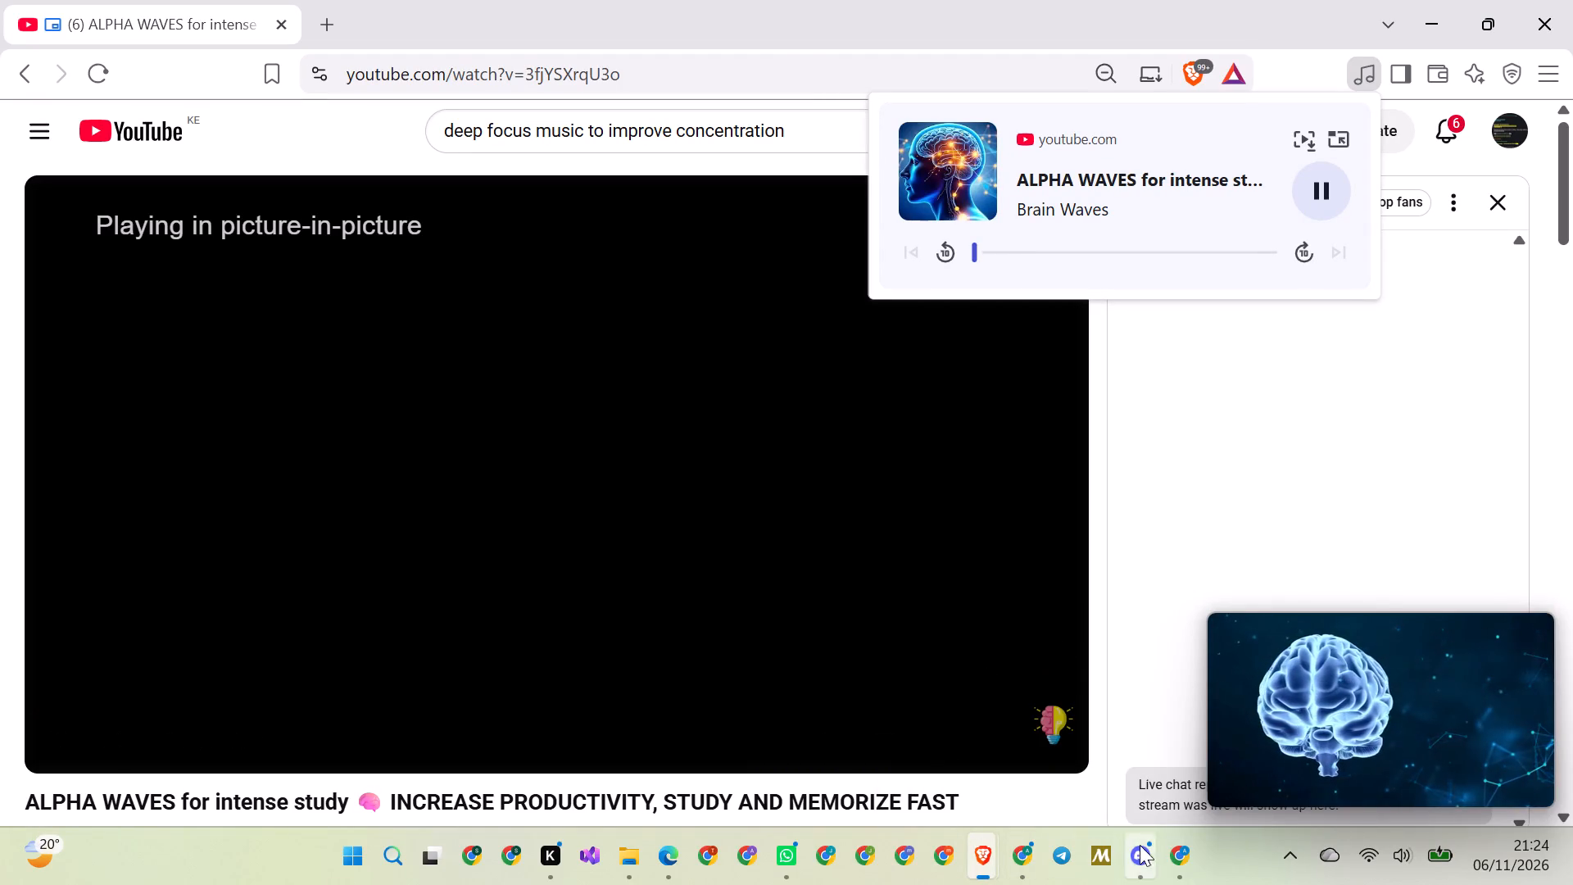
Switch to the Chrome window with the GBPUSD chart open in TradingView.
left_click(1173, 850)
left_click(1173, 846)
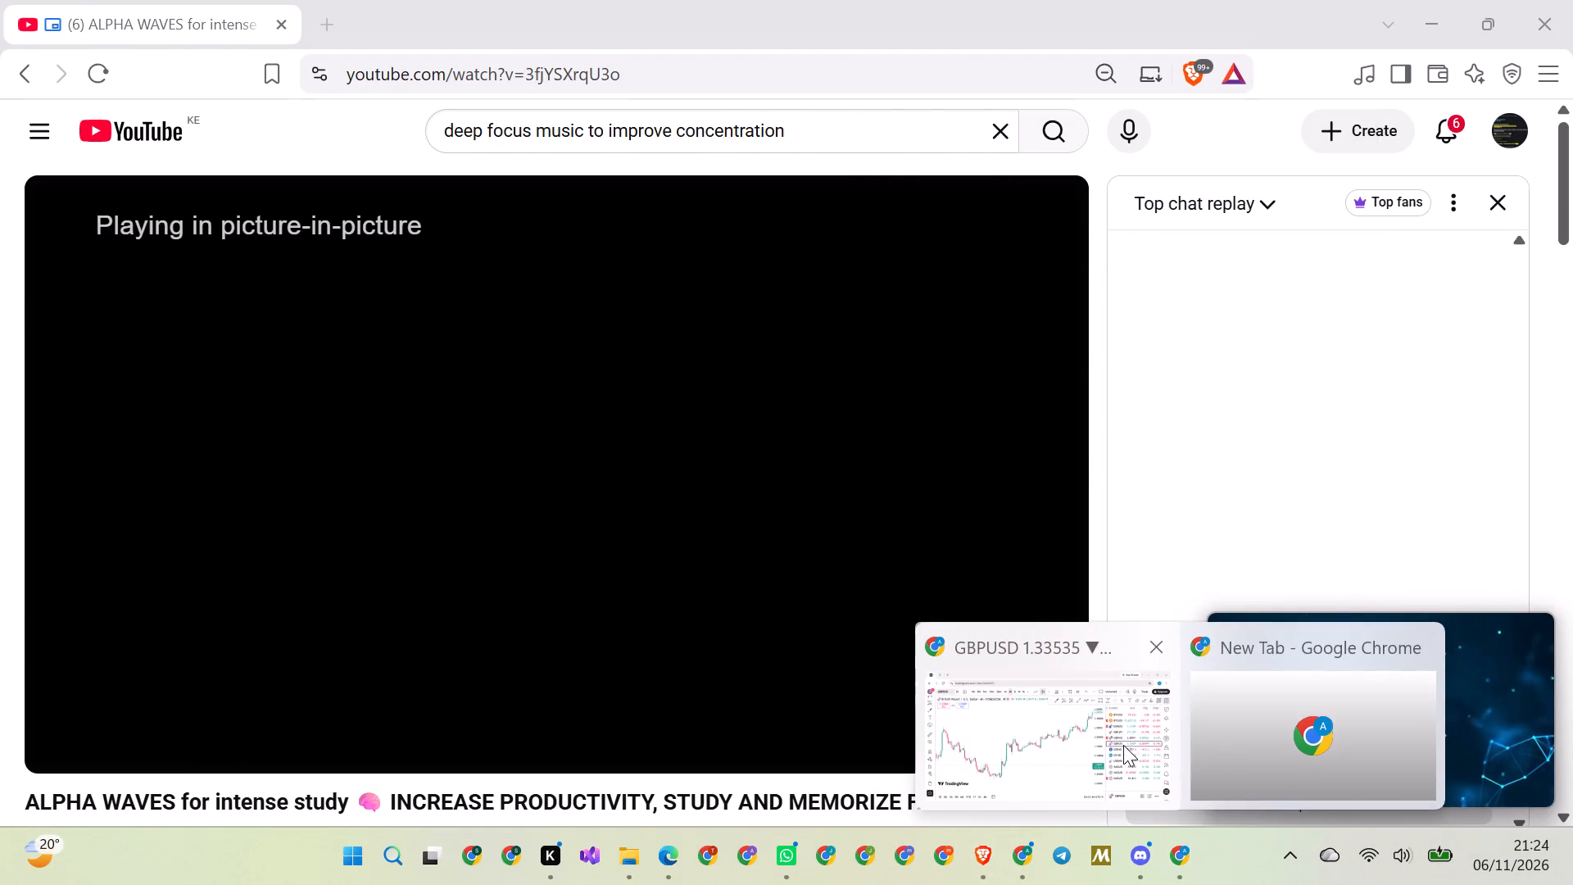
left_click(1058, 747)
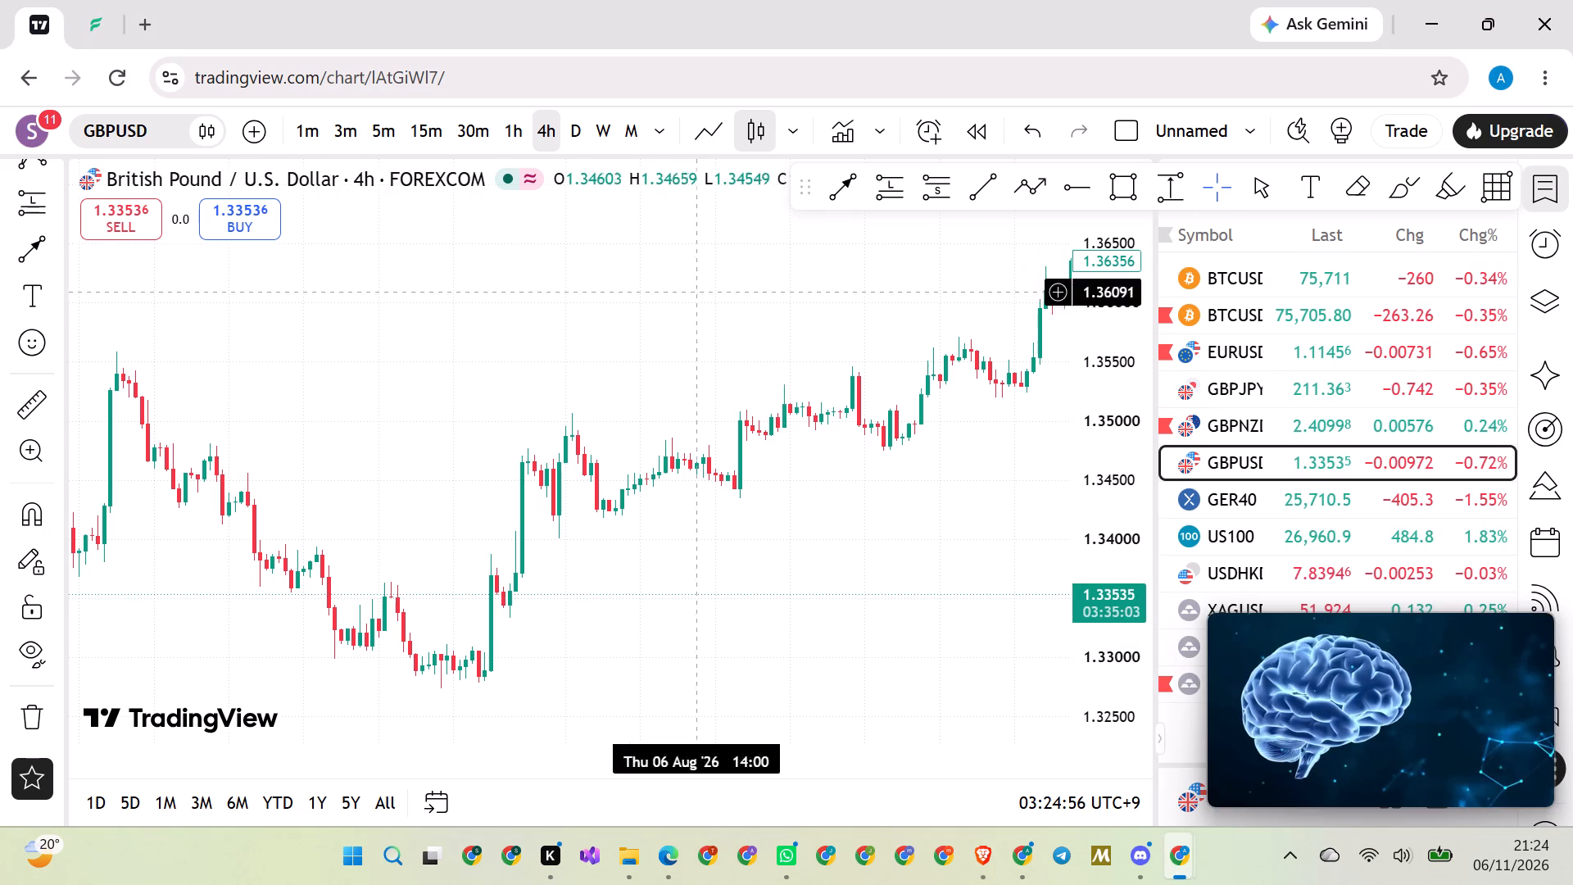
Review the GBPUSD 4-hour price history from August through to the latest candles in early November.
scroll(564, 157, "down", 7)
scroll(600, 257, "down", 20)
scroll(600, 257, "down", 20)
scroll(600, 257, "down", 20)
left_click_drag(737, 312, 227, 340)
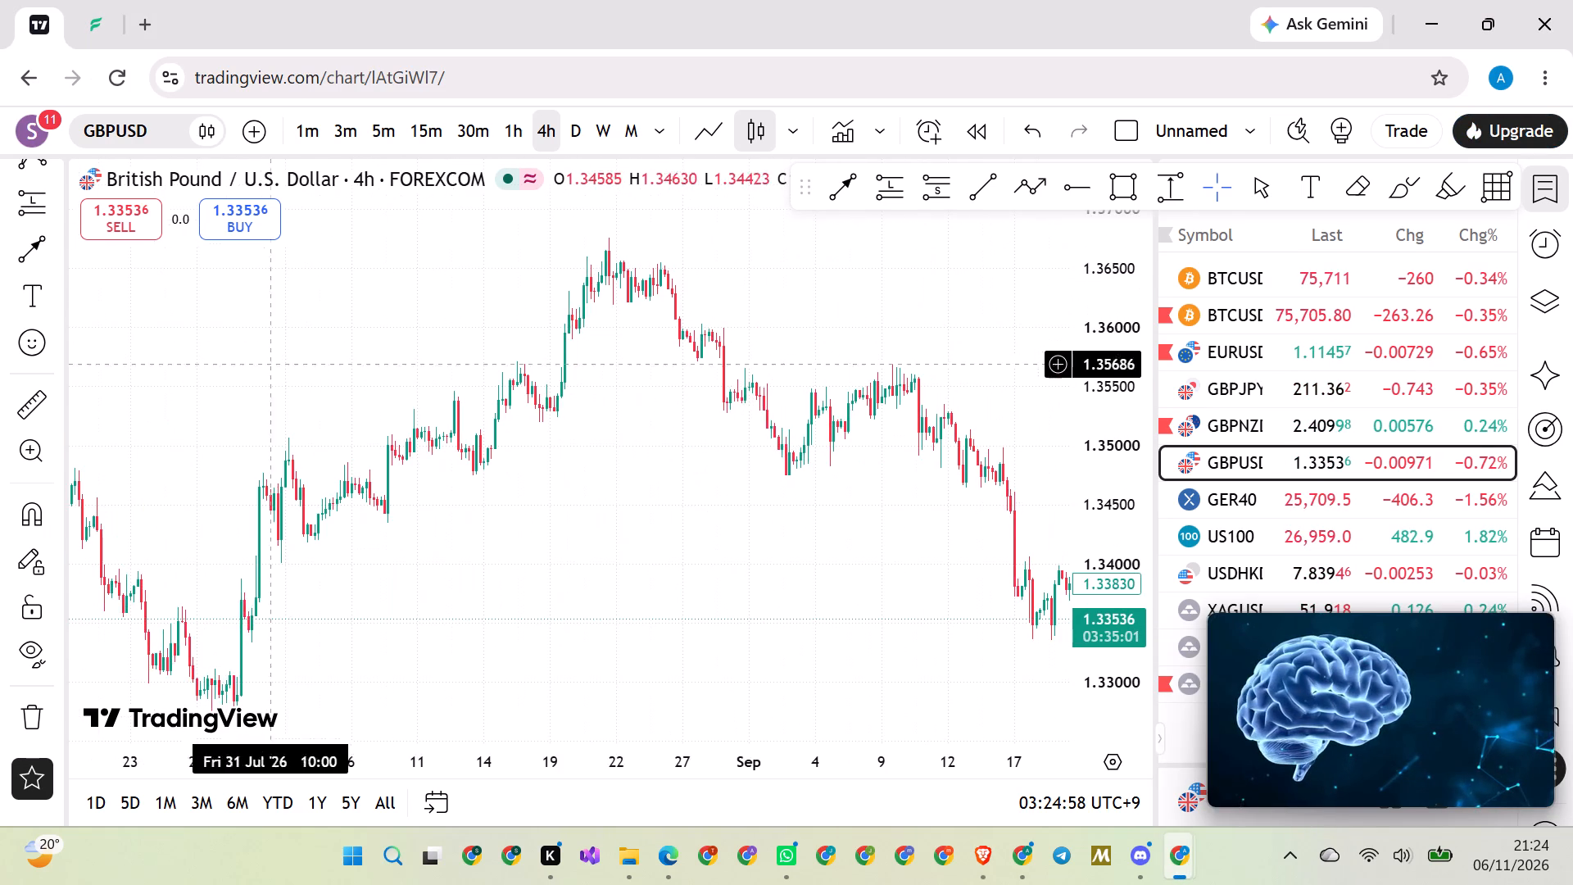
left_click_drag(705, 539, 311, 419)
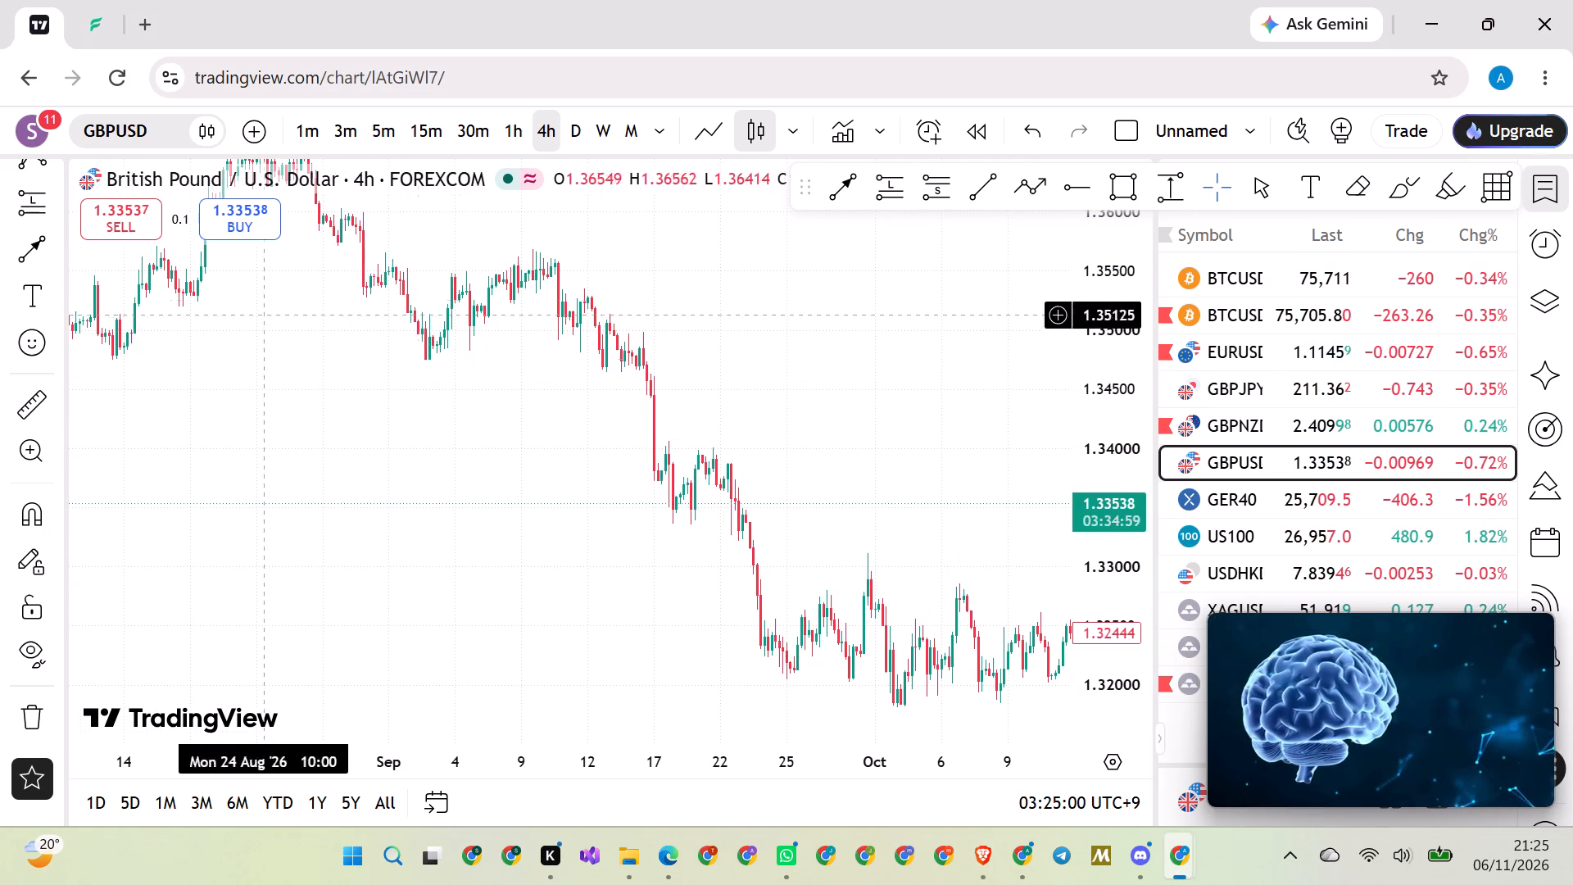
left_click_drag(822, 433, 197, 330)
scroll(823, 505, "up", 14)
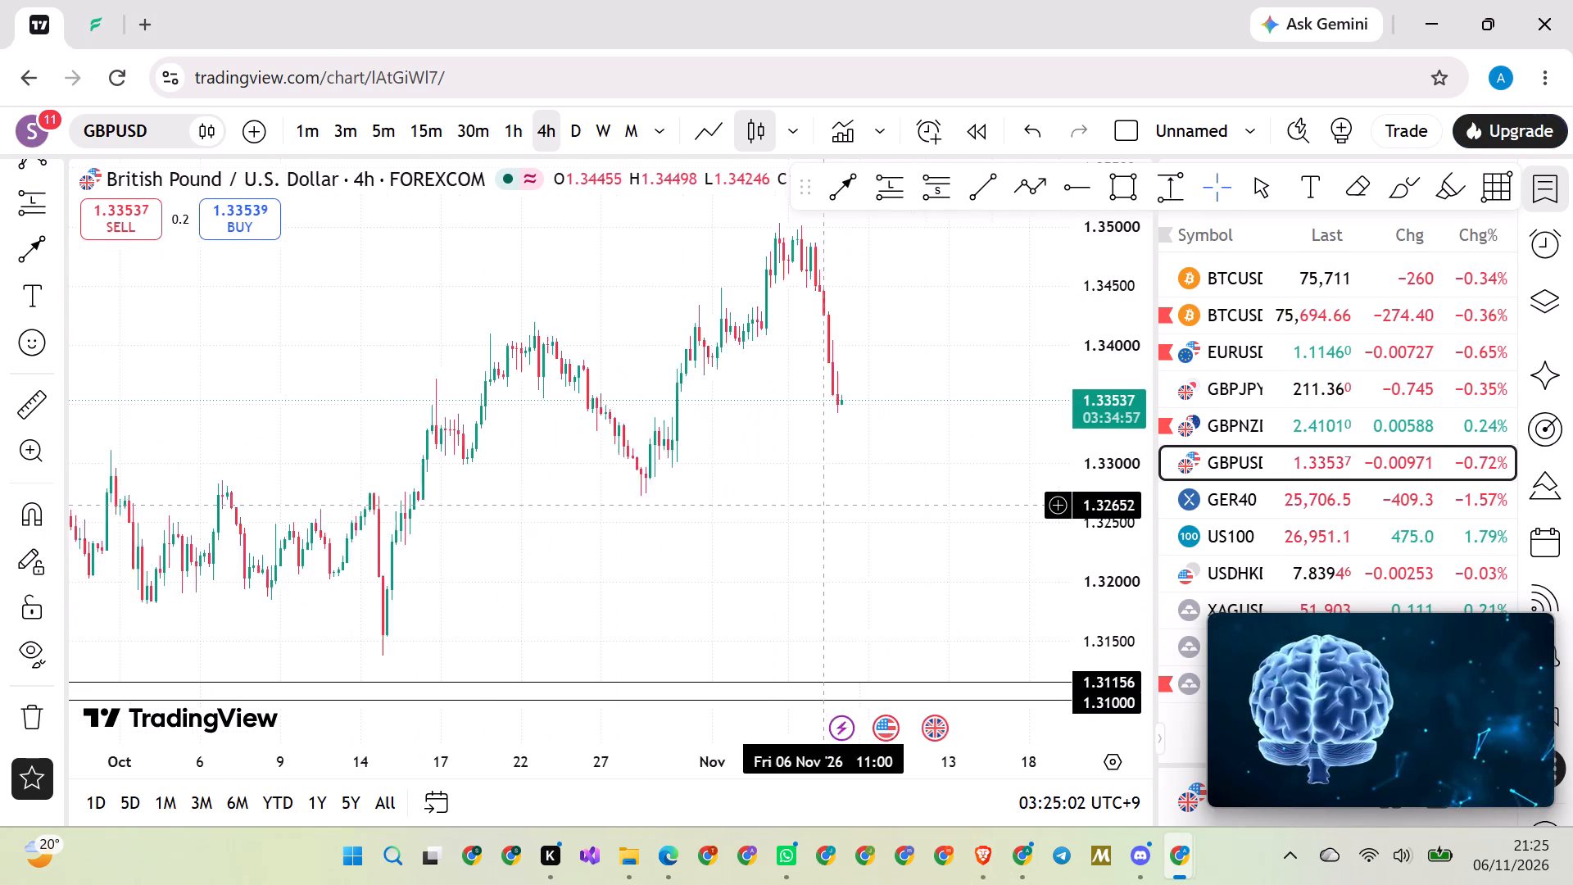
scroll(823, 505, "up", 14)
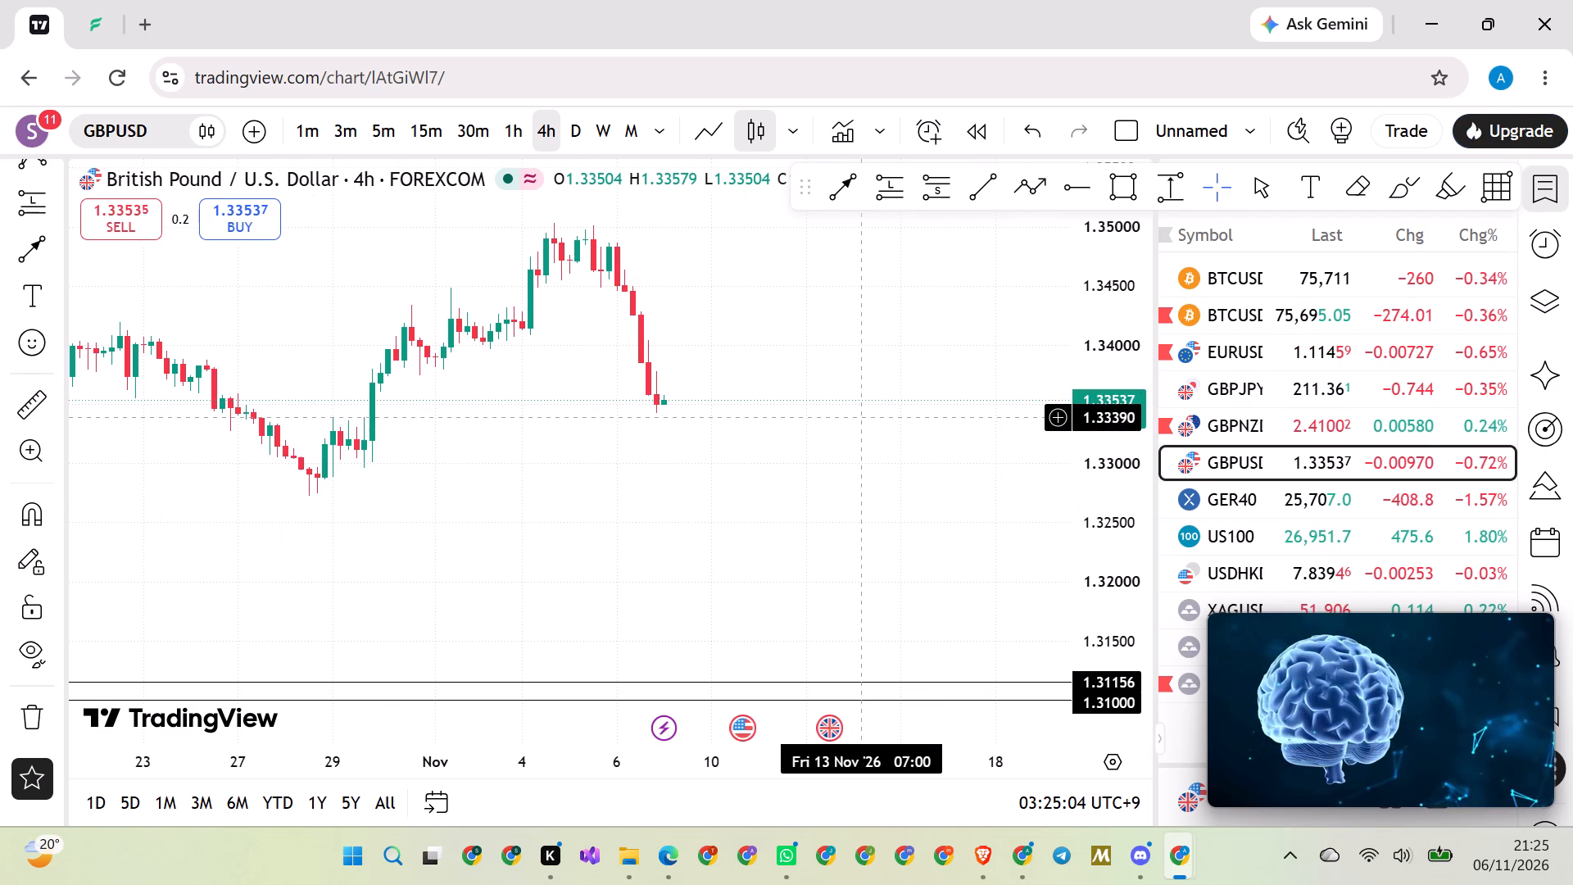
Examine the GBPUSD 4-hour candles from late October to early November up close, with the price scale enlarged.
scroll(884, 406, "down", 4)
left_click_drag(854, 314, 808, 344)
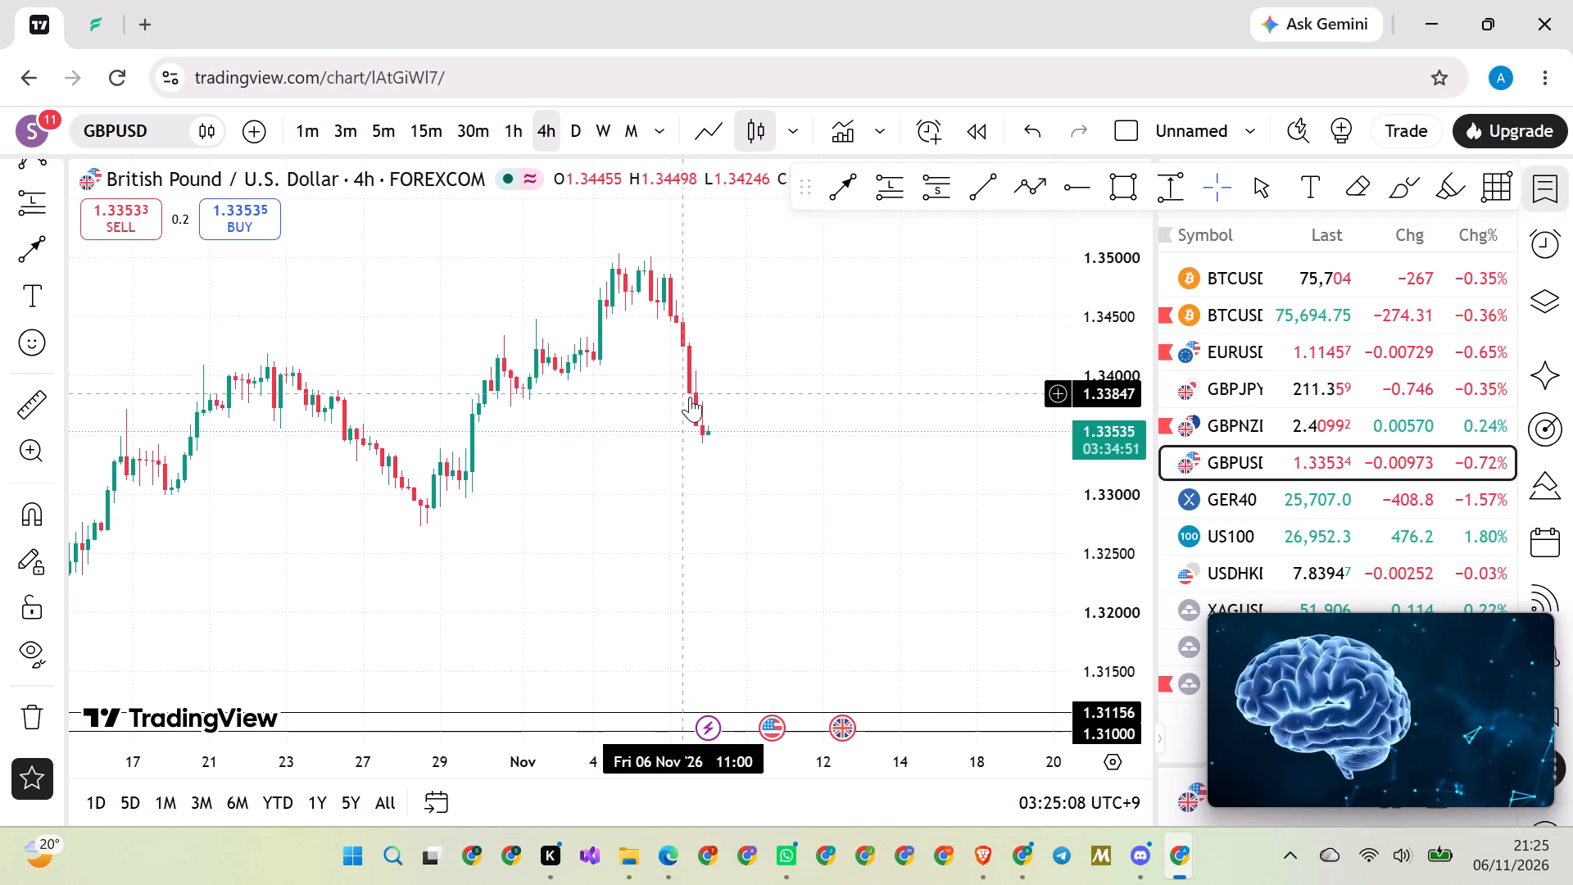
scroll(744, 407, "down", 1)
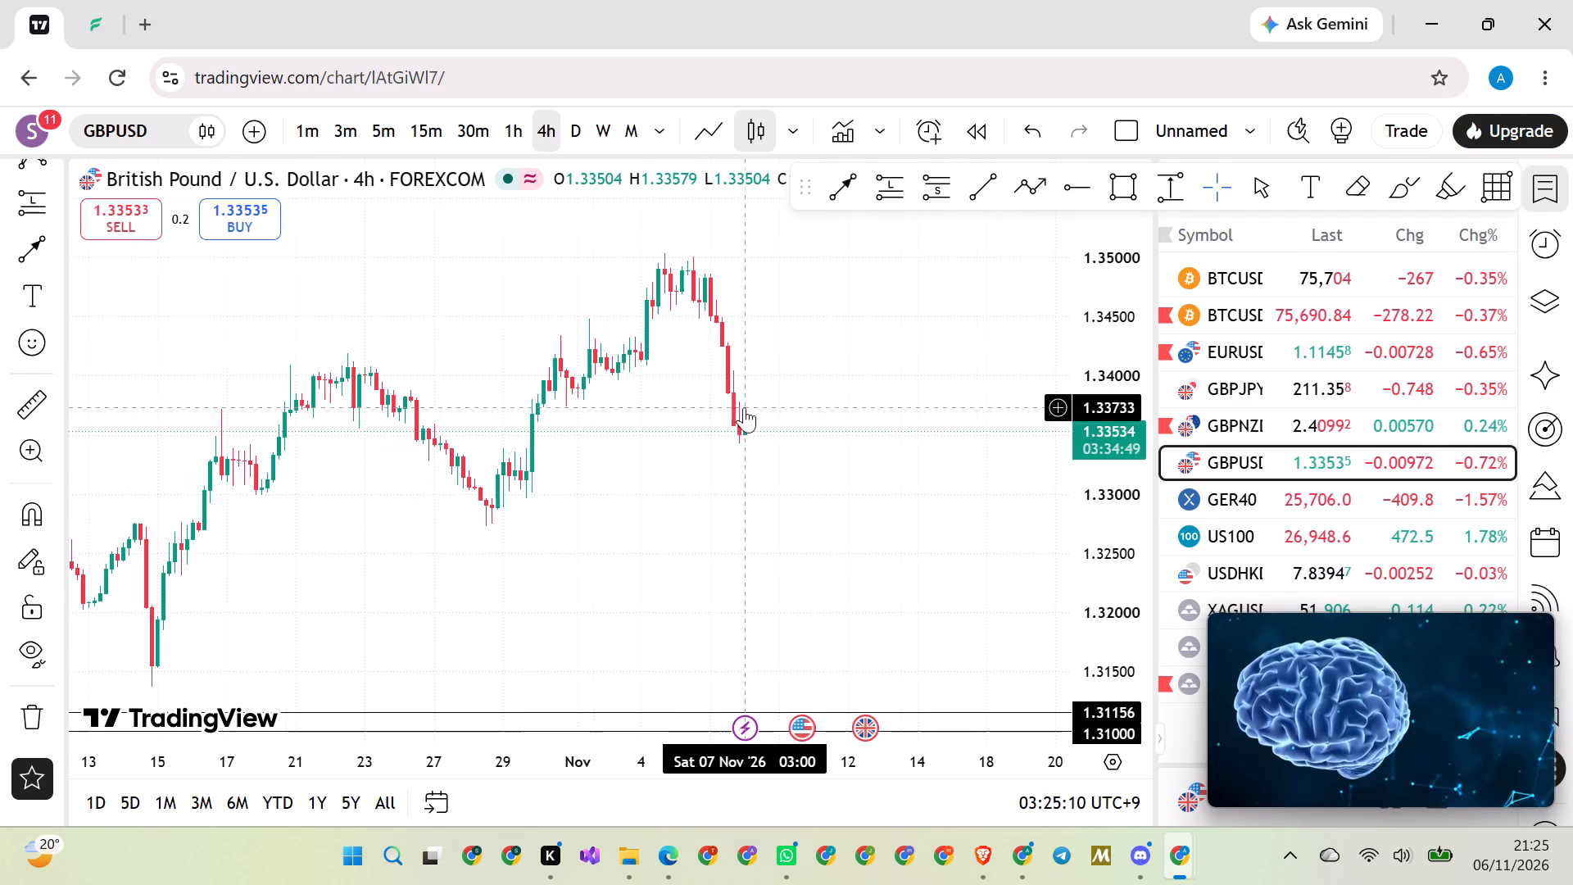
scroll(728, 344, "up", 2)
left_click_drag(761, 347, 860, 428)
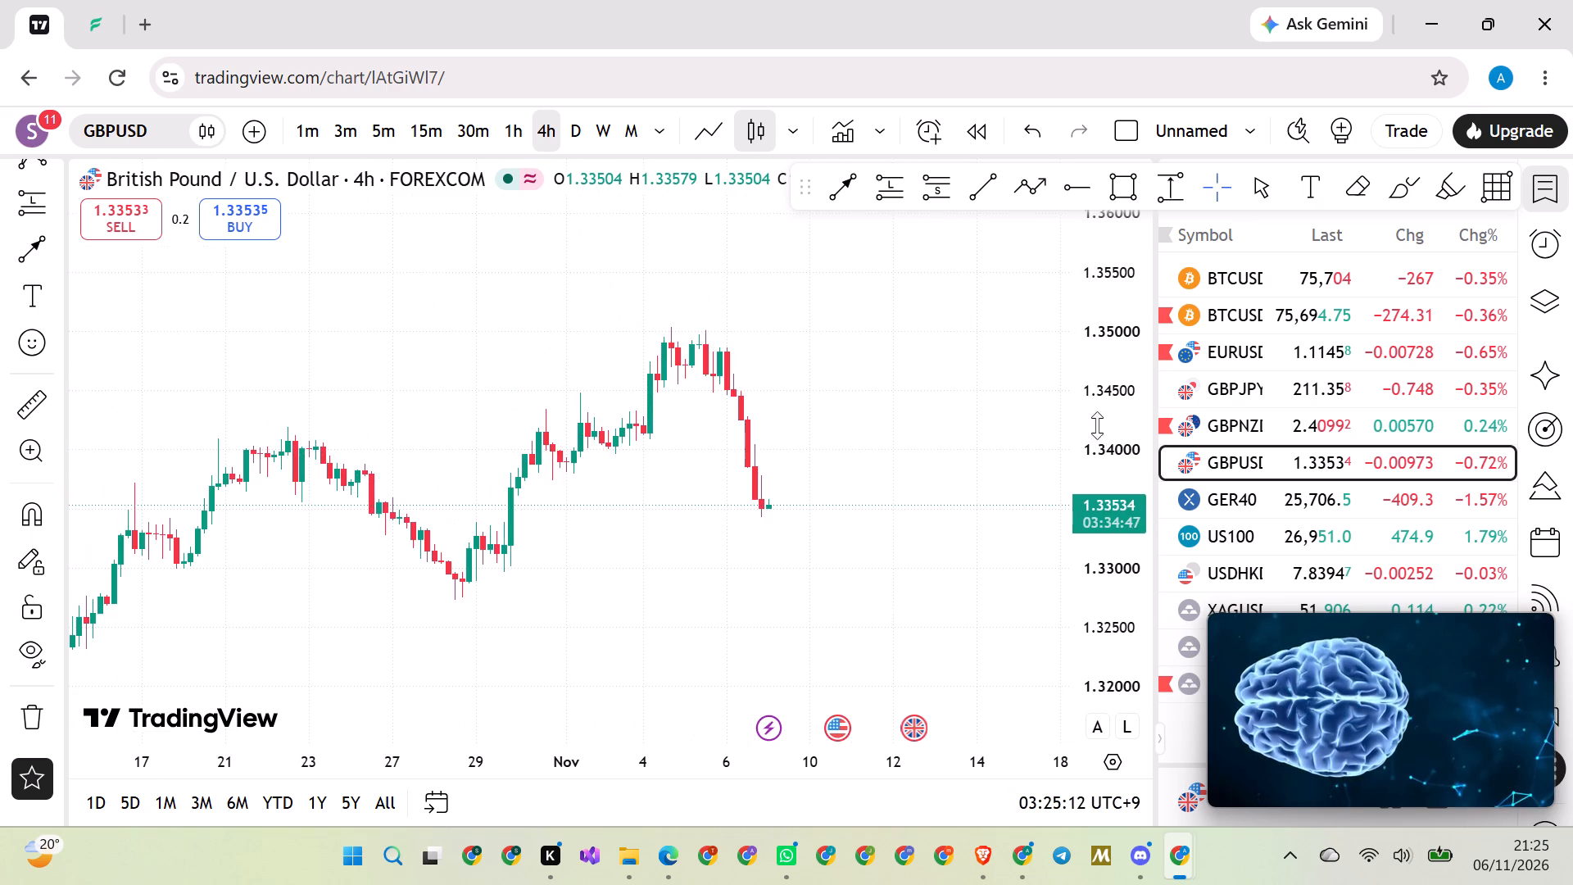
scroll(1100, 414, "up", 20)
scroll(1100, 414, "up", 20)
scroll(1100, 414, "up", 20)
left_click_drag(1099, 338, 1010, 612)
scroll(892, 429, "up", 2)
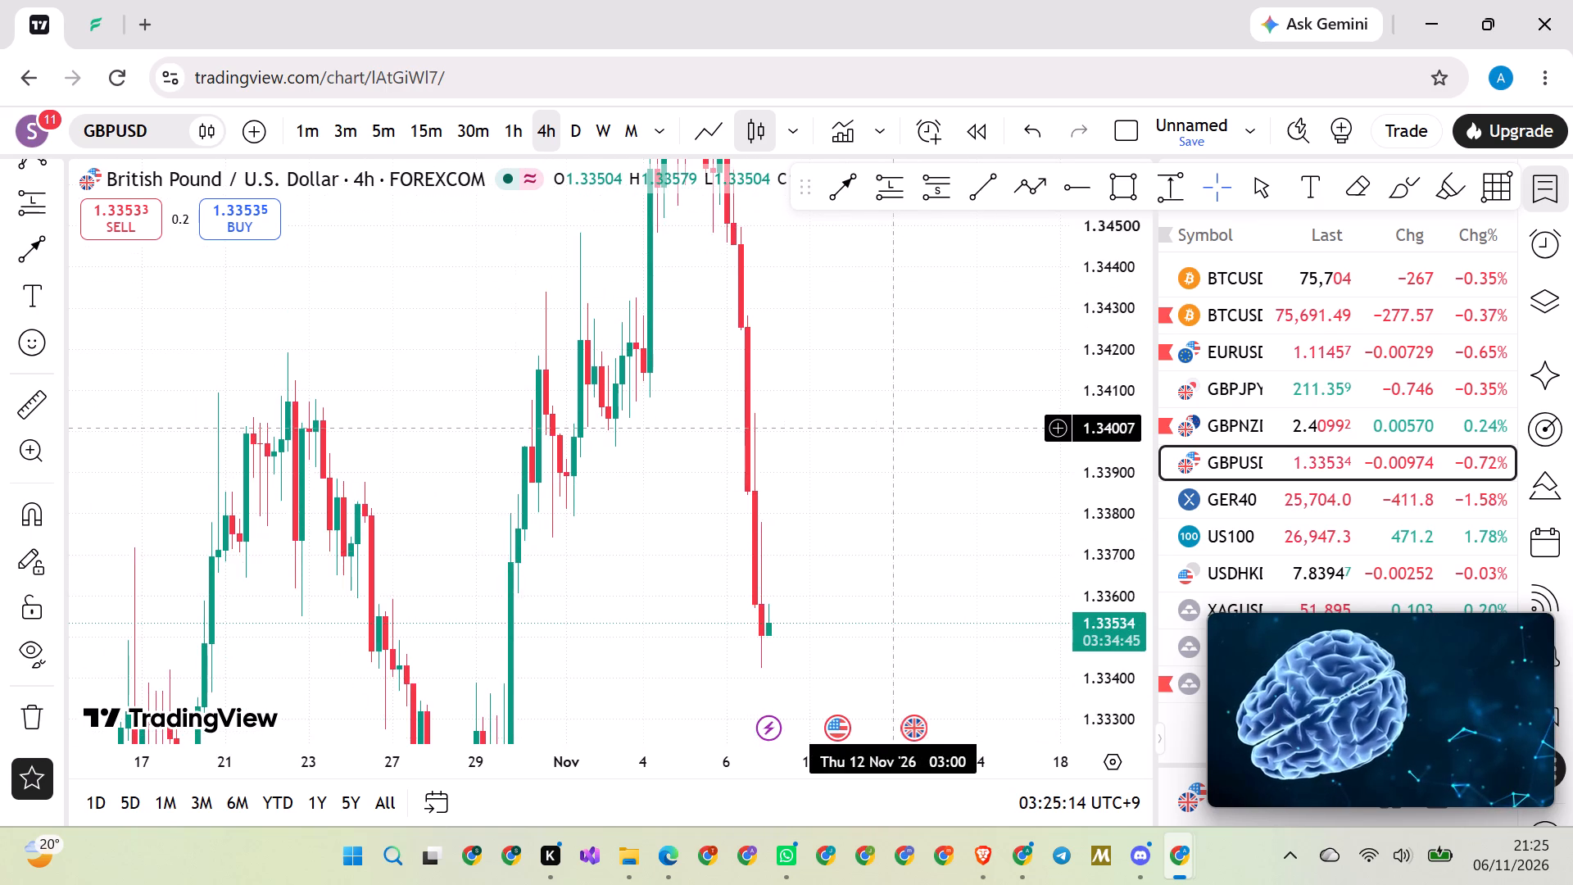
scroll(892, 429, "up", 9)
left_click_drag(887, 457, 937, 361)
left_click_drag(1102, 293, 1003, 556)
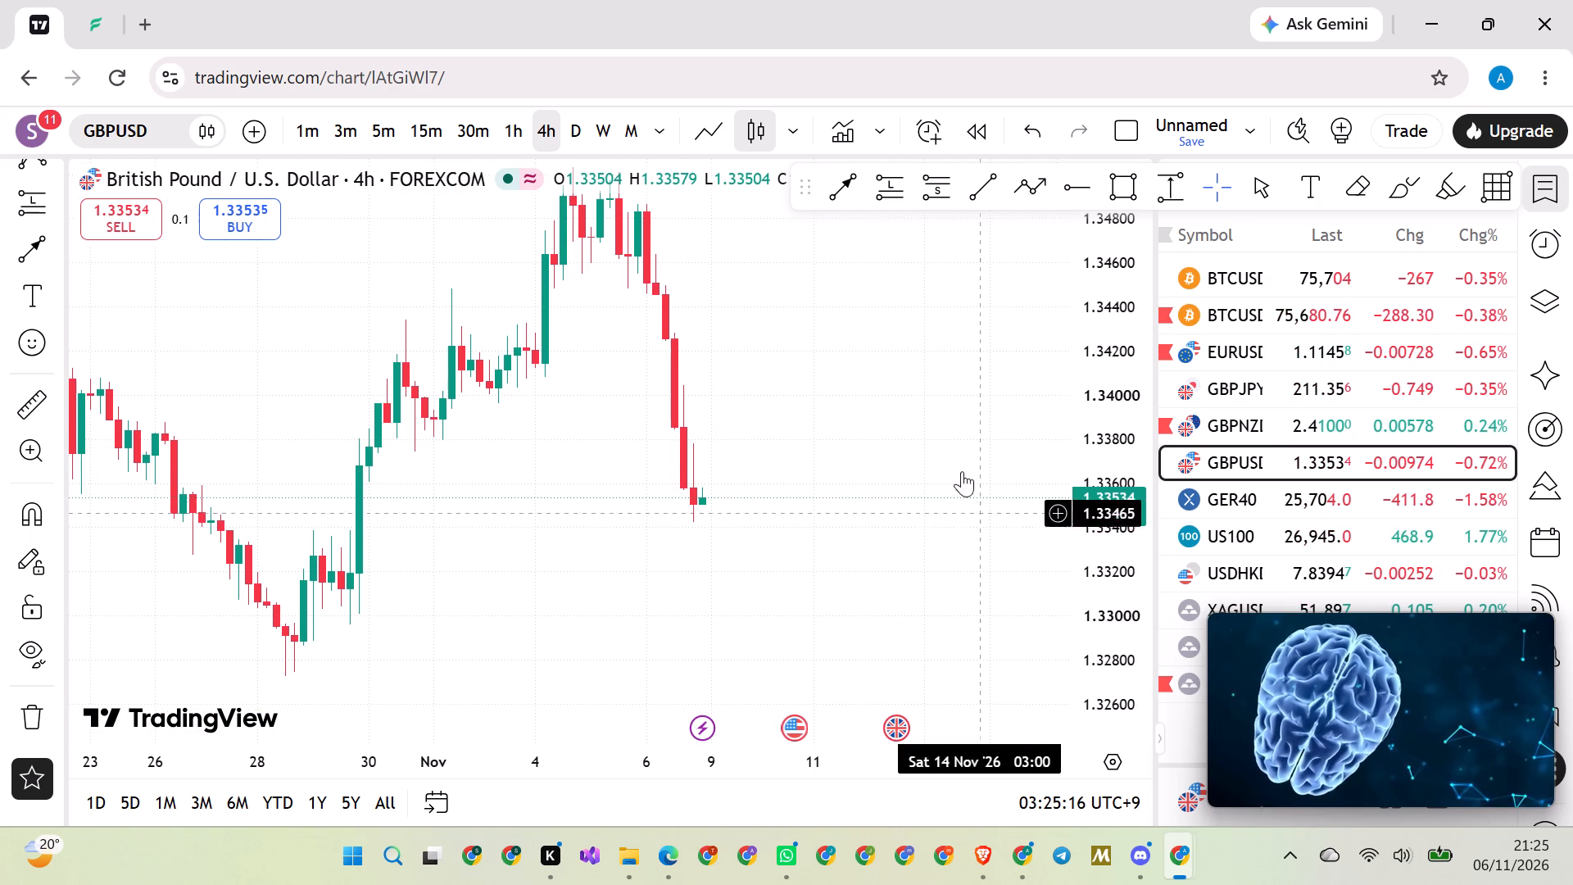
left_click_drag(891, 397, 864, 440)
scroll(854, 441, "down", 20)
scroll(854, 441, "down", 5)
scroll(835, 438, "up", 1)
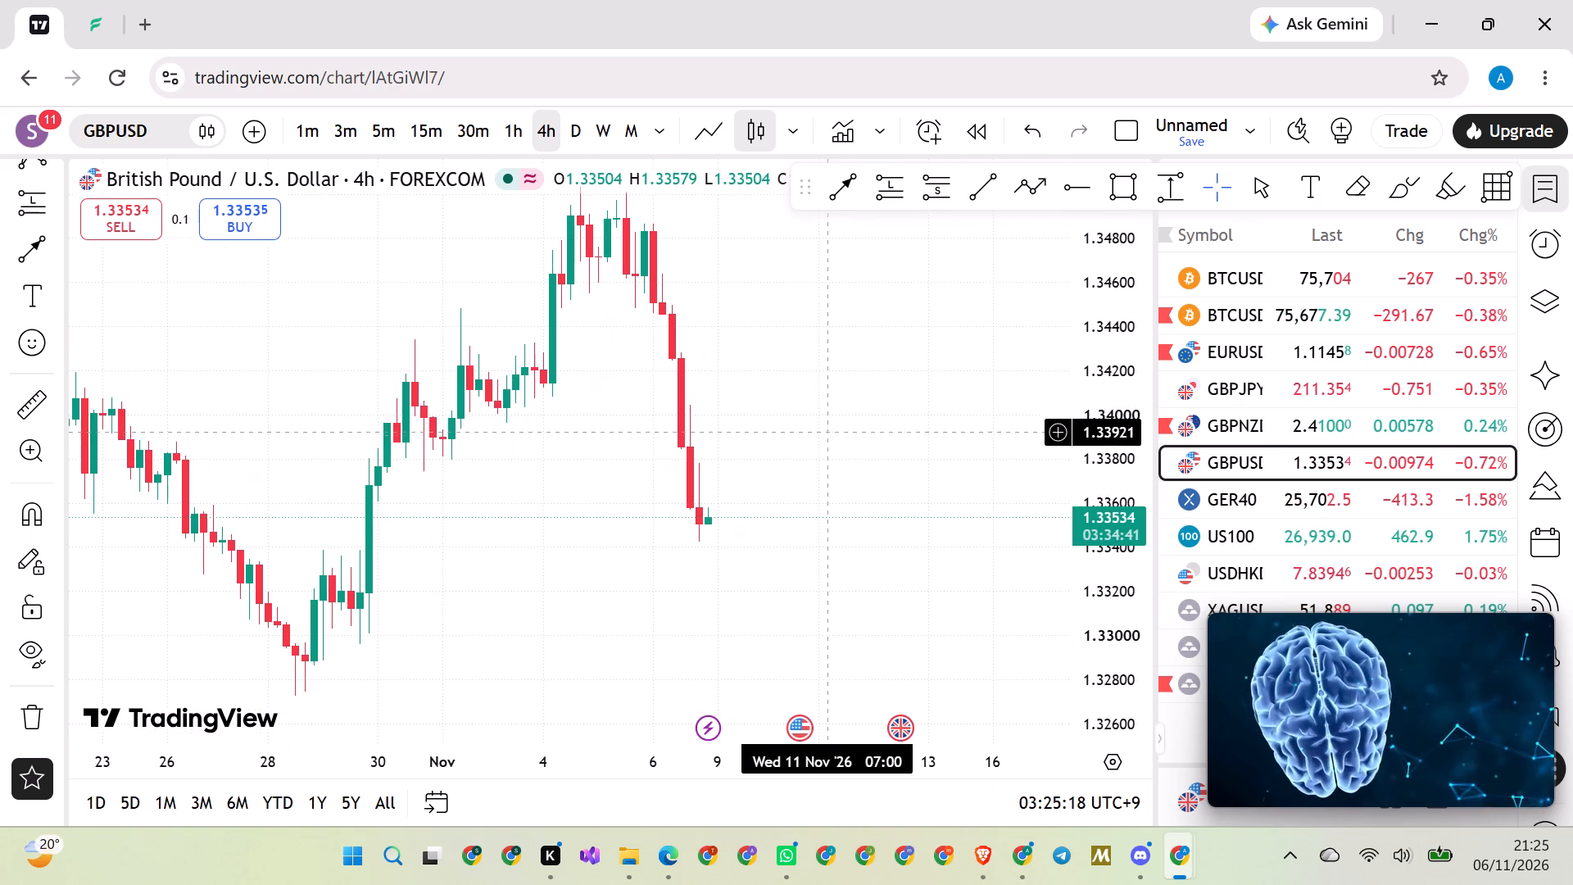
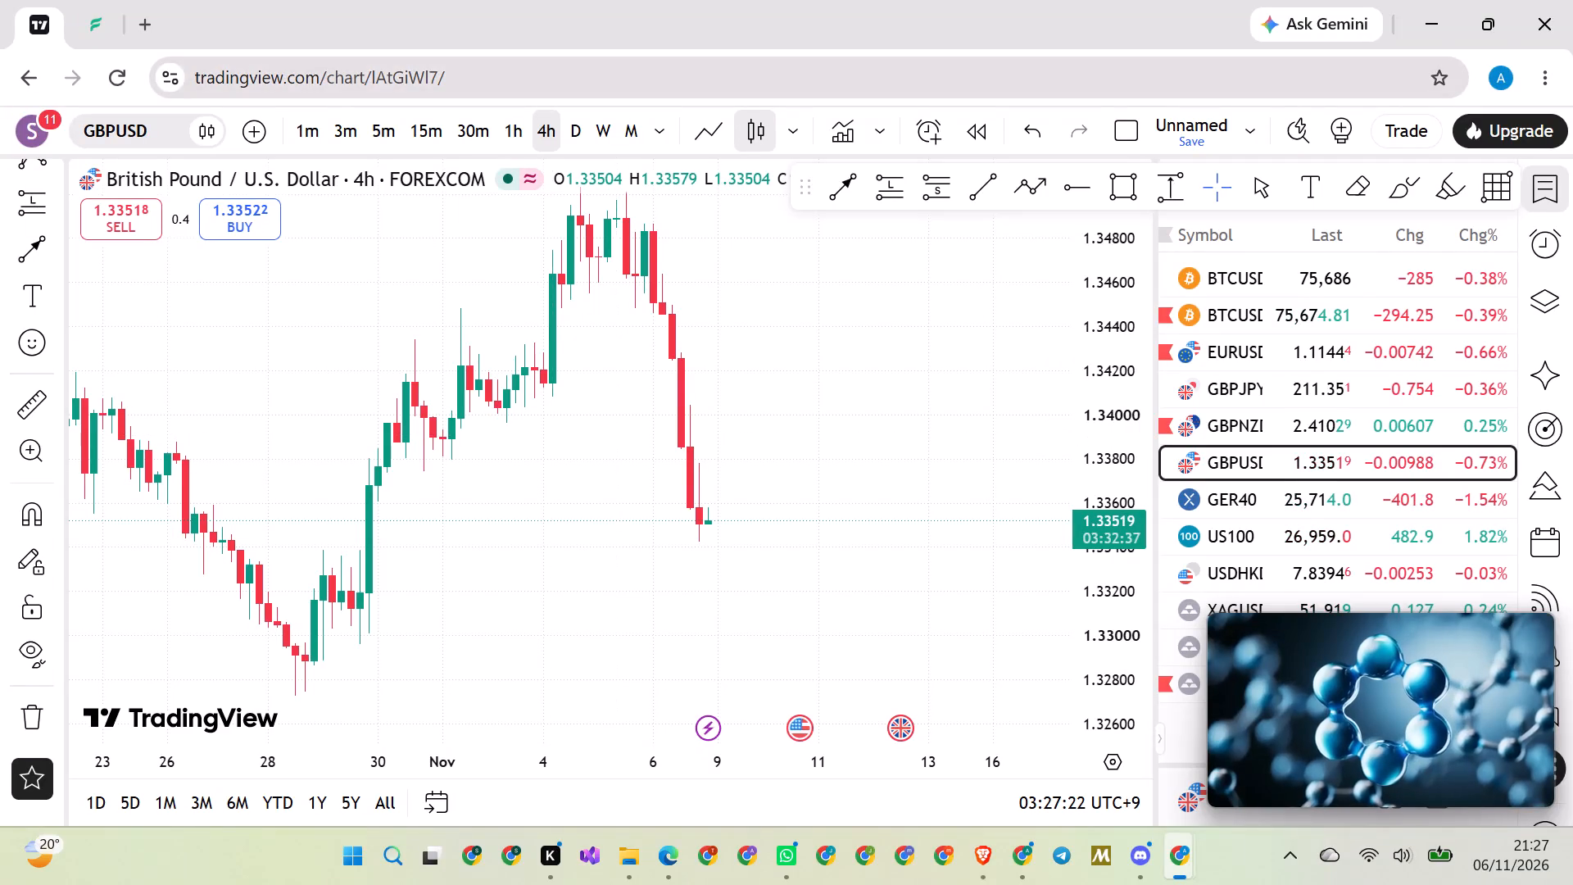
Switch to thefreechart browser tab showing the marked-up GBPUSD 4-hour chart with its latest candles.
left_click(100, 34)
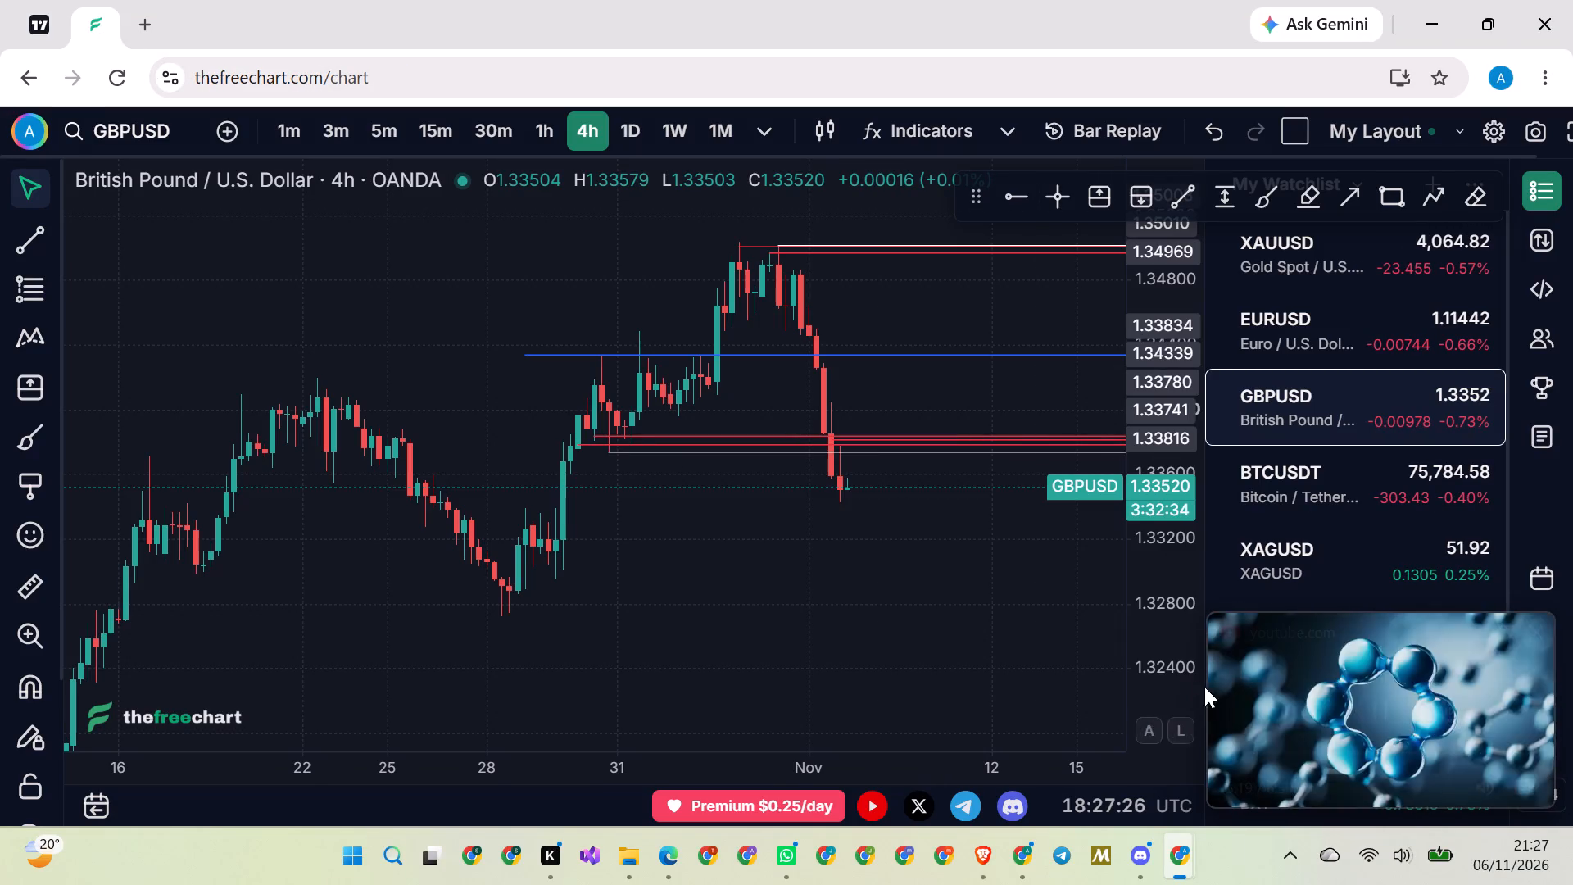
left_click_drag(1208, 687, 1286, 688)
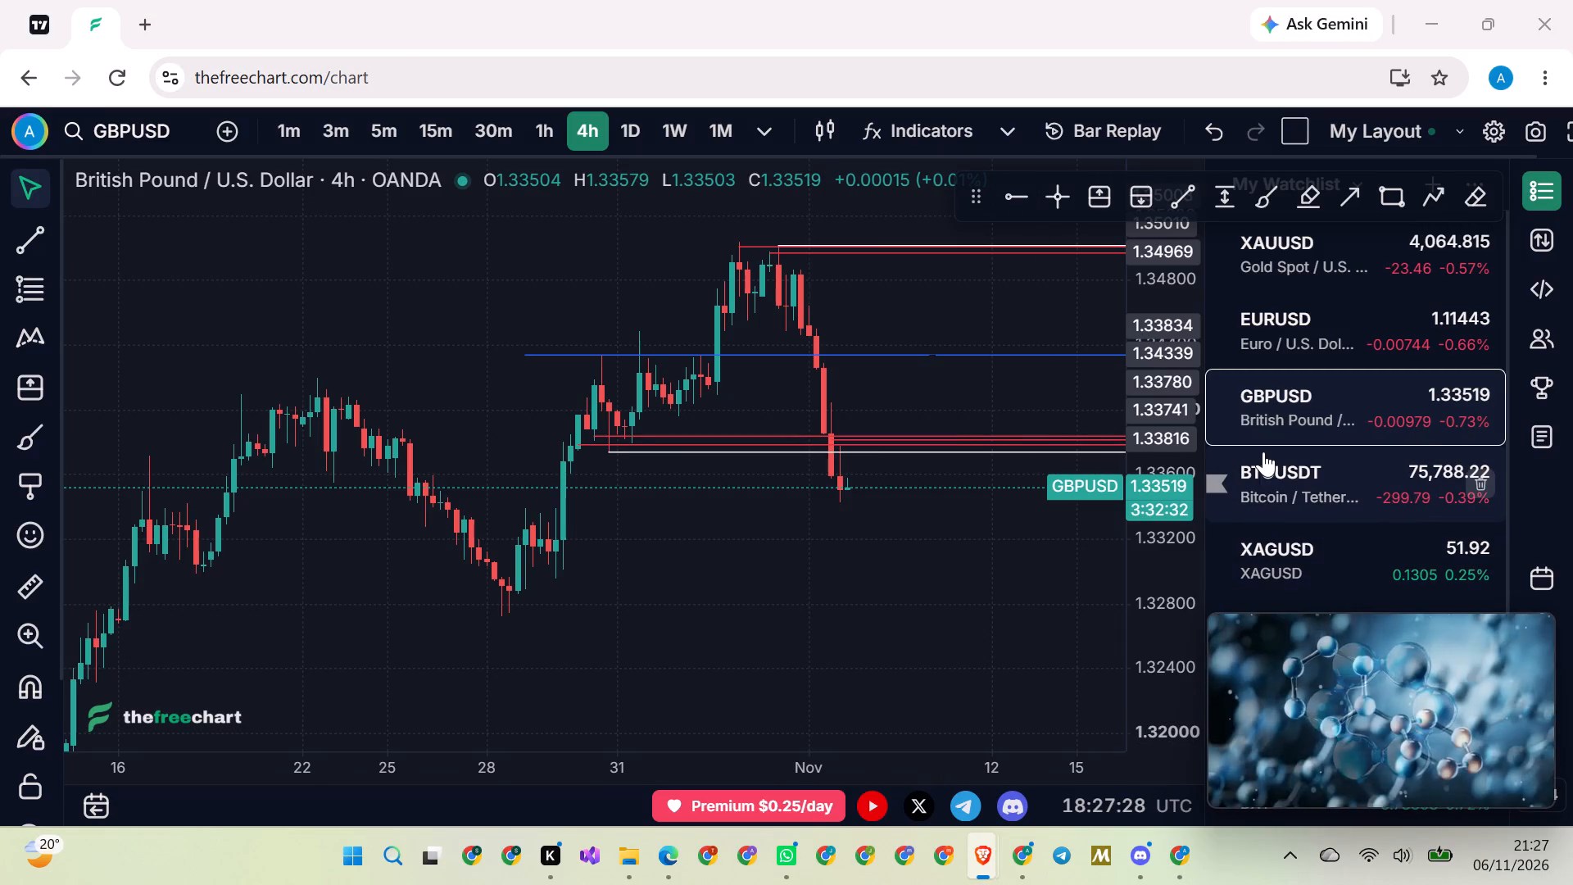
left_click_drag(936, 583, 696, 587)
scroll(717, 547, "up", 20)
scroll(717, 547, "up", 12)
scroll(717, 545, "down", 4)
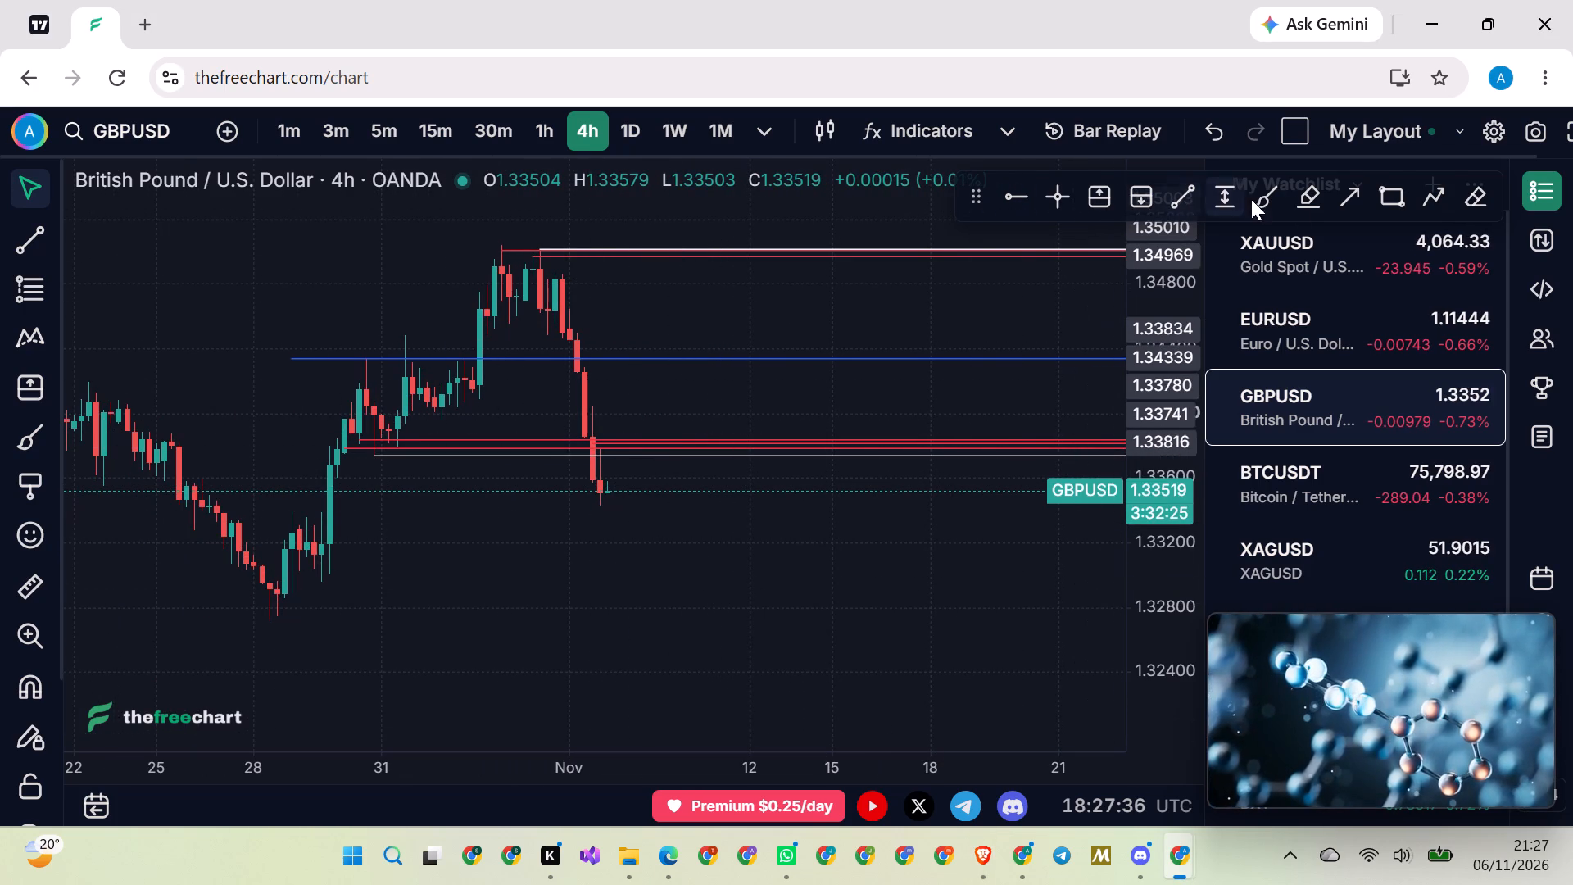
Erase the four old horizontal rays lying between 1.33741 and 1.33834 on the GBPUSD 4-hour chart.
left_click(1472, 199)
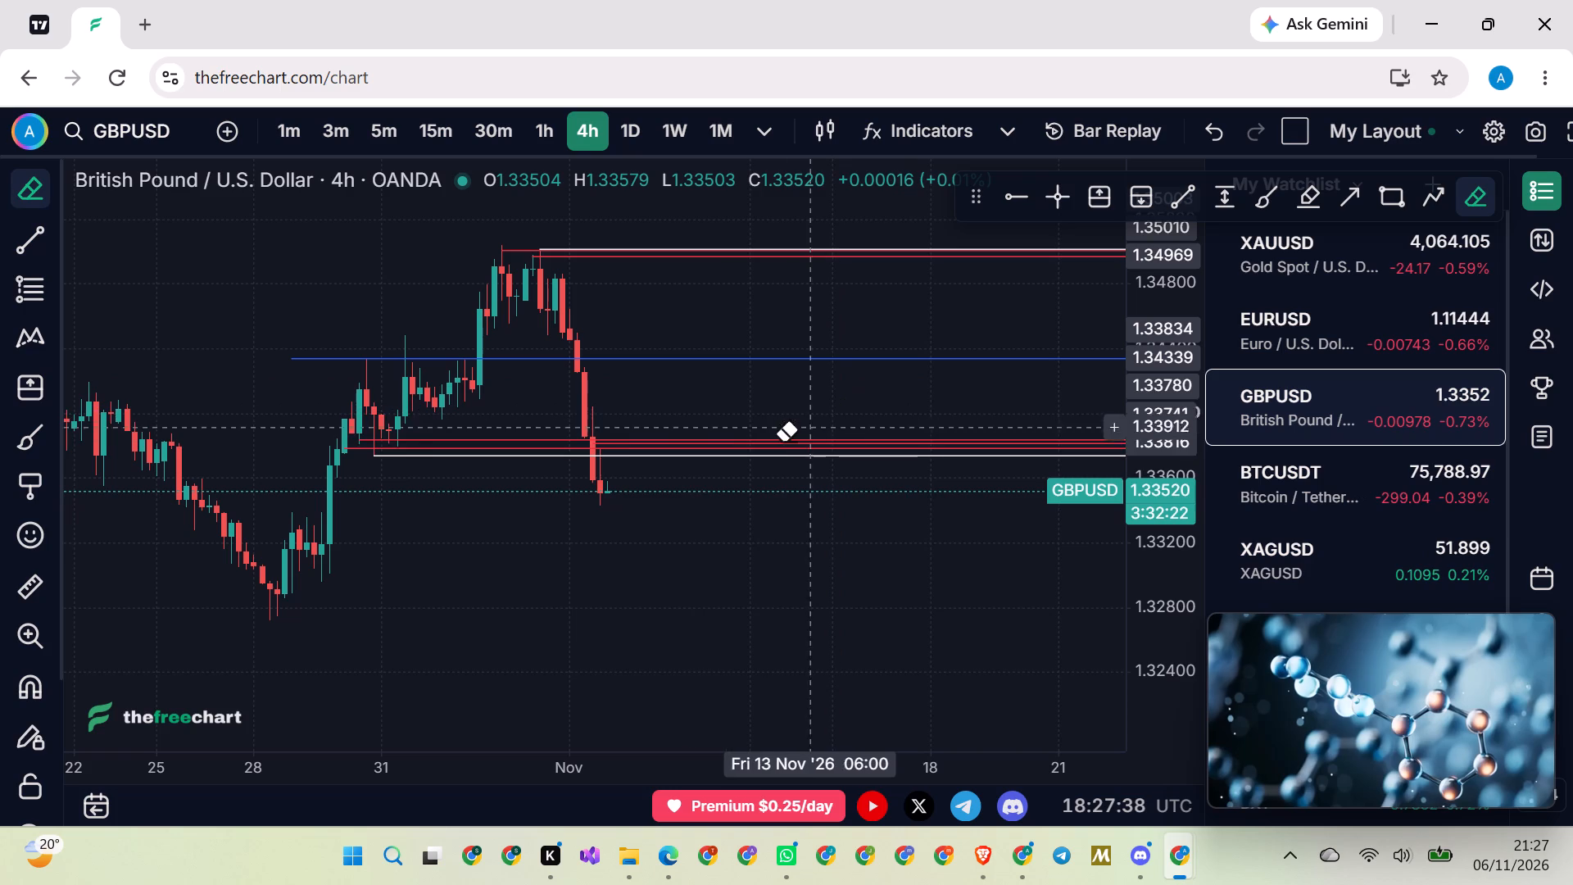
left_click(732, 454)
left_click(700, 458)
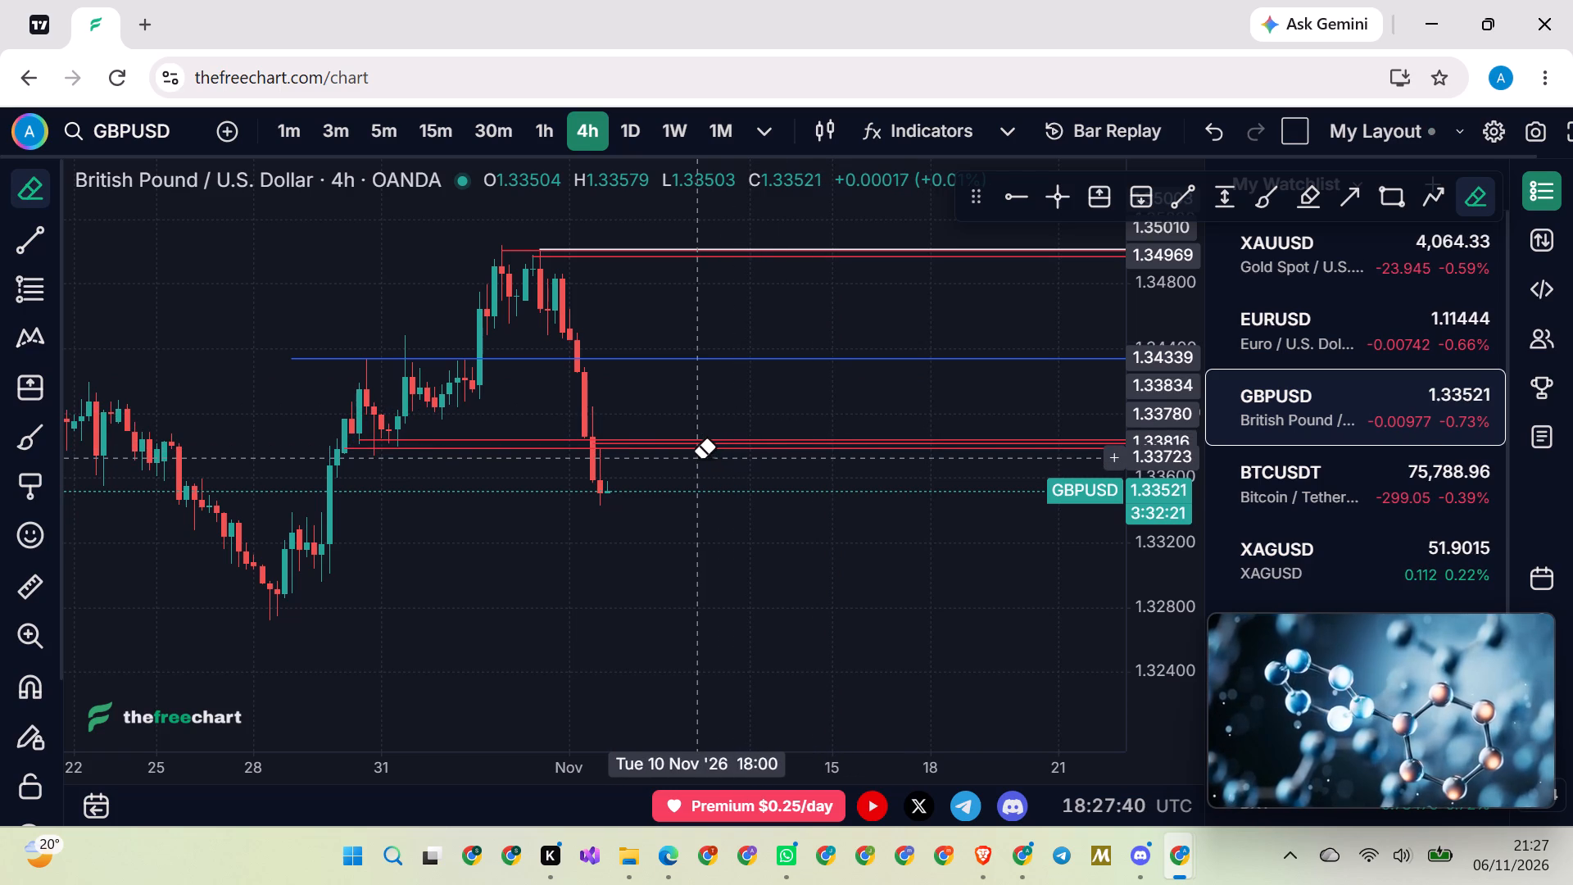
left_click_drag(687, 458, 655, 458)
left_click(655, 458)
triple_click(686, 451)
left_click(692, 448)
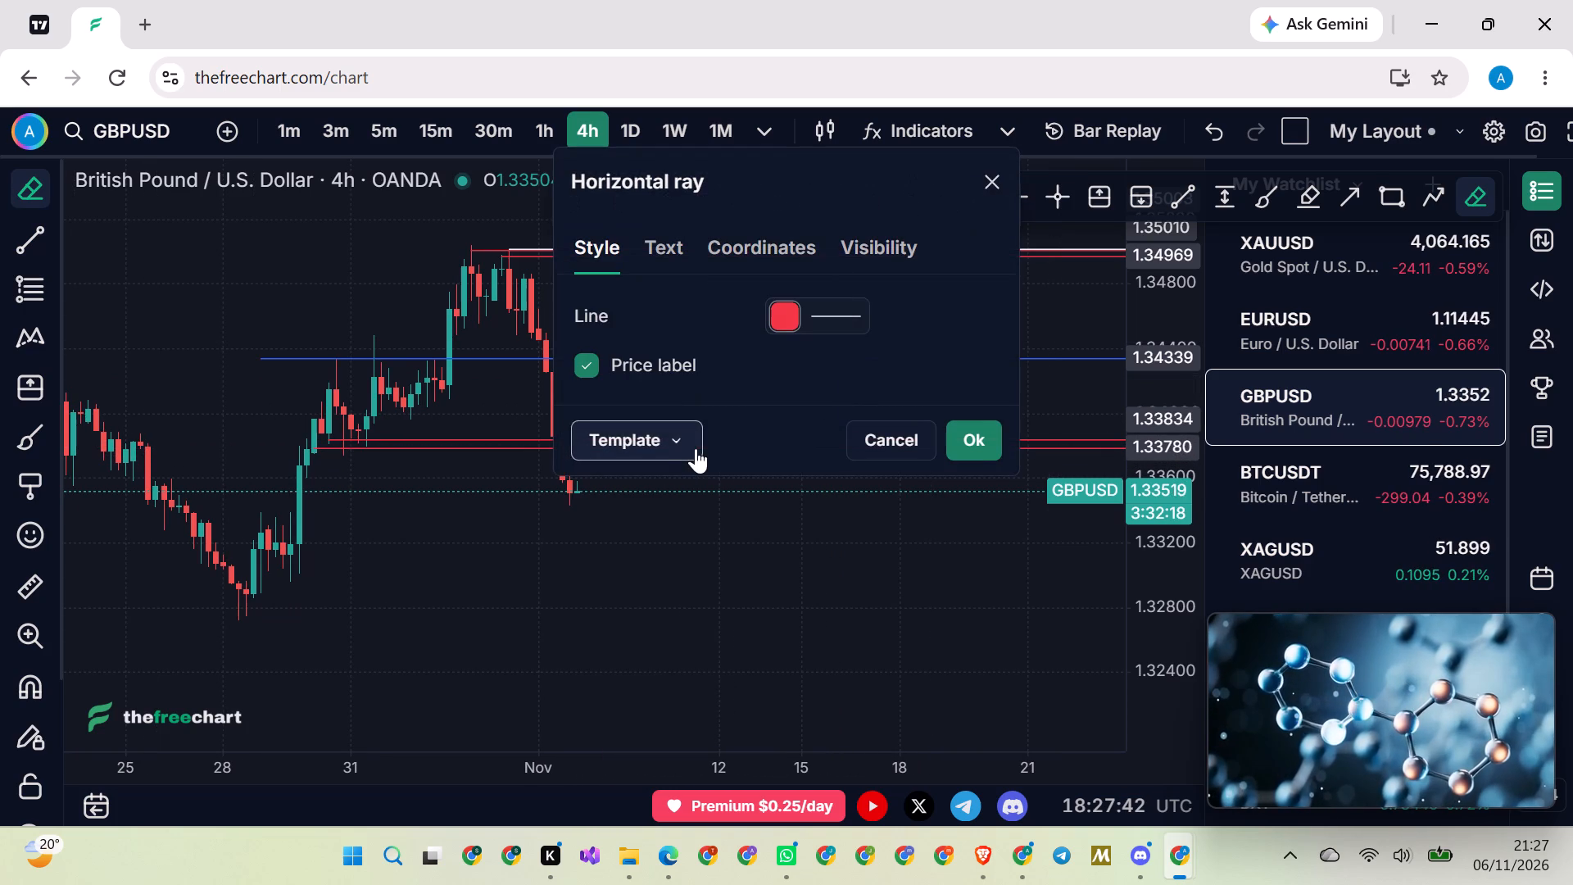
left_click(884, 440)
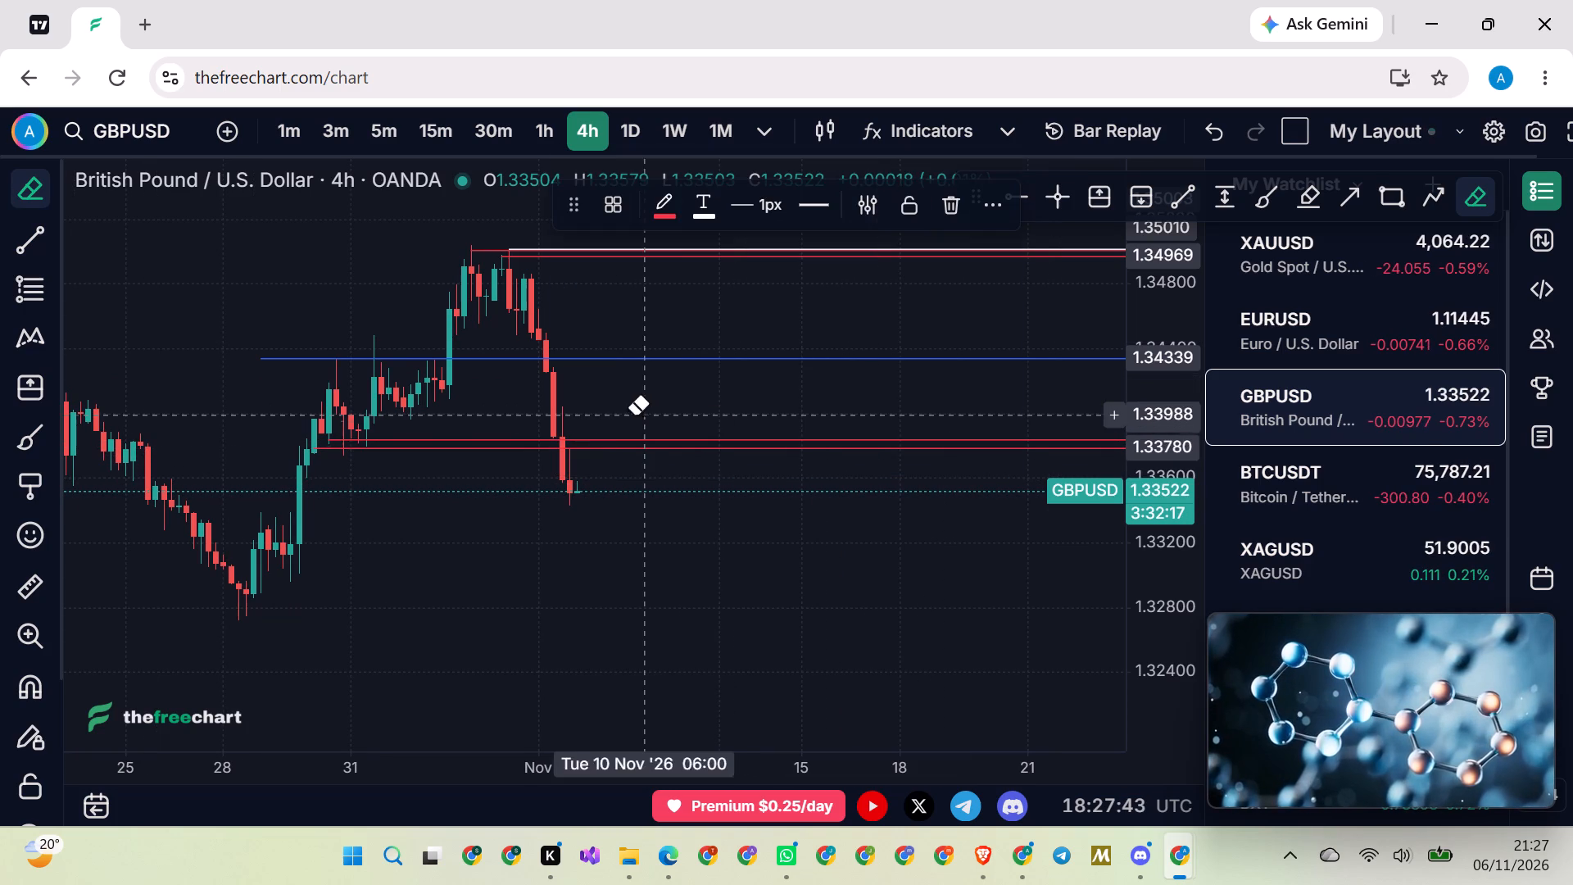
left_click(611, 443)
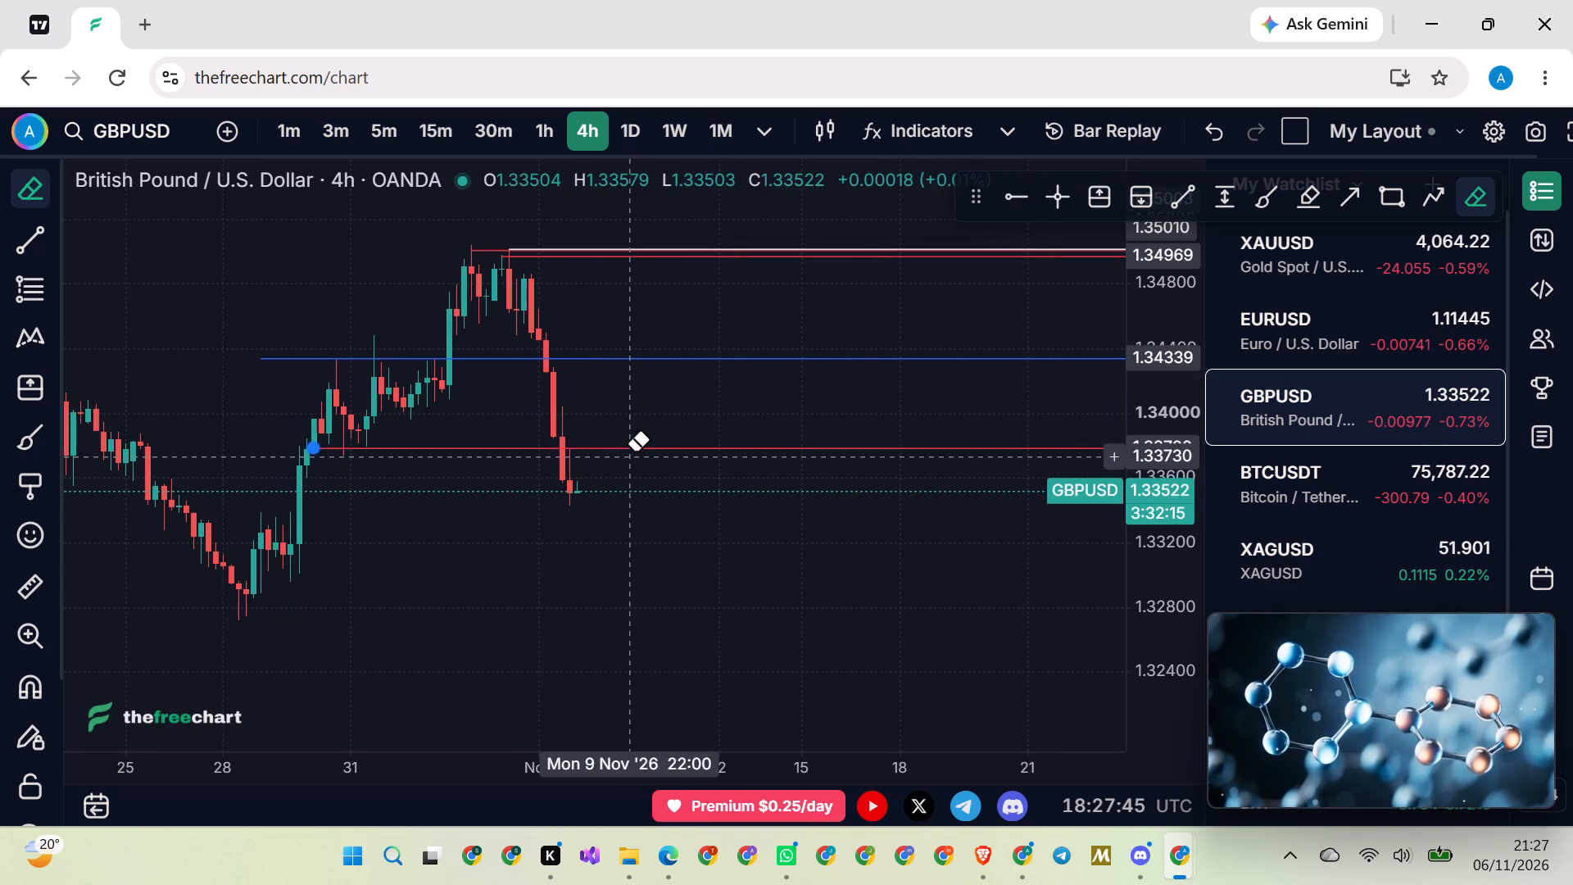
left_click(631, 453)
right_click(625, 447)
left_click(643, 453)
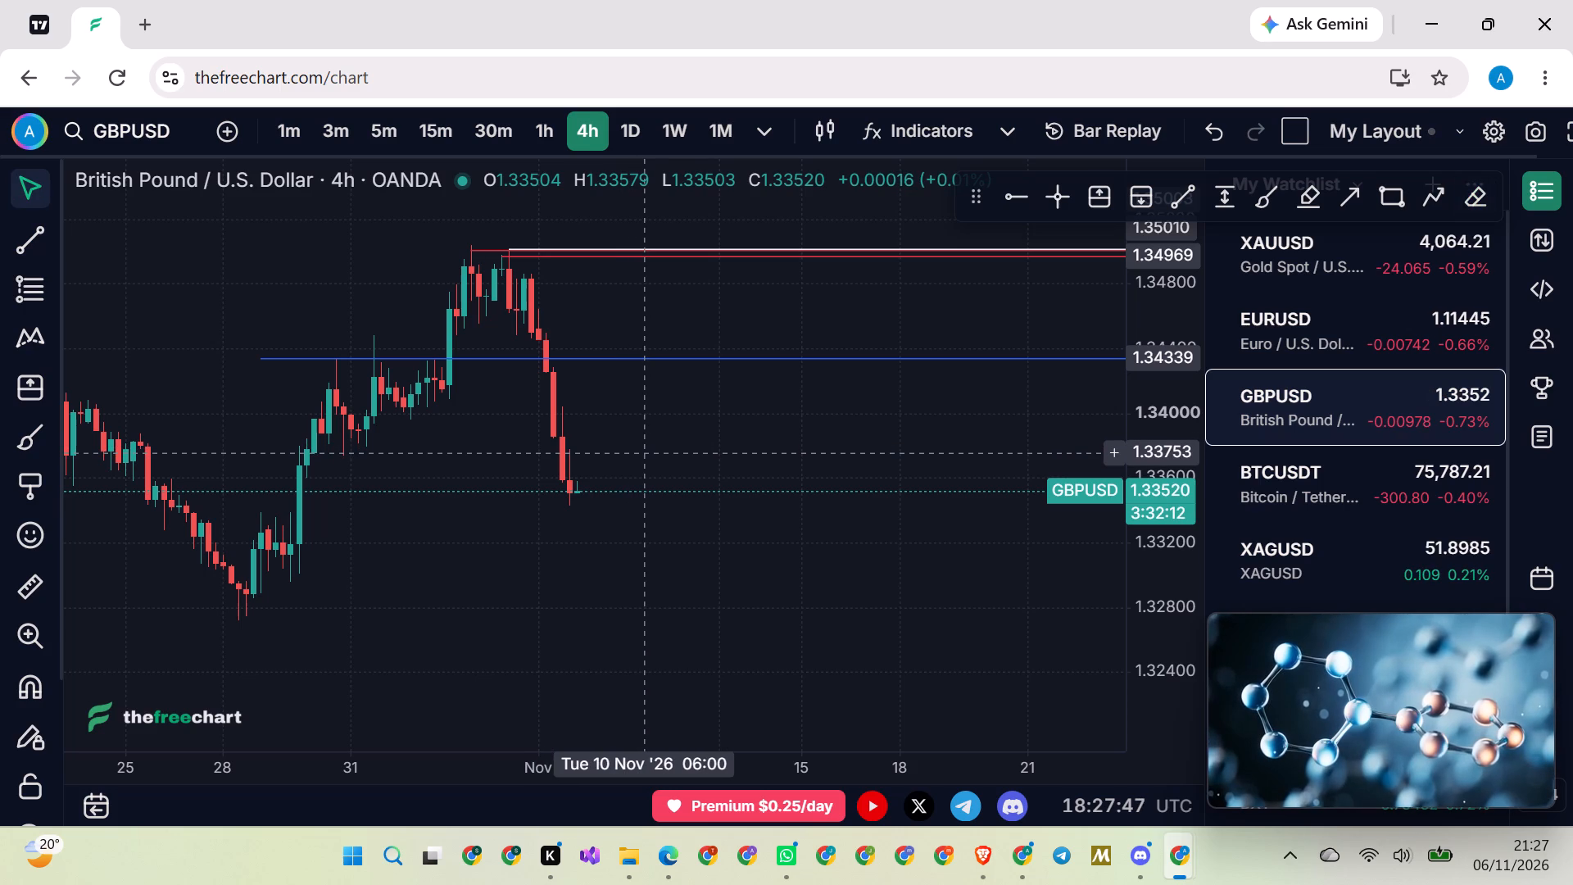
Draw a horizontal ray at about 1.33745, starting from the swing low around 30 October.
left_click_drag(649, 446, 701, 442)
left_click_drag(711, 436, 758, 451)
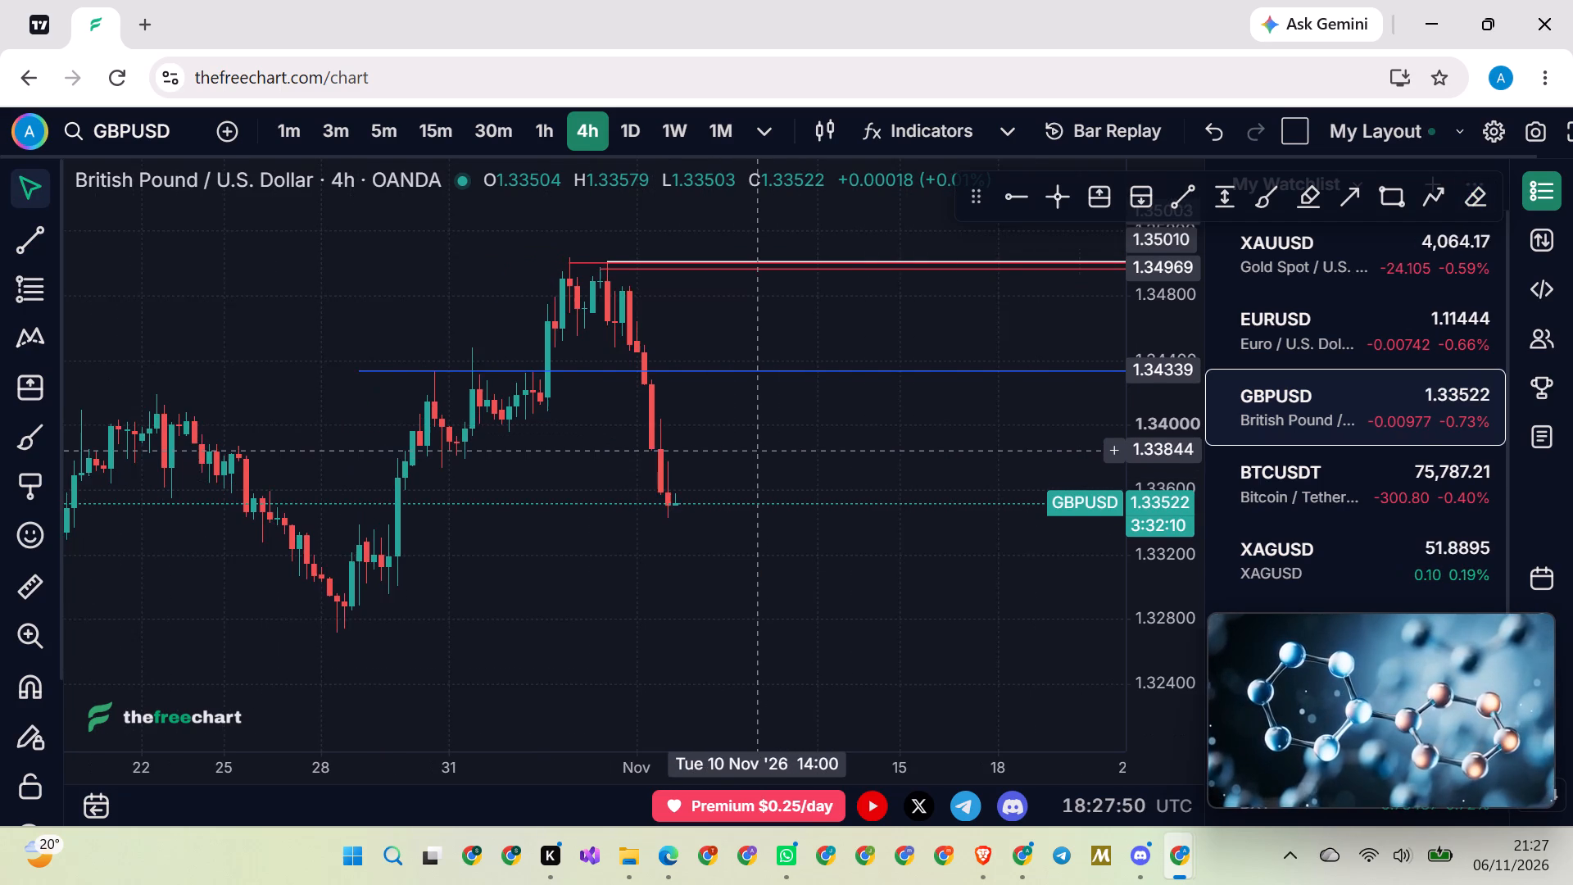
left_click_drag(758, 451, 755, 457)
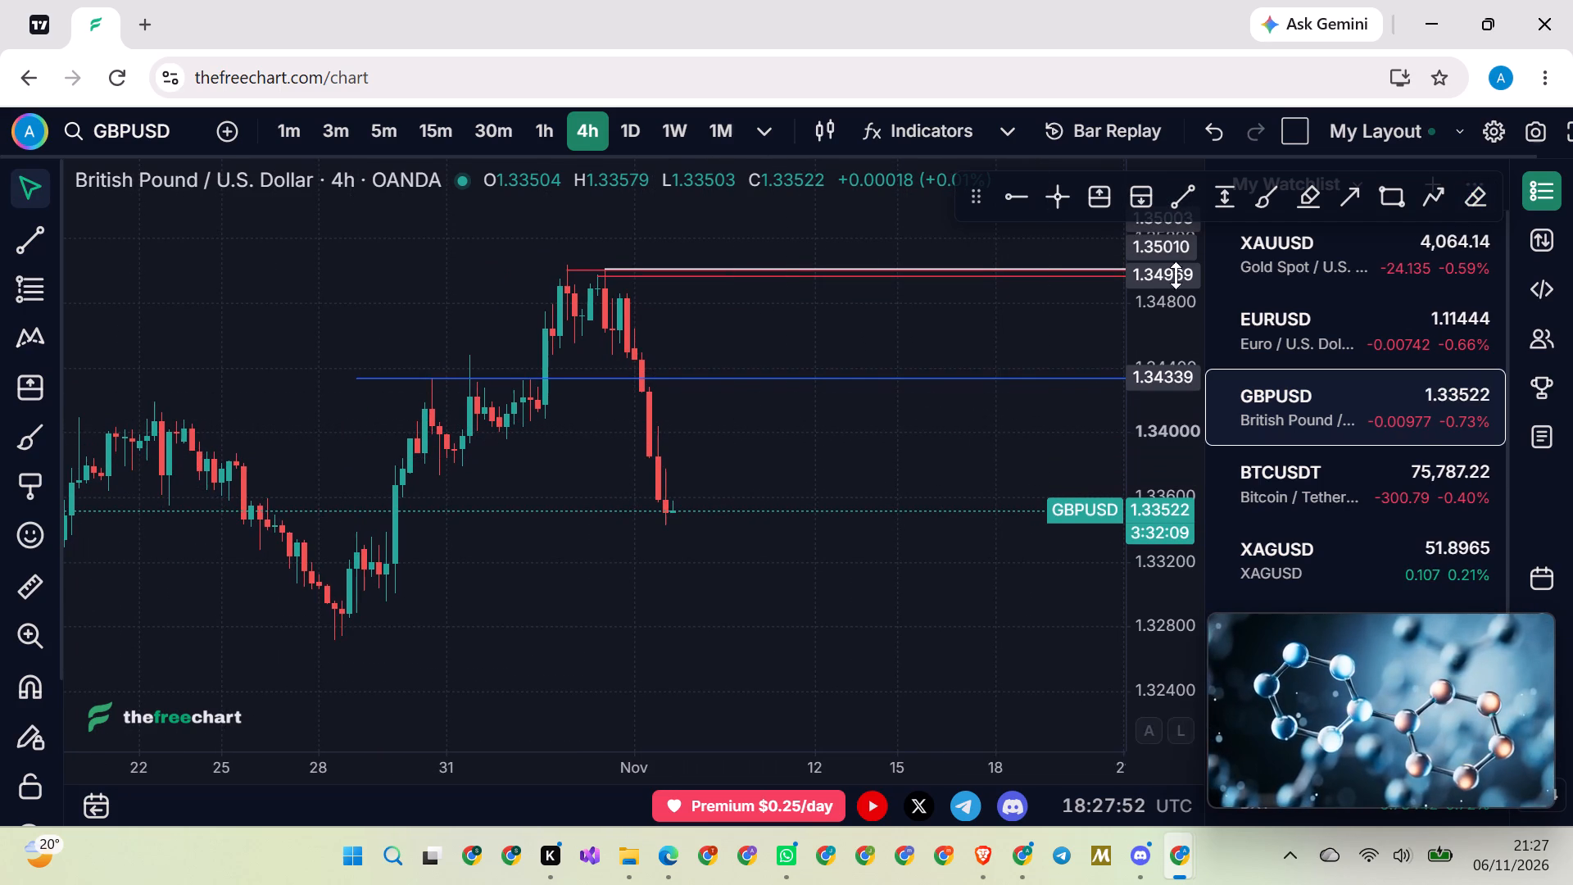
left_click(1006, 196)
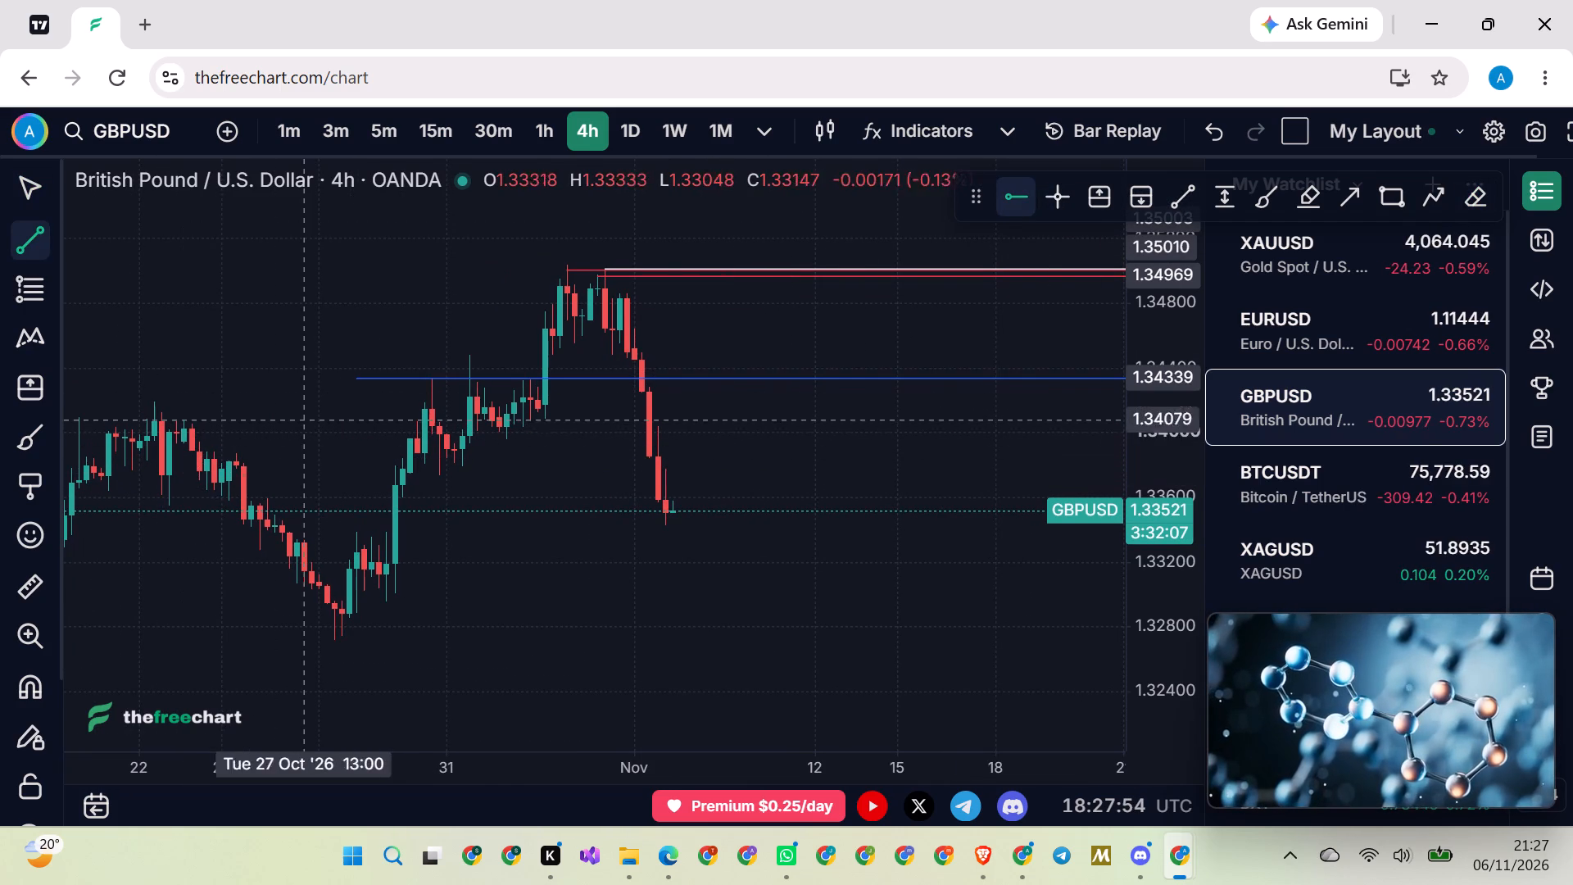
left_click(437, 473)
left_click(490, 493)
left_click(439, 474)
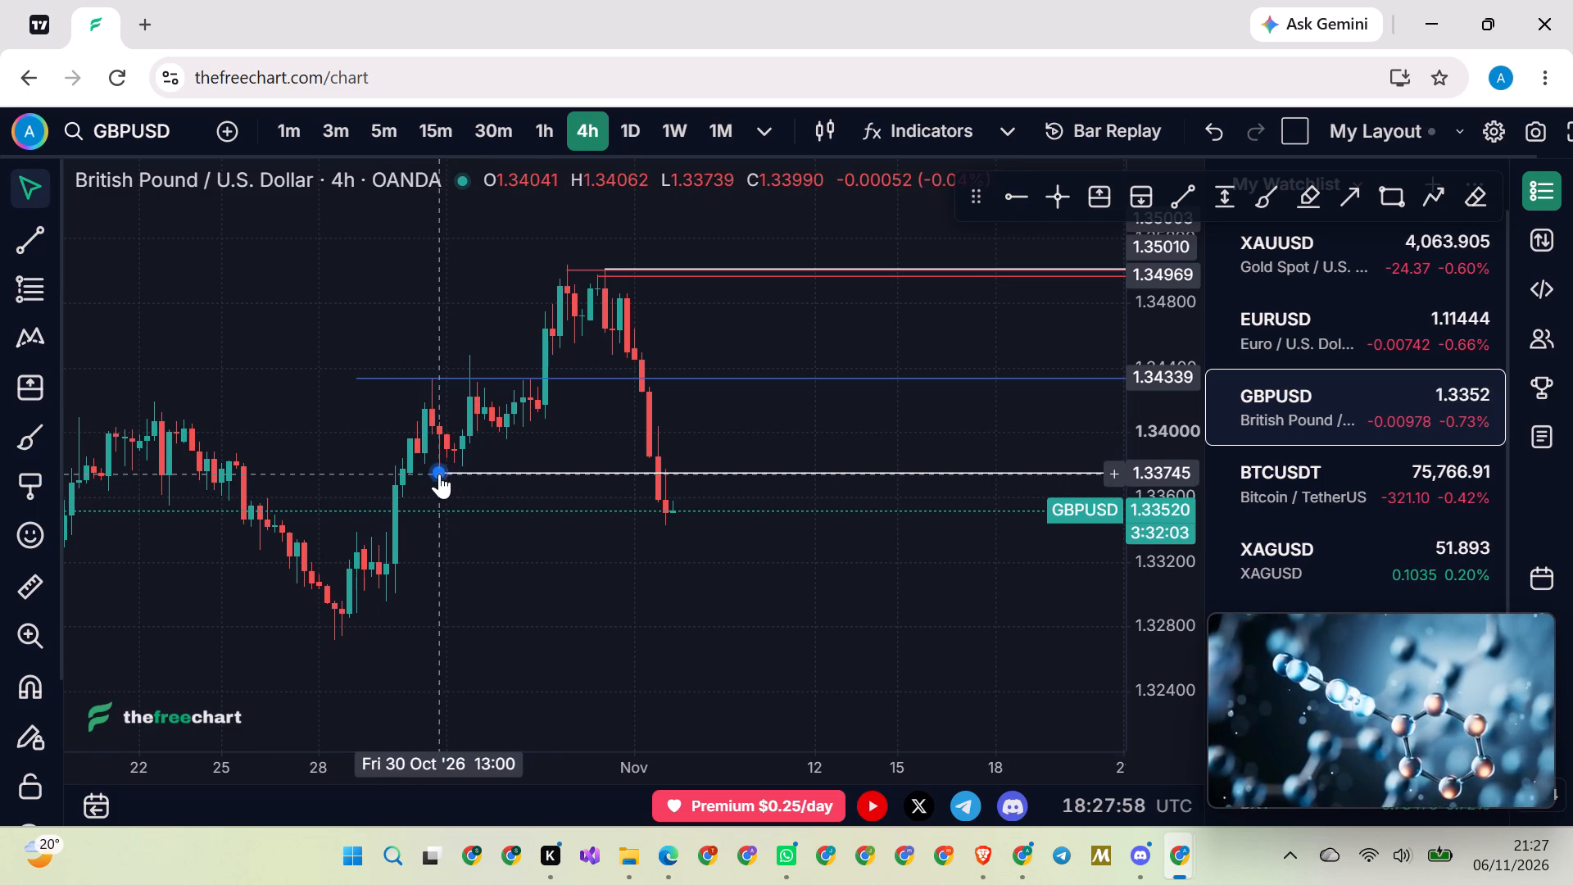
left_click(459, 321)
Draw a second horizontal ray at about 1.34162, starting from the 30 October 09:00 candle.
left_click(1017, 191)
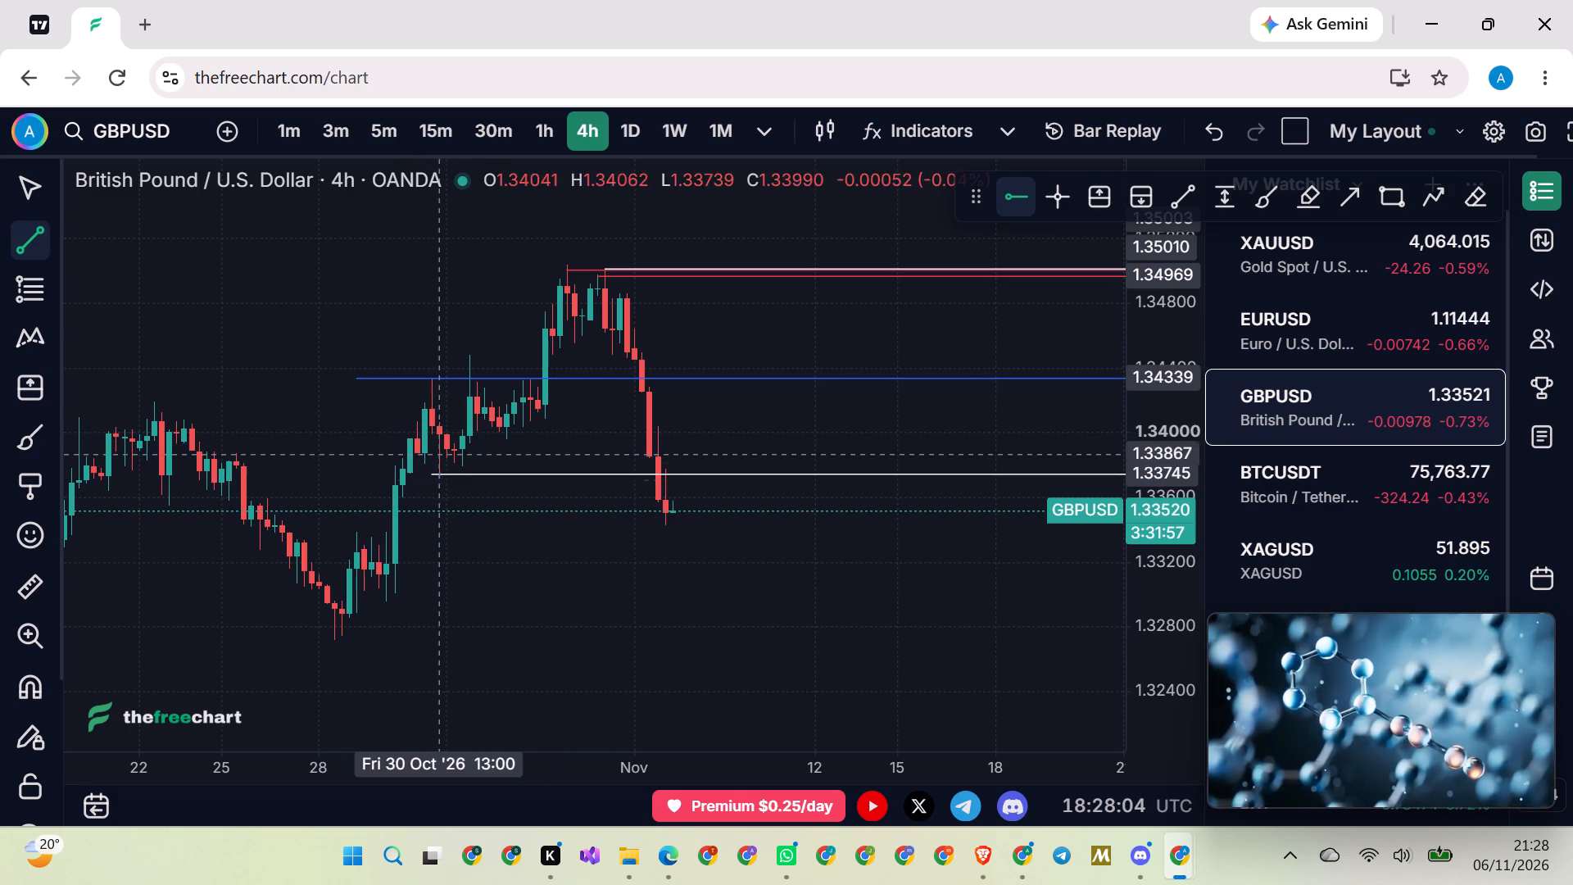
left_click(429, 406)
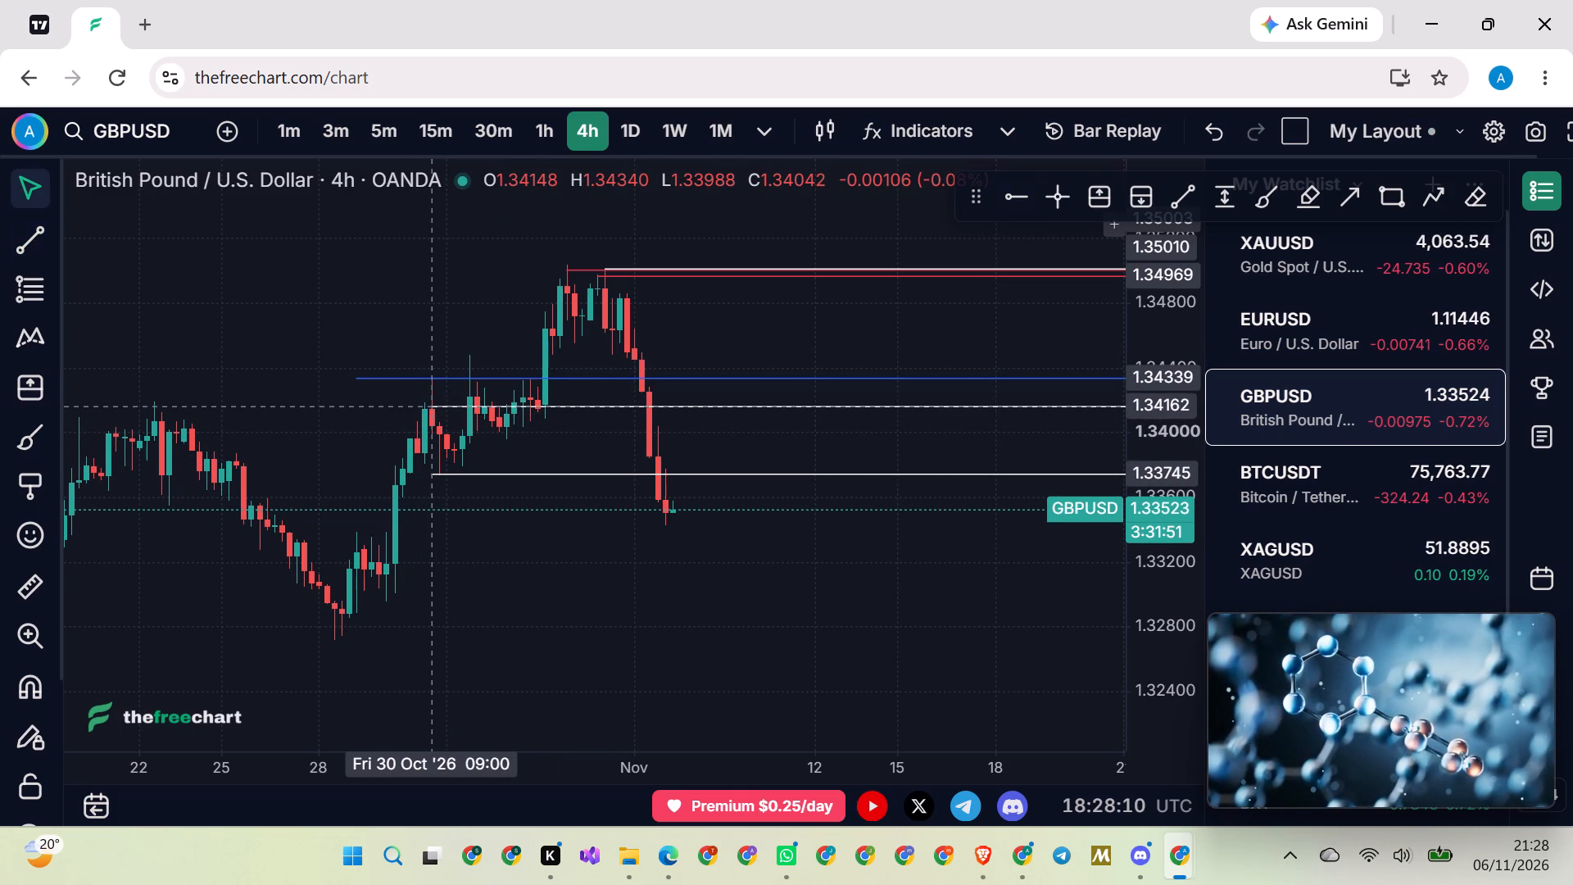
left_click(301, 286)
Start a Bar Replay of the 4-hour chart from a candle just before 5 November.
scroll(301, 286, "up", 1)
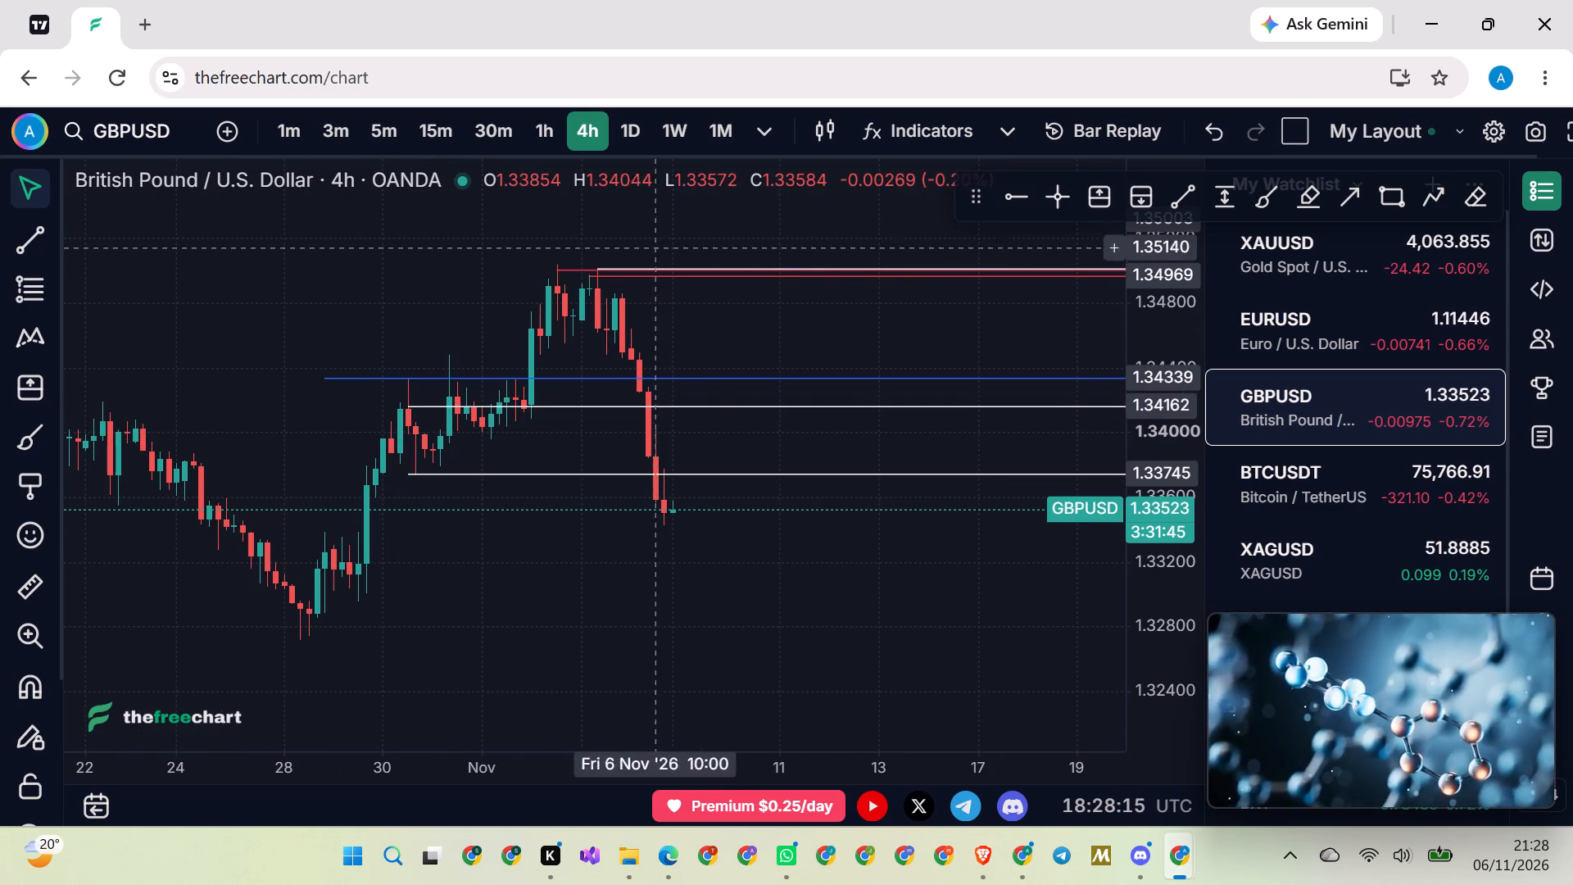
left_click(1108, 132)
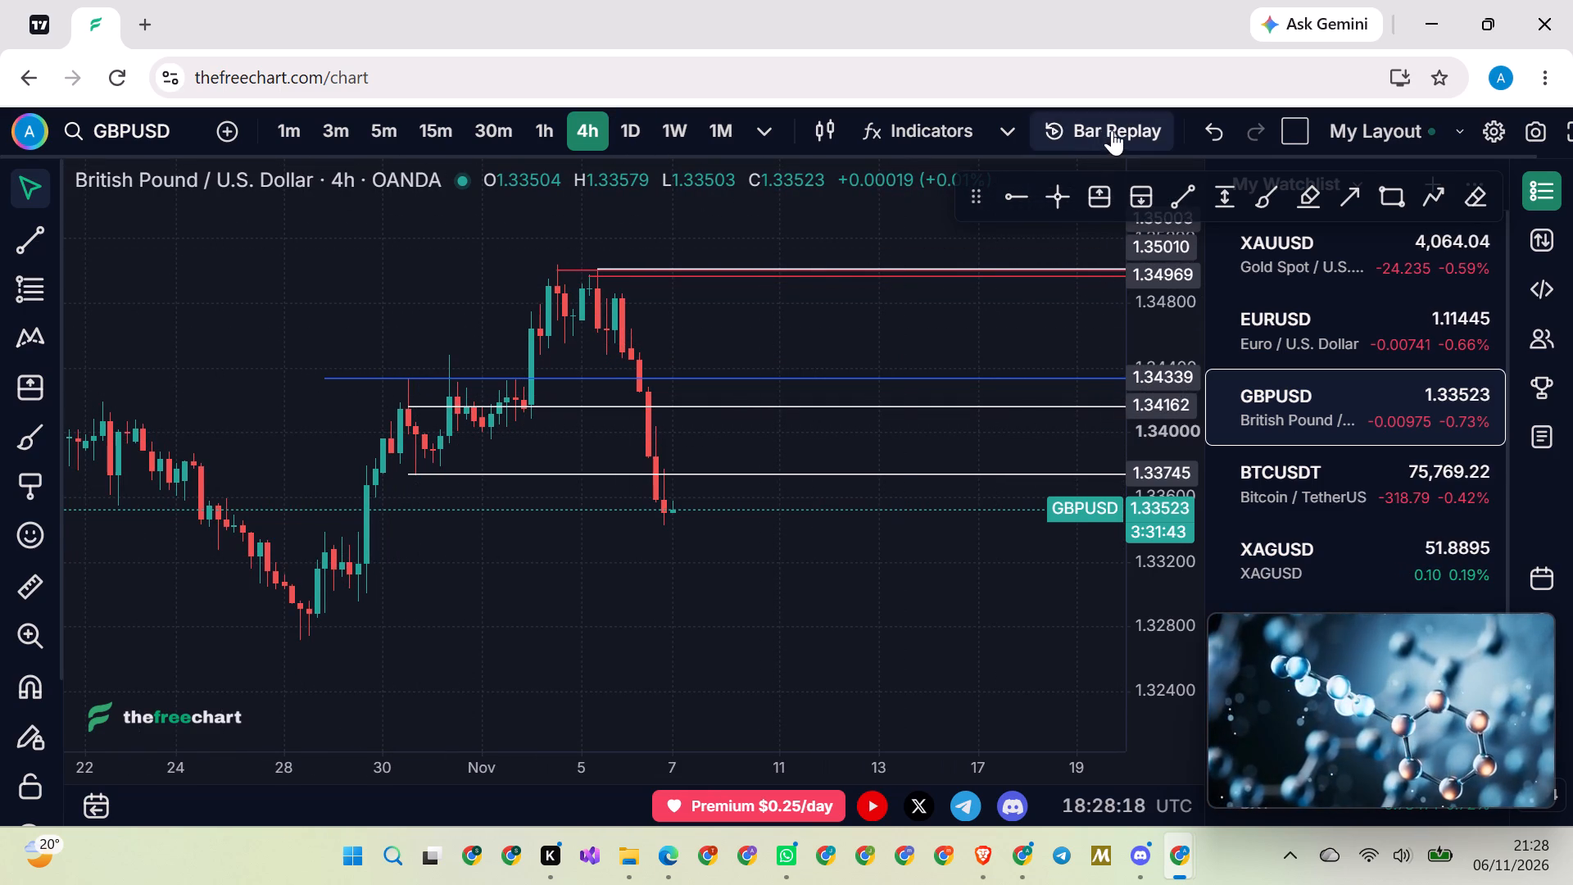
left_click(572, 425)
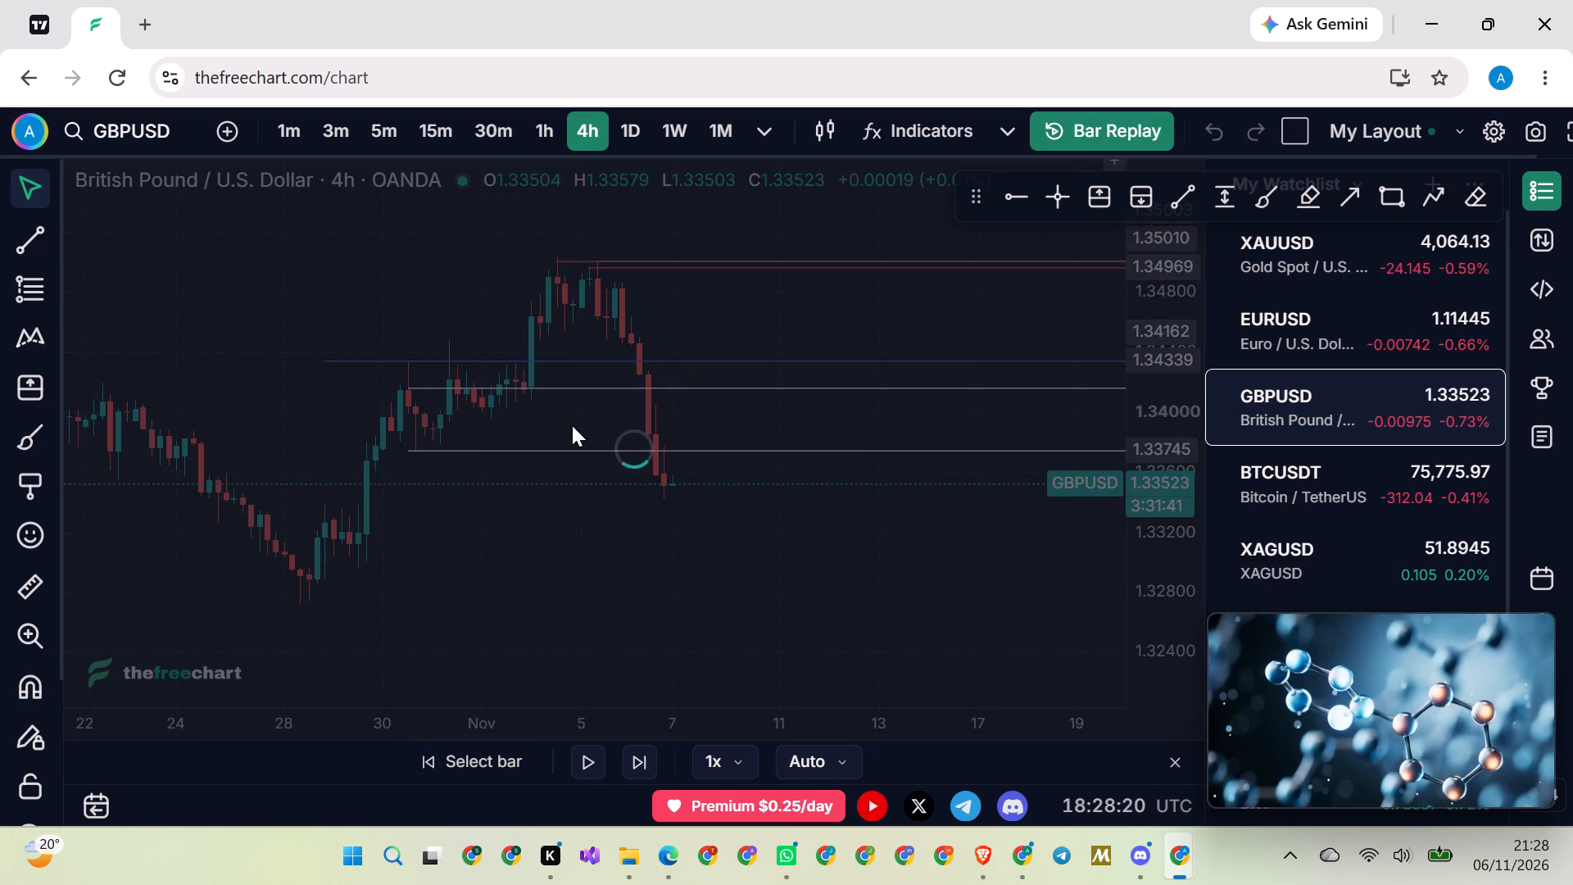
scroll(572, 425, "up", 20)
scroll(572, 425, "up", 8)
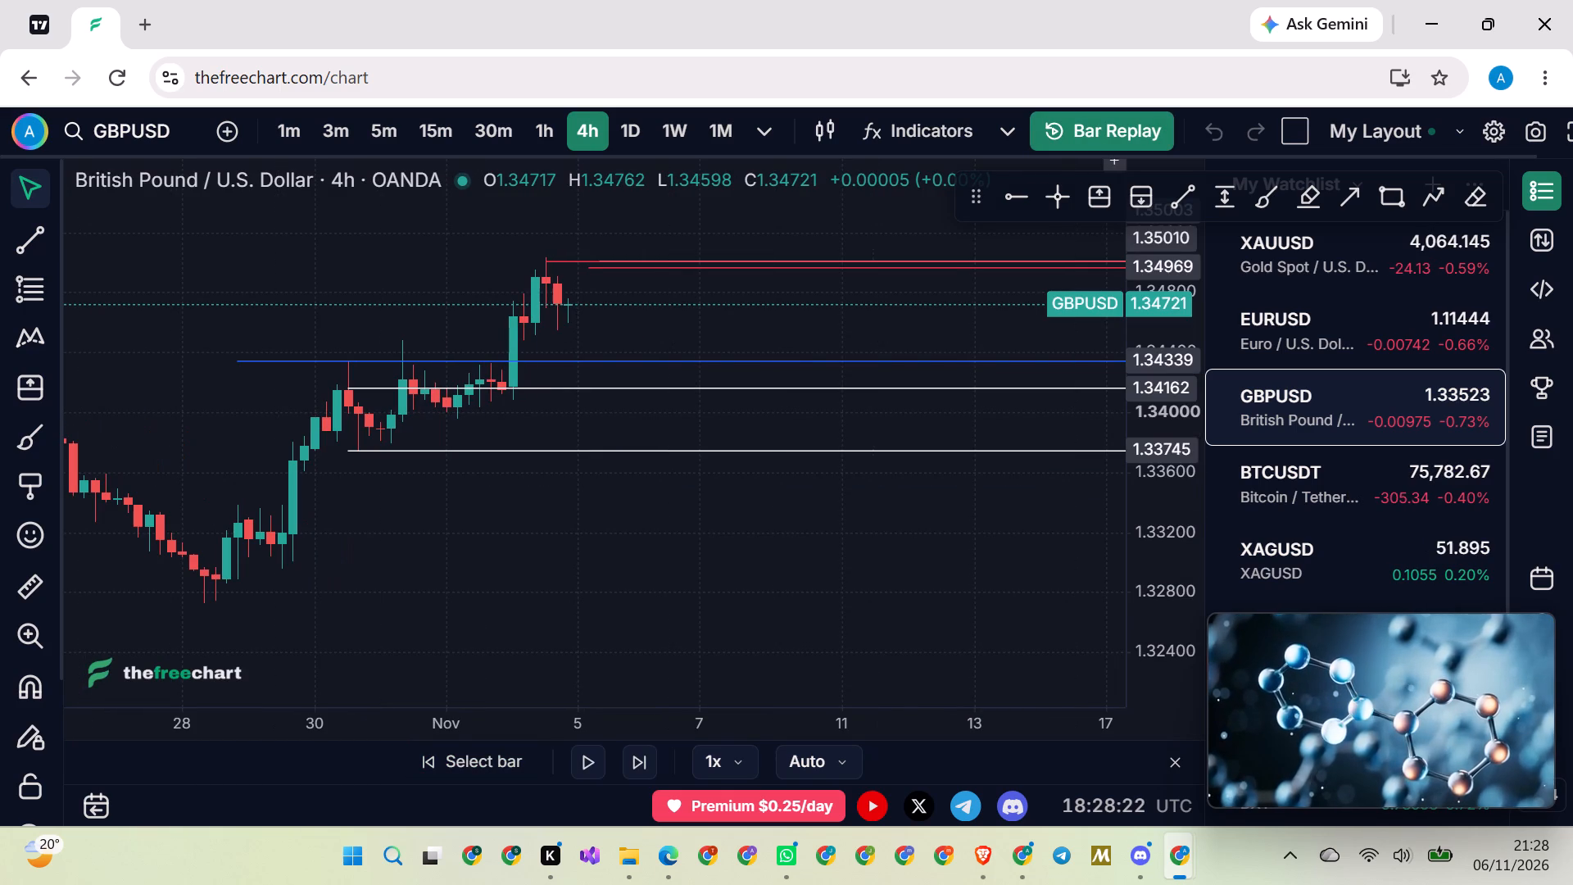
Switch the replayed chart to the 1D timeframe and examine the daily candles around the drawn levels.
left_click(625, 125)
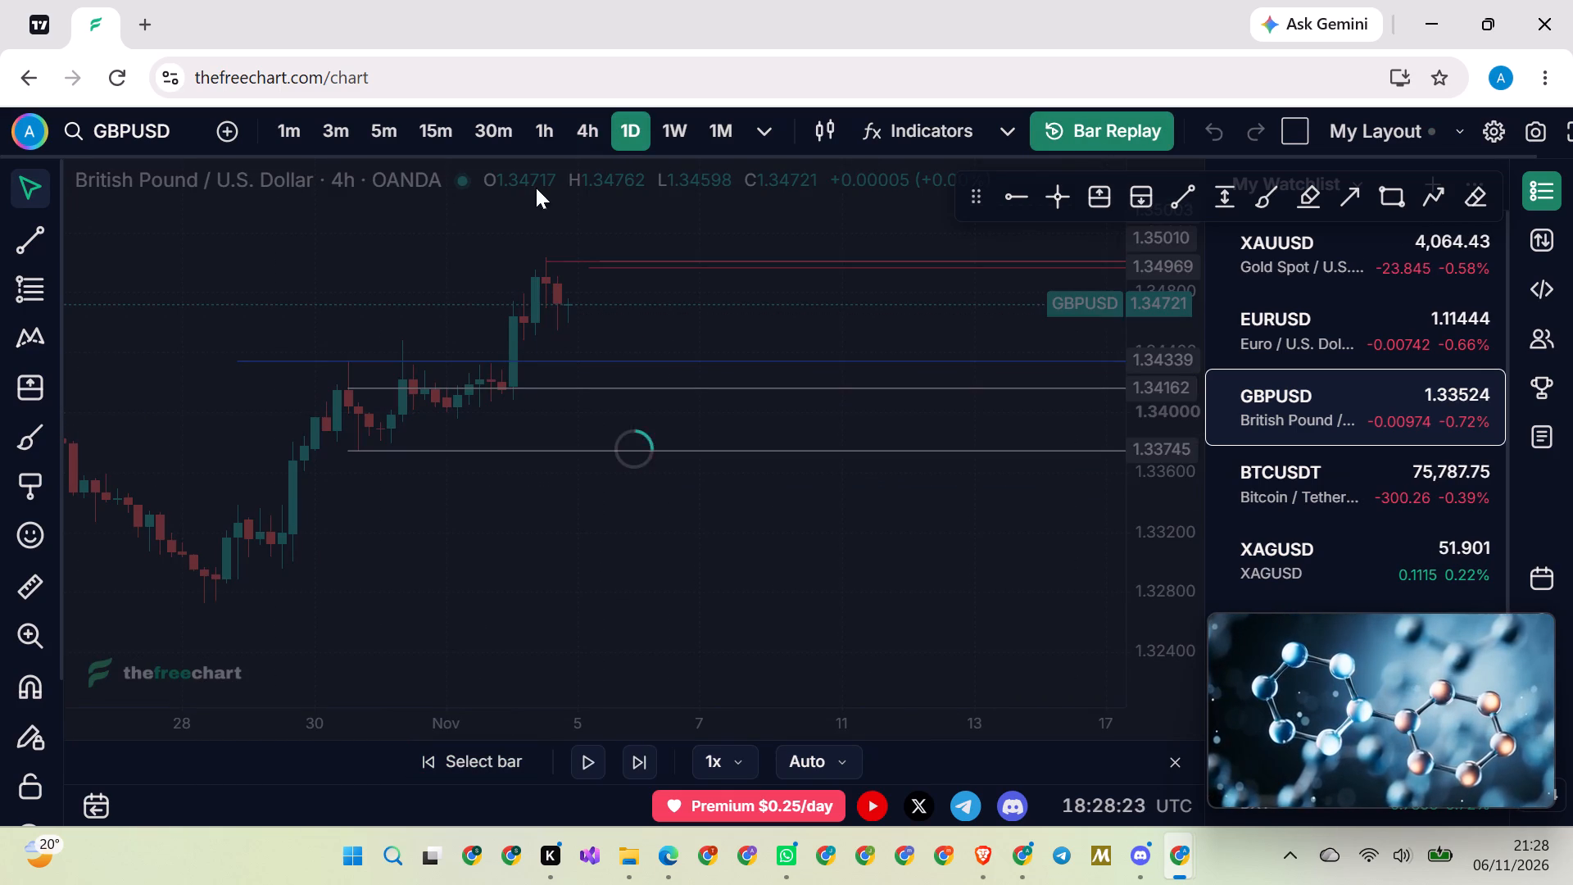
scroll(325, 415, "up", 4)
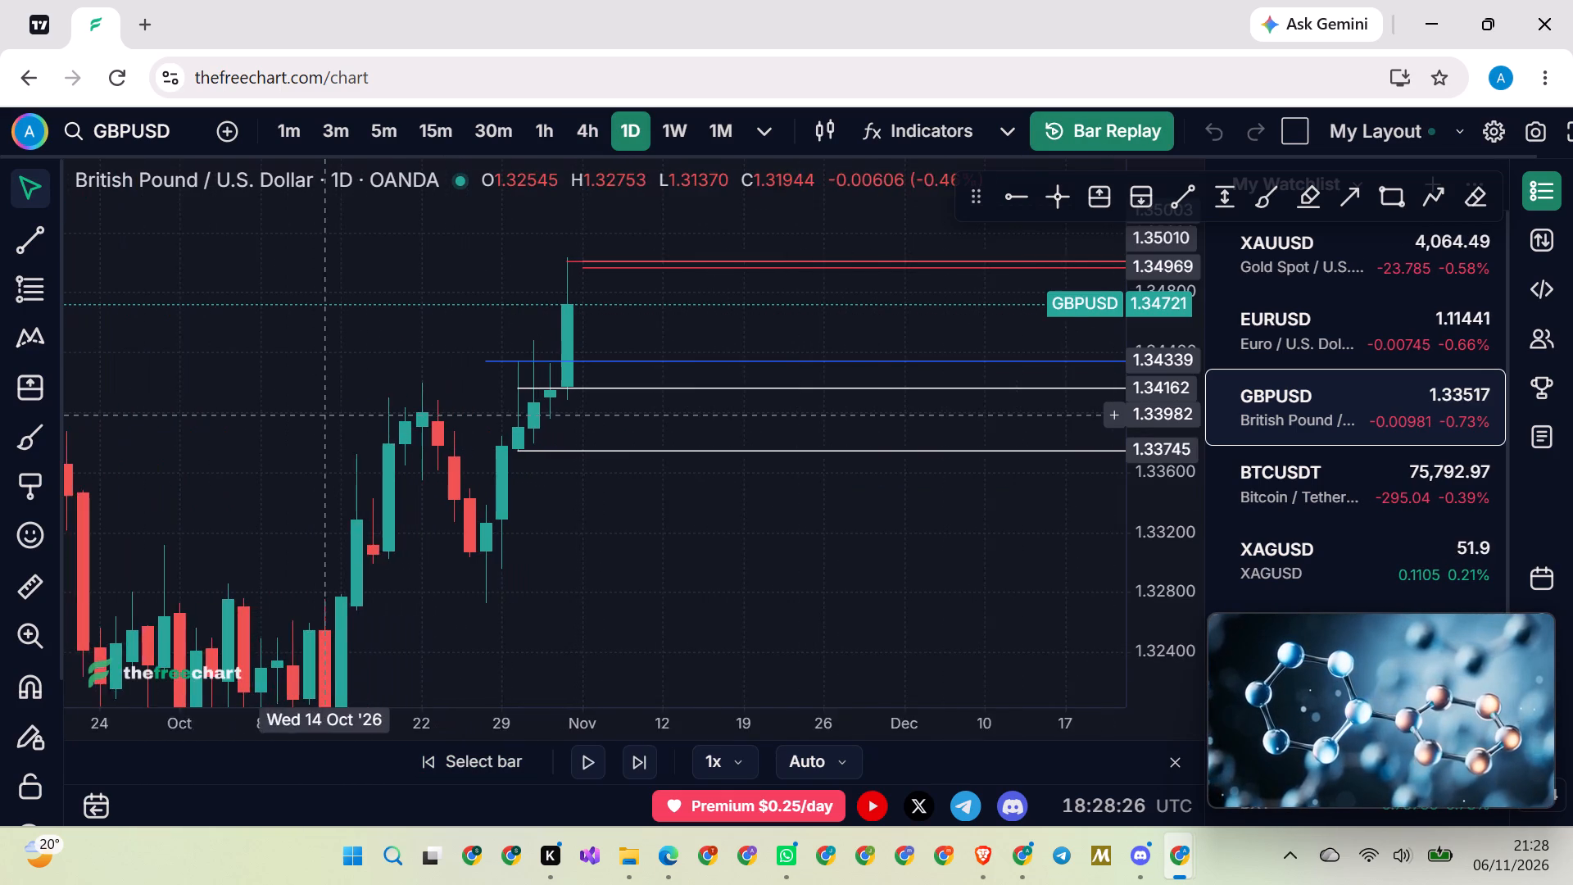
scroll(323, 415, "up", 20)
scroll(323, 415, "up", 2)
left_click_drag(342, 372, 172, 372)
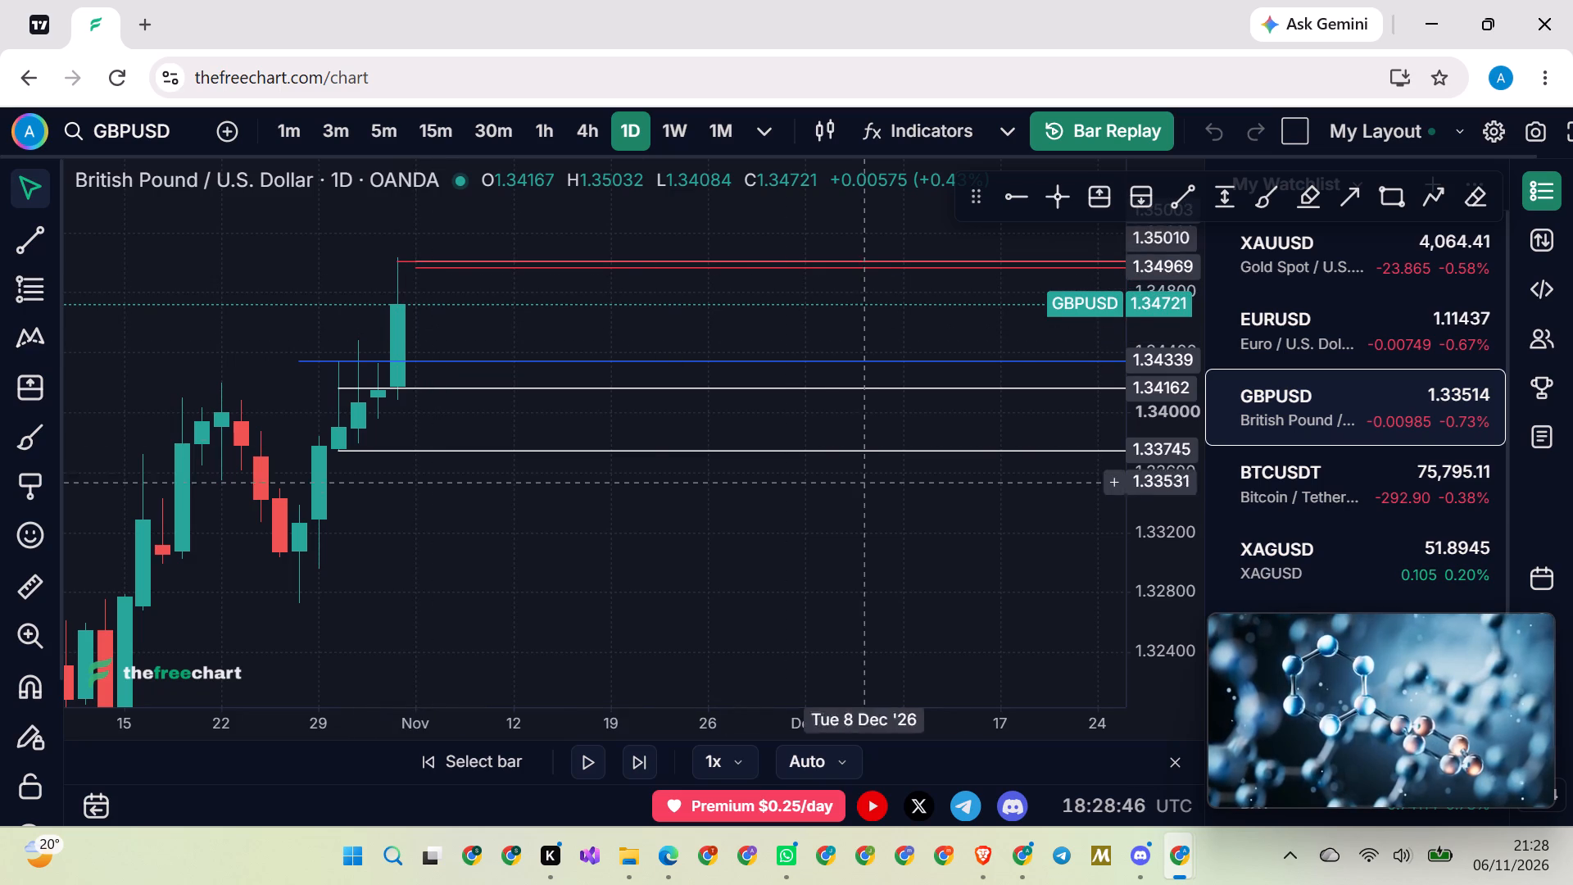
Play the daily replay forward by one candle, pause it and exit Bar Replay.
left_click(588, 761)
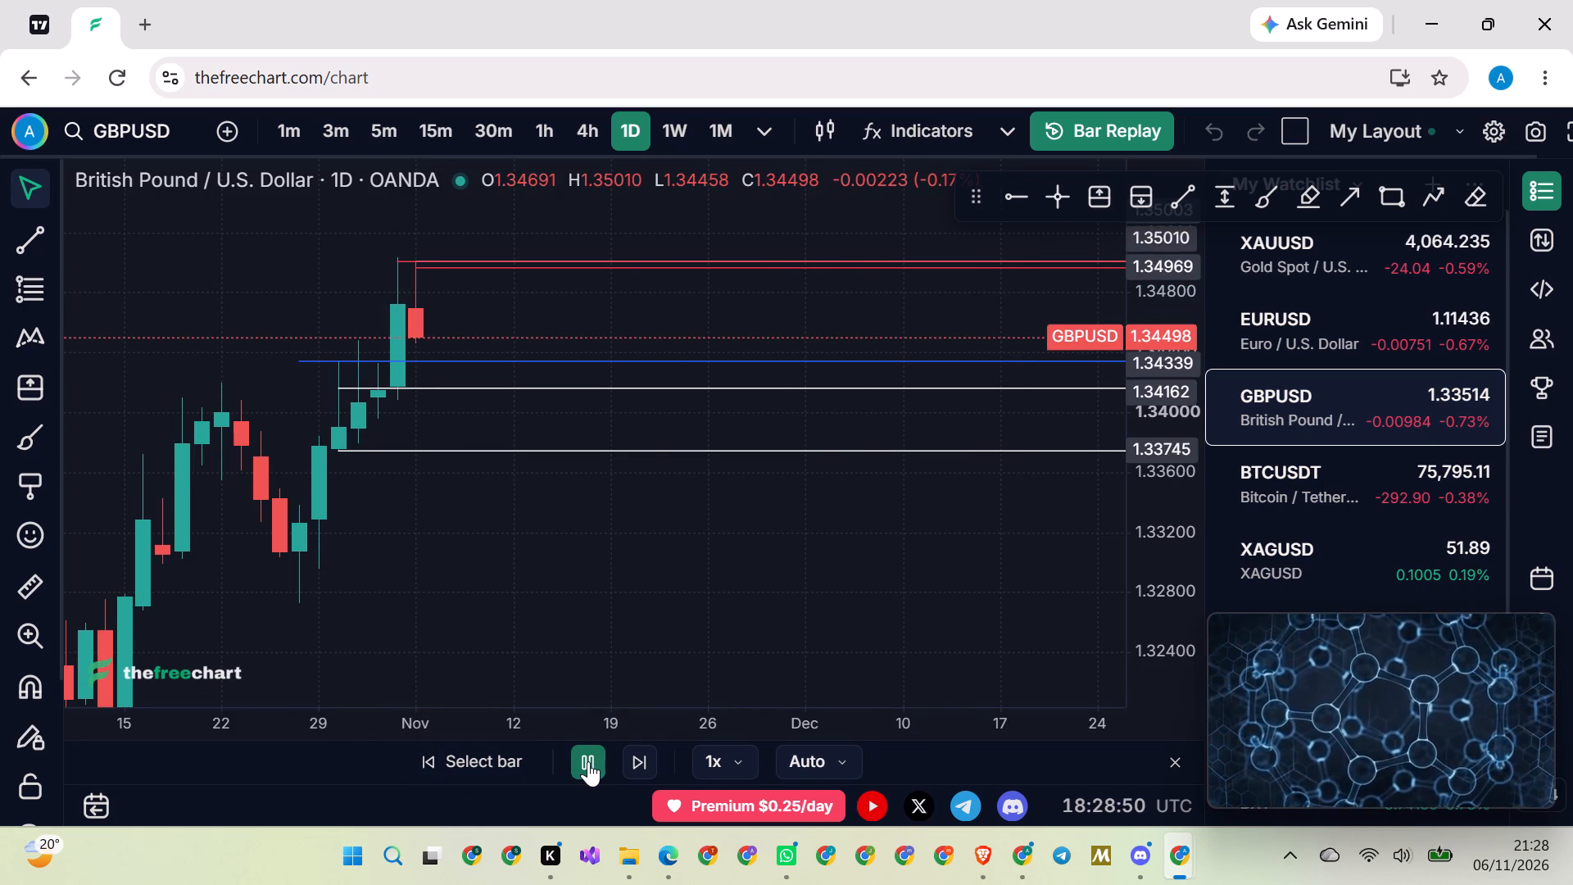
left_click(588, 761)
left_click(588, 761)
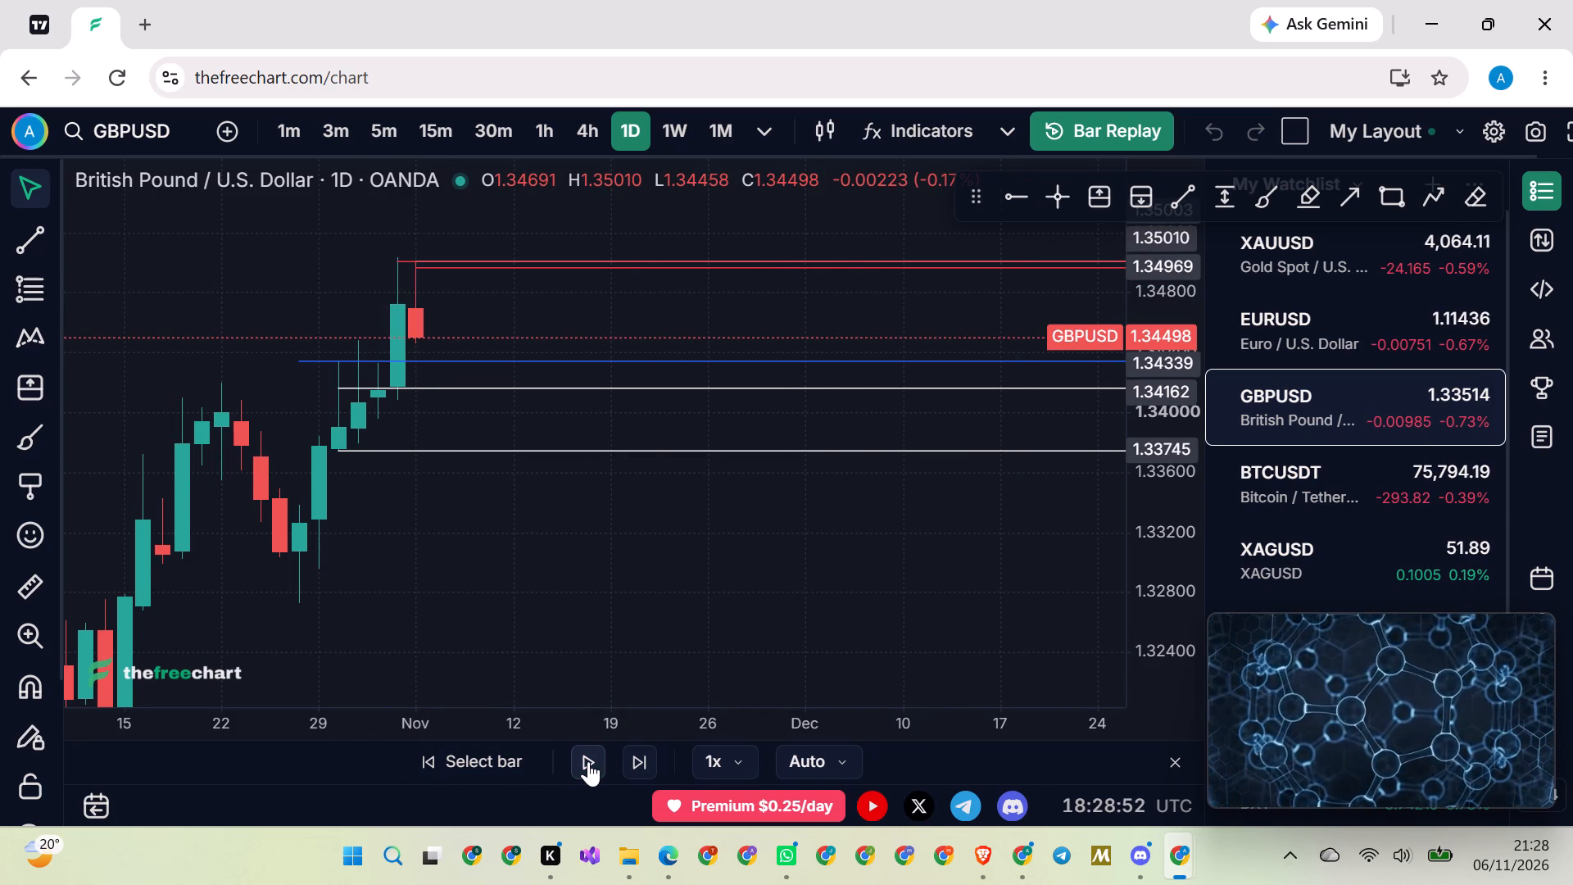
left_click(588, 761)
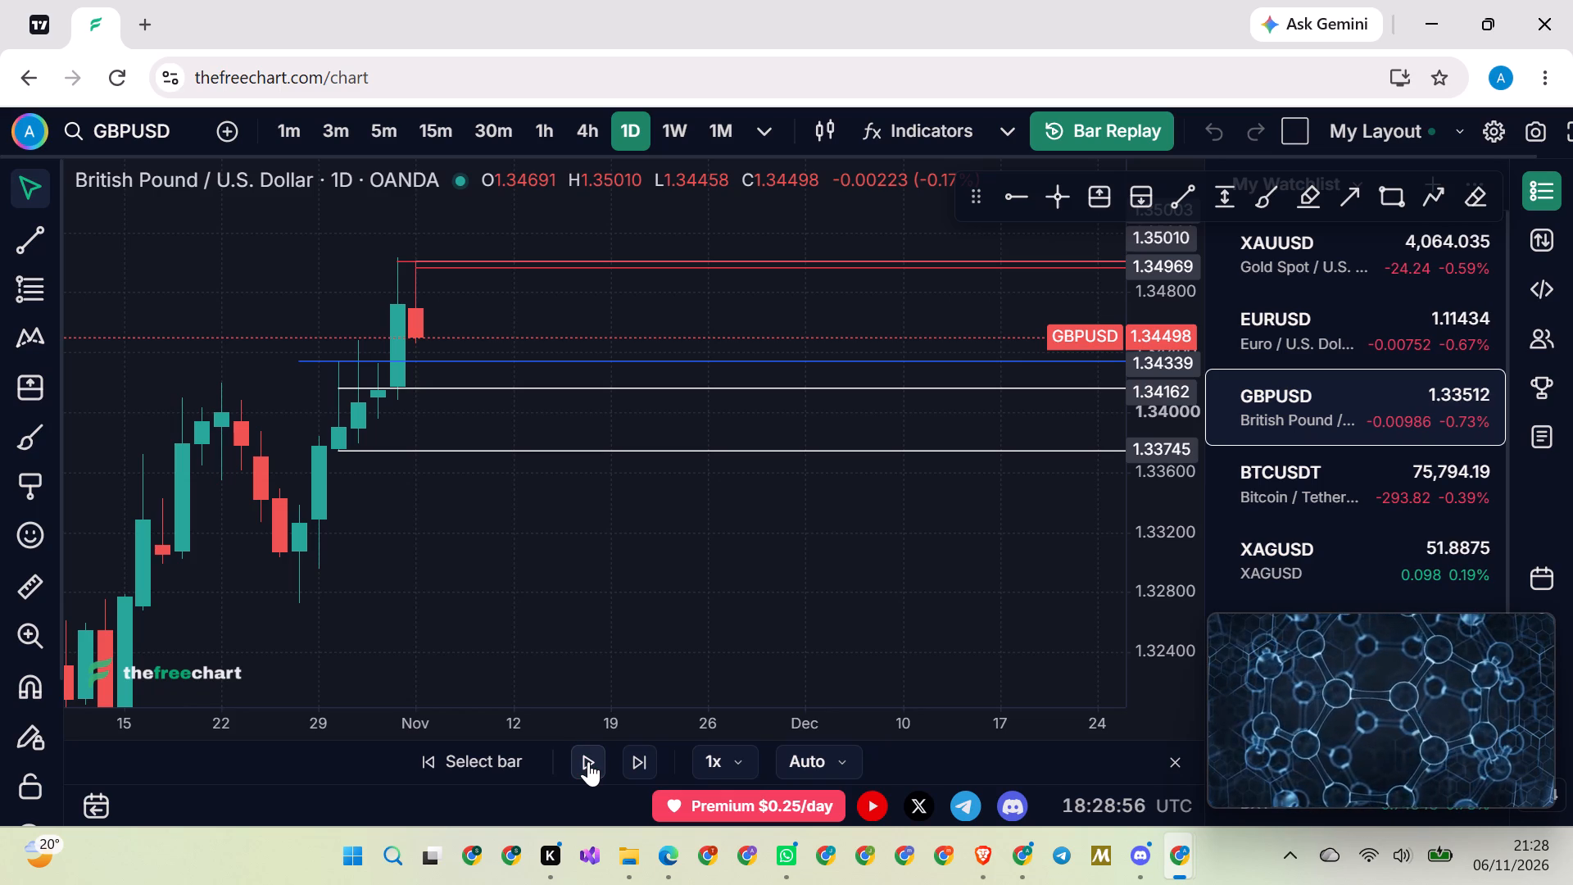
left_click(588, 761)
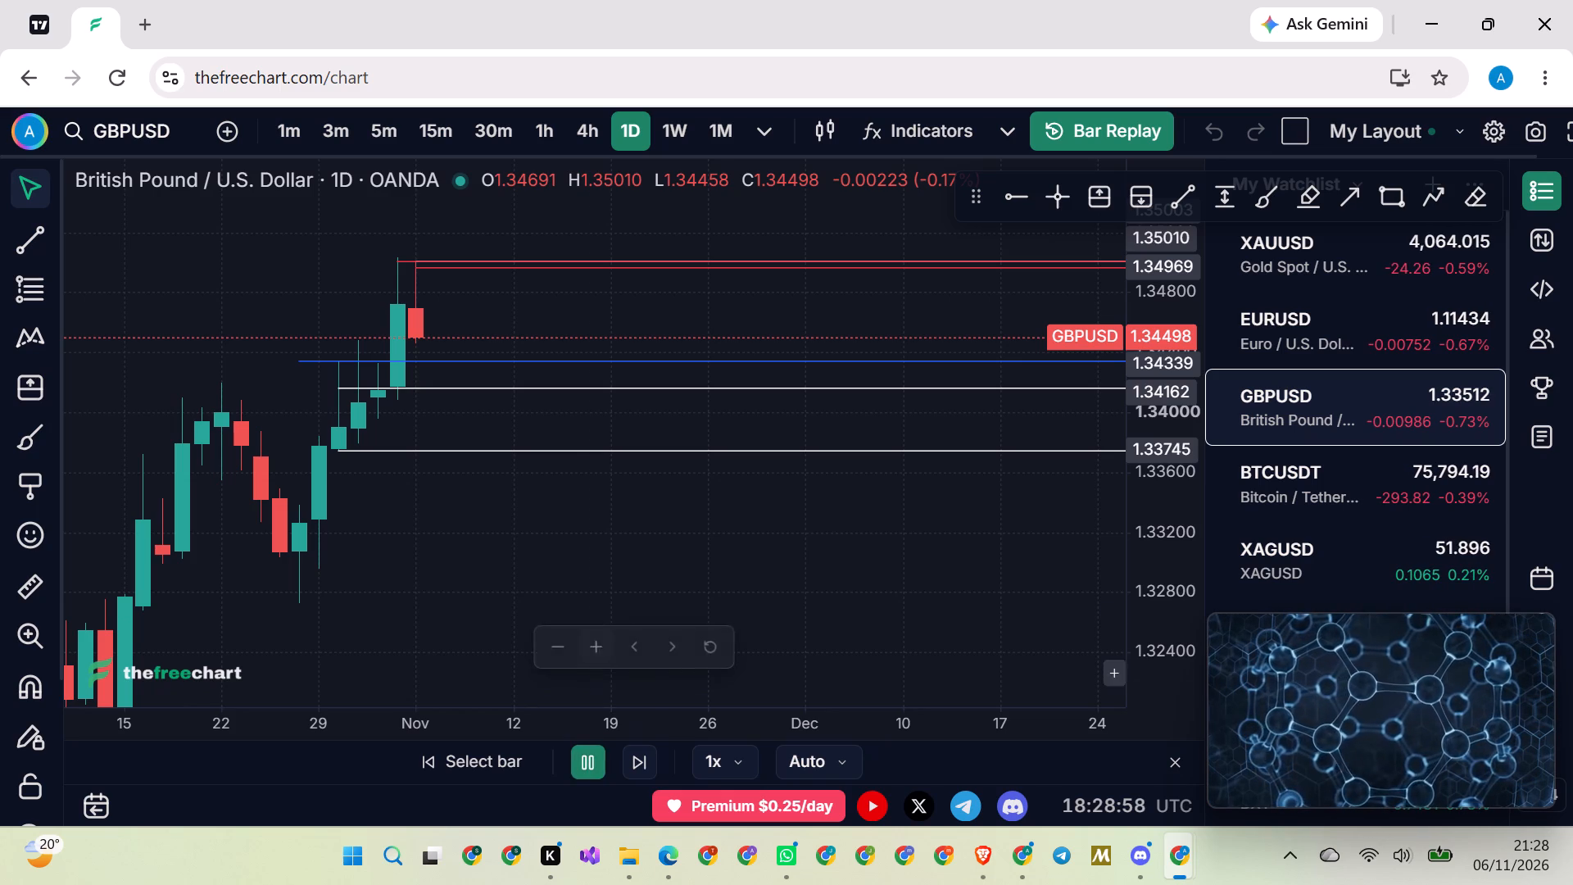
left_click(1105, 130)
Restart Bar Replay on the daily chart from the Thursday 5 November candle.
left_click_drag(686, 353, 638, 353)
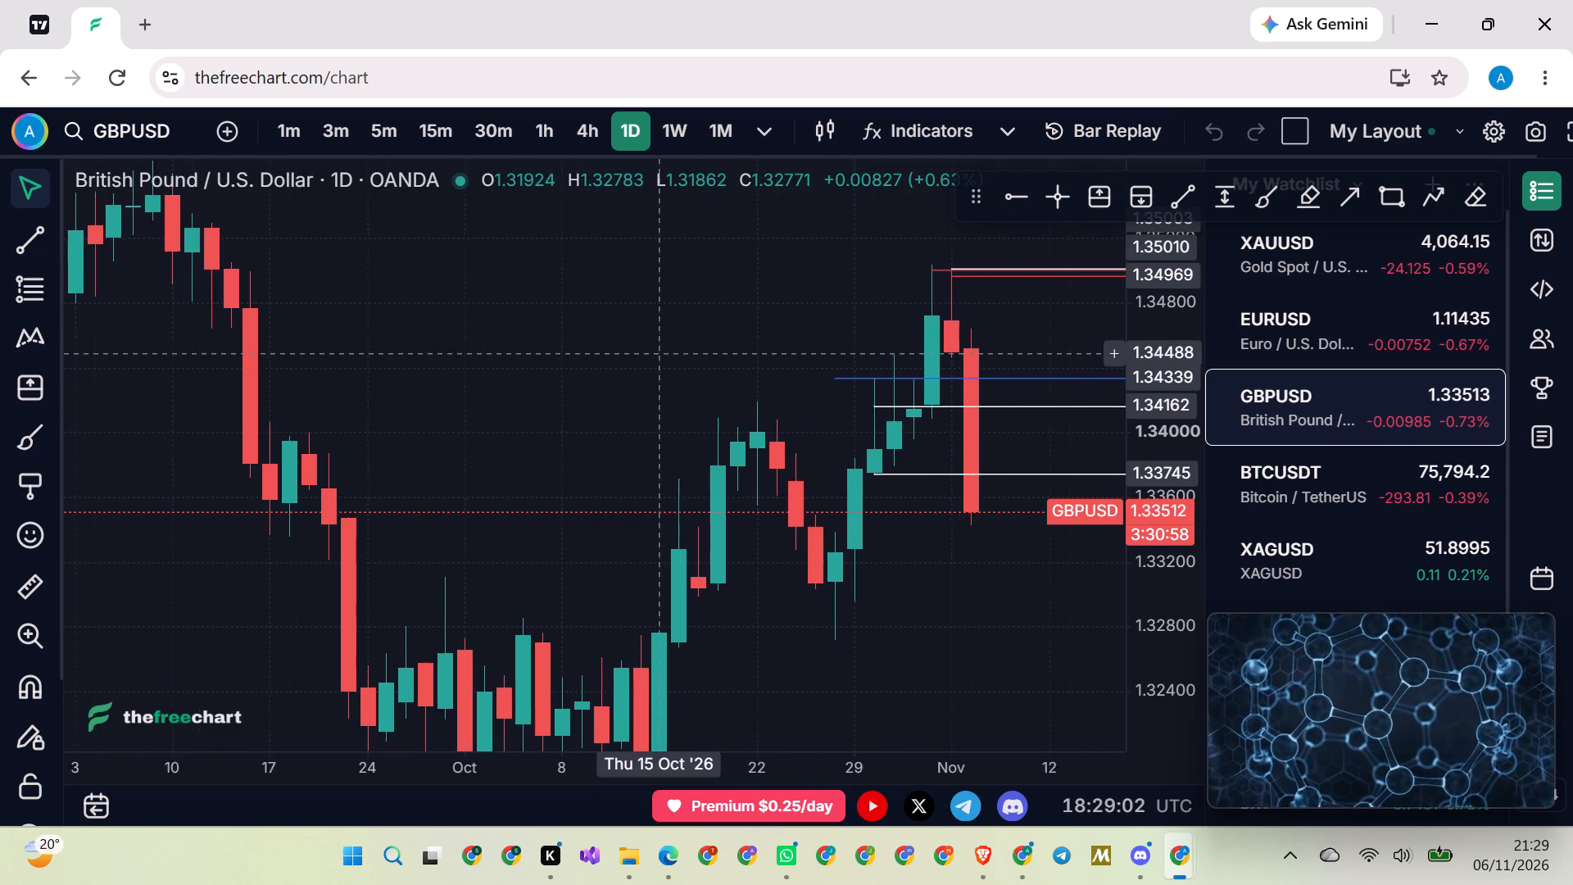
left_click_drag(638, 353, 233, 353)
scroll(283, 329, "up", 1)
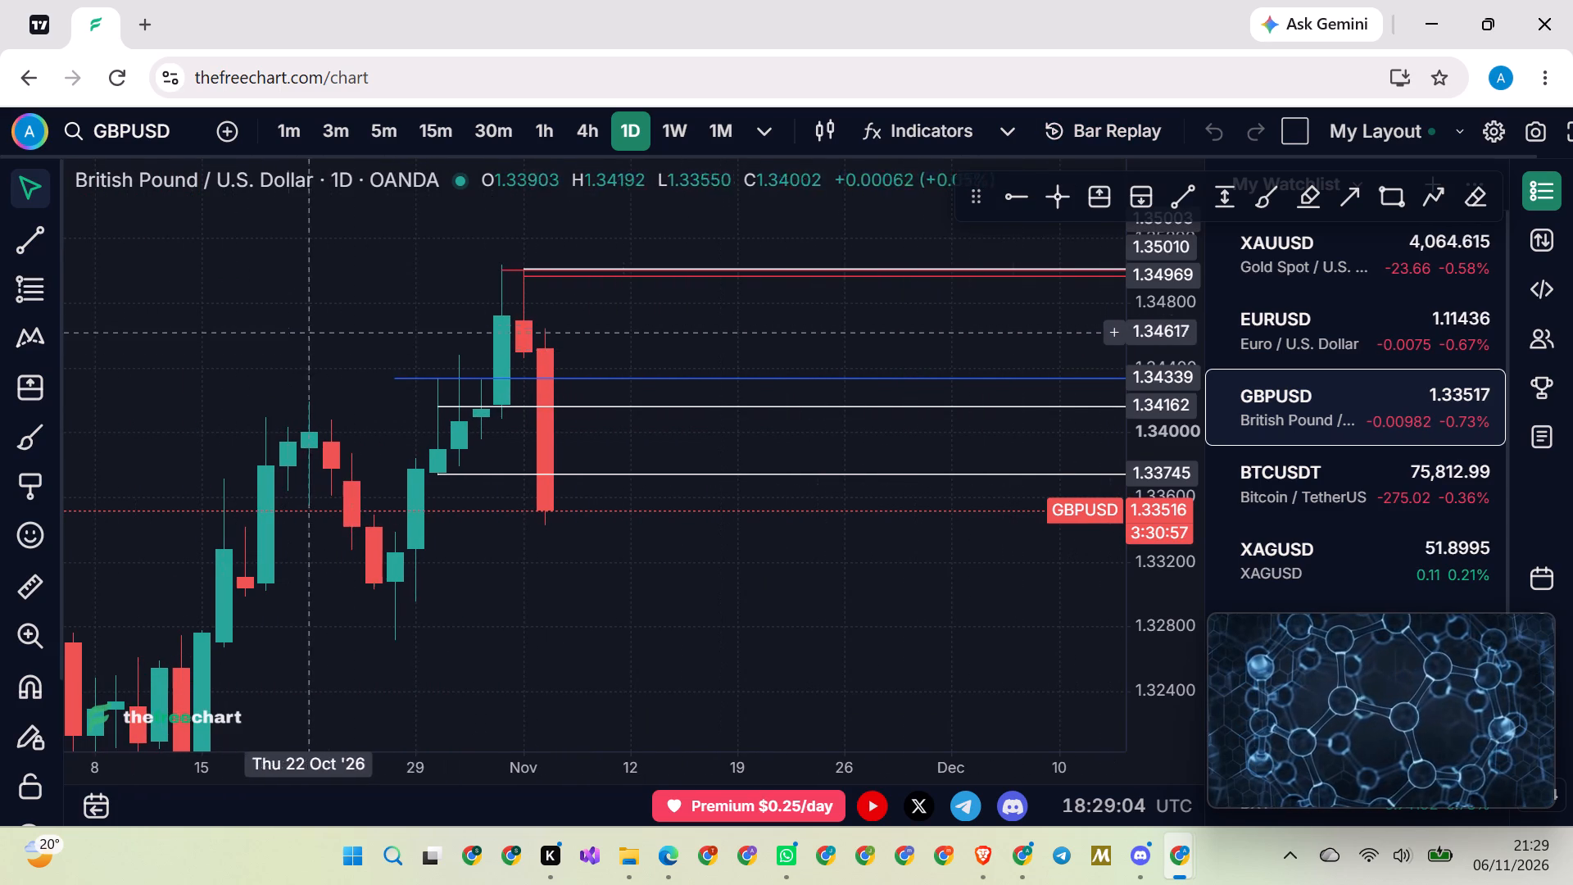
scroll(298, 325, "up", 1)
scroll(360, 324, "up", 20)
scroll(360, 324, "up", 20)
scroll(360, 324, "up", 20)
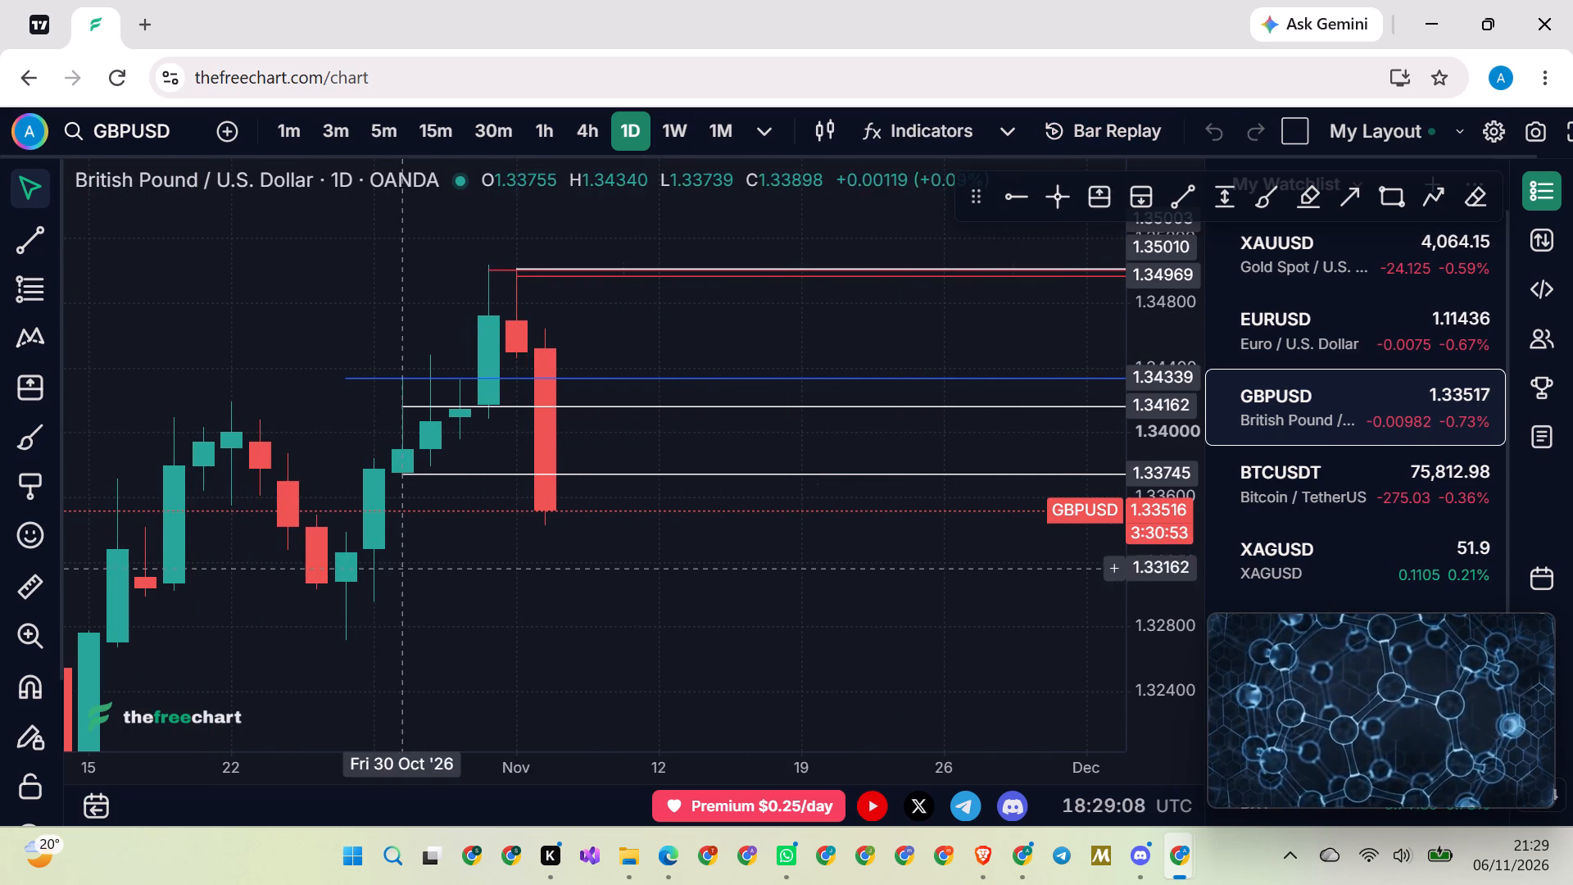
left_click(1099, 128)
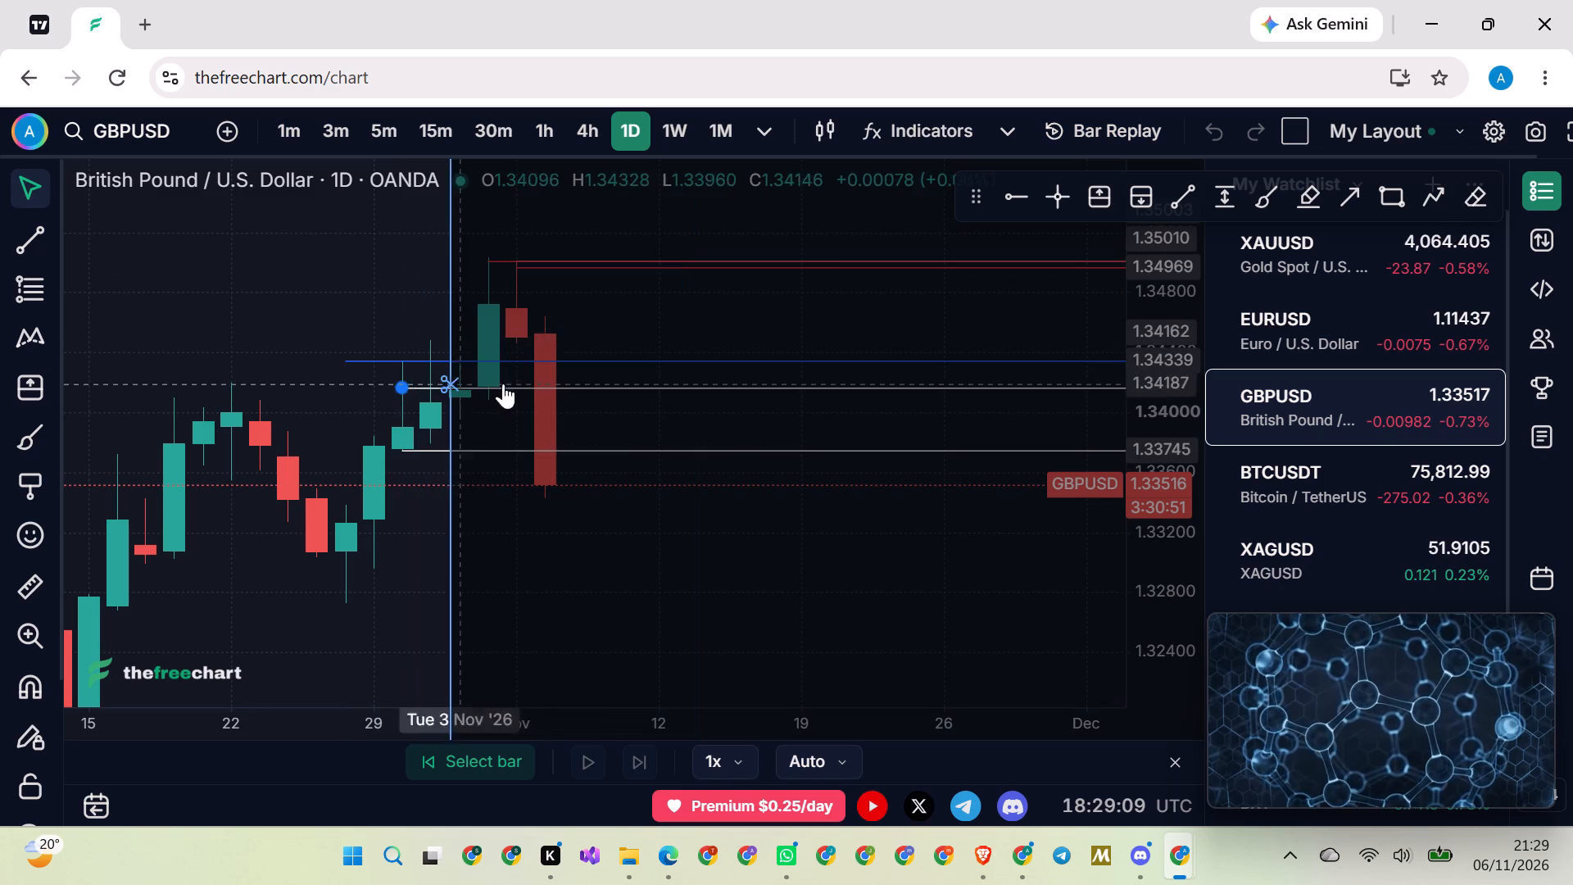
left_click(519, 414)
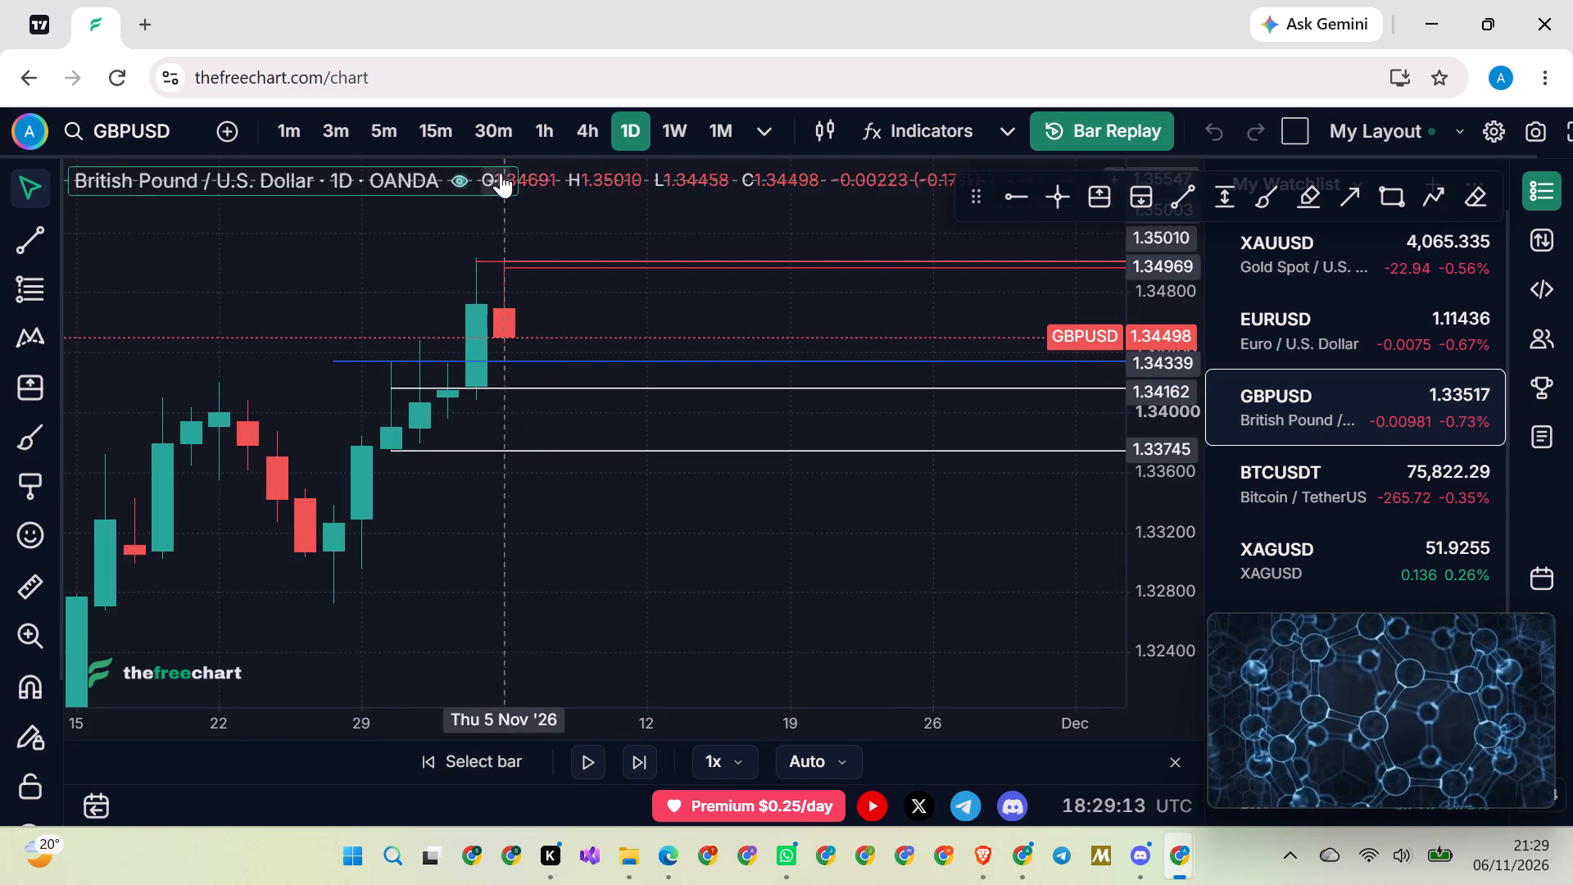
Switch the replay to the 4h timeframe and examine the candles from late October to 5 November against the drawn levels.
left_click(579, 125)
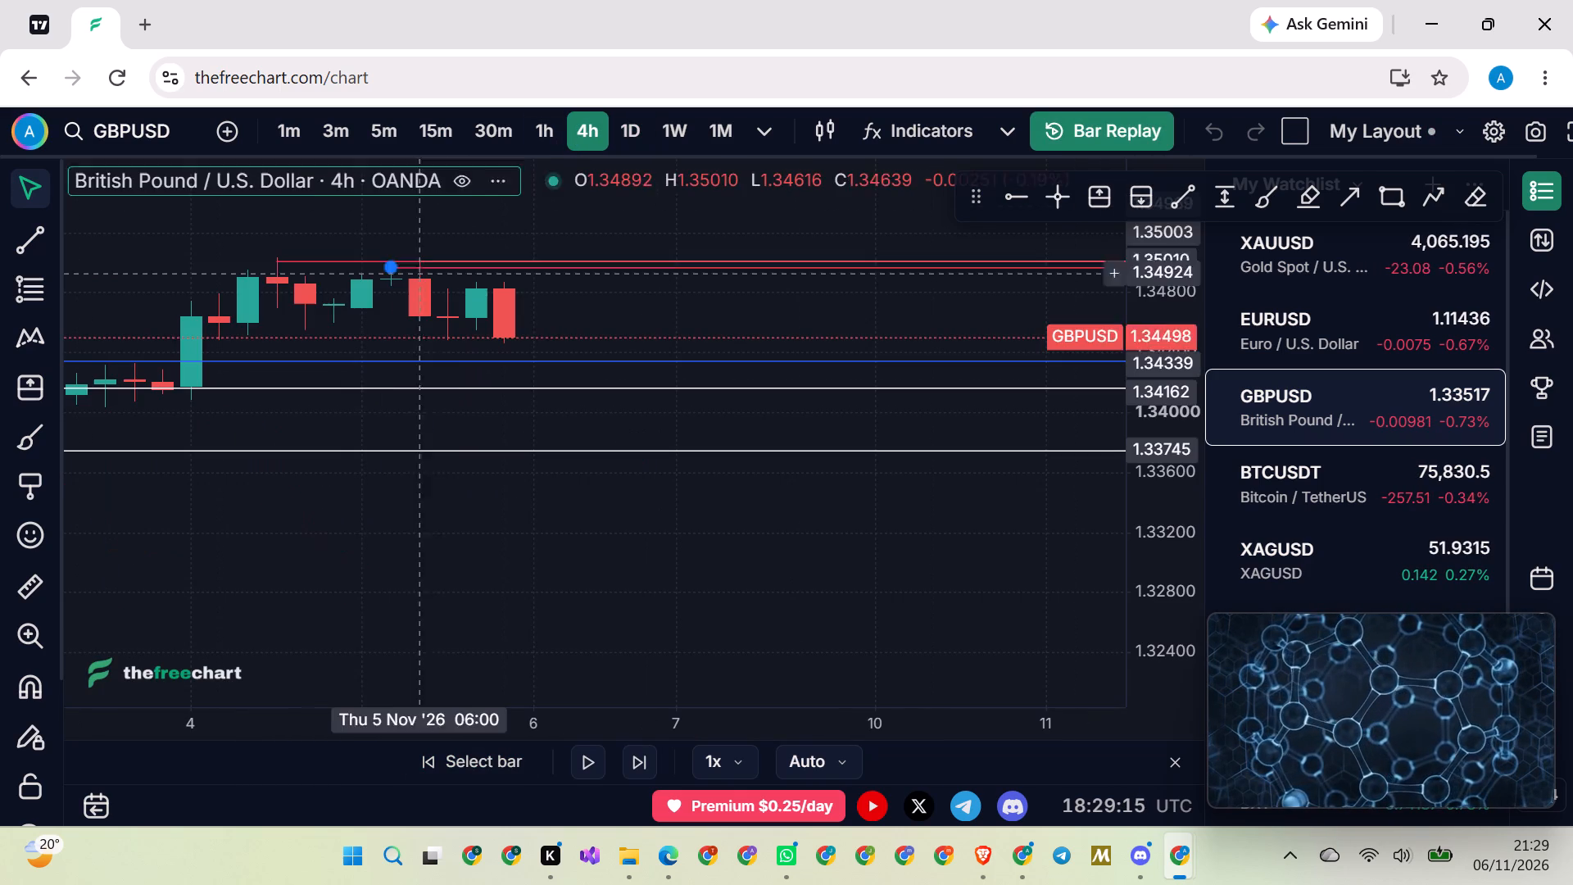
scroll(368, 336, "down", 1)
scroll(369, 342, "up", 20)
scroll(369, 342, "up", 12)
scroll(373, 348, "down", 20)
scroll(373, 348, "down", 8)
scroll(383, 371, "down", 20)
scroll(383, 371, "down", 20)
scroll(383, 371, "down", 2)
scroll(390, 381, "up", 20)
scroll(390, 381, "up", 3)
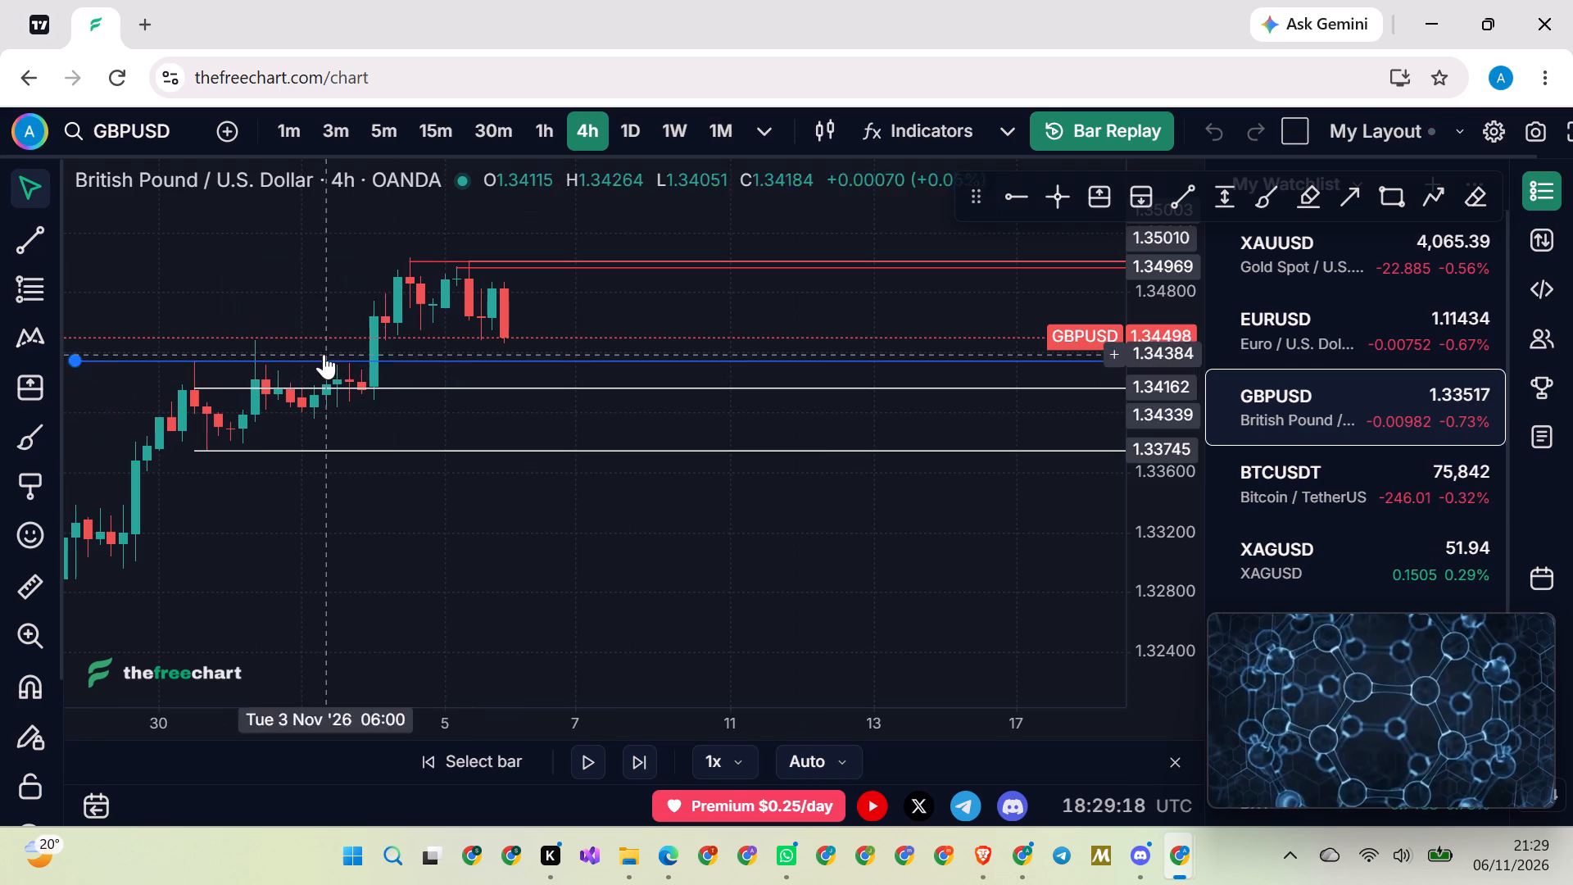
scroll(391, 293, "down", 8)
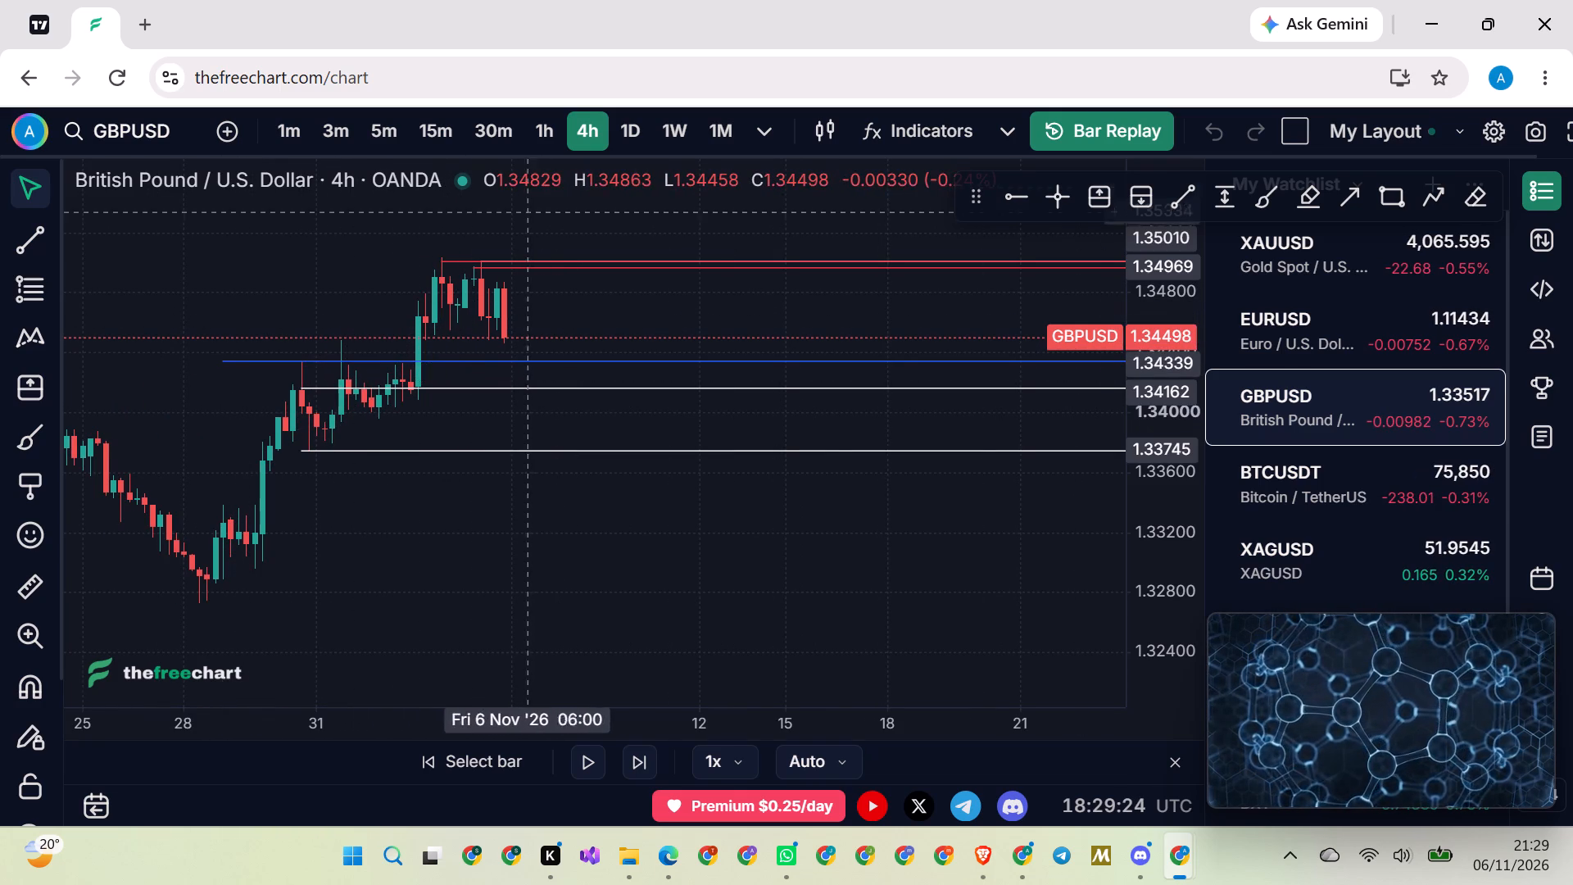
Switch the replayed GBPUSD chart back to the 1D timeframe.
left_click(630, 133)
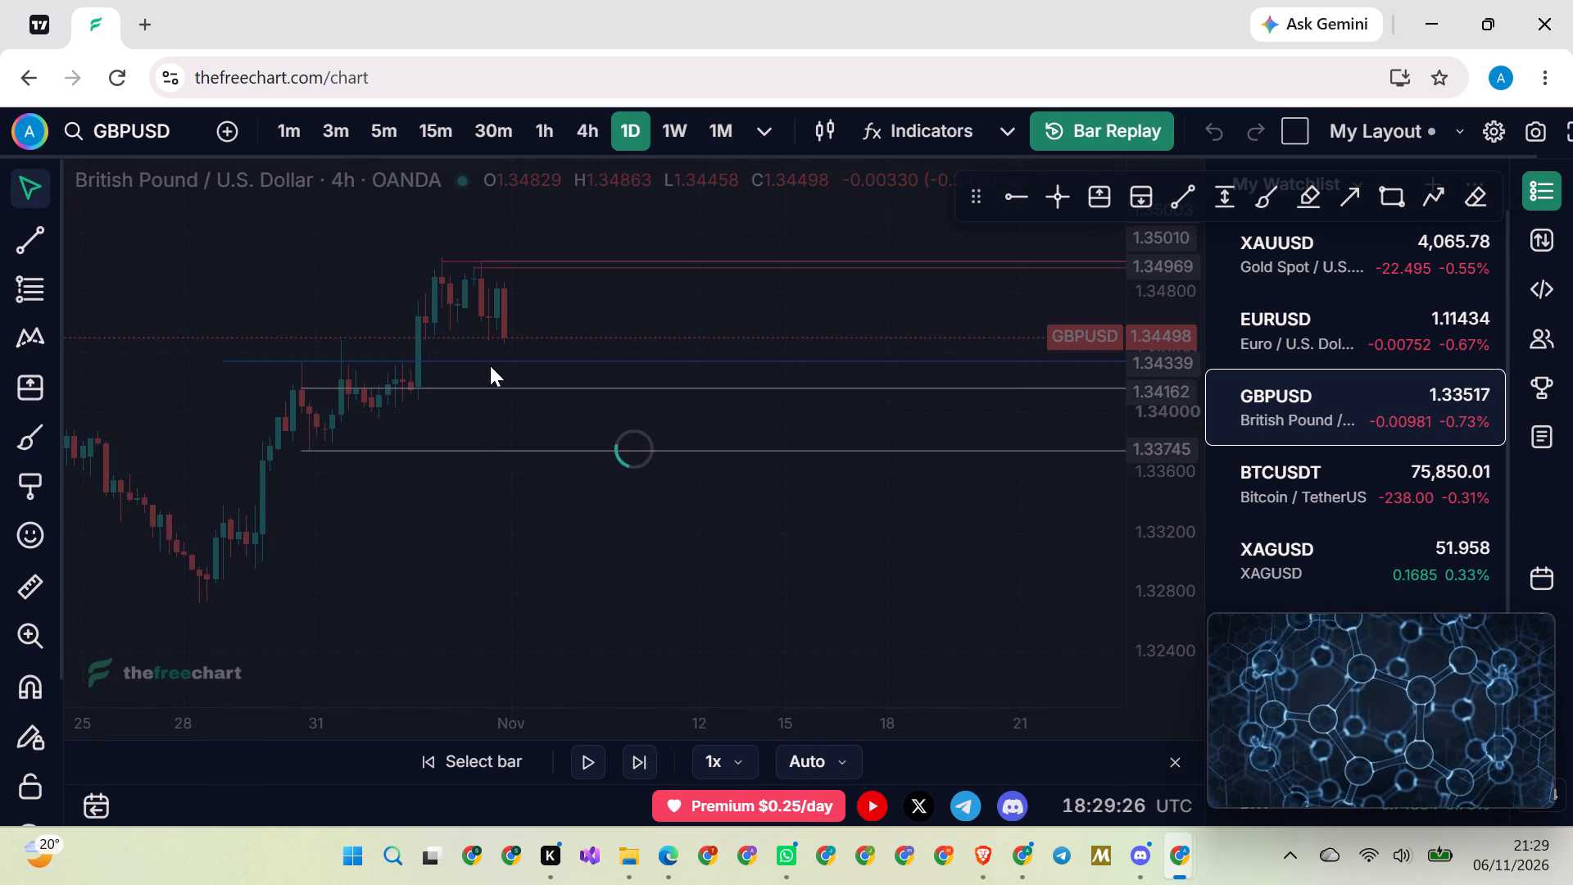
Examine the replayed daily GBPUSD candles from mid-October to early November against the drawn price levels.
scroll(336, 324, "up", 20)
scroll(336, 324, "up", 17)
scroll(333, 324, "up", 20)
scroll(333, 324, "up", 20)
scroll(333, 324, "up", 6)
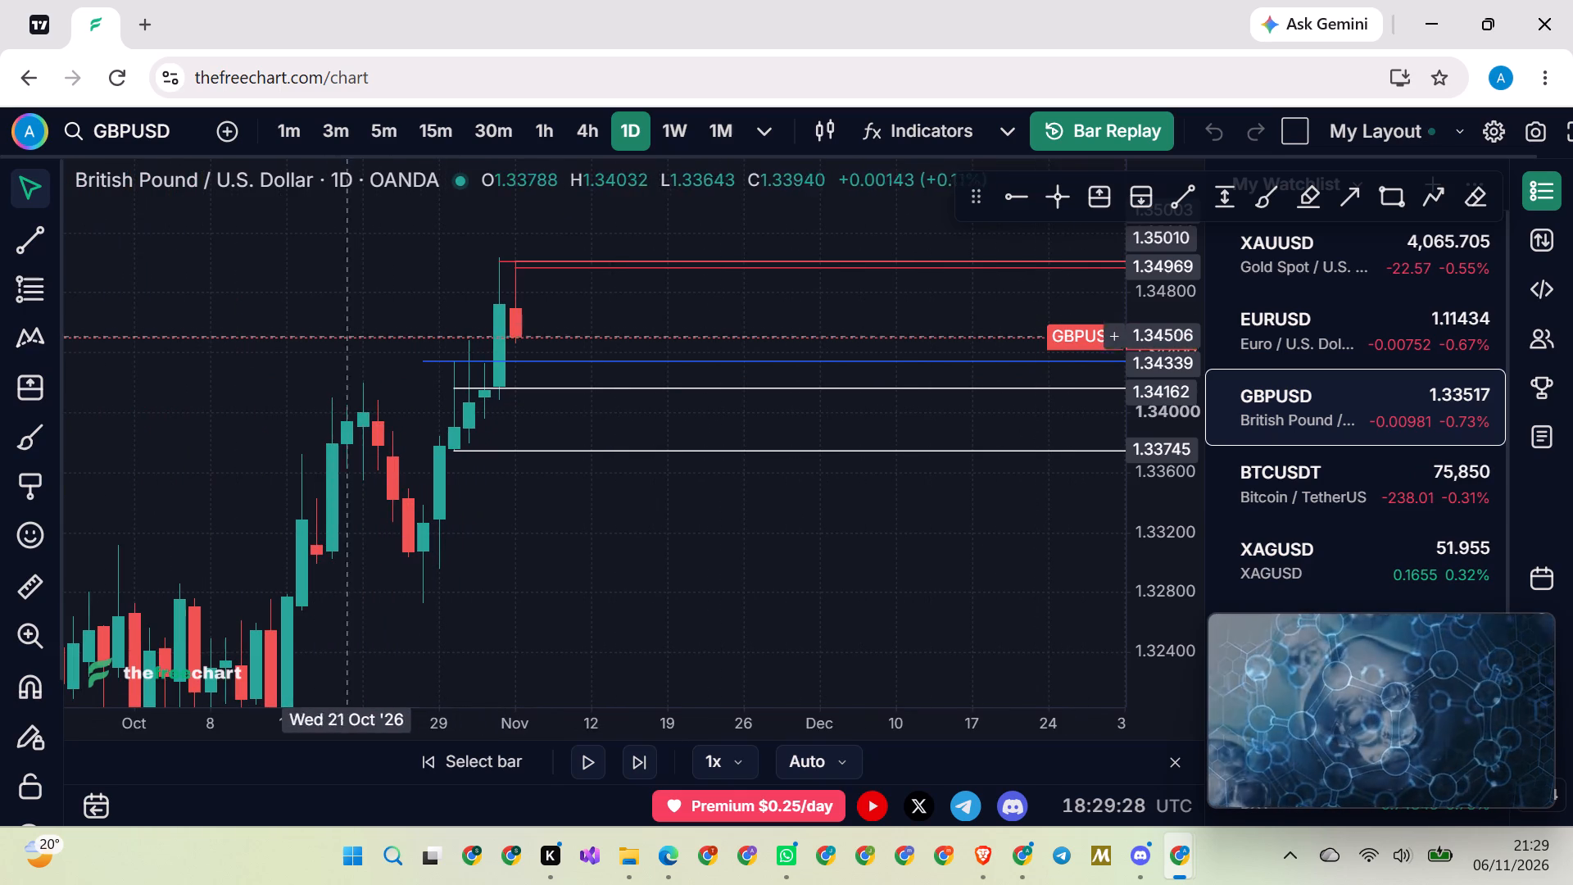
scroll(417, 375, "up", 1)
left_click_drag(388, 270, 269, 273)
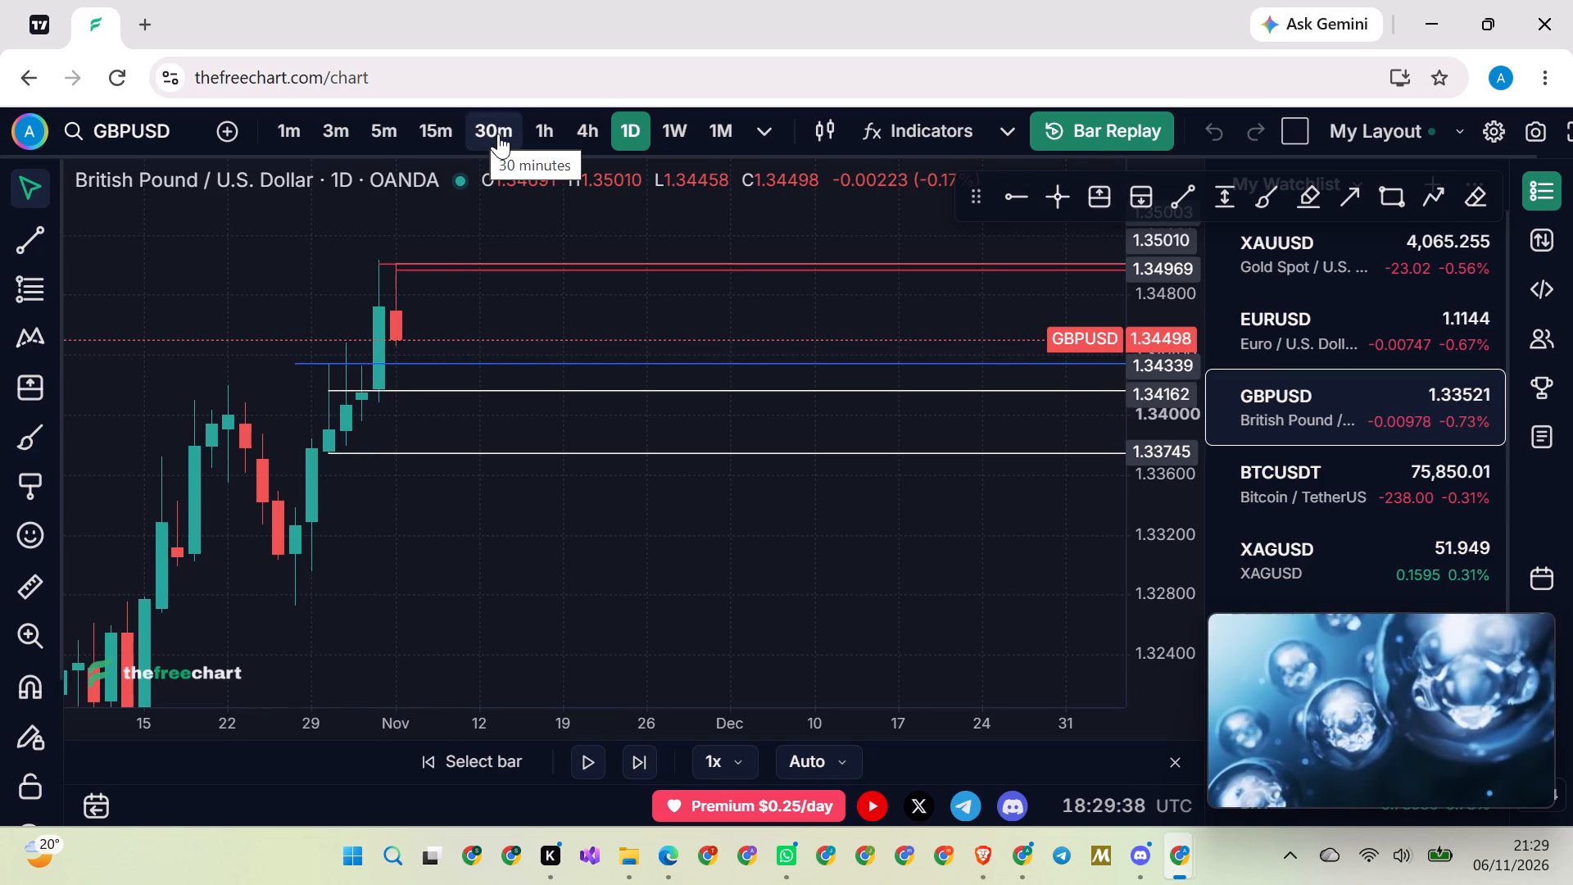
Switch the replayed GBPUSD chart to the 4h timeframe, keeping the latest early-November candles in view.
left_click(585, 142)
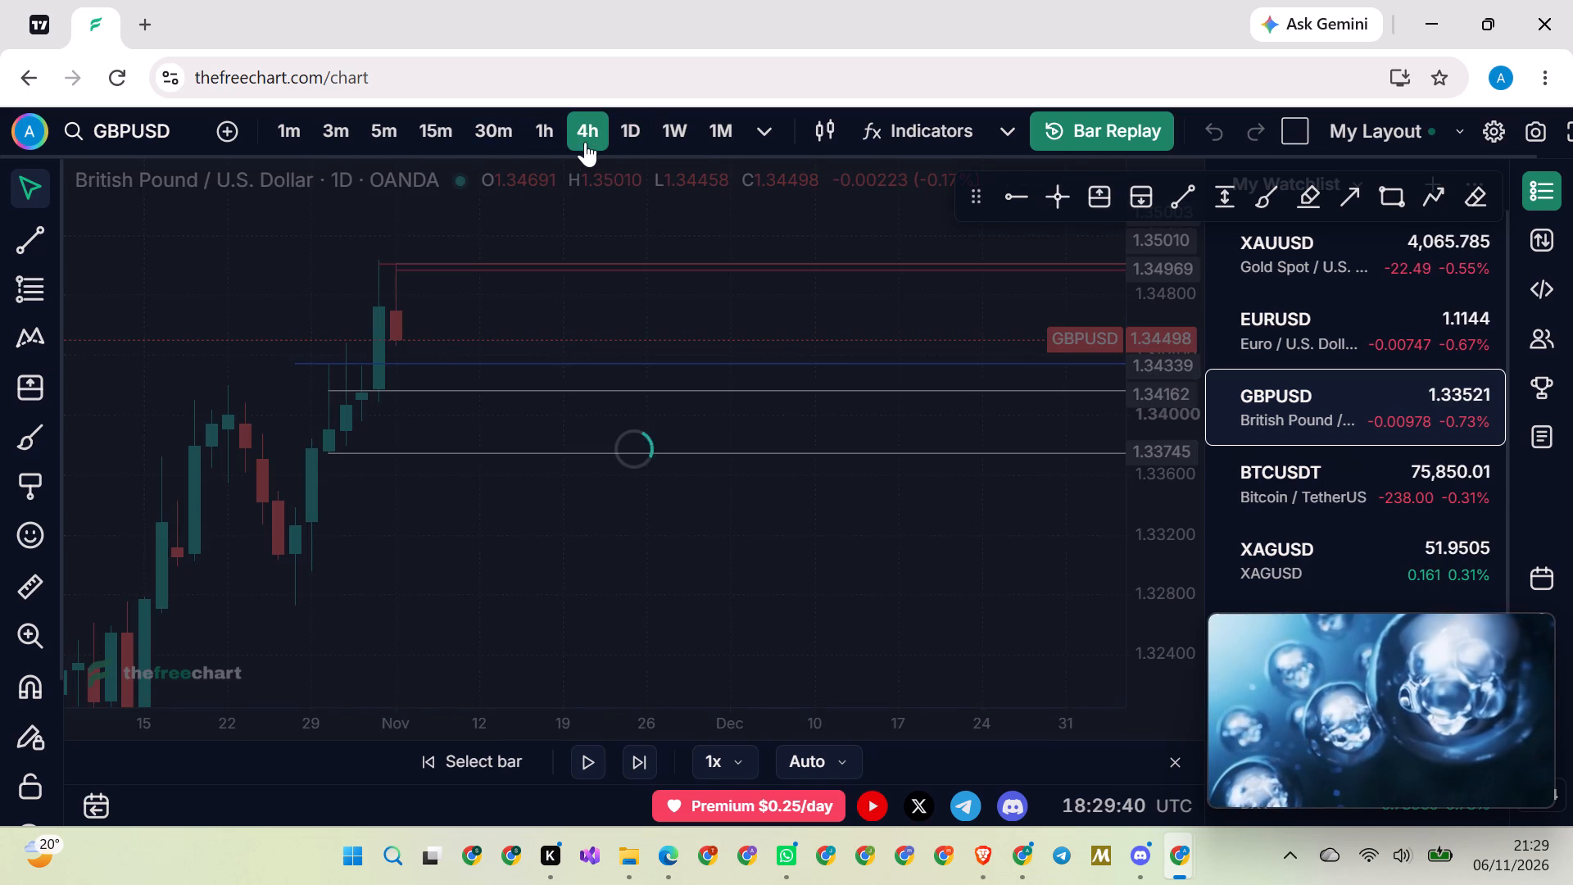
scroll(641, 538, "down", 15)
scroll(641, 538, "down", 7)
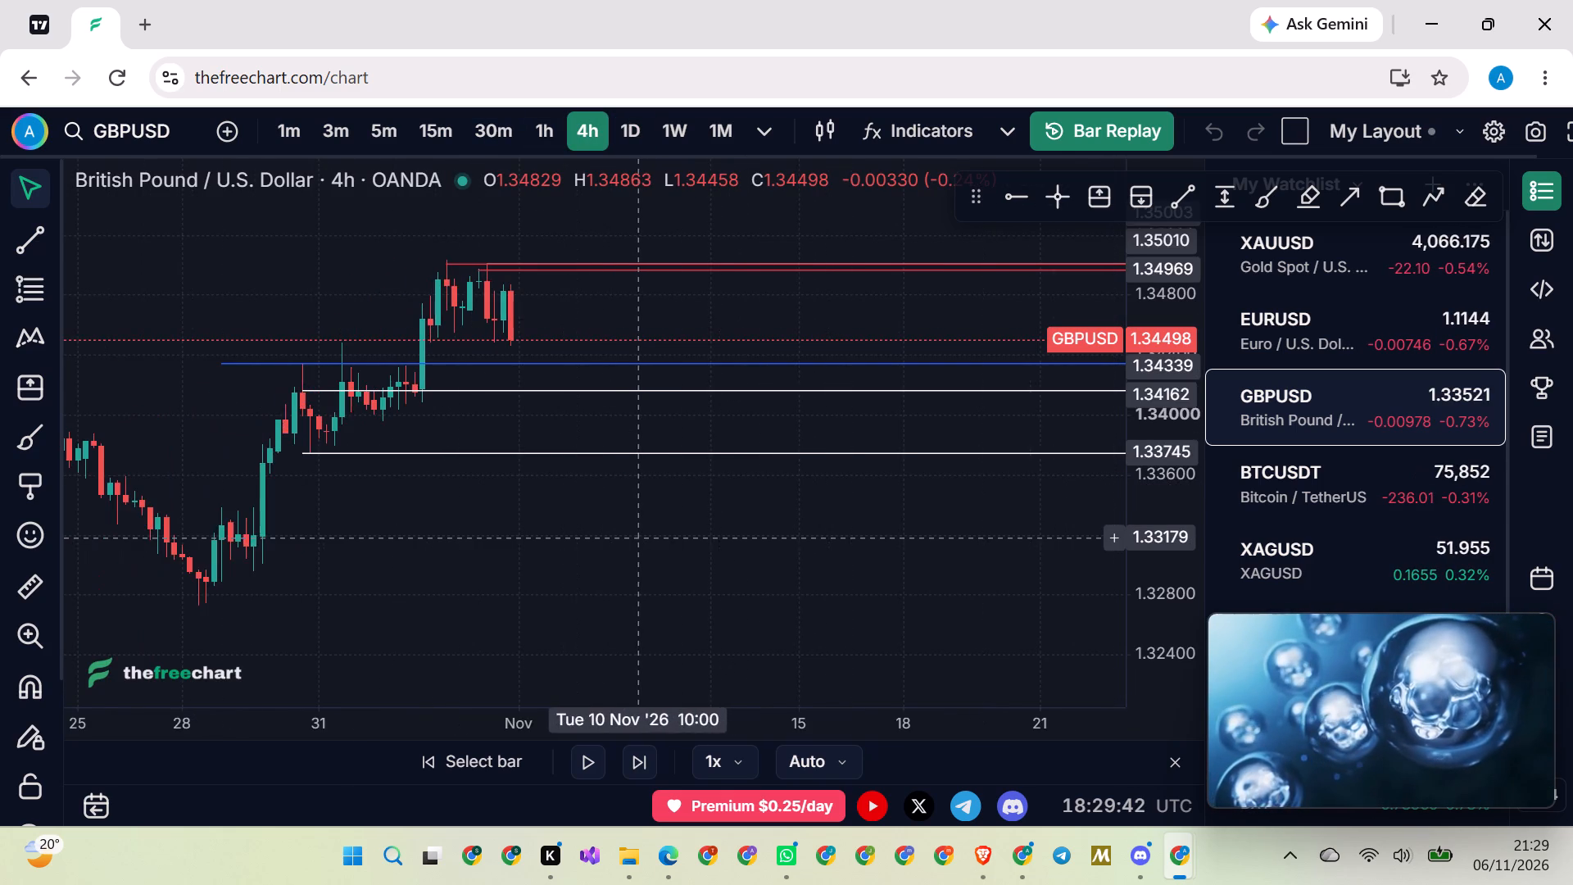
left_click_drag(621, 537, 709, 558)
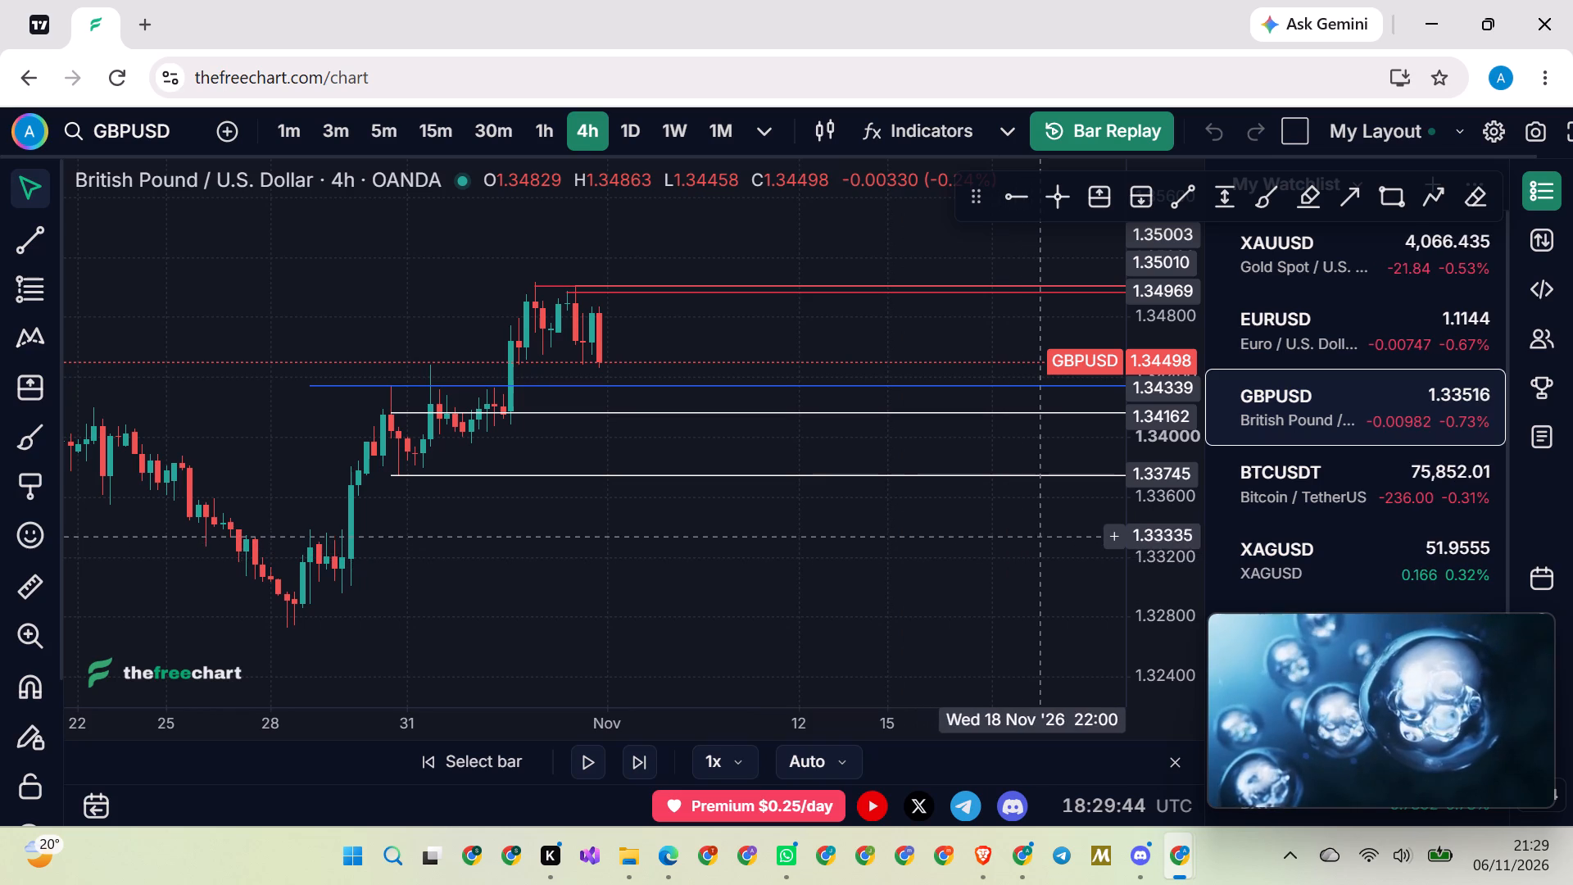
Erase the blue horizontal ray at 1.34339 from the 4h chart and leave the eraser.
scroll(1145, 453, "up", 8)
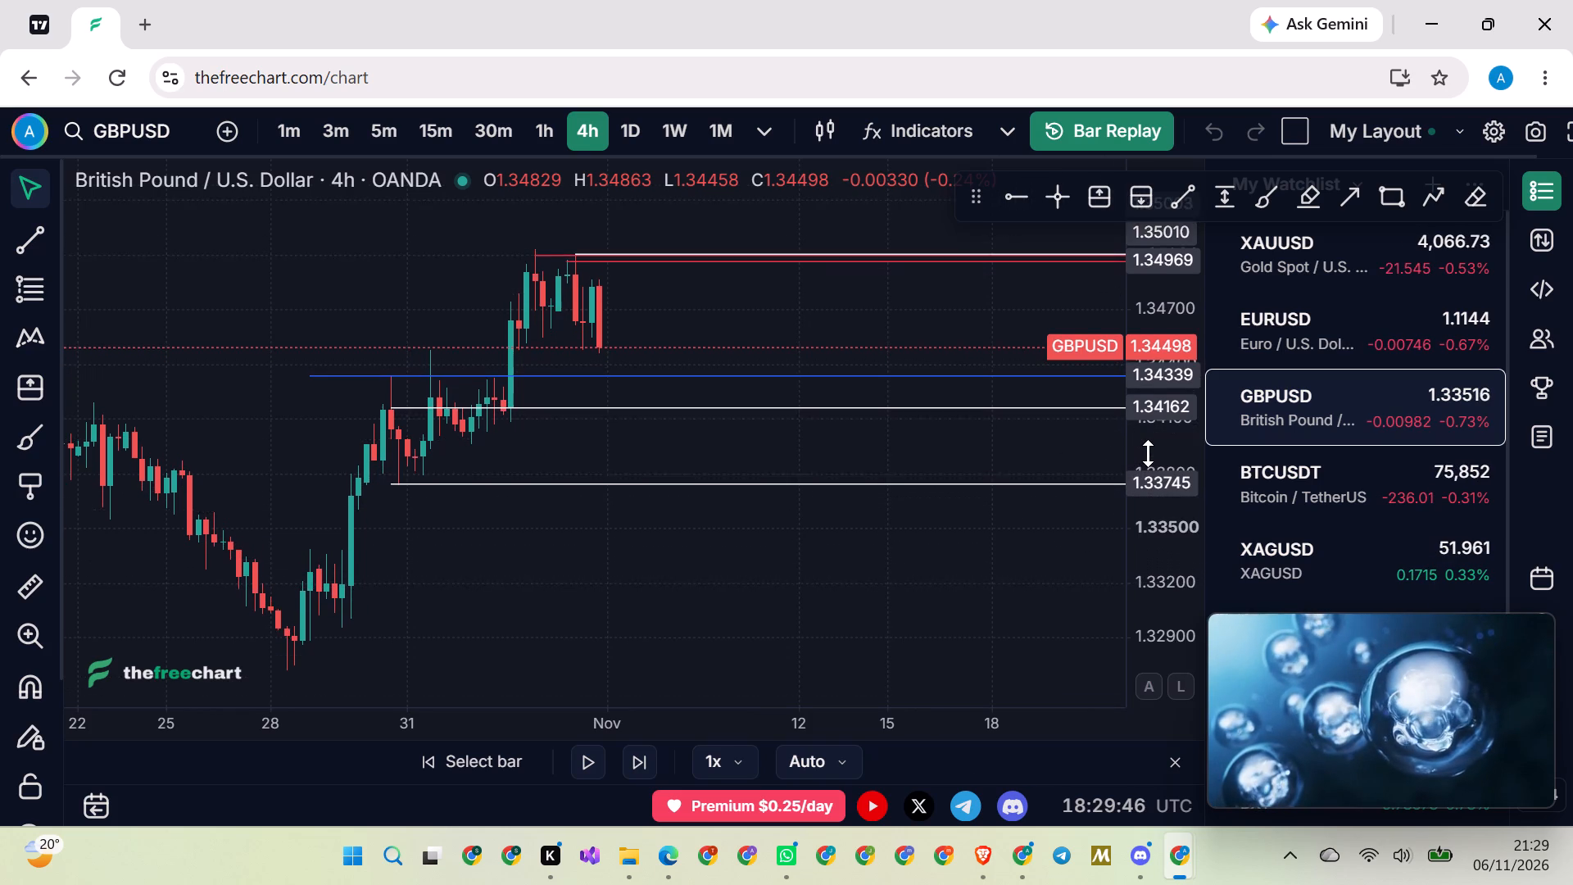
scroll(1148, 453, "up", 18)
scroll(1148, 453, "up", 6)
scroll(1148, 453, "down", 20)
scroll(1148, 453, "down", 8)
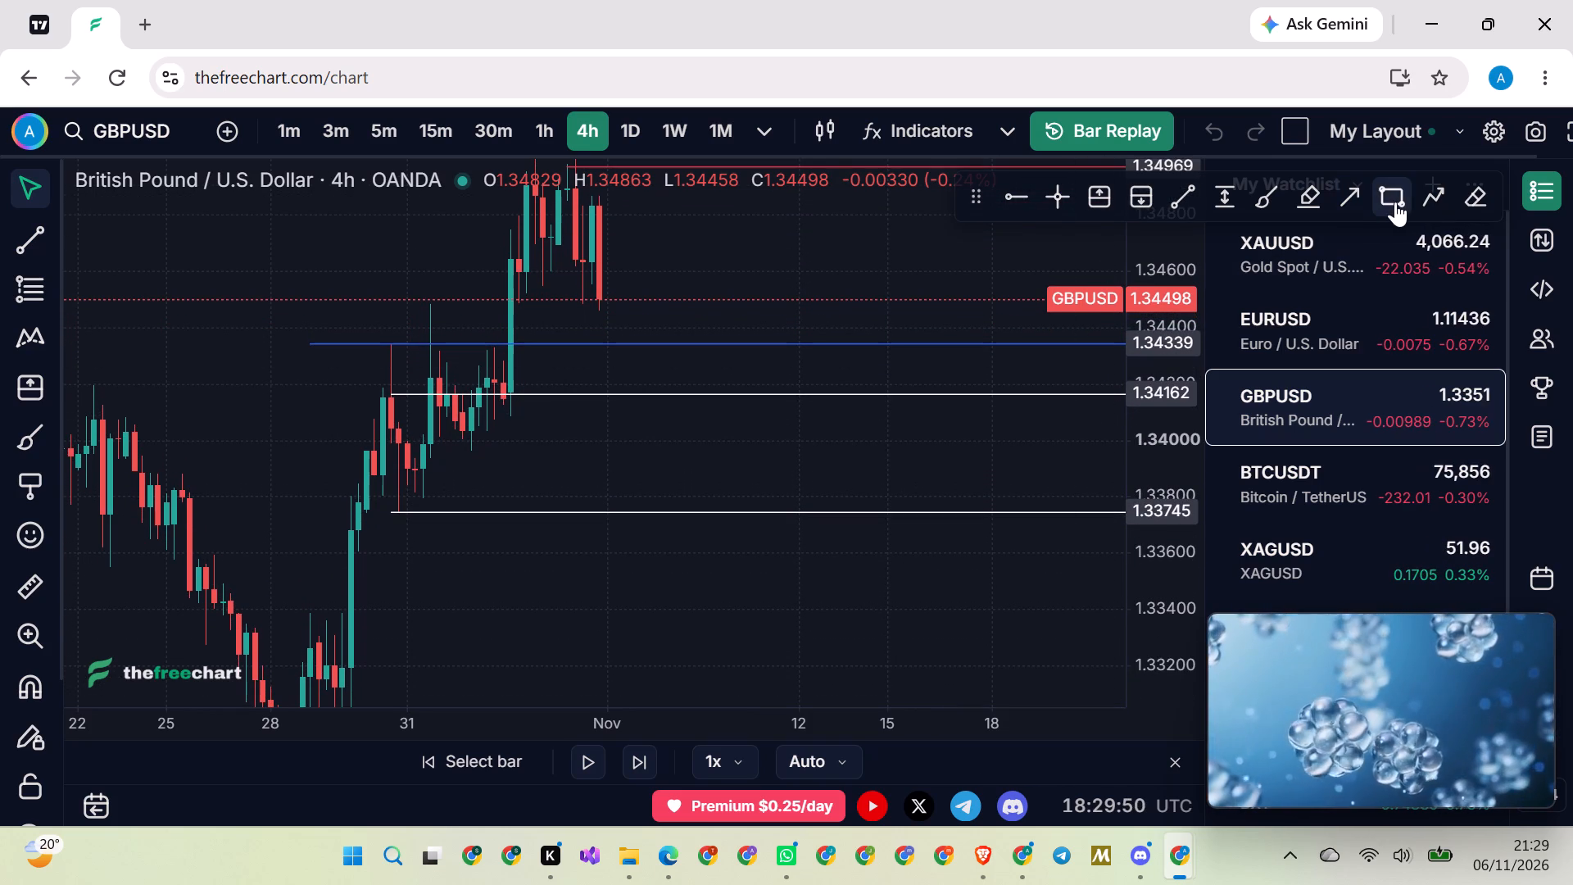
left_click(1462, 199)
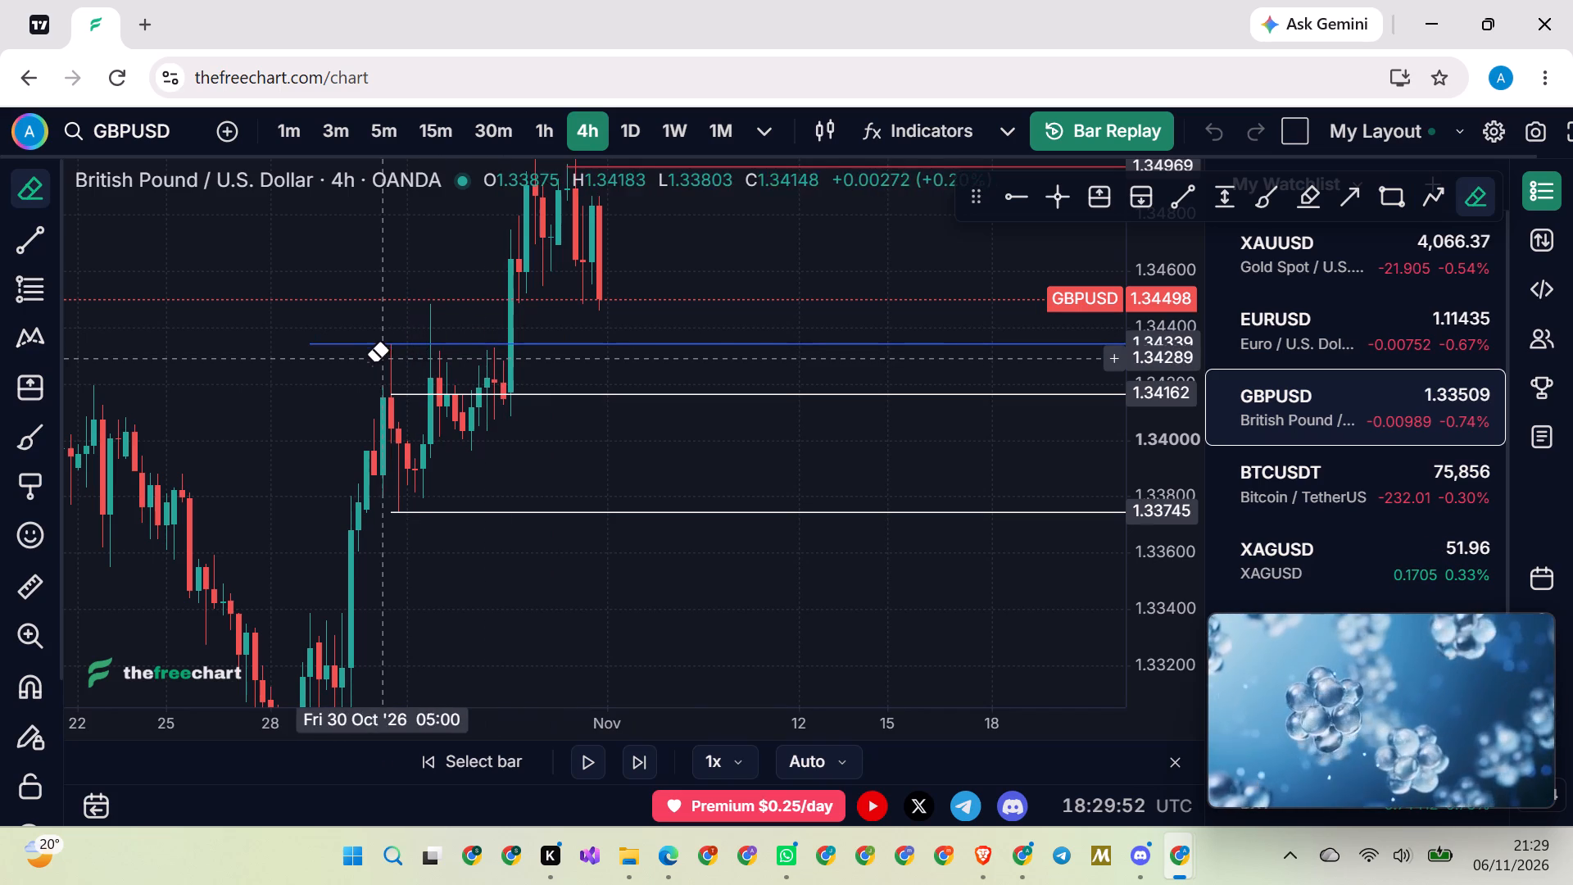
left_click(340, 349)
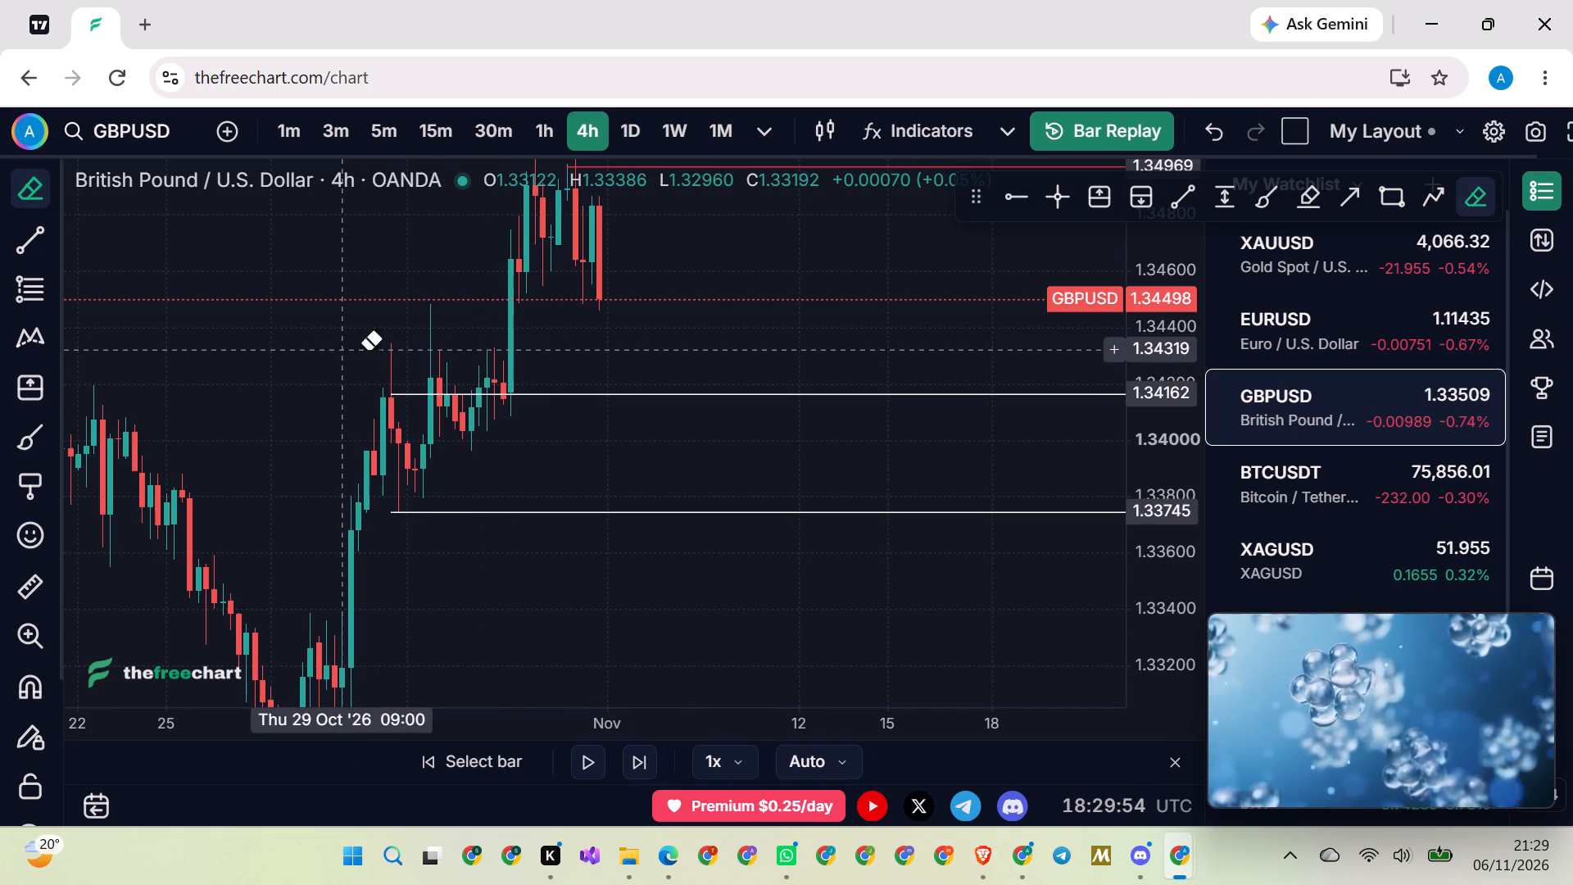
right_click(963, 275)
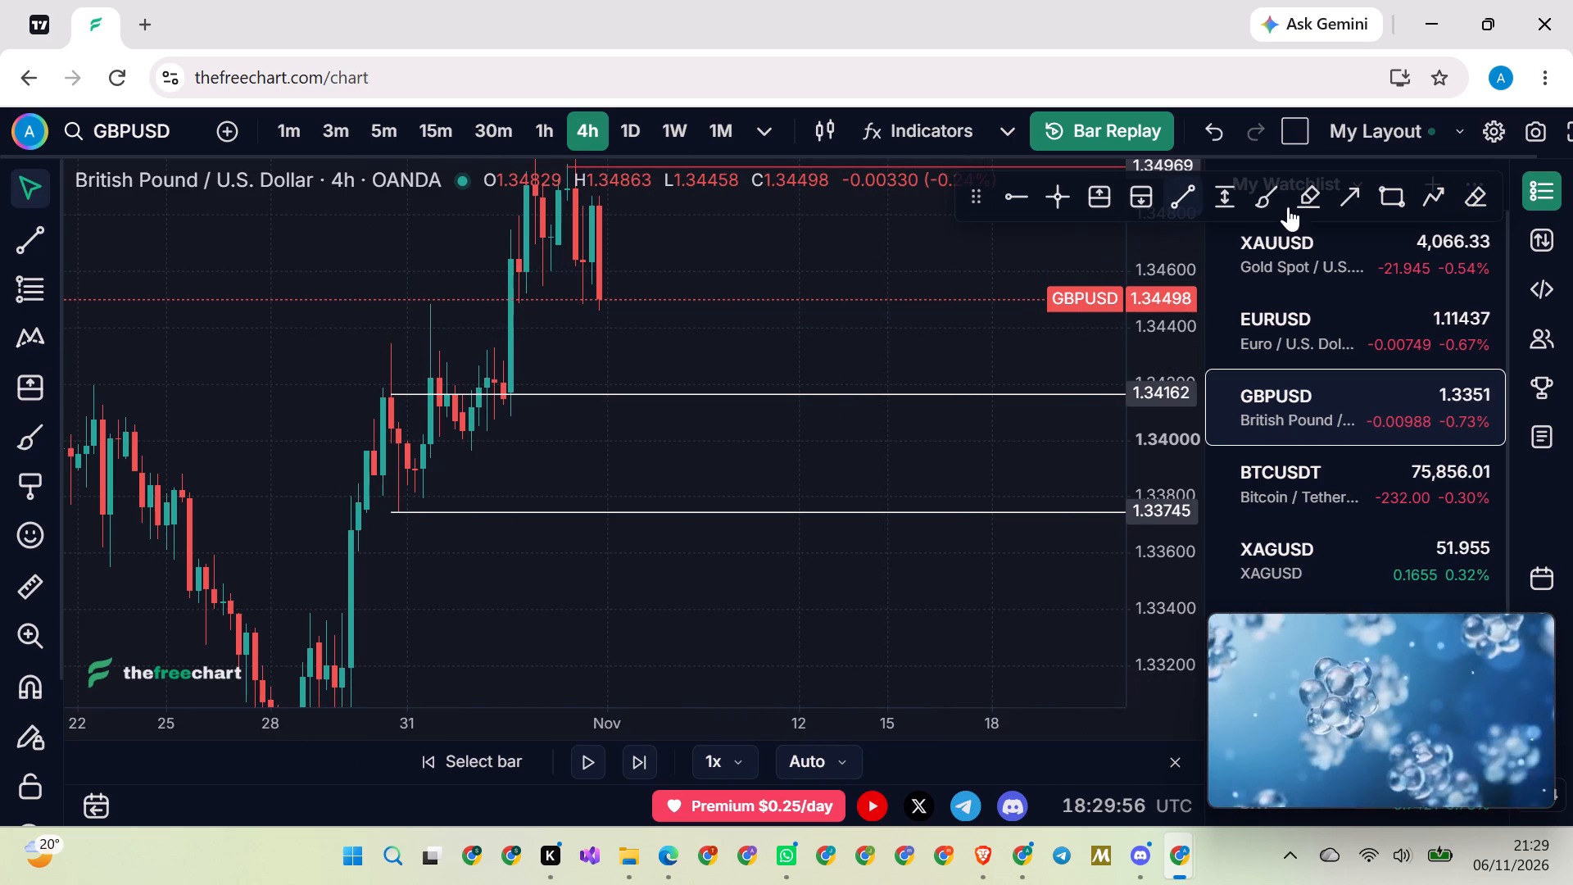
Draw a horizontal arrow at about 1.3434 from Thu 29 Oct 21:00 to Tue 3 Nov 18:00 and deselect it.
left_click(1351, 204)
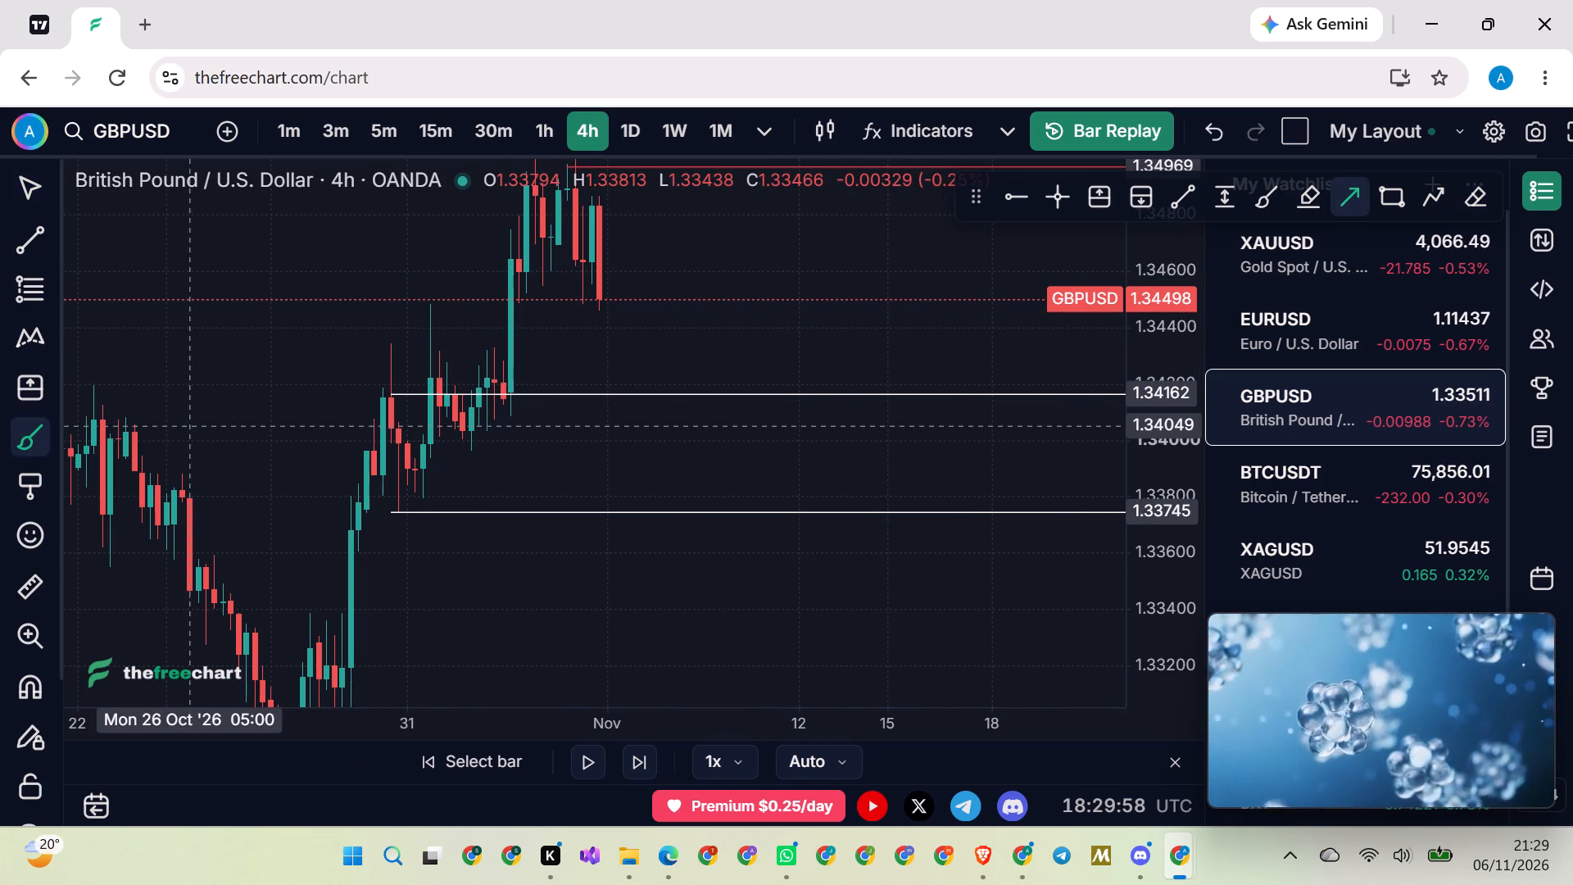
left_click(368, 343)
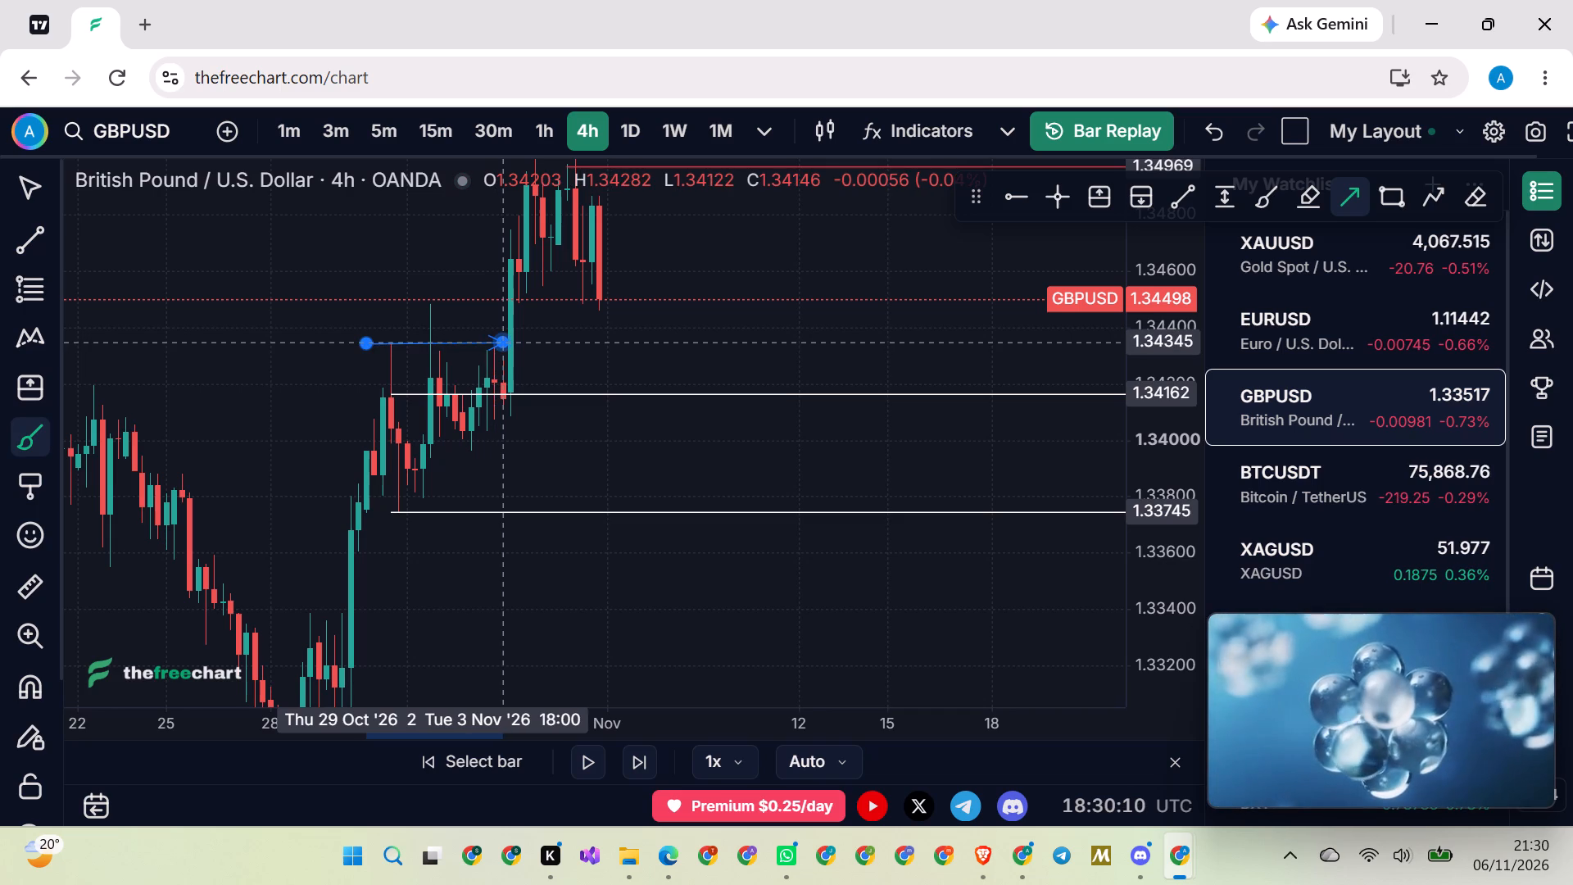
left_click(501, 343)
left_click(605, 470)
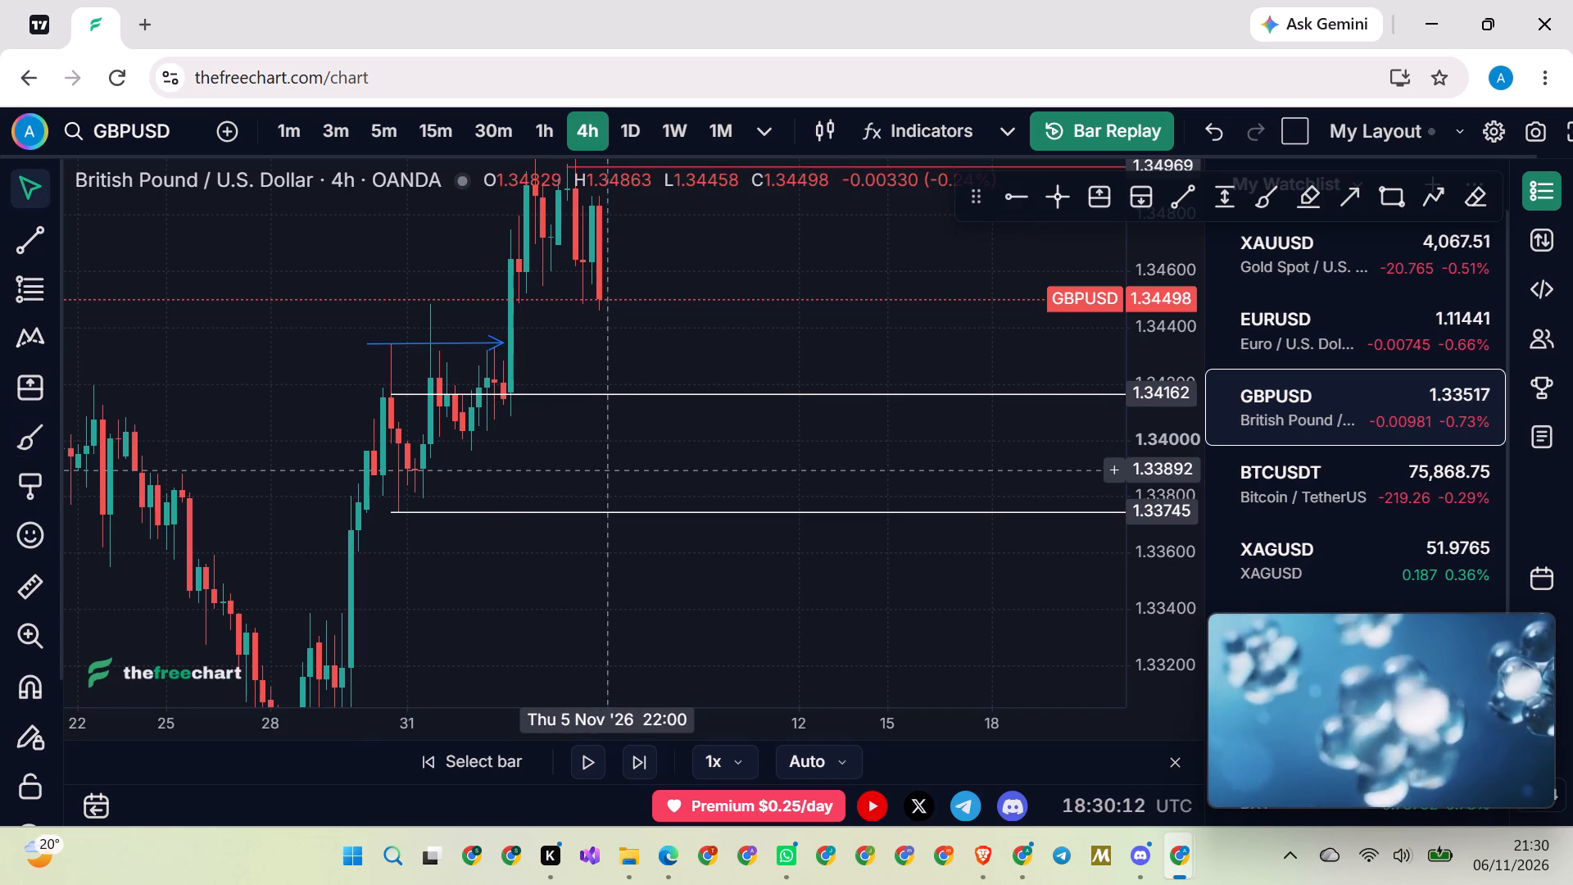
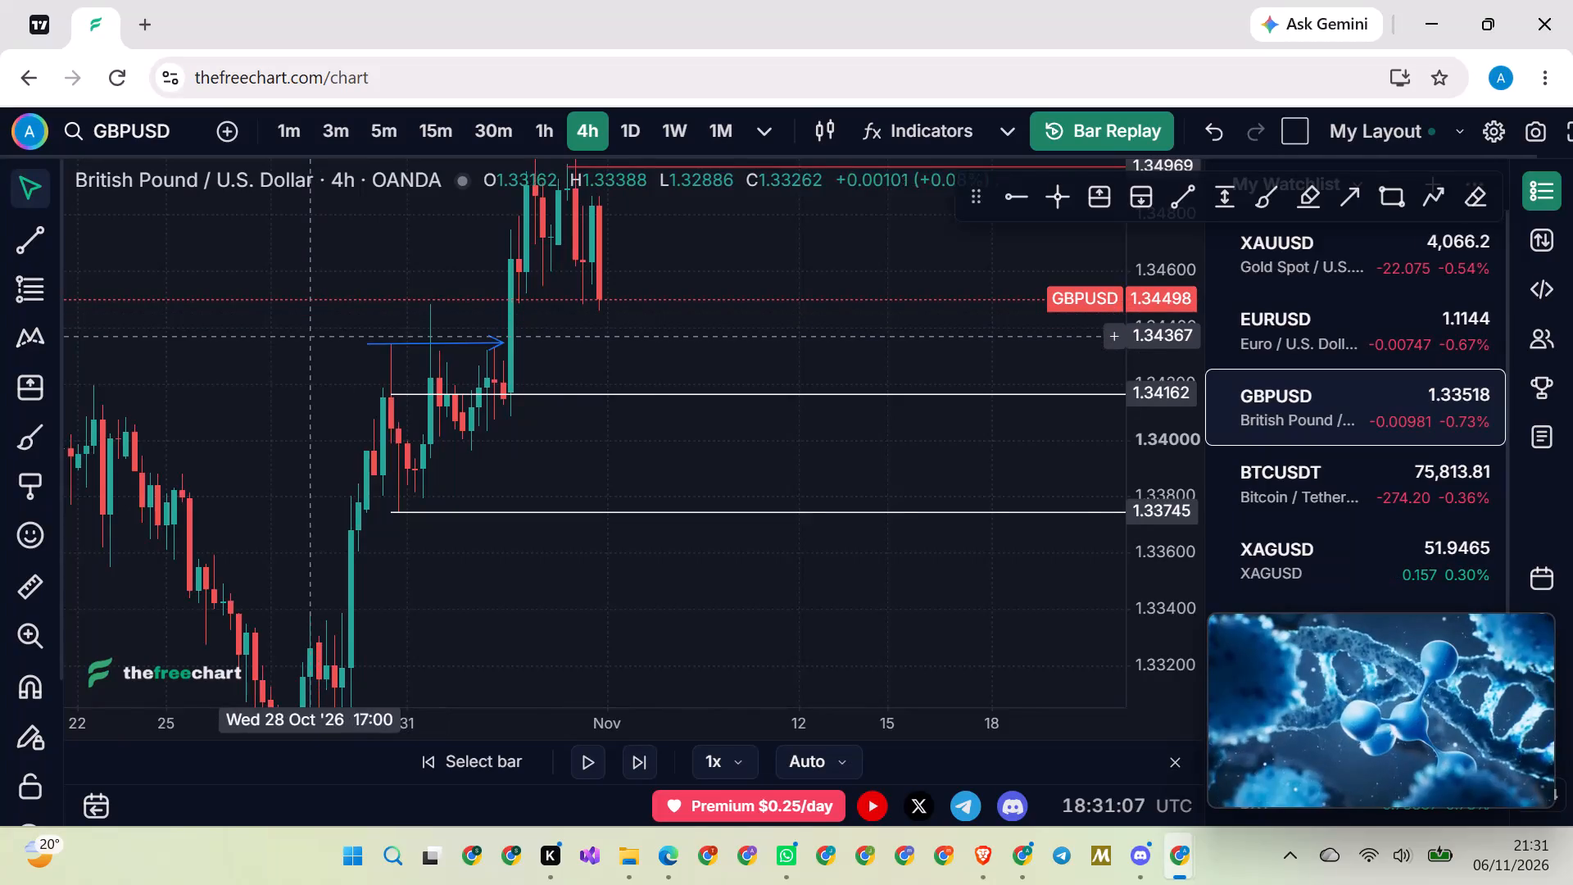
Examine the replayed GBPUSD chart on the daily timeframe, comparing the early-November candles with the drawn levels and arrow.
scroll(304, 336, "up", 6)
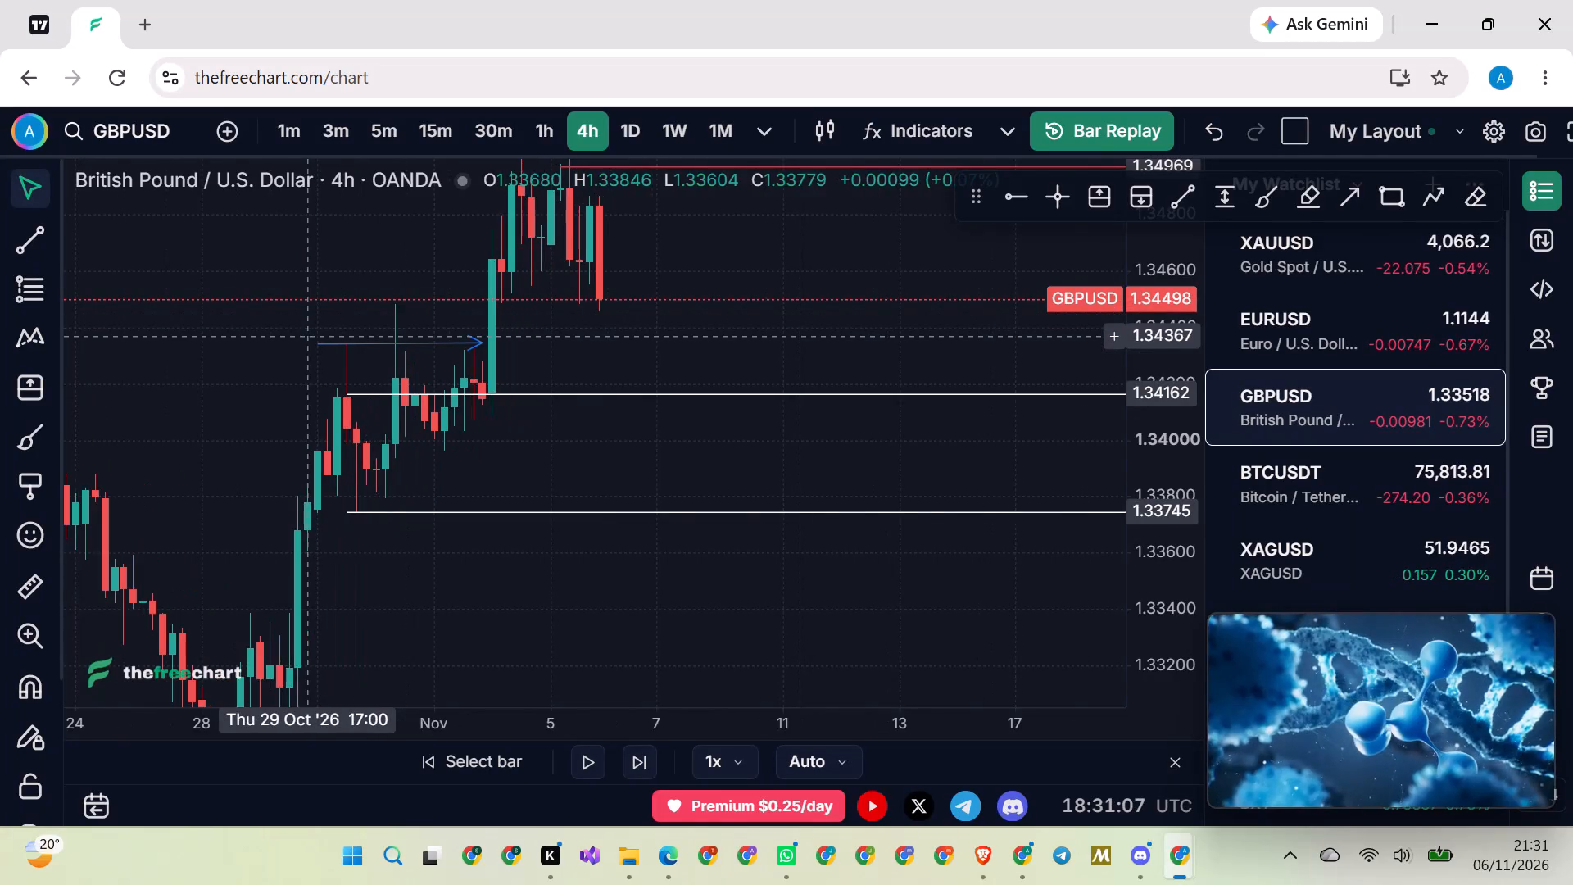
scroll(304, 336, "up", 2)
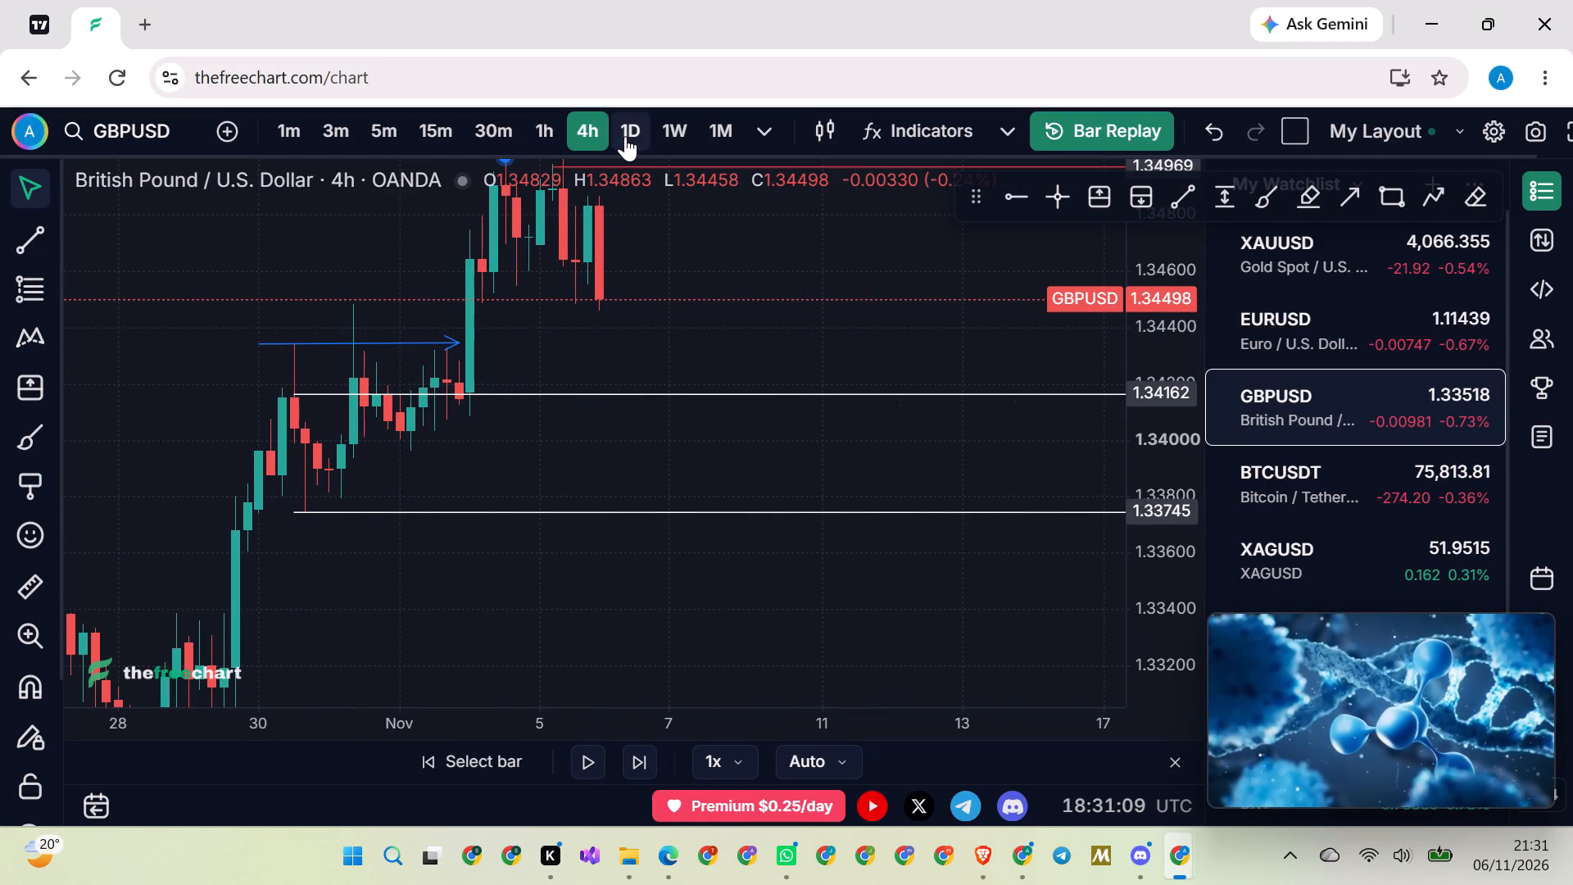
left_click(625, 136)
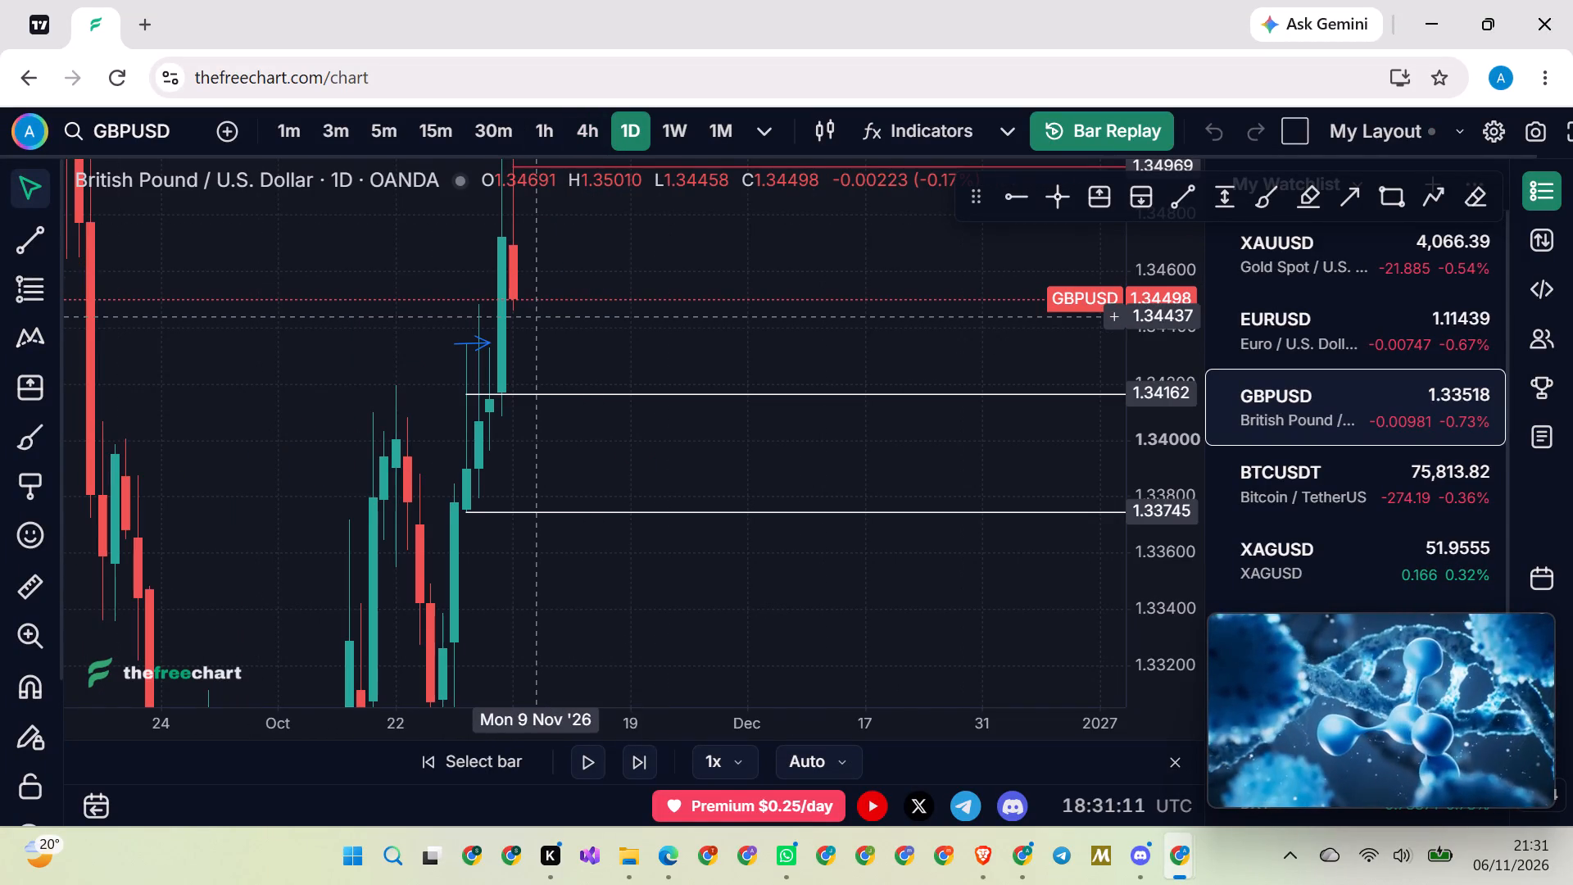
scroll(536, 316, "up", 20)
scroll(536, 316, "up", 19)
left_click_drag(632, 326, 500, 352)
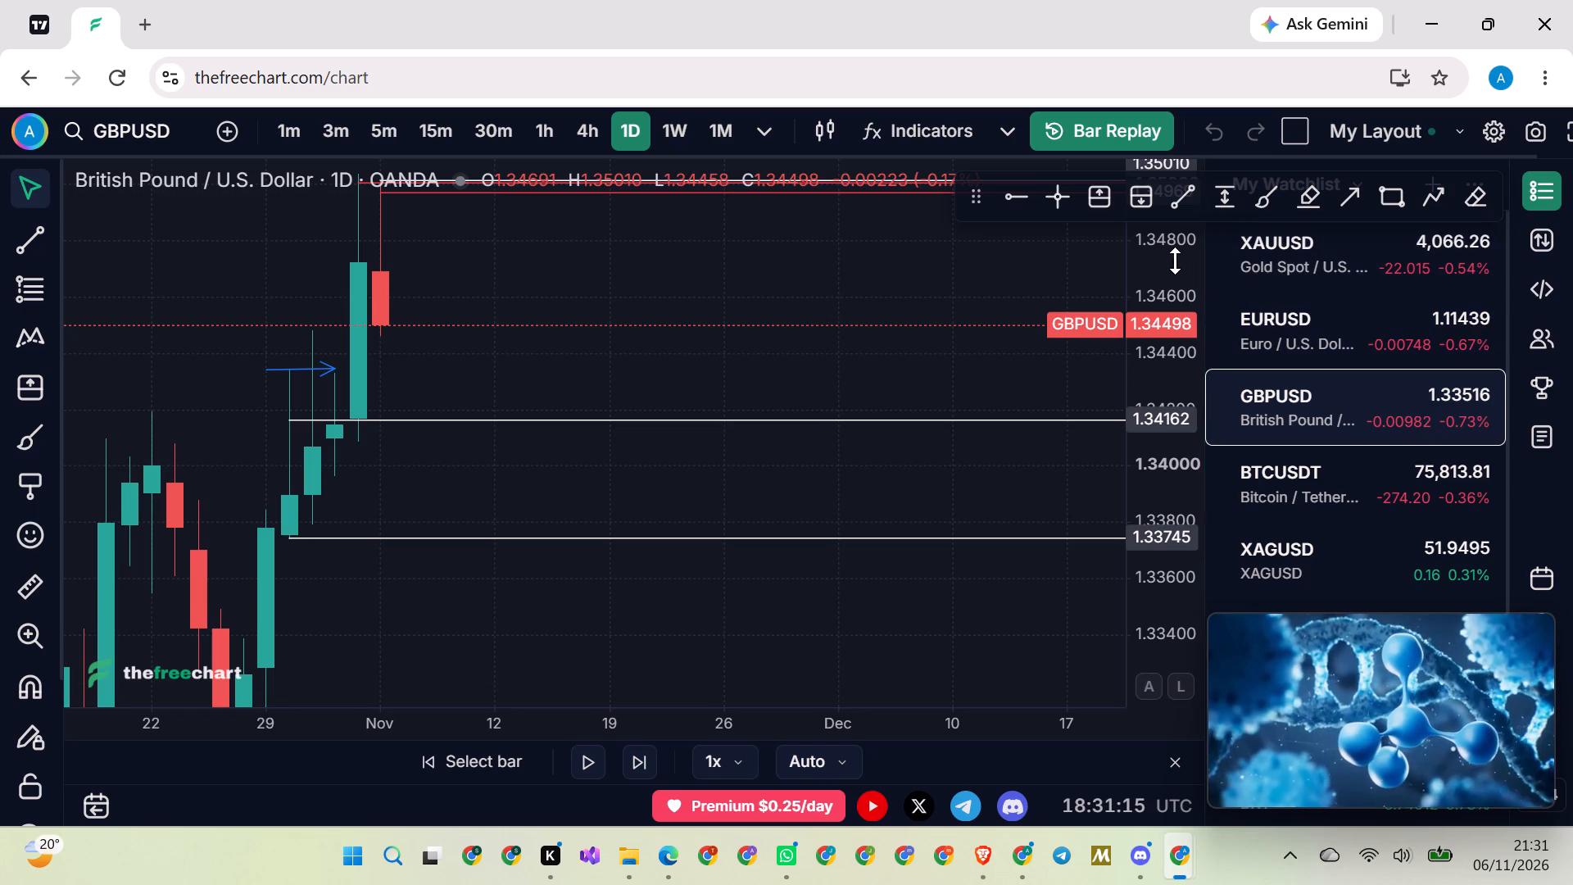
left_click_drag(1166, 261, 1126, 429)
scroll(918, 379, "down", 2)
scroll(687, 436, "down", 2)
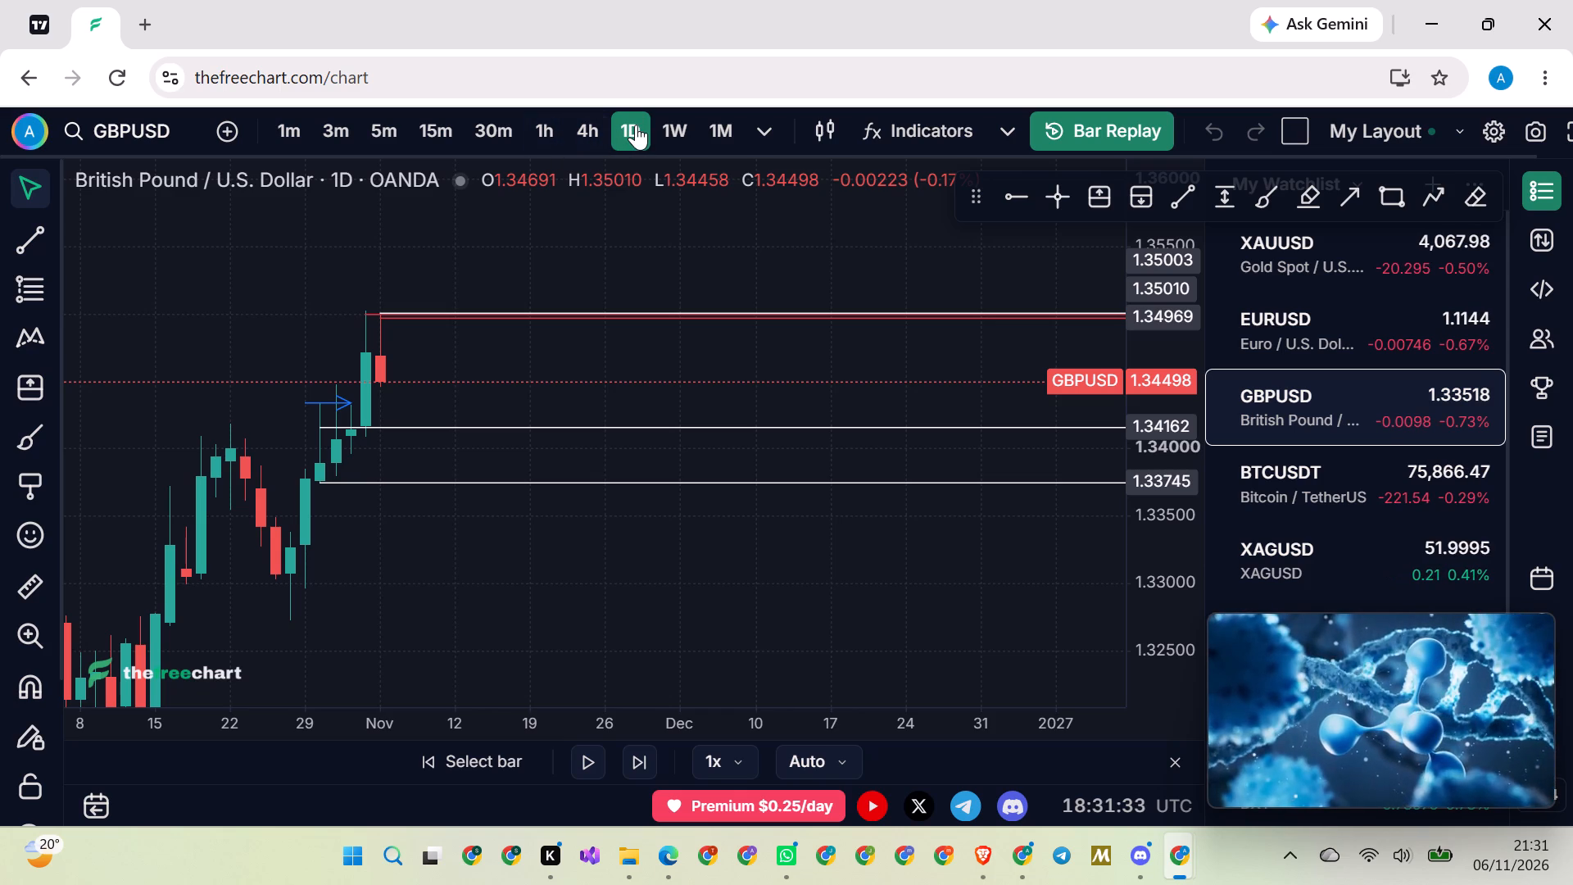
Examine GBPUSD on the 4h timeframe, studying late-October to early-November candles against the marked levels and blue arrow.
left_click(584, 127)
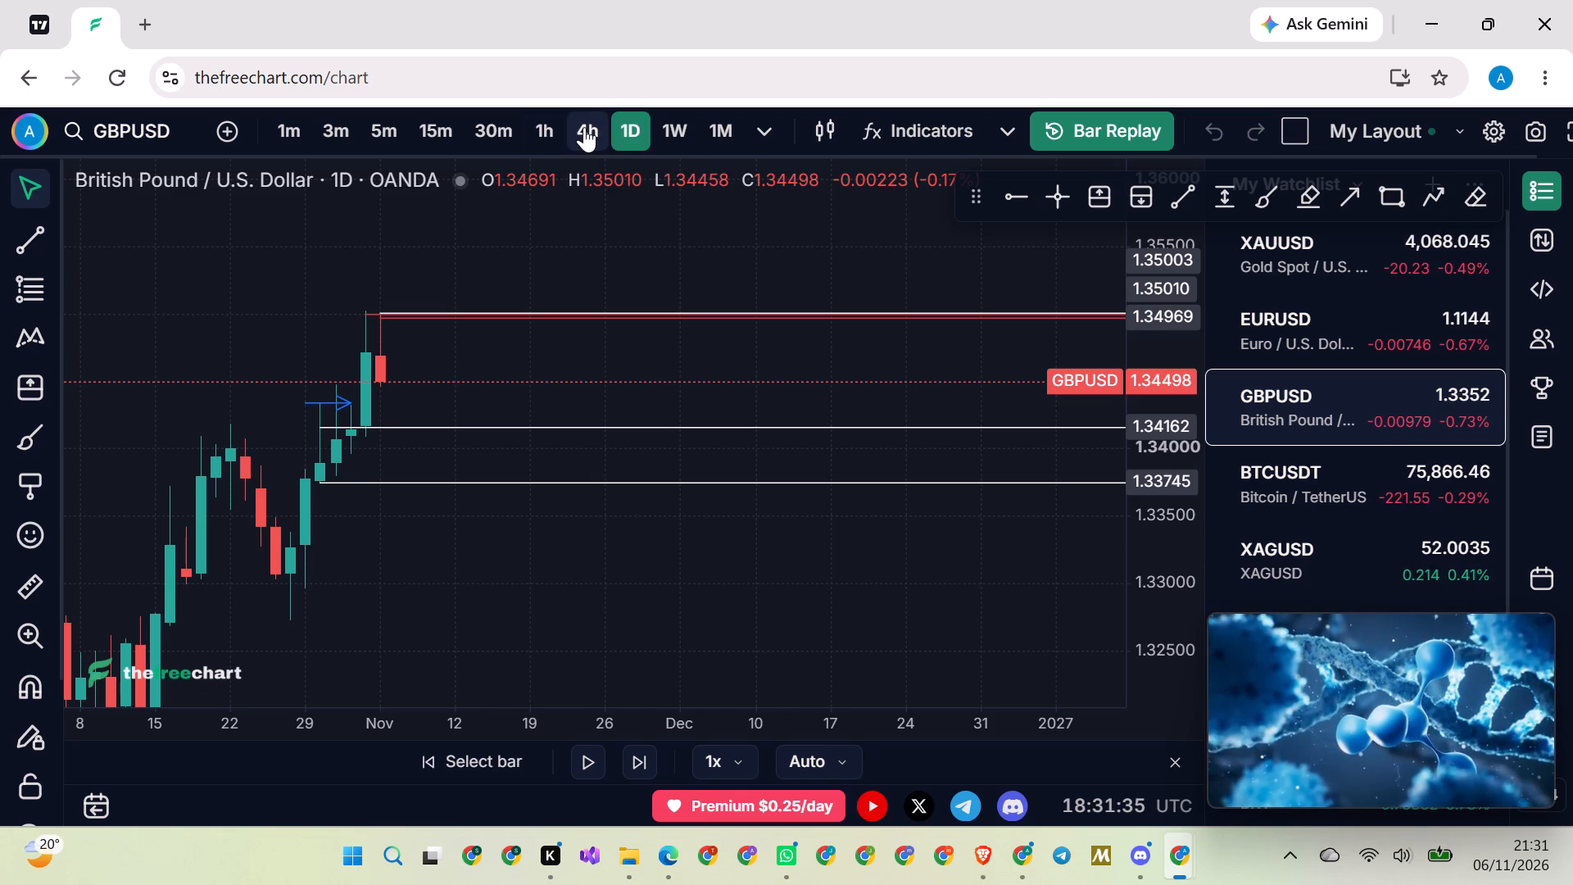
scroll(610, 395, "down", 19)
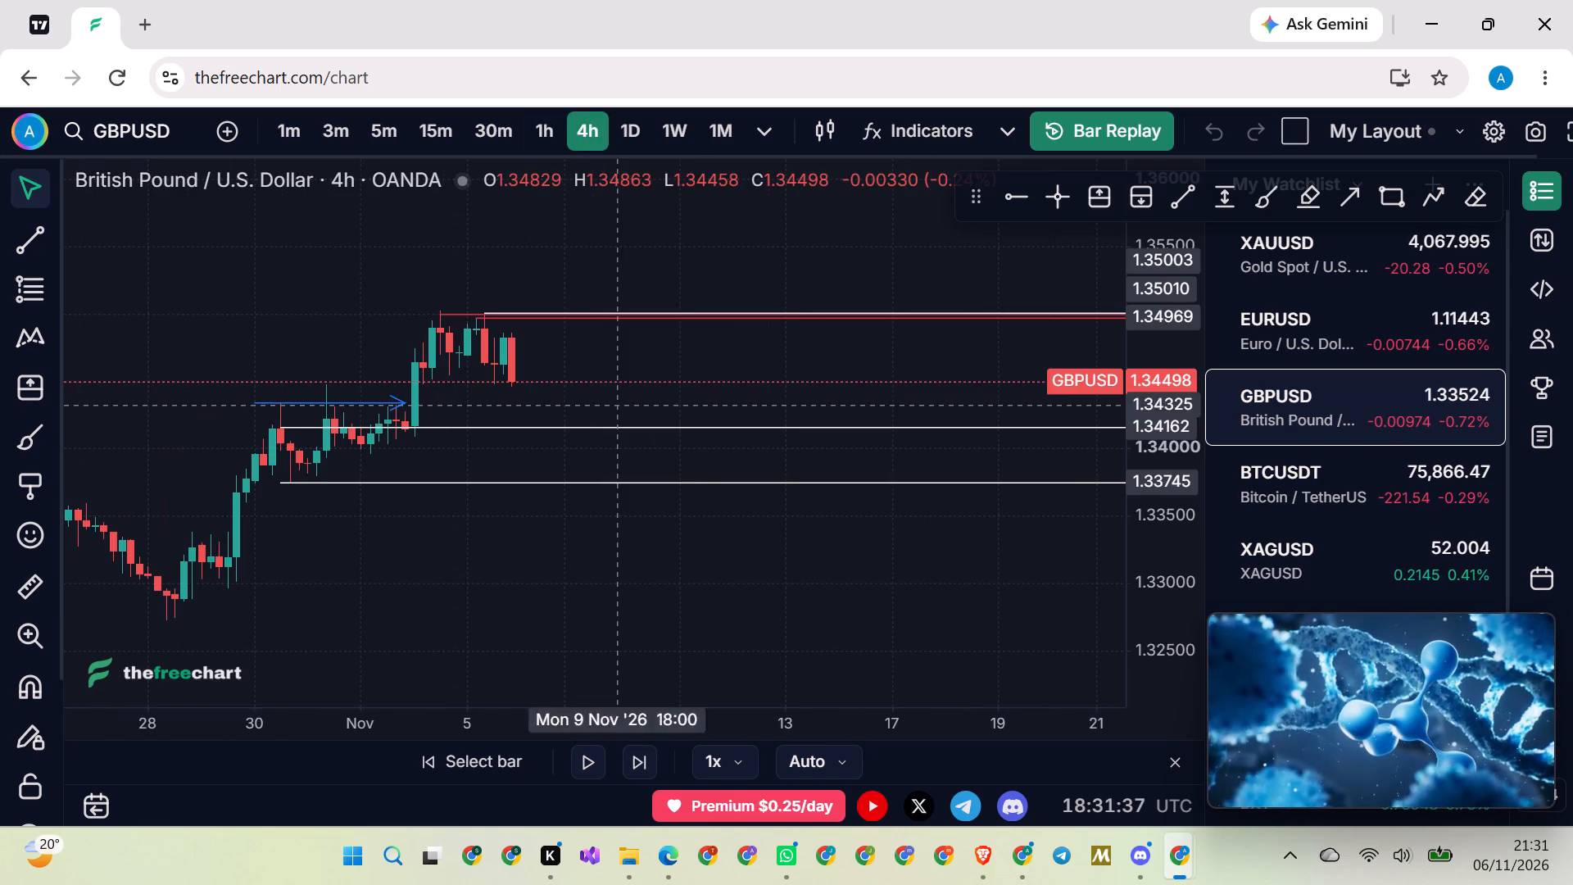
scroll(1160, 478, "up", 18)
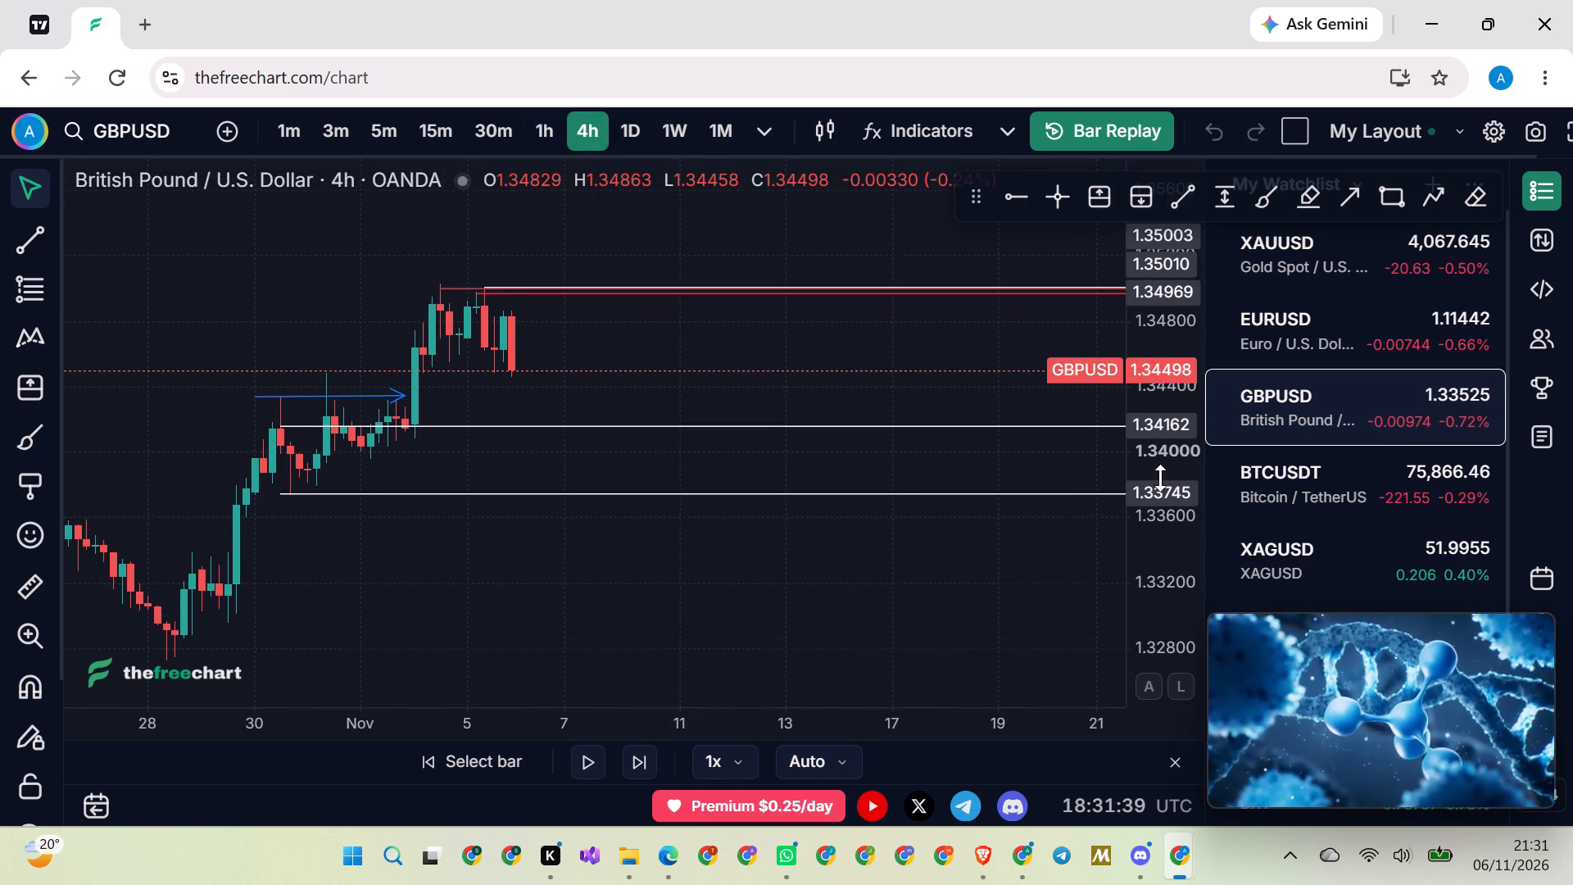
scroll(1160, 478, "up", 16)
scroll(1176, 481, "up", 6)
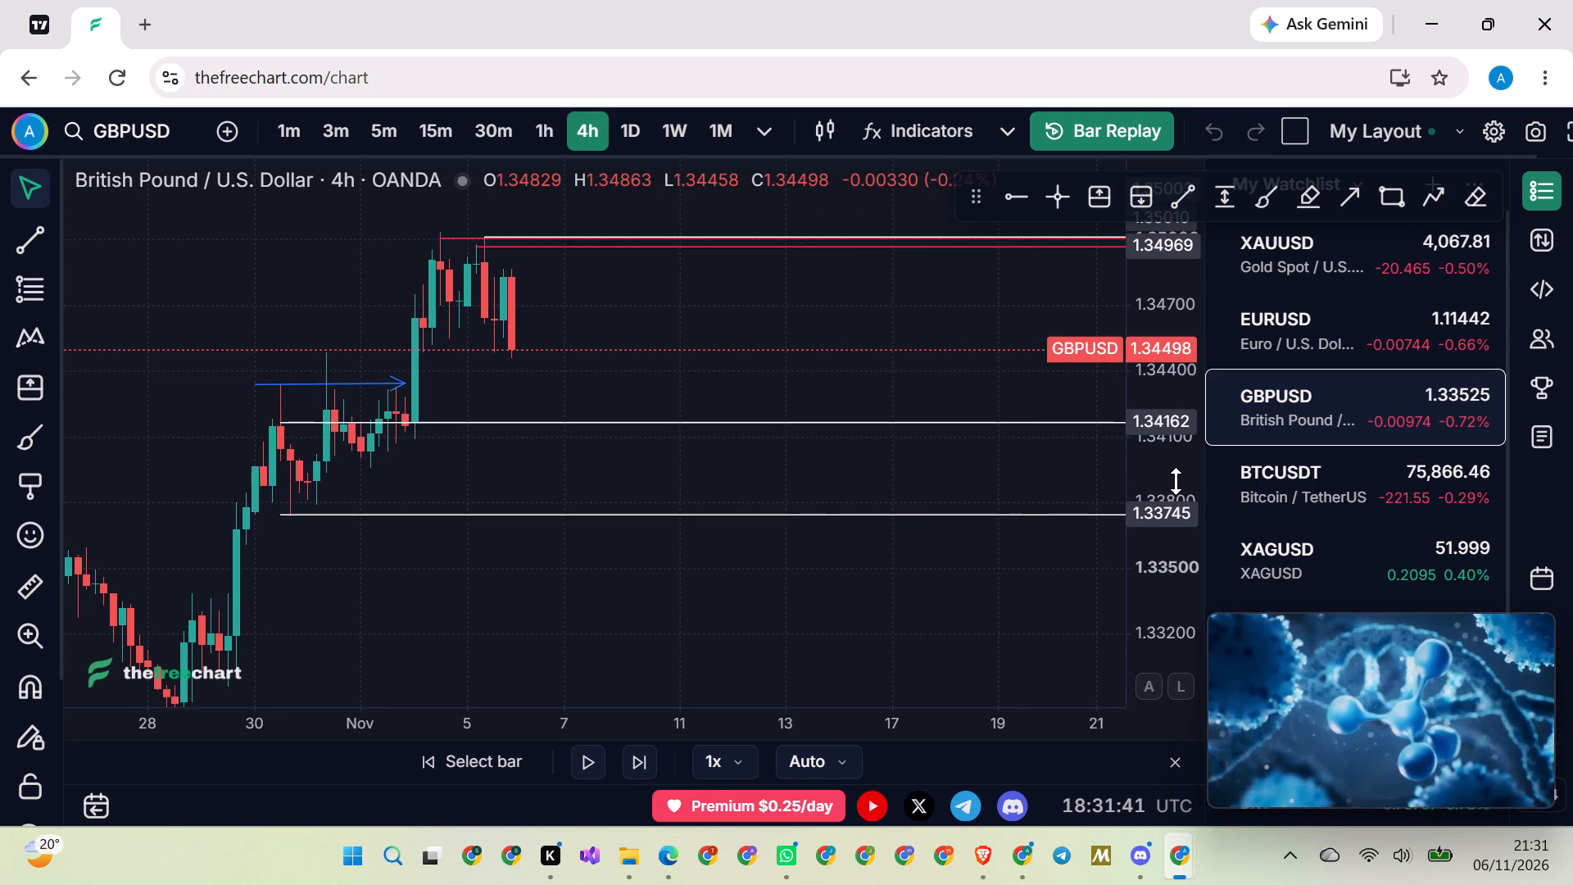
left_click_drag(616, 282, 817, 361)
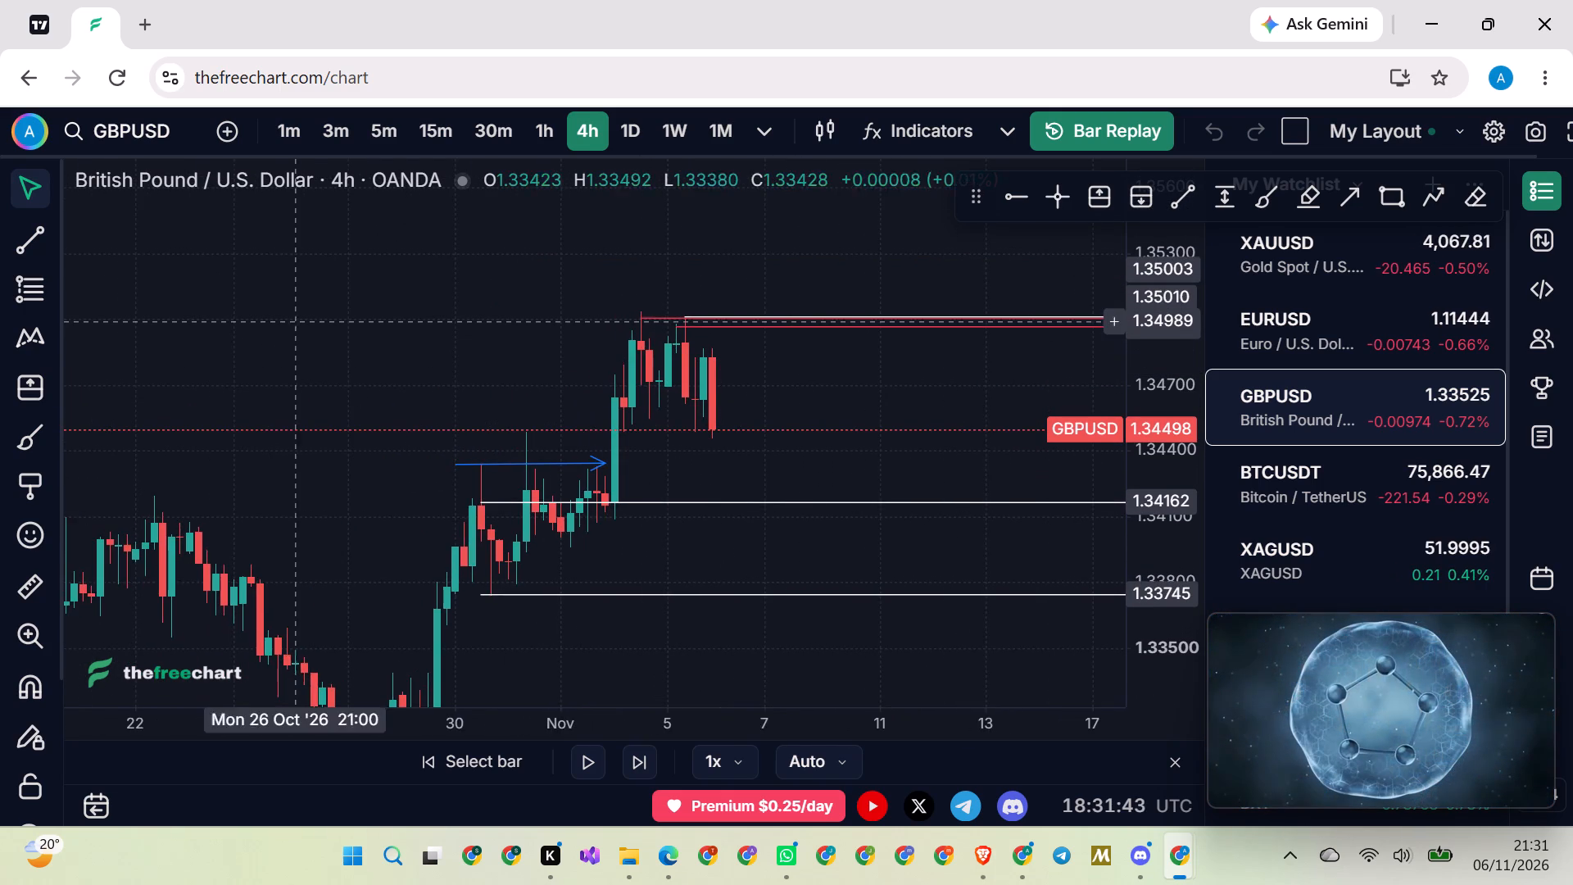
scroll(282, 319, "up", 3)
scroll(342, 371, "down", 3)
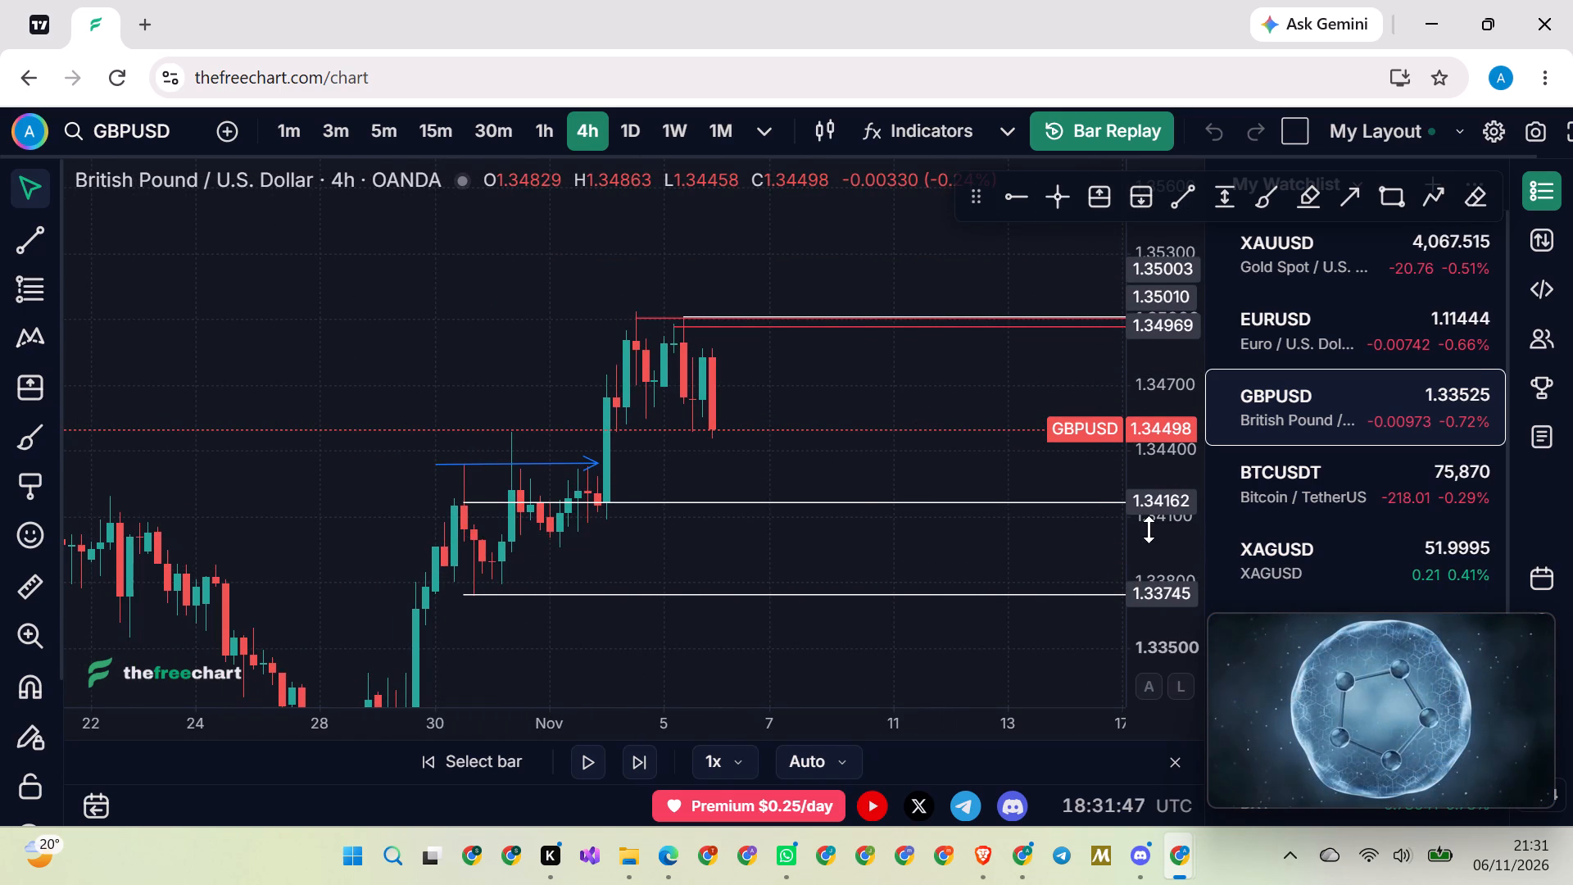
scroll(1149, 529, "up", 7)
scroll(468, 319, "up", 2)
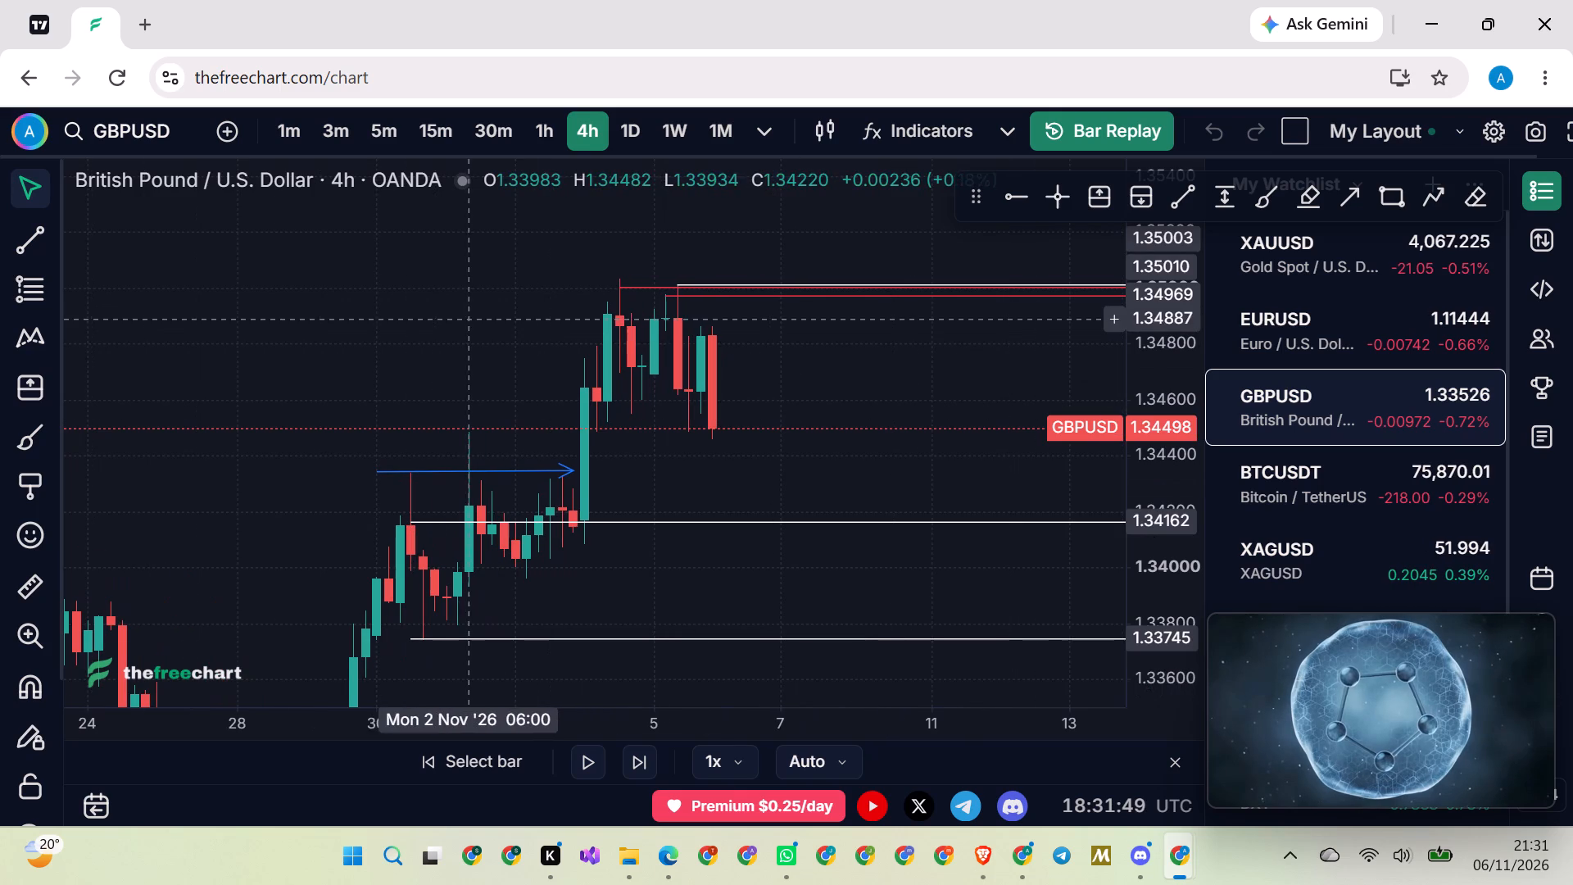
scroll(456, 306, "down", 9)
Switch the replayed GBPUSD chart to the 30m timeframe, framing the late-October to early-November price action.
left_click(489, 125)
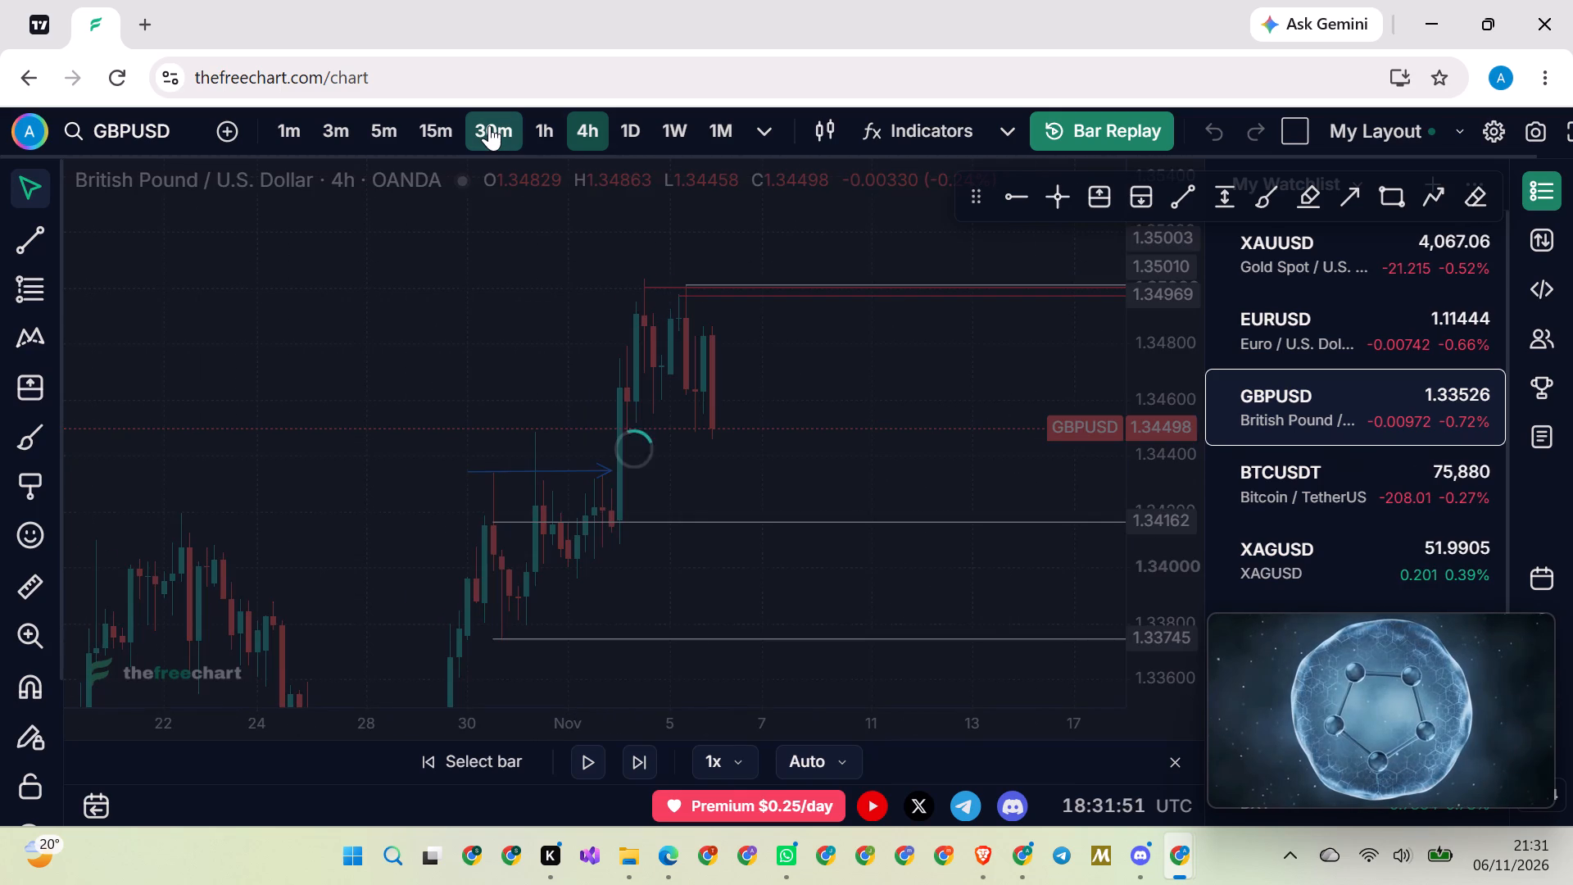
scroll(538, 377, "down", 20)
scroll(538, 377, "down", 10)
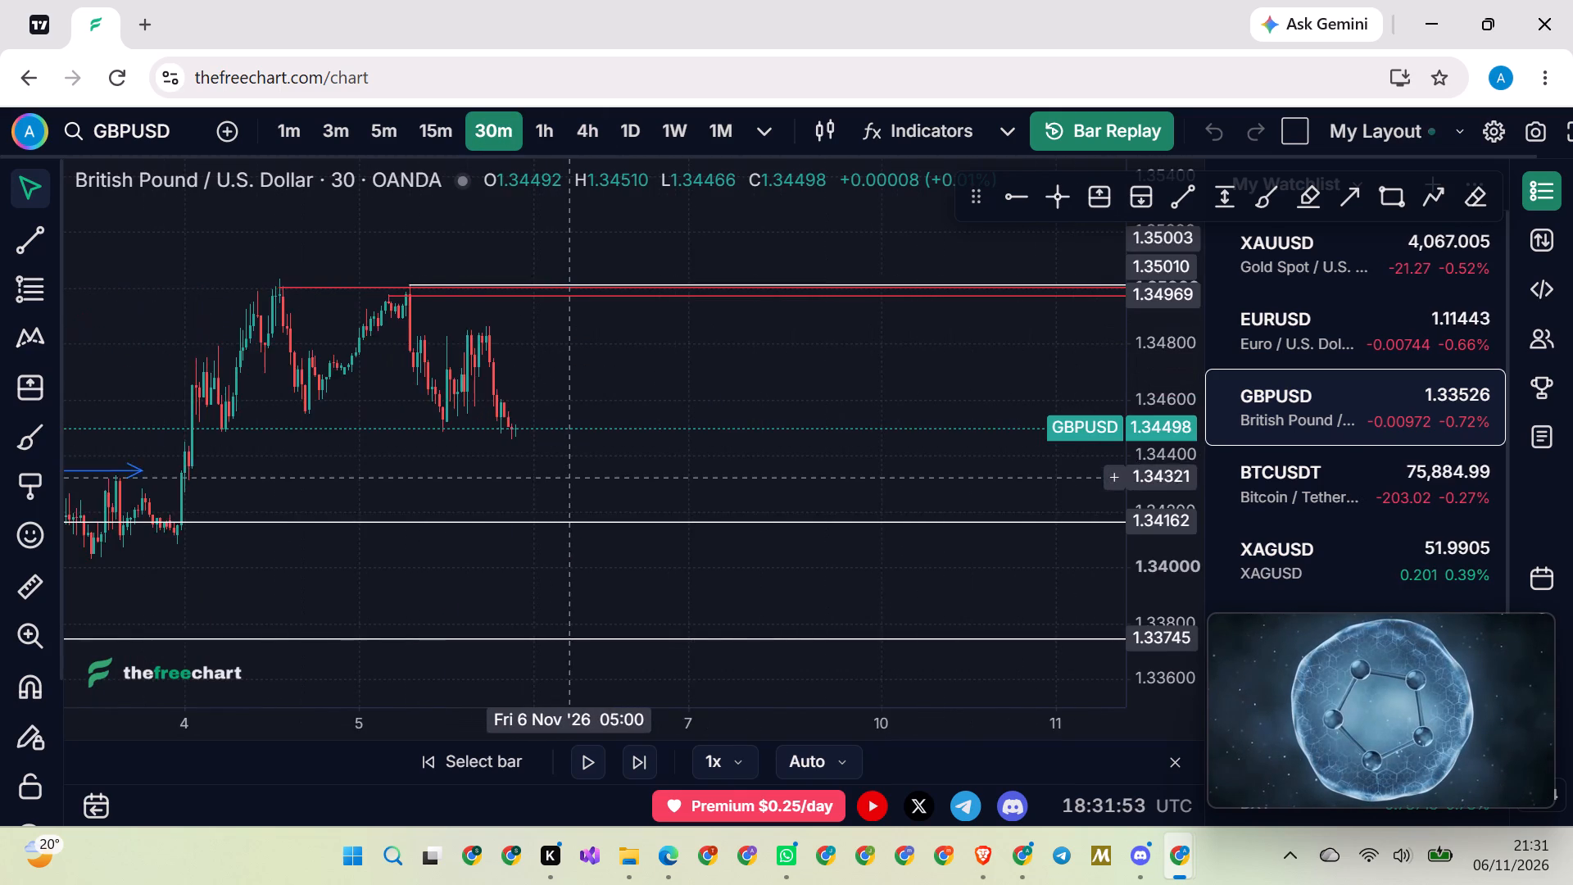
scroll(568, 481, "down", 7)
scroll(559, 514, "down", 20)
scroll(559, 514, "down", 20)
scroll(559, 514, "down", 20)
left_click_drag(501, 598, 729, 557)
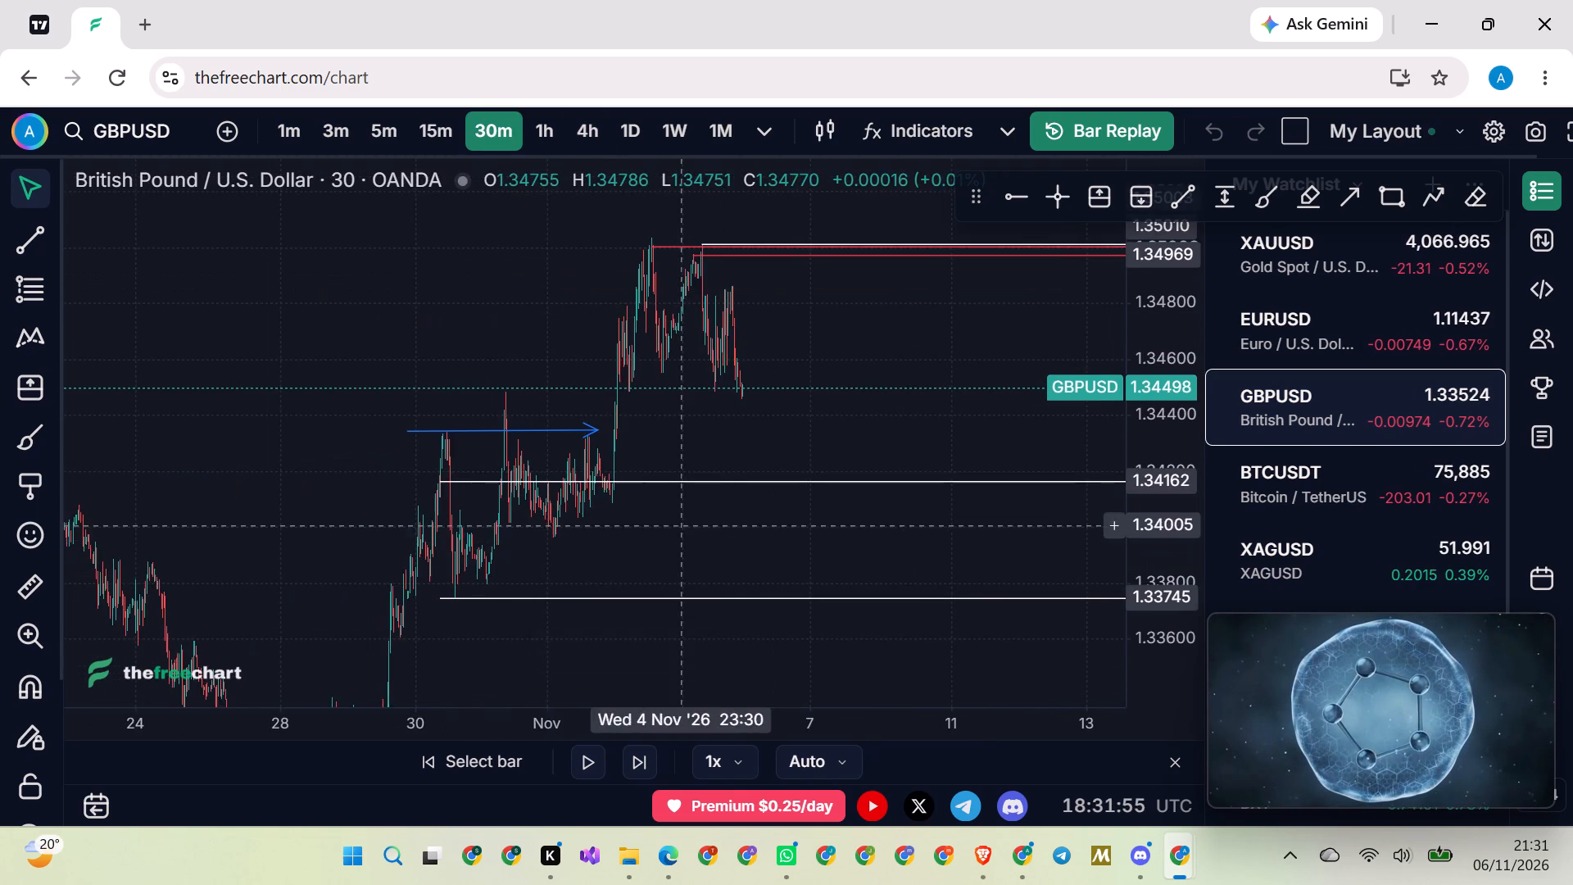
left_click_drag(588, 551, 784, 557)
scroll(782, 555, "up", 20)
scroll(782, 555, "up", 20)
scroll(782, 555, "up", 14)
left_click_drag(776, 555, 735, 529)
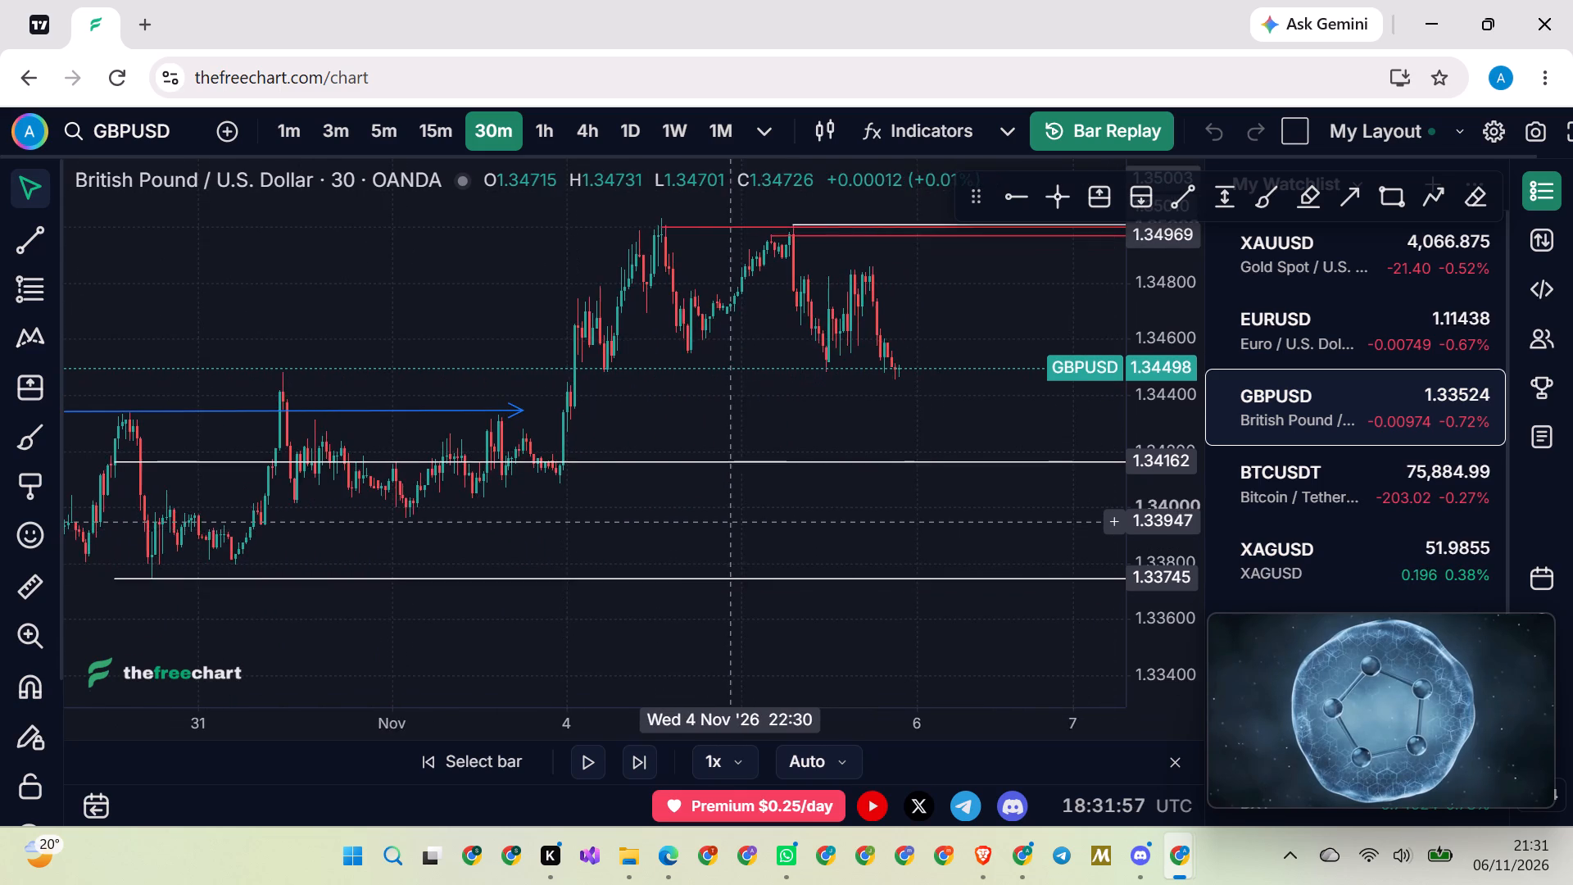
scroll(732, 522, "down", 4)
Play the bar replay forward on the 30m chart and set its speed to 3x.
left_click(592, 767)
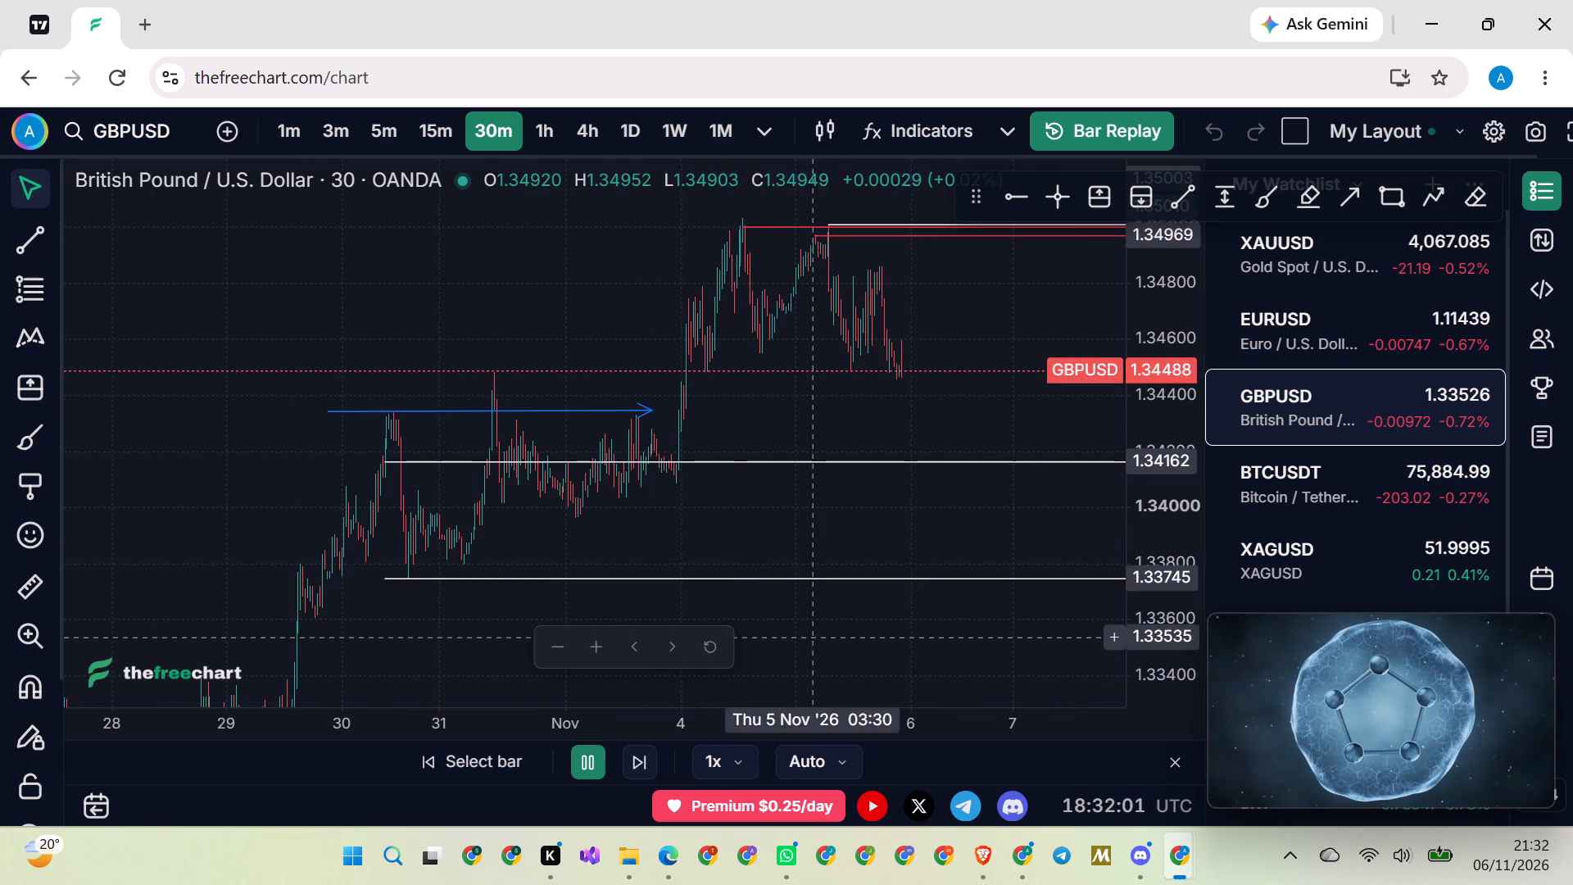
left_click_drag(845, 630, 598, 580)
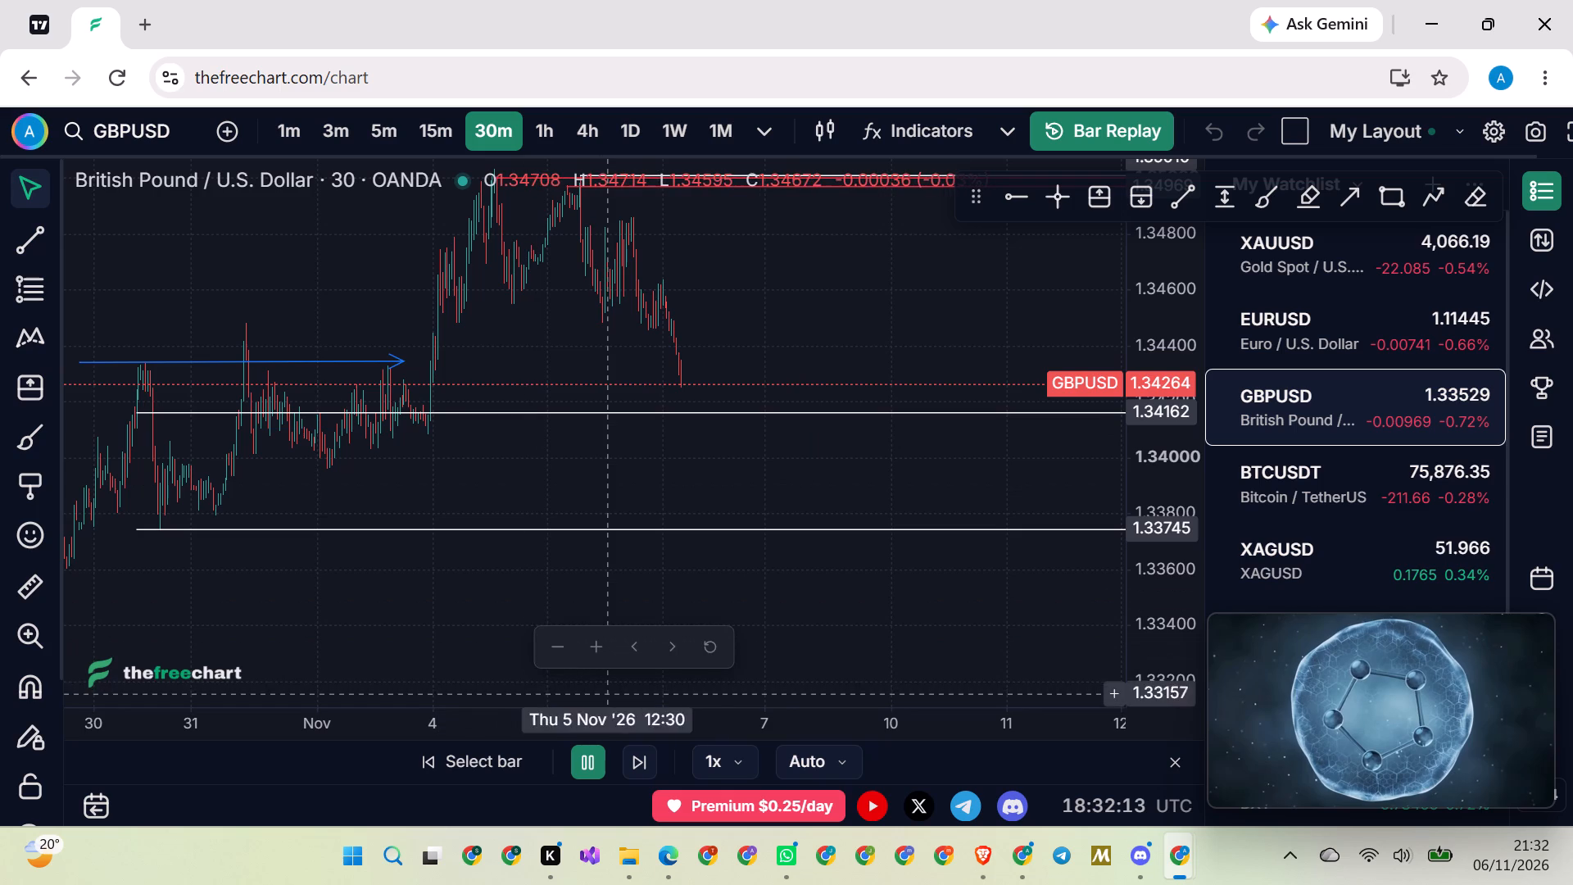
left_click(737, 760)
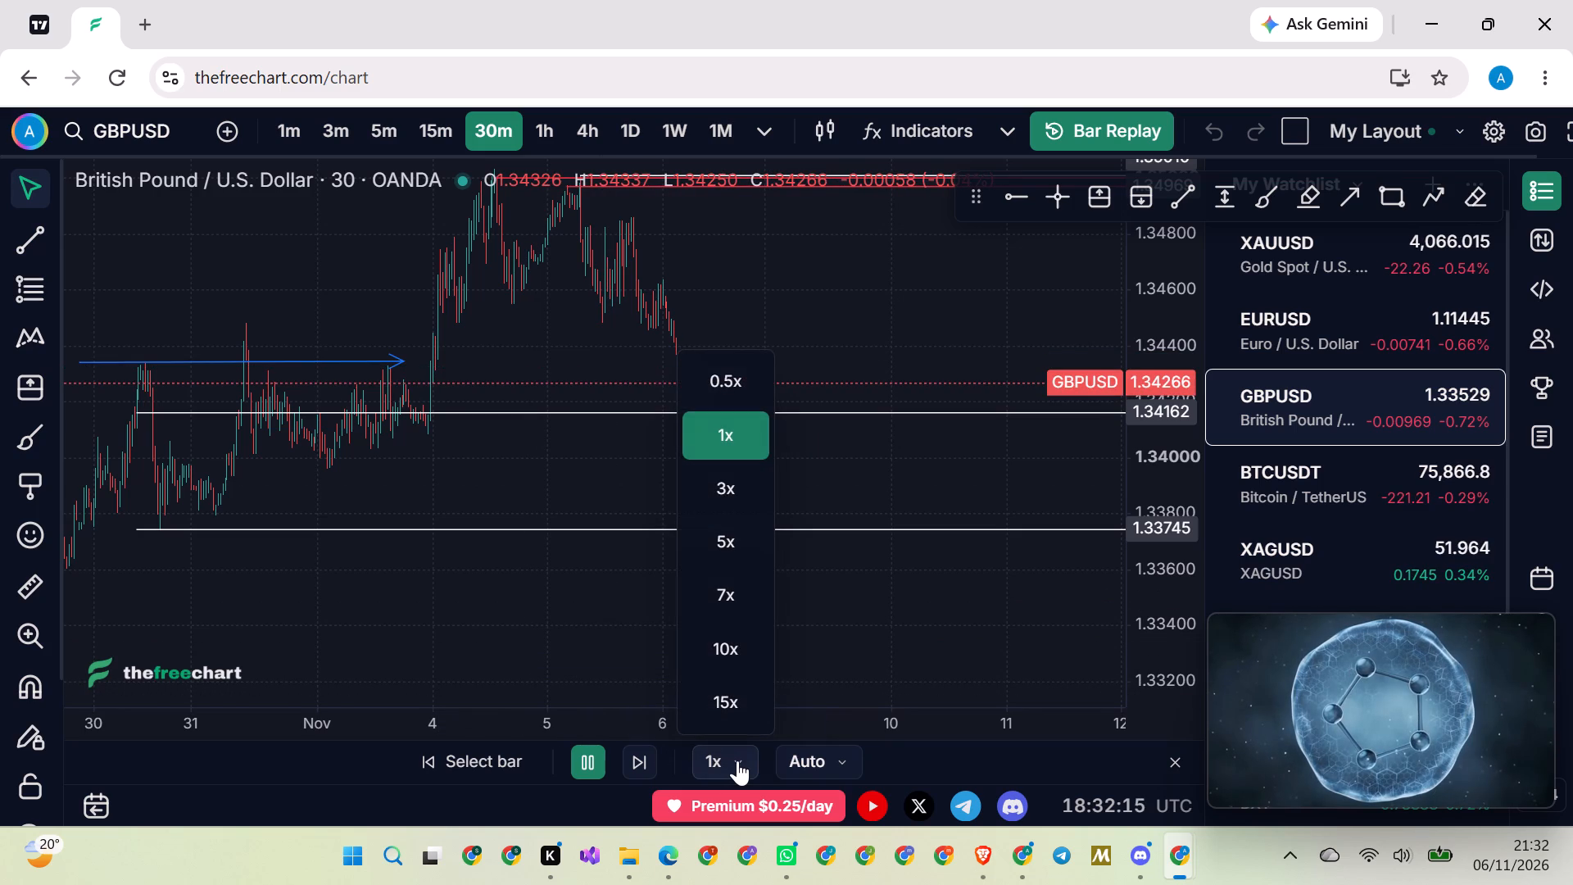
left_click(735, 497)
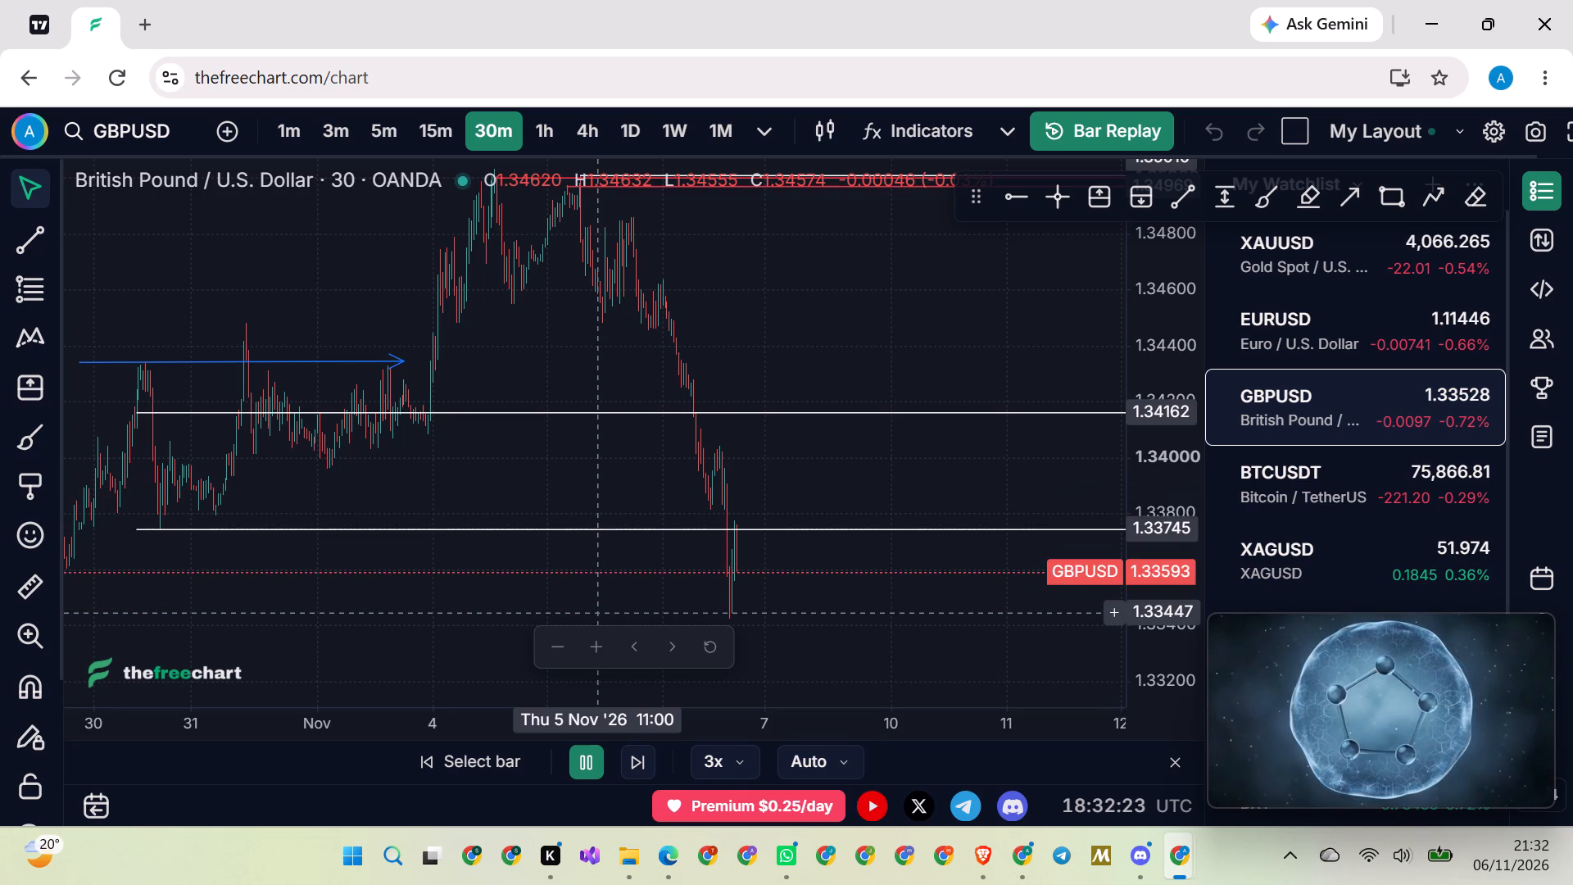
Examine the newly replayed 30m candles of 5 and 6 November against the 1.34162 and 1.33745 levels.
scroll(598, 613, "down", 2)
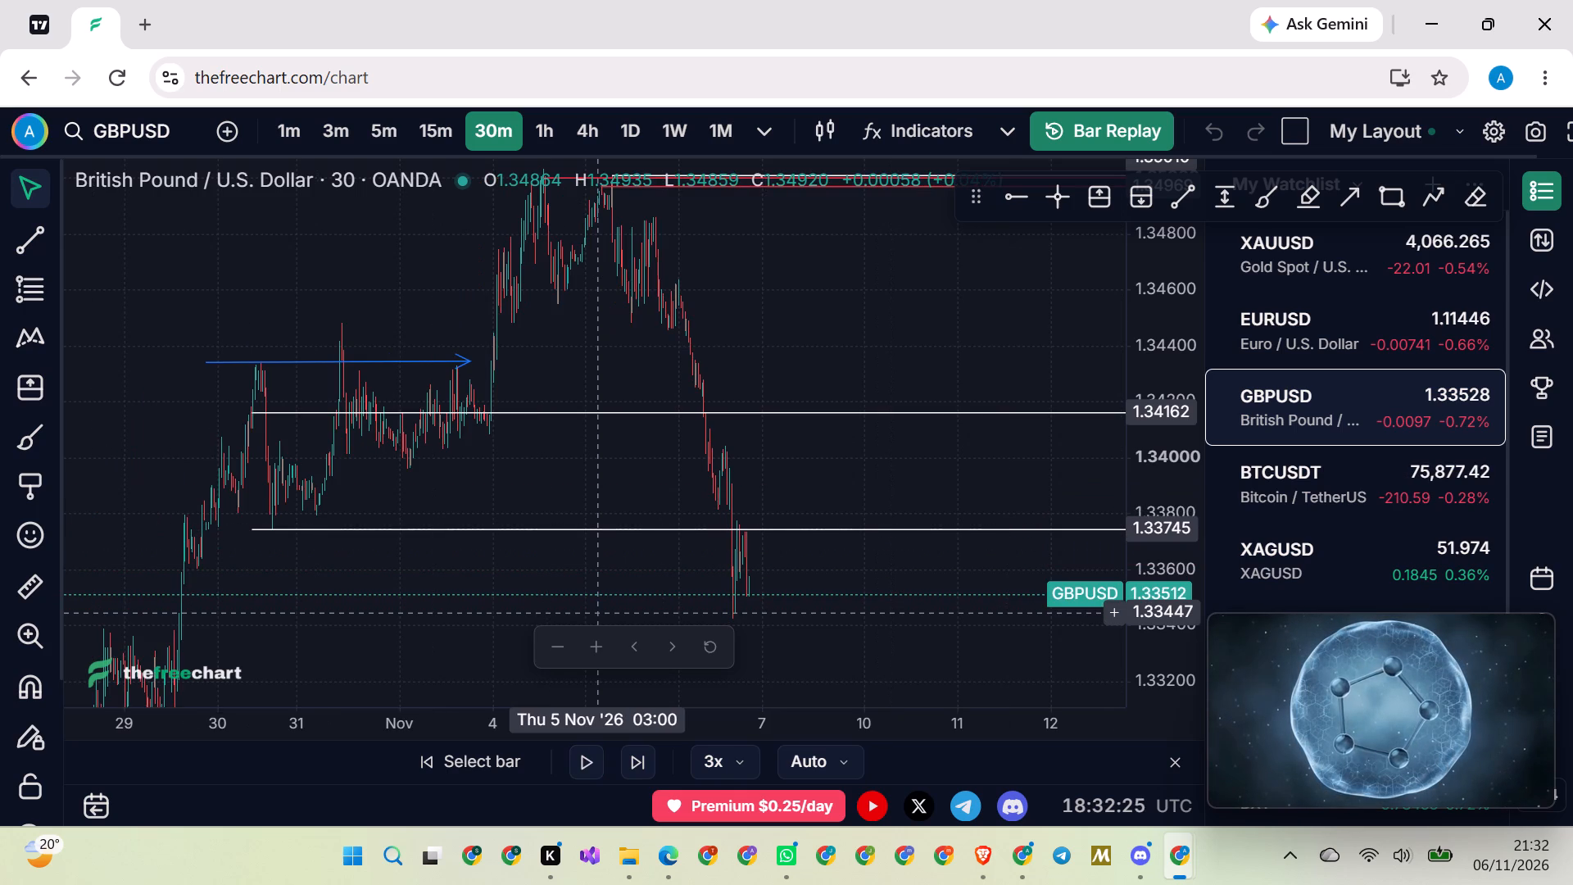
scroll(523, 510, "up", 20)
scroll(523, 510, "up", 1)
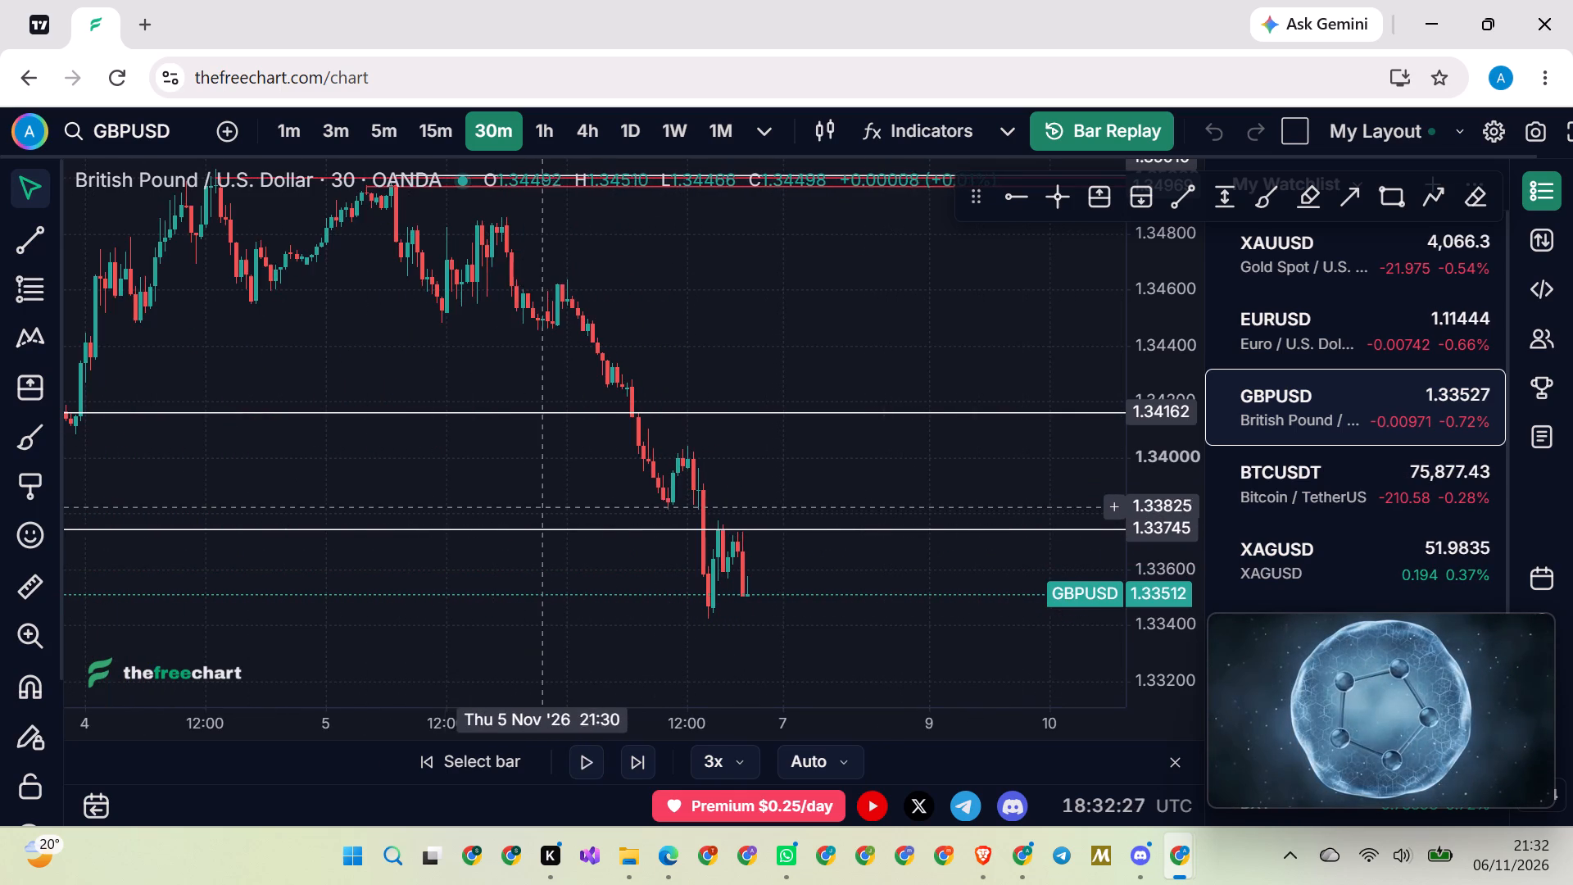
scroll(553, 500, "up", 2)
left_click_drag(553, 500, 437, 500)
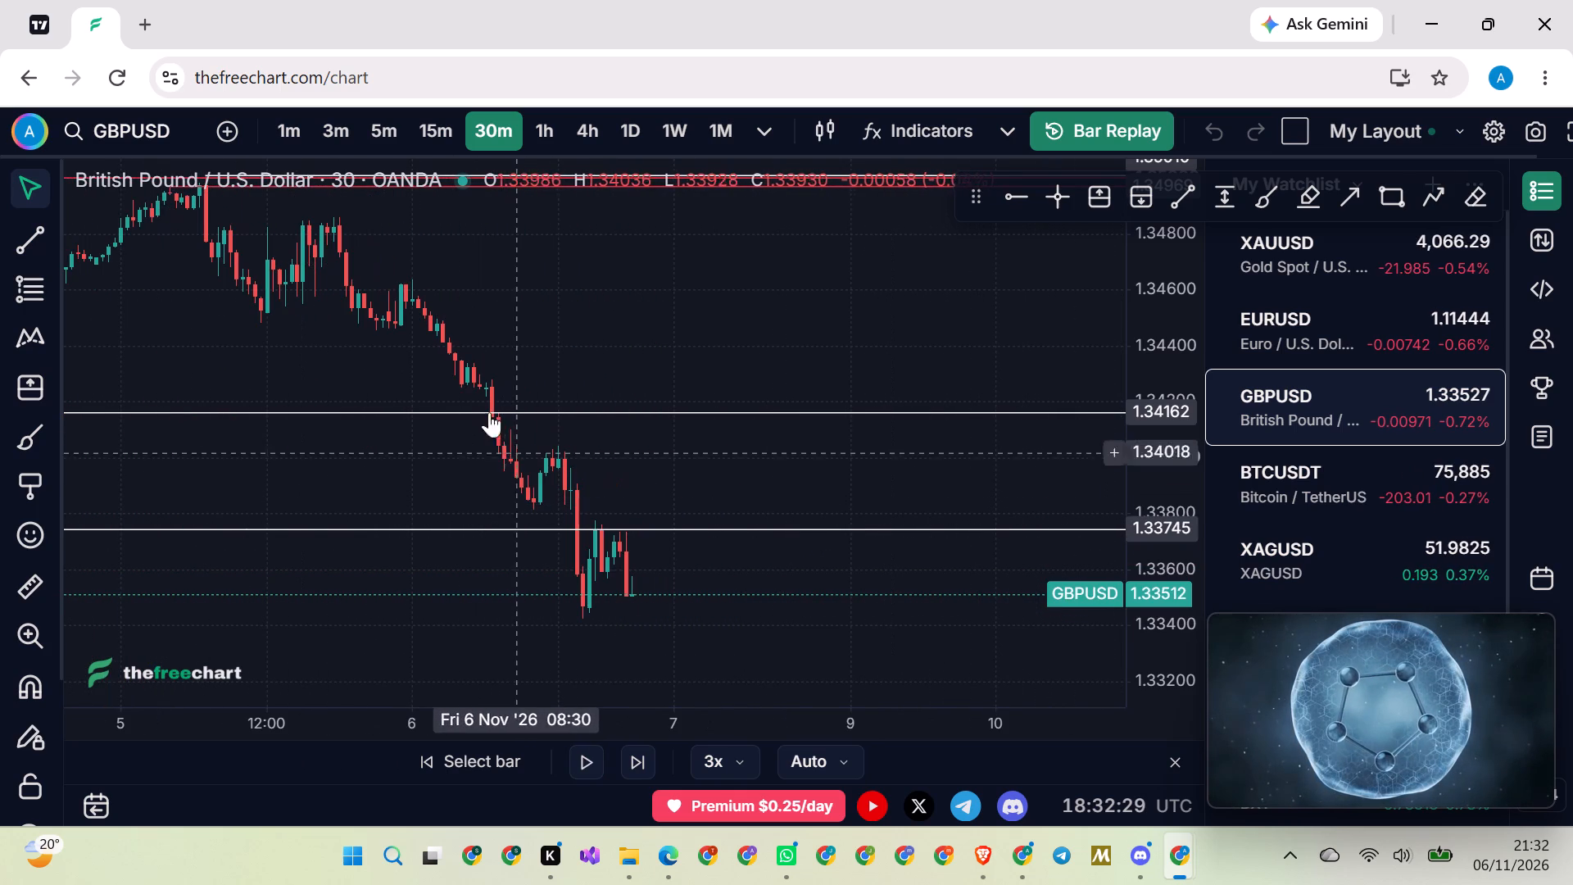
scroll(447, 441, "up", 2)
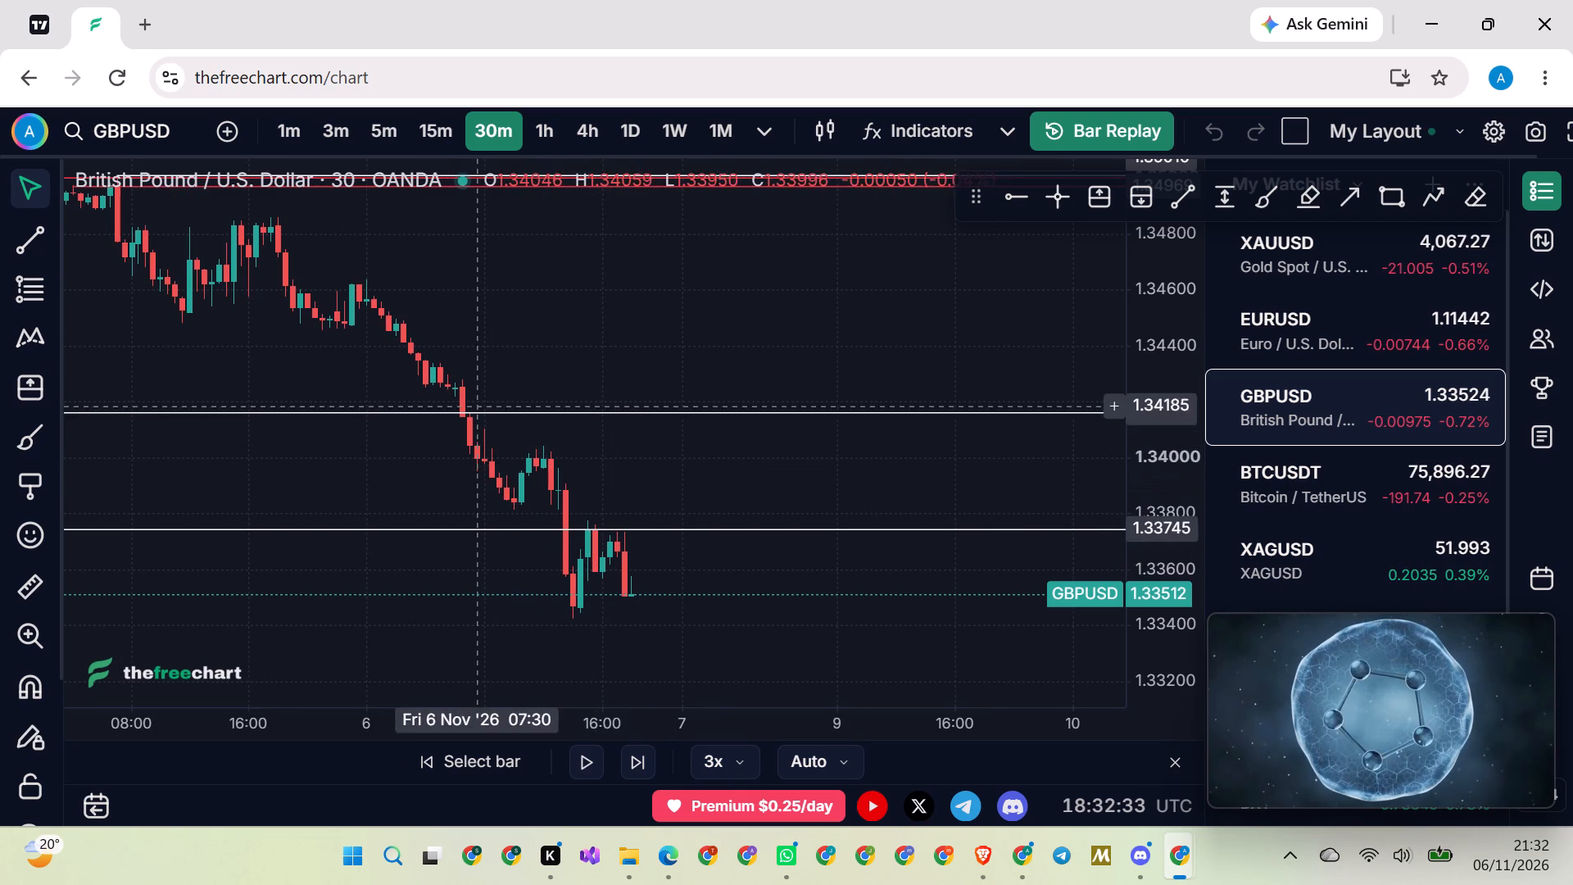
scroll(601, 557, "down", 8)
scroll(477, 483, "down", 7)
left_click_drag(334, 509, 497, 570)
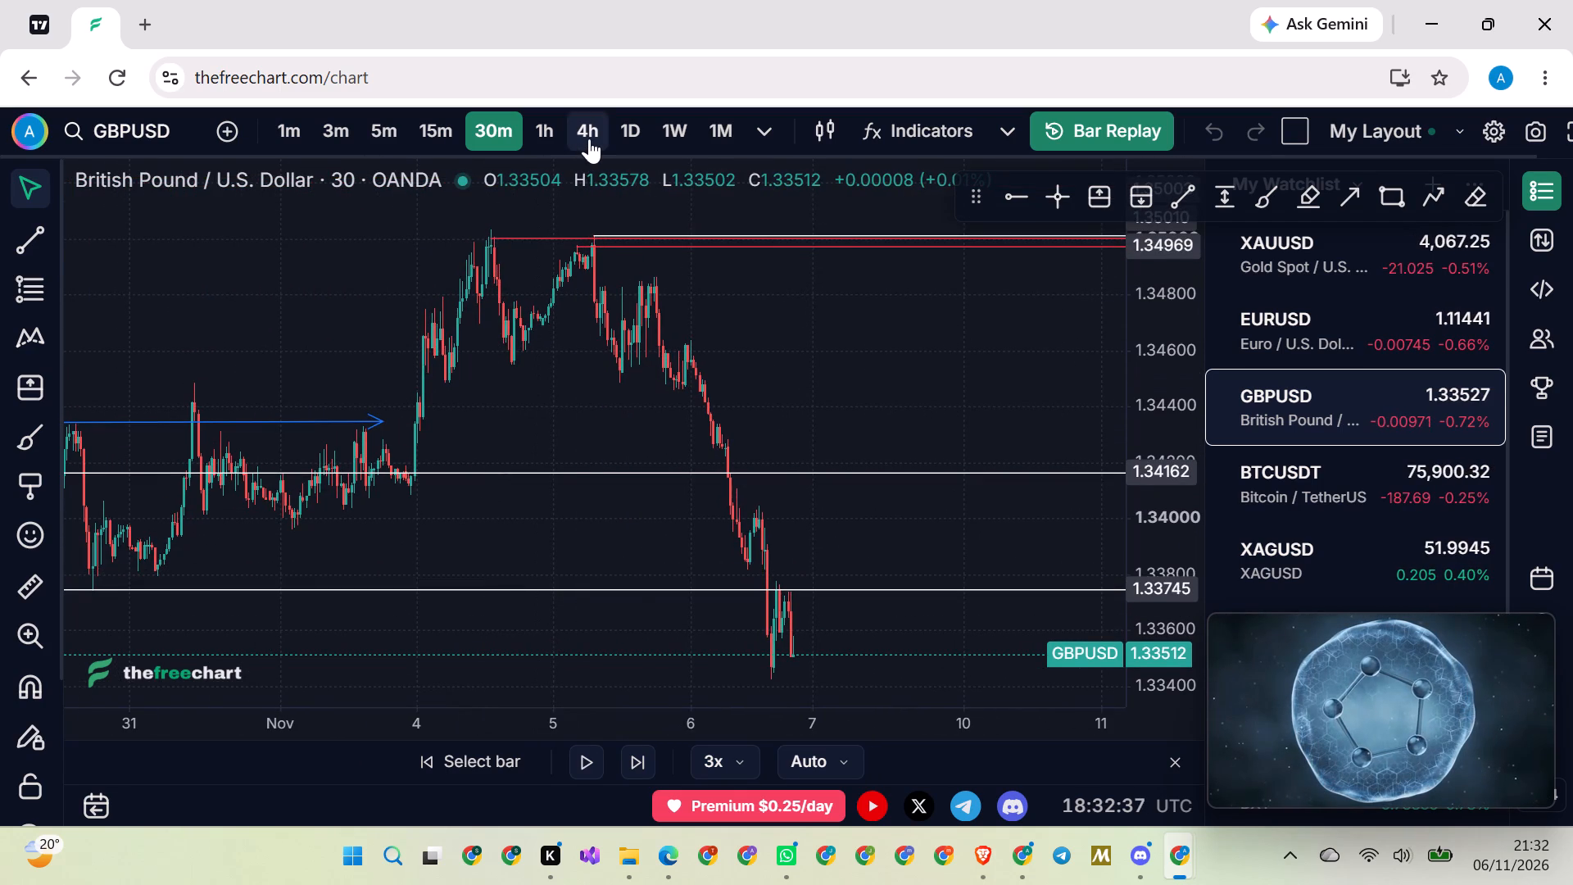
Switch the GBPUSD chart back to the 4h timeframe, keeping the early-November rise and fall in view.
left_click(589, 138)
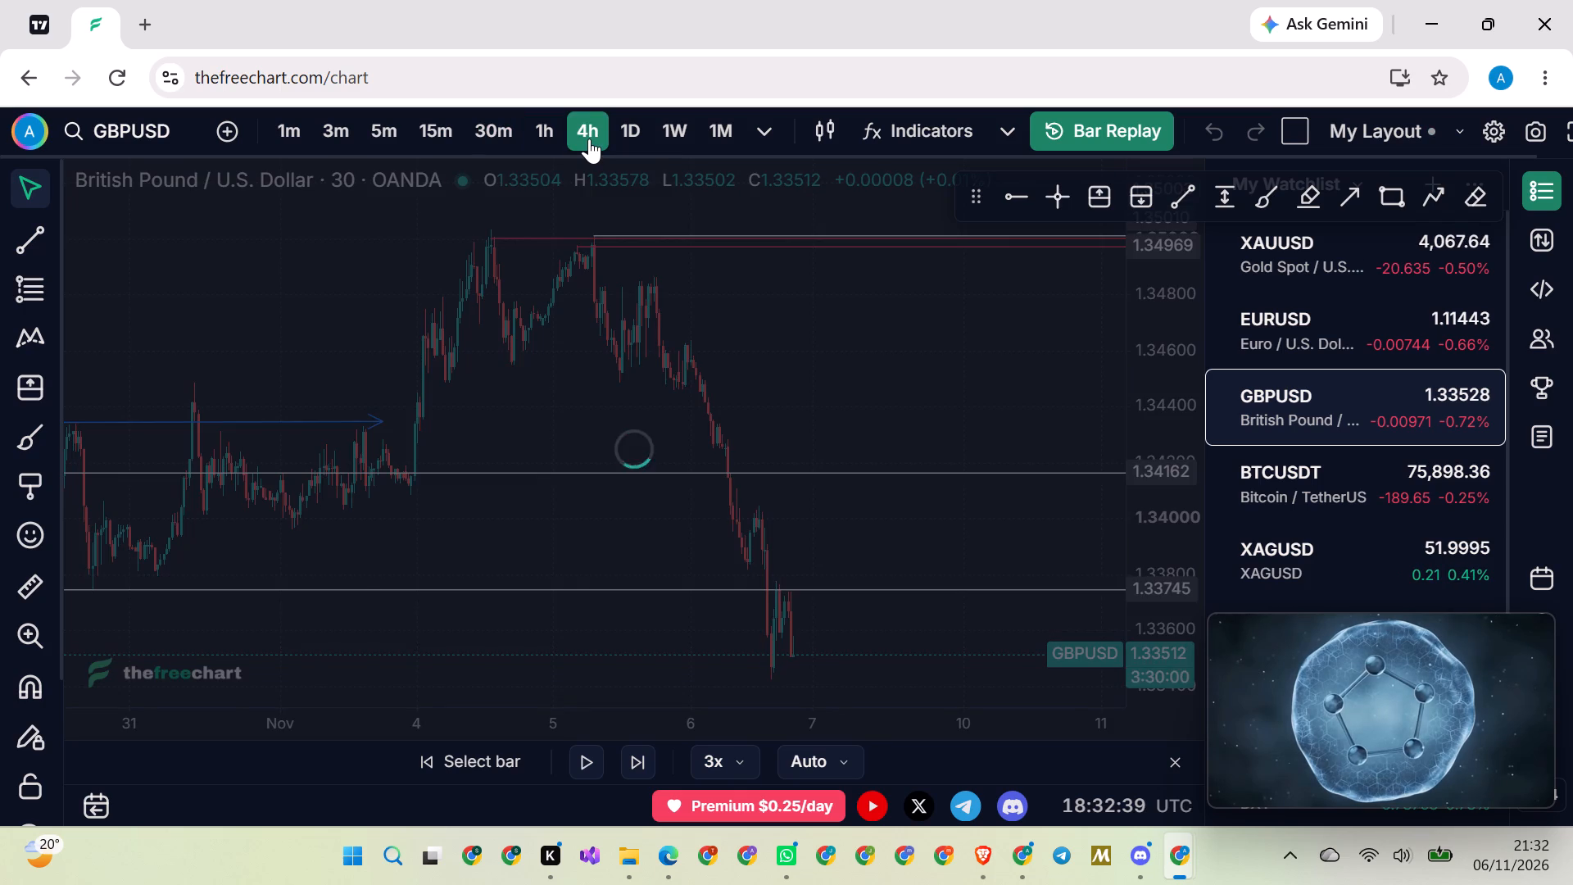
scroll(431, 334, "up", 20)
scroll(431, 334, "up", 8)
scroll(460, 400, "down", 3)
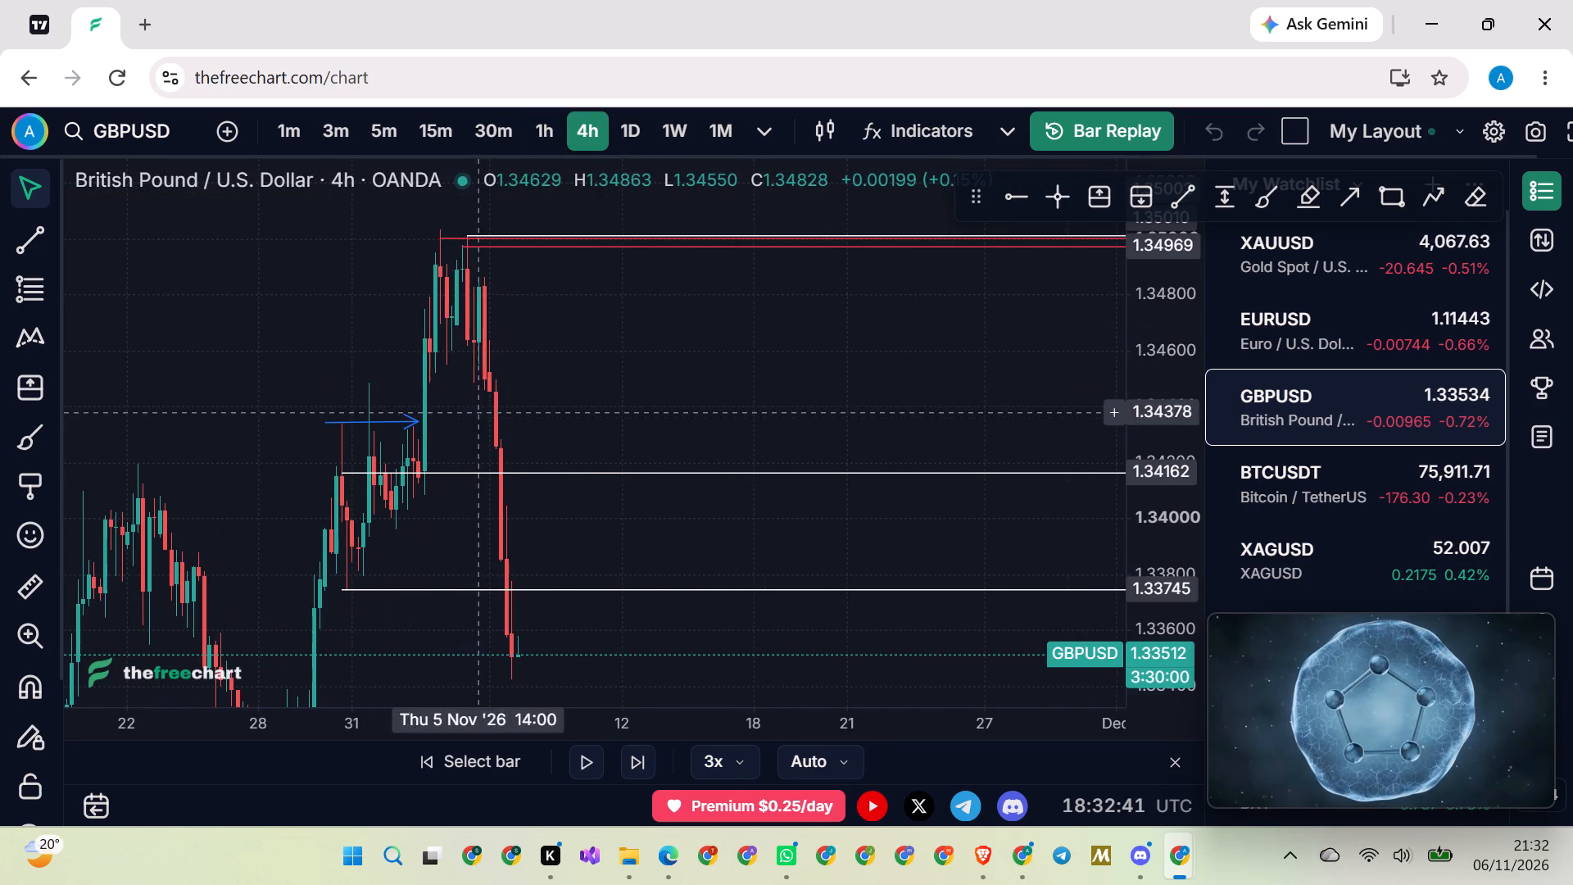
left_click_drag(613, 393, 751, 393)
scroll(751, 393, "up", 6)
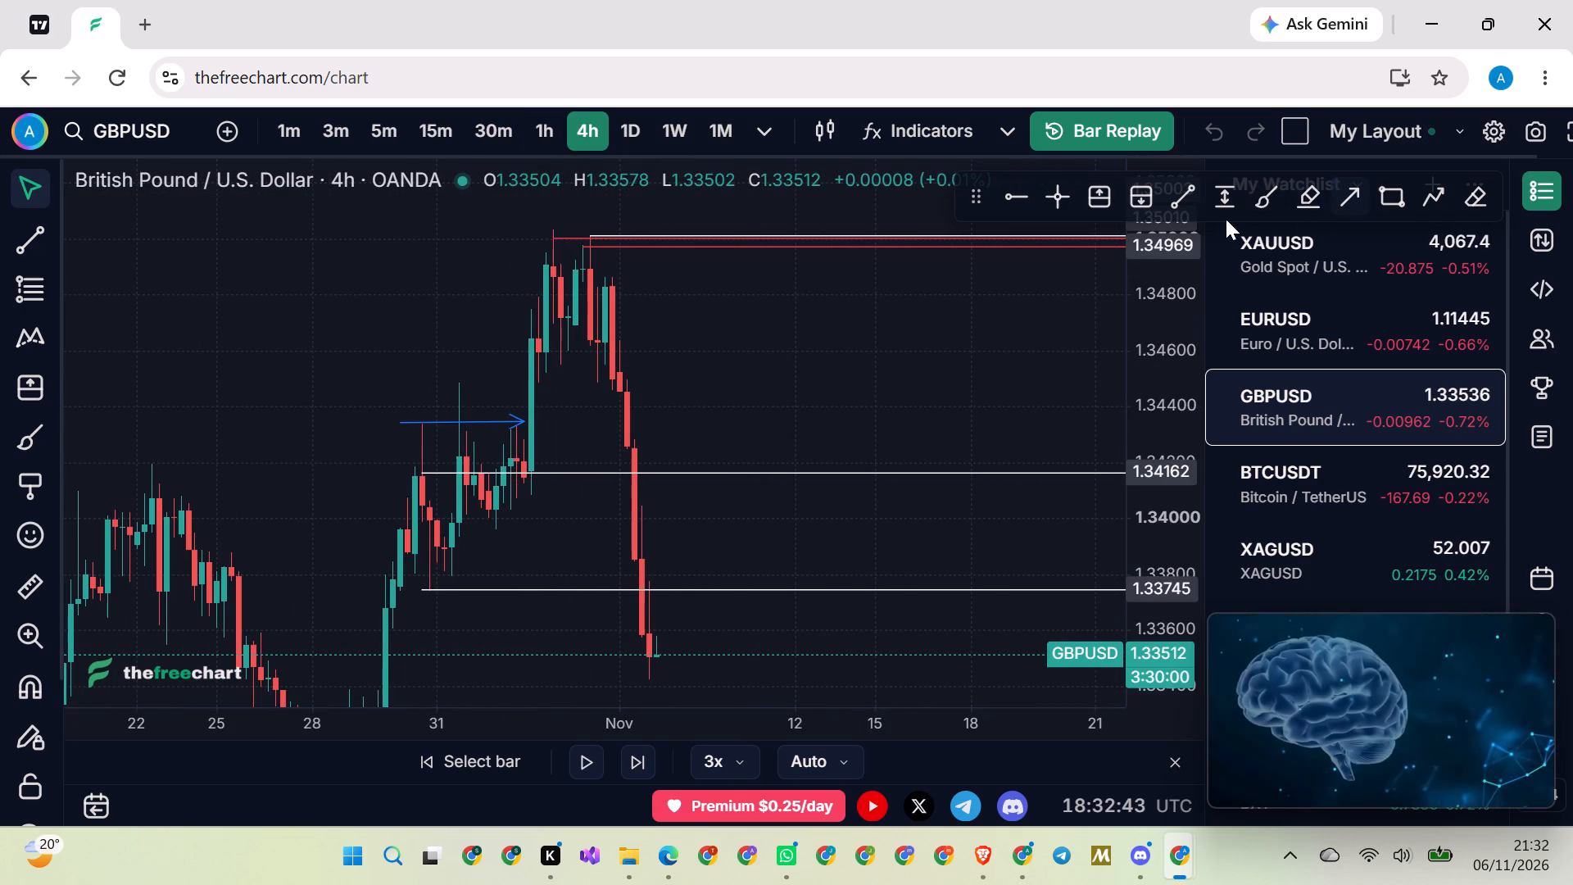
Erase the two white horizontal rays at 1.34162 and 1.33745 from the 4h chart and leave the eraser.
left_click(1461, 198)
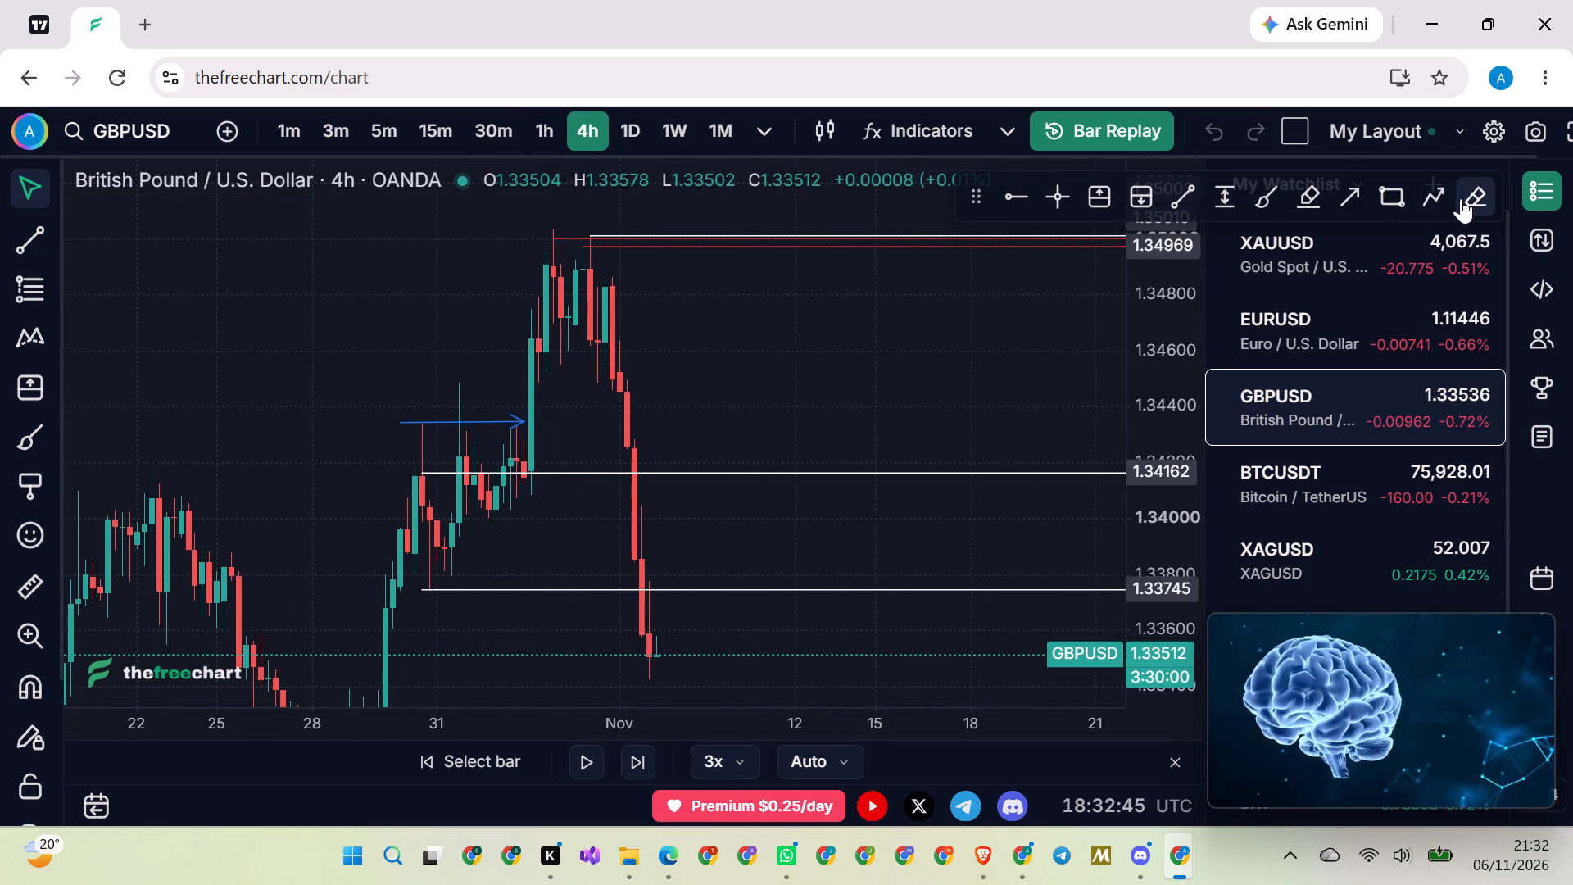
left_click(580, 474)
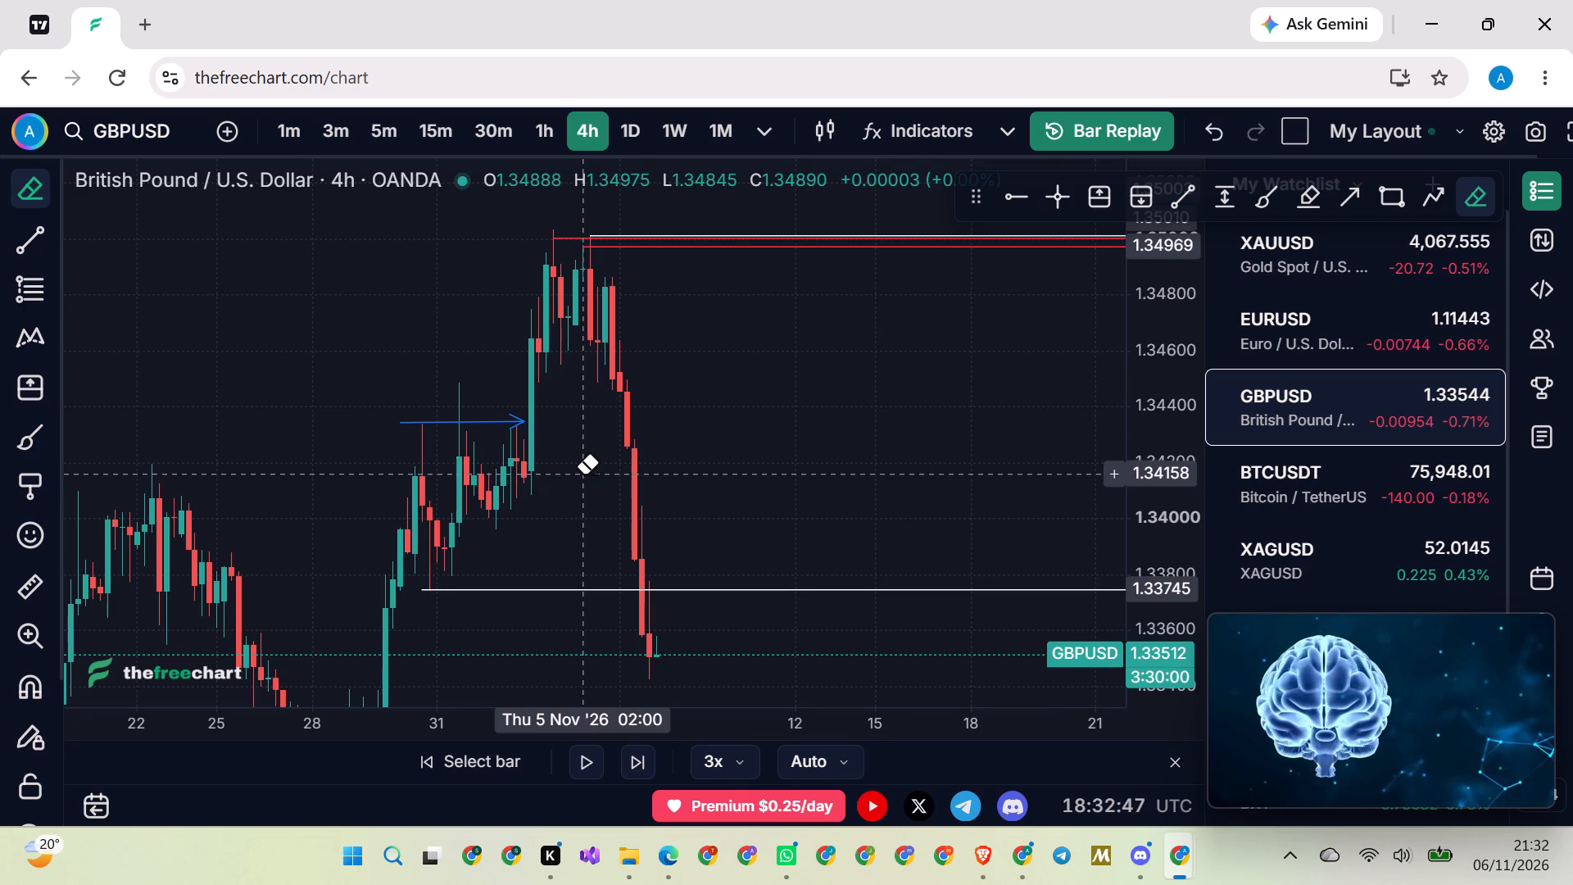
left_click(567, 591)
left_click(750, 485)
right_click(760, 473)
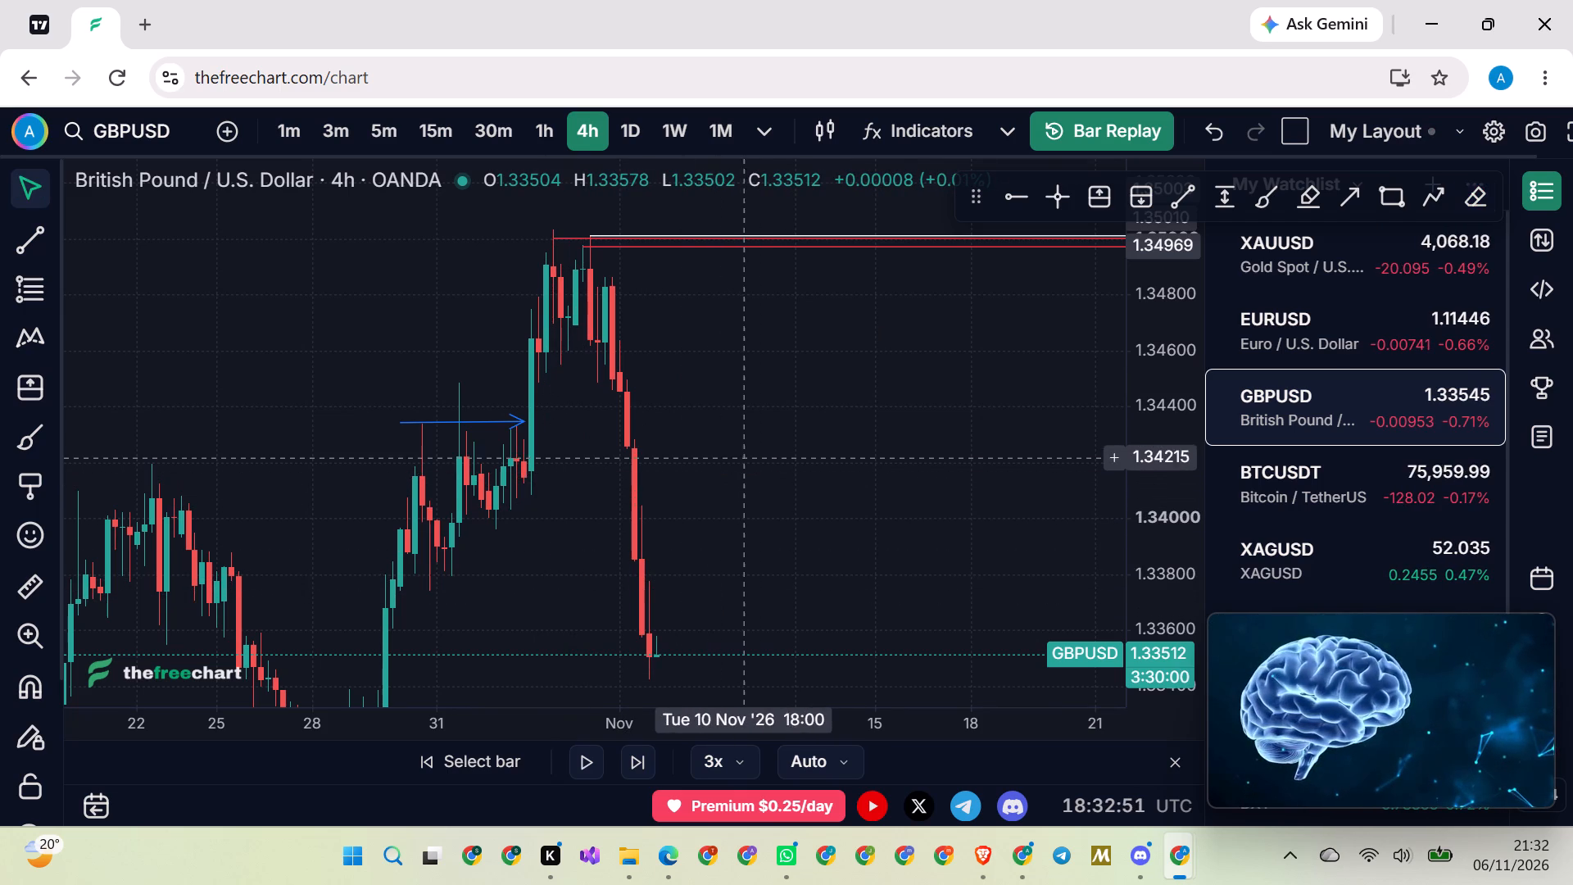
Erase the white ray at 1.35010 and the red rays at 1.35003 and 1.34969 from the 4h chart, and leave the eraser.
scroll(737, 452, "up", 20)
scroll(737, 452, "up", 9)
left_click_drag(718, 445, 768, 445)
scroll(763, 439, "up", 18)
left_click_drag(750, 405, 809, 483)
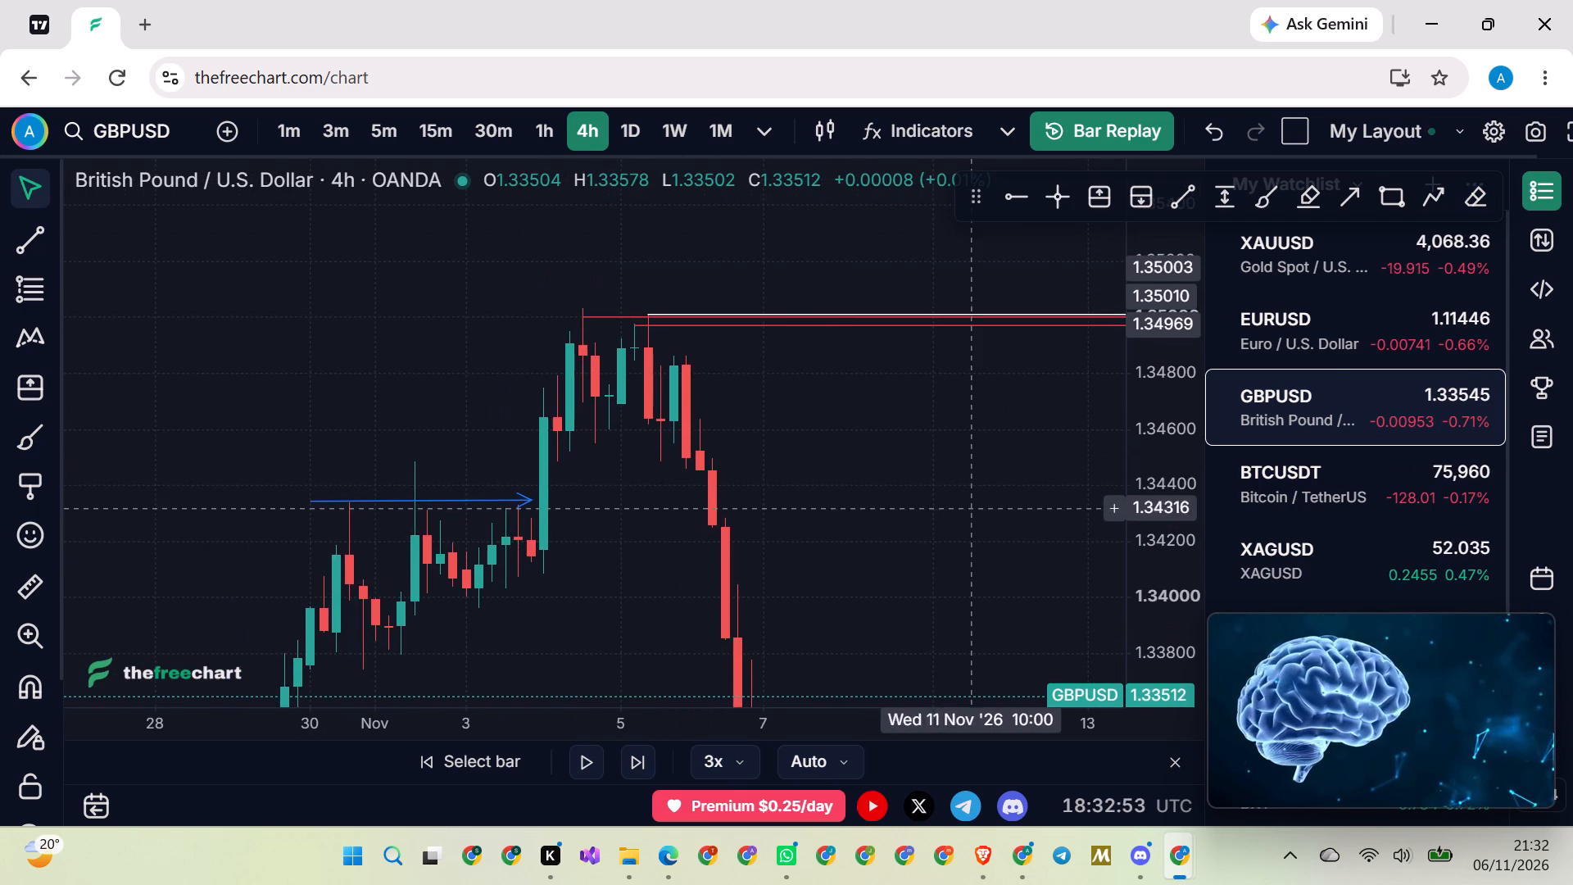
scroll(777, 446, "up", 4)
scroll(1152, 393, "up", 15)
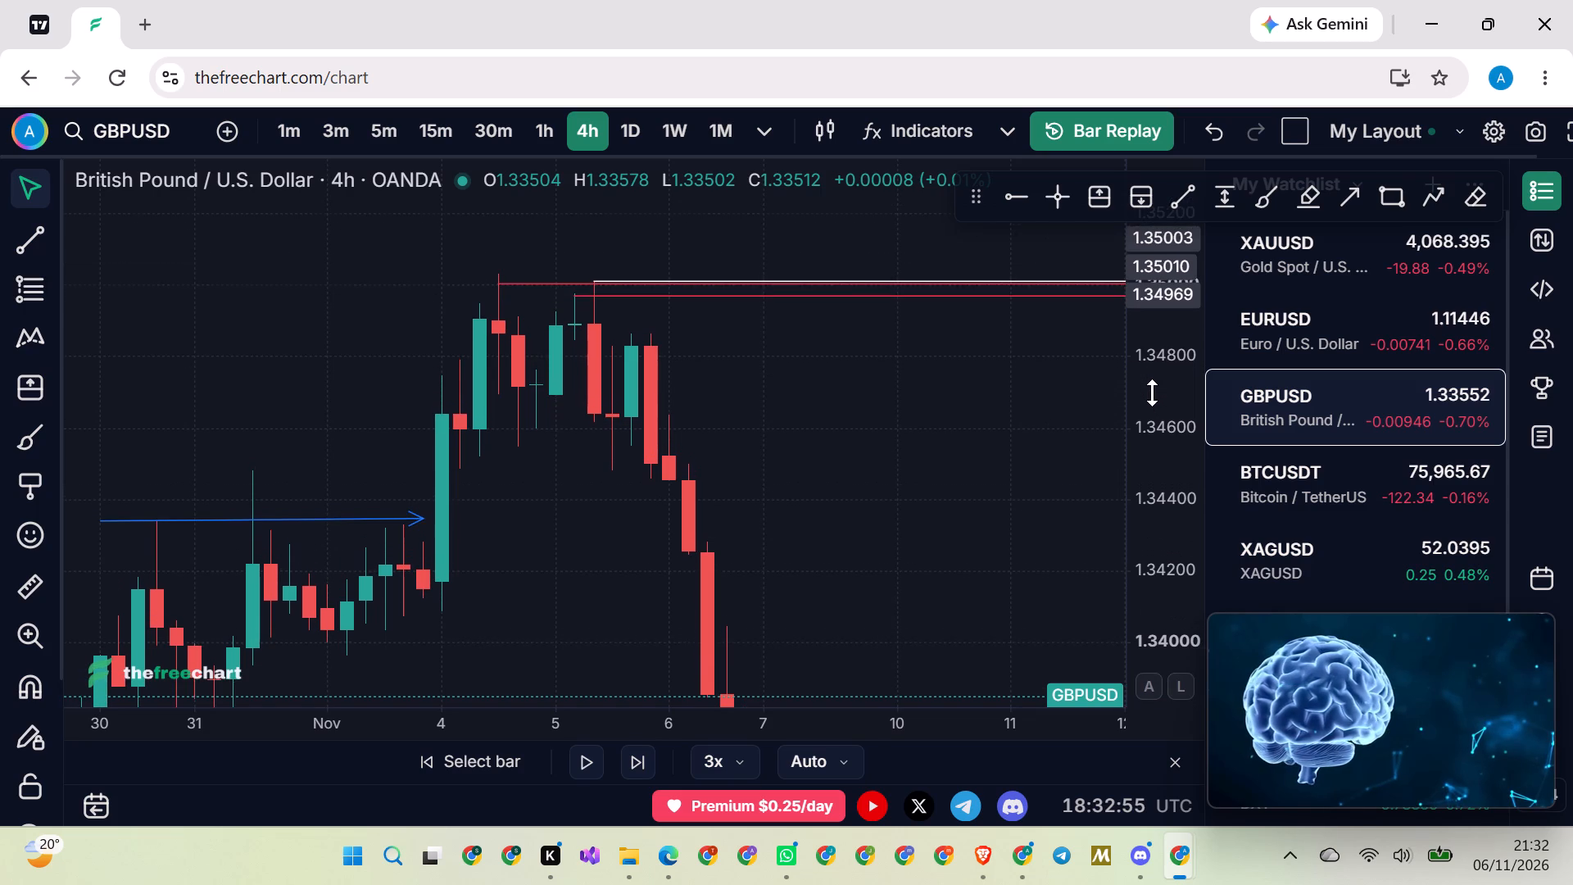
scroll(1152, 393, "up", 7)
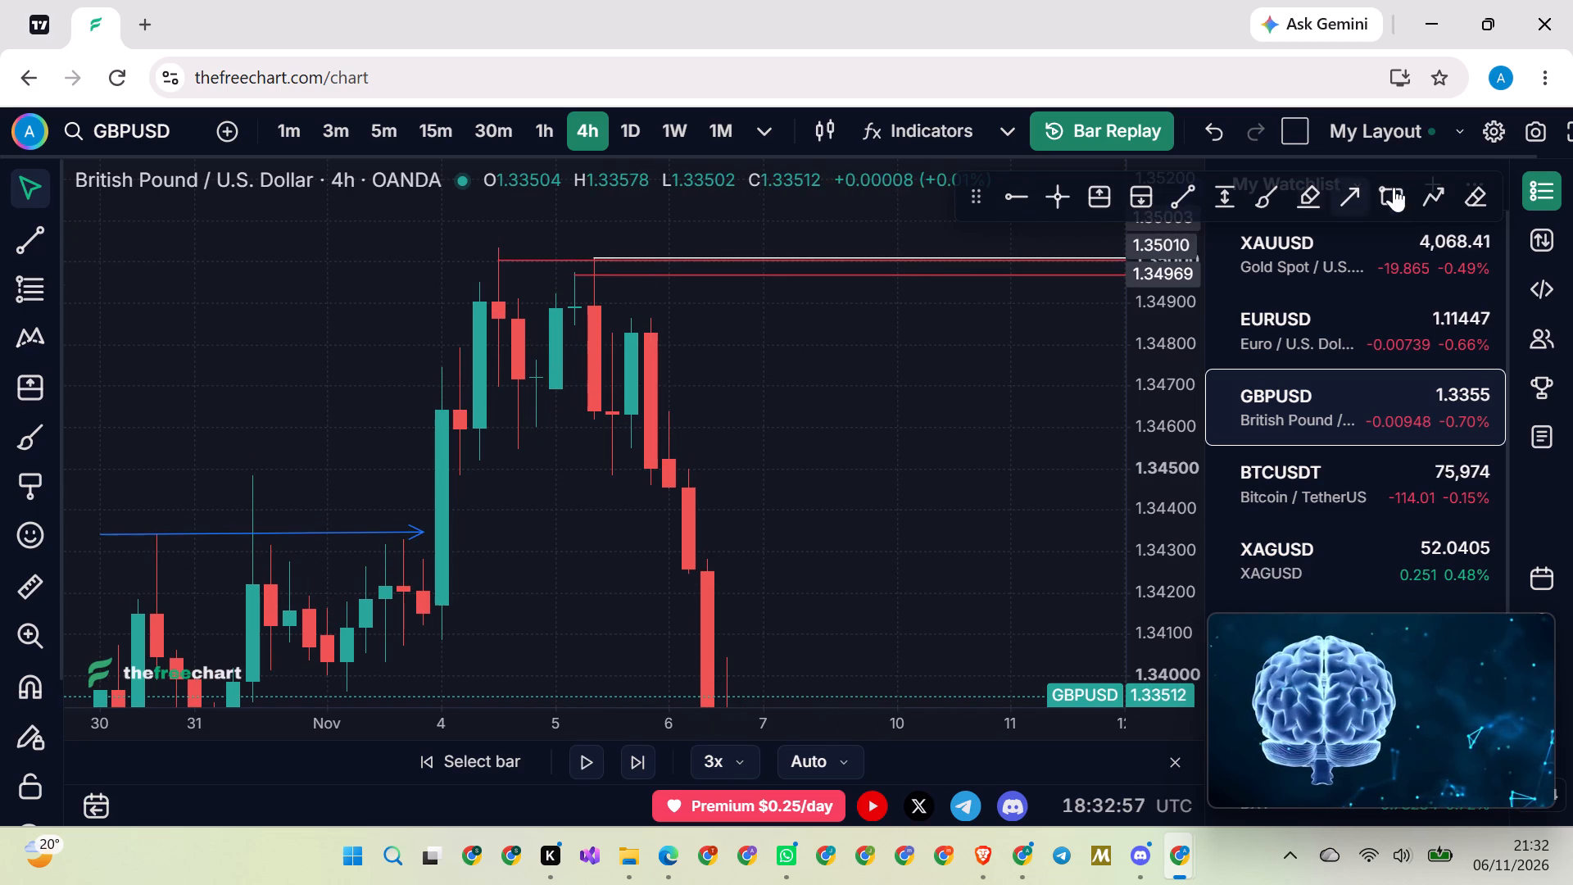
left_click(1470, 187)
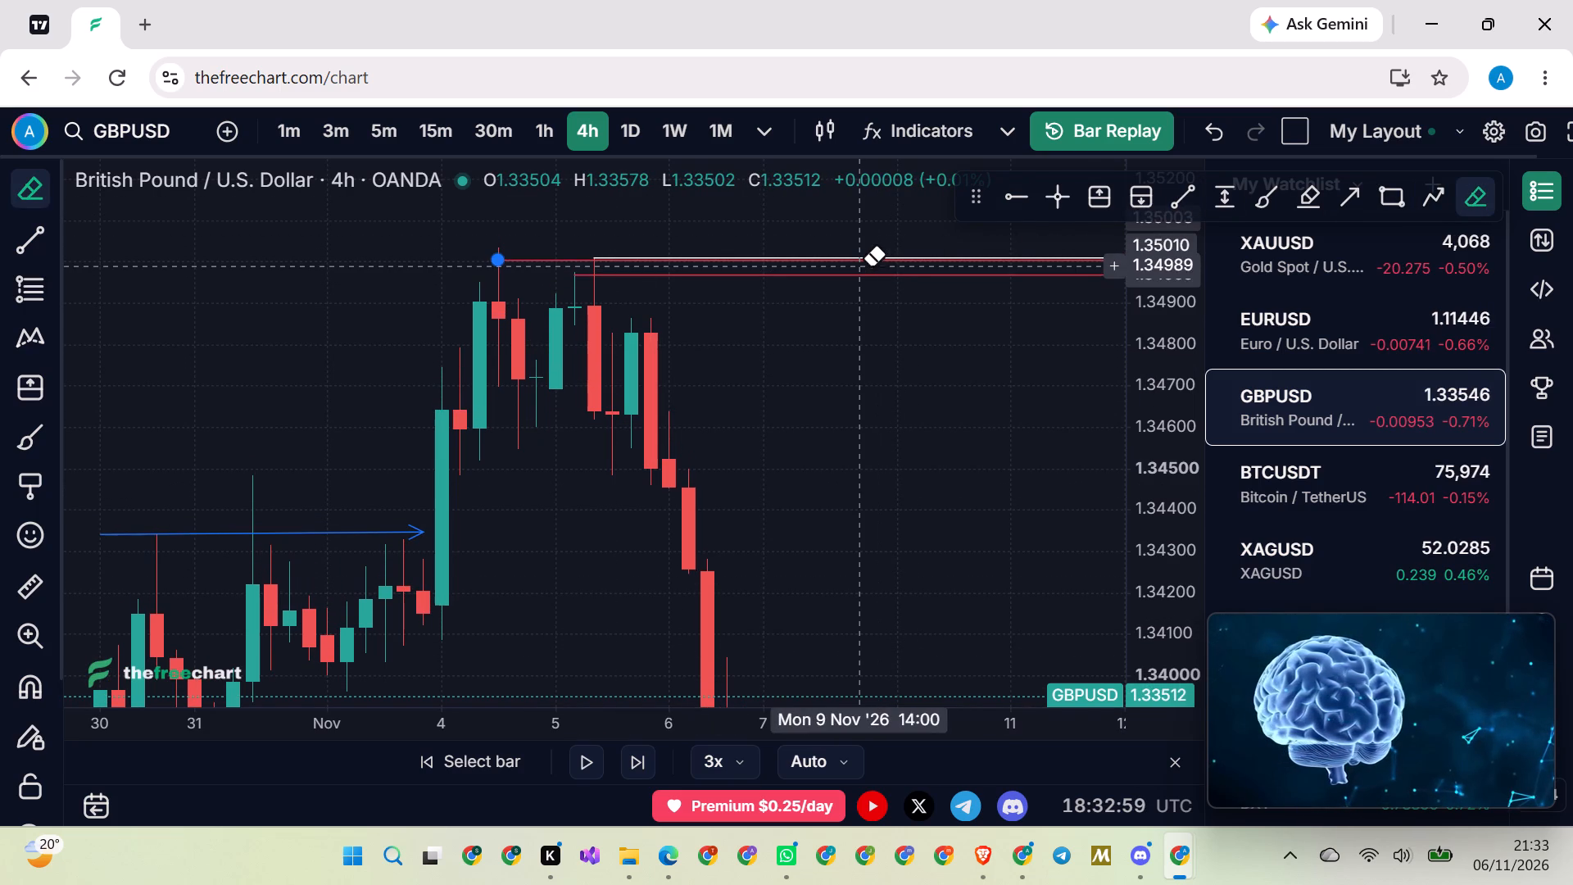
left_click(867, 263)
left_click(864, 260)
left_click(861, 256)
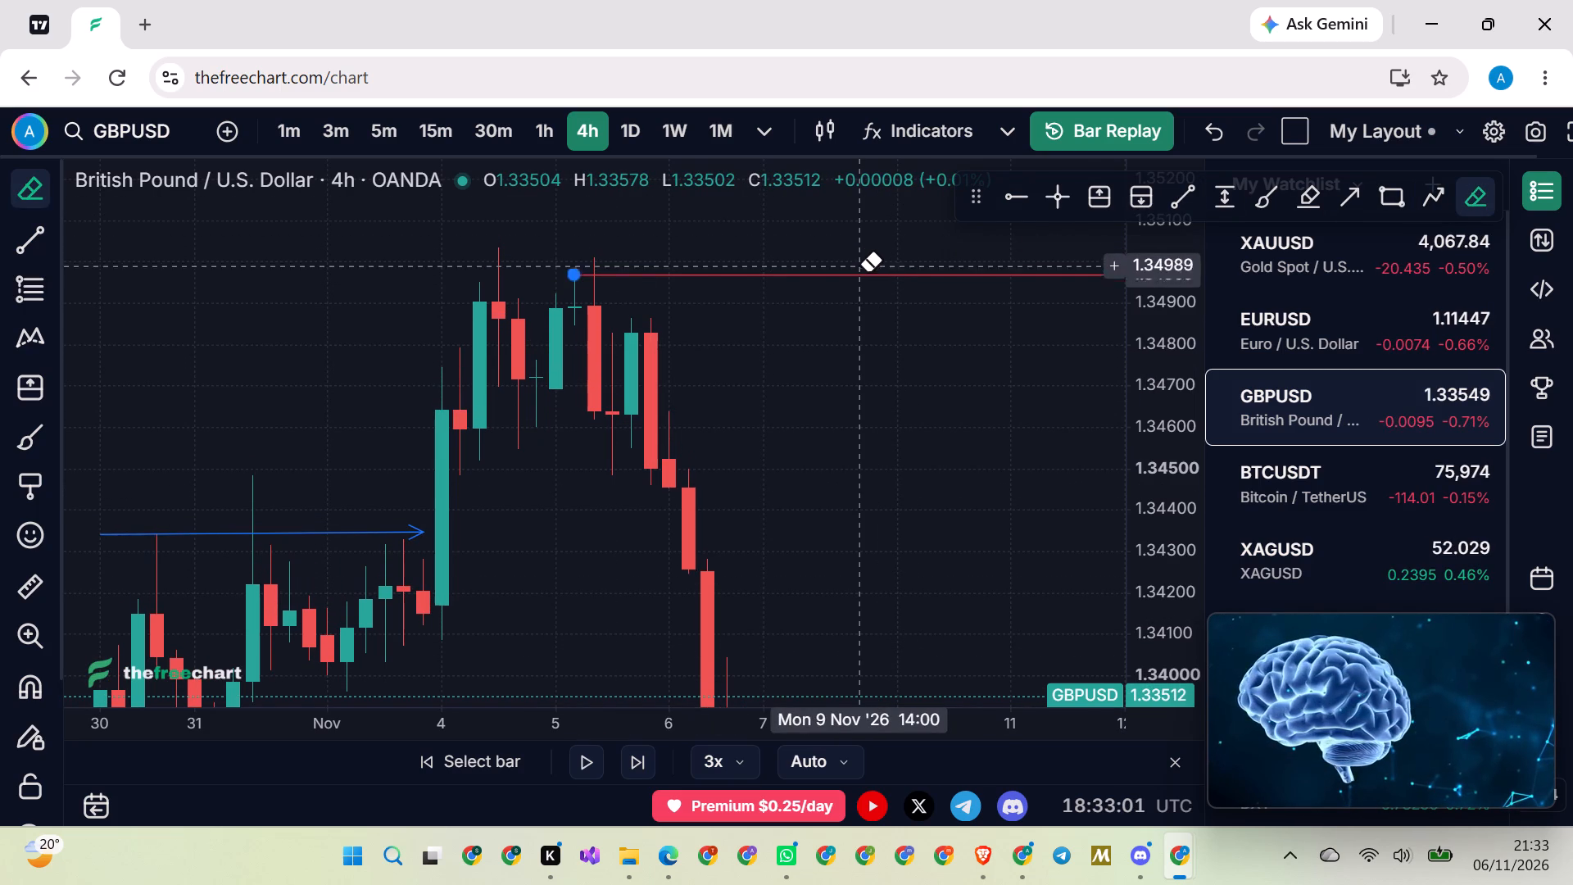
left_click(869, 275)
left_click(869, 275)
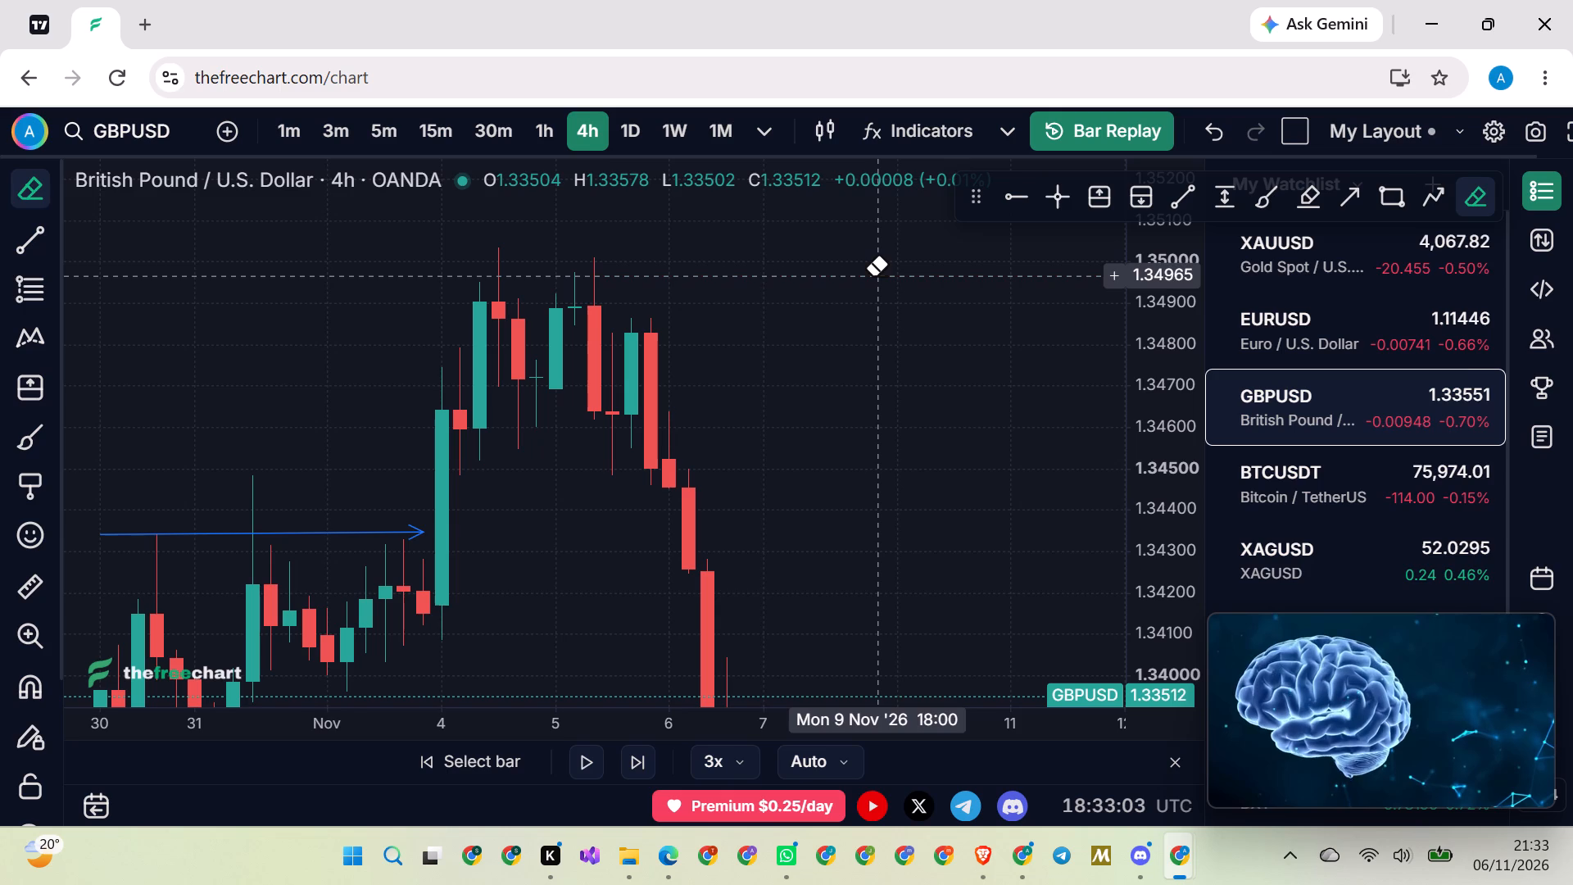
right_click(869, 272)
Draw a horizontal ray at 1.34484 from the low of the 4 November 02:00 candle.
left_click_drag(853, 281, 927, 363)
left_click_drag(383, 325, 632, 338)
scroll(650, 323, "up", 12)
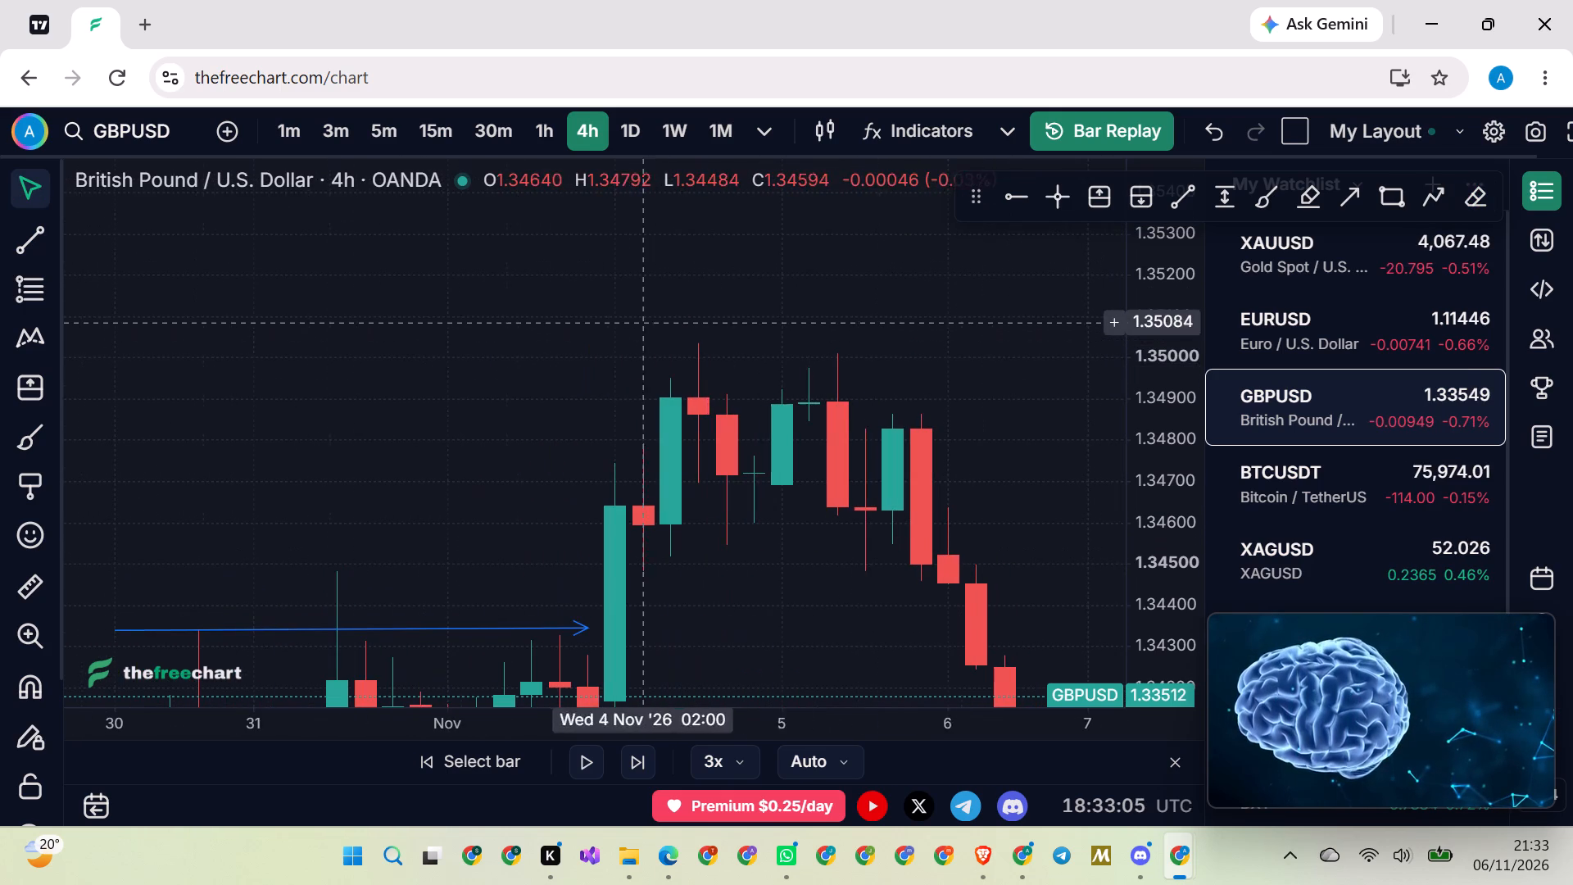
scroll(1168, 412, "up", 20)
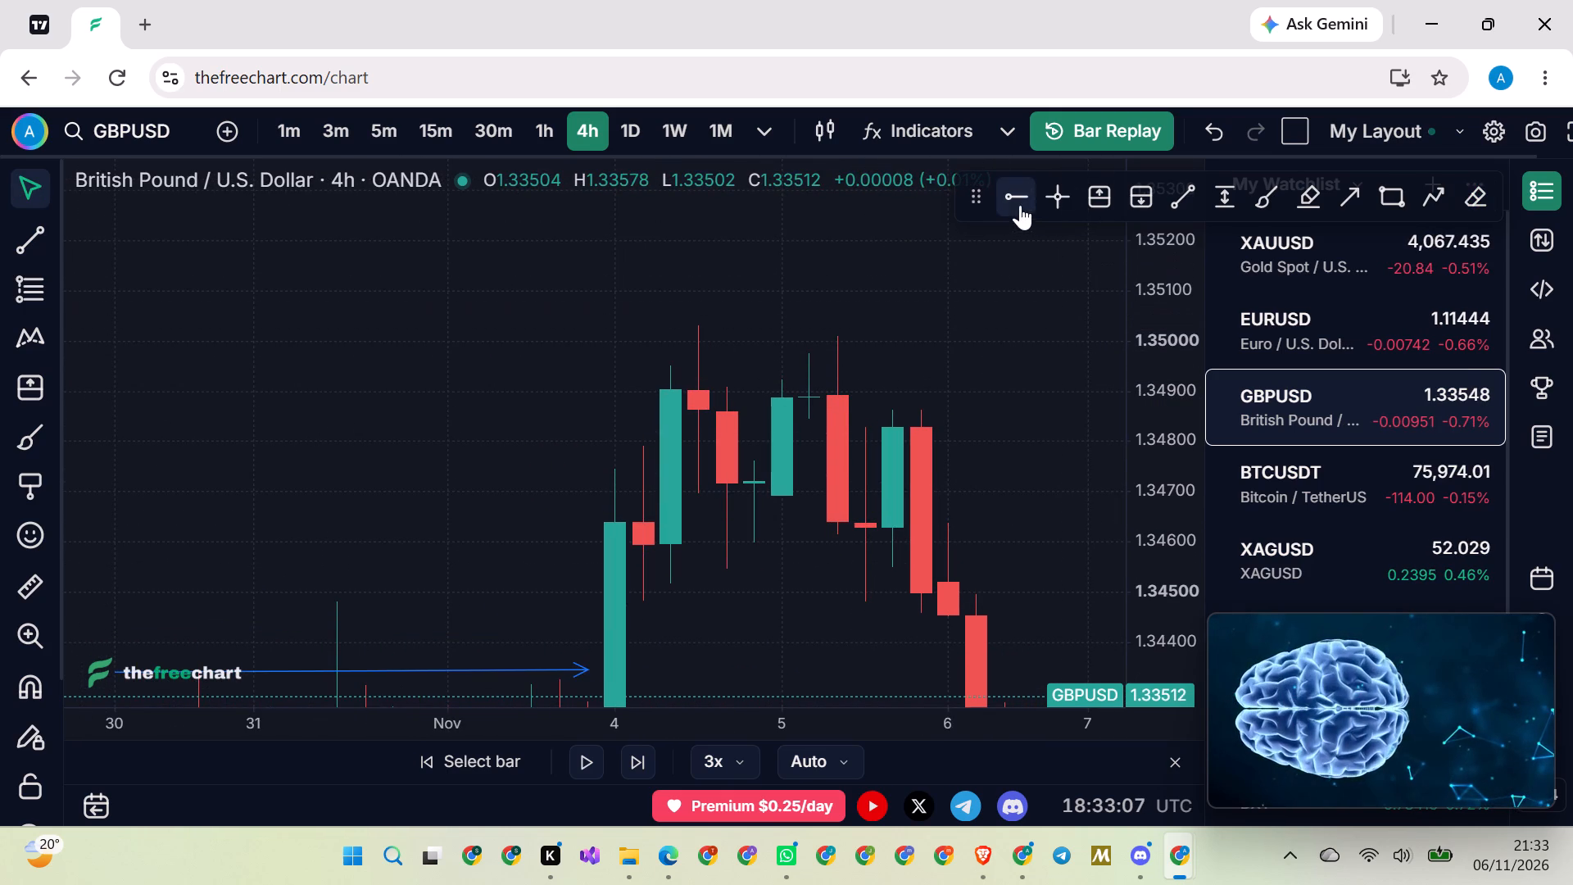
left_click(1020, 205)
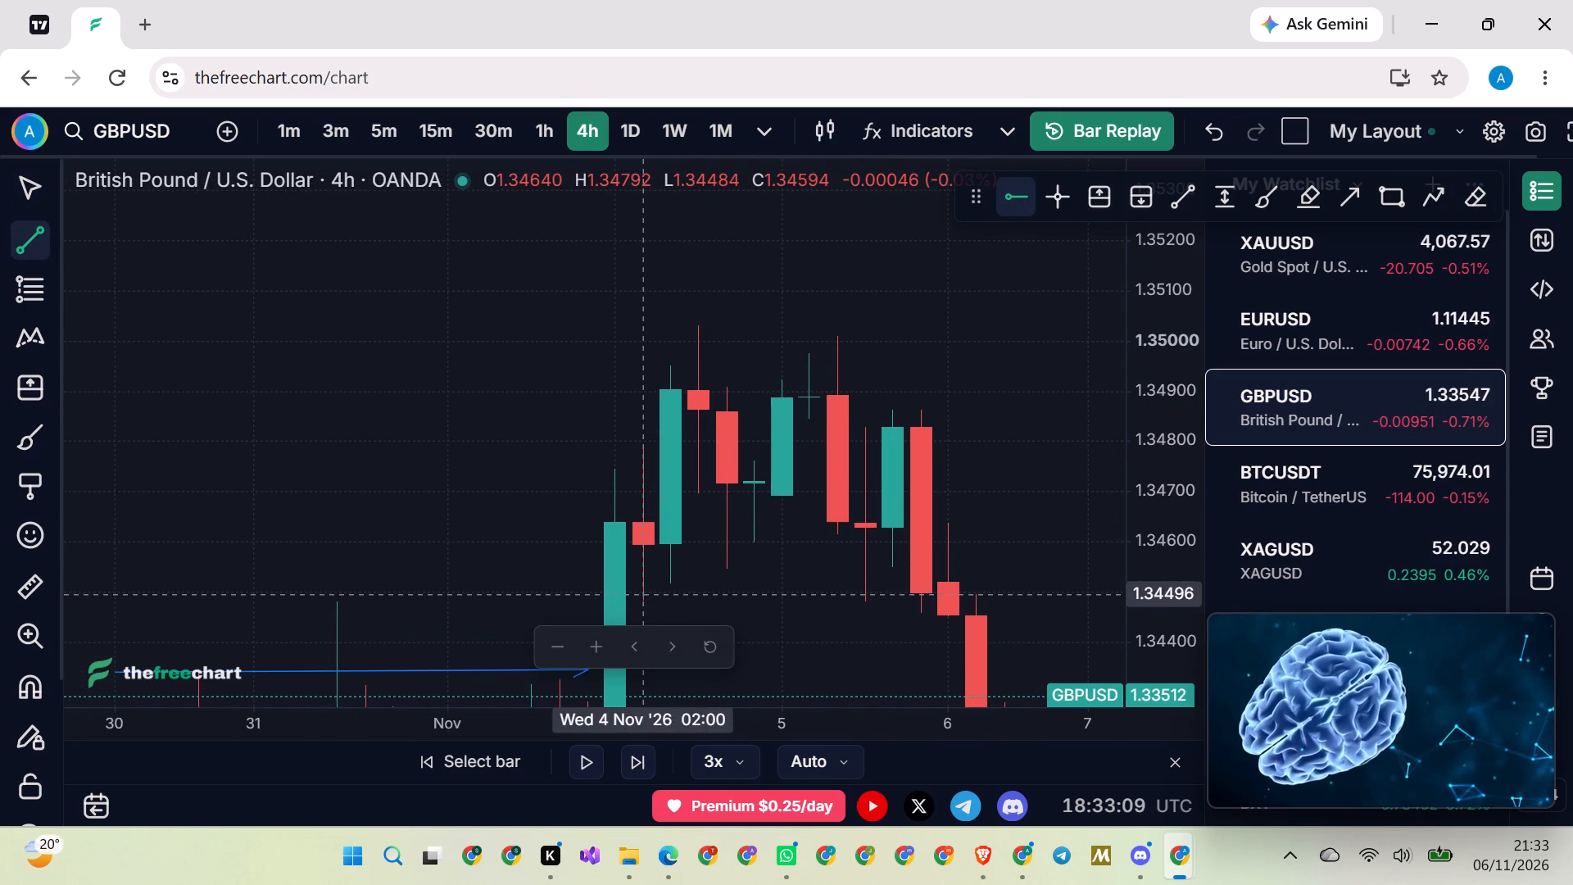
left_click(641, 600)
left_click(506, 465)
Draw a horizontal ray at about 1.34643 from the top of the large green 3 November 22:00 candle's body.
left_click_drag(503, 465, 461, 452)
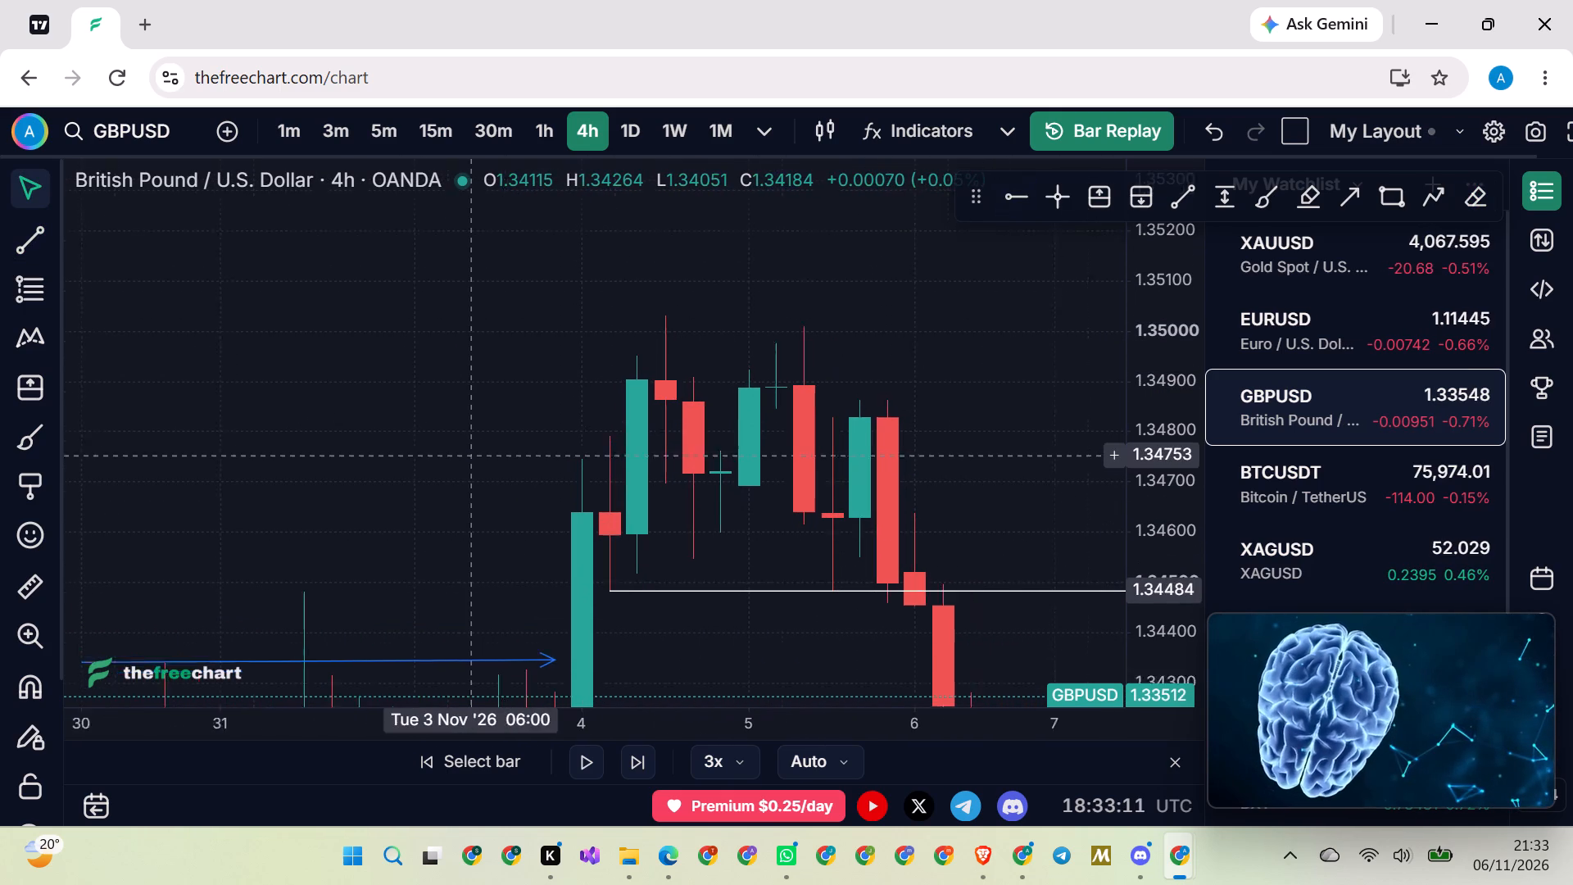
left_click_drag(461, 452, 411, 380)
scroll(406, 374, "up", 1)
left_click(1007, 203)
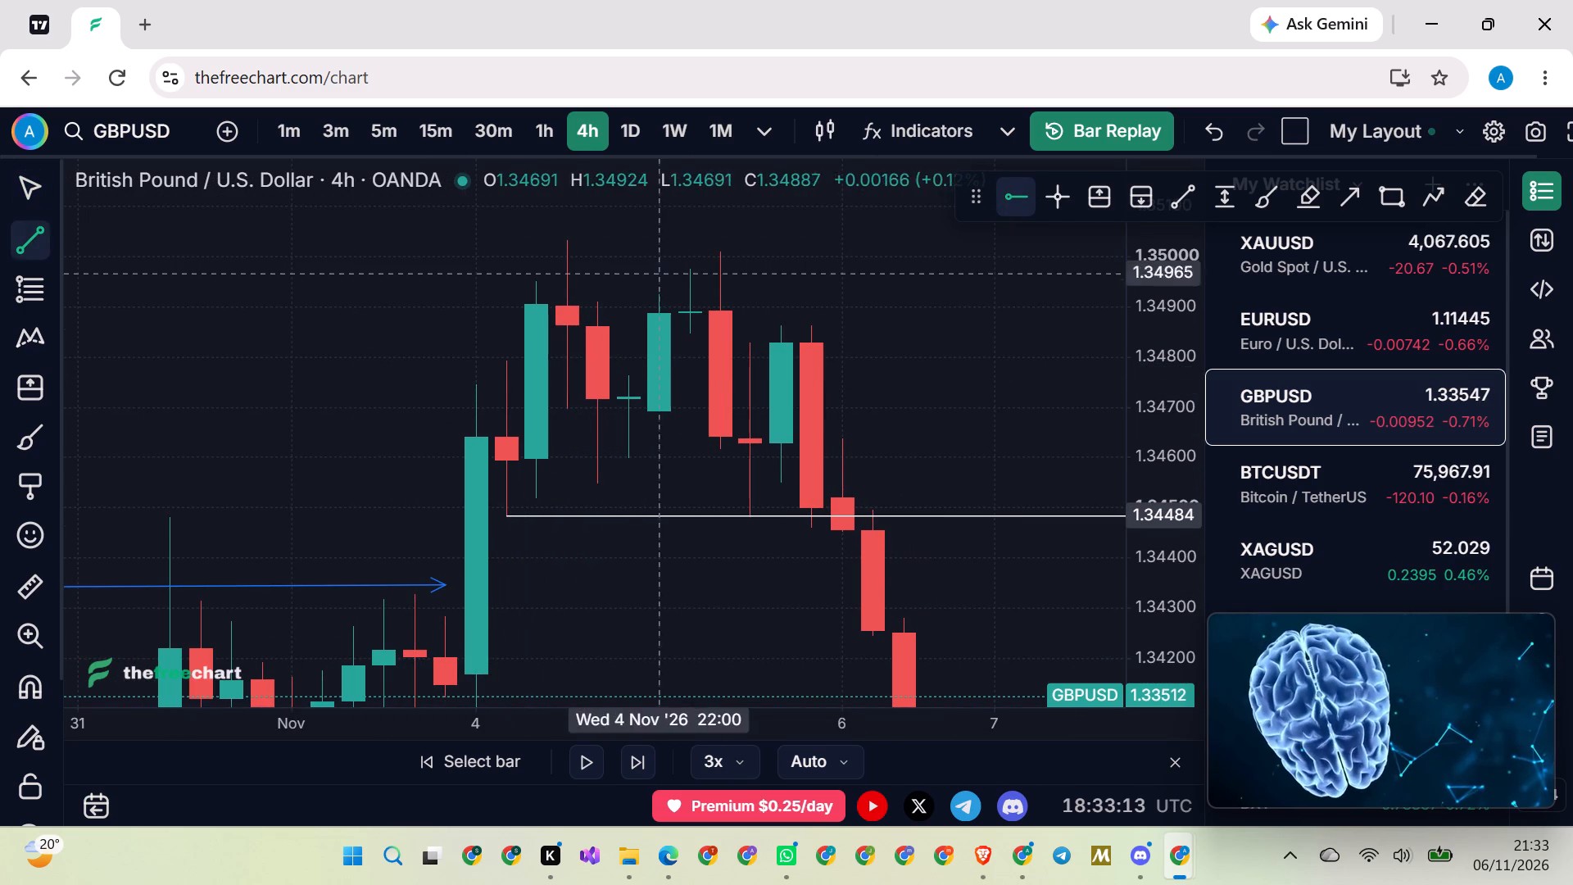
left_click(472, 436)
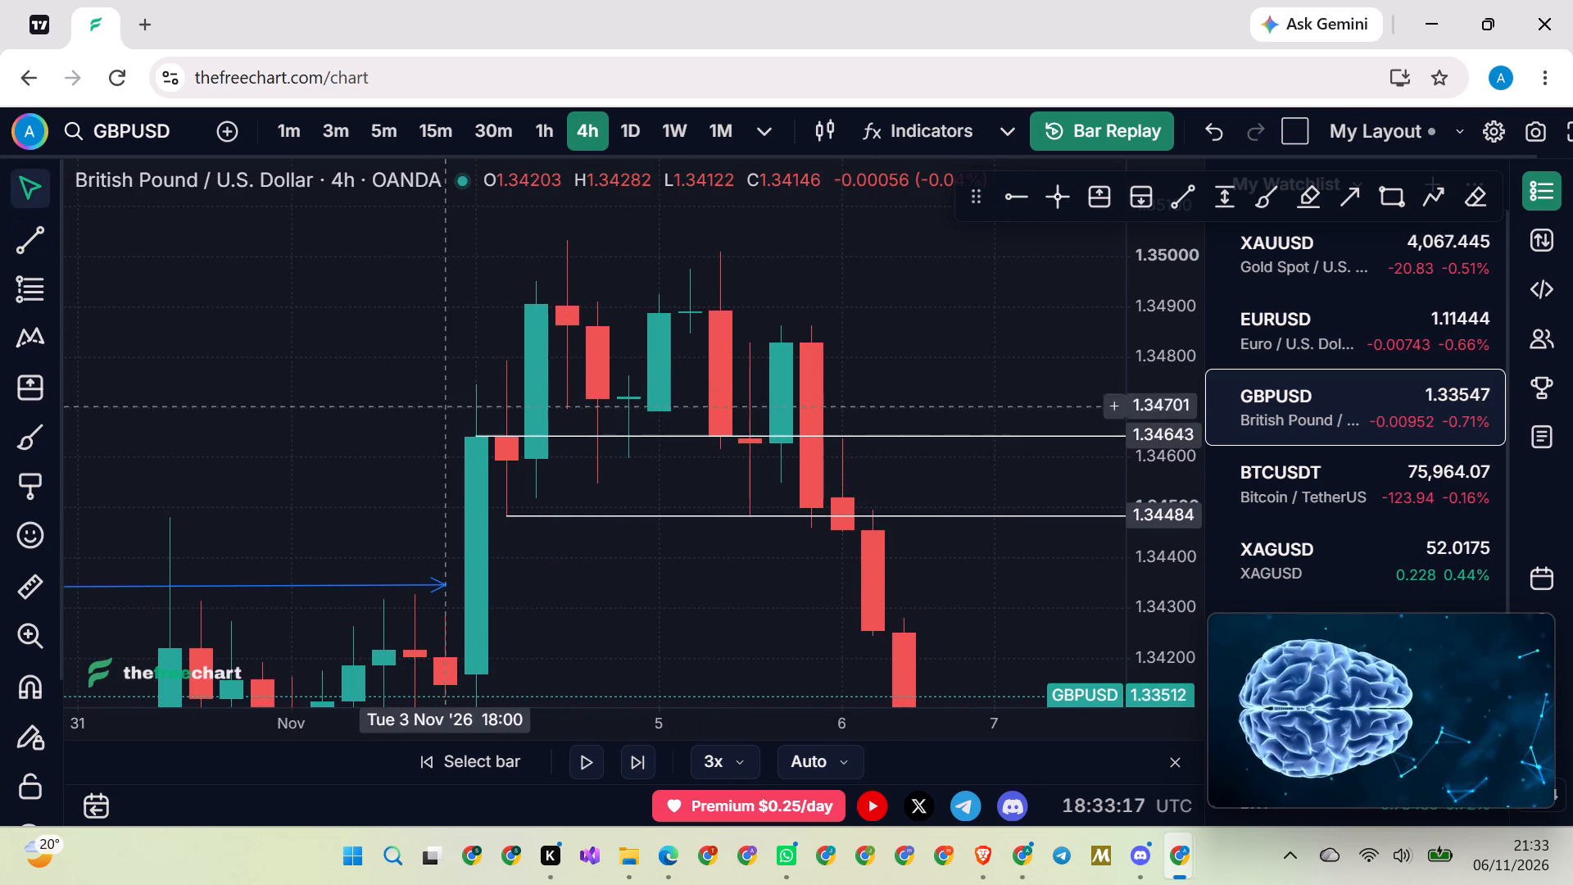
left_click(431, 364)
Draw a horizontal ray at about 1.34801, just above the high of the 4 November 02:00 candle.
scroll(386, 361, "up", 7)
scroll(993, 233, "down", 10)
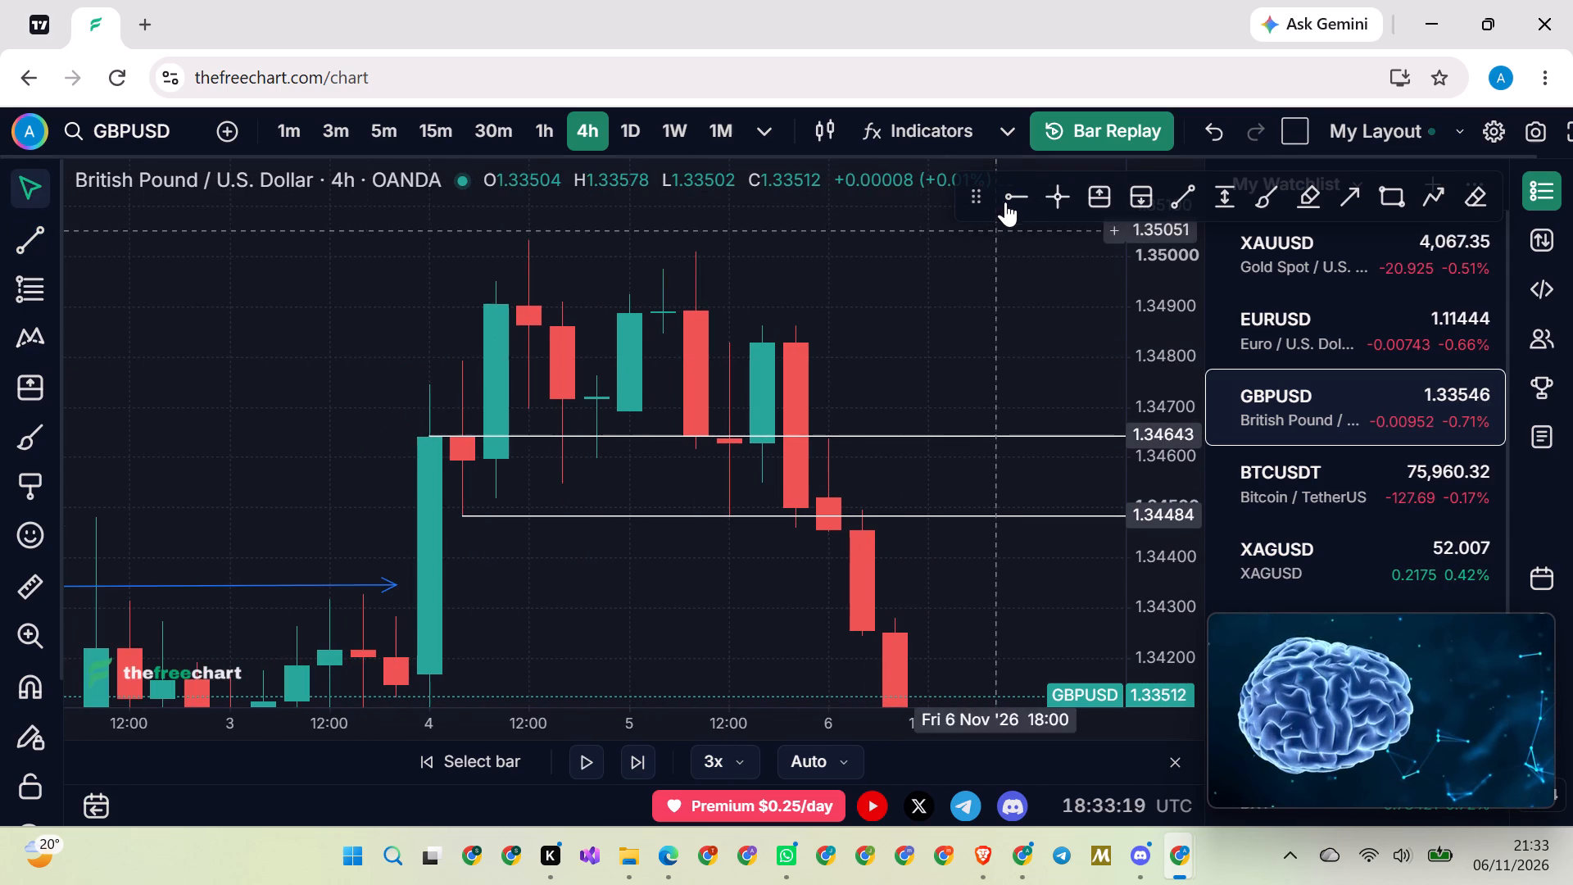
left_click(1012, 196)
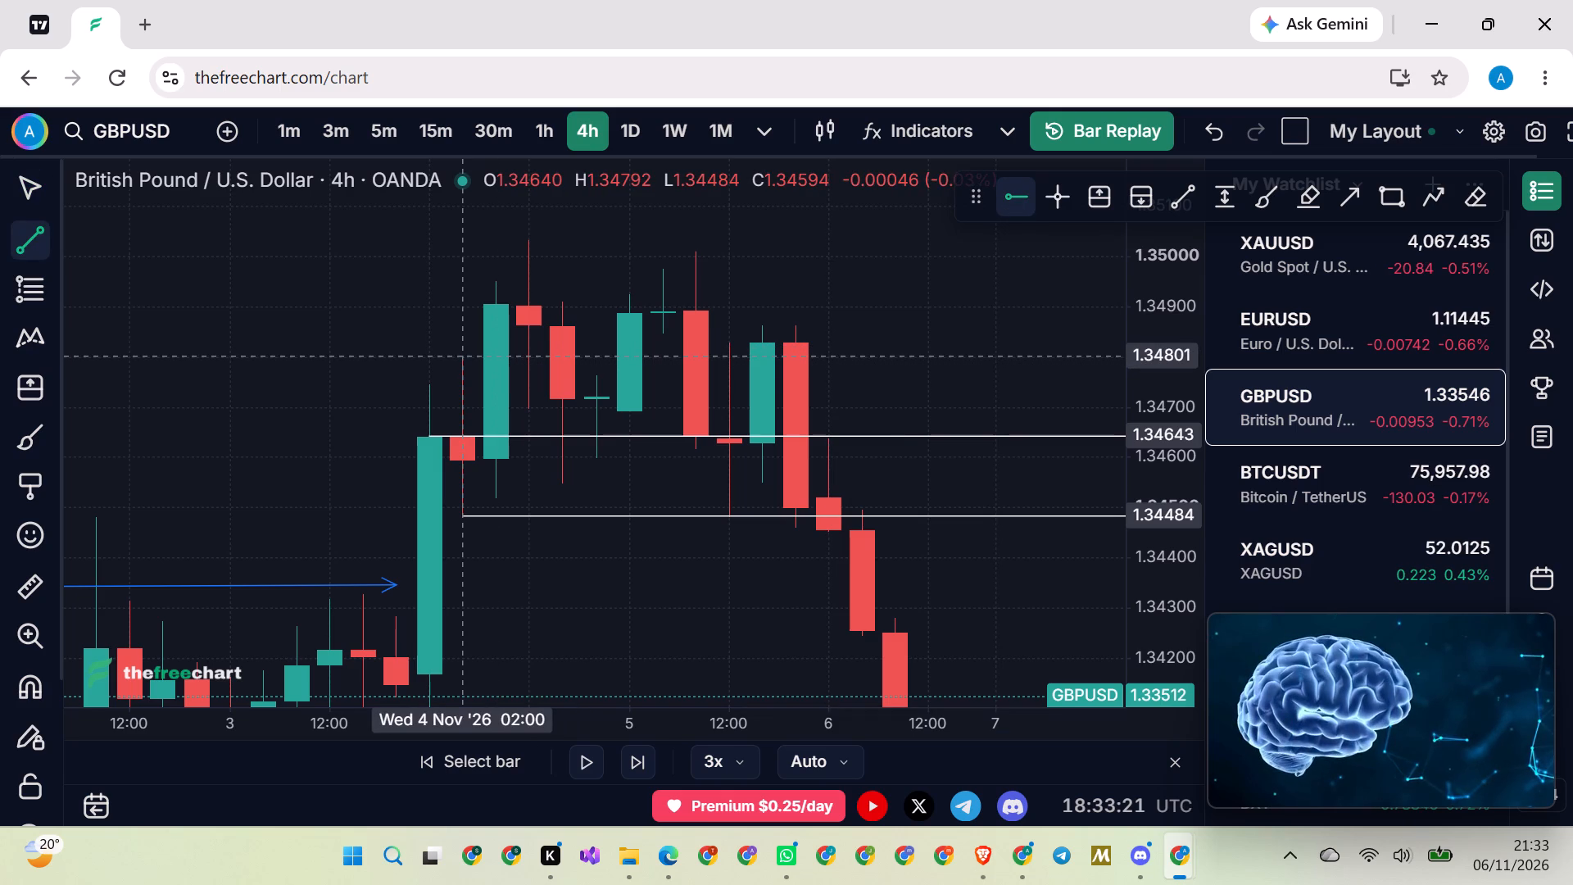
left_click(460, 356)
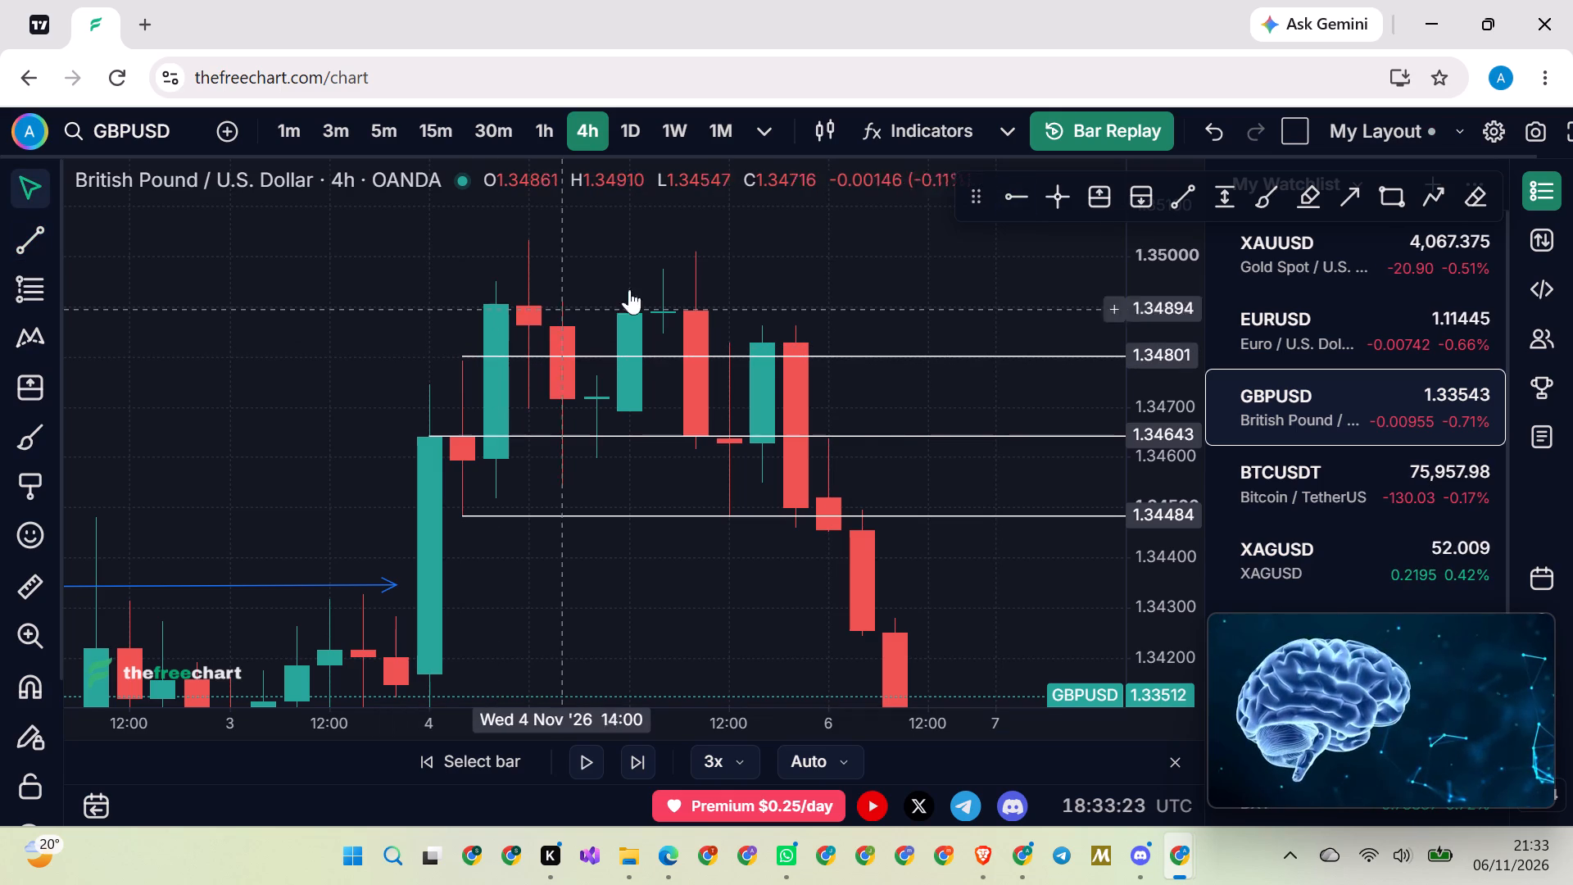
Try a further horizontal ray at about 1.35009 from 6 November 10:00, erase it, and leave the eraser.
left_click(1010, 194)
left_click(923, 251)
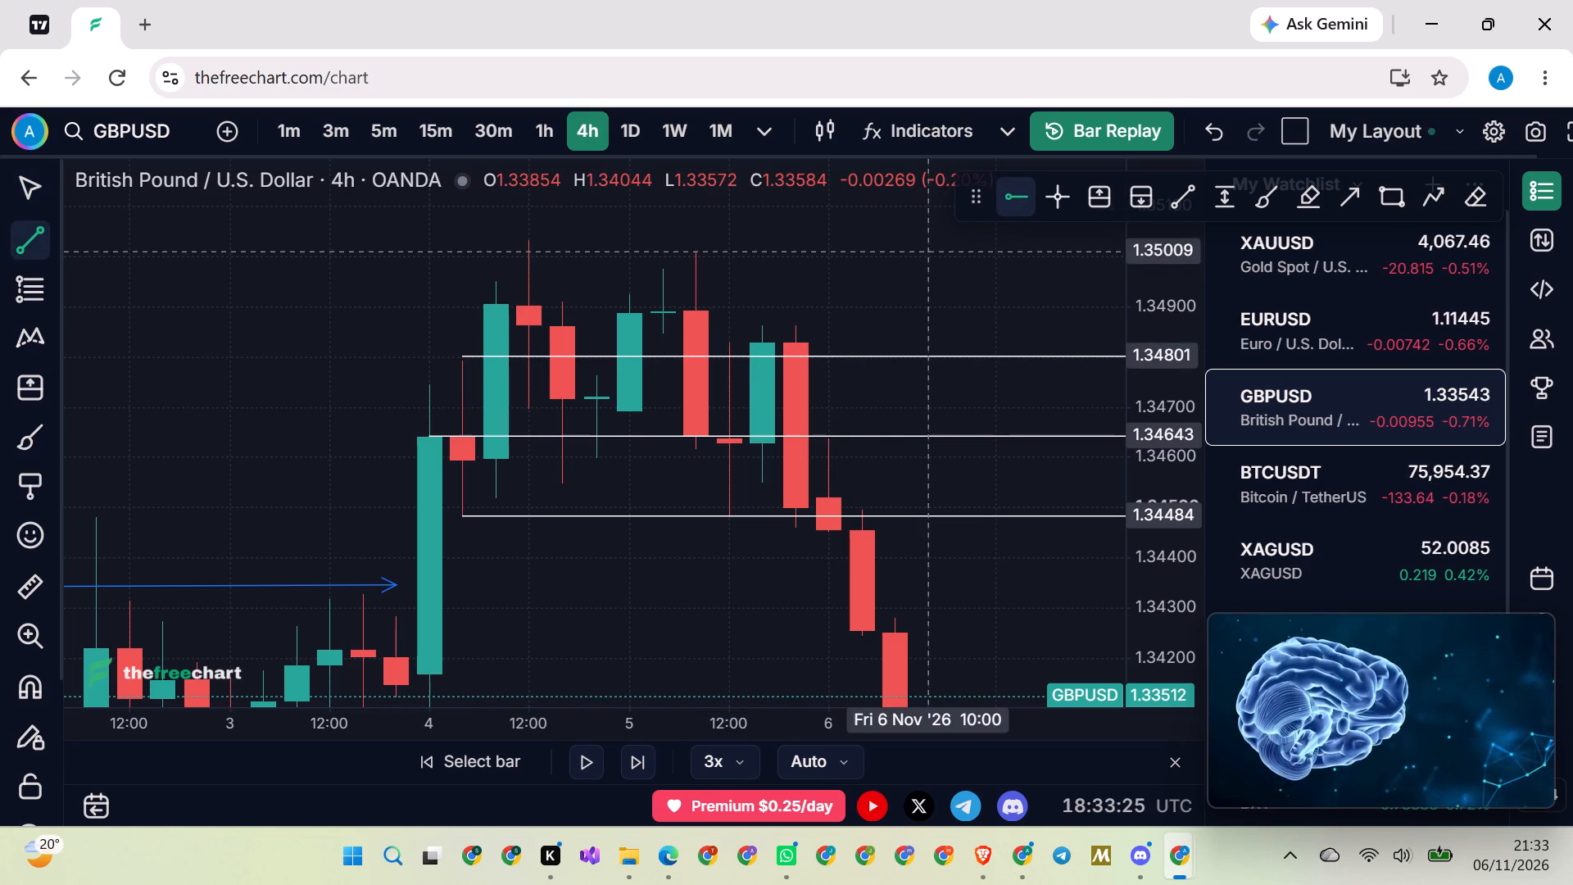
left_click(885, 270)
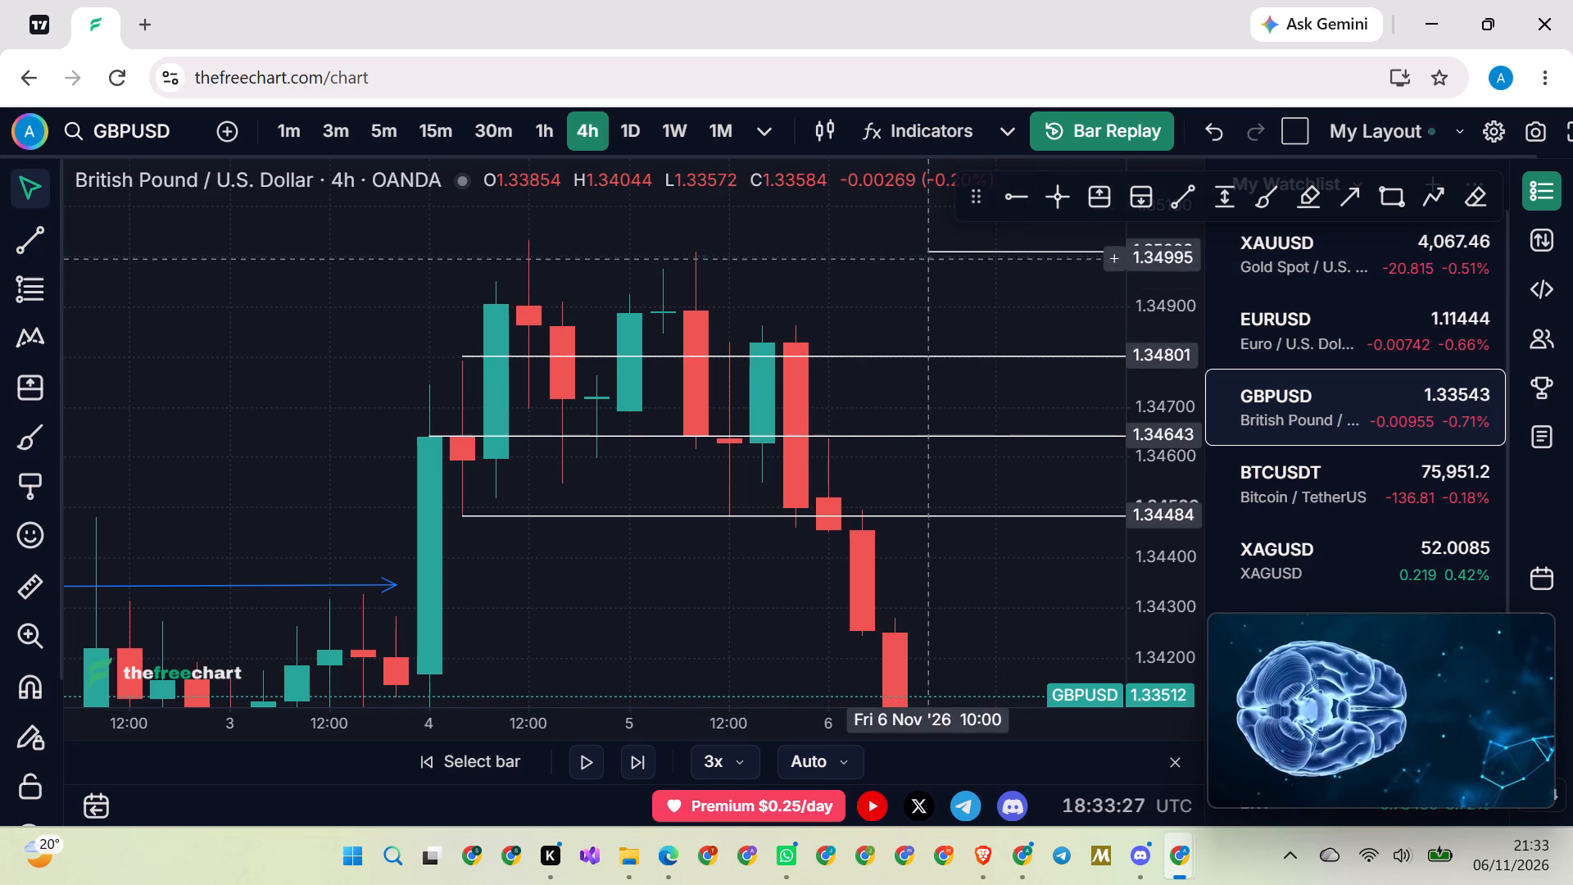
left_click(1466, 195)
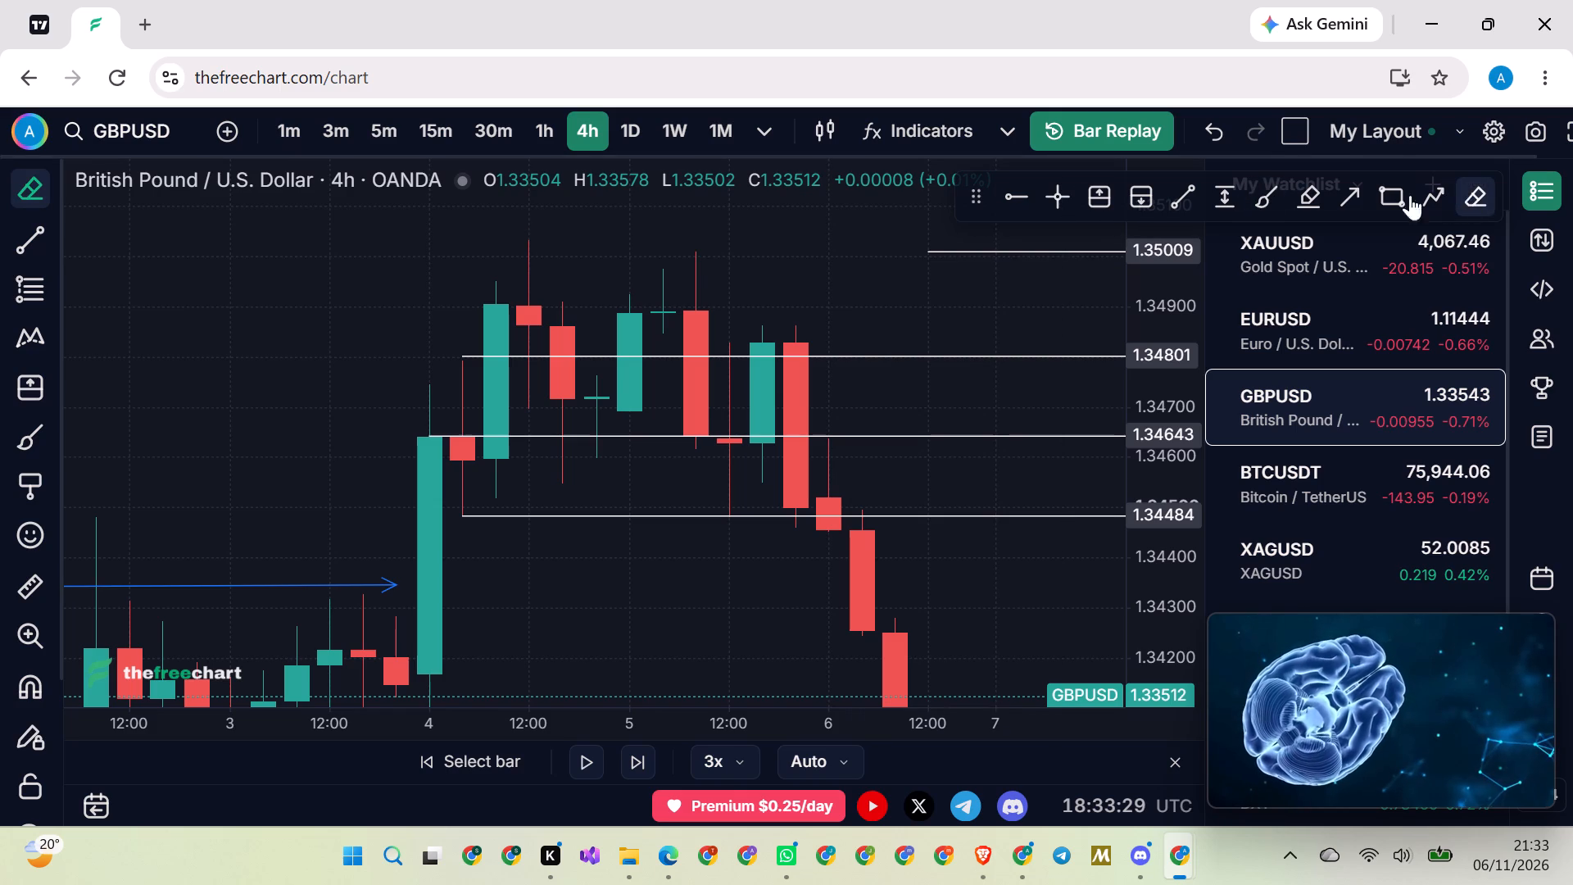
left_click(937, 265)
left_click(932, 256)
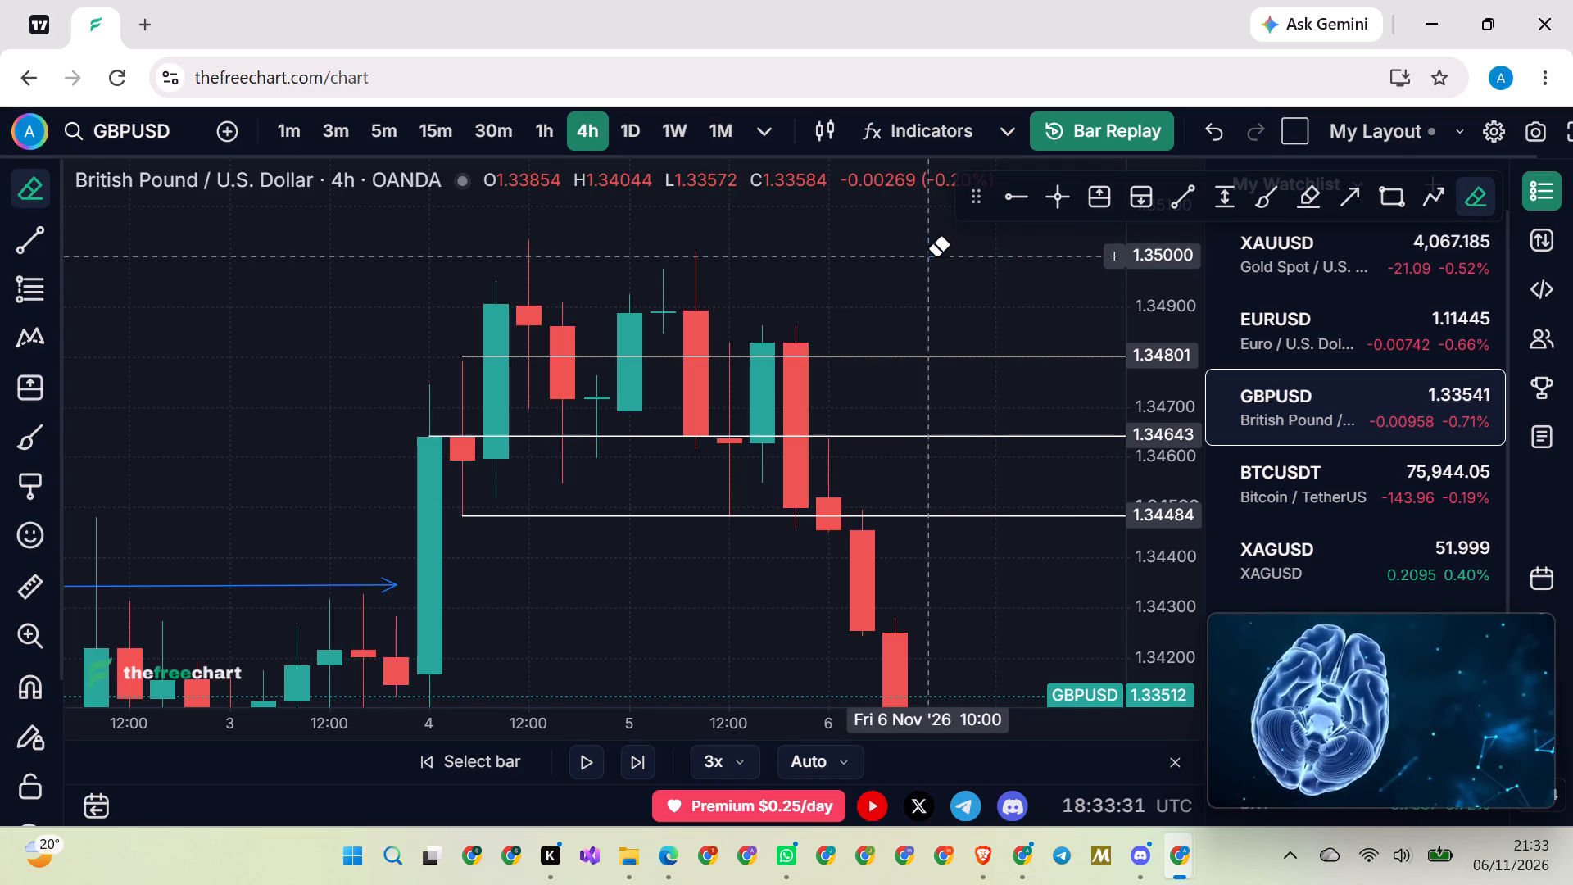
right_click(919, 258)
Change the line colour of the 1.34801 ray to red.
left_click(467, 353)
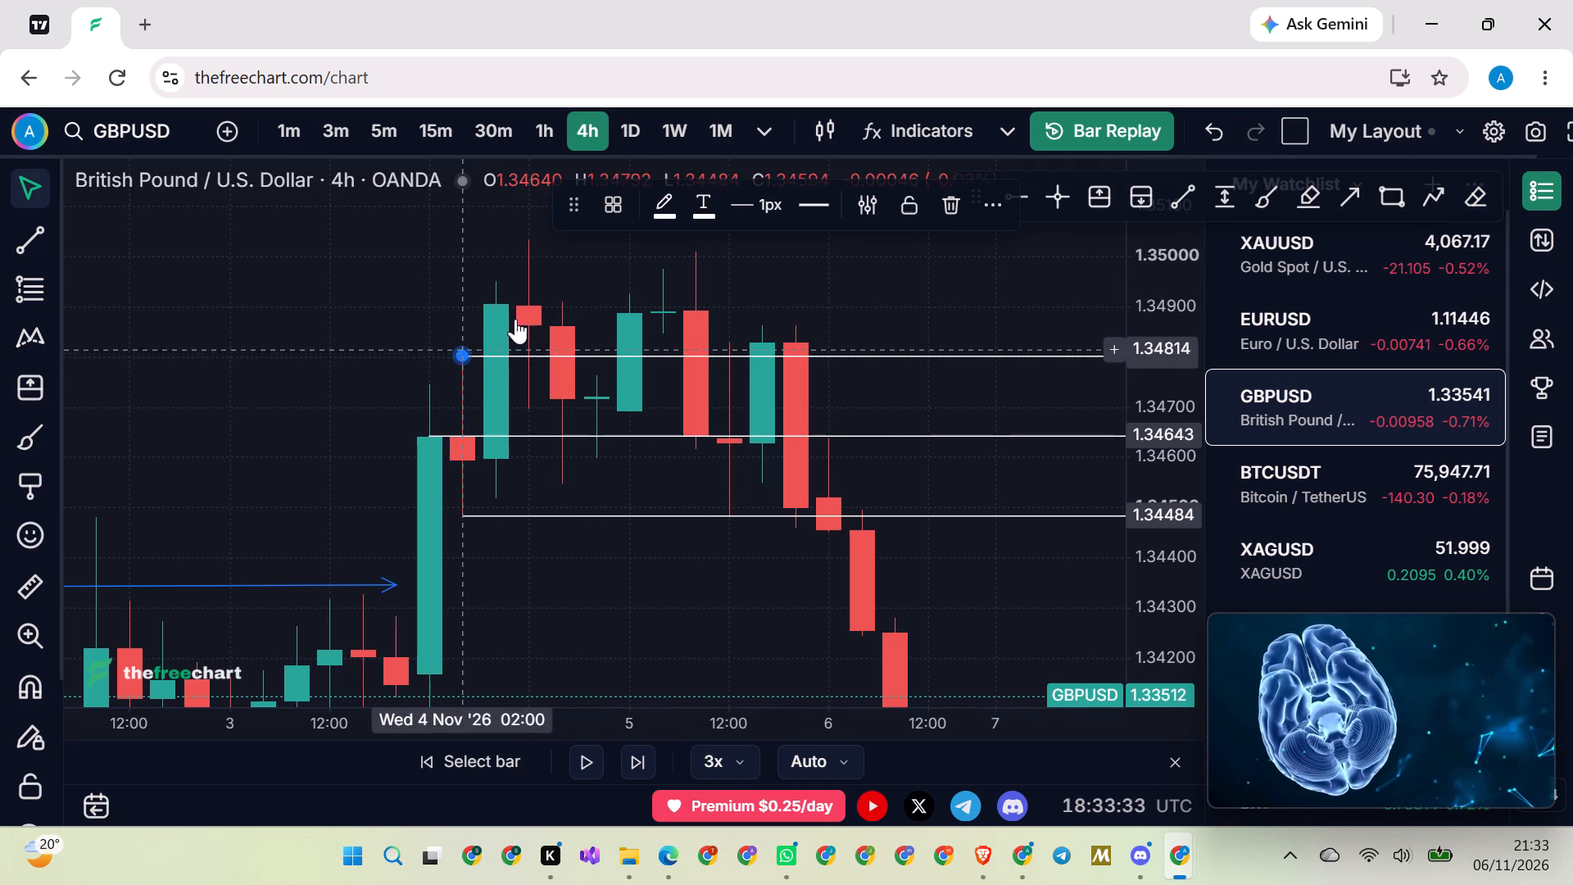
left_click(655, 209)
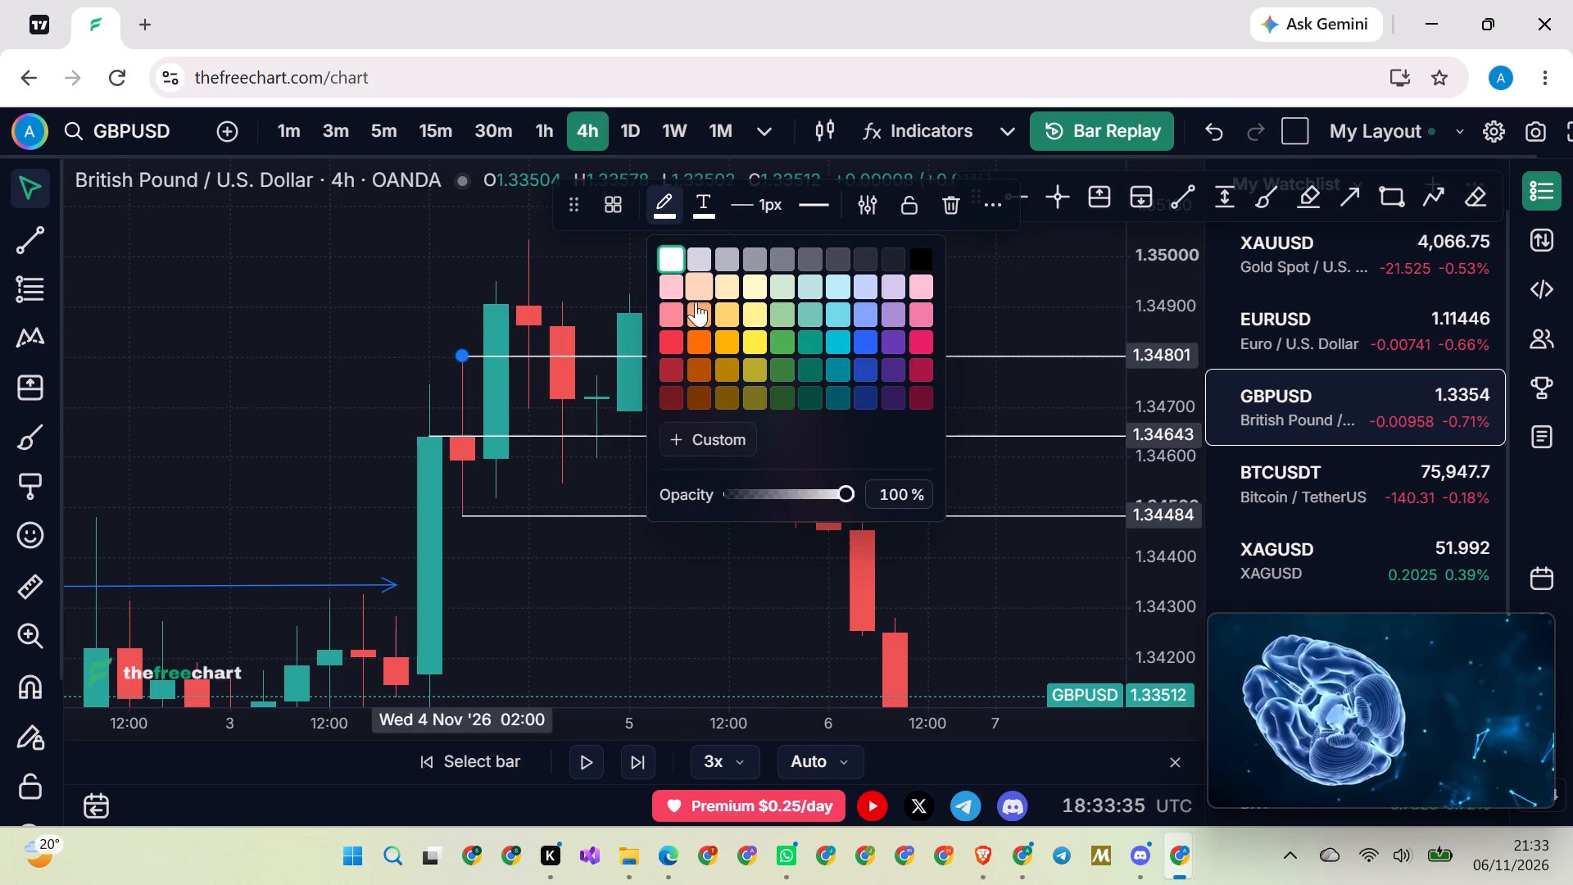
left_click(674, 350)
left_click(360, 308)
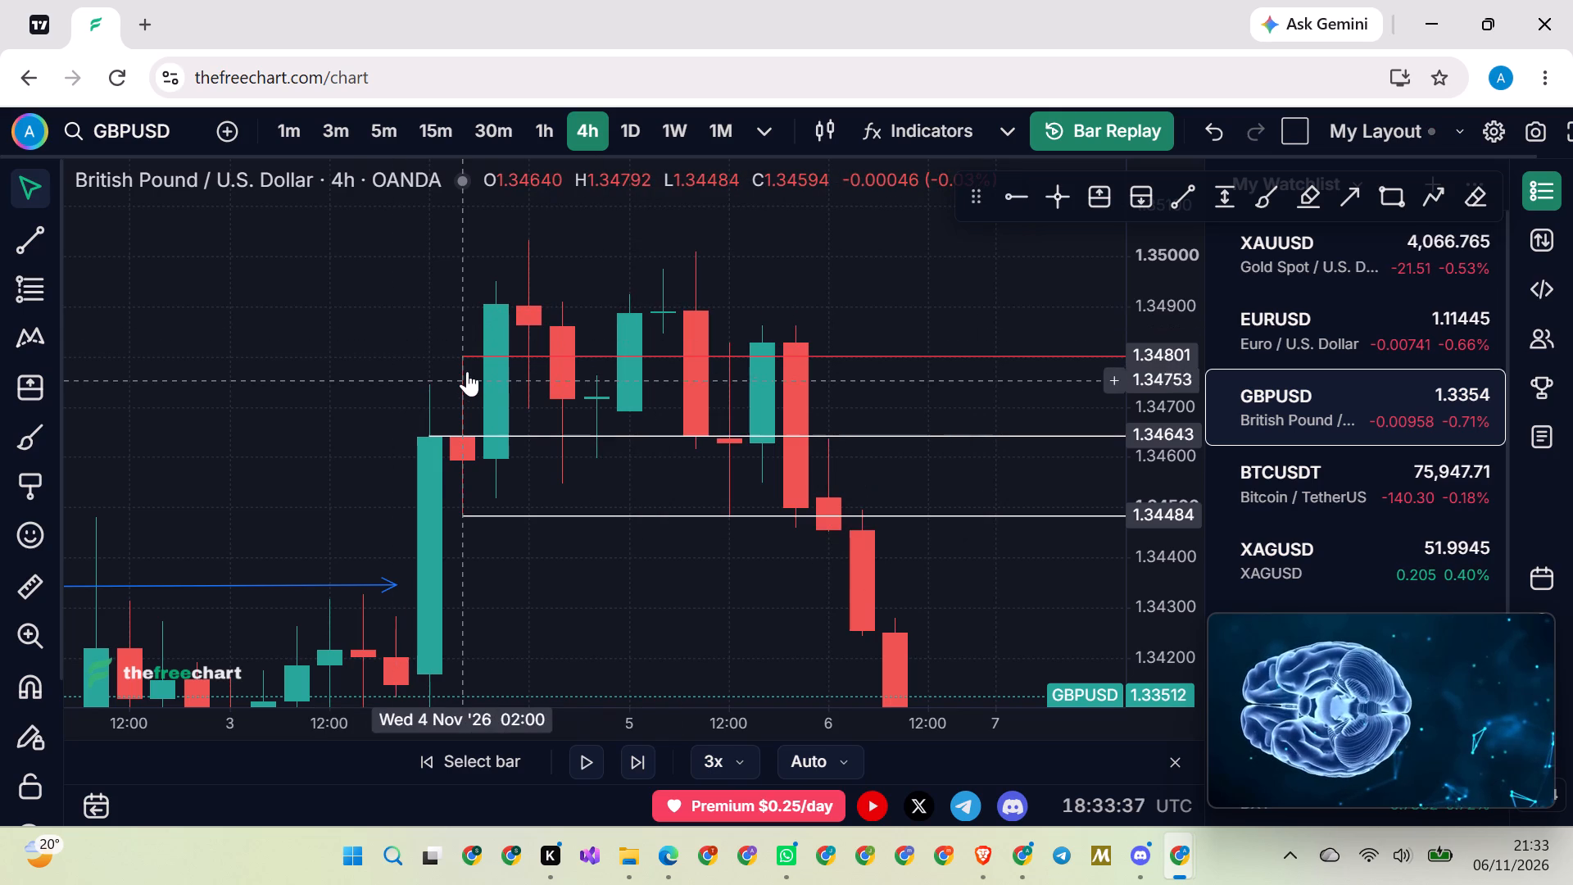
Move the red ray to about 1.34794, starting one candle earlier at the large green 3 November 22:00 candle.
left_click_drag(461, 359, 439, 359)
left_click(366, 305)
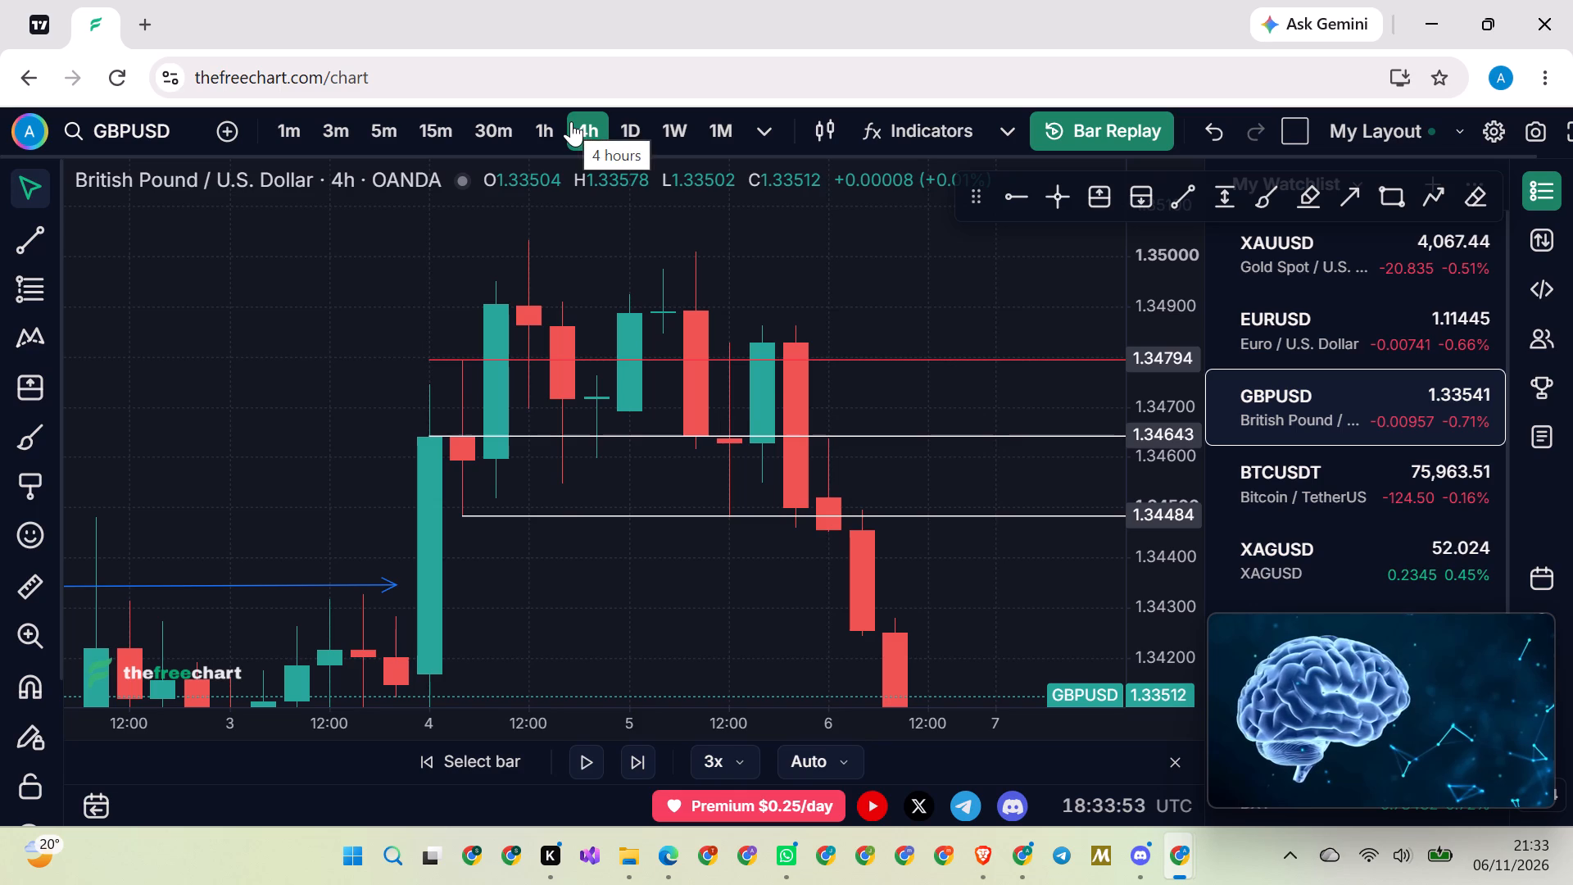
Switch the GBPUSD chart to the 1D timeframe, framing the early-November candles together with the 1.34794, 1.34643 and 1.34484 rays.
left_click_drag(579, 252, 481, 268)
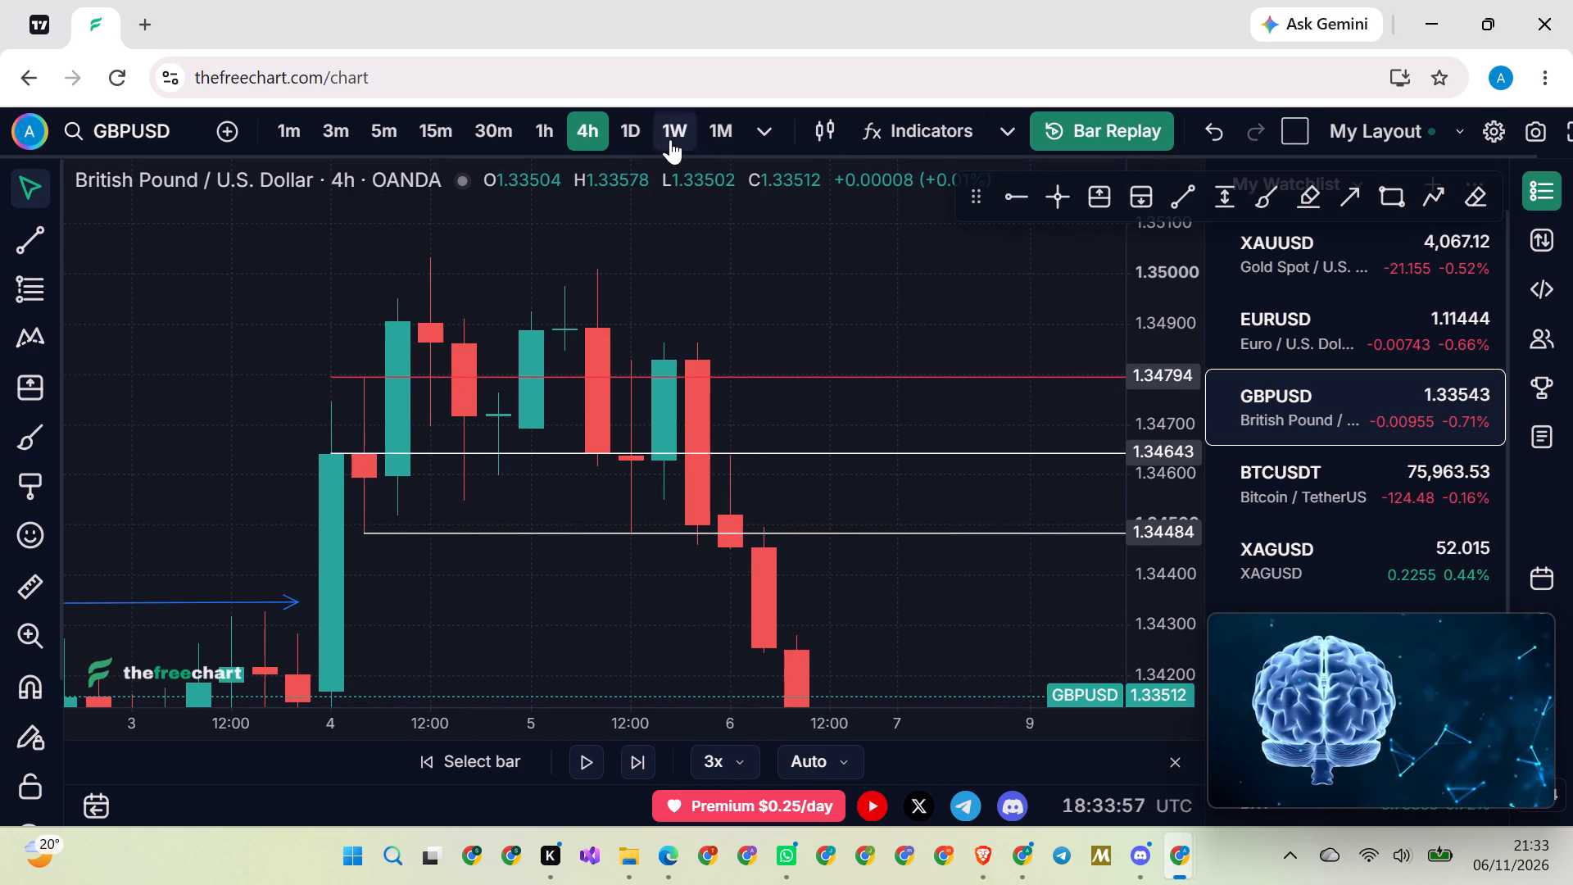
left_click(631, 133)
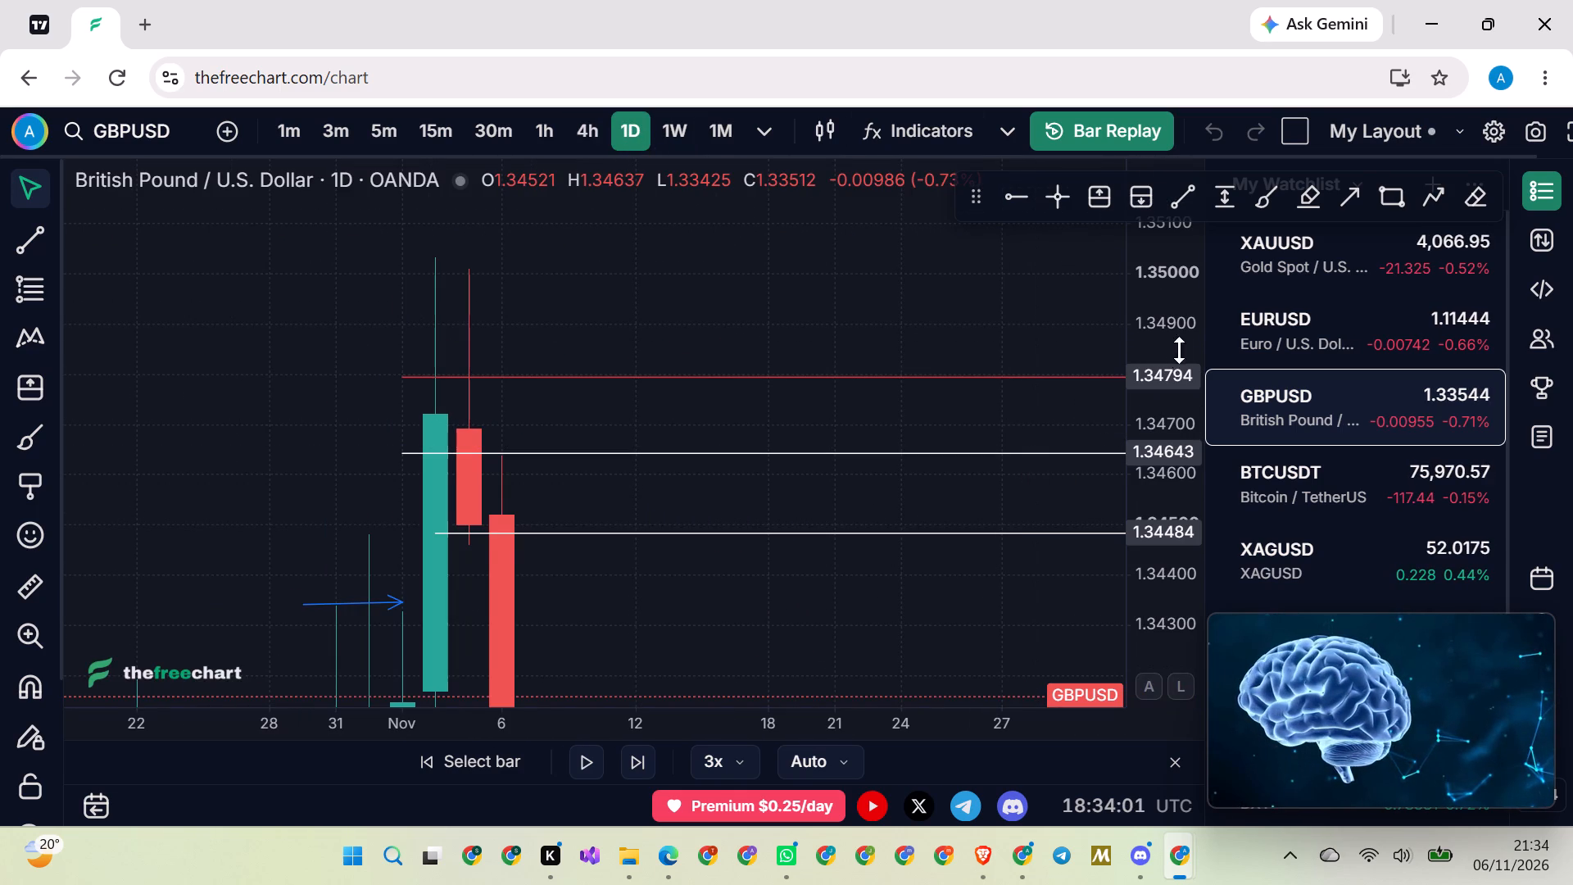
left_click_drag(1160, 289, 1140, 510)
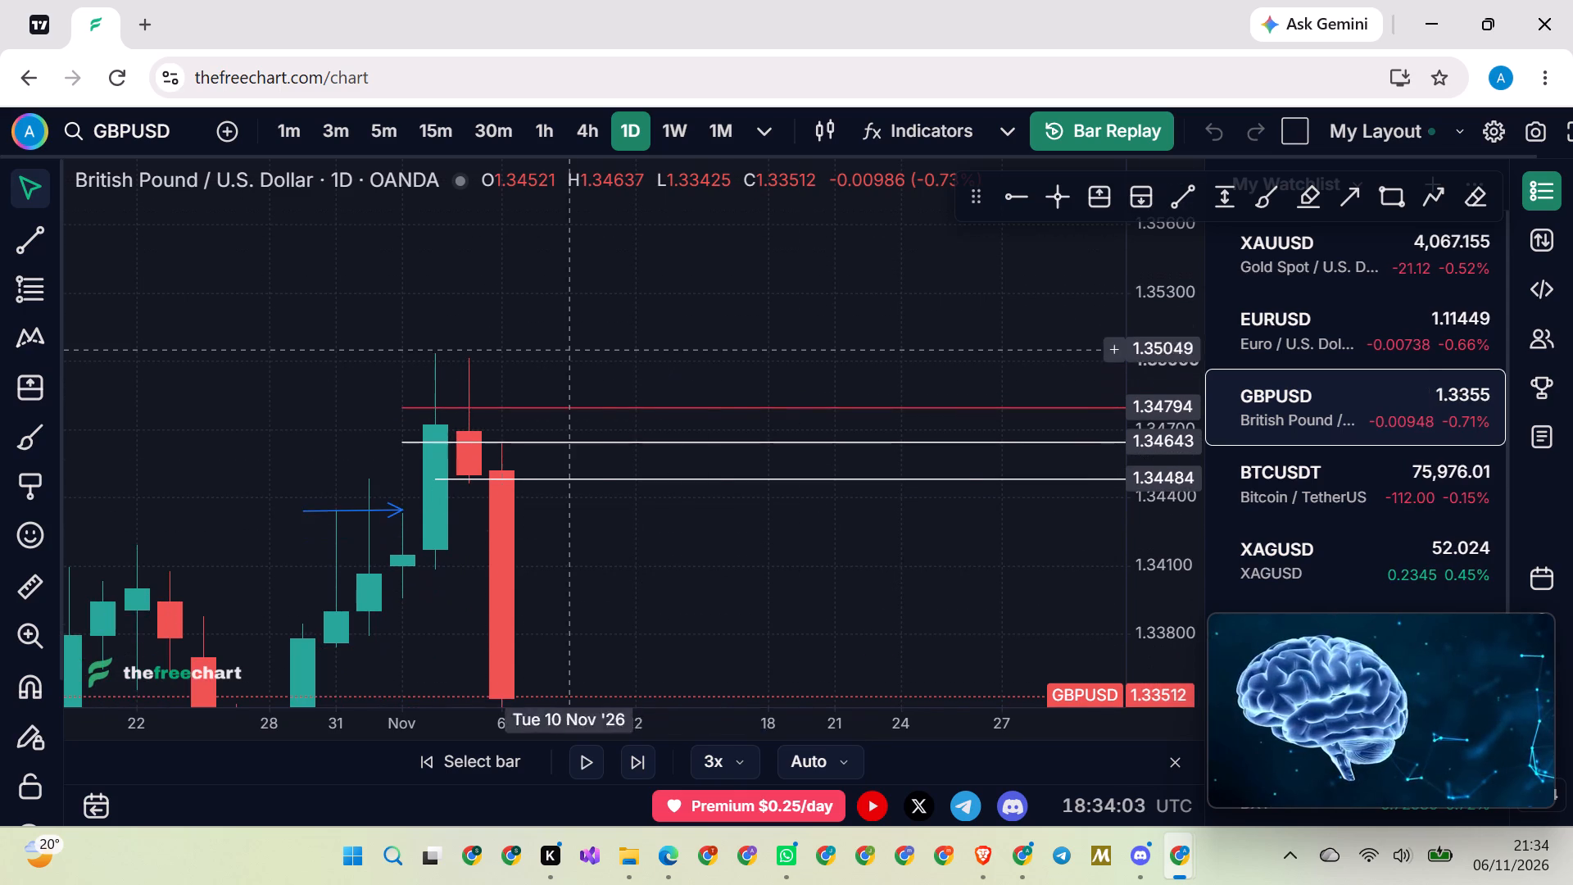
scroll(495, 334, "down", 20)
scroll(495, 334, "down", 8)
left_click_drag(360, 368, 376, 272)
scroll(416, 320, "up", 2)
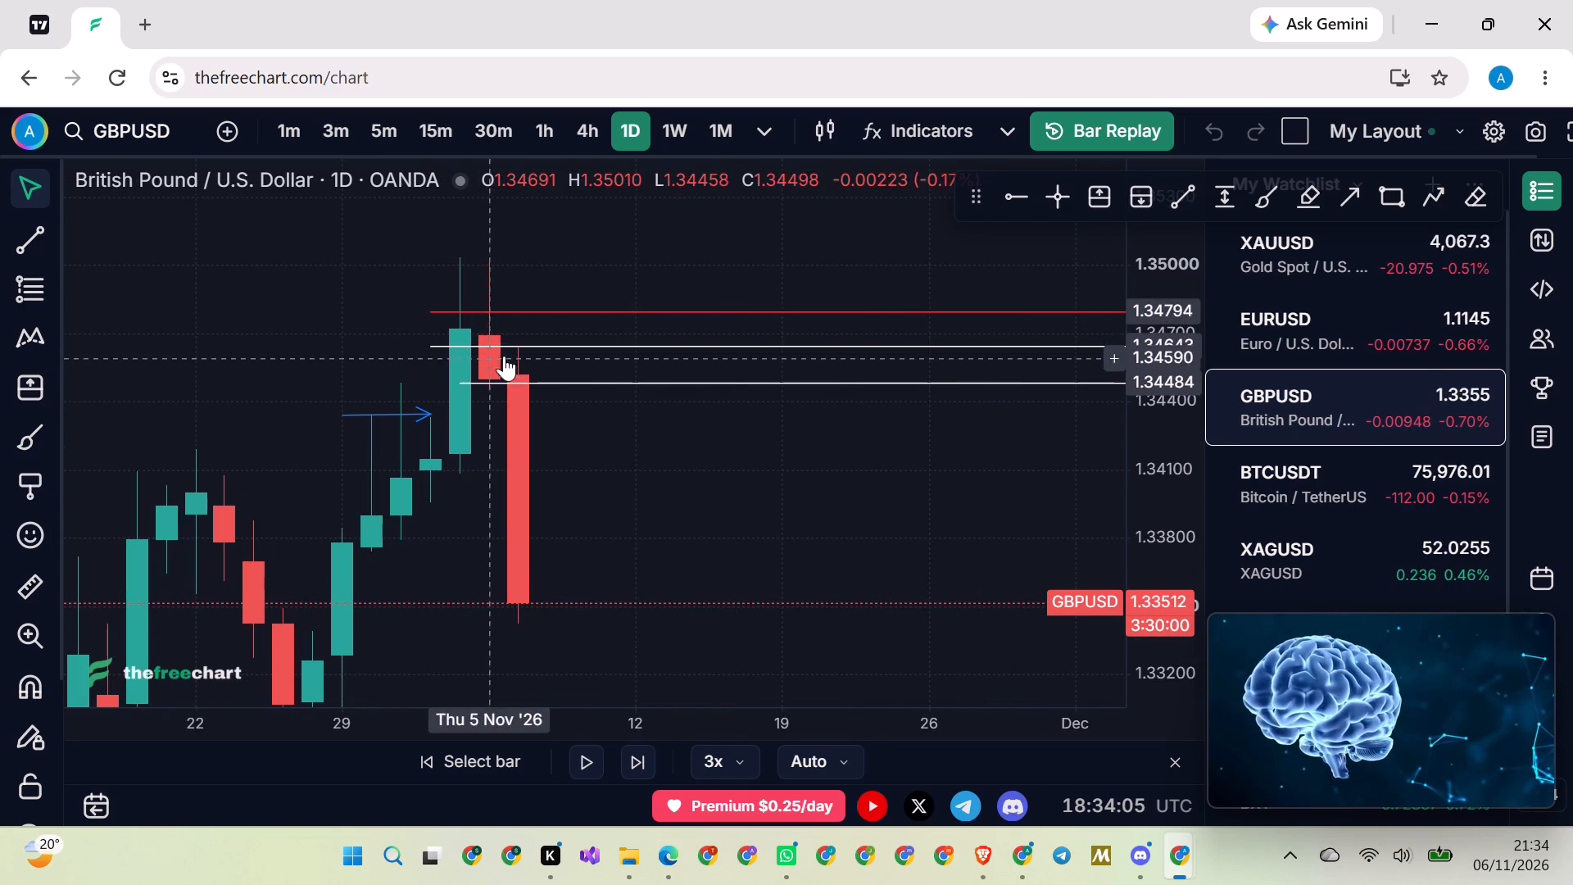
scroll(607, 452, "up", 2)
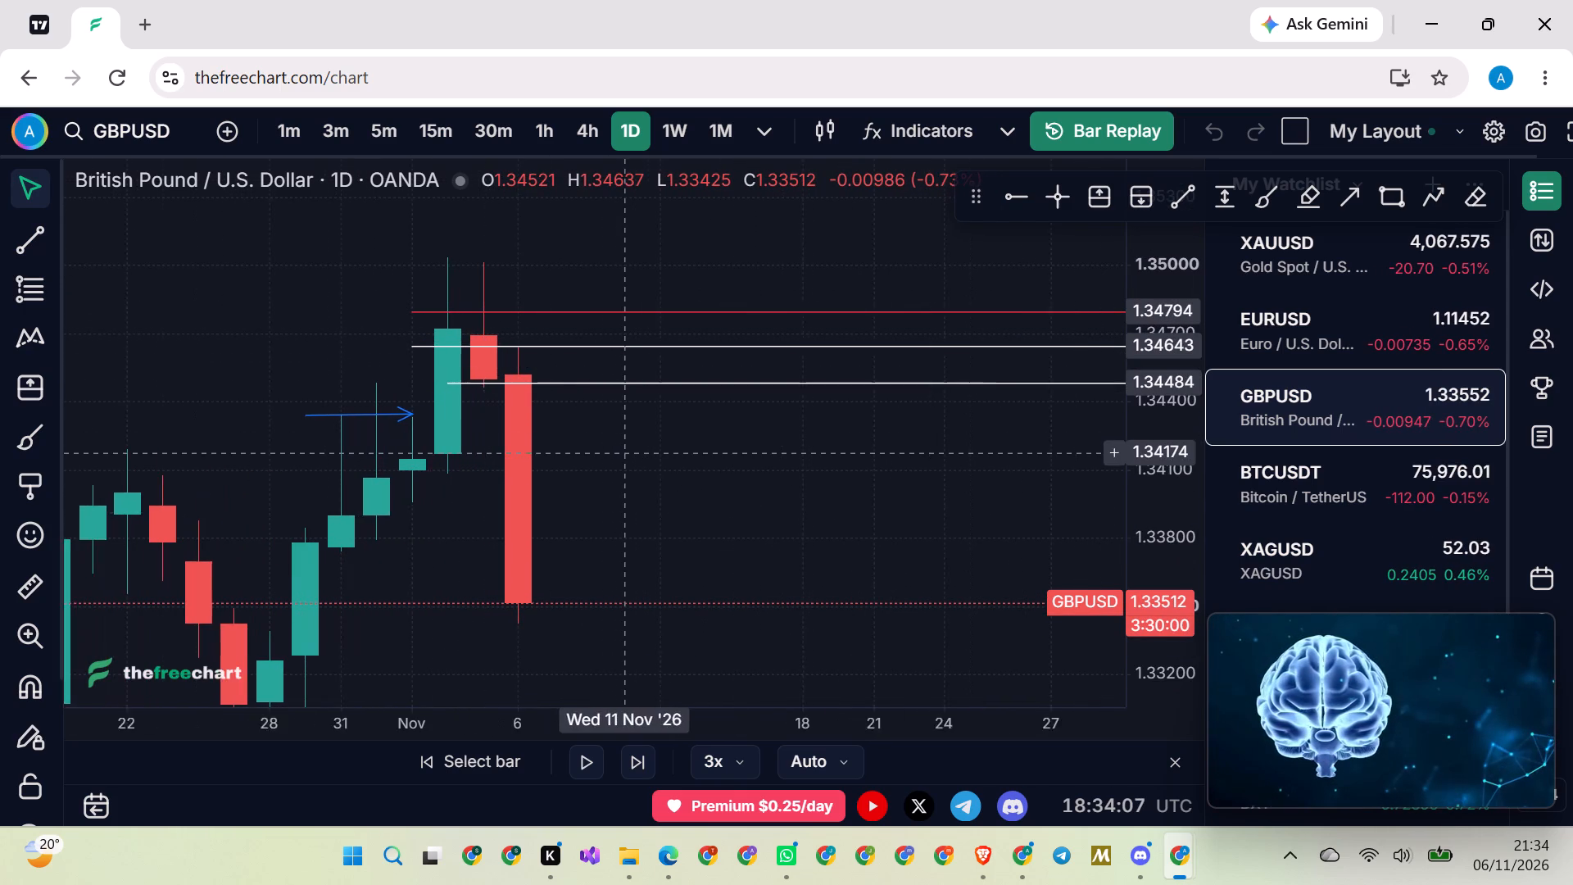
scroll(607, 452, "up", 1)
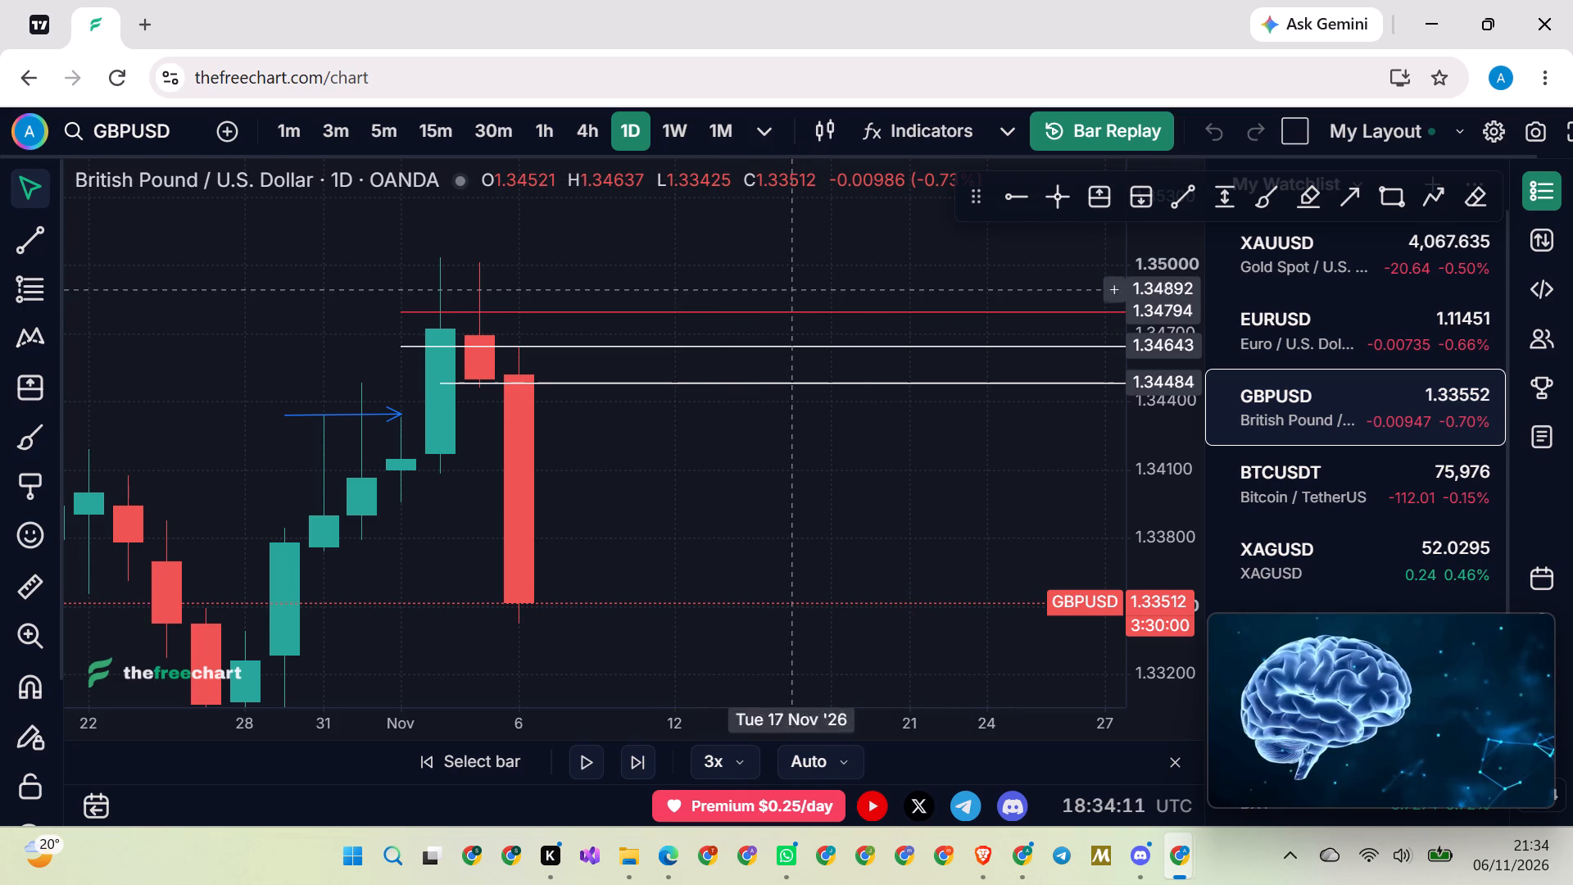
Exit bar replay on the 1D chart and bring the live early-November candles into view with empty space after them.
left_click(1072, 129)
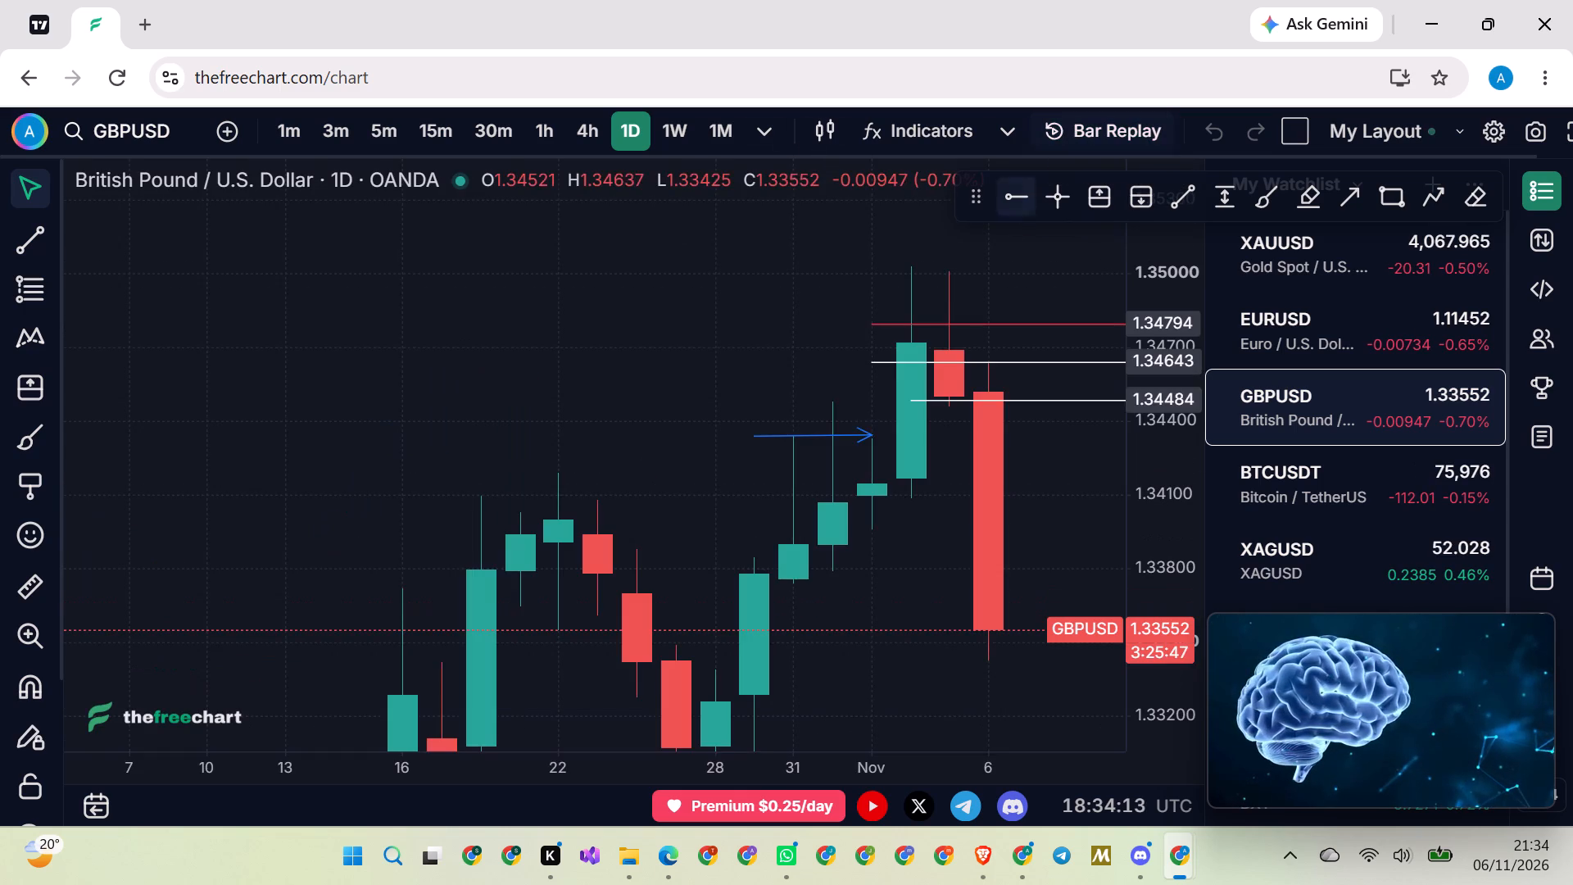
scroll(709, 399, "up", 3)
left_click_drag(677, 387, 300, 410)
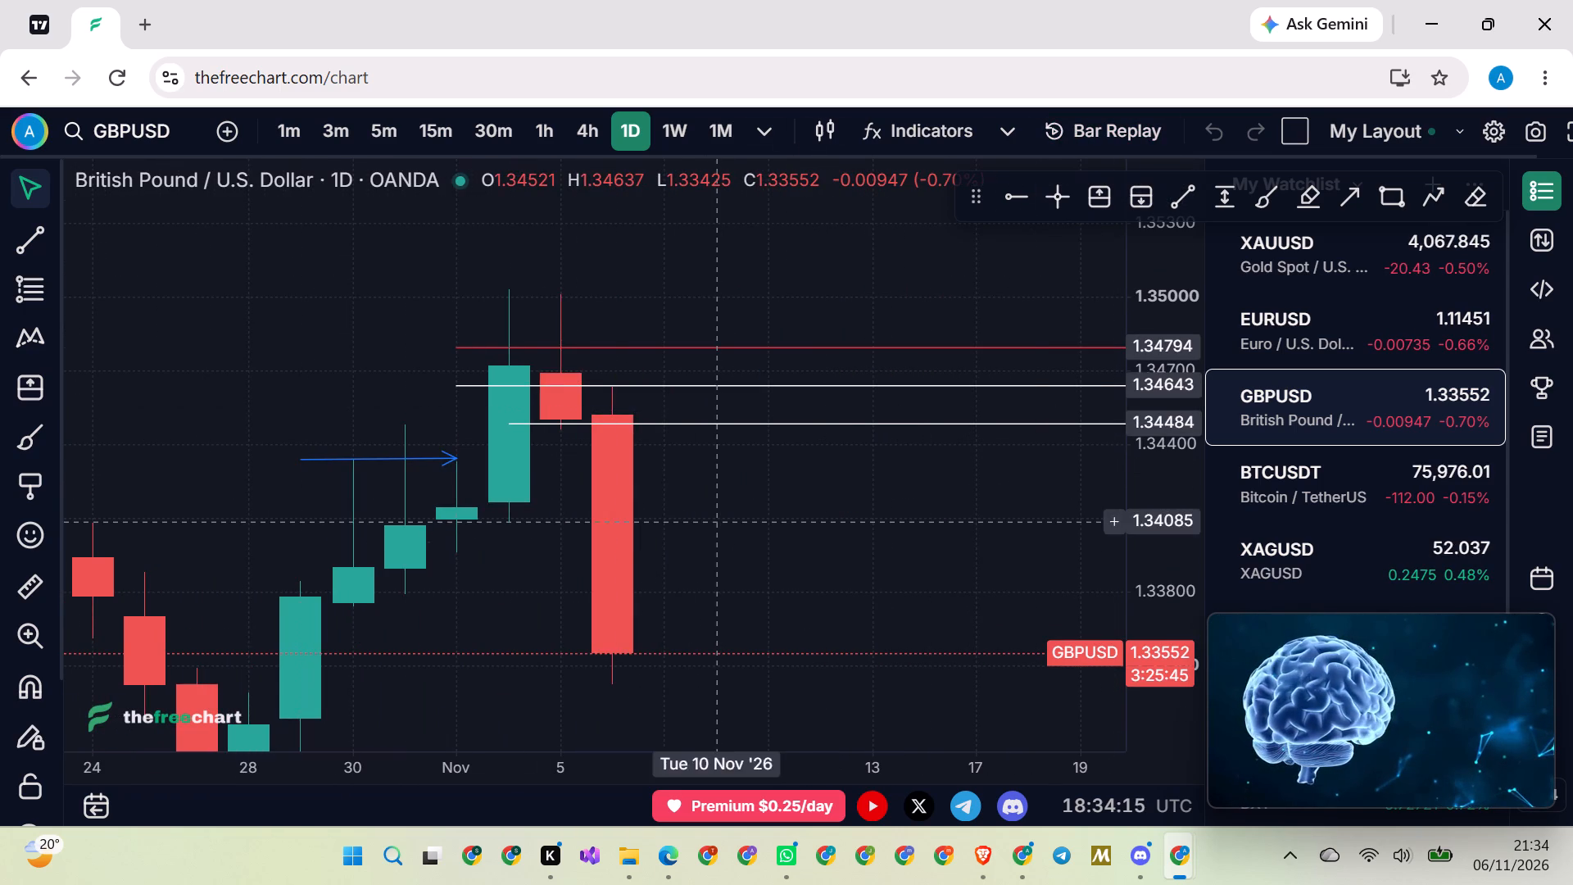
scroll(705, 522, "down", 2)
left_click_drag(817, 552, 704, 528)
scroll(704, 528, "down", 3)
left_click_drag(740, 524, 702, 524)
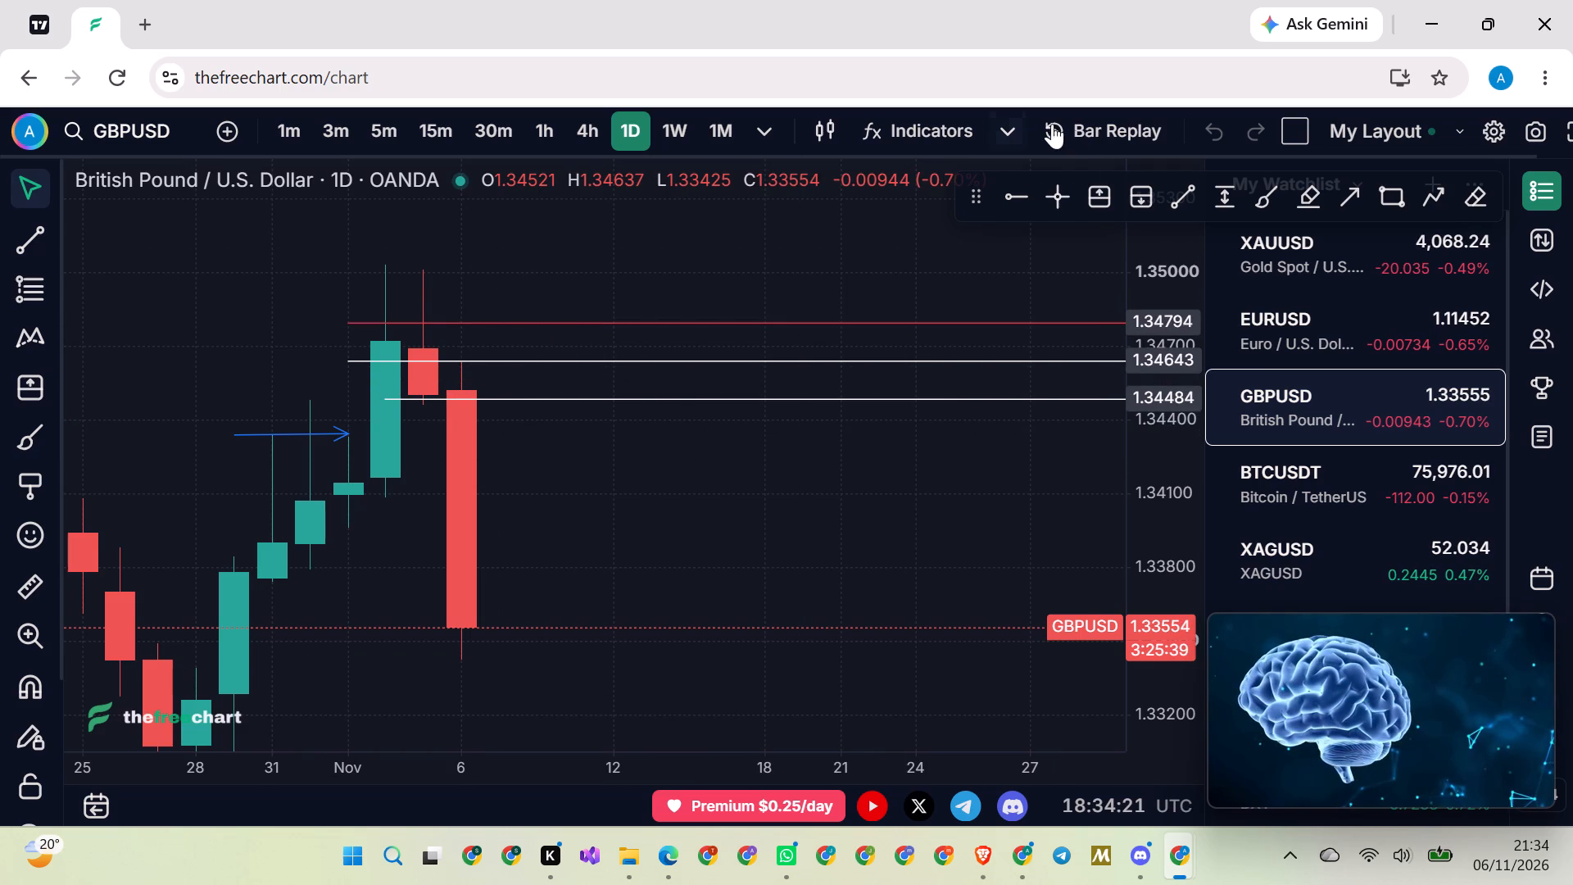
Start a new bar replay on the 1D chart from the Thursday 5 November 2026 candle.
left_click(1107, 138)
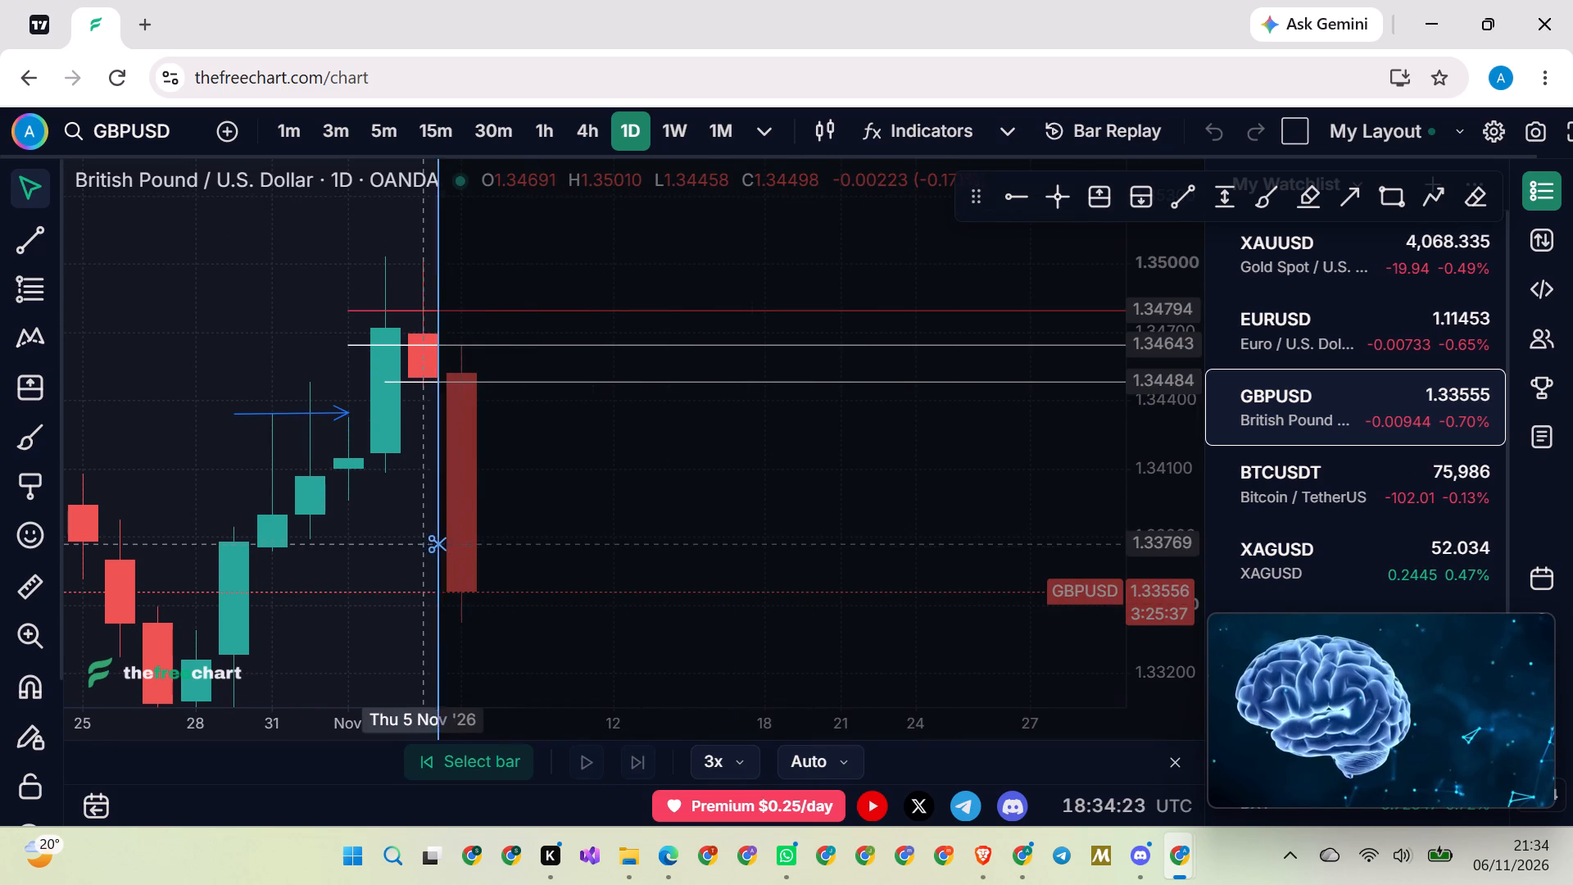
left_click(423, 547)
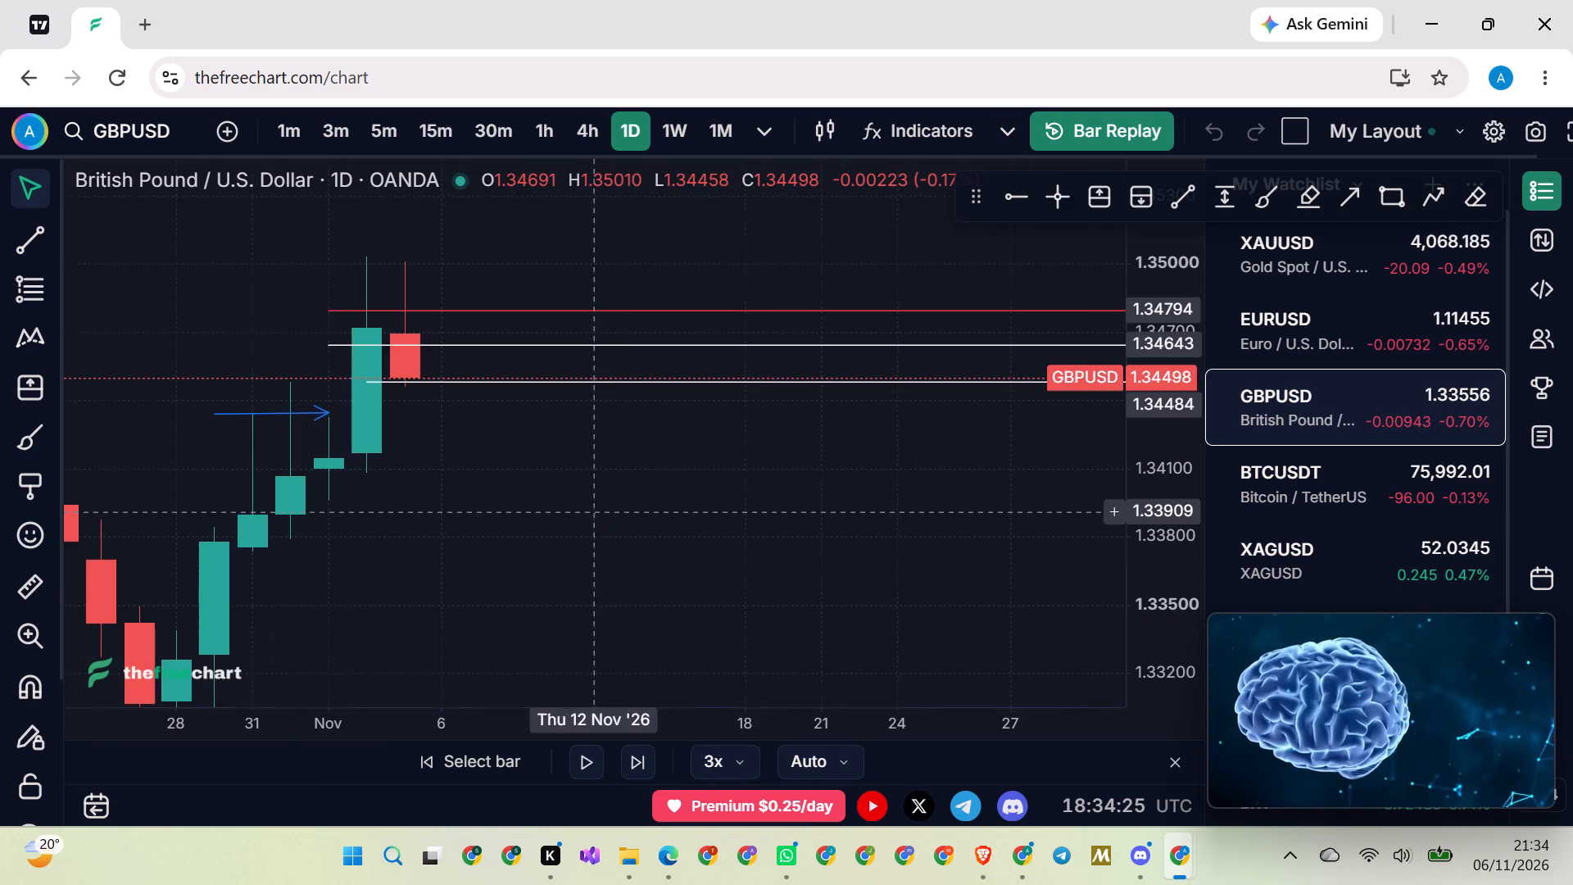
scroll(631, 511, "down", 1)
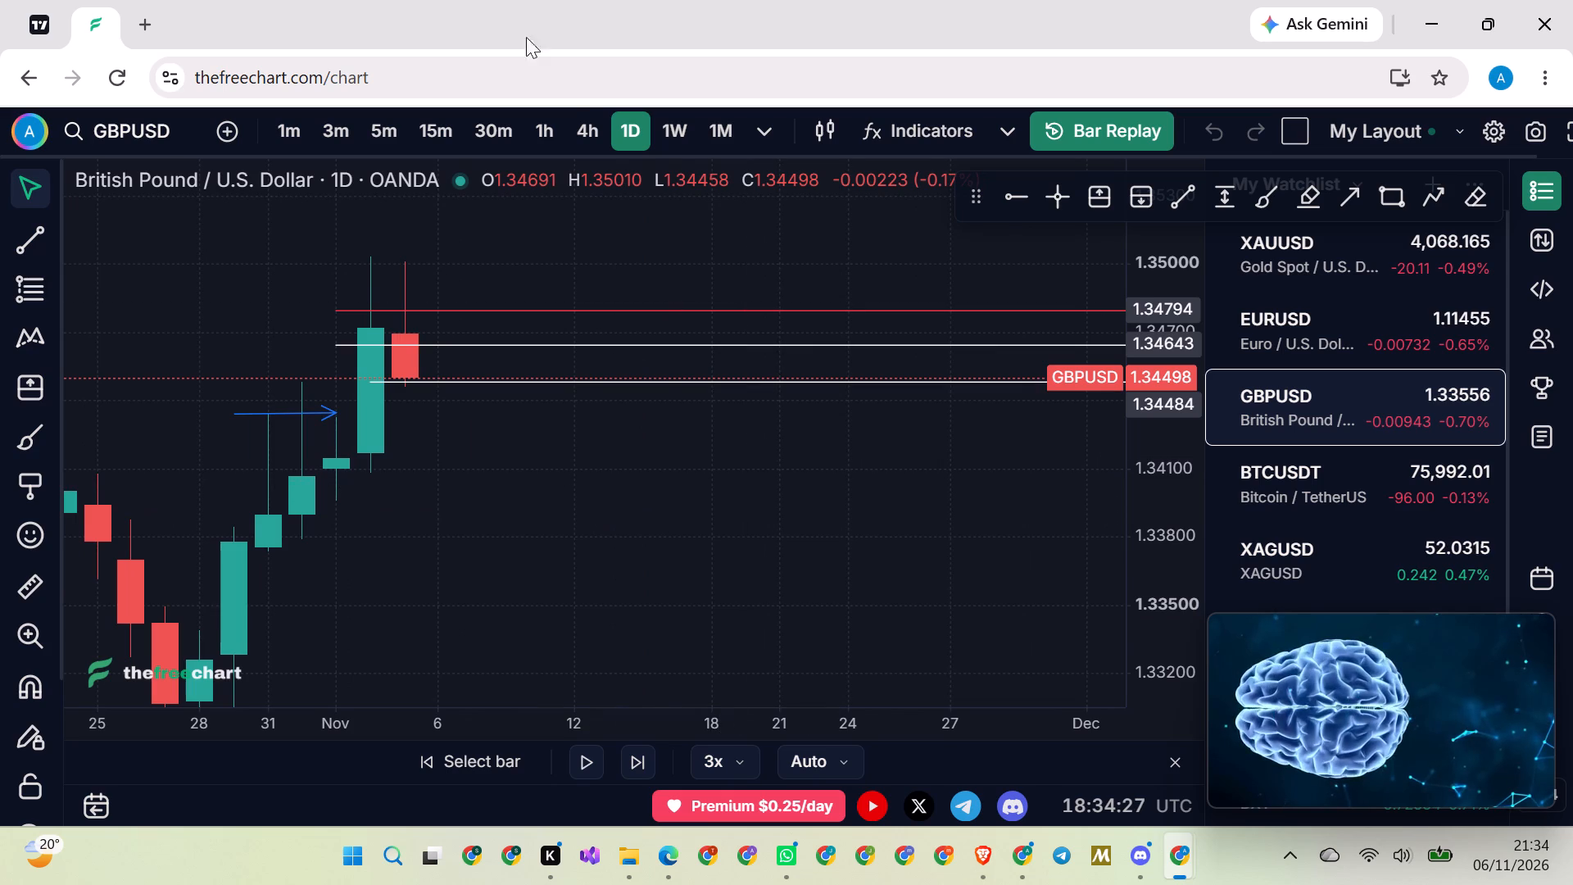
Switch the GBPUSD replay chart to the 4h timeframe and examine the 4–5 November candles against the 1.34794, 1.34643 and 1.34484 rays.
left_click(587, 137)
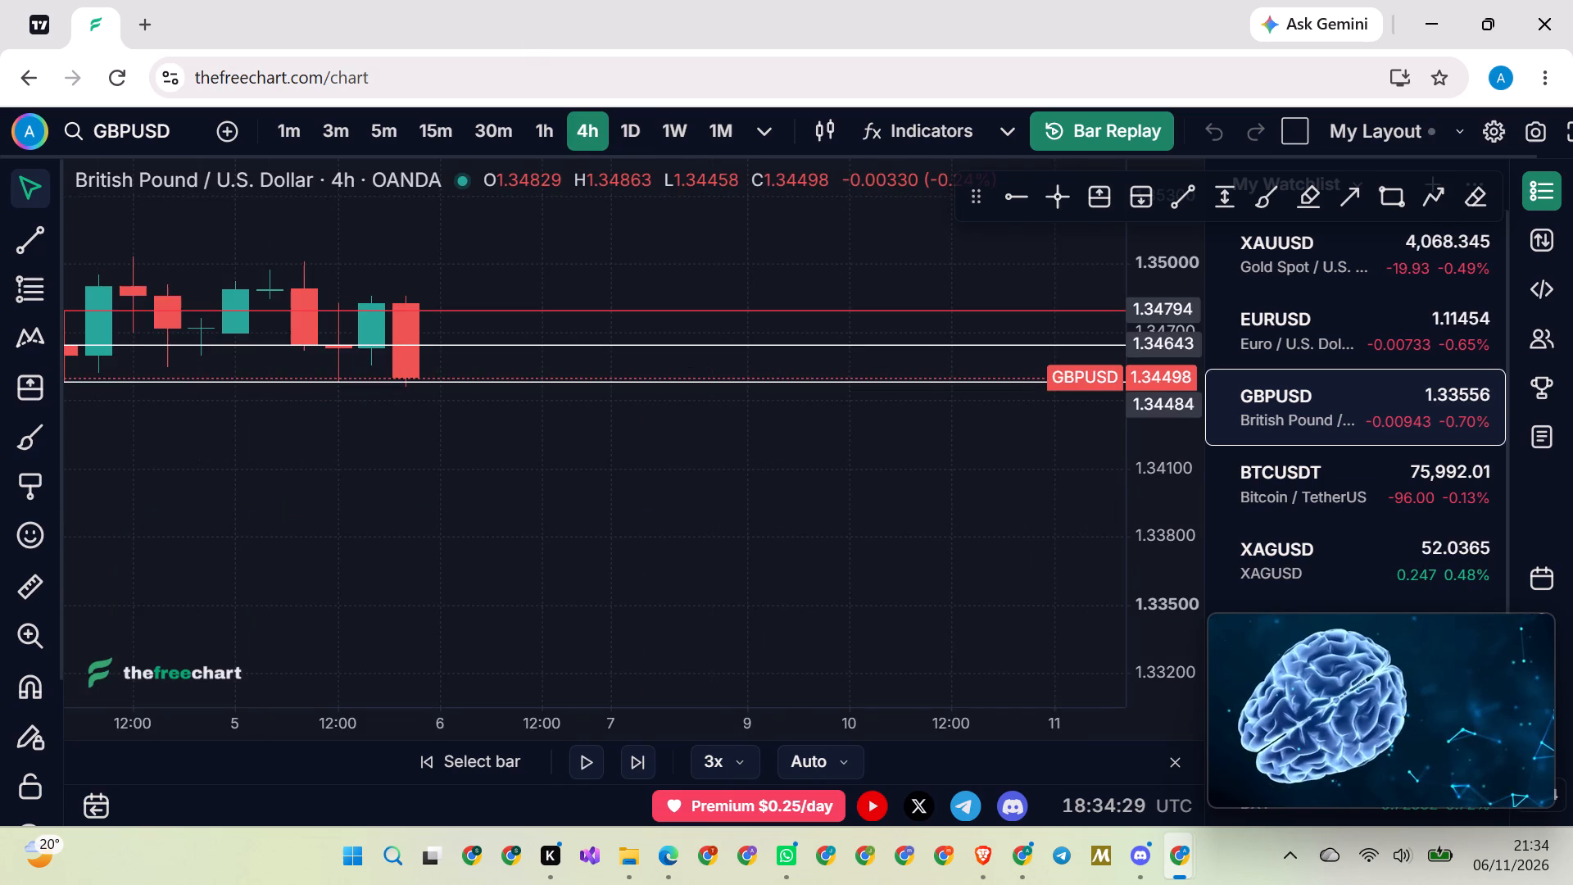
scroll(712, 458, "down", 1)
scroll(712, 458, "up", 20)
scroll(712, 458, "up", 20)
scroll(712, 458, "up", 14)
scroll(712, 458, "down", 20)
scroll(712, 458, "down", 20)
scroll(712, 458, "down", 20)
scroll(722, 472, "down", 5)
left_click_drag(622, 445, 790, 488)
scroll(809, 501, "up", 3)
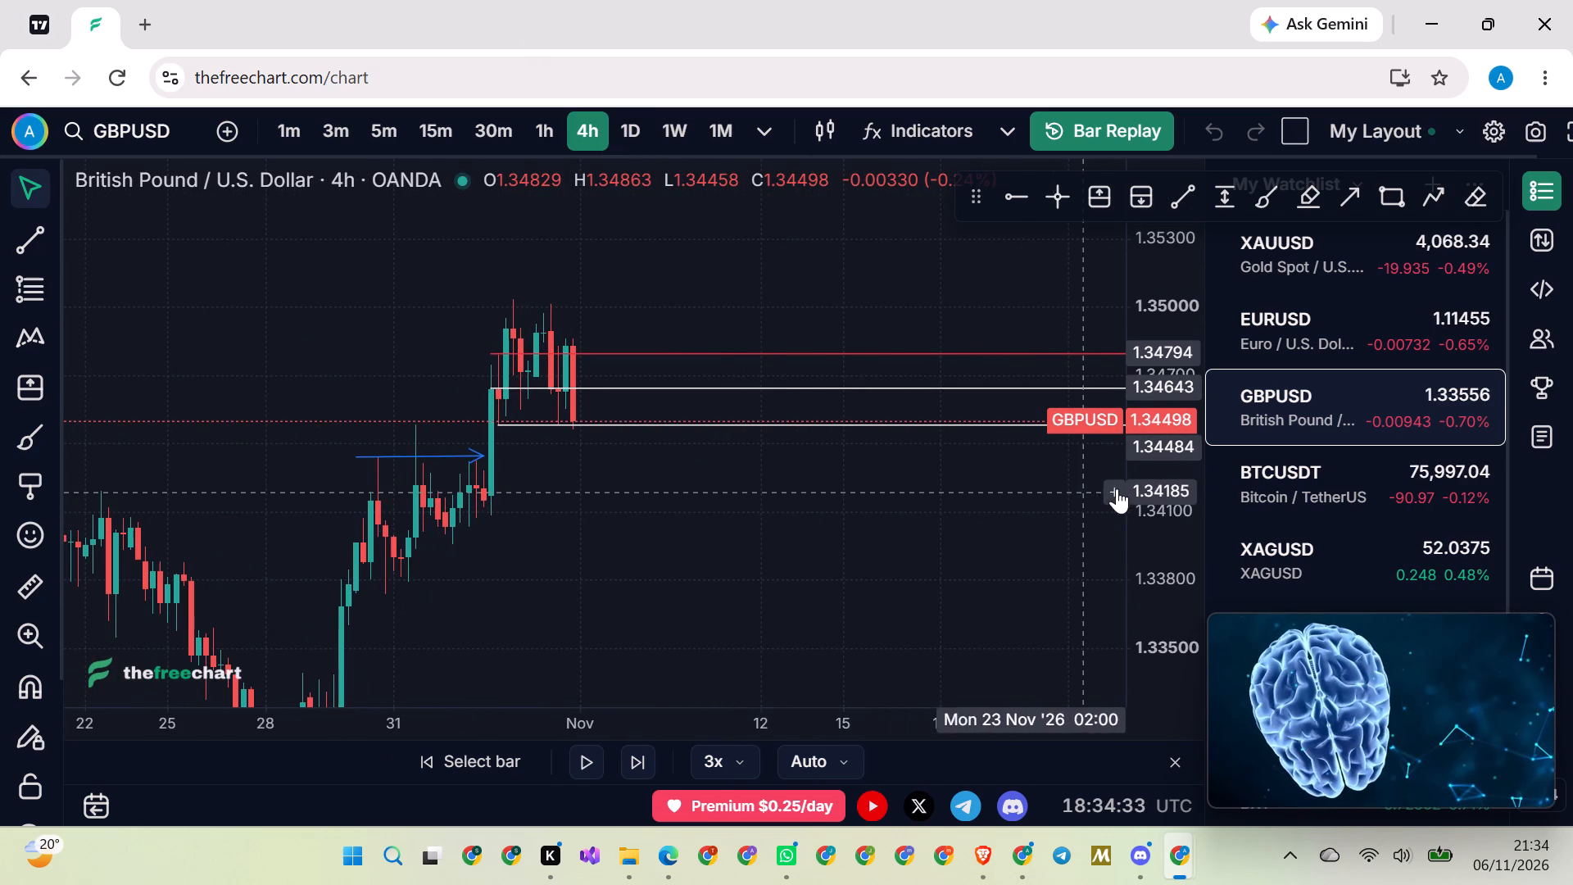
scroll(1142, 483, "up", 15)
left_click_drag(288, 315, 479, 375)
scroll(399, 355, "up", 16)
left_click_drag(423, 352, 323, 352)
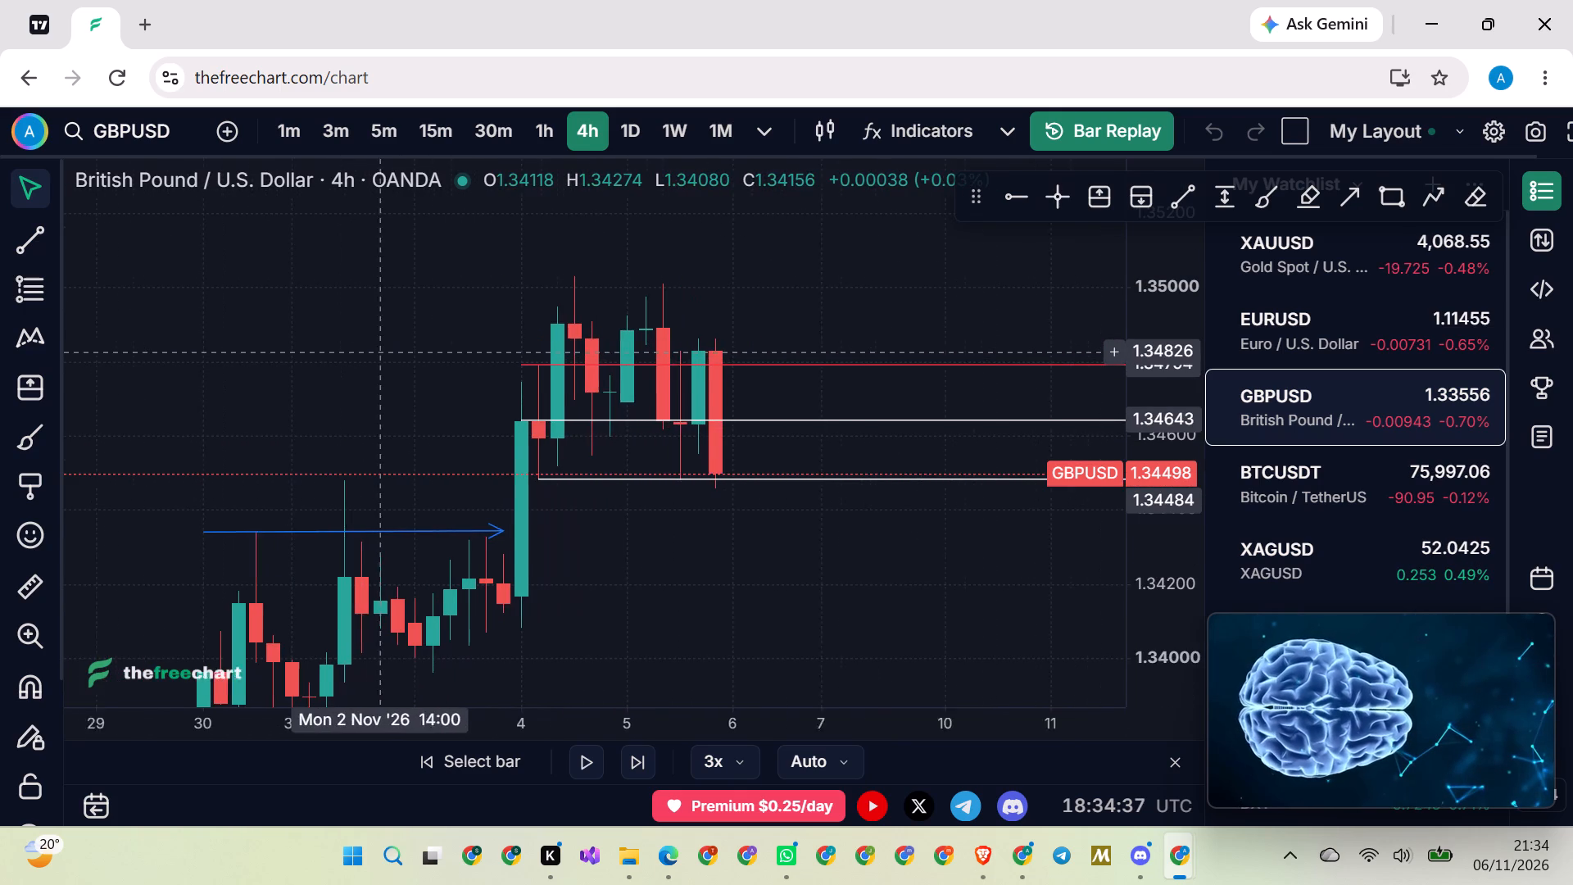
left_click_drag(323, 352, 267, 352)
scroll(264, 349, "up", 2)
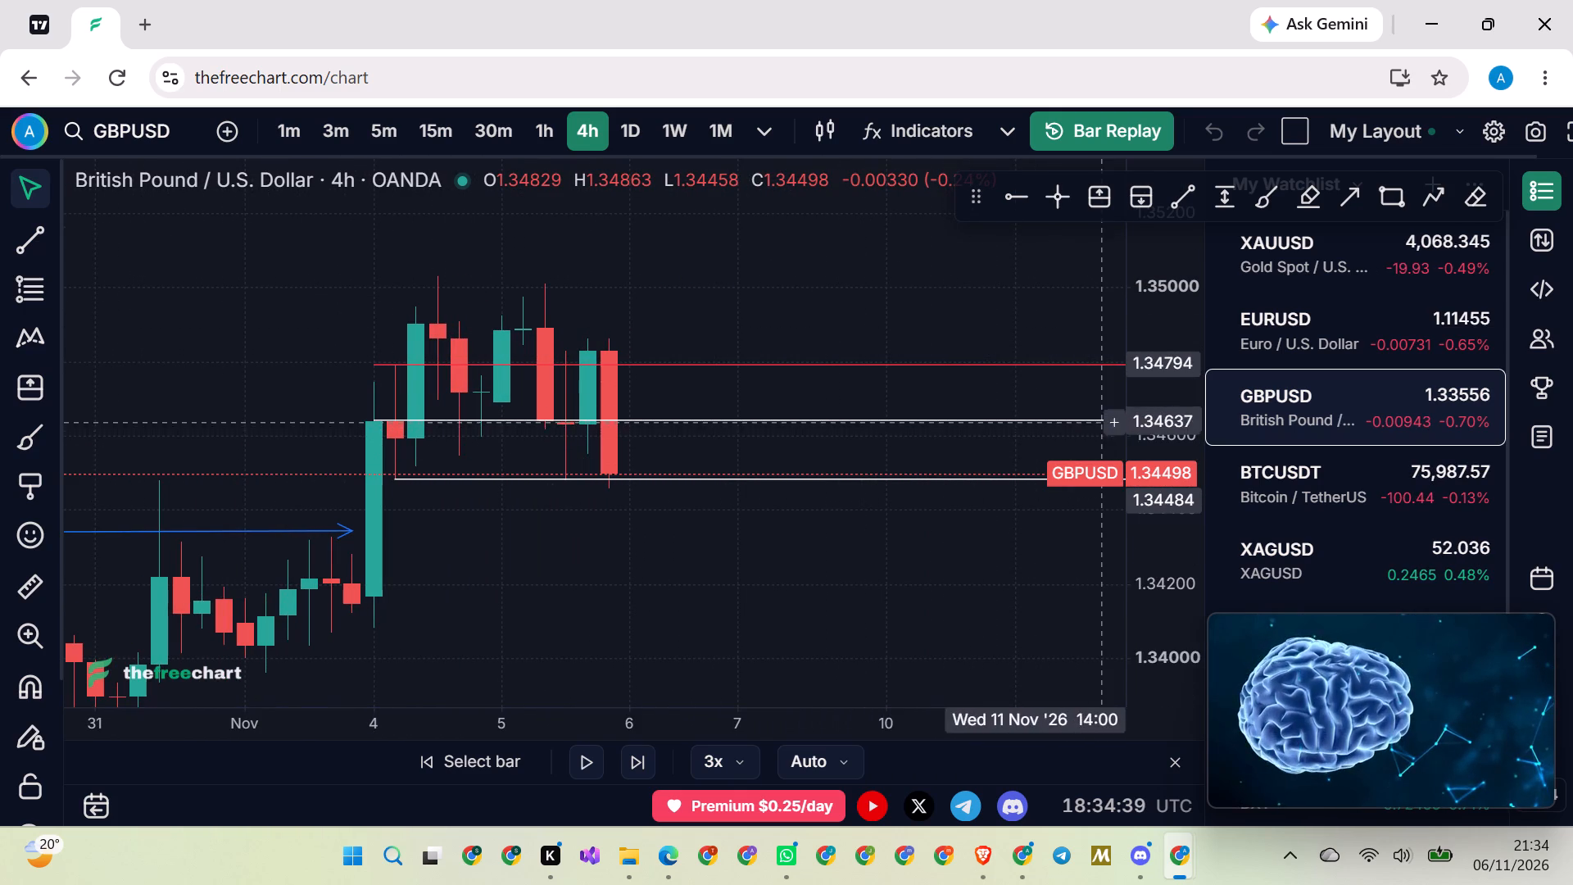
scroll(1136, 412, "up", 5)
scroll(708, 309, "down", 3)
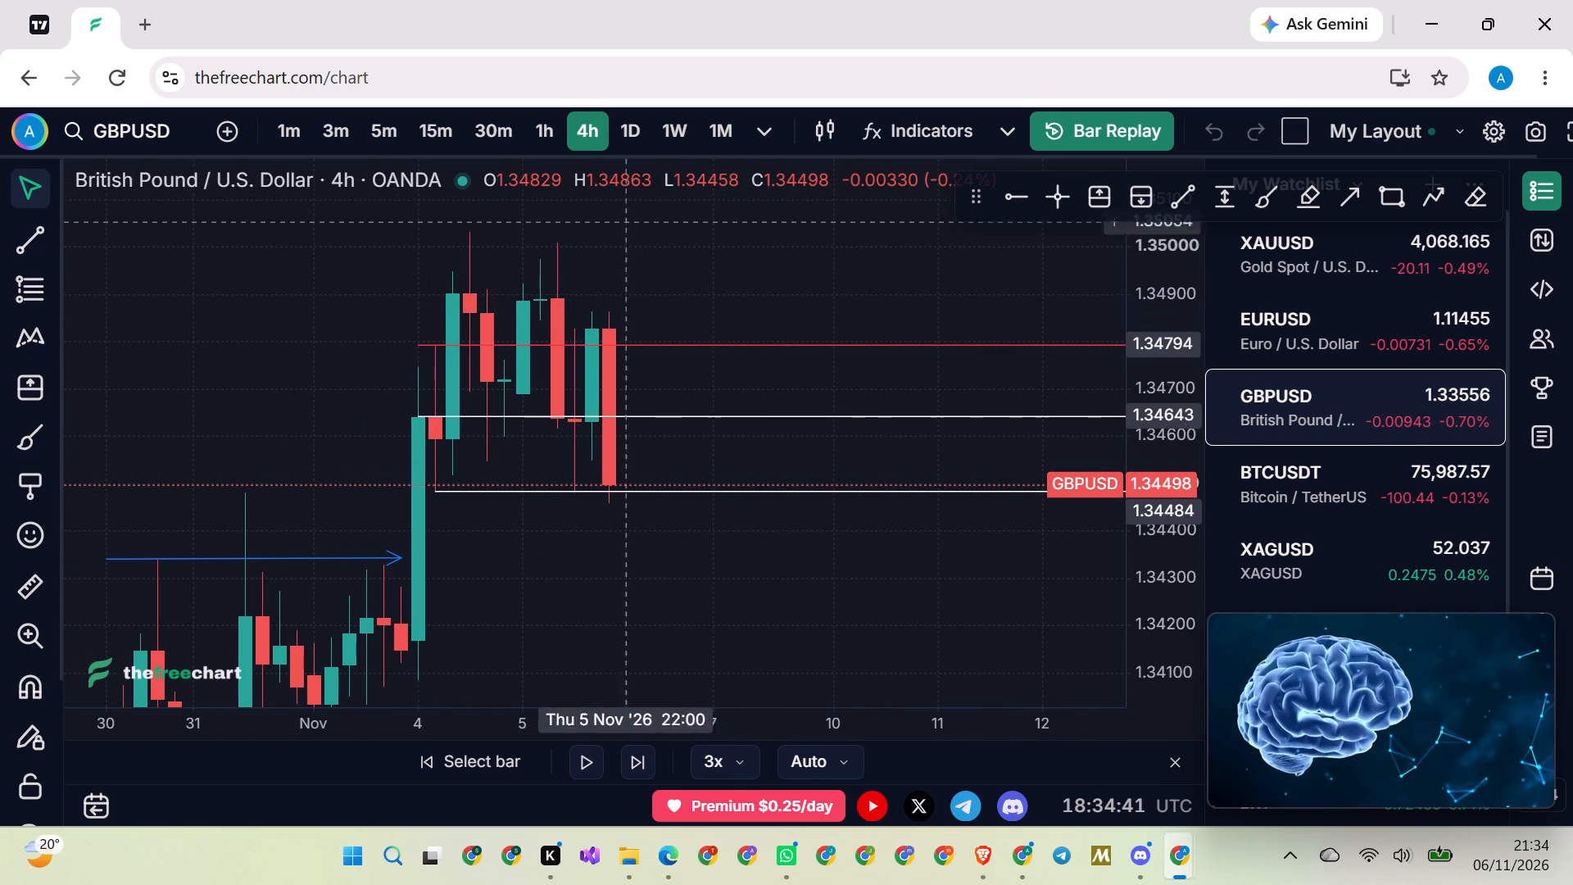
Switch the GBPUSD chart to the 30m timeframe and delete the red 1.34794 ray.
left_click(510, 139)
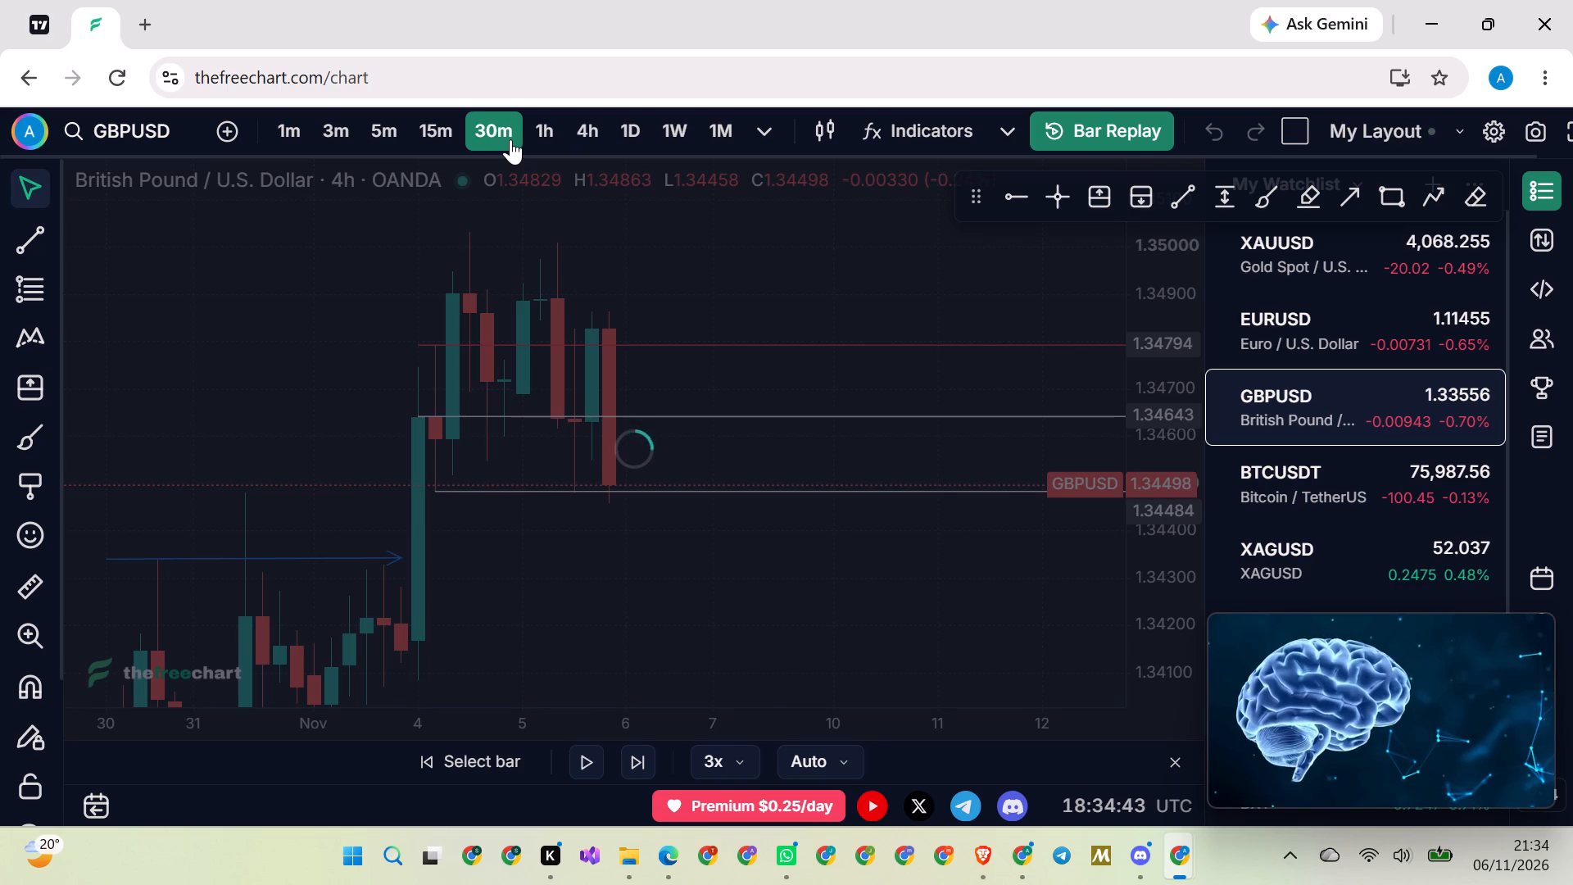
scroll(606, 315, "down", 20)
scroll(606, 315, "down", 20)
scroll(606, 315, "down", 5)
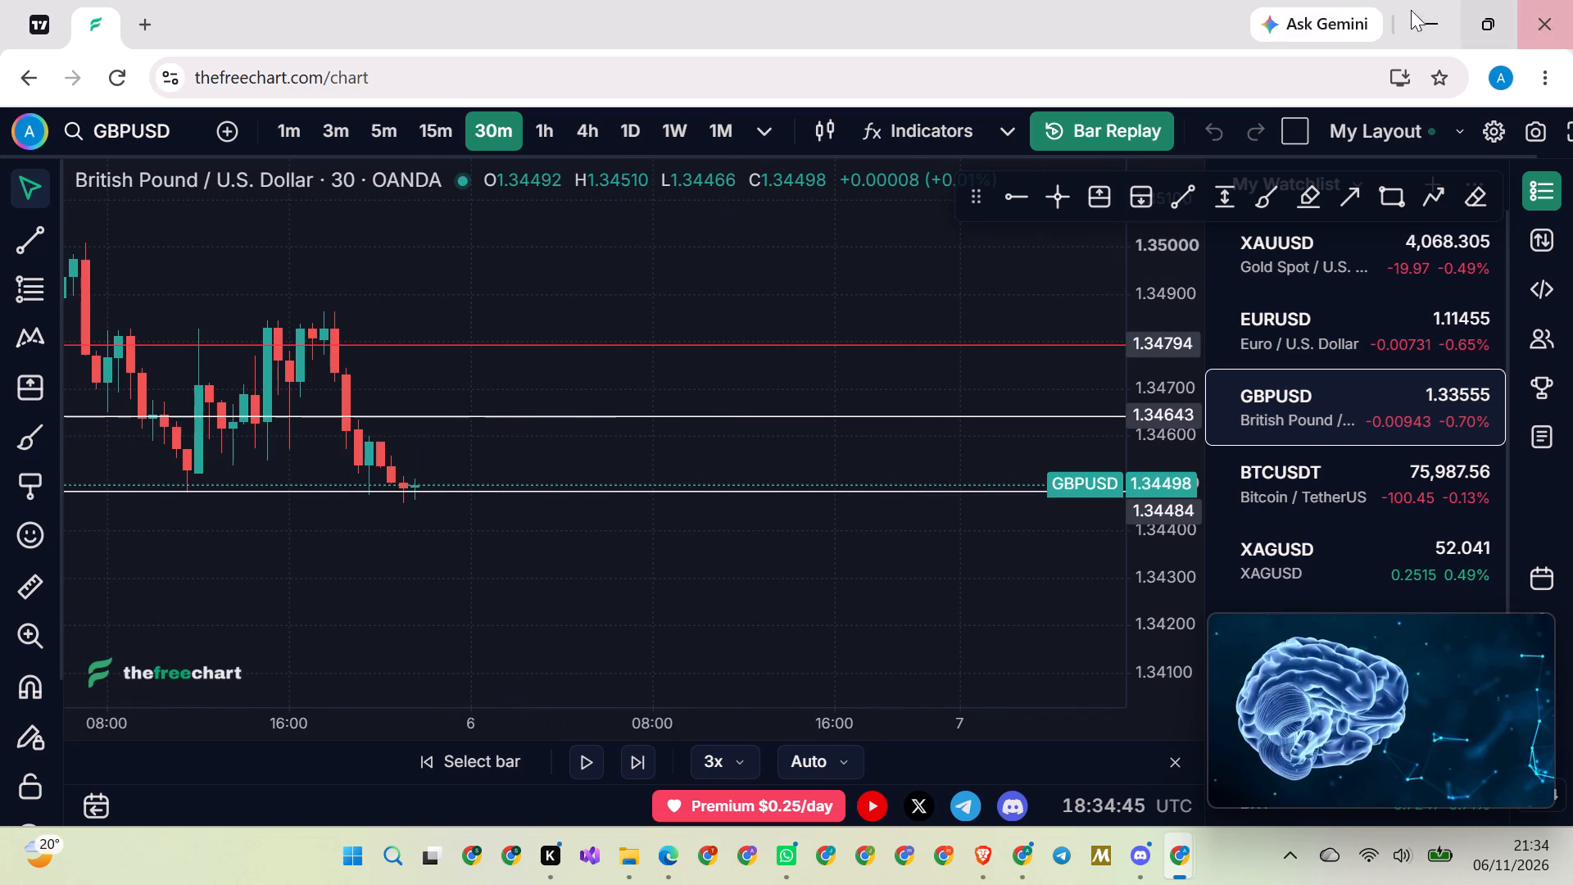
left_click_drag(581, 257, 960, 350)
scroll(585, 305, "down", 4)
scroll(585, 305, "up", 7)
scroll(585, 305, "down", 1)
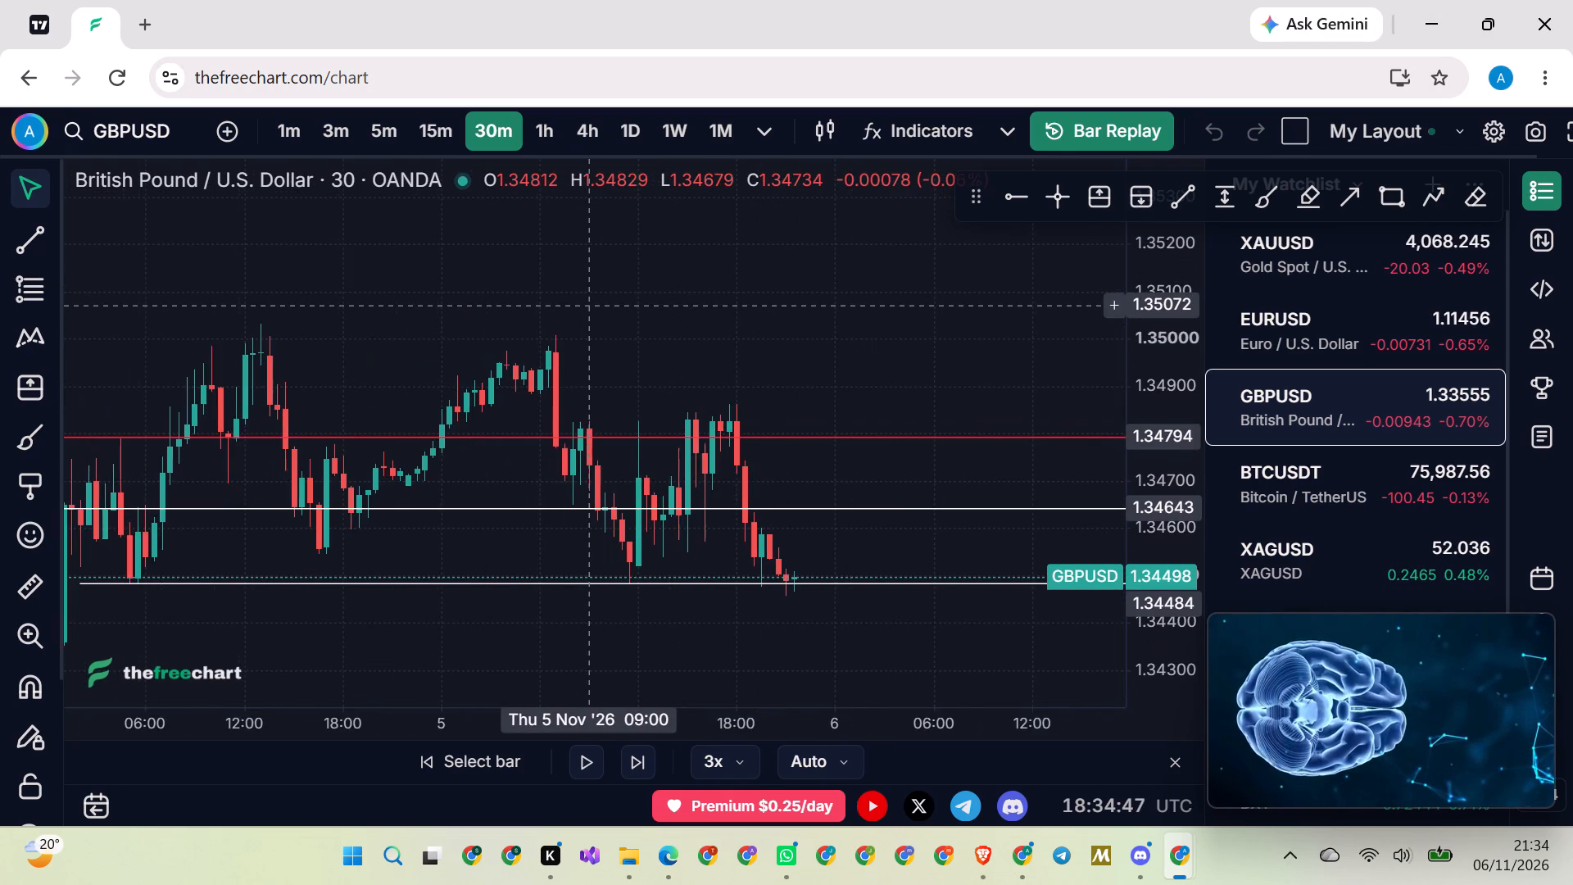
scroll(585, 307, "down", 5)
left_click_drag(309, 314, 574, 330)
scroll(429, 274, "up", 9)
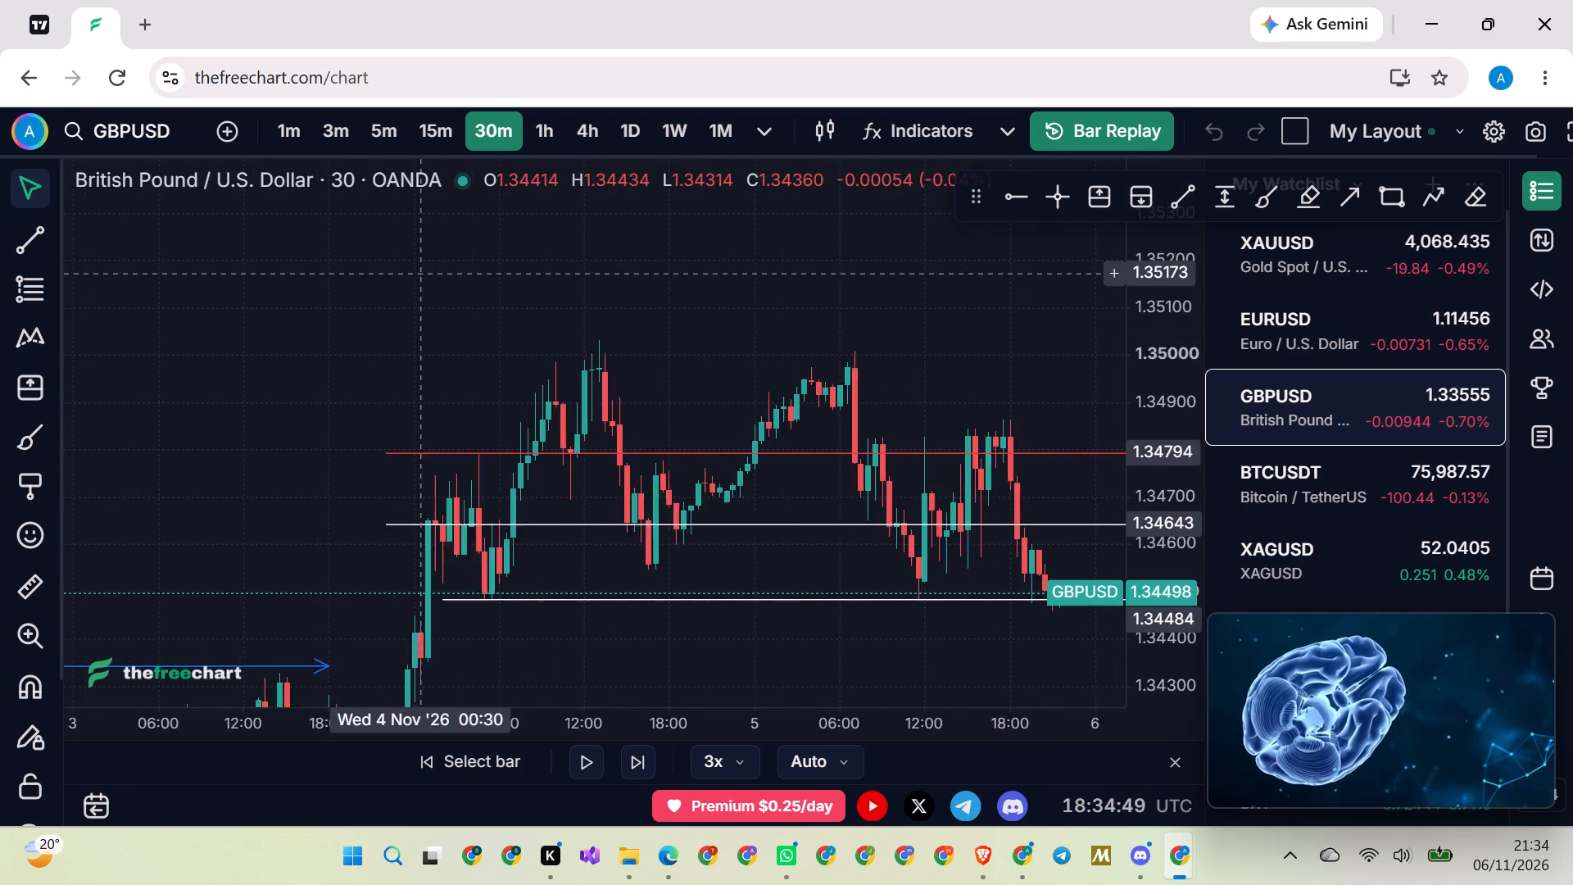
scroll(423, 274, "up", 14)
scroll(319, 320, "down", 13)
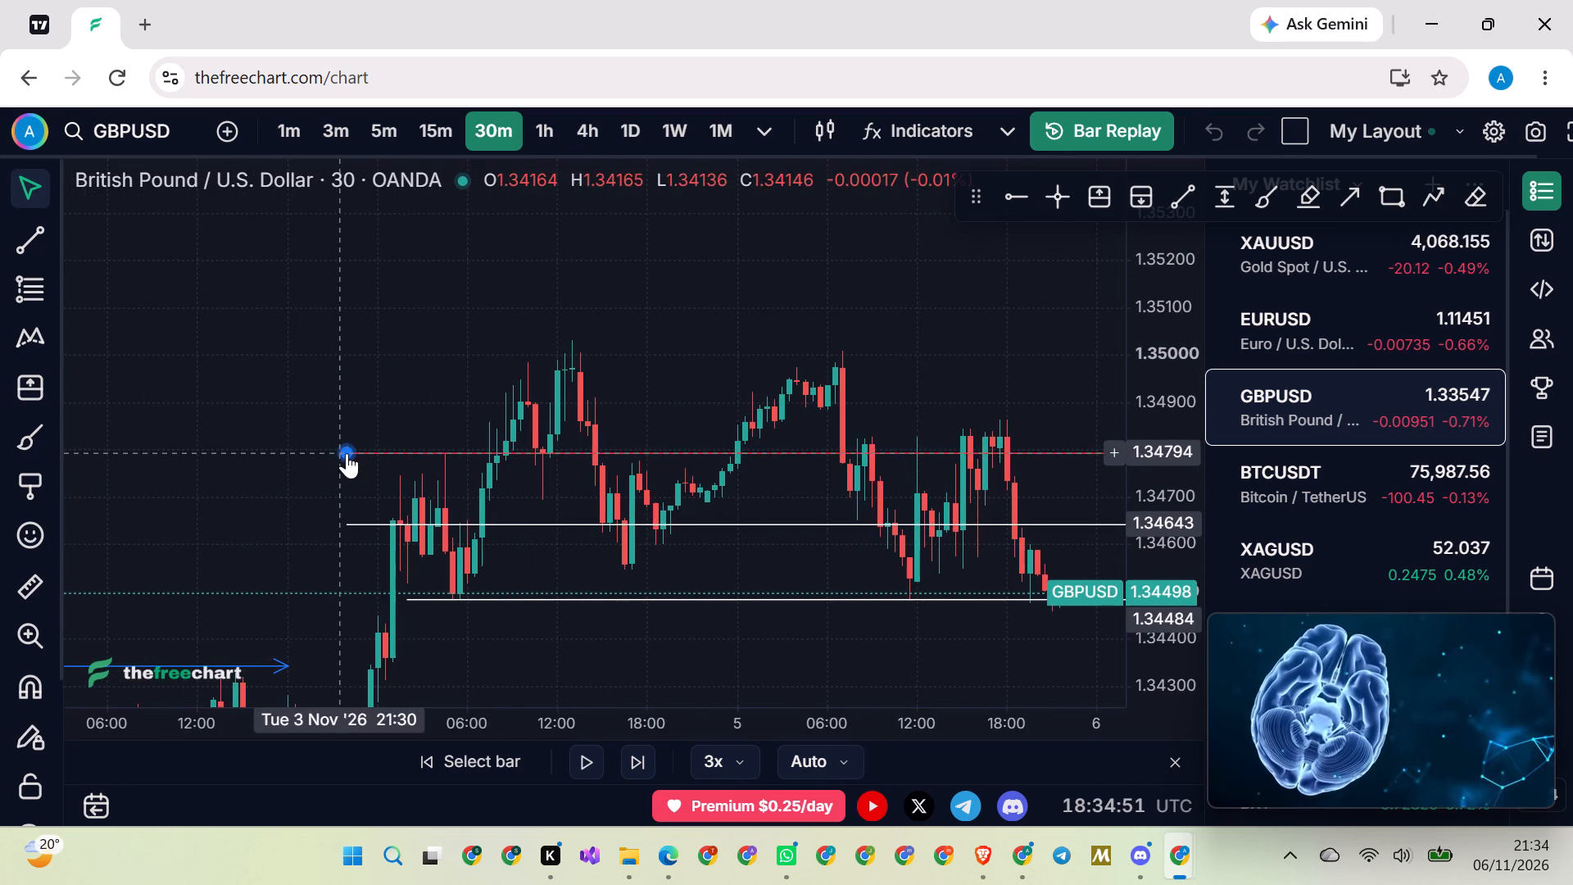
left_click(347, 450)
left_click(944, 206)
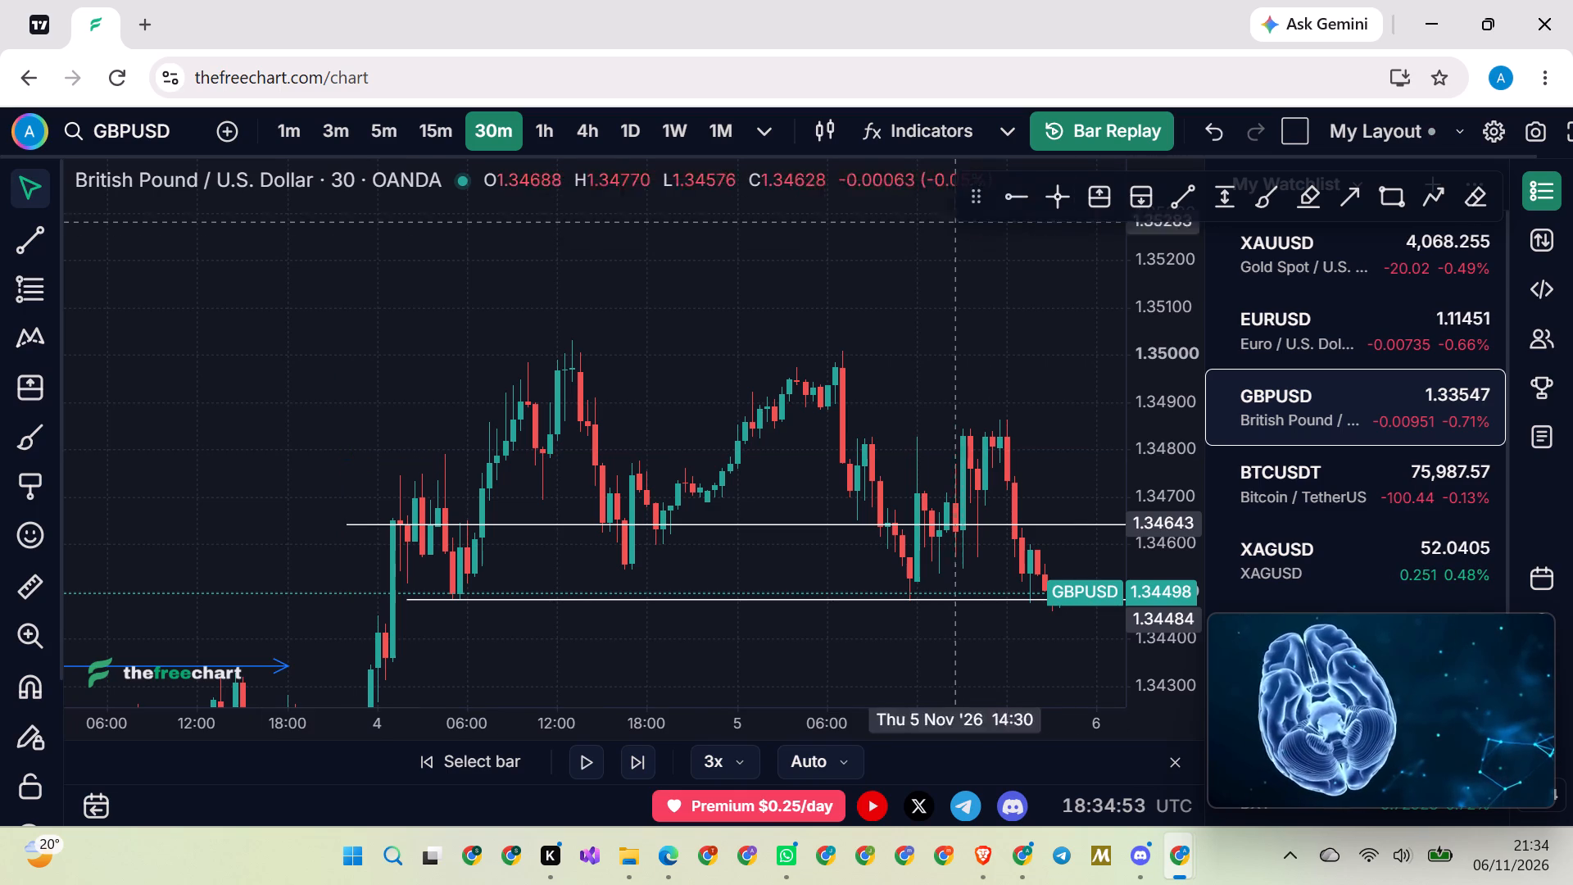
Draw a red horizontal ray at about 1.35012 from the high of the Thursday 5 November 07:00 candle.
scroll(1164, 376, "up", 4)
scroll(441, 376, "up", 2)
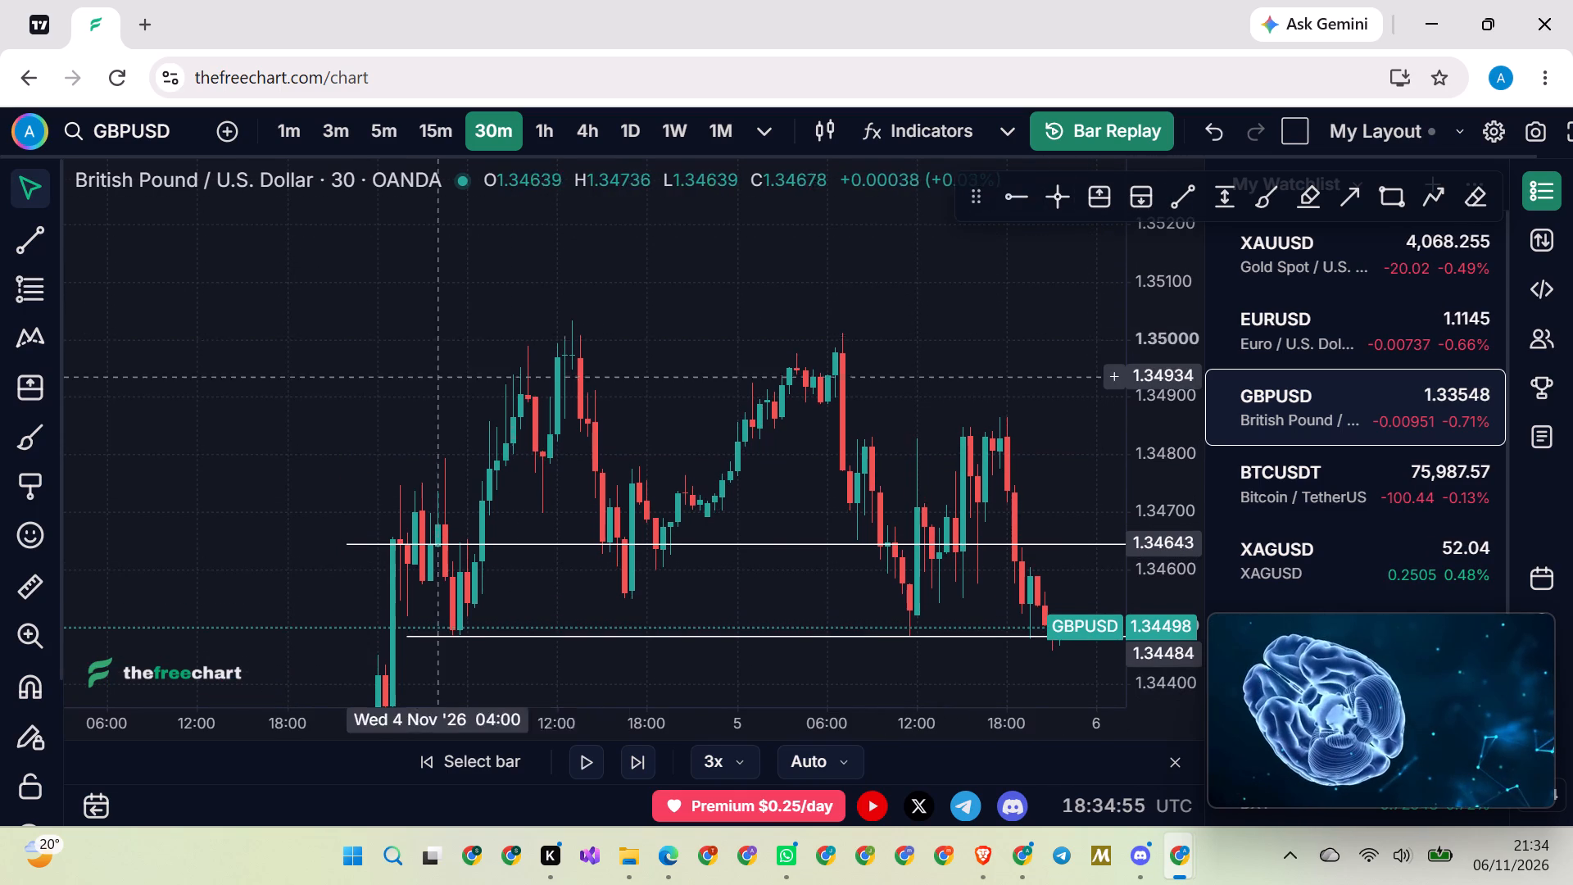
scroll(441, 376, "up", 7)
scroll(510, 347, "down", 2)
scroll(553, 349, "up", 2)
scroll(500, 368, "down", 2)
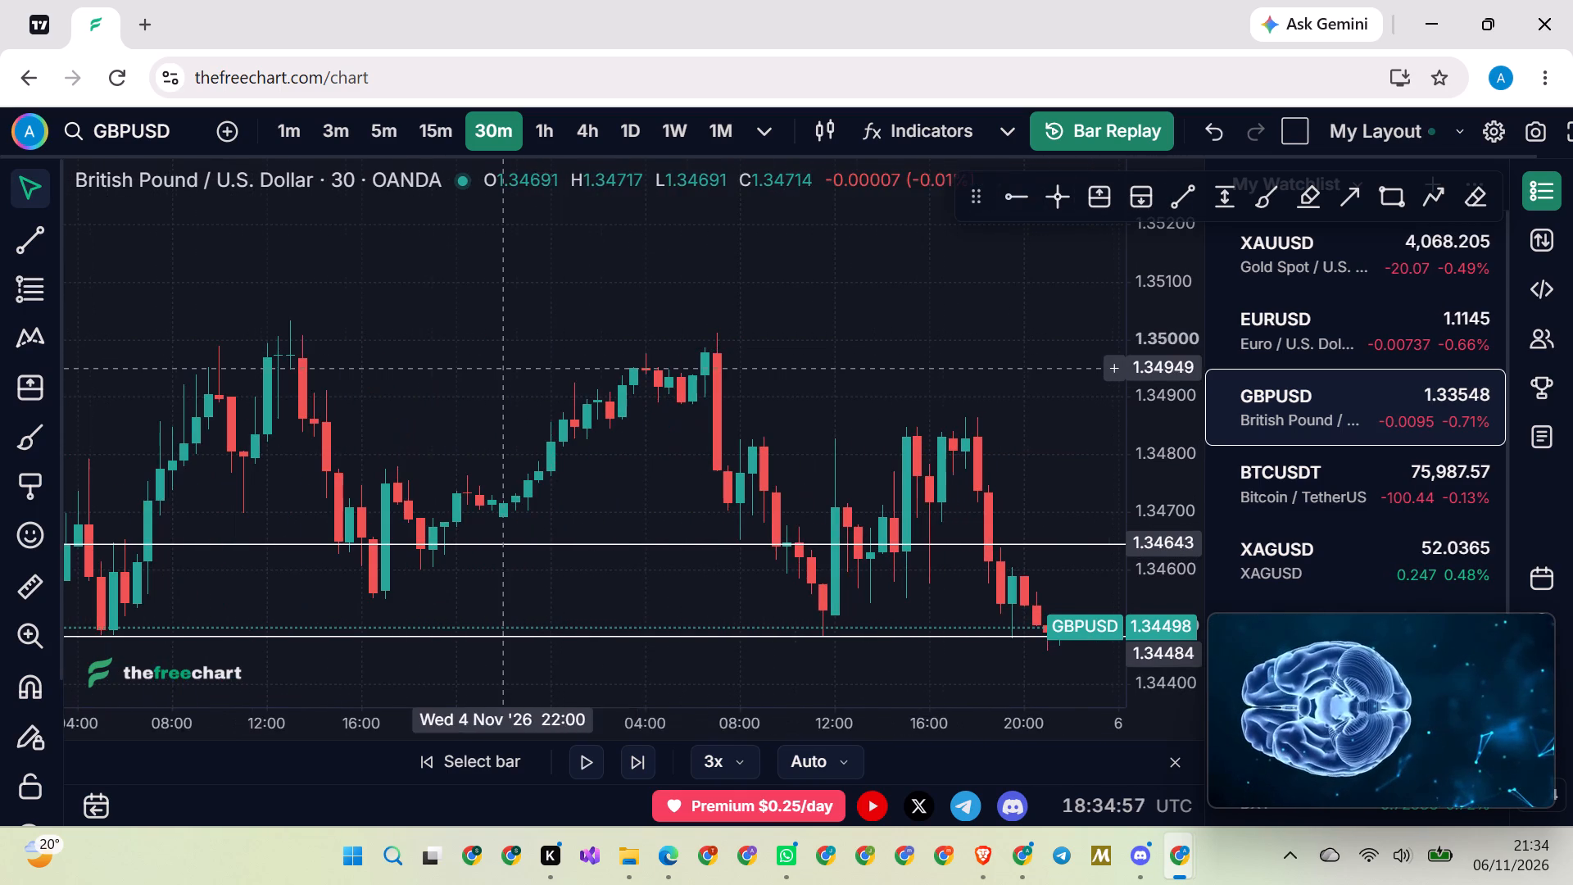
scroll(500, 368, "down", 2)
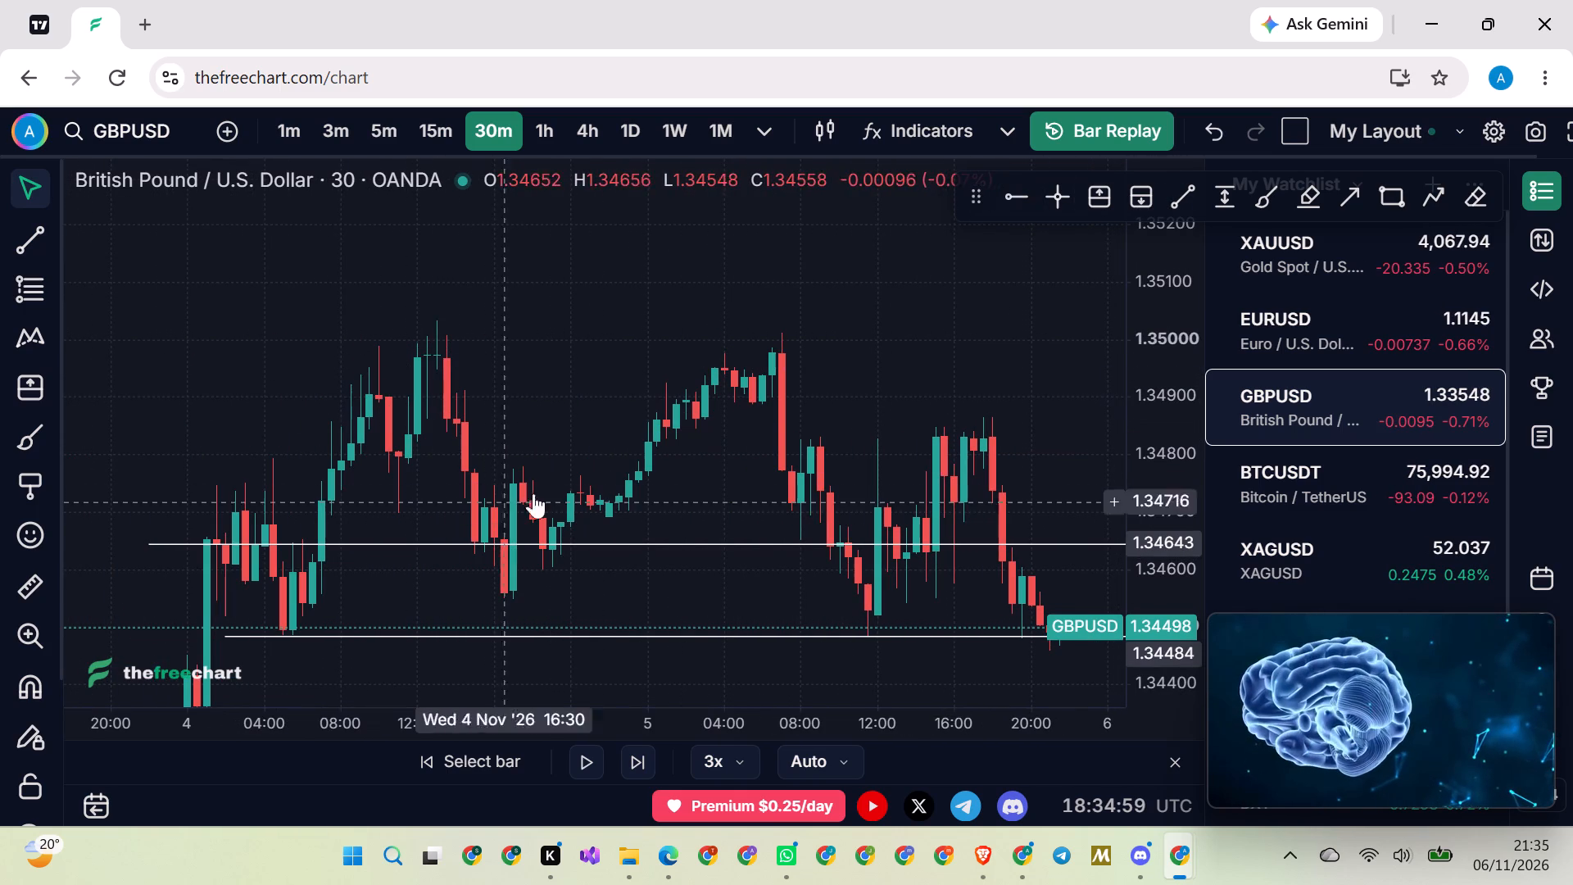
left_click_drag(749, 323, 516, 323)
scroll(515, 320, "up", 2)
left_click_drag(566, 329, 700, 334)
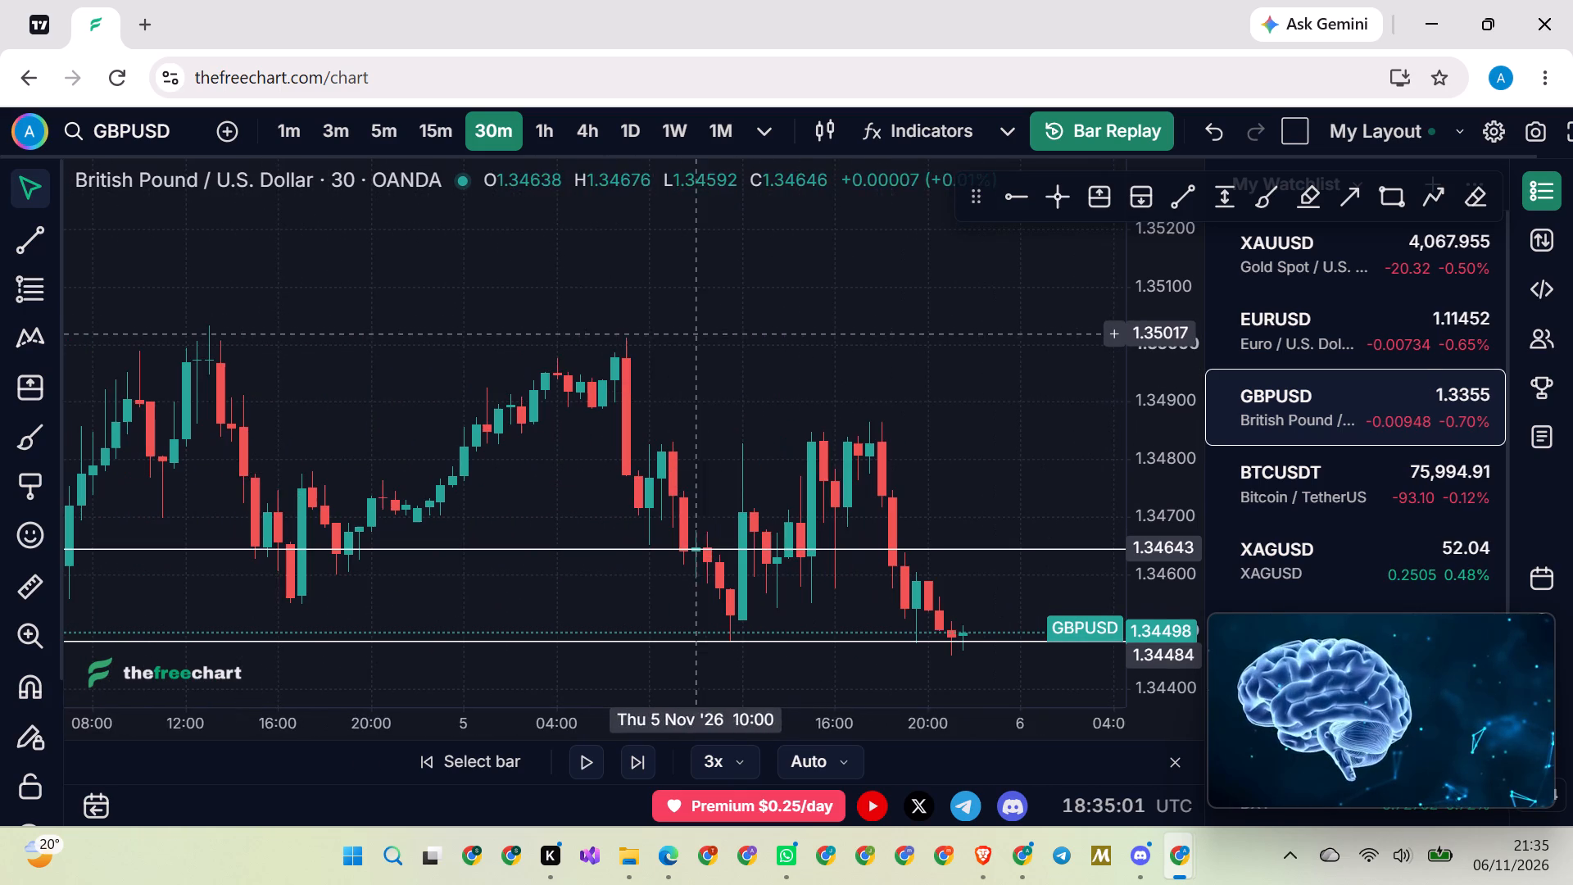
scroll(1167, 384, "up", 15)
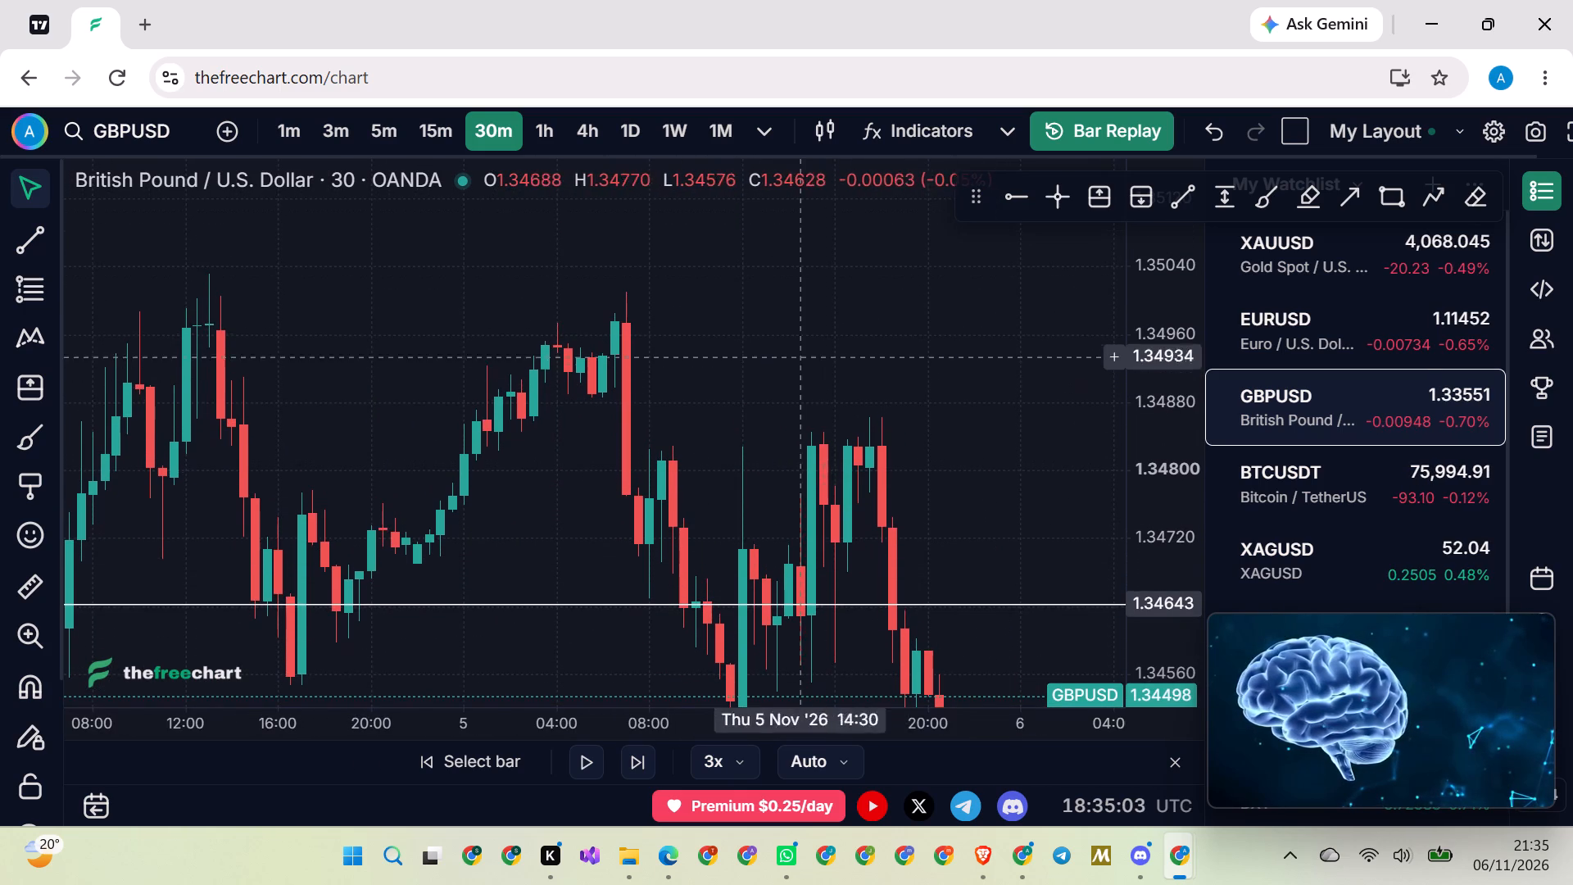
scroll(741, 343, "up", 8)
left_click_drag(656, 332, 741, 305)
scroll(741, 305, "up", 2)
scroll(723, 305, "down", 3)
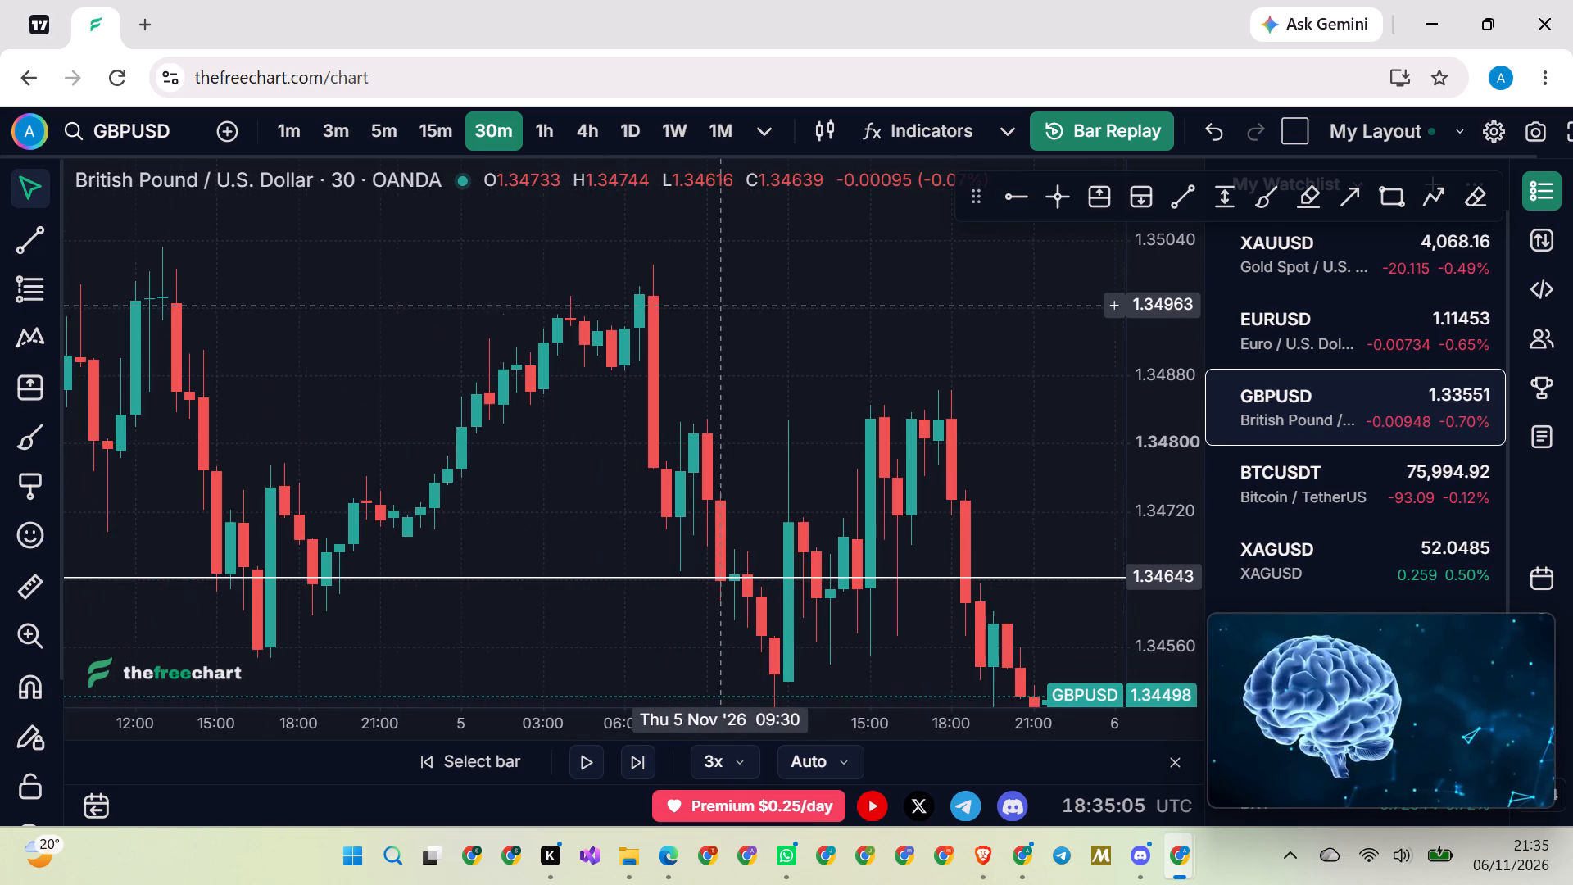
left_click(1022, 197)
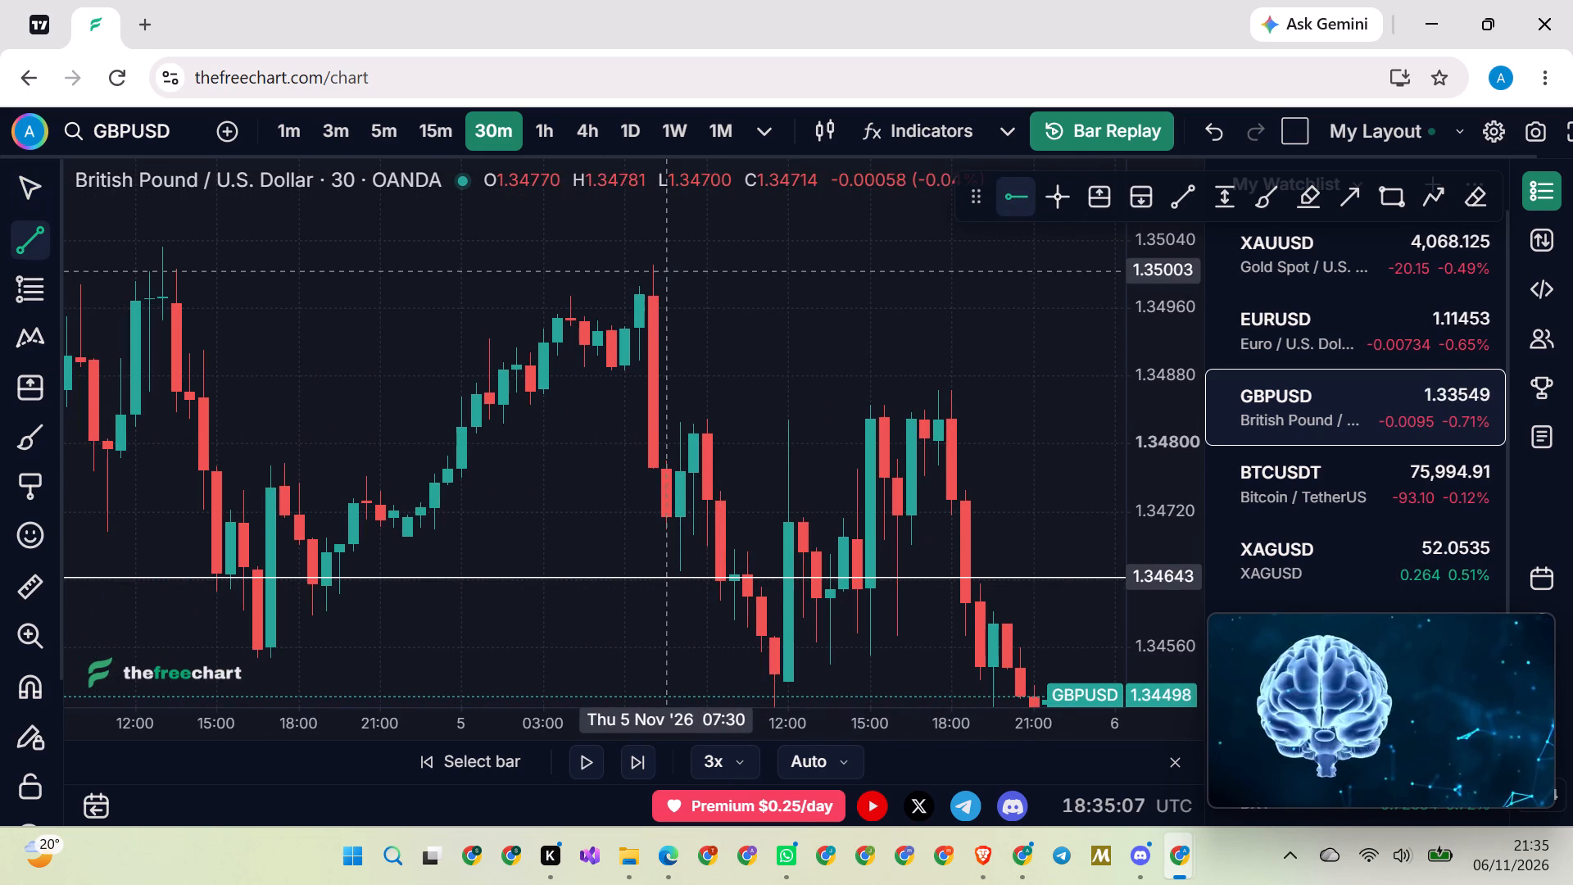
left_click(651, 263)
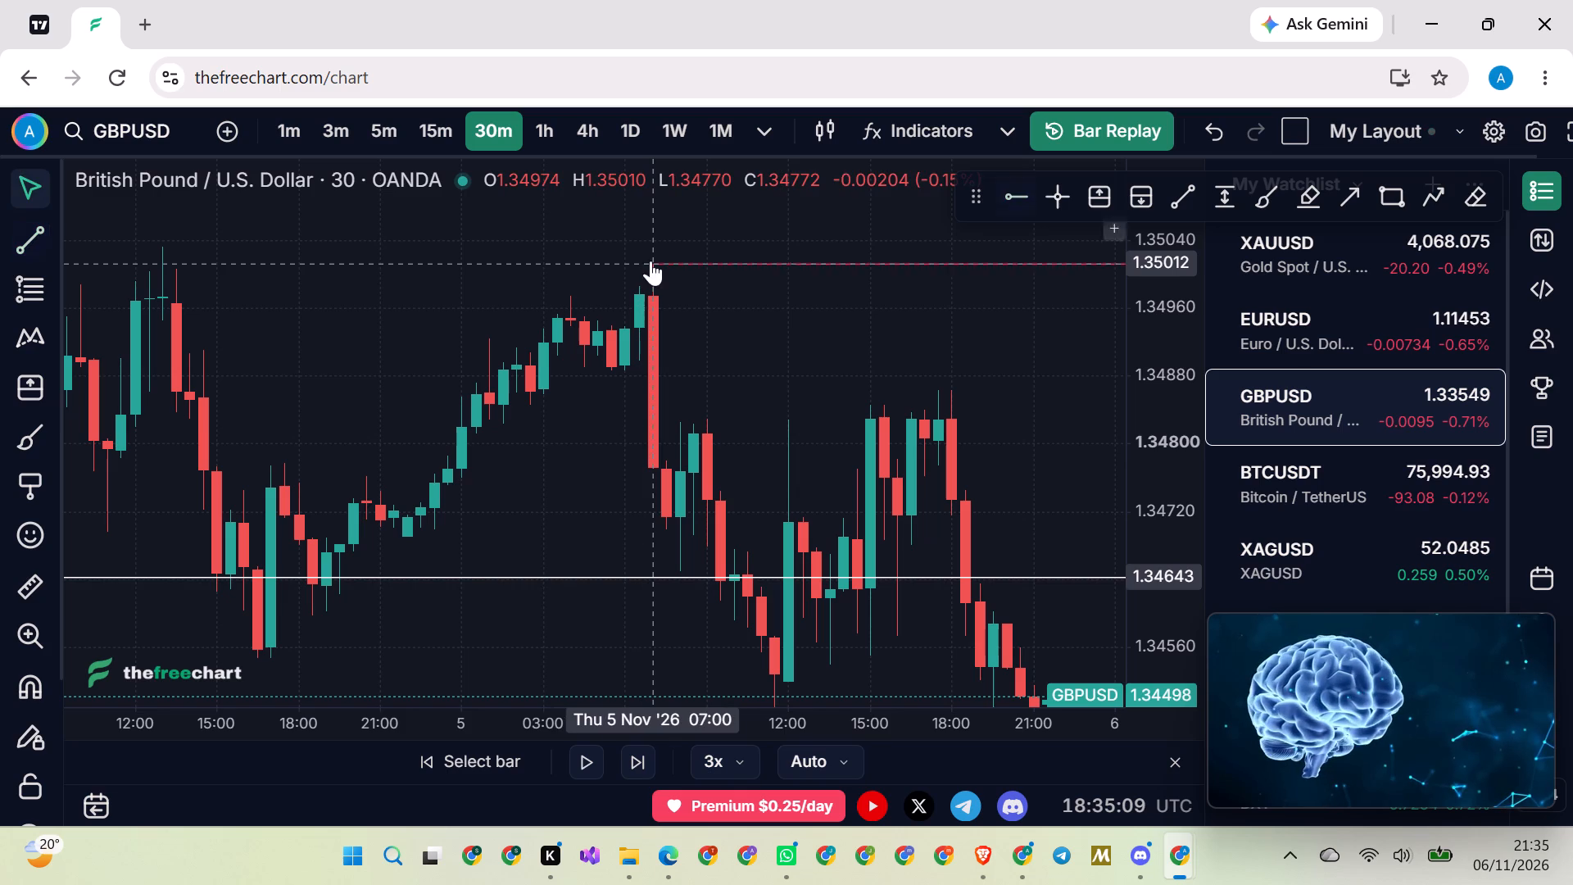
left_click(755, 329)
Draw a second red horizontal ray from the bottom of the 5 November 06:00 candle's body, adjusting it to about 1.34893.
left_click_drag(762, 329, 762, 364)
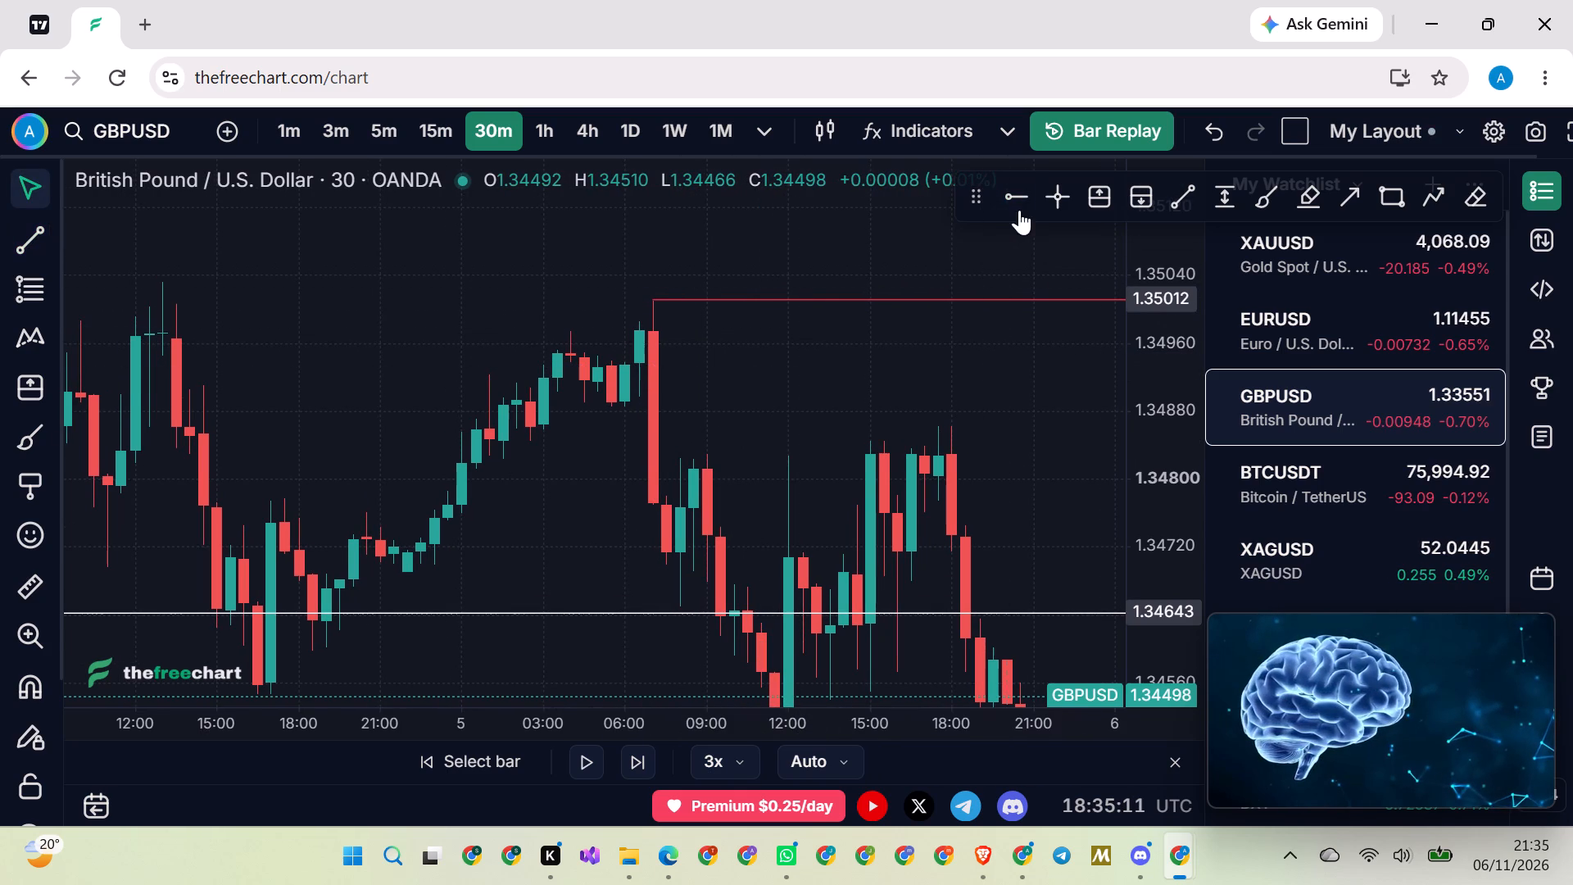
left_click(1016, 193)
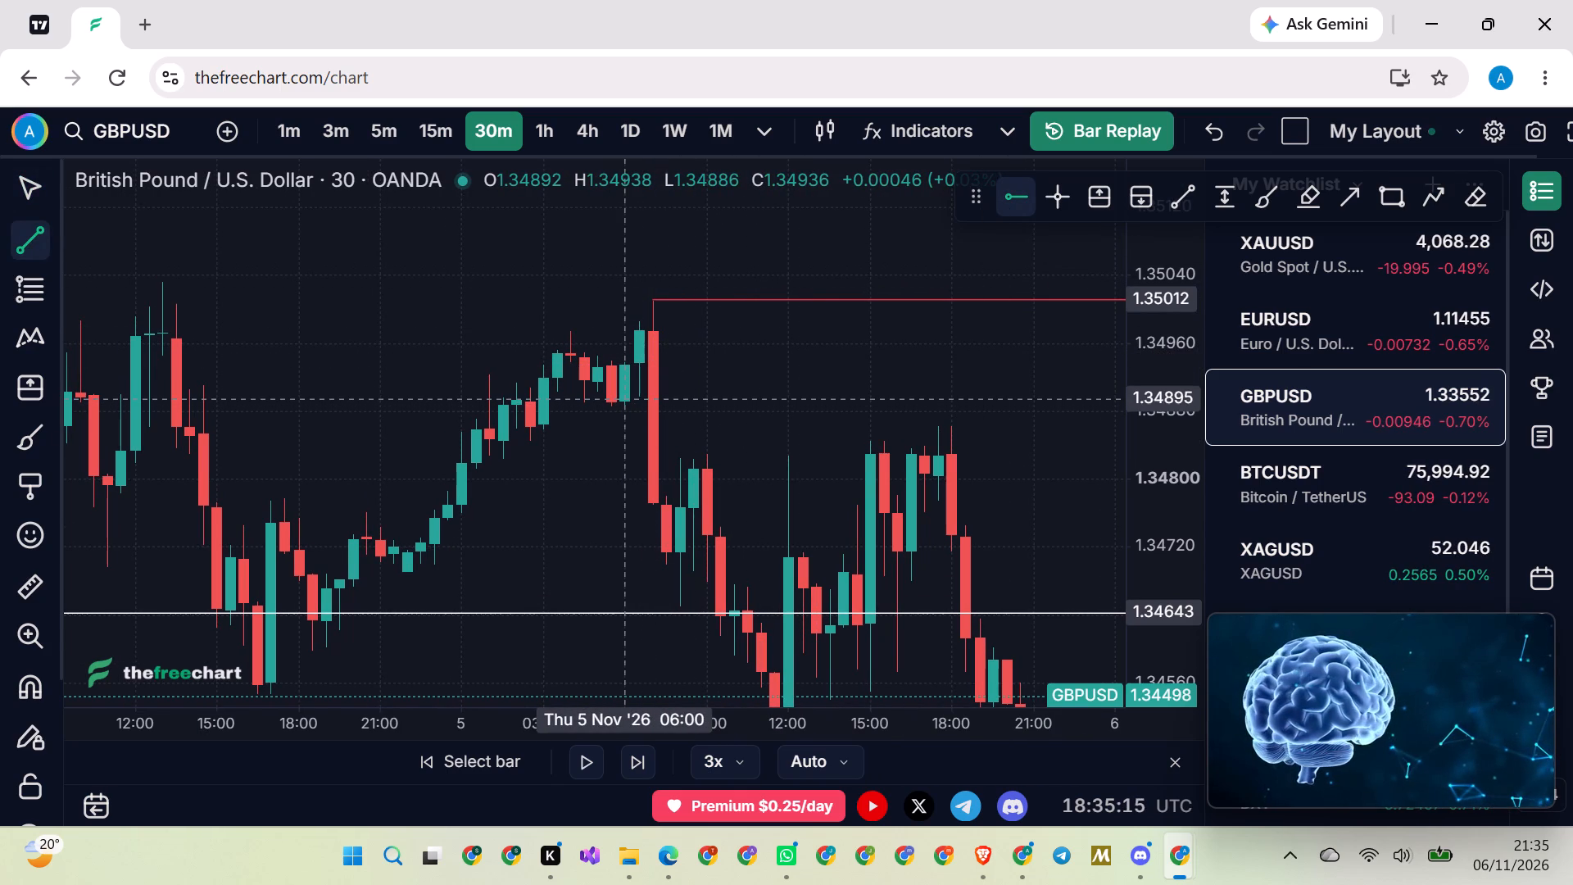
left_click(620, 399)
left_click(731, 374)
left_click_drag(731, 371, 746, 363)
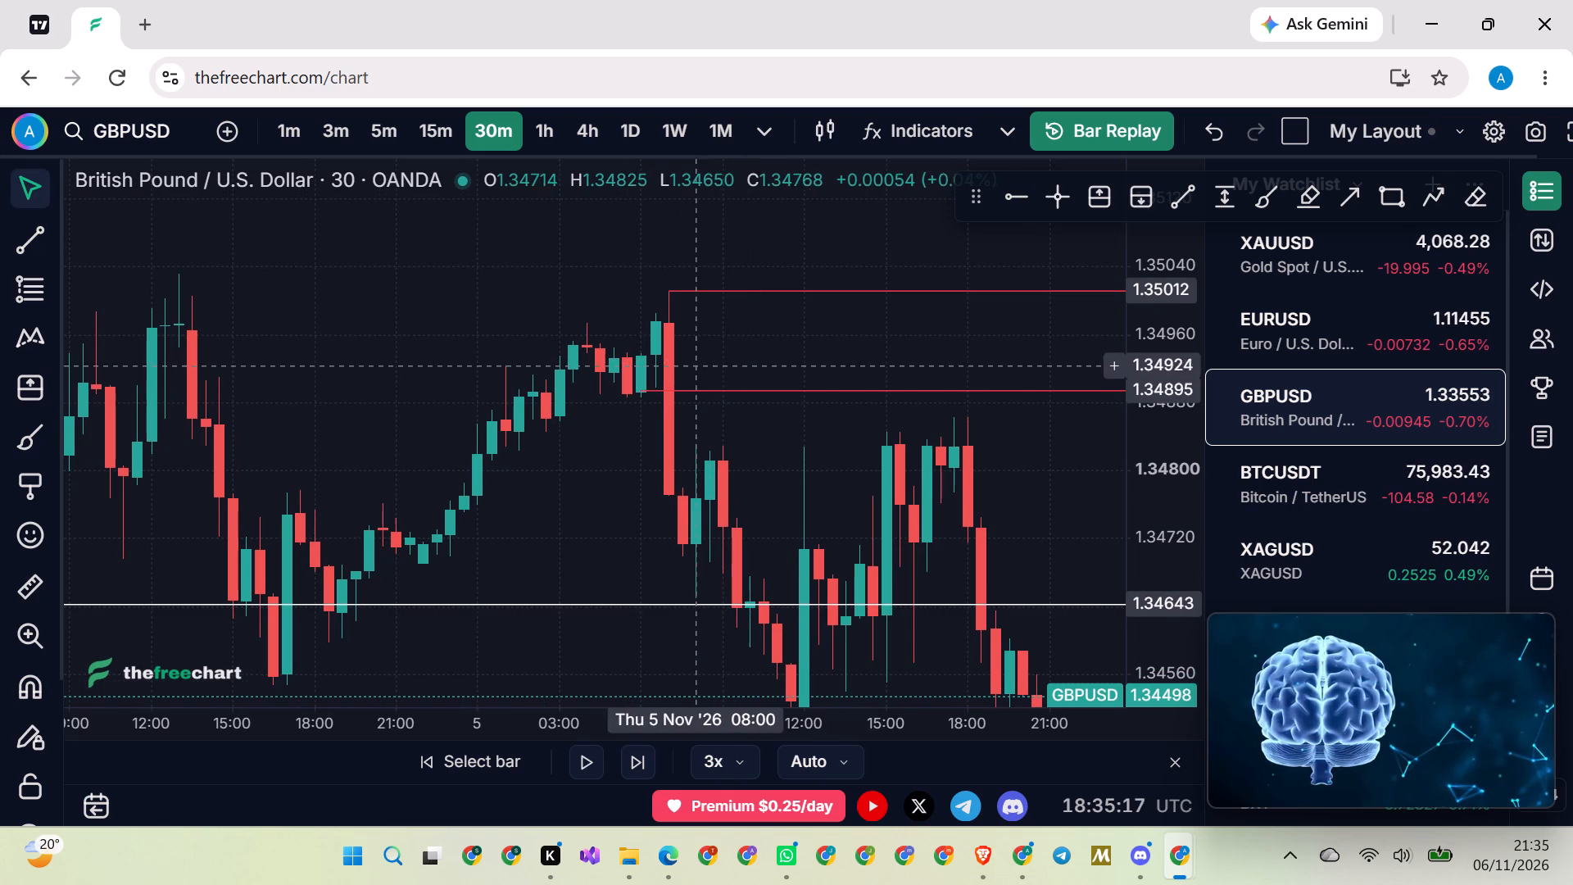
left_click(641, 393)
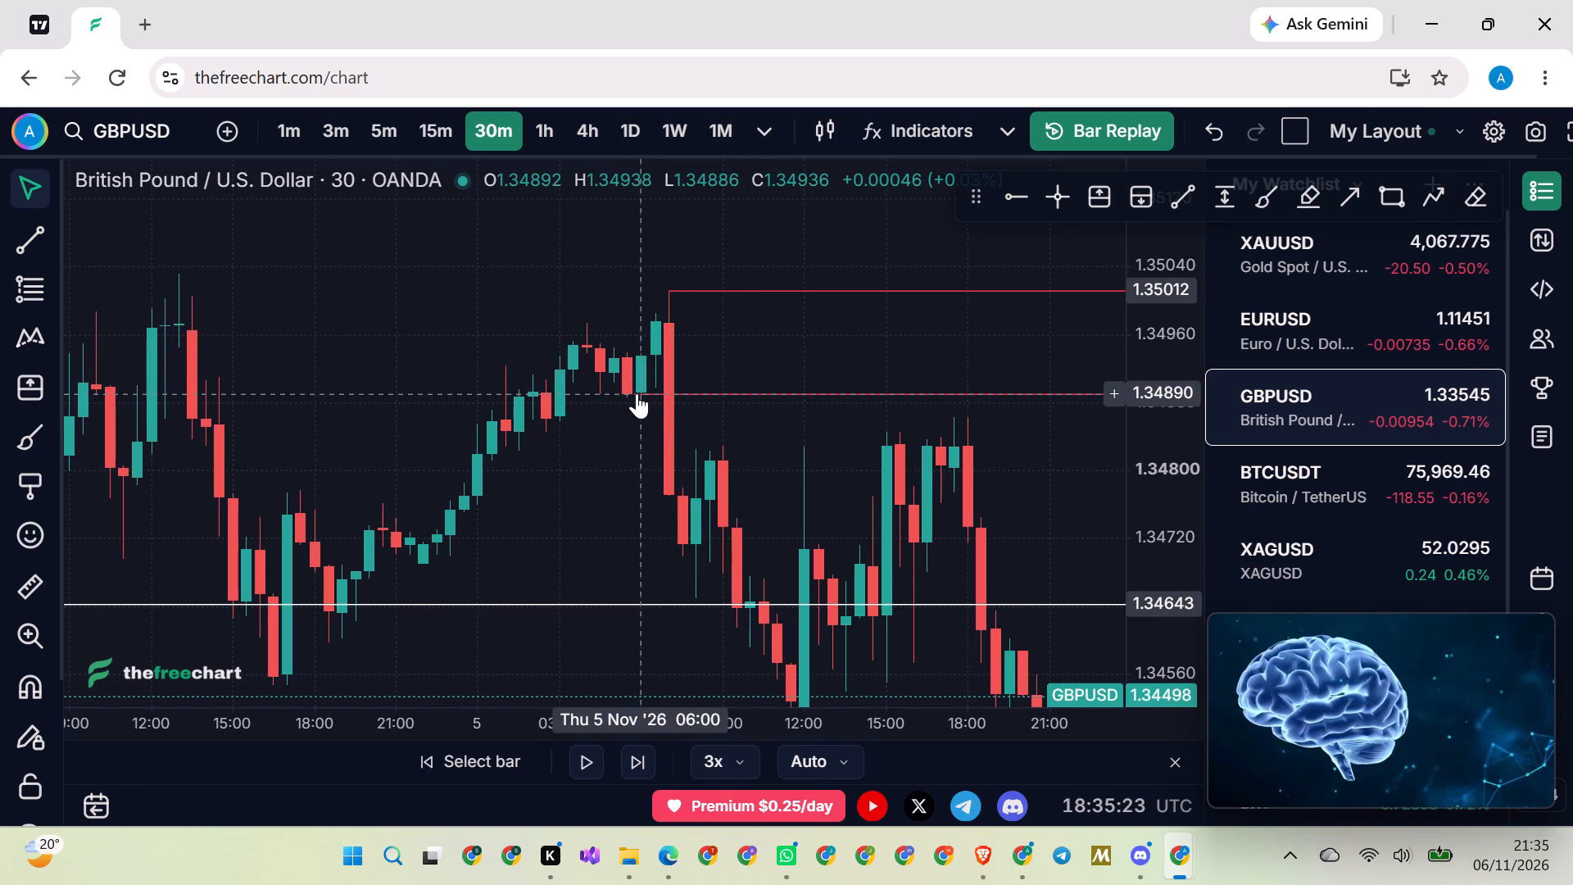
left_click(731, 352)
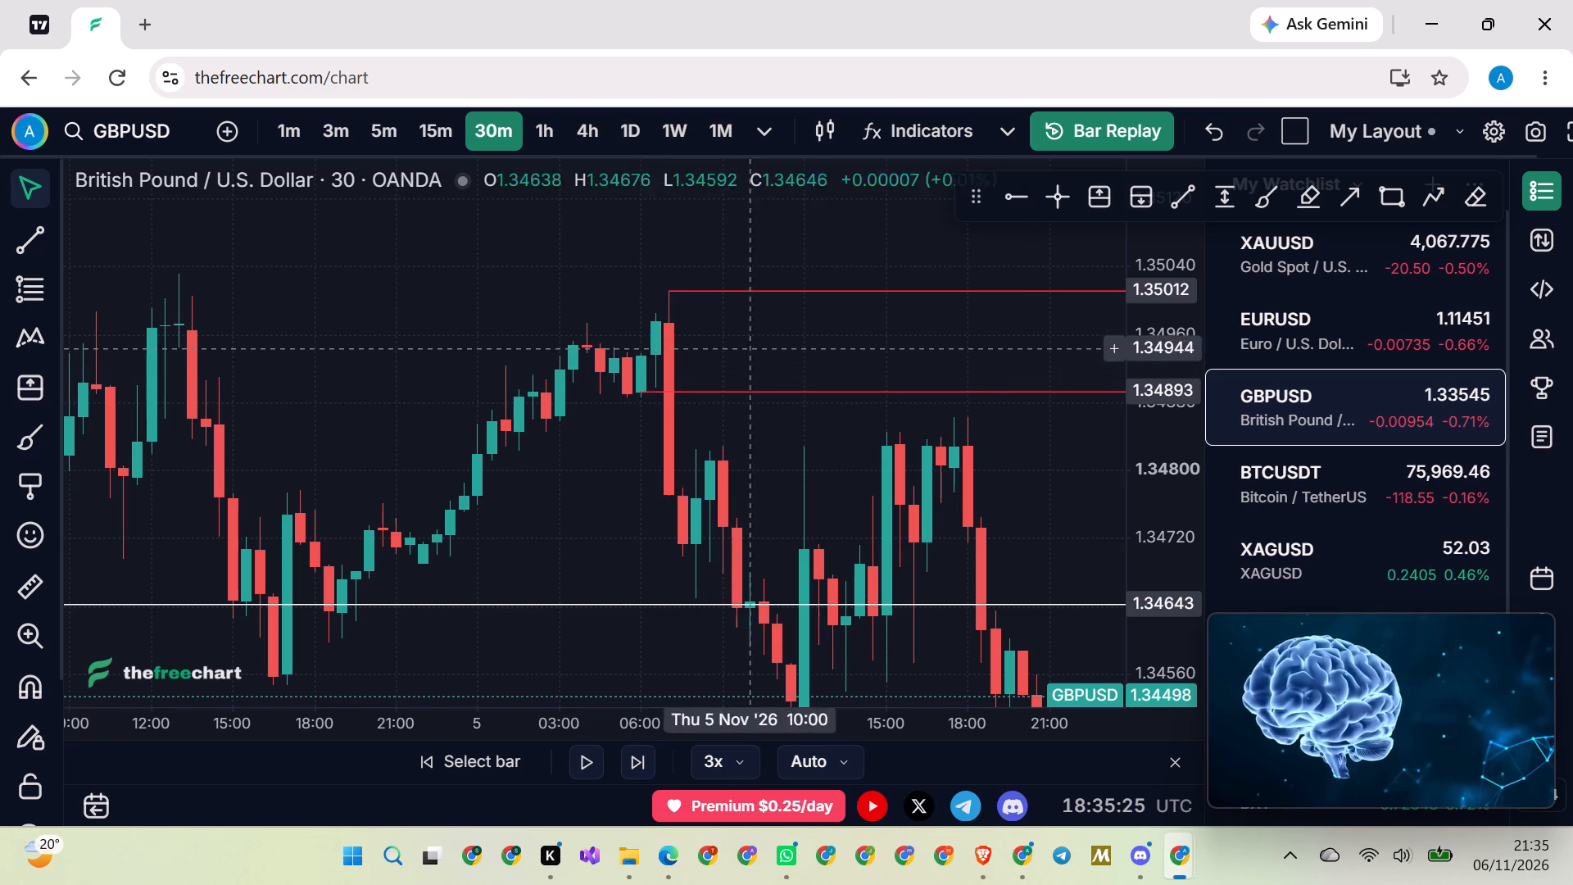
Delete the white 1.34643 ray that starts at 3 November 22:00.
left_click_drag(1149, 418, 1108, 523)
scroll(825, 492, "down", 20)
scroll(825, 492, "down", 1)
scroll(825, 495, "up", 20)
scroll(825, 495, "up", 6)
scroll(825, 495, "down", 18)
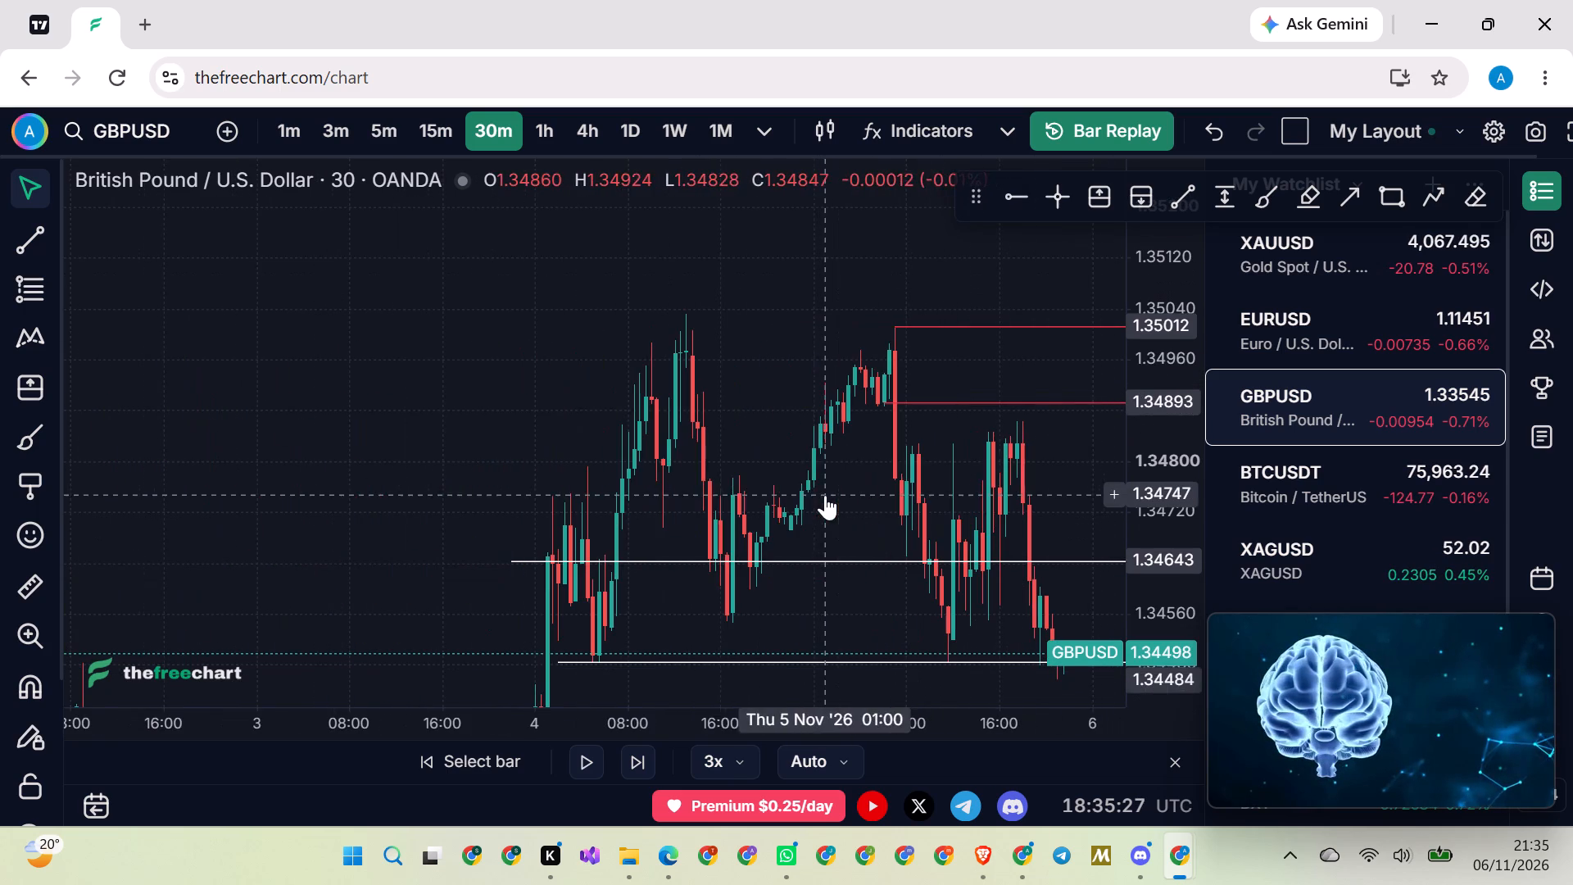
left_click_drag(424, 427, 360, 319)
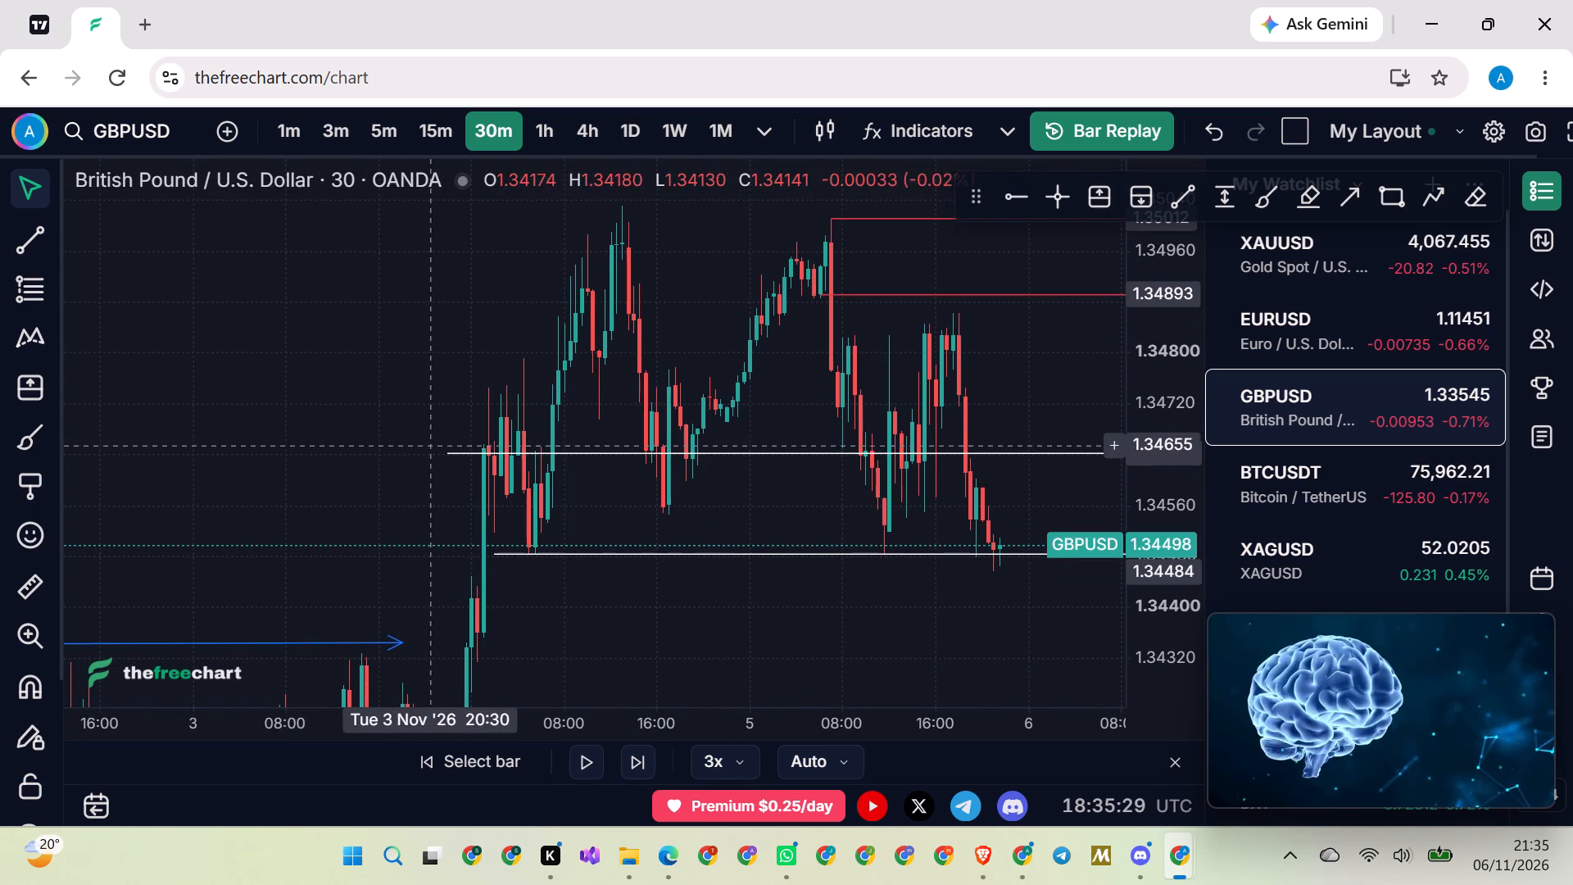
left_click(447, 452)
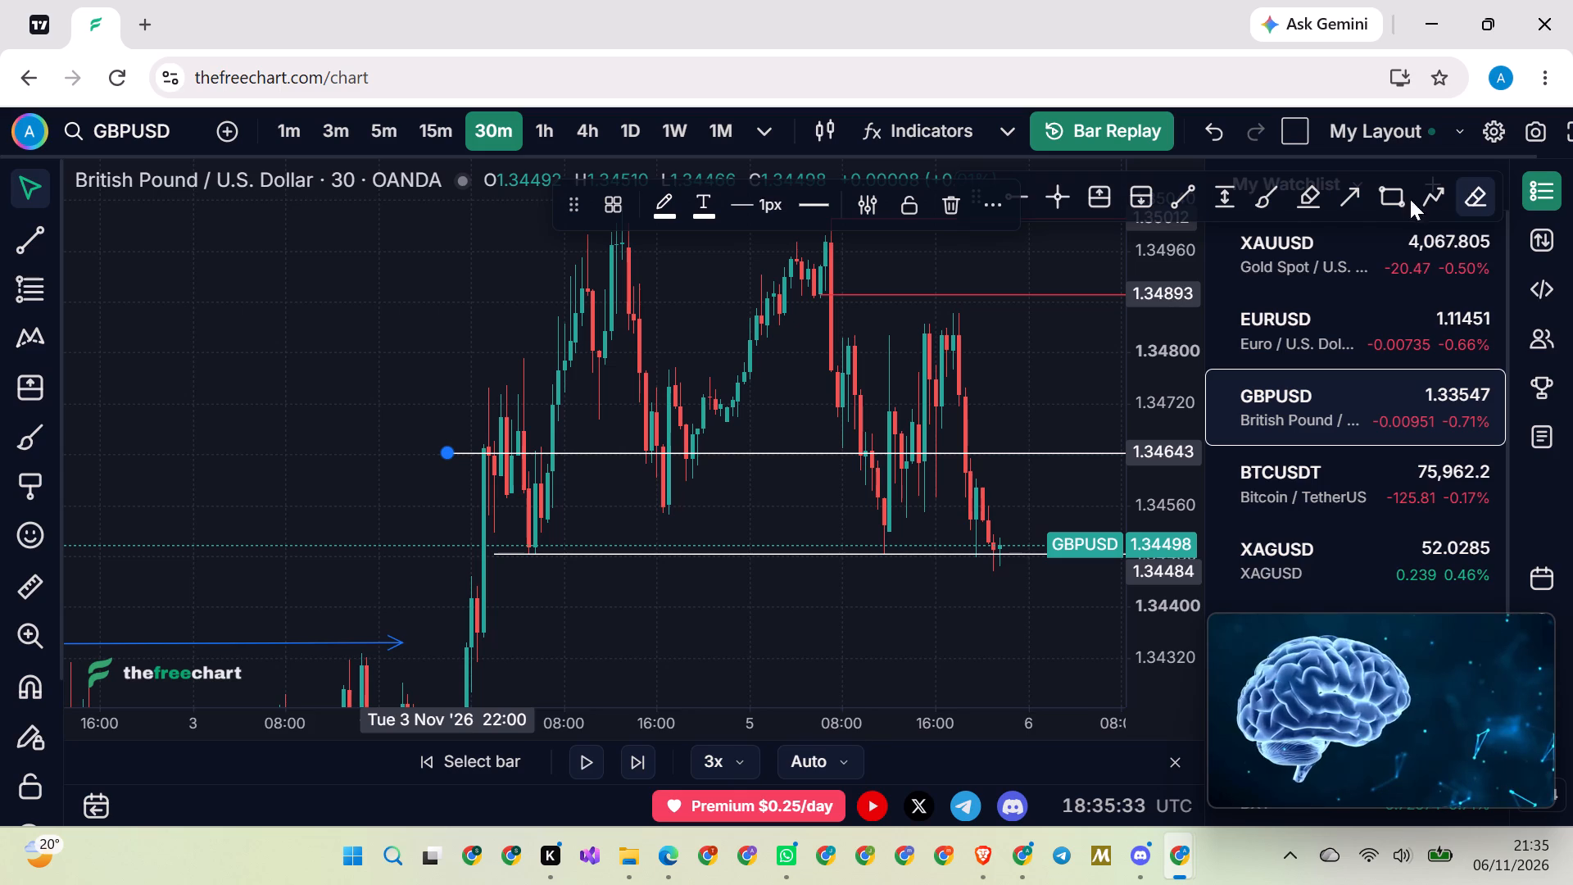
left_click(937, 213)
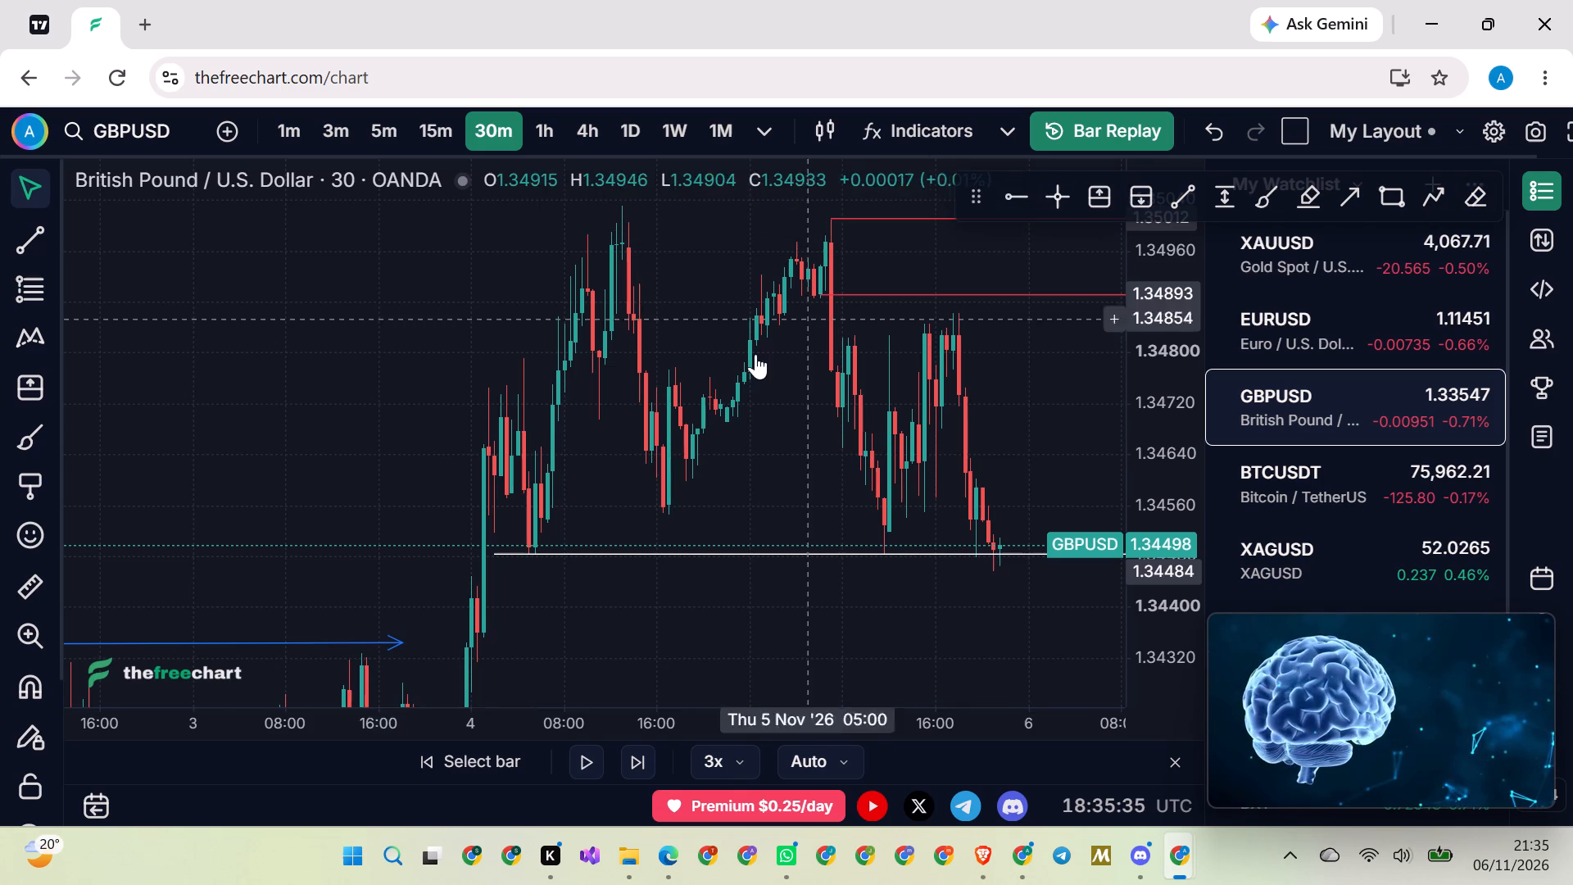
Switch the GBPUSD chart to the 5m timeframe, framing the 5 November morning peak together with the 1.35012 and 1.34893 rays.
scroll(752, 354, "up", 3)
left_click_drag(592, 249, 445, 308)
left_click_drag(450, 300, 392, 358)
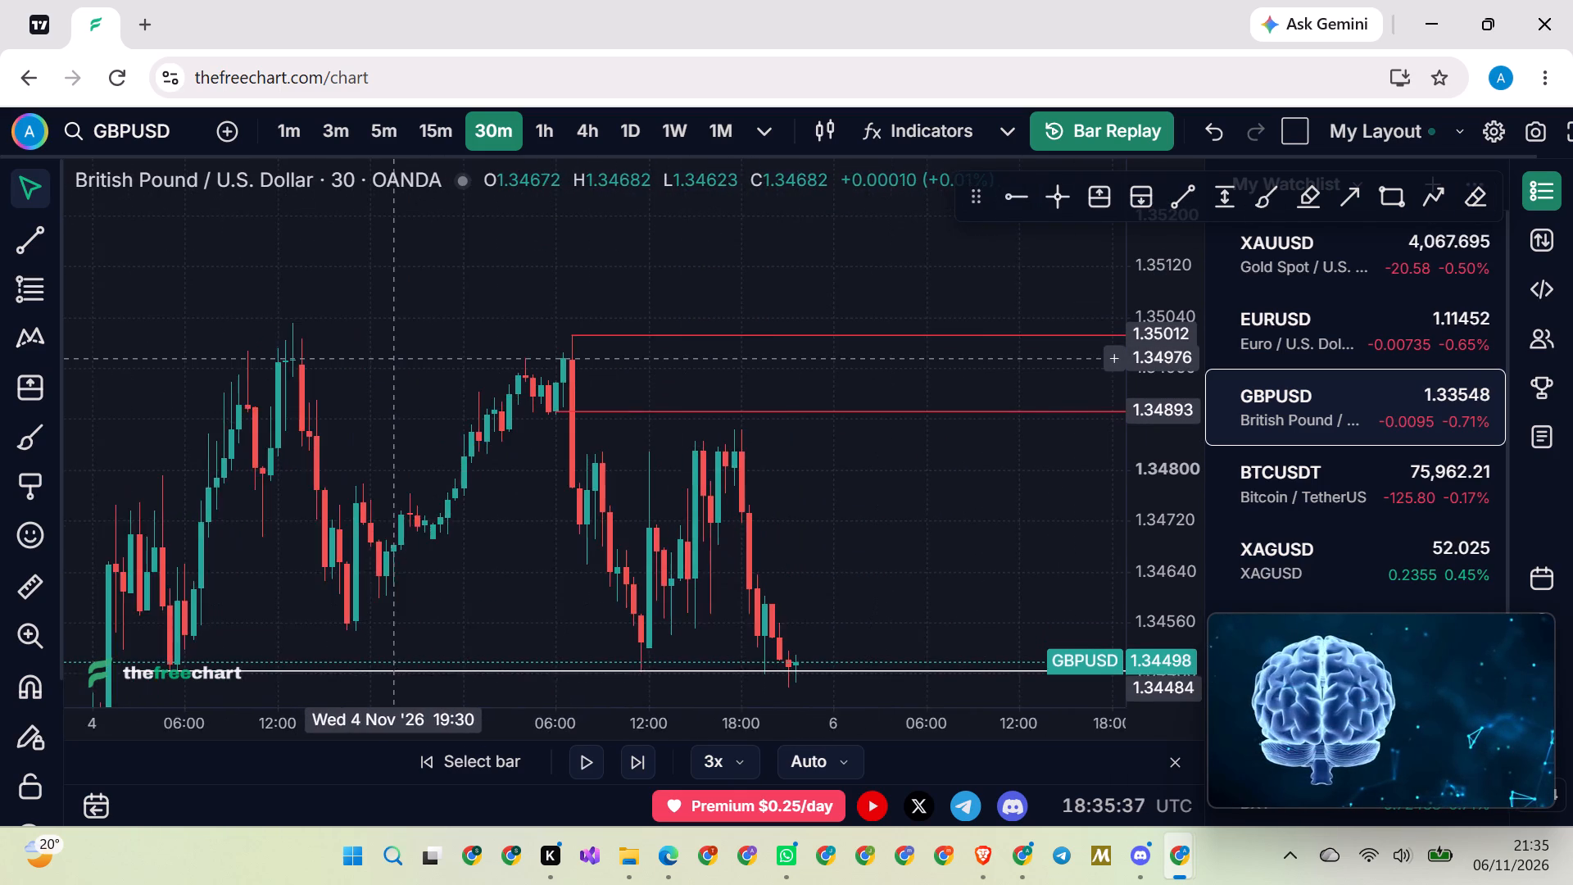
scroll(401, 358, "up", 2)
scroll(434, 320, "down", 1)
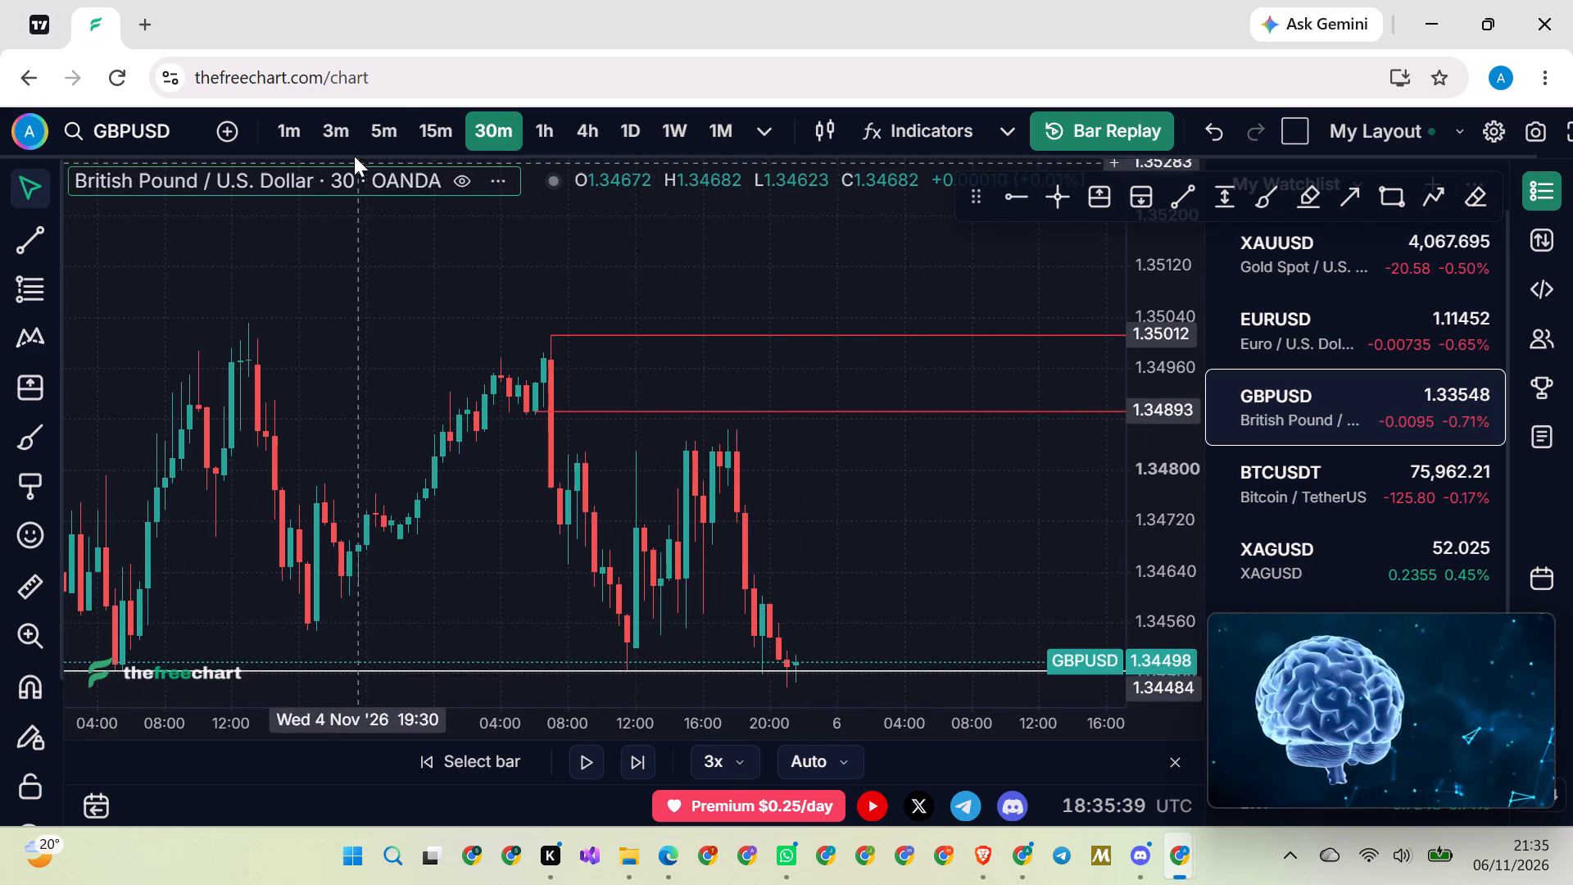
left_click(376, 130)
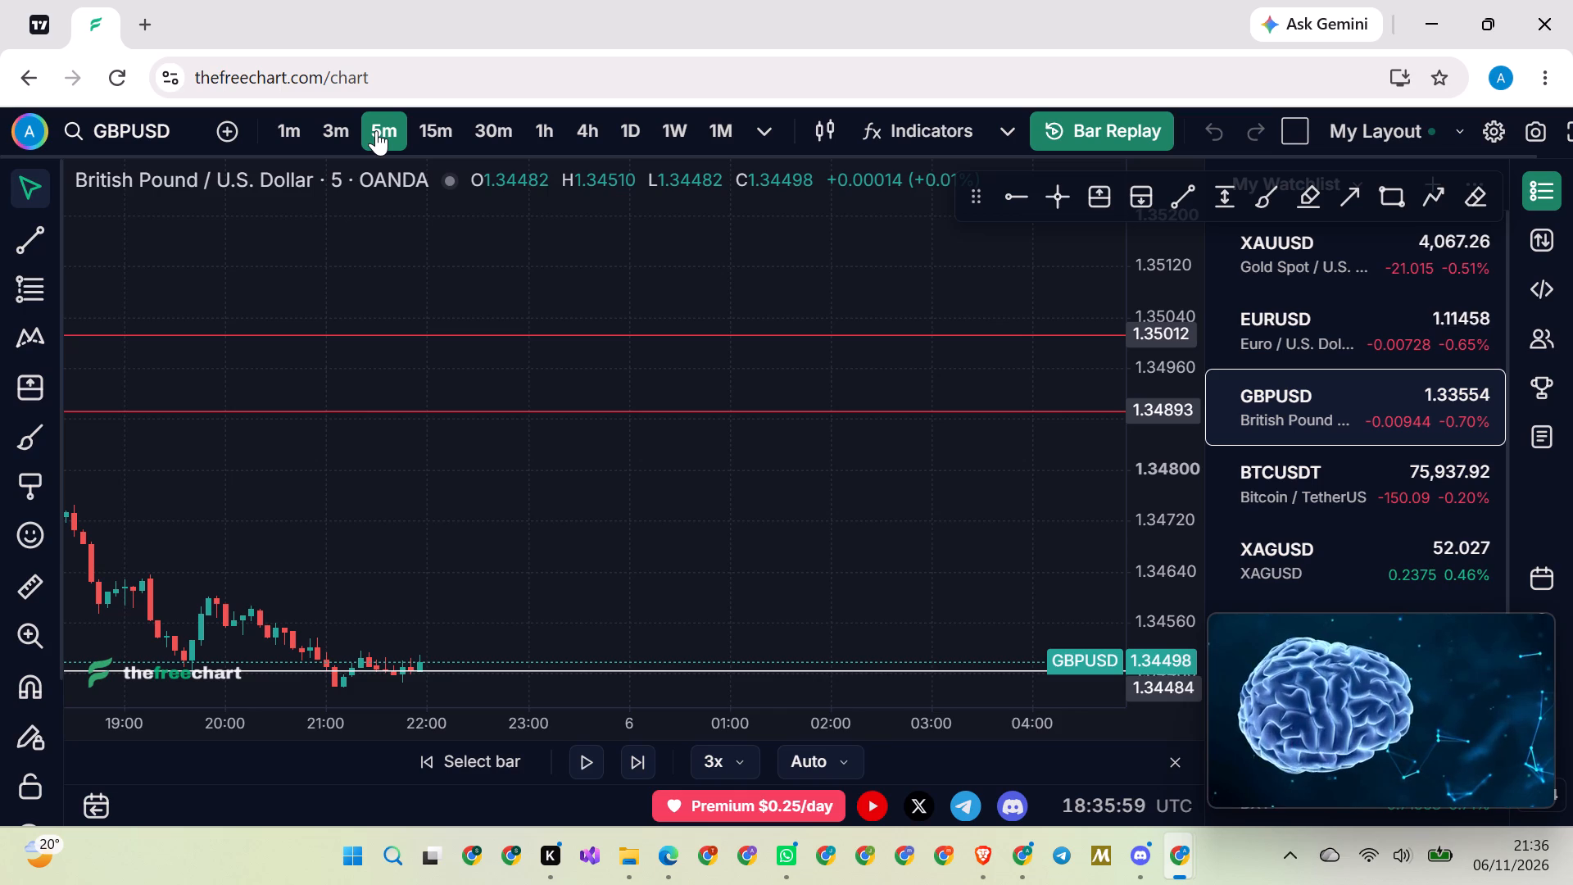
scroll(376, 130, "down", 20)
scroll(376, 130, "down", 8)
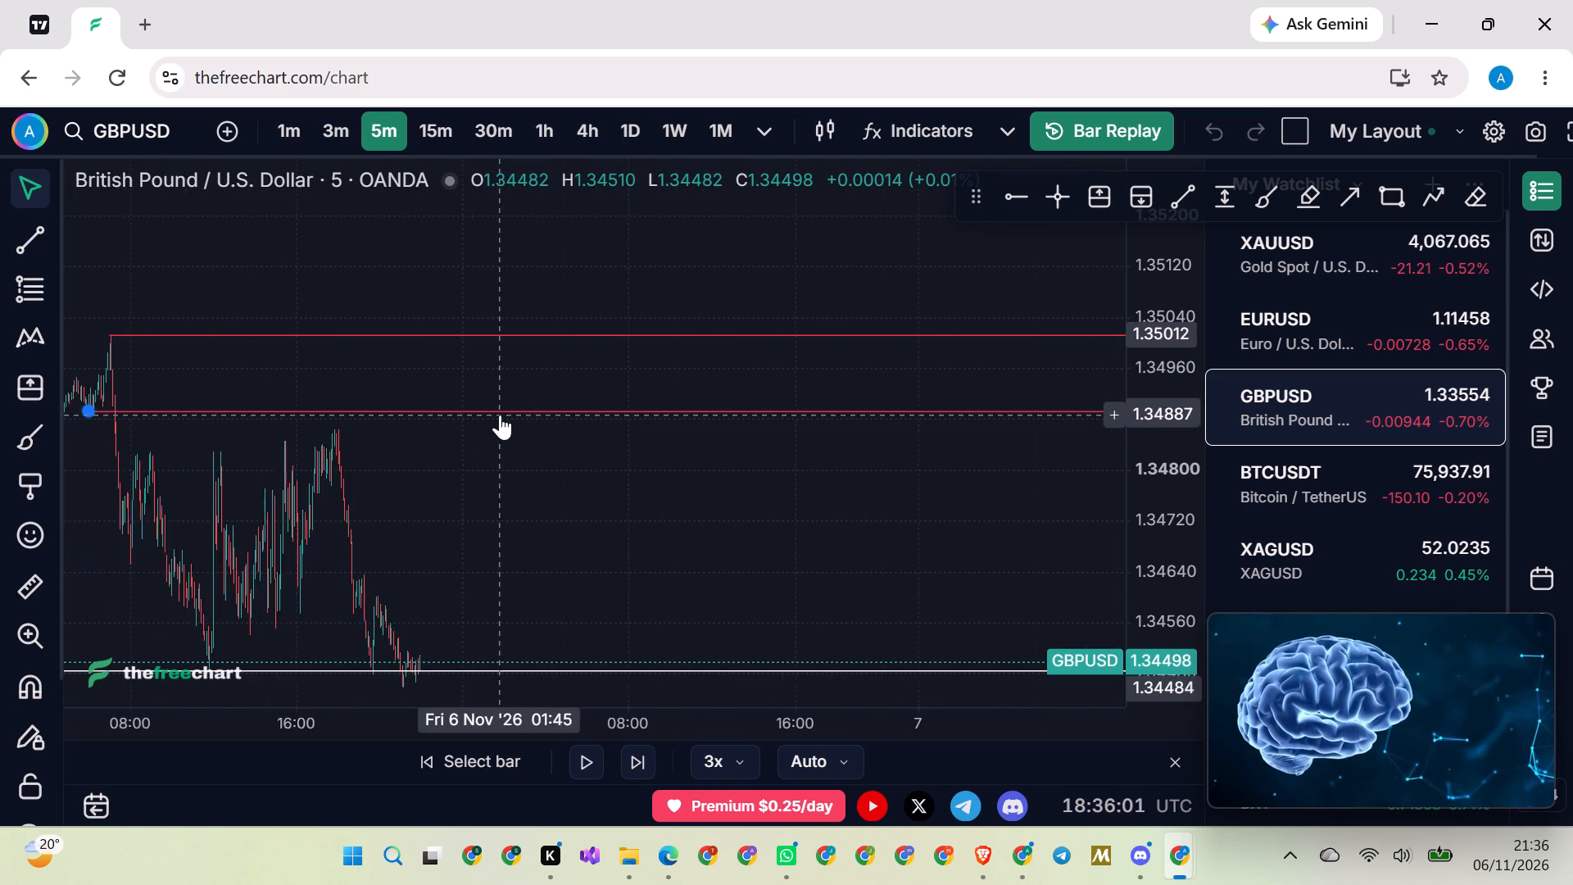
scroll(500, 415, "down", 13)
left_click_drag(219, 279, 850, 386)
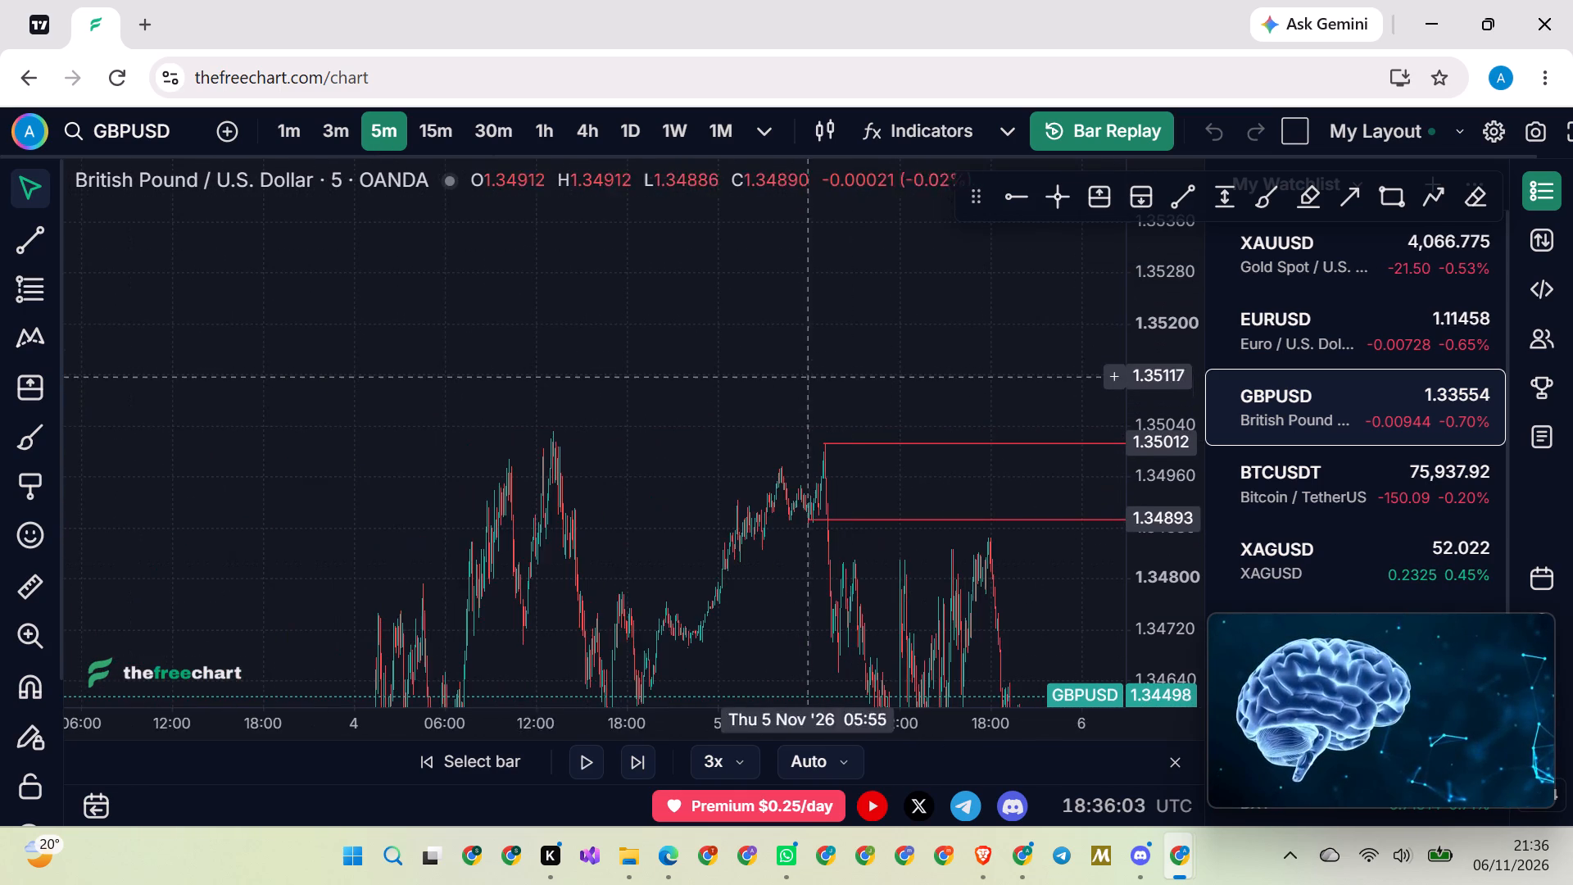
scroll(576, 362, "up", 10)
scroll(1159, 520, "up", 10)
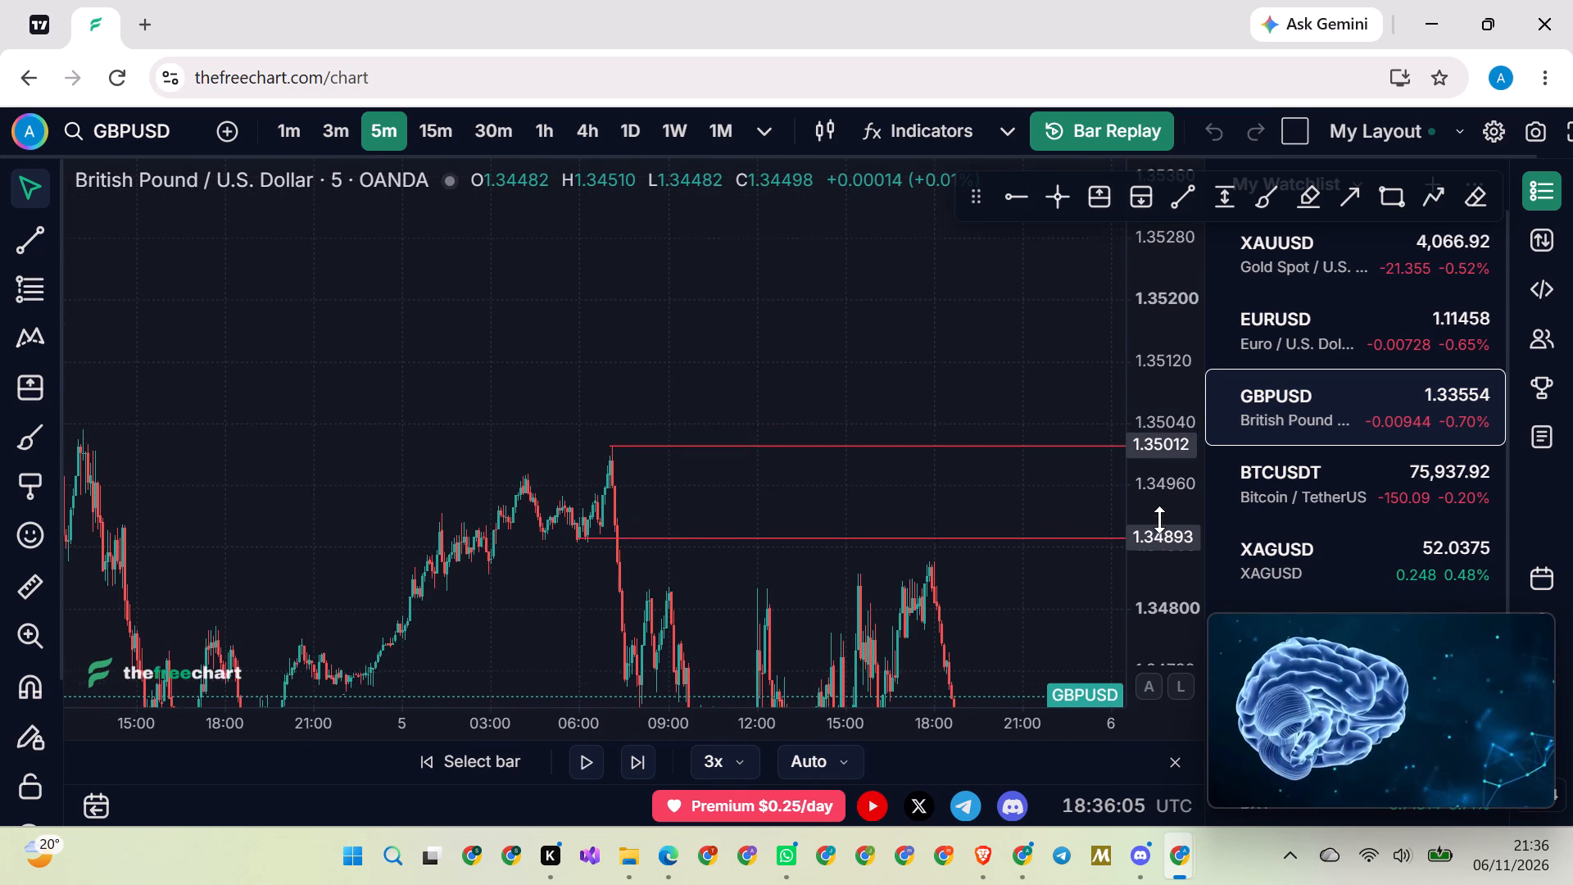
scroll(1159, 520, "up", 8)
left_click_drag(315, 442, 599, 363)
scroll(599, 360, "up", 13)
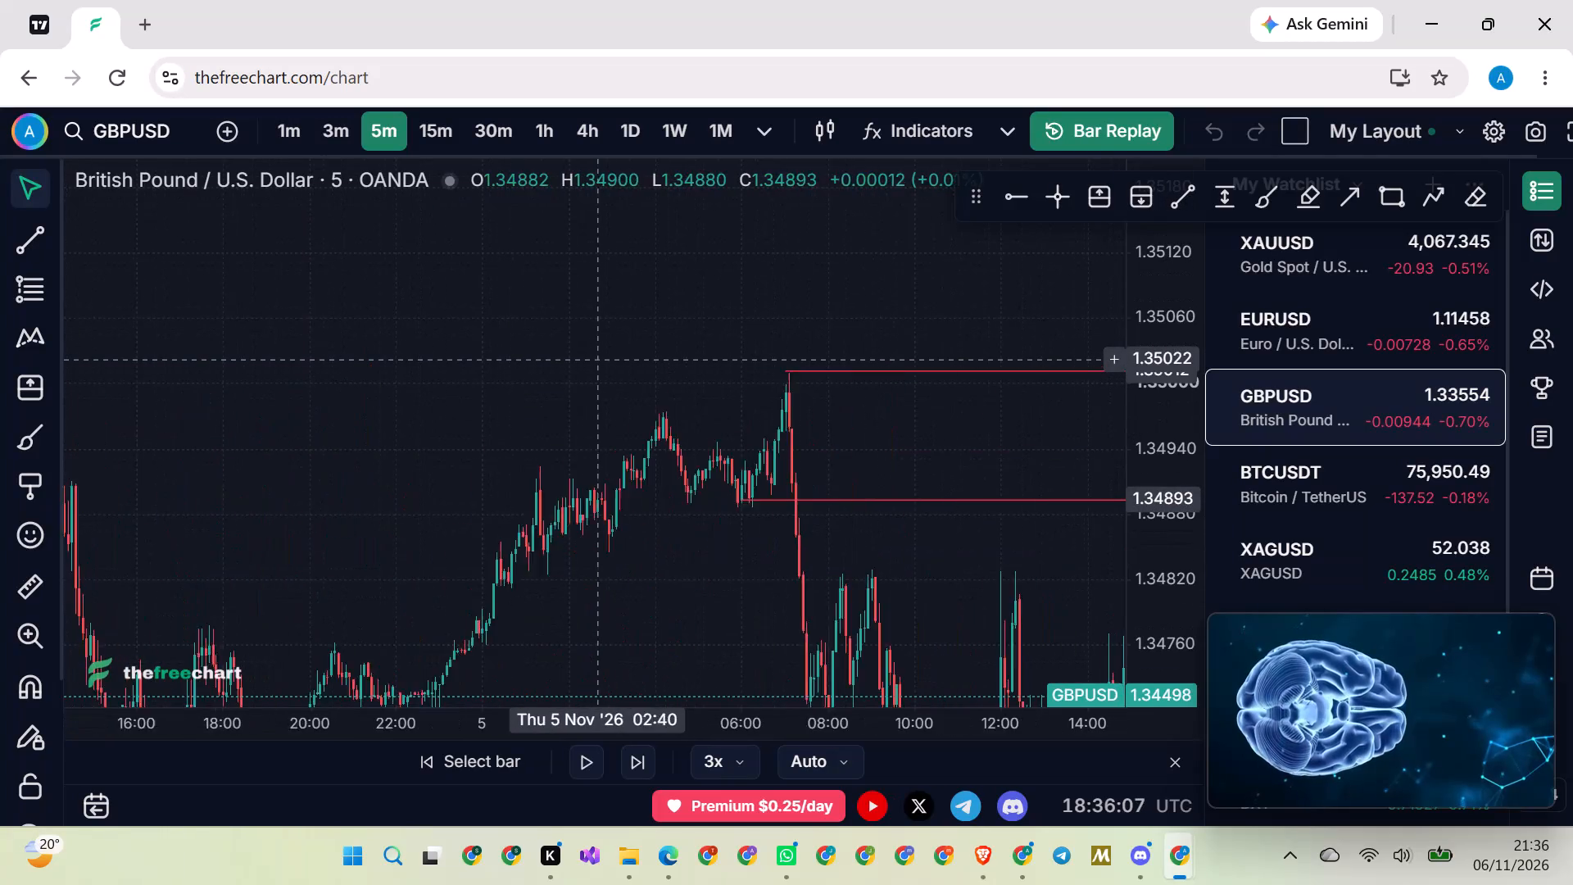
Move the lower red 1.34893 ray up to the Thursday 5 November 04:10 candle near the earlier swing high, at about 1.34968.
scroll(599, 360, "up", 13)
left_click_drag(360, 344, 604, 307)
scroll(586, 297, "up", 4)
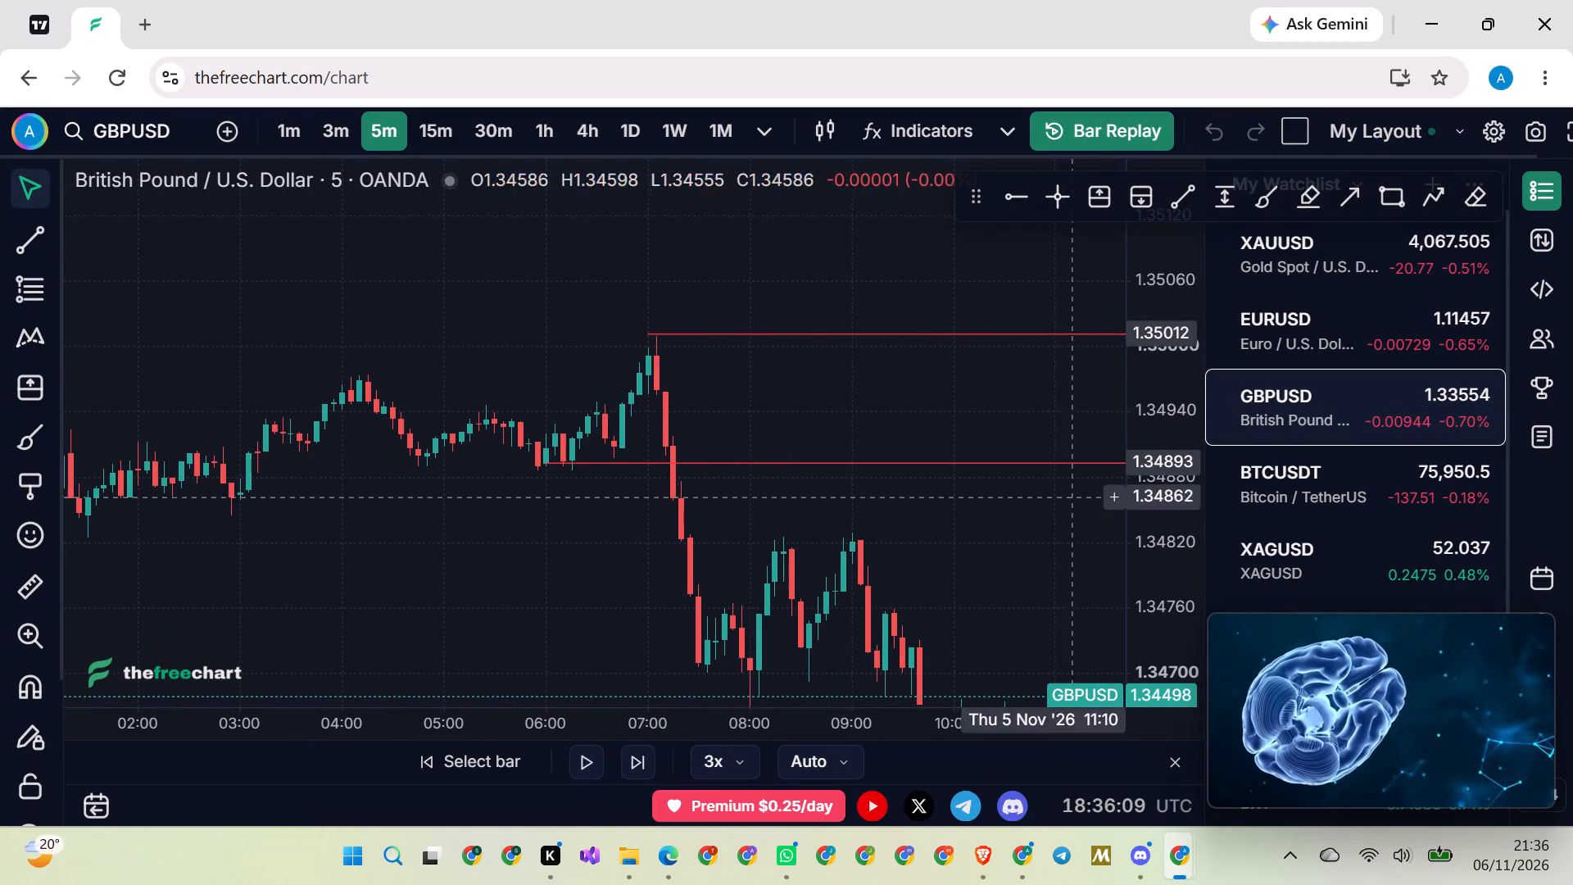
scroll(1169, 503, "up", 15)
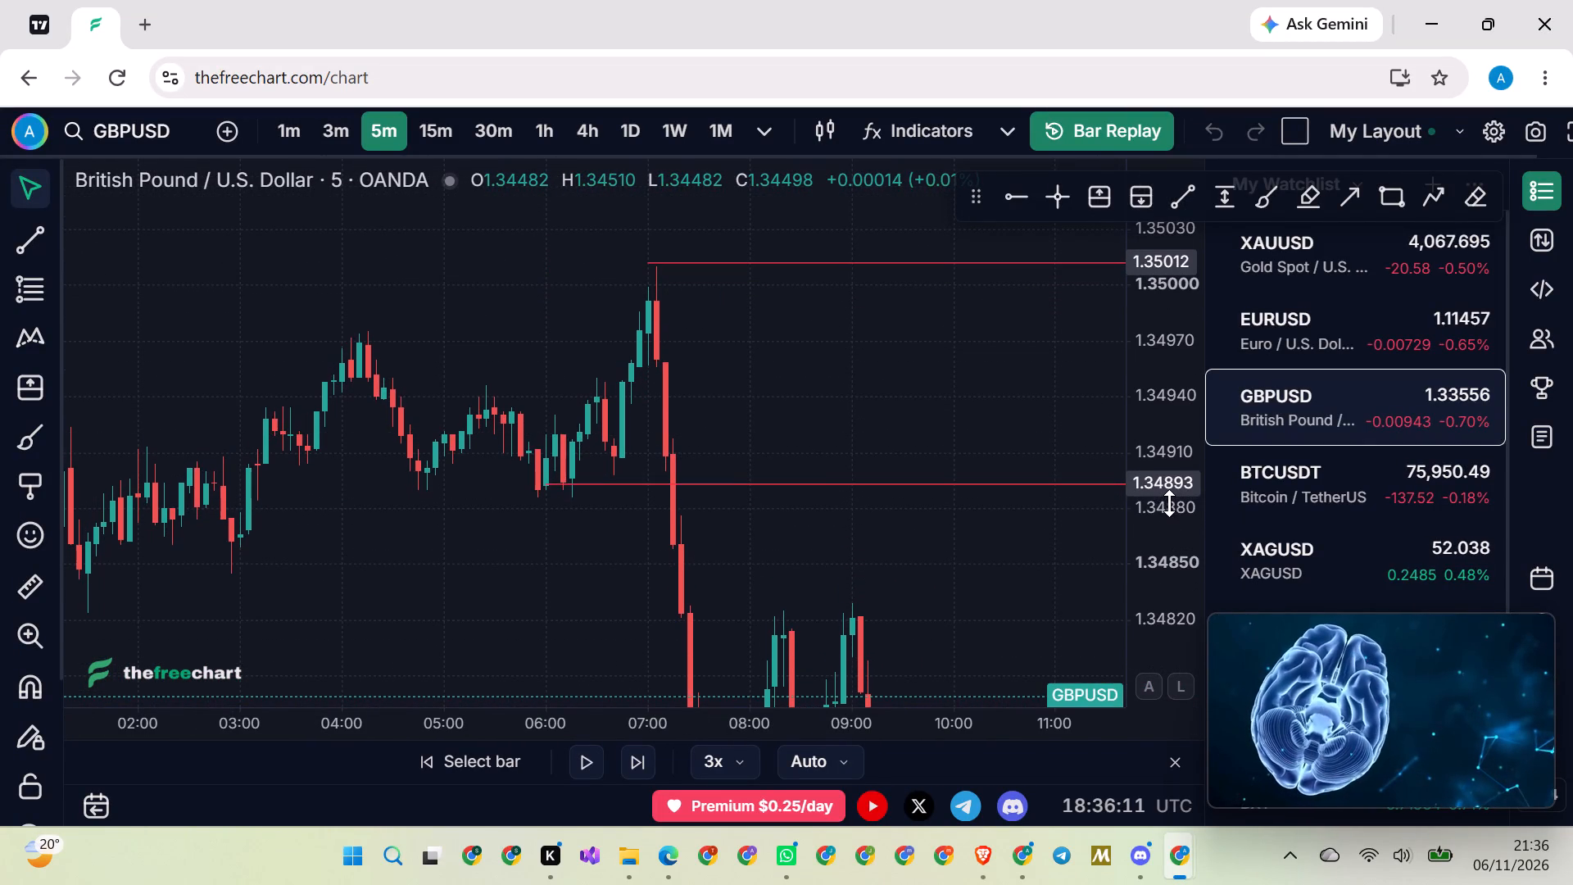
scroll(569, 369, "down", 2)
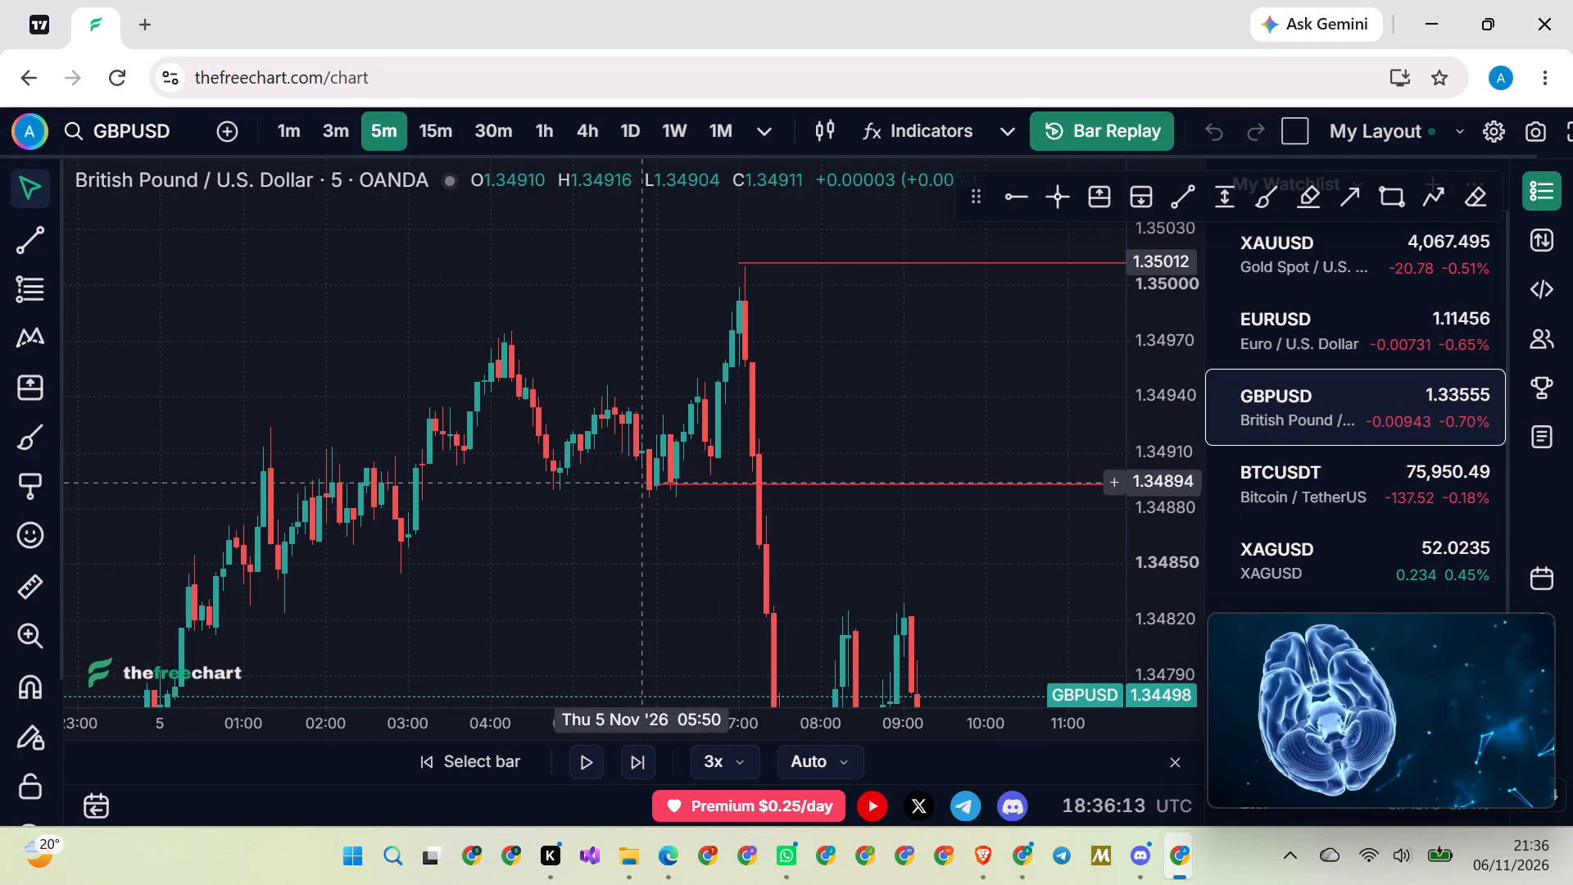
left_click_drag(657, 487, 691, 427)
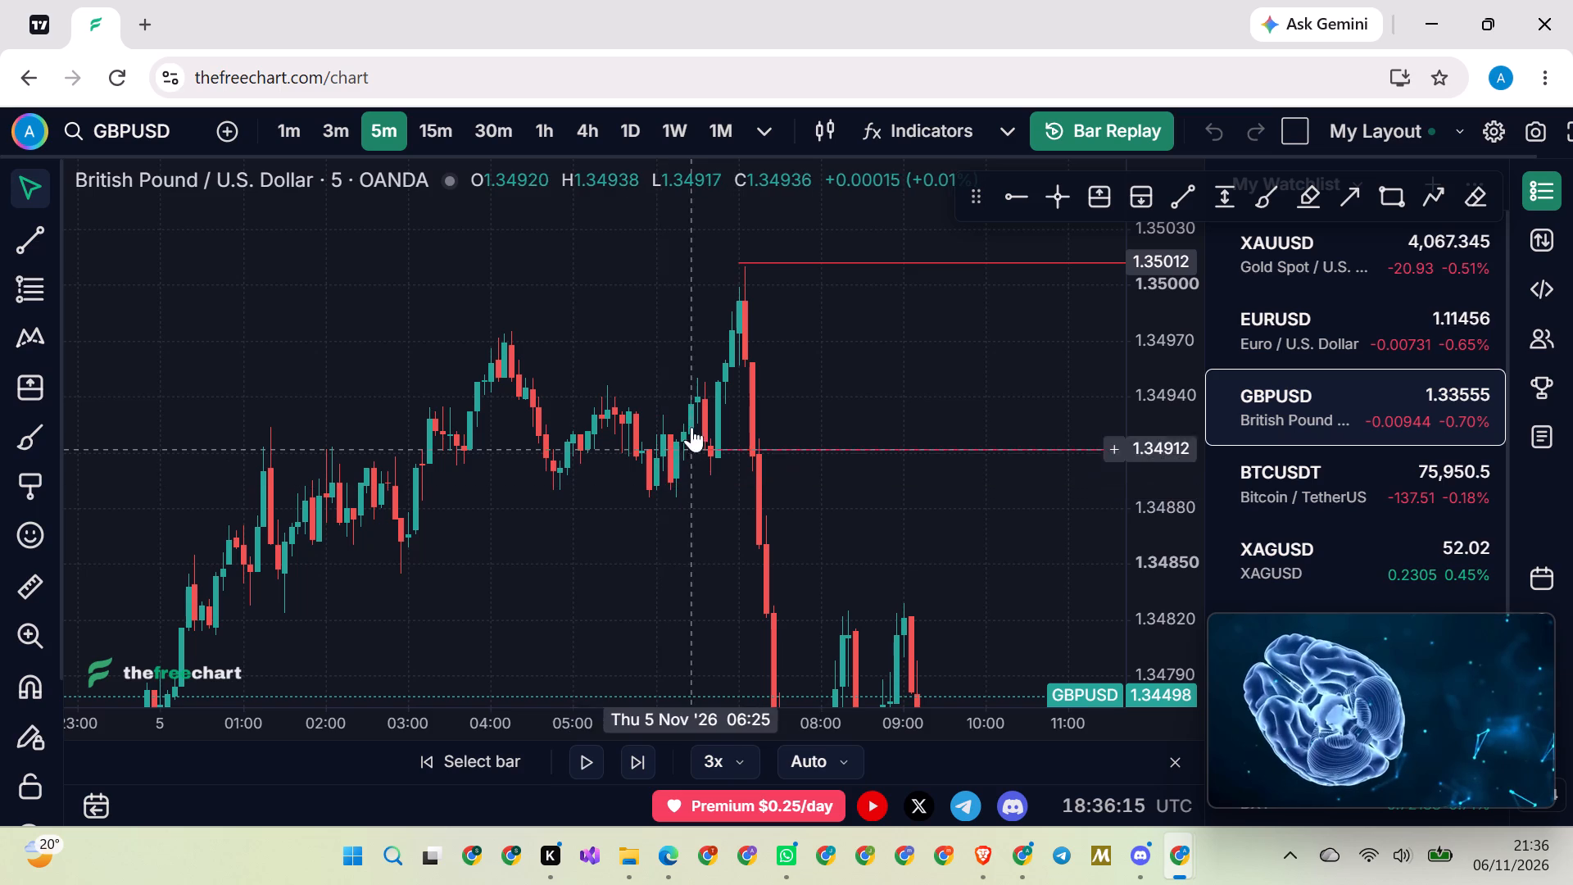
left_click_drag(691, 427, 515, 345)
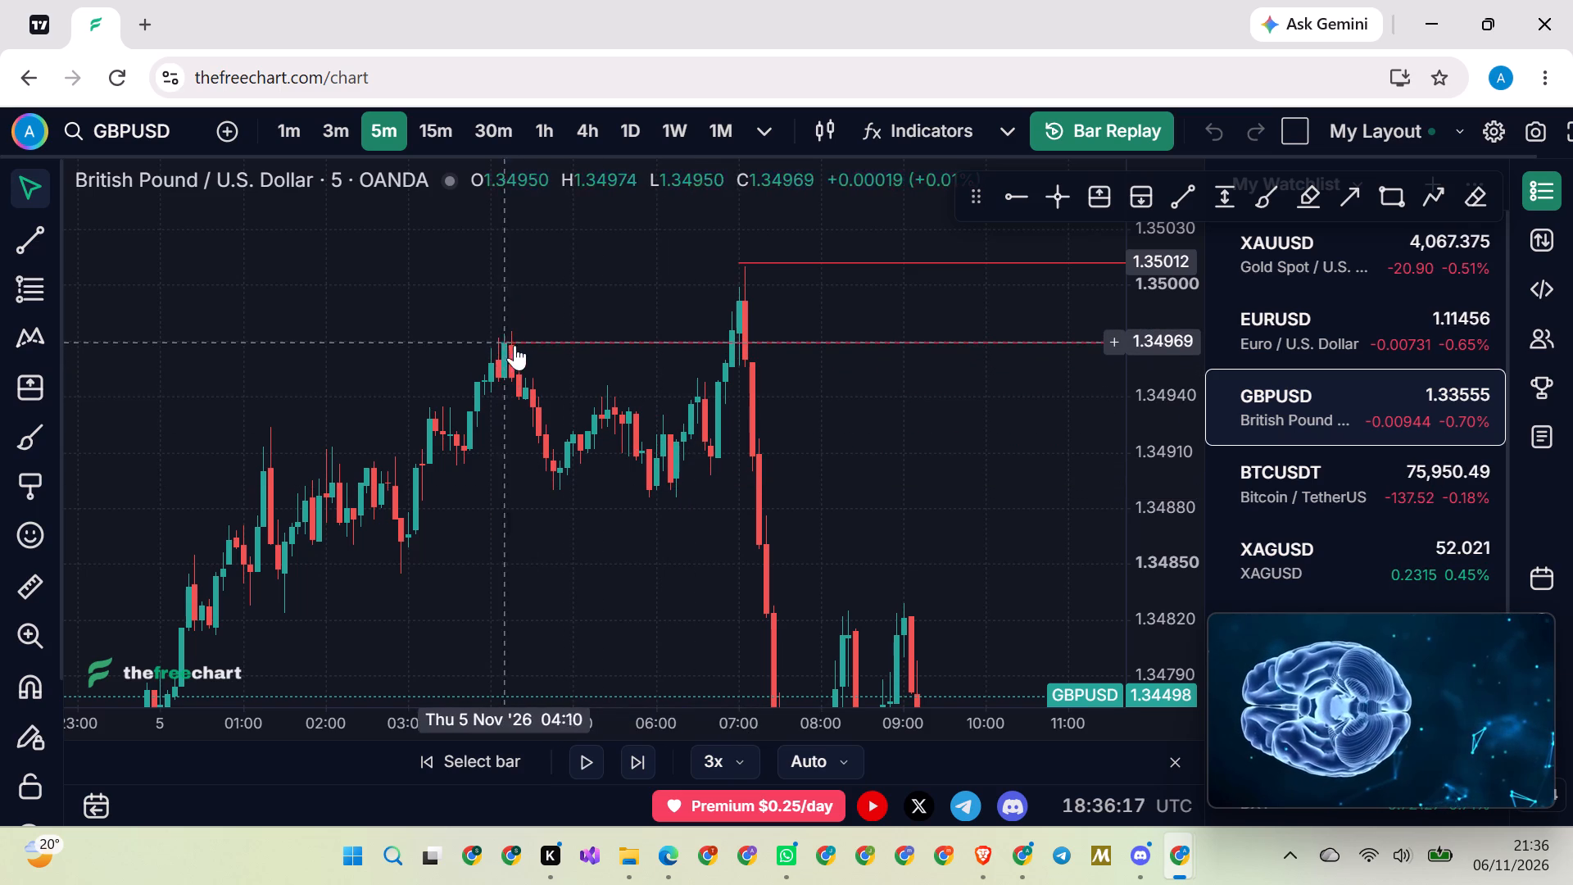
left_click_drag(515, 345, 505, 345)
left_click(392, 325)
Fine-tune the 5 November 04:10 ray to about 1.34969 and recolour it white.
scroll(388, 325, "down", 7)
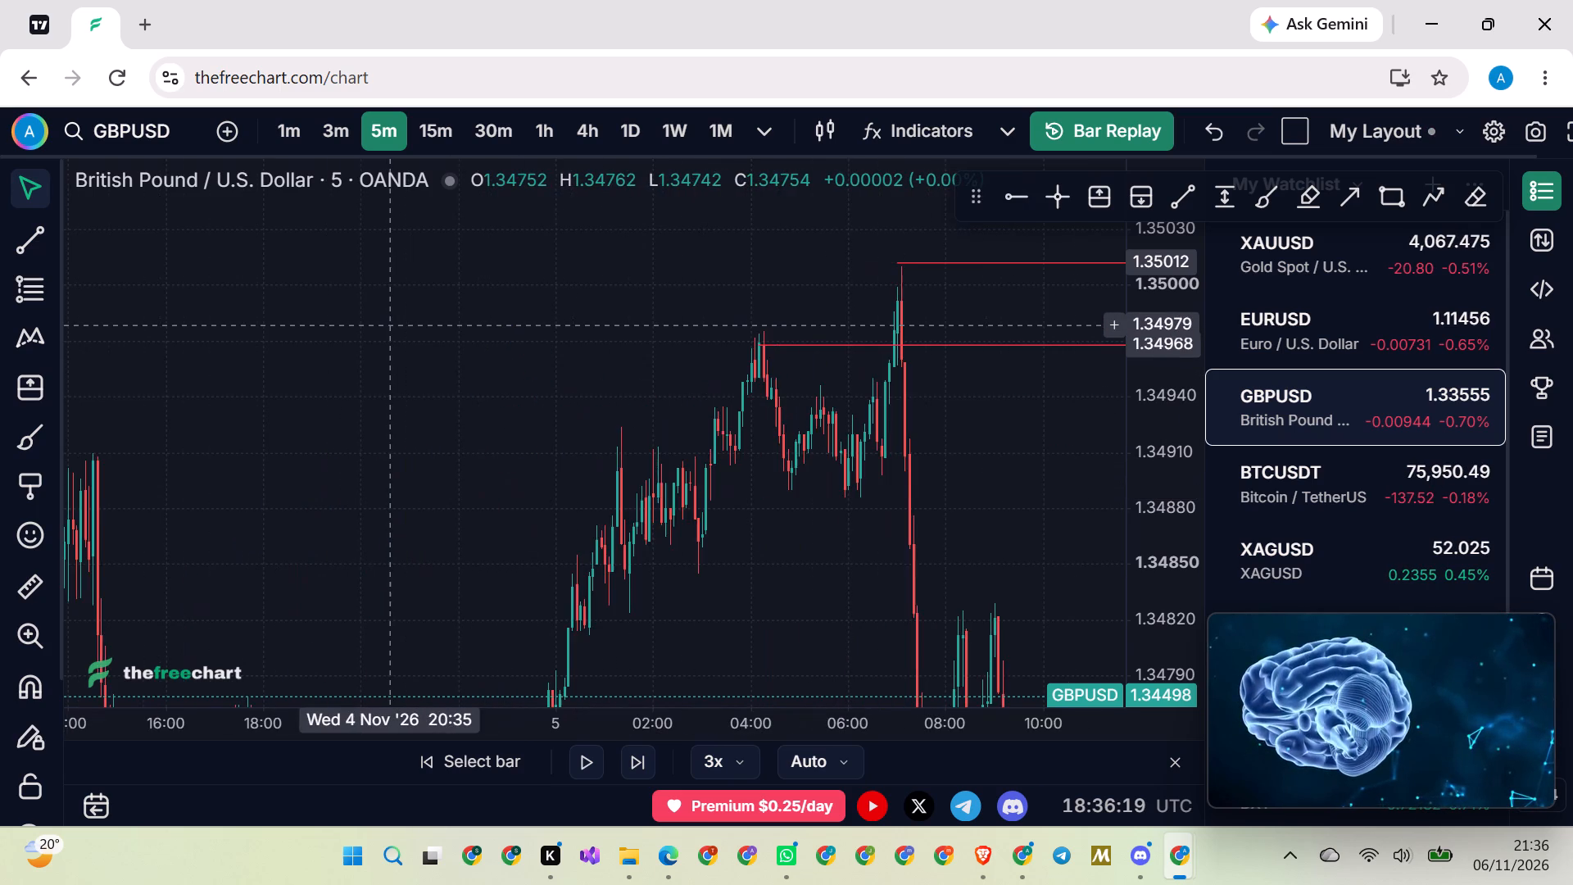
scroll(388, 325, "down", 5)
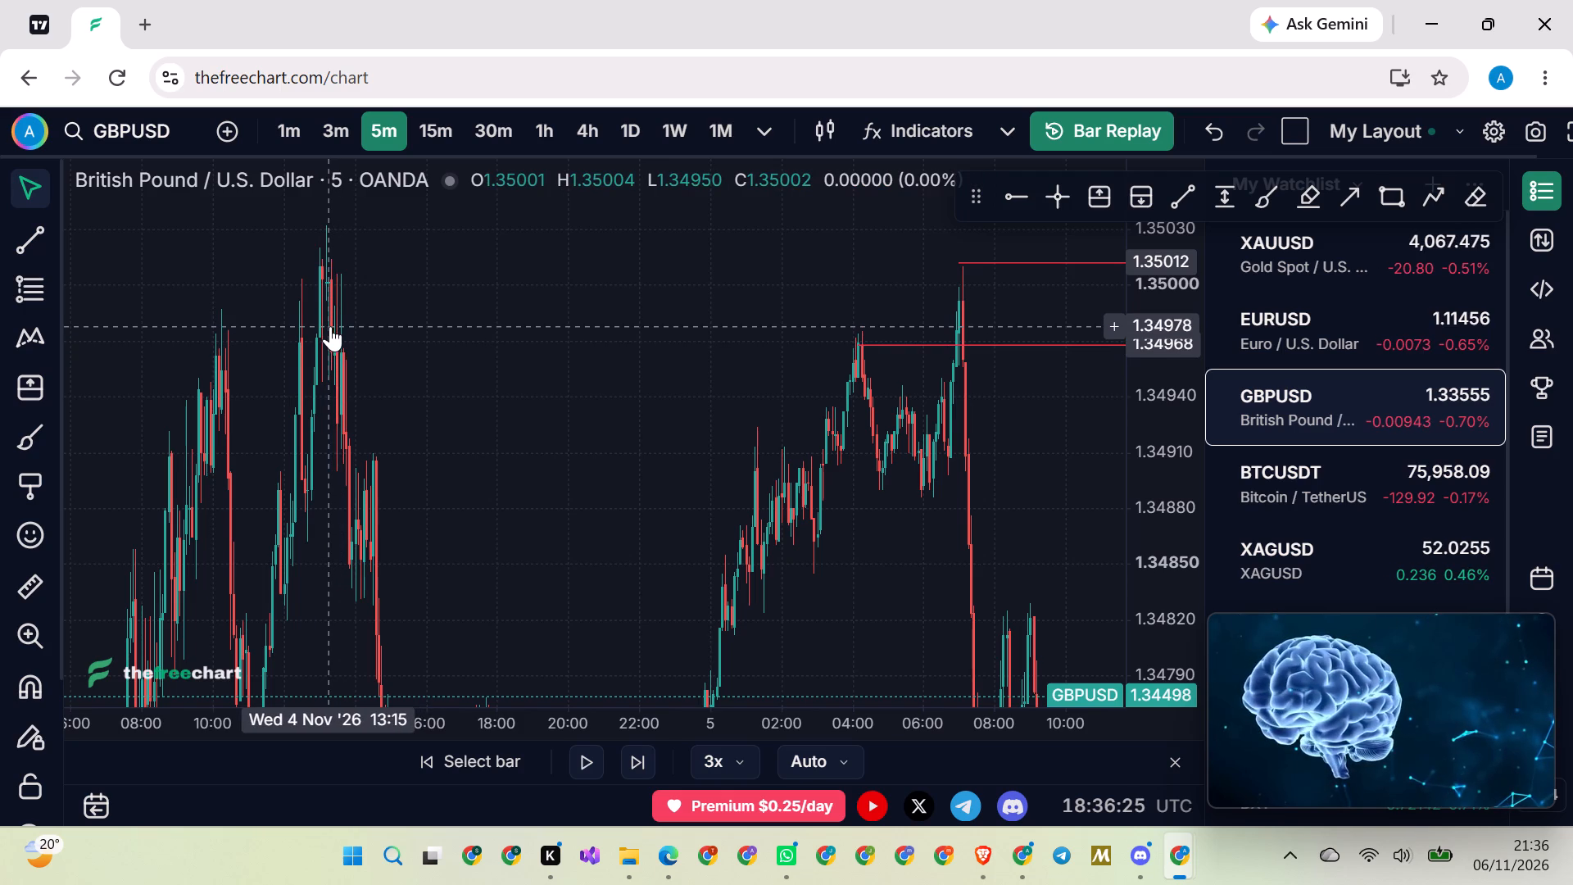
scroll(330, 326, "up", 20)
scroll(330, 326, "up", 12)
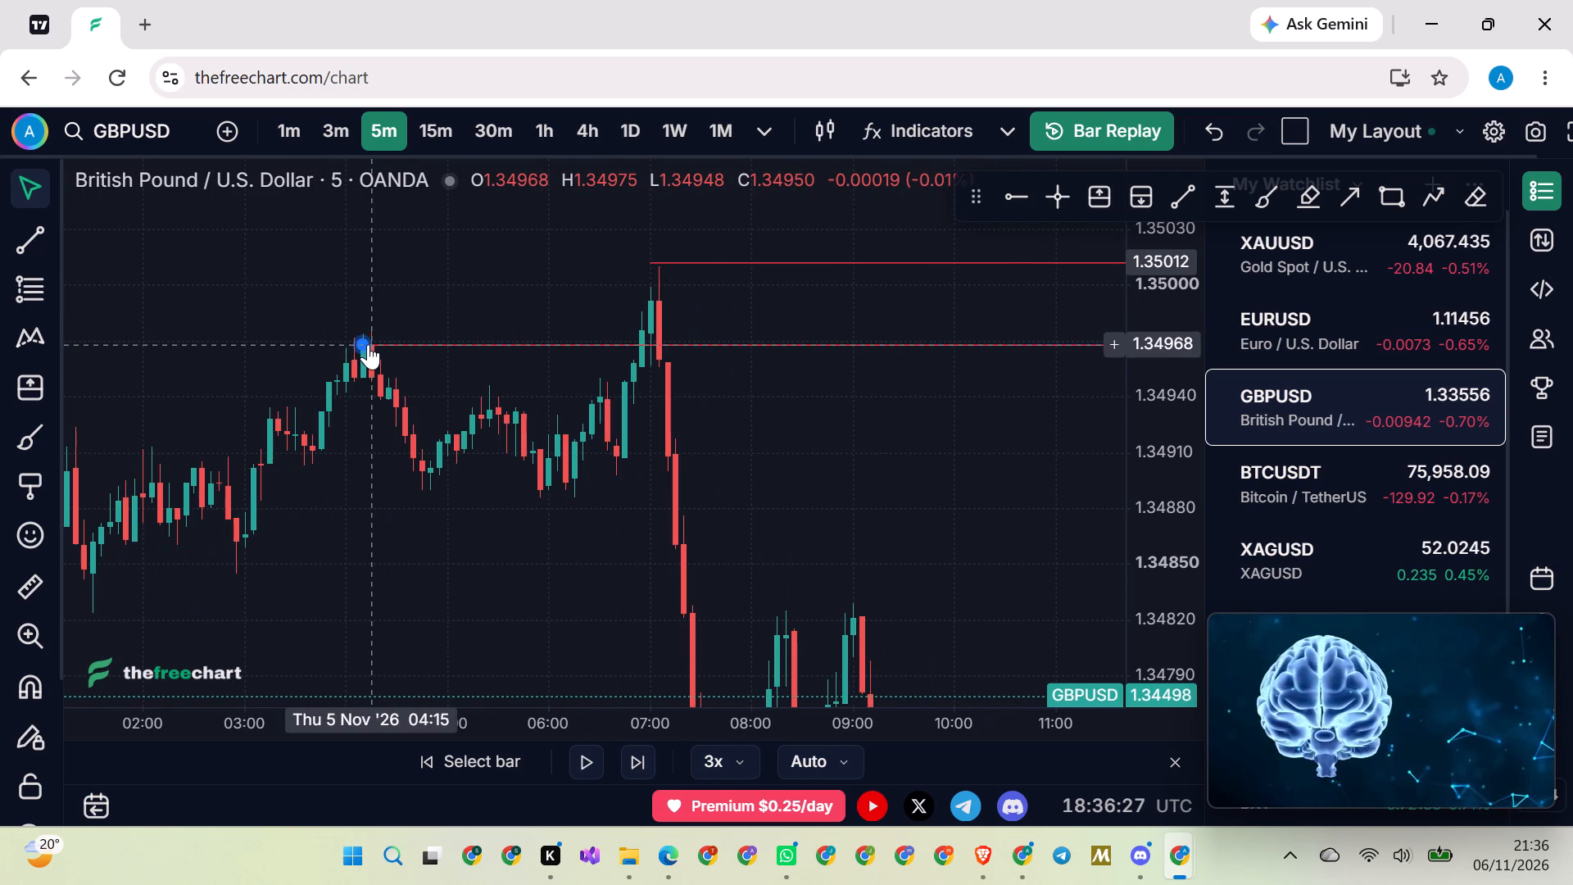
left_click(368, 347)
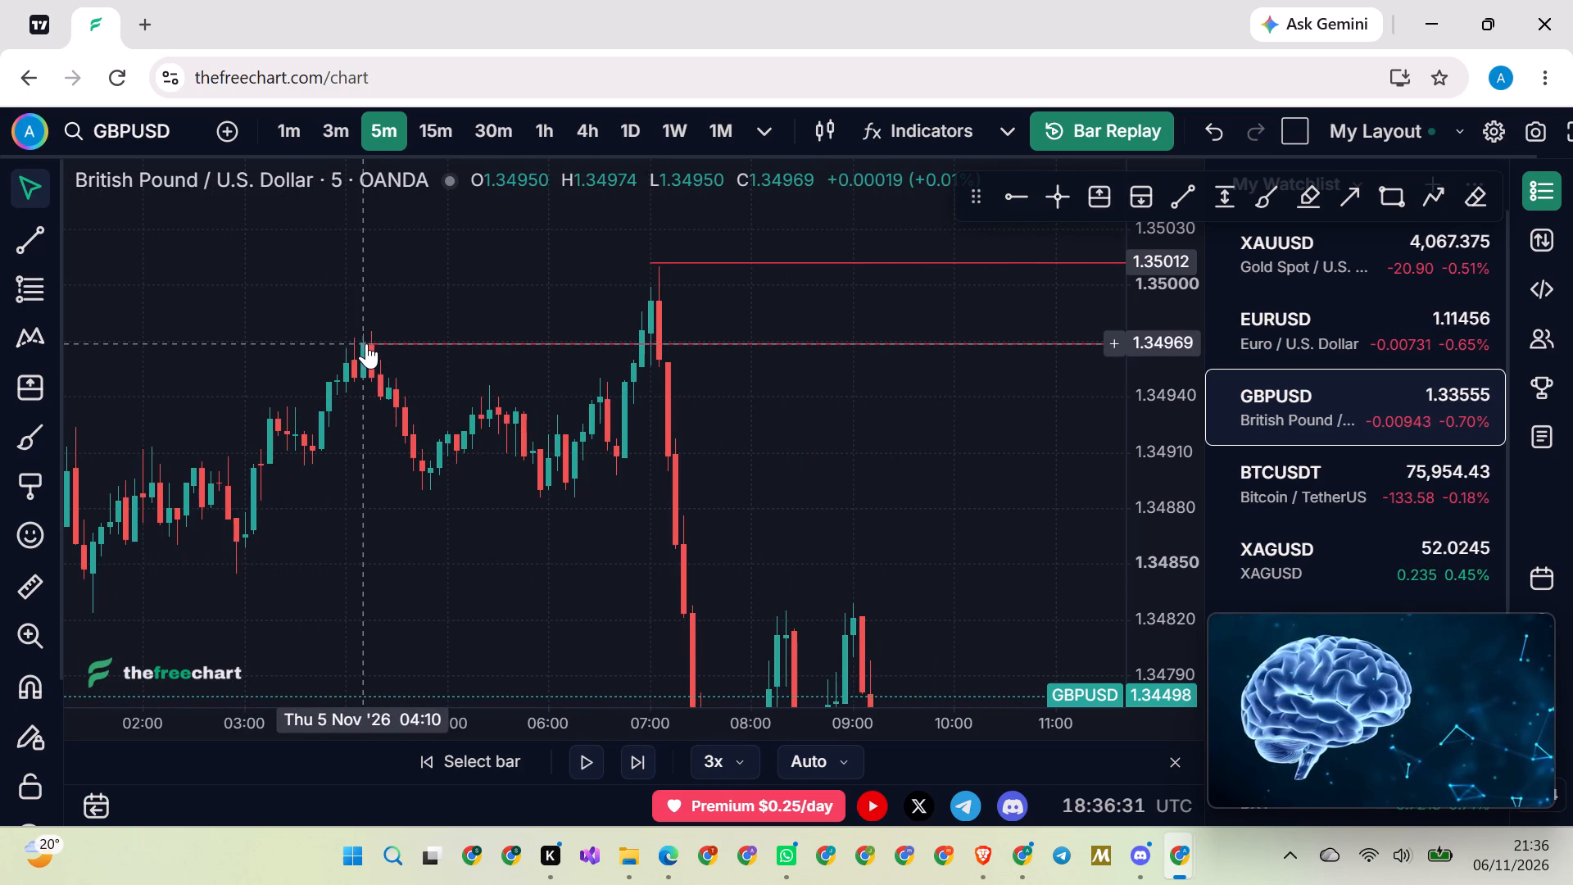
left_click(663, 219)
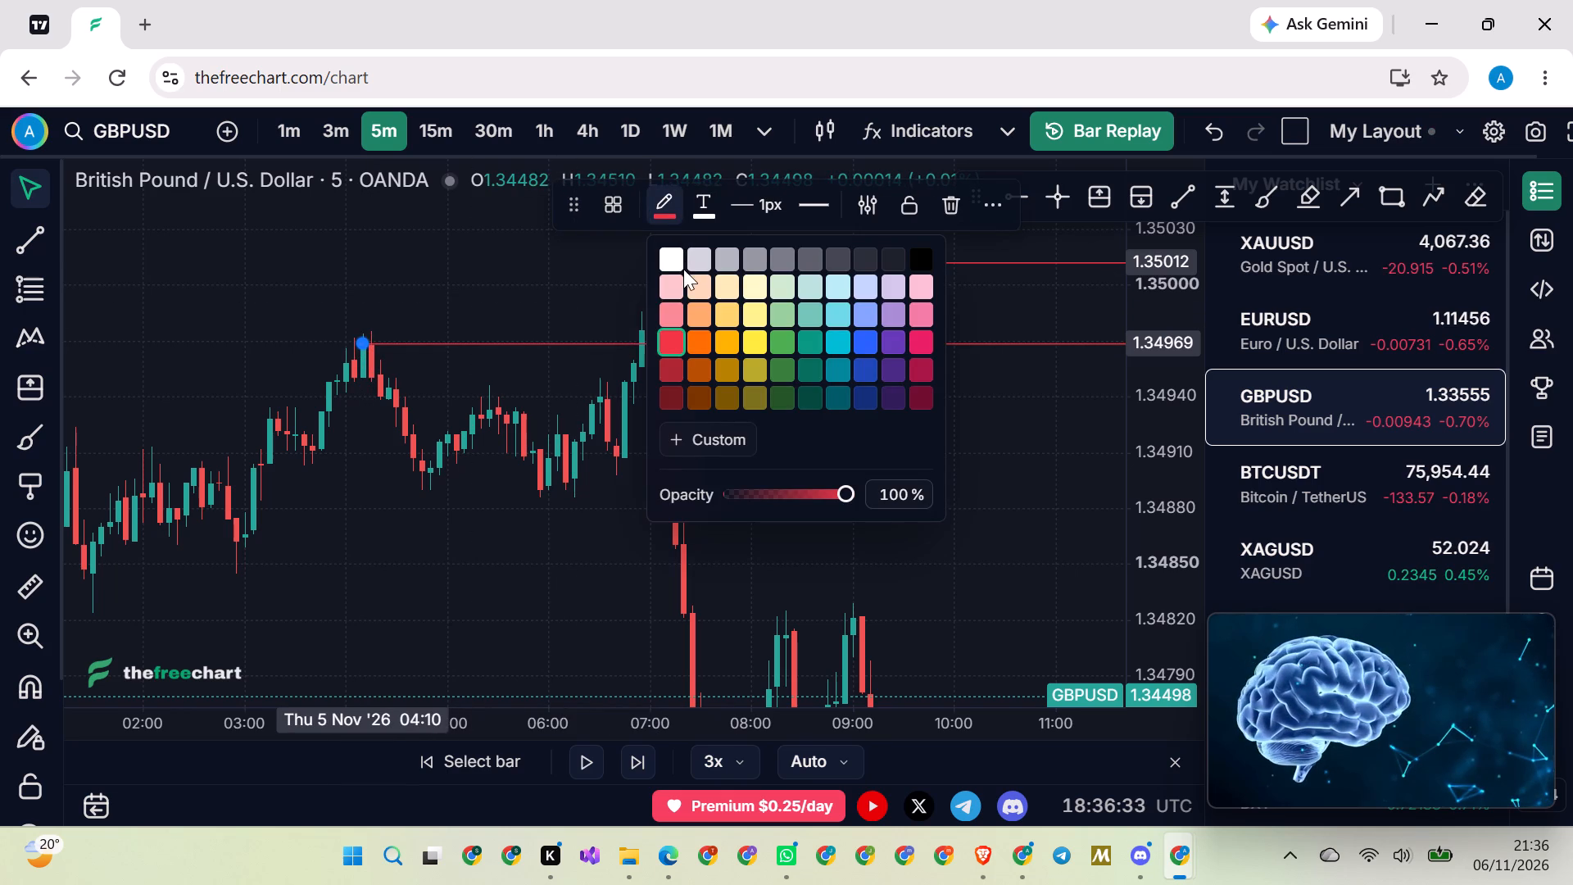
left_click(680, 263)
left_click(1009, 440)
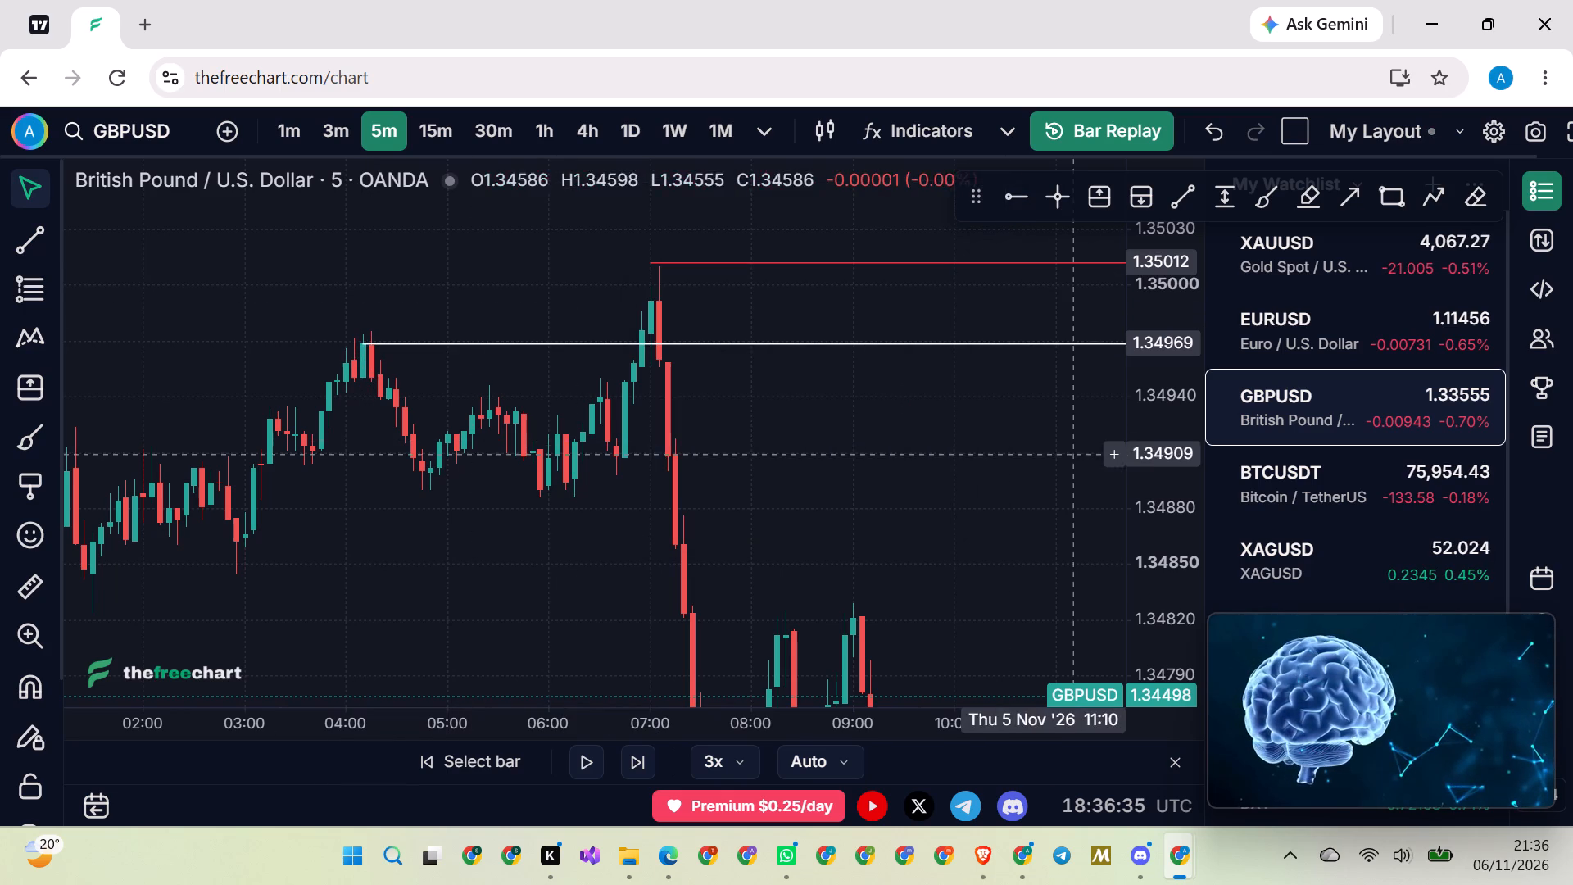
Examine the 5m price action from 4 November to the latest replayed bar against the 1.35012, 1.34969 and 1.34484 levels.
left_click_drag(1158, 417, 1098, 590)
scroll(865, 501, "down", 8)
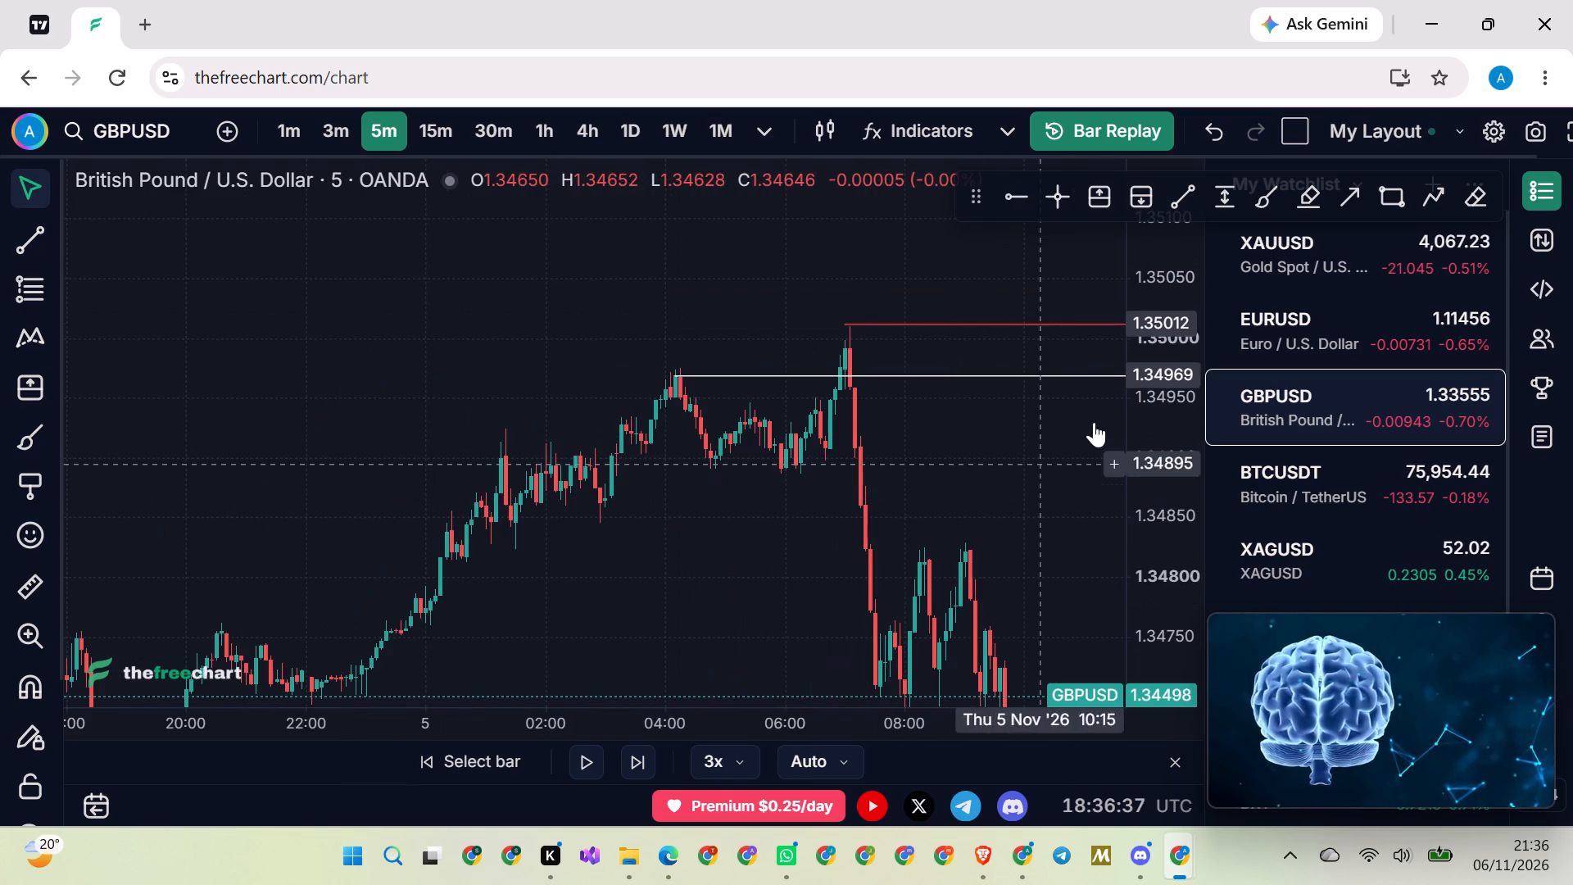
left_click_drag(1153, 307, 1082, 477)
scroll(737, 313, "down", 20)
scroll(737, 313, "down", 8)
left_click_drag(868, 346, 601, 284)
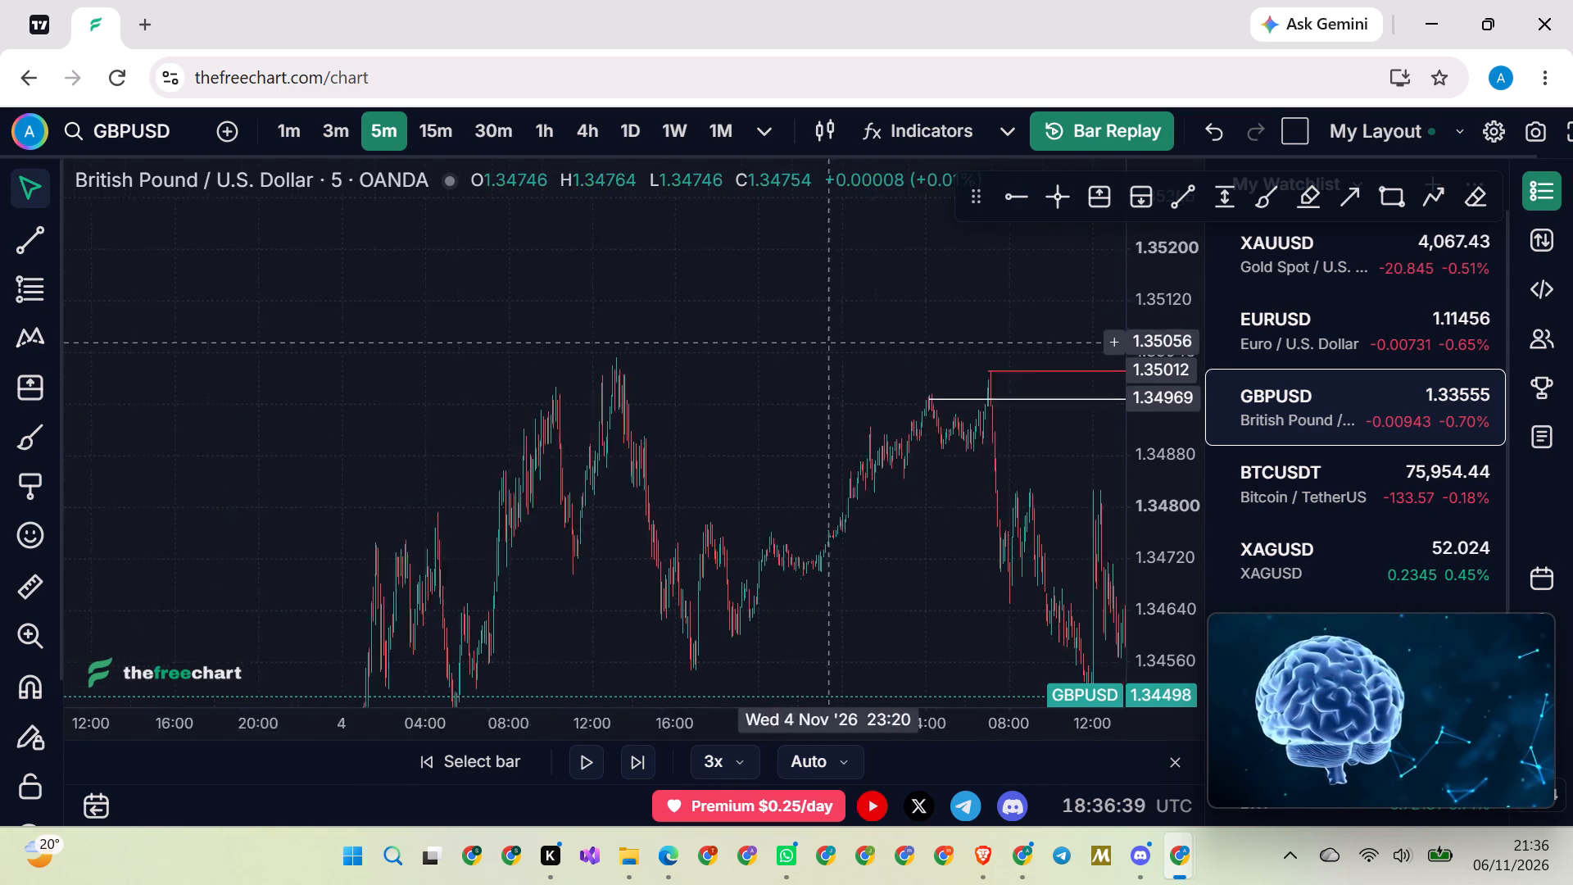
left_click_drag(601, 284, 156, 167)
scroll(170, 188, "down", 20)
scroll(170, 188, "down", 9)
left_click_drag(710, 343, 681, 423)
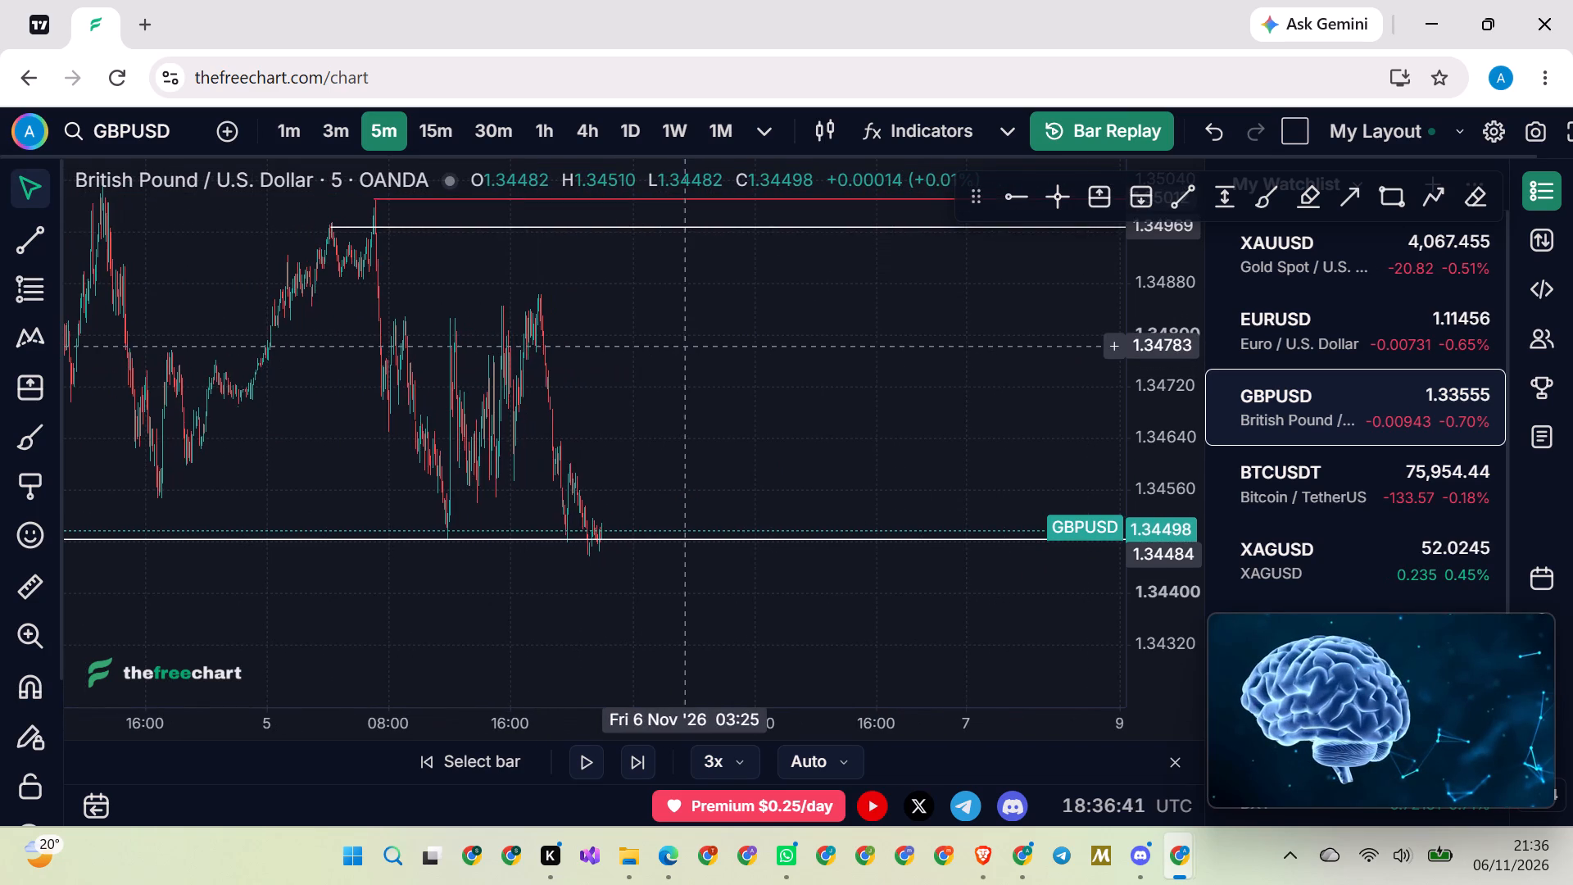
left_click_drag(650, 450, 743, 434)
Switch the GBPUSD chart to the 30m timeframe, framing the latest replayed candles around the 1.34484 ray.
left_click(483, 123)
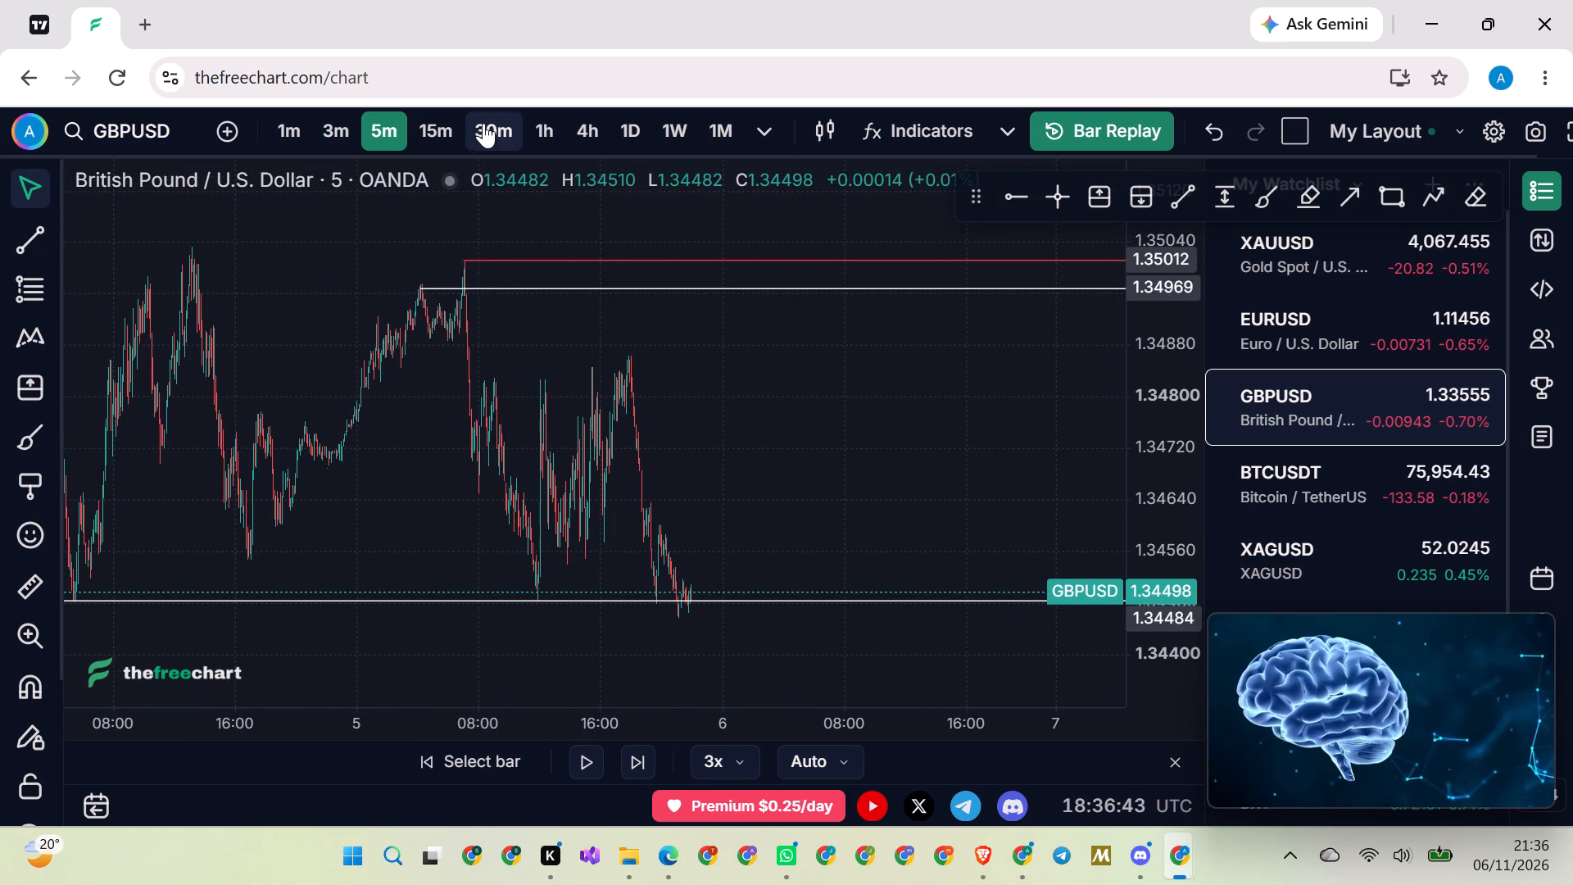
scroll(596, 446, "up", 20)
scroll(596, 446, "up", 6)
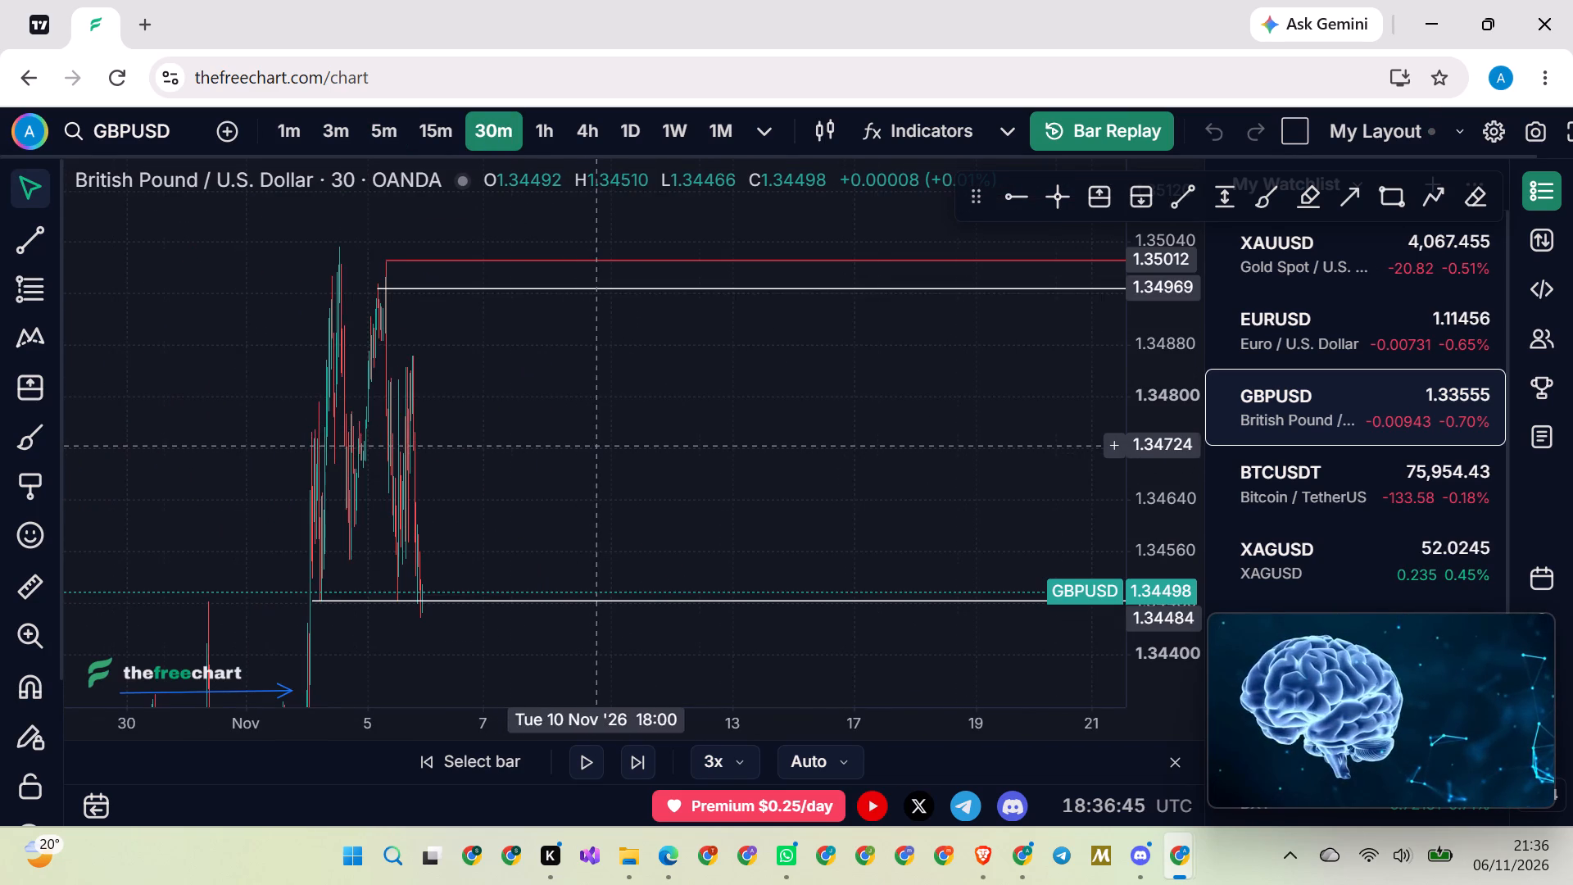
scroll(505, 430, "up", 2)
left_click_drag(478, 444, 659, 448)
scroll(659, 448, "up", 6)
left_click_drag(719, 500, 719, 497)
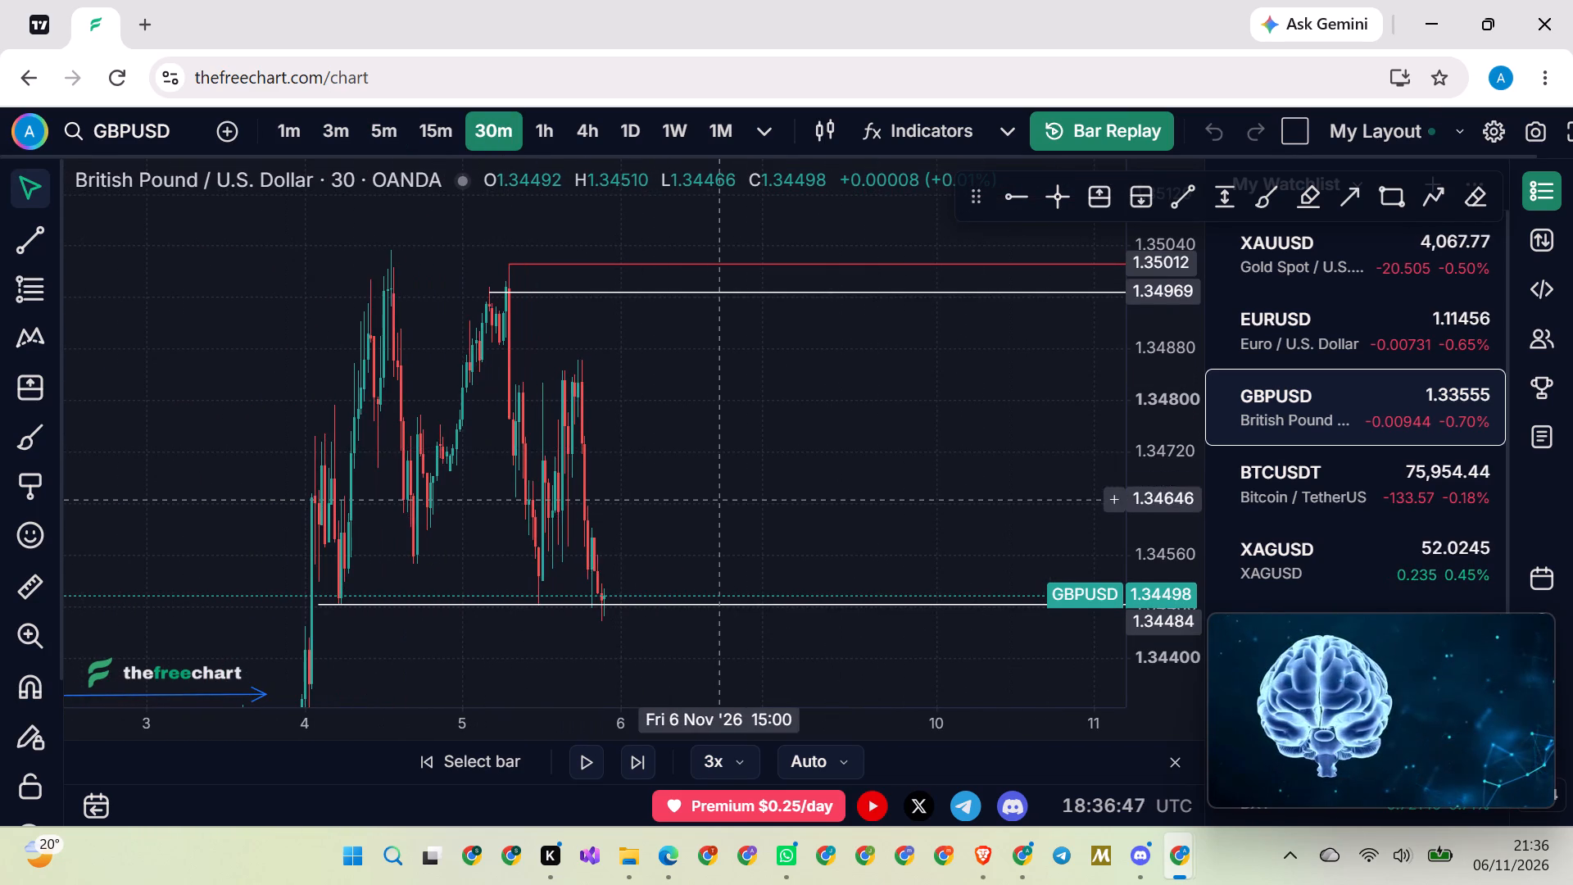
left_click_drag(719, 497, 723, 419)
scroll(723, 415, "up", 3)
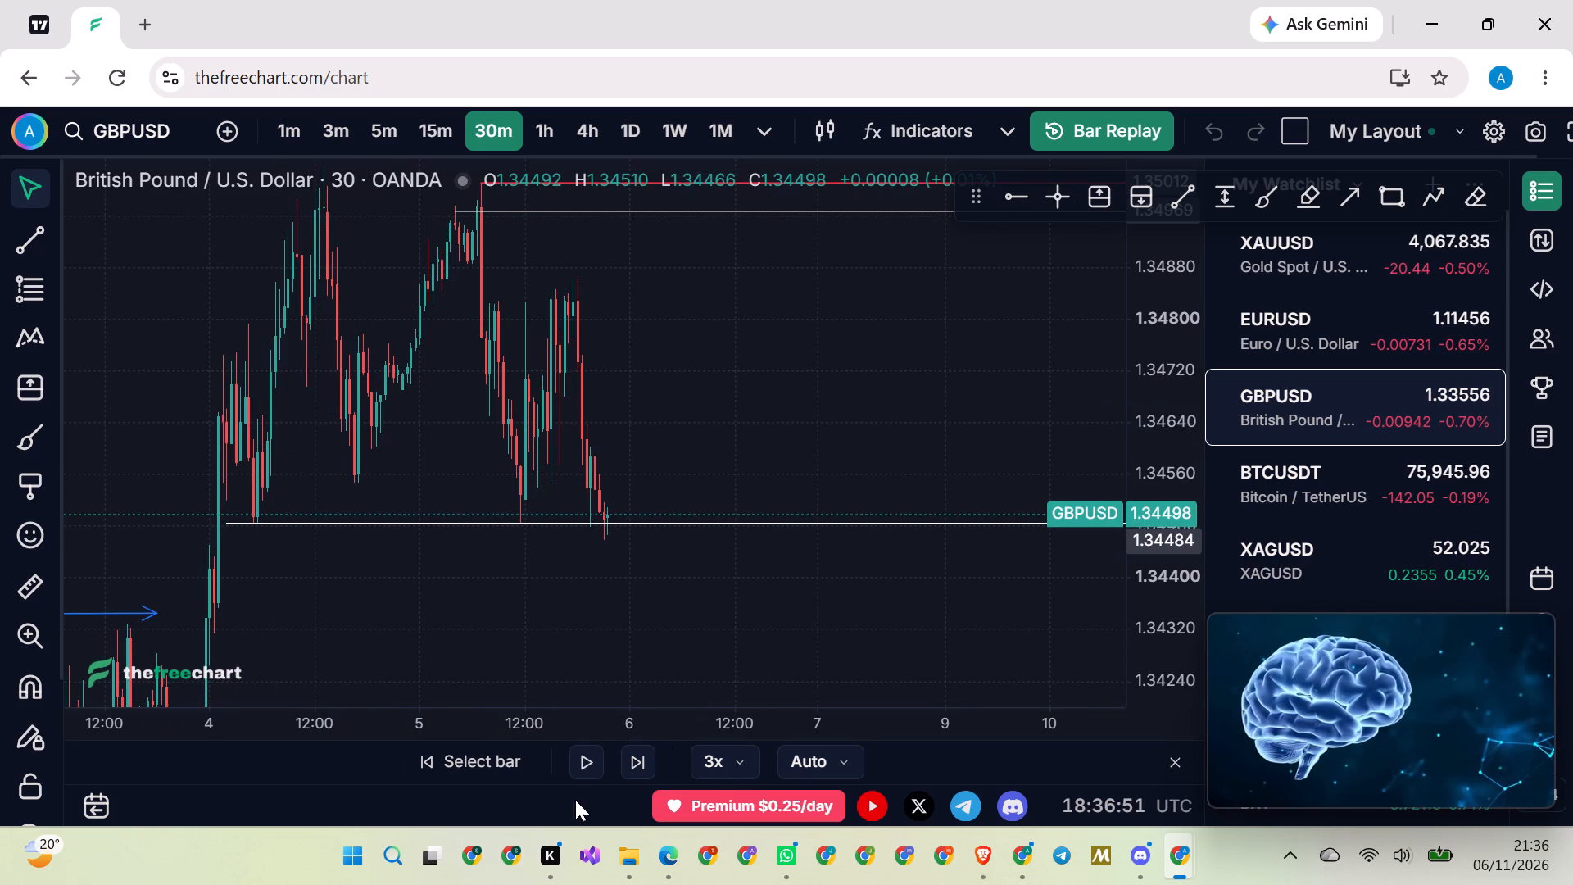
Play the bar replay forward on the 30m chart from the 1.34484 level until the latest available bar.
left_click(587, 766)
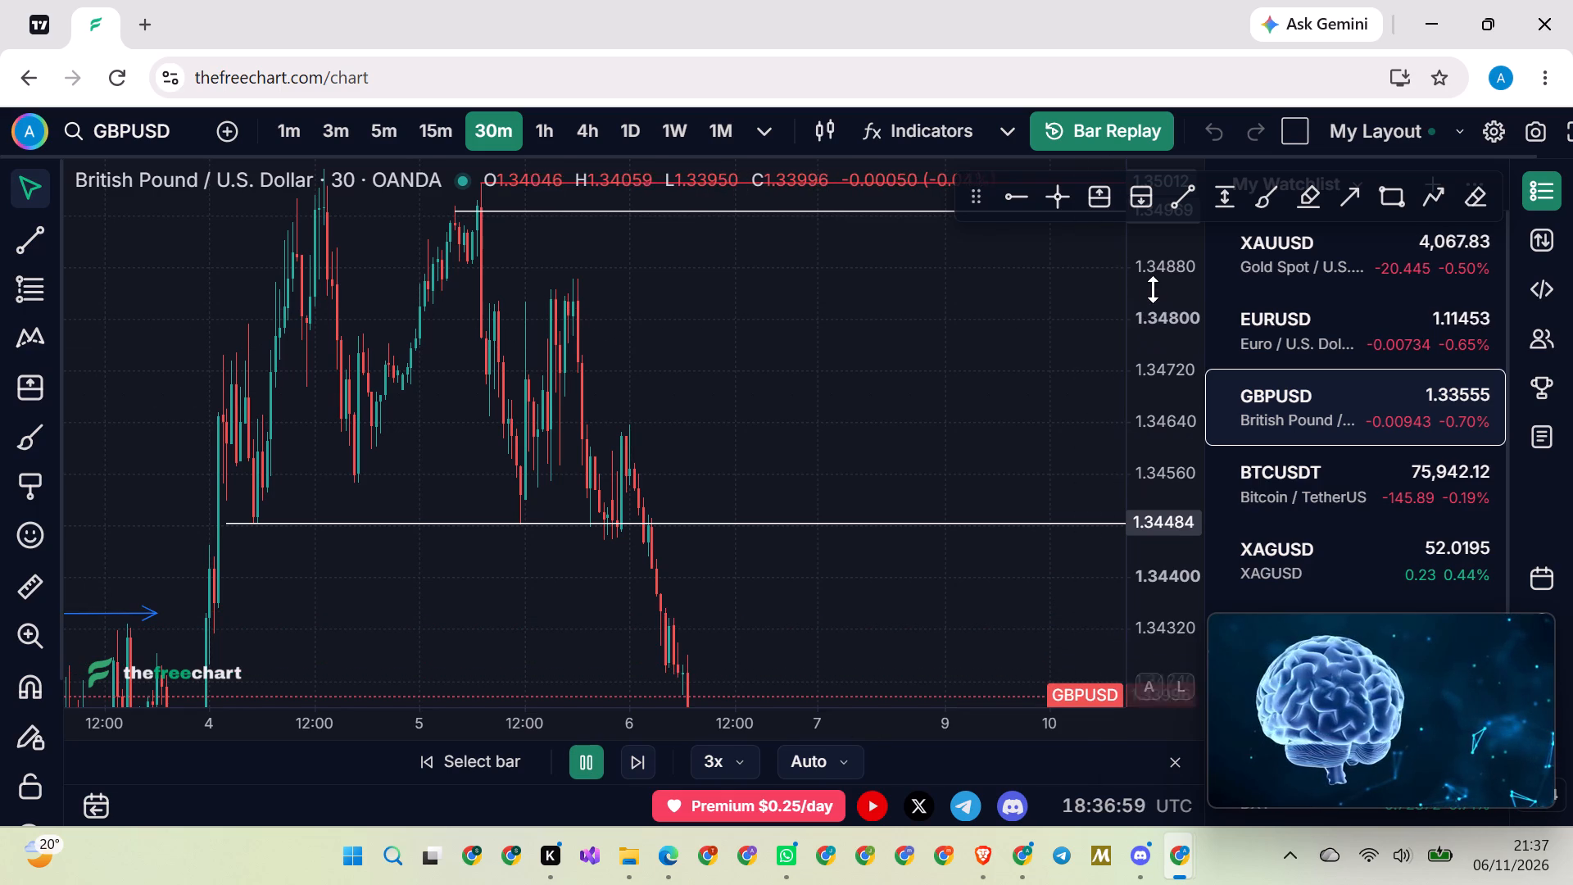
left_click_drag(1159, 286, 1097, 500)
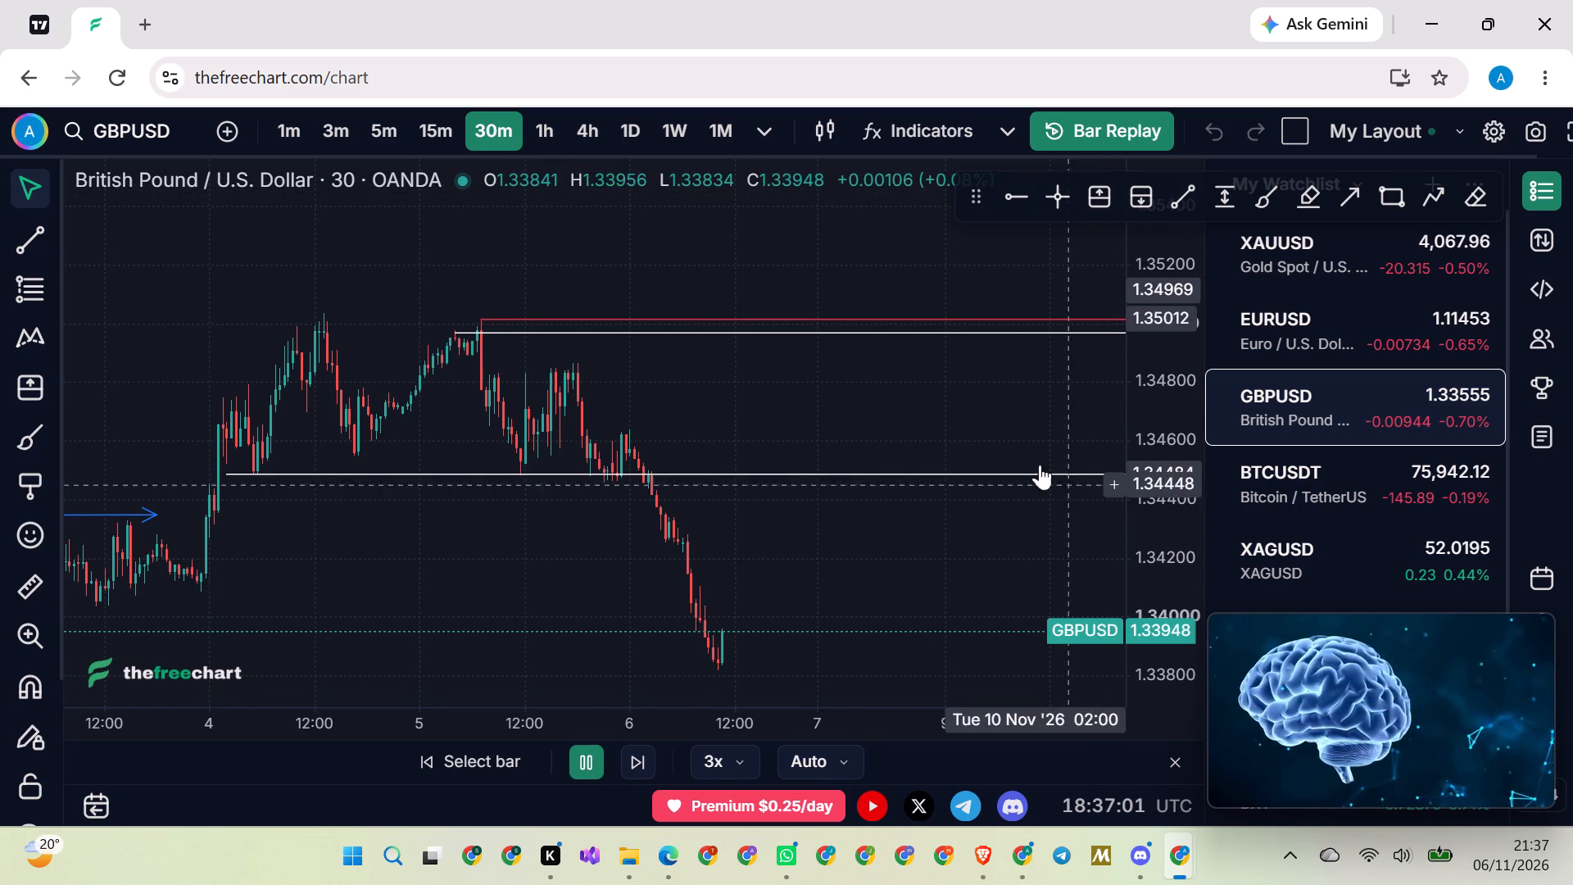
scroll(871, 415, "down", 10)
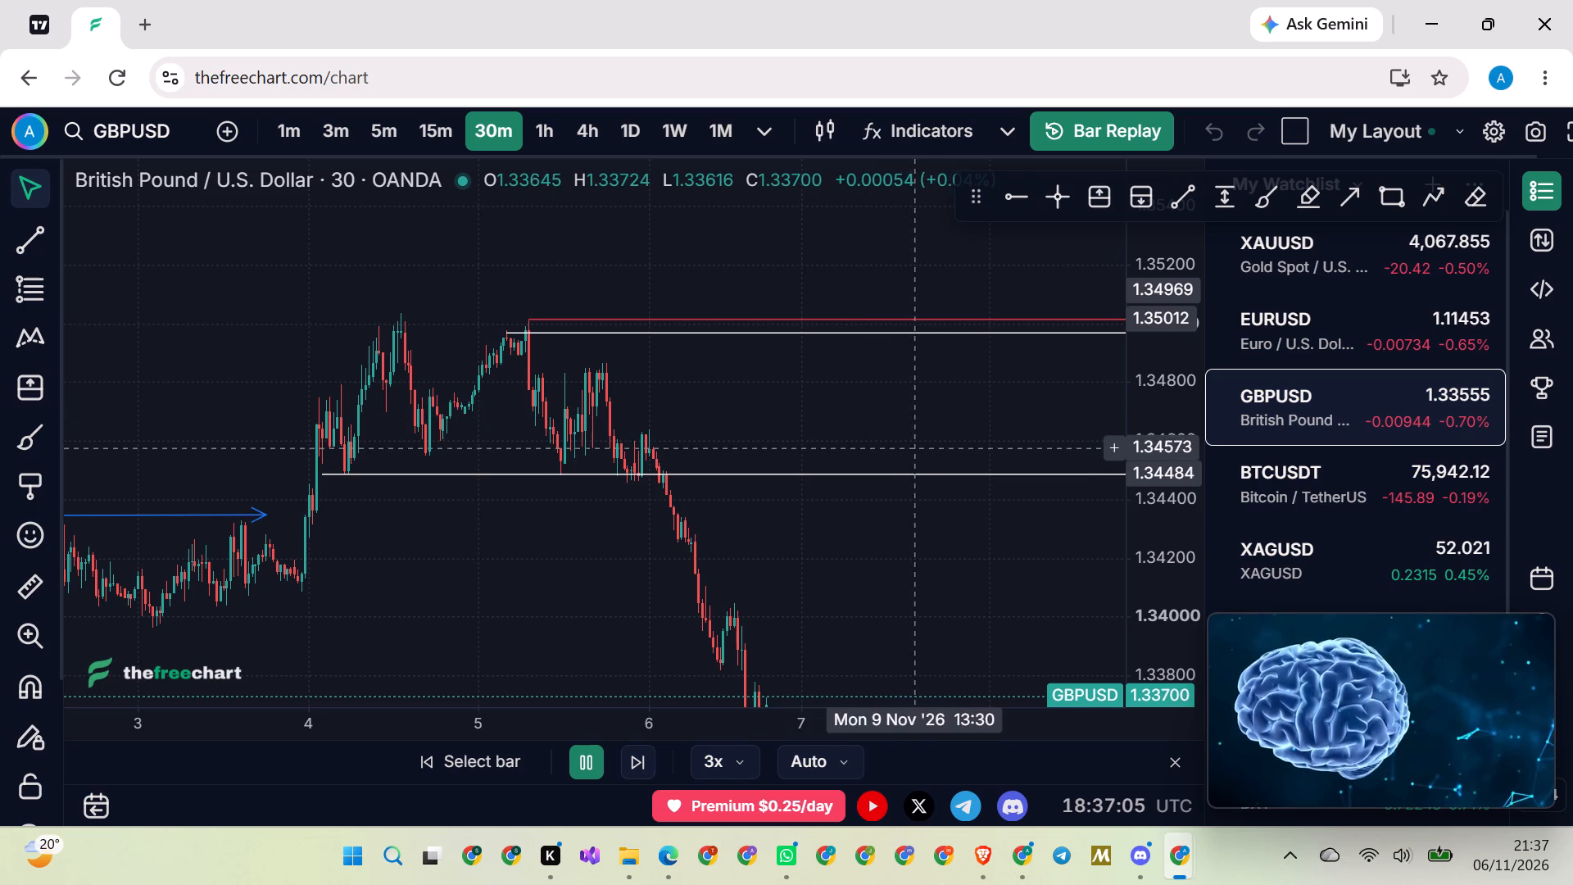
left_click_drag(1170, 406, 1092, 584)
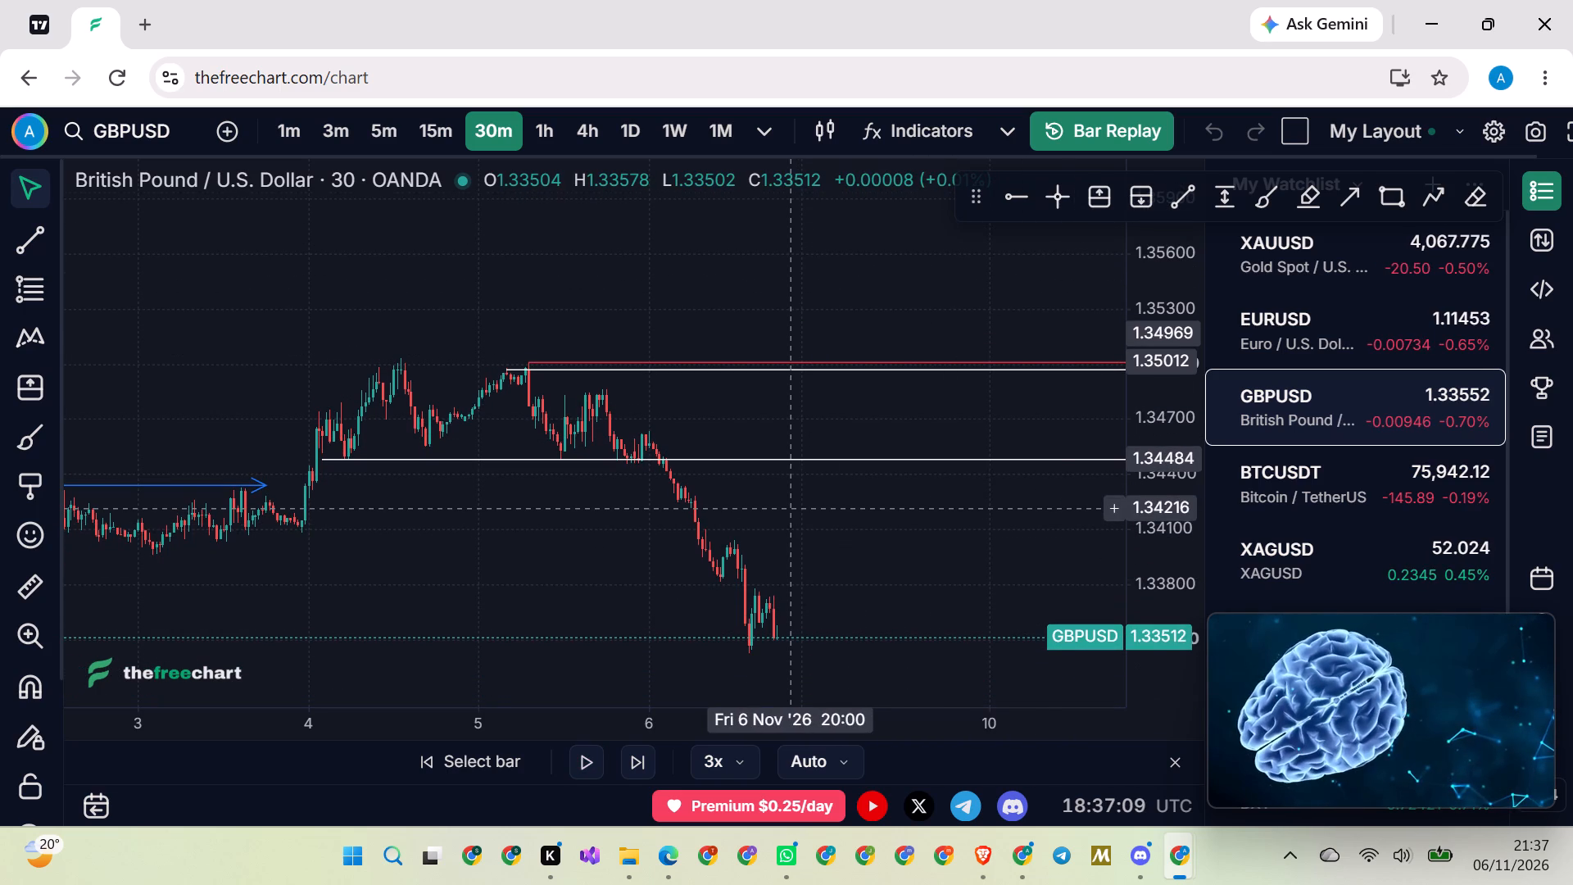
Exit bar replay mode on the 30m GBPUSD chart.
scroll(790, 508, "down", 3)
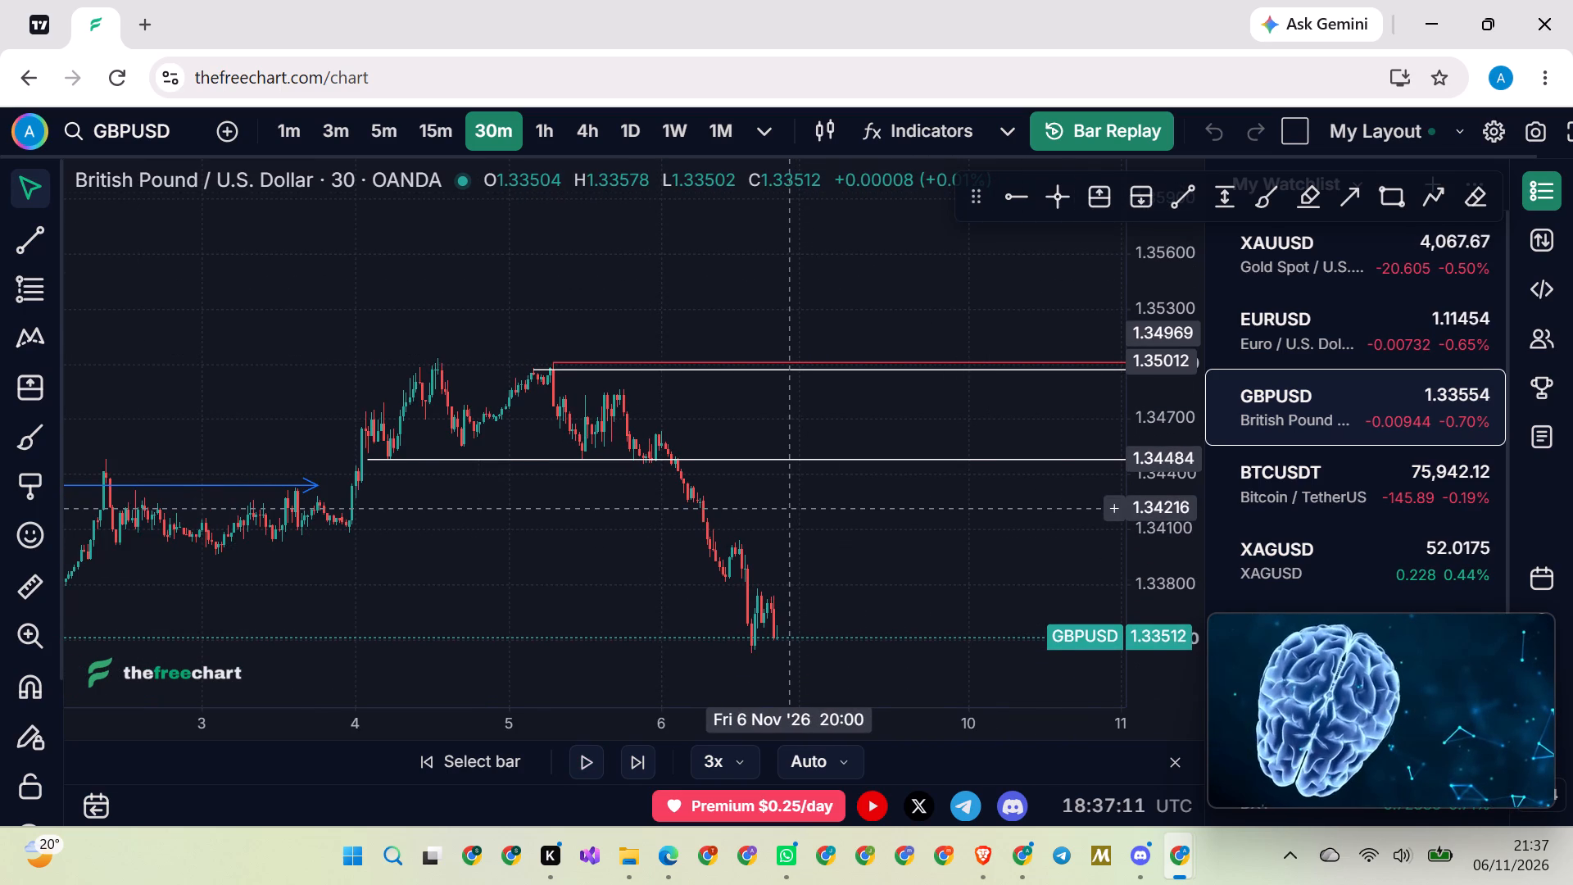
scroll(790, 508, "down", 1)
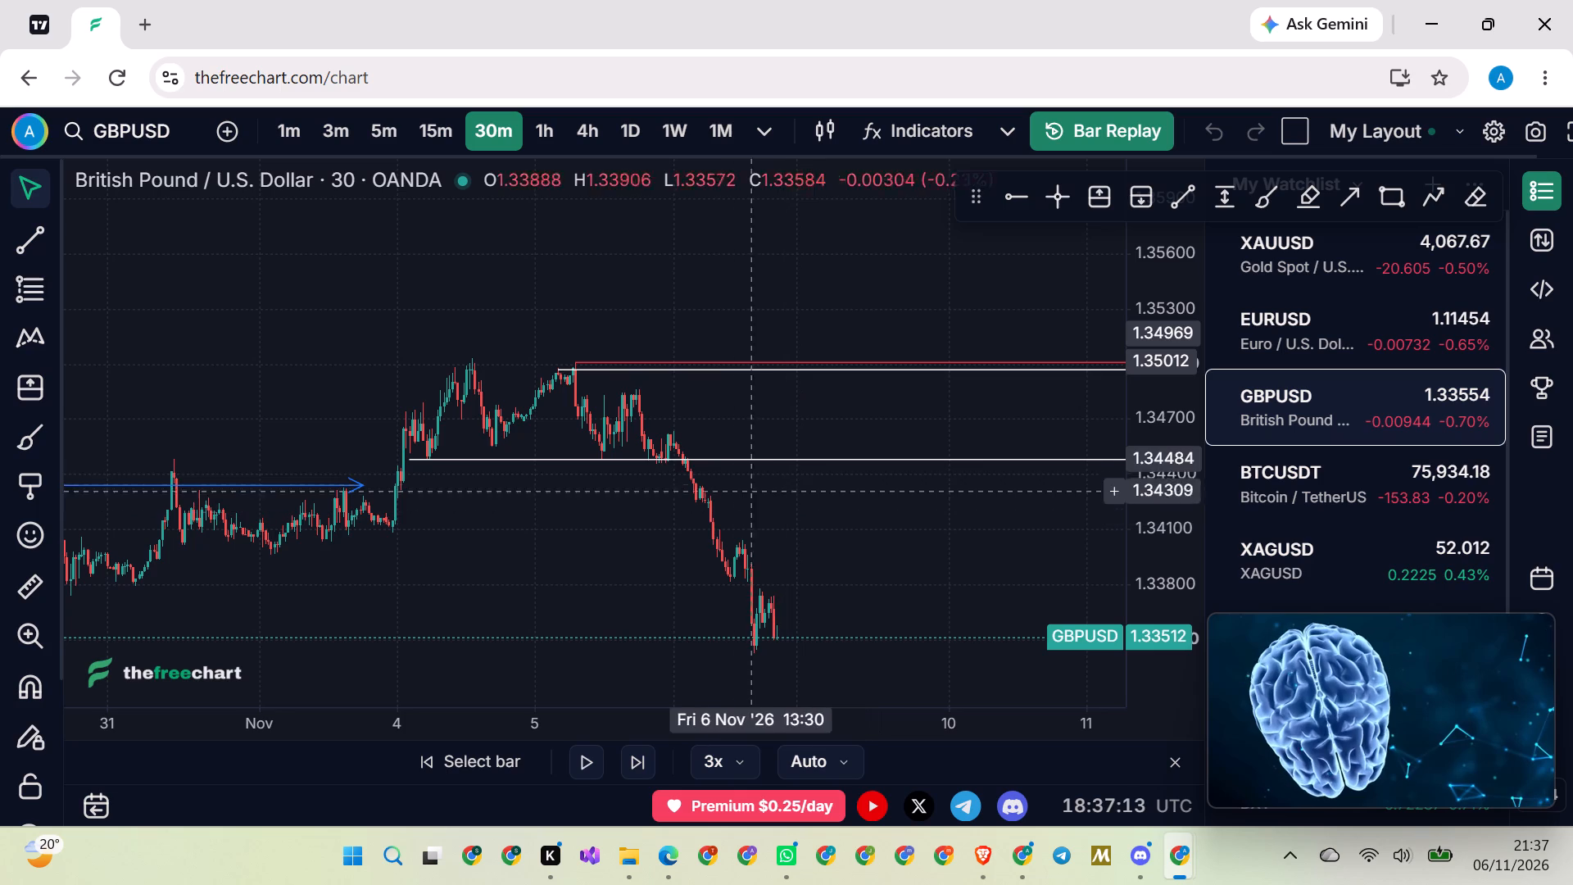
left_click_drag(394, 328, 578, 388)
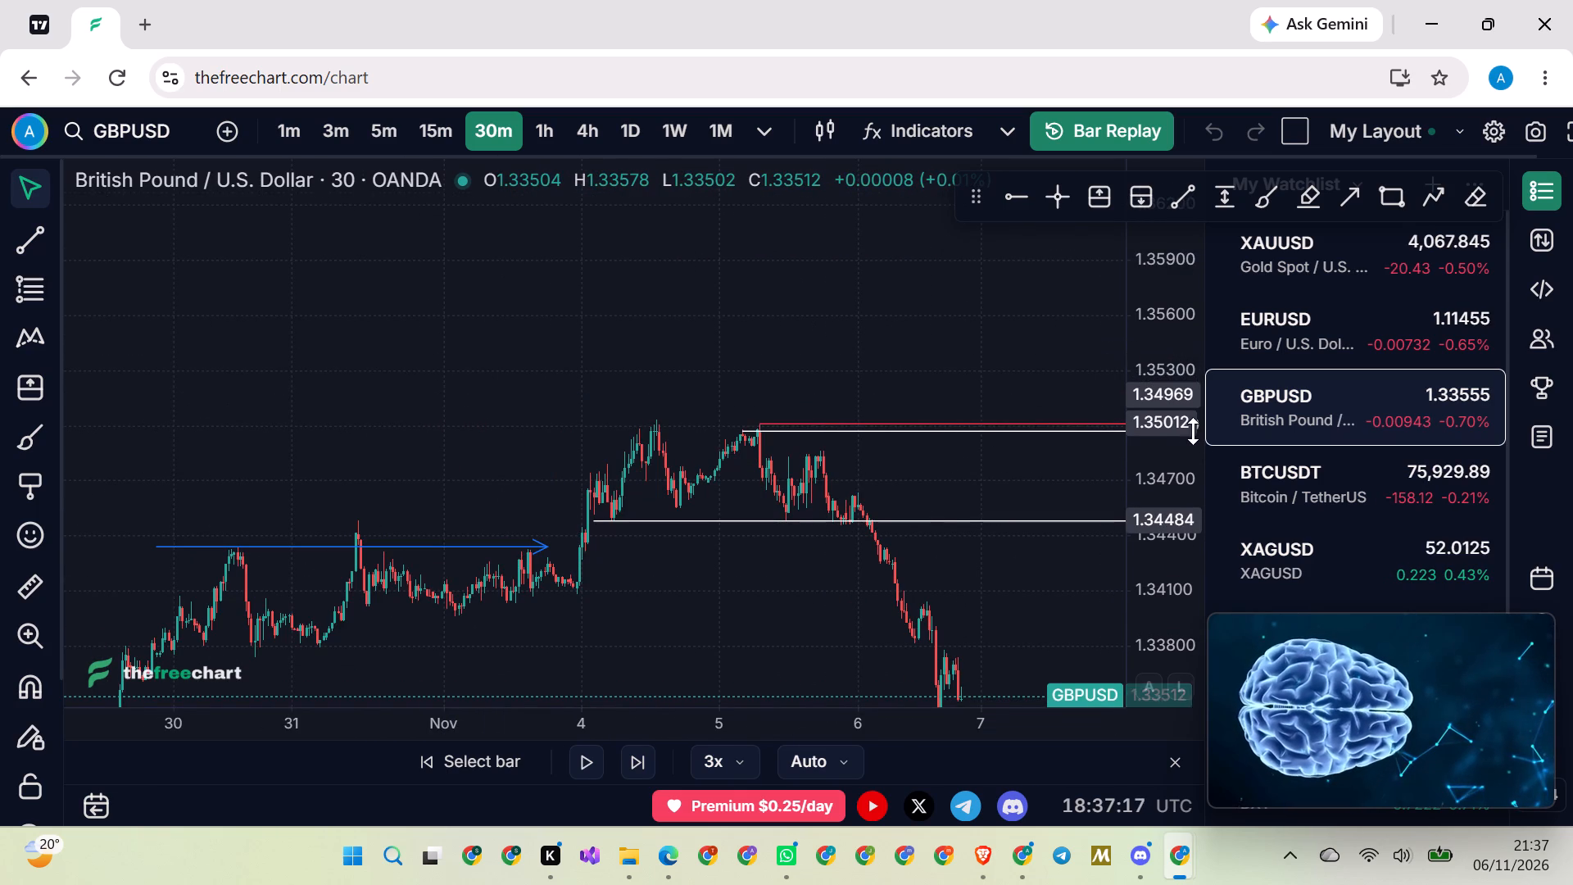
scroll(1155, 454, "up", 10)
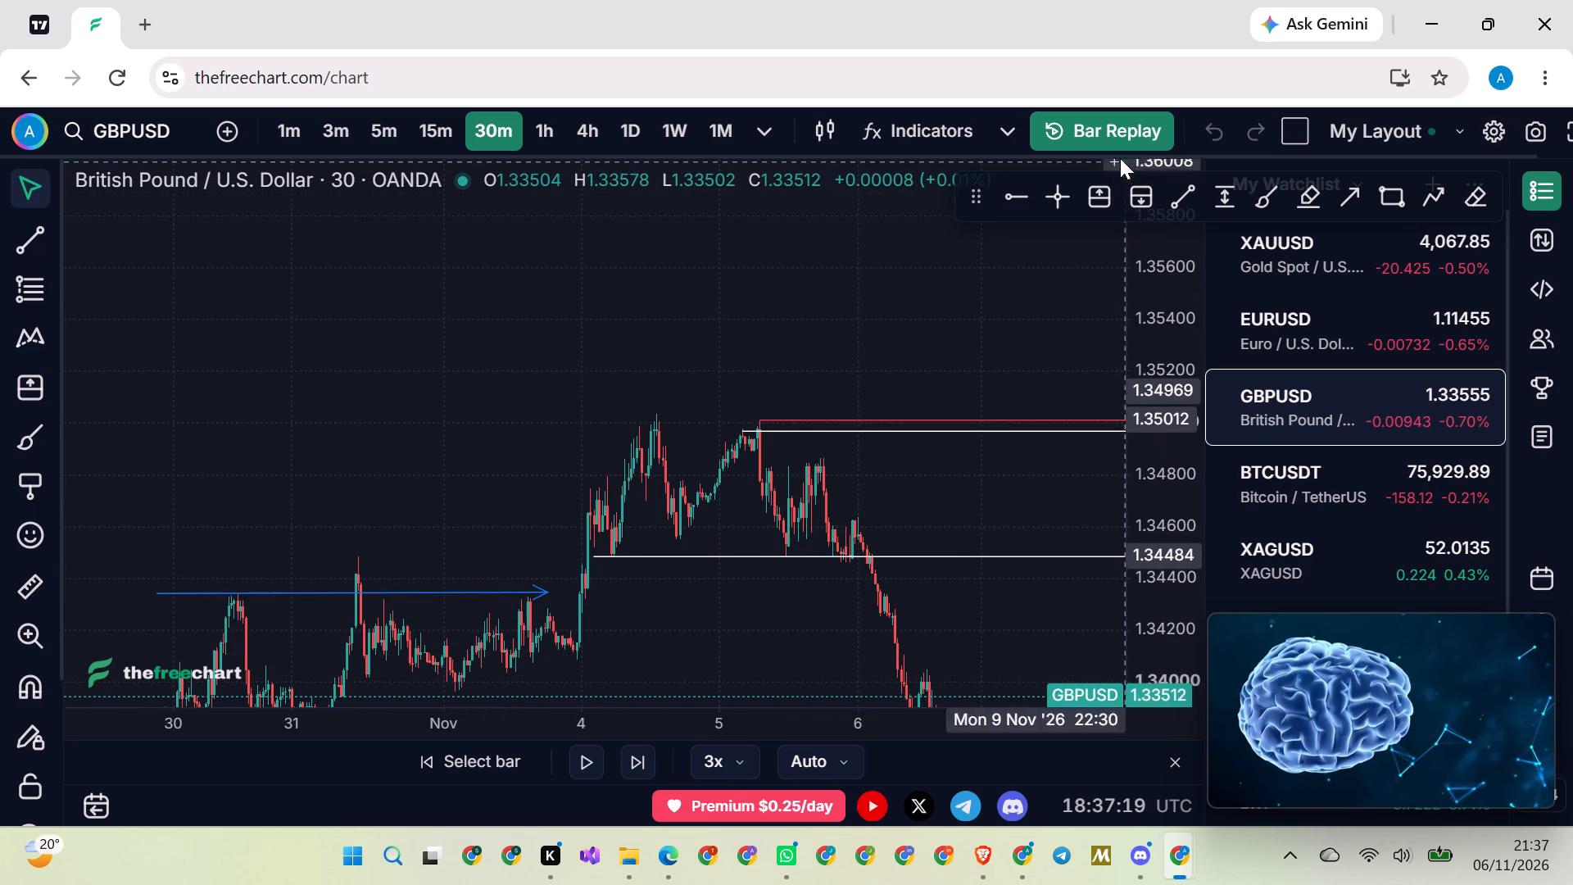
left_click(1072, 131)
Review the 30m move from the late October range through the 5 November peak and the decline on 6 November against the drawn levels.
left_click_drag(732, 343, 730, 343)
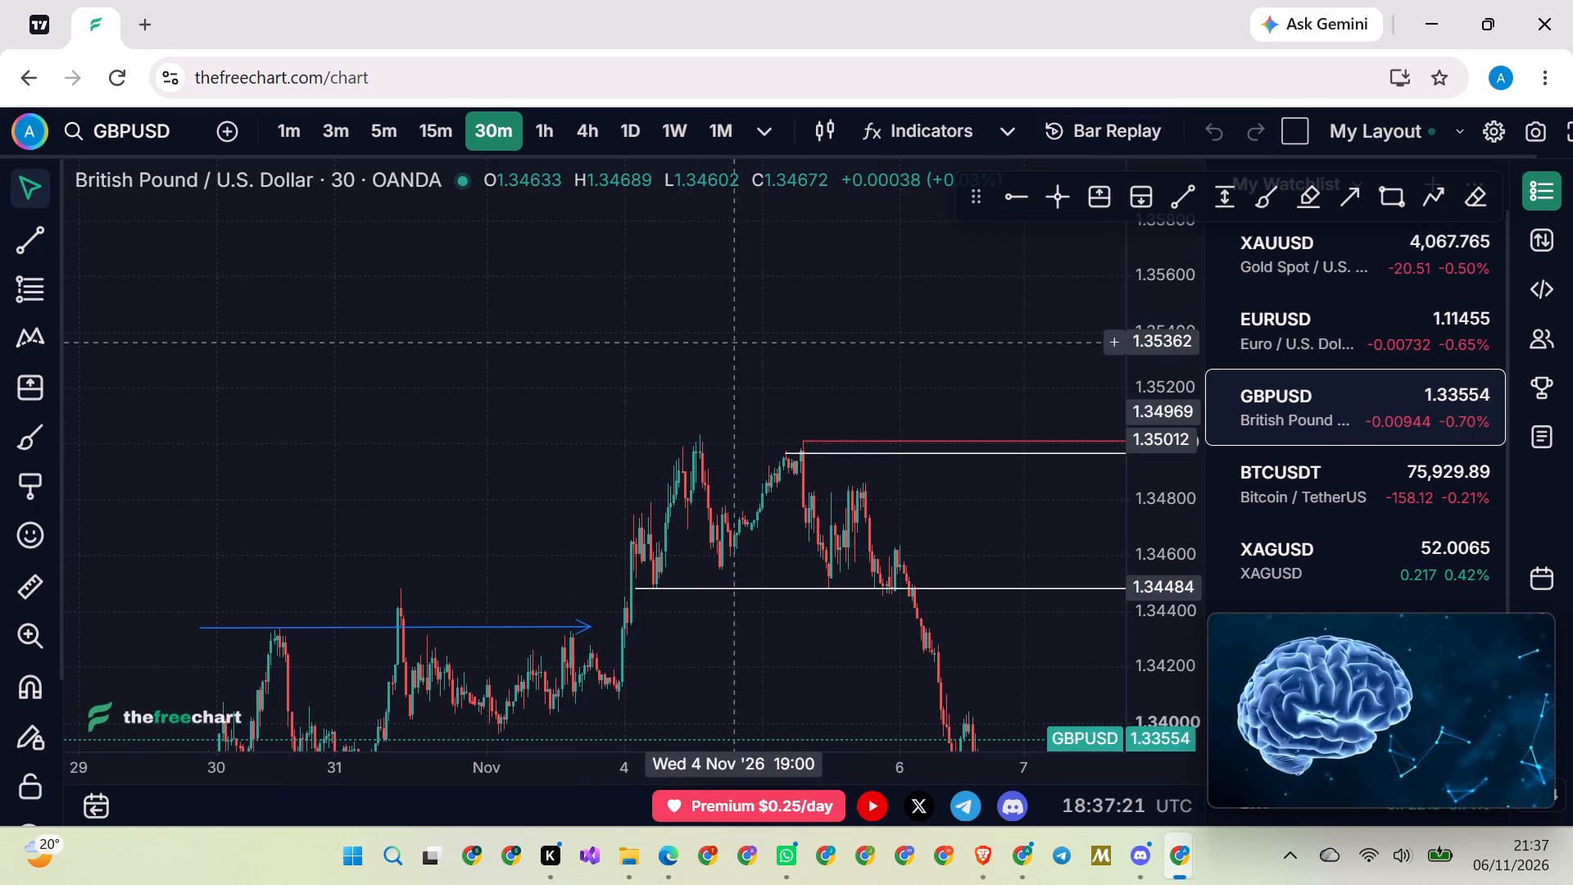
left_click_drag(730, 343, 400, 251)
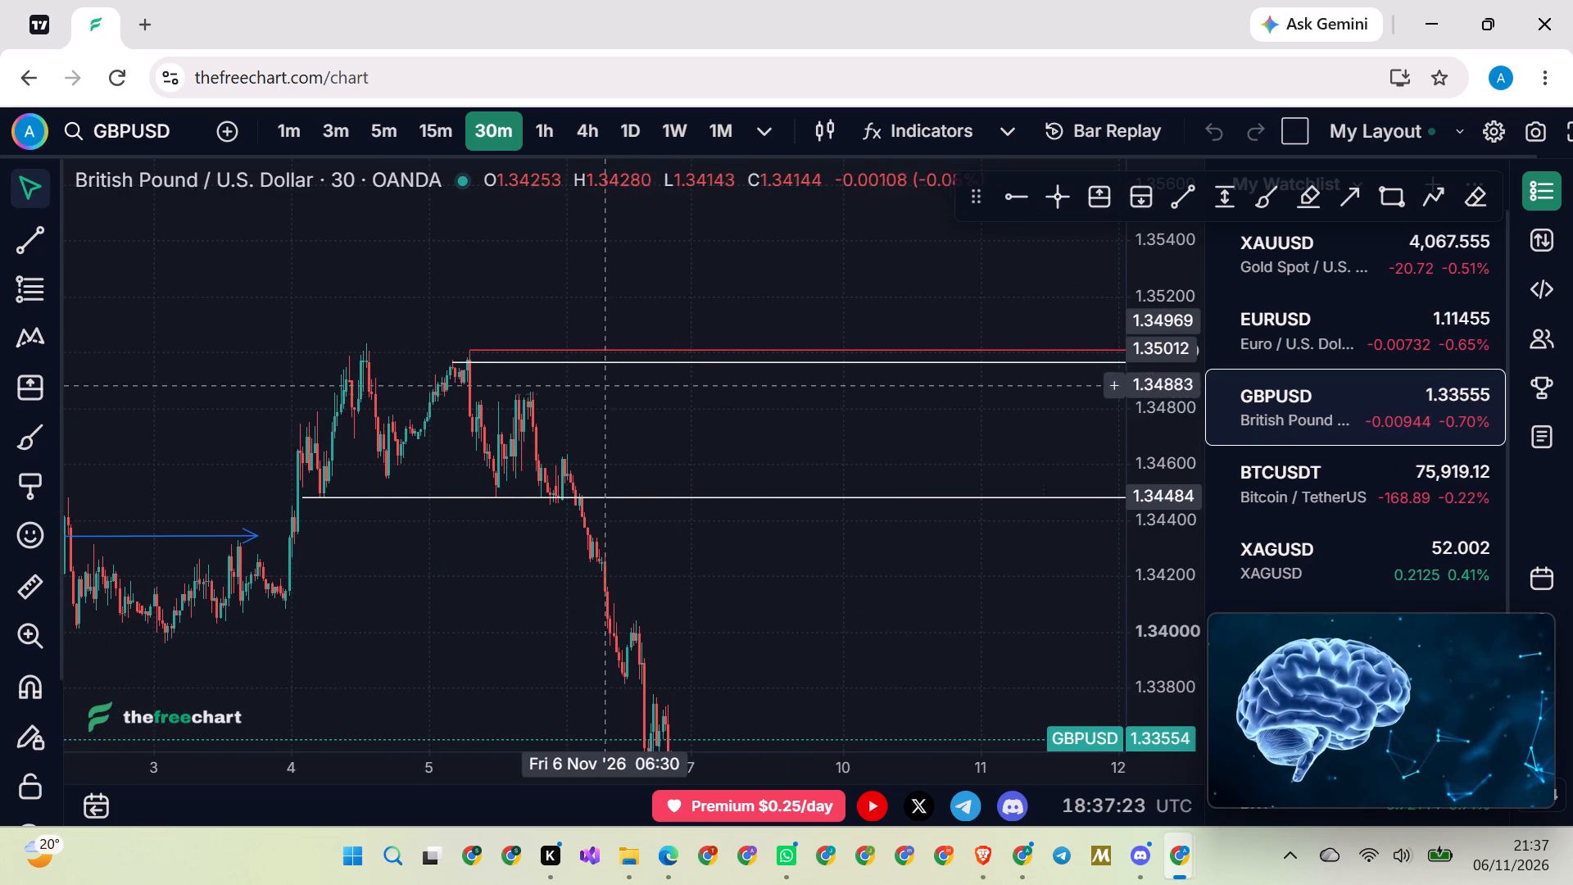
left_click_drag(695, 451, 622, 353)
scroll(622, 351, "down", 1)
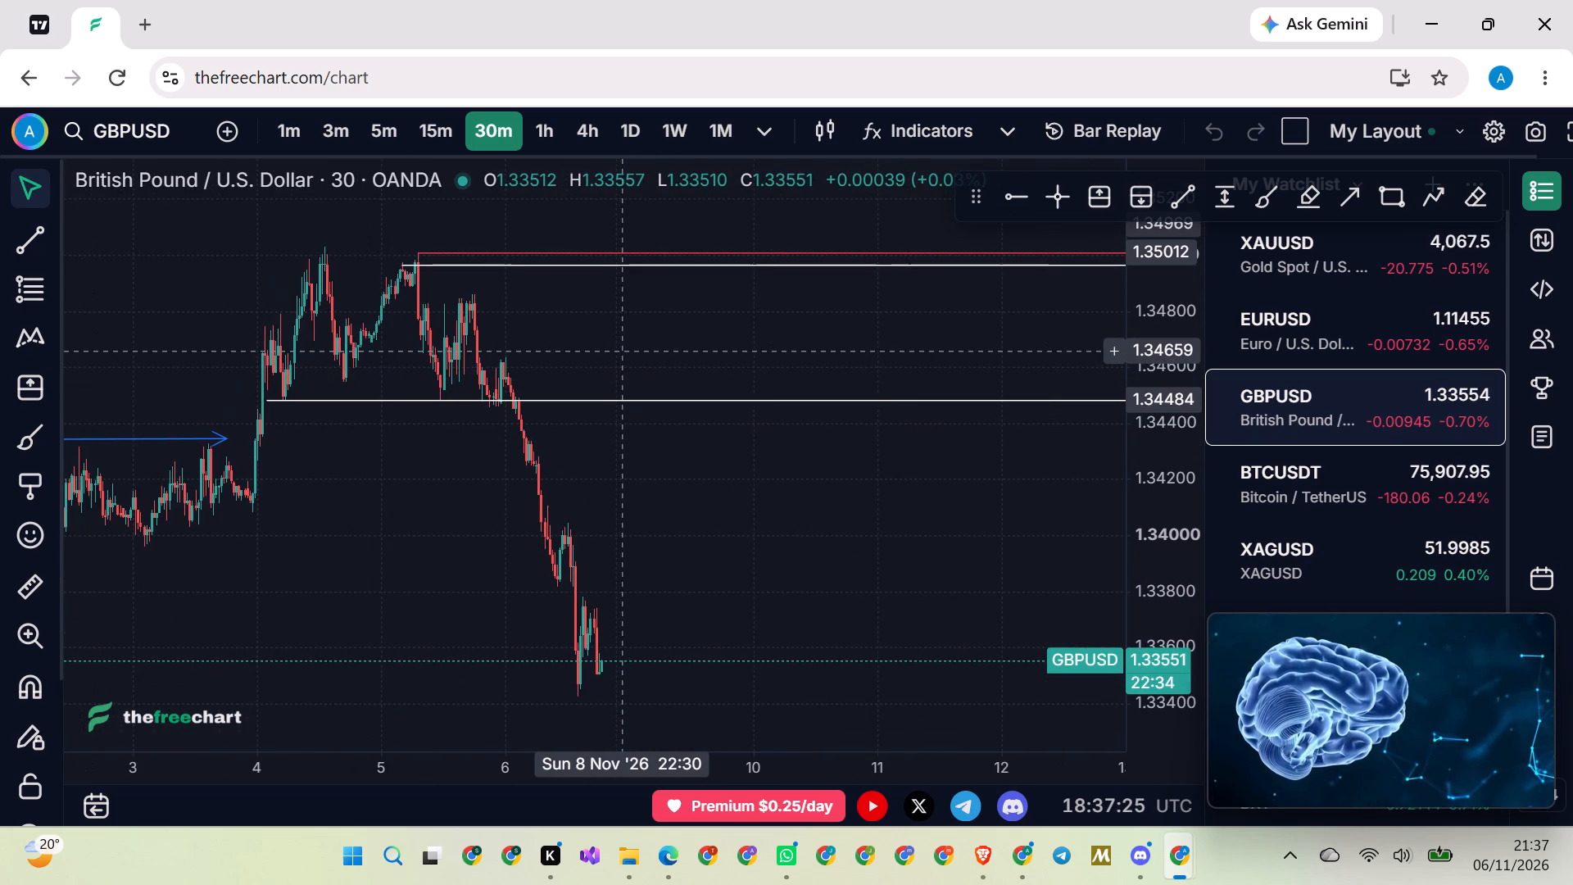
scroll(622, 351, "down", 2)
left_click_drag(225, 280, 400, 327)
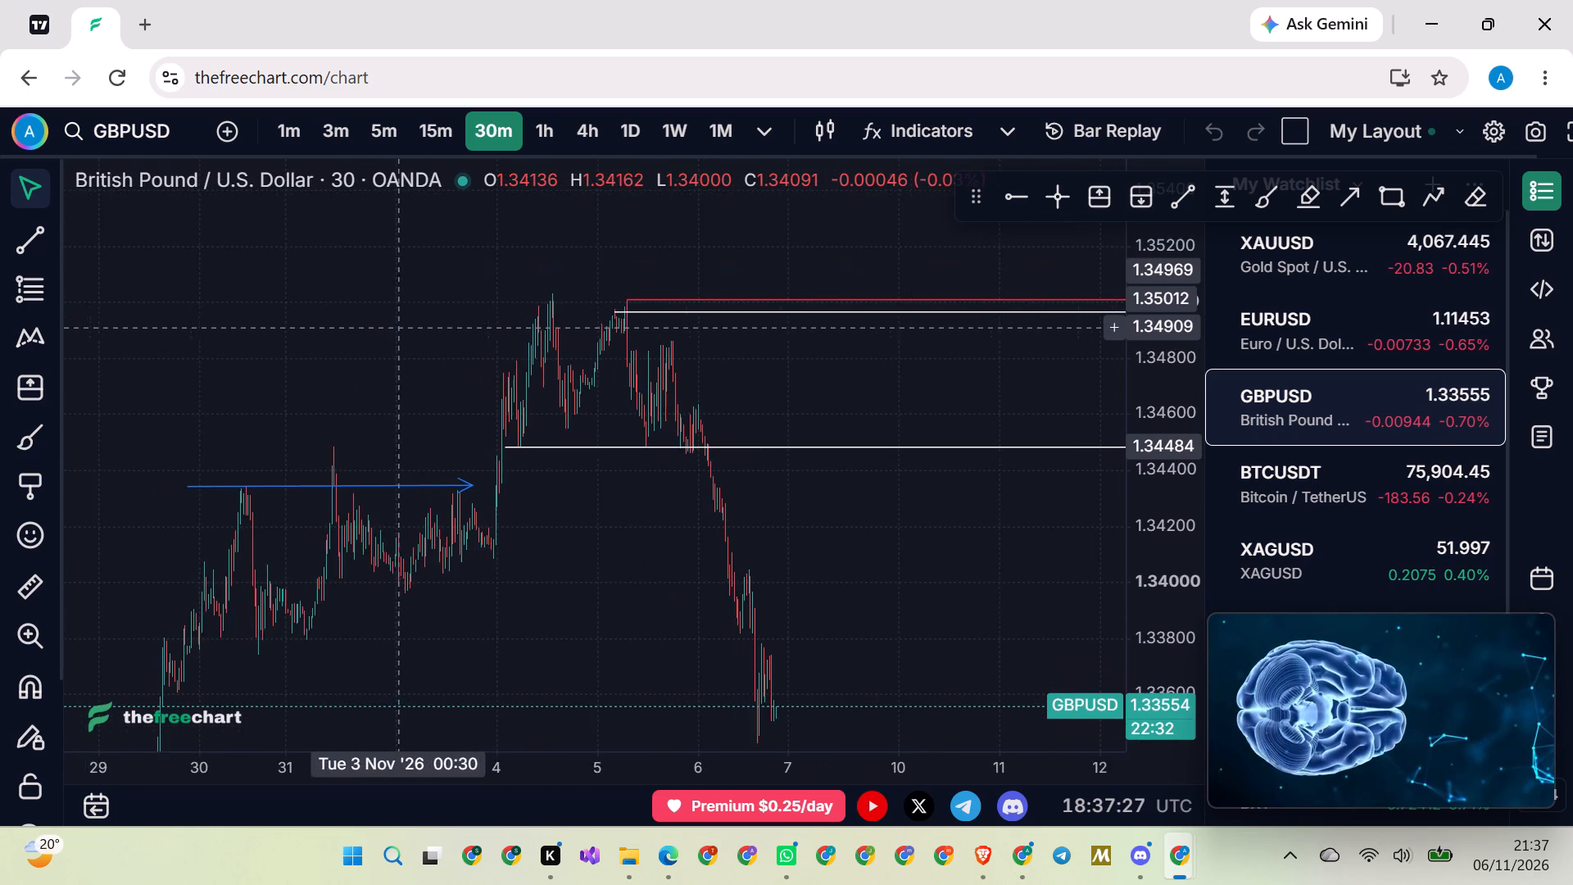
scroll(374, 304, "up", 7)
left_click_drag(760, 383, 876, 406)
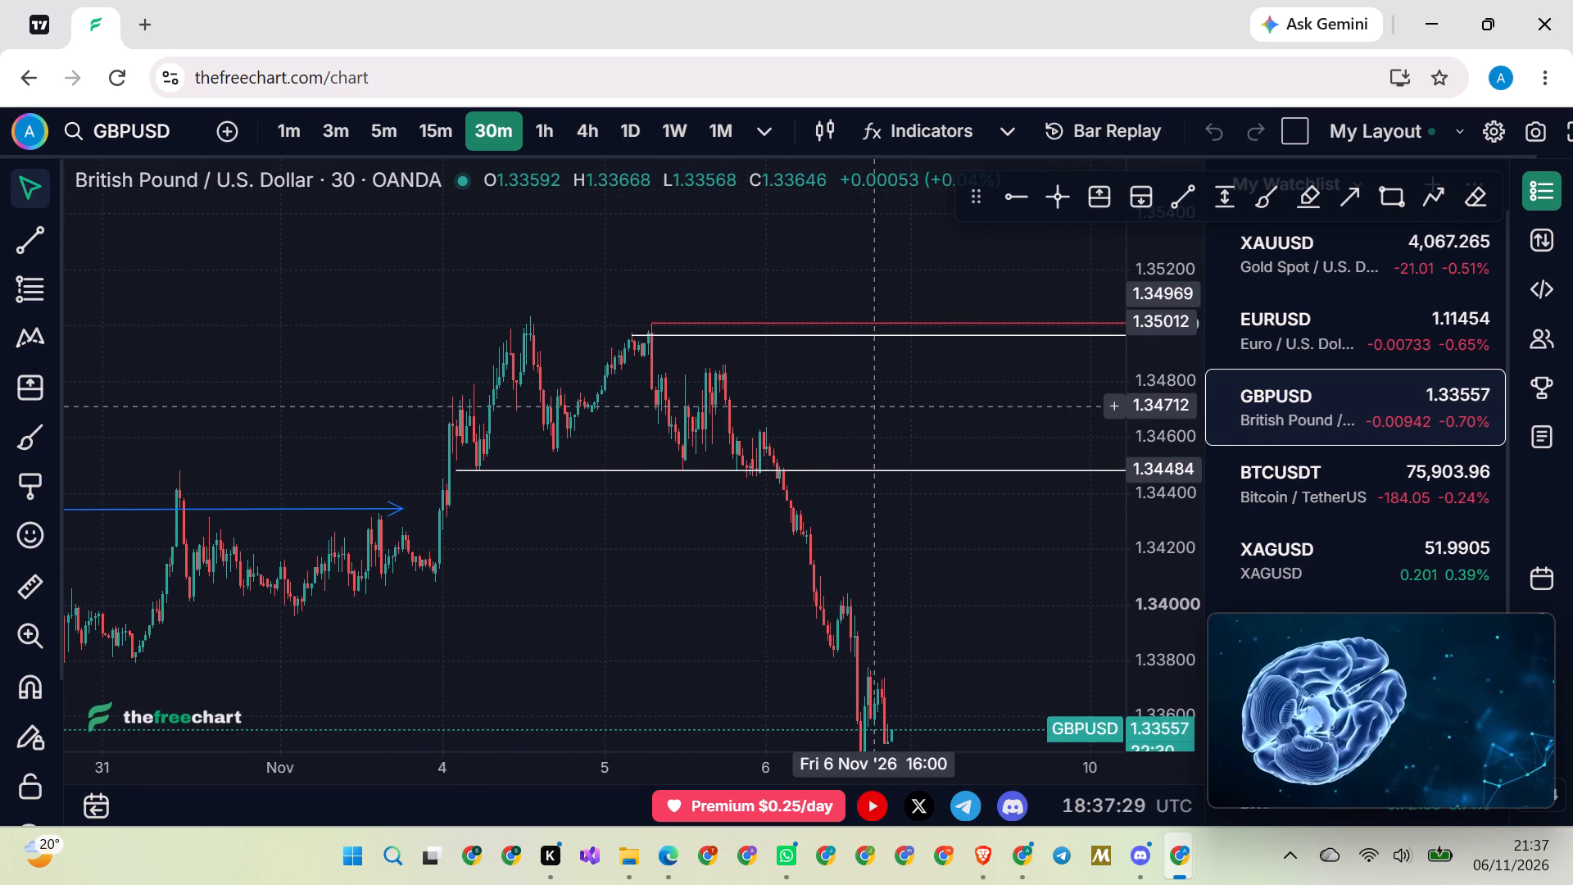
scroll(870, 403, "up", 4)
left_click_drag(854, 400, 932, 420)
scroll(913, 411, "down", 2)
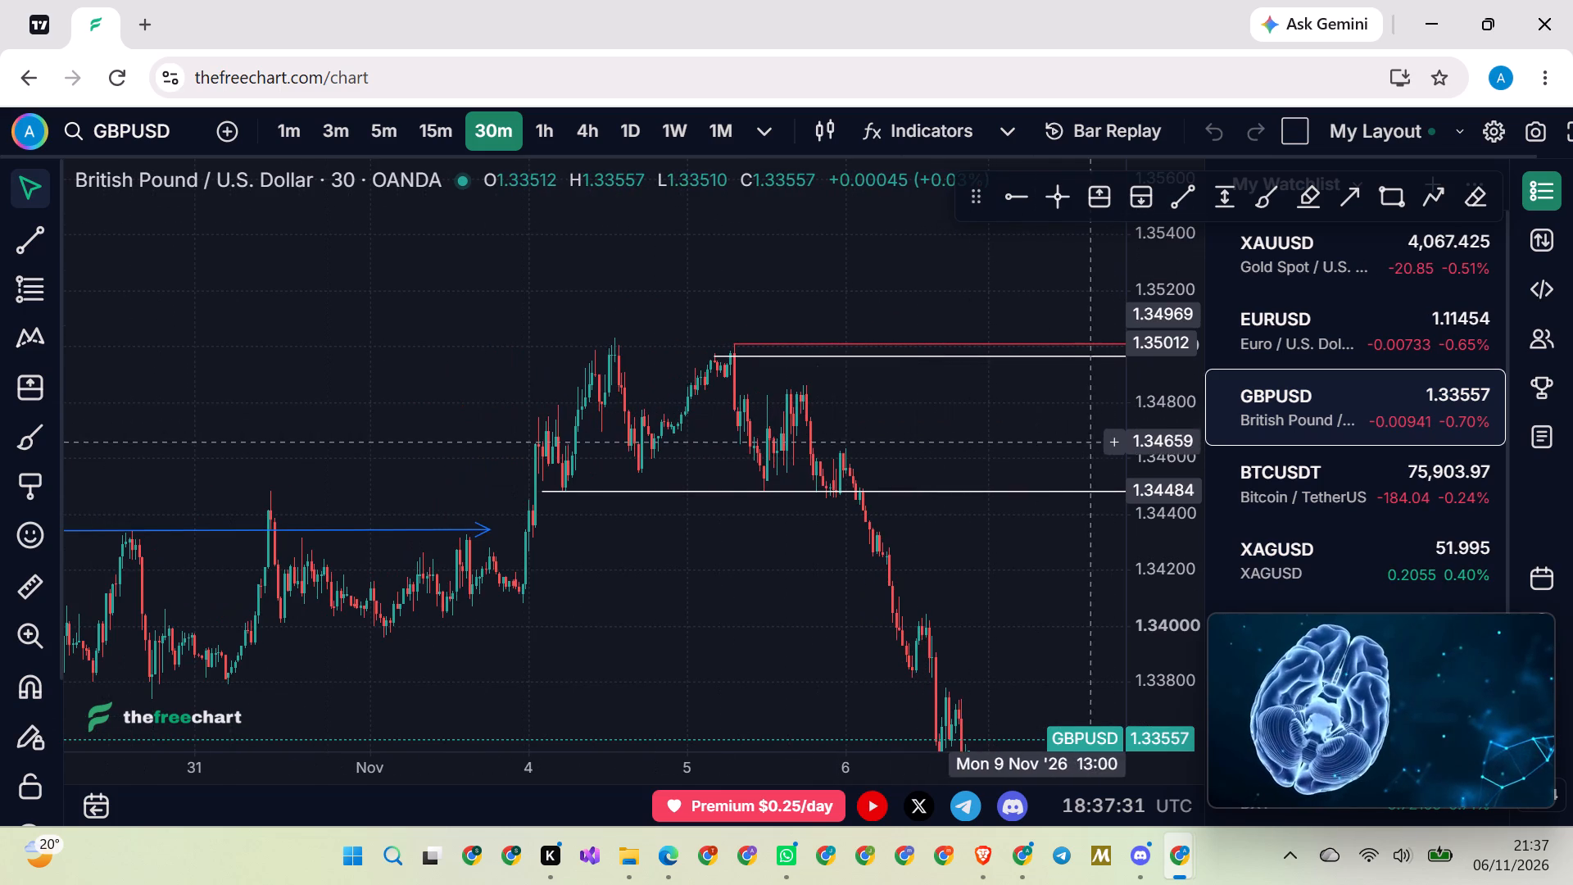
scroll(1154, 461, "up", 10)
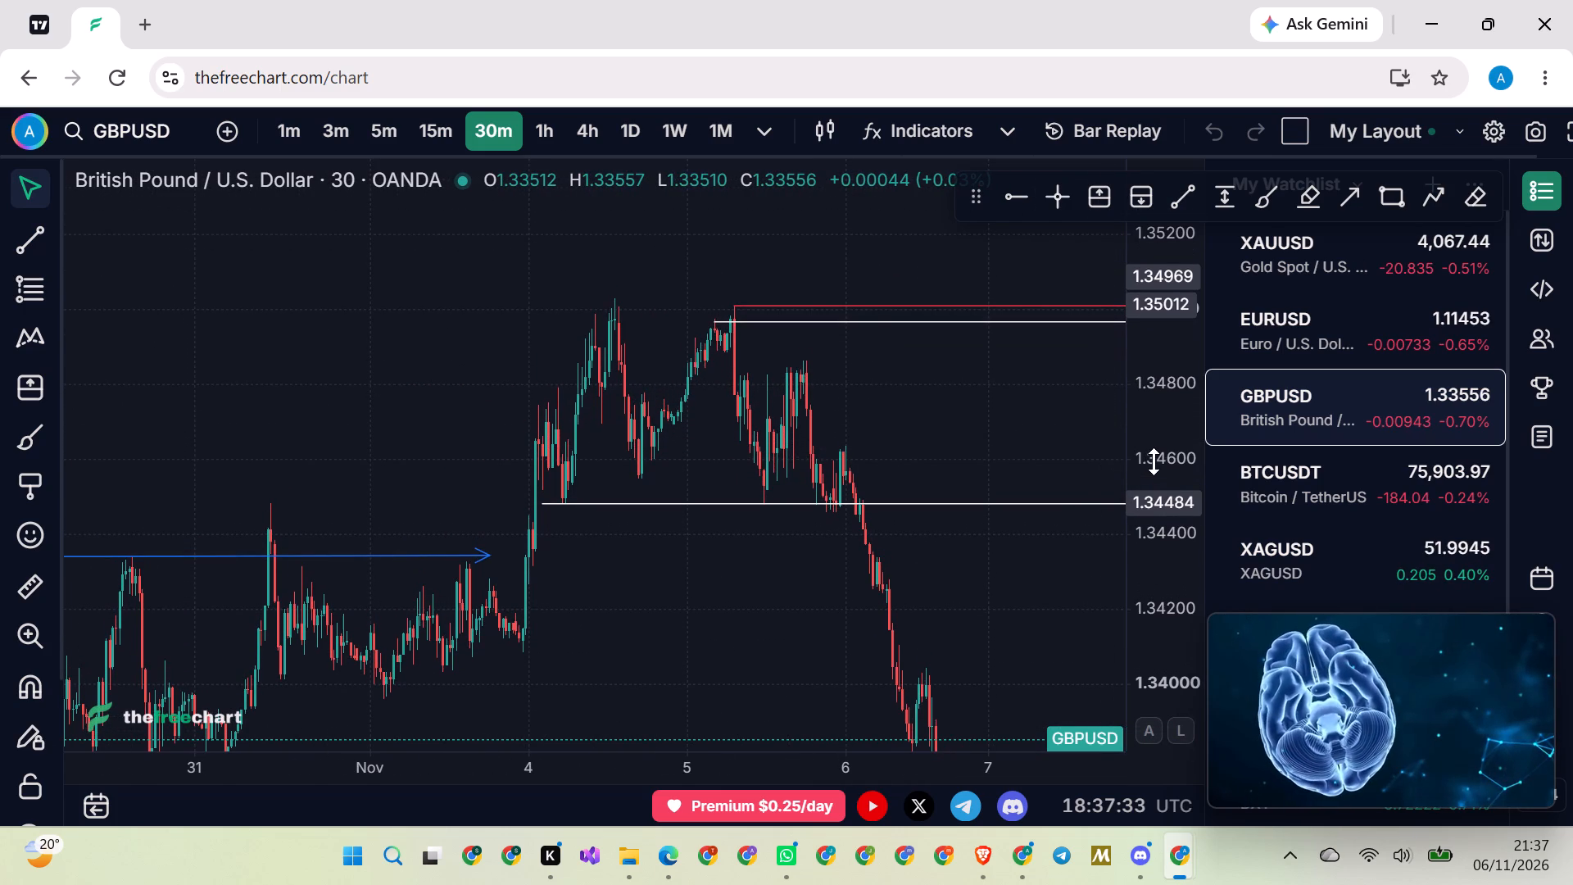
scroll(640, 432, "up", 4)
scroll(642, 425, "down", 3)
scroll(678, 387, "up", 10)
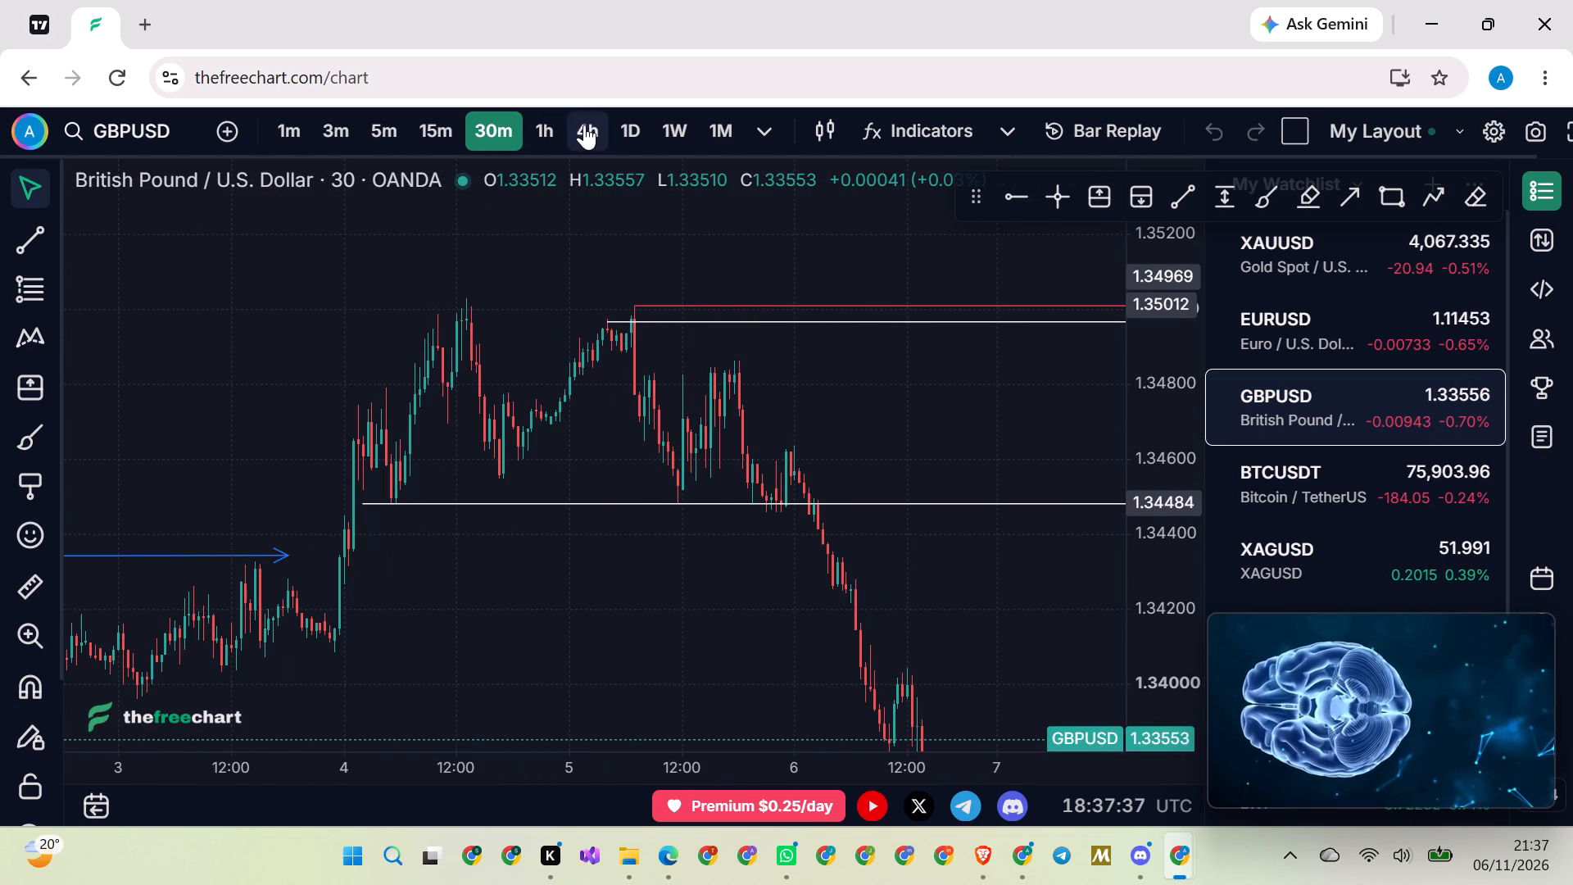
Switch the GBPUSD chart to the 4h timeframe.
left_click(584, 125)
scroll(539, 327, "up", 20)
scroll(539, 327, "up", 14)
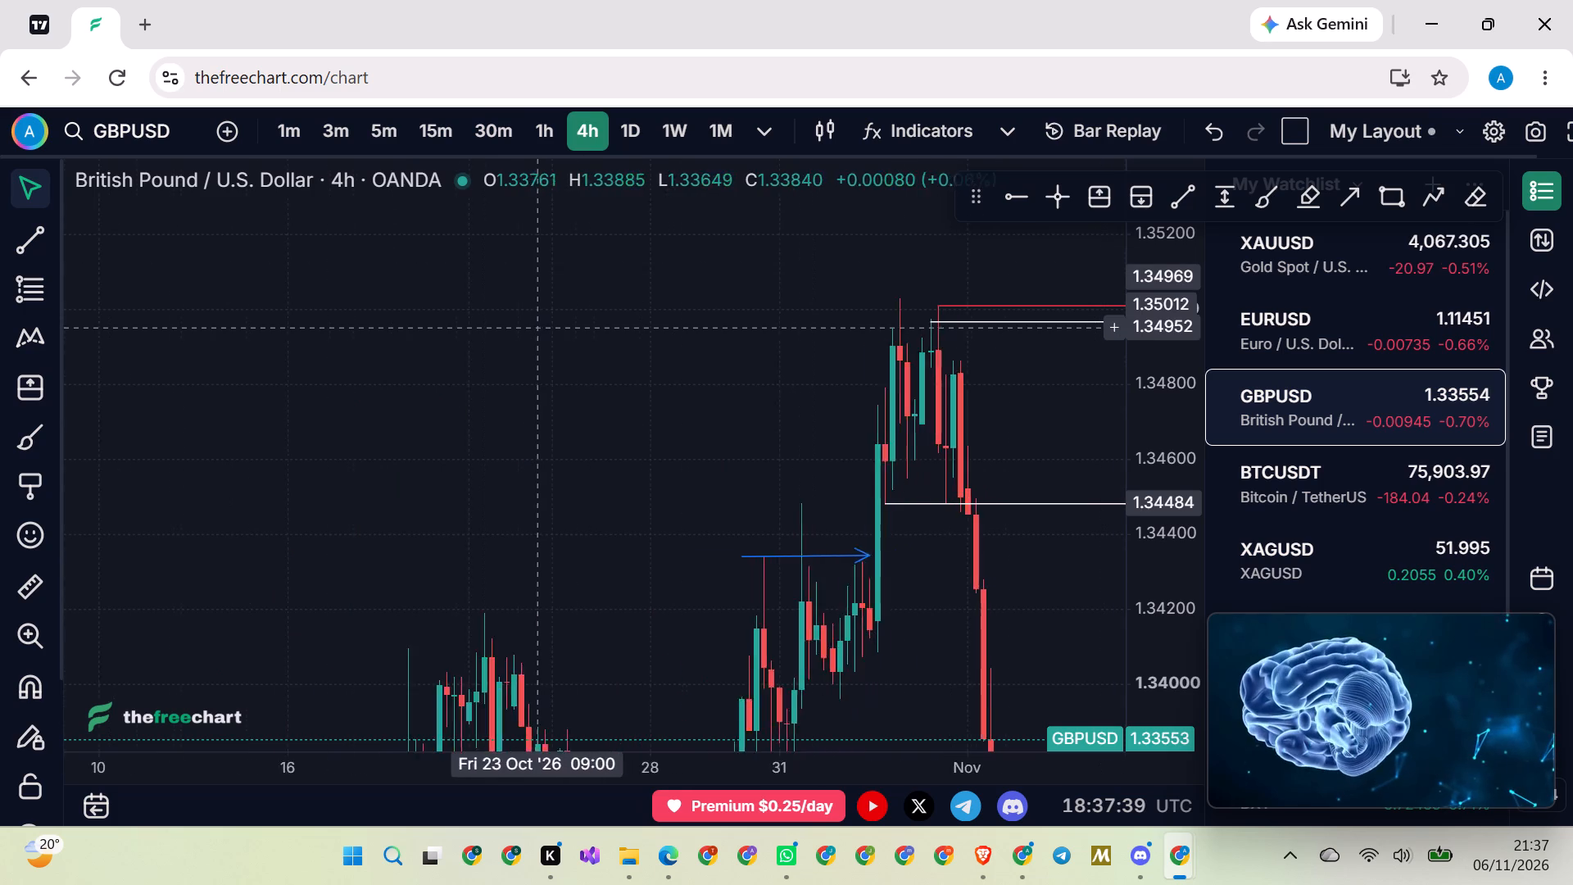
Examine the 4h GBPUSD swing from the late October low to the November peak and decline against the 1.35012, 1.34969 and 1.34484 levels.
scroll(536, 327, "up", 20)
scroll(536, 327, "up", 9)
left_click_drag(558, 412, 399, 315)
left_click_drag(427, 381, 401, 379)
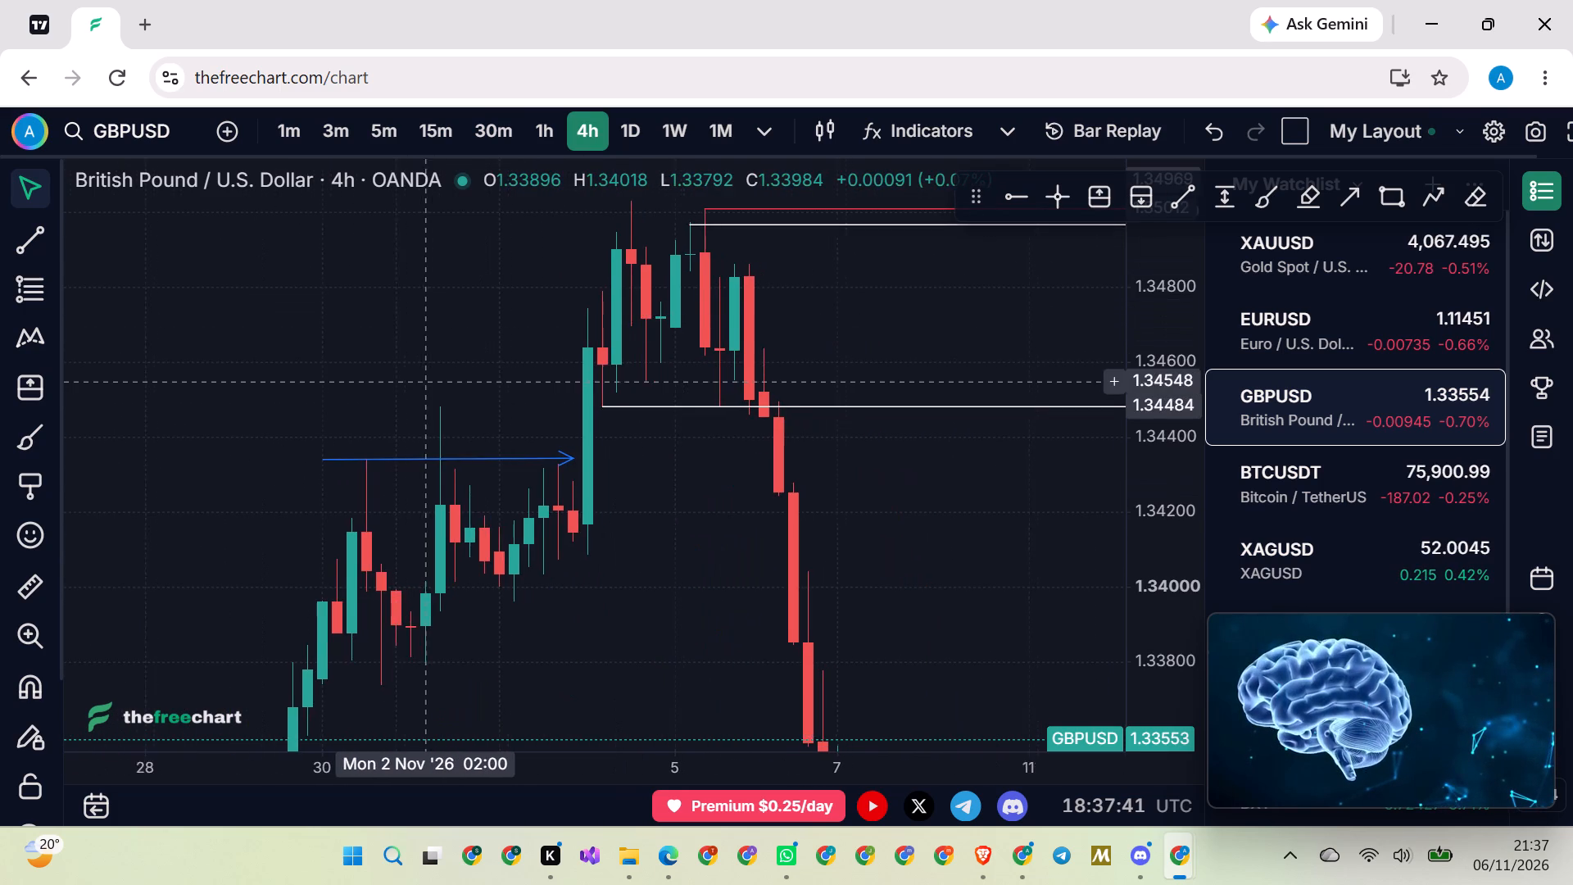
left_click_drag(401, 379, 312, 328)
scroll(550, 476, "down", 3)
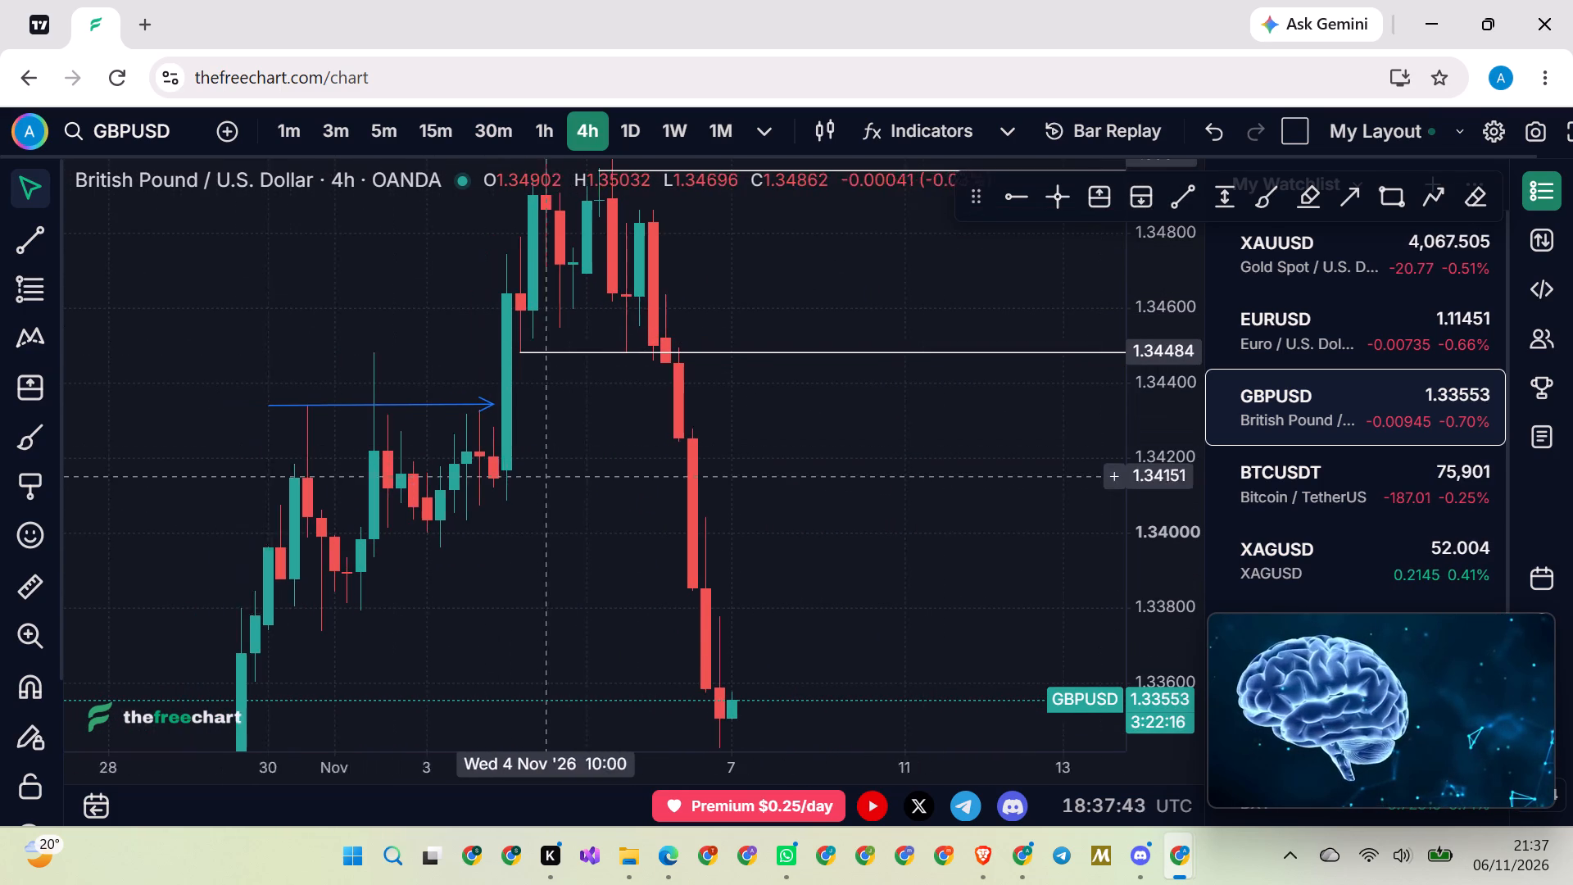
left_click_drag(1173, 442, 1120, 583)
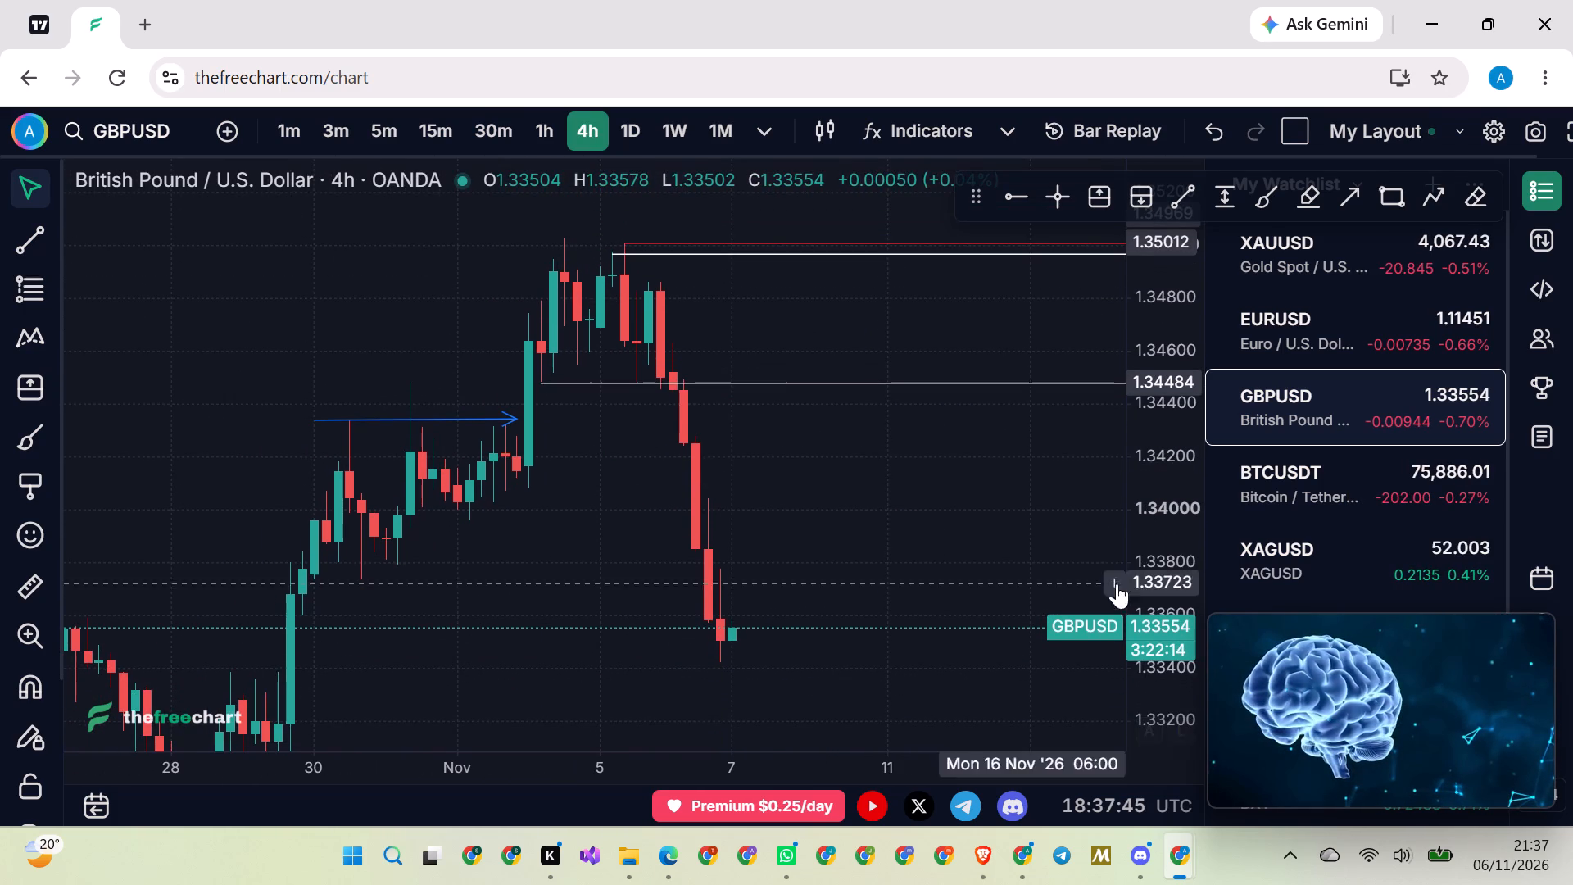
scroll(687, 450, "down", 2)
scroll(477, 311, "down", 2)
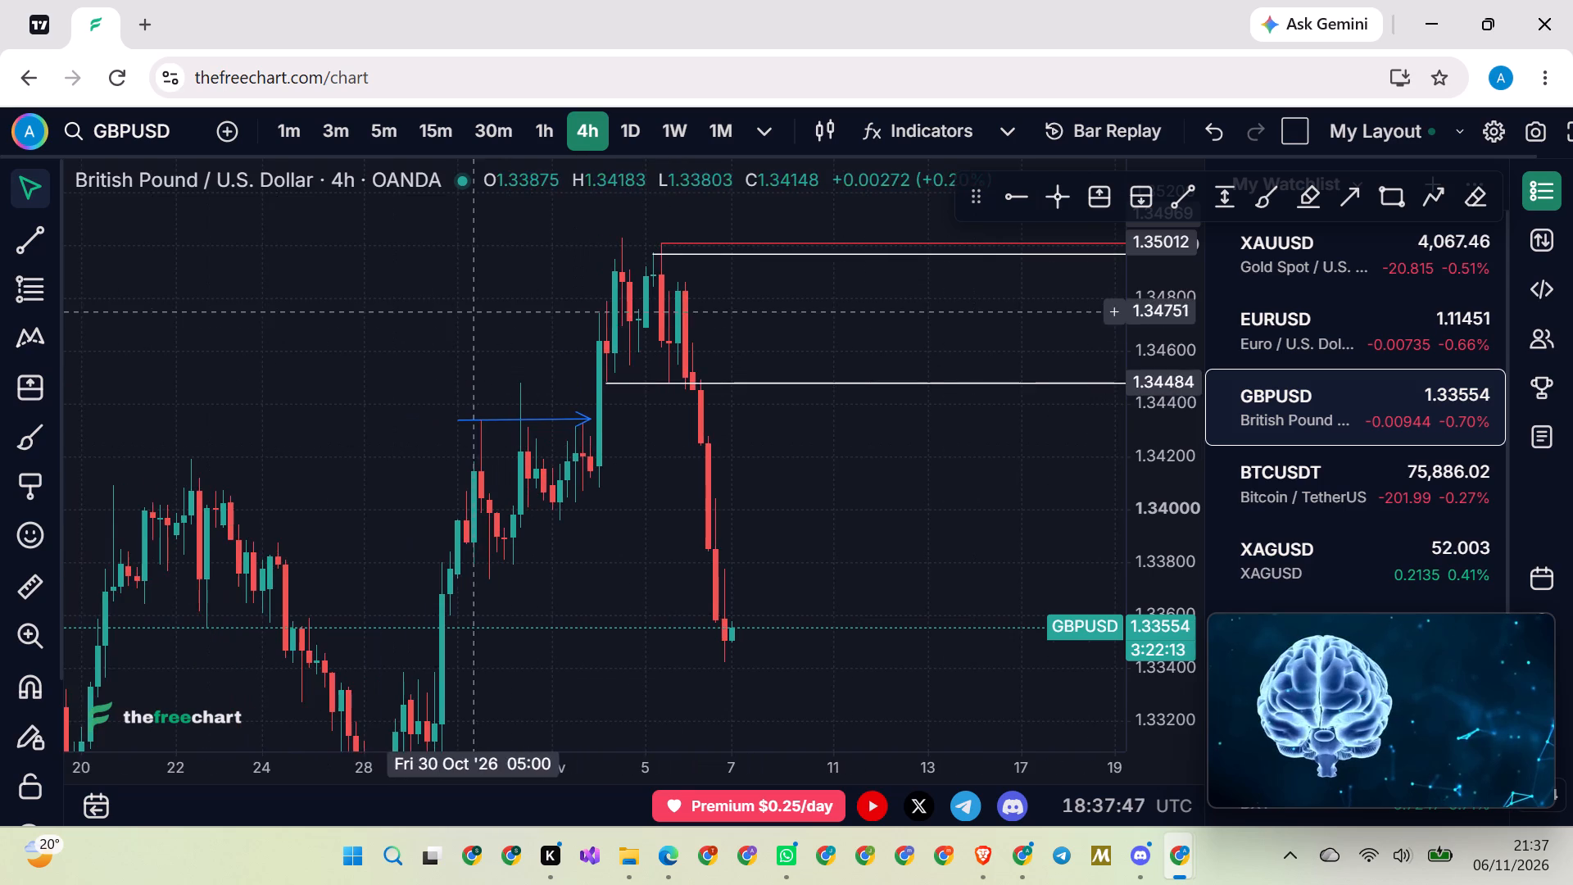
left_click_drag(406, 363, 456, 363)
left_click_drag(1146, 456, 1080, 587)
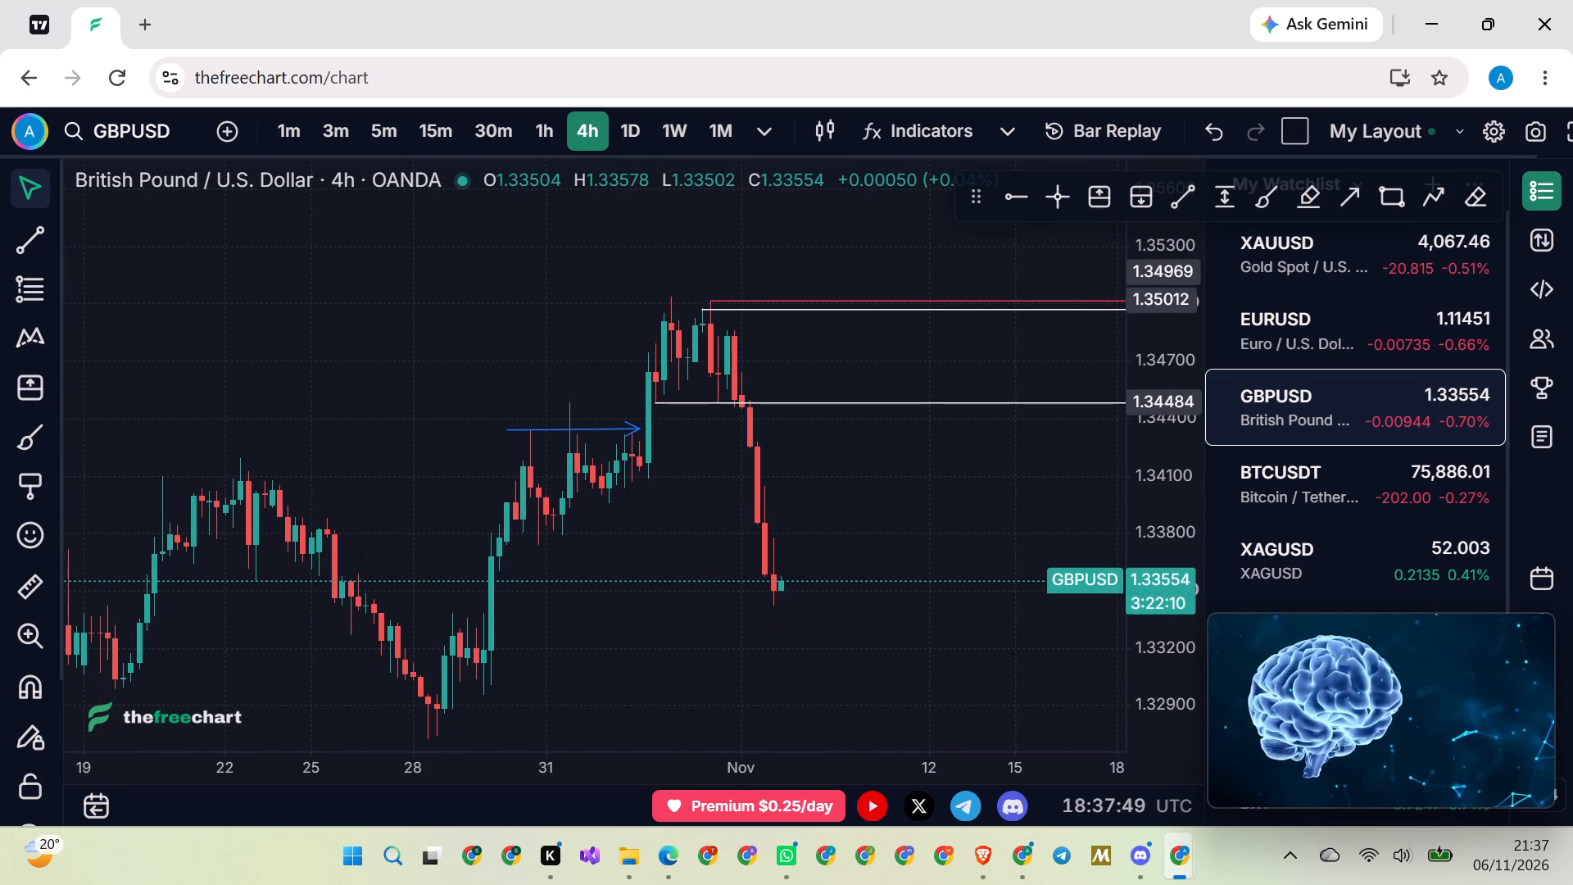
scroll(560, 511, "down", 16)
scroll(420, 434, "up", 11)
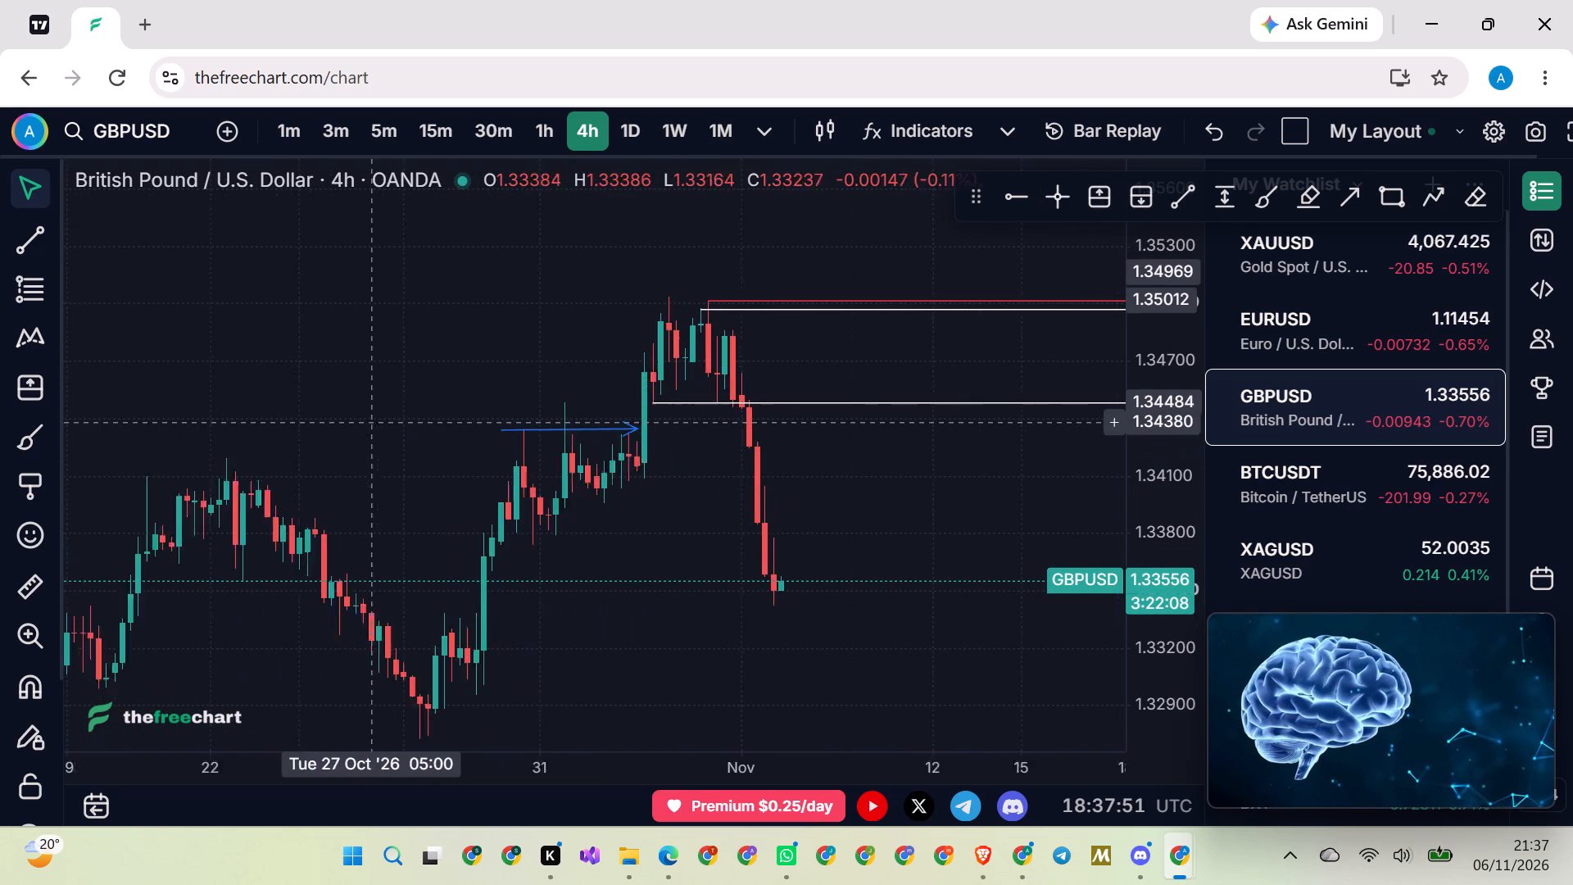
Inspect the 4h candles around the 5 November zone and the fall through the 1.34484 level more closely.
scroll(374, 422, "up", 2)
scroll(512, 436, "up", 1)
left_click_drag(911, 484, 902, 484)
scroll(1145, 486, "up", 7)
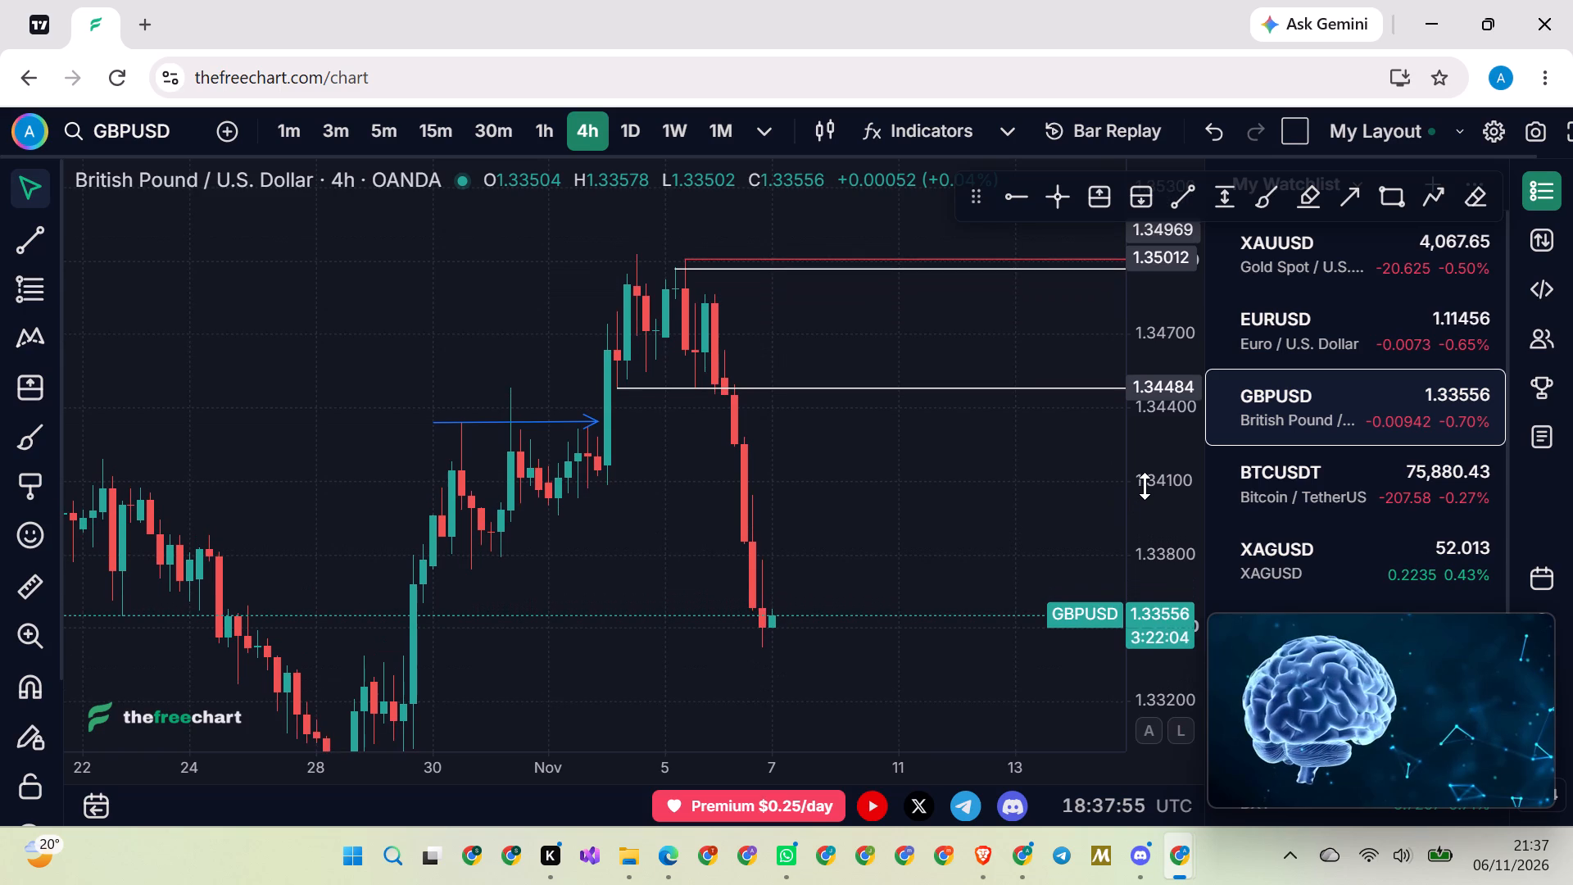
scroll(1145, 486, "up", 3)
scroll(863, 470, "up", 2)
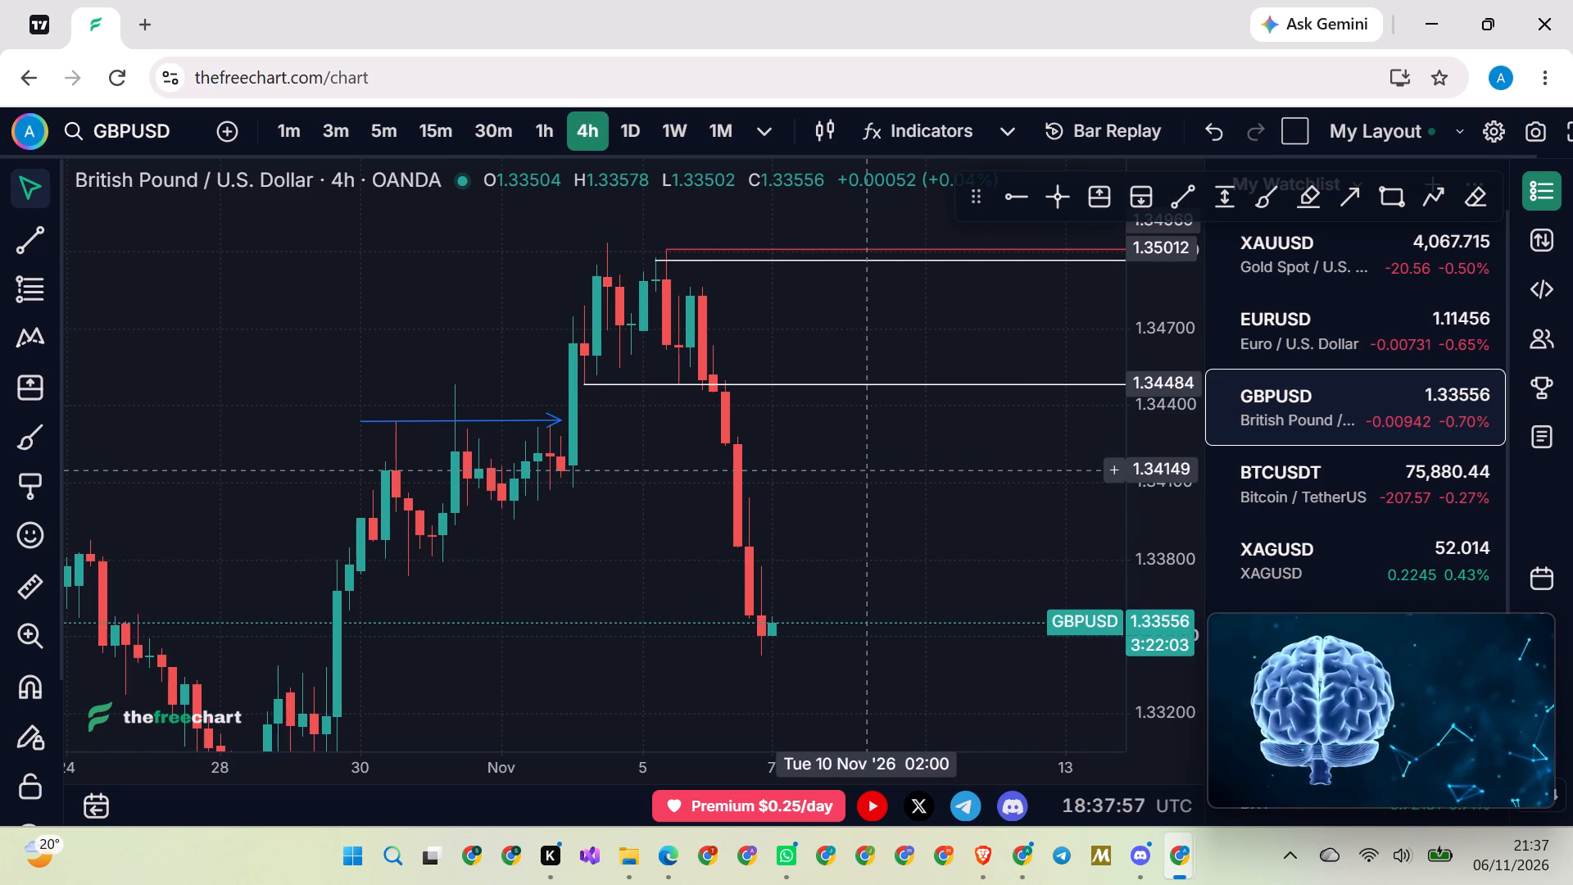
scroll(863, 470, "up", 1)
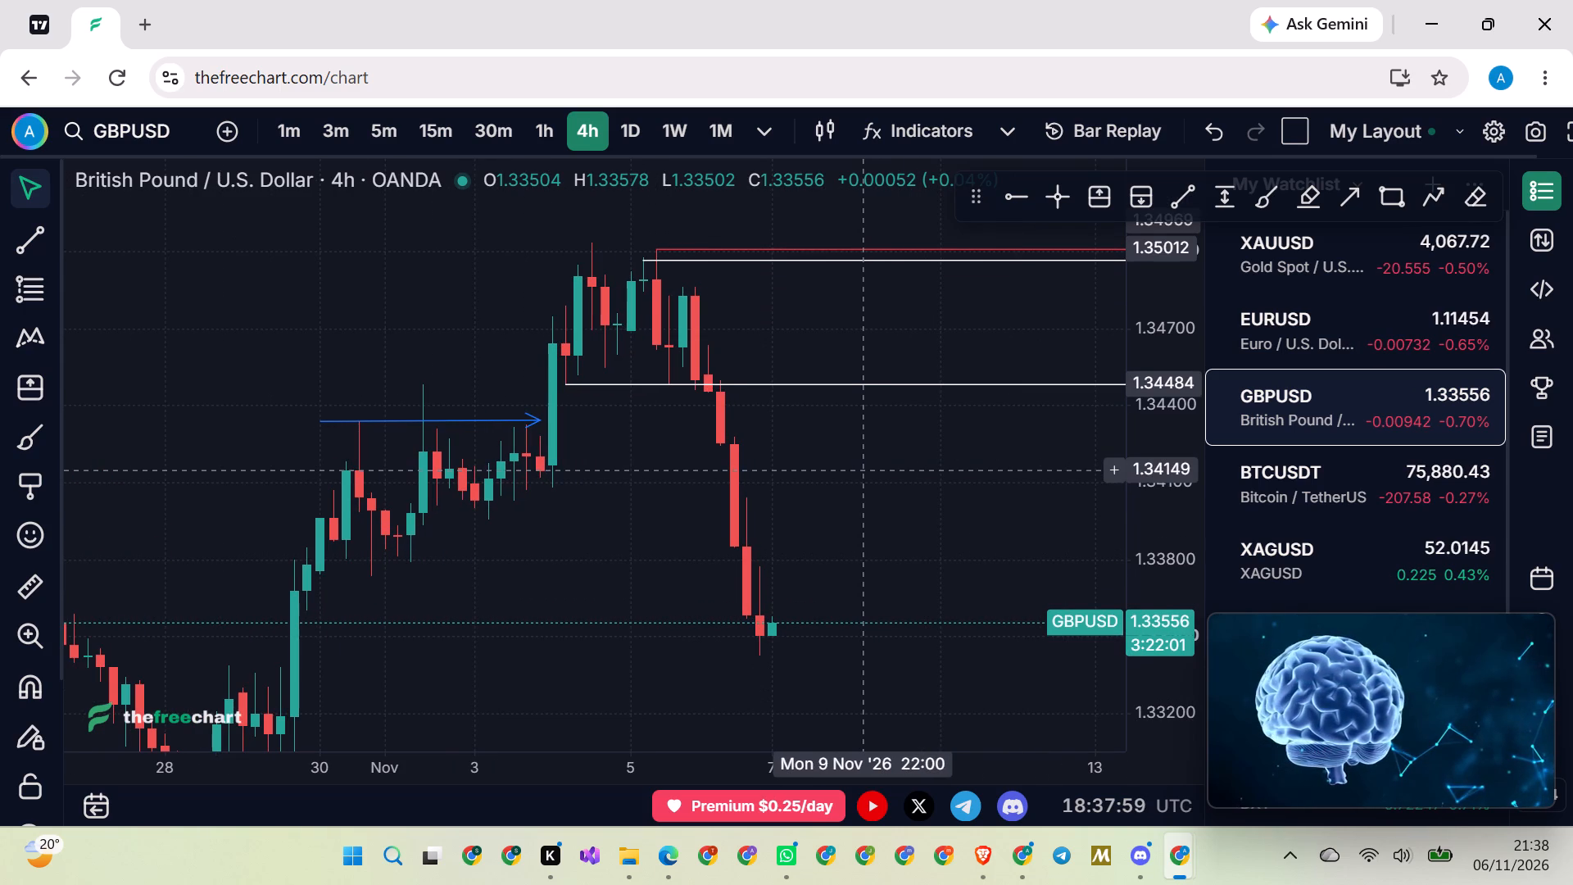
scroll(863, 470, "up", 1)
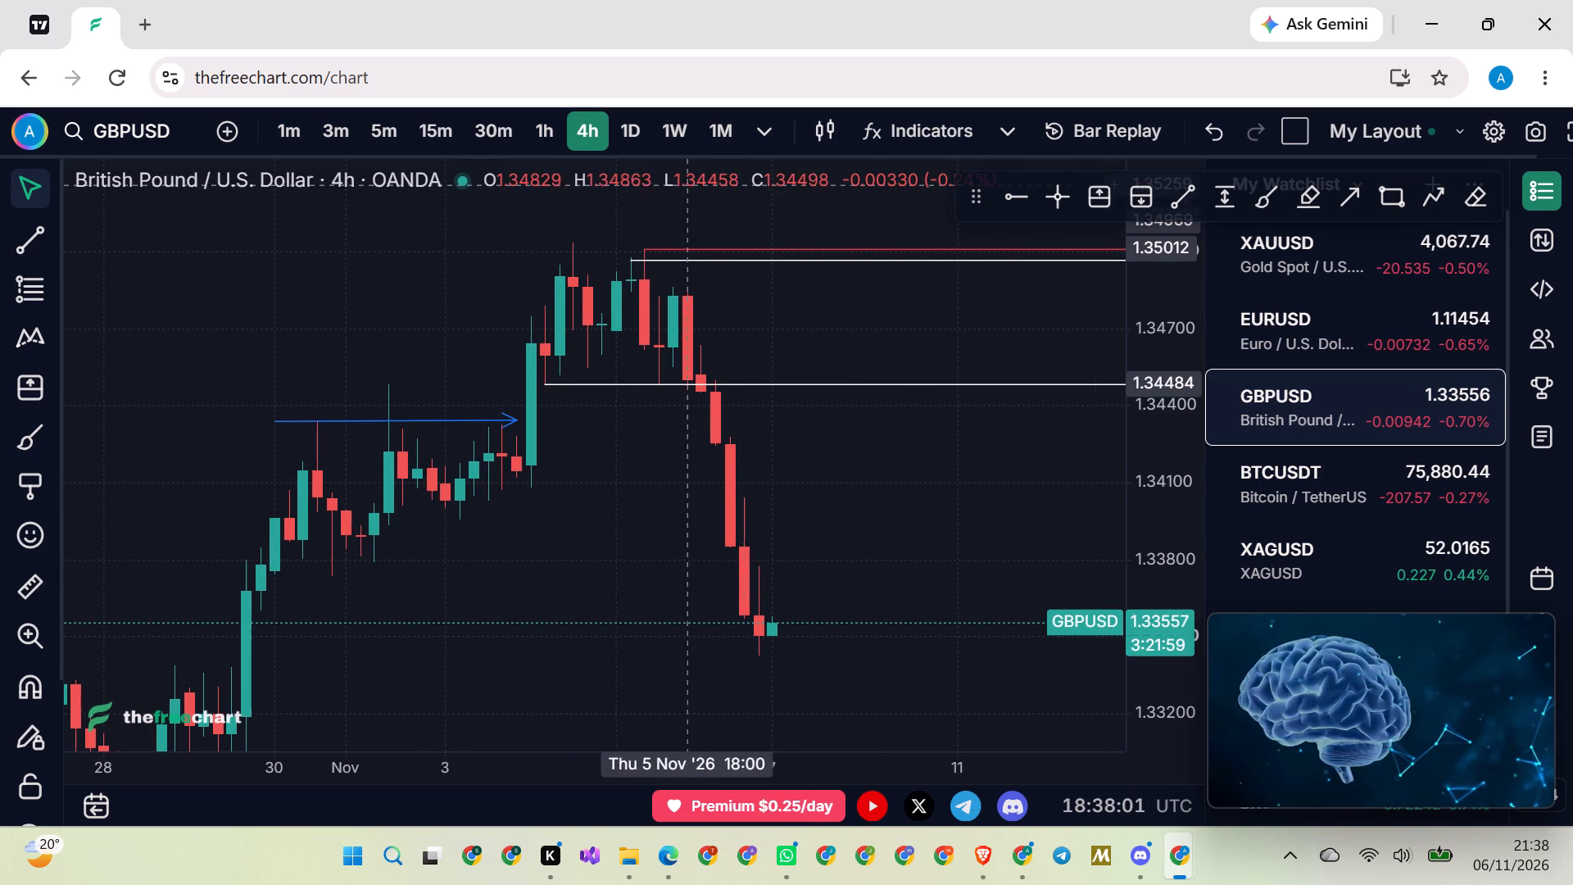
scroll(1154, 483, "up", 4)
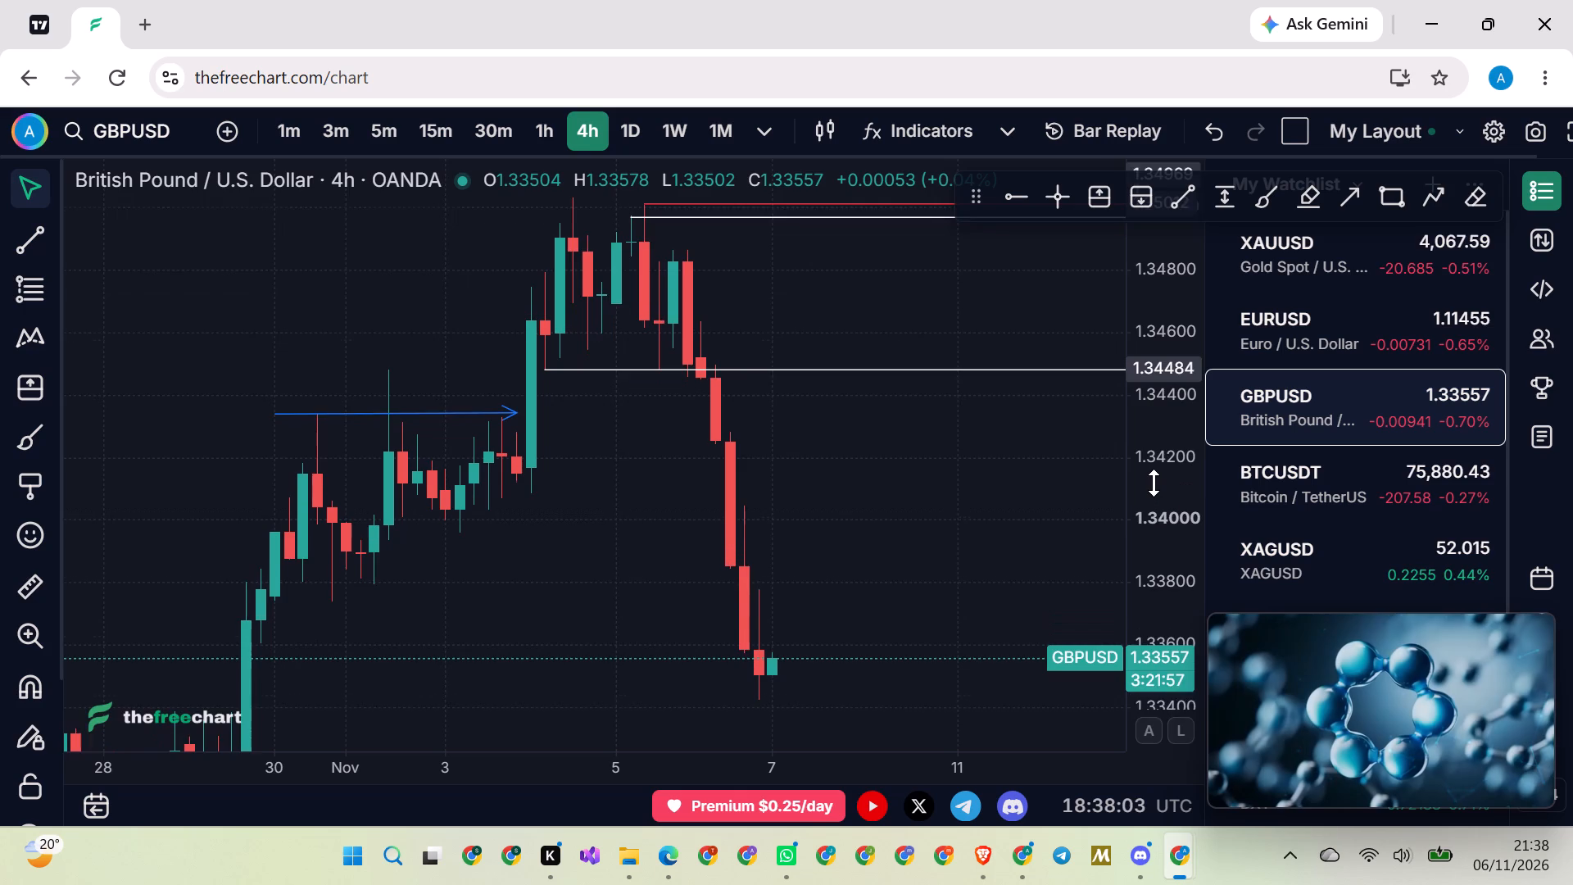
scroll(1154, 483, "down", 14)
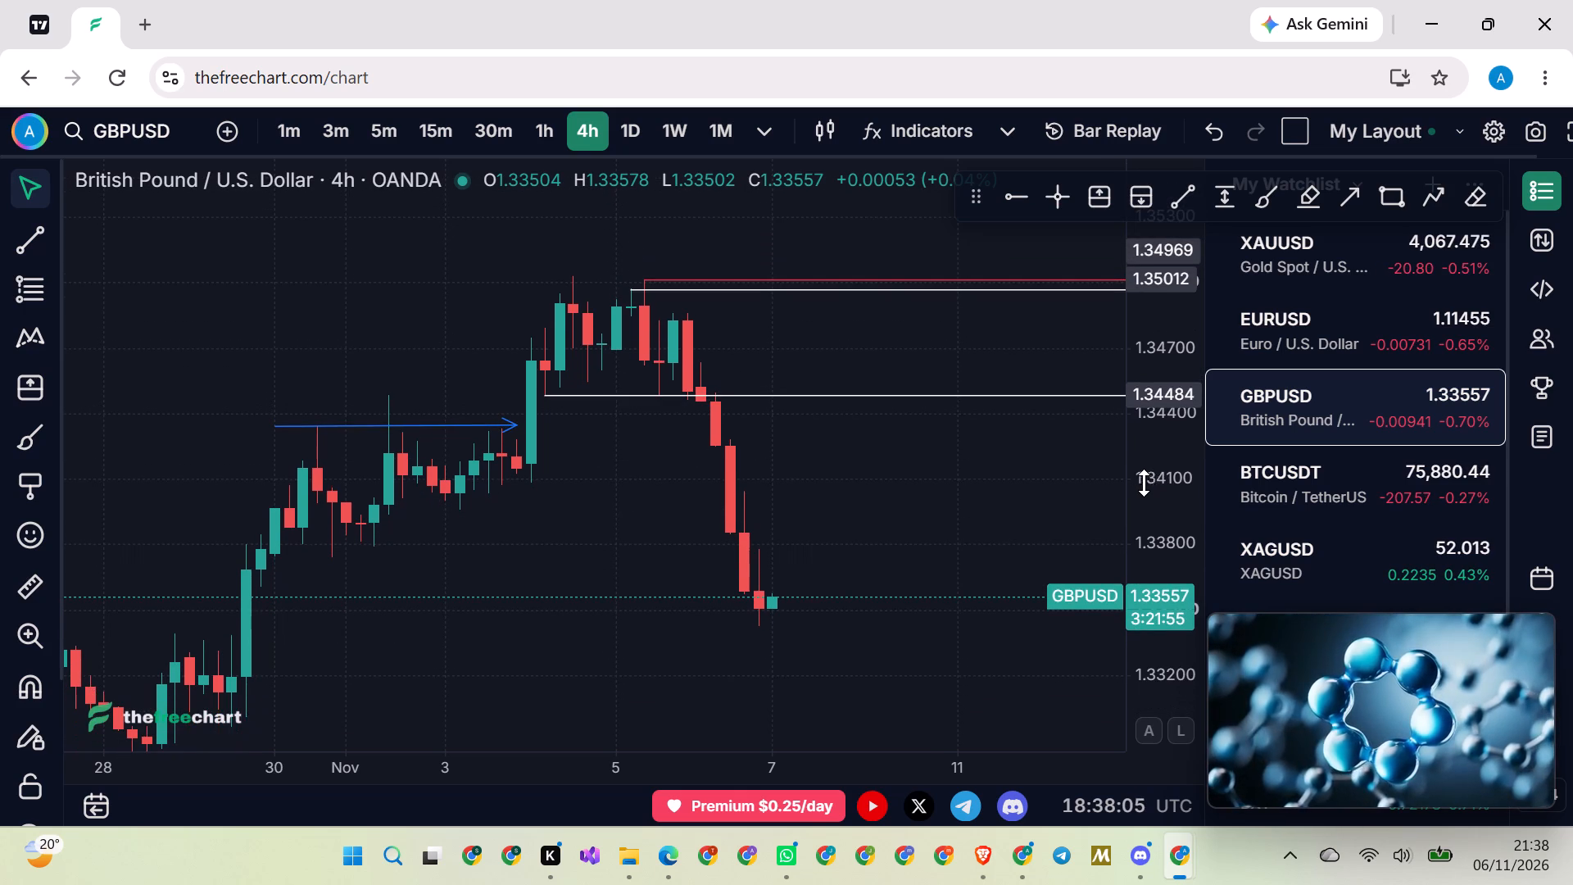
scroll(864, 490, "down", 6)
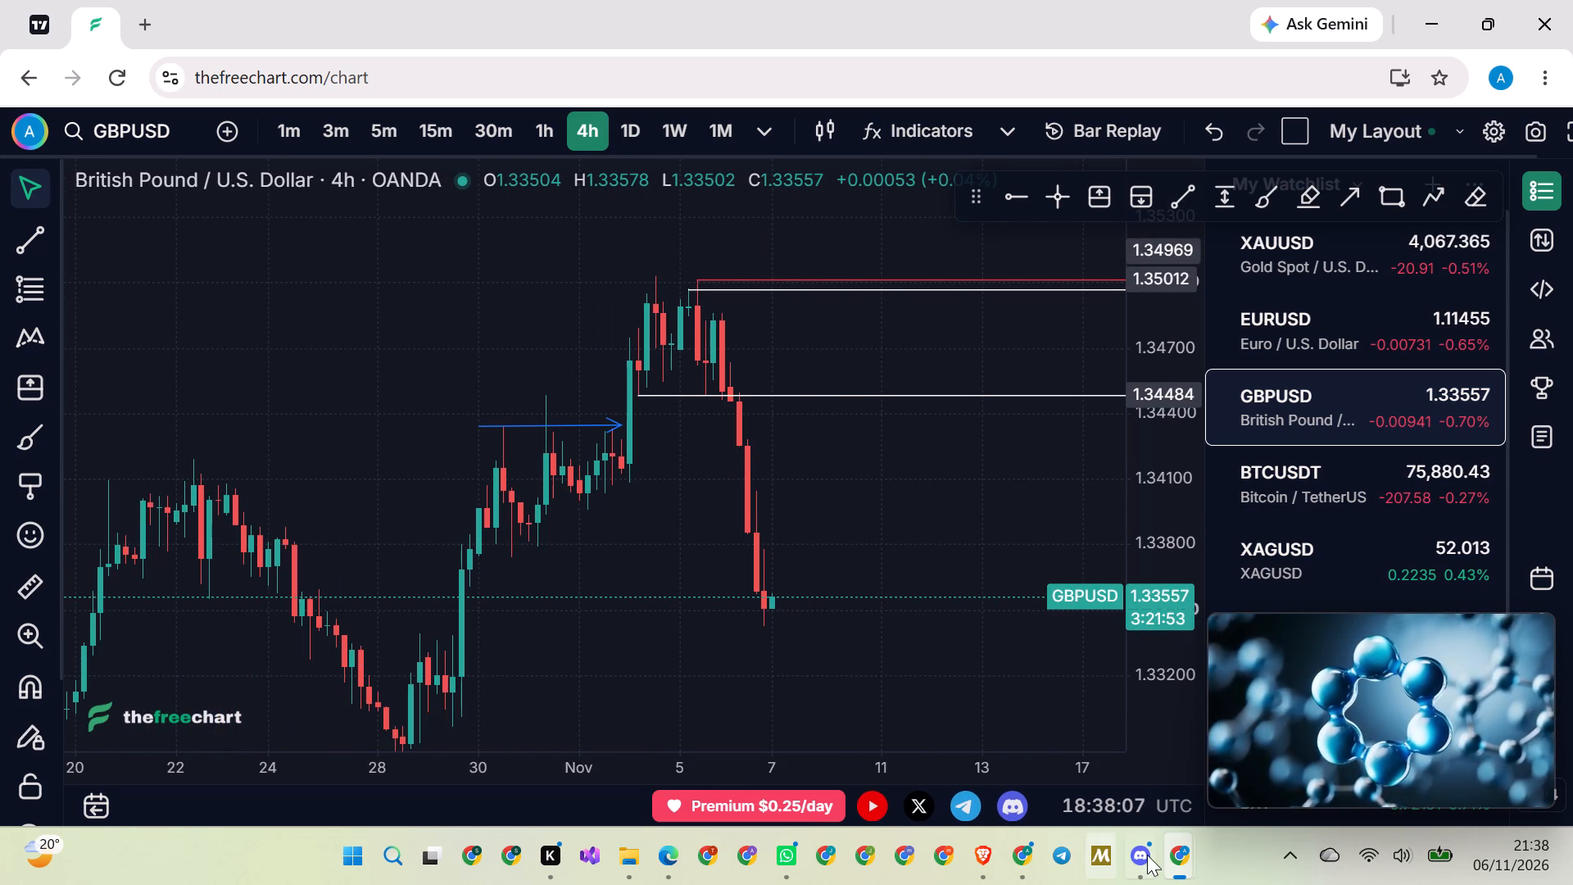
Switch to the TradingView chart and review the 4h GBPUSD rally from late October and its November decline.
left_click(43, 13)
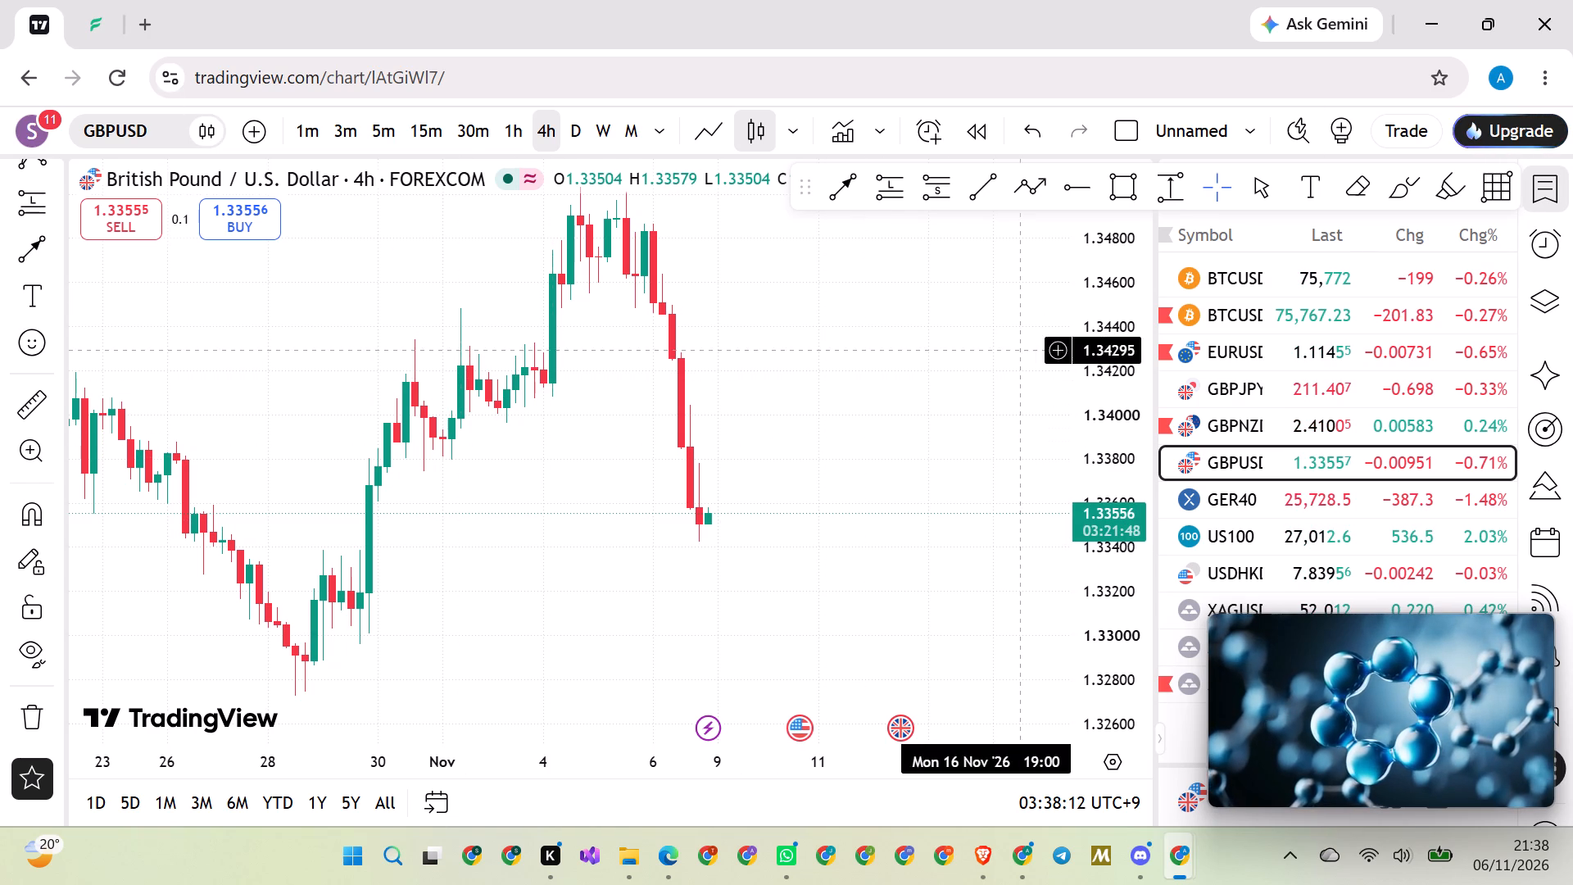
left_click_drag(1113, 293, 1048, 568)
scroll(989, 483, "down", 4)
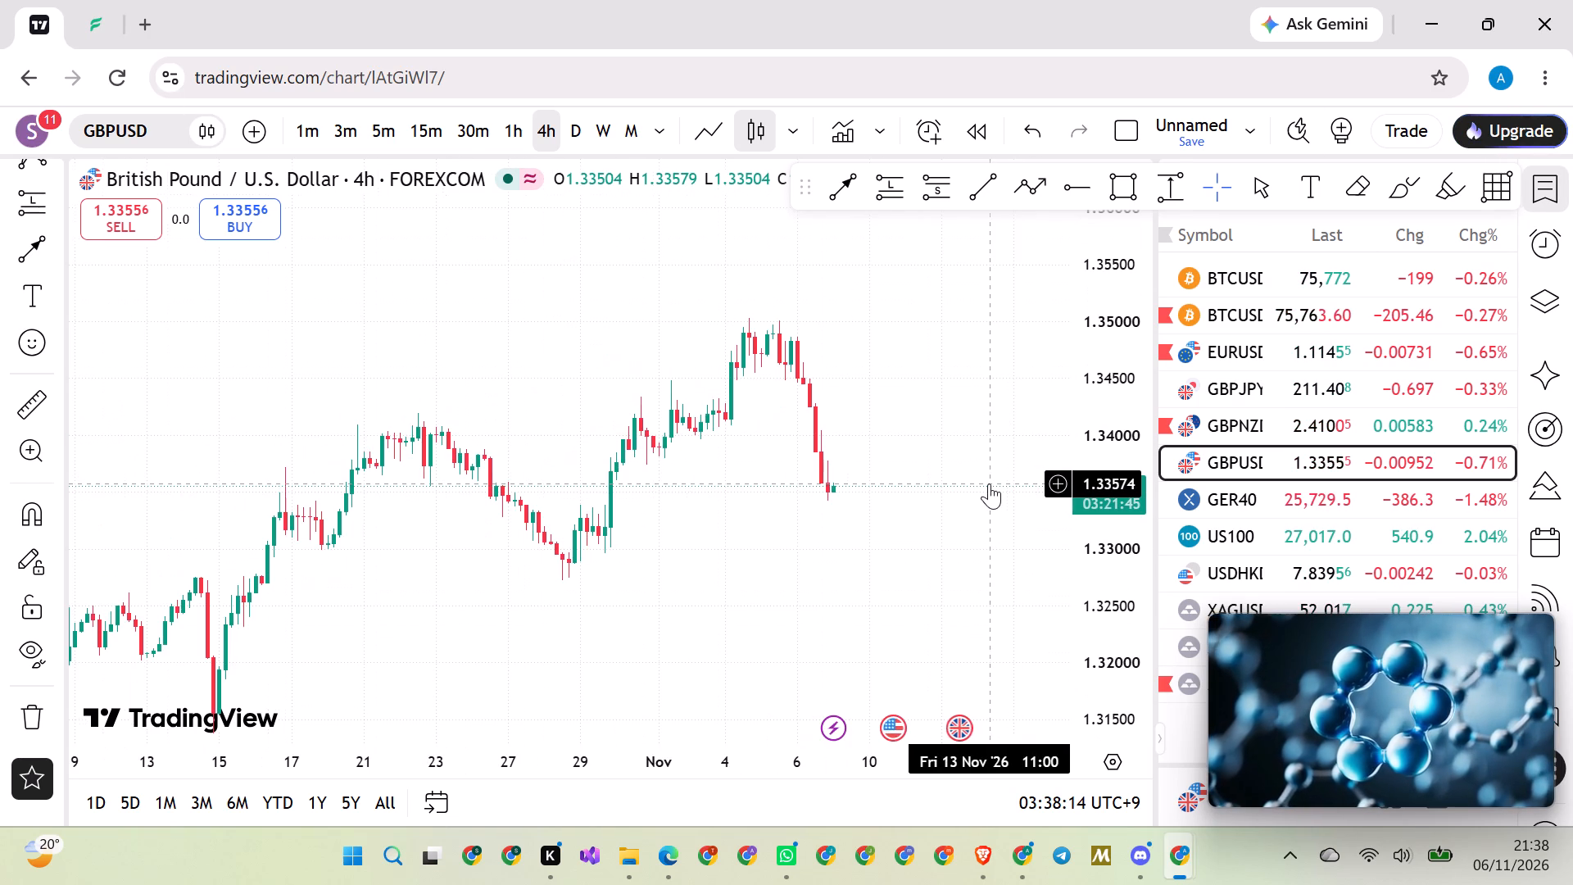
scroll(986, 480, "up", 4)
scroll(1125, 452, "up", 6)
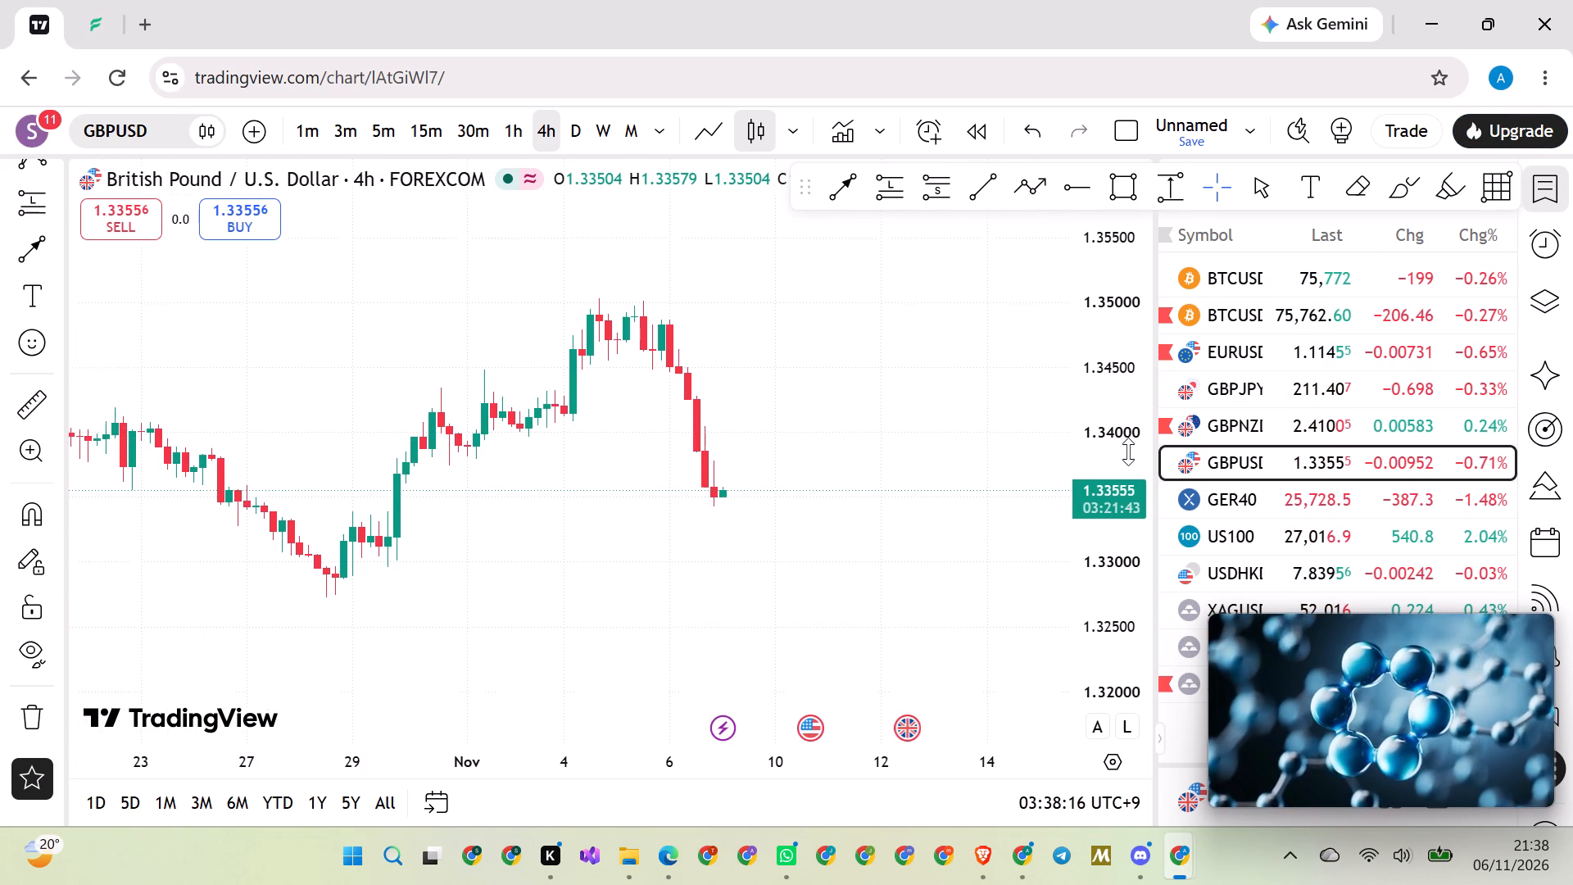
scroll(793, 345, "down", 2)
left_click_drag(853, 331, 826, 376)
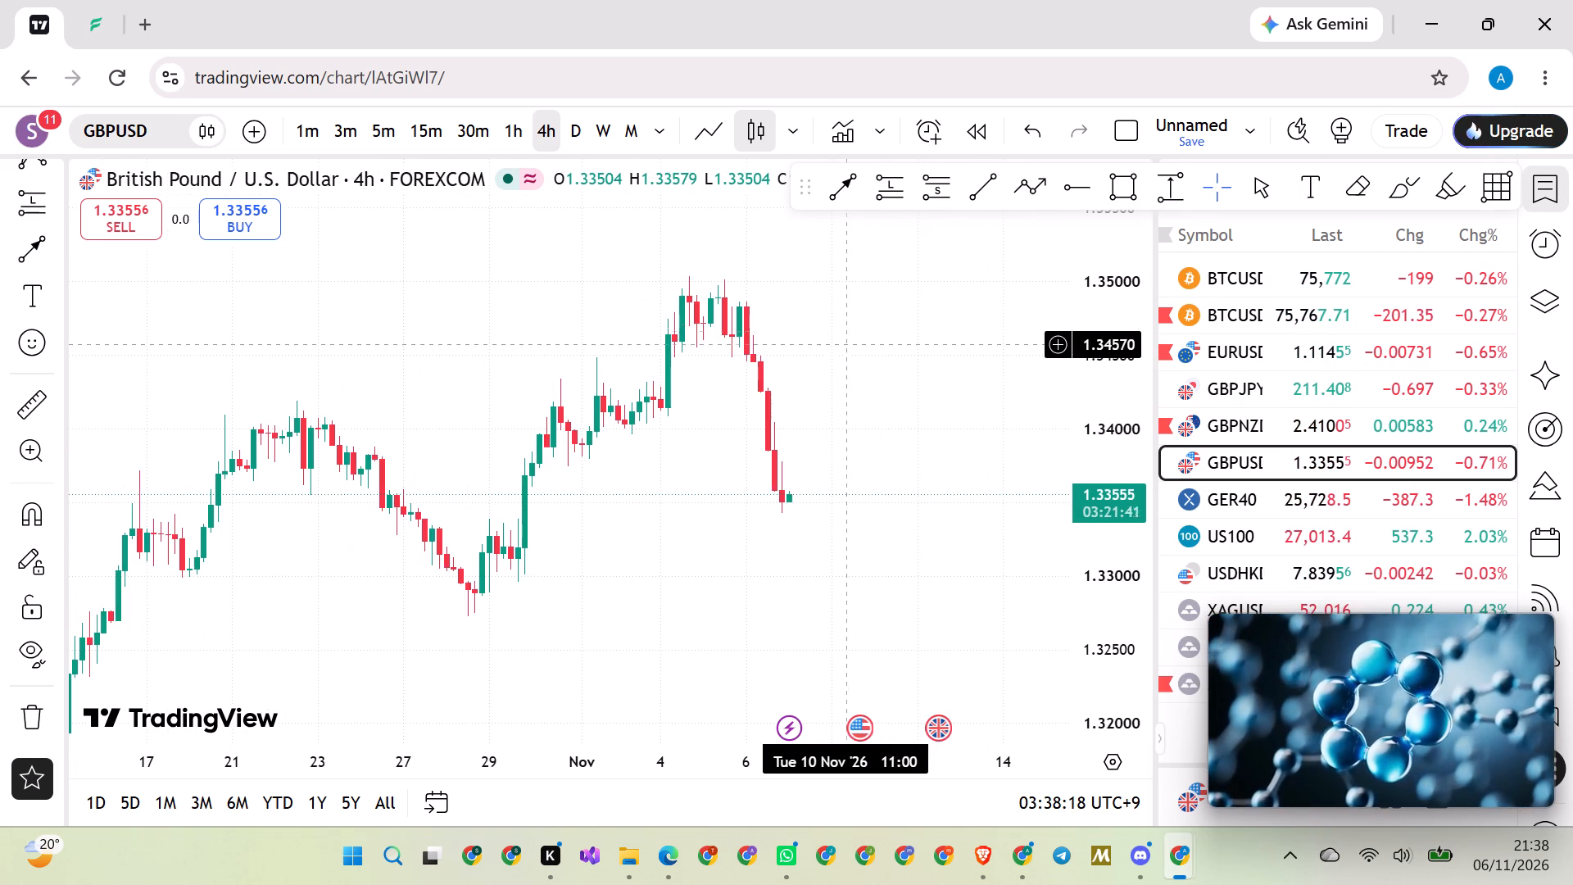
left_click_drag(826, 376, 749, 442)
scroll(674, 347, "up", 3)
Change the TradingView GBPUSD chart to 30m and examine the early November peaks and the following decline.
left_click(459, 125)
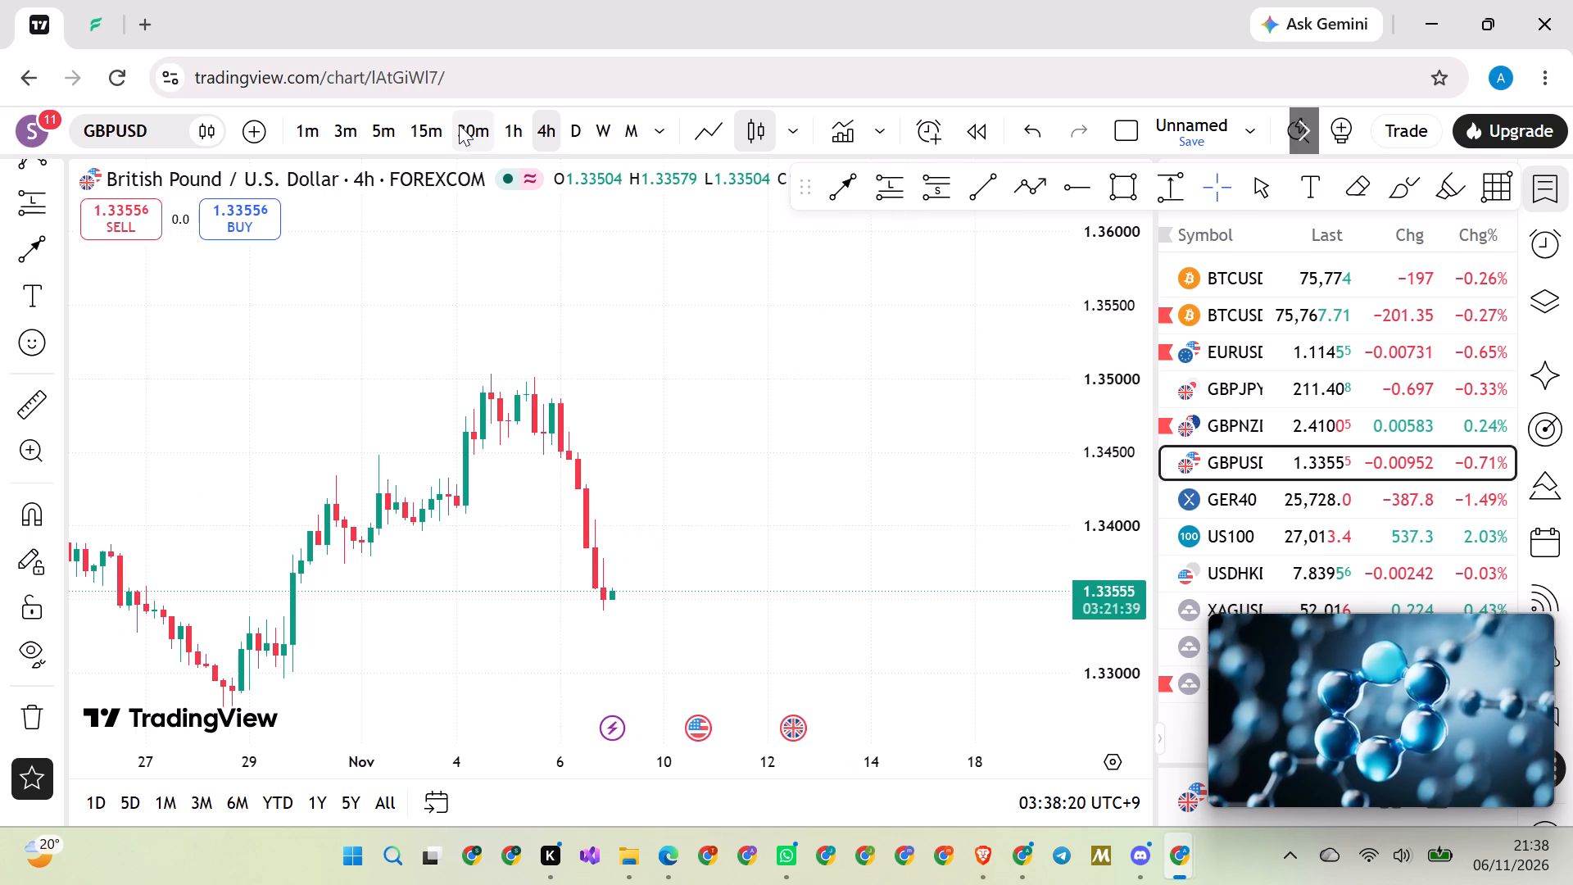
scroll(519, 391, "down", 20)
scroll(519, 391, "down", 14)
scroll(519, 391, "up", 7)
scroll(519, 391, "down", 3)
scroll(519, 391, "up", 1)
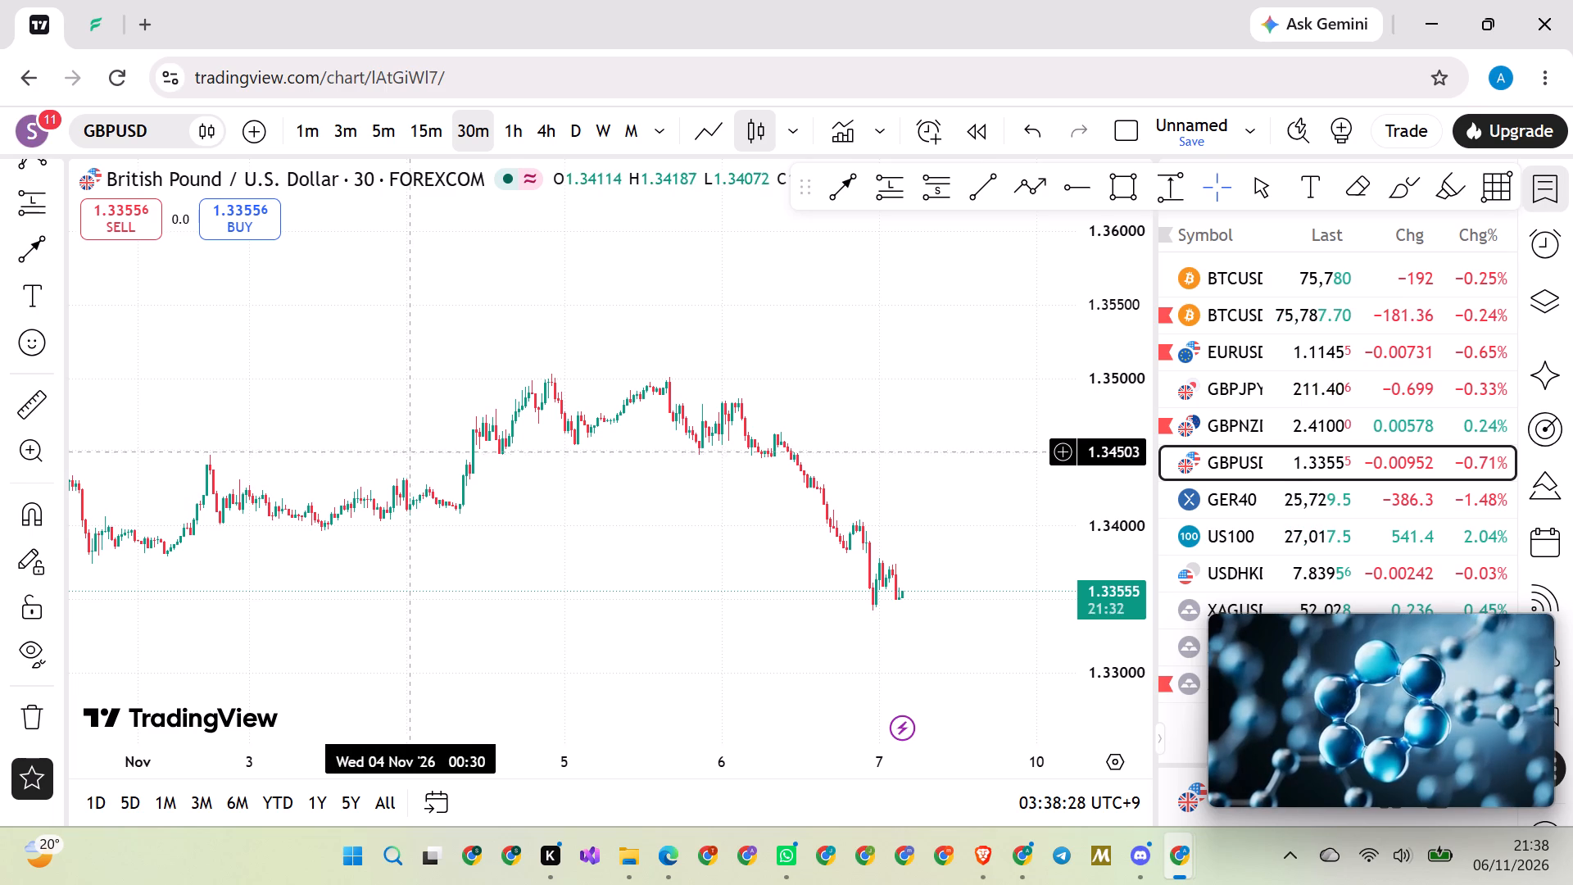
scroll(392, 370, "down", 2)
scroll(389, 367, "up", 14)
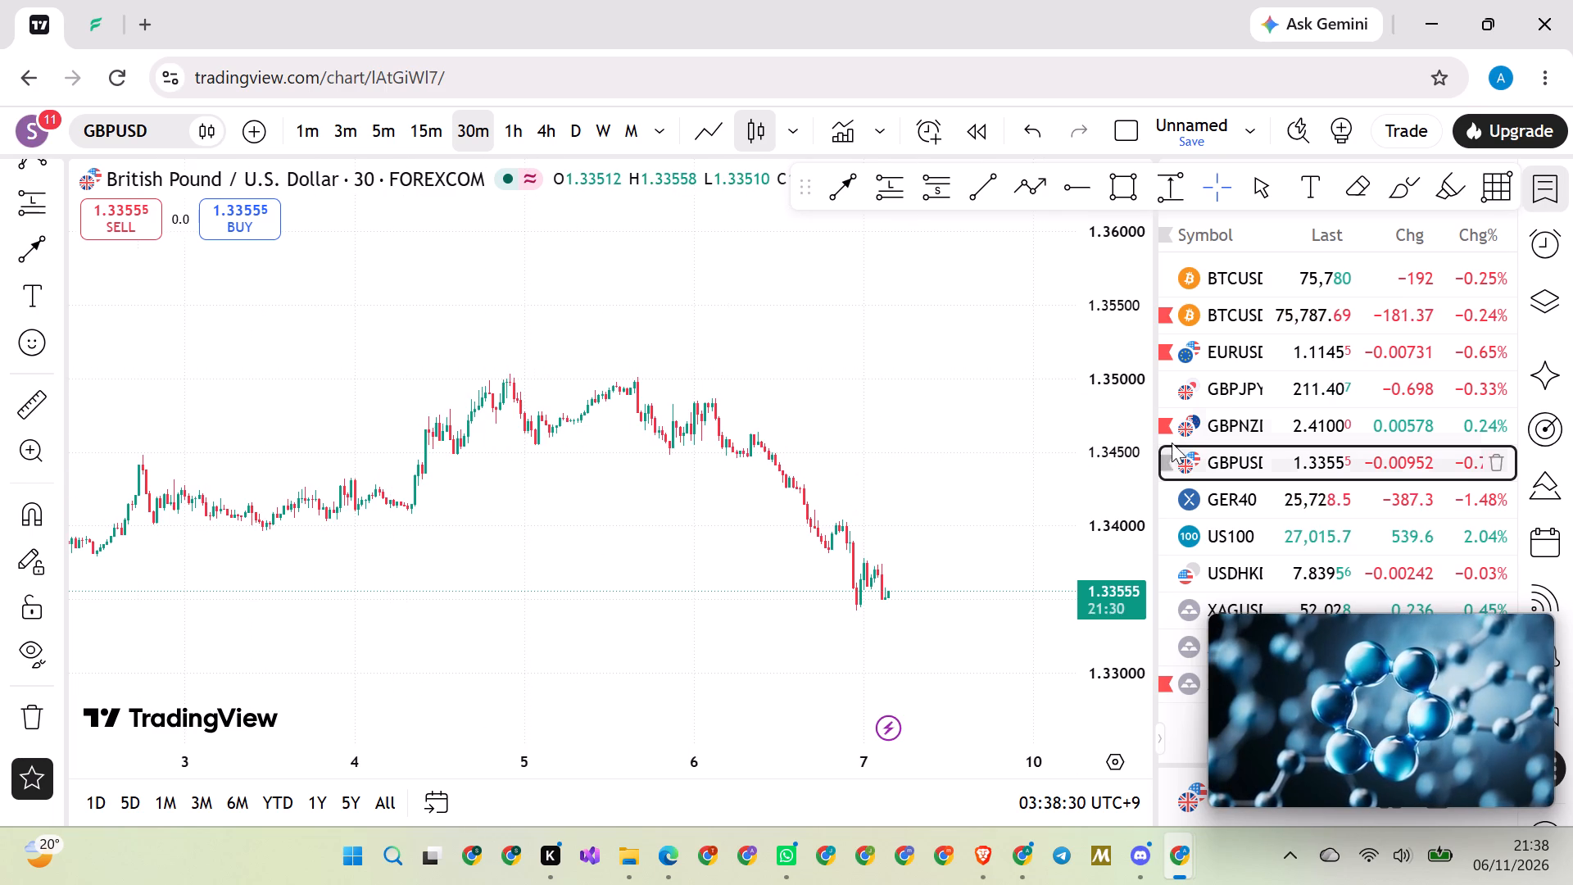
scroll(1126, 427, "up", 20)
scroll(1126, 427, "up", 1)
scroll(602, 344, "down", 6)
left_click_drag(469, 358, 475, 358)
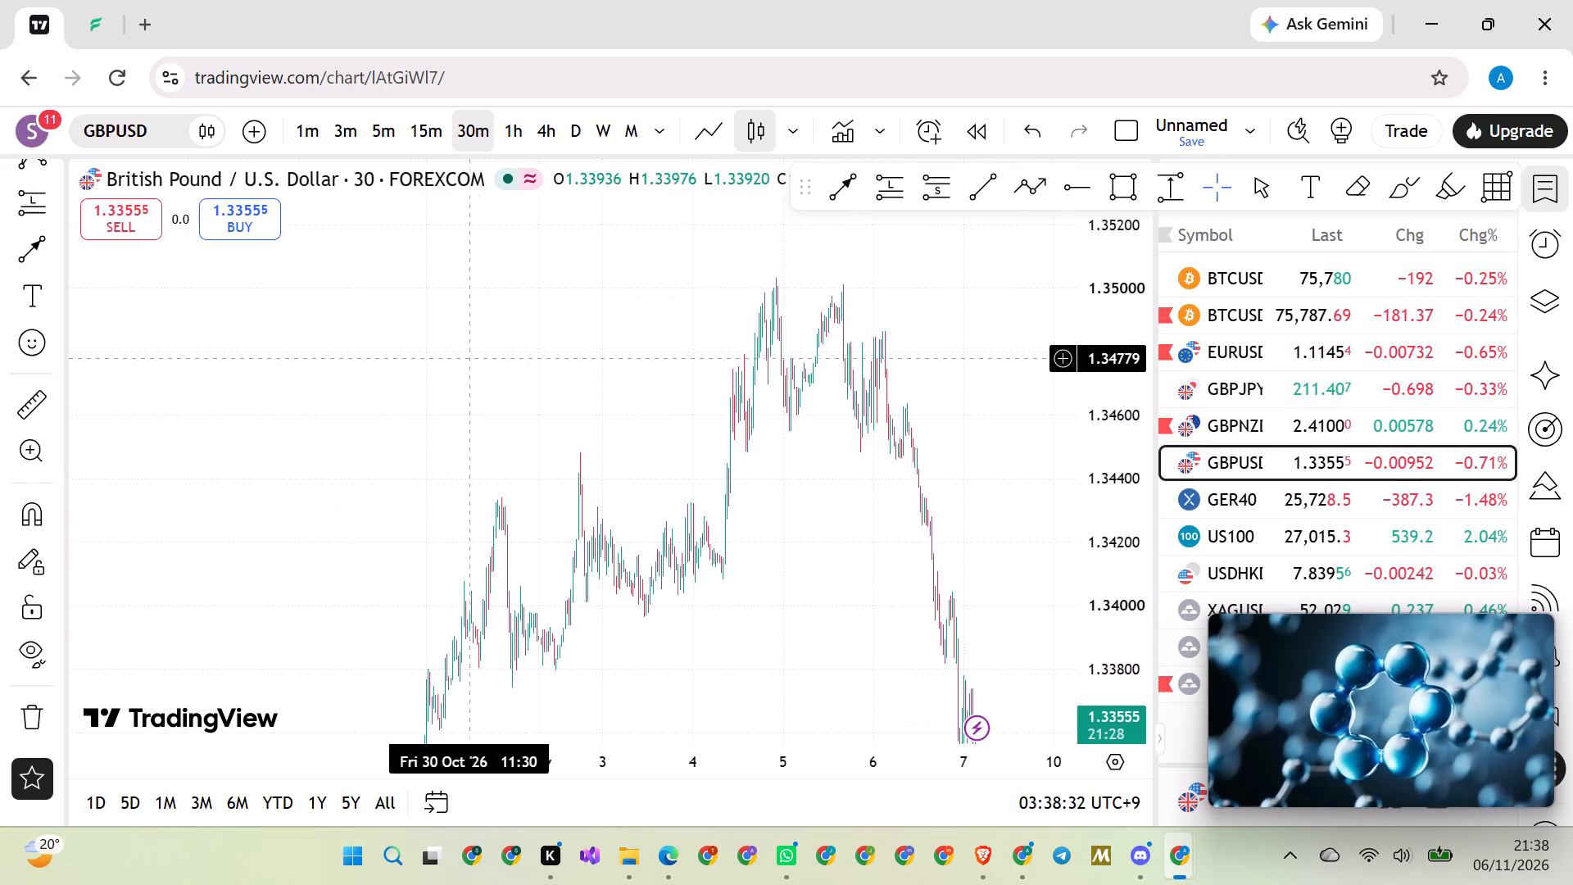
left_click_drag(475, 358, 519, 358)
scroll(533, 358, "up", 5)
scroll(1008, 438, "up", 3)
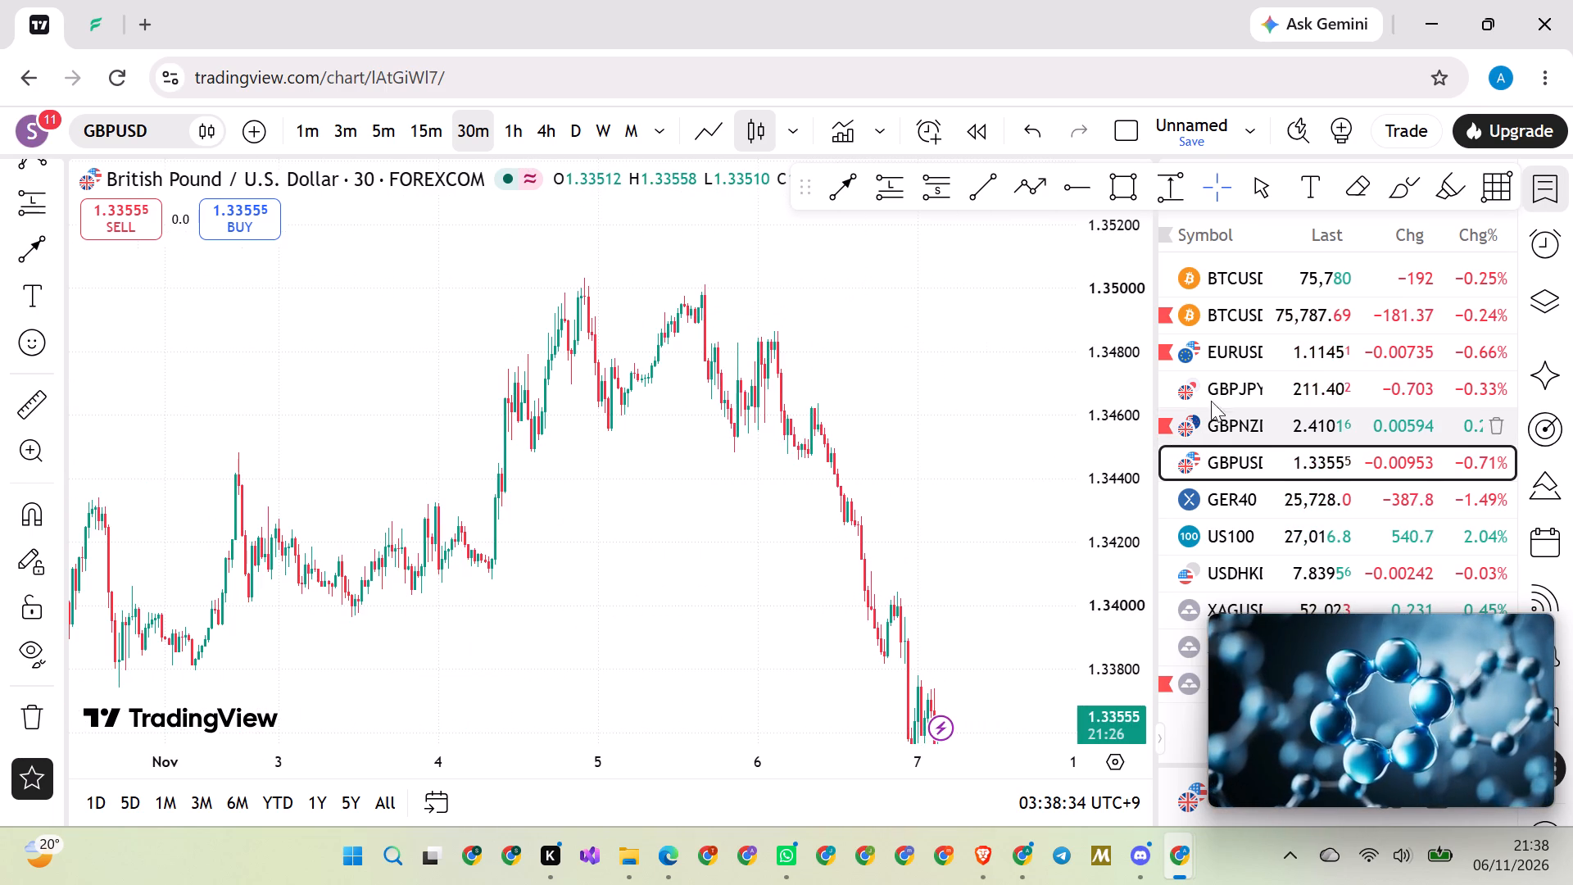
Open EURUSD on the 30m chart and examine the short position drawn from the 5 November peak against the marked levels.
left_click(1214, 356)
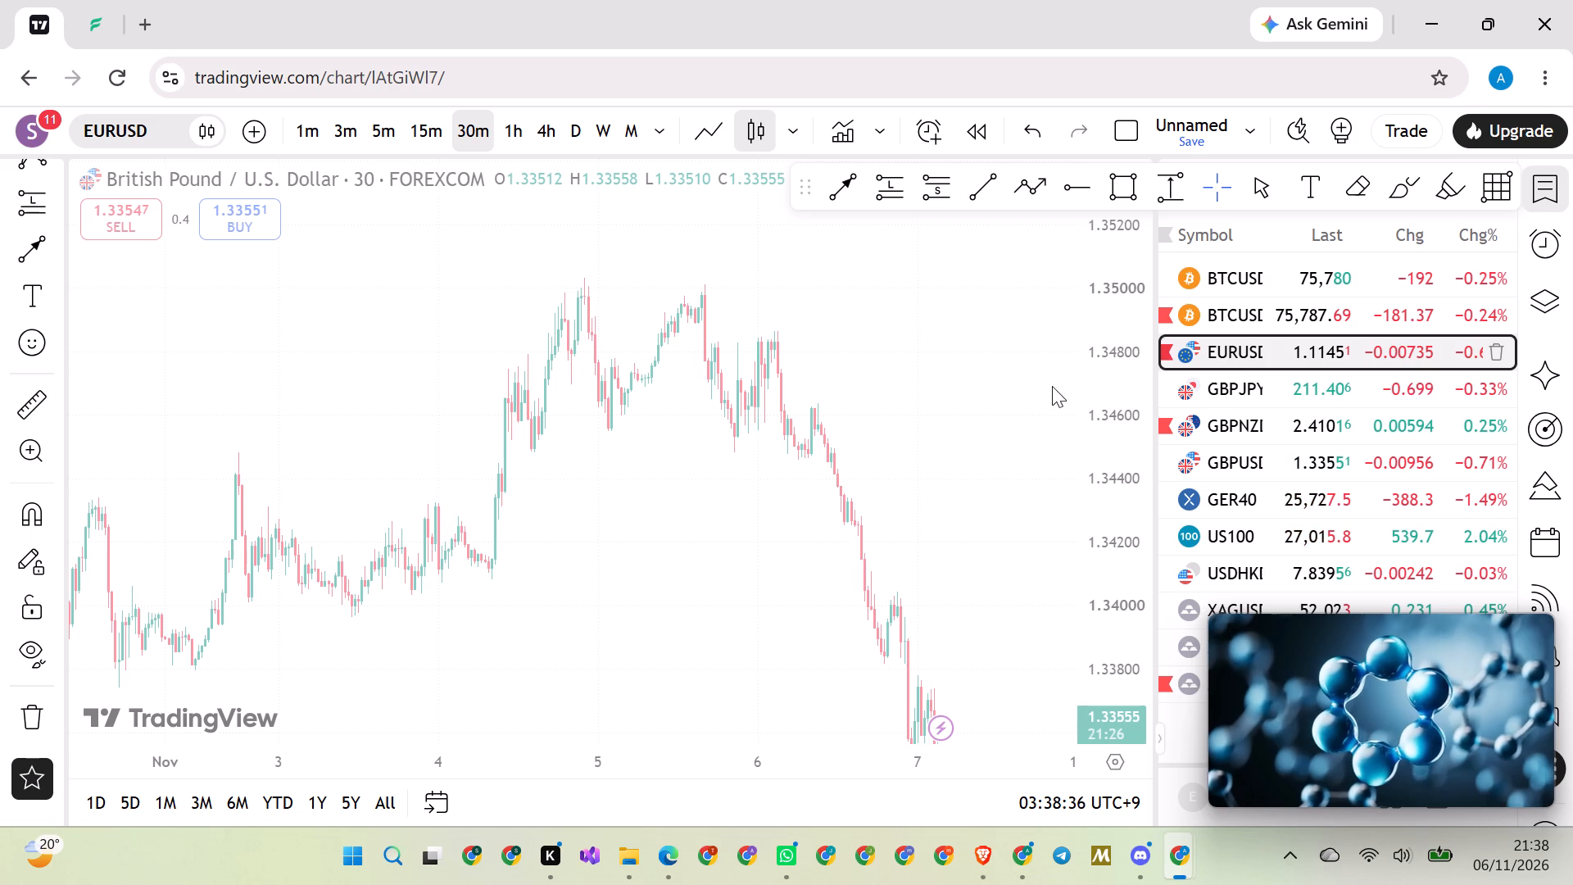
scroll(894, 392, "up", 3)
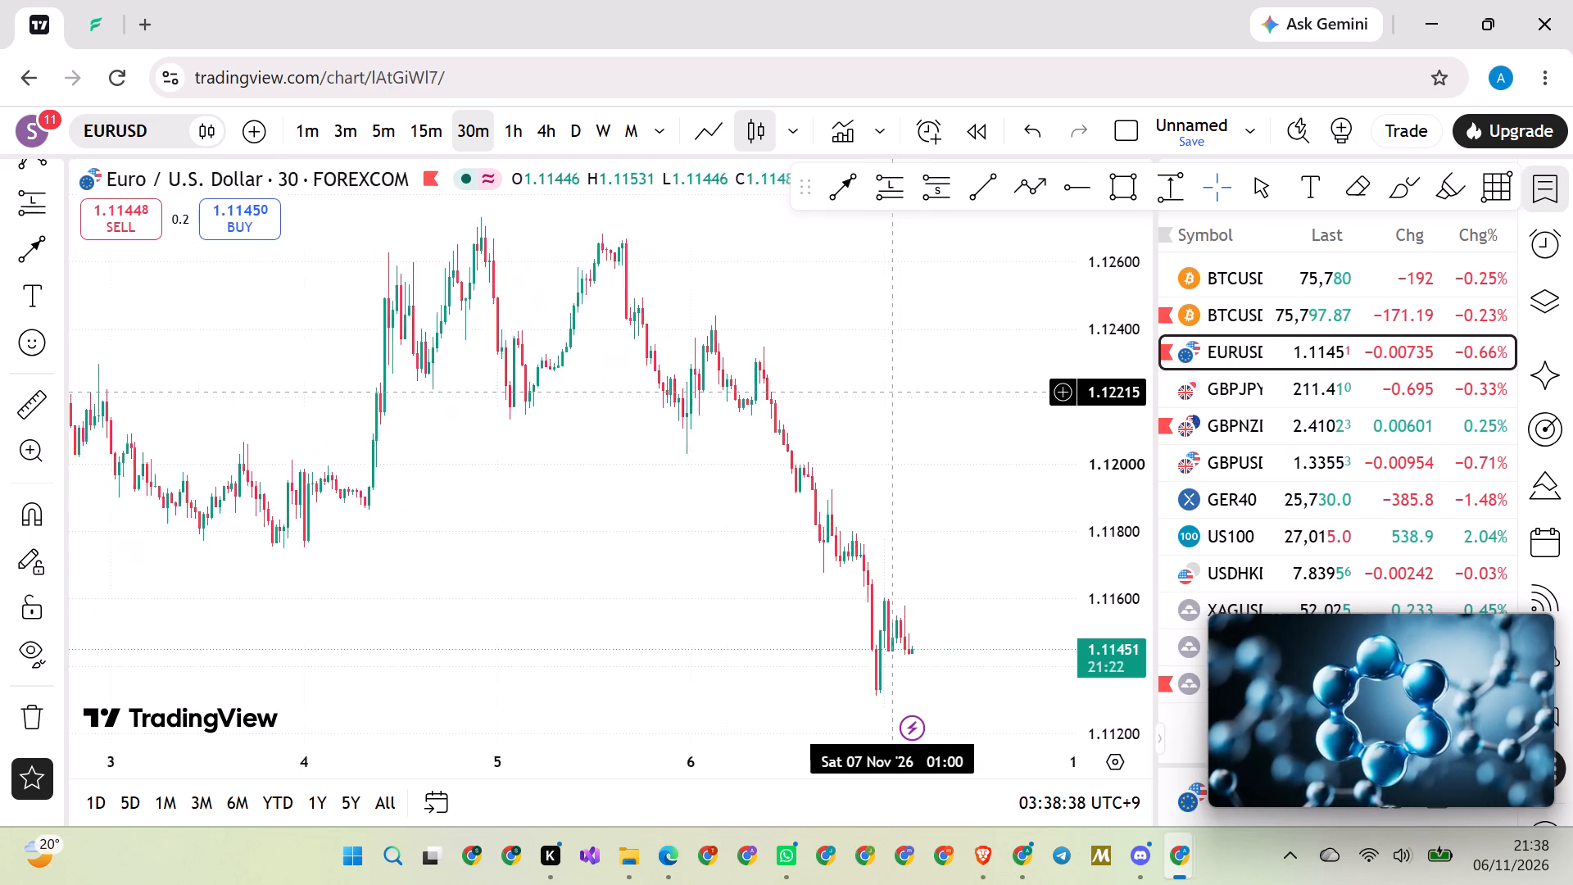
left_click_drag(1109, 306, 1065, 432)
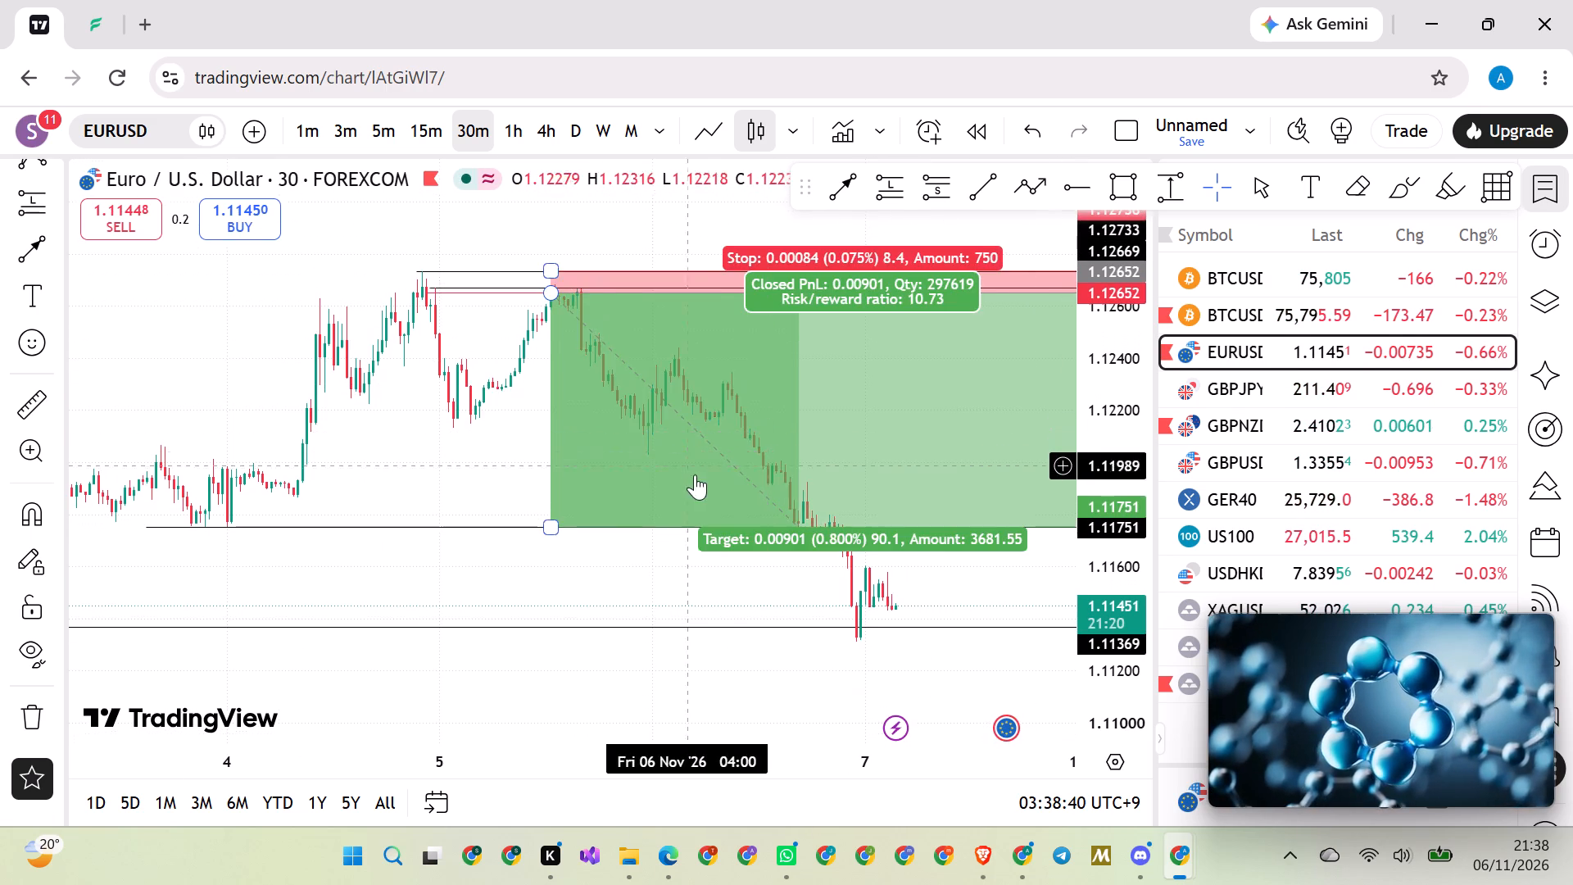
scroll(695, 474, "down", 12)
scroll(659, 465, "up", 17)
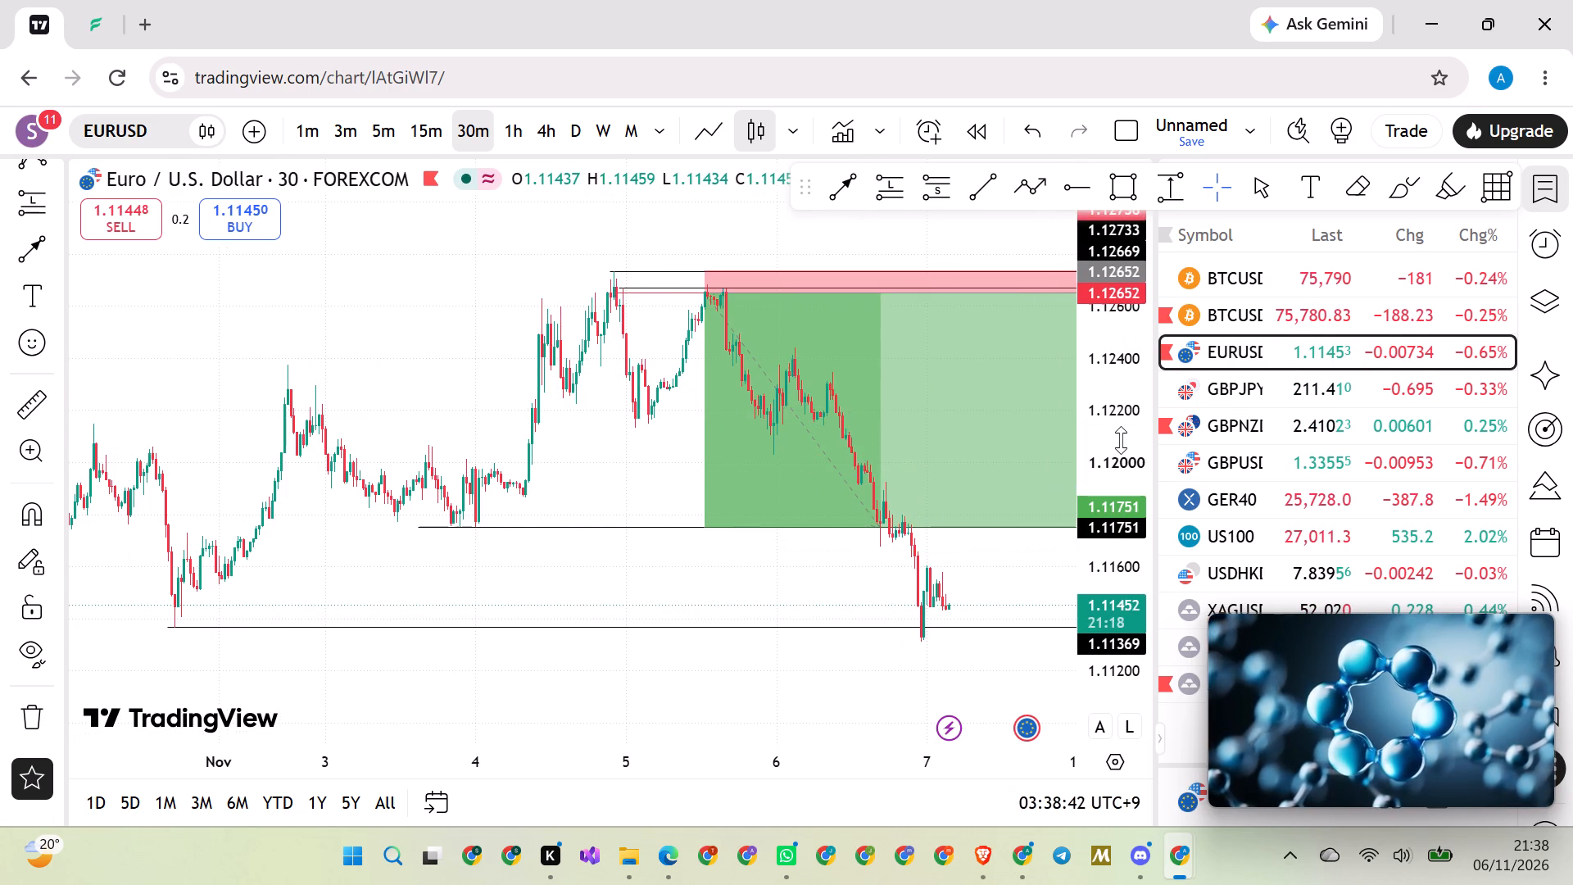
scroll(1121, 440, "up", 7)
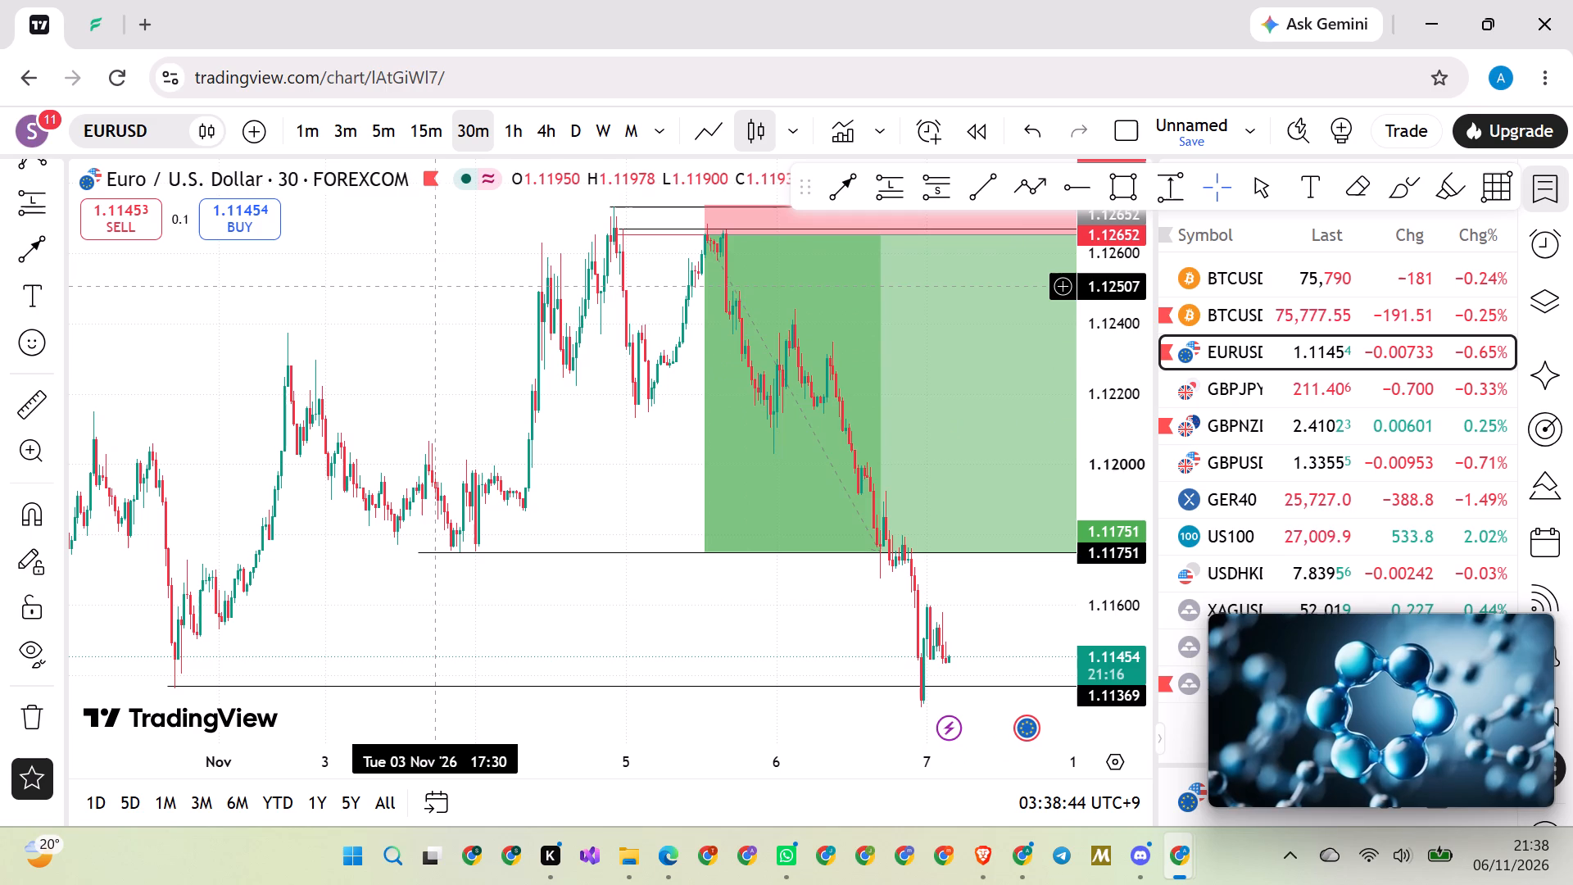
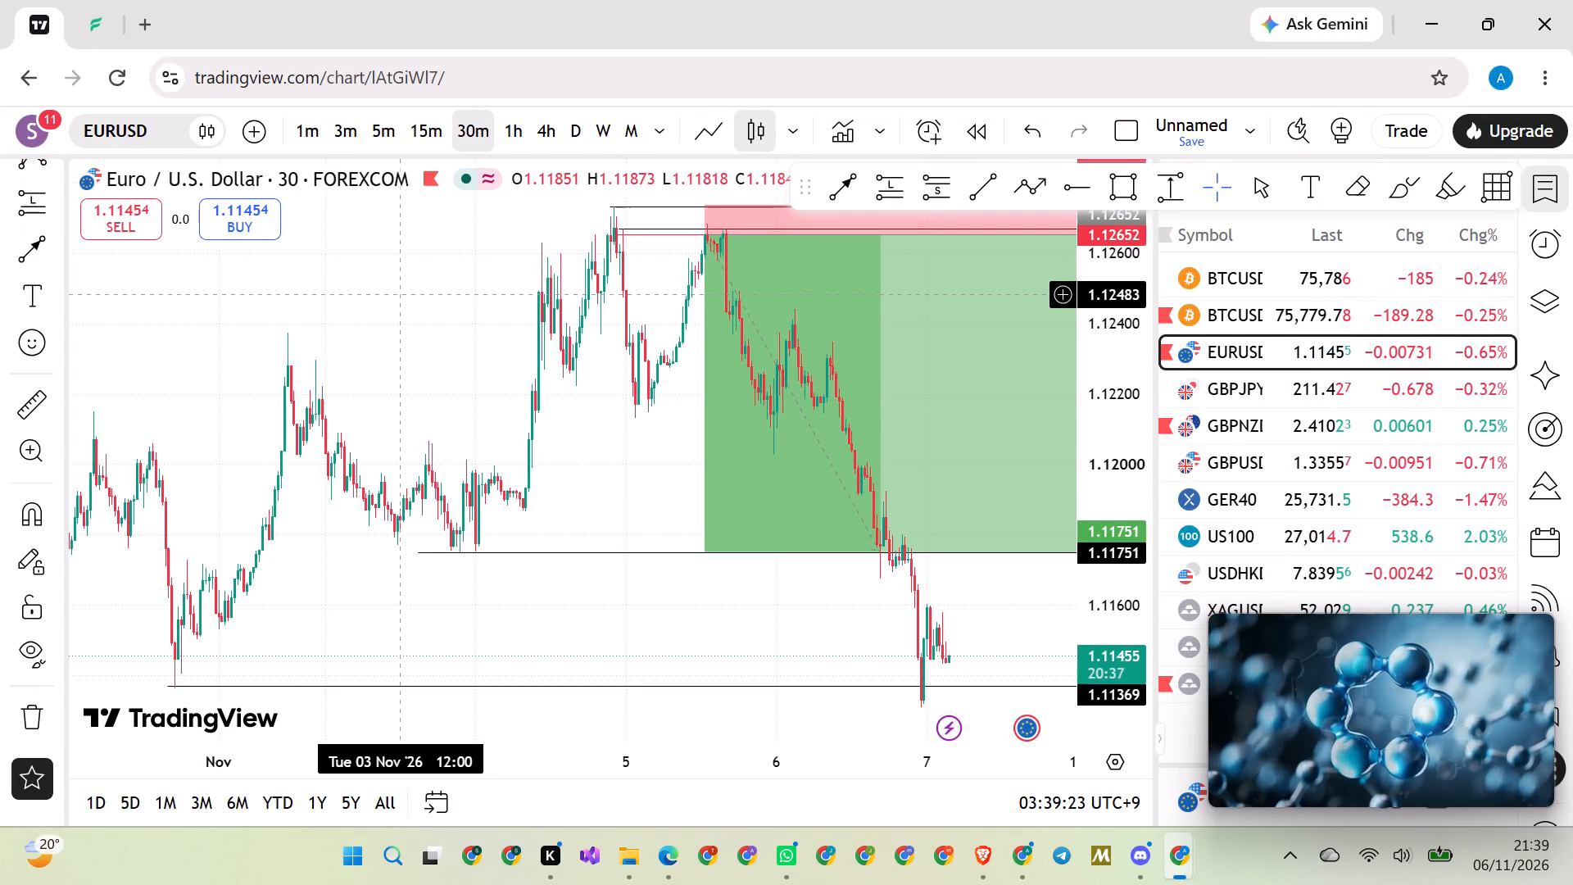
Change the EURUSD chart to 4h and examine the short position against the late October and early November swings.
scroll(292, 299, "down", 1)
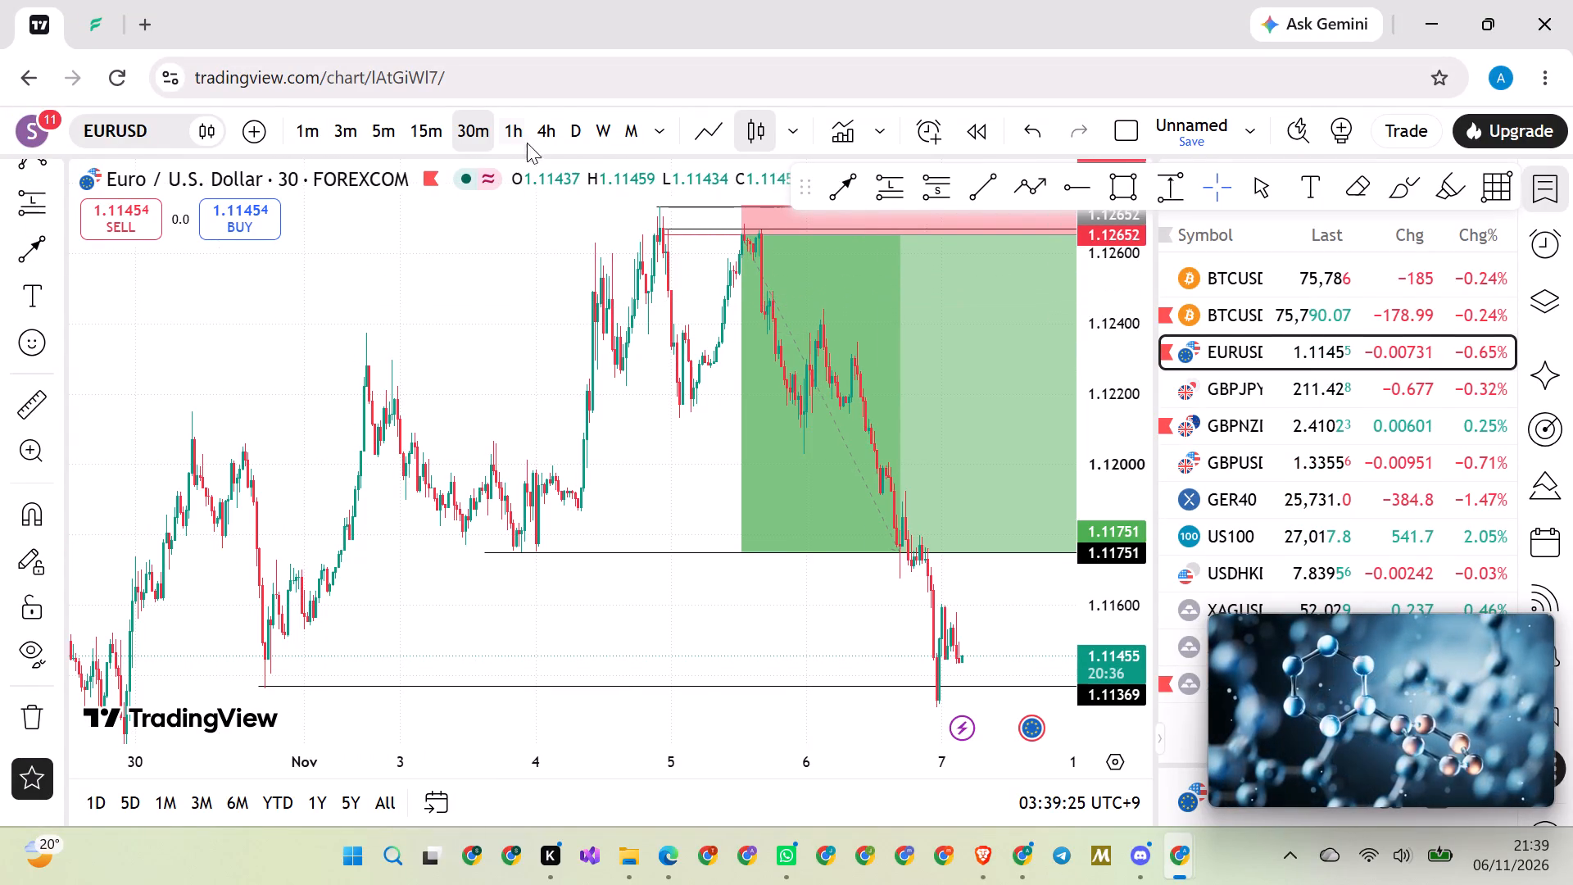
left_click(534, 125)
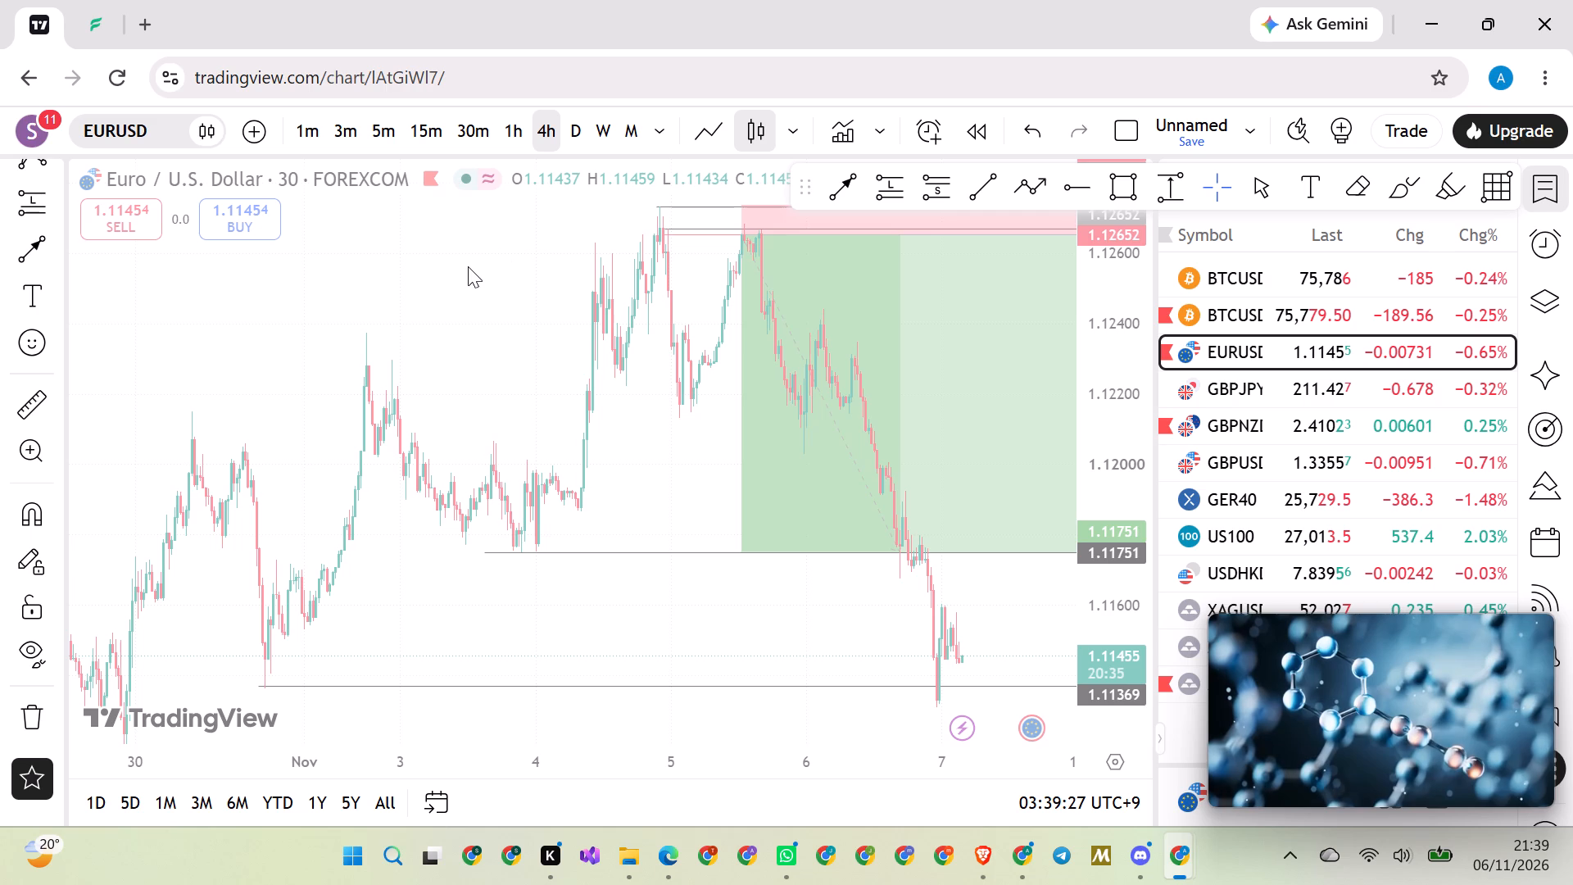
scroll(340, 343, "up", 20)
scroll(340, 343, "up", 10)
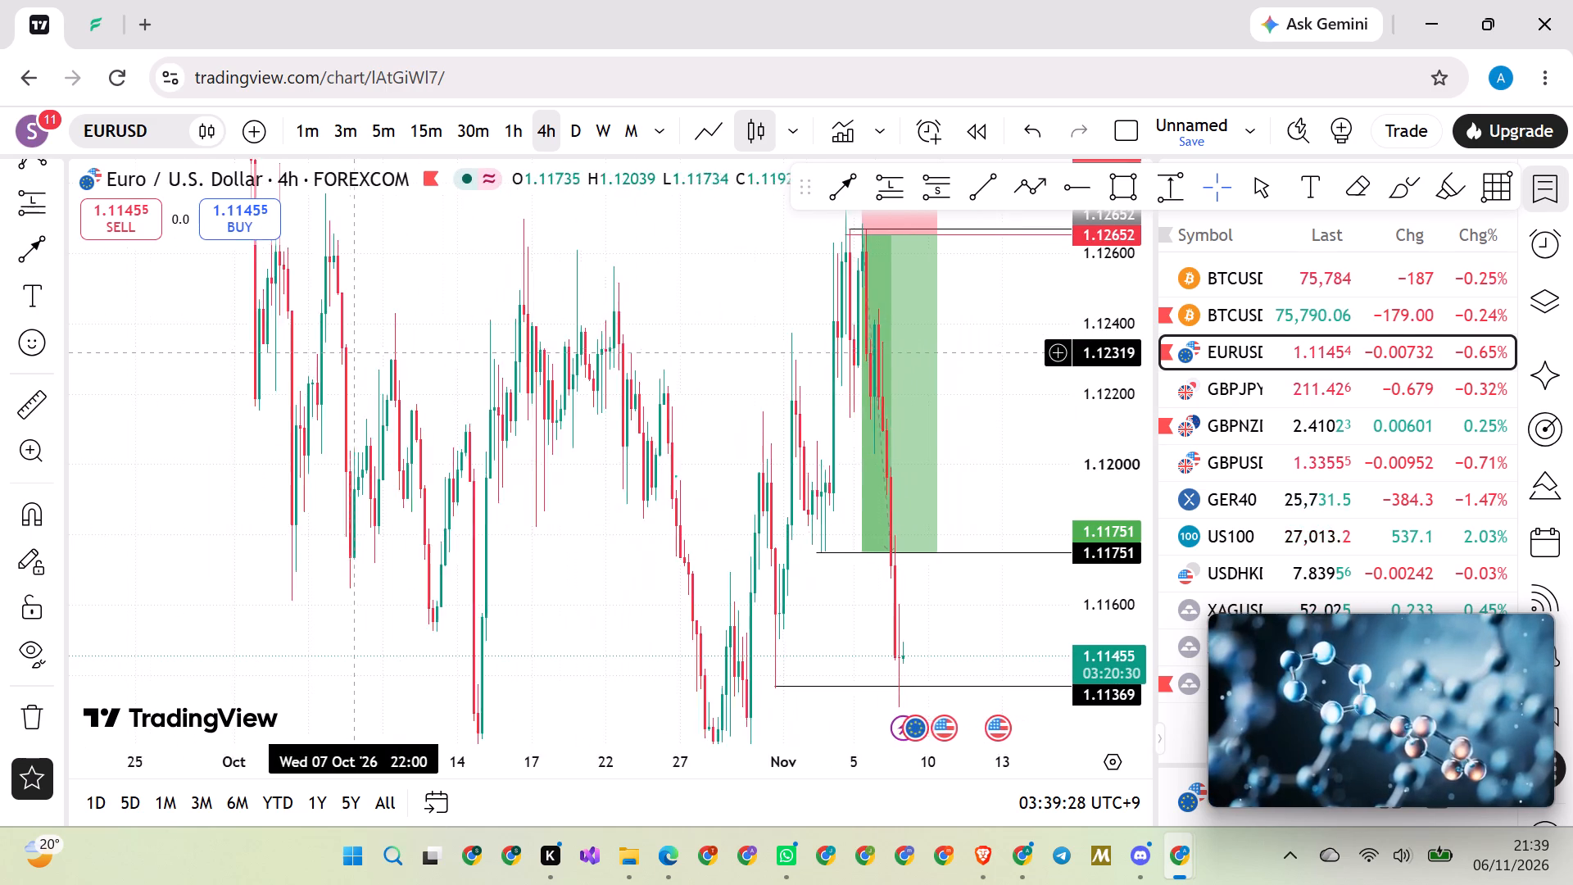
scroll(356, 352, "up", 20)
scroll(356, 352, "up", 16)
left_click_drag(1146, 299, 1086, 483)
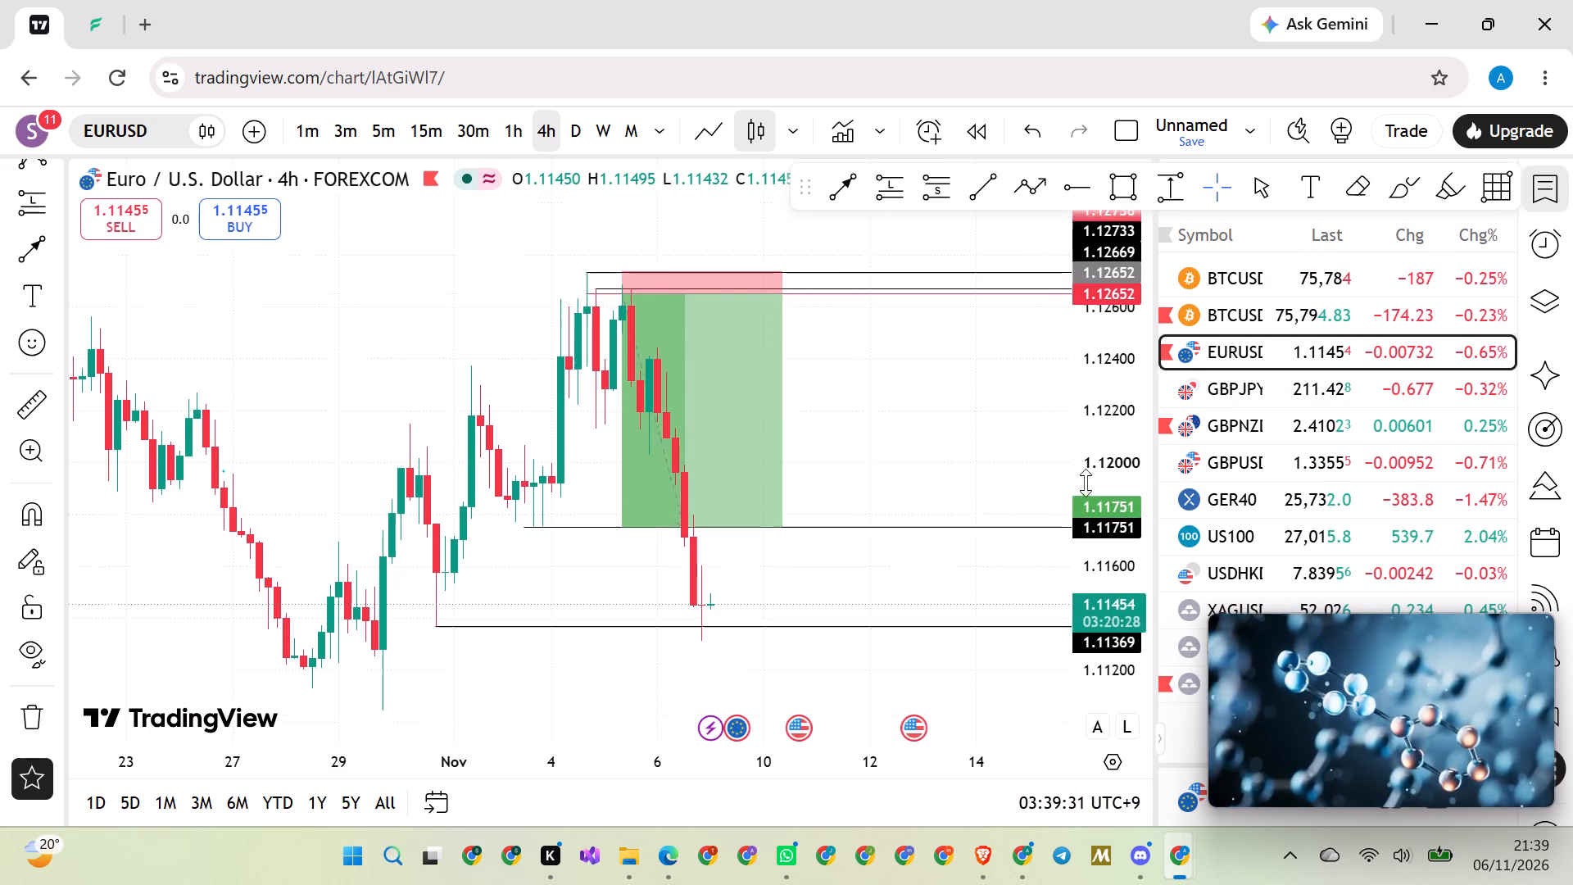
left_click_drag(1086, 483, 1052, 532)
scroll(835, 559, "down", 5)
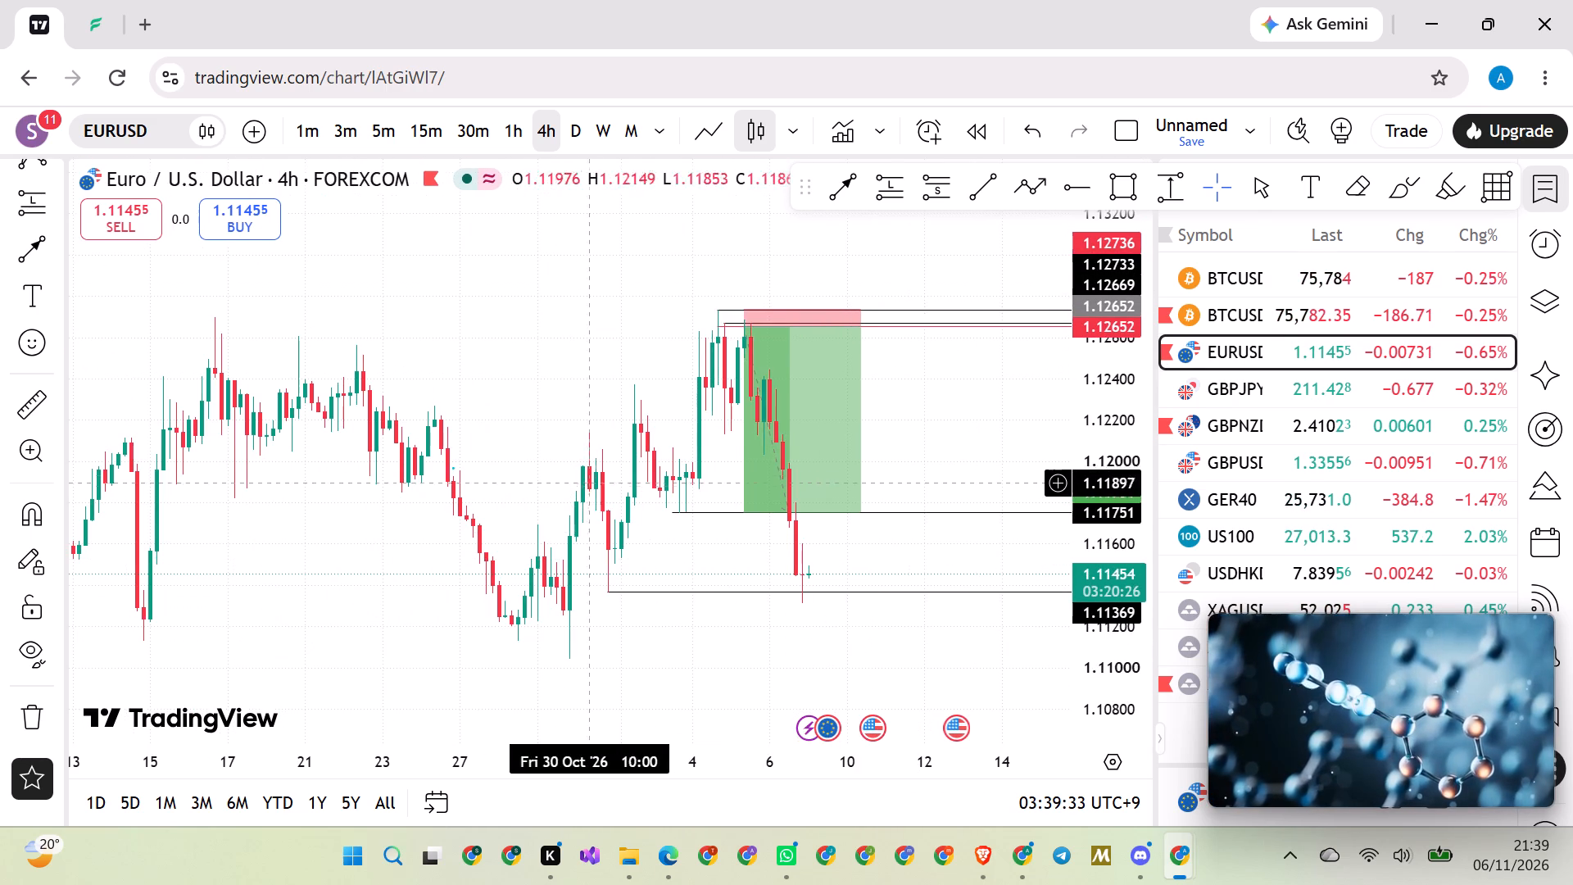
scroll(554, 453, "up", 5)
left_click_drag(518, 382, 358, 296)
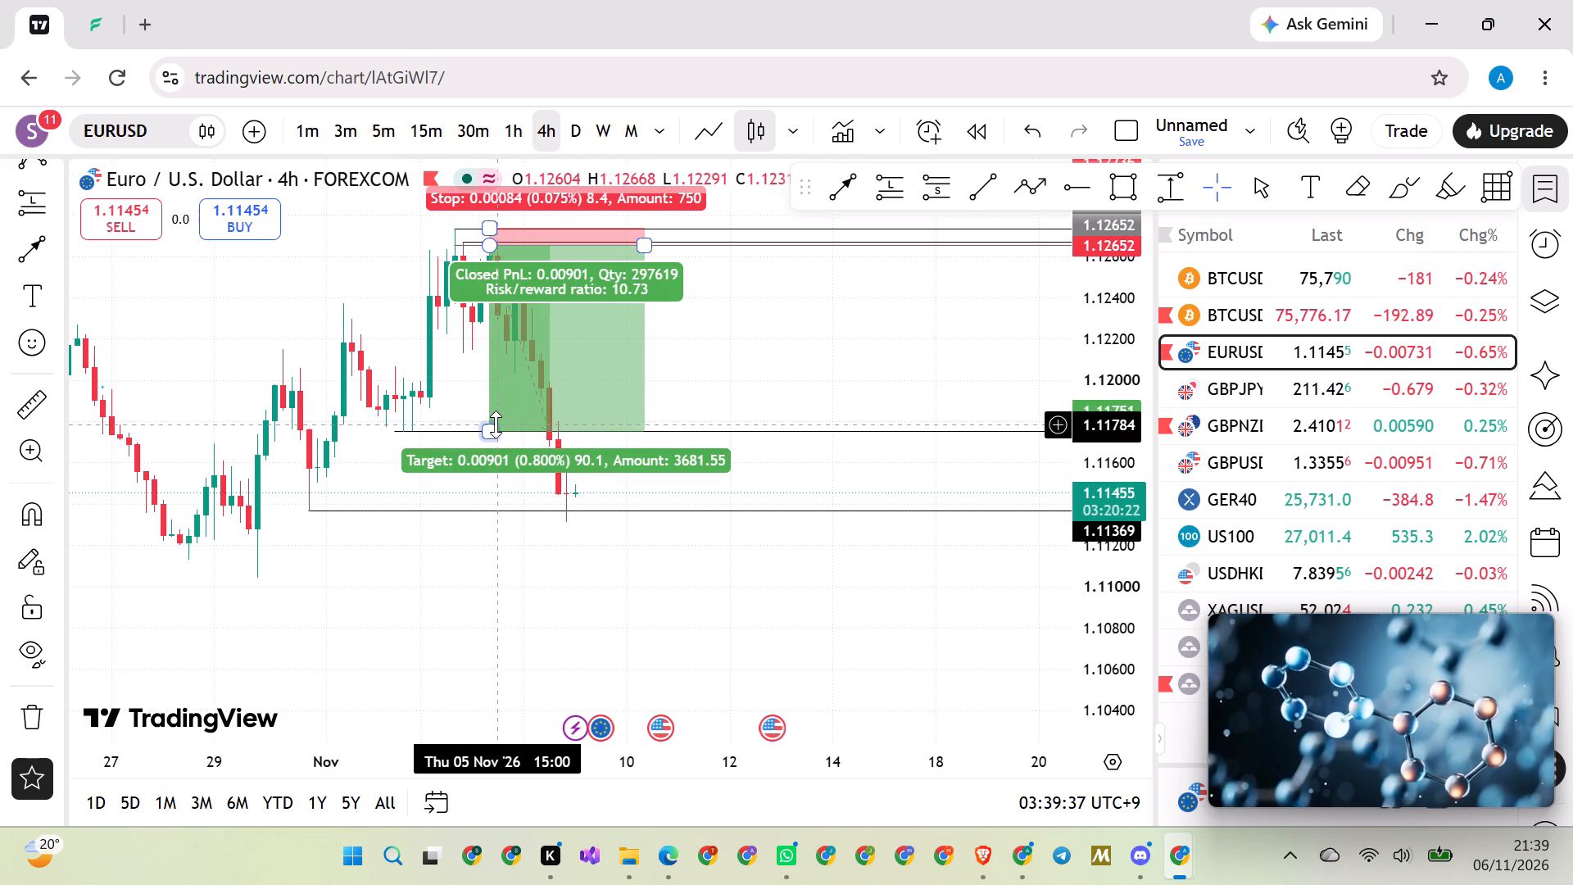
Extend the EURUSD short position's target down to about 1.11373, beside the lower marked level line.
left_click_drag(496, 424, 479, 506)
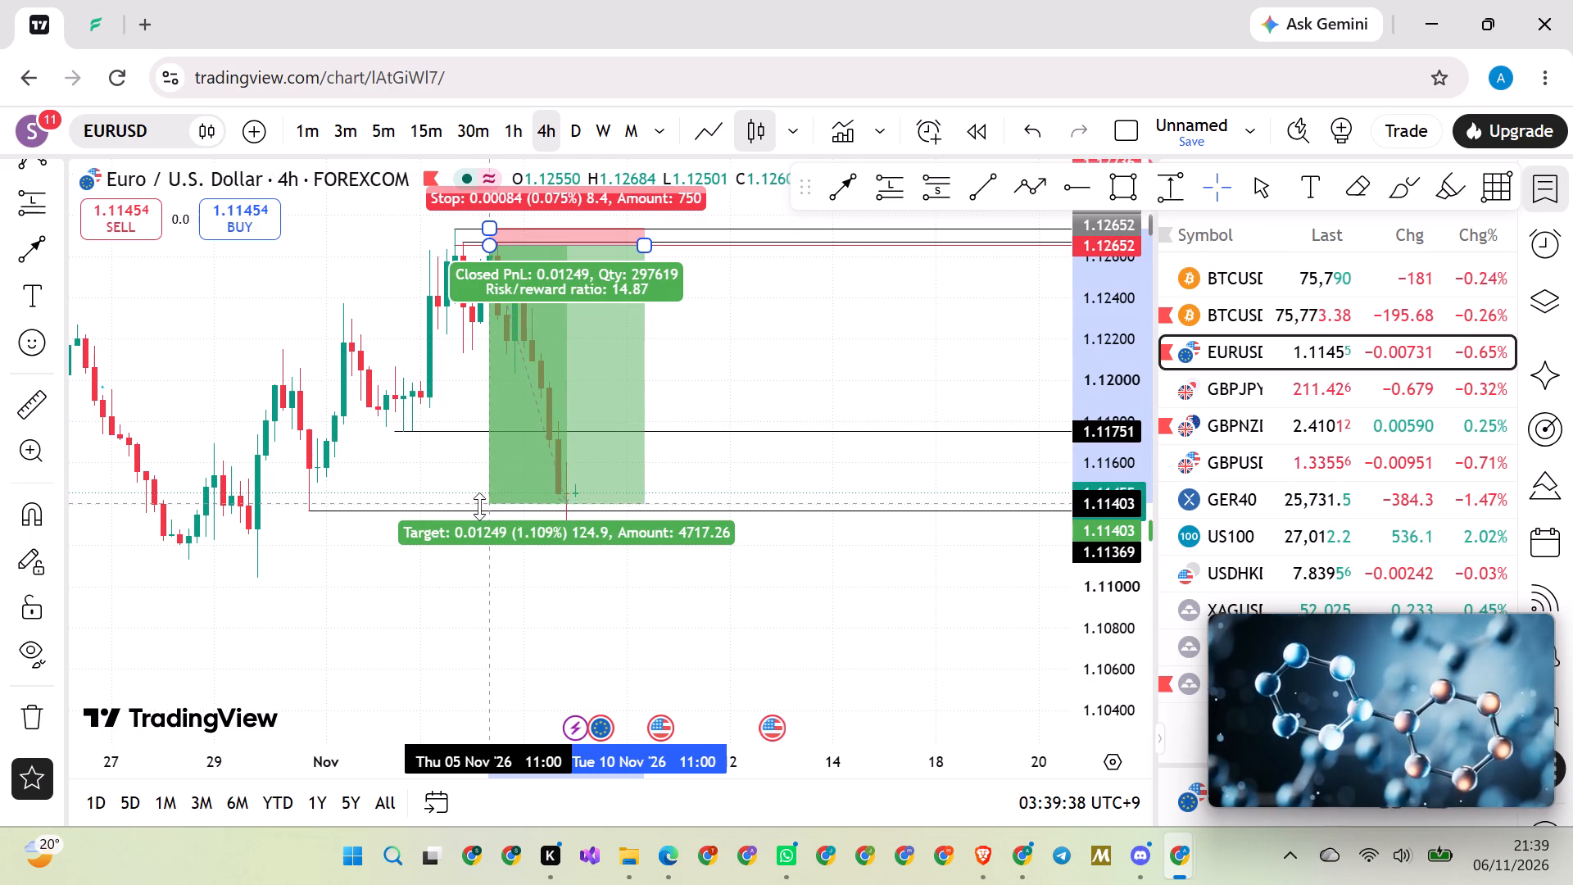
left_click_drag(479, 506, 473, 510)
left_click(515, 619)
scroll(515, 619, "down", 2)
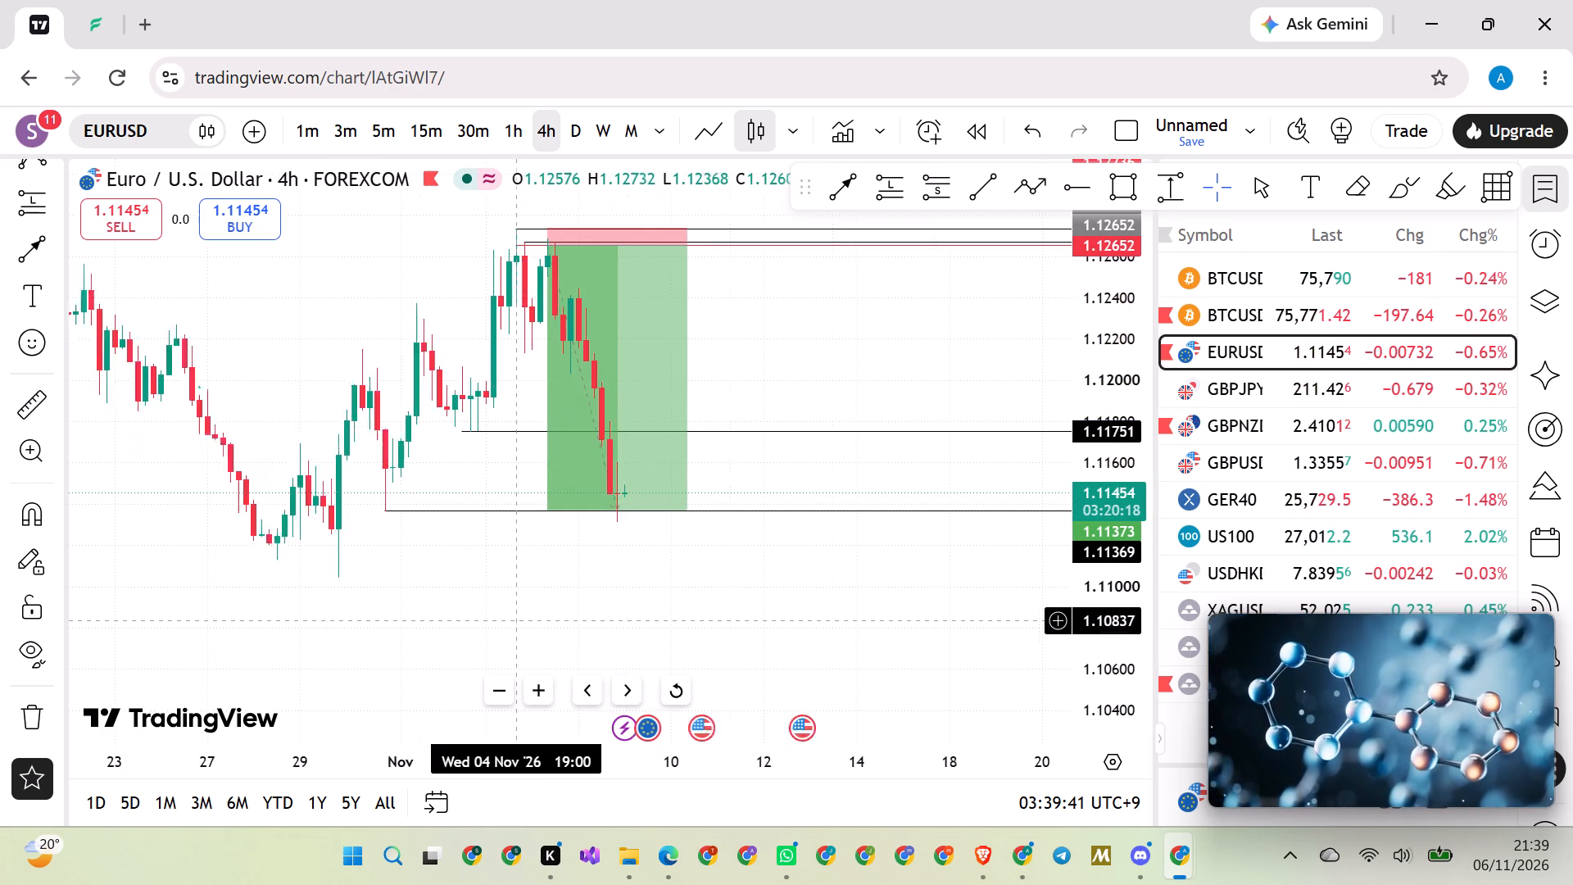
scroll(538, 617, "up", 2)
scroll(542, 617, "down", 2)
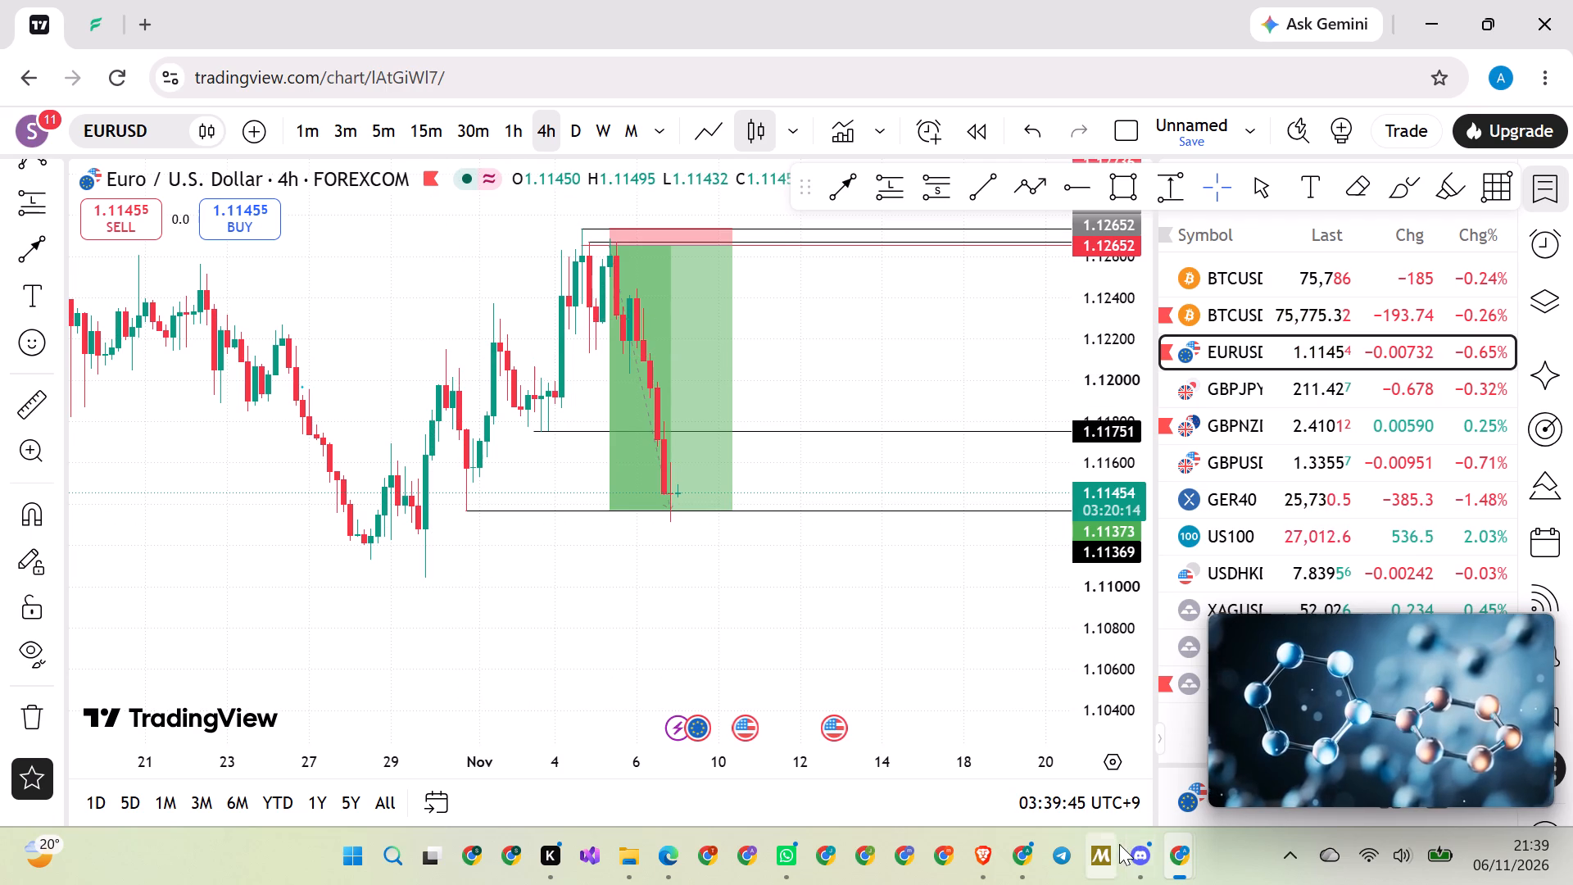
Switch to the thefreechart tab, open EURUSD on 4h, and examine its short position and the November decline.
left_click(92, 14)
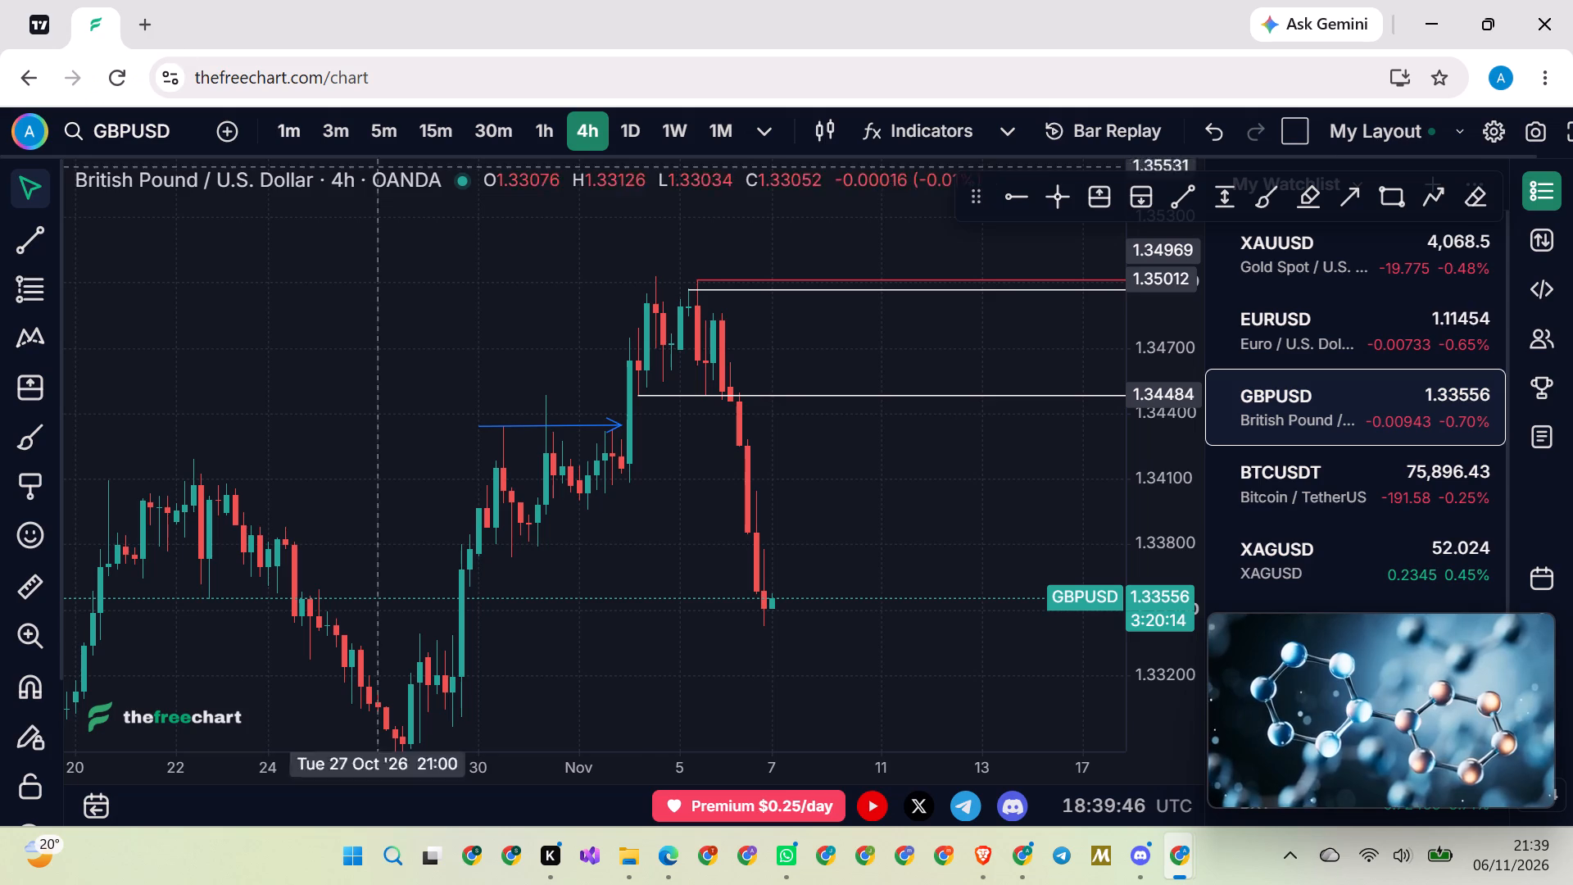
left_click_drag(1154, 445, 1090, 582)
scroll(960, 533, "down", 2)
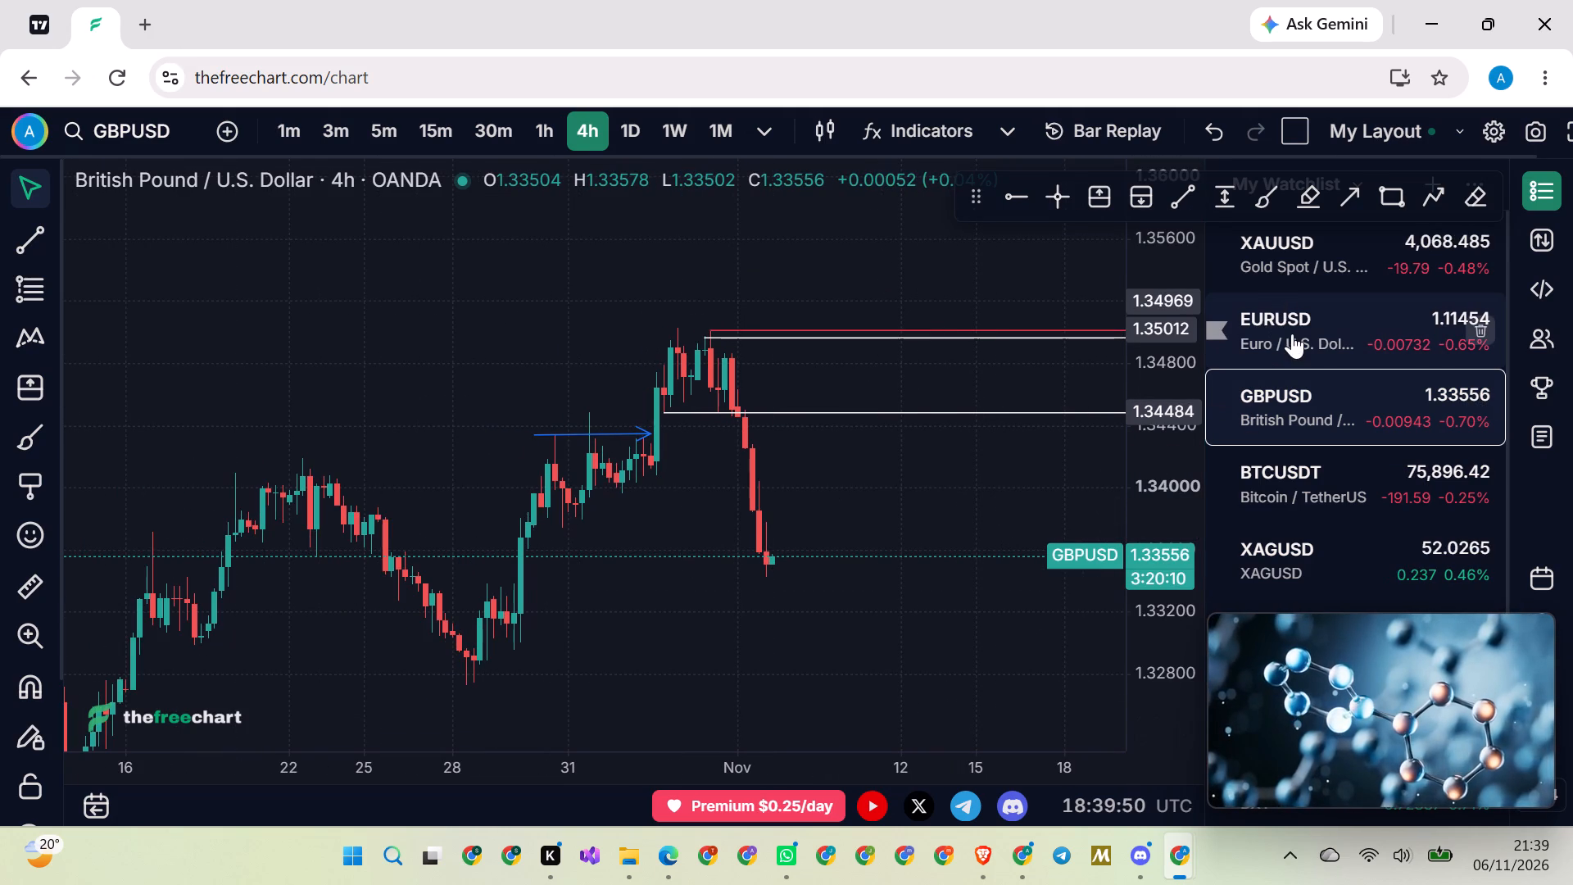
left_click(1292, 324)
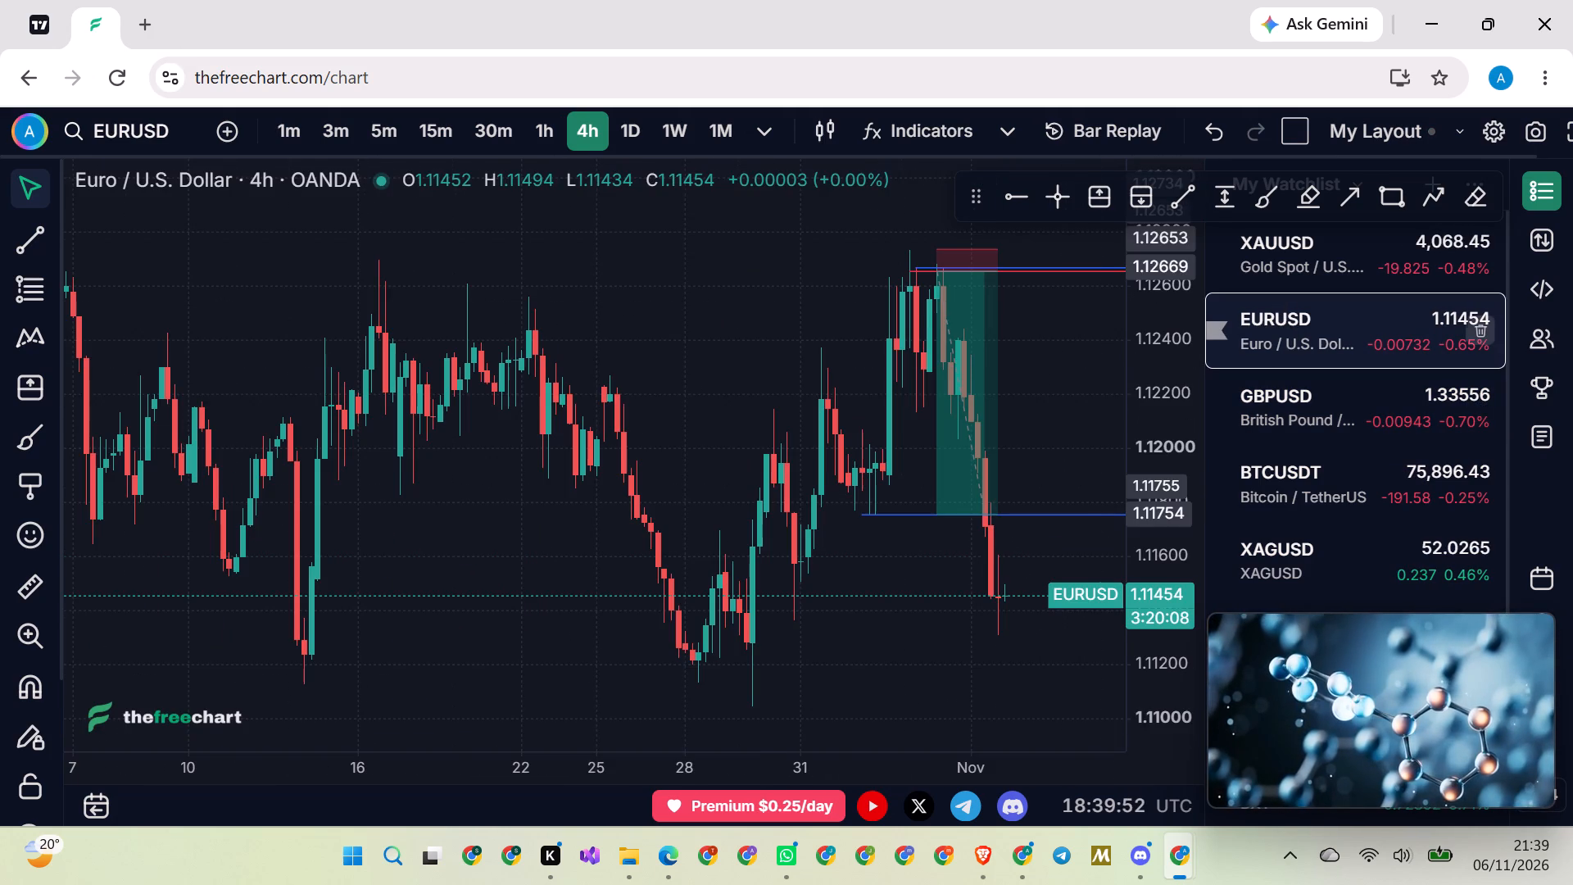
scroll(550, 347, "up", 6)
left_click_drag(583, 322, 360, 319)
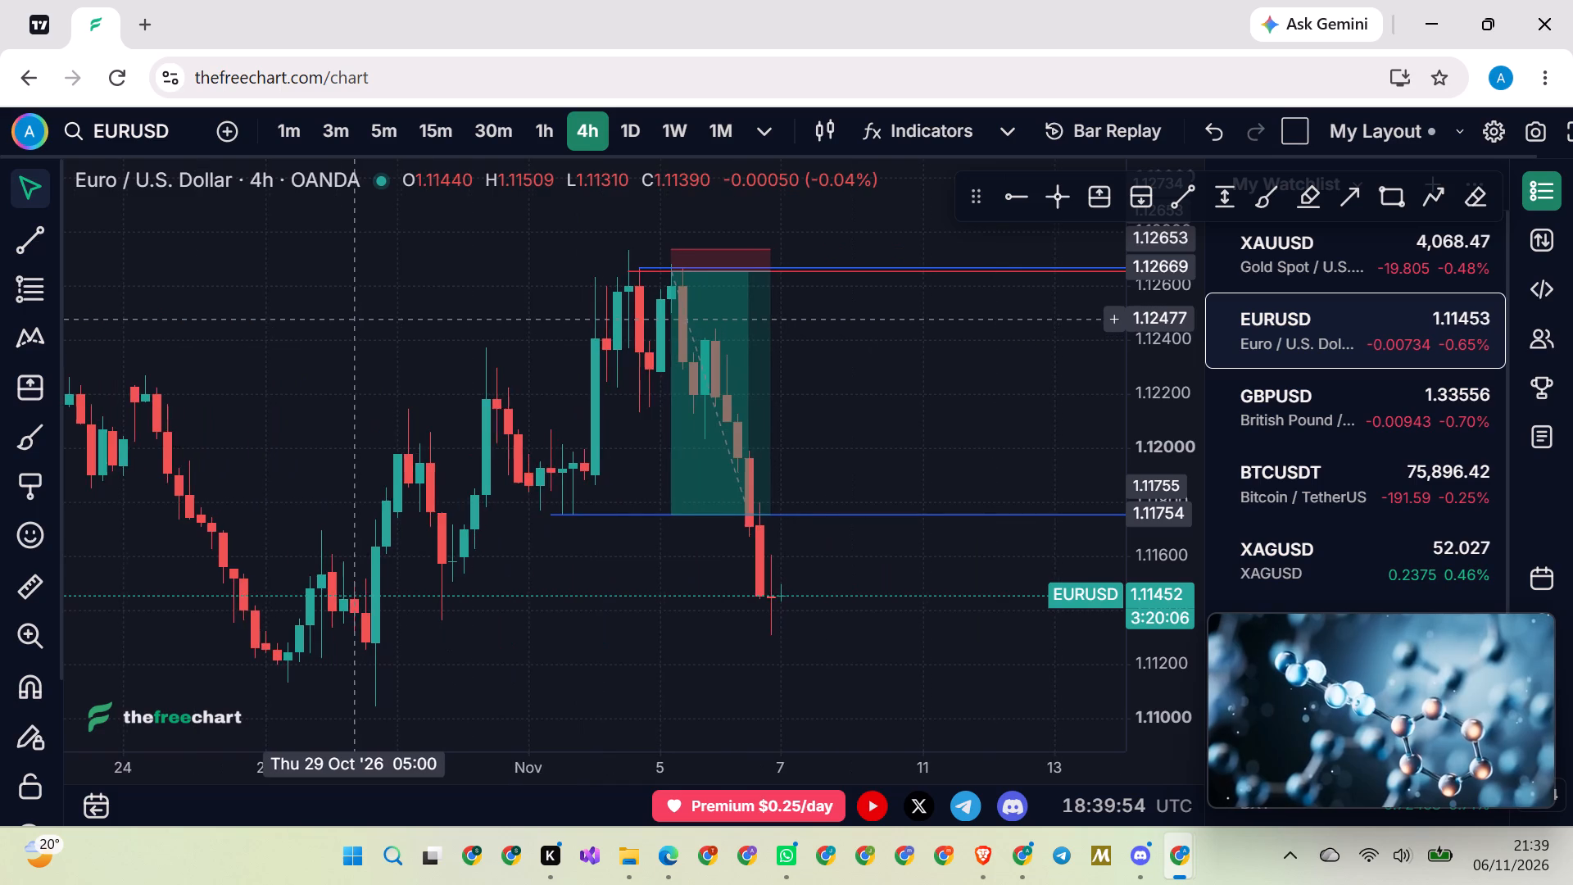
scroll(360, 319, "up", 17)
scroll(948, 442, "down", 3)
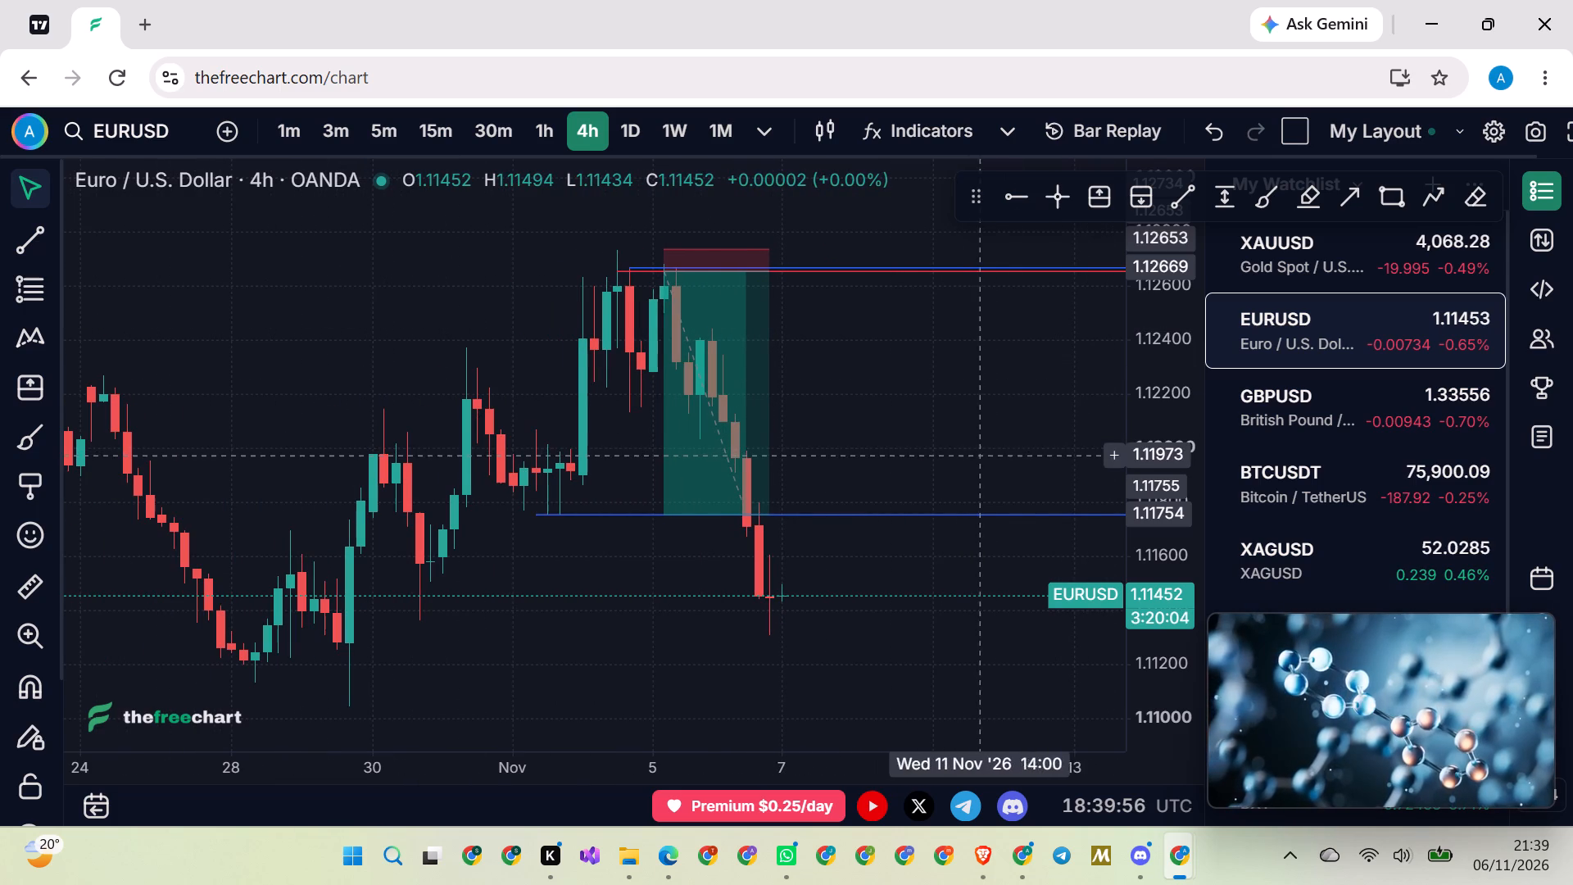
scroll(1142, 425, "up", 4)
left_click_drag(967, 343, 951, 366)
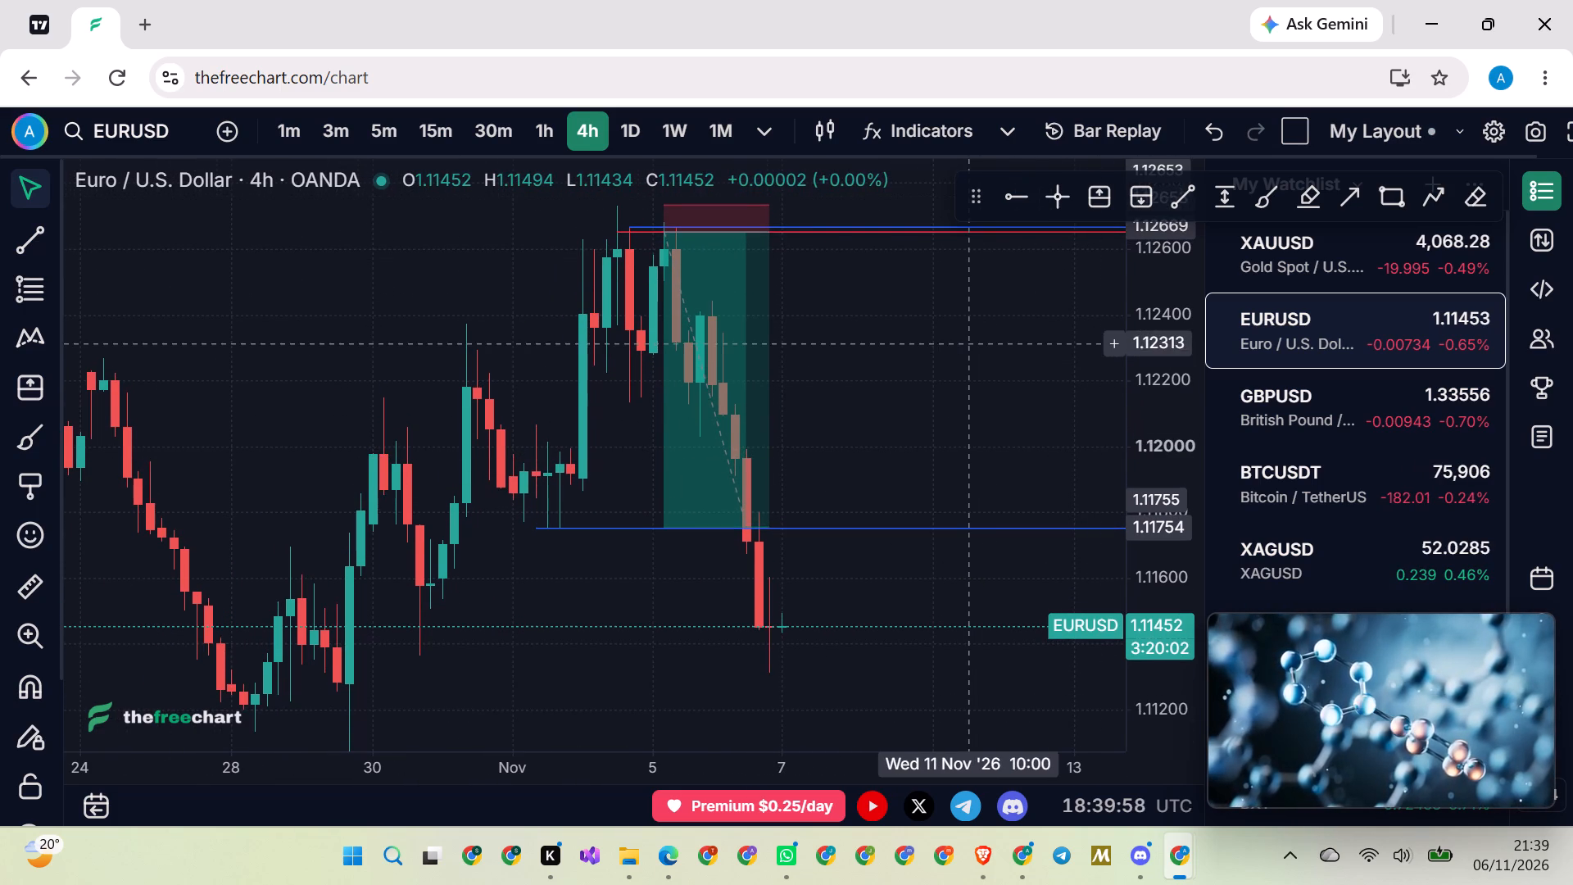
left_click_drag(951, 366, 939, 414)
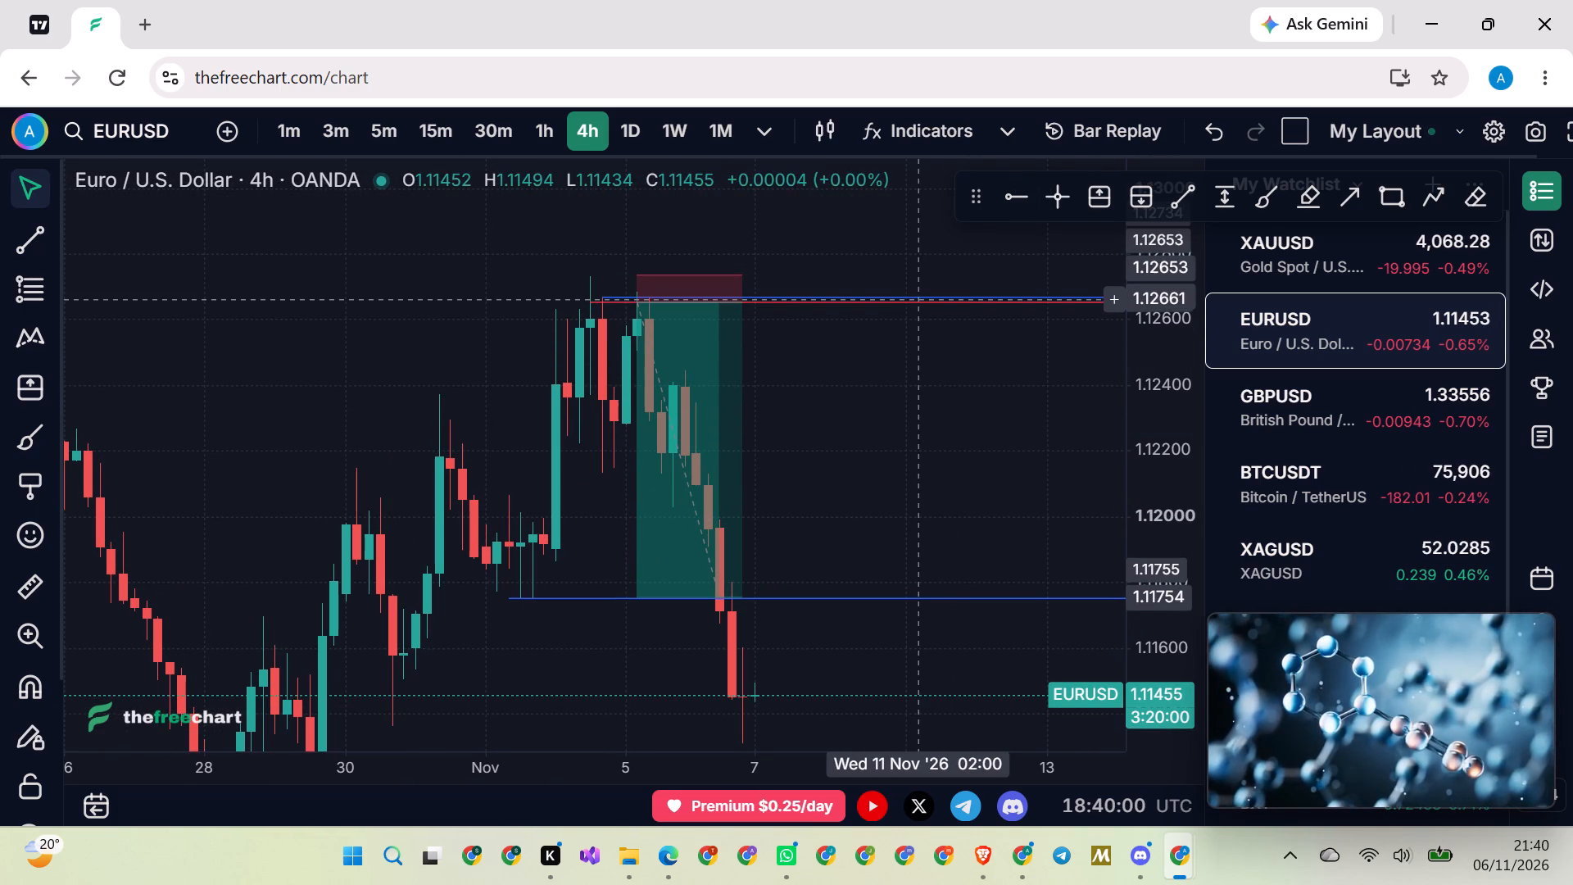
scroll(978, 362, "down", 1)
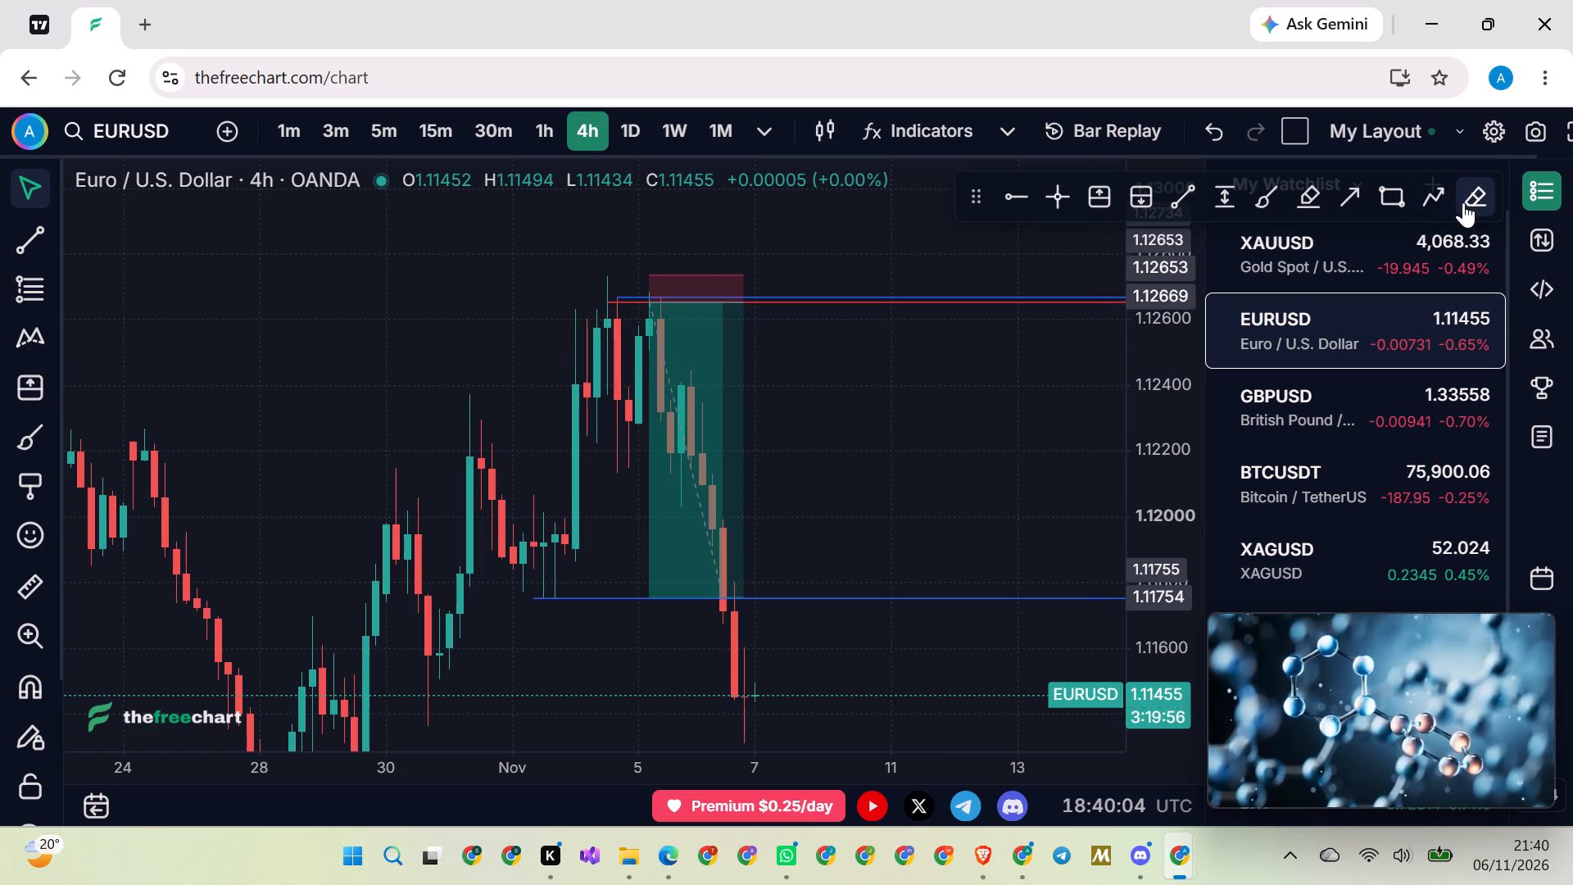
Remove all drawings from the EURUSD chart.
scroll(16, 743, "down", 8)
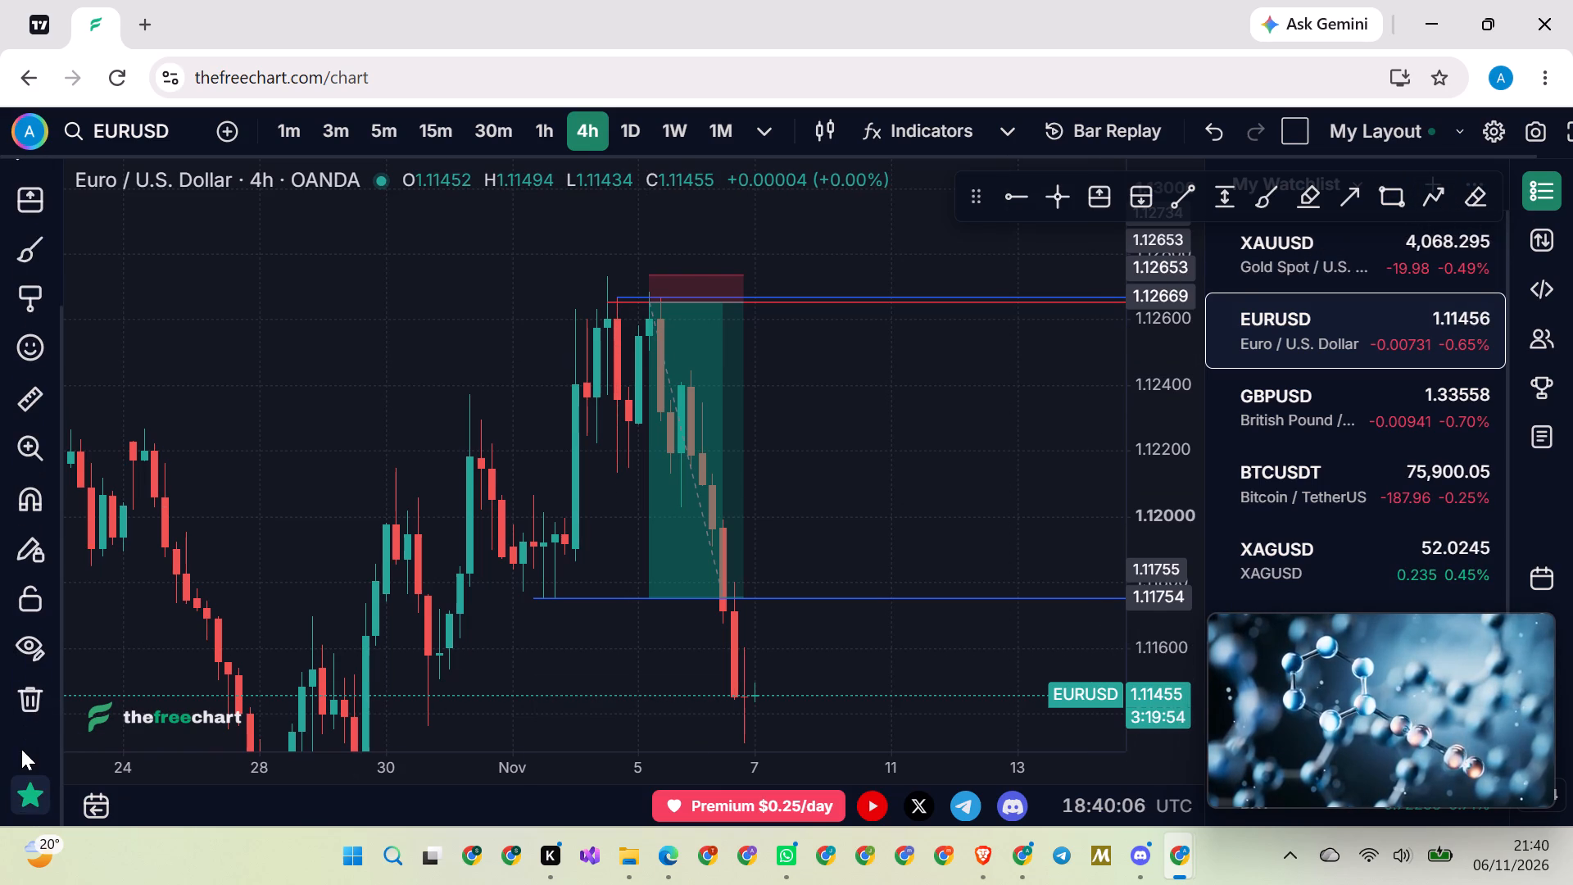
left_click(31, 713)
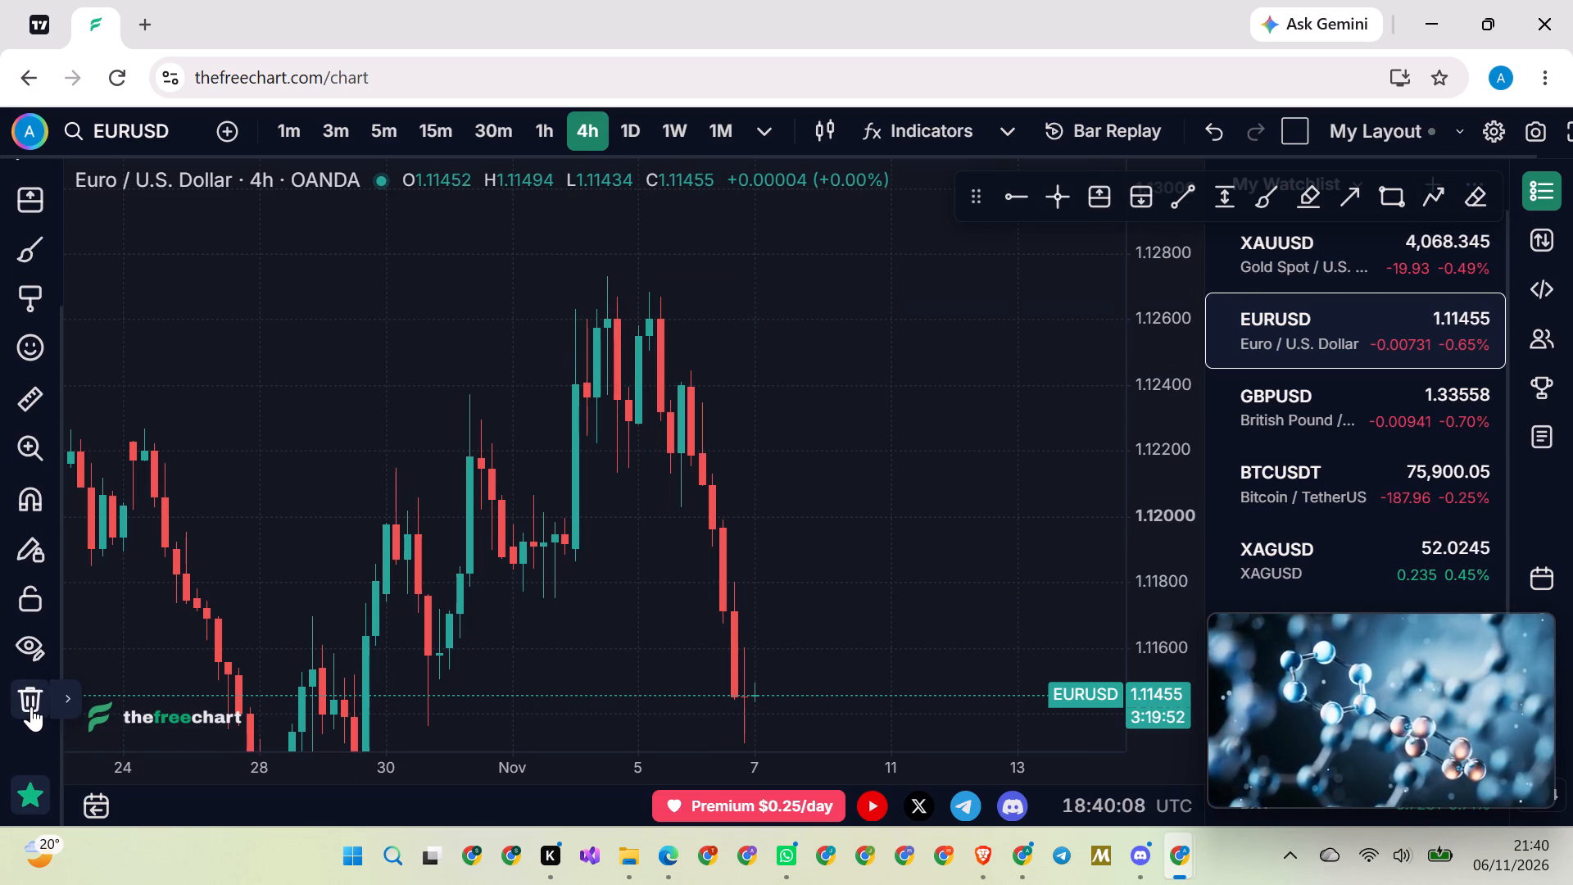
left_click(34, 700)
Draw a horizontal ray from the 30 October peak's candle bodies at about 1.11975.
scroll(501, 498, "up", 5)
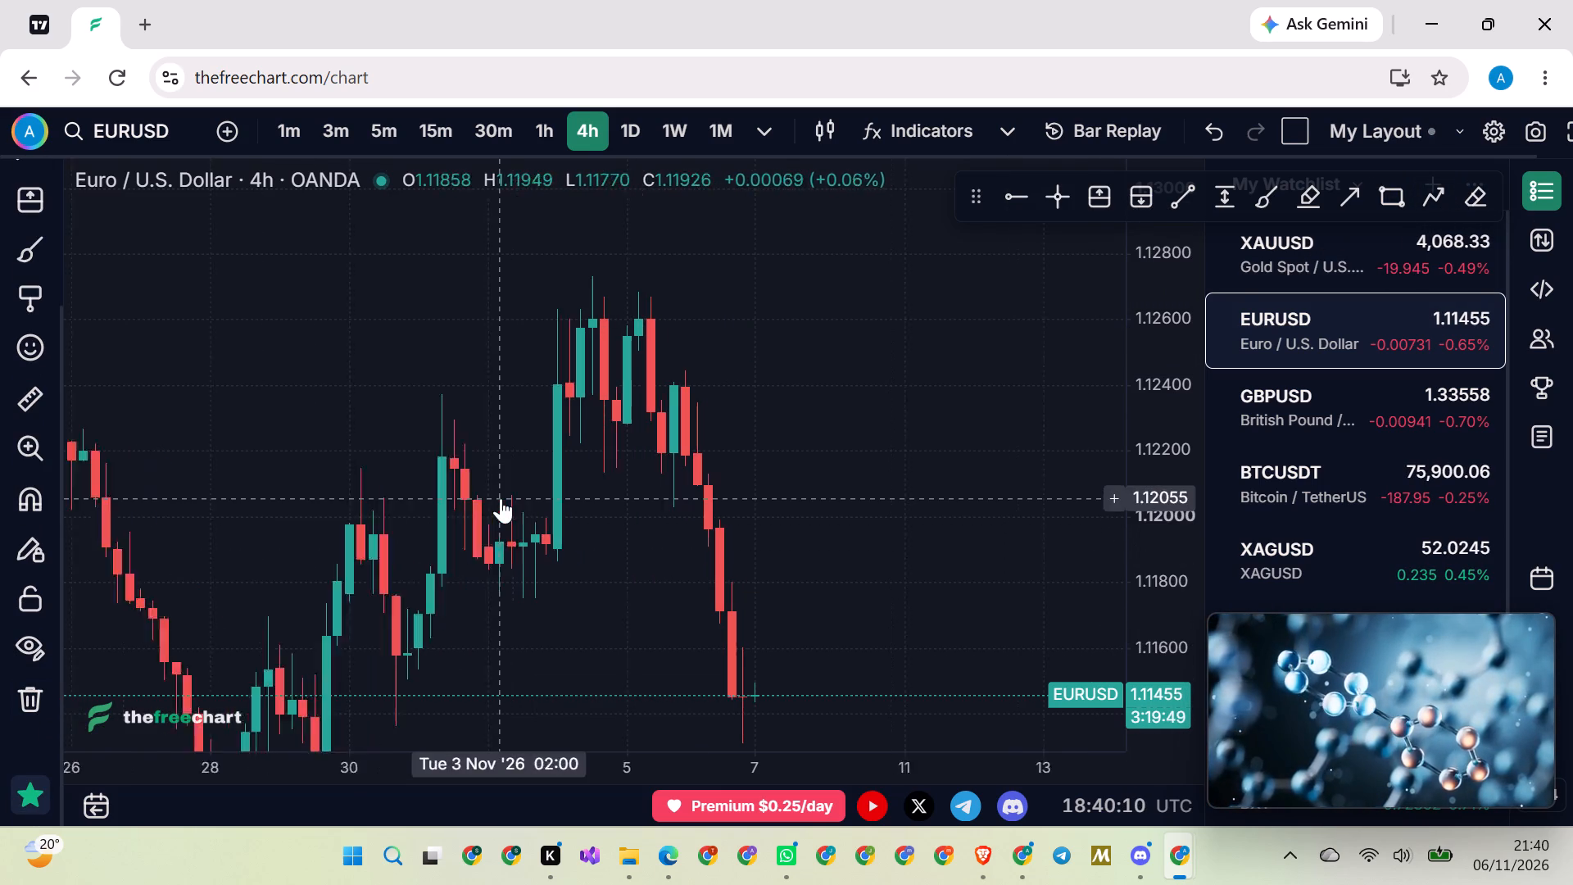
scroll(501, 498, "up", 3)
scroll(821, 411, "down", 3)
left_click_drag(873, 505, 919, 450)
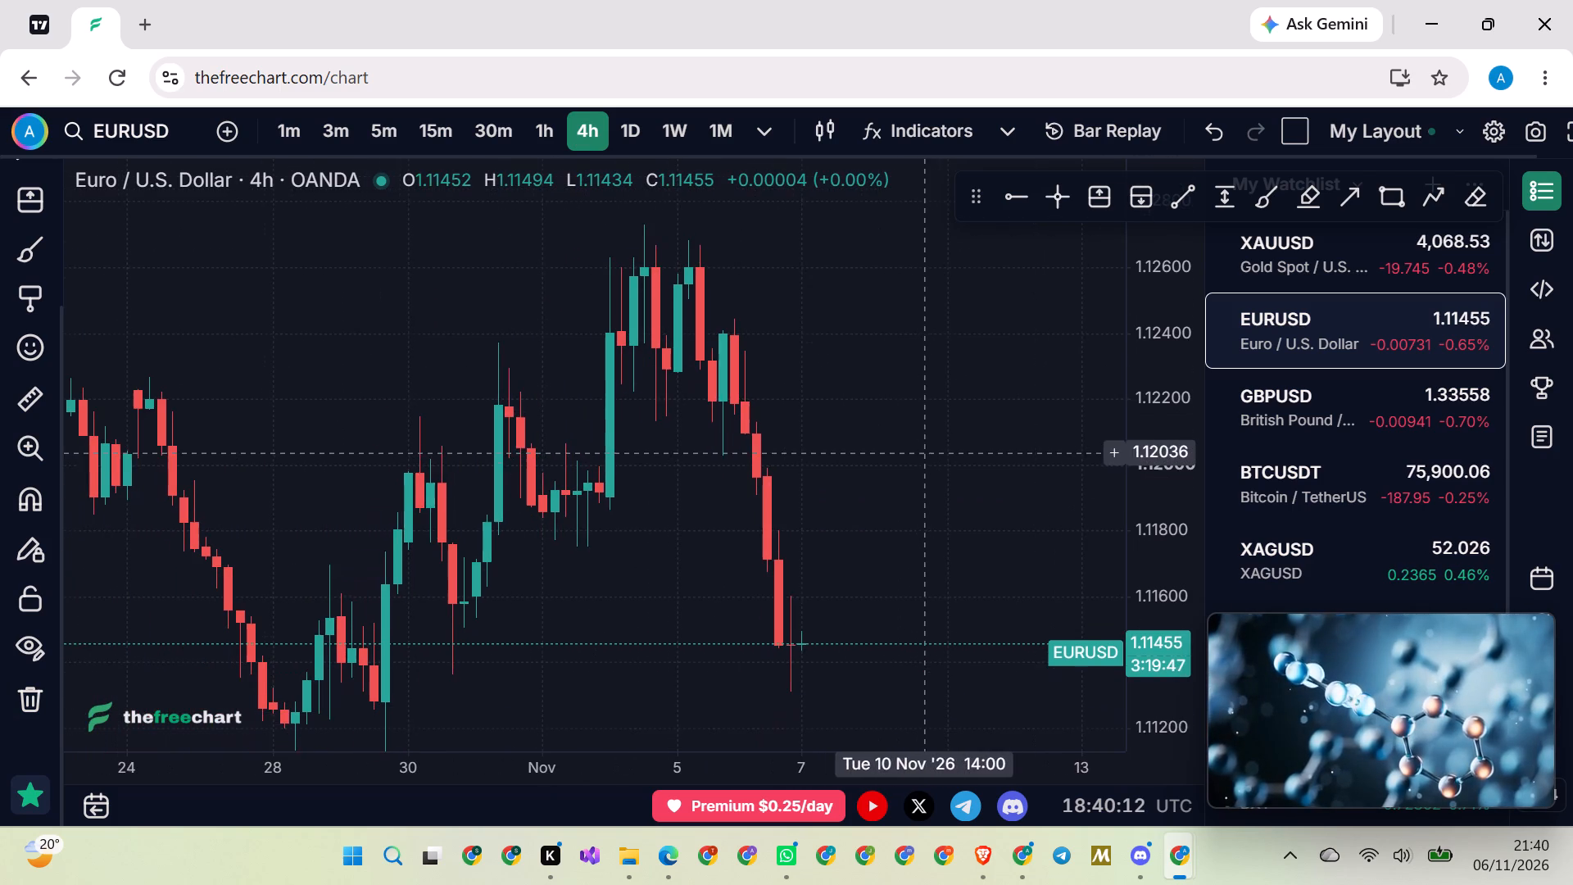
left_click_drag(1176, 310, 1126, 420)
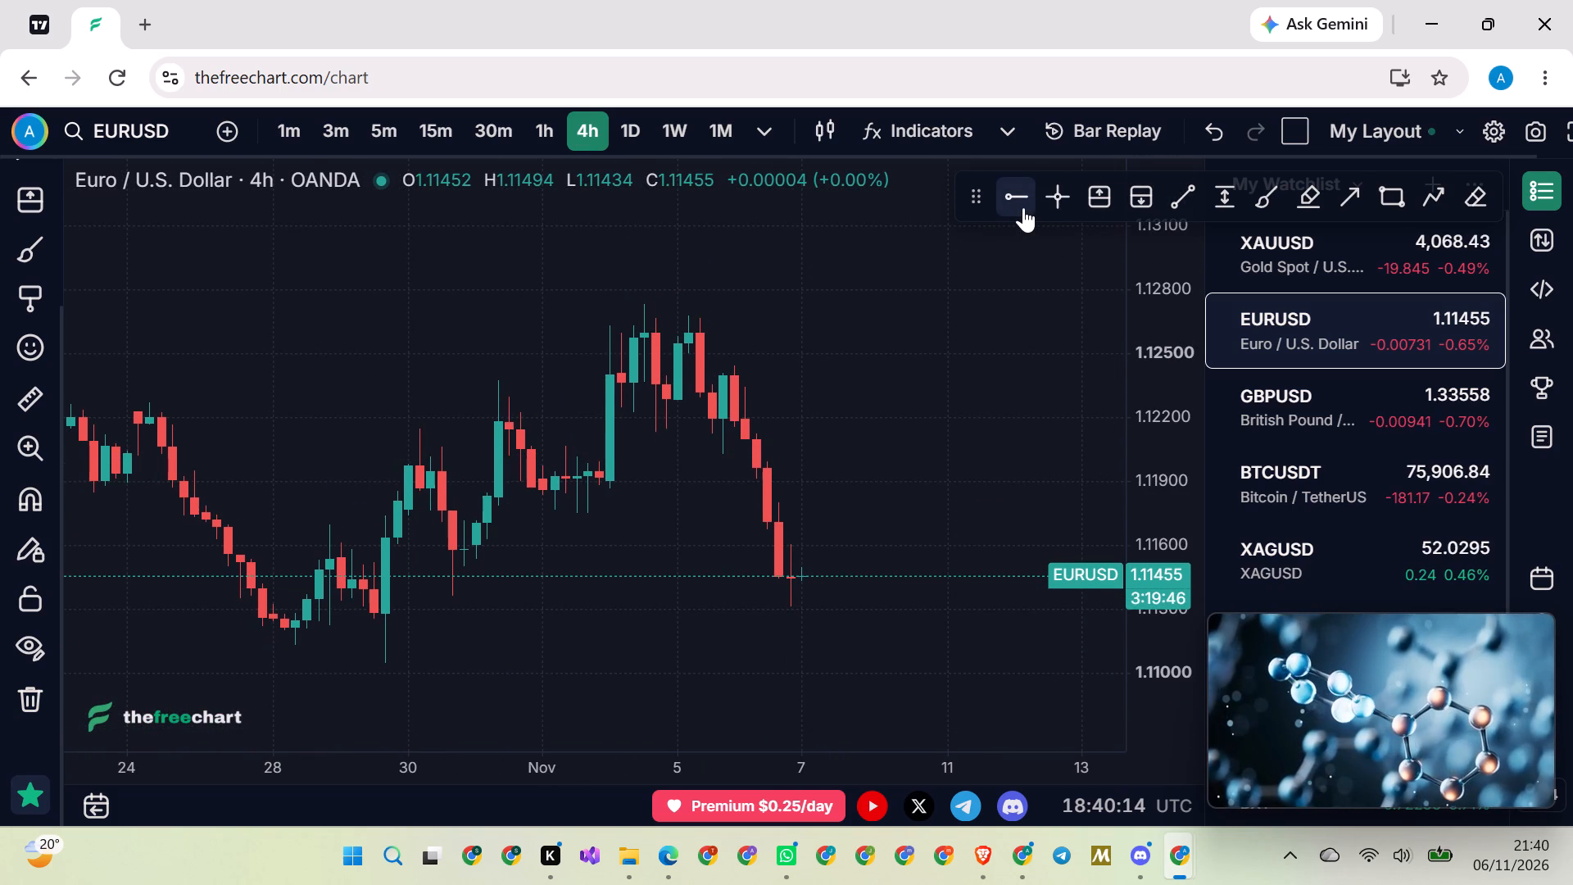
left_click(1018, 195)
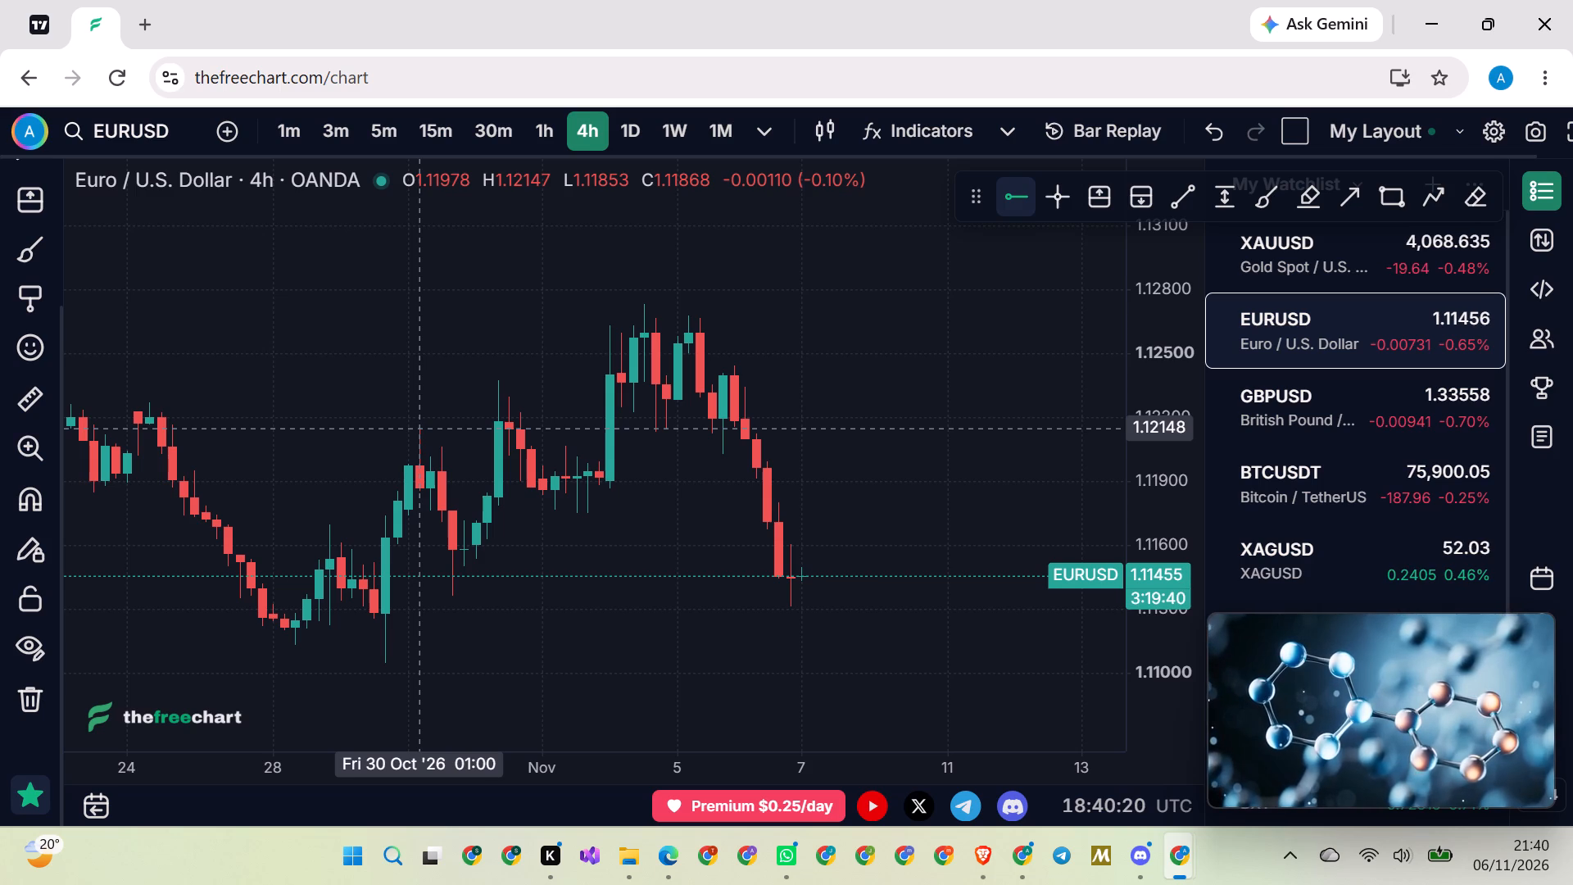
left_click(418, 462)
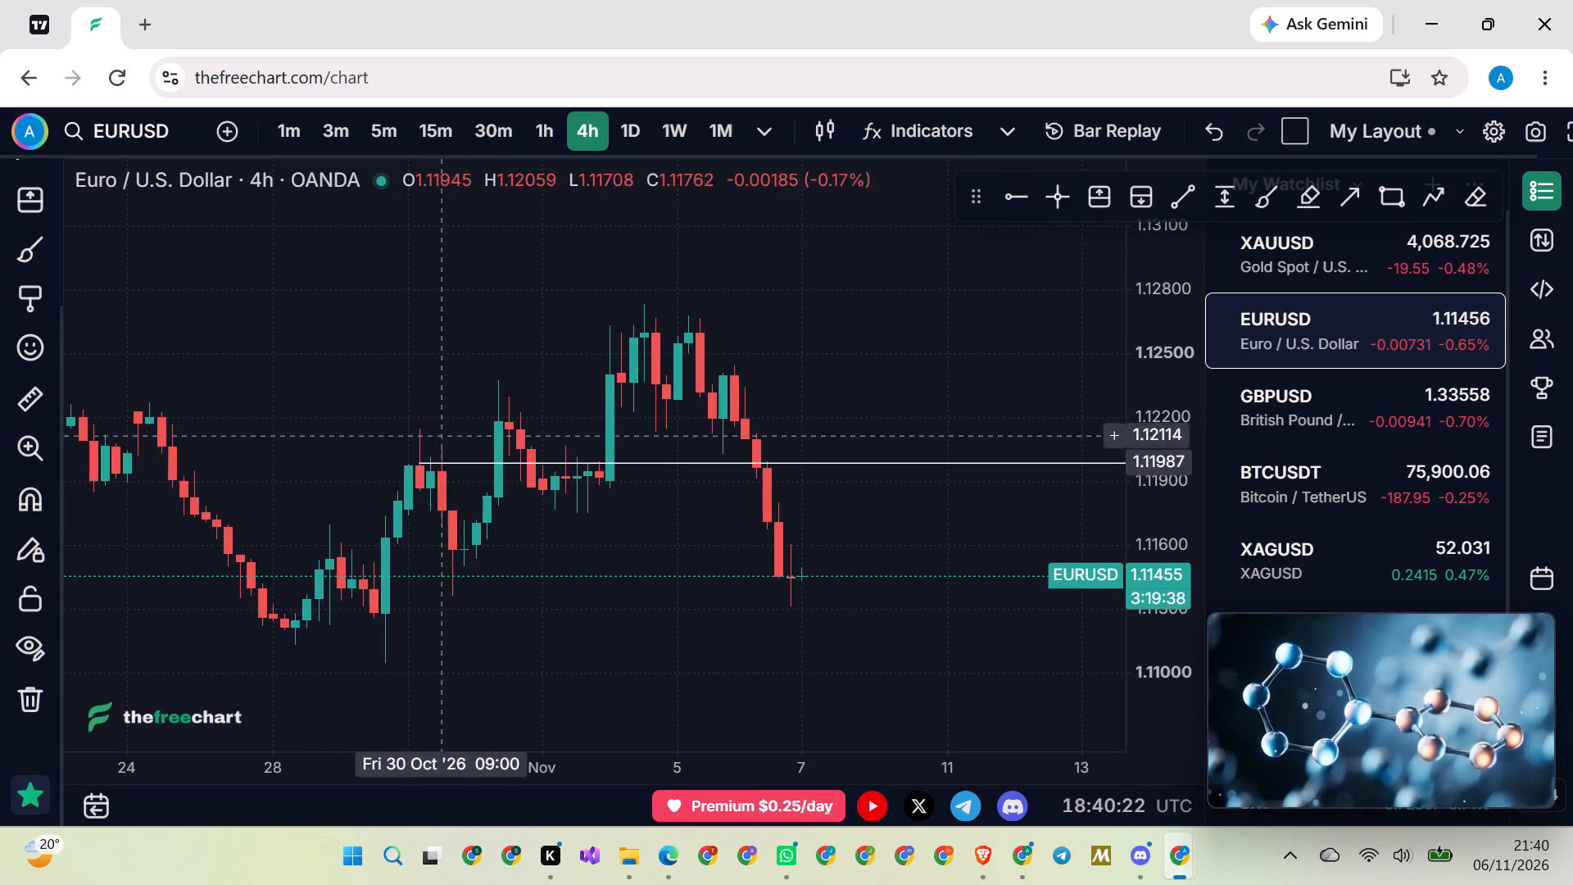
left_click_drag(444, 364, 610, 361)
scroll(582, 344, "up", 7)
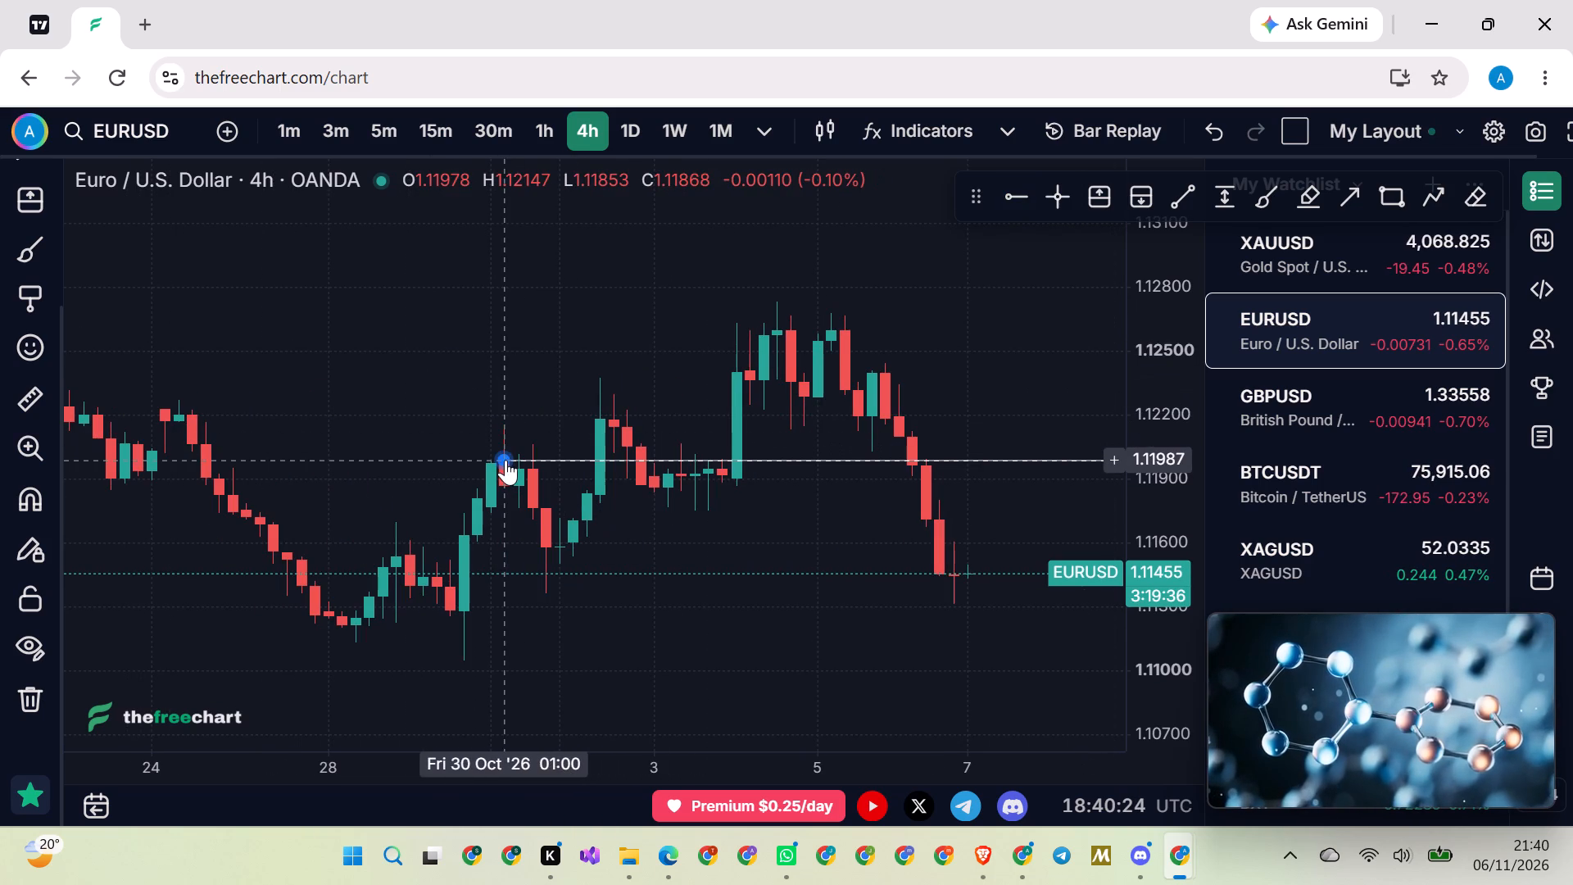
left_click(505, 460)
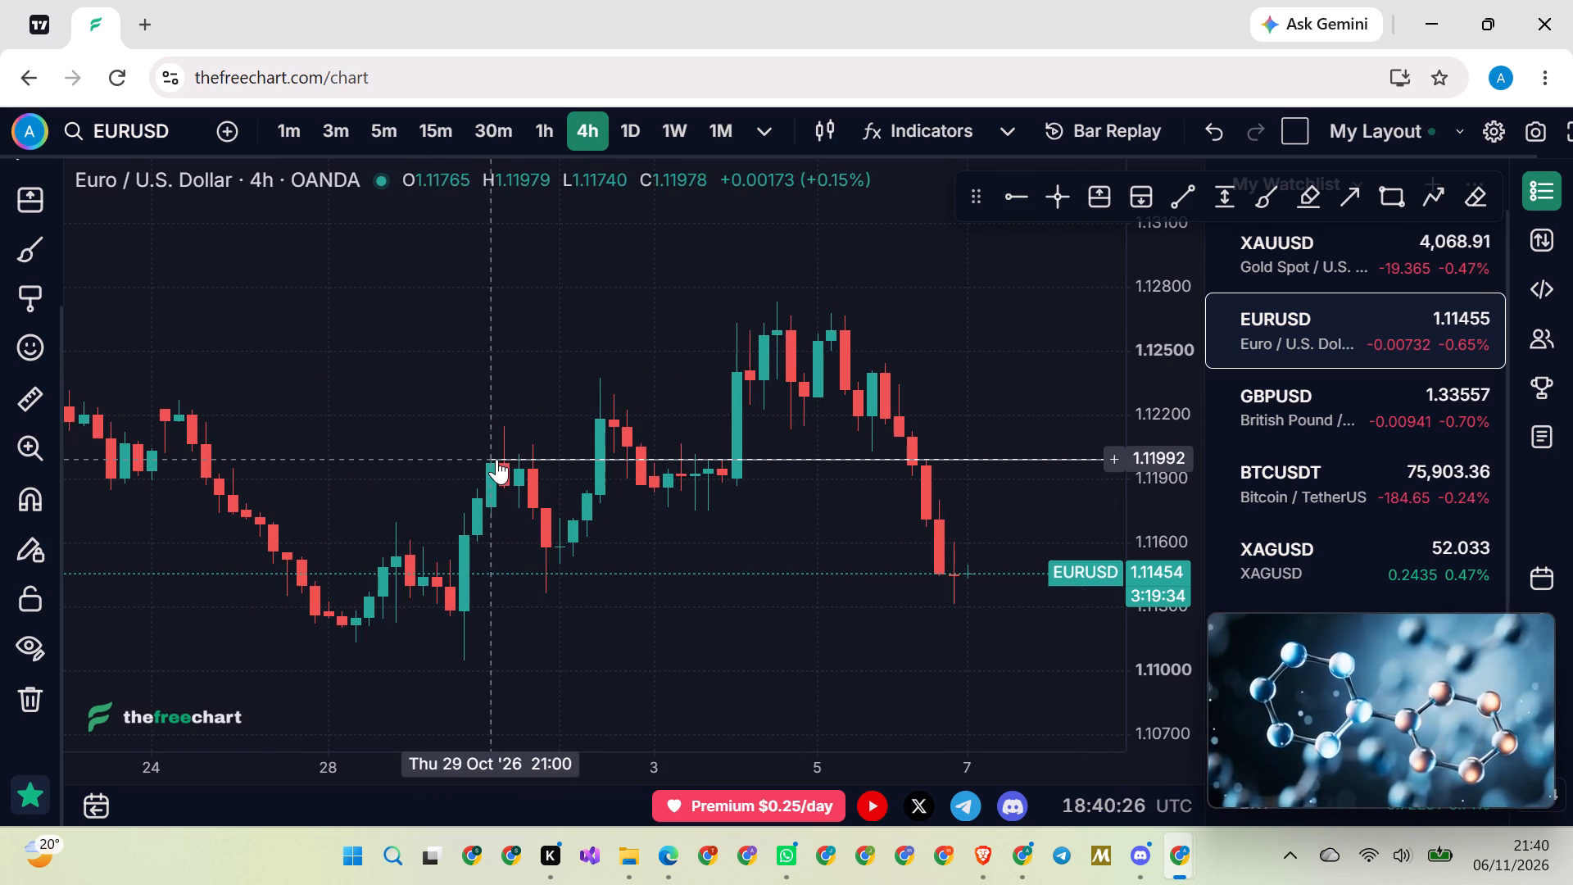
left_click(547, 399)
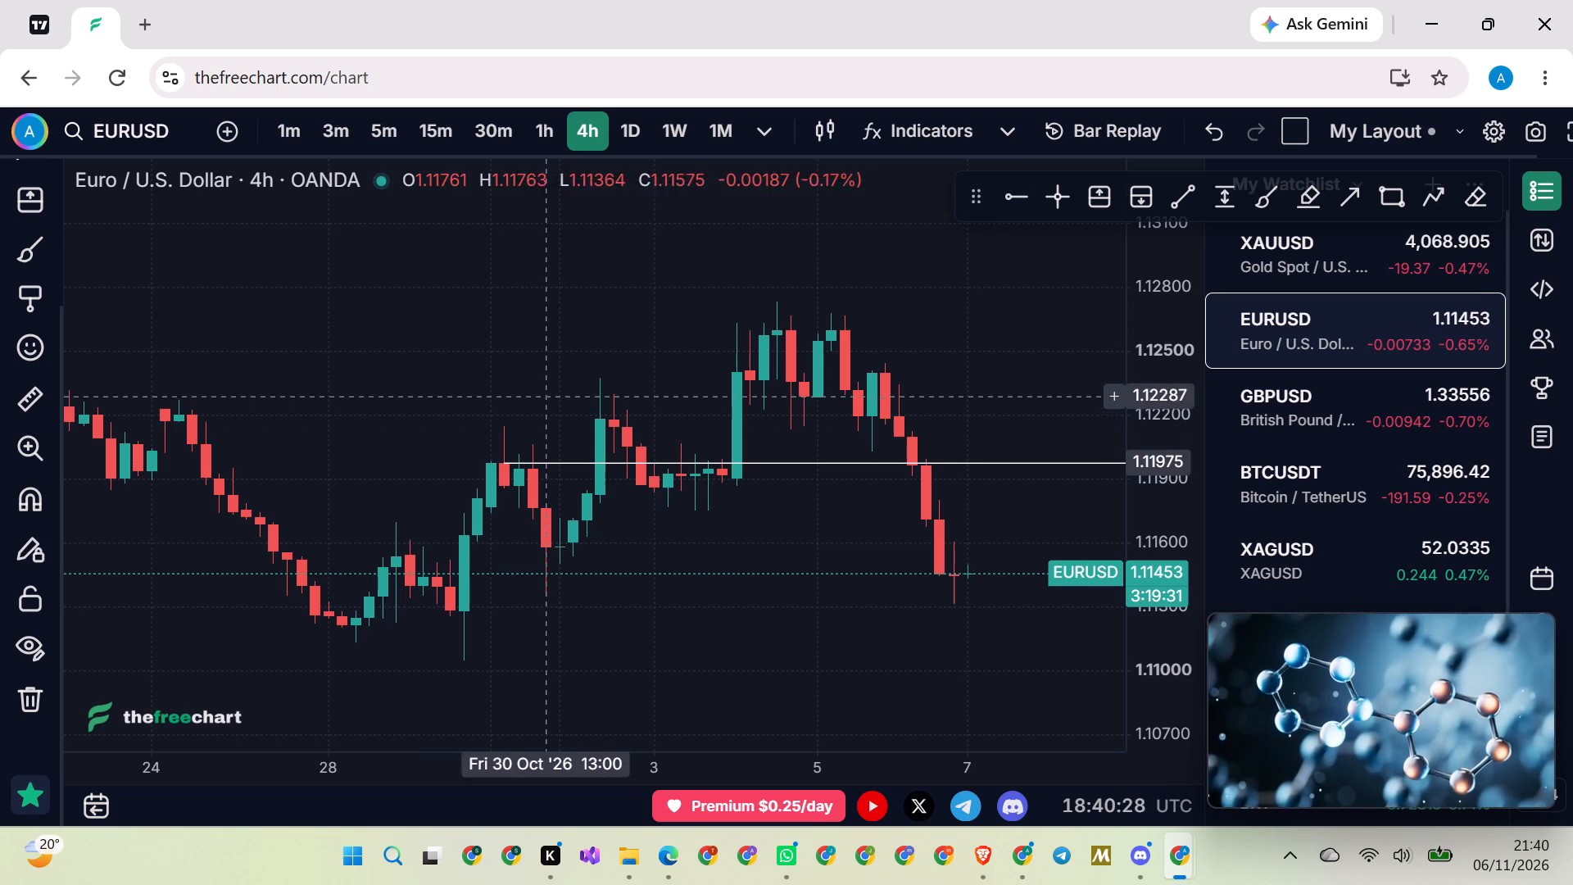
Draw a horizontal ray from the 30 October pullback low at about 1.11368.
left_click(1008, 202)
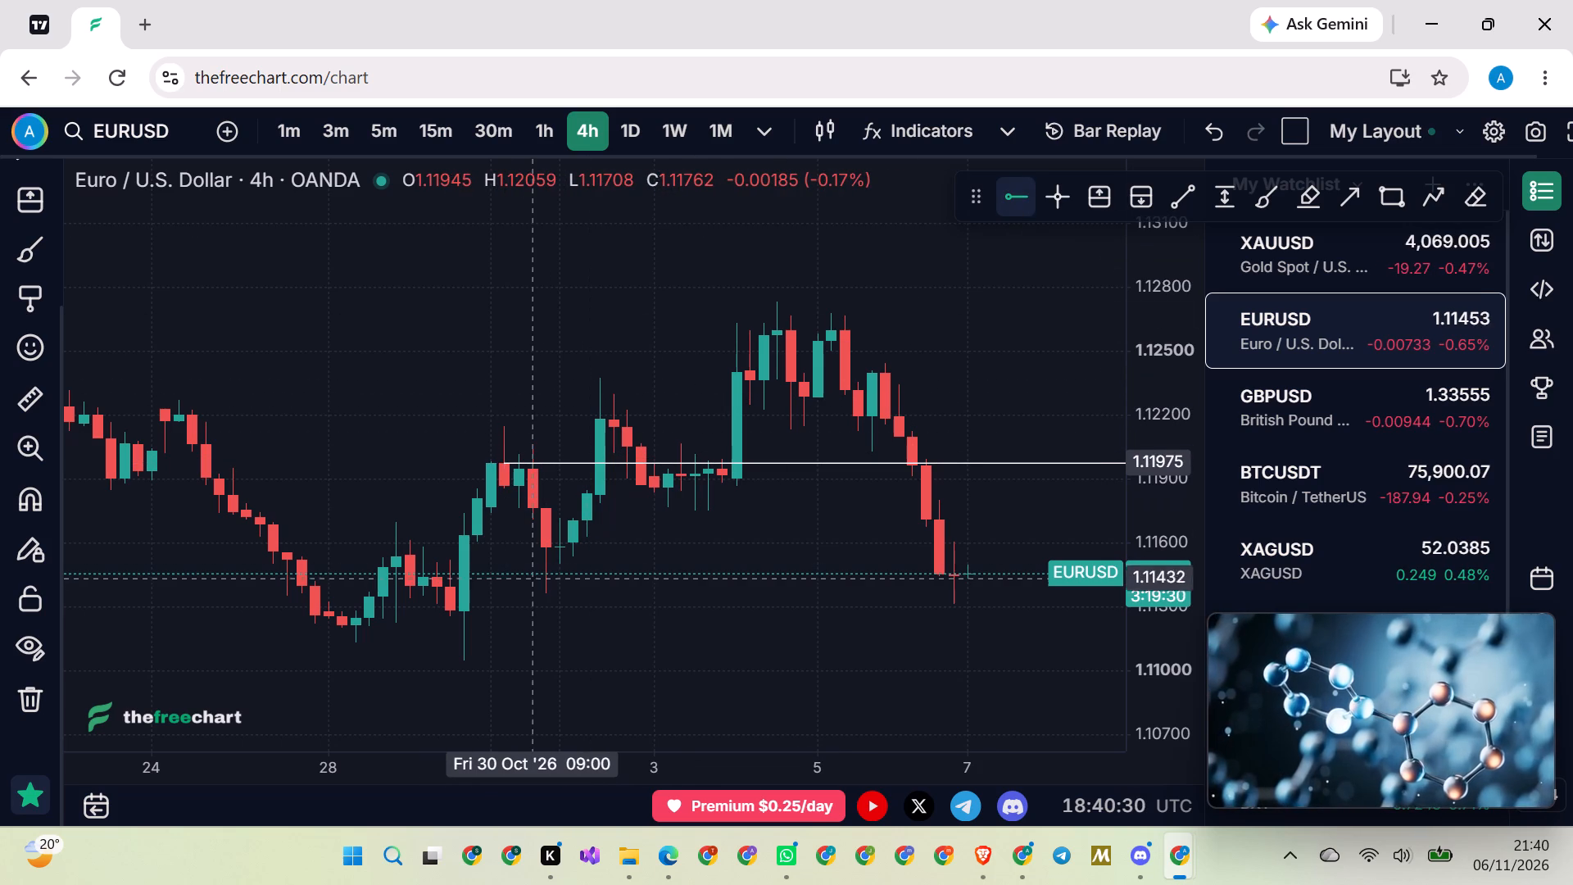
left_click(541, 592)
left_click(538, 359)
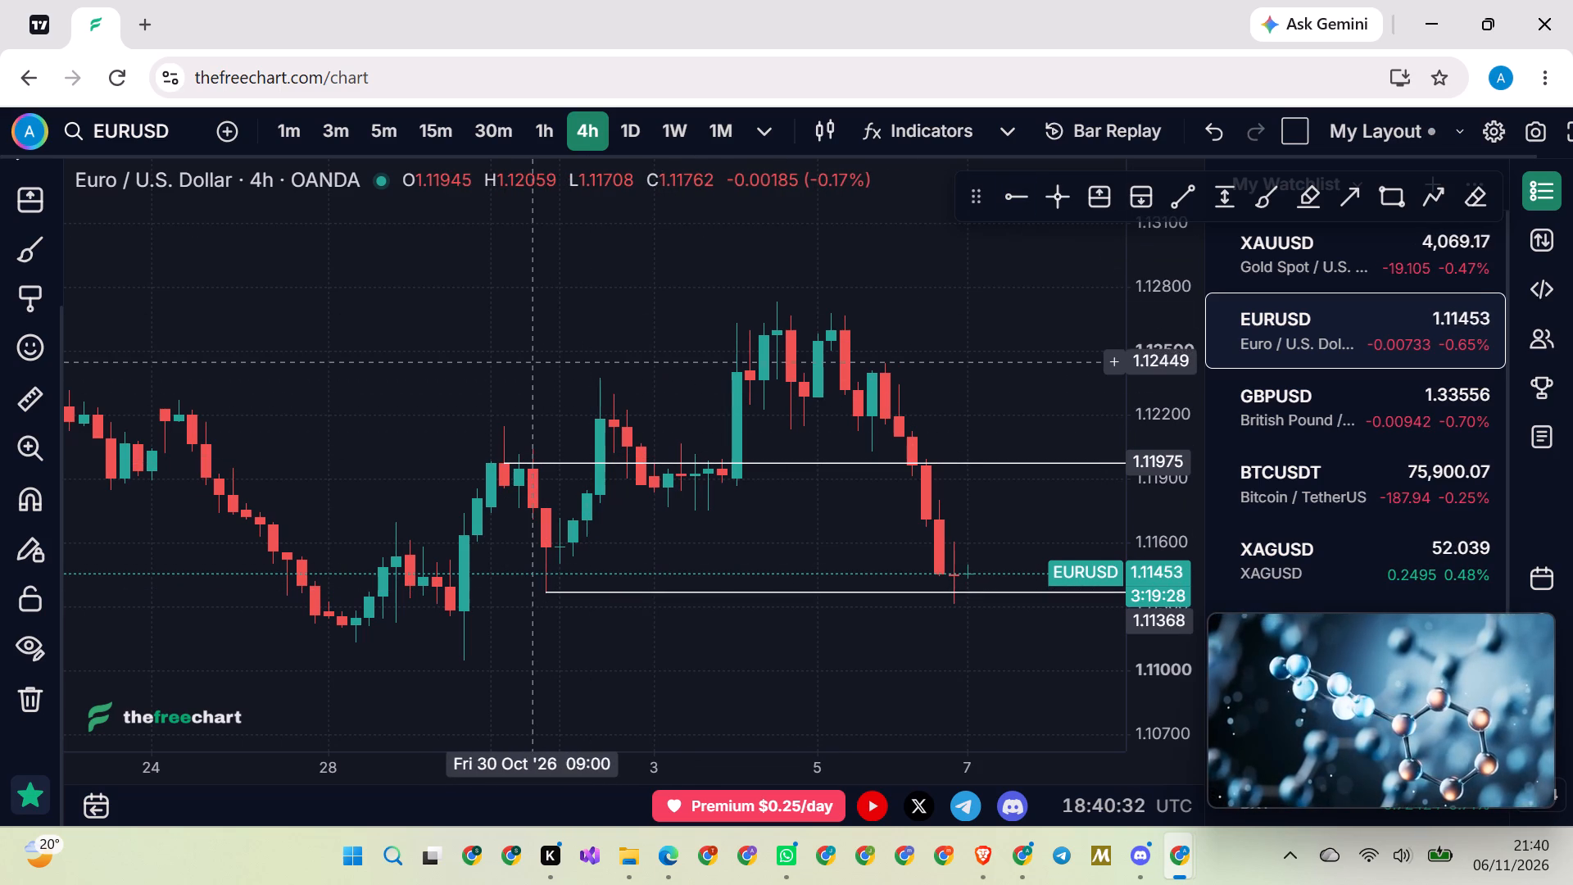
Draw a horizontal ray starting at 29 October at the 30 October wick high, about 1.12148.
scroll(475, 340, "up", 1)
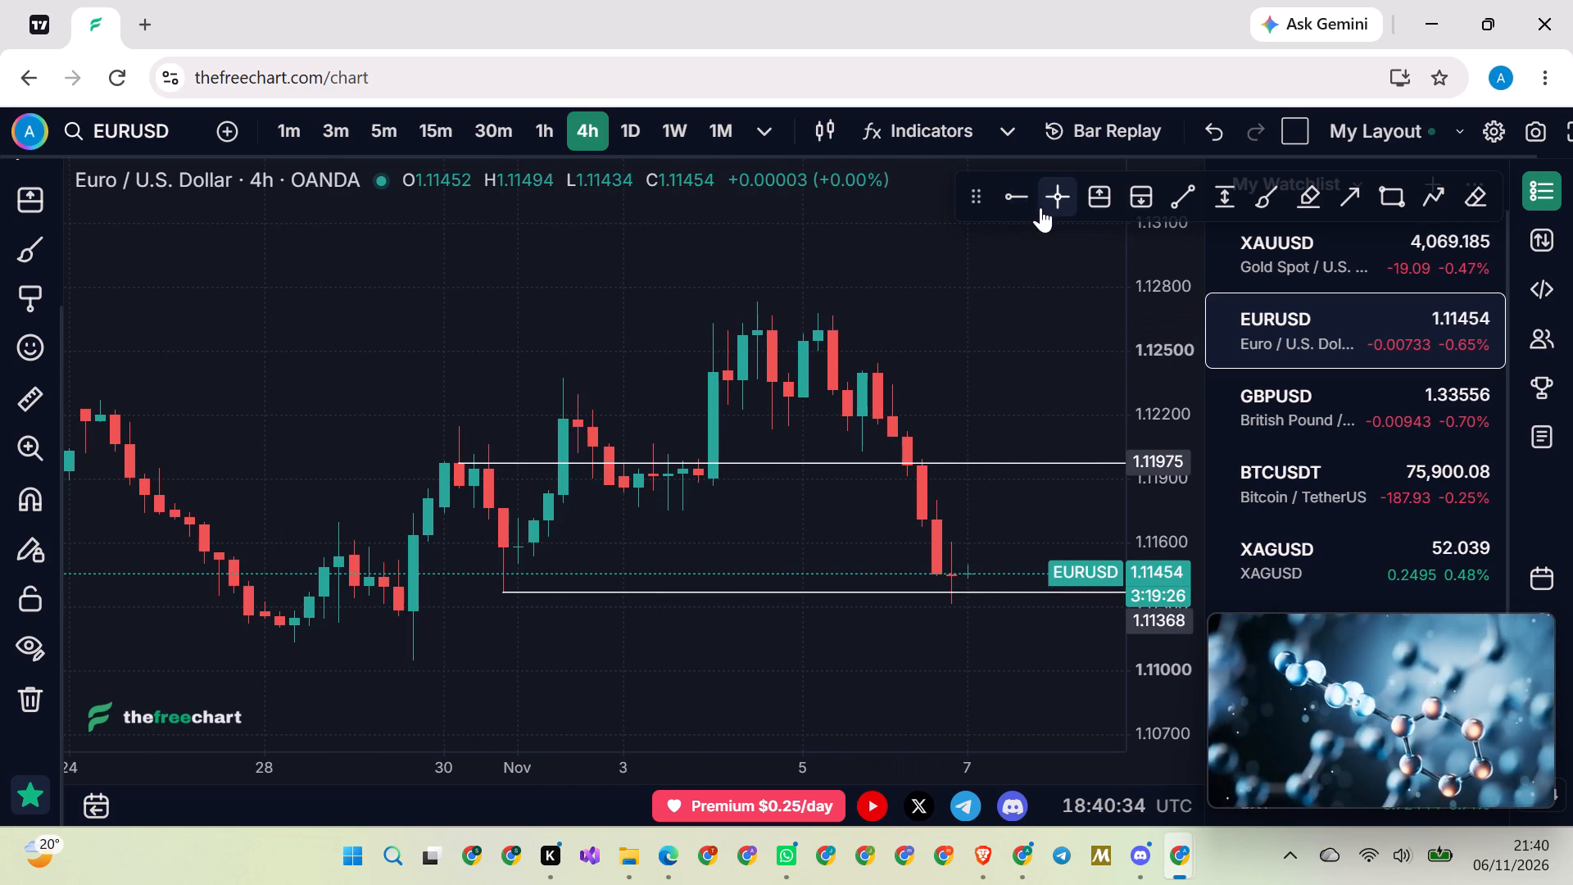
left_click(1005, 186)
left_click(1014, 197)
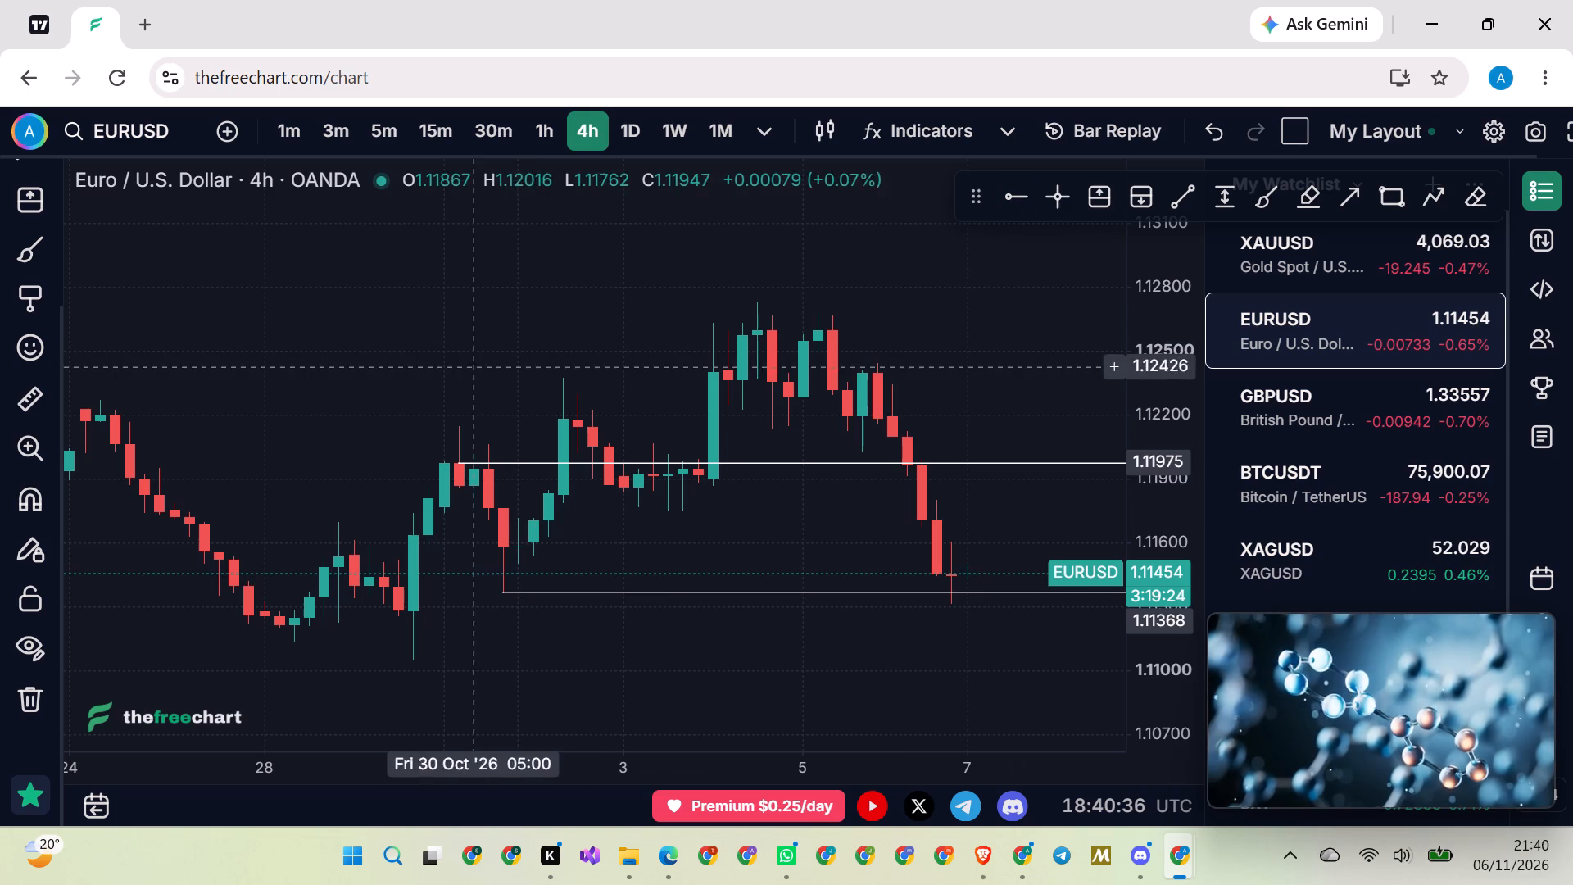
left_click(406, 427)
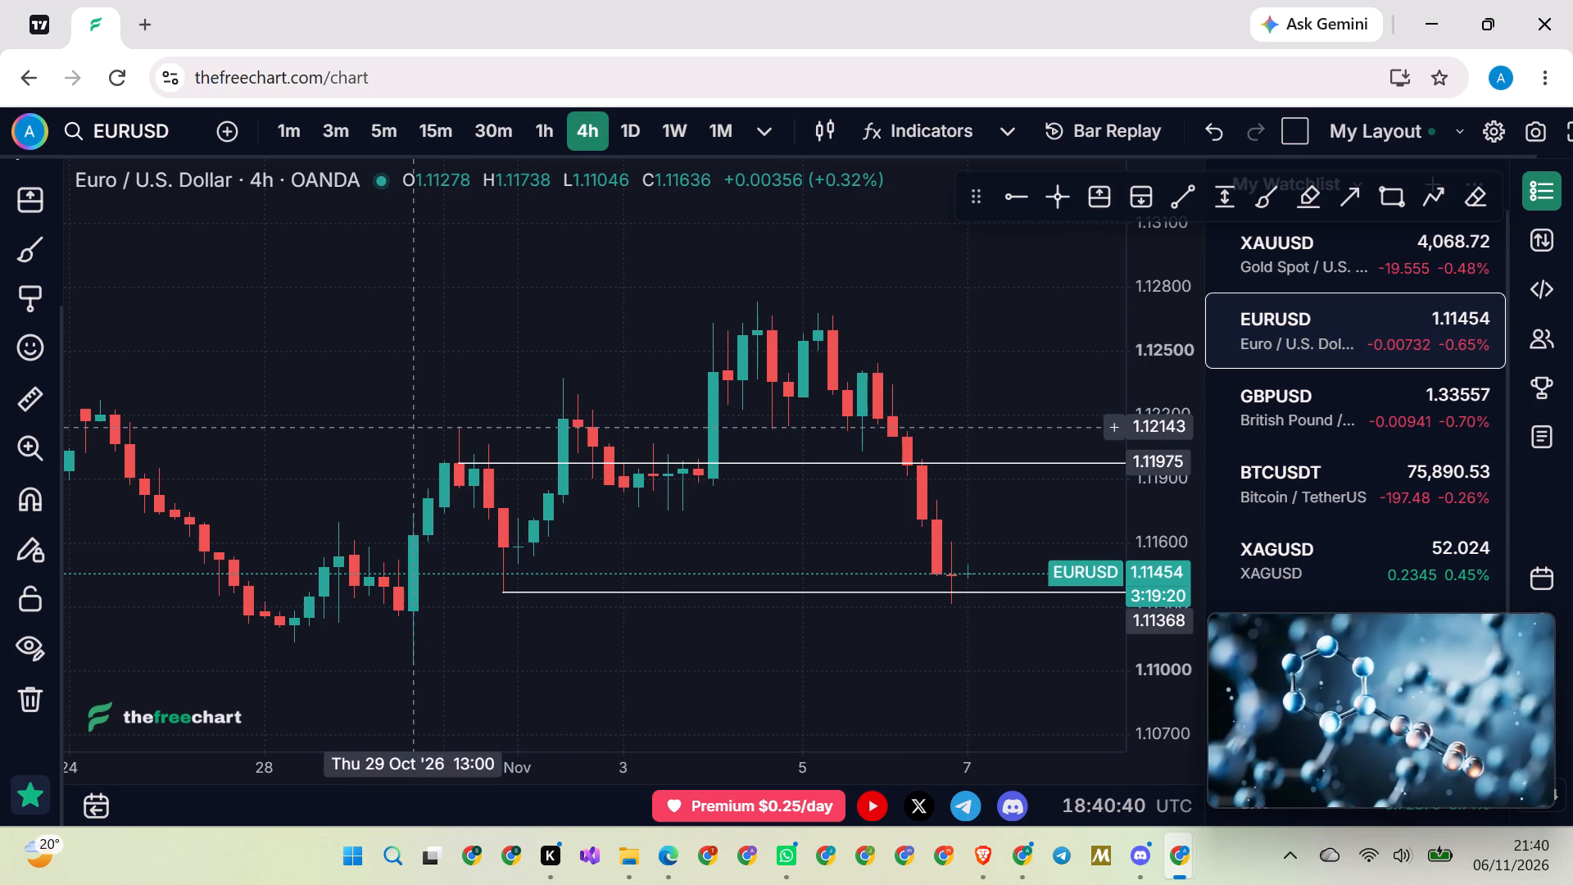
left_click(409, 427)
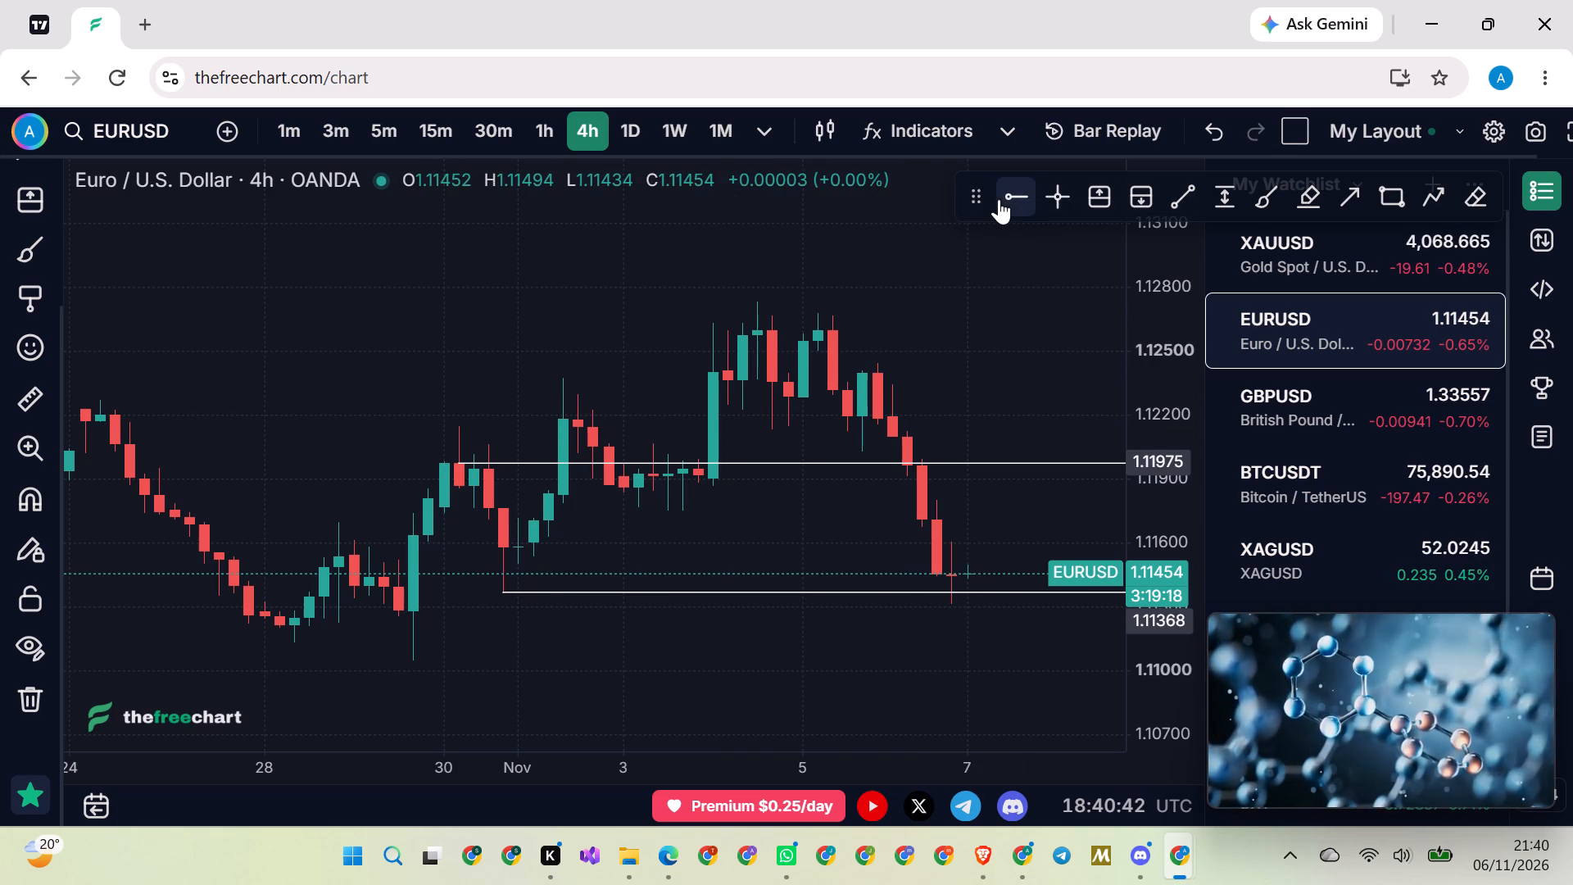
left_click(1005, 202)
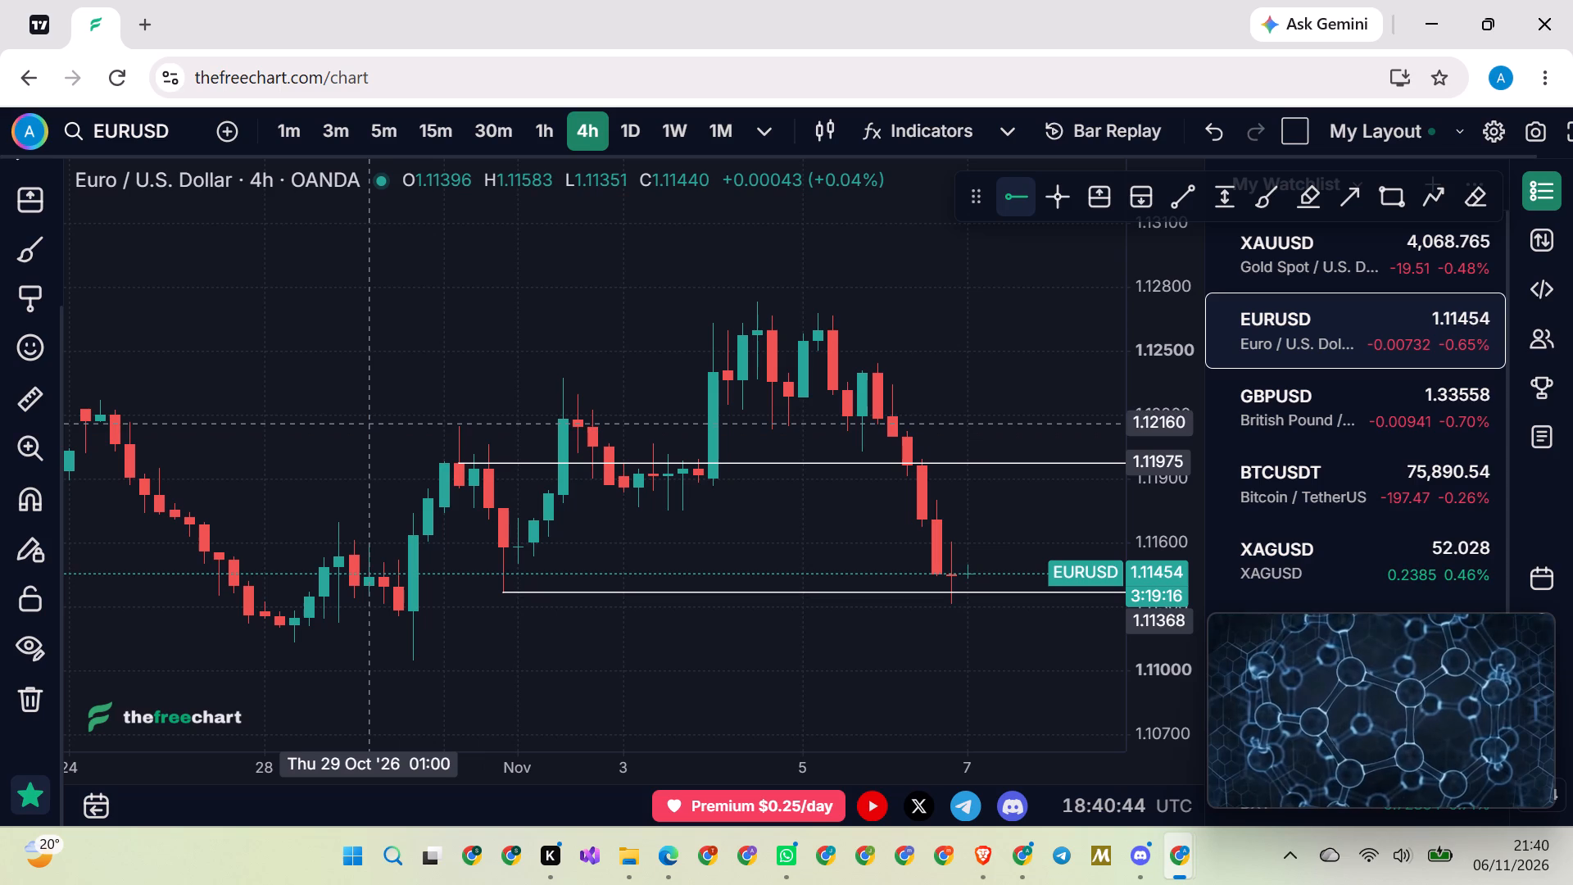
left_click(361, 426)
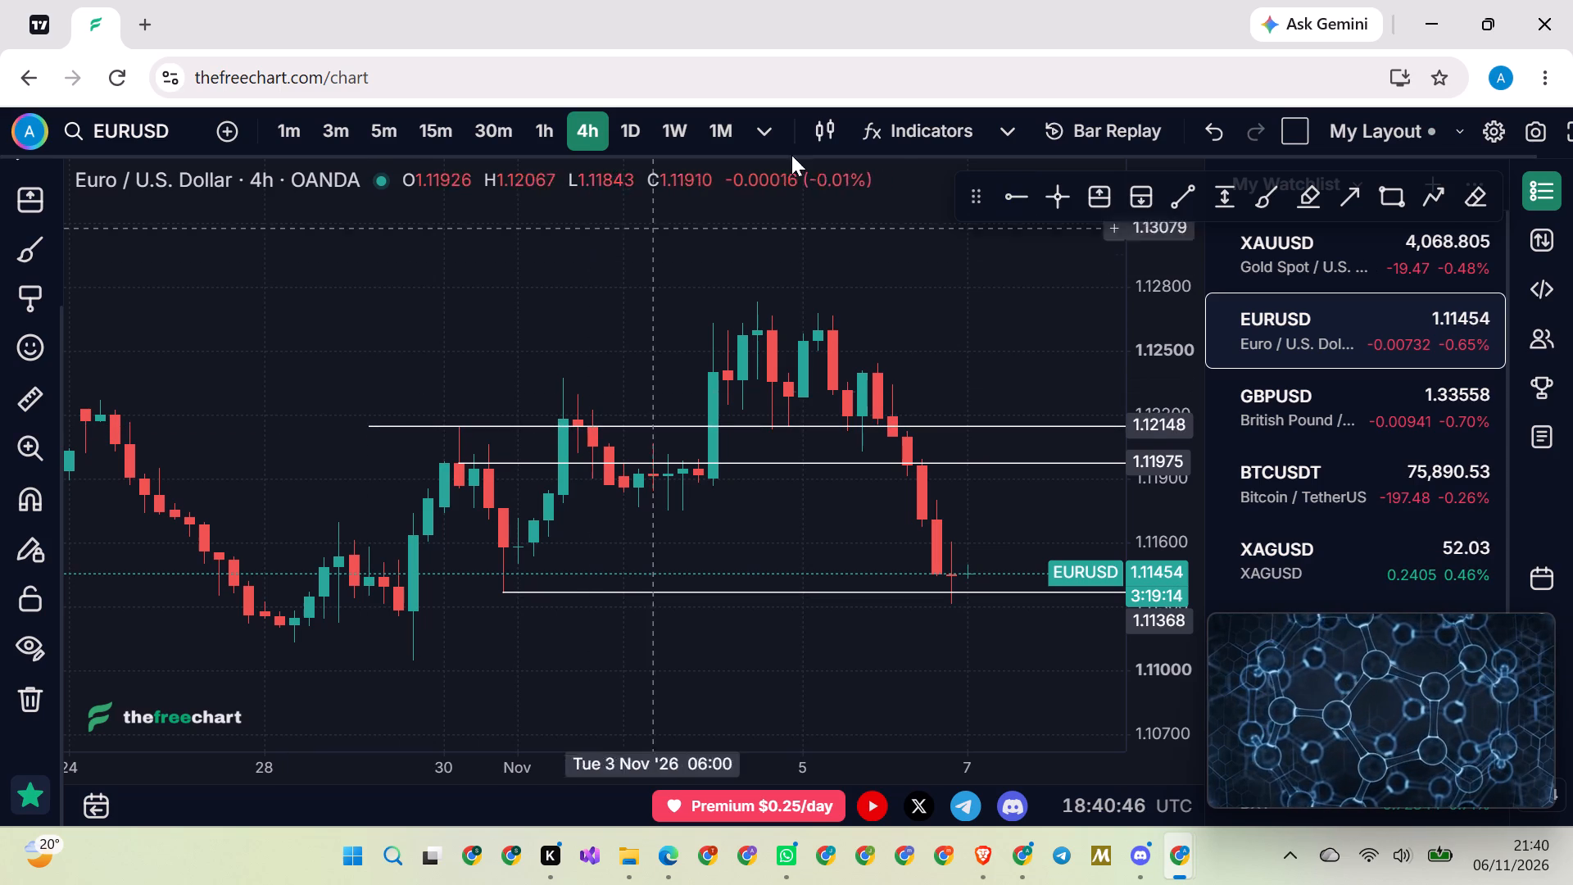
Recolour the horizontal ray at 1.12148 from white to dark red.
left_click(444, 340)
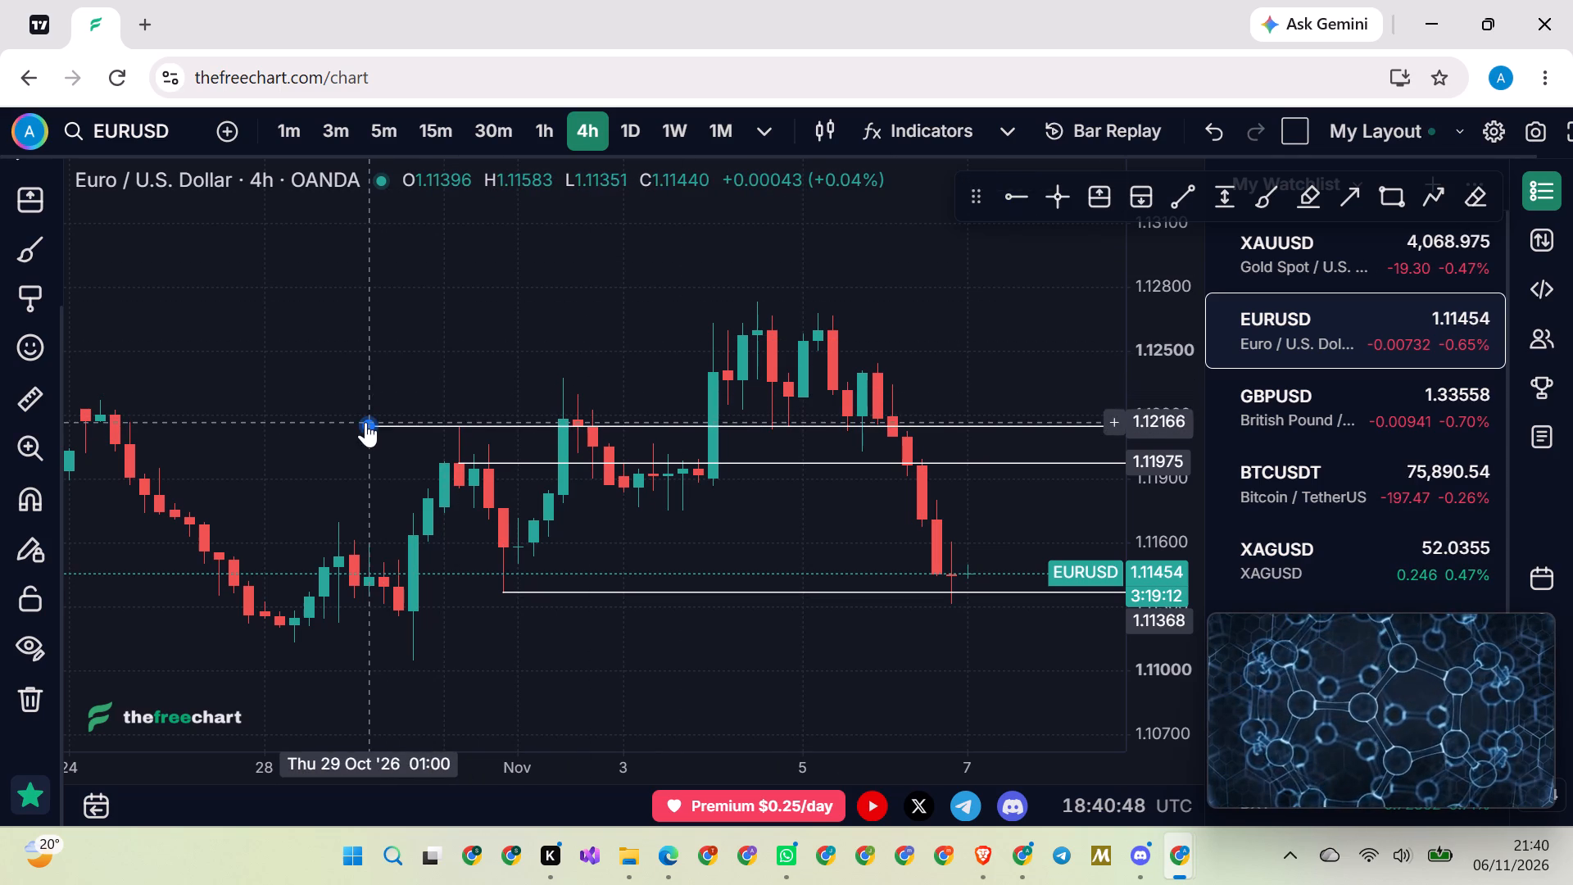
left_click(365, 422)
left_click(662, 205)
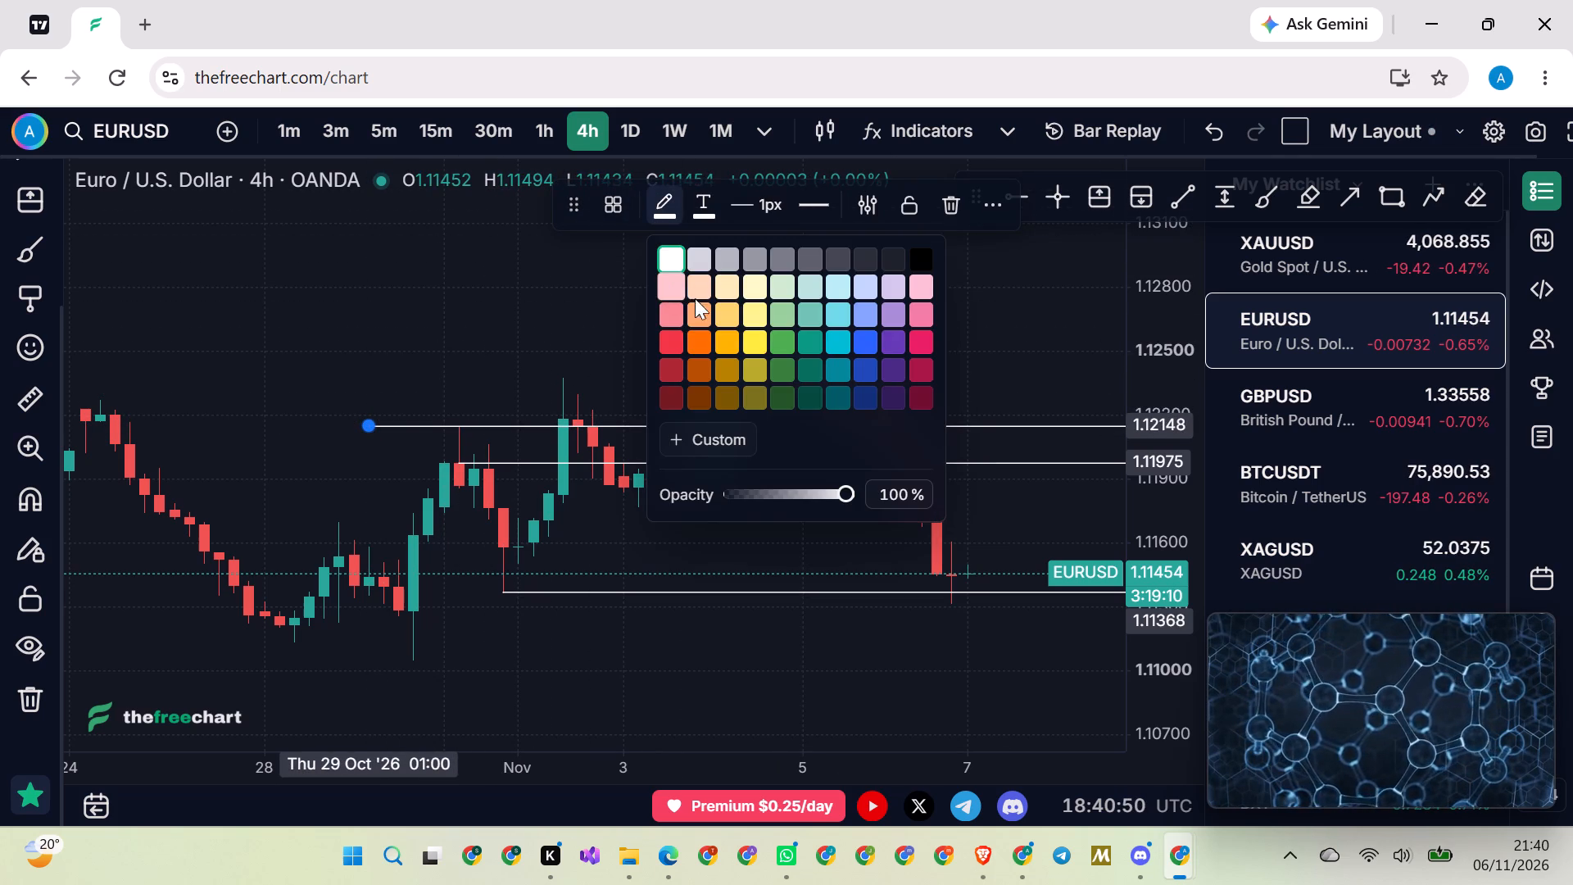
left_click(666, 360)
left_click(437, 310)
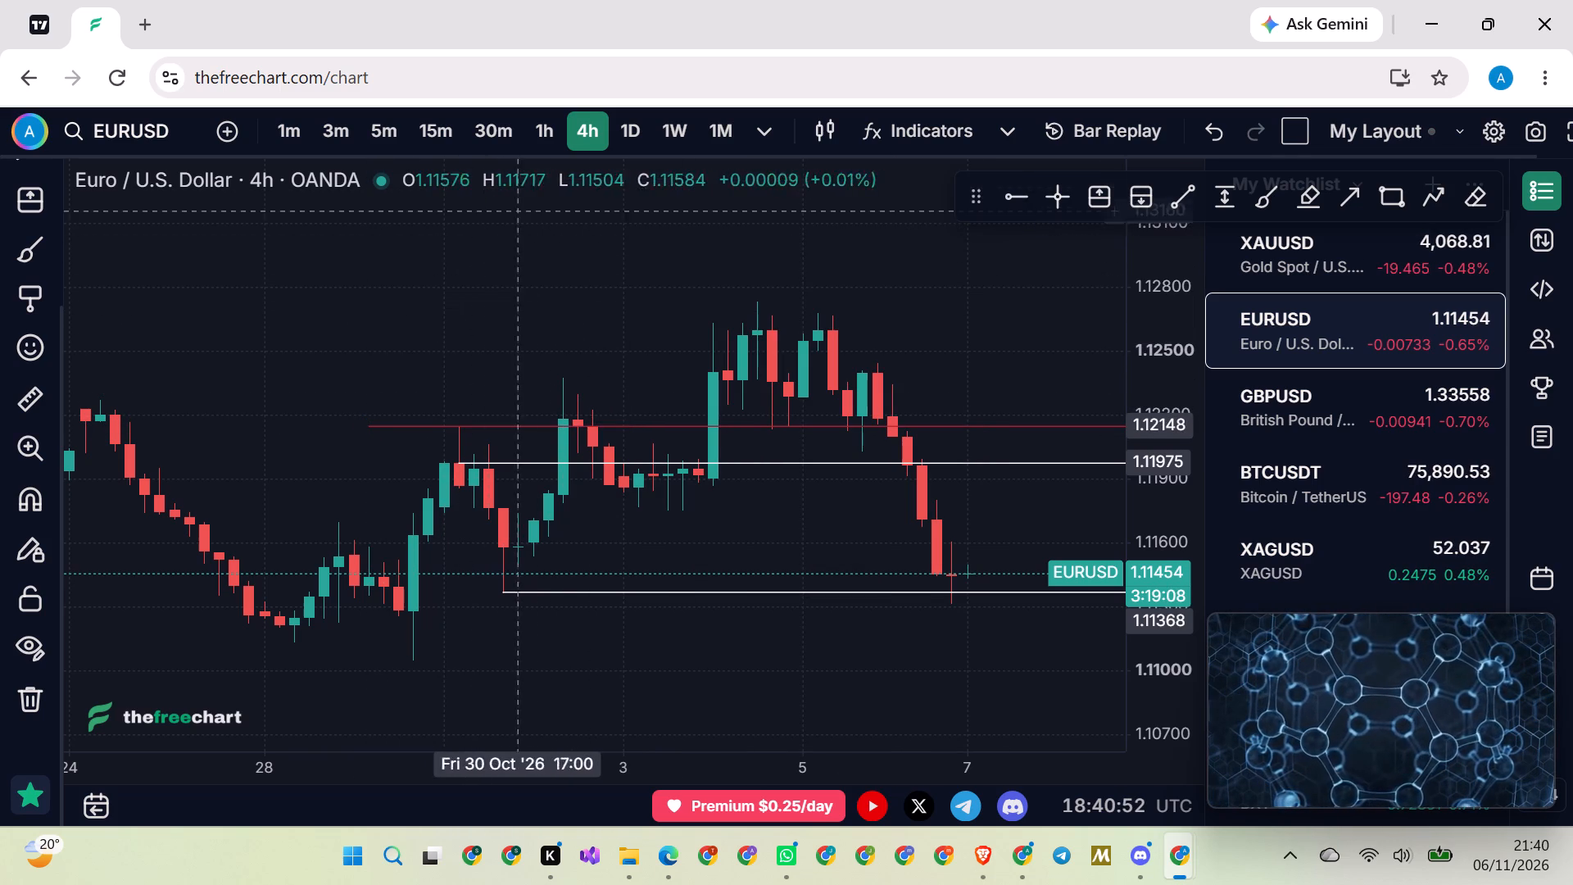
Switch EURUSD to the daily timeframe and start a bar replay from the 2 November candle.
left_click(633, 140)
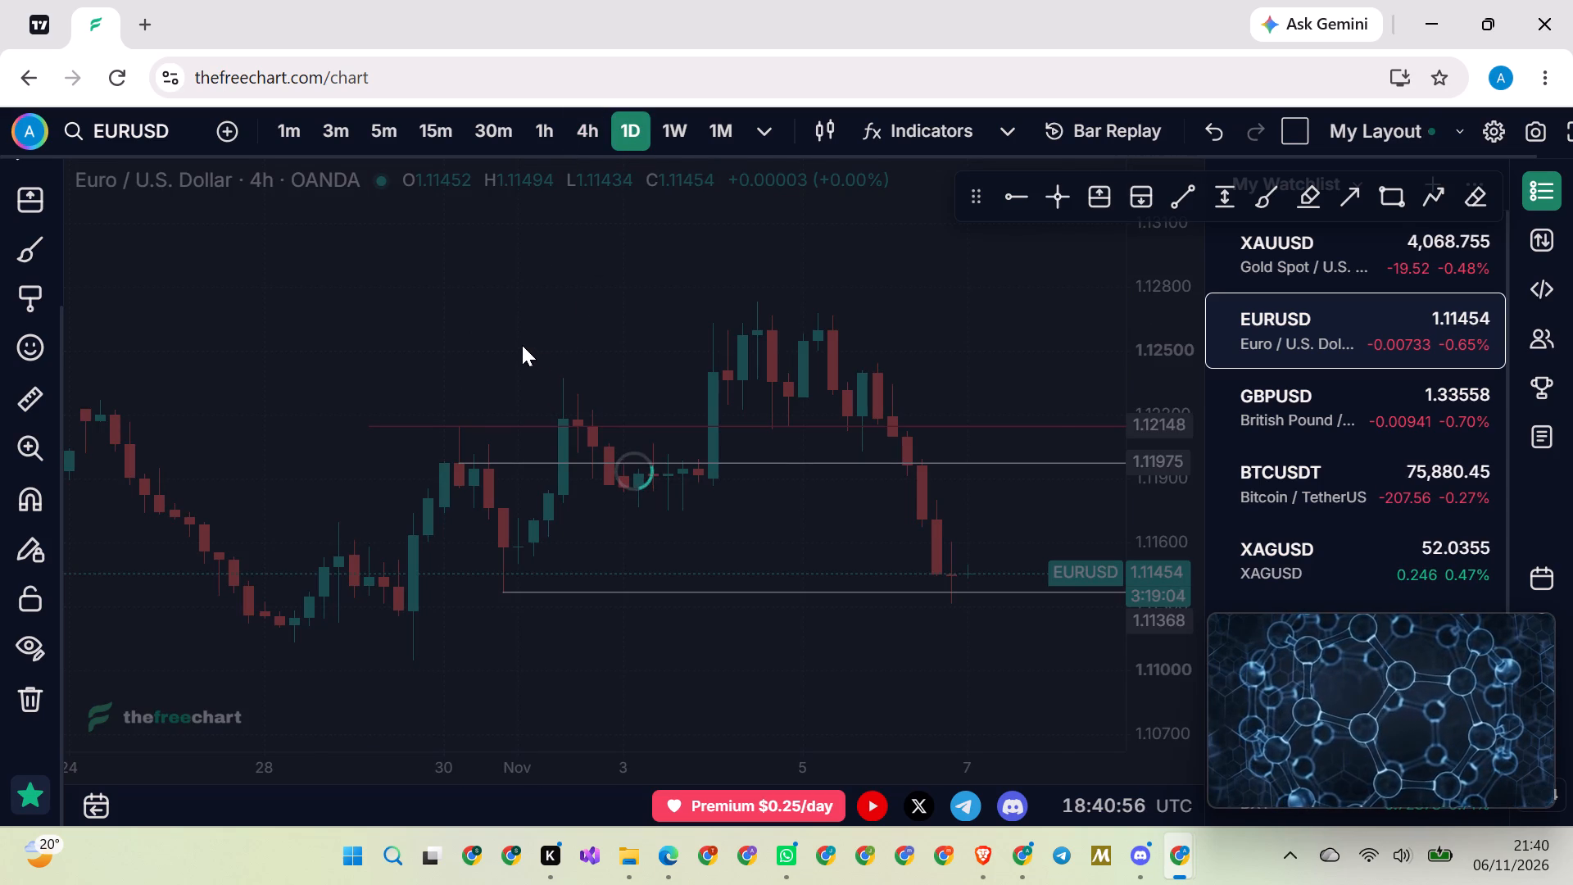
scroll(533, 358, "up", 2)
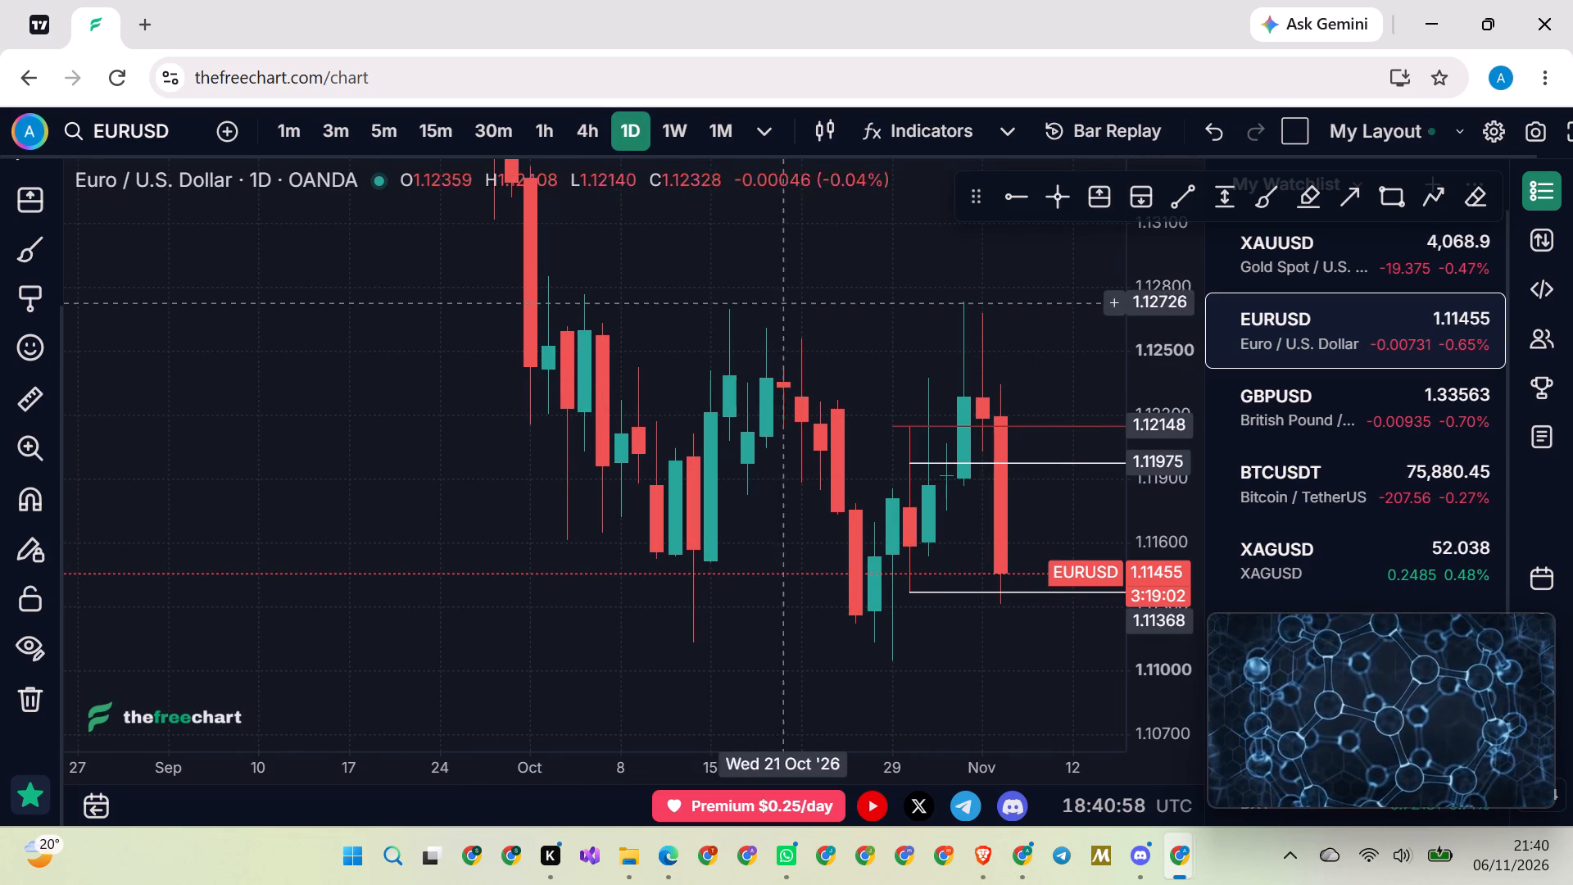
left_click_drag(805, 293, 441, 288)
scroll(431, 297, "up", 5)
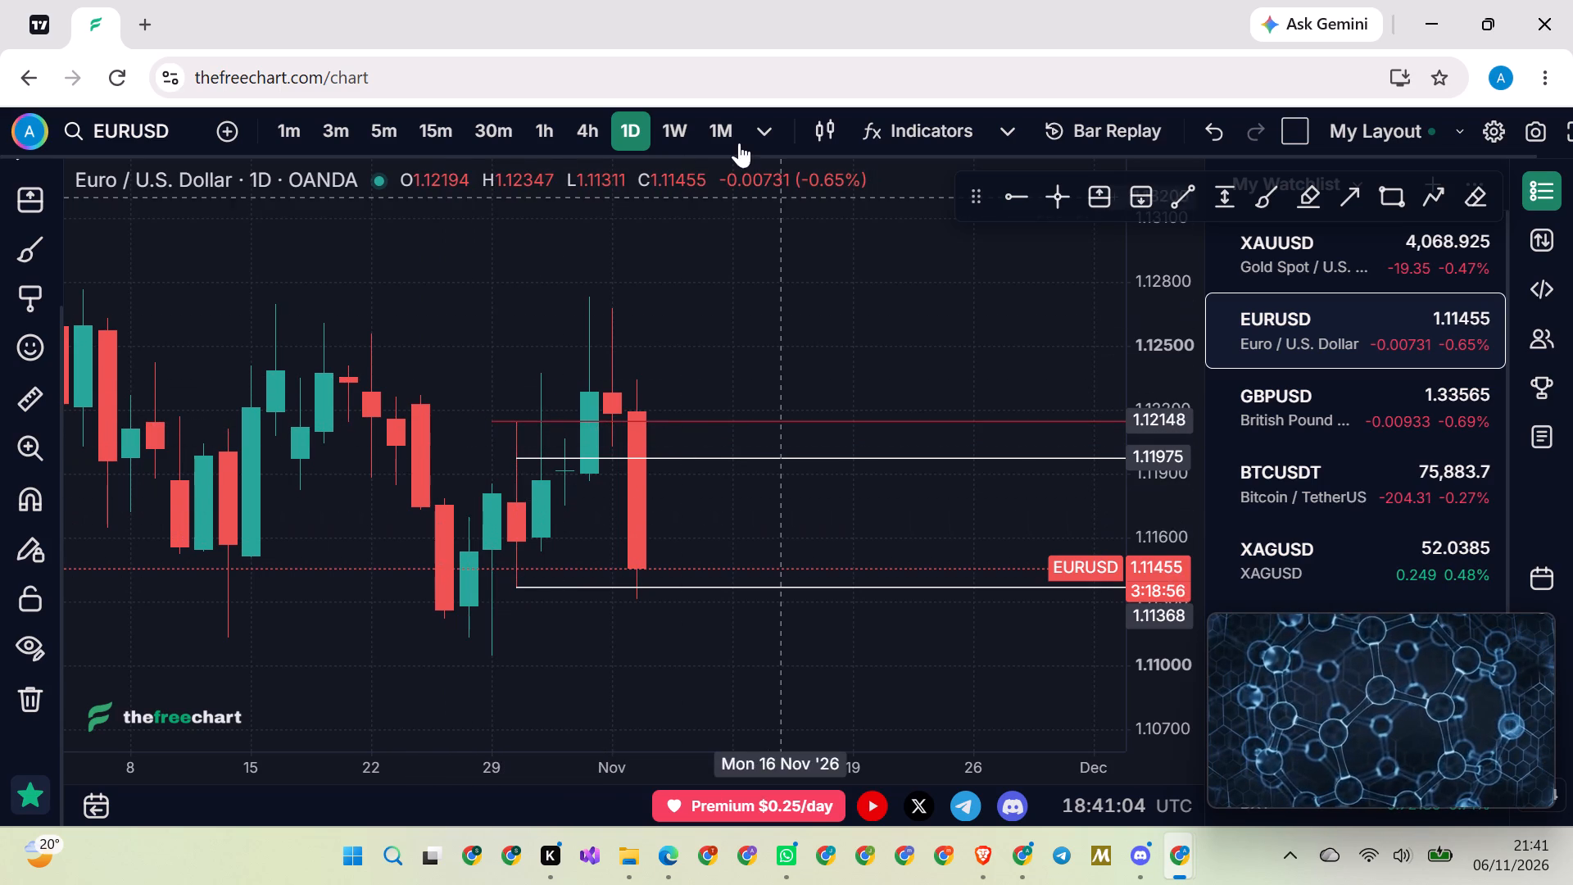
left_click(1091, 129)
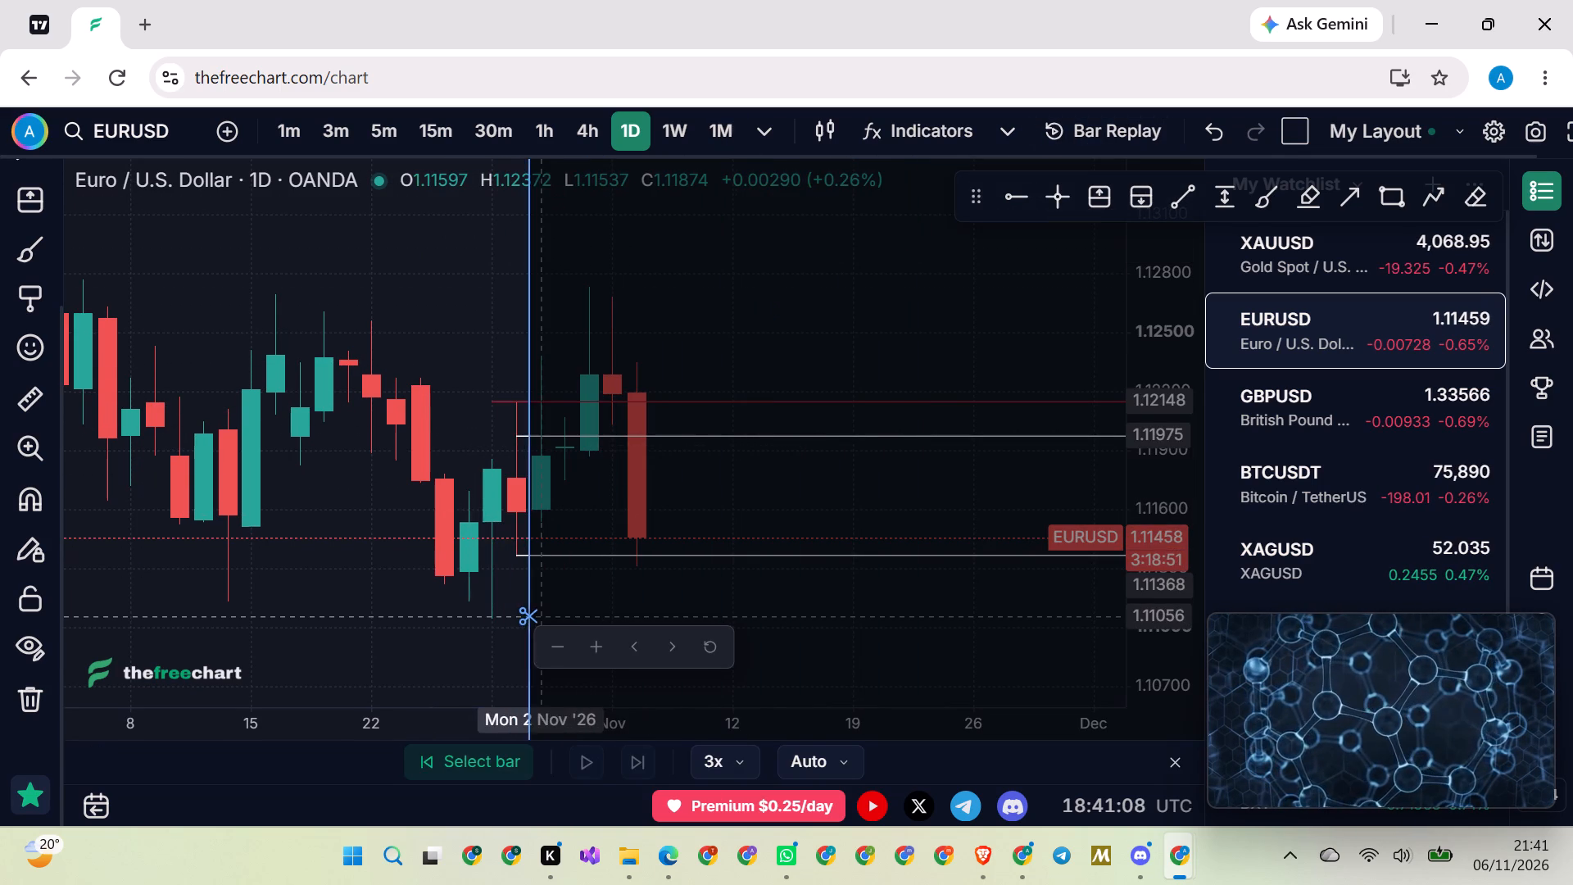
left_click(542, 613)
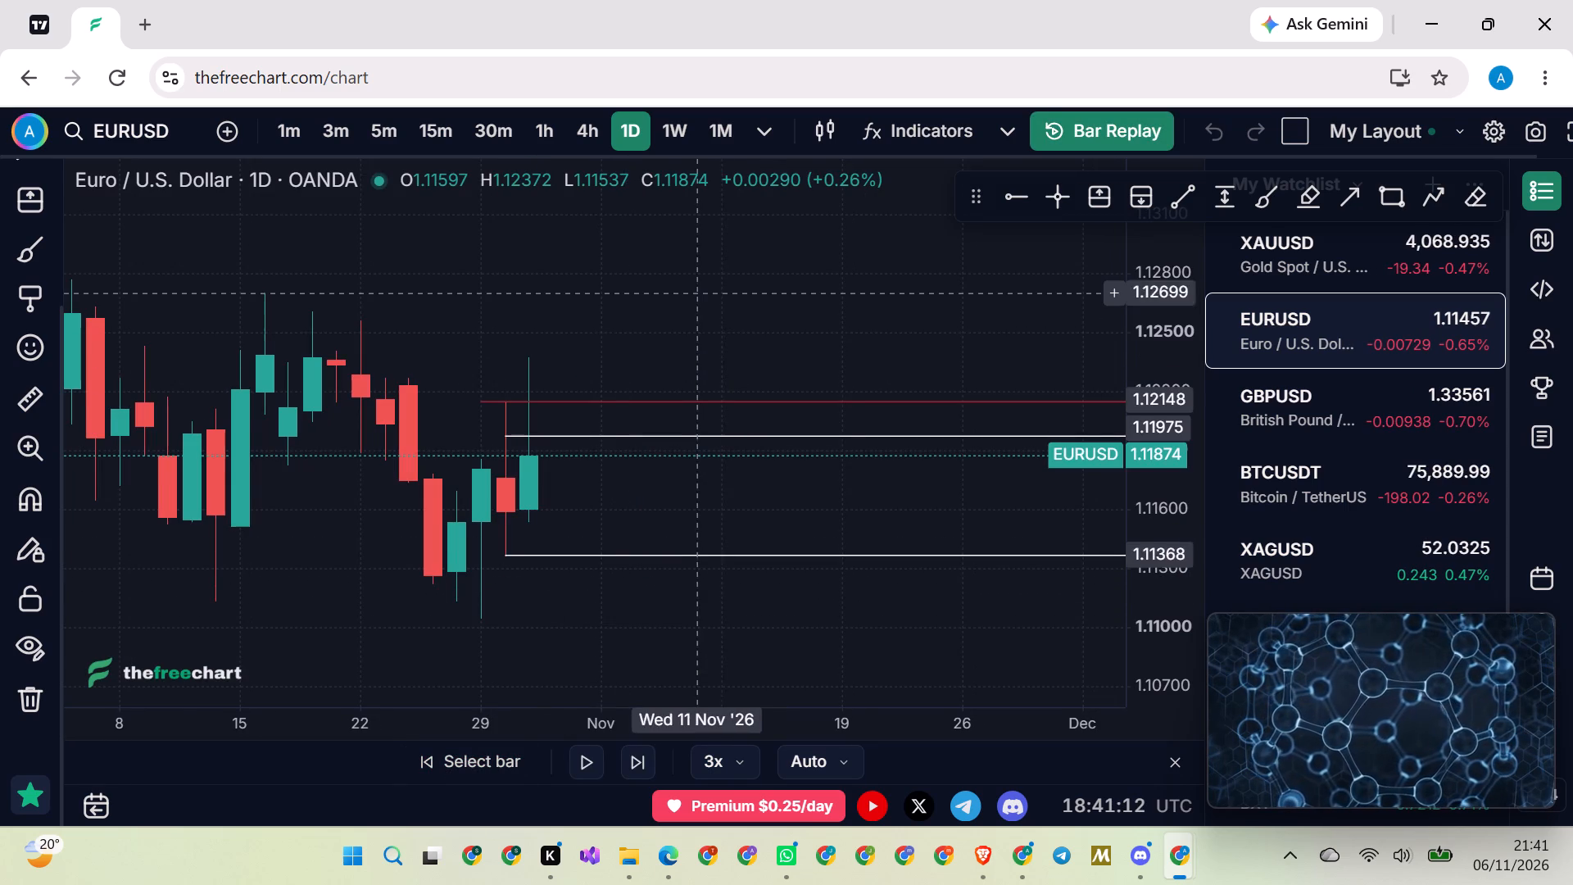
Compare the replayed 4h and daily candles around the marked EURUSD levels.
scroll(686, 293, "up", 2)
left_click(590, 129)
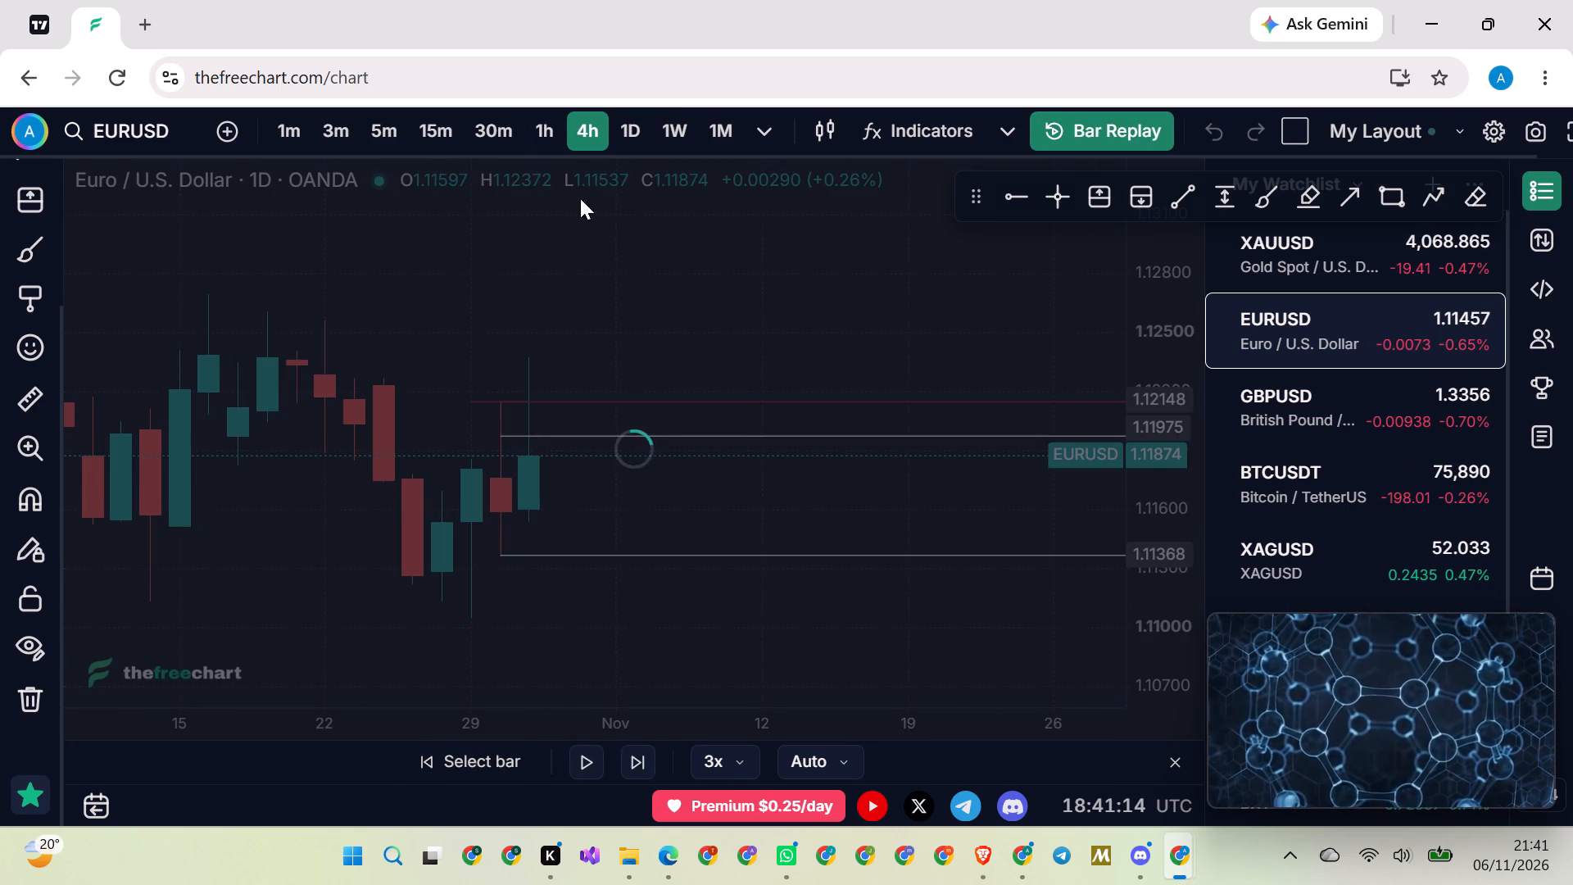
scroll(586, 288, "down", 16)
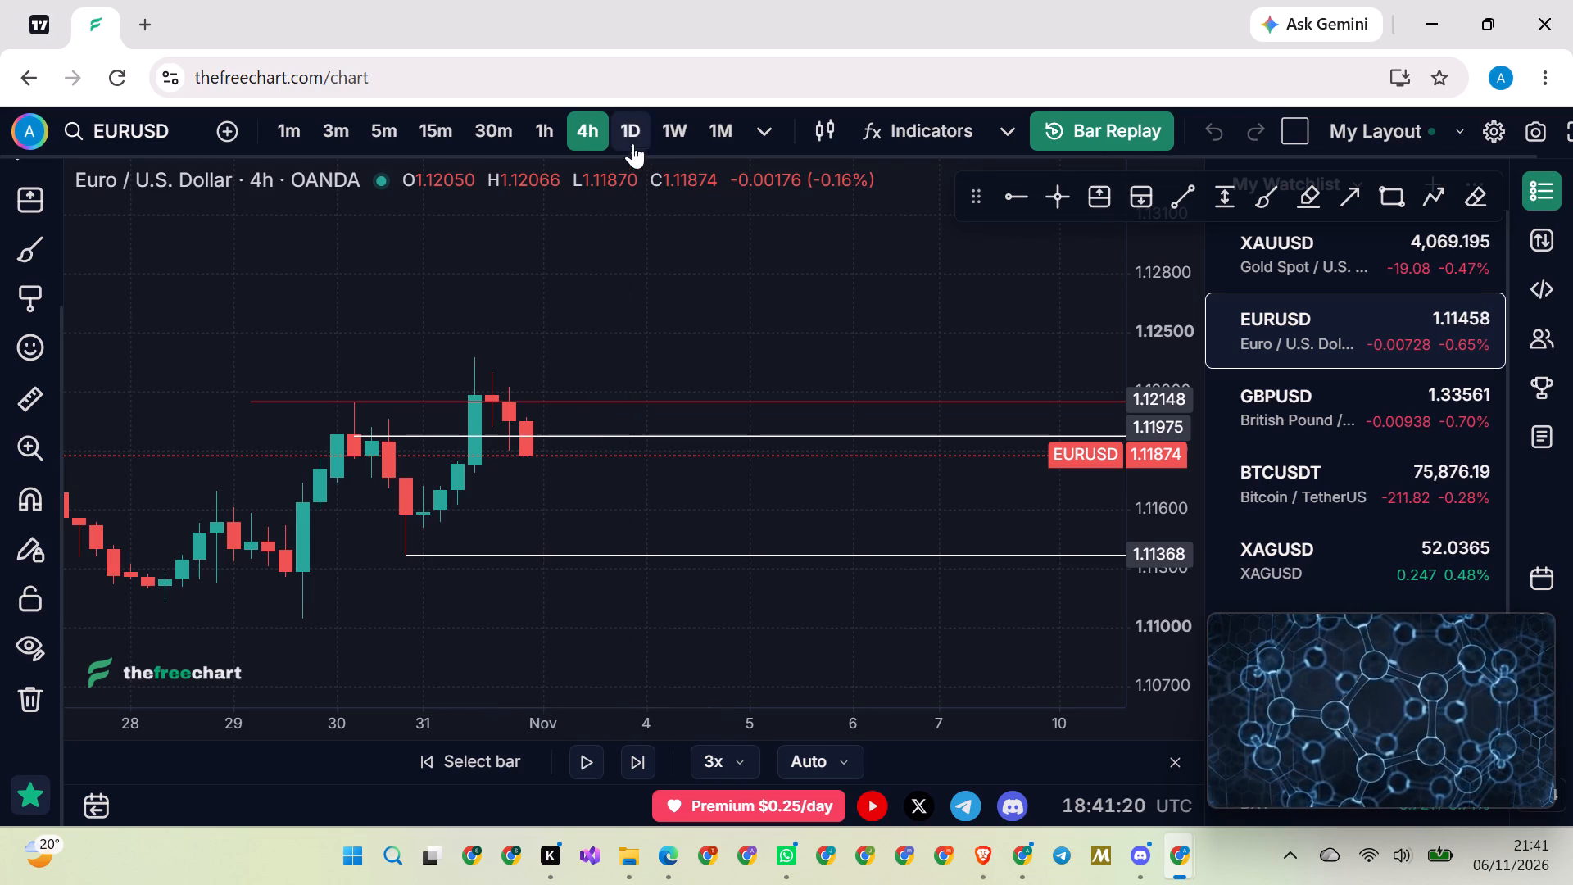
left_click(632, 120)
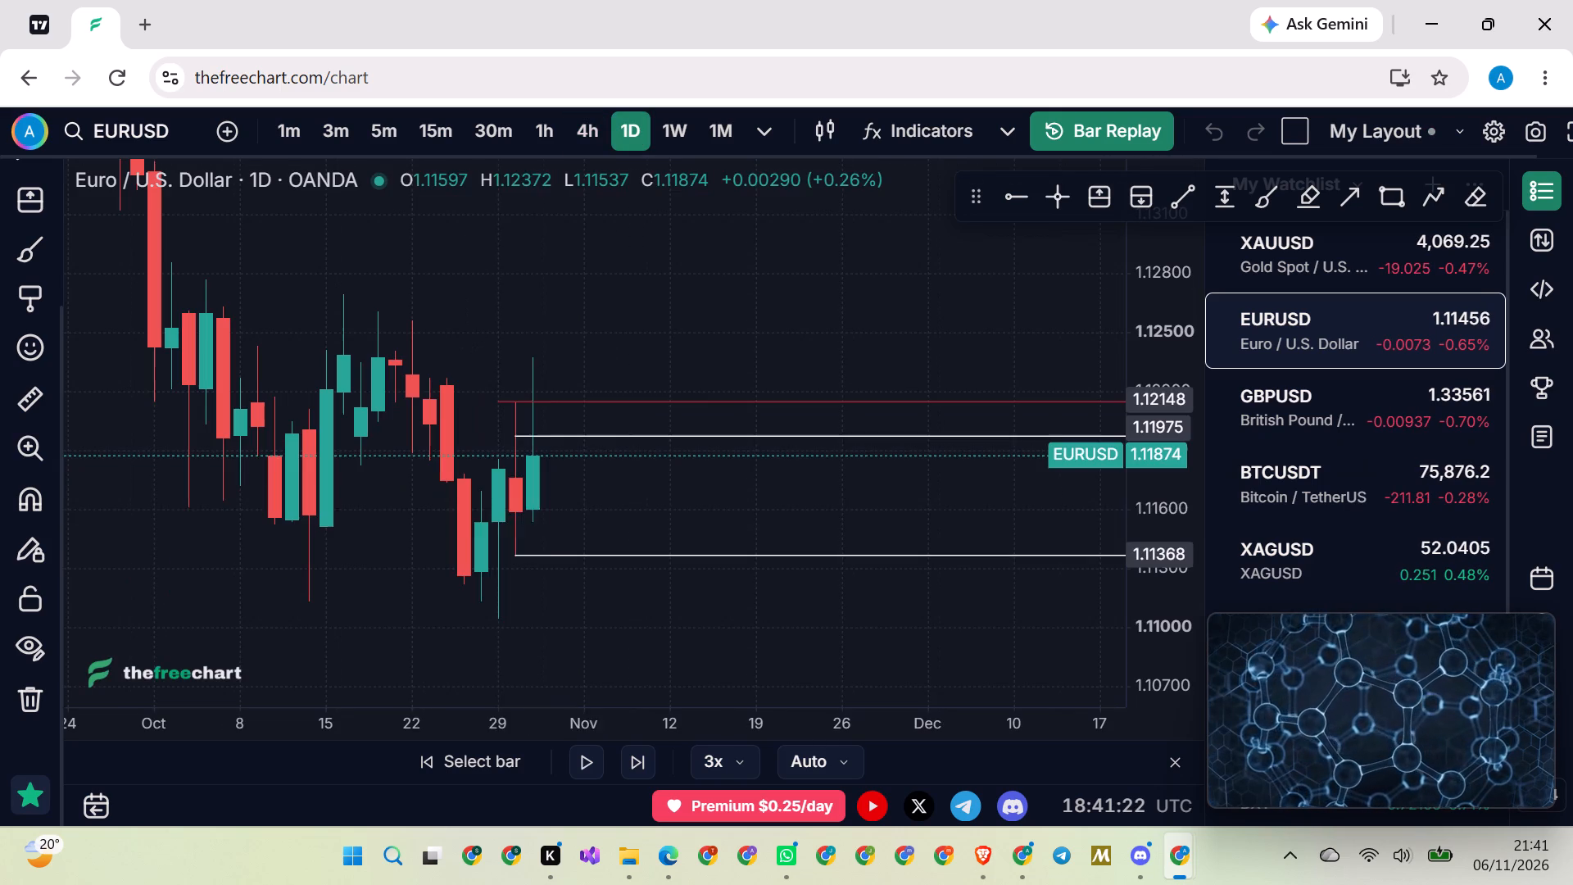
scroll(468, 562, "up", 1)
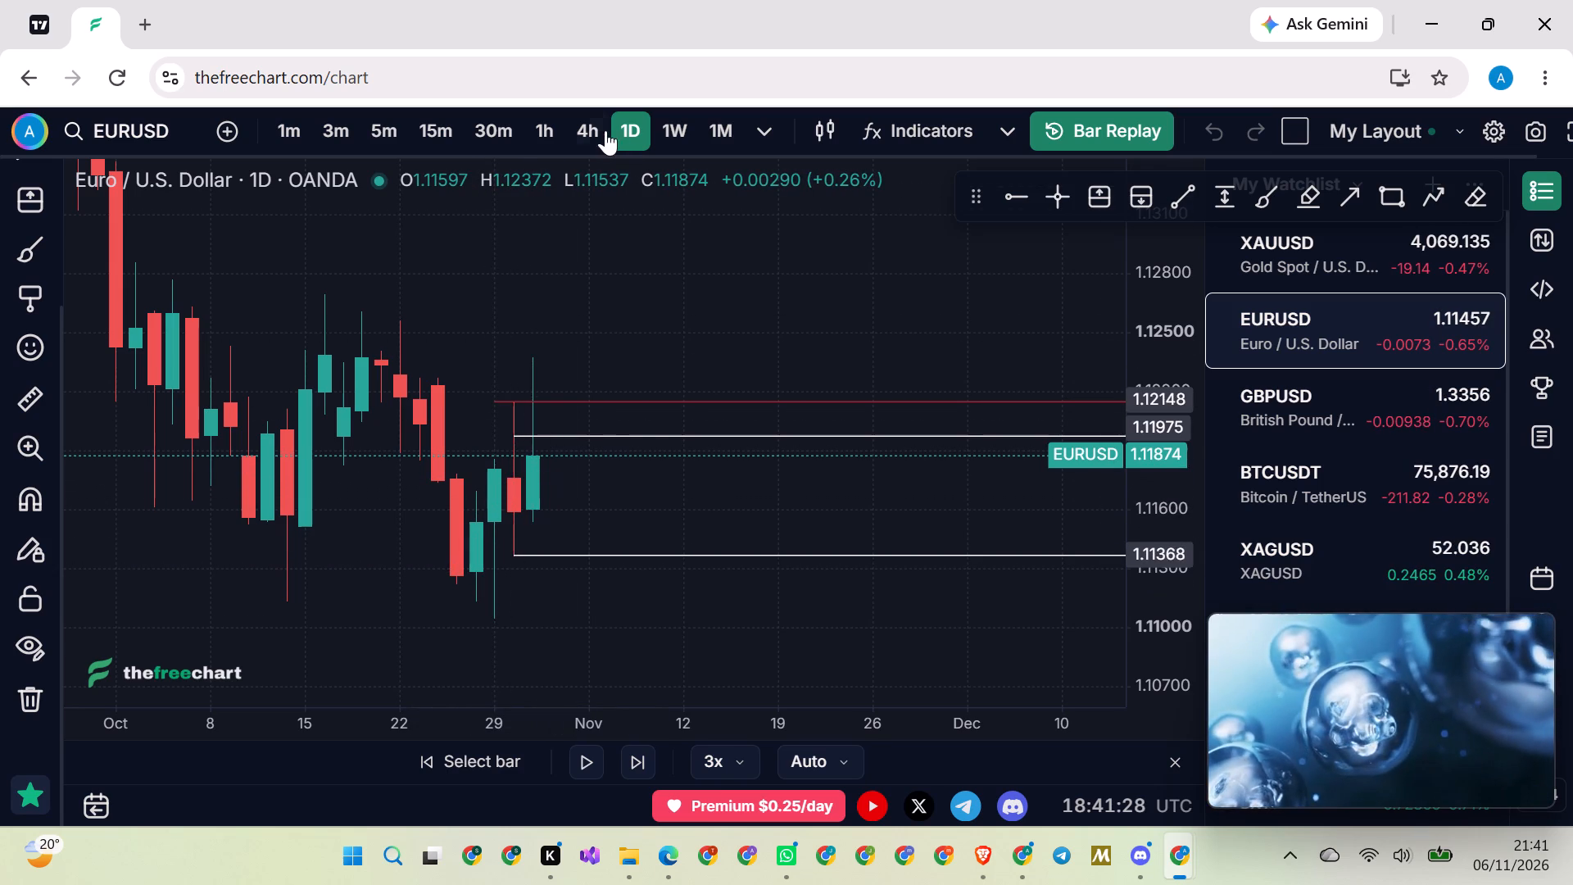
left_click(583, 124)
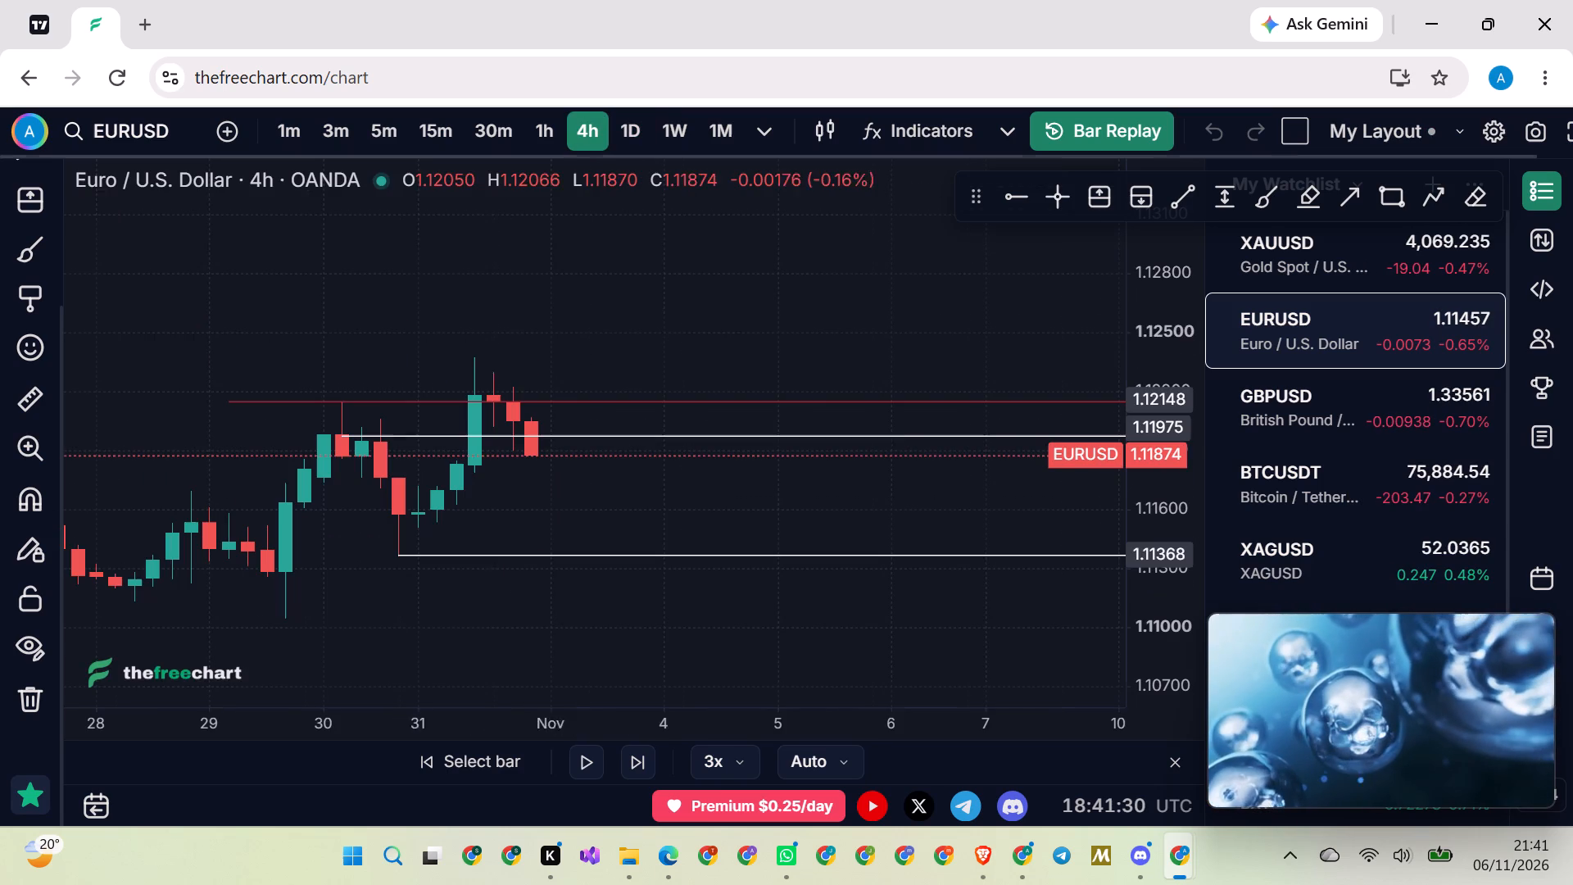
scroll(509, 364, "down", 7)
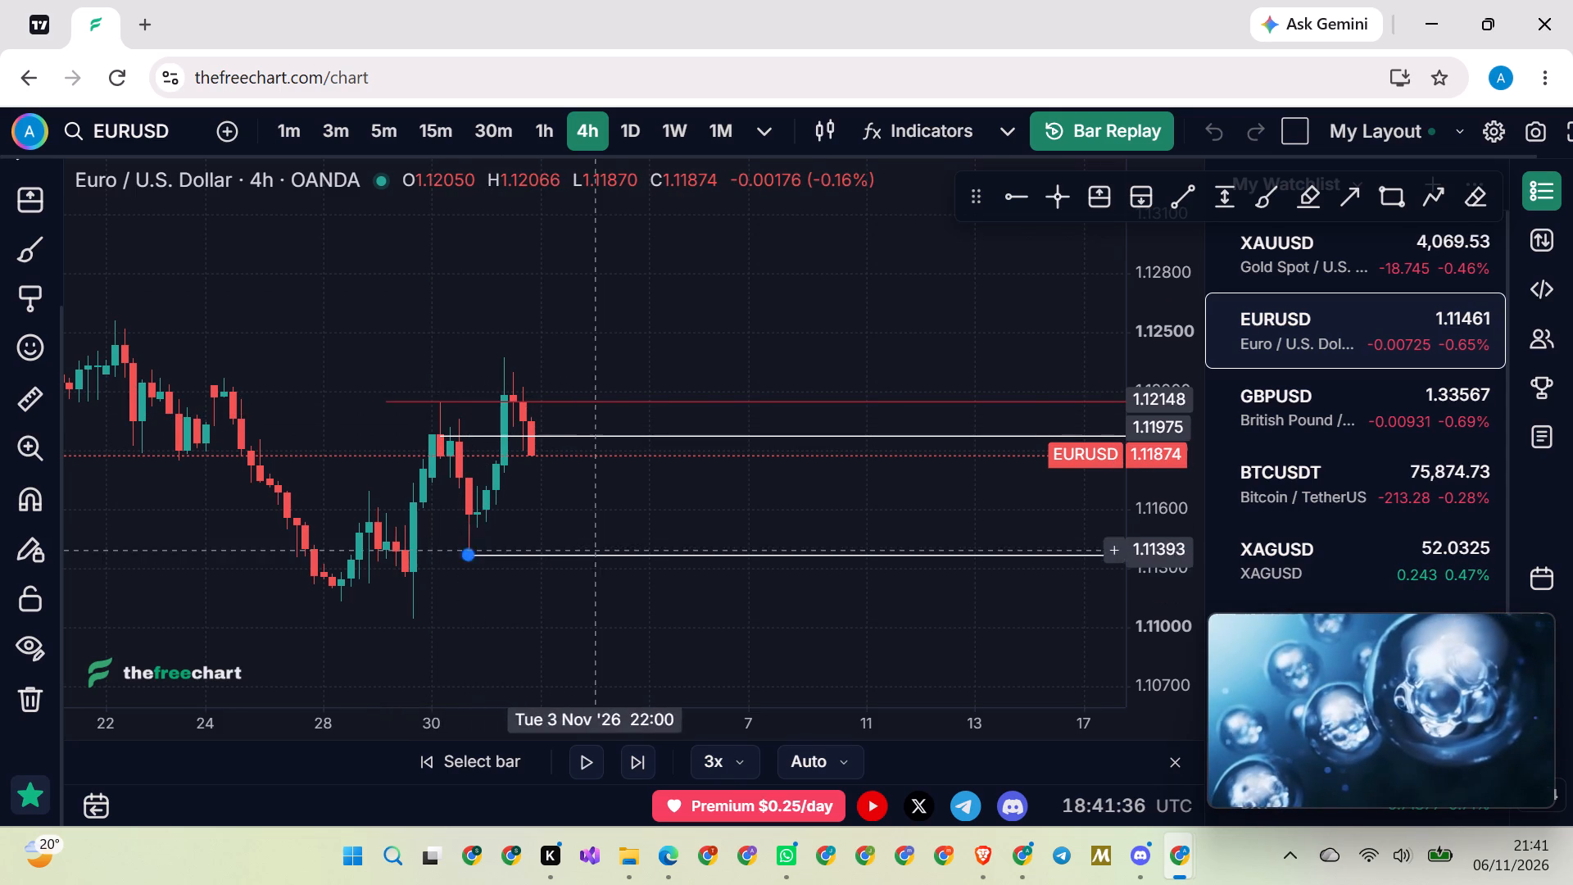
Switch the replayed EURUSD chart to the 30-minute timeframe to inspect price around the marked levels.
left_click(497, 133)
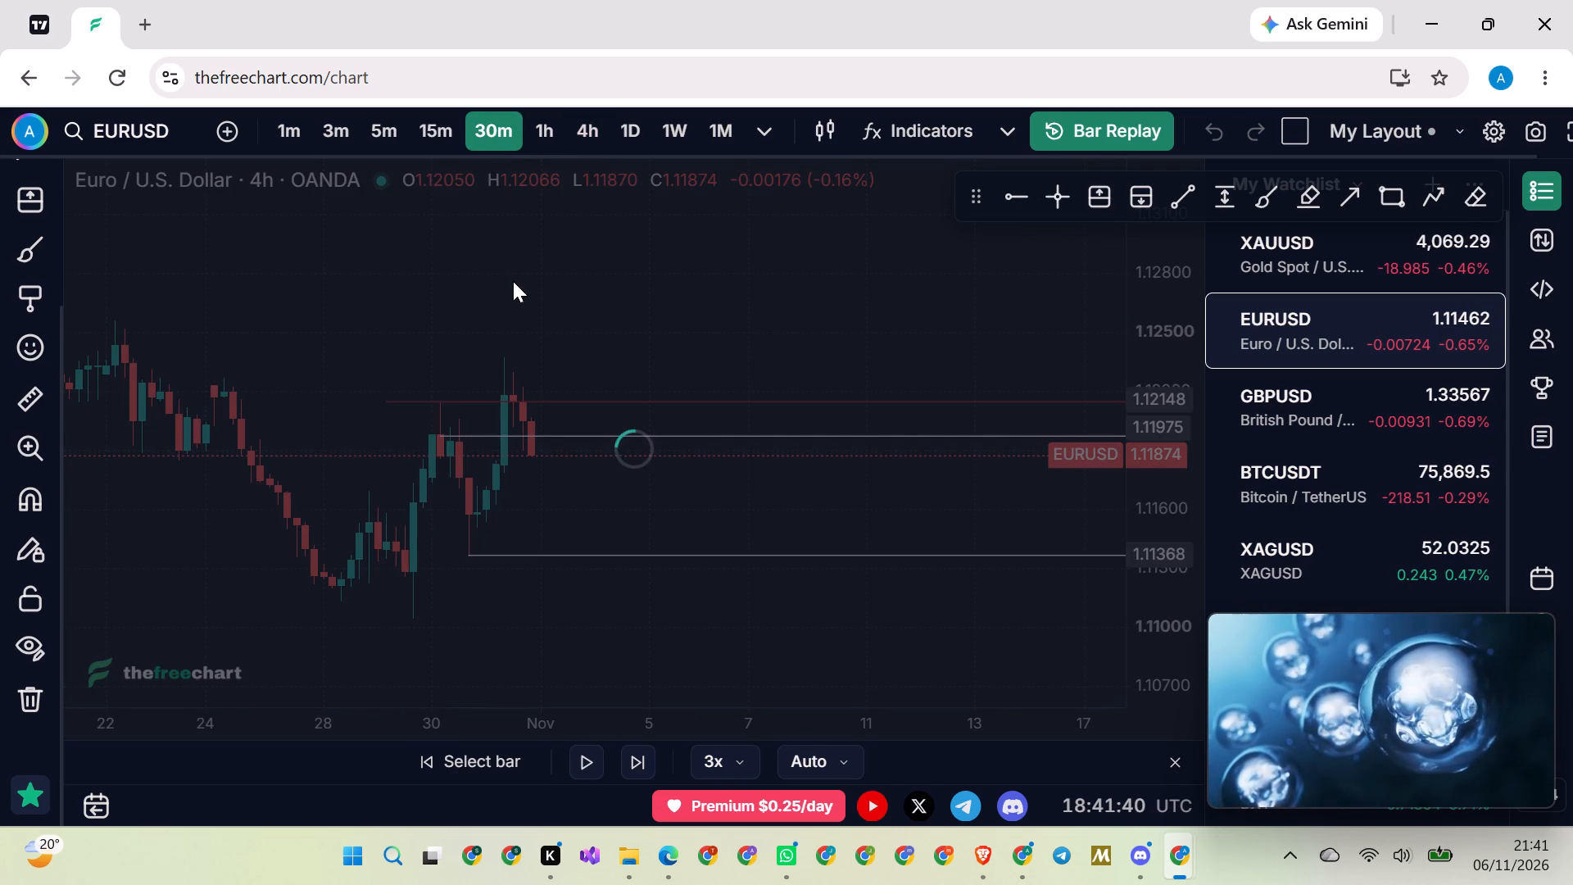
scroll(521, 334, "down", 20)
scroll(521, 334, "down", 20)
scroll(521, 334, "down", 7)
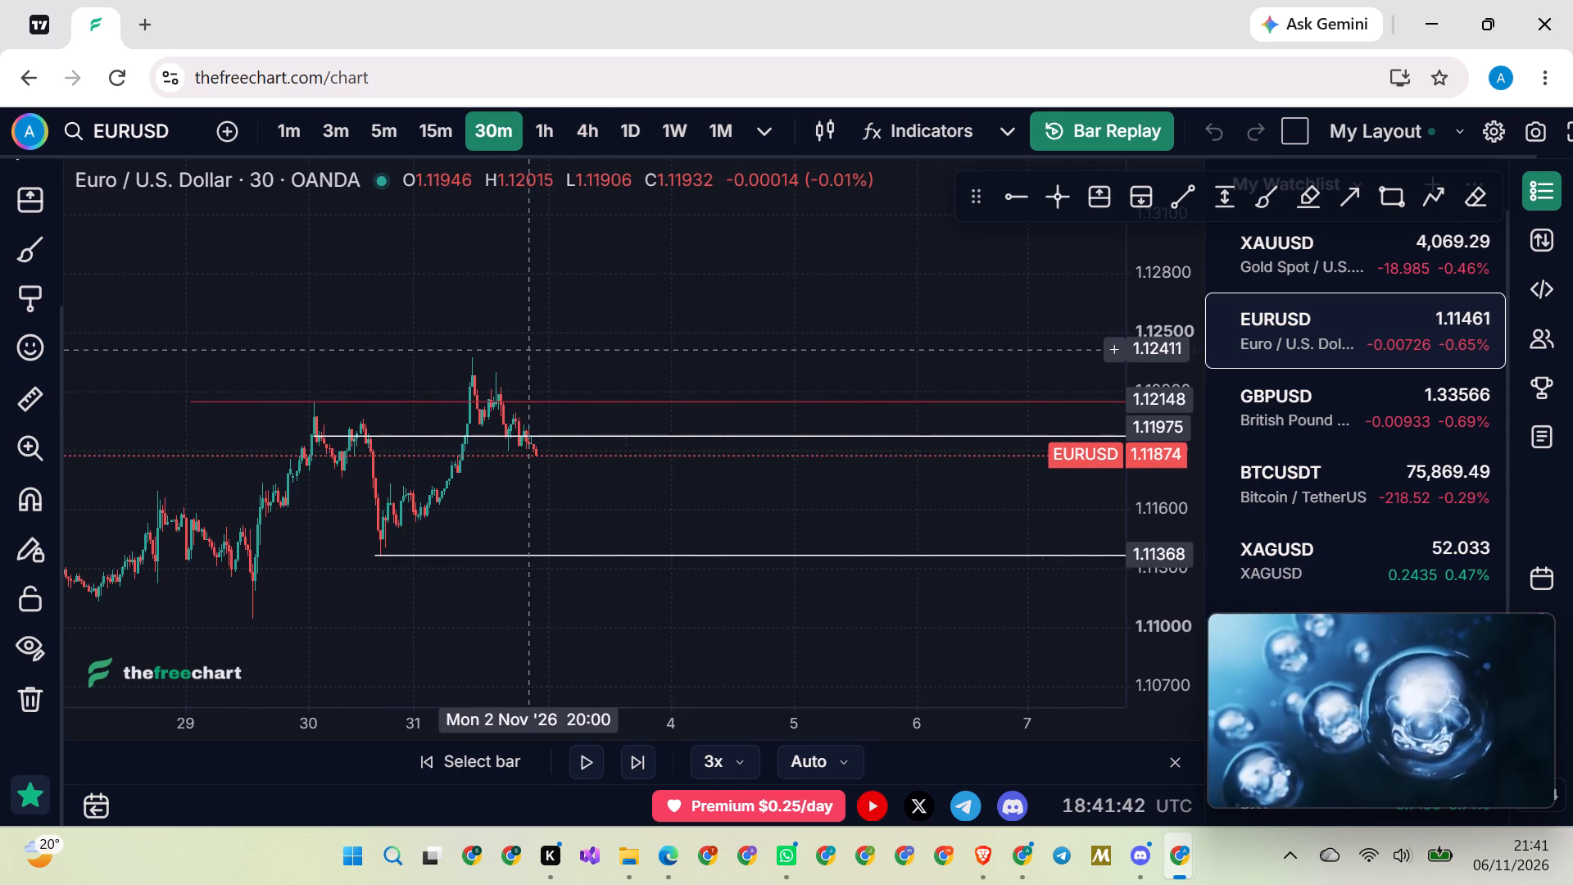
scroll(619, 339, "up", 5)
scroll(1154, 405, "up", 2)
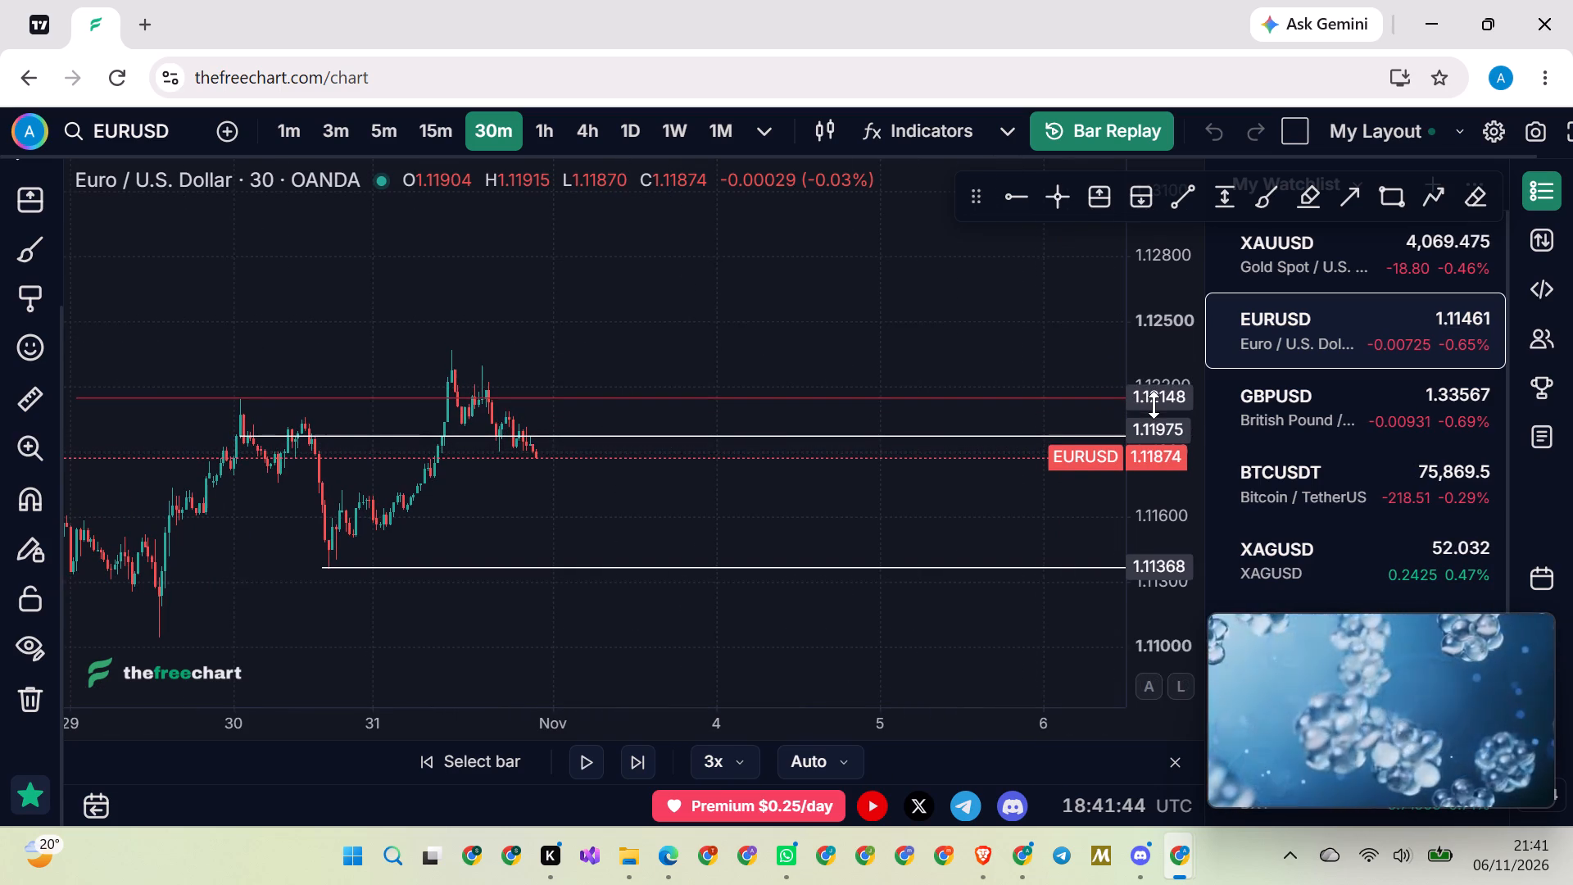
scroll(1154, 405, "up", 7)
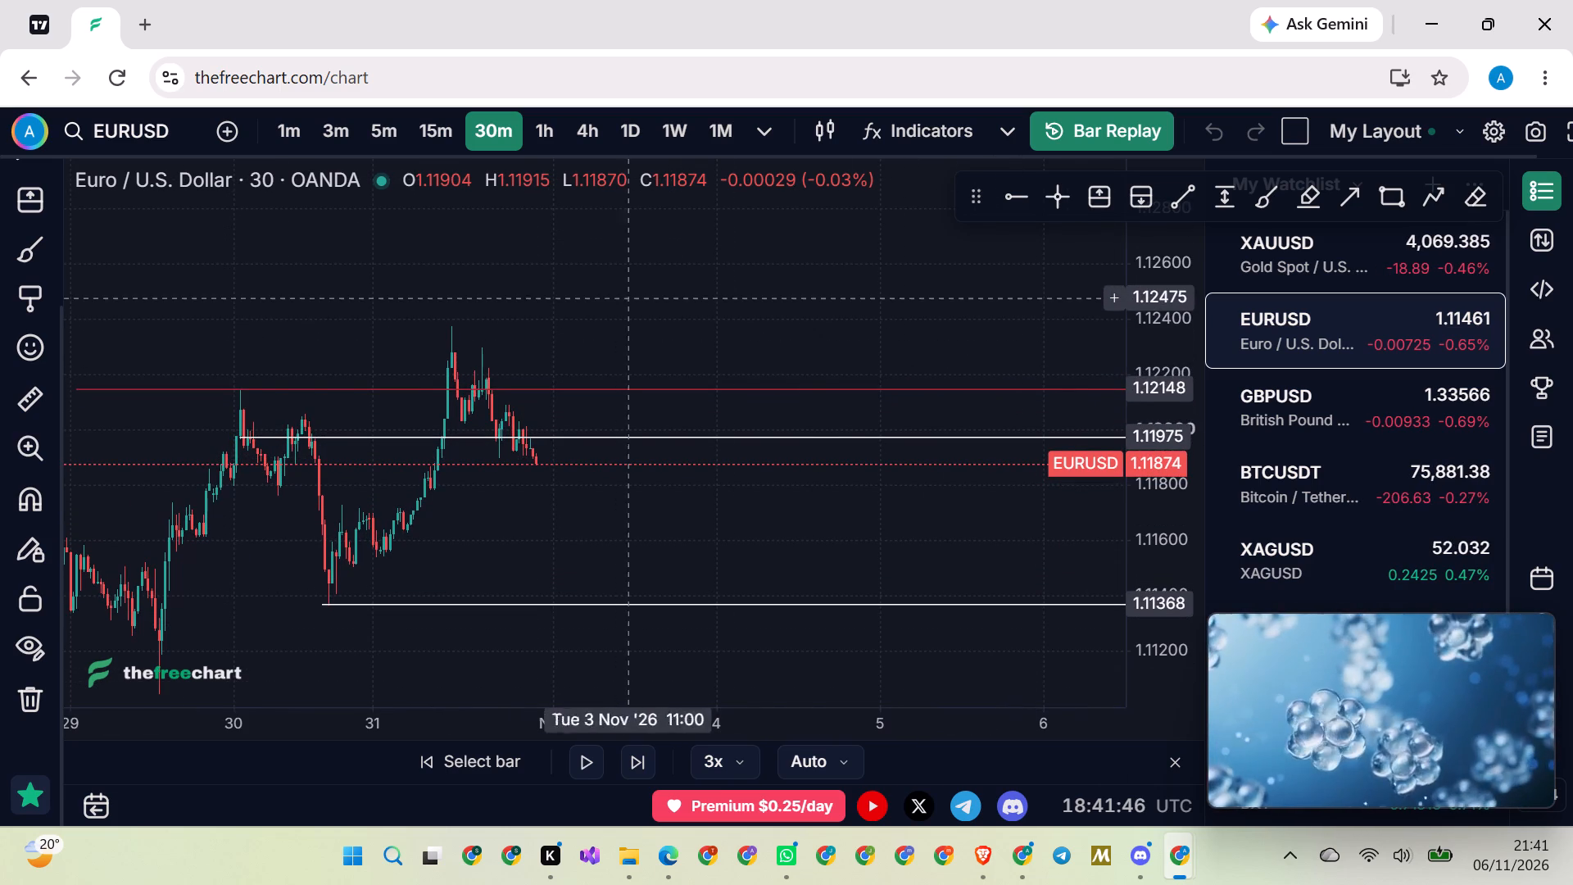
left_click_drag(261, 297, 436, 336)
scroll(442, 336, "up", 2)
left_click_drag(431, 367, 471, 324)
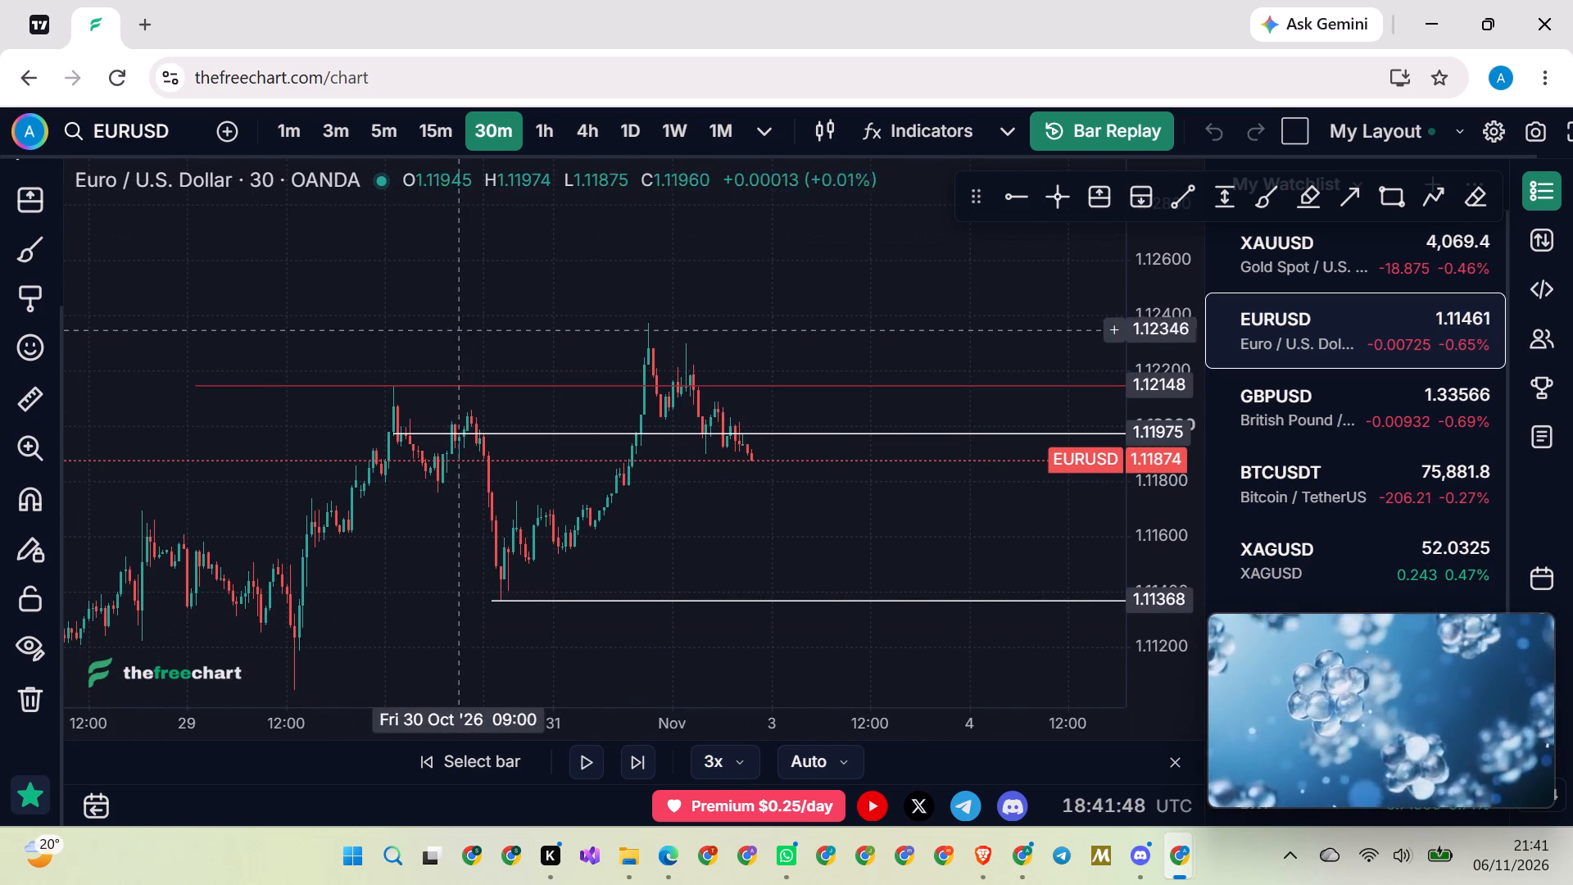
Delete the red horizontal ray at 1.12148.
left_click(196, 390)
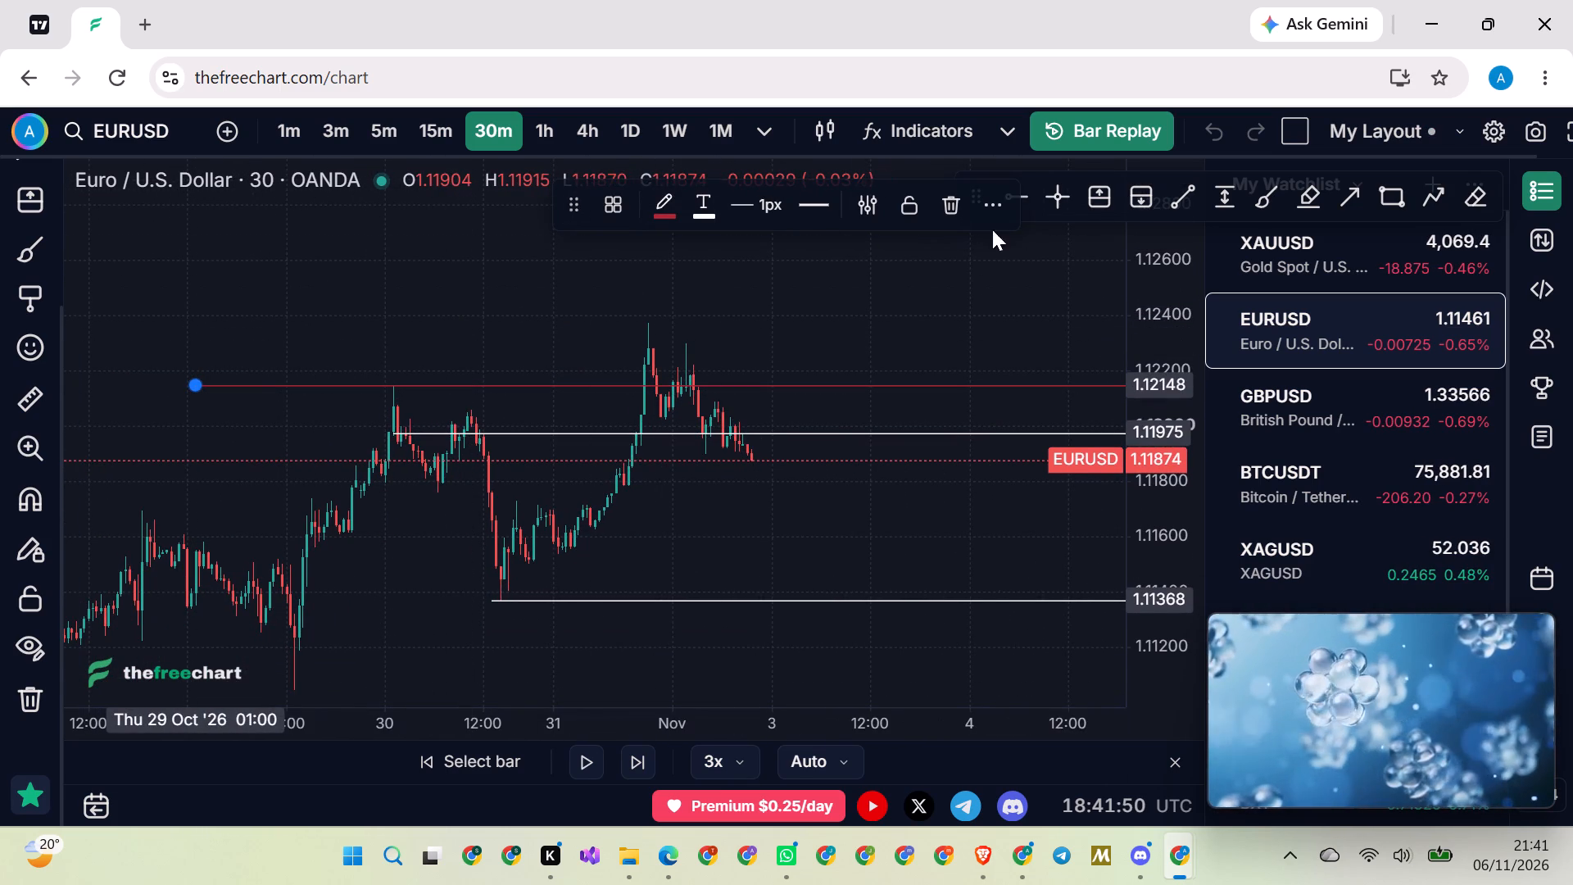
left_click(942, 208)
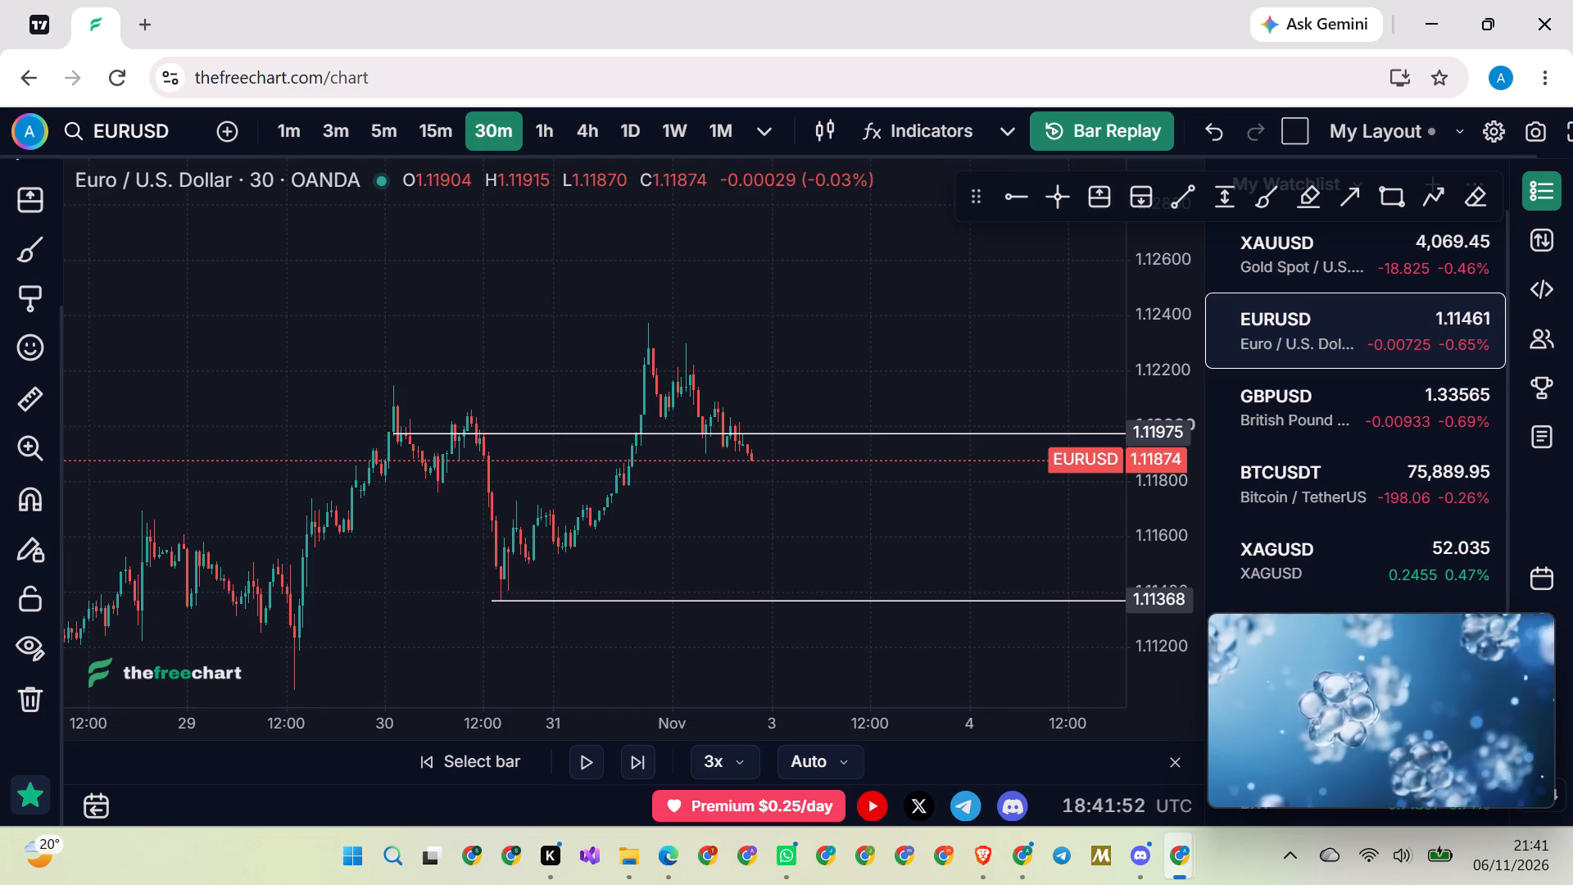
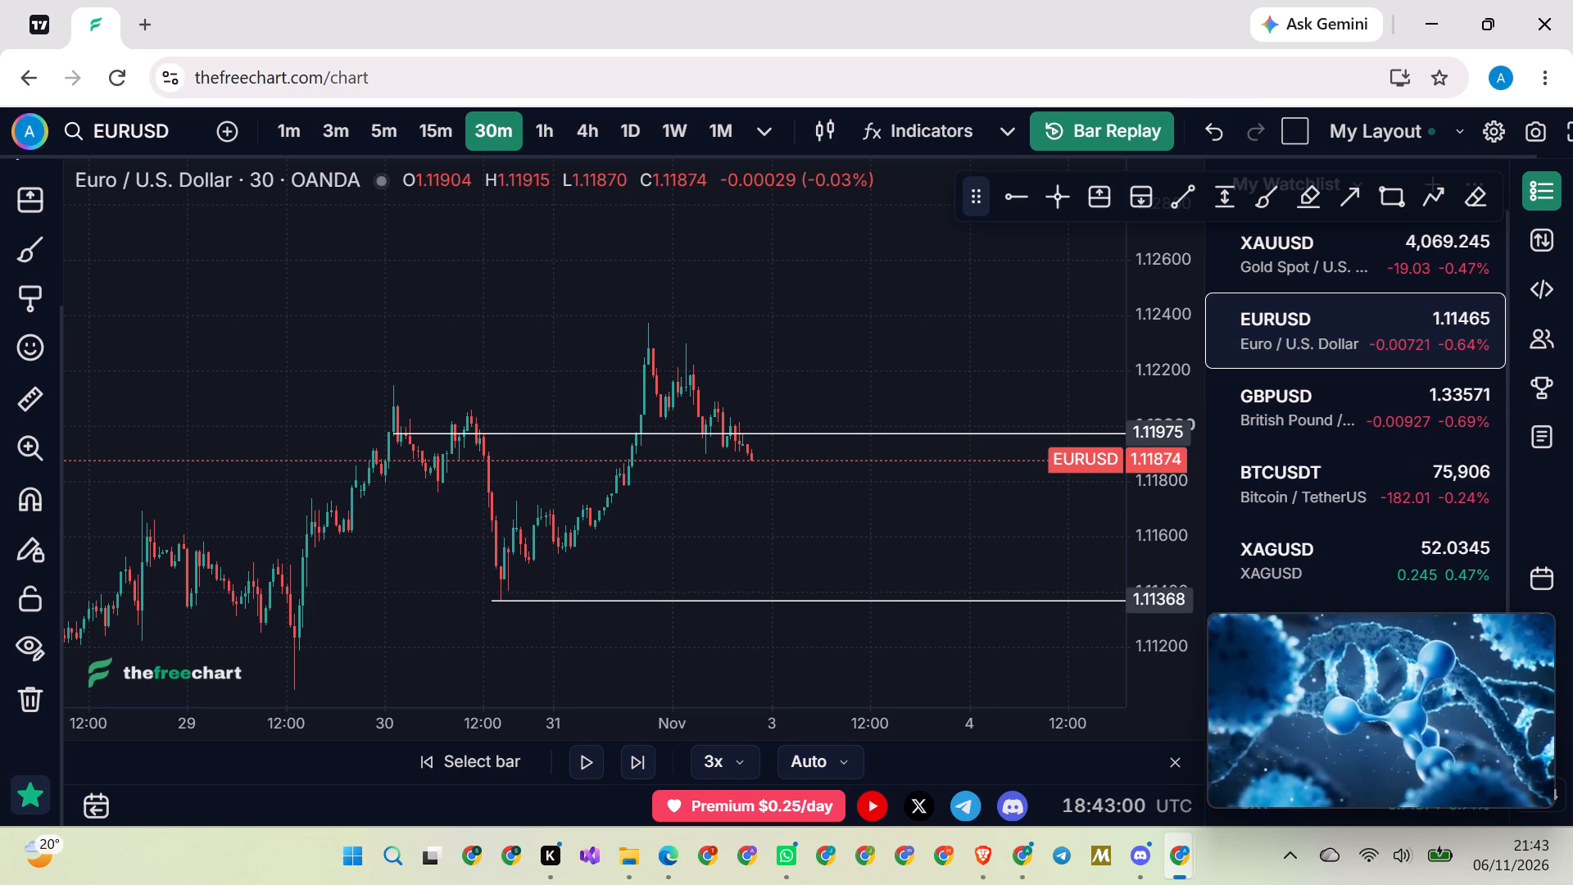
Draw a horizontal arrow at 1.11784 from the 2 November 06:00 candle to 3 November 04:00 on the 30-minute chart.
scroll(815, 264, "up", 3)
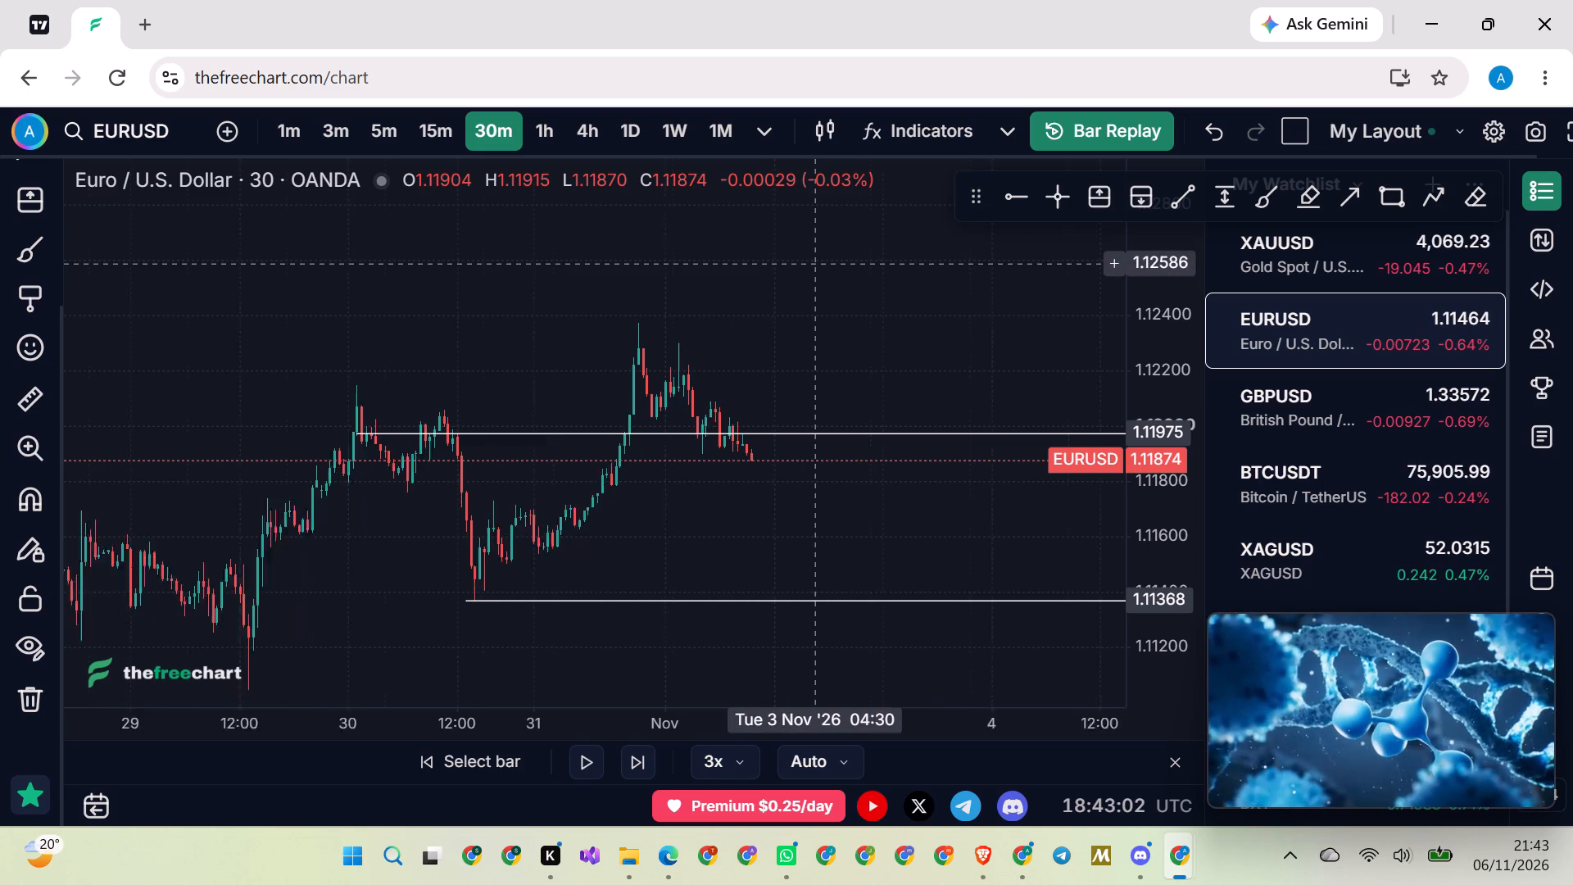
scroll(815, 264, "up", 5)
left_click_drag(859, 330, 781, 395)
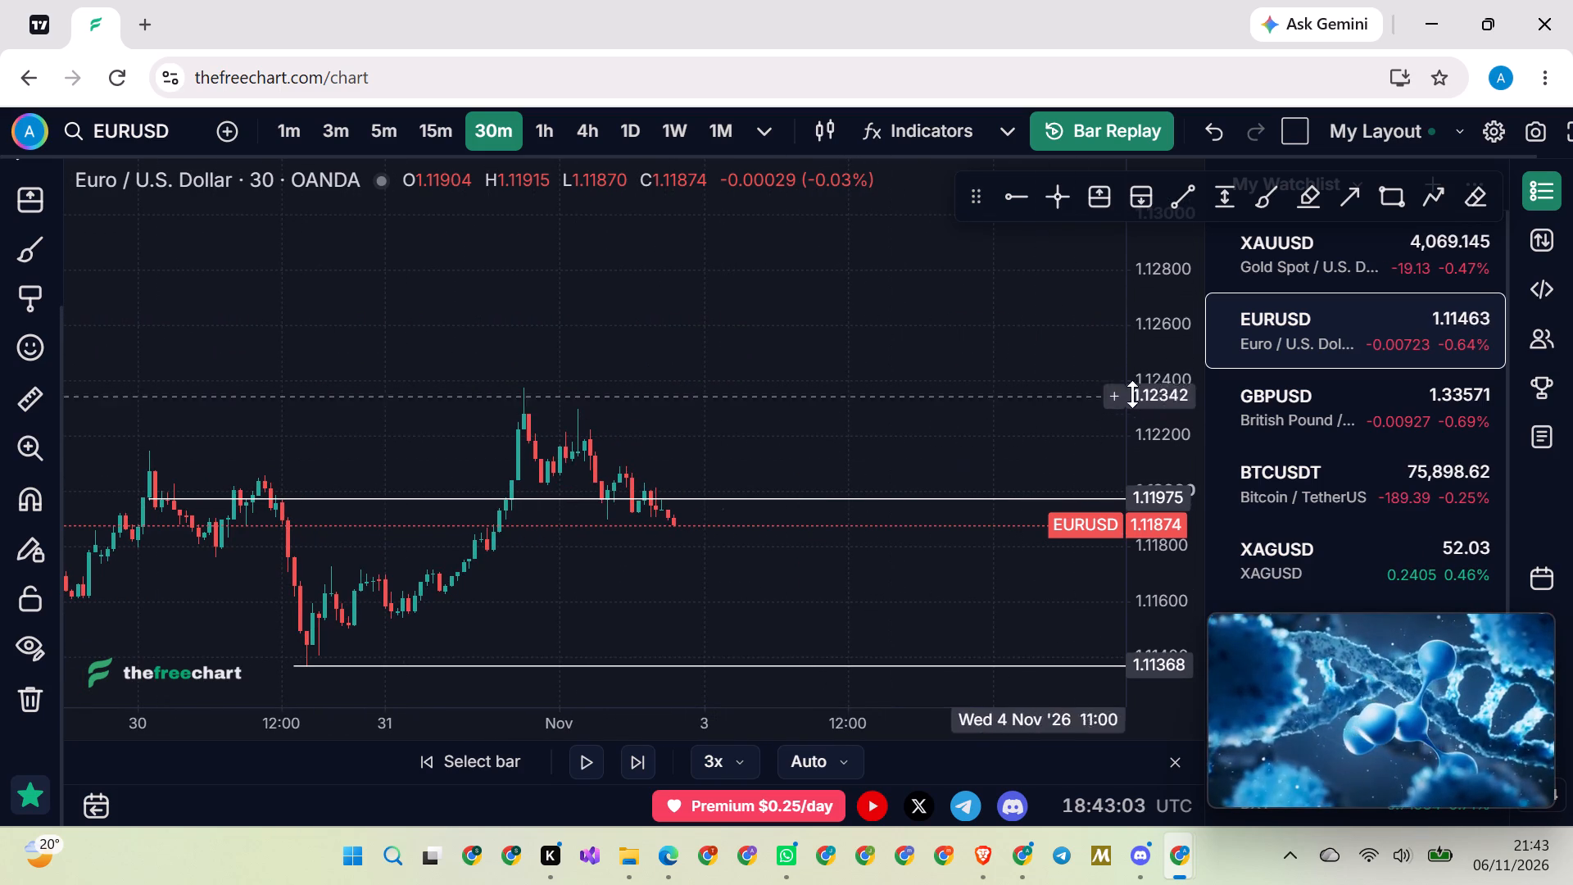
scroll(1142, 396, "up", 8)
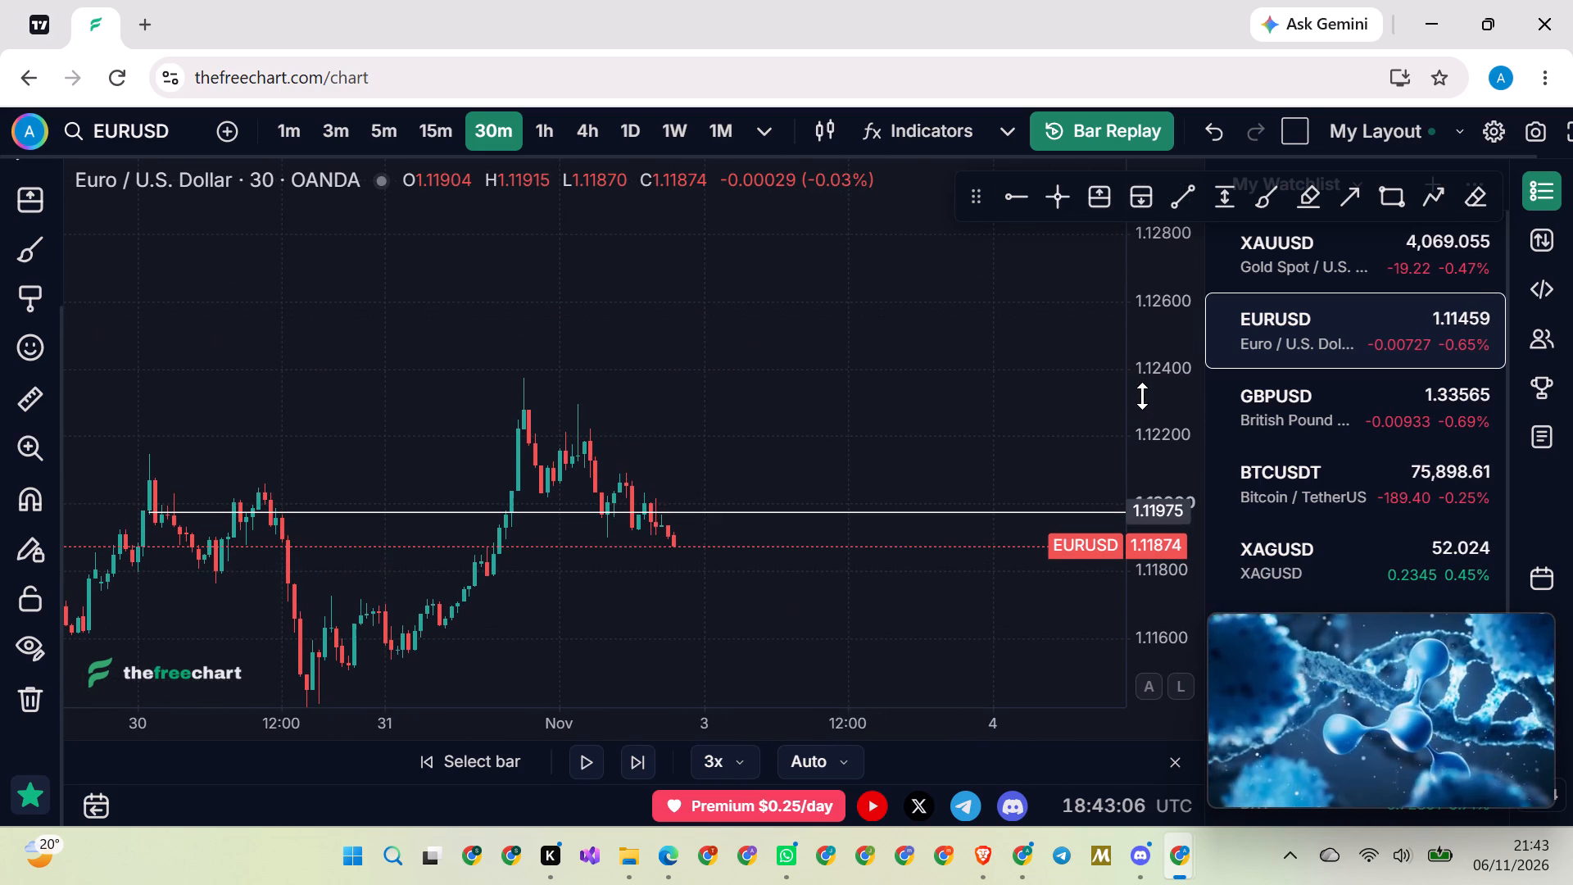
scroll(1142, 396, "up", 1)
scroll(569, 351, "down", 4)
left_click_drag(393, 363, 441, 324)
scroll(428, 315, "up", 2)
left_click_drag(450, 361, 374, 338)
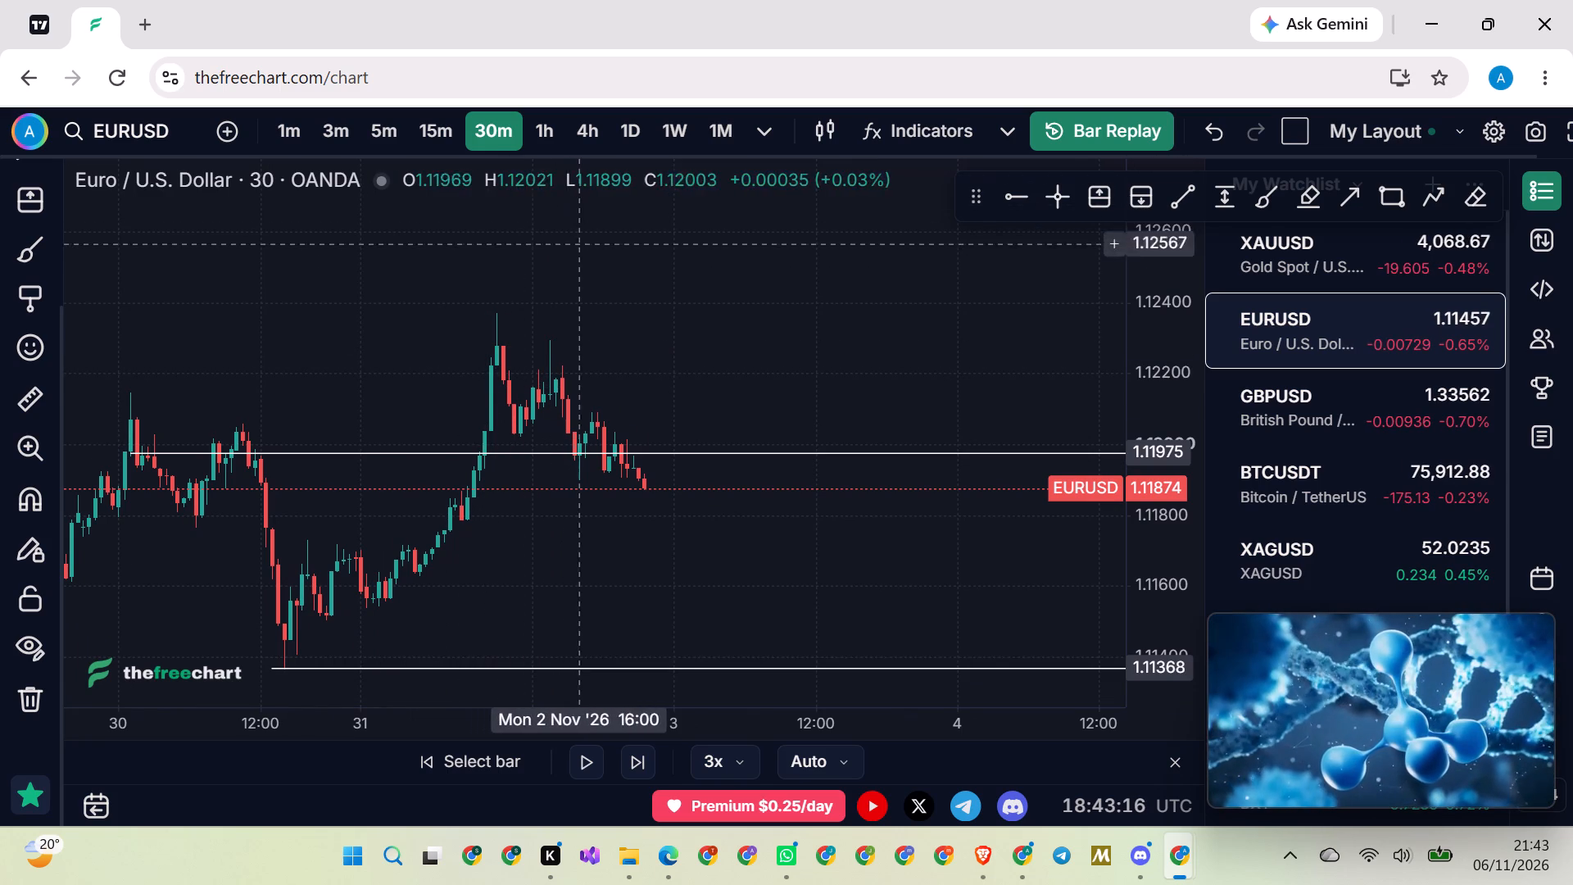
left_click_drag(687, 326, 756, 320)
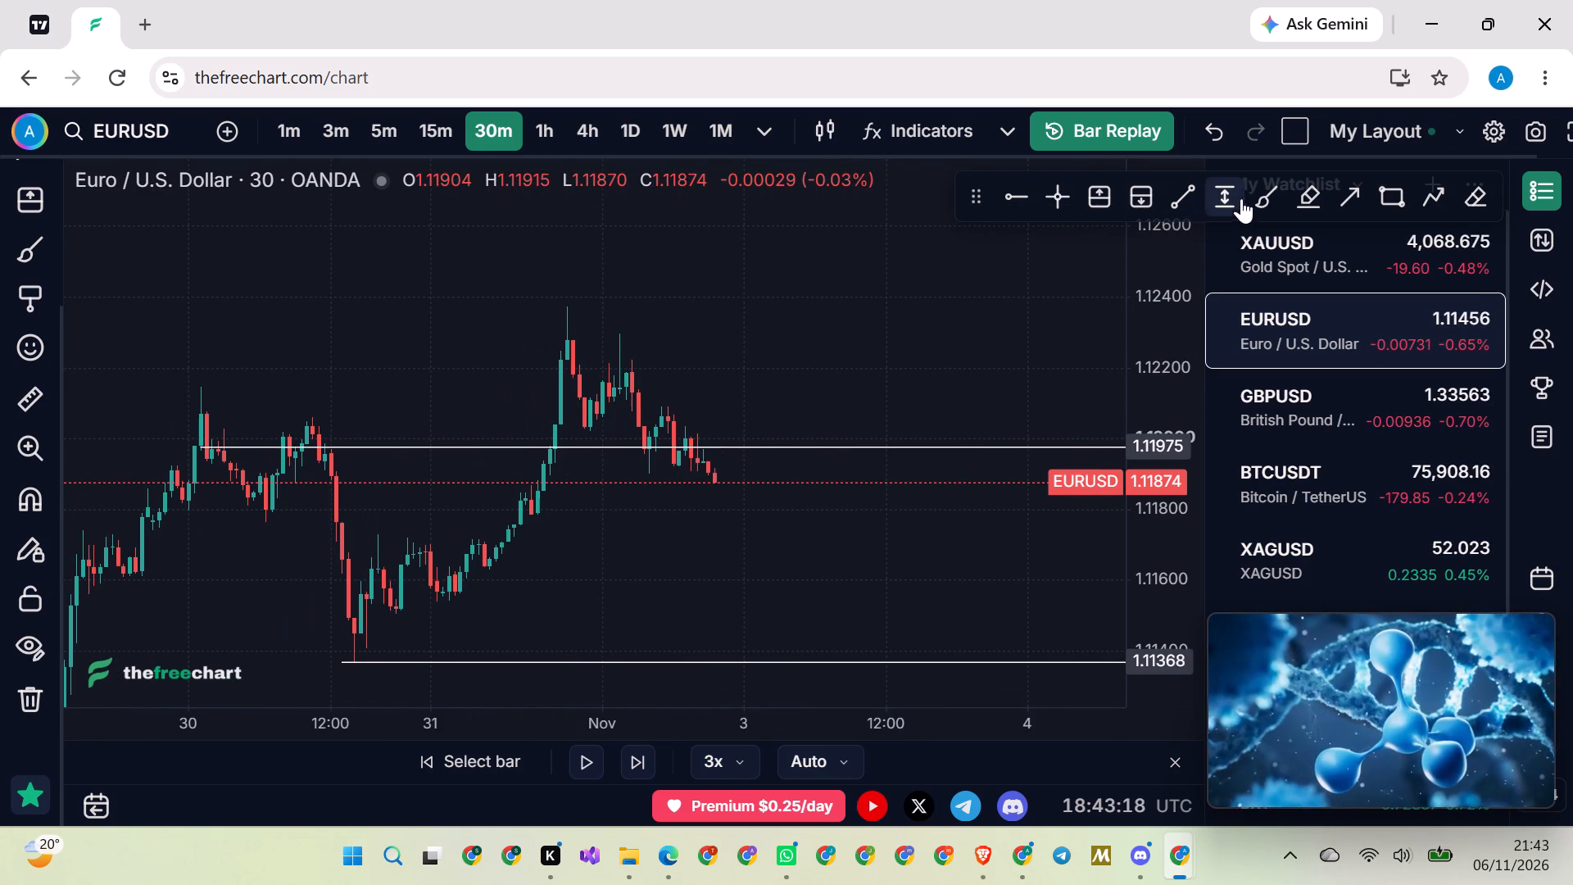
left_click(1346, 201)
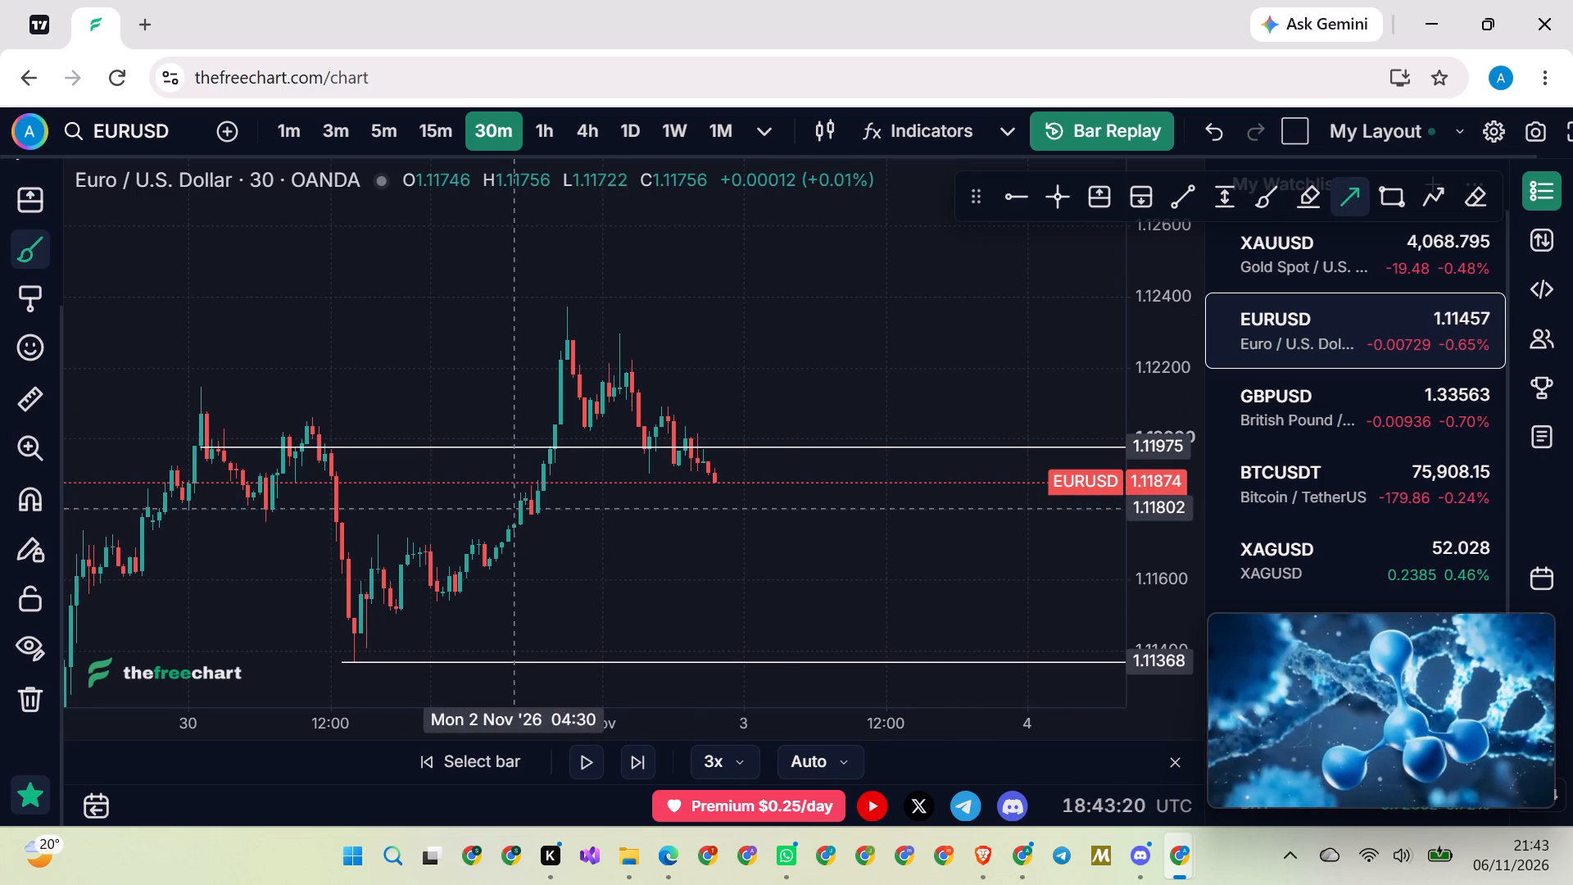
left_click(529, 514)
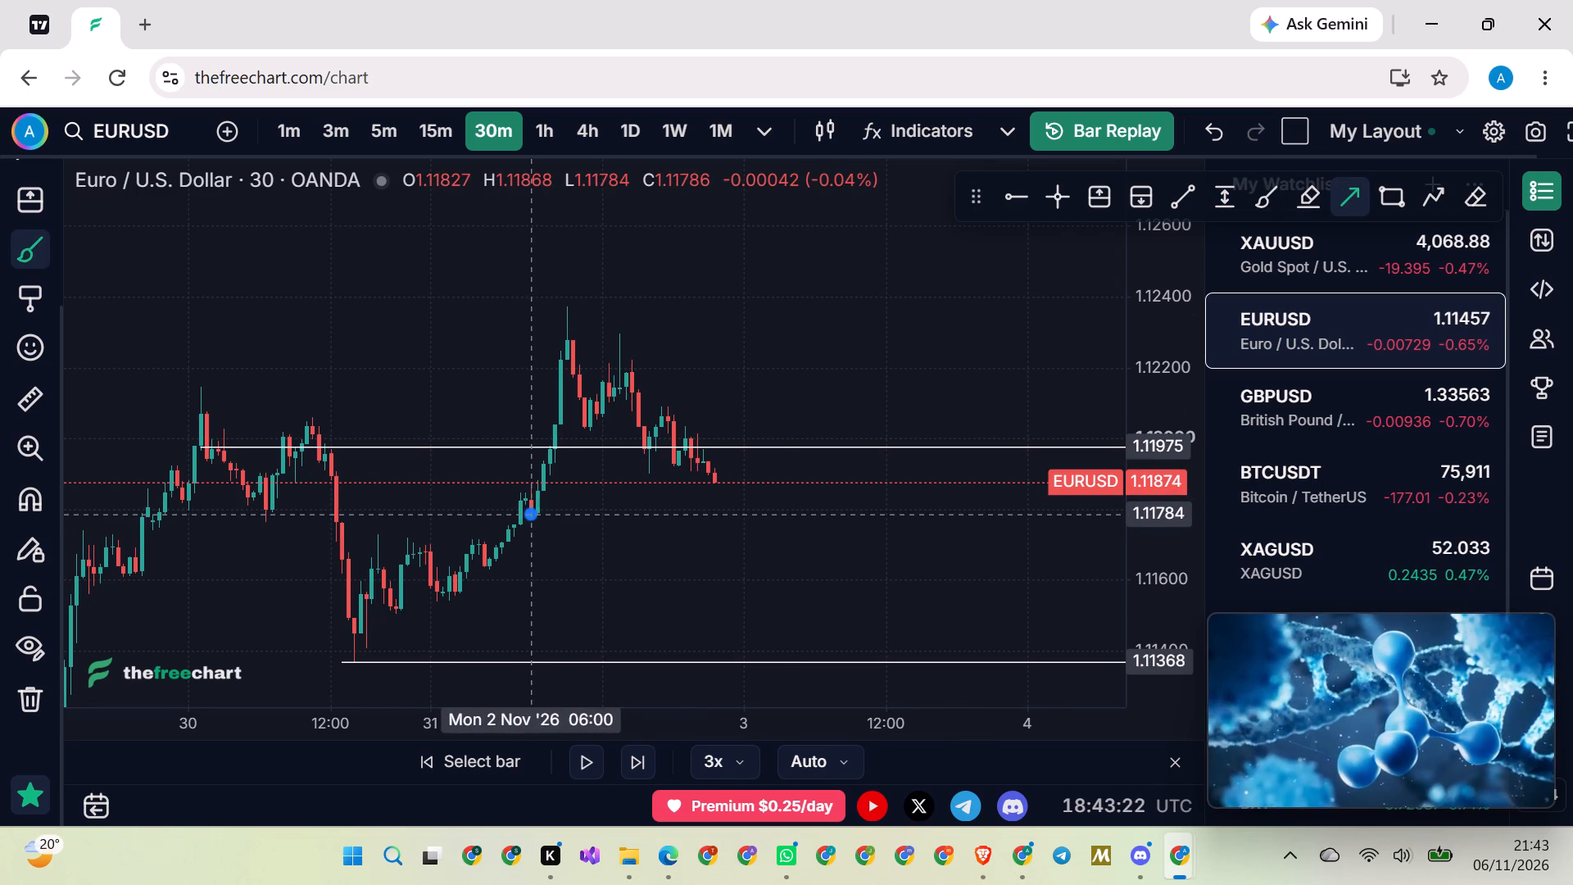
left_click(795, 514)
left_click(856, 367)
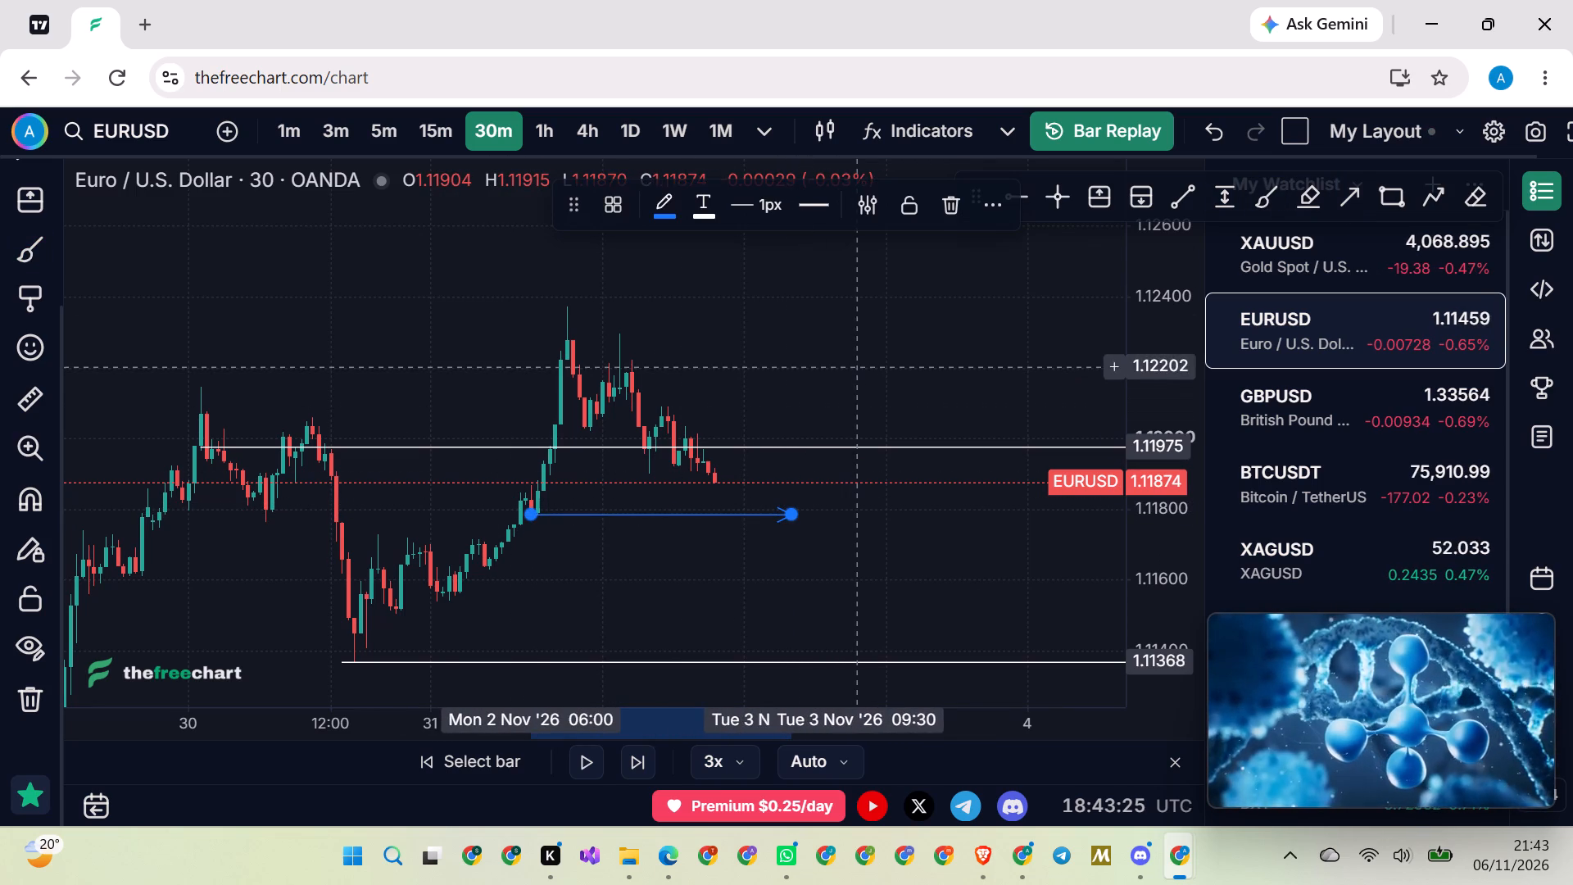
Play the EURUSD bar replay forward and follow price between the arrow and the 1.11975 level.
left_click(583, 769)
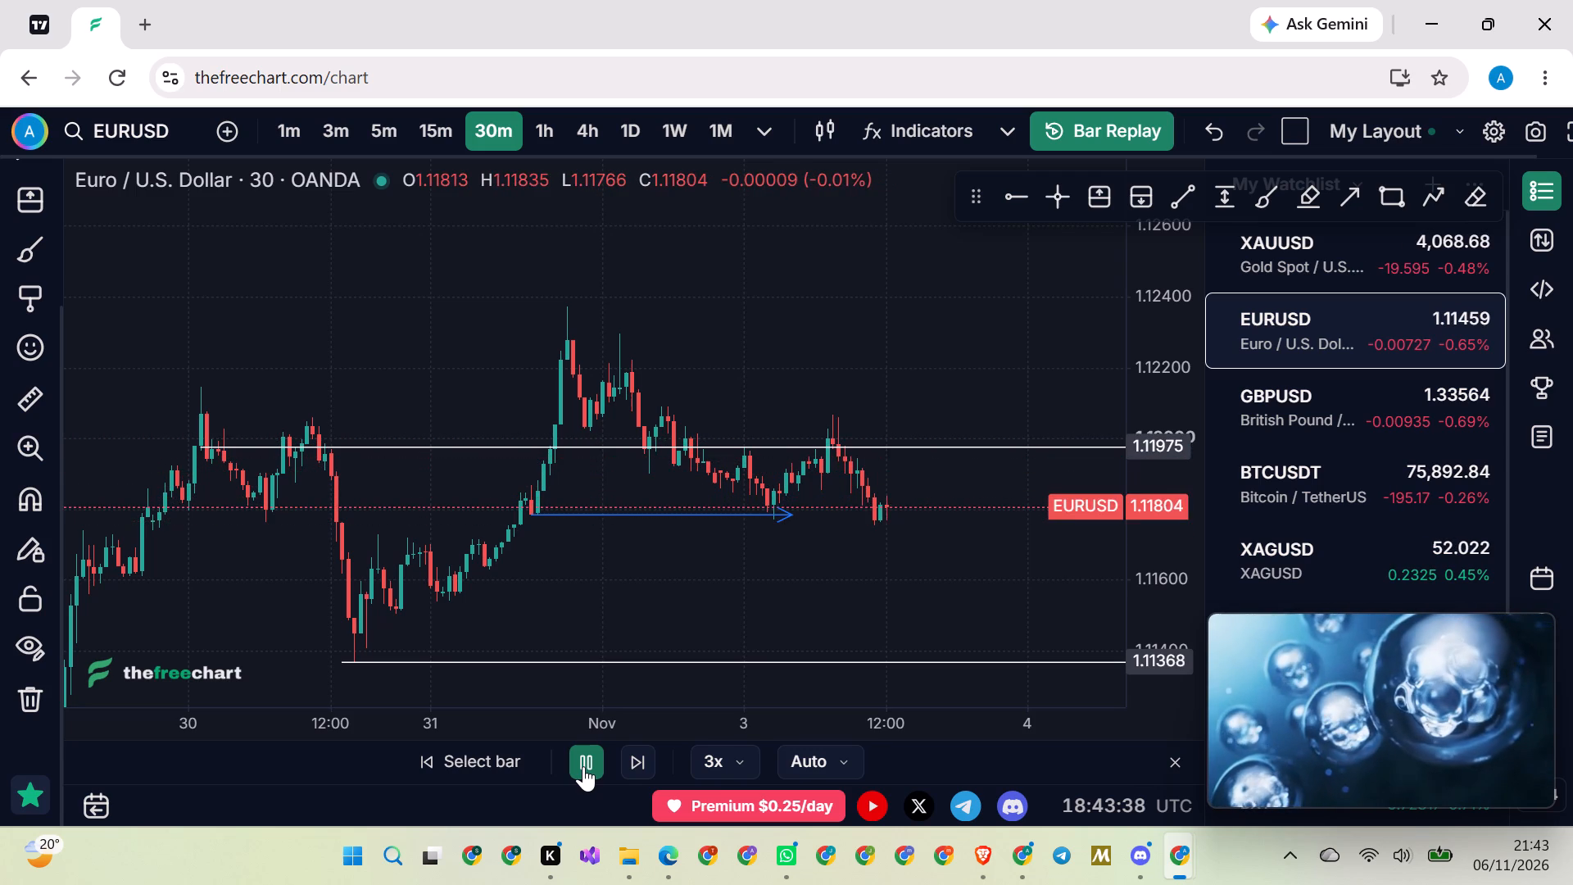
left_click_drag(833, 605, 677, 589)
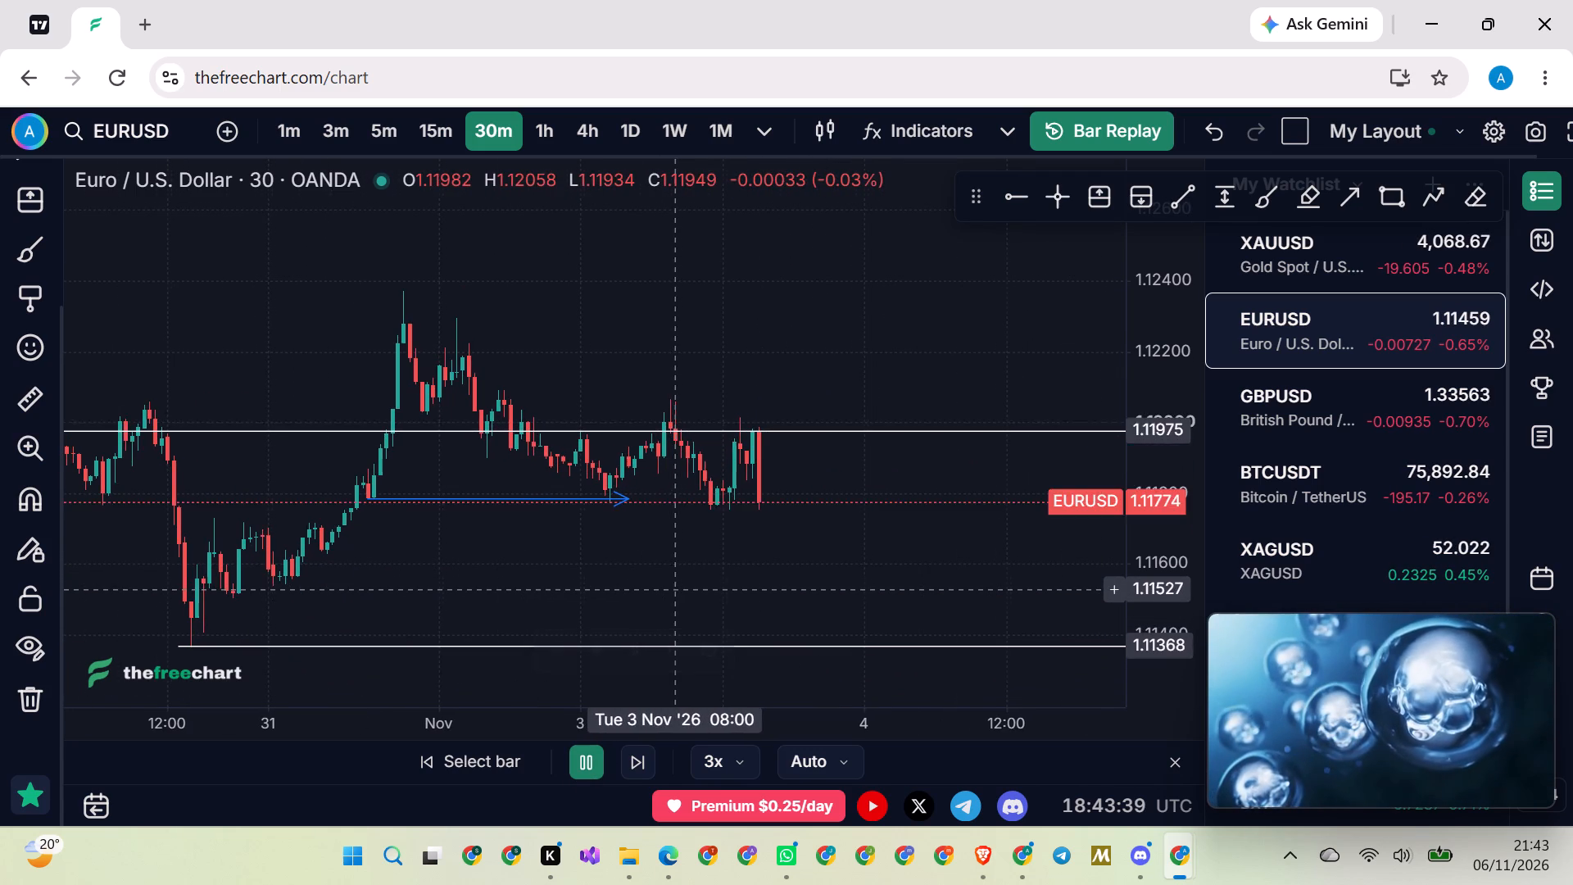
scroll(1167, 531, "up", 9)
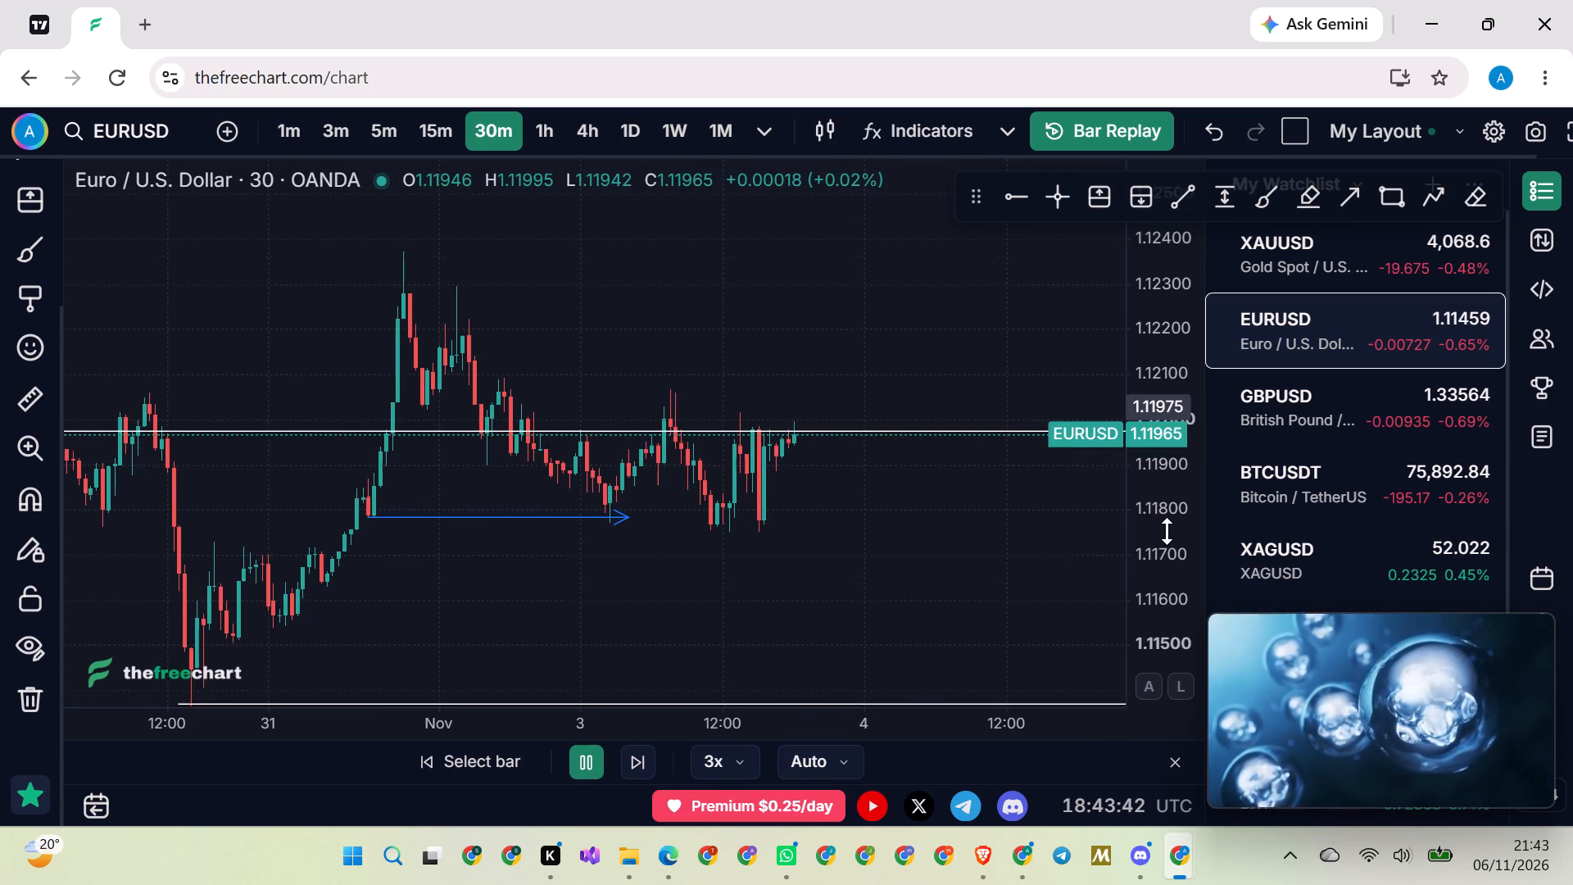
scroll(1167, 531, "up", 14)
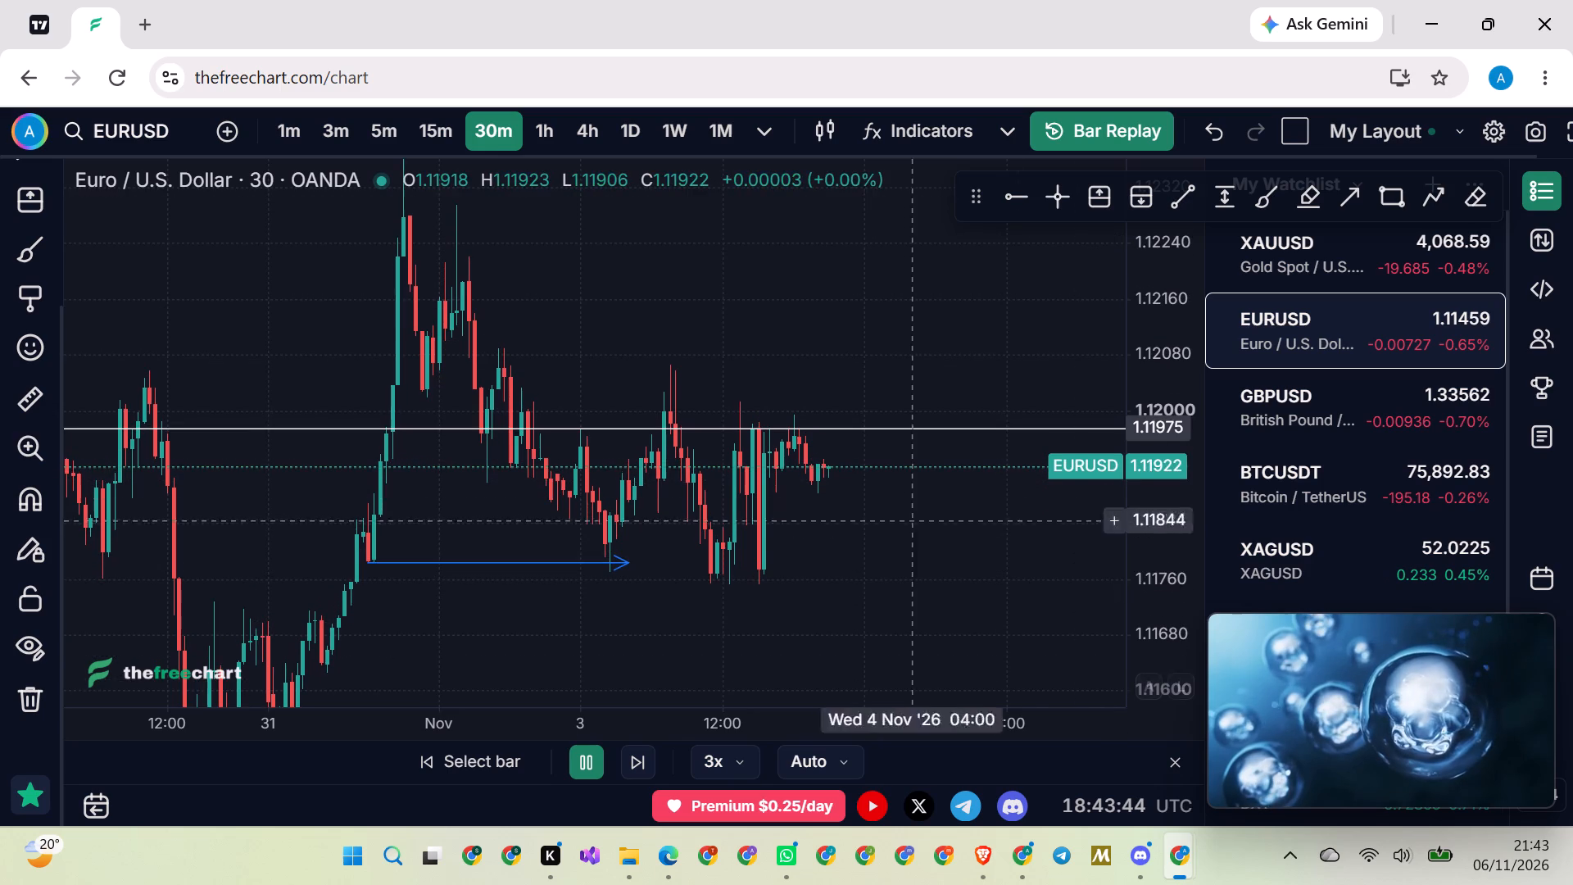
Extend the blue arrow's end horizontally at 1.11784 to about 3 November 18:30.
left_click_drag(628, 562, 809, 562)
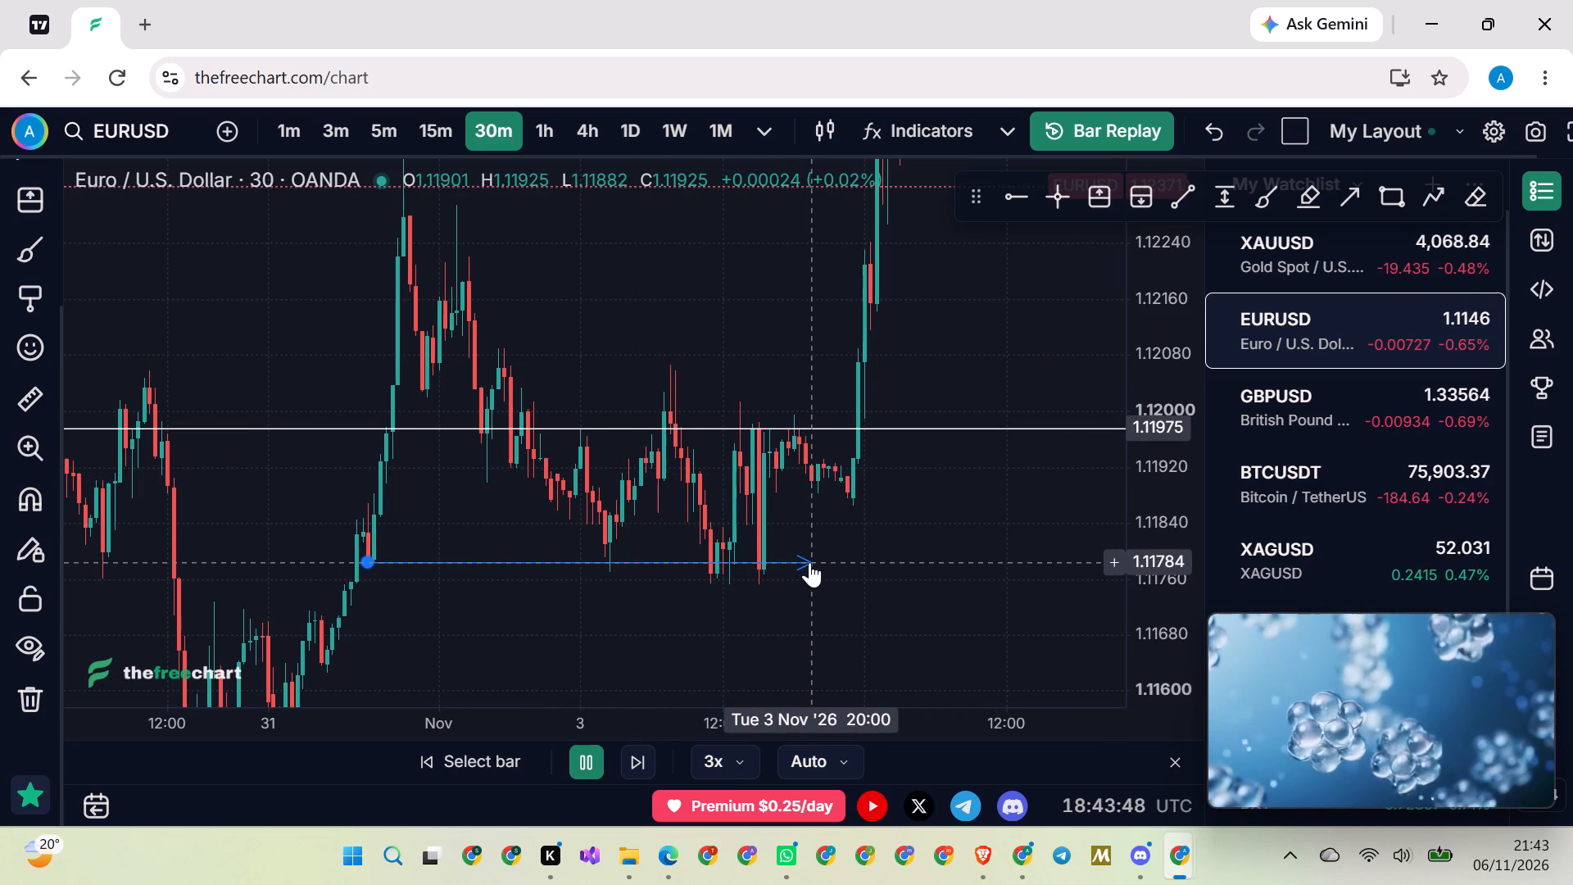
left_click_drag(809, 562, 791, 562)
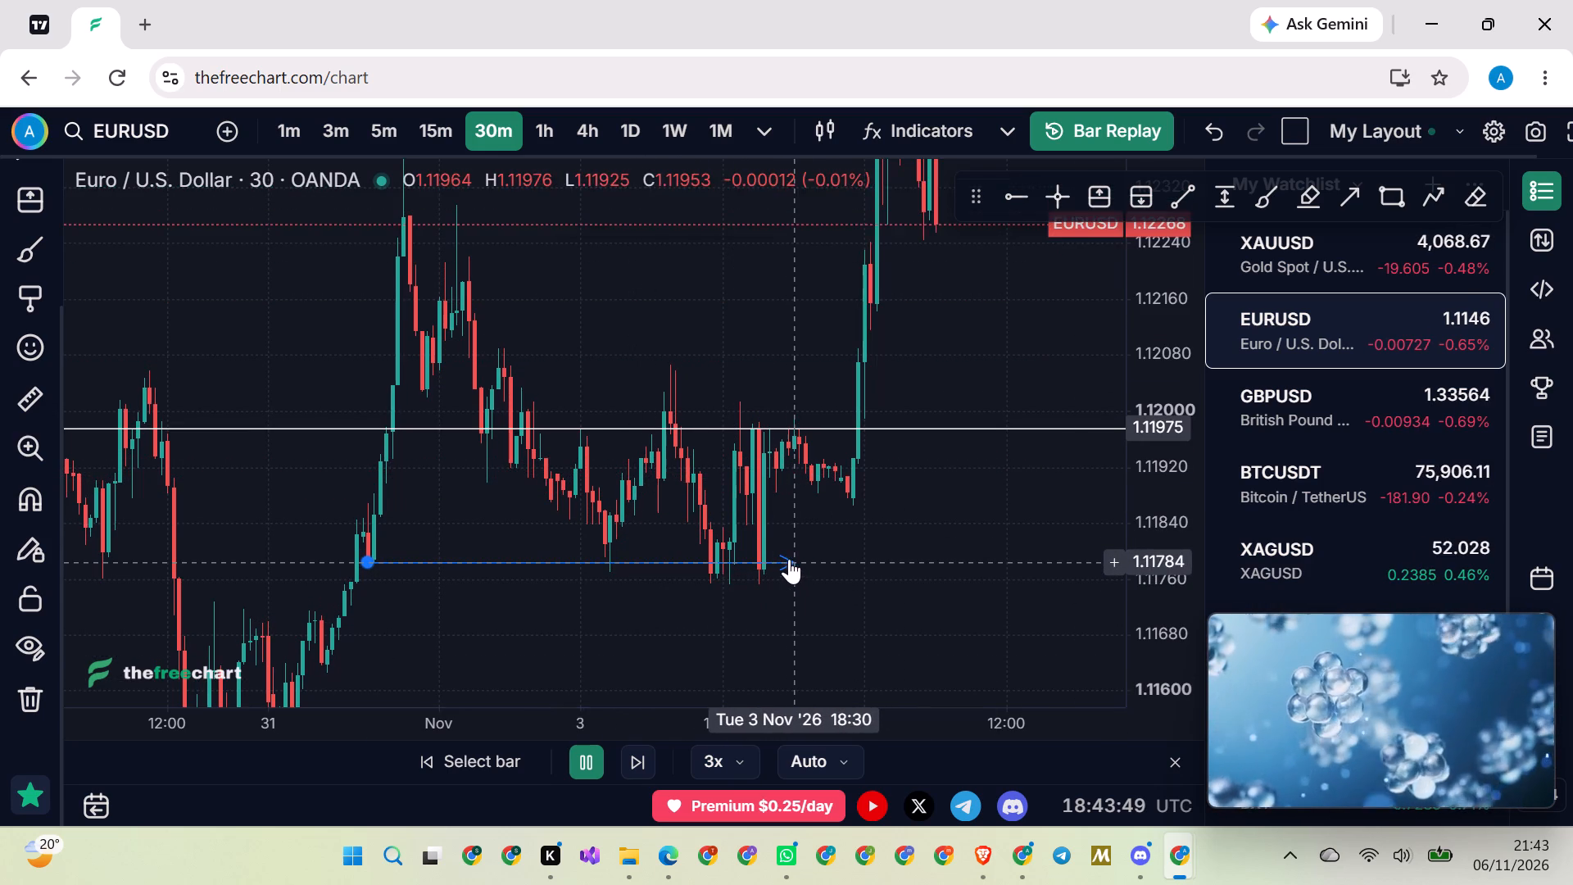
left_click(870, 582)
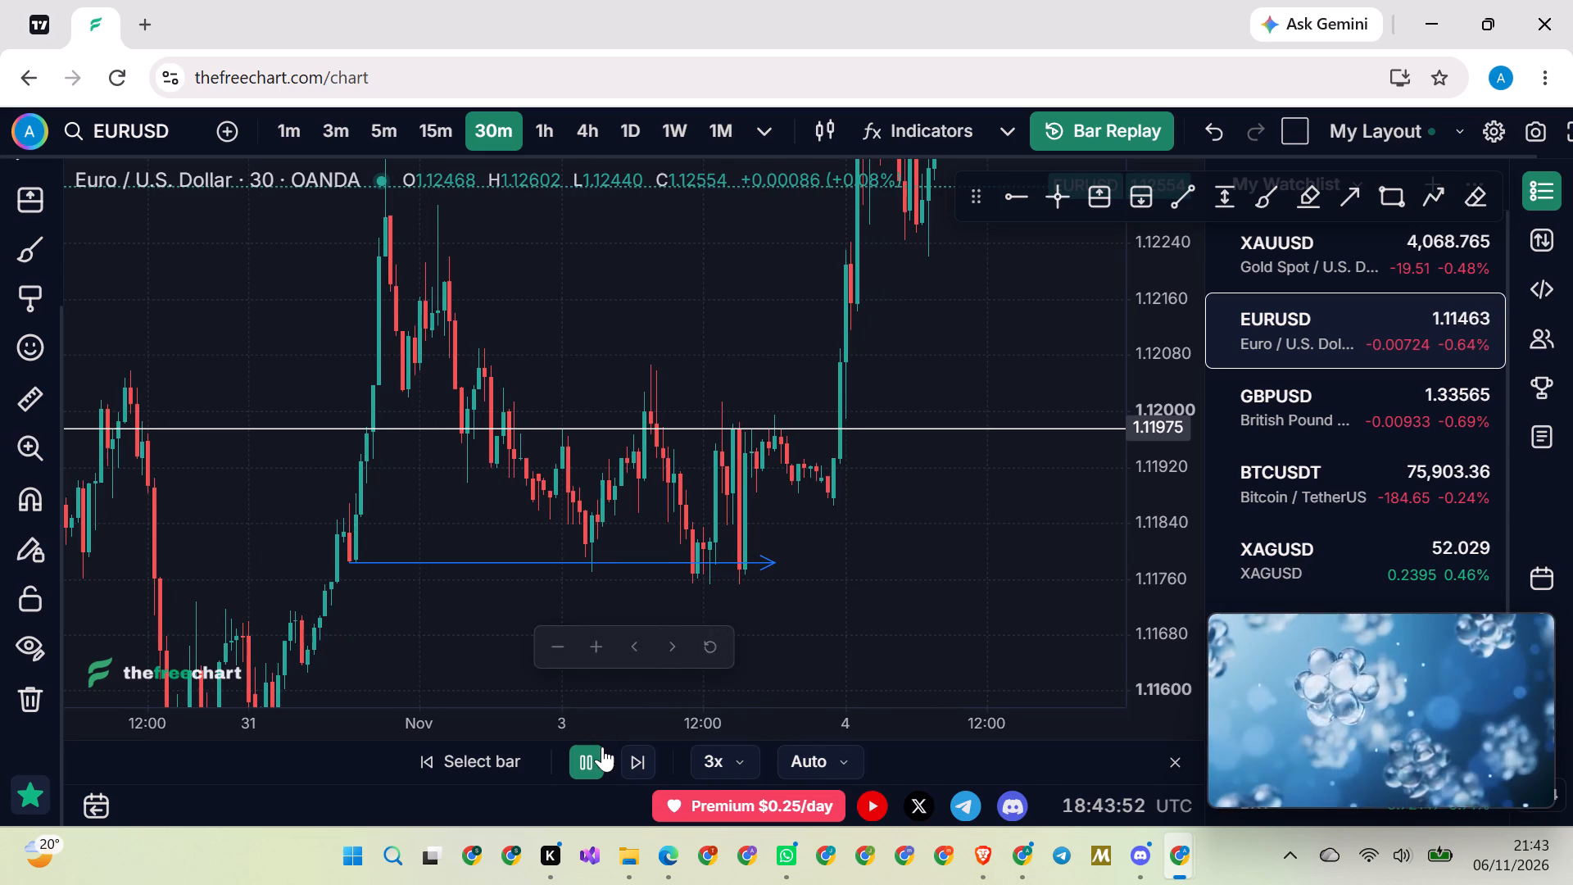
Pause the bar replay and examine the 3 November candles around the blue arrow and the 1.11975 level.
left_click(583, 762)
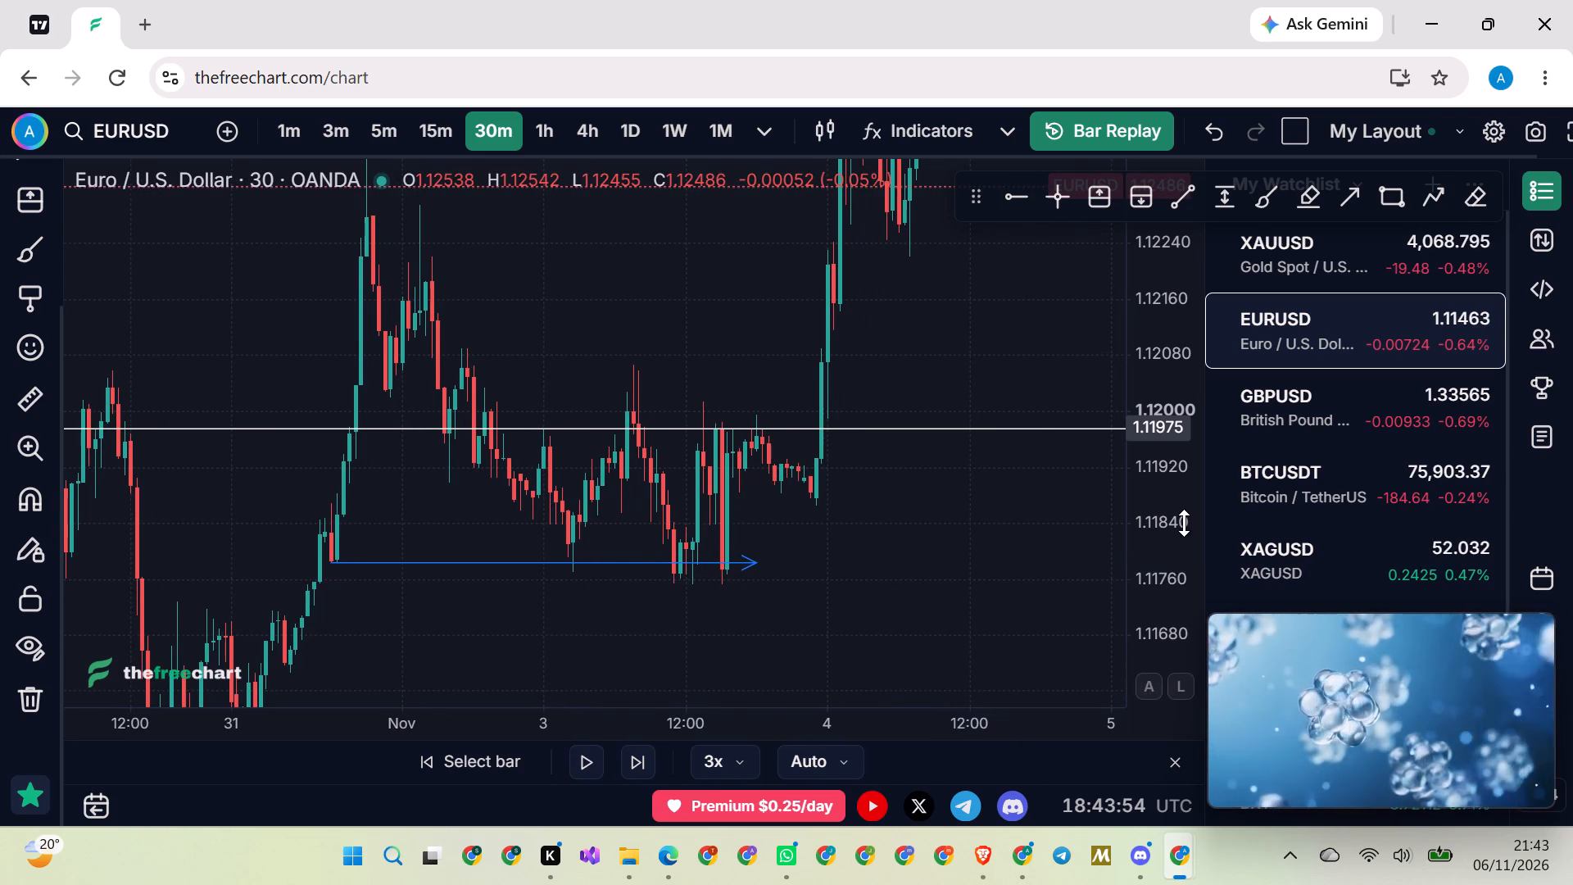
scroll(1184, 523, "up", 10)
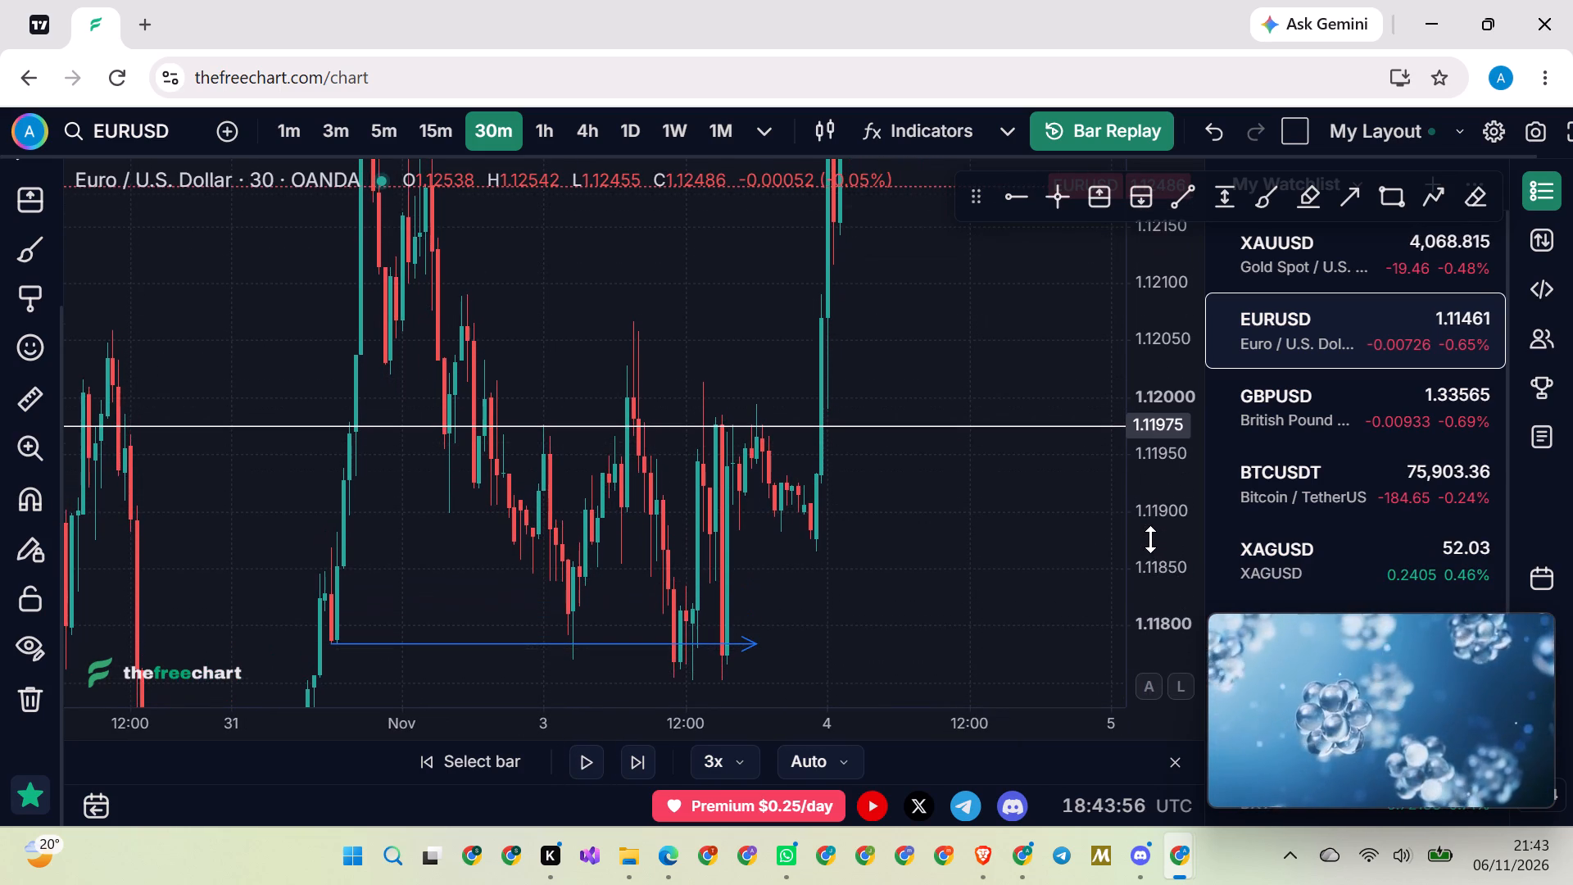
left_click_drag(842, 593, 940, 477)
scroll(934, 464, "up", 10)
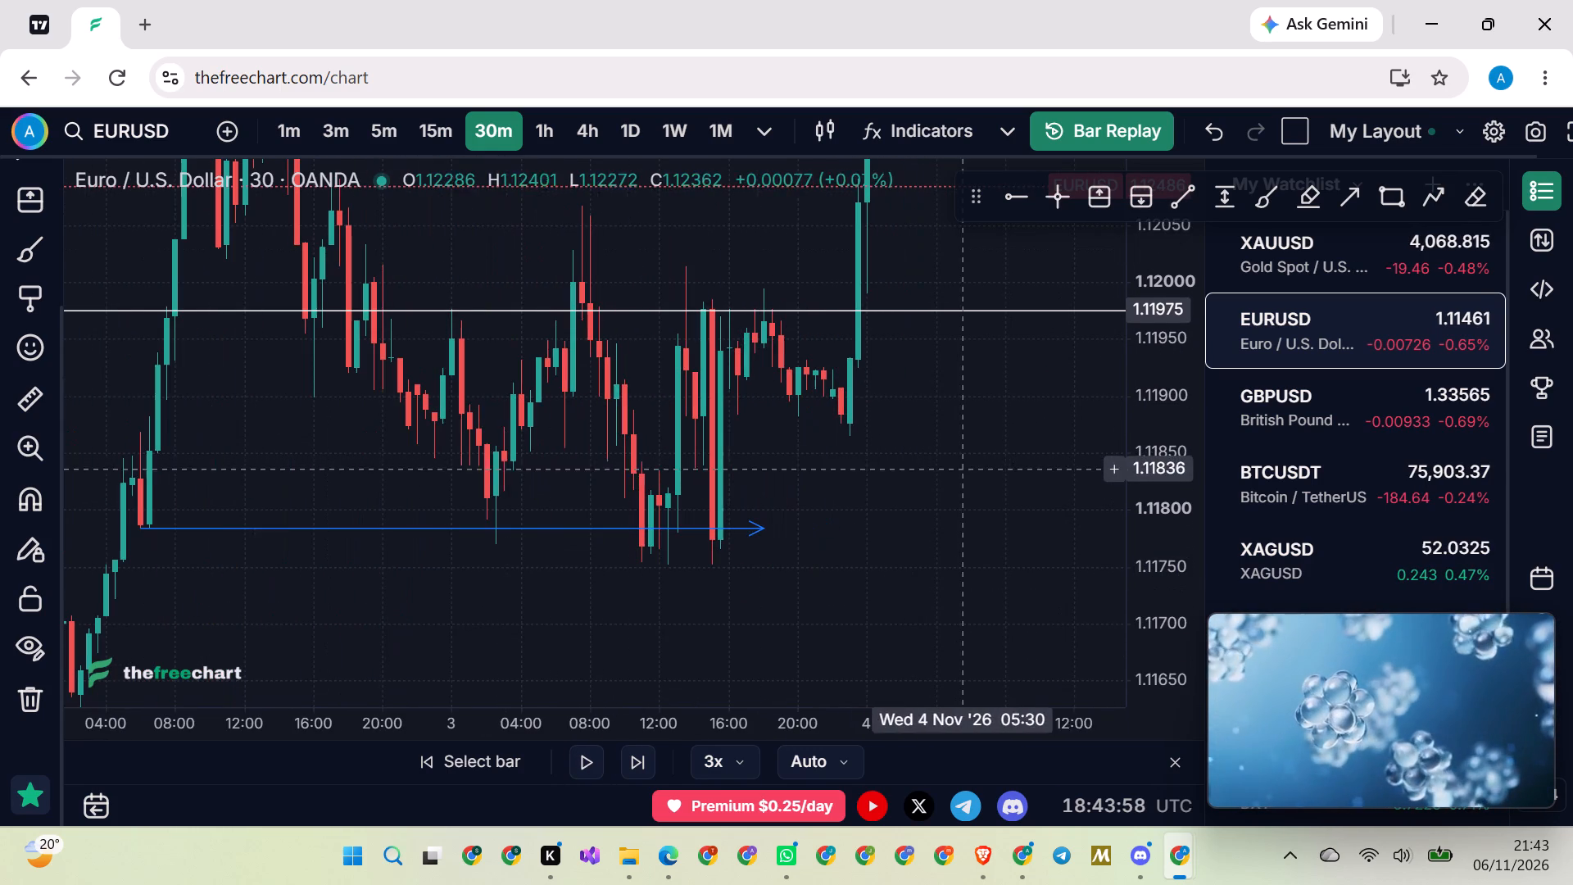
scroll(1143, 449, "up", 7)
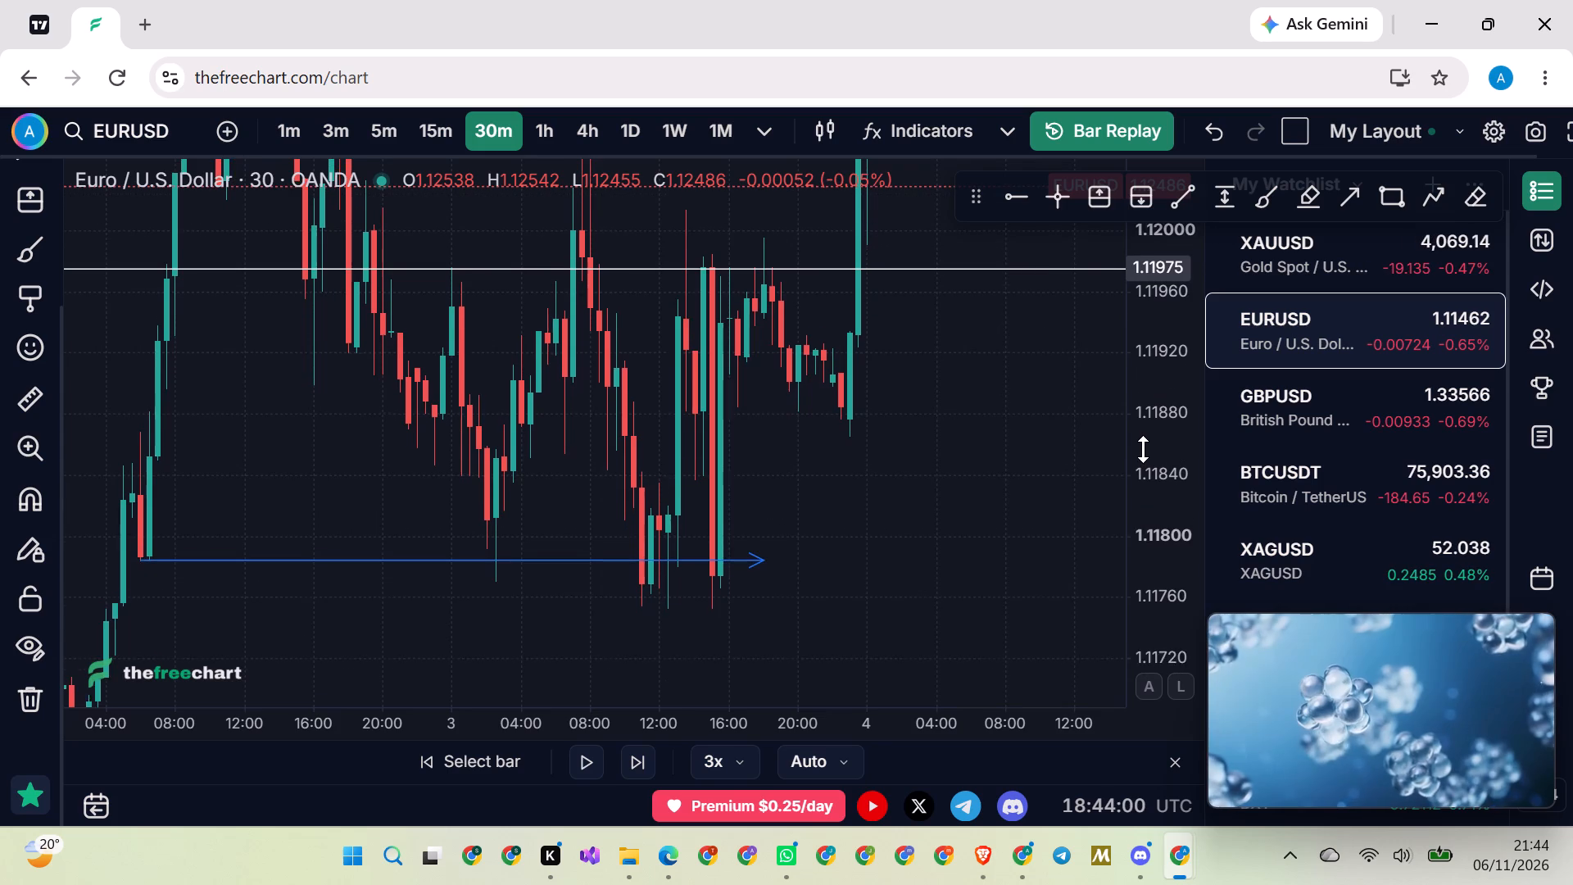
scroll(1143, 449, "up", 14)
left_click_drag(307, 479, 397, 480)
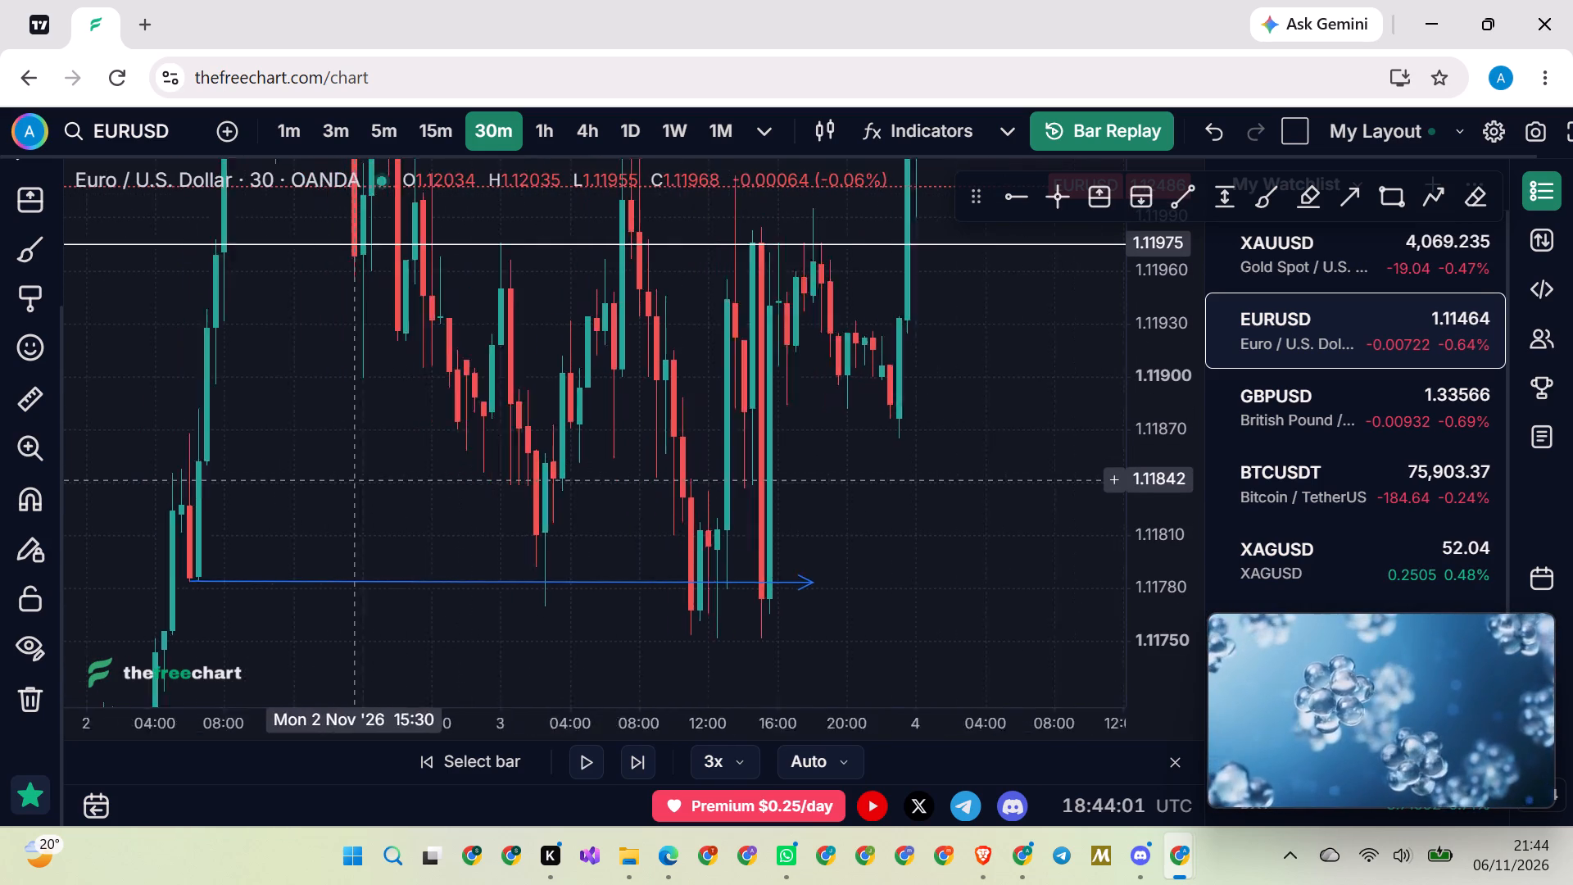
left_click_drag(397, 480, 471, 477)
scroll(450, 471, "up", 2)
scroll(352, 487, "down", 1)
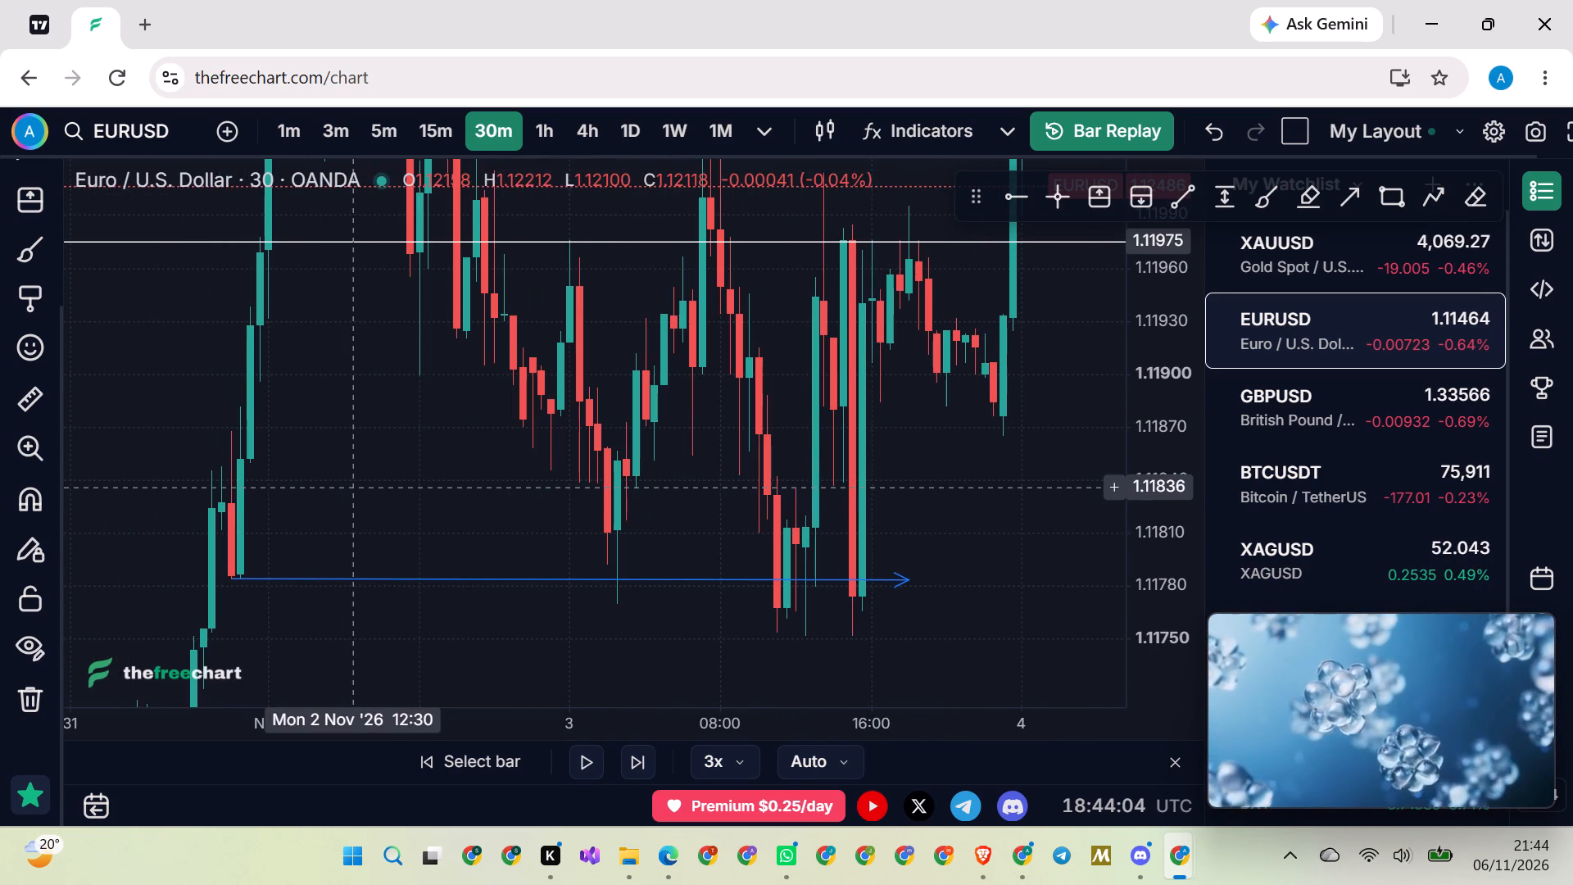
left_click_drag(1159, 295, 1120, 455)
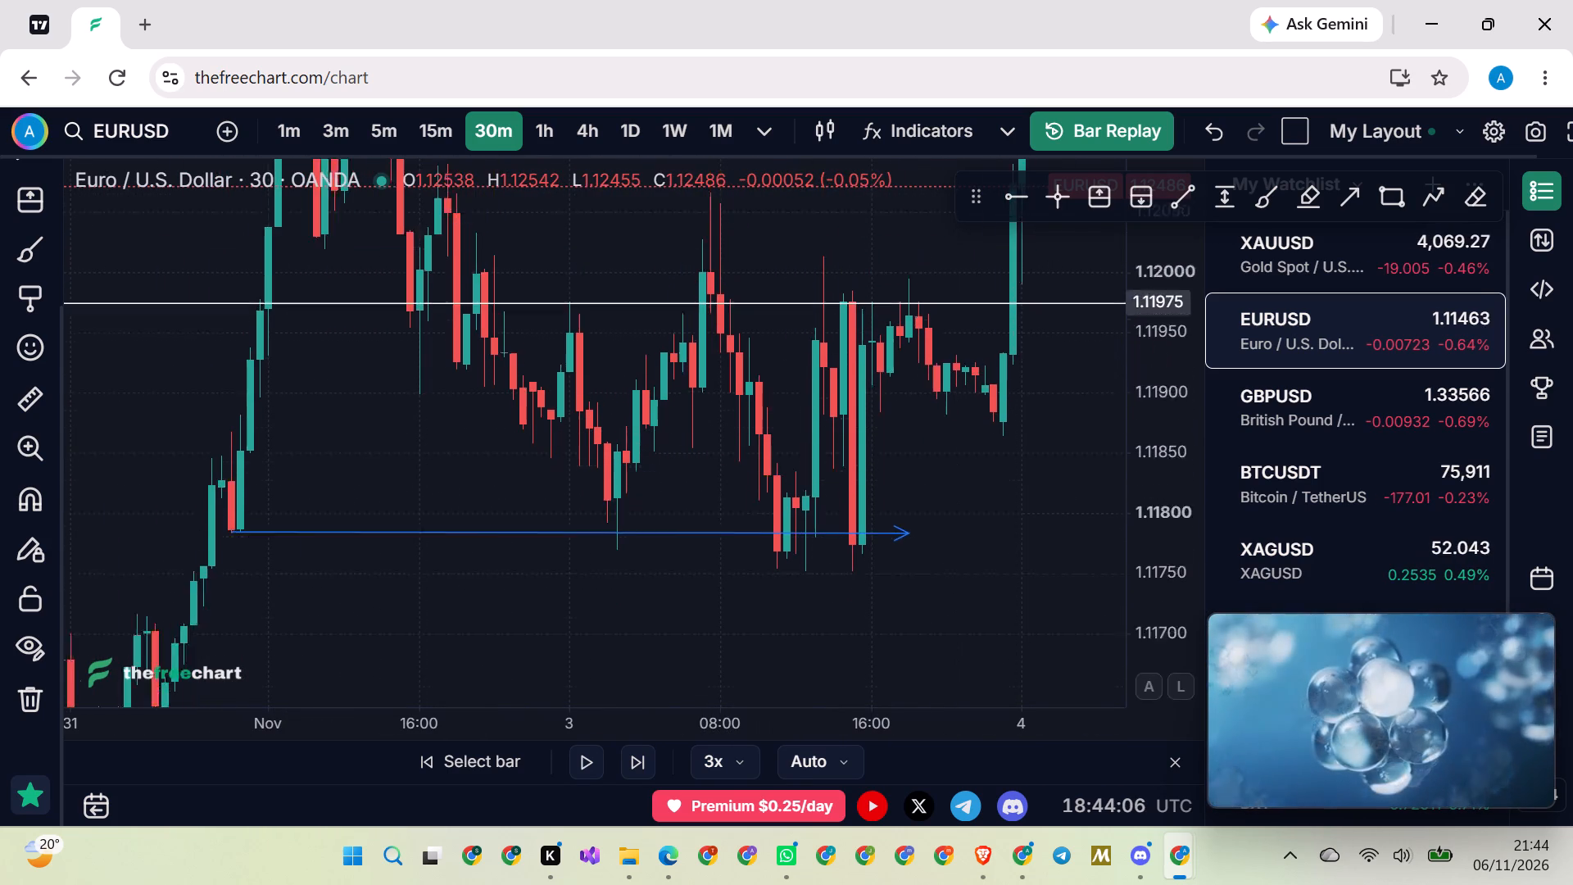
left_click_drag(1120, 455, 1036, 656)
Restart the bar replay from the 3 November 13:00 candle.
left_click(478, 756)
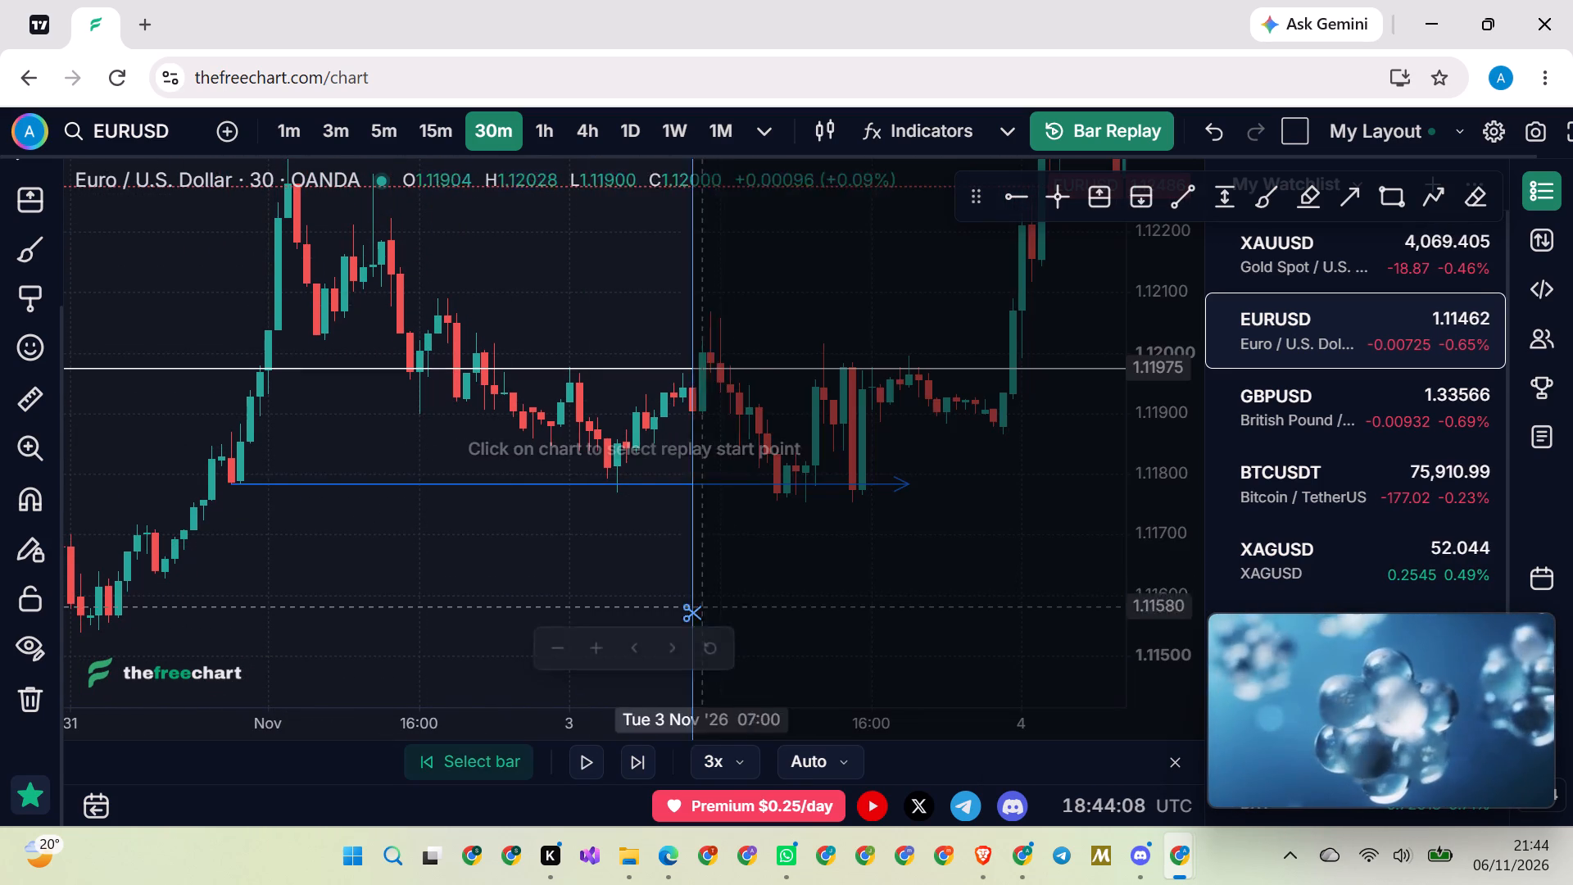
left_click(813, 533)
Move the horizontal ray at 1.11975 up to 1.12304, starting at the second 2 November swing high.
scroll(811, 533, "down", 1)
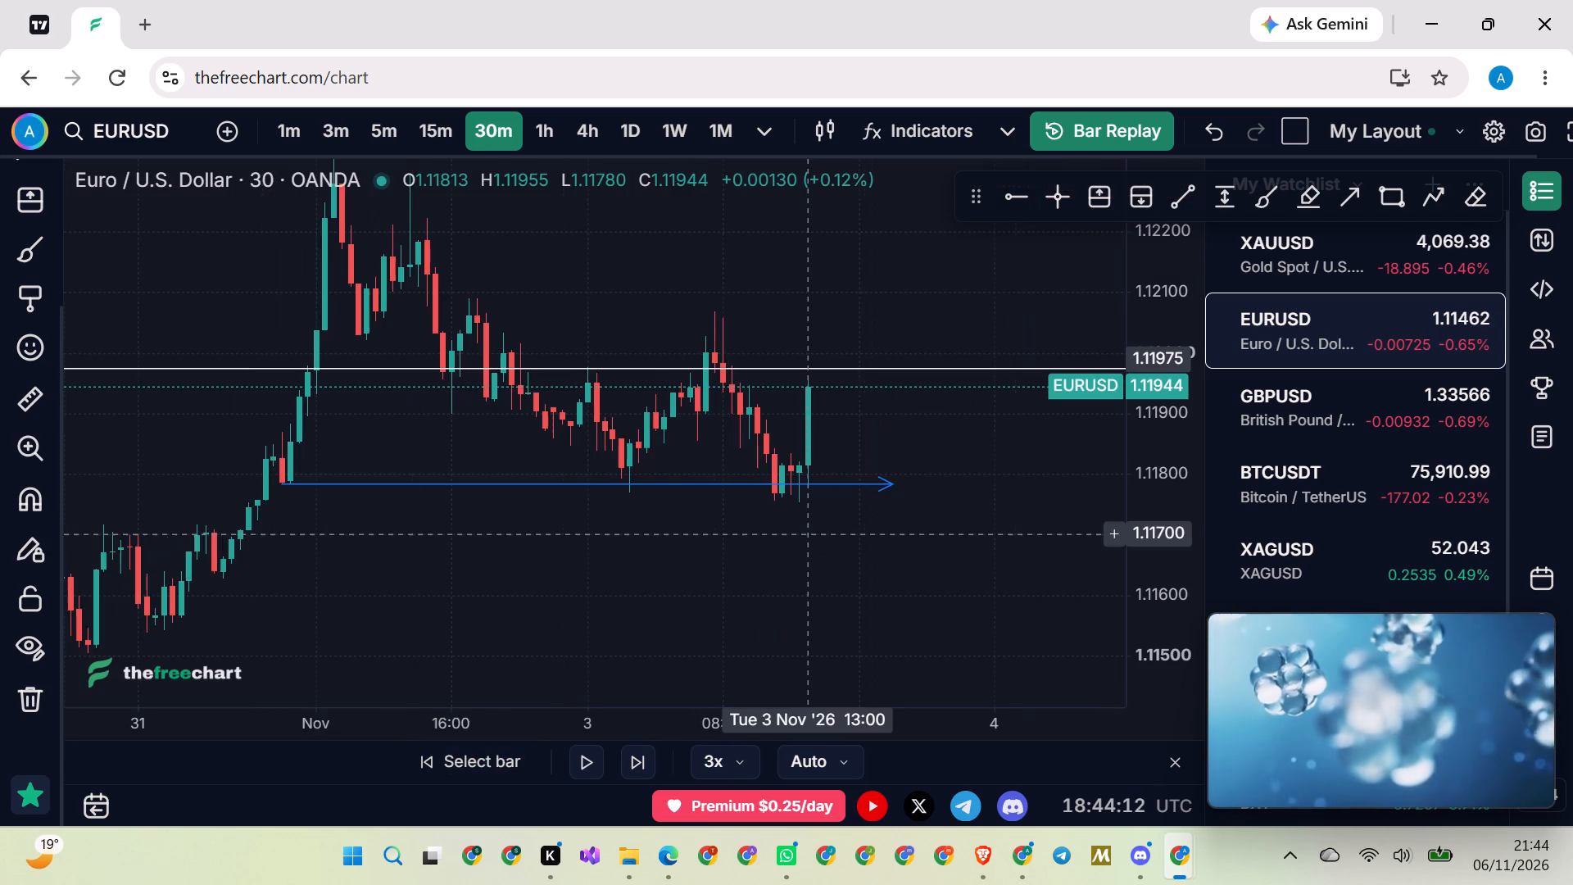
scroll(811, 533, "down", 2)
left_click_drag(762, 548, 714, 605)
left_click_drag(1158, 308, 1092, 570)
scroll(696, 331, "down", 20)
scroll(696, 331, "down", 4)
left_click_drag(696, 331, 705, 358)
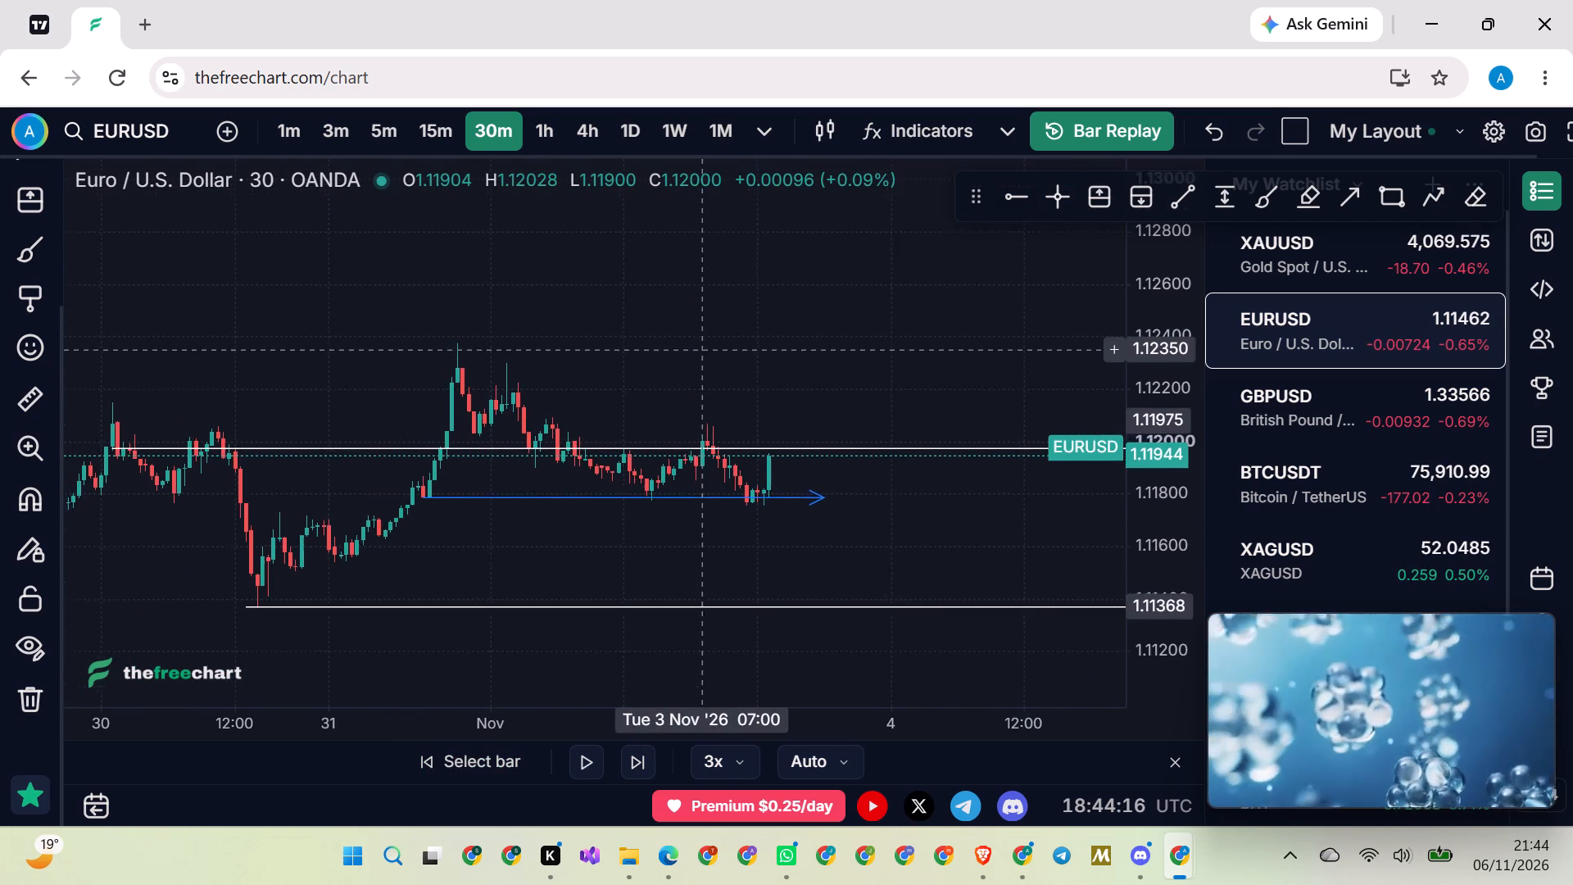
left_click_drag(705, 358, 696, 389)
scroll(1149, 326, "up", 2)
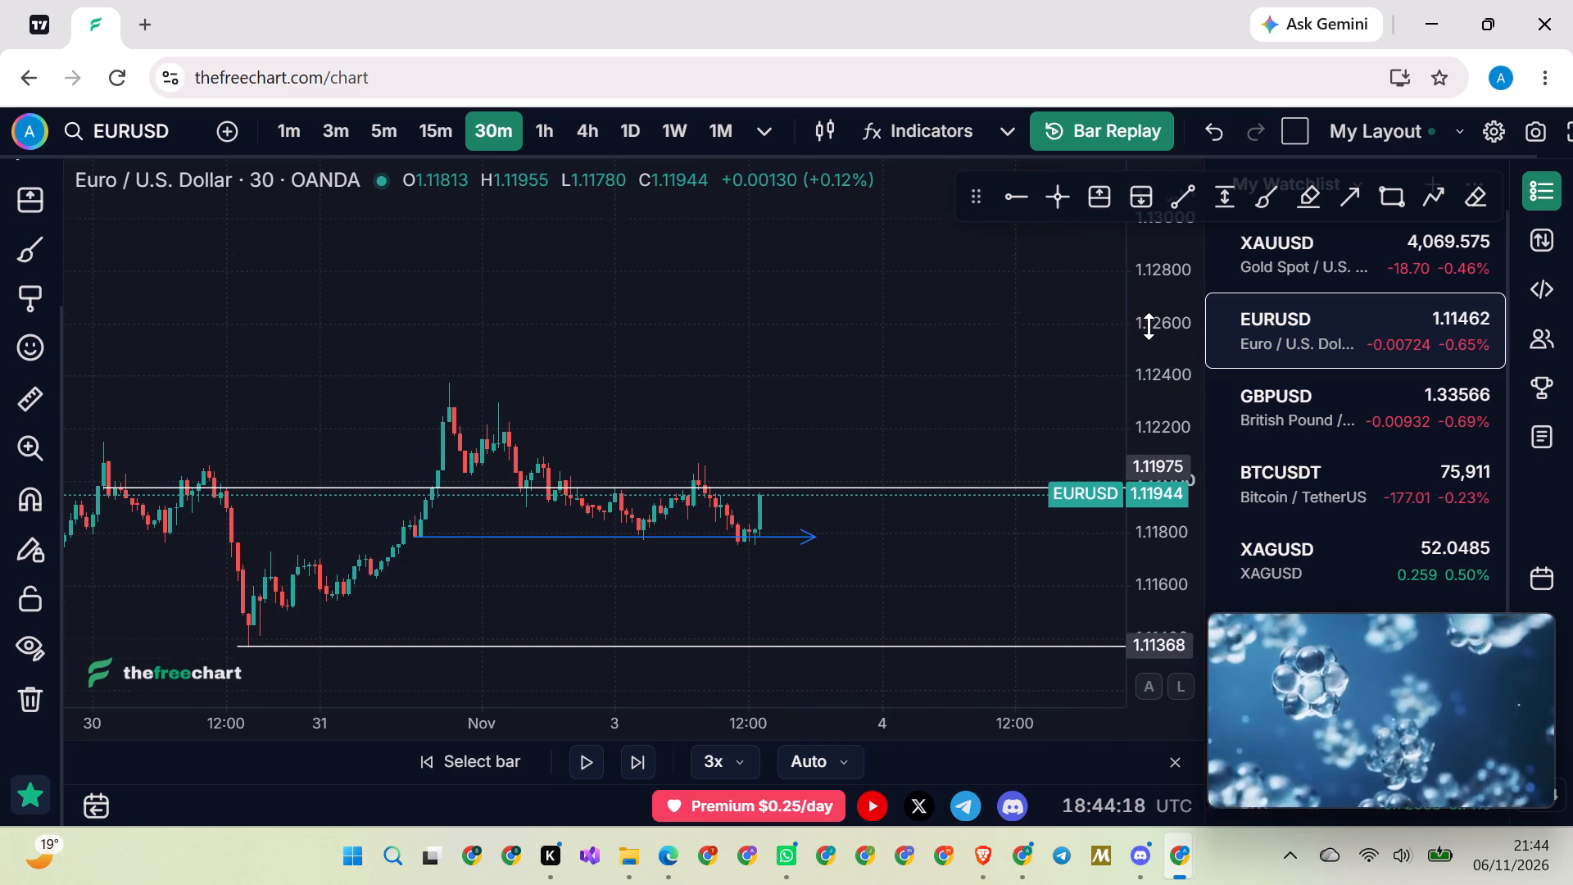
scroll(1149, 326, "up", 7)
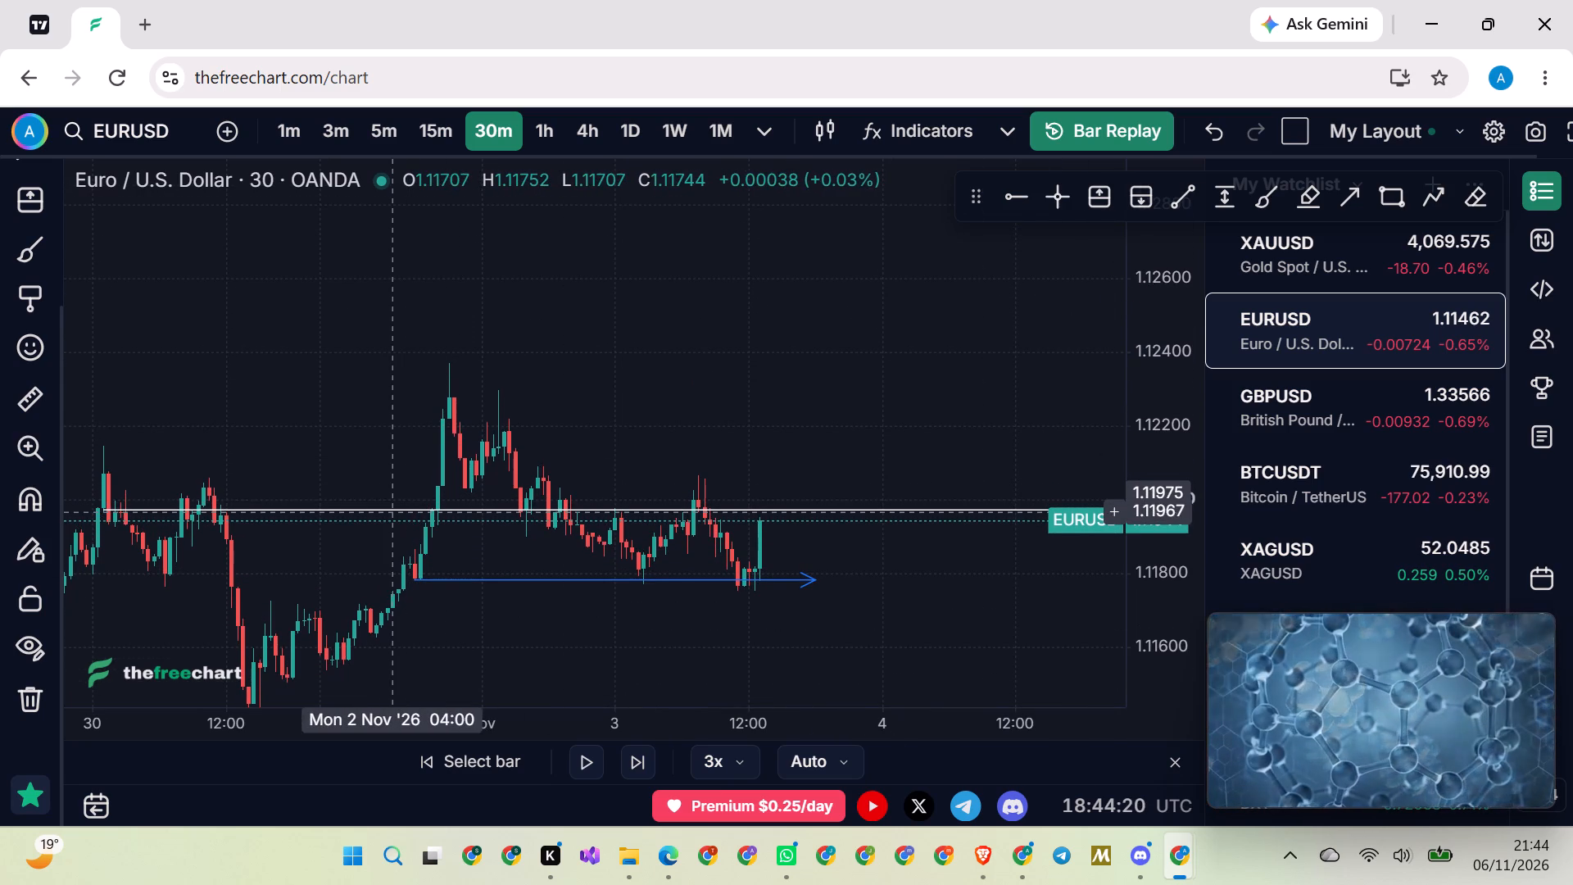
left_click(395, 512)
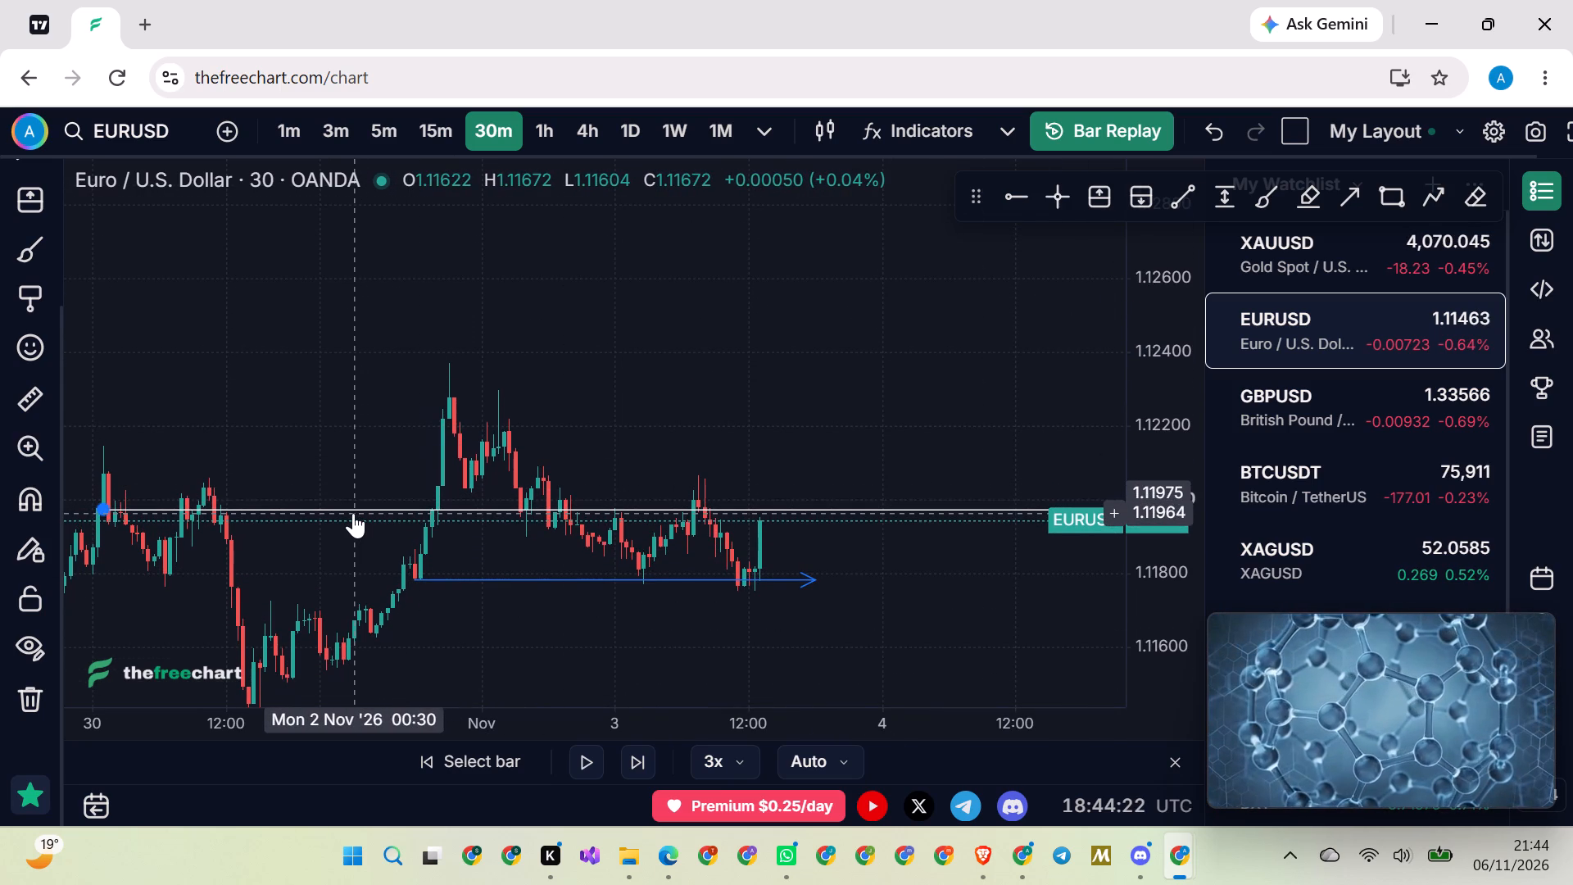
left_click_drag(353, 507, 528, 505)
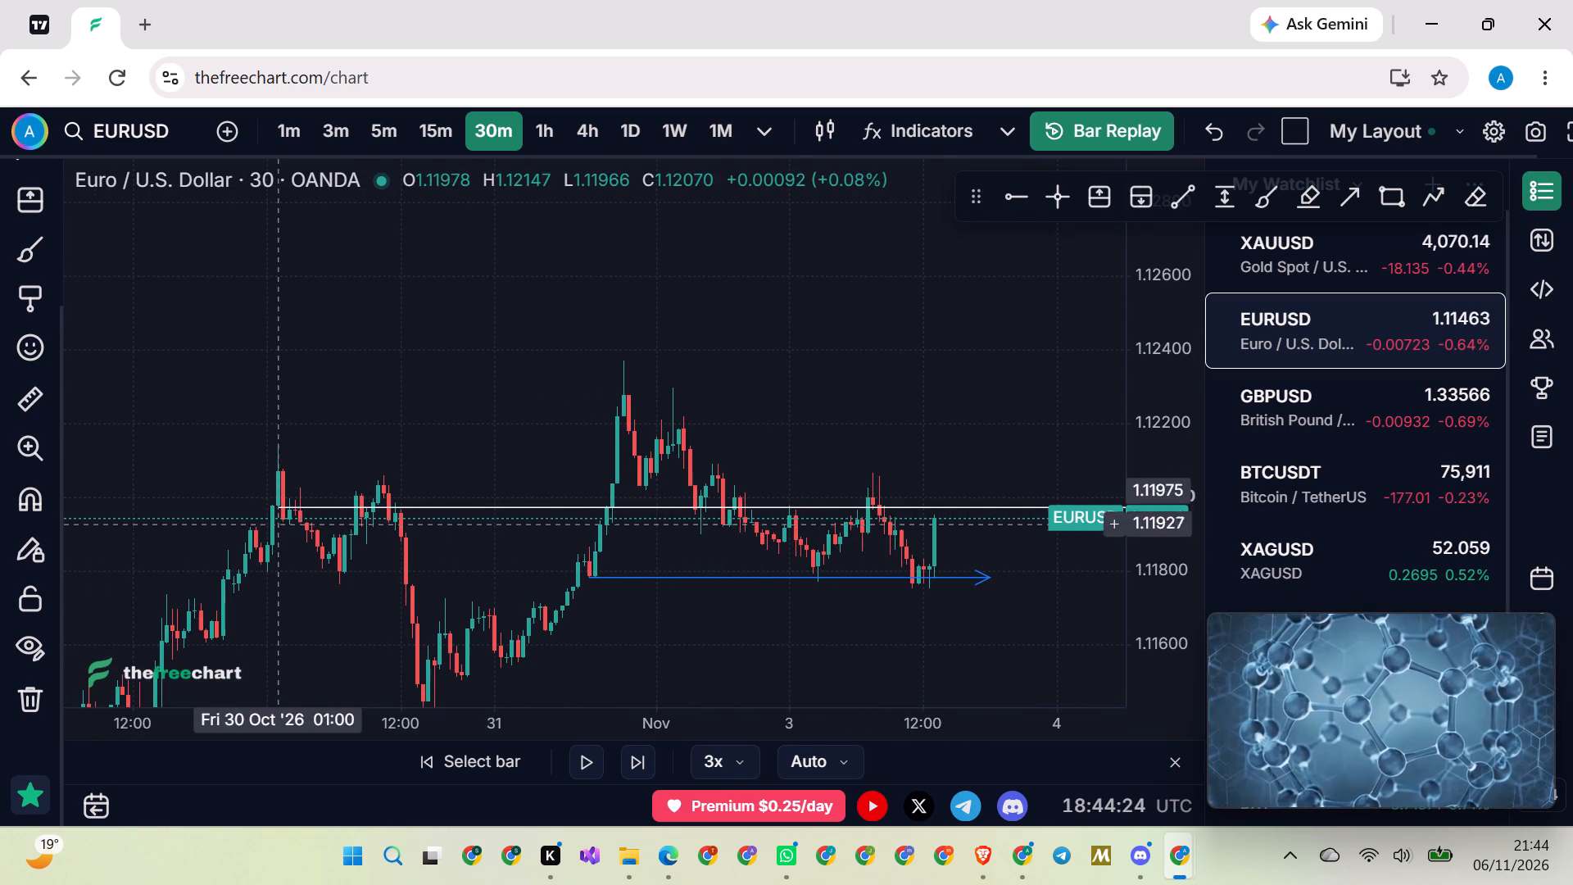
left_click_drag(275, 505, 666, 367)
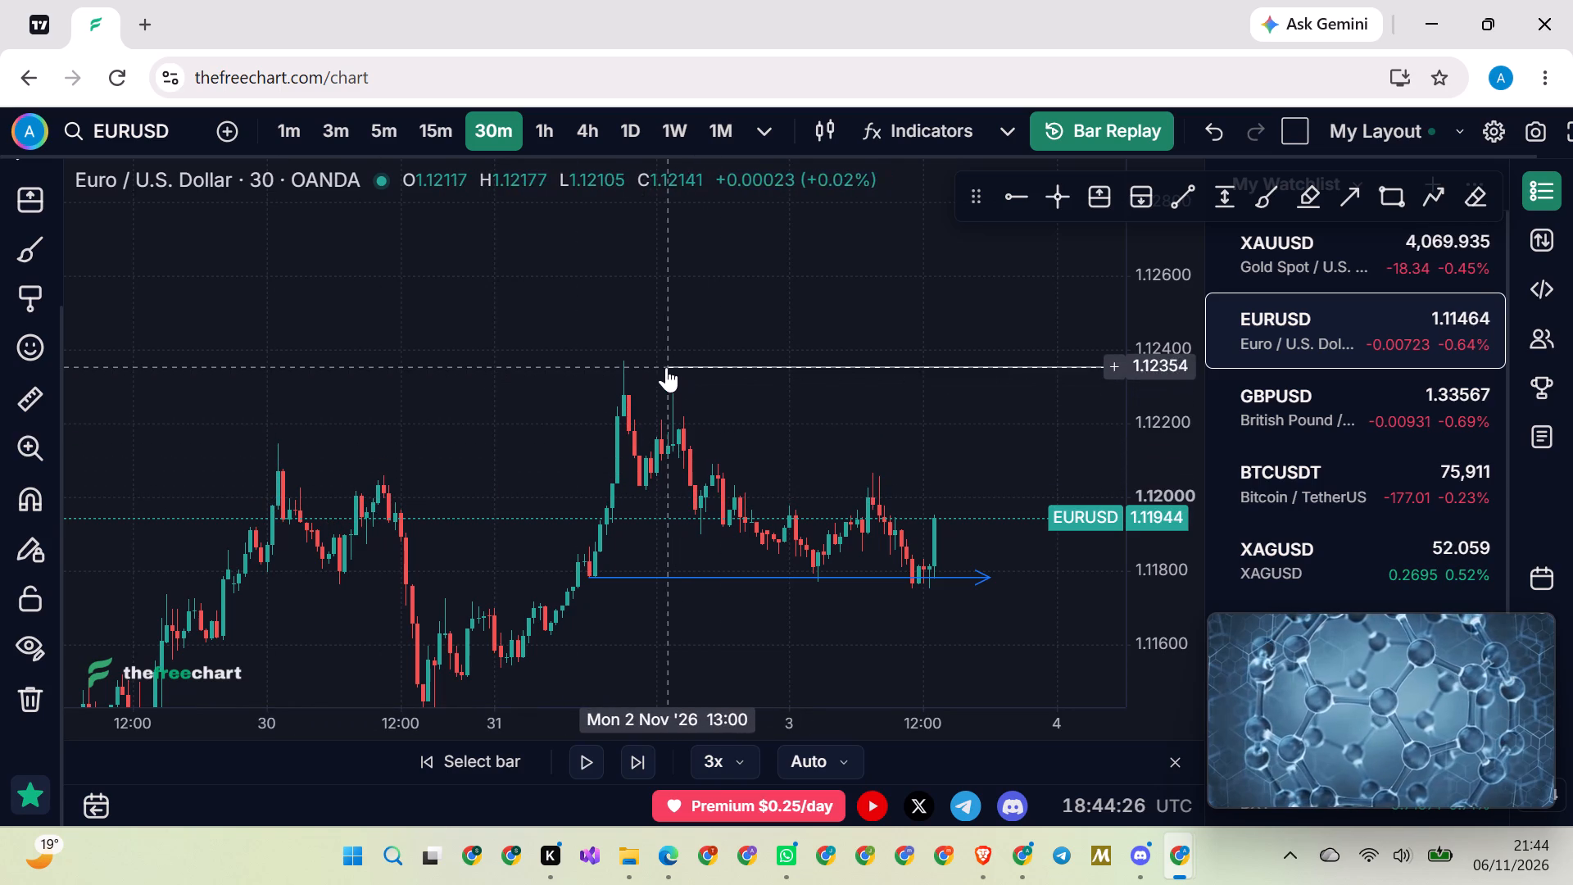
left_click_drag(666, 367, 685, 393)
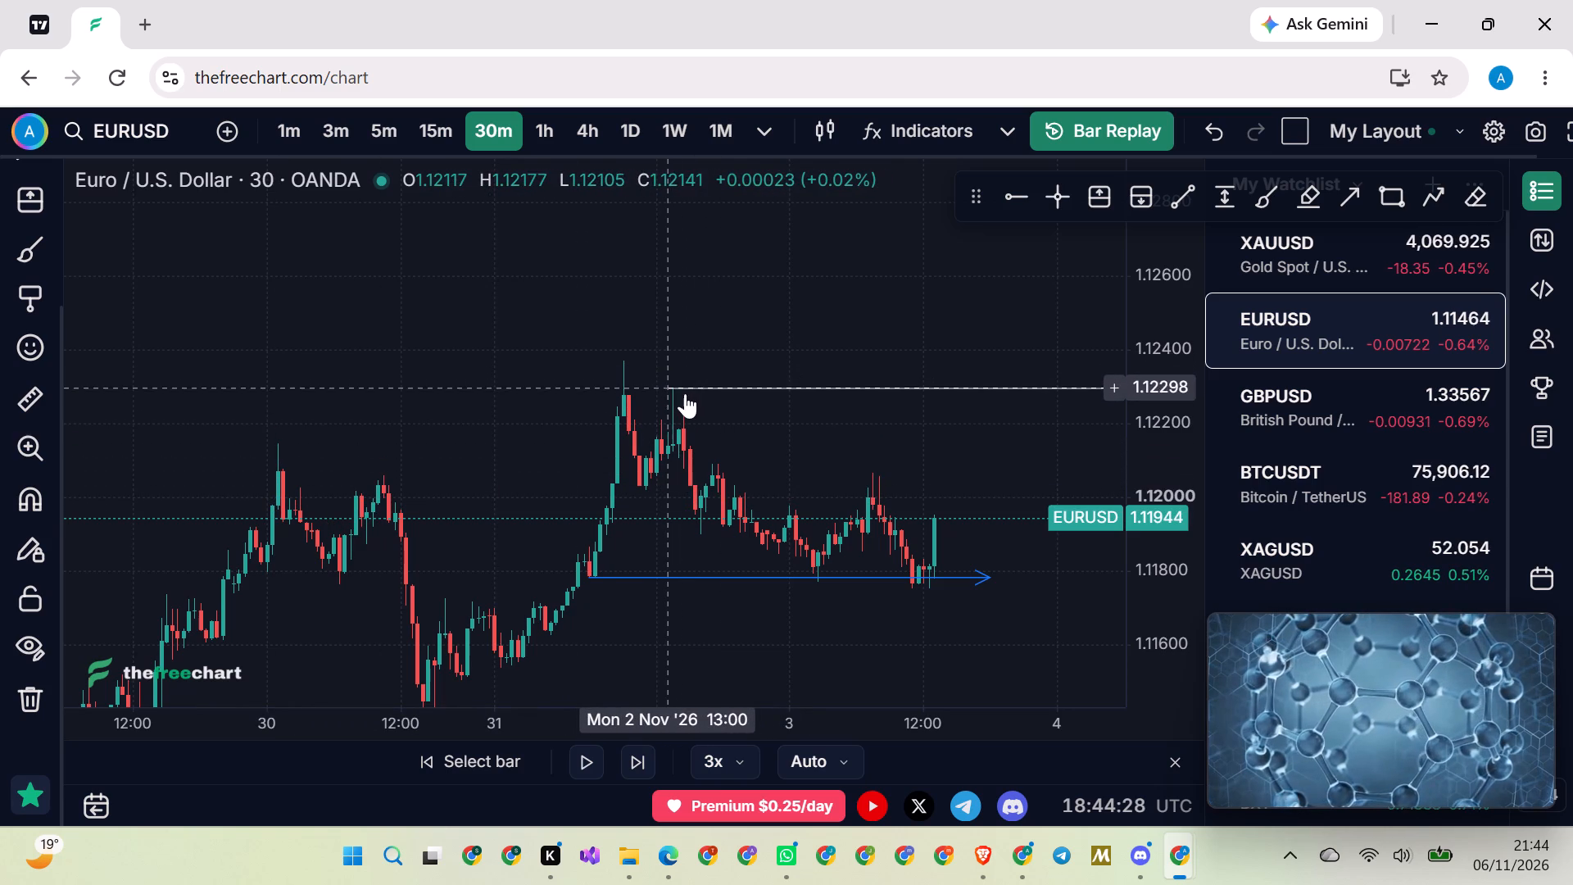
left_click_drag(685, 393, 673, 385)
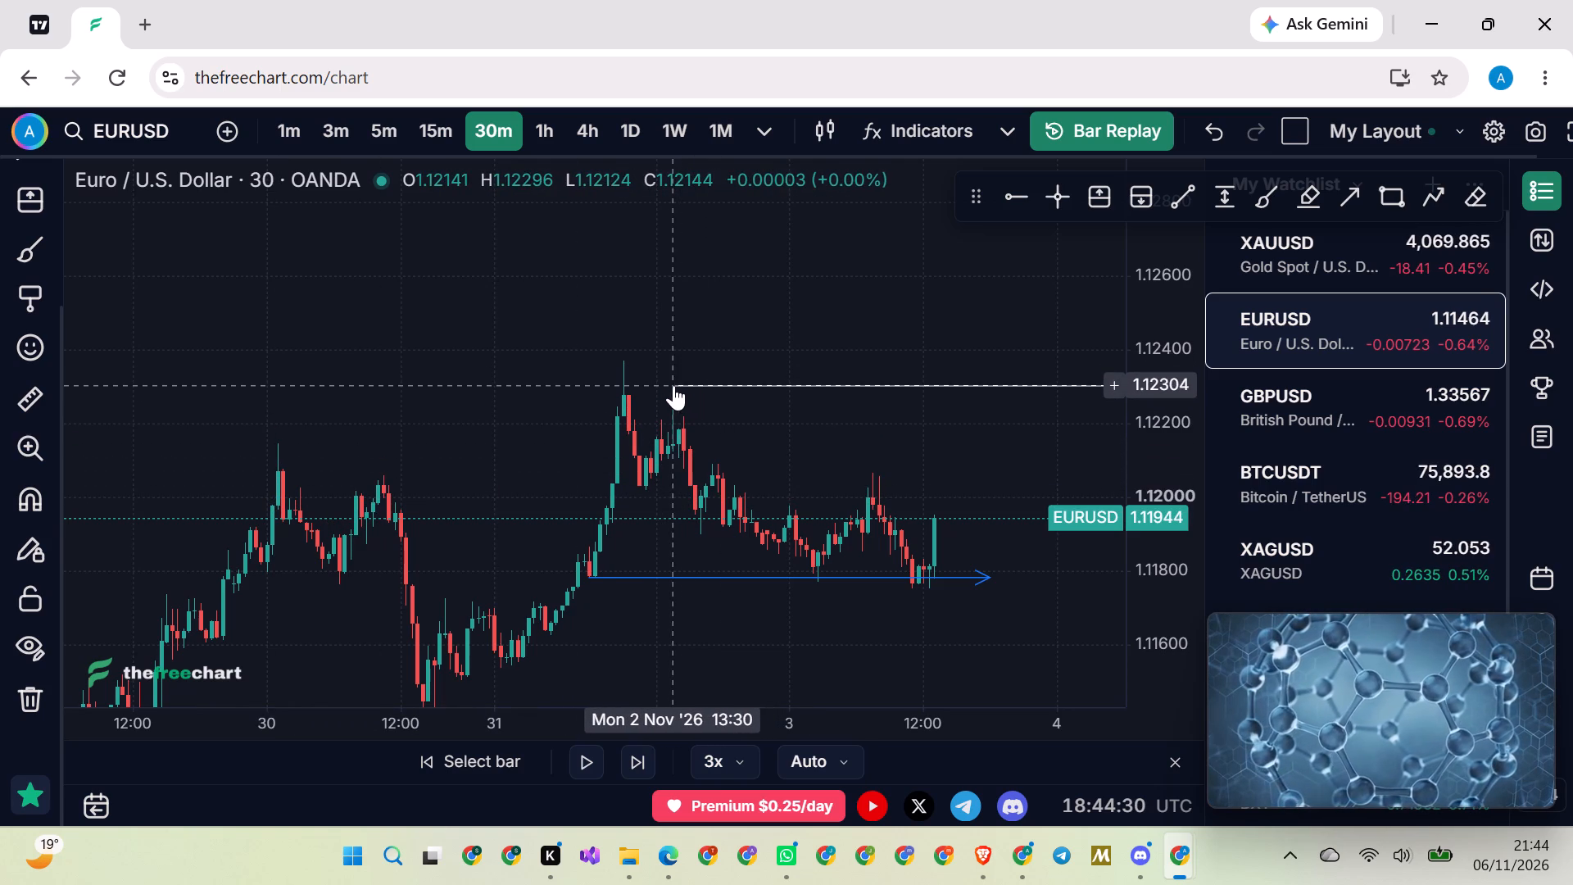
left_click_drag(673, 385, 670, 385)
left_click(428, 372)
Place a horizontal ray at 1.12032 starting from the 2 November 10:30 swing low.
left_click_drag(456, 370, 379, 382)
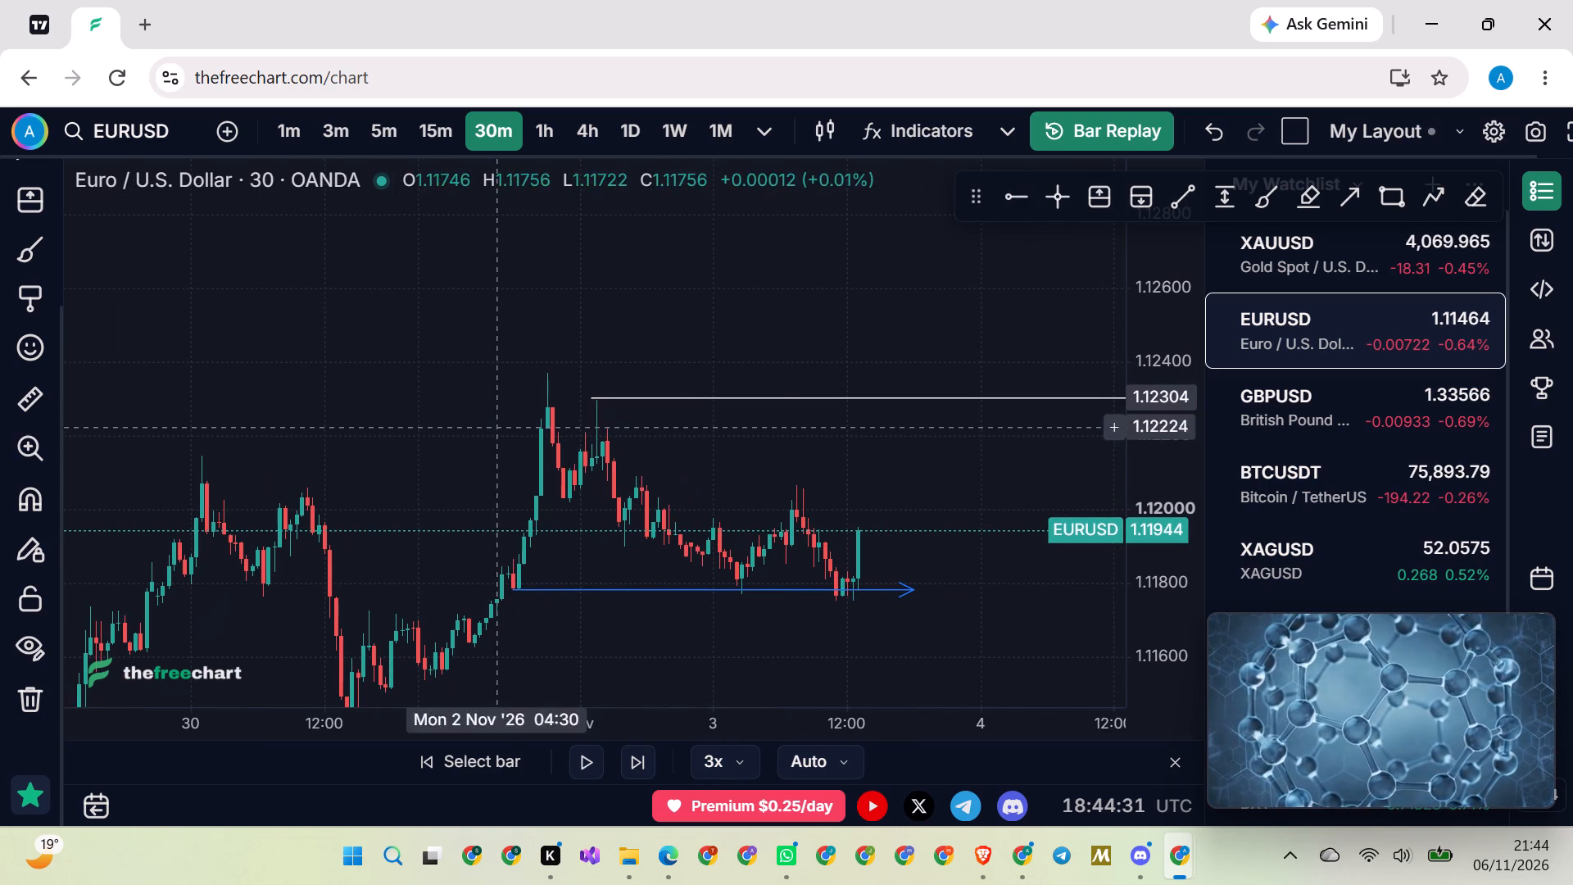
scroll(1151, 470, "up", 6)
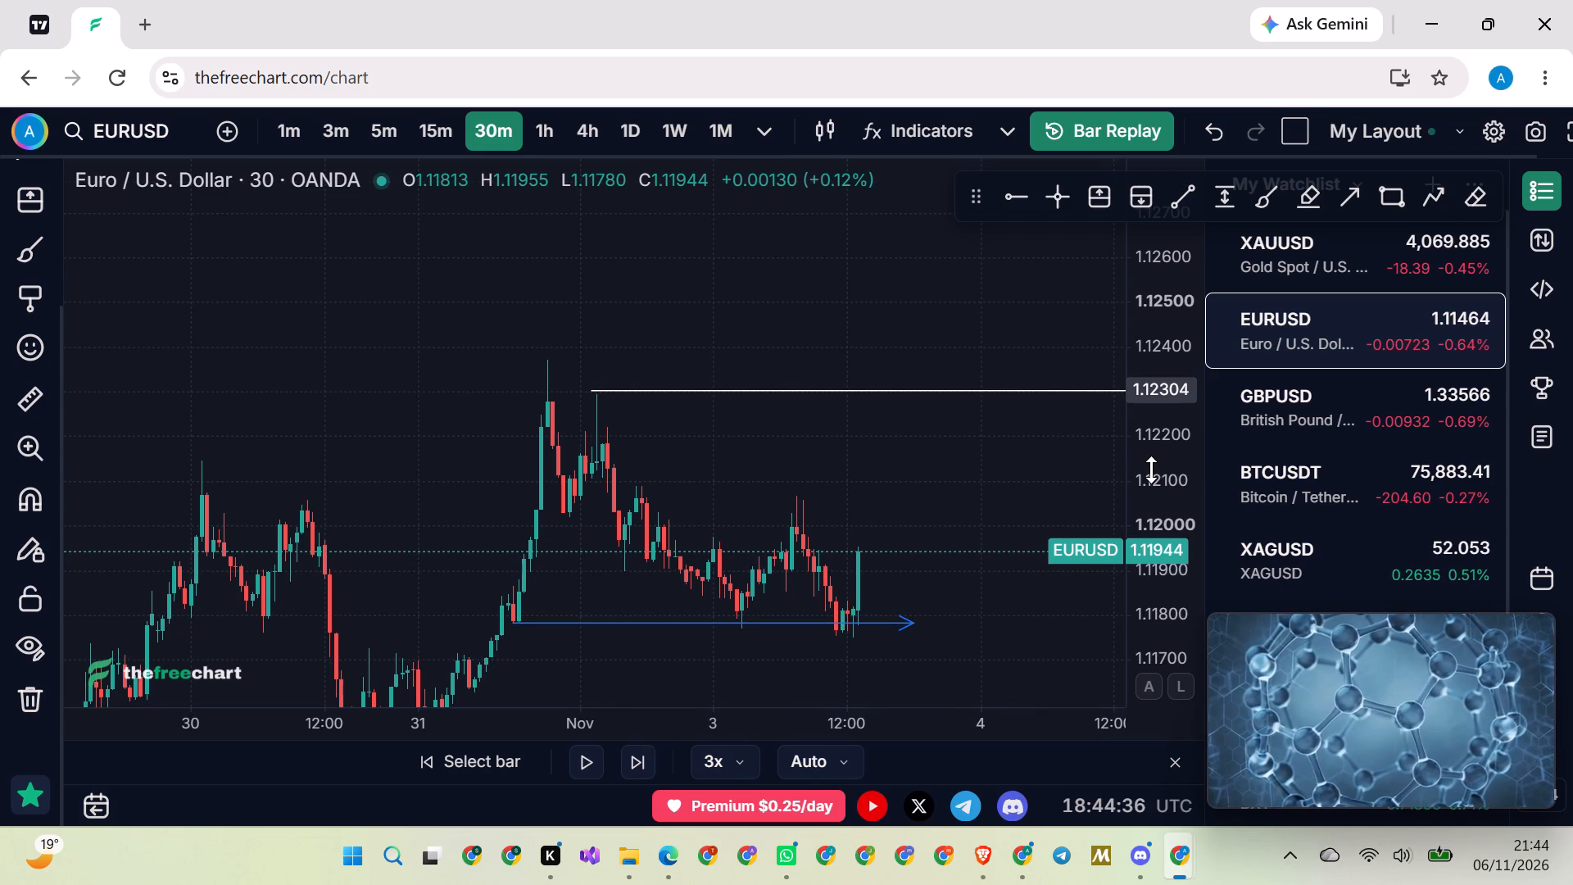
left_click(1021, 206)
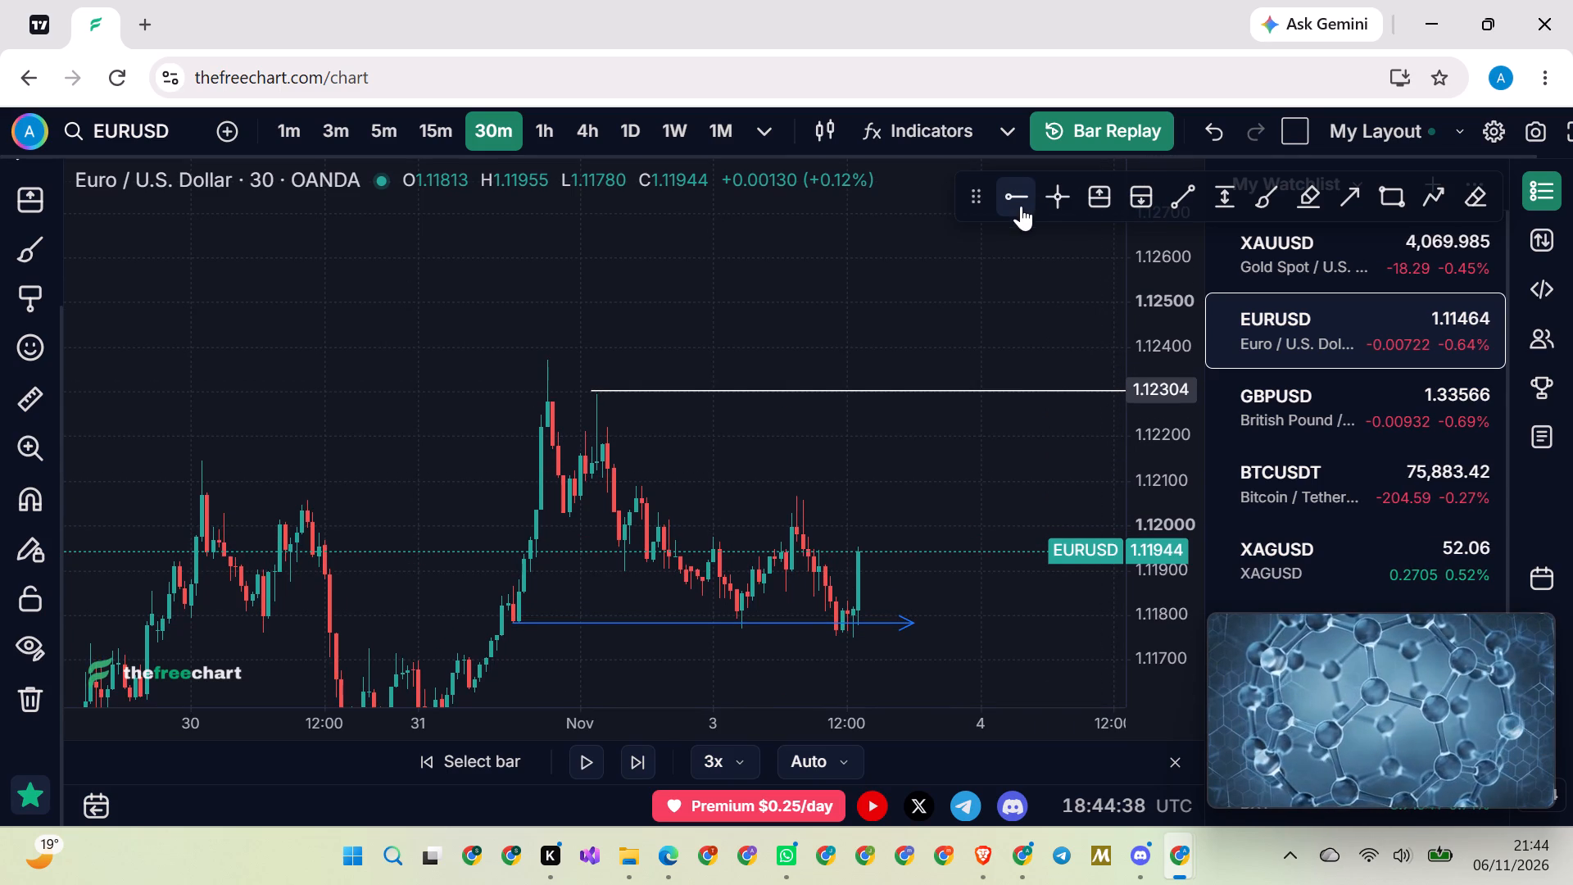
left_click(564, 511)
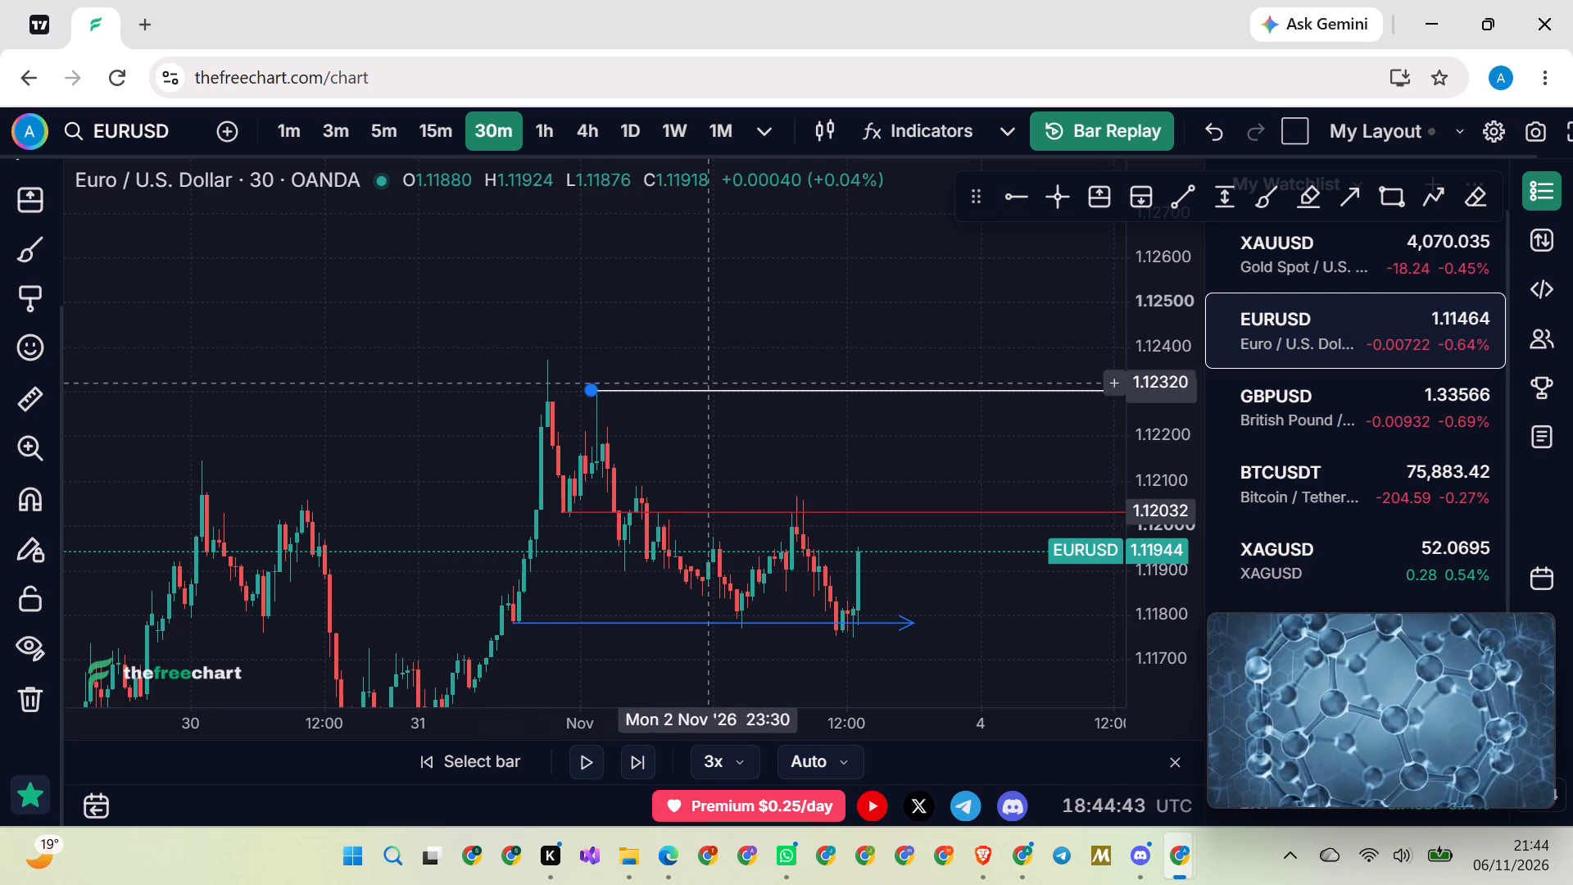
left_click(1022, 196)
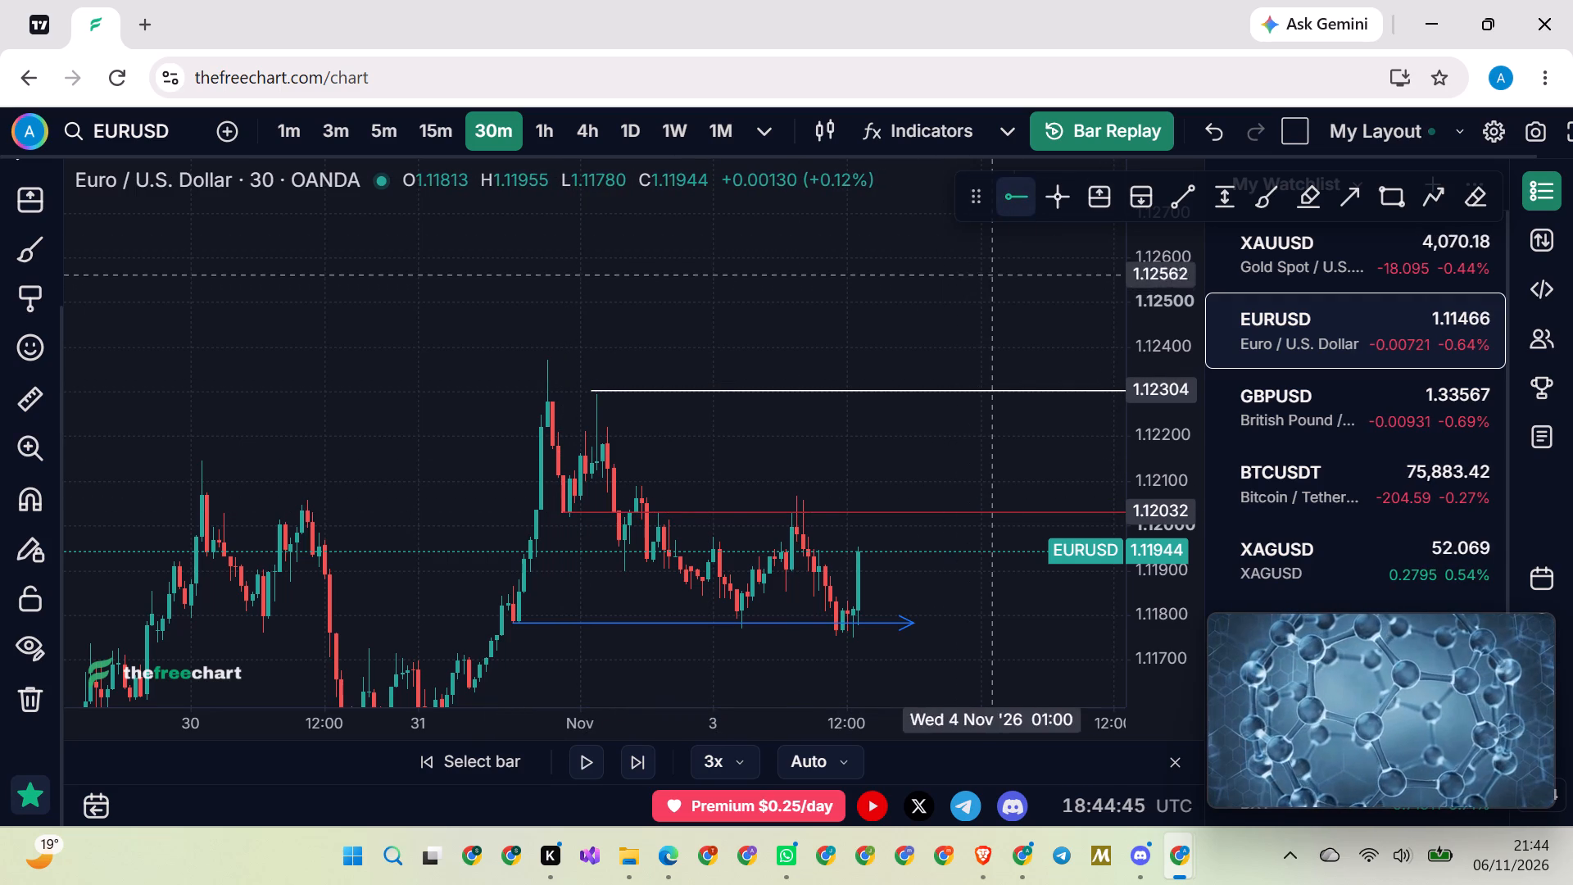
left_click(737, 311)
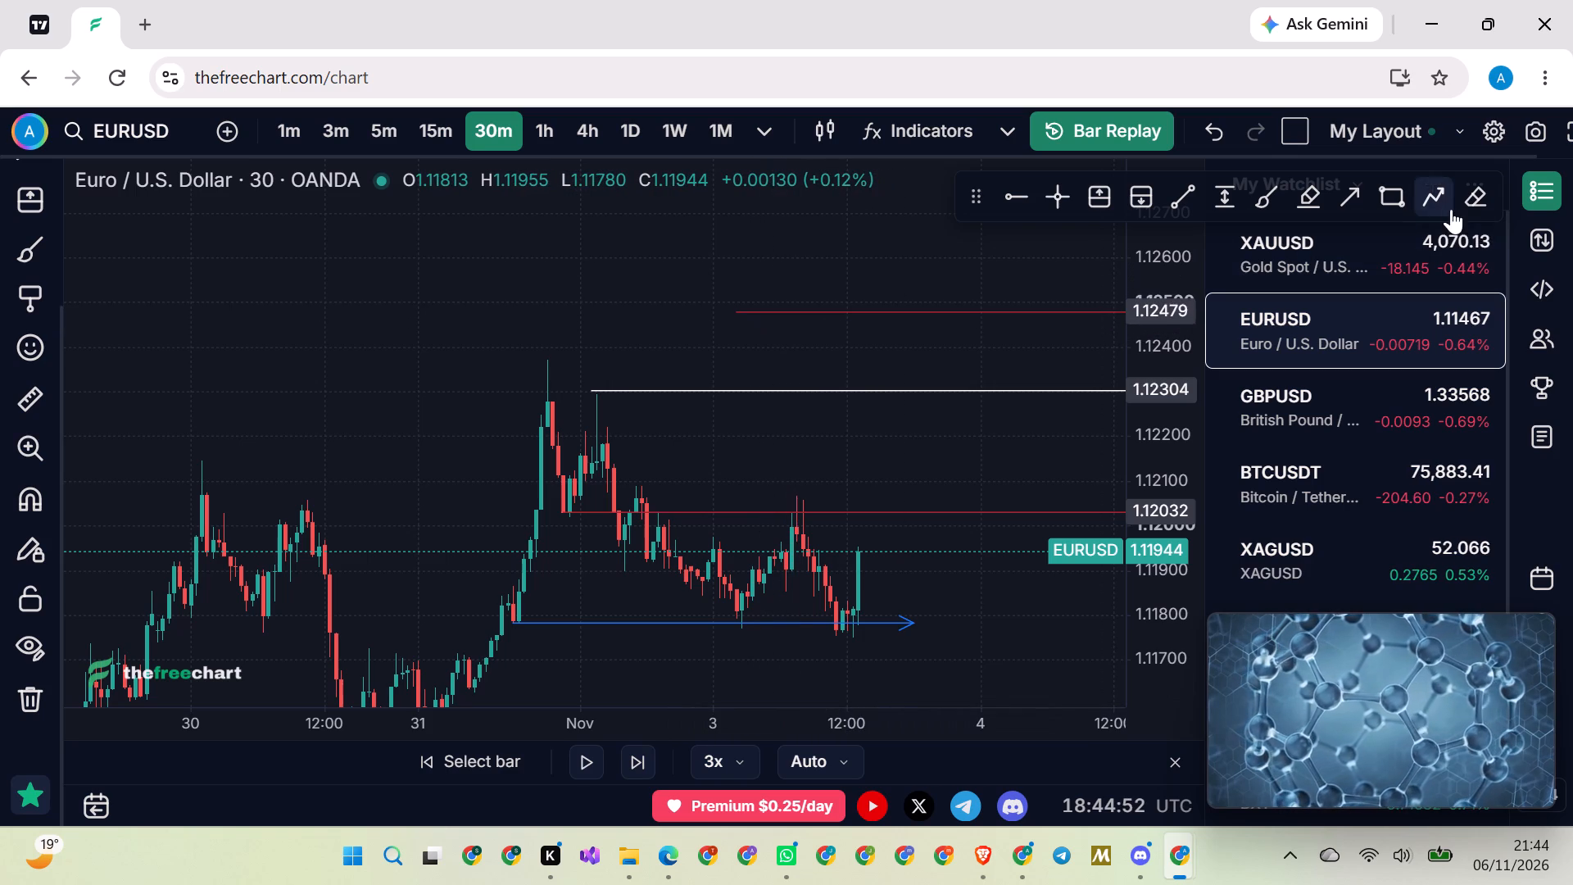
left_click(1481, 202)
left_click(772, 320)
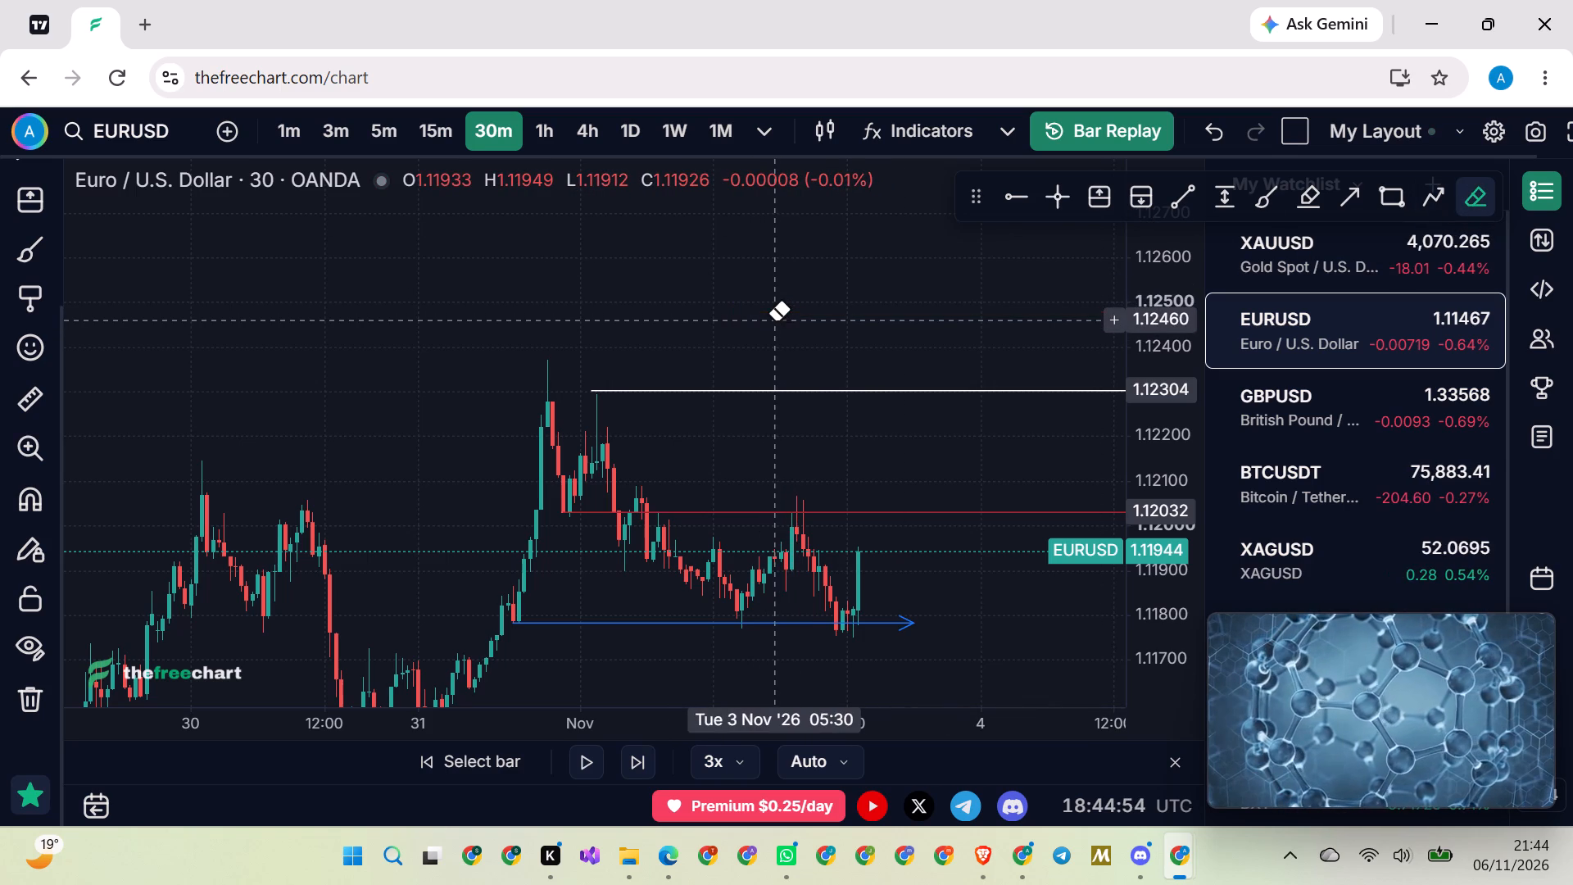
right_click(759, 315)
Change the colour of the horizontal ray at 1.12032 to white.
left_click(561, 517)
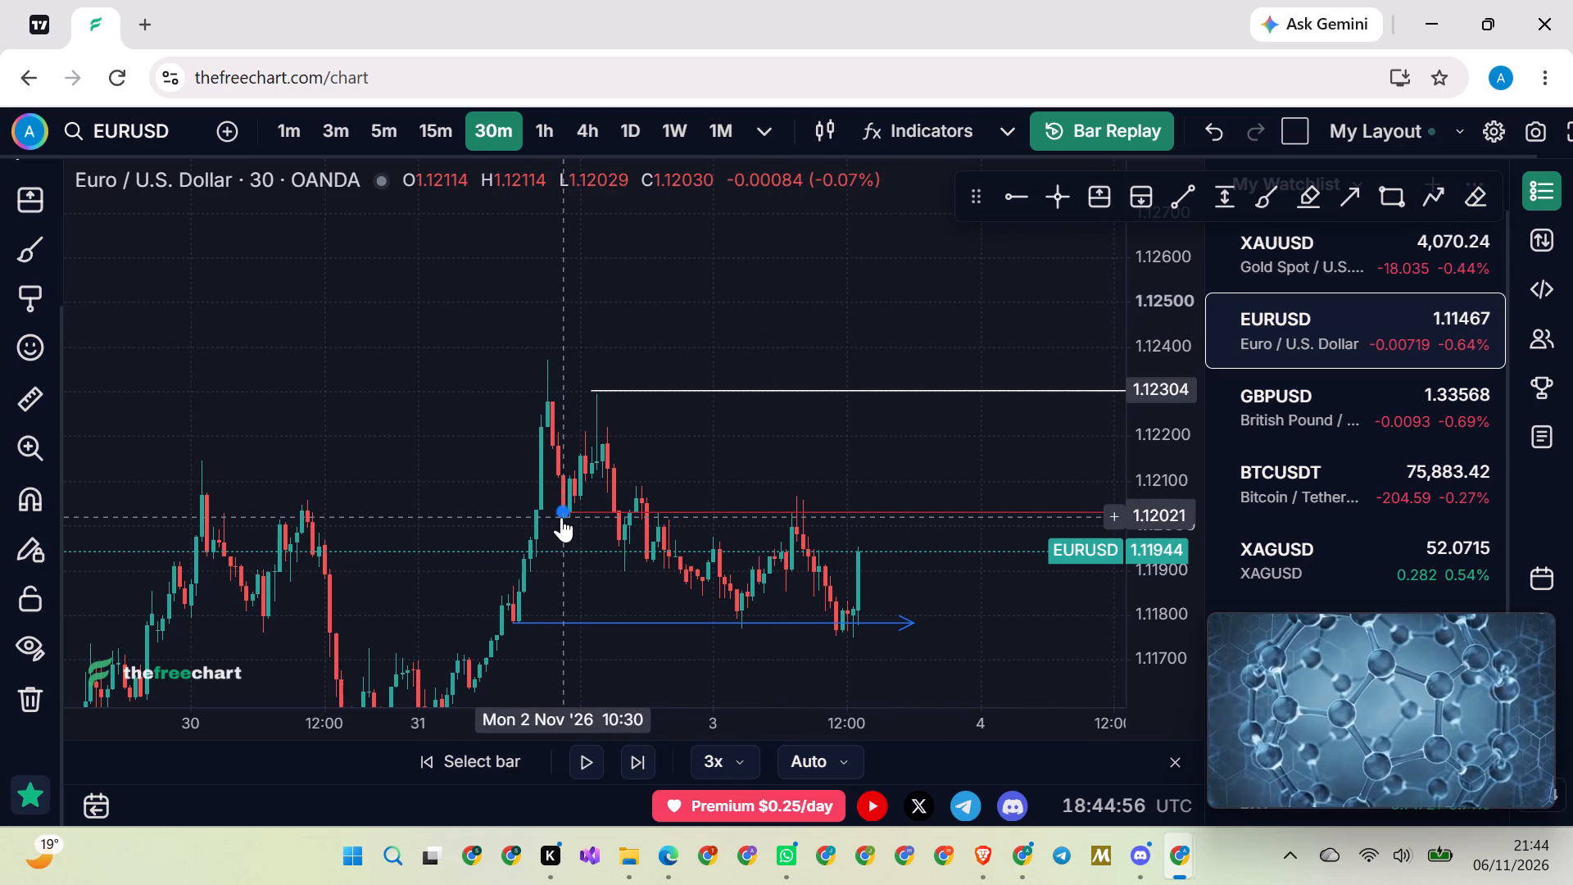
left_click(657, 205)
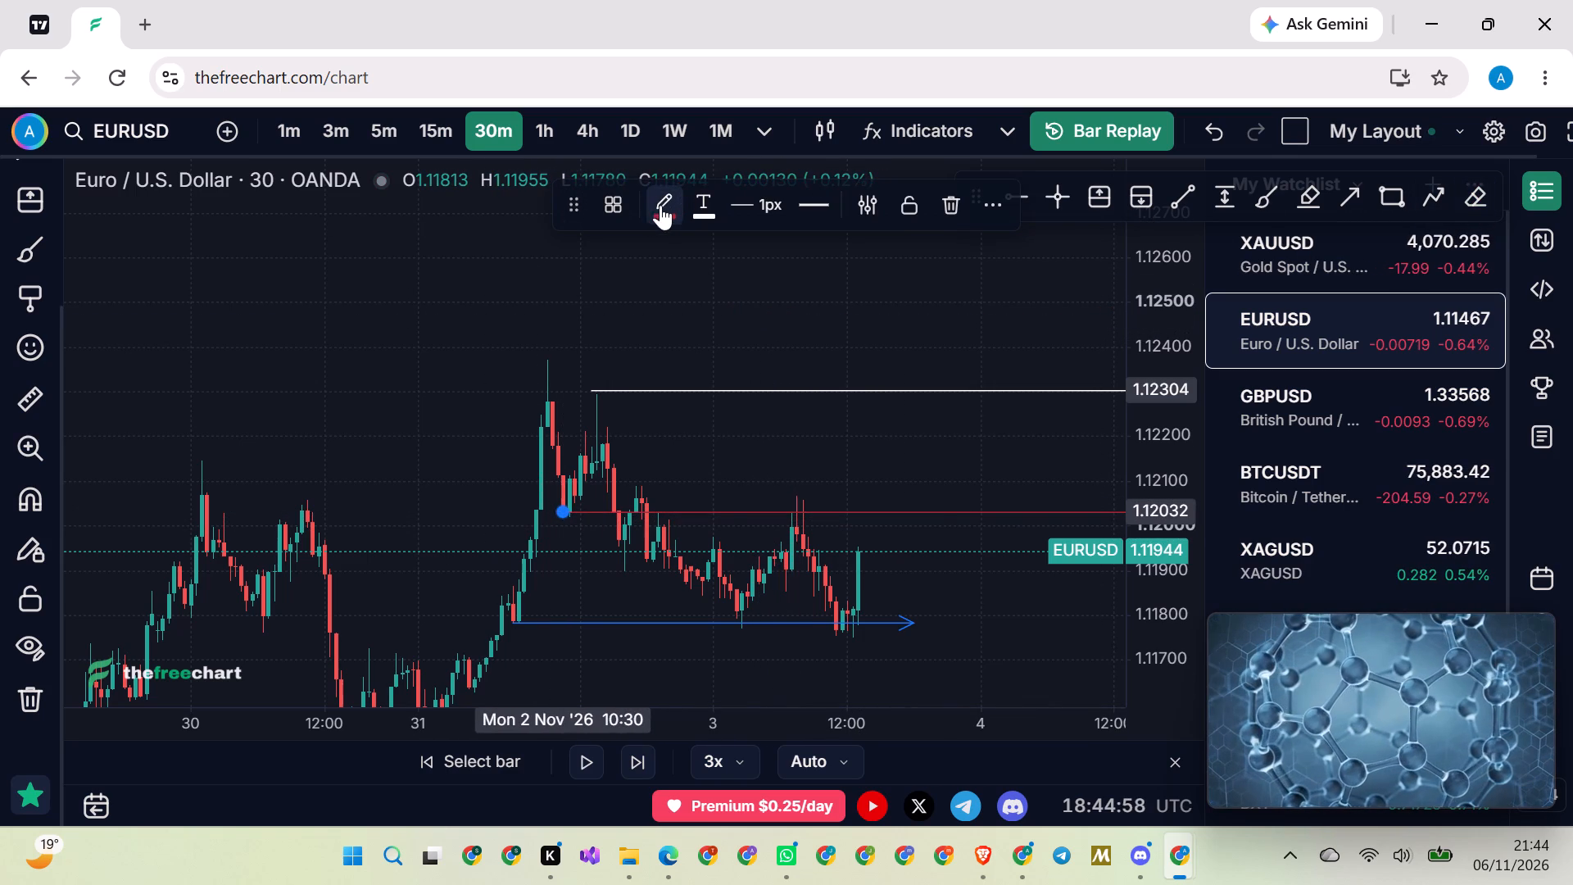
left_click(671, 254)
left_click(606, 308)
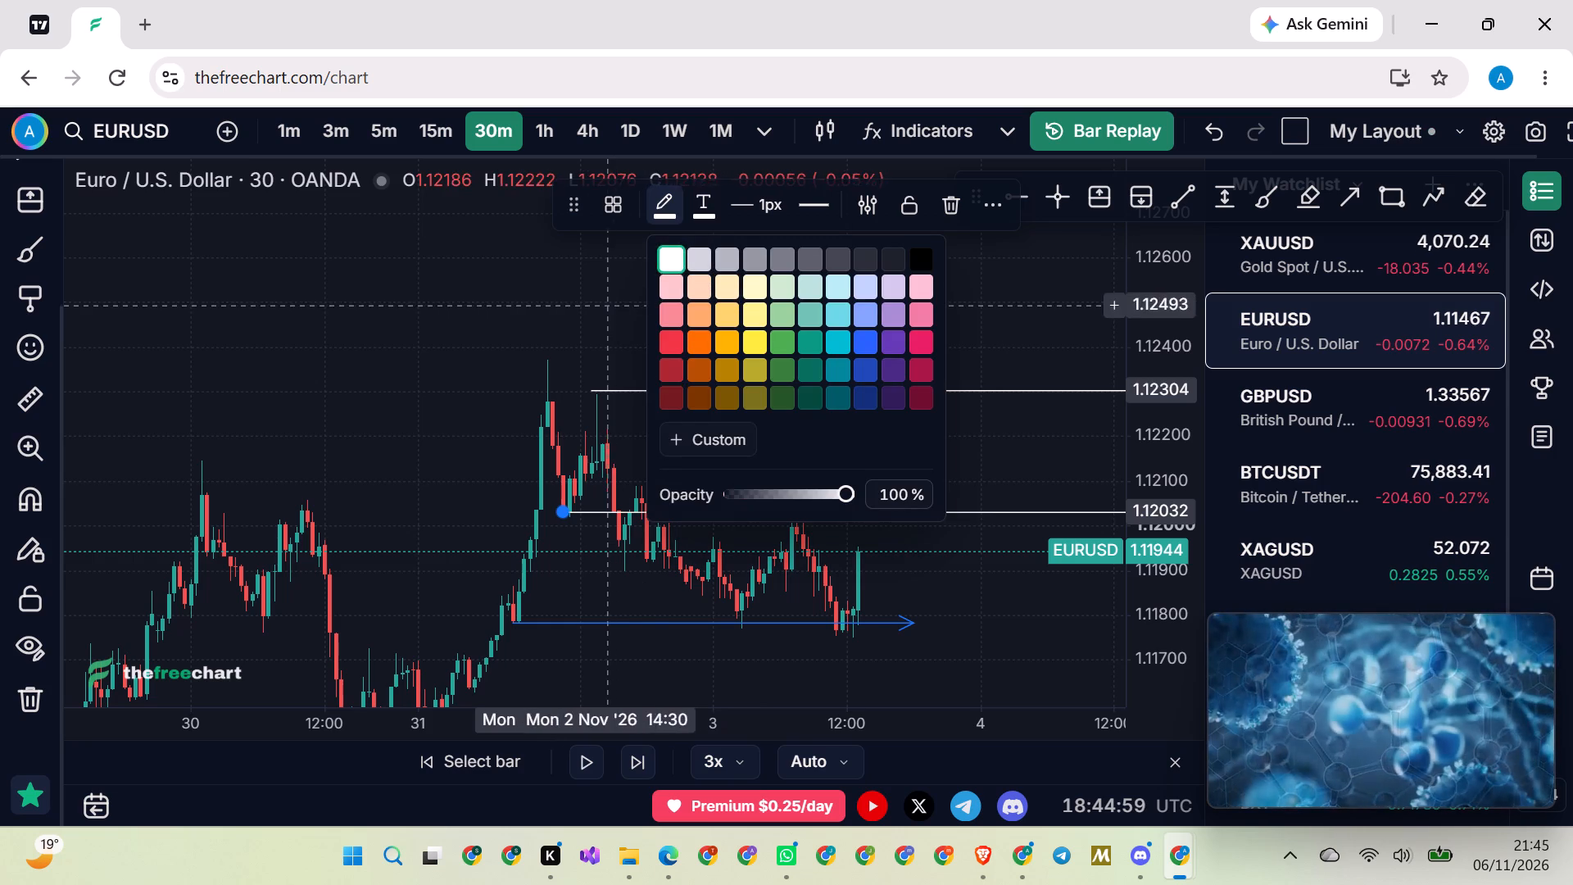
Fine-tune the white horizontal ray at 1.12304 to 1.12299, starting at 2 November 13:00 beside the swing high.
scroll(1142, 461, "up", 7)
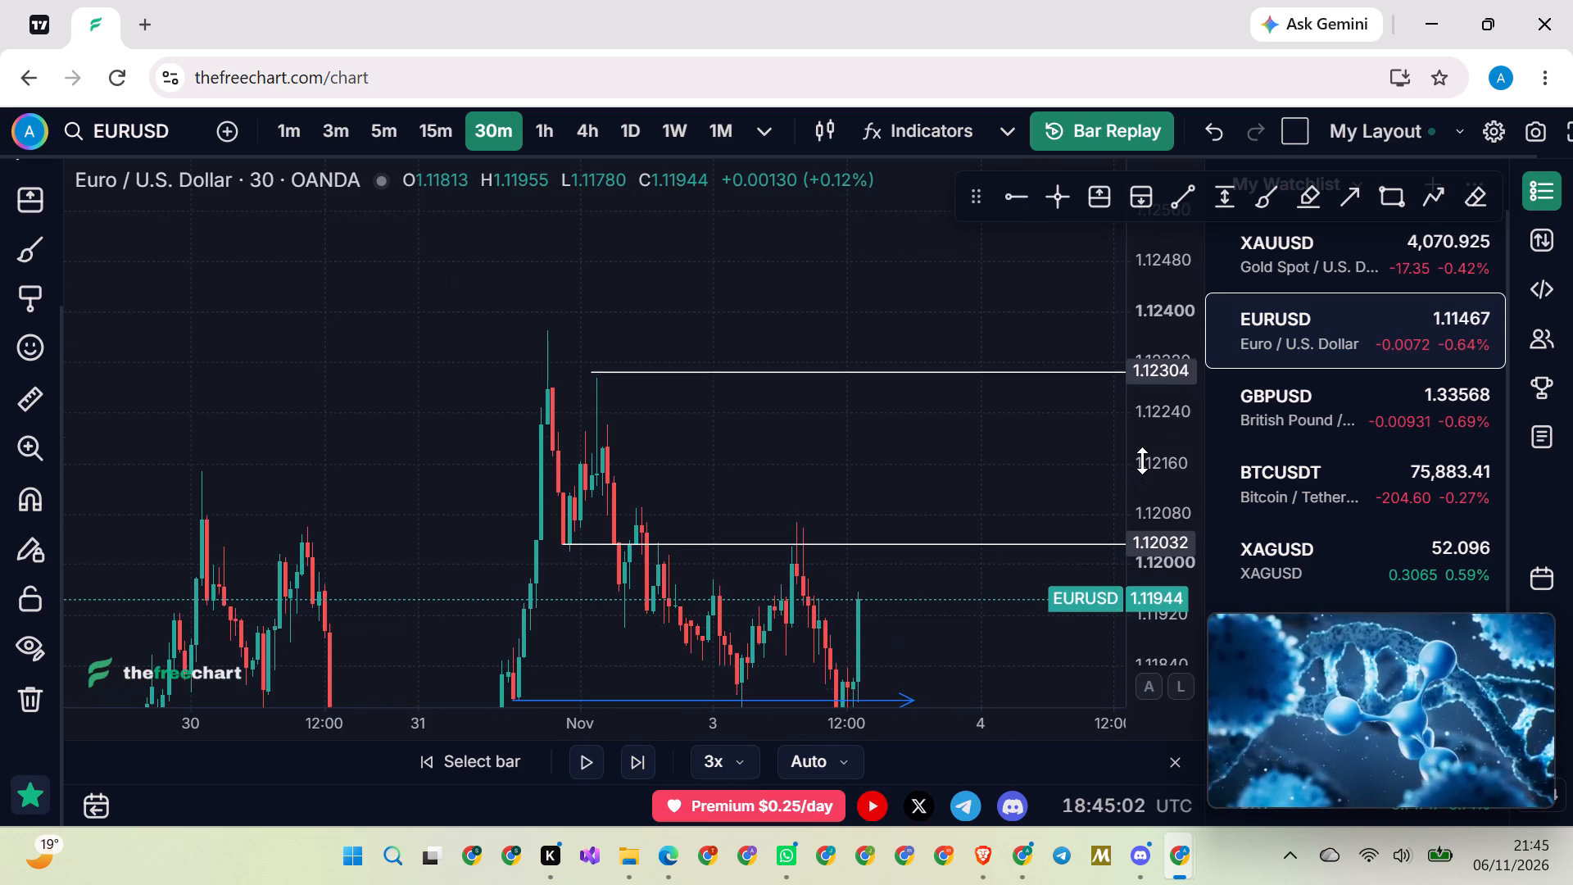
scroll(1142, 461, "up", 4)
left_click_drag(779, 434, 1009, 381)
scroll(722, 379, "up", 4)
left_click_drag(691, 305, 714, 305)
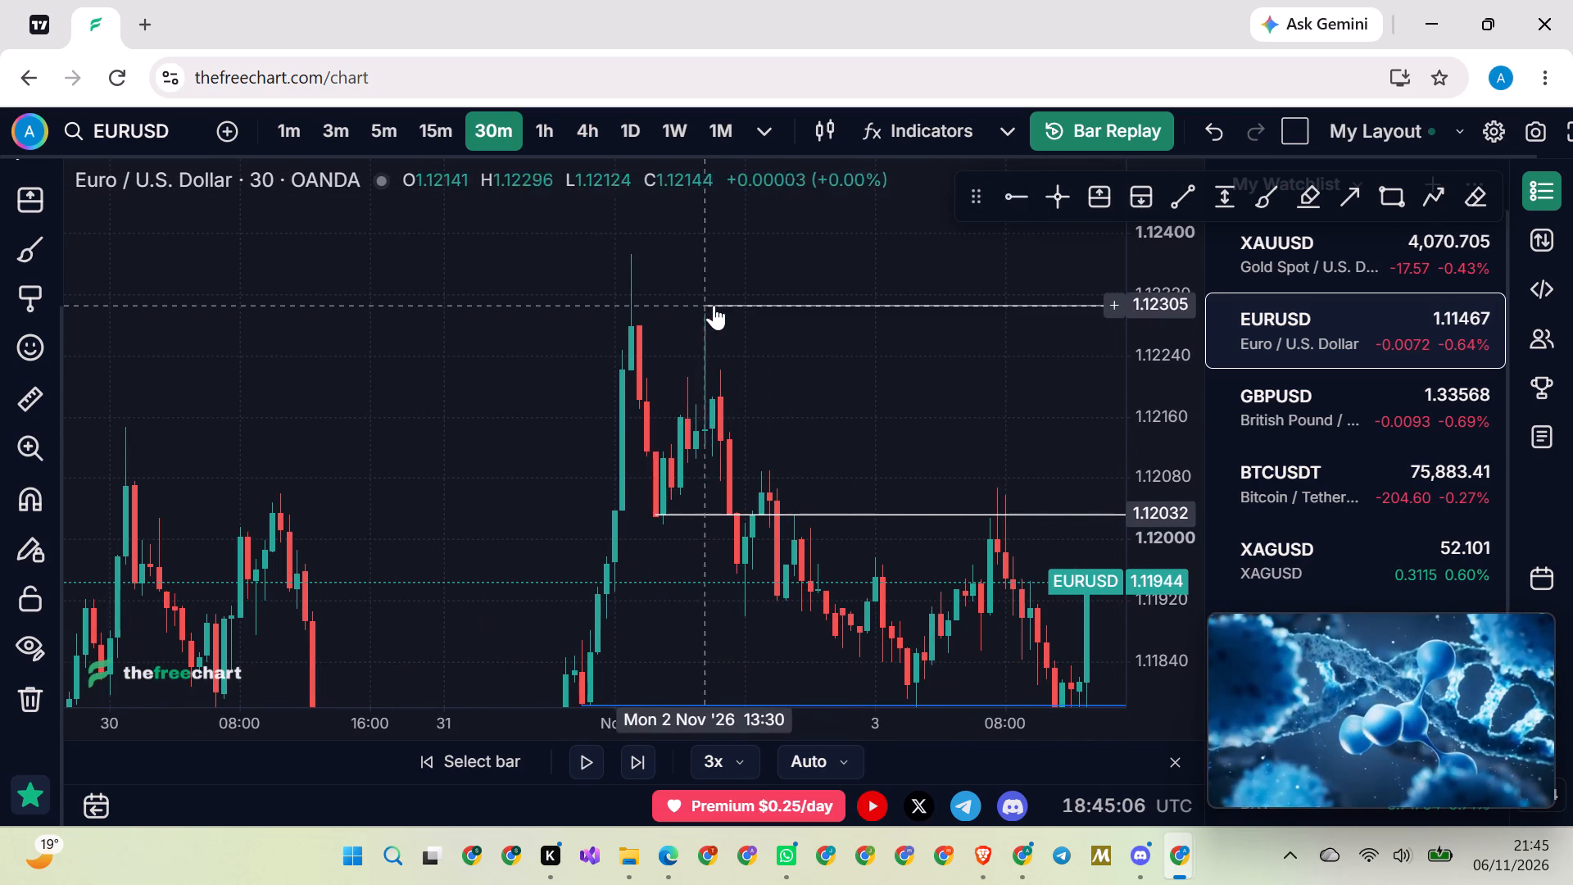
left_click_drag(714, 305, 700, 311)
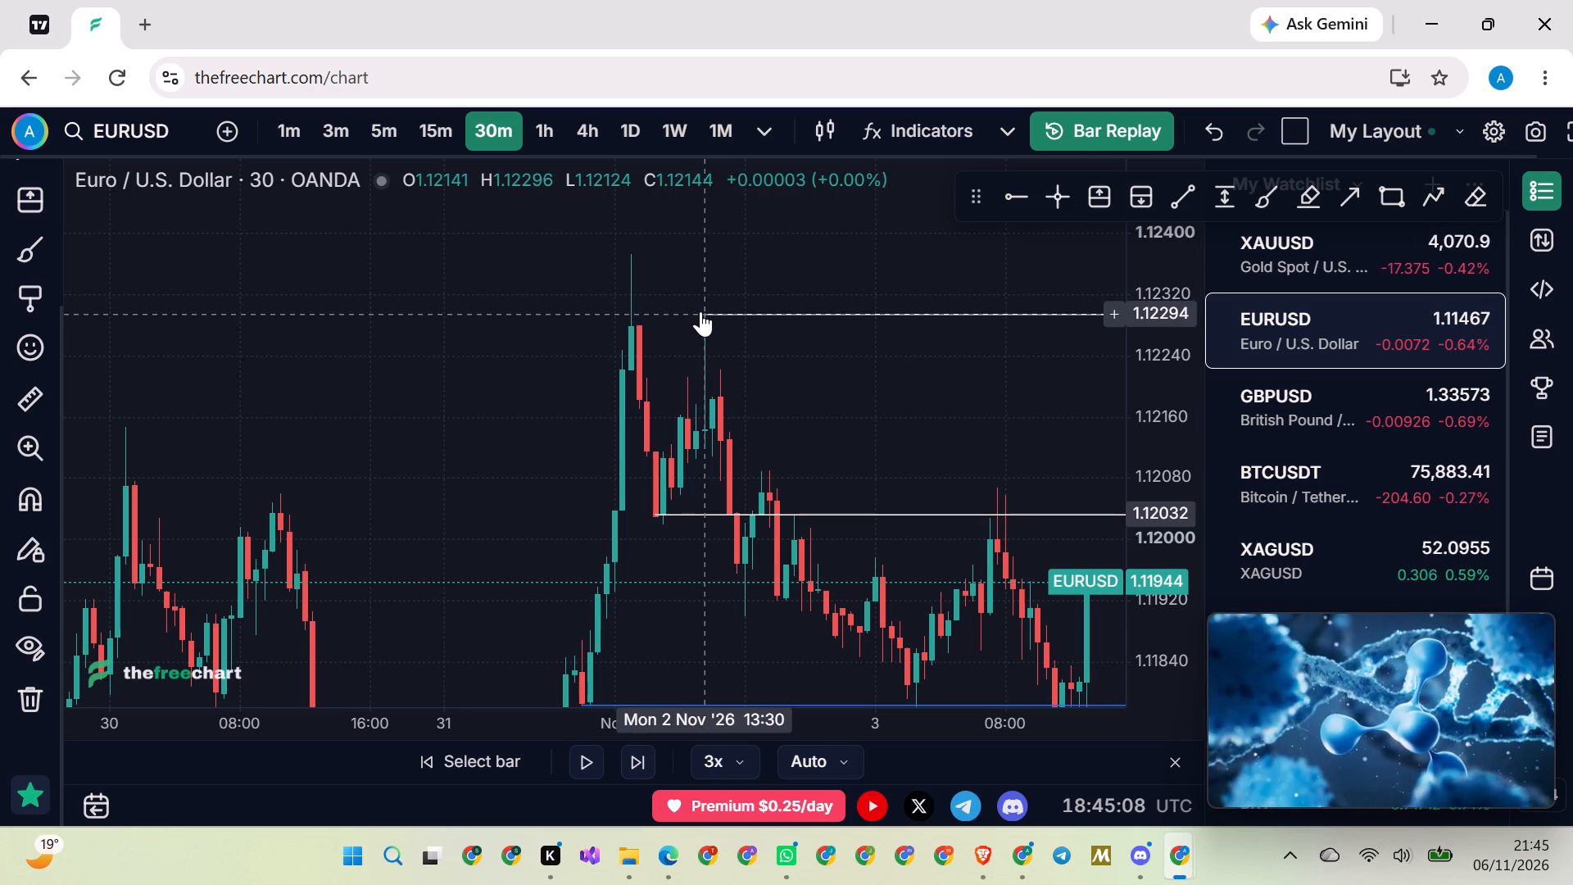
left_click_drag(700, 311, 711, 311)
left_click(781, 371)
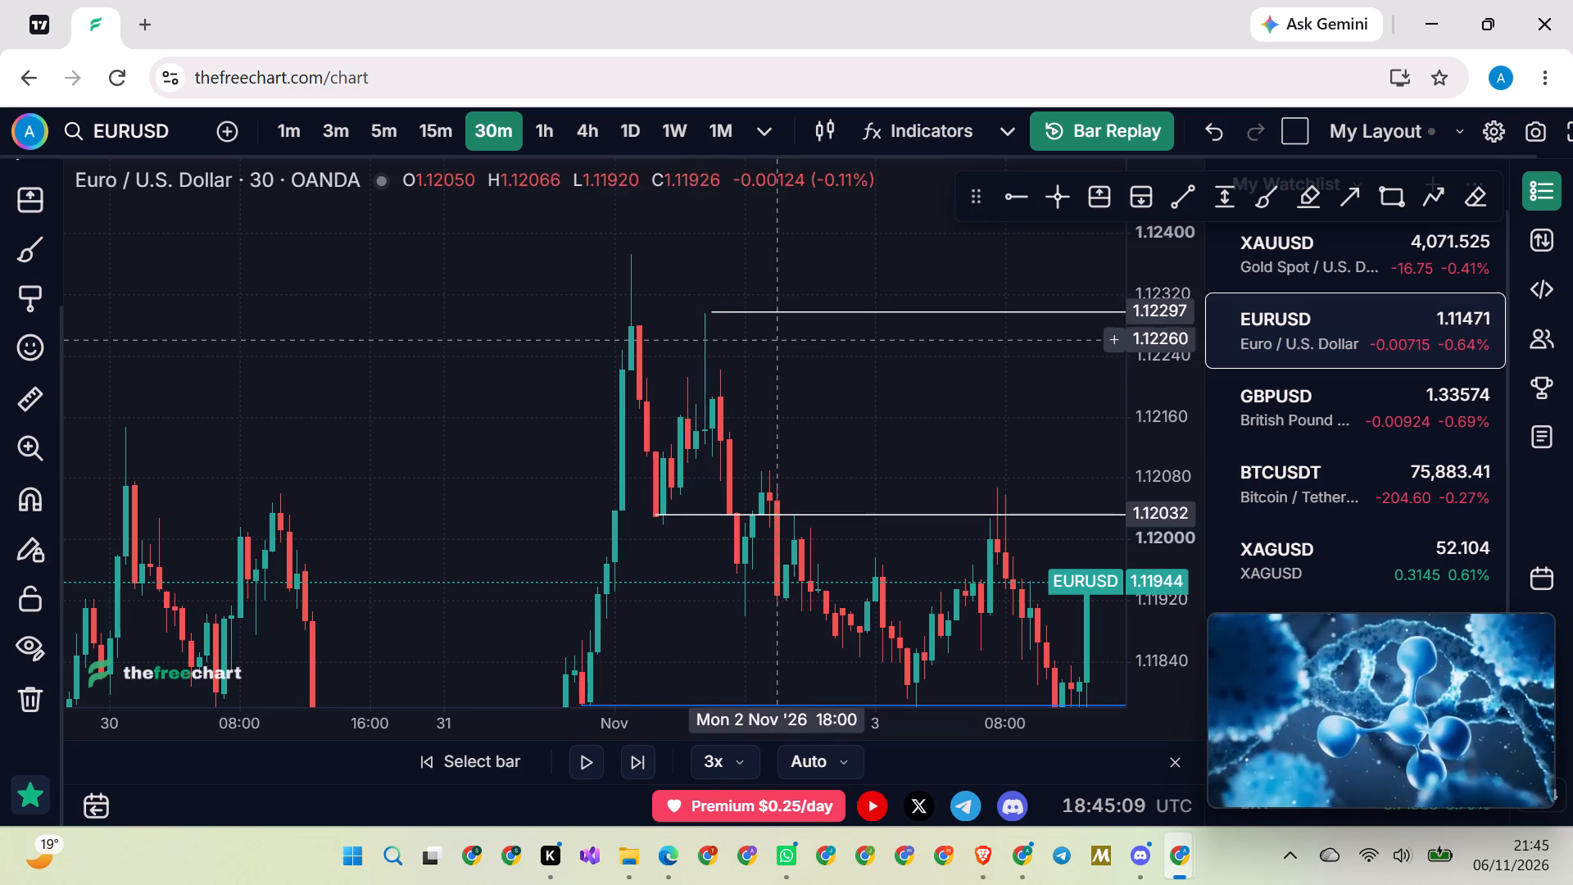
left_click_drag(715, 311, 693, 305)
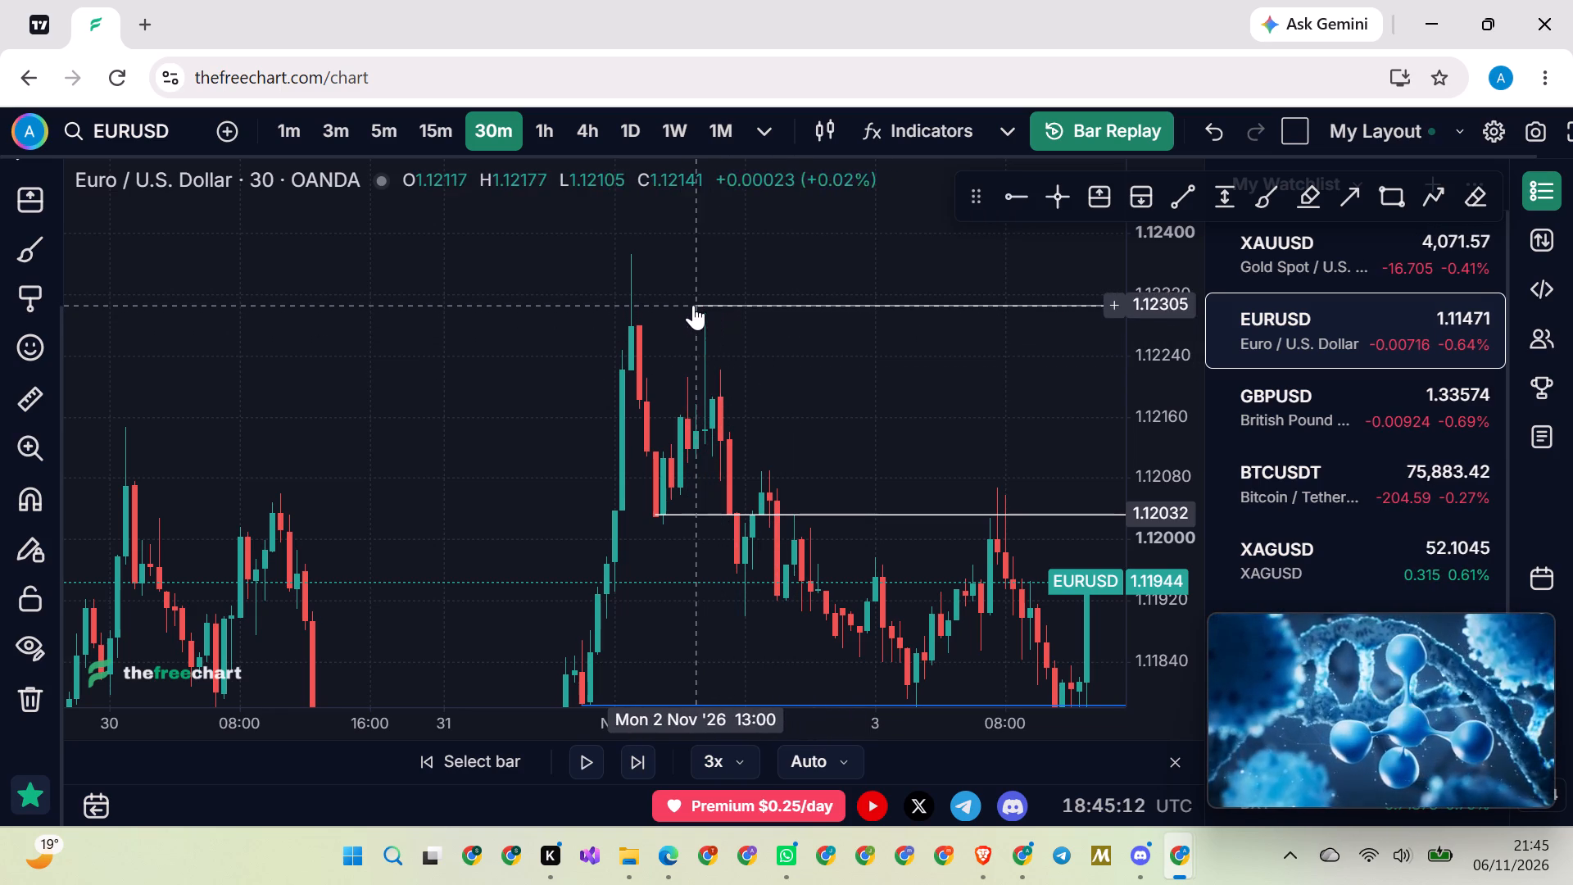
left_click_drag(693, 305, 694, 311)
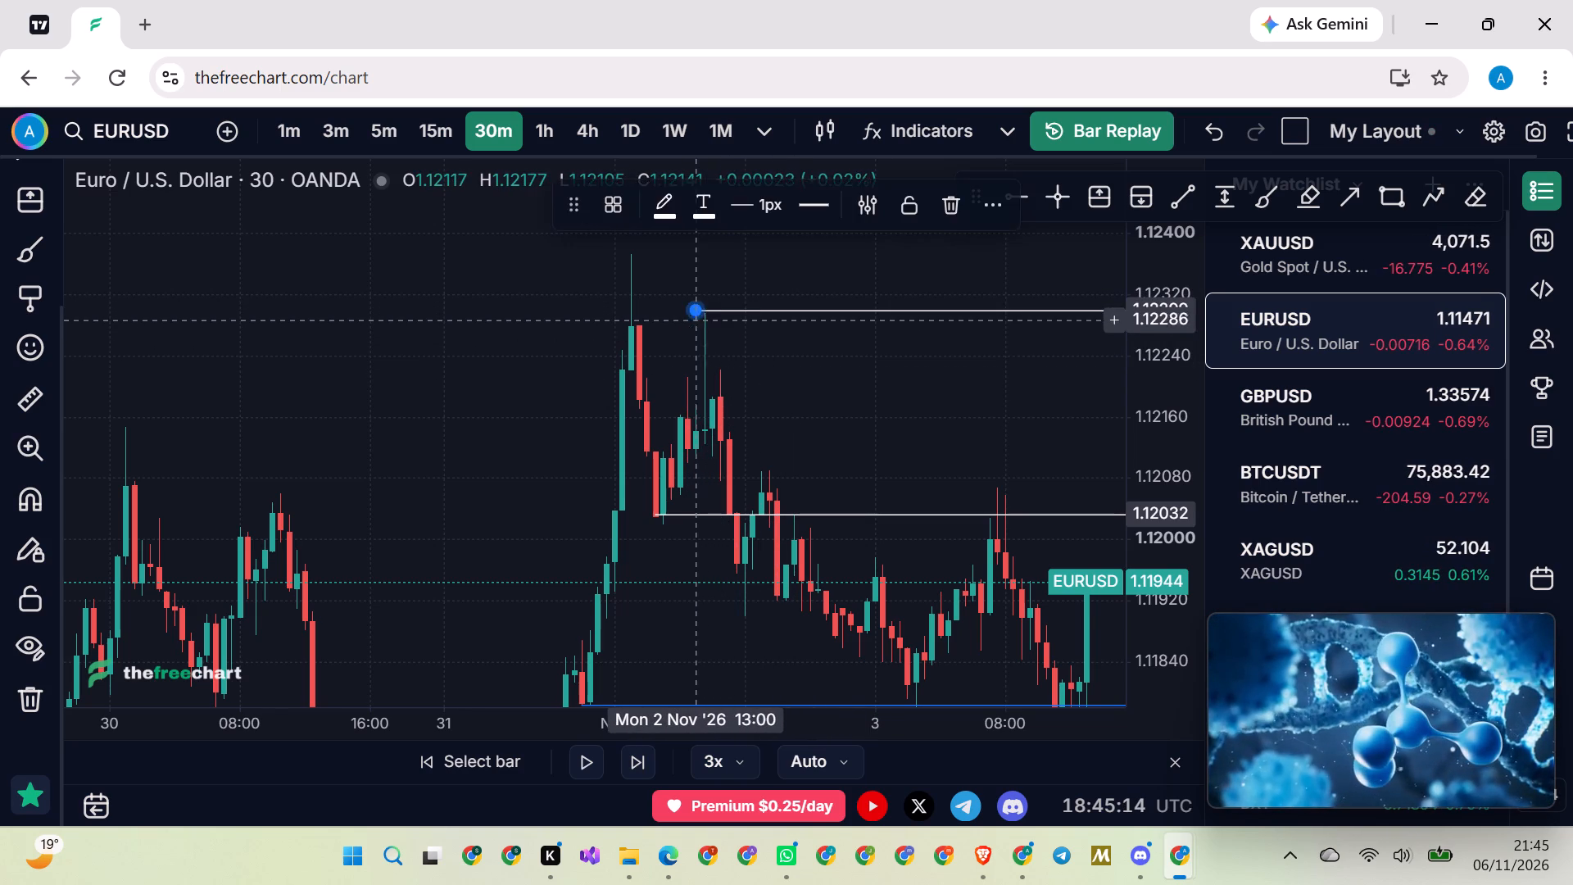
Place a horizontal ray at 1.12092 starting from the 2 November 17:00 swing high.
left_click_drag(736, 343, 758, 345)
left_click_drag(911, 388, 746, 361)
scroll(737, 402, "up", 20)
scroll(737, 402, "up", 20)
scroll(737, 402, "up", 20)
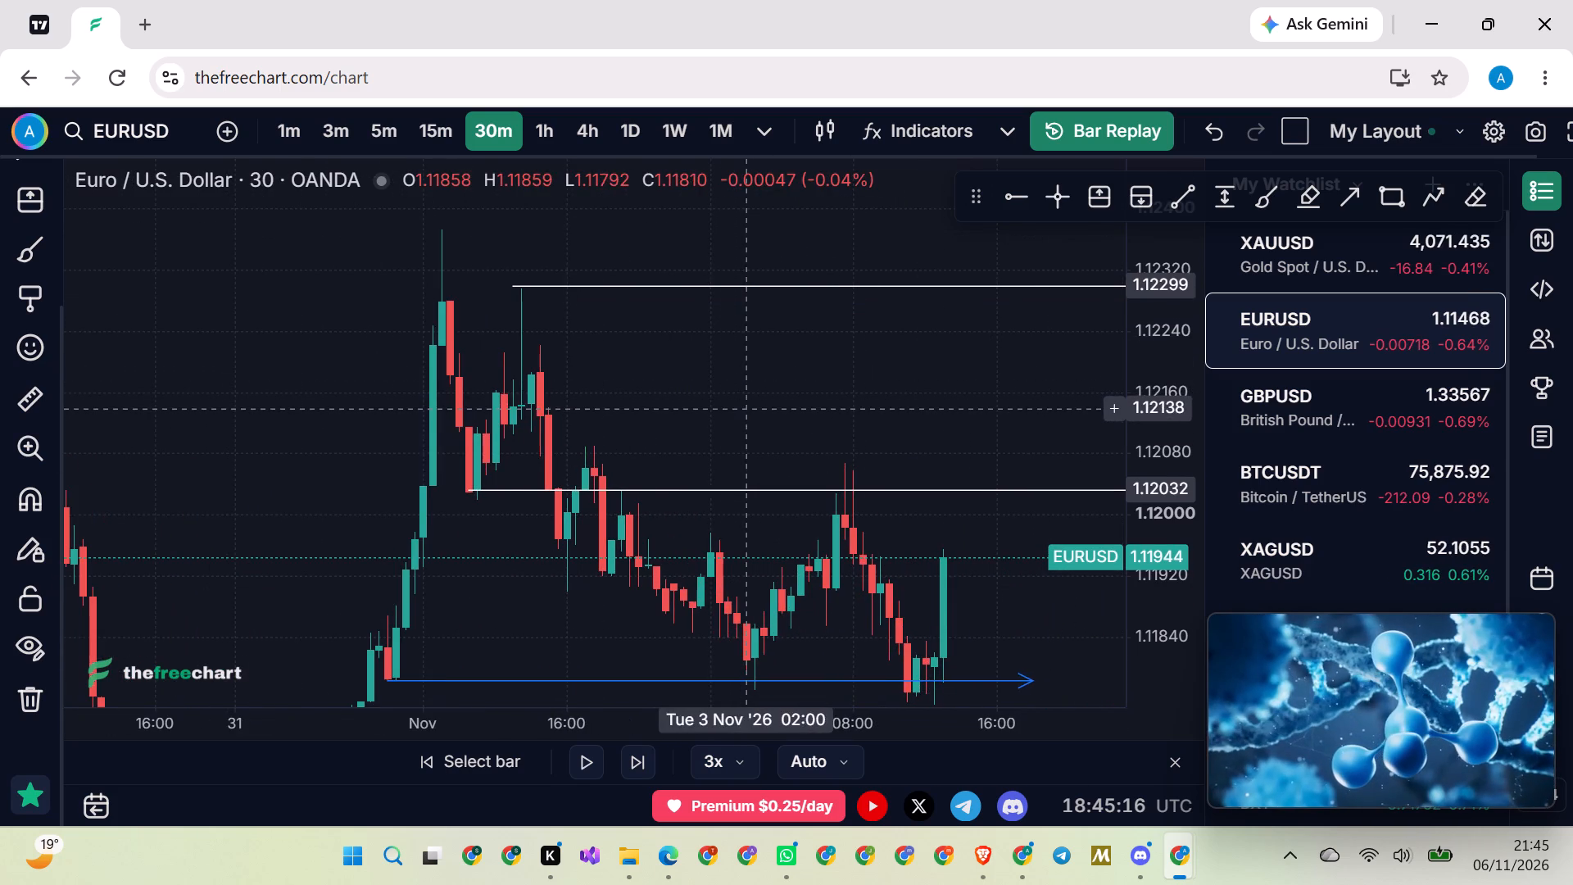
left_click_drag(759, 424, 738, 352)
scroll(682, 333, "up", 1)
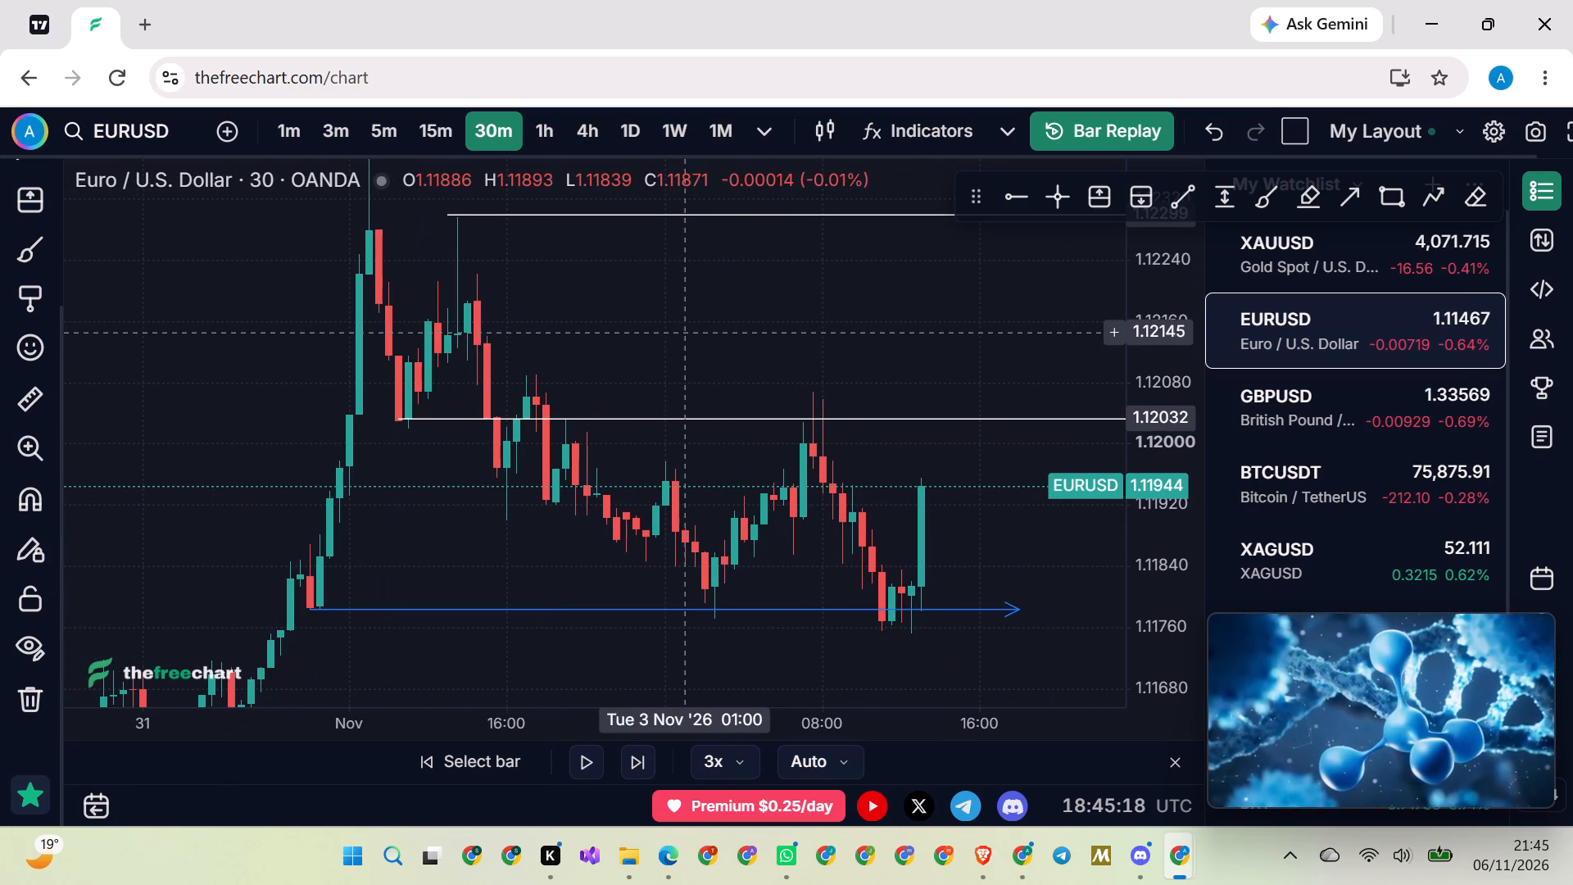
left_click_drag(693, 333, 633, 335)
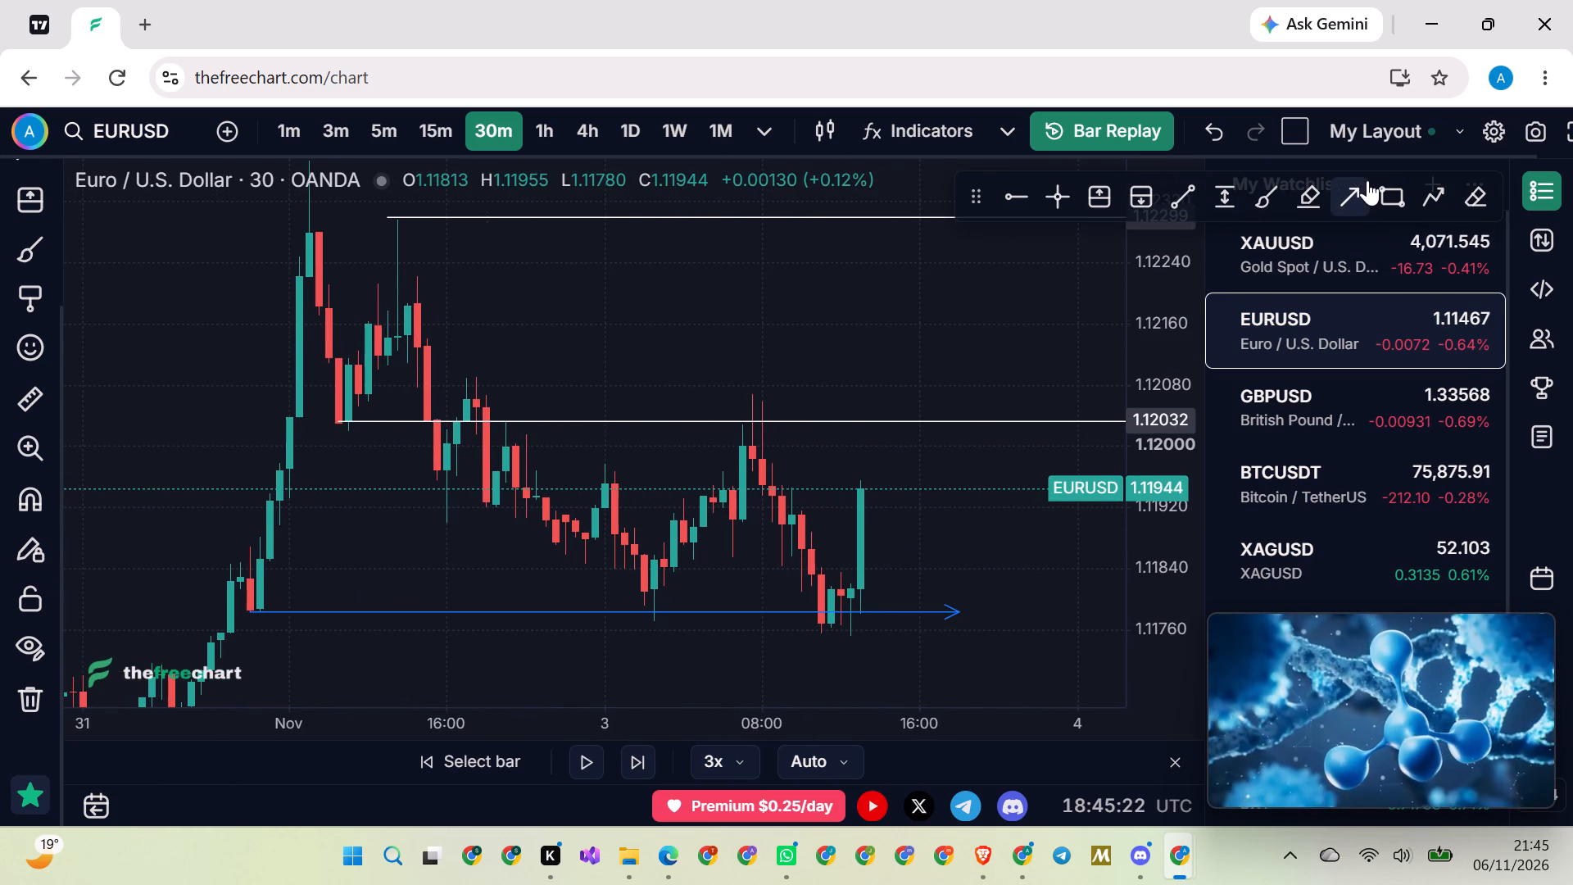
left_click(1026, 200)
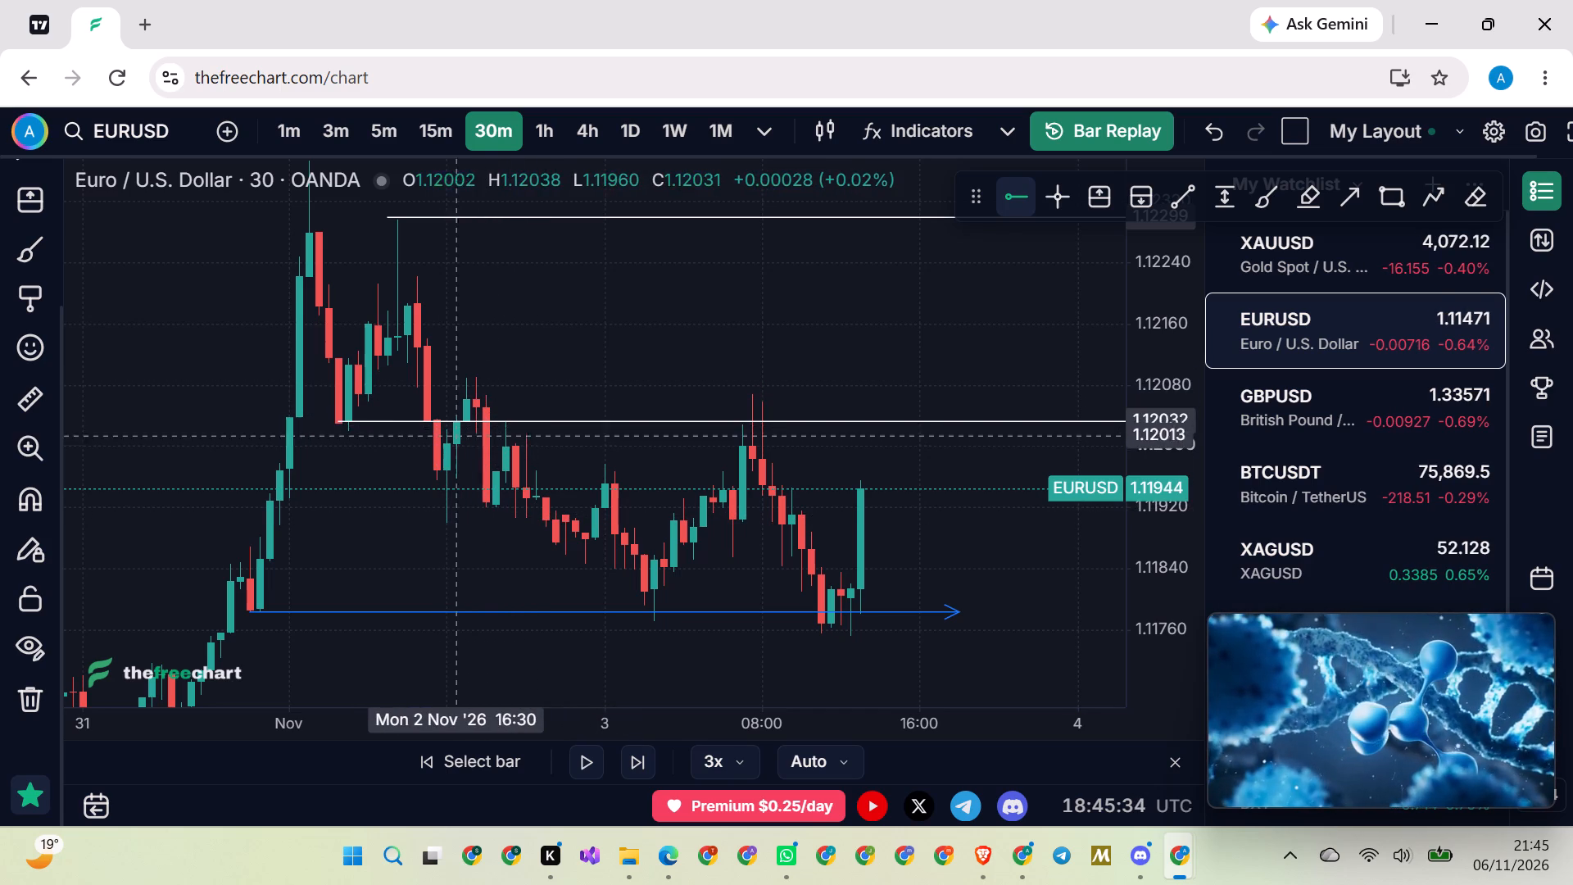
left_click(470, 375)
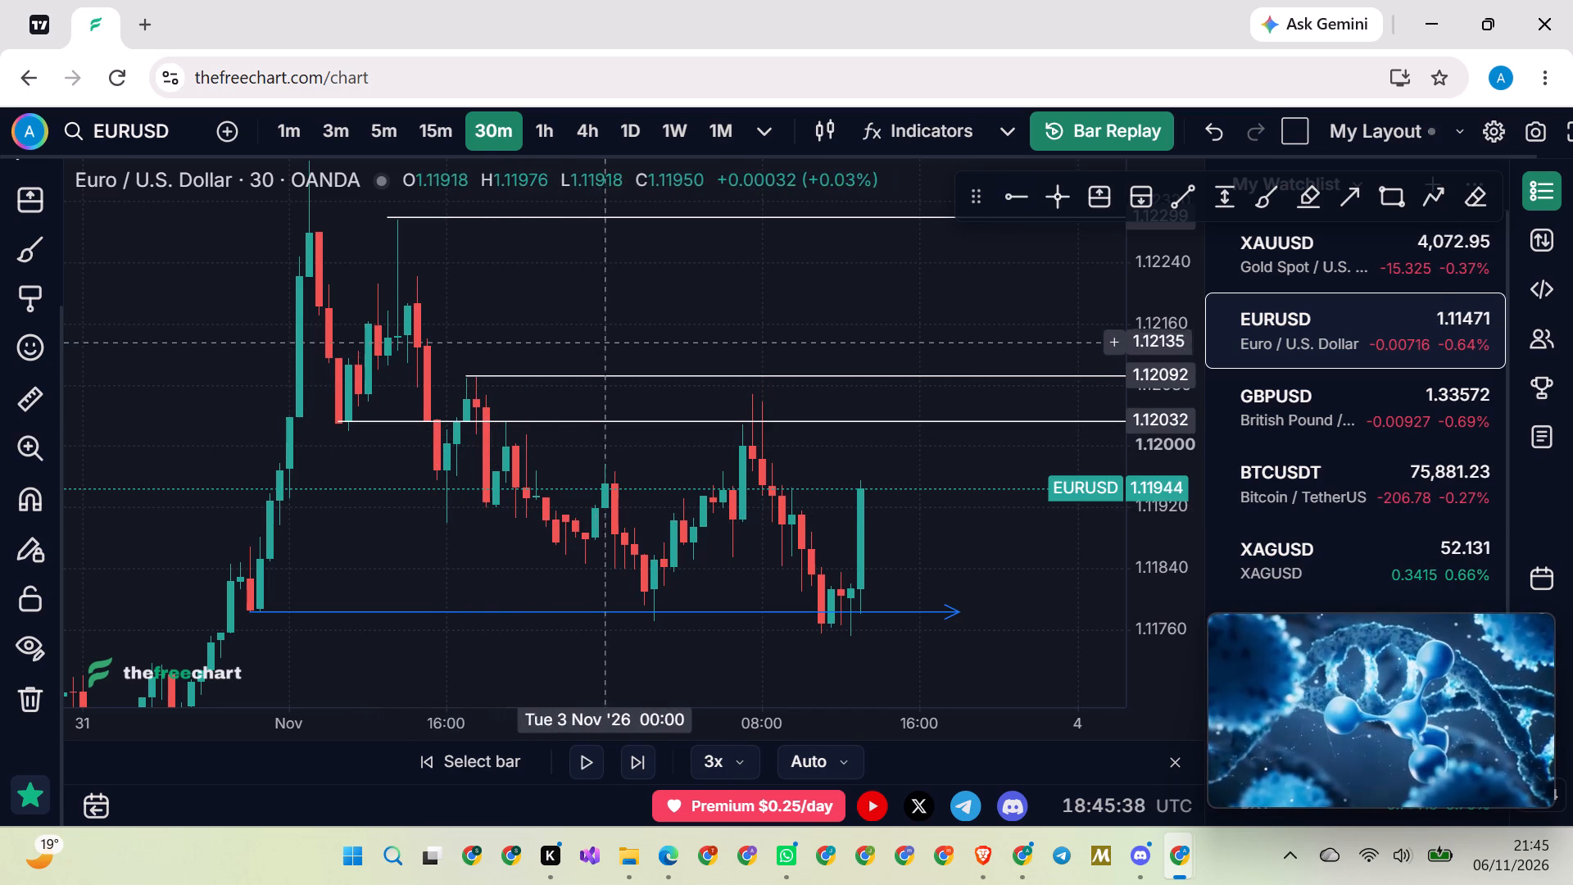
left_click(593, 316)
Place a horizontal ray at 1.11971 starting at the 2 November low just before the 1.12092 swing high.
left_click(1007, 194)
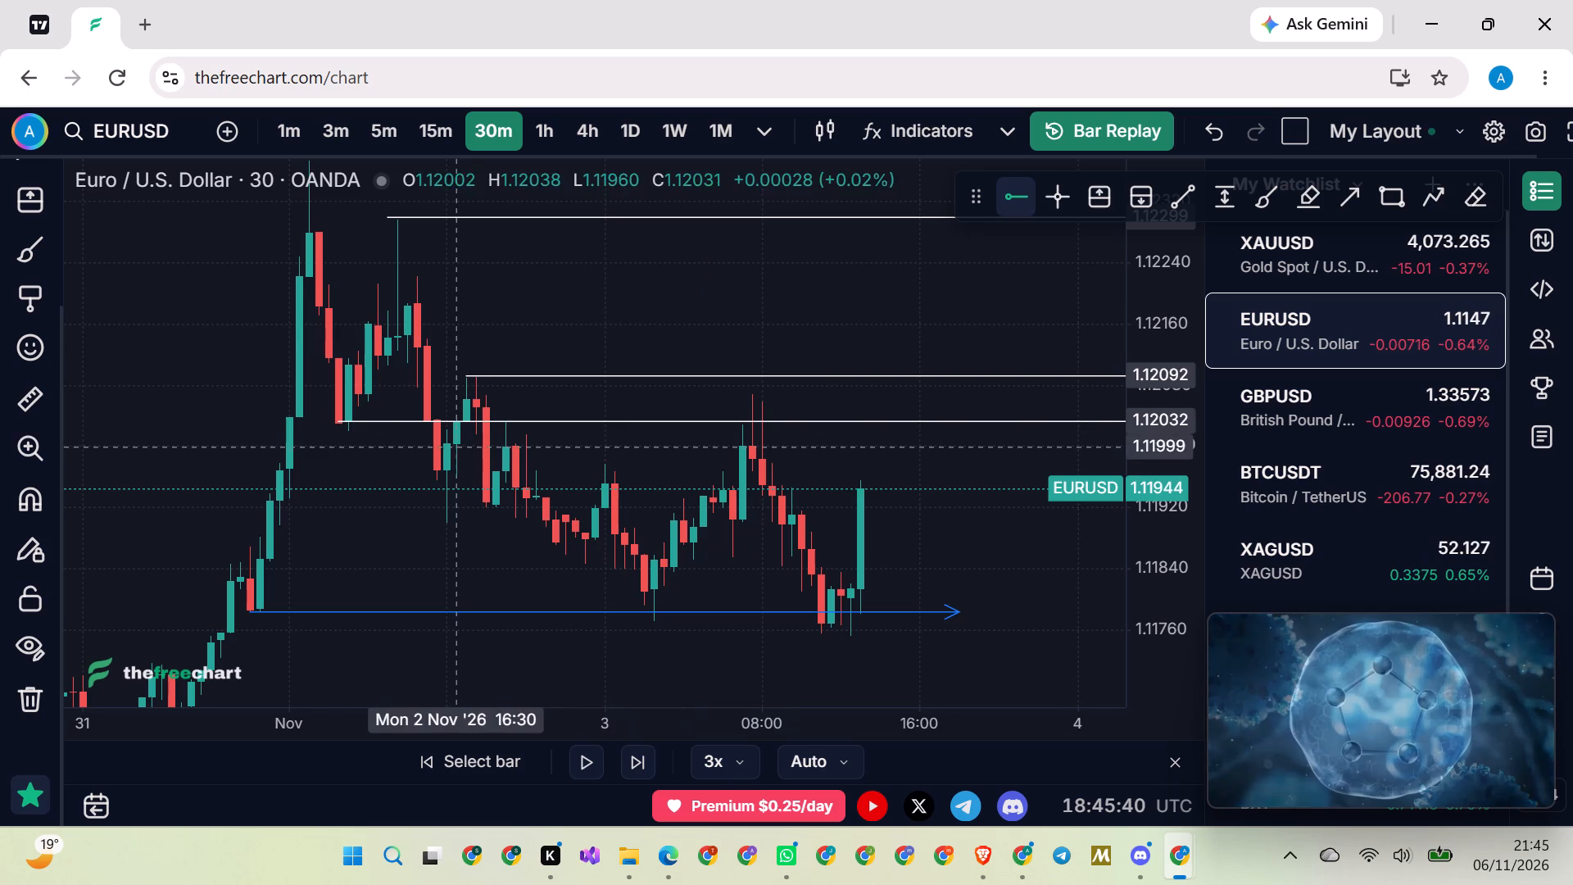
left_click(434, 468)
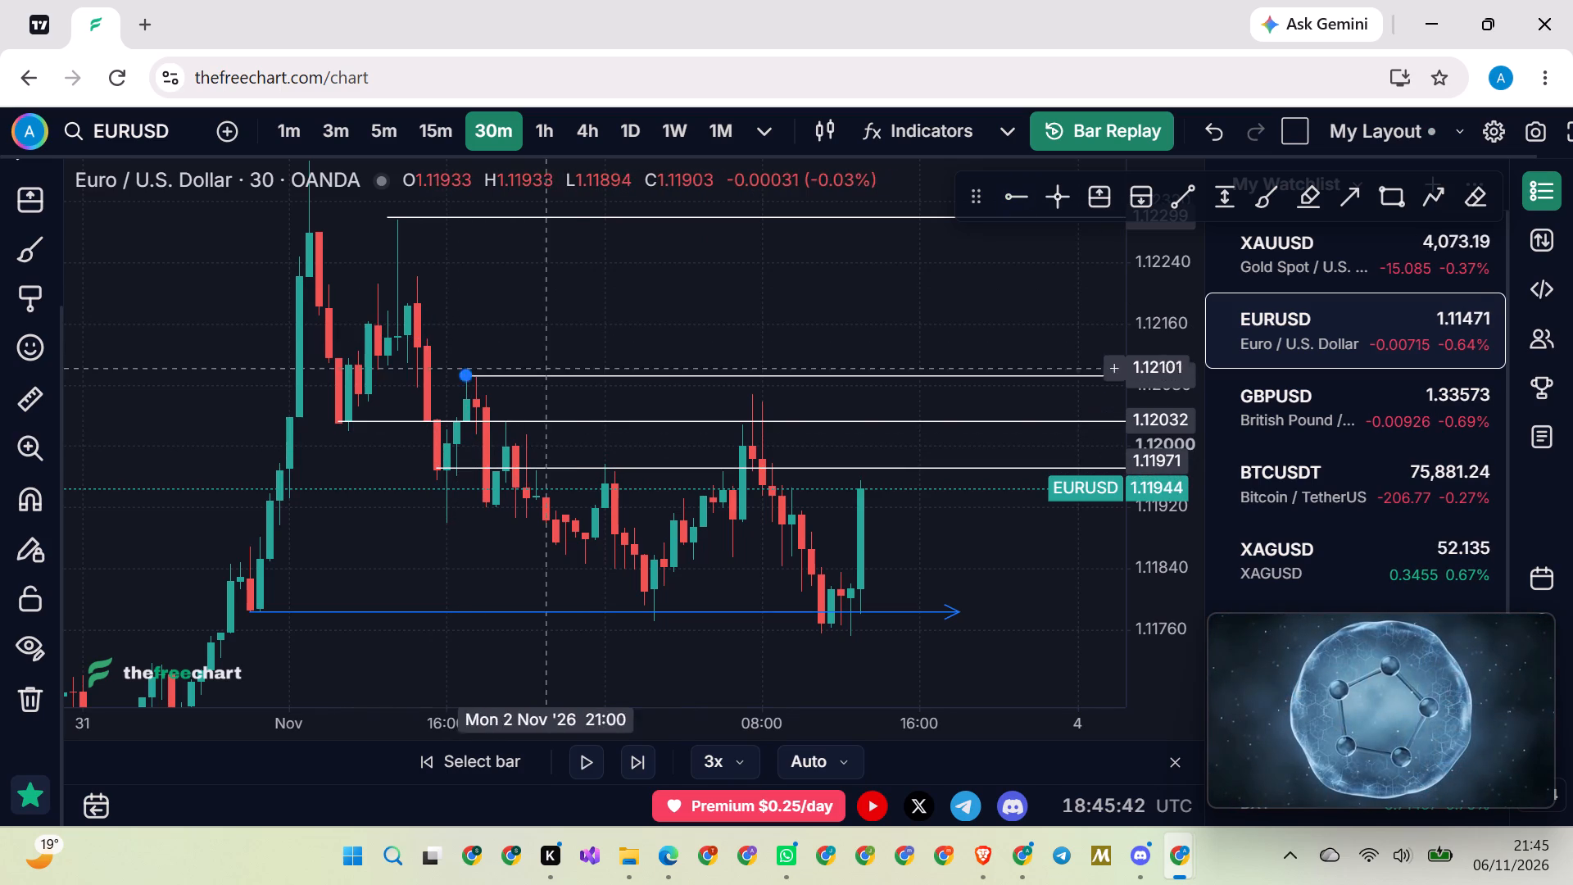
left_click(594, 302)
Change the colour of the horizontal rays at 1.12092 and 1.11971 to red.
left_click(475, 372)
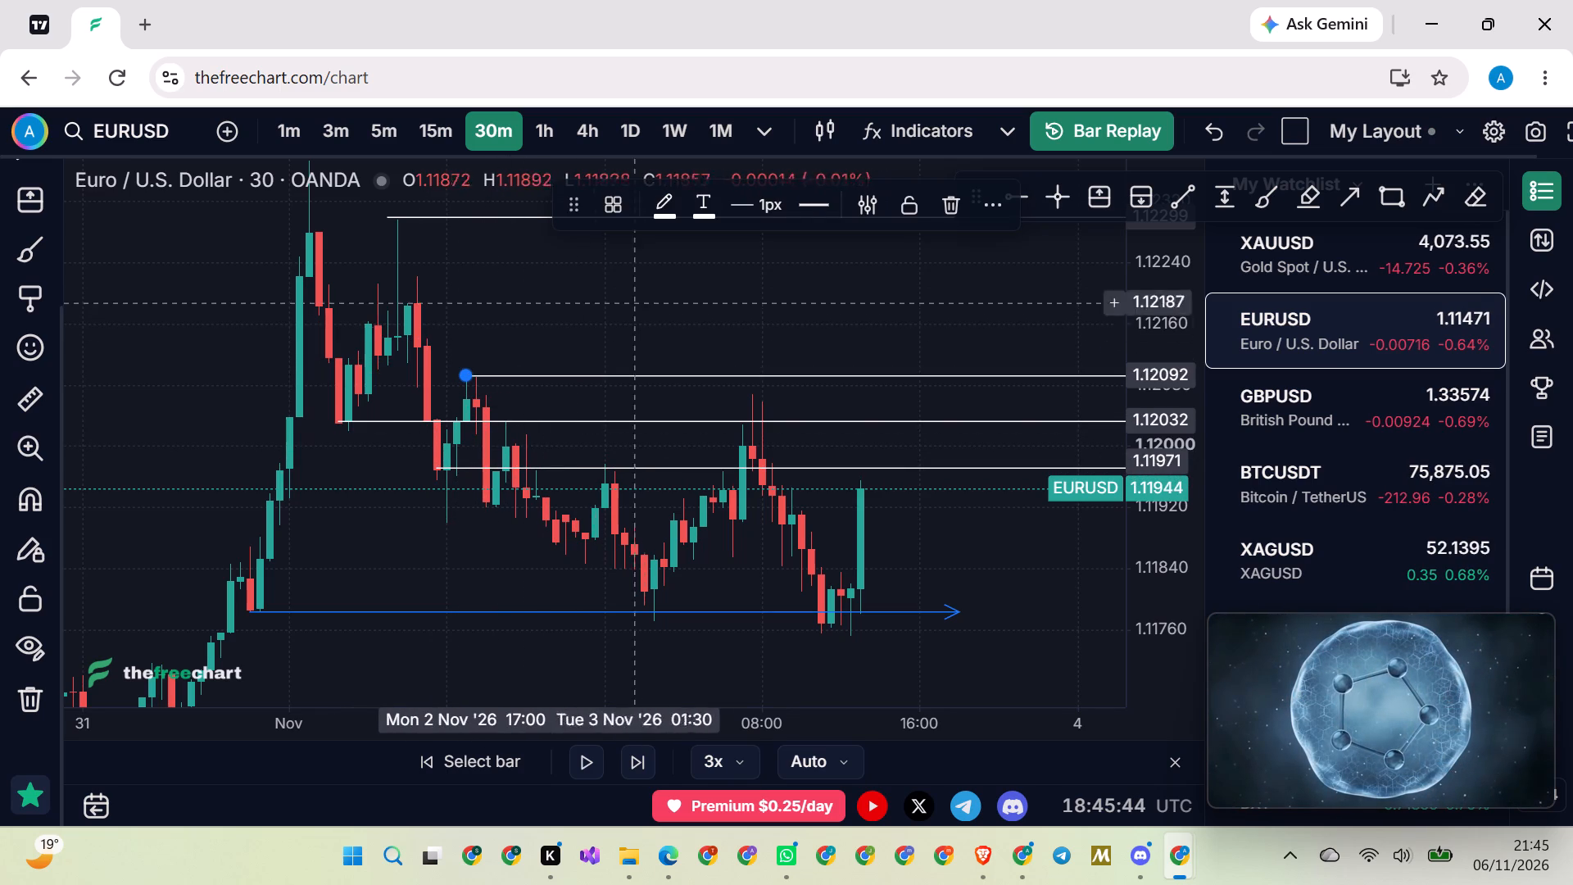
left_click(660, 202)
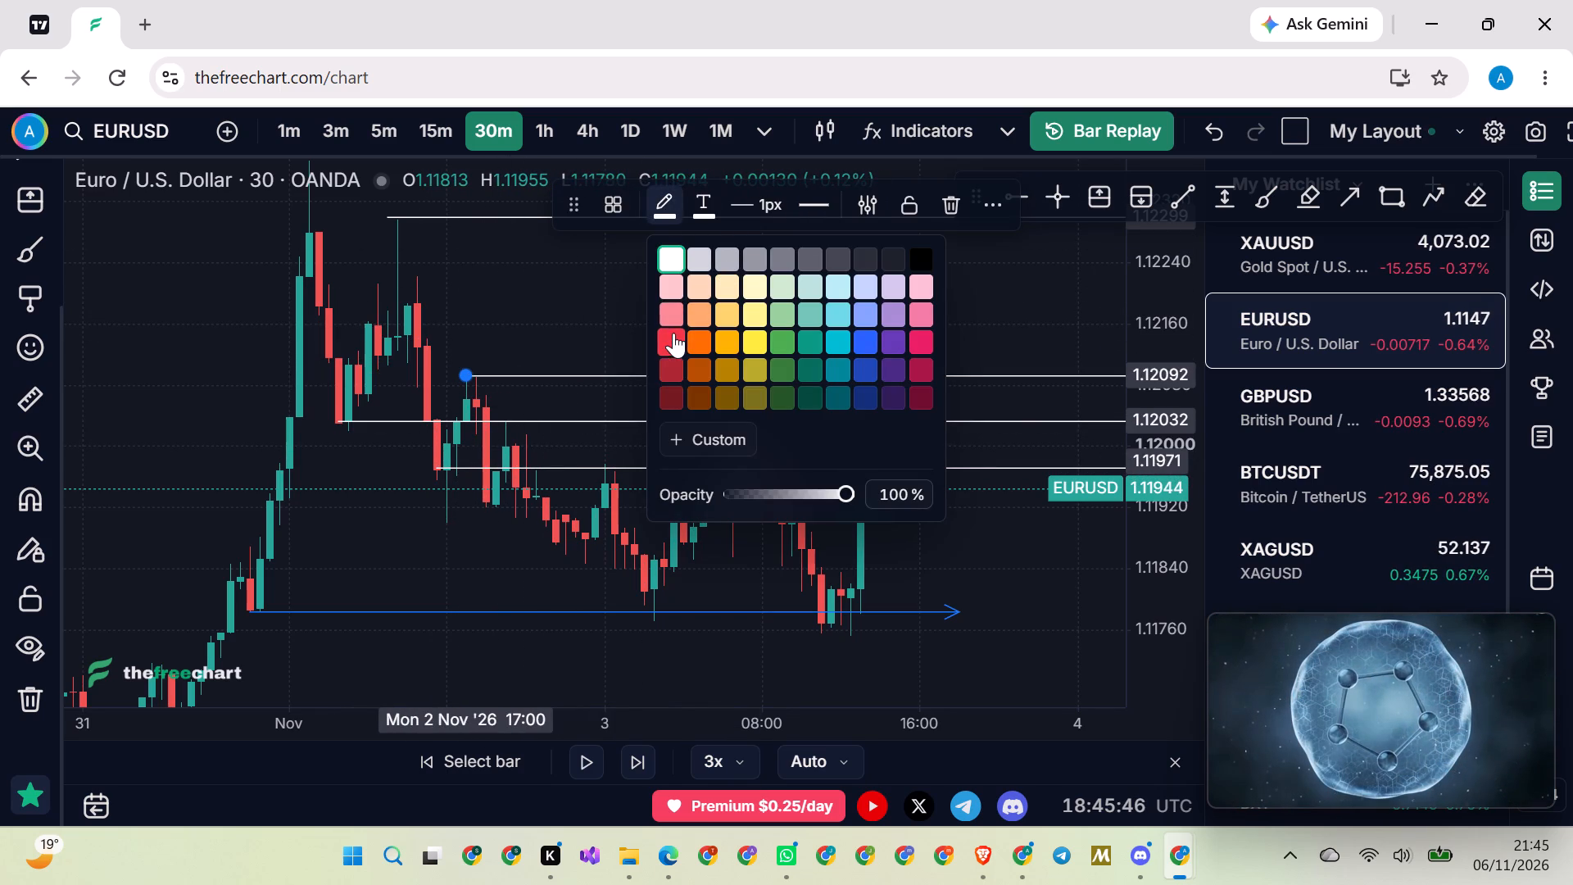
left_click(673, 333)
left_click(436, 470)
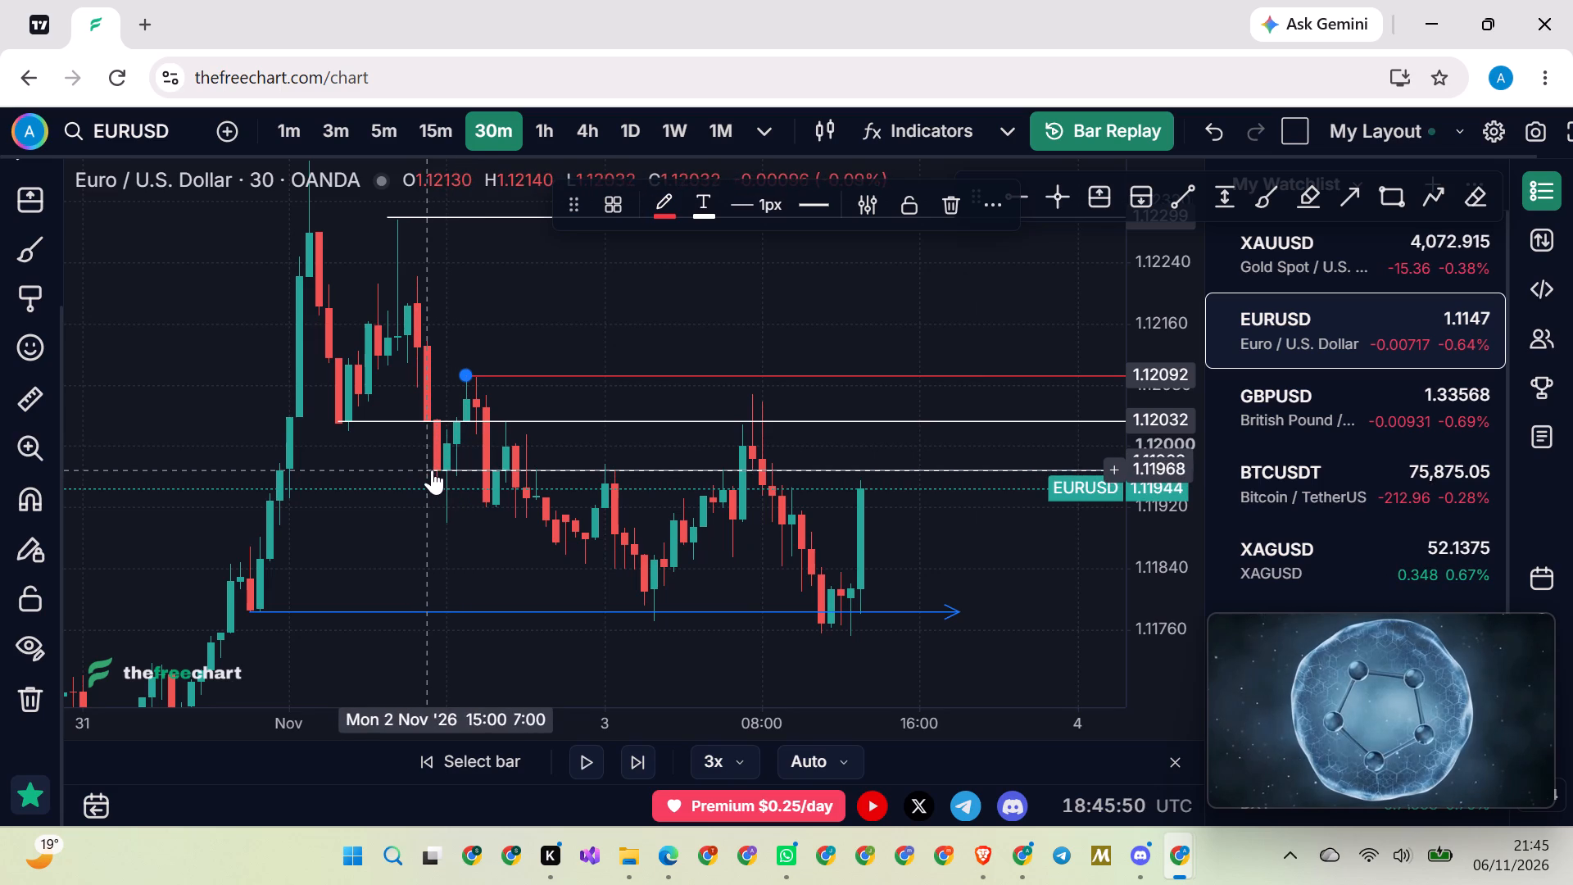
left_click(660, 219)
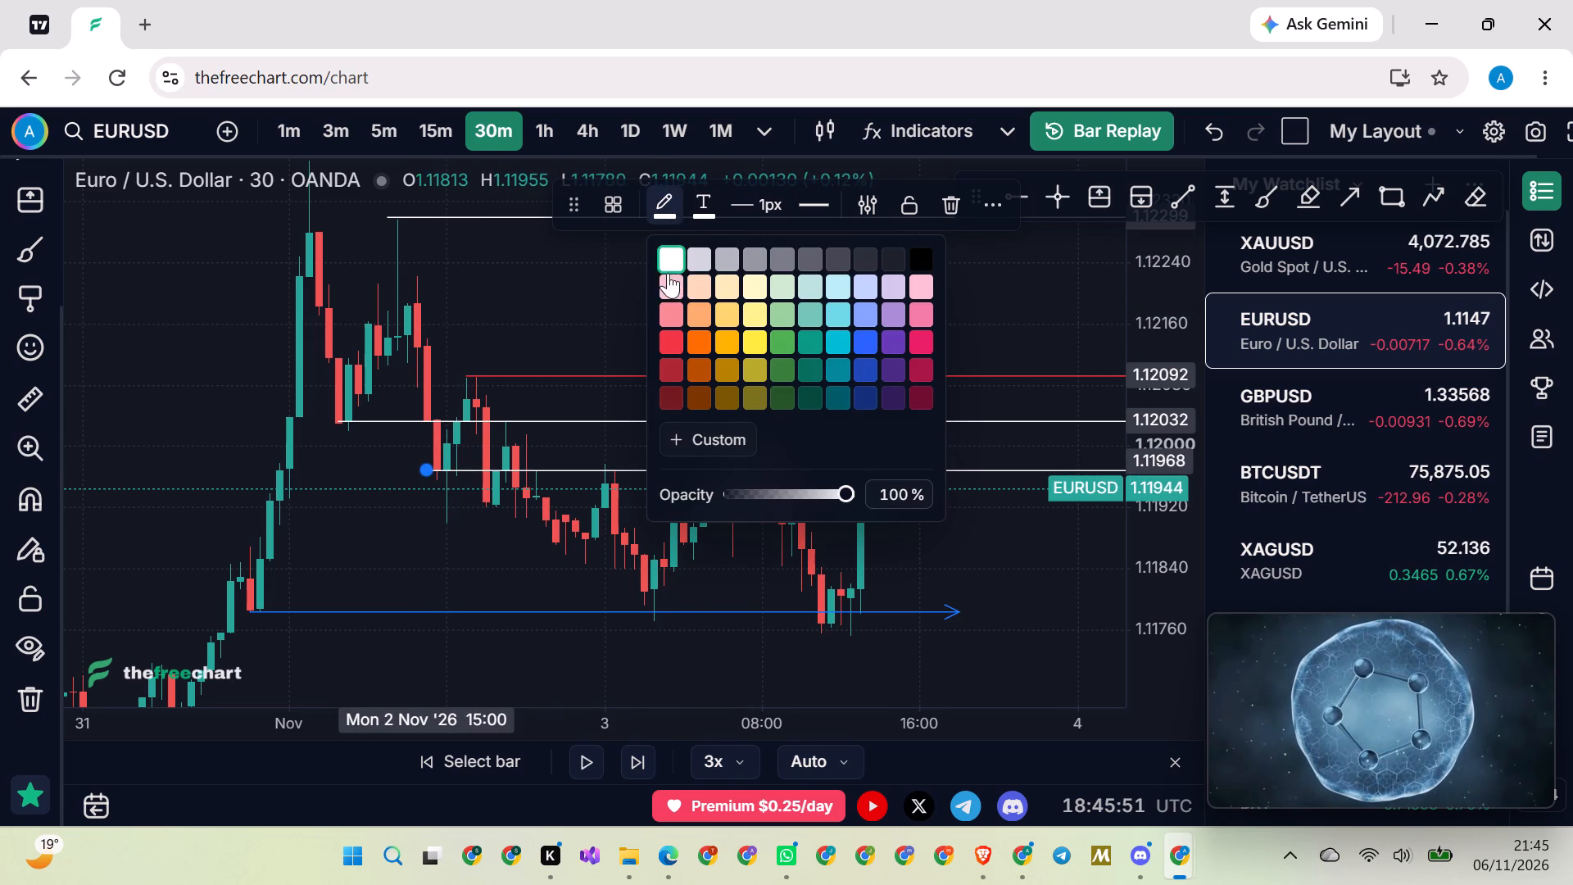
left_click(676, 338)
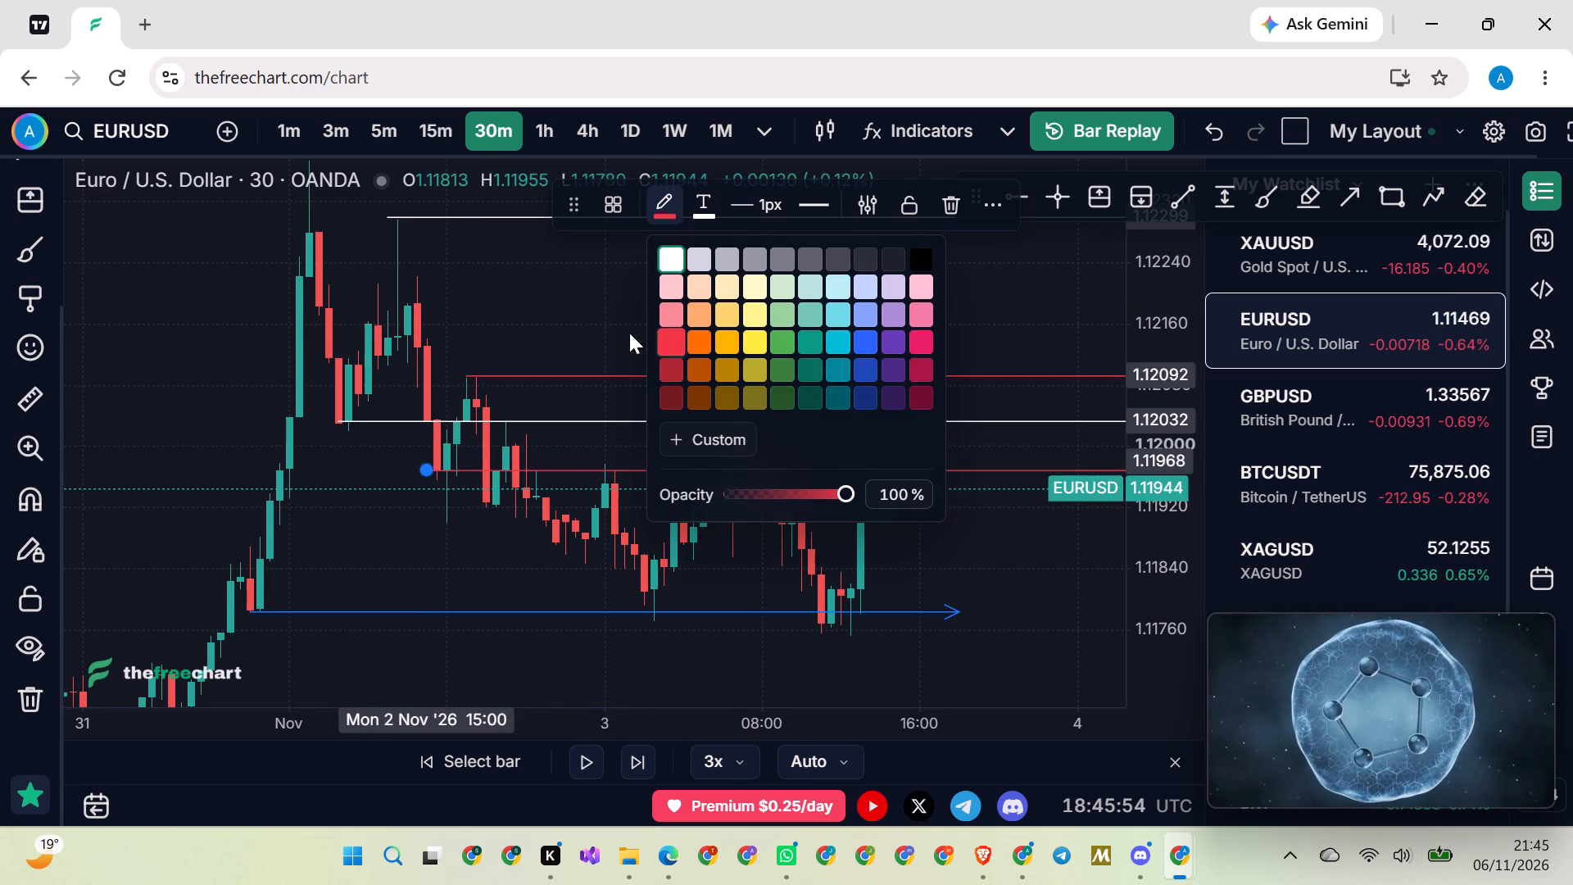
left_click(549, 326)
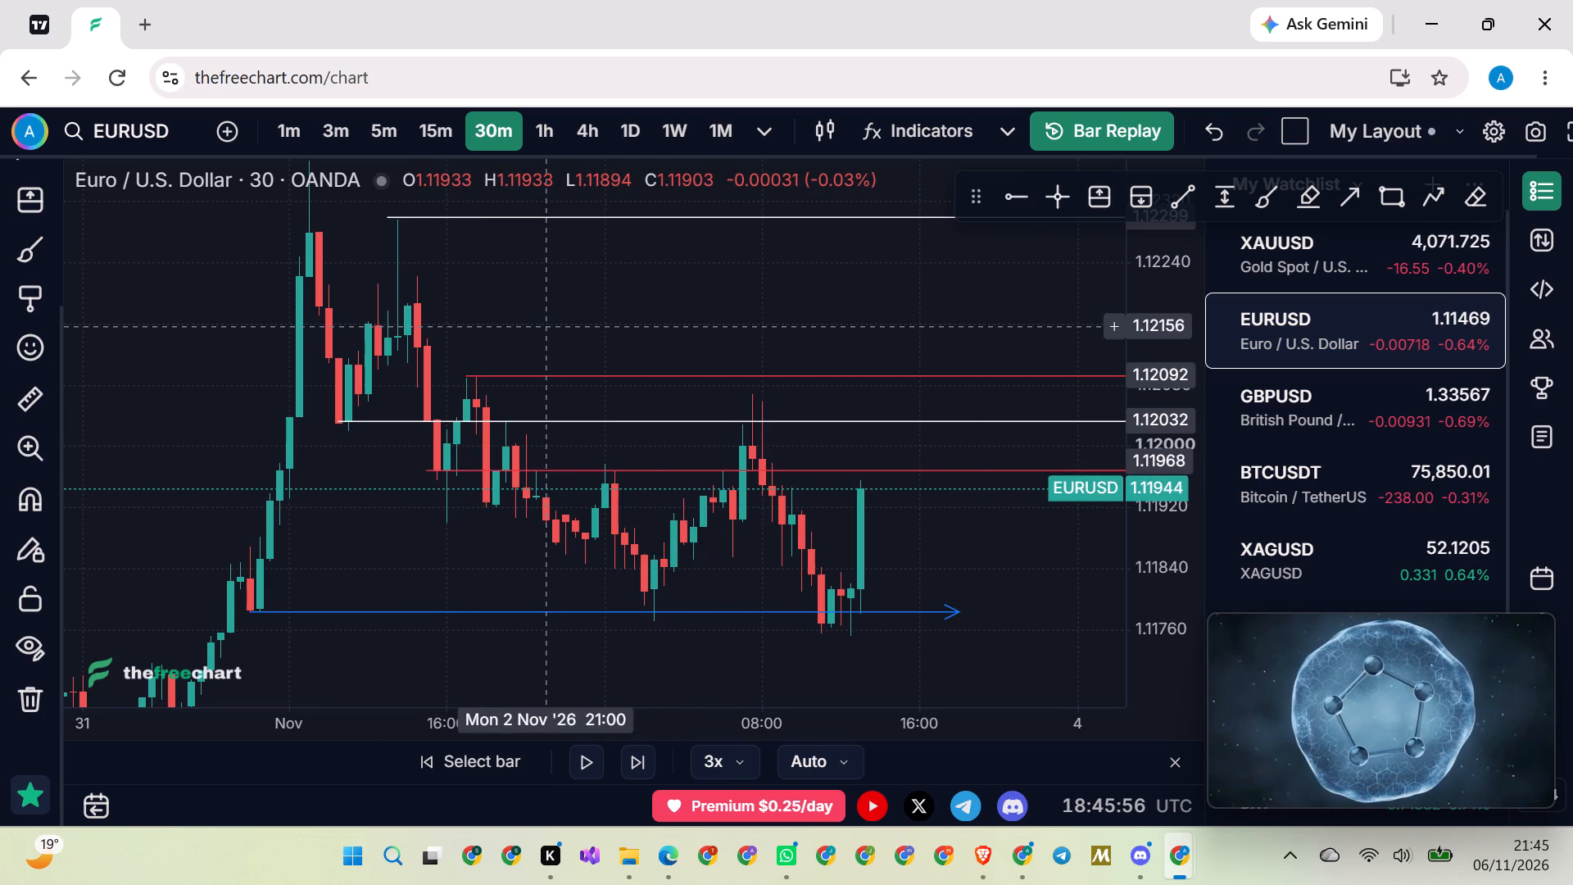
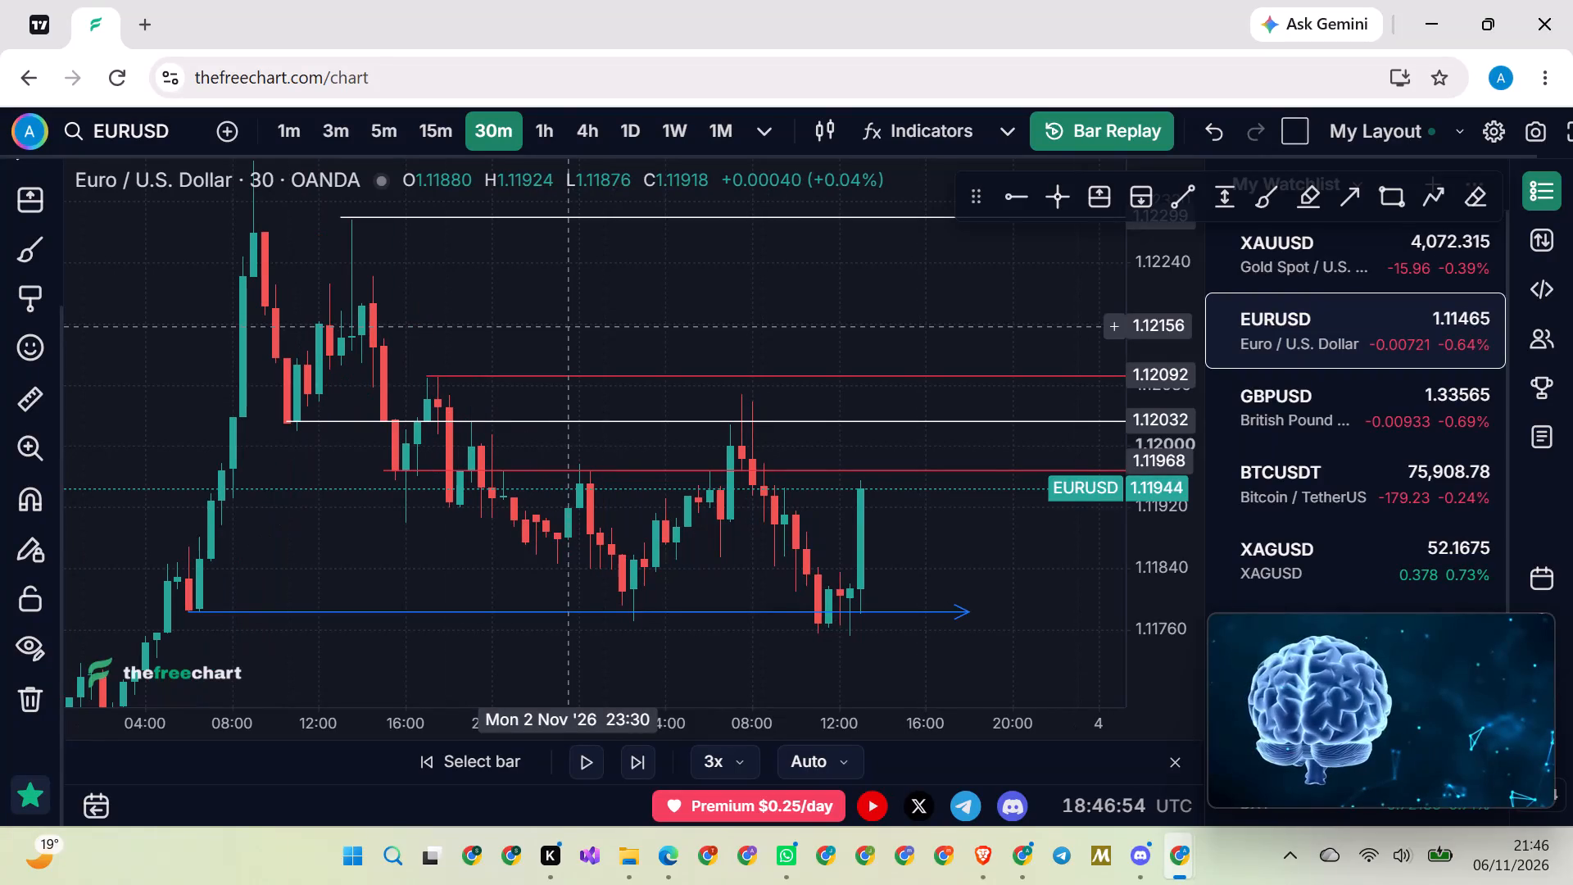
Erase the two red horizontal rays at 1.12092 and 1.11968.
scroll(567, 326, "down", 1)
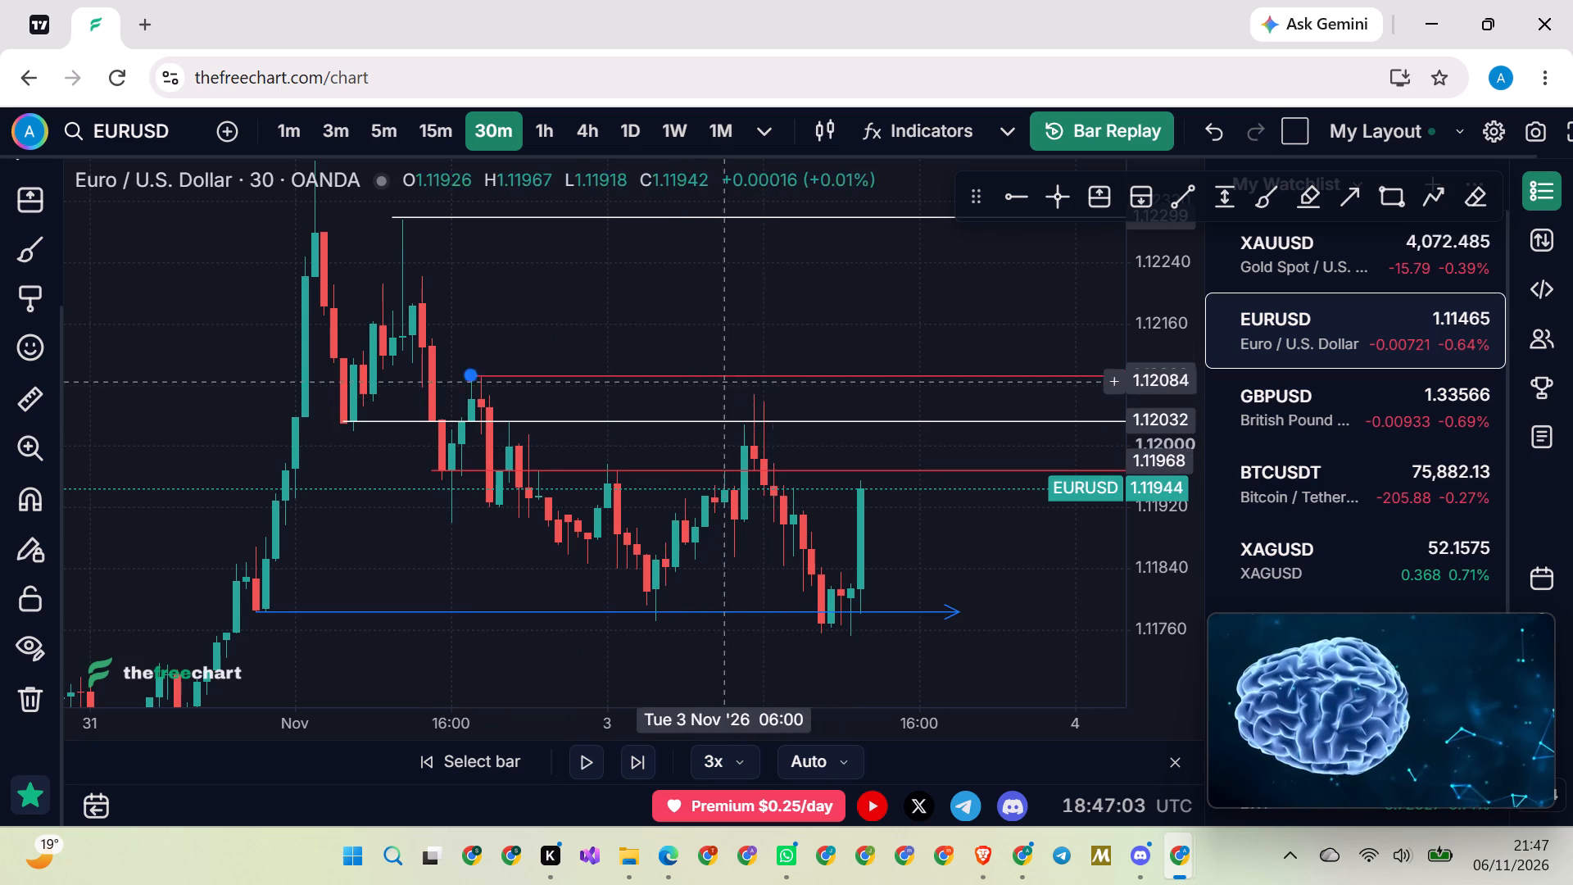
left_click(1475, 195)
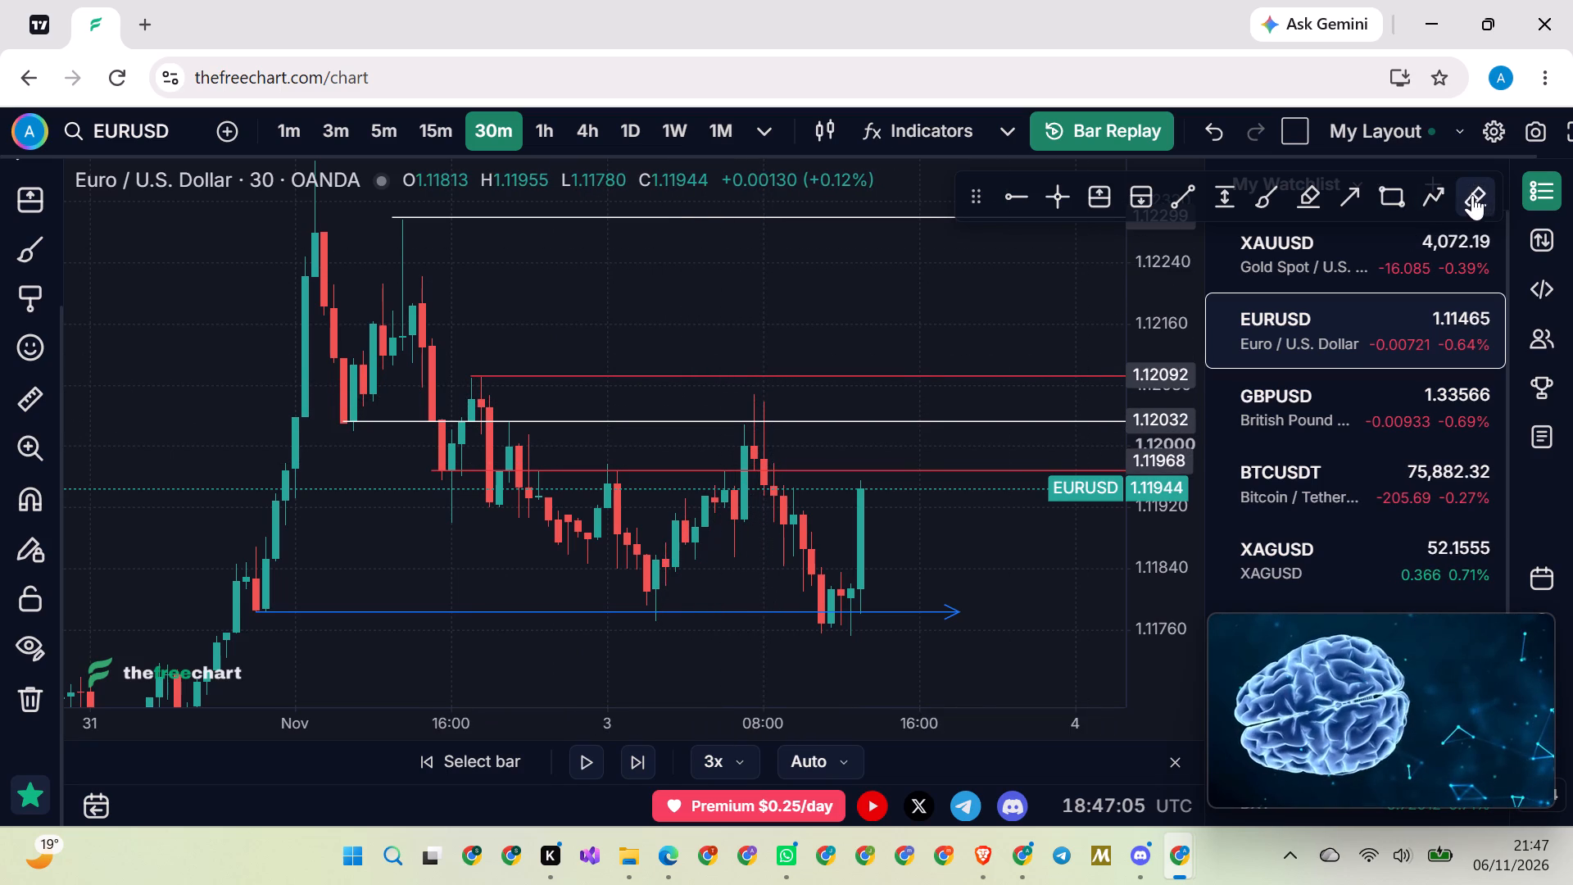
left_click(562, 375)
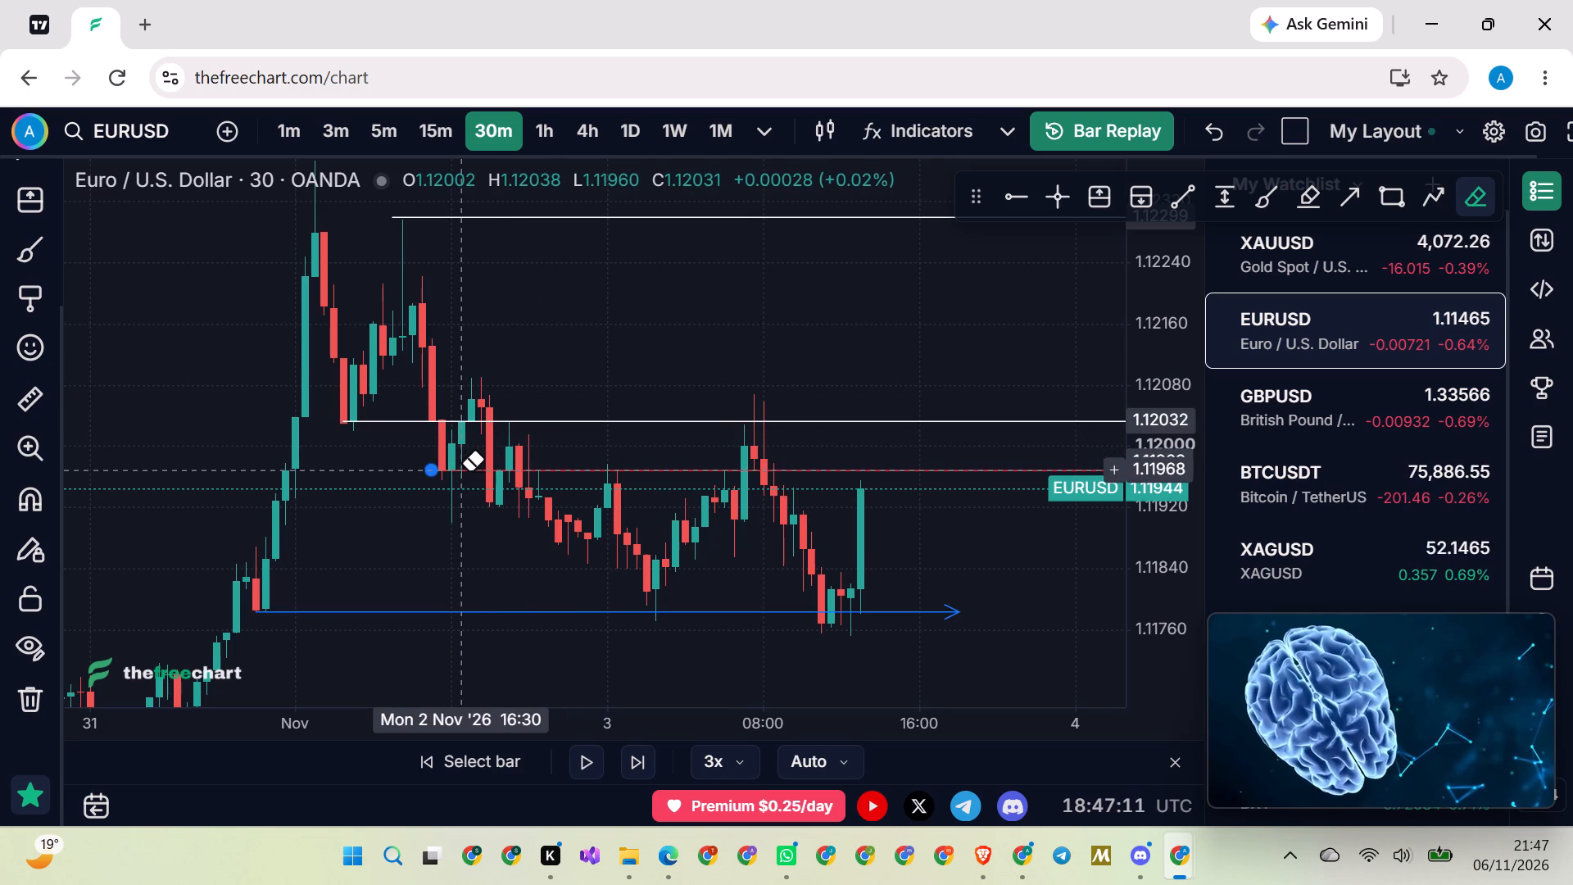
left_click(465, 470)
right_click(565, 351)
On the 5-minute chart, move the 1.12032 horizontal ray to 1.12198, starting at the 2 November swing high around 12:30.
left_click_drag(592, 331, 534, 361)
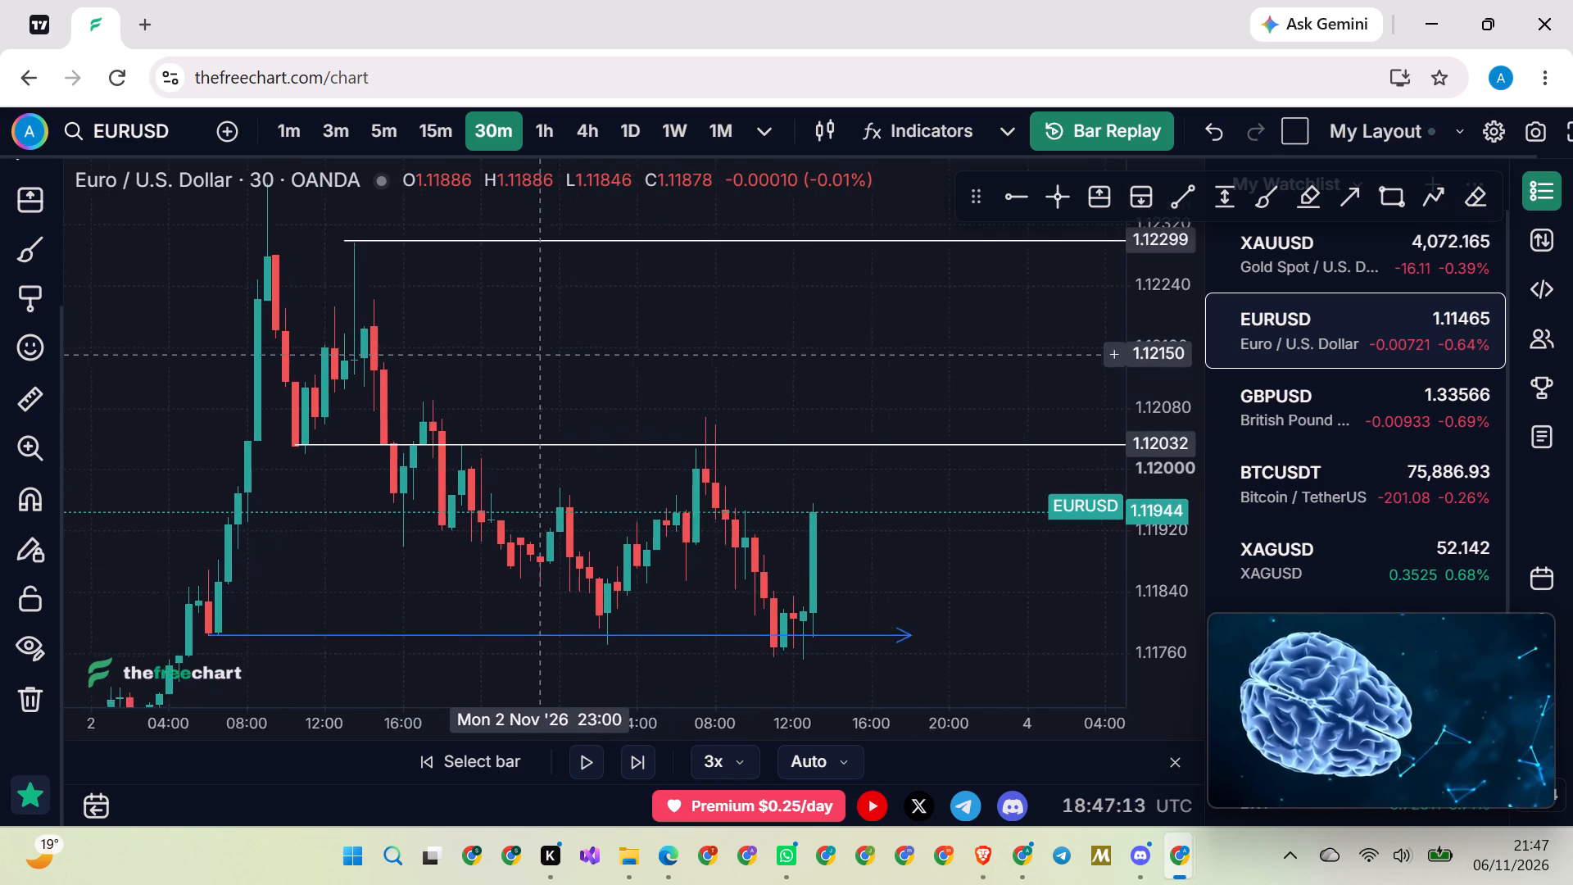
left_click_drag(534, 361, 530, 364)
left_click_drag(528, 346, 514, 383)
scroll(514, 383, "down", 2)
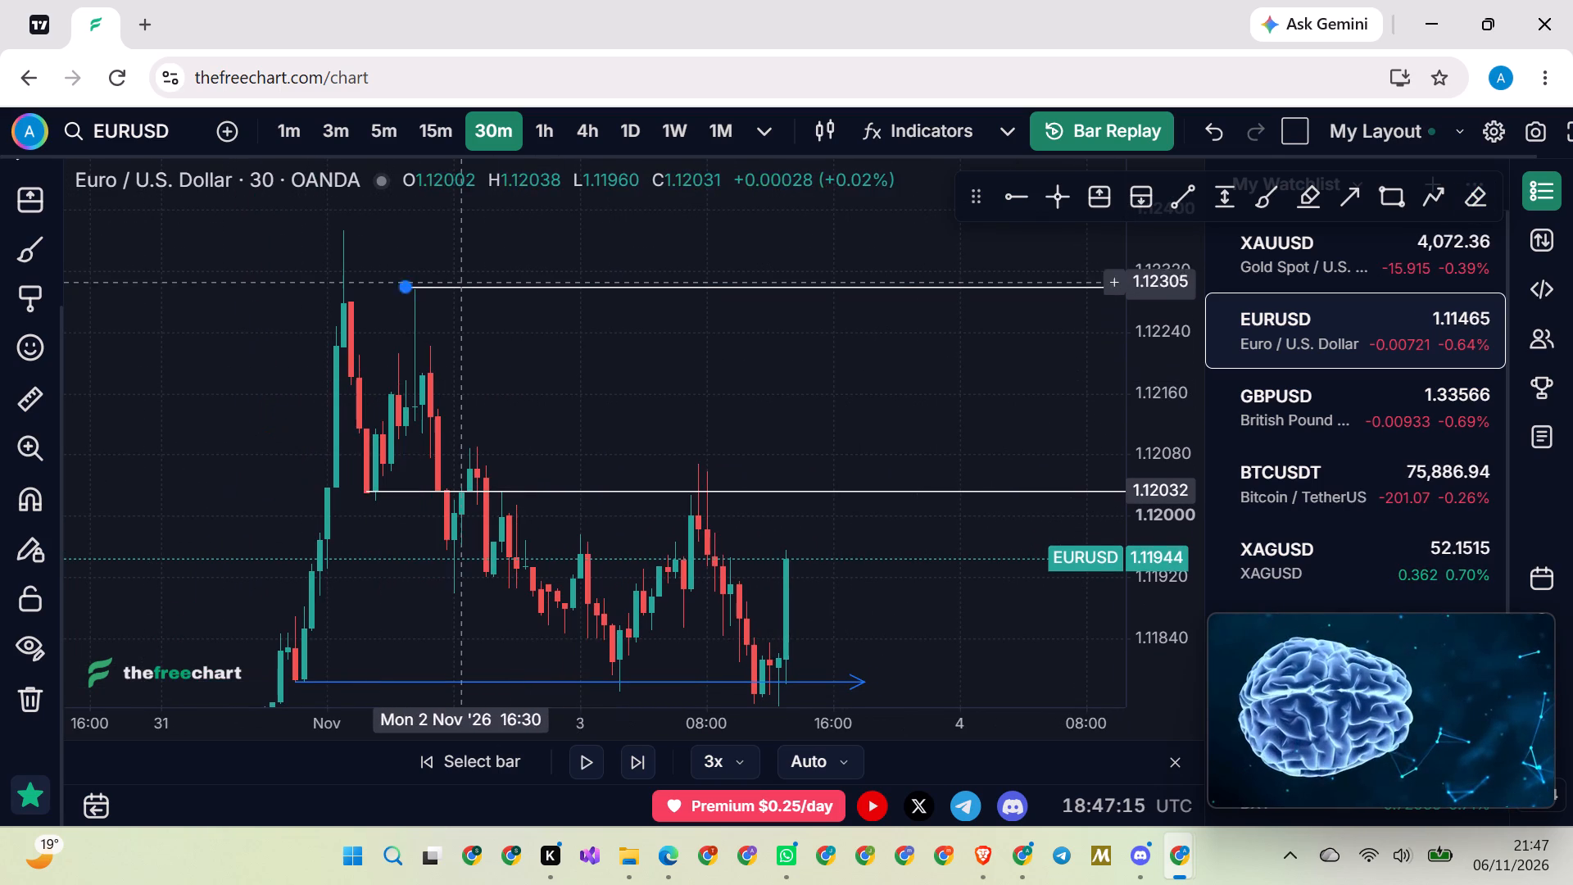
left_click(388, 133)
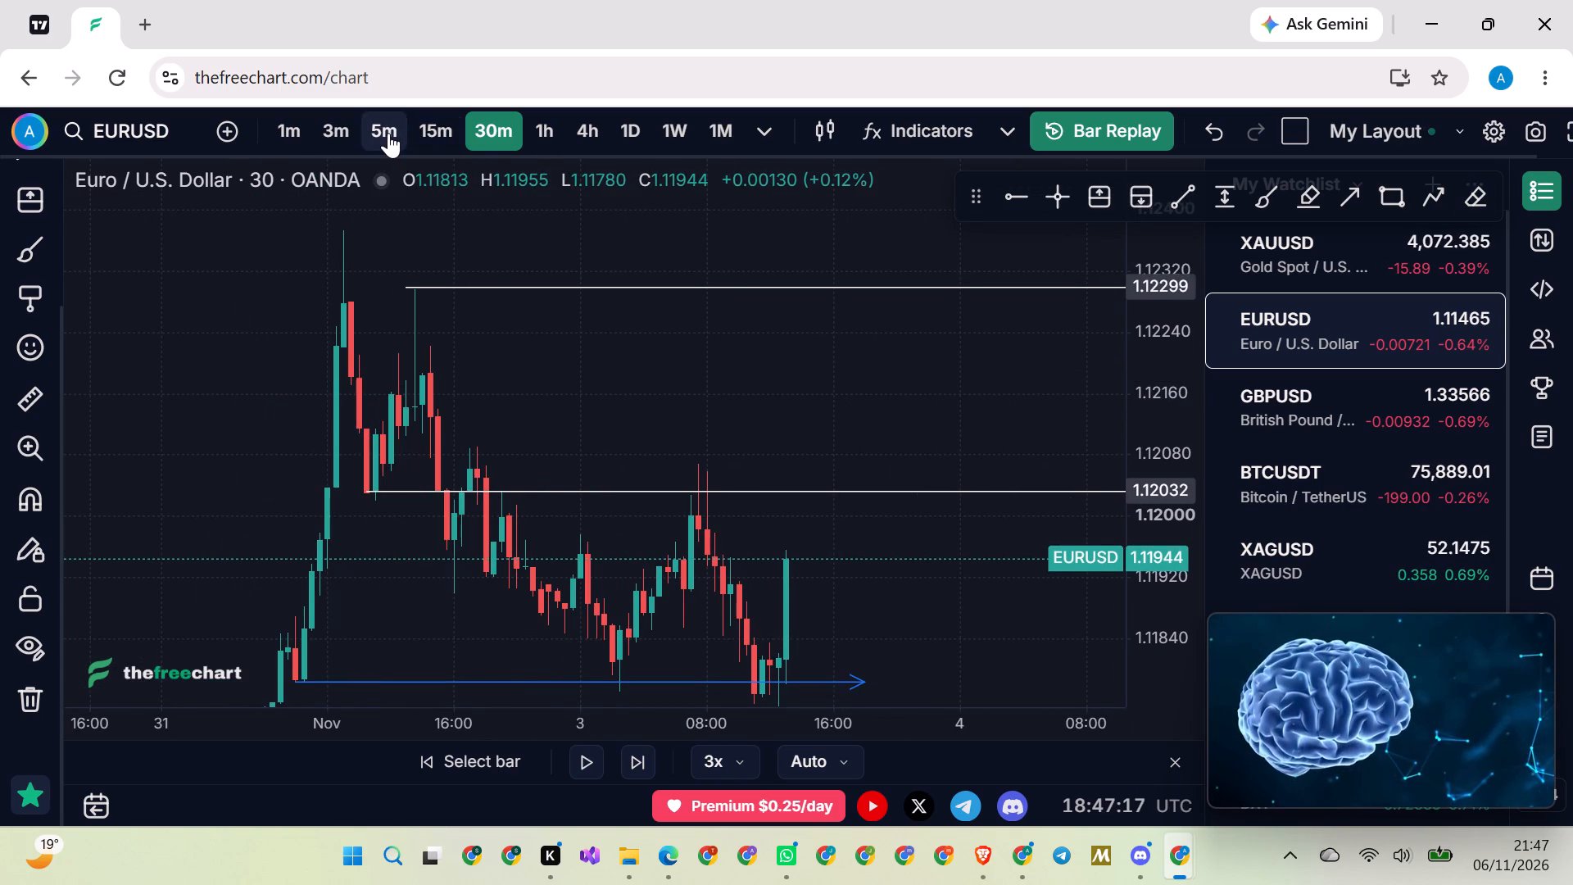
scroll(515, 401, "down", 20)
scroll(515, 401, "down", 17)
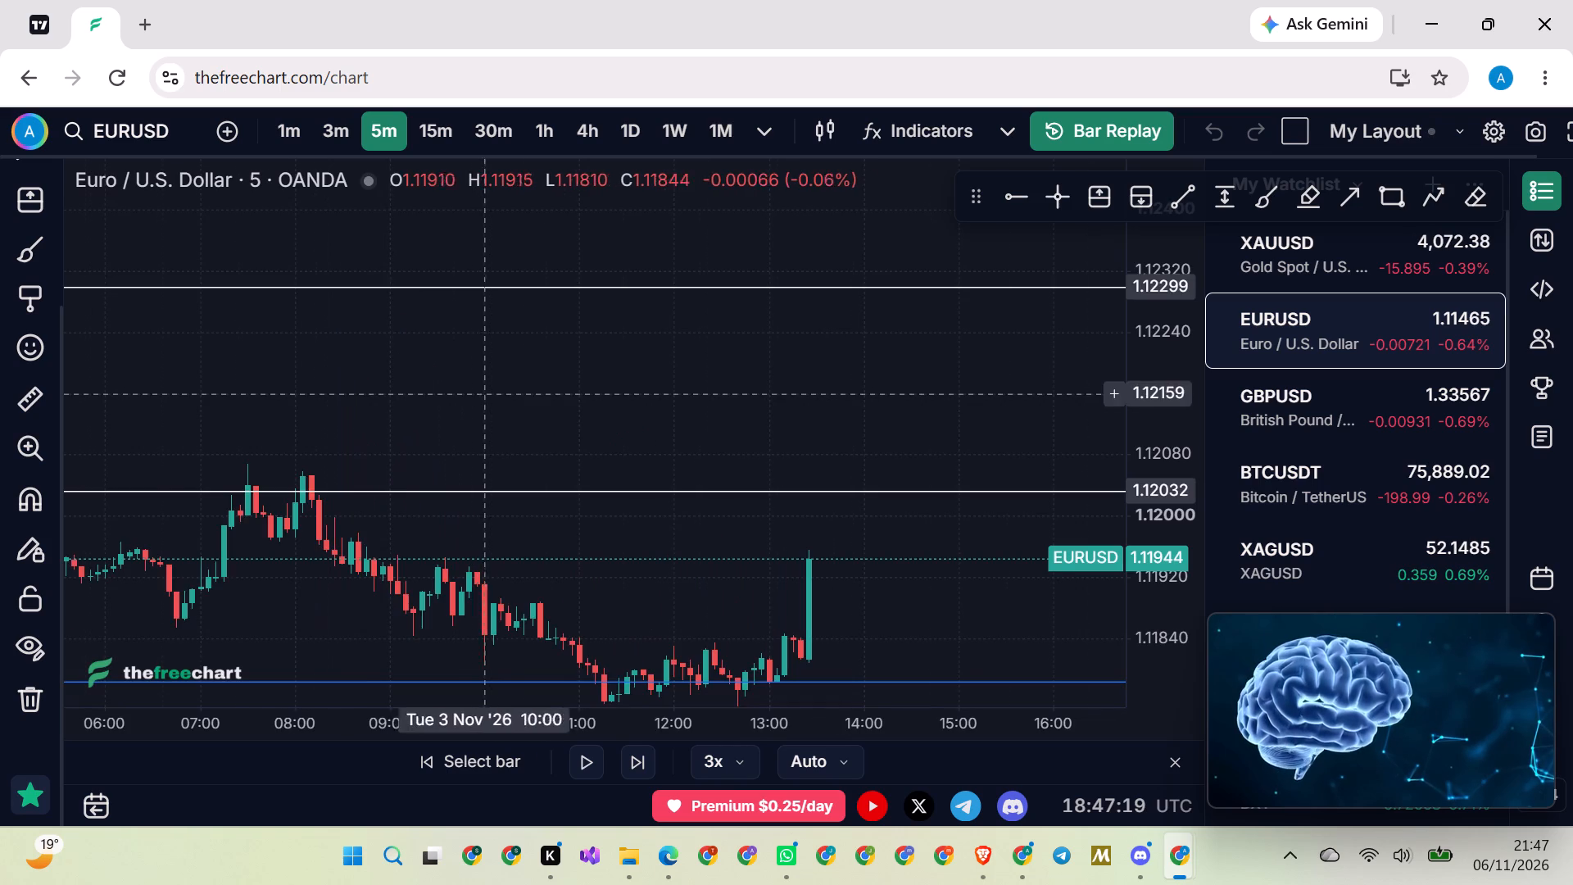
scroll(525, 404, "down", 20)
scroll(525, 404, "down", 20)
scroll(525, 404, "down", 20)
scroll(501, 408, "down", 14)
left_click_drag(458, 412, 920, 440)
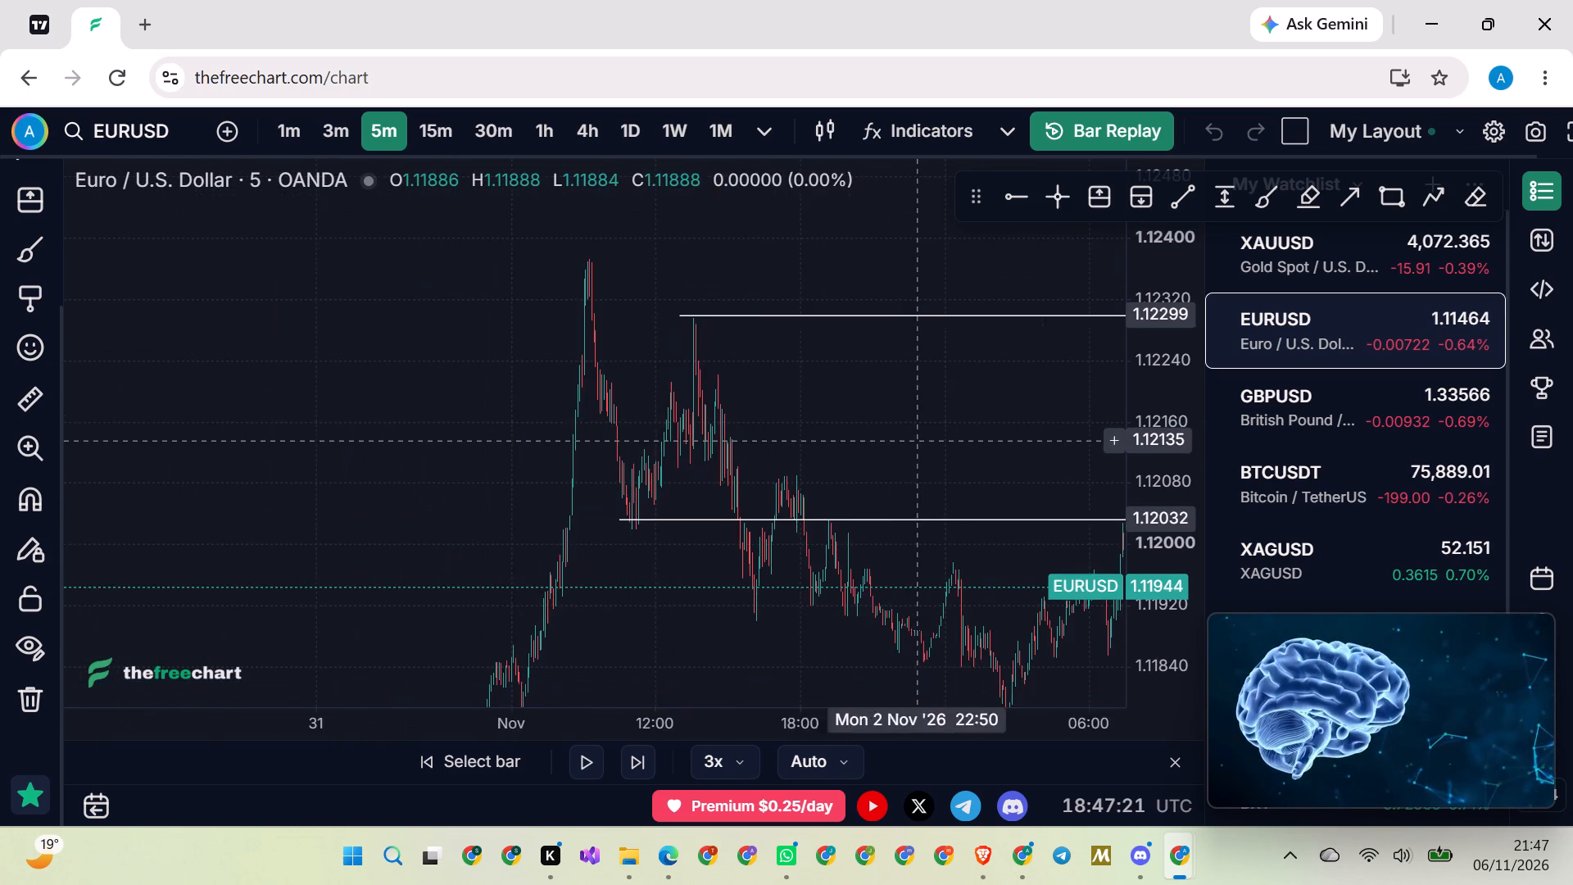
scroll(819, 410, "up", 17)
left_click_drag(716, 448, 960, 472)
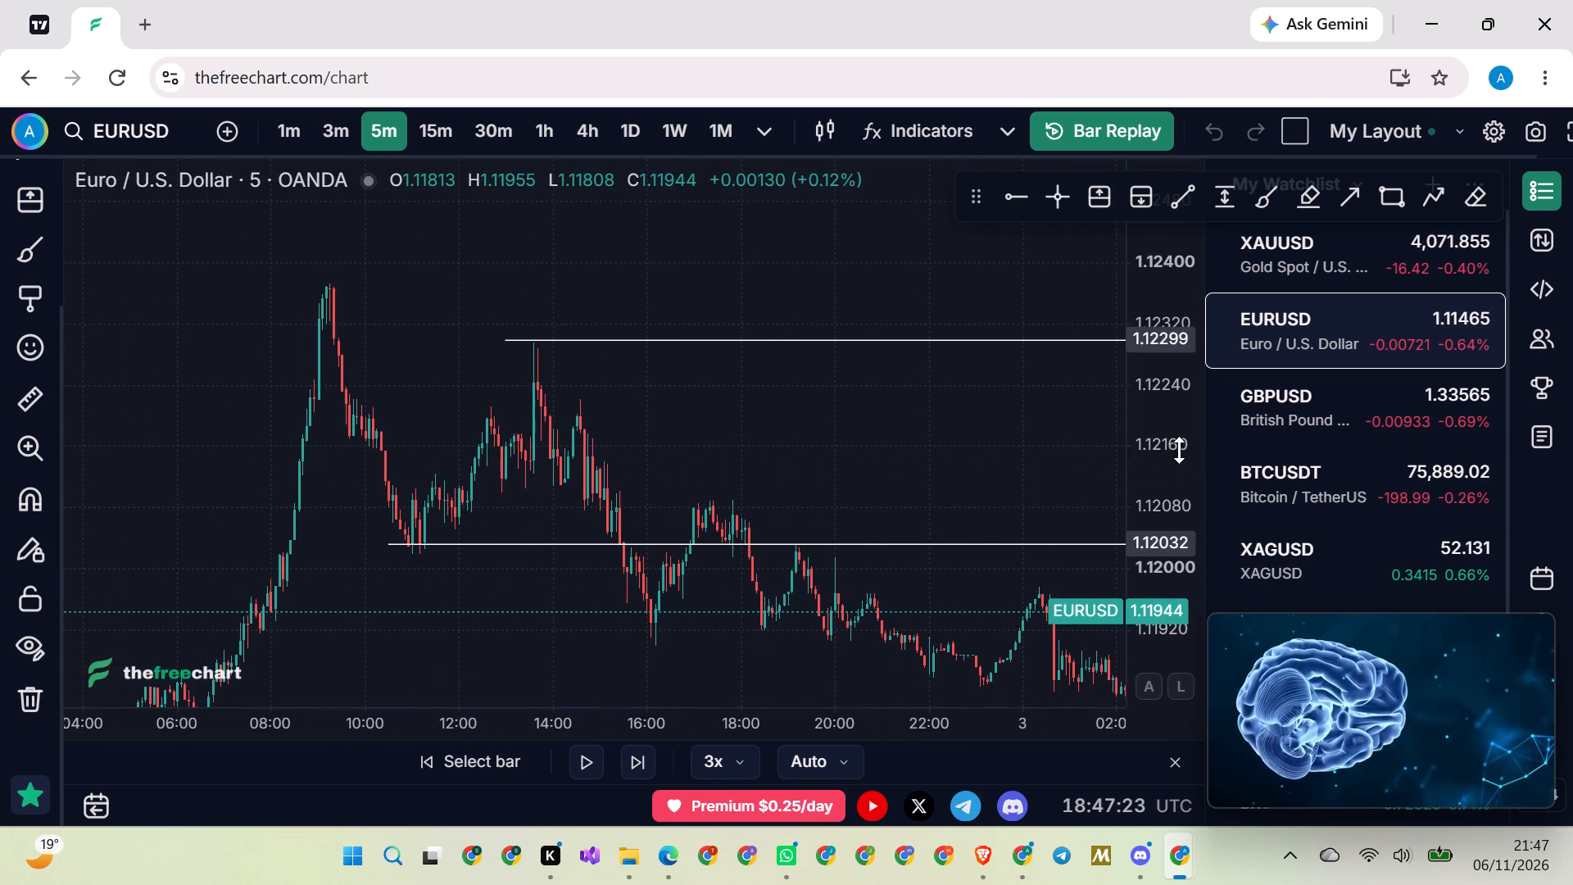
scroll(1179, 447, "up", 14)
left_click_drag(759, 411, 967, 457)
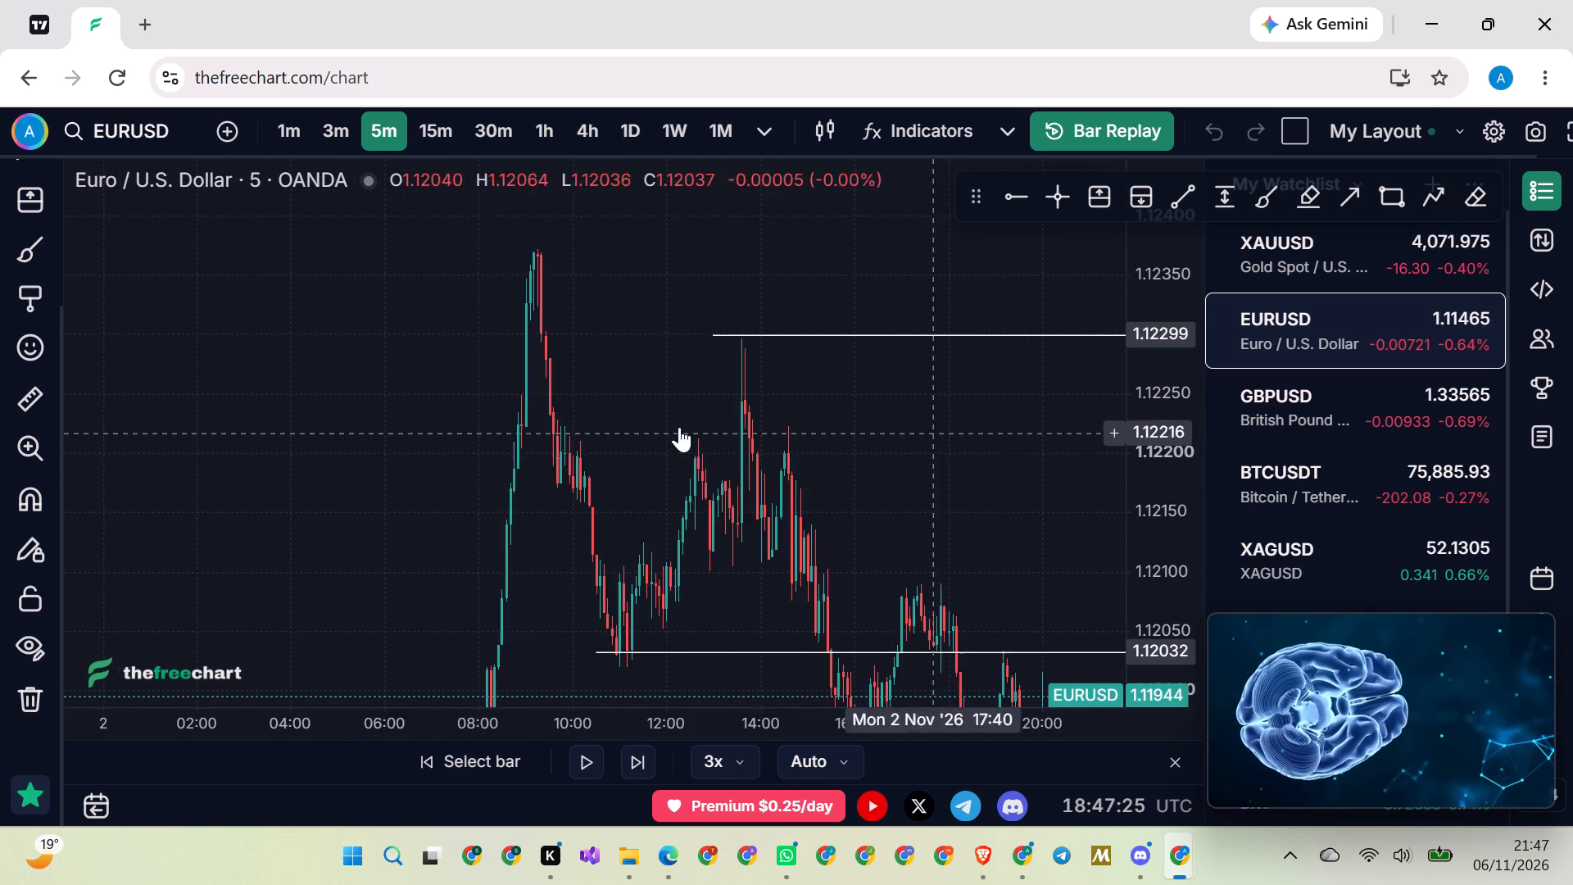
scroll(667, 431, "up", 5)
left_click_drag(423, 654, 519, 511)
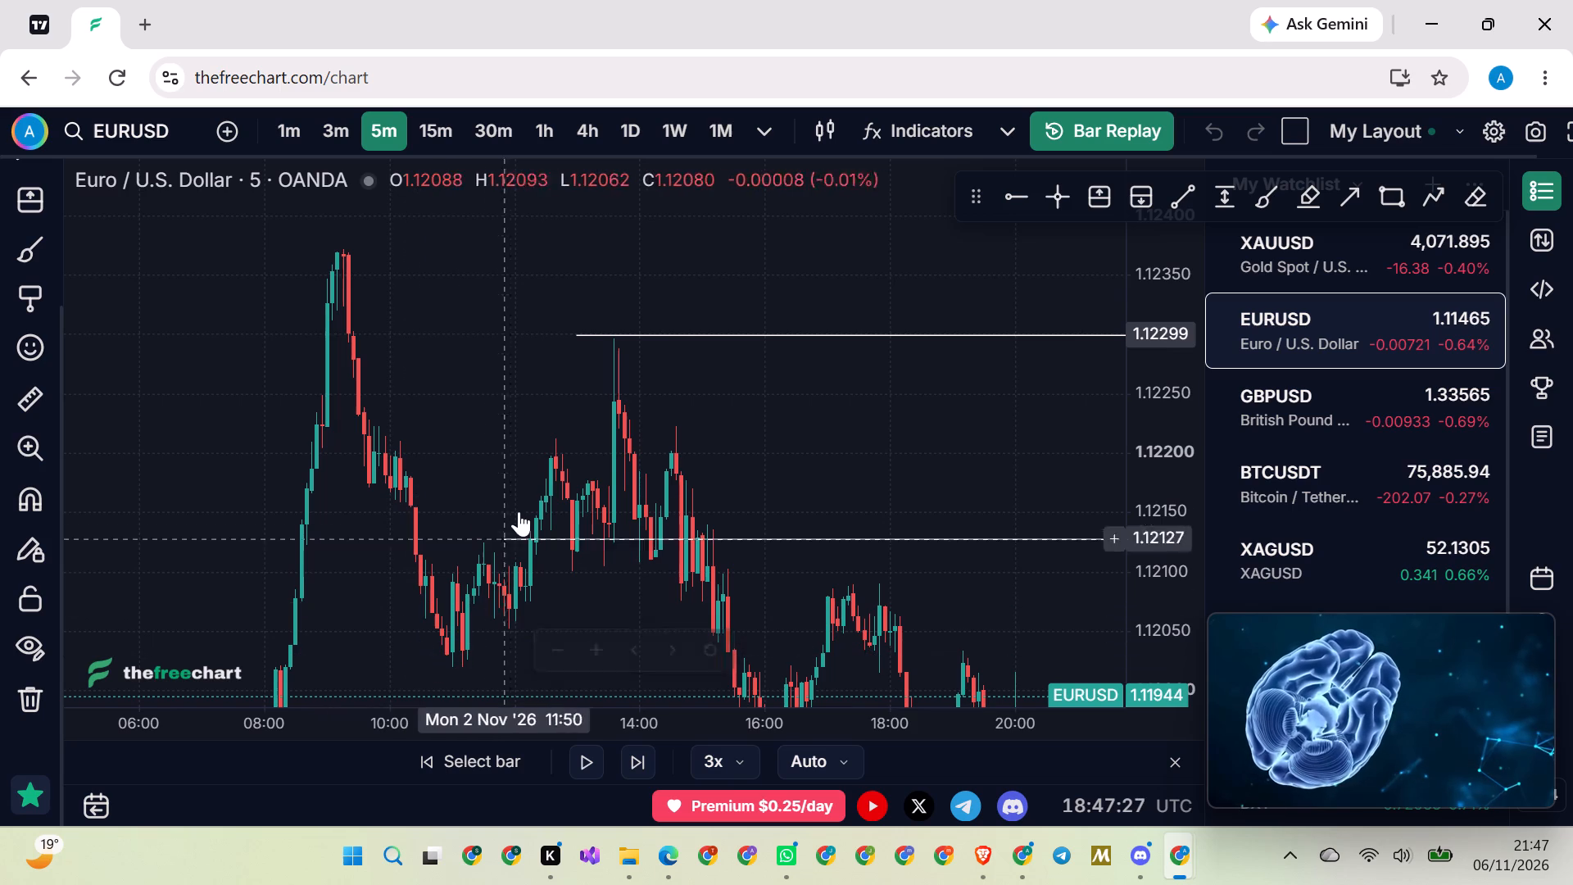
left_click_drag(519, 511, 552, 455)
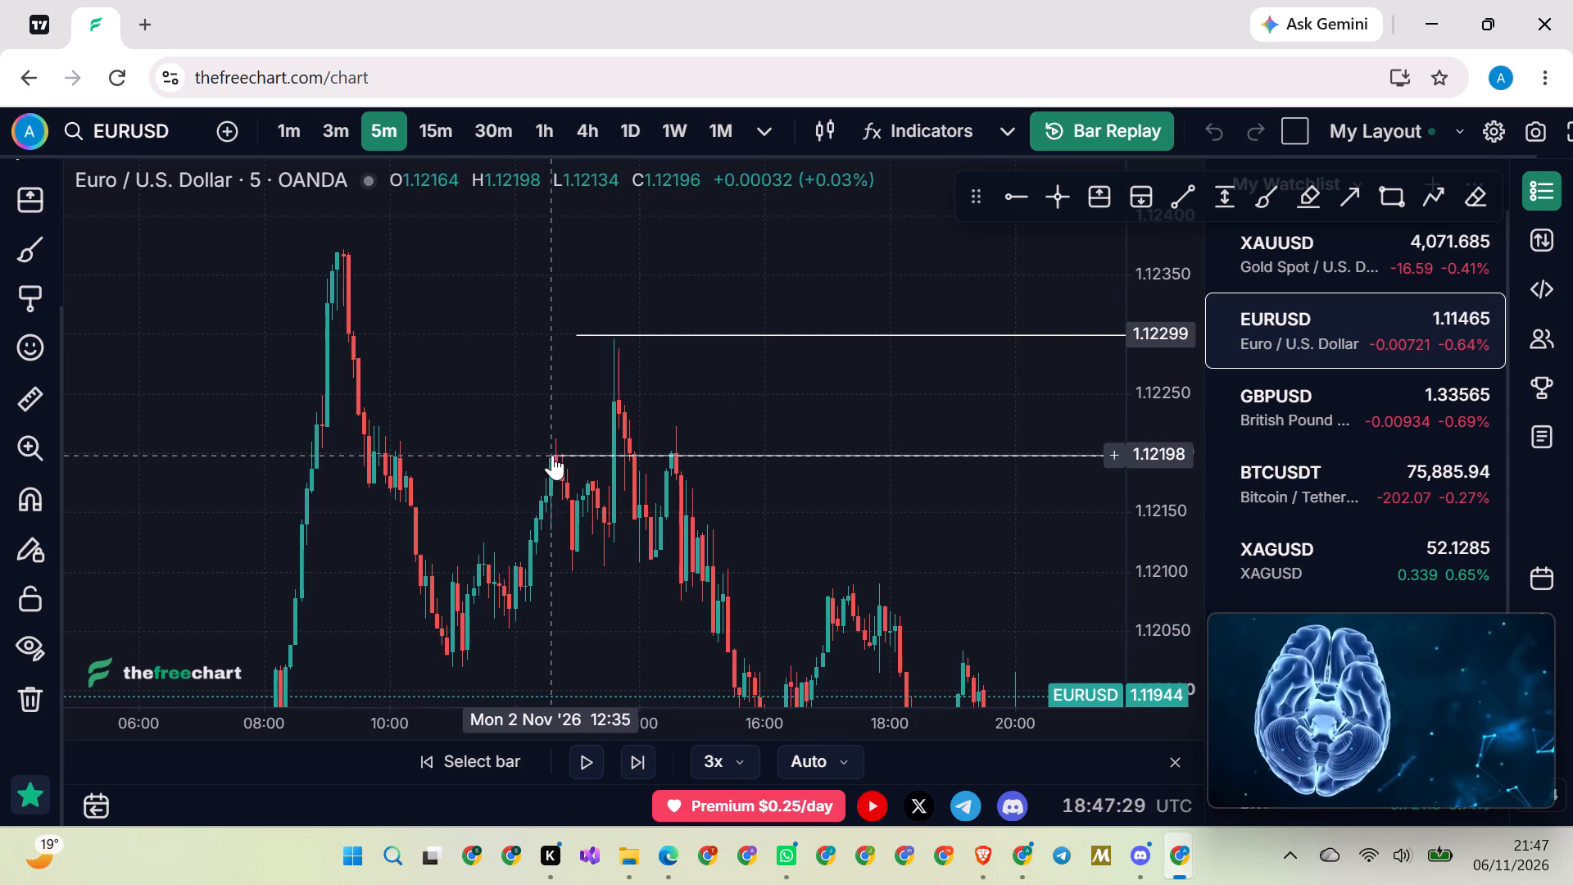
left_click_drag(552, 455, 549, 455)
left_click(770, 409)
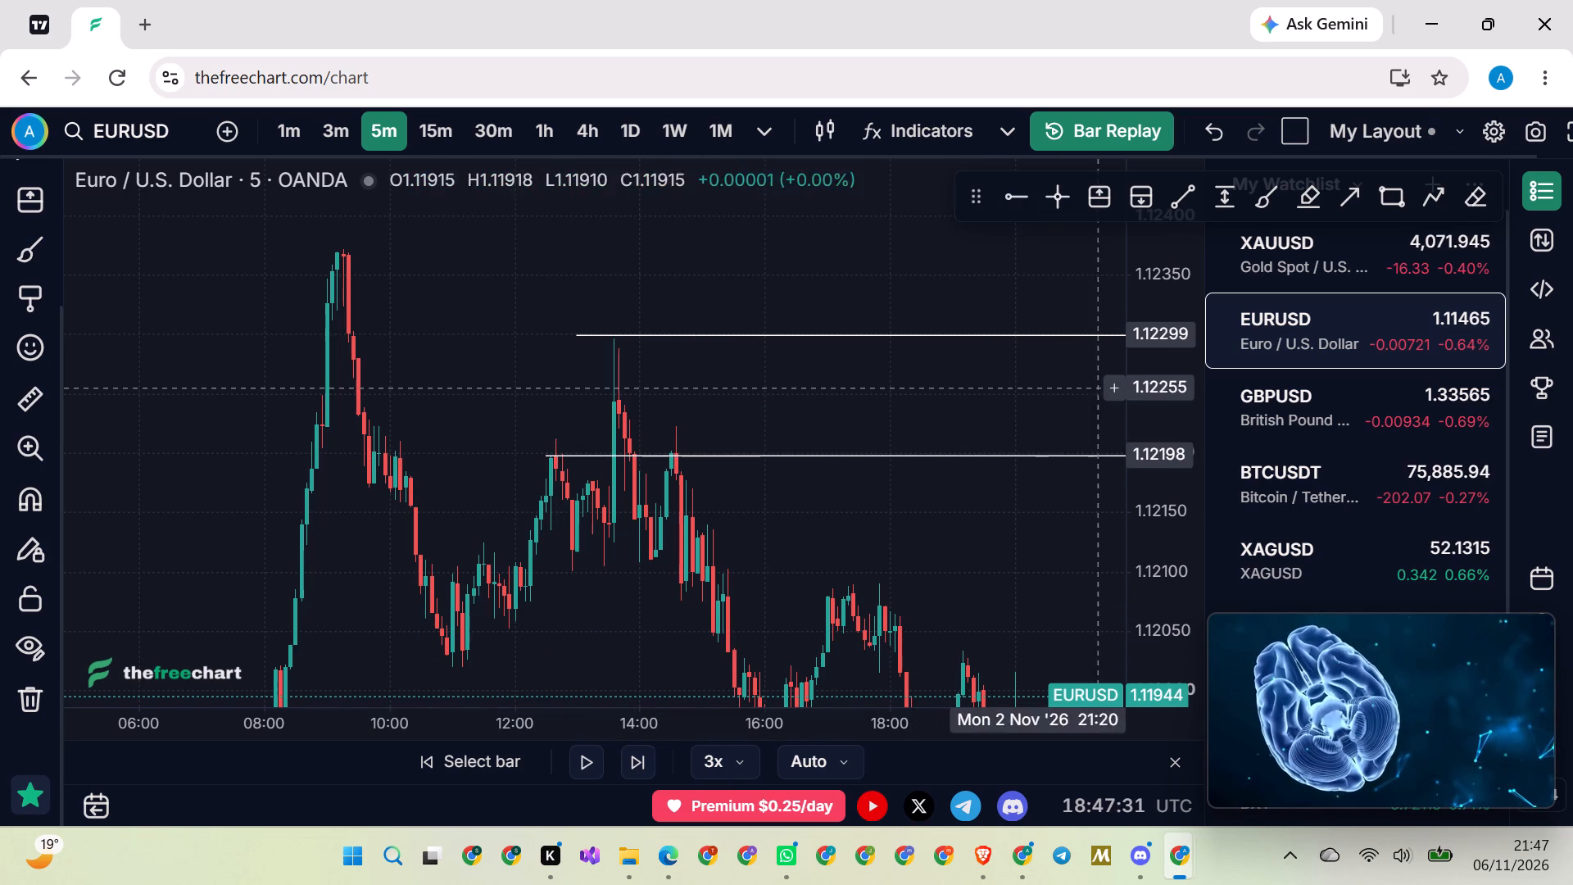
On the 1-minute chart, re-anchor the 1.12299 horizontal ray at 1.12298 on the 2 November spike high just before 13:40.
left_click_drag(1155, 383, 1040, 595)
scroll(454, 300, "down", 11)
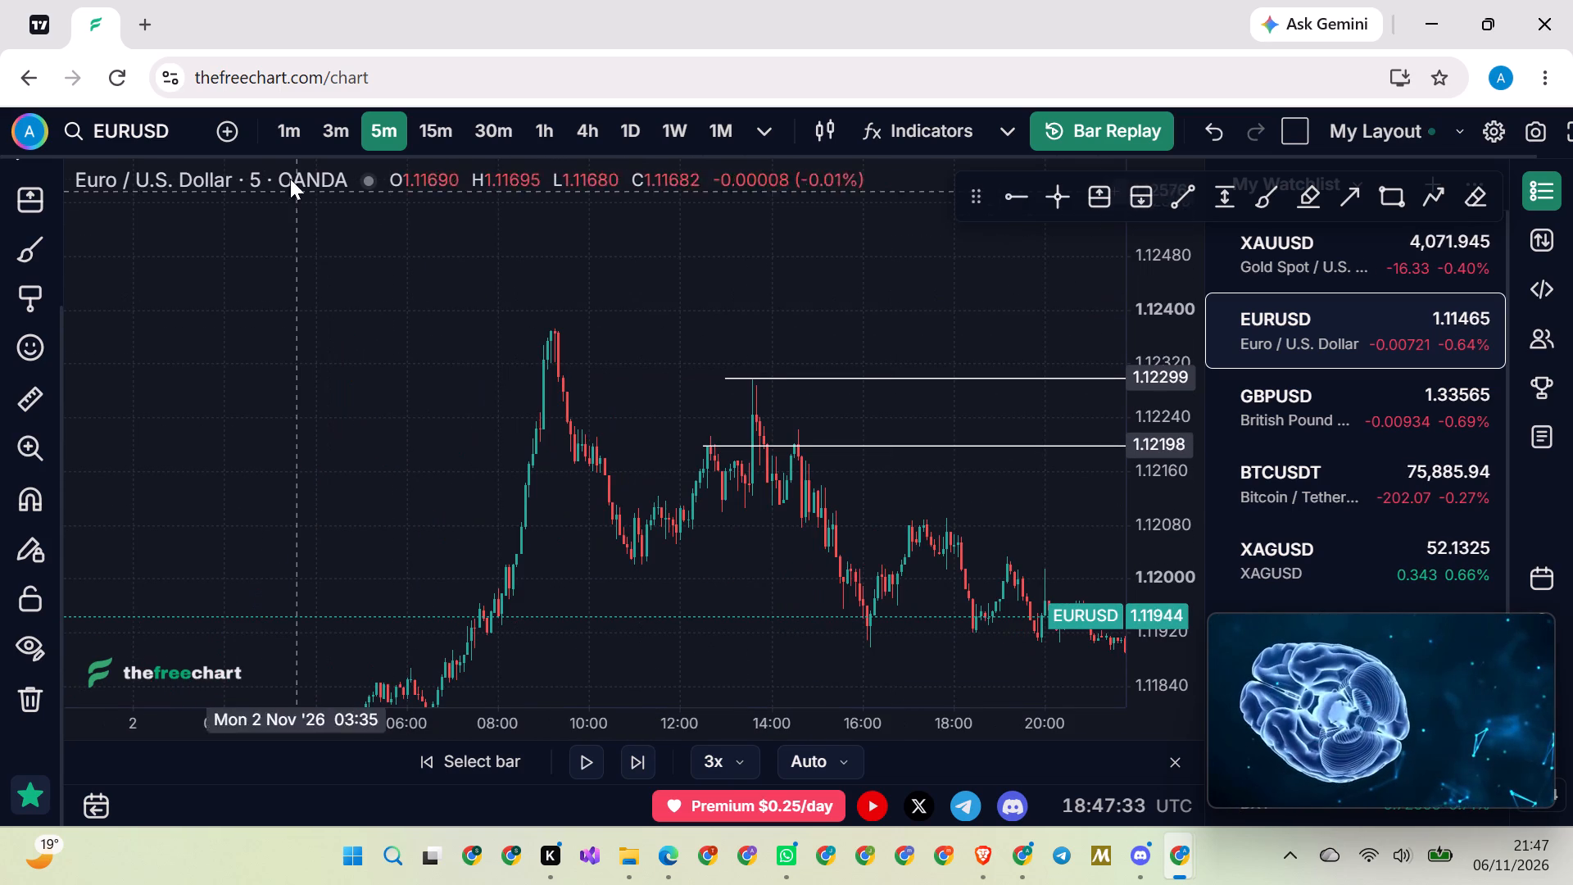
left_click(286, 127)
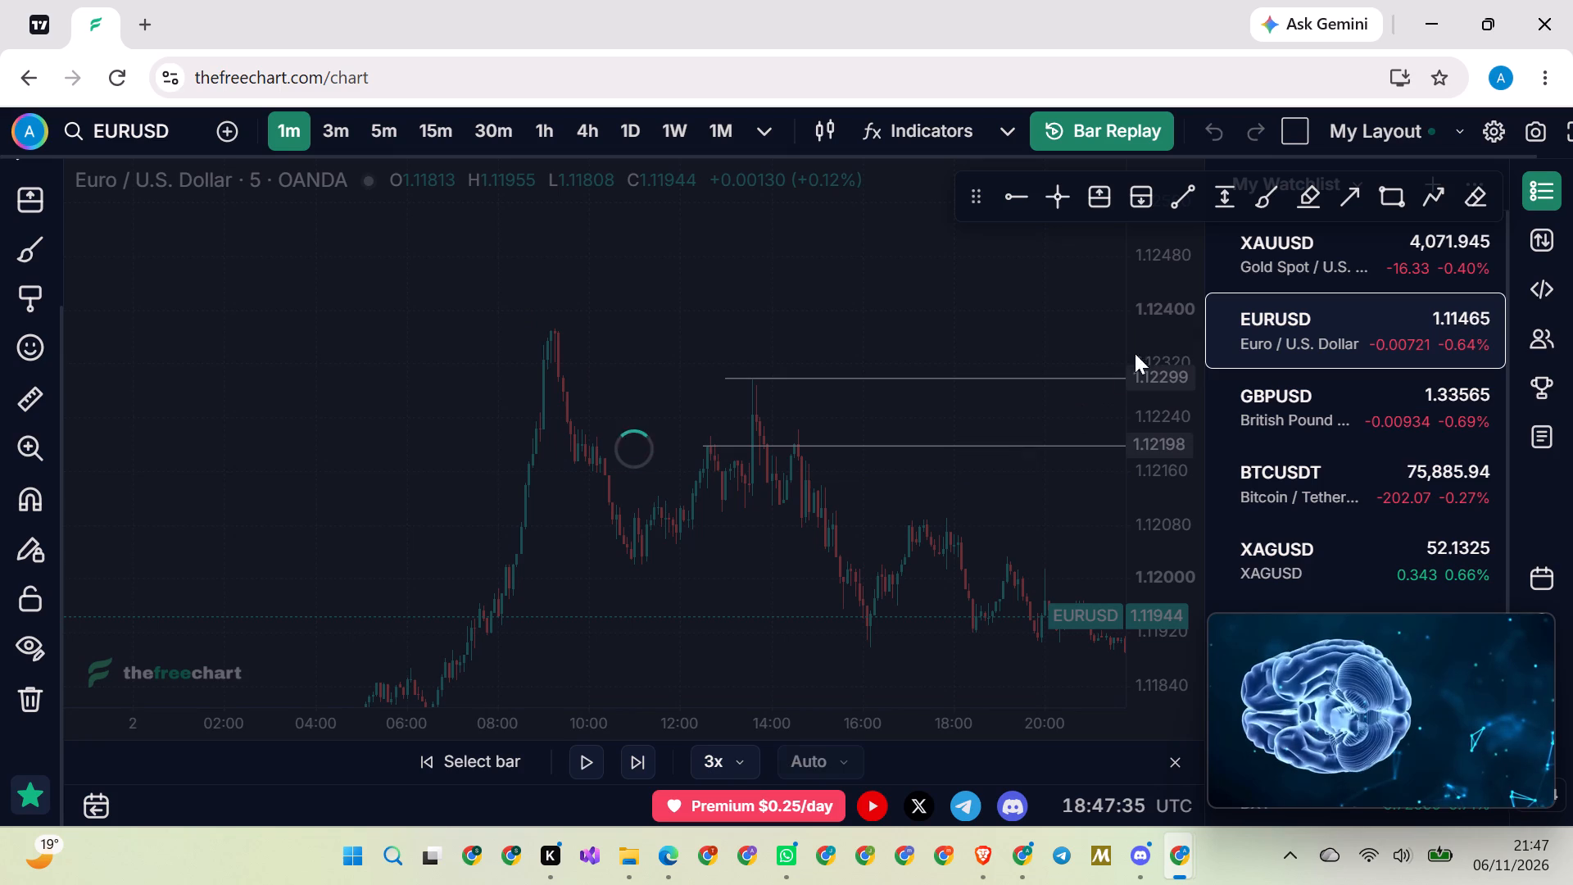
left_click_drag(1169, 312, 1125, 493)
scroll(689, 528, "down", 20)
scroll(689, 528, "down", 3)
scroll(613, 542, "up", 3)
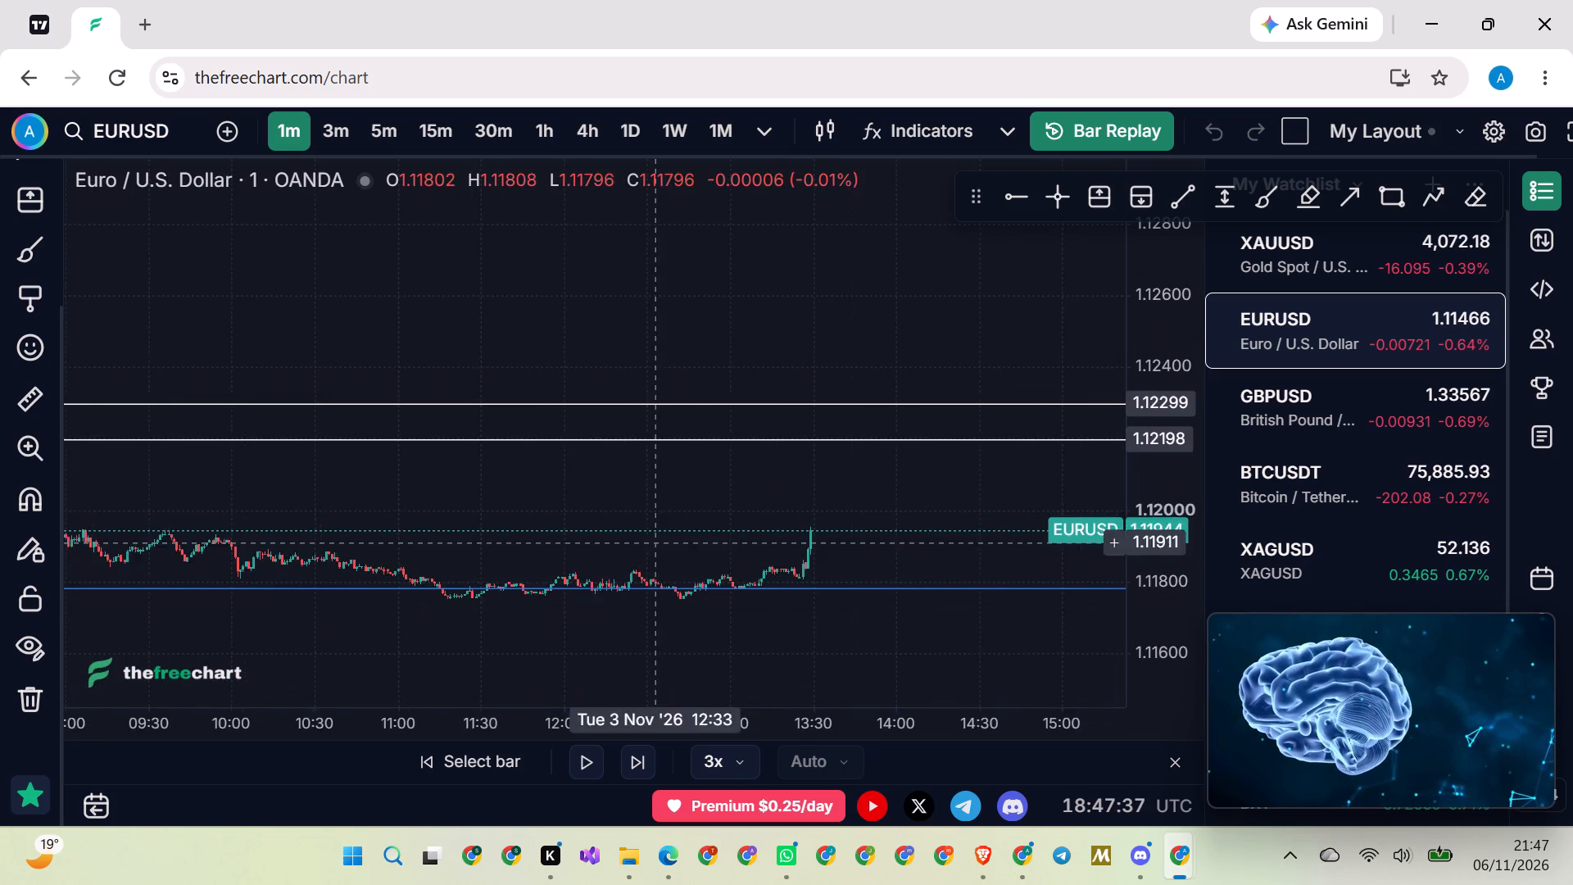
scroll(325, 492, "down", 20)
scroll(325, 492, "down", 20)
scroll(325, 492, "down", 20)
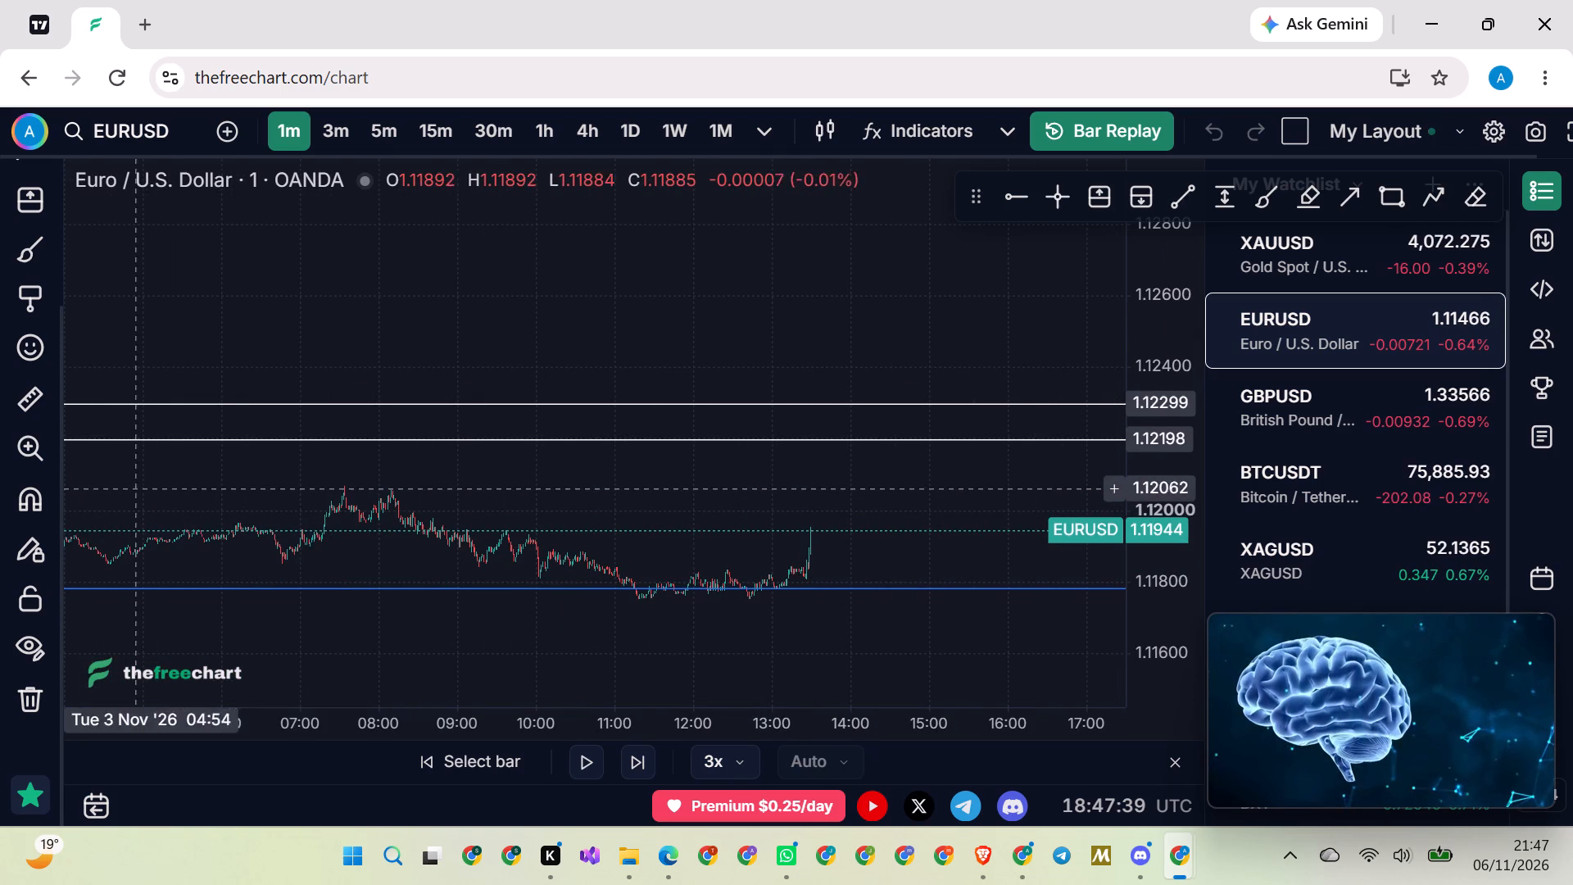
left_click_drag(132, 478, 1109, 489)
scroll(495, 379, "down", 8)
left_click_drag(252, 349, 594, 384)
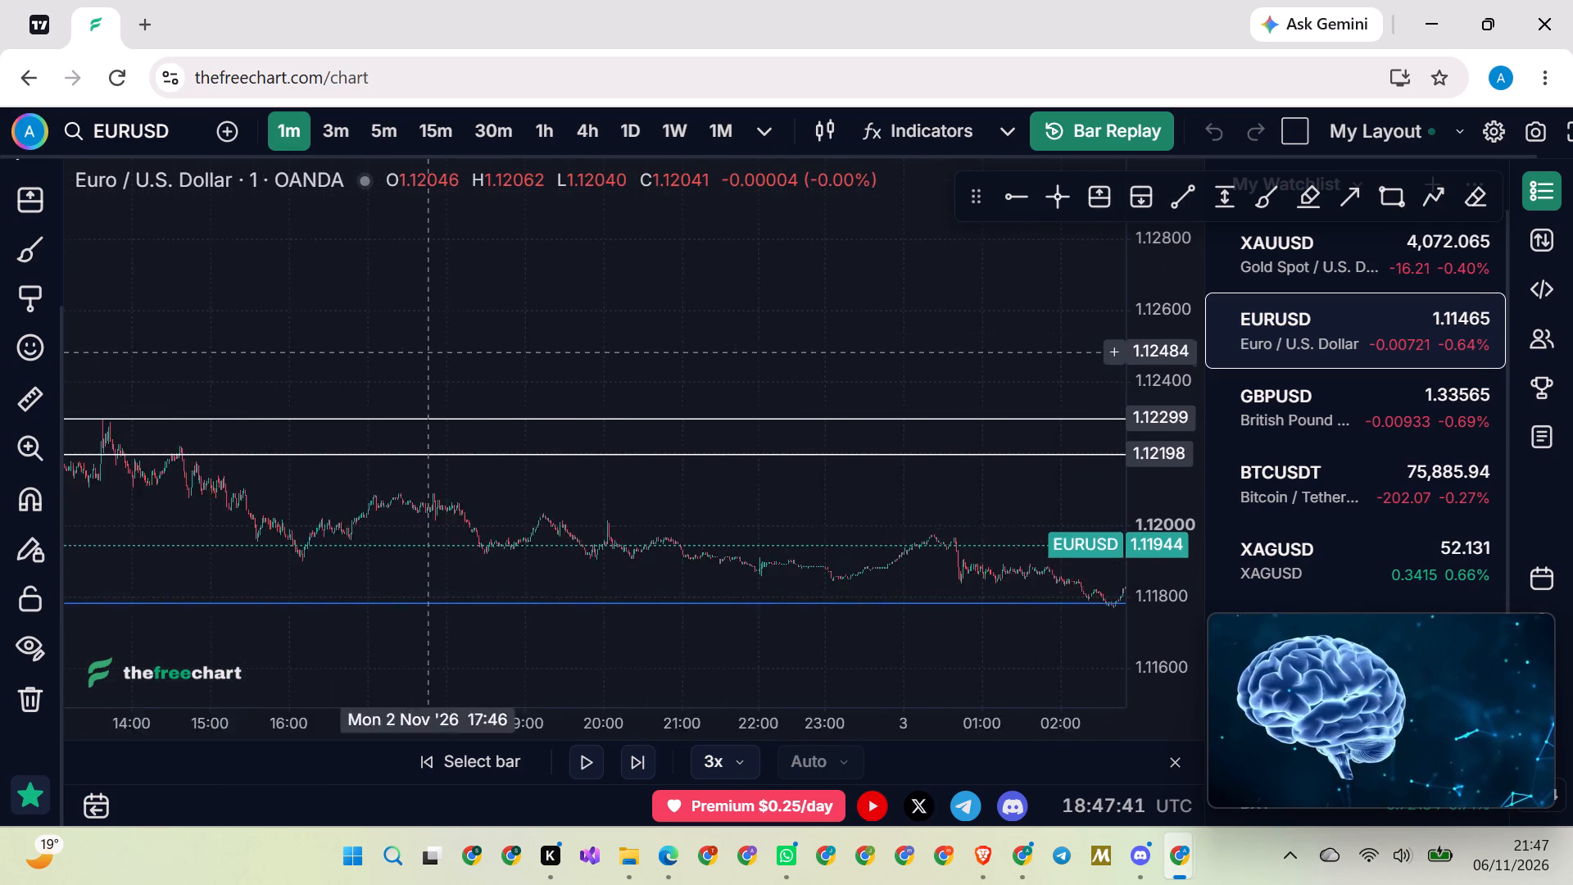
left_click_drag(594, 384, 854, 429)
left_click_drag(499, 375, 891, 415)
left_click_drag(891, 406, 809, 375)
scroll(1166, 504, "up", 15)
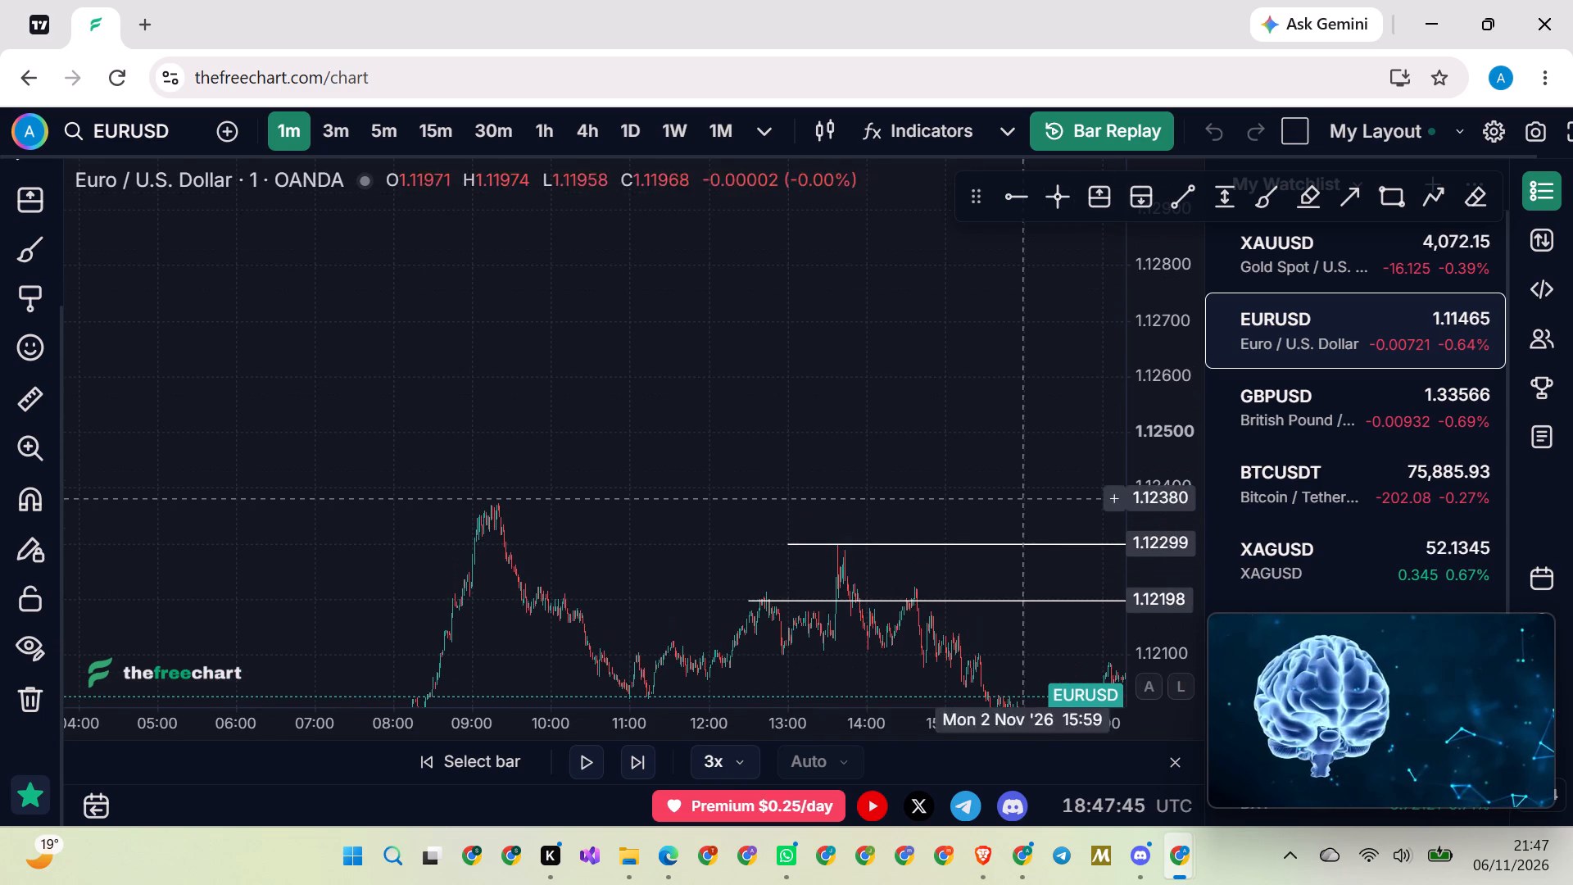
scroll(702, 508, "up", 17)
left_click_drag(563, 470, 881, 296)
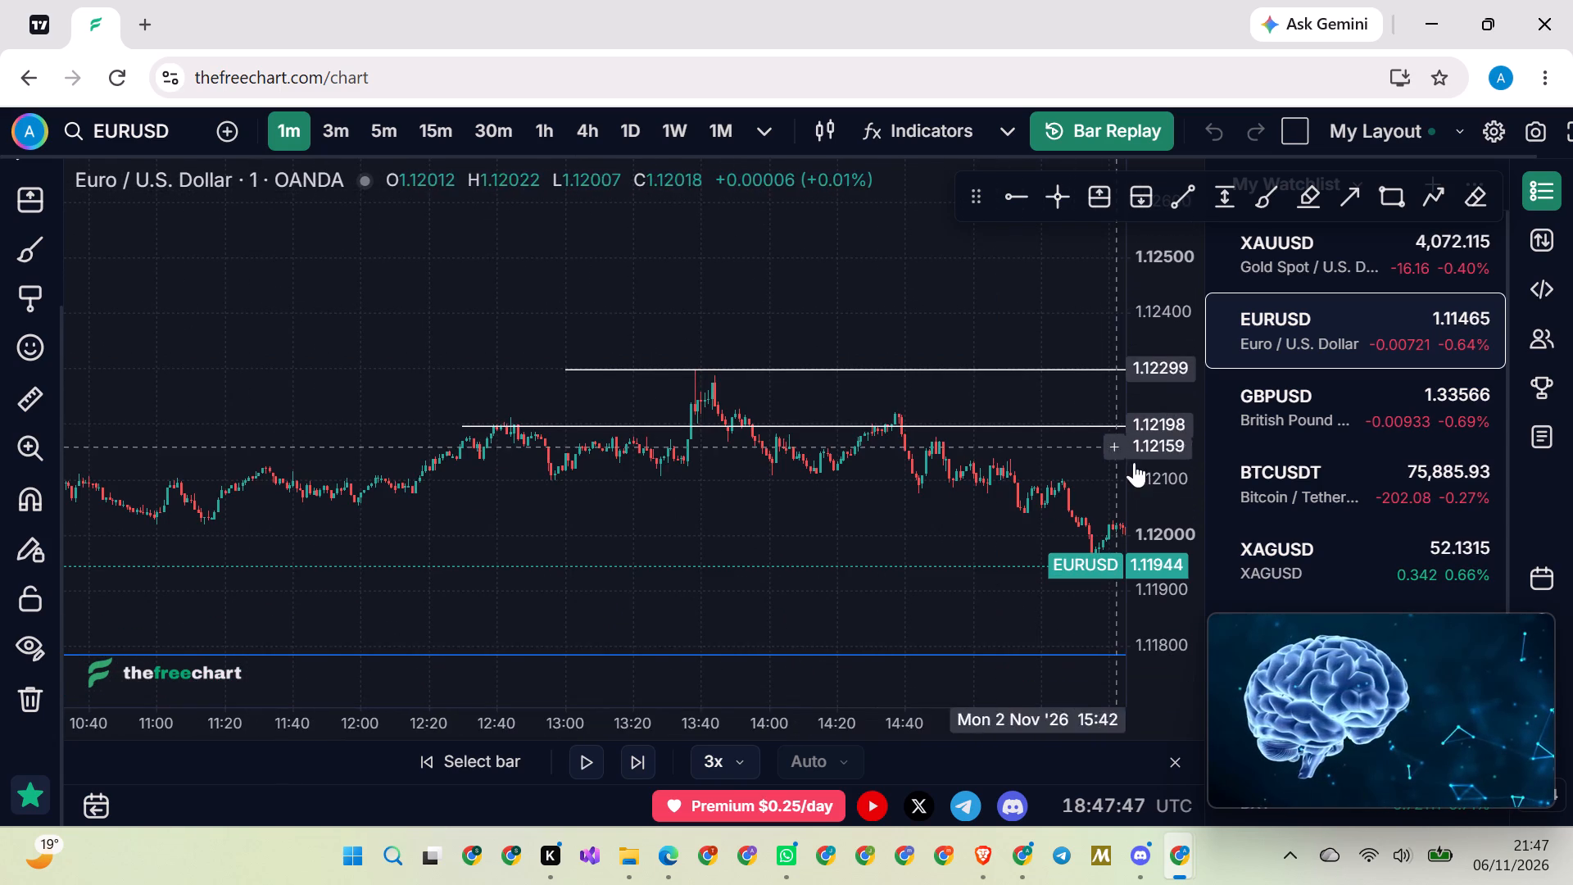
scroll(1150, 471, "up", 20)
scroll(1150, 471, "up", 4)
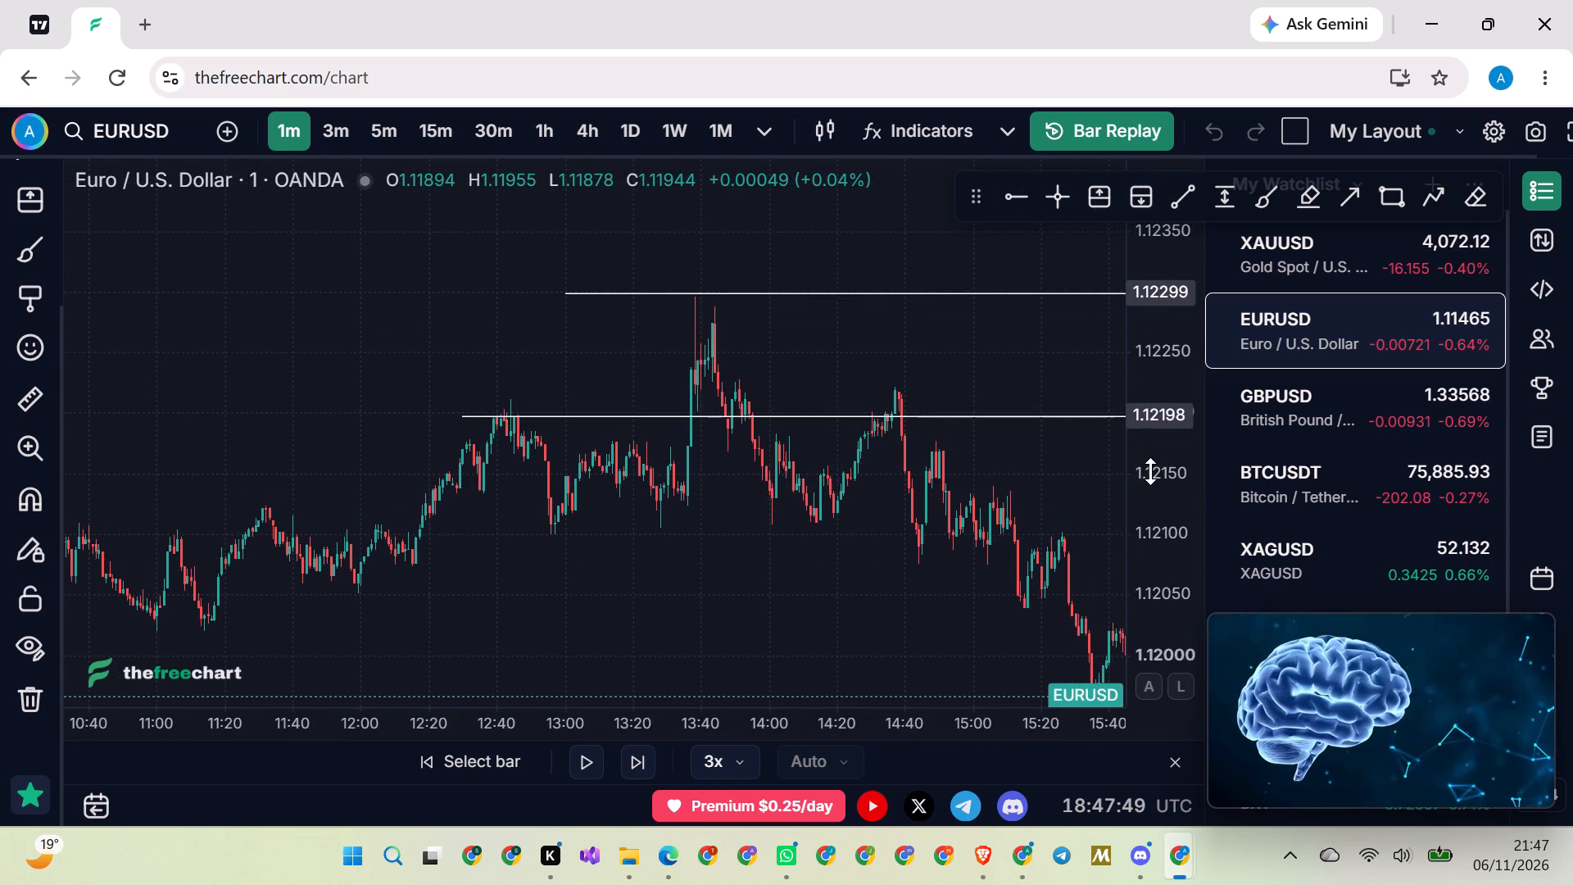
scroll(1150, 471, "up", 5)
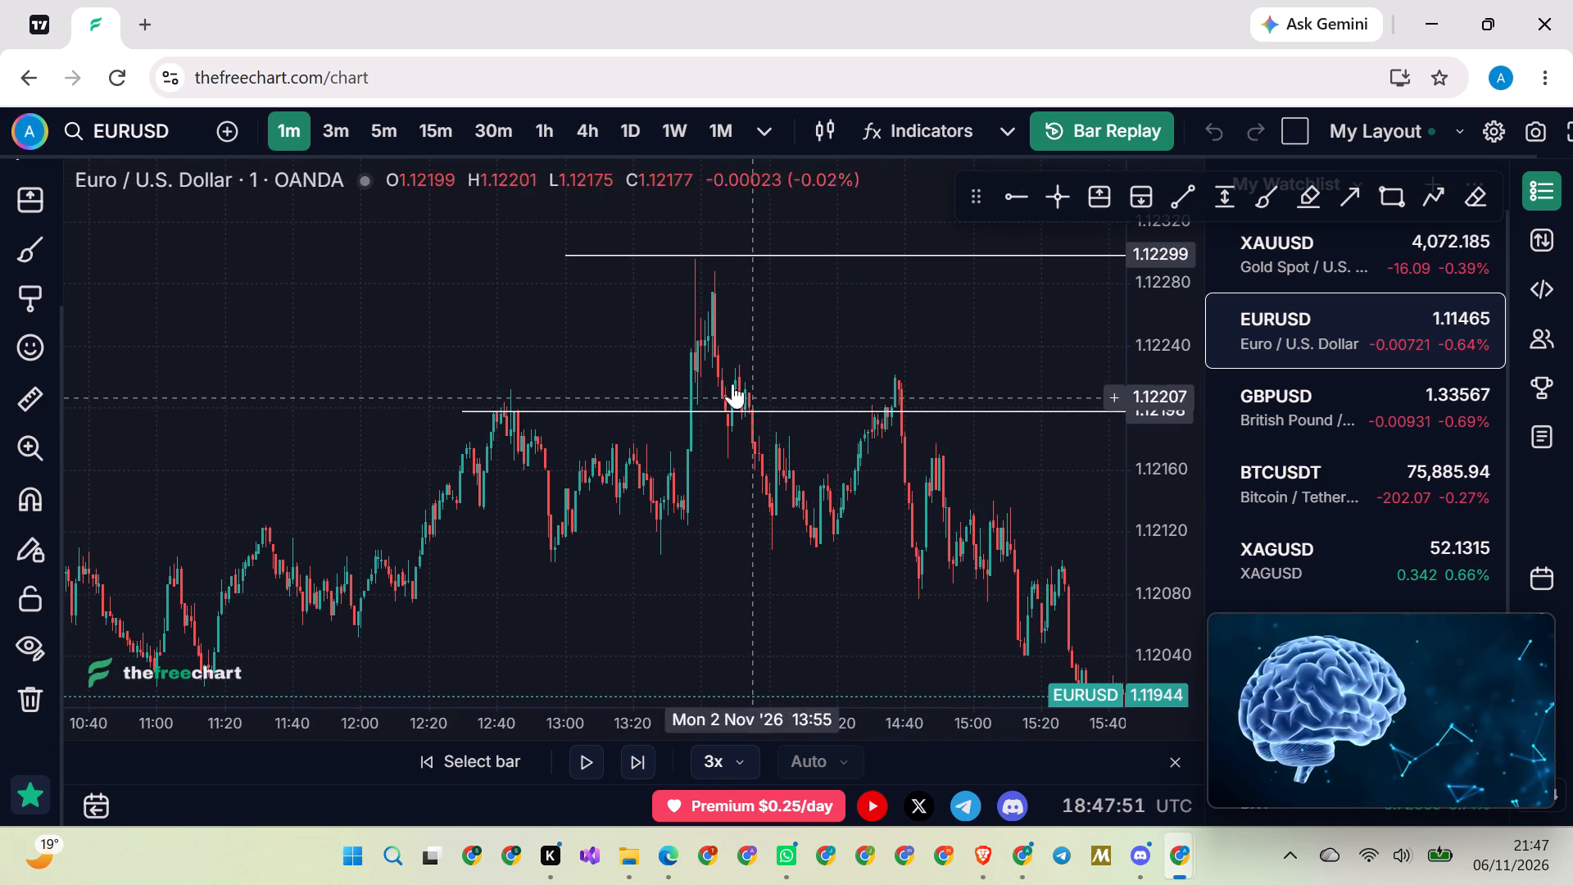
left_click_drag(536, 284, 510, 387)
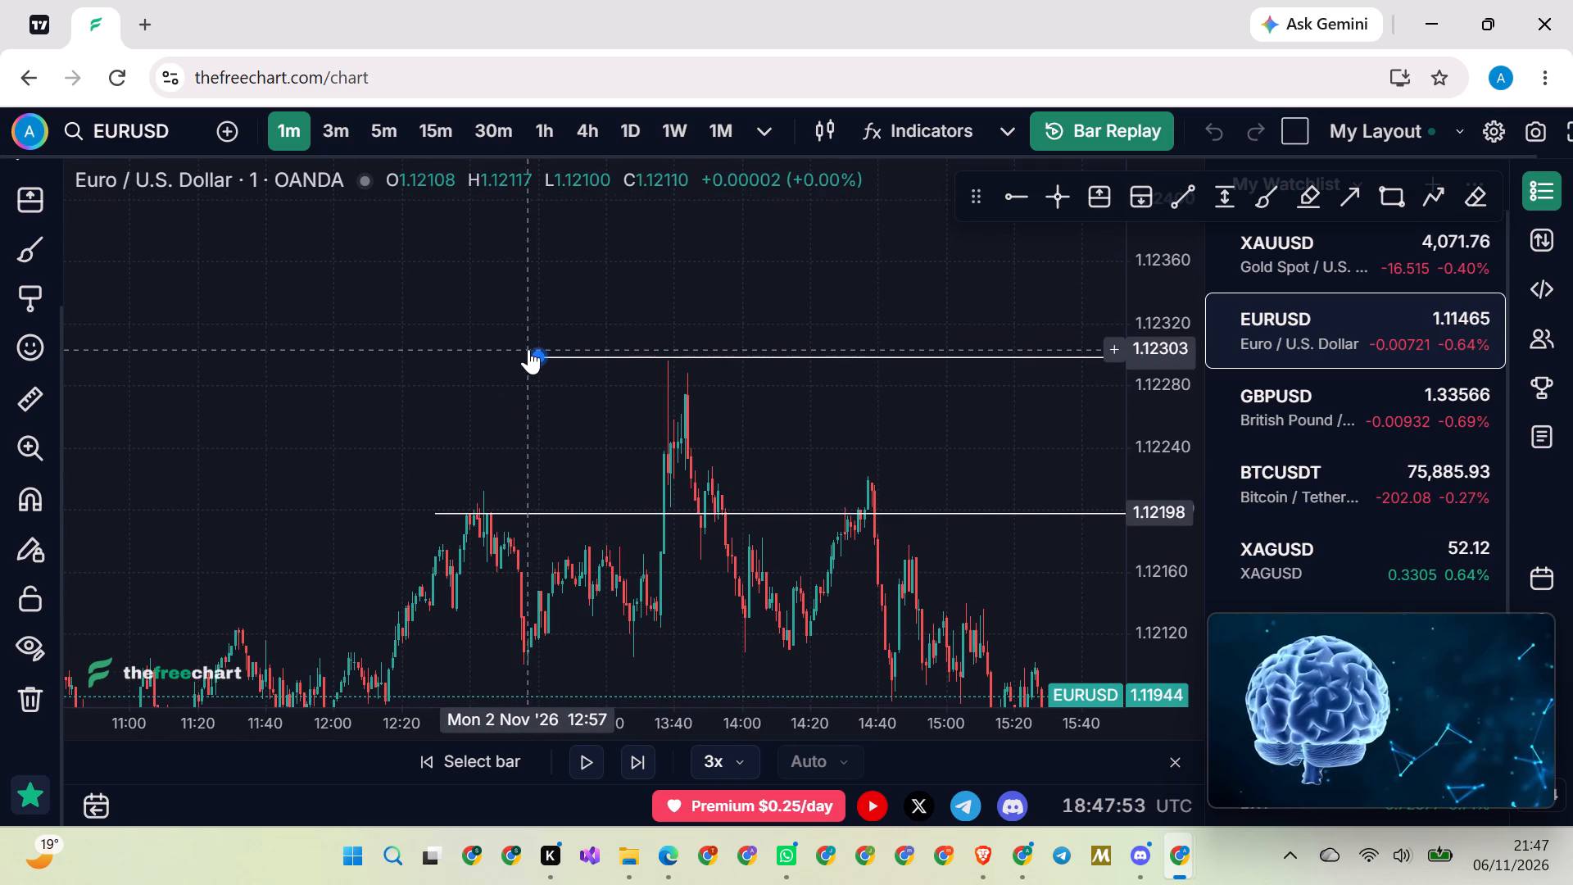
left_click_drag(538, 355, 657, 356)
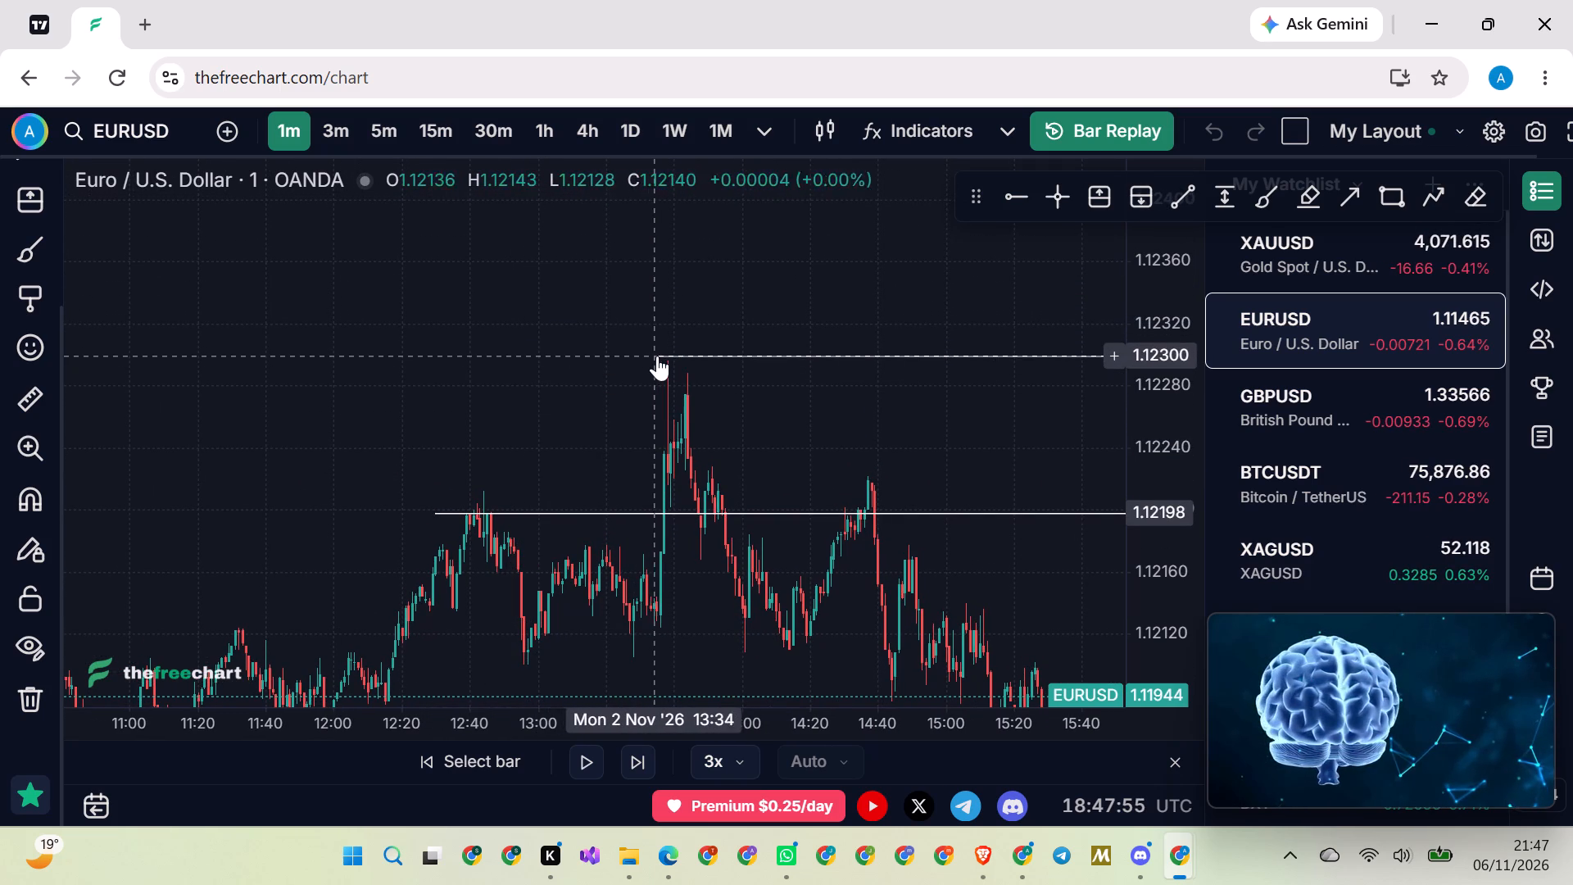
left_click_drag(657, 356, 664, 358)
left_click(571, 372)
Move the 1.12198 horizontal ray to 1.12279, starting at about 09:28 in the 2 November decline from the main peak.
scroll(552, 381, "down", 12)
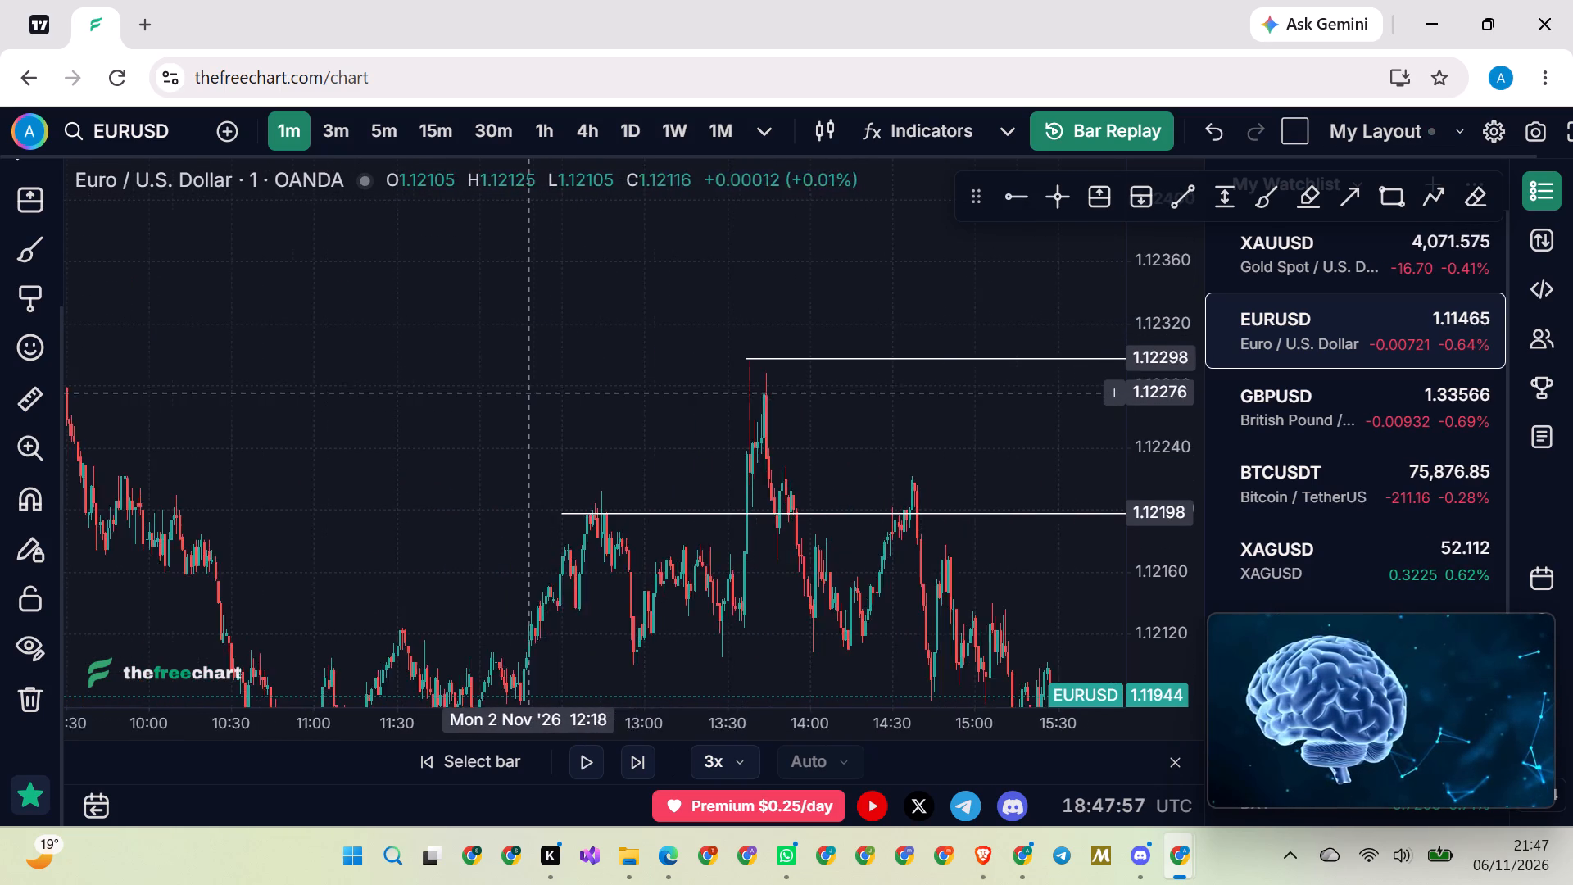
scroll(529, 394, "down", 2)
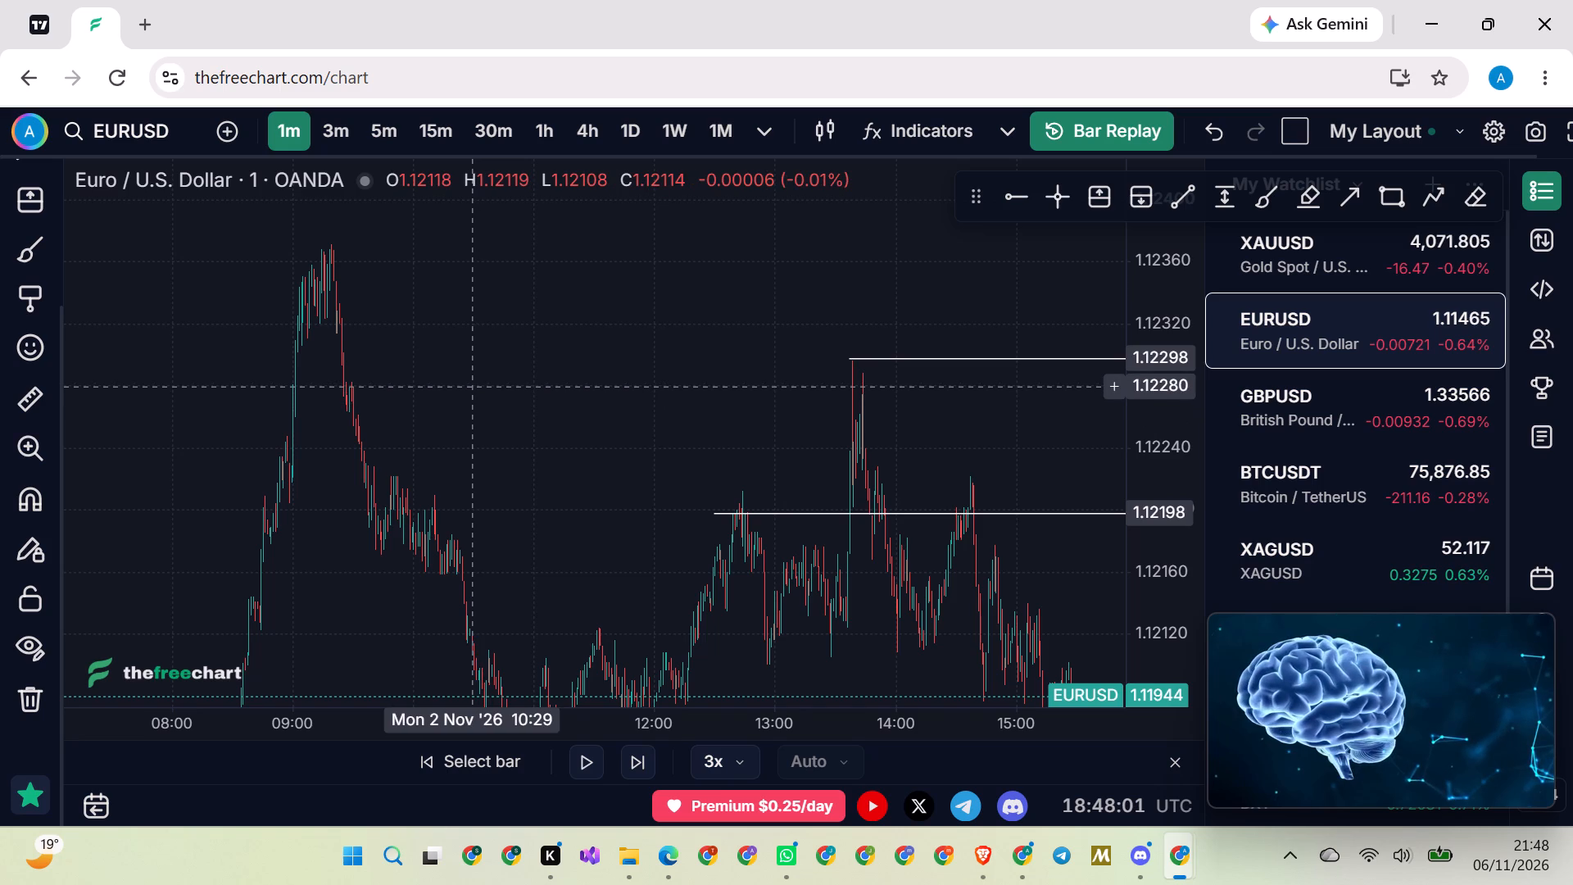
scroll(460, 382, "up", 8)
left_click_drag(268, 420, 666, 441)
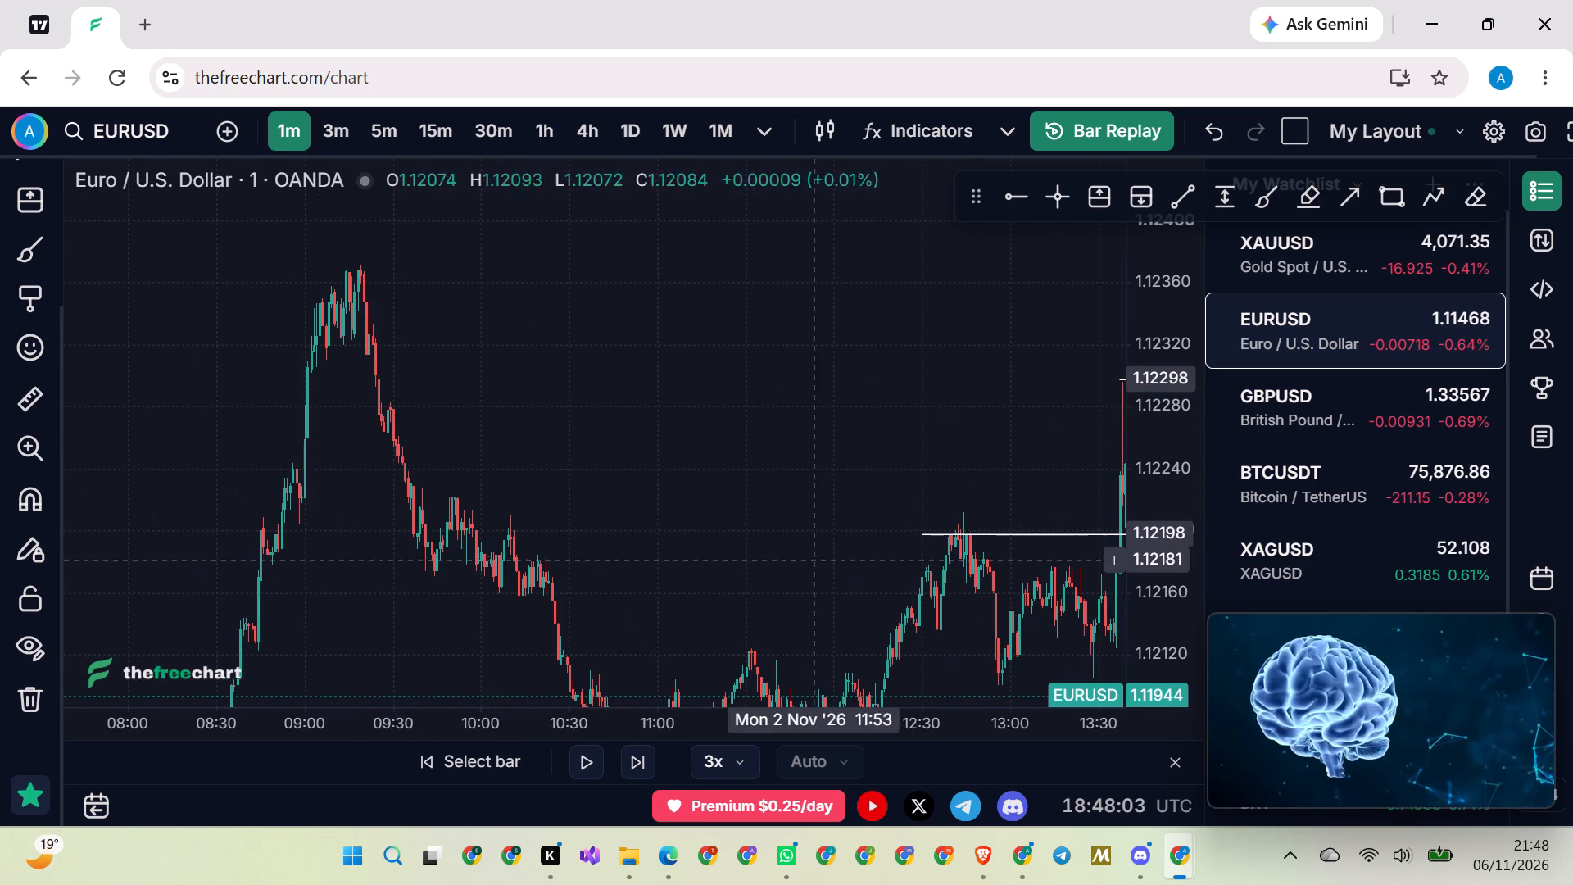
left_click_drag(927, 542, 383, 404)
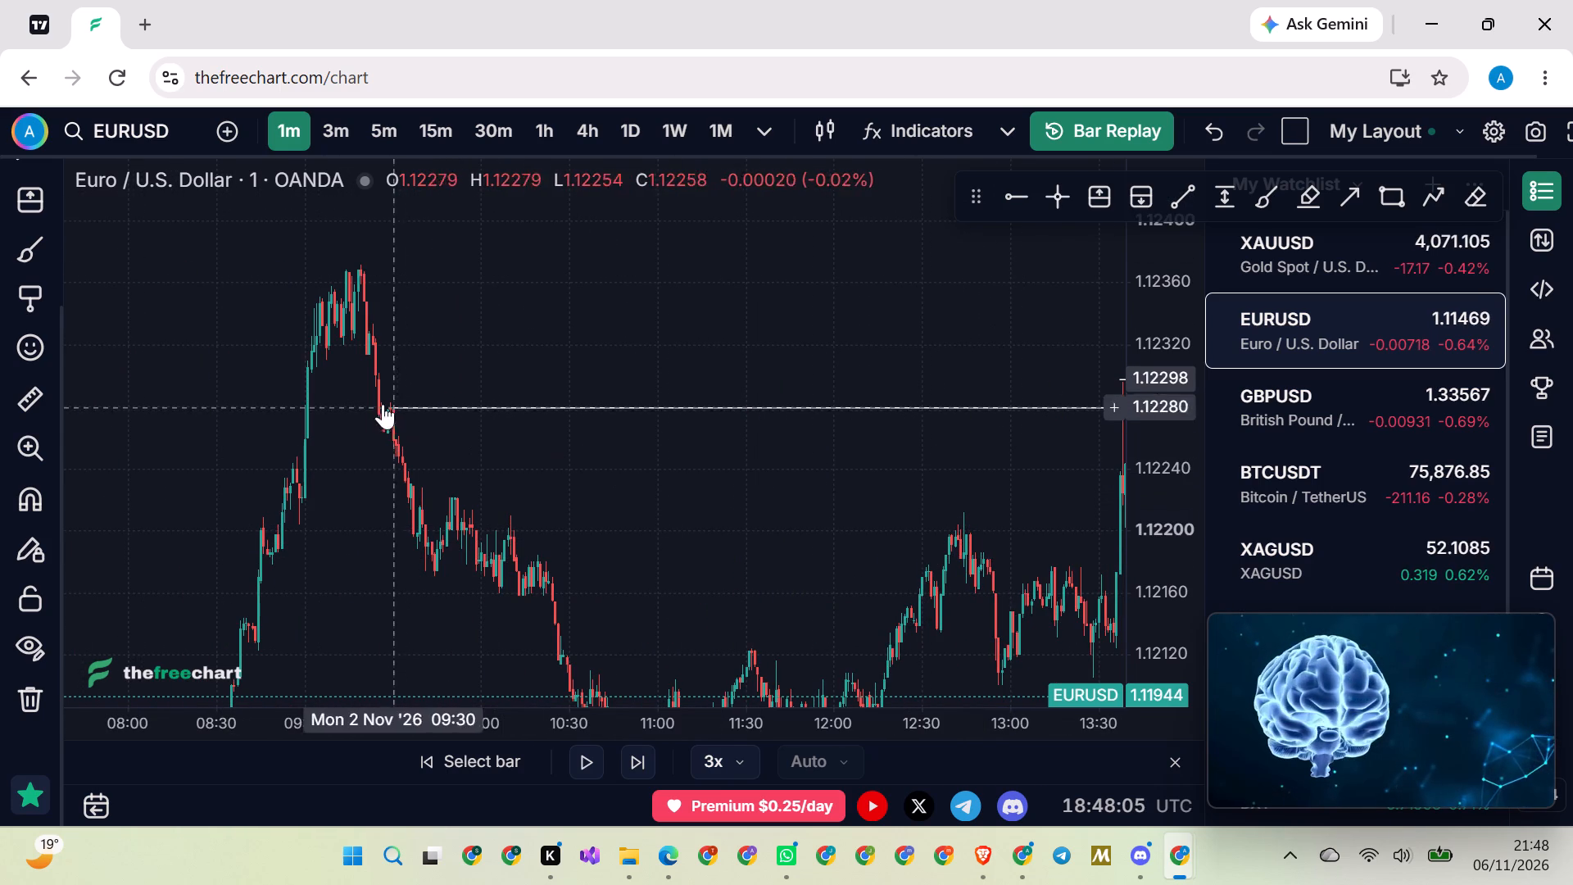
left_click_drag(383, 404, 390, 411)
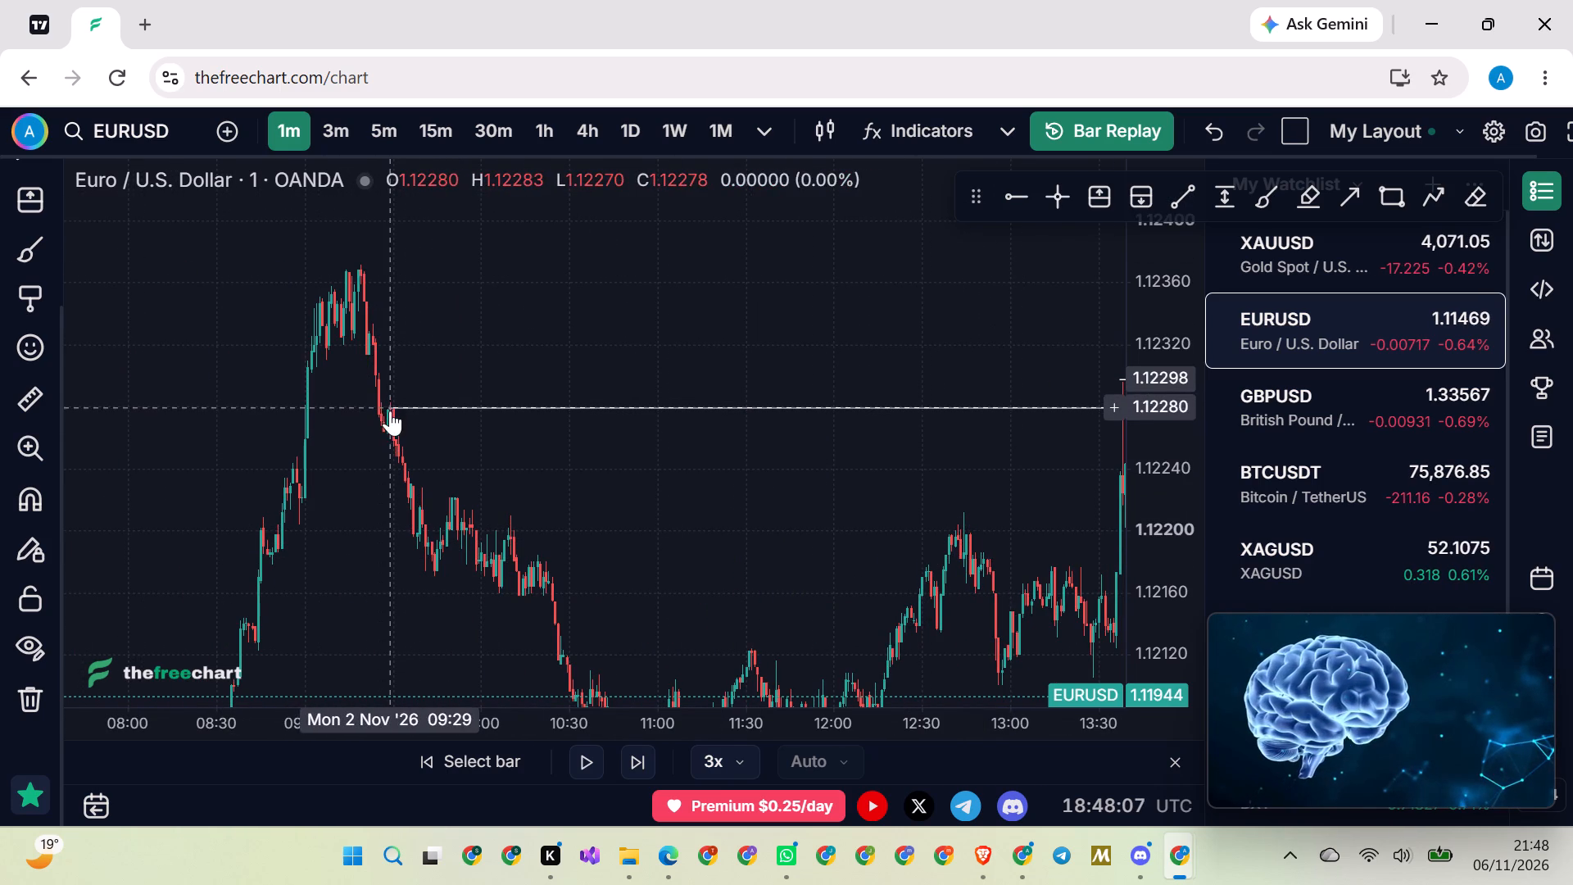
left_click_drag(390, 411, 383, 408)
left_click_drag(469, 465, 478, 465)
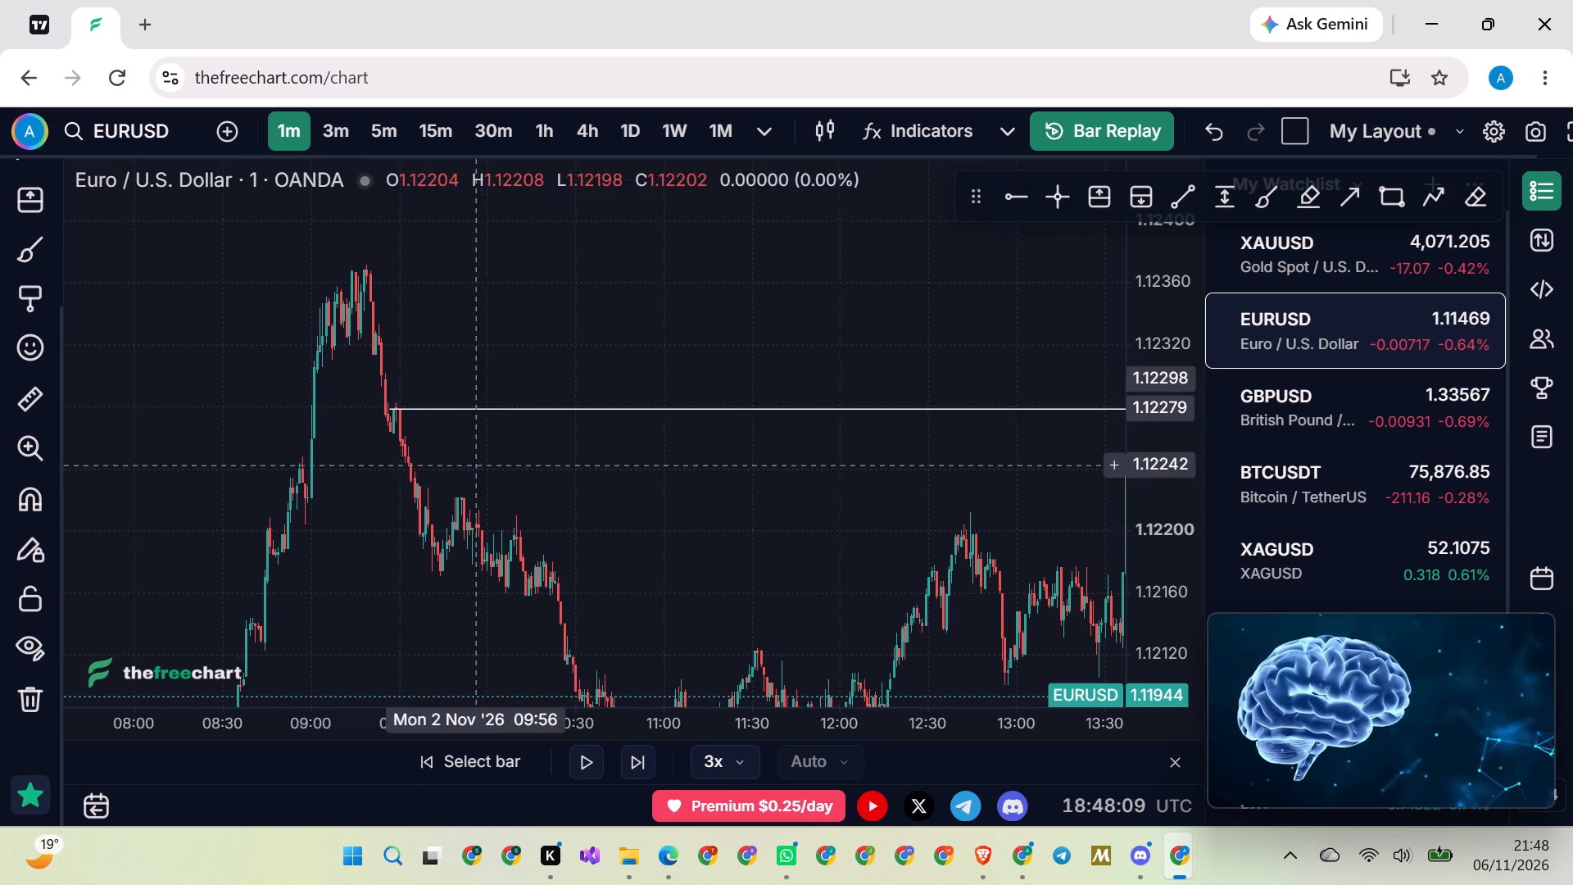
left_click_drag(478, 465, 484, 468)
On the 5-minute chart, replay EURUSD forward from 3 November into the early hours of 4 November, pausing above the 1.12298 ray.
left_click_drag(767, 533, 317, 507)
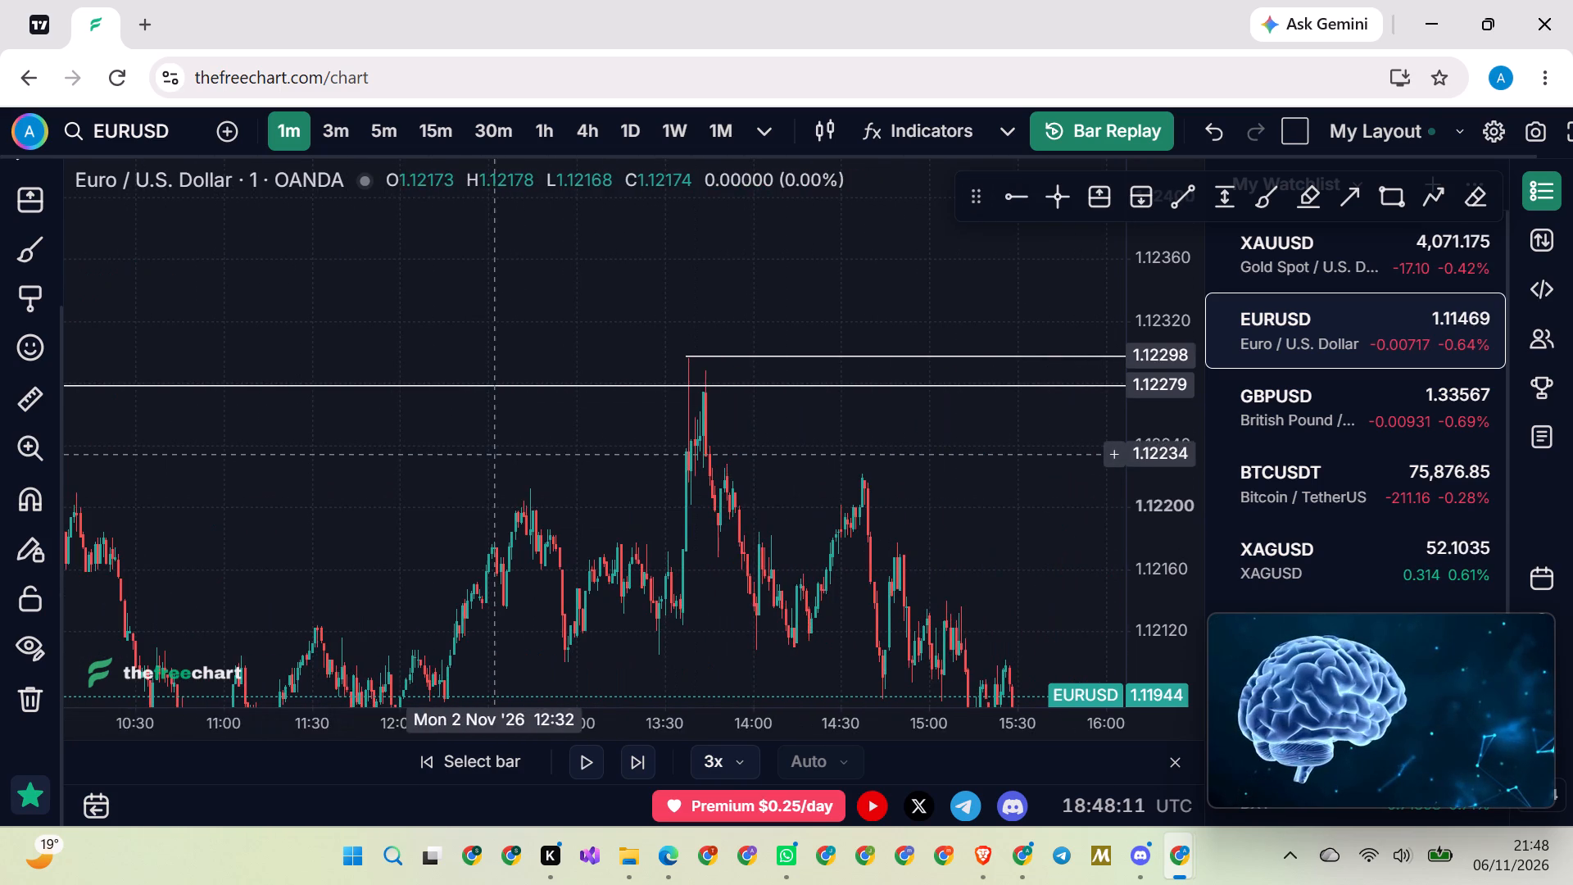
scroll(499, 451, "up", 2)
left_click(389, 133)
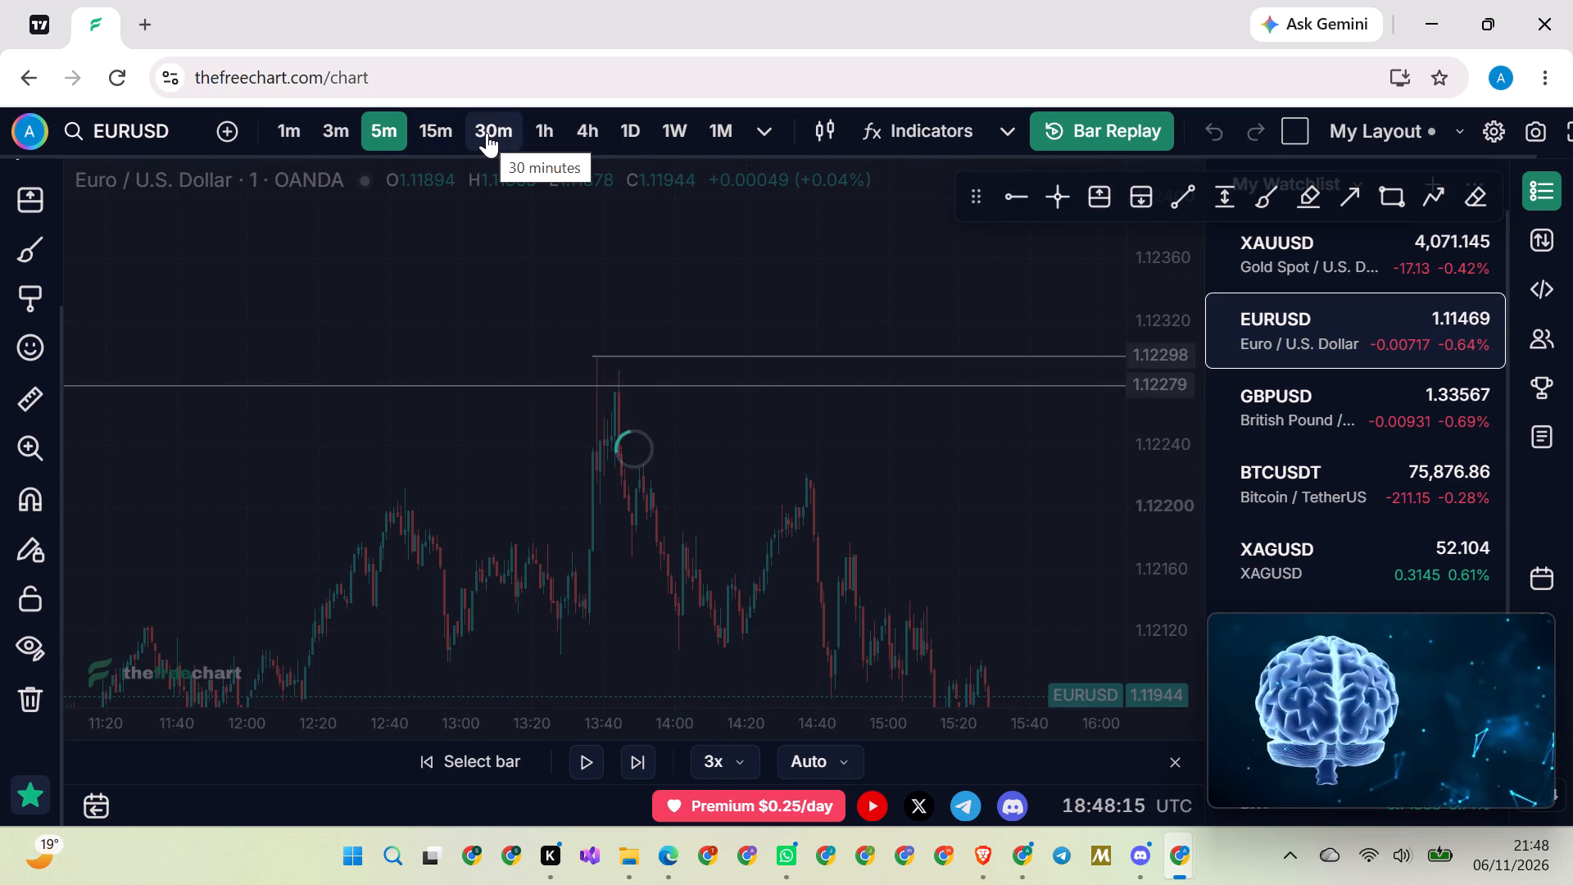
scroll(622, 285, "up", 1)
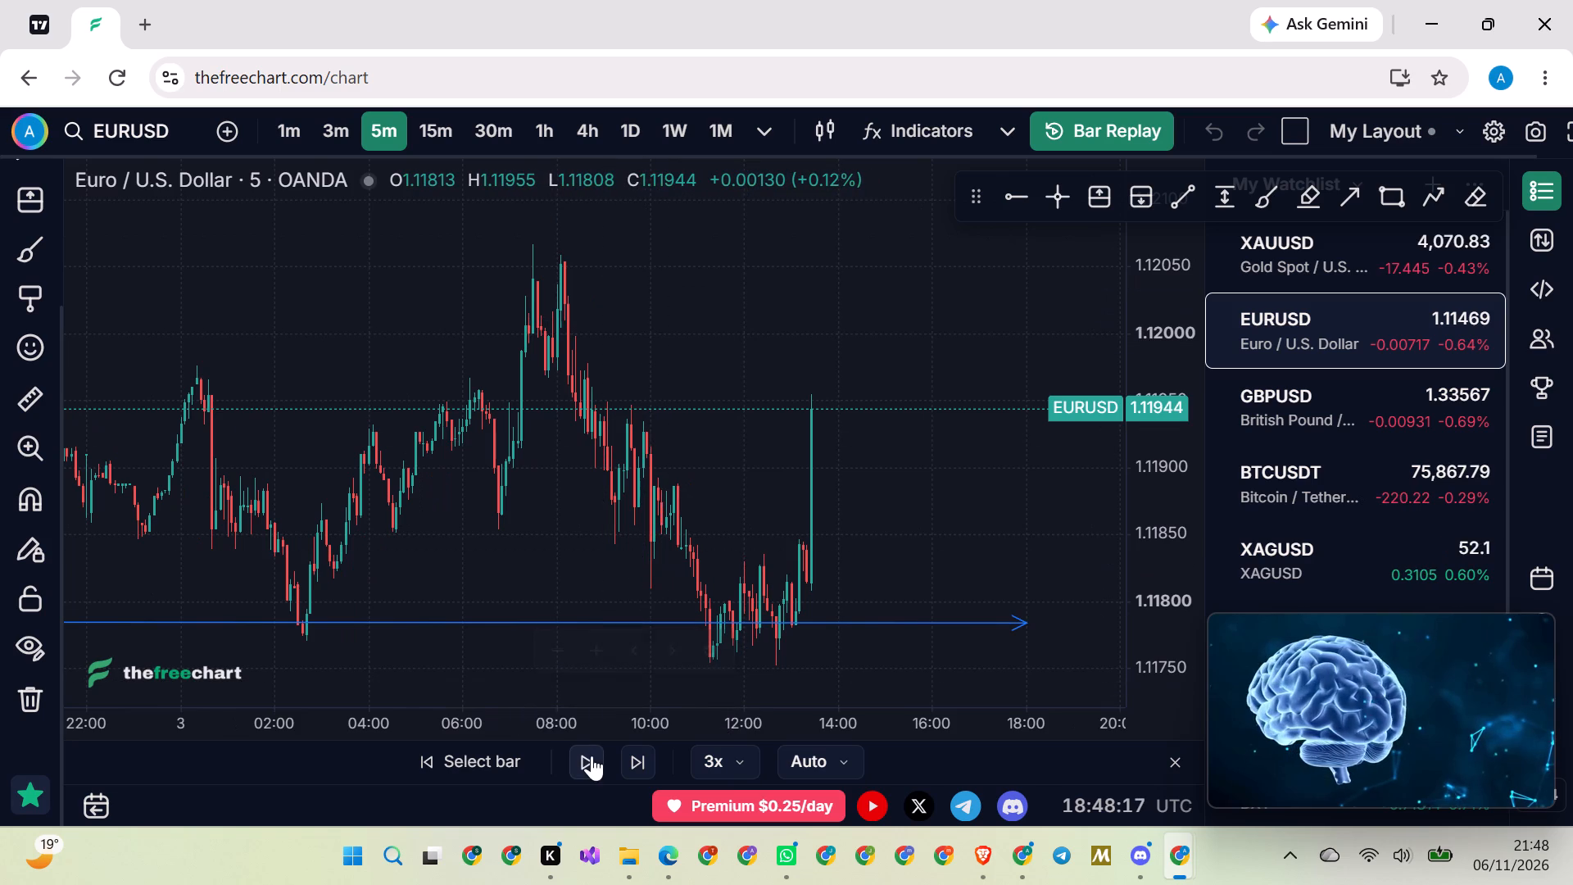
left_click(585, 762)
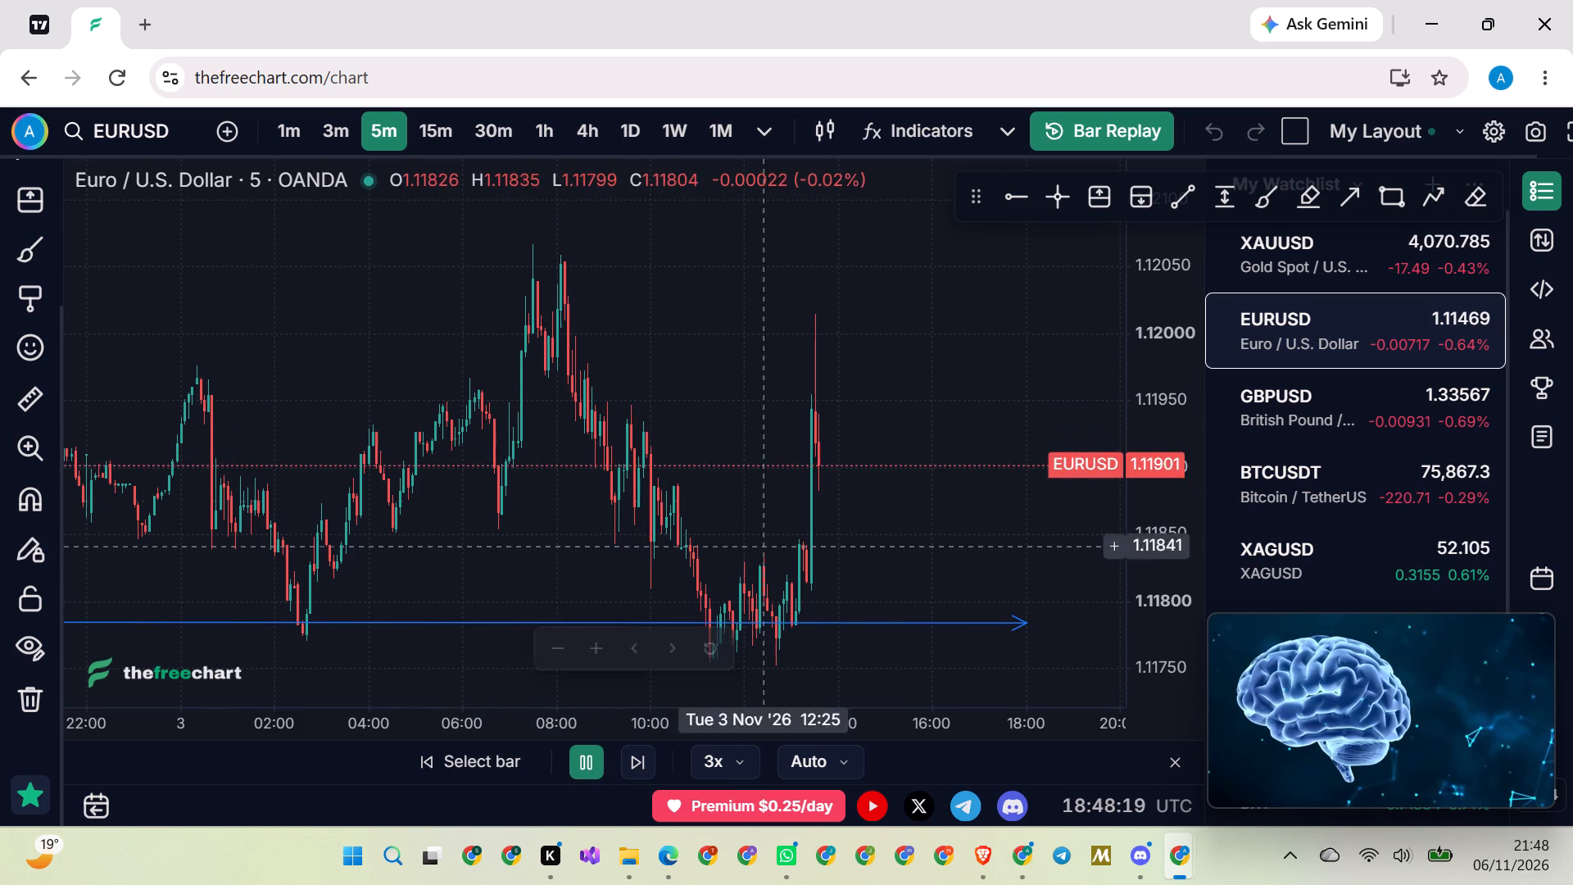
left_click_drag(1166, 260, 1066, 571)
scroll(749, 391, "down", 10)
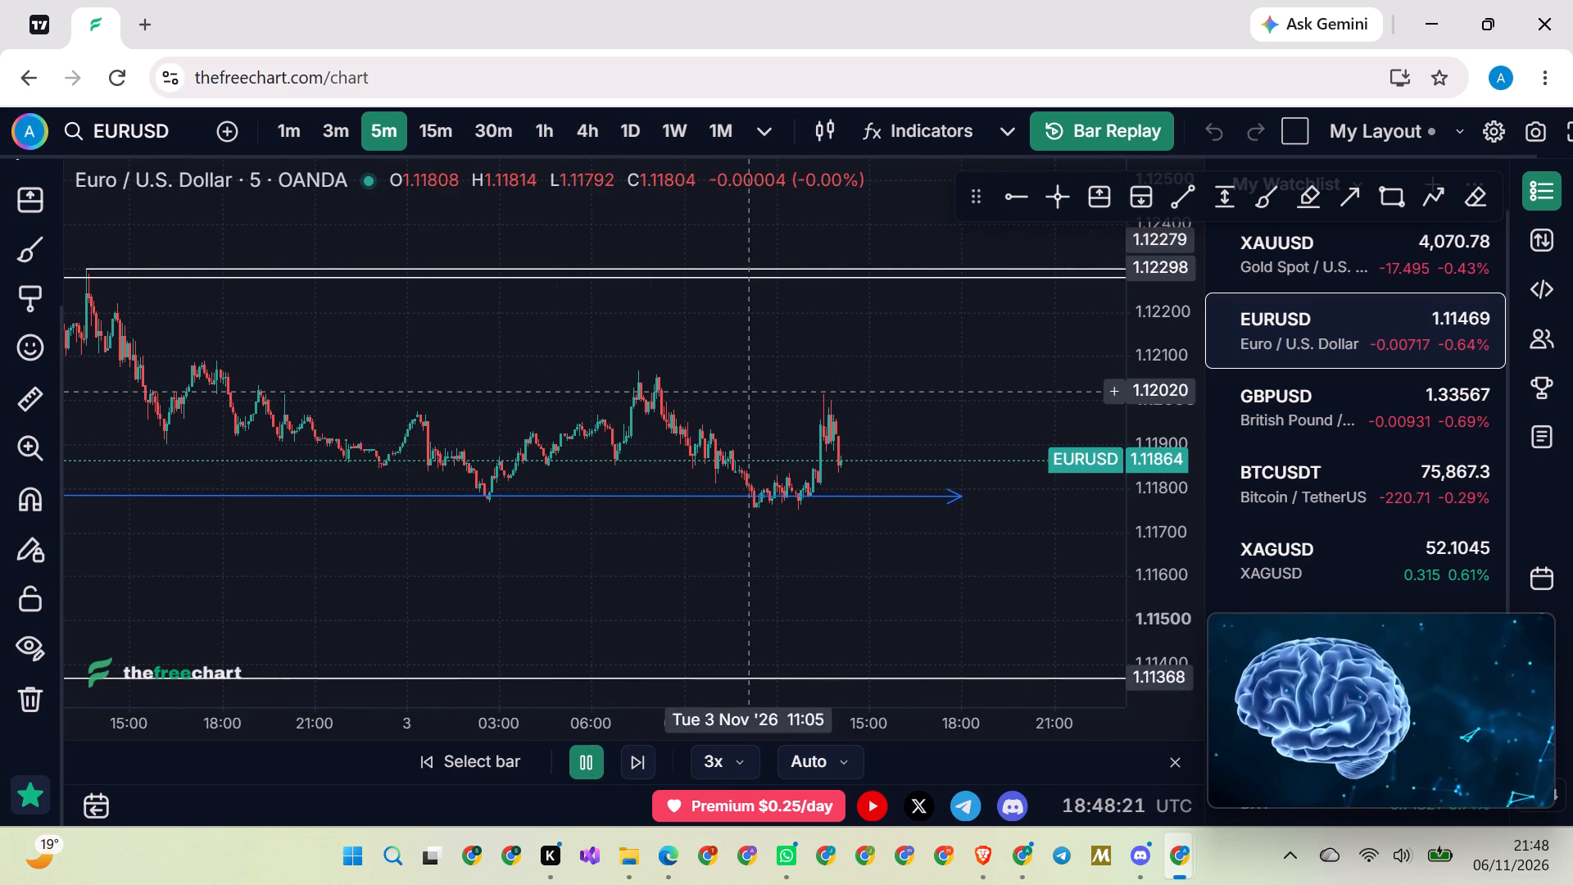
left_click_drag(761, 343, 597, 388)
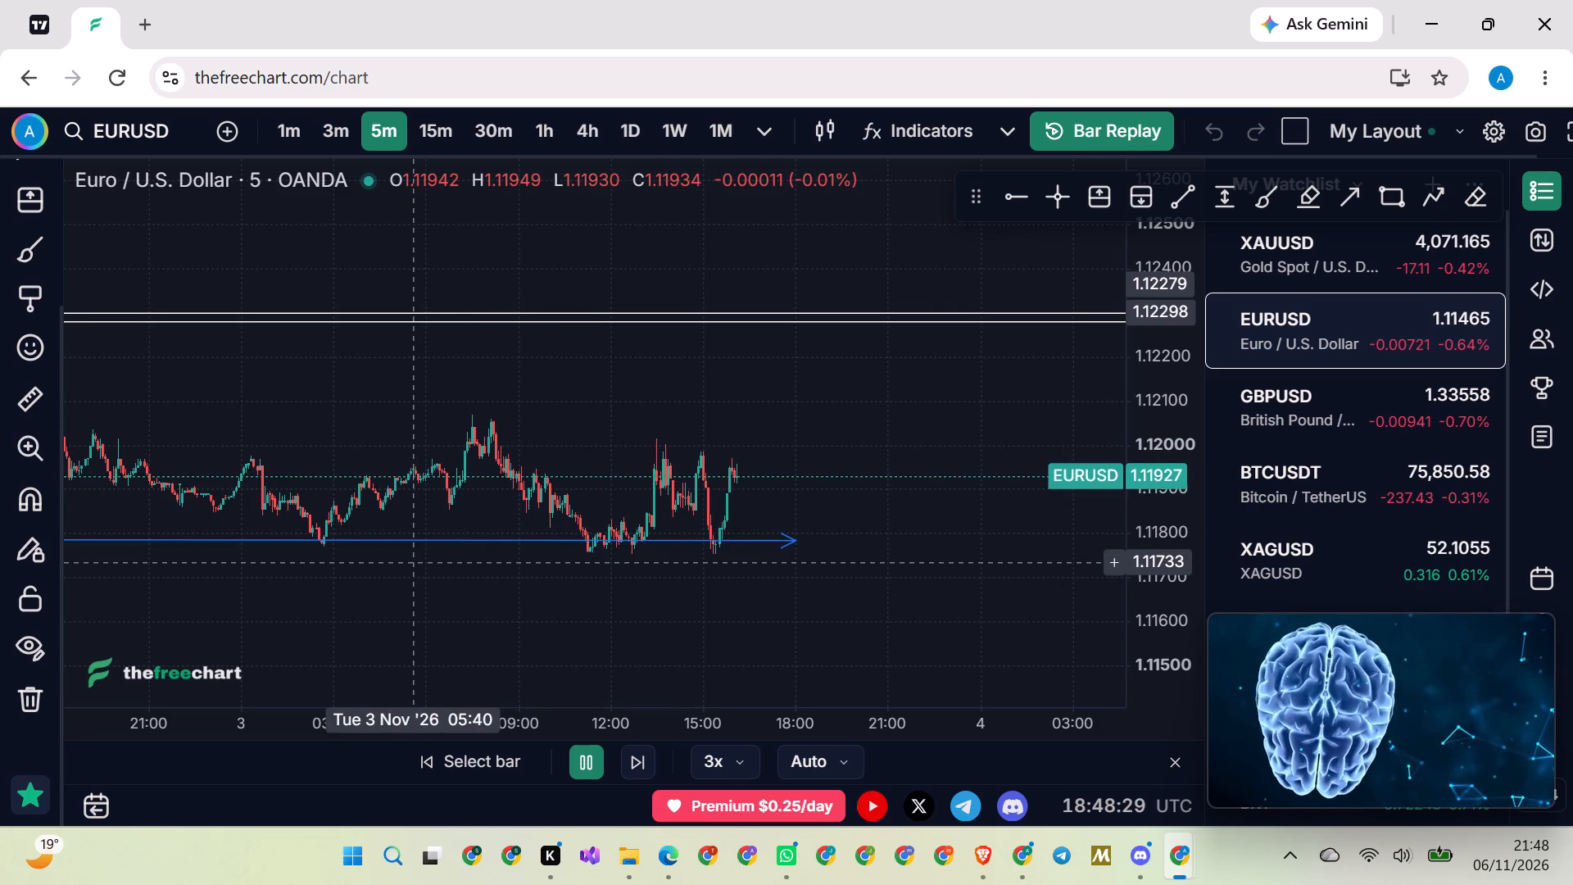
left_click_drag(433, 622, 345, 583)
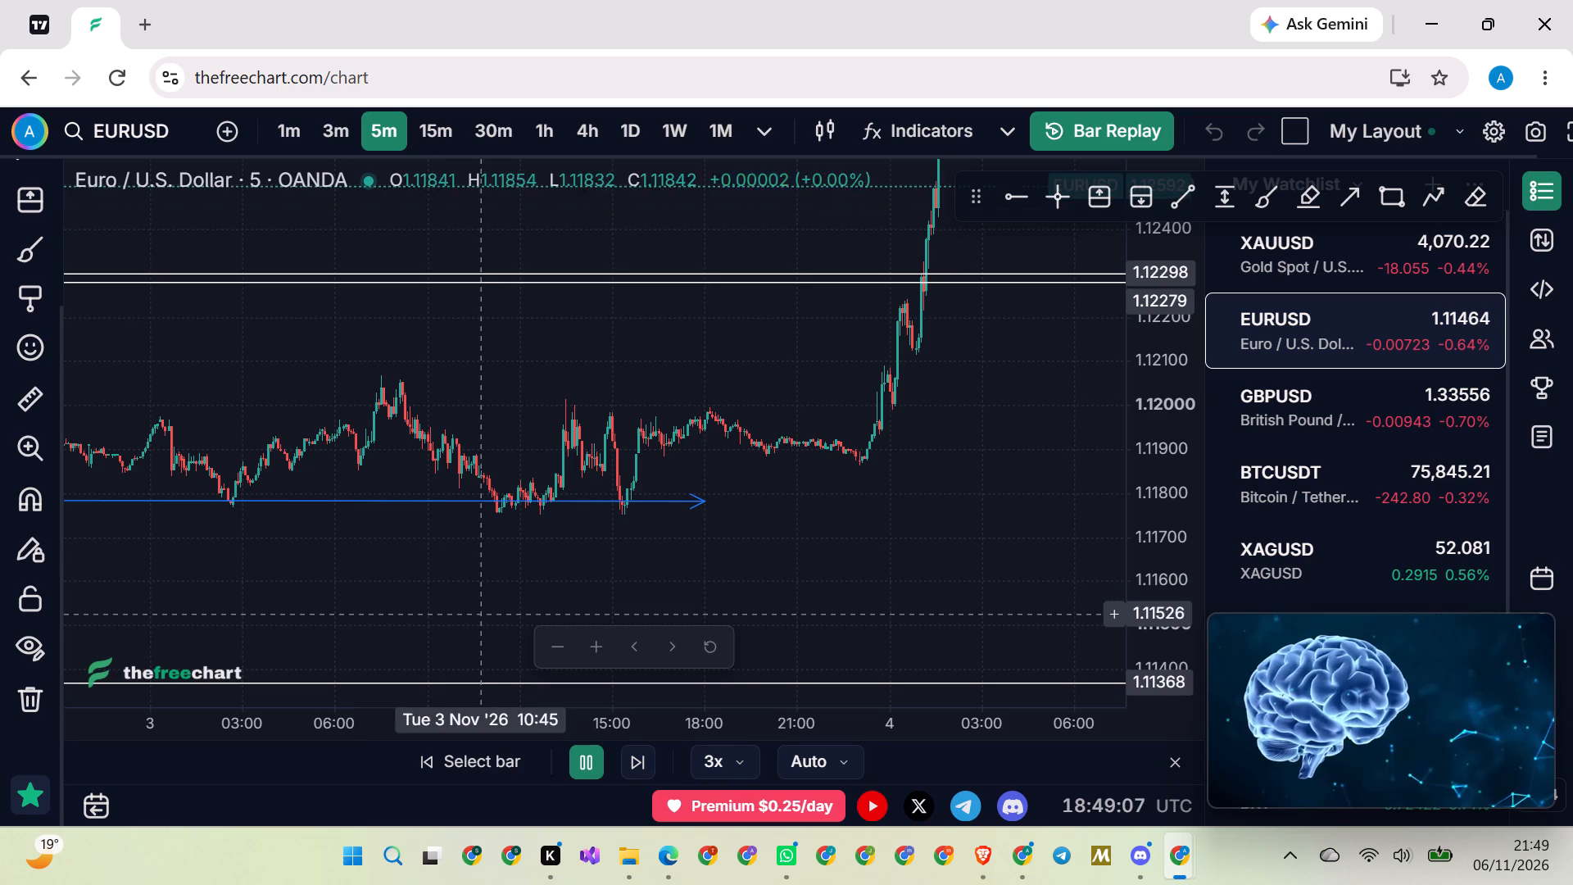
scroll(747, 374, "down", 3)
left_click_drag(809, 347, 705, 439)
scroll(705, 439, "up", 10)
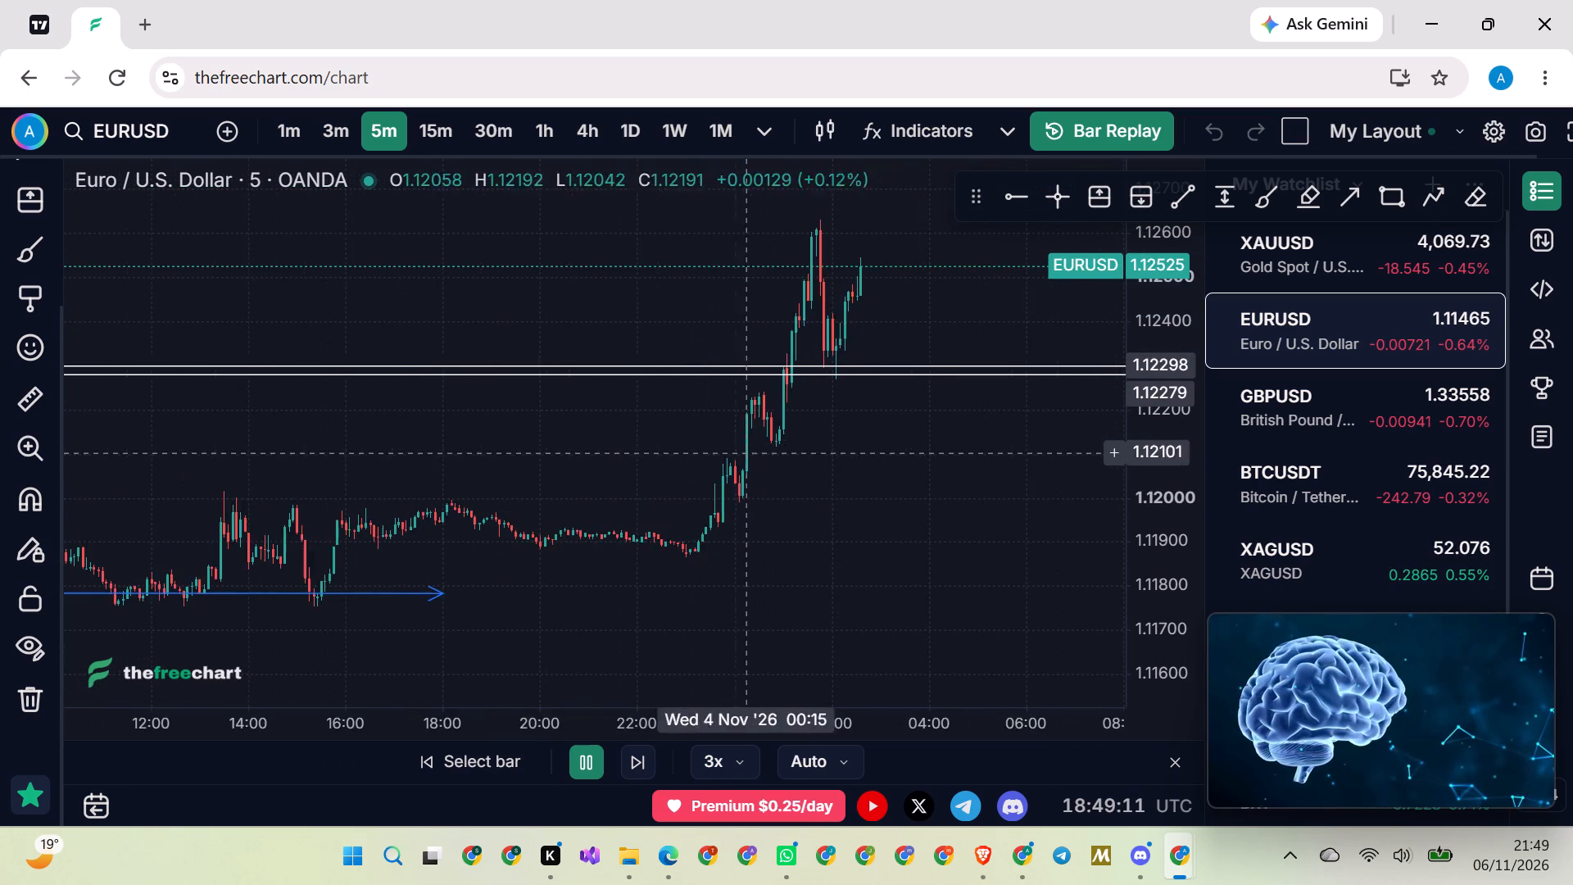
scroll(813, 469, "up", 2)
left_click_drag(915, 470, 936, 559)
scroll(1159, 514, "up", 5)
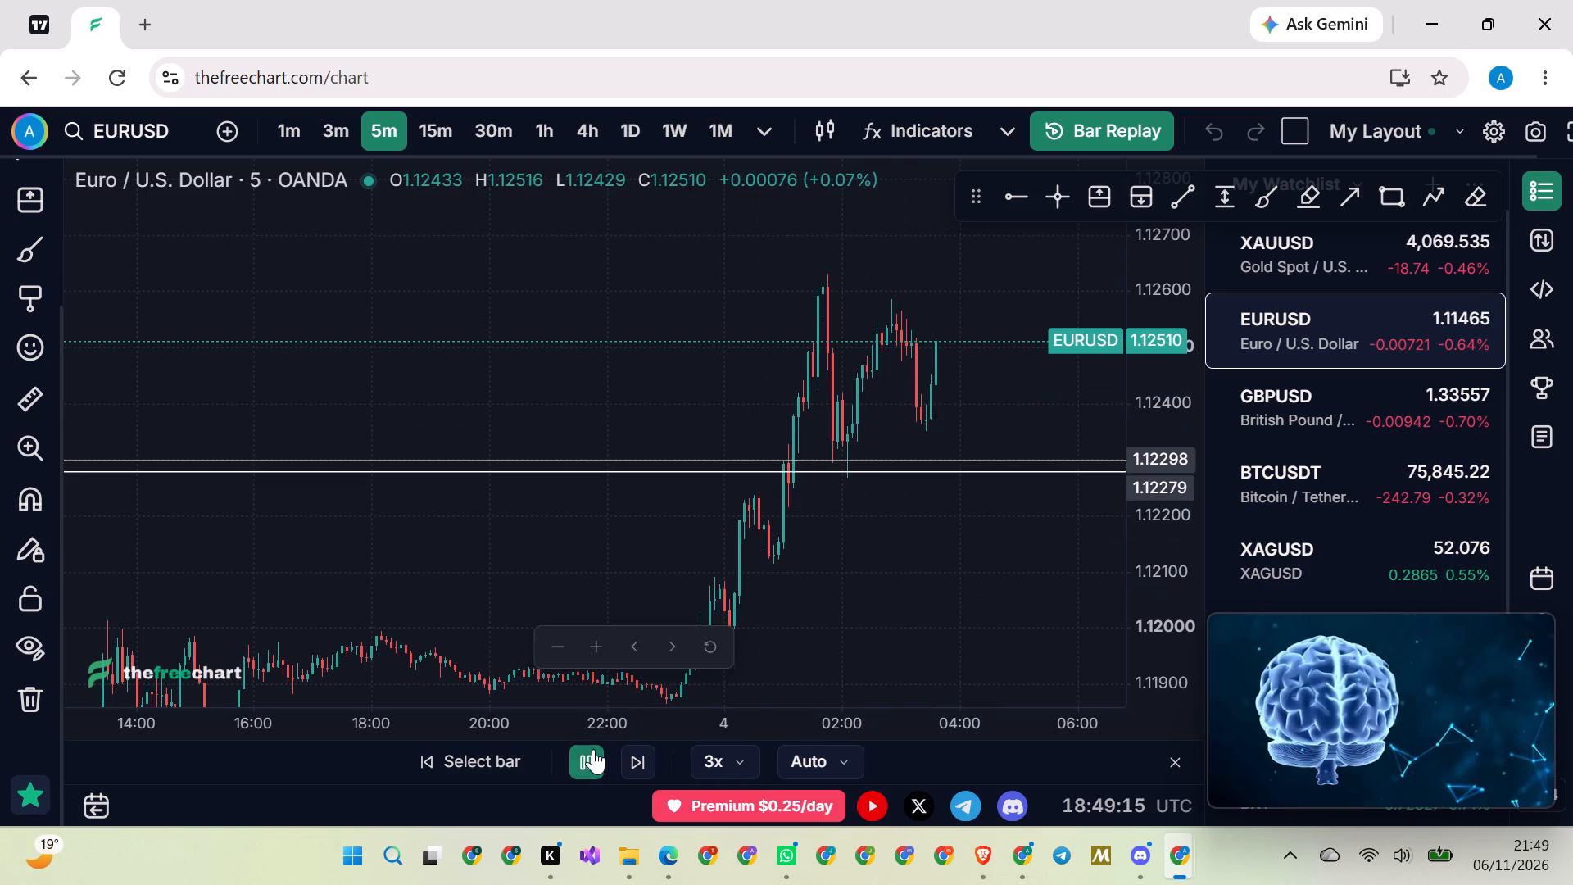
left_click(590, 758)
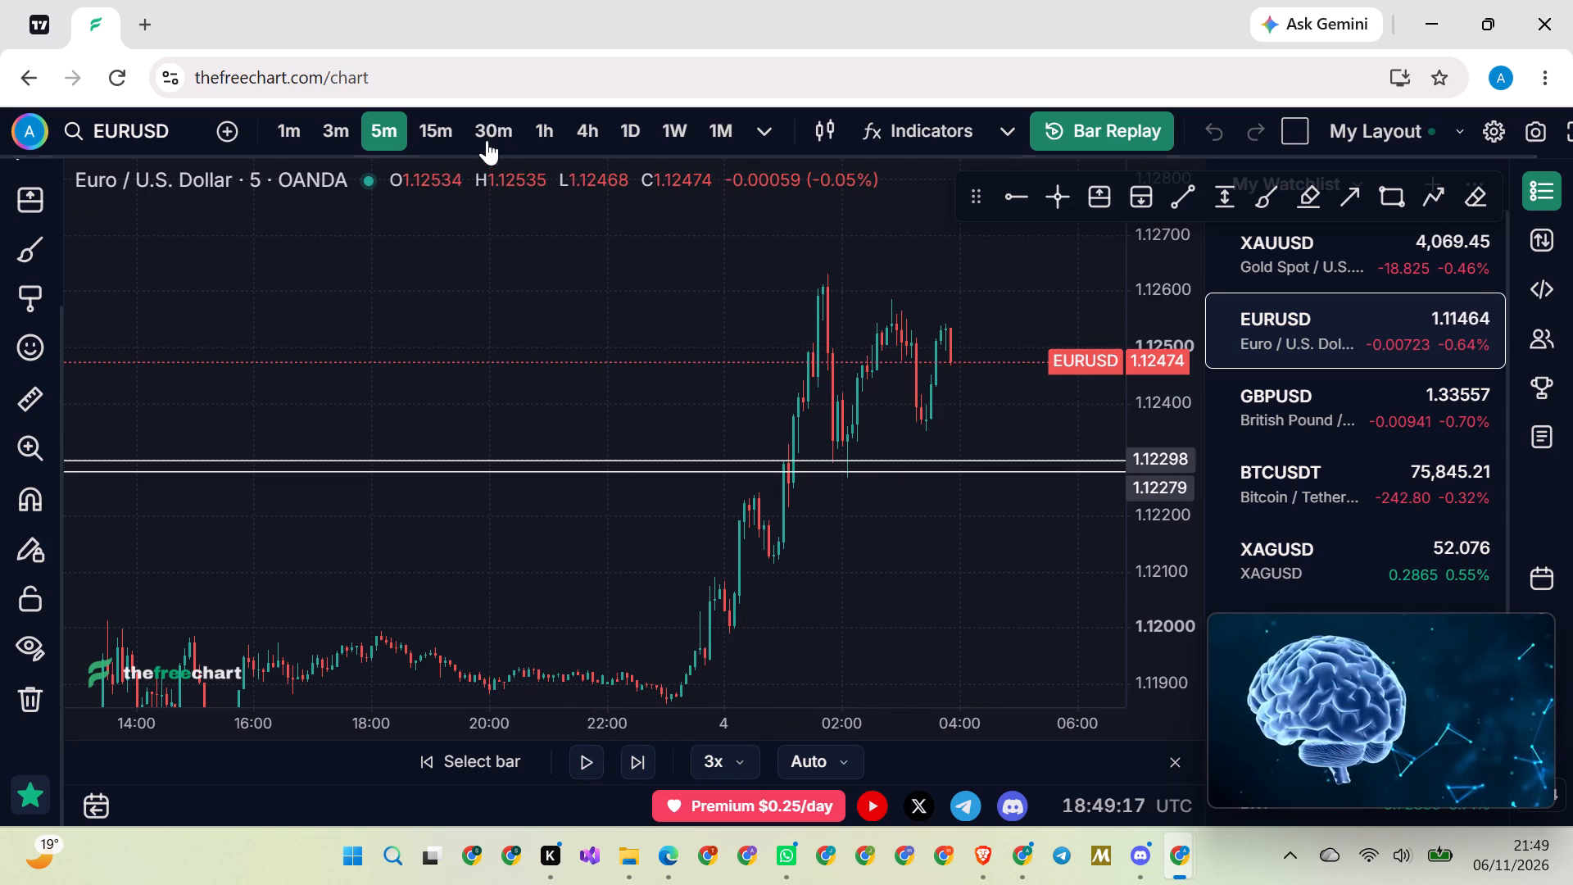
Examine the 30-minute chart from late October to 4 November, around the 1.12298 and 1.12279 rays and the recent swings.
left_click(484, 121)
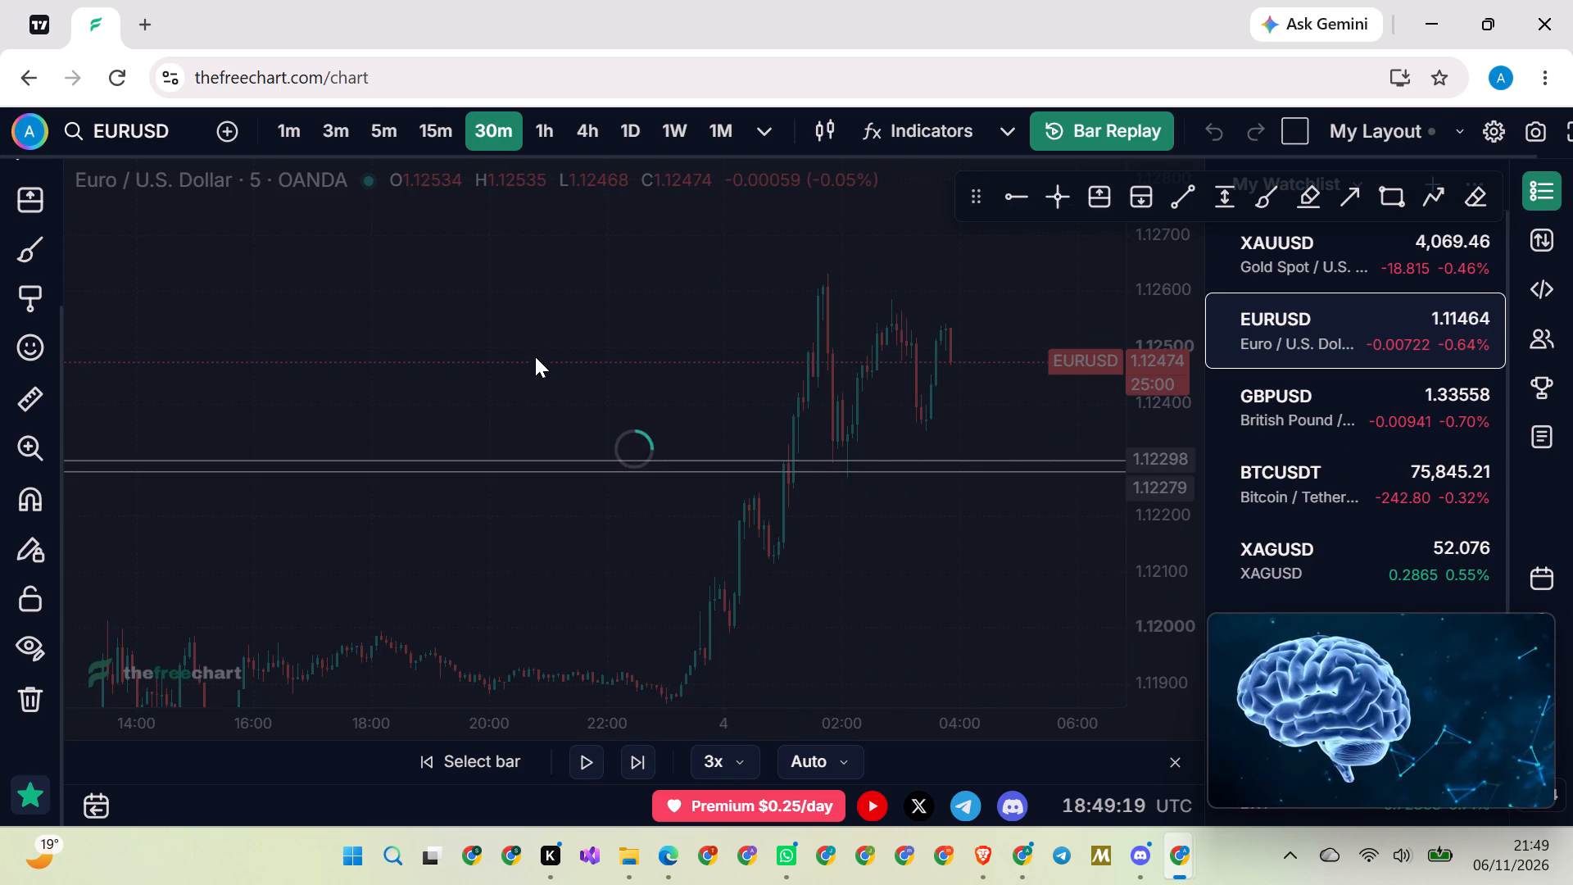
scroll(544, 365, "up", 11)
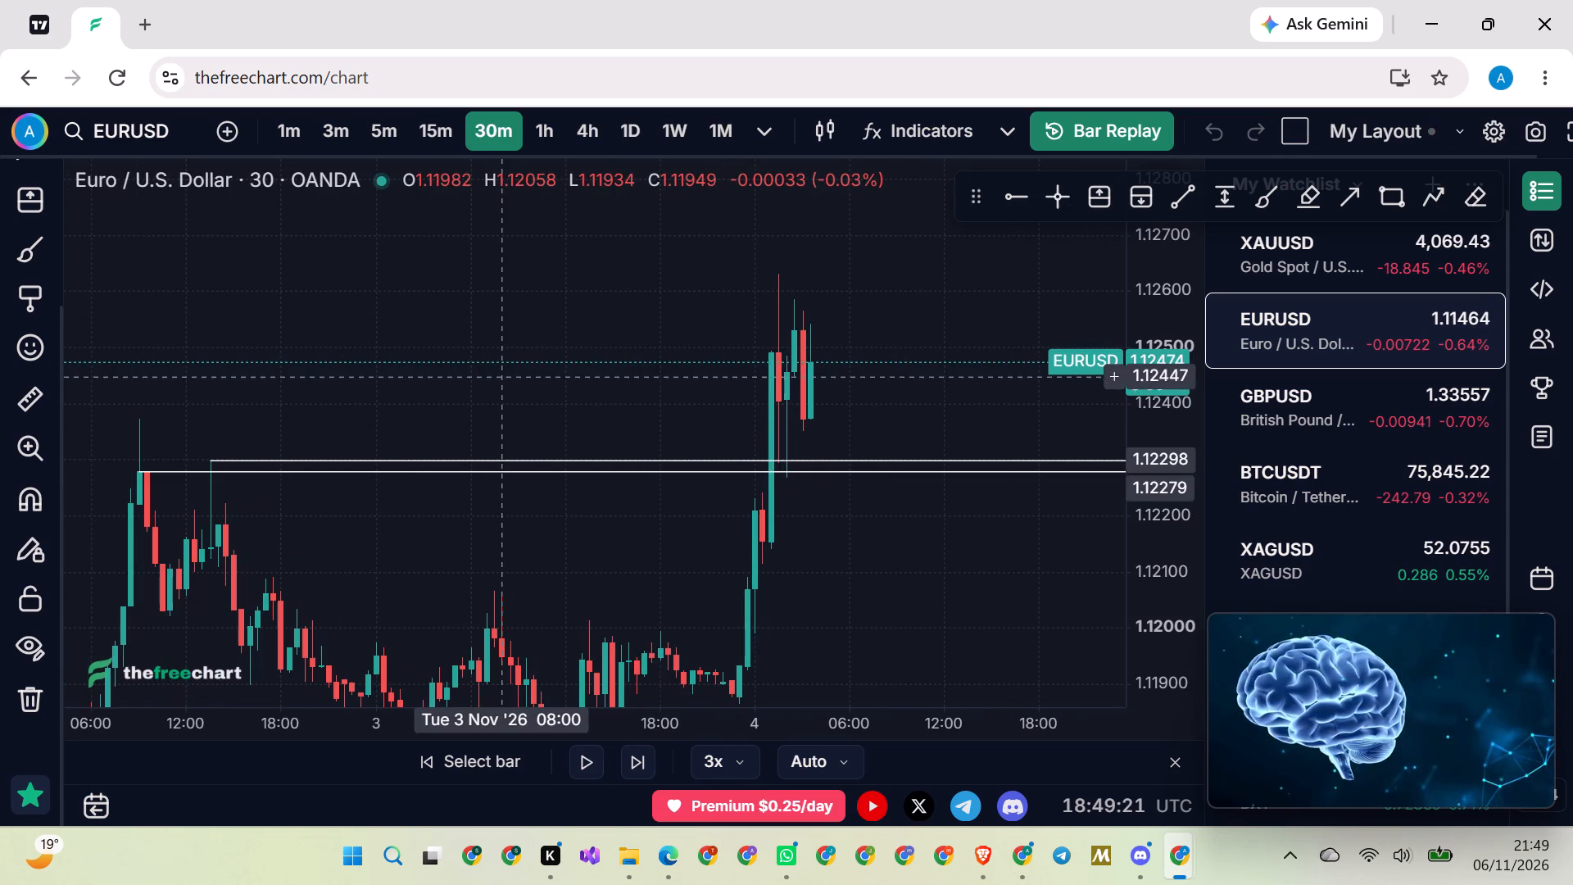
left_click_drag(500, 433, 695, 400)
scroll(668, 379, "down", 3)
left_click_drag(742, 371, 665, 343)
scroll(665, 341, "down", 1)
left_click_drag(1157, 478, 1088, 608)
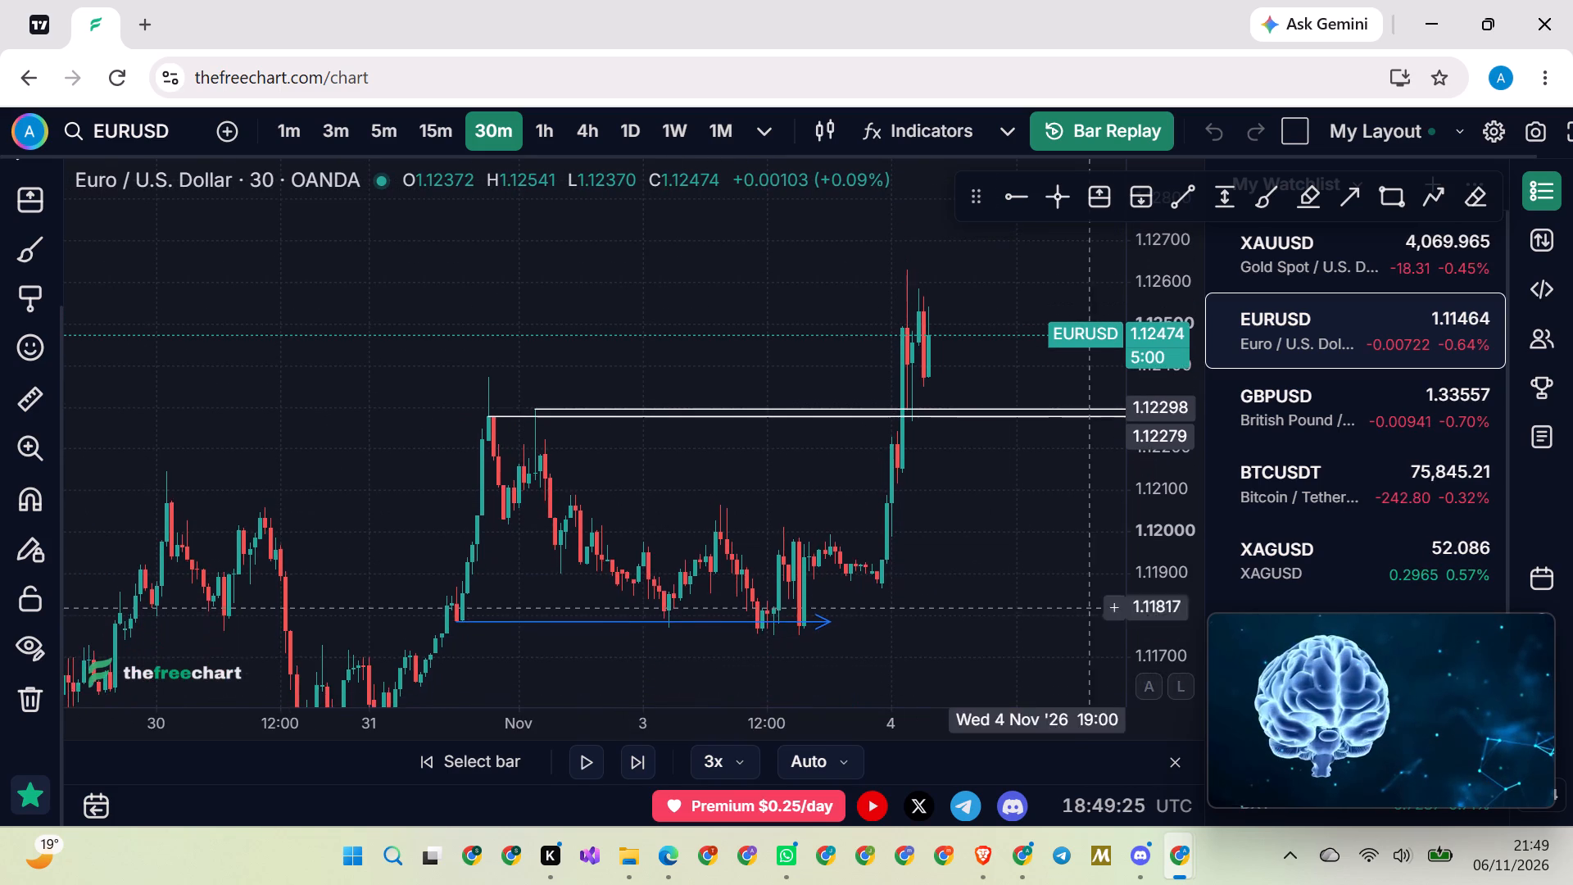
scroll(953, 561, "down", 10)
scroll(724, 503, "down", 7)
left_click_drag(620, 431, 569, 423)
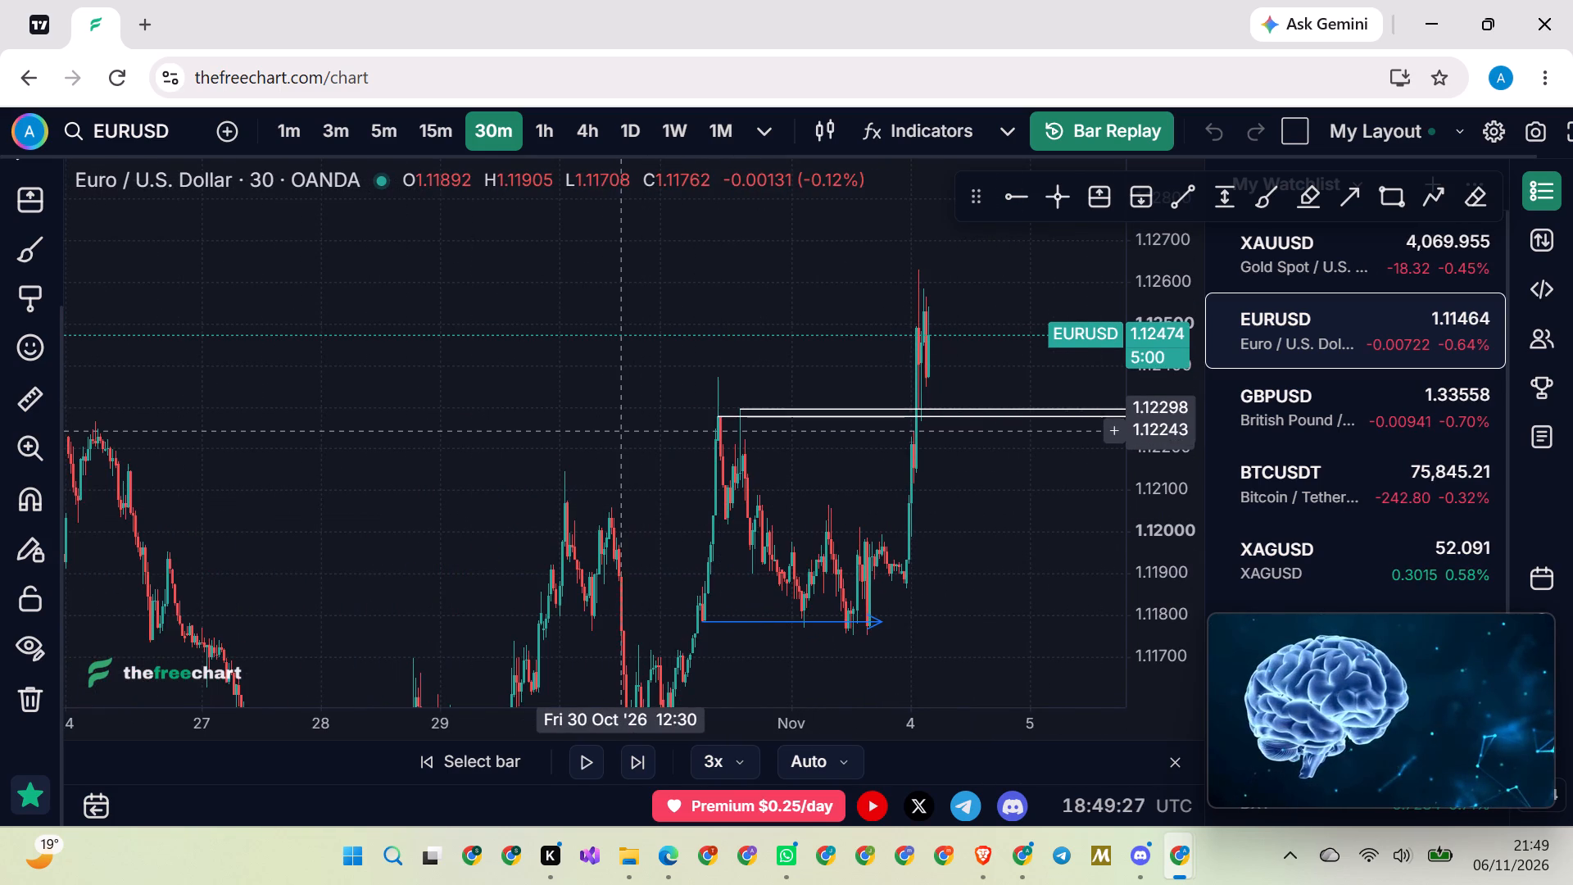
left_click_drag(569, 423, 469, 393)
scroll(475, 393, "up", 2)
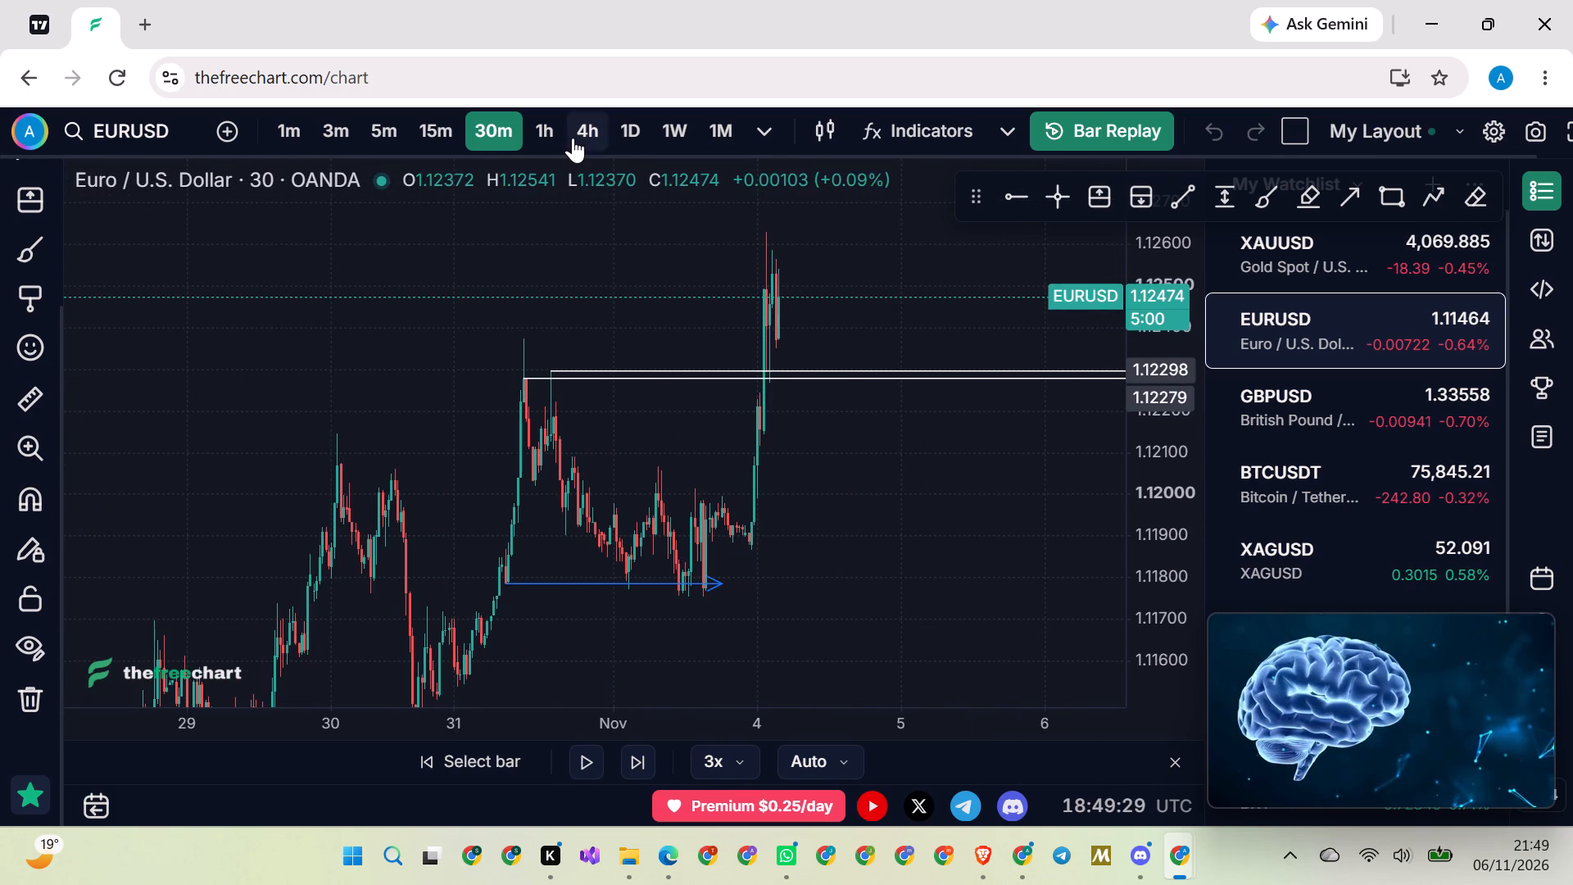
On the 4-hour chart, replay EURUSD forward through 4 November and pause at the pullback to the 1.12298 and 1.12279 rays.
left_click(576, 131)
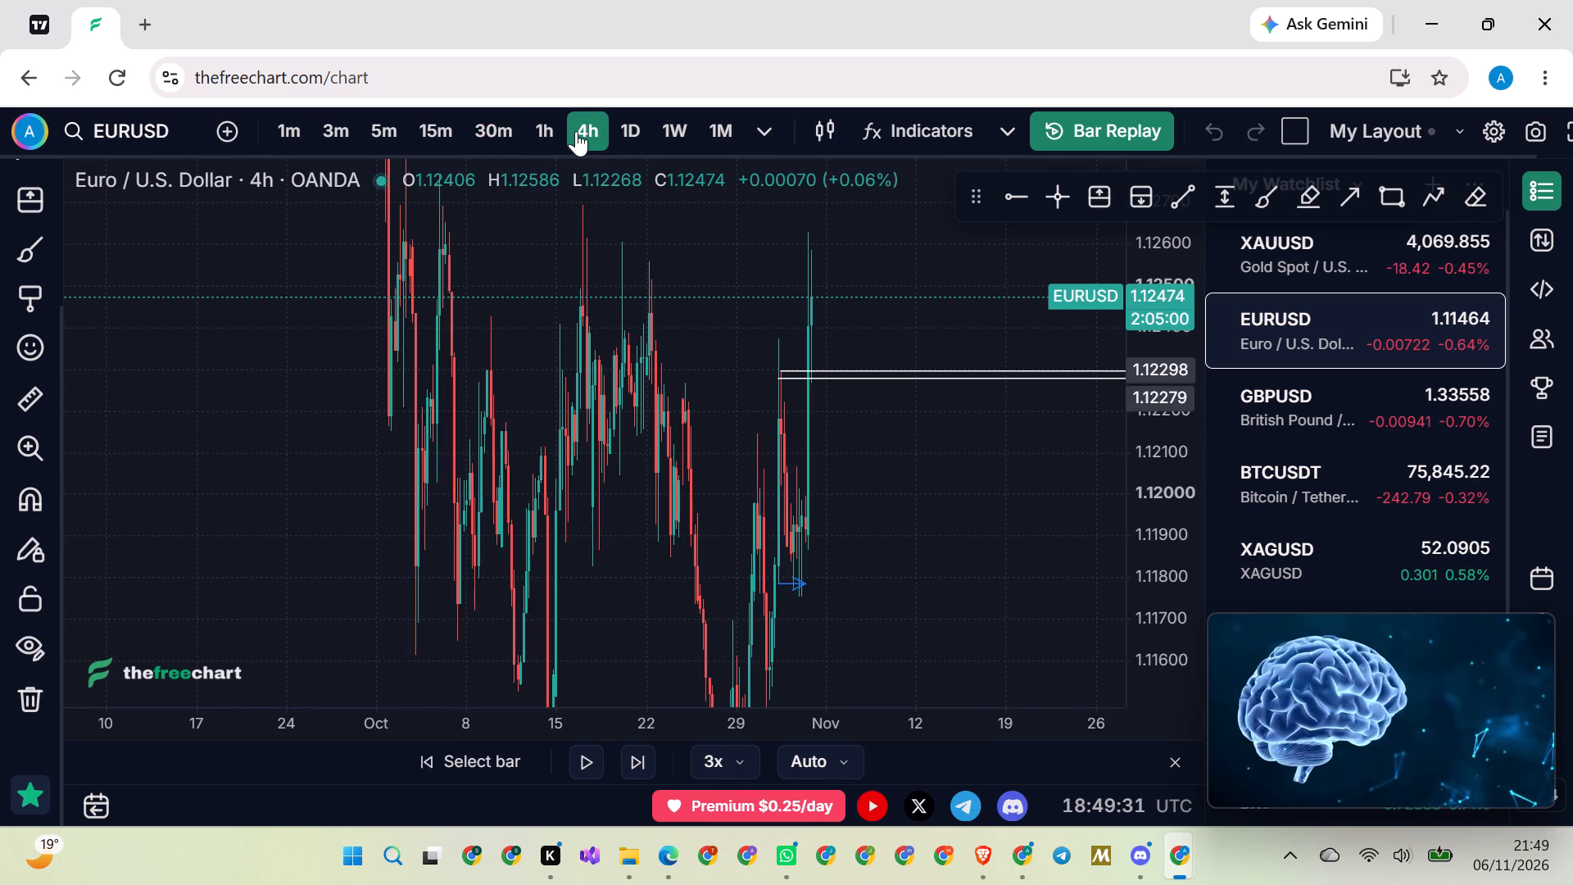
scroll(675, 438, "up", 20)
scroll(675, 438, "up", 14)
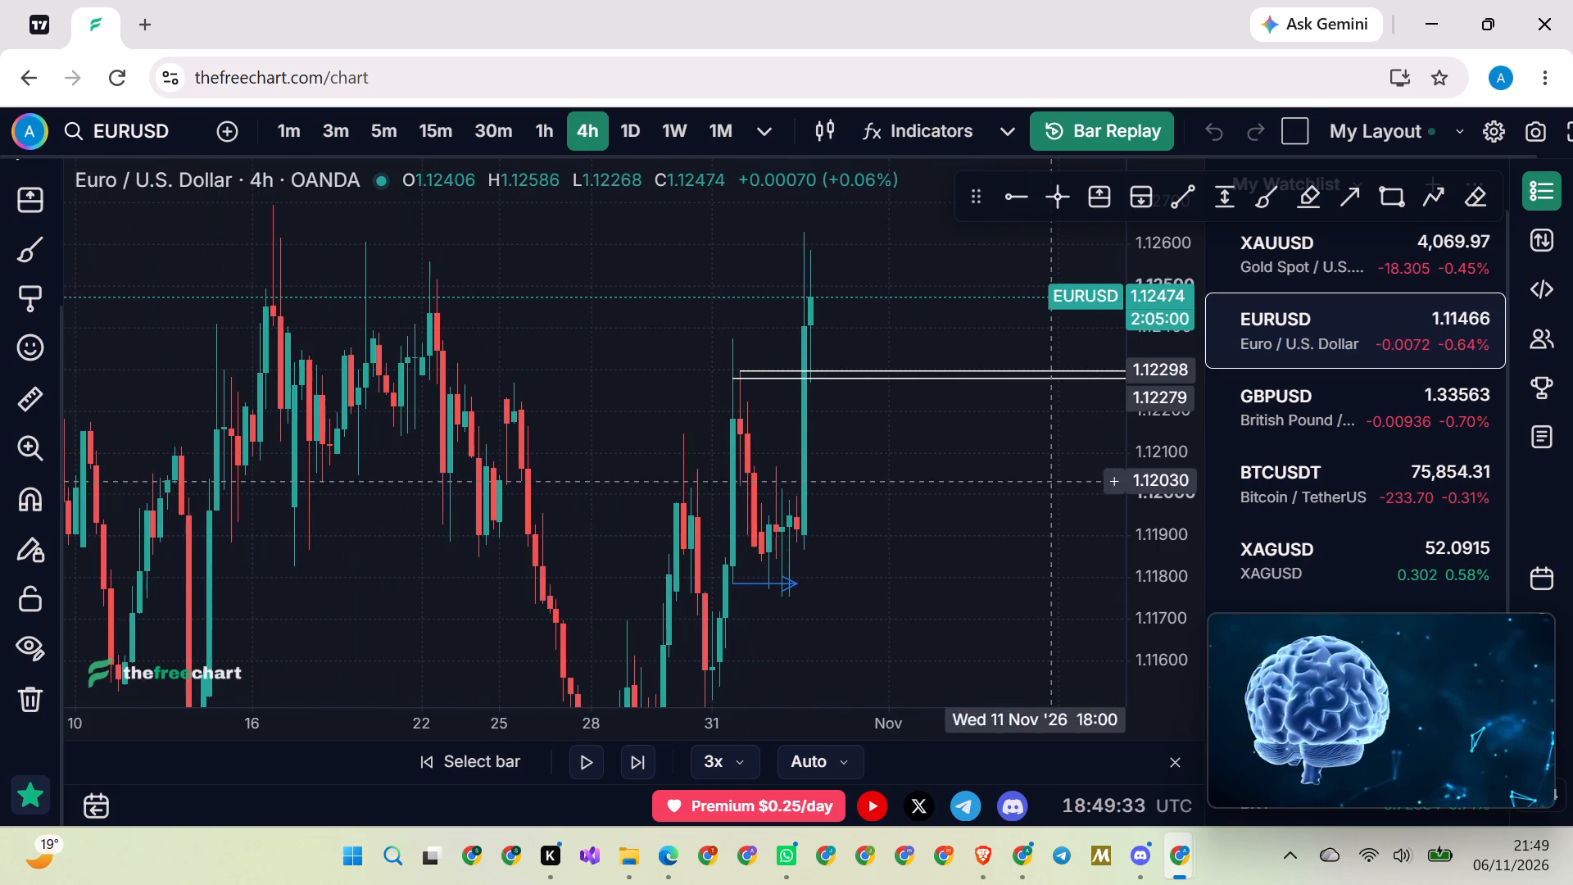
left_click_drag(1162, 456, 1084, 636)
left_click_drag(1003, 552, 922, 551)
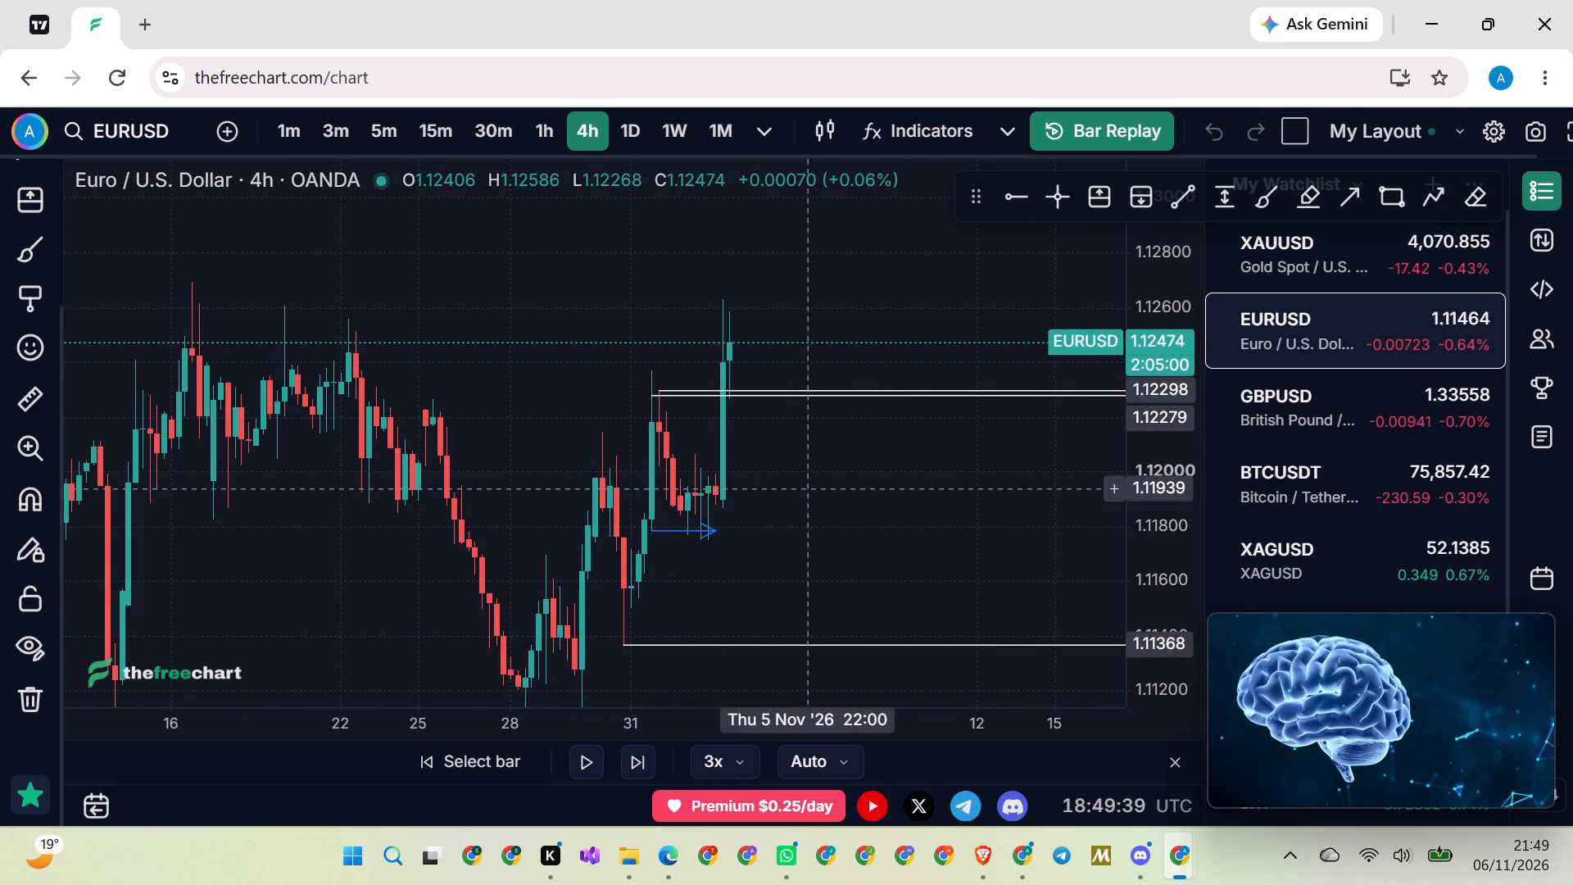
scroll(809, 488, "up", 2)
left_click(583, 765)
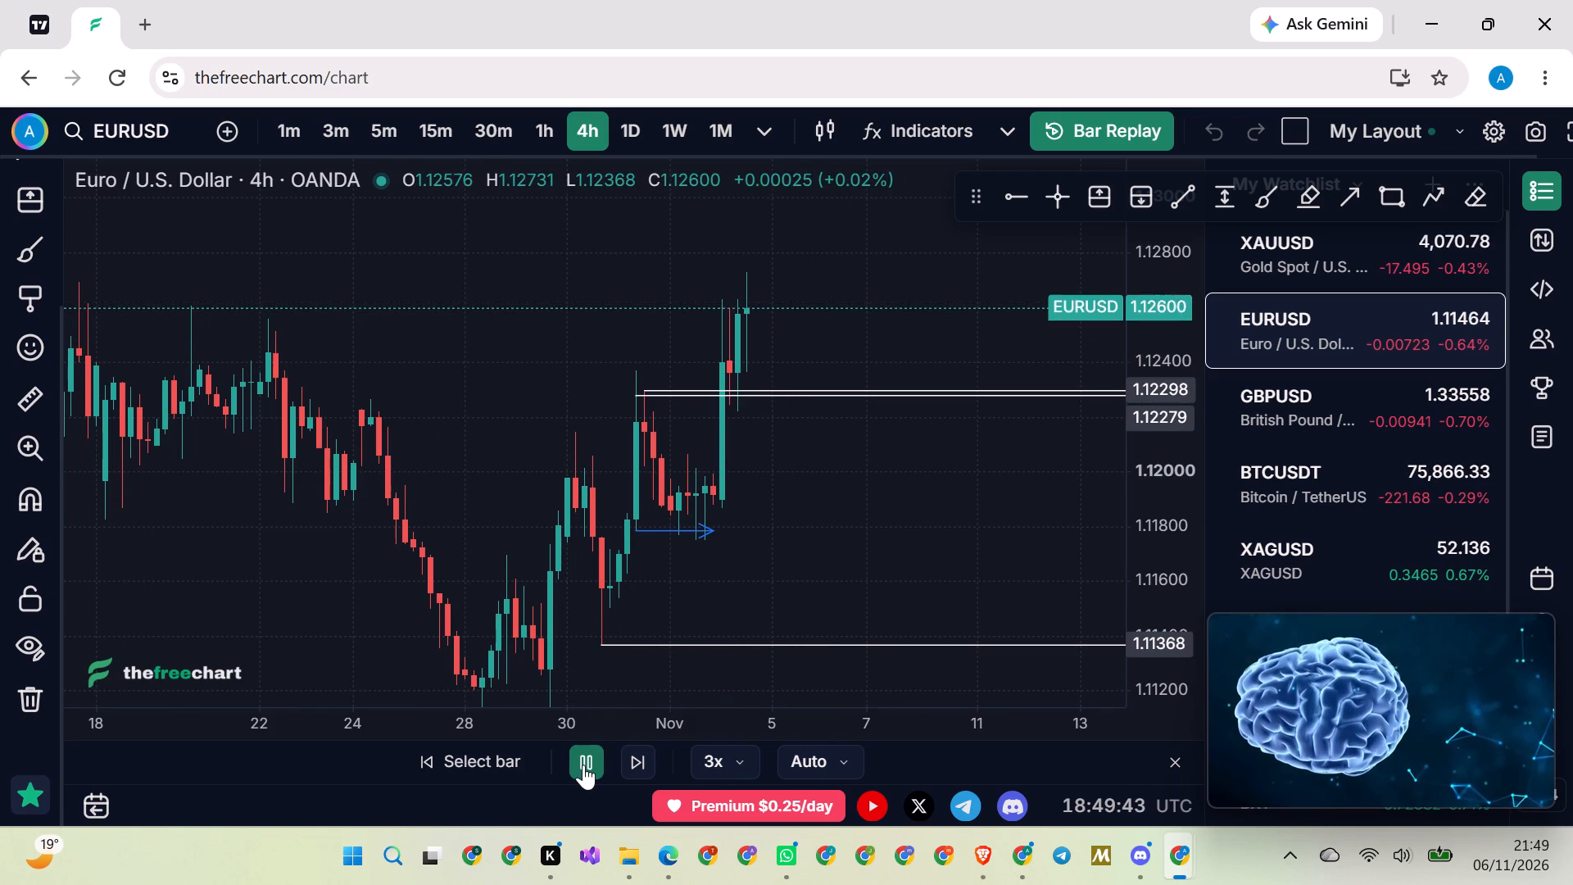
left_click(583, 765)
Erase the blue horizontal arrow just below 1.11800 under the early November consolidation.
scroll(835, 488, "up", 2)
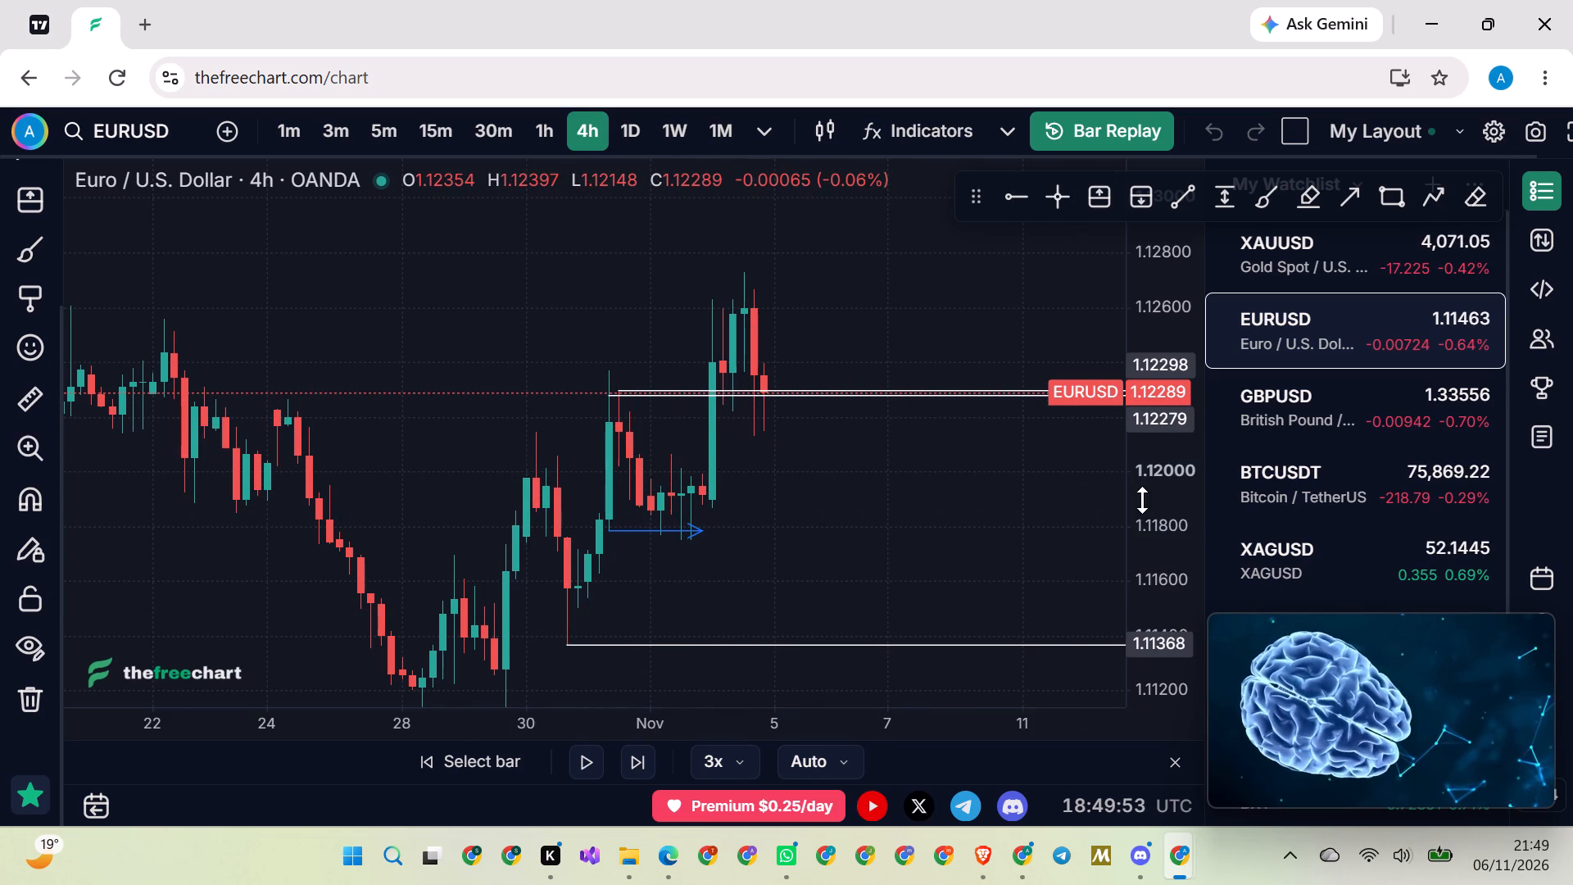
scroll(1145, 500, "up", 7)
scroll(1145, 500, "down", 4)
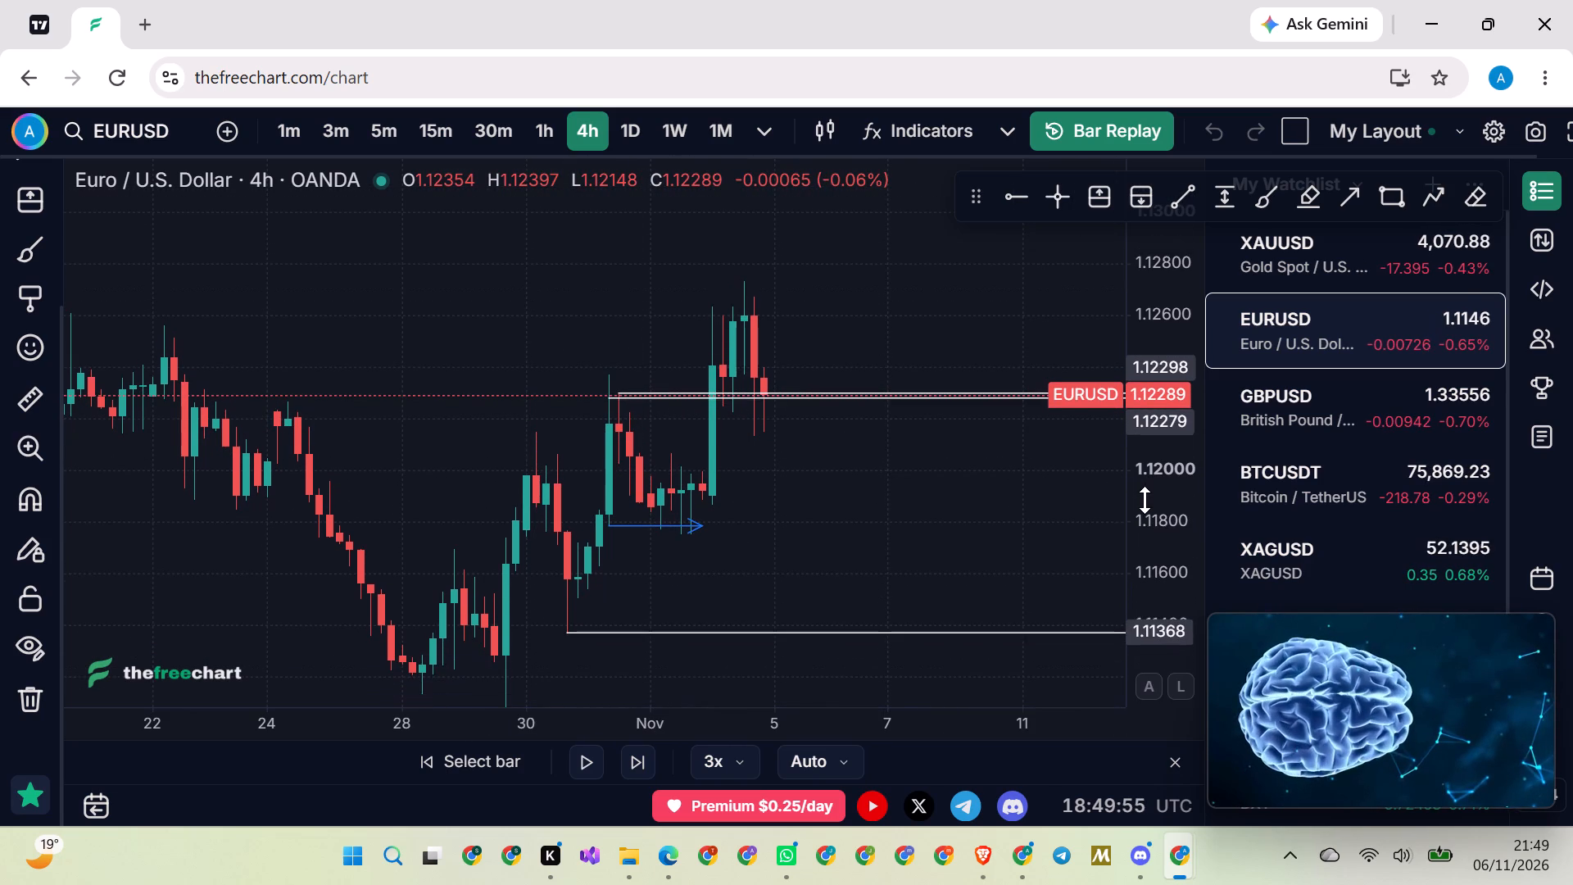
left_click_drag(812, 569, 830, 501)
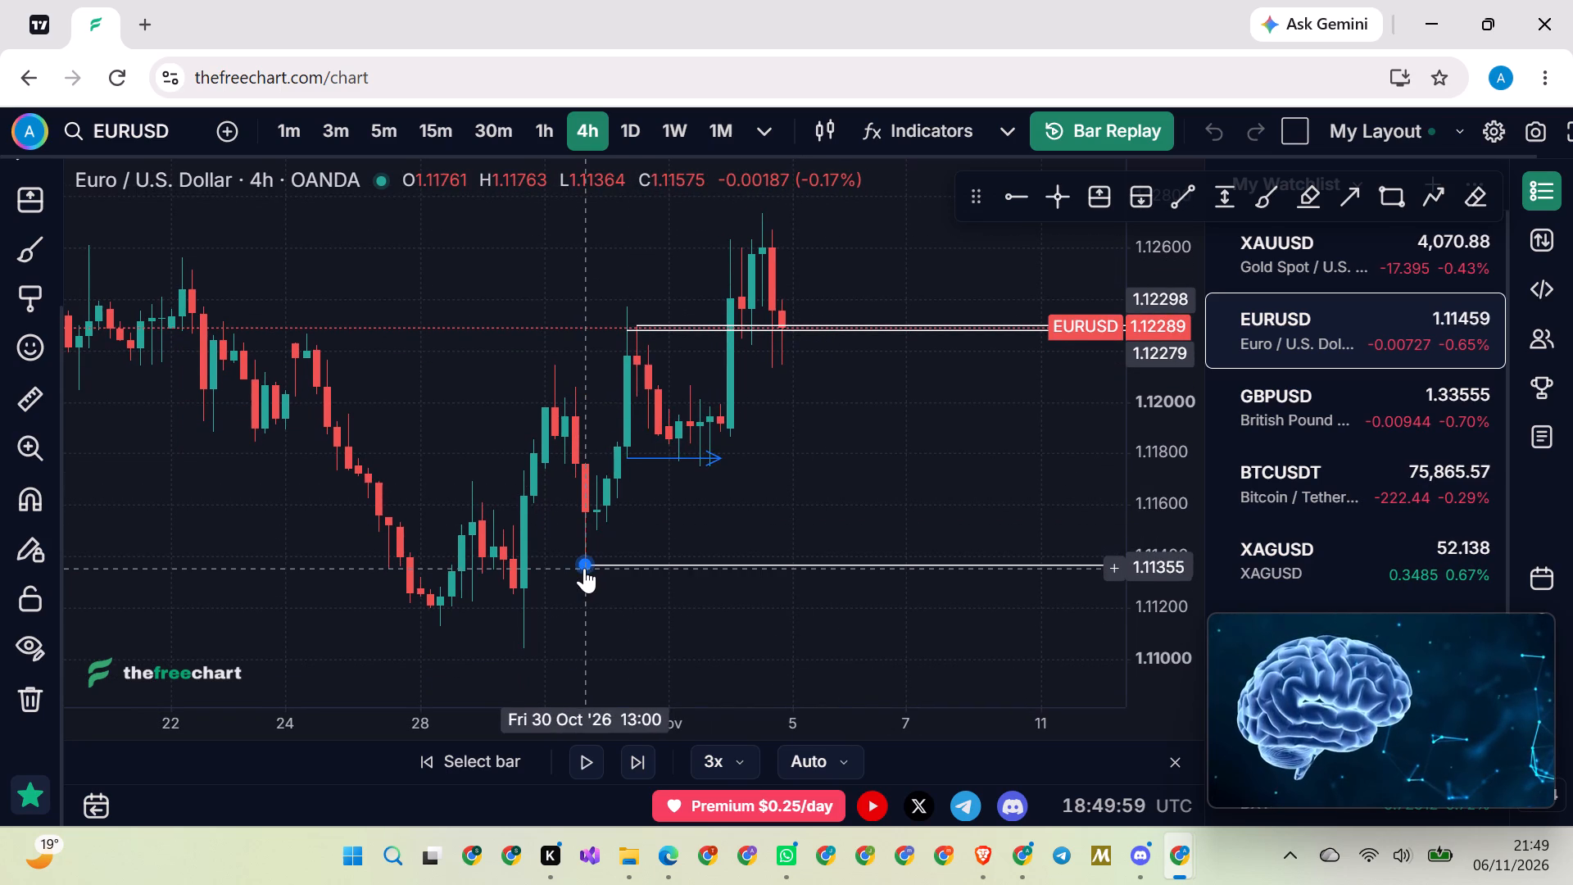
left_click_drag(830, 479, 793, 505)
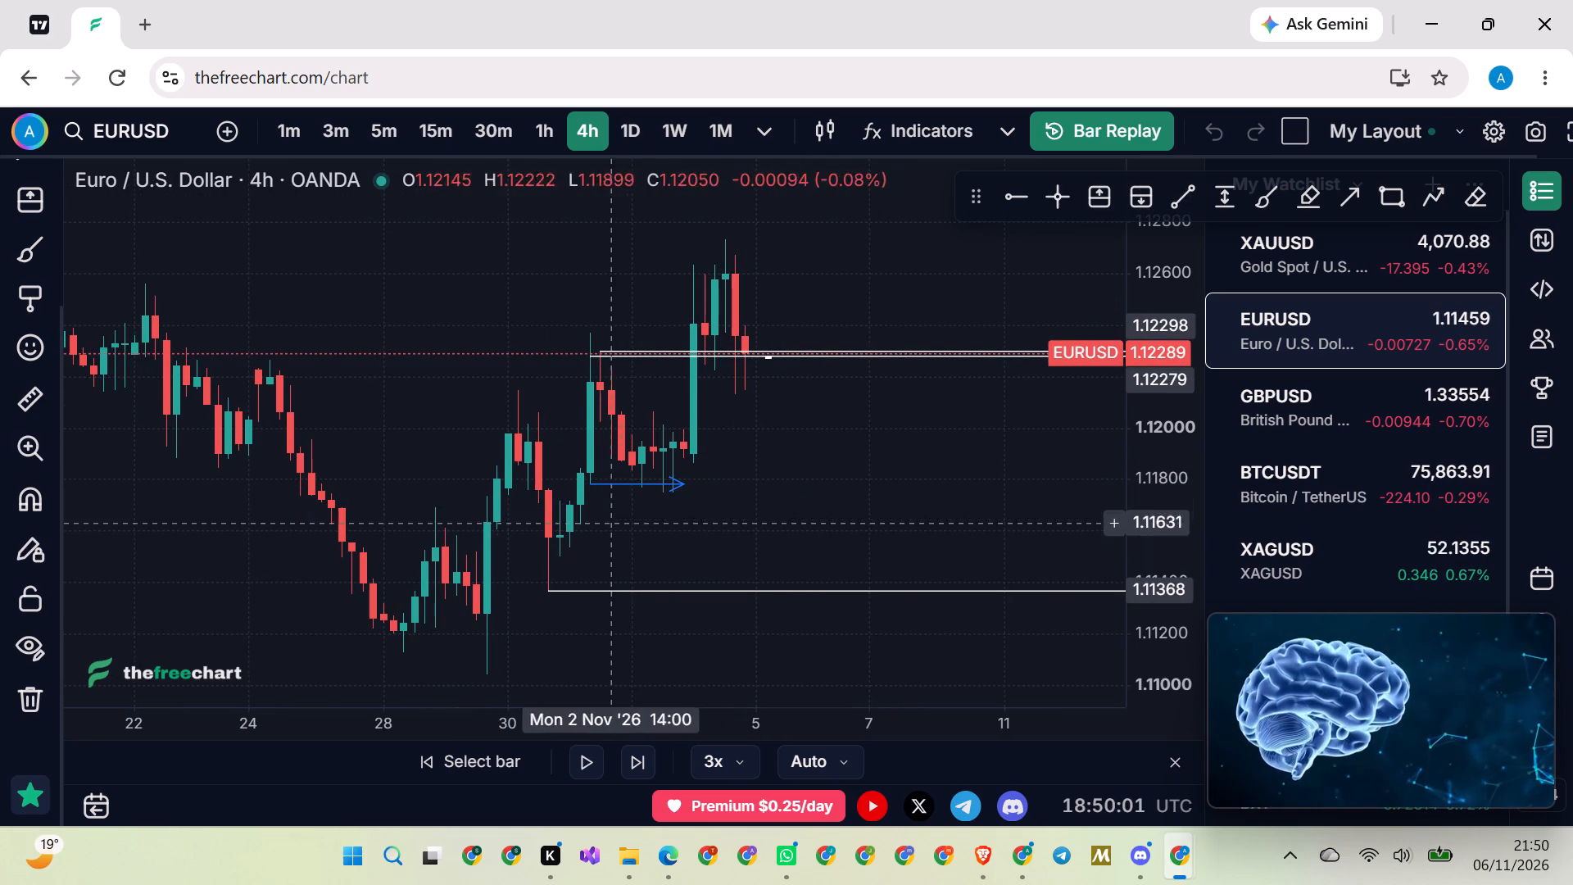
left_click_drag(1480, 180, 1467, 190)
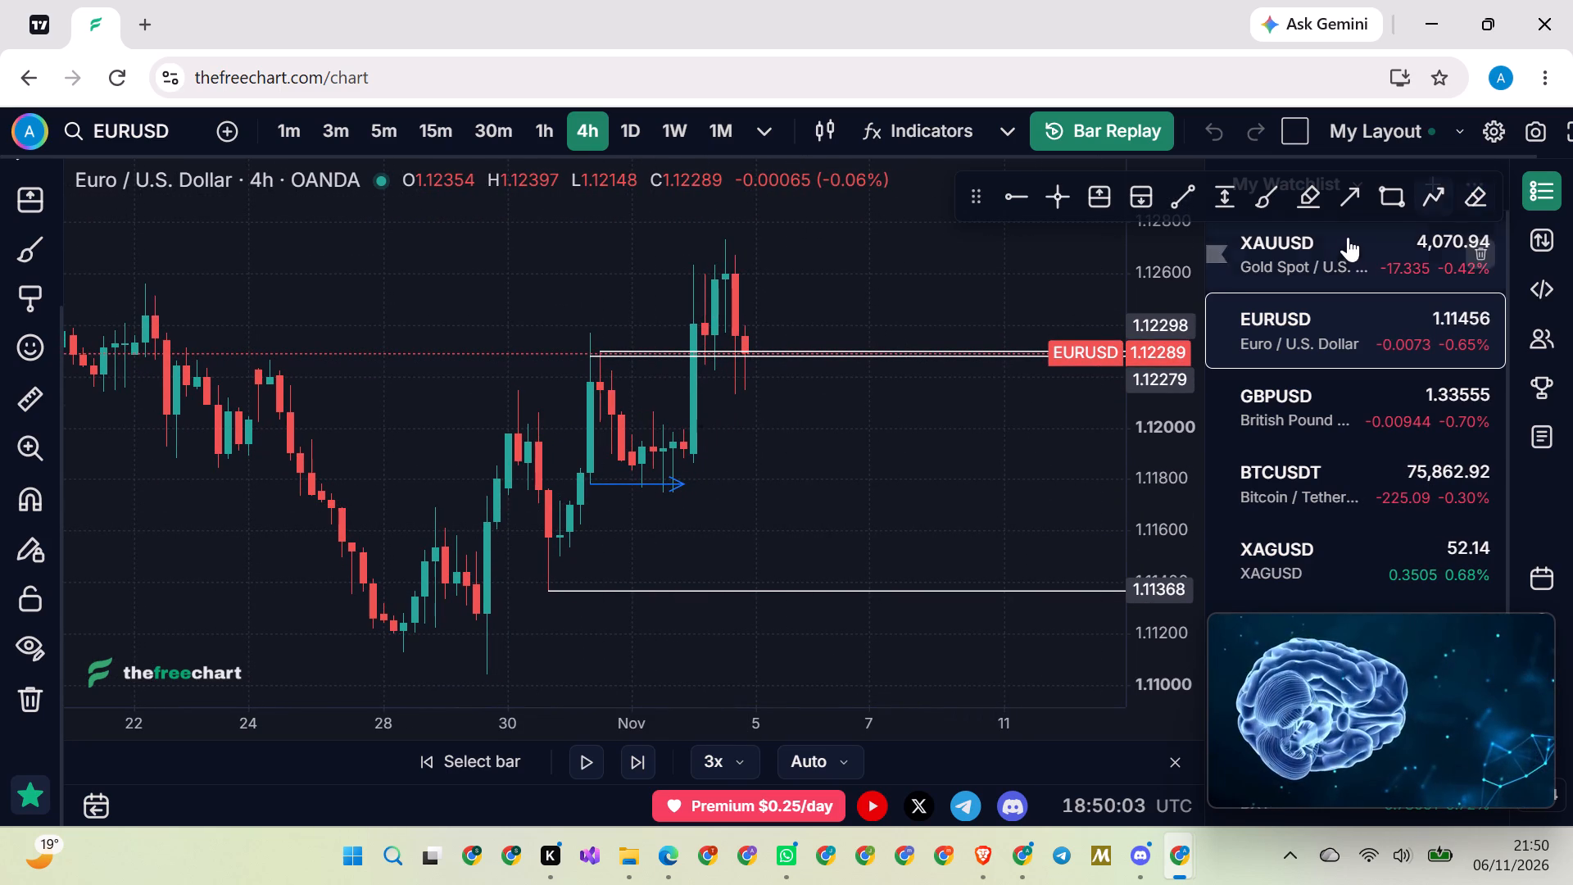
left_click(1471, 194)
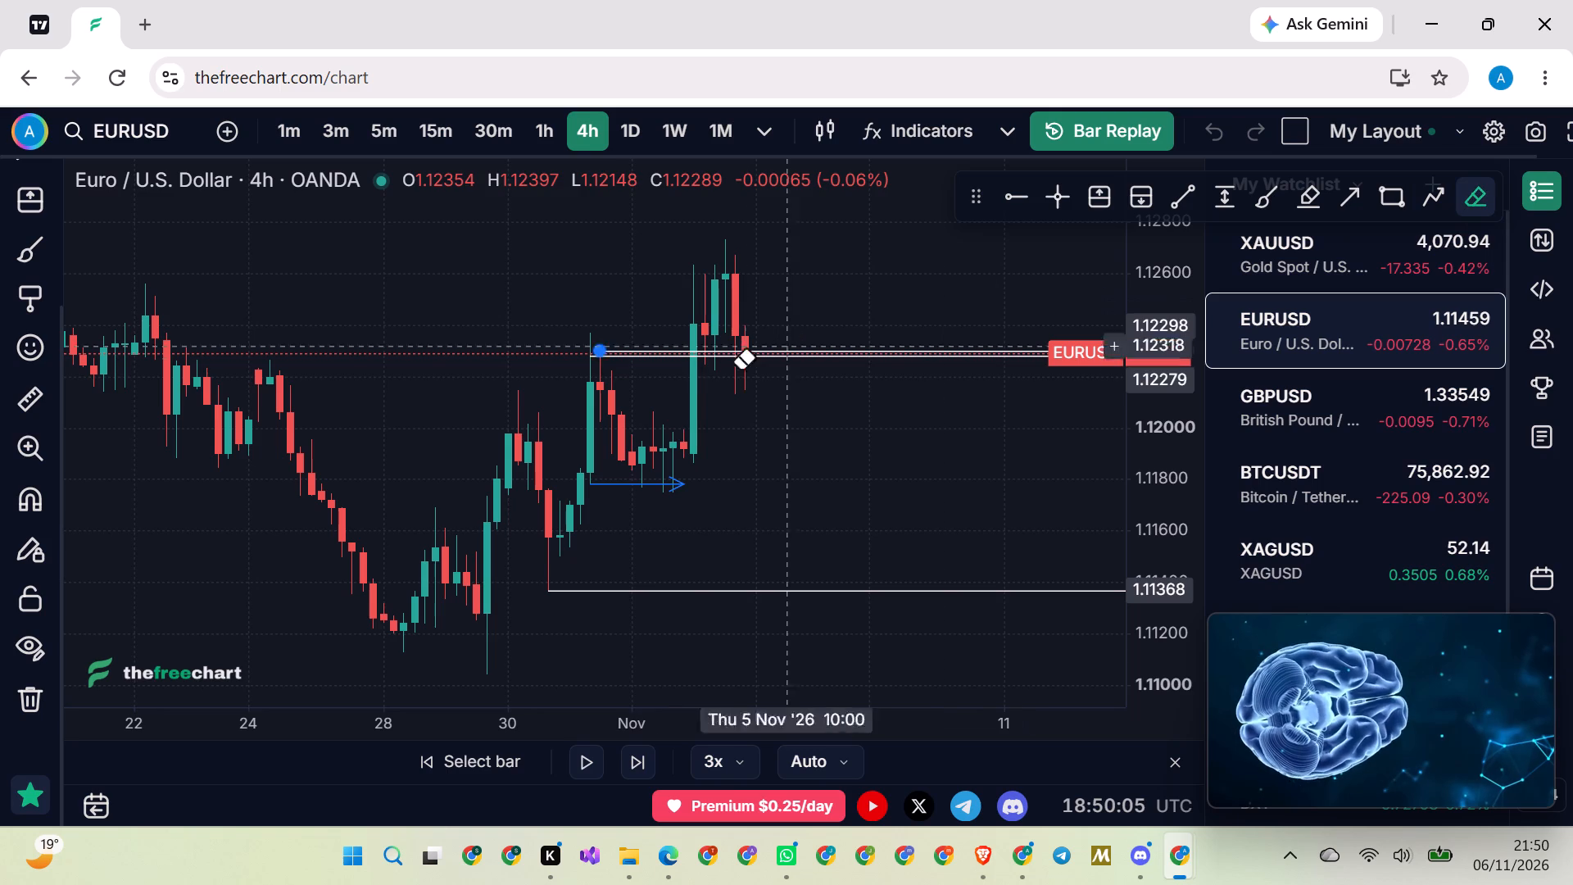
left_click(673, 488)
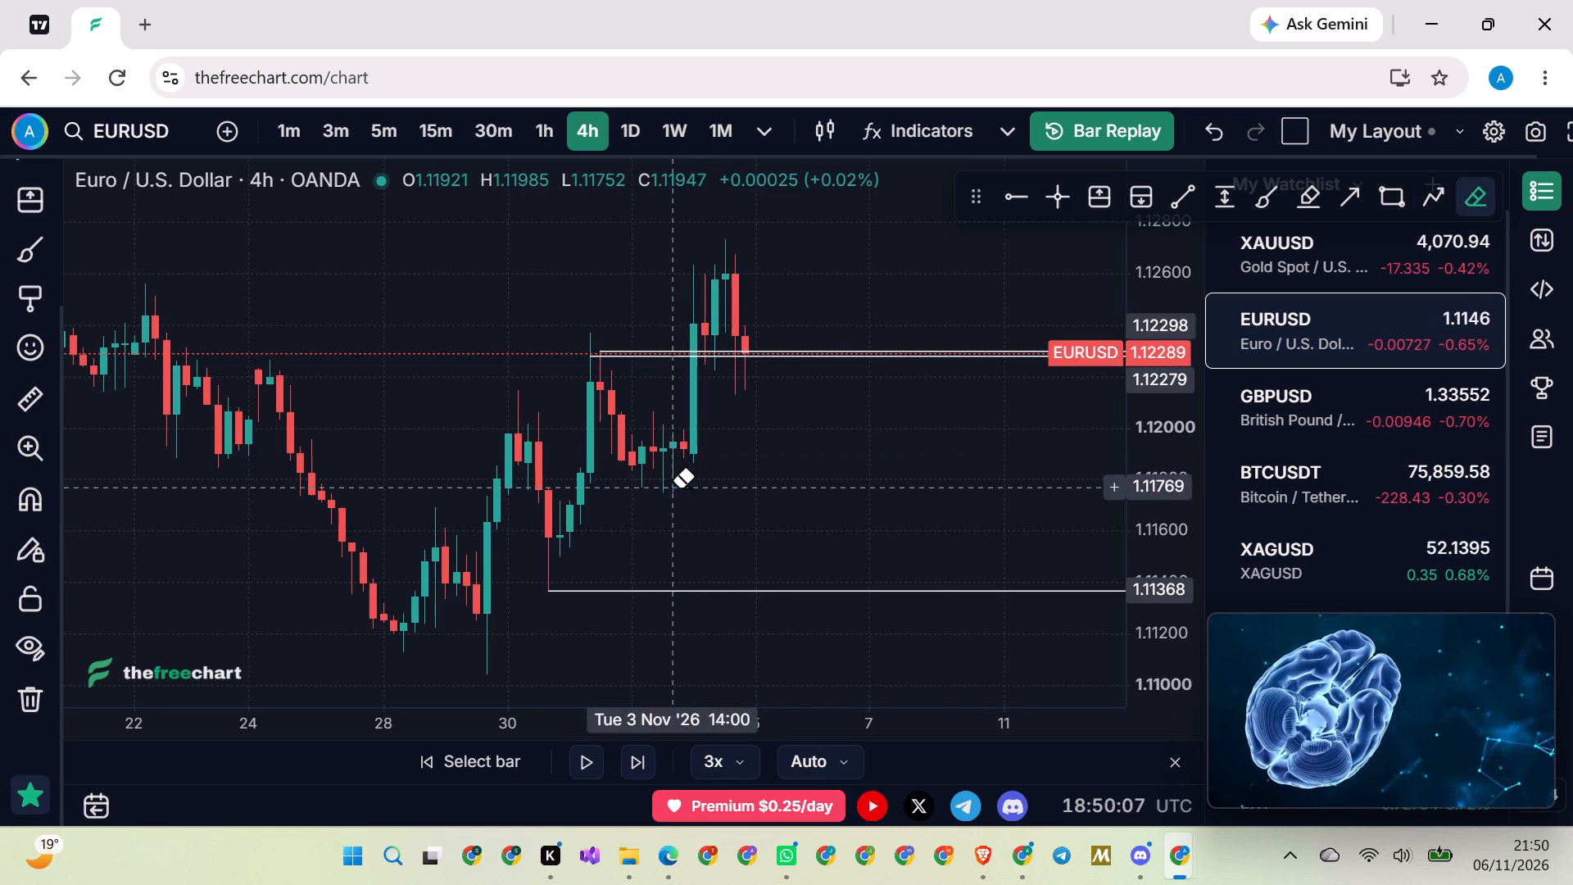
right_click(764, 492)
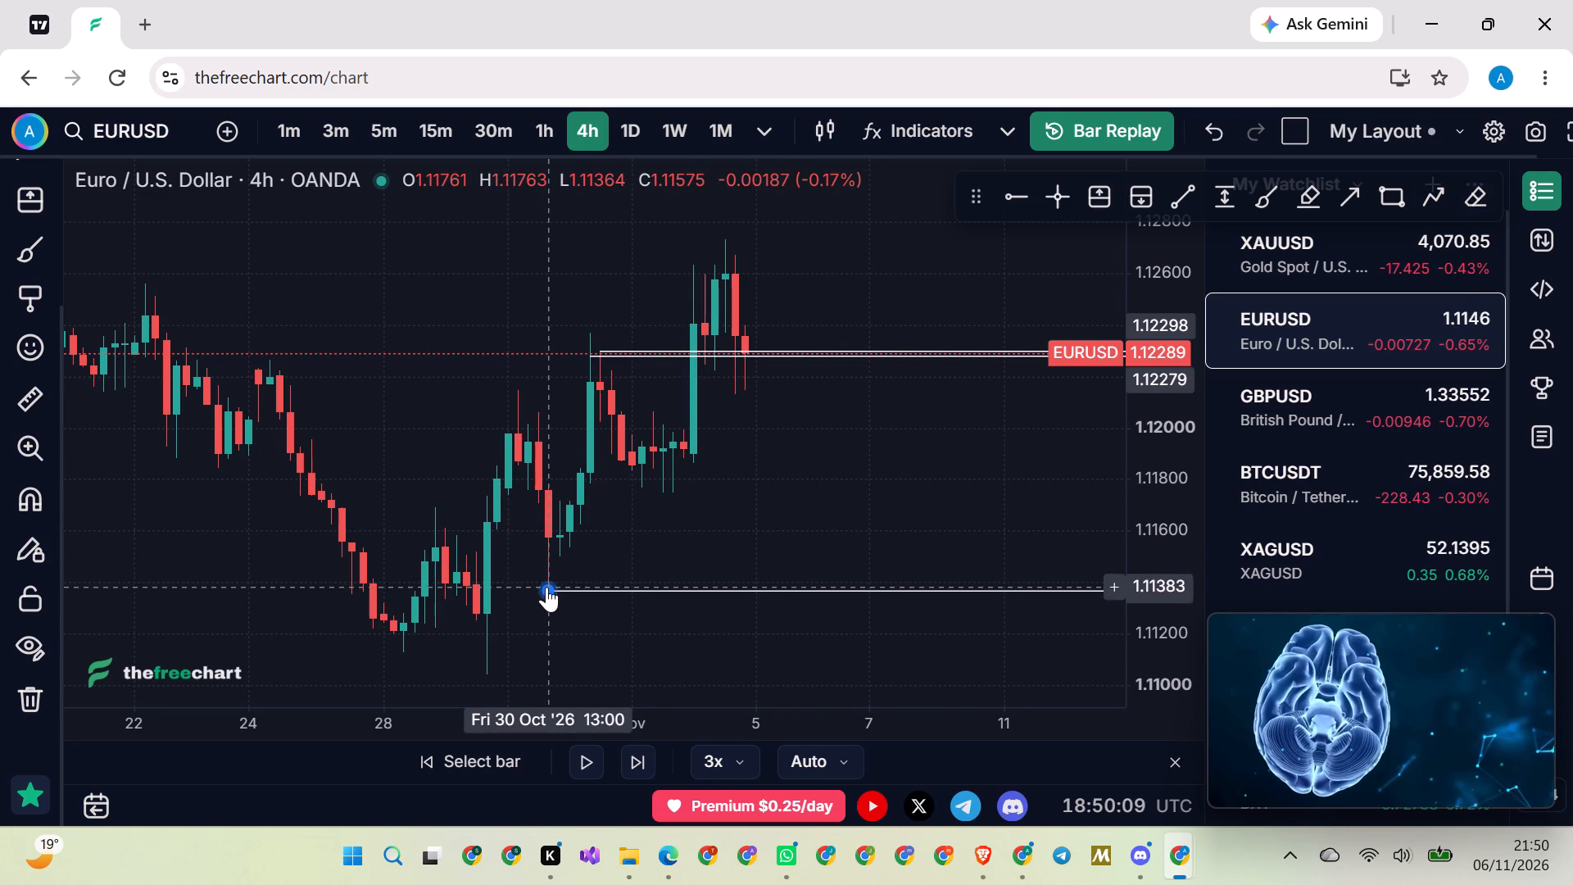
Move the 1.11368 horizontal ray to 1.12179, starting at the 2 November 06:00 candle.
left_click_drag(543, 590, 579, 338)
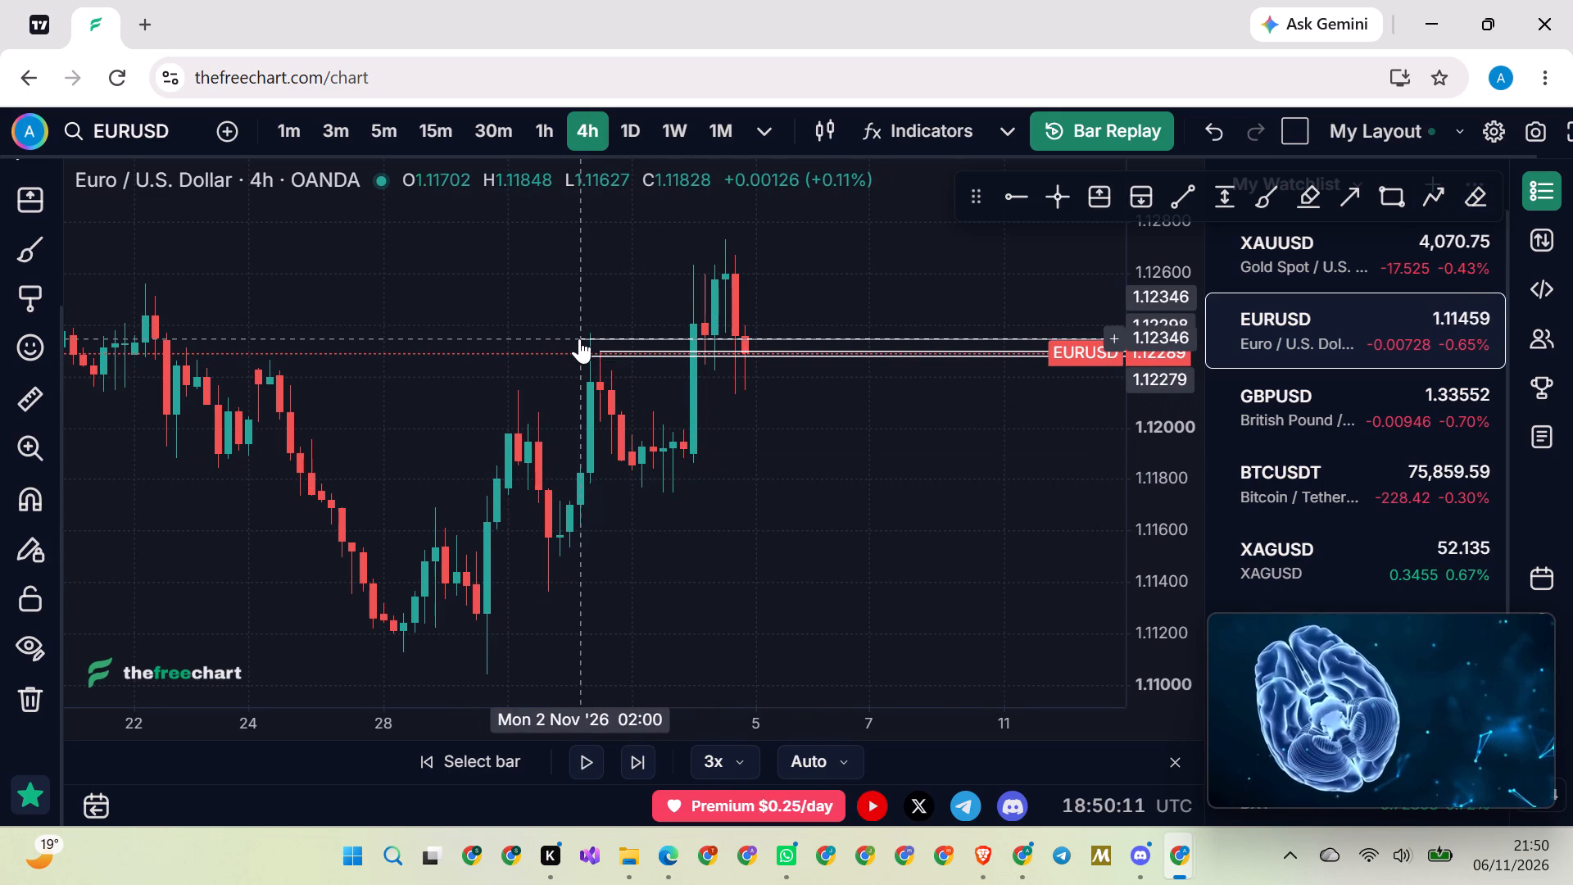
left_click_drag(579, 338, 613, 374)
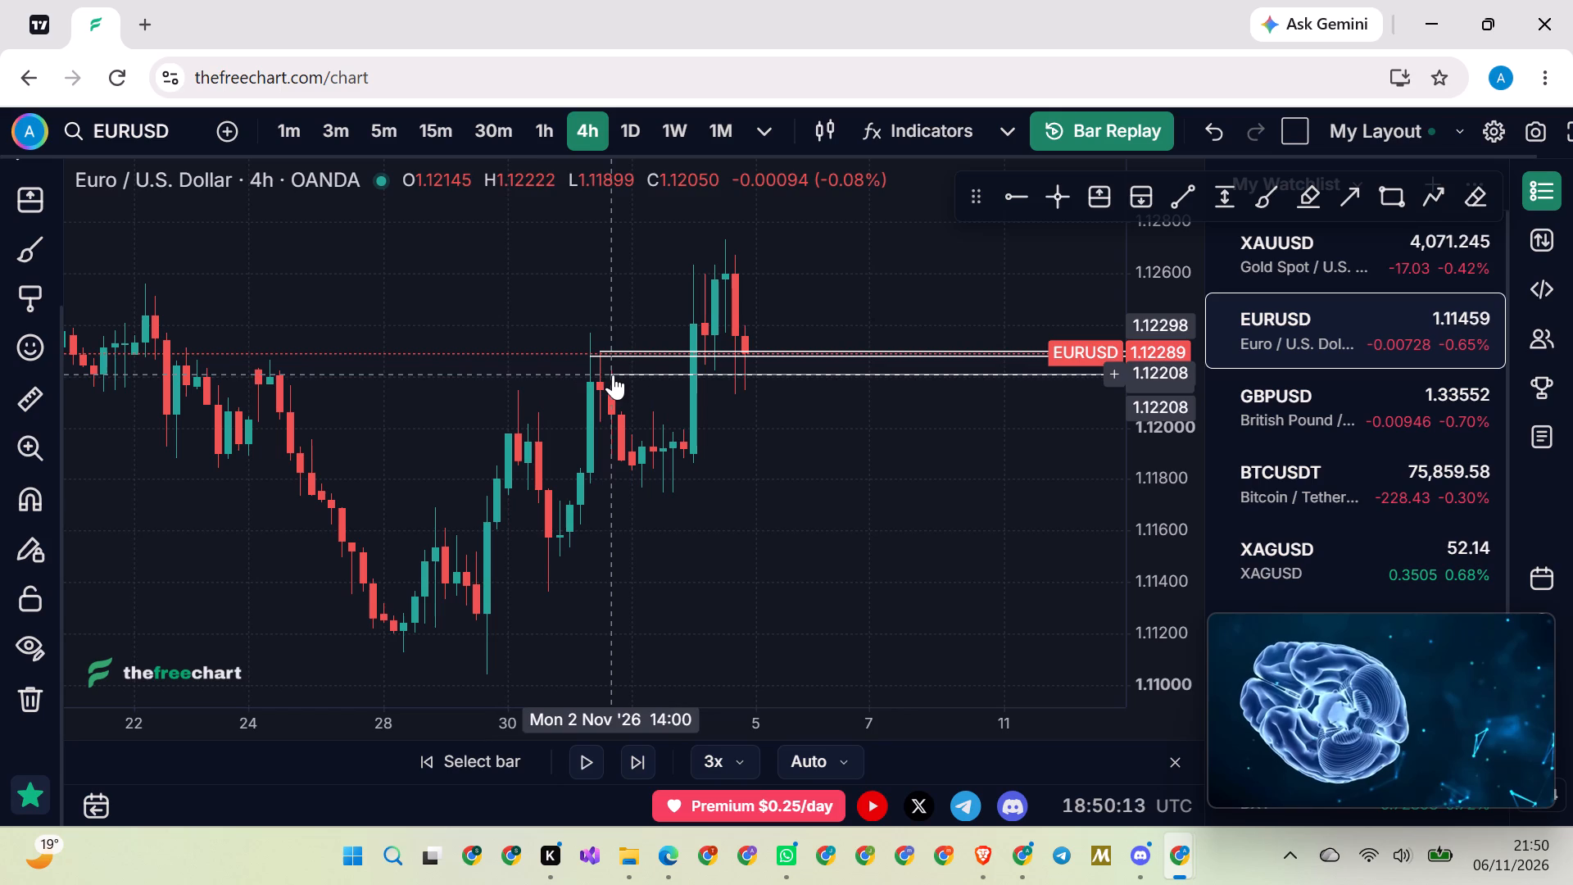
left_click_drag(613, 374, 601, 376)
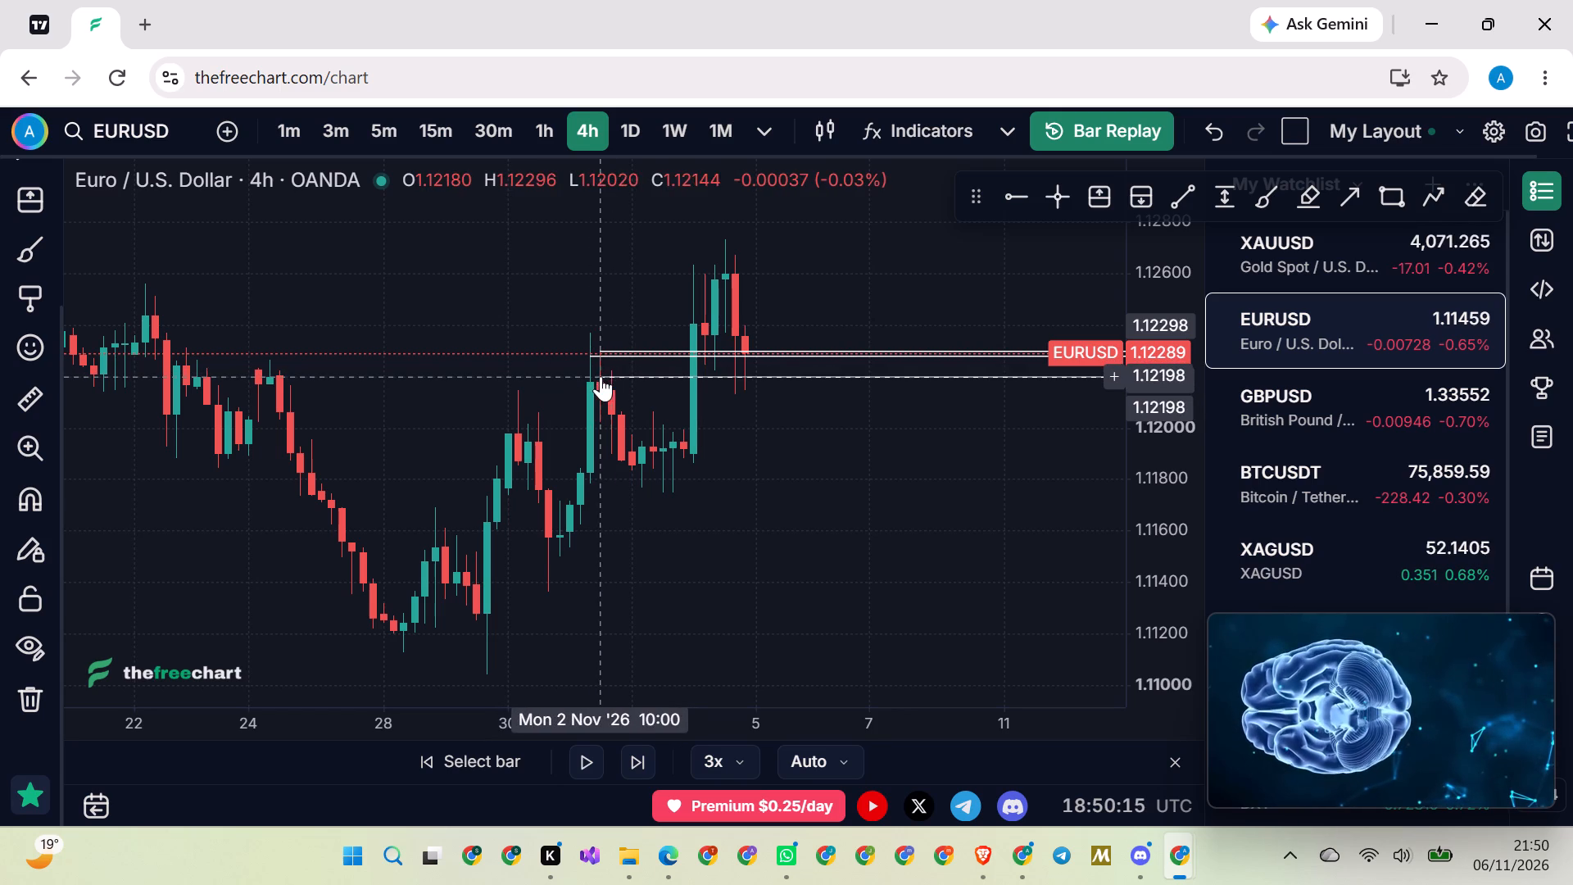
left_click_drag(601, 376, 590, 382)
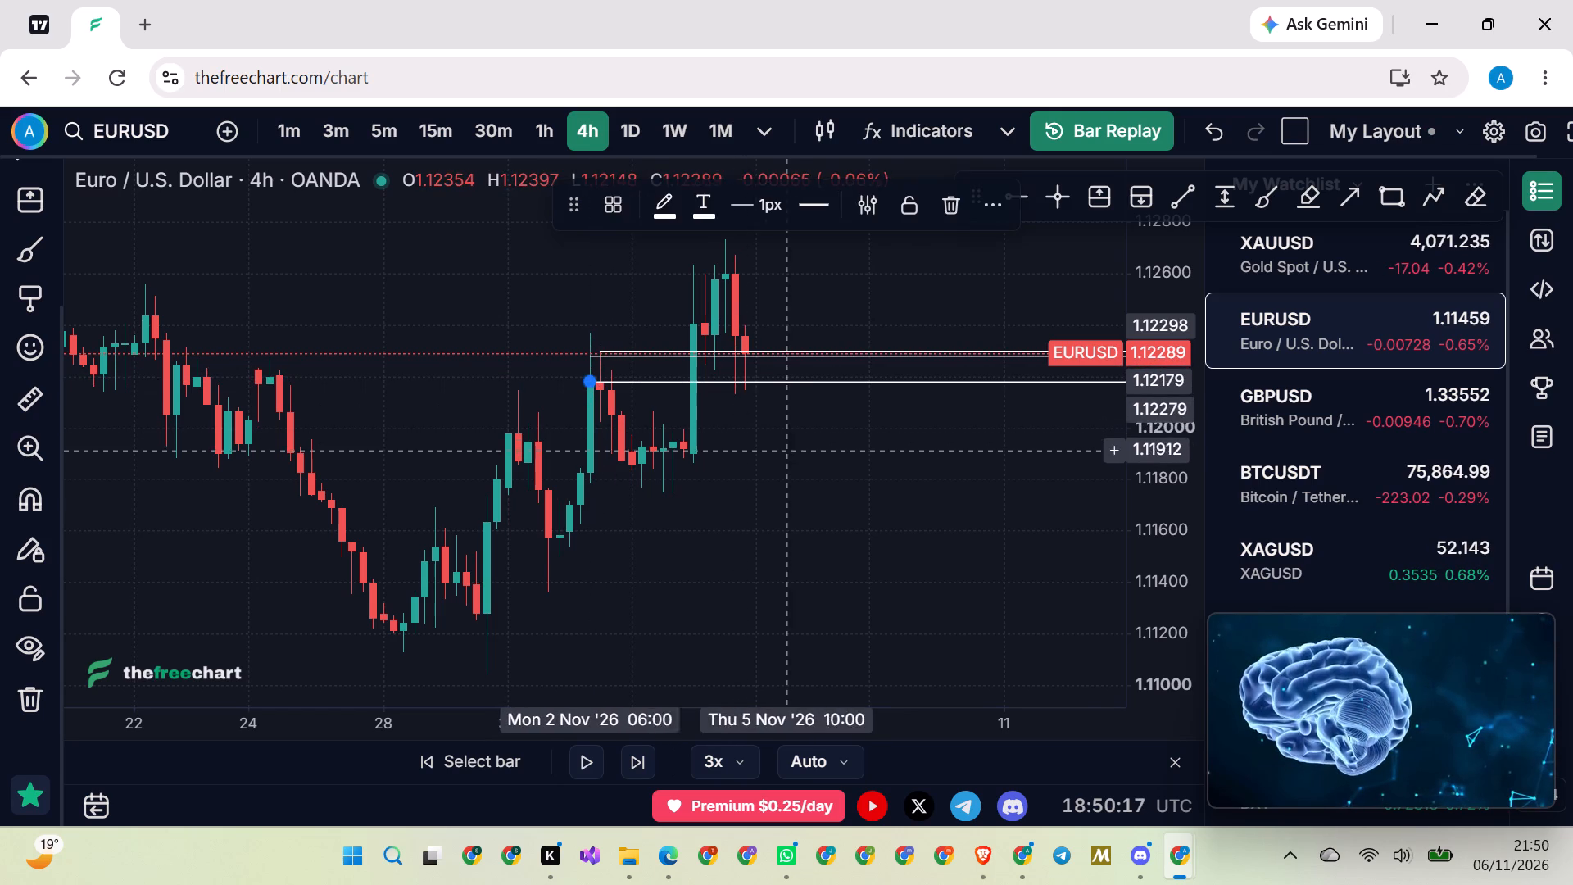
left_click(796, 453)
Move the 1.12279 horizontal ray down to about 1.11753, at the 3 November lows before the rally.
left_click_drag(799, 456, 769, 488)
scroll(1140, 556, "up", 4)
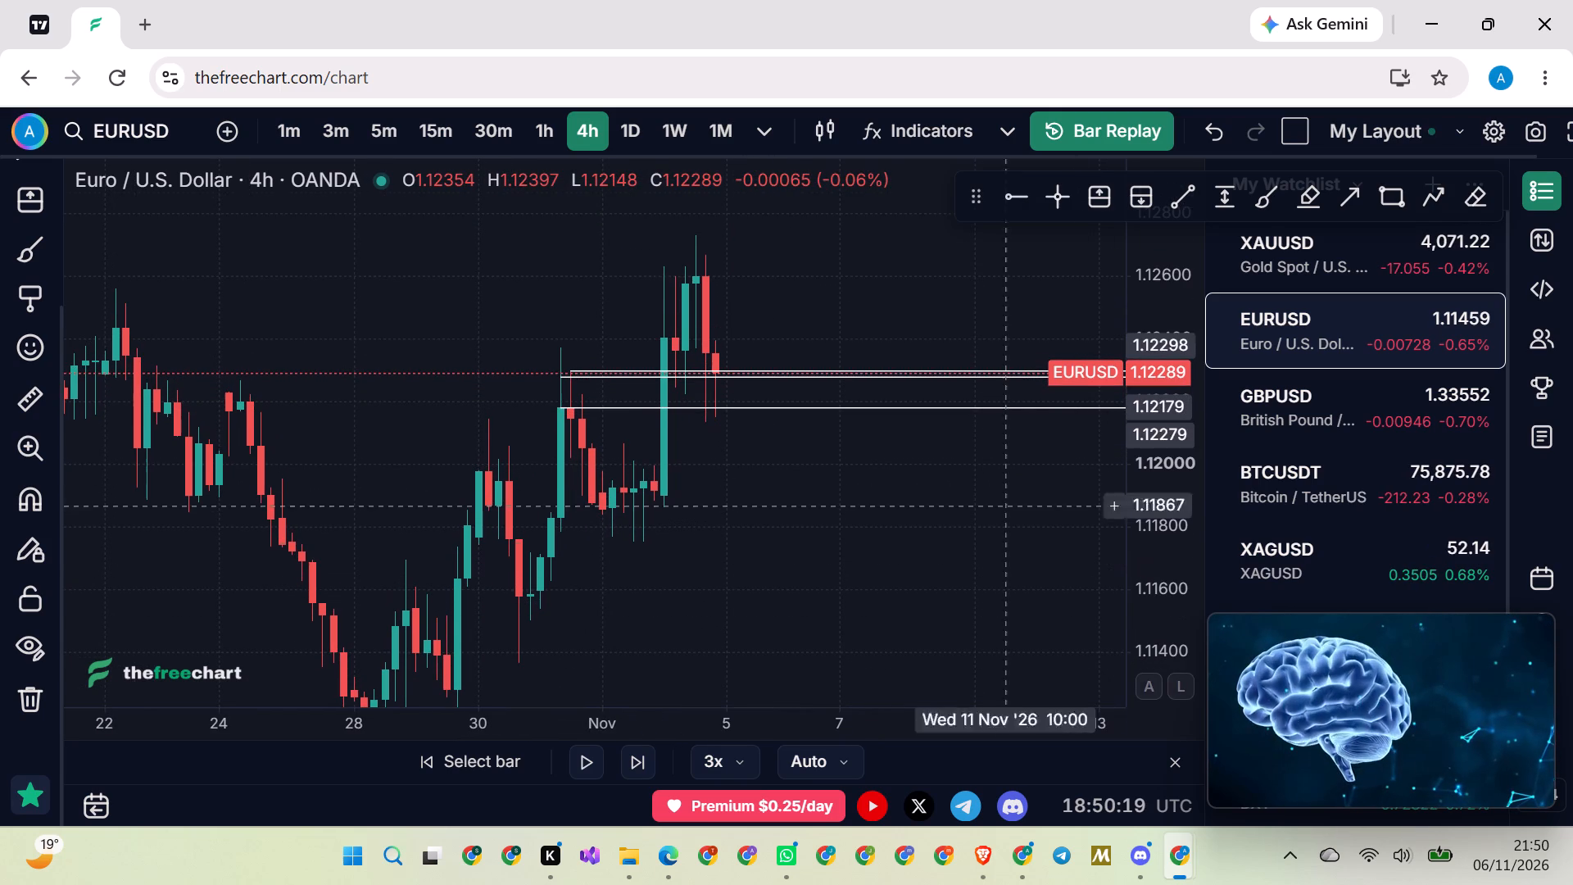
left_click_drag(557, 375, 594, 393)
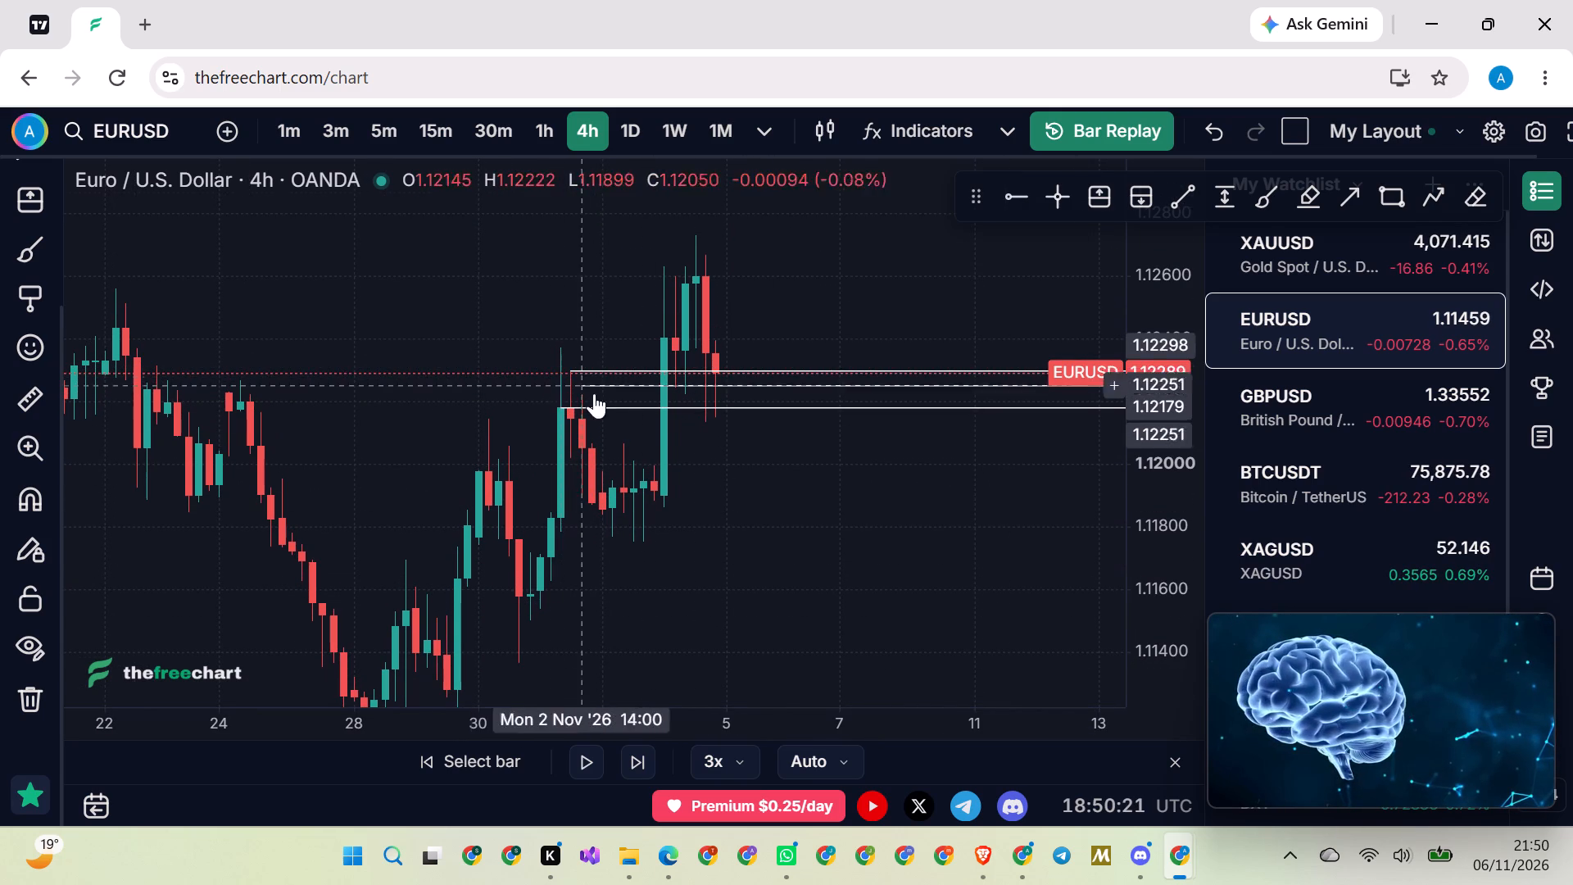
left_click_drag(594, 393, 600, 541)
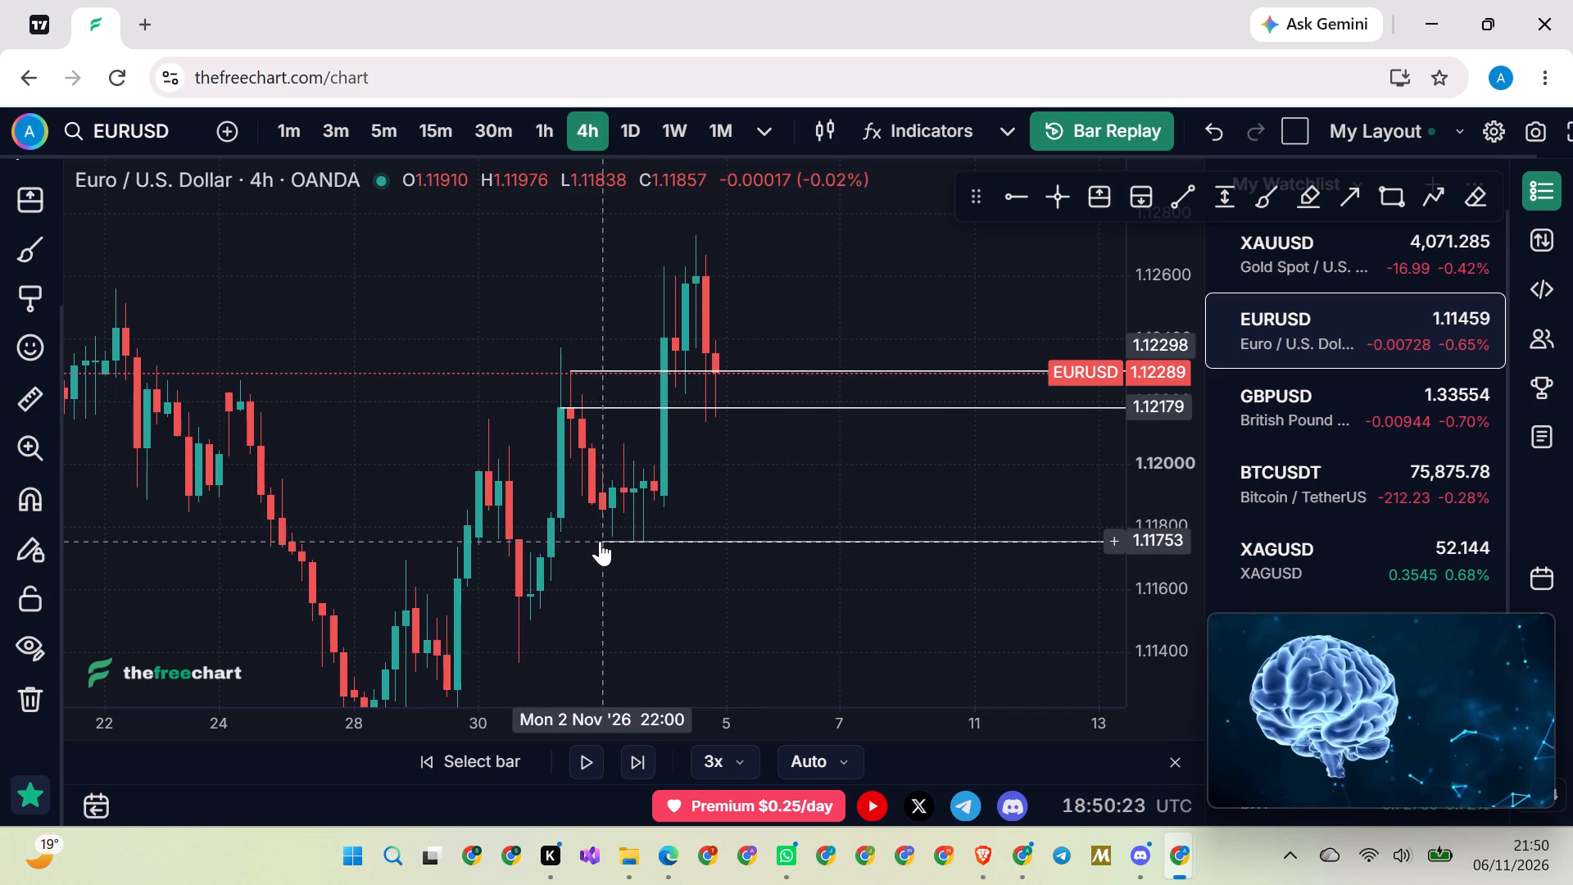
left_click_drag(600, 541, 630, 541)
left_click(824, 492)
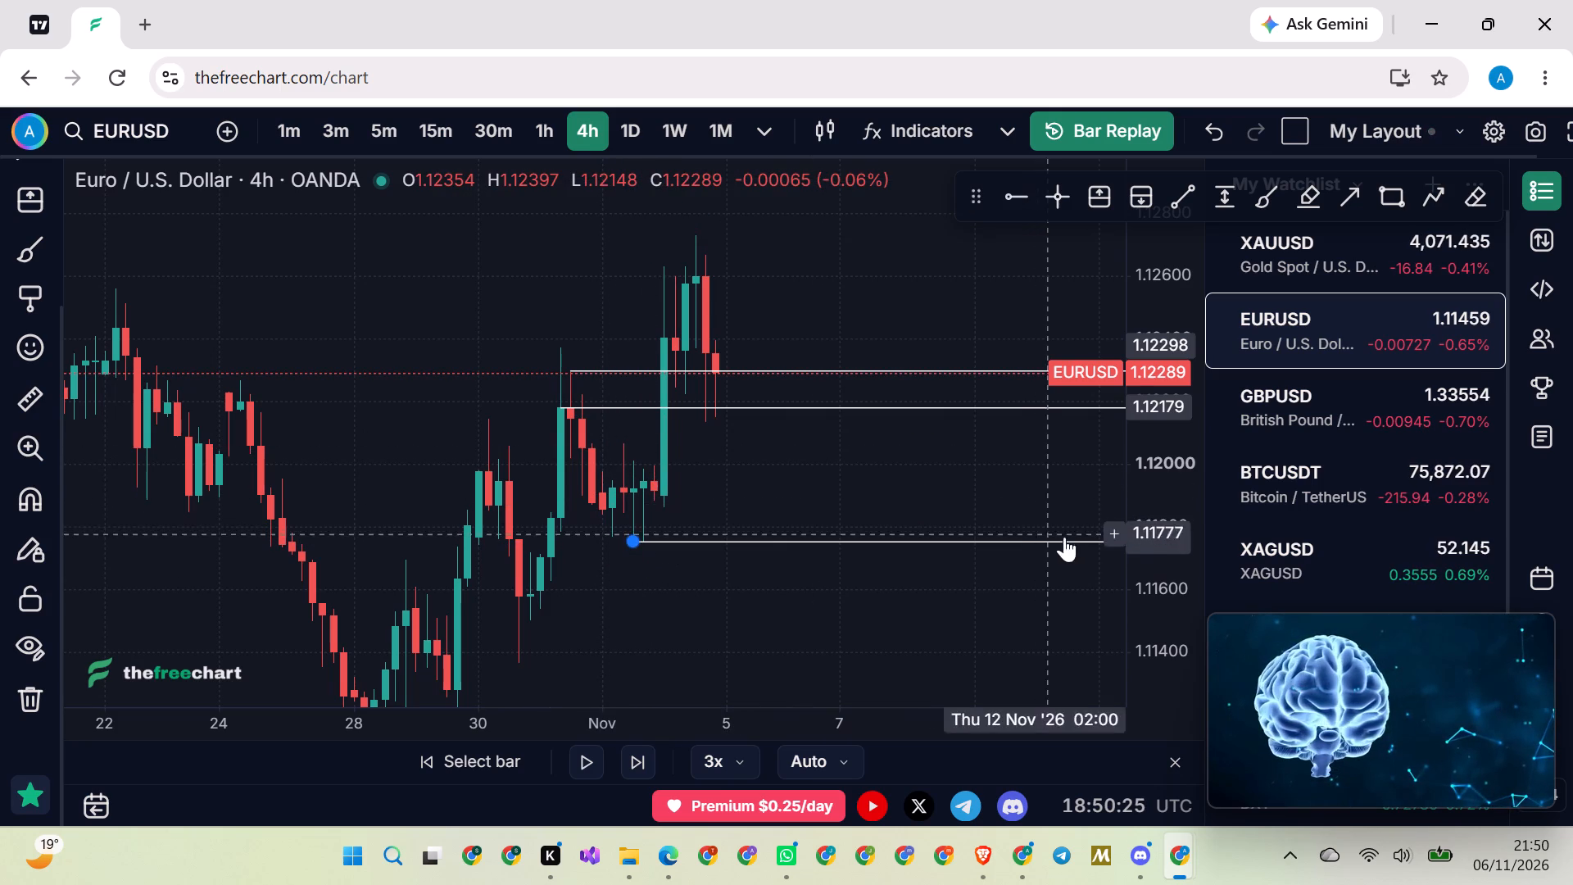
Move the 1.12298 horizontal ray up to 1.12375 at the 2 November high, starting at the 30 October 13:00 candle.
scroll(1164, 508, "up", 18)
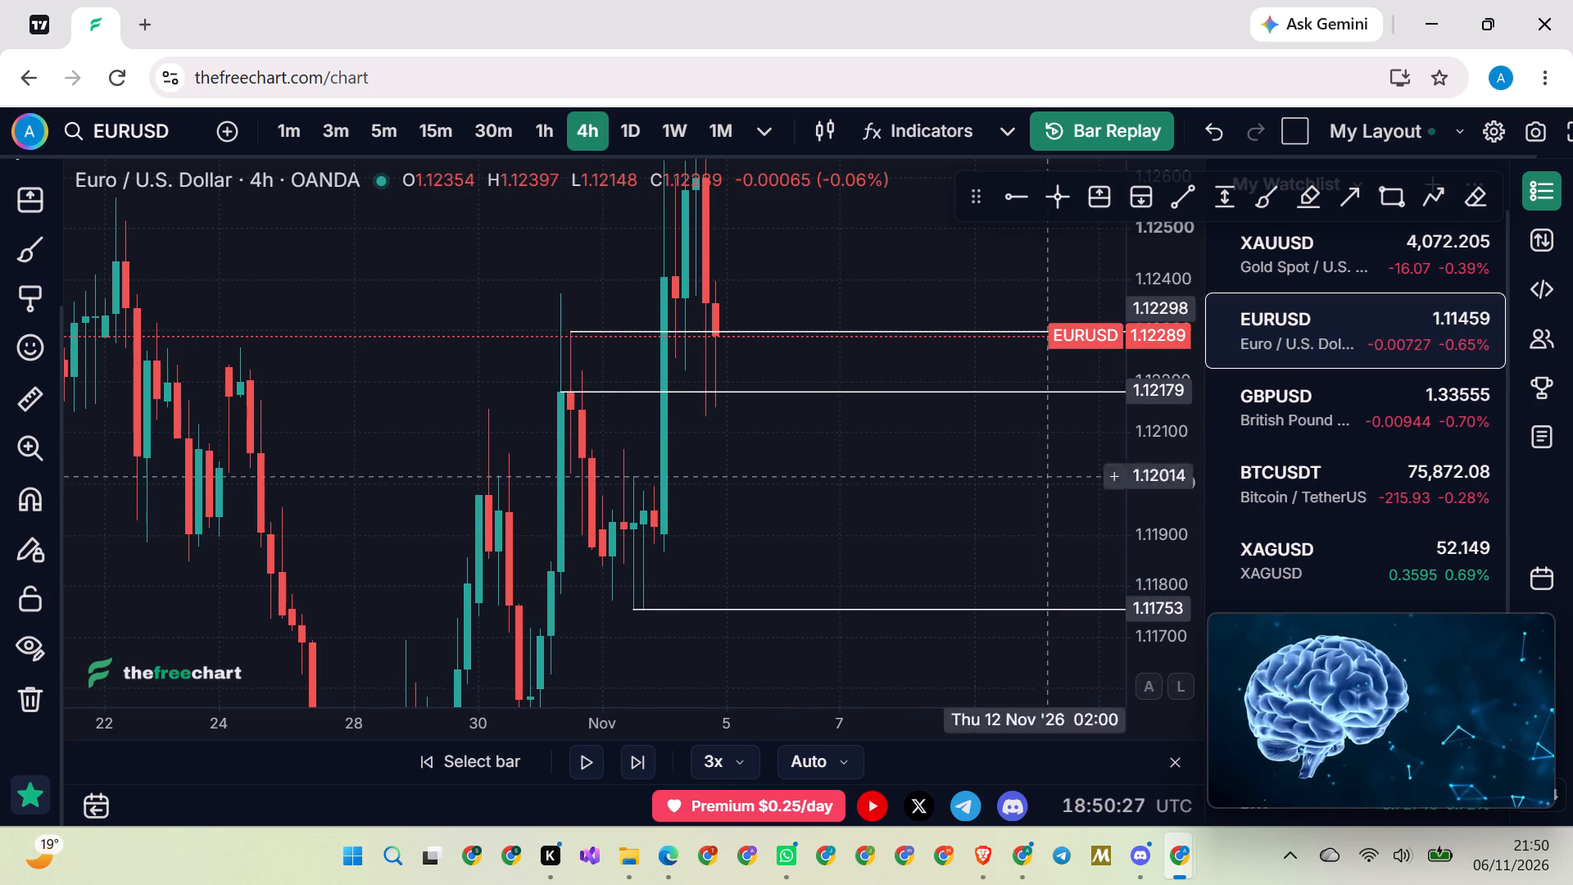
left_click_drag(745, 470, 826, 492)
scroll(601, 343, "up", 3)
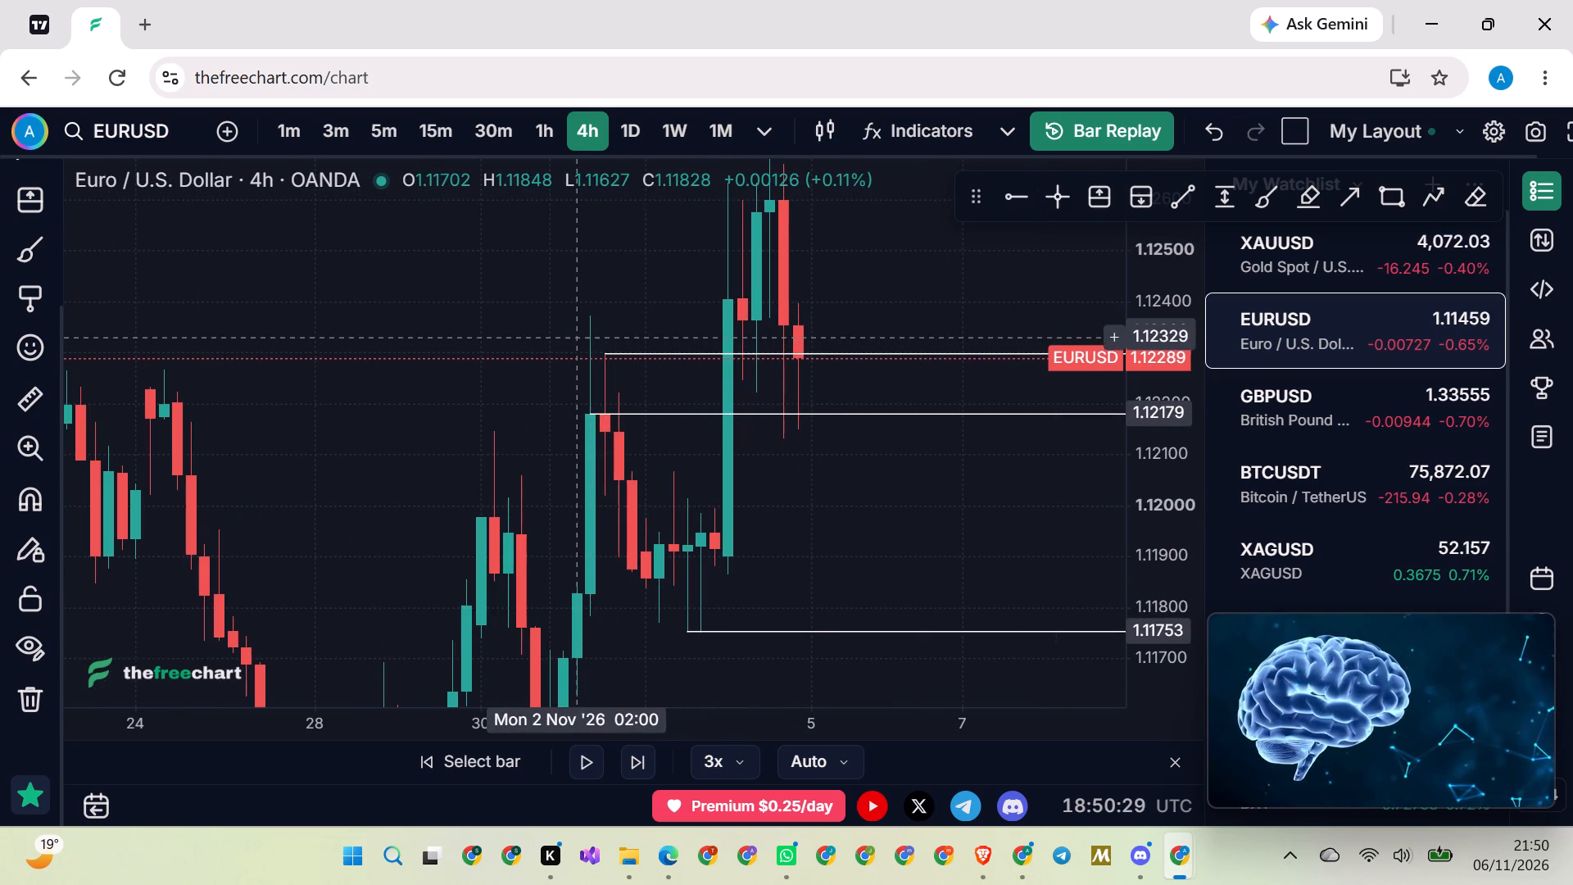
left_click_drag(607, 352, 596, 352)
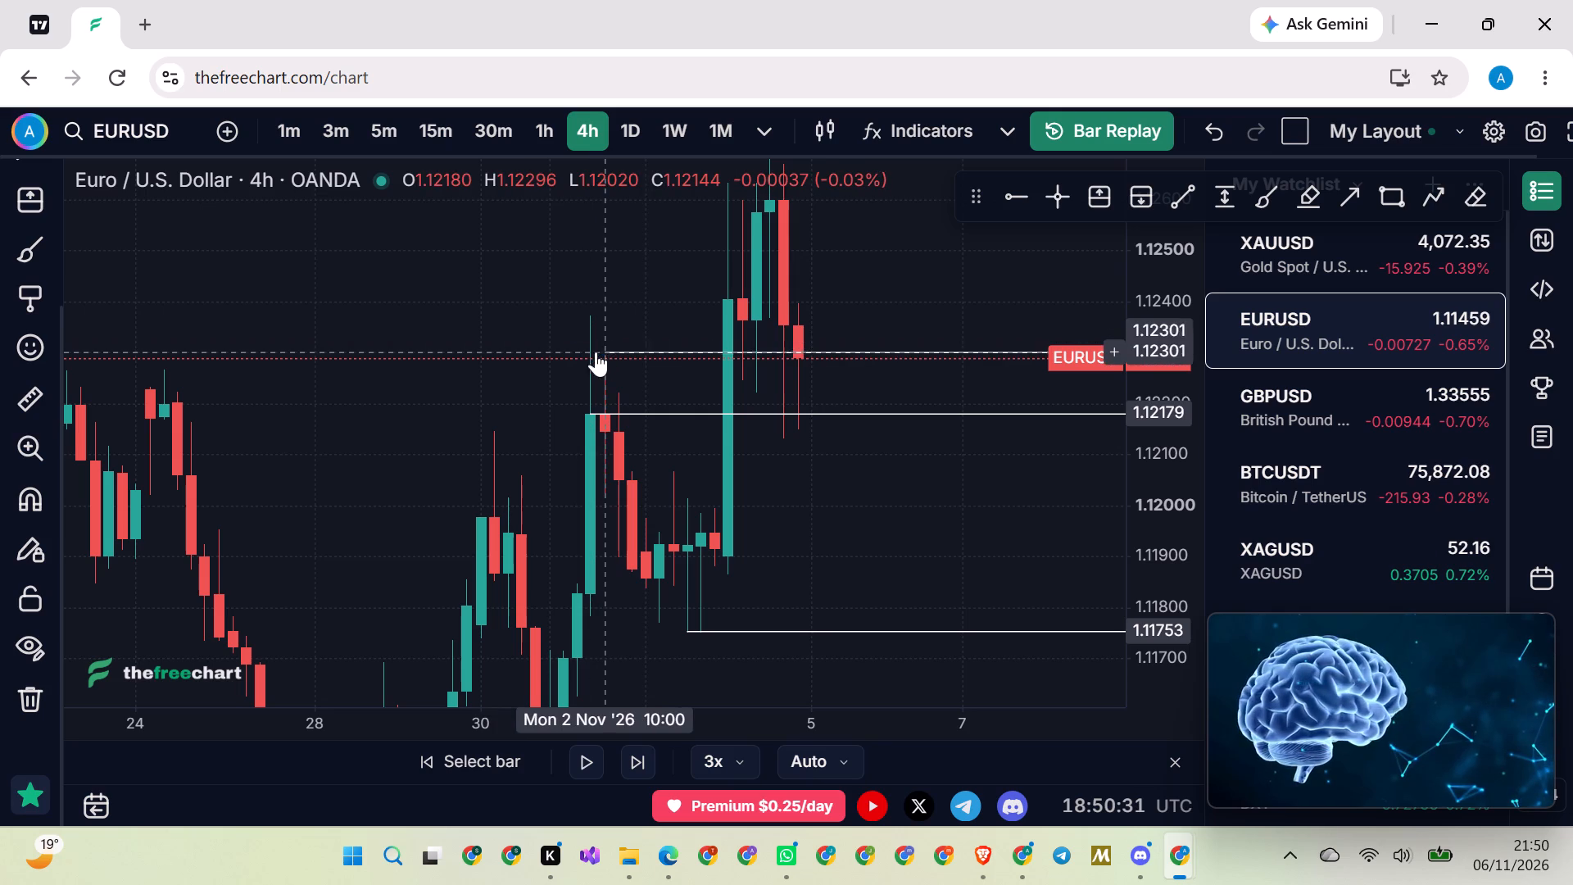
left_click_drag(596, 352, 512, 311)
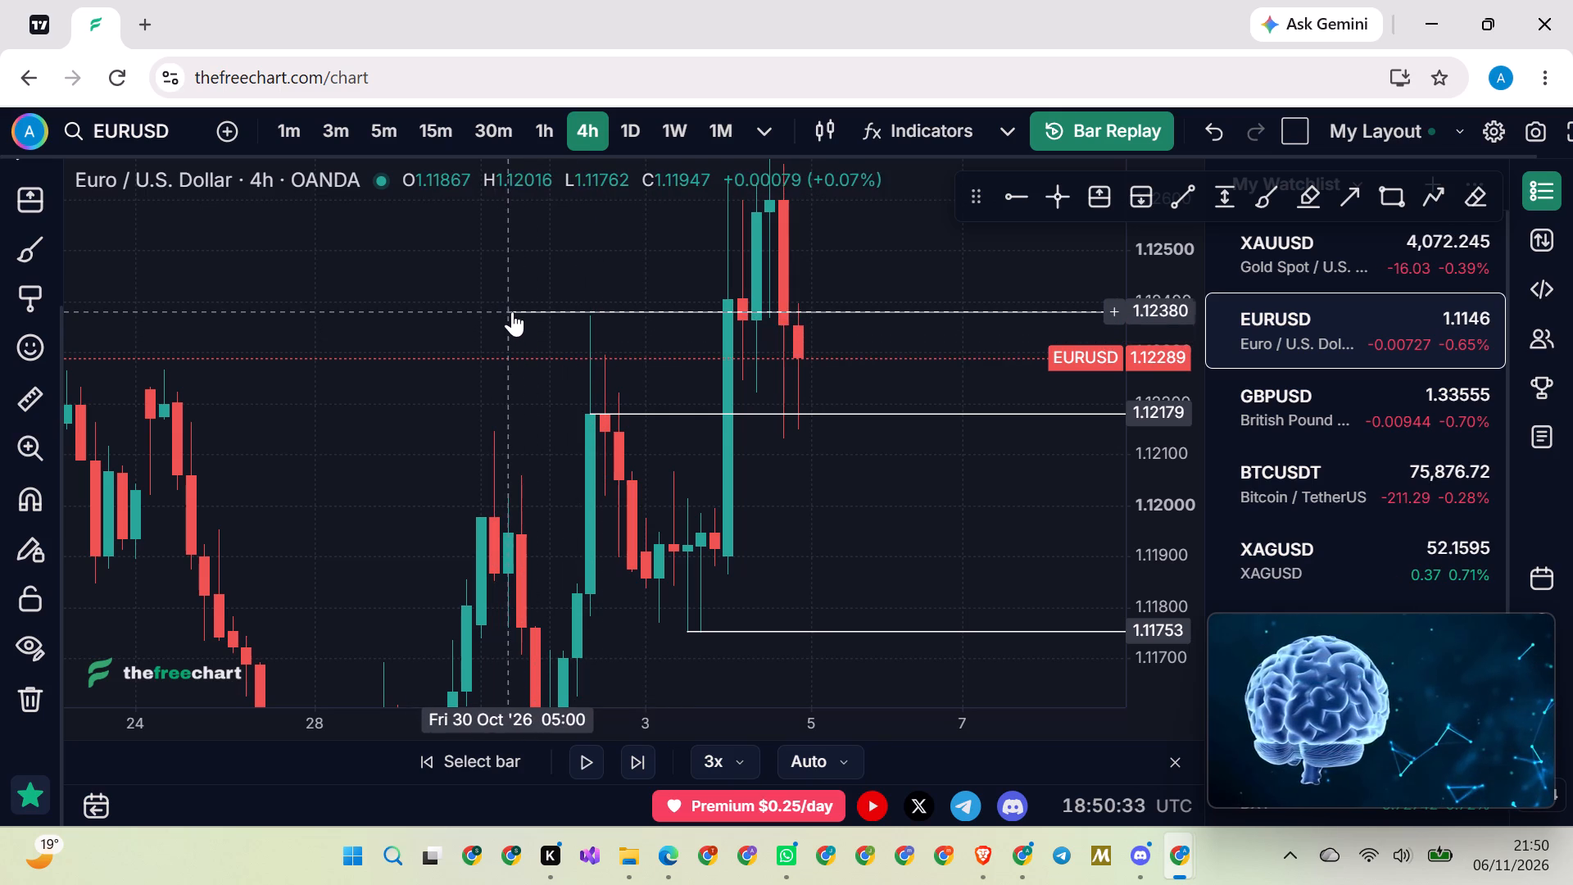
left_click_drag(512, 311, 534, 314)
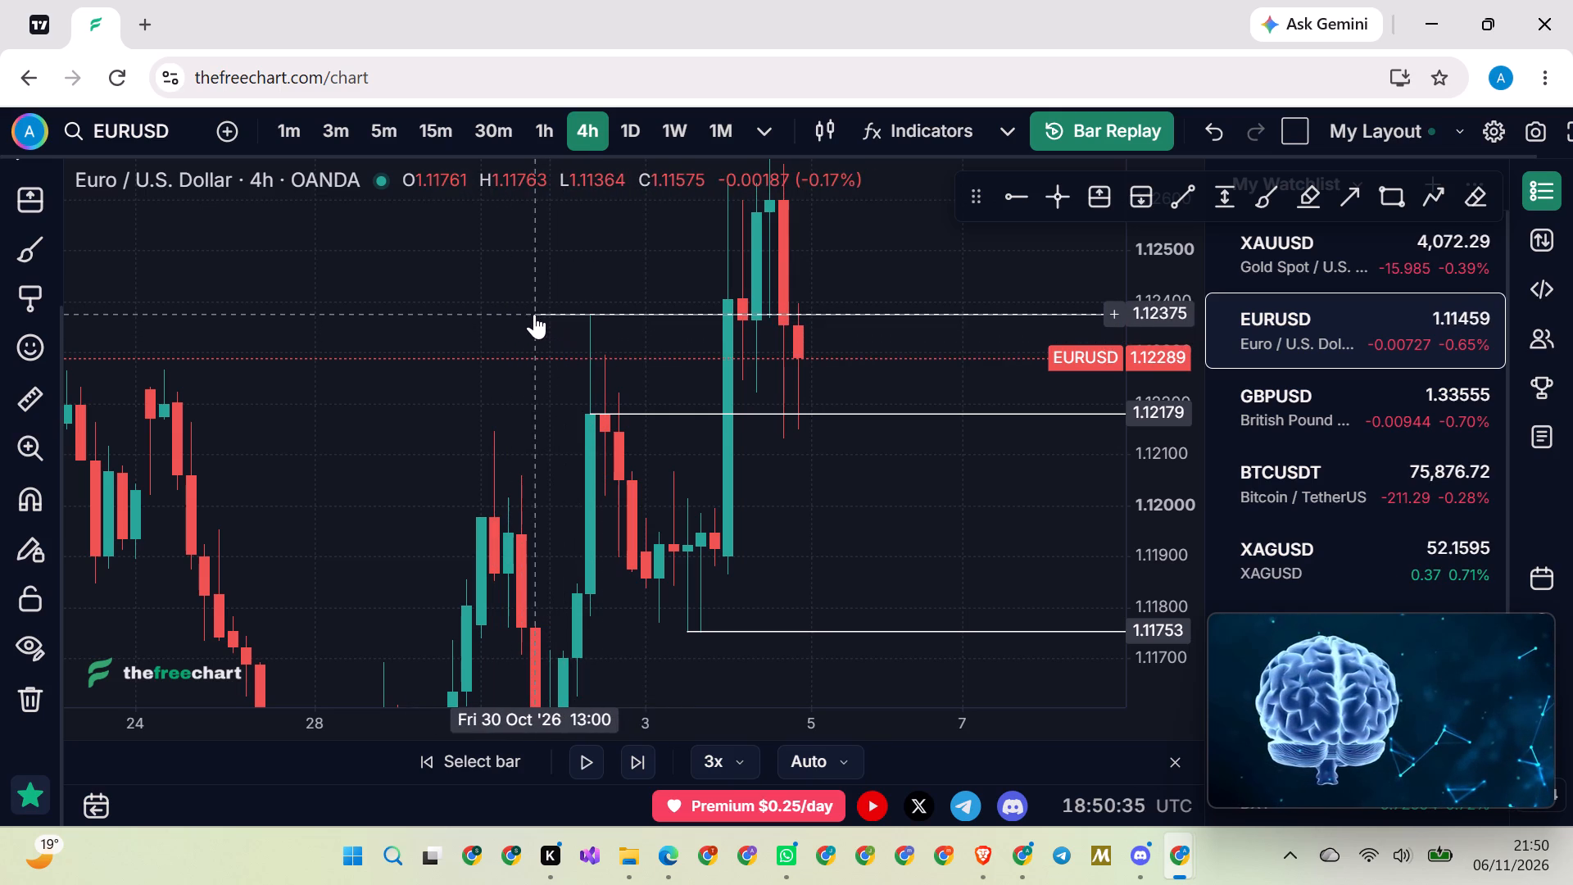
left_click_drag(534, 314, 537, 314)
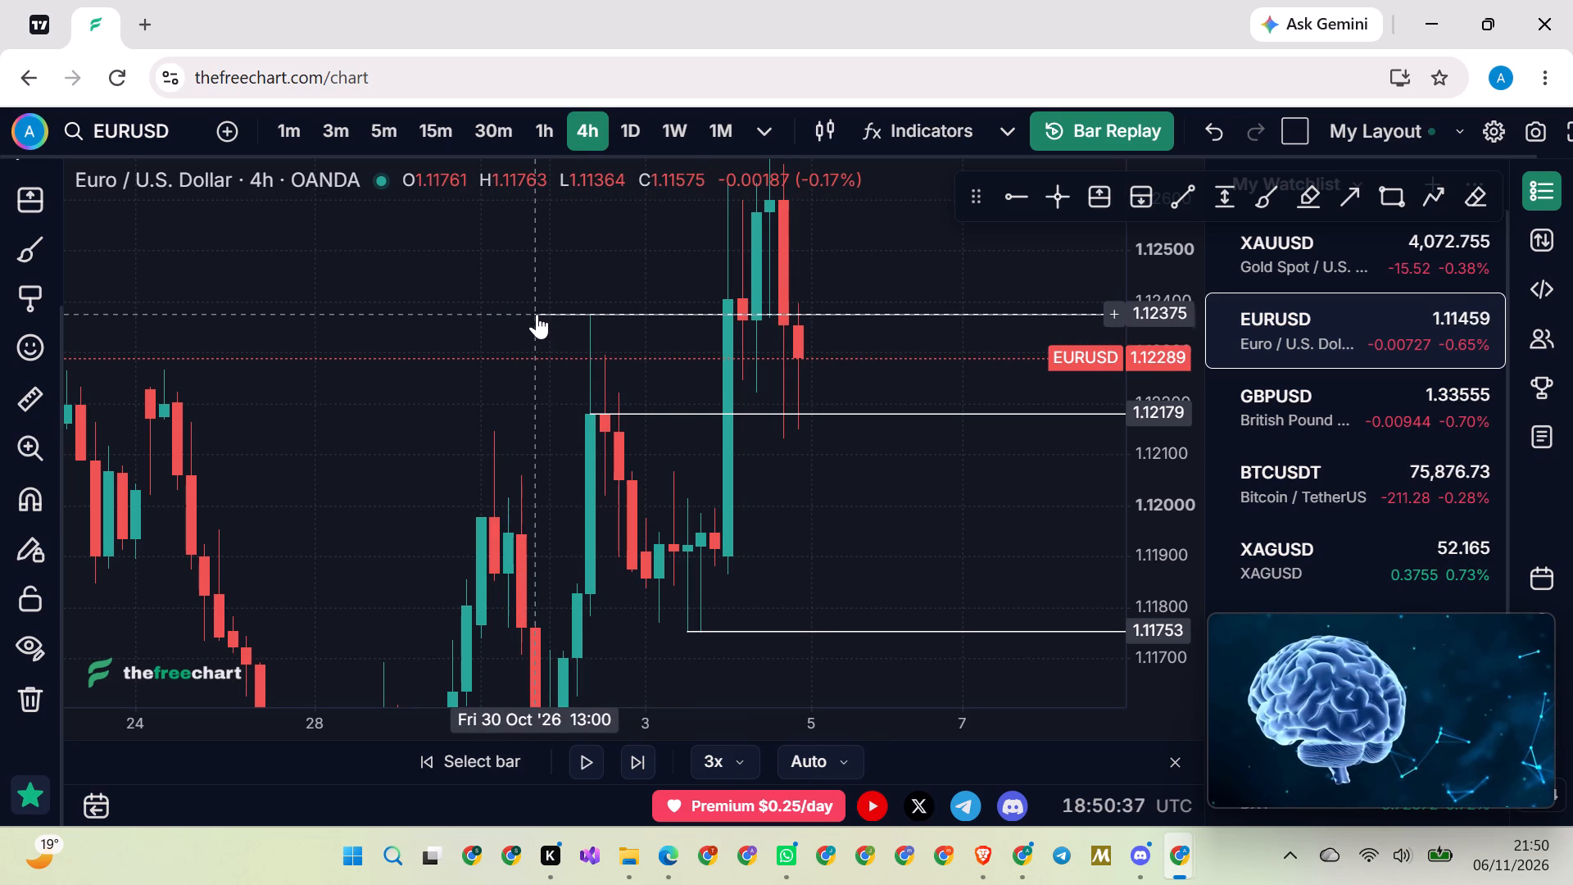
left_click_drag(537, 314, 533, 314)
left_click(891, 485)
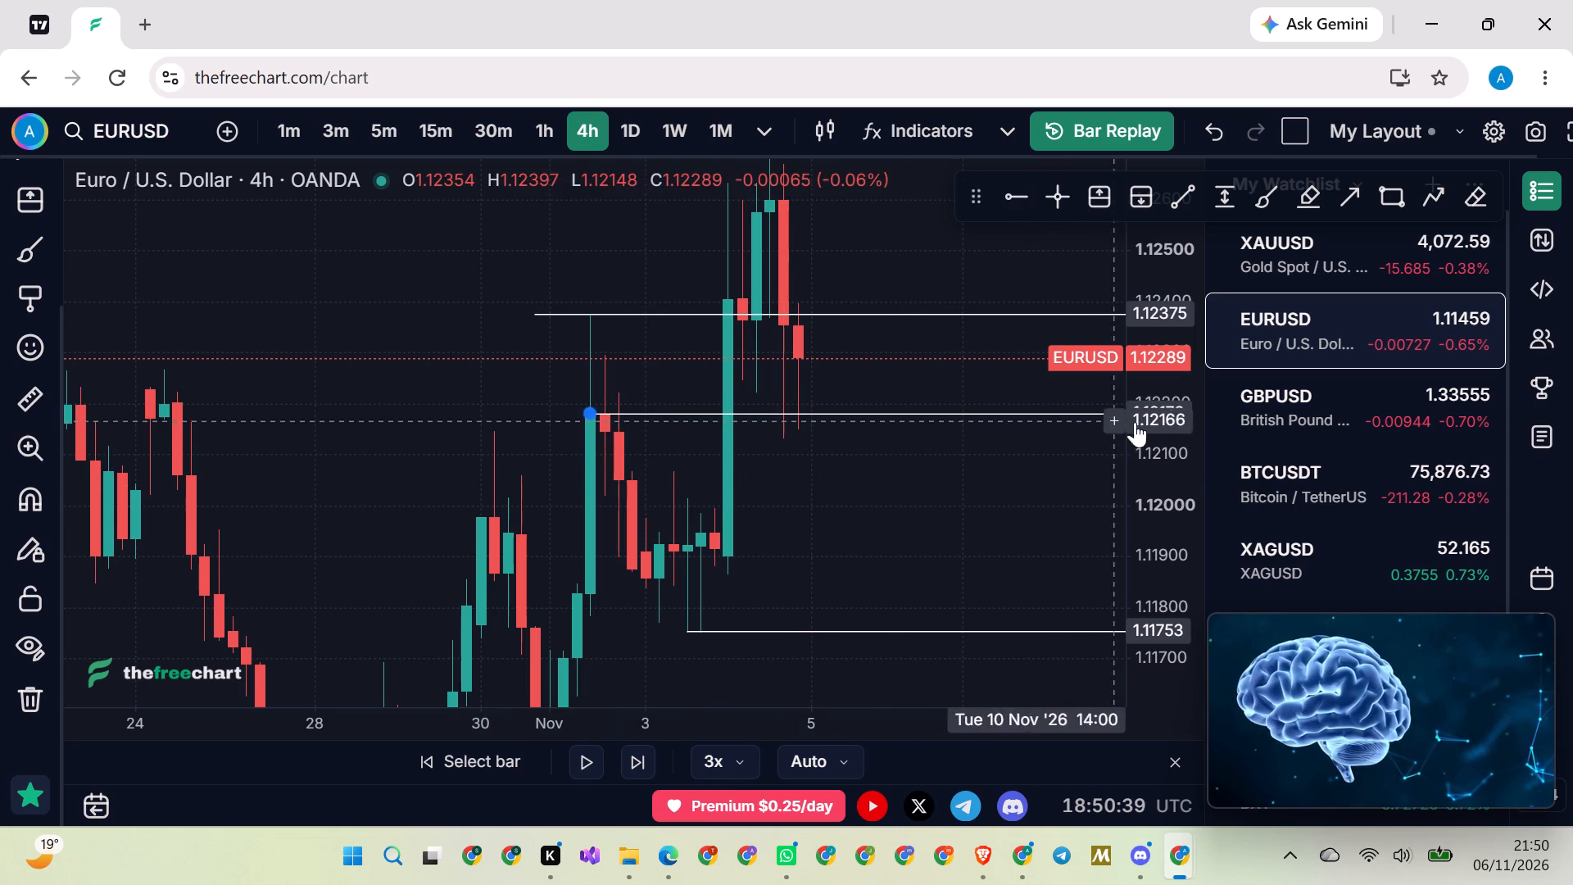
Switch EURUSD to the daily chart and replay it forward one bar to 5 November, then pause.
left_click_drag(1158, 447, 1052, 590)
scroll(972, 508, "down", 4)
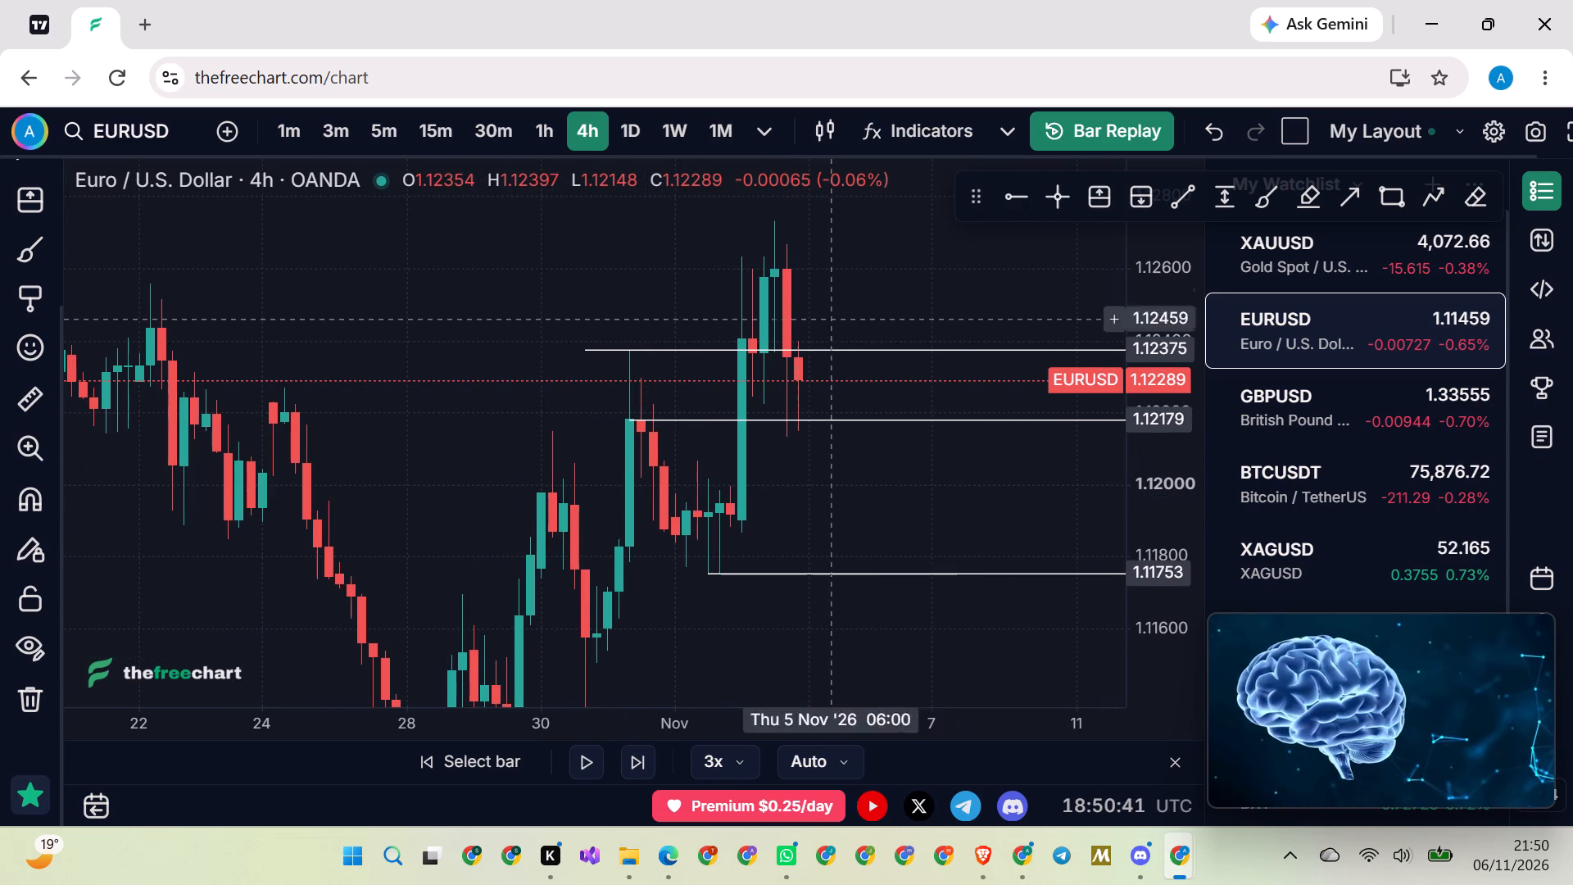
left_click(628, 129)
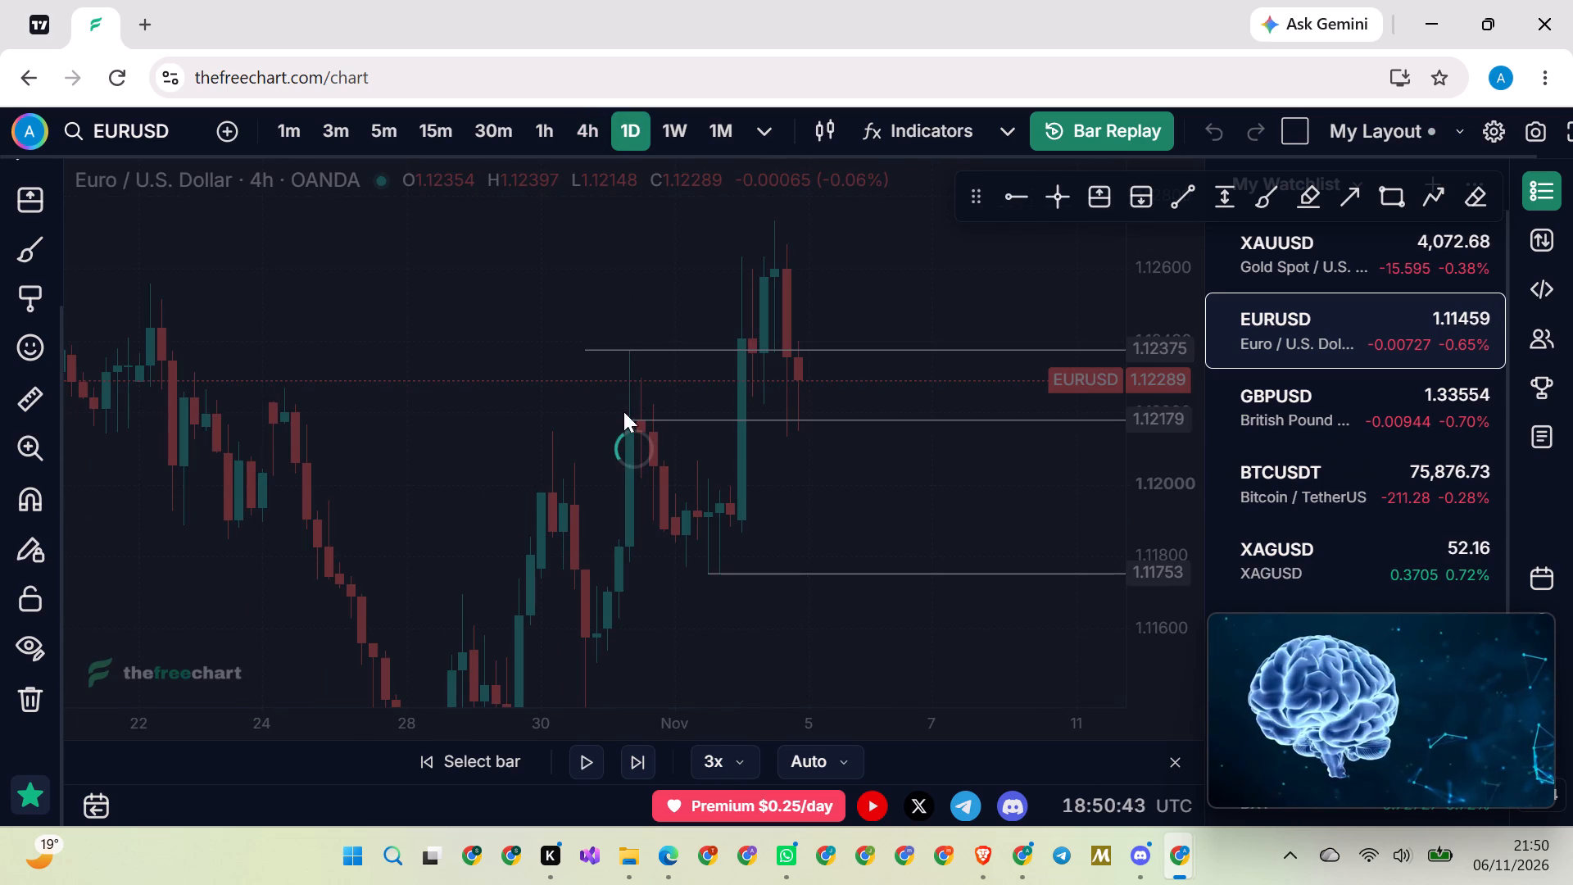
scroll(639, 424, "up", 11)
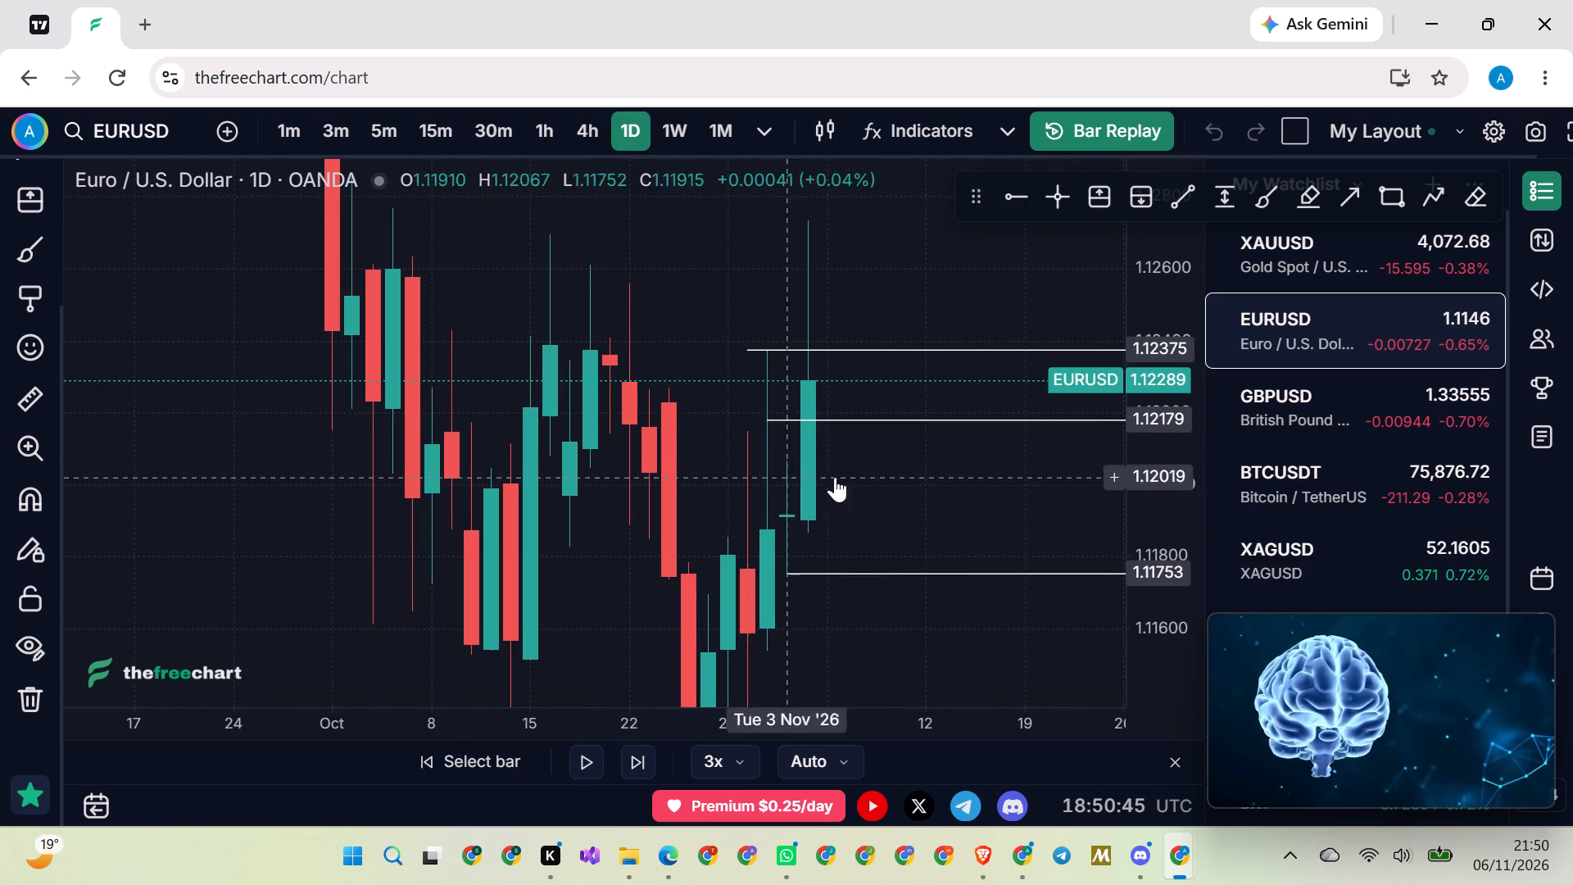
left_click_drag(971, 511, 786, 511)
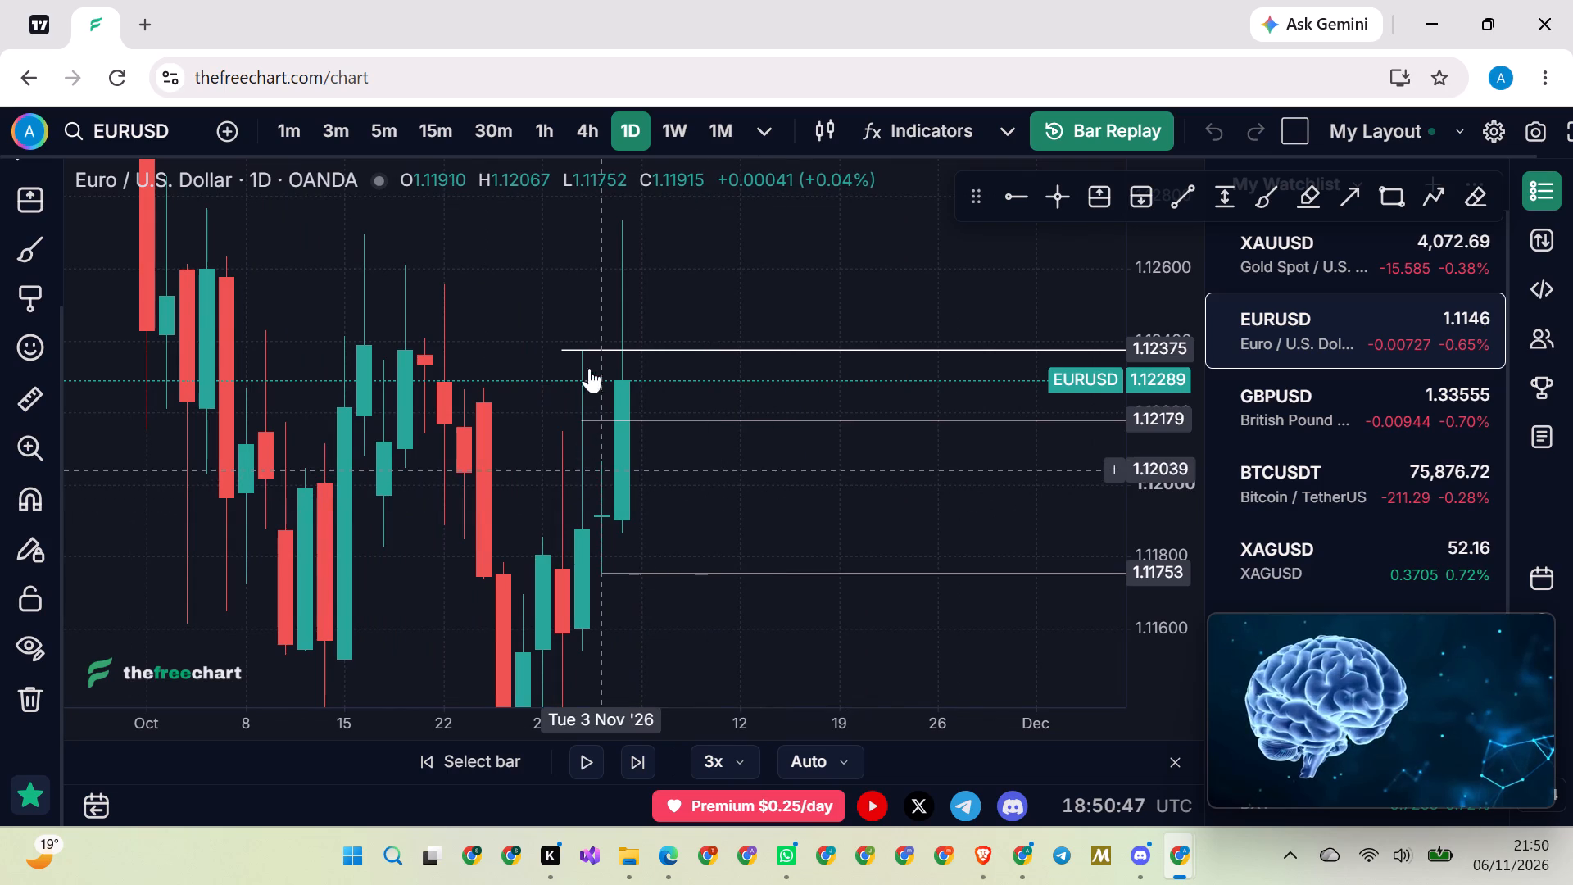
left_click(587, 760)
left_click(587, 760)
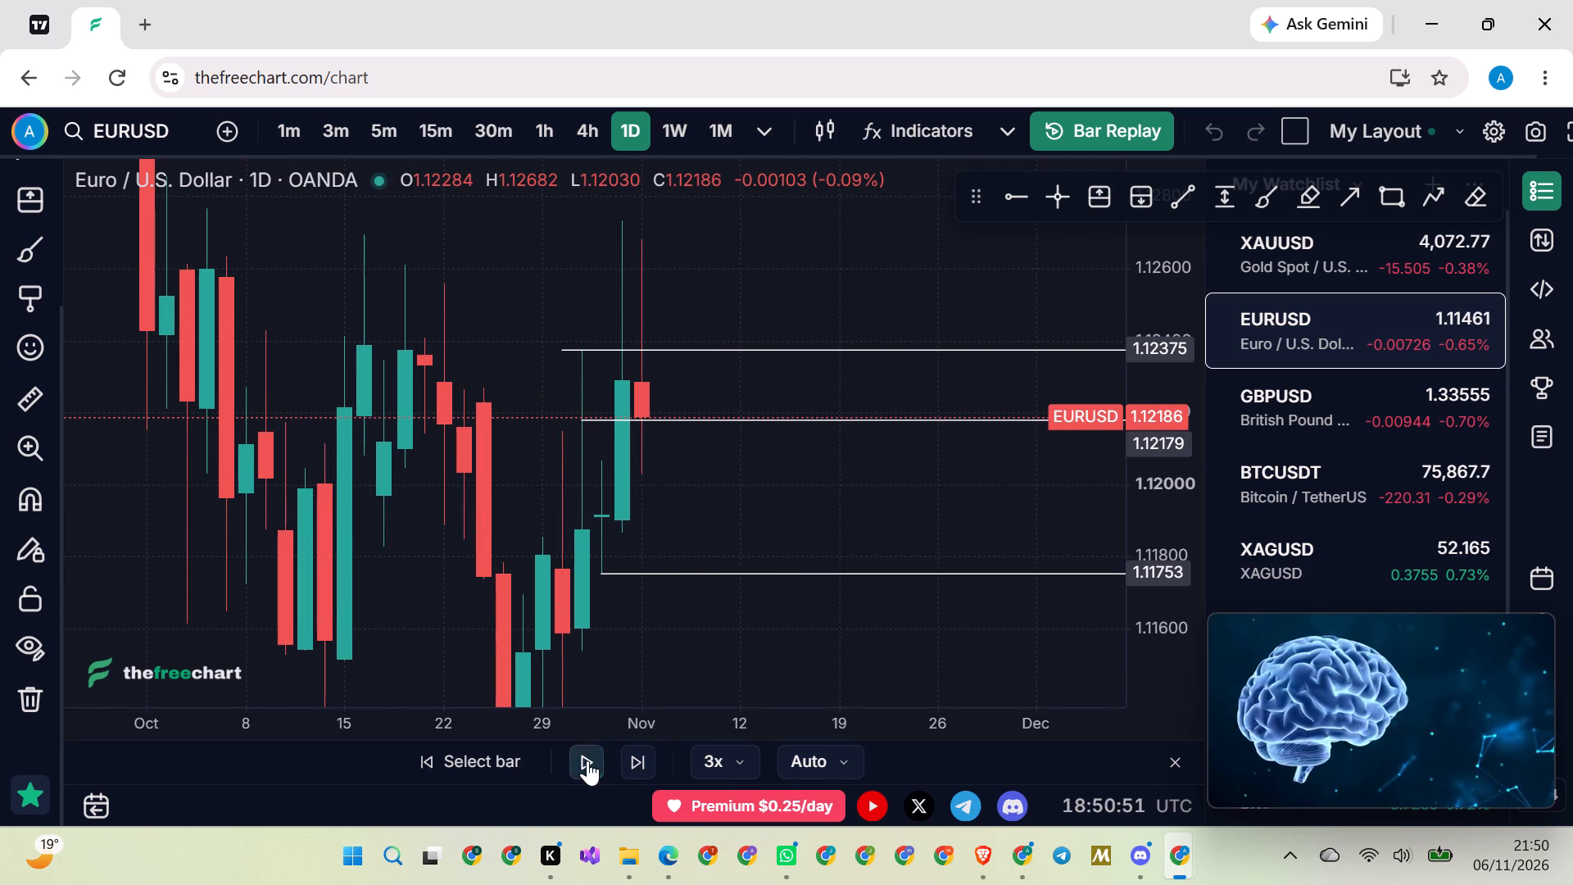
Examine the 4 and 5 November daily candles against the 1.12375, 1.12179 and 1.11753 rays.
scroll(712, 489, "up", 2)
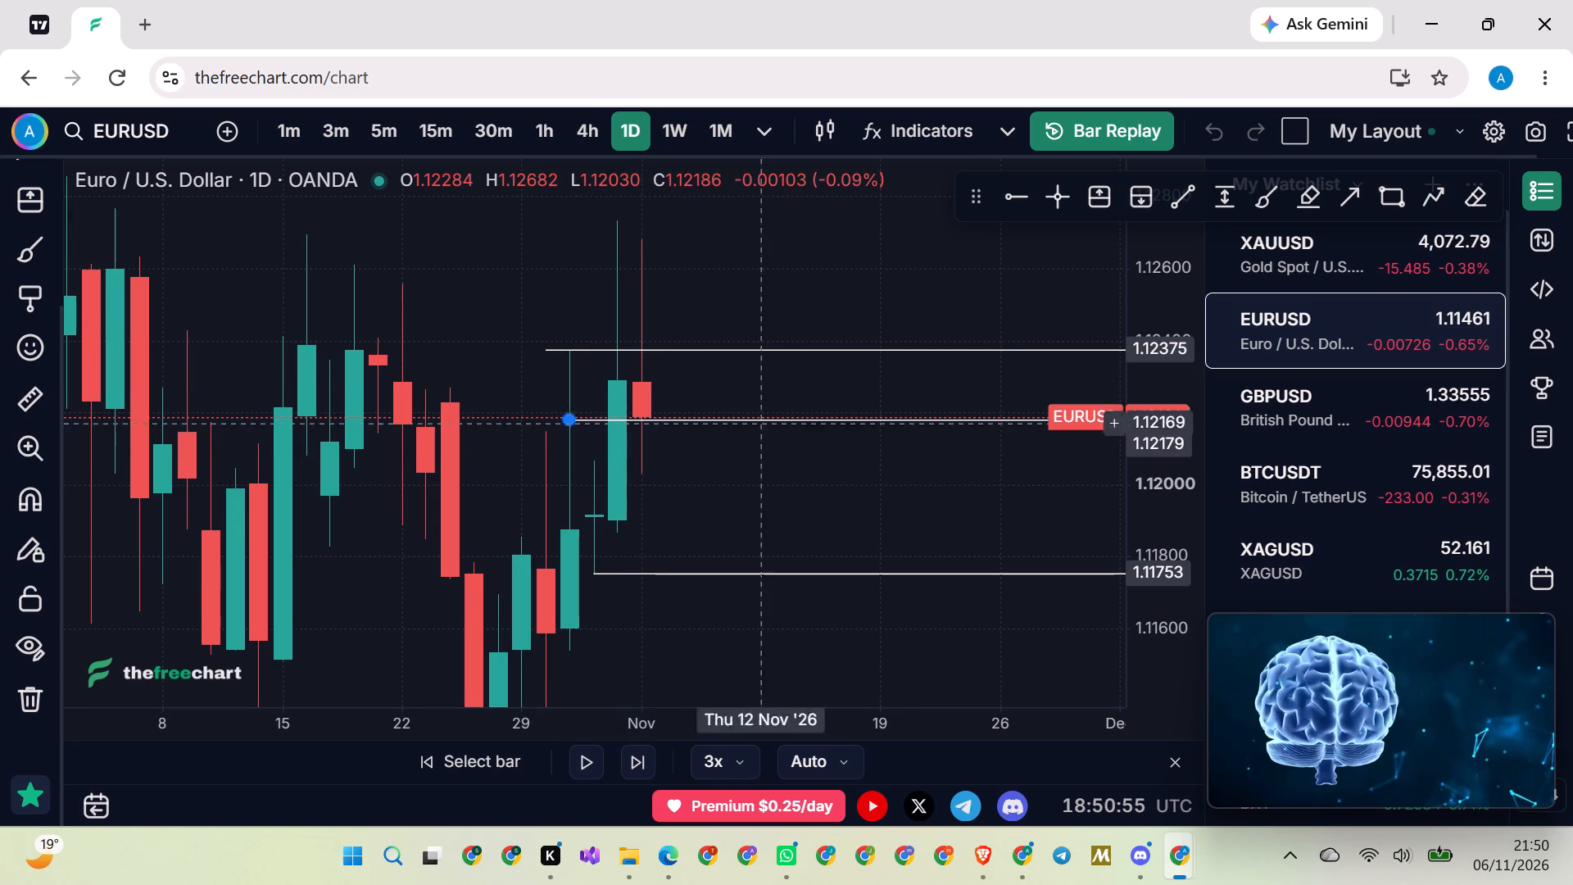
left_click_drag(846, 483, 818, 508)
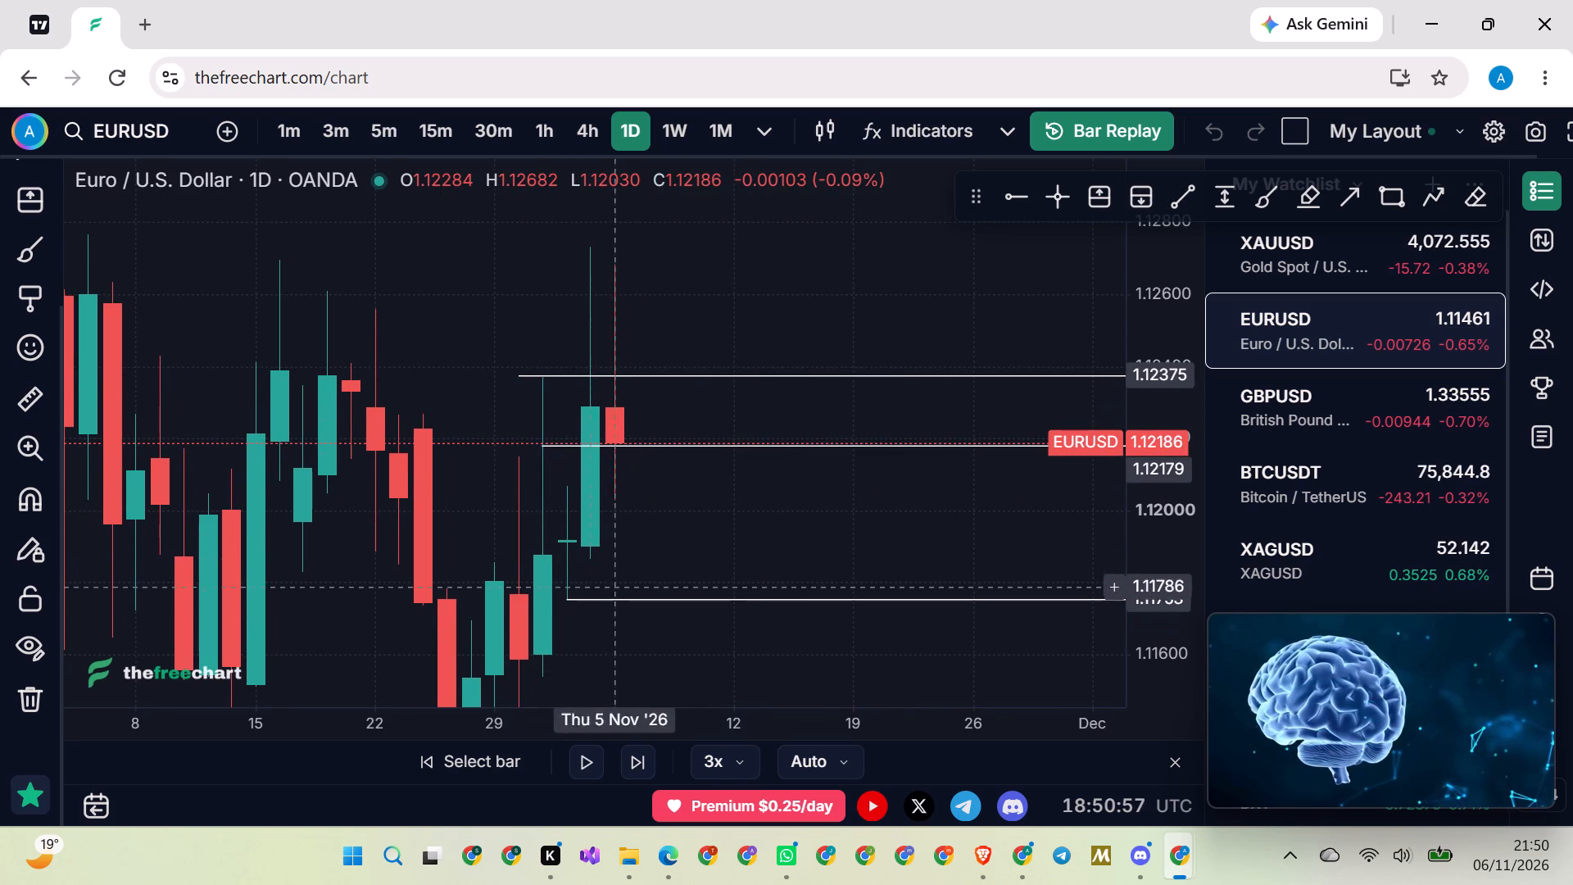
scroll(679, 556, "down", 1)
left_click_drag(727, 548, 810, 463)
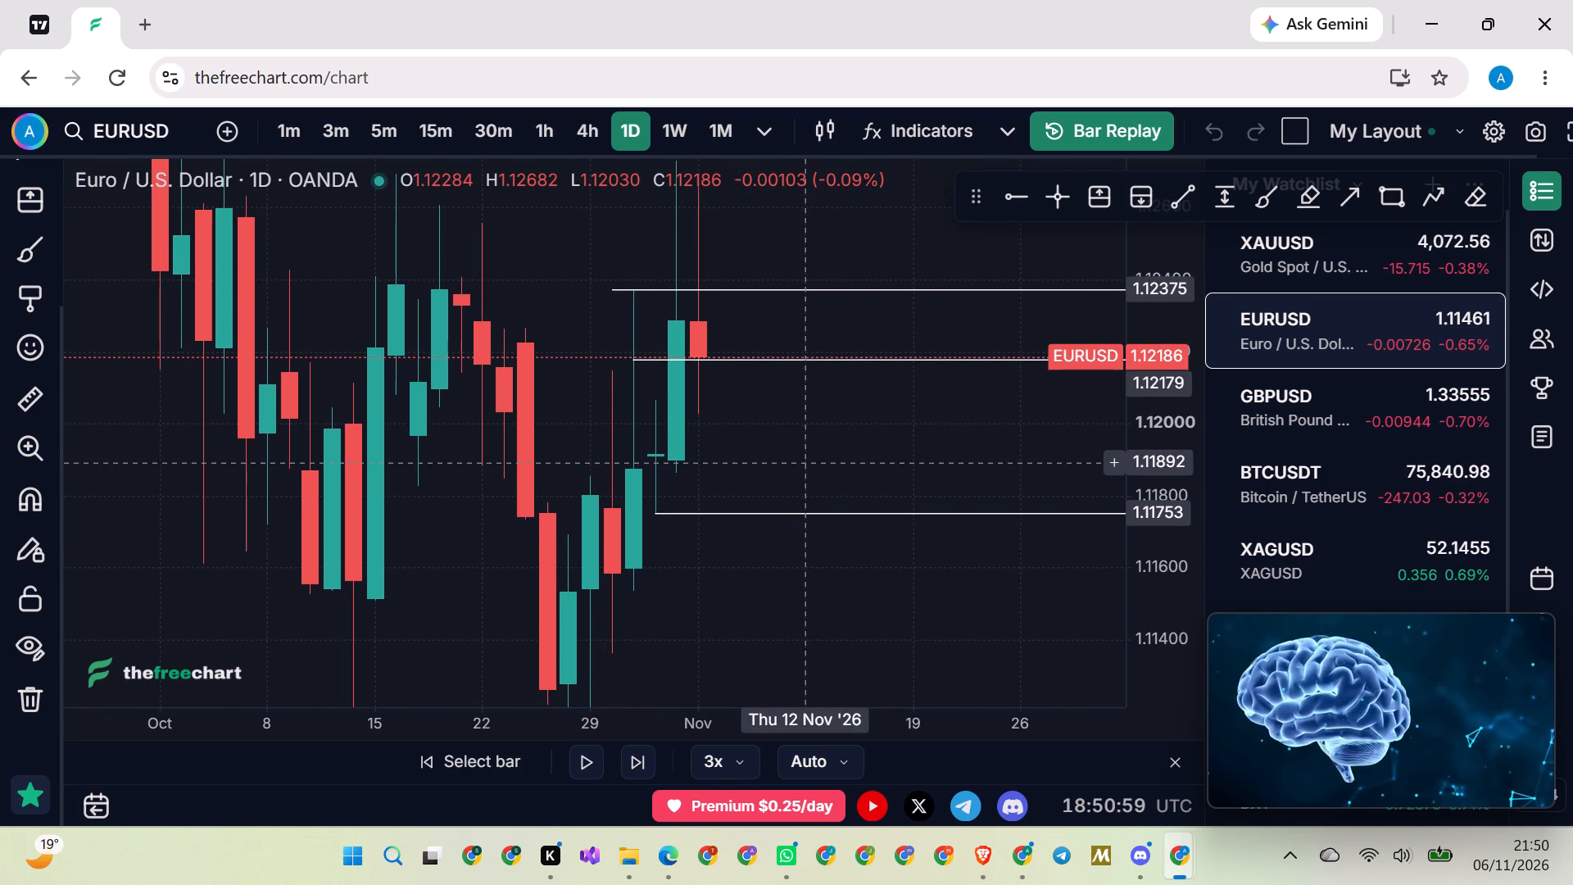
left_click_drag(1157, 443, 1099, 594)
left_click_drag(827, 424, 800, 471)
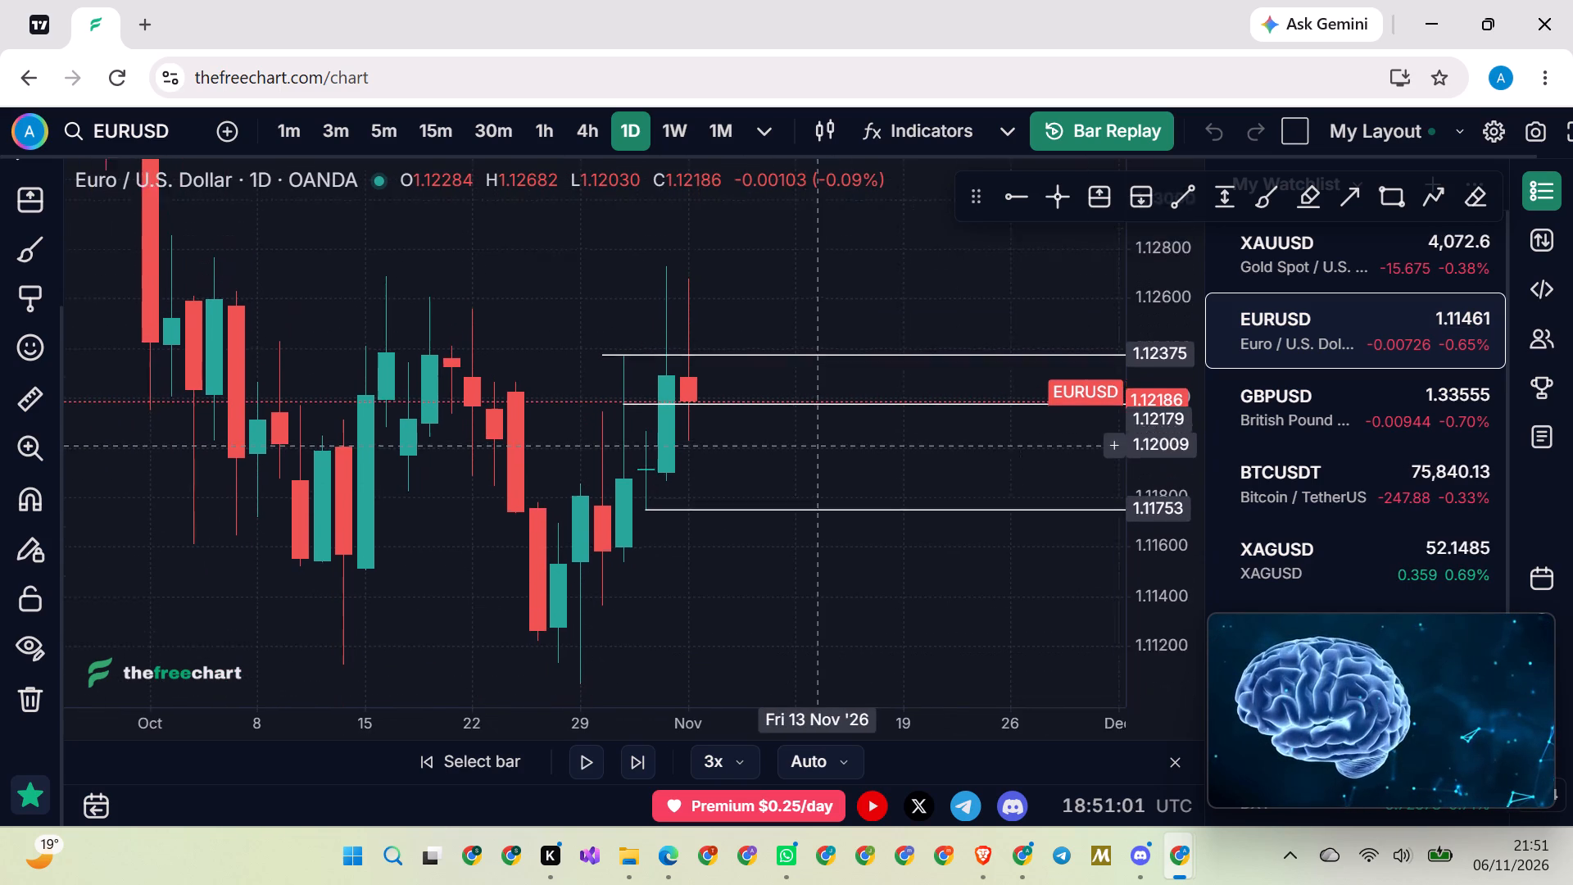
left_click_drag(800, 471, 785, 524)
left_click_drag(787, 329, 832, 268)
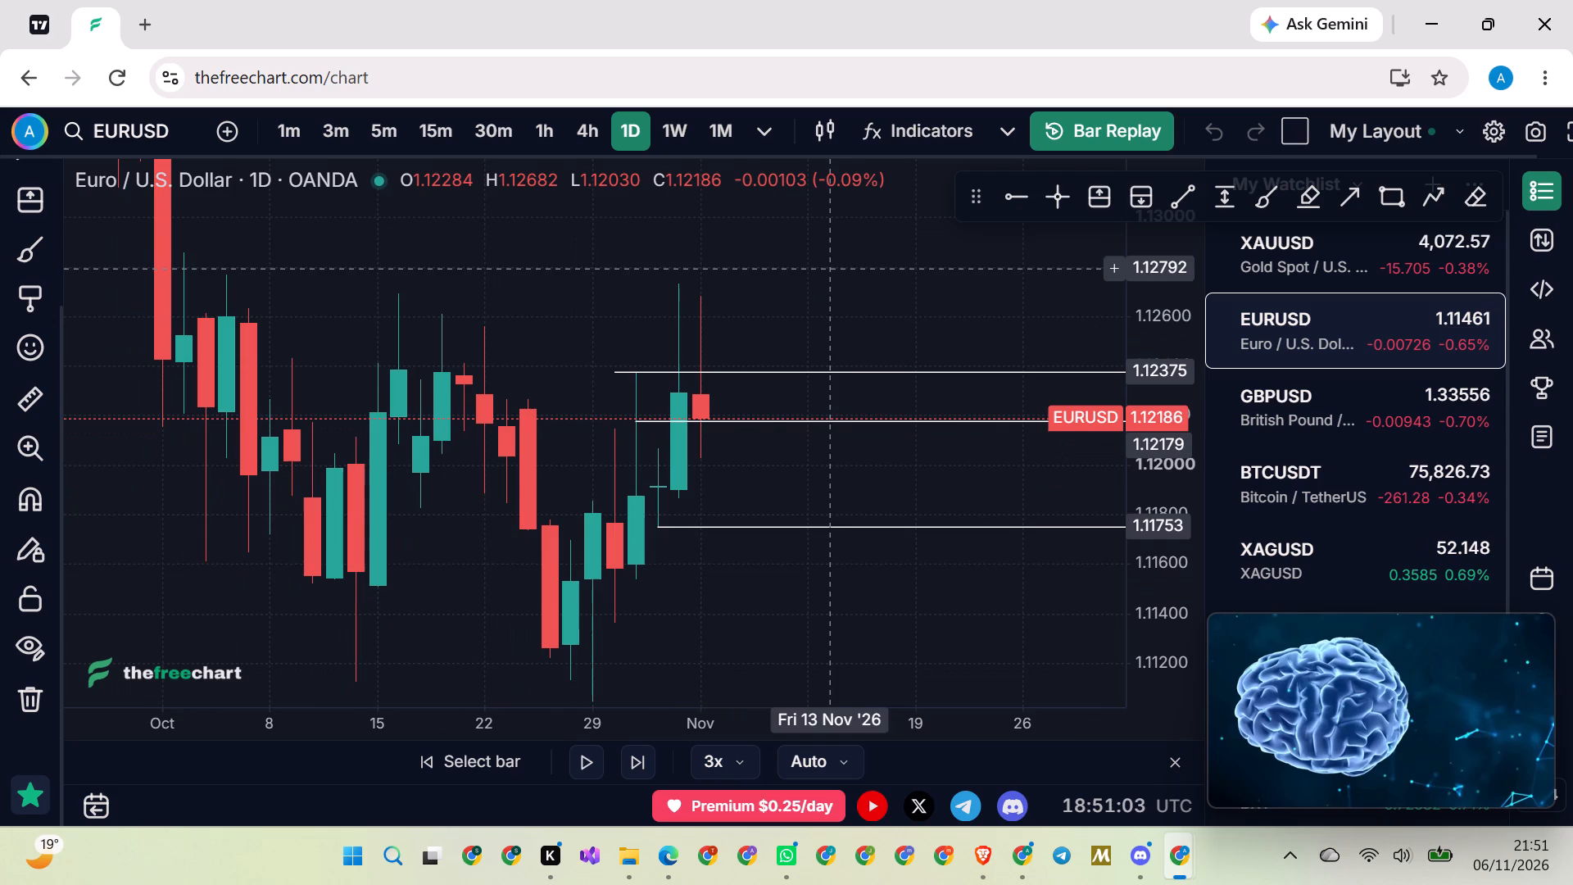
scroll(864, 274, "up", 2)
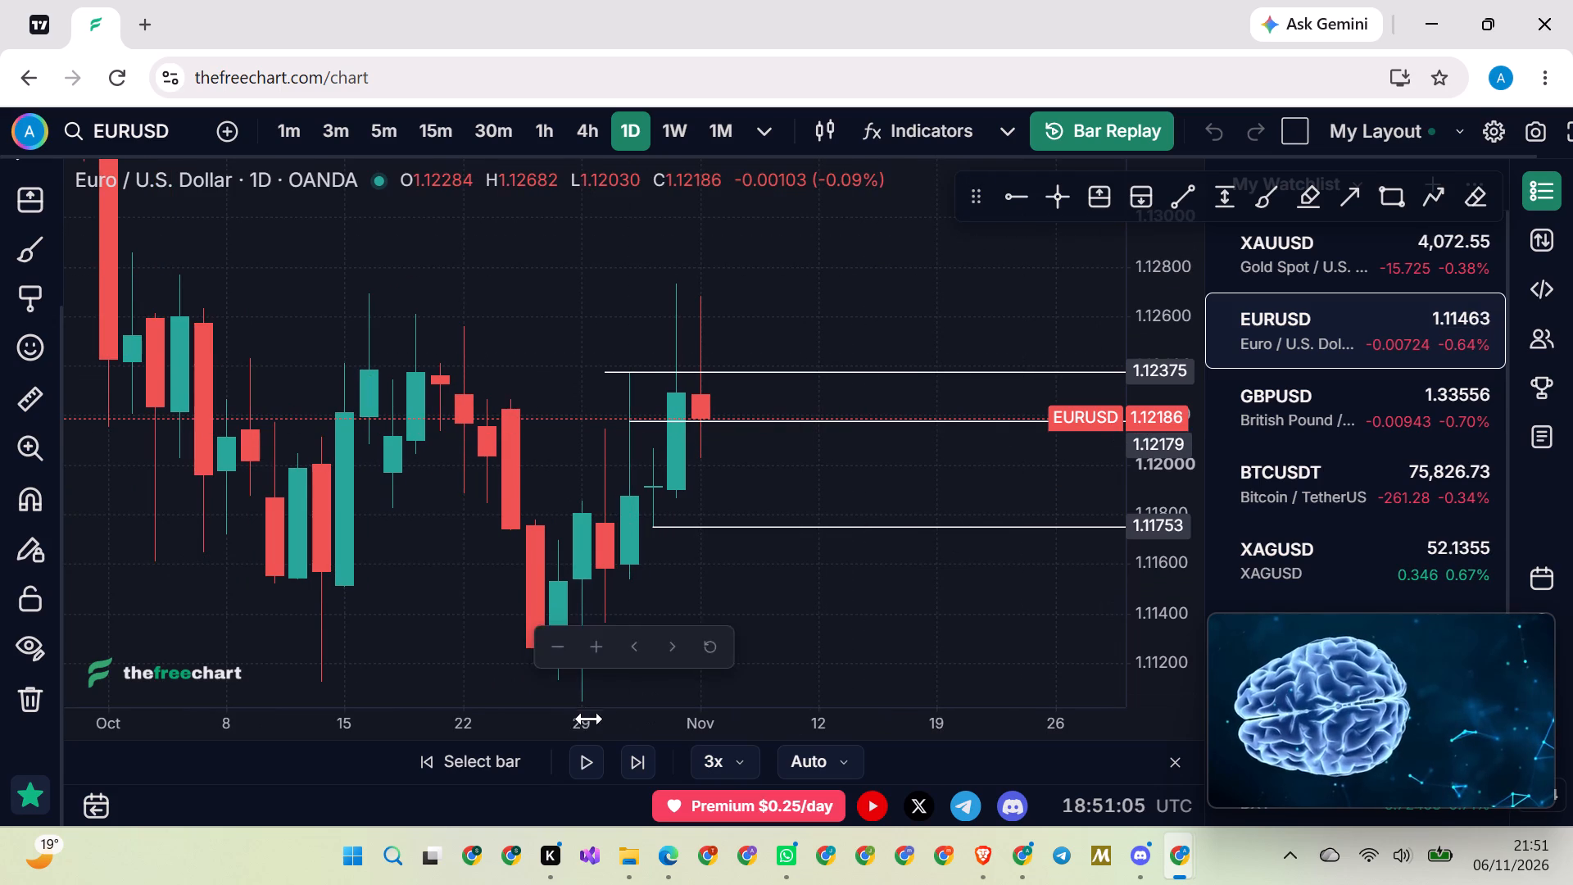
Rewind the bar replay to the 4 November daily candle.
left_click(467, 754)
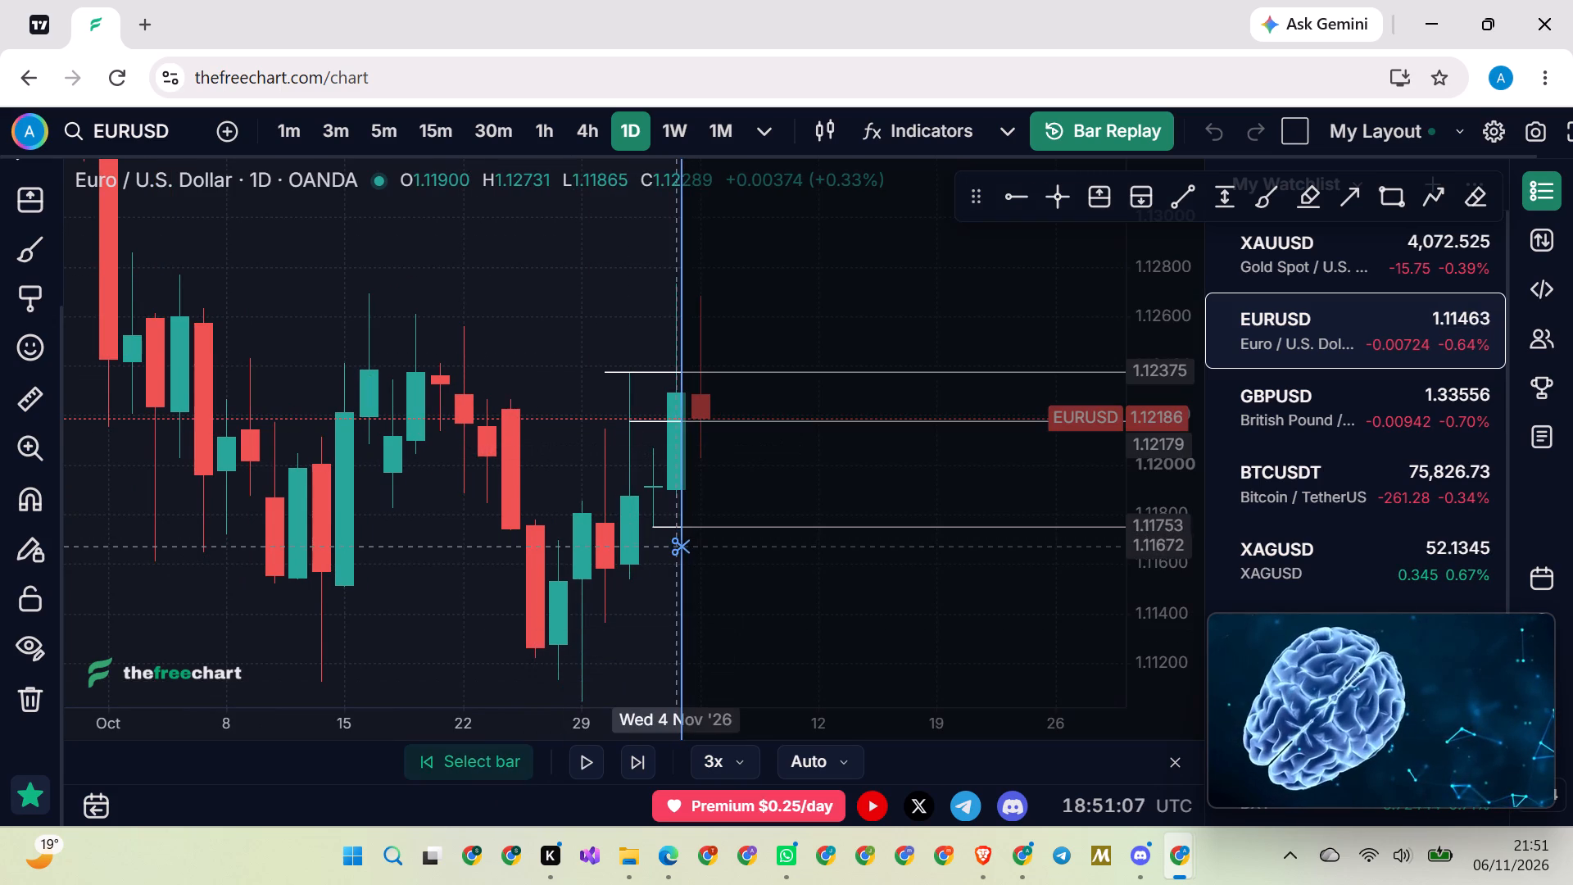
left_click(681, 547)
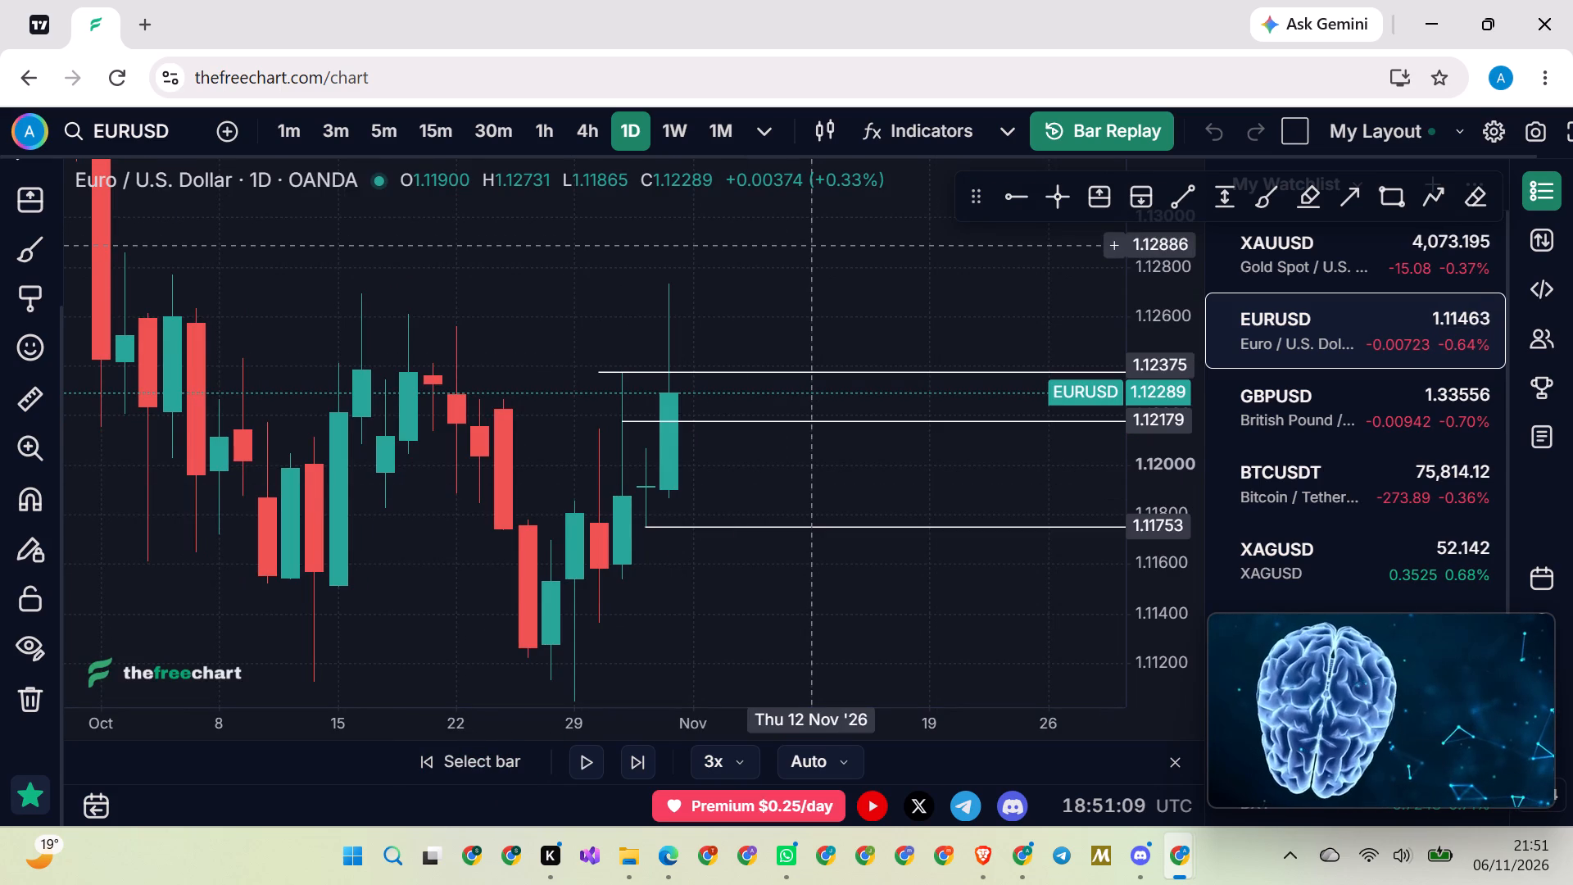
Return EURUSD to the 4-hour chart and delete the 1.12375 horizontal ray.
left_click(590, 128)
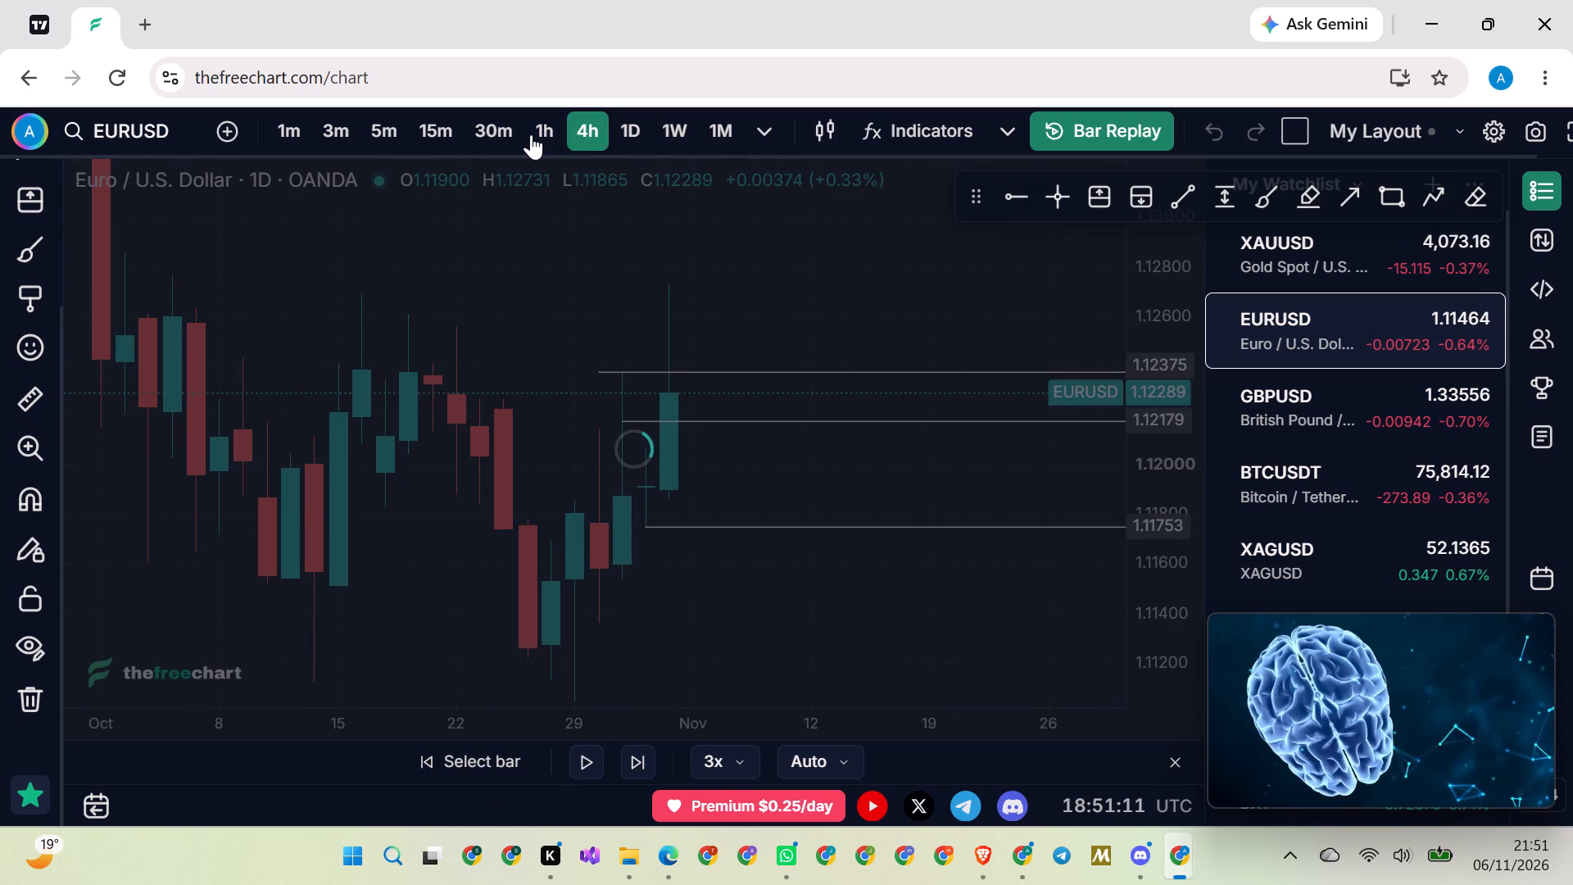
scroll(735, 281, "down", 7)
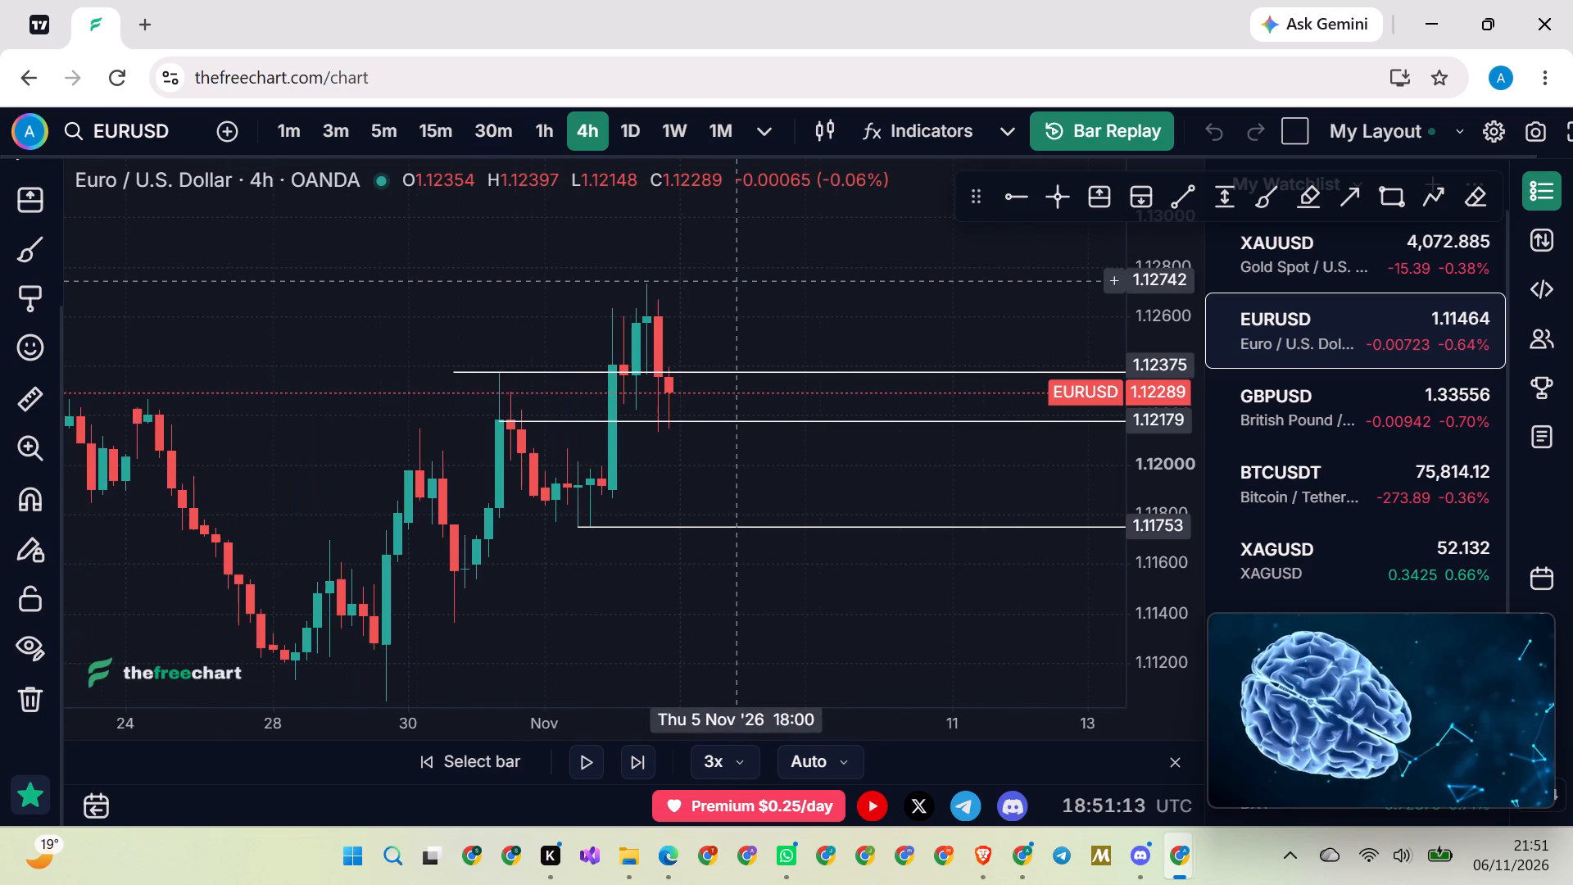
left_click(456, 374)
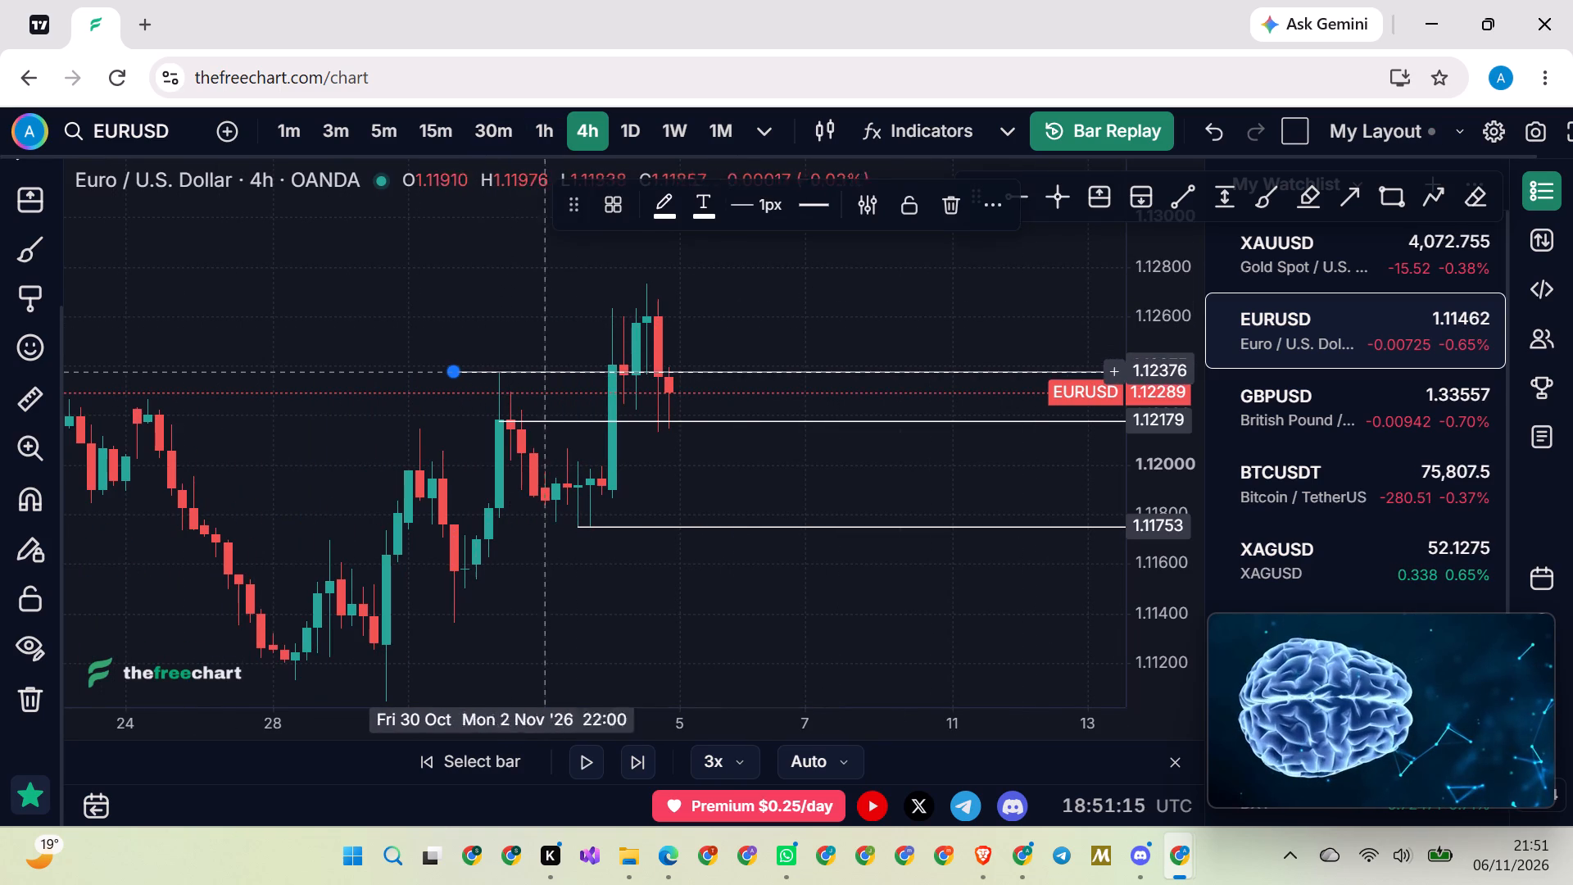
left_click(954, 202)
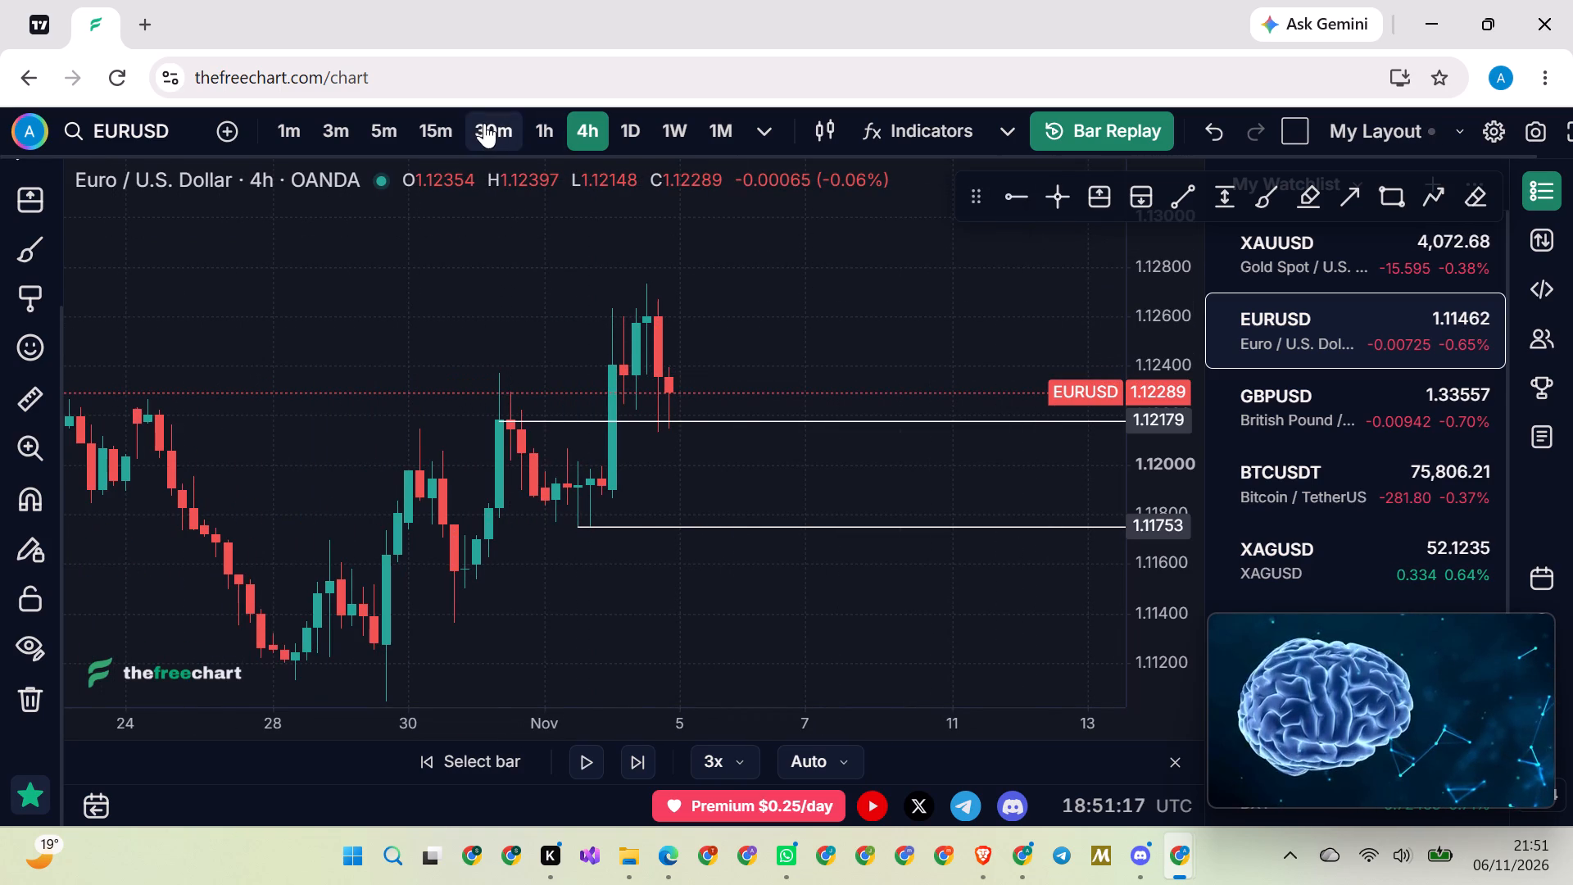
Switch EURUSD to the 30-minute chart and review price from 29 October to 4 November around the 1.12179 and 1.11753 rays.
left_click(484, 123)
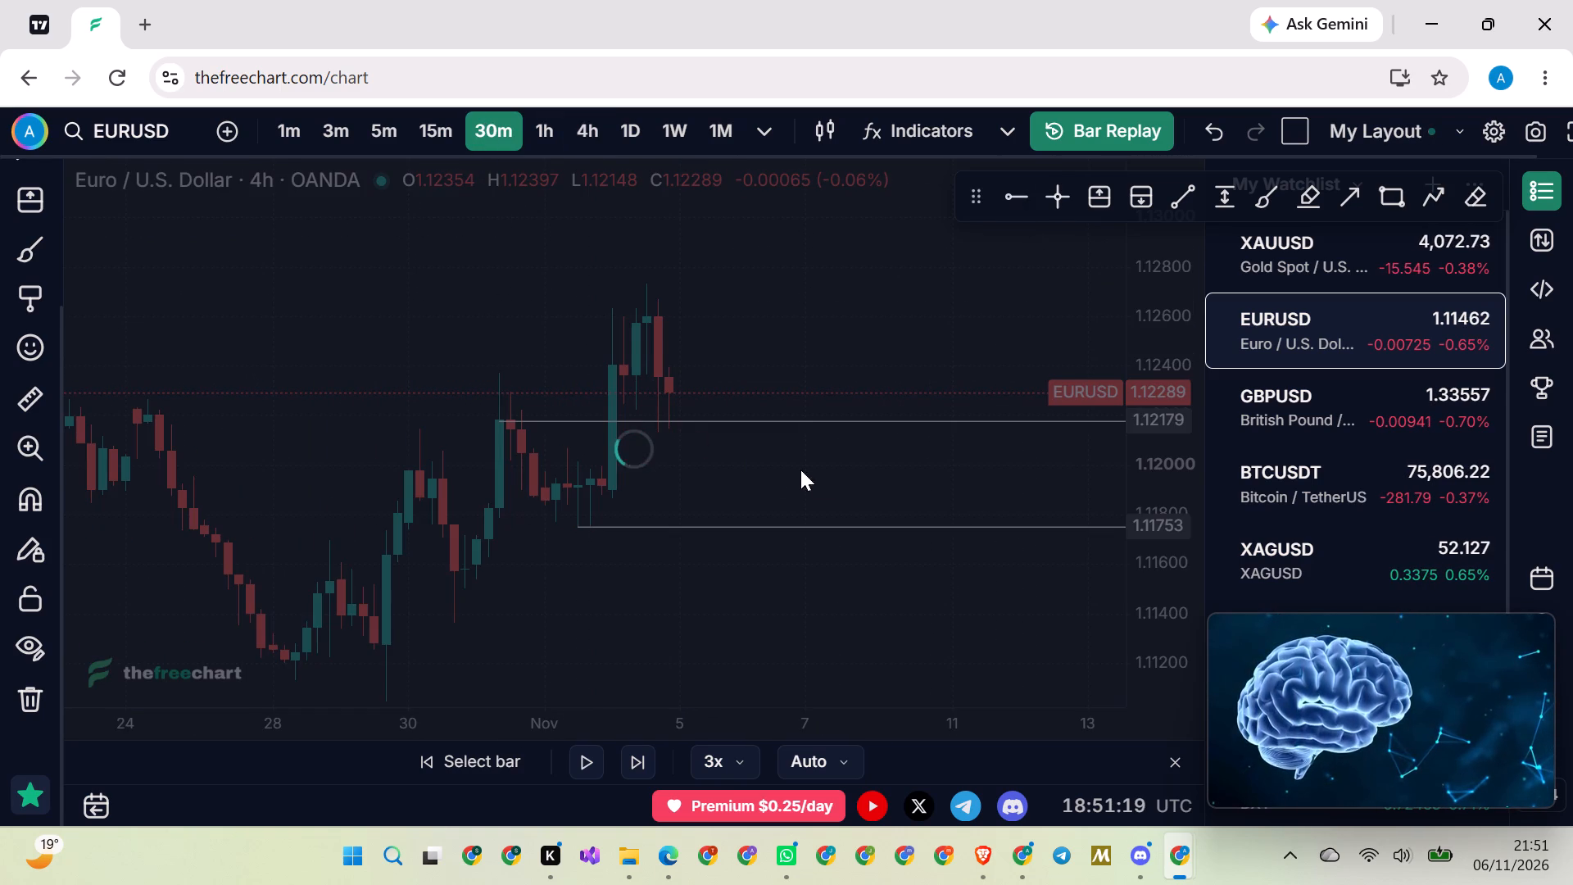
scroll(825, 477, "down", 20)
scroll(825, 477, "down", 17)
scroll(825, 477, "up", 20)
scroll(825, 477, "up", 20)
scroll(825, 477, "up", 1)
scroll(825, 477, "down", 1)
scroll(825, 477, "up", 1)
scroll(825, 477, "down", 12)
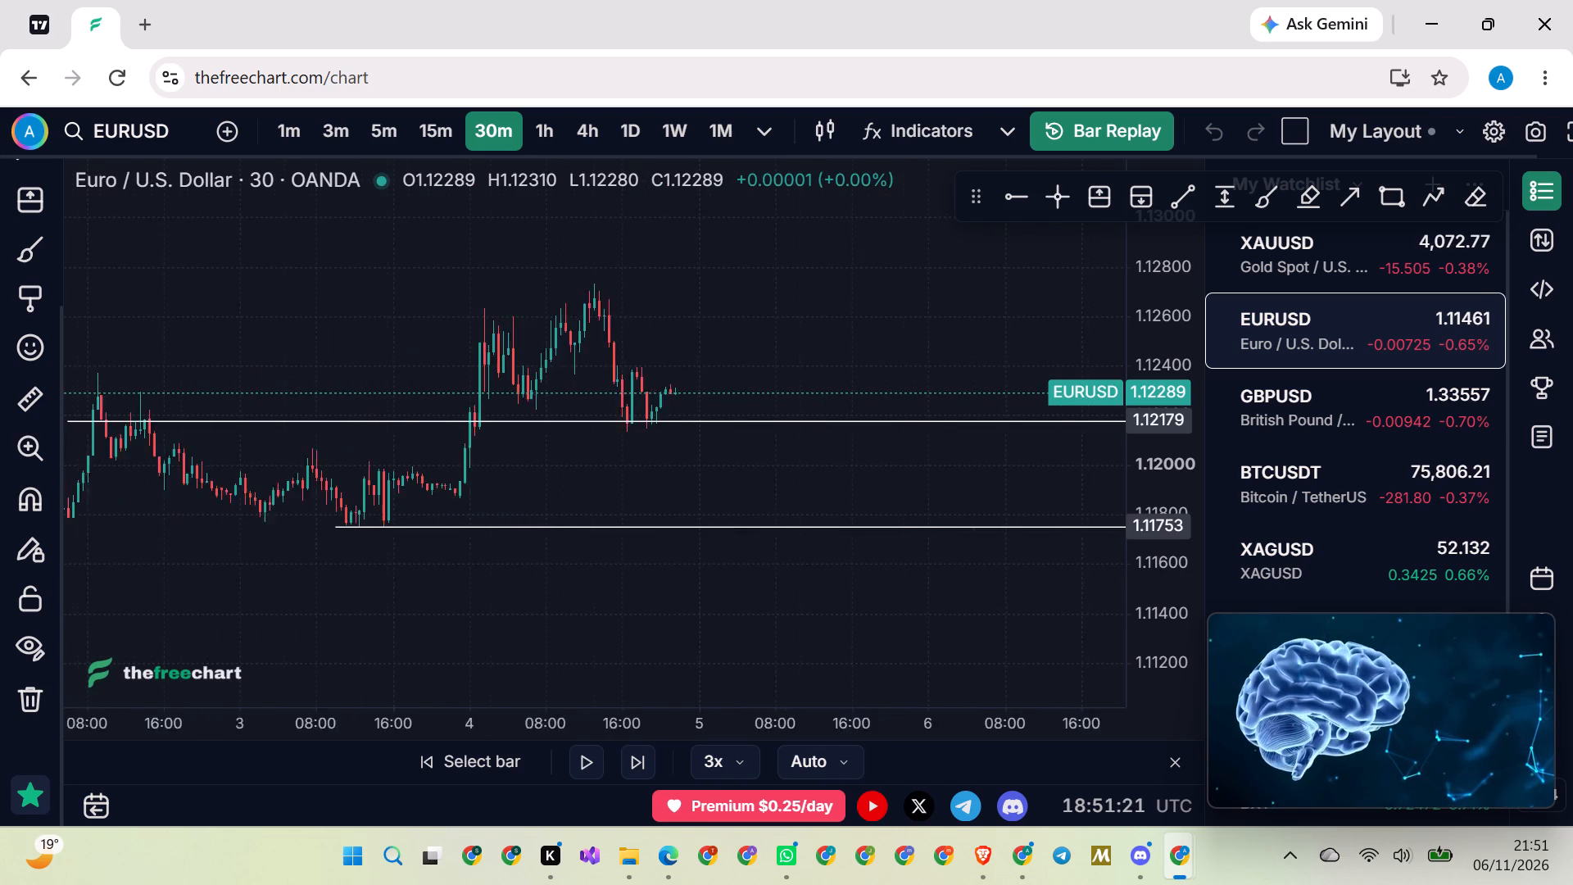
scroll(825, 477, "down", 20)
scroll(825, 477, "down", 4)
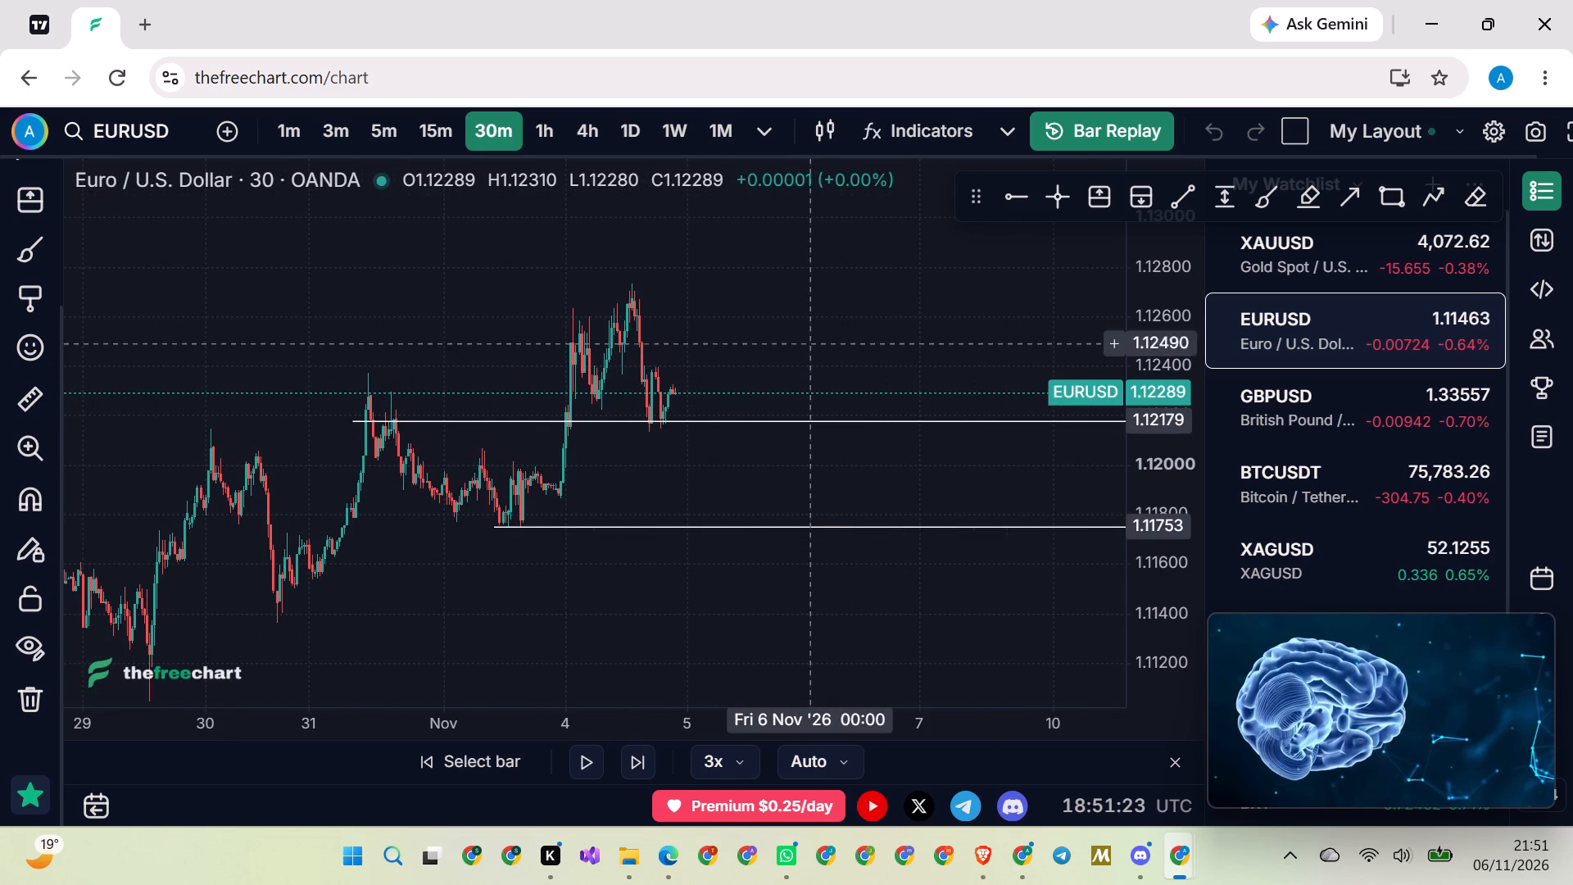
left_click_drag(809, 302, 907, 364)
scroll(1155, 335, "up", 13)
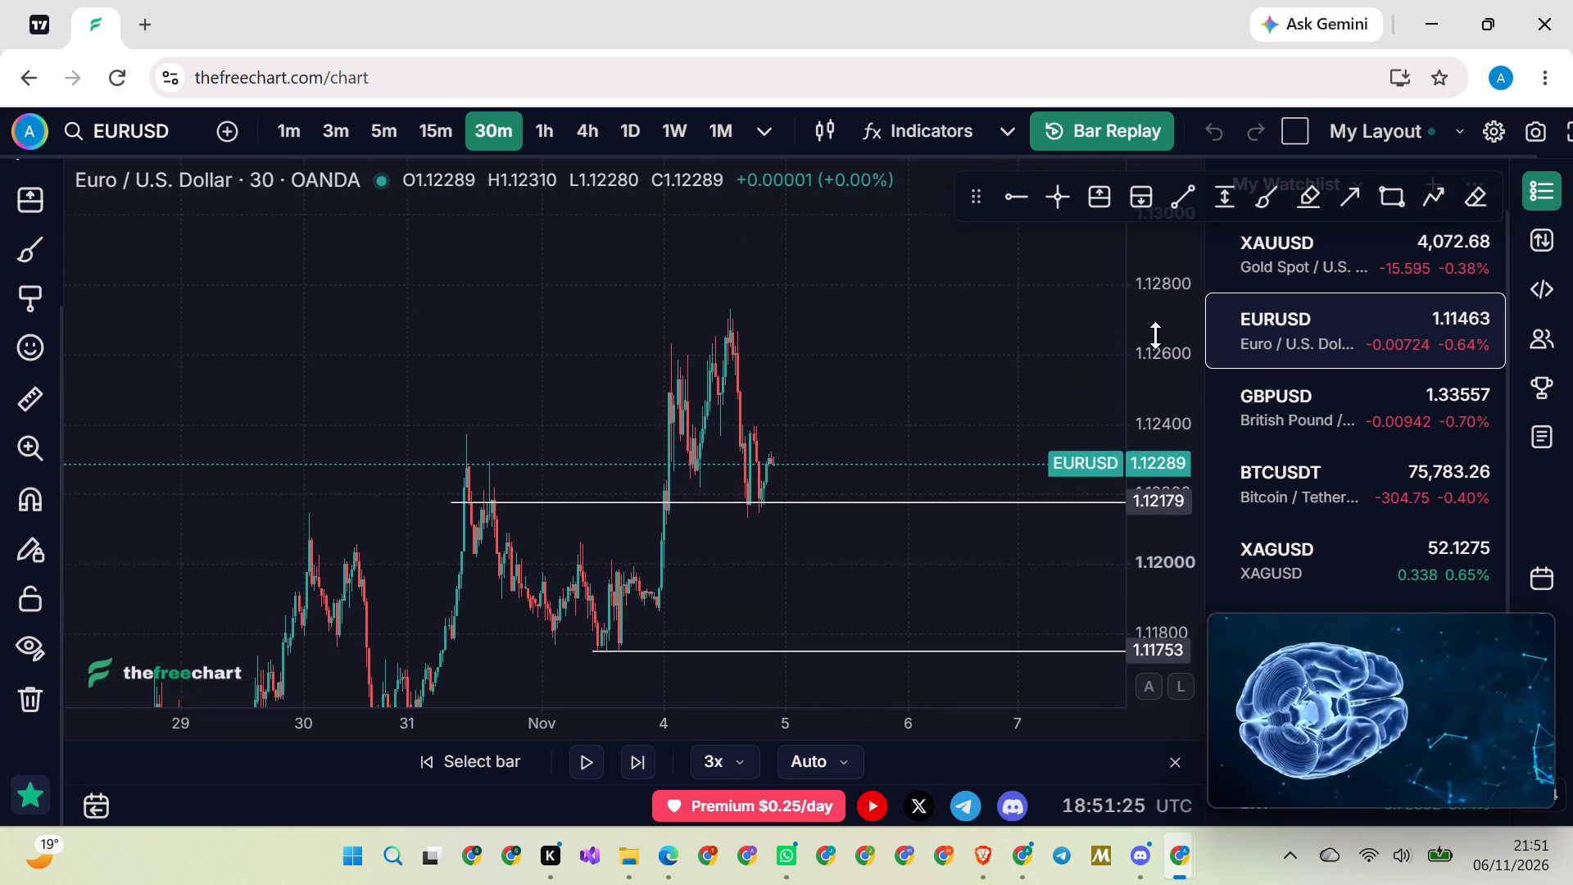
Examine the 4 November rally and its pullback to the 1.12179 ray closely on the 30-minute chart.
scroll(540, 310, "up", 12)
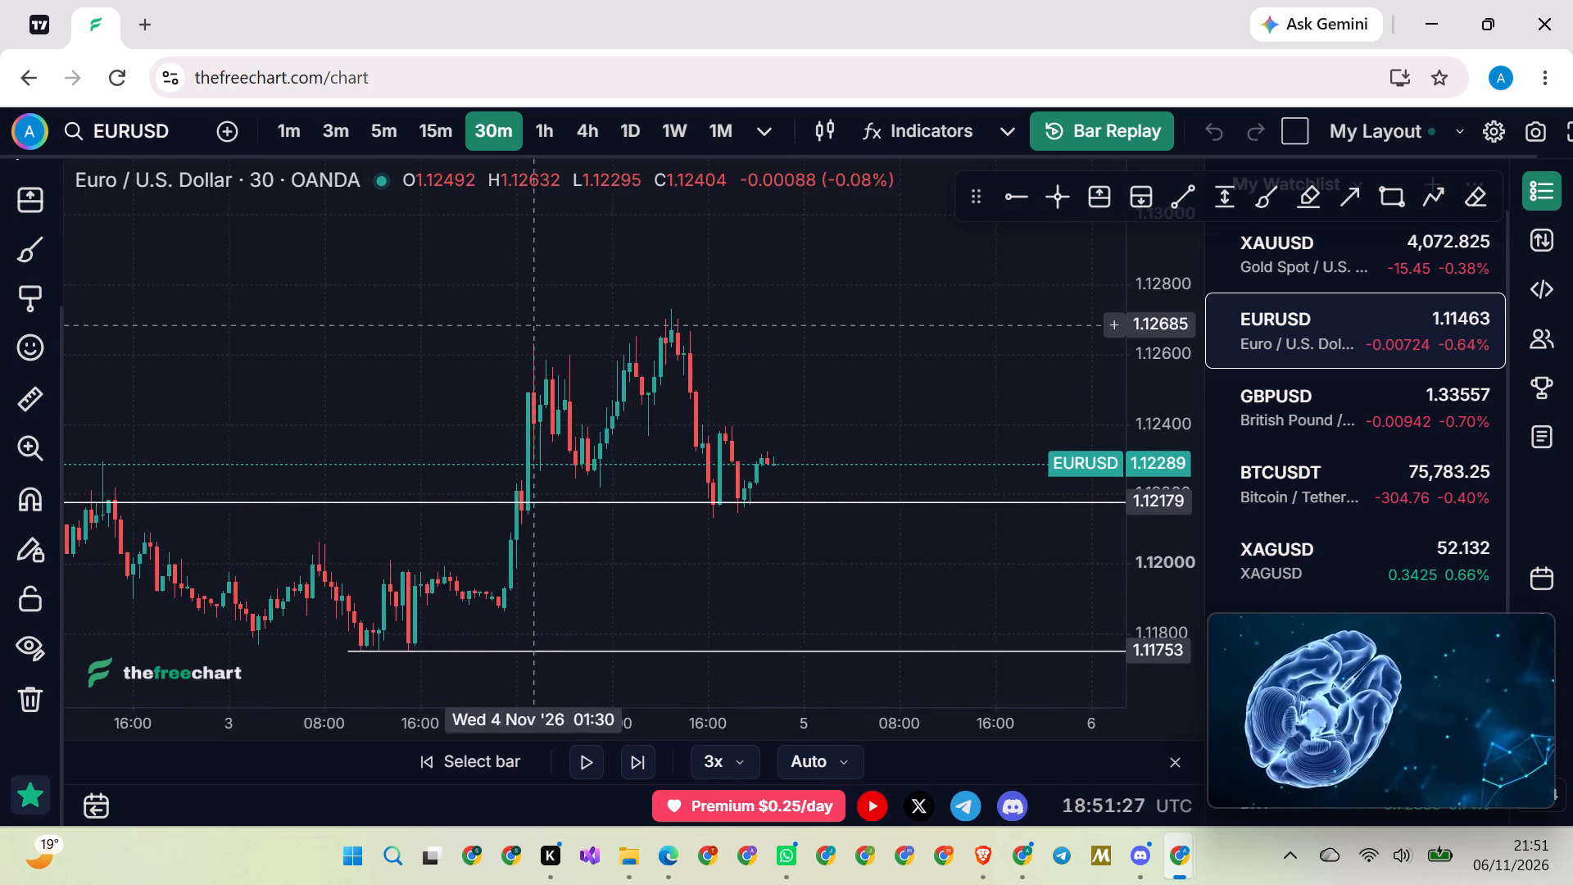
scroll(537, 325, "up", 3)
scroll(795, 343, "up", 3)
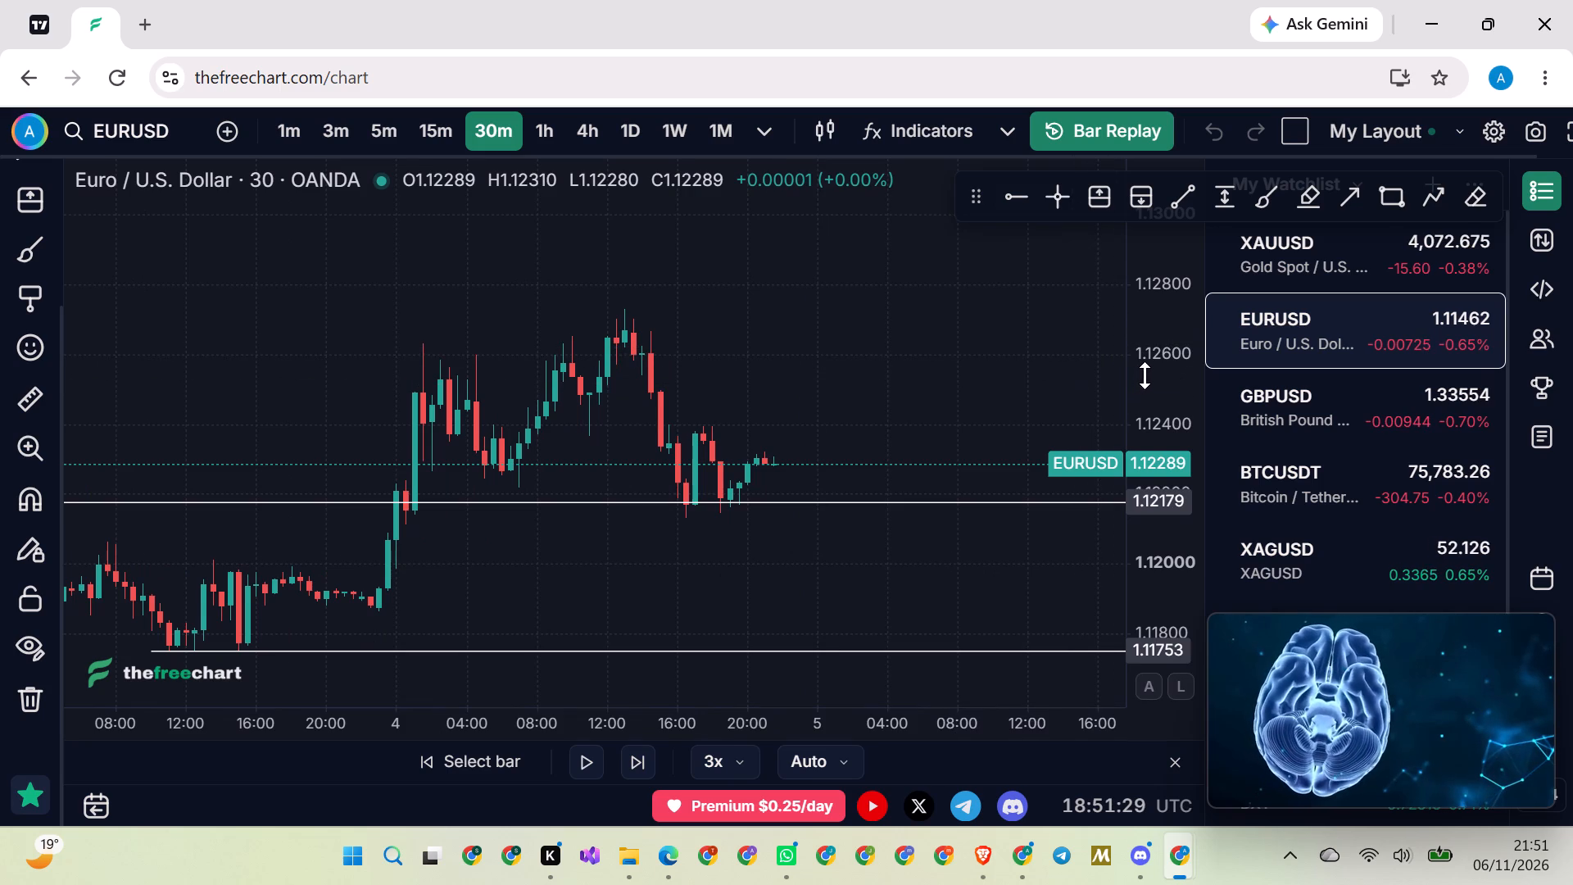
scroll(1147, 375, "up", 11)
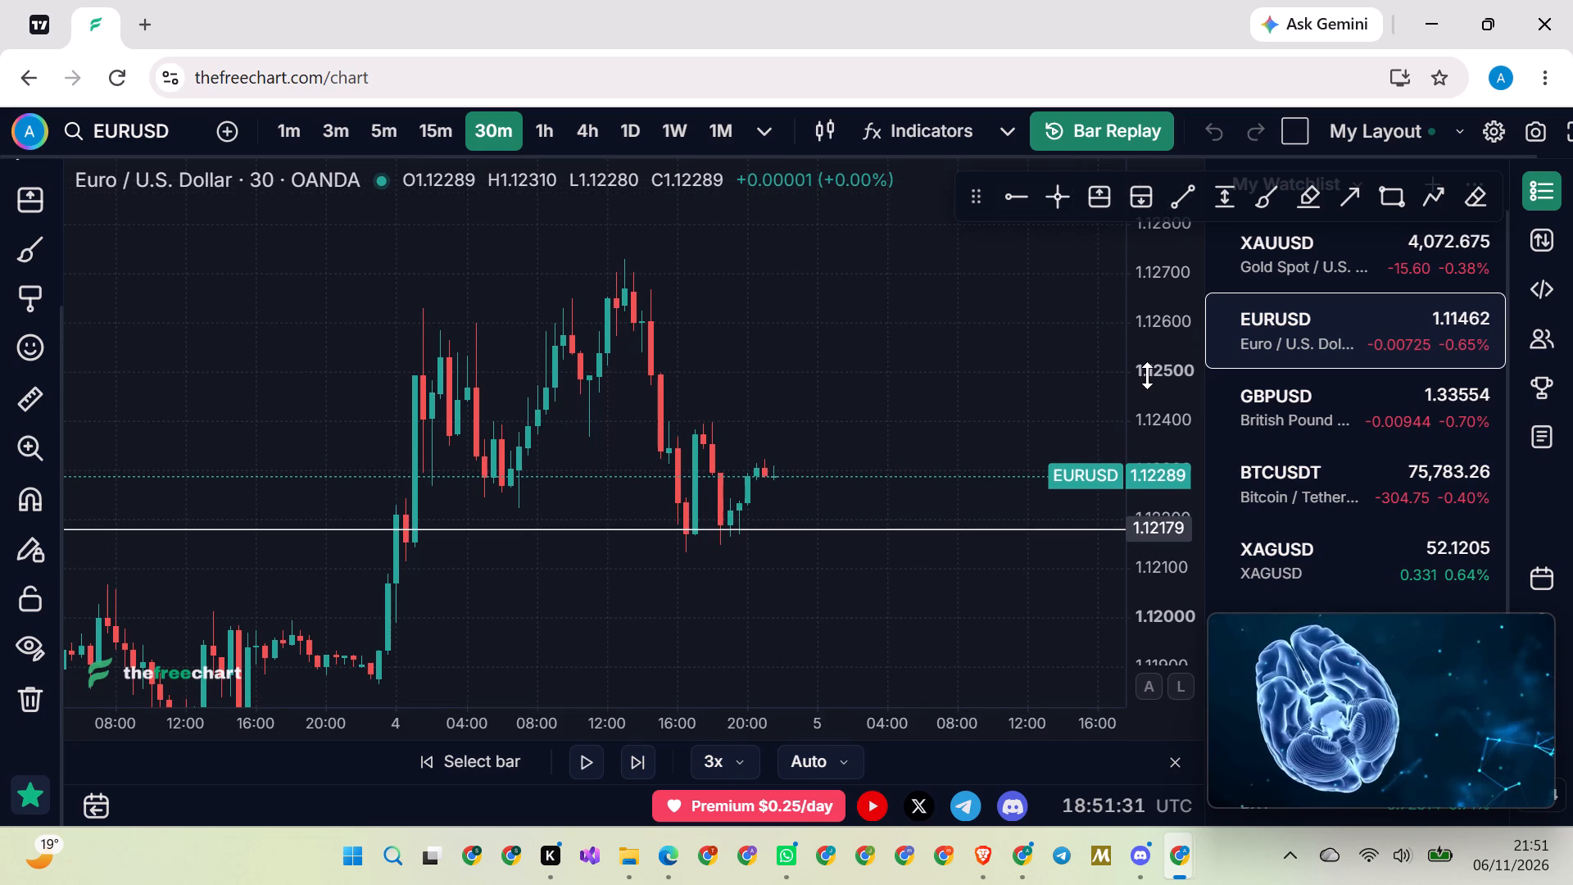
left_click_drag(887, 387, 1036, 390)
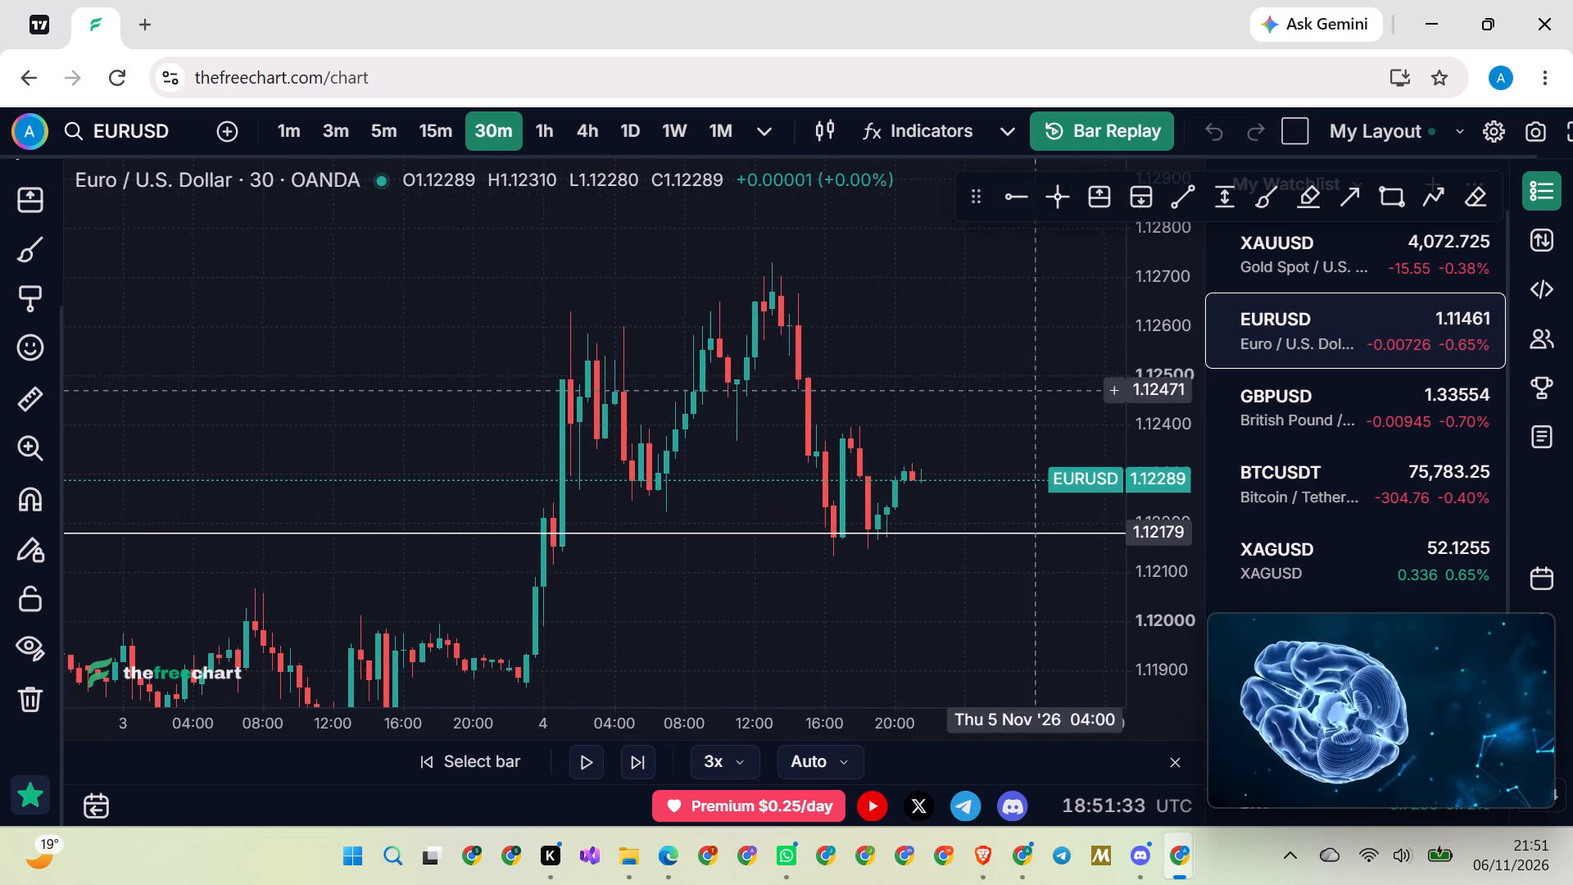
left_click_drag(456, 384, 564, 384)
scroll(460, 341, "up", 3)
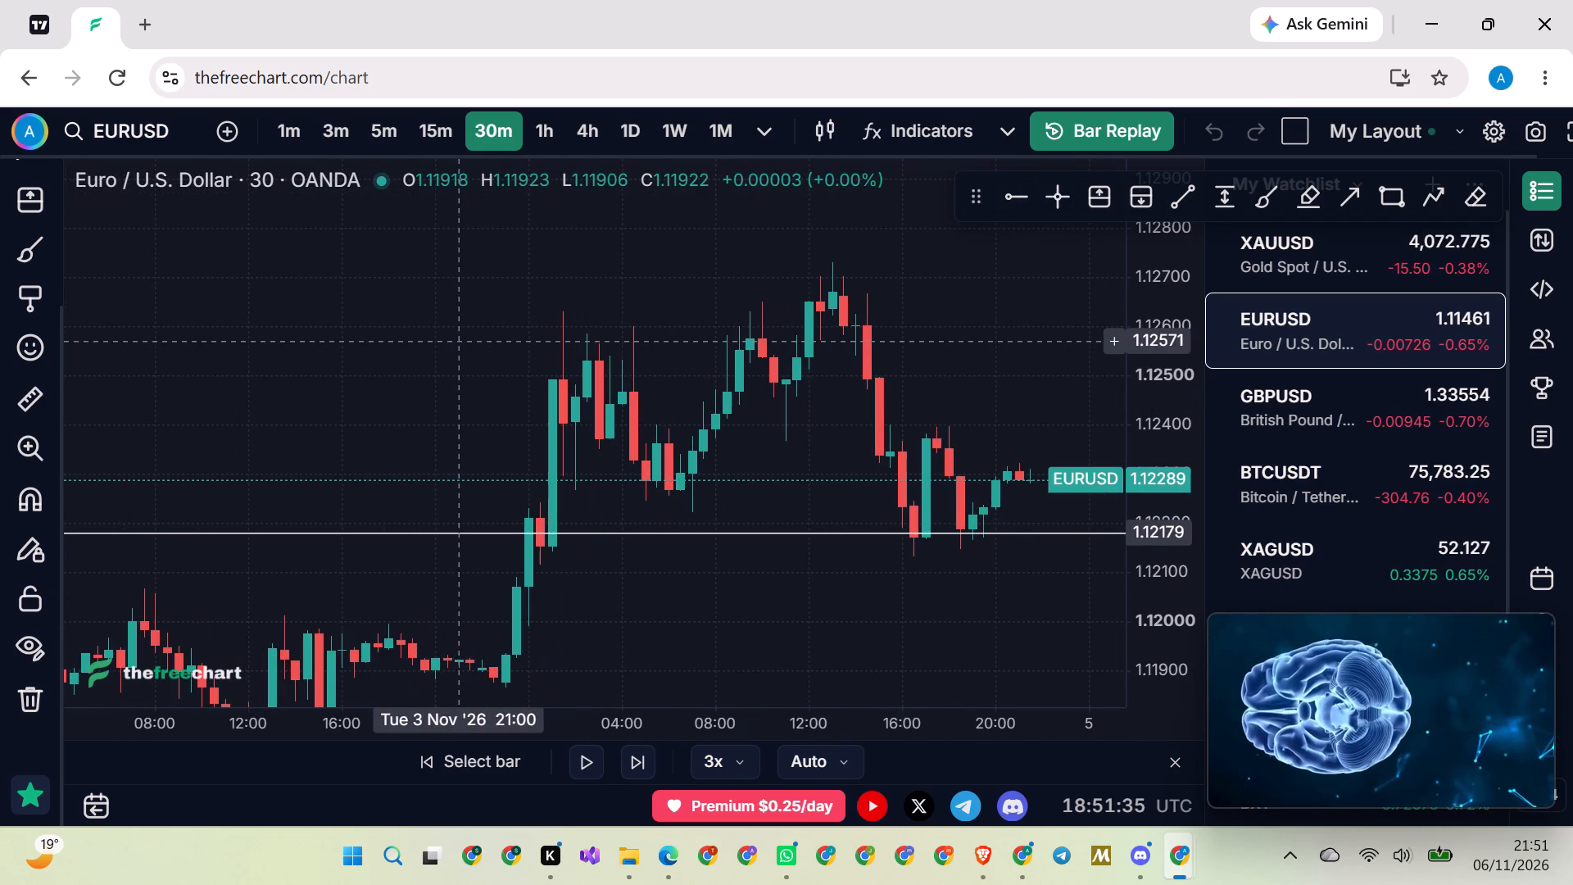
left_click(436, 315)
scroll(436, 309, "down", 1)
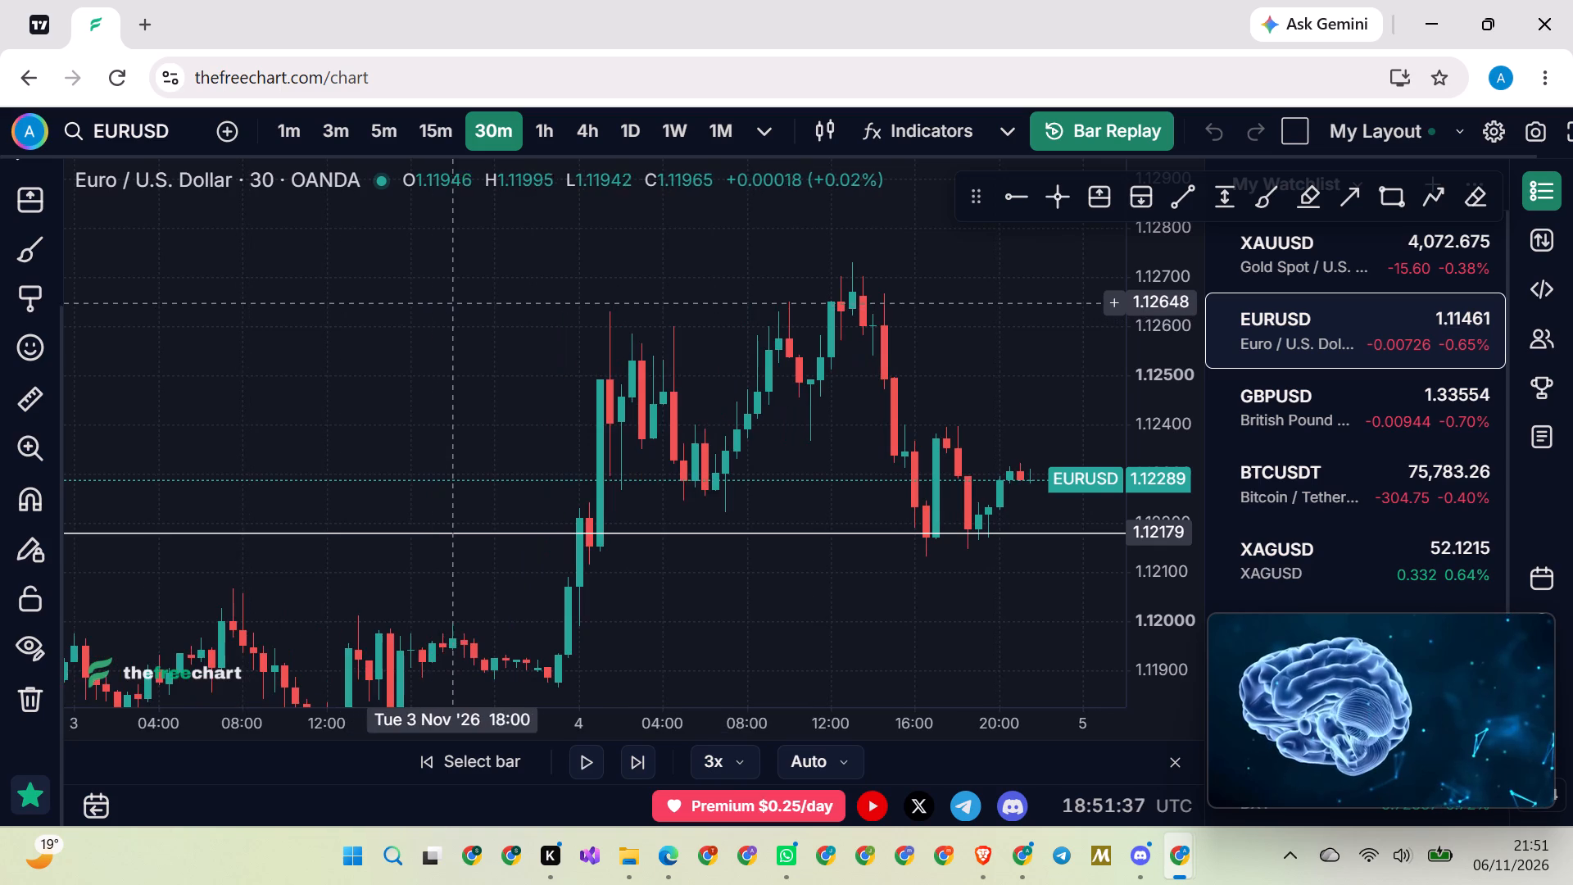
scroll(448, 302, "up", 4)
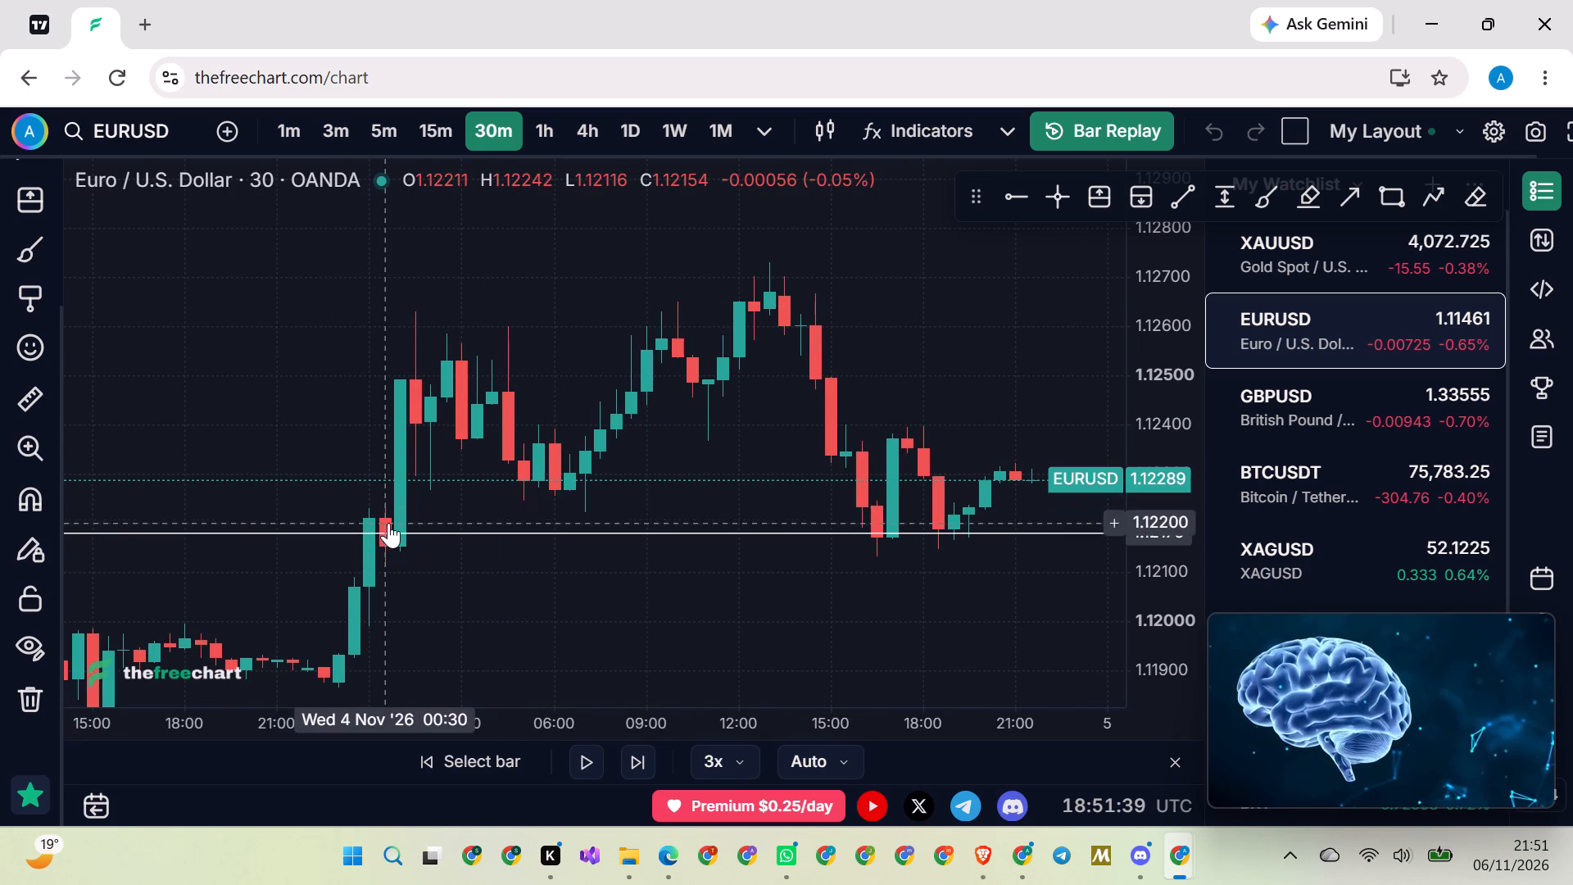
Draw an arrow at about 1.1237 from the 4 November 10:30 low to the 14:30 candle.
scroll(392, 372, "down", 8)
scroll(431, 331, "up", 4)
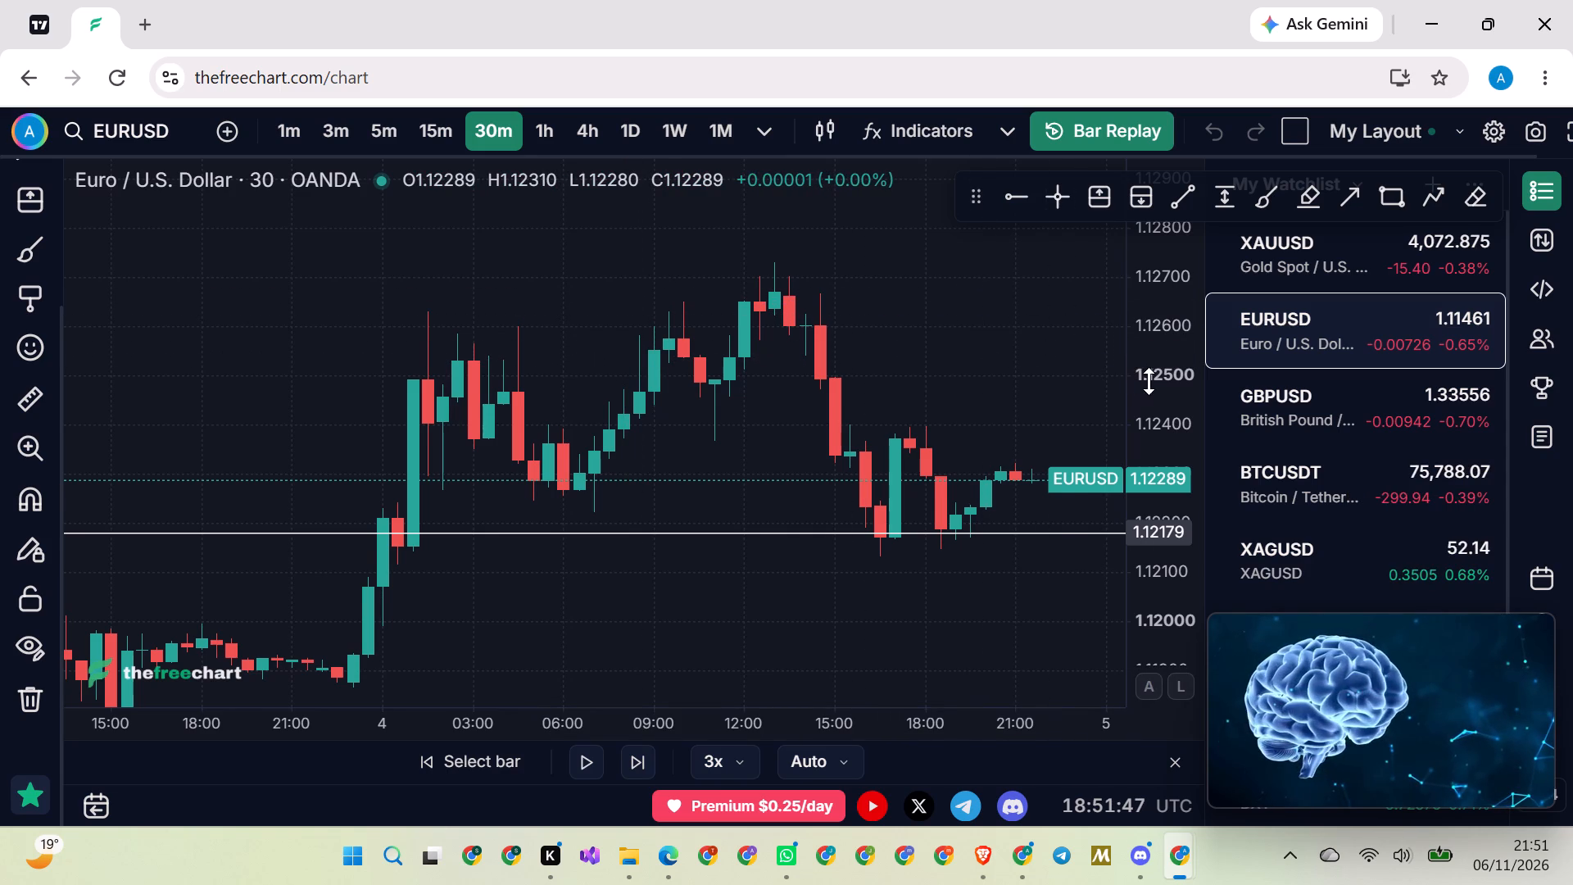
scroll(1180, 413, "up", 5)
left_click_drag(990, 340, 904, 442)
scroll(908, 433, "up", 5)
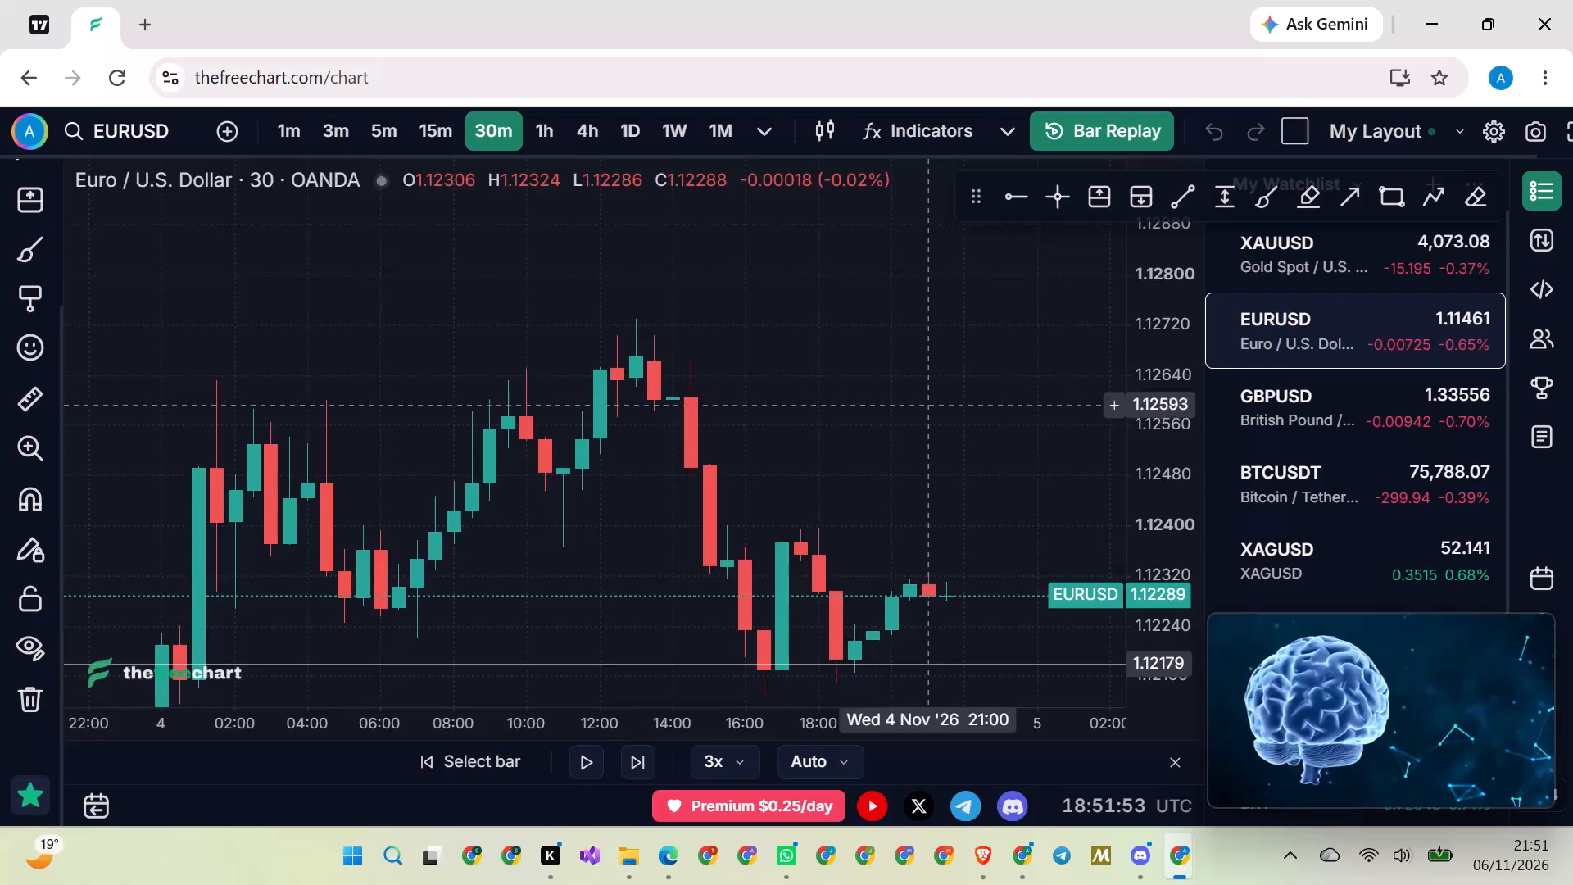
left_click_drag(922, 415, 968, 335)
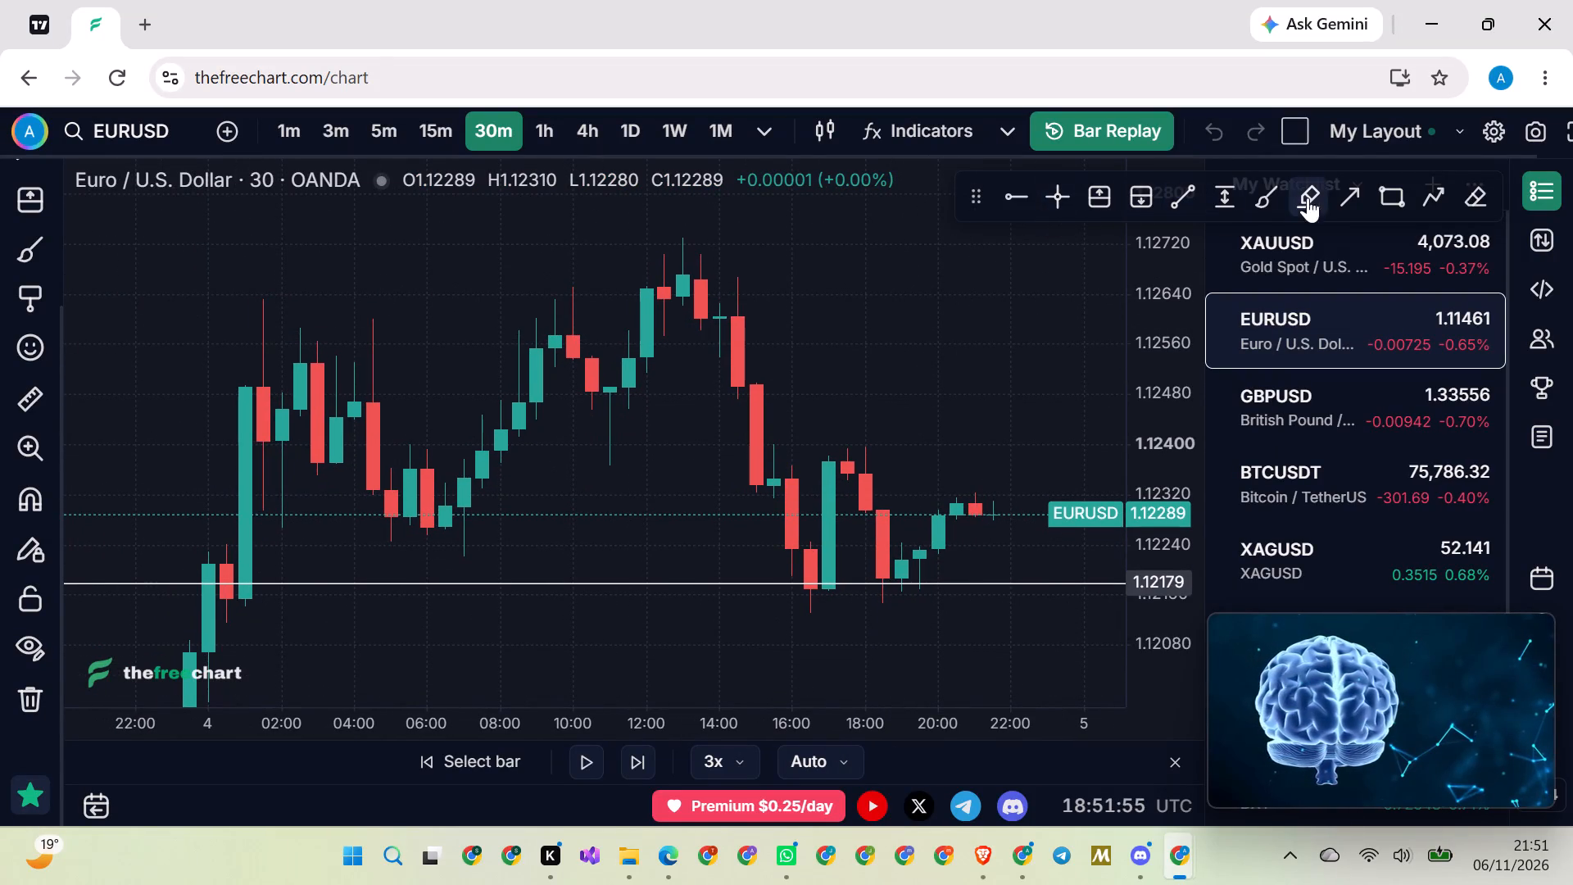
left_click(1337, 191)
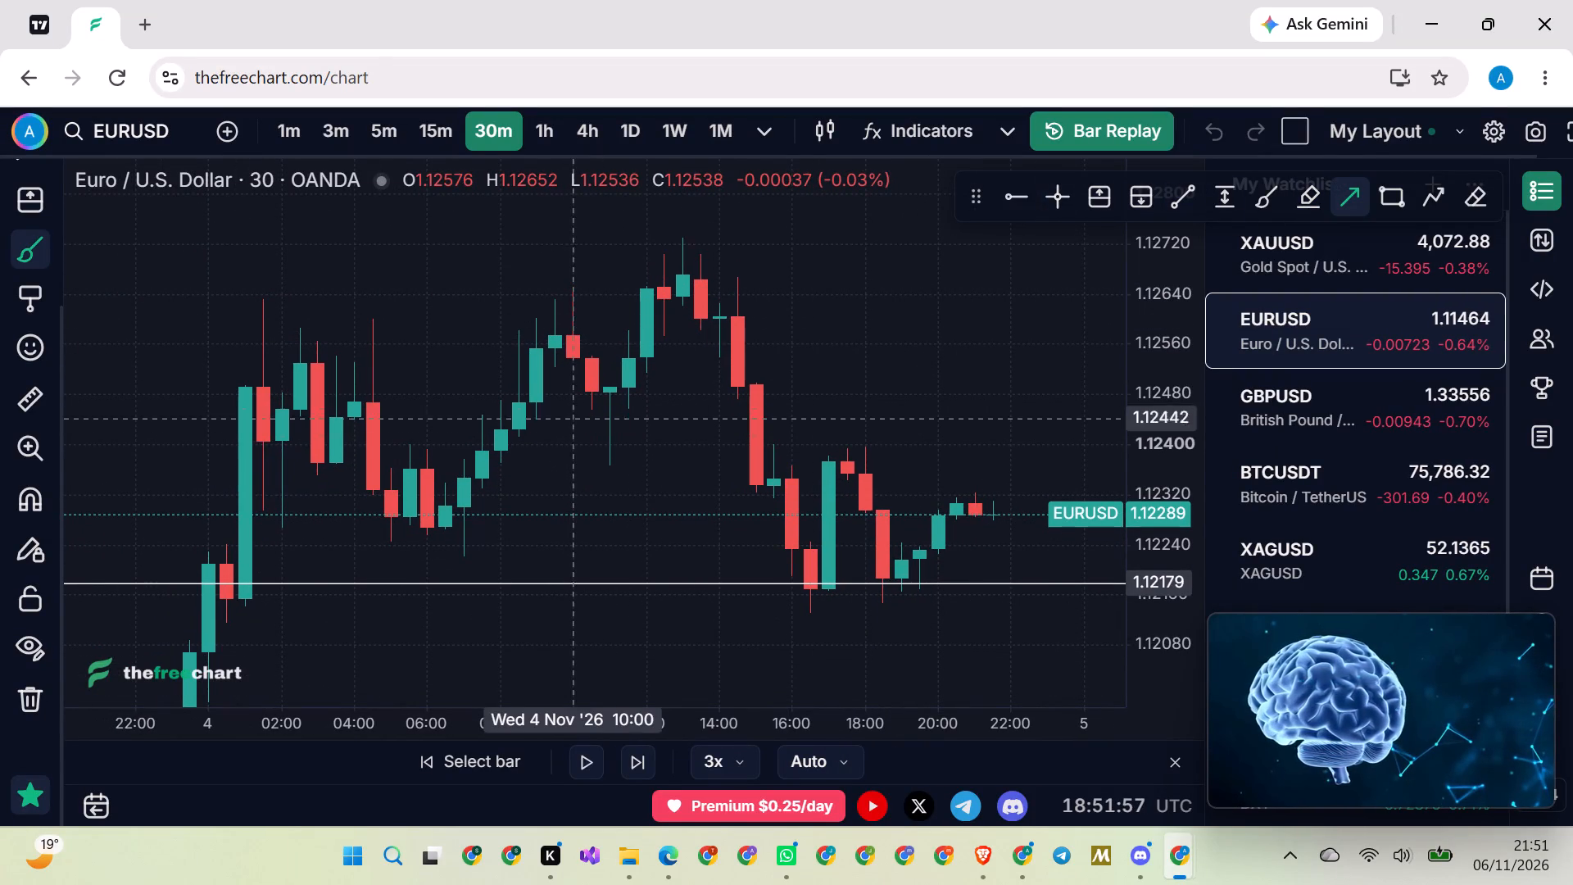
left_click(596, 464)
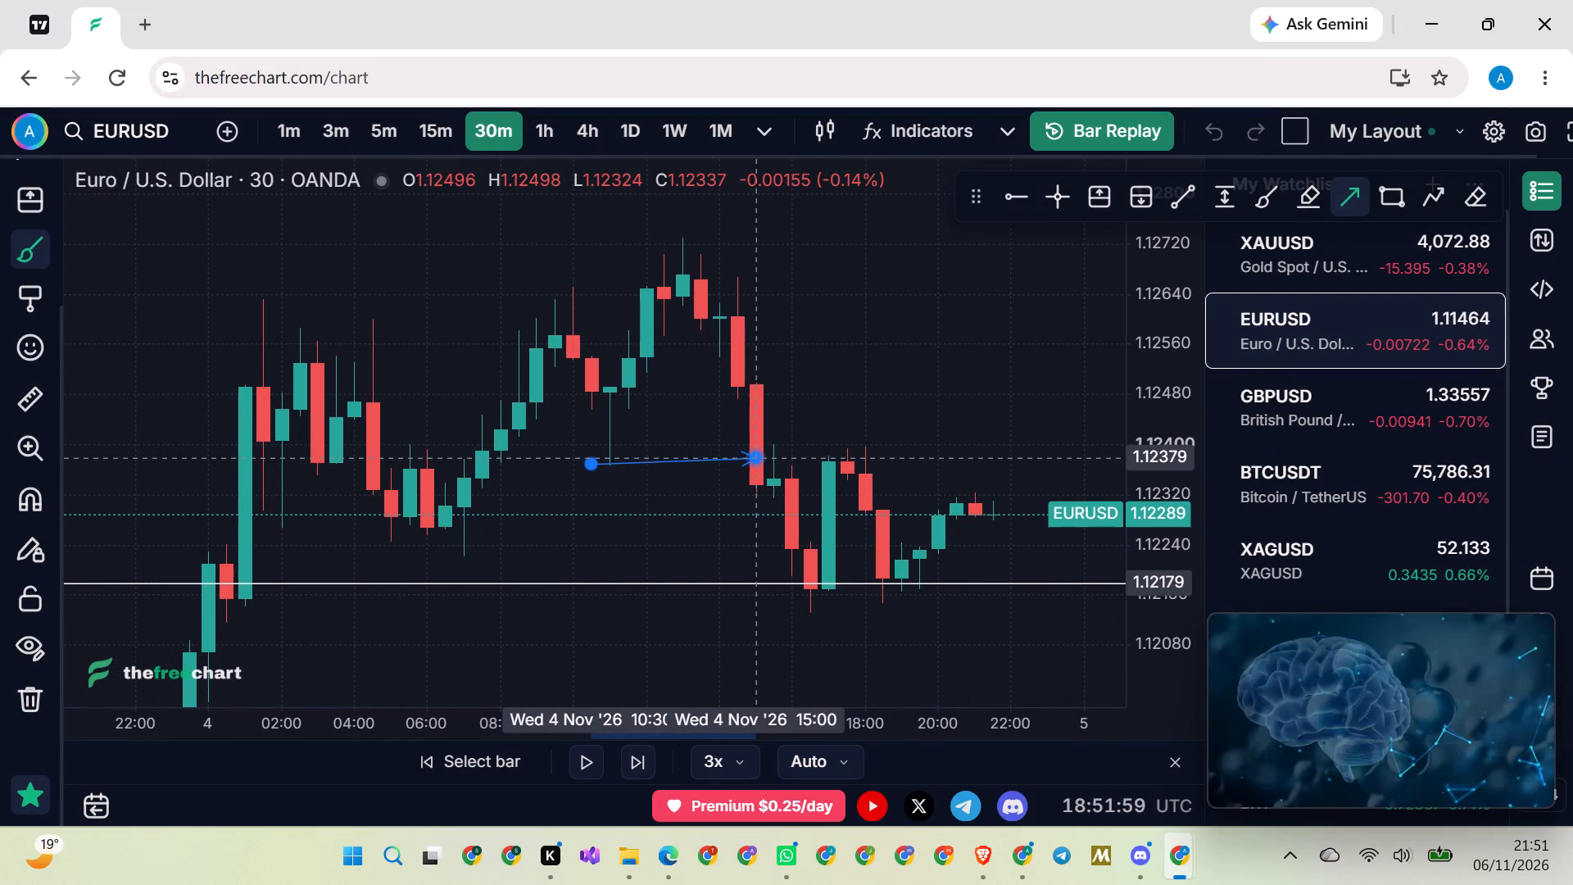
left_click(744, 463)
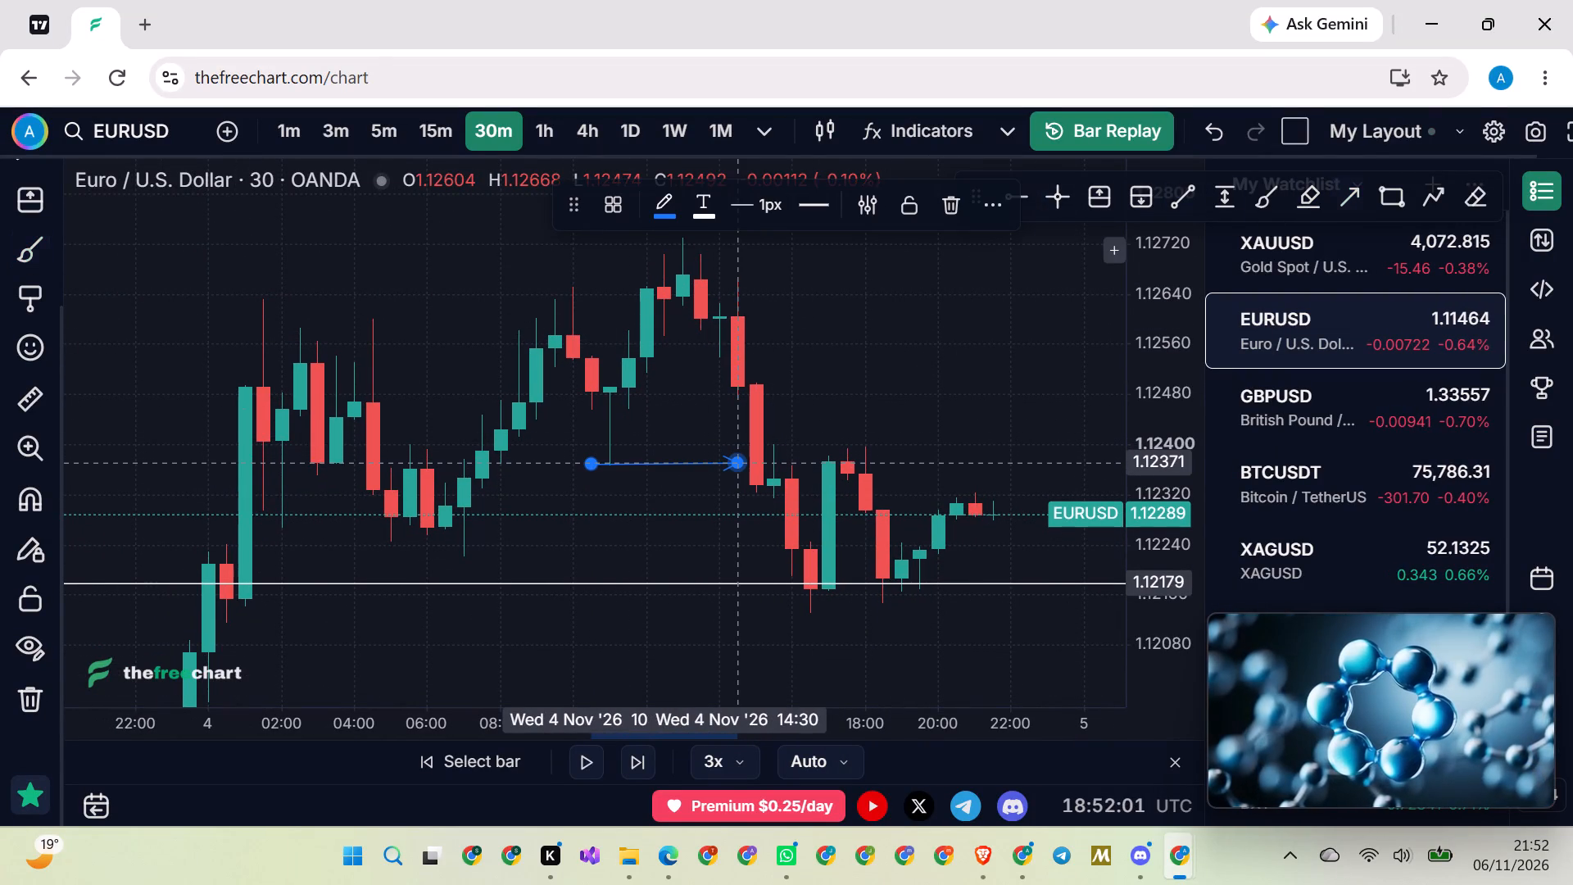
left_click(857, 382)
Mark the zone of the 4 November sell-off with horizontal rays at about 1.12671 and 1.12603.
left_click_drag(861, 369, 818, 372)
scroll(814, 370, "down", 2)
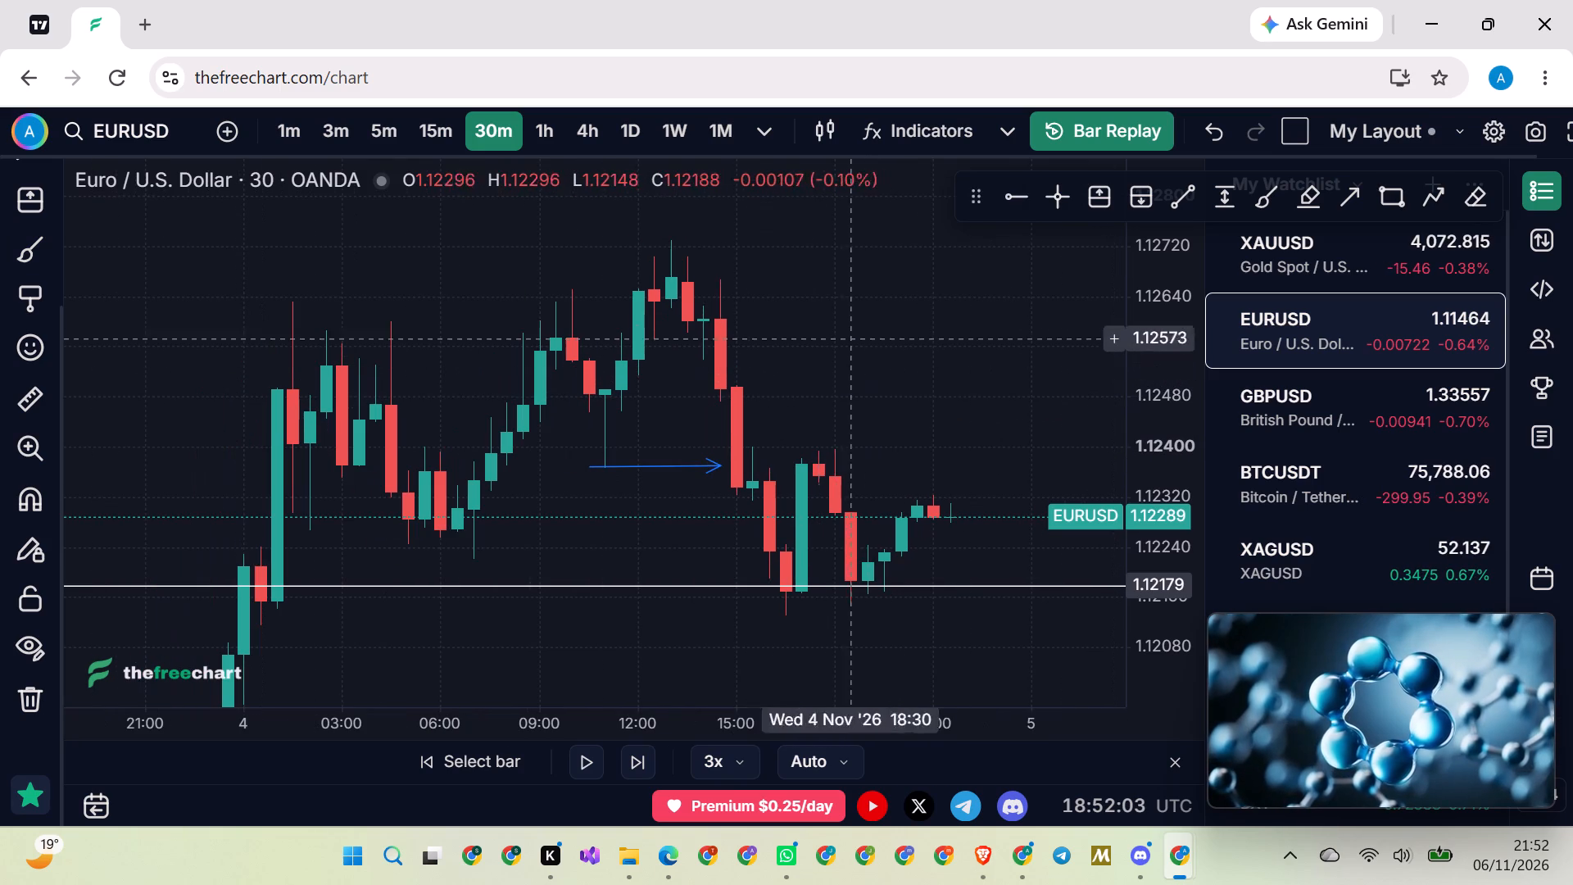
left_click_drag(1000, 243, 1003, 299)
left_click(1013, 197)
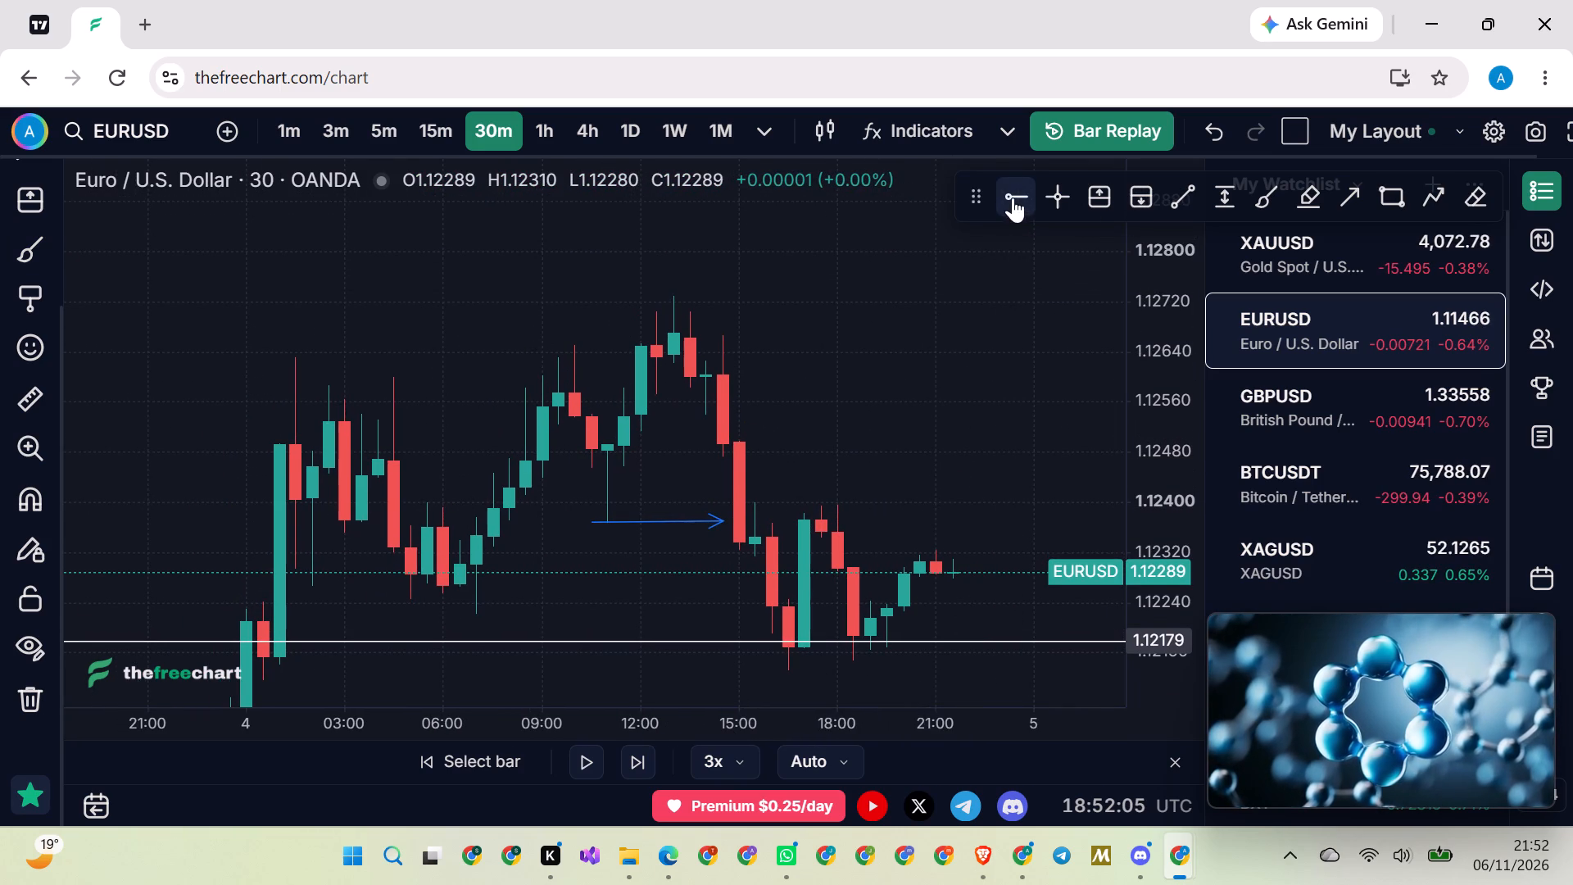
left_click(715, 333)
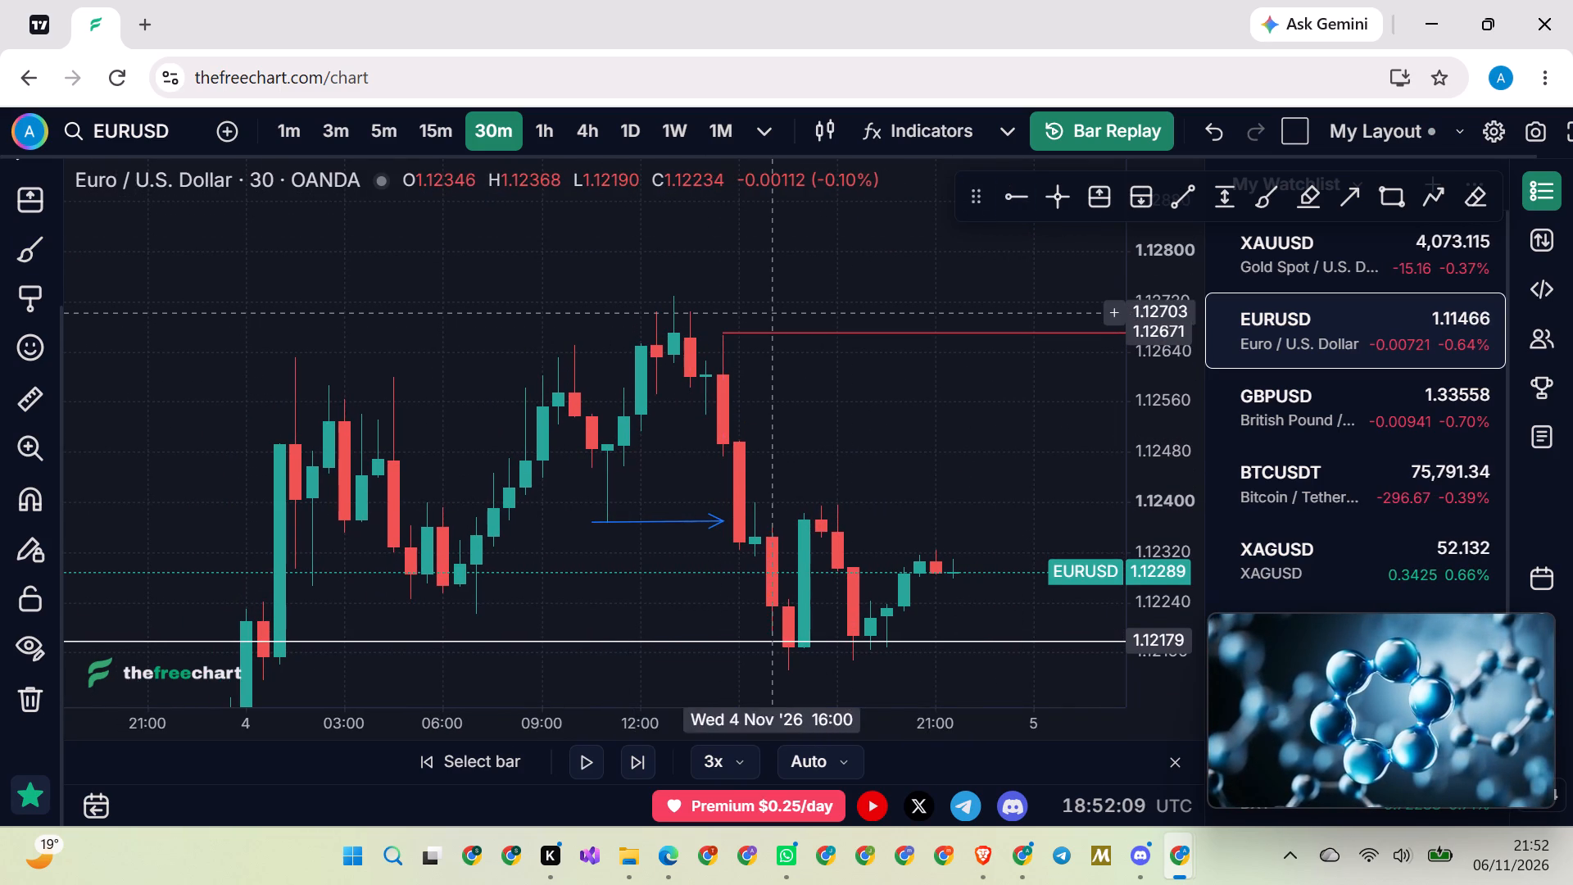
left_click(804, 291)
left_click(1001, 190)
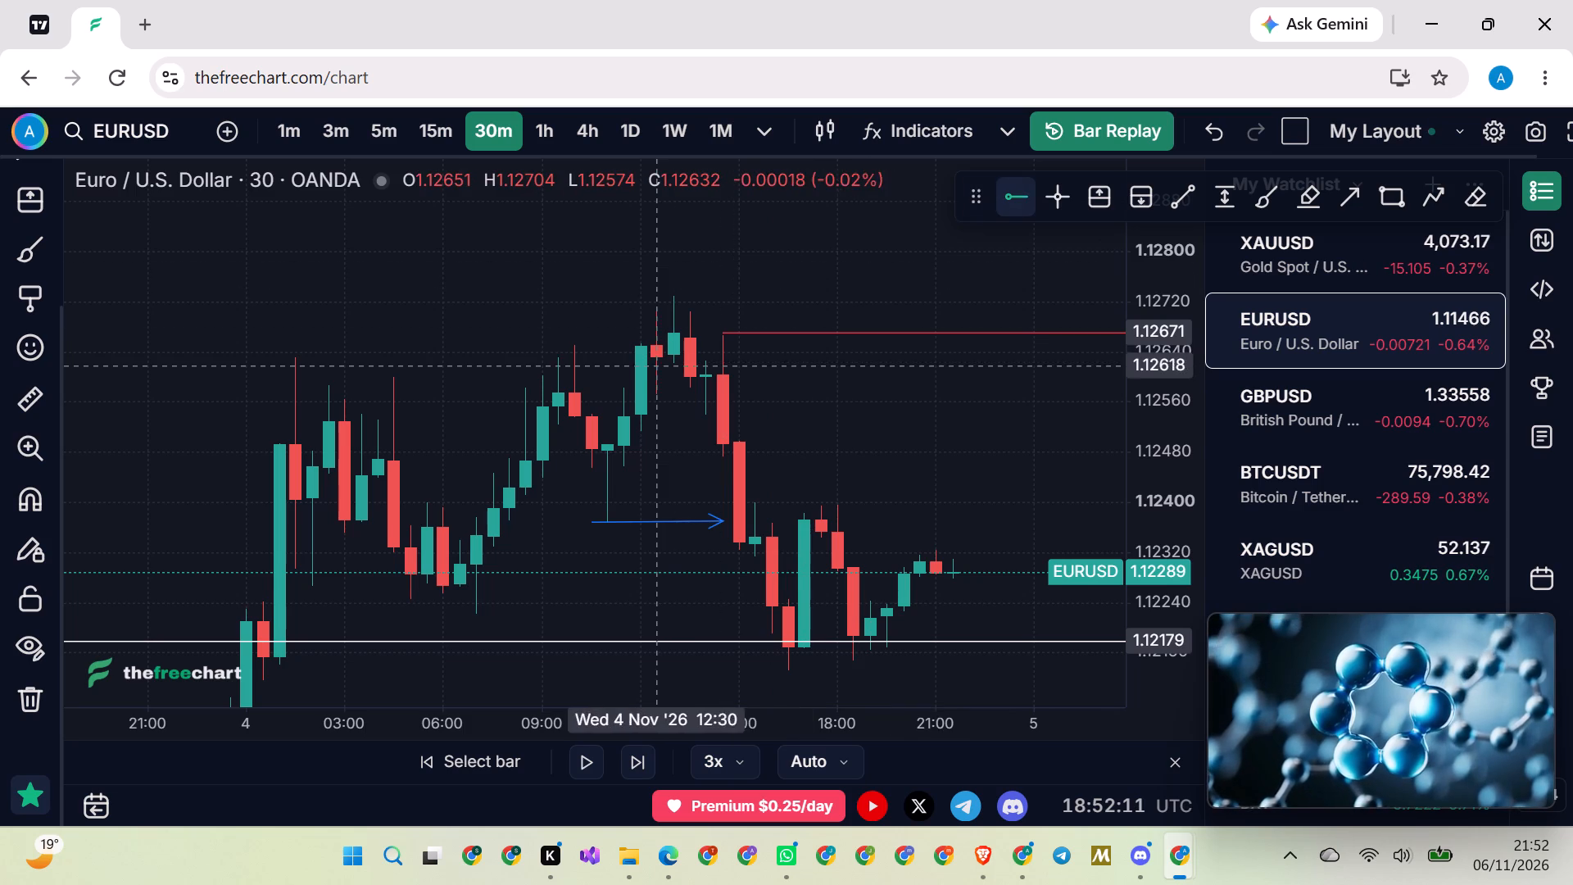
left_click(696, 375)
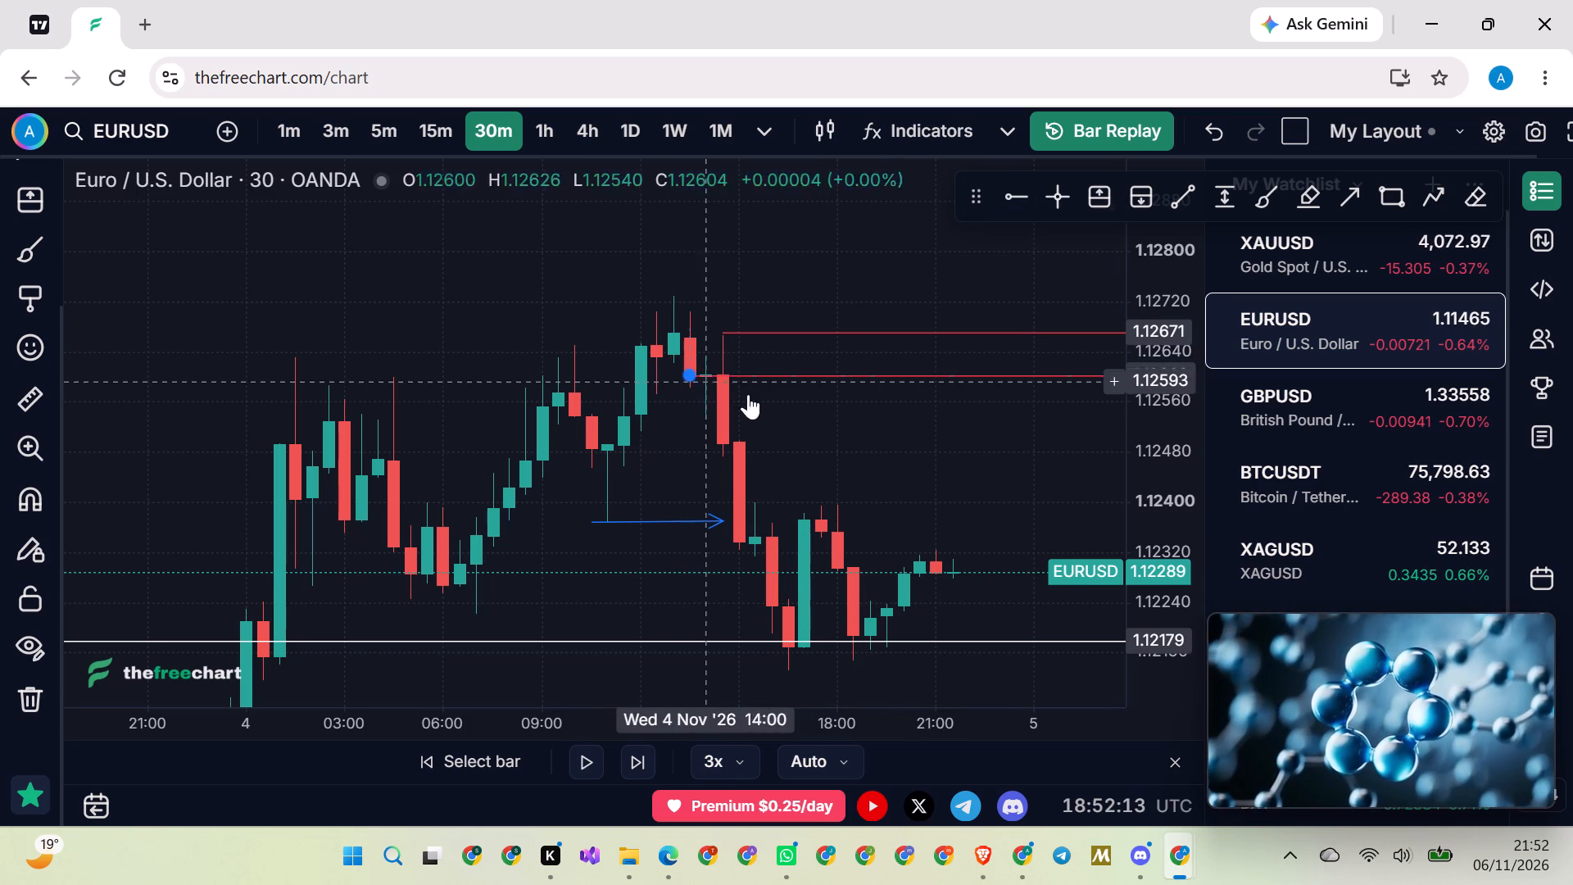
left_click(818, 426)
Adjust the upper red horizontal ray to 1.12669.
scroll(818, 426, "down", 8)
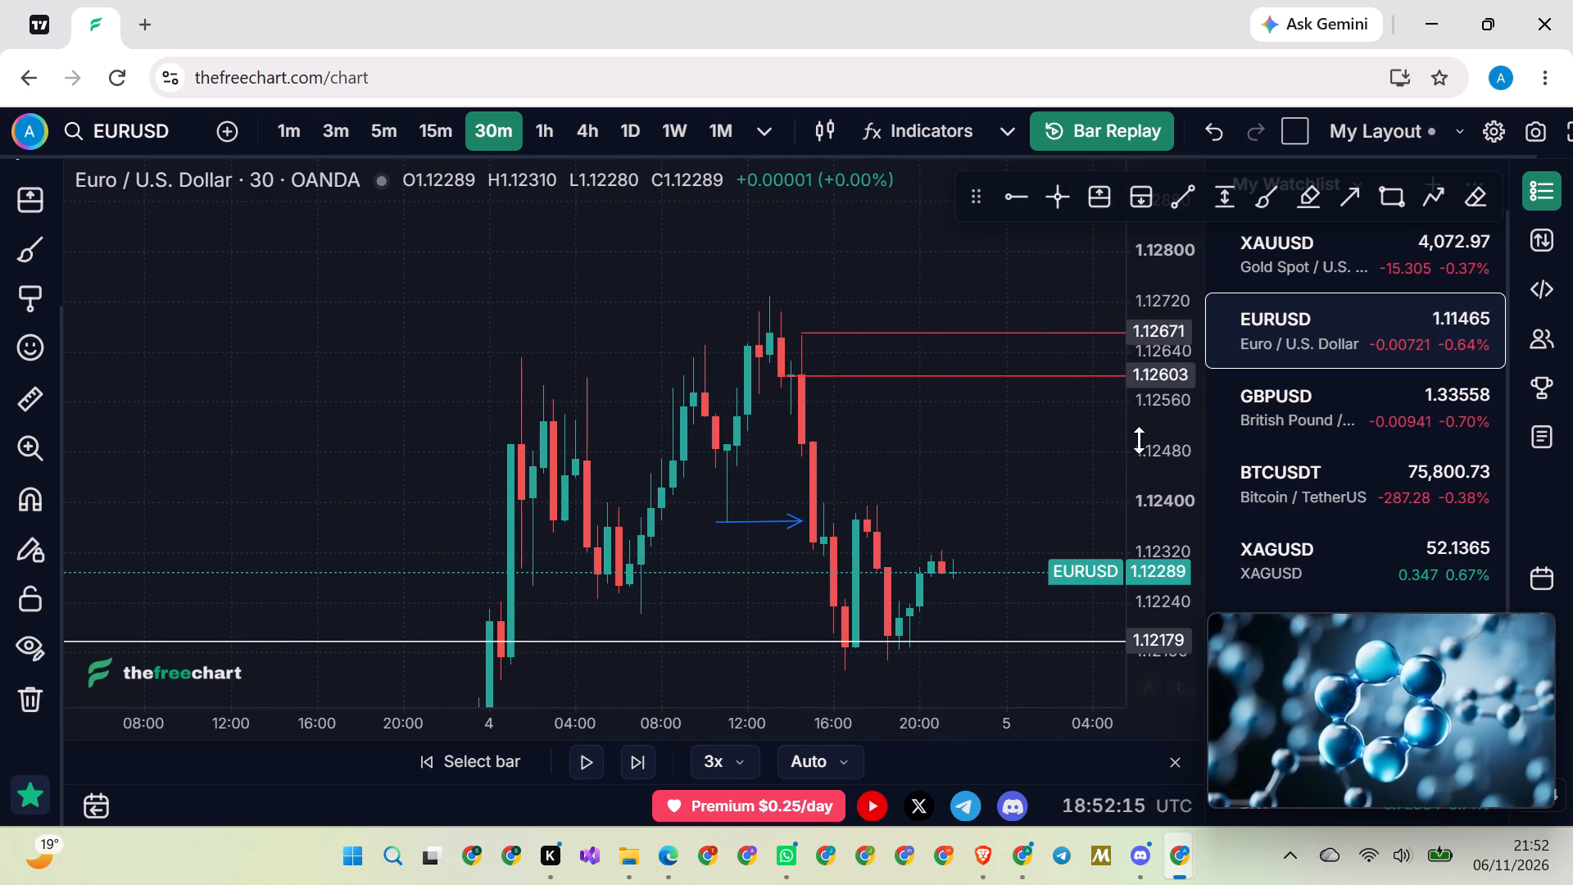
scroll(1142, 440, "up", 4)
left_click(799, 309)
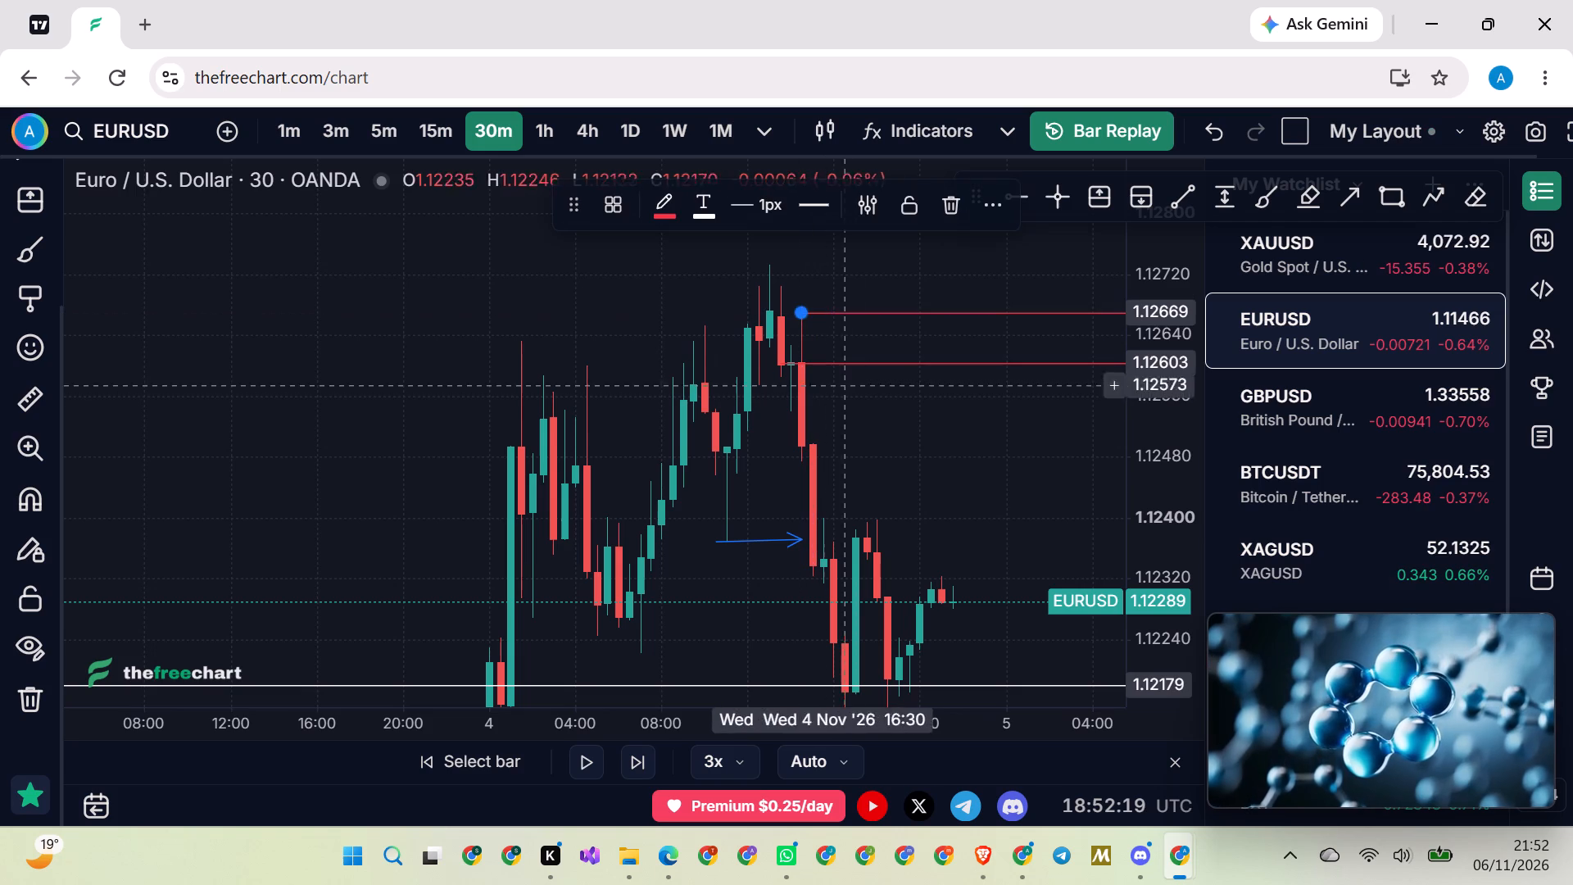
double_click(923, 438)
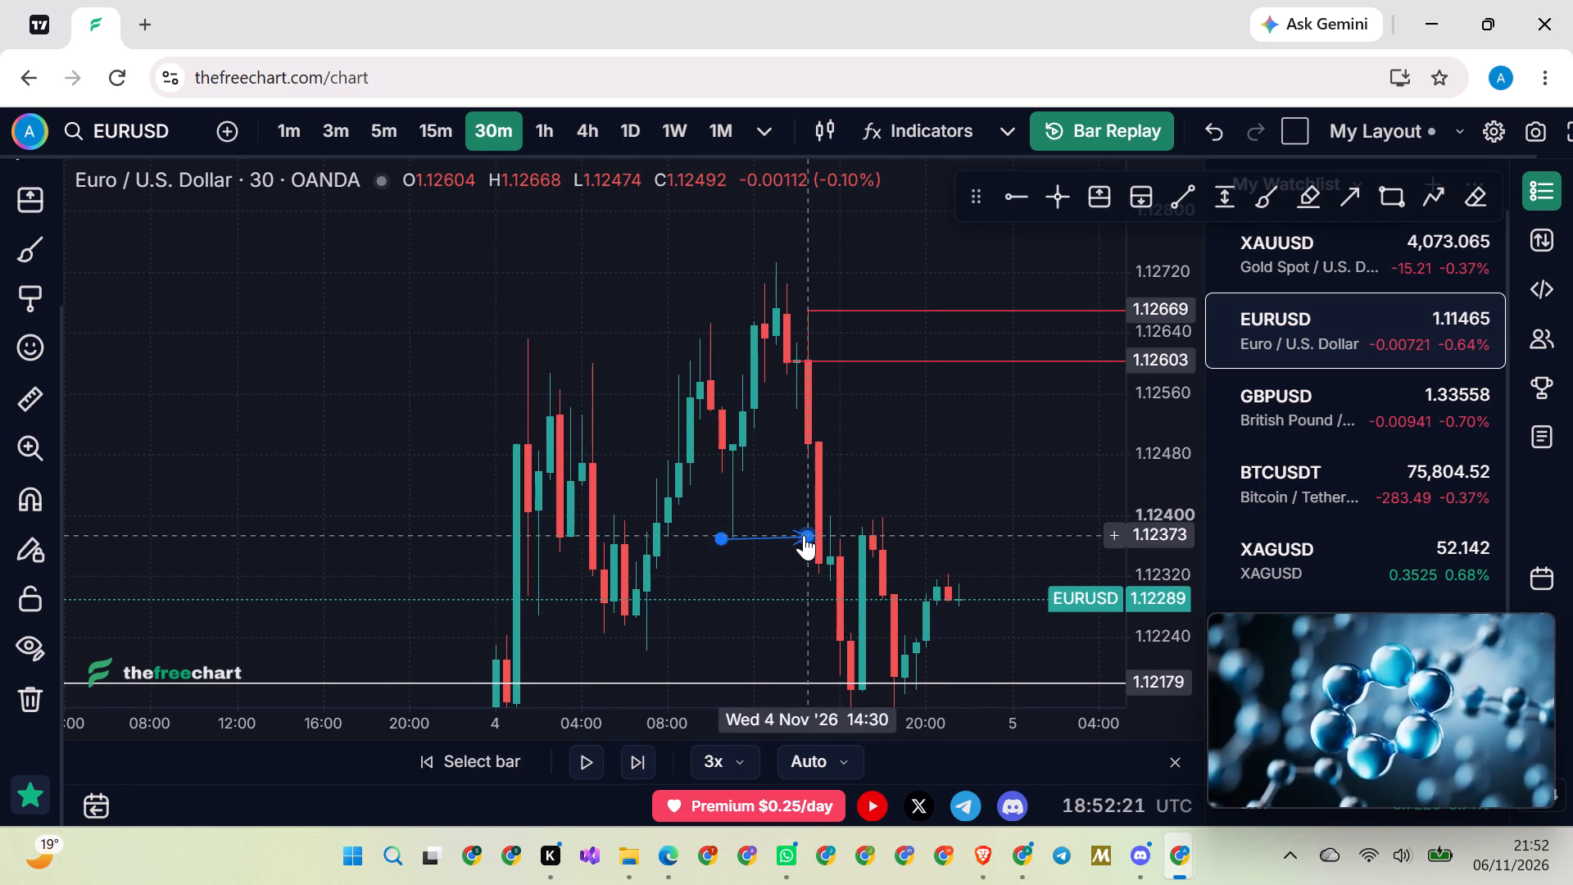
Extend the blue arrow's tip to the 15:00 candle.
left_click_drag(804, 535, 818, 538)
left_click(932, 481)
Delete the white 1.12179 horizontal ray.
left_click_drag(982, 466, 848, 456)
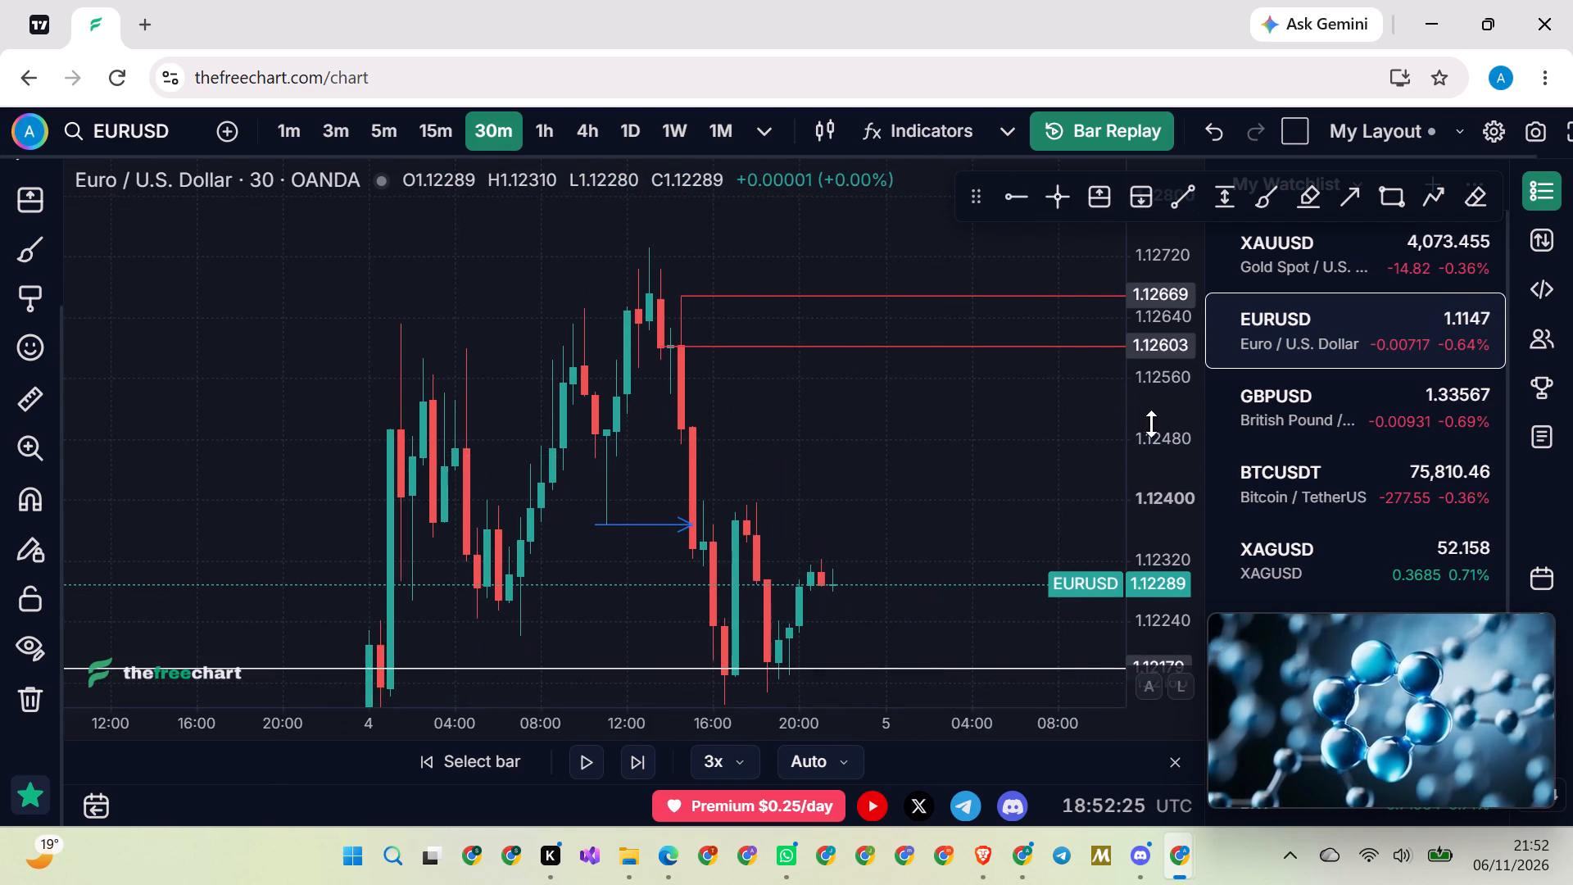
left_click_drag(1156, 424, 1041, 606)
scroll(941, 602, "down", 10)
scroll(493, 559, "down", 14)
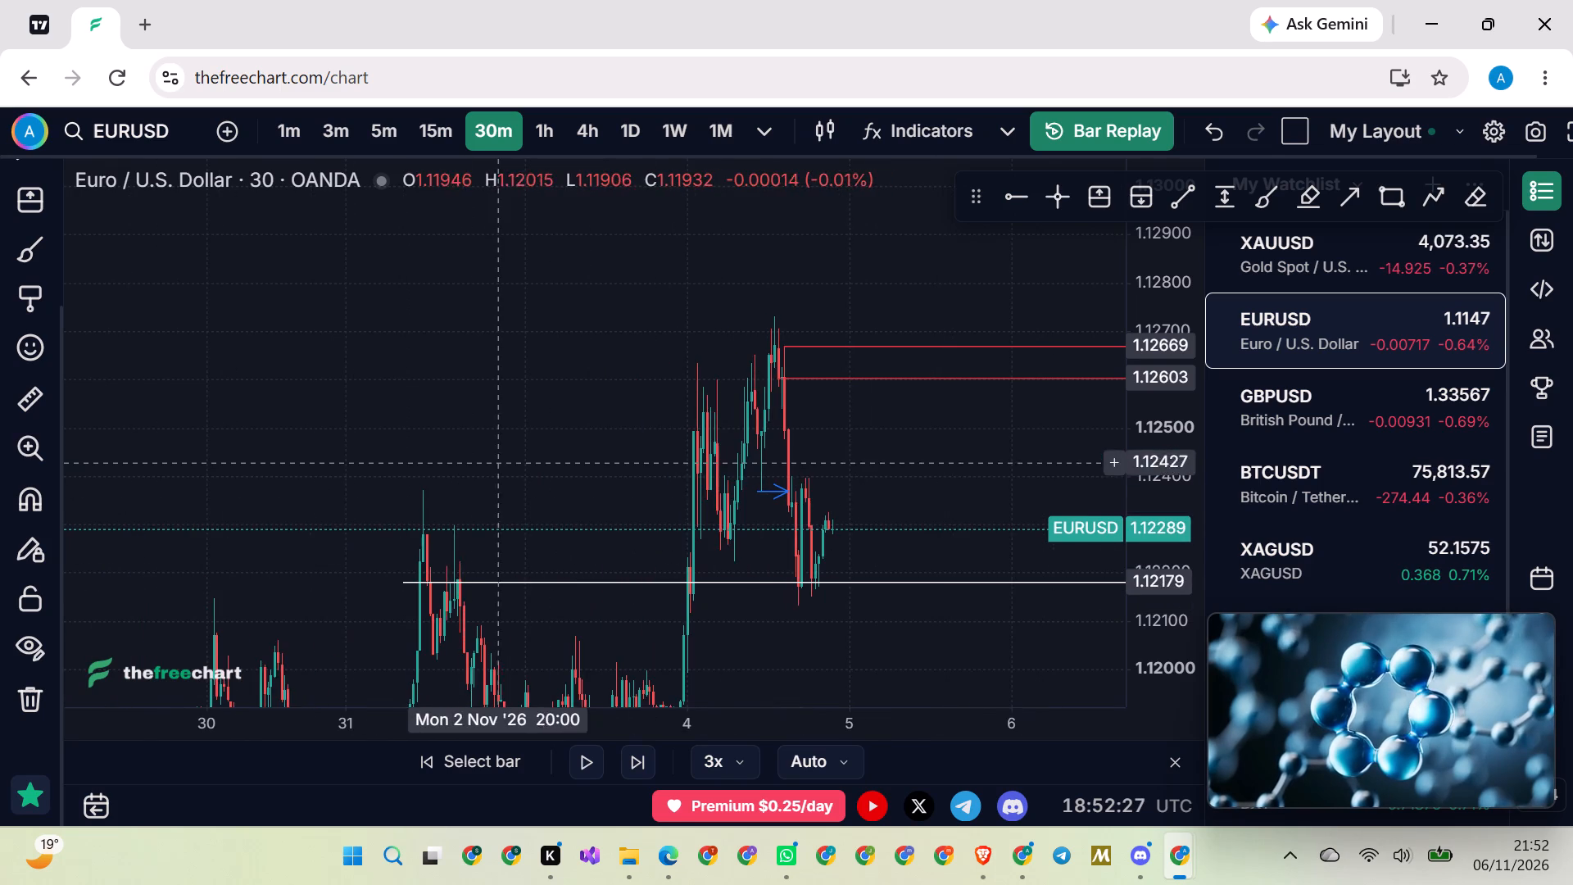
left_click_drag(505, 459, 510, 293)
left_click(414, 415)
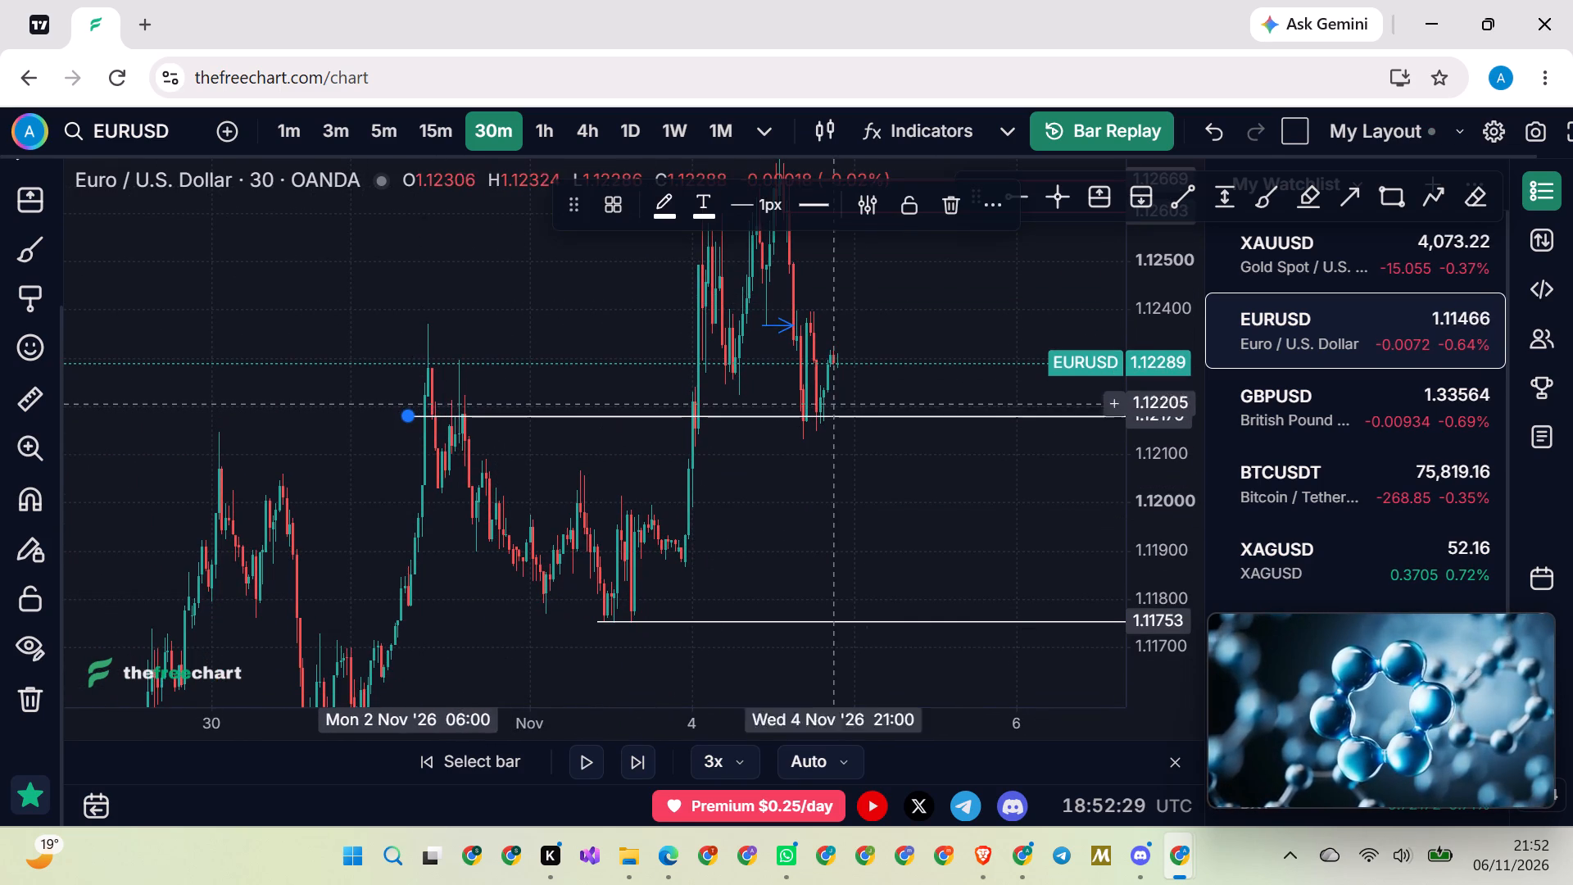
left_click(954, 210)
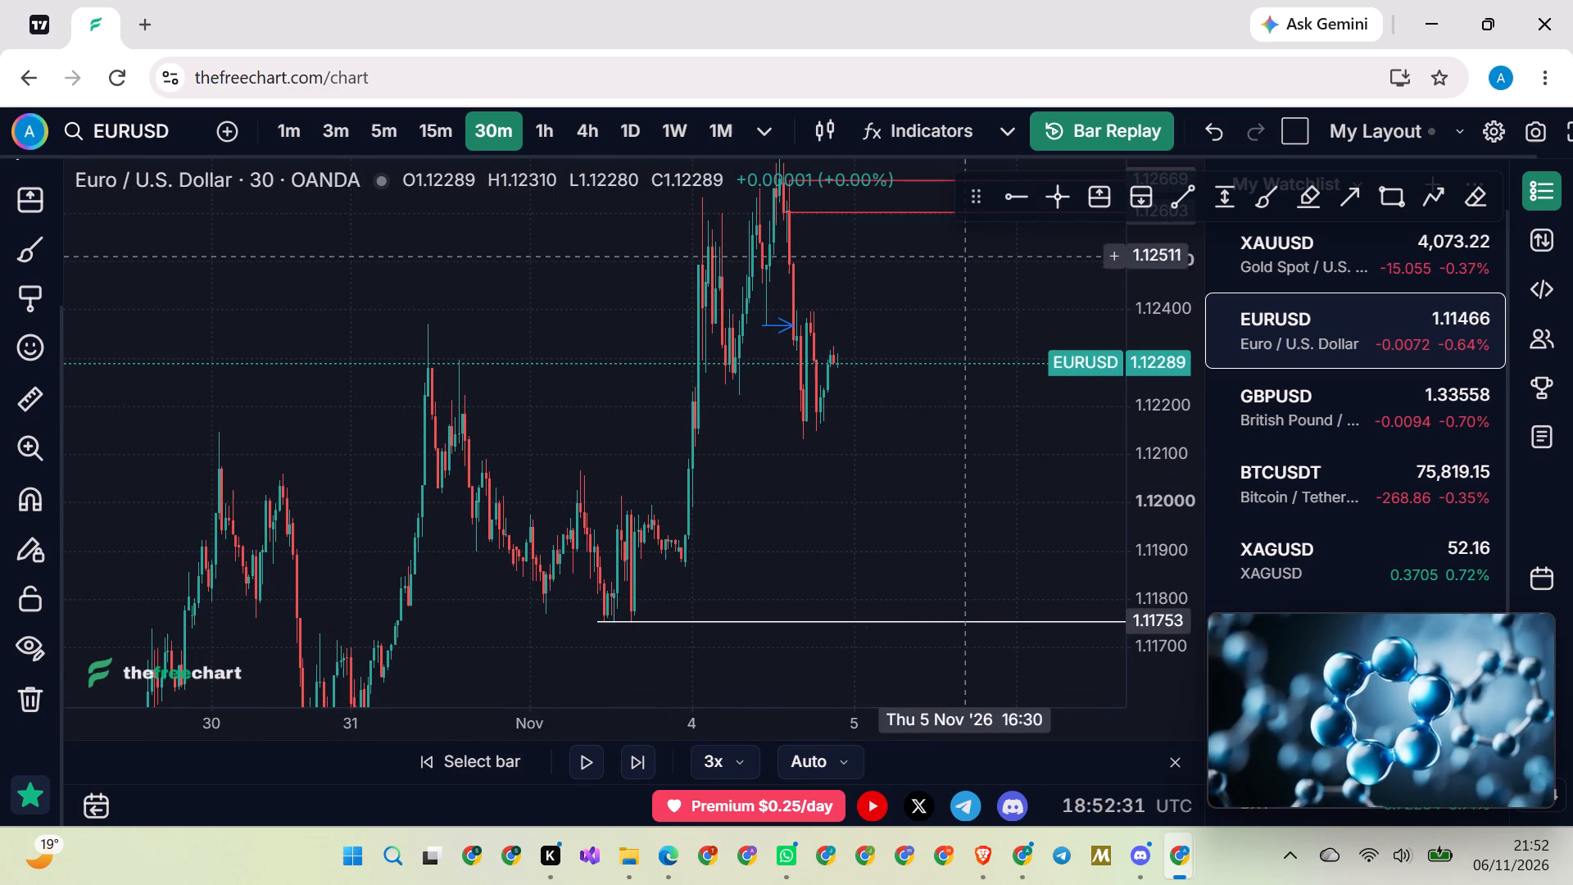
Switch EURUSD to the 5-minute chart.
left_click_drag(975, 284, 873, 436)
scroll(838, 418, "up", 10)
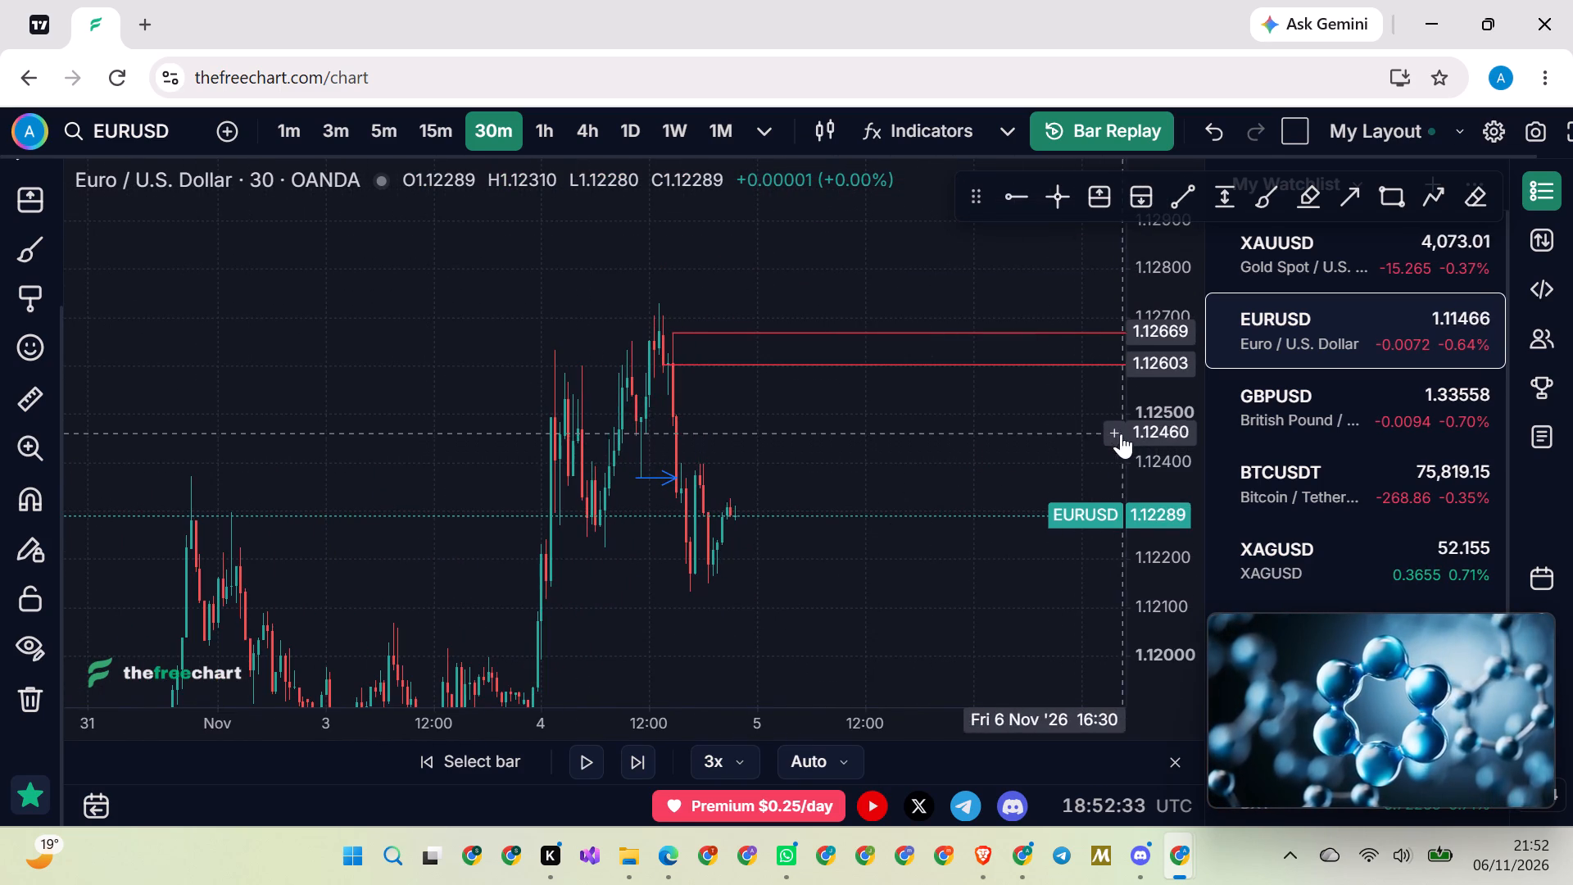
scroll(1127, 433, "up", 4)
scroll(853, 437, "up", 3)
left_click_drag(814, 465, 880, 429)
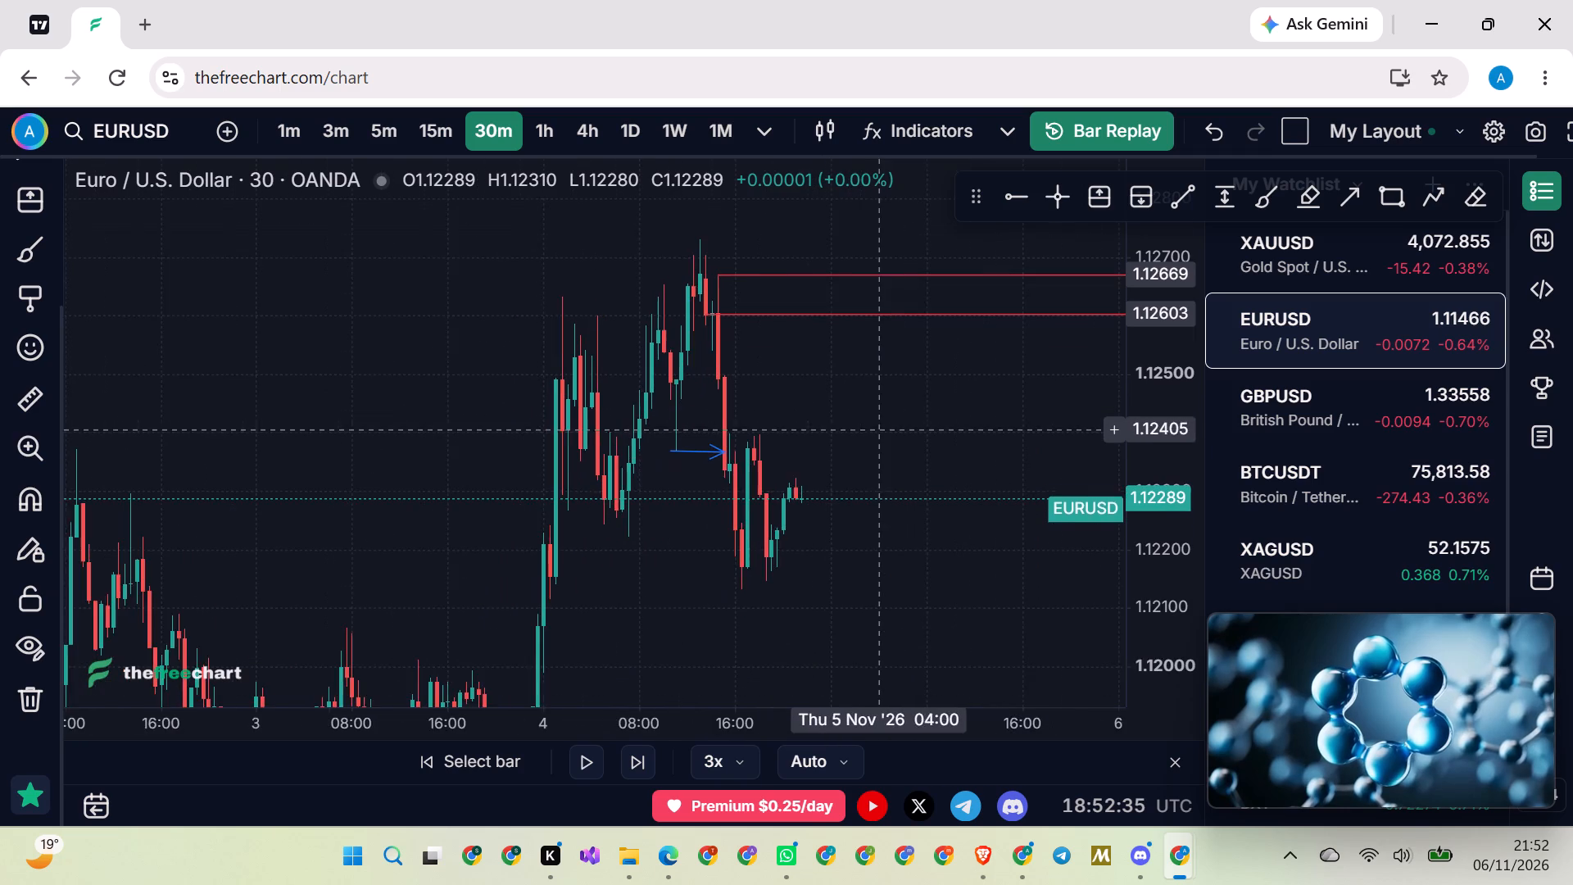
scroll(841, 397, "up", 2)
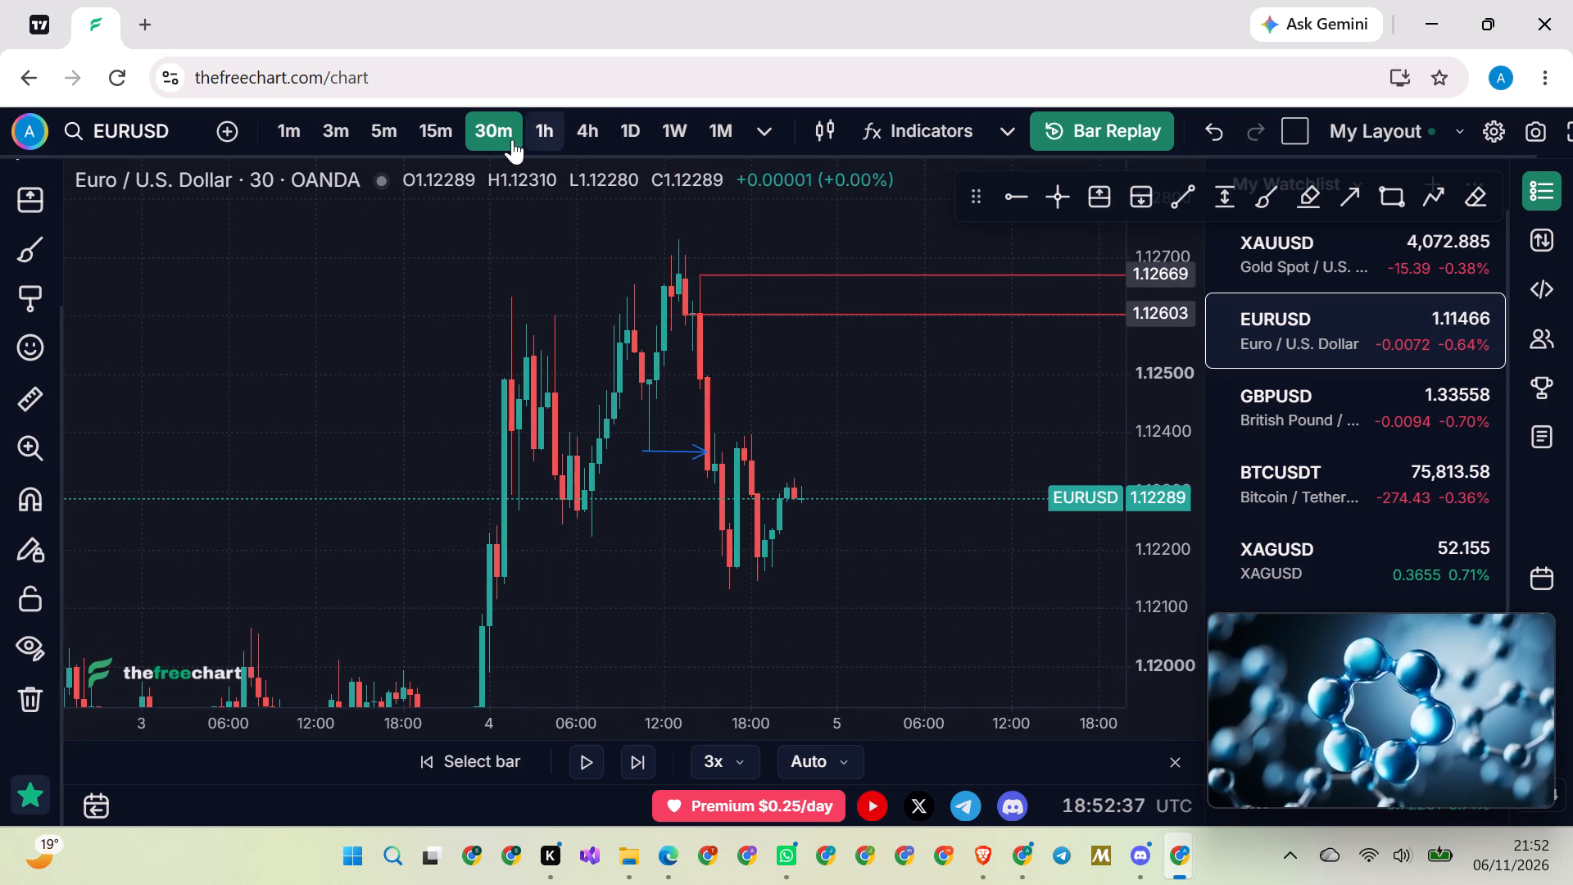
left_click(394, 138)
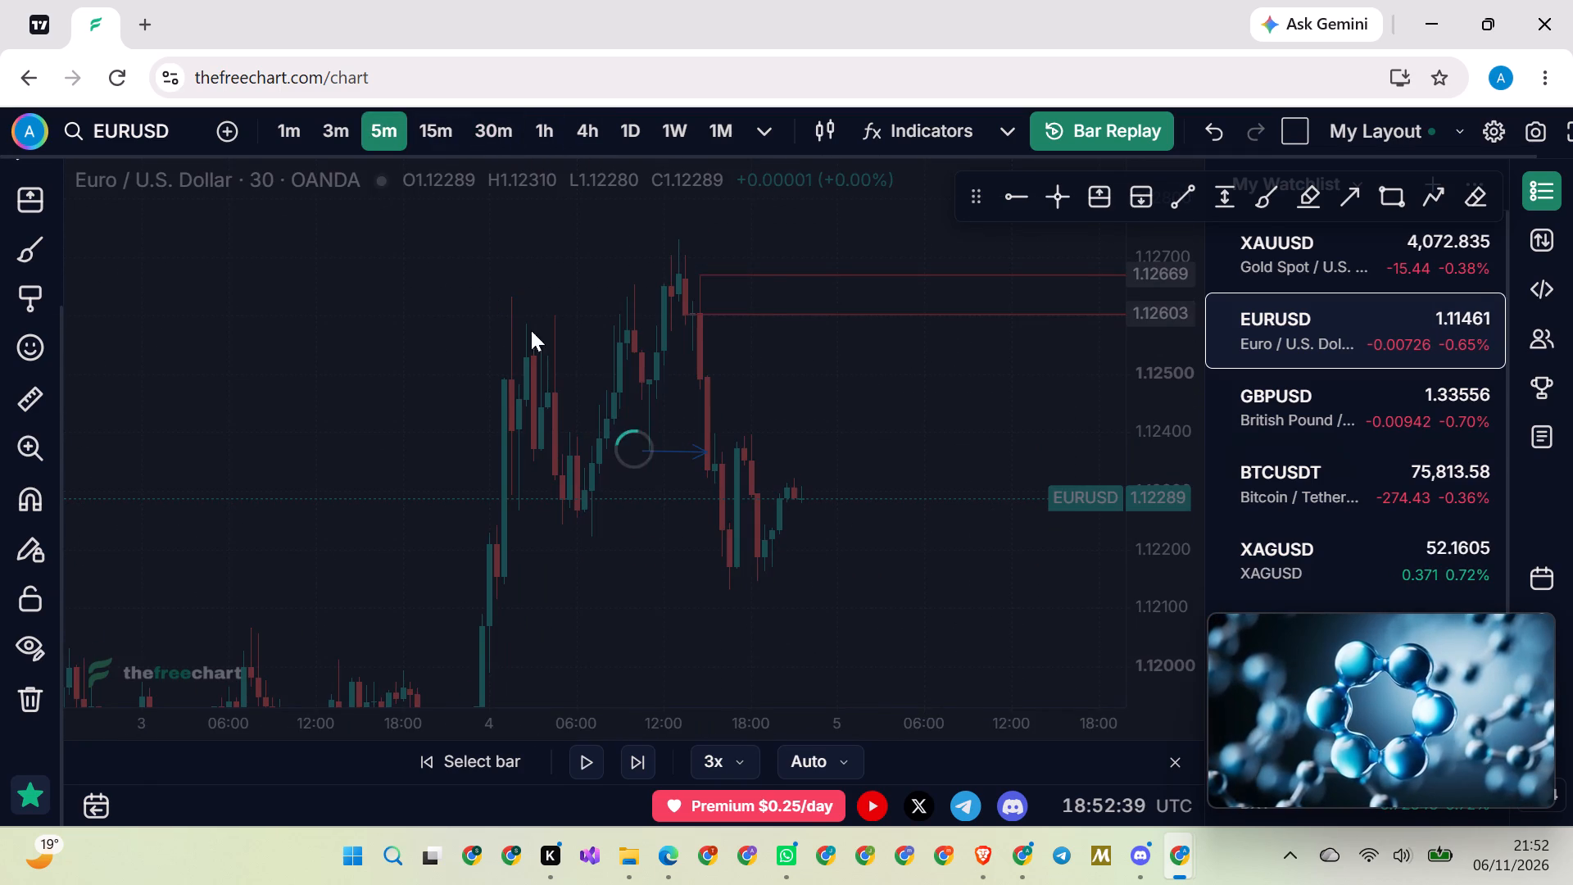
scroll(710, 443, "down", 20)
scroll(710, 443, "down", 20)
scroll(710, 443, "down", 20)
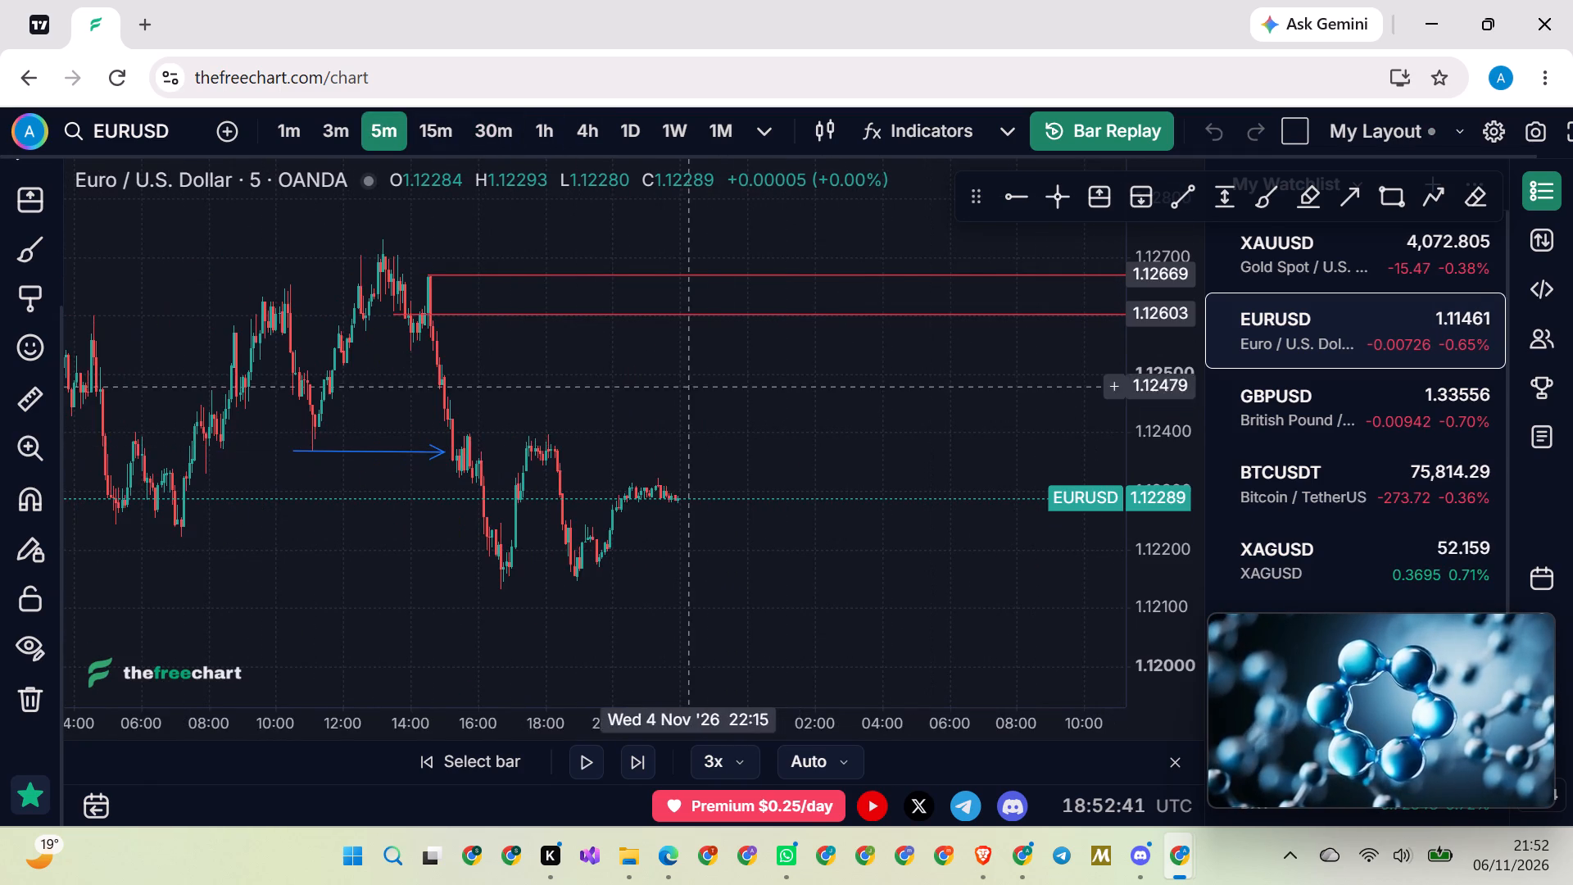
Move the lower red horizontal ray to 1.12654, starting at the open of the 4 November 13:50 candle.
left_click_drag(721, 340, 1048, 470)
scroll(1163, 438, "up", 15)
scroll(1163, 438, "down", 2)
scroll(1163, 438, "up", 8)
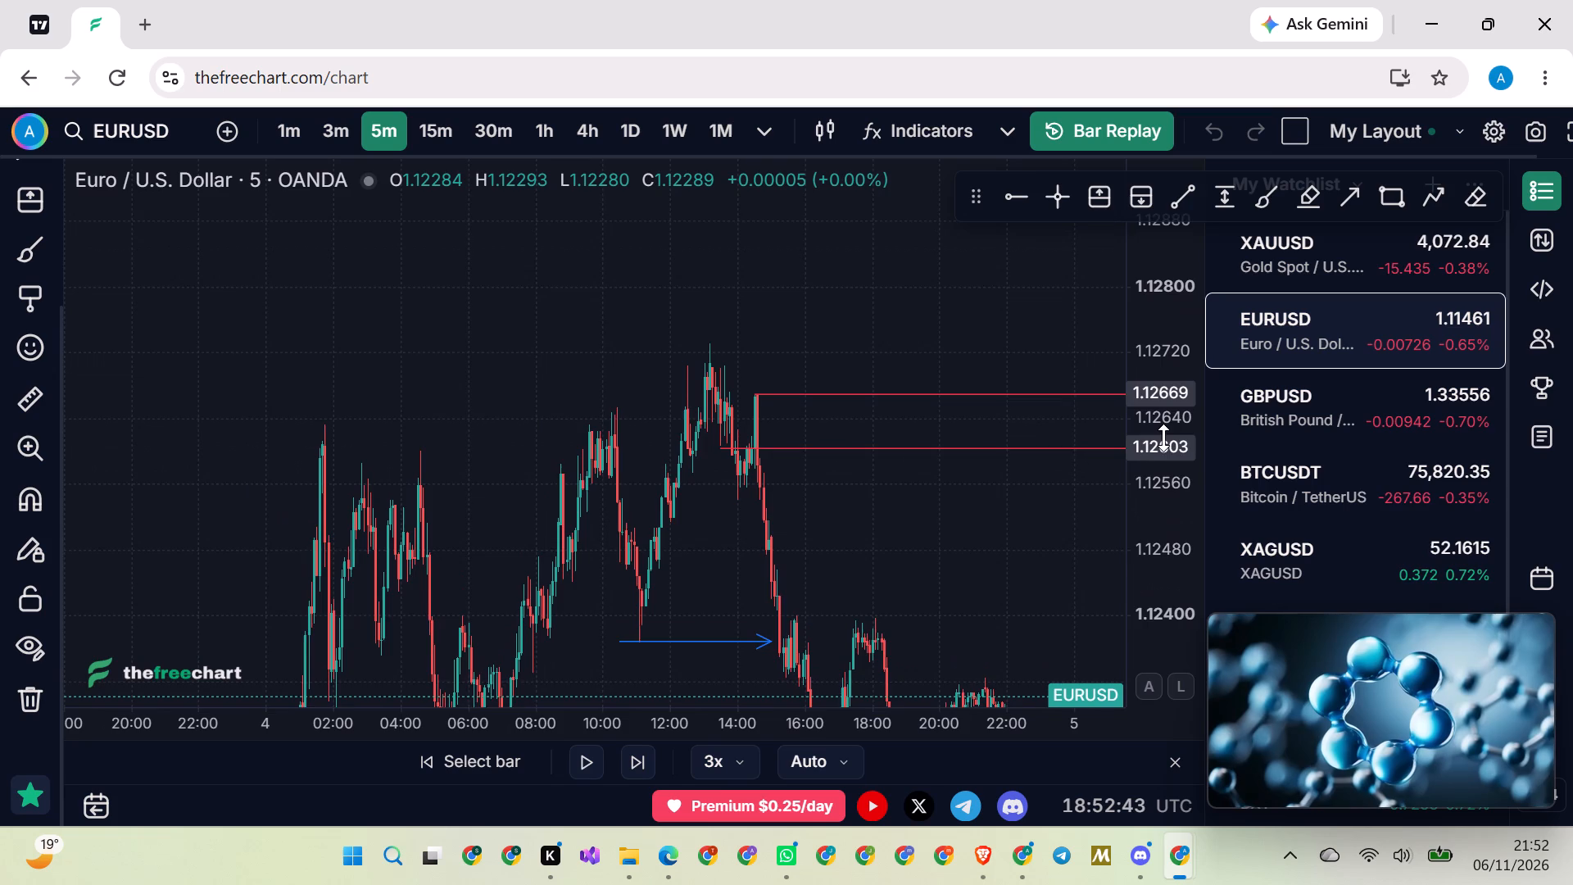
scroll(1163, 438, "up", 10)
scroll(431, 356, "up", 20)
scroll(431, 356, "up", 20)
scroll(431, 356, "up", 1)
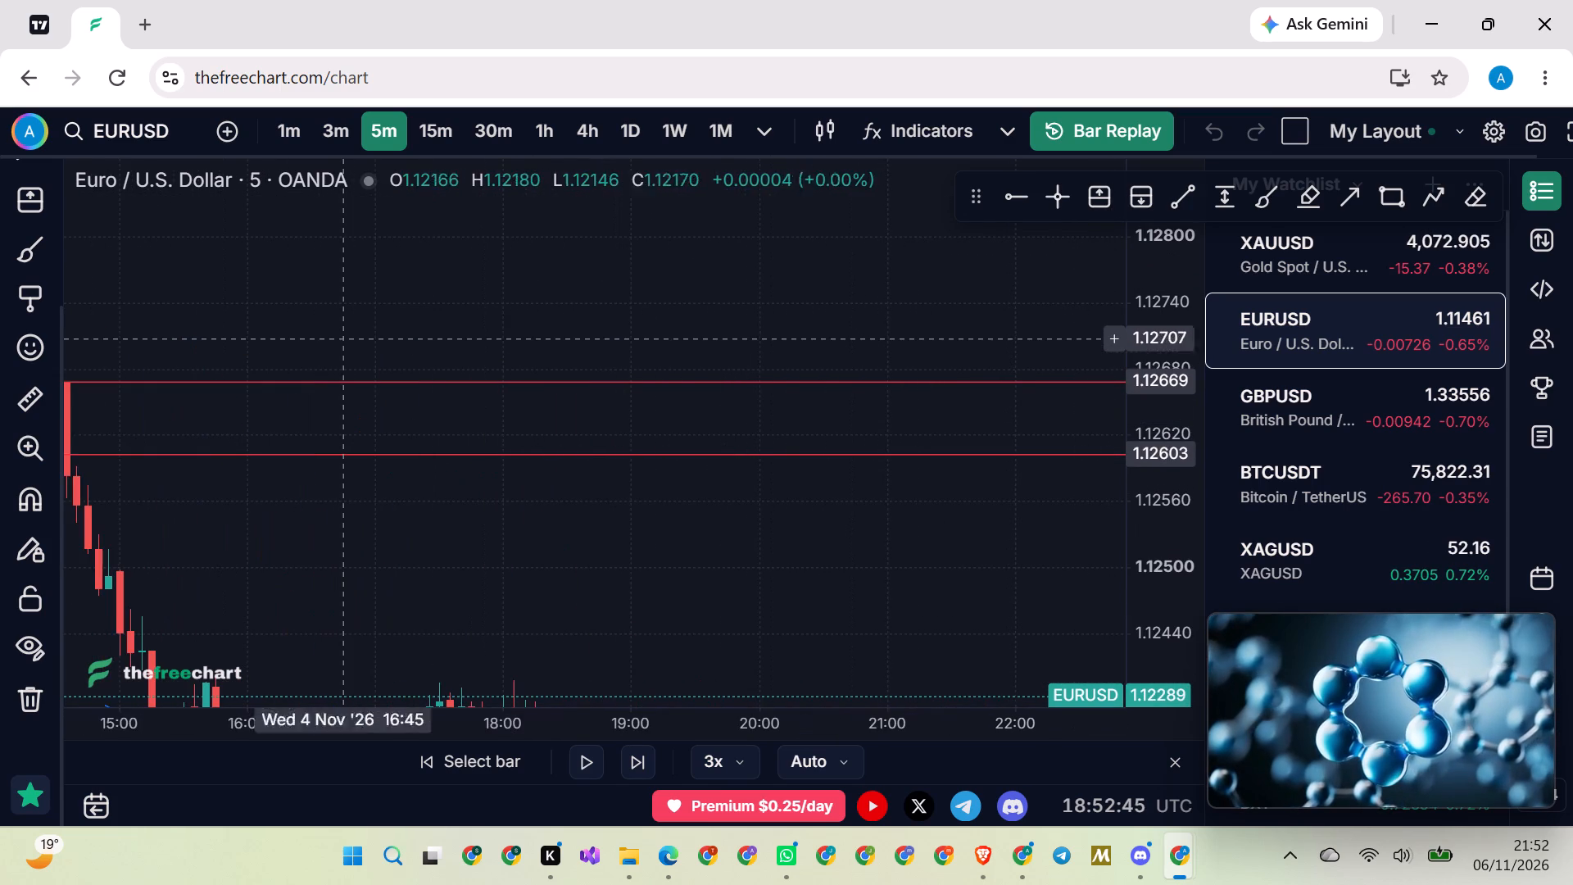
left_click_drag(80, 317, 834, 386)
scroll(832, 377, "up", 3)
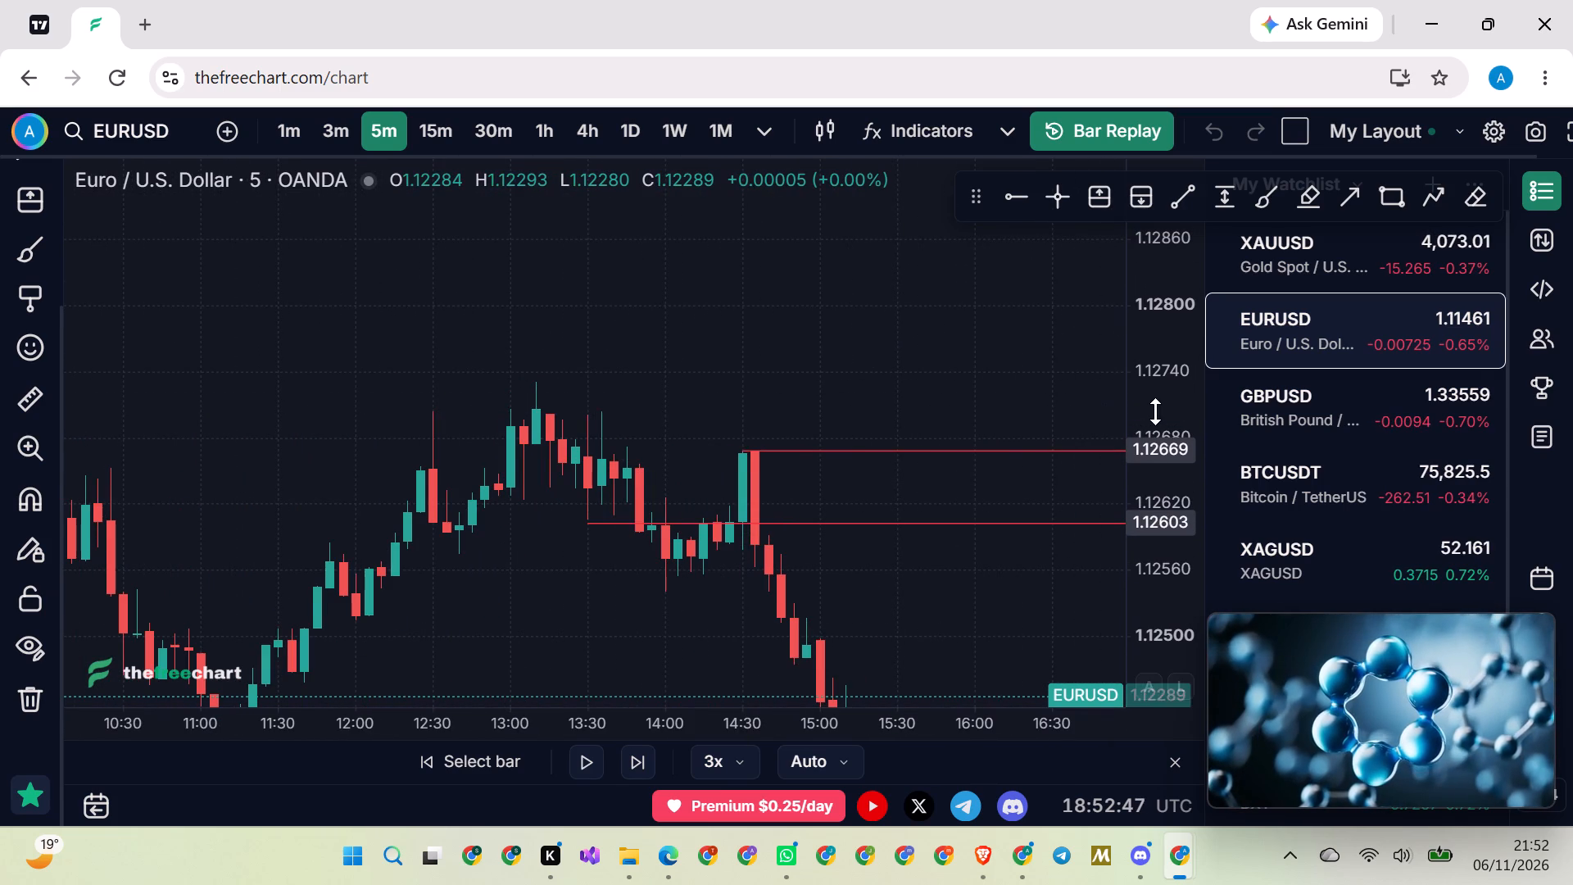
scroll(1162, 411, "up", 20)
scroll(1162, 411, "up", 8)
scroll(662, 365, "up", 16)
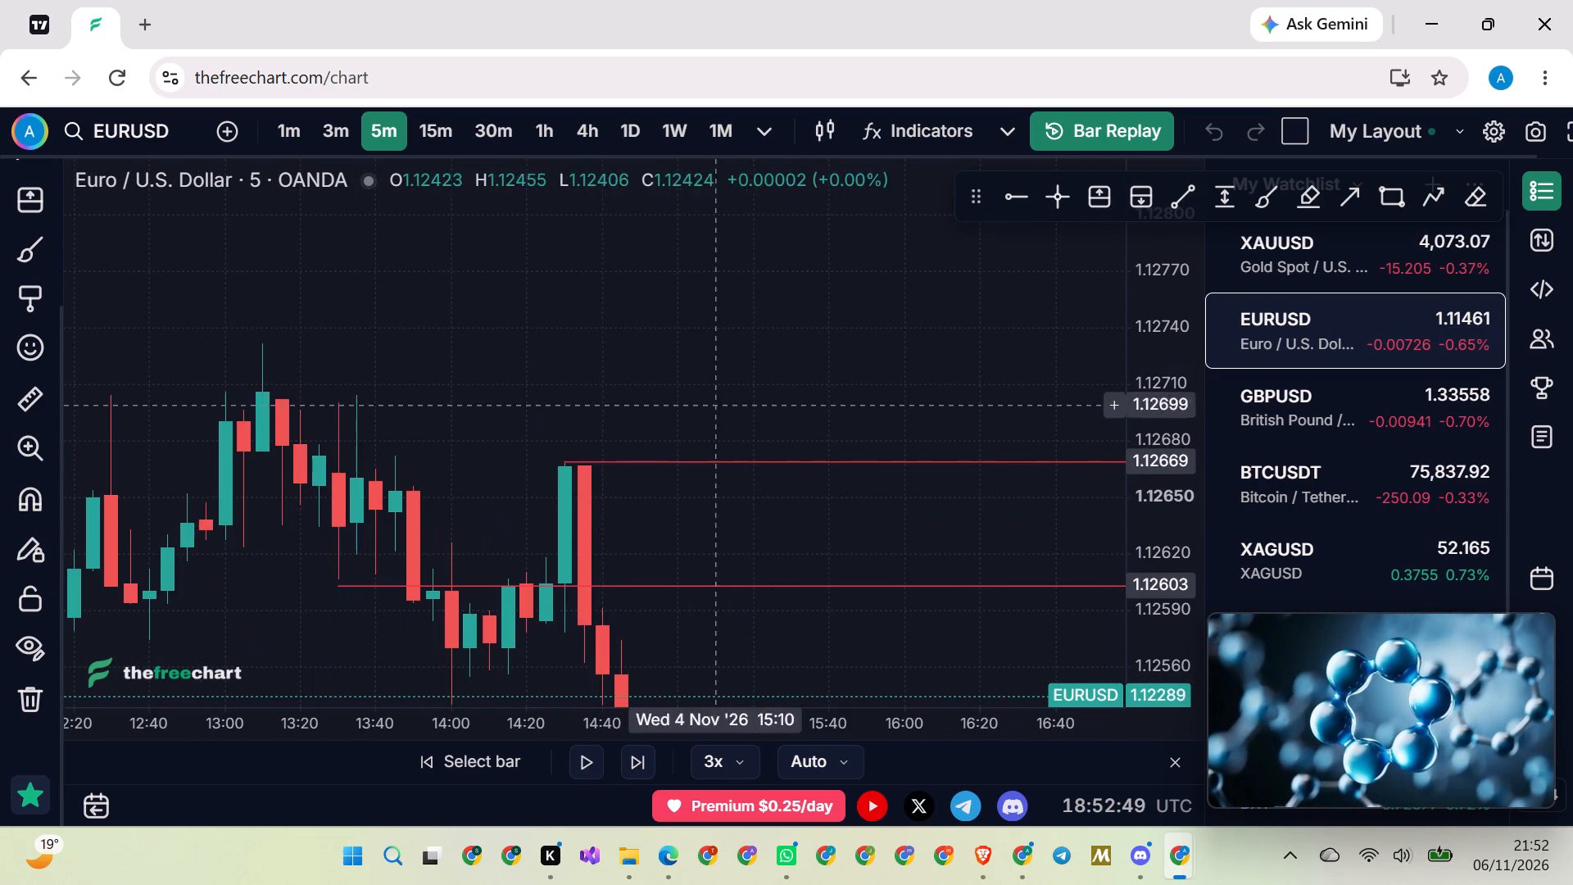
left_click_drag(340, 585, 440, 567)
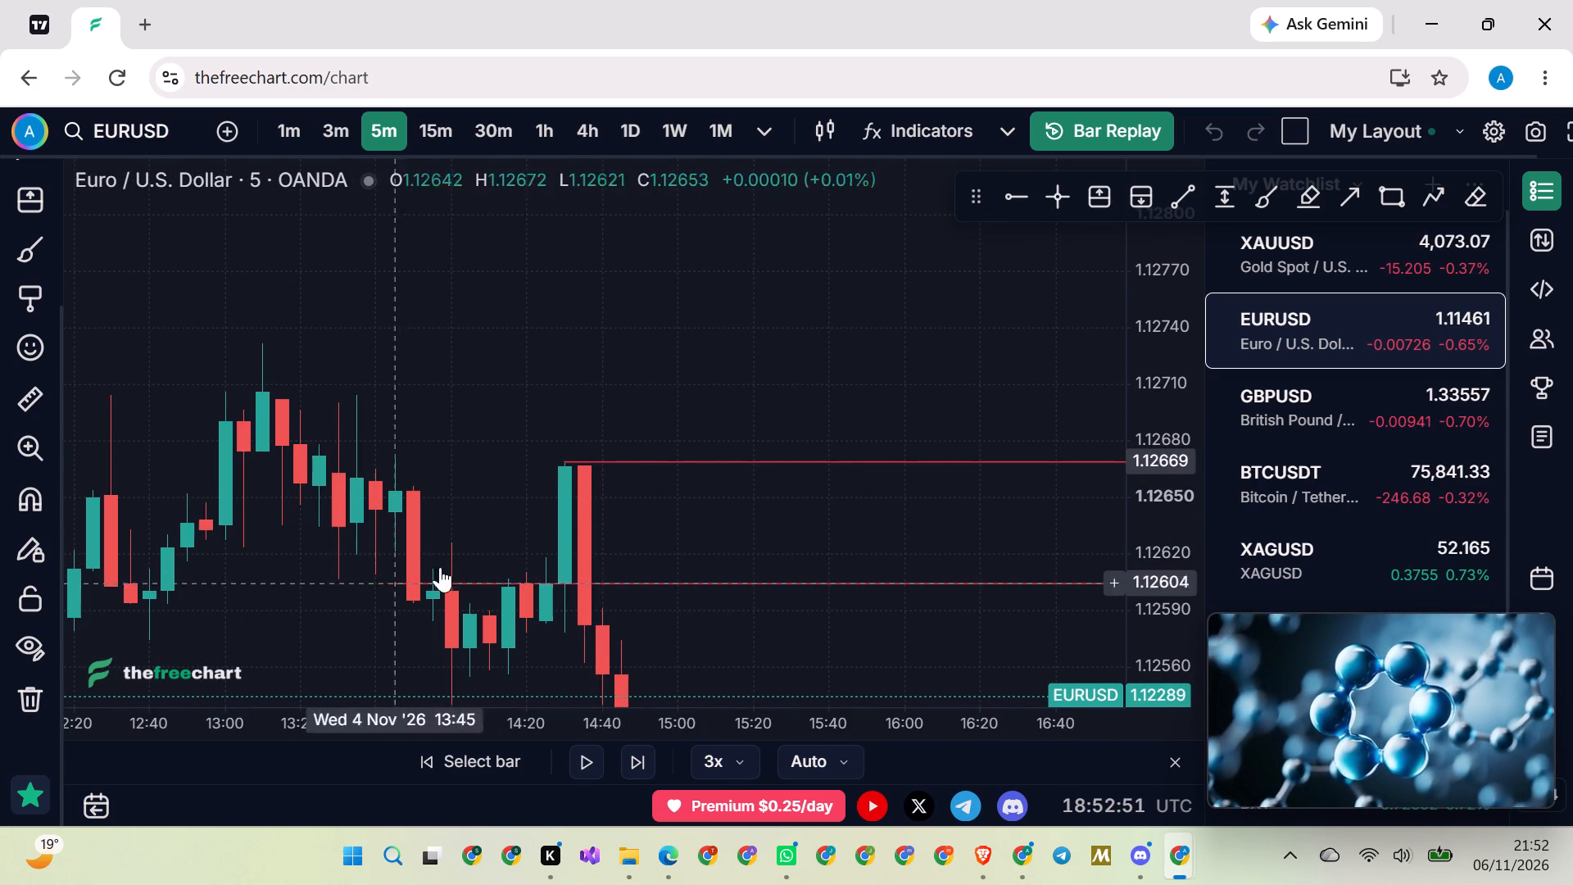
left_click_drag(440, 567, 430, 483)
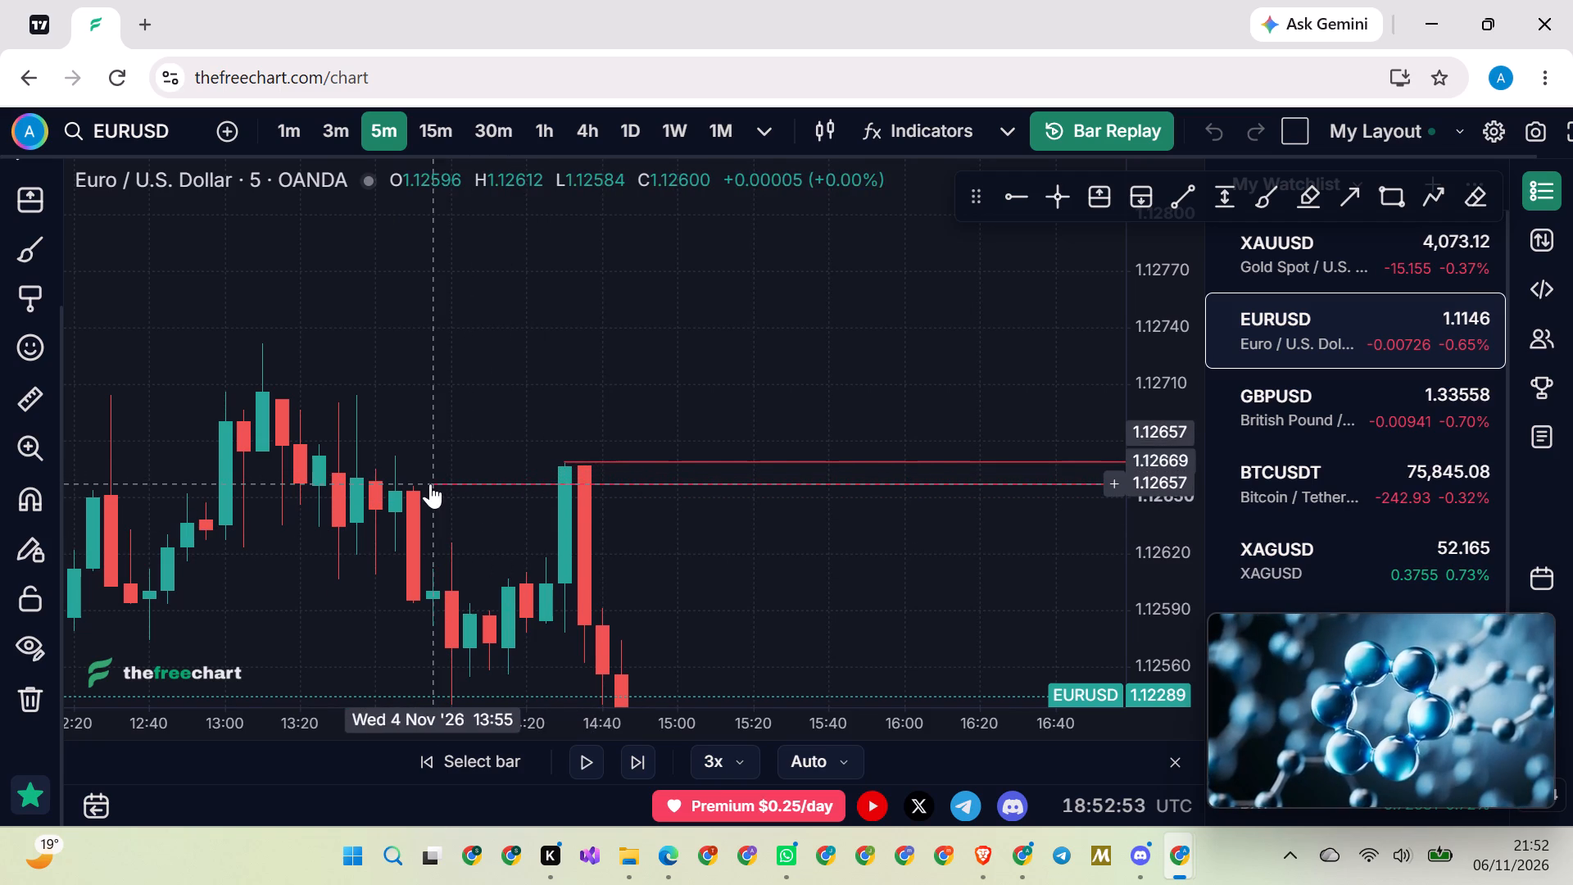
left_click_drag(430, 483, 415, 490)
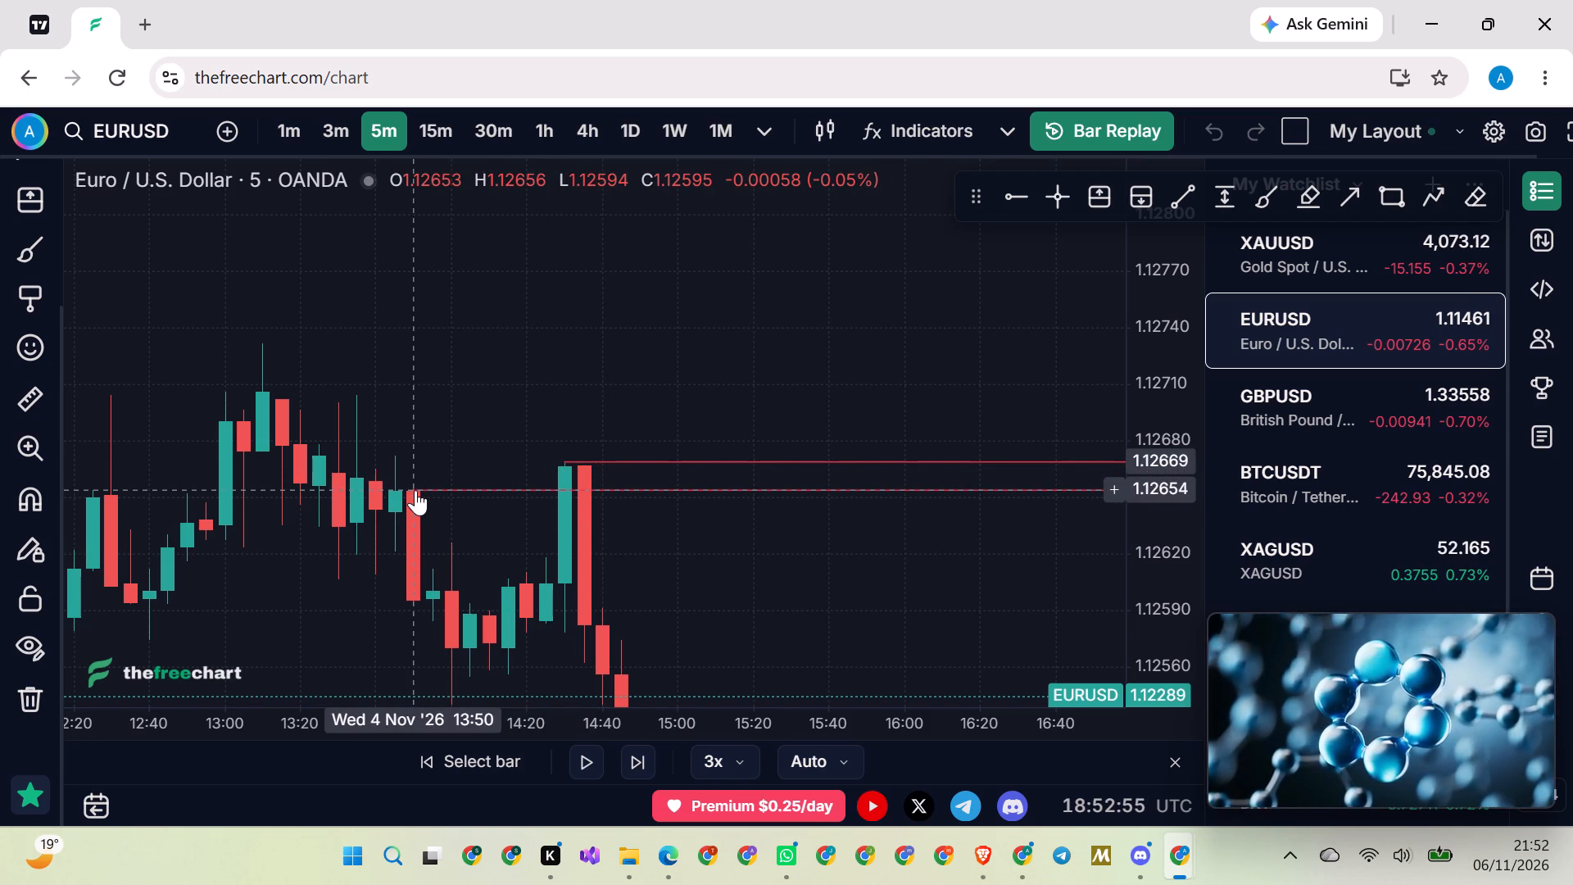
left_click_drag(415, 490, 406, 490)
left_click(477, 441)
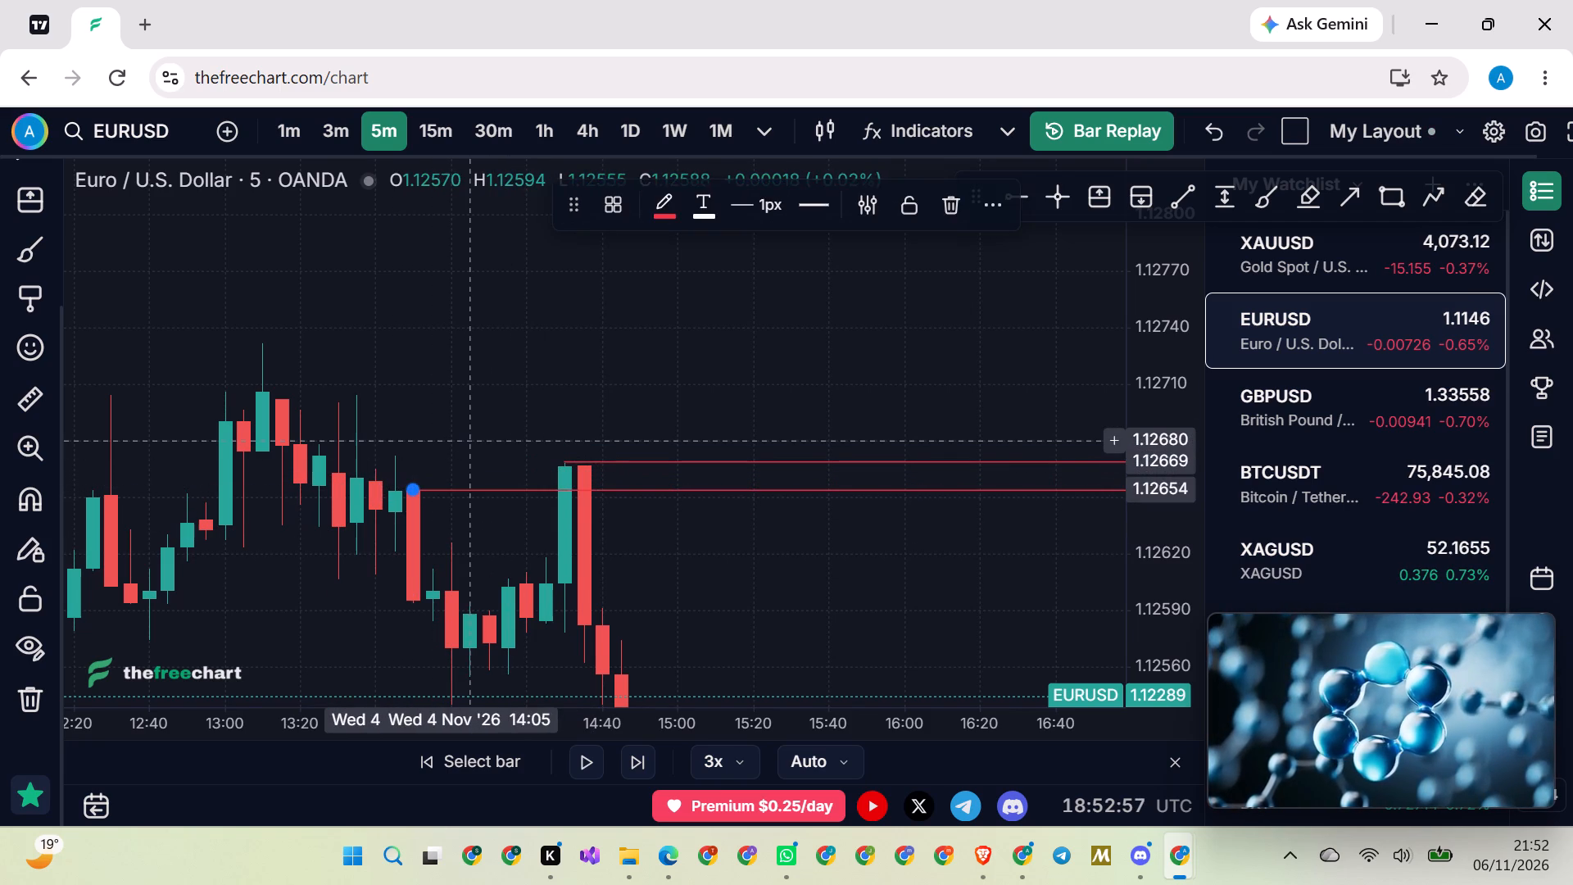
Examine the 4 November price action around the two red rays and the blue arrow on the 5-minute chart.
scroll(480, 443, "down", 5)
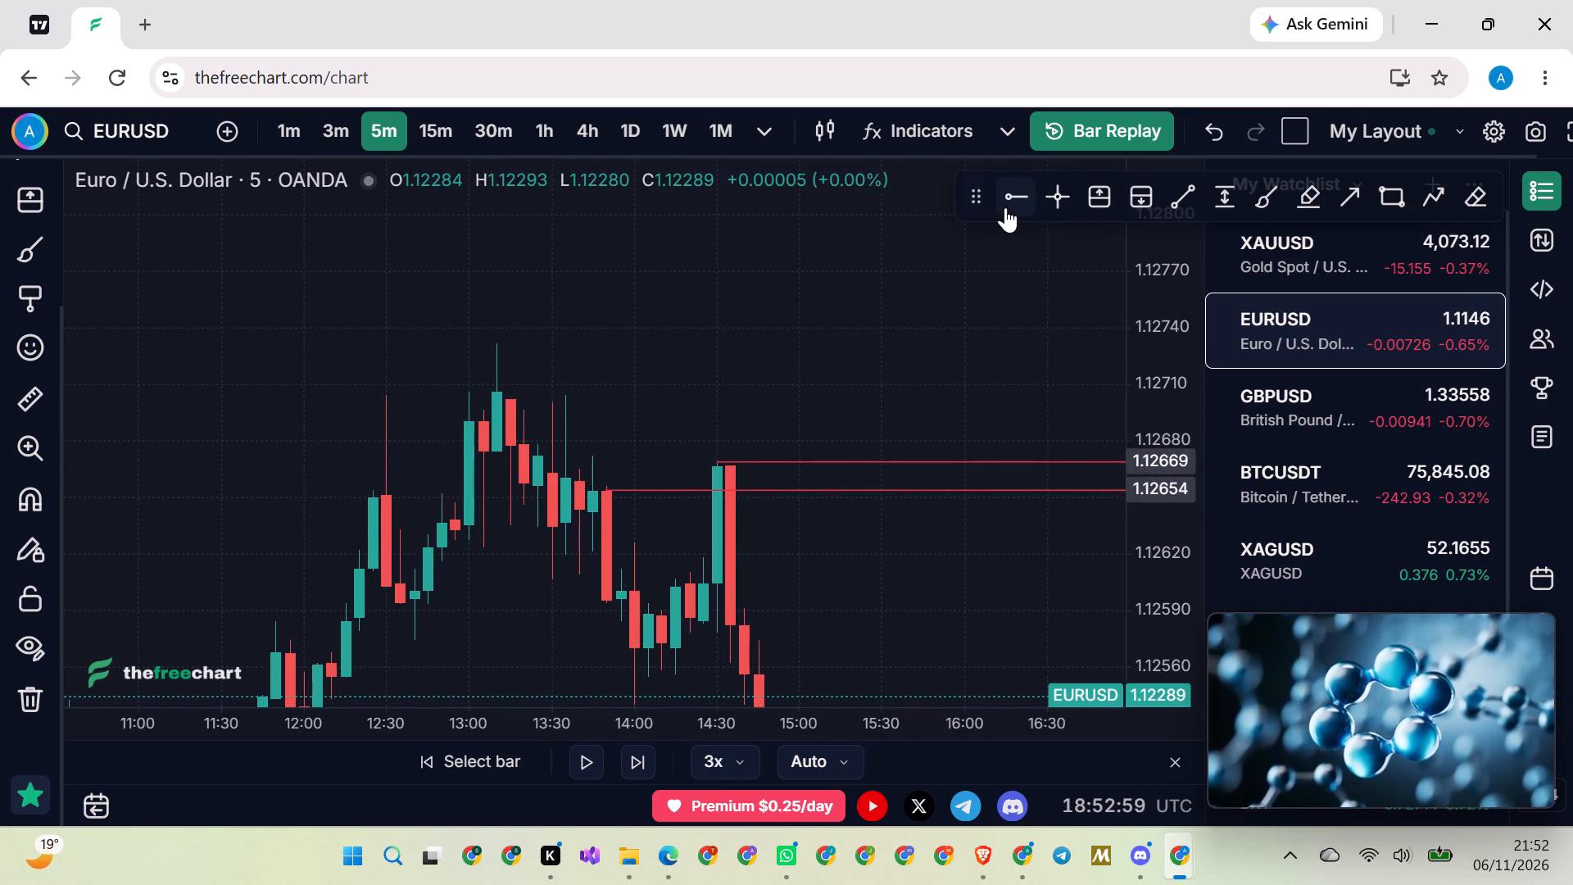
scroll(889, 335, "down", 8)
left_click_drag(957, 365, 744, 291)
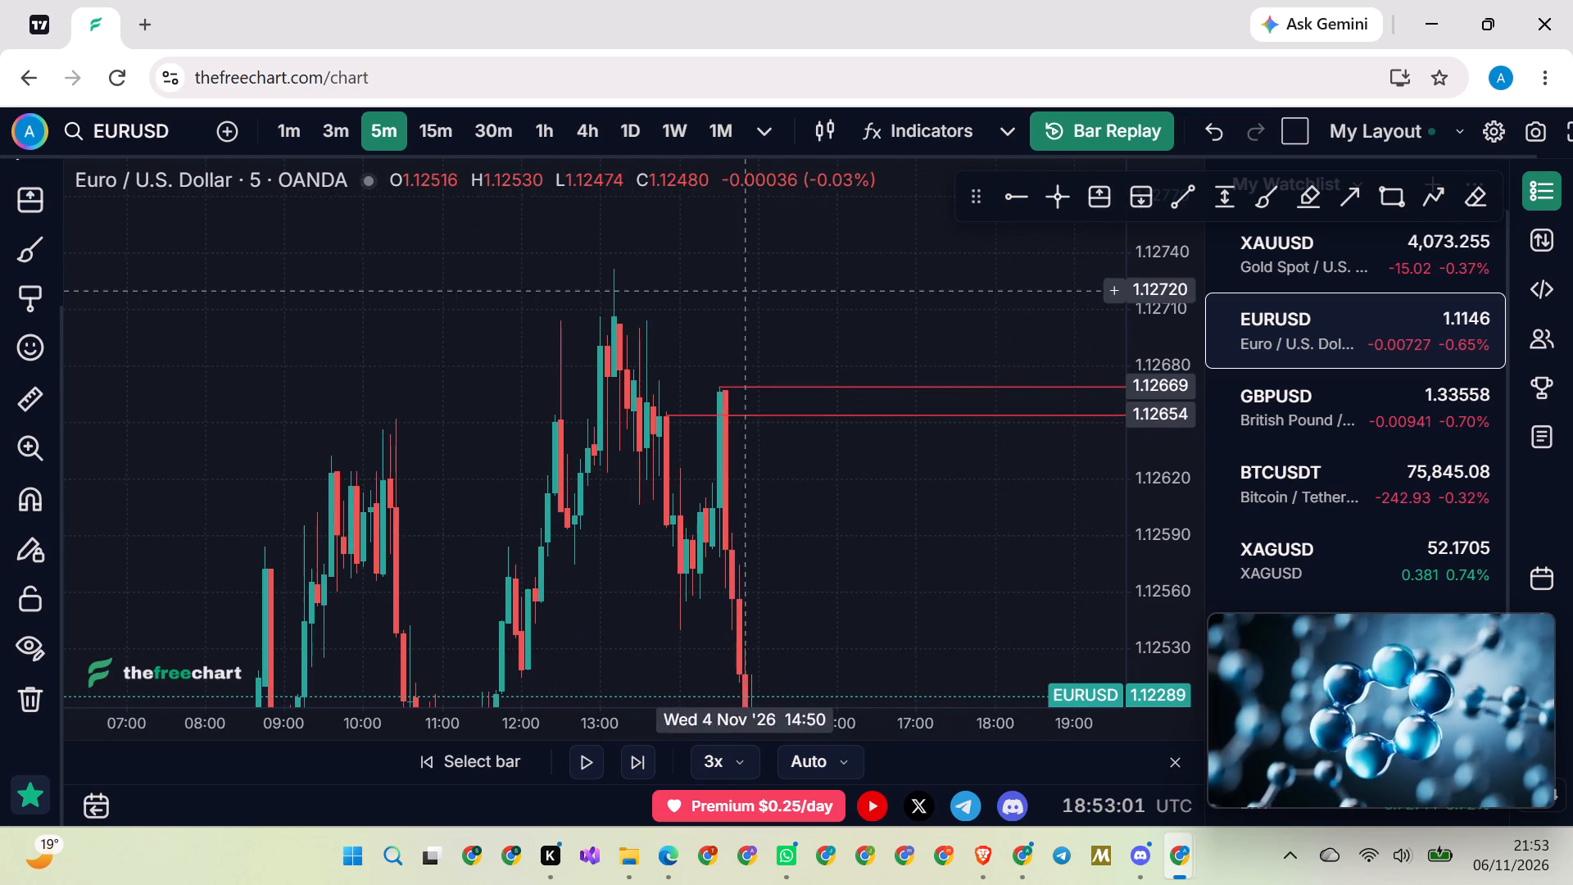
left_click_drag(1161, 442, 1063, 680)
scroll(924, 506, "down", 9)
scroll(919, 501, "up", 17)
scroll(919, 501, "down", 17)
scroll(919, 501, "up", 11)
scroll(919, 501, "down", 1)
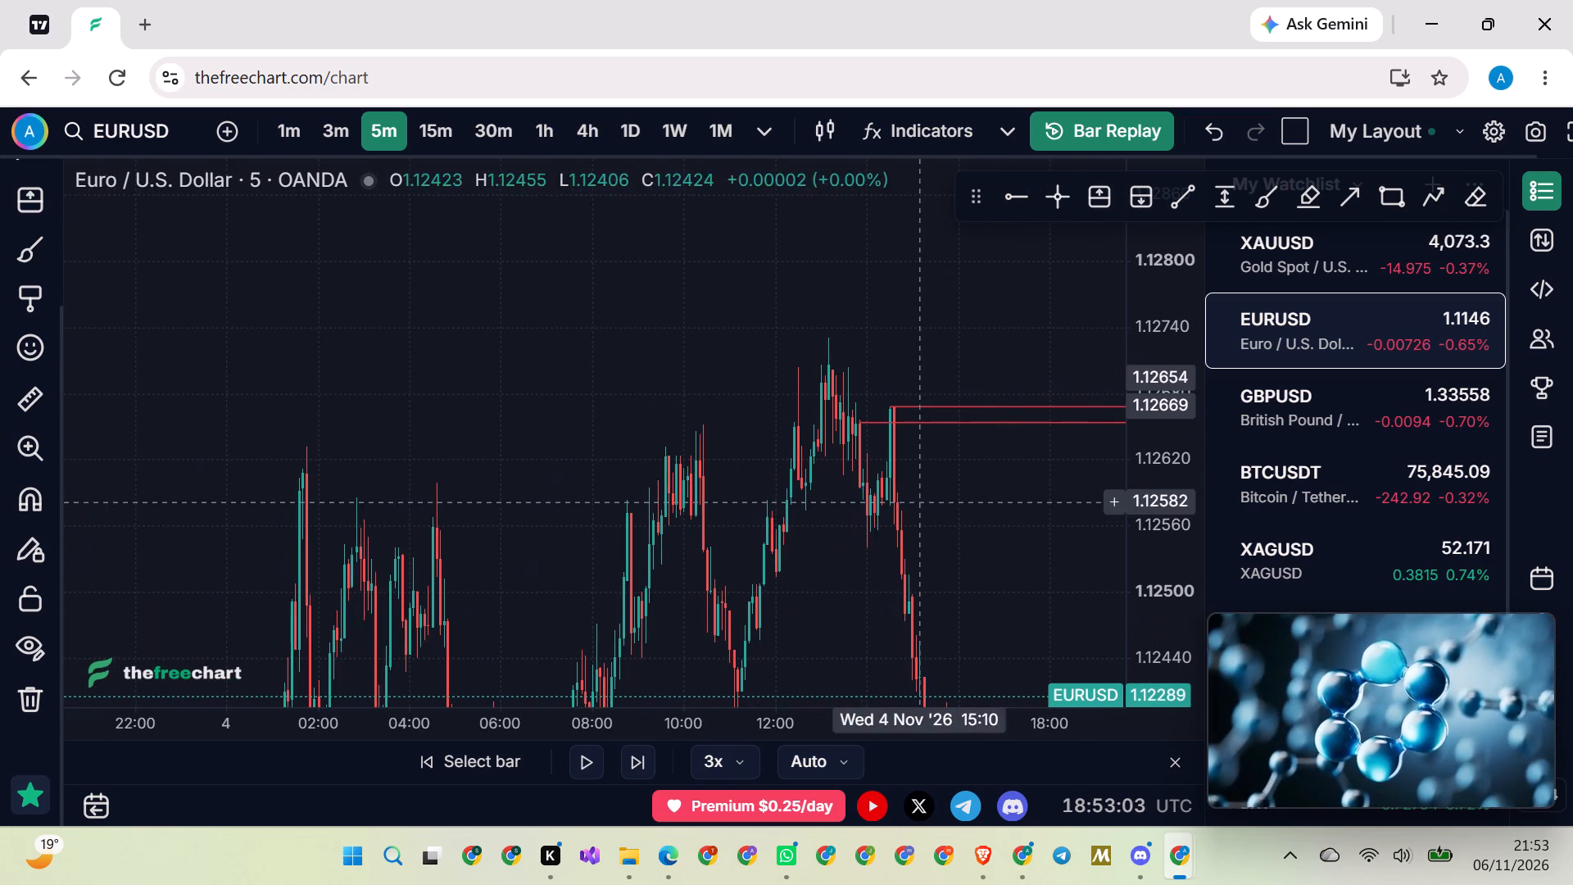
left_click_drag(1151, 315, 1060, 630)
scroll(772, 395, "down", 7)
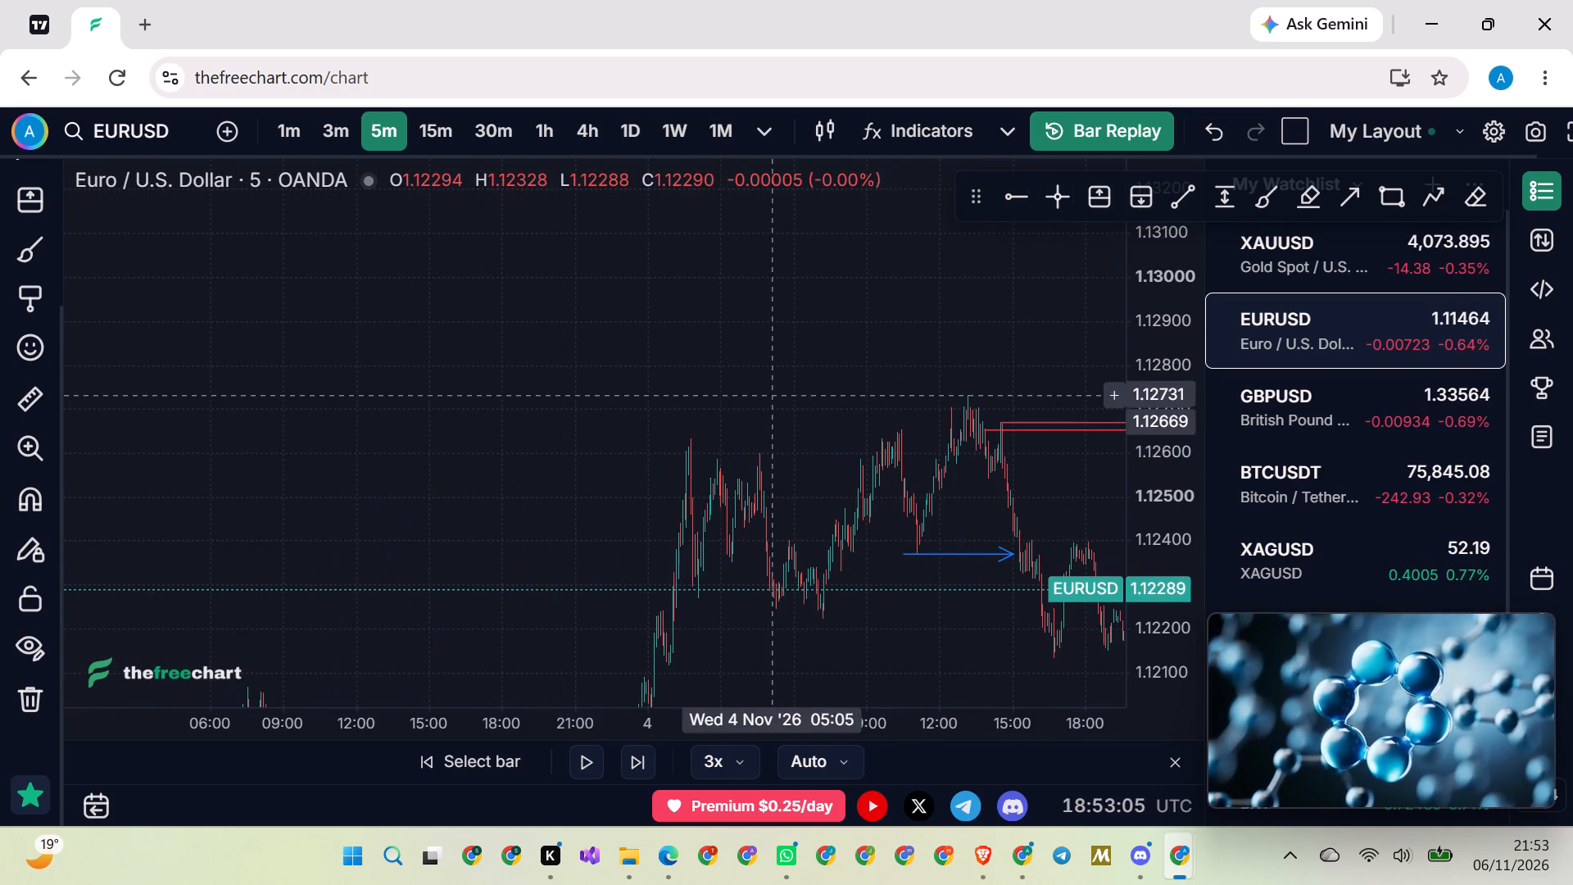
Switch EURUSD to the 30-minute chart and play the bar replay forward to about 08:00 on 5 November.
left_click_drag(808, 352, 368, 302)
left_click_drag(791, 469, 771, 392)
left_click(492, 133)
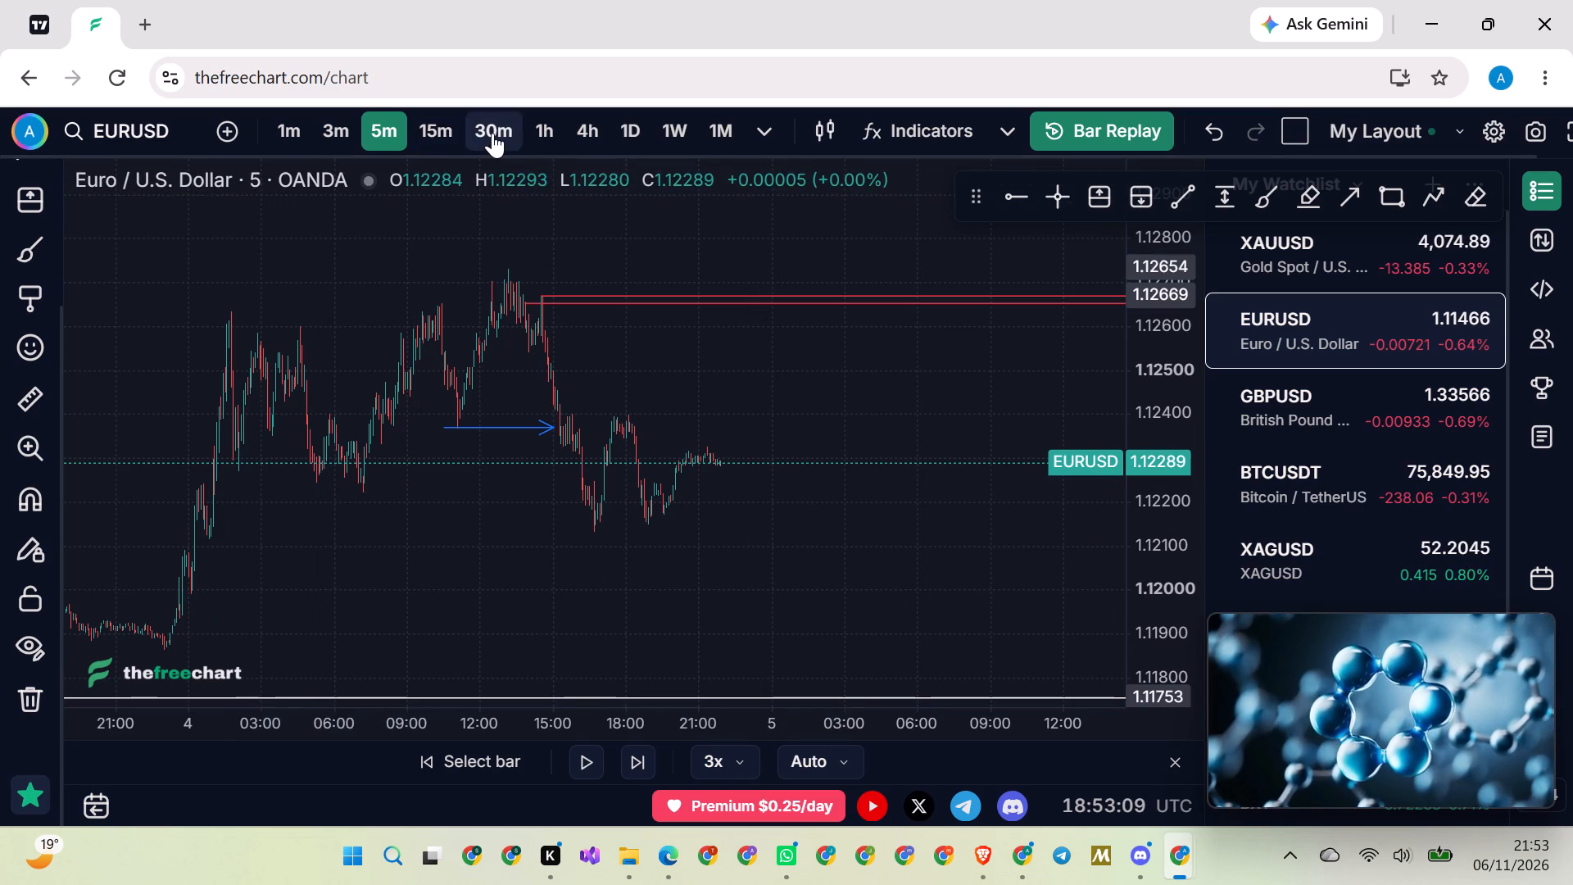
scroll(624, 552, "up", 20)
scroll(624, 552, "up", 1)
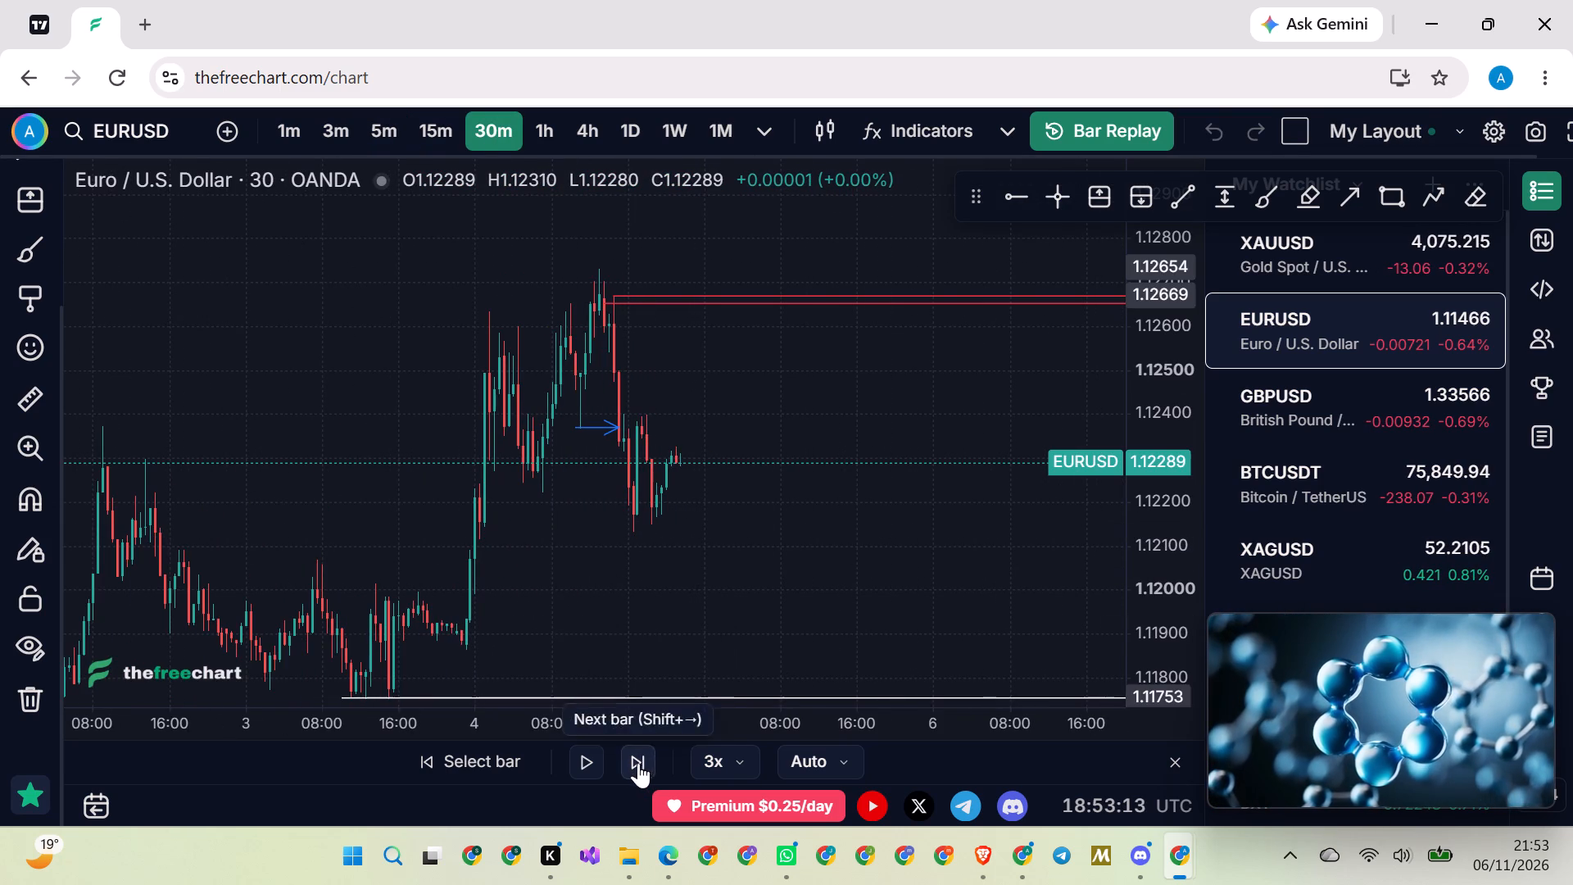
left_click(586, 772)
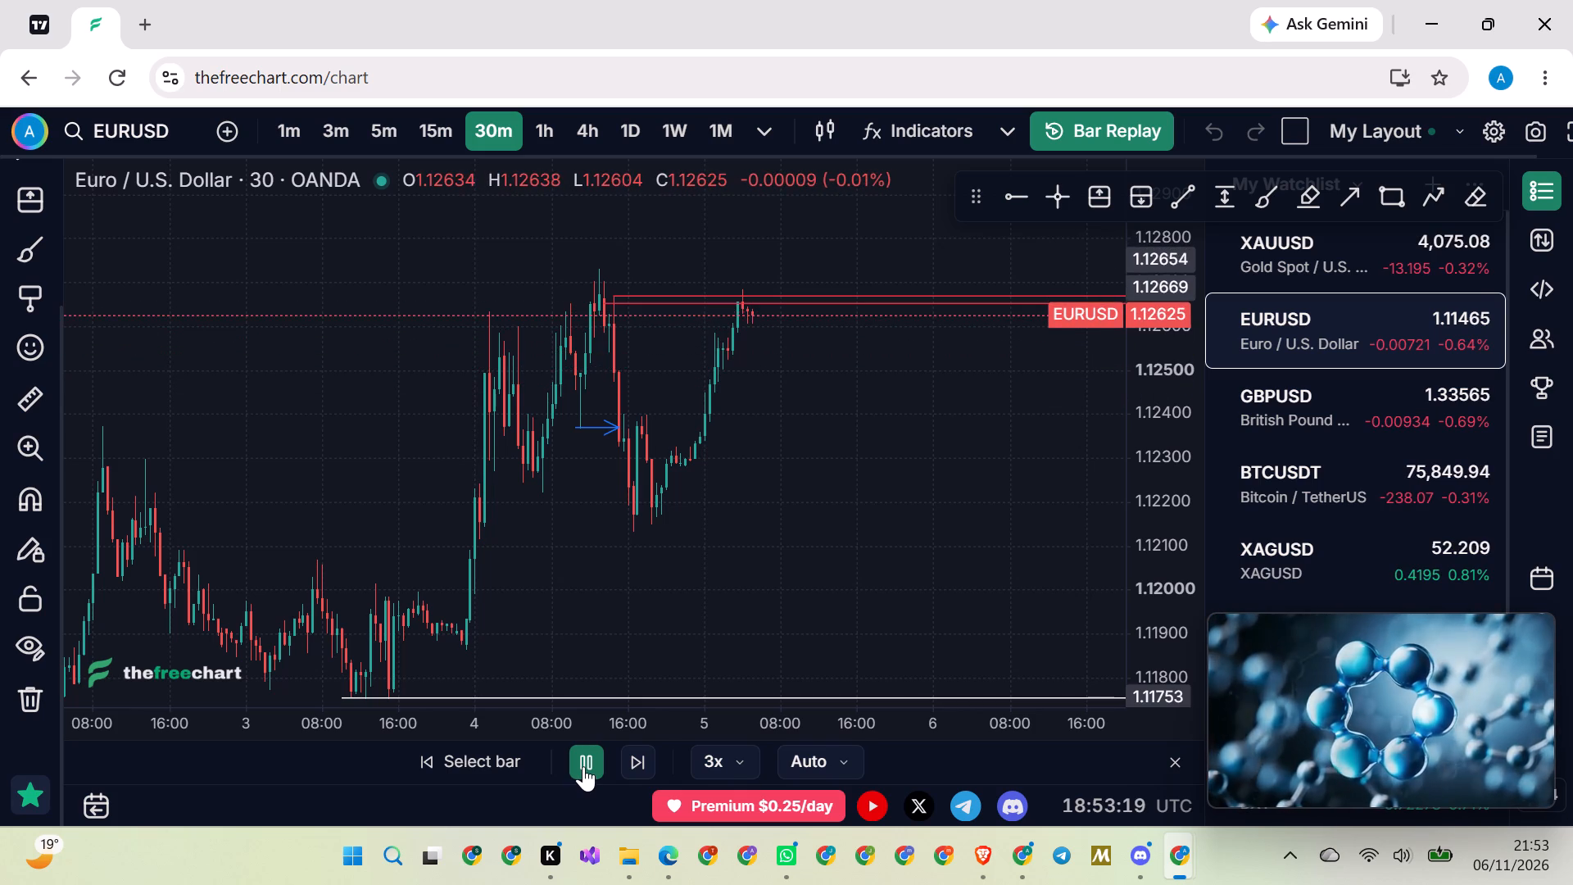
left_click(583, 766)
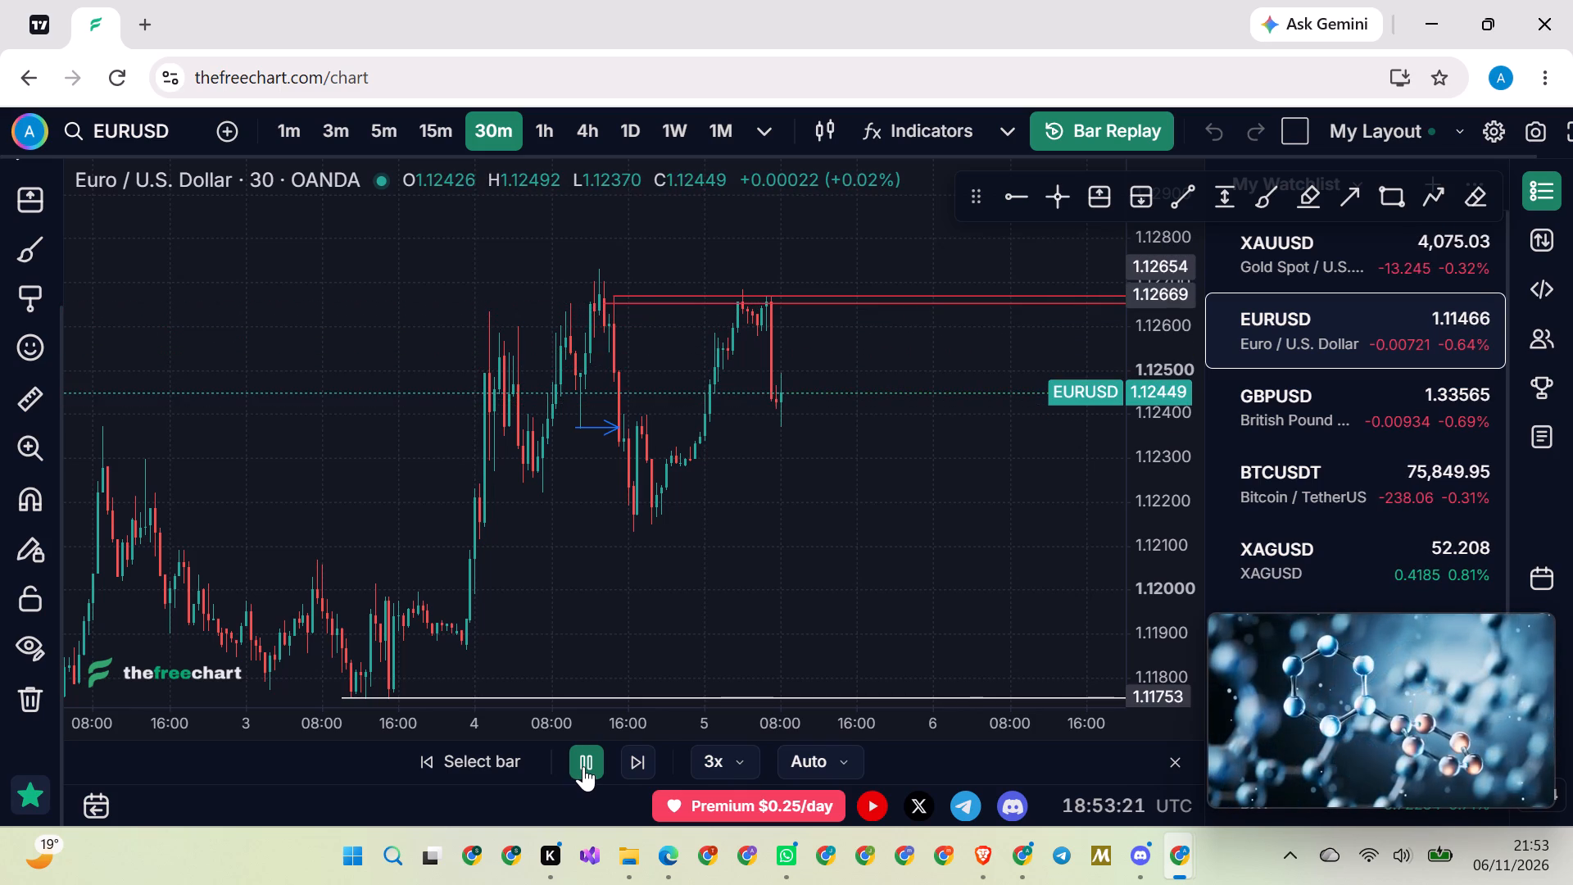
Place a short position on the 5 November 03:00 candle with entry at 1.12654 and stop at 1.12740.
scroll(1155, 497, "up", 4)
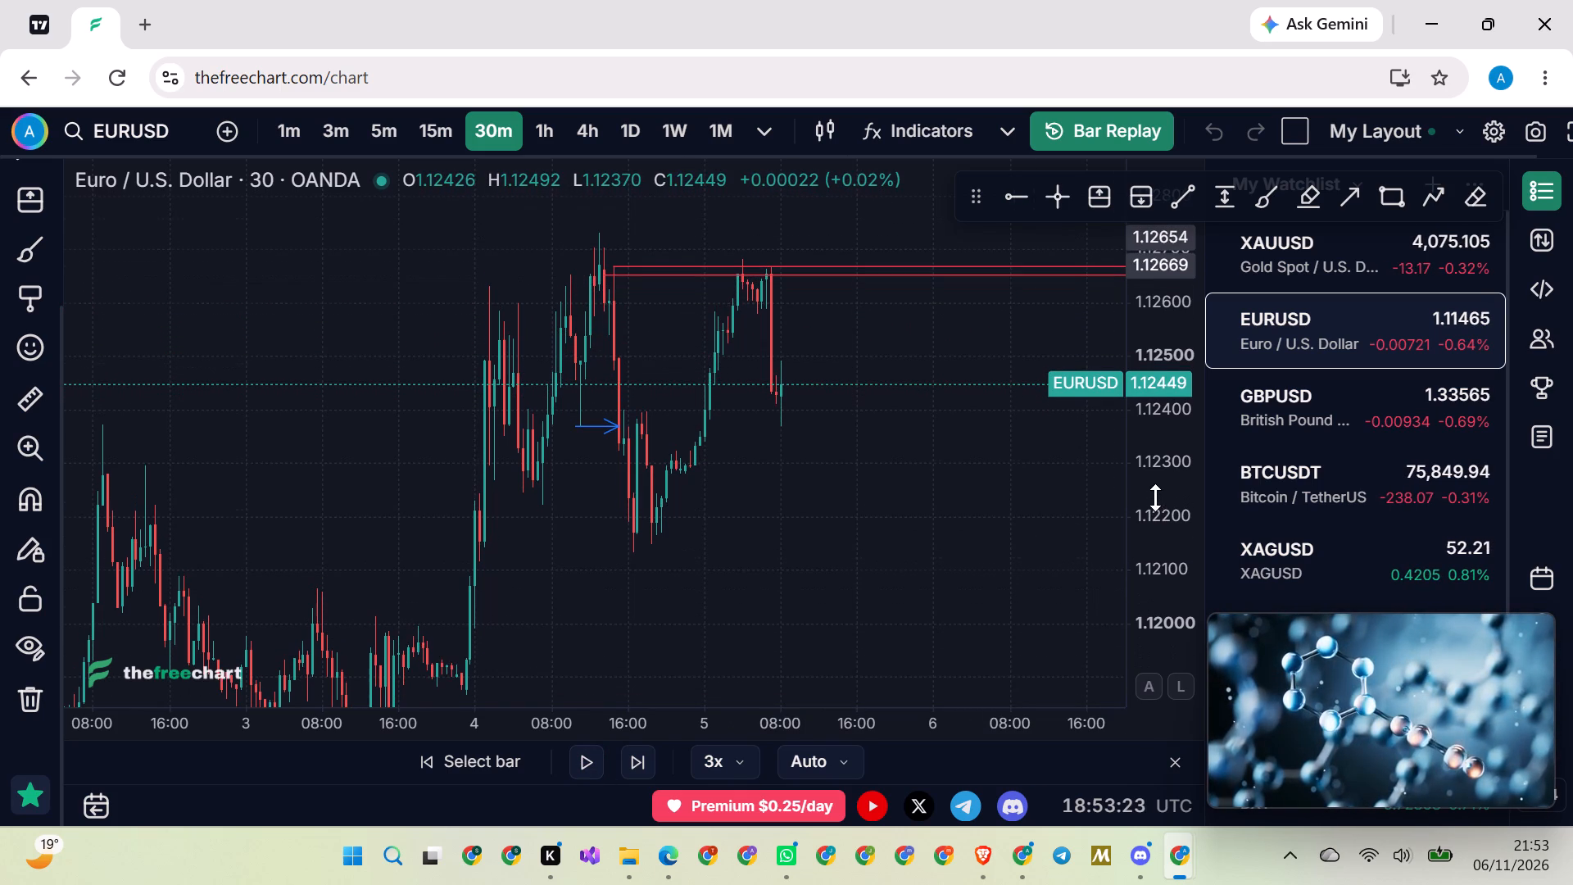
scroll(732, 527, "up", 2)
scroll(767, 521, "down", 5)
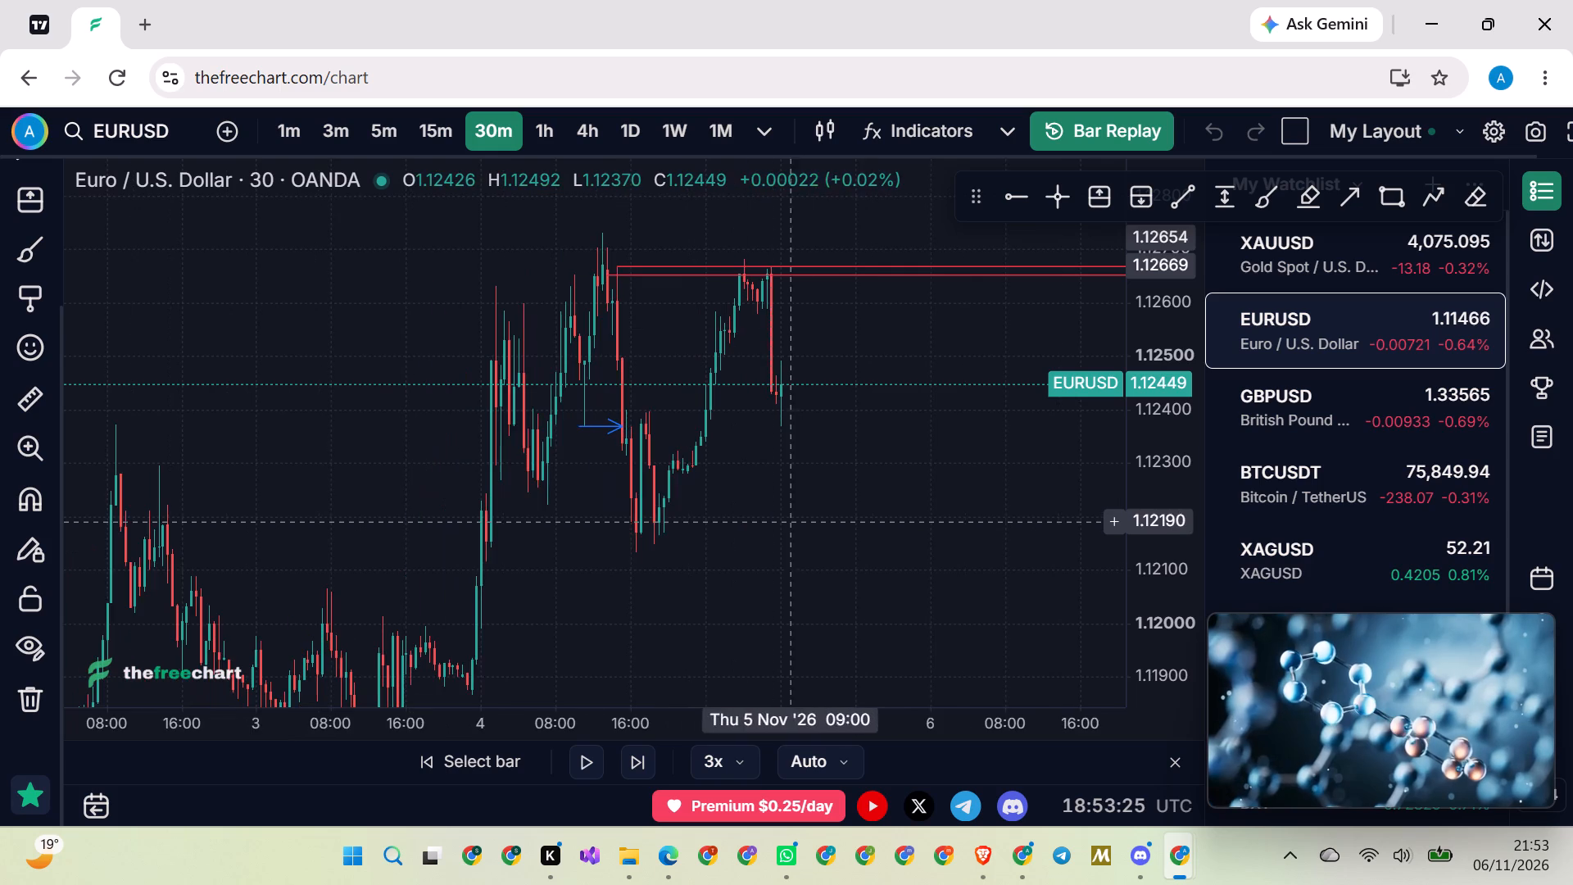
left_click_drag(832, 527, 741, 524)
left_click_drag(856, 324, 852, 469)
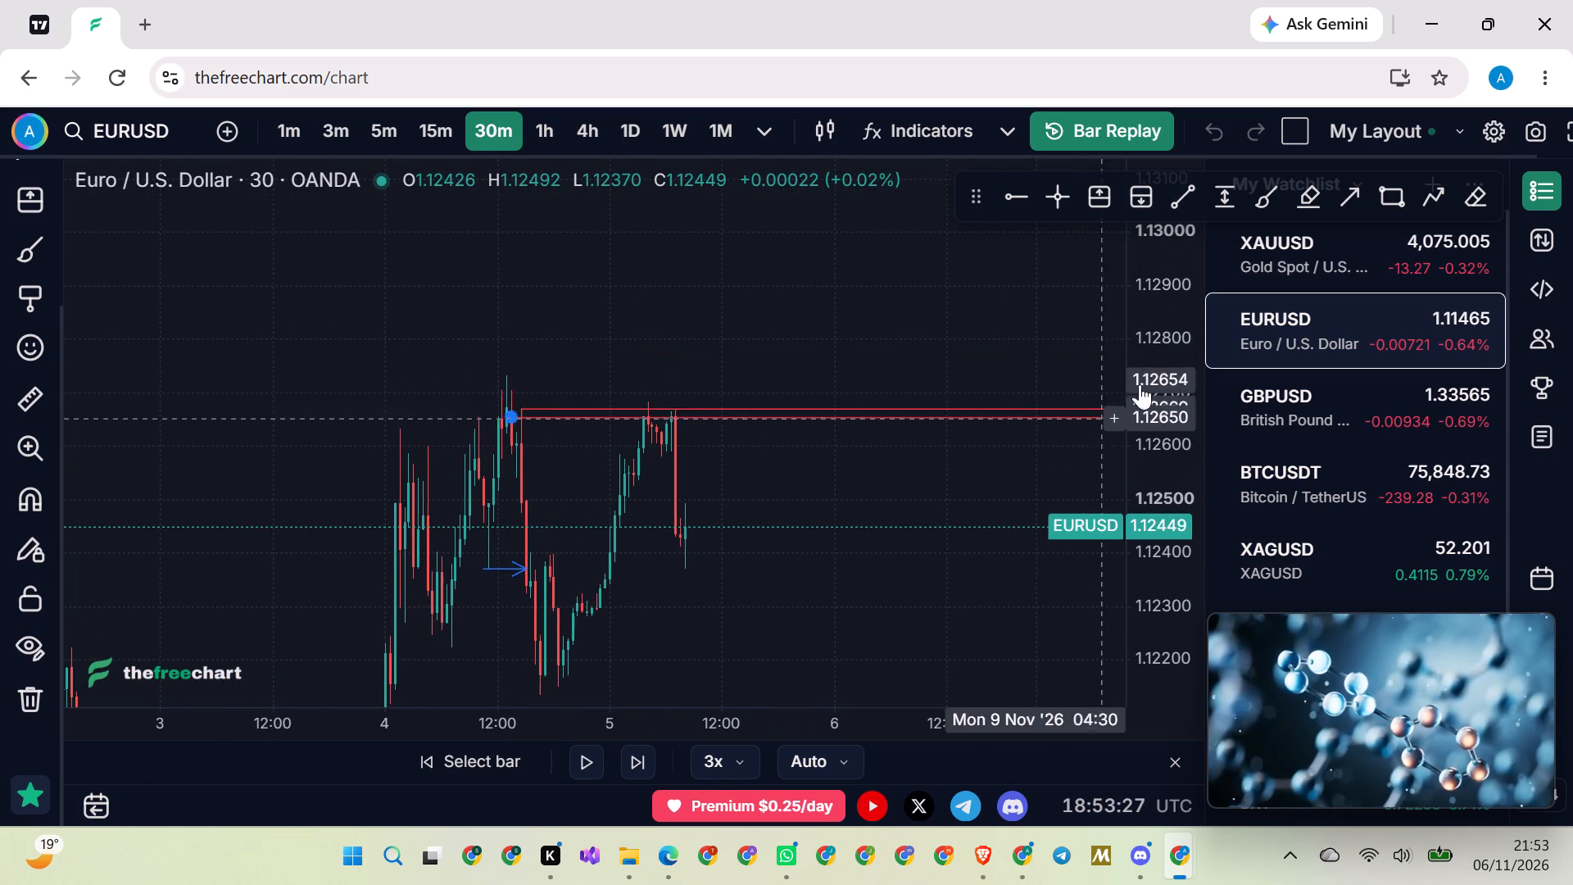
scroll(1157, 350, "up", 19)
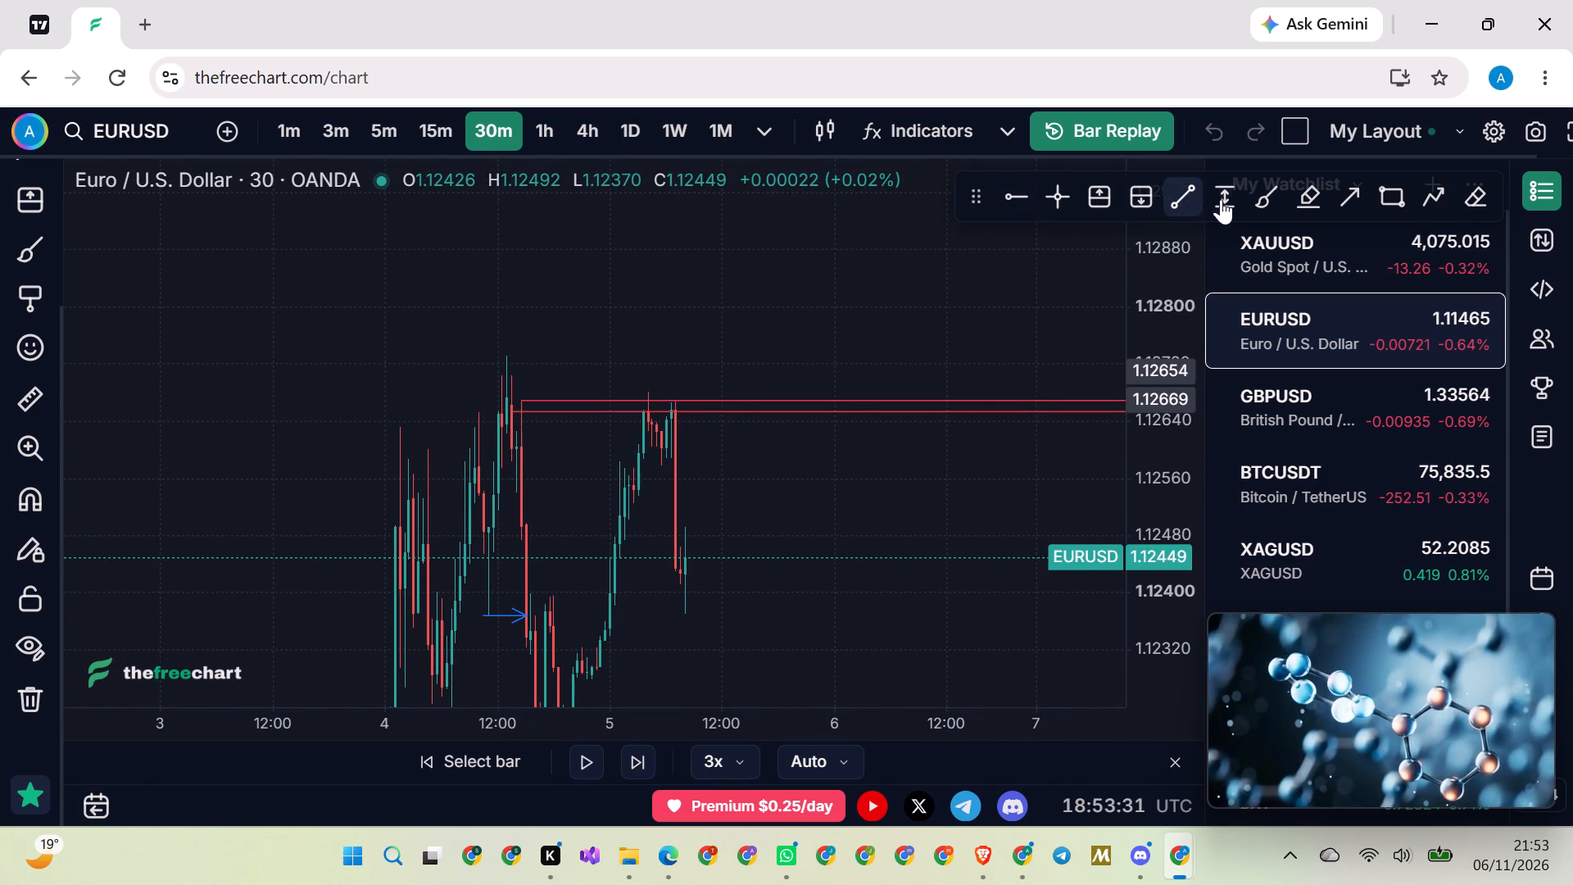
left_click(1145, 204)
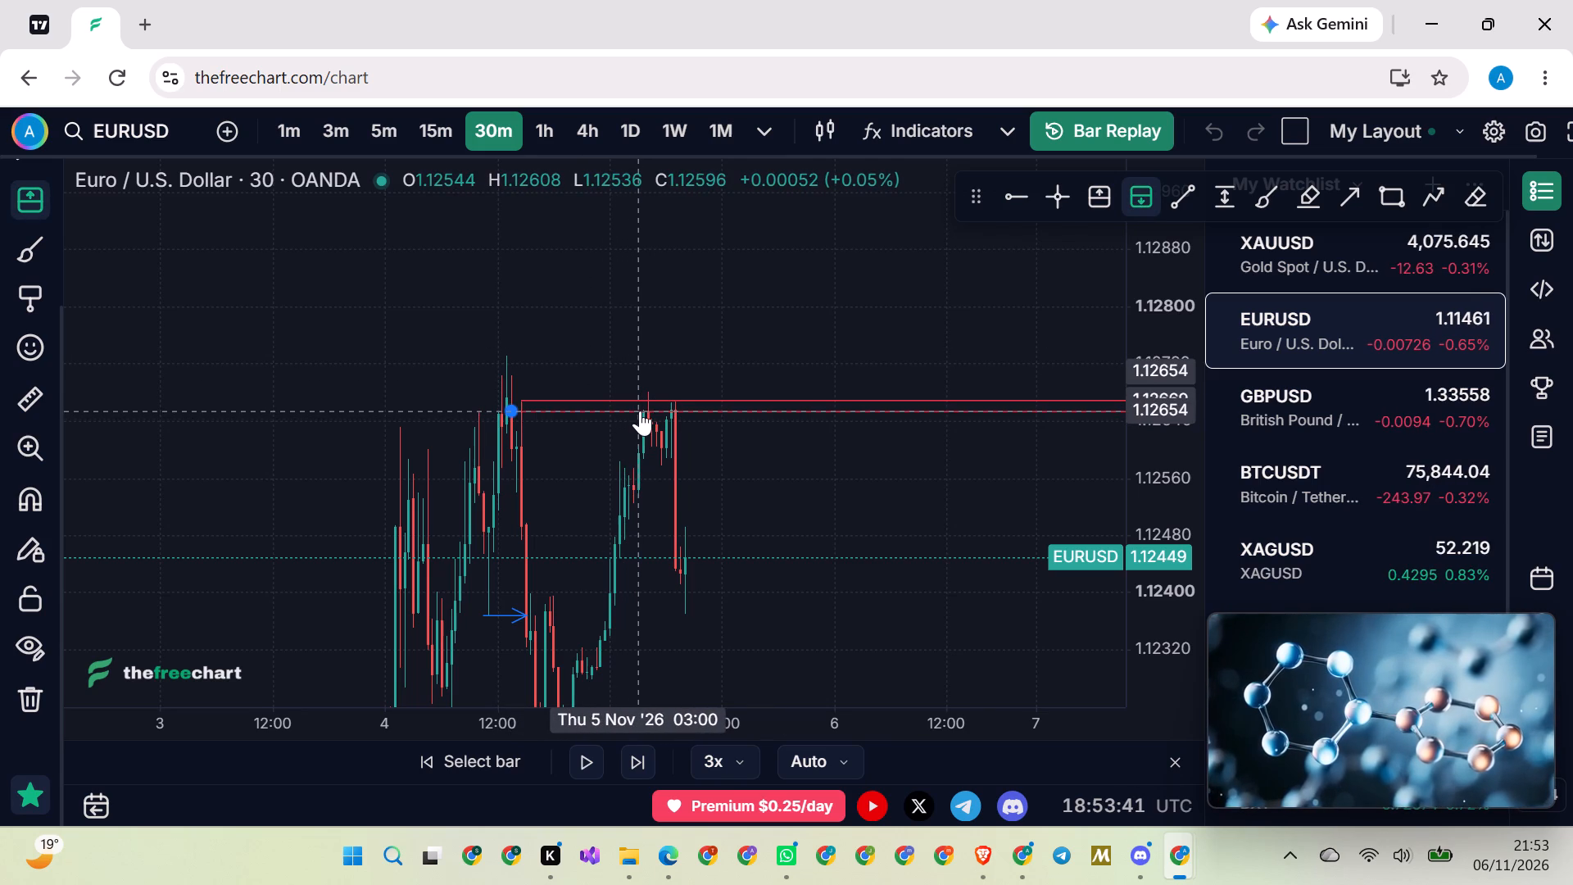
left_click(640, 411)
left_click_drag(641, 333, 603, 349)
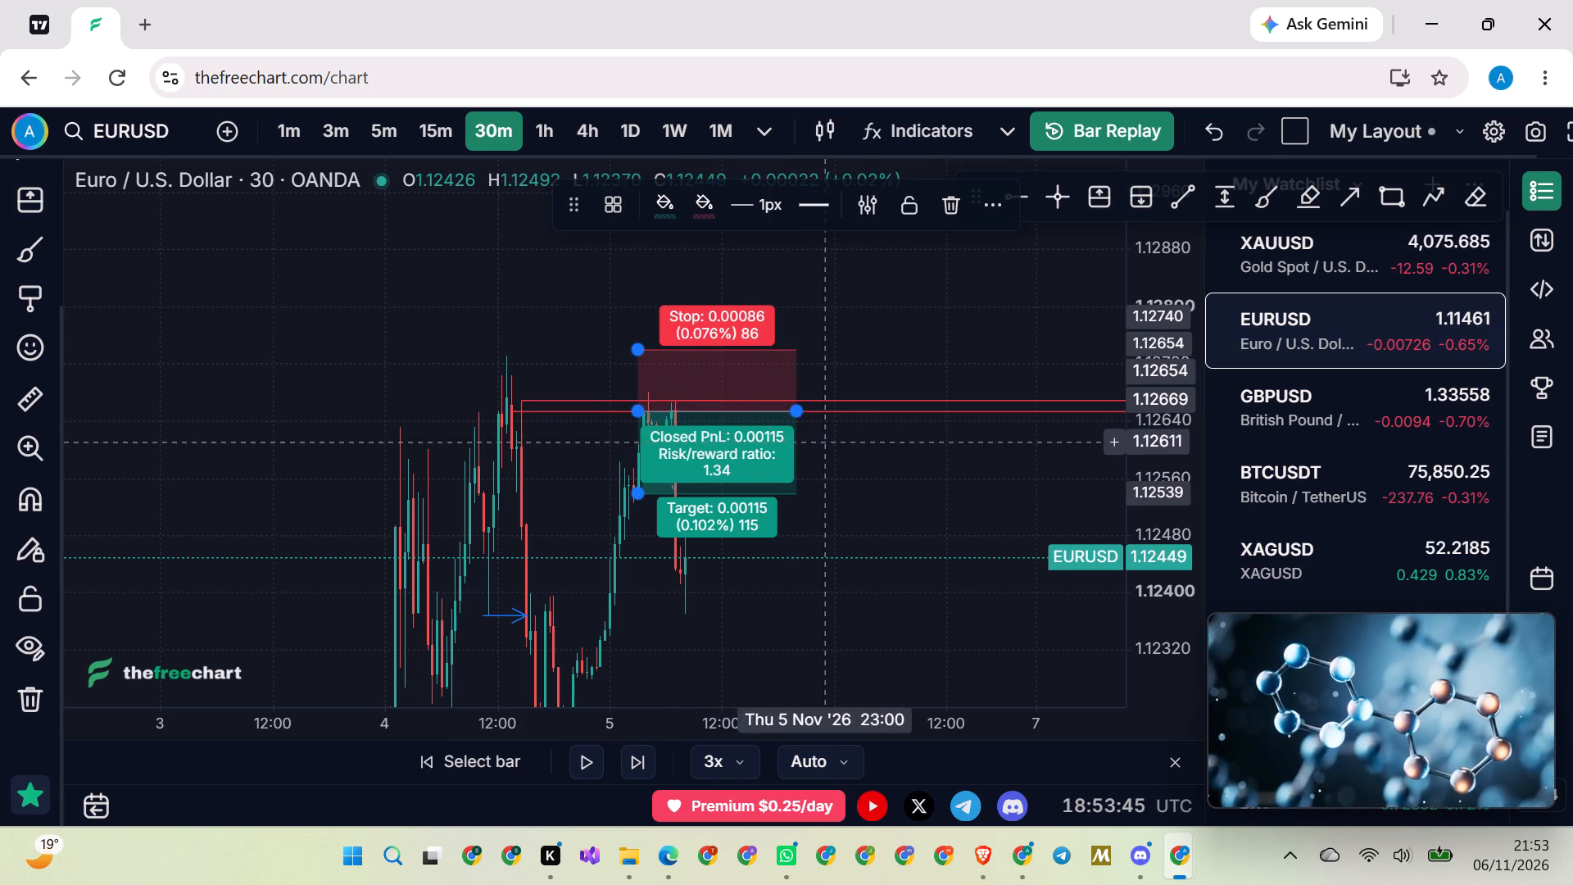
left_click(877, 465)
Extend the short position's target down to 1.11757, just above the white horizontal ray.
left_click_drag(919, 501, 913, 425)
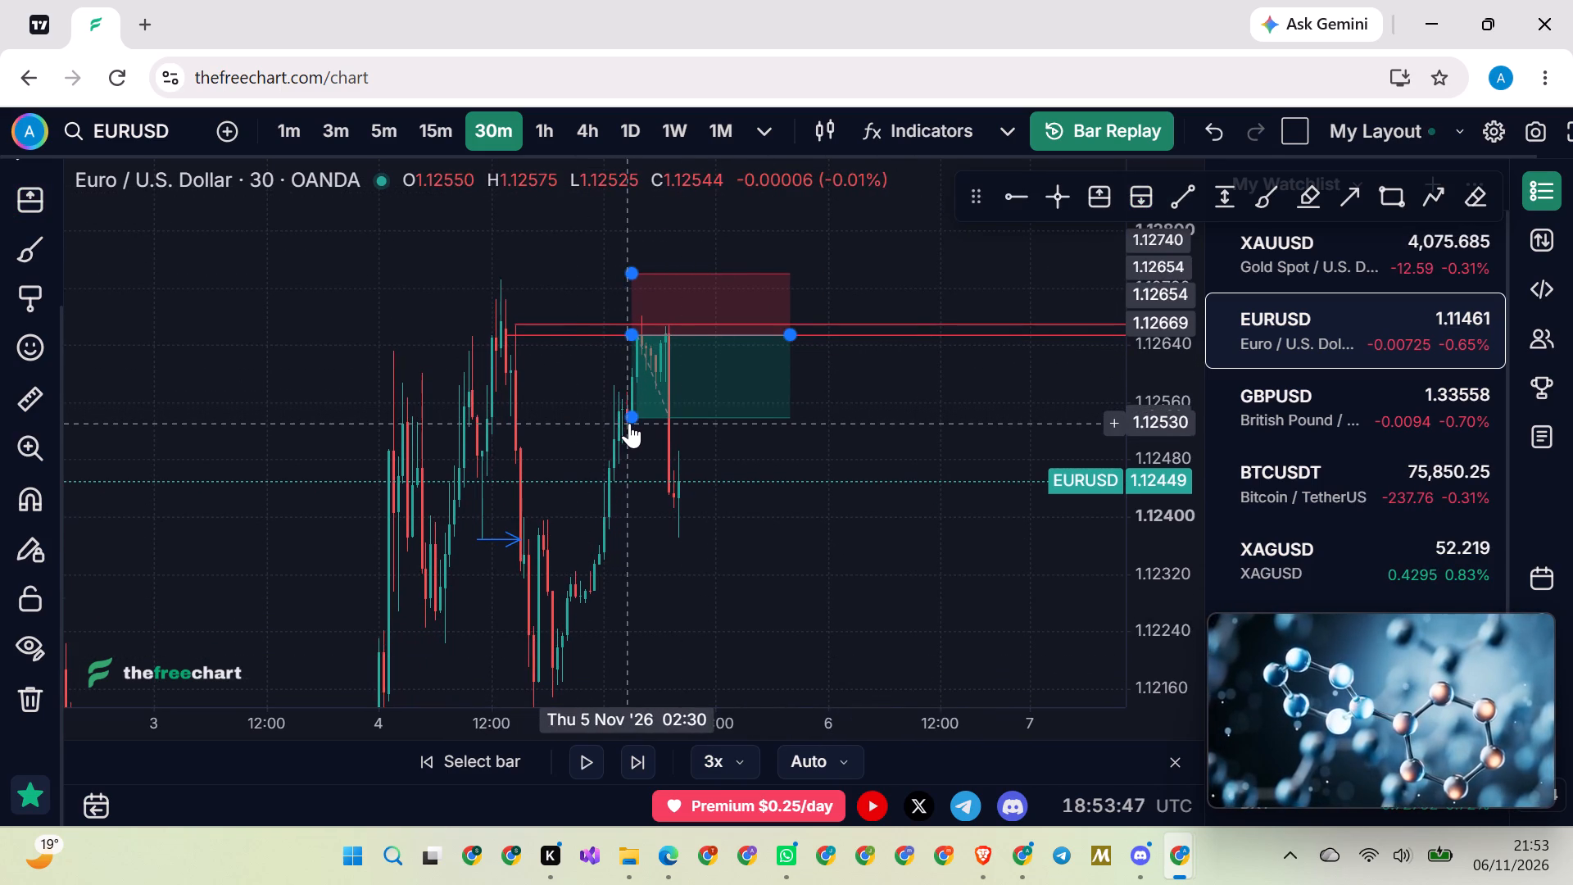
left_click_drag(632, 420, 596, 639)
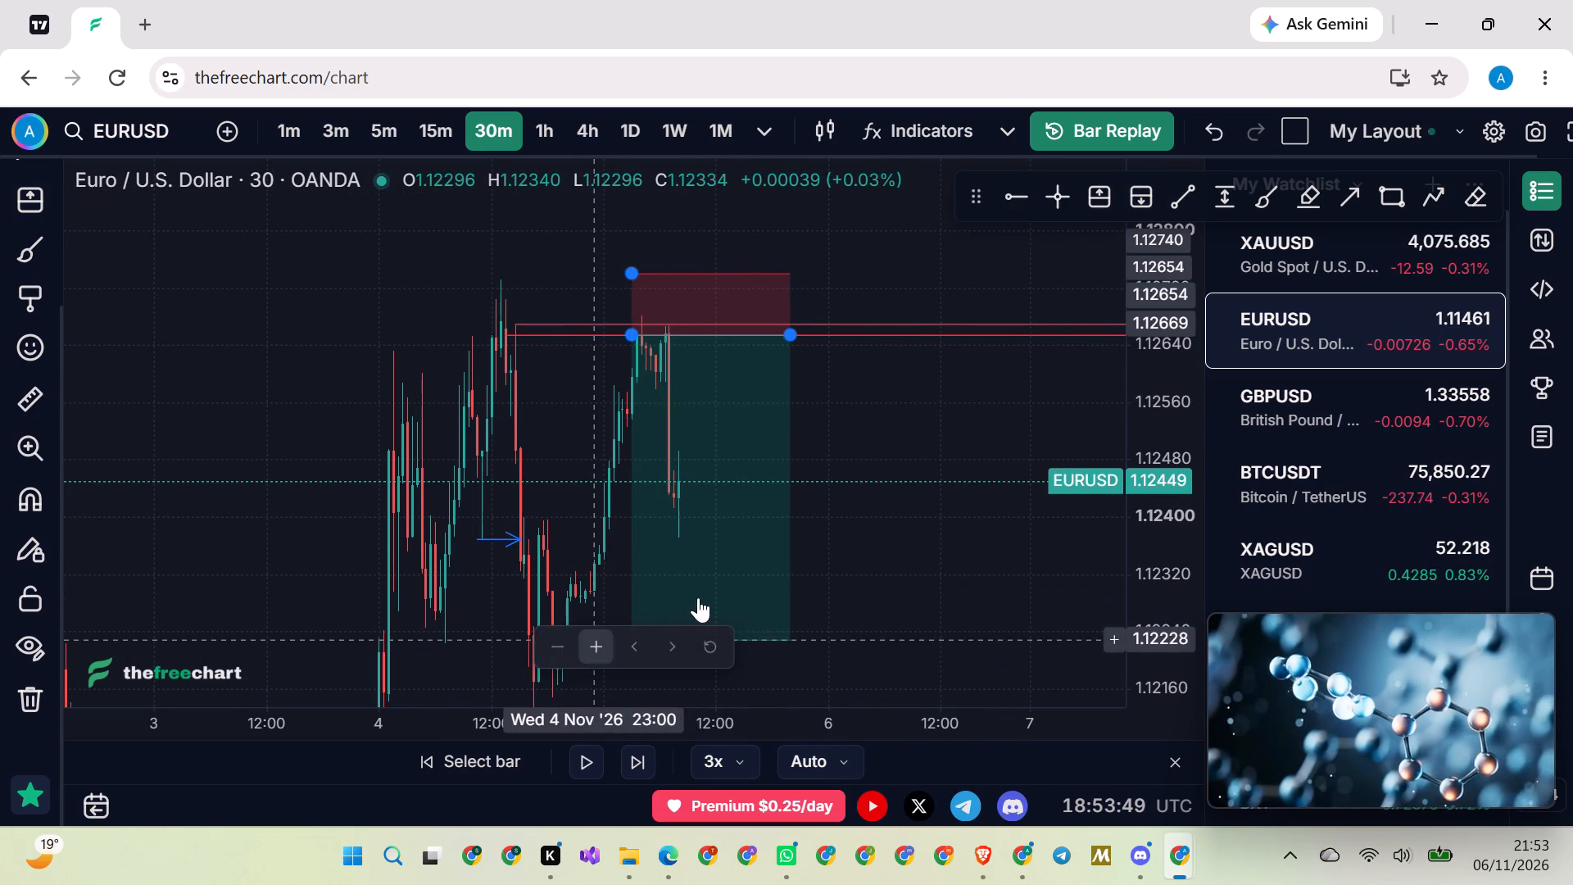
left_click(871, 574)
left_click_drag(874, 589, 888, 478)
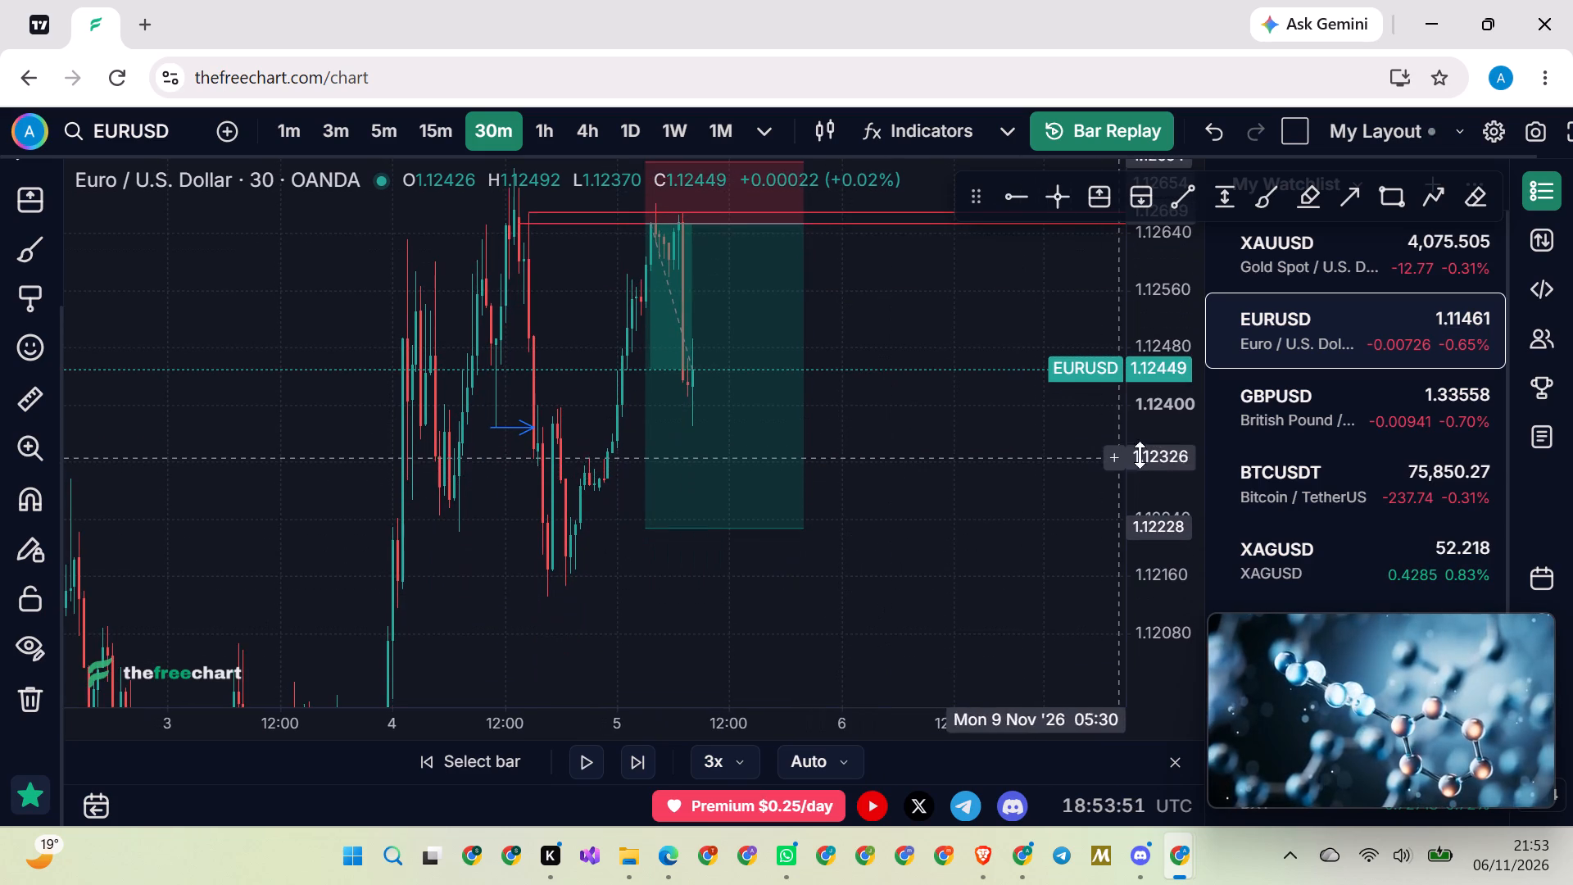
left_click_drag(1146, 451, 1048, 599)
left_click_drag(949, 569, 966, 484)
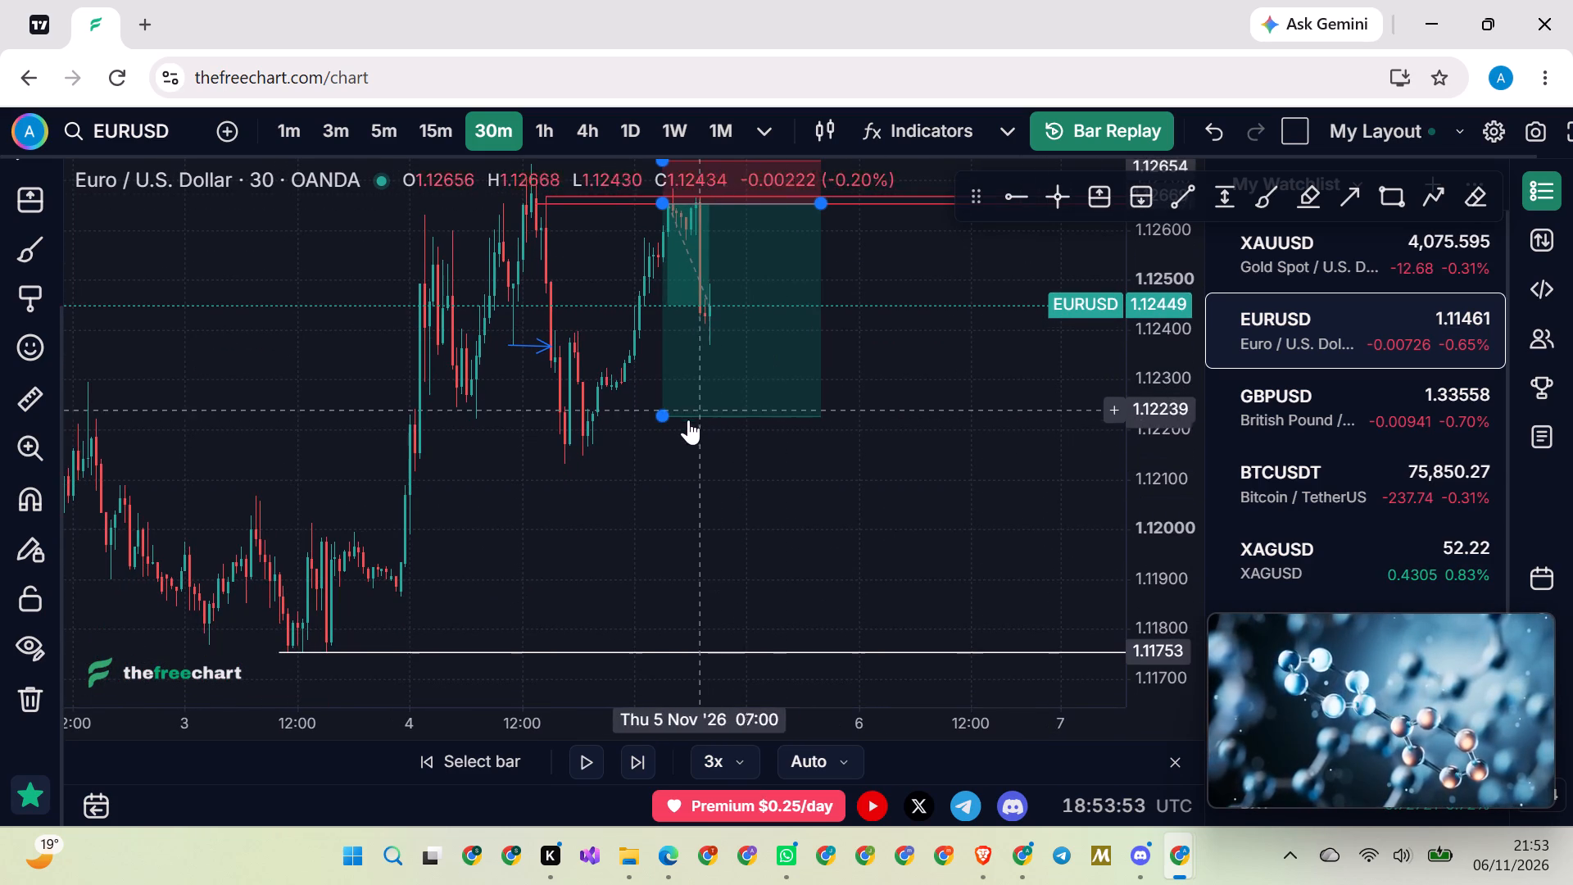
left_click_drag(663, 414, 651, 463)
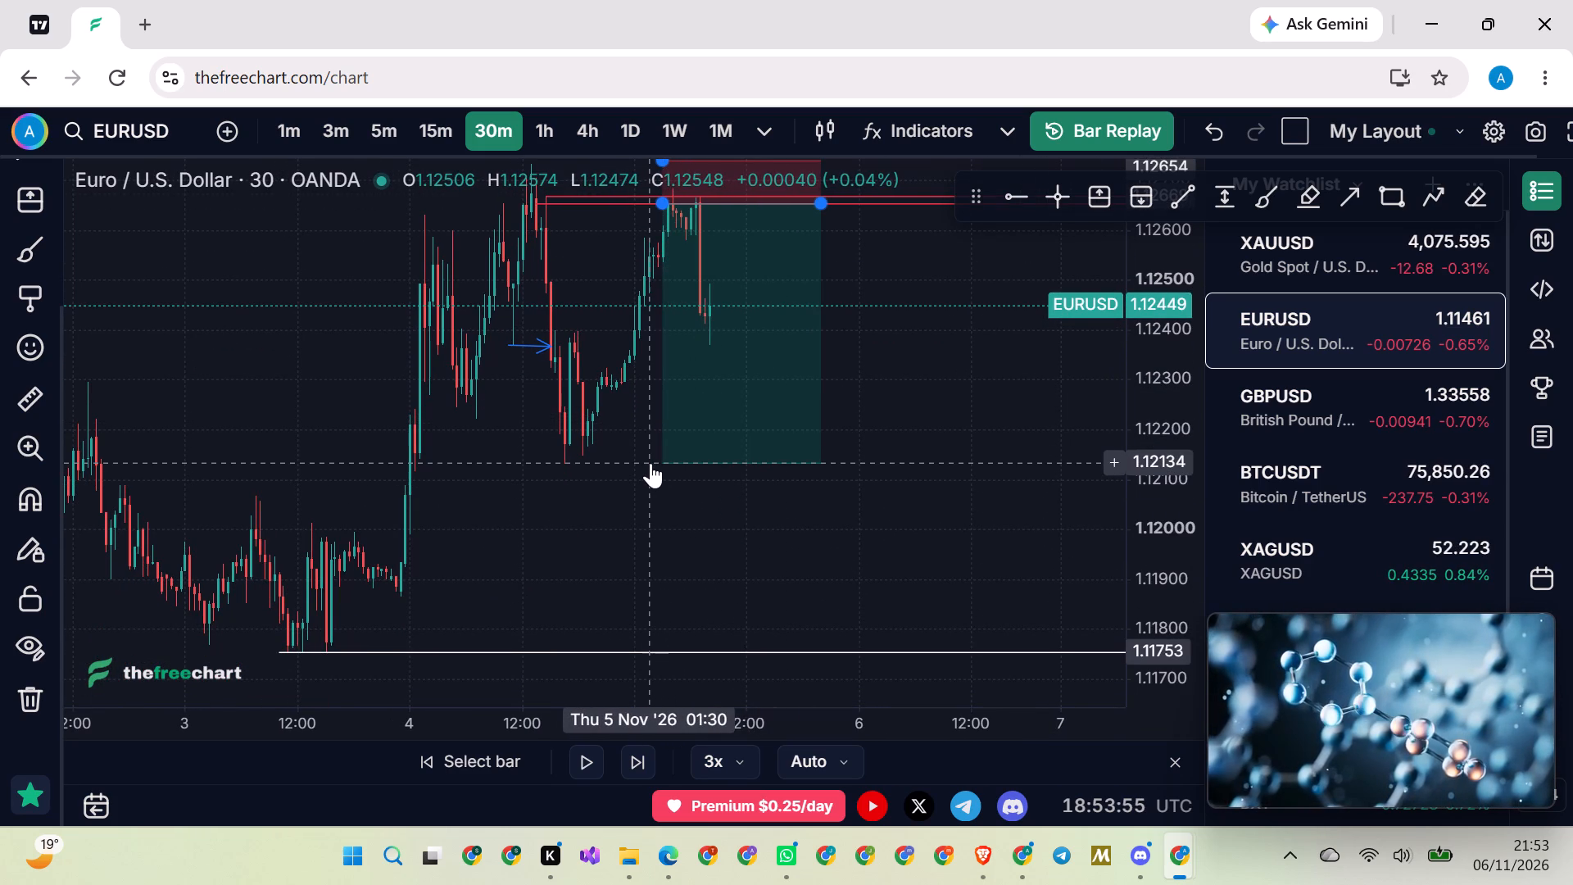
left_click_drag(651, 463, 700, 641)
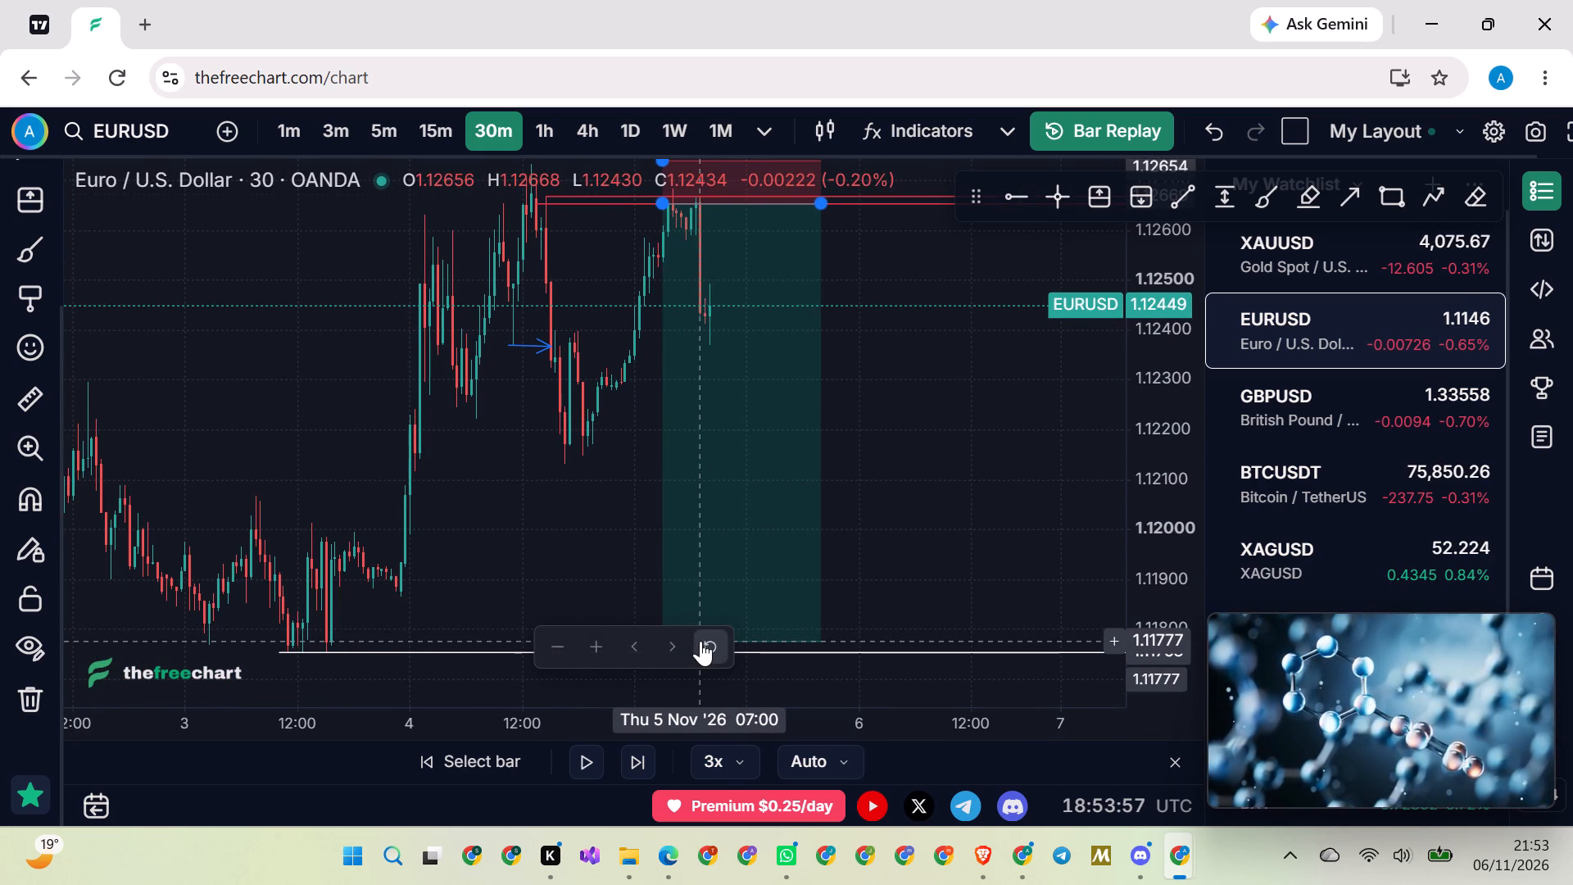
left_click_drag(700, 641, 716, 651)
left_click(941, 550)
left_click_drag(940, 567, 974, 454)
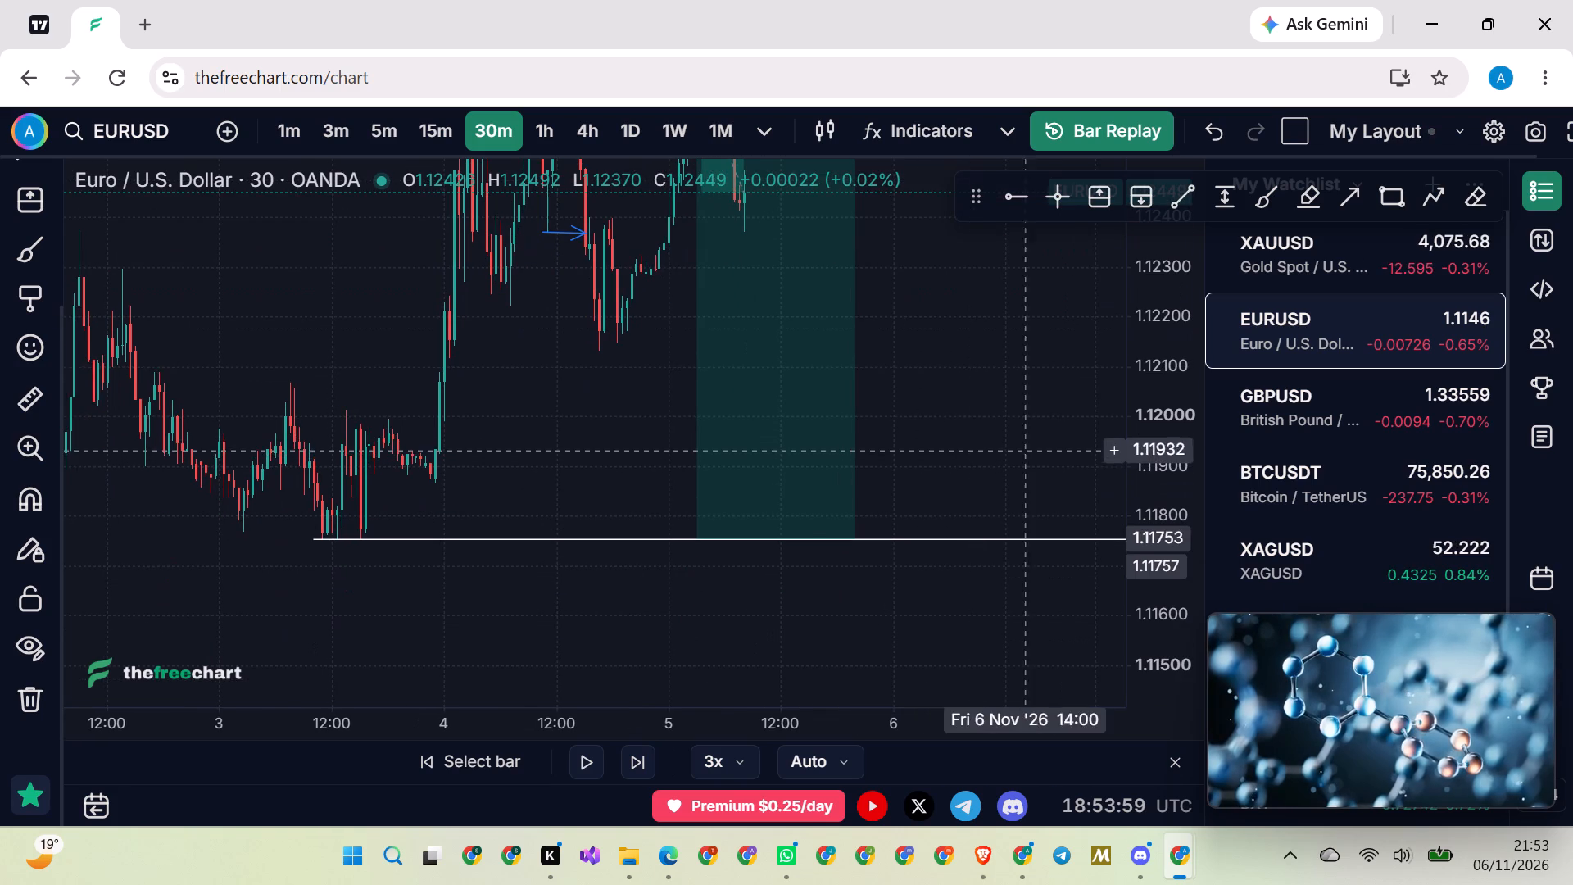
Switch EURUSD to the 4-hour chart and draw a red horizontal ray at 1.11363 from the 30 October swing low.
left_click_drag(1158, 319, 1019, 550)
scroll(799, 556, "down", 14)
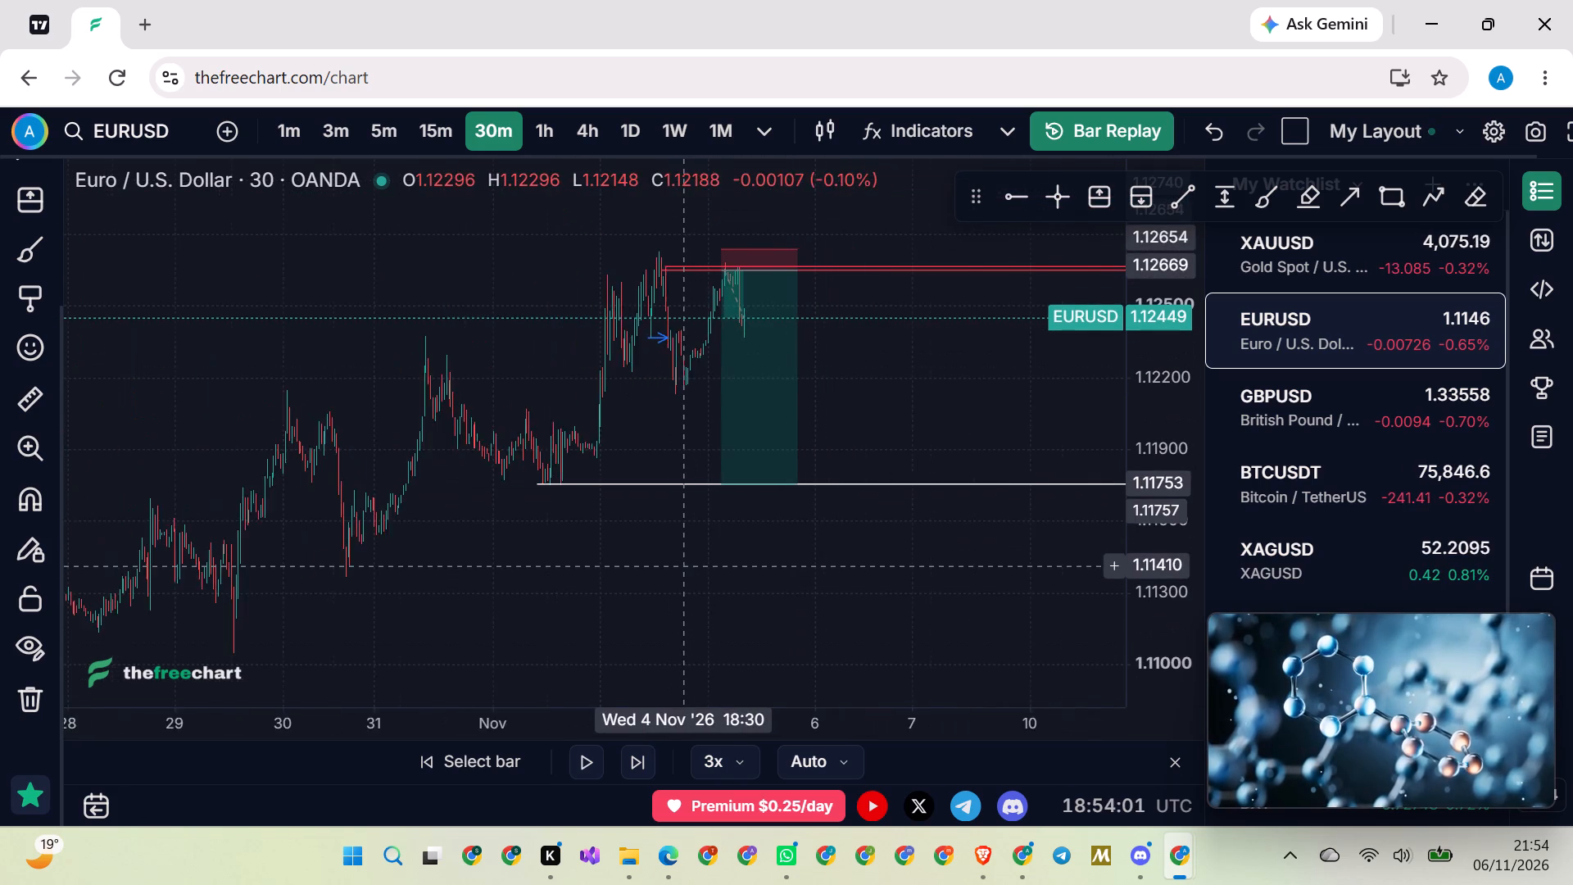
scroll(682, 565, "down", 20)
scroll(682, 565, "down", 18)
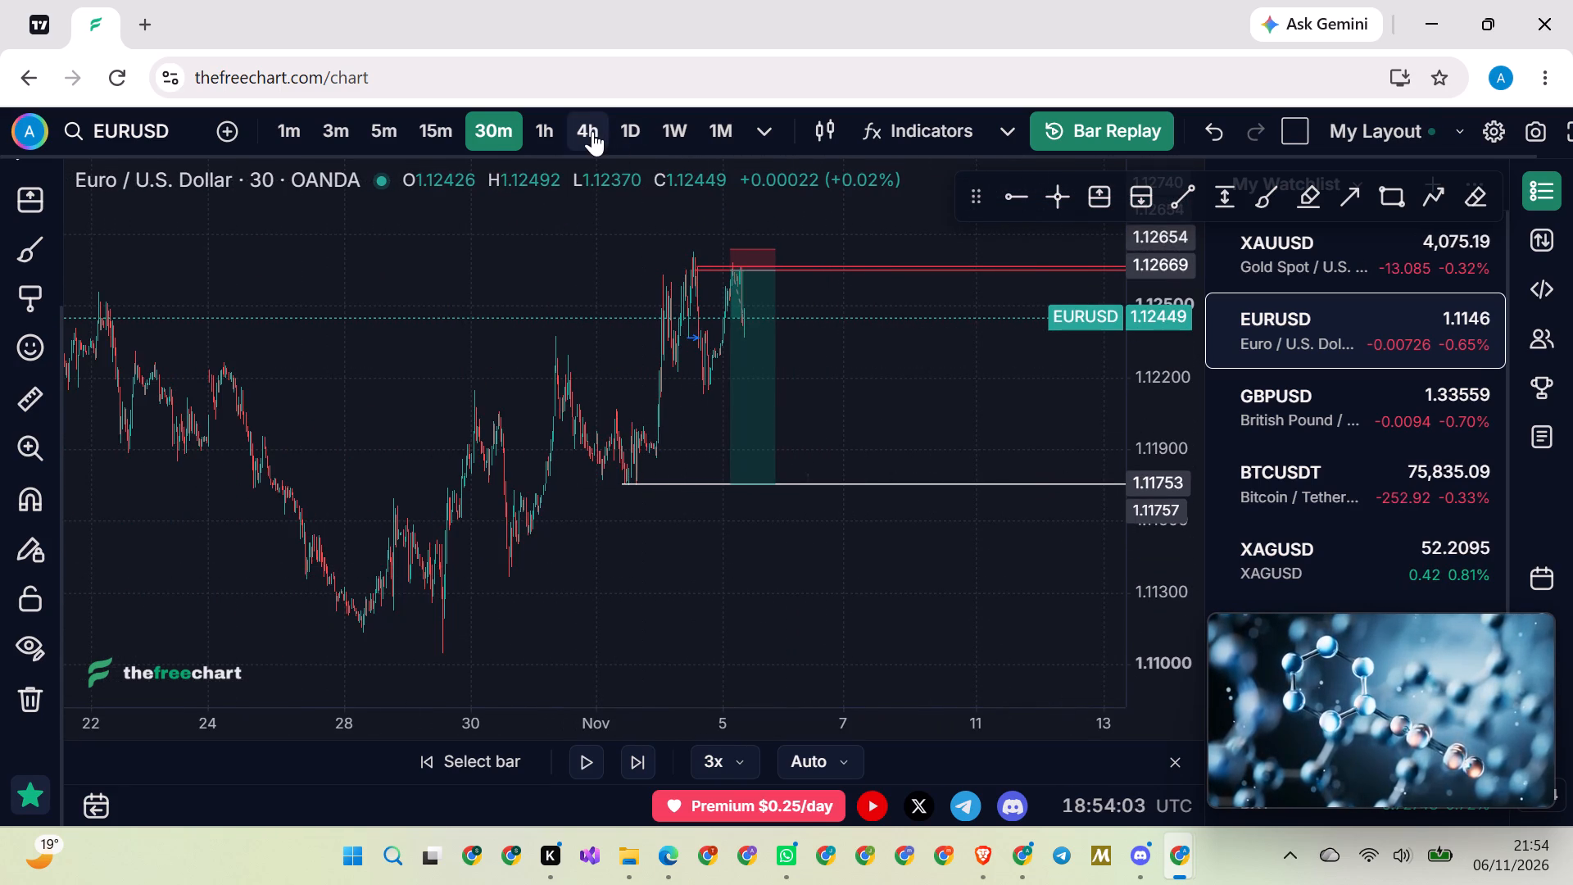
left_click(592, 133)
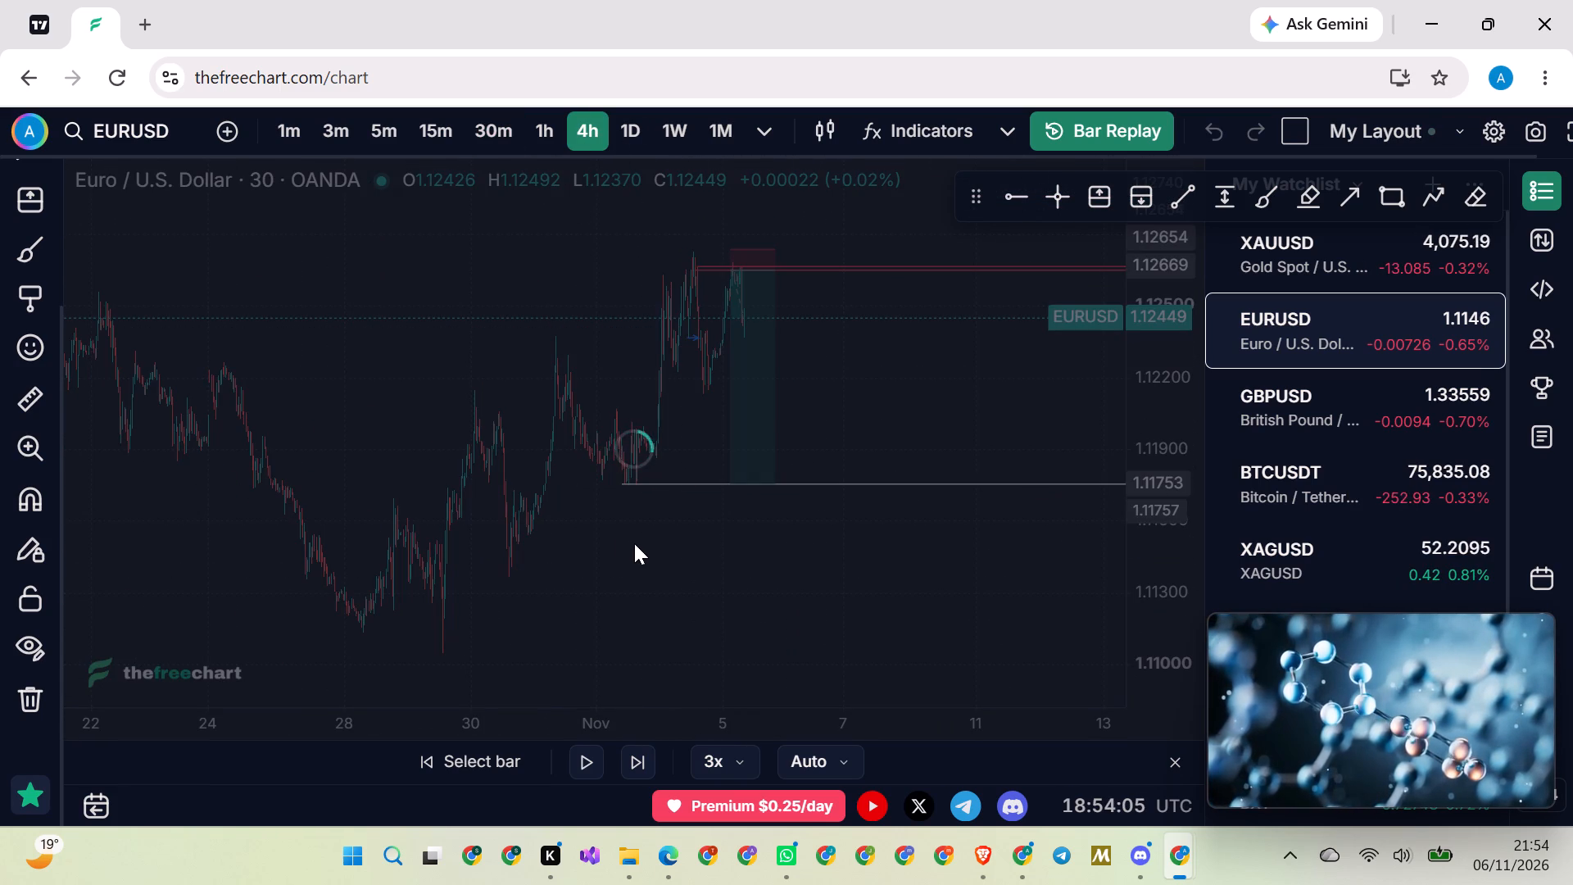
scroll(634, 543, "up", 4)
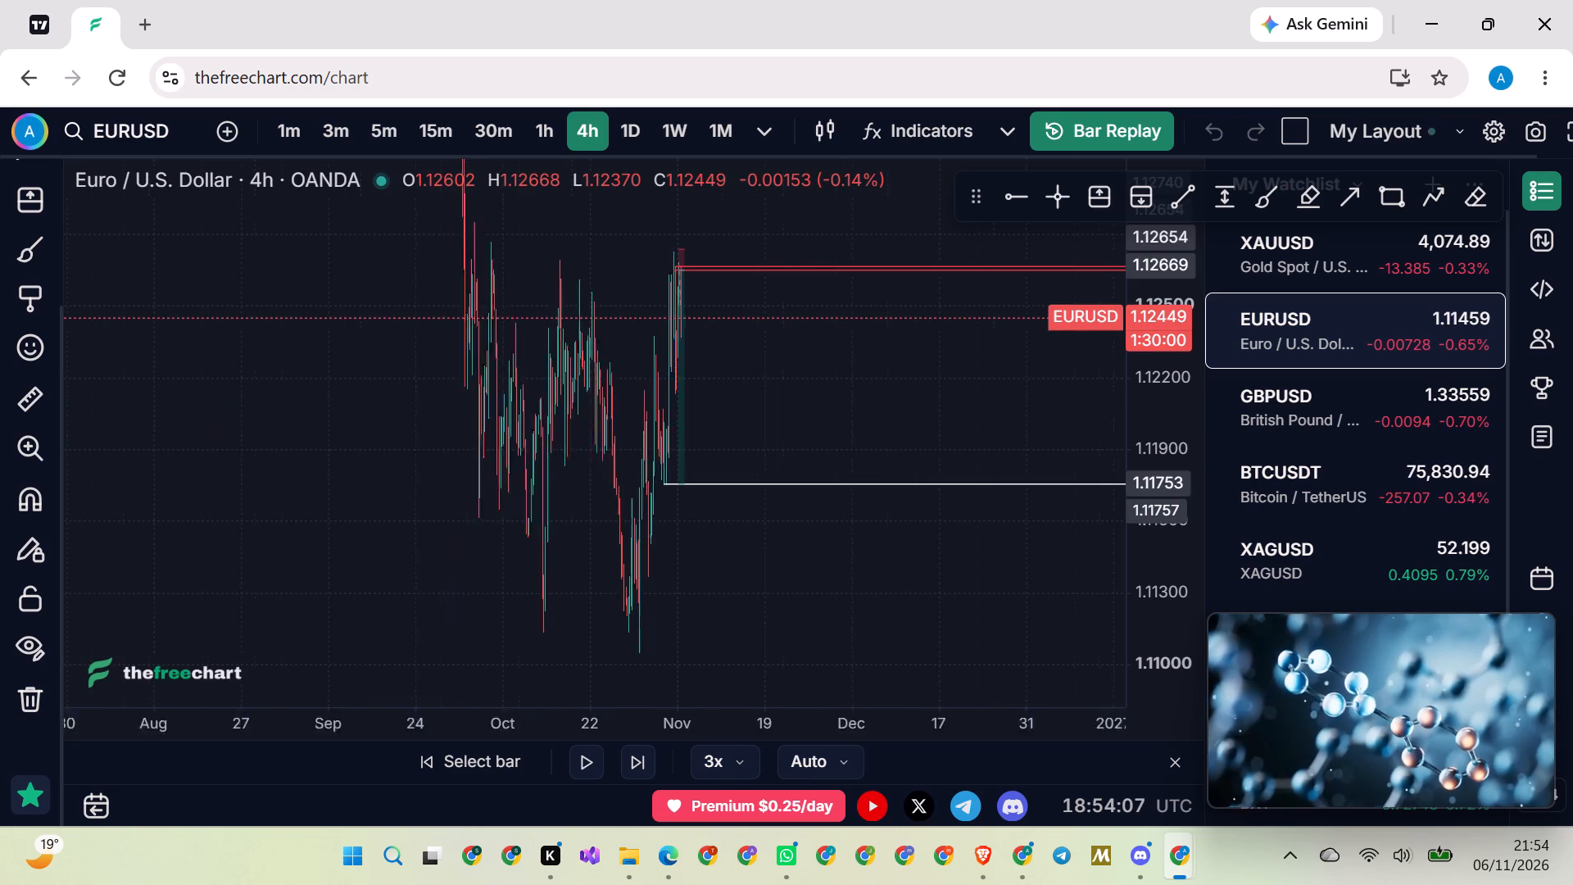
scroll(634, 543, "up", 20)
scroll(634, 543, "up", 20)
scroll(634, 543, "up", 20)
left_click_drag(778, 571, 697, 542)
scroll(697, 542, "up", 3)
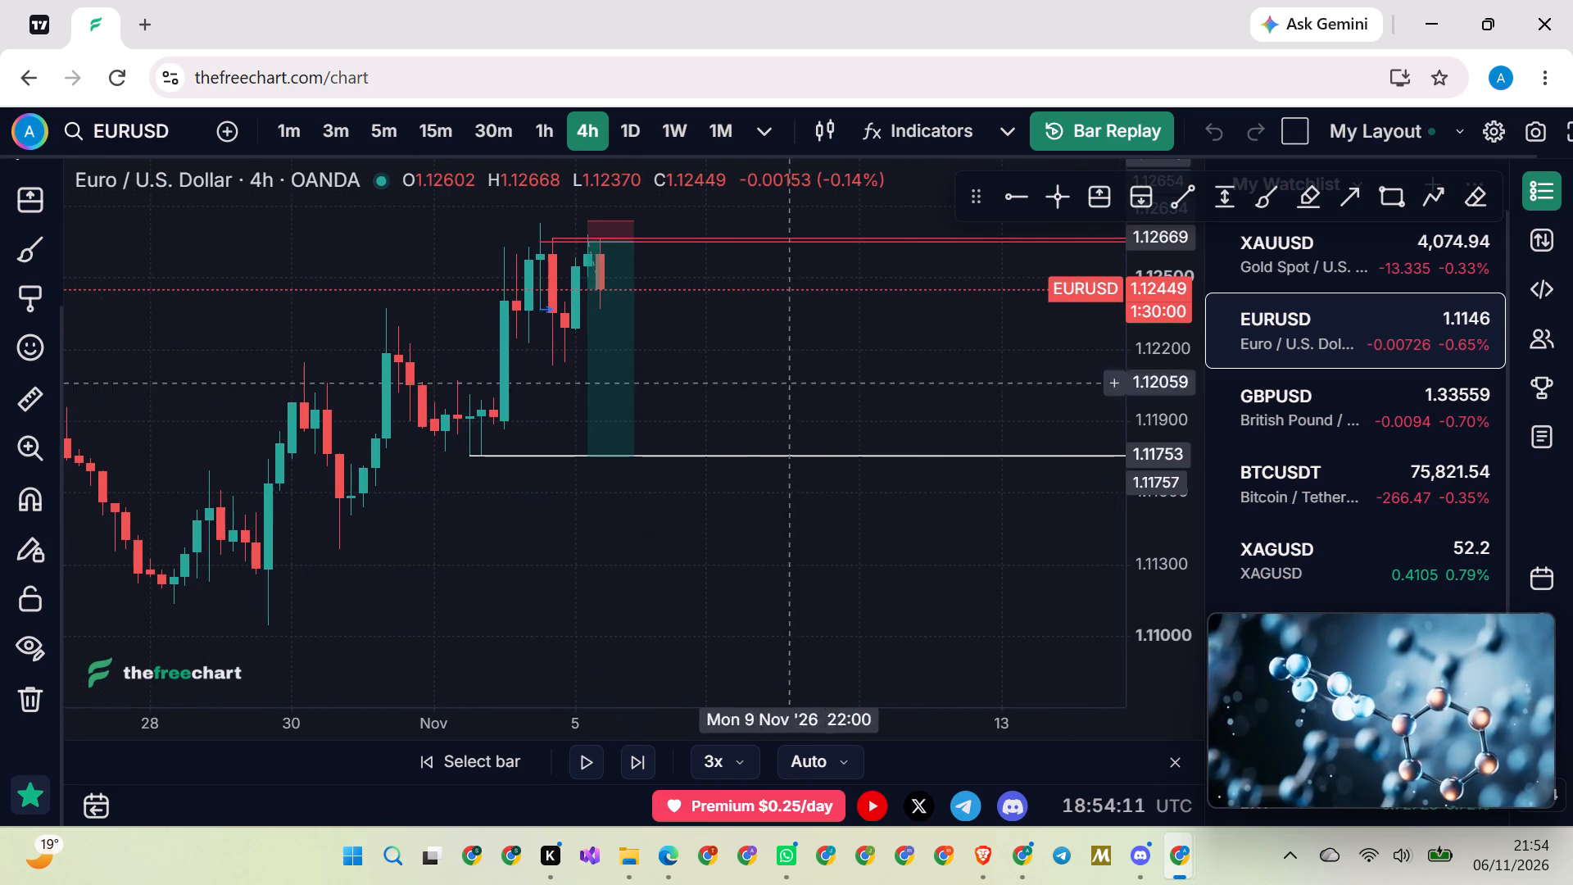
left_click(1012, 198)
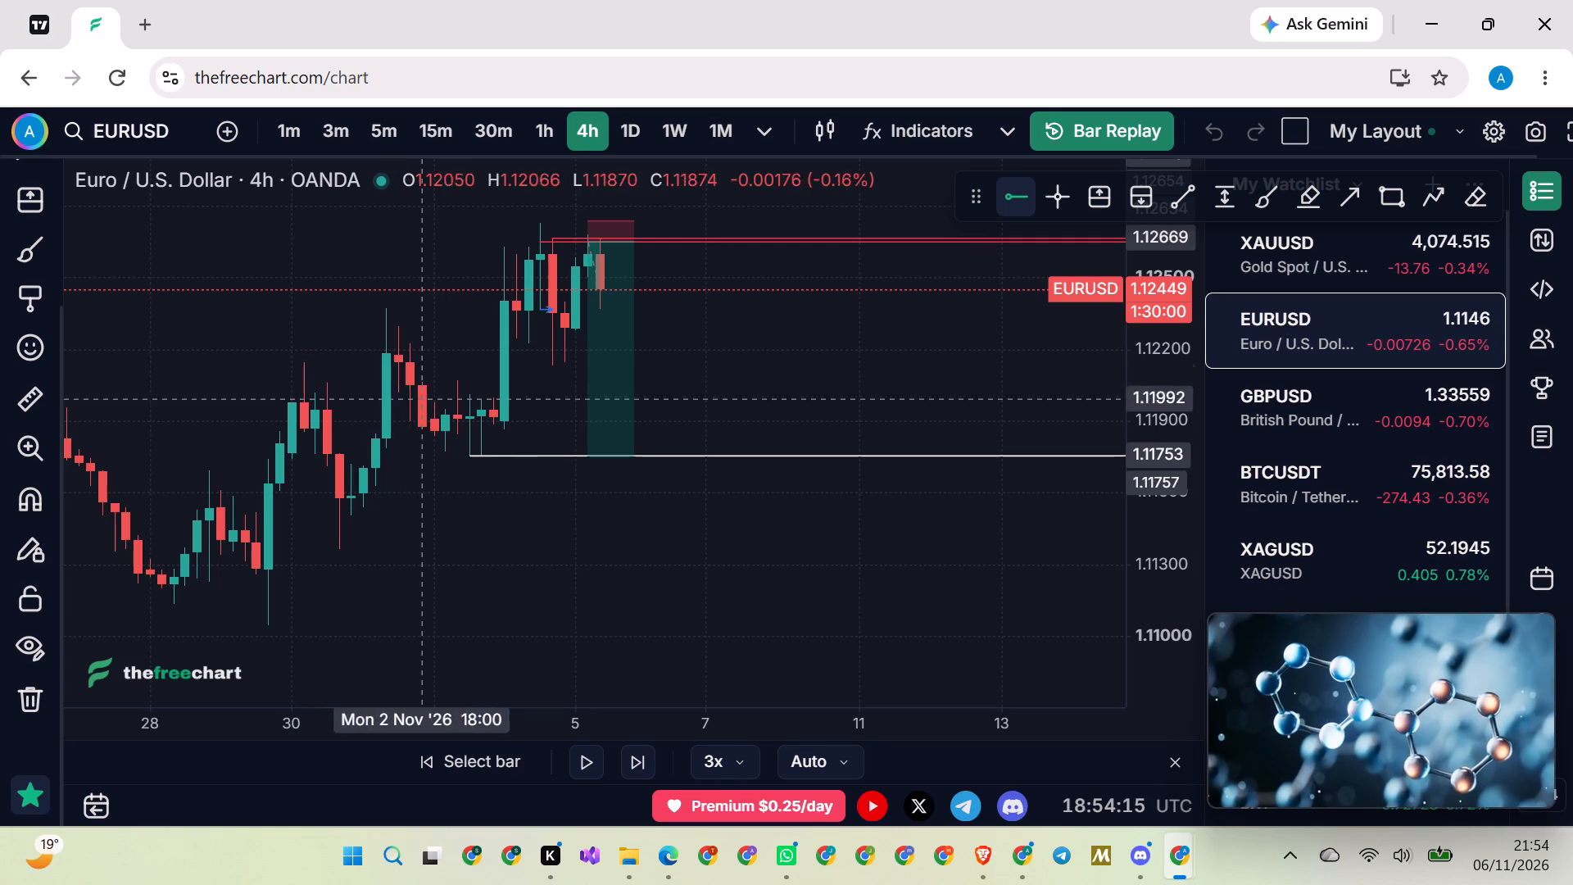
left_click(335, 549)
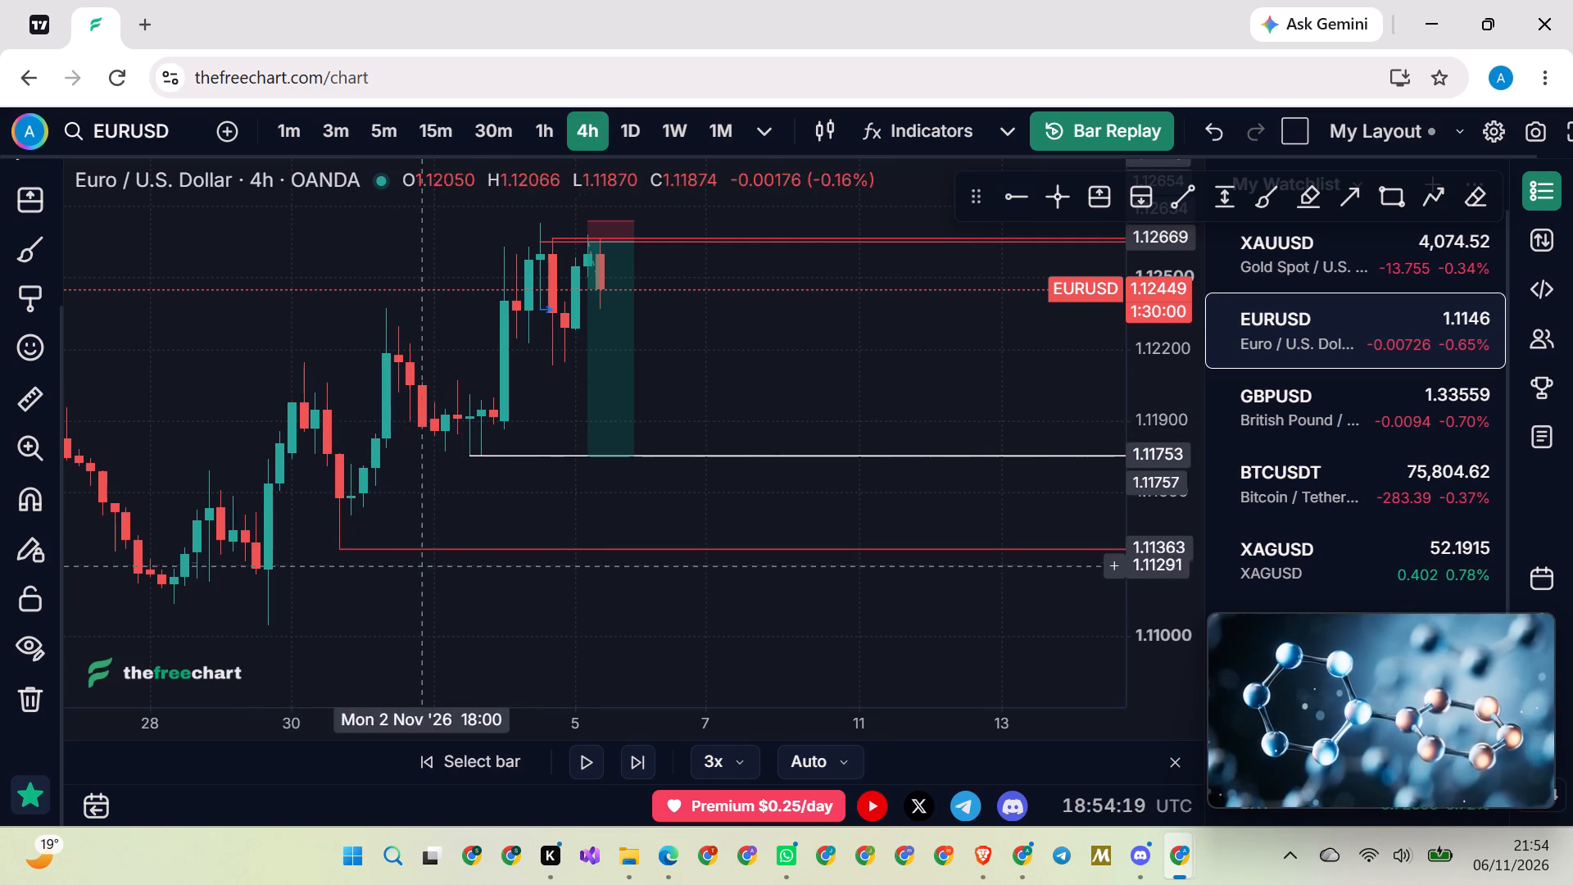
Extend the short position's target down to 1.11369, just above the red ray from the 30 October low.
left_click_drag(432, 578, 610, 580)
left_click_drag(596, 591, 714, 546)
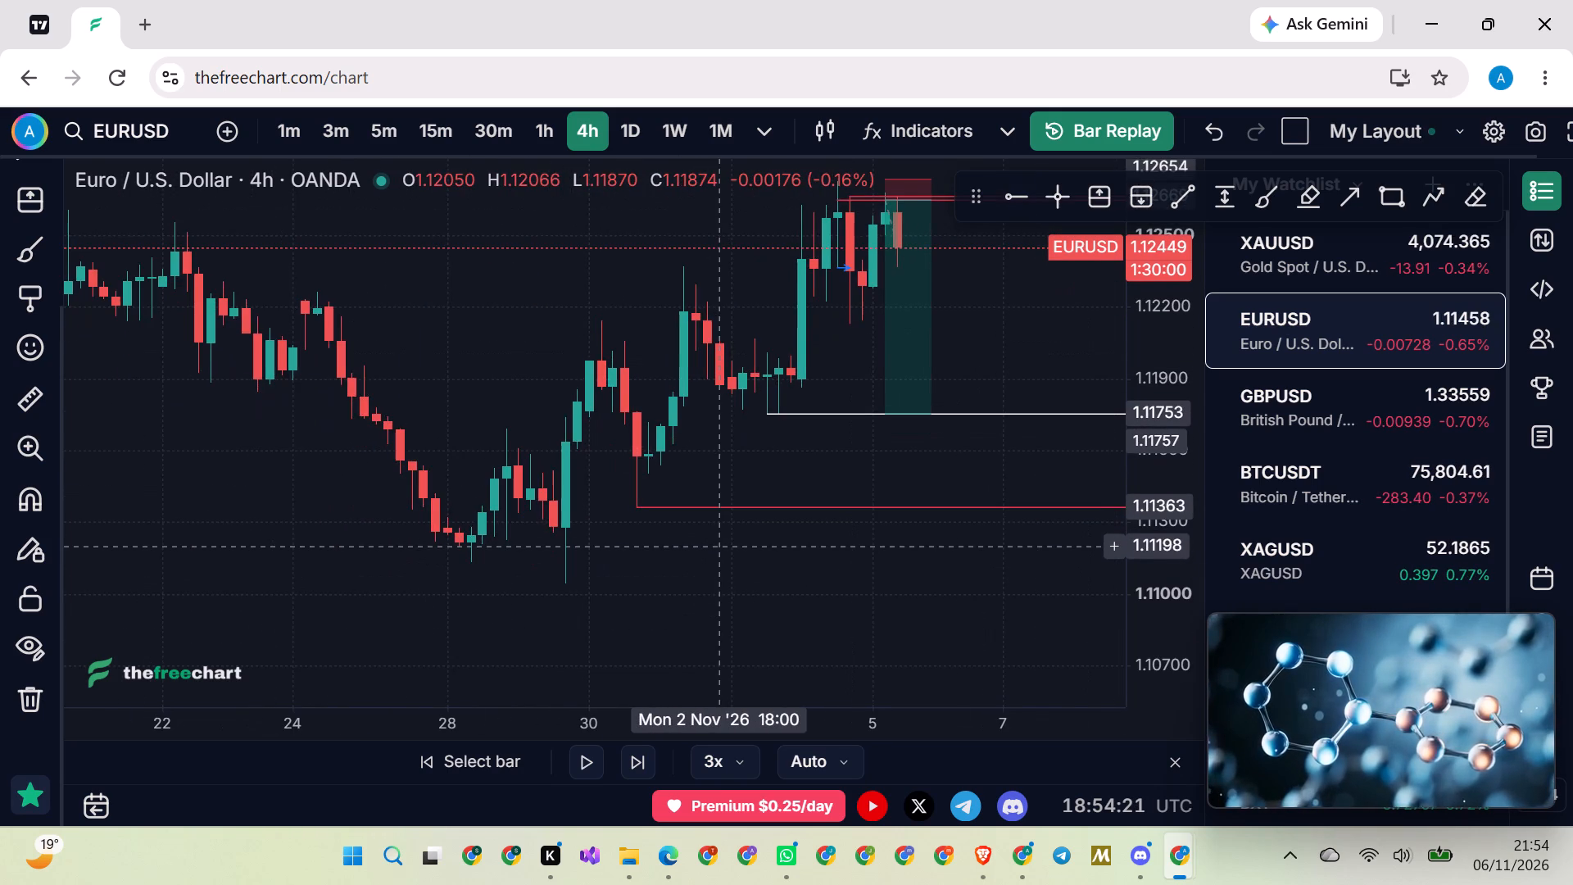
scroll(714, 546, "up", 1)
scroll(714, 546, "down", 4)
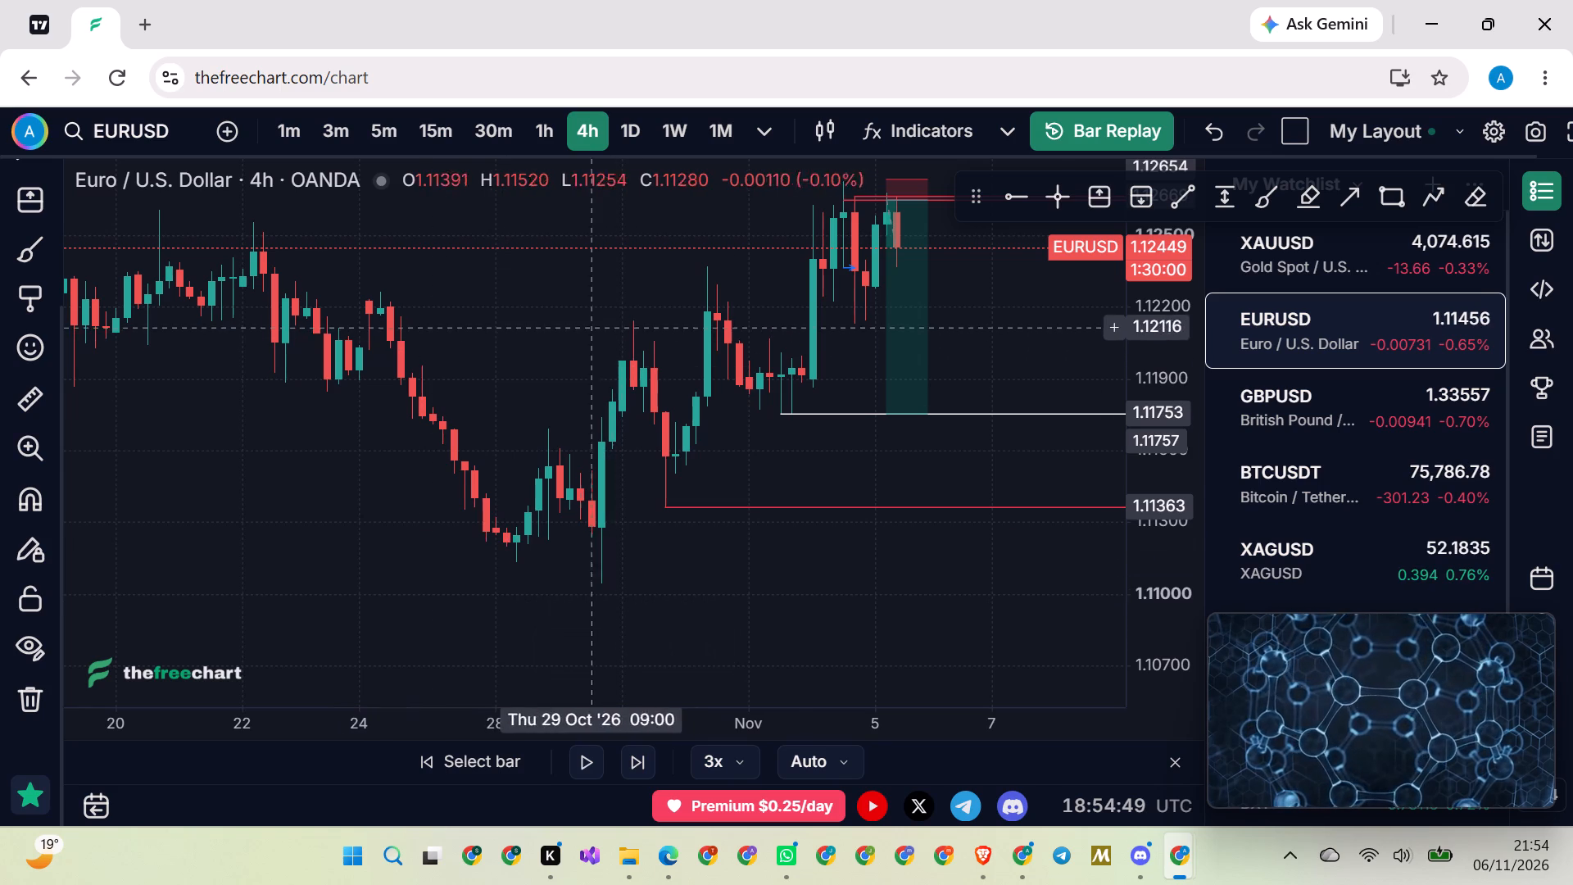
left_click_drag(585, 324, 392, 342)
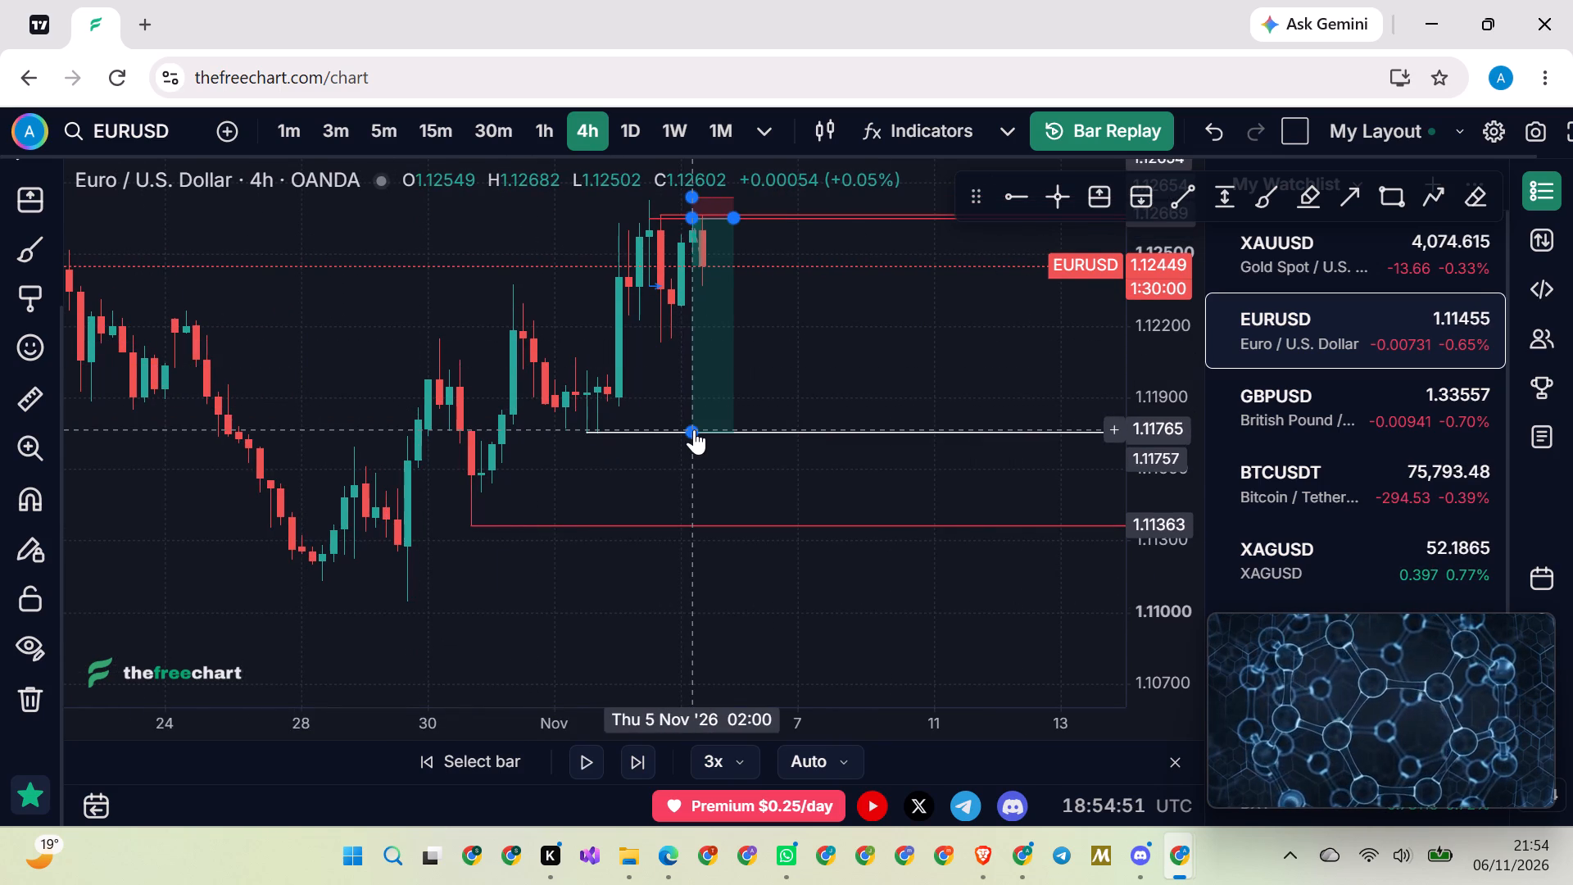
left_click_drag(694, 429, 655, 528)
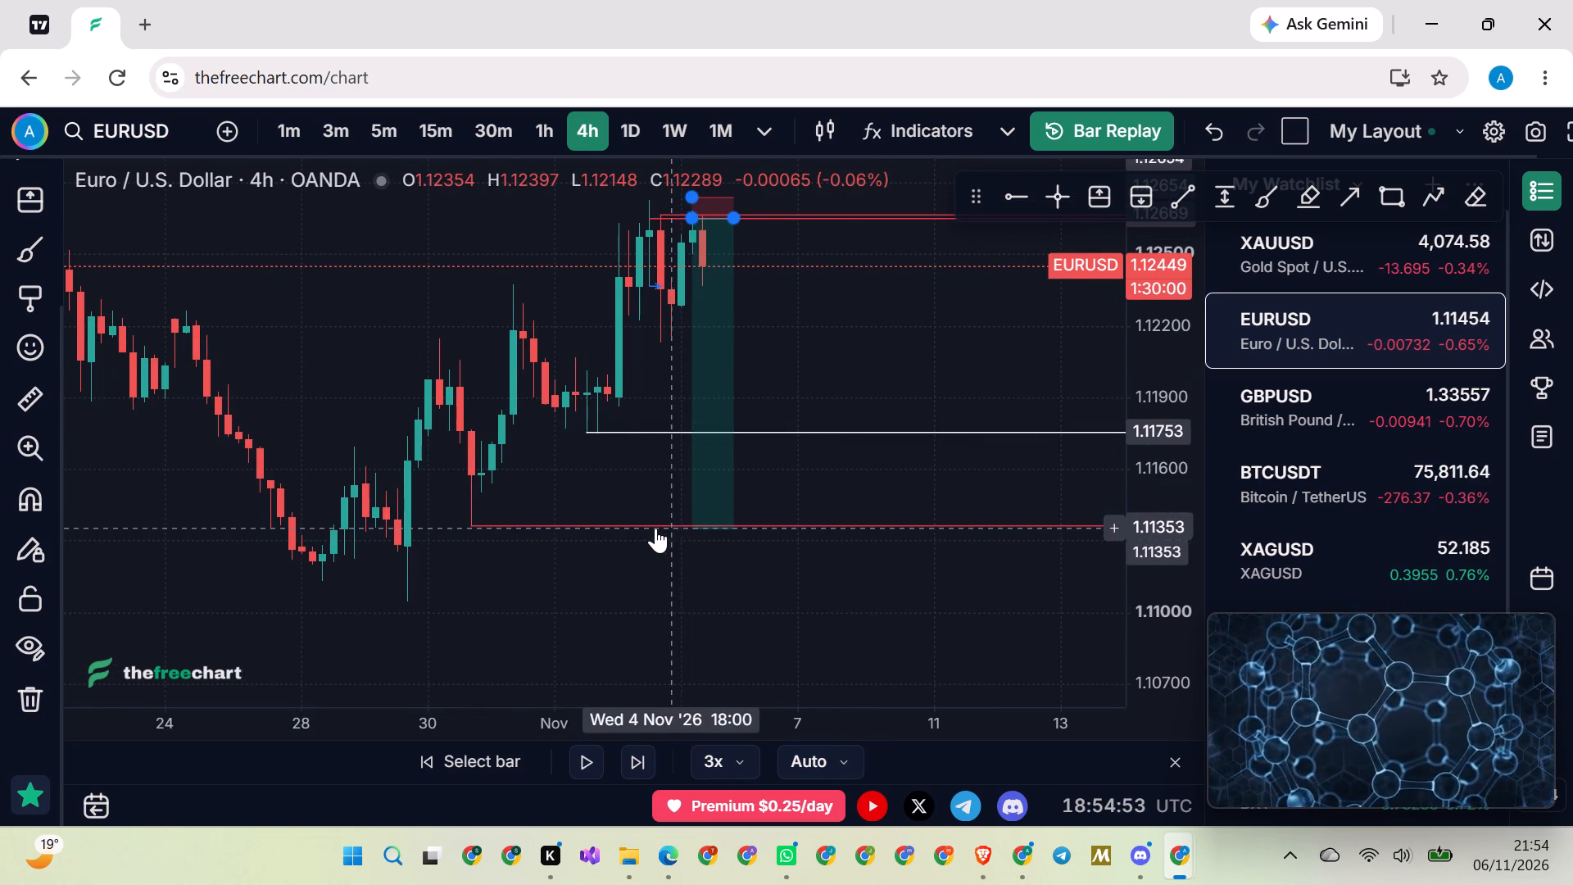
left_click_drag(655, 528, 640, 524)
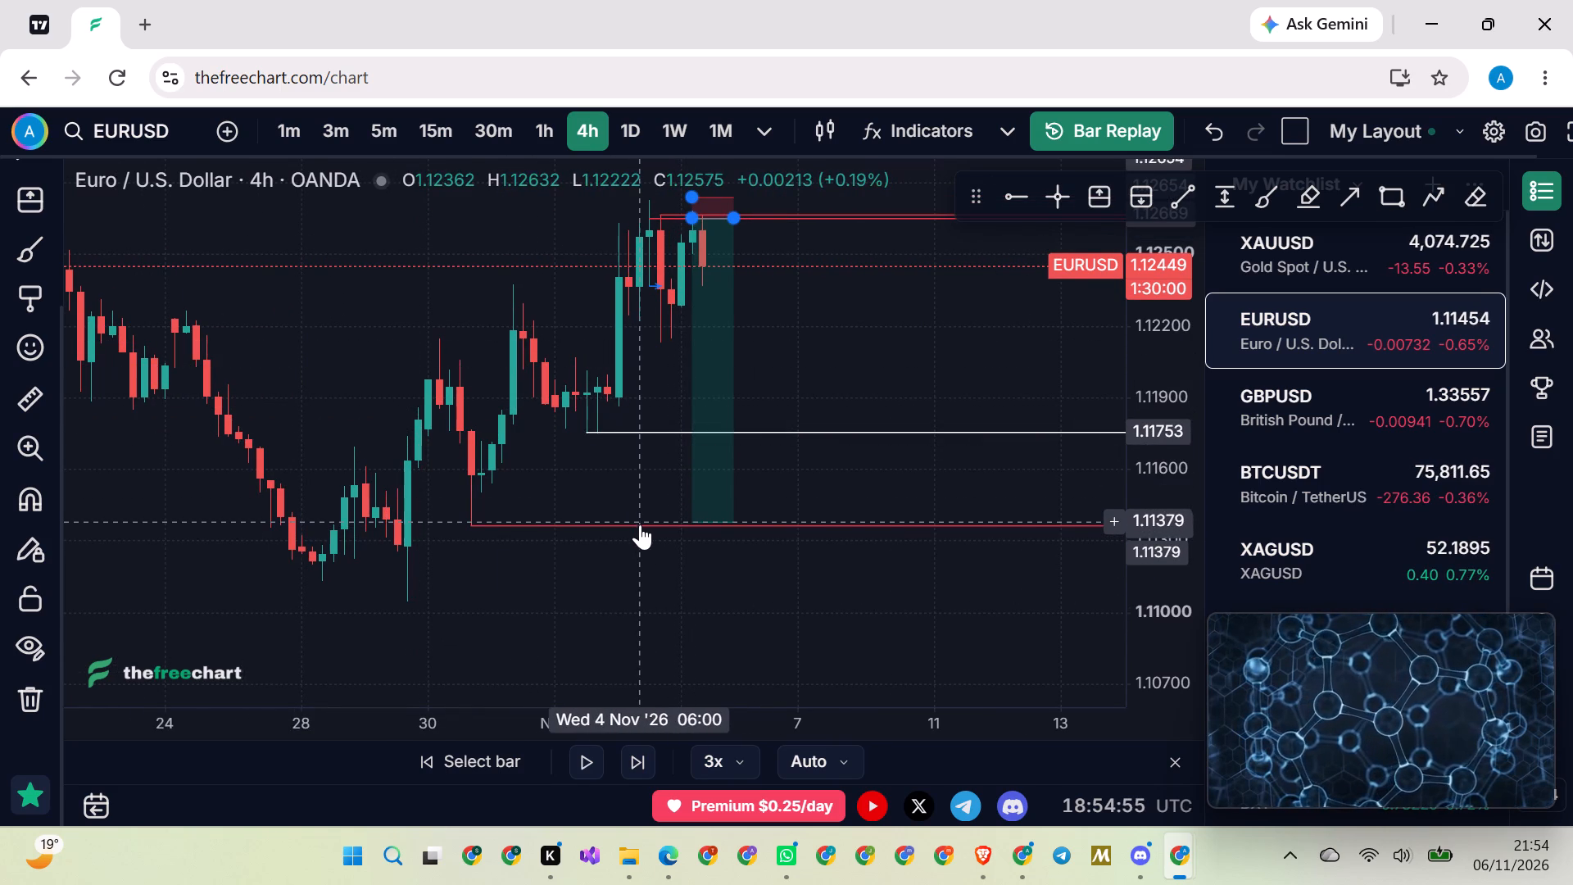
left_click_drag(640, 524, 649, 524)
left_click(800, 361)
Switch EURUSD to the 30-minute chart and play the bar replay onward from the 5 November short entry.
scroll(801, 357, "up", 1)
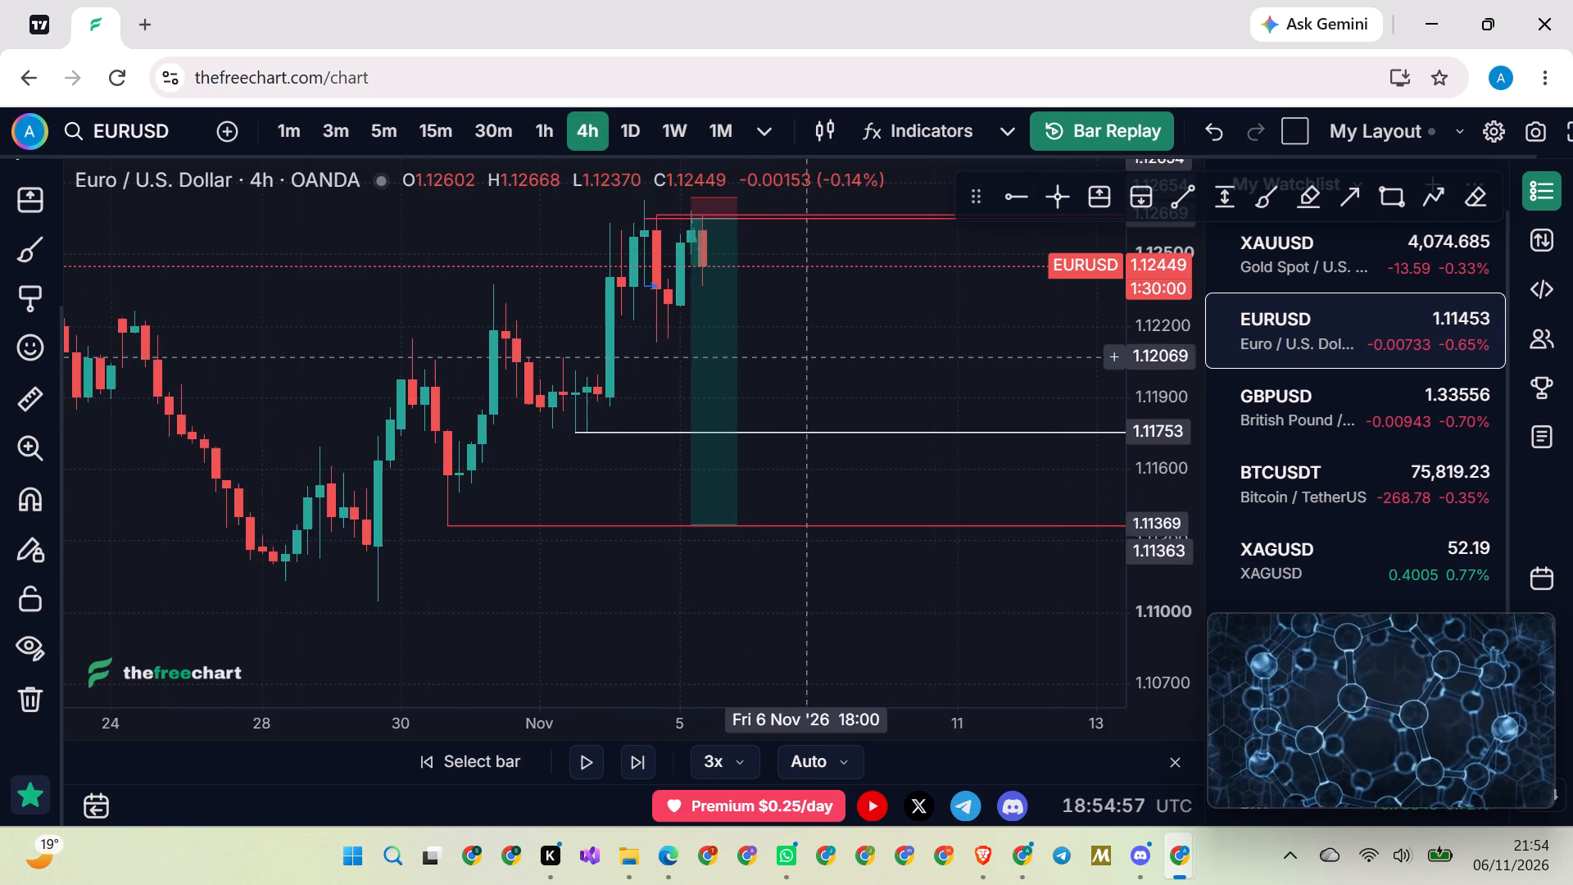
scroll(801, 357, "up", 3)
scroll(805, 357, "down", 1)
scroll(805, 357, "up", 5)
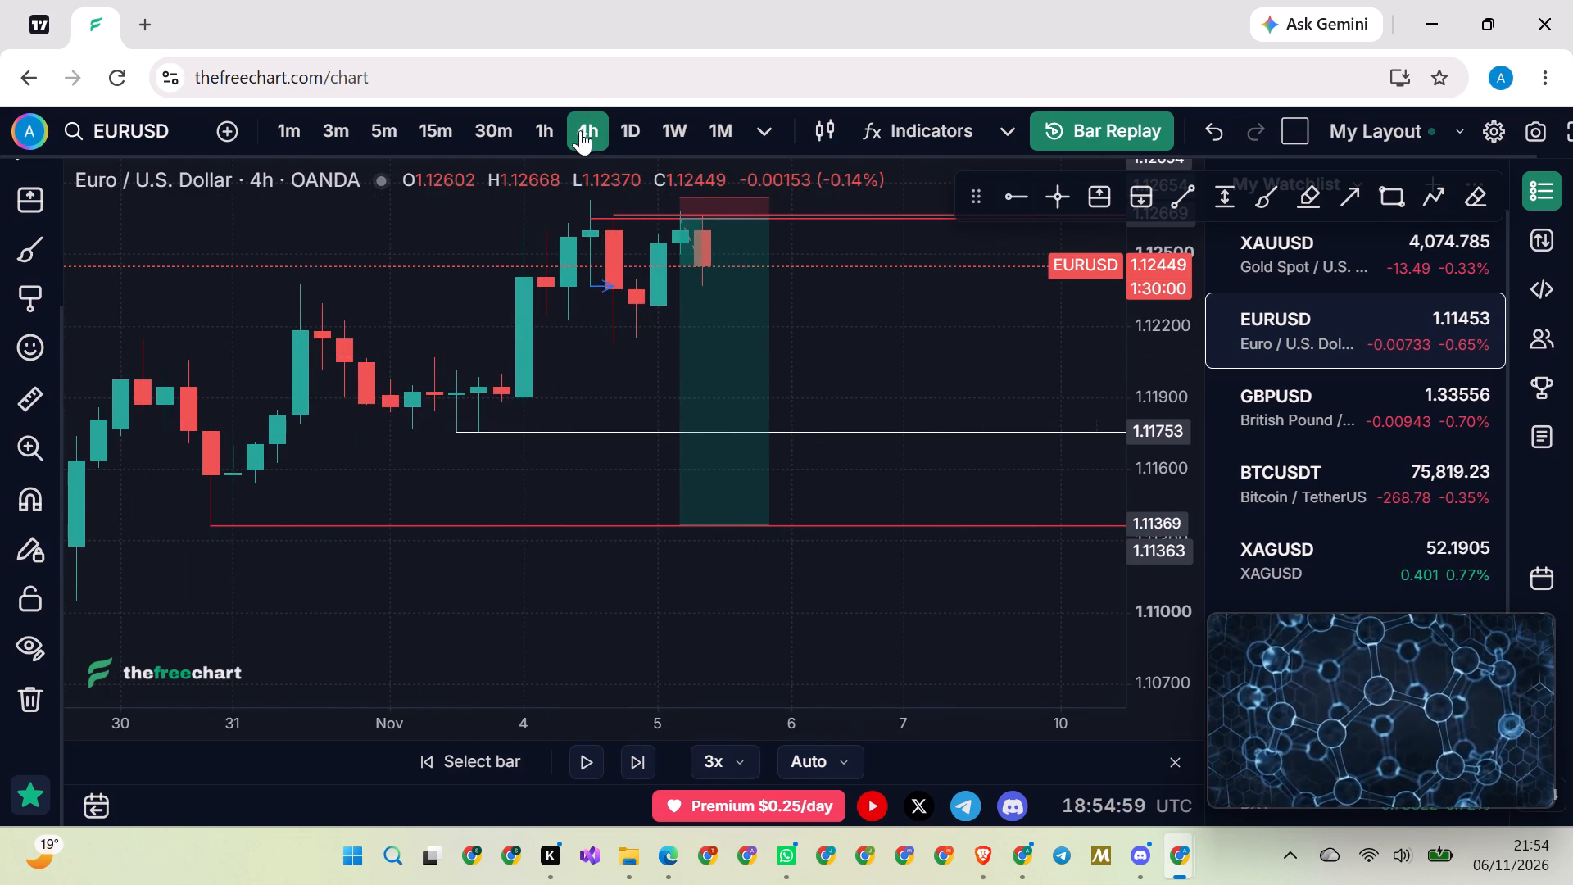
left_click(499, 129)
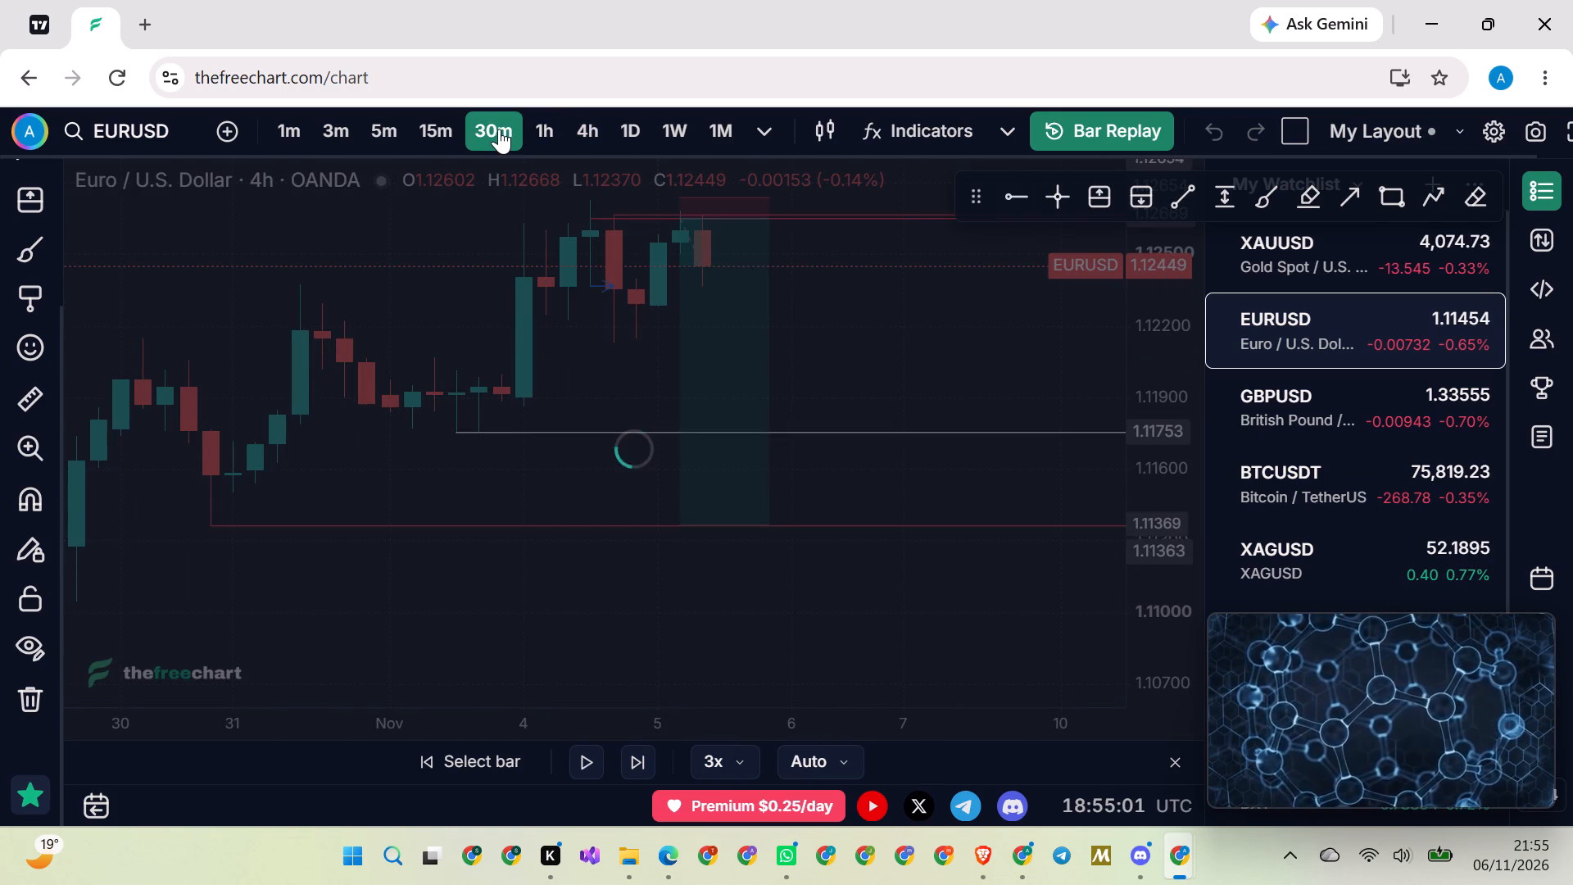
scroll(499, 129, "down", 20)
scroll(499, 129, "down", 20)
scroll(499, 129, "down", 20)
scroll(499, 129, "down", 10)
scroll(526, 351, "down", 3)
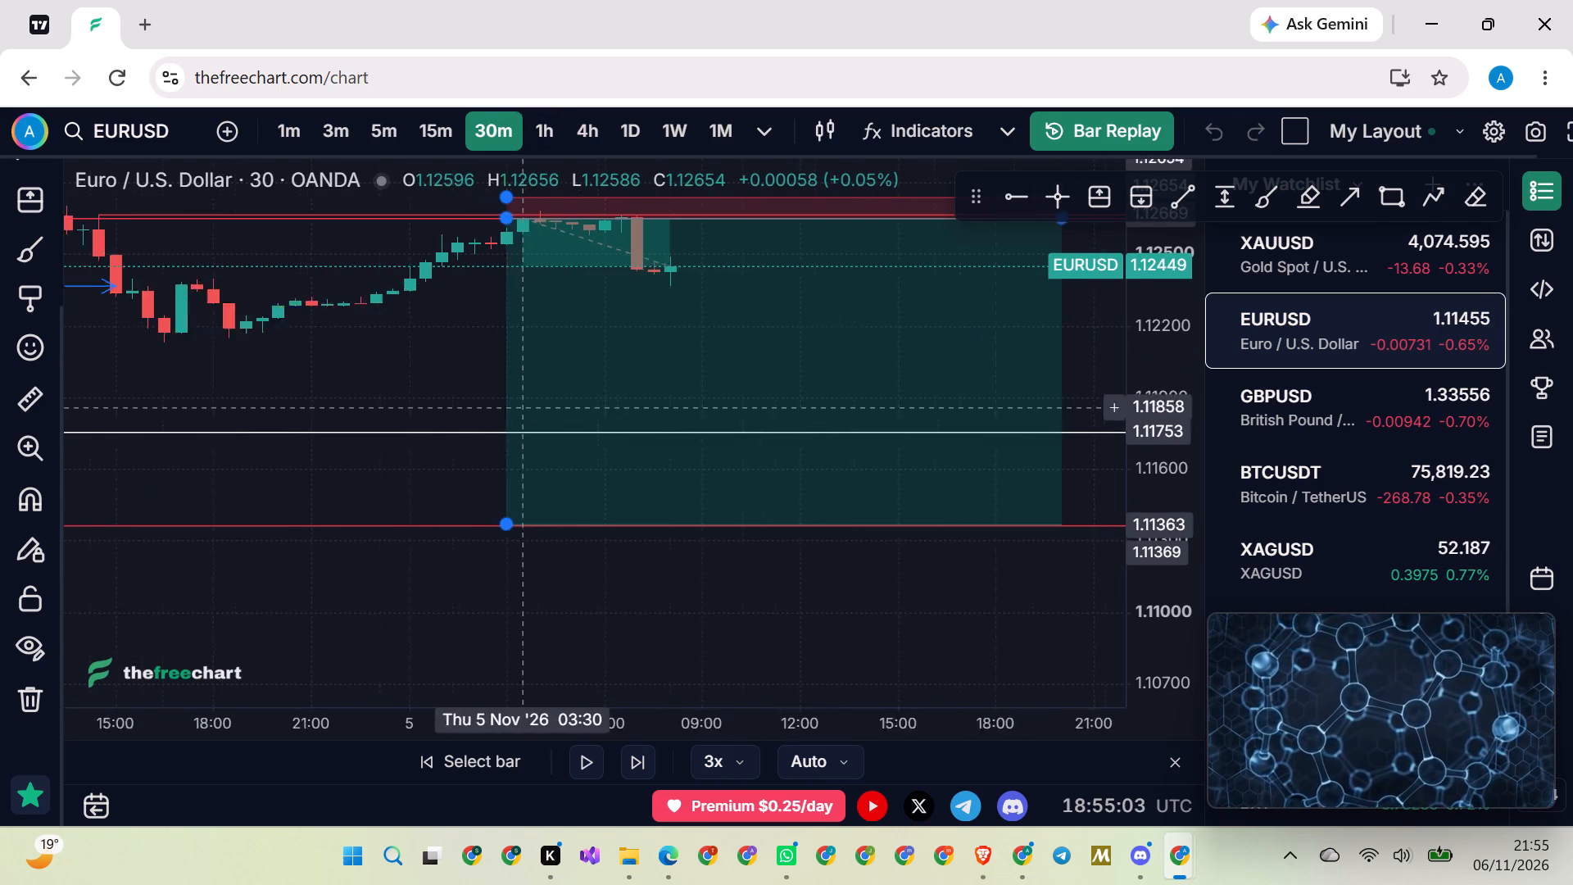
scroll(507, 443, "down", 1)
scroll(504, 447, "up", 2)
scroll(487, 487, "down", 9)
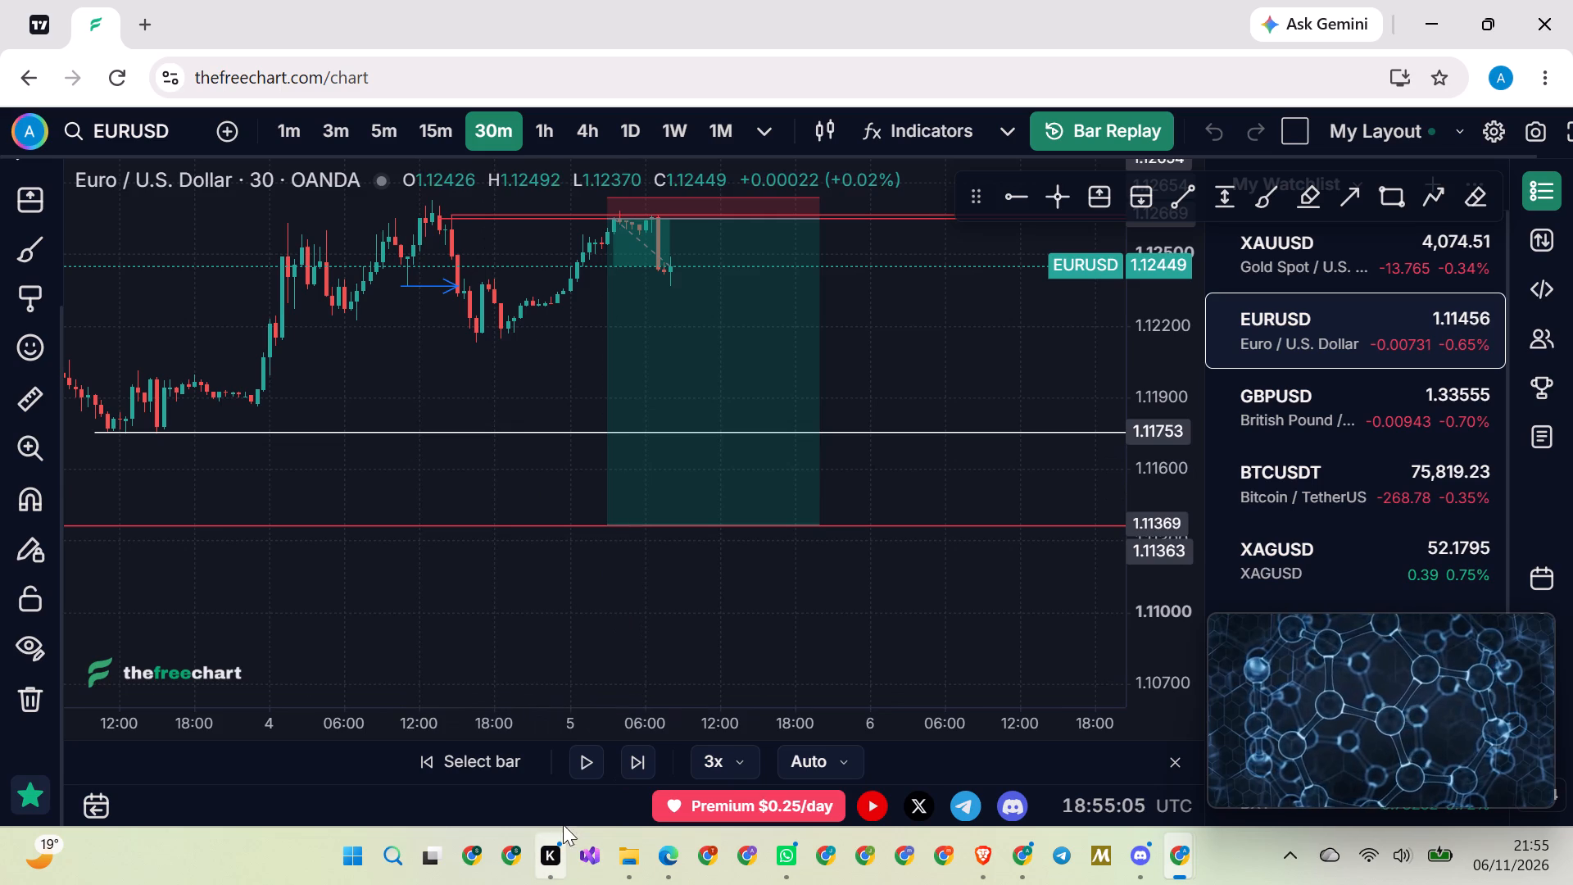
left_click(587, 765)
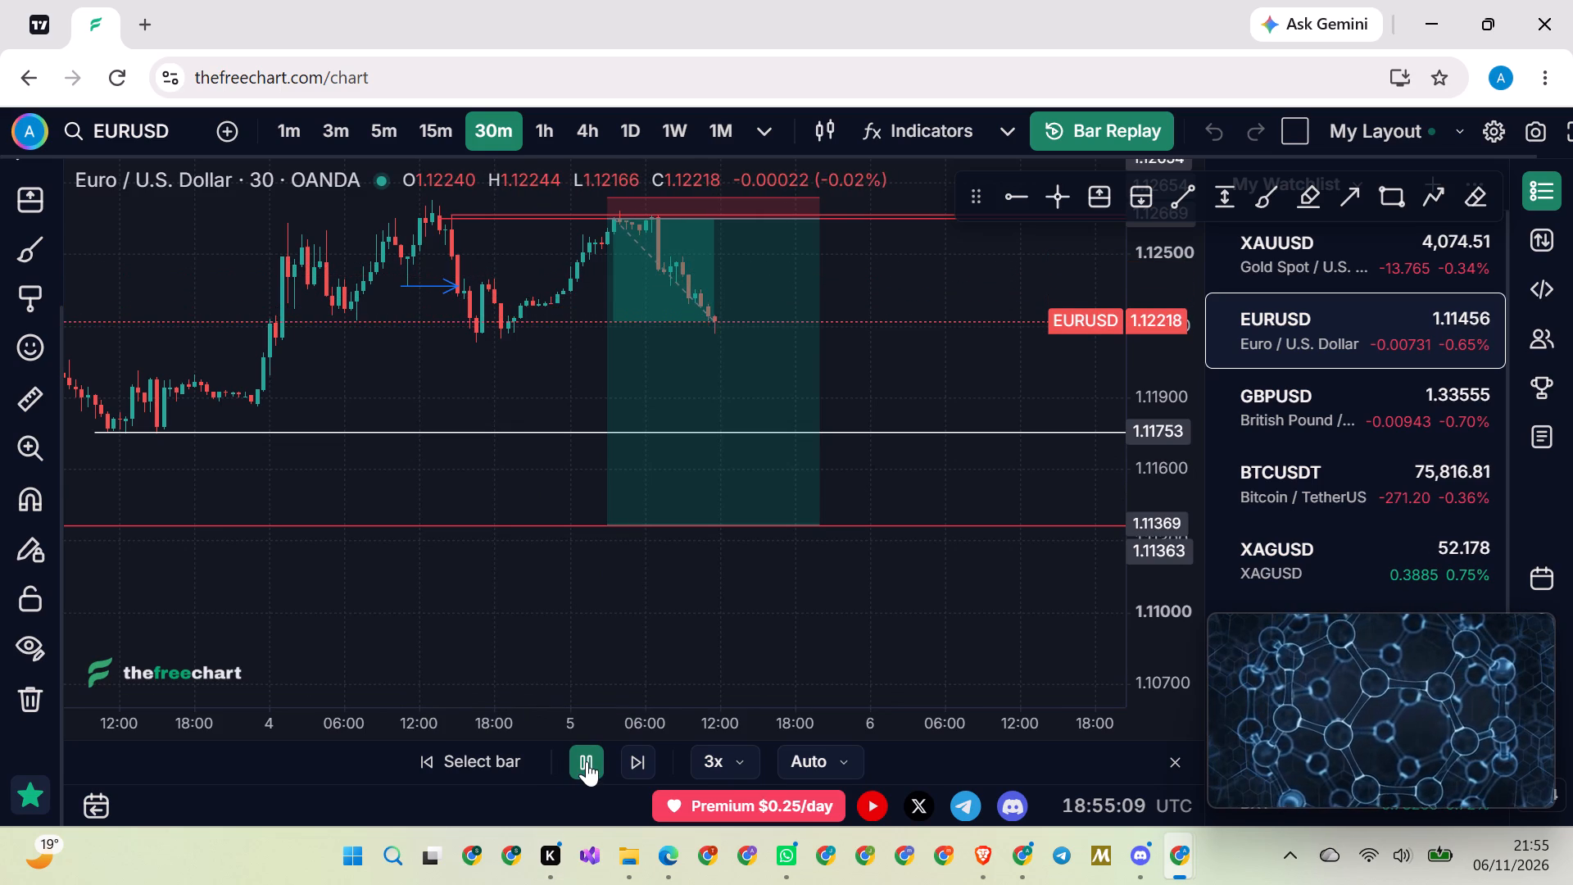
left_click_drag(950, 256, 910, 304)
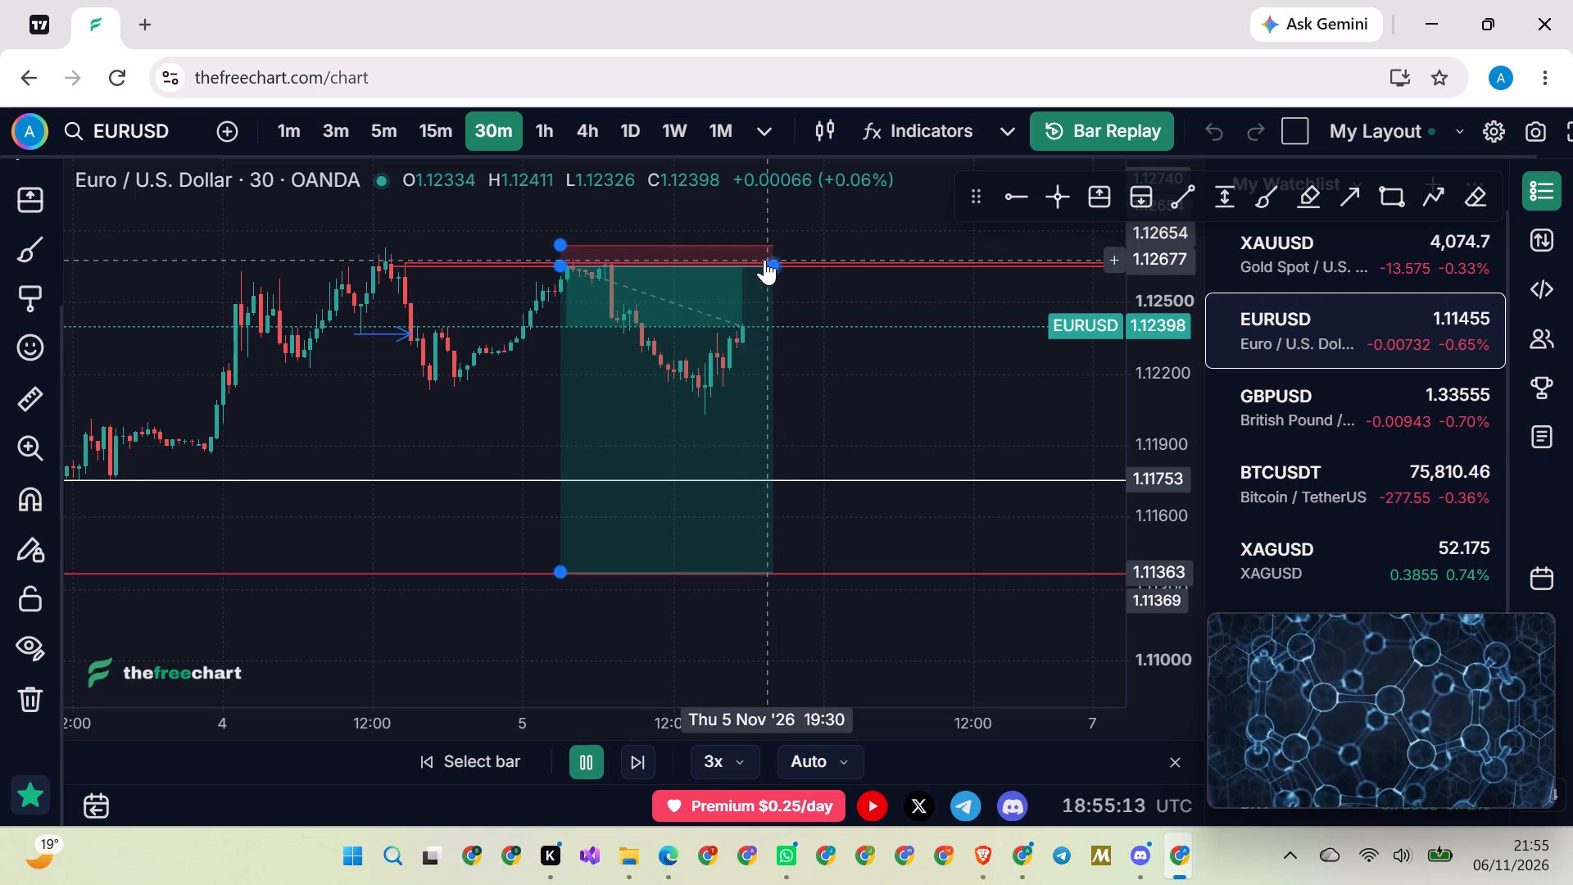
Extend the short position's end time to about 17:00 on 6 November.
left_click_drag(772, 266, 777, 266)
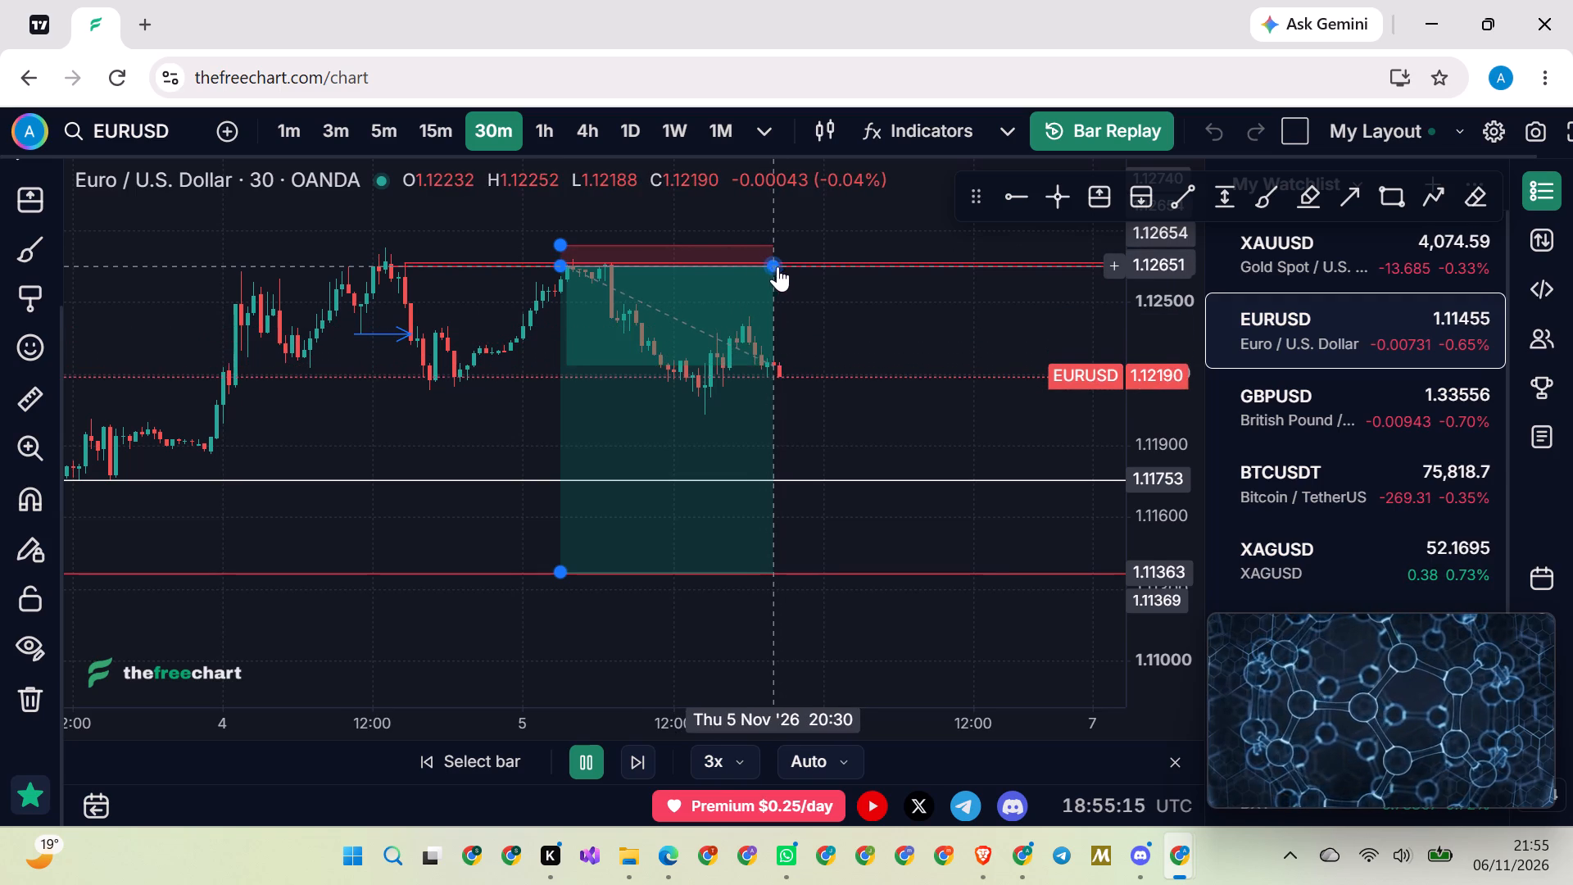
left_click_drag(777, 266, 963, 265)
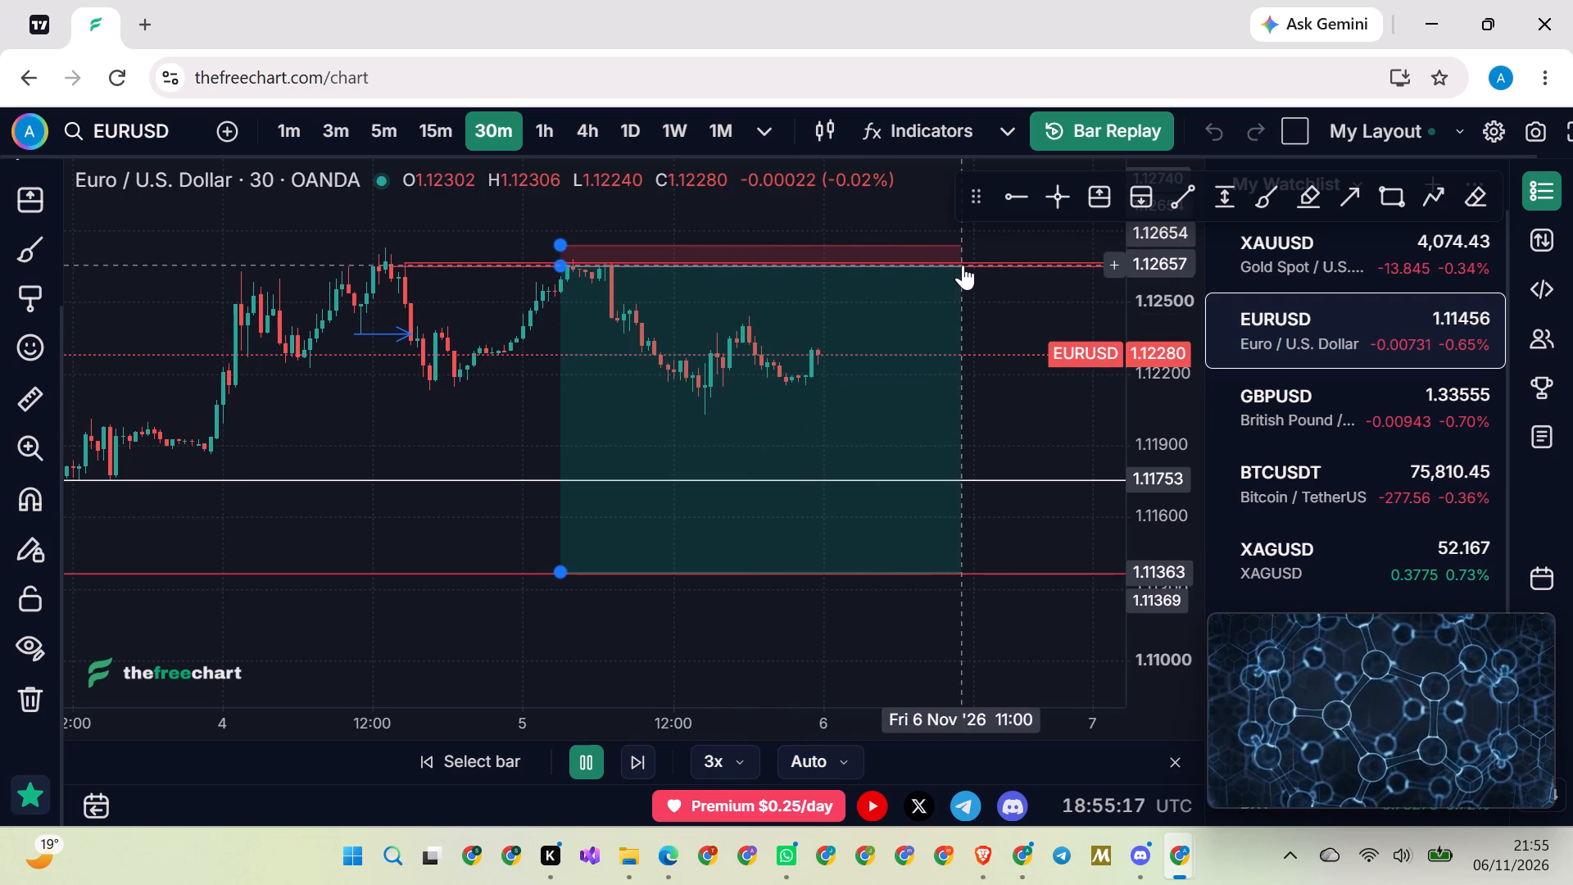
left_click_drag(963, 265, 1036, 255)
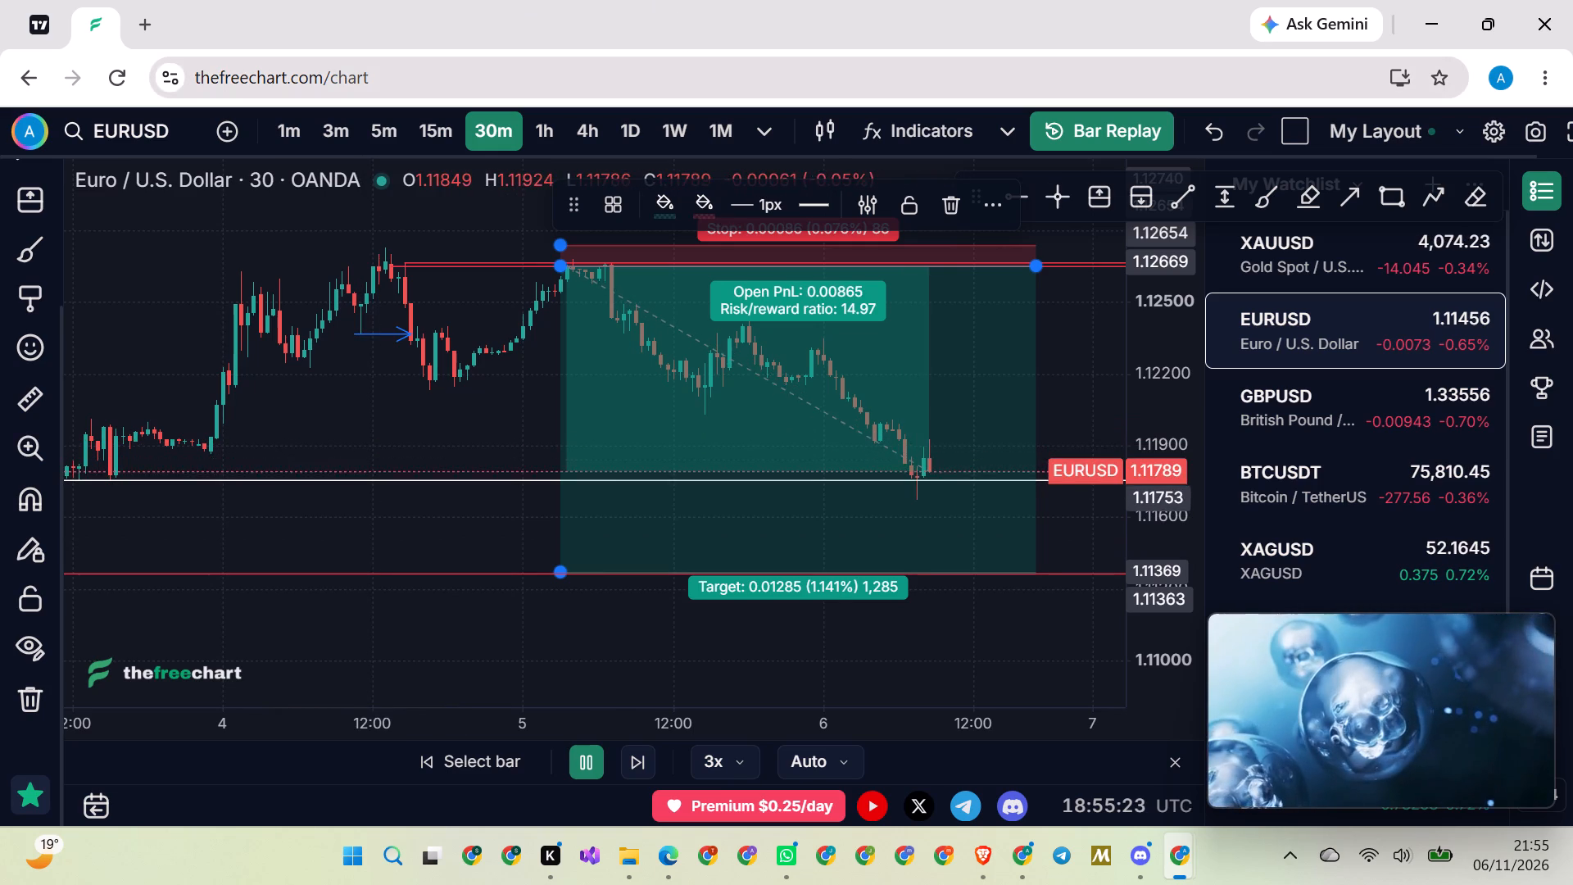
Follow the replay through 6 November past the short position's target, and exit Bar Replay.
scroll(524, 401, "down", 2)
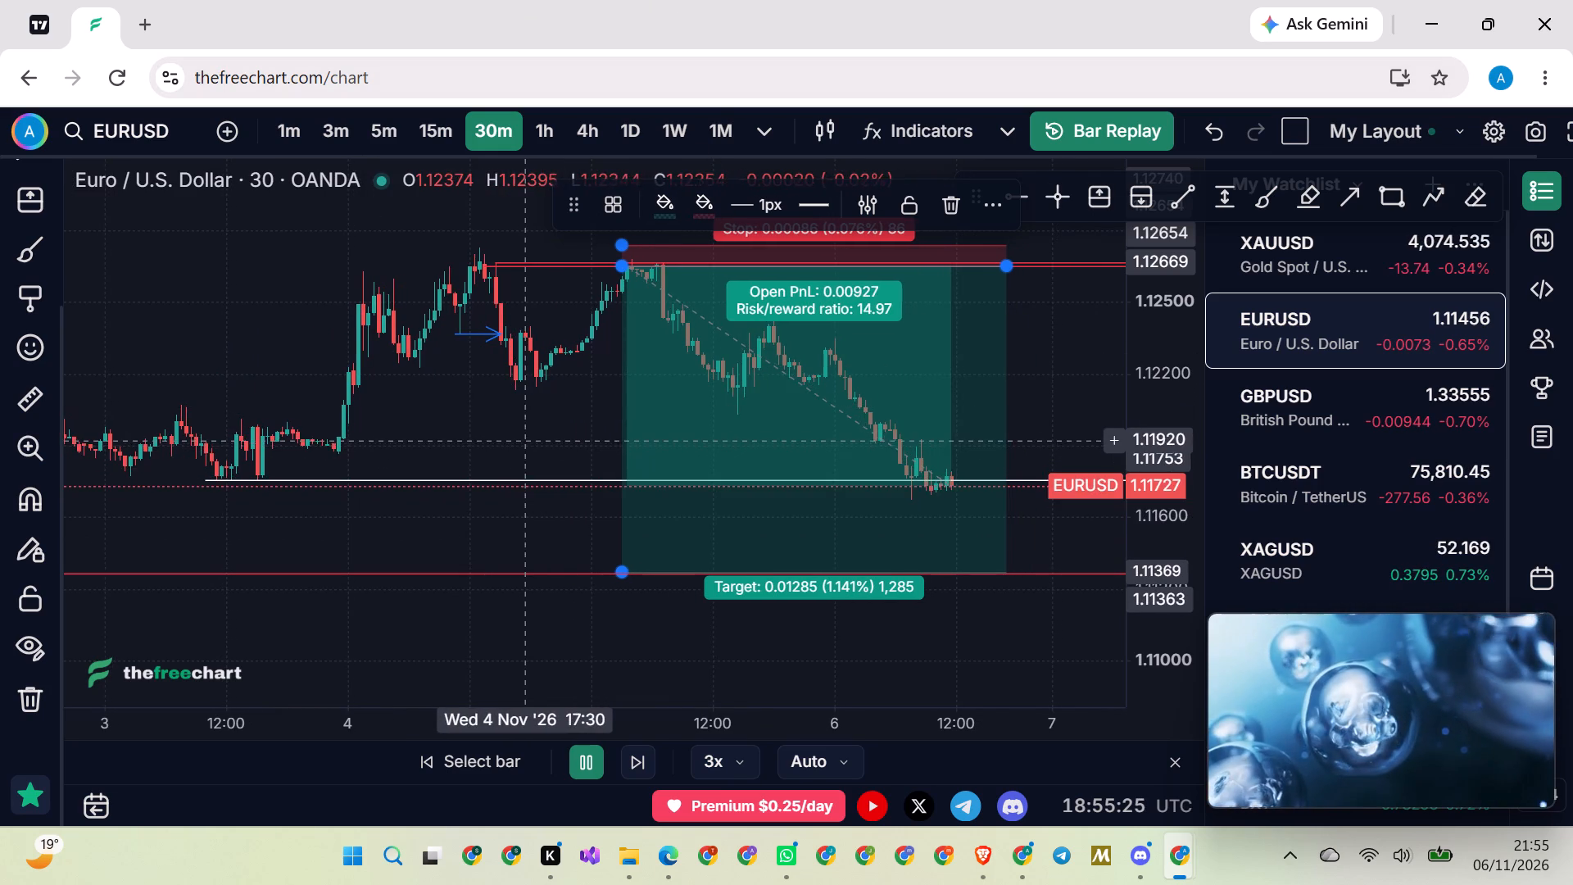
left_click_drag(527, 440, 332, 371)
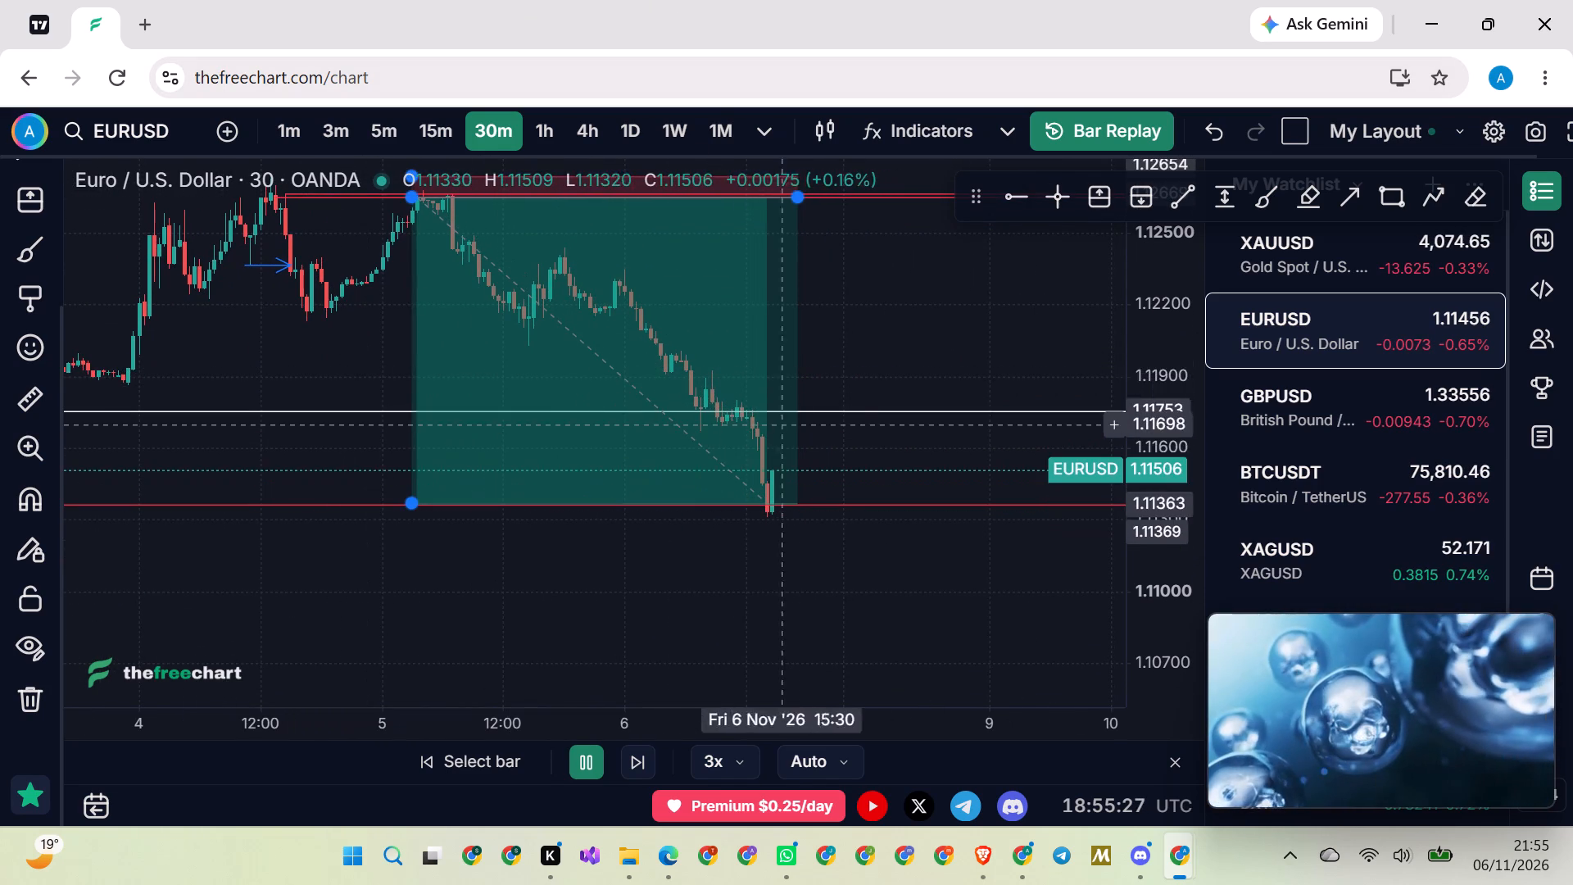
scroll(944, 329, "down", 12)
left_click_drag(947, 329, 956, 329)
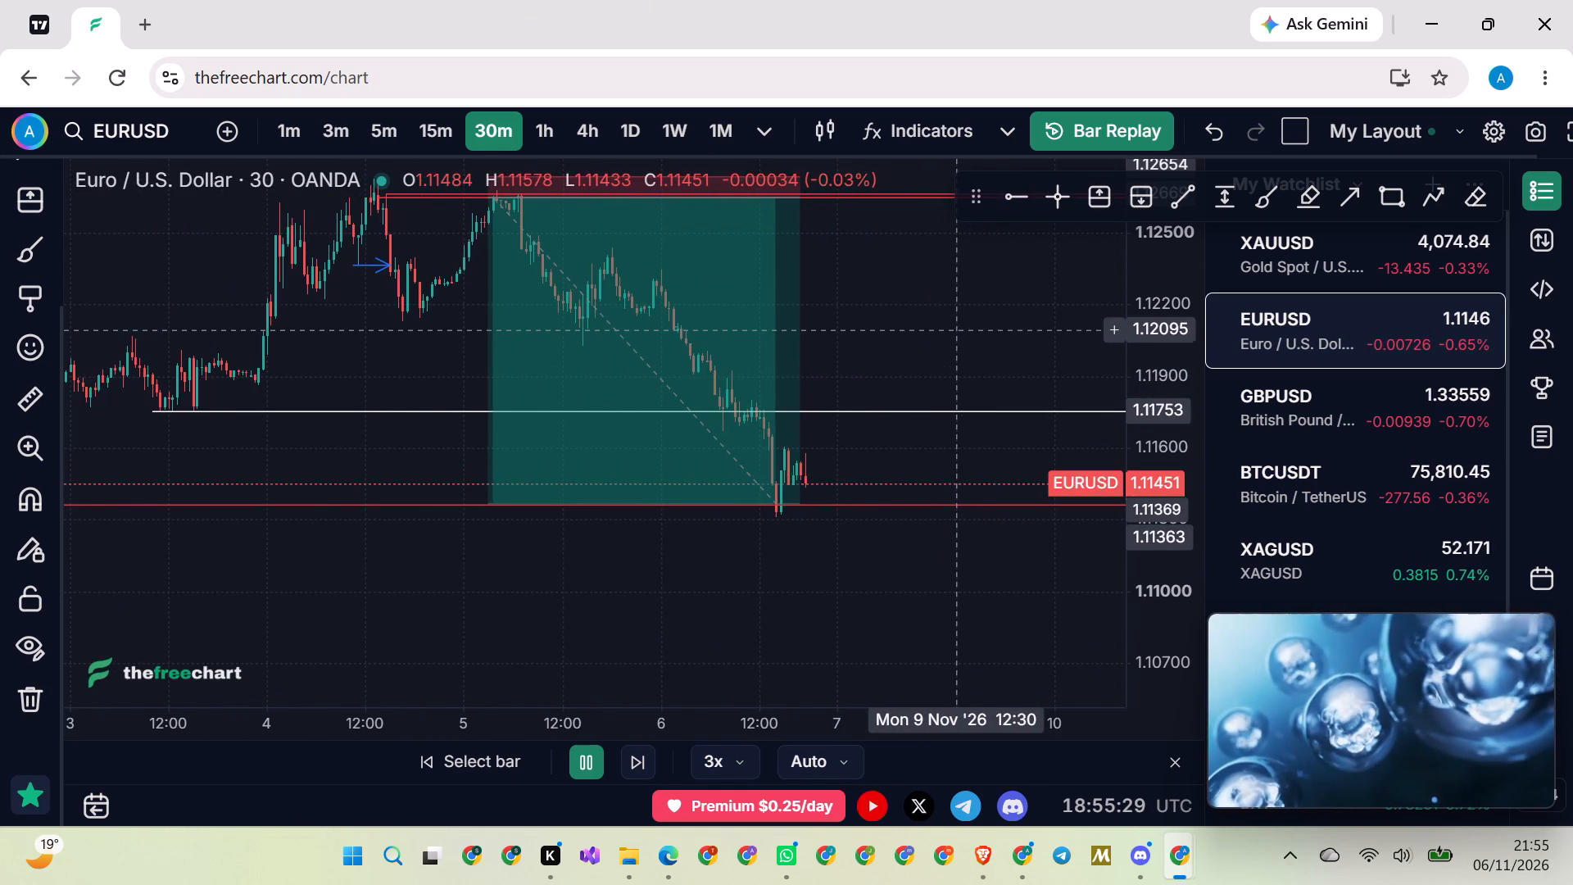
left_click_drag(909, 328, 972, 325)
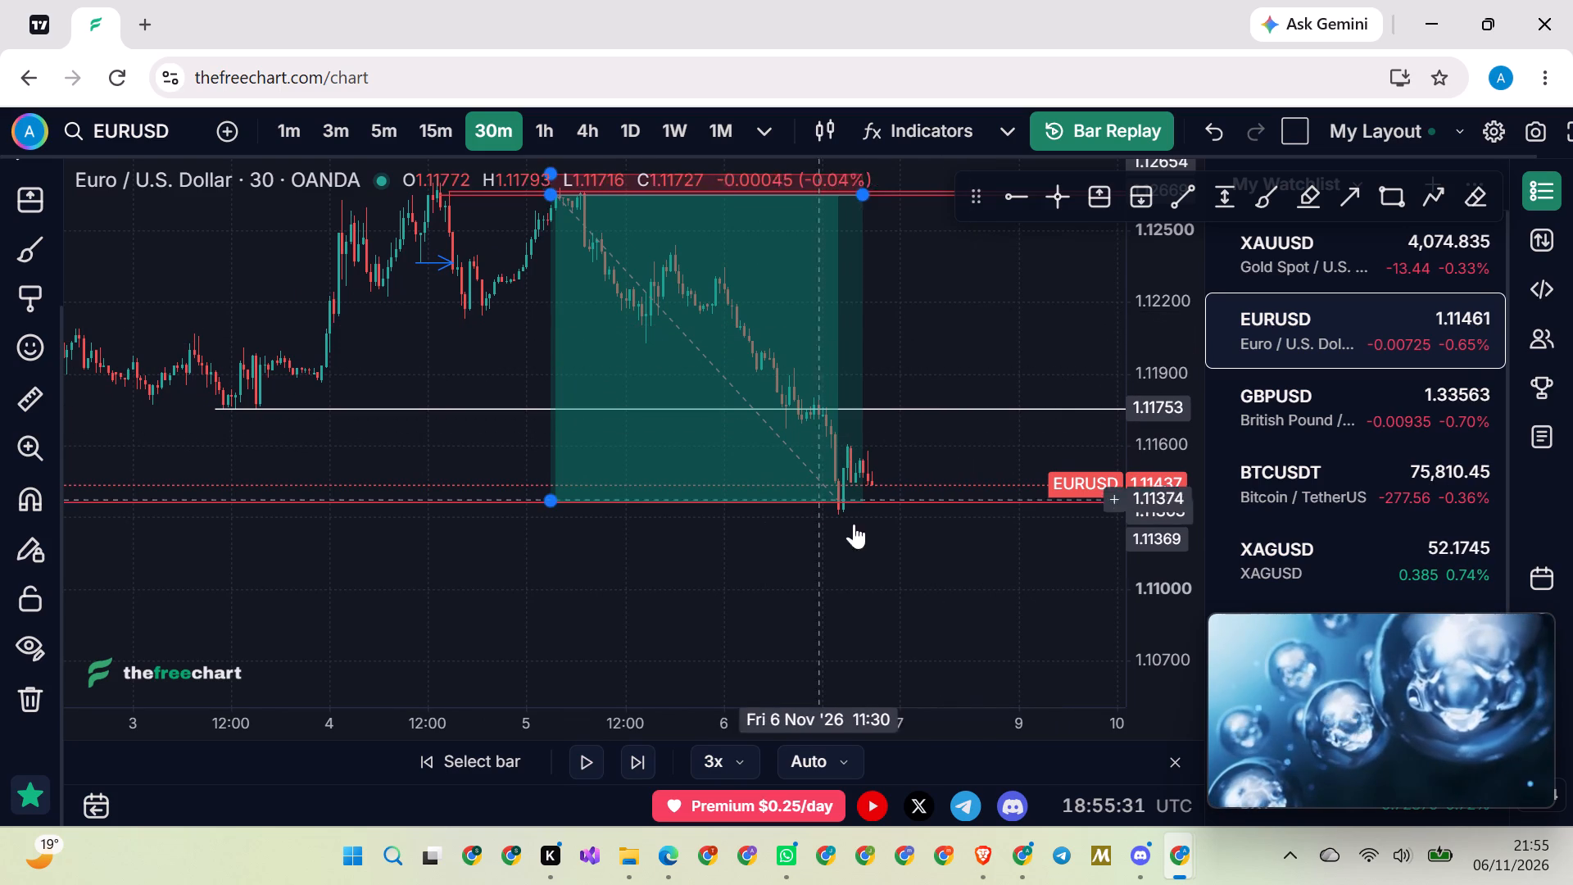
left_click(1098, 125)
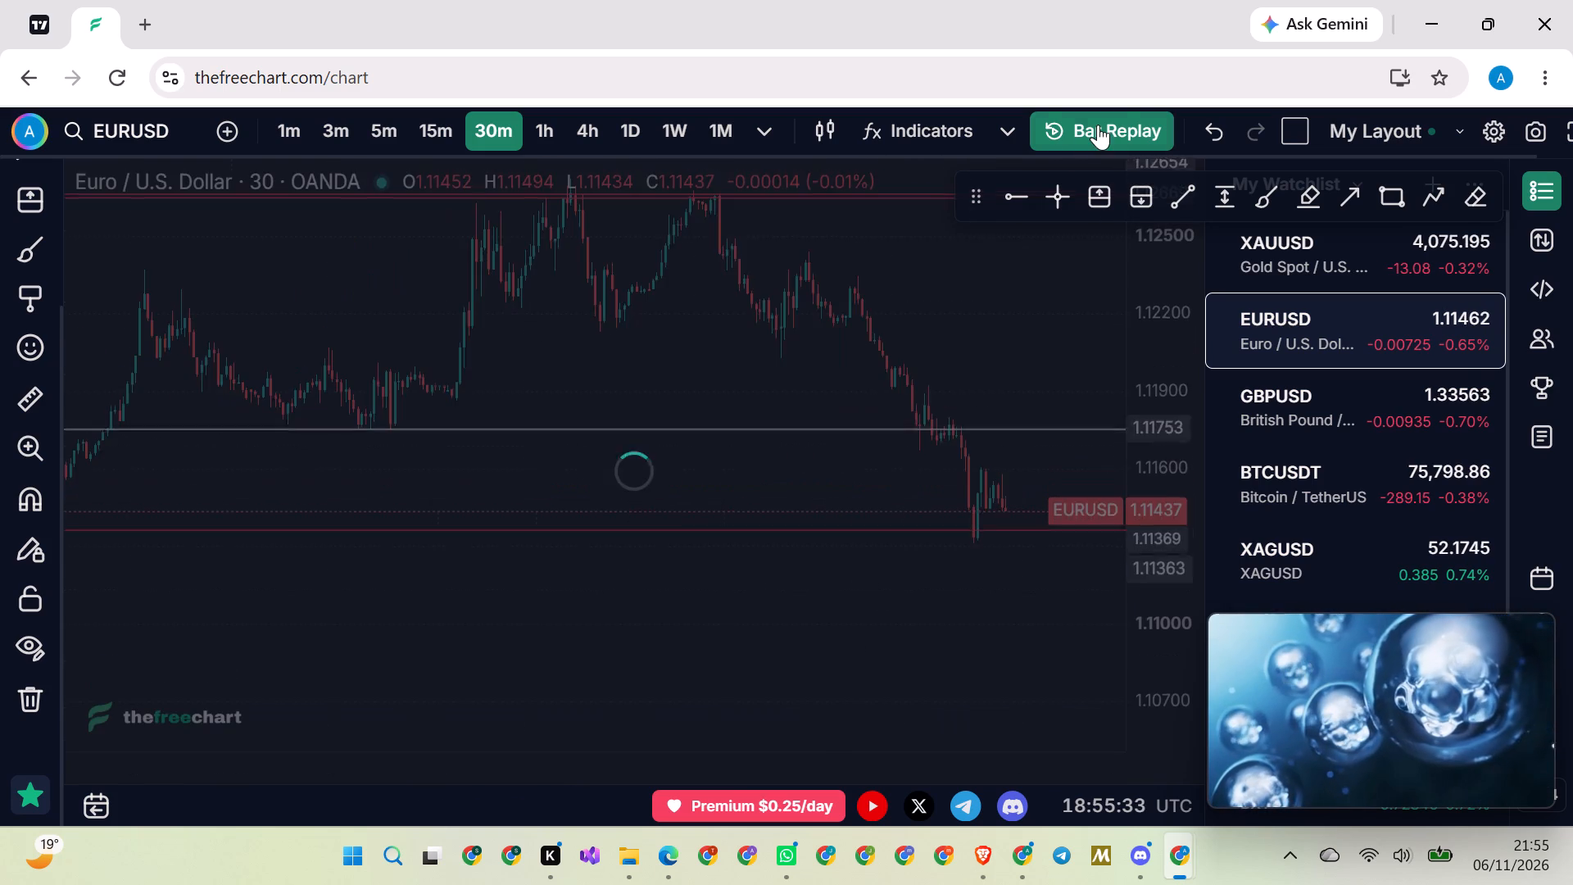
Examine the played-out short against the marked levels on the 30-minute chart, and switch to the 4-hour chart to review it.
left_click_drag(950, 606, 833, 588)
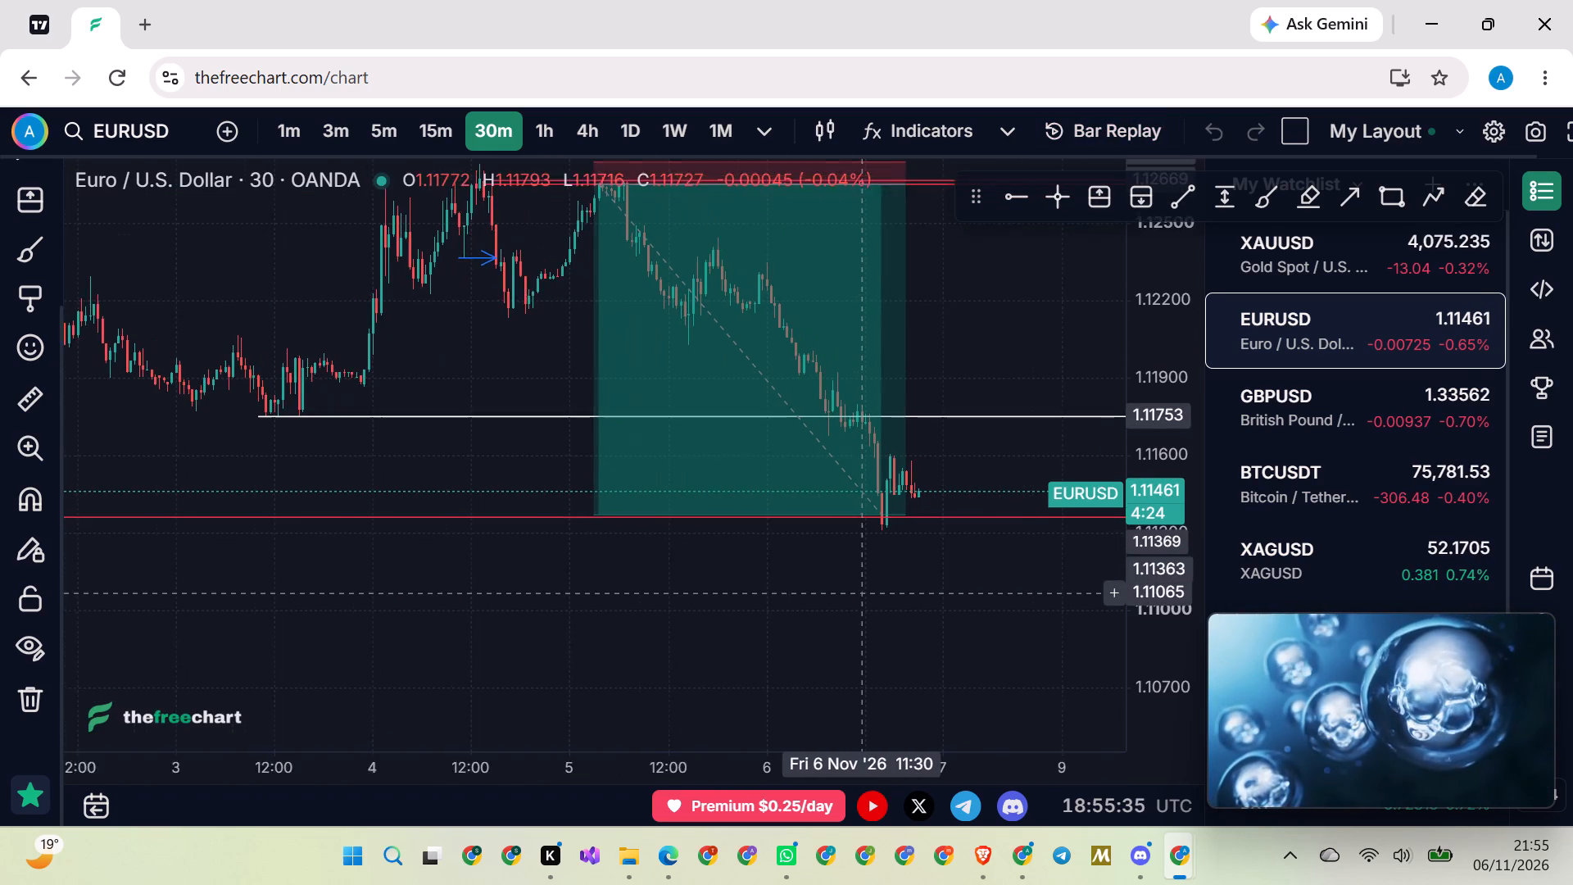
left_click_drag(833, 588, 802, 585)
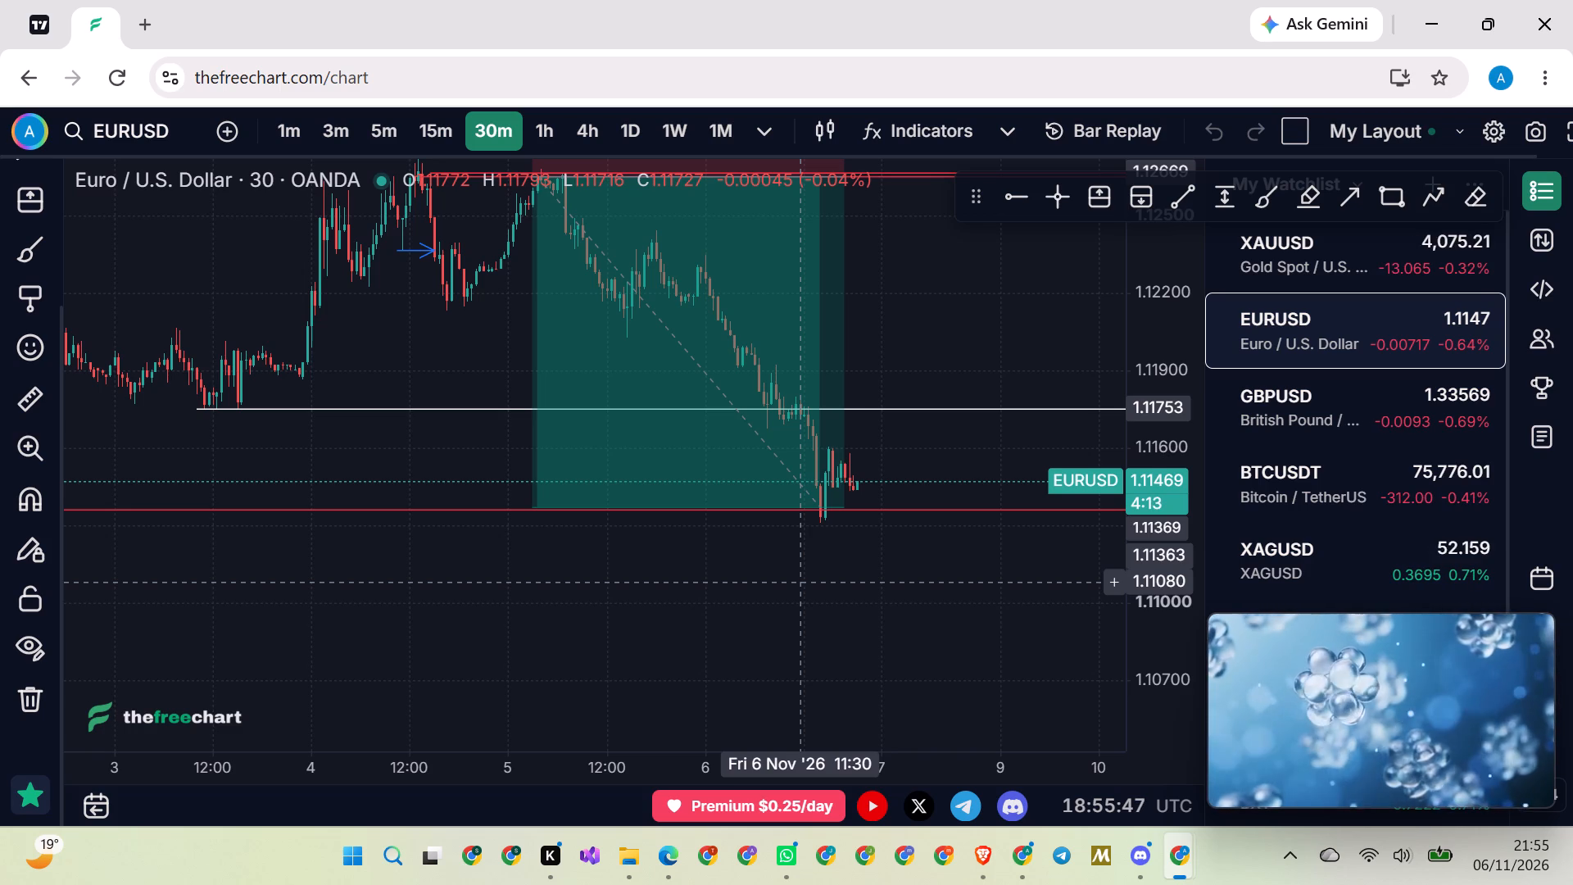
scroll(802, 582, "up", 5)
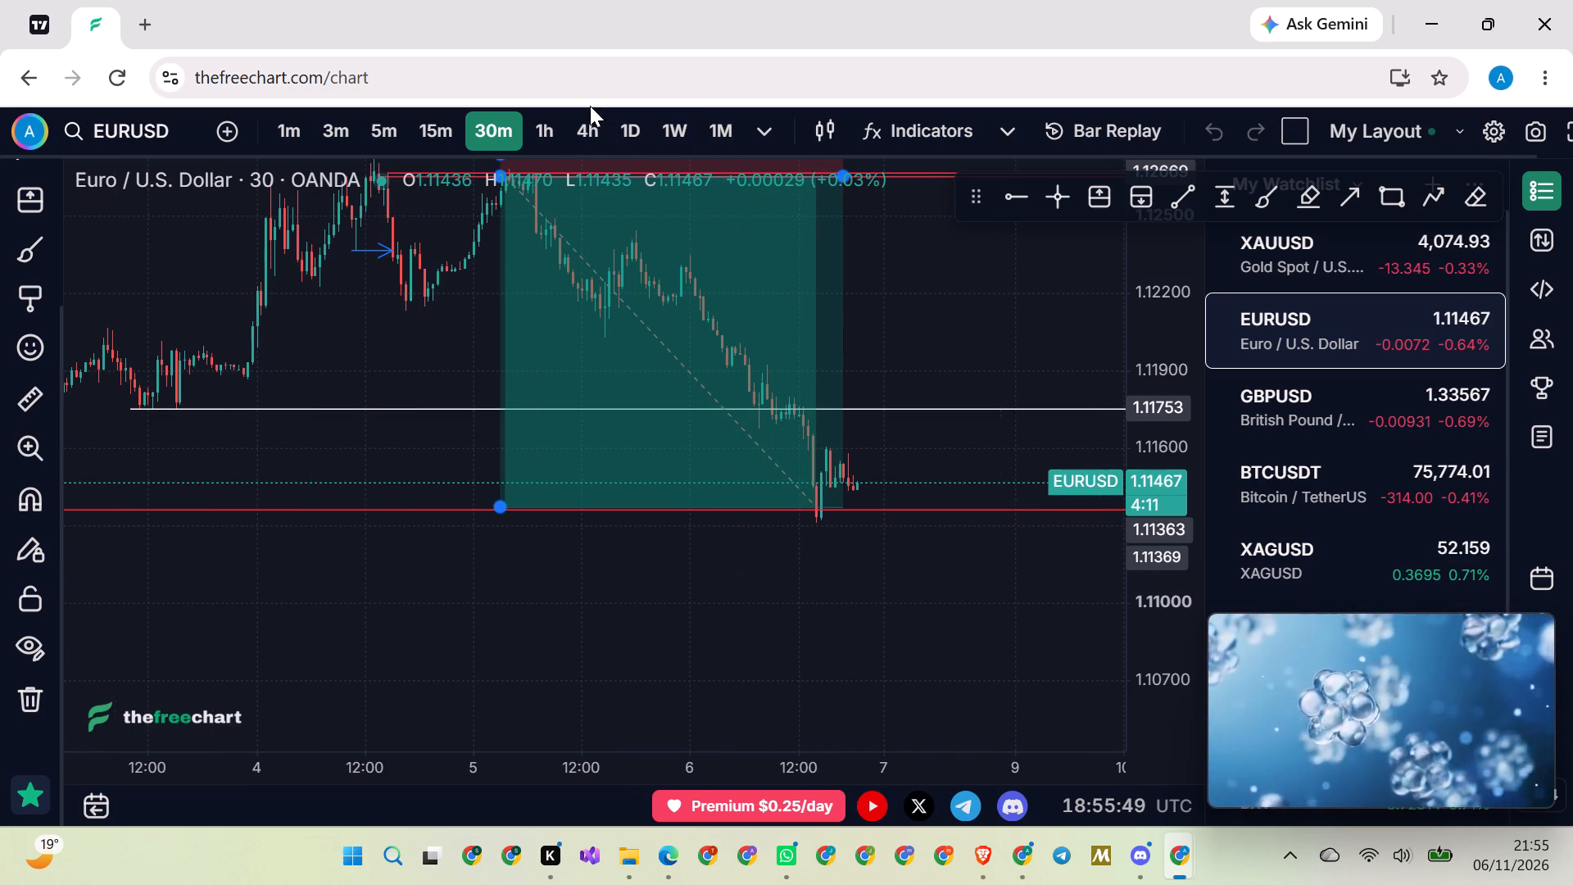
left_click(592, 121)
scroll(814, 506, "up", 8)
left_click_drag(950, 594, 863, 590)
left_click_drag(928, 587, 913, 583)
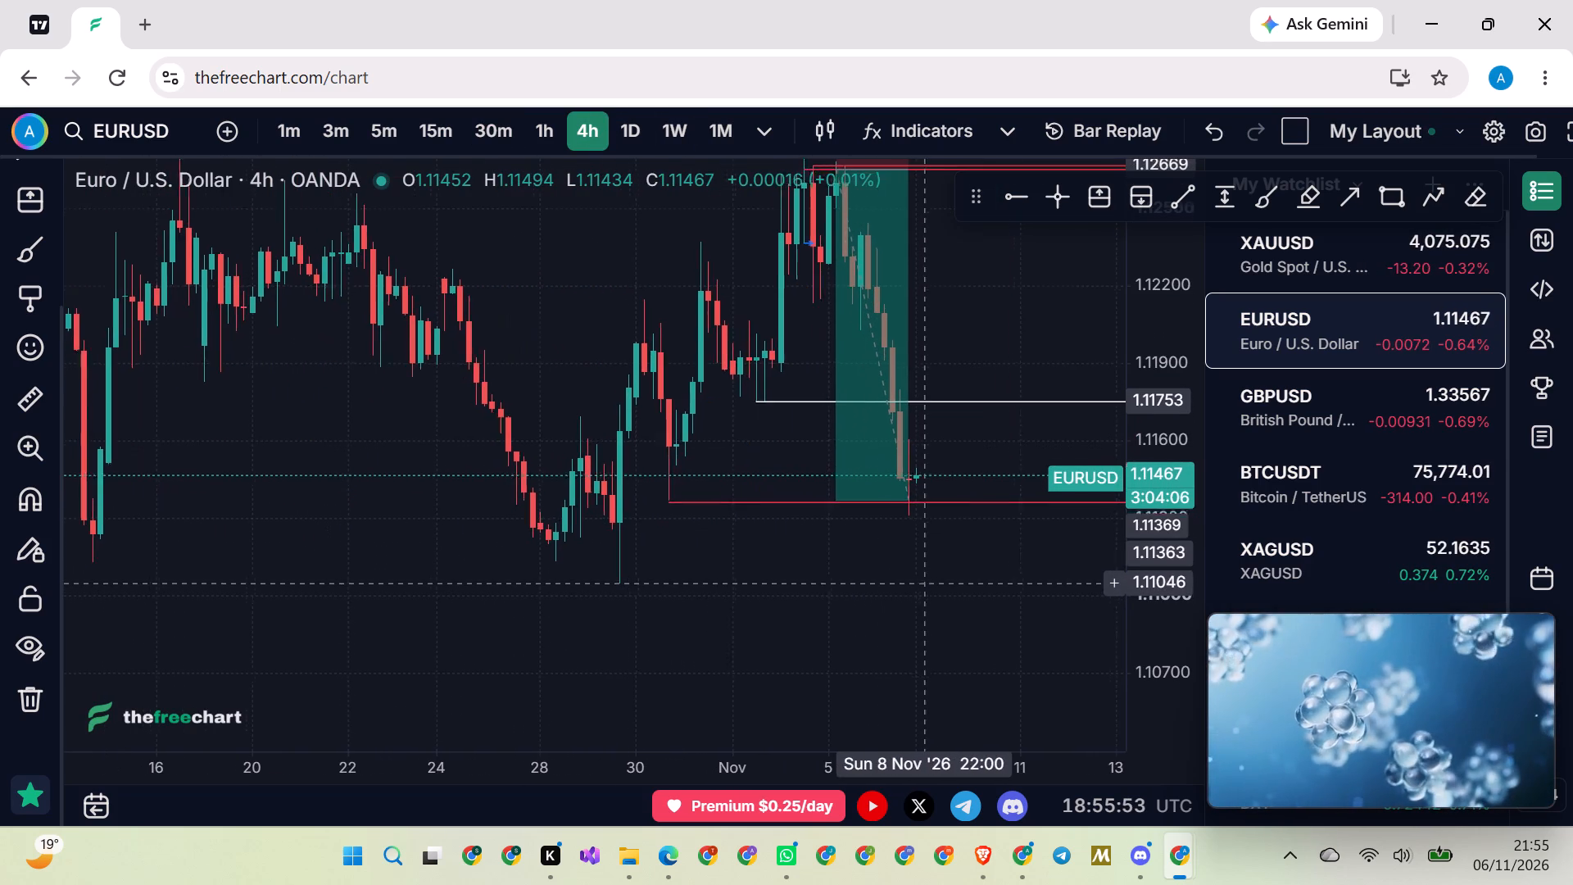
left_click_drag(913, 583, 859, 583)
scroll(859, 581, "up", 2)
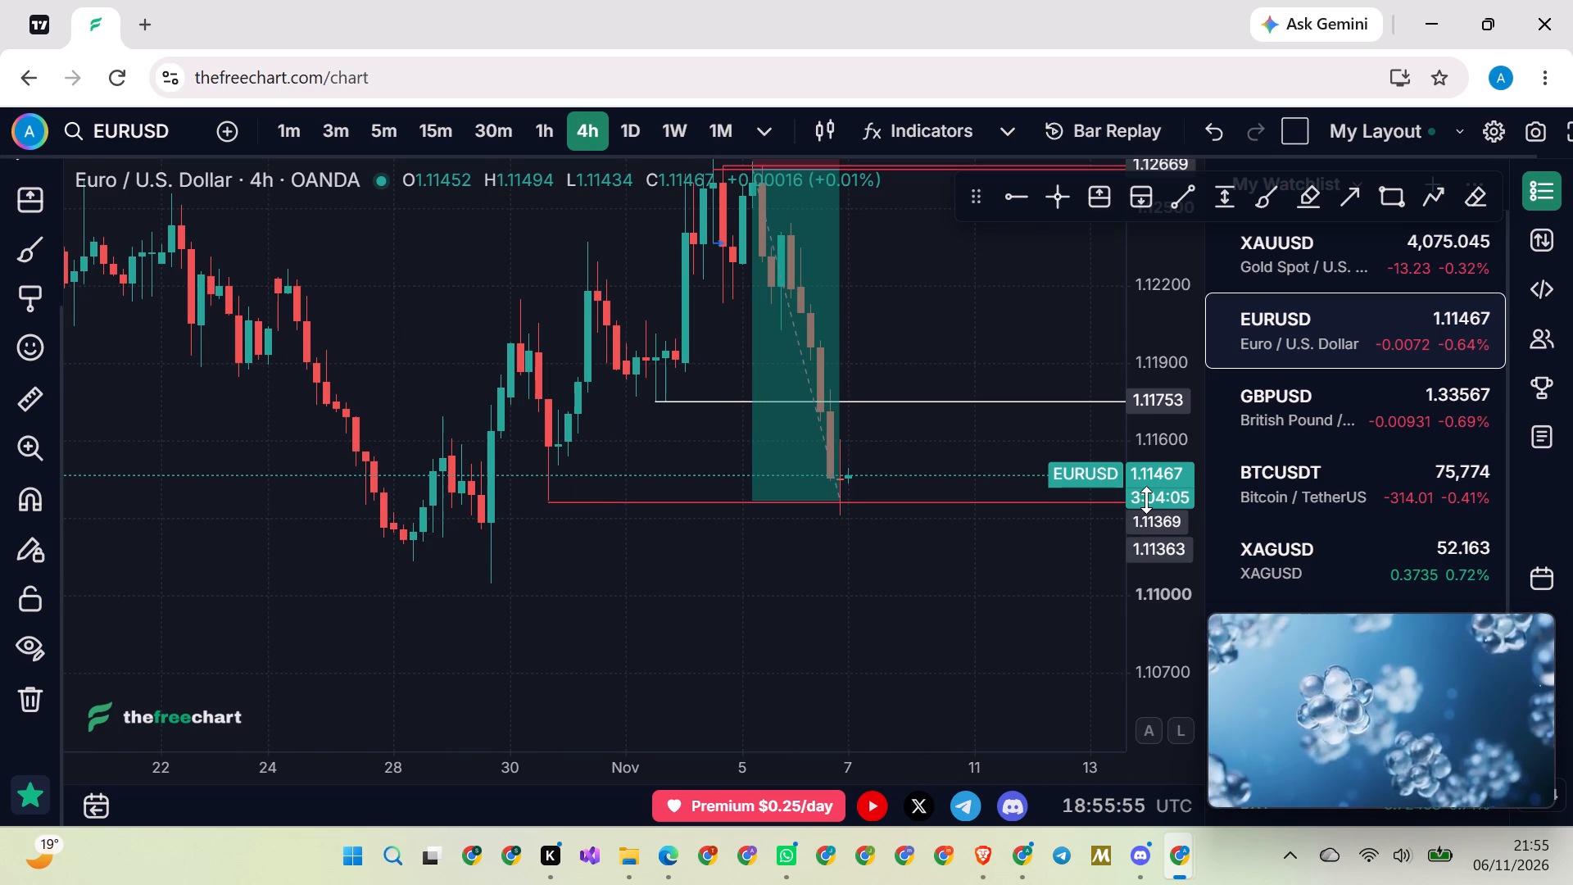
scroll(1149, 500, "up", 5)
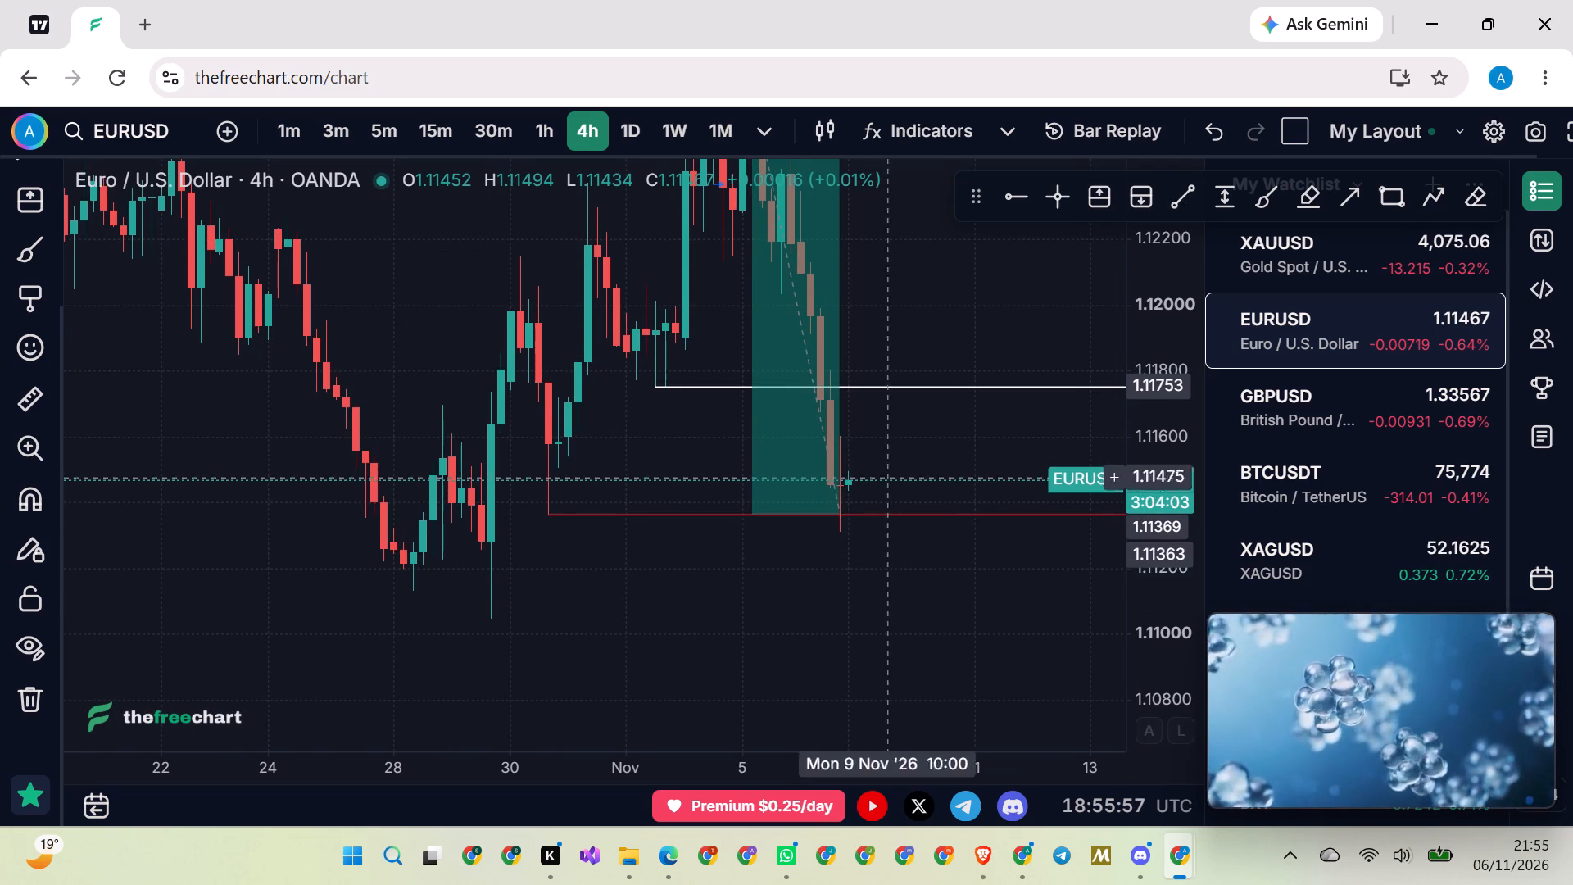
left_click_drag(941, 284, 862, 361)
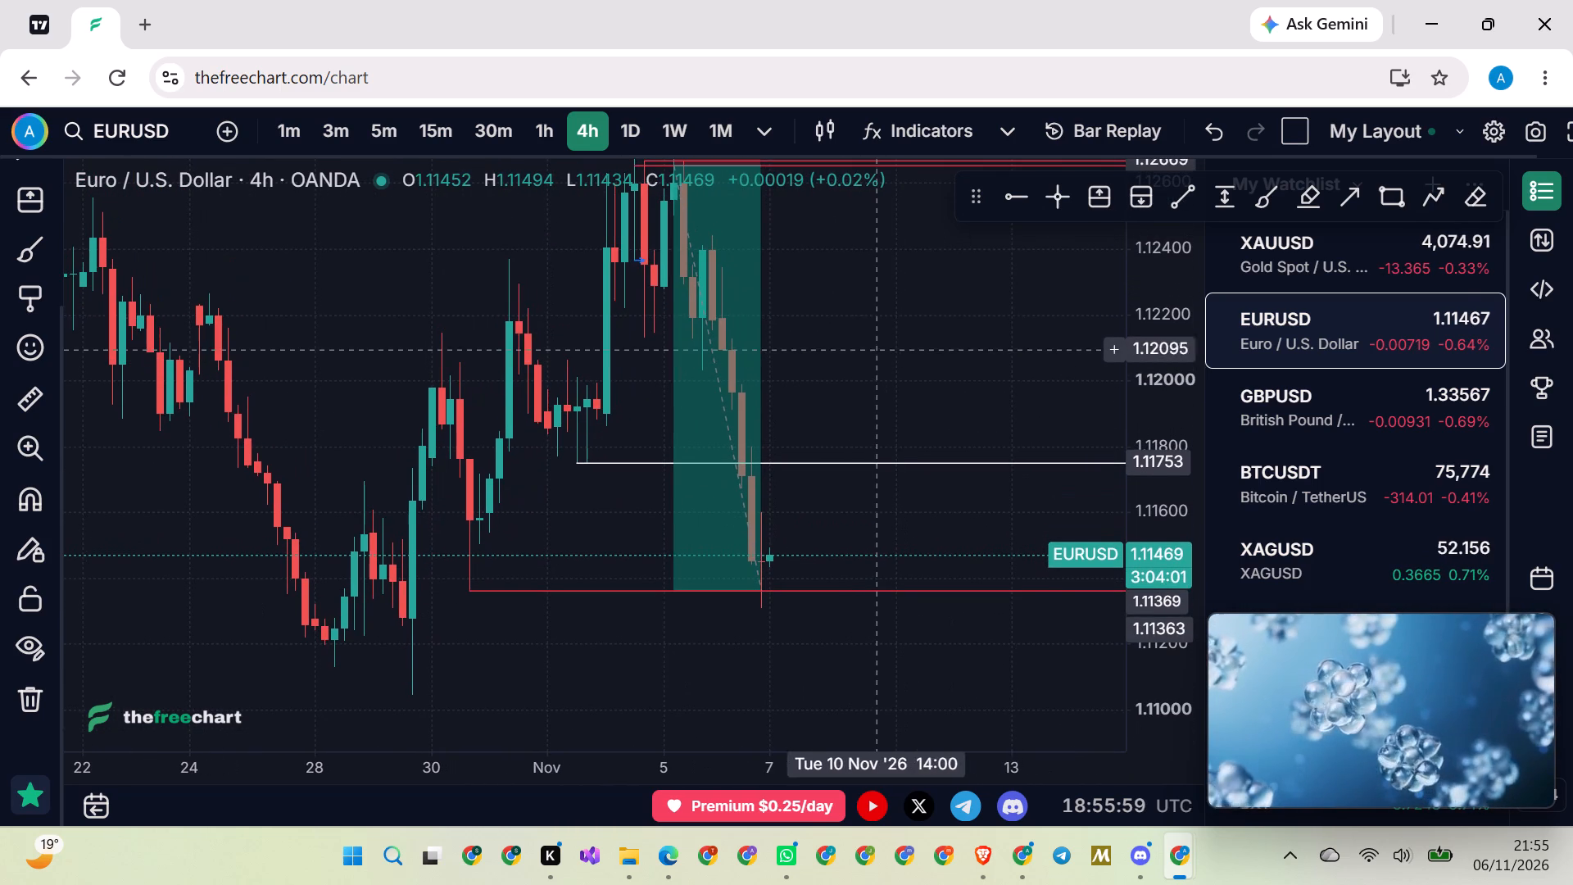
left_click_drag(1153, 267, 1130, 342)
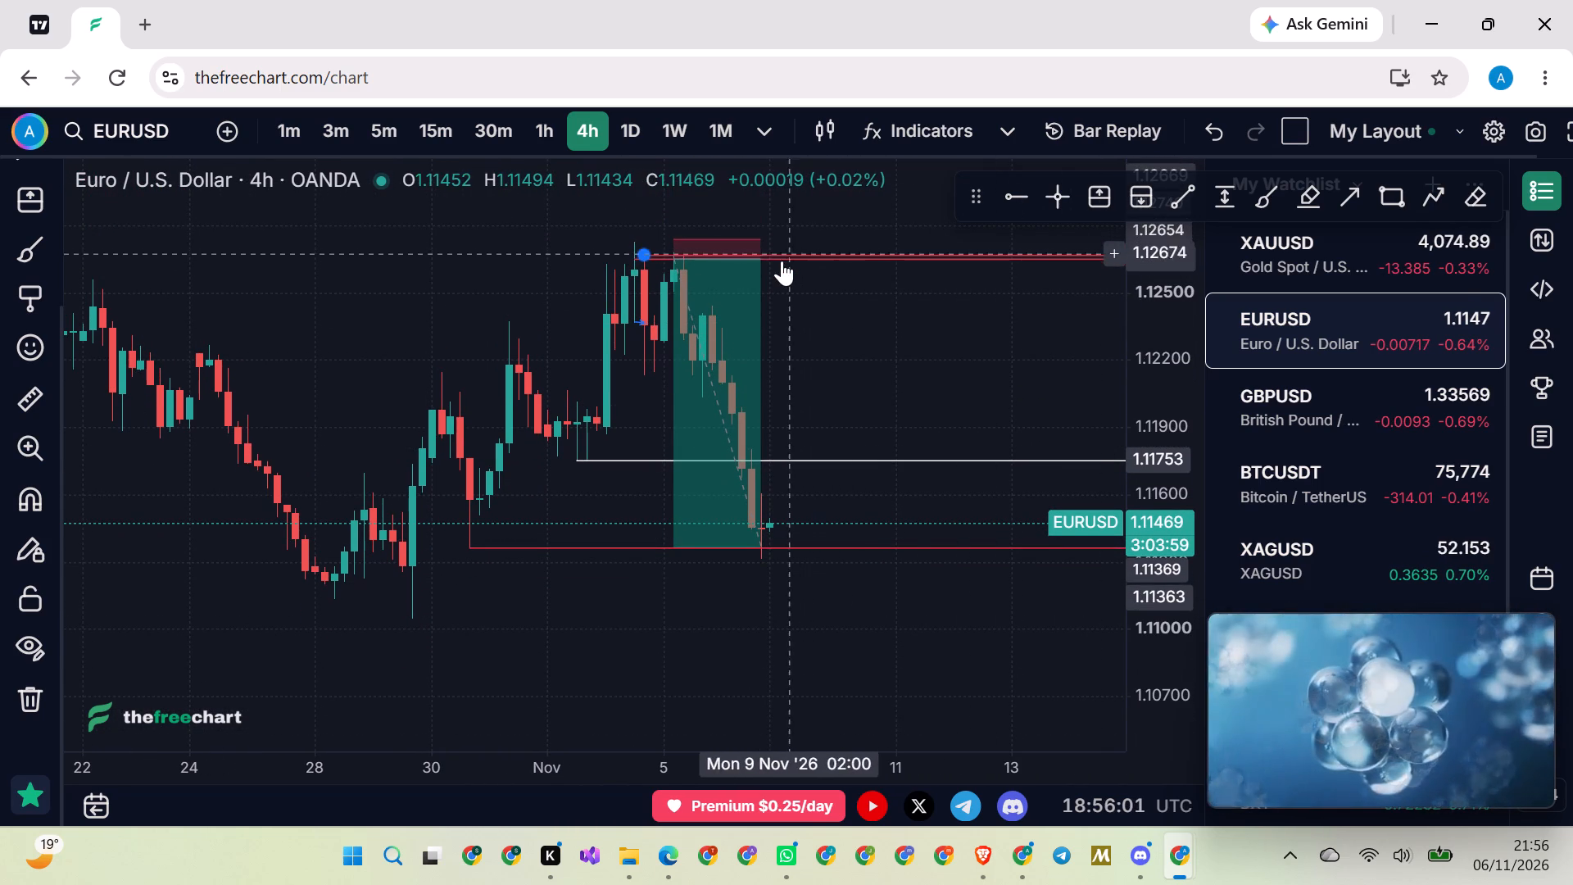
left_click_drag(890, 370, 918, 312)
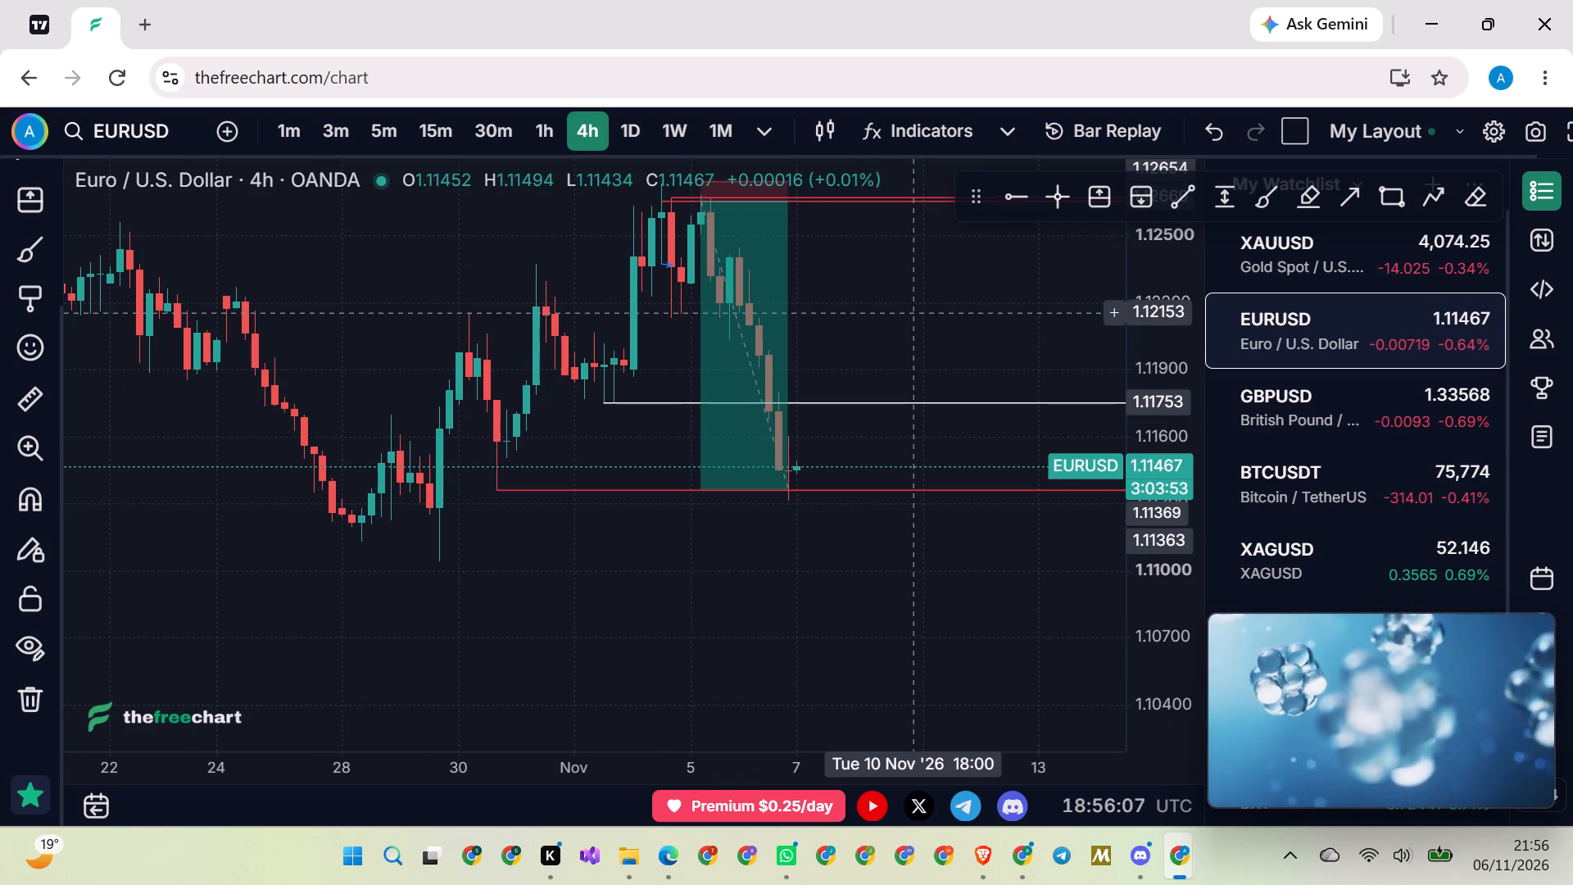
Delete the white horizontal ray at 1.11753.
left_click(605, 406)
left_click(956, 187)
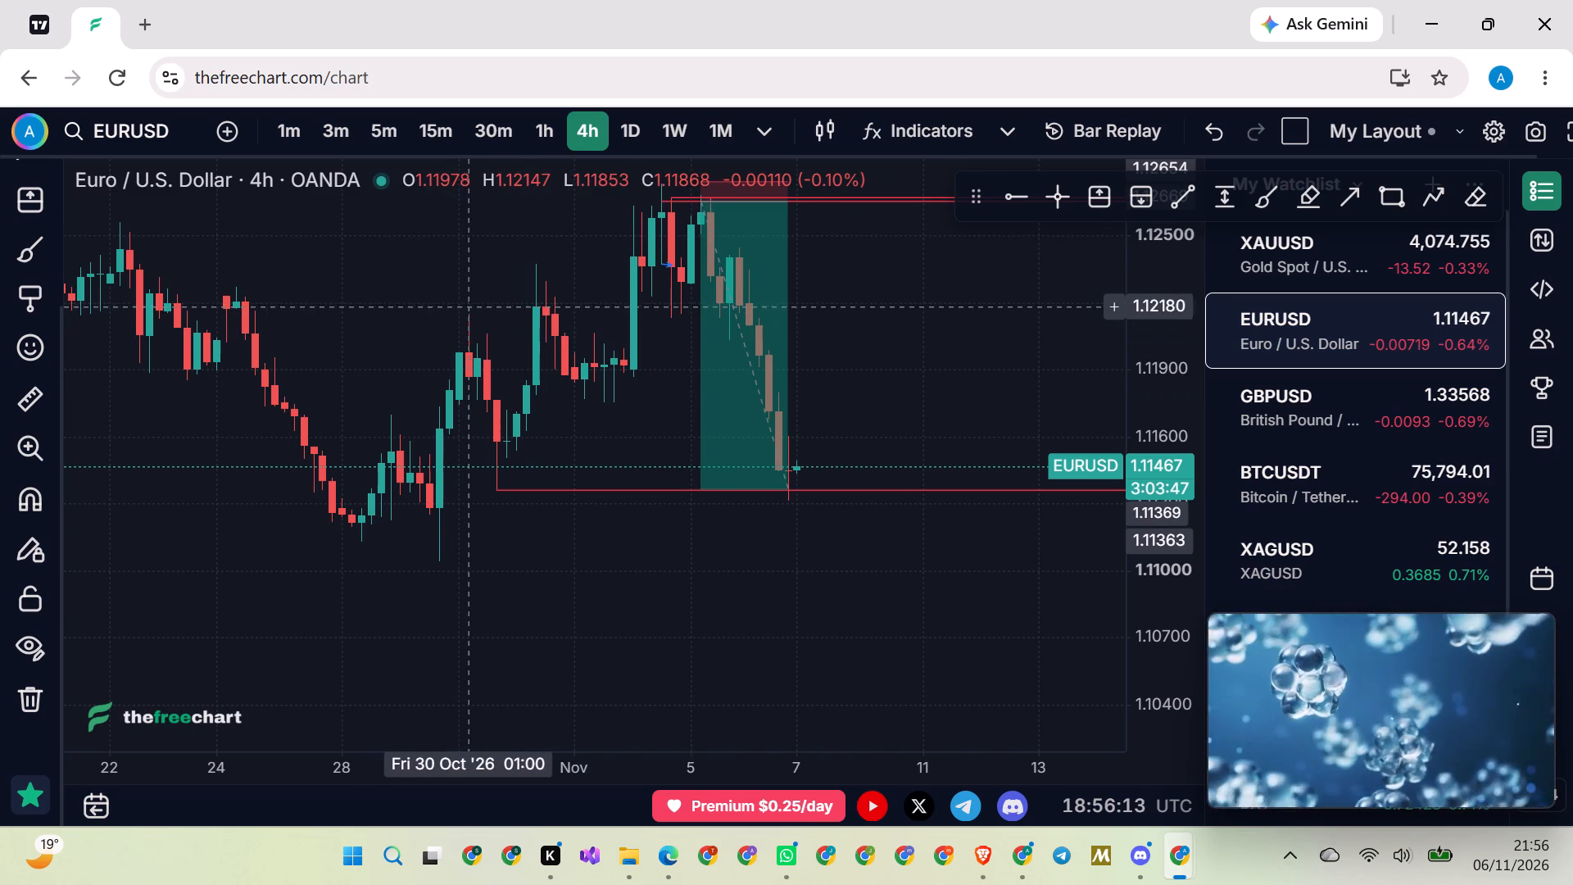
Draw a red horizontal ray at 1.12158 starting on 28 October, level with the 30 October swing high.
left_click_drag(456, 269, 445, 325)
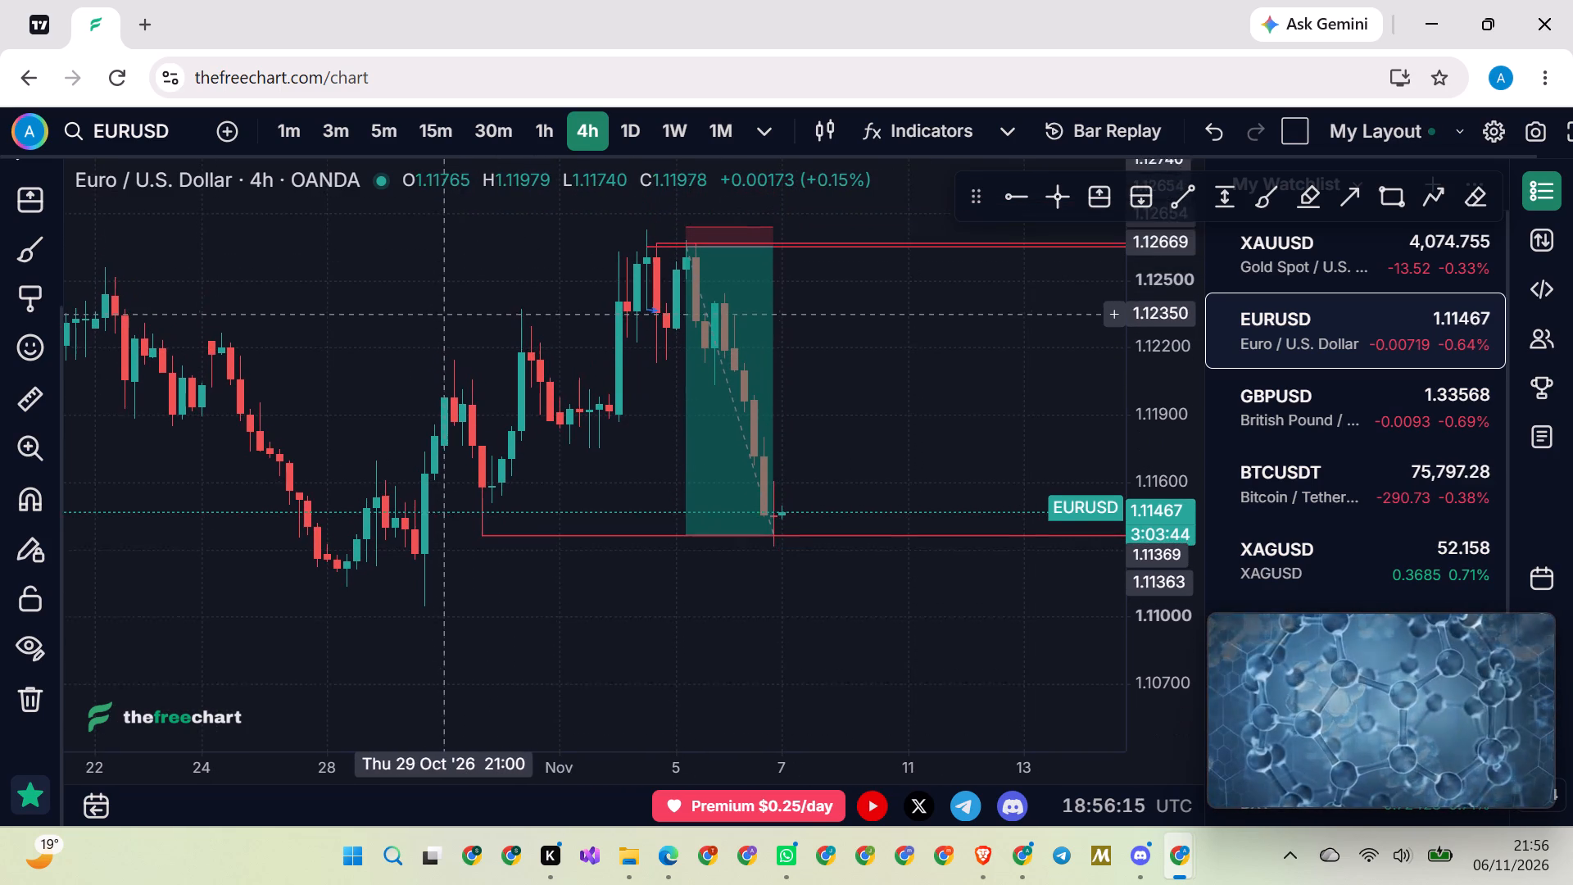
left_click_drag(445, 325, 445, 329)
scroll(433, 323, "up", 1)
scroll(435, 321, "down", 1)
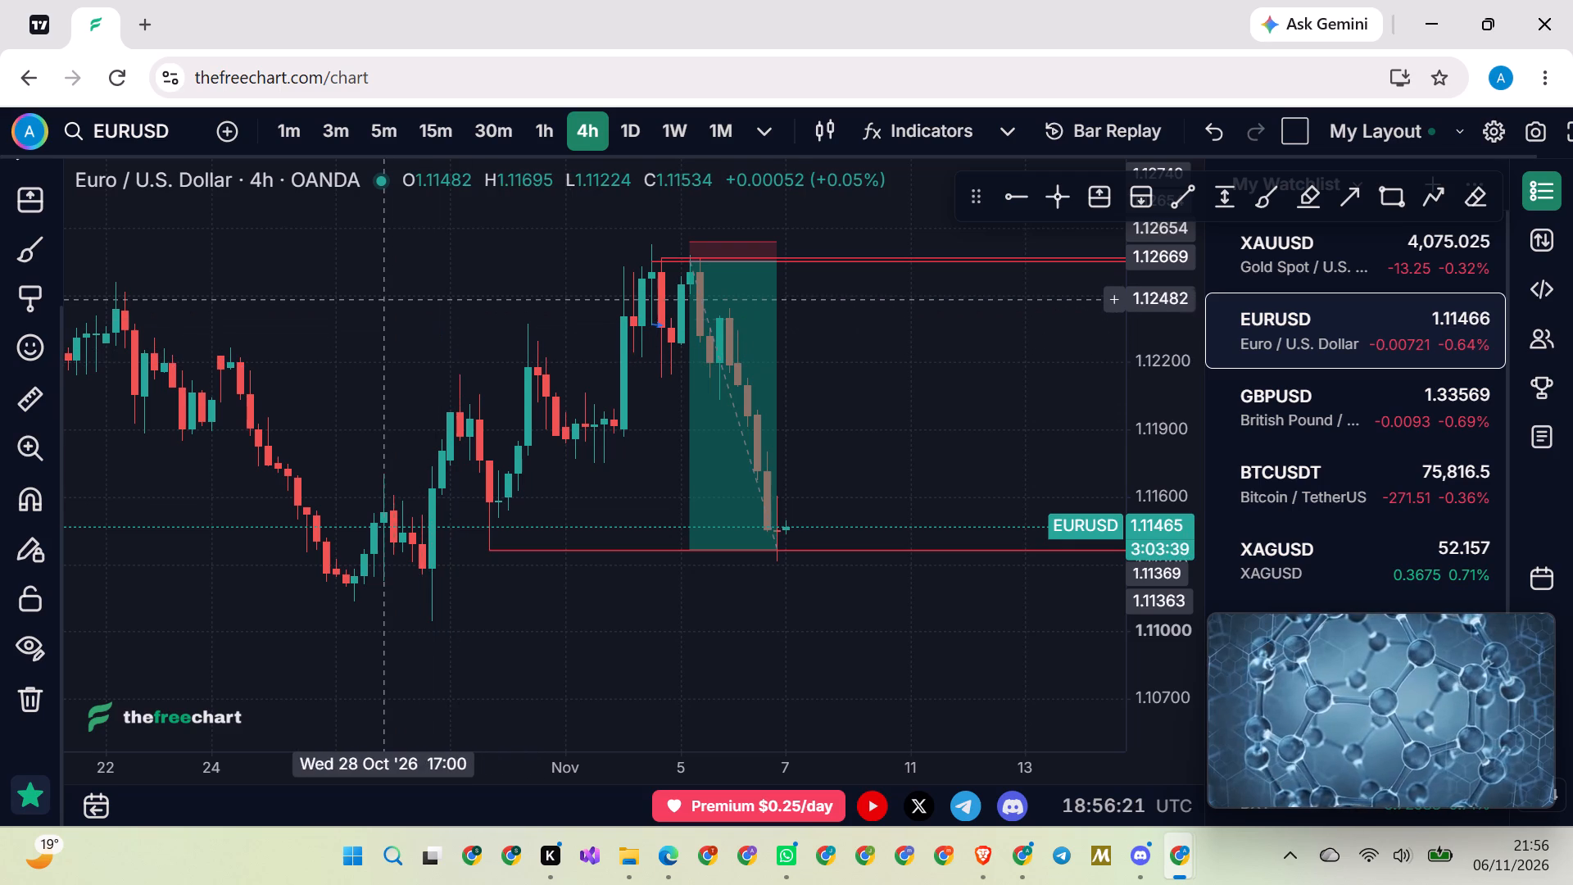
left_click_drag(384, 296, 447, 298)
scroll(451, 298, "up", 2)
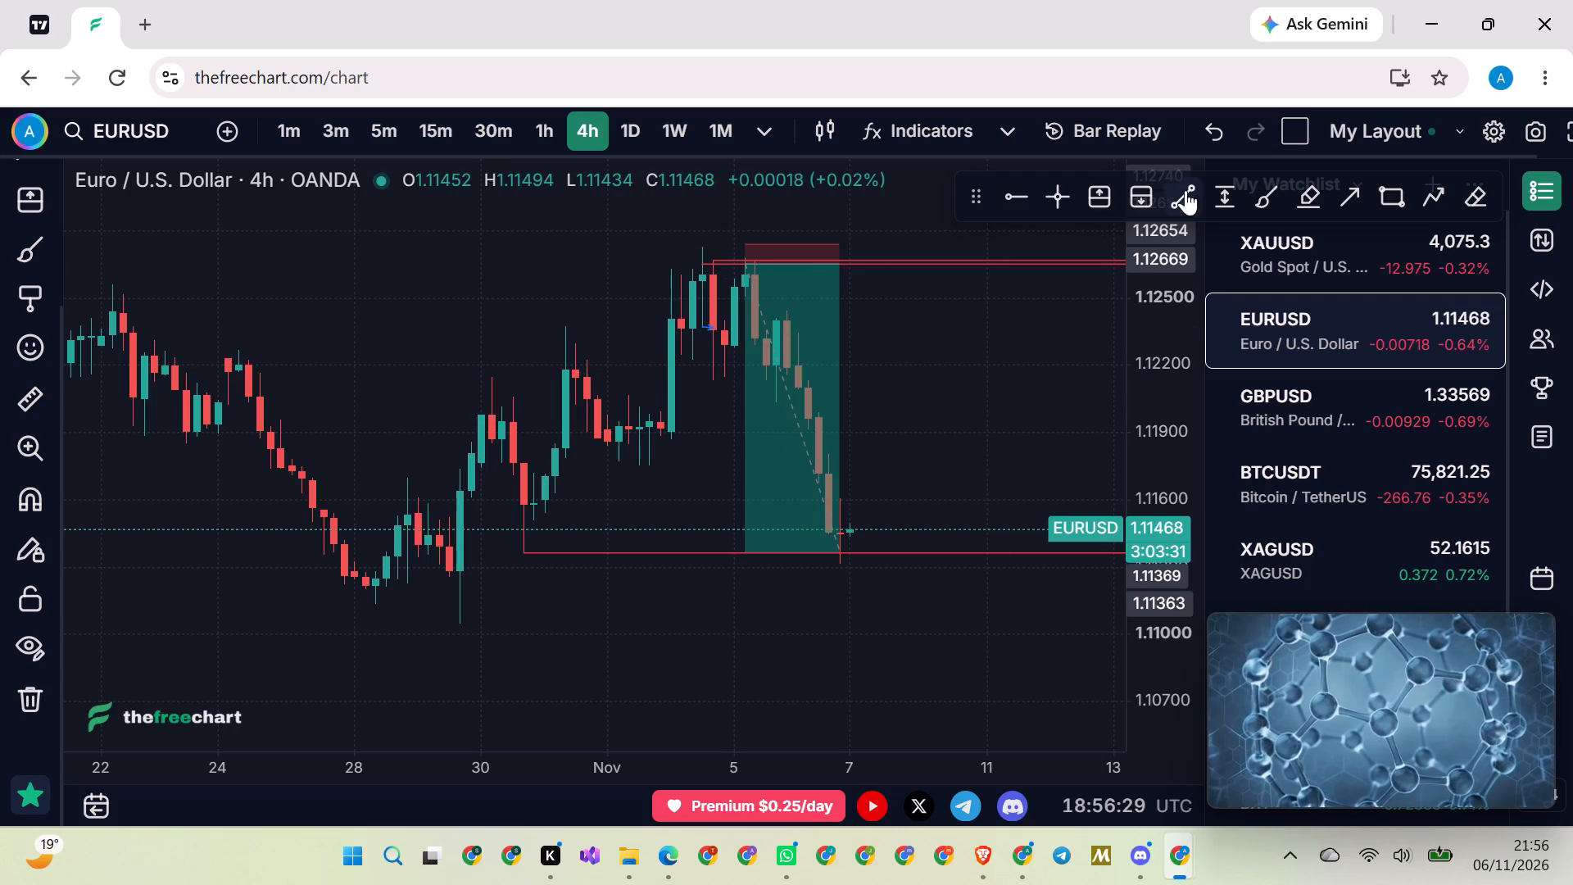
left_click(1018, 197)
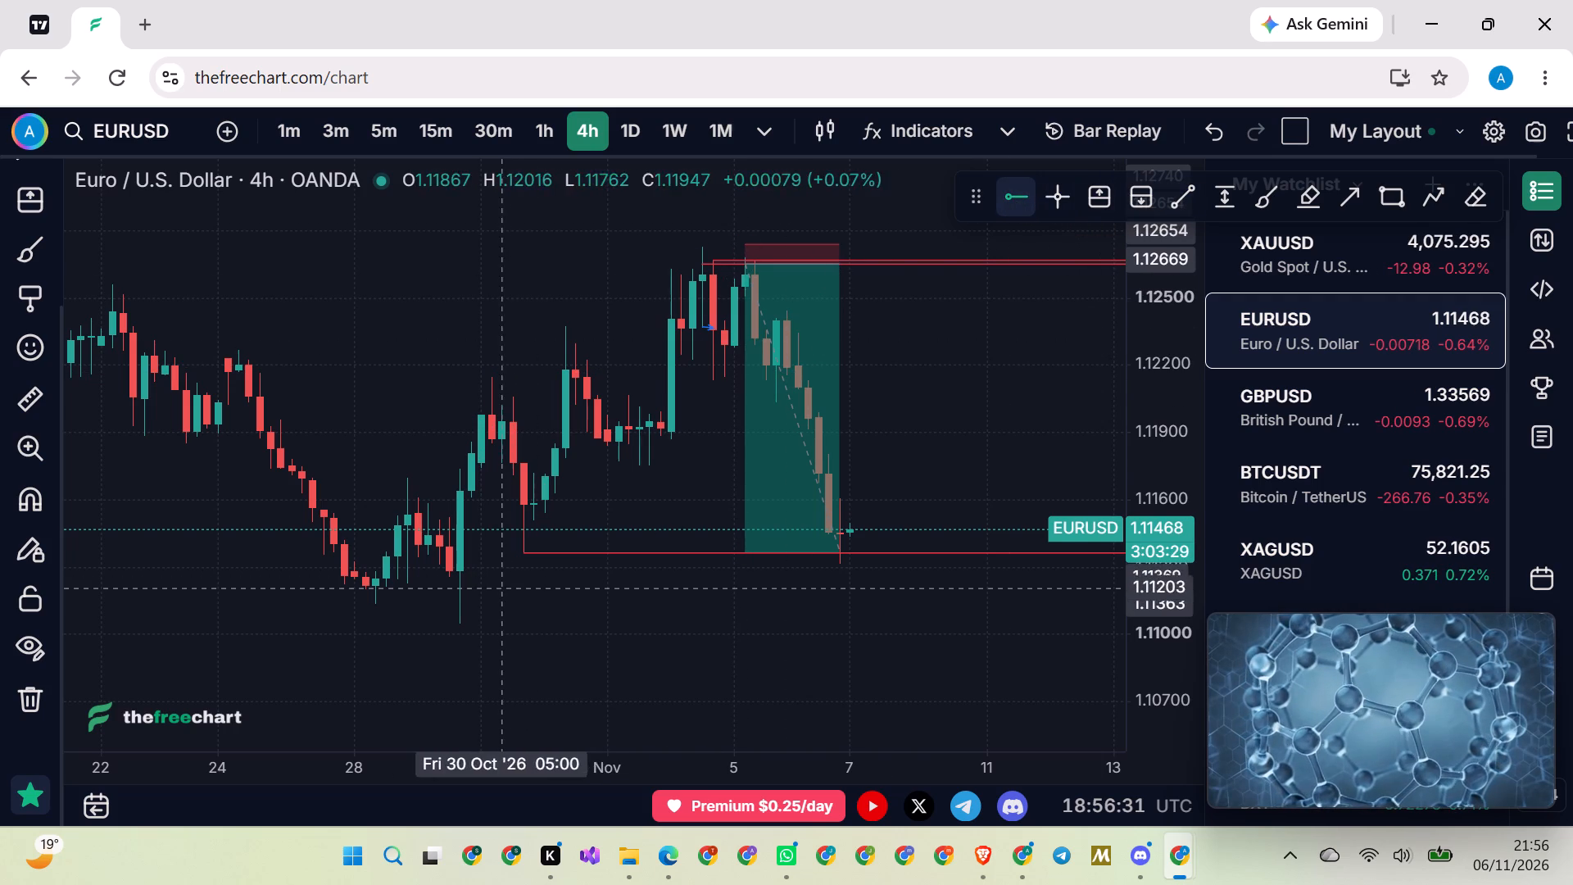
left_click(424, 379)
left_click_drag(424, 379, 406, 374)
left_click(421, 276)
Examine the daily EURUSD chart from late October to 6 November against the red ray at 1.12158.
left_click(626, 134)
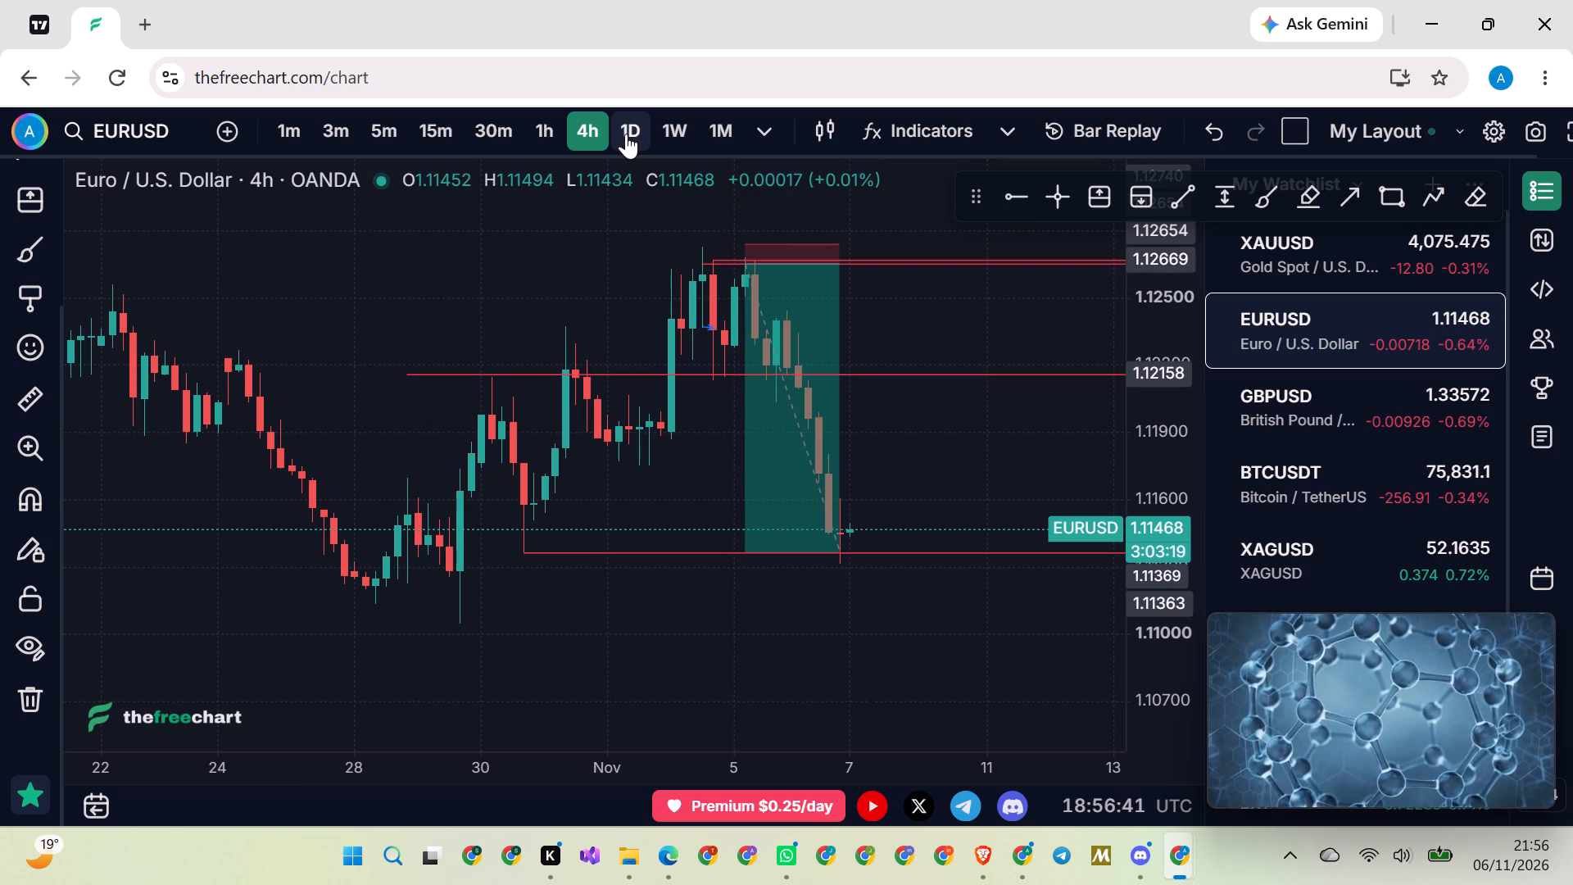
scroll(437, 504, "up", 3)
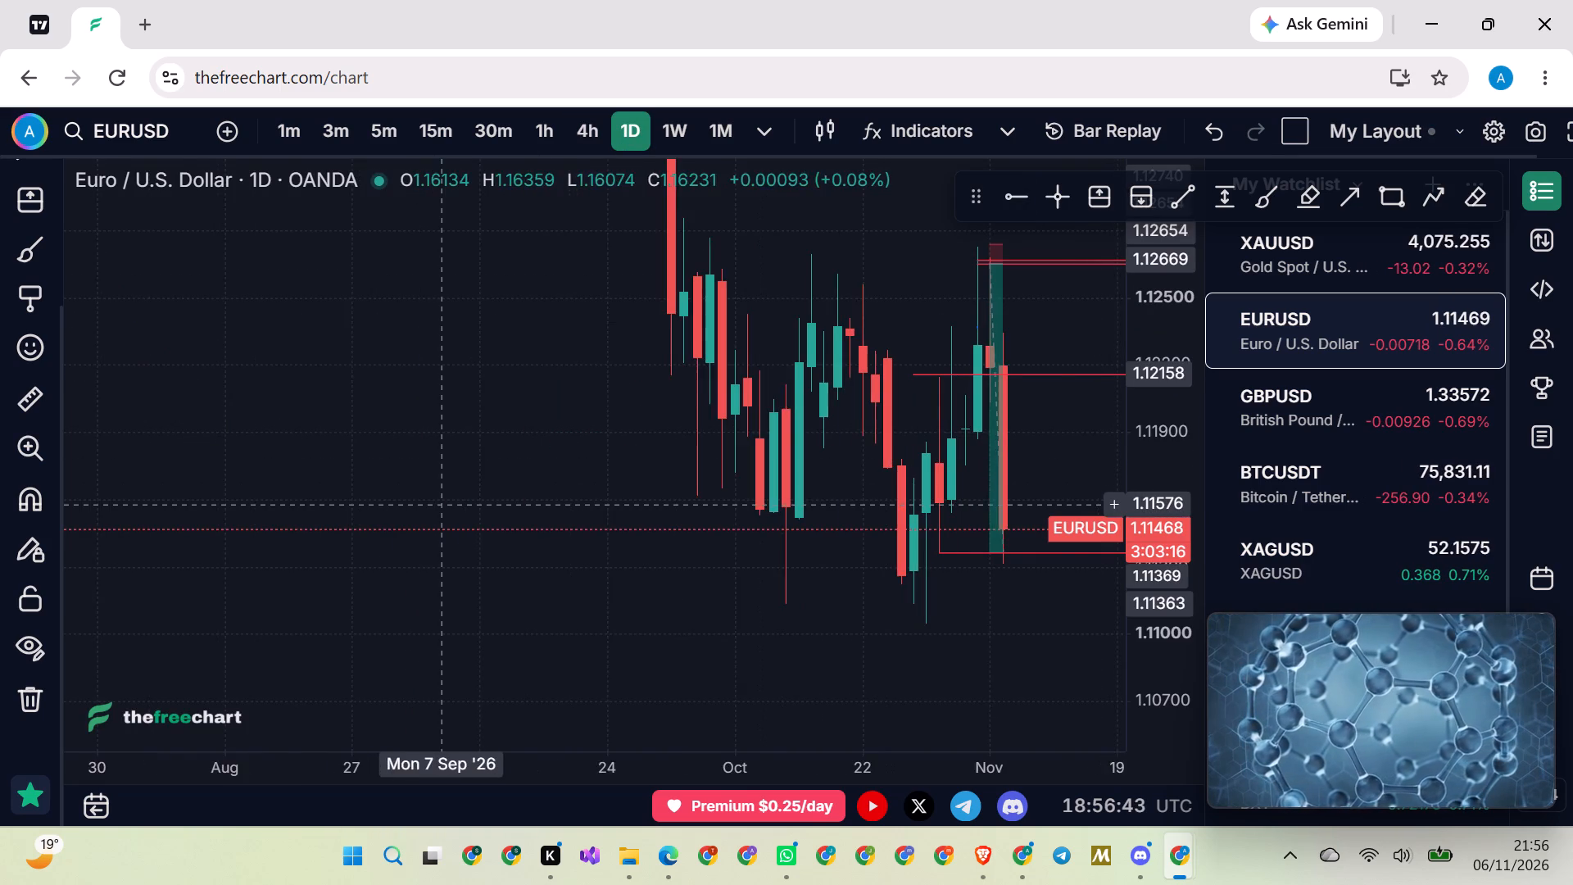
scroll(437, 504, "up", 8)
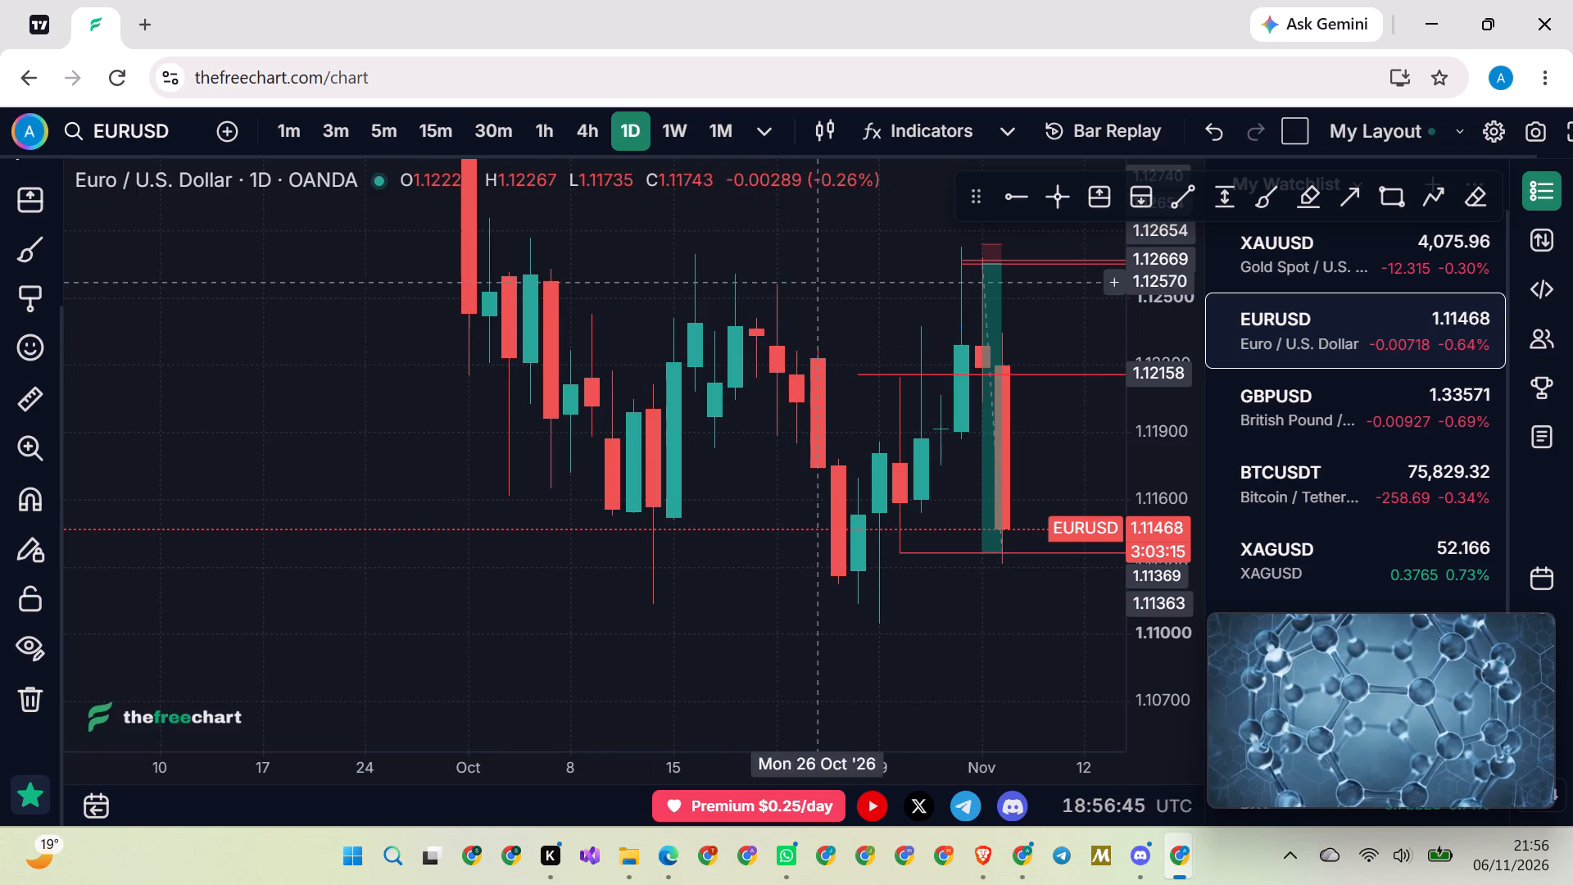
left_click_drag(842, 279, 607, 289)
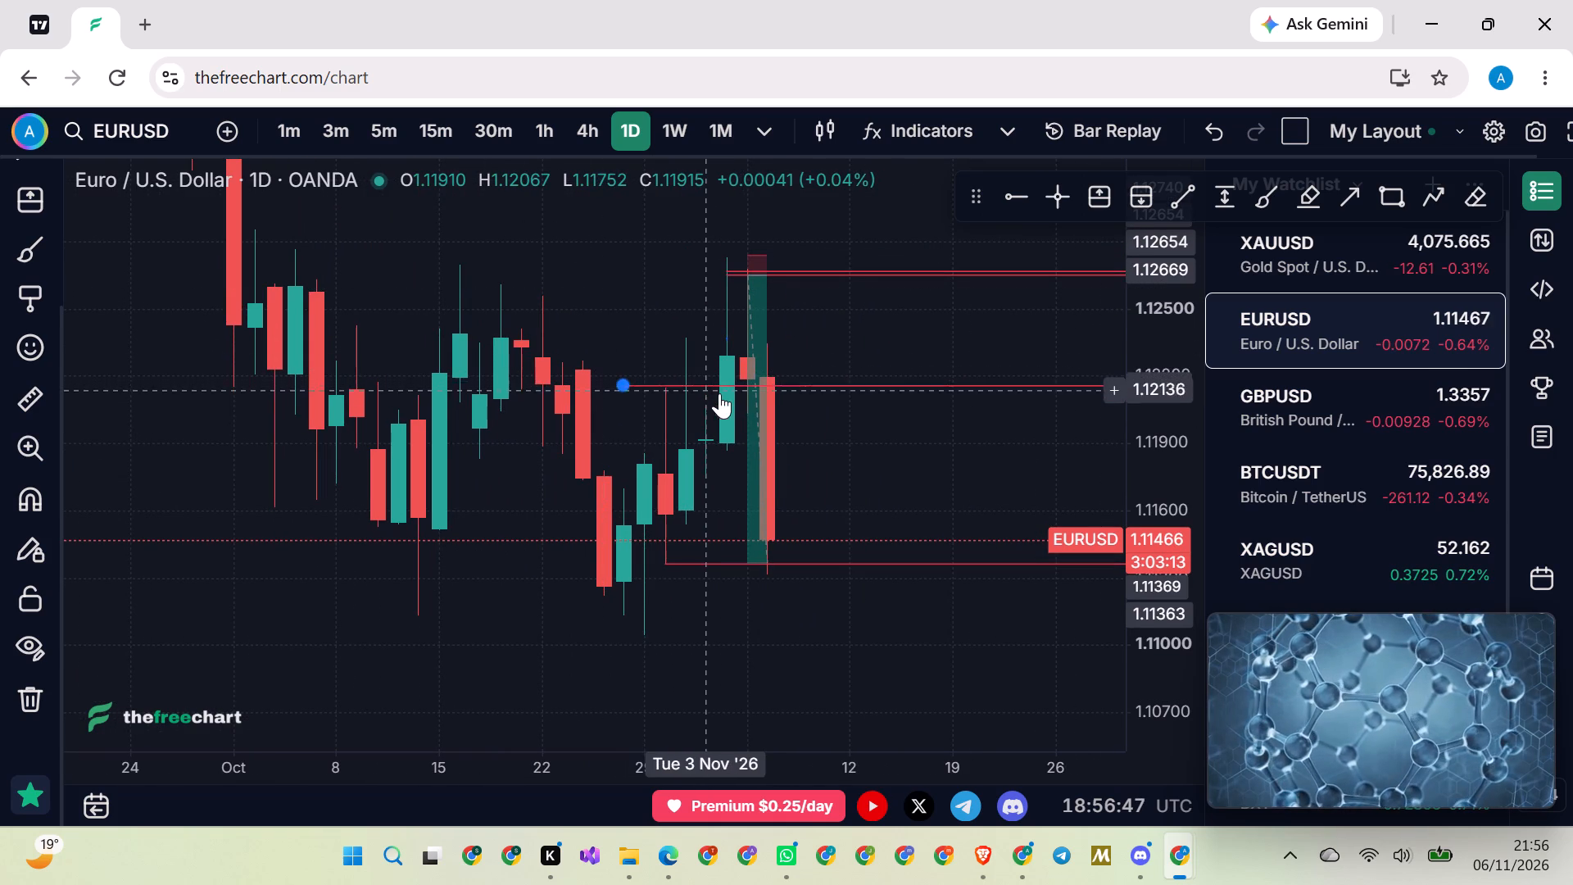
left_click_drag(1162, 479, 1128, 547)
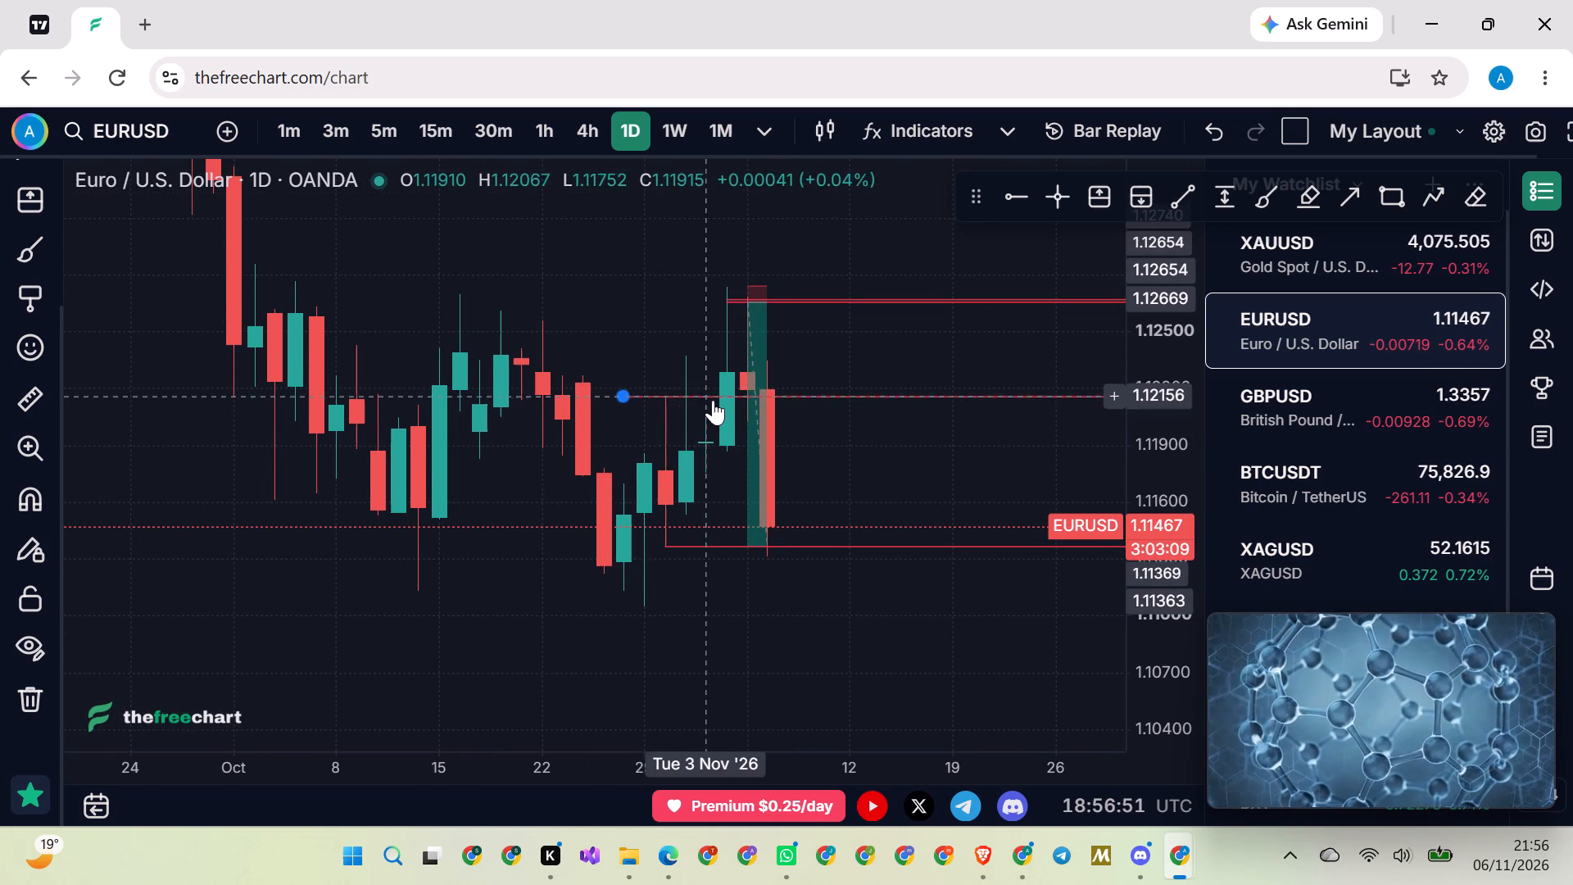
scroll(654, 433, "up", 1)
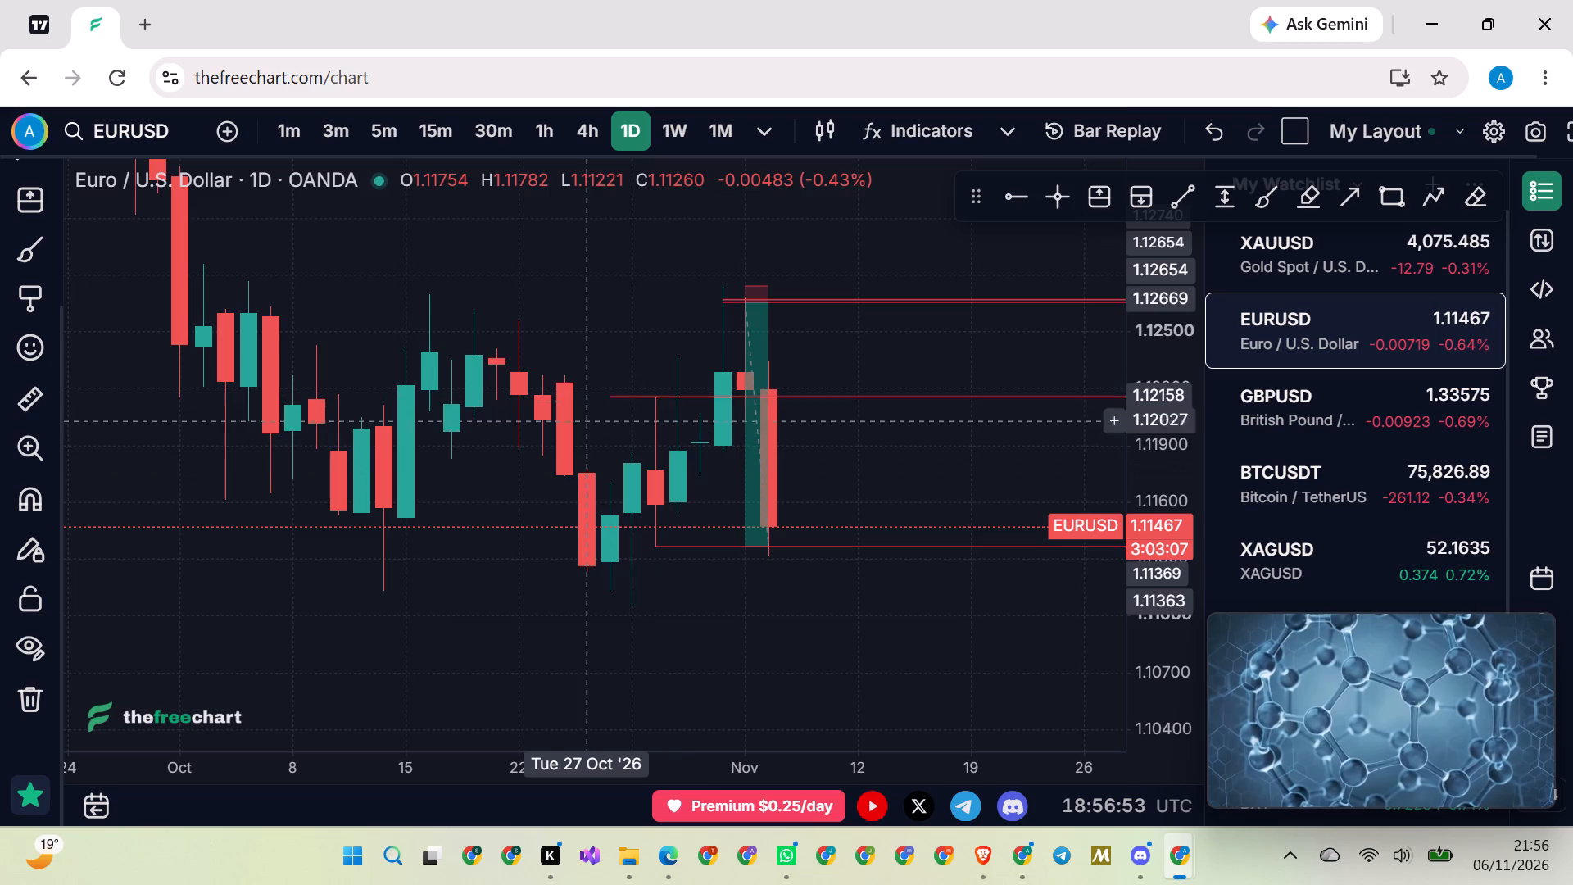
scroll(641, 456, "up", 9)
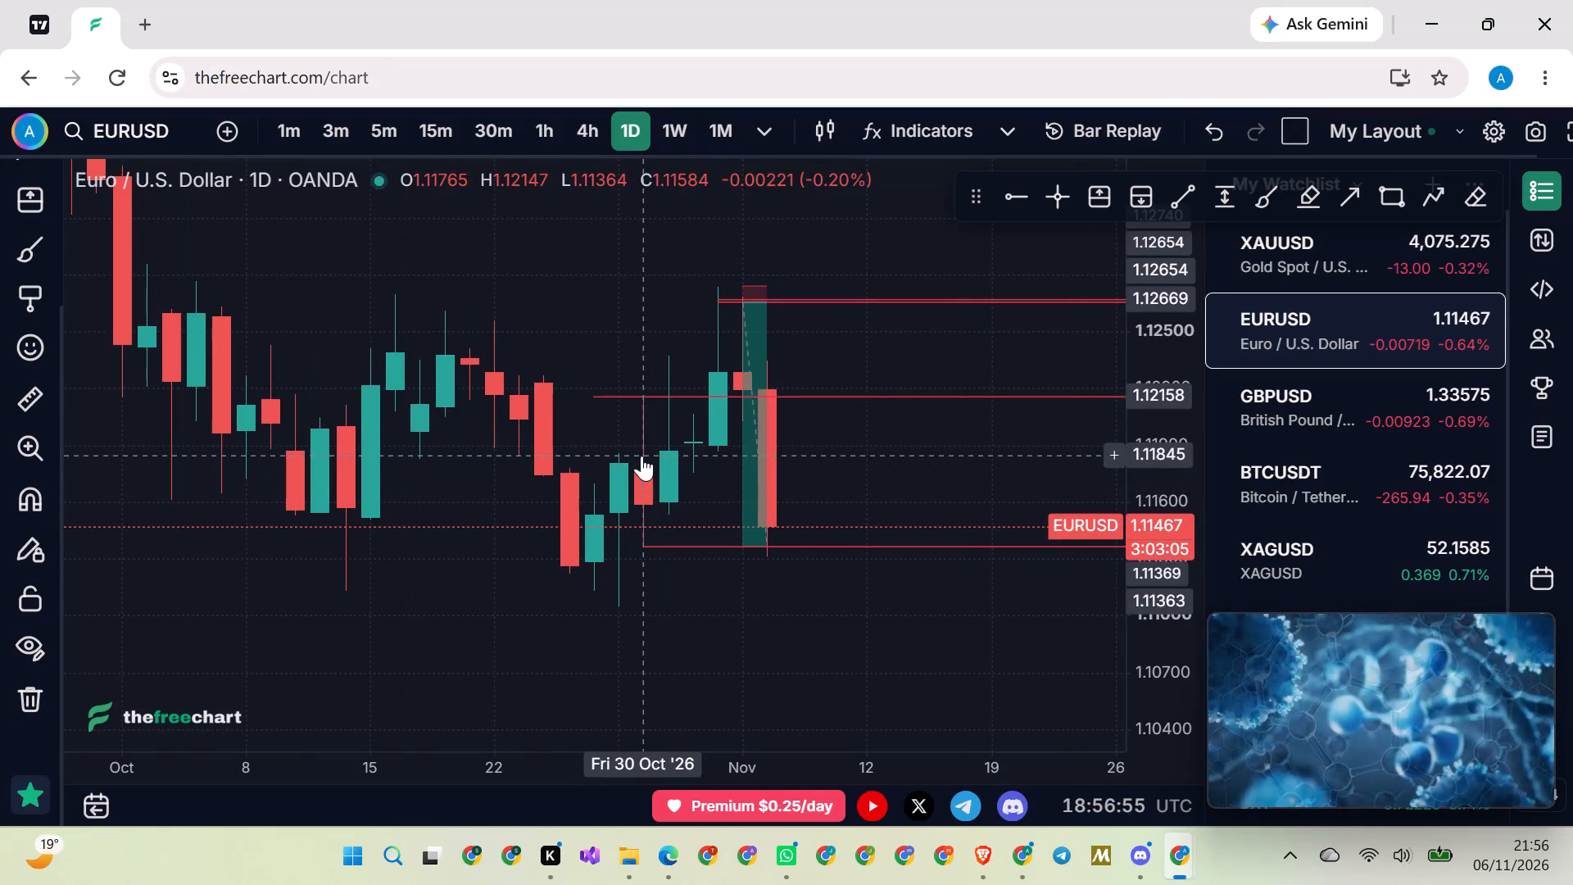
scroll(622, 439, "up", 12)
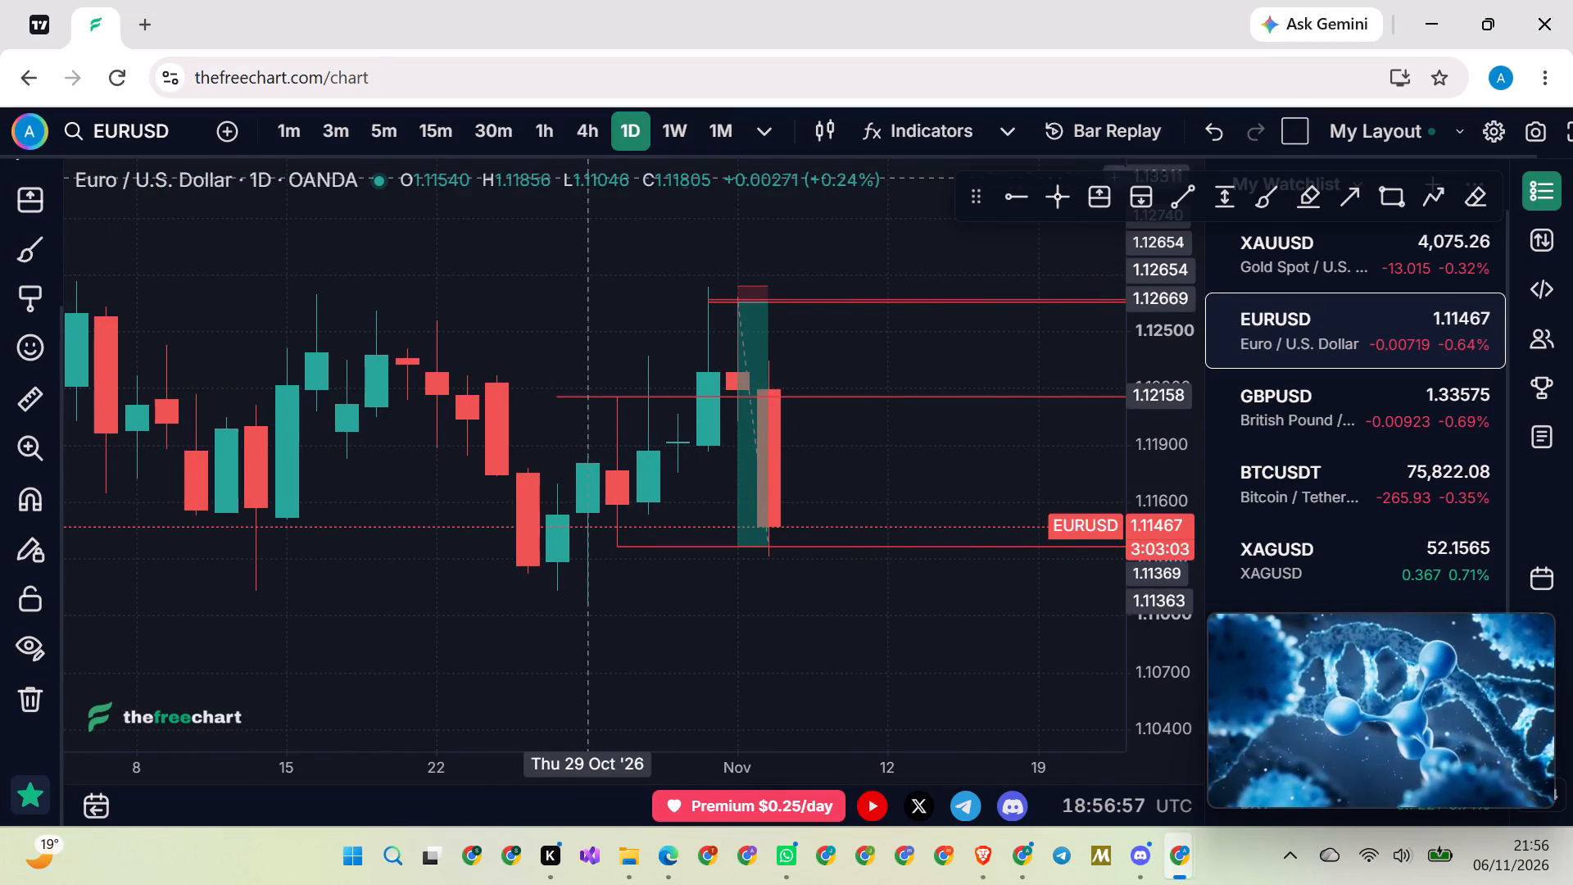
Draw a red horizontal ray at 1.11988 on the 4-hour chart, starting at the candle bodies of the 29–30 October swing high.
left_click(589, 137)
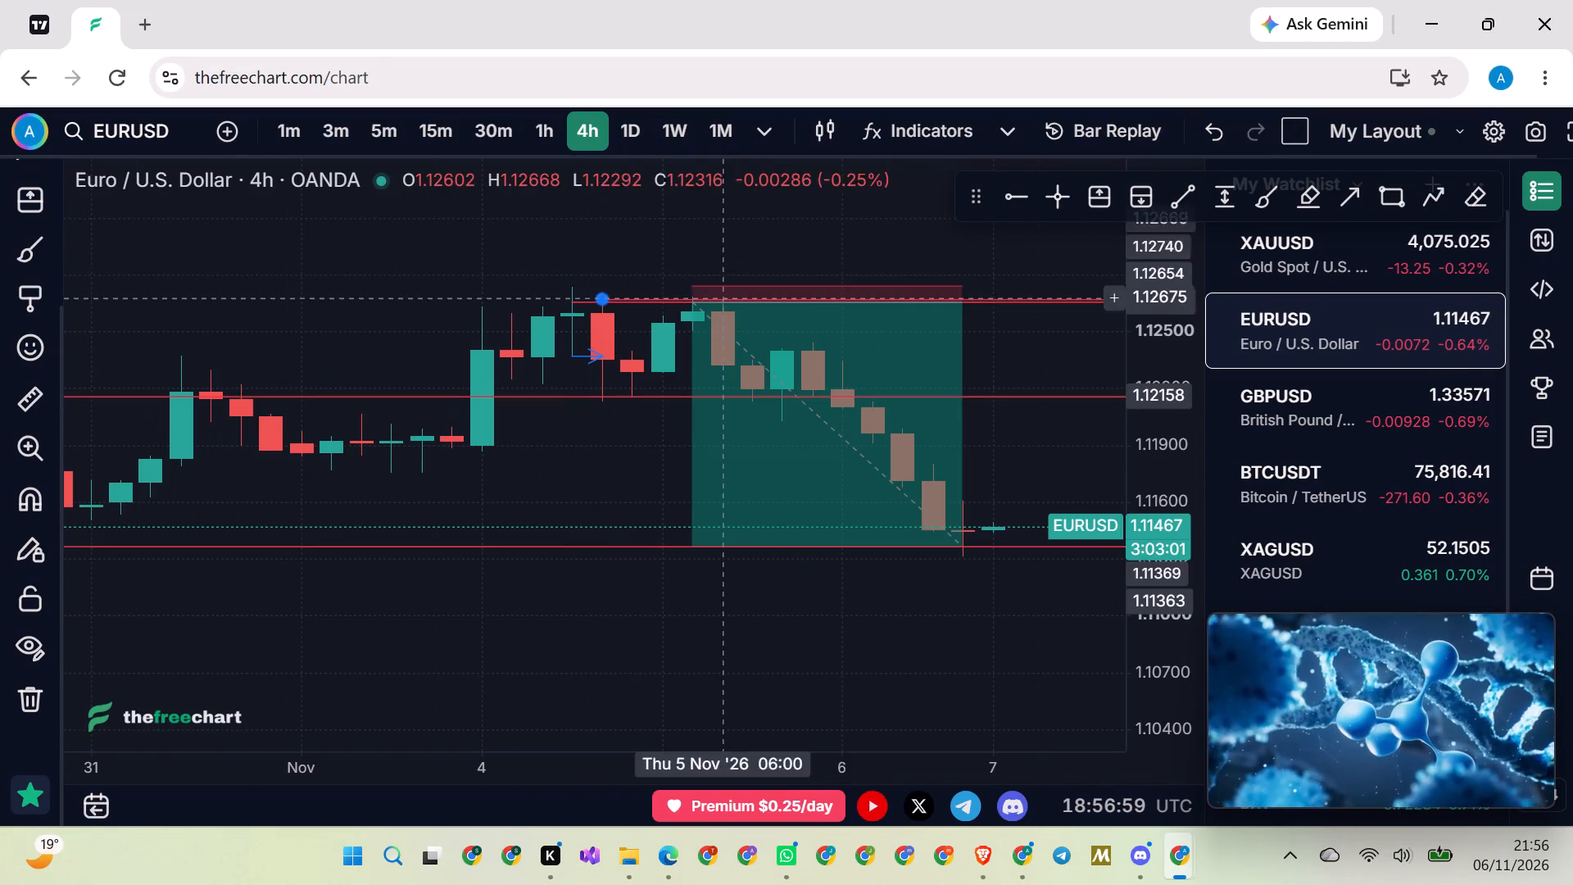
left_click(1010, 189)
scroll(391, 473, "down", 4)
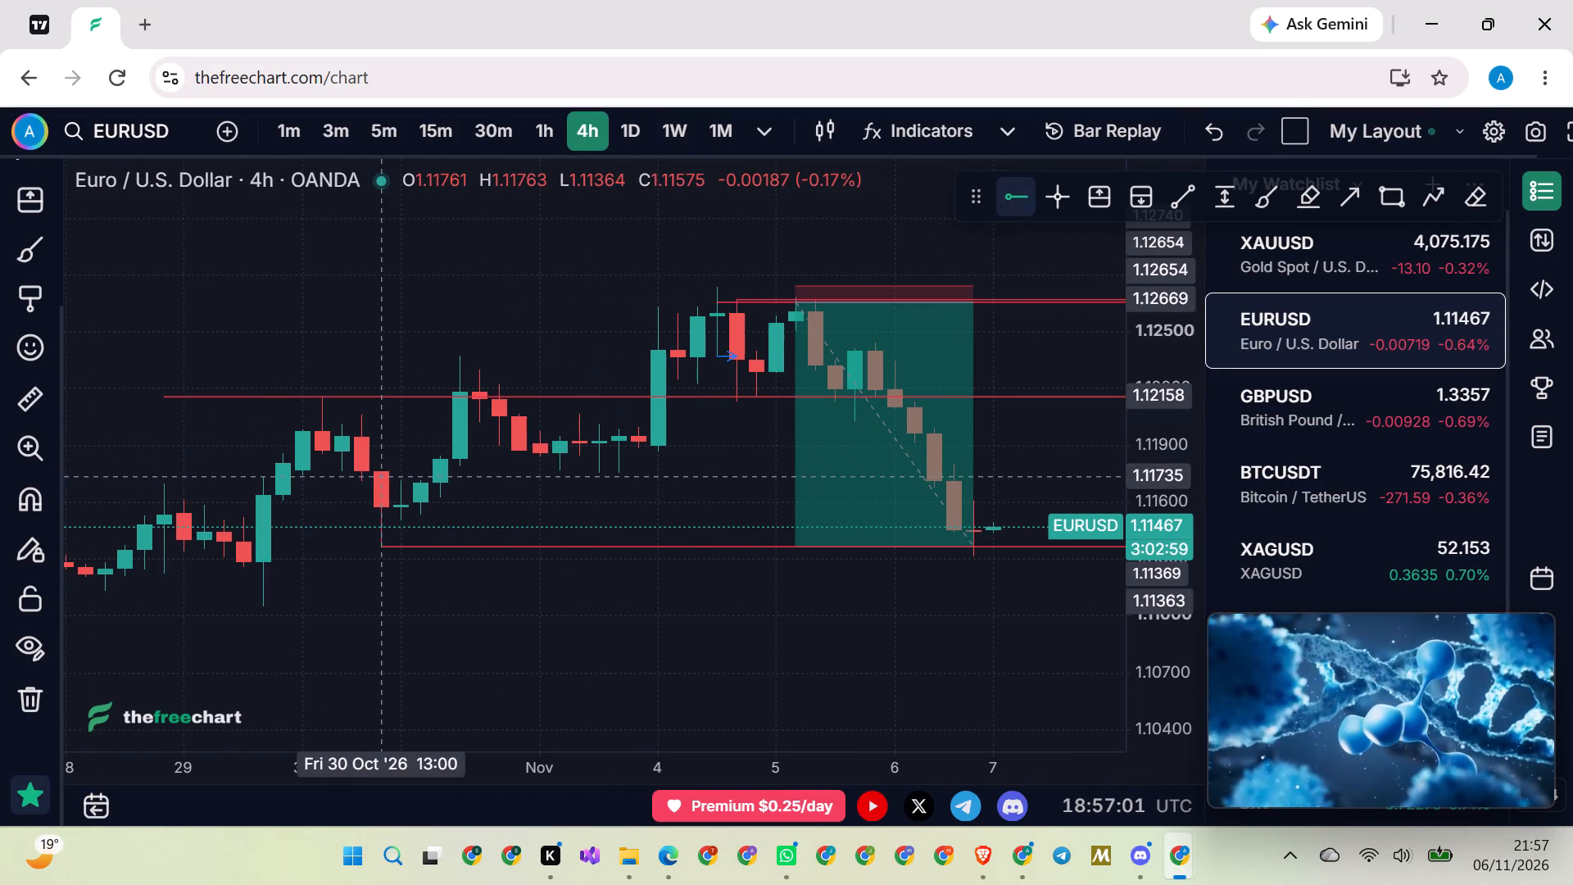
scroll(366, 461, "down", 4)
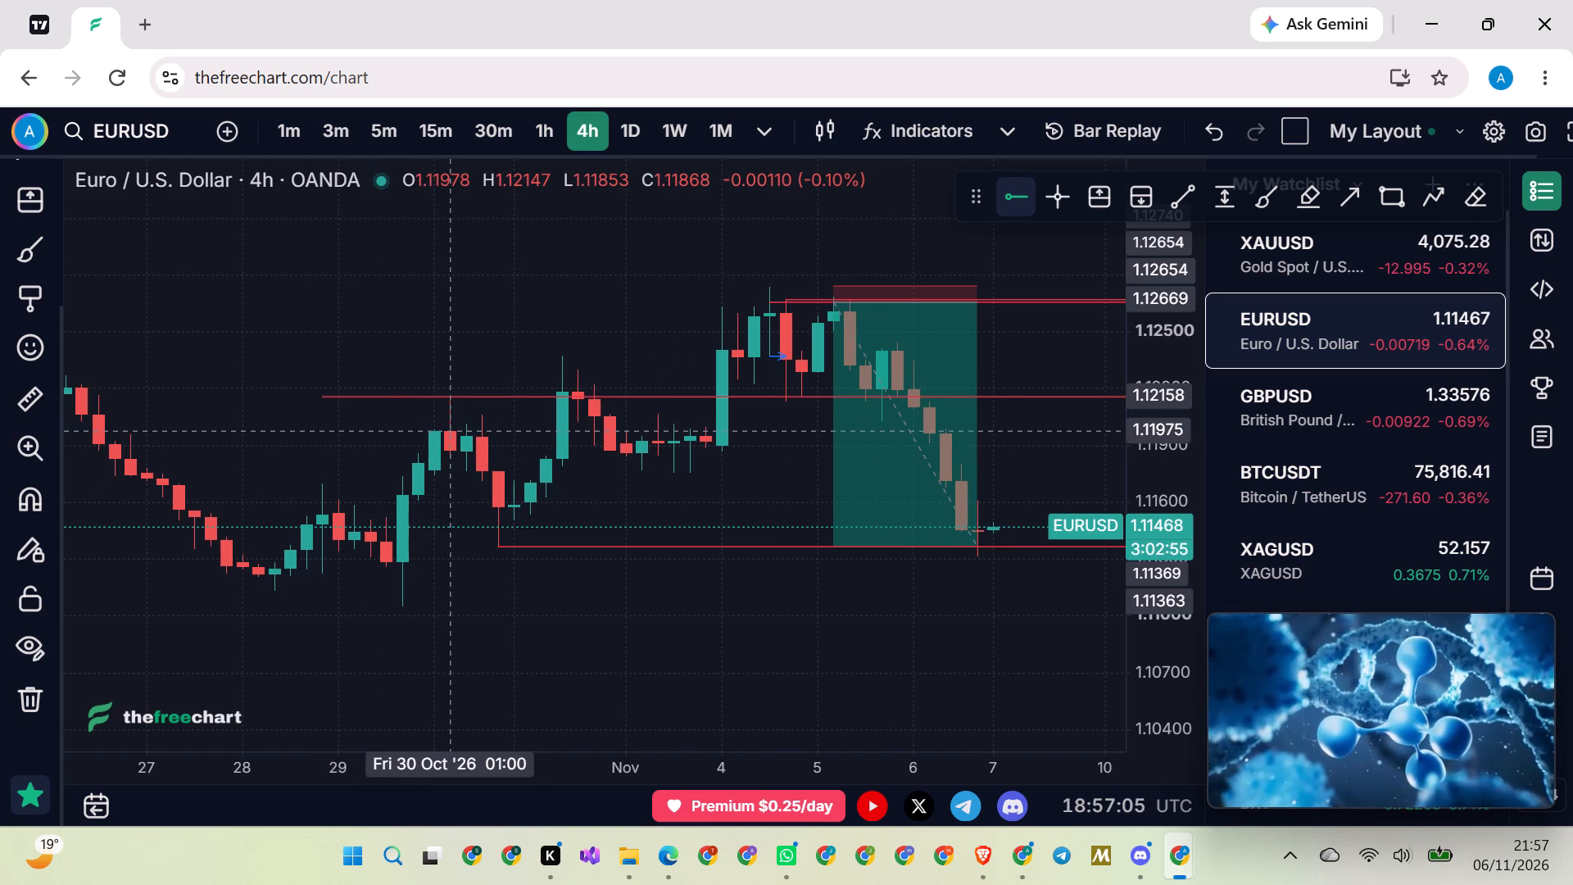
left_click(437, 428)
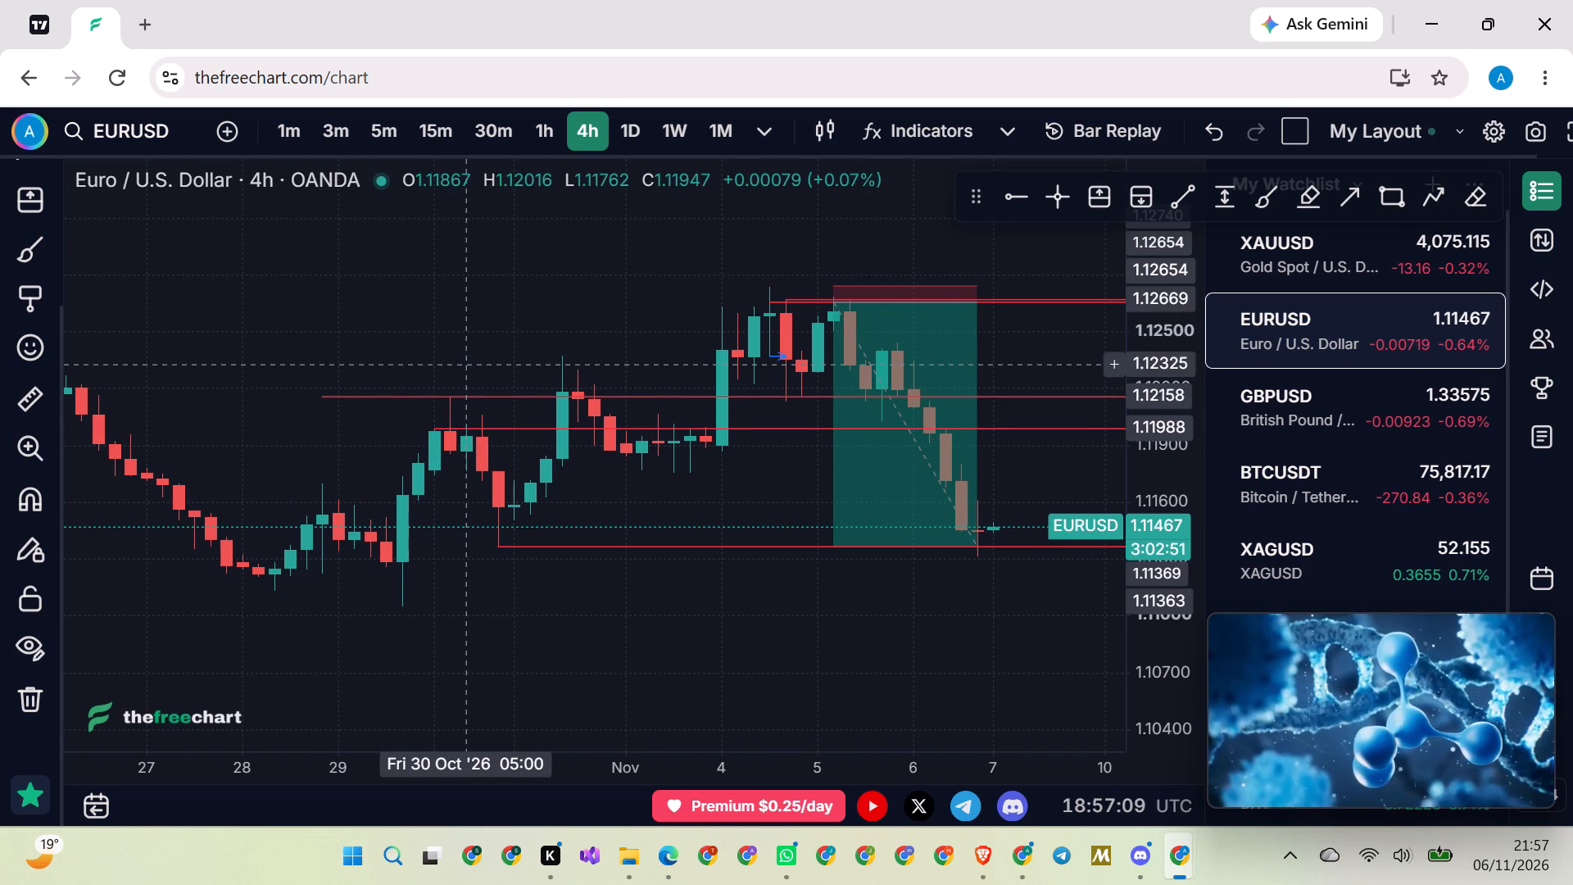
Compare the two new rays on the daily chart and delete the red horizontal ray at 1.12158.
left_click(633, 130)
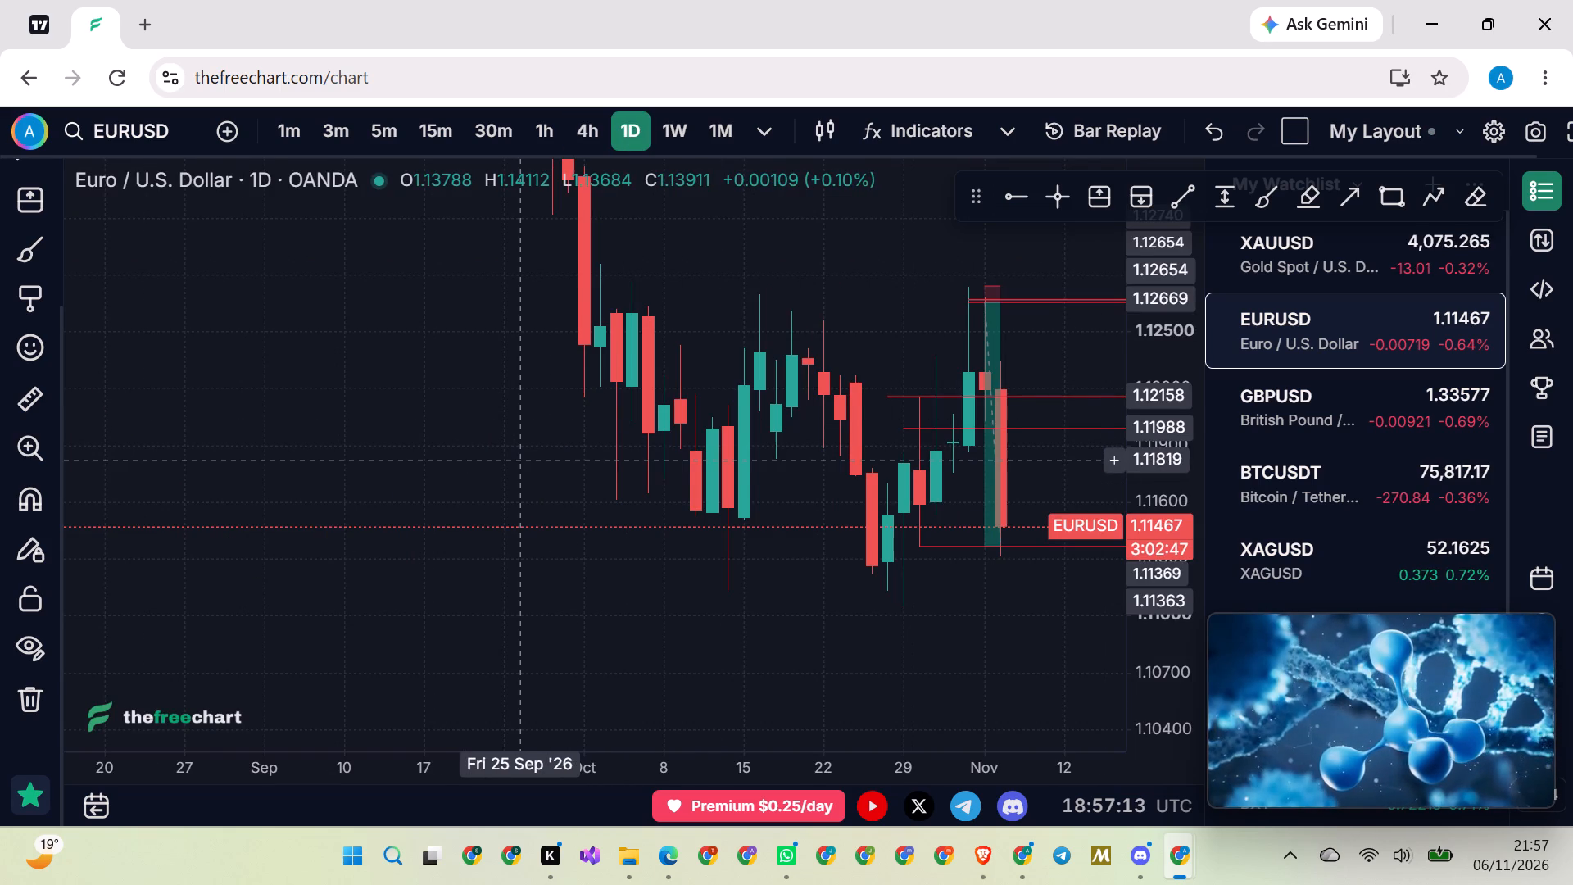
scroll(505, 481, "up", 7)
left_click_drag(505, 488, 345, 495)
scroll(347, 511, "up", 2)
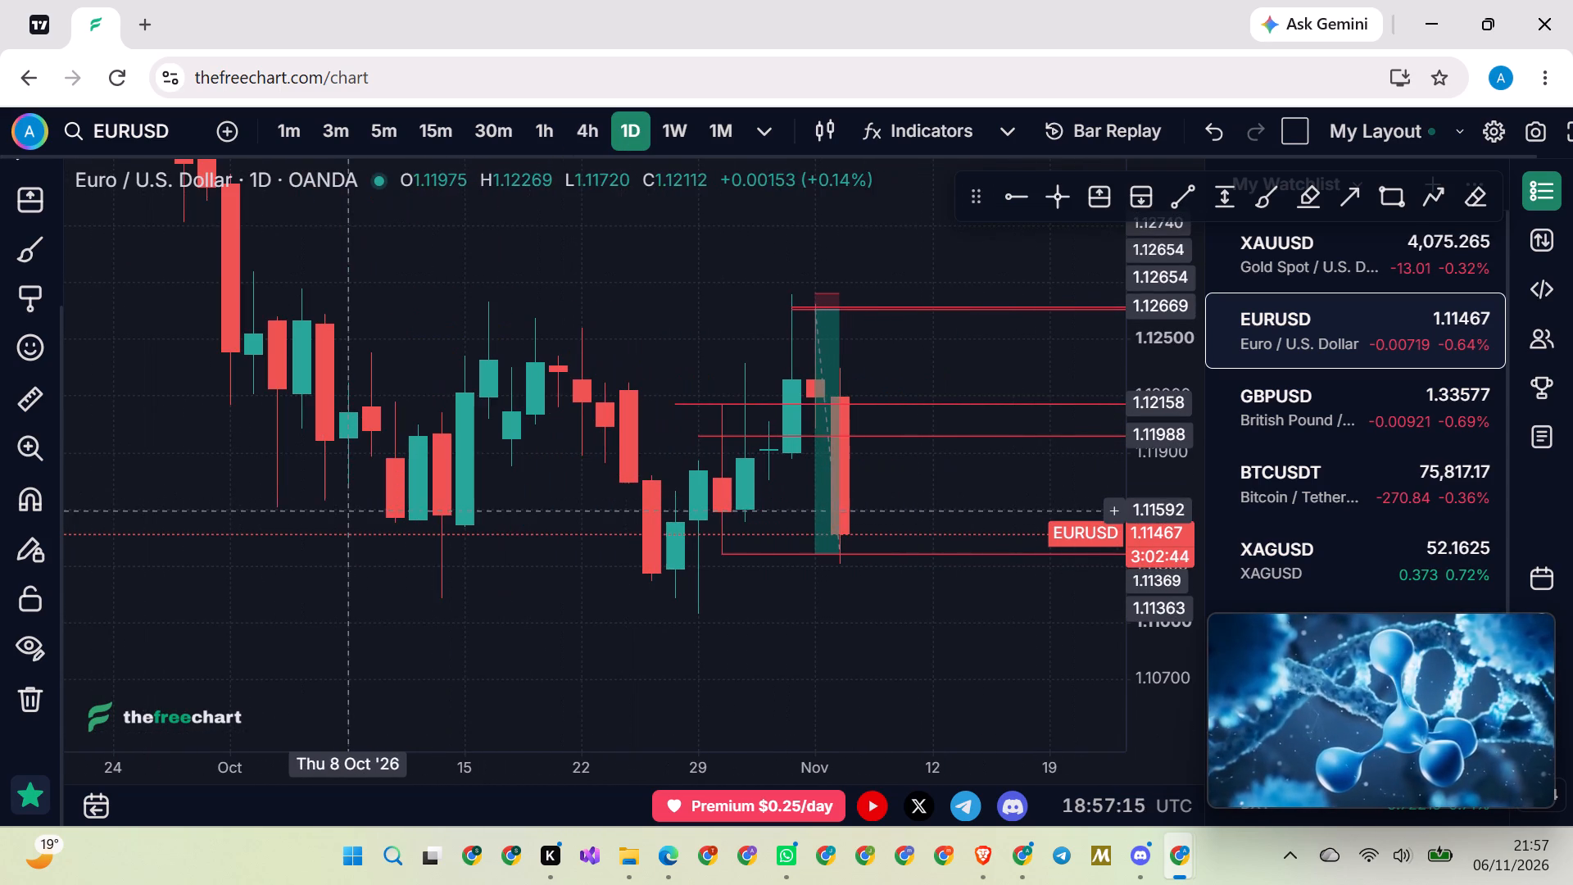
left_click_drag(674, 311, 552, 311)
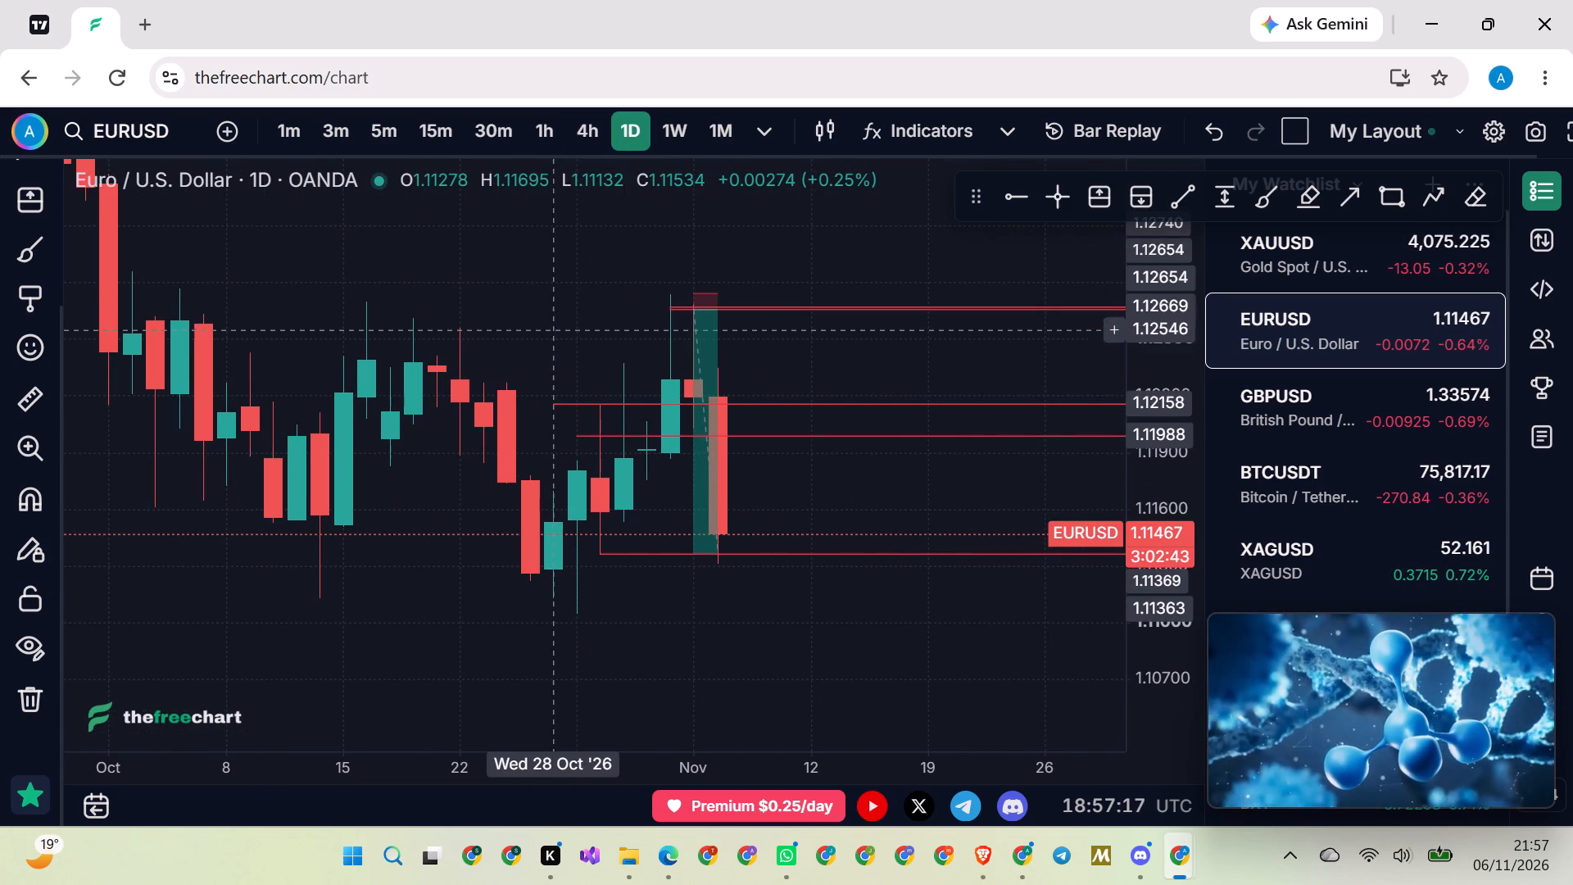
left_click(555, 404)
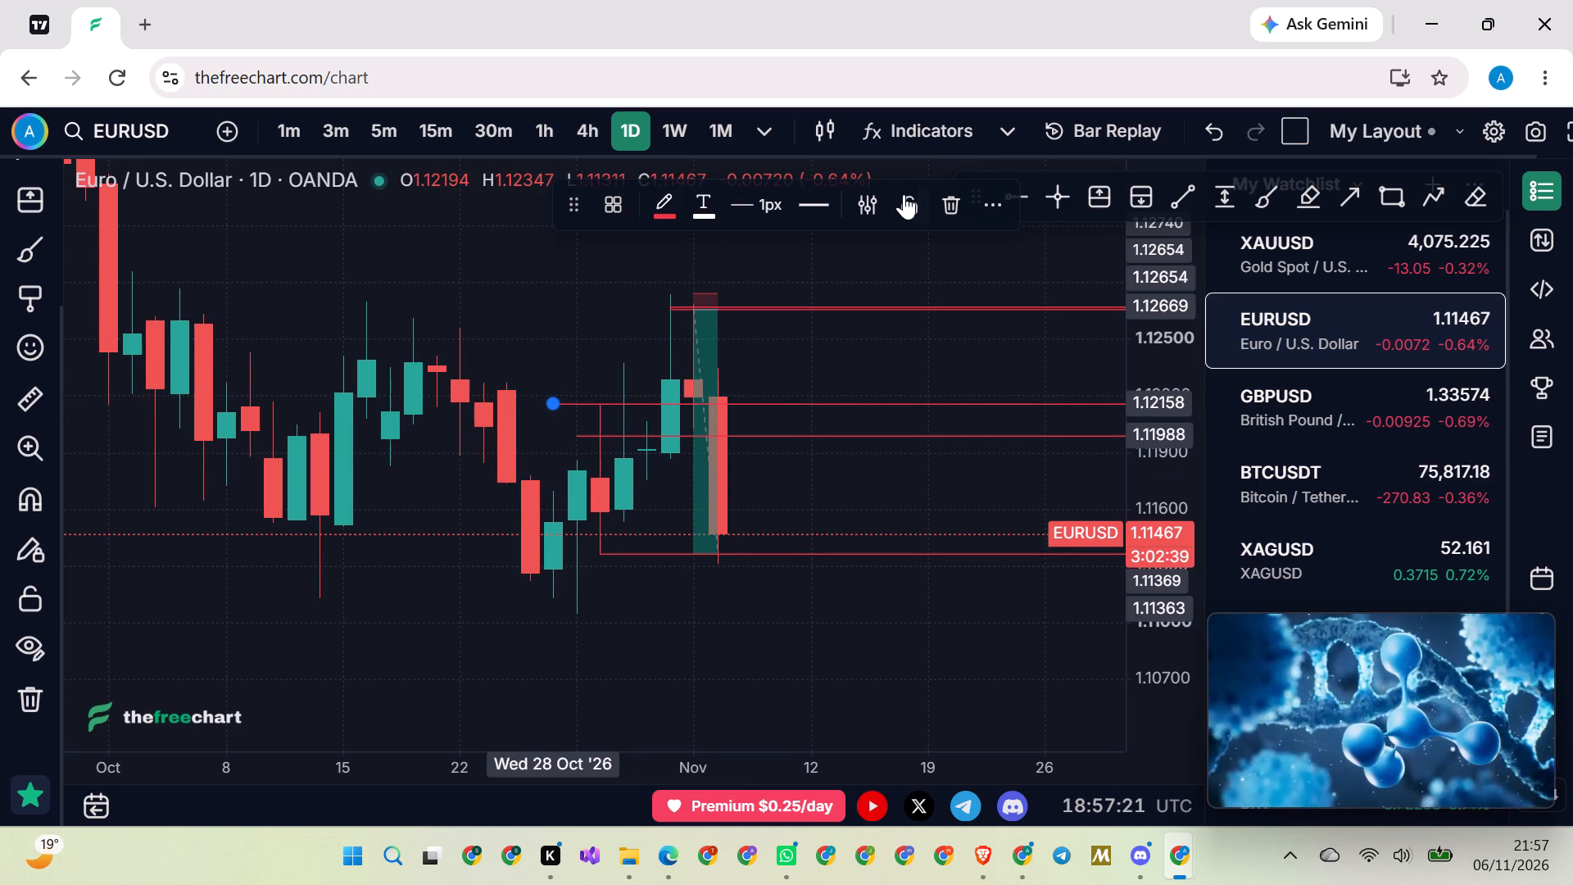
left_click(957, 204)
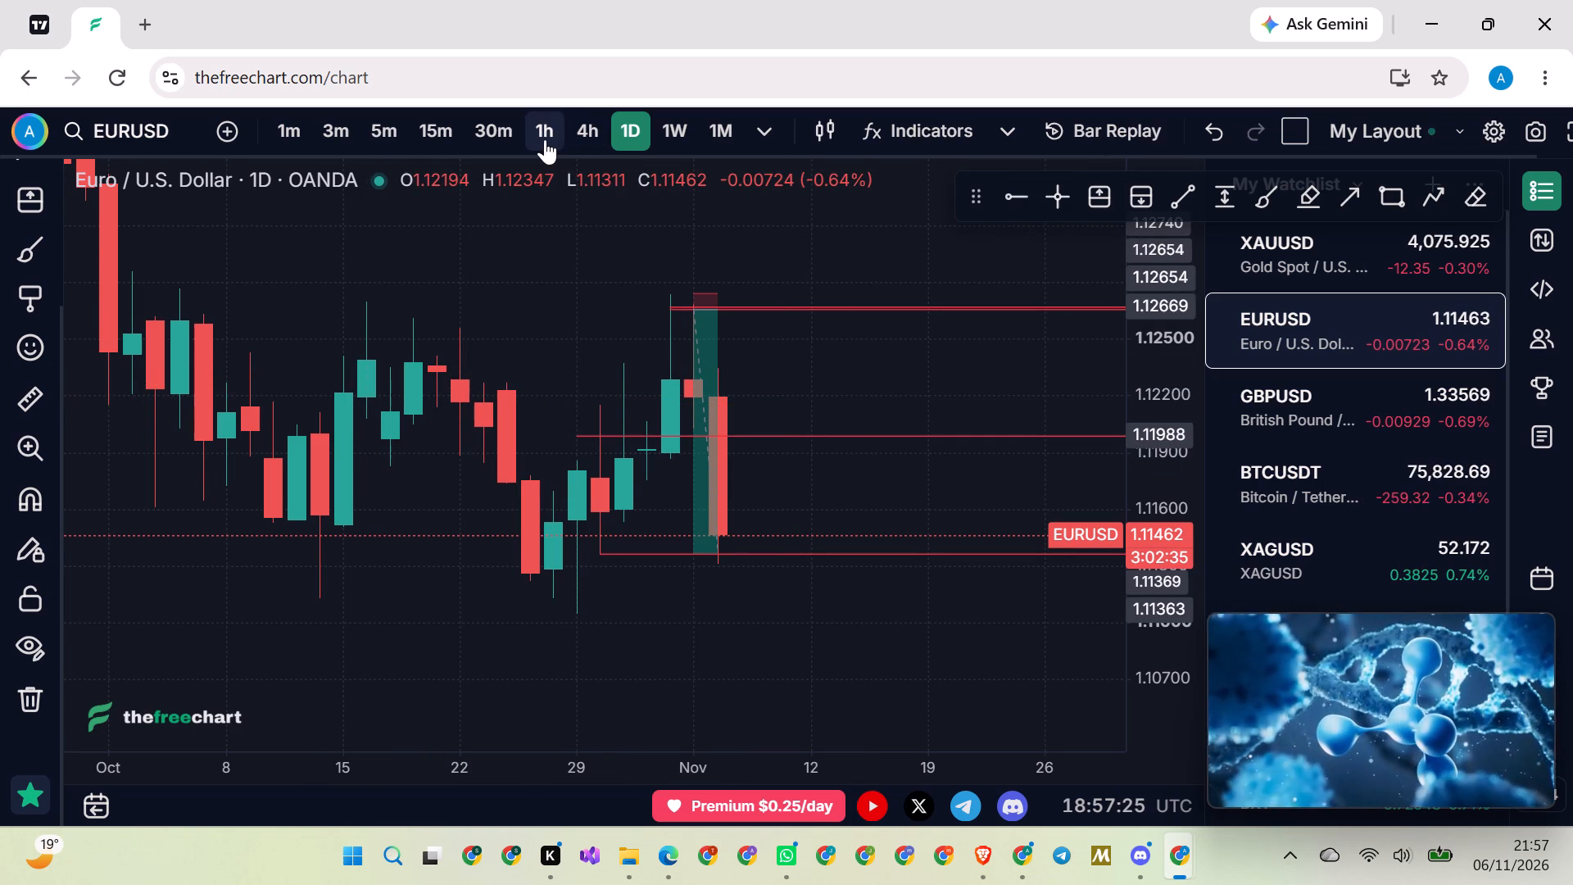
Switch to the 30-minute chart and examine price from late October to 6 November against the 1.11988 ray and the short position.
left_click(578, 137)
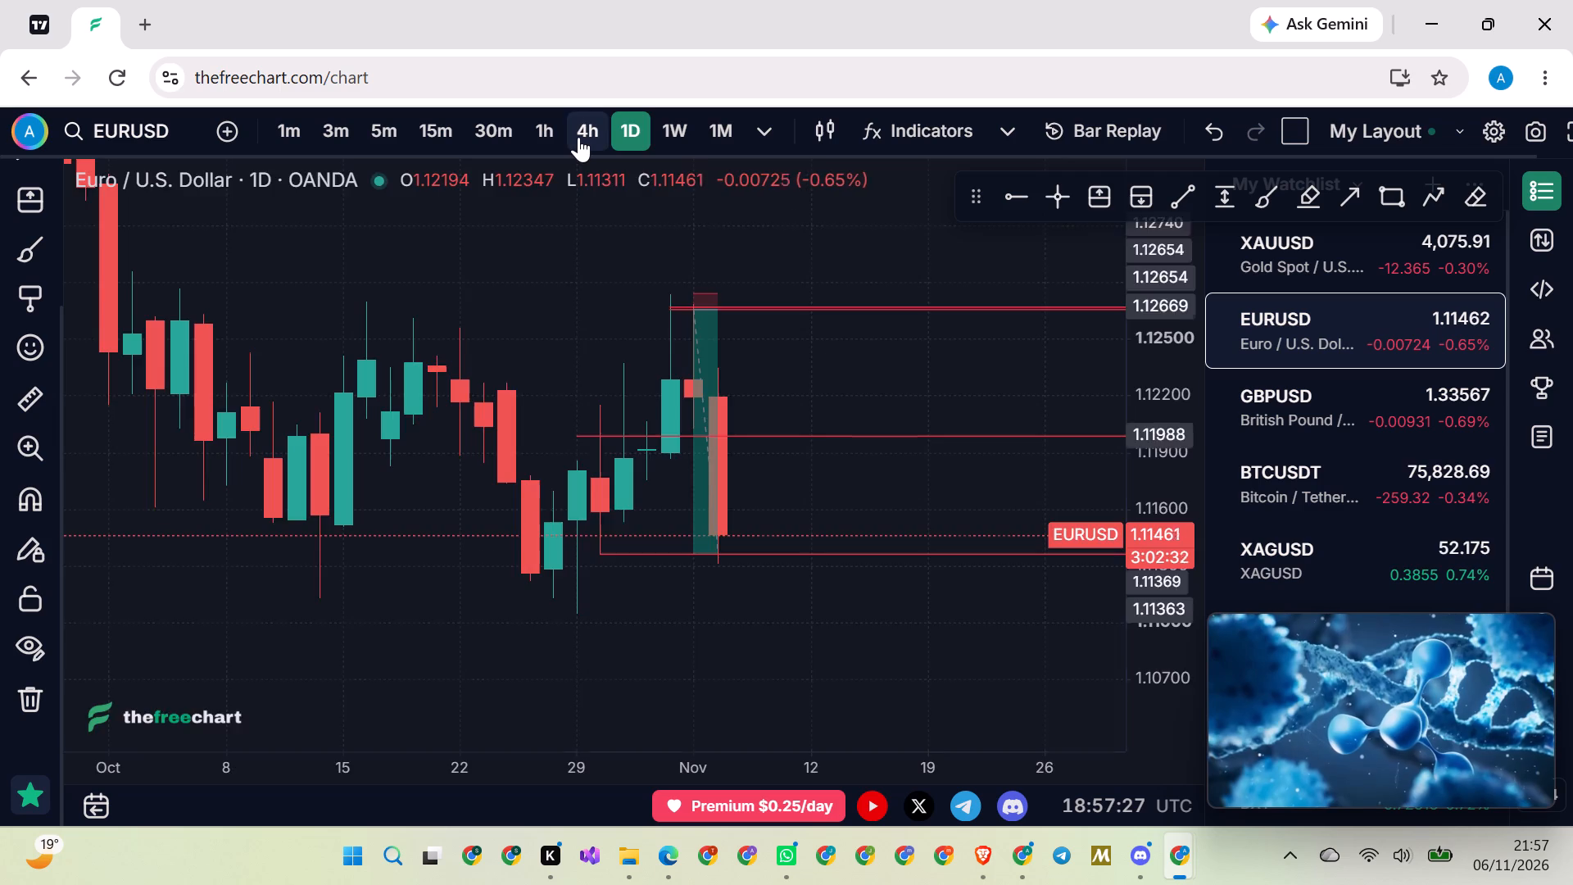
left_click(496, 134)
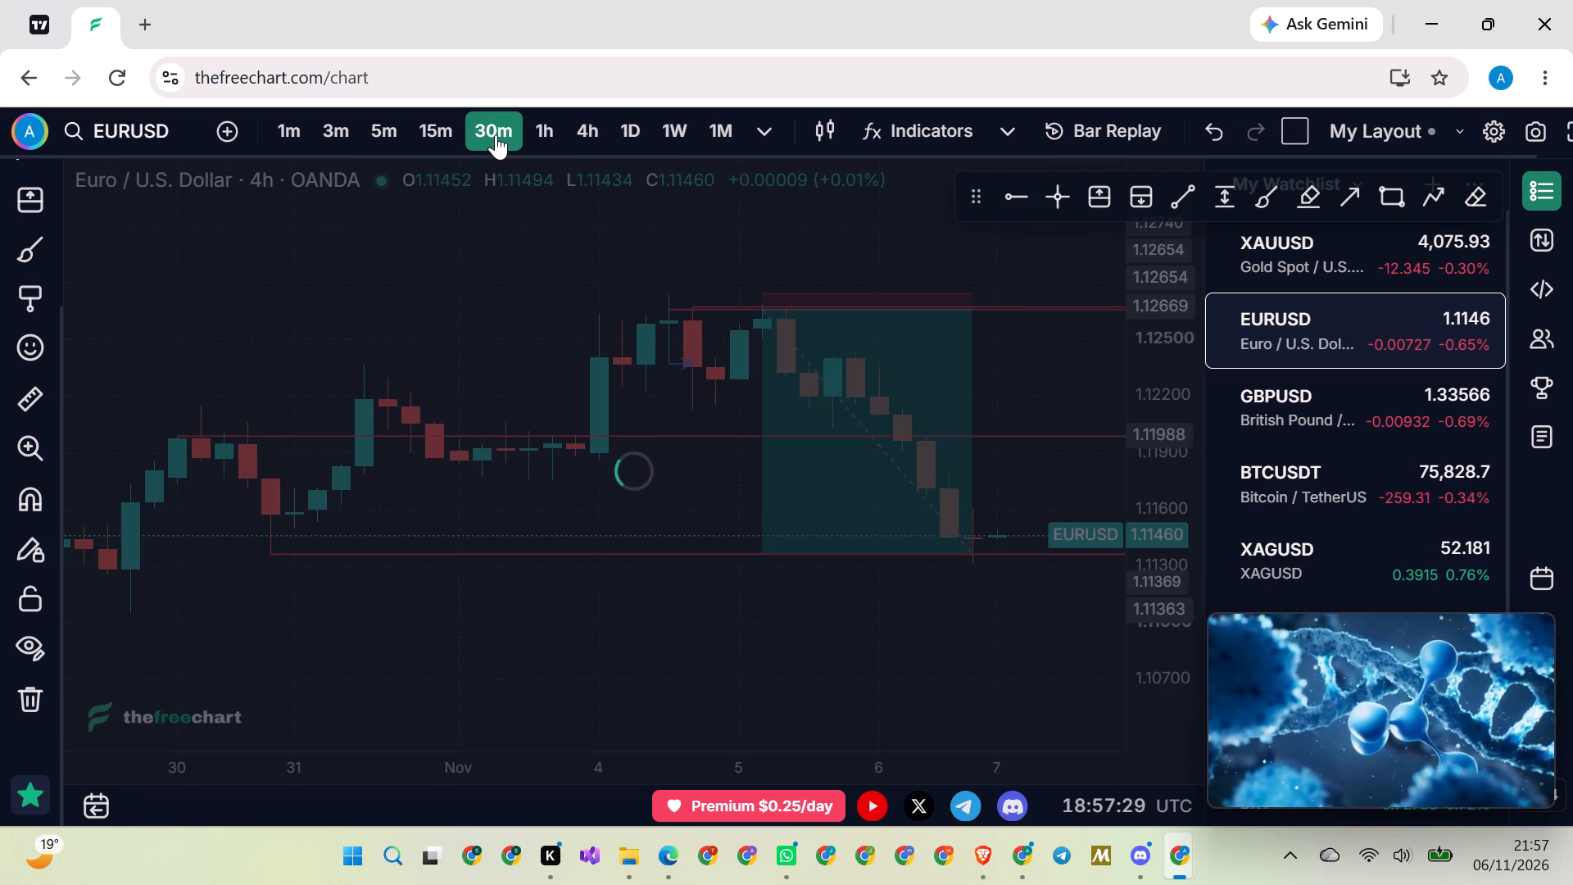
scroll(588, 714, "down", 20)
scroll(588, 714, "down", 20)
scroll(588, 714, "down", 20)
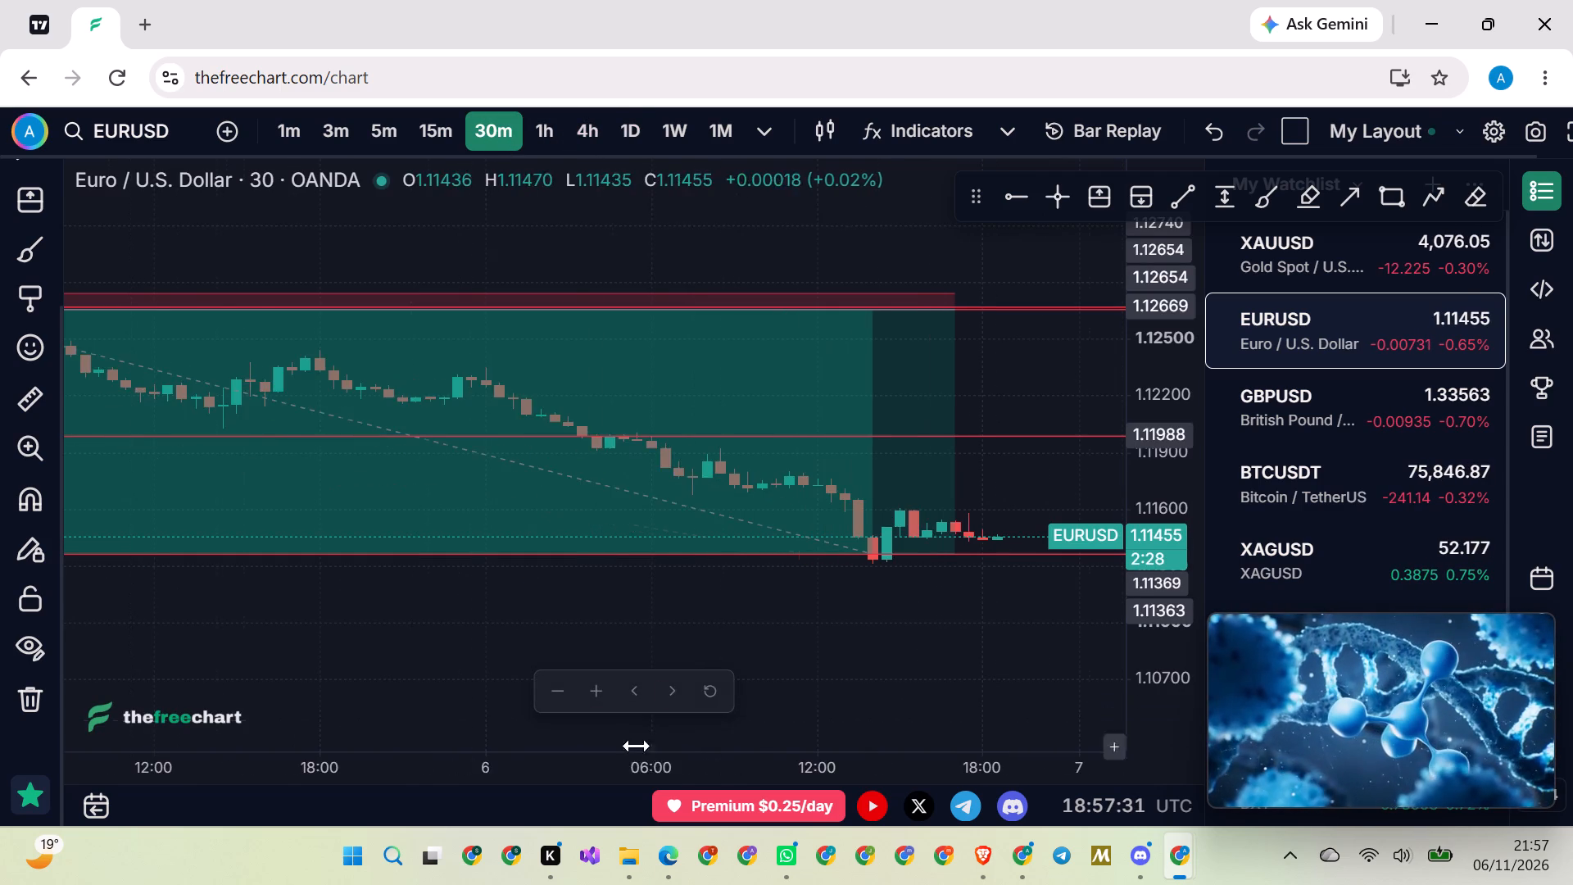
scroll(690, 583, "down", 20)
scroll(690, 583, "down", 20)
scroll(690, 583, "down", 10)
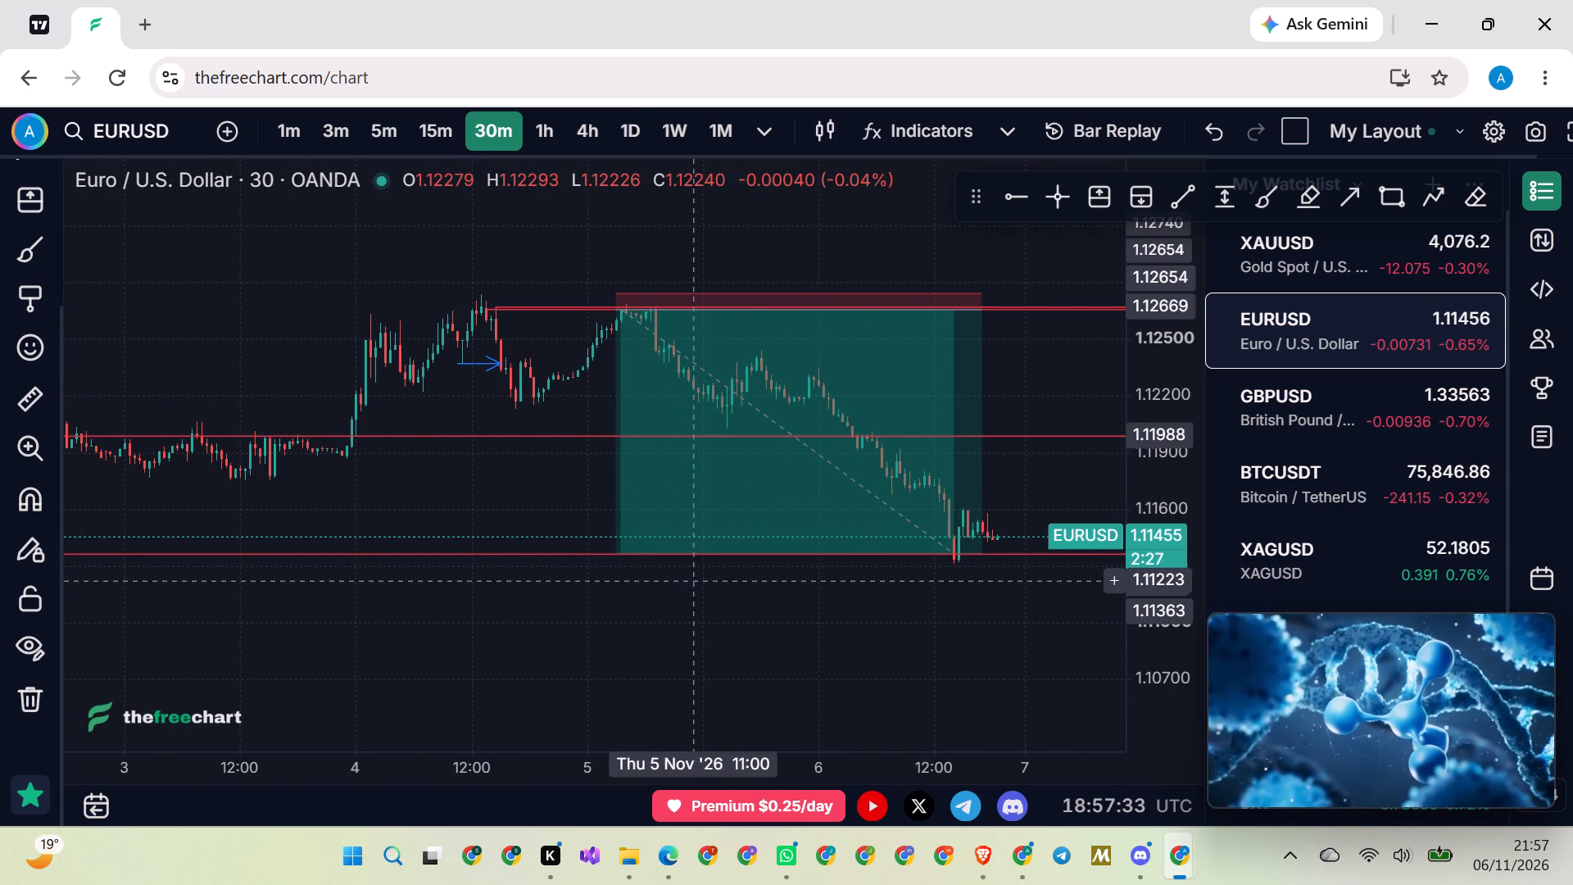
scroll(693, 581, "down", 1)
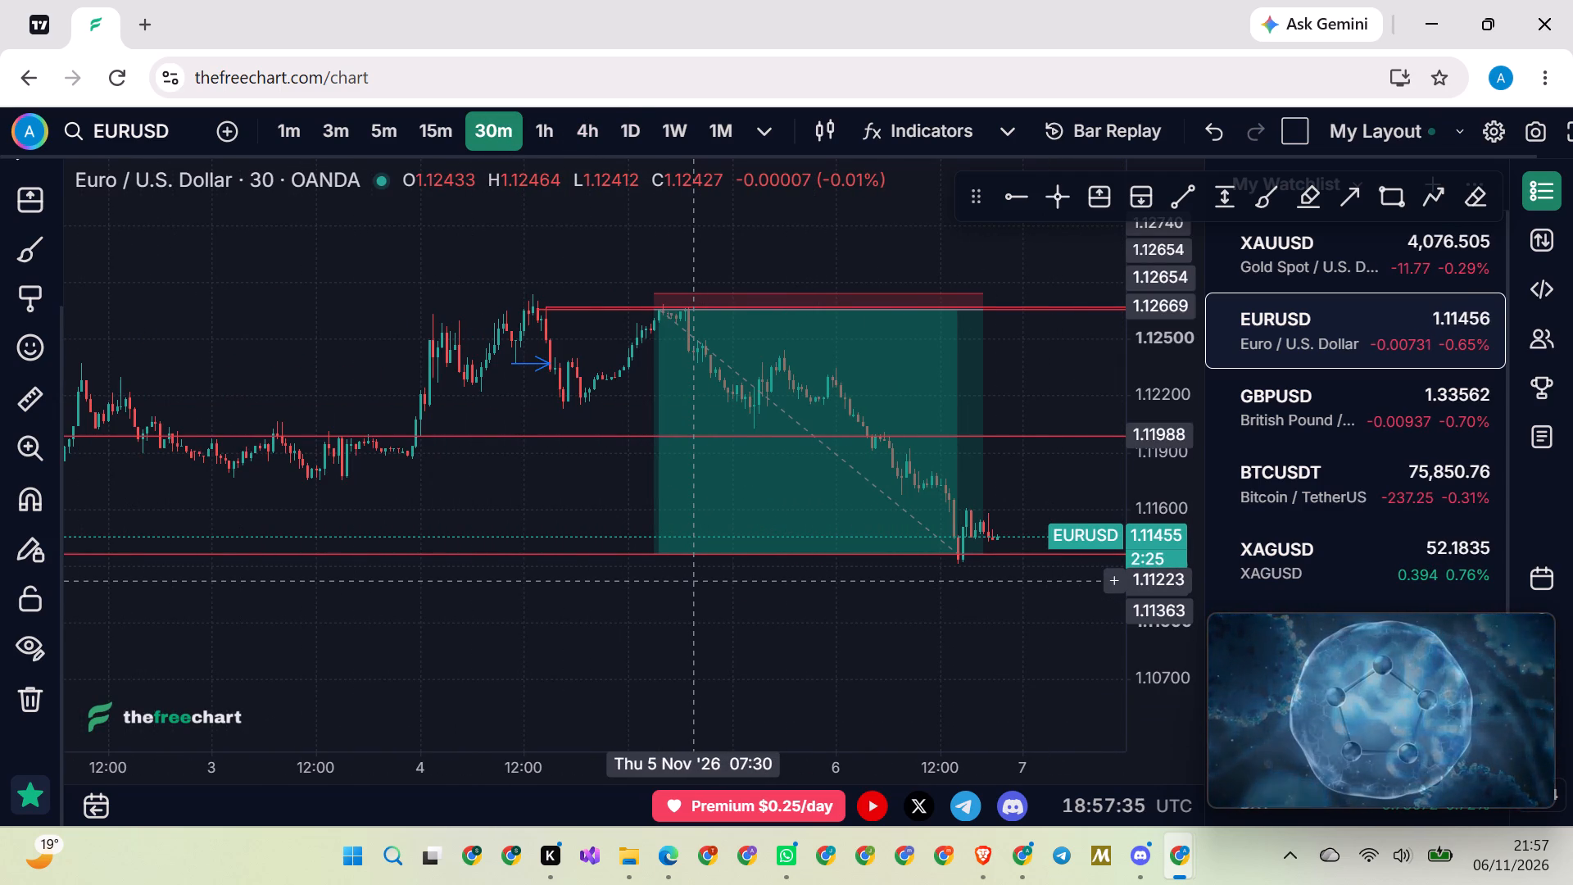
scroll(678, 601, "down", 3)
scroll(678, 601, "up", 20)
scroll(678, 601, "up", 2)
scroll(690, 607, "down", 8)
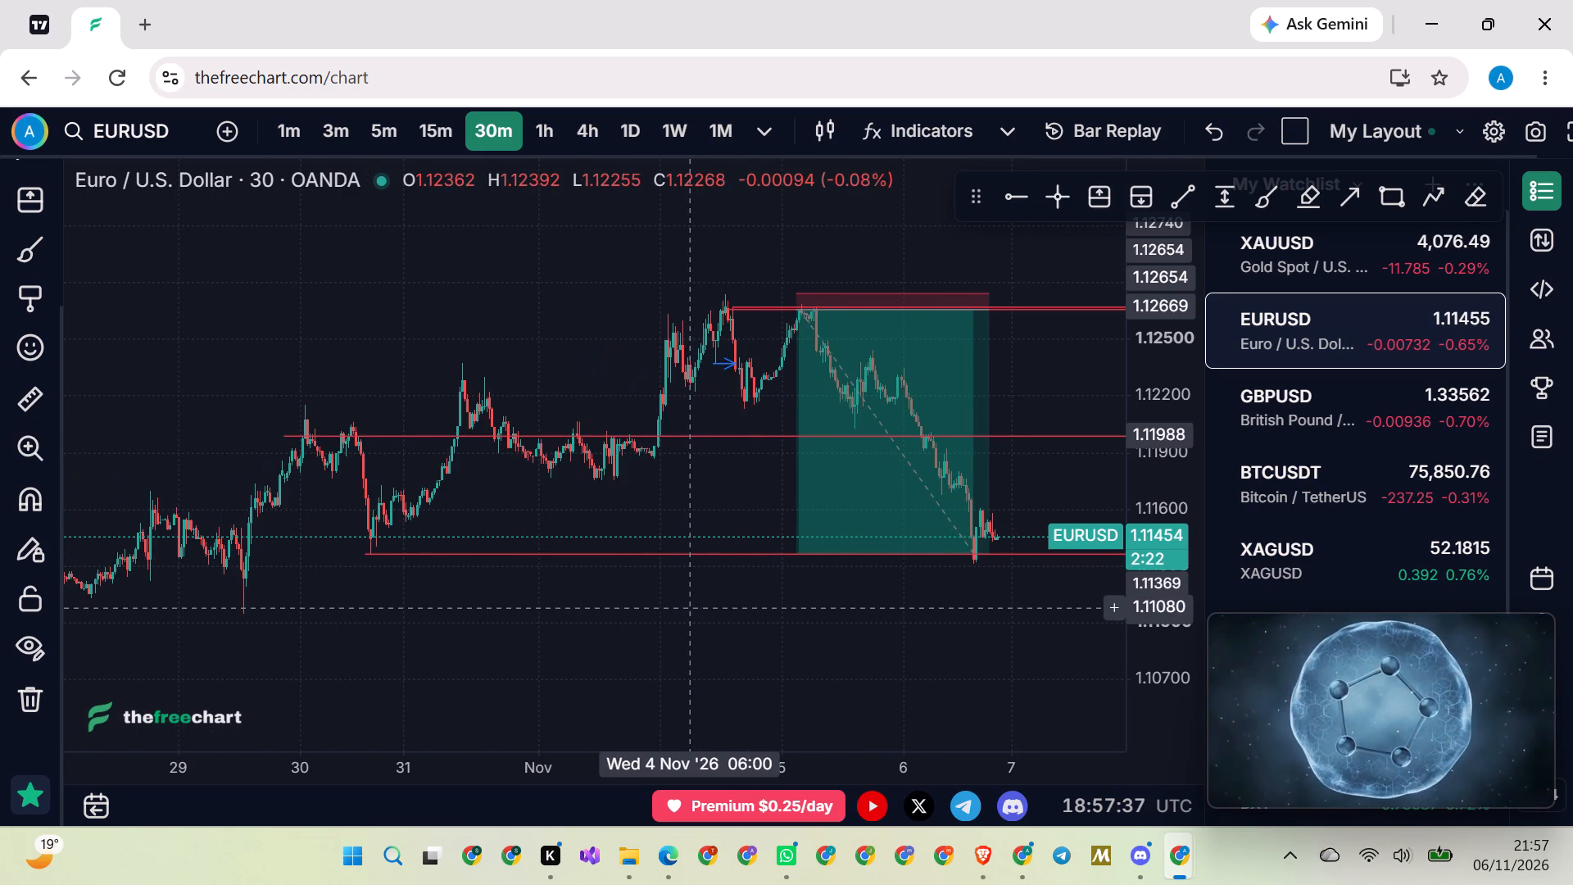
scroll(690, 607, "down", 1)
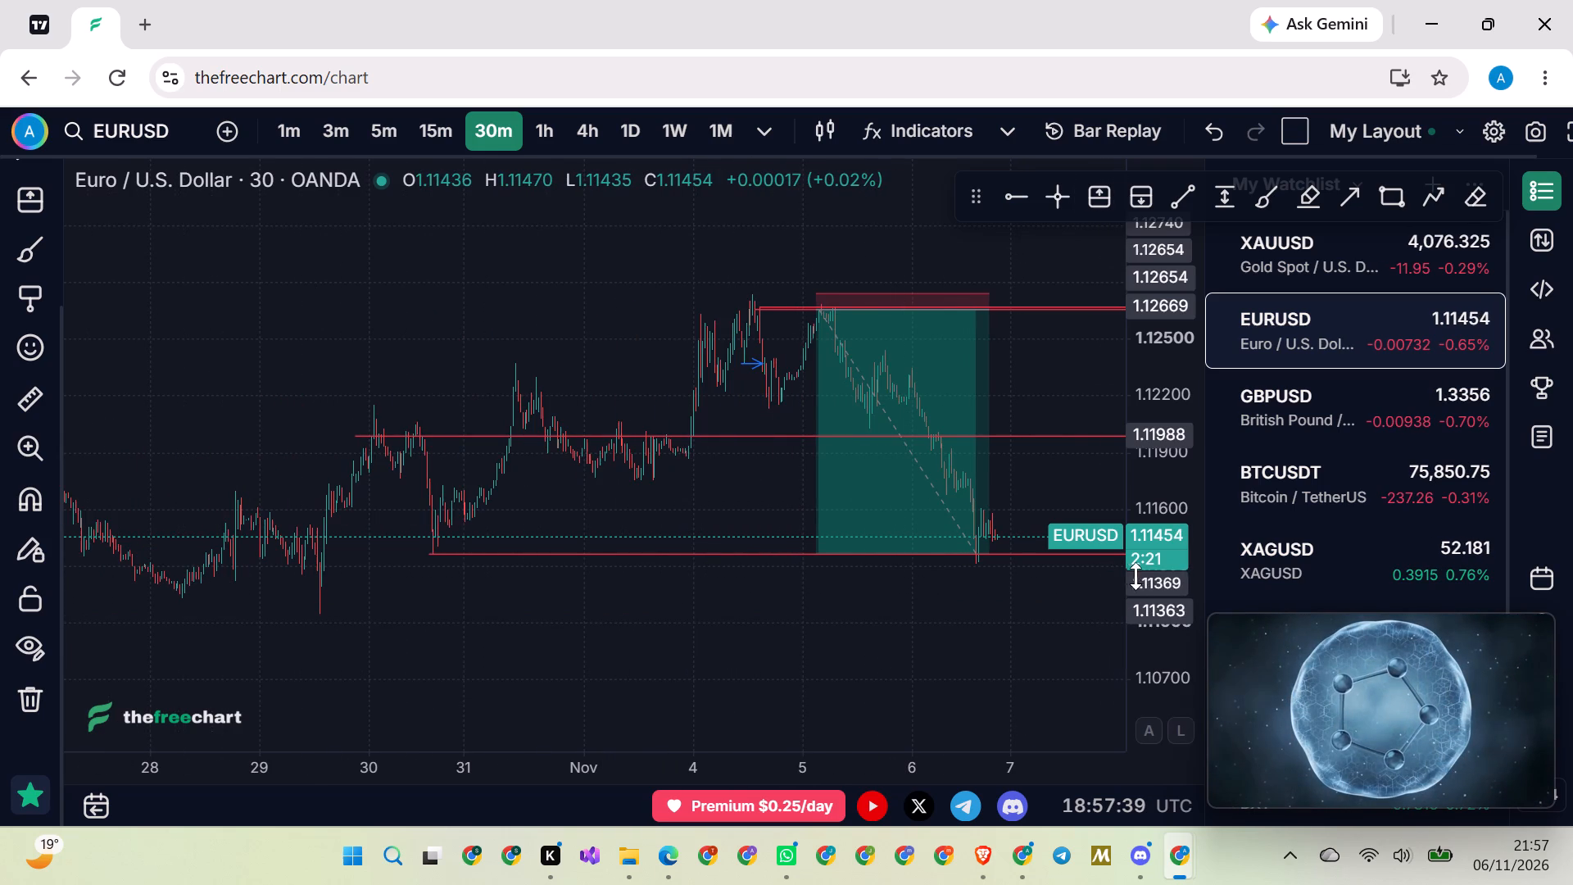
Examine the latest 30-minute candles of 6 November up close, between the 1.11988 ray and the short position's target level.
scroll(1145, 572, "up", 3)
left_click_drag(927, 619, 747, 563)
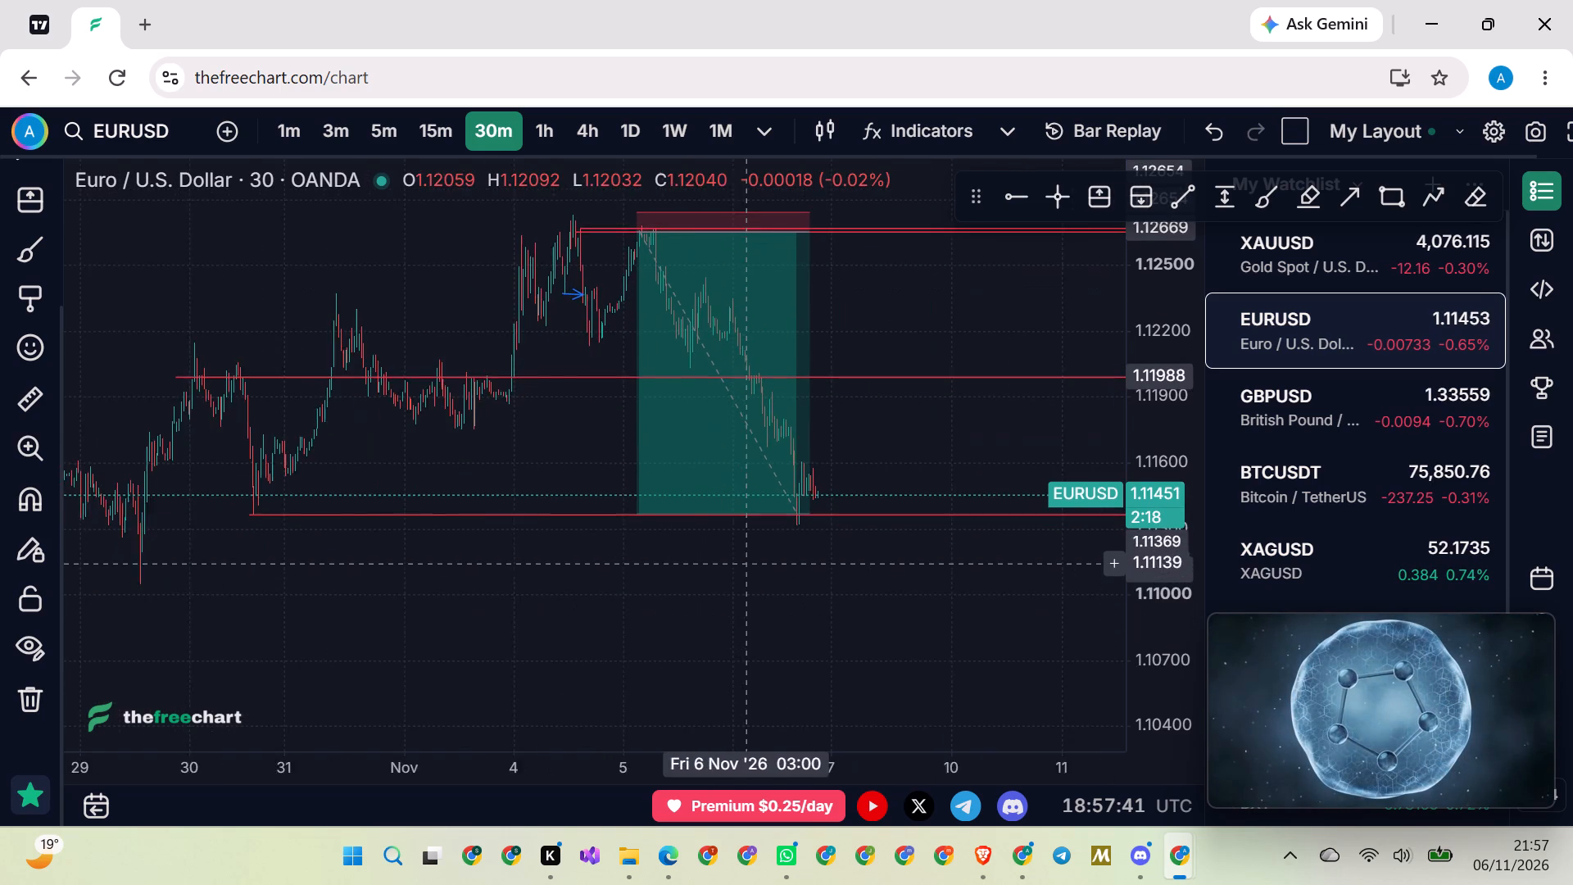
scroll(747, 560, "up", 20)
scroll(747, 560, "up", 19)
scroll(785, 566, "up", 3)
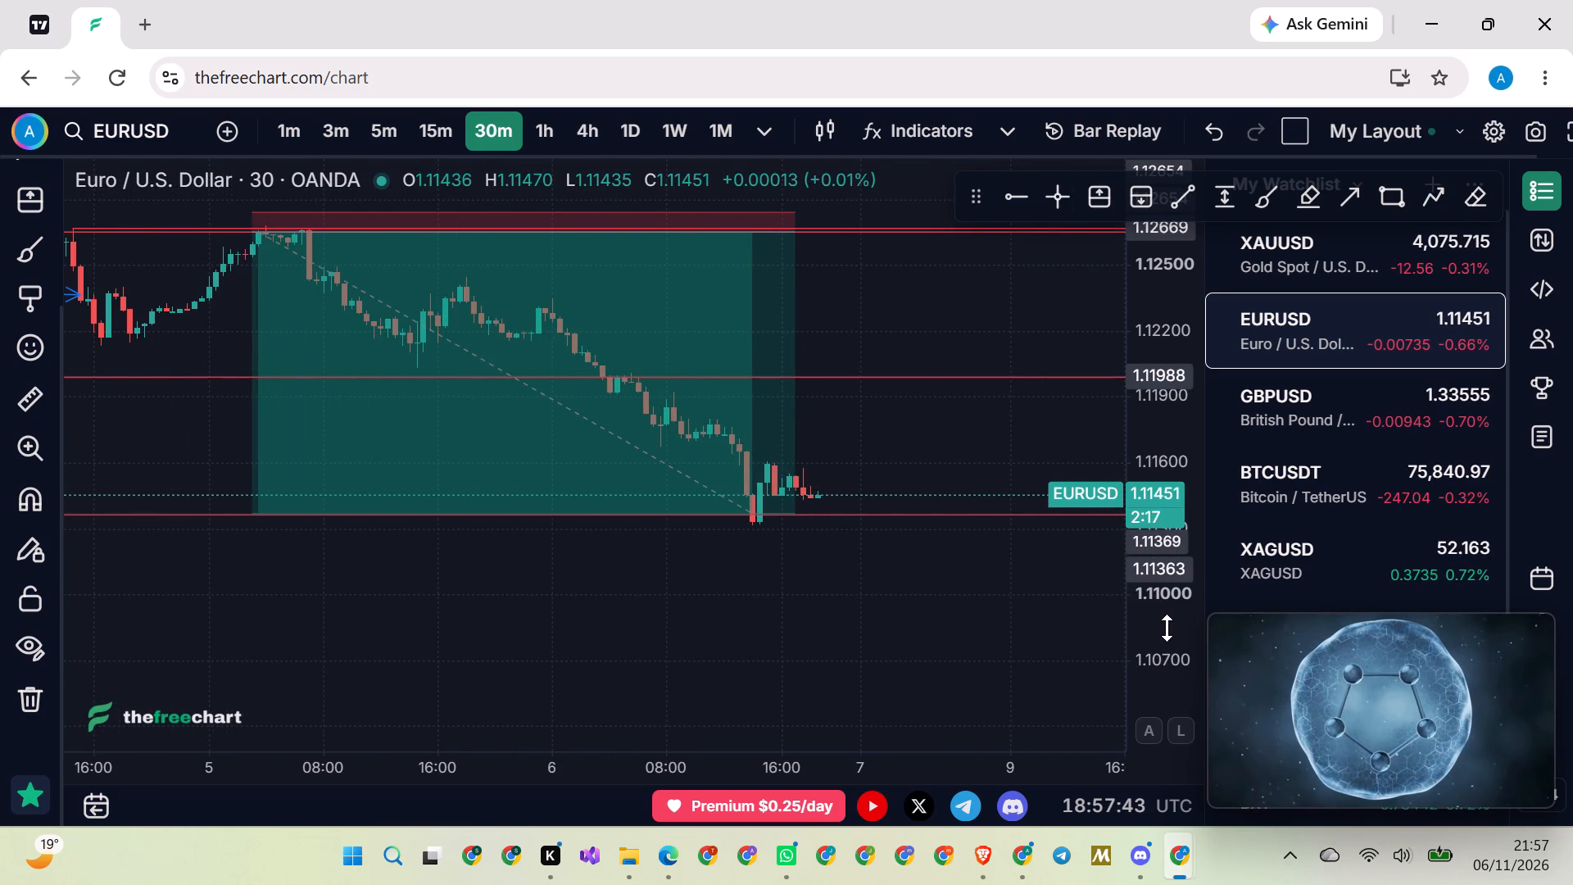
scroll(1167, 628, "up", 20)
scroll(1167, 628, "up", 5)
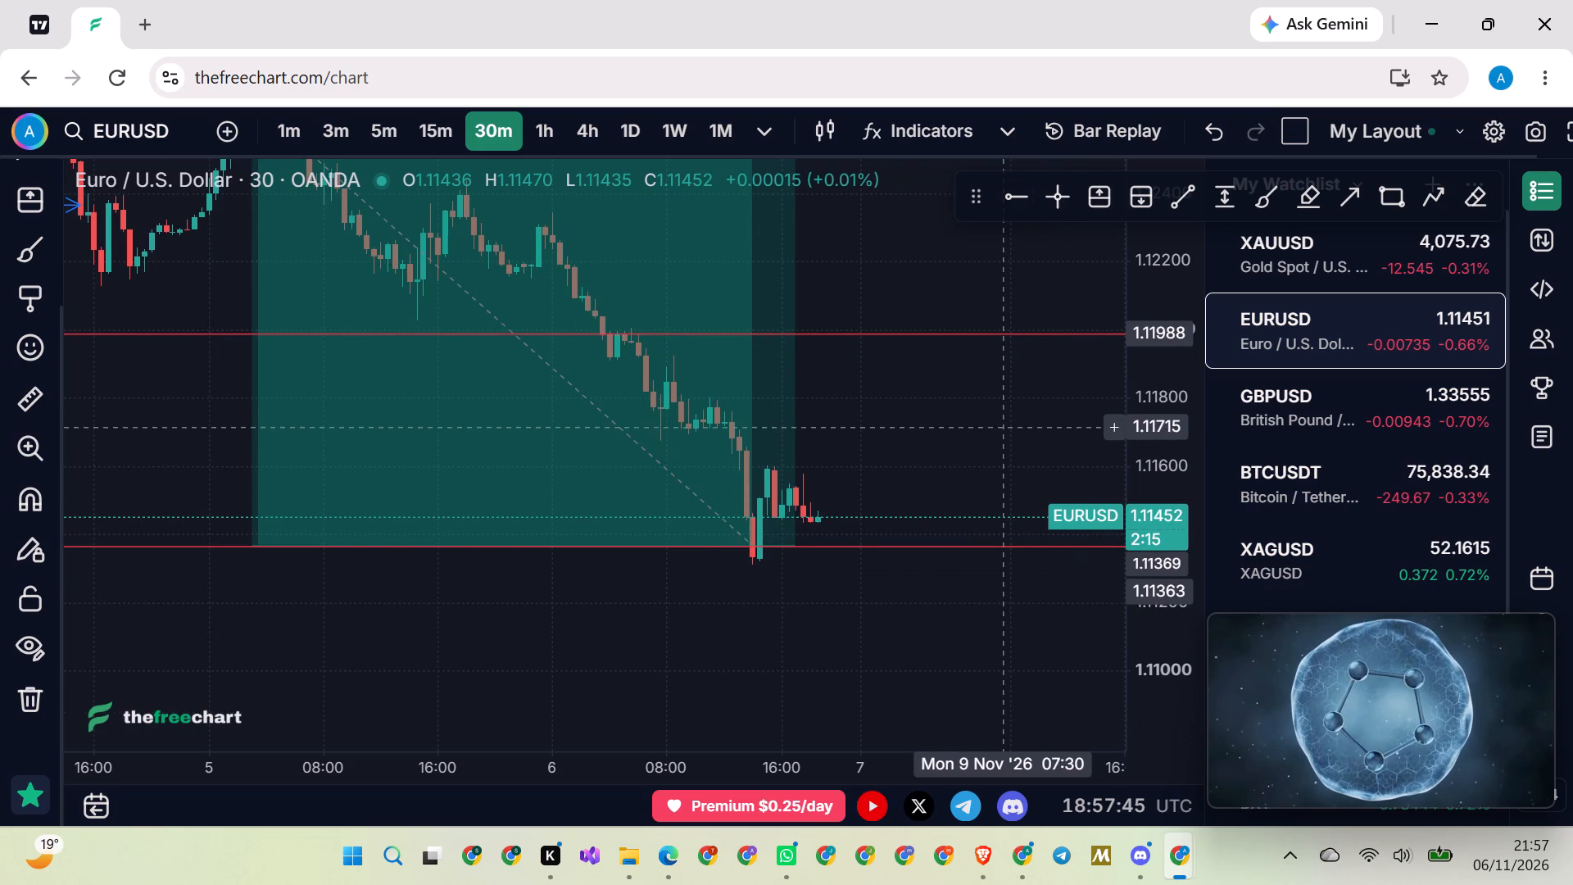
scroll(984, 414, "down", 2)
scroll(984, 419, "up", 2)
scroll(1142, 441, "up", 1)
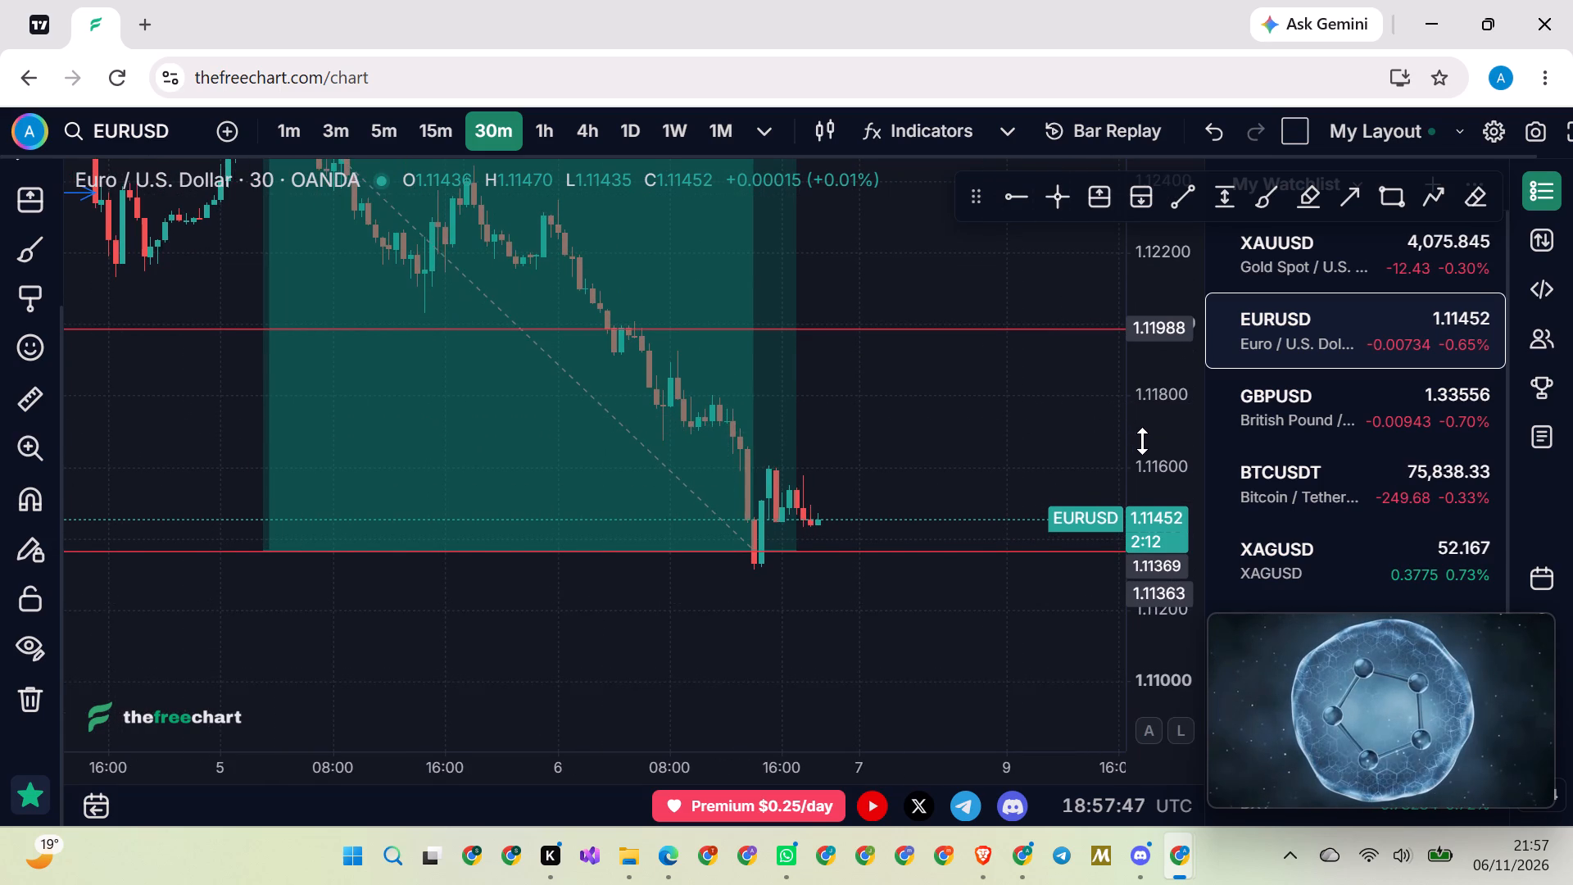
scroll(1142, 441, "up", 1)
scroll(992, 427, "up", 11)
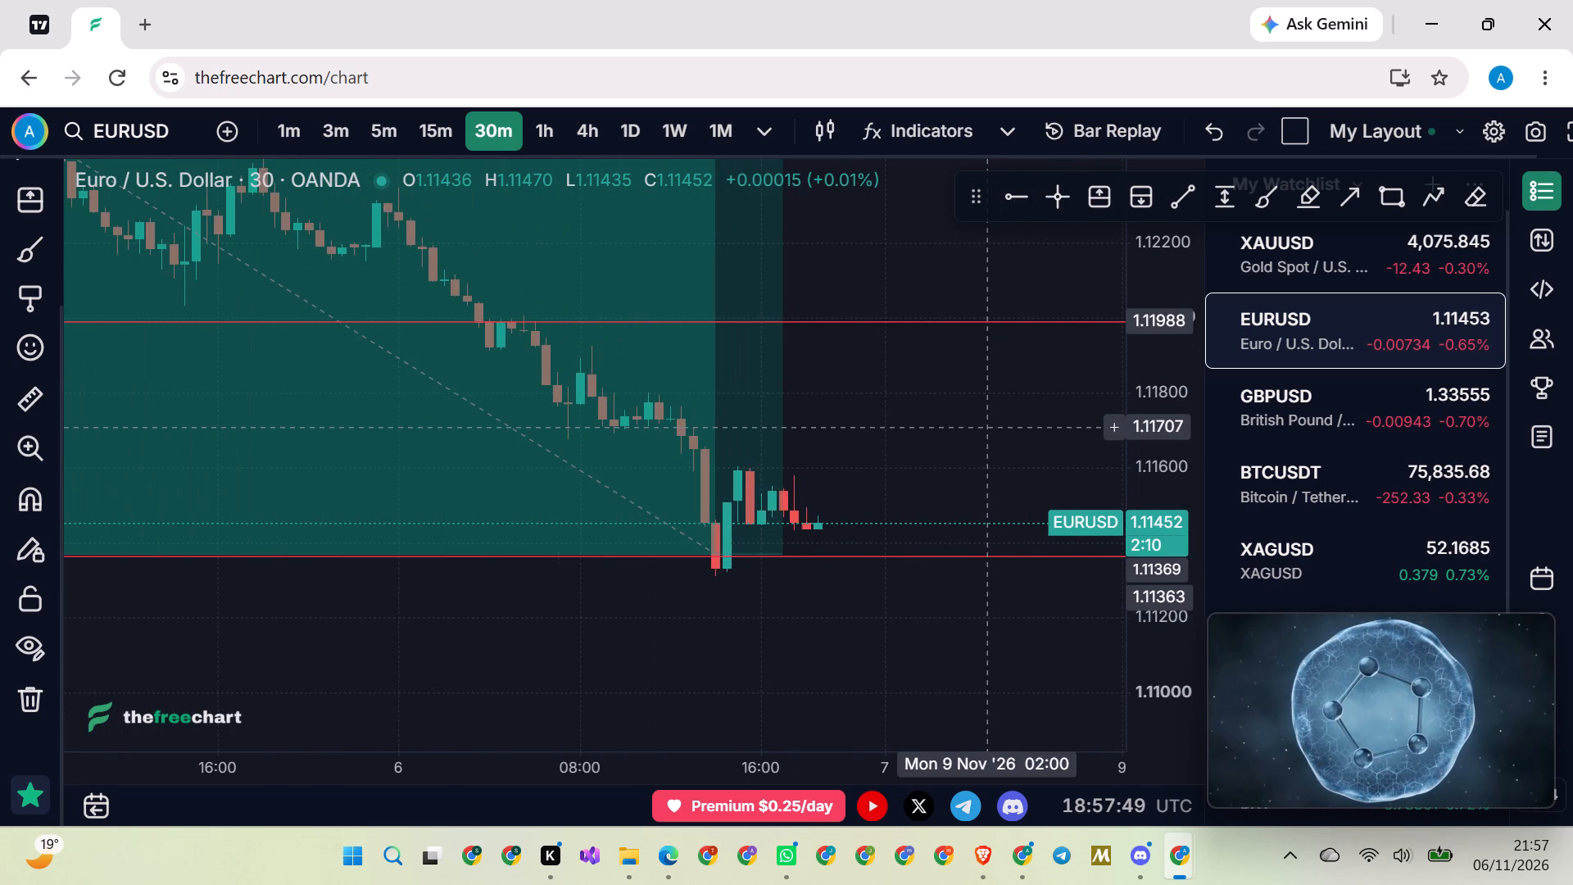
scroll(992, 427, "up", 10)
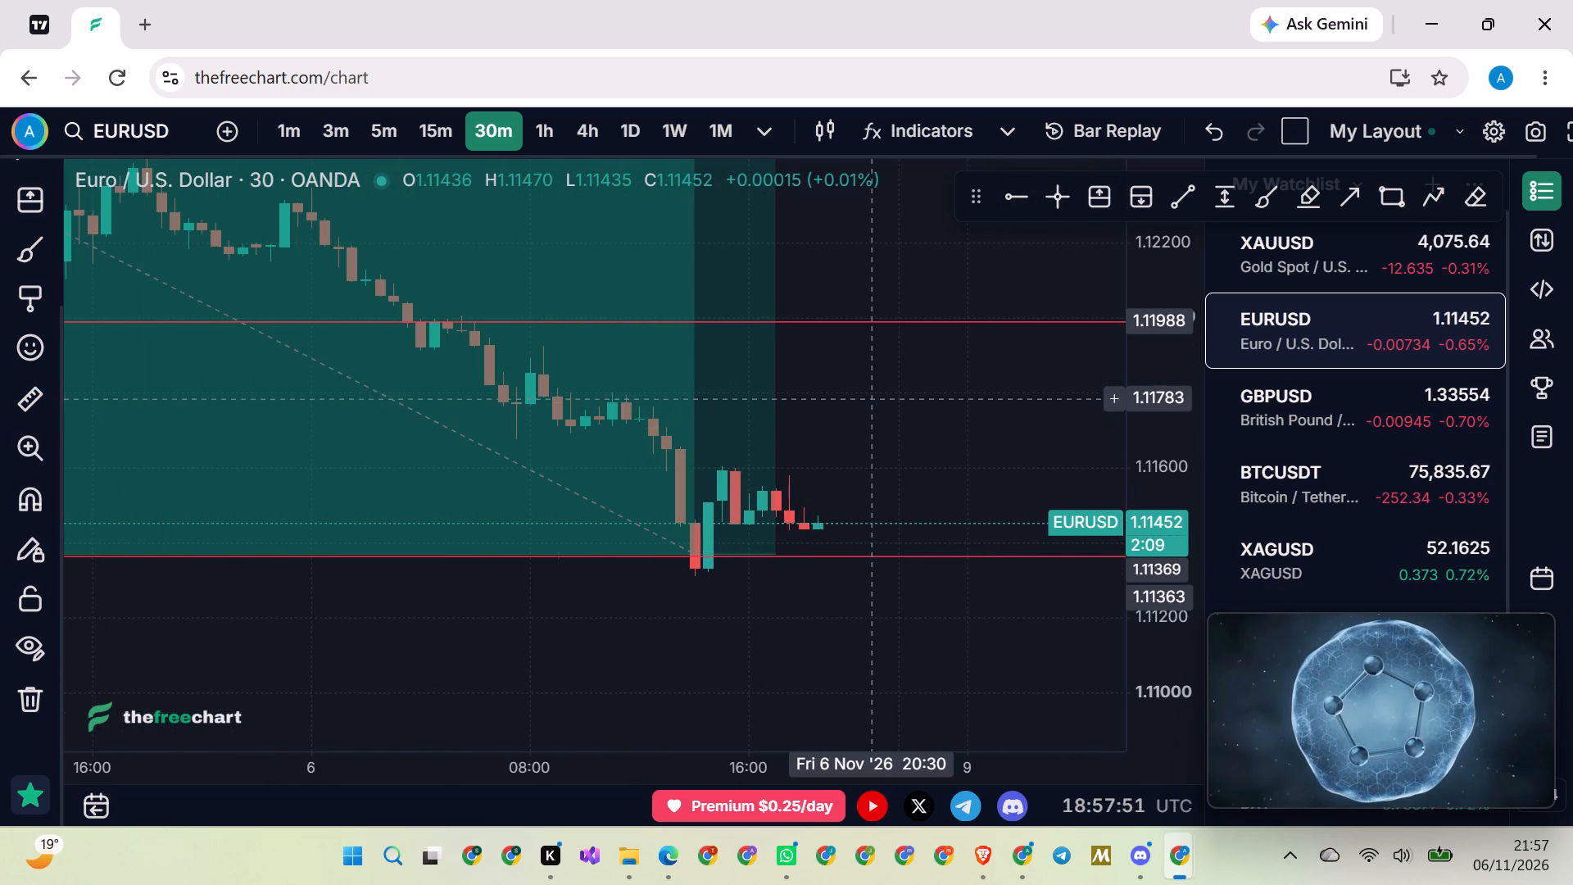
scroll(875, 393, "down", 3)
scroll(873, 389, "up", 3)
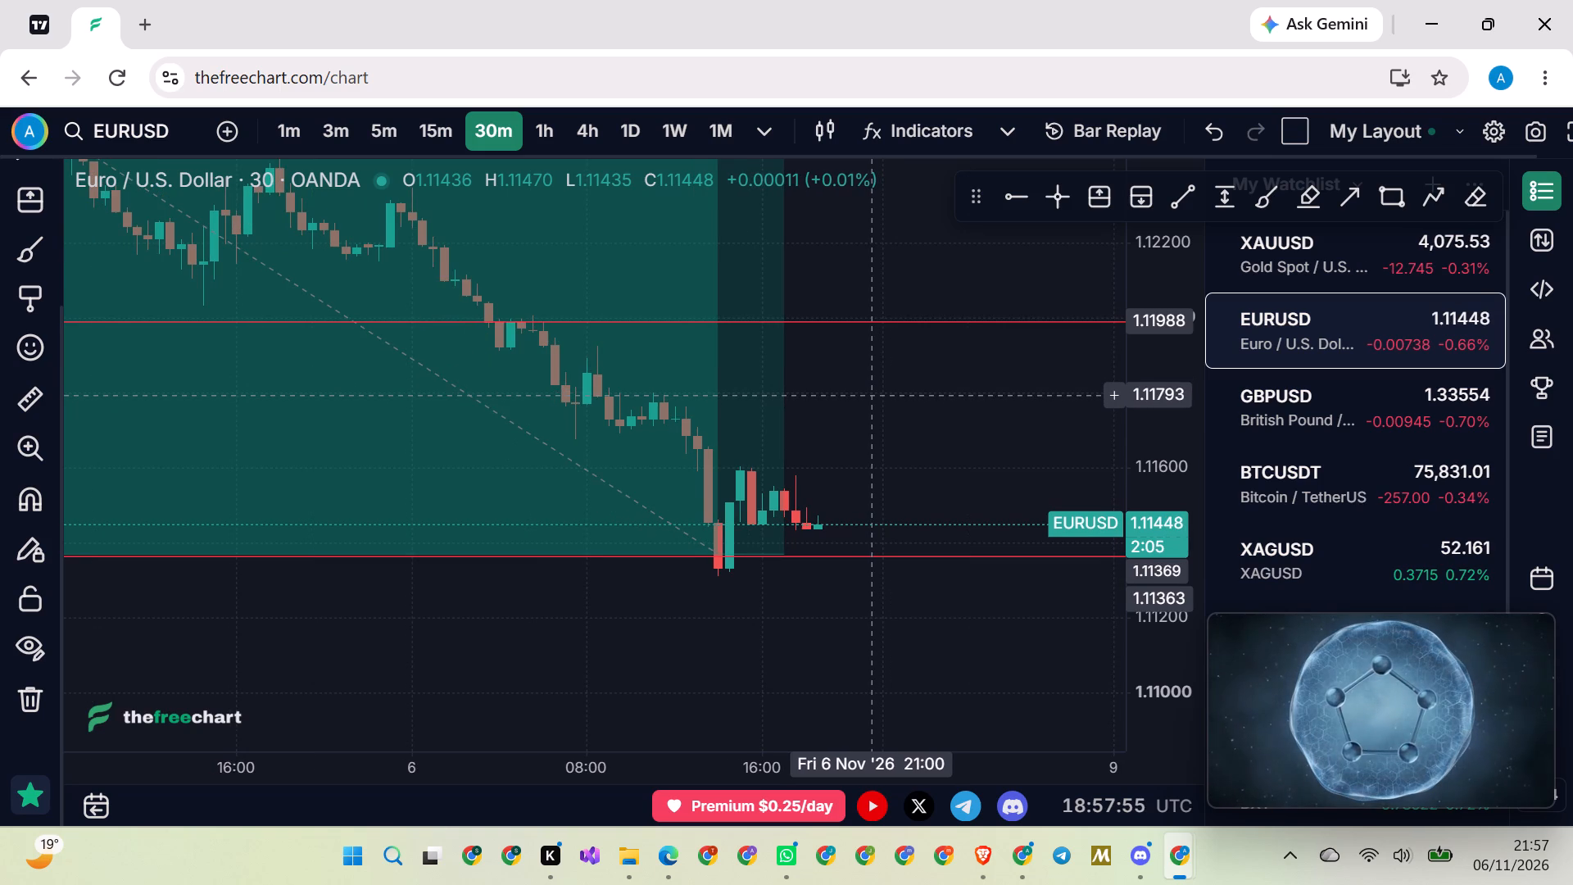
scroll(873, 395, "down", 4)
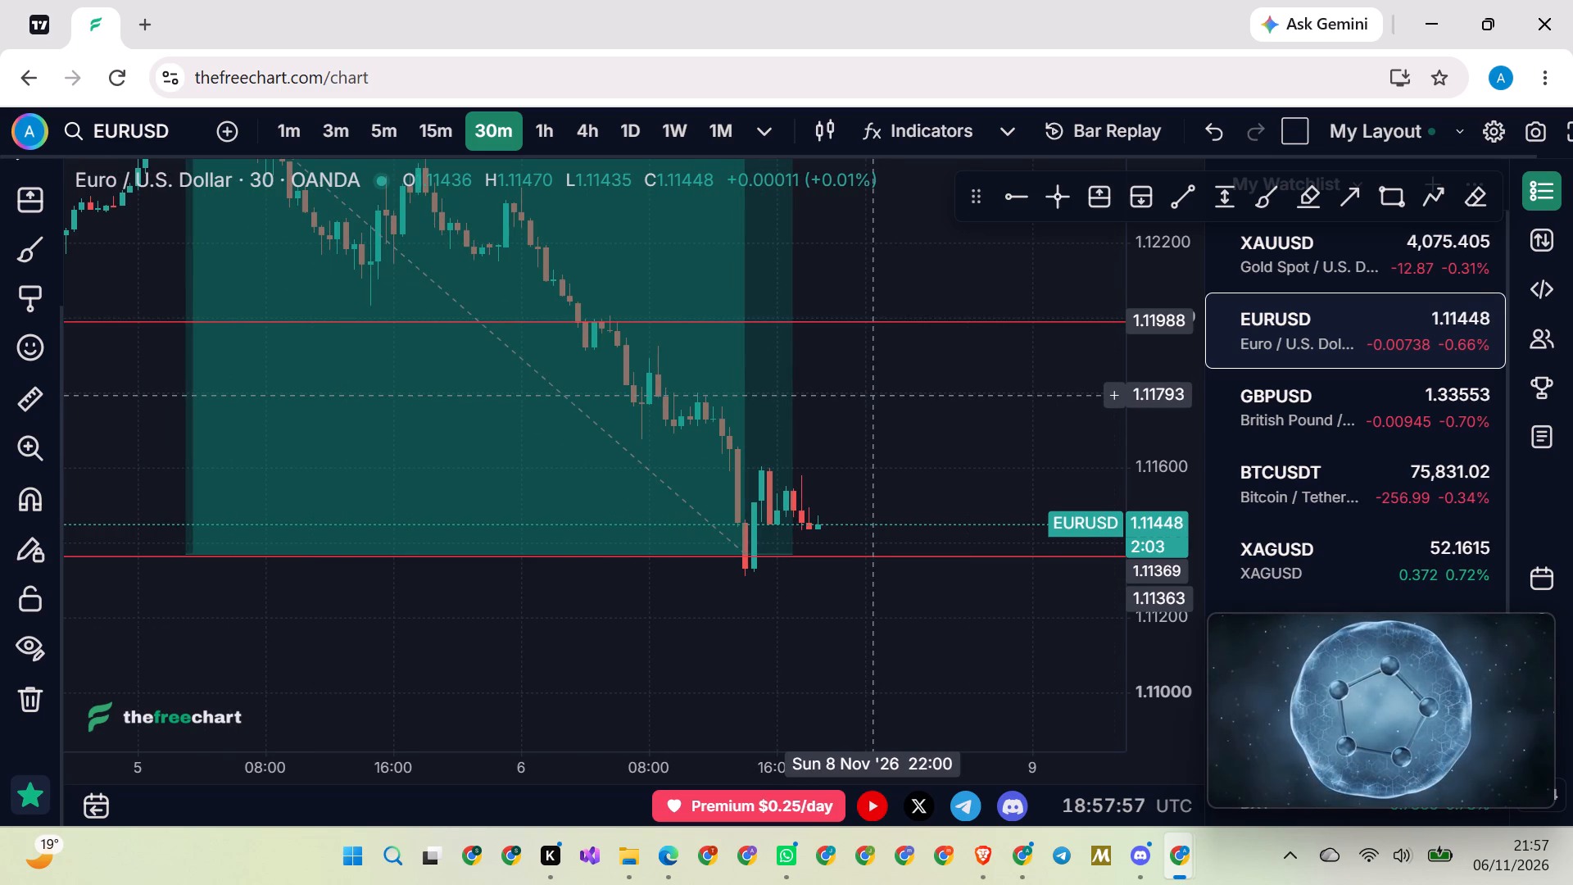
scroll(879, 408, "down", 5)
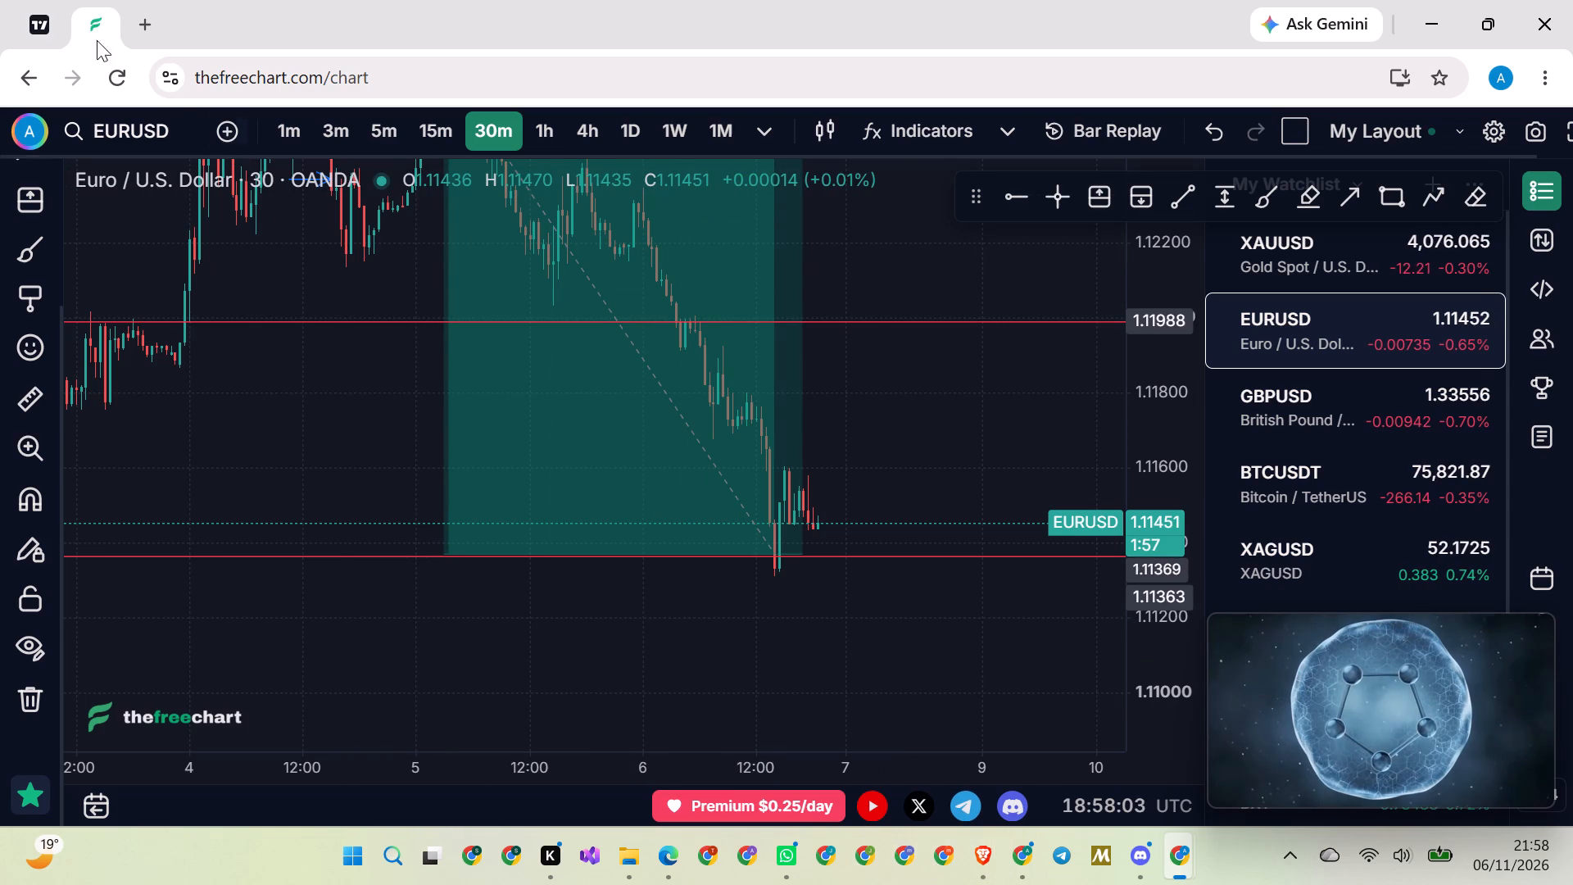
Switch to the TradingView EURUSD 4-hour chart and delete the black horizontal ray at 1.11751.
left_click(39, 34)
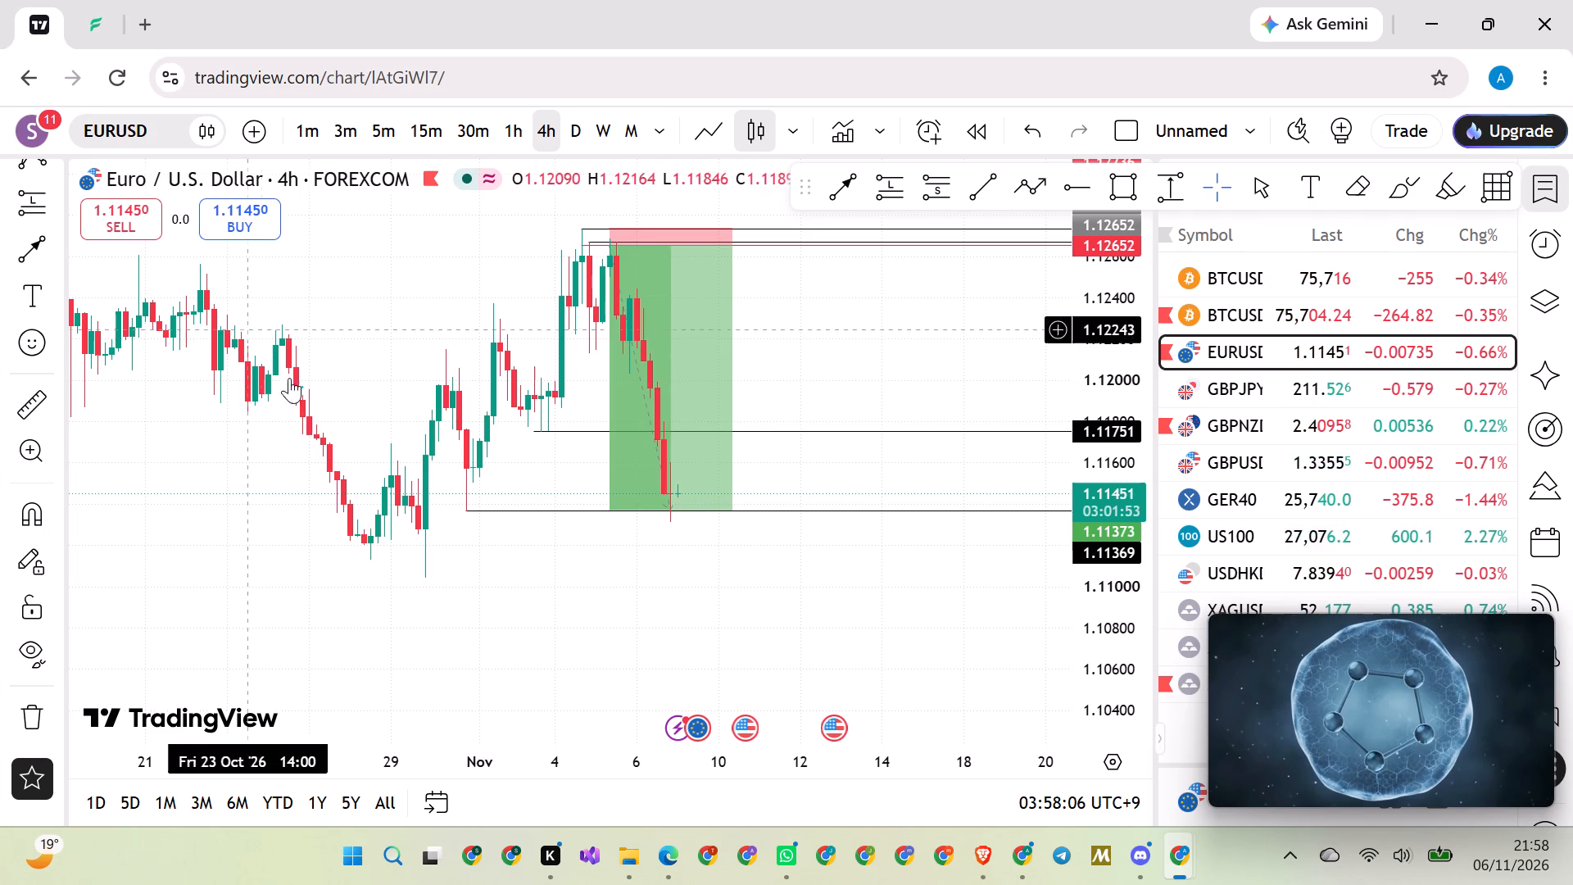
scroll(541, 519, "up", 3)
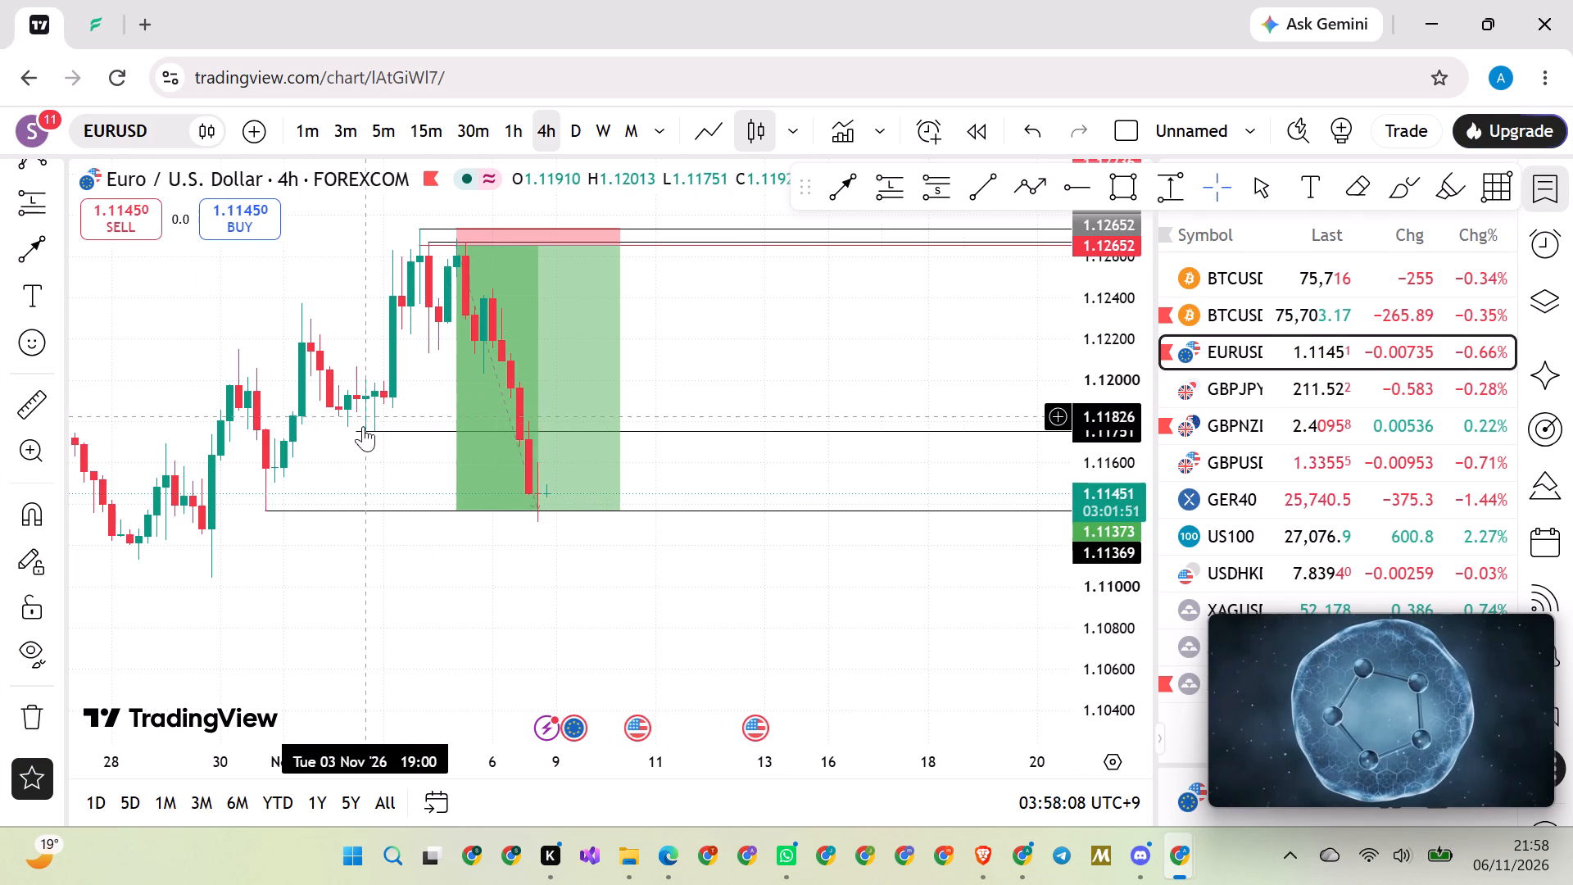
left_click(357, 426)
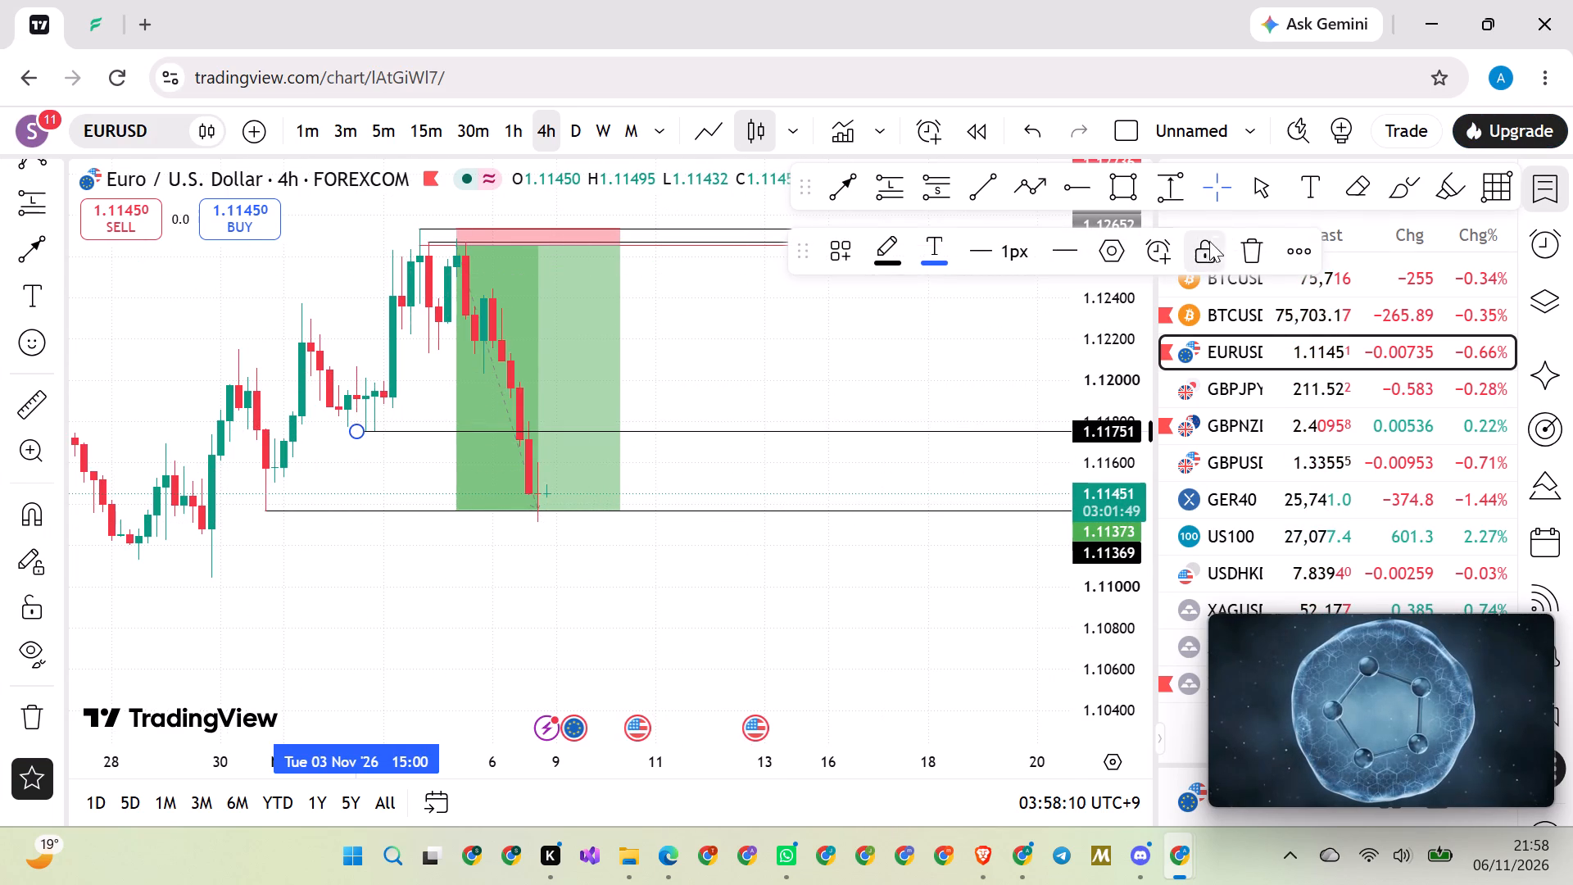
left_click(1242, 249)
Examine EURUSD from late October to 6 November on the 30-minute chart against the 1.11369 ray and the short position.
scroll(896, 374, "down", 5)
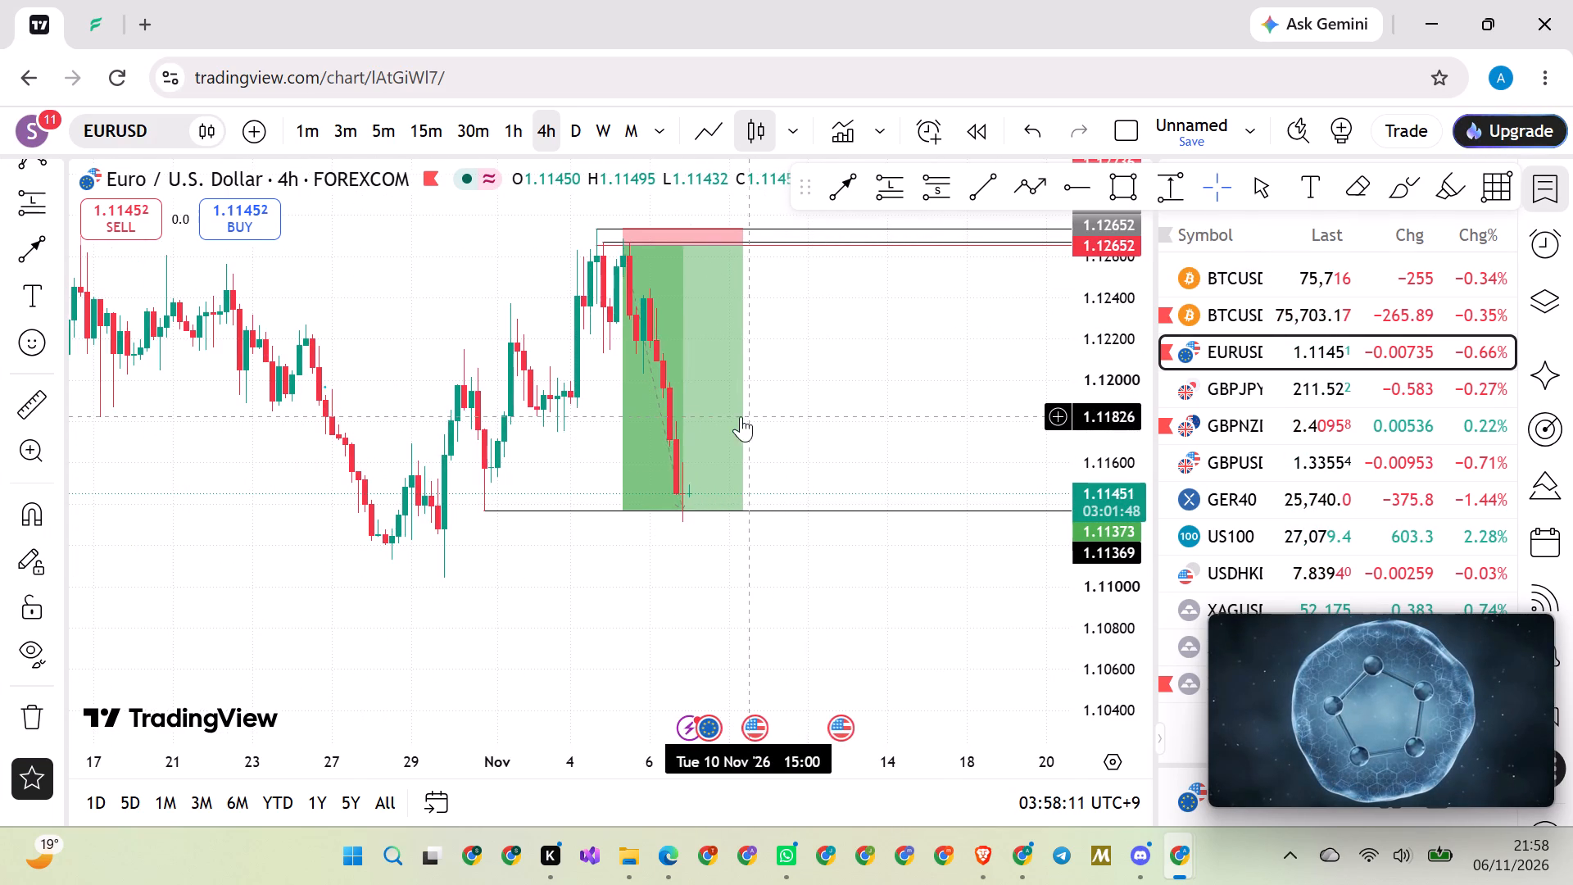
scroll(822, 397, "up", 1)
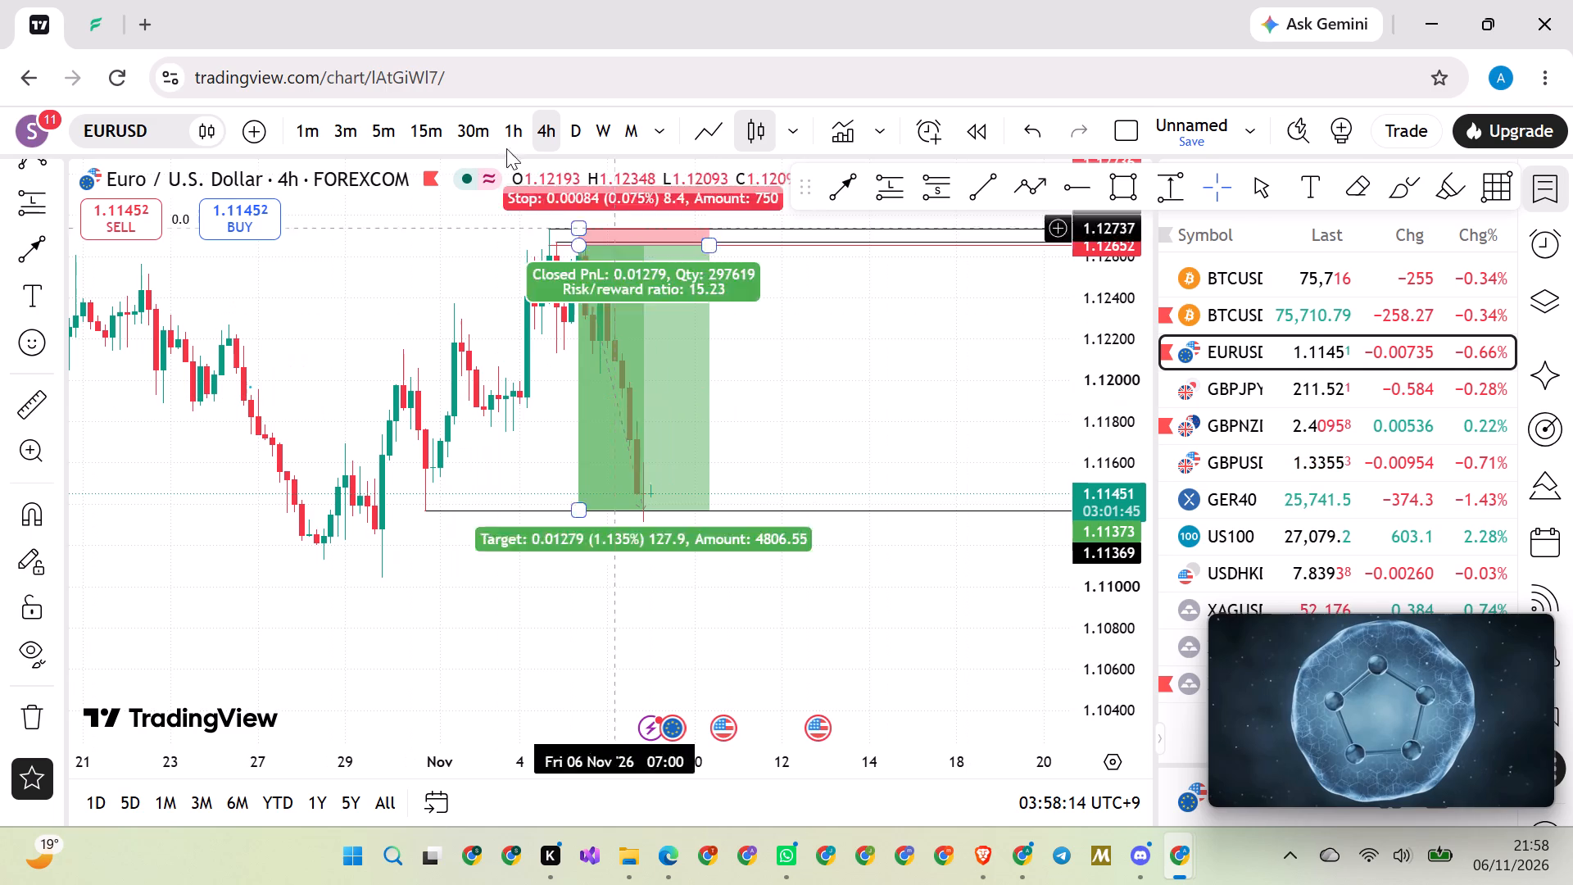
left_click(464, 126)
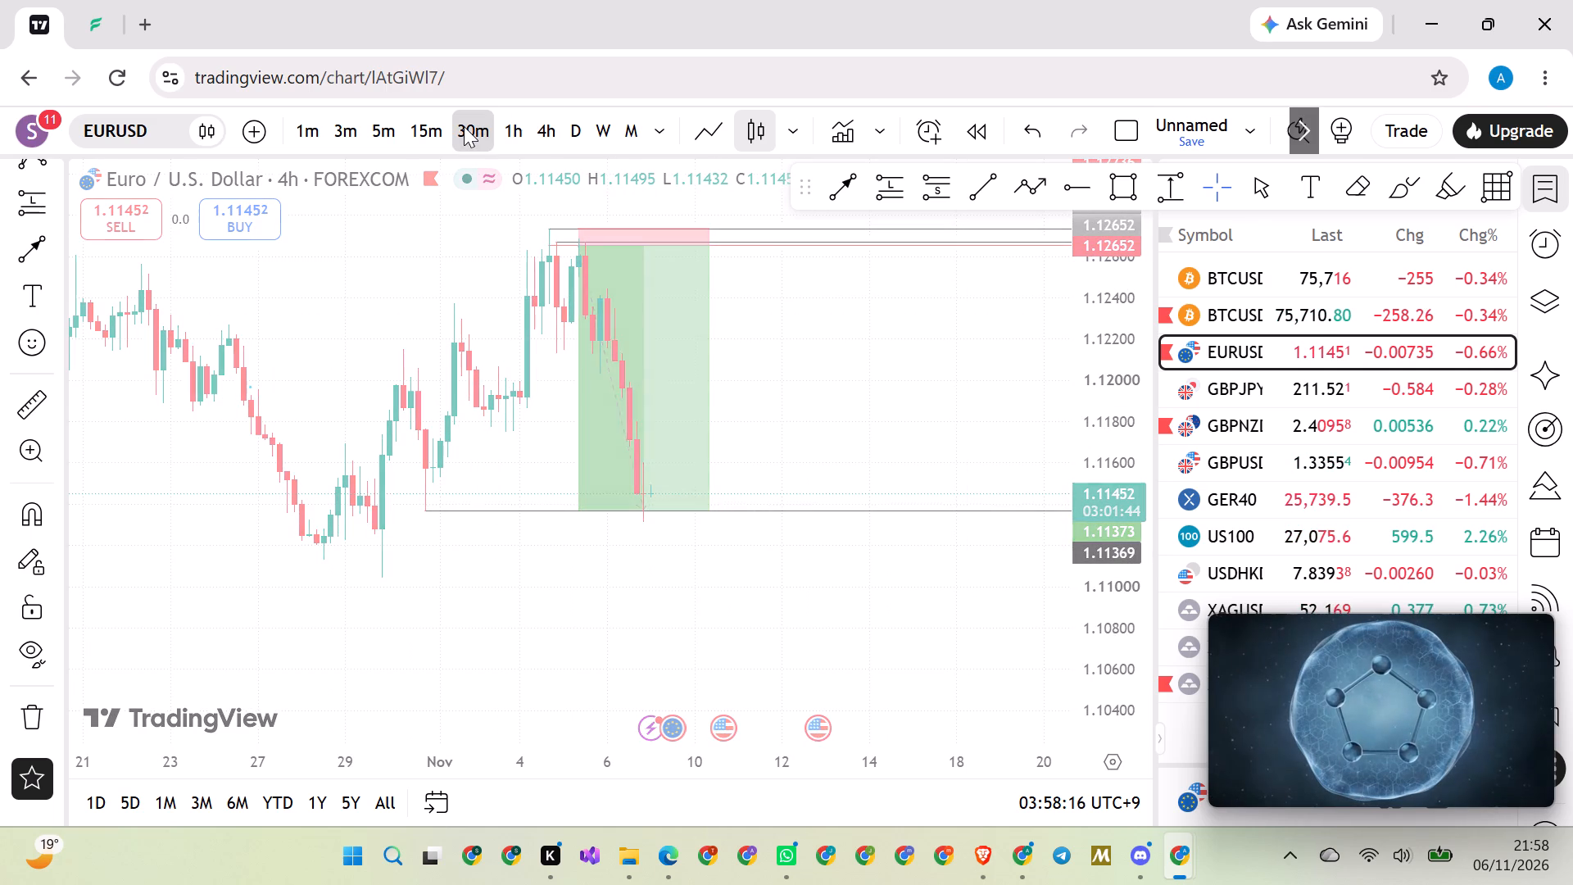
scroll(822, 514, "down", 20)
scroll(822, 514, "down", 20)
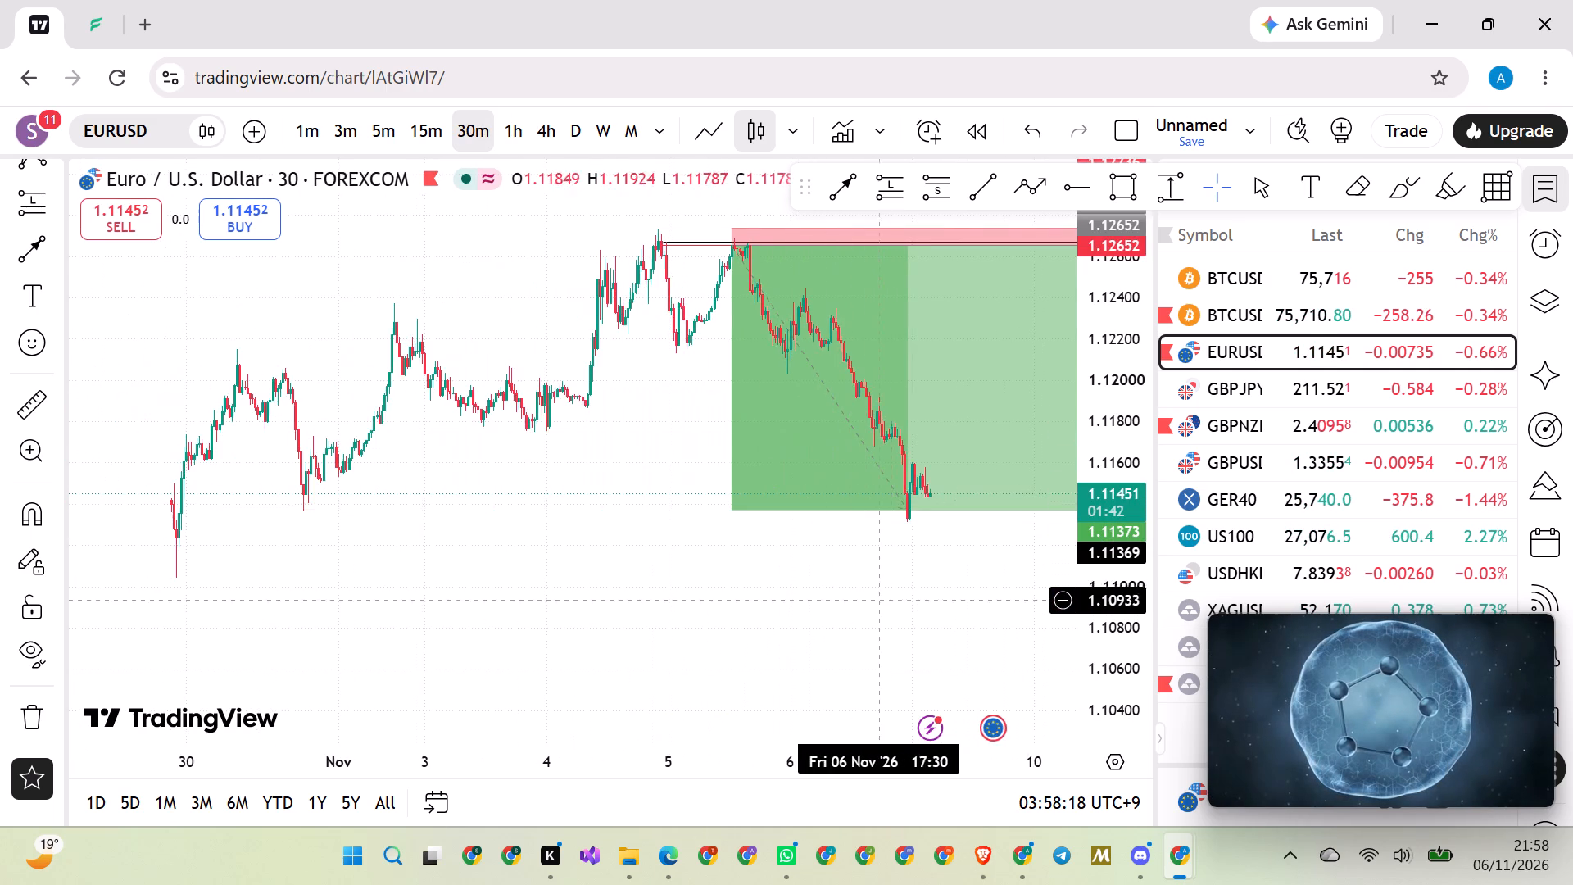
scroll(877, 592, "up", 3)
scroll(1109, 541, "up", 4)
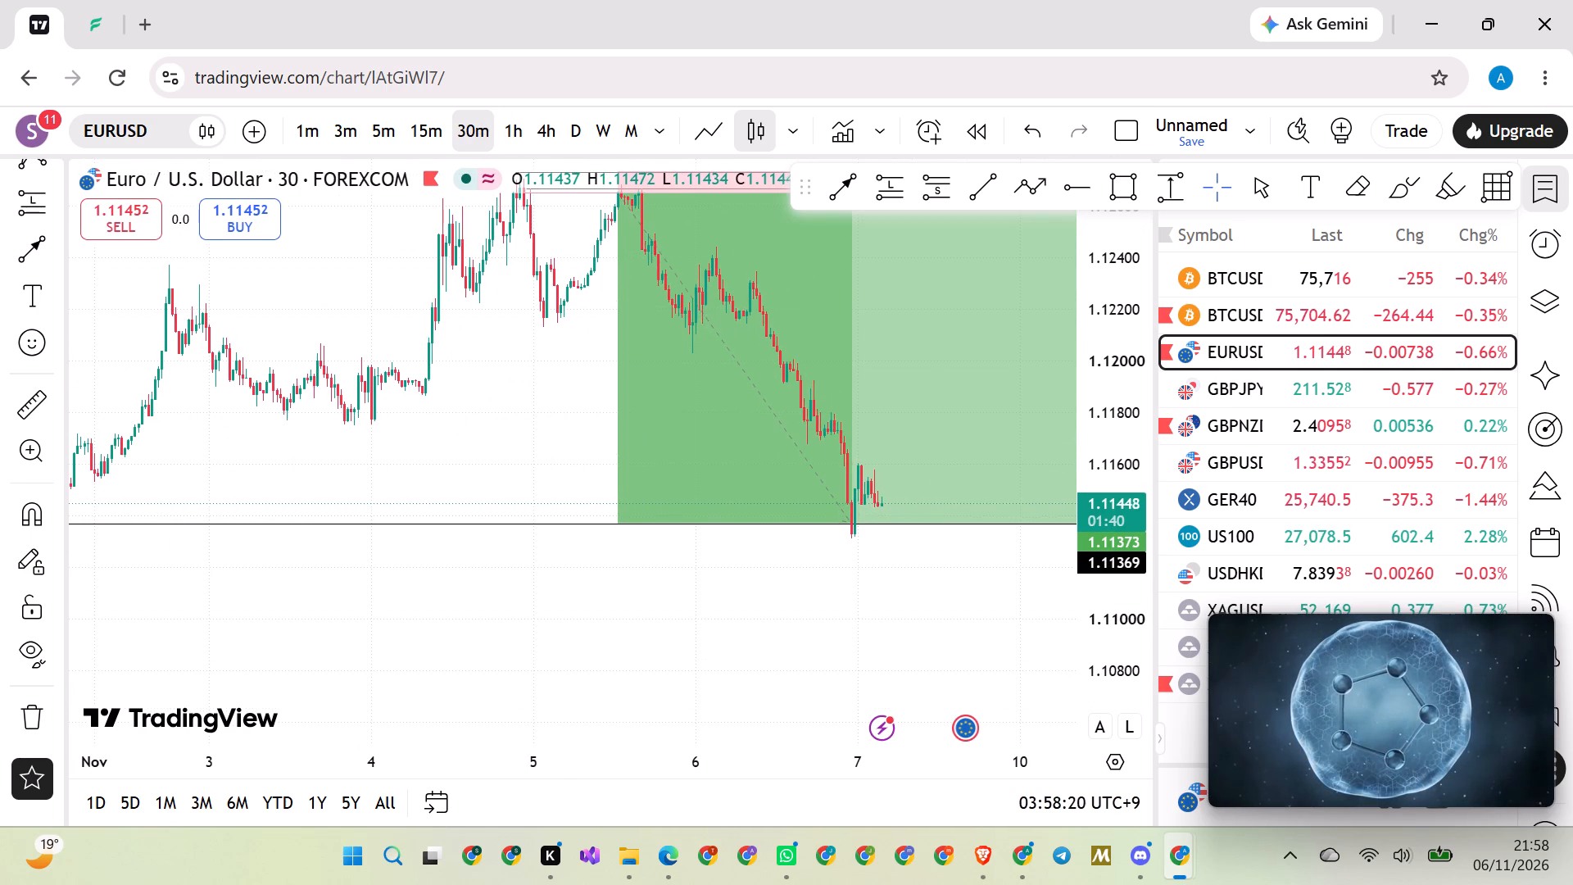
scroll(703, 588, "down", 2)
left_click_drag(566, 601, 769, 551)
scroll(492, 573, "up", 1)
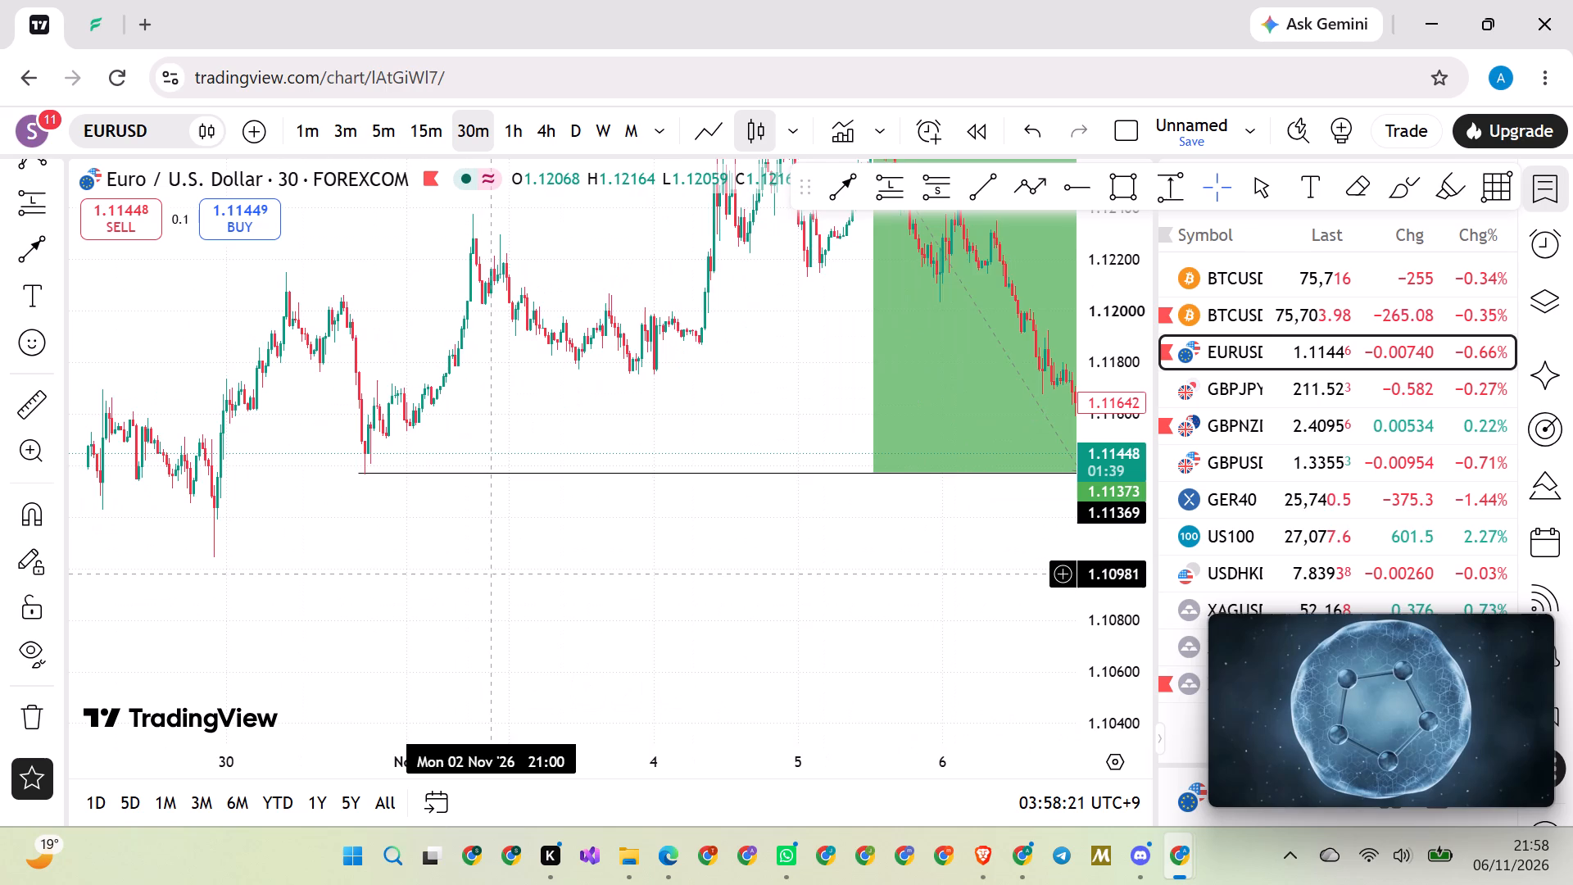
scroll(492, 573, "down", 13)
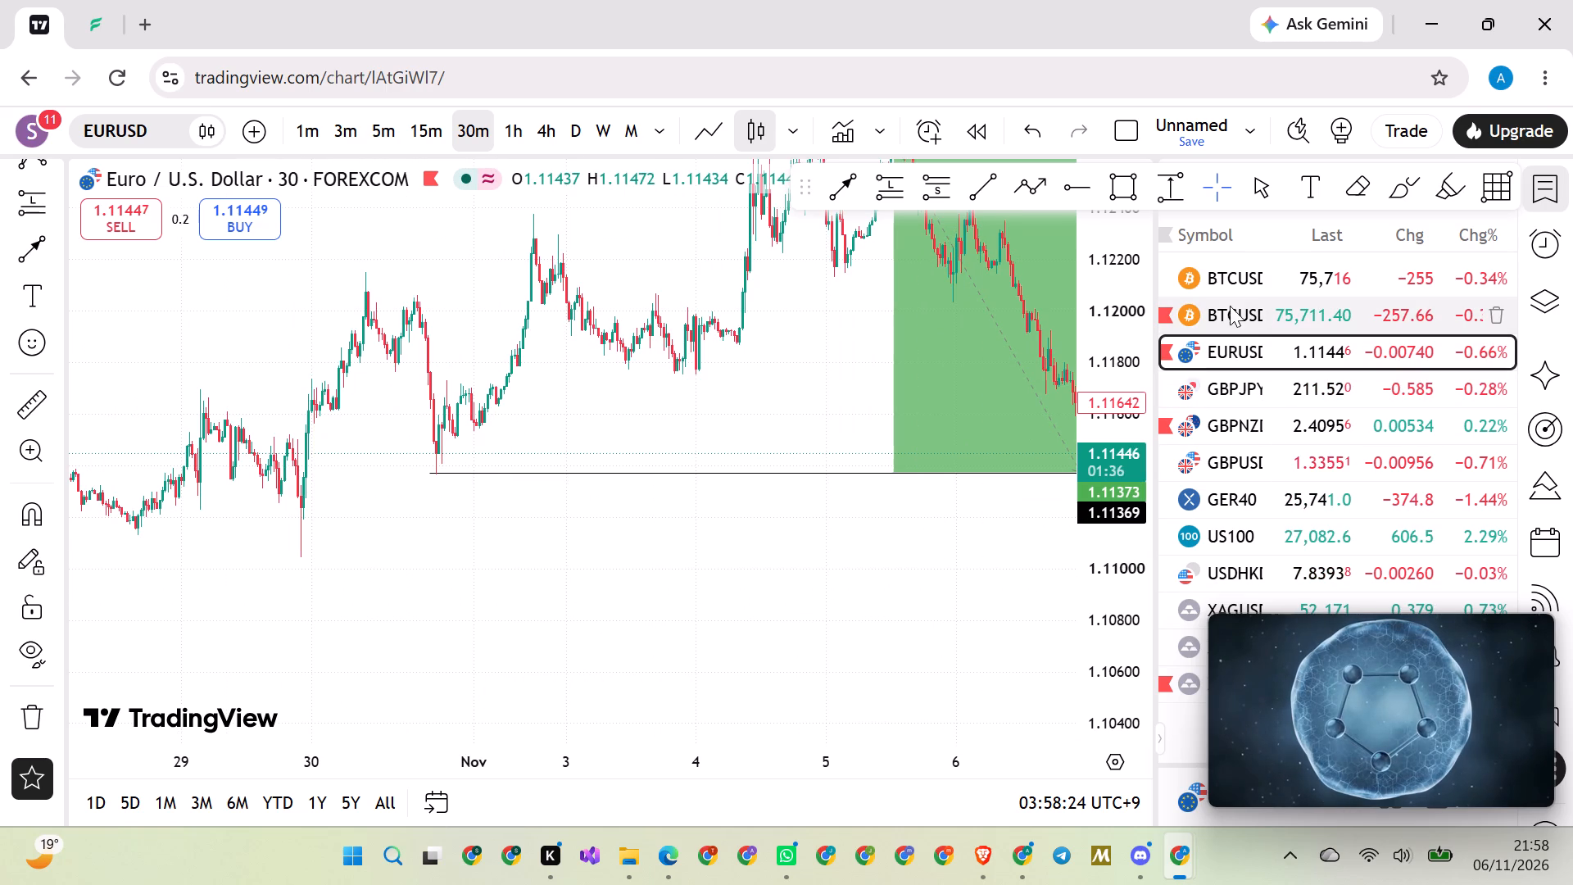
Open BTCUSD from the watchlist and examine its 30-minute price action around the 76,919.73 and 75,920.82 rays.
left_click(1226, 308)
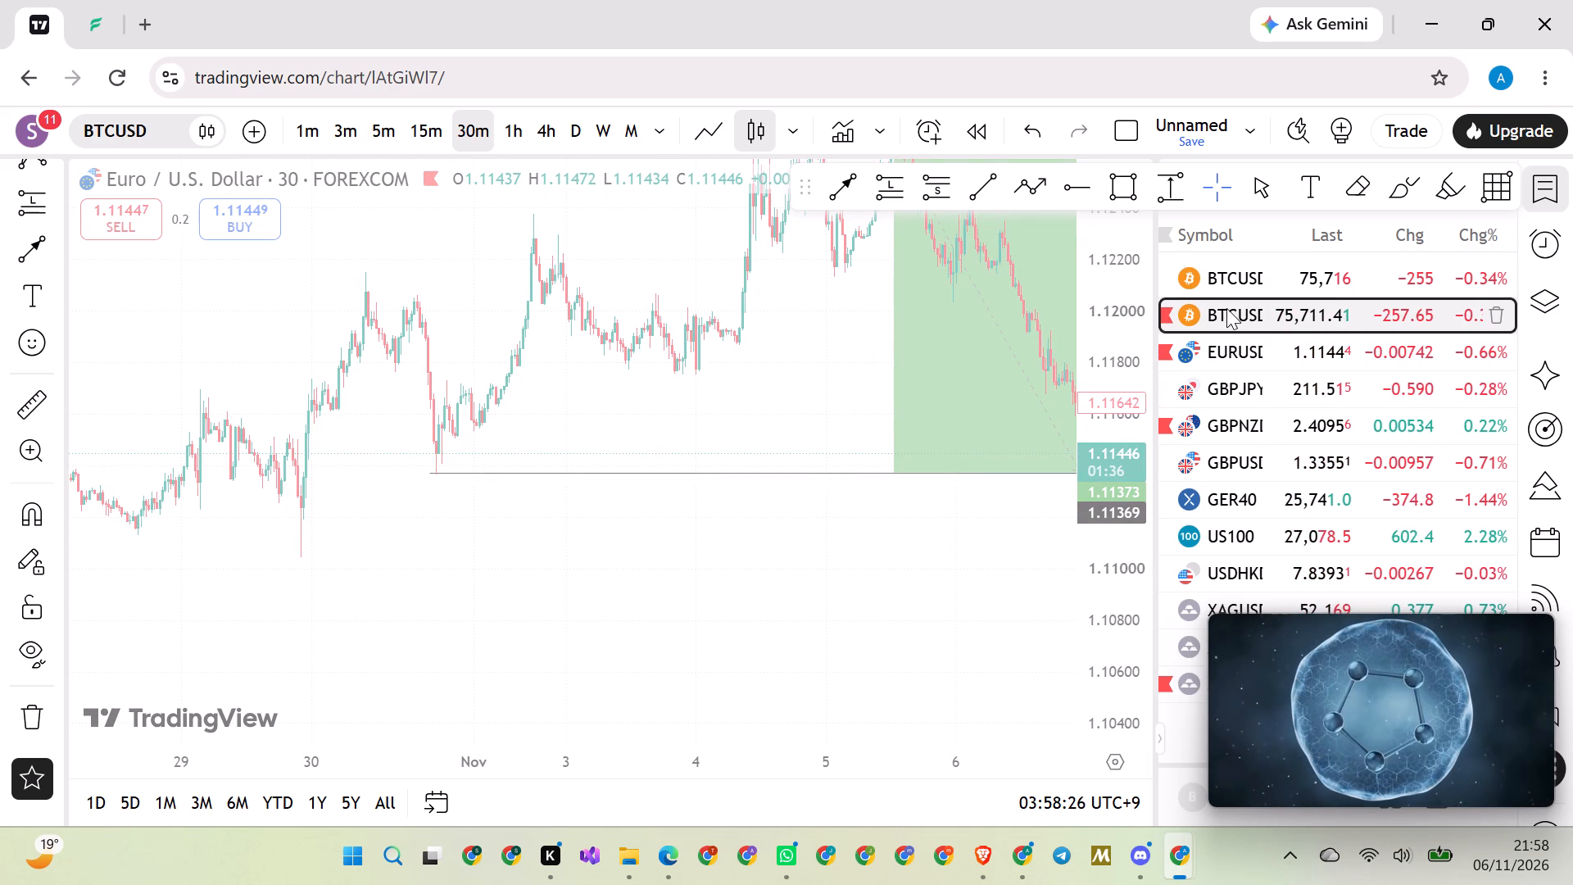
left_click_drag(1121, 293, 1112, 322)
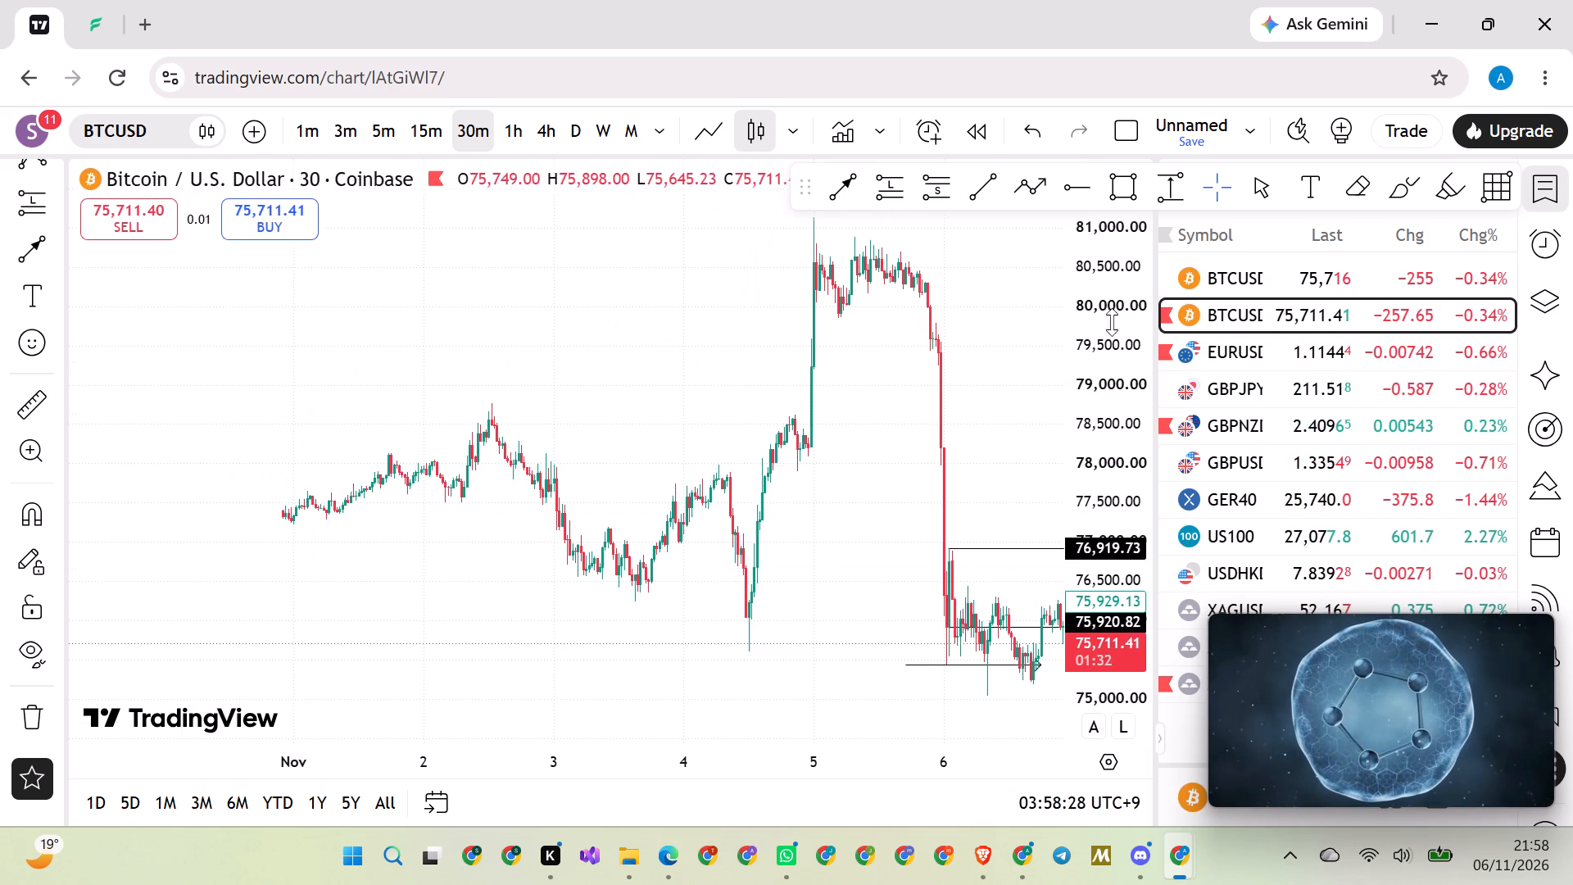
left_click_drag(1112, 322, 1069, 471)
left_click_drag(996, 432, 826, 381)
left_click_drag(924, 391, 839, 388)
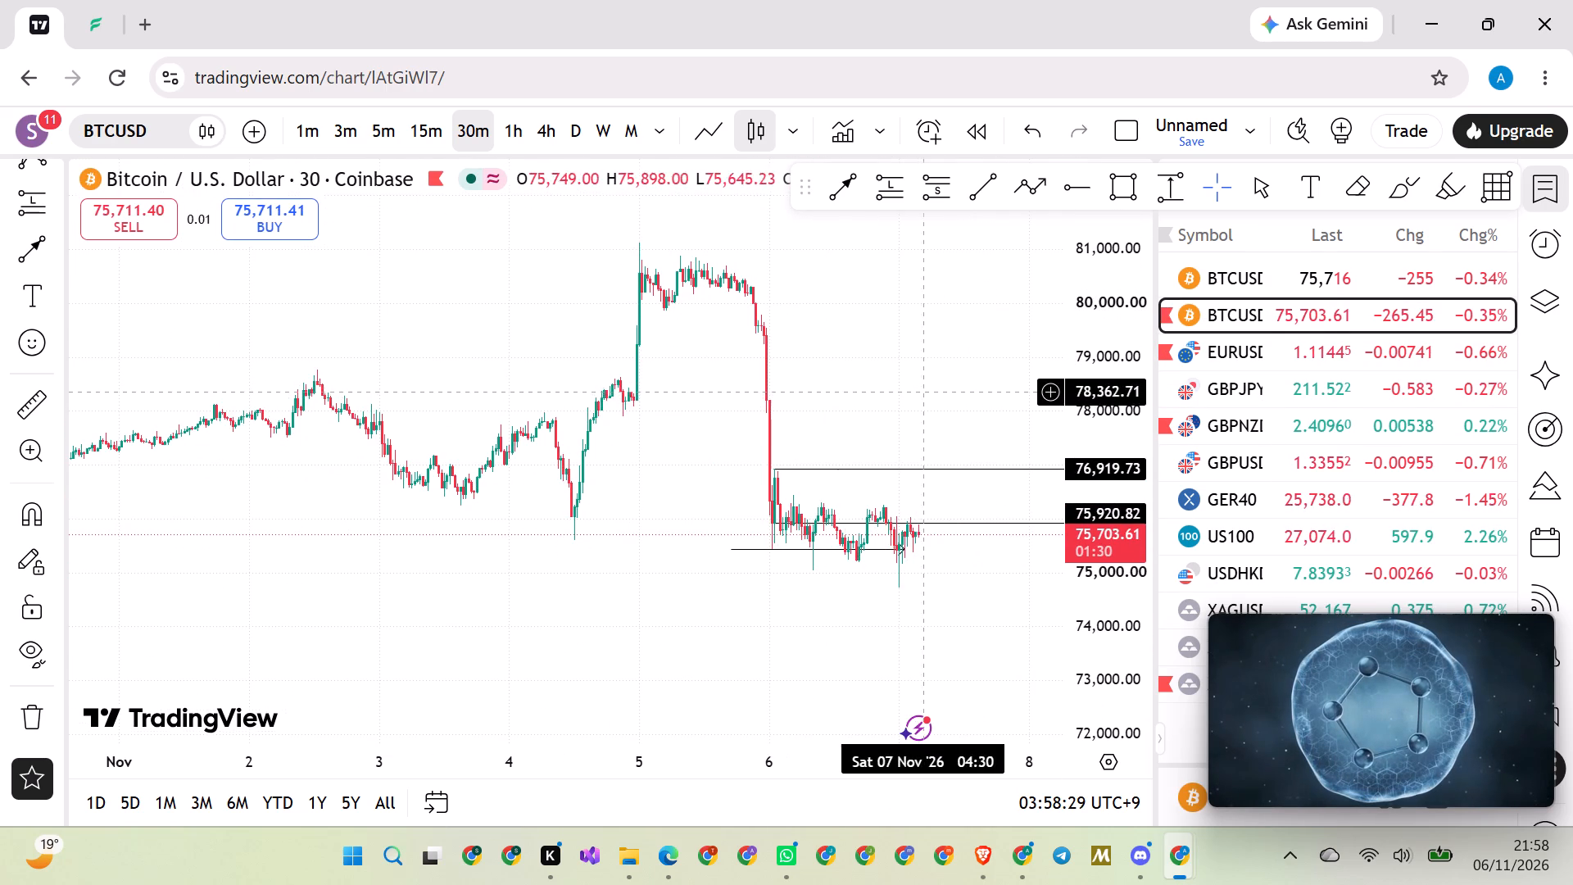
left_click_drag(839, 388, 830, 381)
scroll(842, 397, "up", 7)
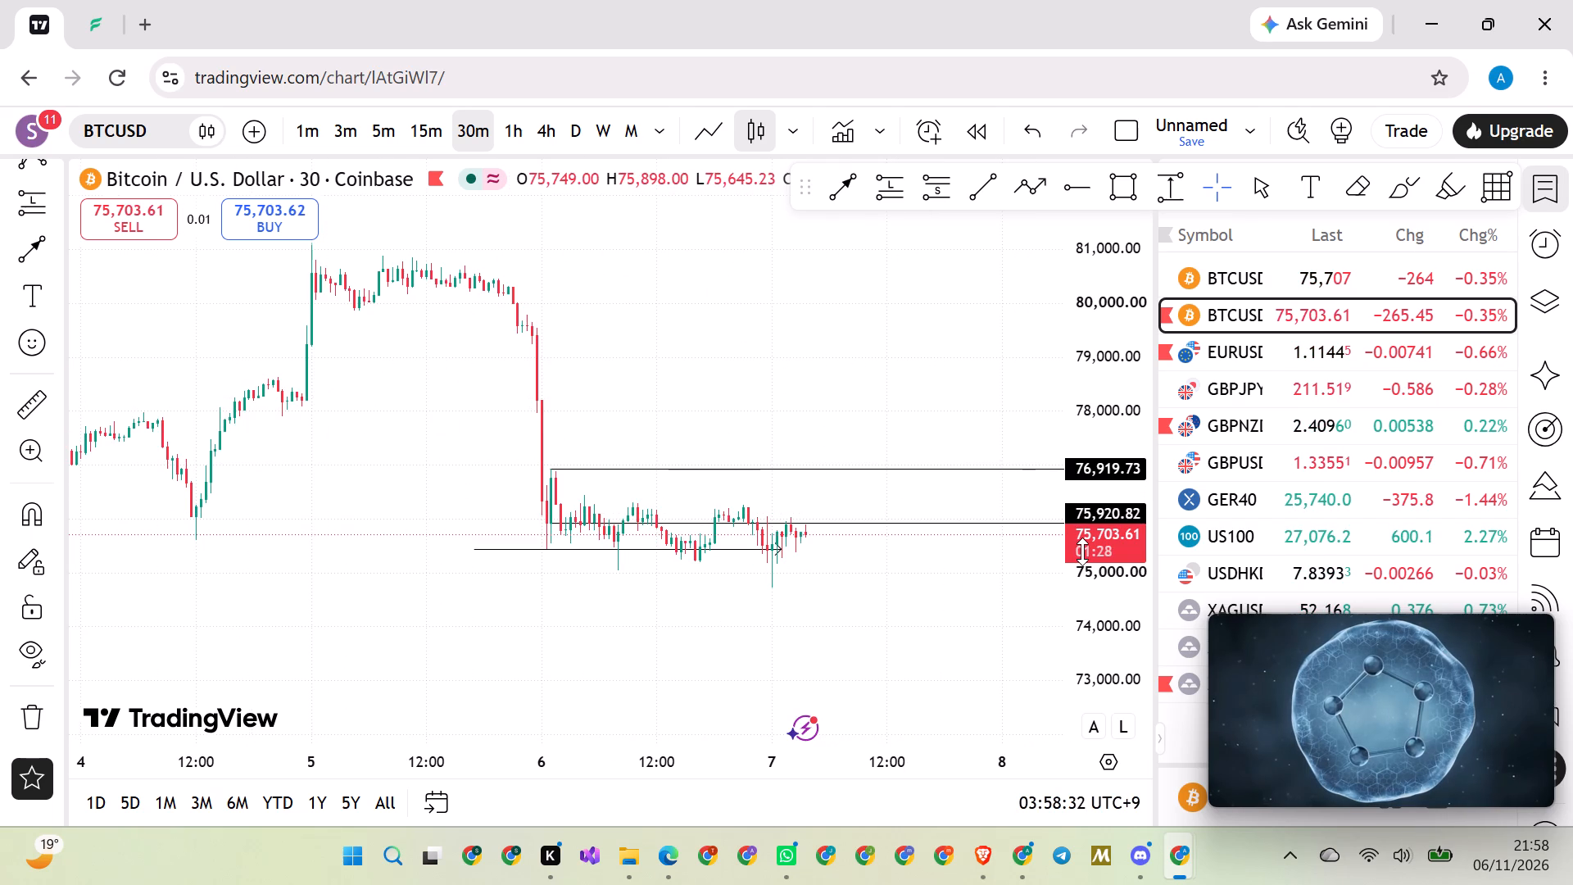
On BTCUSD's 4-hour chart, extend the near-horizontal arrow below the 75,920.82 ray forward to about 8 November.
left_click(541, 142)
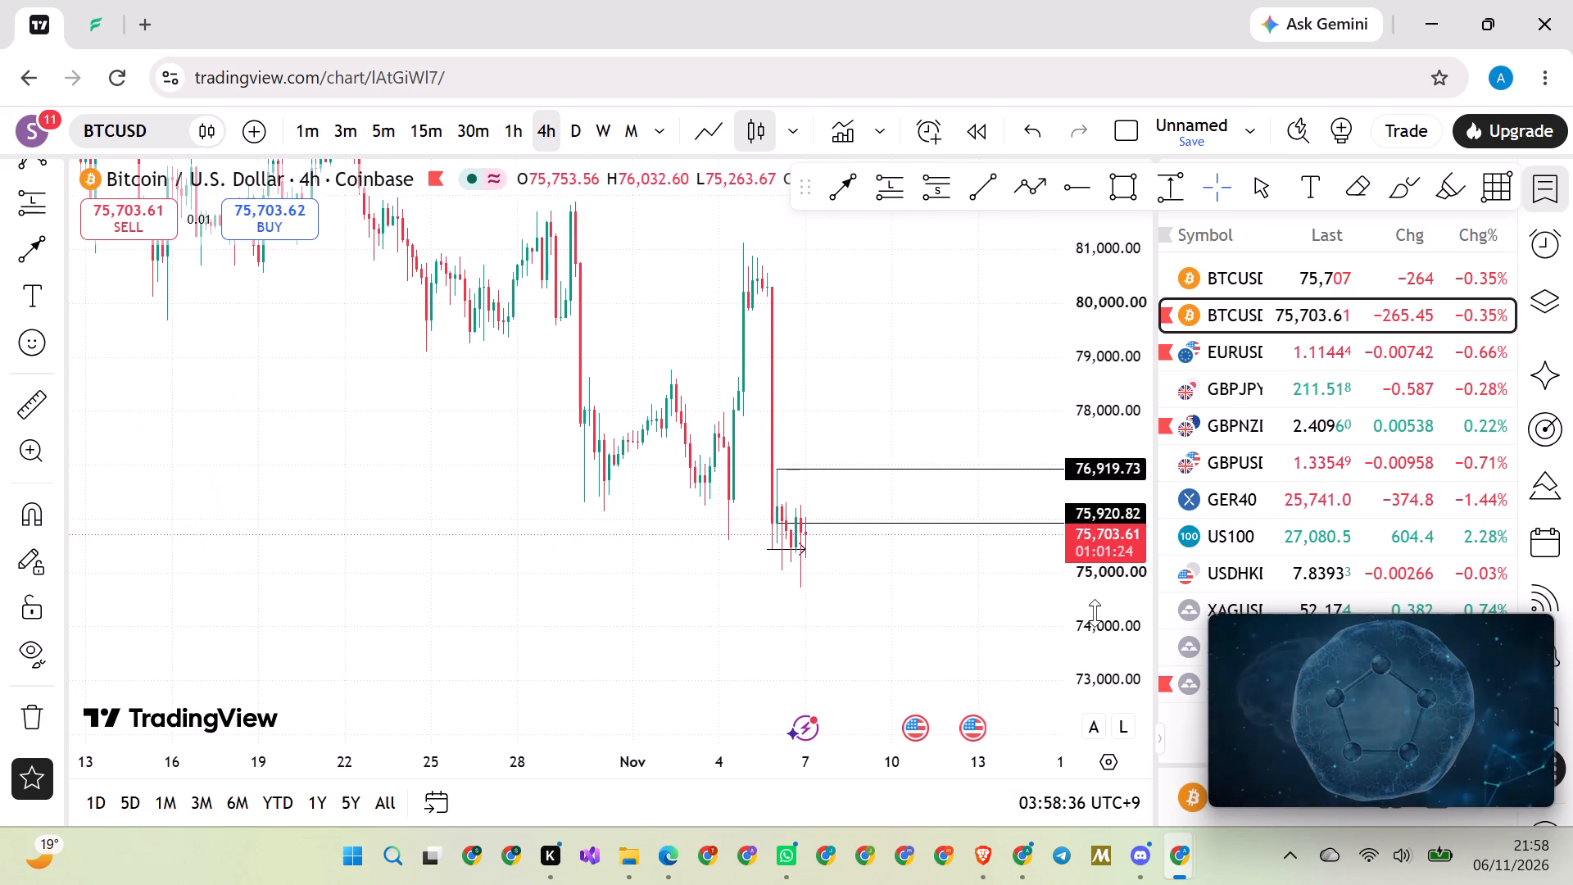
scroll(1095, 613, "up", 6)
scroll(655, 647, "up", 19)
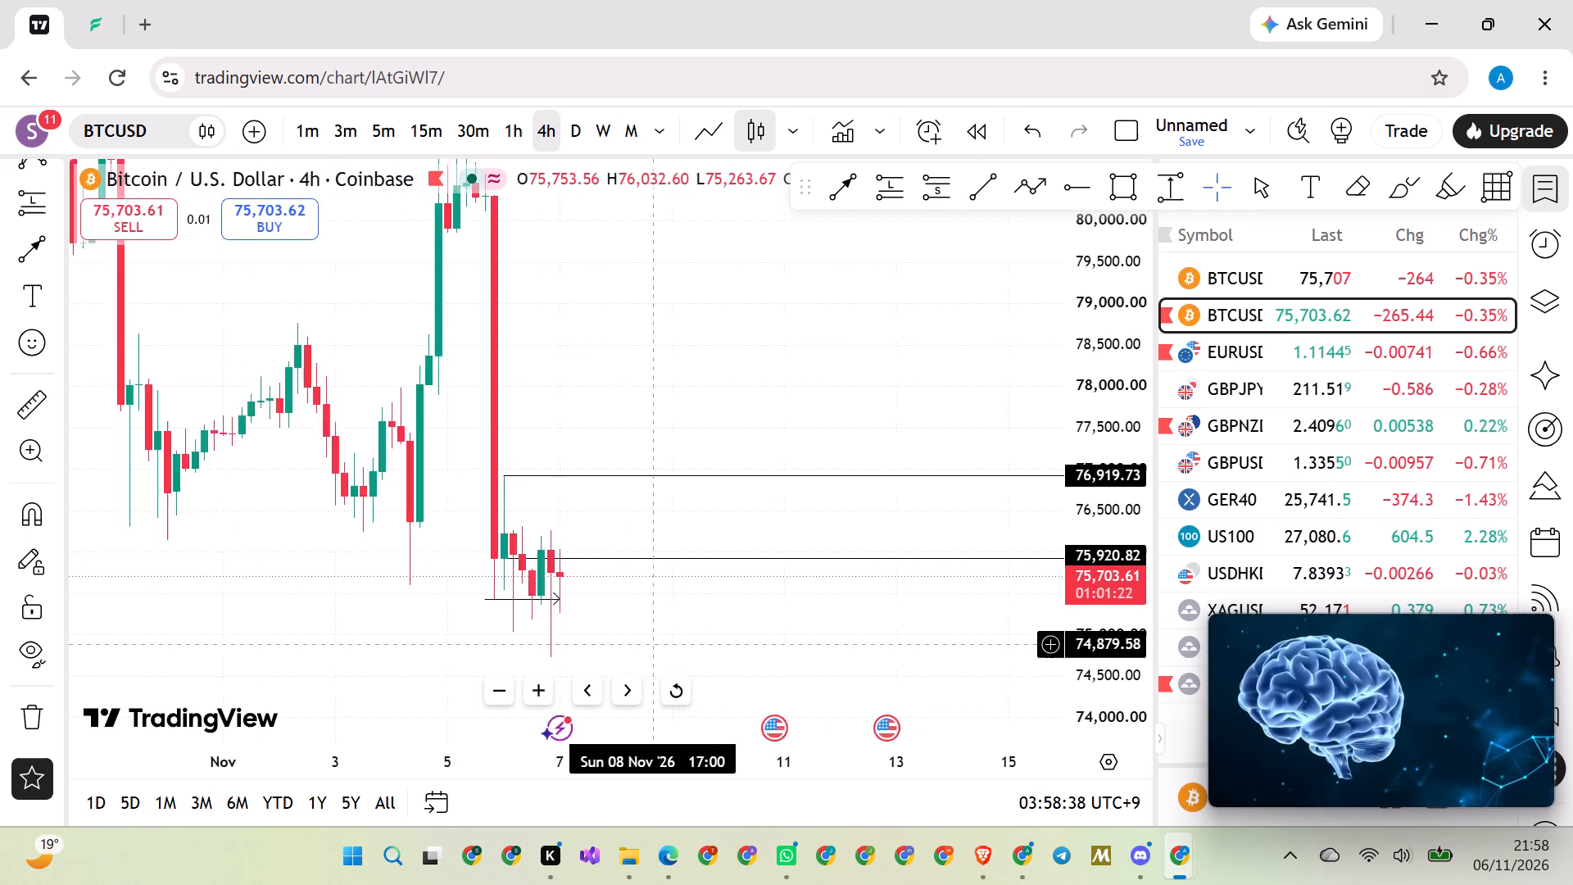
left_click_drag(627, 615, 758, 546)
scroll(720, 533, "up", 3)
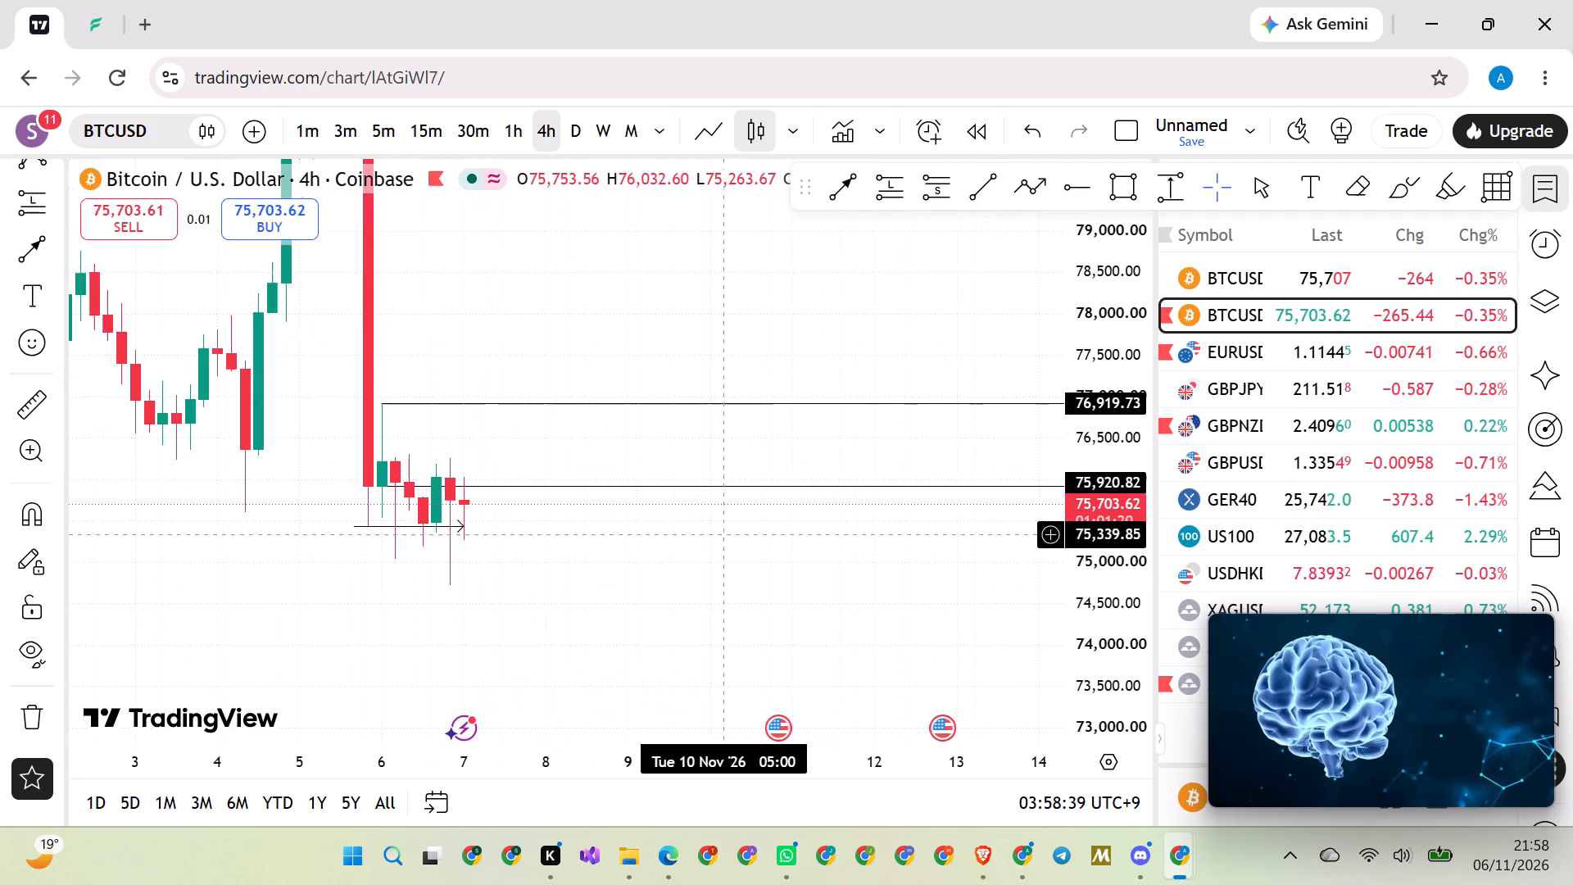
left_click_drag(405, 527, 462, 521)
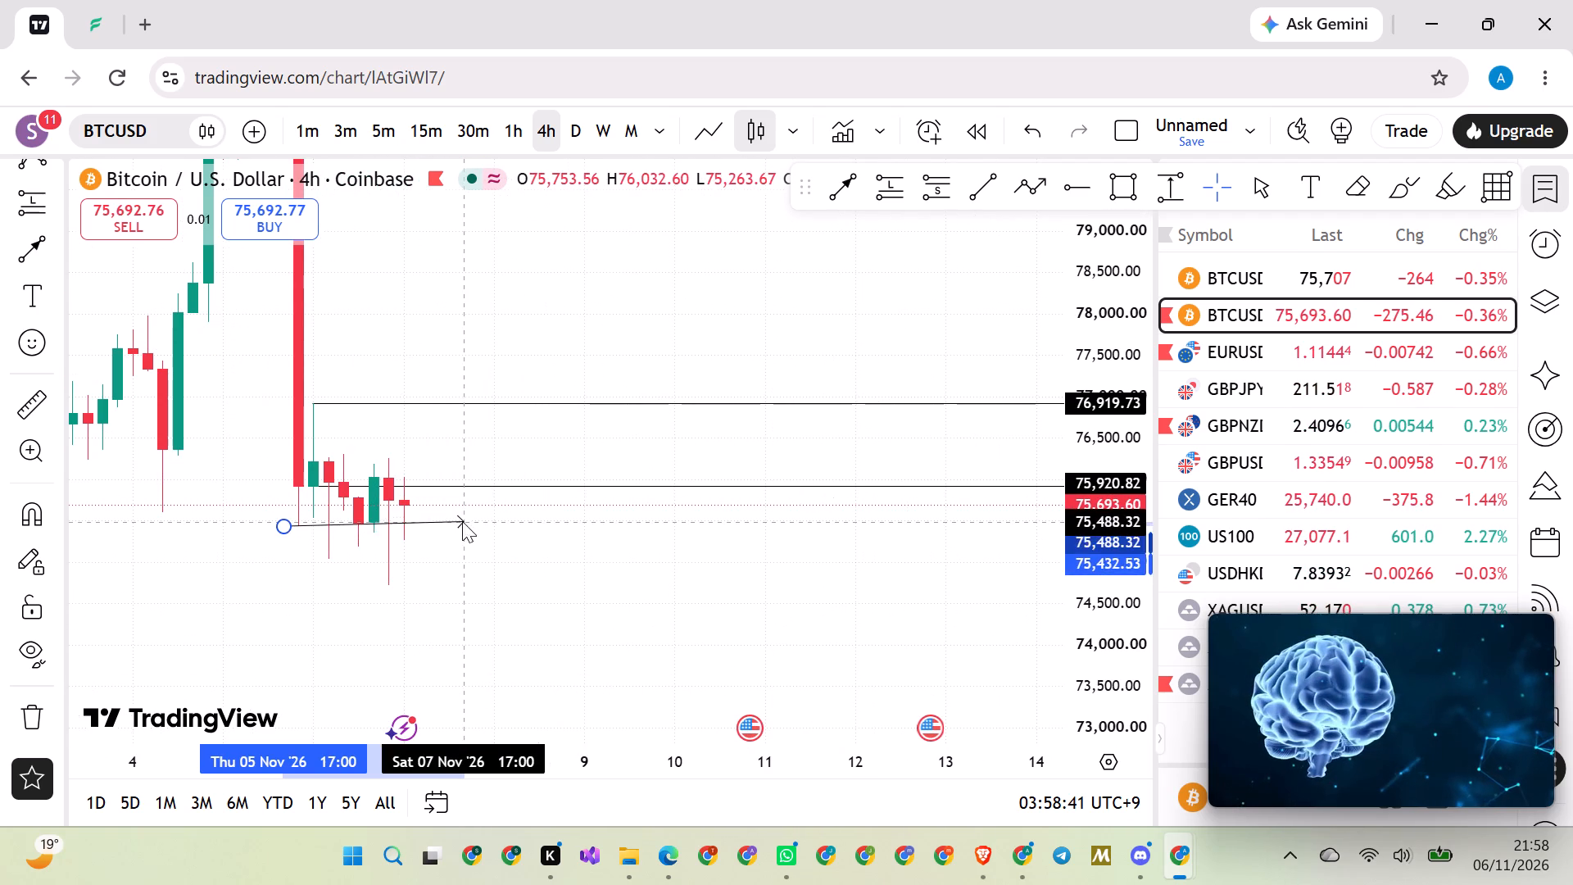
left_click_drag(462, 521, 501, 524)
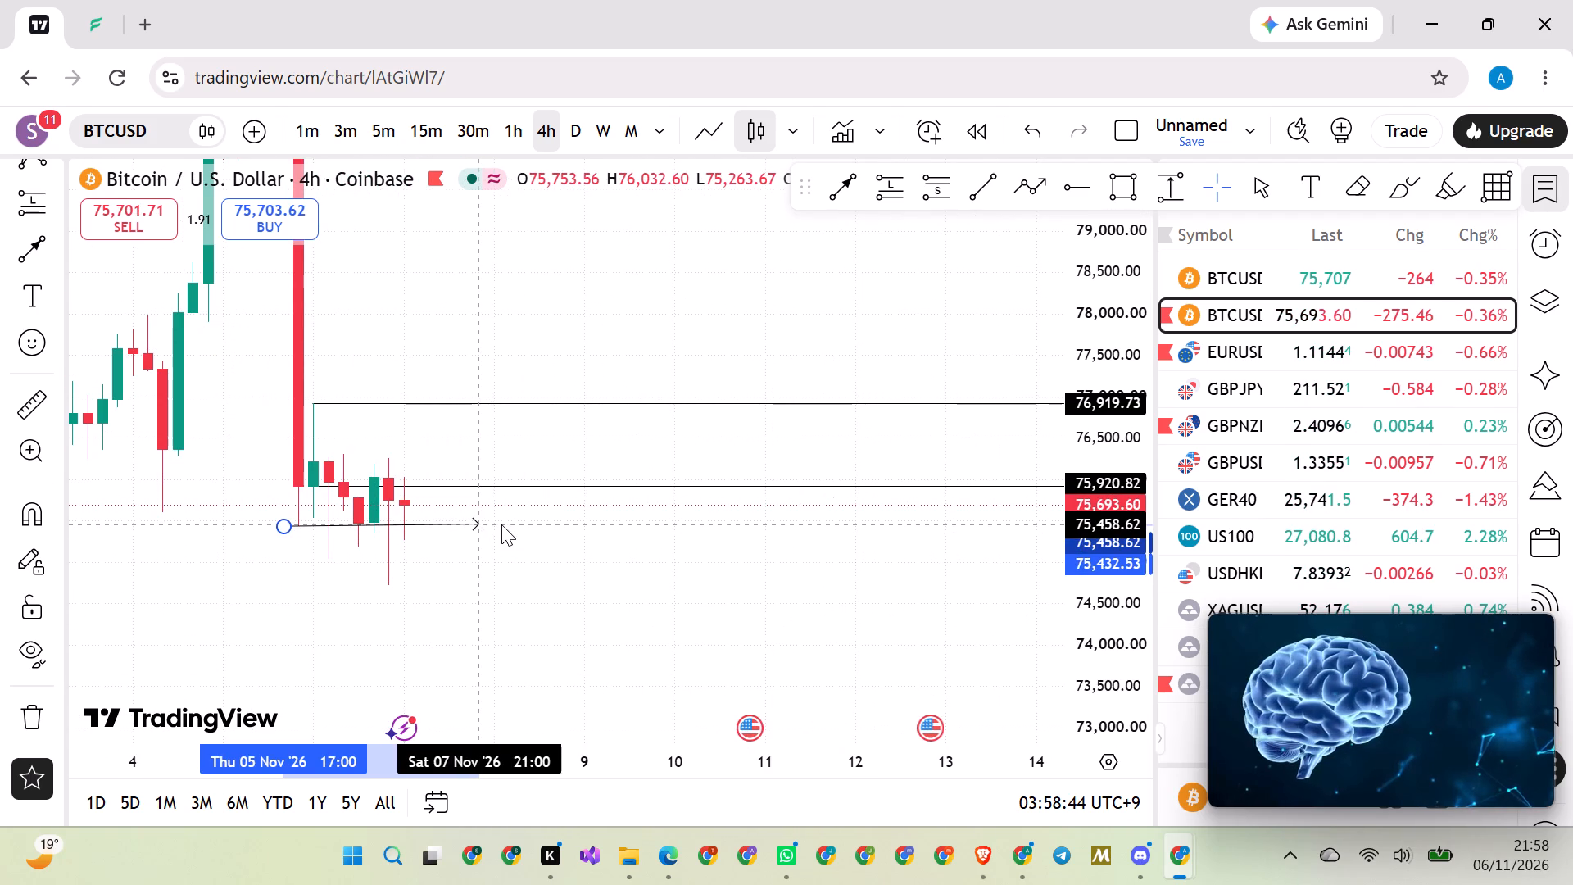
left_click_drag(501, 524, 508, 524)
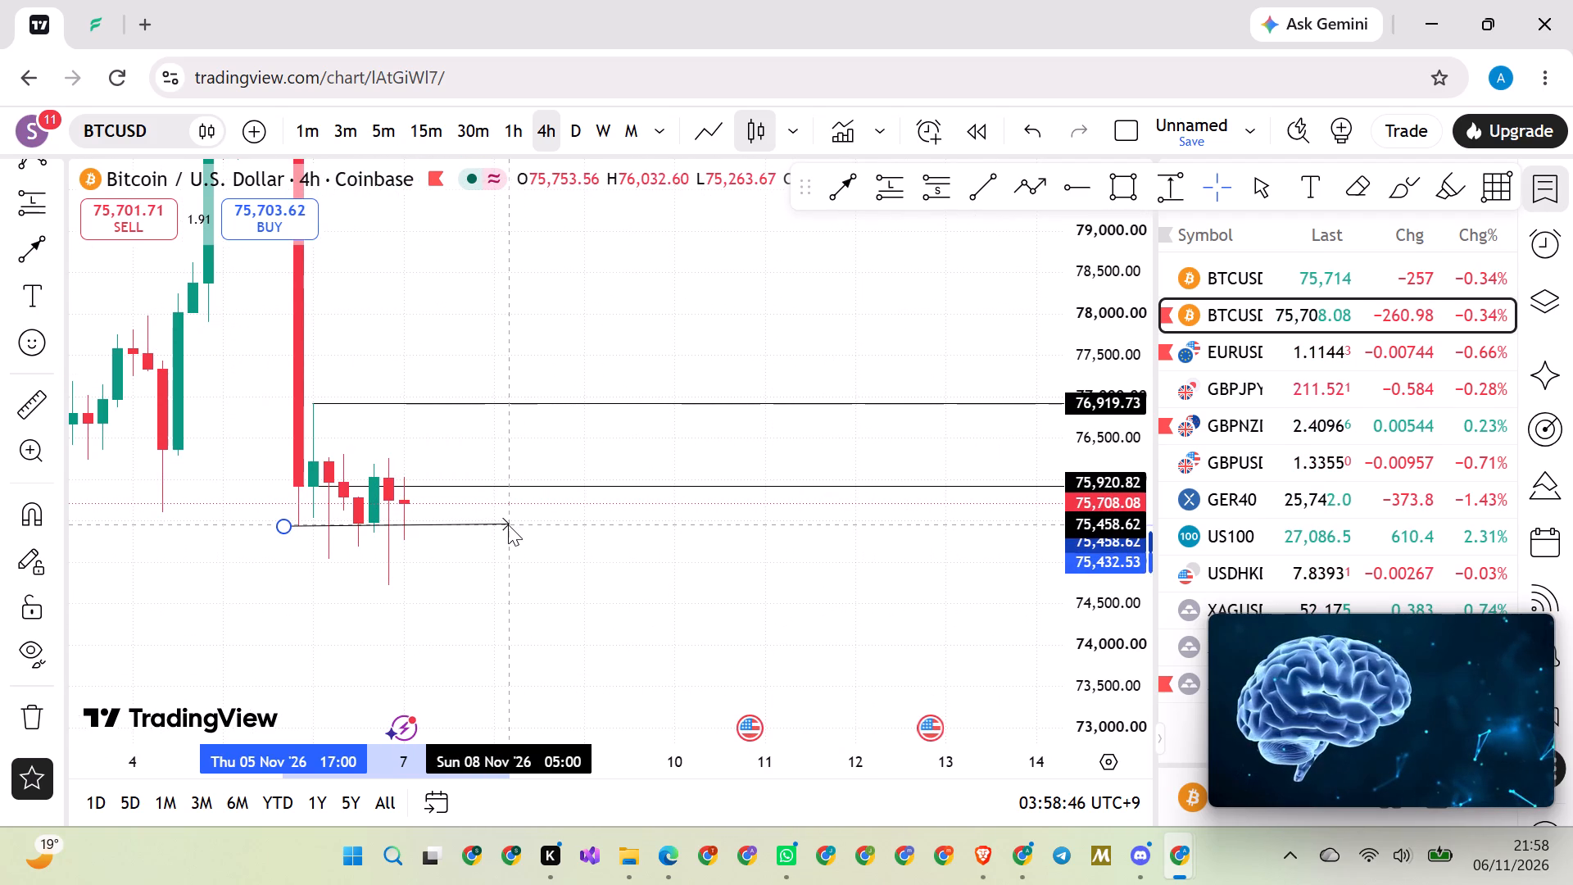
left_click_drag(508, 524, 519, 527)
left_click(578, 564)
Examine BTCUSD's 4-hour price action since late October in relation to the extended arrow and the two rays.
scroll(606, 574, "down", 8)
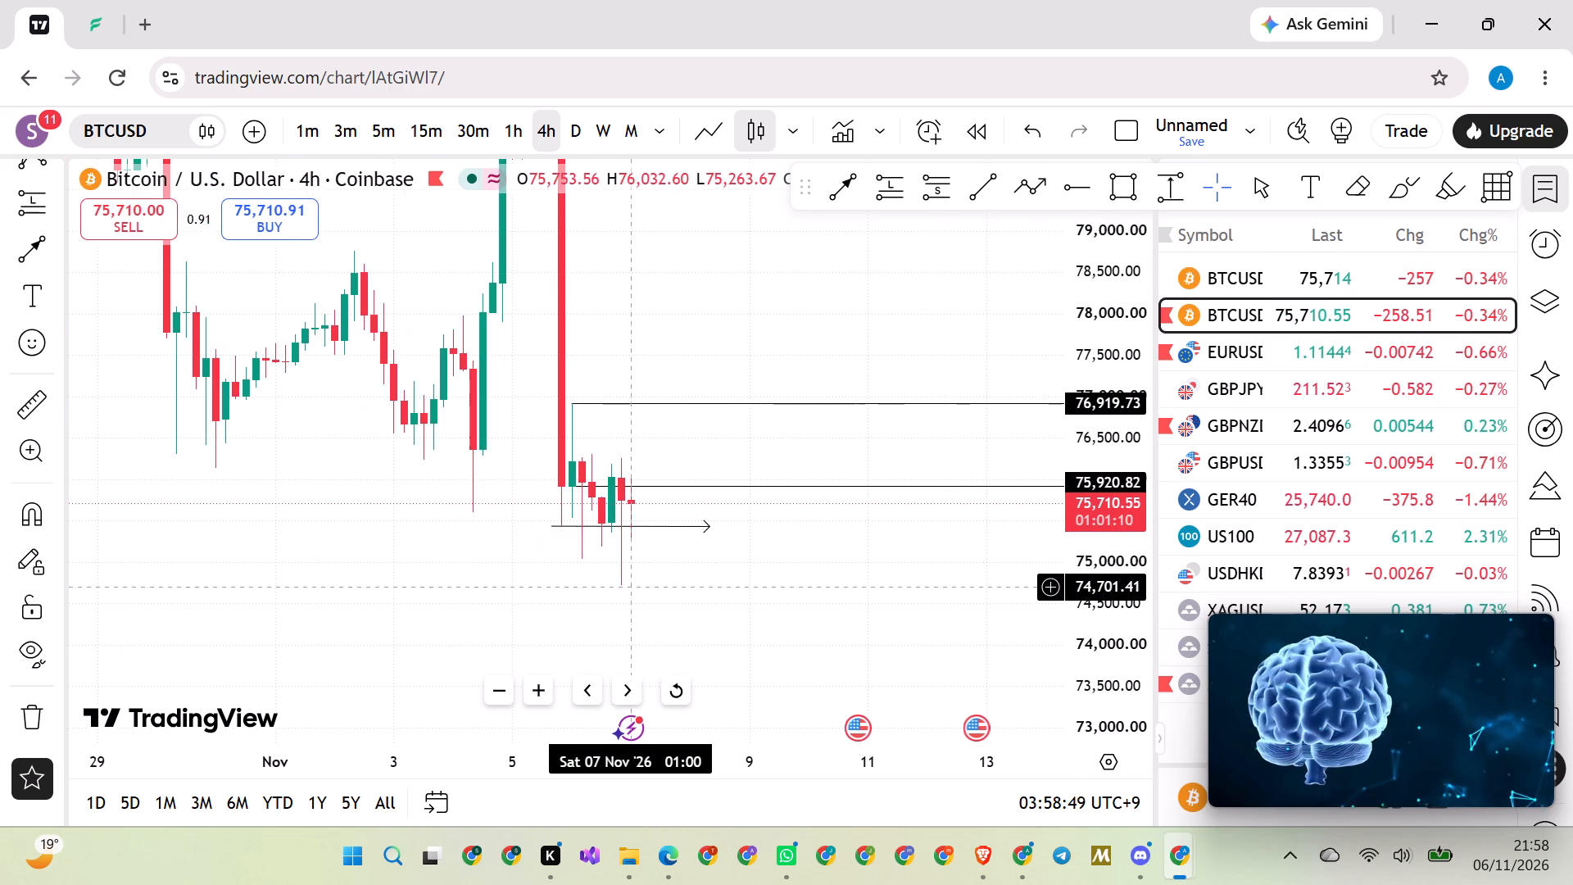
scroll(714, 580, "down", 2)
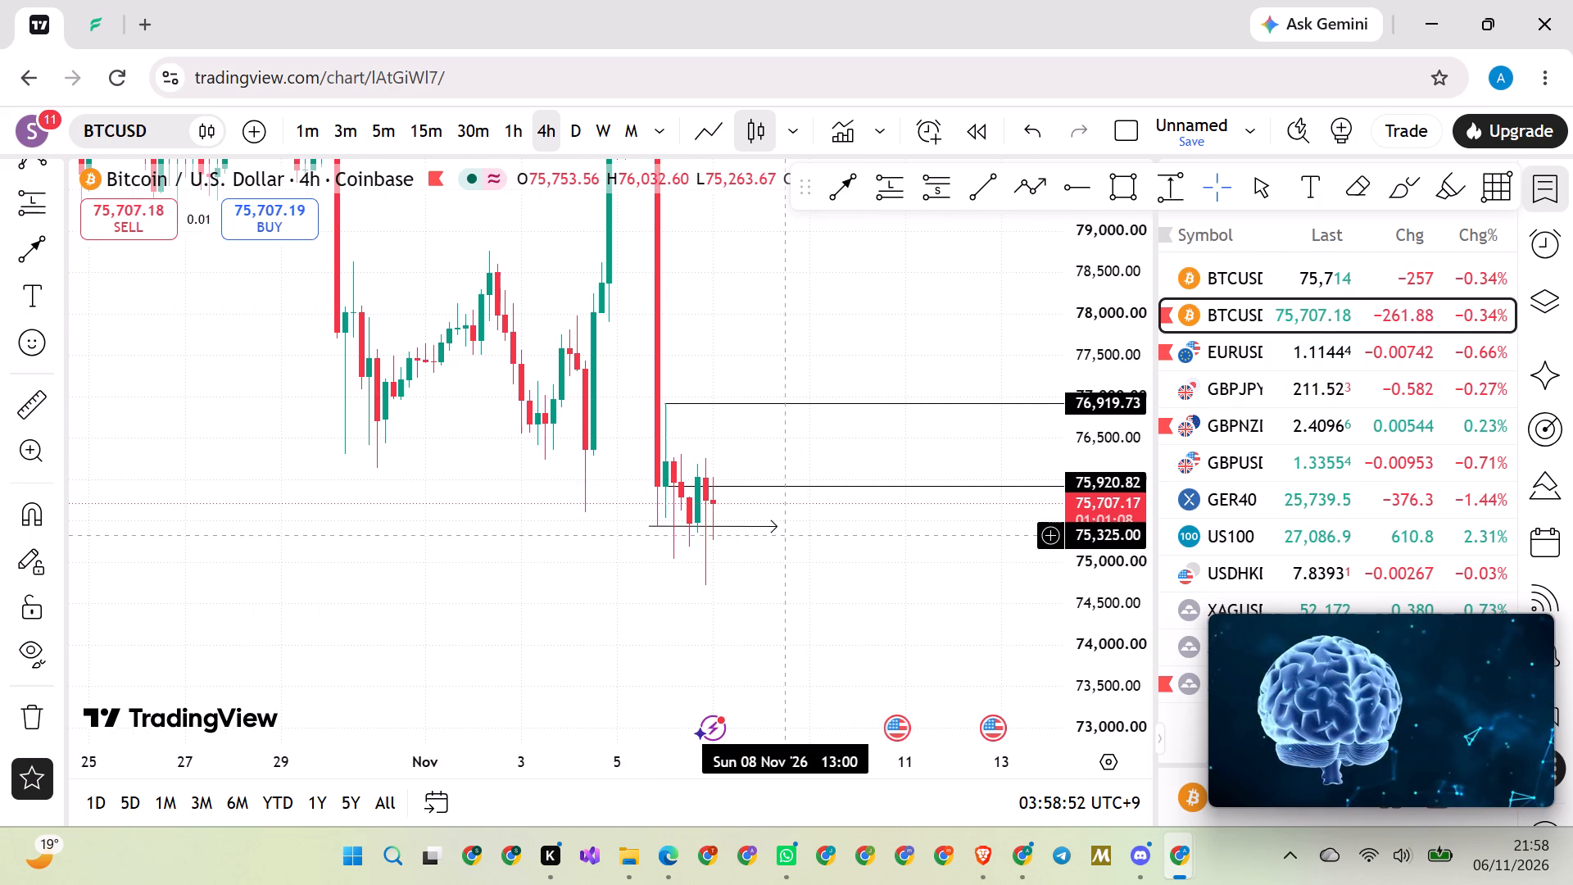
left_click_drag(1100, 312, 1028, 579)
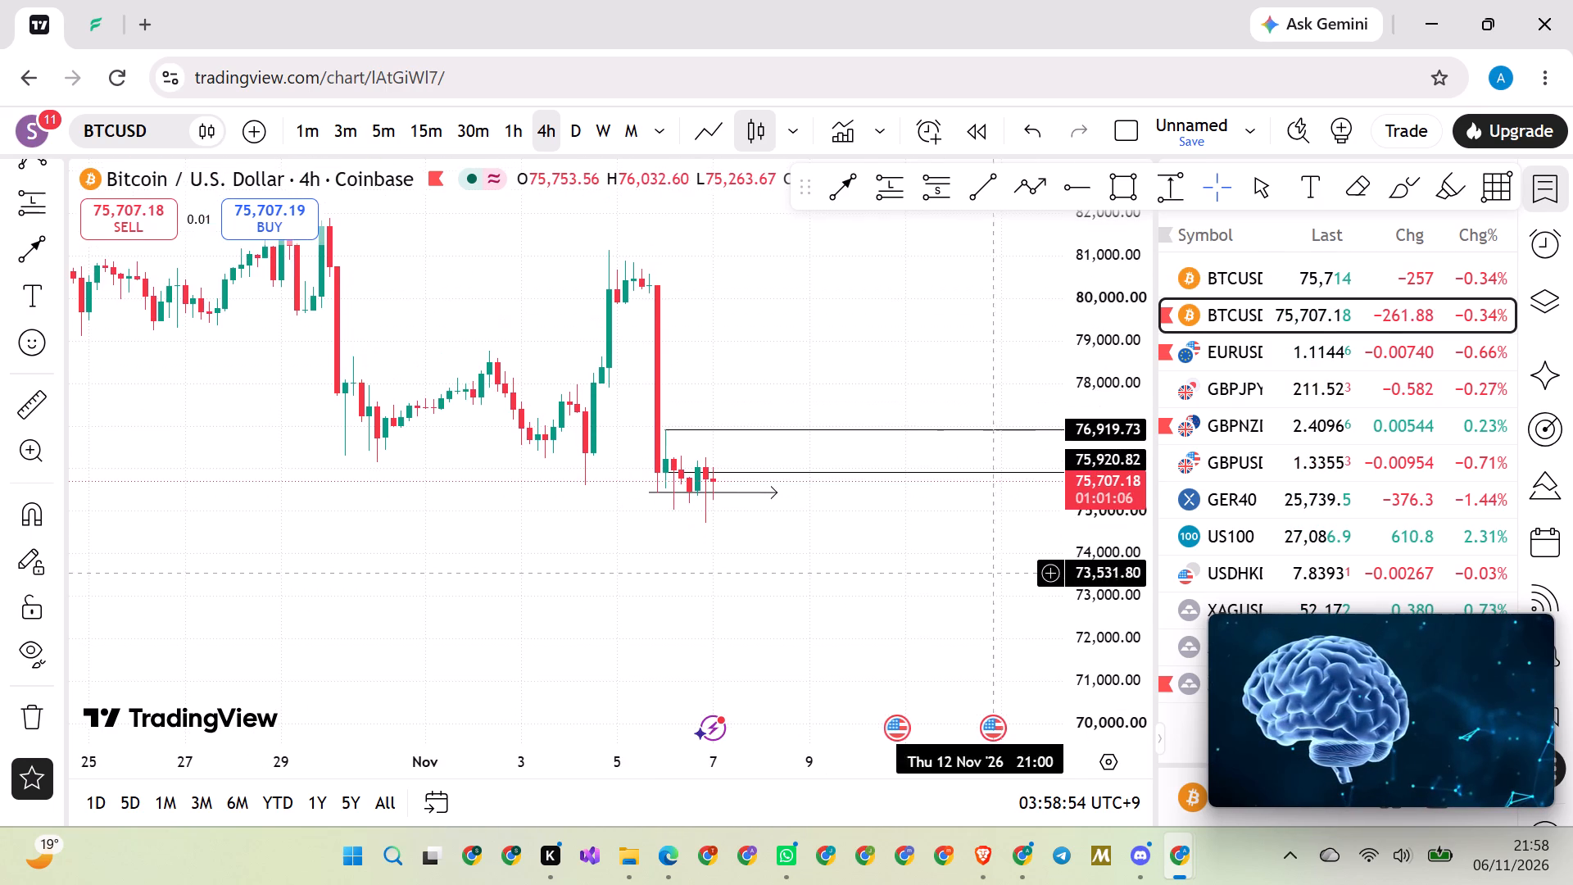
scroll(891, 501, "down", 20)
scroll(891, 501, "down", 13)
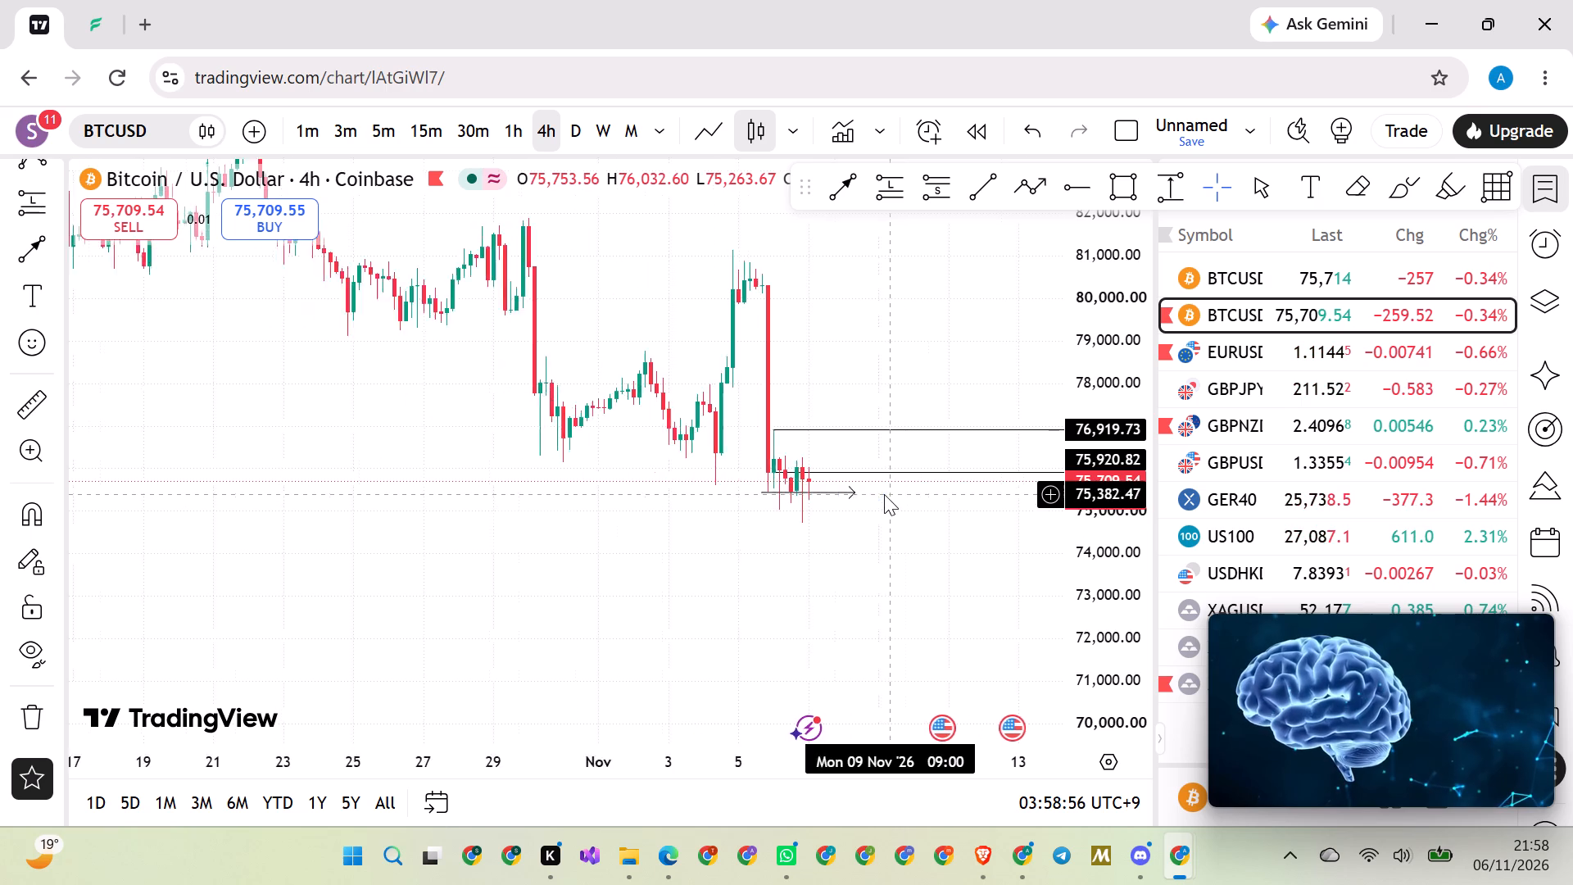
scroll(884, 494, "up", 13)
scroll(881, 497, "down", 2)
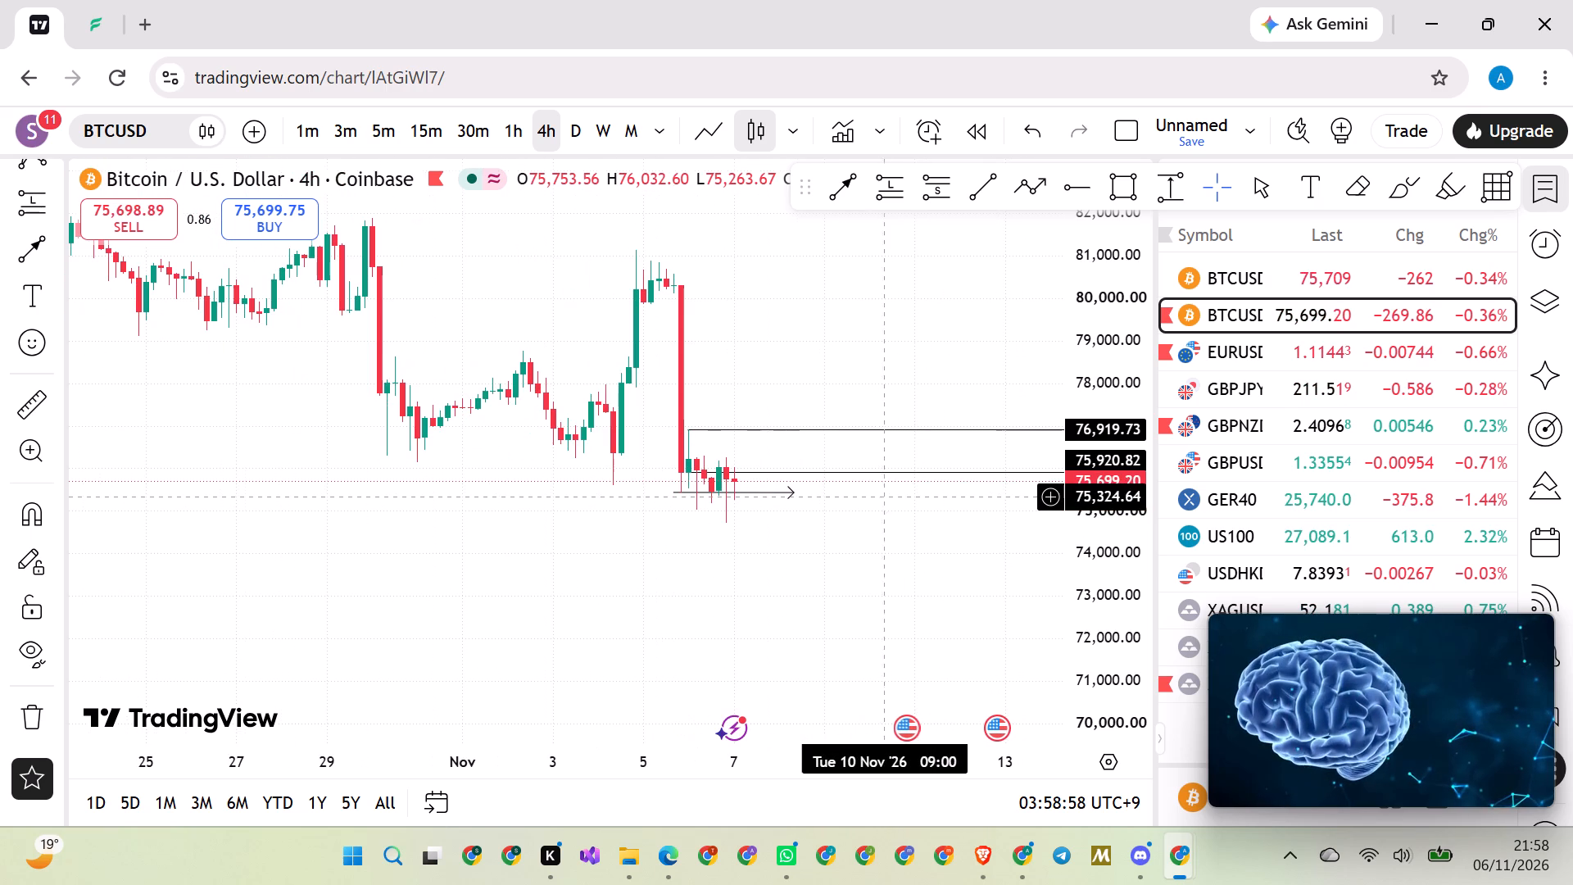
scroll(1083, 380, "up", 7)
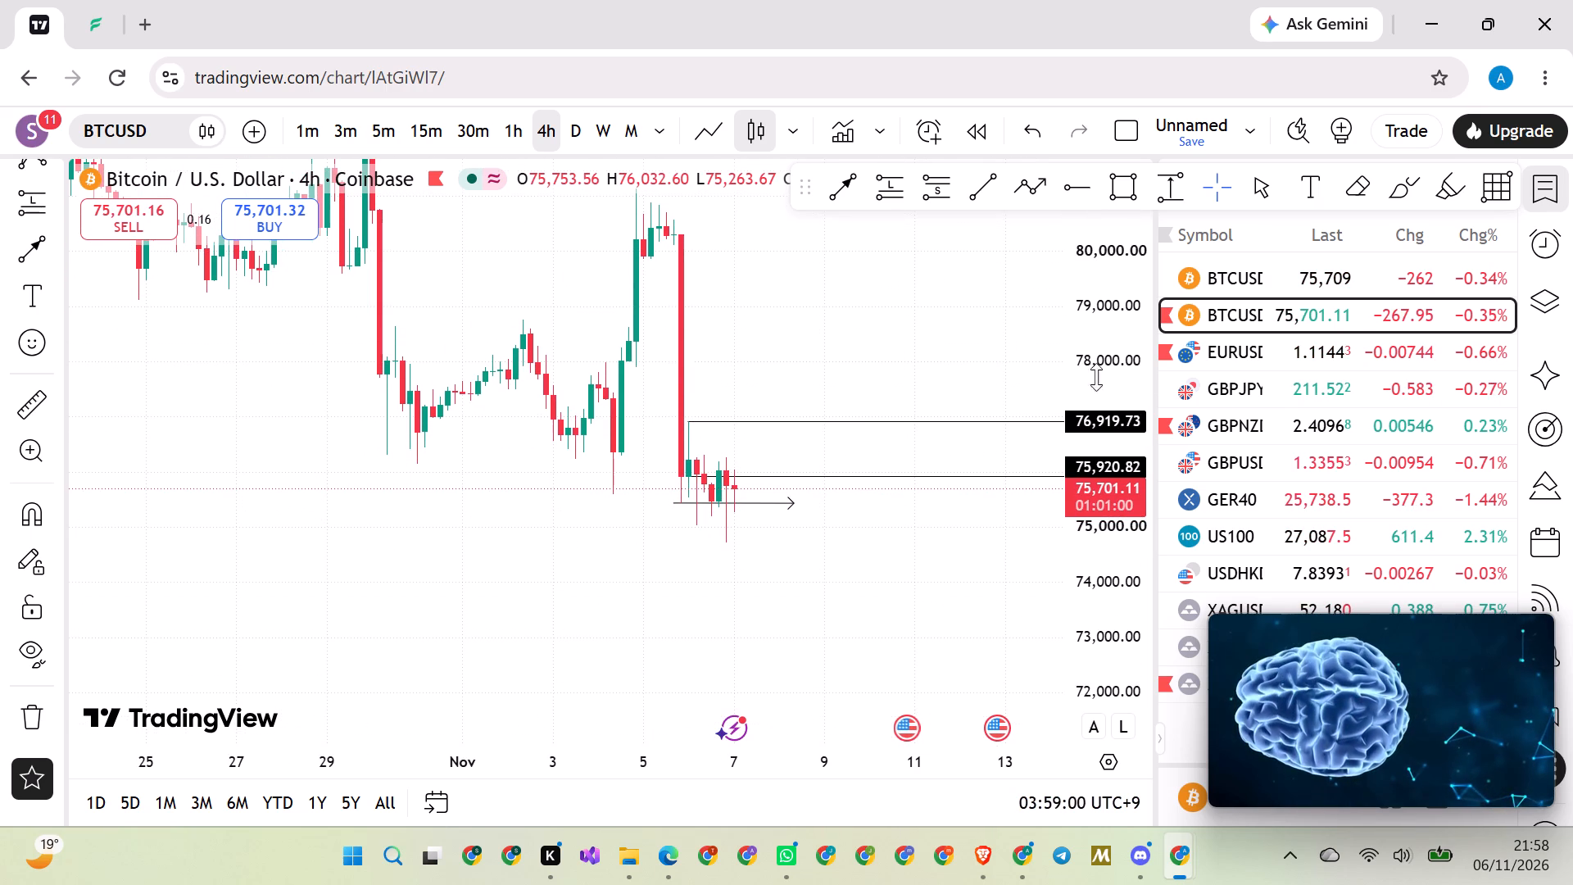
Open GBPJPY on the 4-hour chart and remove all six of its drawings.
left_click(1226, 389)
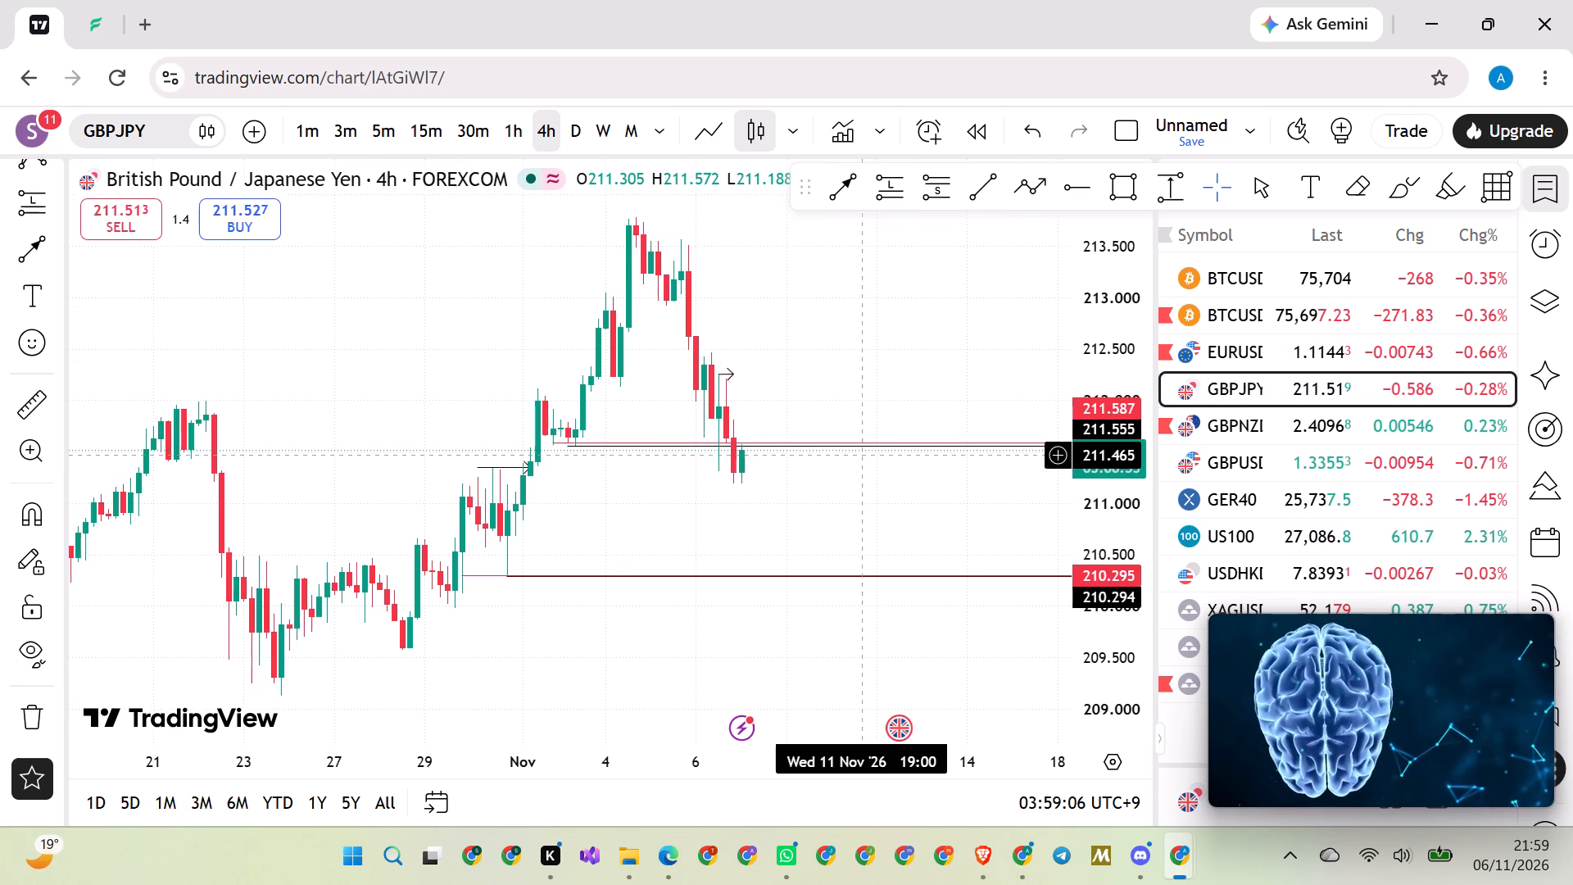
scroll(791, 508, "down", 3)
scroll(800, 433, "up", 3)
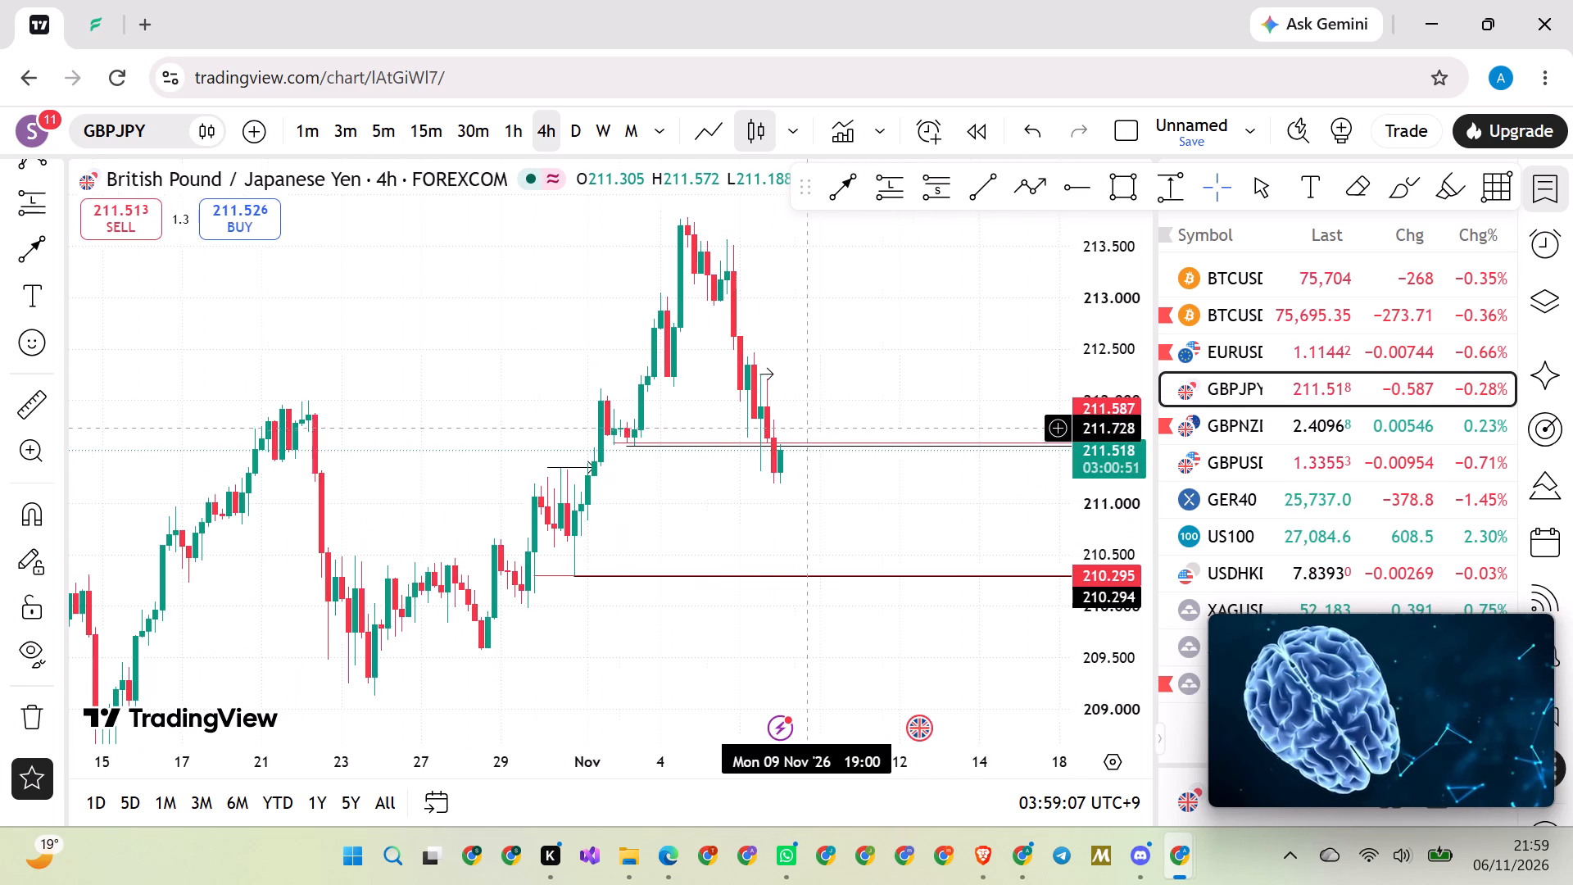
scroll(2, 647, "down", 8)
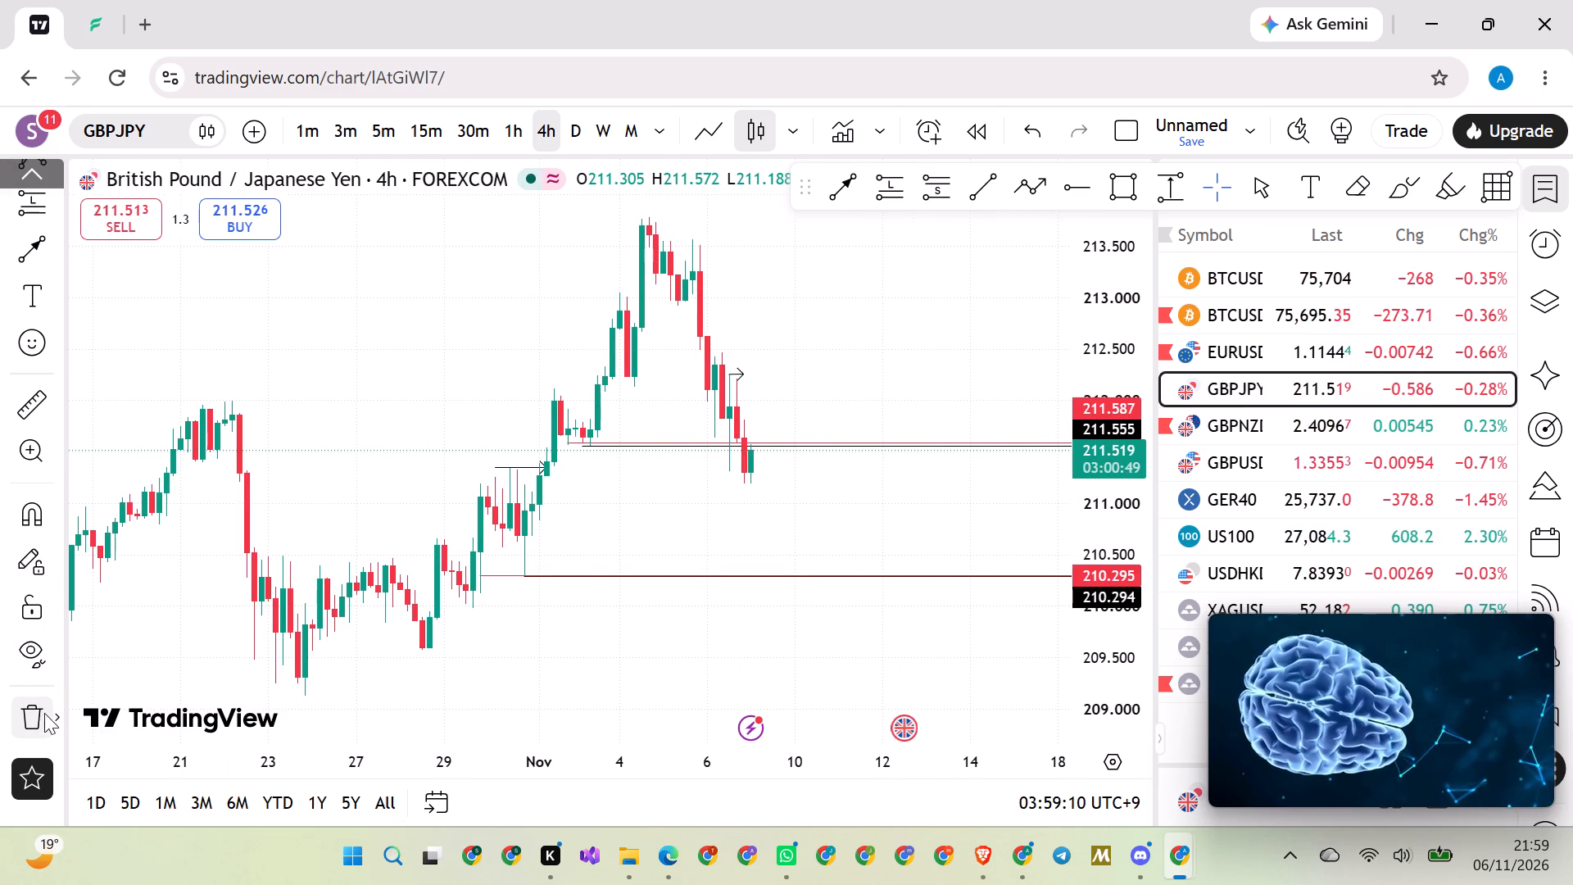
left_click(30, 732)
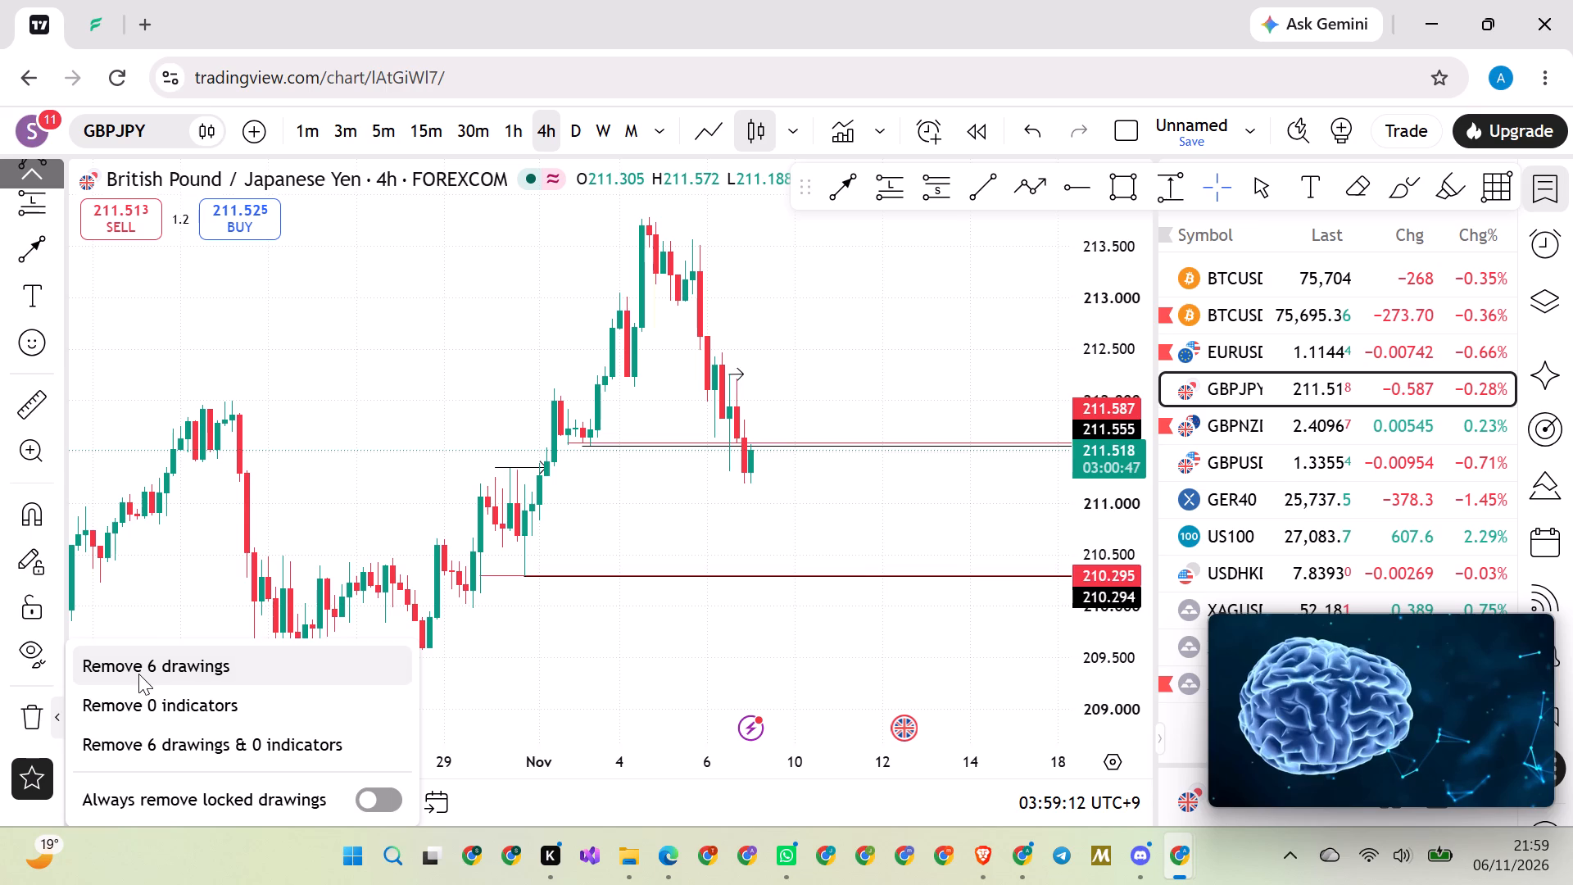
left_click(138, 674)
scroll(632, 438, "up", 3)
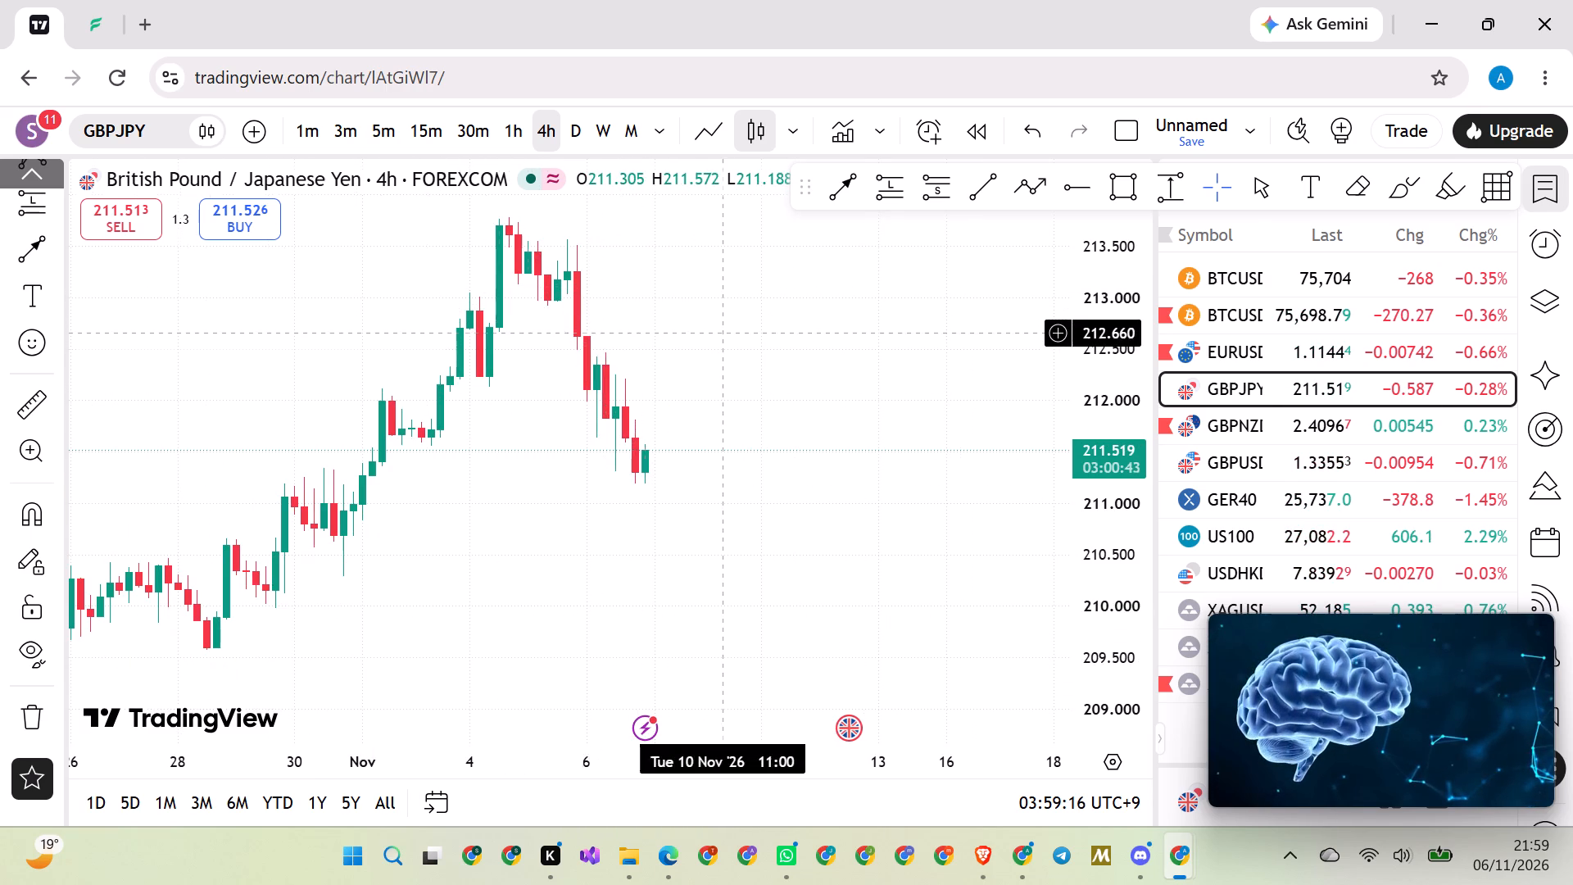
scroll(720, 332, "down", 2)
scroll(742, 344, "up", 1)
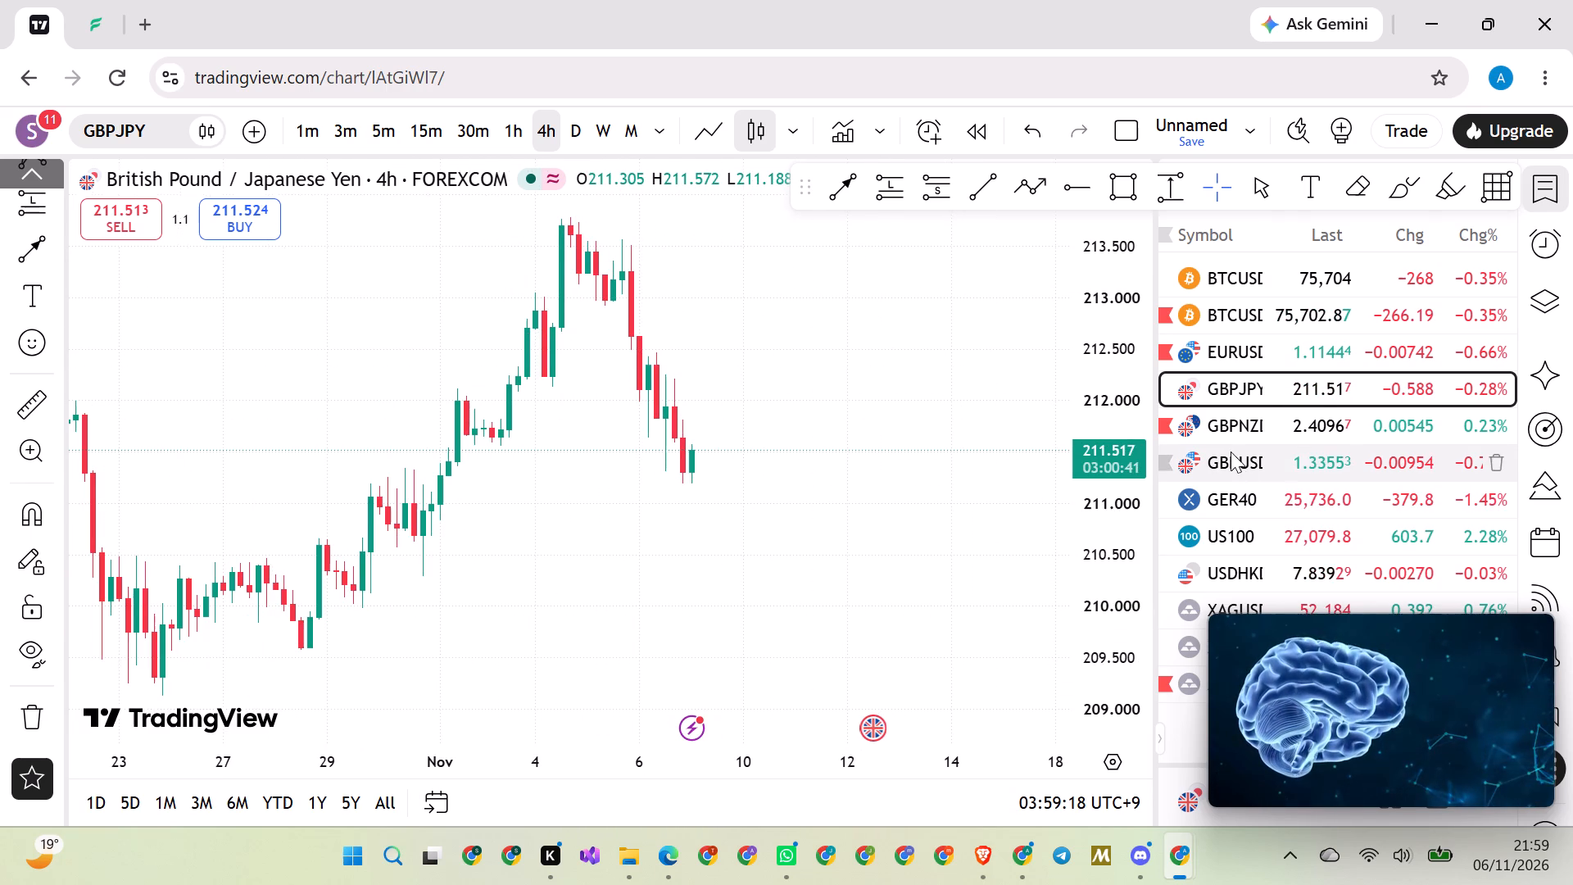
Open GBPNZD from the watchlist and examine its daily price action around the early November rally and the marked levels.
left_click(1239, 429)
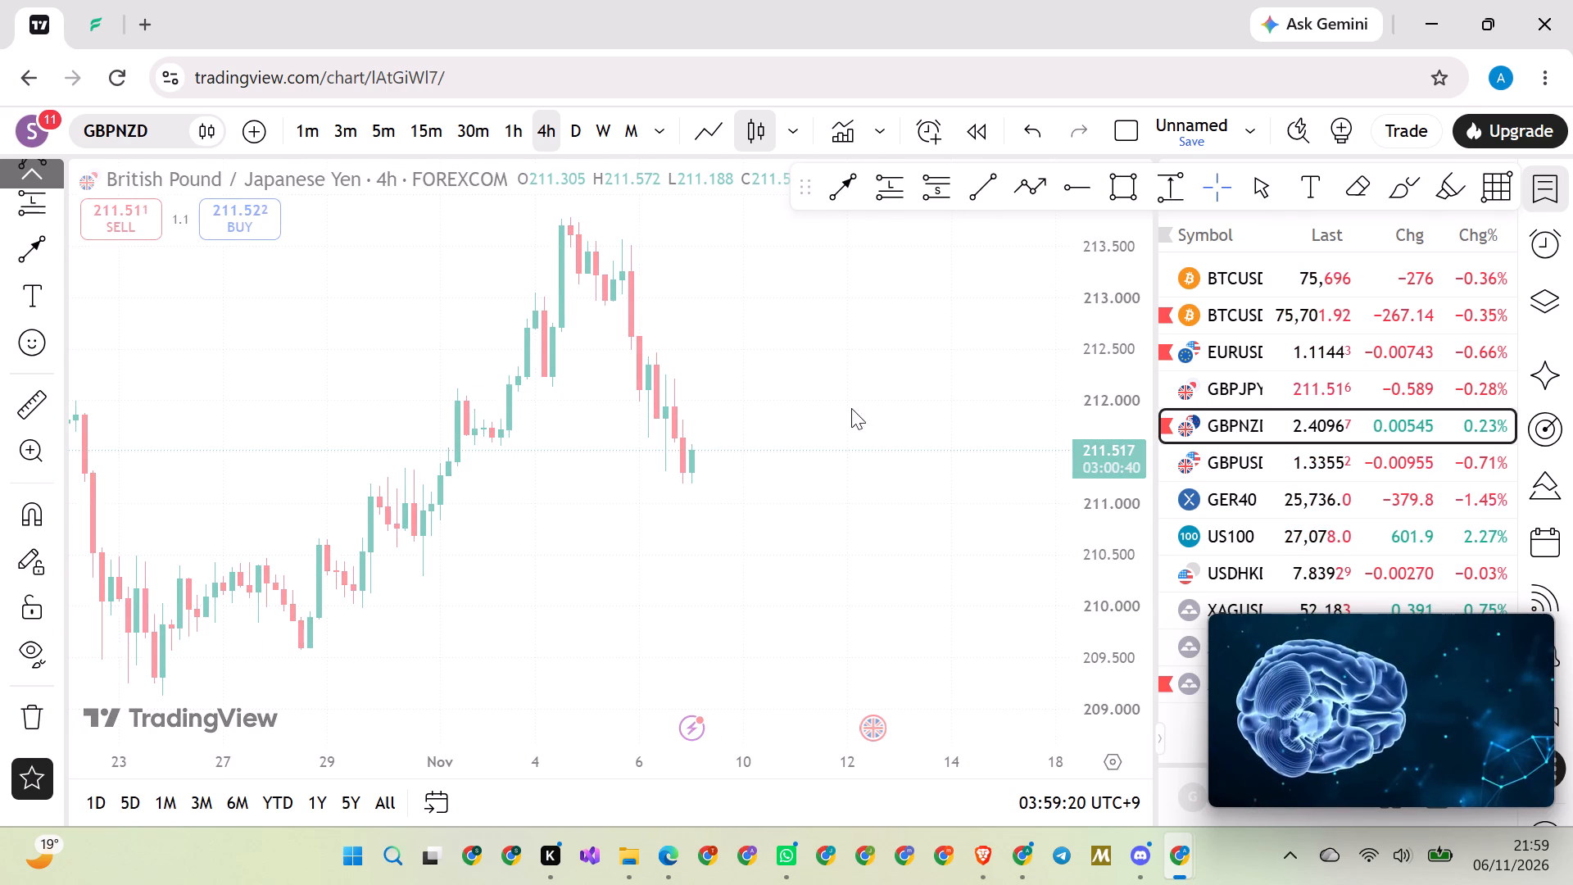
left_click_drag(771, 352, 718, 492)
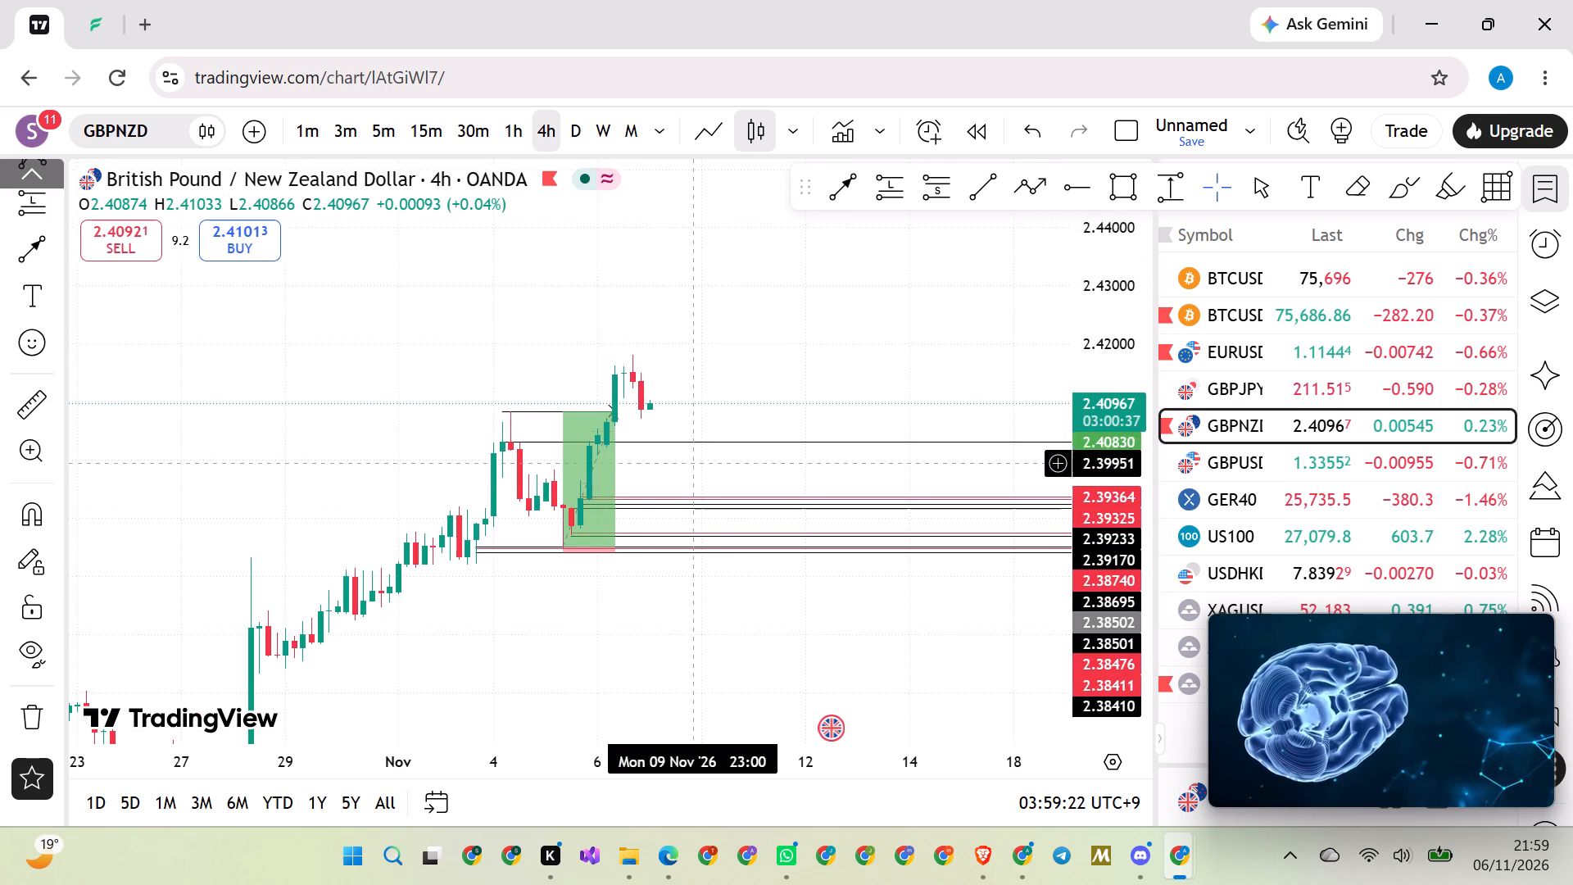
left_click(573, 122)
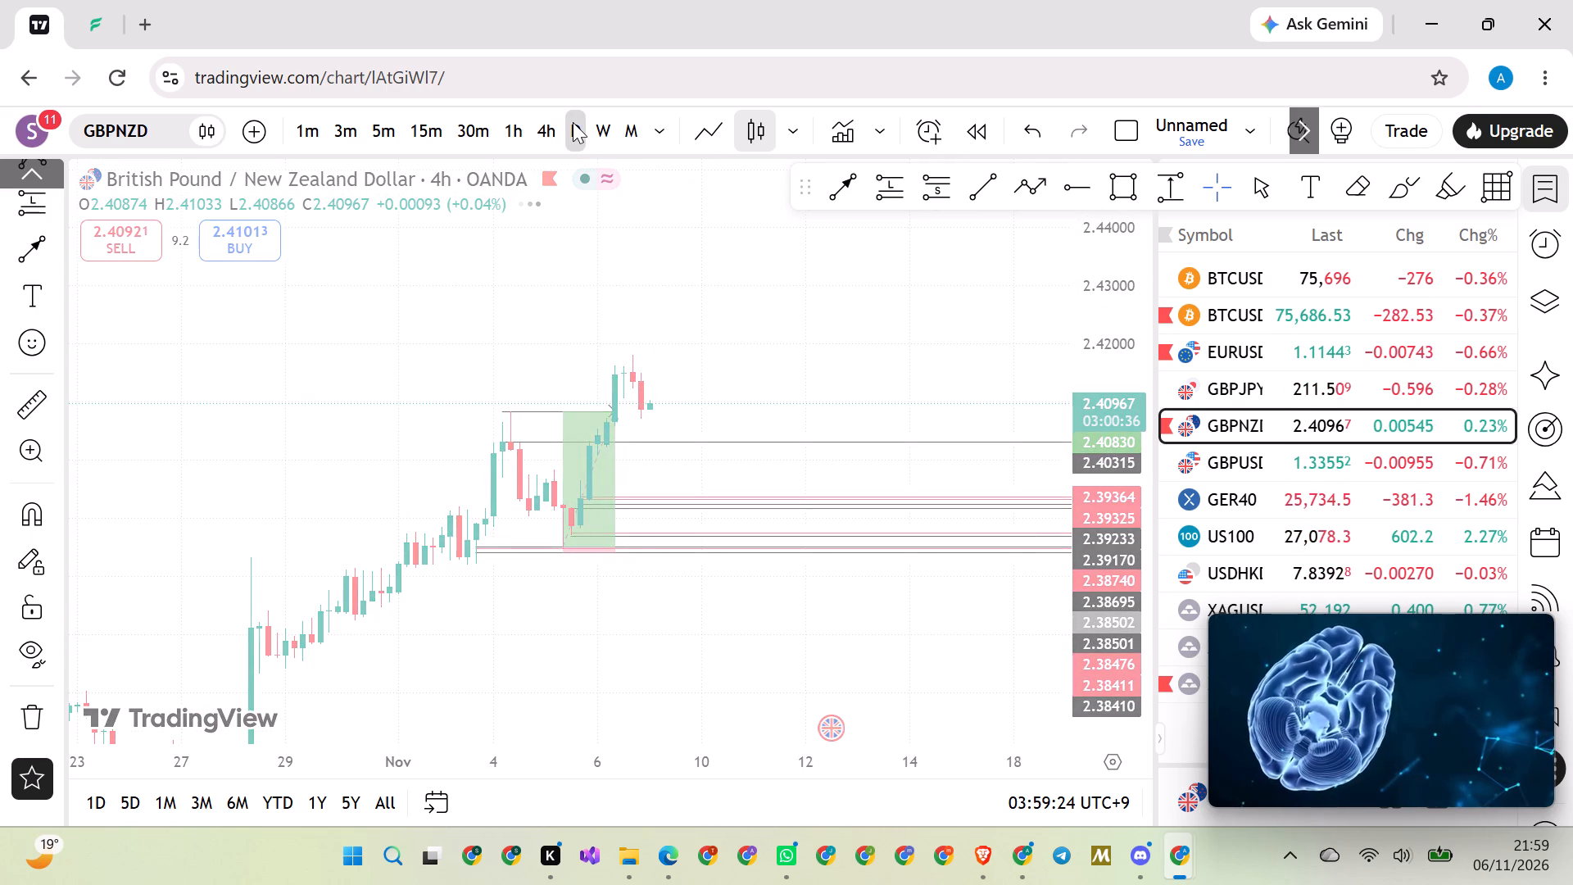
scroll(535, 318, "up", 7)
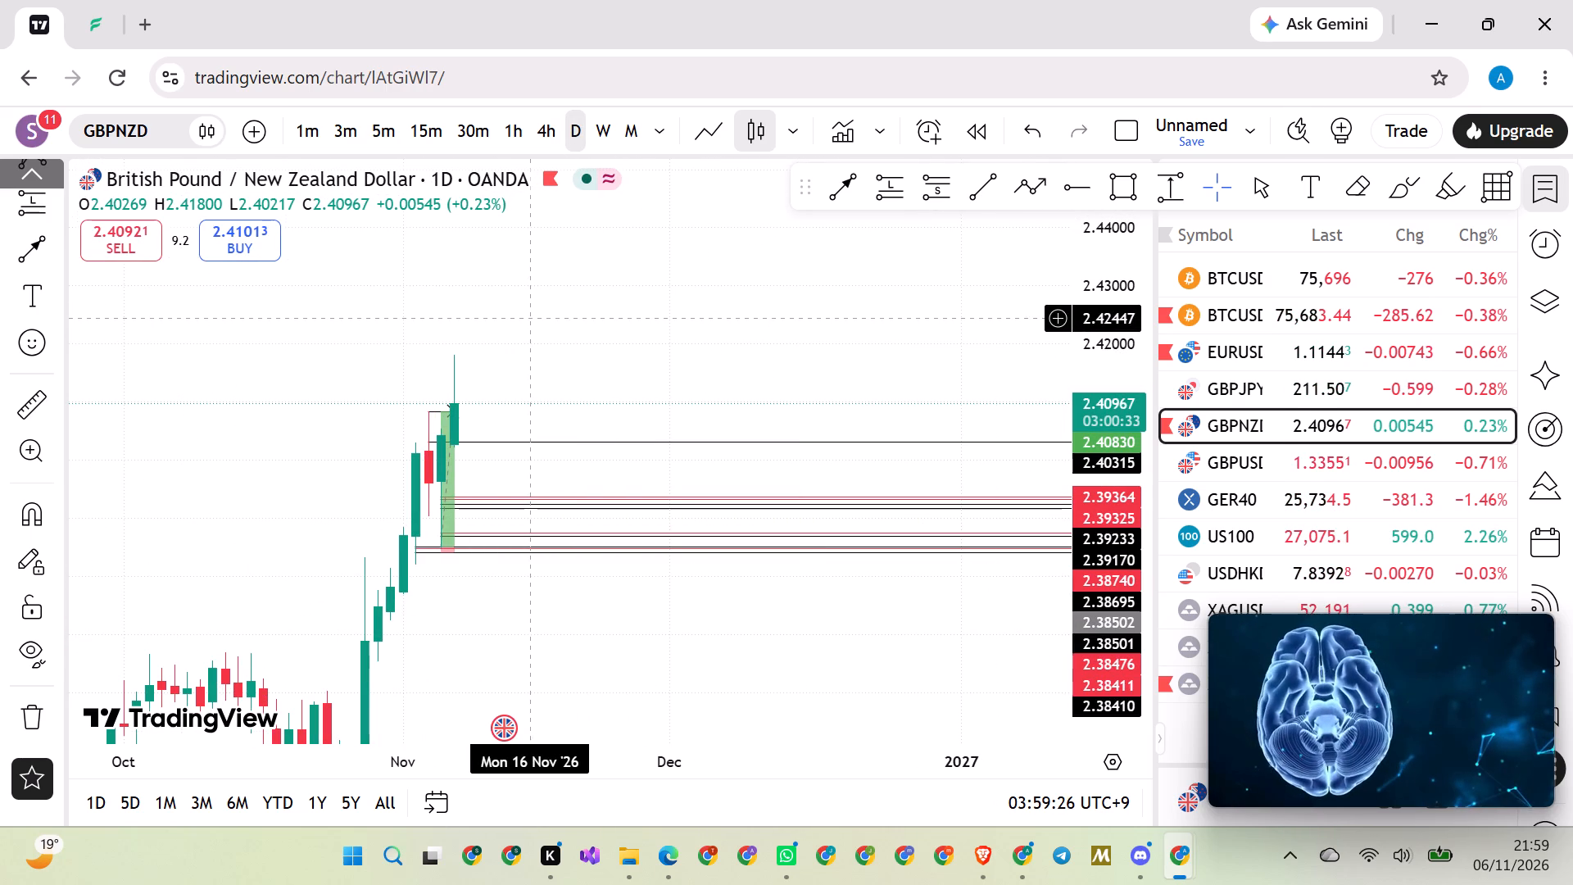
scroll(535, 318, "up", 2)
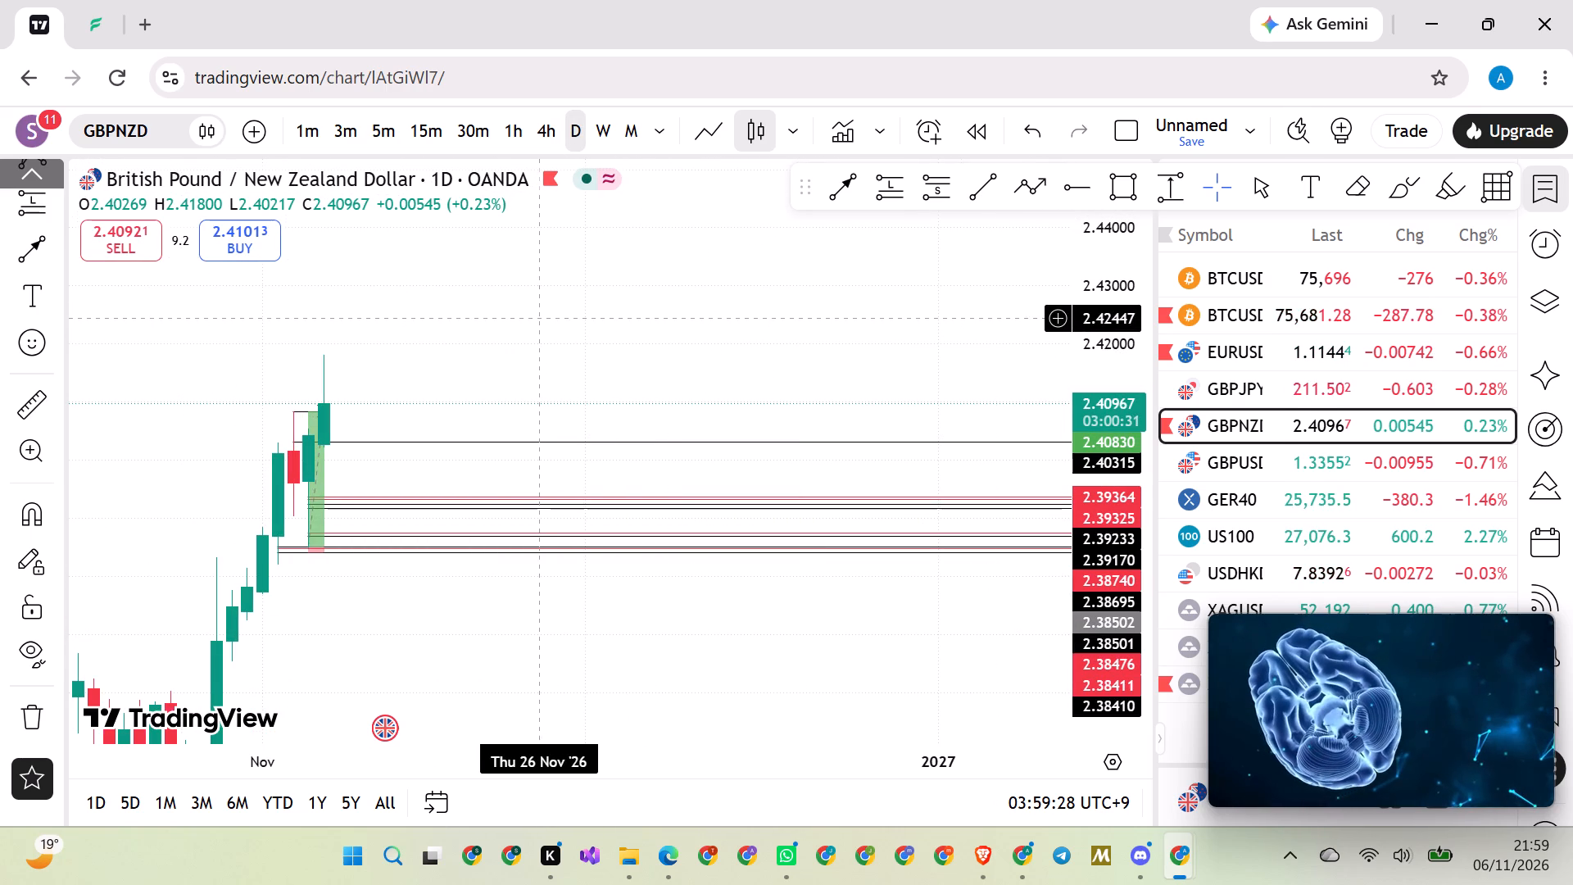
left_click_drag(569, 373, 696, 383)
left_click_drag(519, 326, 741, 381)
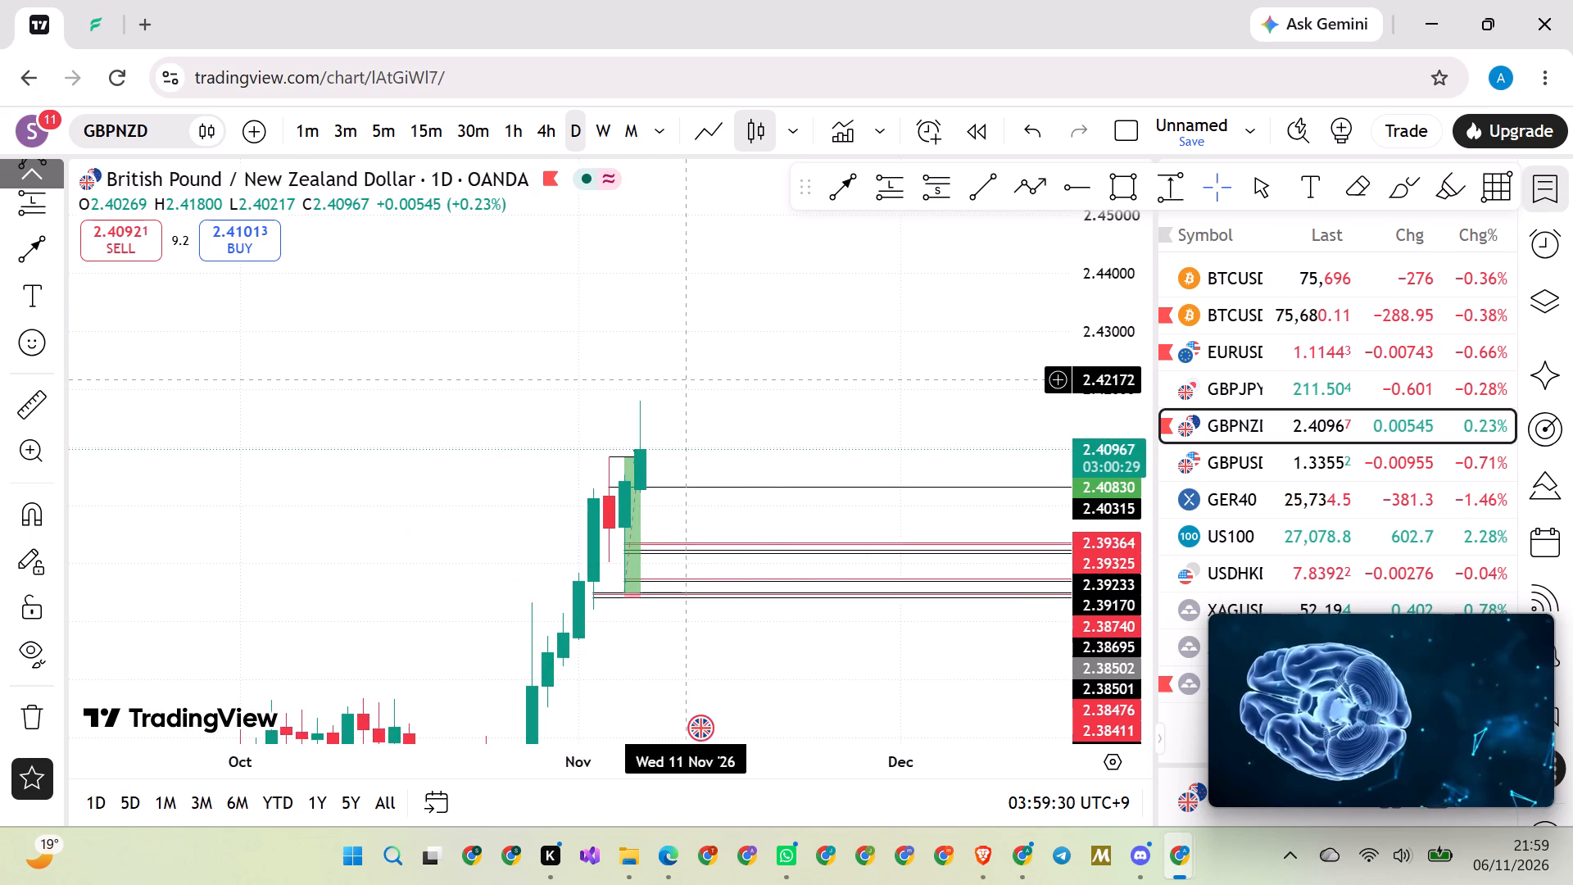
scroll(676, 379, "up", 3)
left_click_drag(673, 385, 765, 374)
scroll(756, 367, "up", 1)
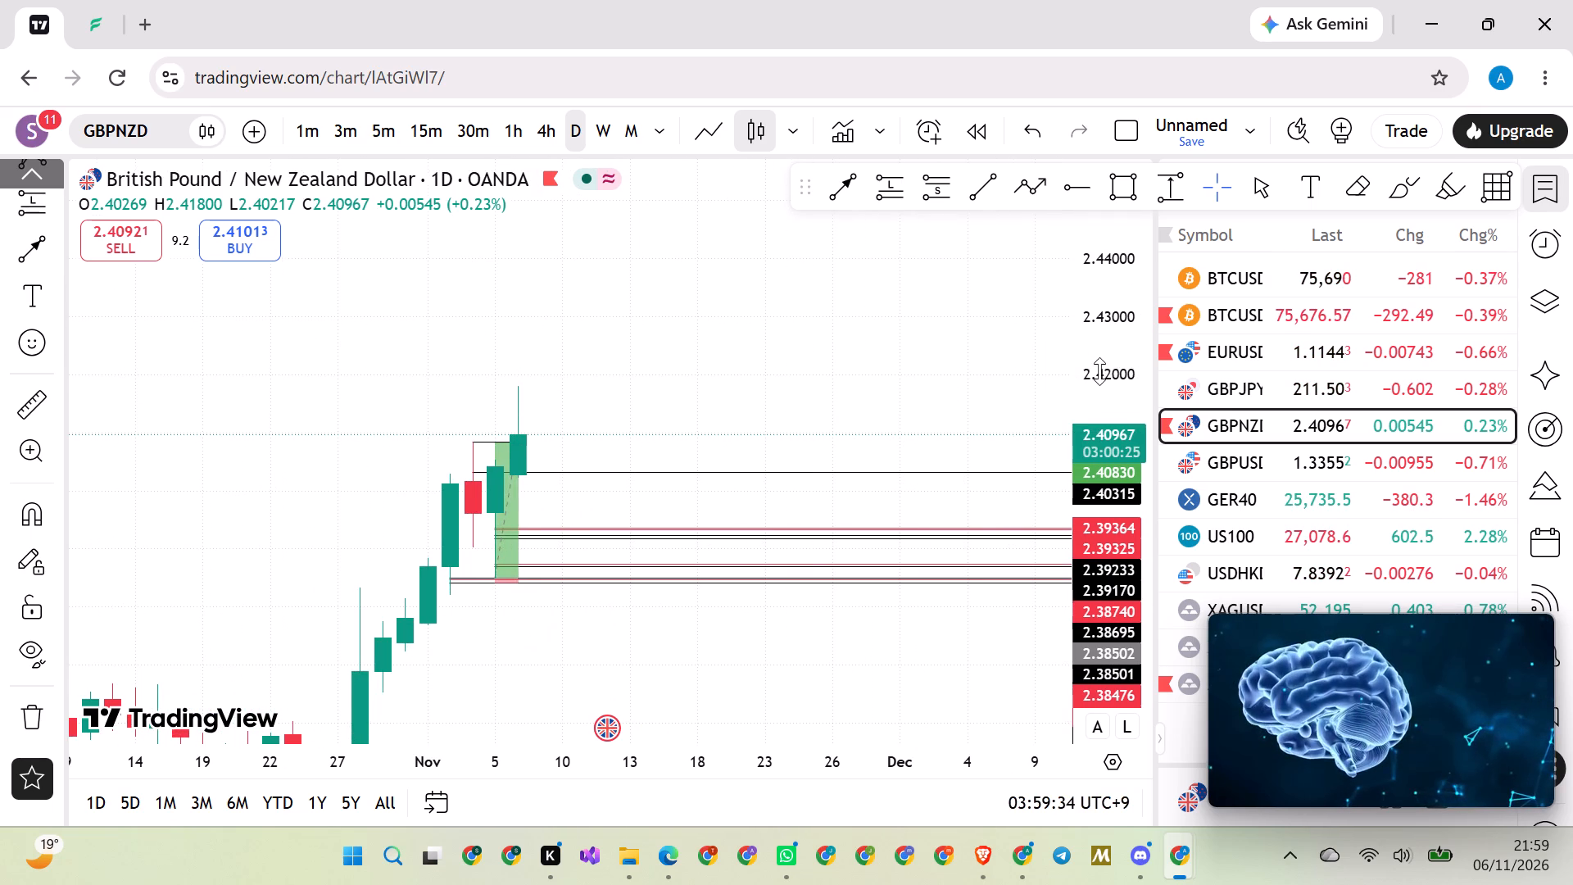
scroll(1099, 371, "up", 8)
left_click_drag(722, 373, 838, 353)
left_click_drag(399, 360, 440, 356)
scroll(443, 356, "up", 13)
scroll(573, 333, "down", 3)
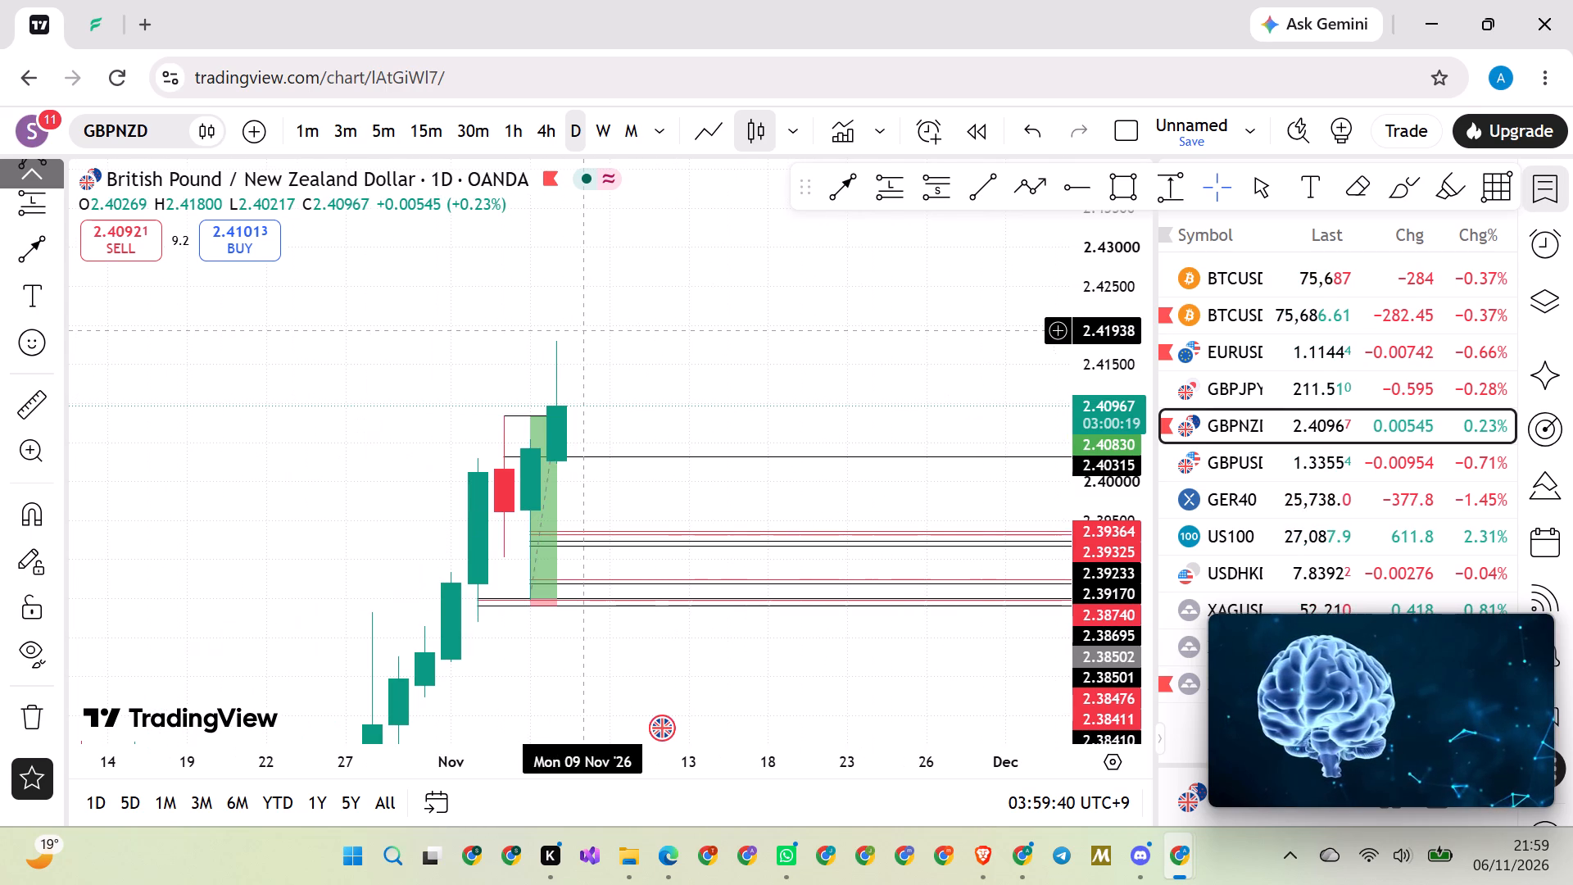
scroll(622, 342, "down", 2)
scroll(583, 314, "up", 1)
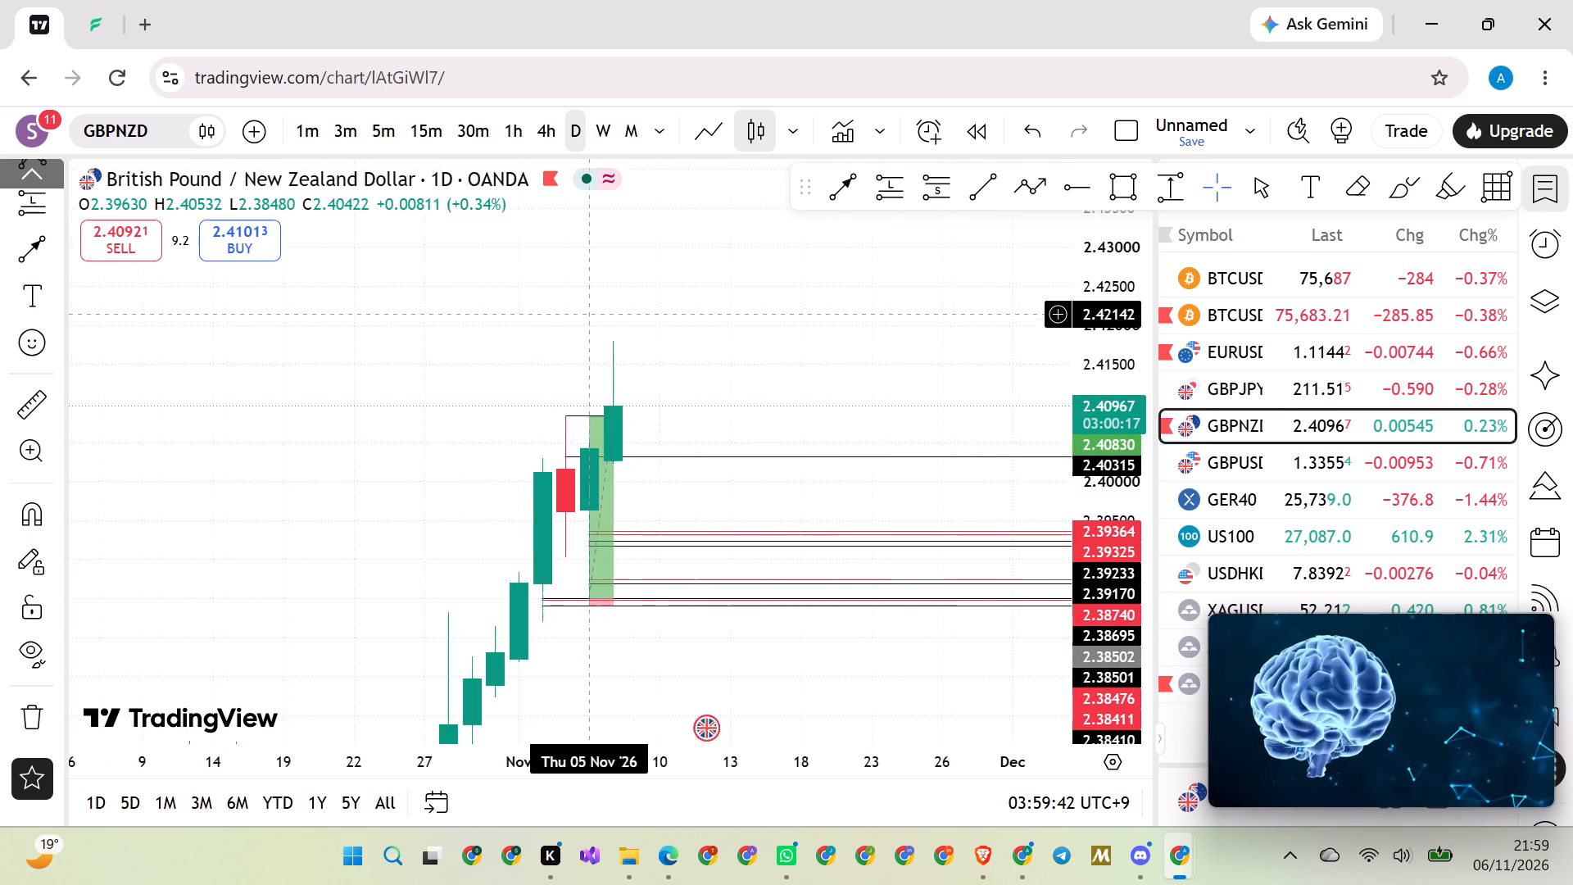
scroll(583, 314, "up", 1)
scroll(1114, 437, "up", 12)
scroll(1114, 436, "down", 2)
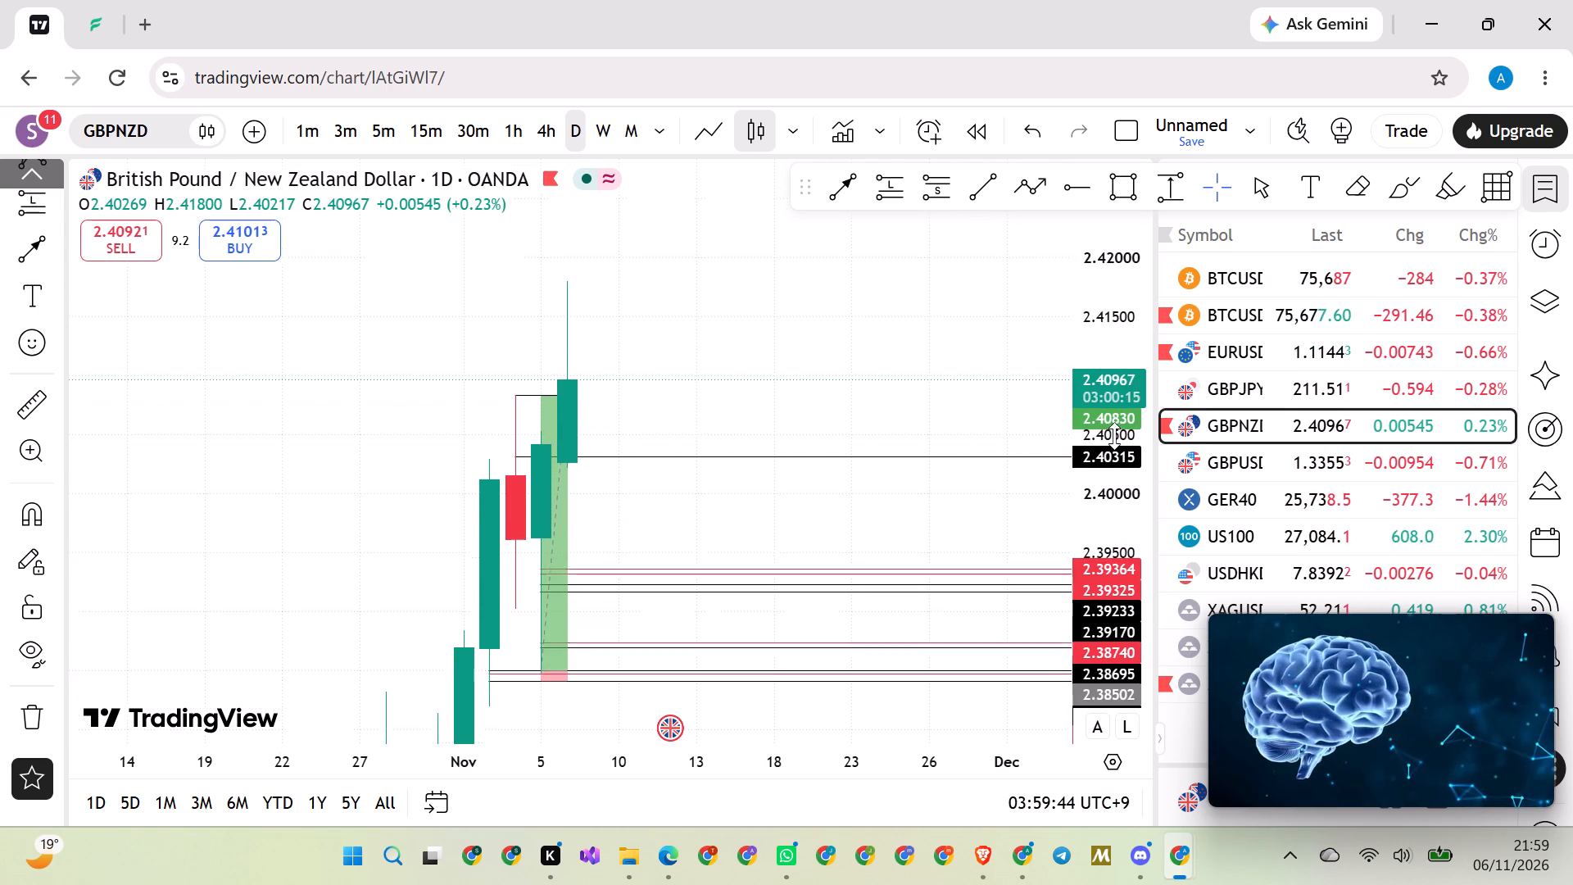
scroll(1114, 436, "down", 14)
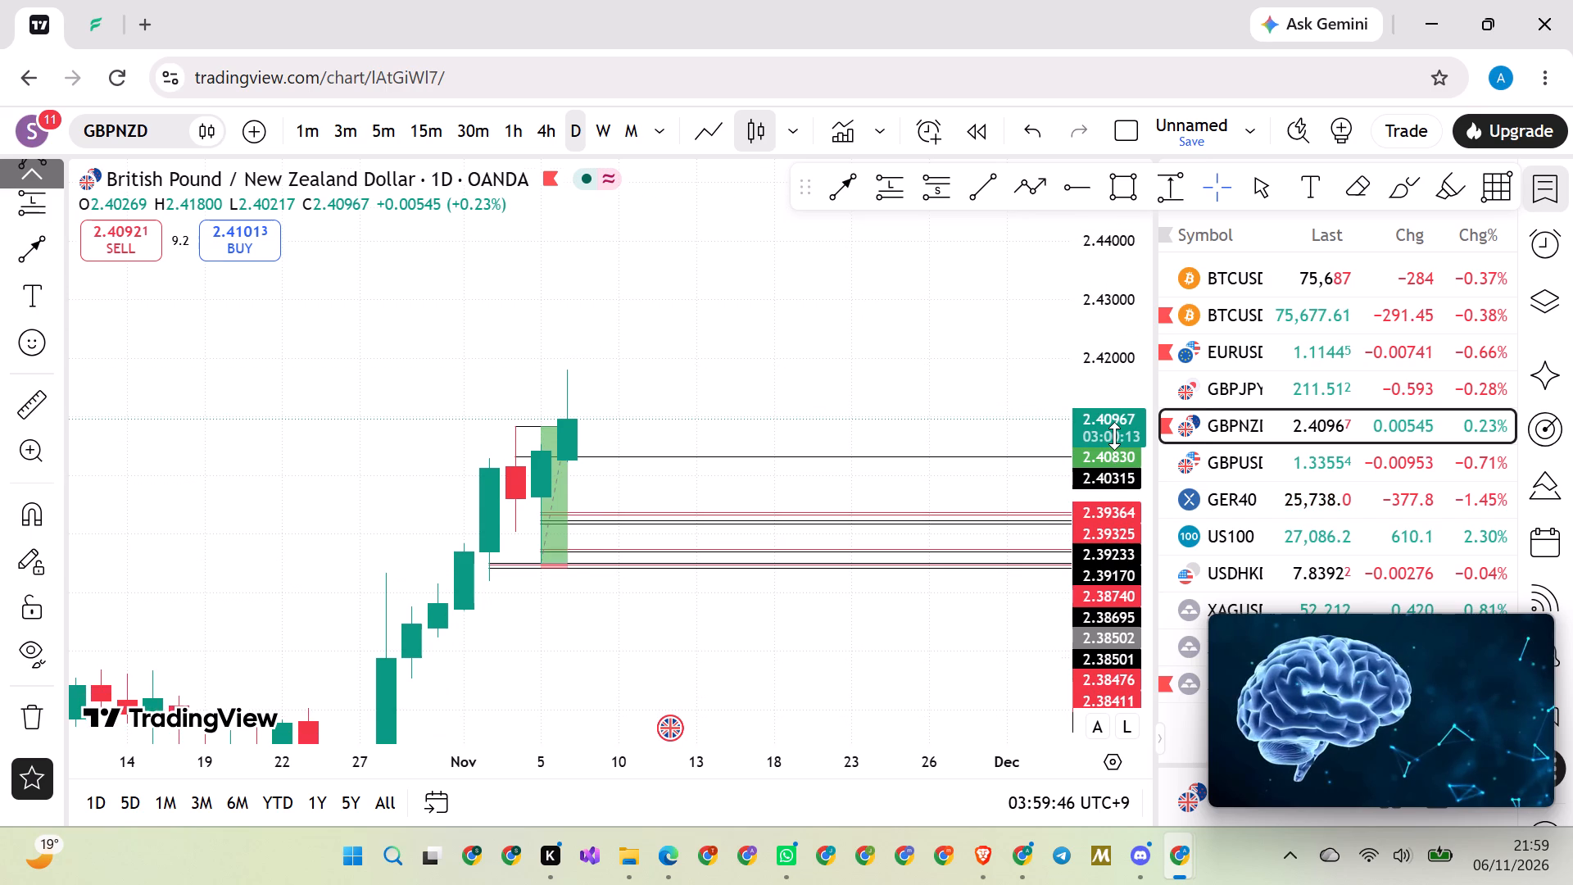
scroll(1114, 436, "down", 1)
scroll(1114, 436, "up", 4)
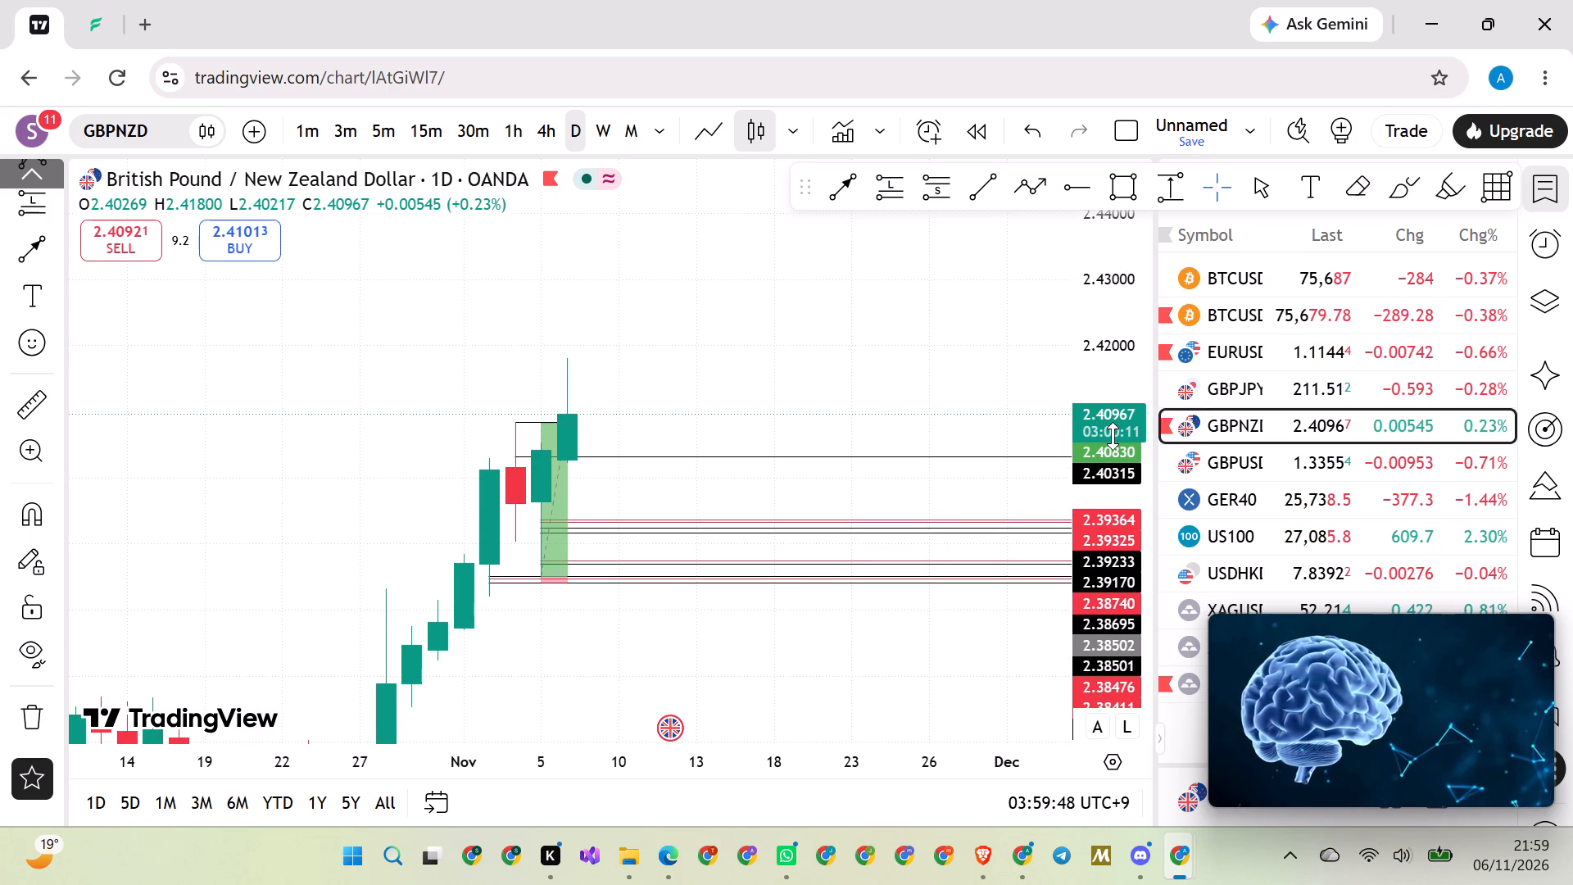
scroll(646, 310, "down", 3)
scroll(646, 310, "up", 2)
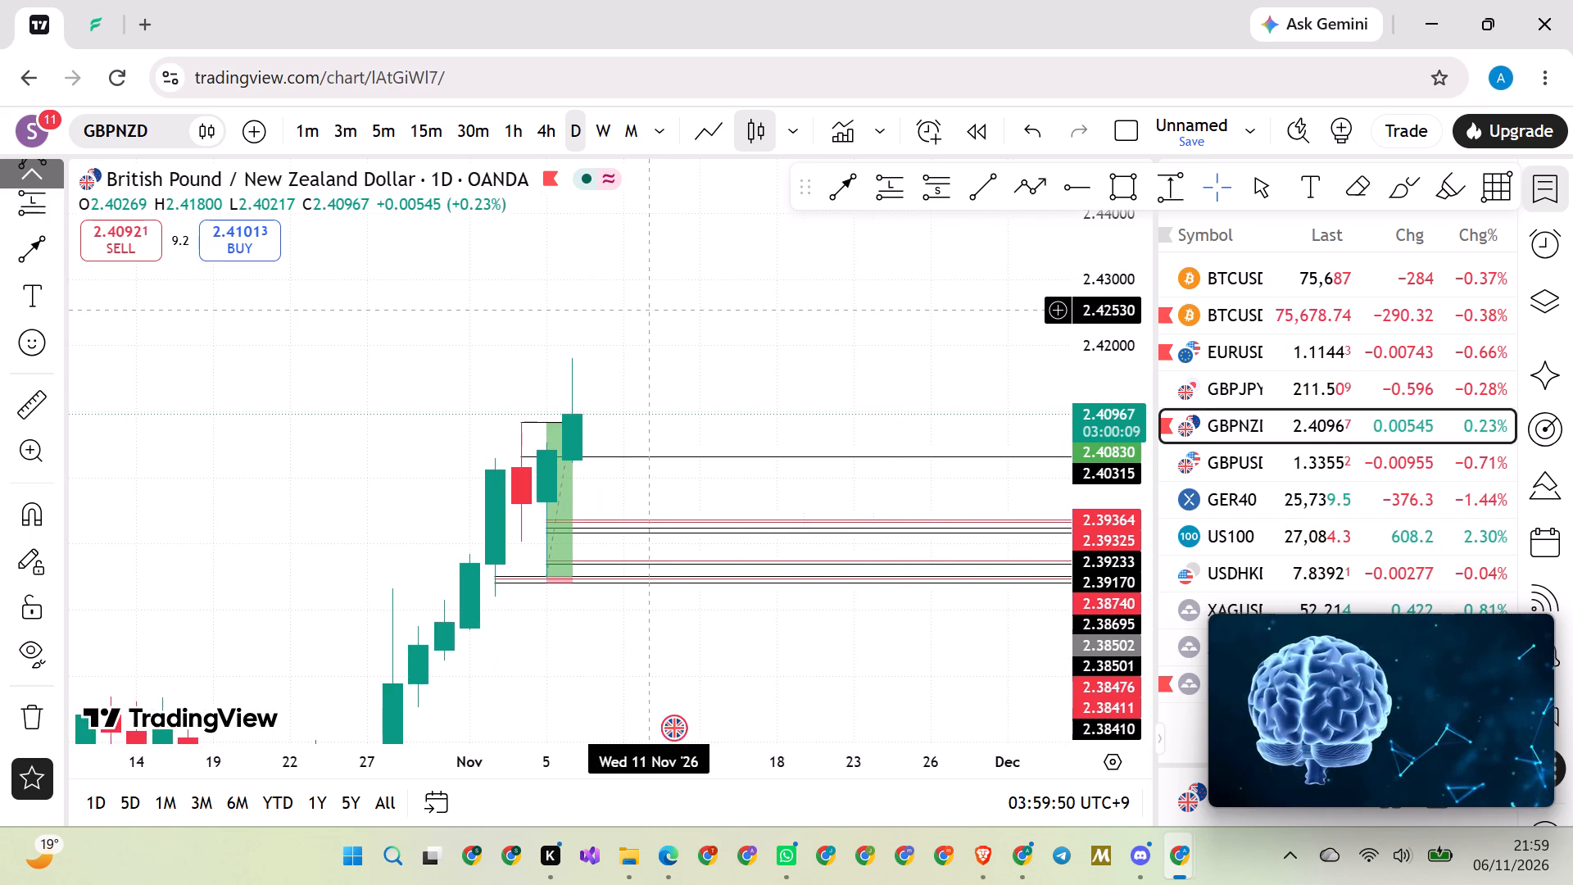
scroll(646, 310, "up", 1)
scroll(646, 310, "down", 2)
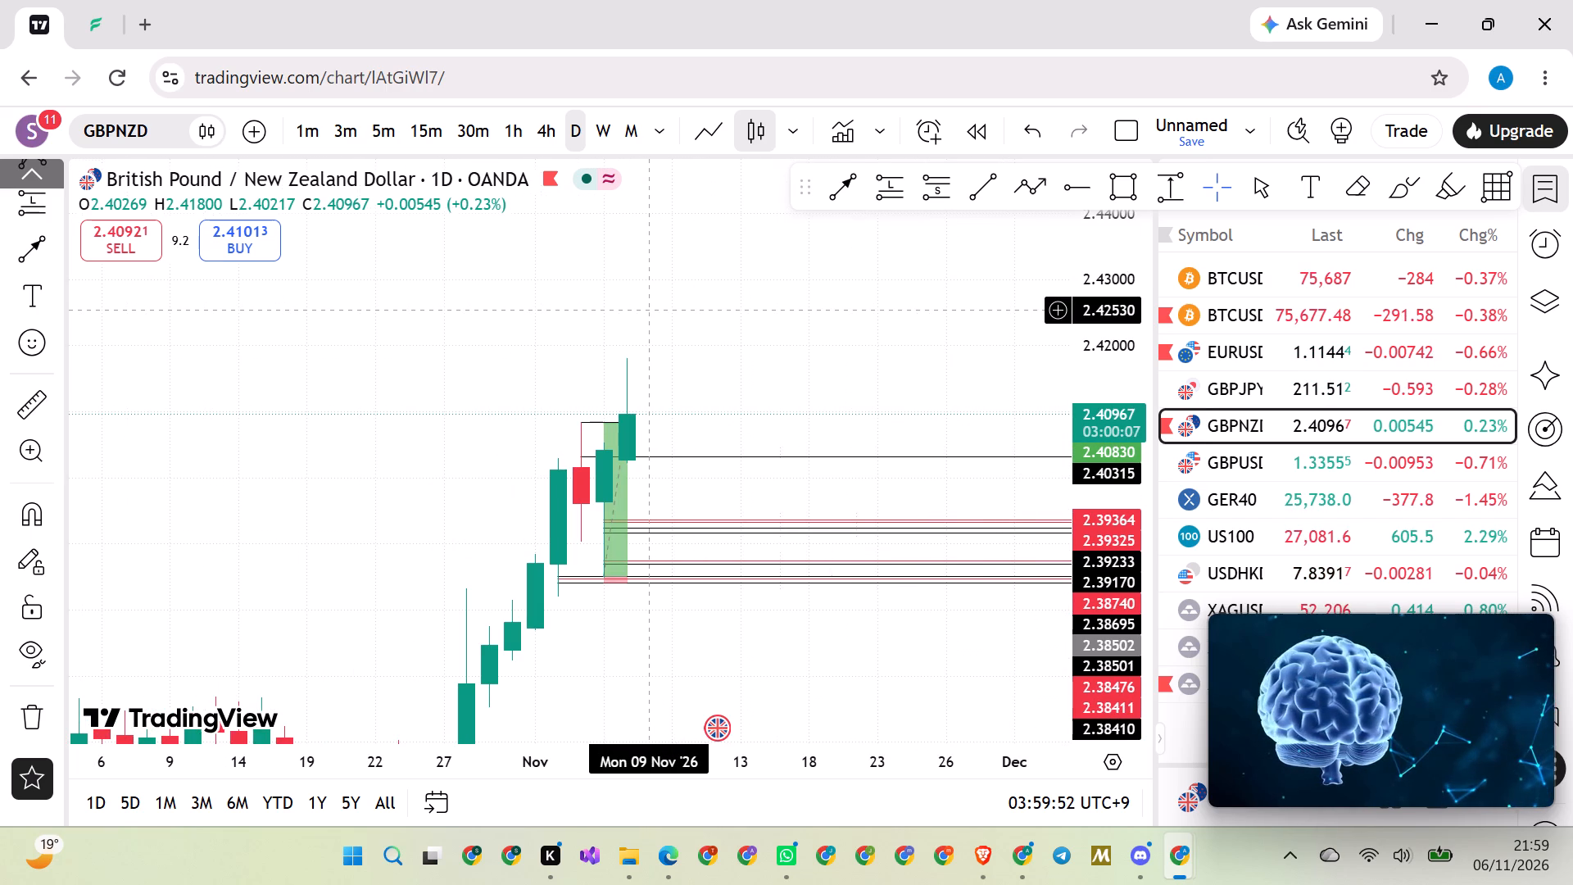
scroll(646, 310, "up", 2)
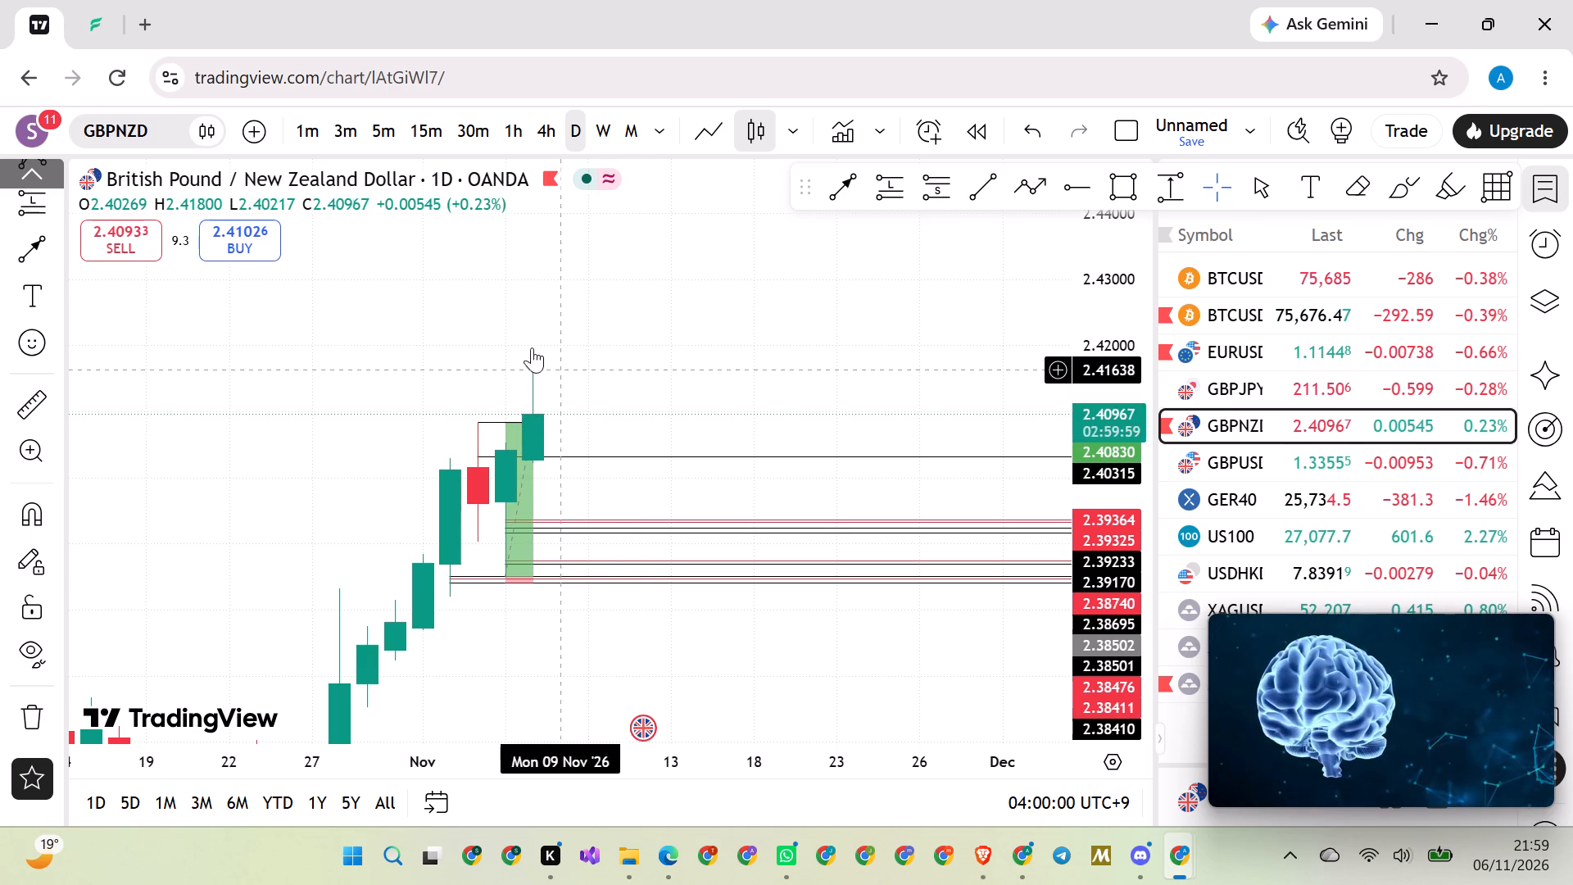
Examine GBPNZD's 4-hour price action around the long position and the 2.40315 ray.
left_click(546, 129)
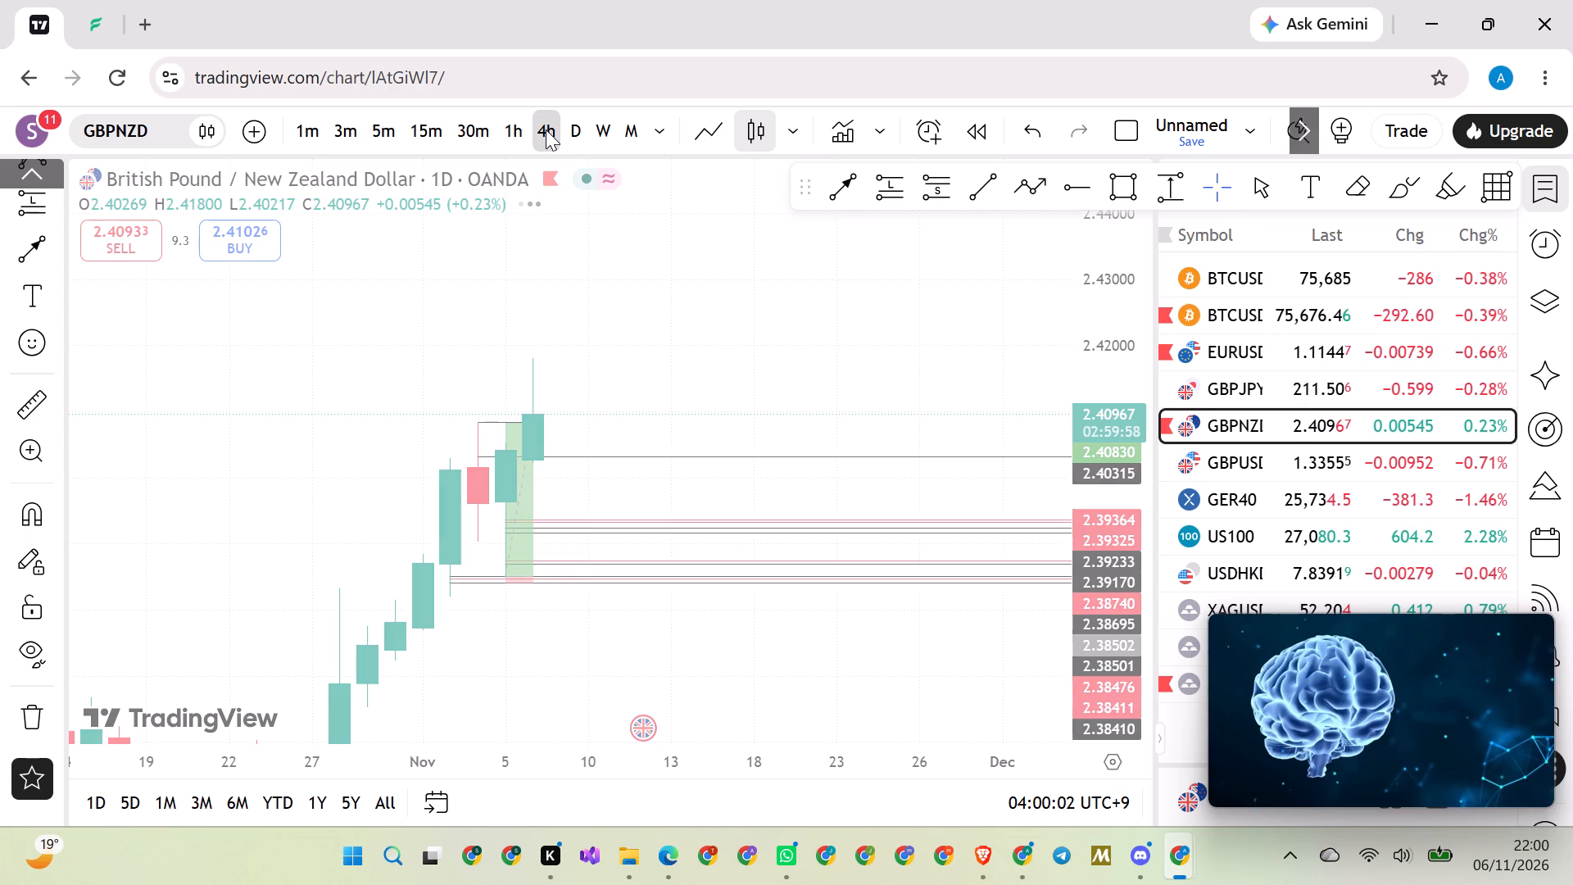
scroll(581, 310, "down", 6)
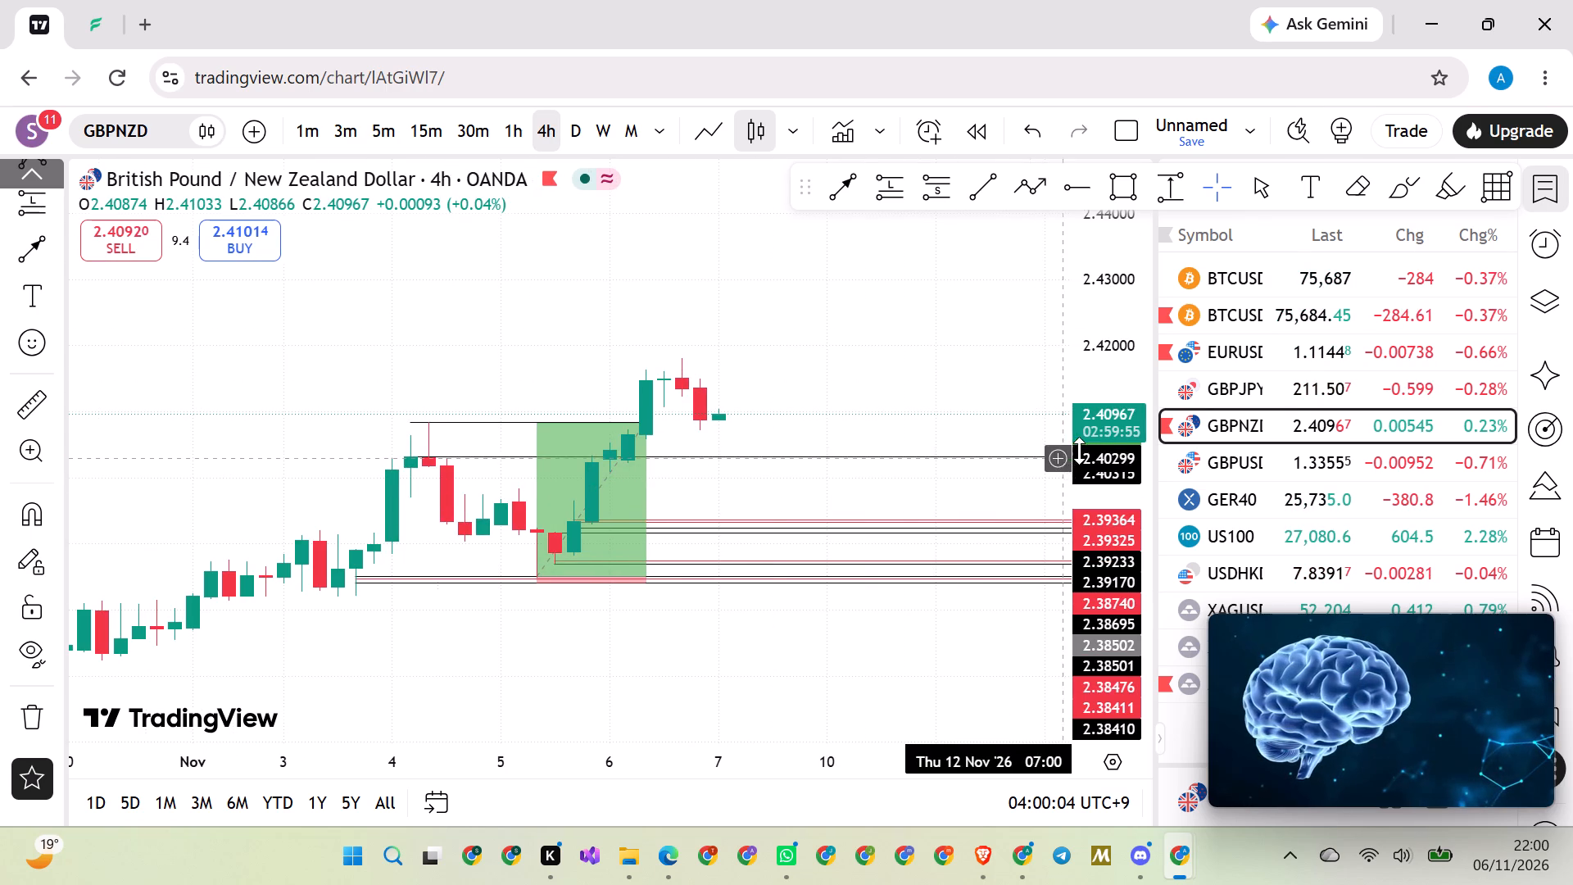
scroll(1091, 442, "up", 16)
scroll(1091, 442, "down", 3)
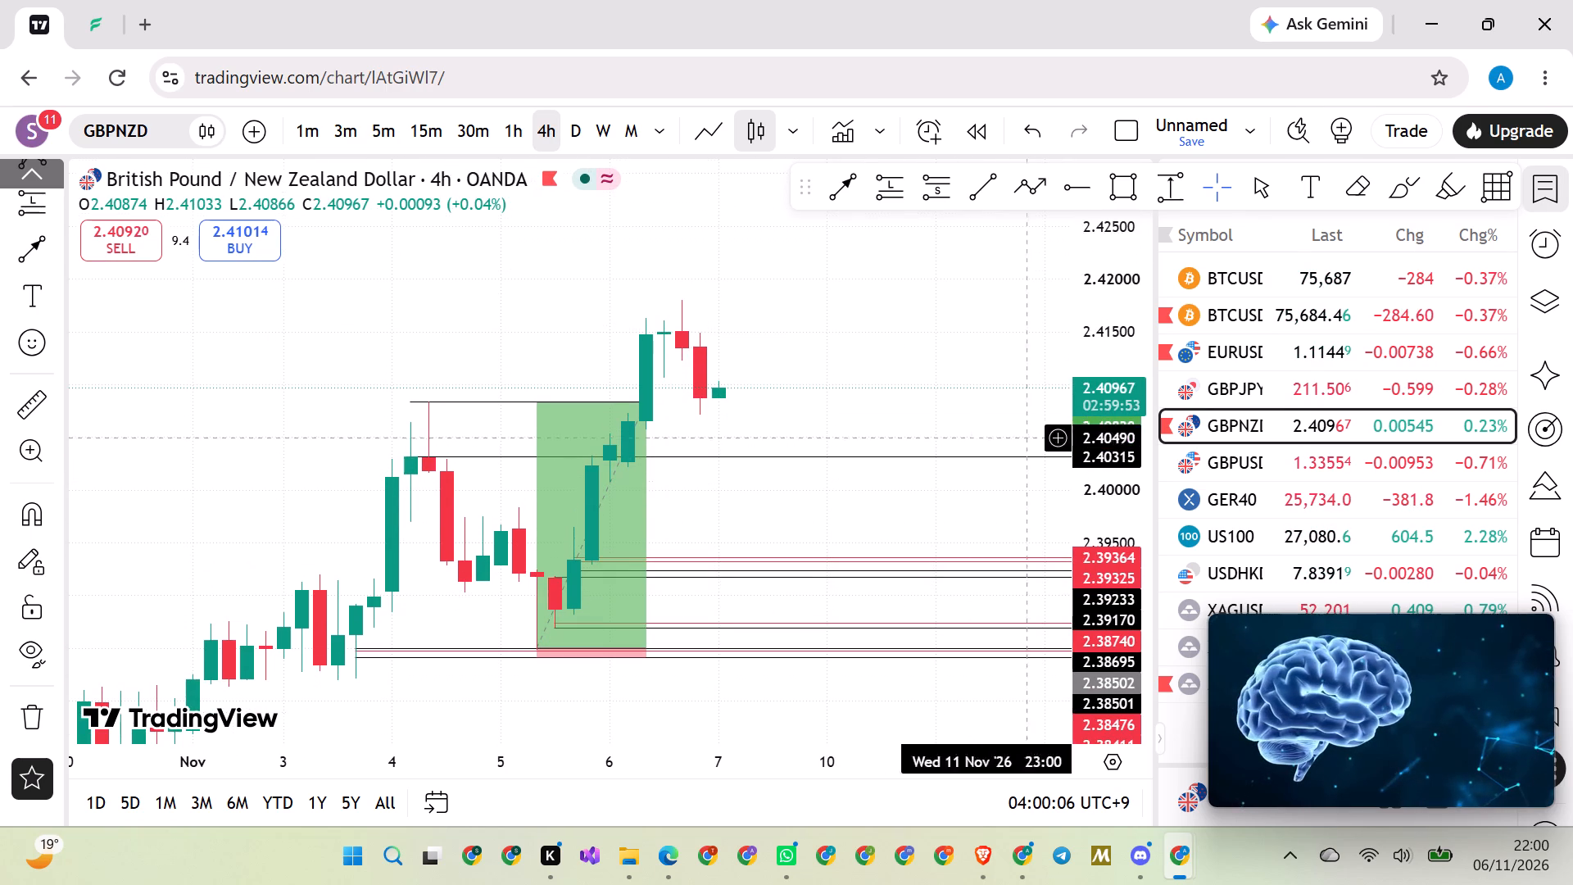
scroll(551, 275, "down", 5)
scroll(551, 275, "up", 3)
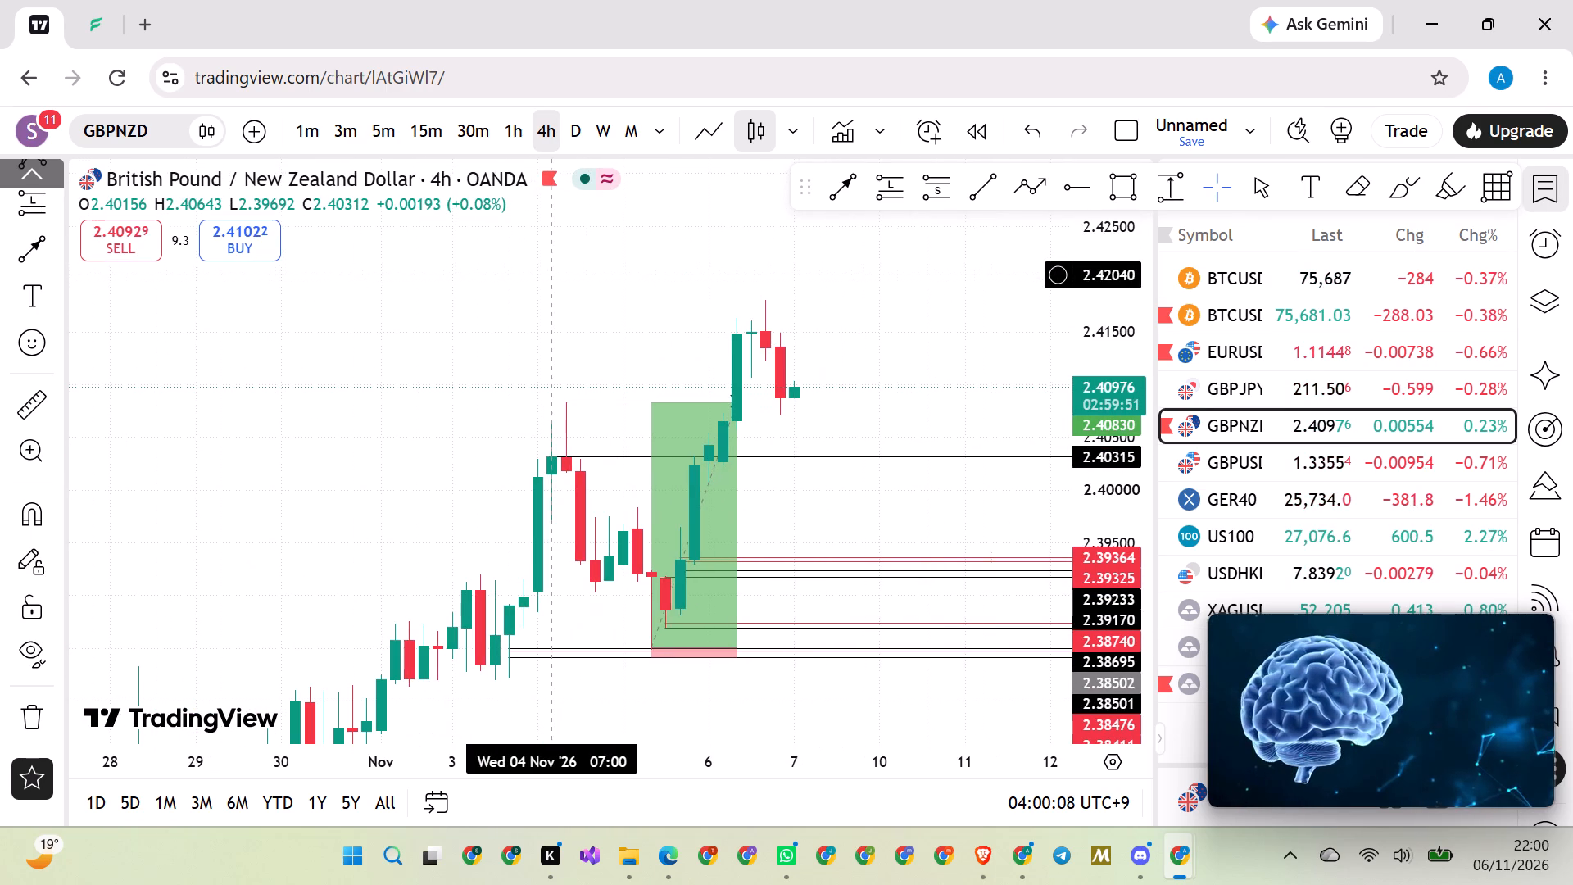
left_click_drag(584, 281, 538, 281)
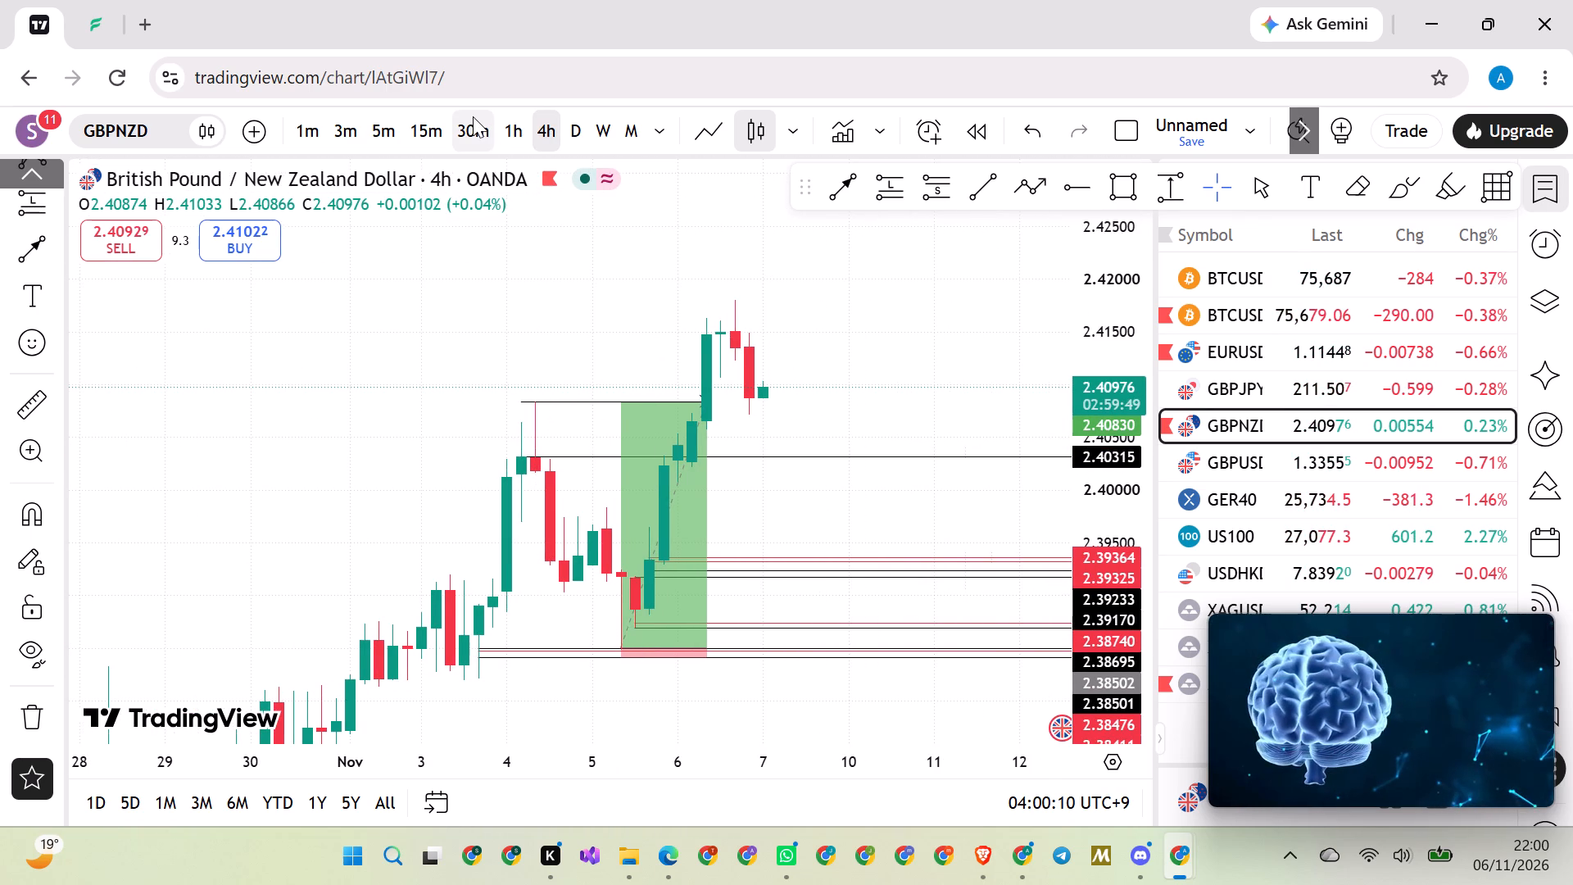
On GBPNZD's 30-minute chart, draw a horizontal ray at 2.41749 from the upper wick of the 6 November 22:30 candle.
left_click(470, 116)
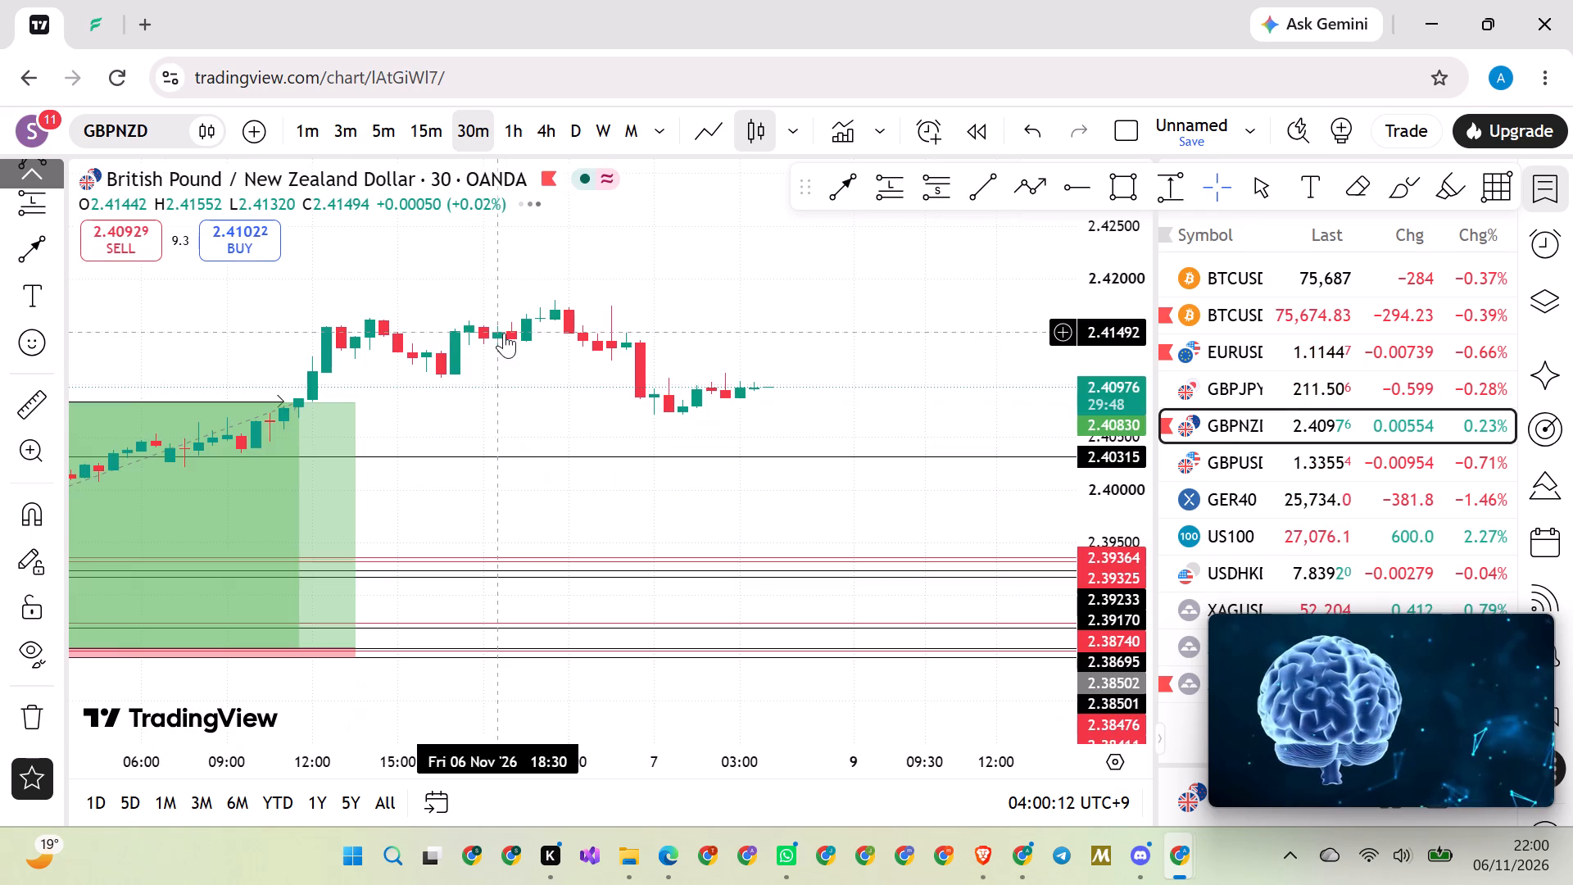
scroll(504, 333, "down", 7)
left_click_drag(569, 295, 548, 354)
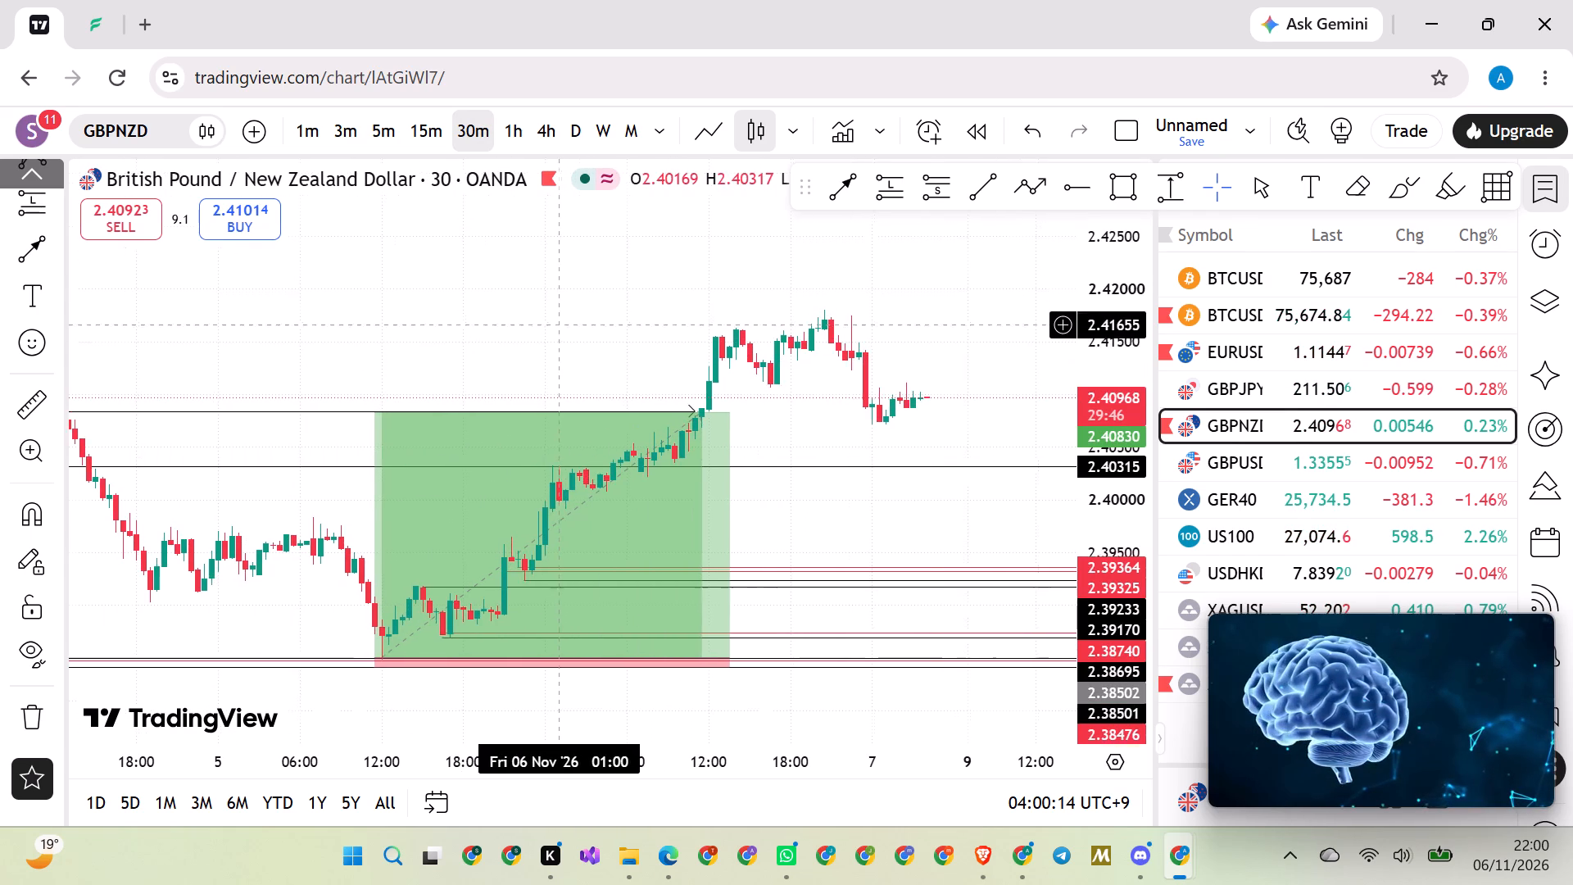
left_click_drag(548, 354, 533, 376)
scroll(1106, 389, "up", 19)
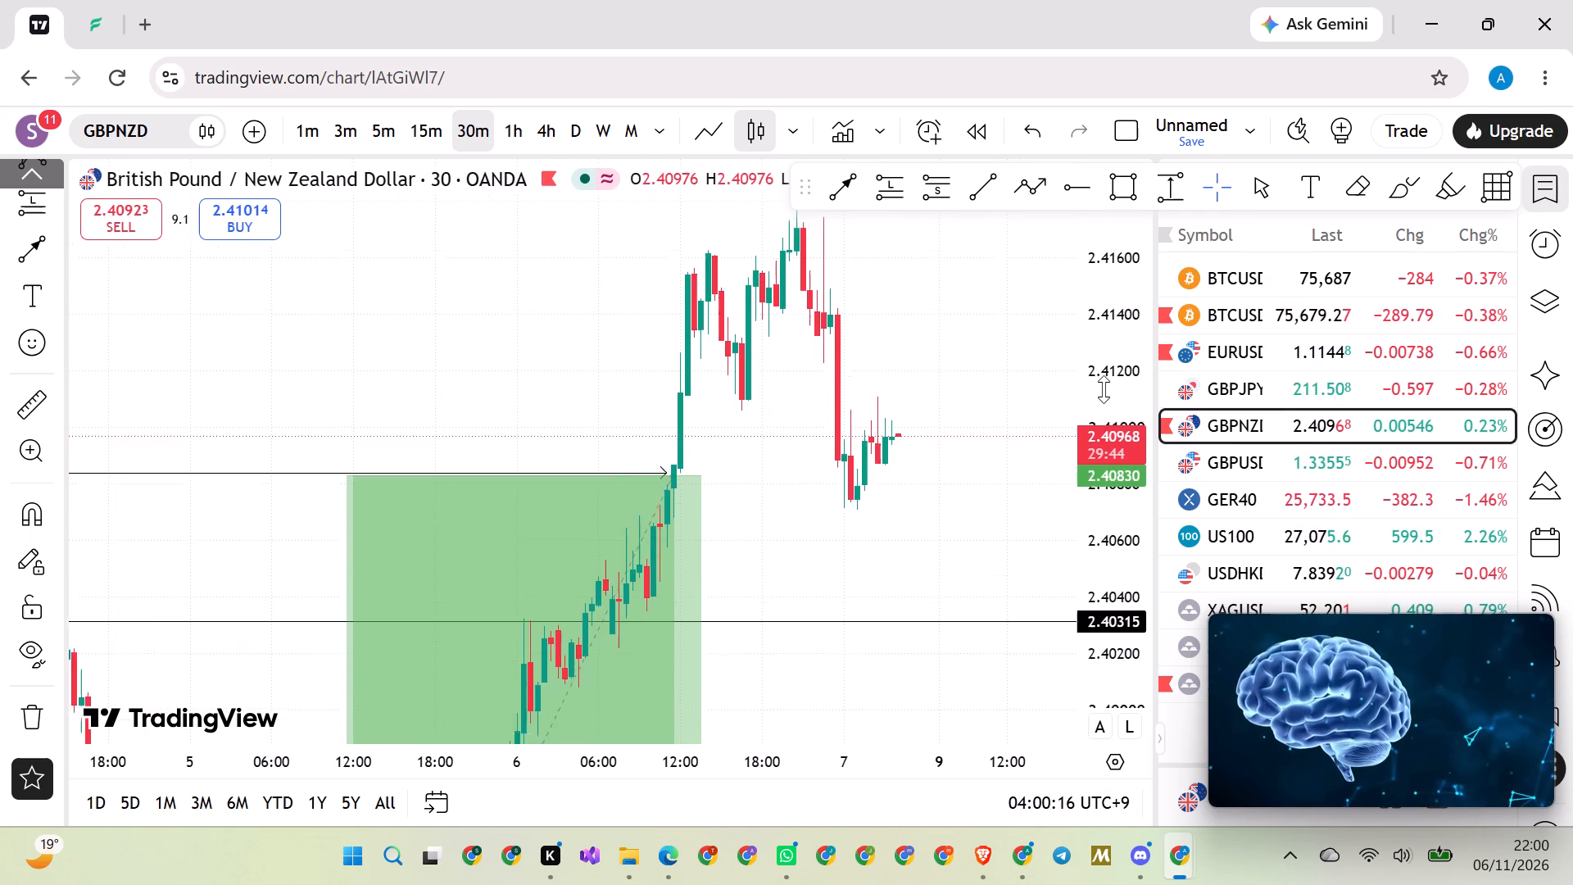
scroll(1104, 389, "up", 17)
left_click_drag(583, 307, 525, 421)
scroll(444, 347, "up", 3)
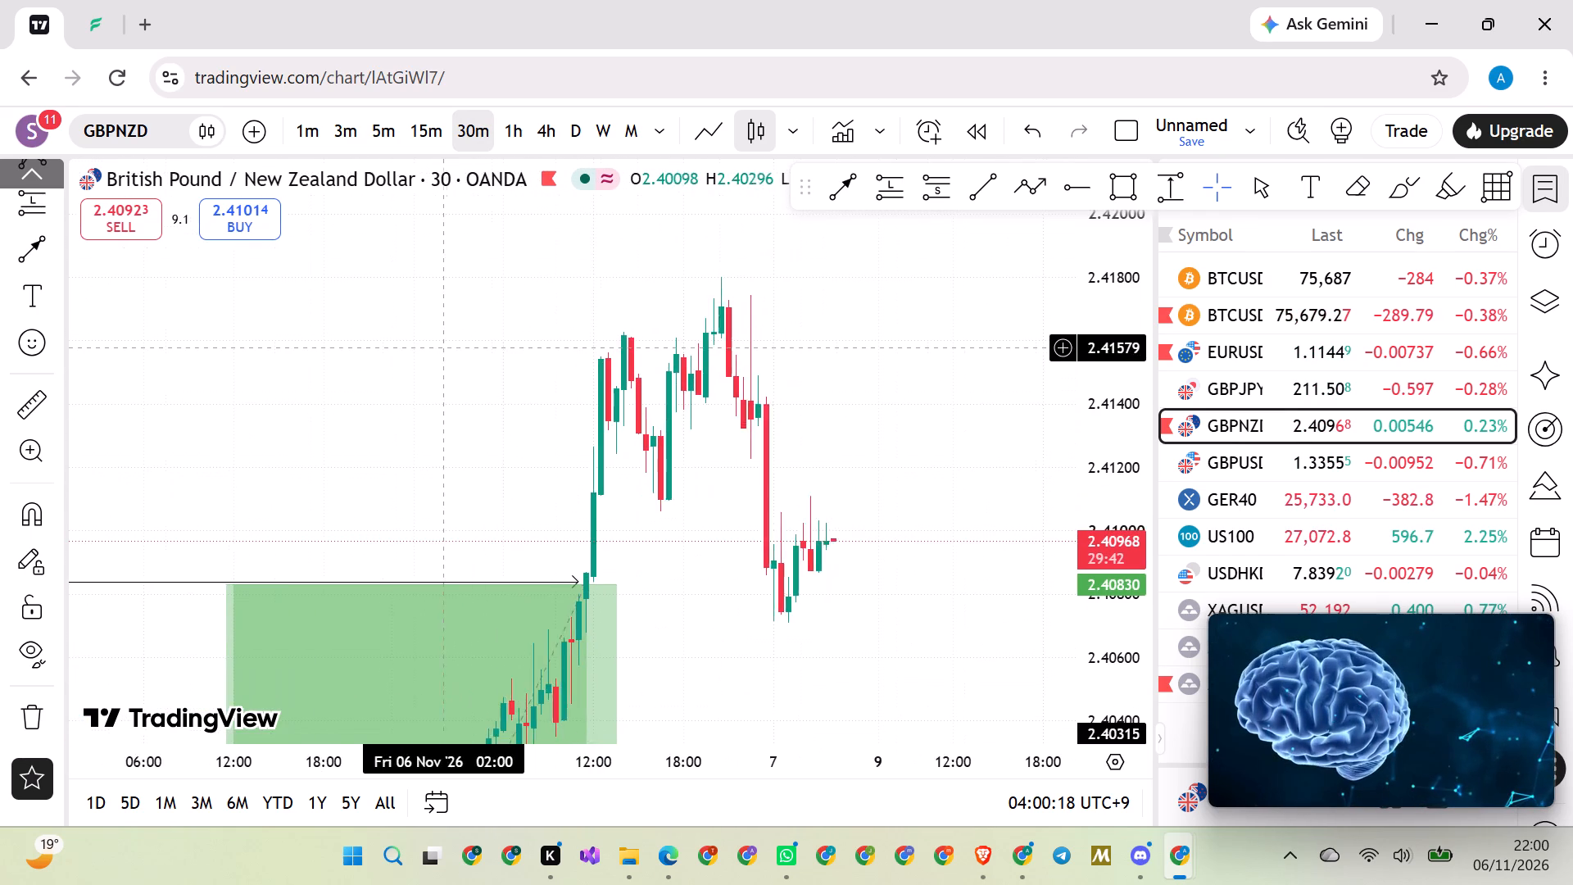
left_click_drag(790, 295, 769, 358)
scroll(769, 358, "up", 1)
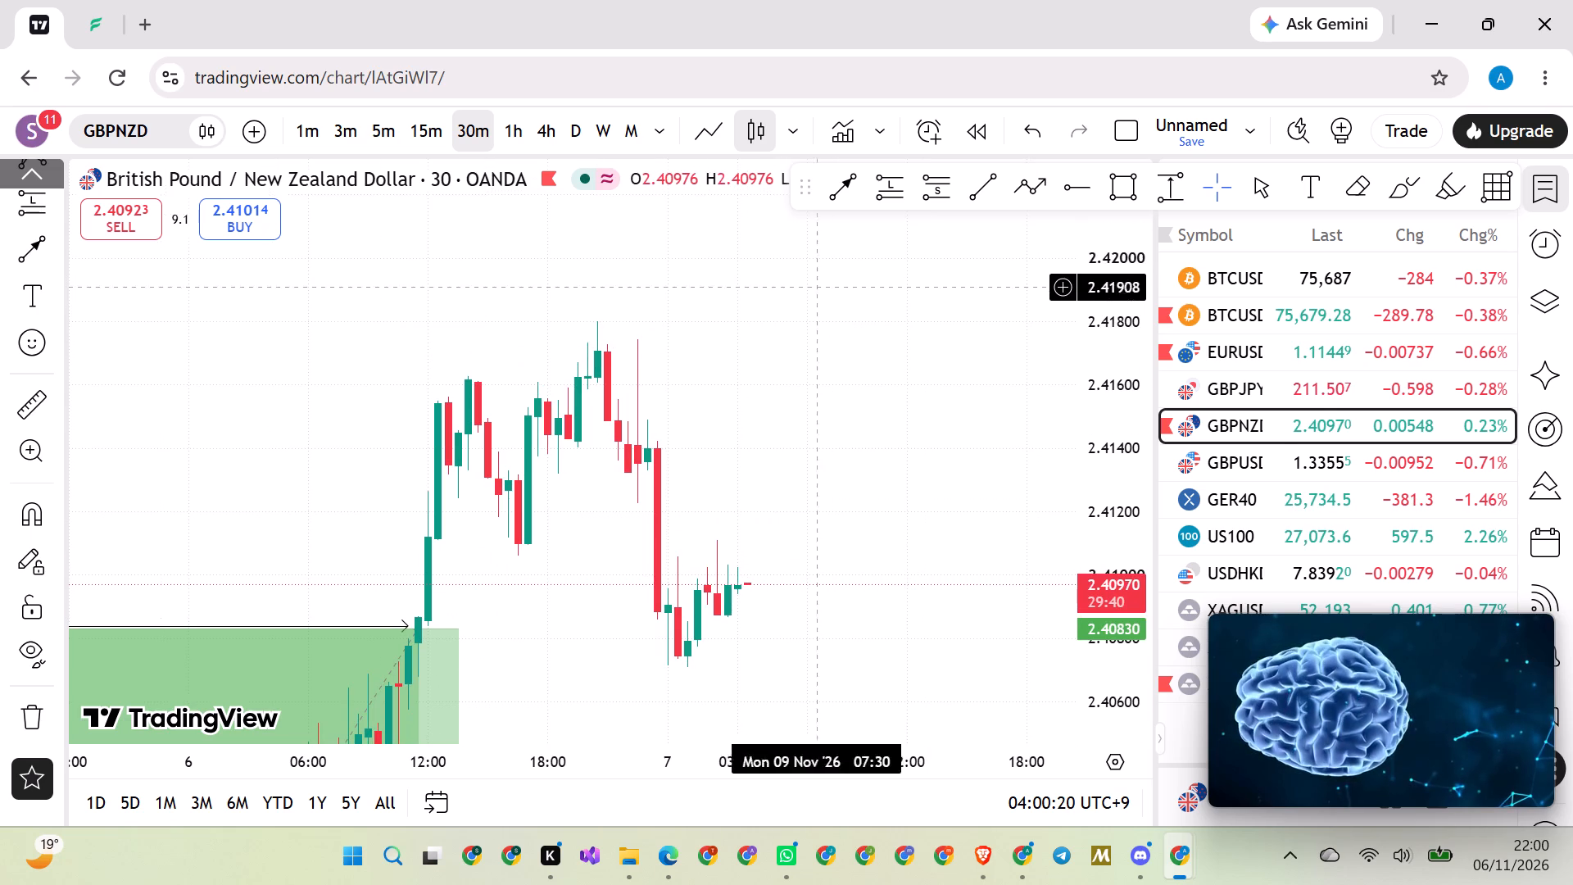
left_click(1063, 187)
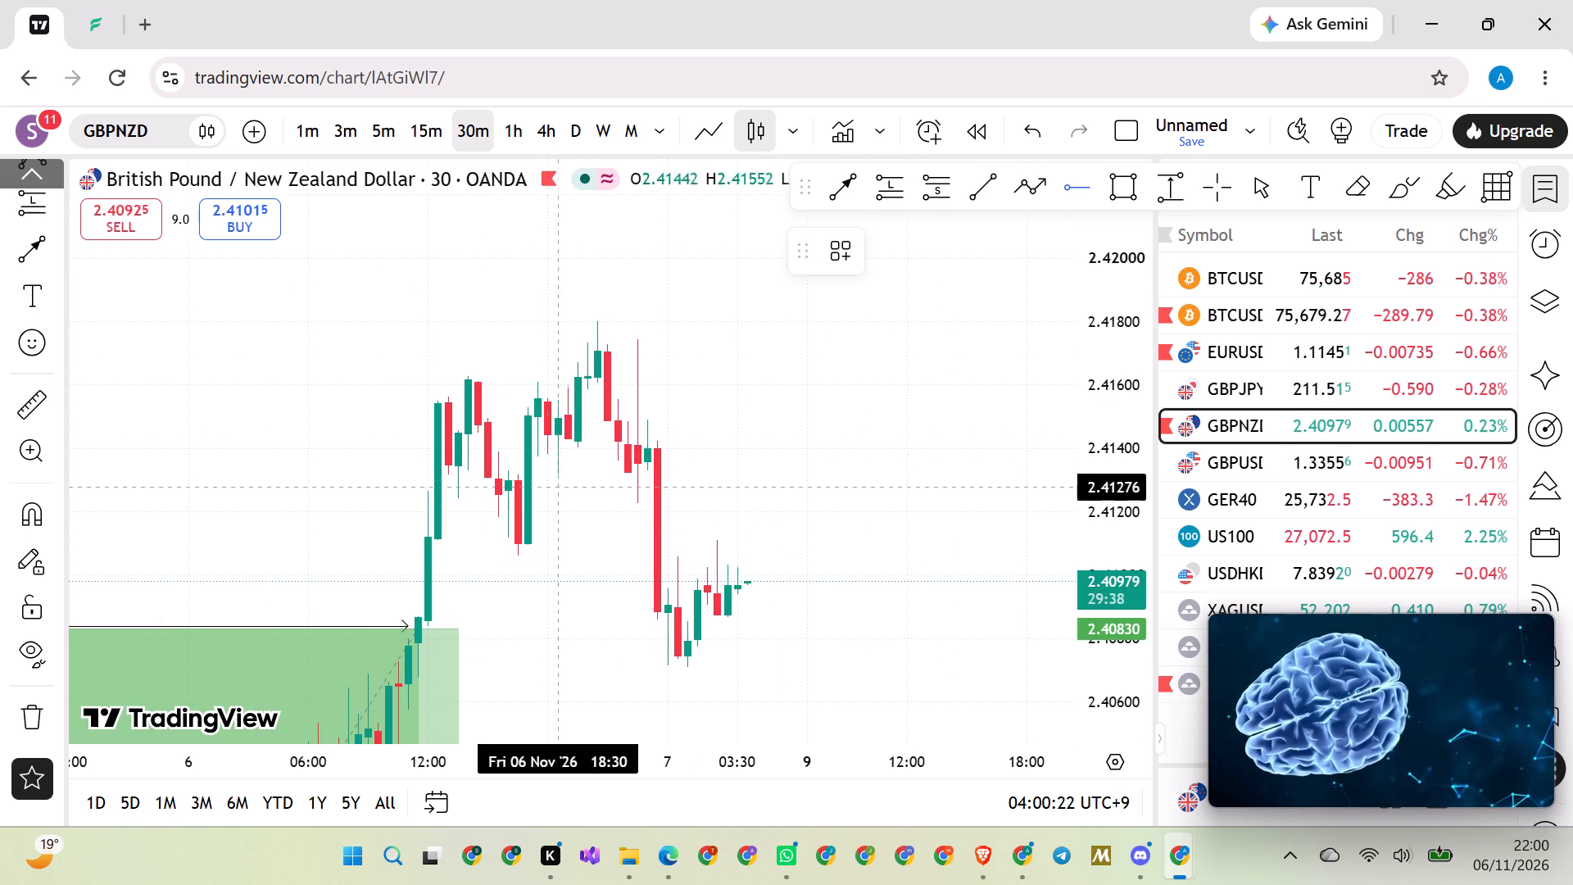
left_click(636, 338)
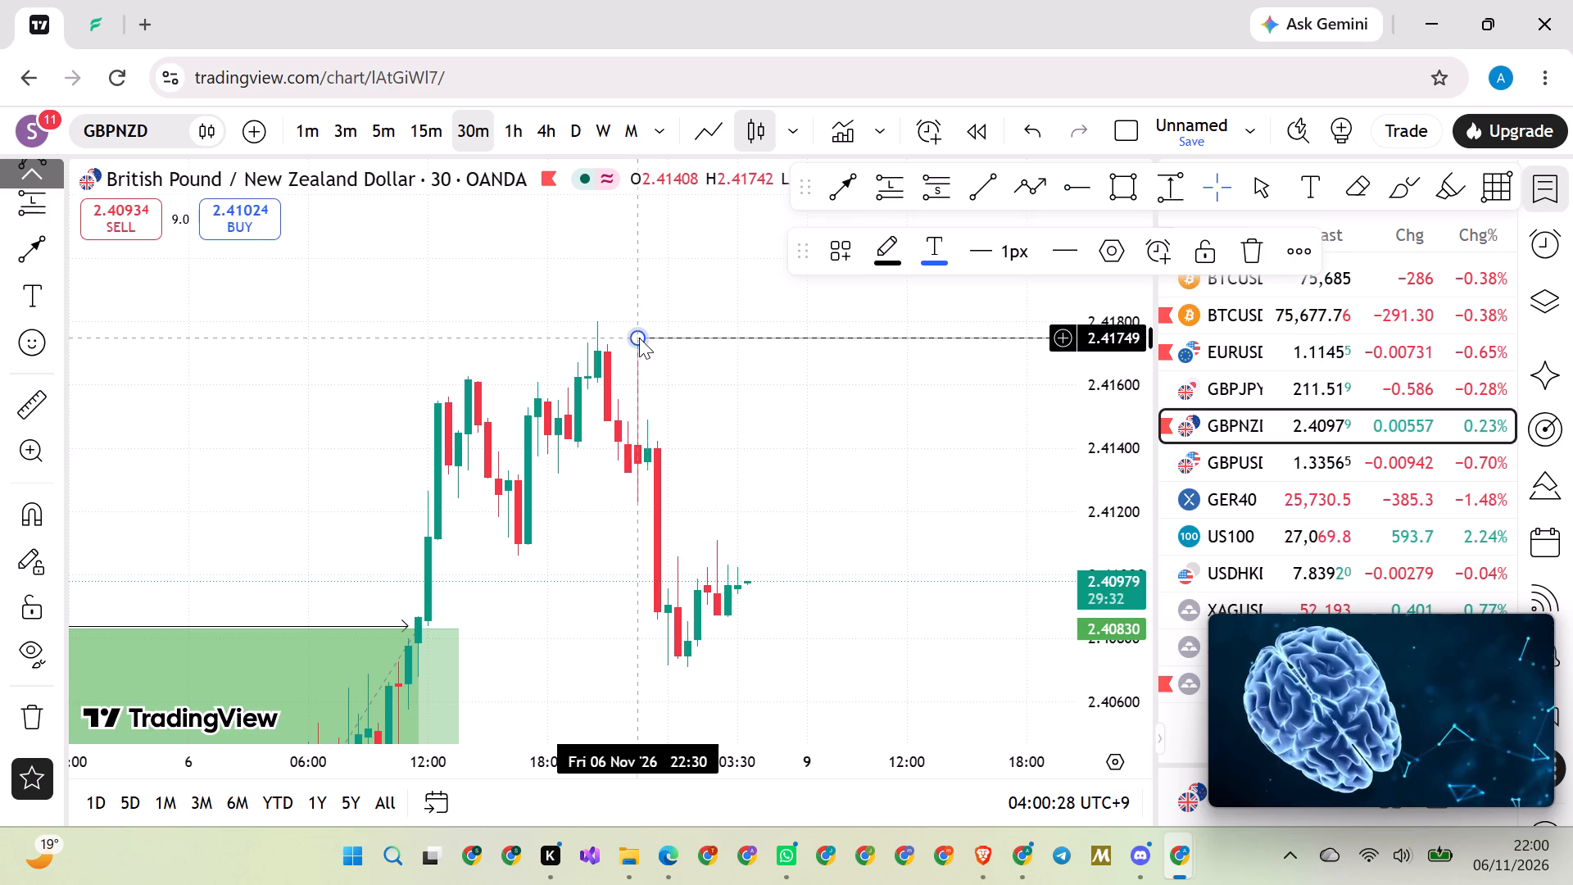
scroll(696, 382, "up", 1)
left_click(696, 385)
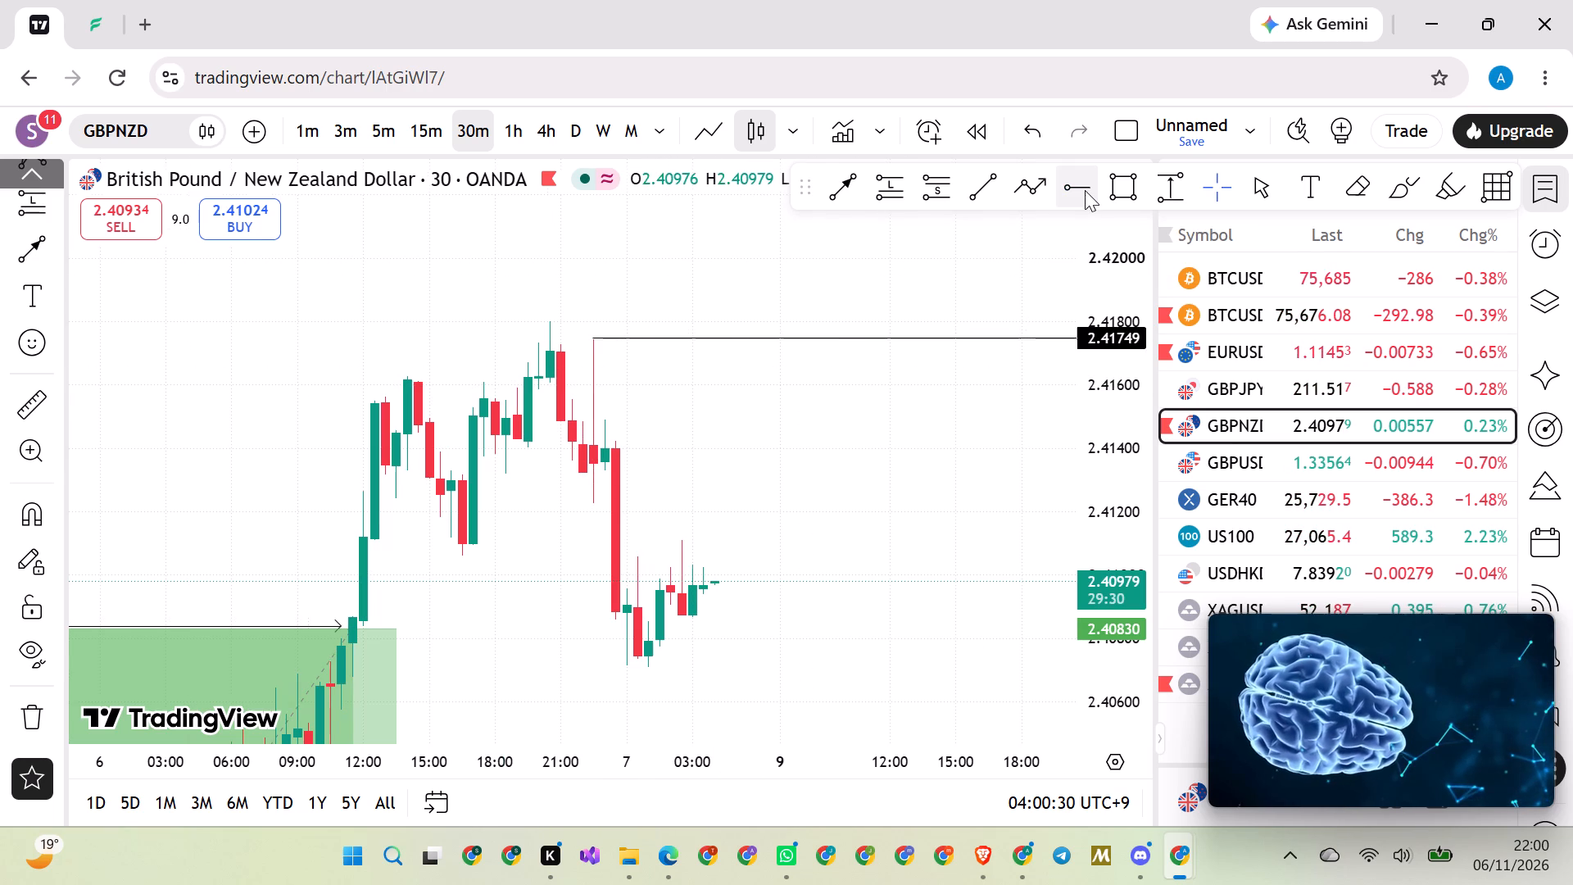
Draw a second horizontal ray at 2.41361 from the 6 November 22:00 candle, just before the sharp drop.
left_click(1085, 190)
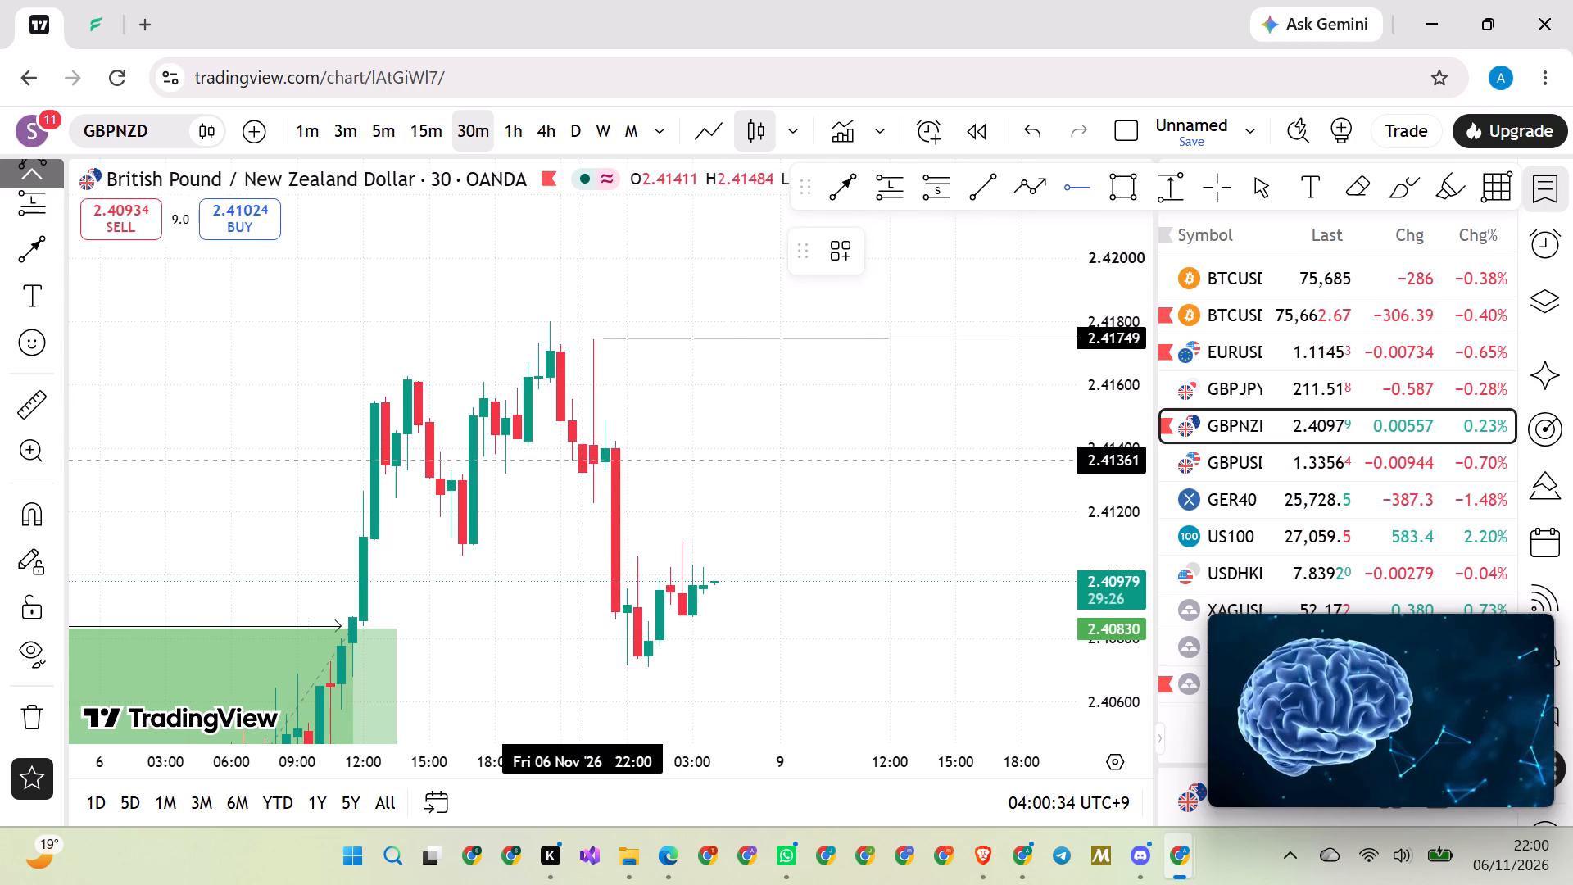
left_click(587, 460)
left_click(694, 413)
Move the lower ray's anchor to the 6 November 22:30 candle at 2.41359.
scroll(694, 413, "up", 6)
left_click_drag(685, 415, 782, 425)
scroll(1096, 438, "up", 11)
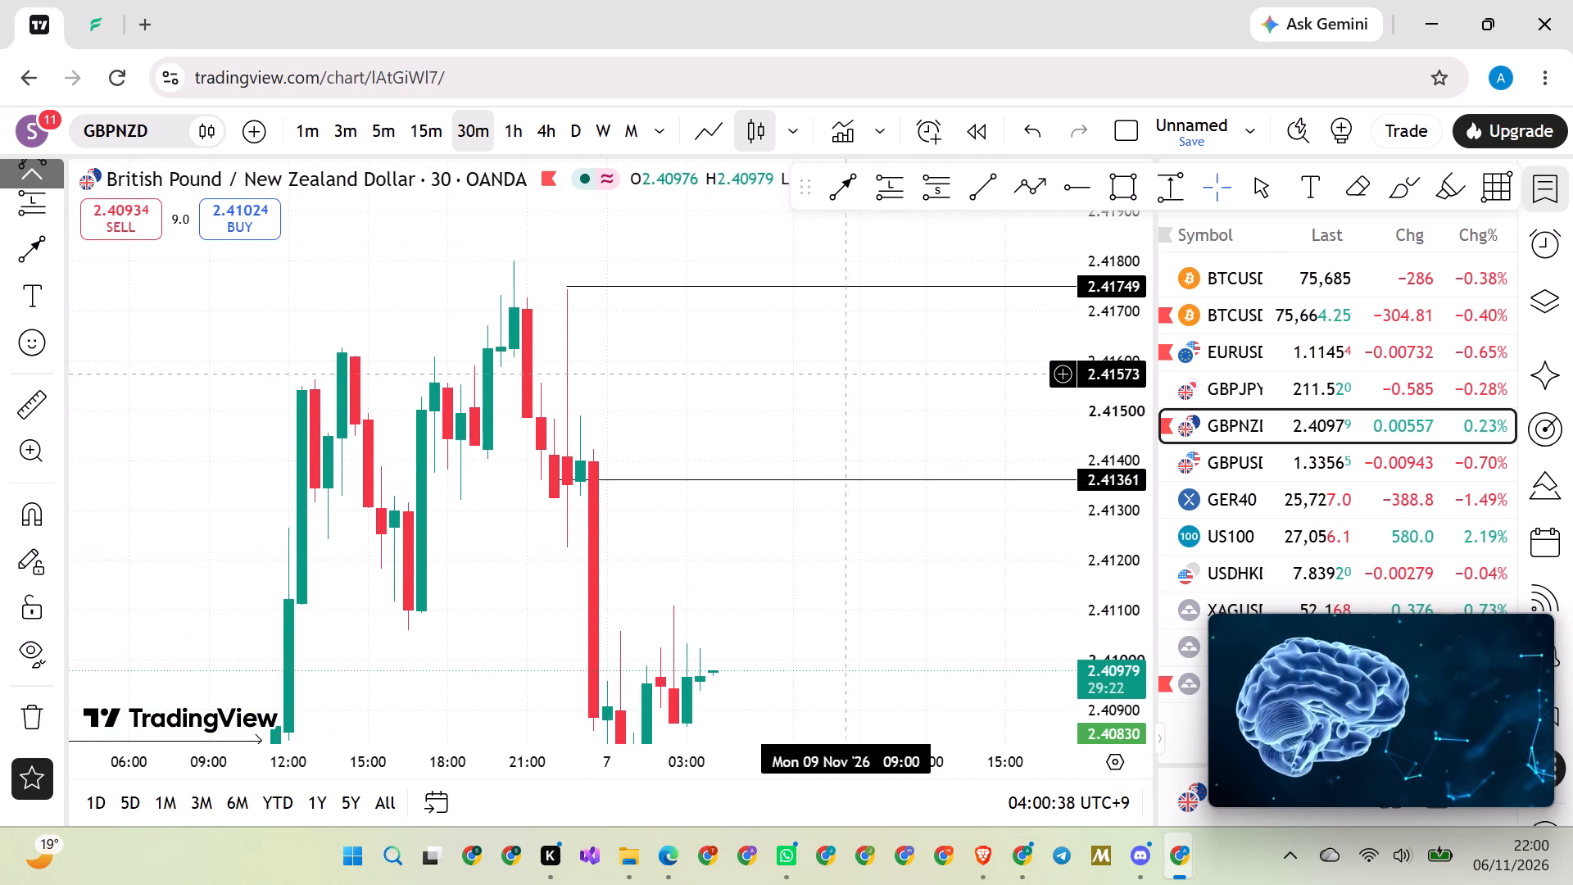
left_click_drag(647, 397, 854, 380)
scroll(1111, 393, "up", 10)
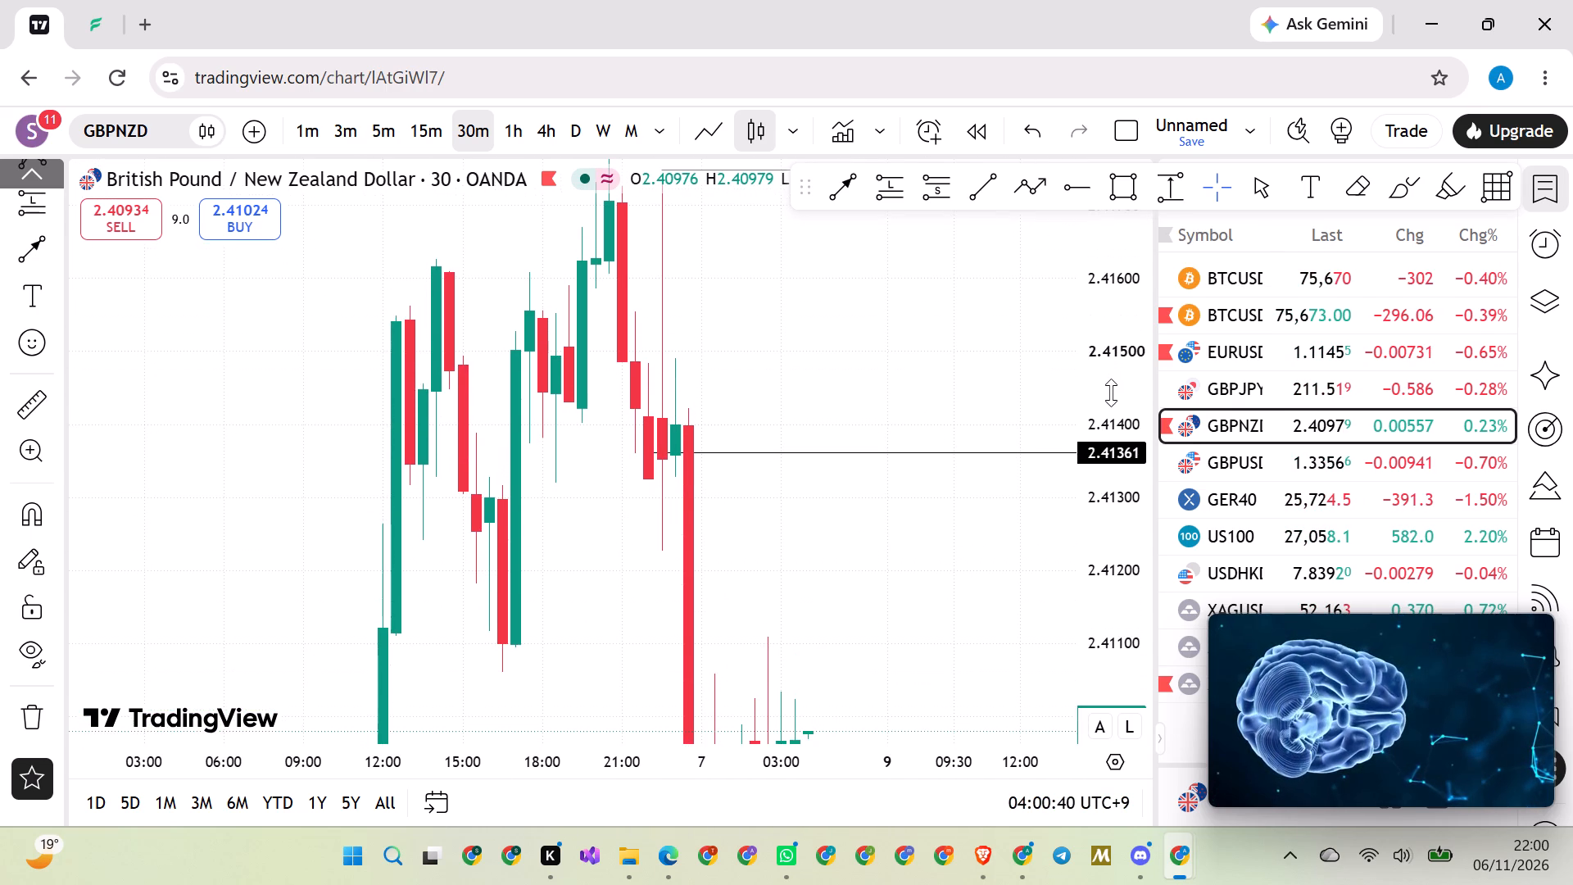
left_click(651, 453)
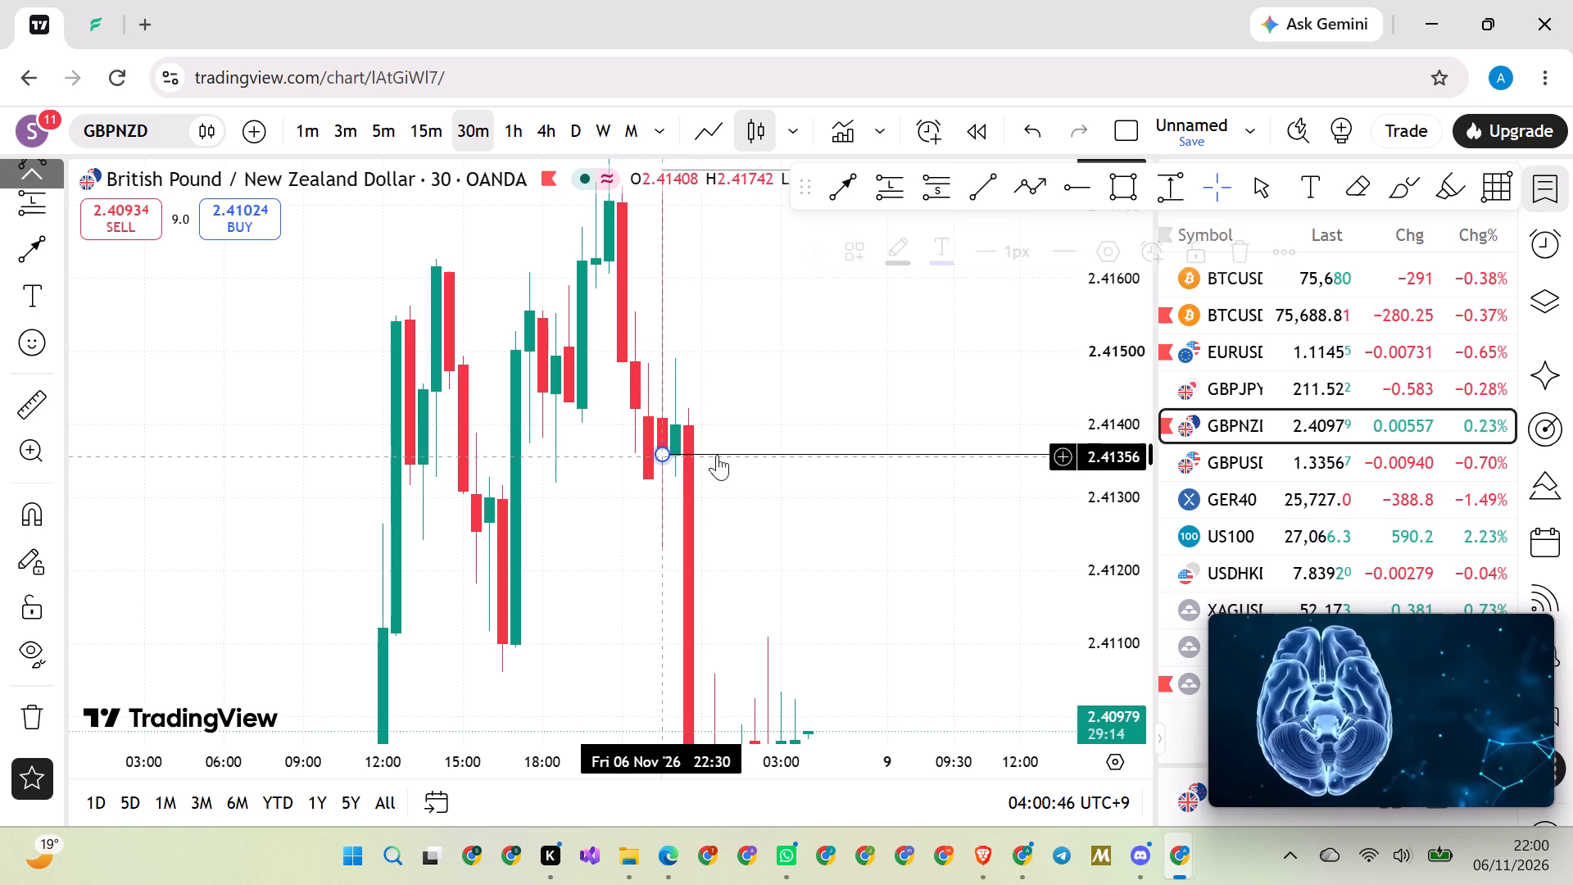
left_click(844, 388)
Lower the upper ray to 2.41742 and shift its start back to about 21:30 on 6 November.
left_click_drag(1104, 281, 1008, 579)
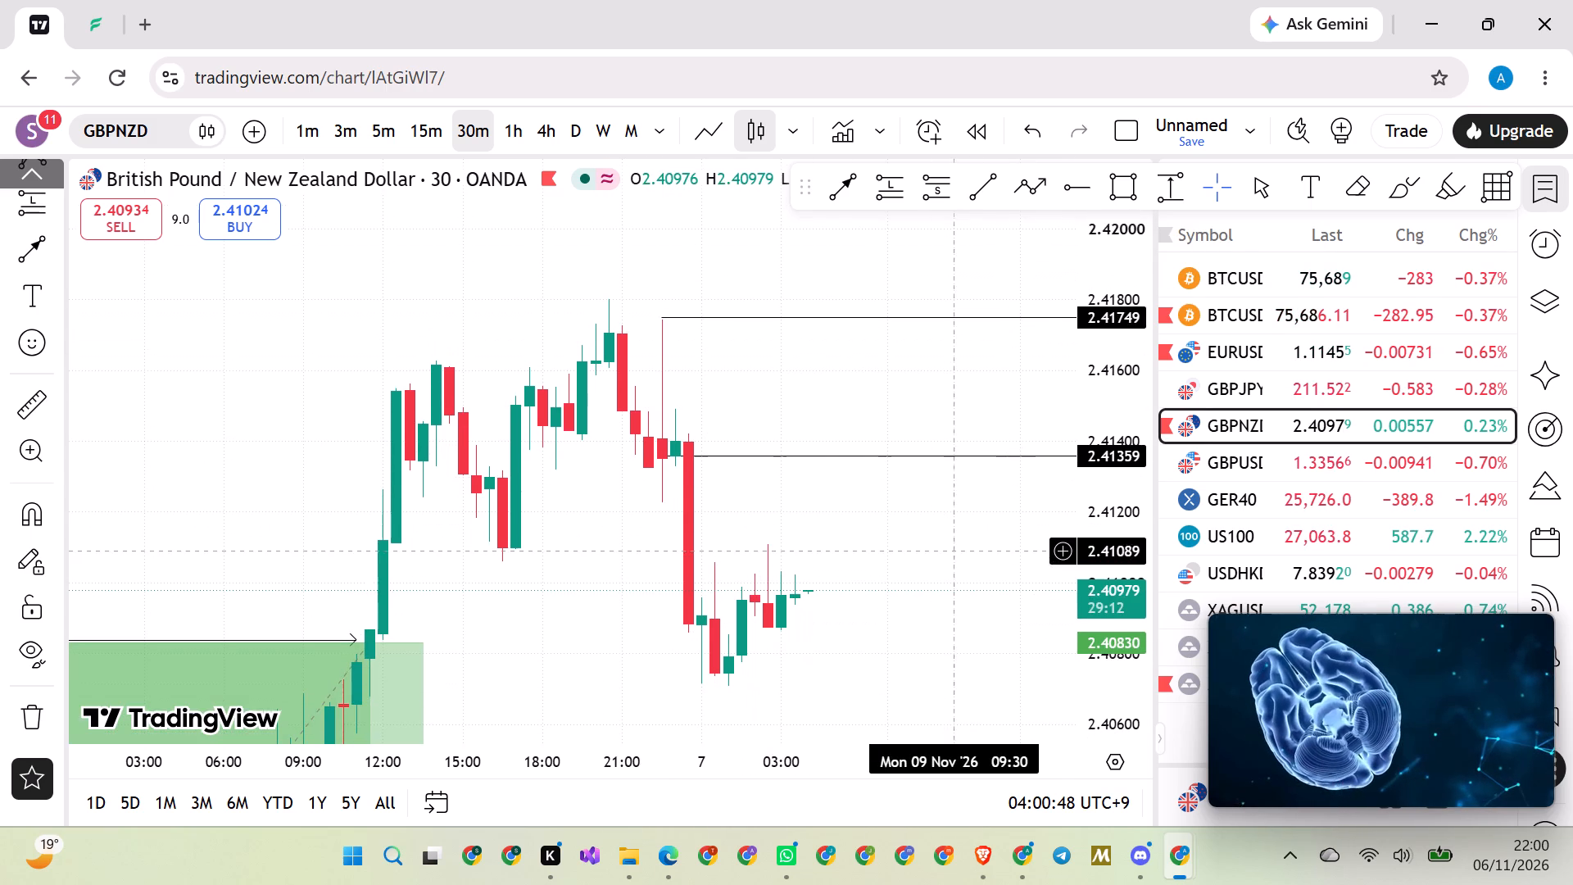
left_click_drag(663, 313, 656, 325)
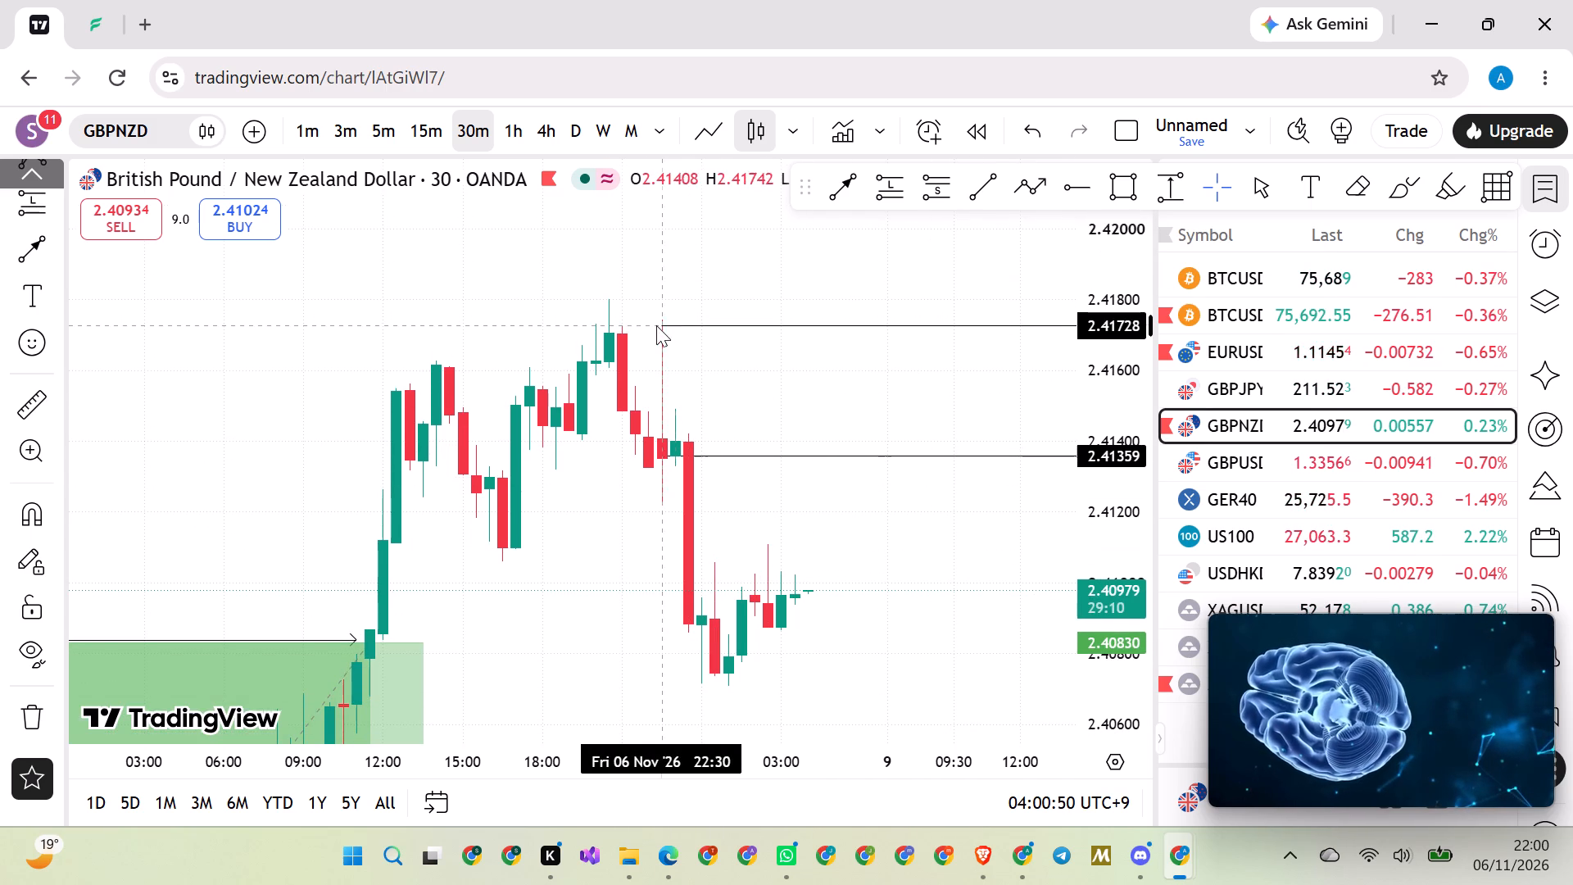
left_click_drag(656, 325, 640, 320)
left_click(572, 282)
scroll(569, 292, "down", 1)
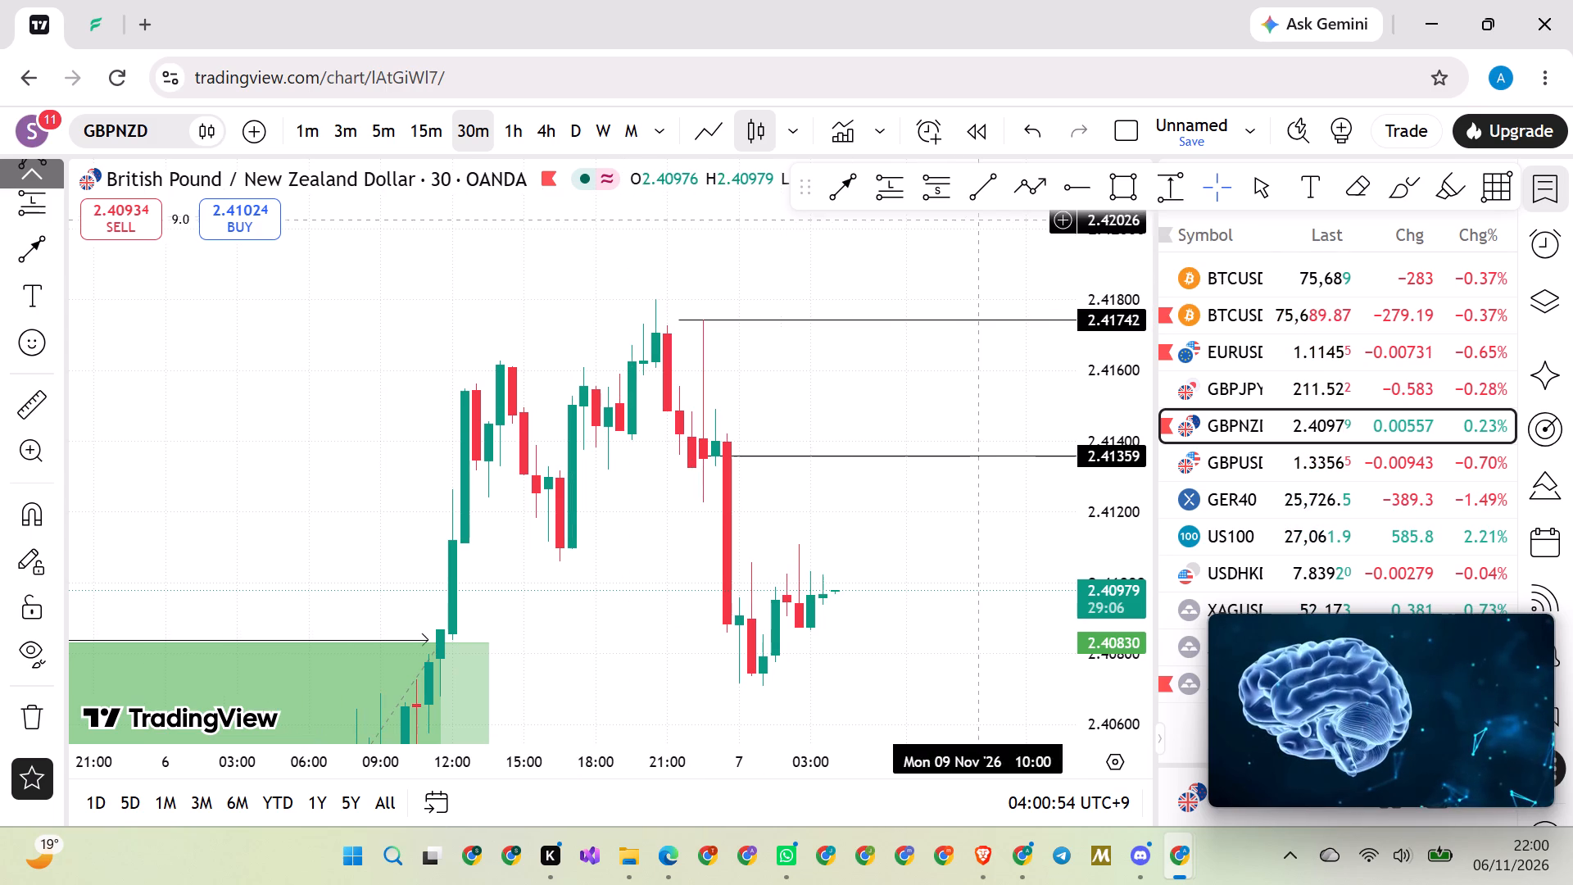
Reorder the favourite drawing tools so the arrow sits between the path and horizontal ray tools.
left_click_drag(831, 181, 1038, 236)
Draw a level arrow at 2.41325 from the 6 November 18:00 candle low to the 22:30 candle.
left_click(1009, 188)
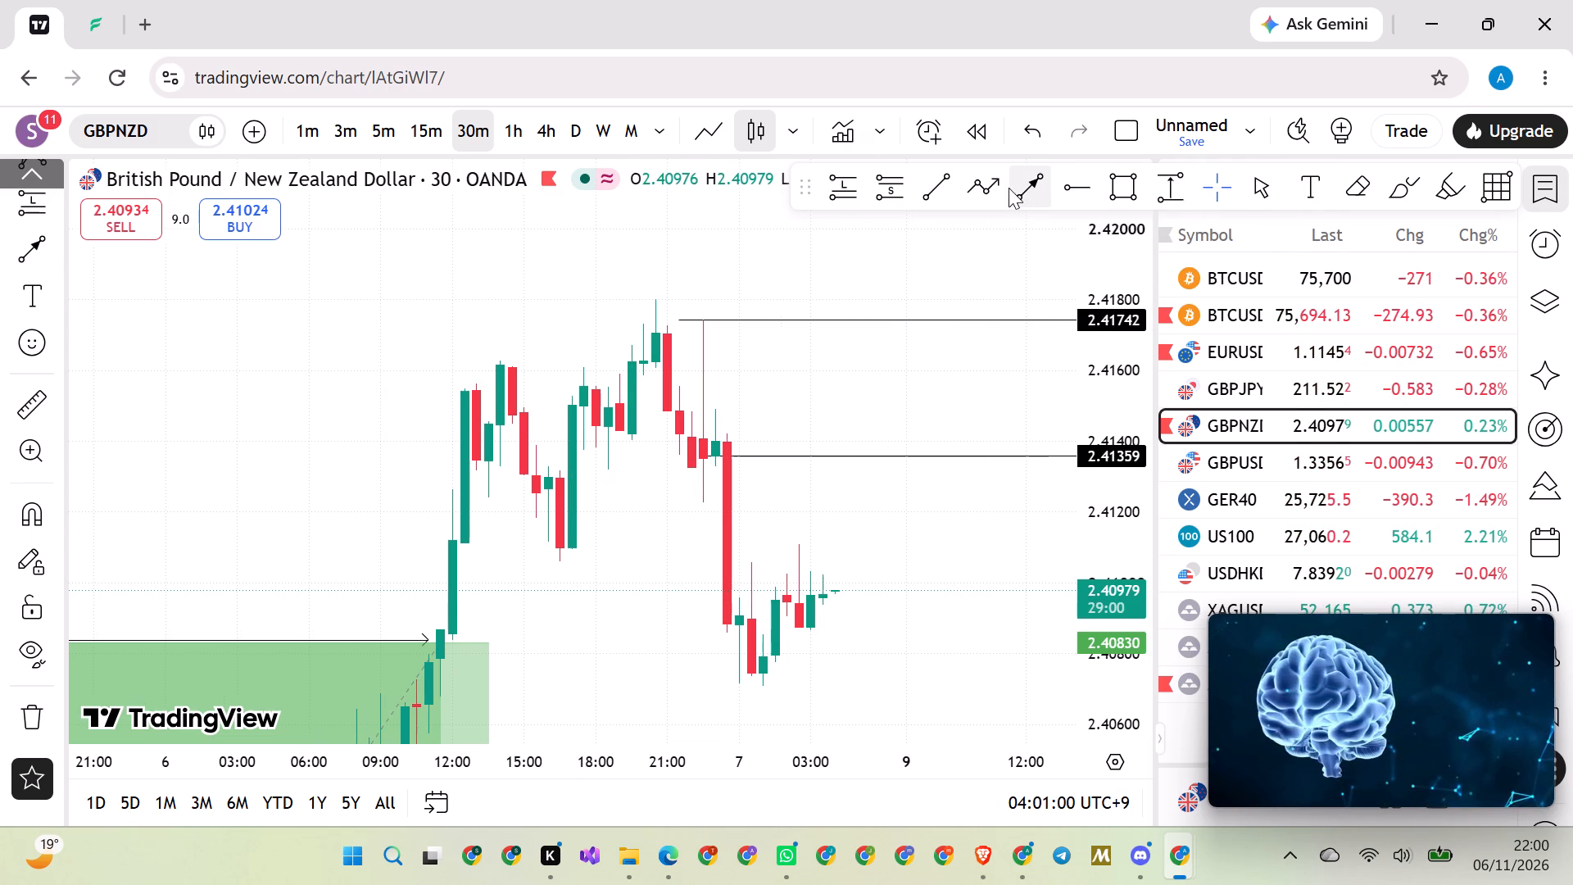
left_click(601, 468)
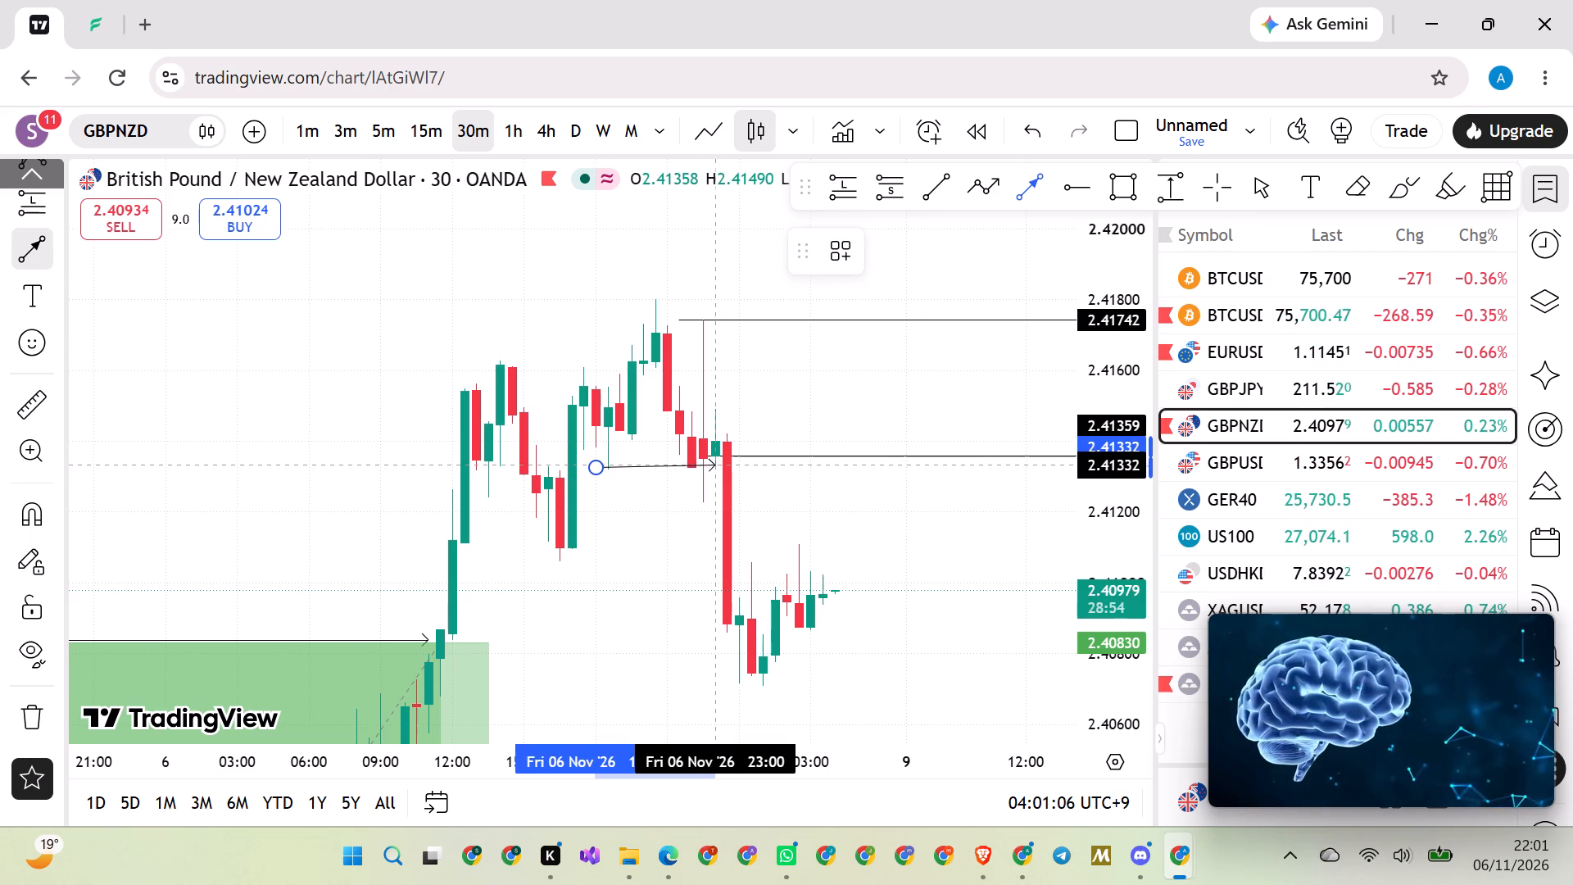
left_click(706, 468)
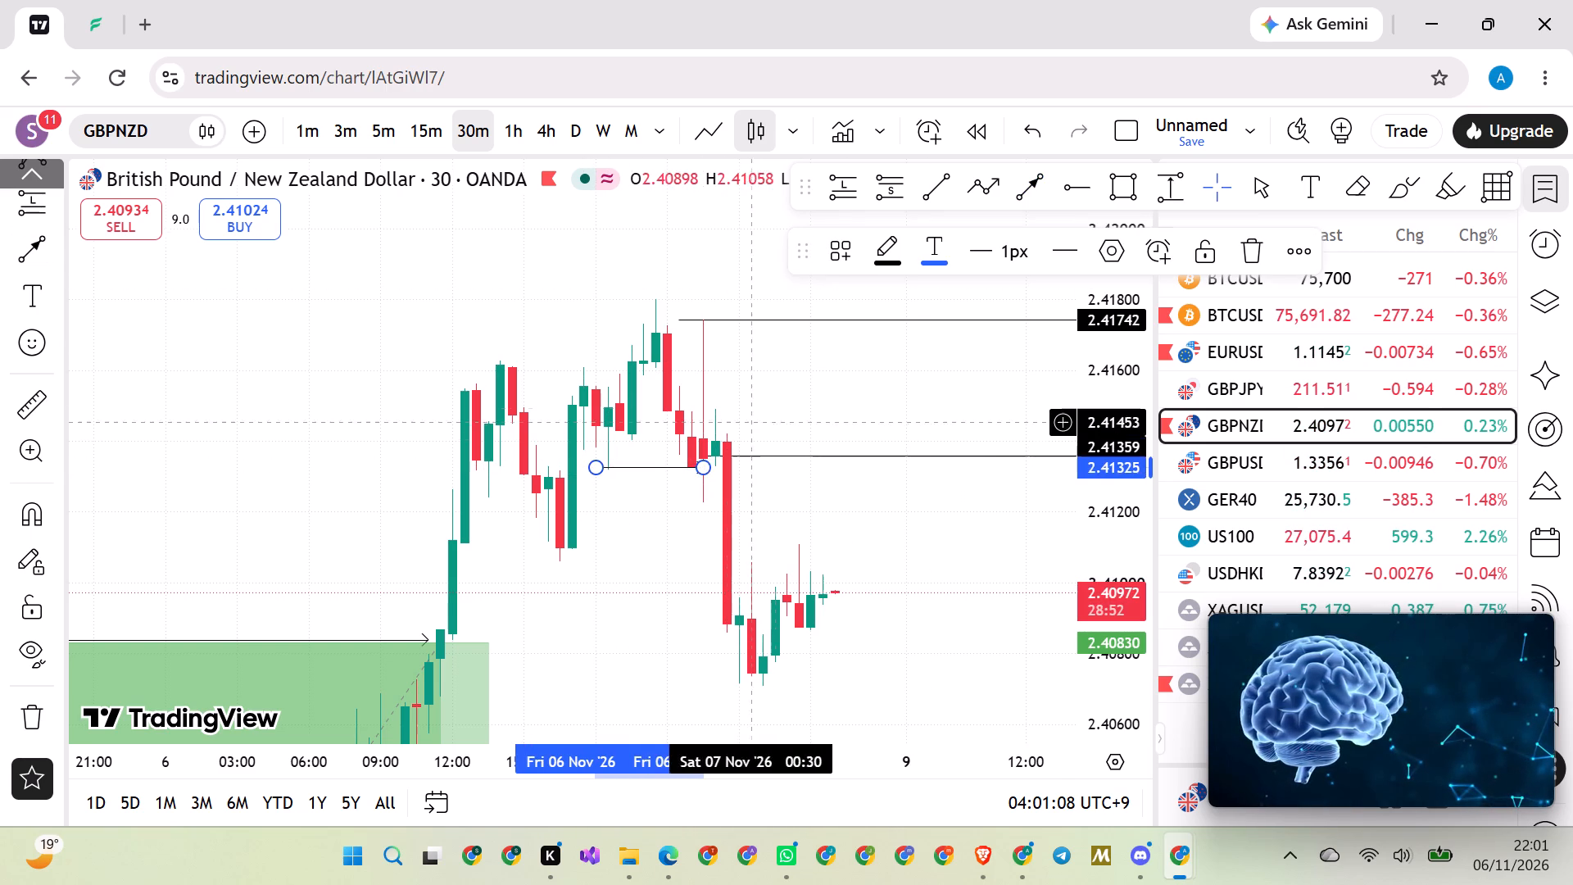
left_click(813, 378)
Examine GBPNZD's price action around the two rays and the arrow, moving from the 30-minute to the 5-minute chart.
scroll(813, 374, "down", 2)
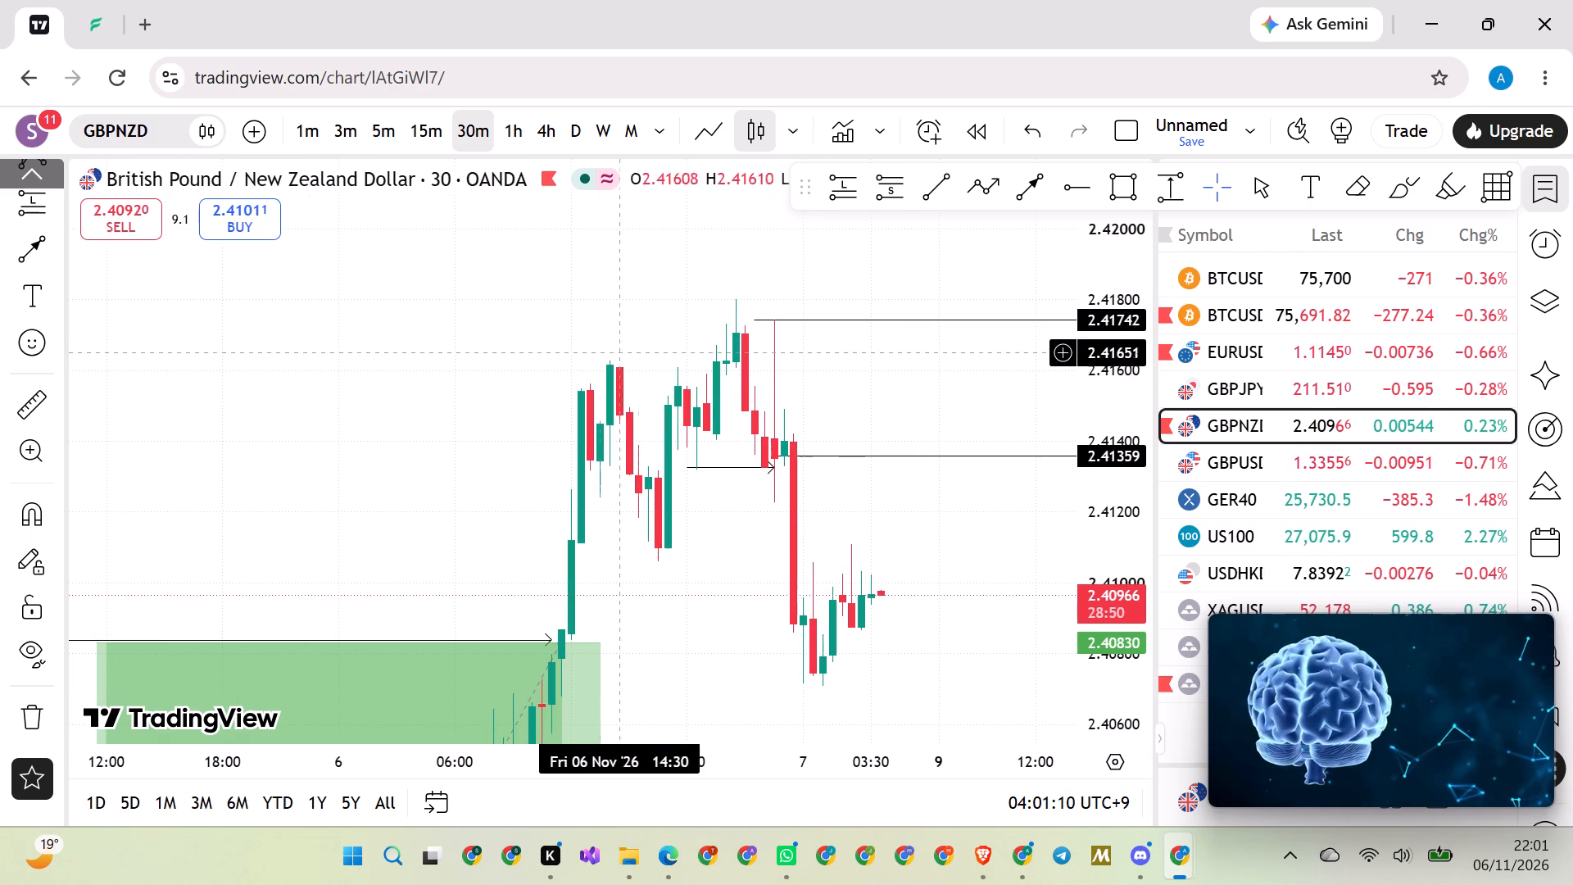
scroll(564, 309, "up", 2)
scroll(564, 309, "down", 1)
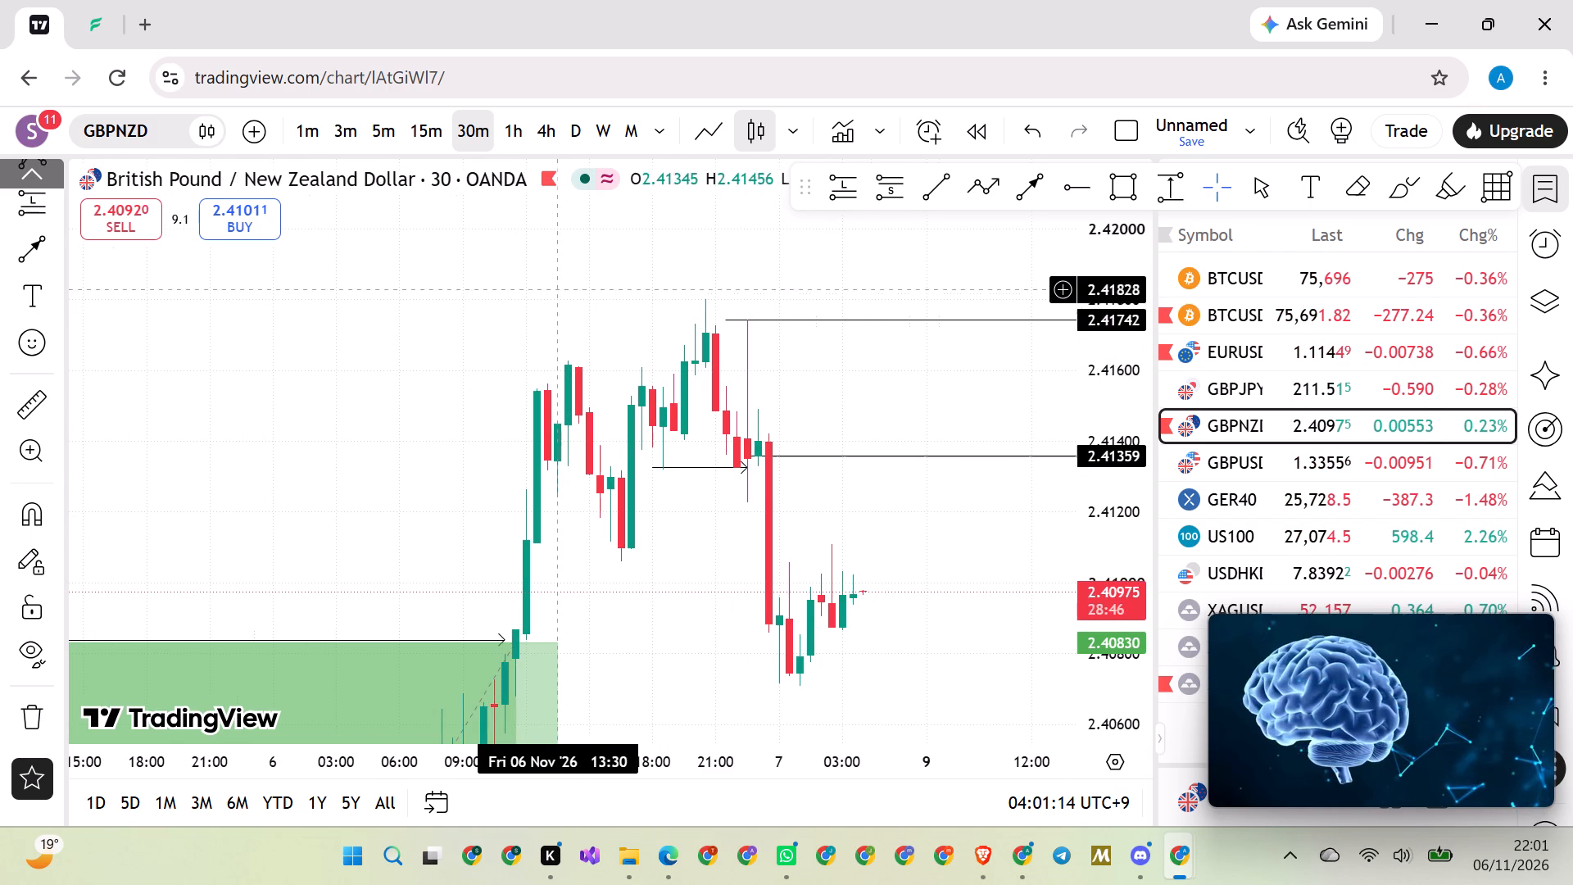
left_click(389, 129)
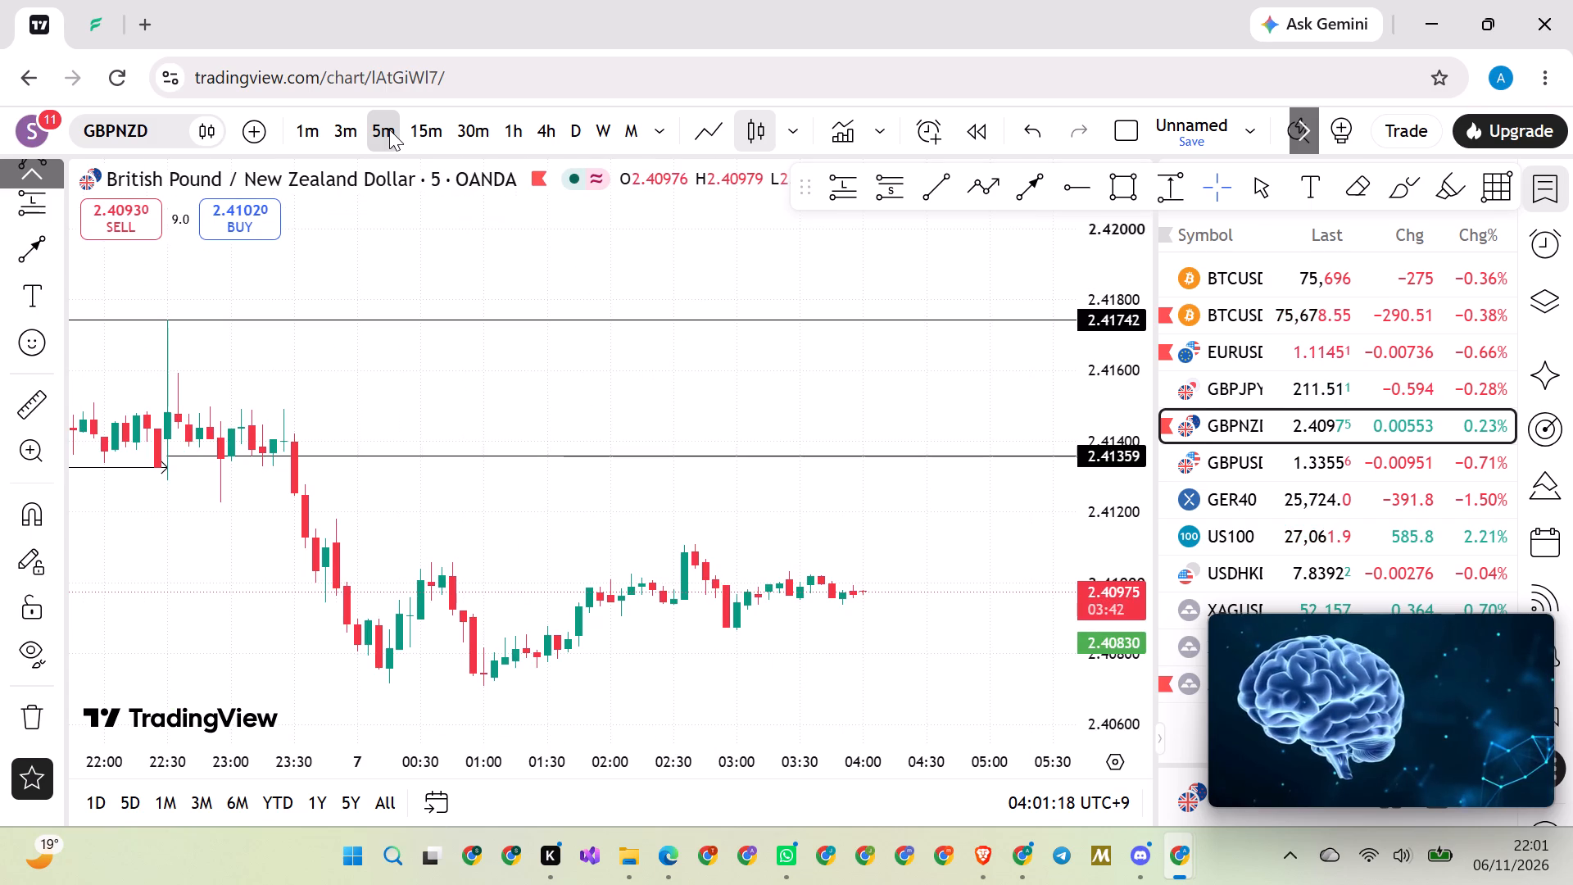
scroll(374, 347, "down", 9)
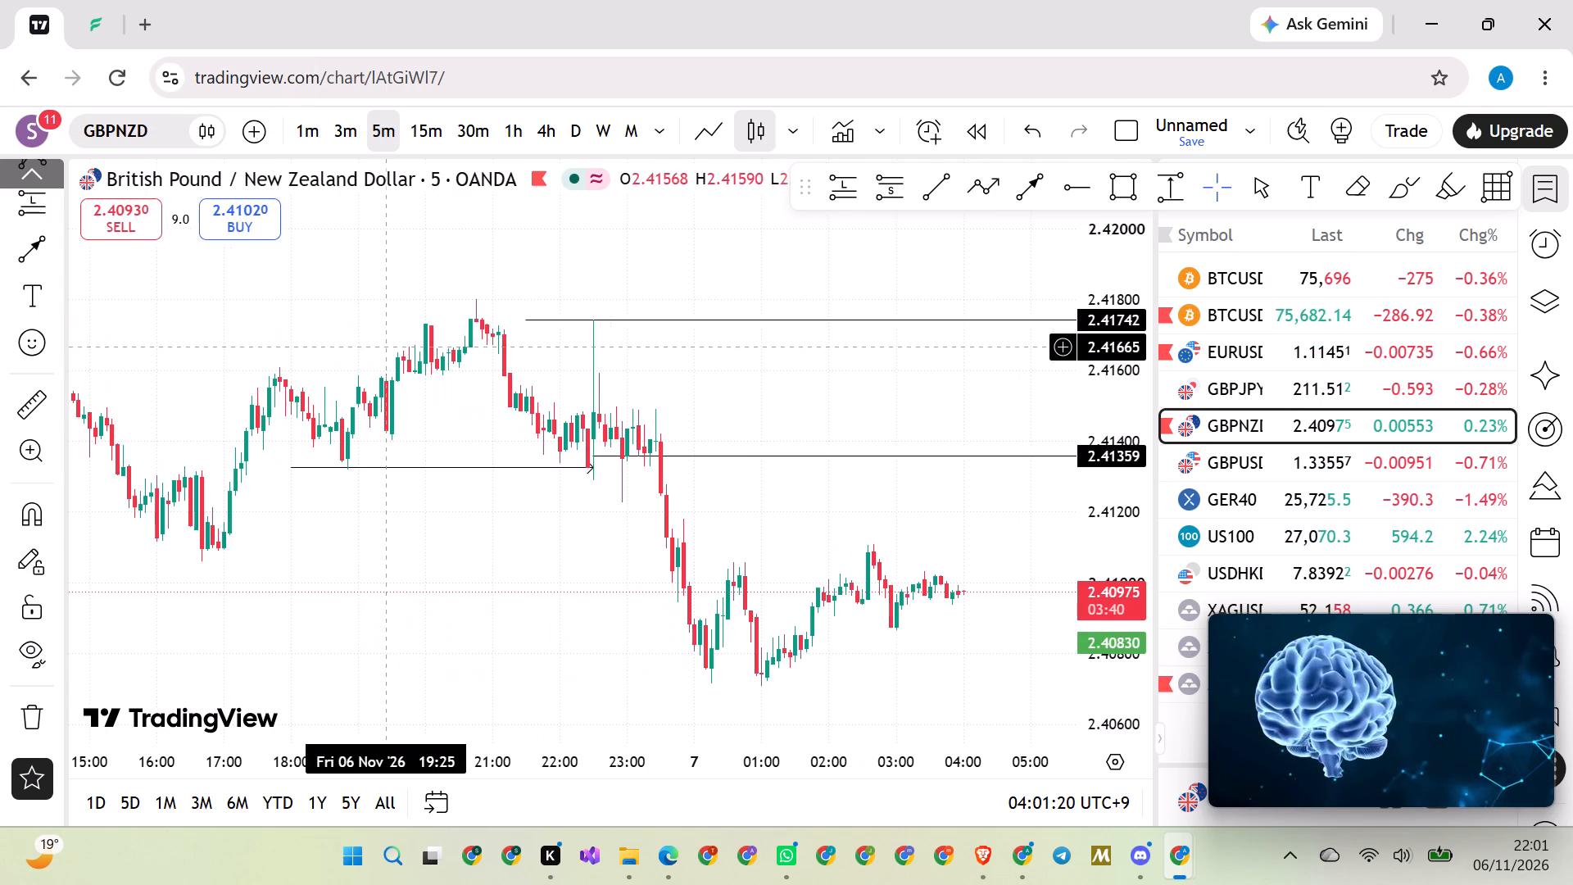
Switch GBPNZD to the 1-hour timeframe to view the marked levels in wider context.
left_click(517, 129)
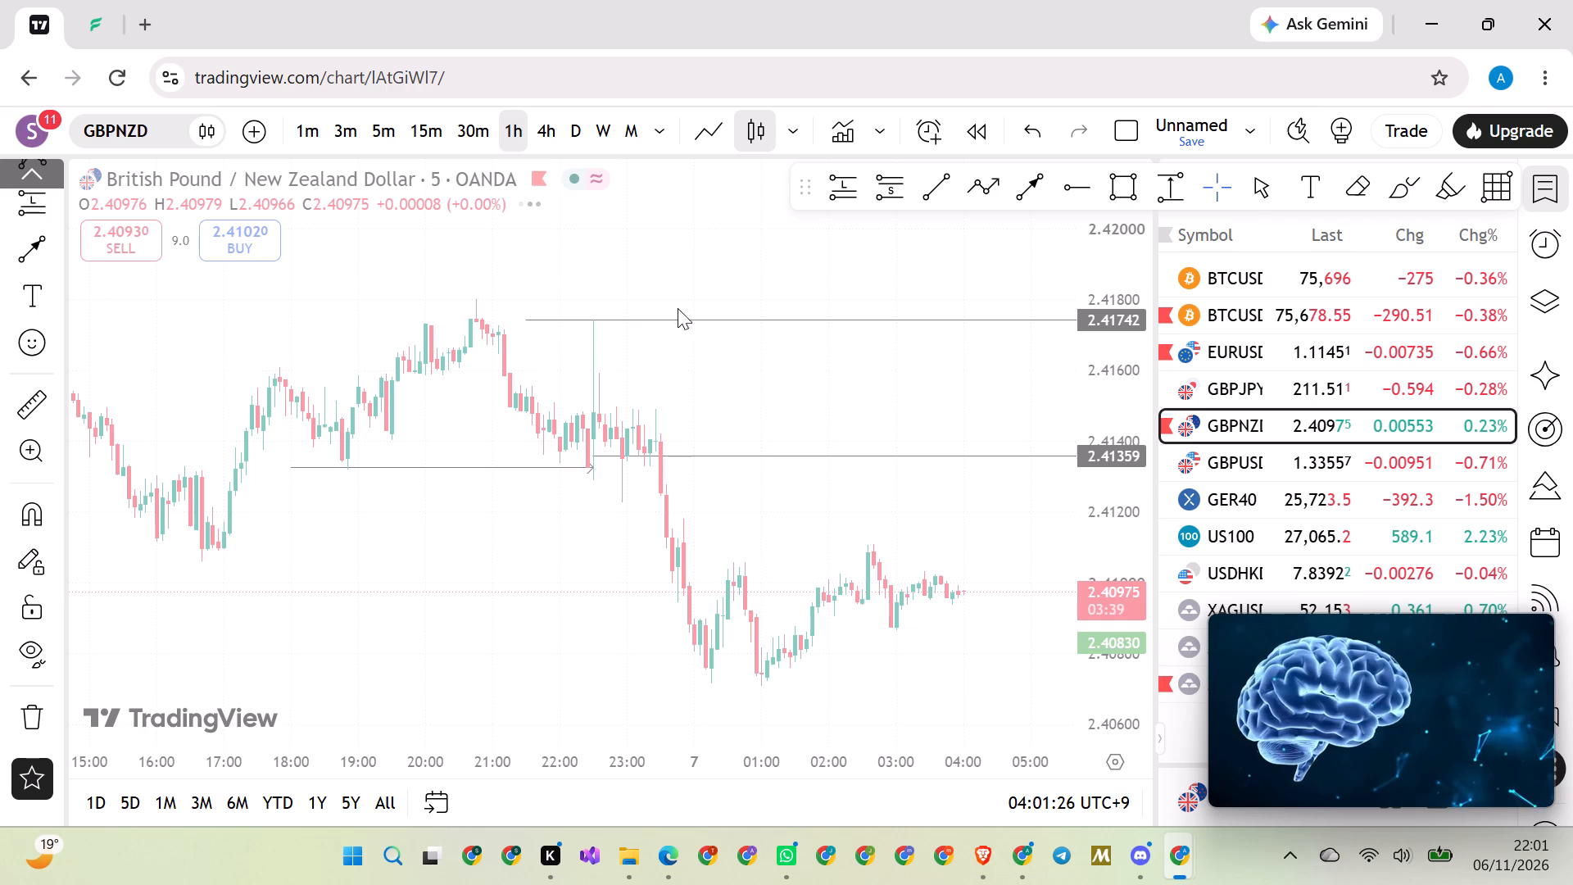
scroll(691, 328, "down", 2)
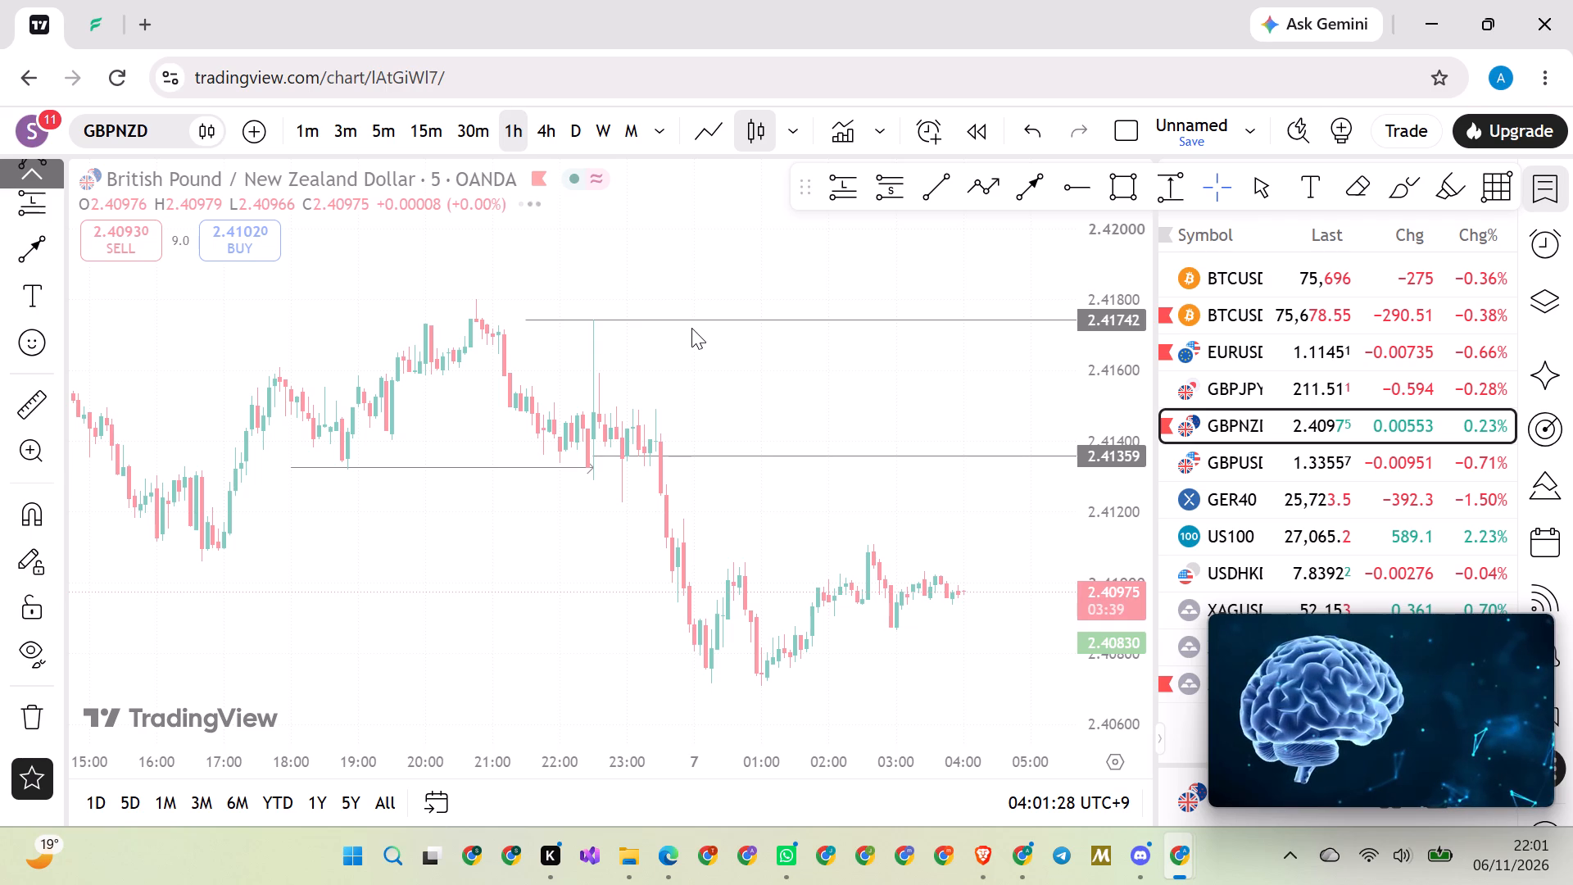
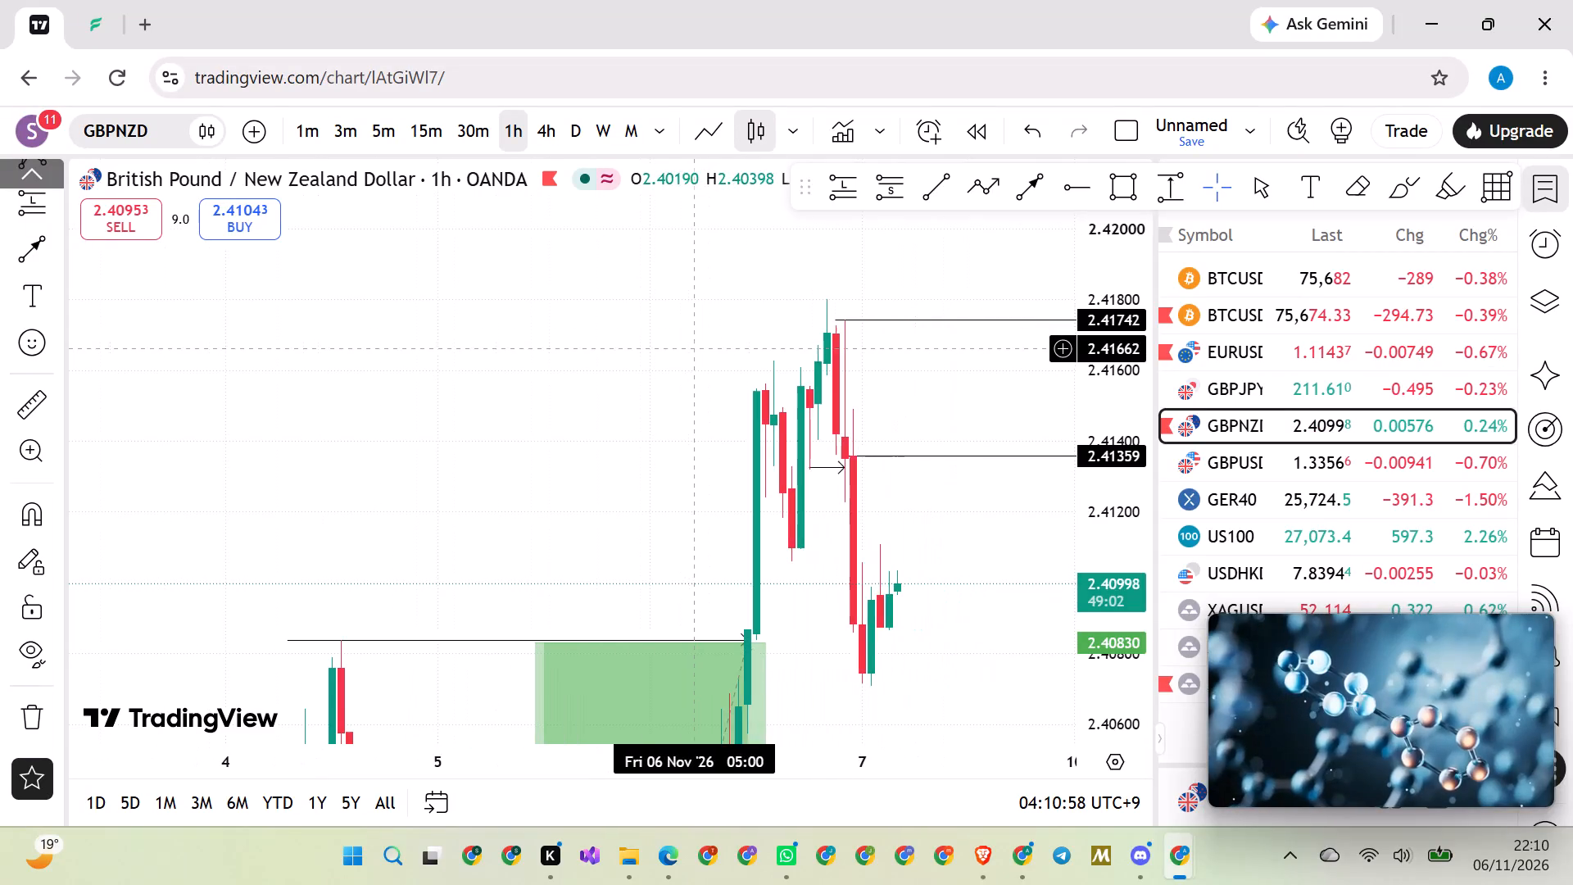
Move the upper horizontal ray's anchor to the 6 November 22:00 candle's high at 2.41742.
scroll(553, 314, "up", 17)
left_click_drag(656, 406, 626, 419)
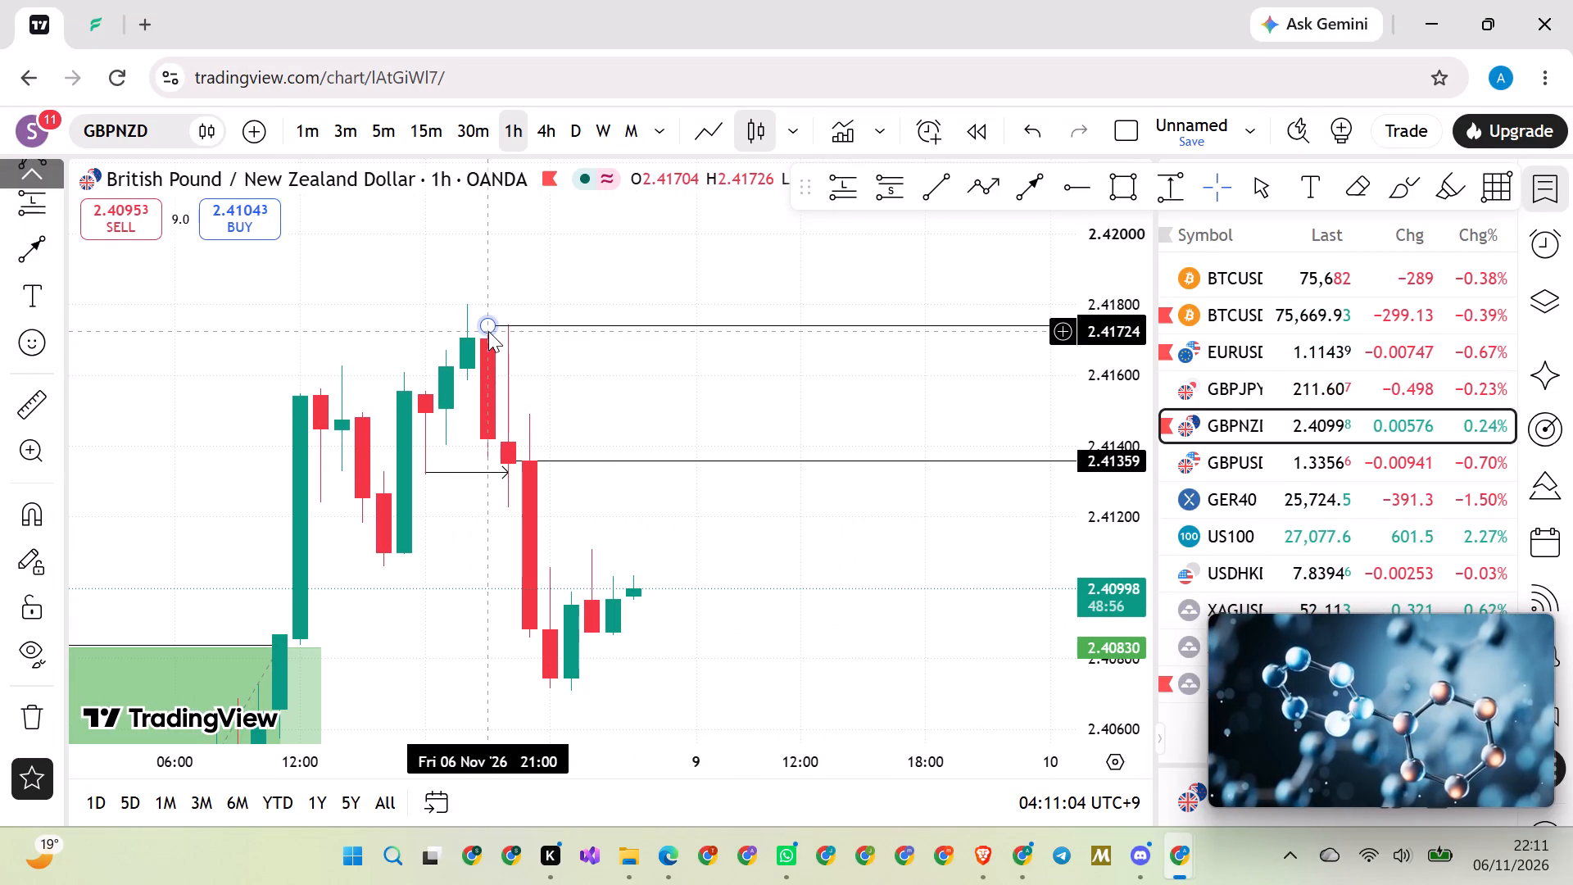
left_click_drag(483, 322, 501, 327)
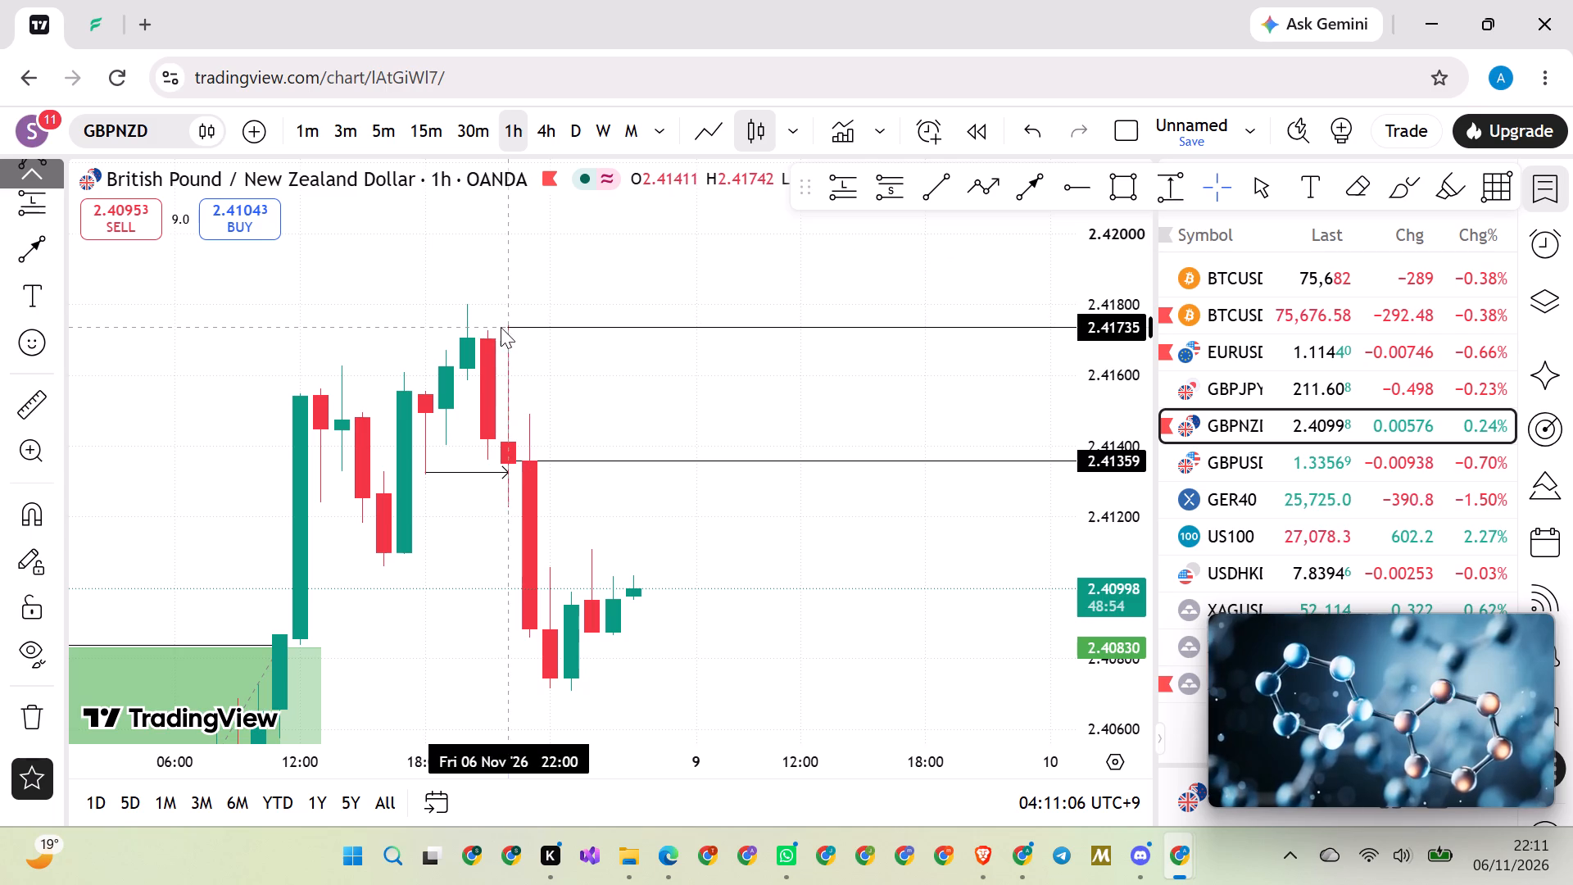
left_click_drag(501, 327, 501, 324)
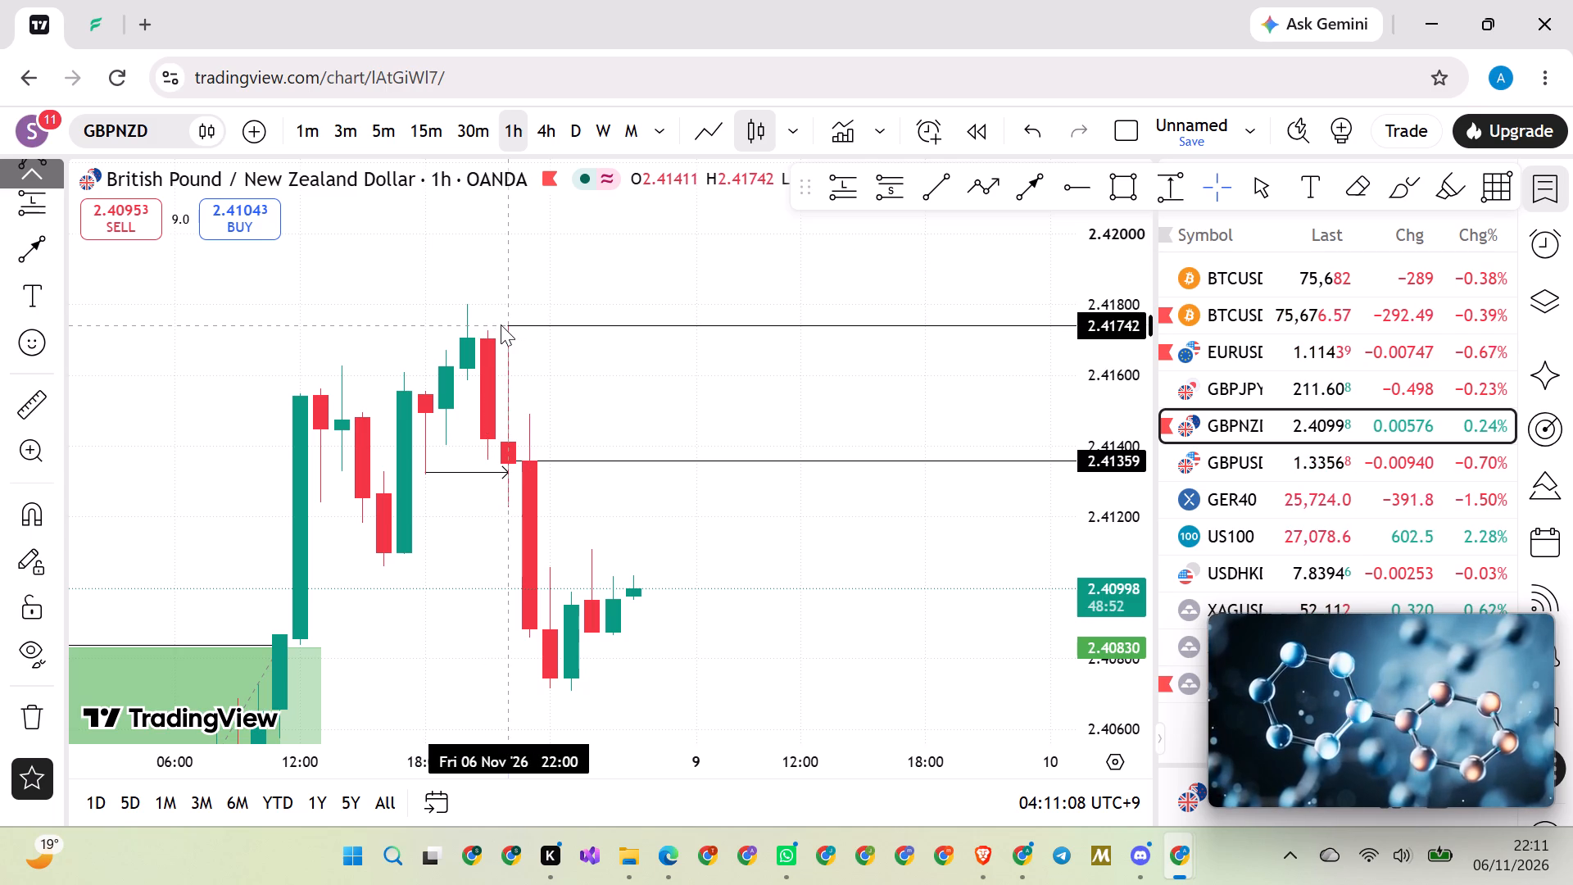
left_click_drag(501, 324, 508, 322)
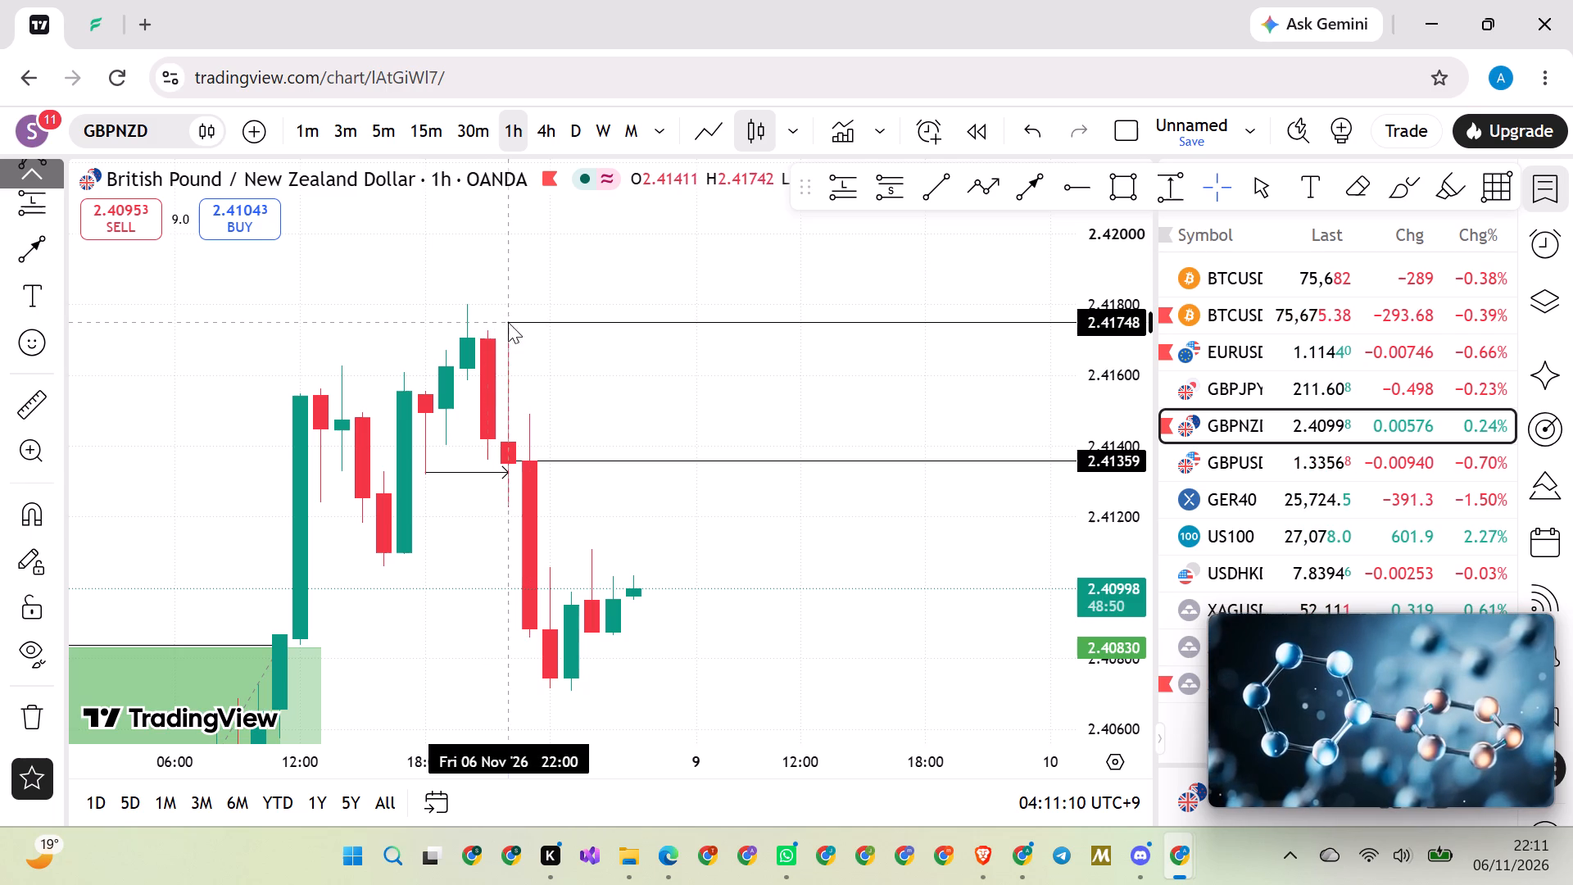
left_click_drag(508, 322, 508, 325)
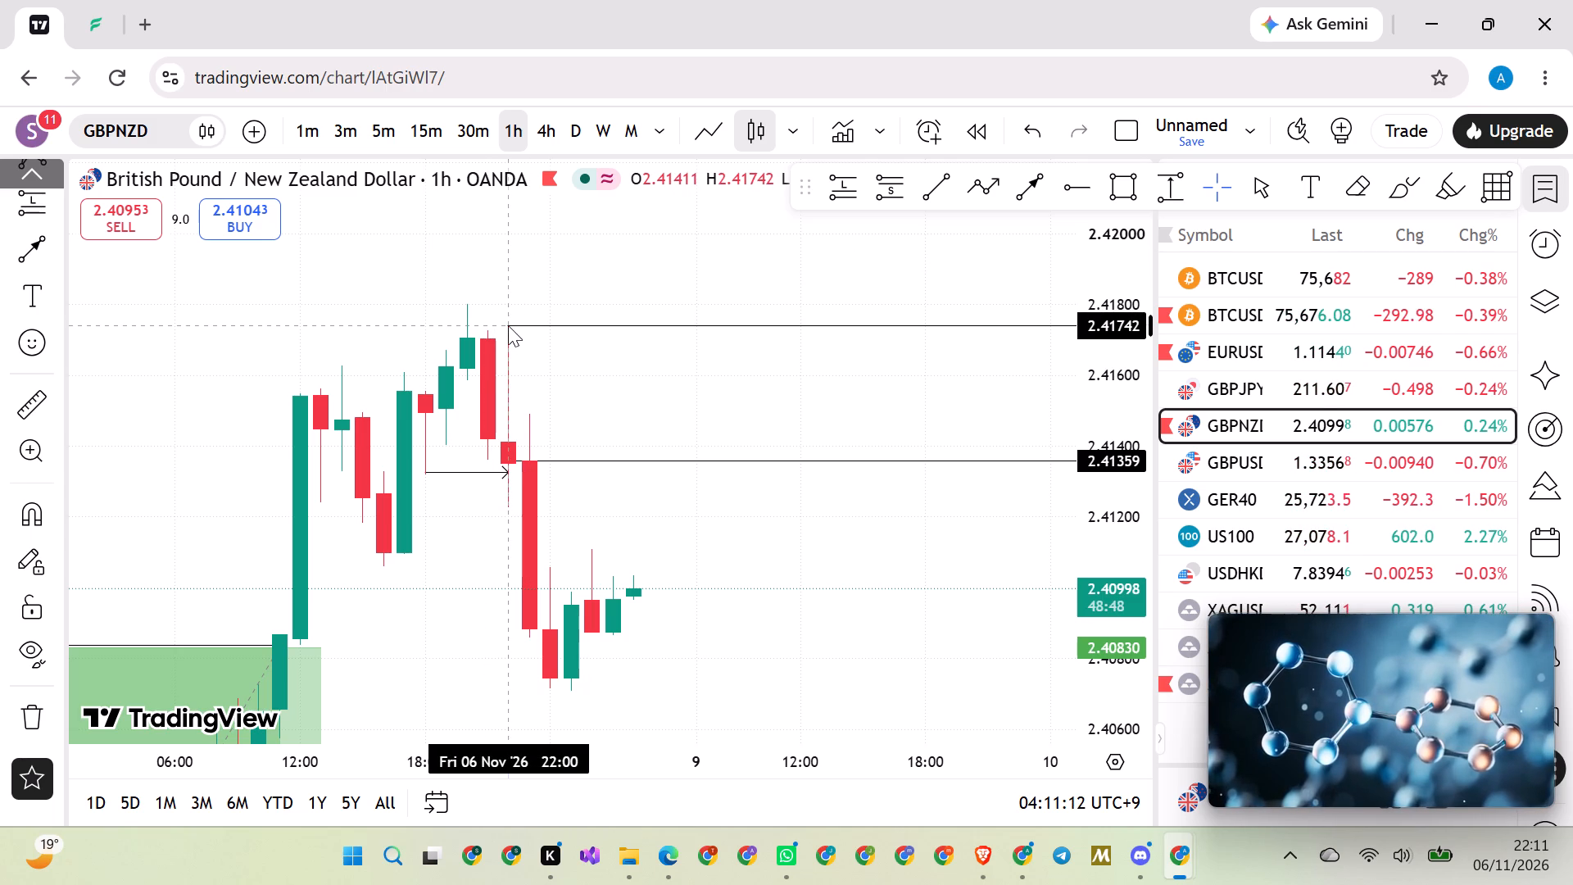
left_click_drag(508, 325, 510, 325)
left_click(575, 367)
Move the lower horizontal ray's anchor to the bottom of the 6 November 22:00 candle's body at 2.41349.
scroll(575, 367, "up", 3)
scroll(575, 367, "down", 1)
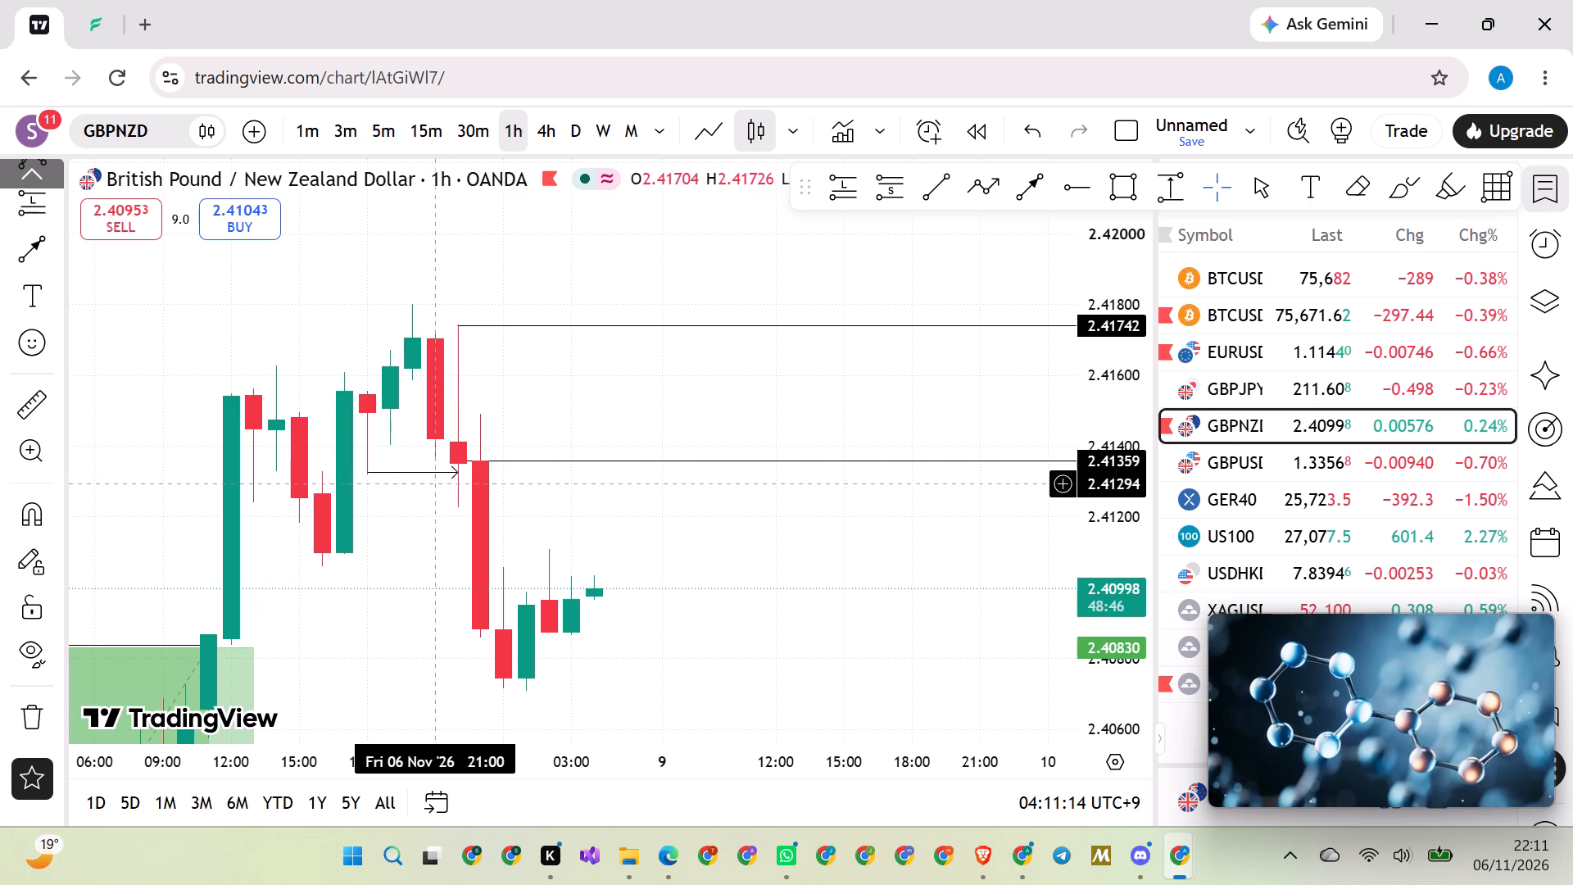
left_click_drag(462, 459, 466, 465)
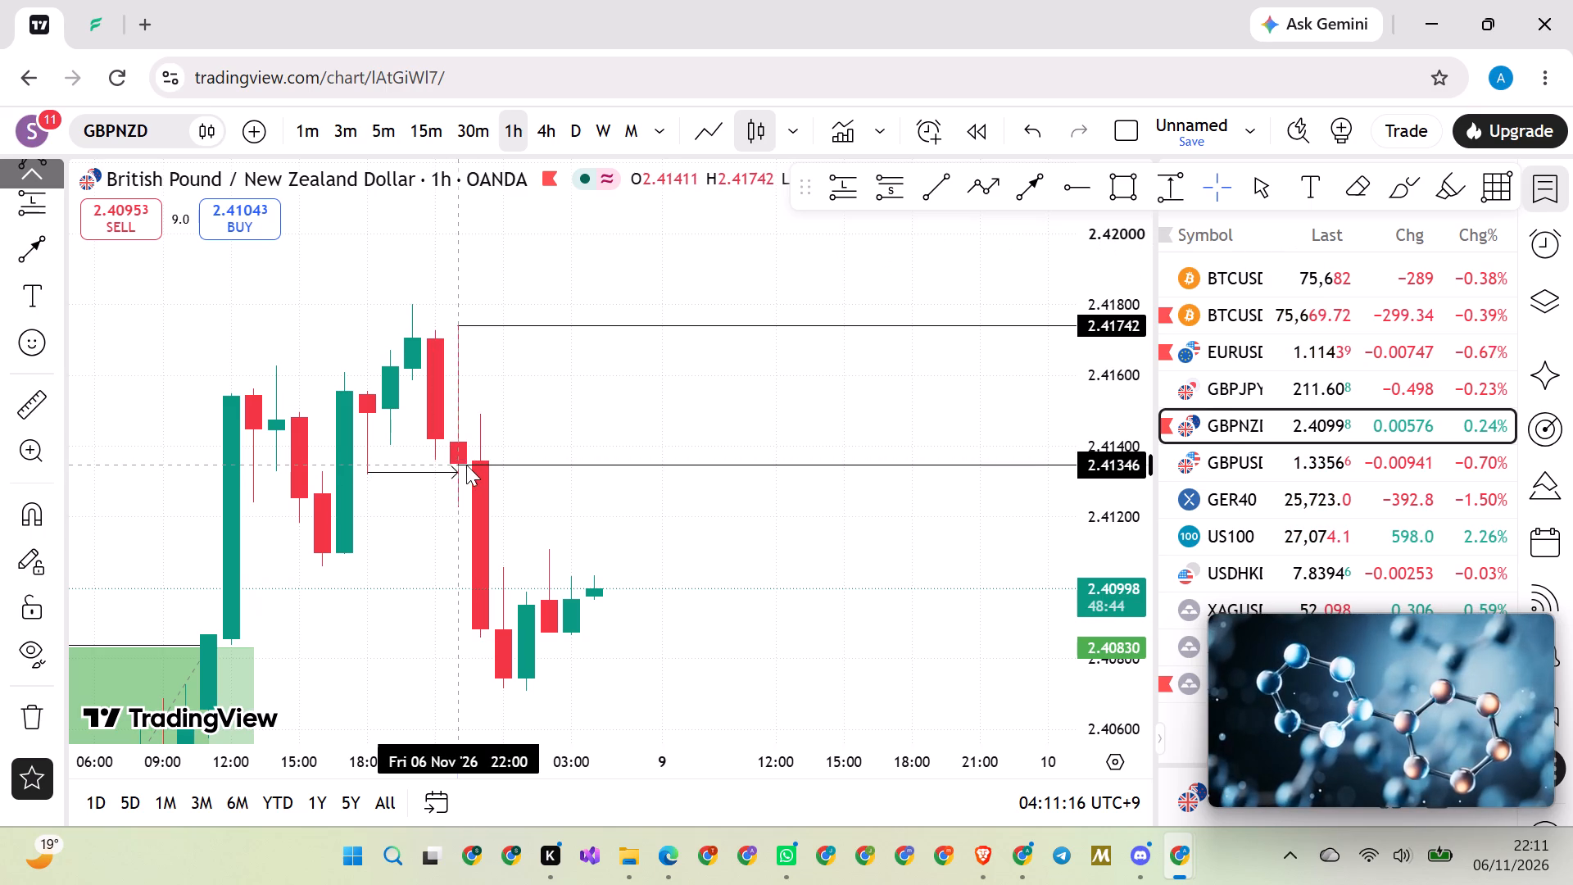
left_click_drag(466, 465, 453, 464)
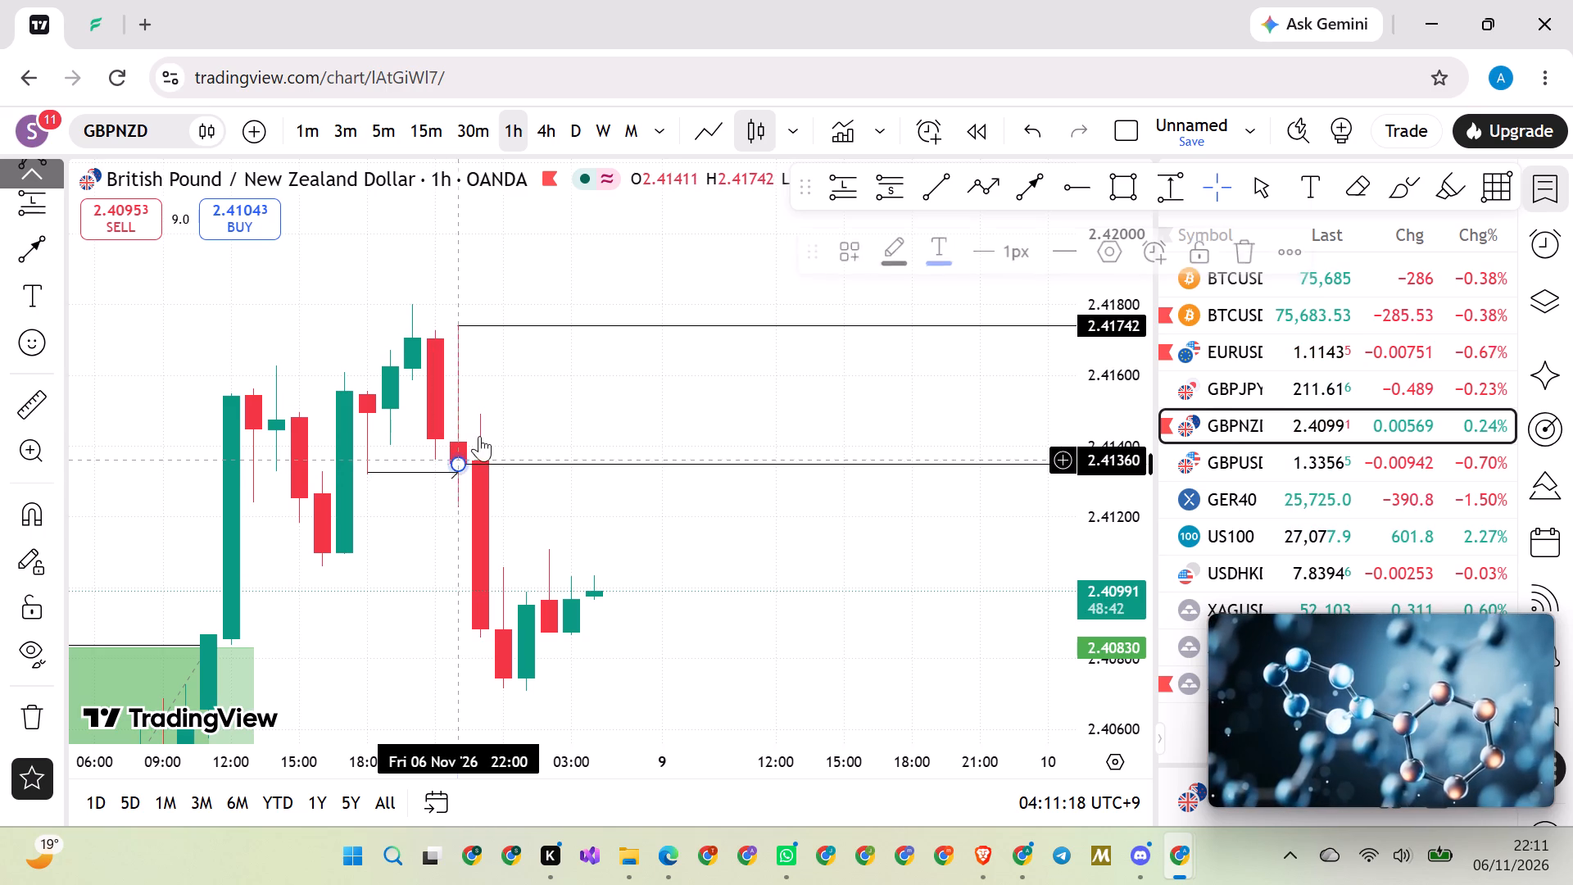
left_click(537, 394)
scroll(537, 391, "down", 20)
scroll(537, 391, "down", 20)
scroll(537, 391, "down", 20)
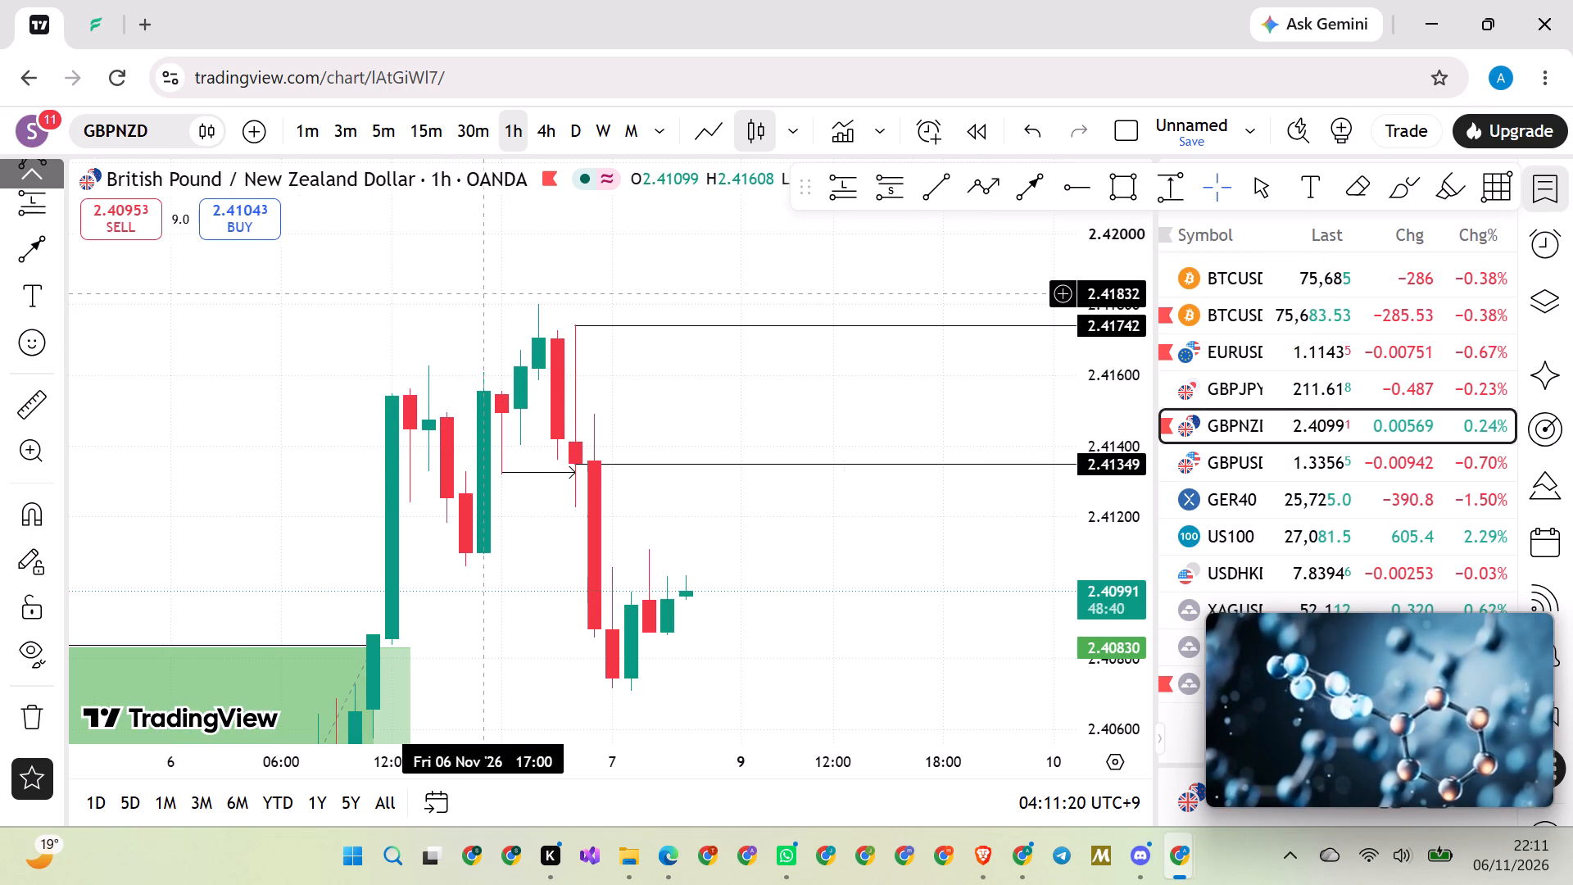
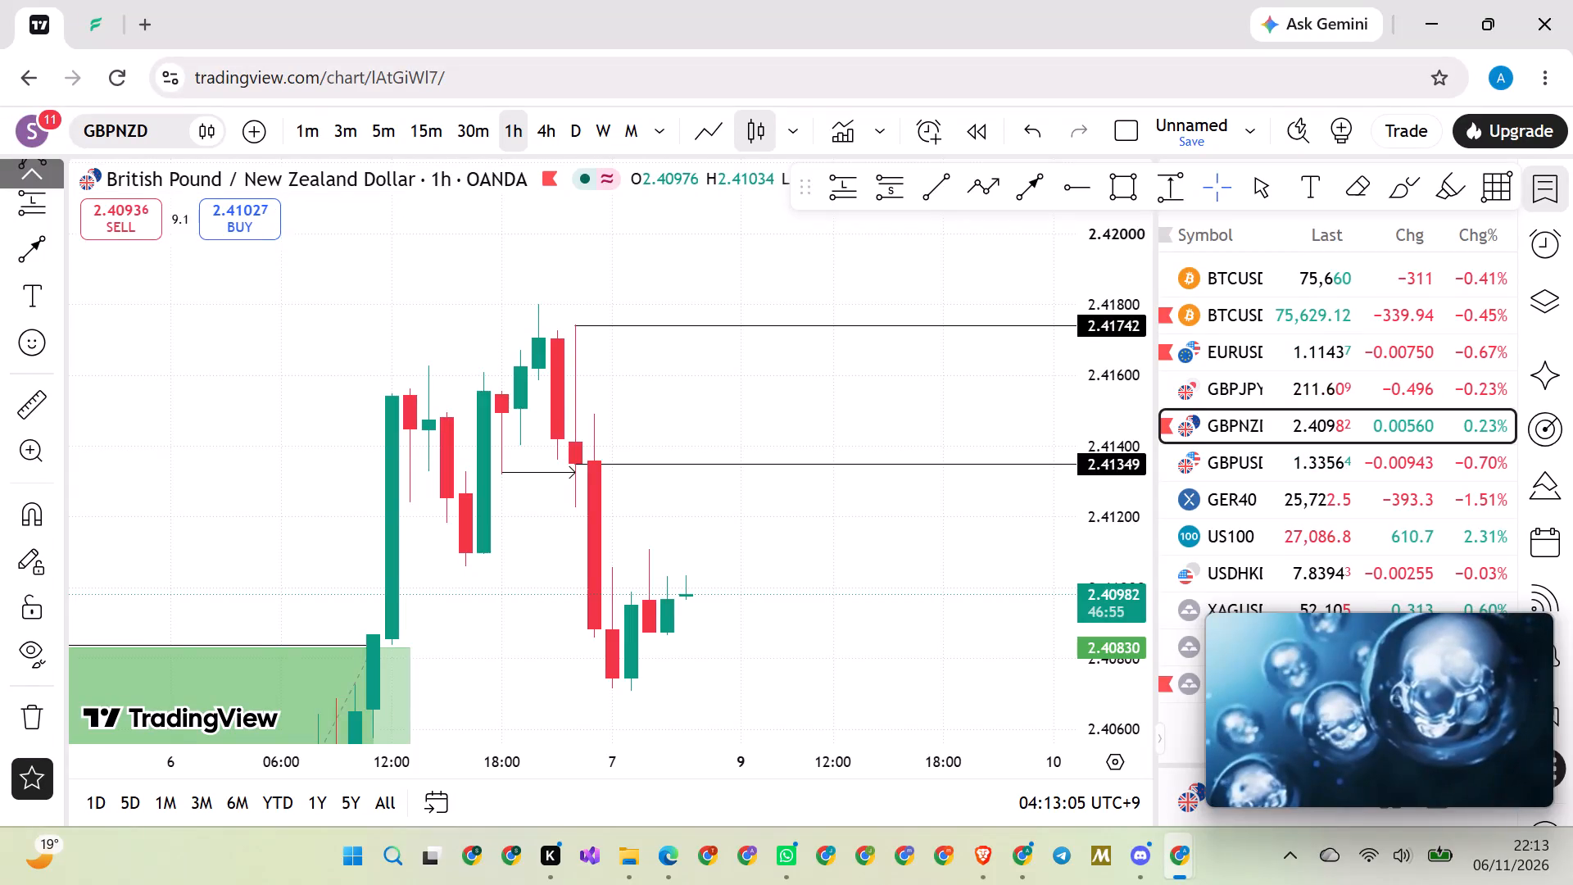
Switch the GBPNZD chart to the 5-minute timeframe.
scroll(319, 256, "down", 2)
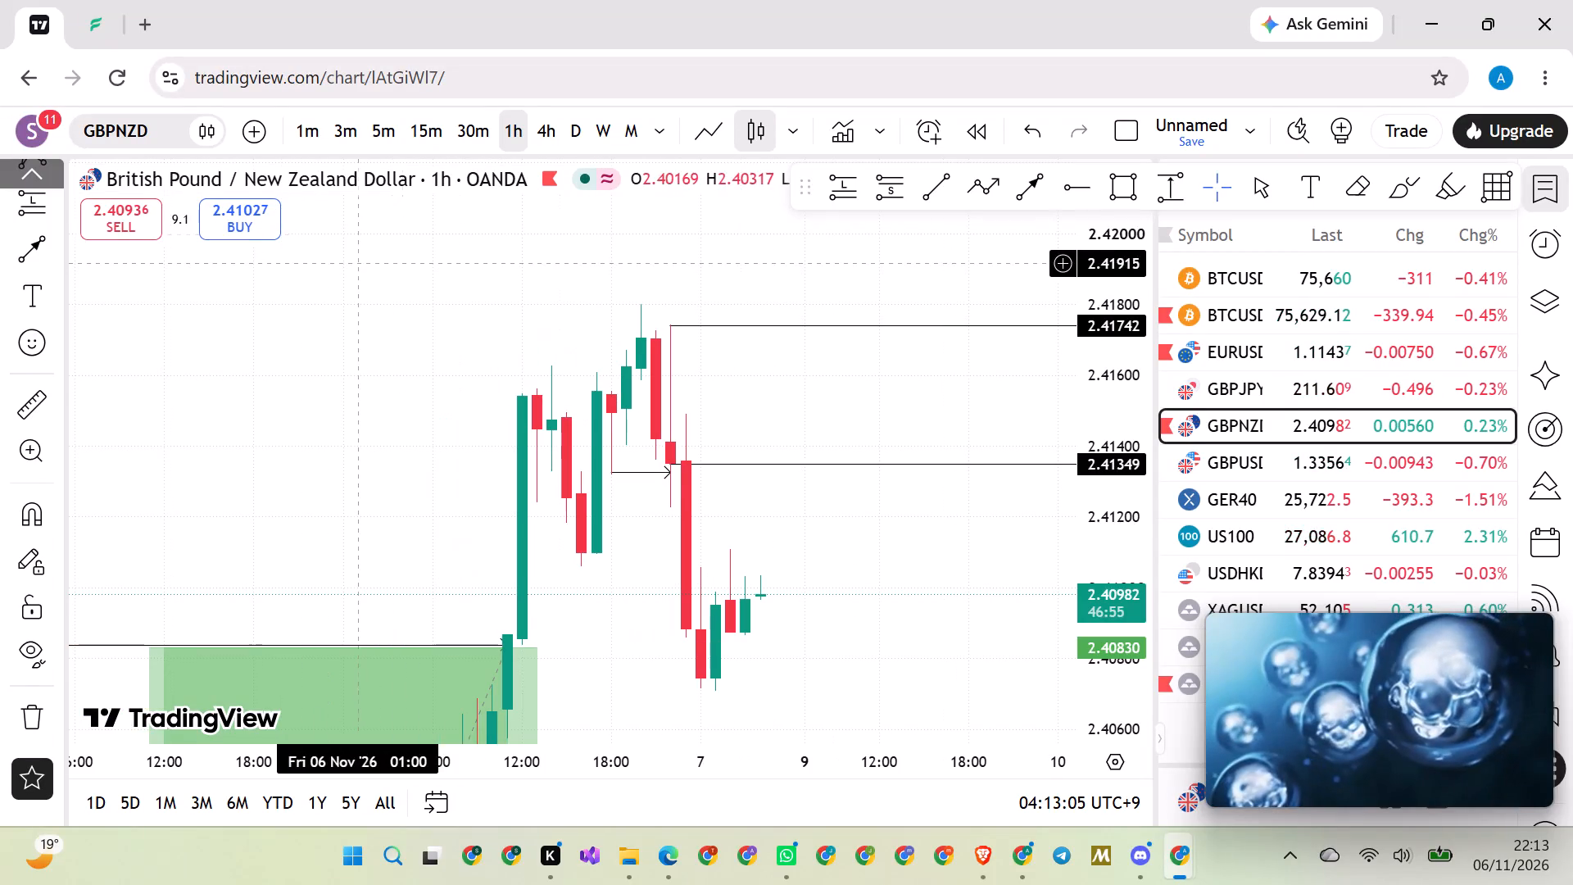
left_click(465, 138)
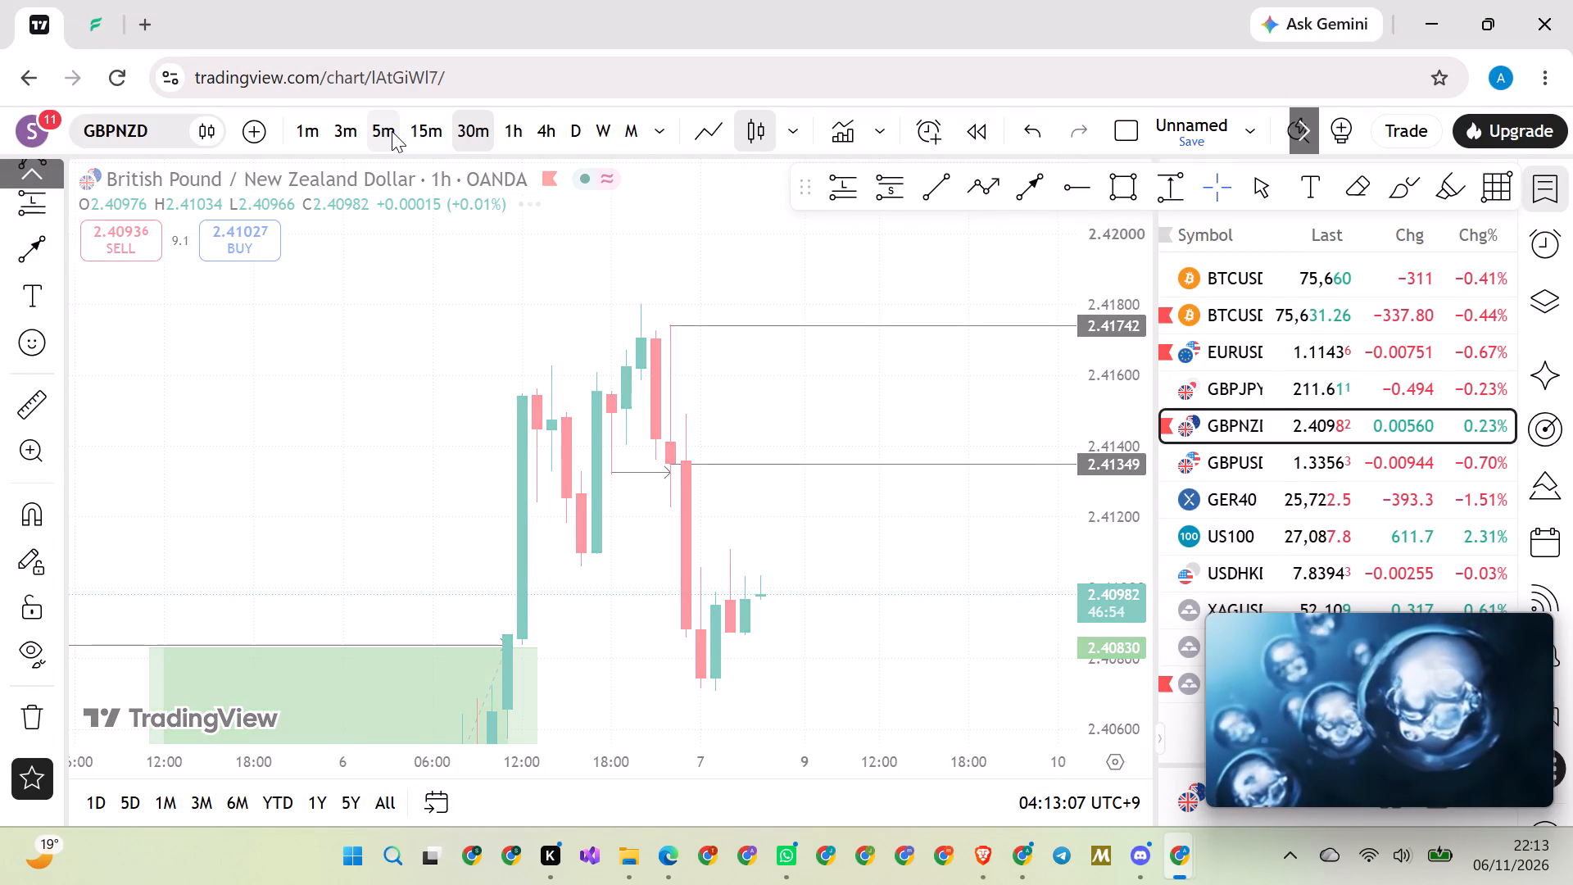
left_click(388, 131)
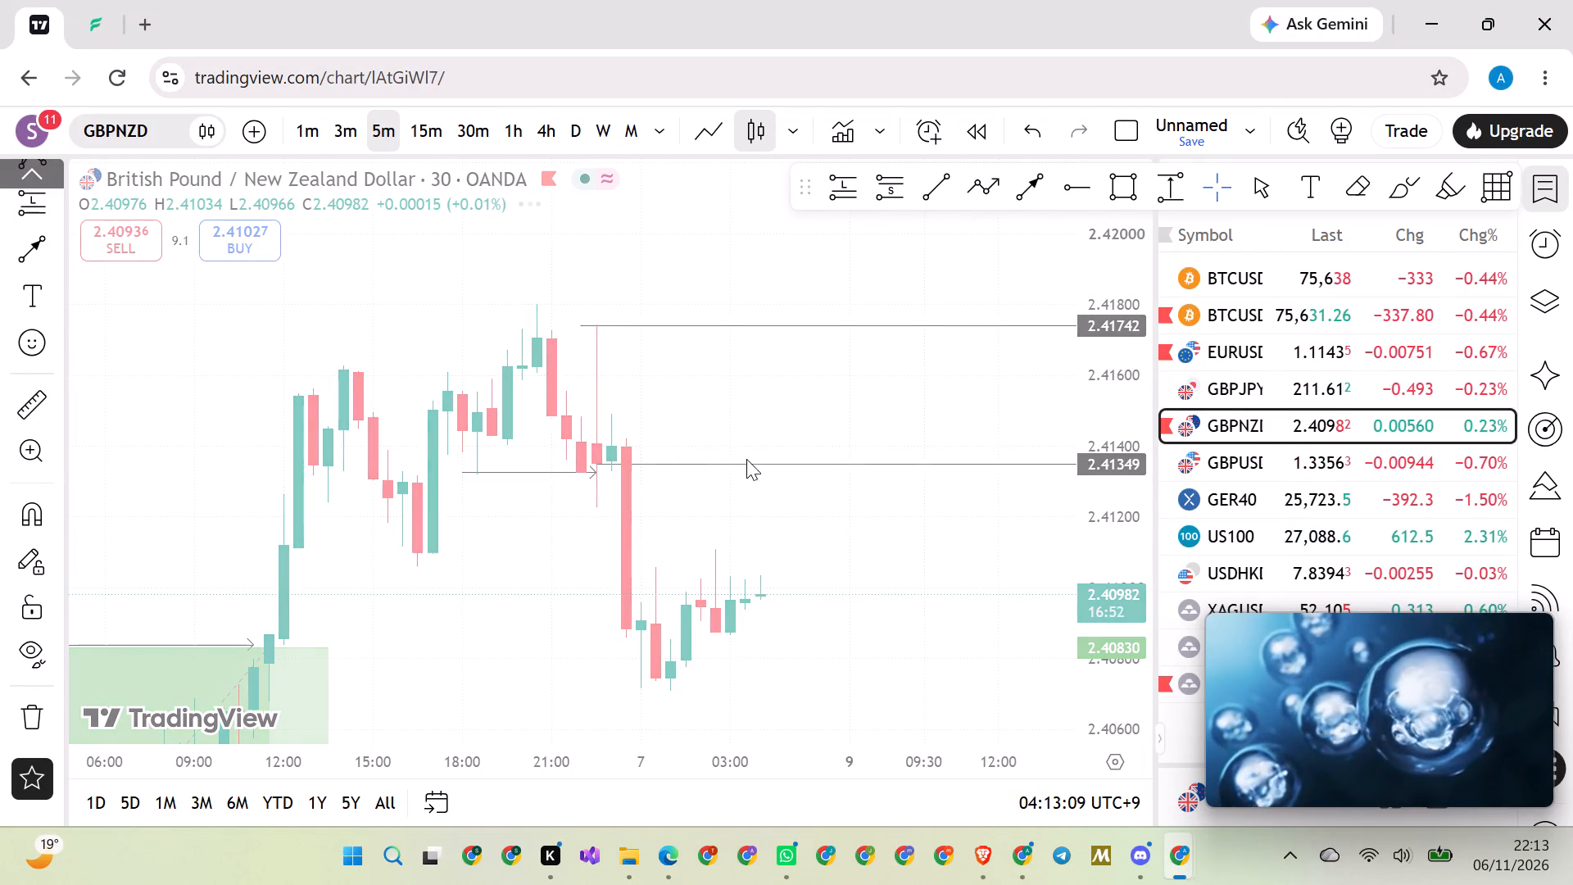
Move the upper horizontal ray's anchor beside the 6 November 22:30 candle's high at 2.41743.
scroll(768, 486, "down", 20)
scroll(768, 486, "down", 20)
scroll(768, 486, "down", 20)
scroll(767, 512, "up", 3)
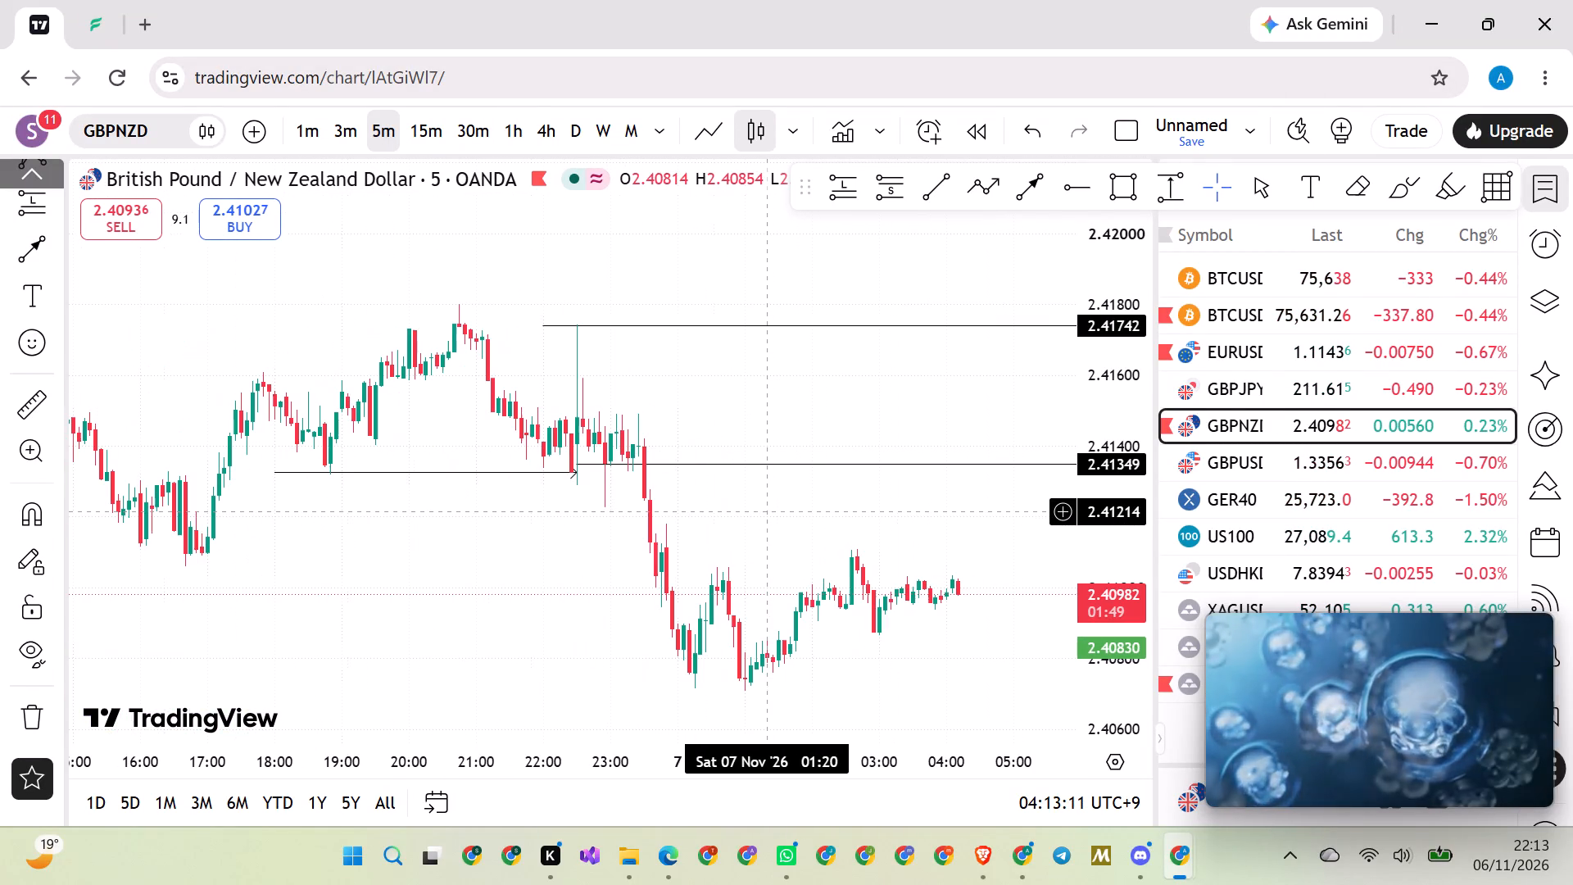
scroll(770, 512, "down", 4)
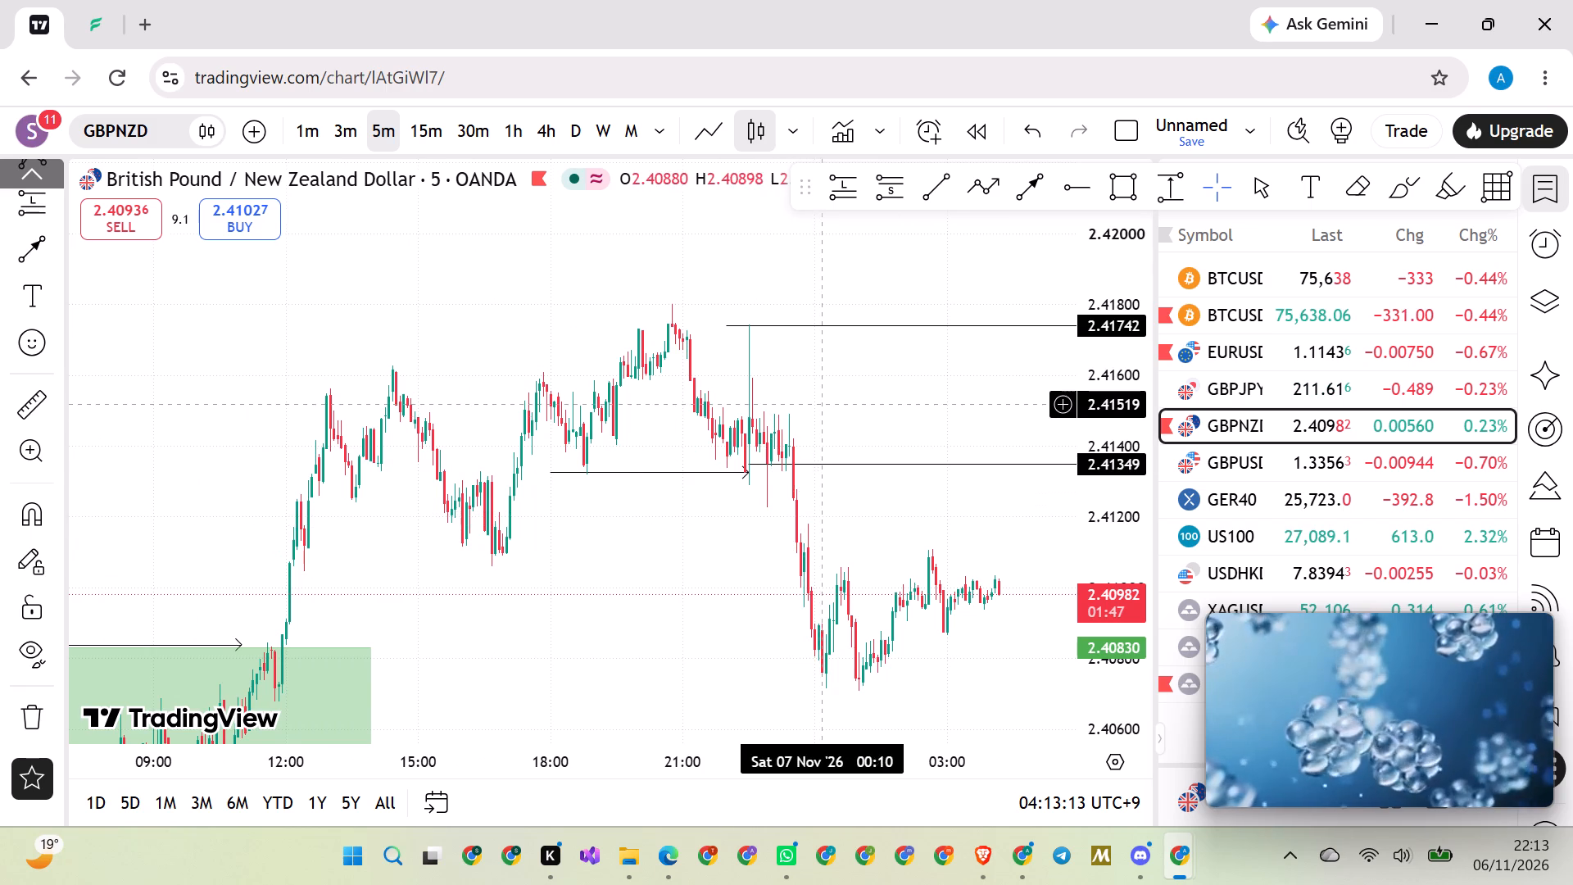
scroll(821, 403, "up", 13)
scroll(974, 390, "up", 8)
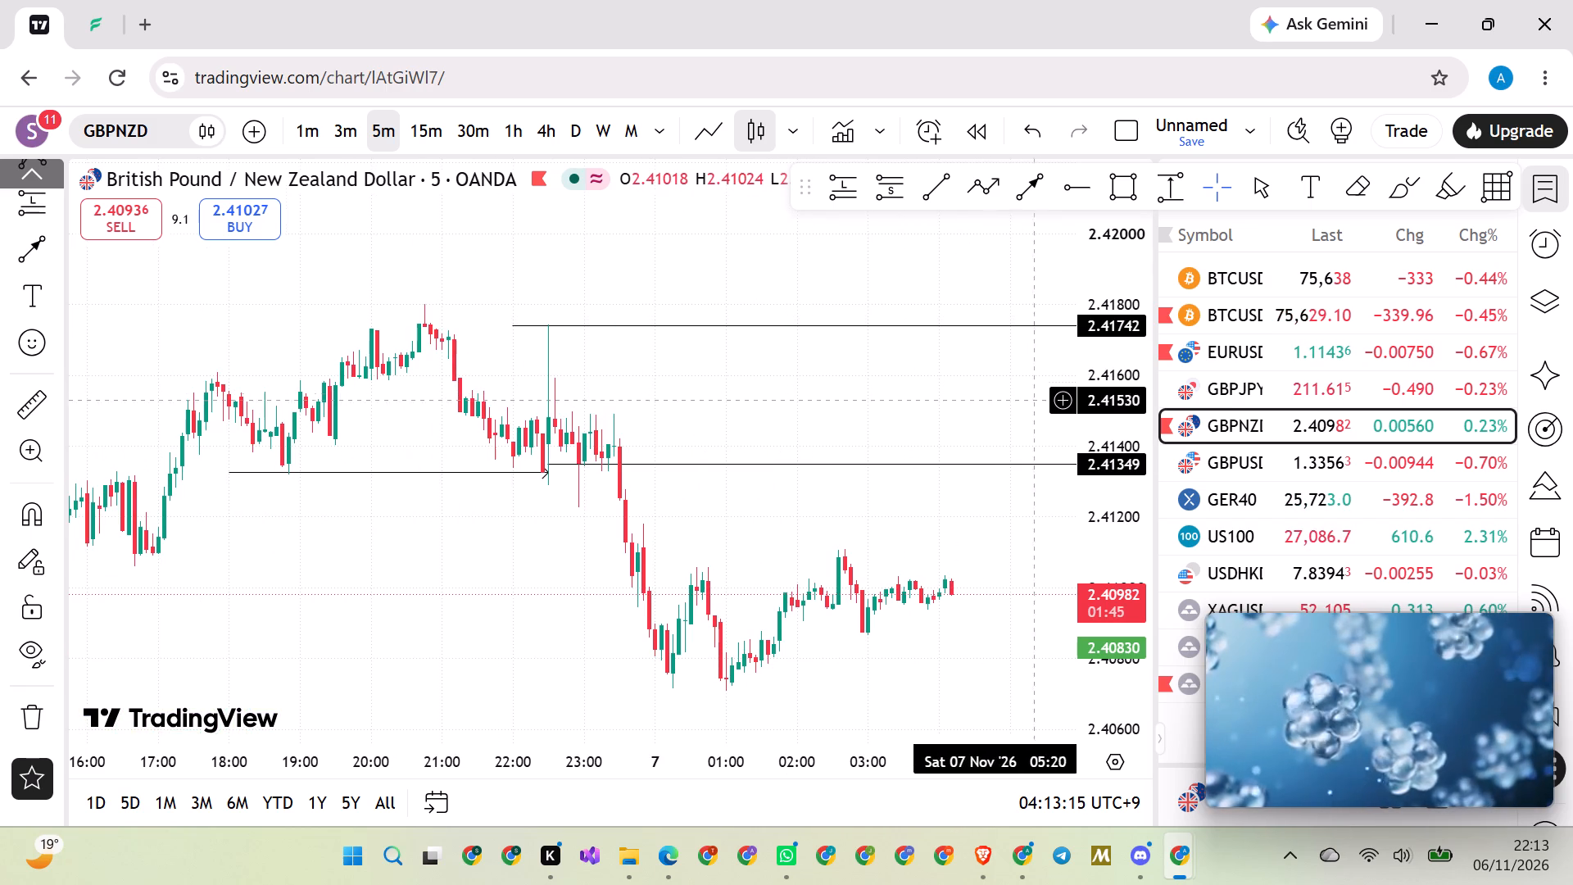
scroll(1120, 417, "up", 10)
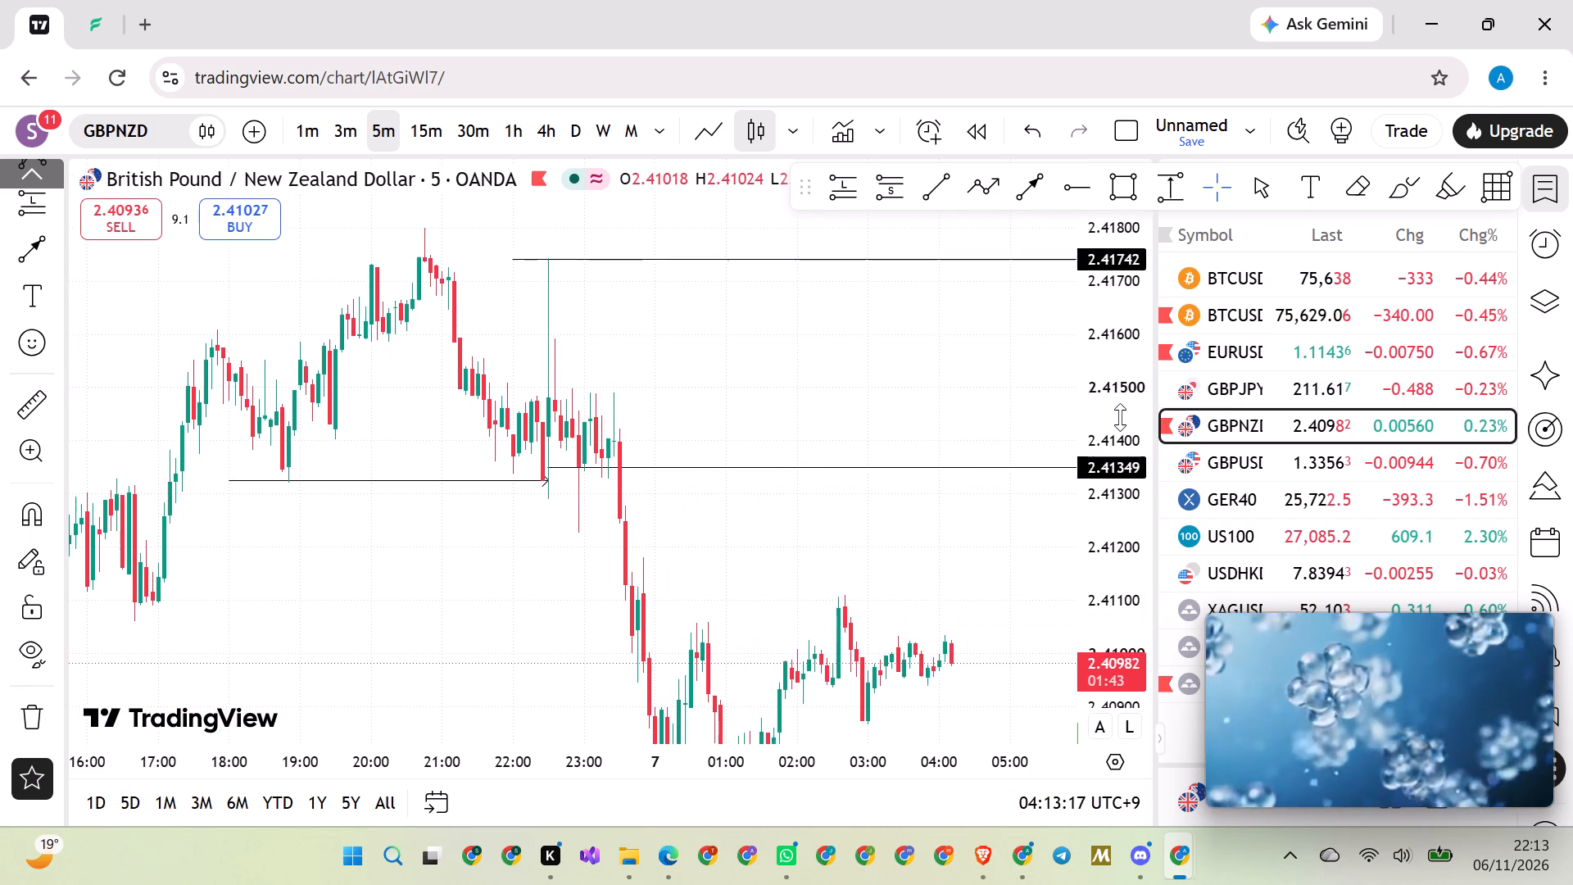
scroll(1120, 417, "up", 8)
left_click_drag(715, 371, 871, 386)
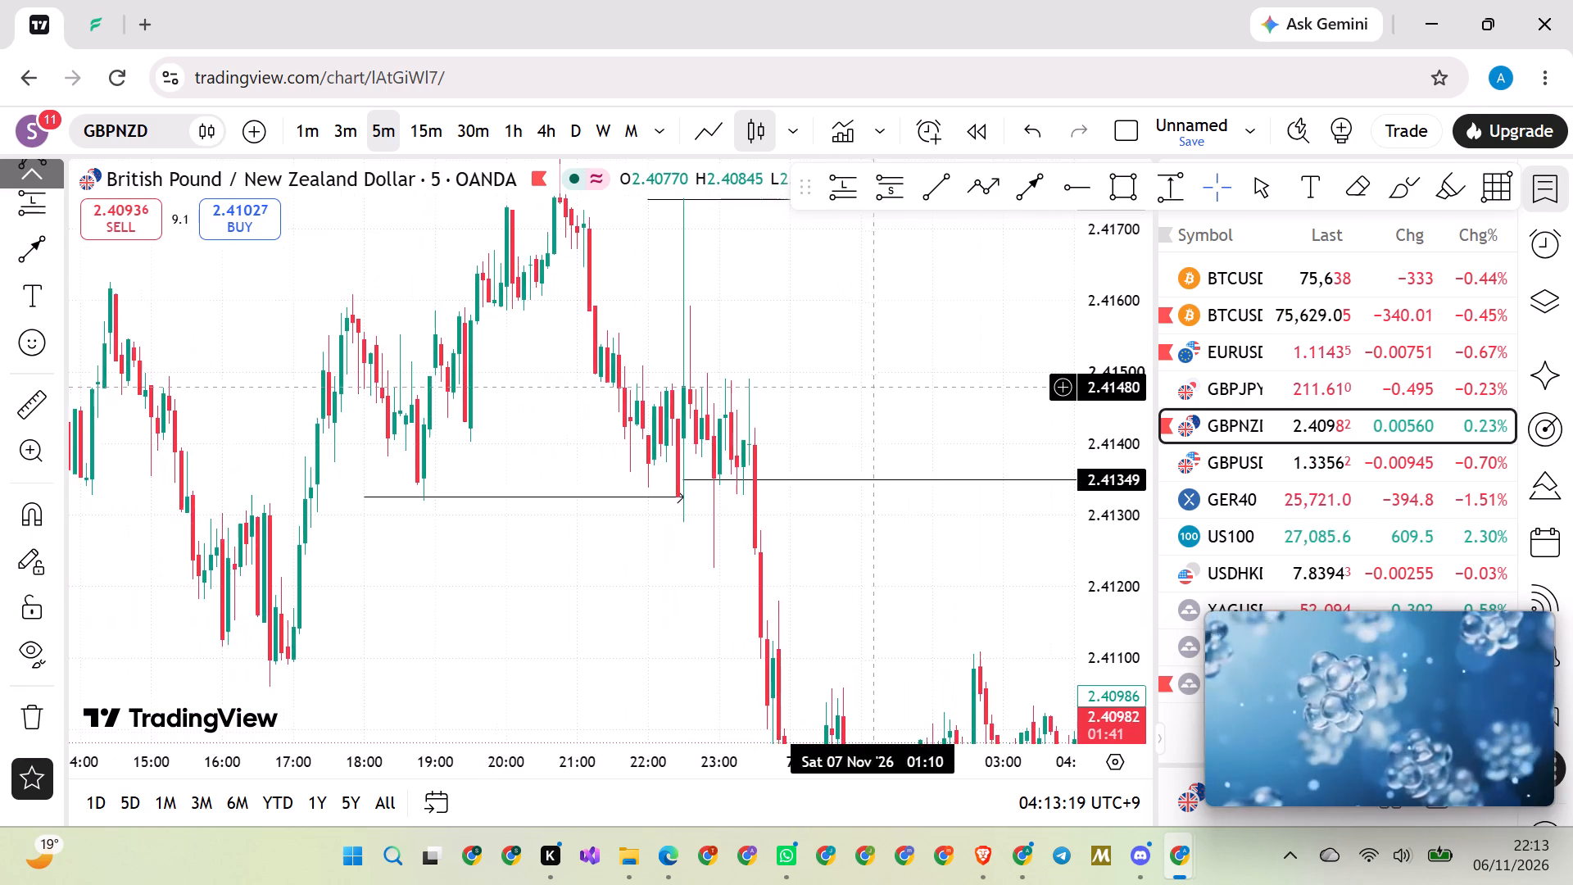
scroll(807, 362, "up", 7)
left_click_drag(641, 344, 865, 364)
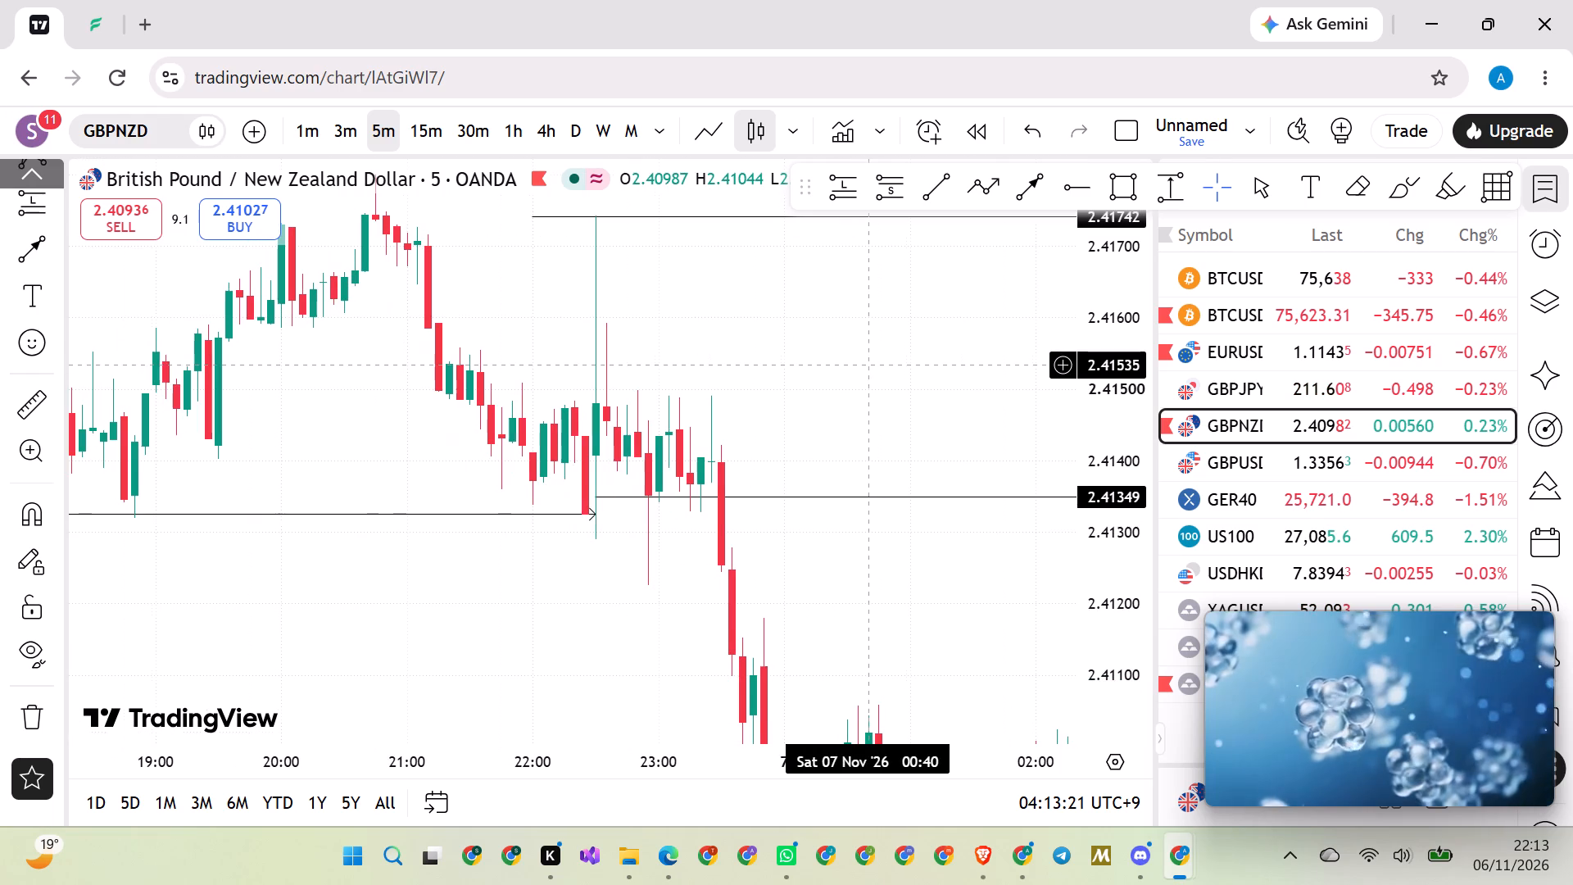
left_click_drag(738, 299, 773, 391)
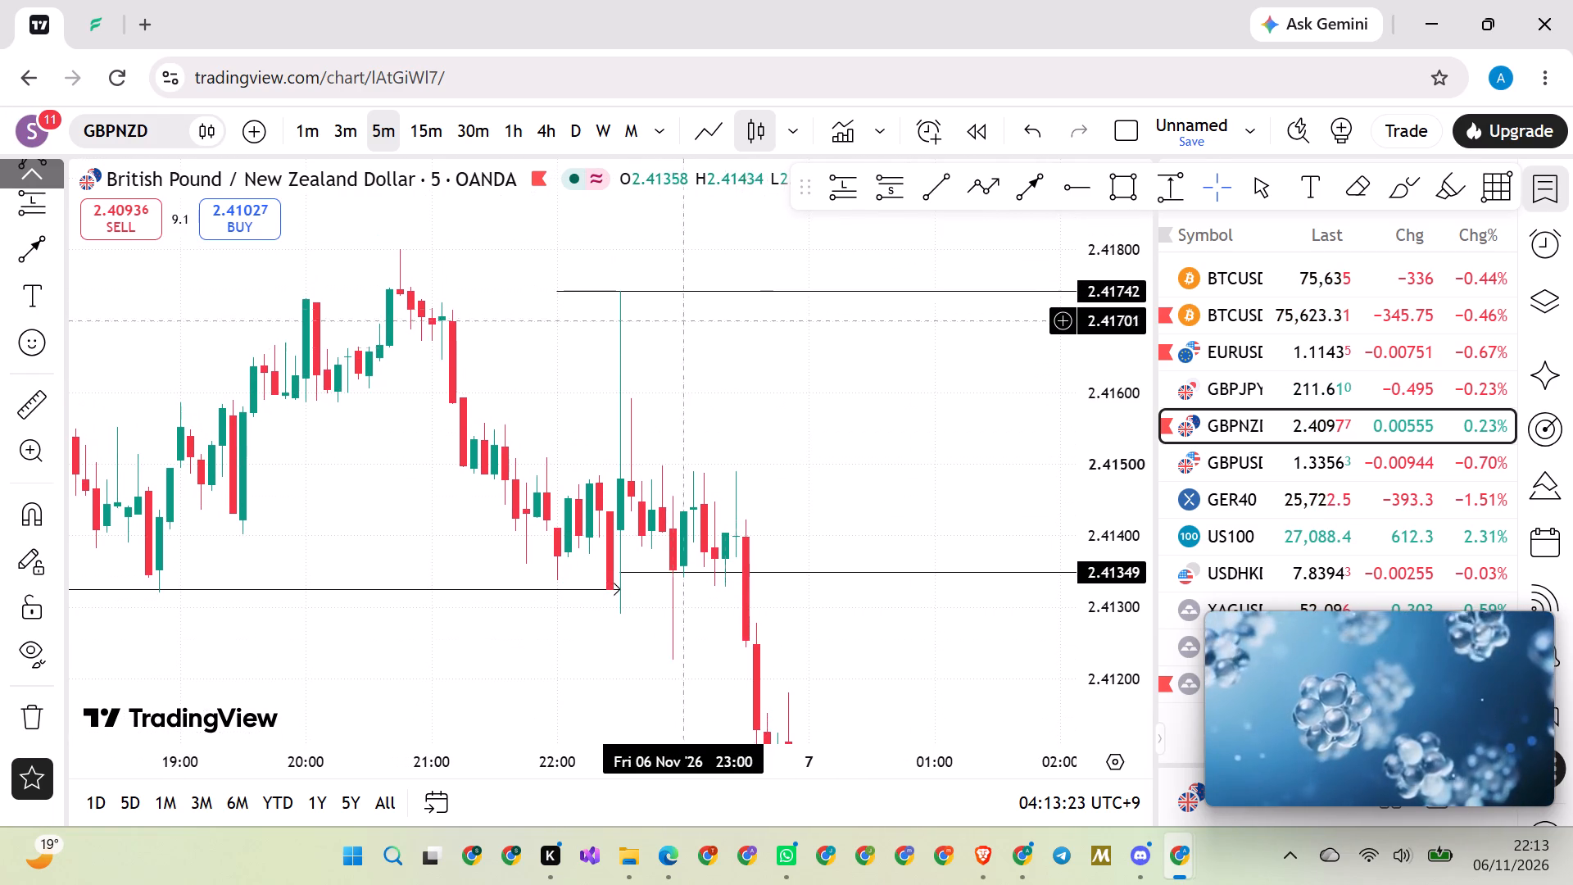
left_click_drag(553, 293, 596, 288)
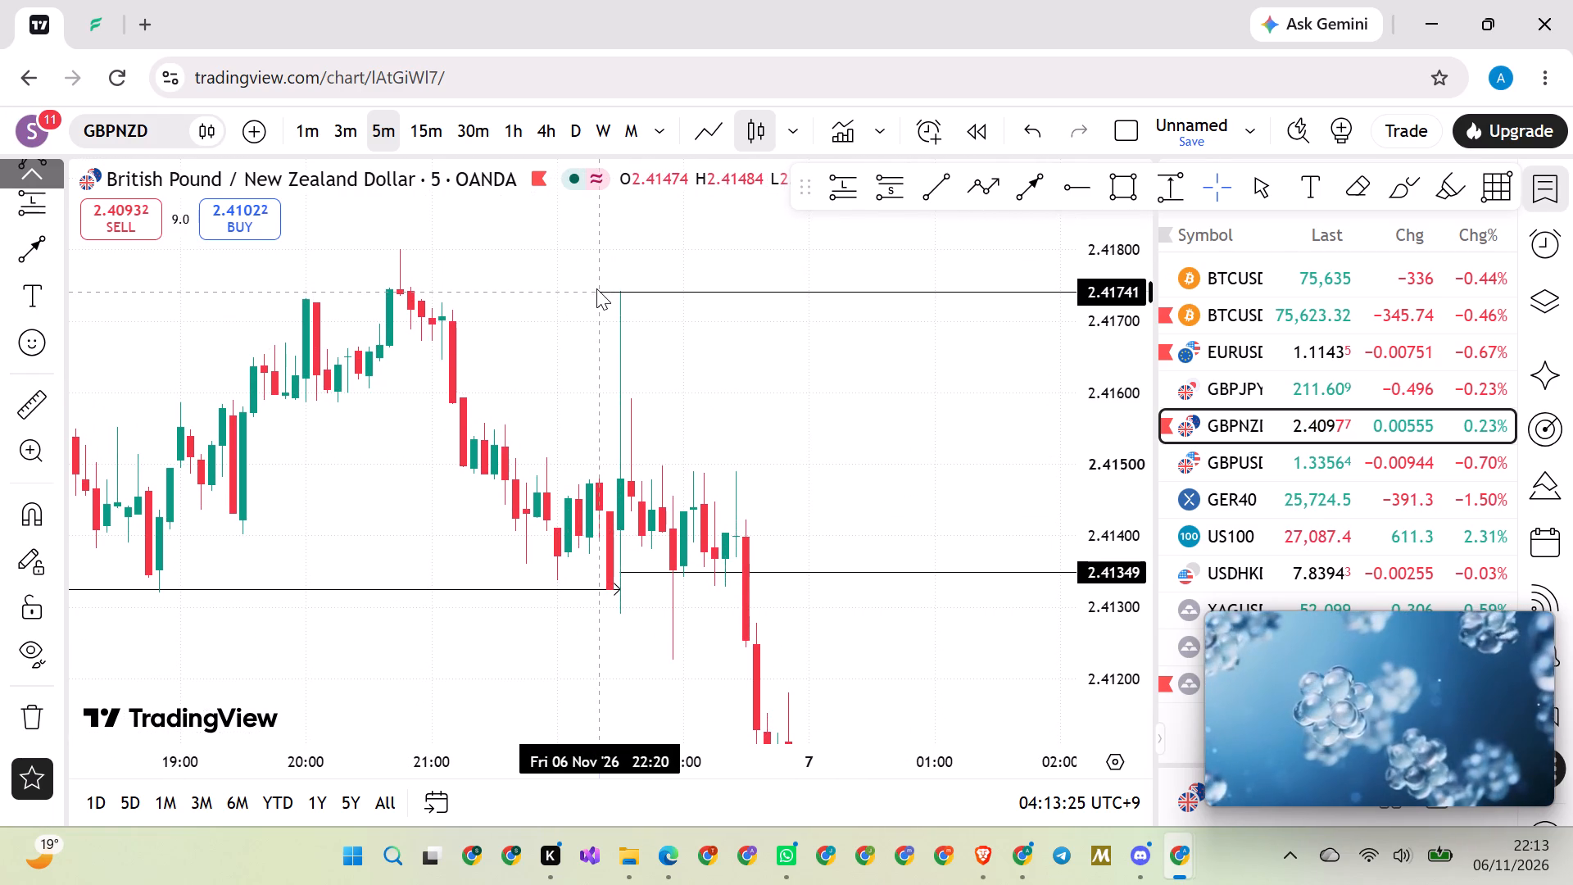
left_click_drag(596, 288, 614, 291)
left_click(704, 259)
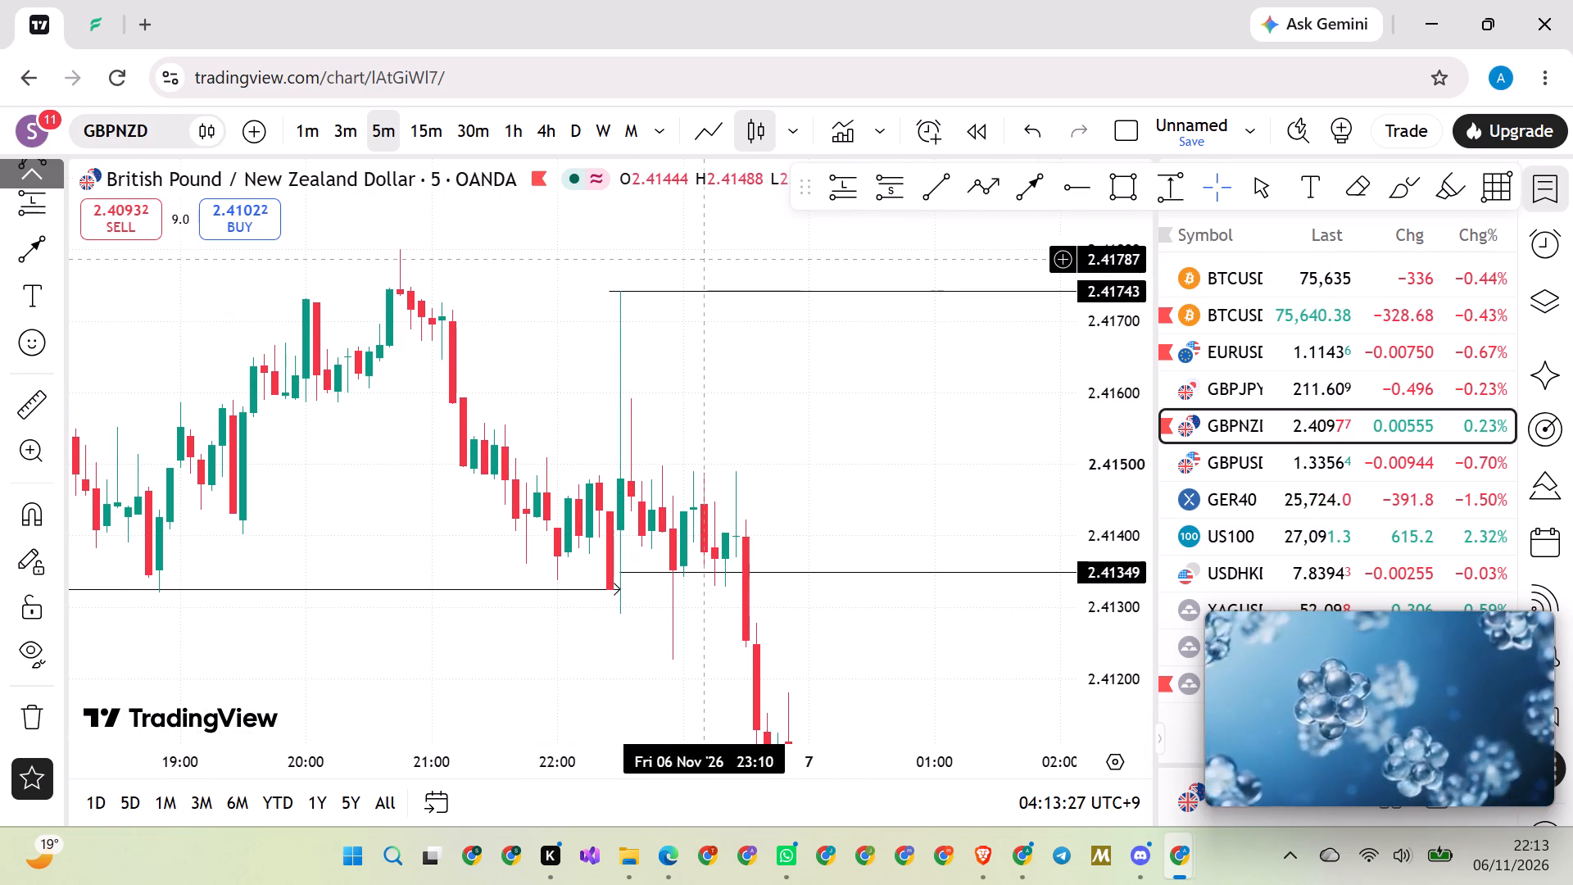
Draw a horizontal ray from the 6 November 21:00 candle at 2.41701 and colour it red.
left_click(1068, 186)
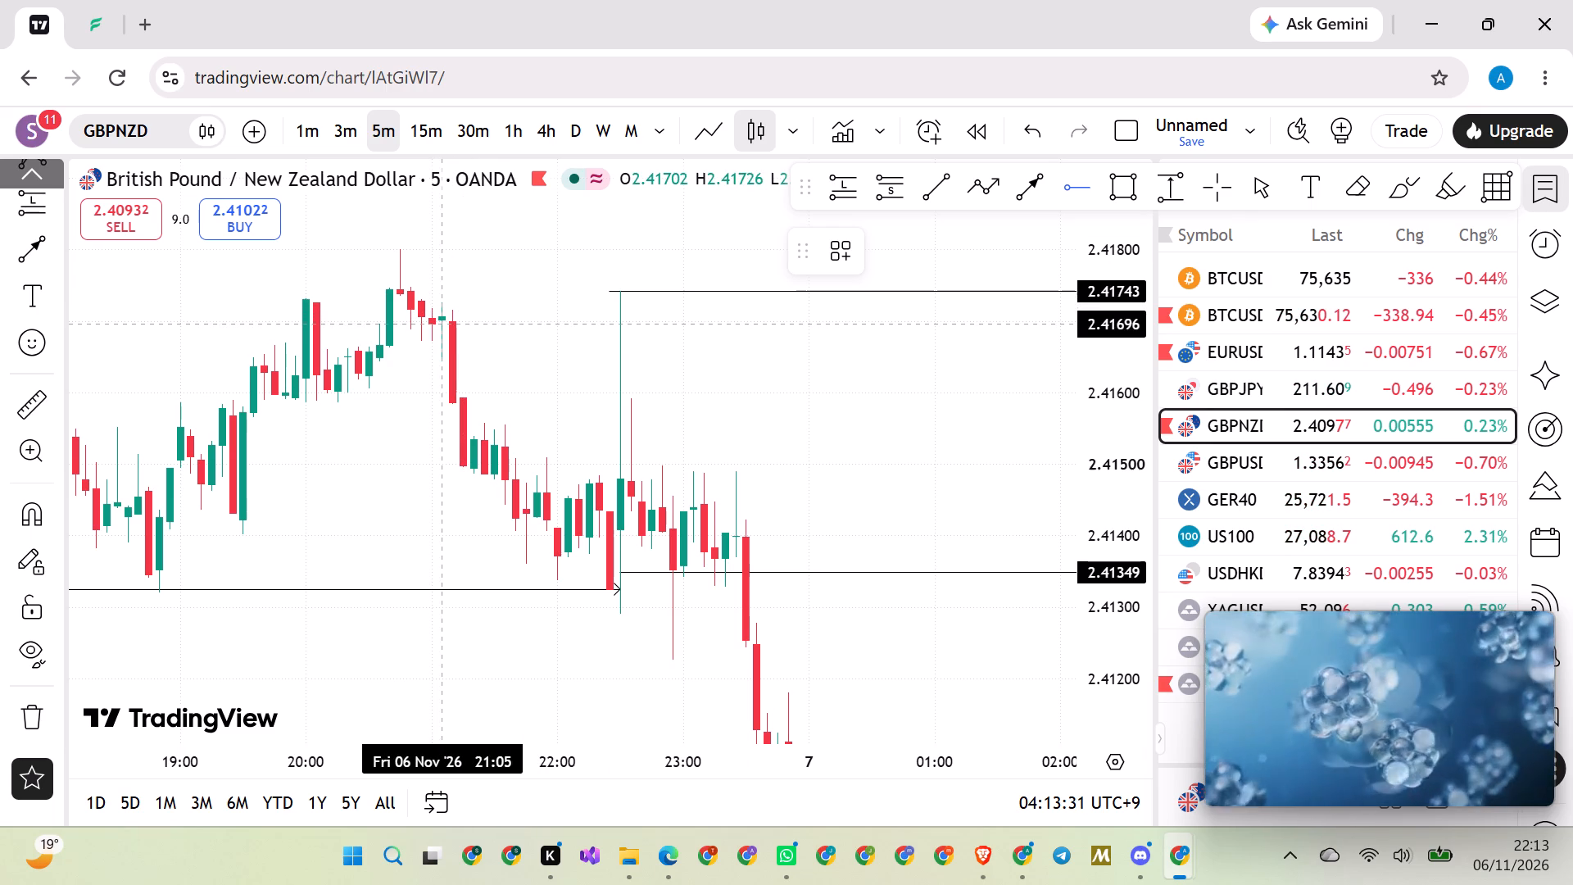
left_click(451, 318)
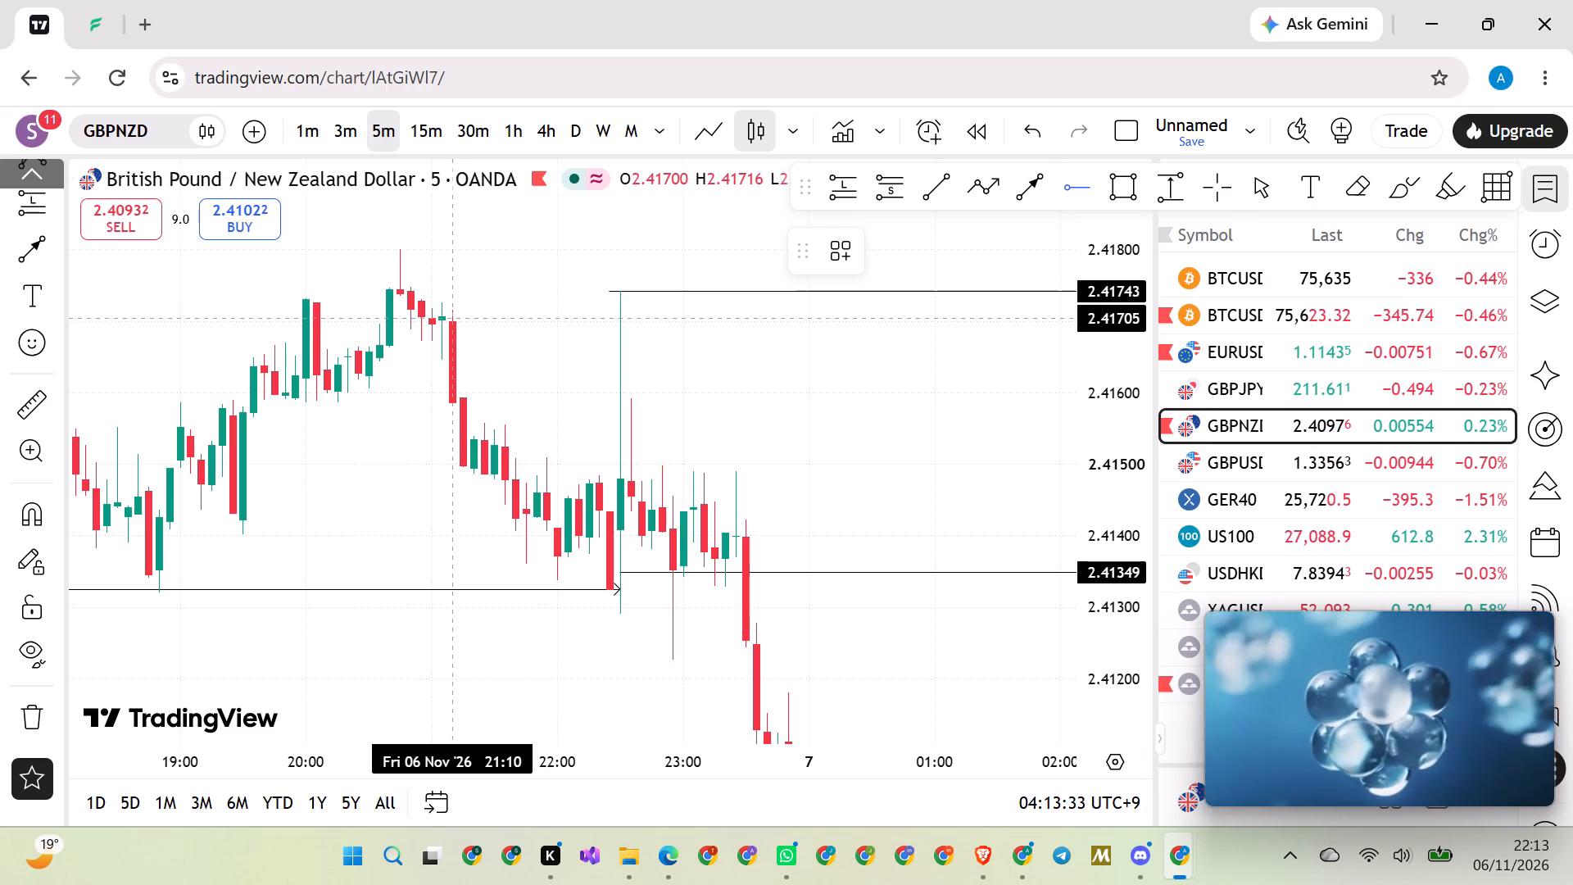
left_click(487, 278)
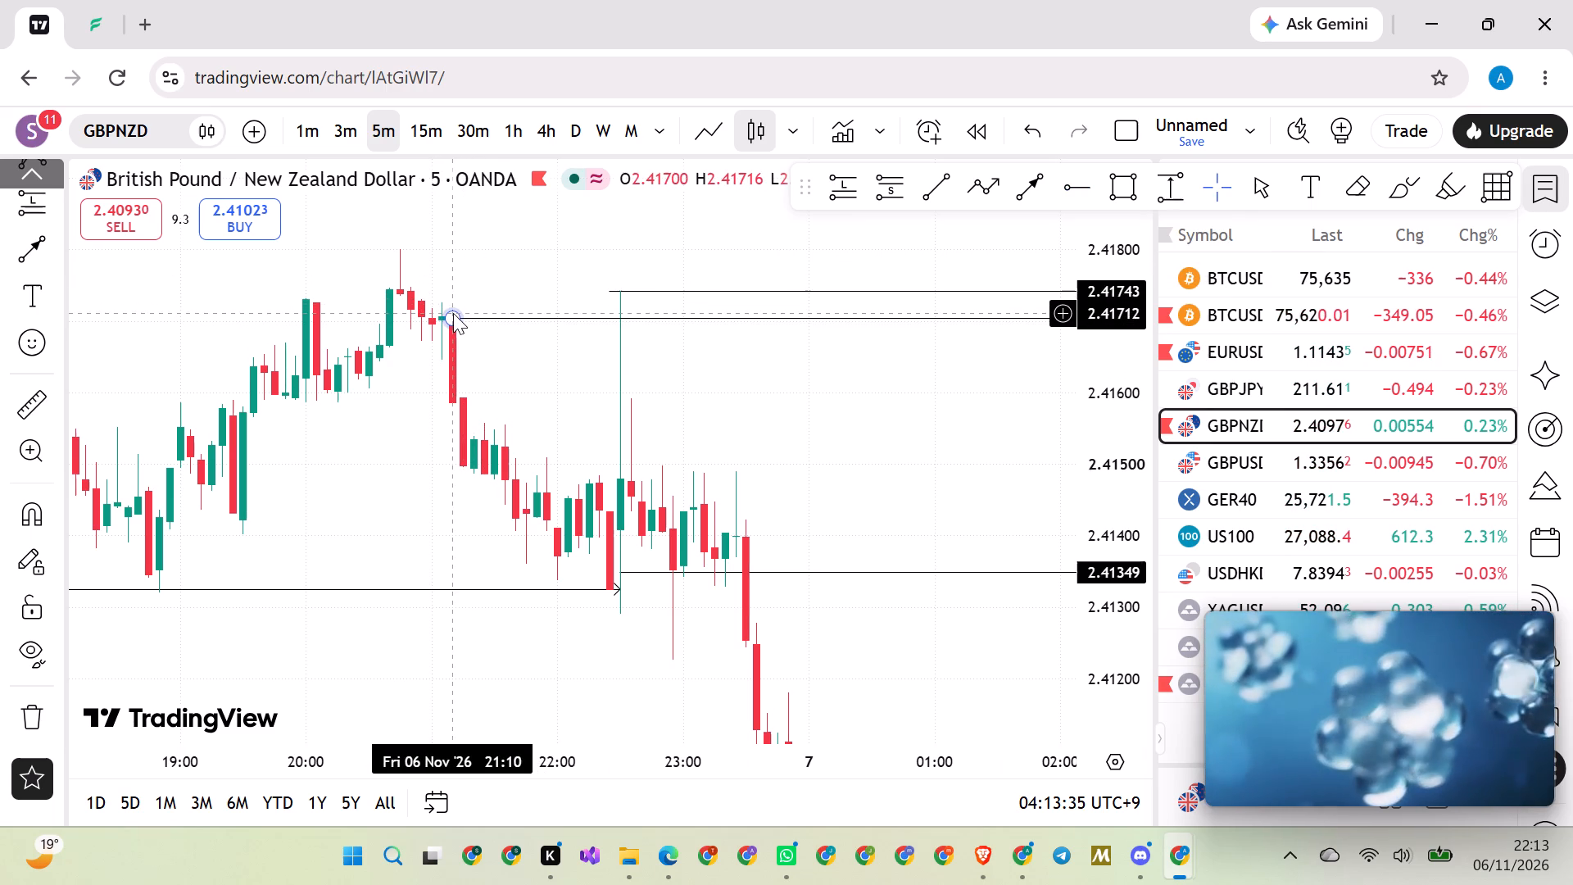
left_click_drag(453, 316, 439, 323)
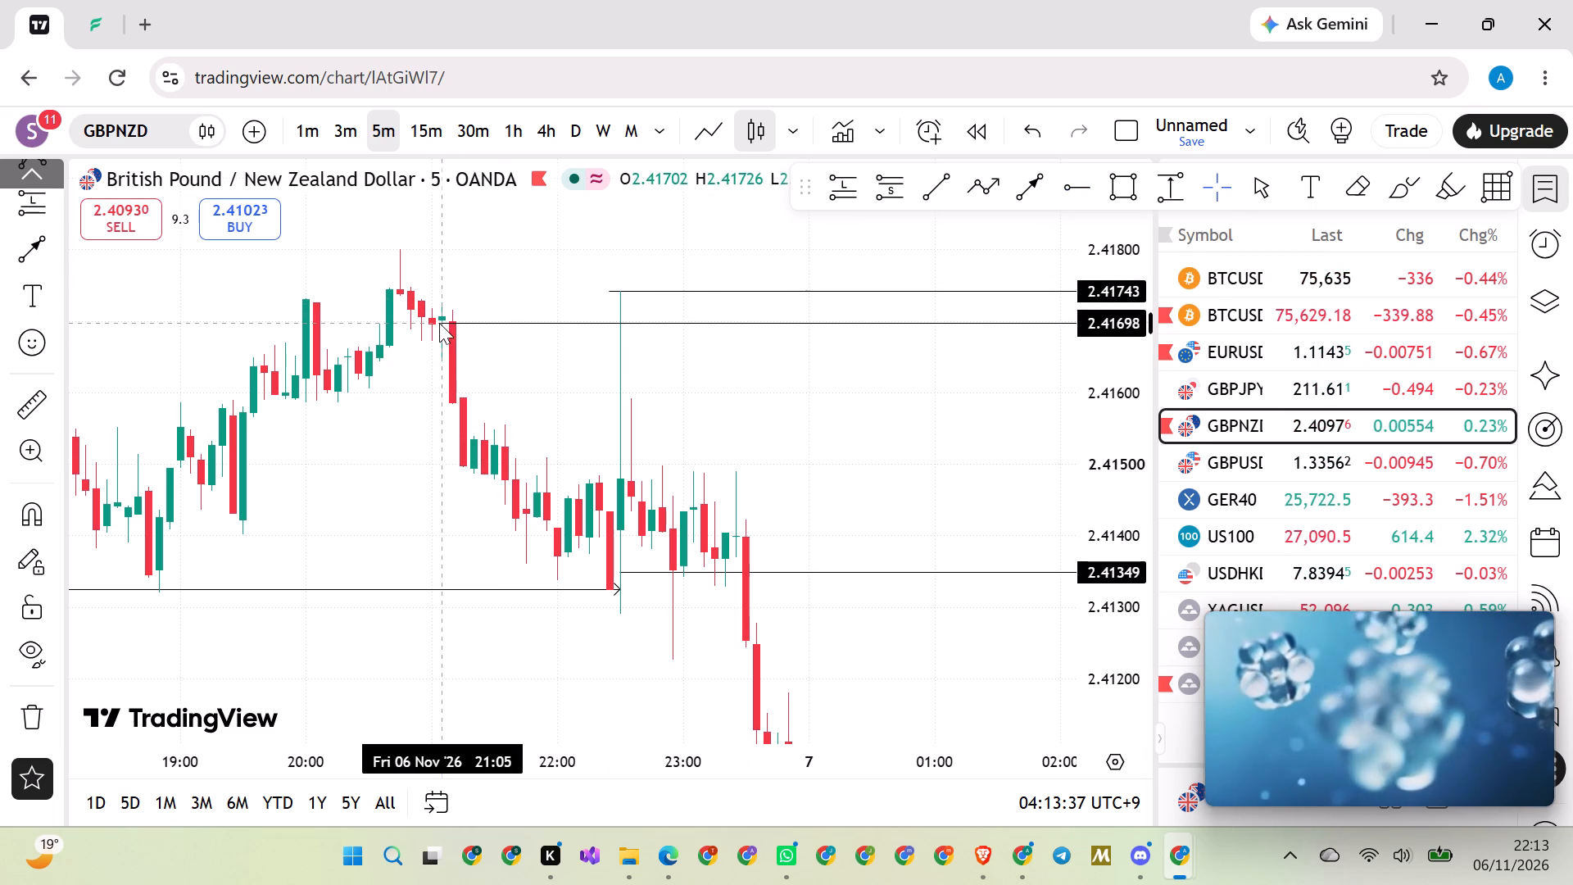
left_click_drag(439, 323, 435, 320)
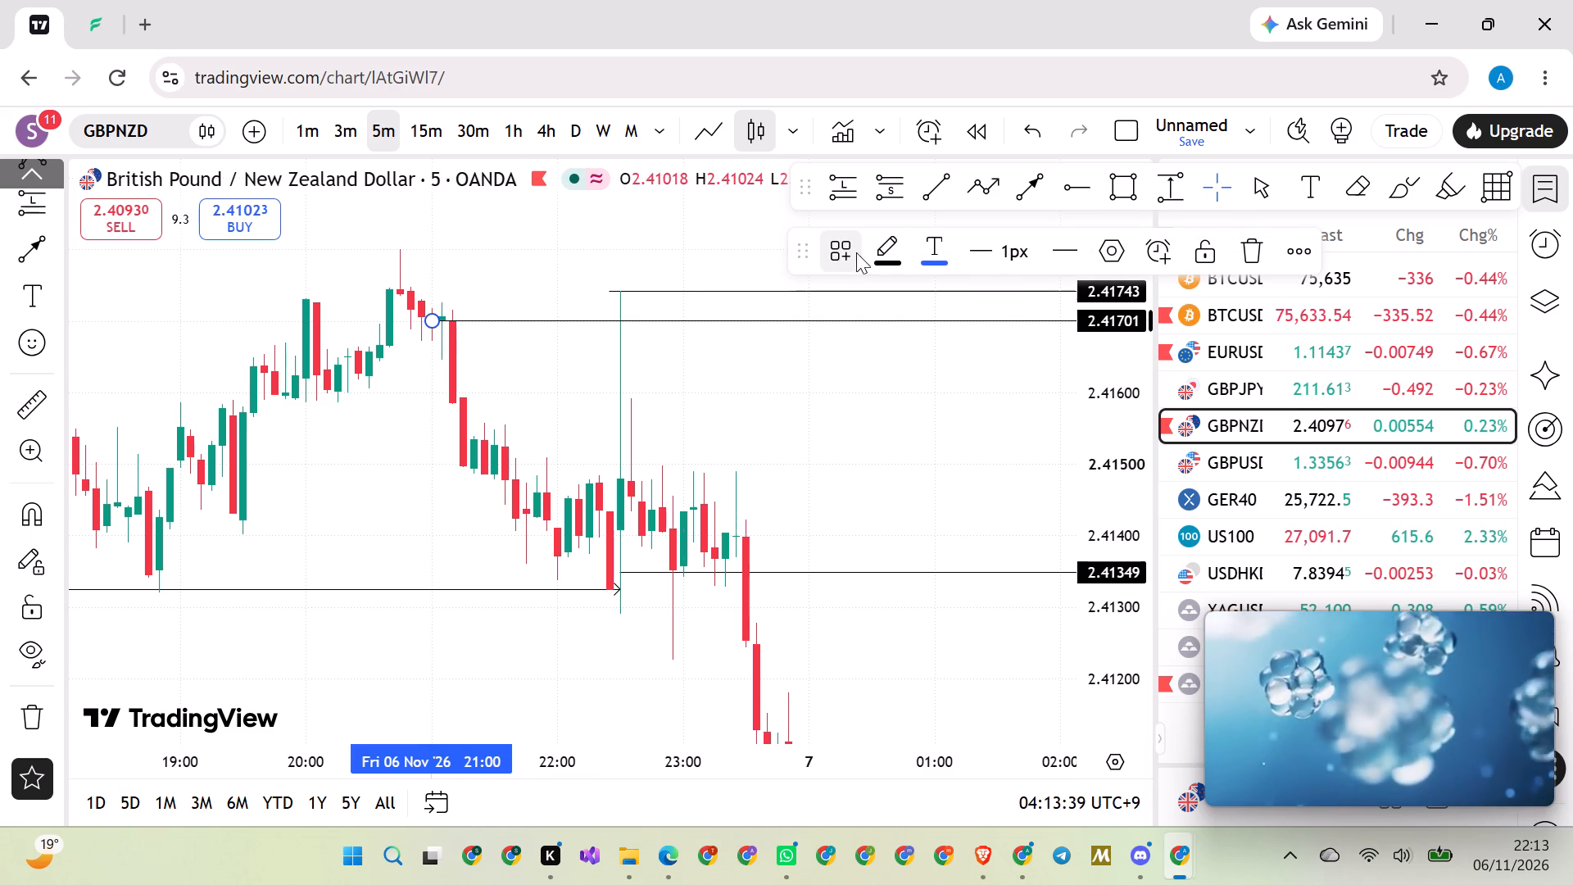
left_click(873, 252)
left_click(888, 329)
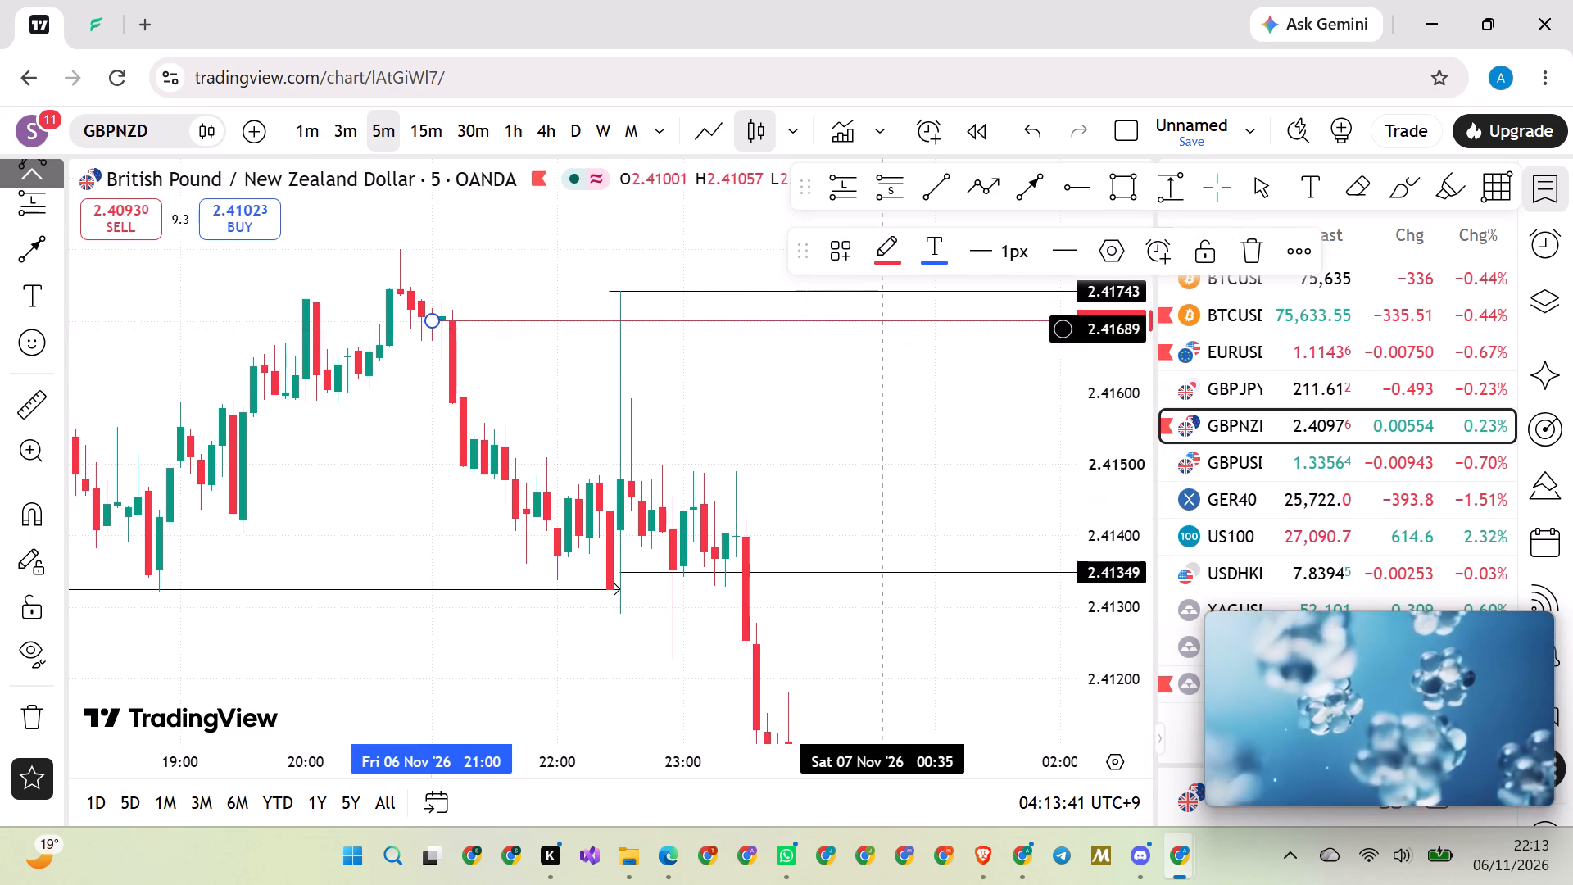
left_click(824, 415)
Fine-tune the upper black horizontal ray to the 22:30 candle's wick high at 2.41742.
scroll(1094, 390, "up", 3)
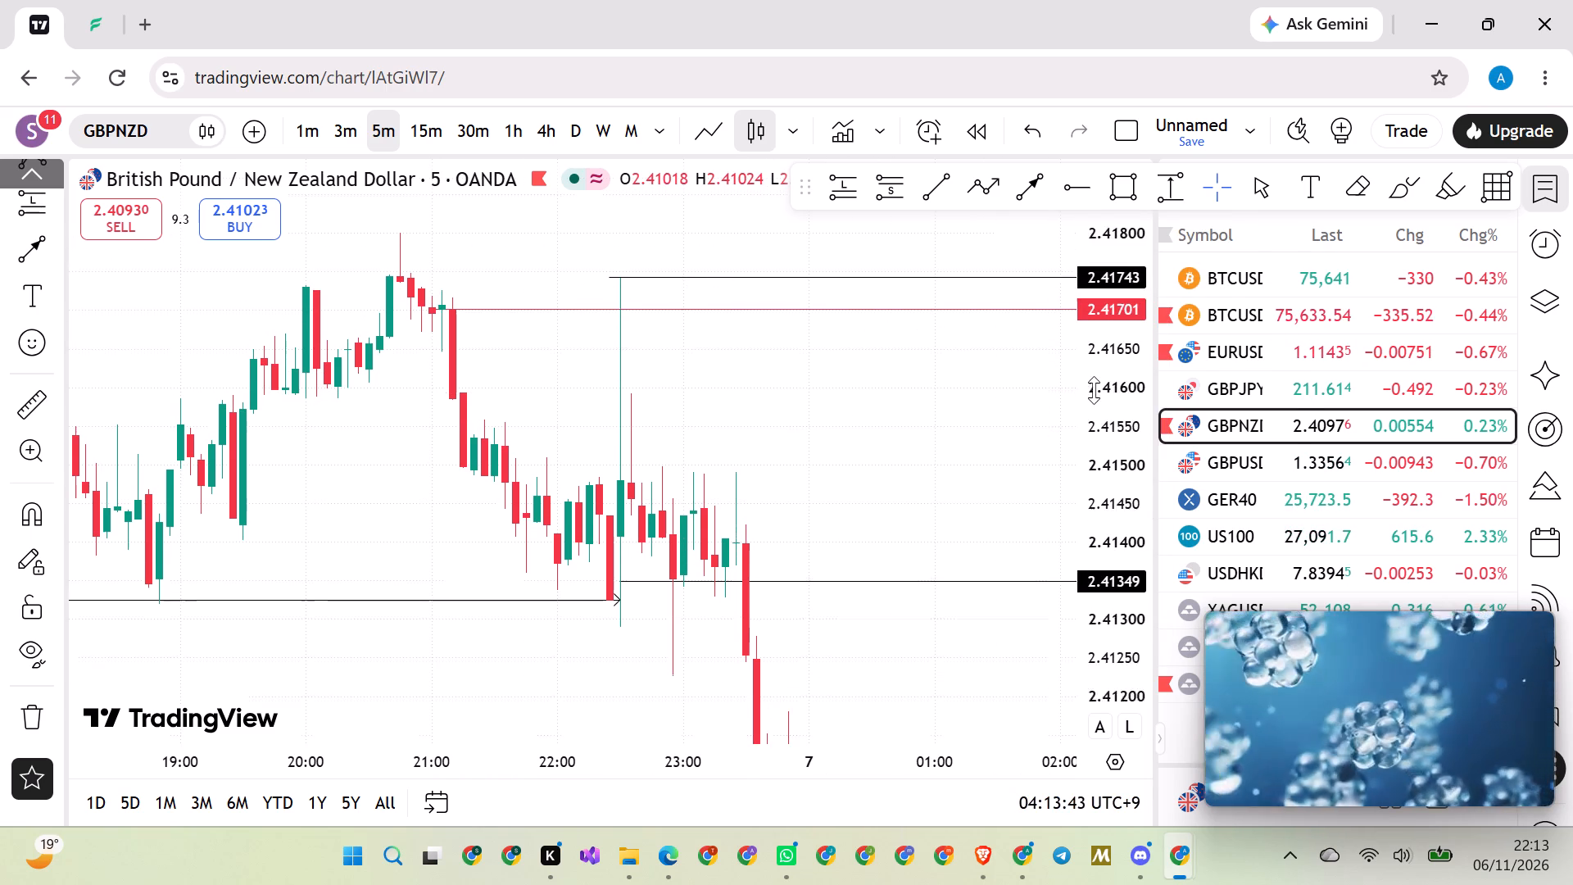
scroll(1094, 390, "up", 5)
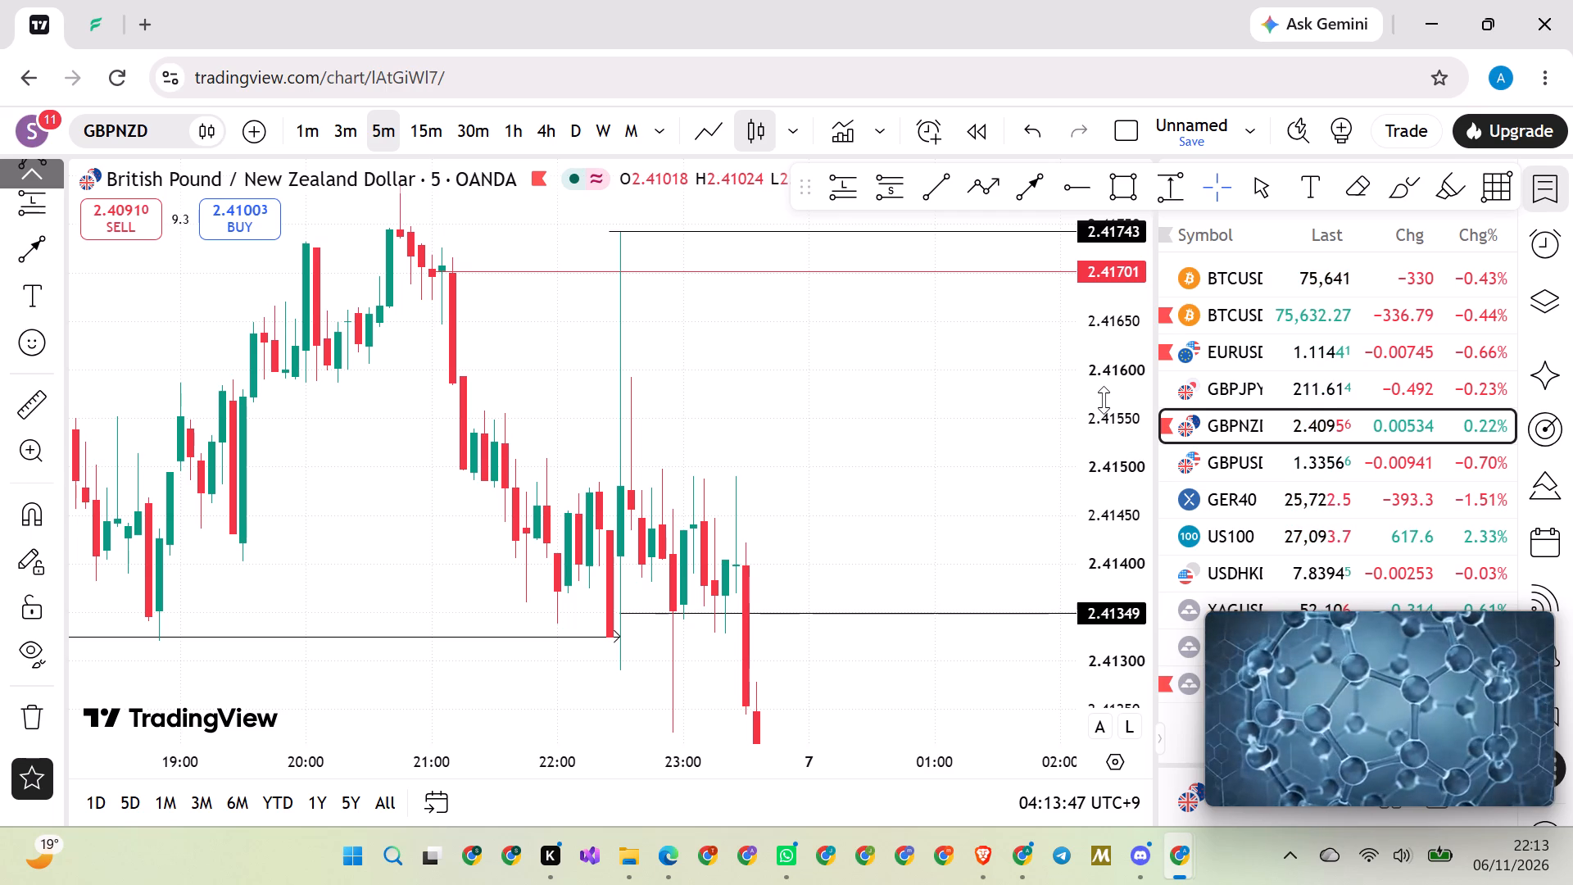
left_click_drag(832, 354, 884, 477)
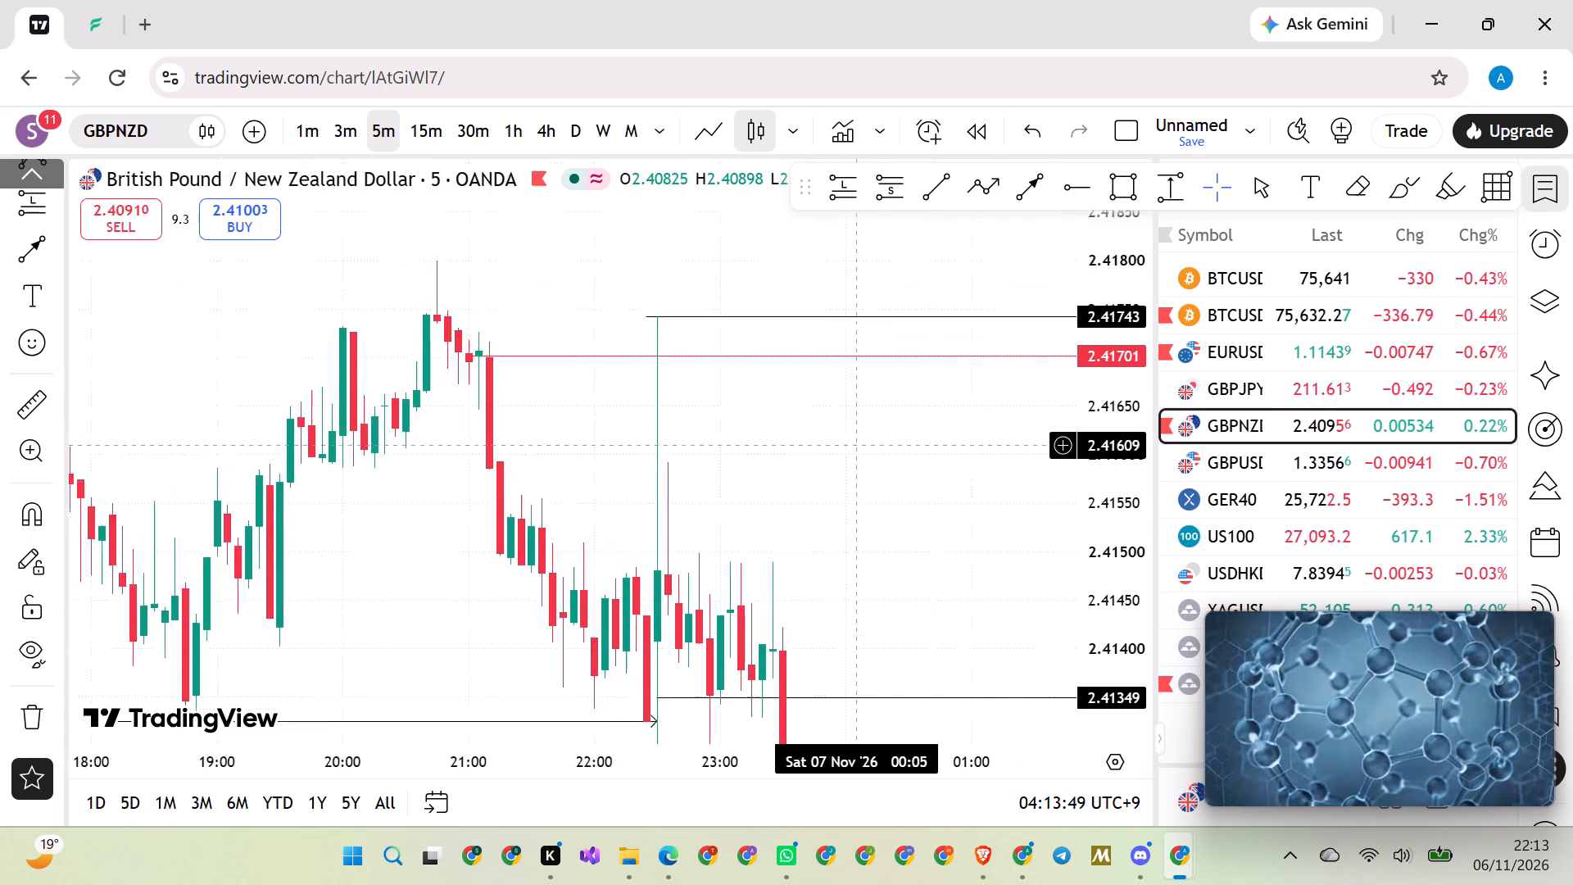
left_click_drag(884, 477, 936, 547)
scroll(1104, 482, "up", 20)
scroll(1104, 482, "up", 20)
scroll(1104, 482, "up", 2)
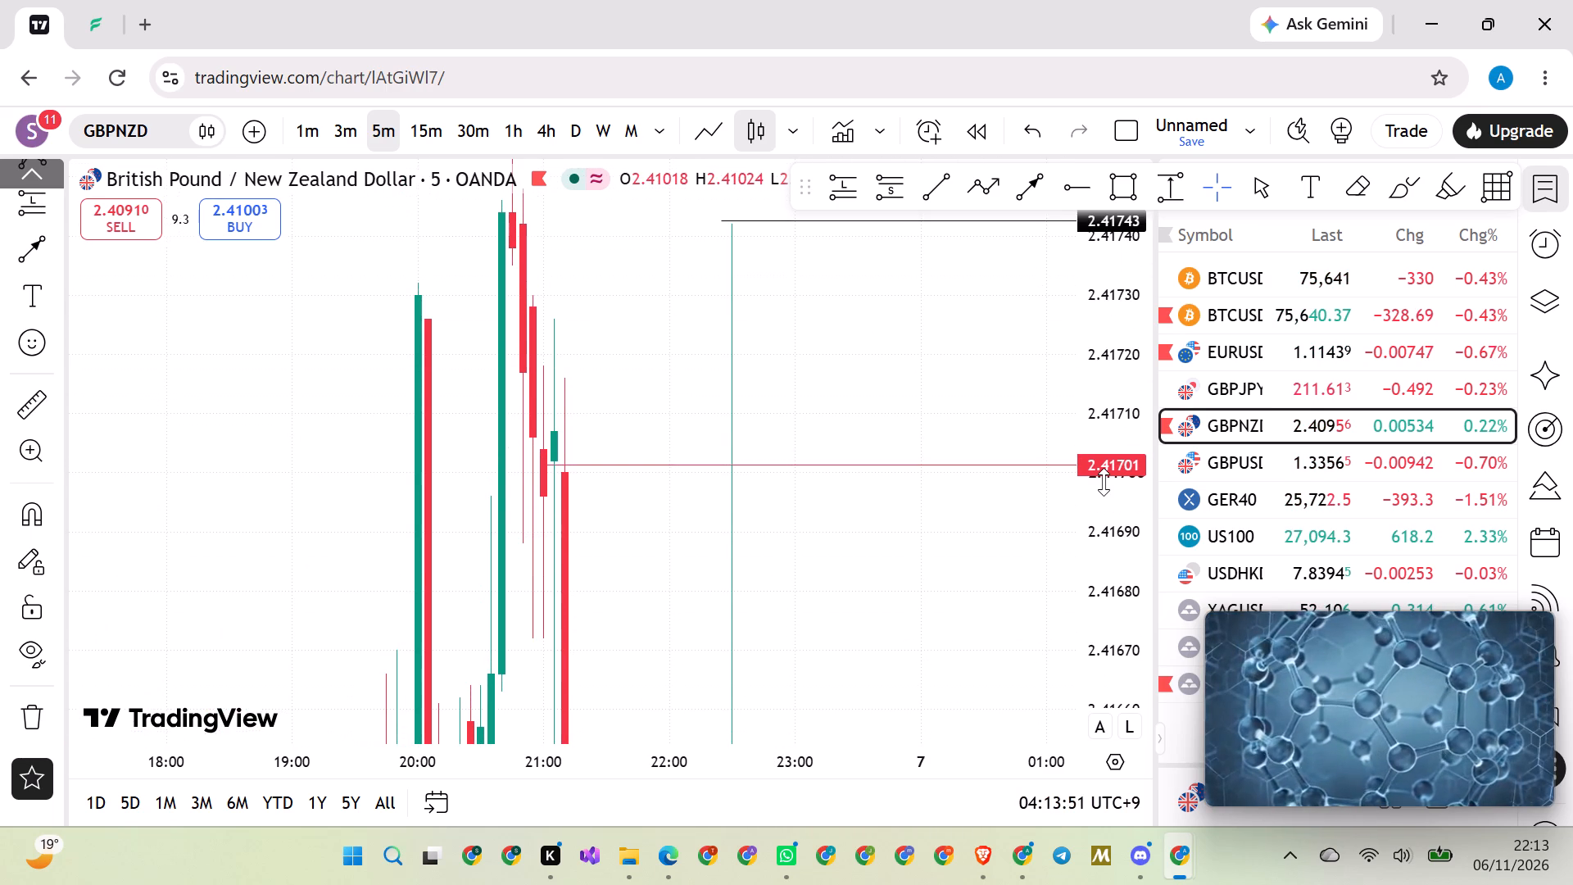
left_click_drag(859, 338, 850, 470)
left_click_drag(592, 373, 805, 386)
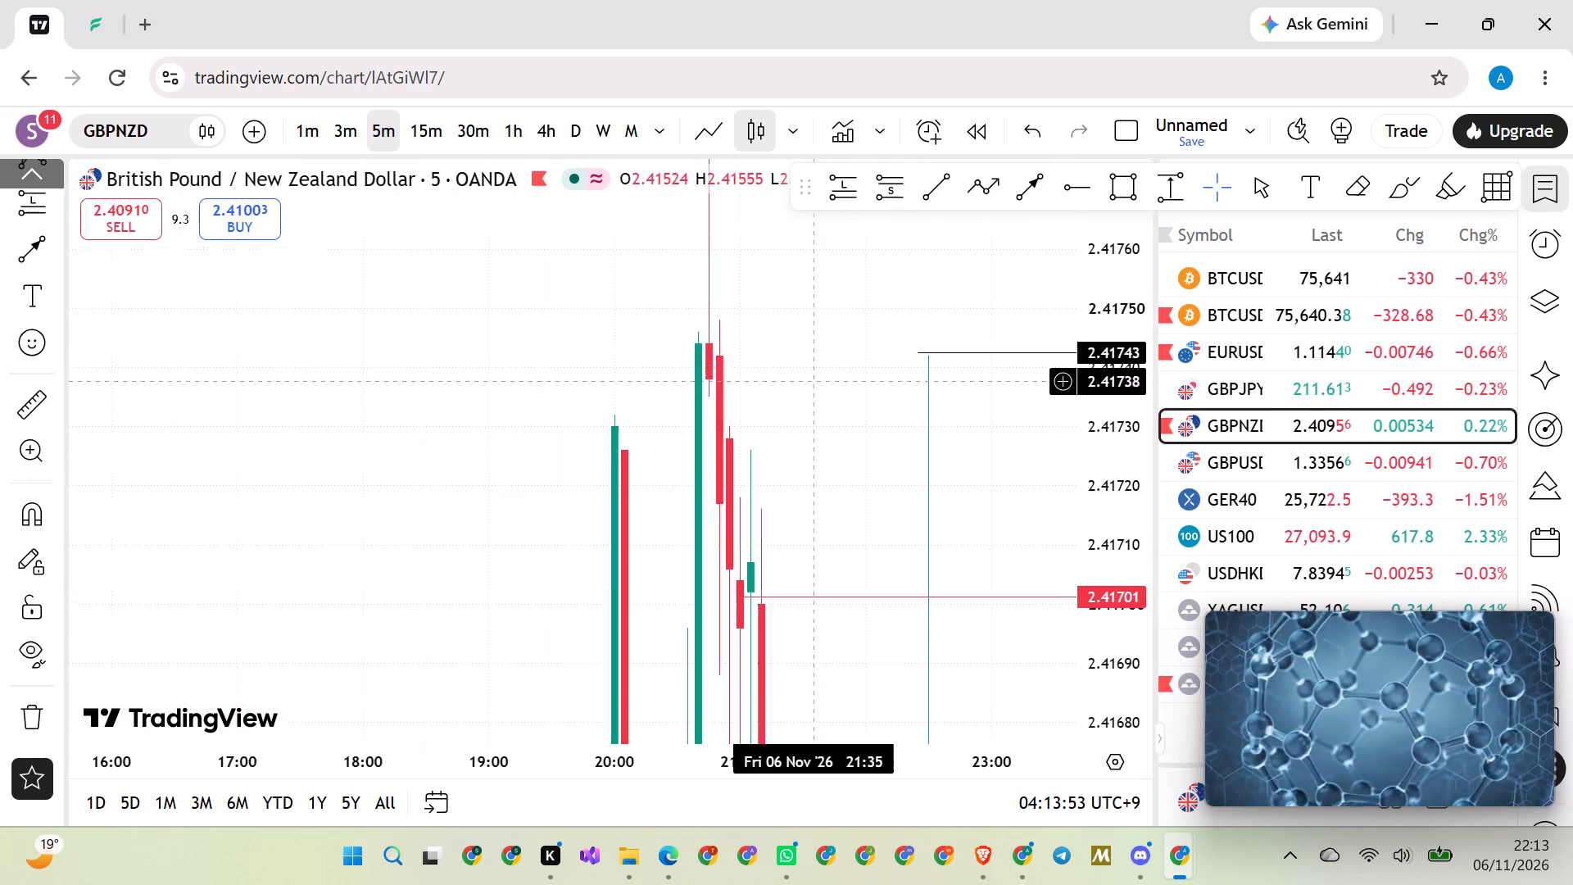
scroll(765, 335, "up", 10)
left_click(844, 354)
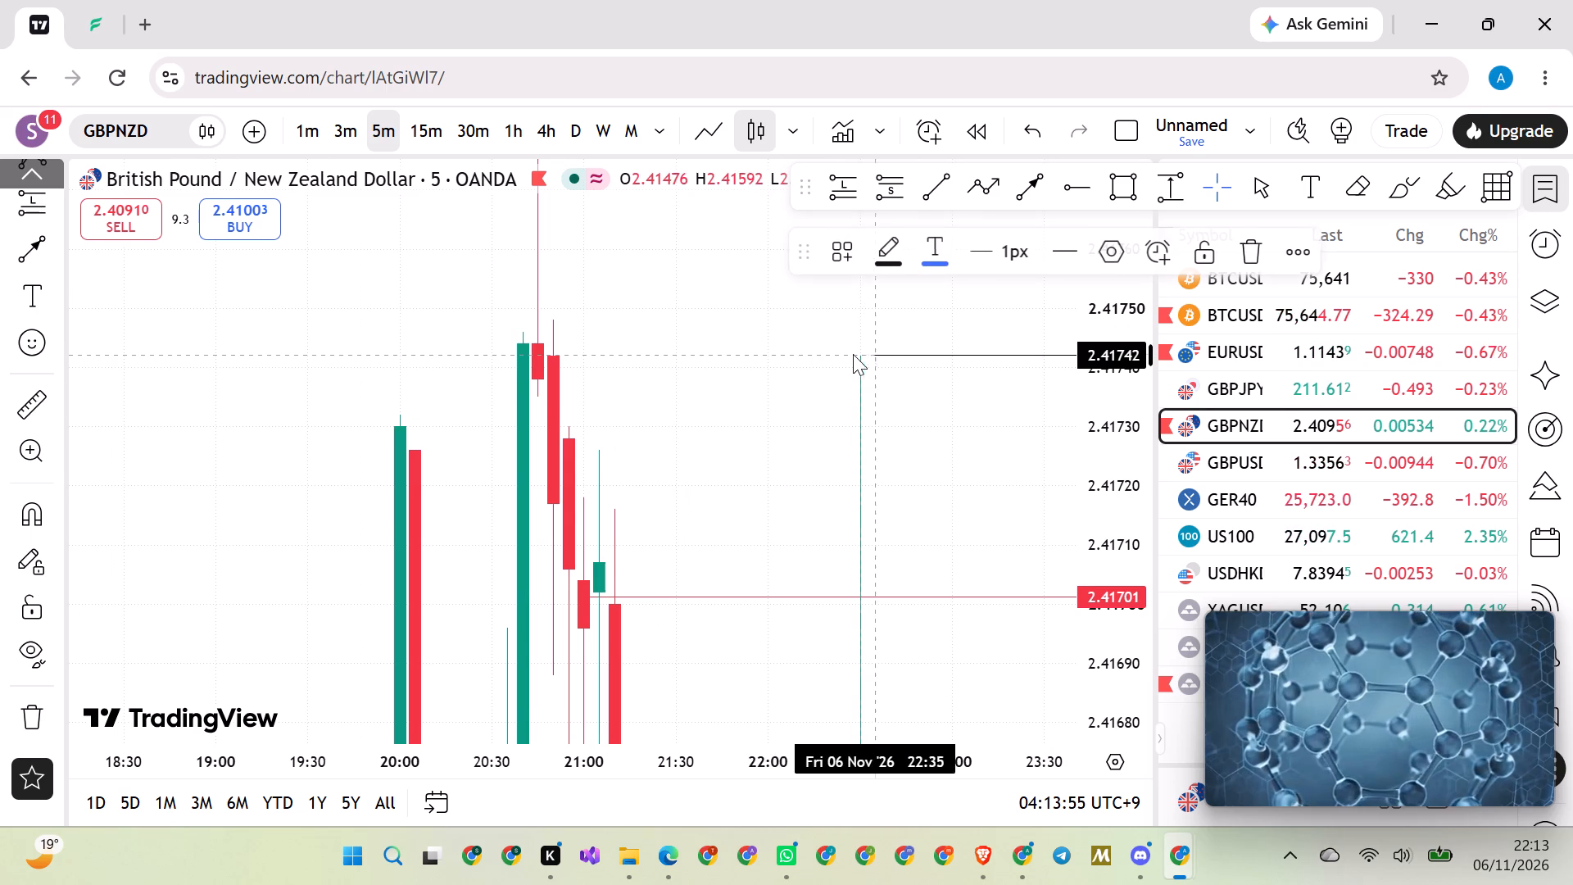
left_click(792, 387)
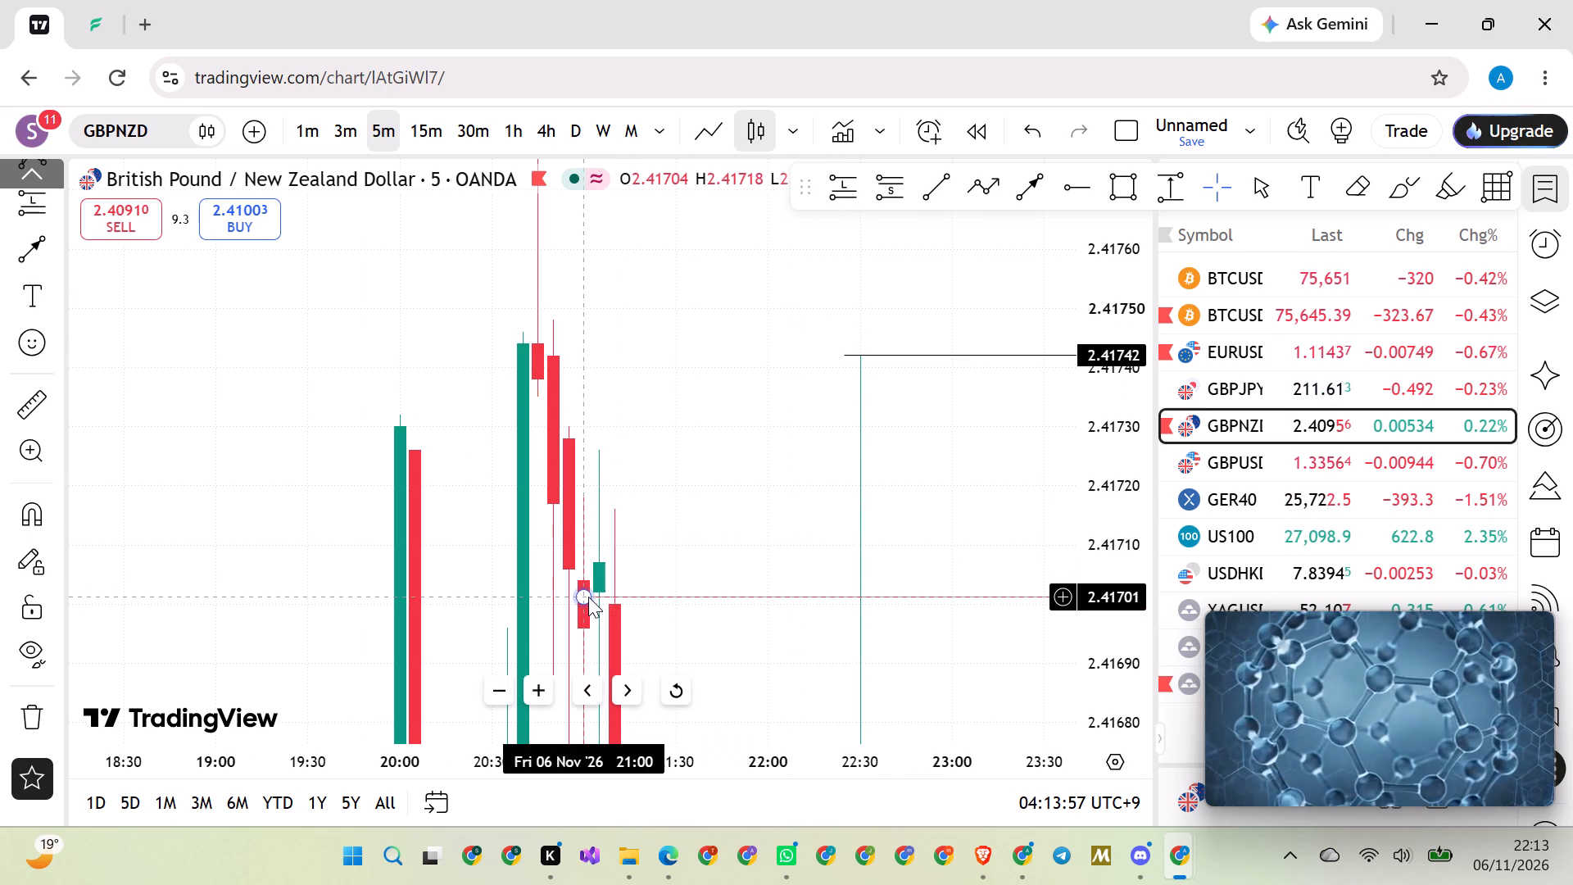
Move the red horizontal ray's anchor to the top of the 6 November 21:10 candle's body at 2.41700.
left_click_drag(576, 597, 591, 560)
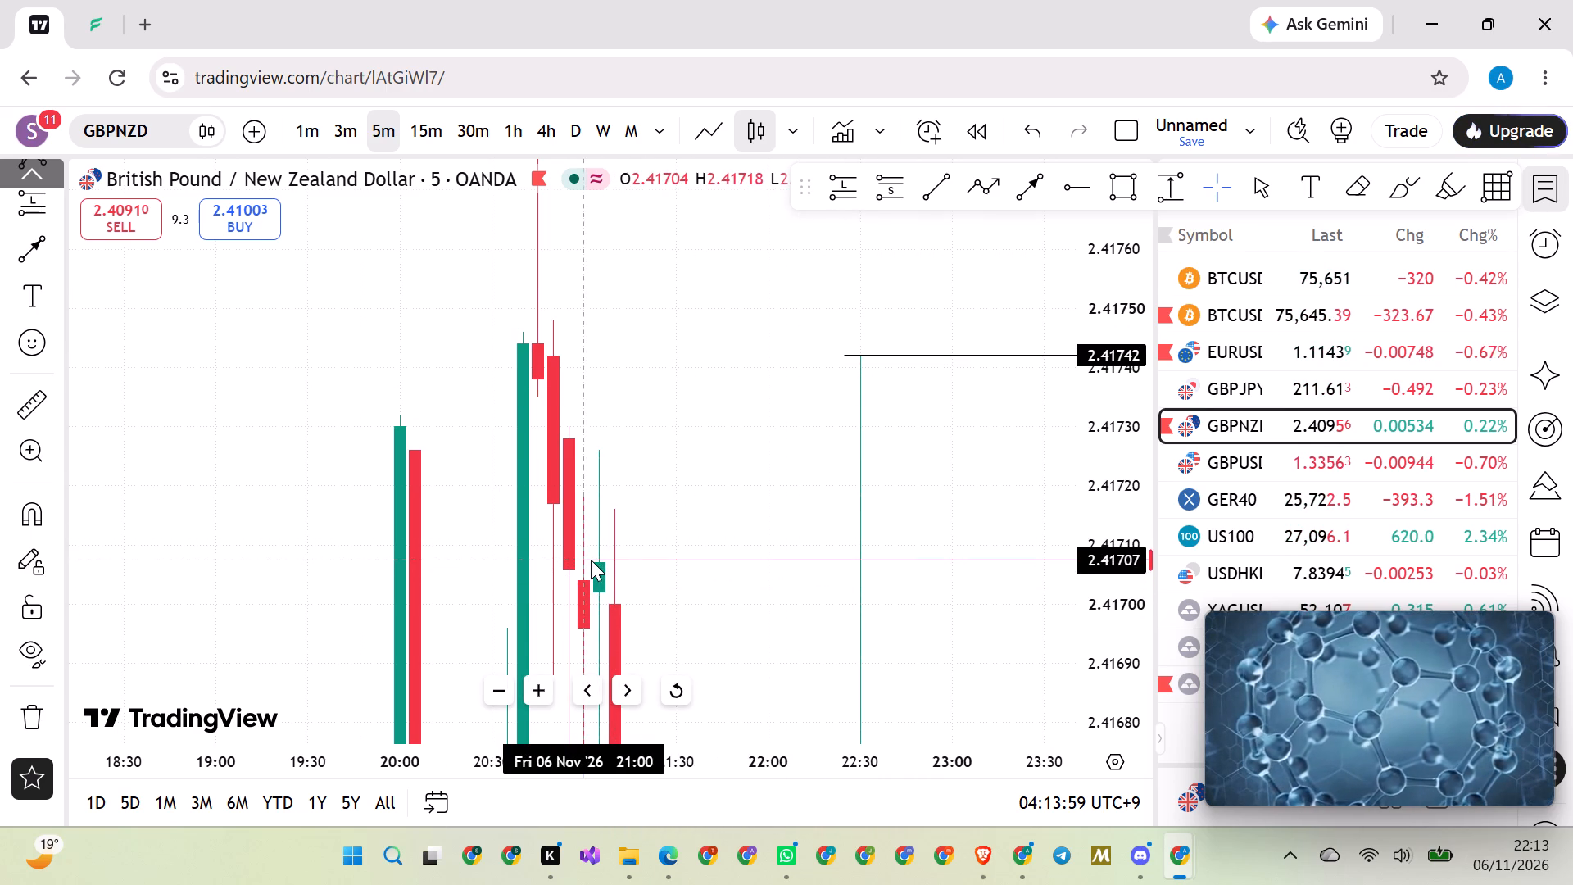
left_click_drag(591, 560, 615, 581)
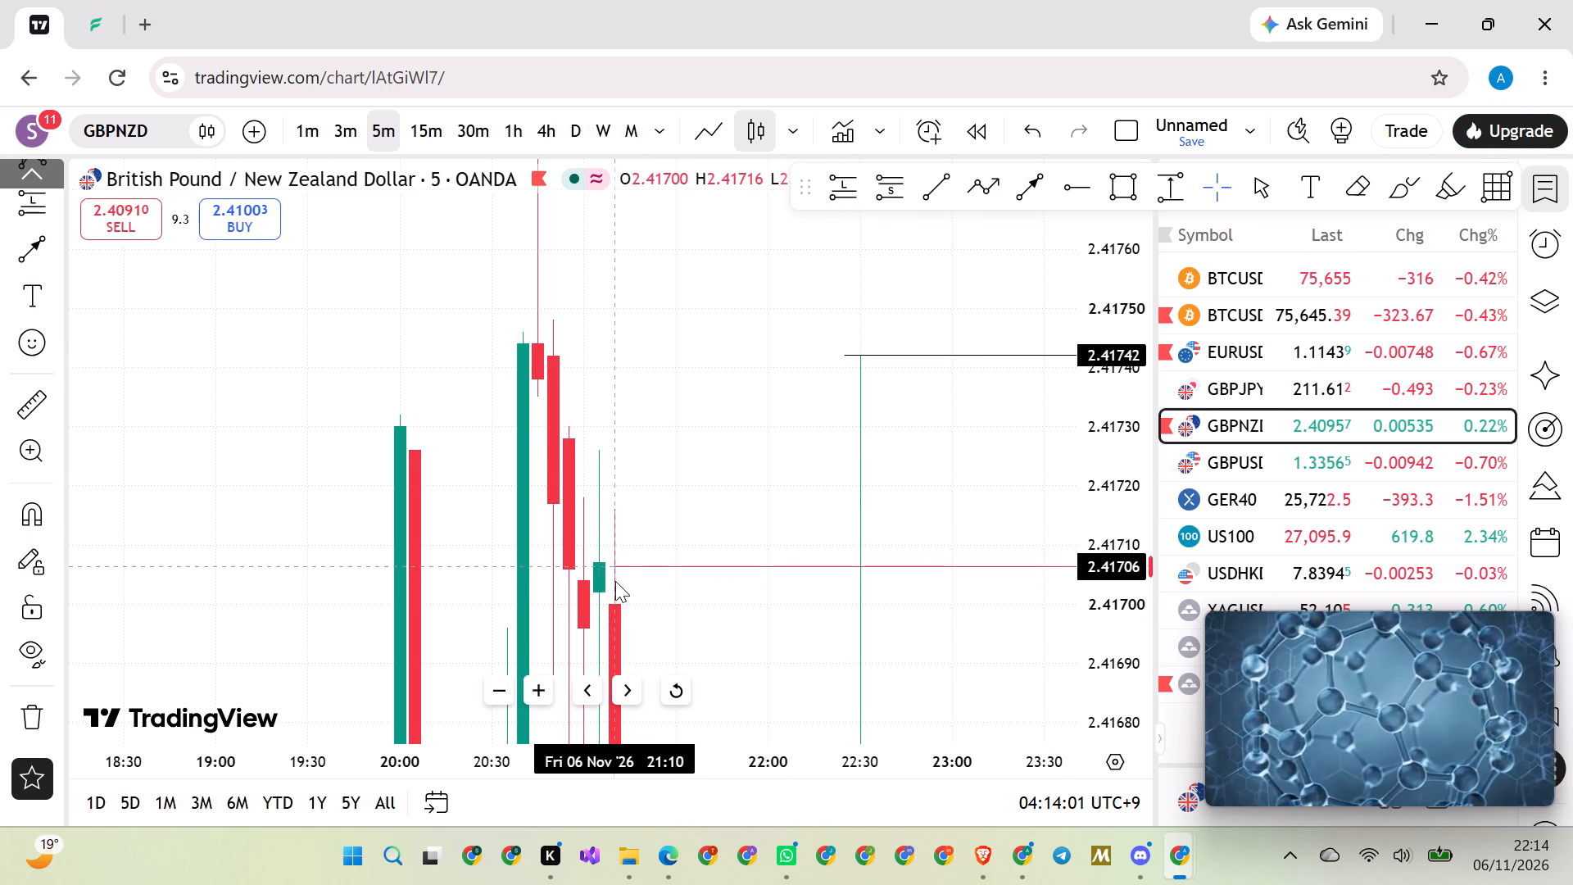
left_click_drag(615, 581, 607, 604)
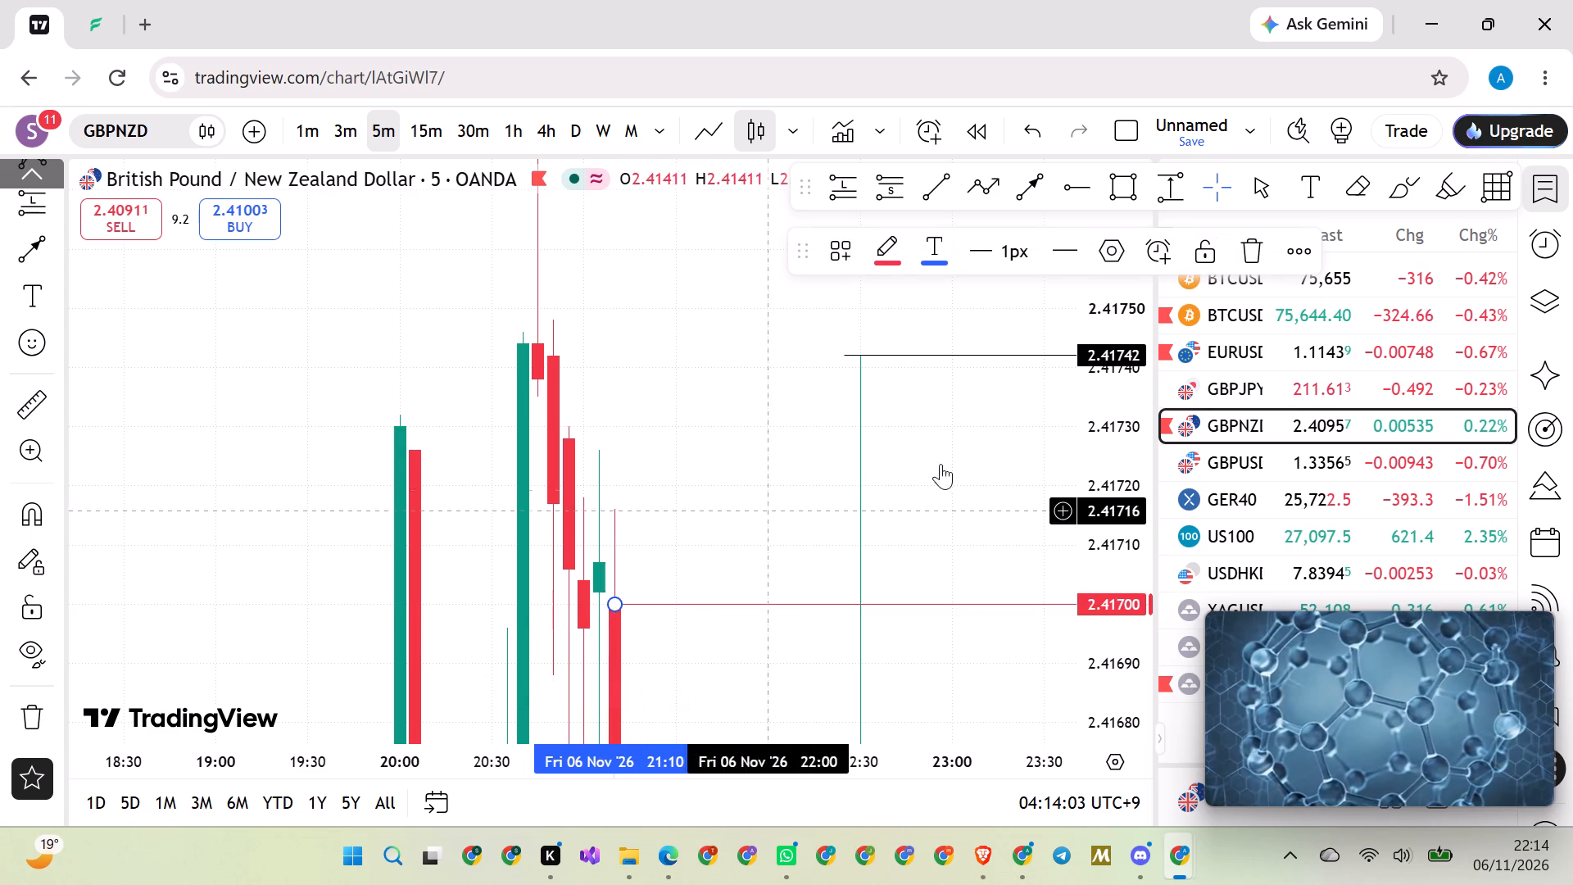
Measure the price range from the upper black ray down to the red ray, then delete the measurement.
left_click_drag(1095, 396, 1024, 622)
left_click_drag(747, 402, 604, 392)
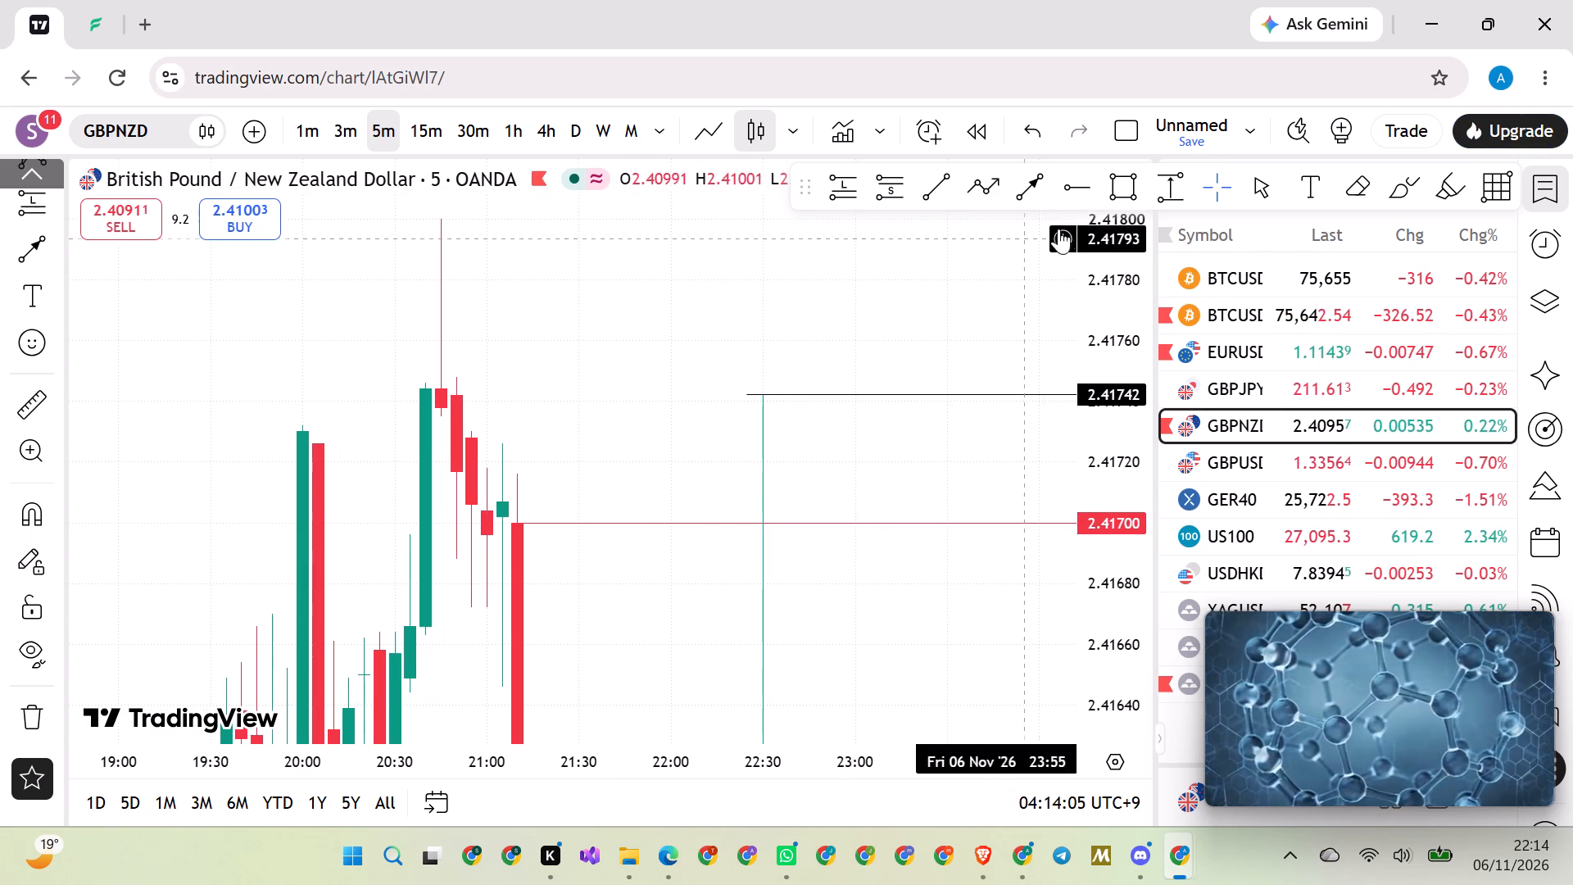
left_click(1177, 188)
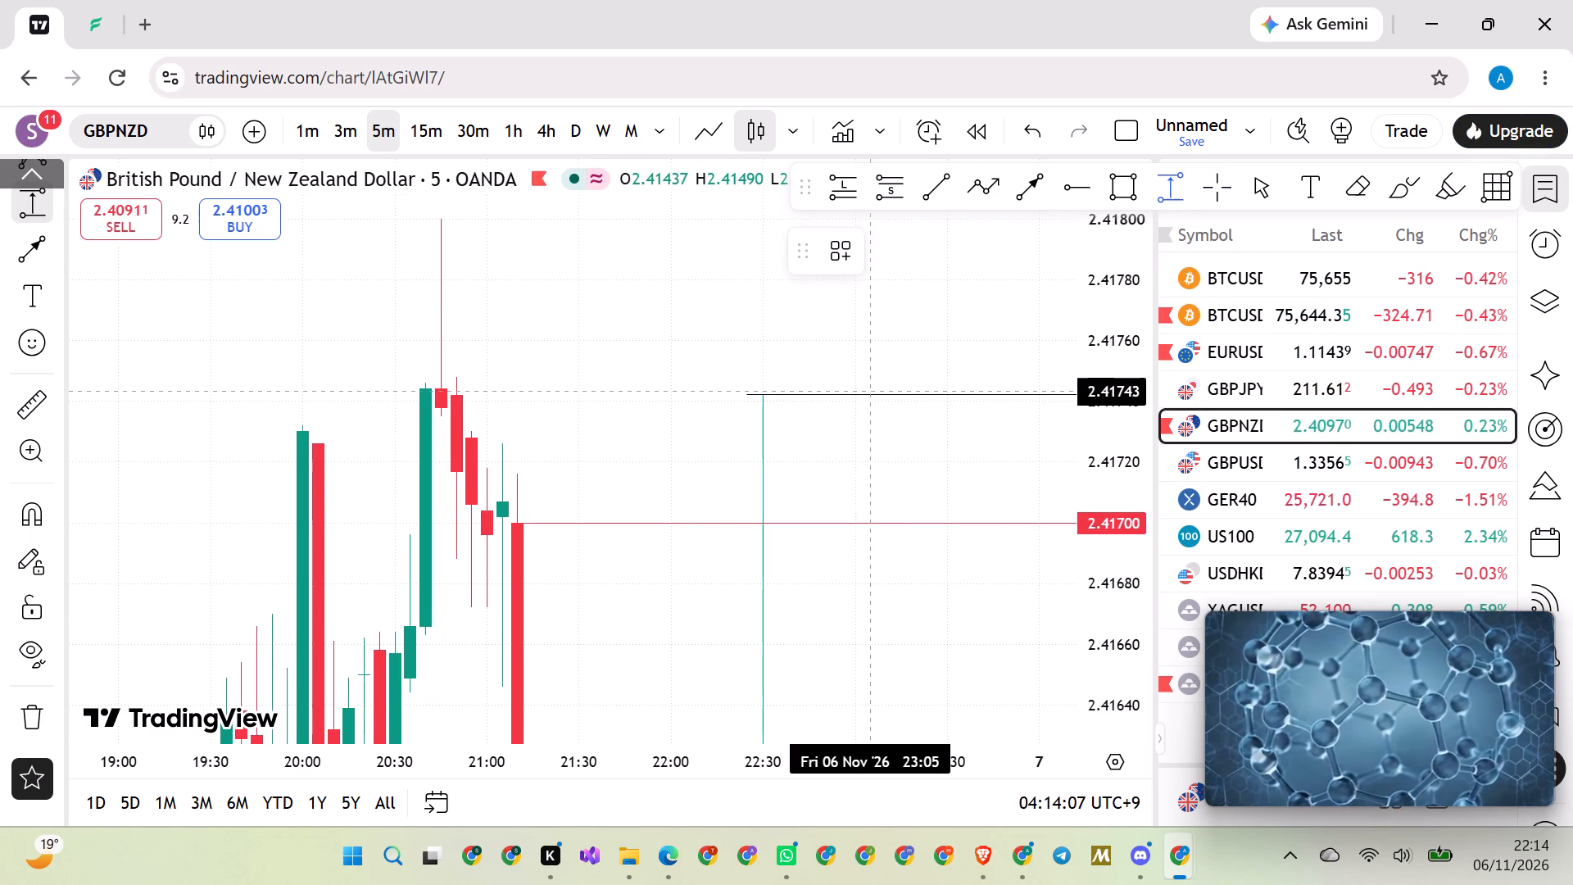
left_click(871, 393)
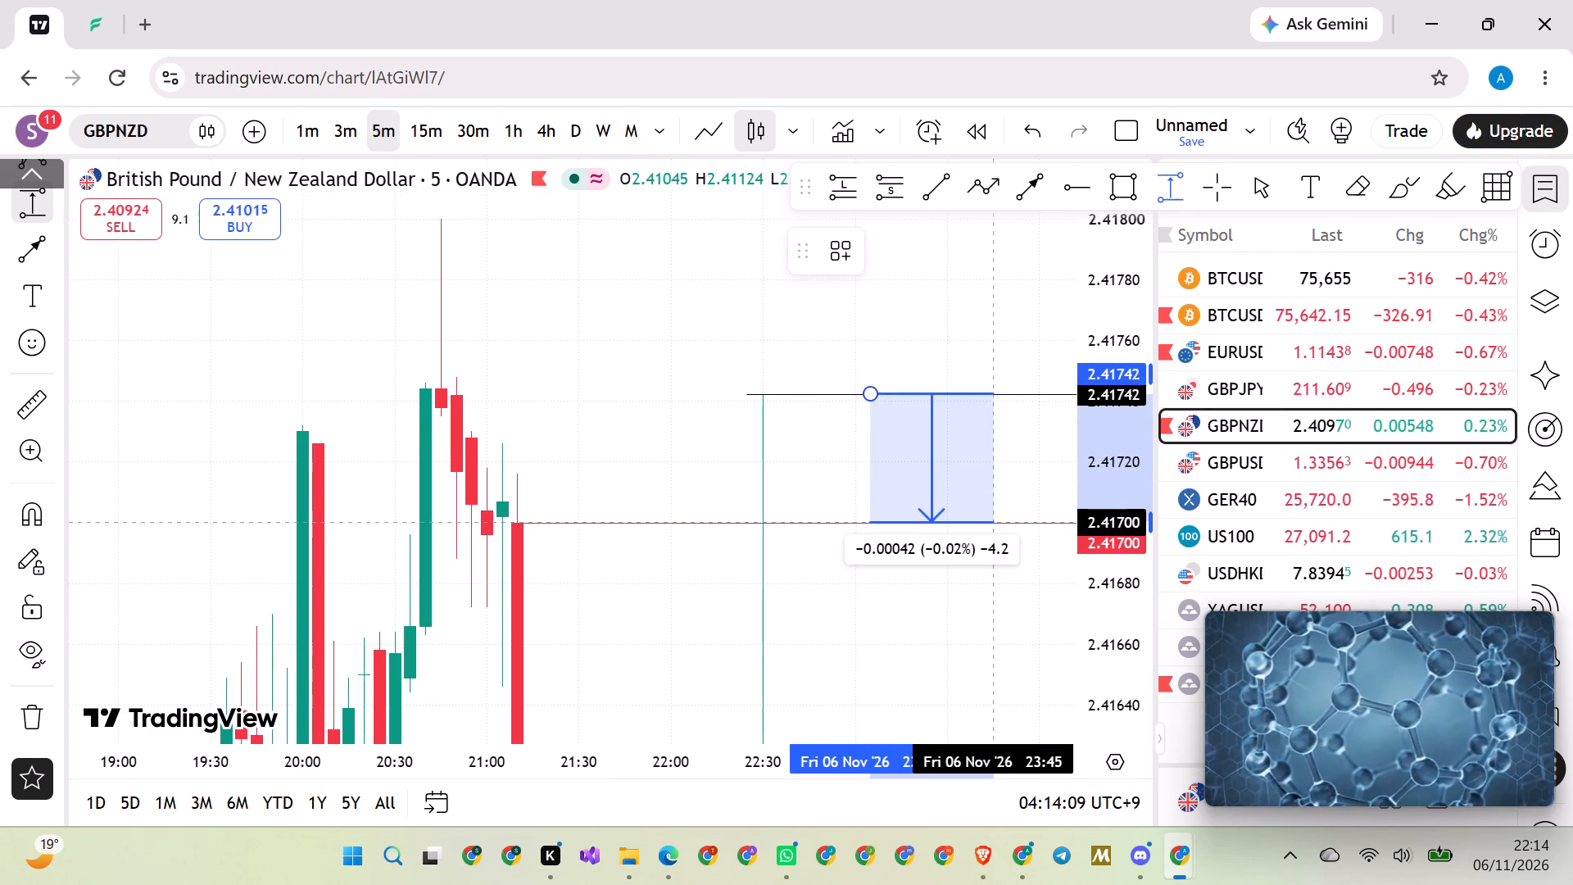
left_click(994, 521)
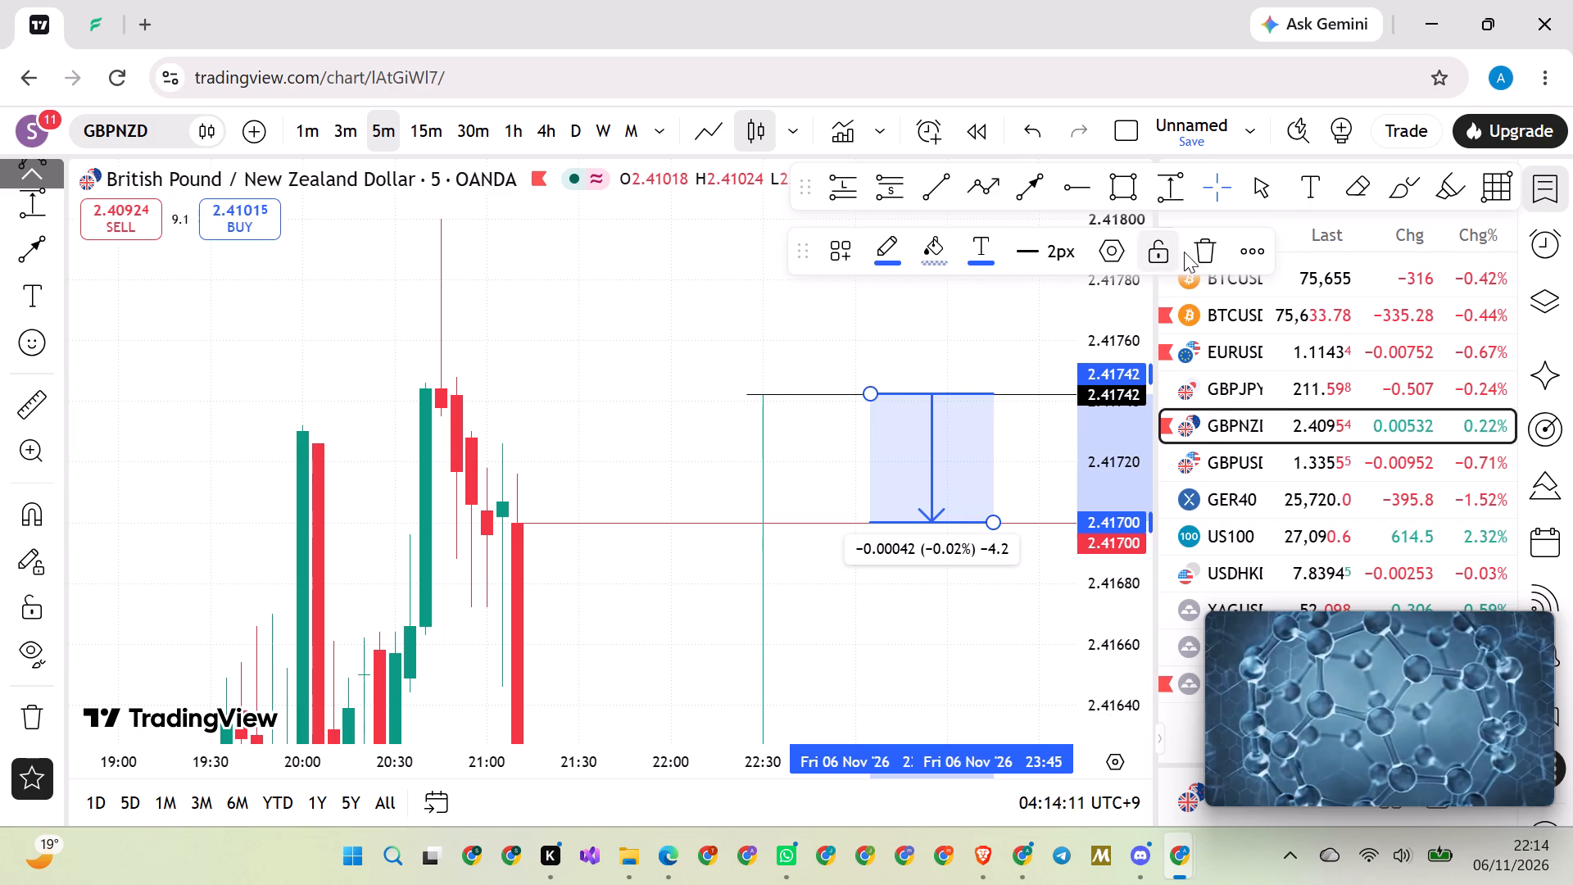
left_click(1203, 248)
Examine the 5-minute GBPNZD price action around the 2.41349 ray after 22:30, briefly switching from candles to a line chart and back.
left_click_drag(1109, 302, 1000, 655)
scroll(913, 589, "down", 4)
left_click_drag(950, 579, 709, 320)
scroll(805, 541, "up", 9)
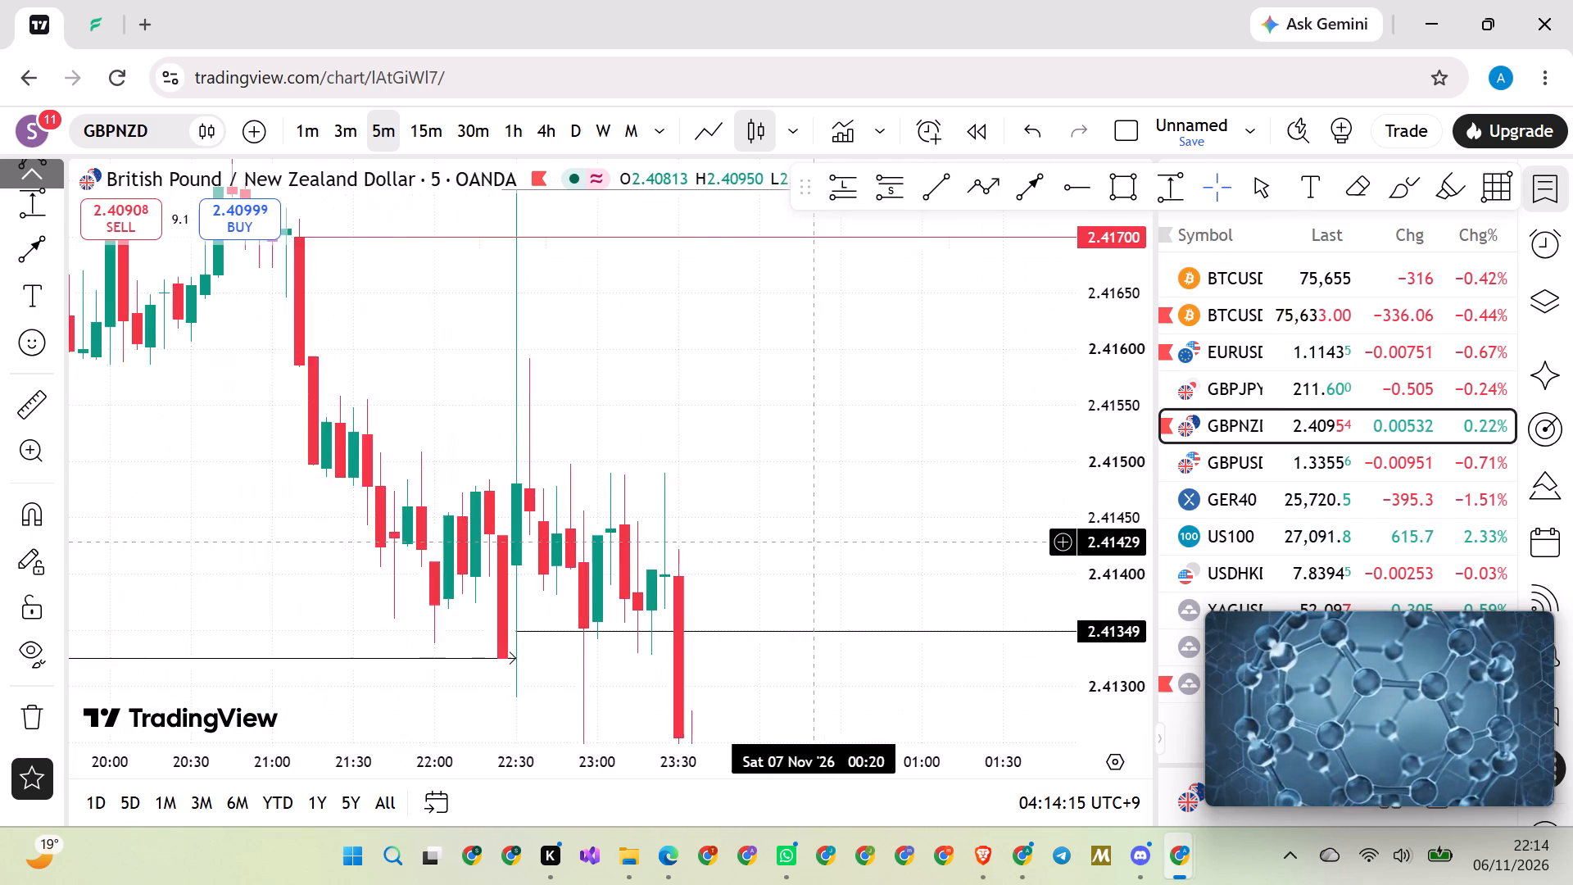
scroll(808, 541, "up", 1)
left_click_drag(766, 579, 802, 559)
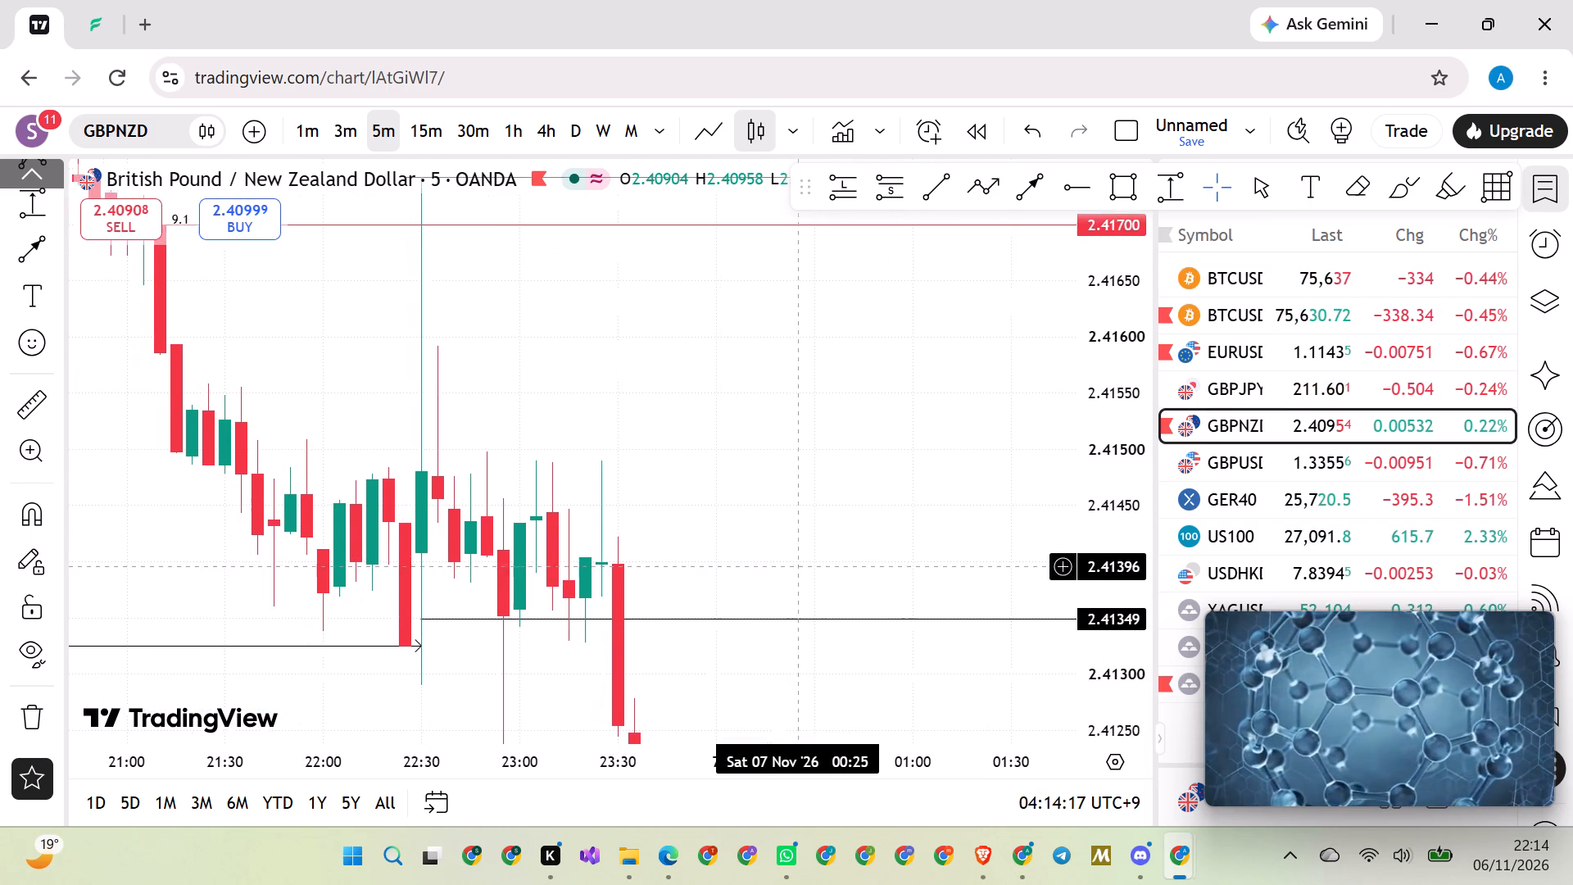
left_click_drag(802, 559, 802, 556)
left_click_drag(805, 553, 759, 524)
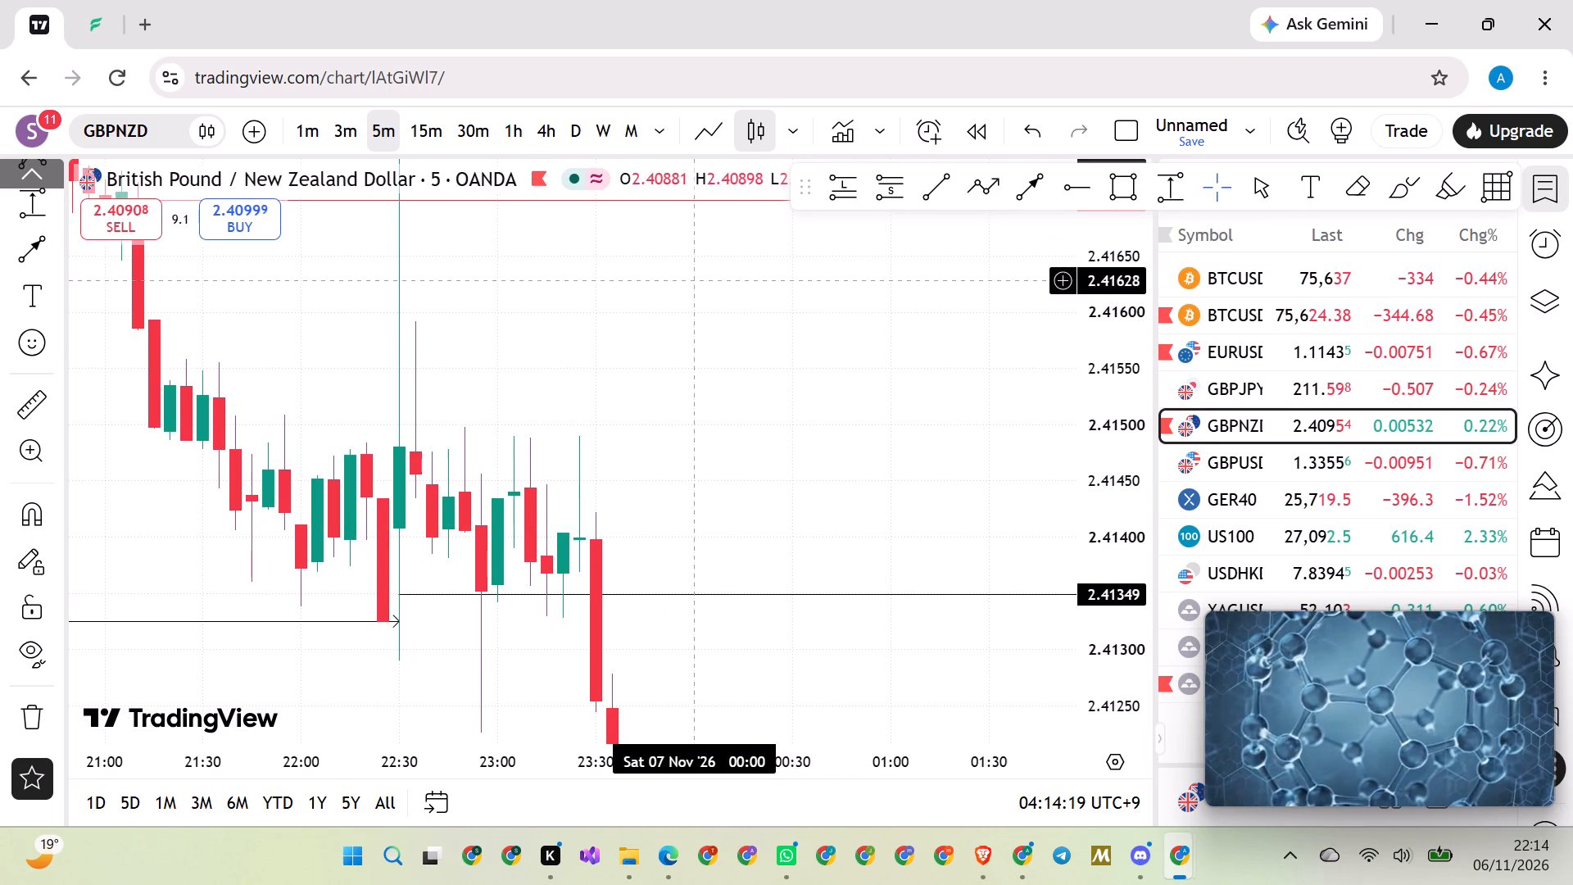
left_click(709, 135)
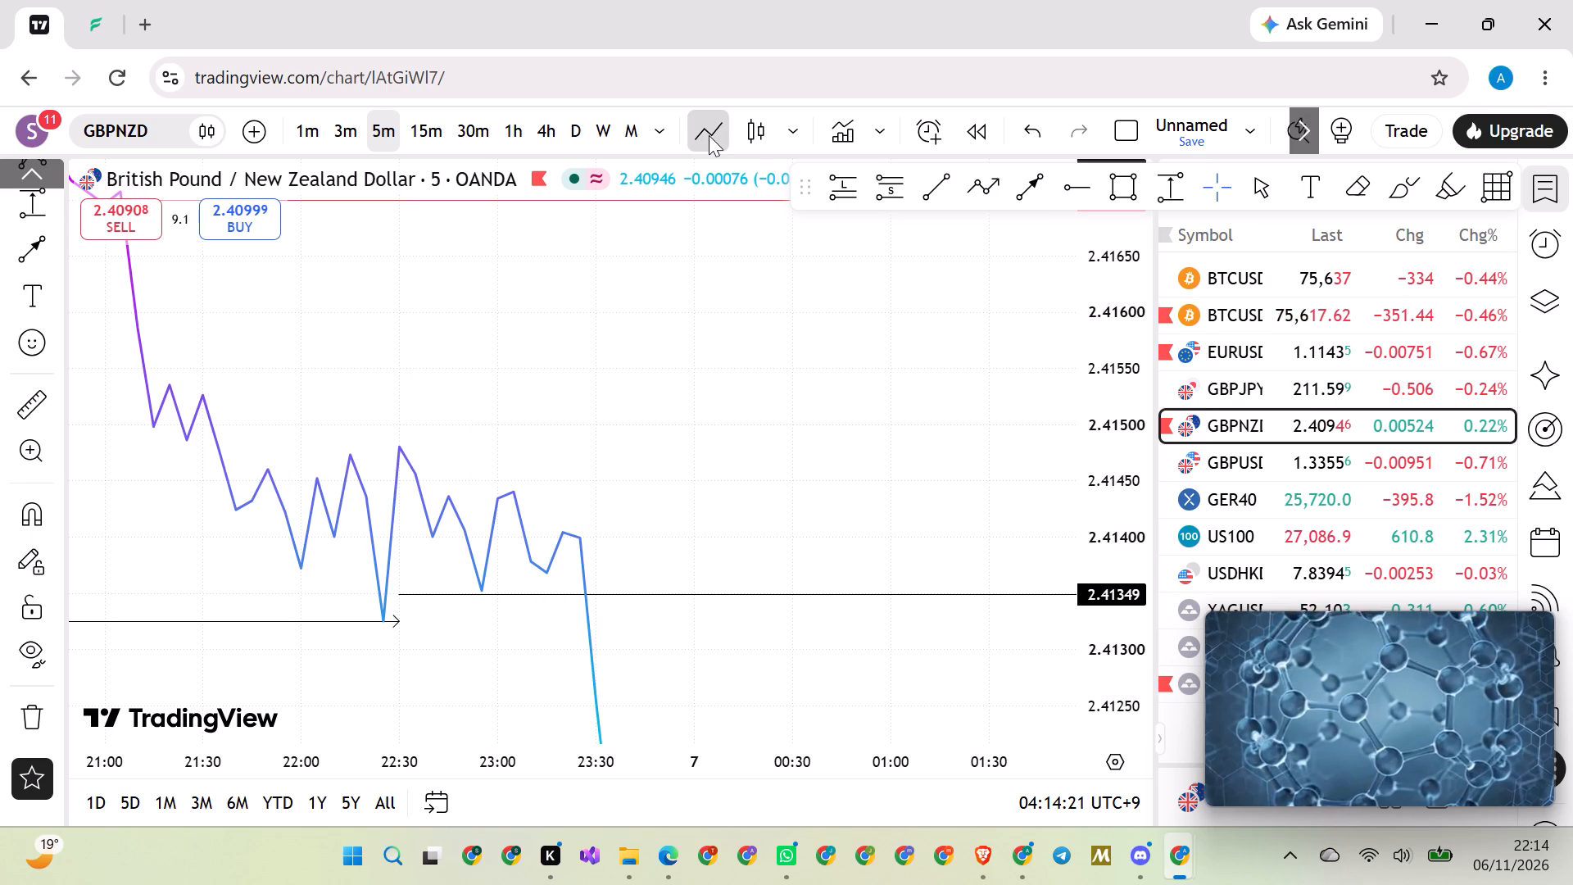
left_click(750, 141)
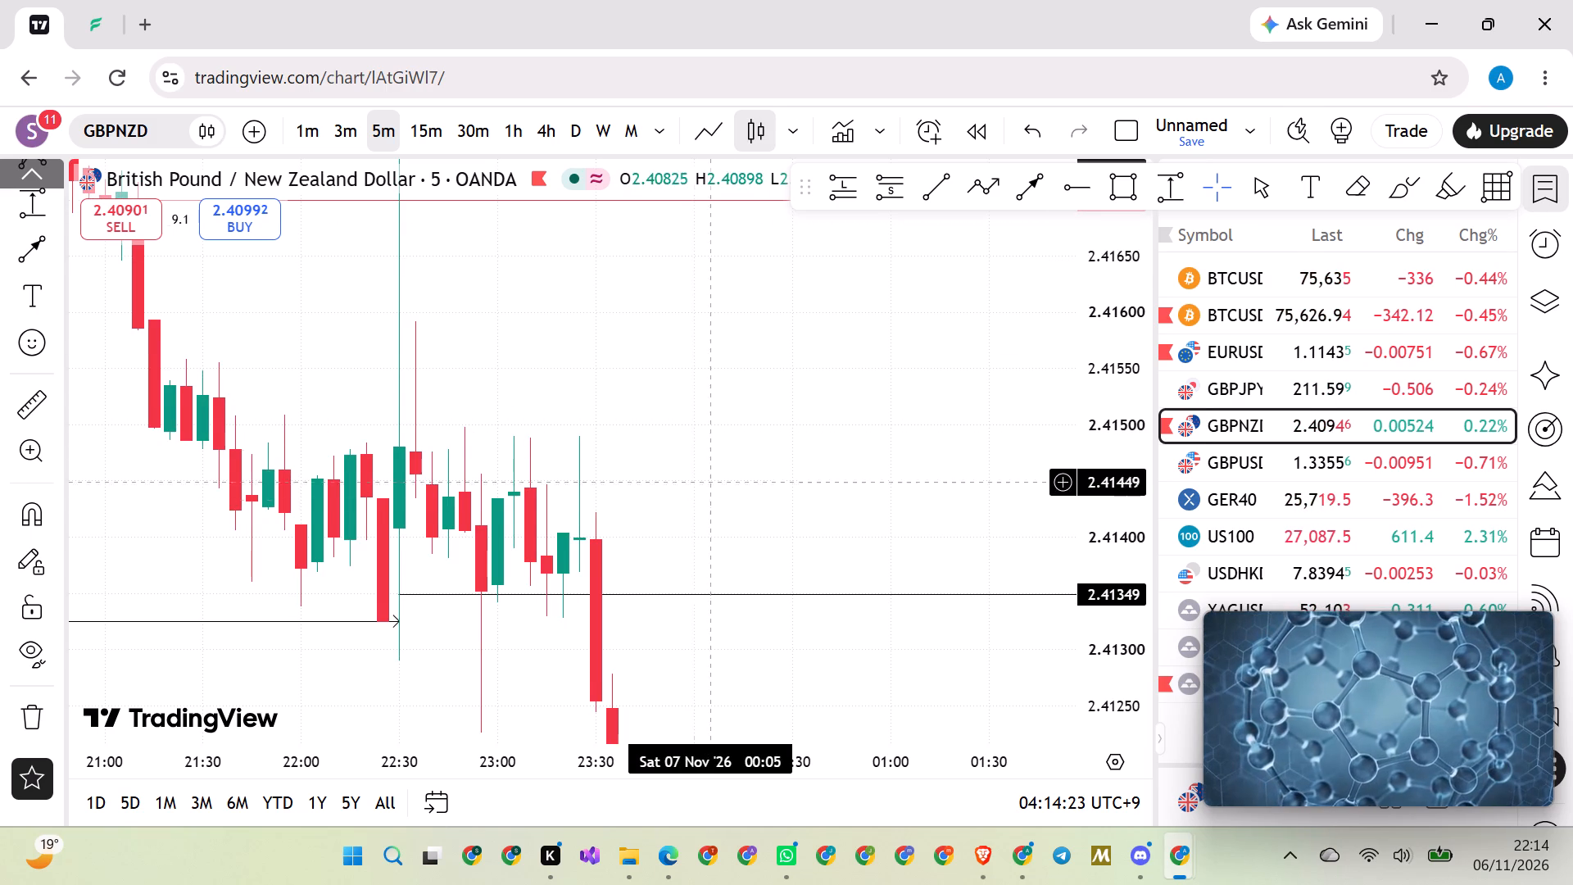
left_click_drag(720, 503, 764, 441)
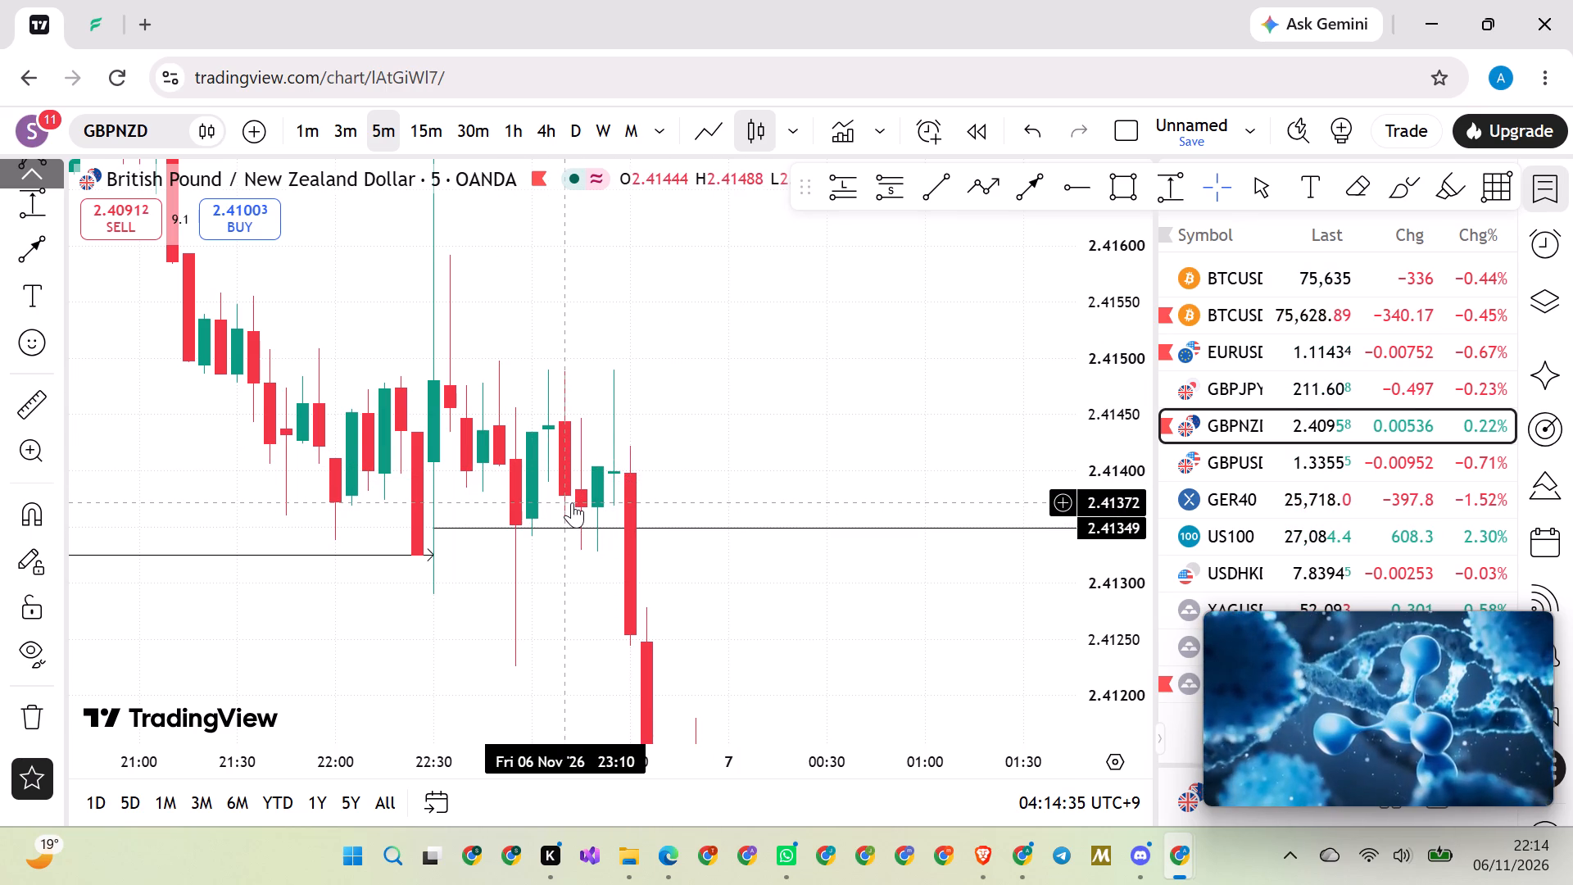
Examine the wider 5-minute move from the 6 November evening highs through the sell-off below the 2.41349 ray to the latest candles.
scroll(752, 434, "down", 7)
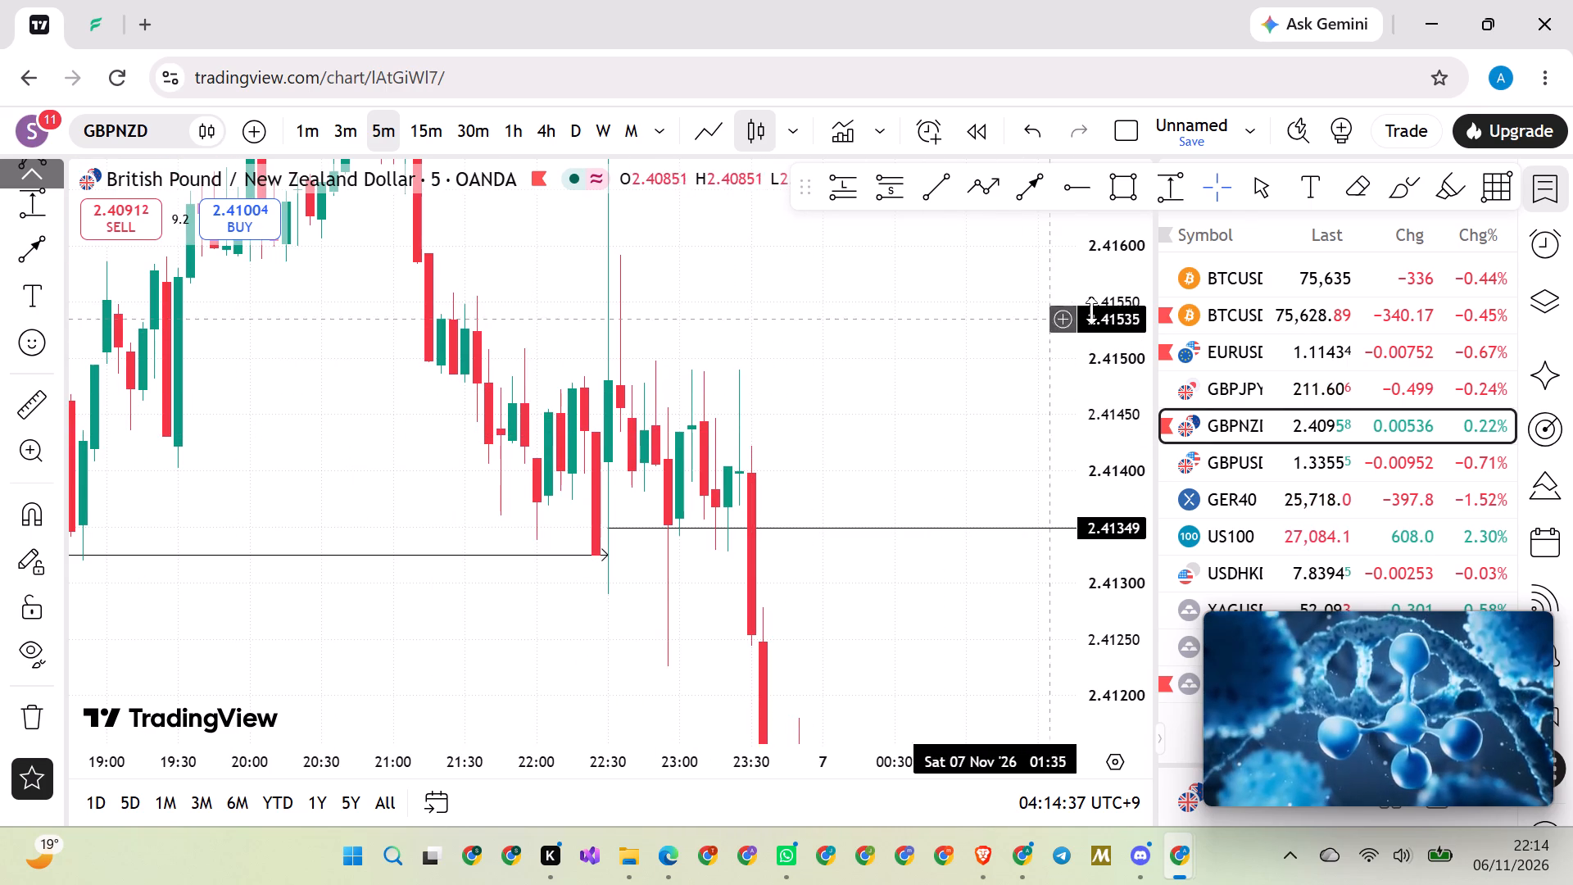
left_click_drag(1121, 297, 1040, 666)
scroll(877, 561, "down", 19)
scroll(877, 561, "up", 20)
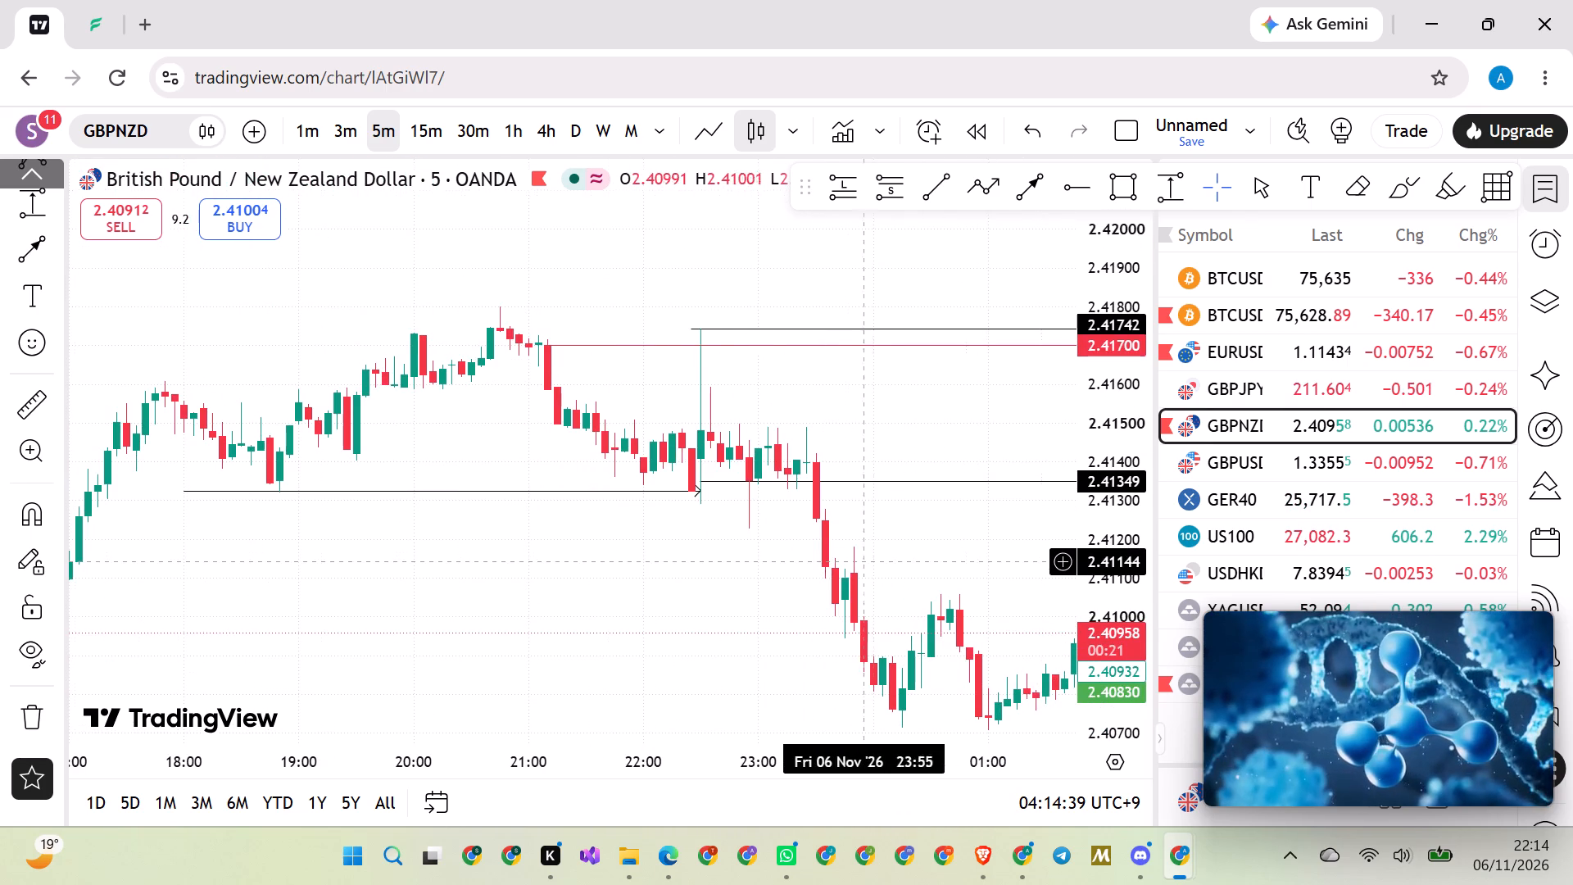
scroll(742, 546, "down", 2)
left_click_drag(746, 563, 648, 551)
left_click_drag(690, 574, 582, 547)
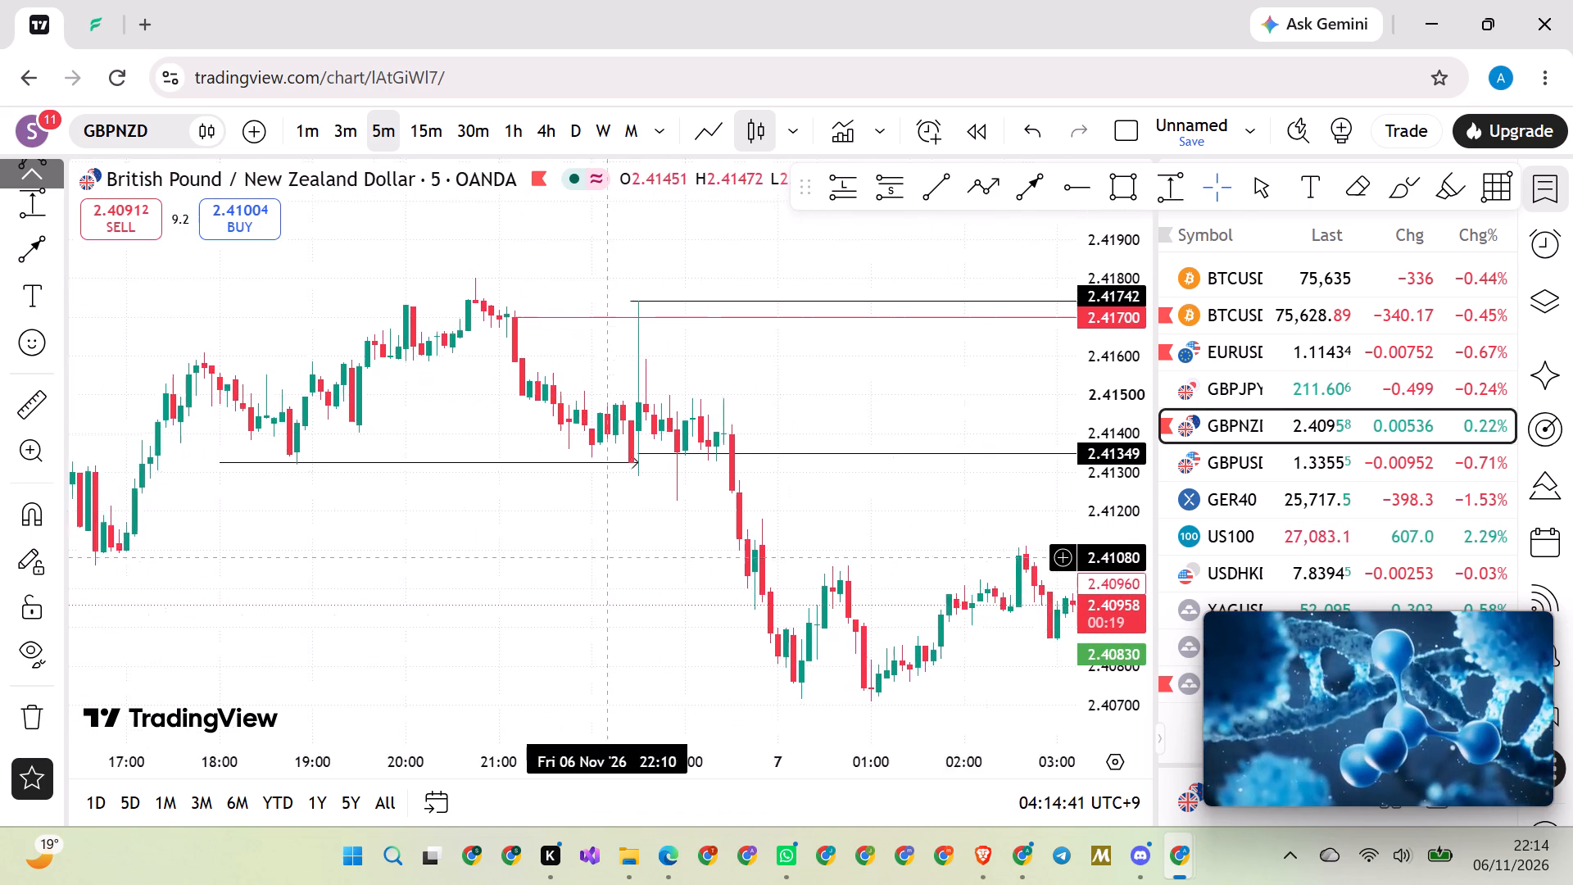
left_click_drag(582, 547, 569, 543)
scroll(1115, 440, "up", 3)
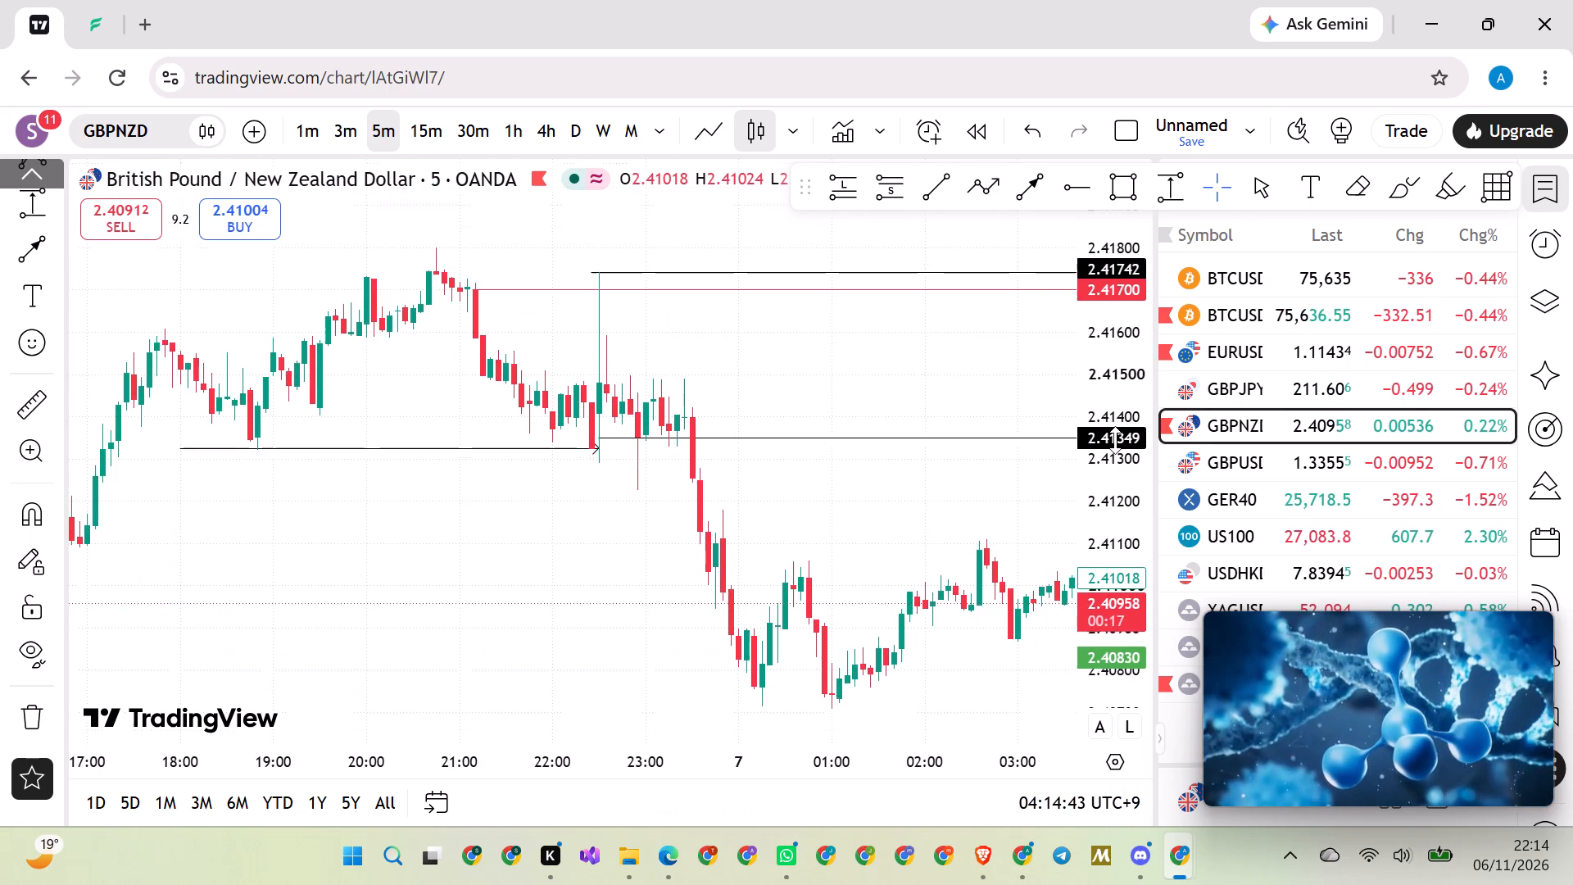
scroll(1115, 440, "up", 1)
scroll(1115, 440, "down", 5)
scroll(917, 398, "down", 2)
left_click_drag(941, 383, 873, 383)
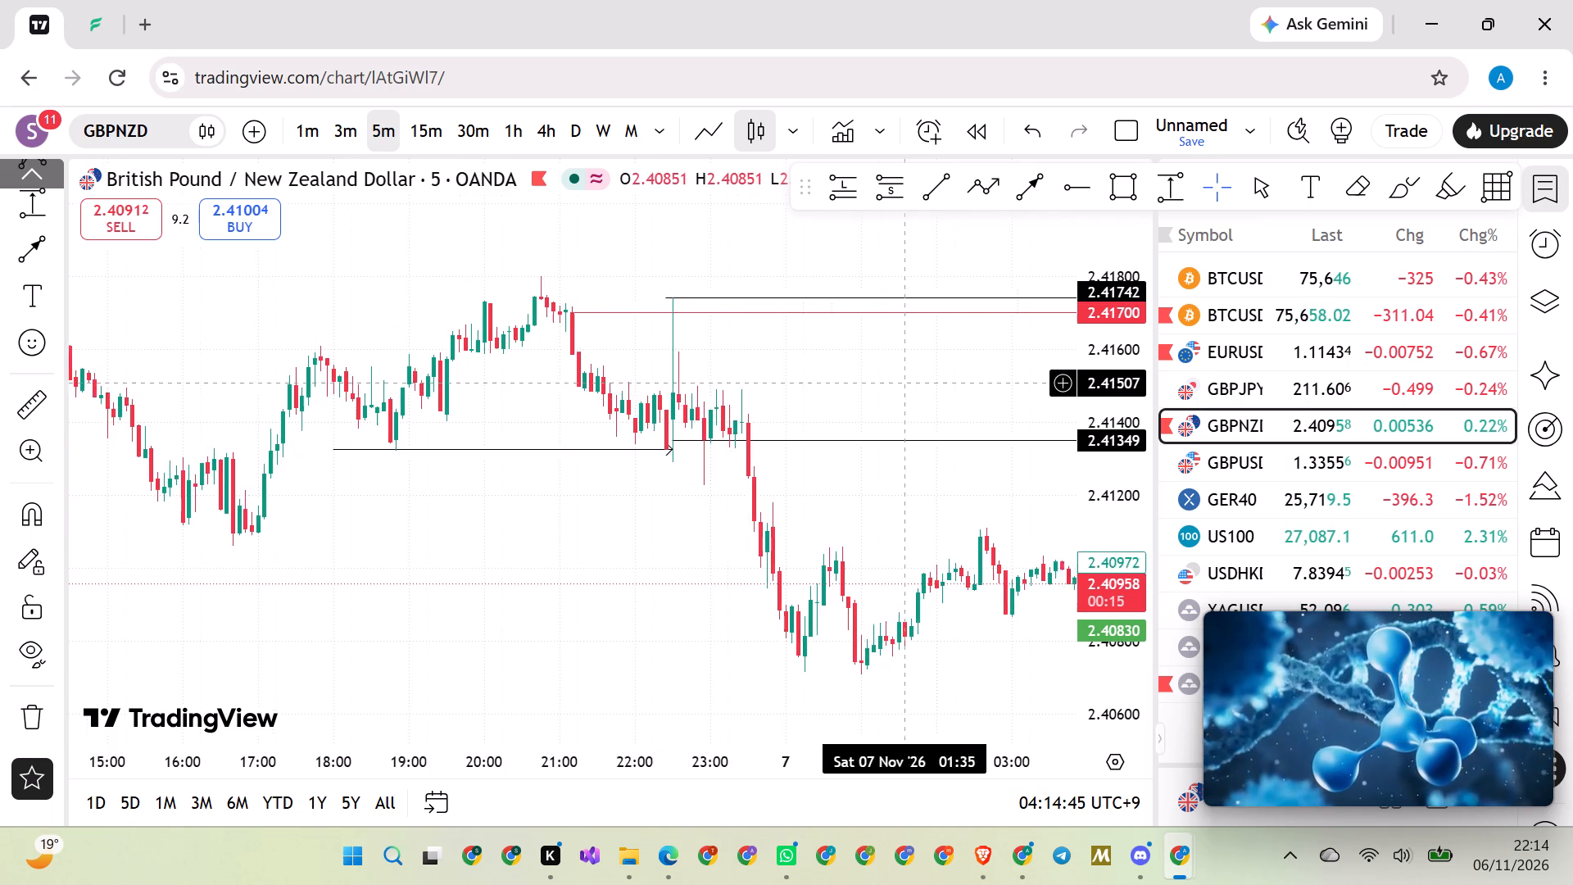
left_click_drag(873, 383, 860, 383)
Measure the price range from the upper black ray down to the 2.41349 ray, shift its starting point, and delete the measurement.
left_click(1177, 188)
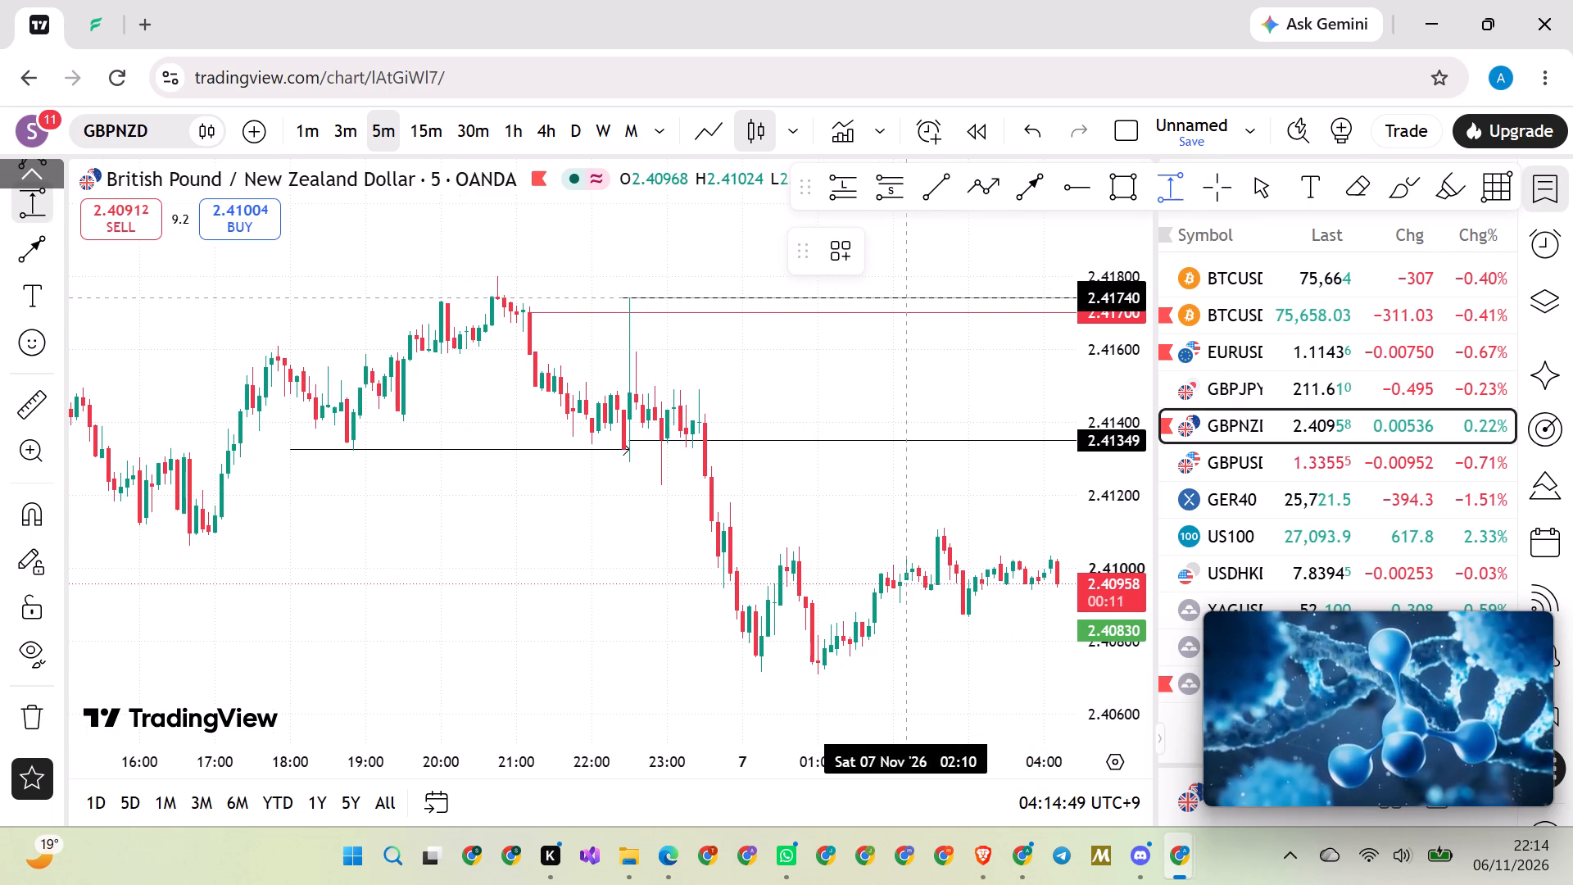
left_click(907, 297)
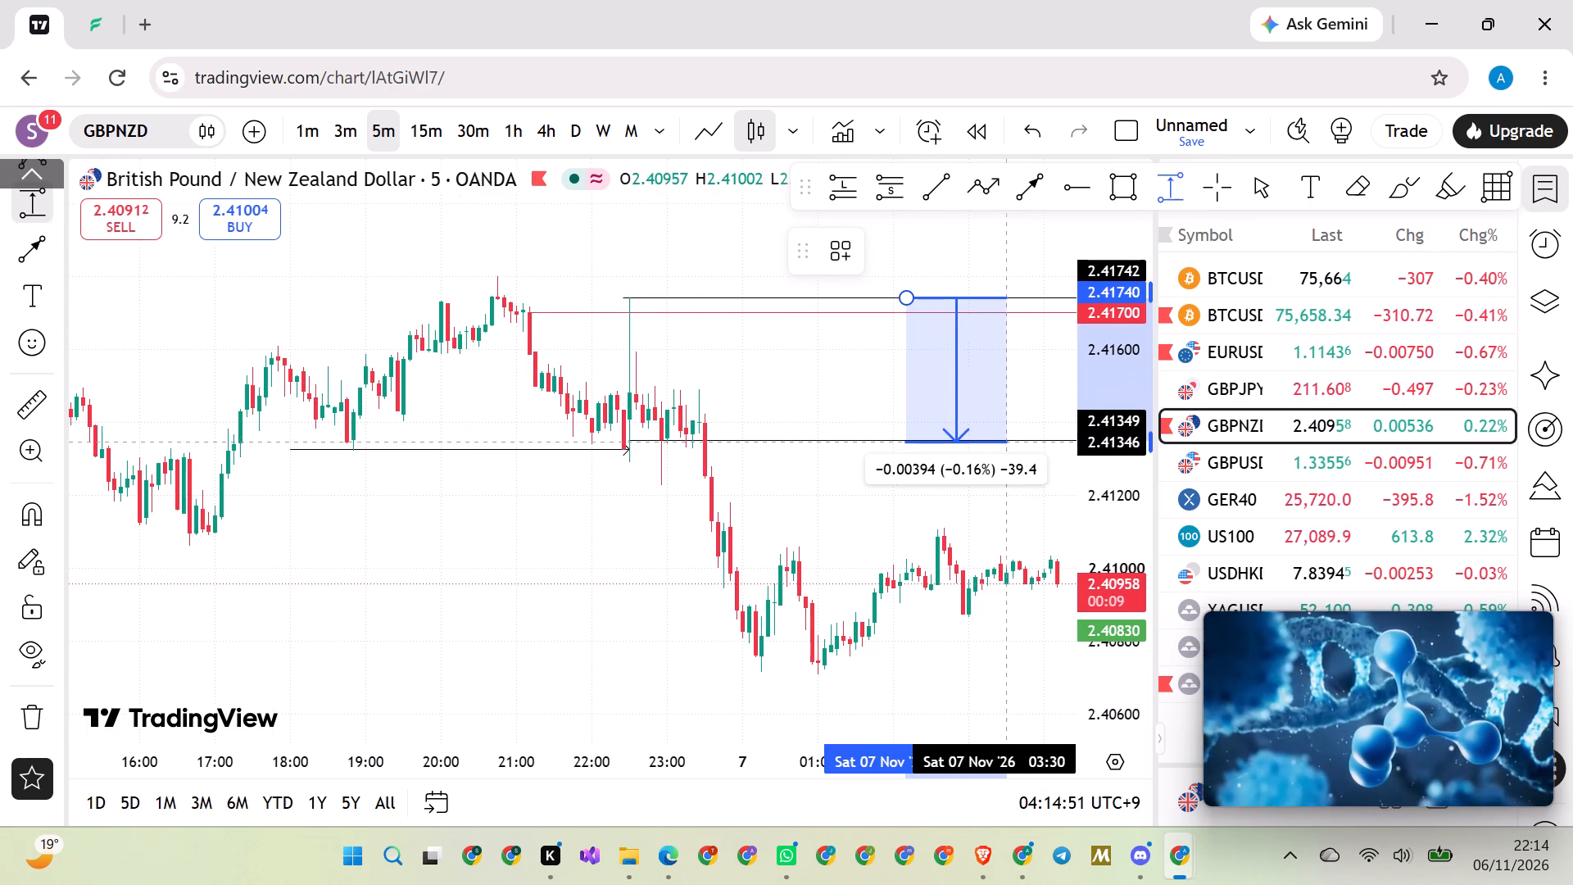
left_click(1004, 438)
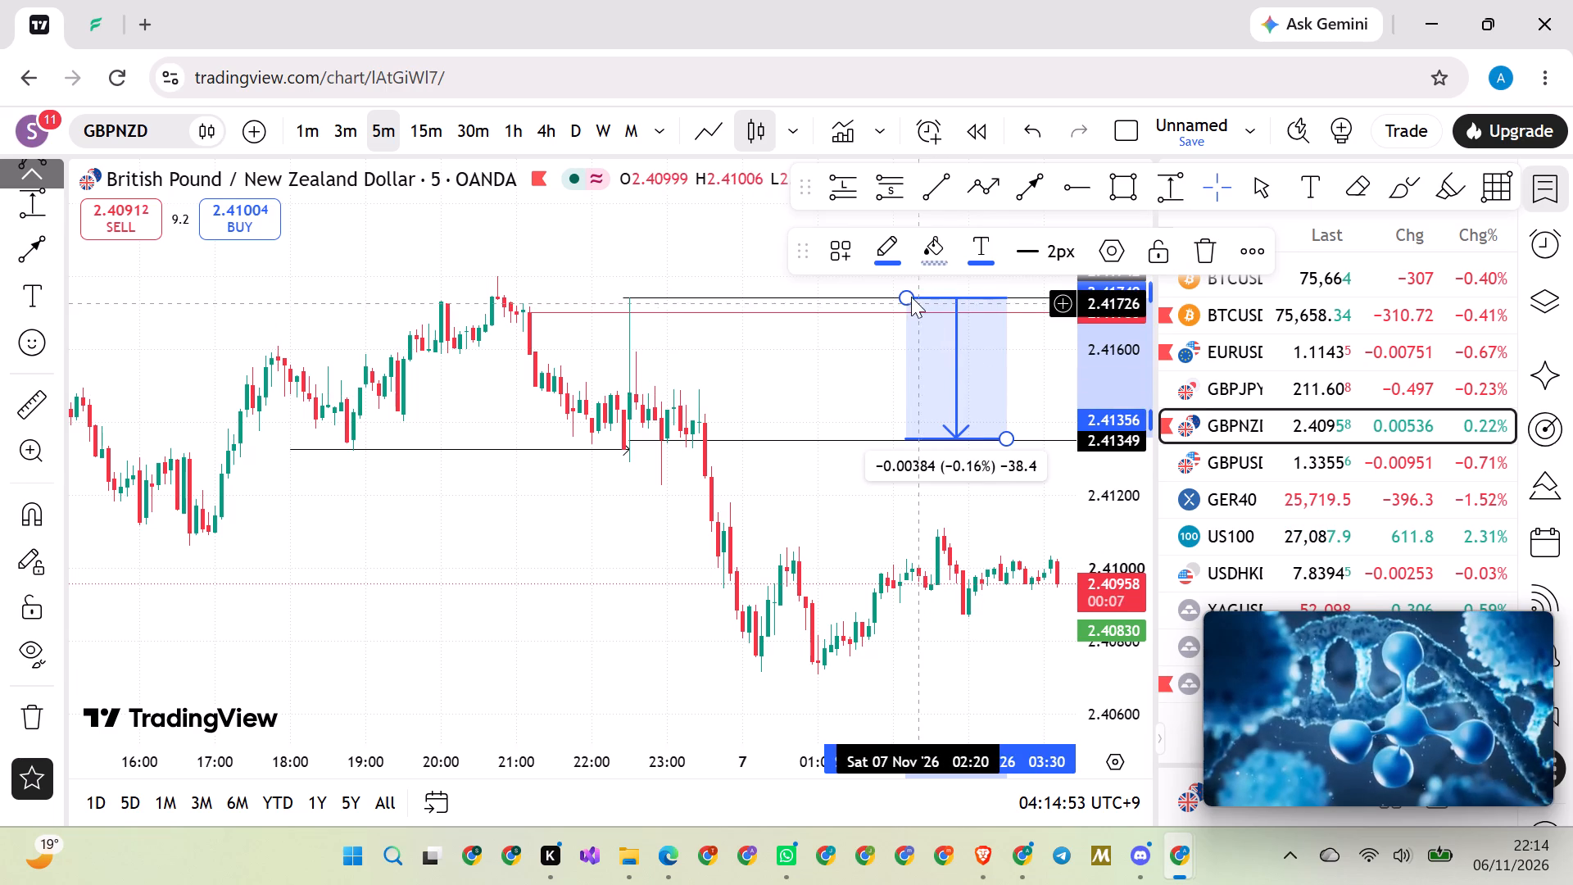
left_click_drag(908, 293, 917, 424)
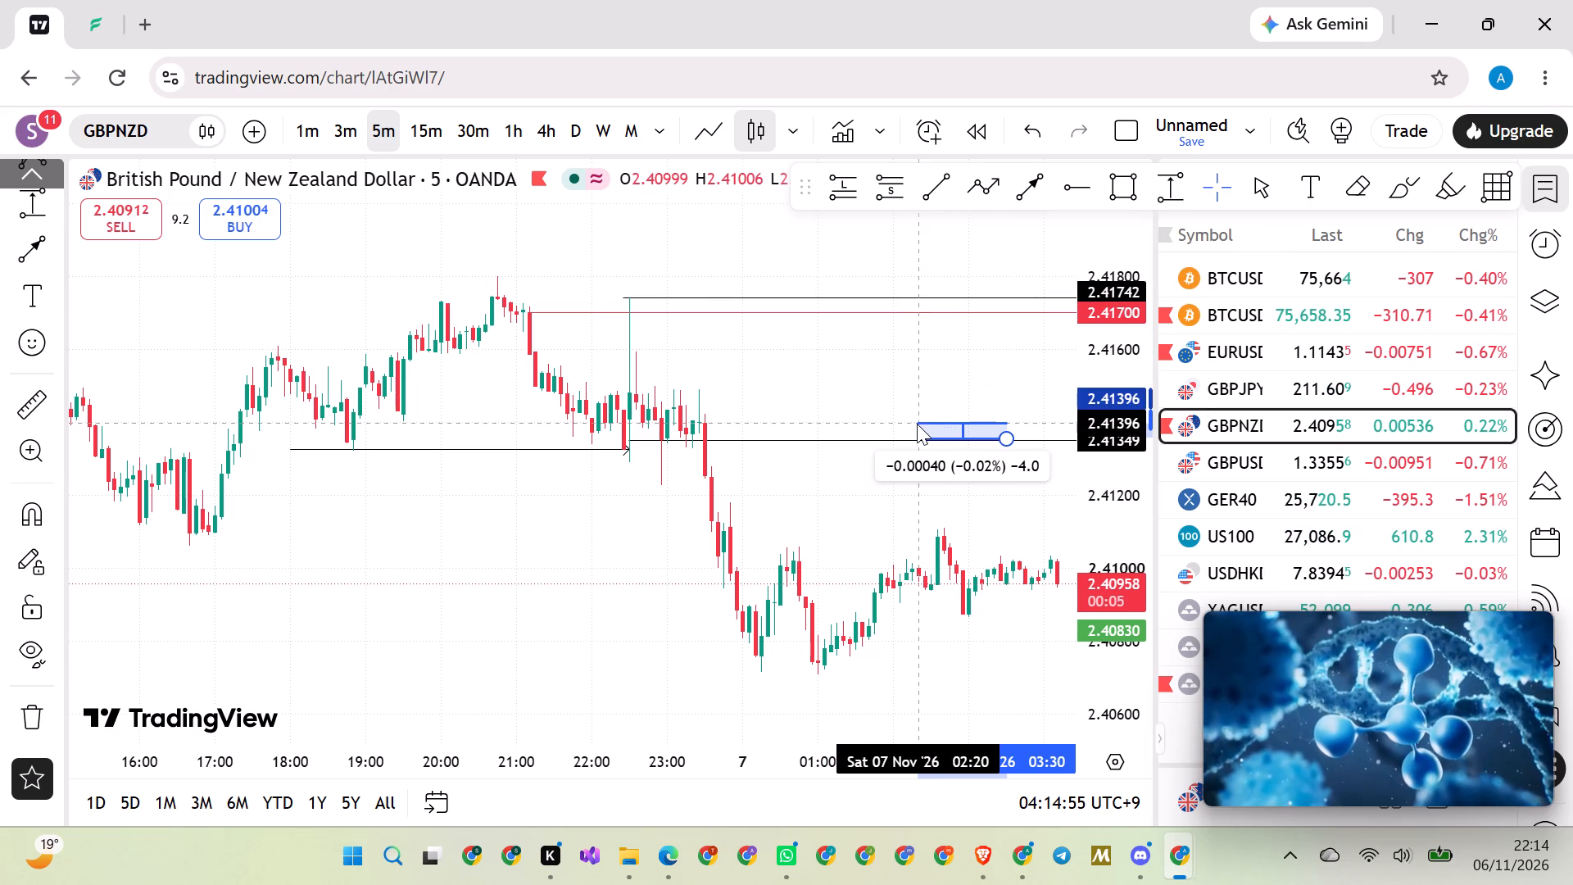
left_click_drag(917, 424, 818, 370)
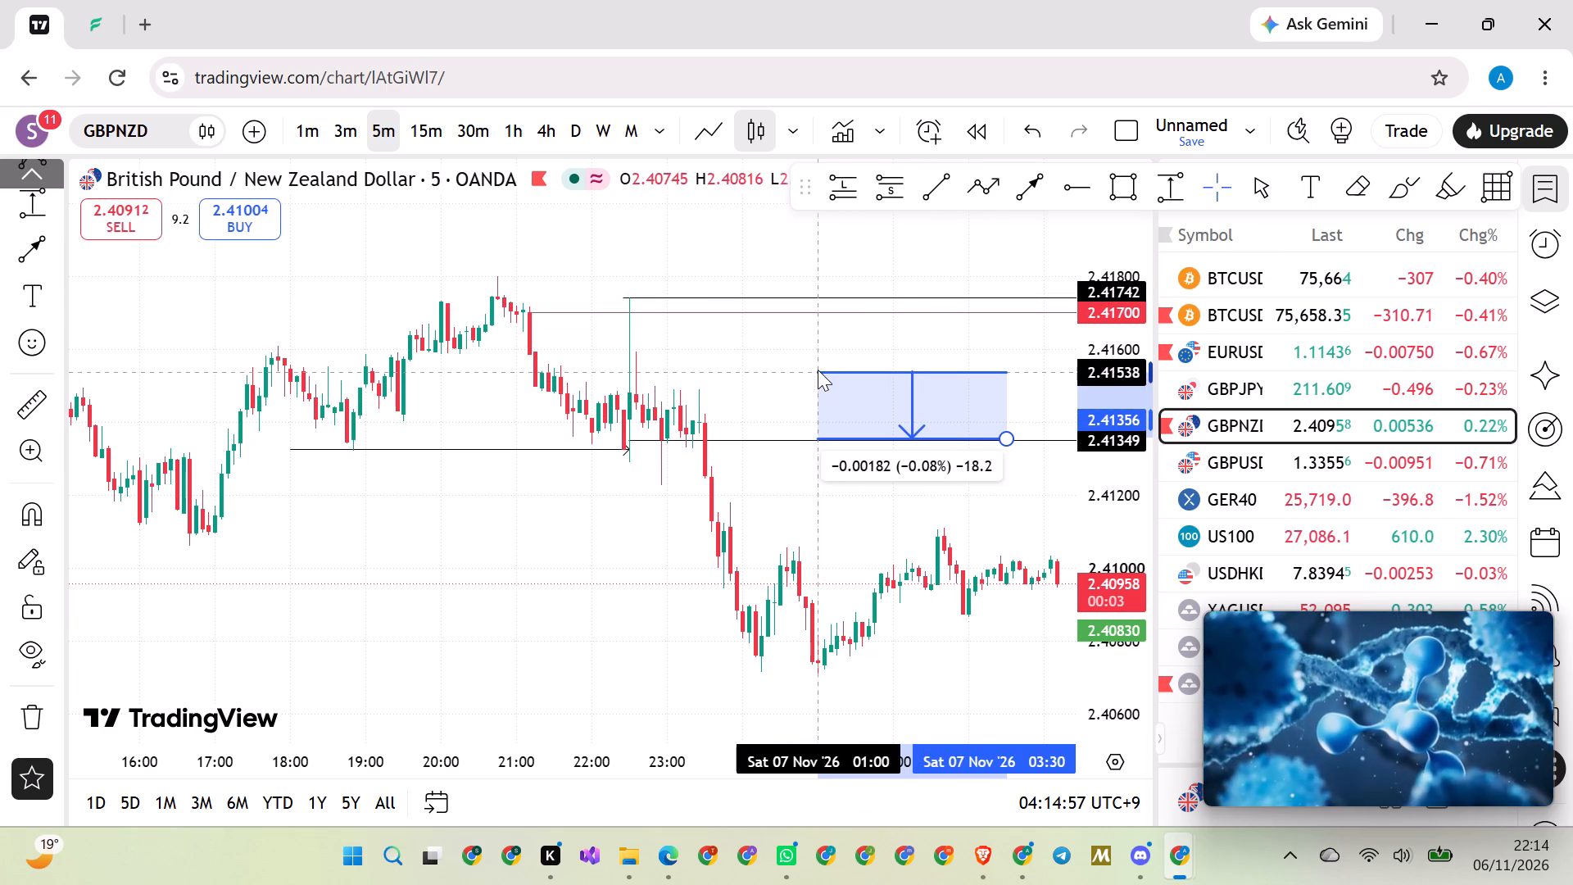
left_click_drag(818, 370, 809, 363)
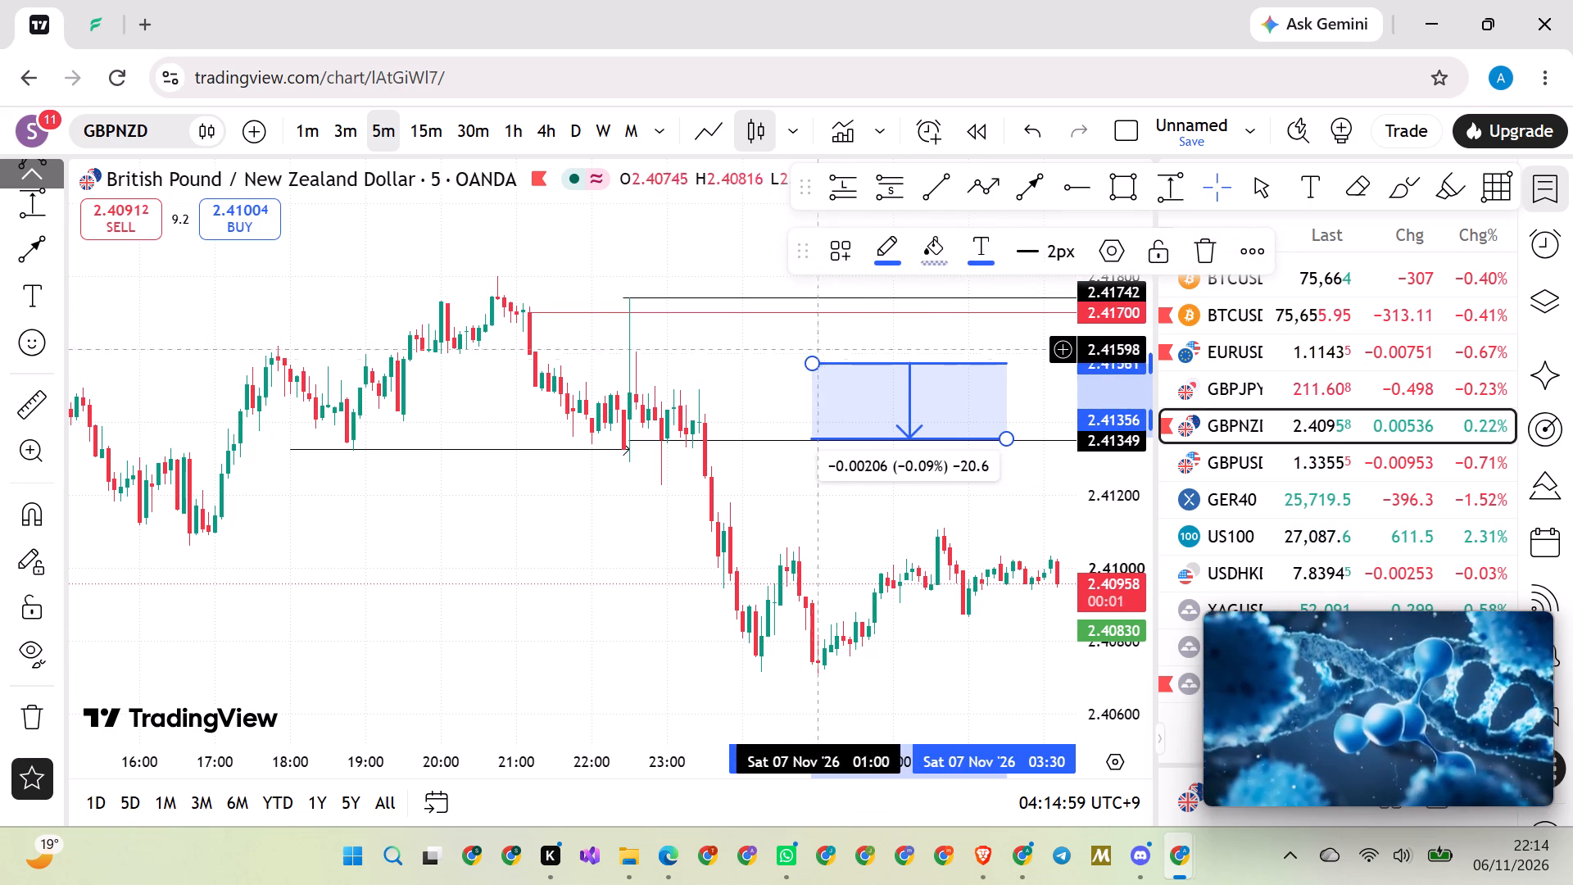
left_click(1204, 241)
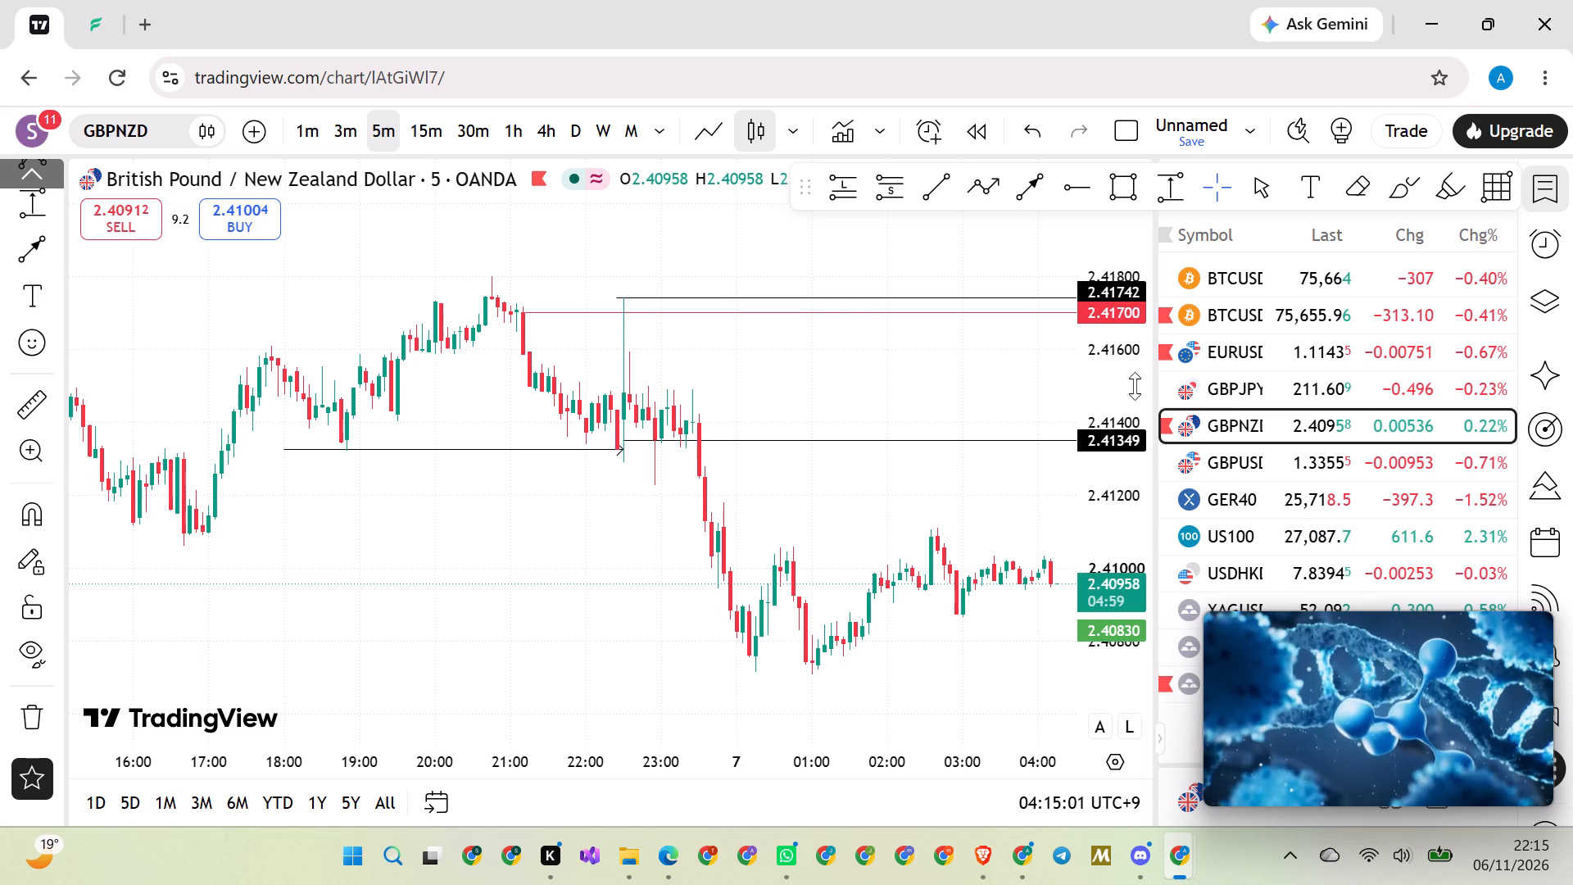
Examine closely how the 5-minute candles break the 2.41349 ray and the arrowed low beside it.
scroll(1131, 415, "up", 16)
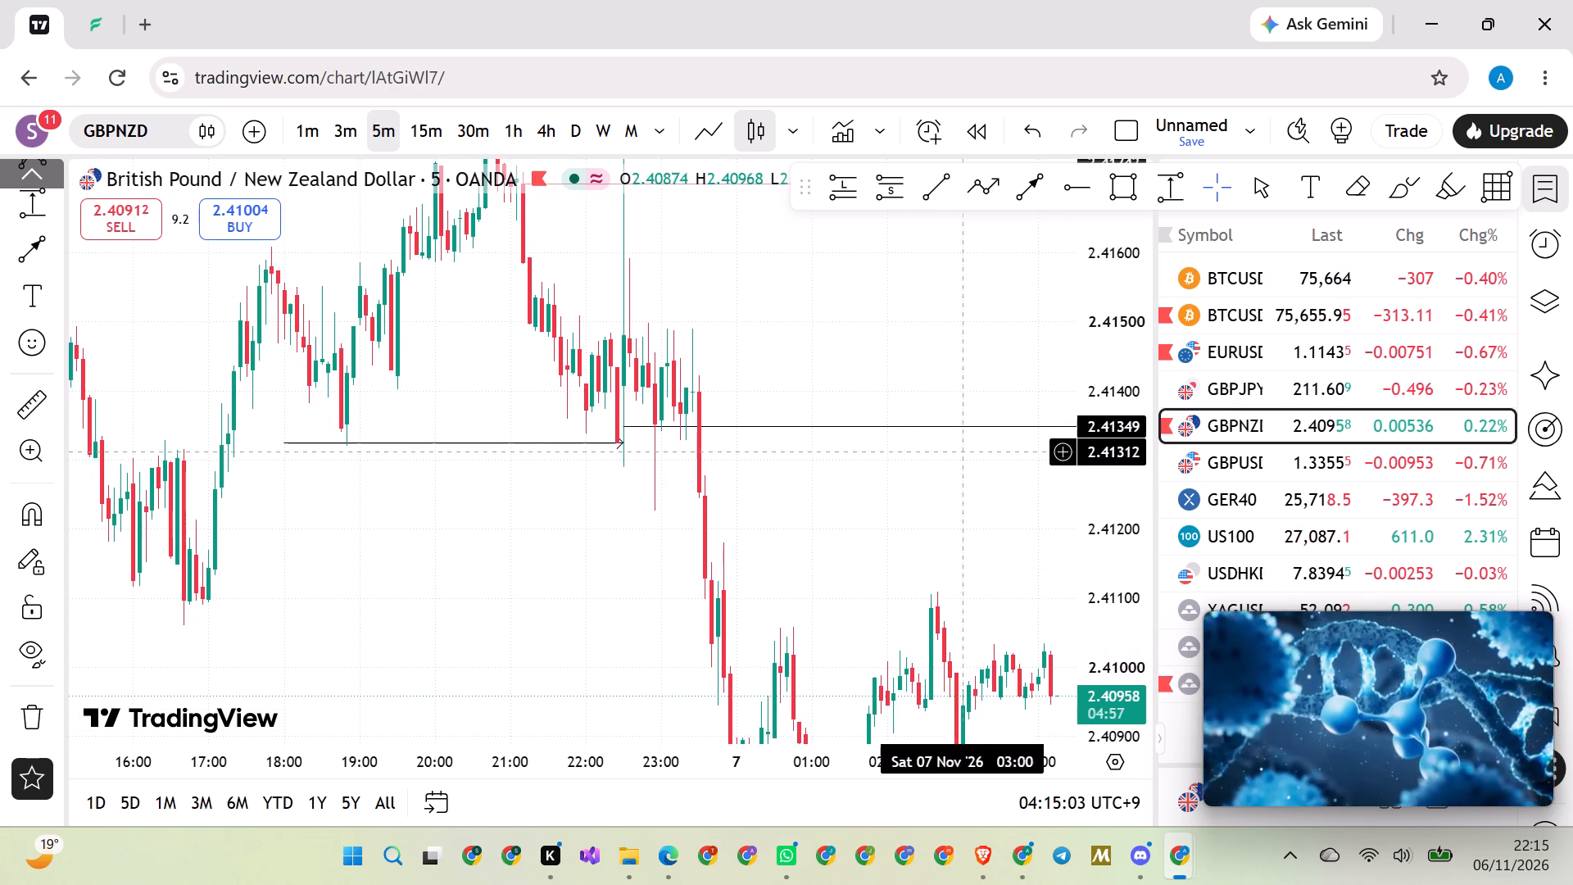
left_click_drag(528, 534, 682, 573)
scroll(659, 568, "up", 4)
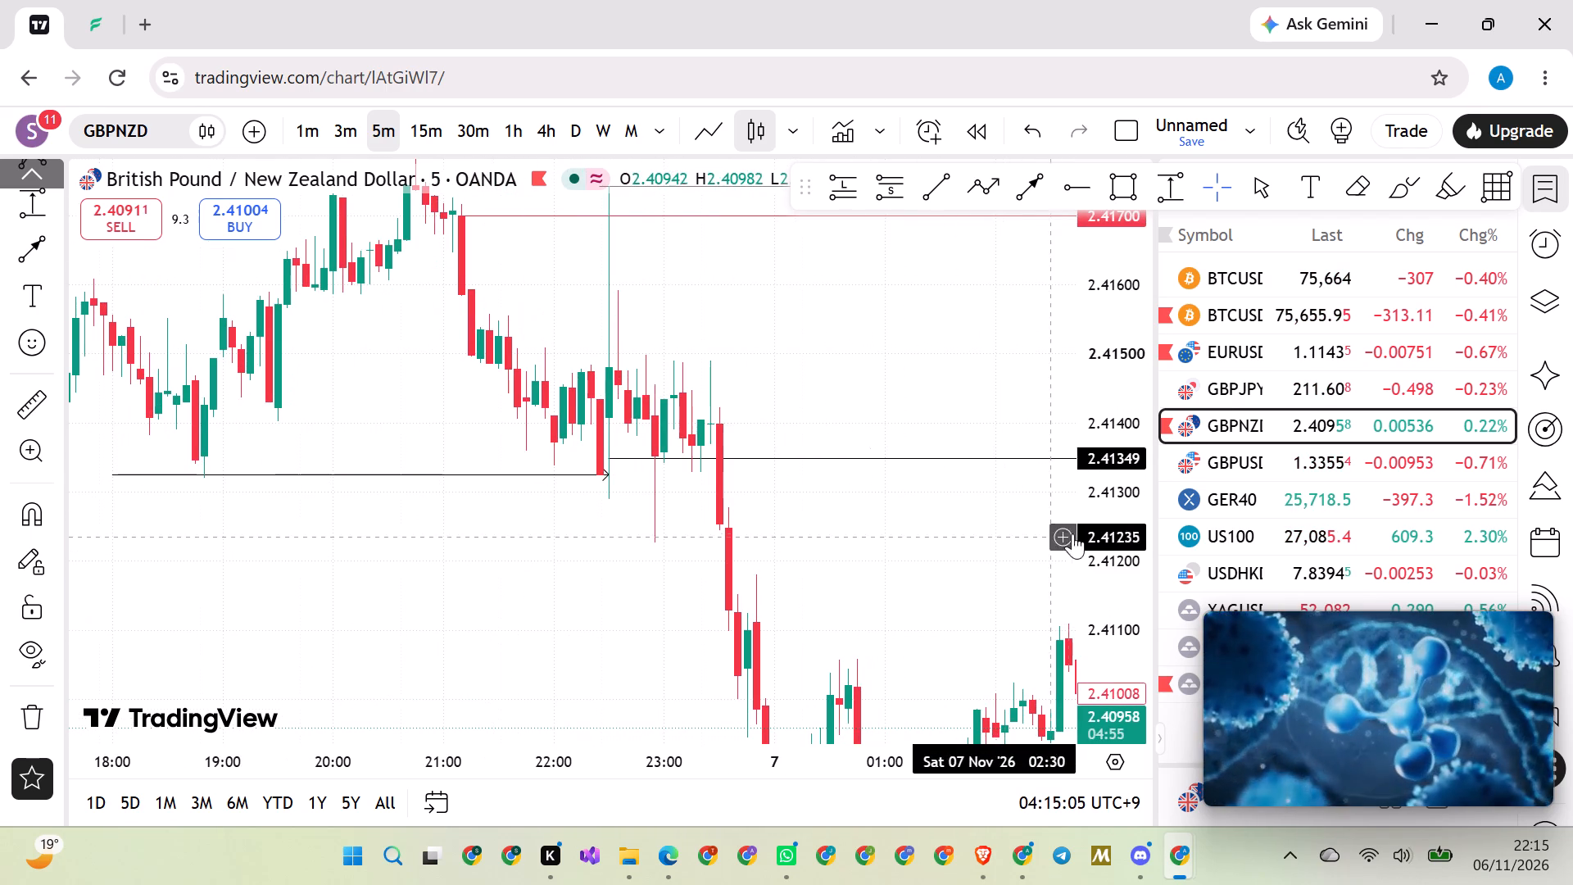
scroll(1124, 509, "up", 11)
scroll(1124, 509, "up", 16)
scroll(1124, 509, "down", 2)
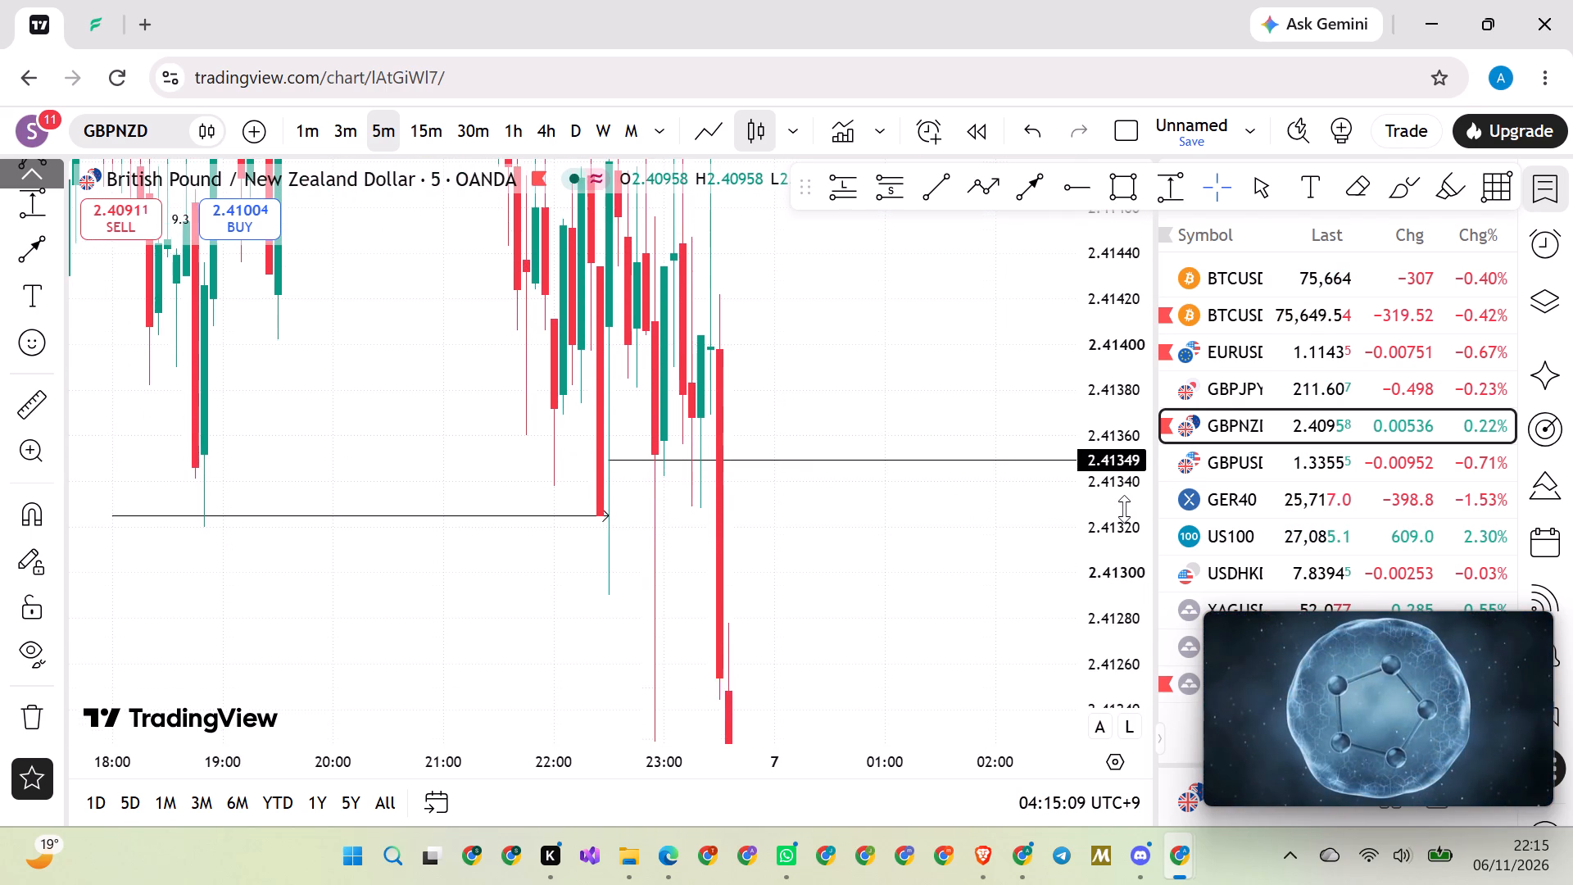
scroll(1124, 509, "down", 2)
scroll(1124, 509, "down", 20)
scroll(1124, 509, "down", 8)
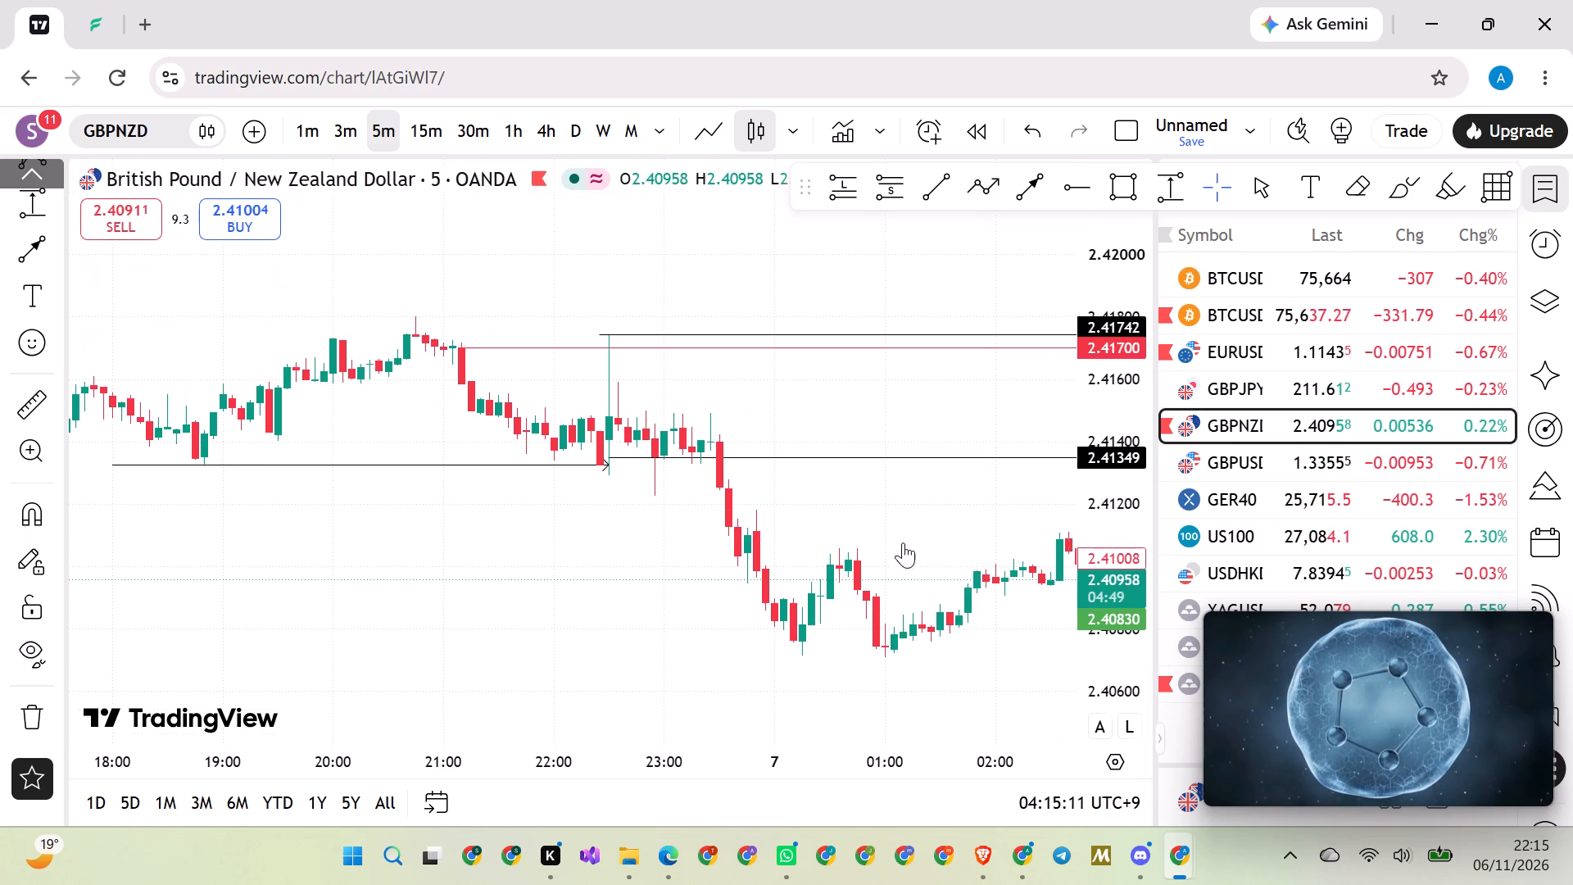
Switch the GBPNZD chart to the 30-minute timeframe.
left_click(461, 127)
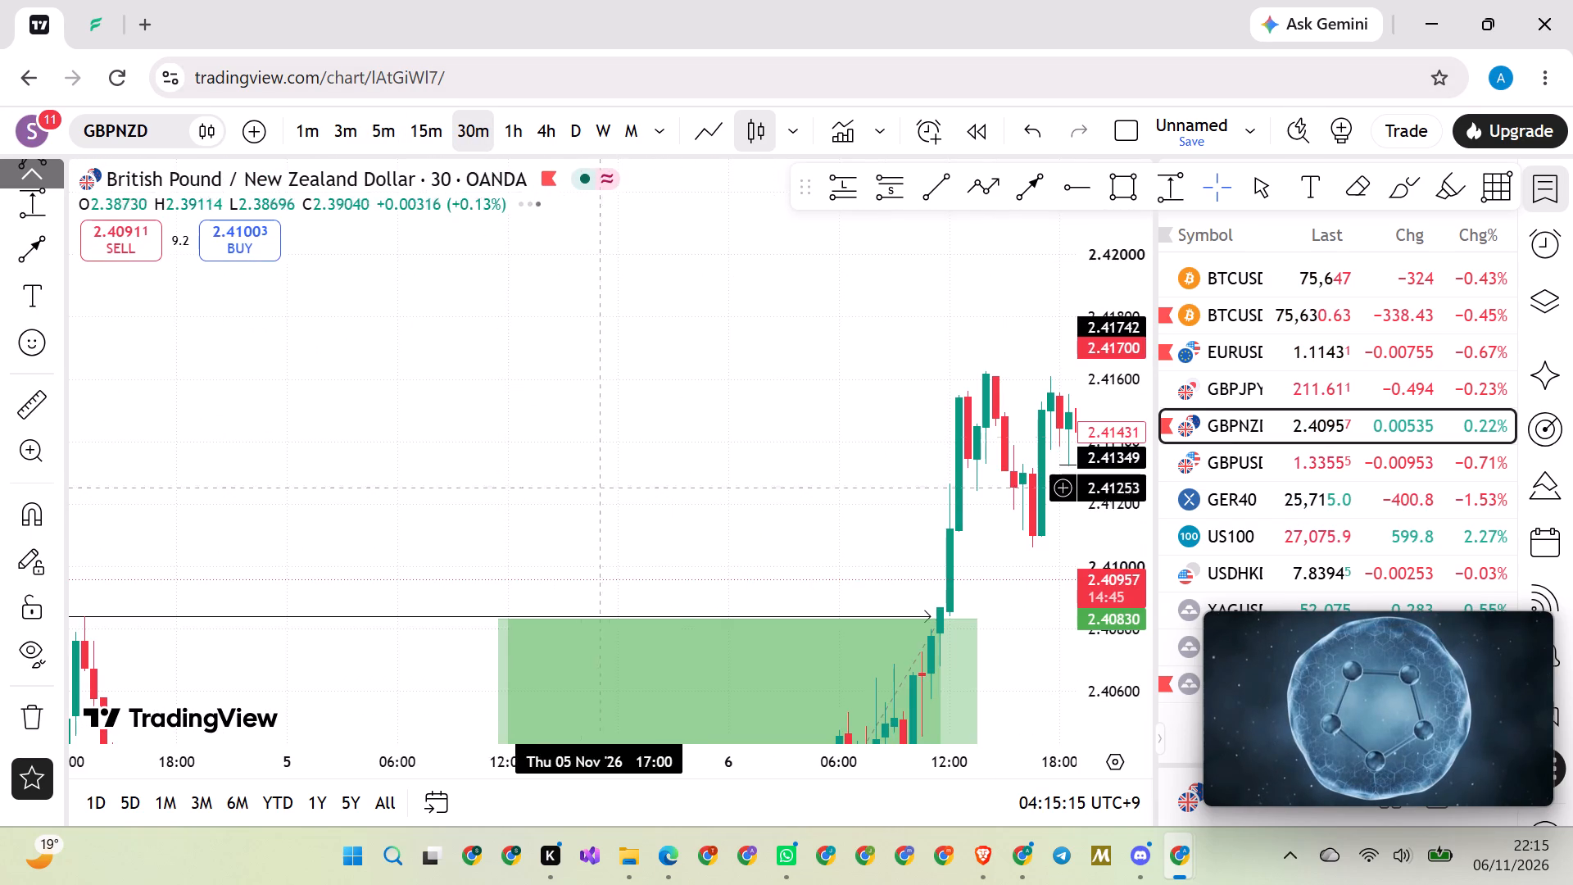
scroll(626, 535, "down", 5)
left_click_drag(801, 485, 159, 475)
scroll(714, 593, "down", 1)
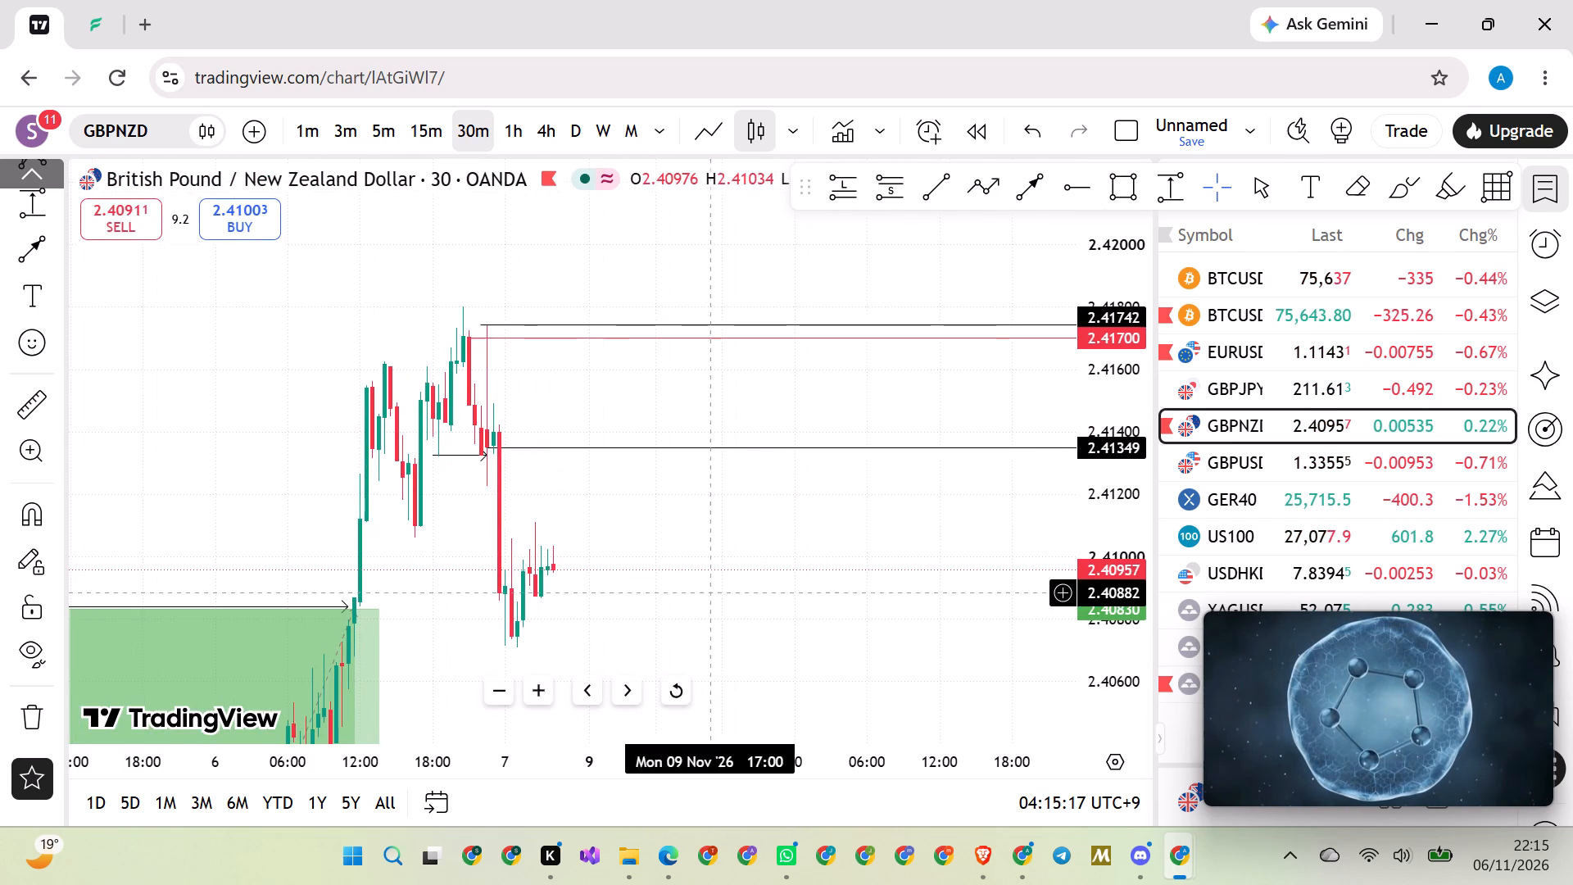
Examine the 30-minute rally and reversal against the marked 2.41742, 2.41700 and 2.41349 levels.
scroll(714, 593, "down", 1)
left_click_drag(800, 533, 818, 558)
scroll(809, 538, "up", 8)
left_click_drag(798, 538, 898, 566)
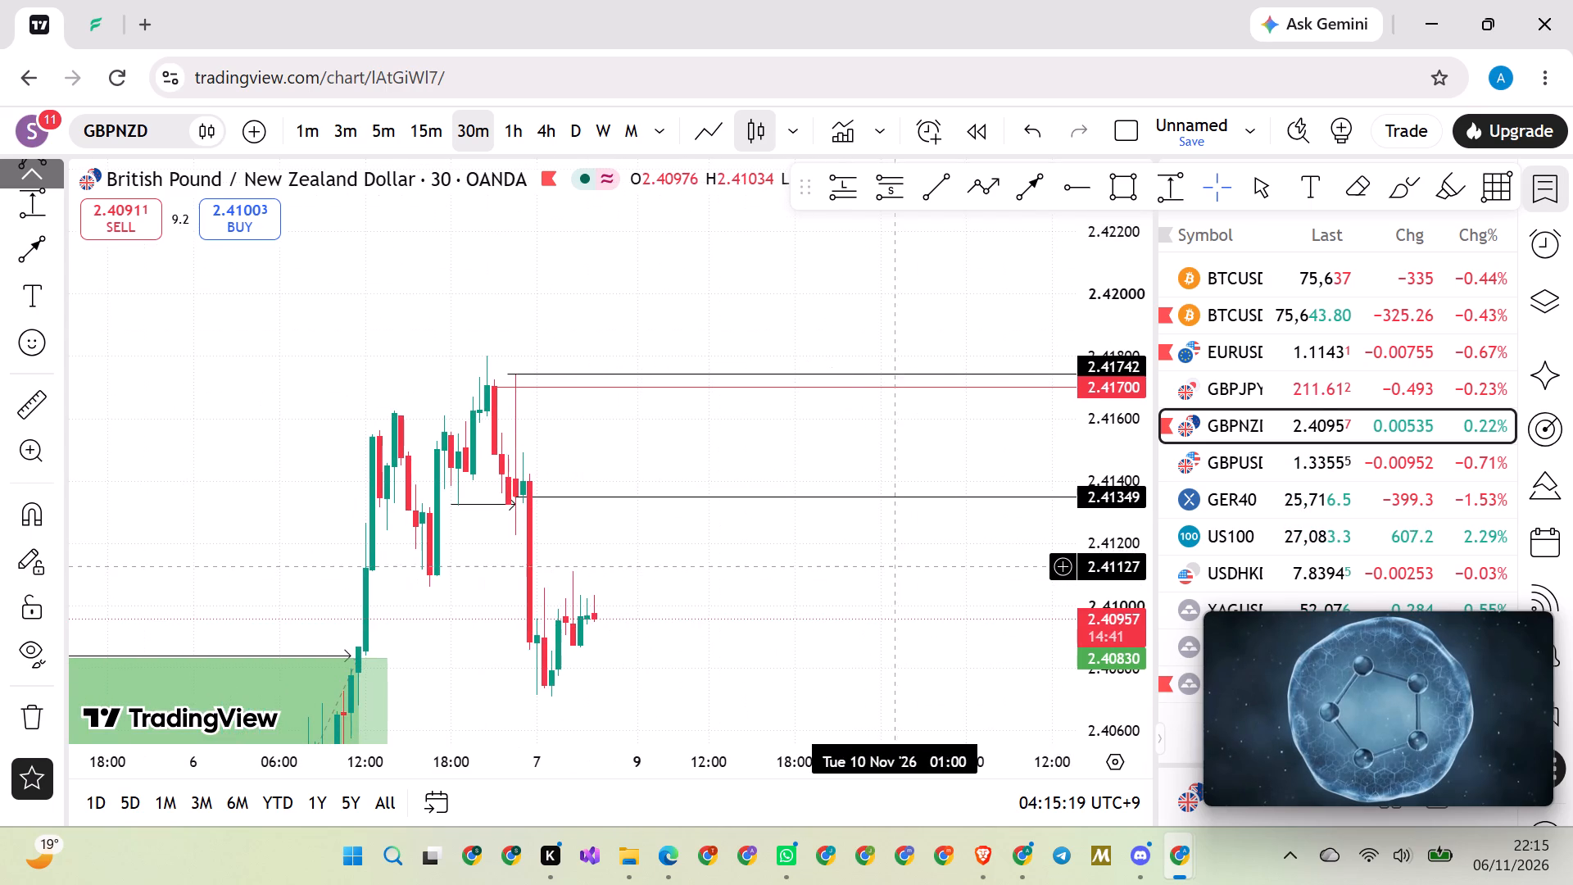
scroll(1086, 452, "up", 3)
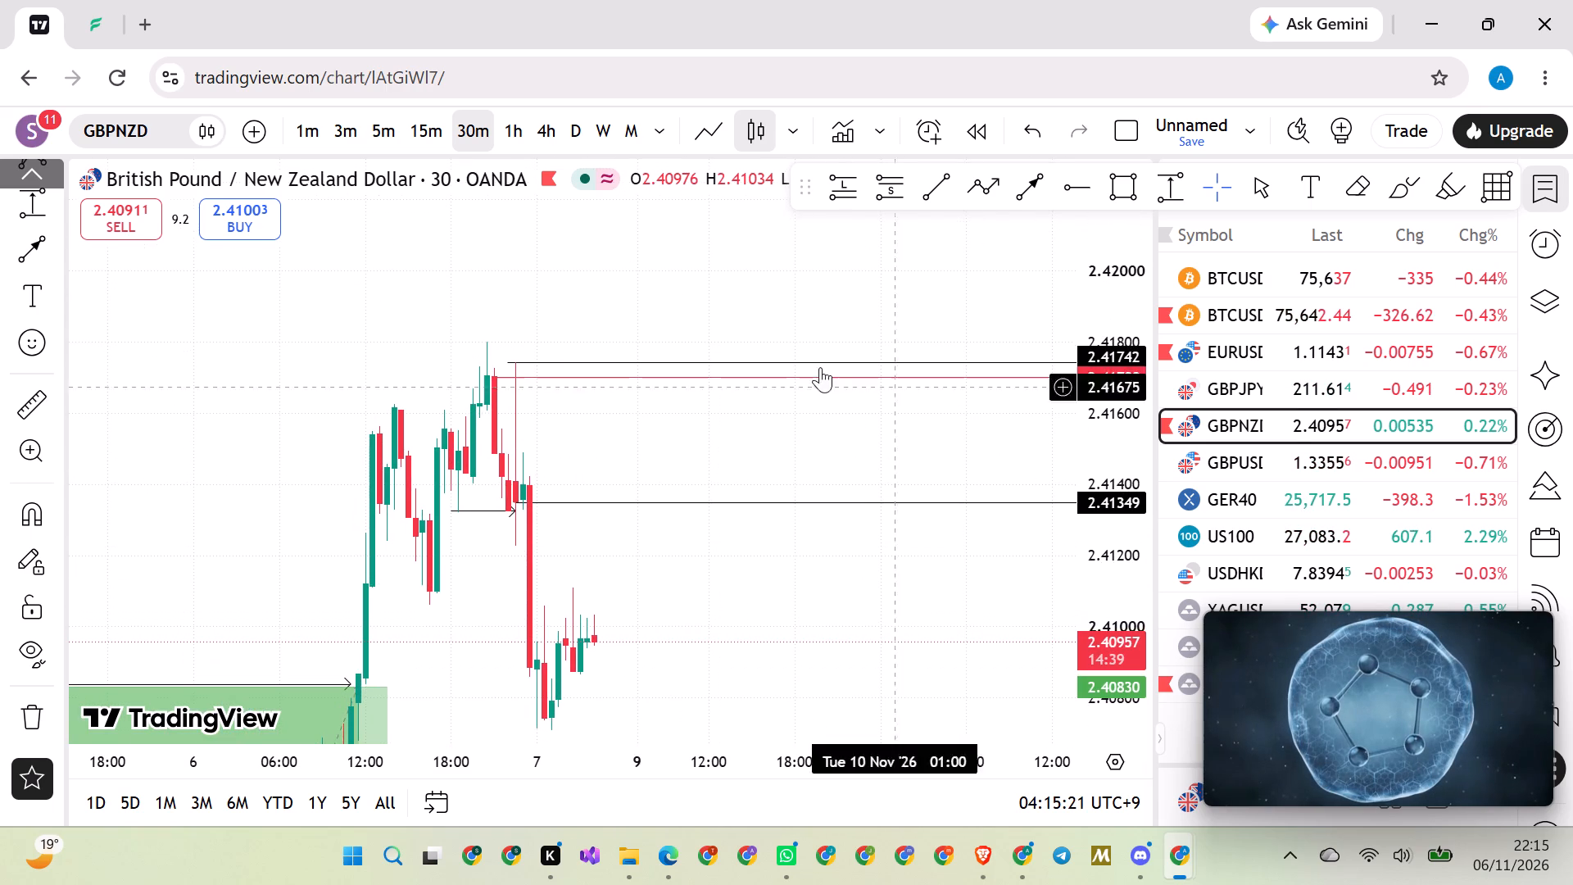
scroll(656, 292, "down", 1)
scroll(656, 292, "up", 1)
left_click_drag(628, 292, 696, 292)
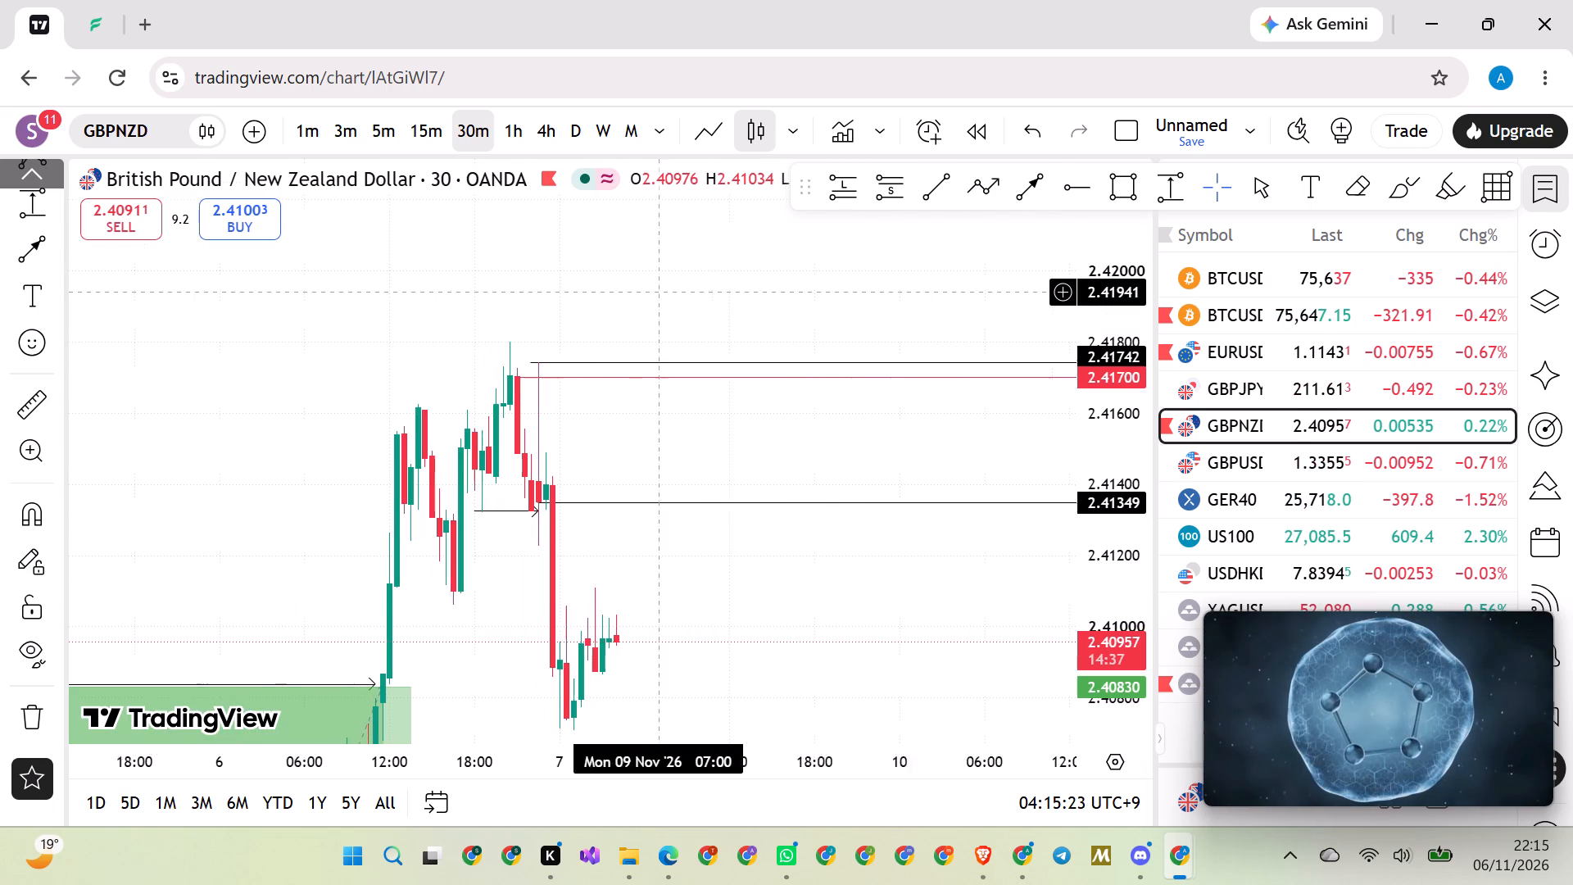
left_click_drag(696, 292, 714, 292)
scroll(714, 292, "up", 1)
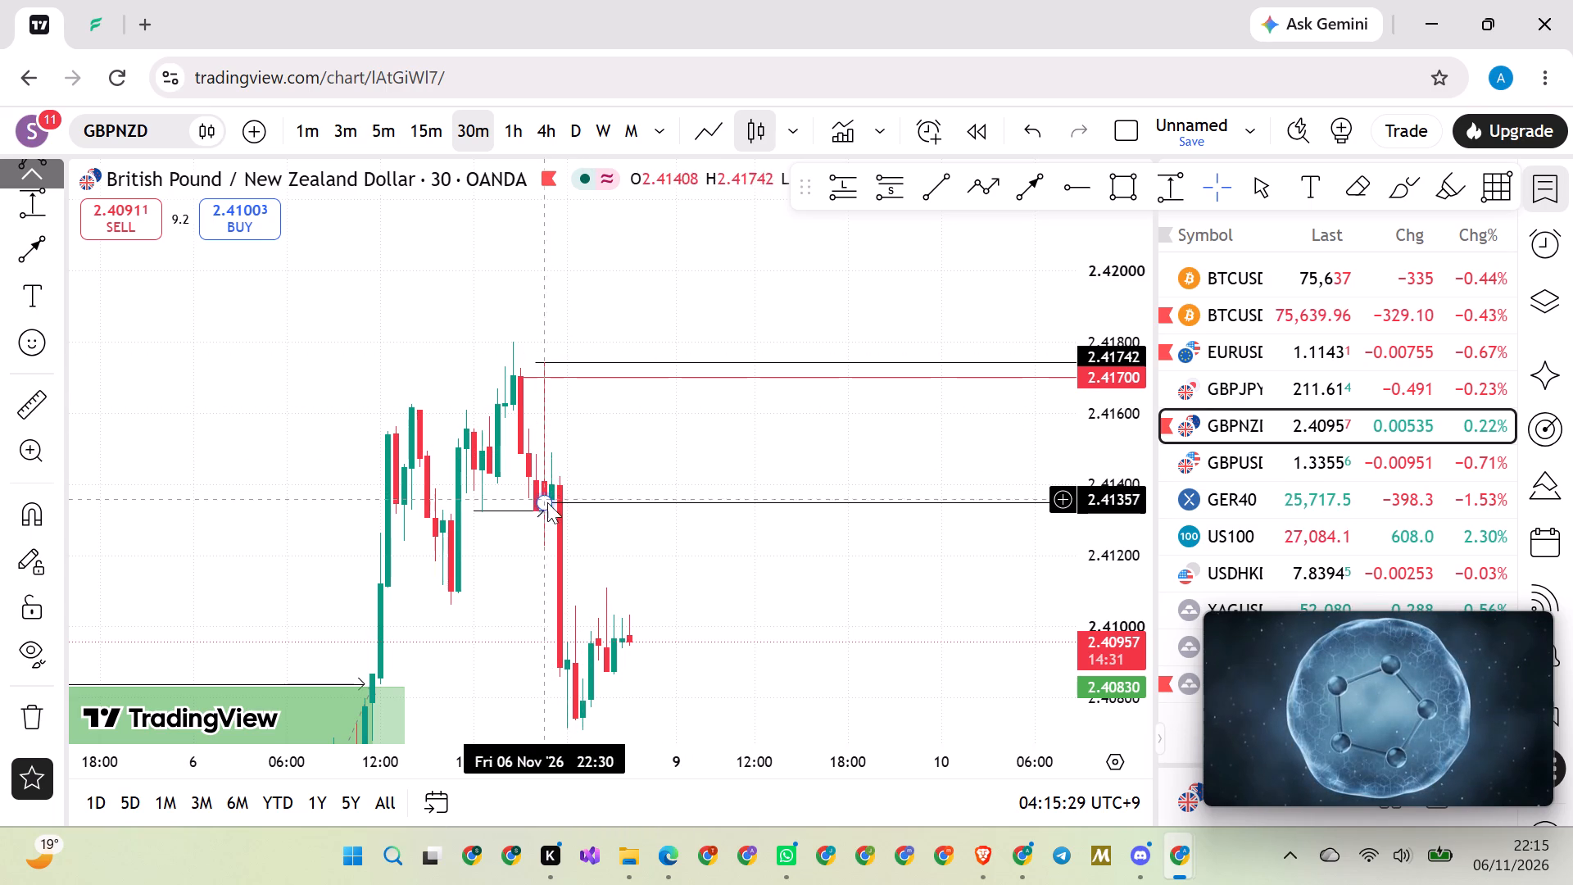
scroll(653, 471, "up", 2)
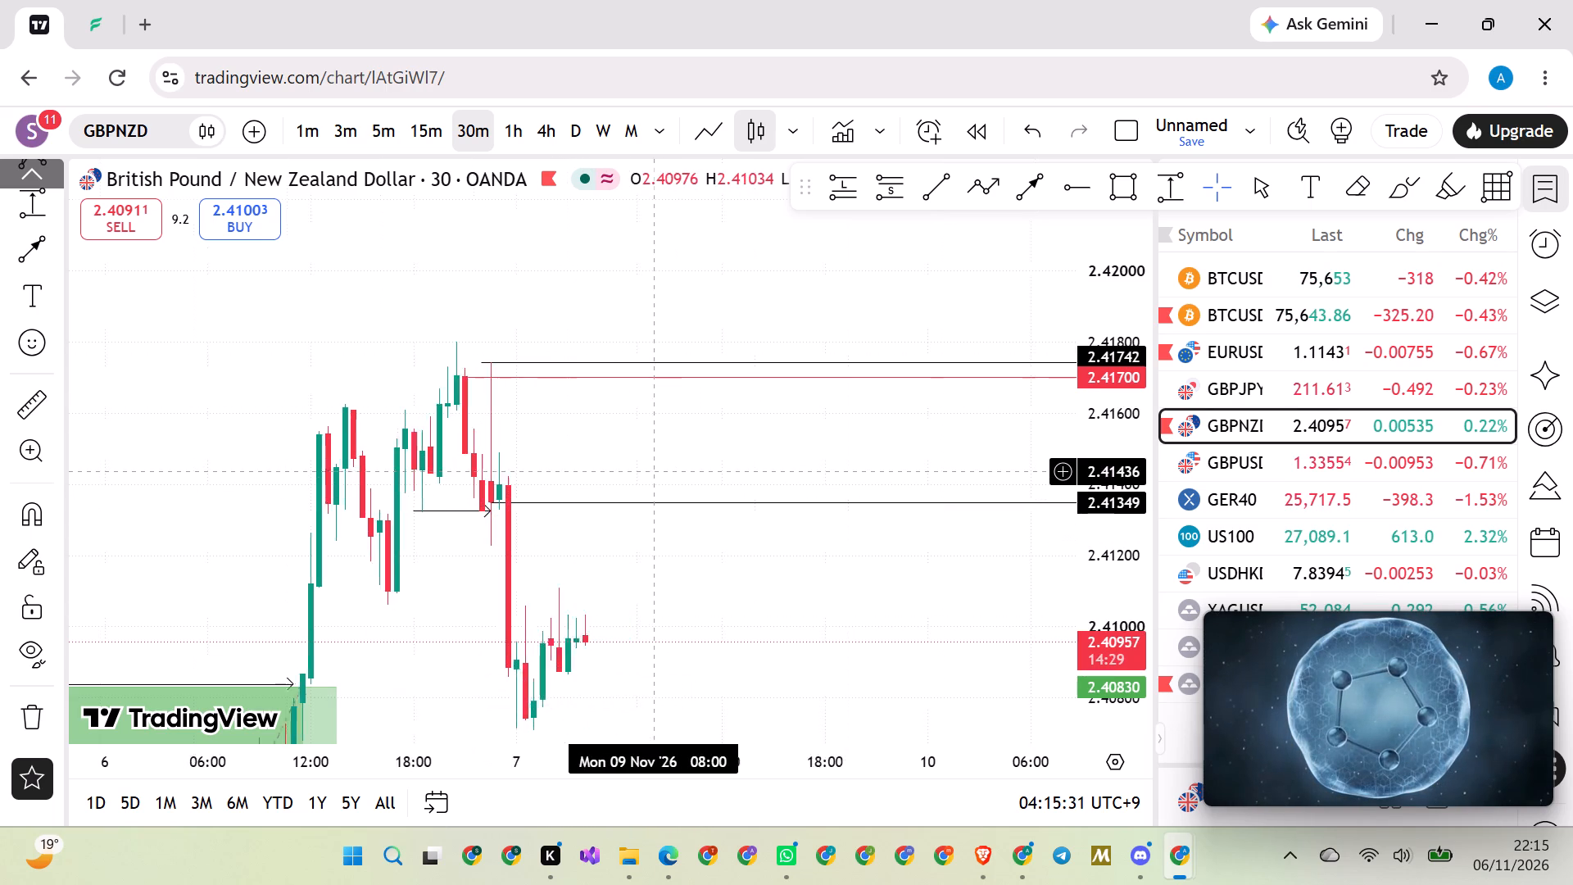
scroll(653, 471, "down", 8)
left_click_drag(717, 467, 801, 438)
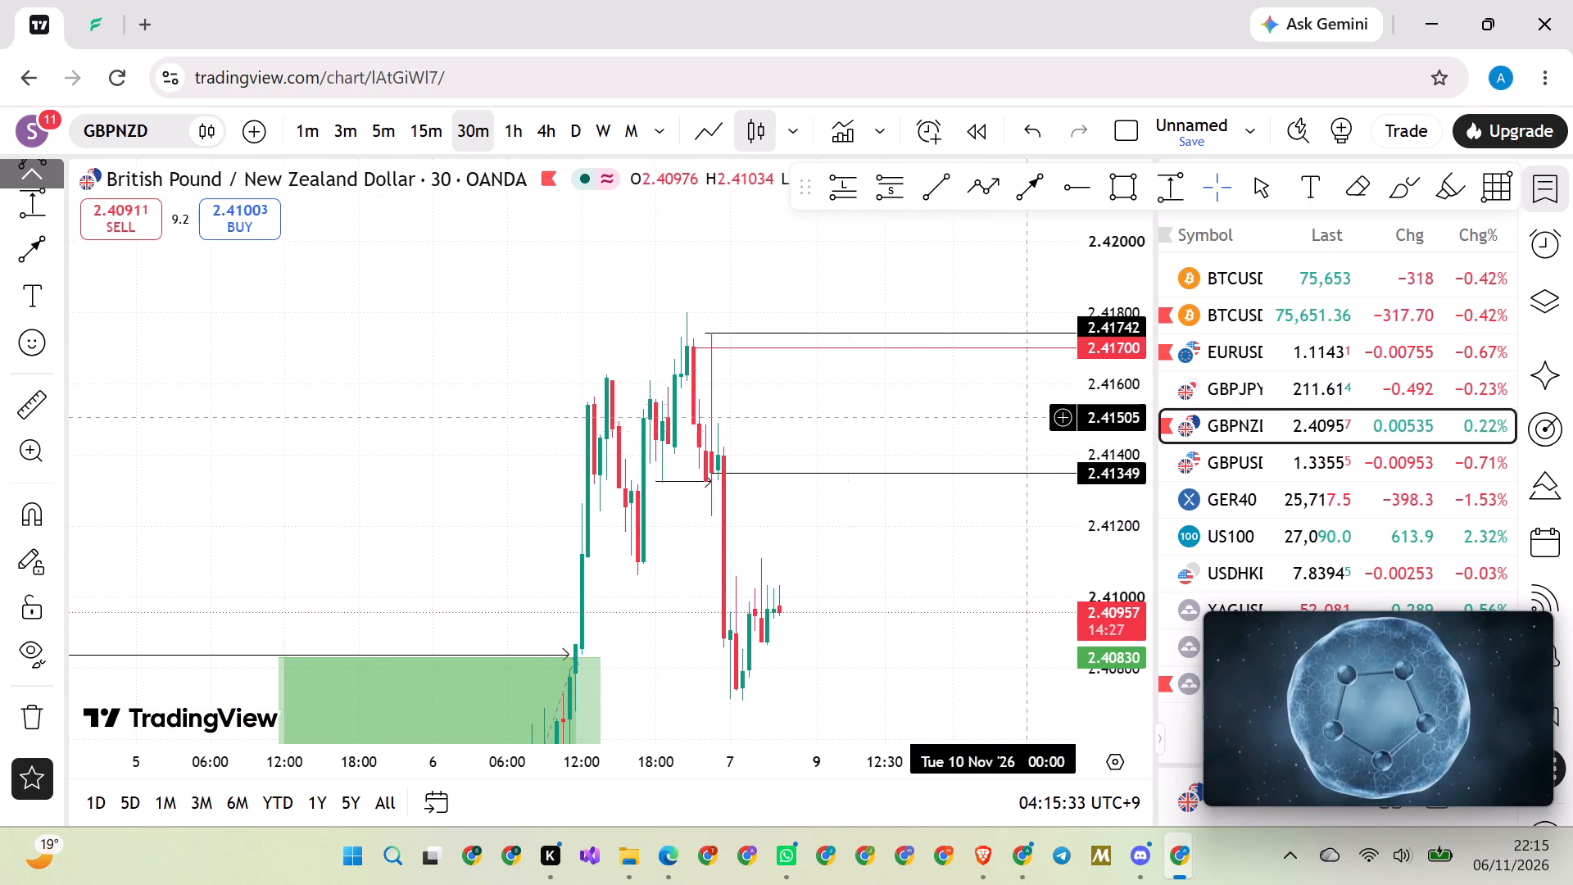
Place a short position with its entry at 2.41695 near the red ray and its stop at 2.41747 just above the upper black ray.
left_click_drag(1113, 412, 1023, 560)
scroll(566, 324, "up", 1)
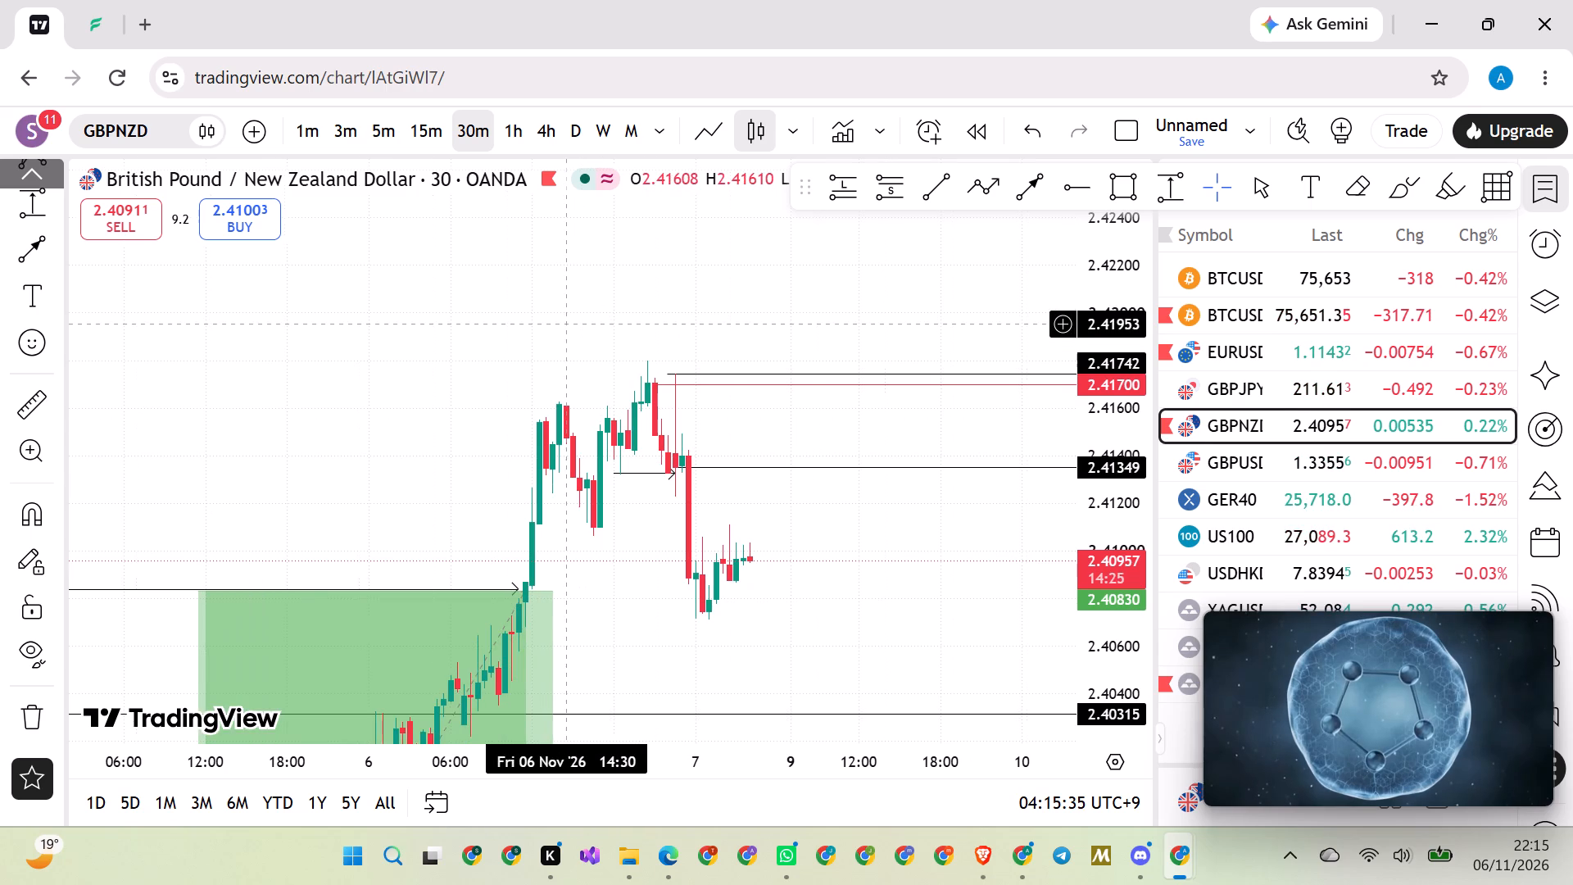
left_click_drag(712, 319, 590, 313)
left_click_drag(714, 322, 641, 279)
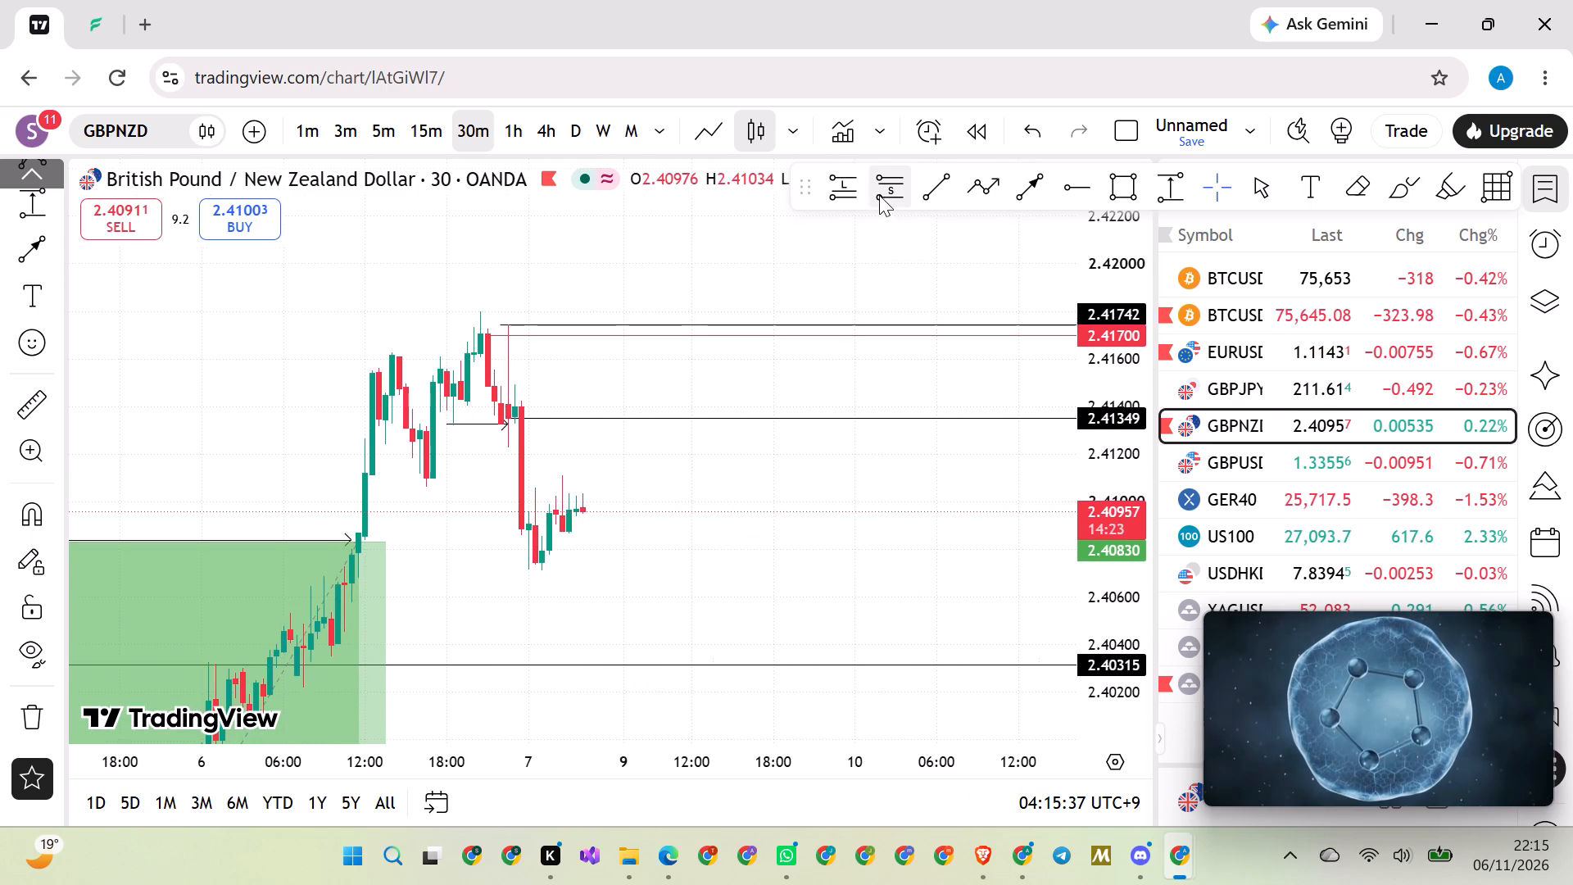
left_click(895, 196)
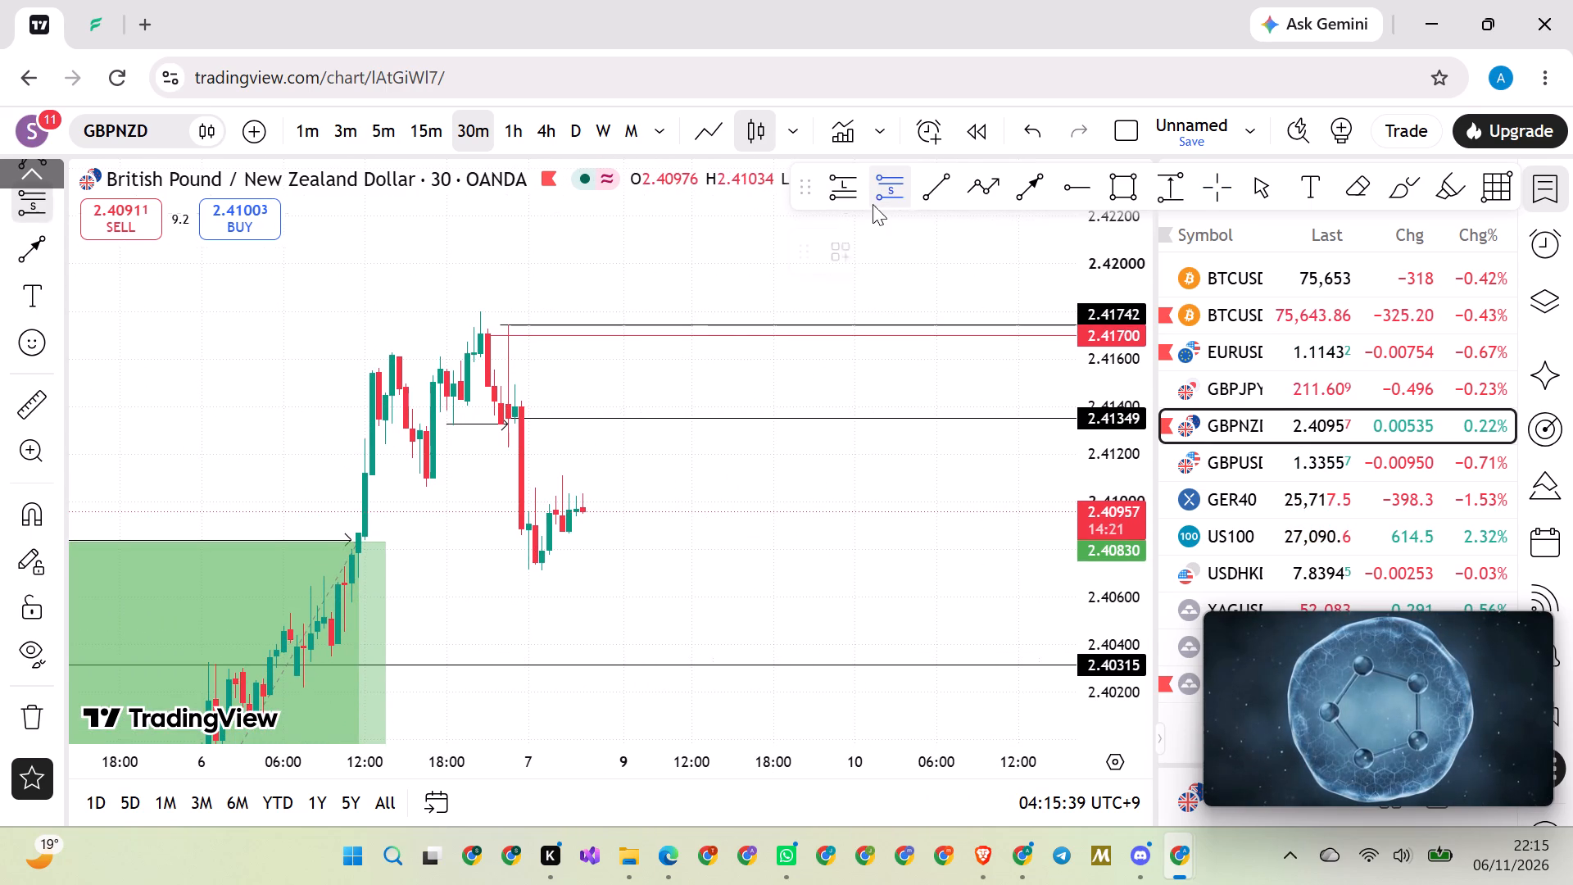
left_click(742, 336)
left_click_drag(962, 381, 927, 477)
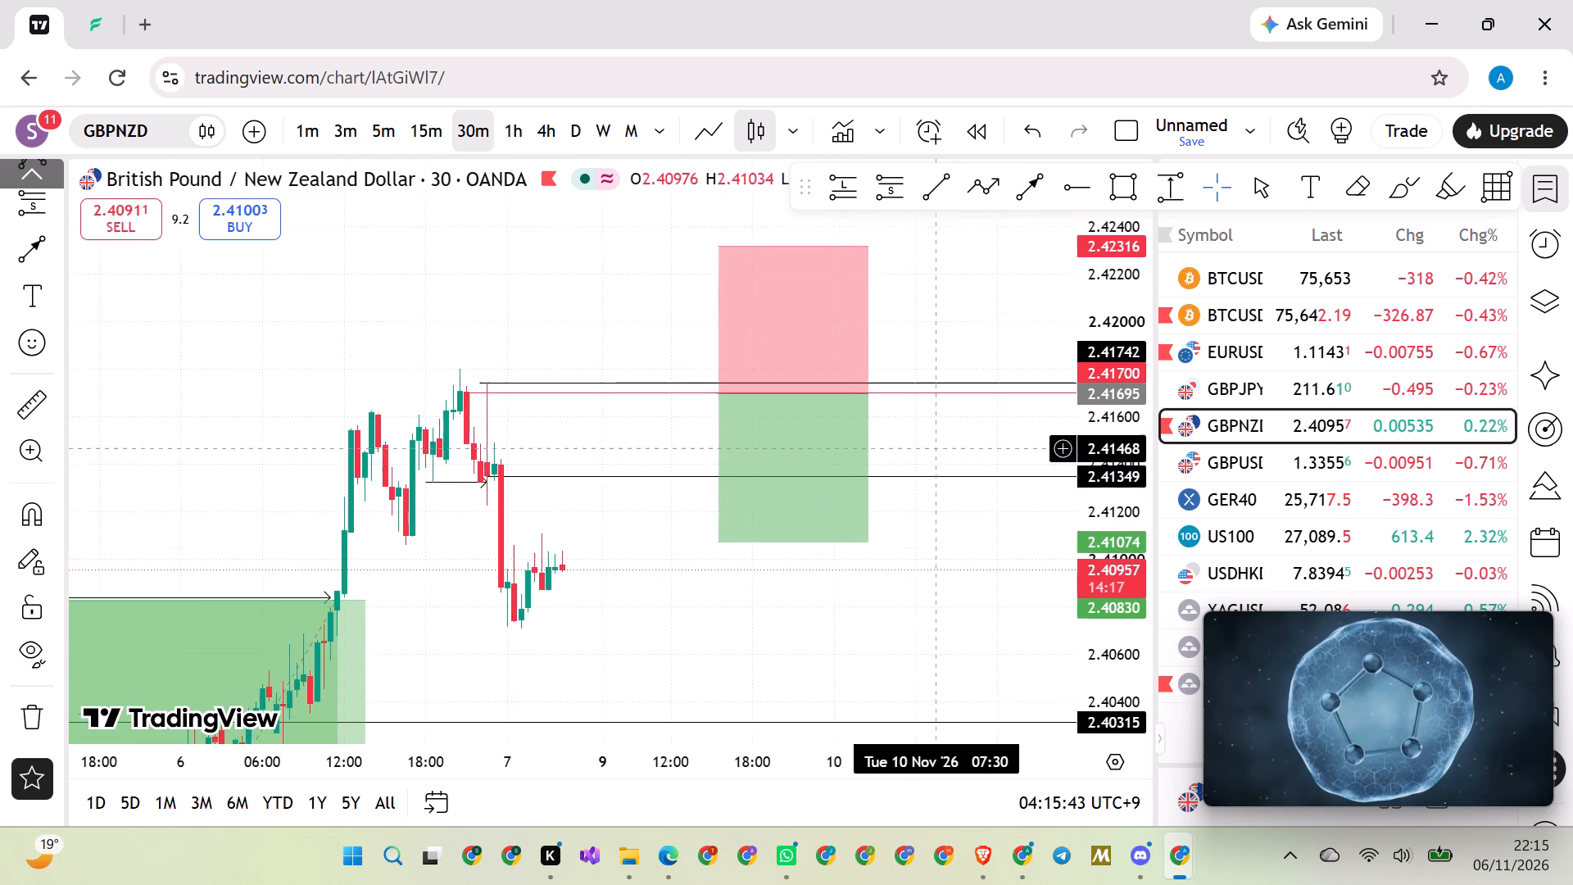
left_click_drag(927, 477, 920, 483)
left_click_drag(706, 280, 686, 417)
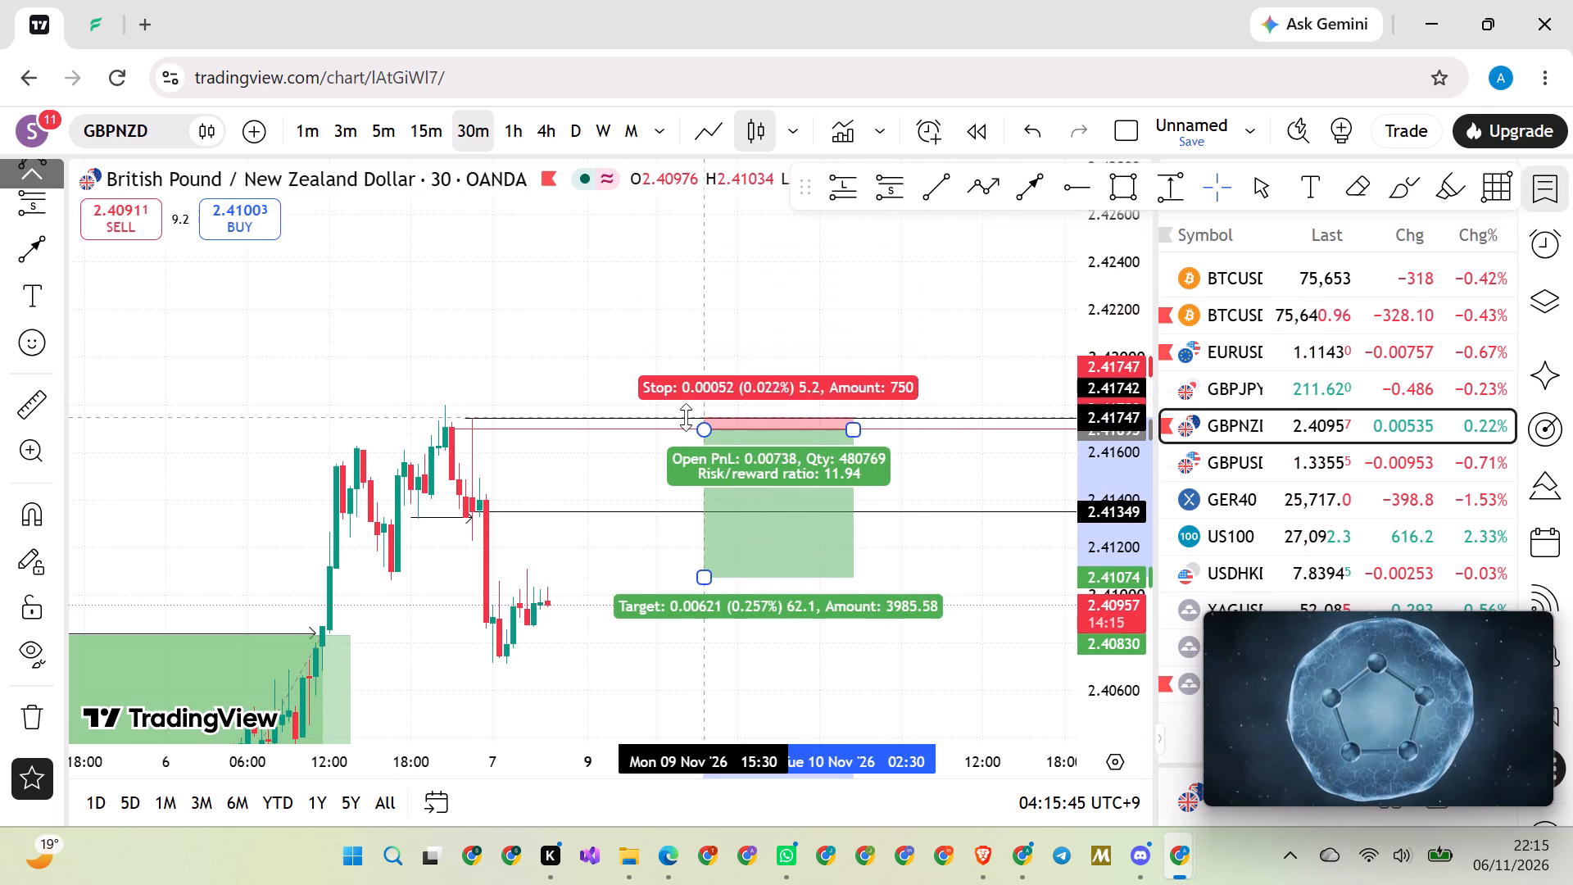
Widen the short position's stop to 2.41886, above the upper black ray and the recent swing high.
left_click_drag(686, 417, 682, 390)
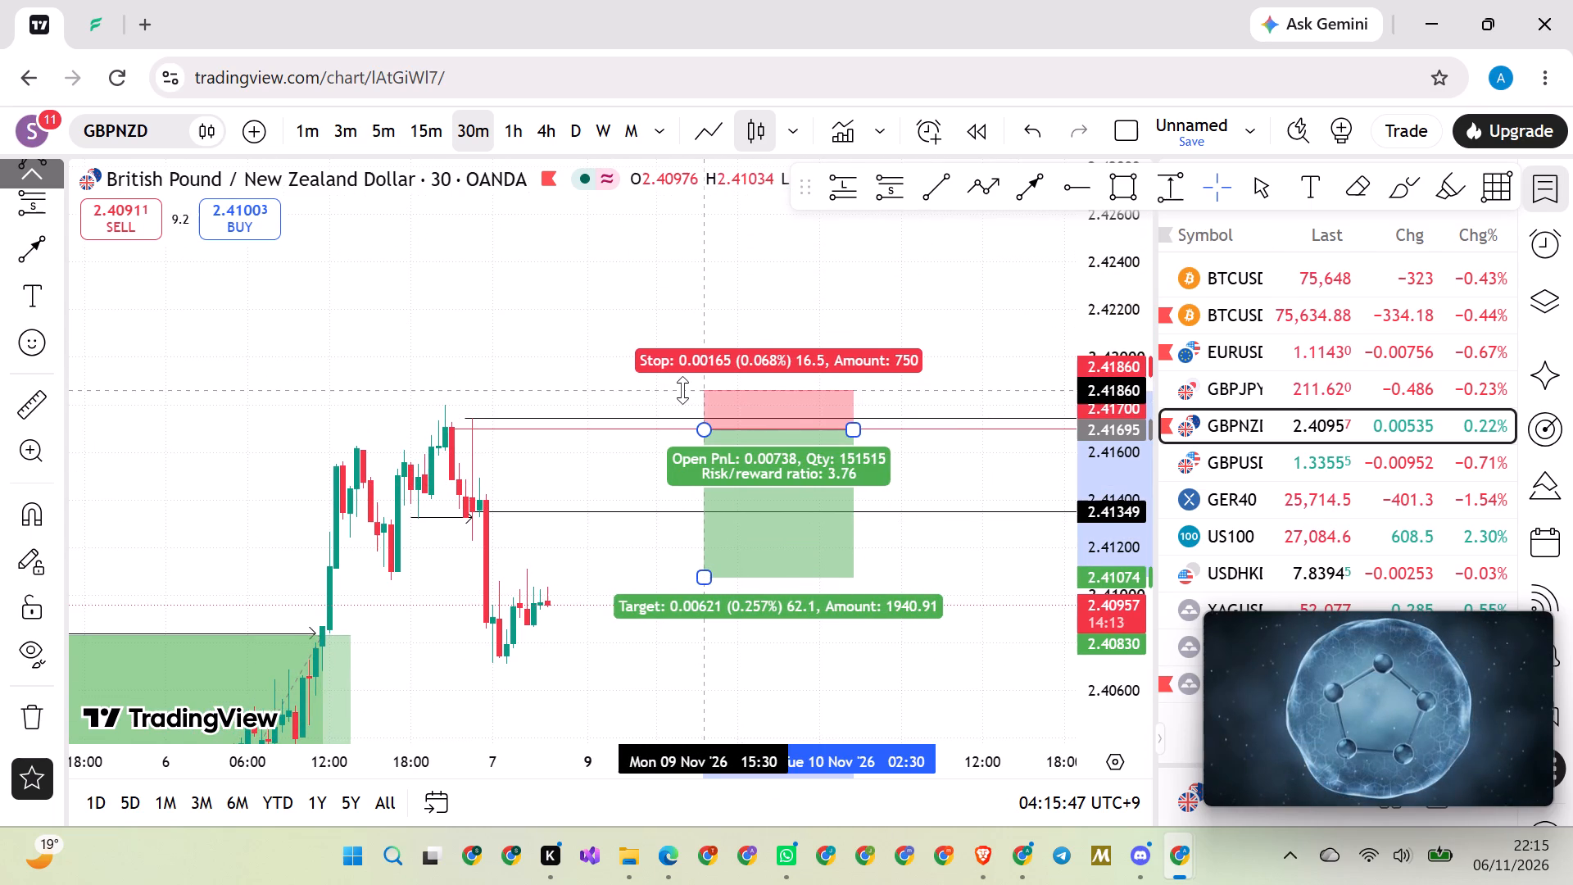
left_click_drag(682, 390, 626, 378)
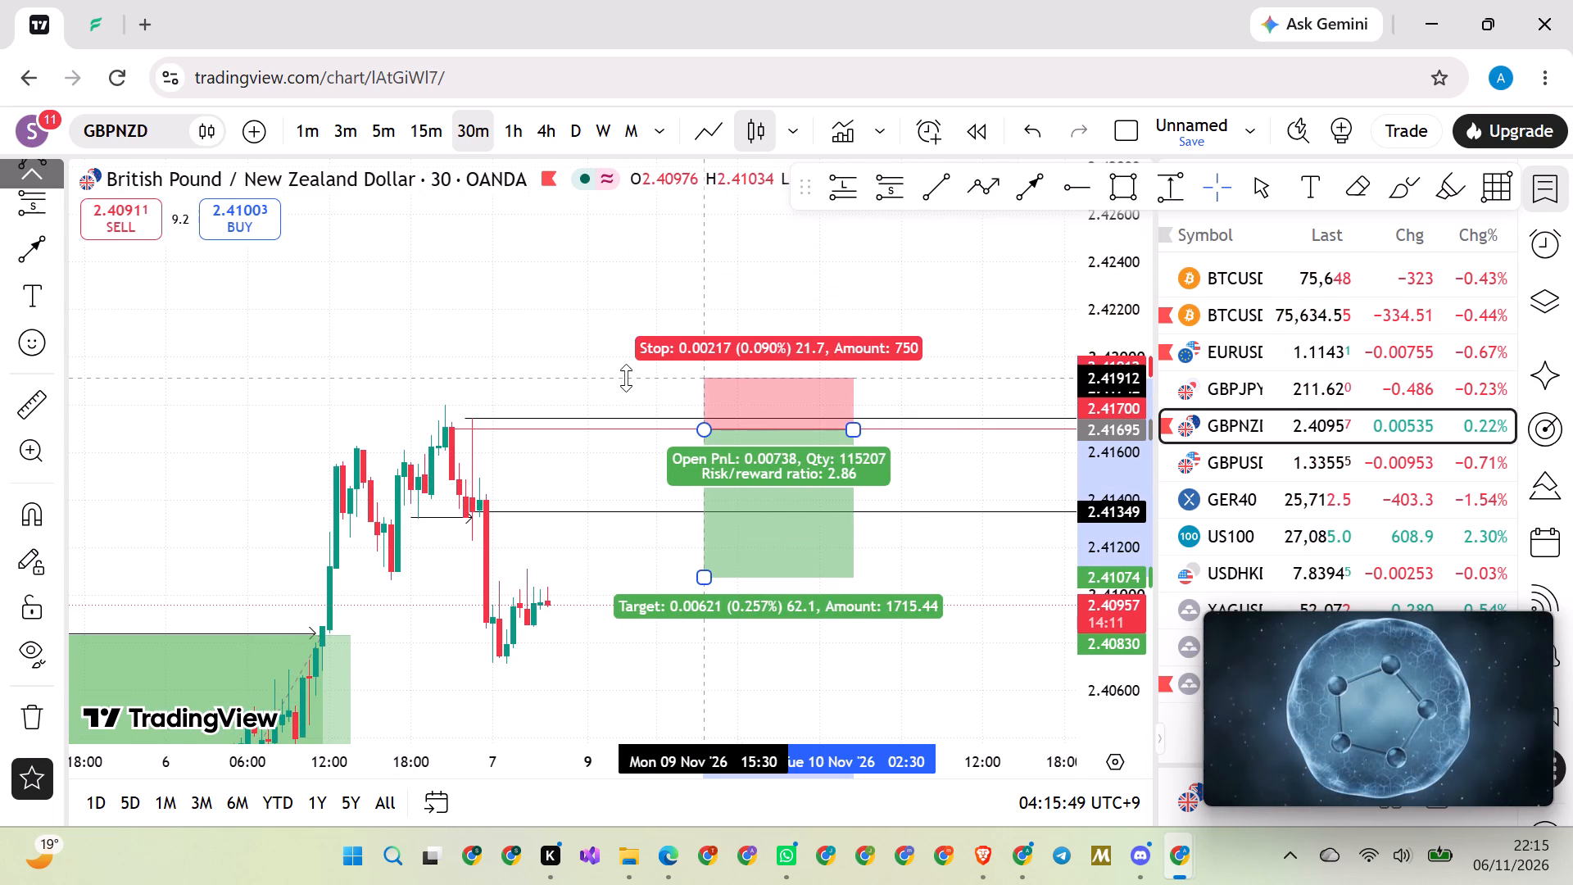
left_click_drag(626, 378, 651, 383)
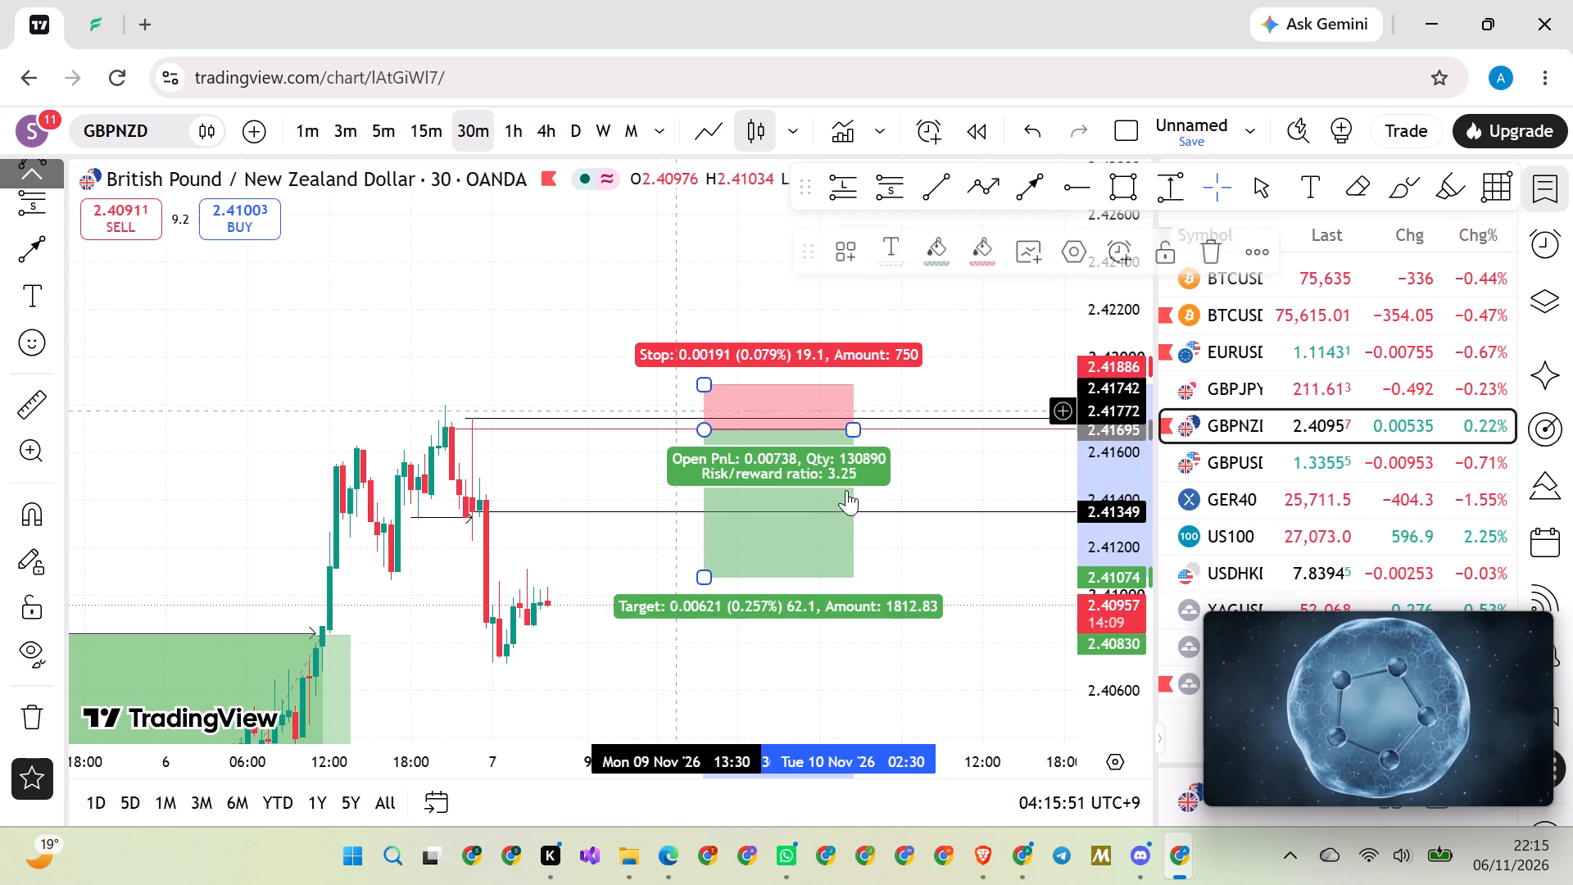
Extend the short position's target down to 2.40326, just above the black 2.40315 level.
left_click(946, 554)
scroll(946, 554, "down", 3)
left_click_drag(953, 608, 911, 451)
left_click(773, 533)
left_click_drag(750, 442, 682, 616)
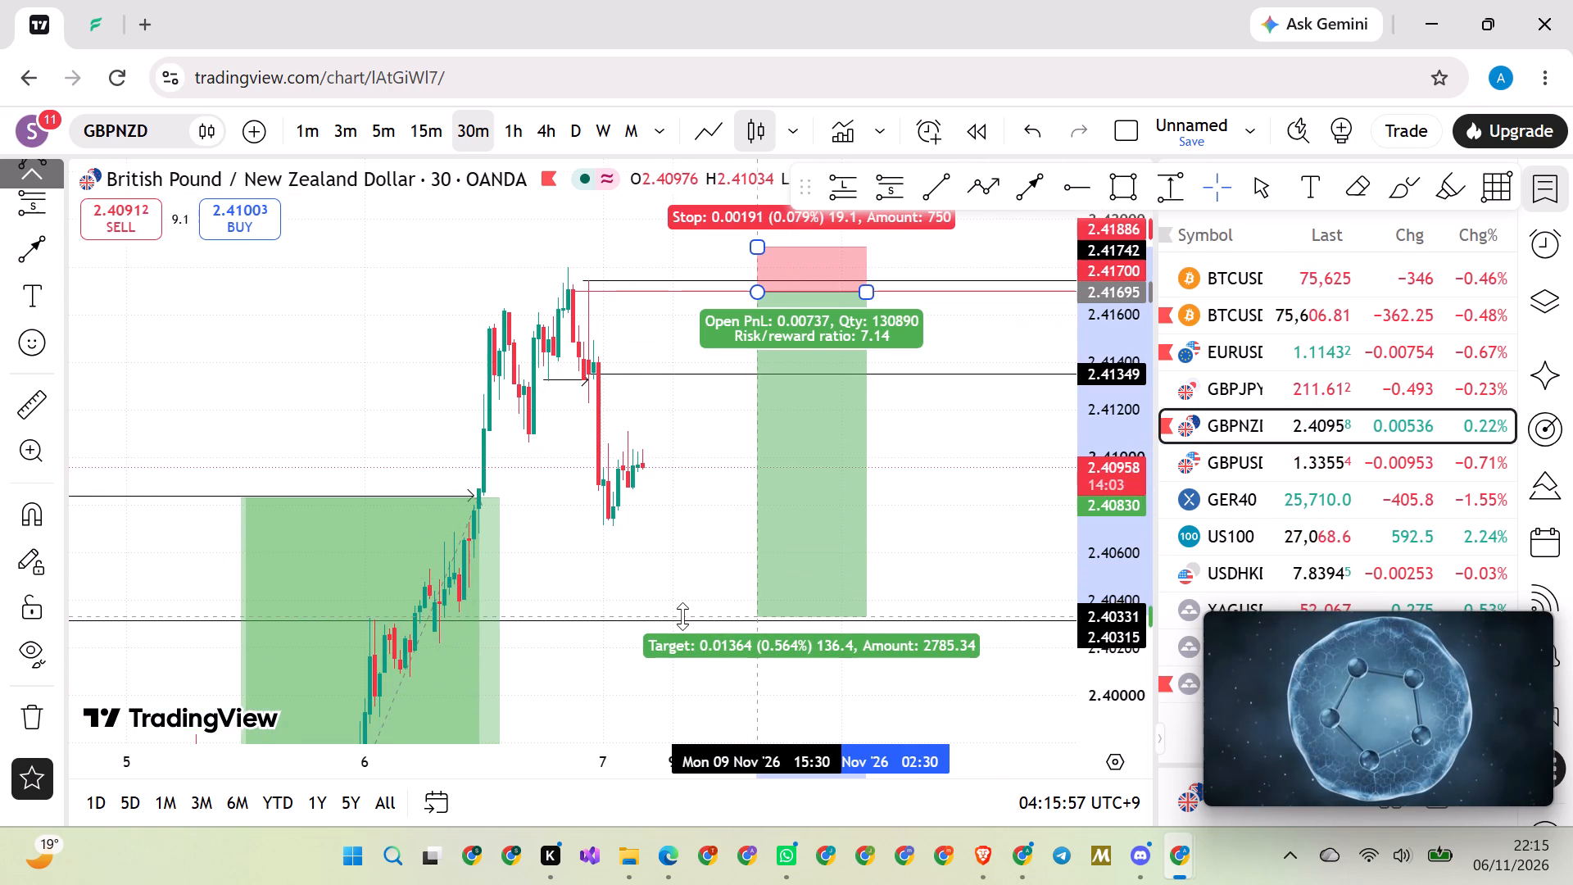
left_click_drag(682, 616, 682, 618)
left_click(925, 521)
Extend the short position's target down to 2.38412, at the lowest black level beneath the earlier long position.
left_click_drag(1103, 442, 1021, 581)
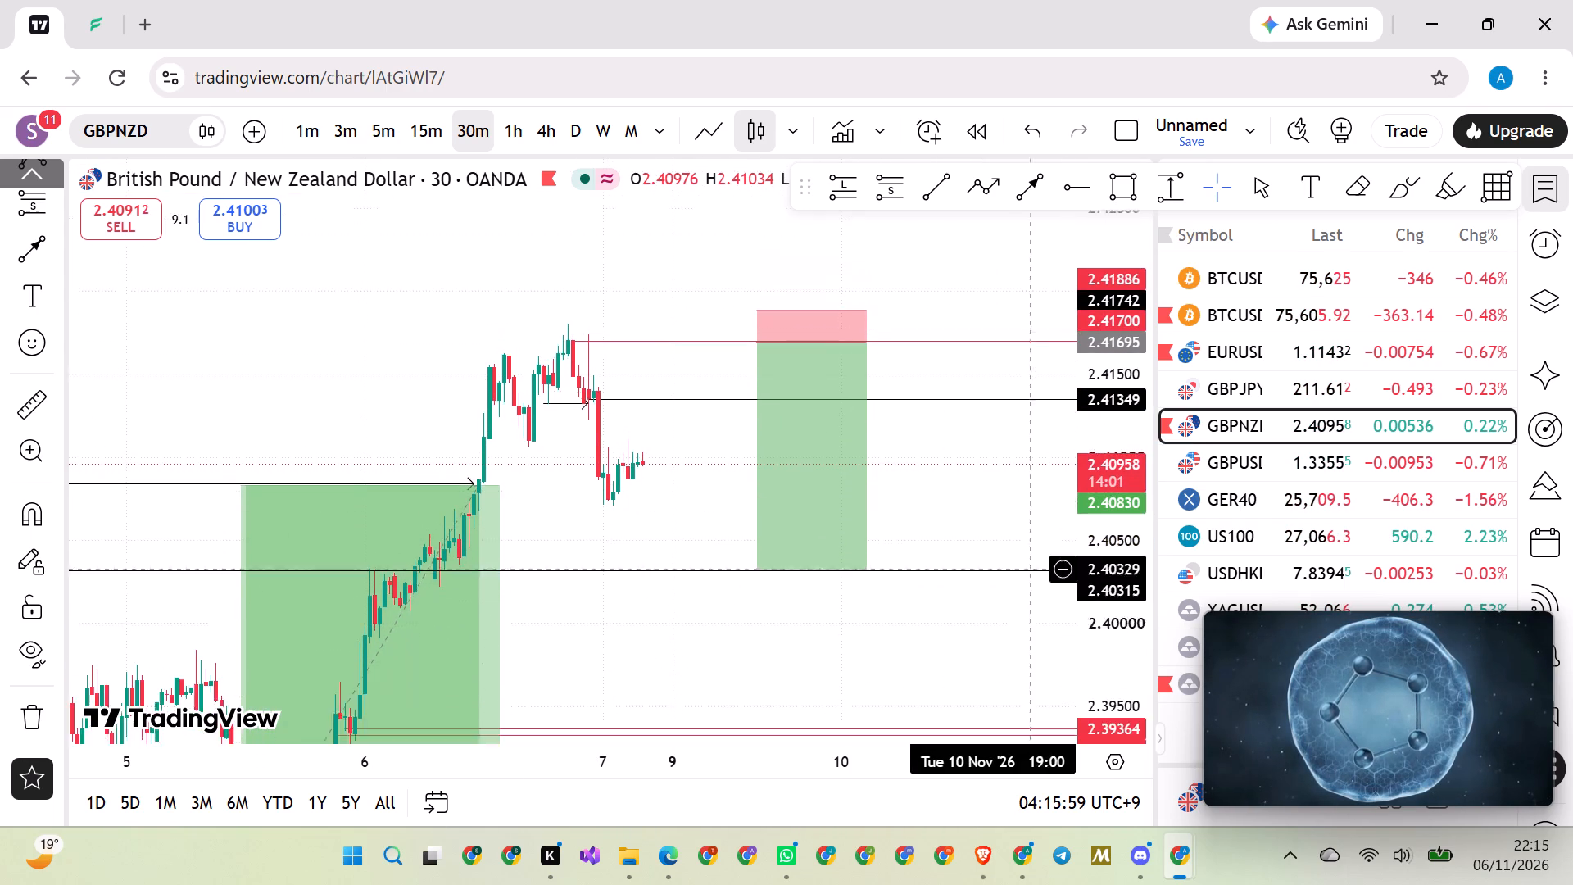
left_click_drag(1021, 581, 993, 631)
scroll(834, 614, "down", 10)
left_click_drag(809, 624, 734, 506)
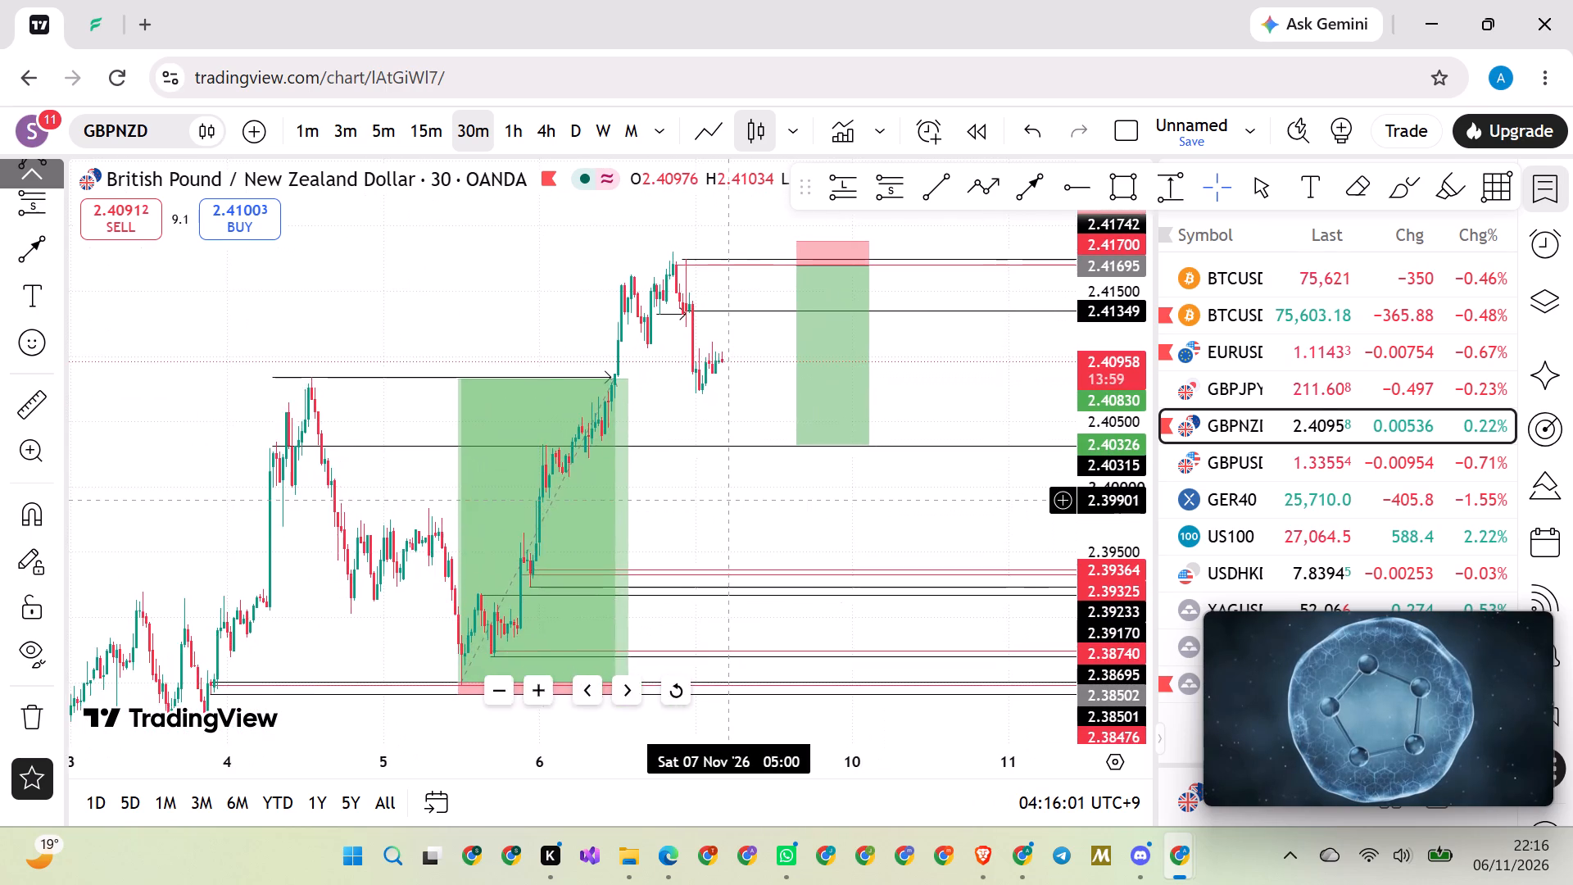
scroll(728, 500, "up", 9)
left_click_drag(587, 512, 628, 419)
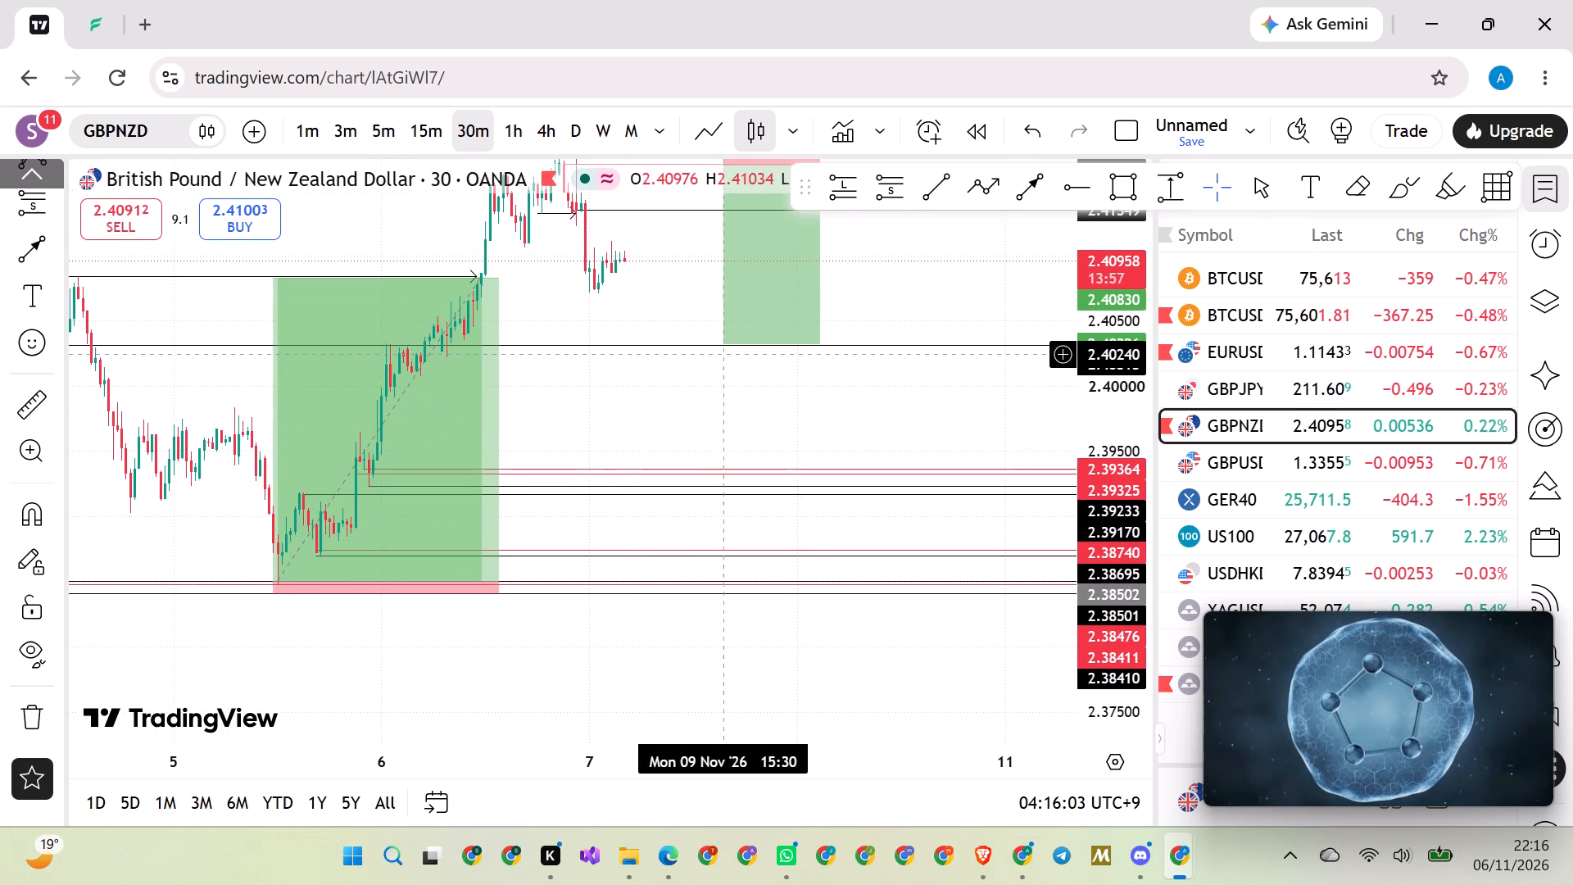
left_click_drag(723, 351, 699, 575)
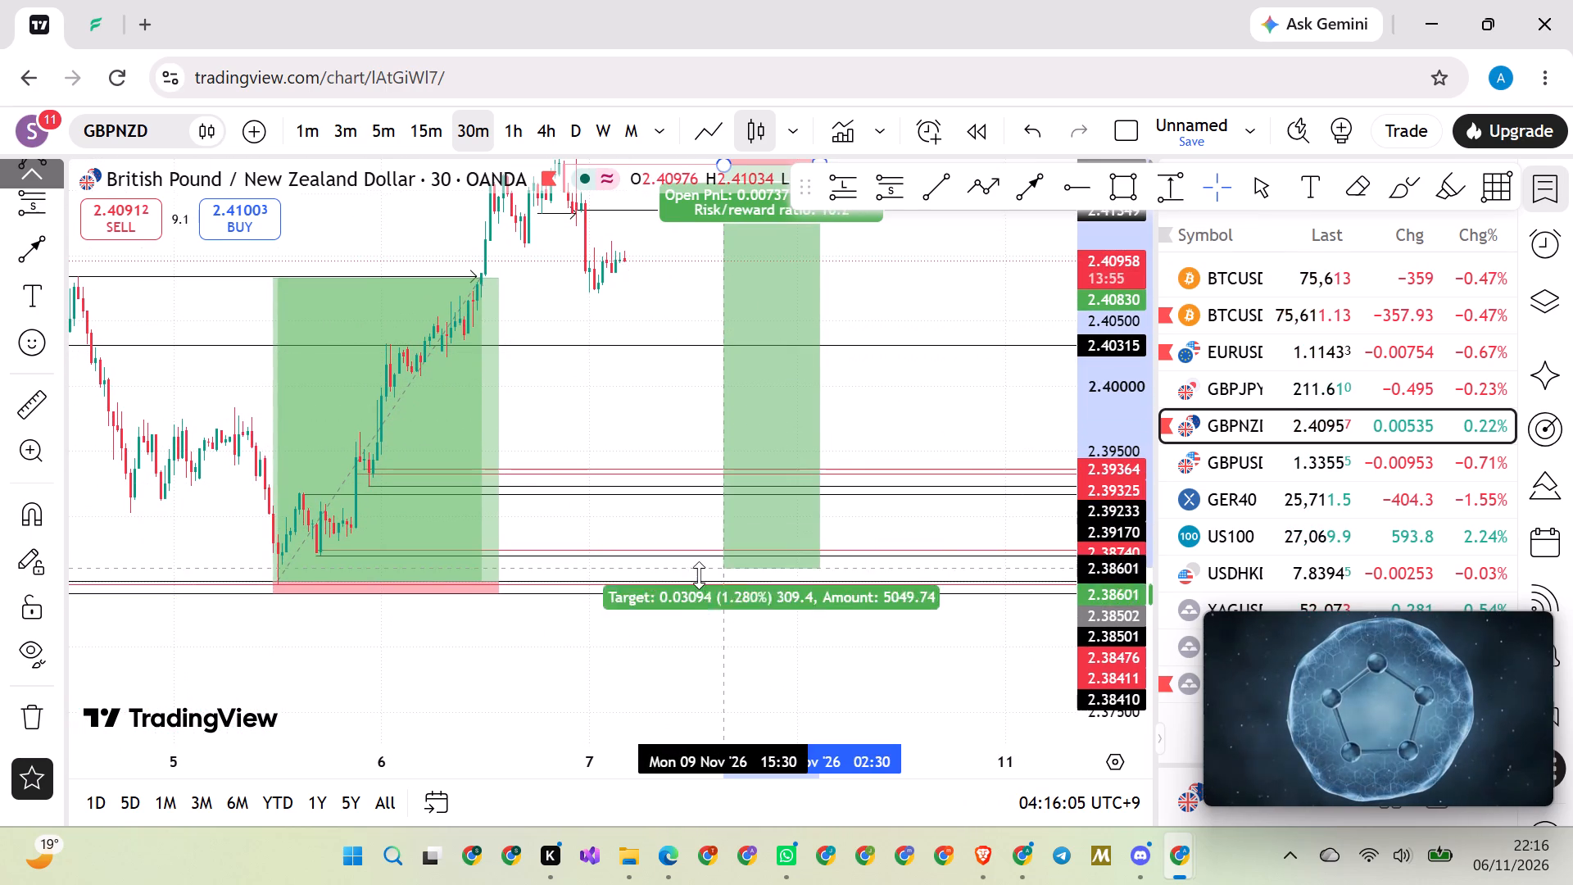
left_click_drag(699, 575, 679, 590)
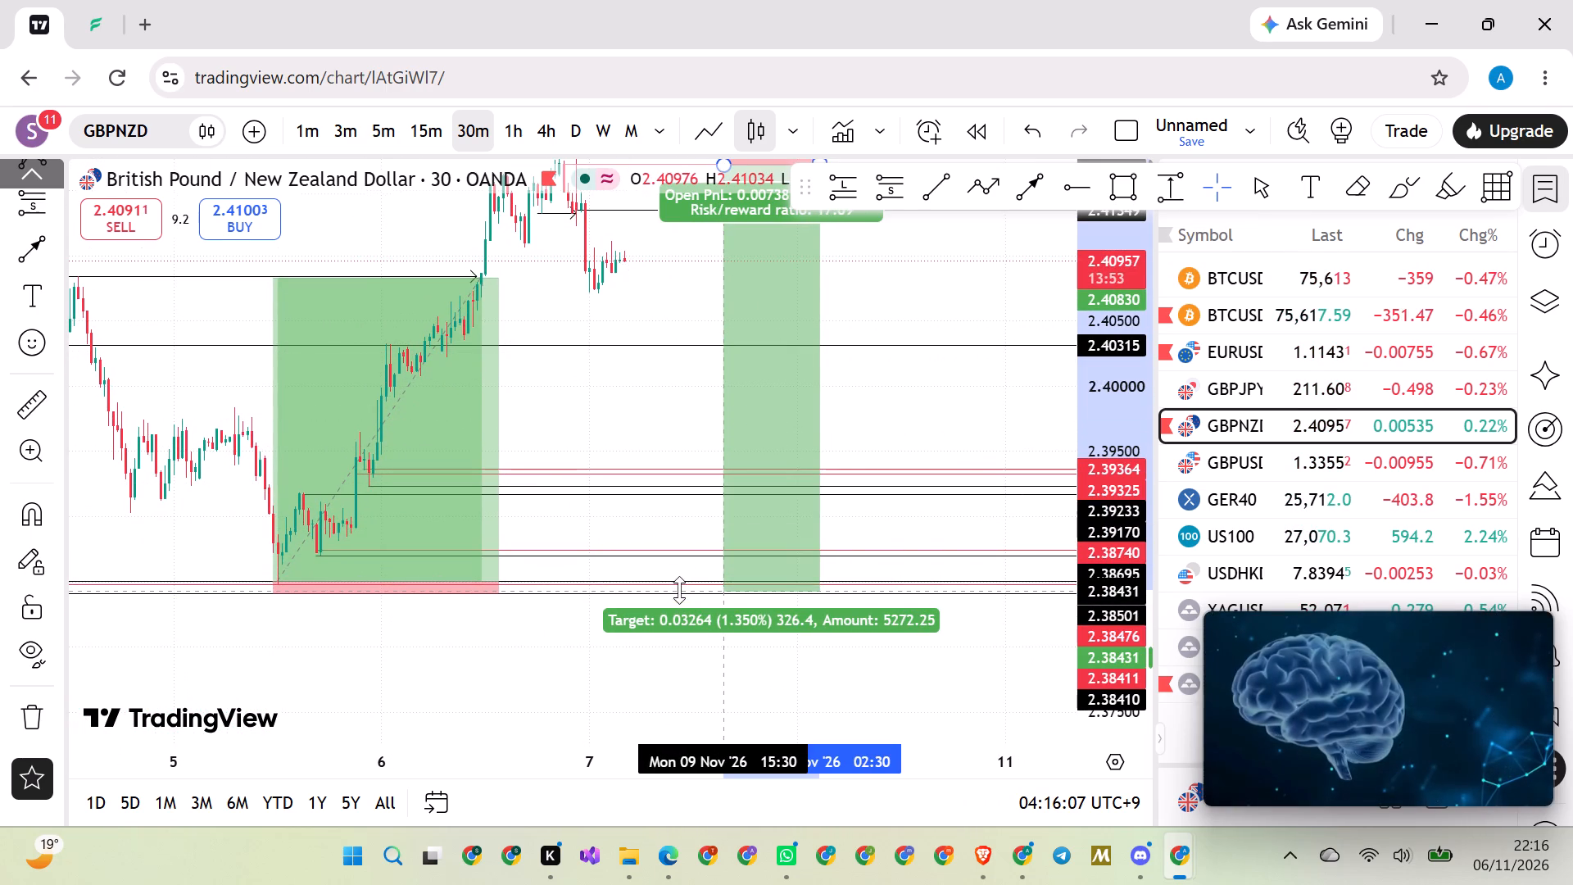
left_click_drag(679, 590, 658, 593)
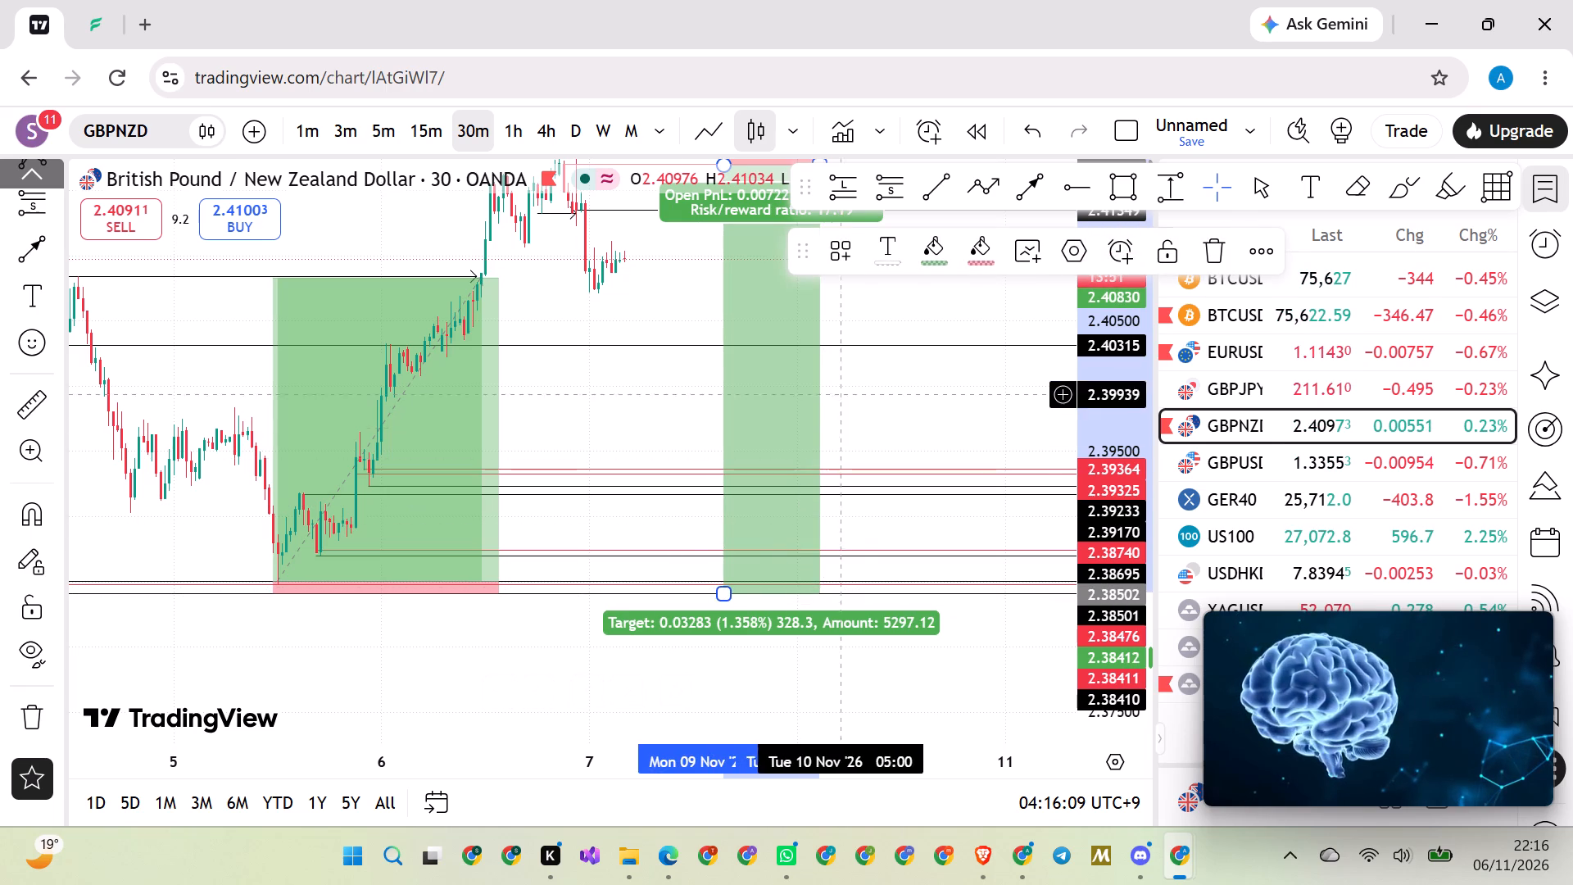
left_click(868, 377)
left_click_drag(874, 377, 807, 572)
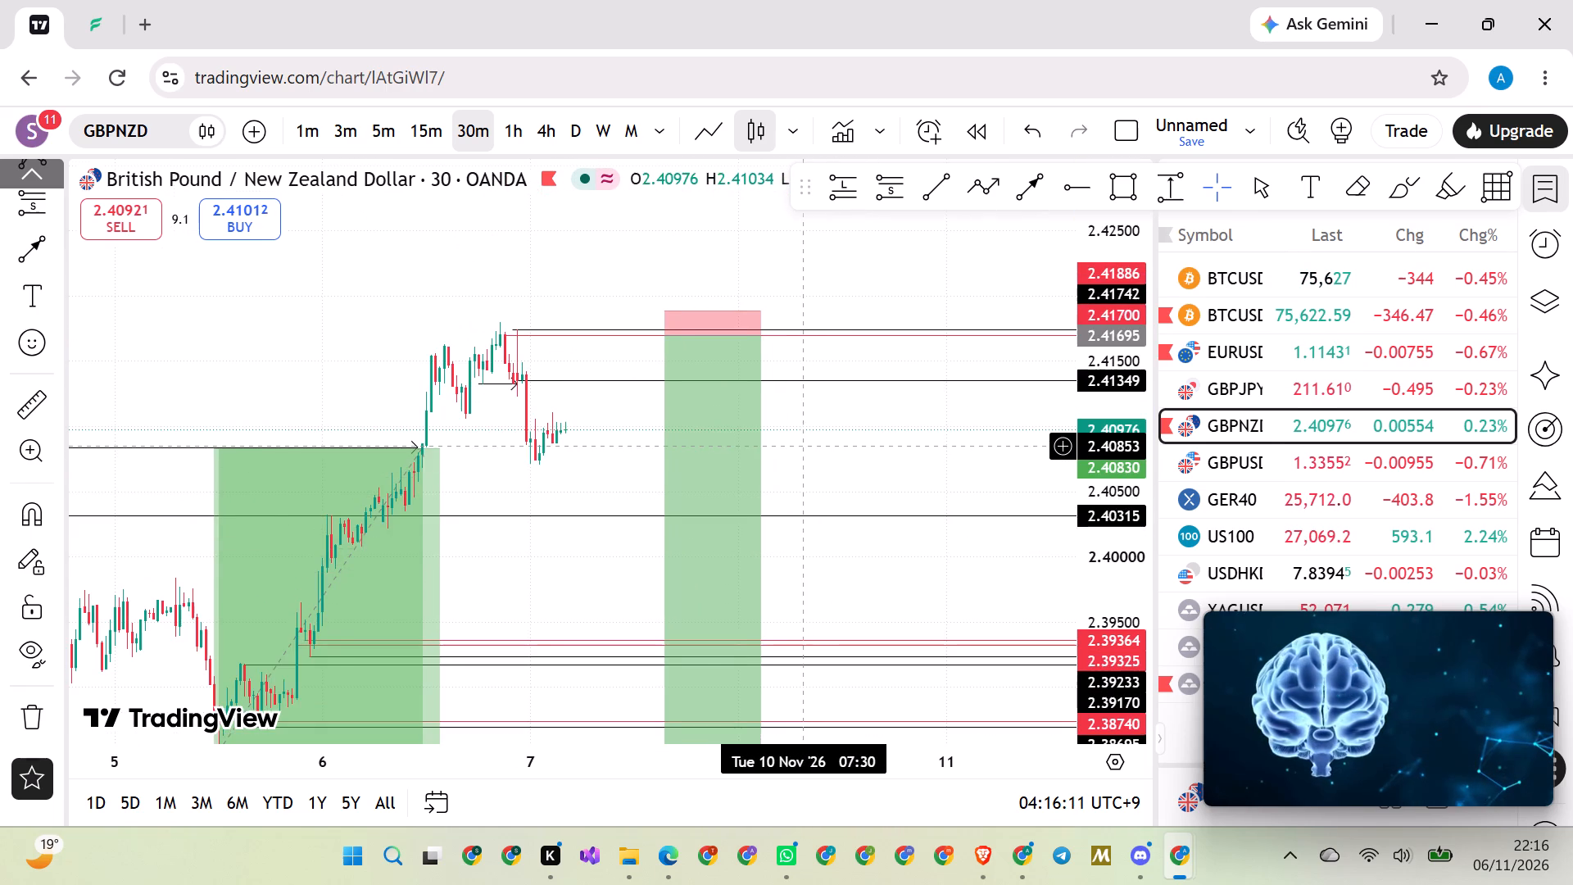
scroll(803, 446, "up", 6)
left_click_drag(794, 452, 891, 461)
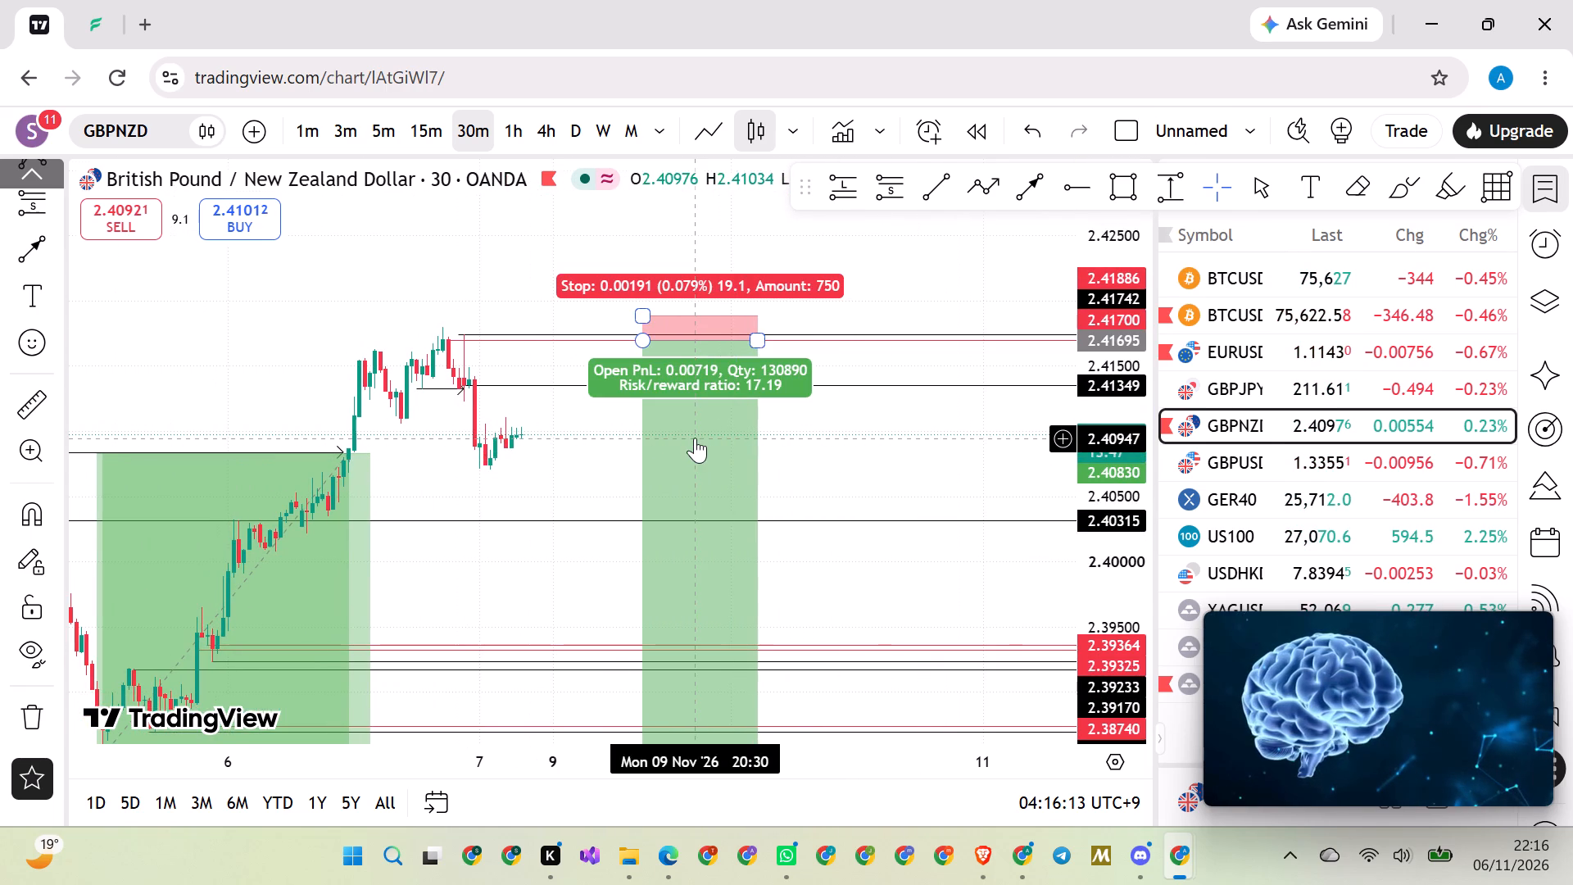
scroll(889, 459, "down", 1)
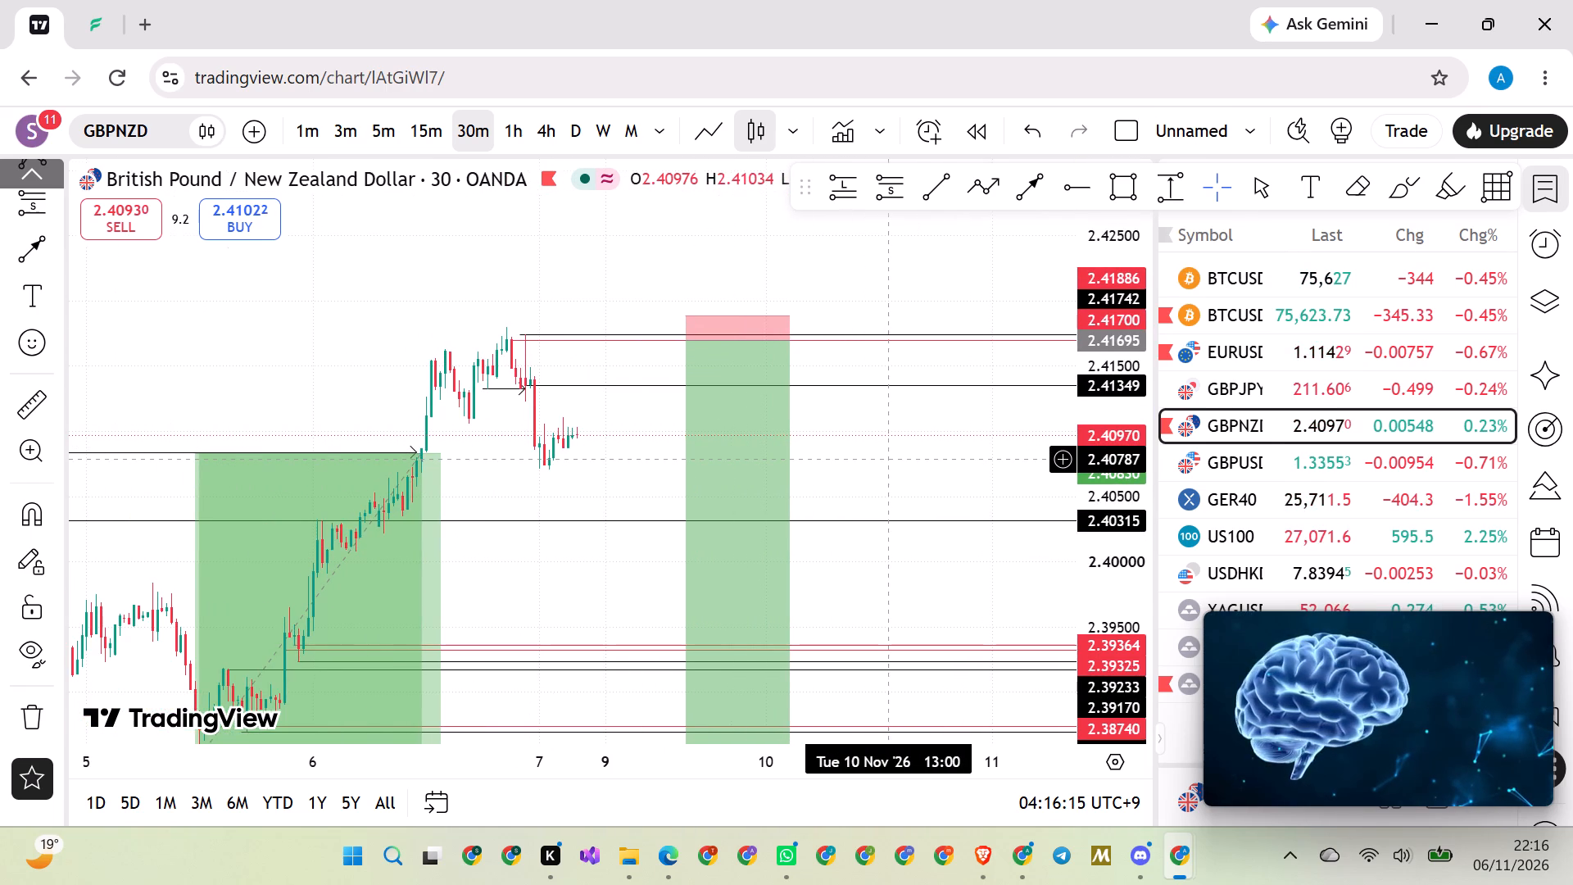
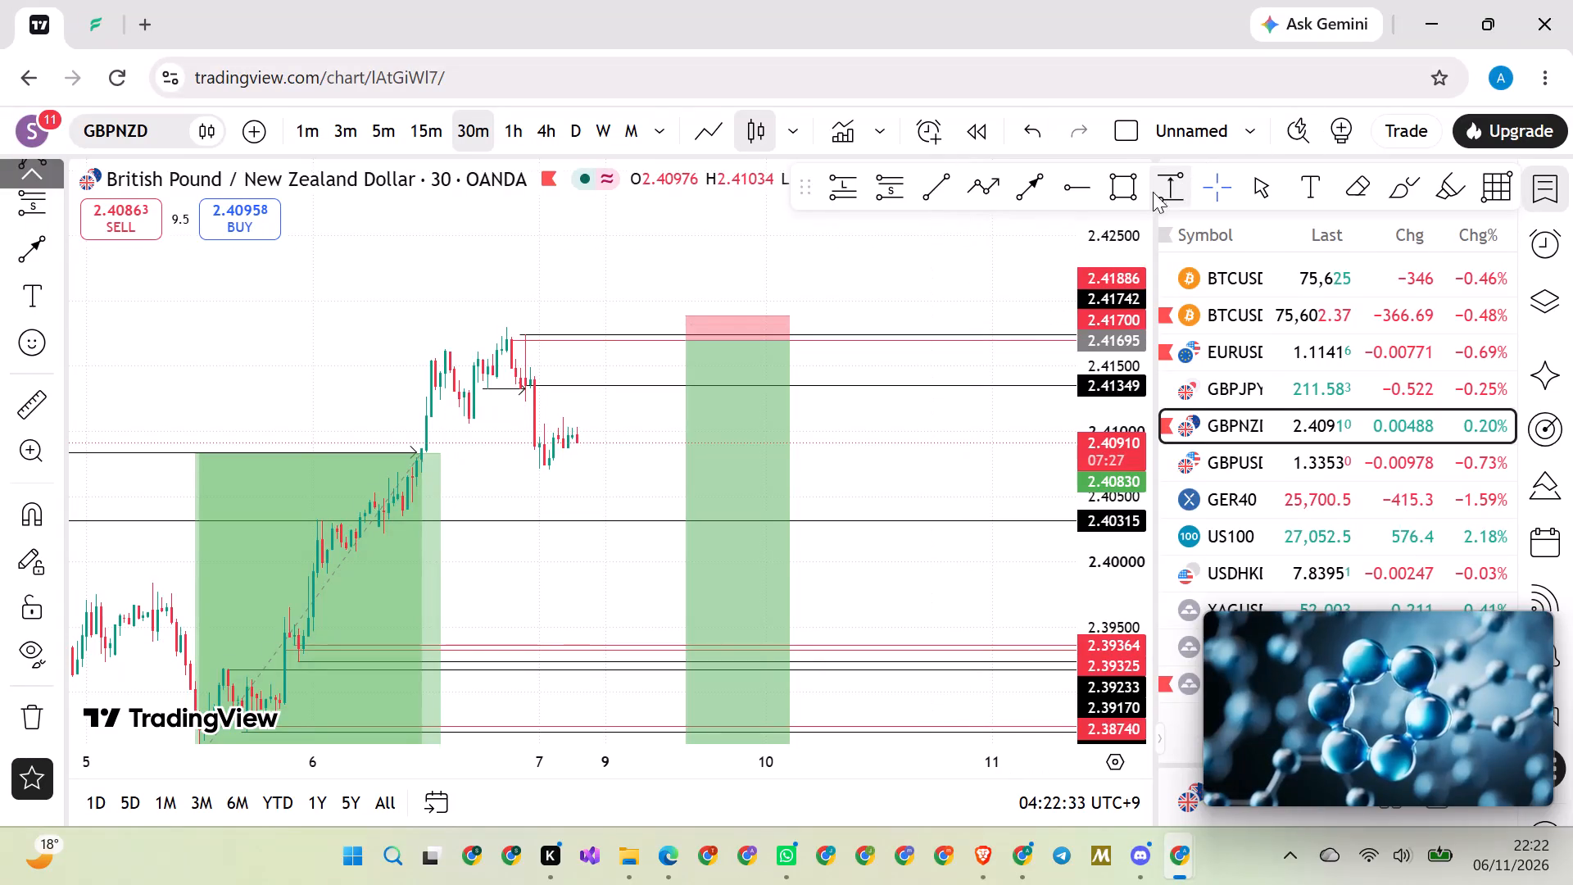
Raise the short position's entry to 2.41702, lining it up with the red ray at 2.41700.
scroll(1123, 420, "up", 20)
scroll(1123, 420, "up", 8)
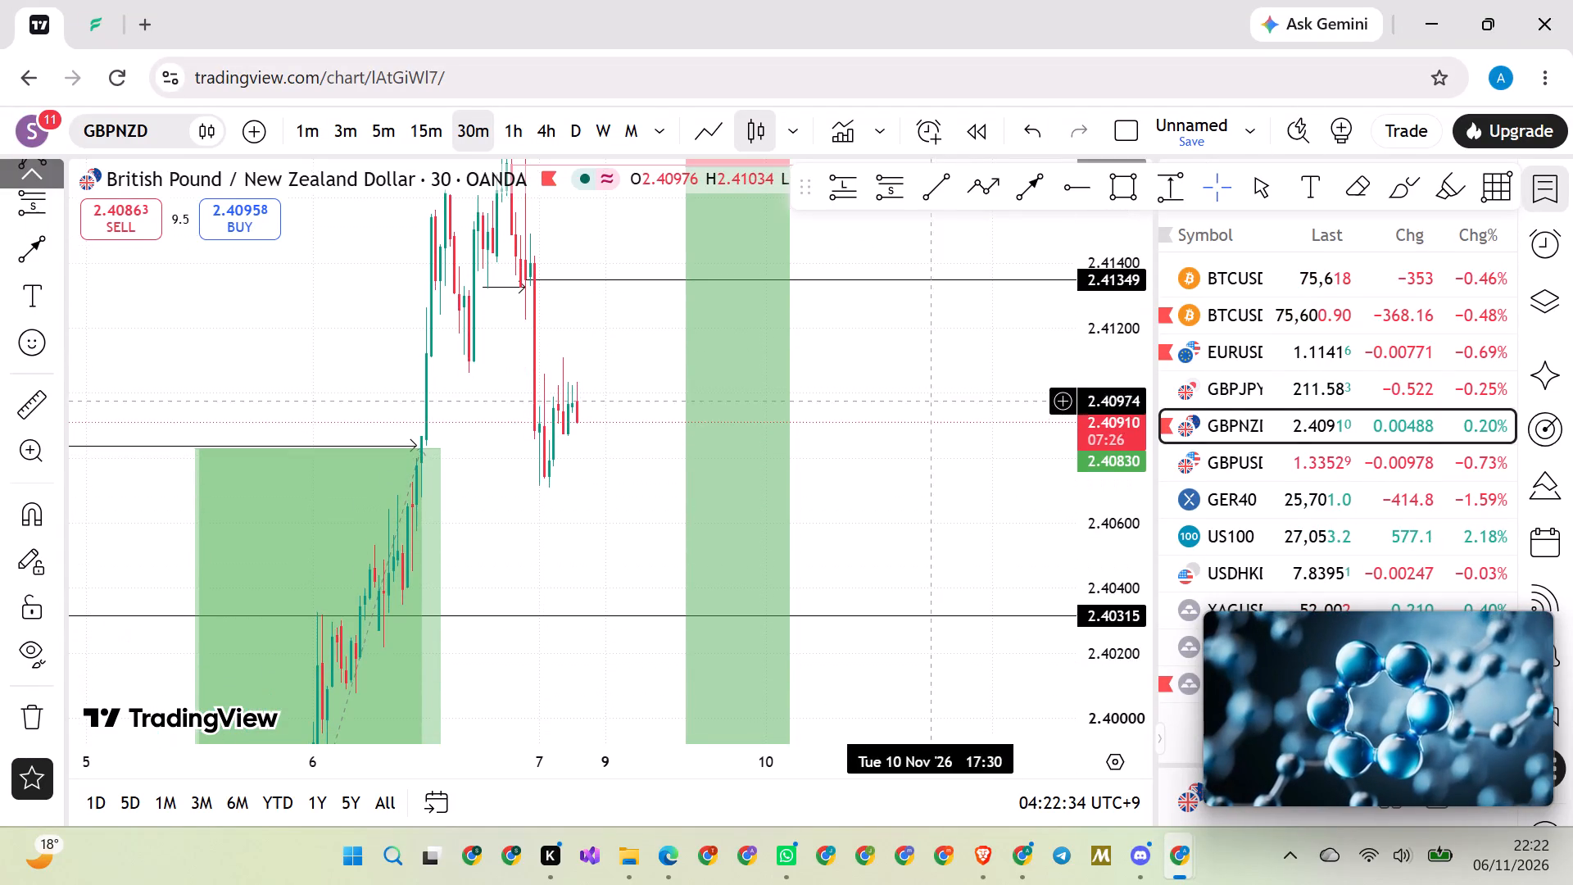
left_click_drag(854, 343, 1004, 608)
scroll(778, 442, "up", 20)
scroll(778, 442, "up", 6)
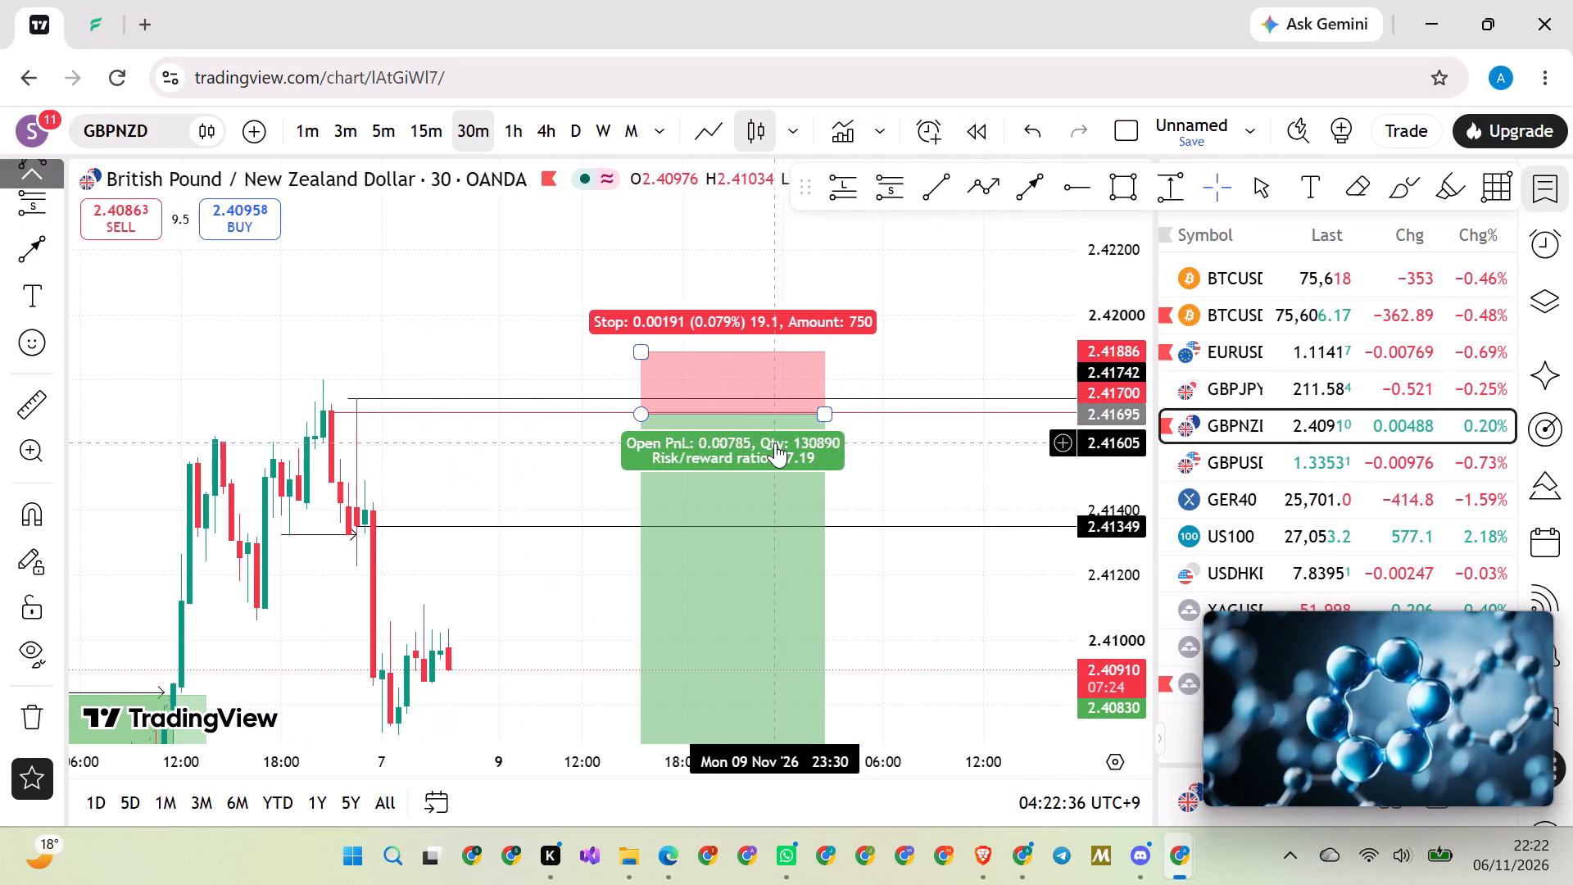
scroll(1088, 438, "up", 4)
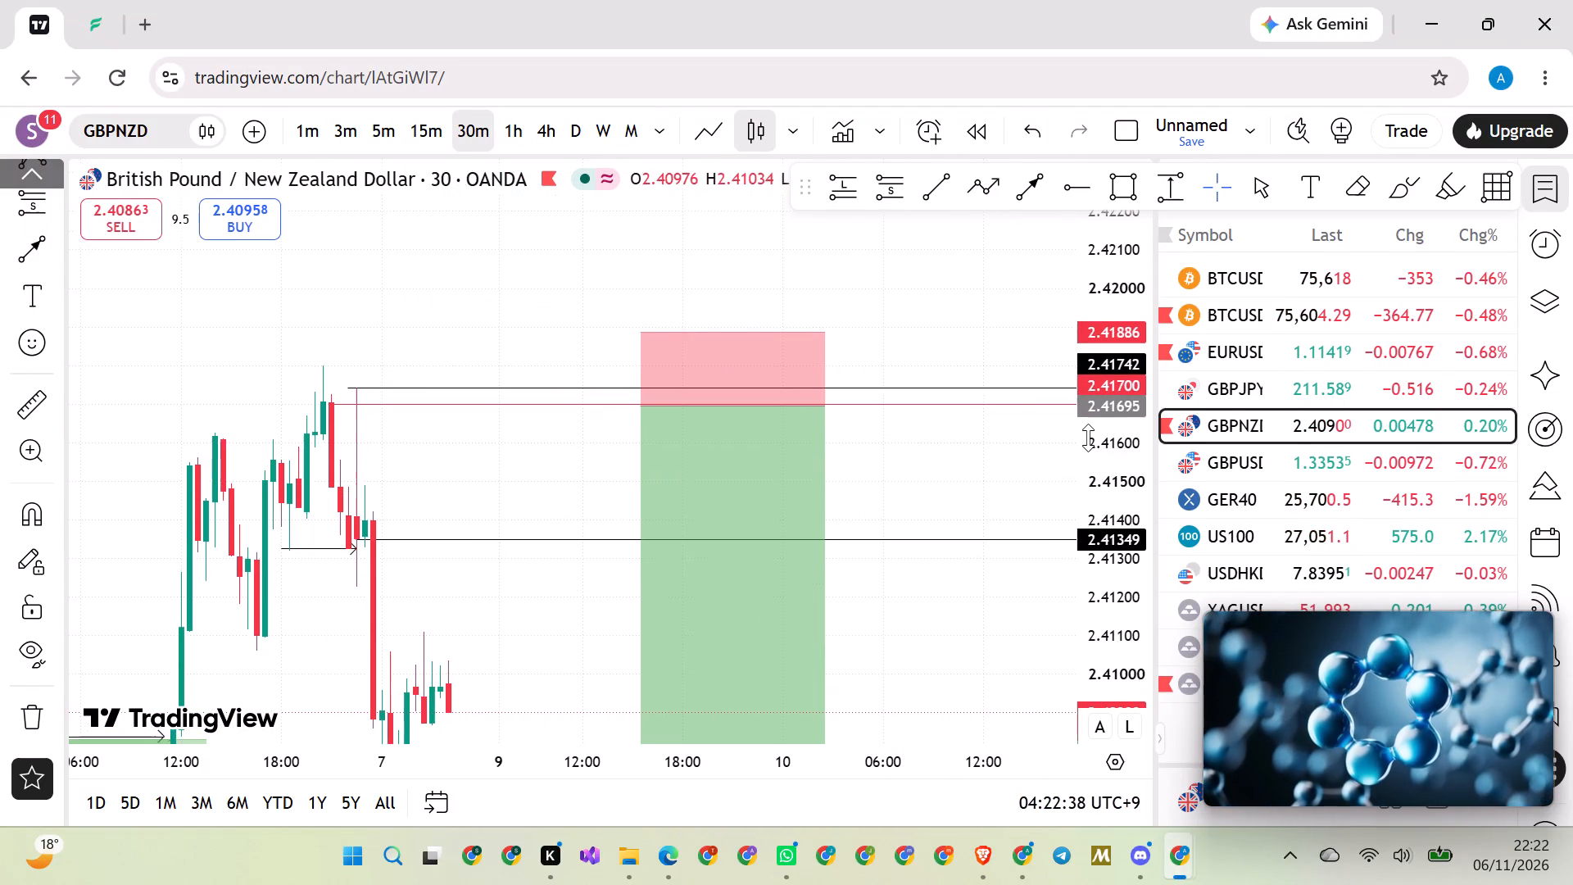
scroll(1088, 438, "up", 13)
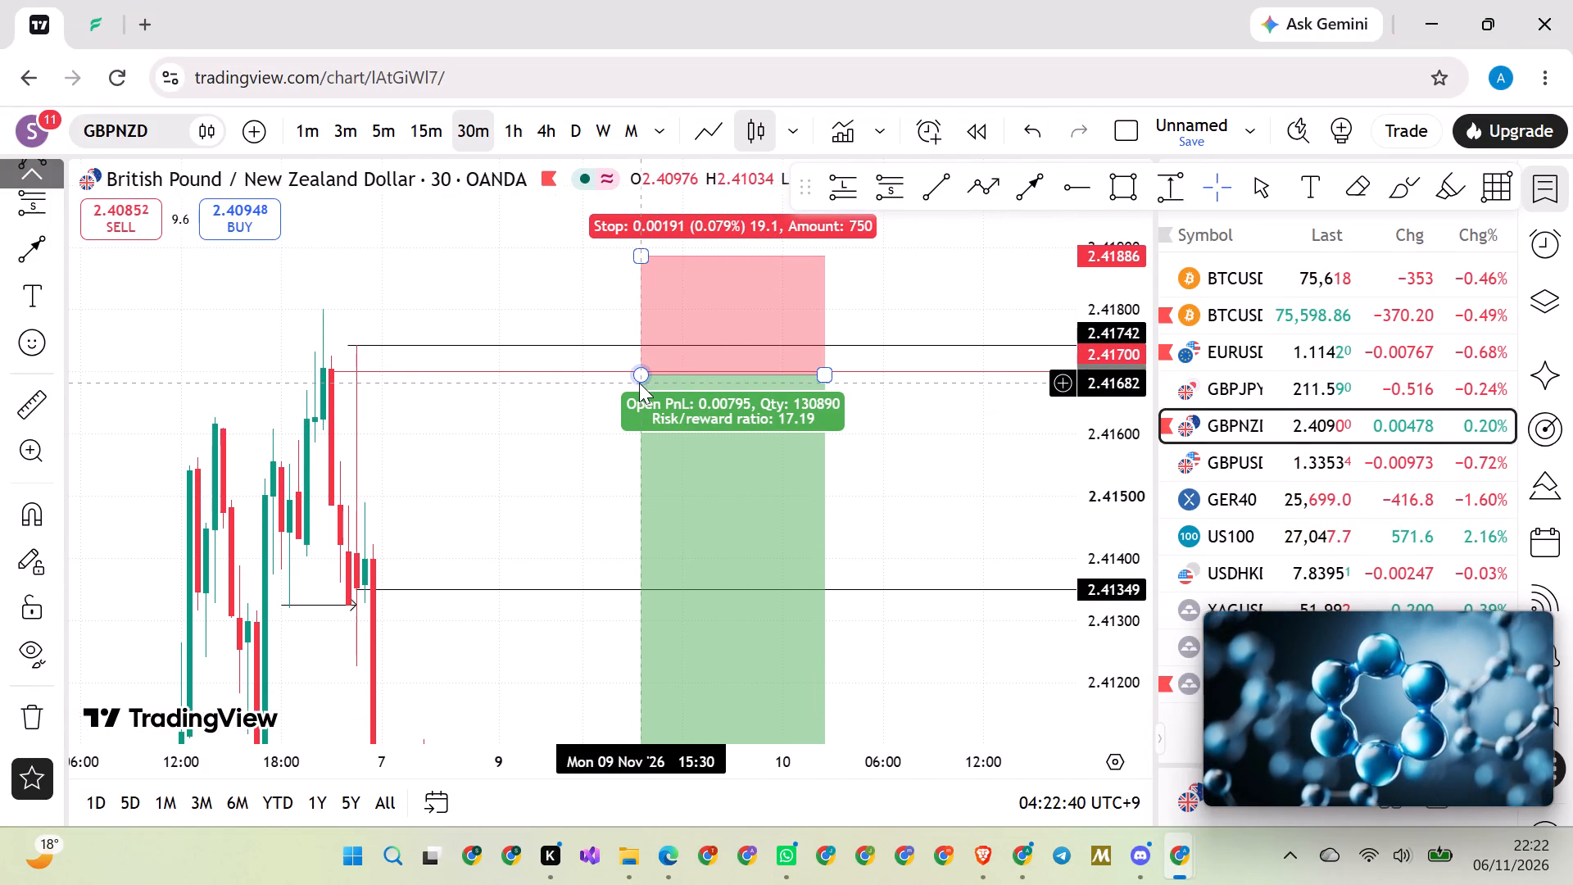
left_click_drag(639, 383, 645, 370)
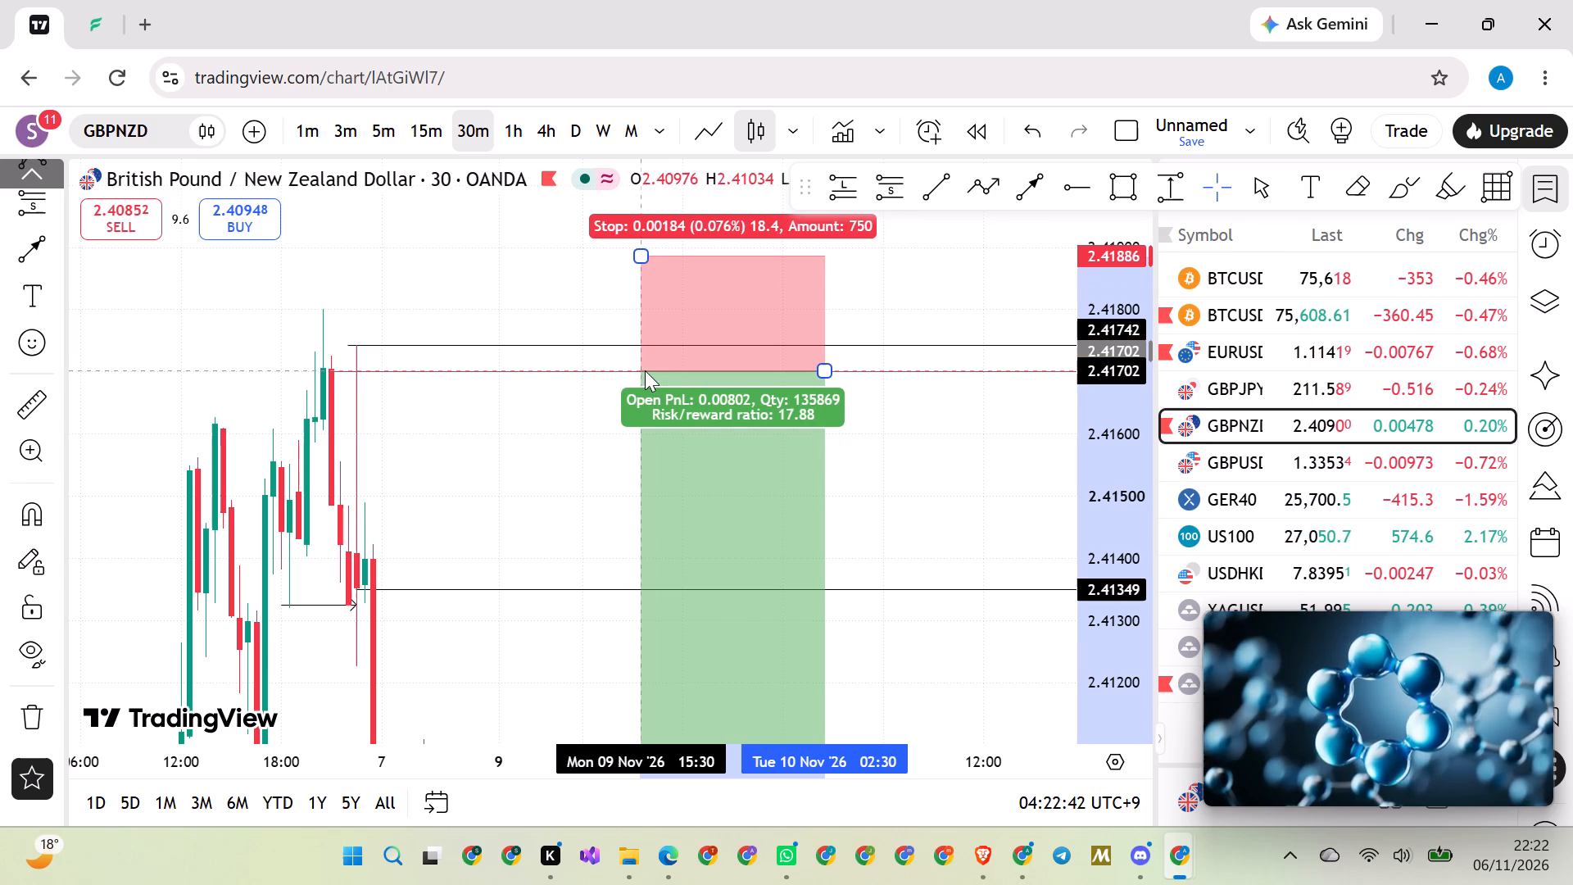
left_click(895, 452)
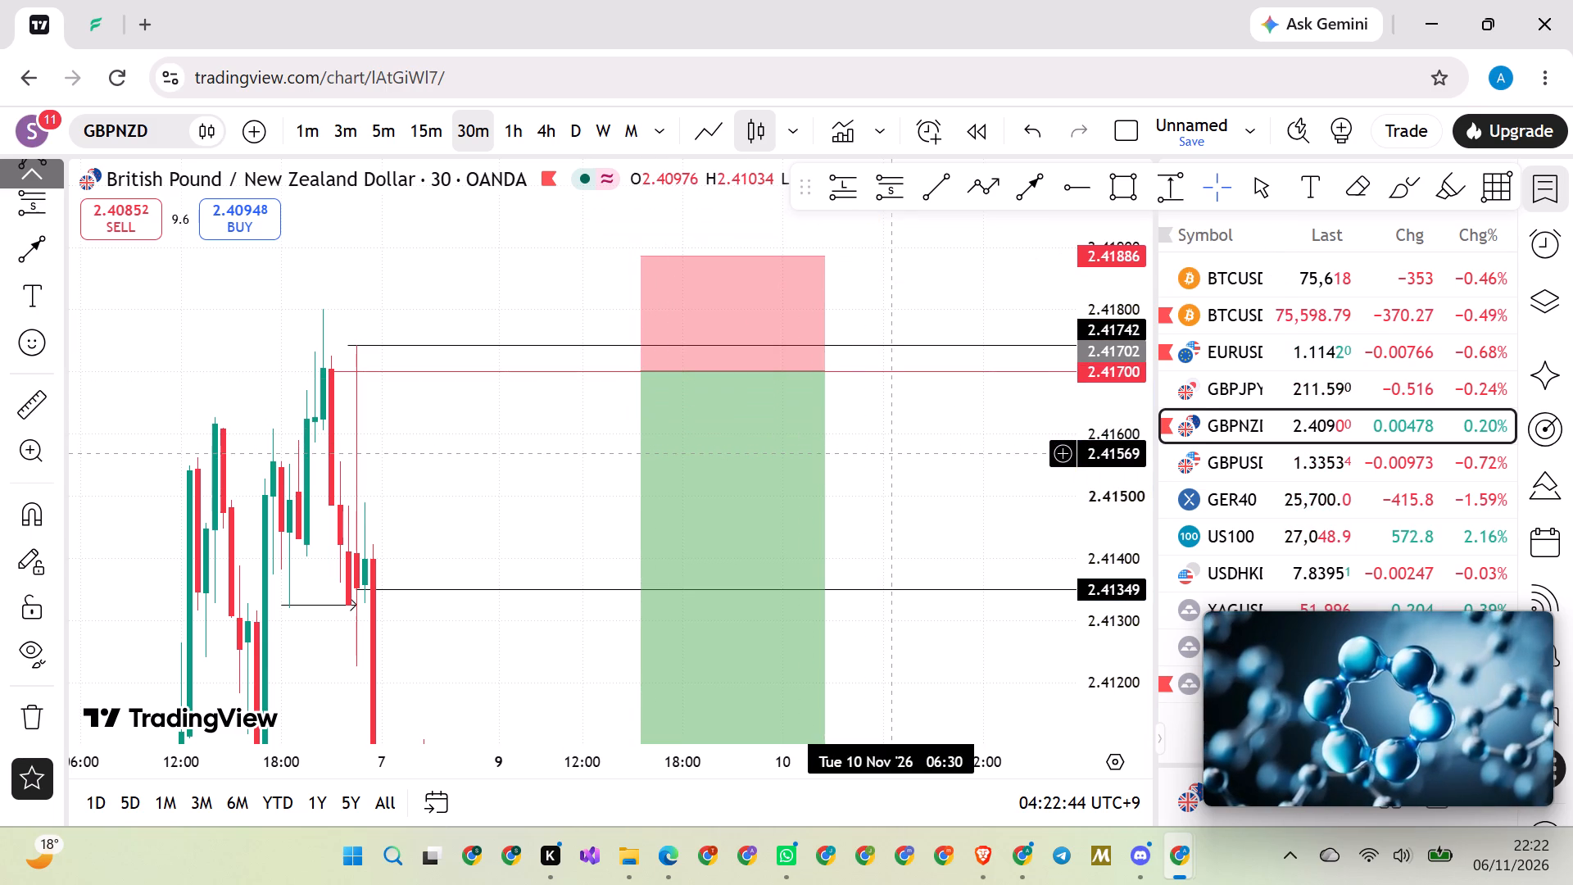
scroll(895, 452, "up", 1)
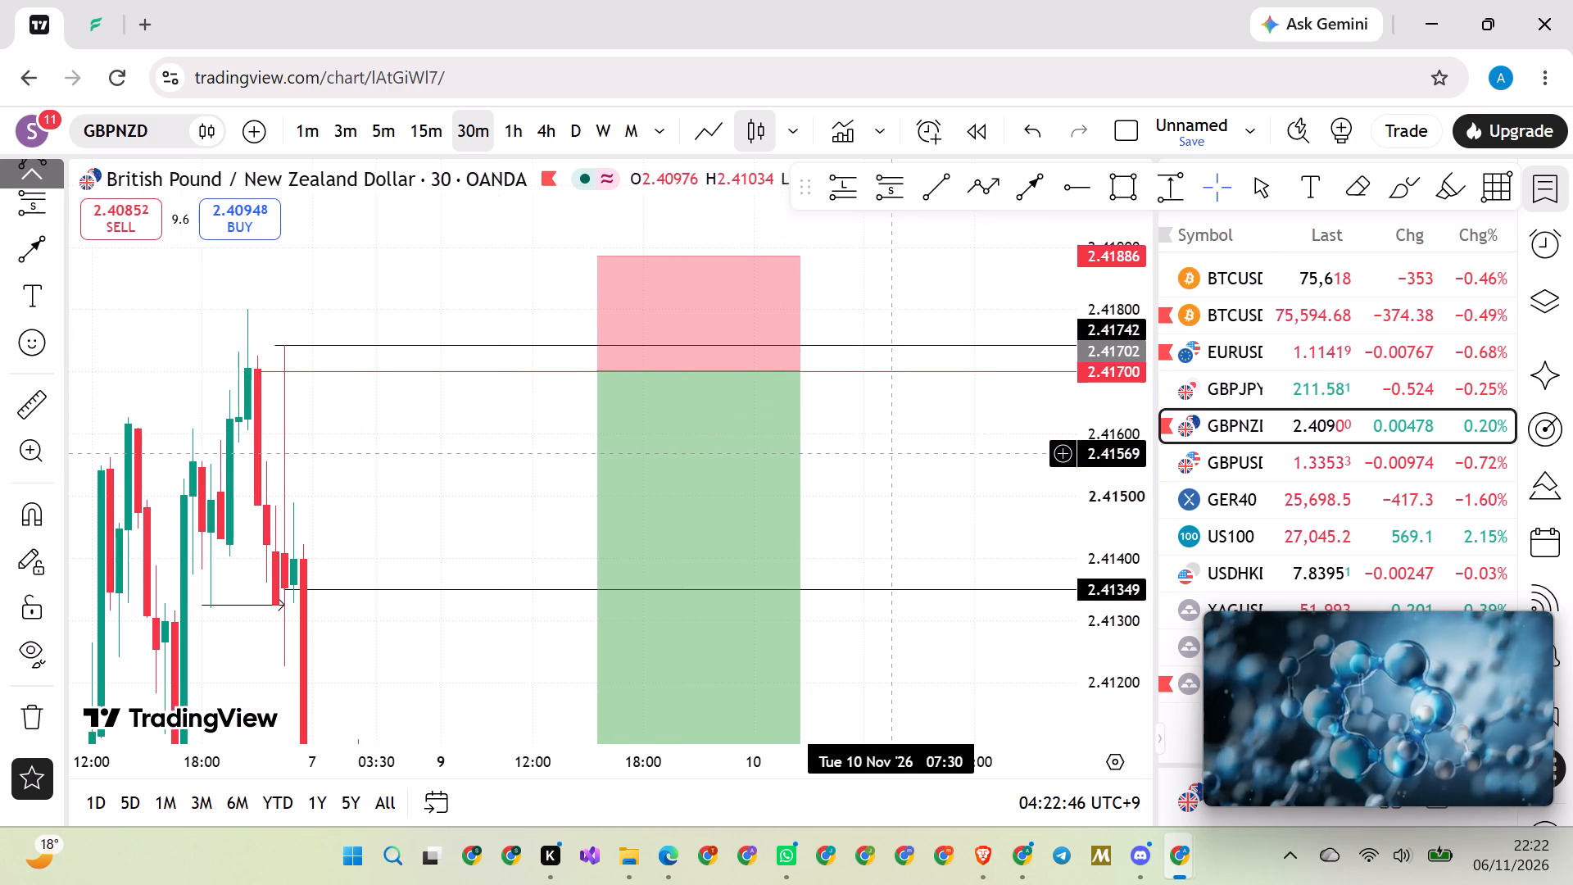
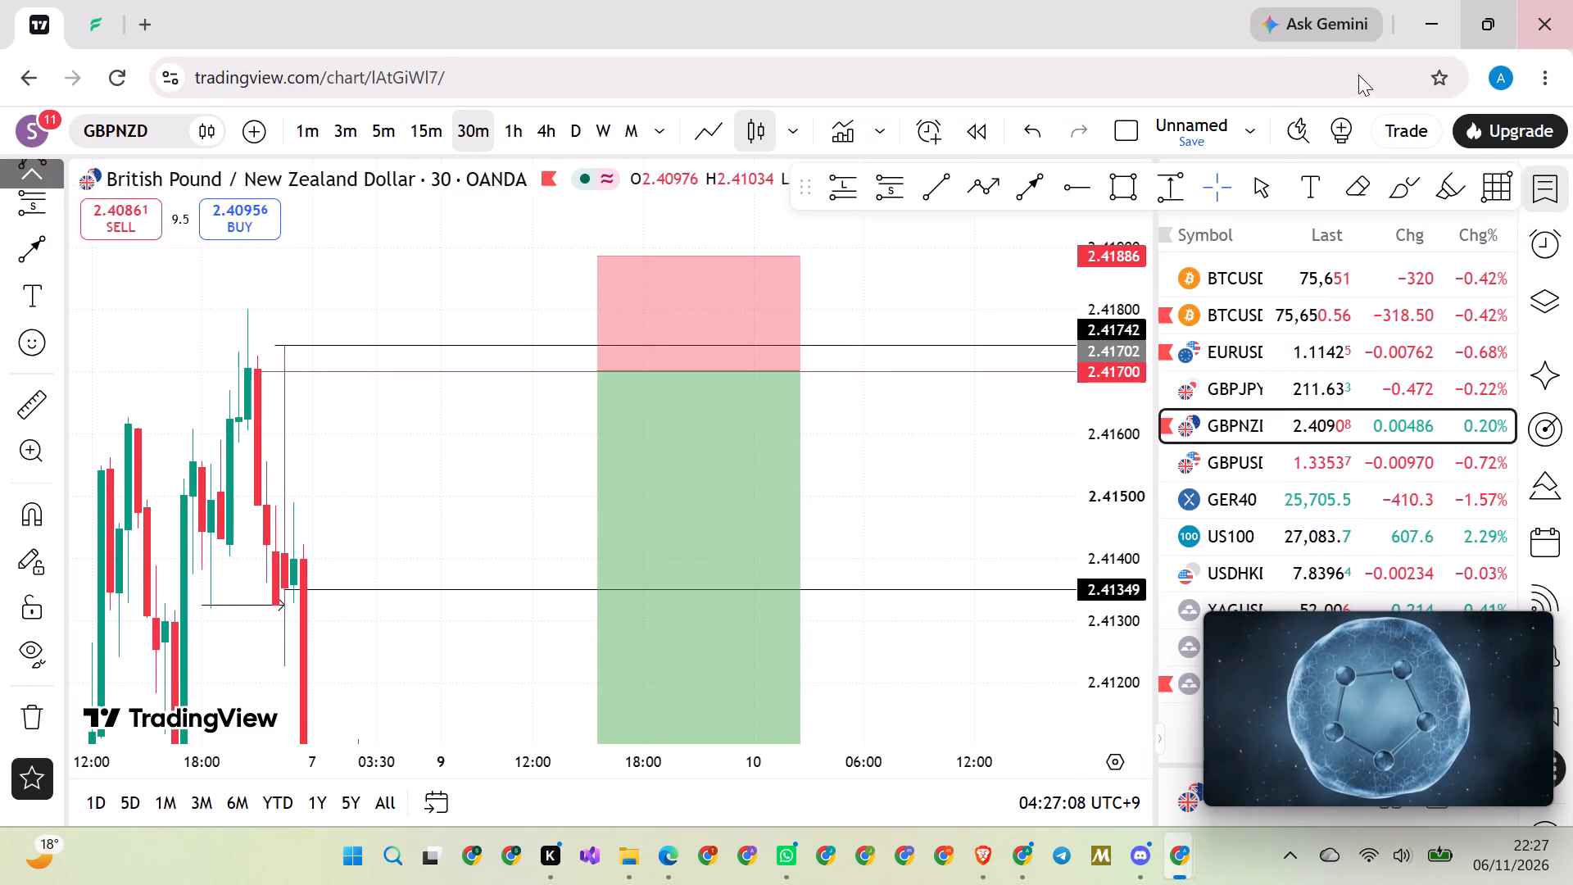
Examine the short position and its surrounding levels on the 30-minute GBPNZD chart.
left_click_drag(1129, 259, 1086, 319)
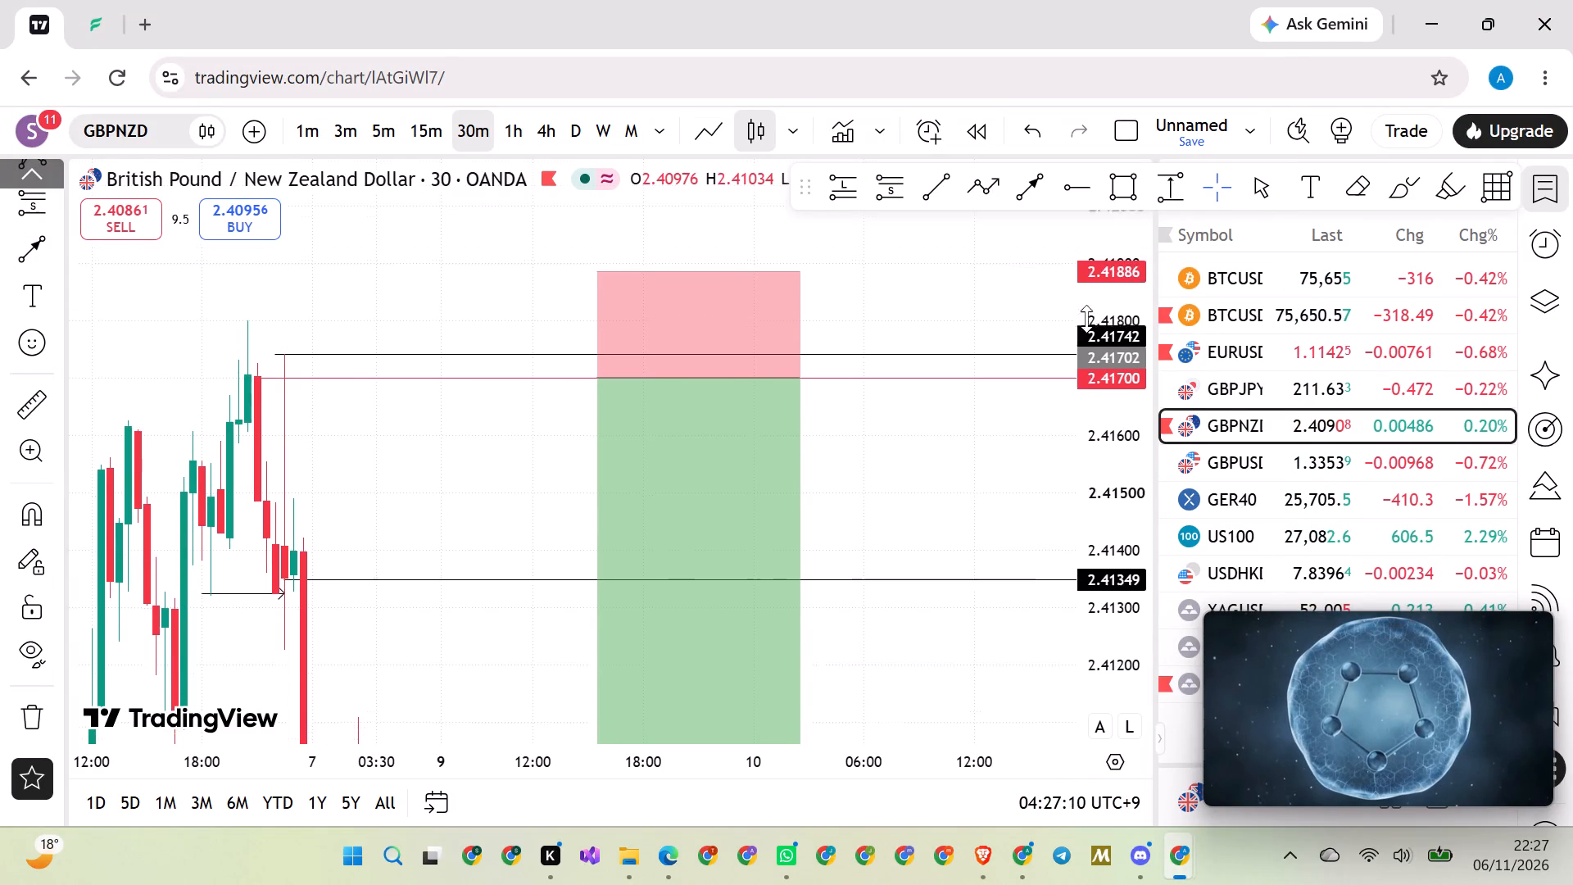
left_click_drag(1086, 319, 1054, 624)
scroll(993, 529, "down", 7)
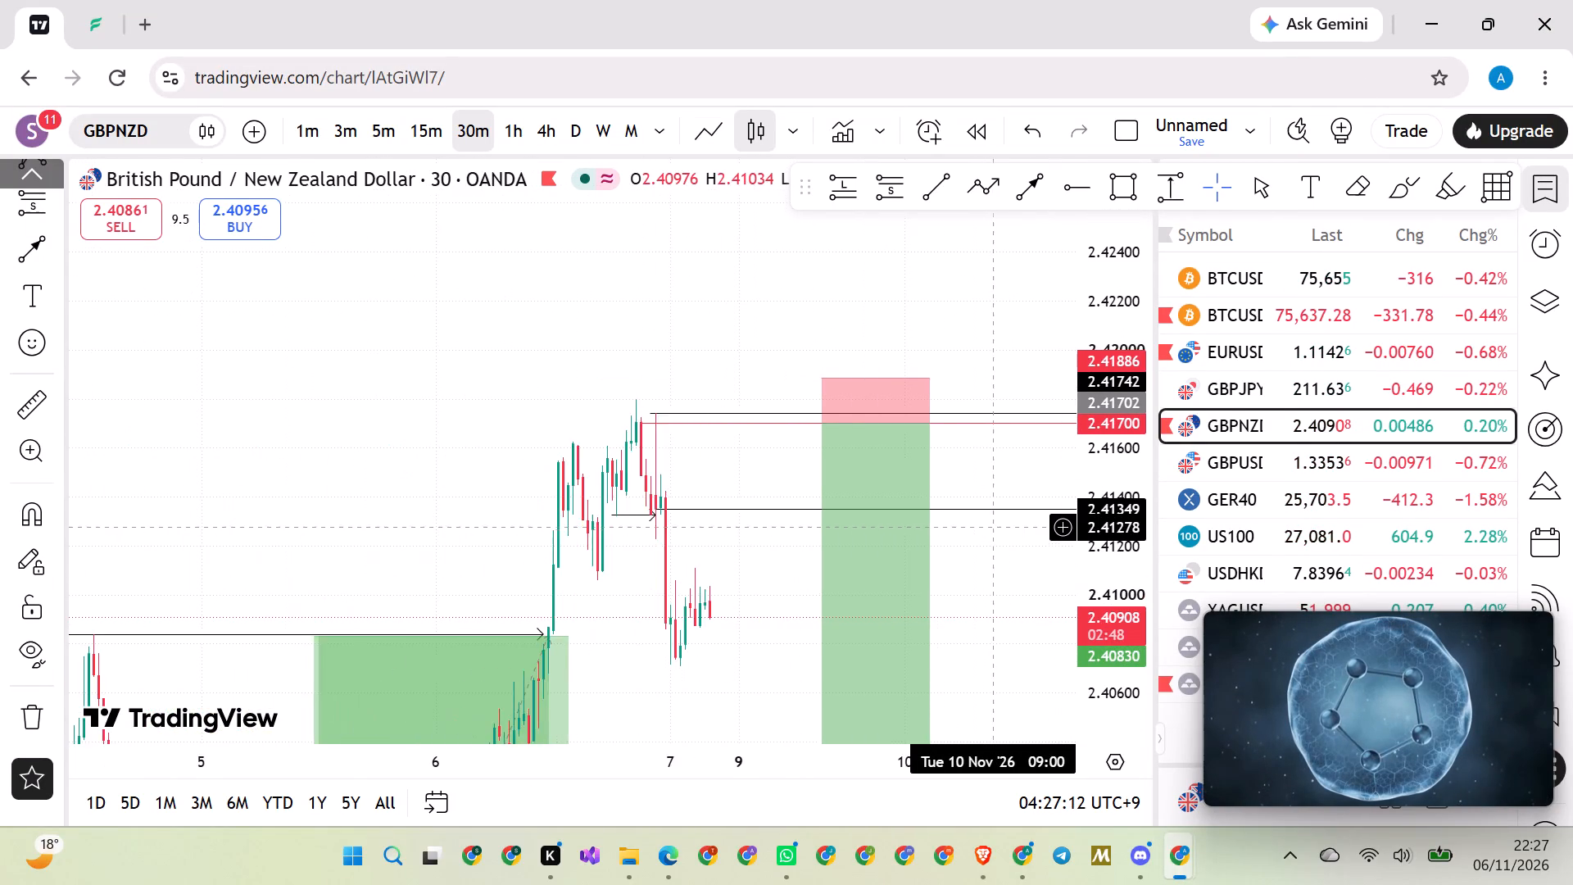
scroll(990, 526, "down", 4)
scroll(990, 526, "up", 9)
scroll(990, 526, "down", 12)
left_click_drag(738, 291, 646, 270)
scroll(641, 265, "up", 2)
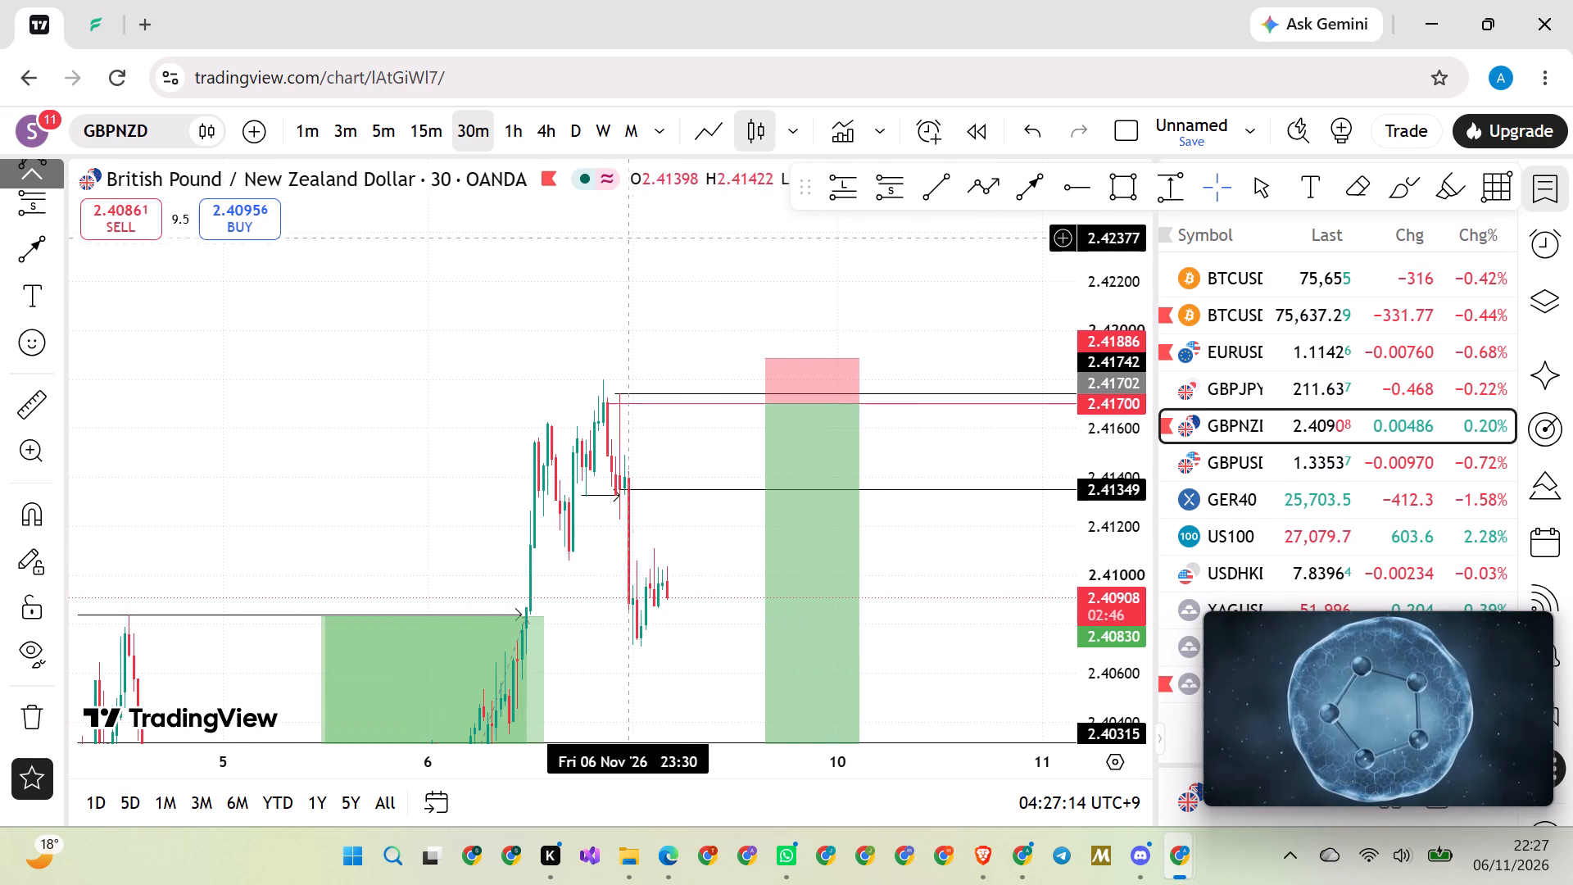
On the 4-hour GBPNZD chart, widen the short position so that it extends to about 11 November.
left_click(546, 138)
scroll(477, 369, "up", 2)
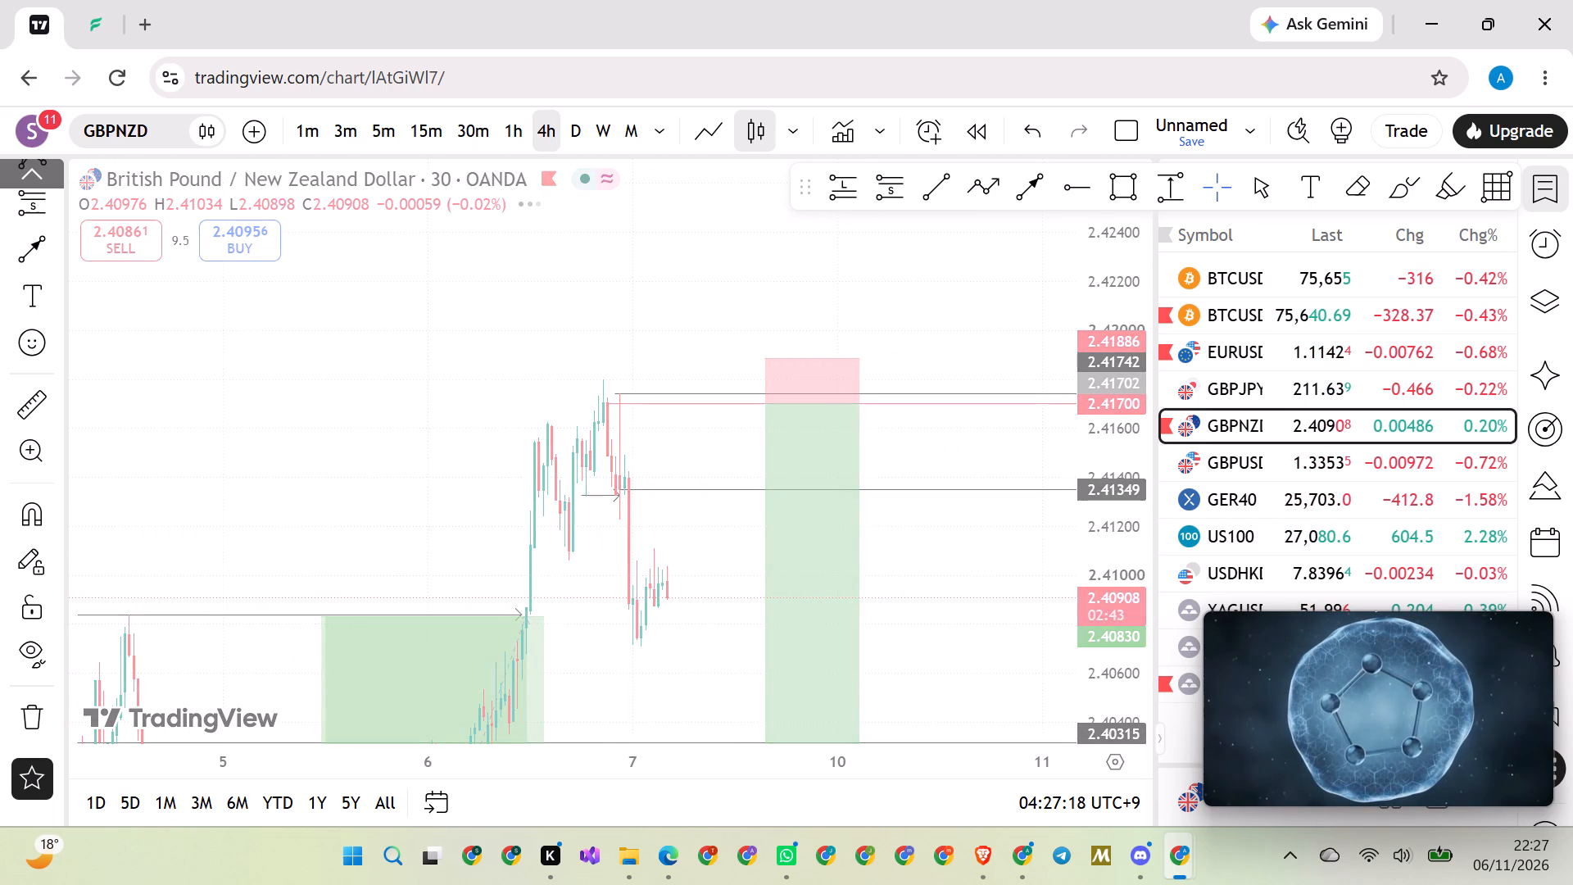
scroll(477, 369, "up", 5)
scroll(797, 353, "up", 2)
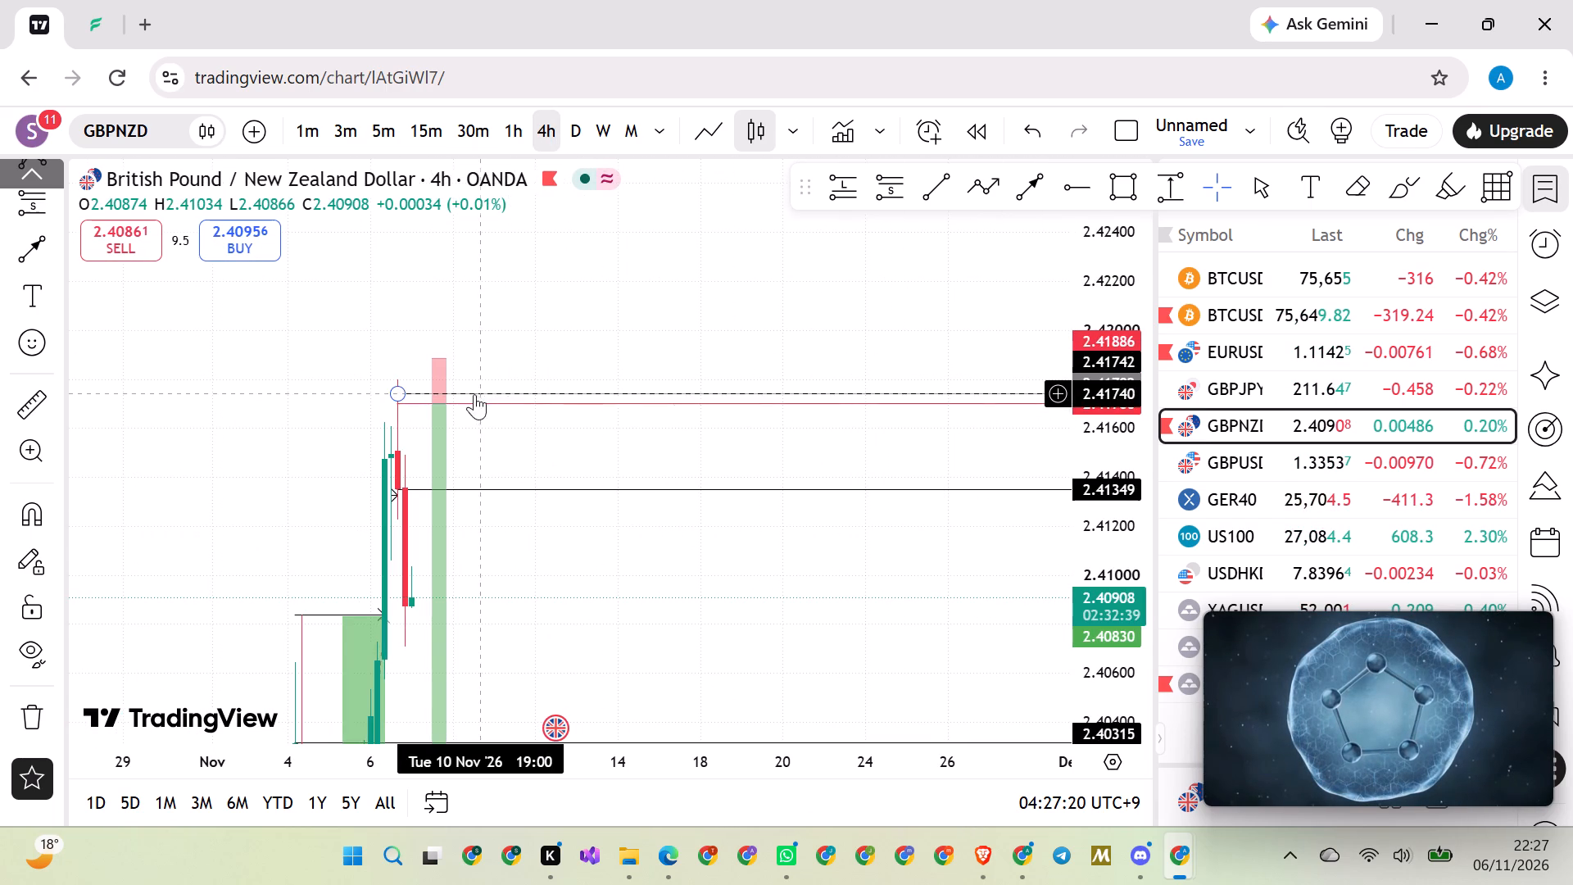
left_click_drag(449, 404, 518, 407)
left_click(747, 351)
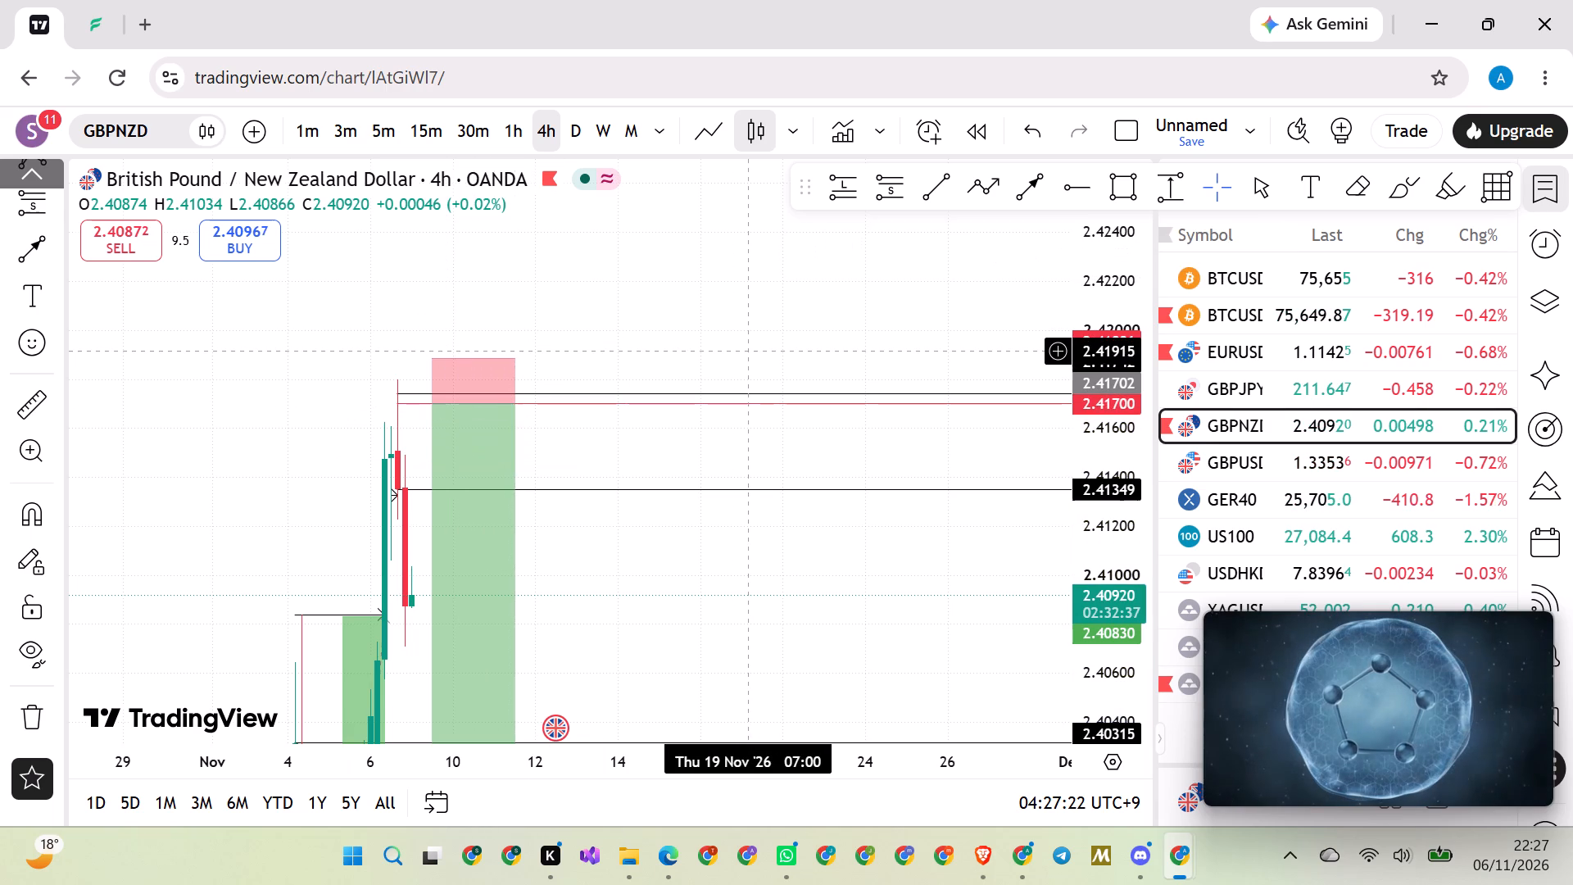
Examine the short position against the lower price levels on the 4-hour and daily GBPNZD charts.
left_click_drag(1112, 249, 1014, 624)
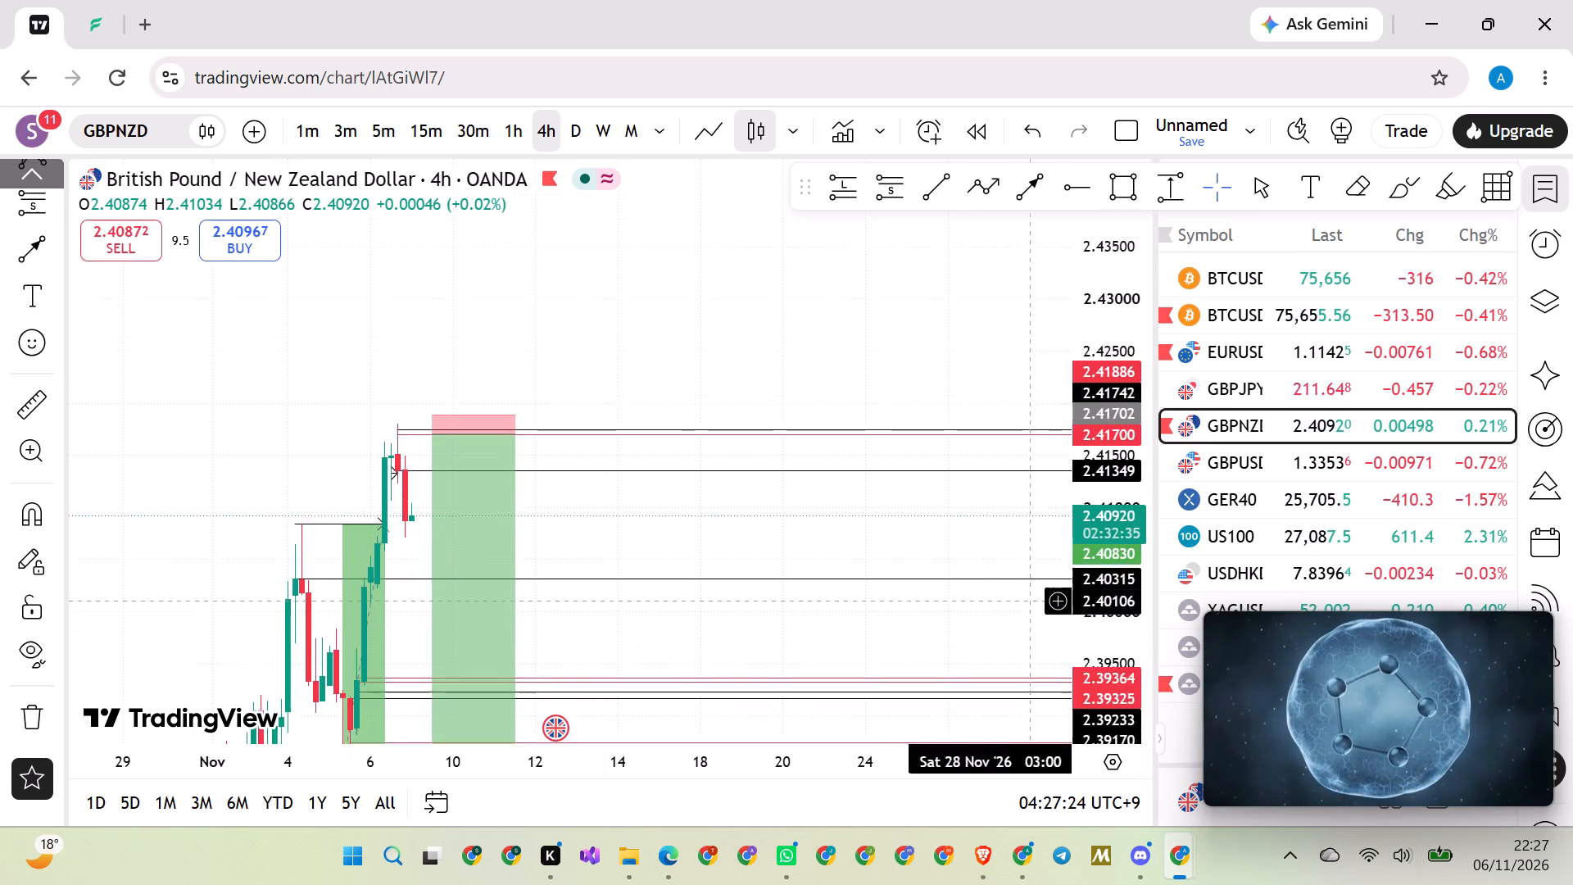
left_click_drag(1014, 624, 1009, 631)
scroll(680, 362, "down", 1)
left_click_drag(638, 357, 743, 300)
scroll(737, 292, "up", 1)
left_click_drag(732, 294, 803, 275)
scroll(803, 275, "down", 1)
scroll(803, 275, "up", 5)
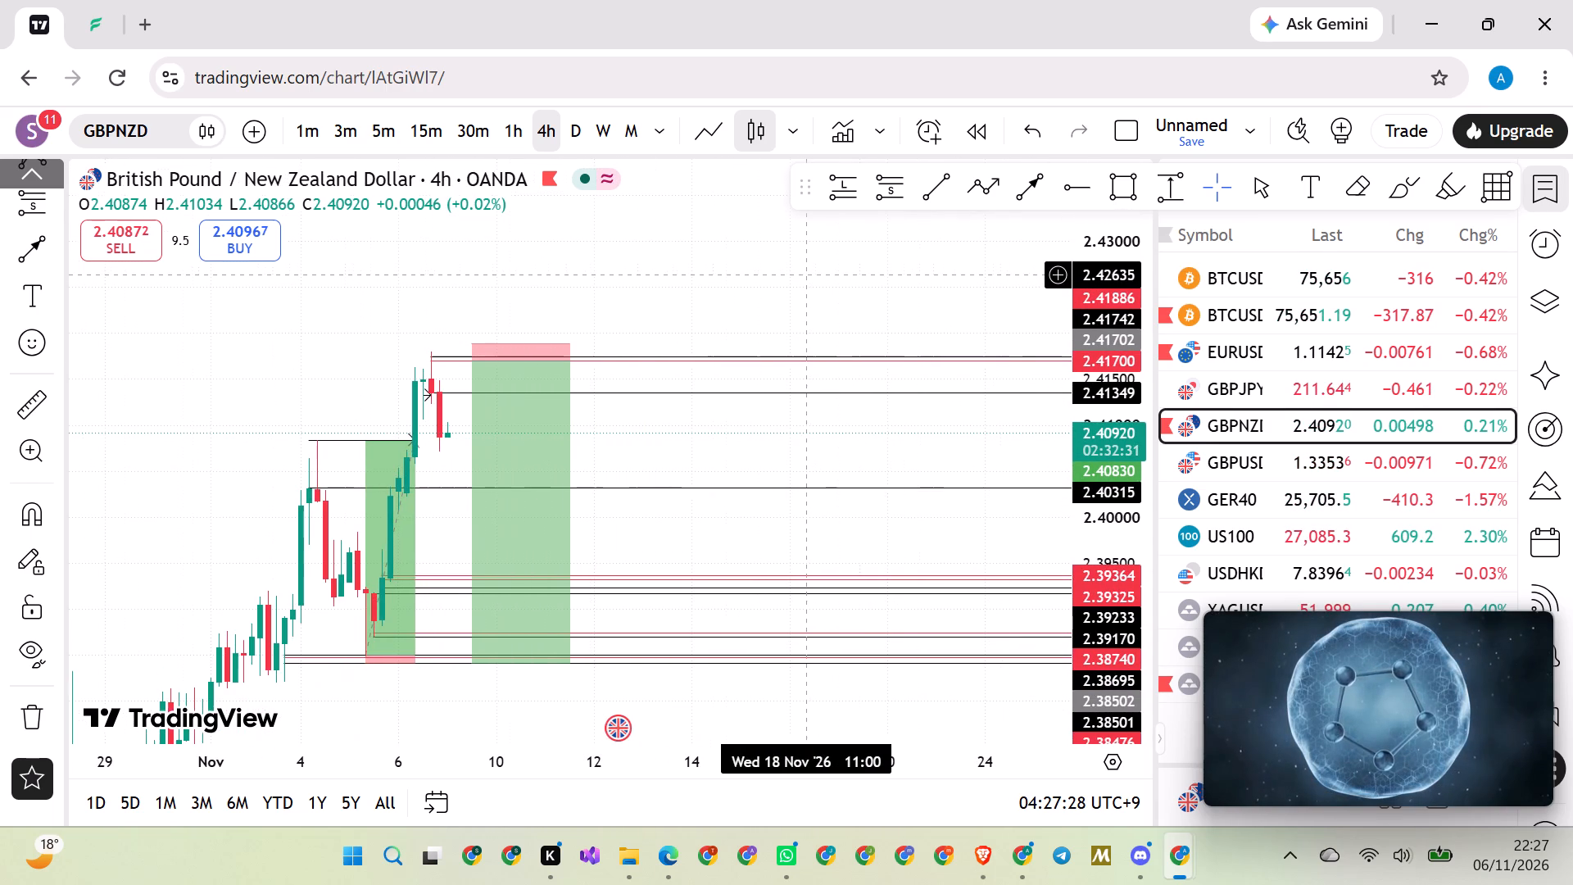
scroll(698, 275, "up", 1)
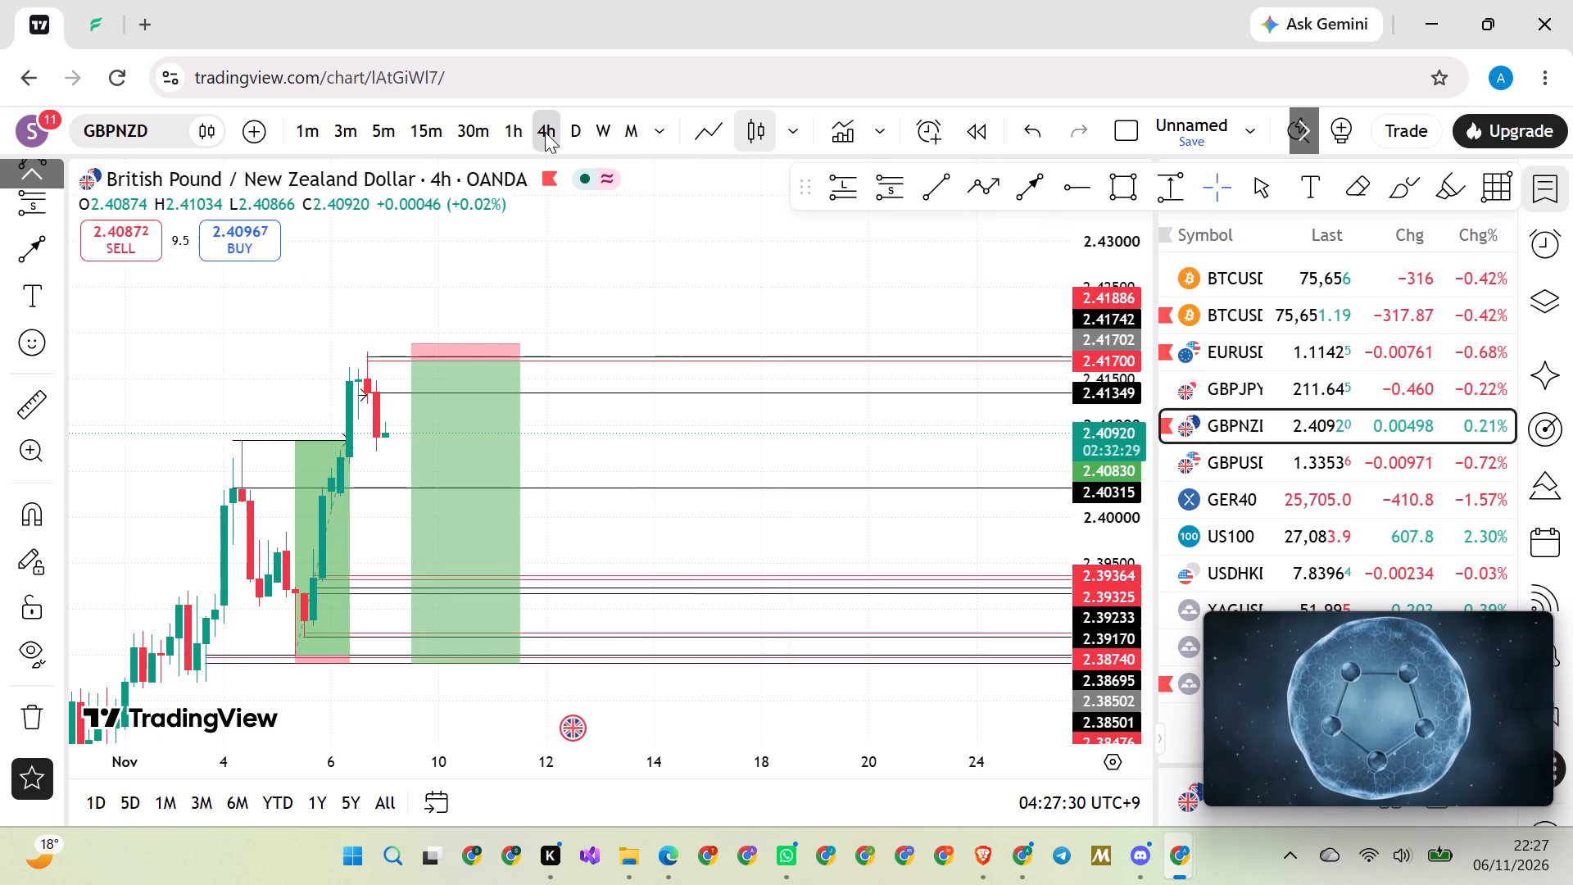
left_click(564, 132)
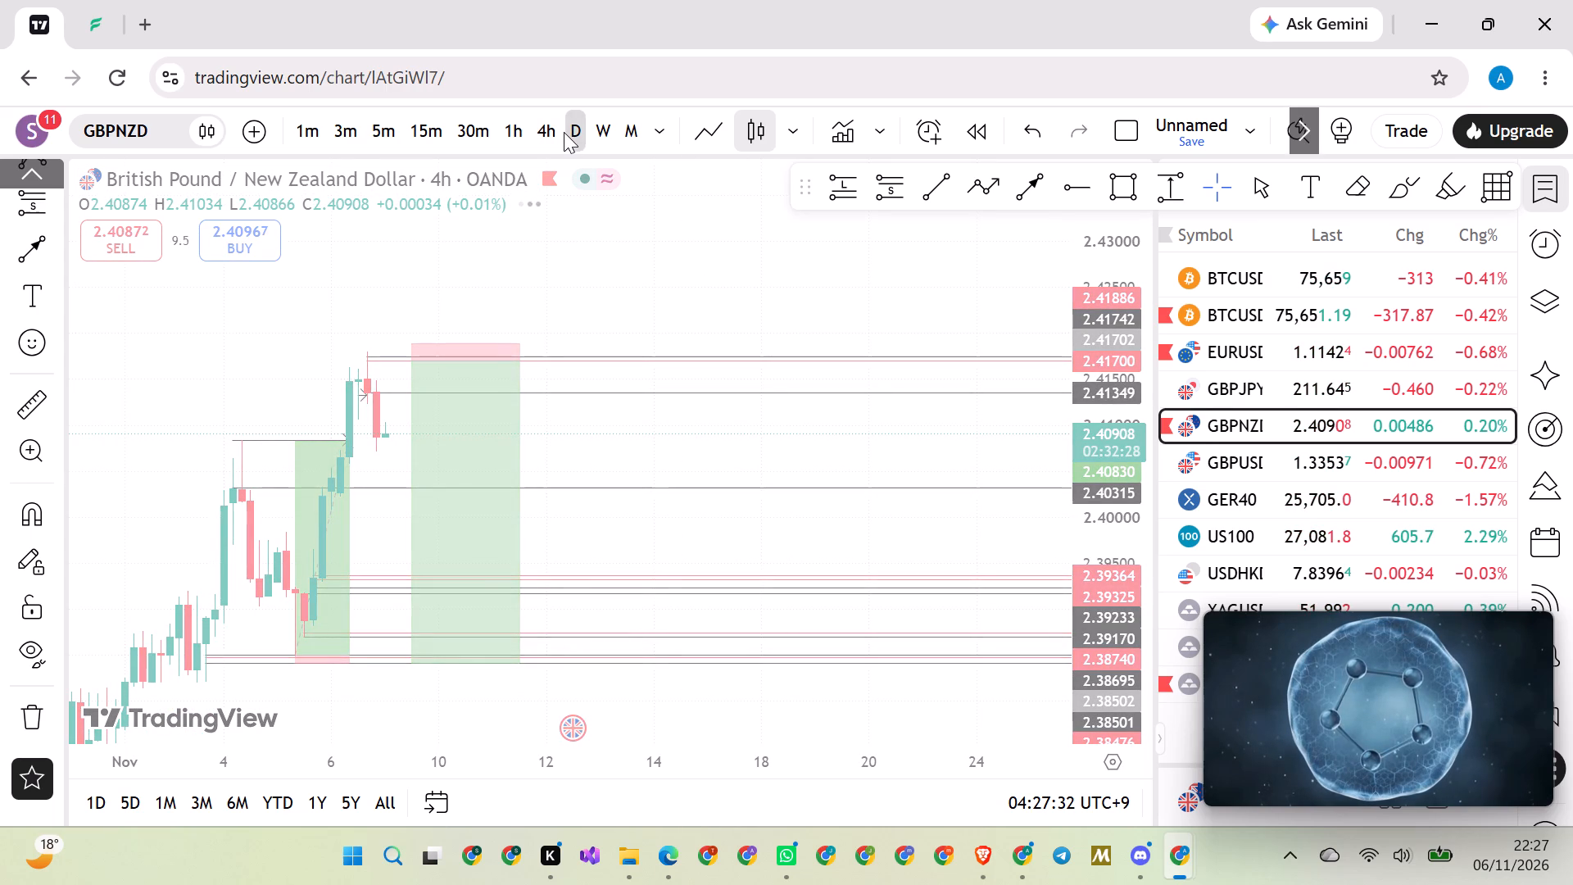
left_click_drag(469, 307, 689, 307)
scroll(464, 256, "up", 13)
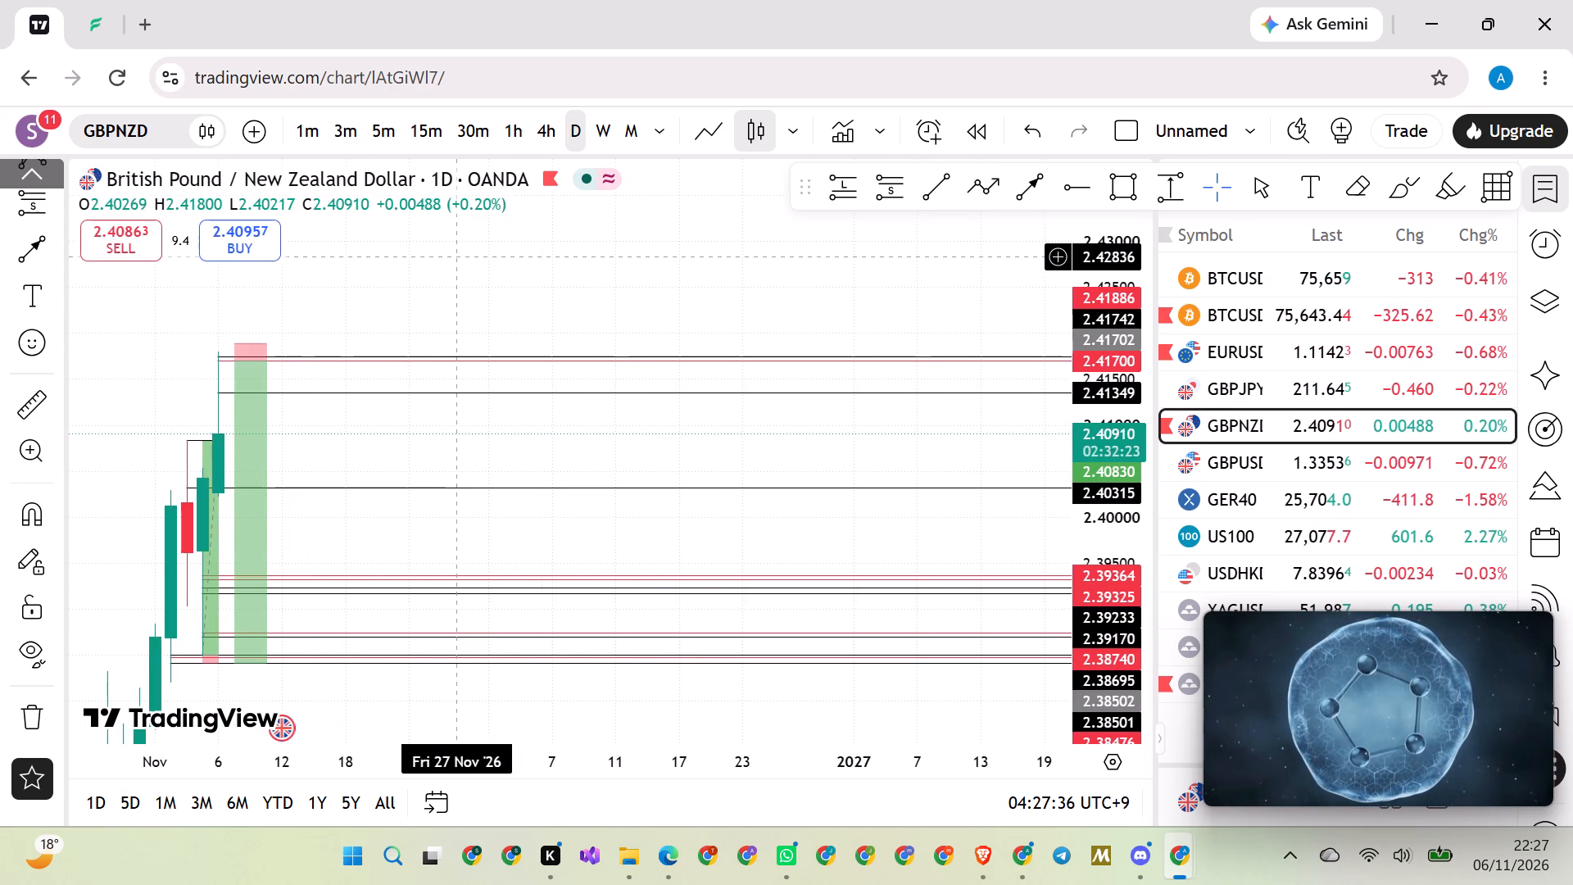
left_click_drag(449, 280, 714, 304)
scroll(718, 304, "up", 2)
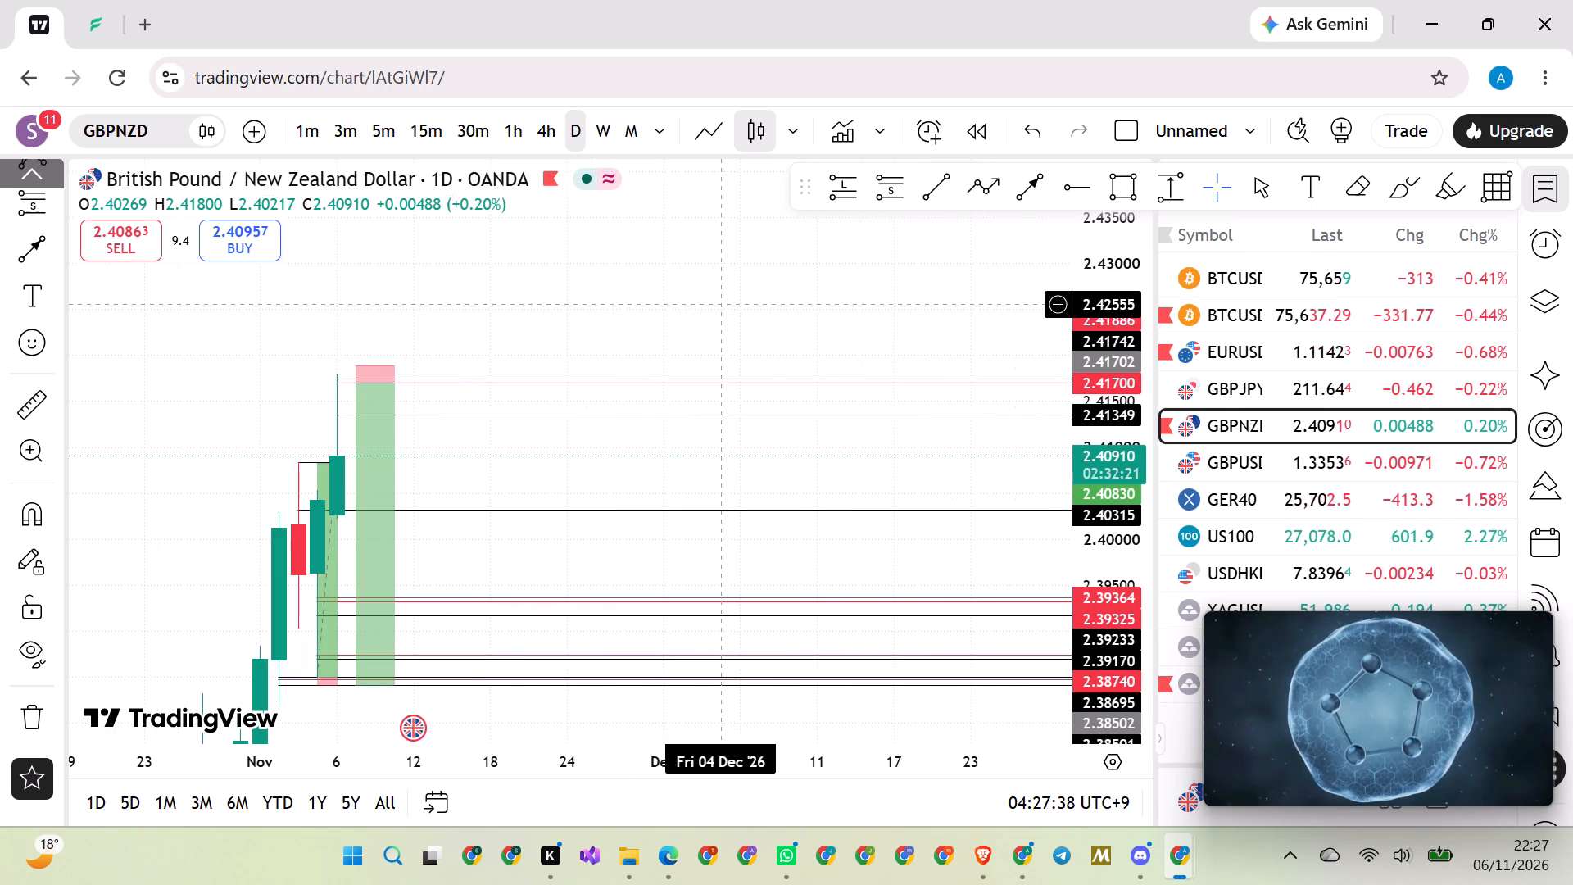
Move the floating video window off the watchlist and onto the lower corner of the chart.
left_click_drag(1414, 673, 1360, 673)
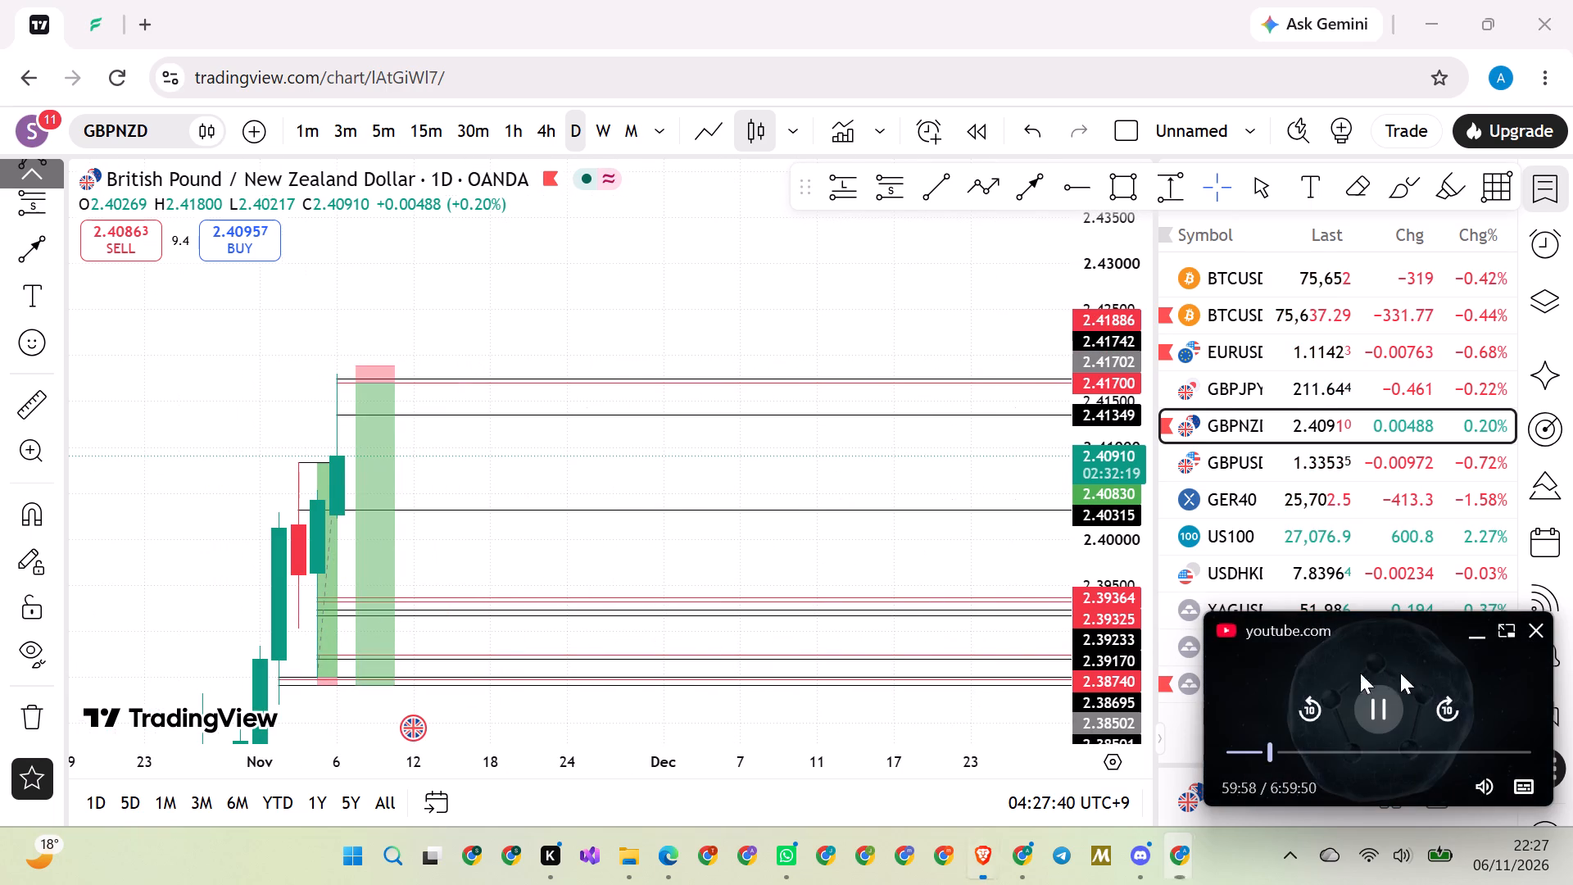
left_click_drag(1360, 673, 317, 697)
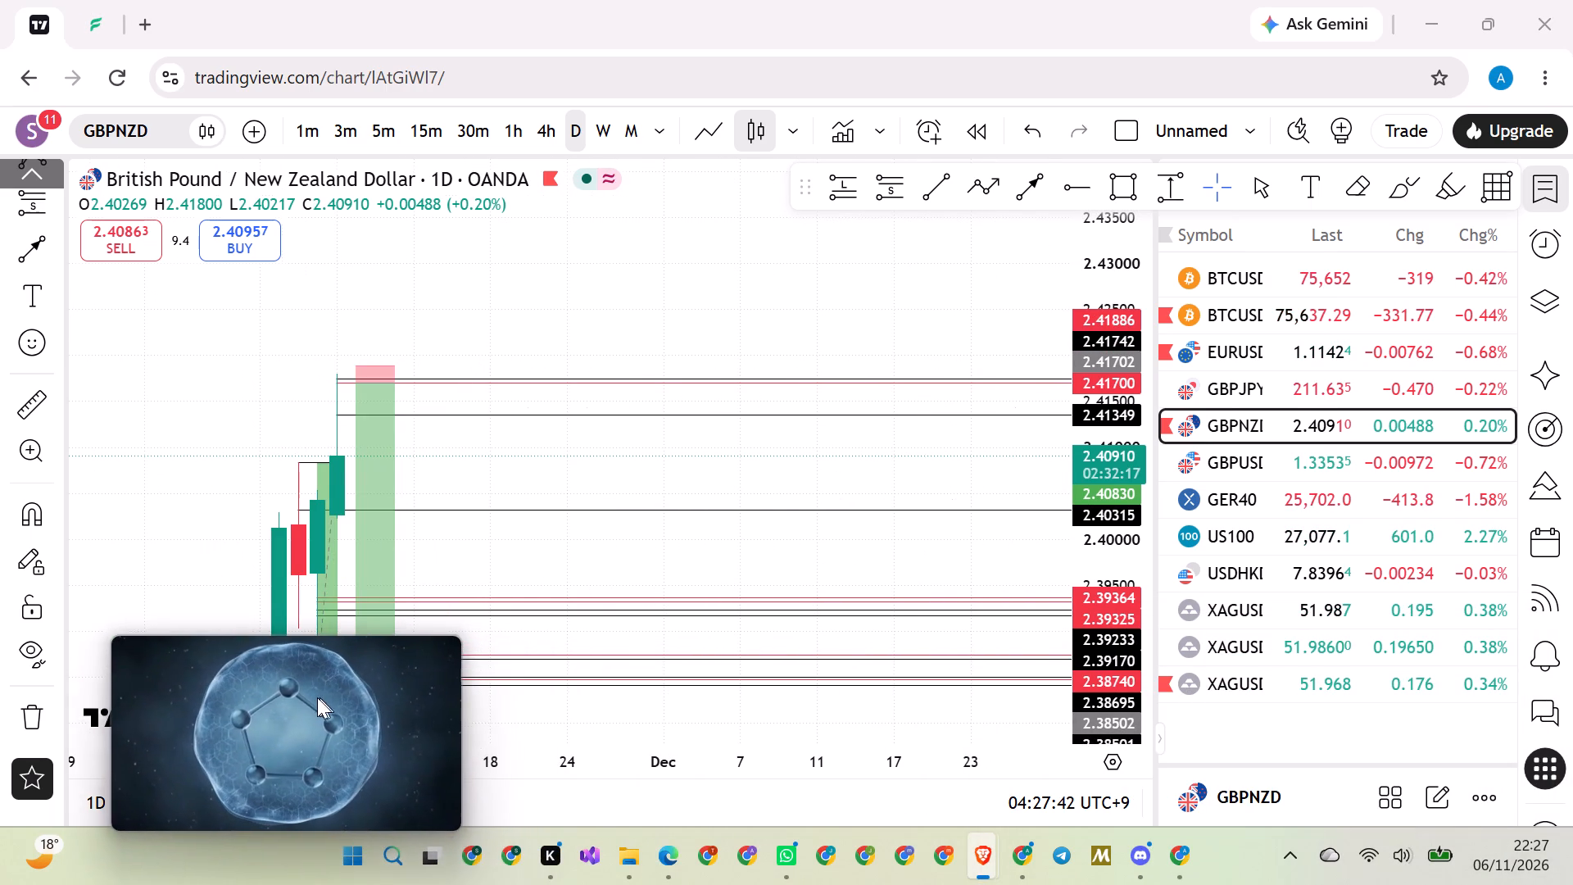
left_click_drag(317, 697, 285, 688)
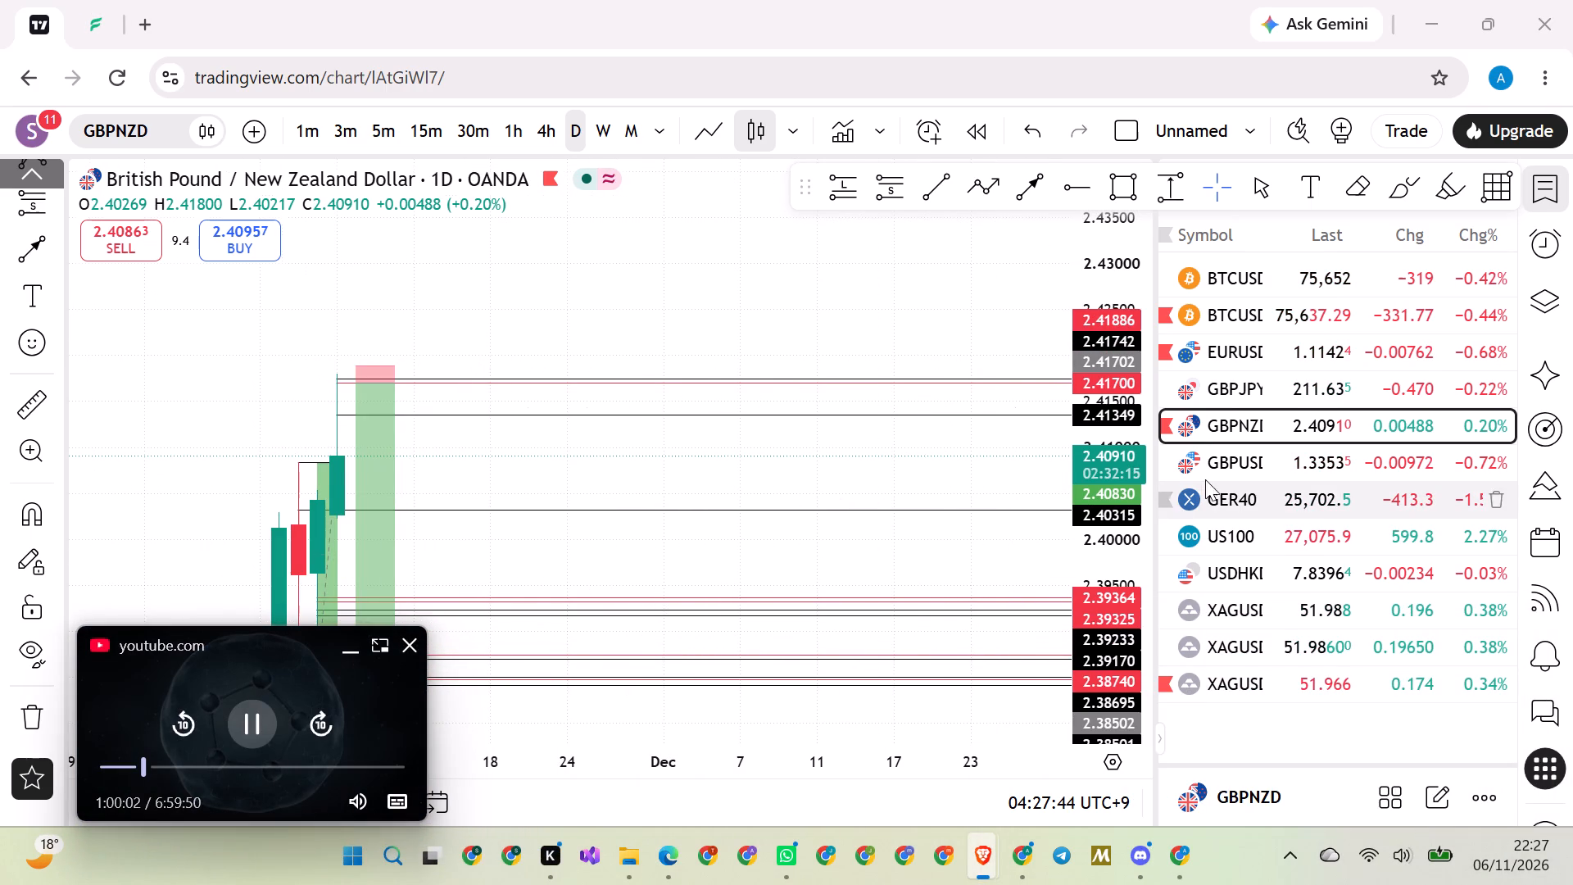
Open the GBPUSD chart from the watchlist and review its daily price action over recent months.
left_click(1236, 457)
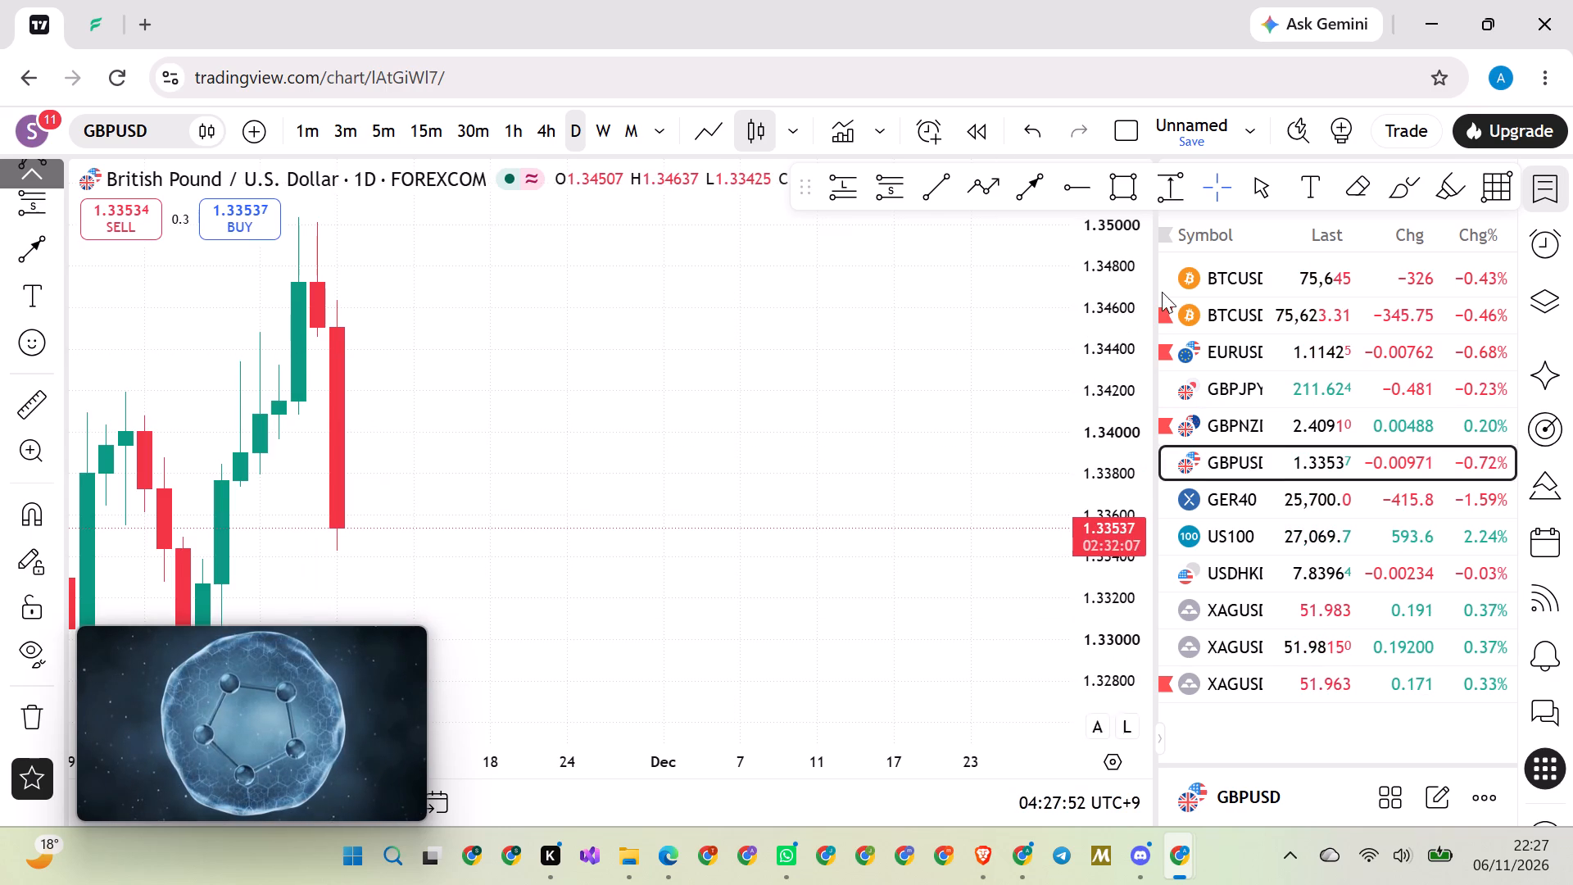
left_click_drag(1107, 288, 1001, 551)
scroll(580, 291, "down", 20)
scroll(580, 291, "down", 20)
scroll(580, 291, "down", 20)
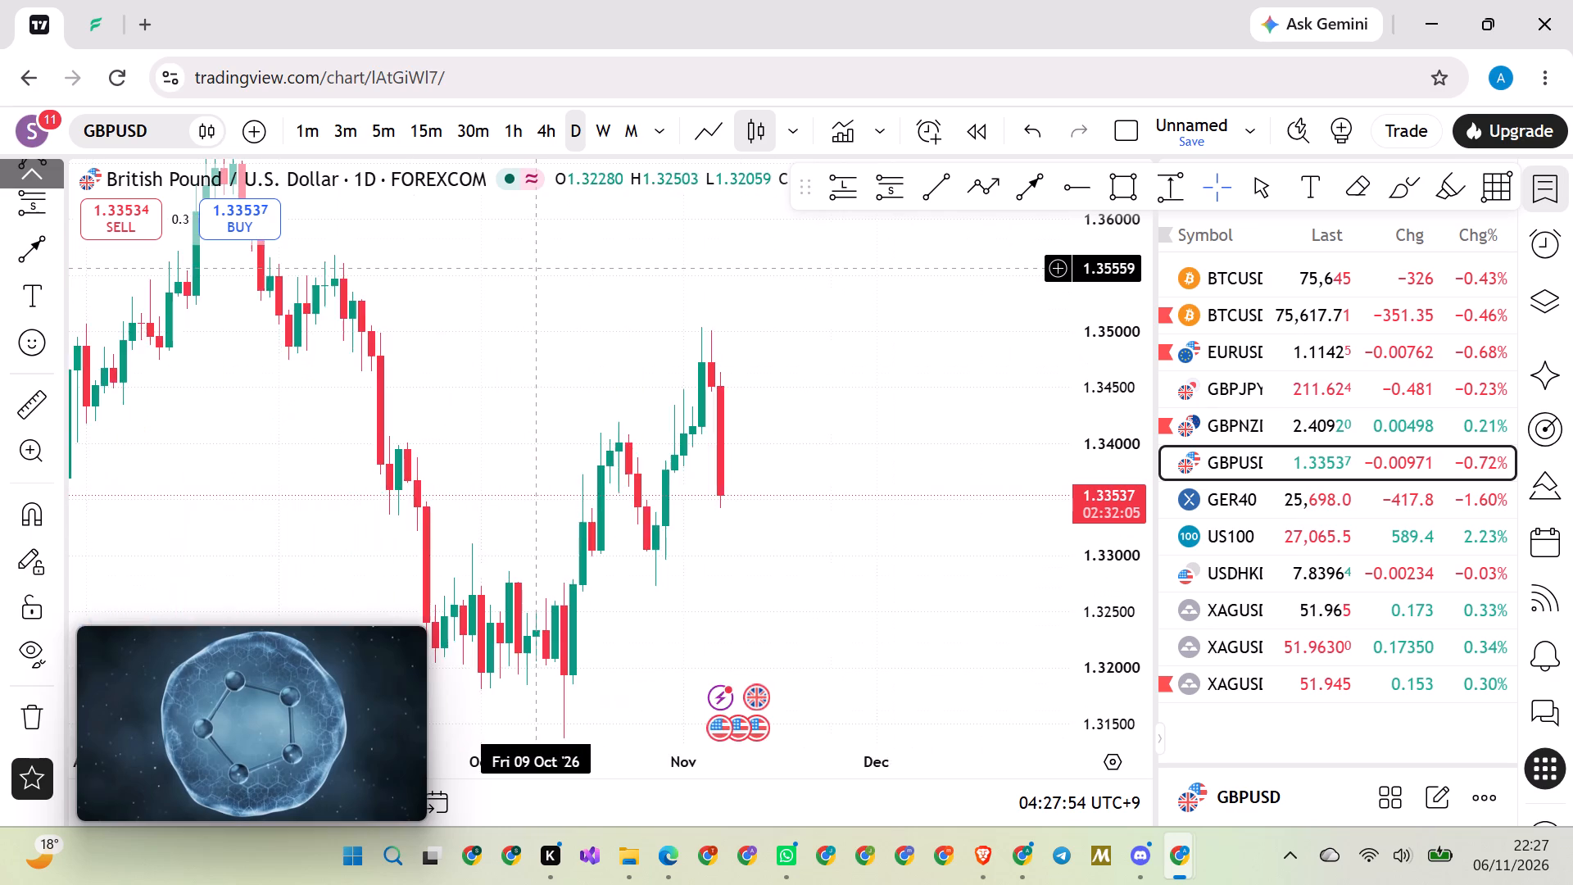
scroll(536, 269, "down", 5)
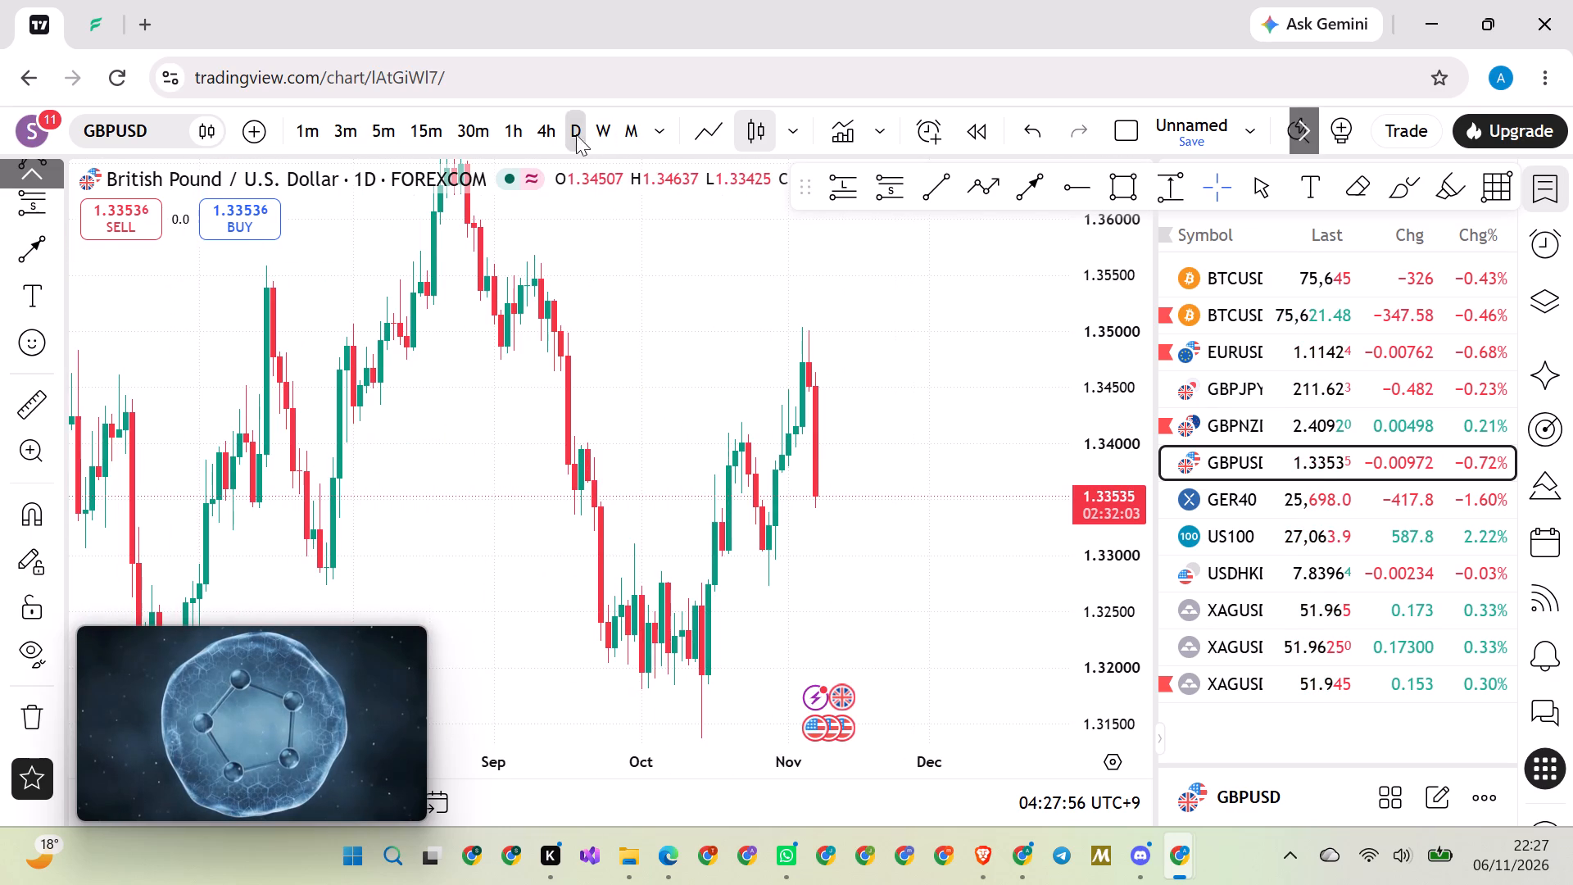
Examine the 4-hour GBPUSD chart around the late-October swing low and the following rally for a key level.
left_click(546, 131)
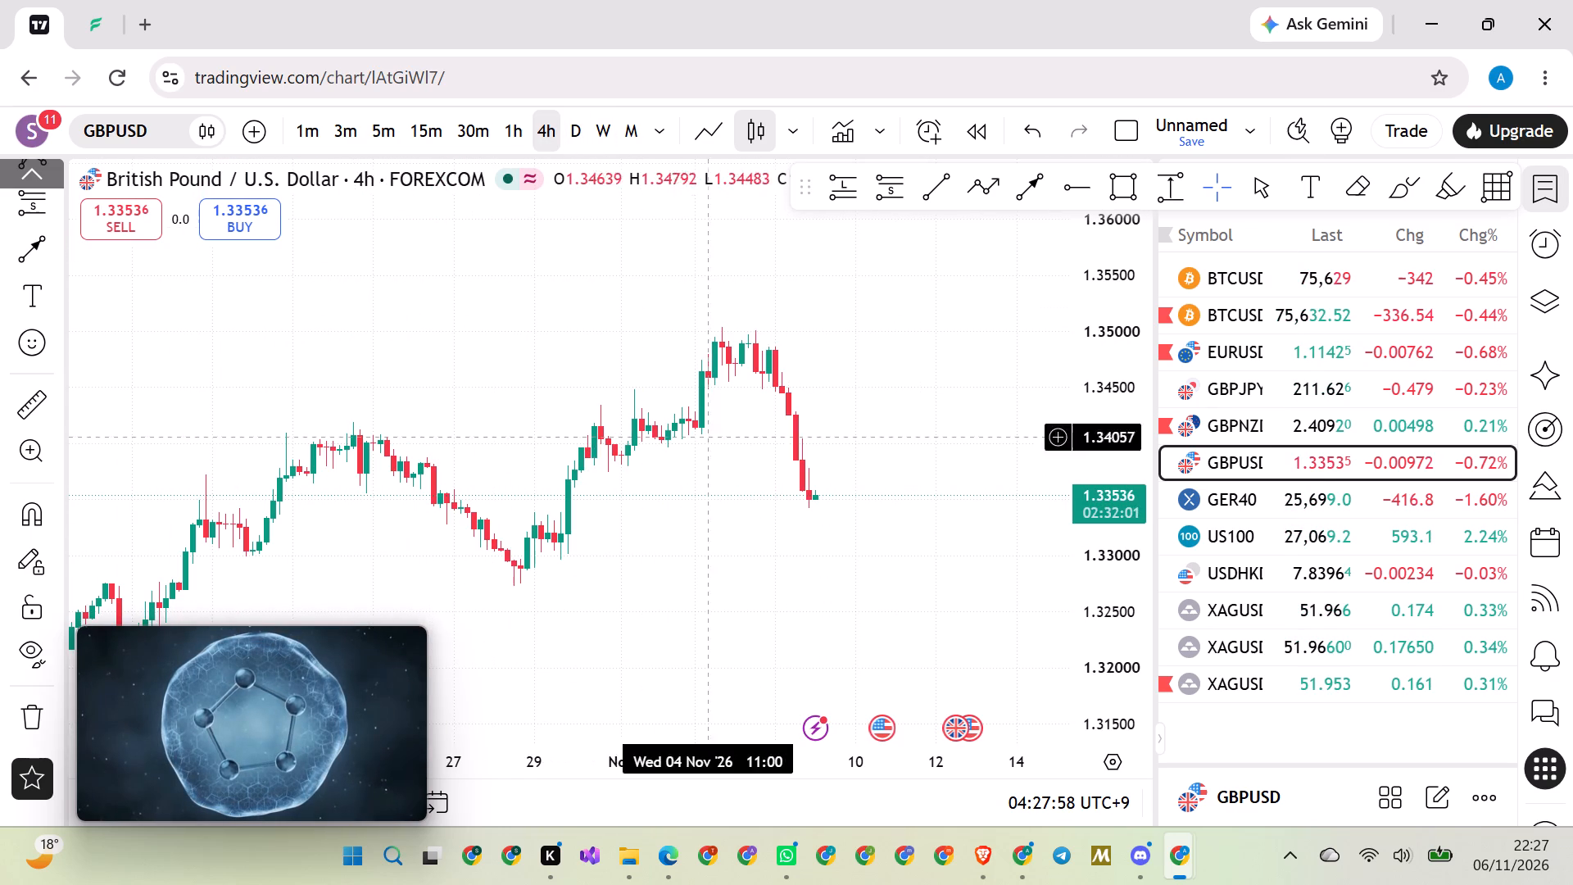
scroll(794, 520, "down", 6)
scroll(794, 520, "up", 1)
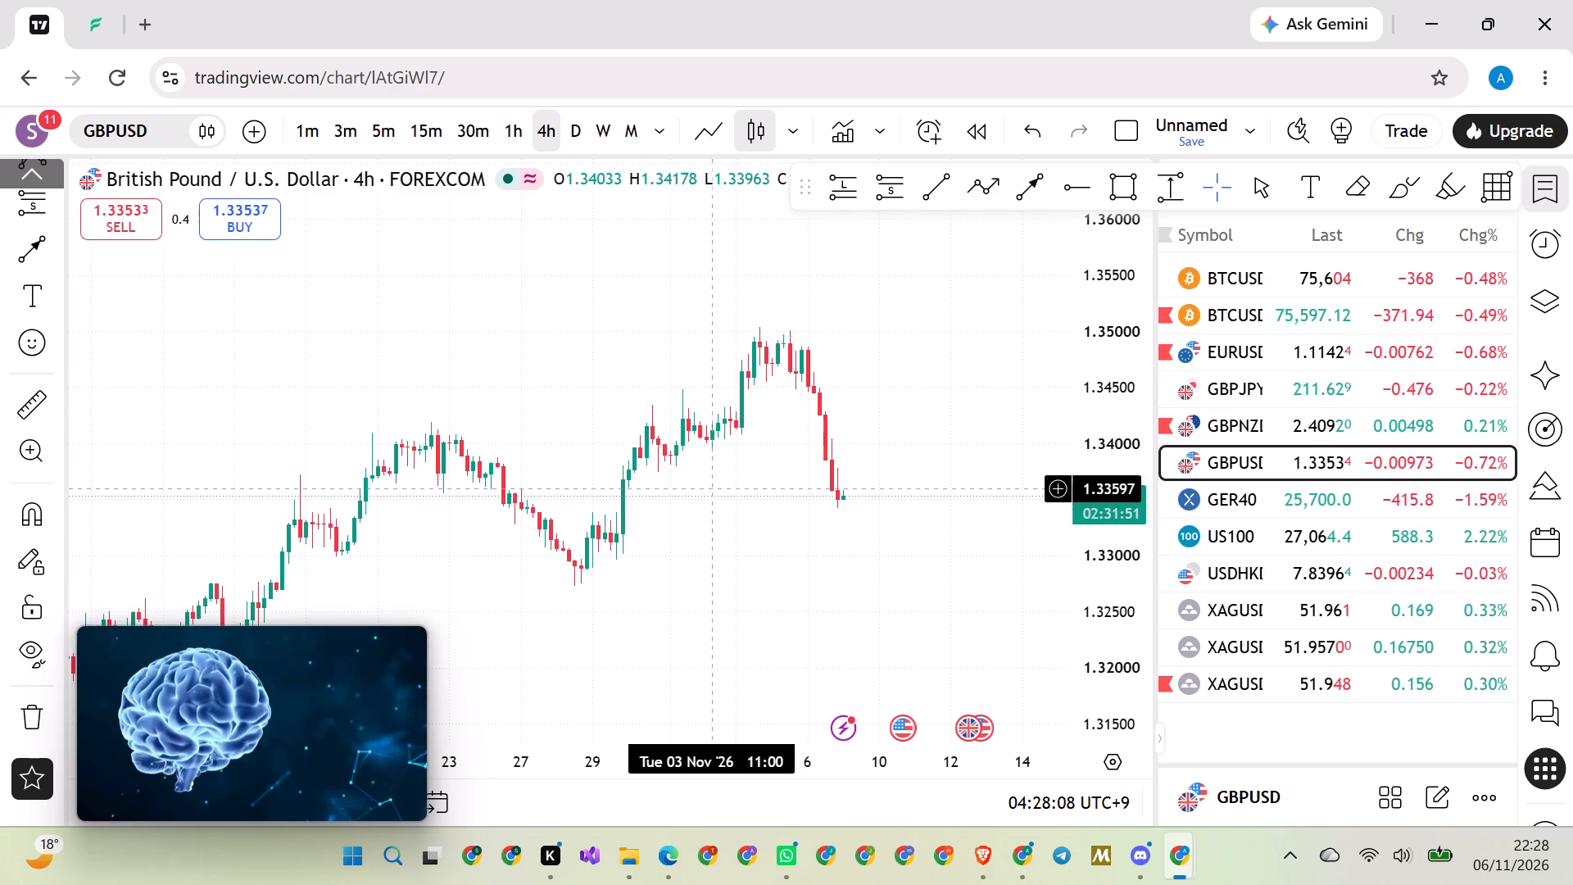
scroll(634, 462, "down", 20)
scroll(634, 462, "down", 20)
scroll(634, 462, "down", 20)
scroll(634, 459, "up", 16)
scroll(625, 373, "up", 20)
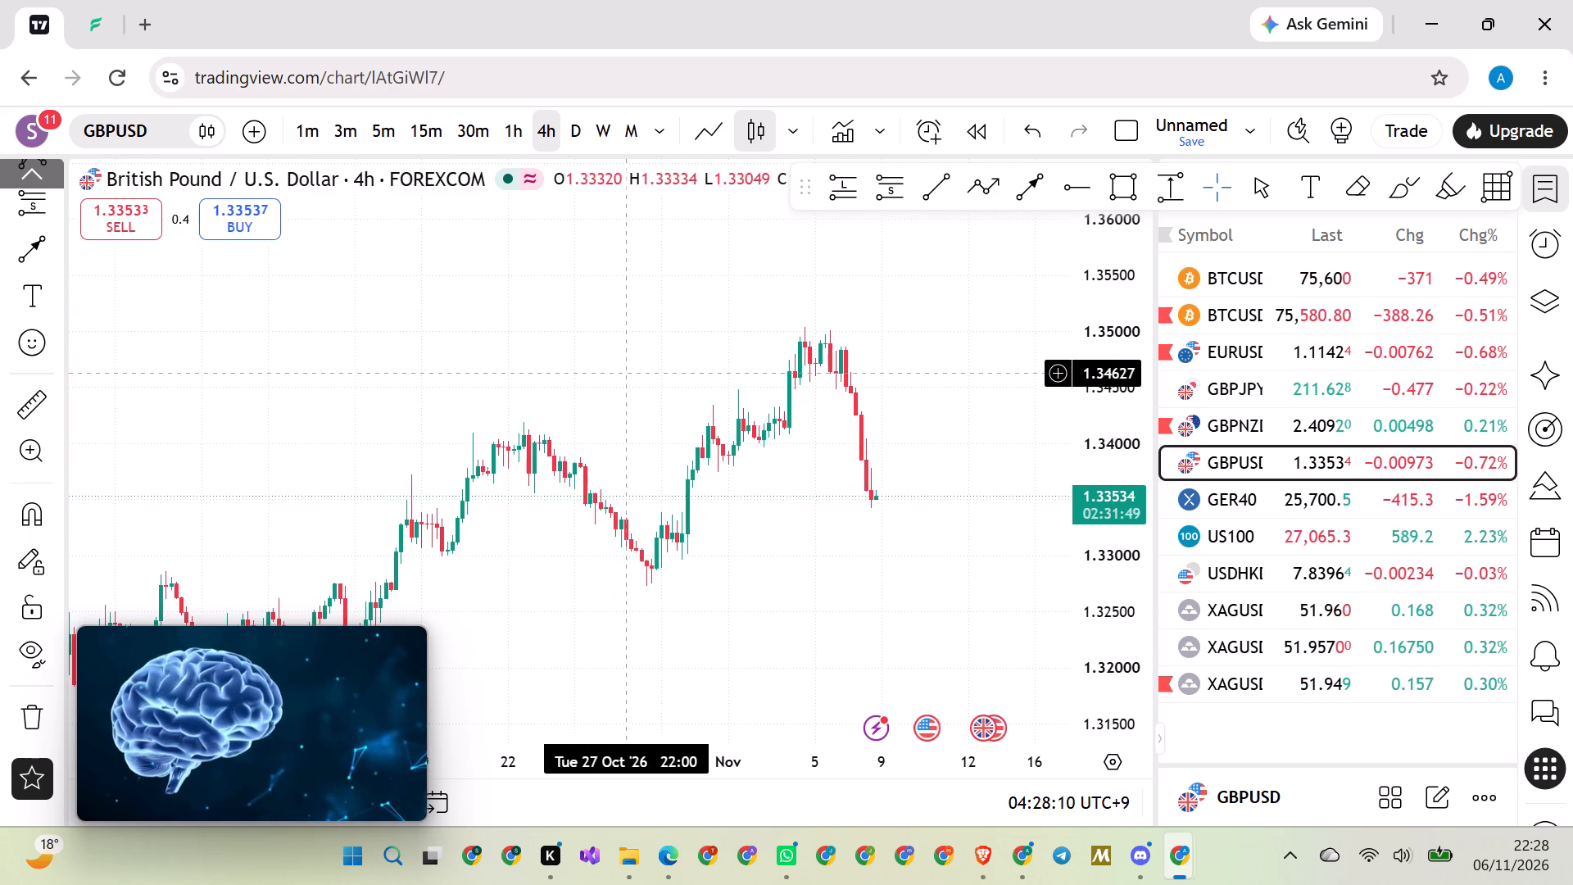
left_click_drag(609, 414, 637, 330)
scroll(1113, 501, "up", 10)
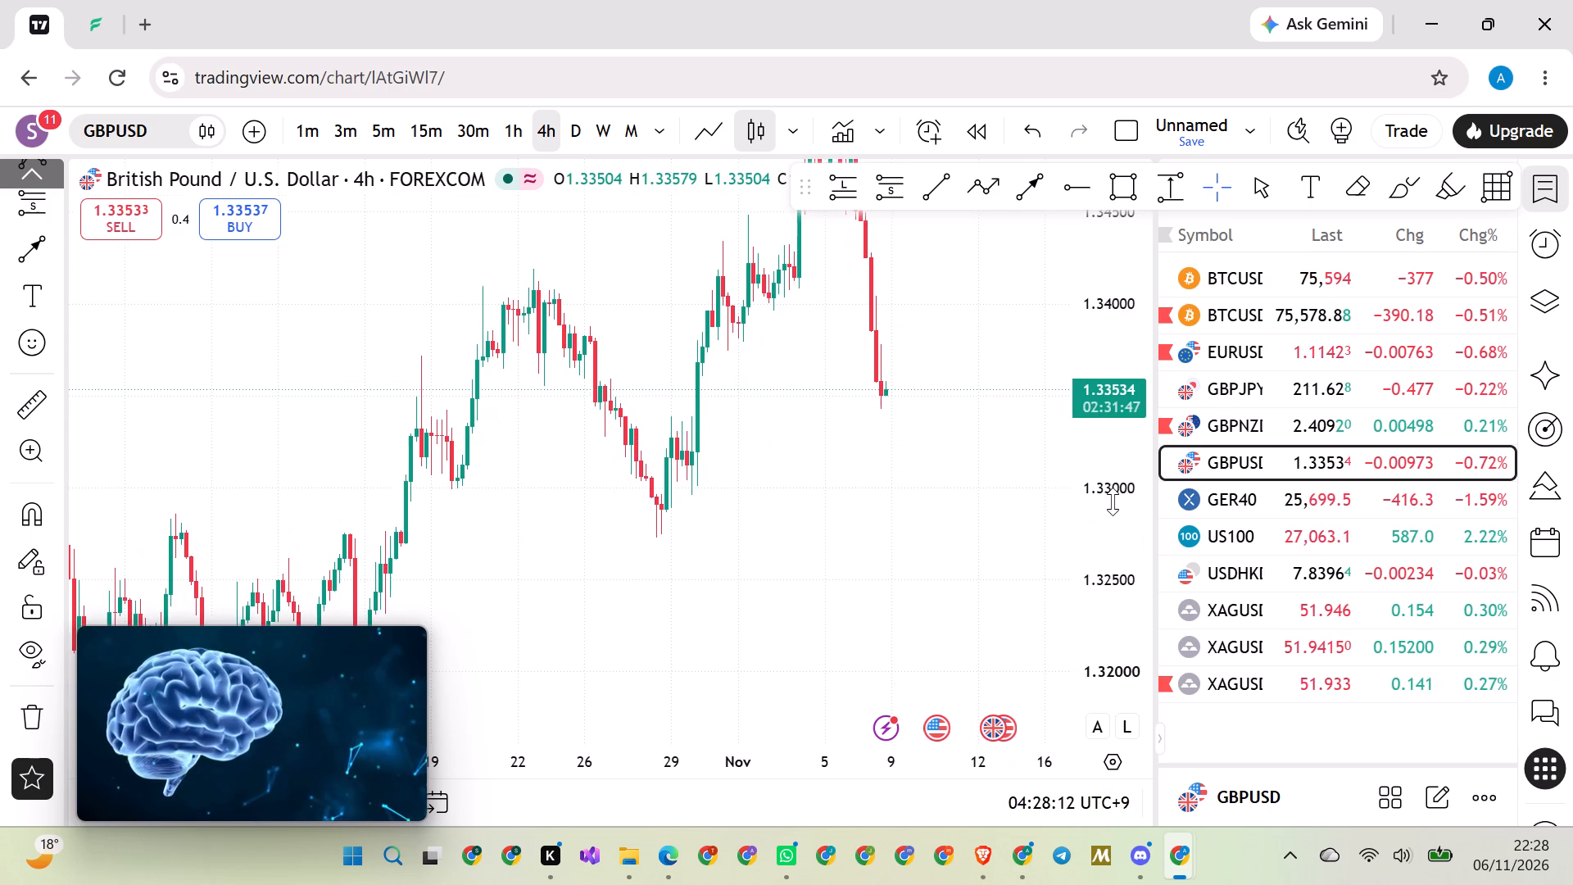
scroll(1113, 501, "up", 2)
scroll(818, 479, "up", 5)
left_click_drag(644, 456, 652, 456)
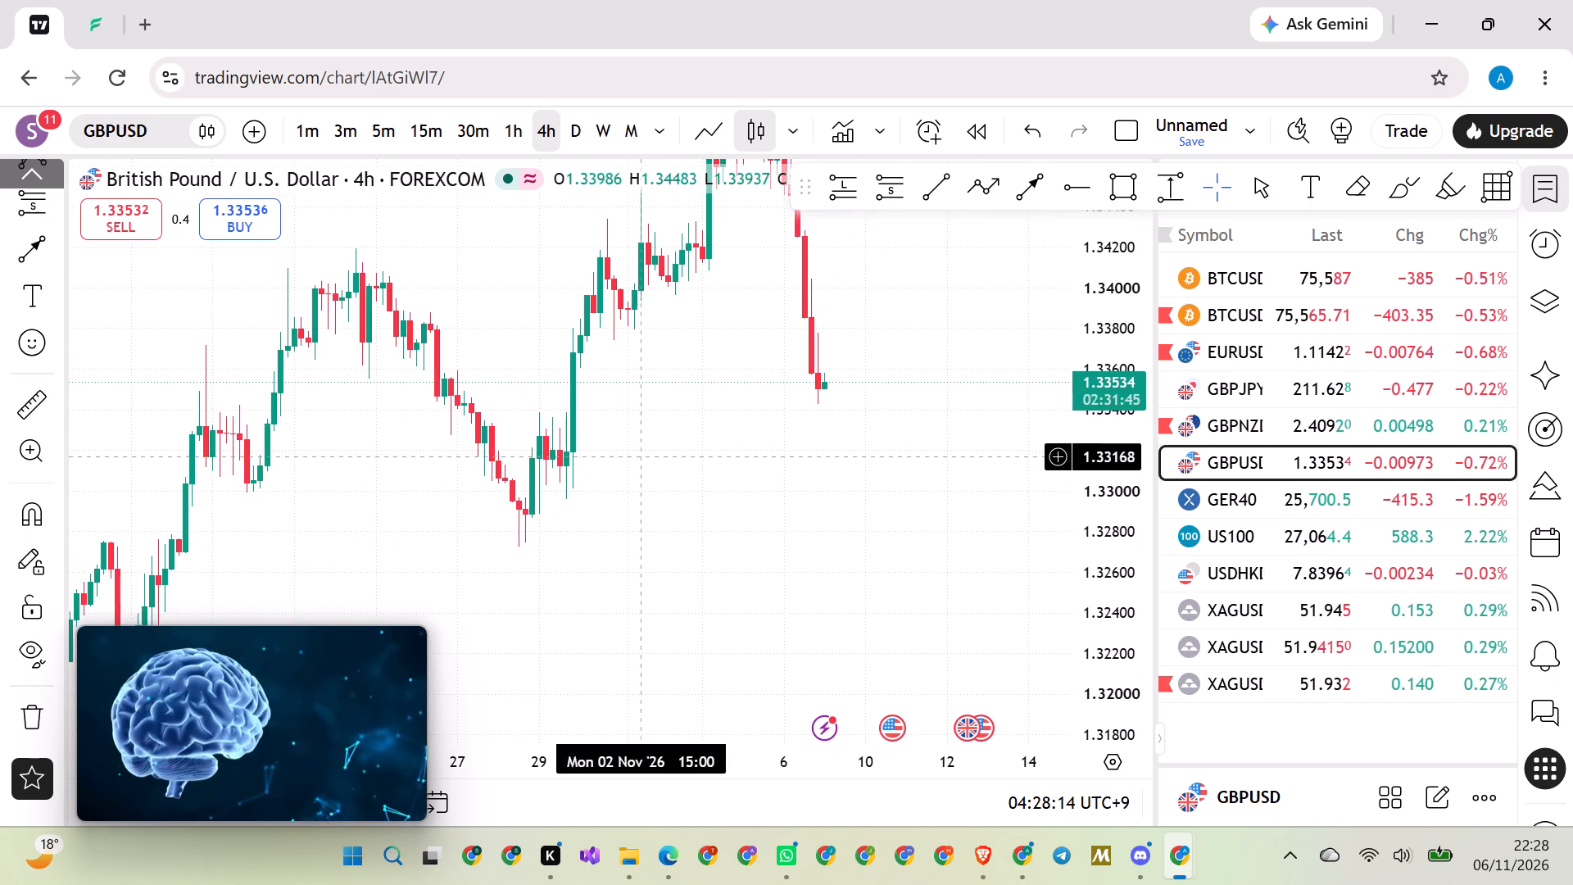
left_click_drag(652, 456, 751, 456)
scroll(730, 436, "down", 1)
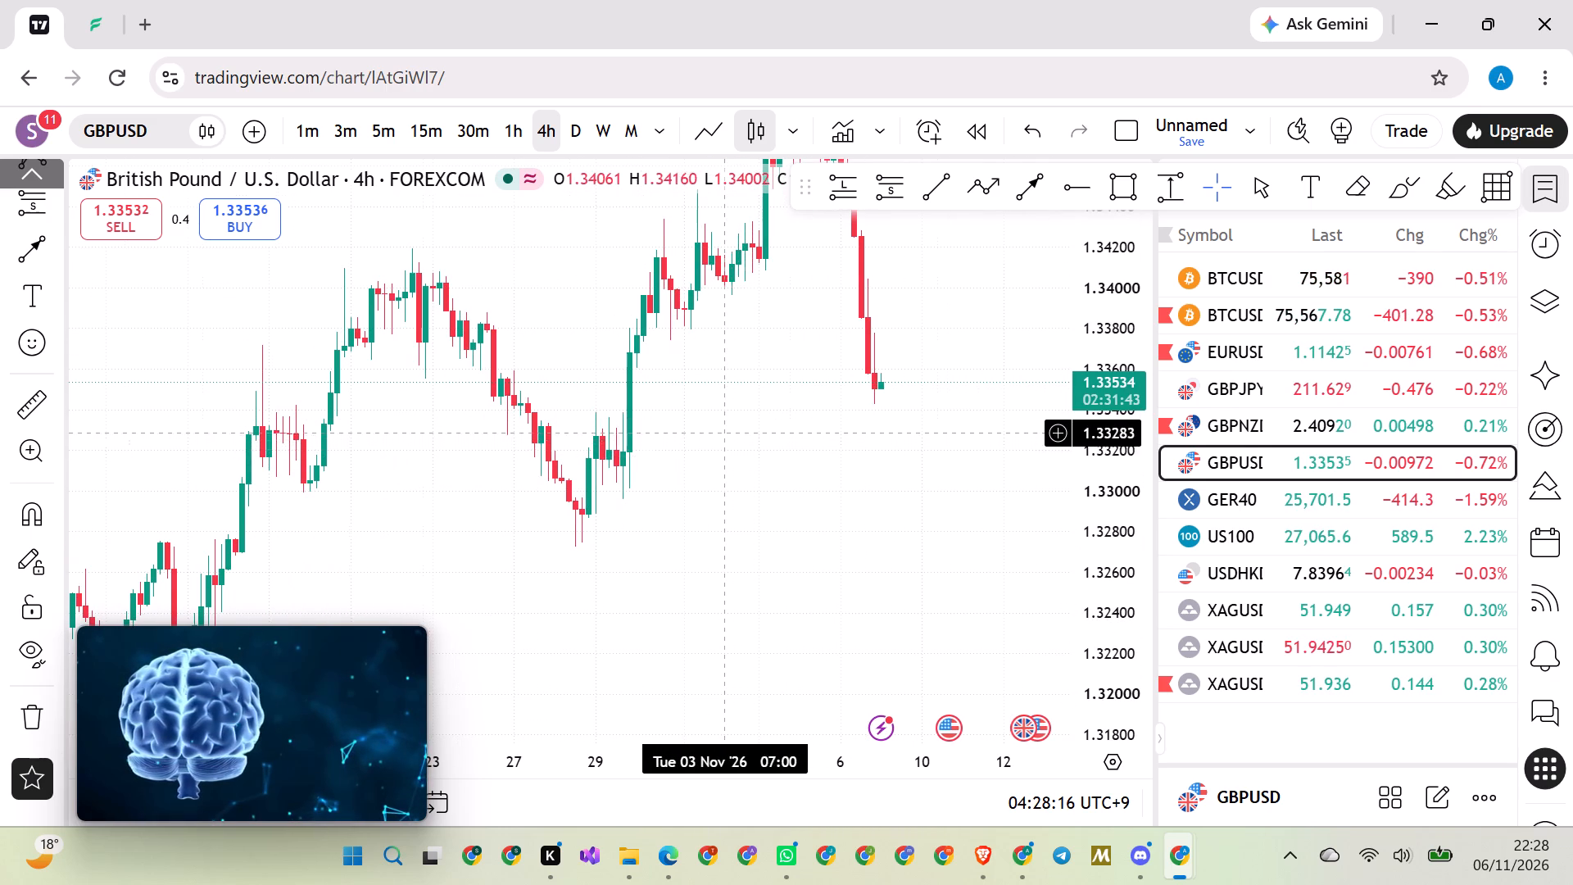
Draw a horizontal ray at 1.33283 on the 4-hour GBPUSD chart, starting from the 29 October candles.
left_click(1076, 197)
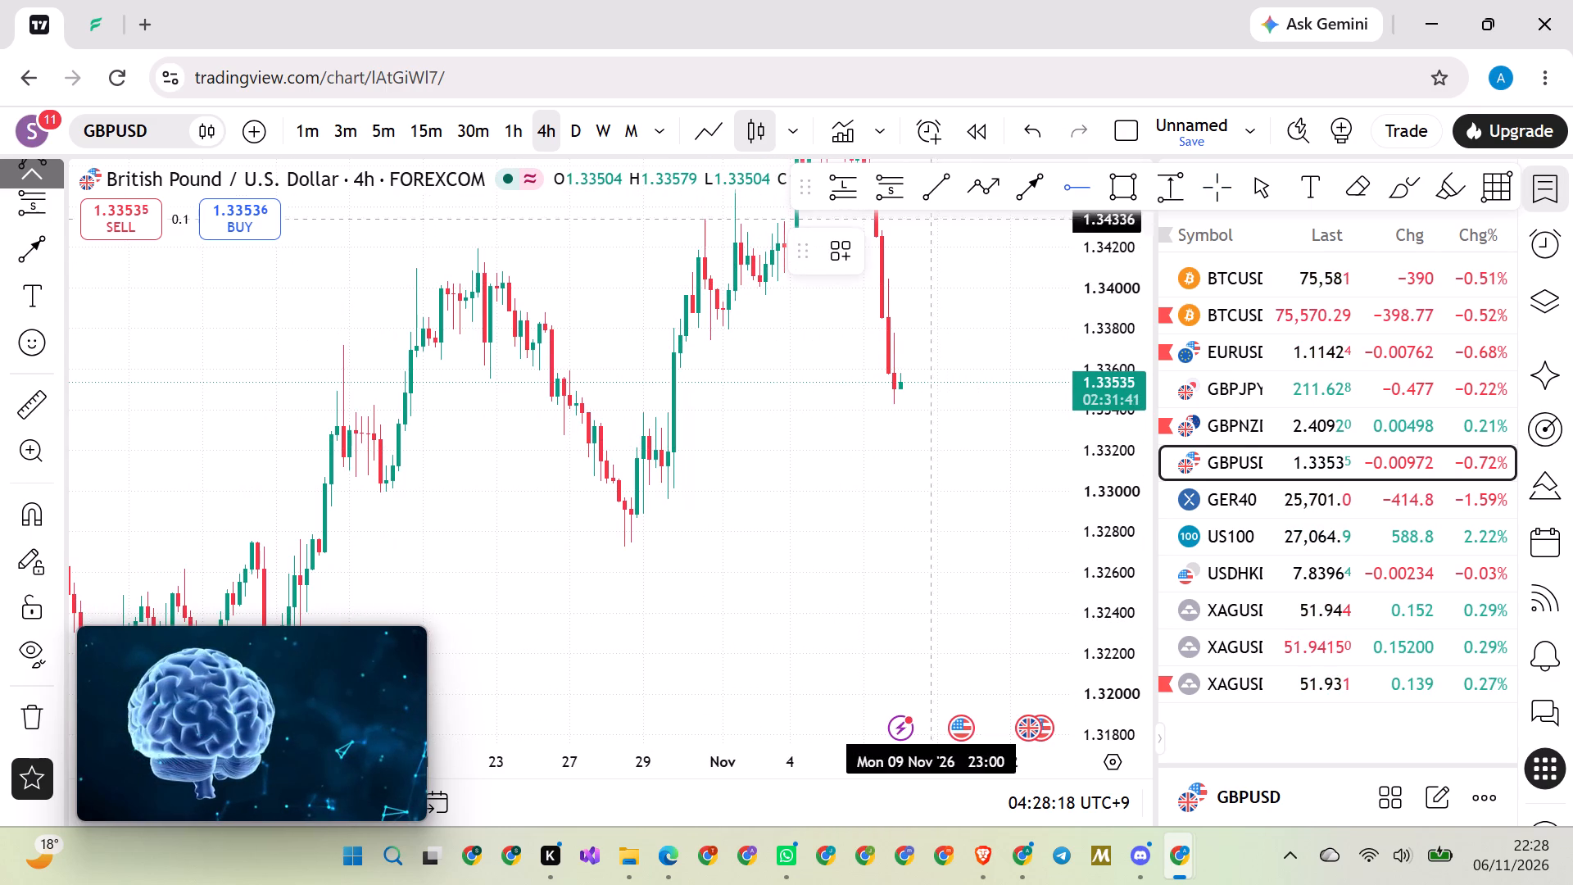
left_click(643, 433)
left_click(764, 511)
Move the red ray to 1.33271, starting it at the top of the red candle body on 29 October 06:00.
scroll(764, 511, "up", 19)
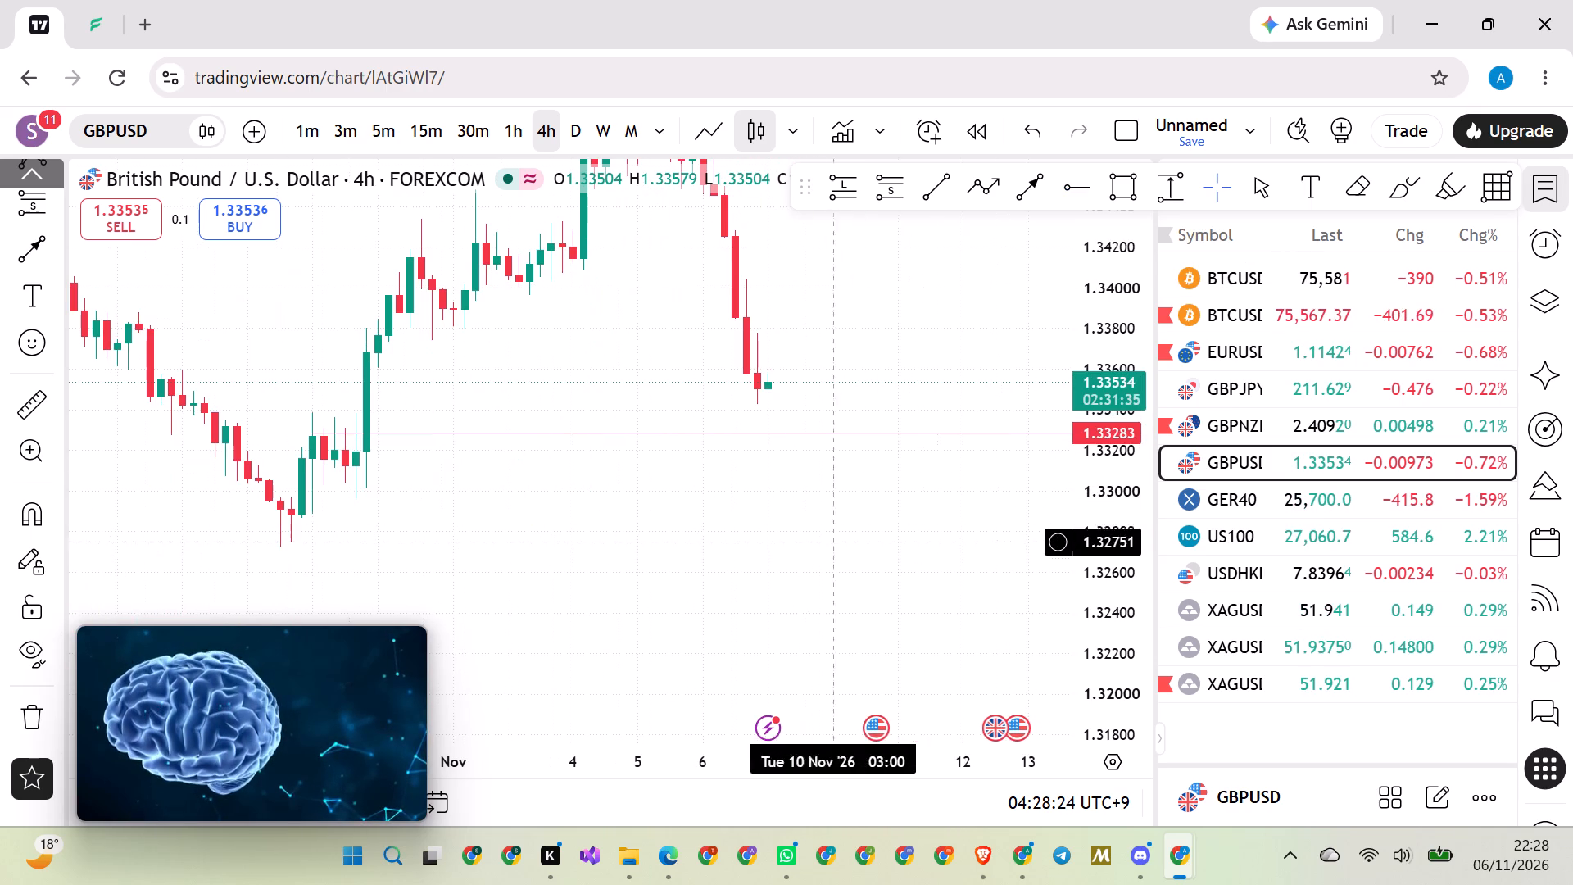
scroll(1108, 519, "up", 20)
scroll(1108, 519, "up", 4)
left_click_drag(513, 488, 761, 498)
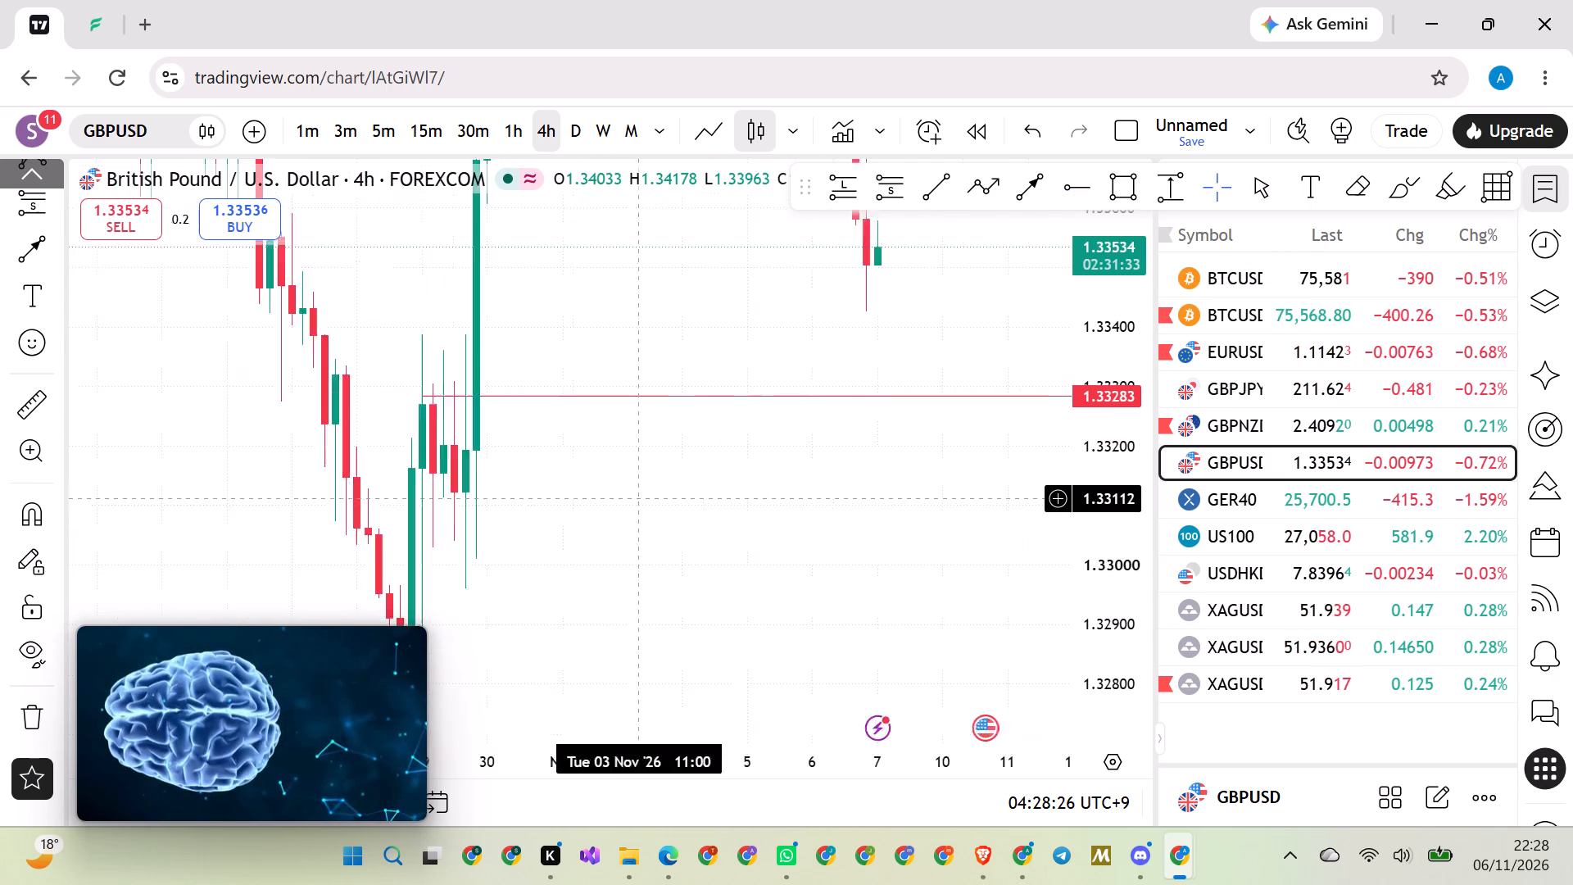
left_click_drag(761, 498, 886, 496)
scroll(803, 477, "up", 7)
left_click_drag(625, 485, 952, 524)
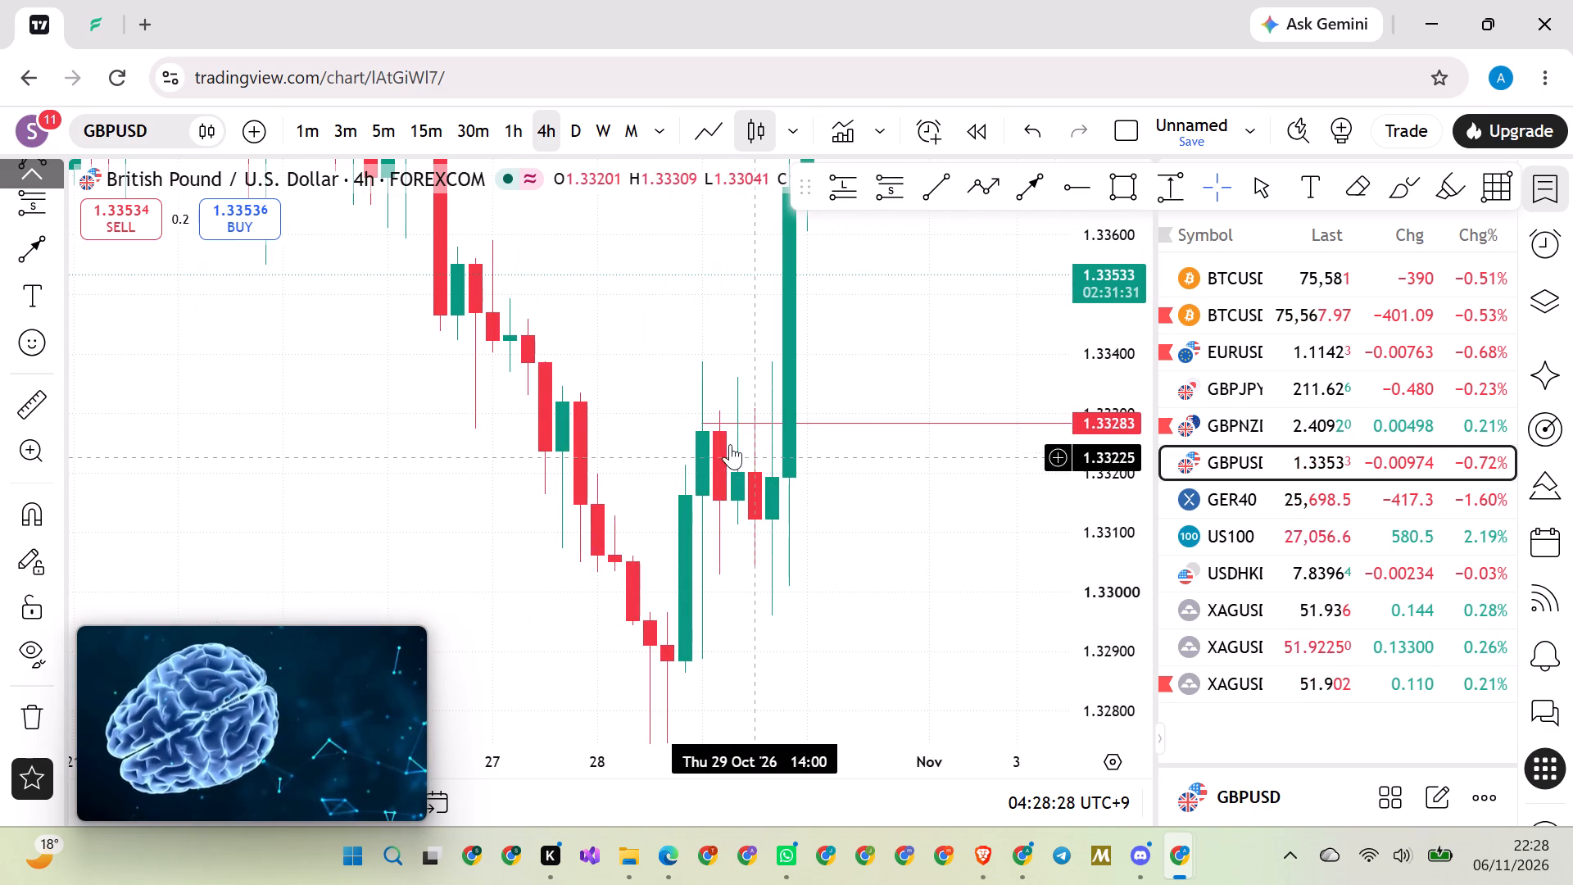
left_click_drag(696, 424, 719, 434)
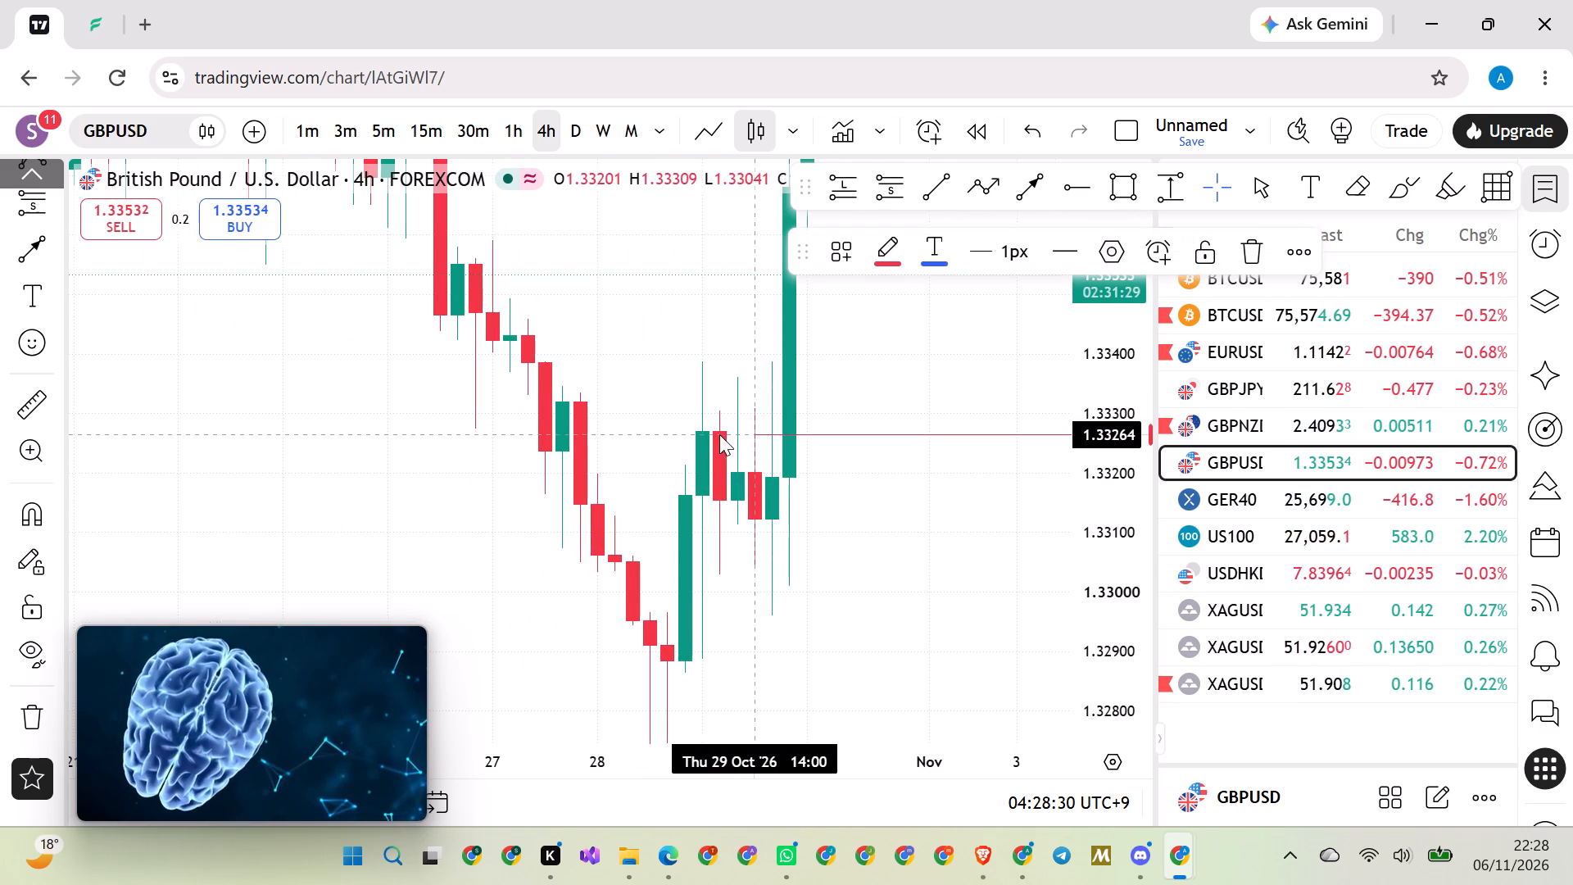
left_click_drag(719, 434, 714, 430)
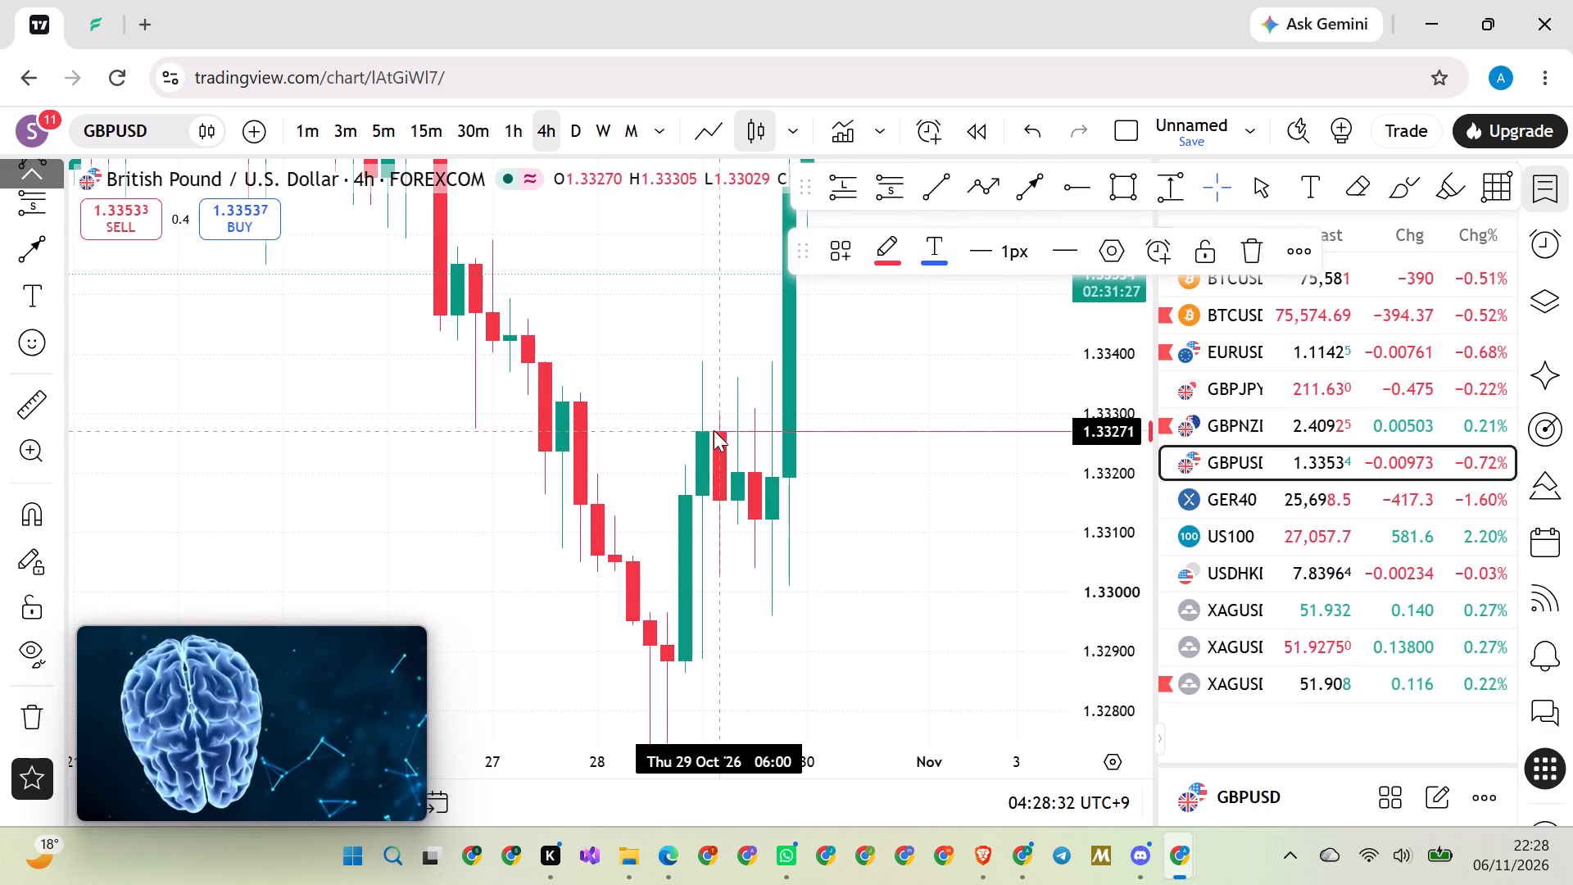
left_click_drag(855, 484, 868, 489)
Draw a second horizontal ray at 1.32961 from the wick low of the 29 October 18:00 candle.
left_click(1078, 199)
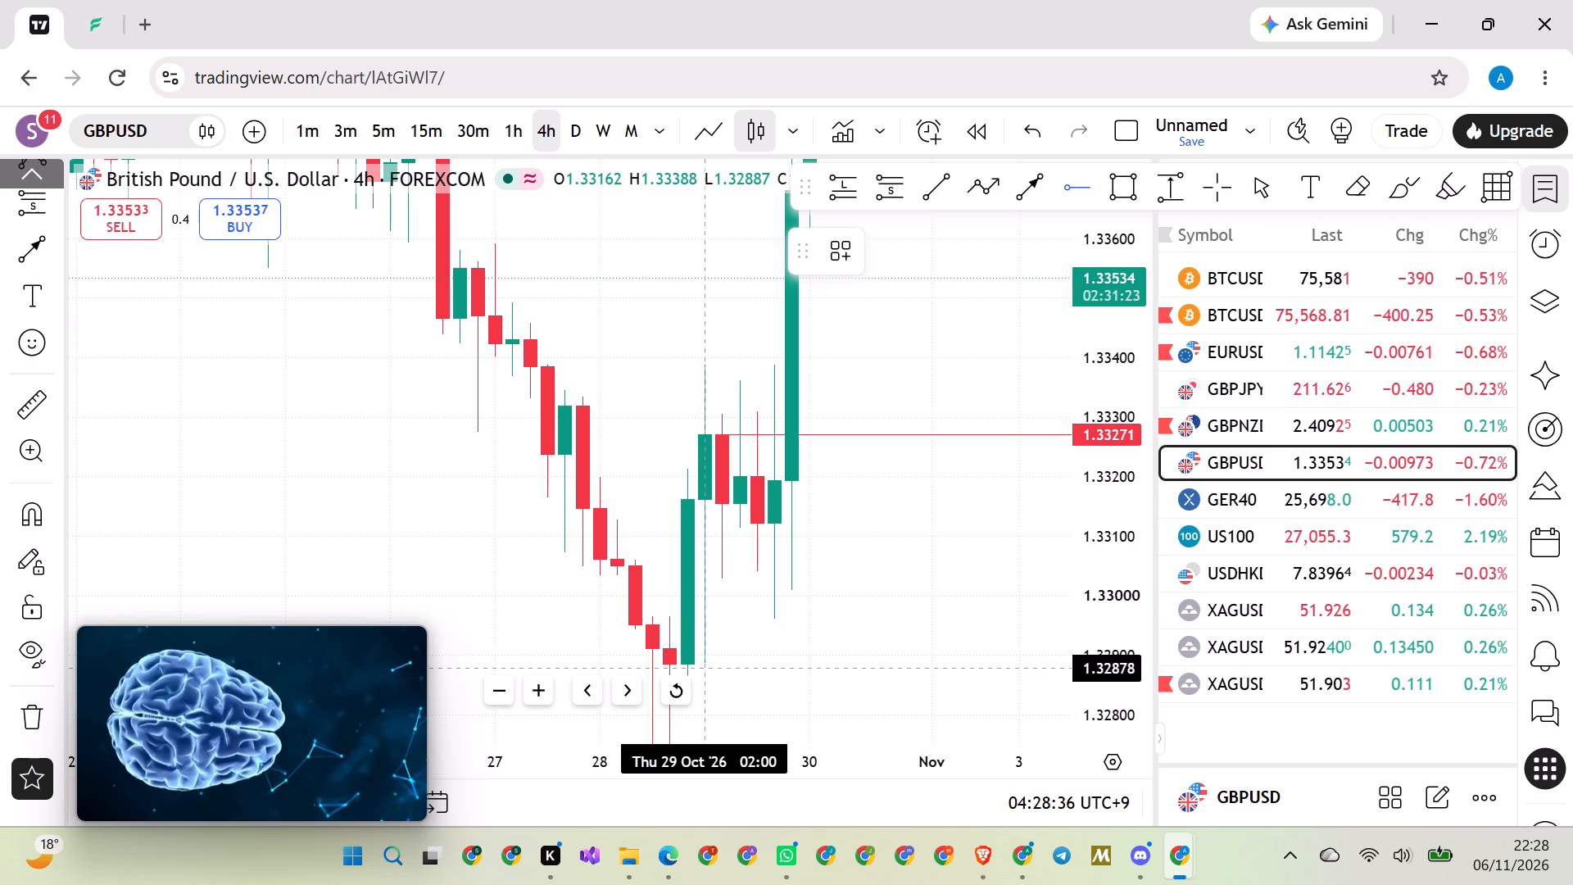
left_click(769, 619)
left_click(833, 586)
Measure the price range from the 1.33271 ray down to about 1.32882, below the lower ray.
left_click_drag(857, 576, 805, 559)
scroll(805, 556, "up", 1)
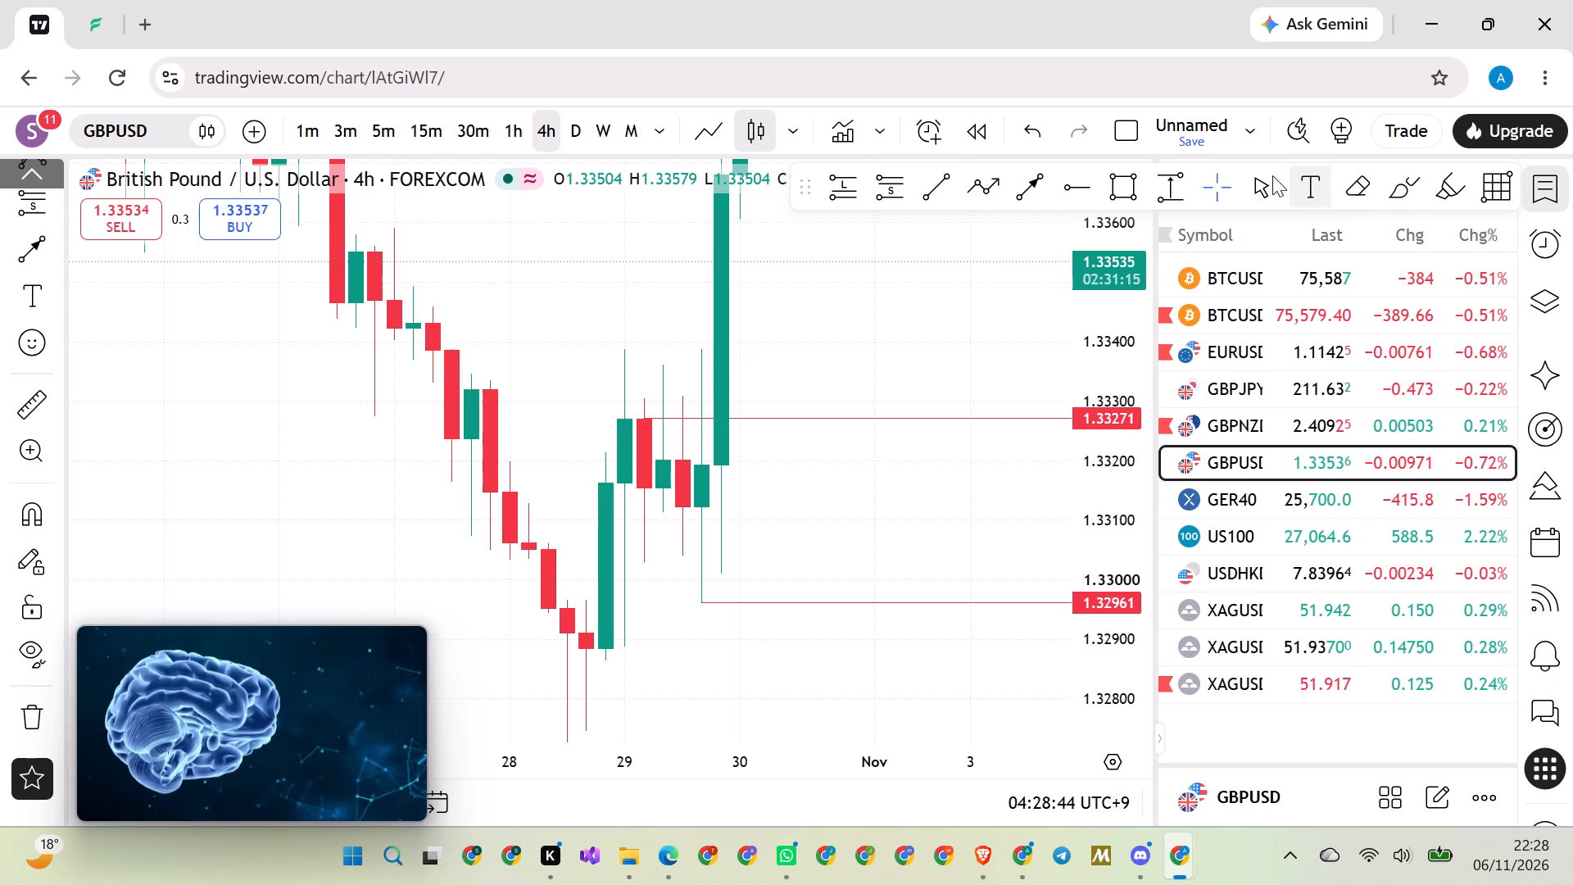
left_click(1165, 184)
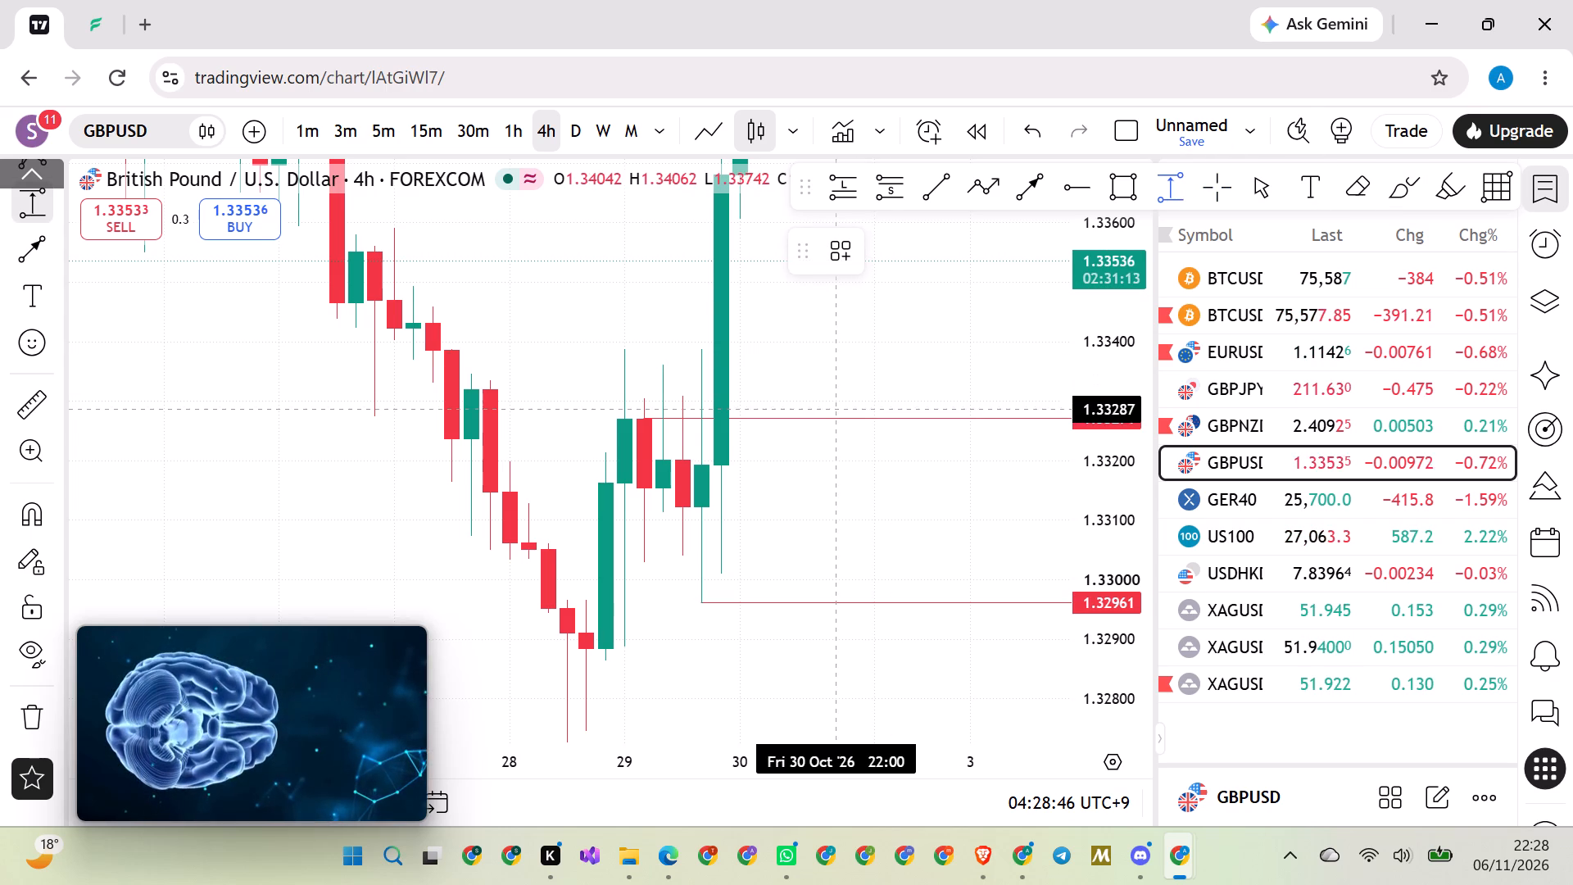
left_click(840, 418)
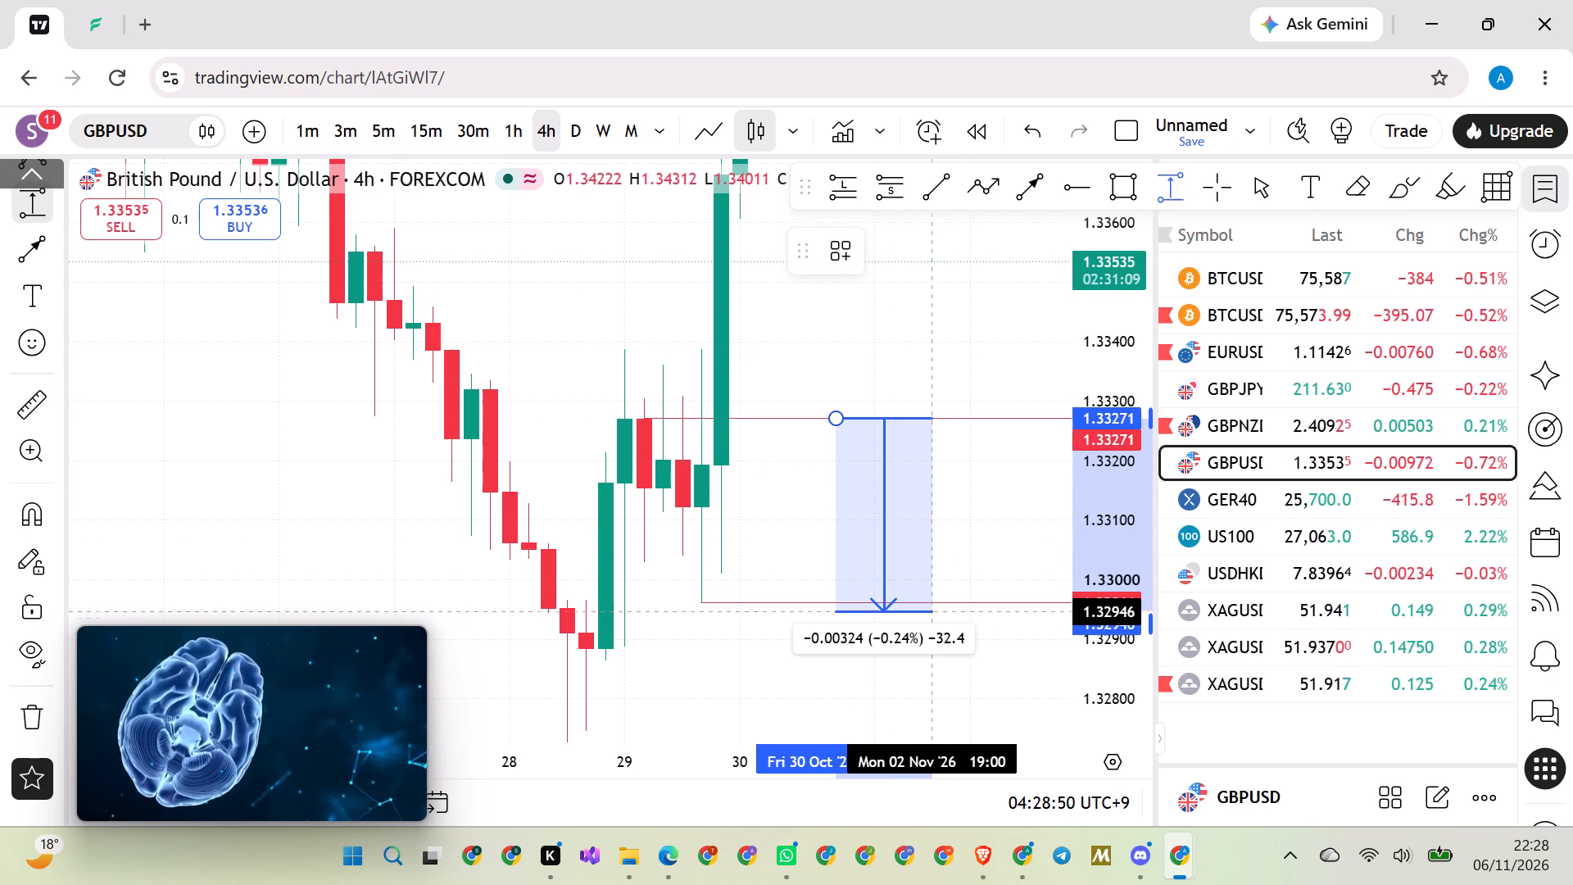
left_click(933, 649)
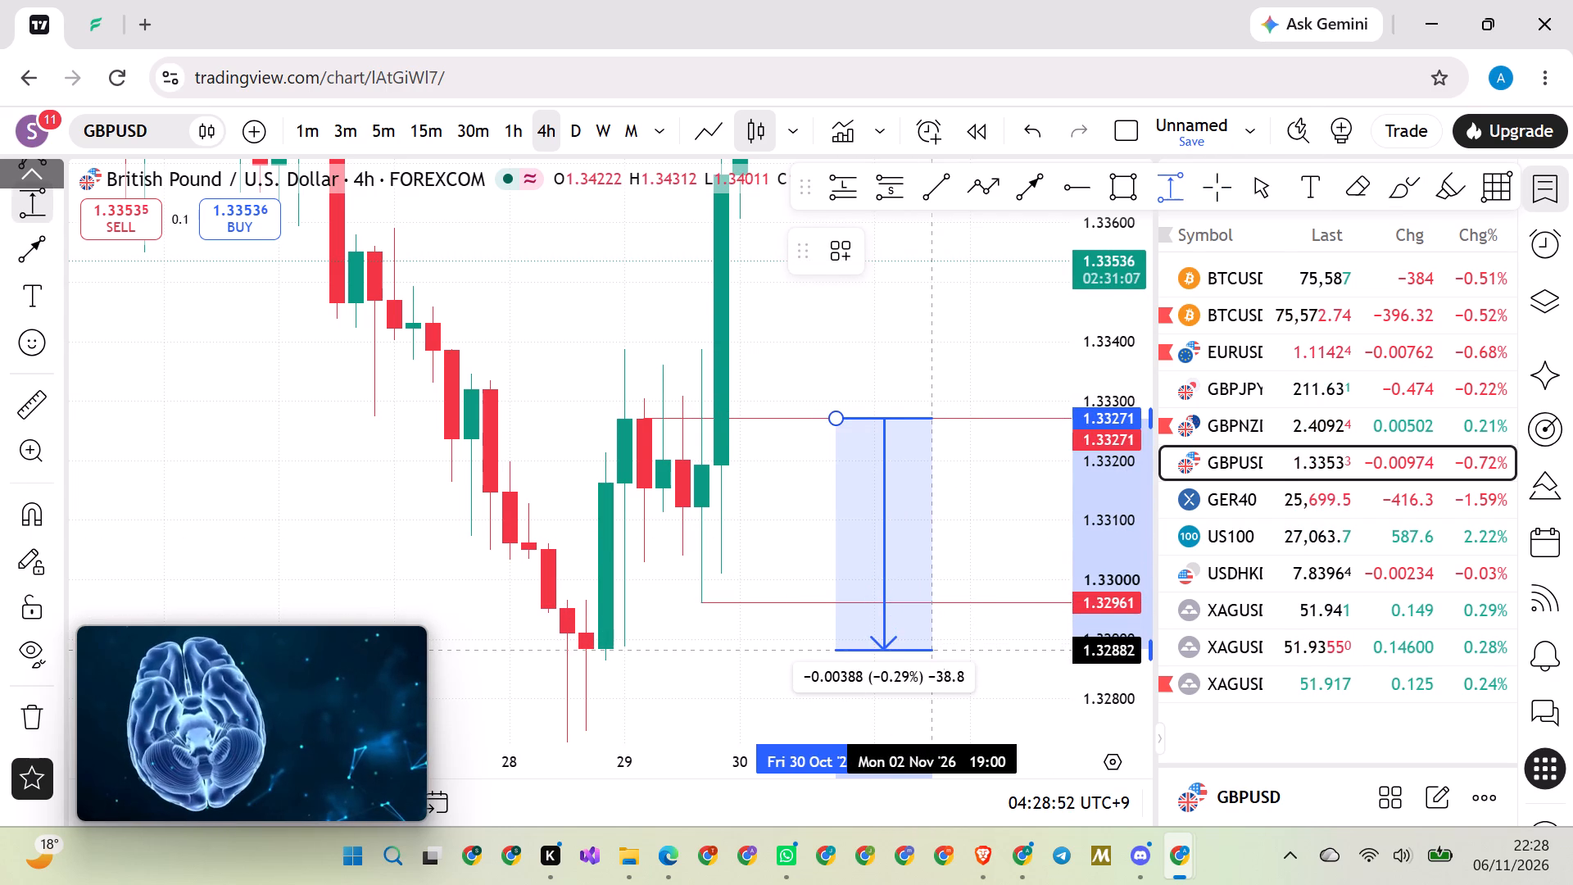
Drop the range measurement and examine the 1.33271 and 1.32961 rays against the wider 4-hour GBPUSD price action.
left_click(1211, 244)
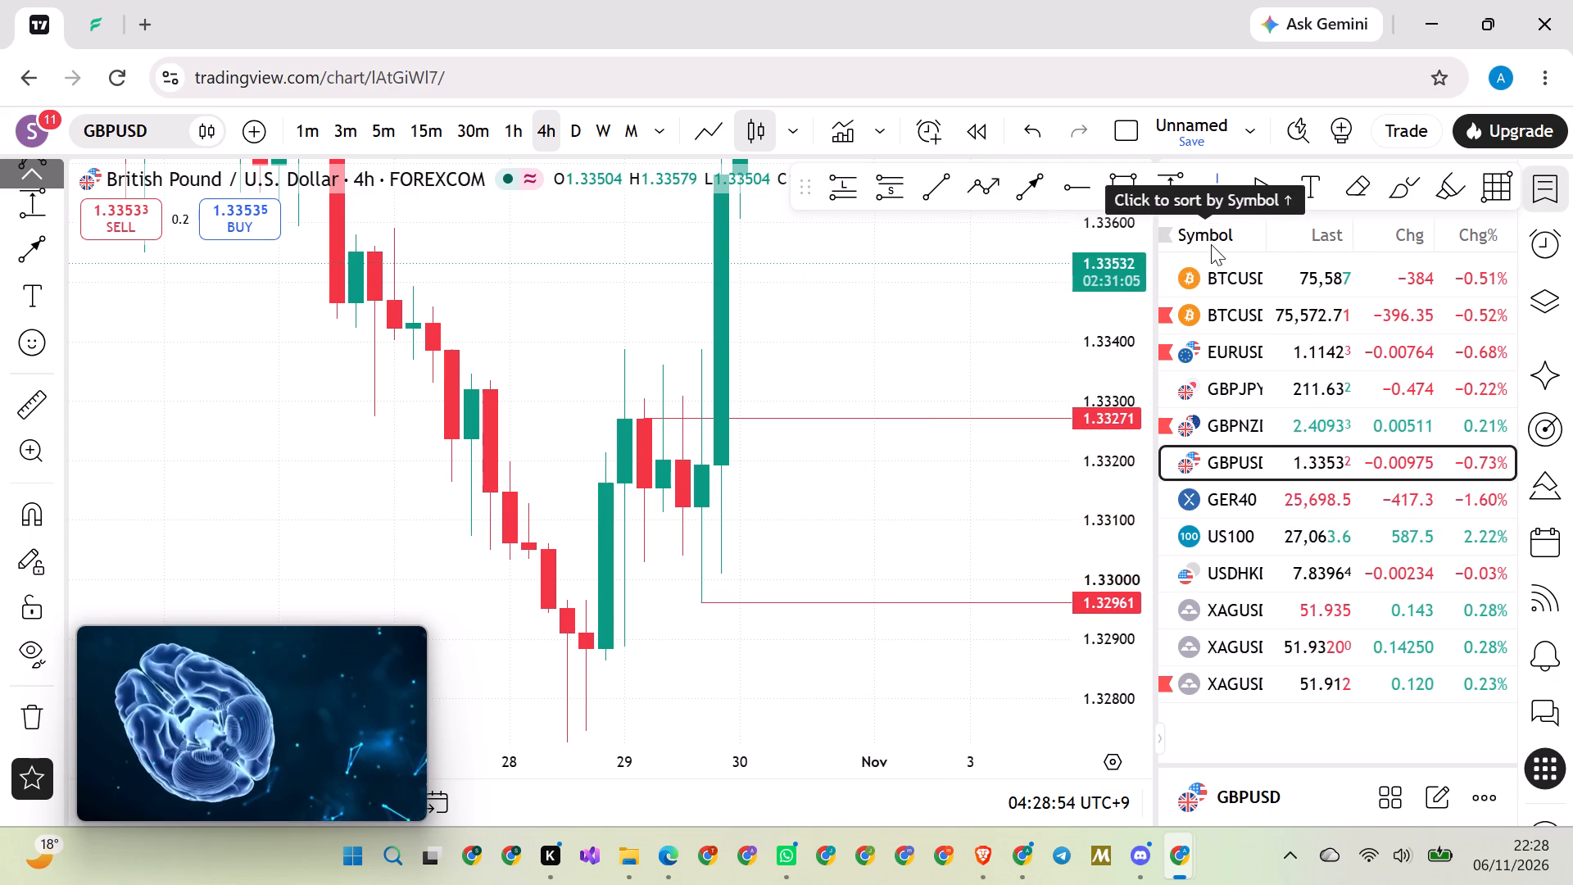
left_click_drag(1102, 285, 1070, 663)
scroll(709, 480, "down", 7)
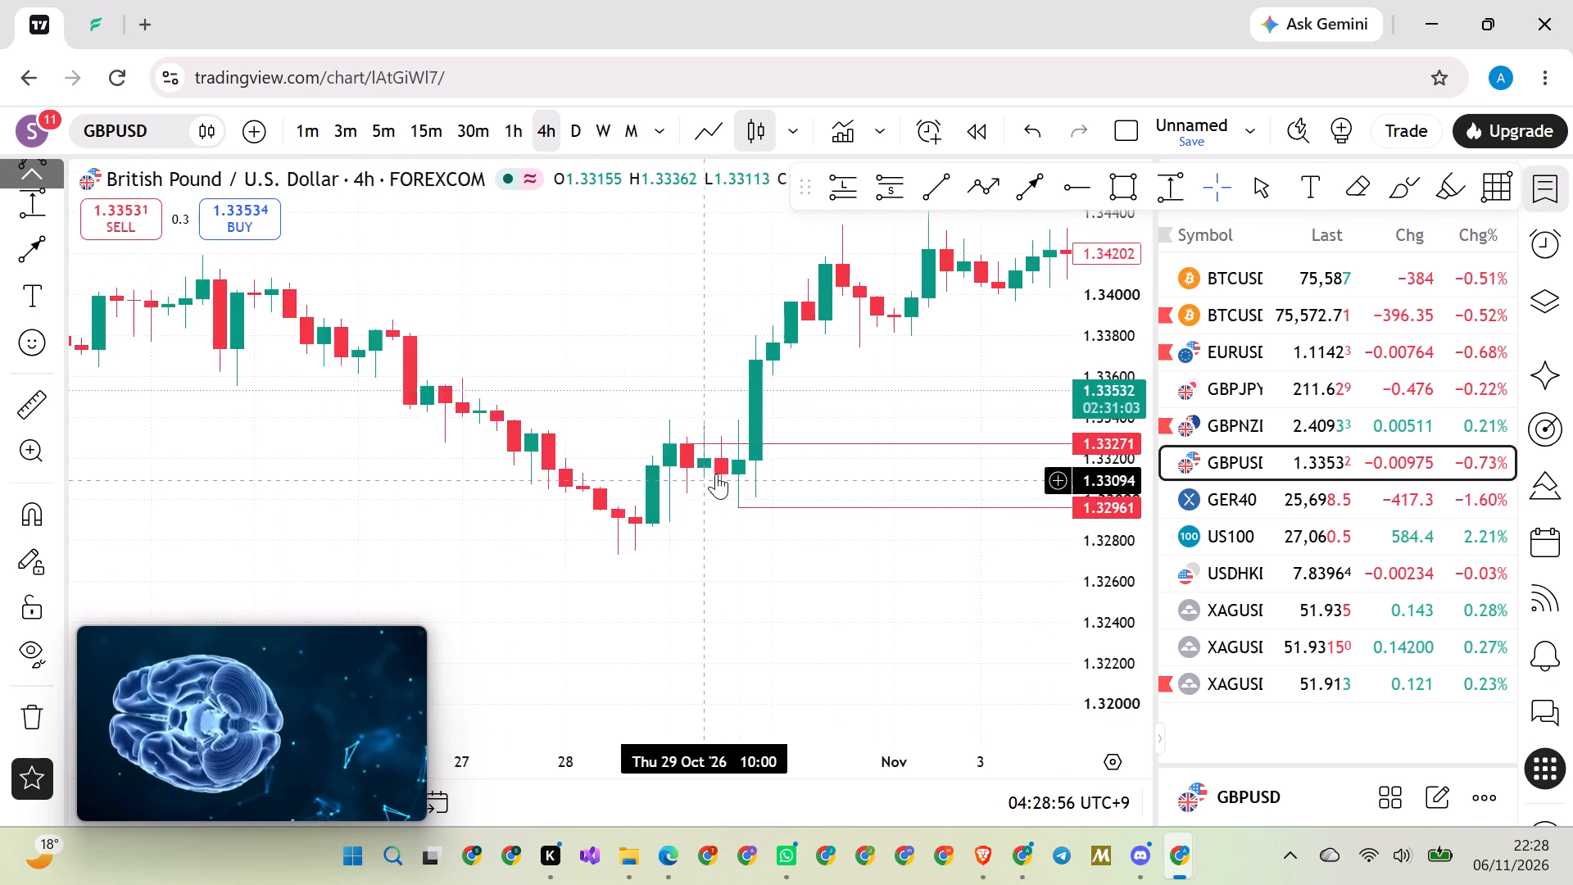
scroll(716, 474, "down", 4)
scroll(716, 474, "up", 6)
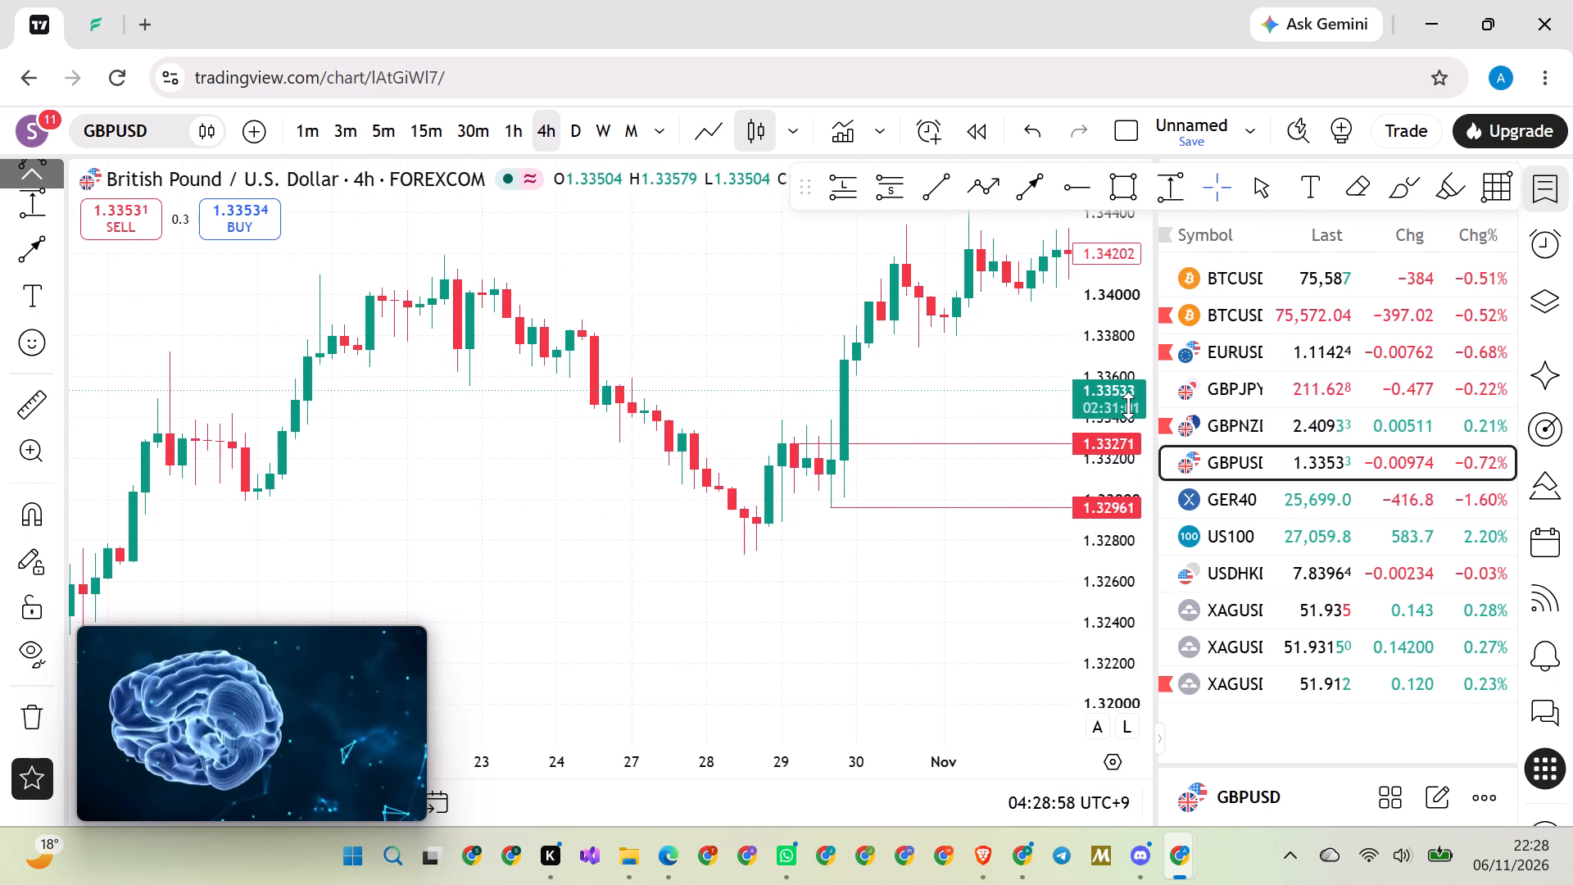
scroll(1128, 406, "up", 19)
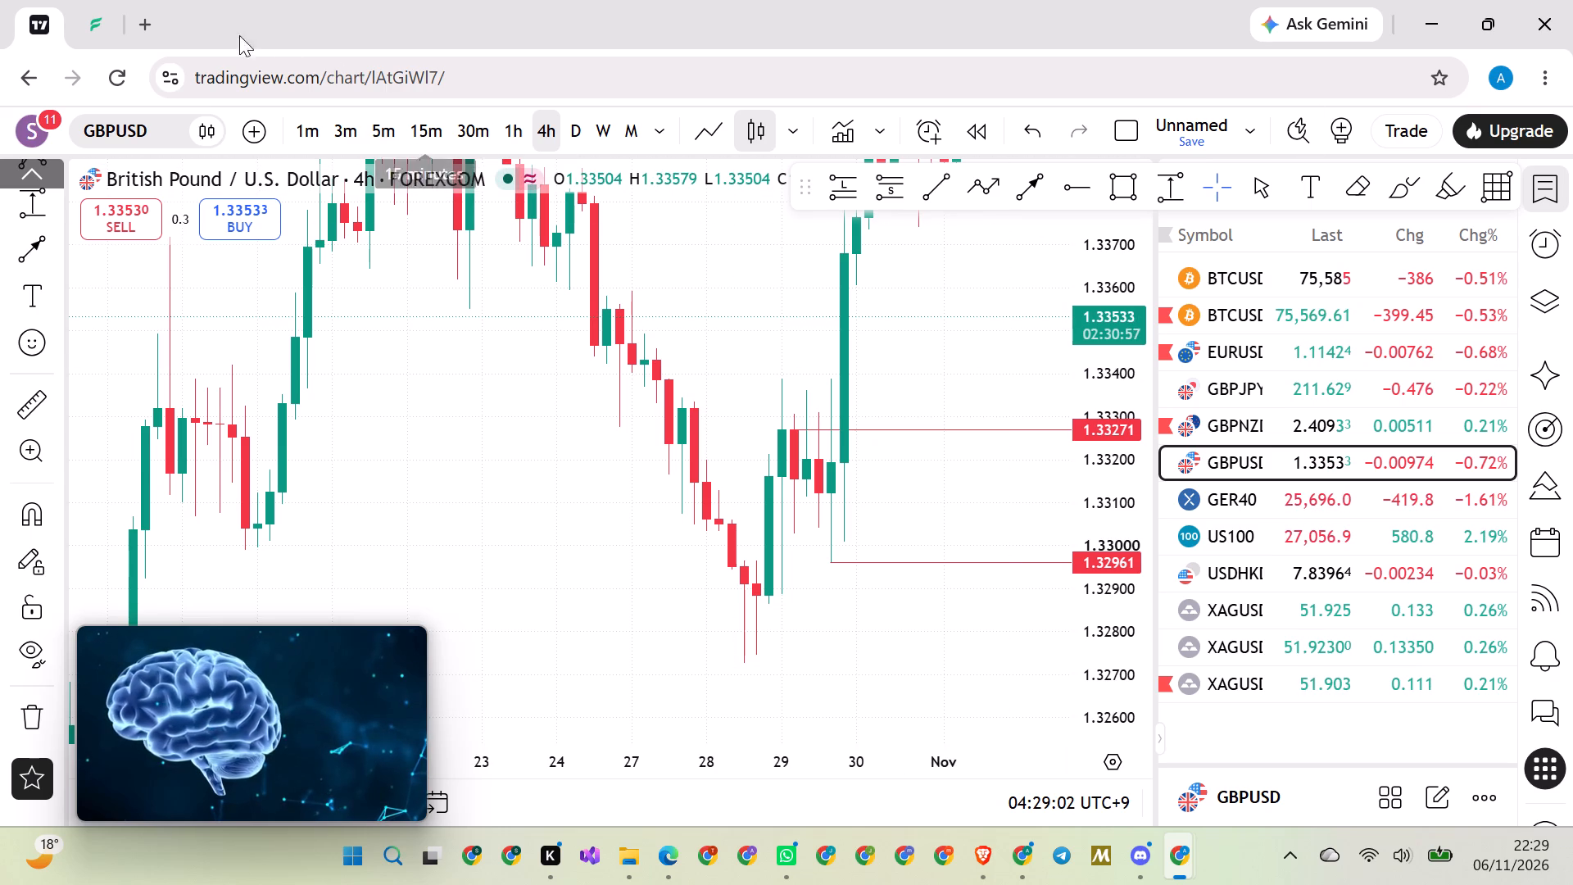
Switch to TheFreeChart and examine the latest 30-minute EURUSD candles around the marked short position's target level.
left_click(92, 25)
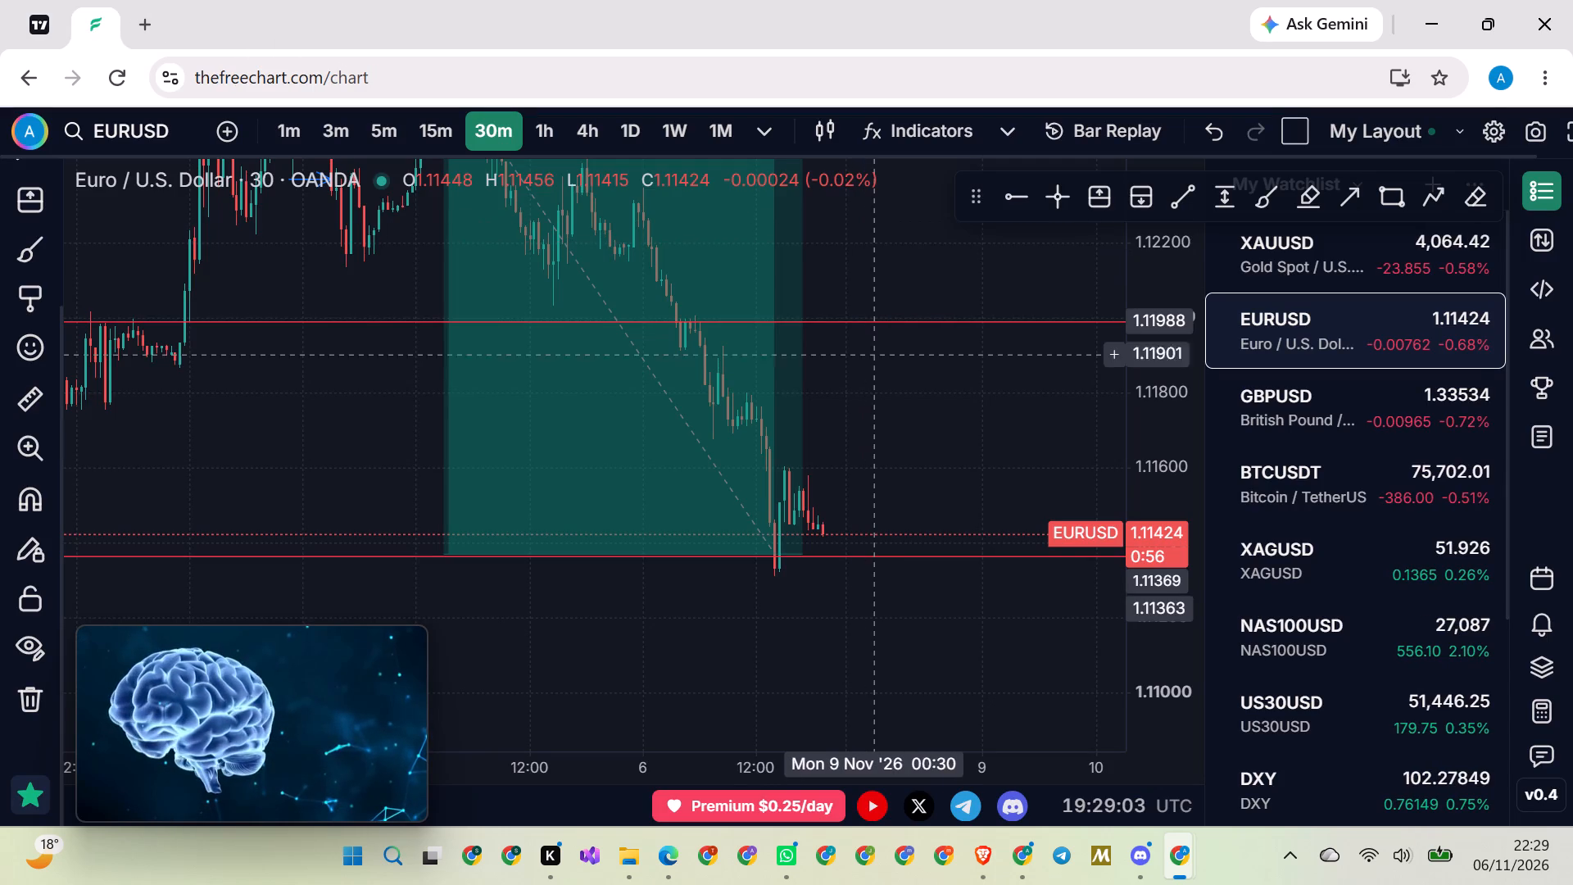
scroll(882, 399, "down", 6)
scroll(975, 551, "up", 4)
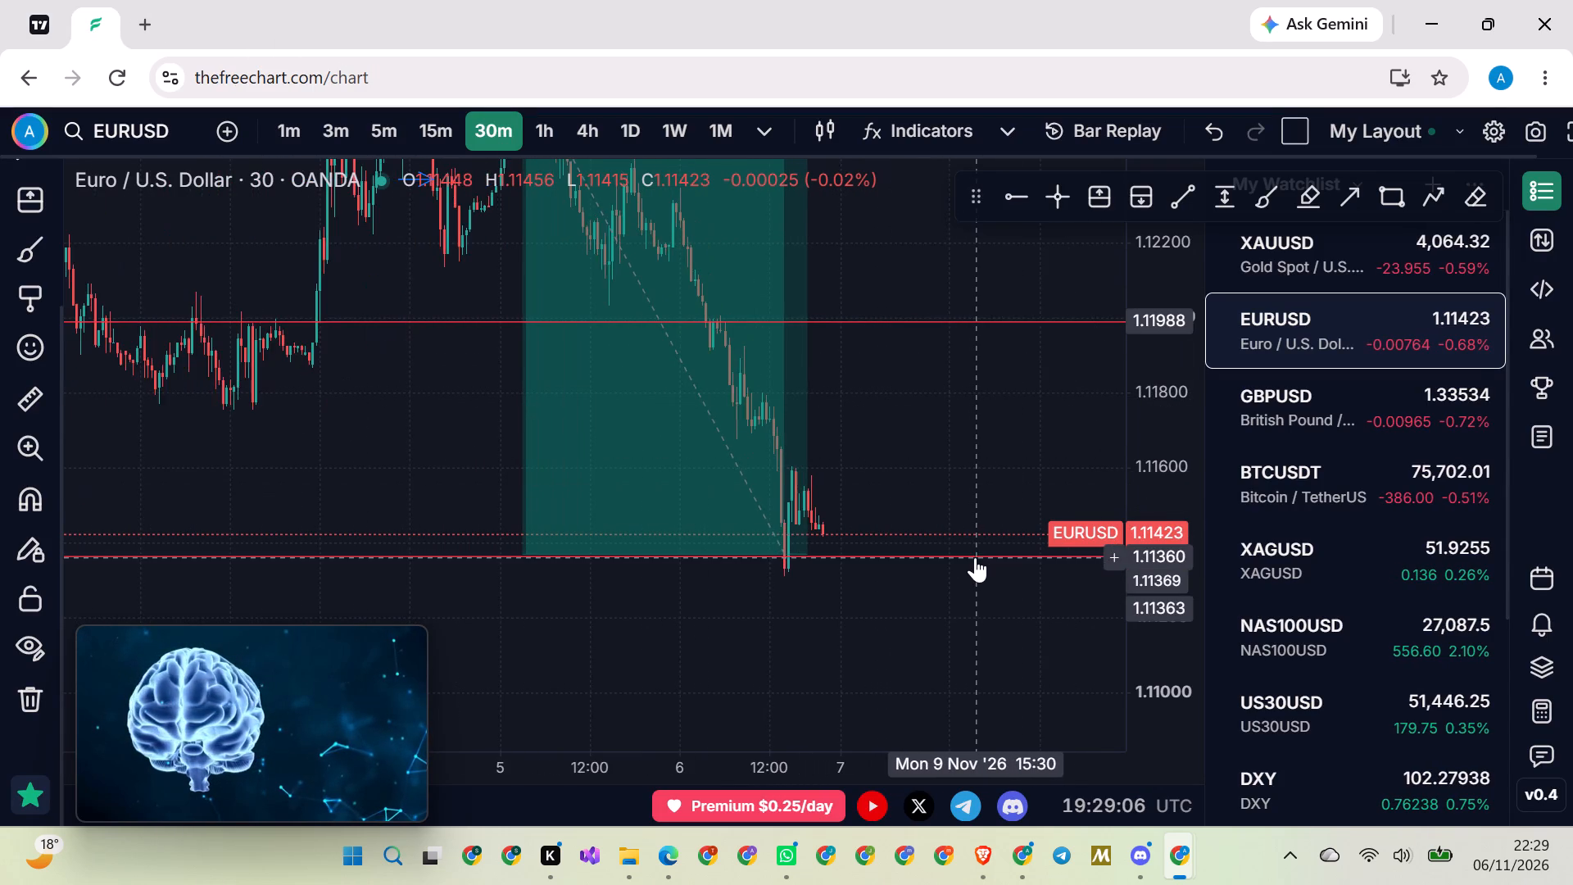
scroll(975, 557, "up", 5)
left_click_drag(985, 605, 910, 605)
scroll(907, 602, "up", 3)
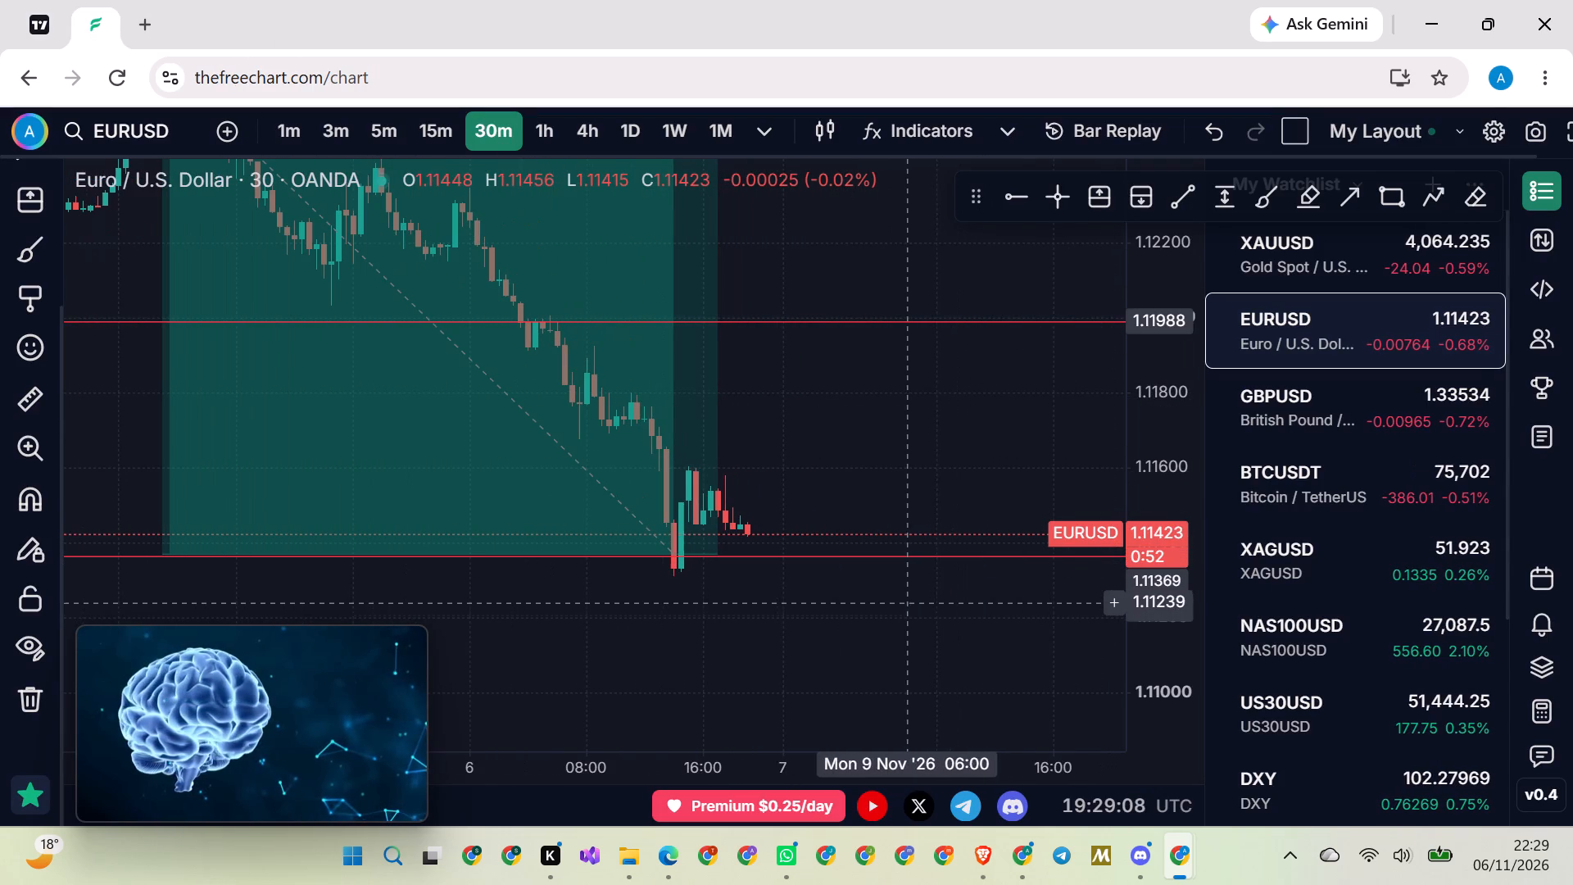
scroll(1151, 488, "up", 6)
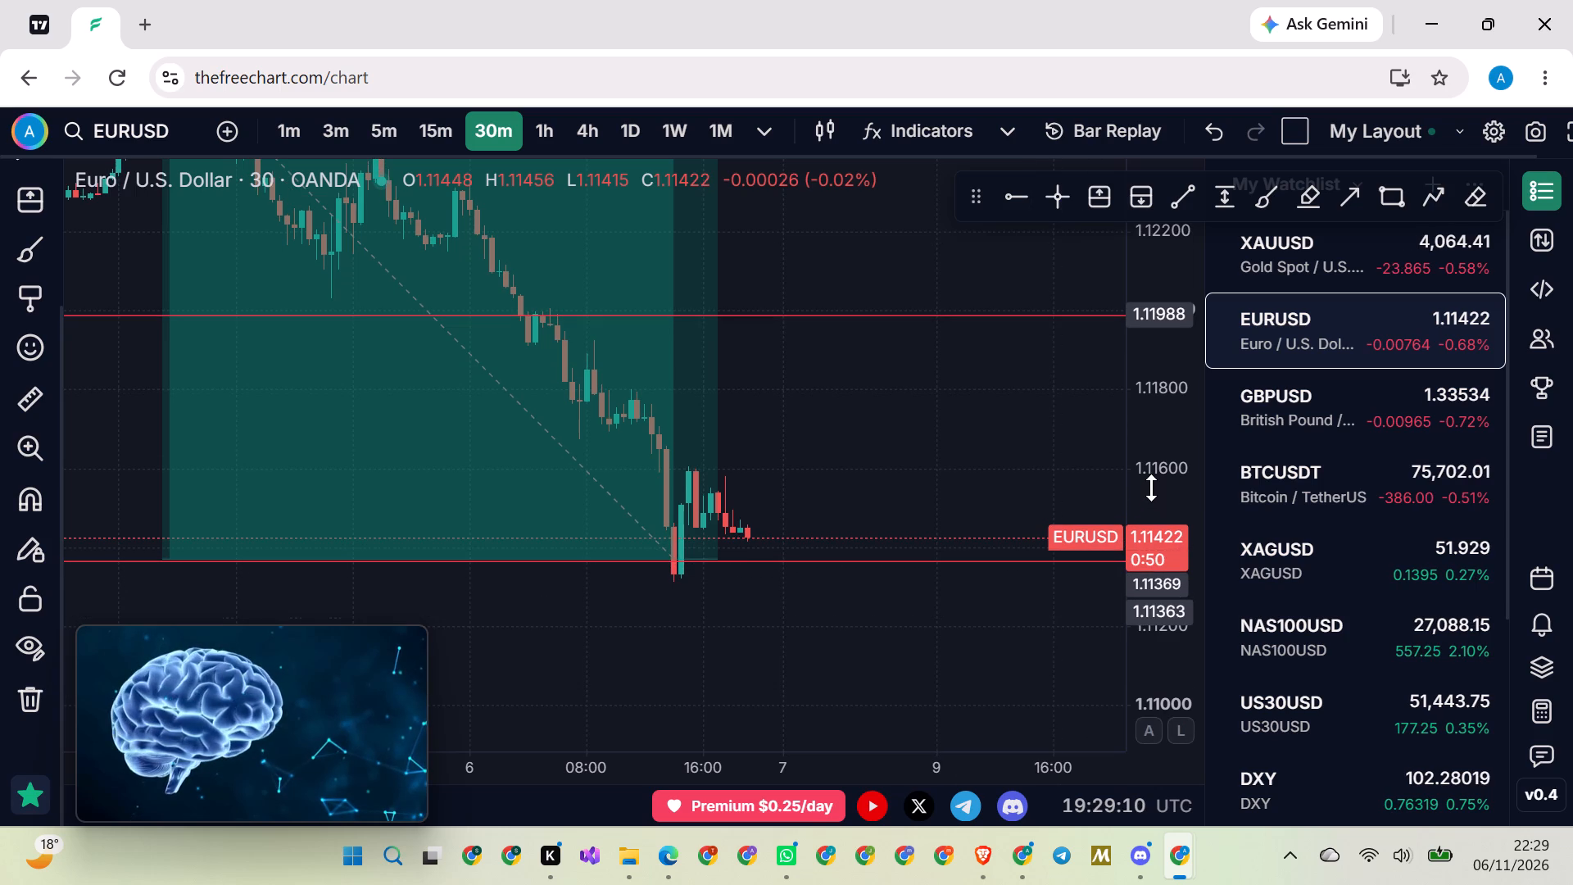
scroll(1151, 488, "up", 1)
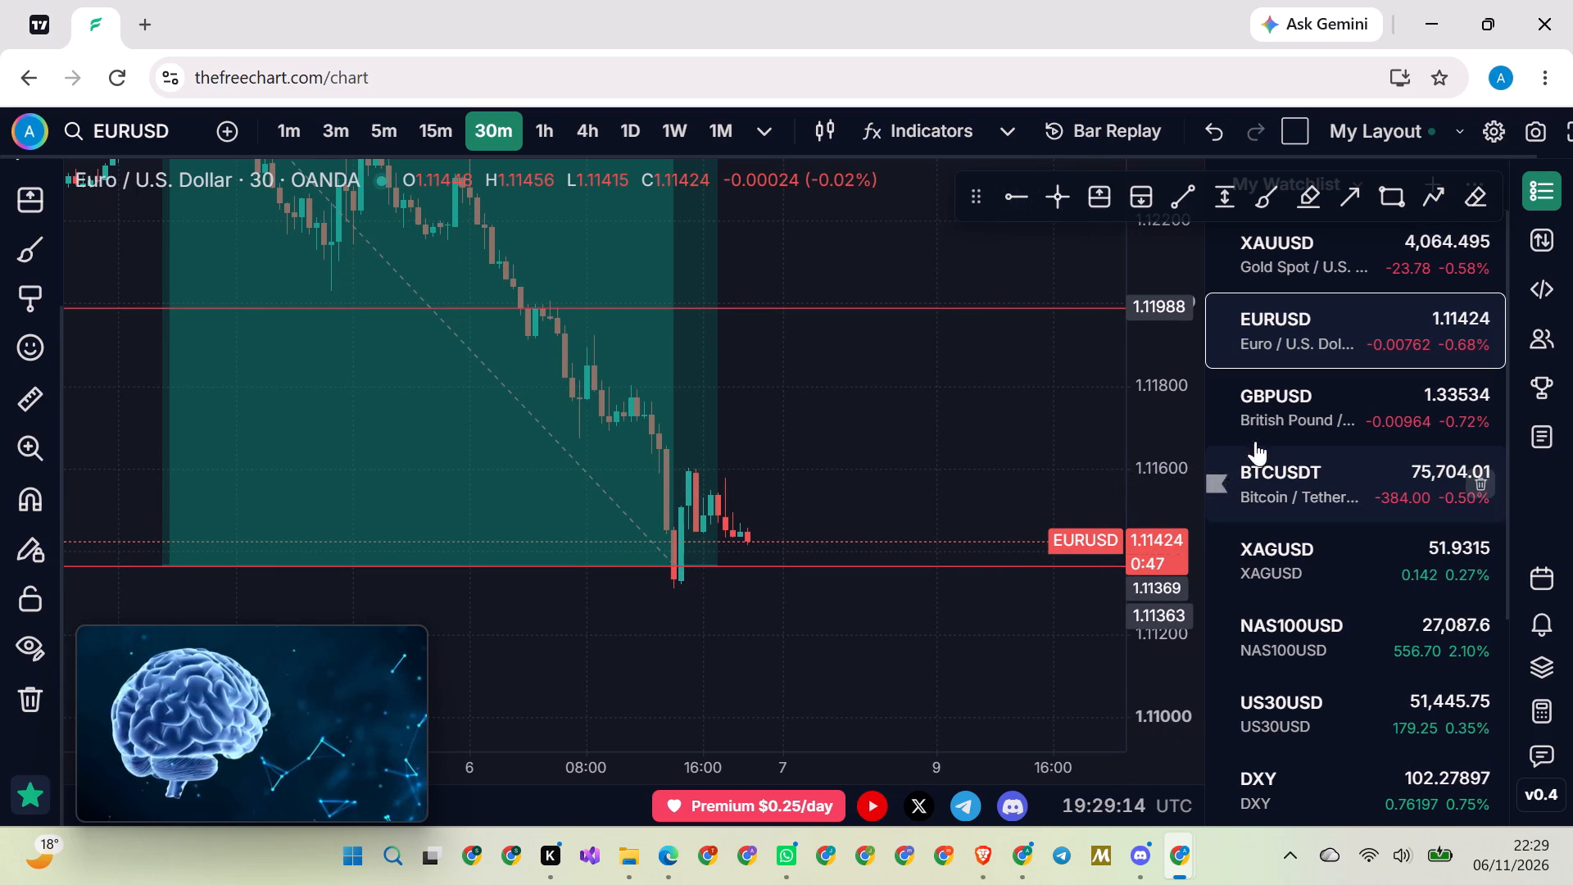
Open the GBPUSD chart from the watchlist on the 4-hour timeframe.
left_click(1272, 401)
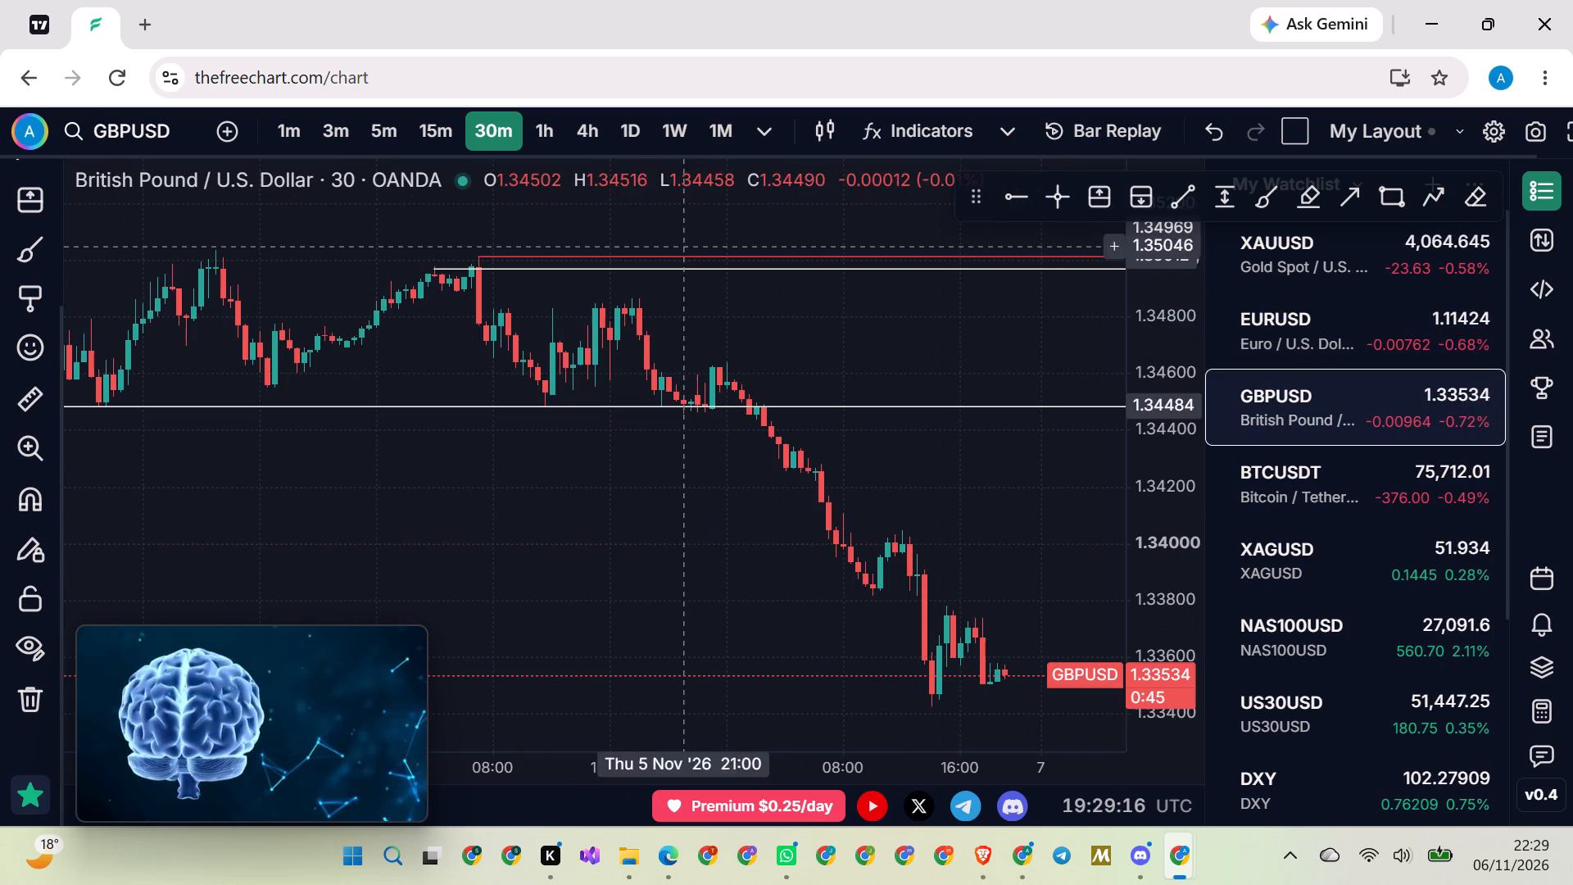
left_click(600, 140)
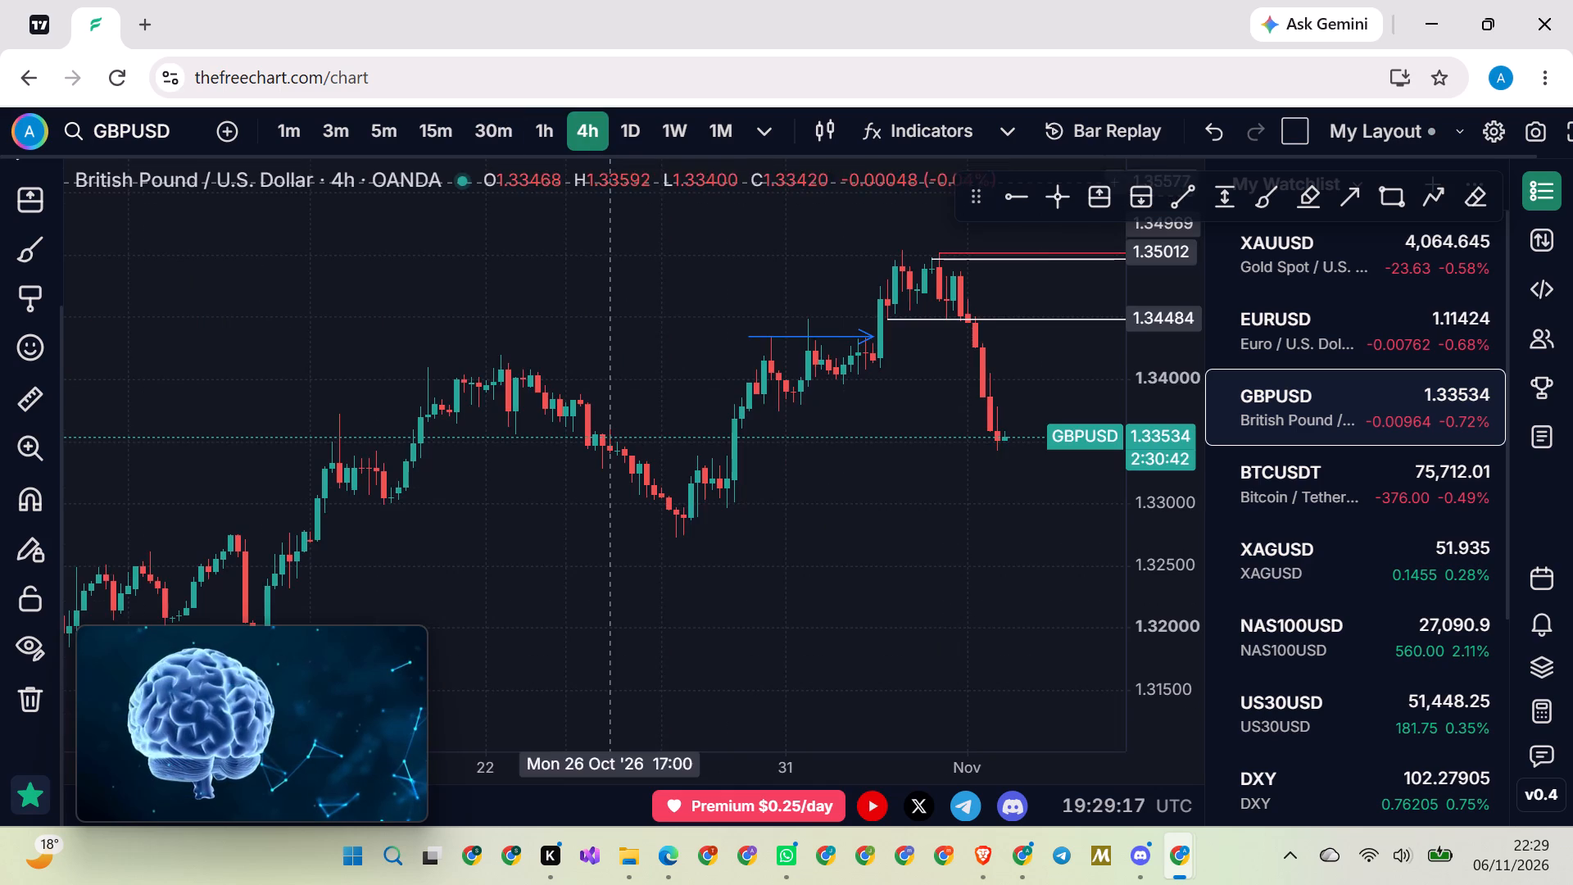
Review the existing markings on the 4-hour GBPUSD chart and remove all of its drawings.
scroll(641, 279, "down", 10)
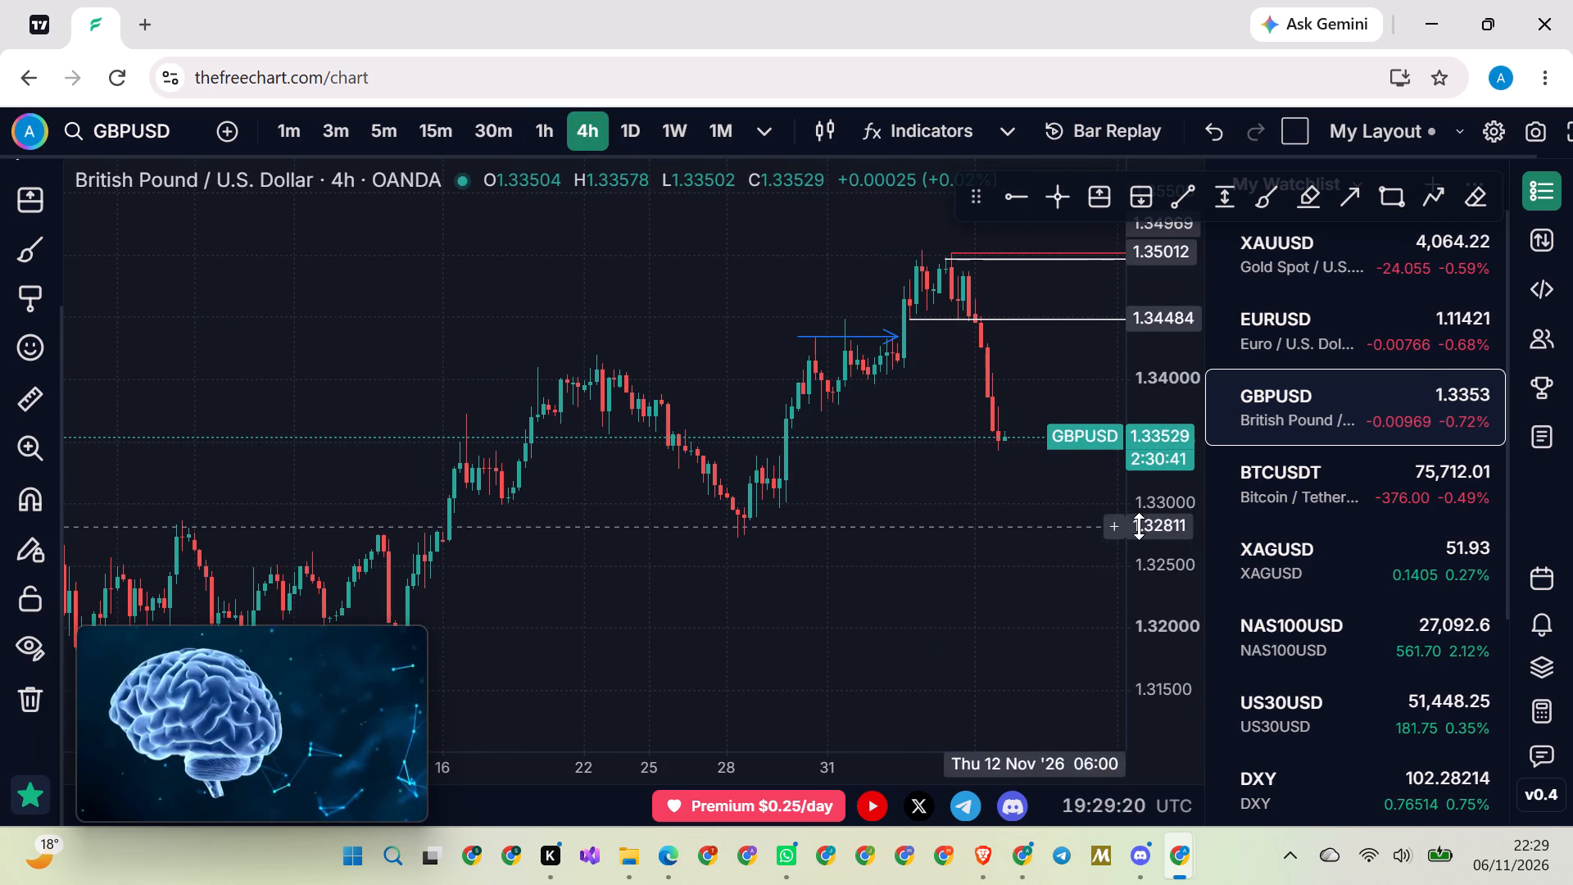
scroll(1142, 517, "up", 7)
left_click_drag(1034, 515, 876, 509)
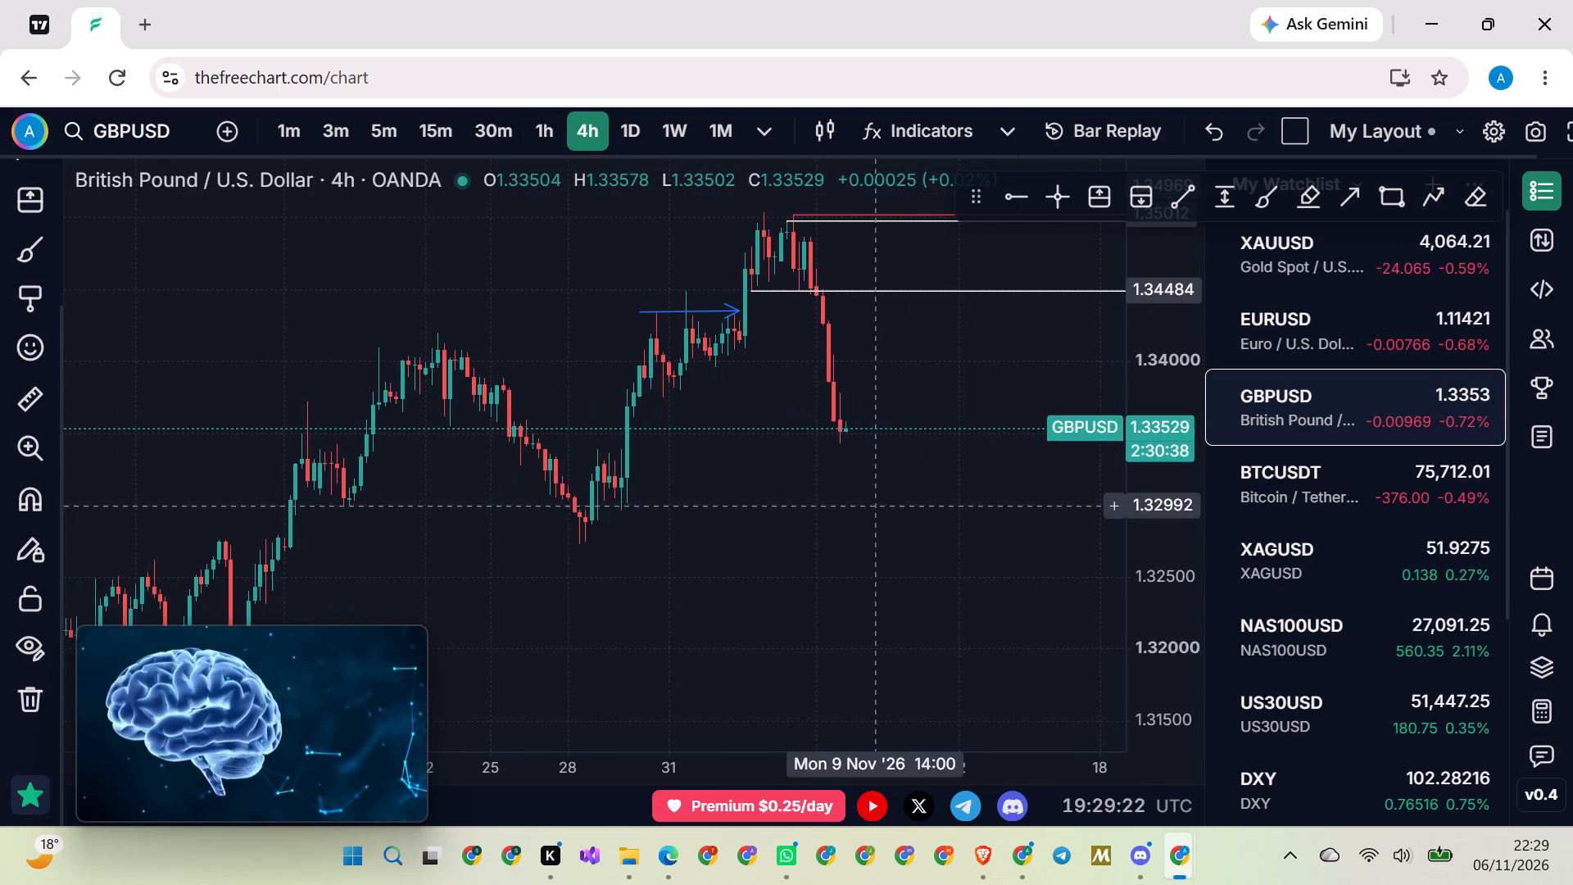
scroll(847, 501, "up", 4)
left_click_drag(757, 480, 792, 503)
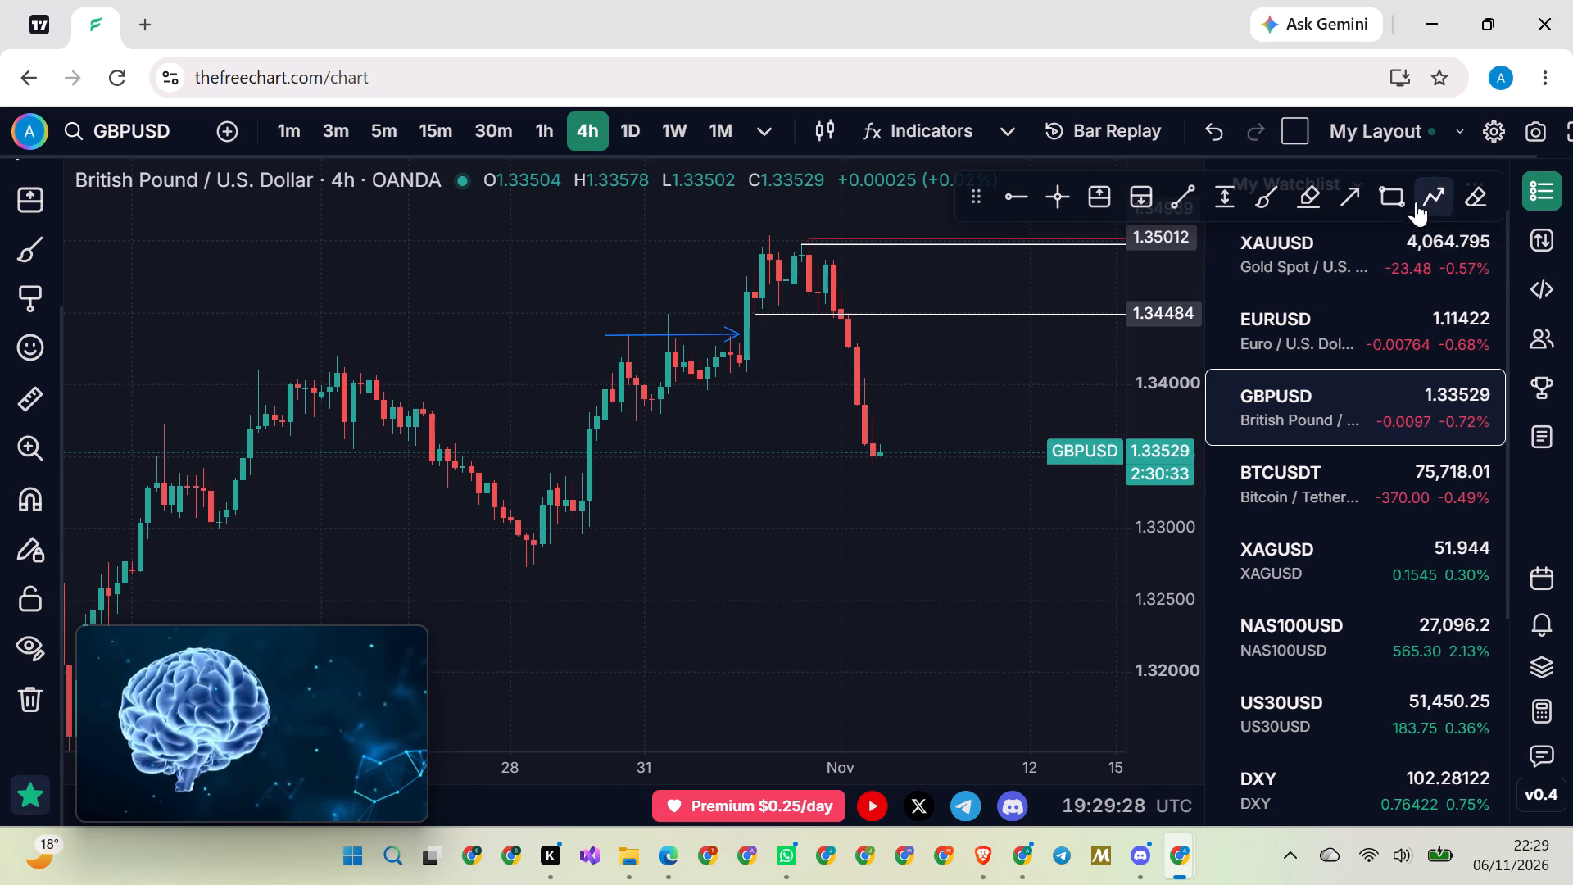
left_click(29, 692)
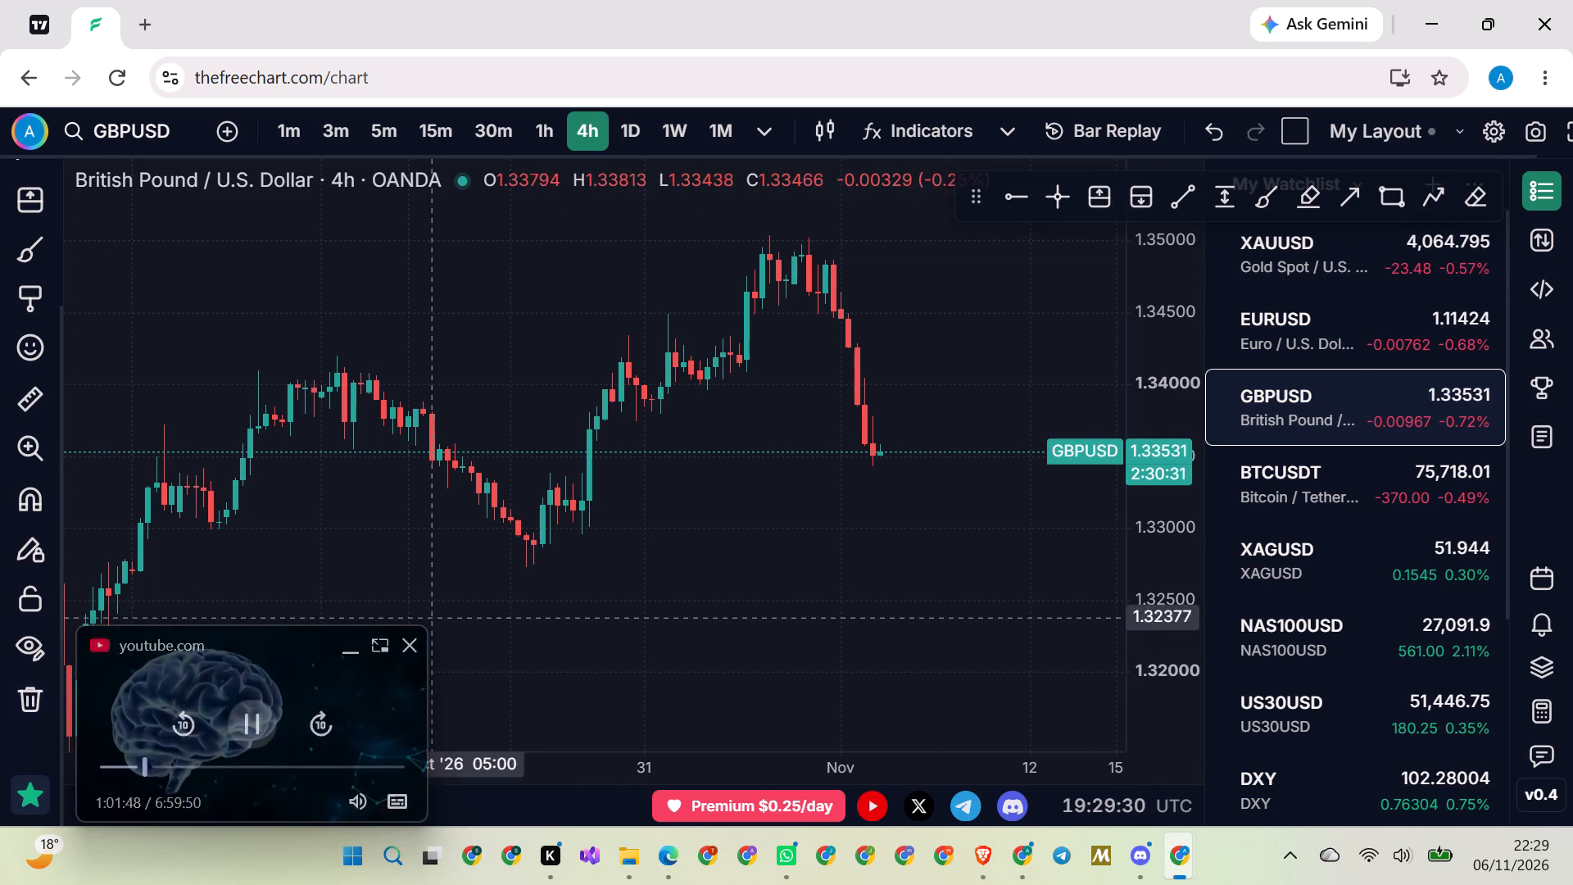
Draw a horizontal ray at 1.32958 from the wick low of the 29 October 09:00 candle.
left_click(1022, 200)
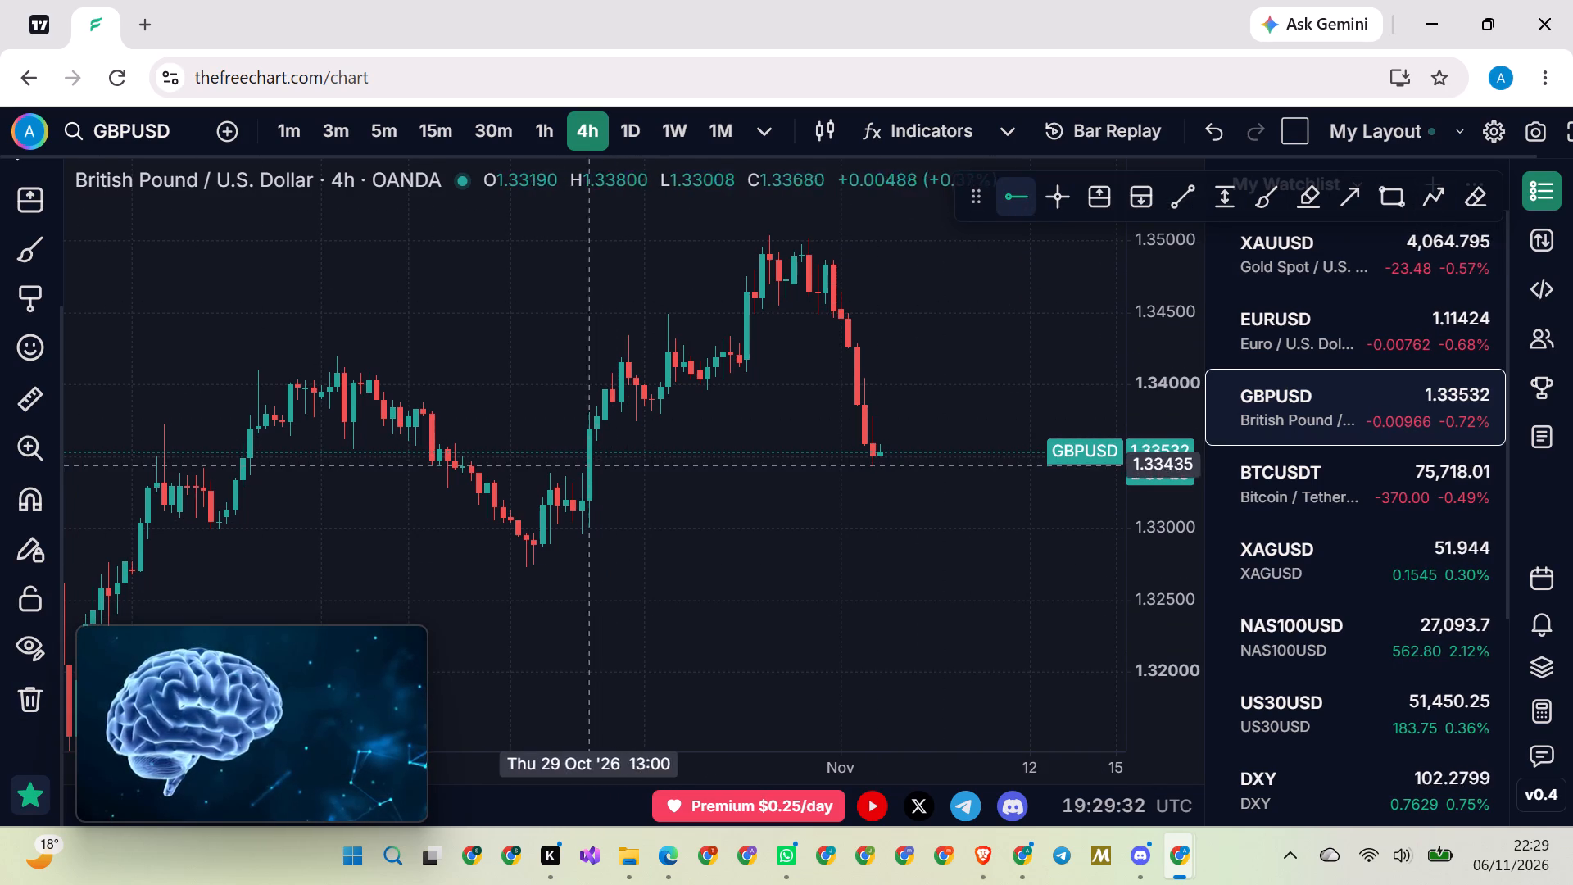
left_click(581, 533)
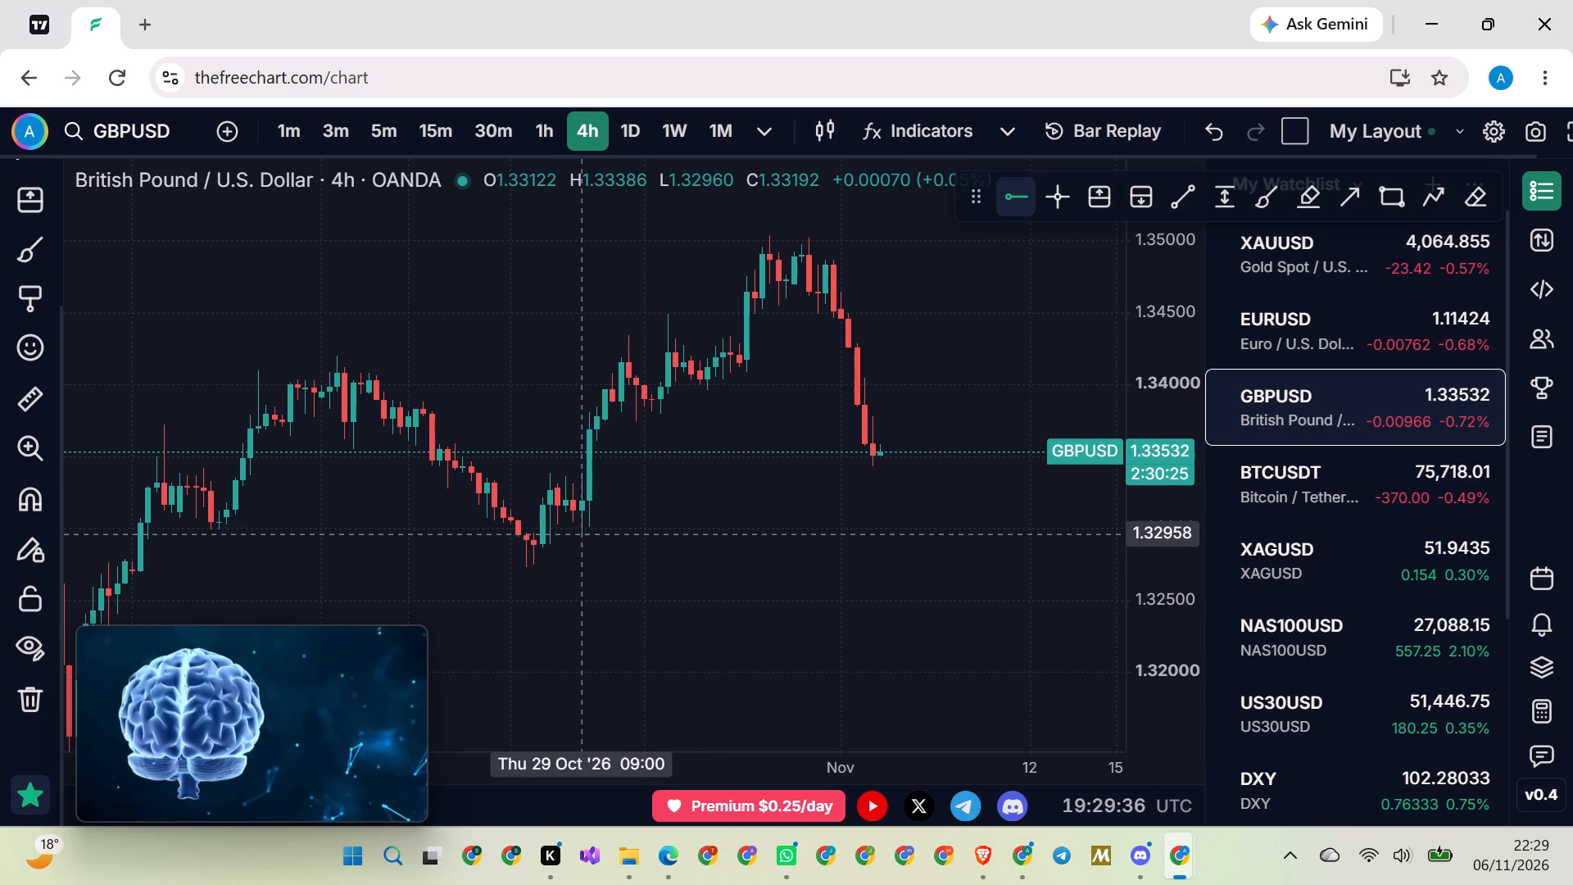
left_click(615, 556)
Draw a second horizontal ray at 1.33286 from the top of the red candle body on 28 October 21:00.
left_click_drag(620, 572, 780, 562)
scroll(1143, 527, "up", 17)
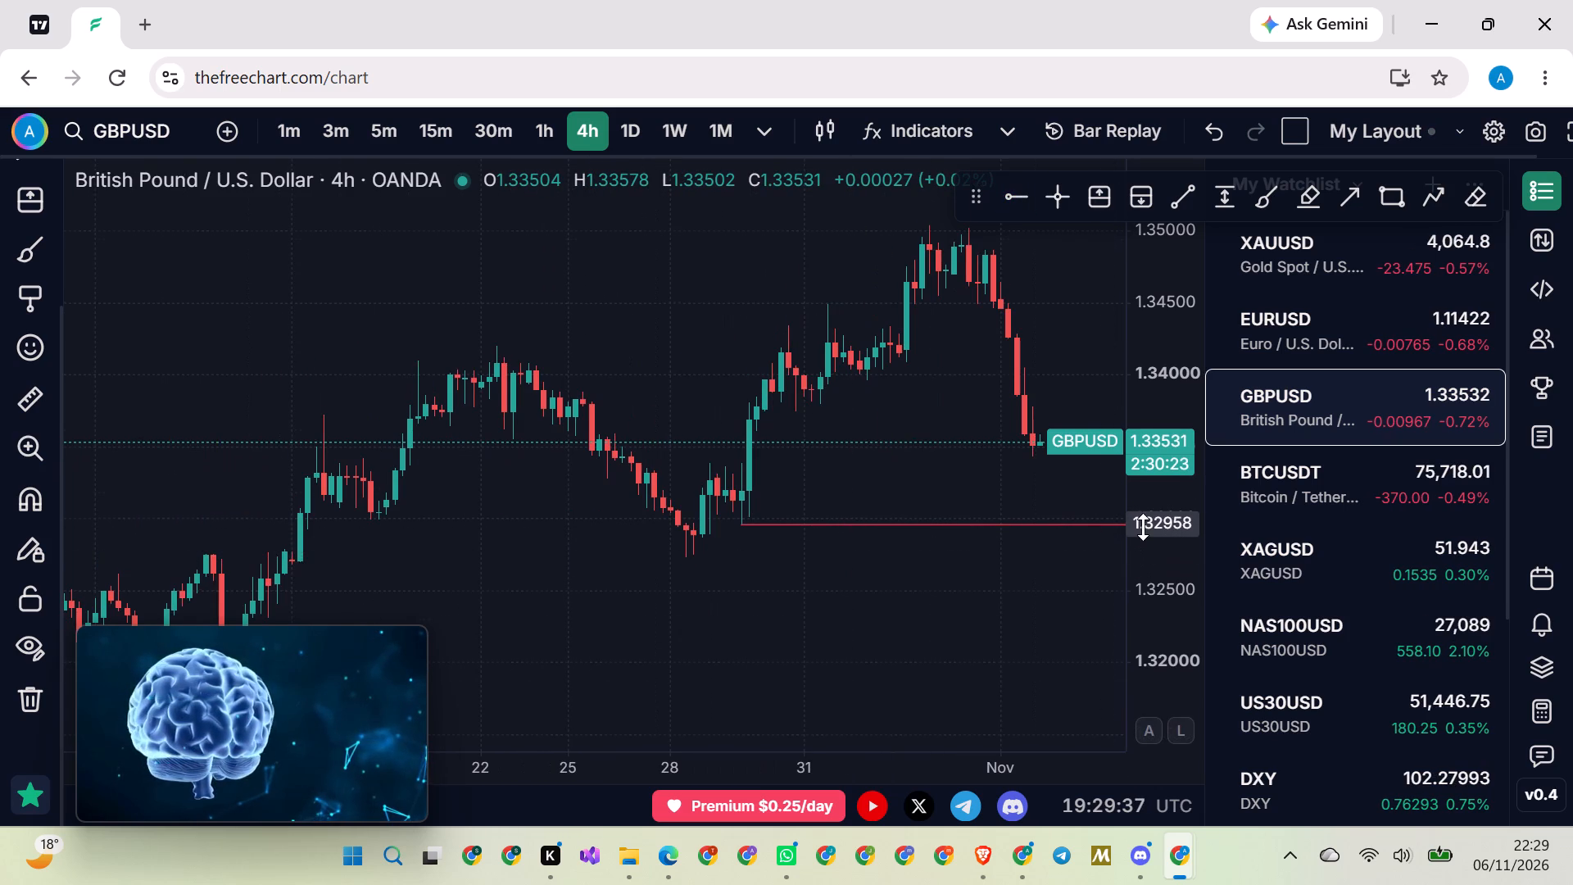
scroll(1143, 527, "up", 20)
scroll(1143, 527, "up", 14)
scroll(1143, 527, "up", 20)
scroll(1143, 527, "up", 20)
scroll(1143, 527, "up", 7)
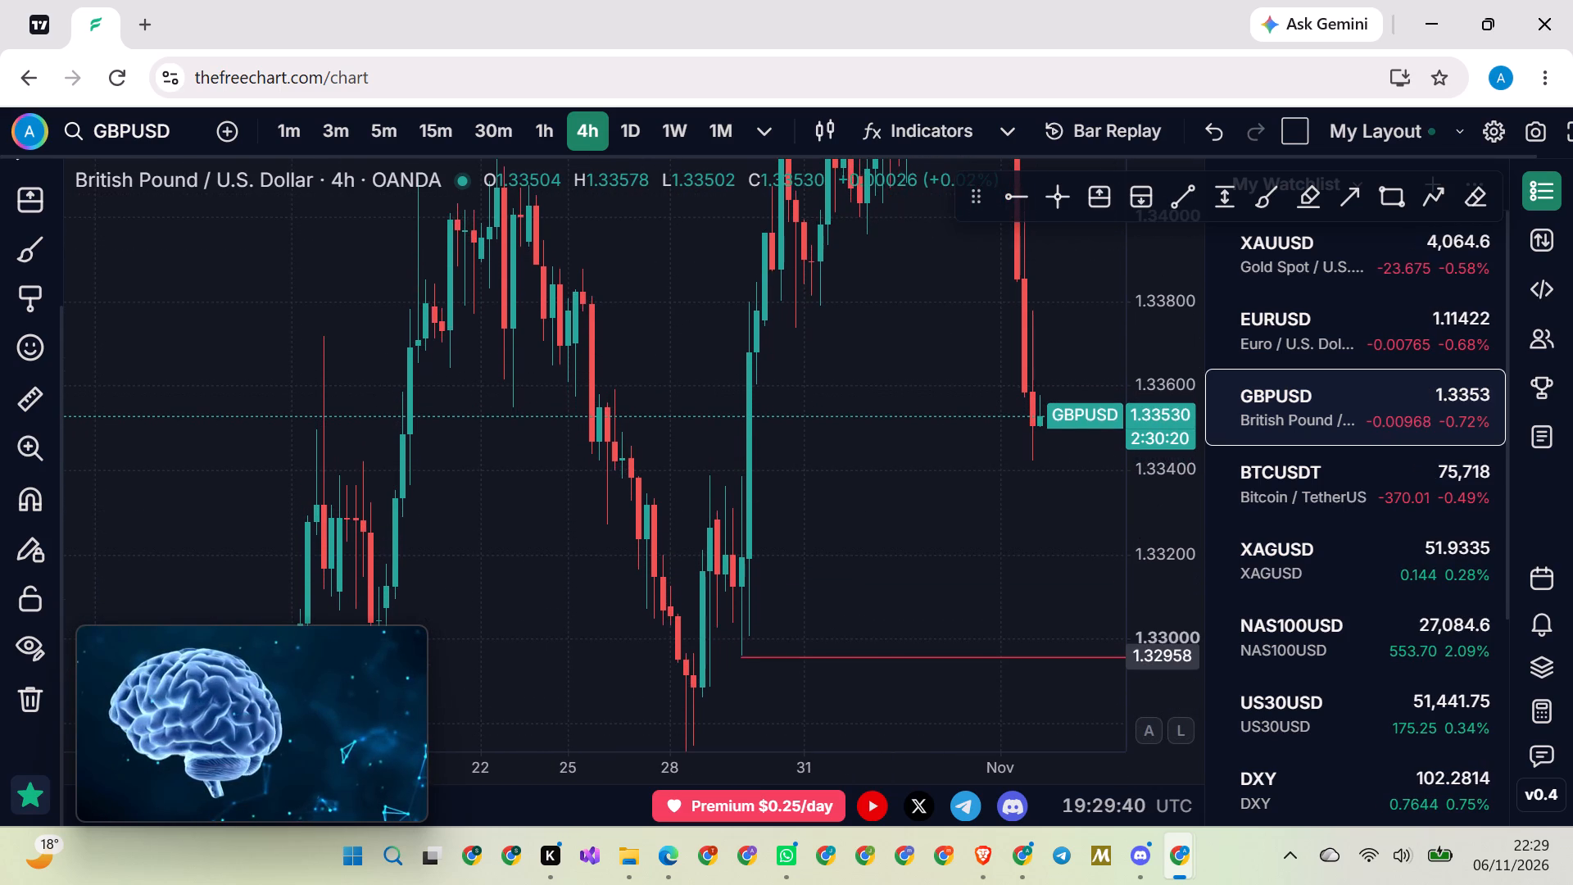
scroll(711, 464, "up", 20)
scroll(711, 464, "up", 18)
left_click_drag(548, 505, 1008, 480)
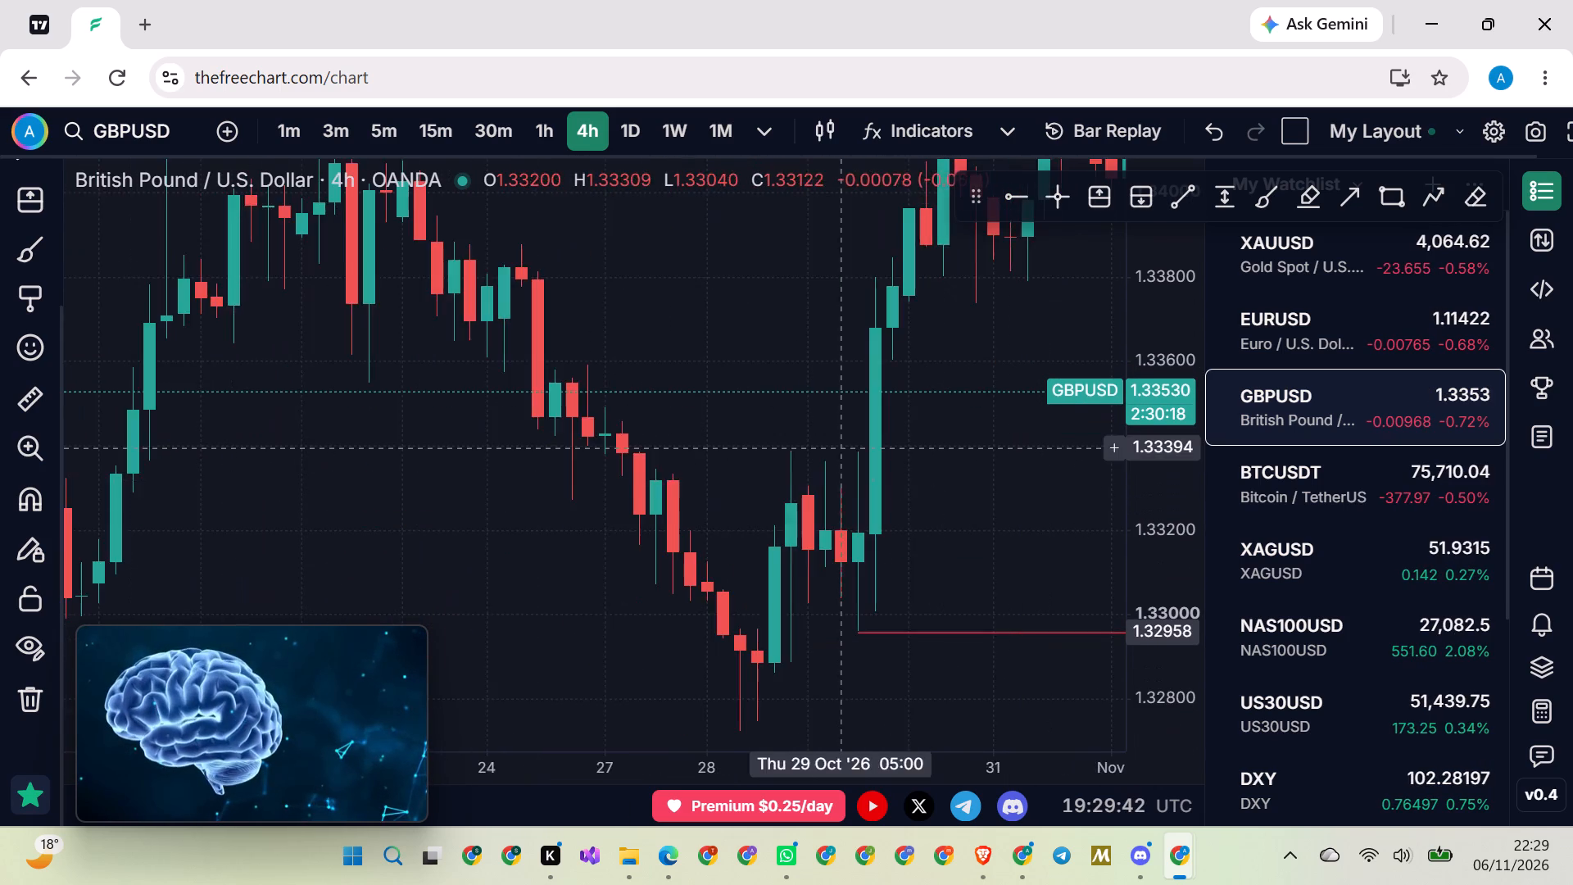
scroll(818, 448, "up", 16)
scroll(1140, 484, "up", 19)
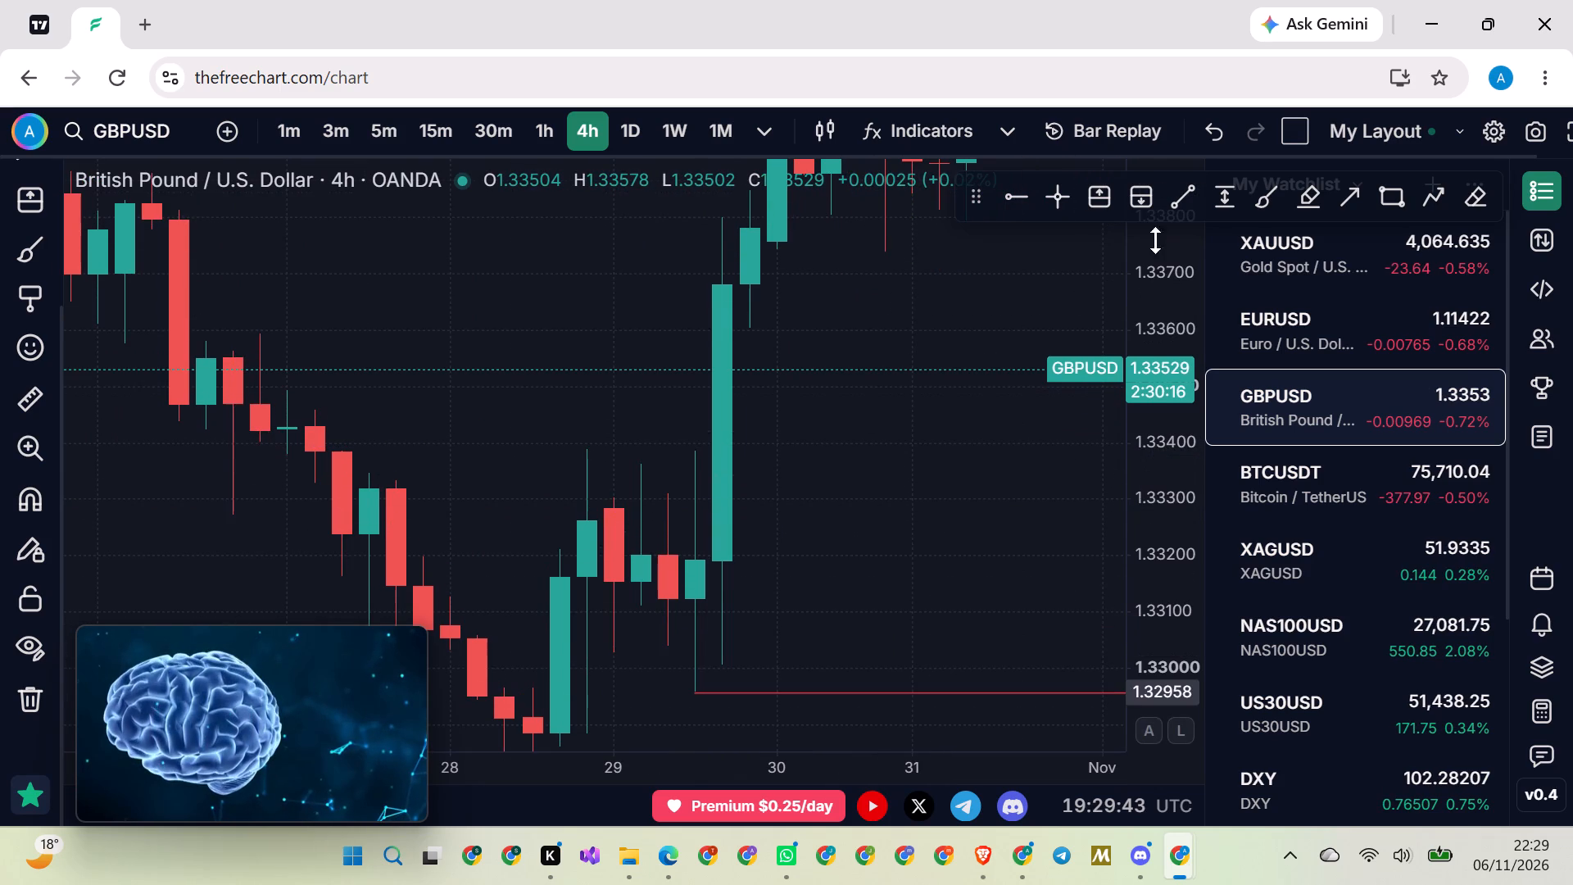
left_click(1018, 188)
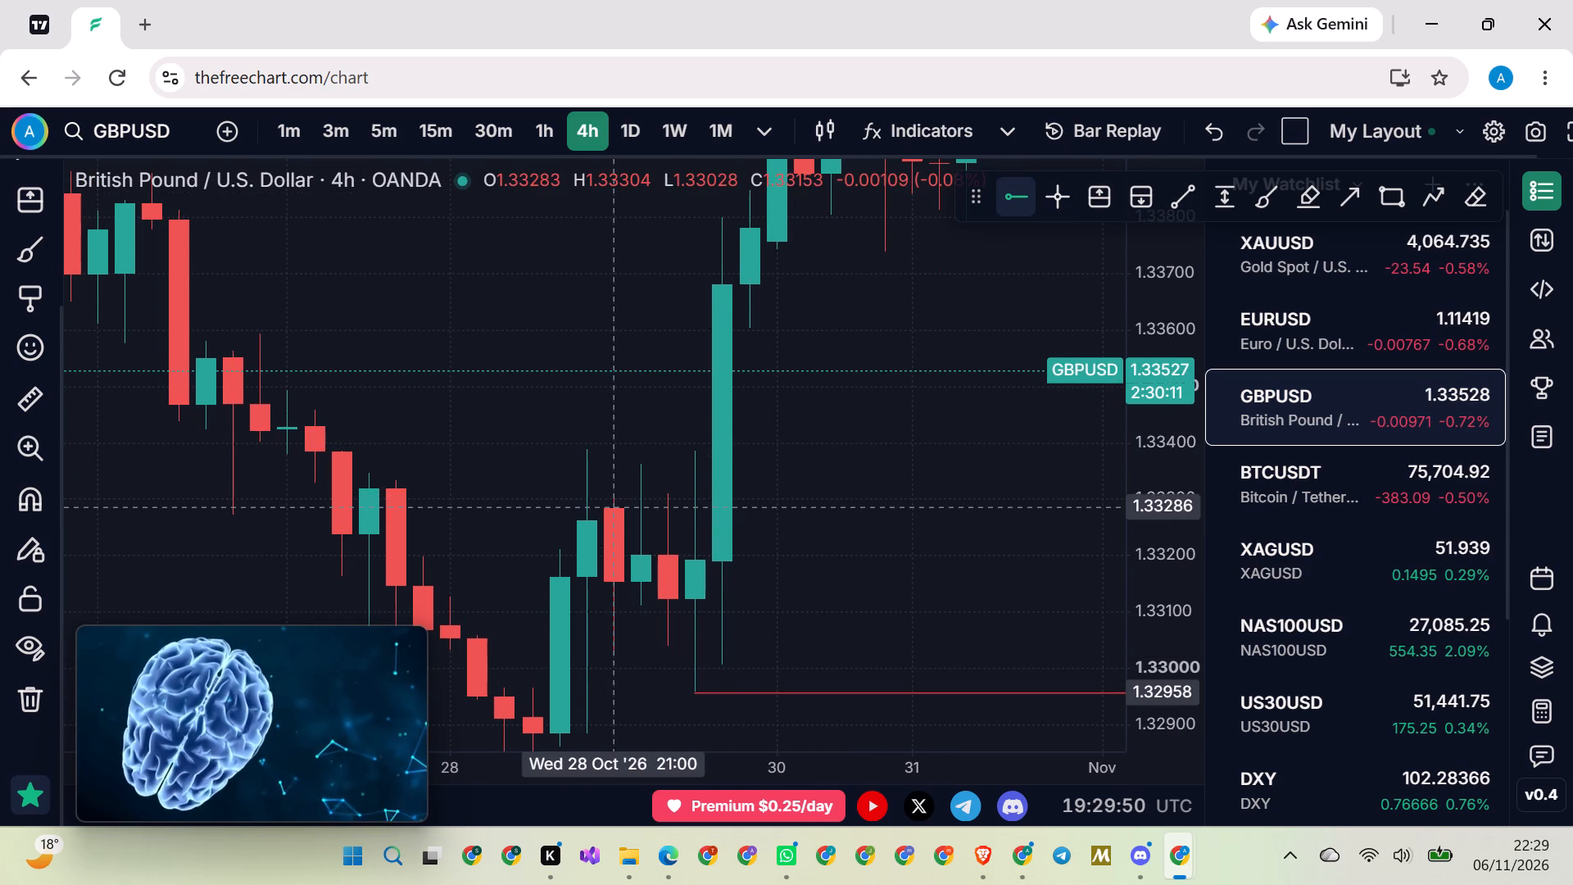
left_click(617, 506)
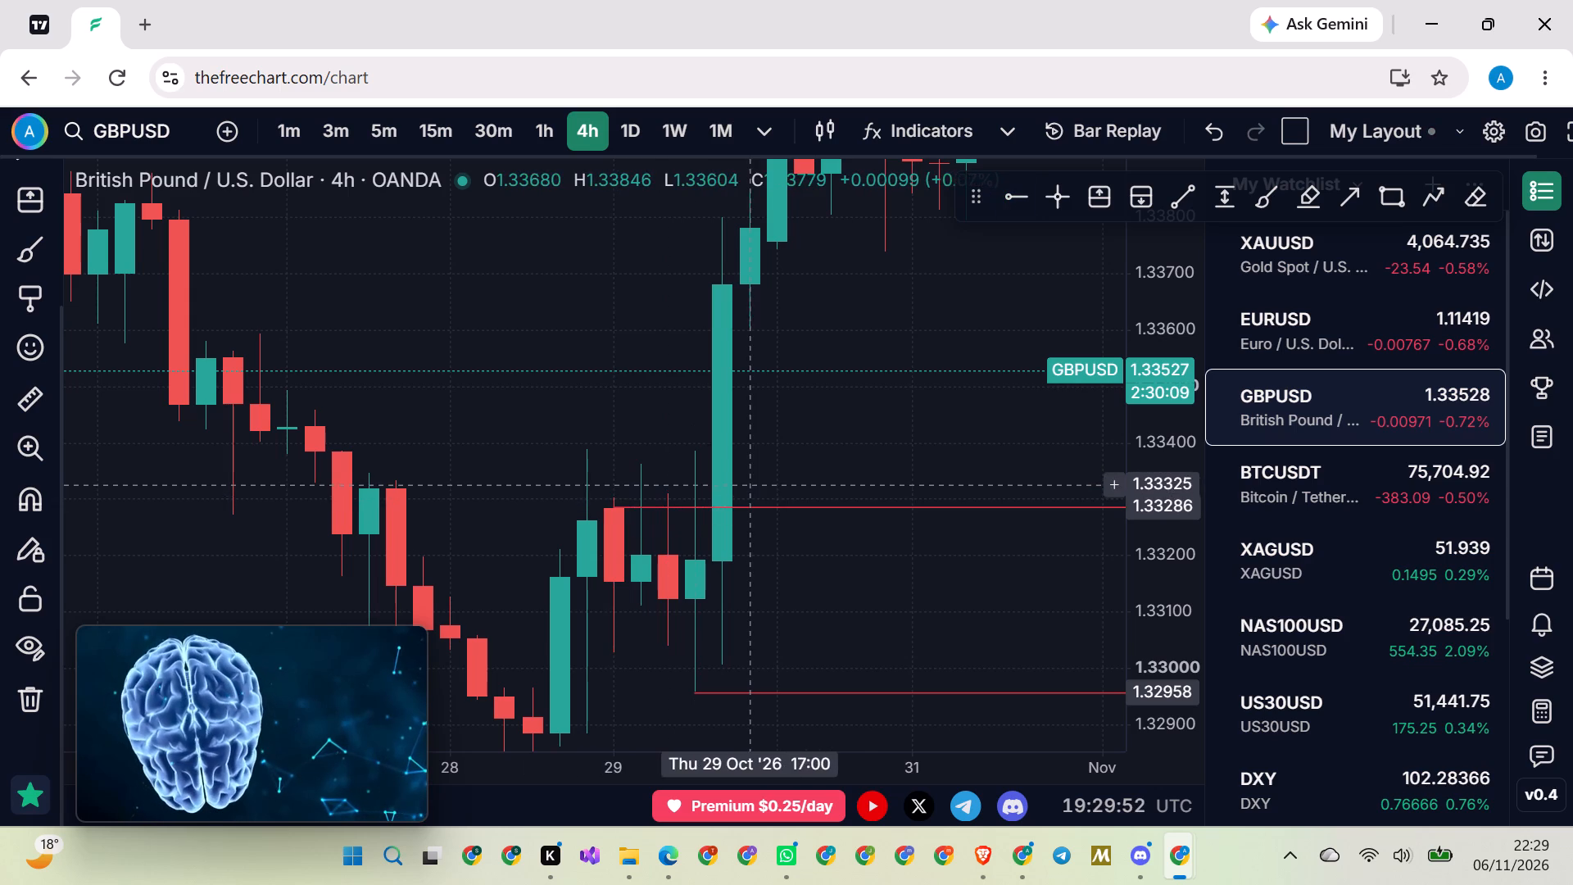
left_click(773, 479)
Draw a third horizontal ray at 1.33388 along the wick highs, starting at the 28 October 13:00 candle.
scroll(773, 479, "up", 2)
left_click_drag(731, 468, 870, 468)
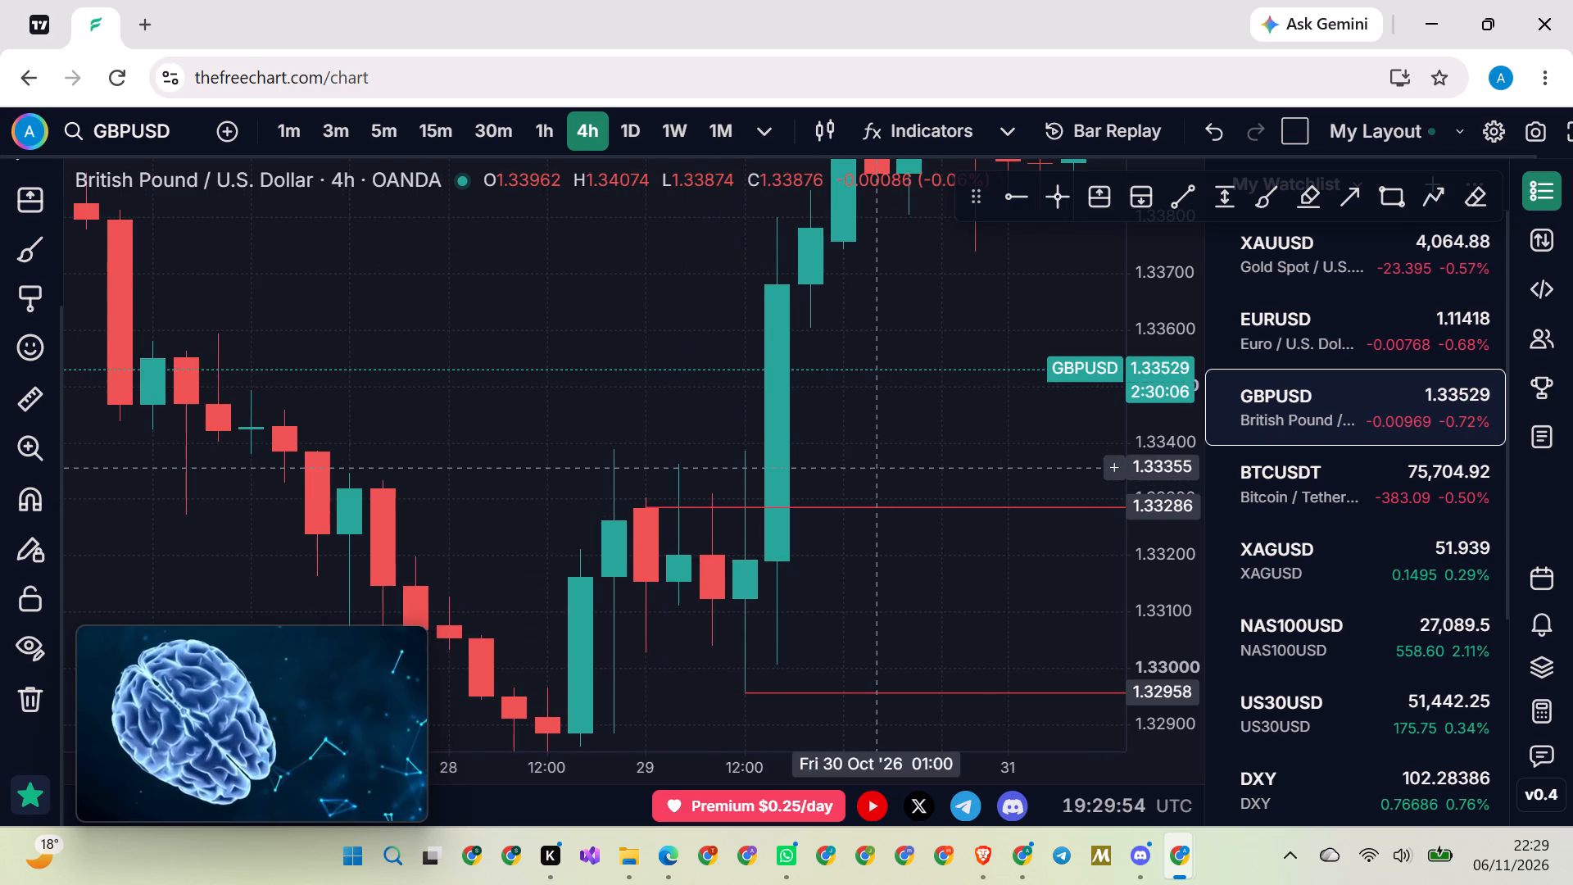
scroll(870, 468, "up", 1)
scroll(1139, 439, "up", 8)
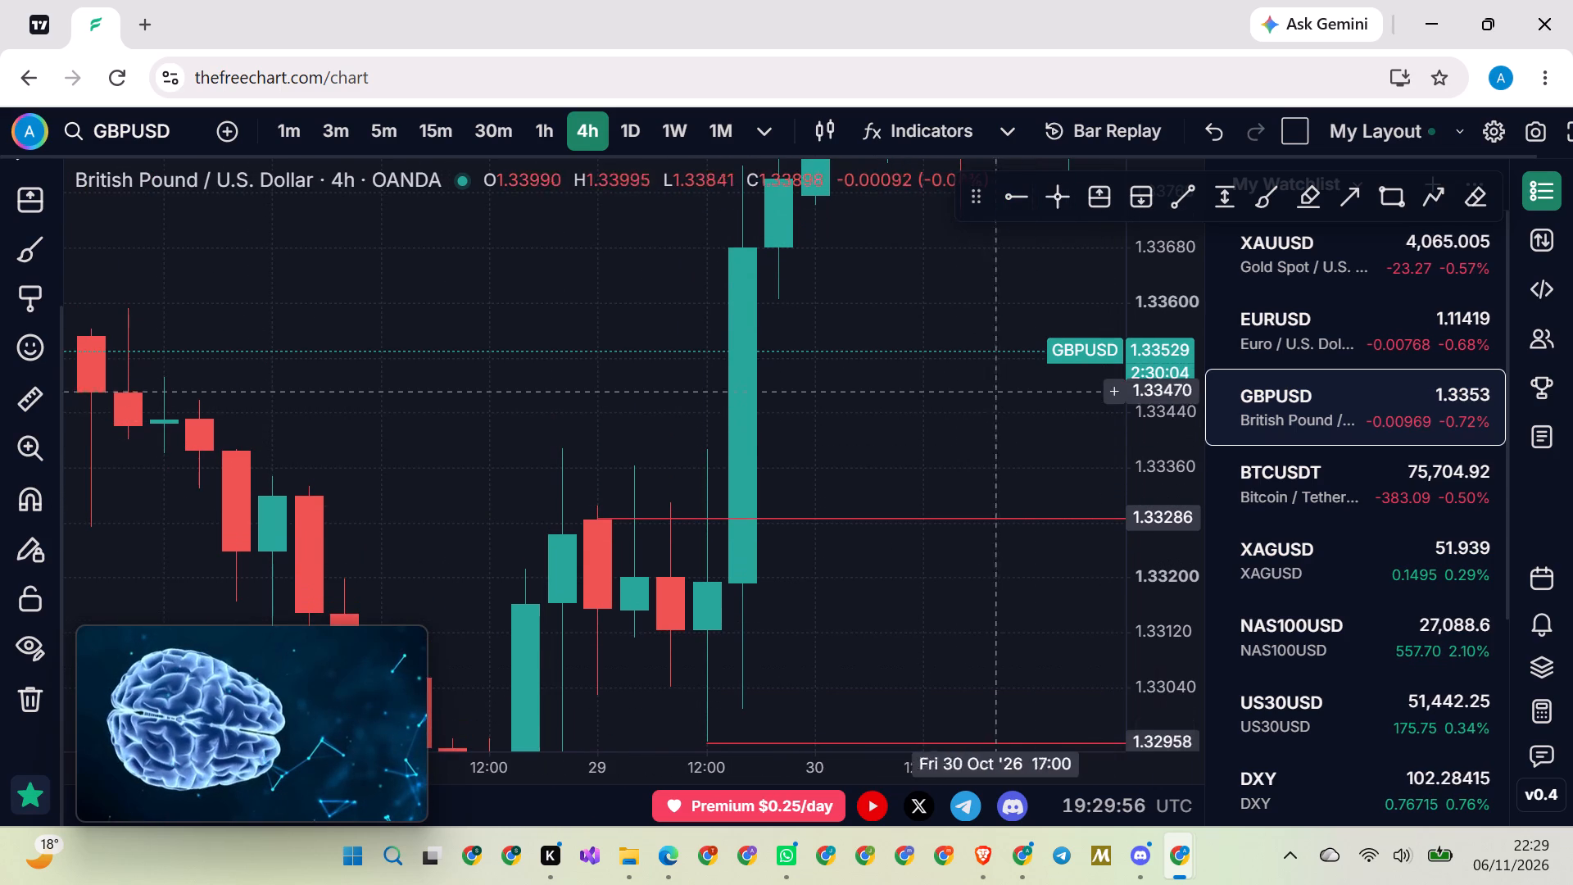
left_click(1014, 201)
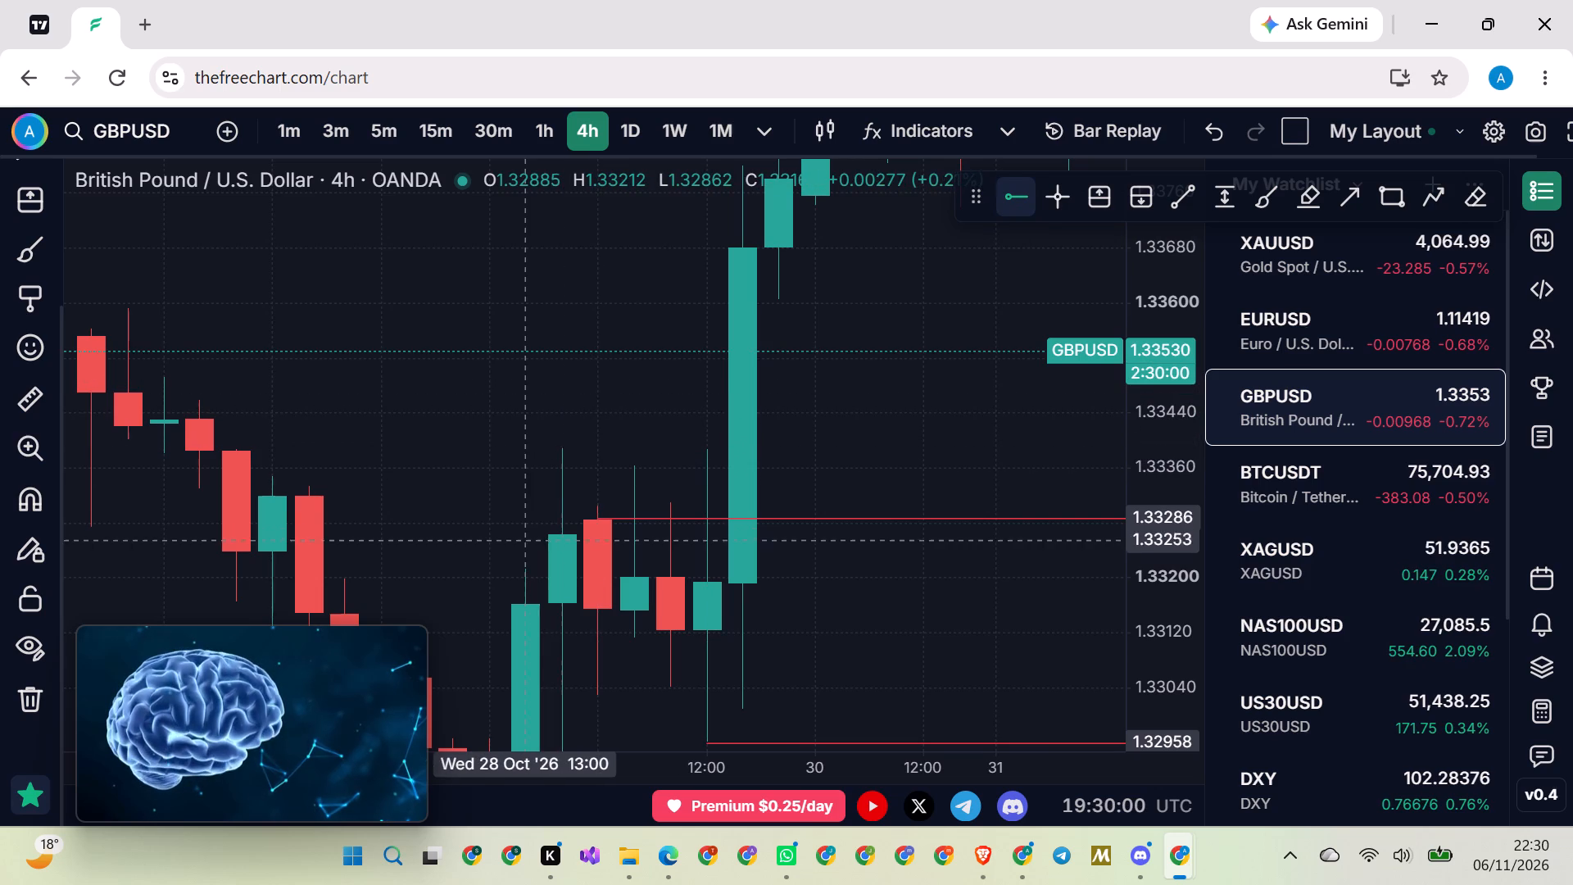
left_click(526, 448)
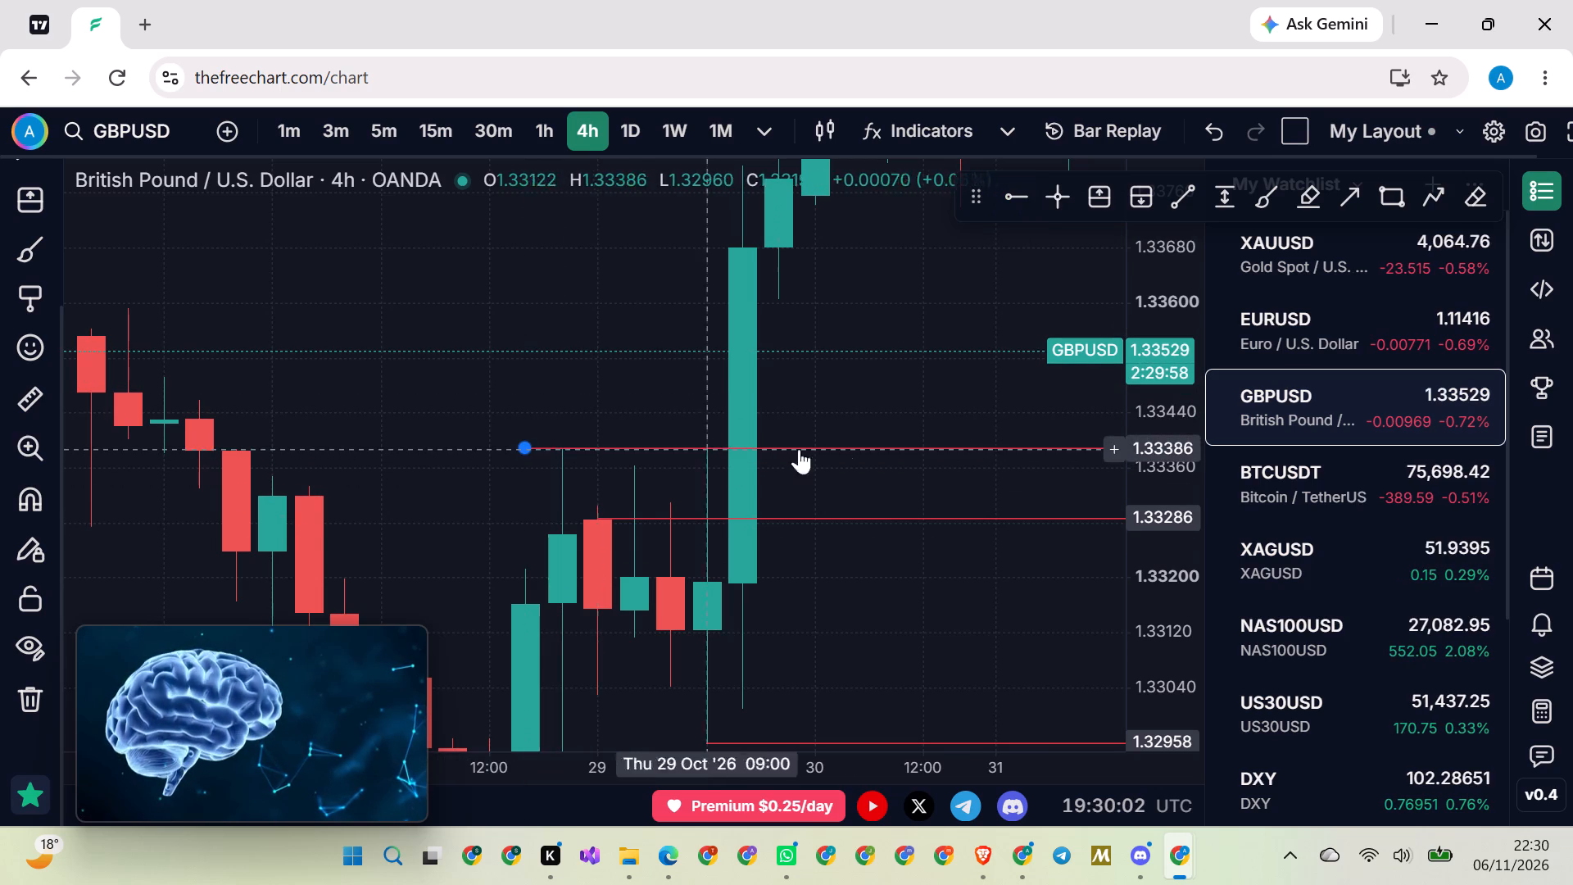
left_click(904, 408)
Switch GBPUSD to the daily timeframe and examine the three red rays against the late-October daily candles.
left_click_drag(1153, 365, 1072, 601)
scroll(902, 558, "down", 20)
scroll(902, 558, "down", 13)
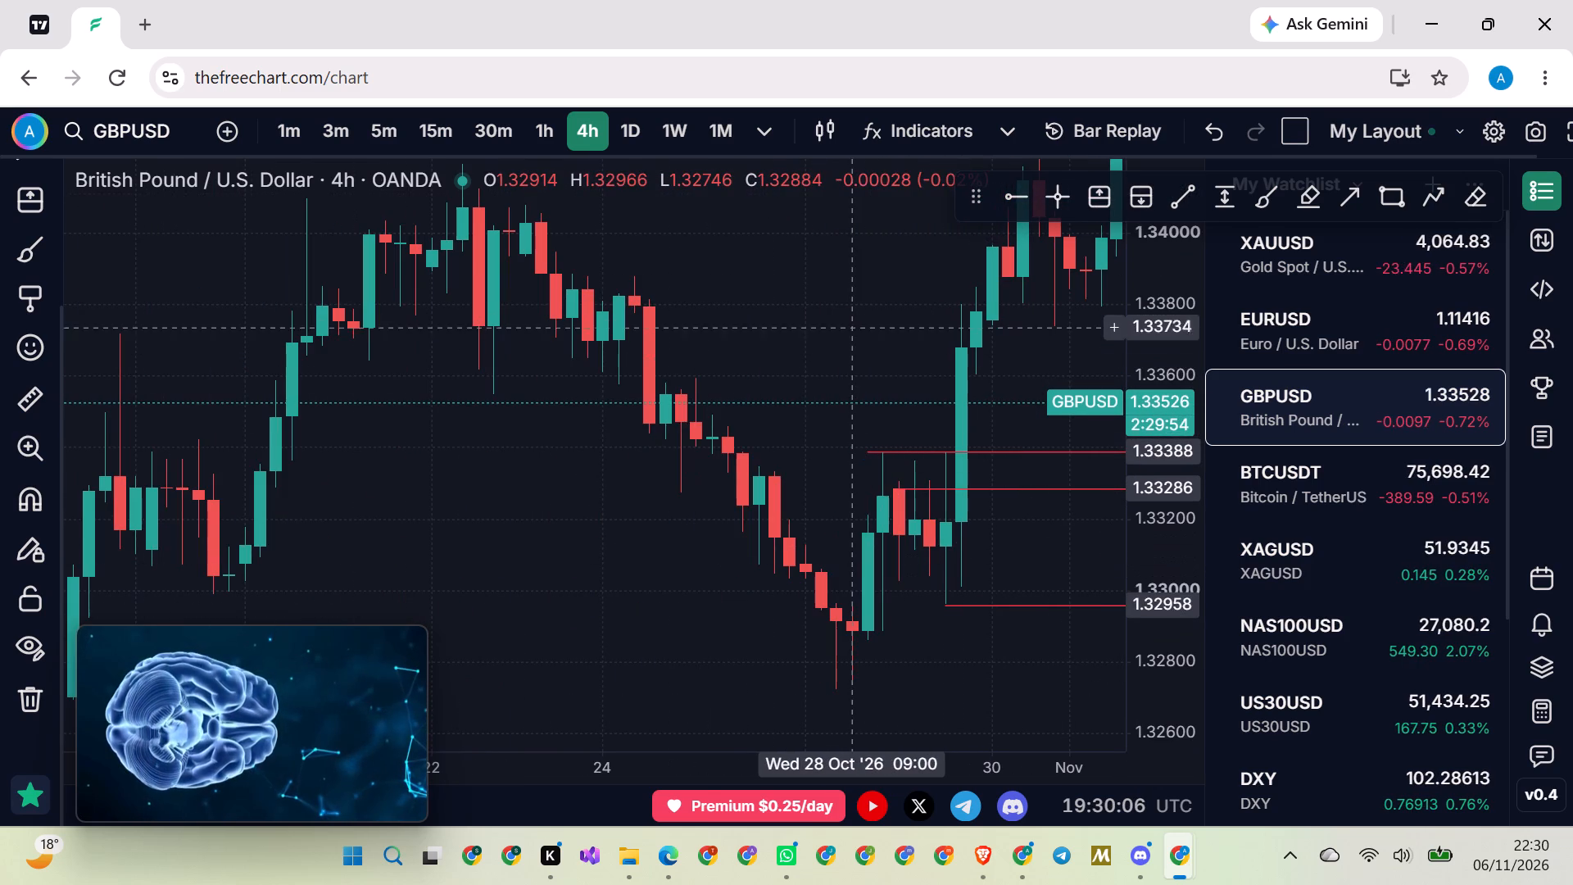
left_click_drag(854, 320, 702, 320)
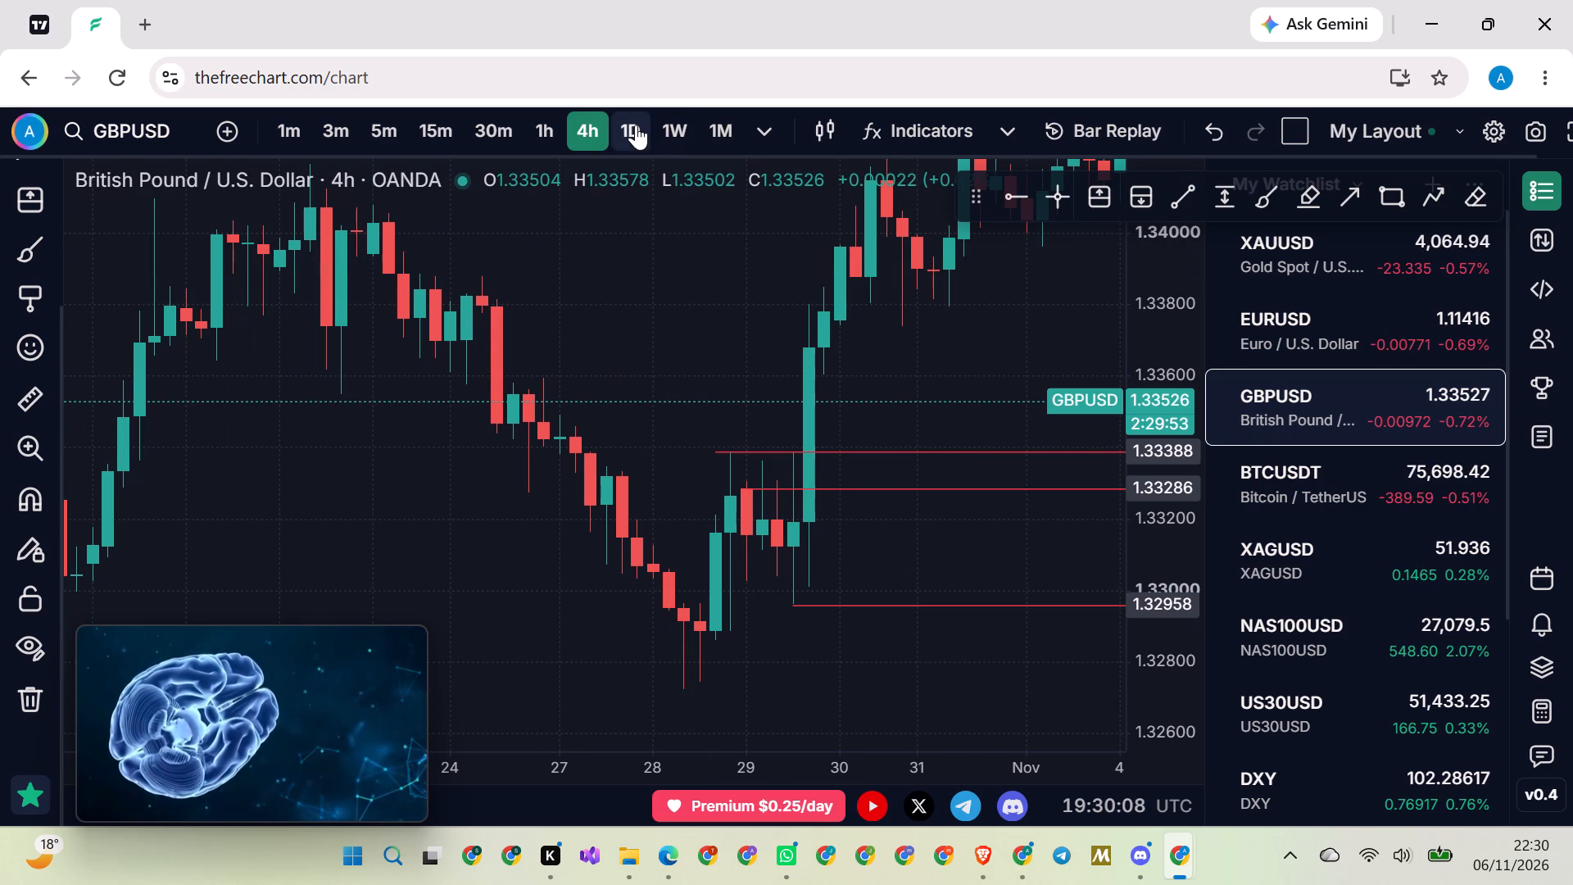
left_click(636, 128)
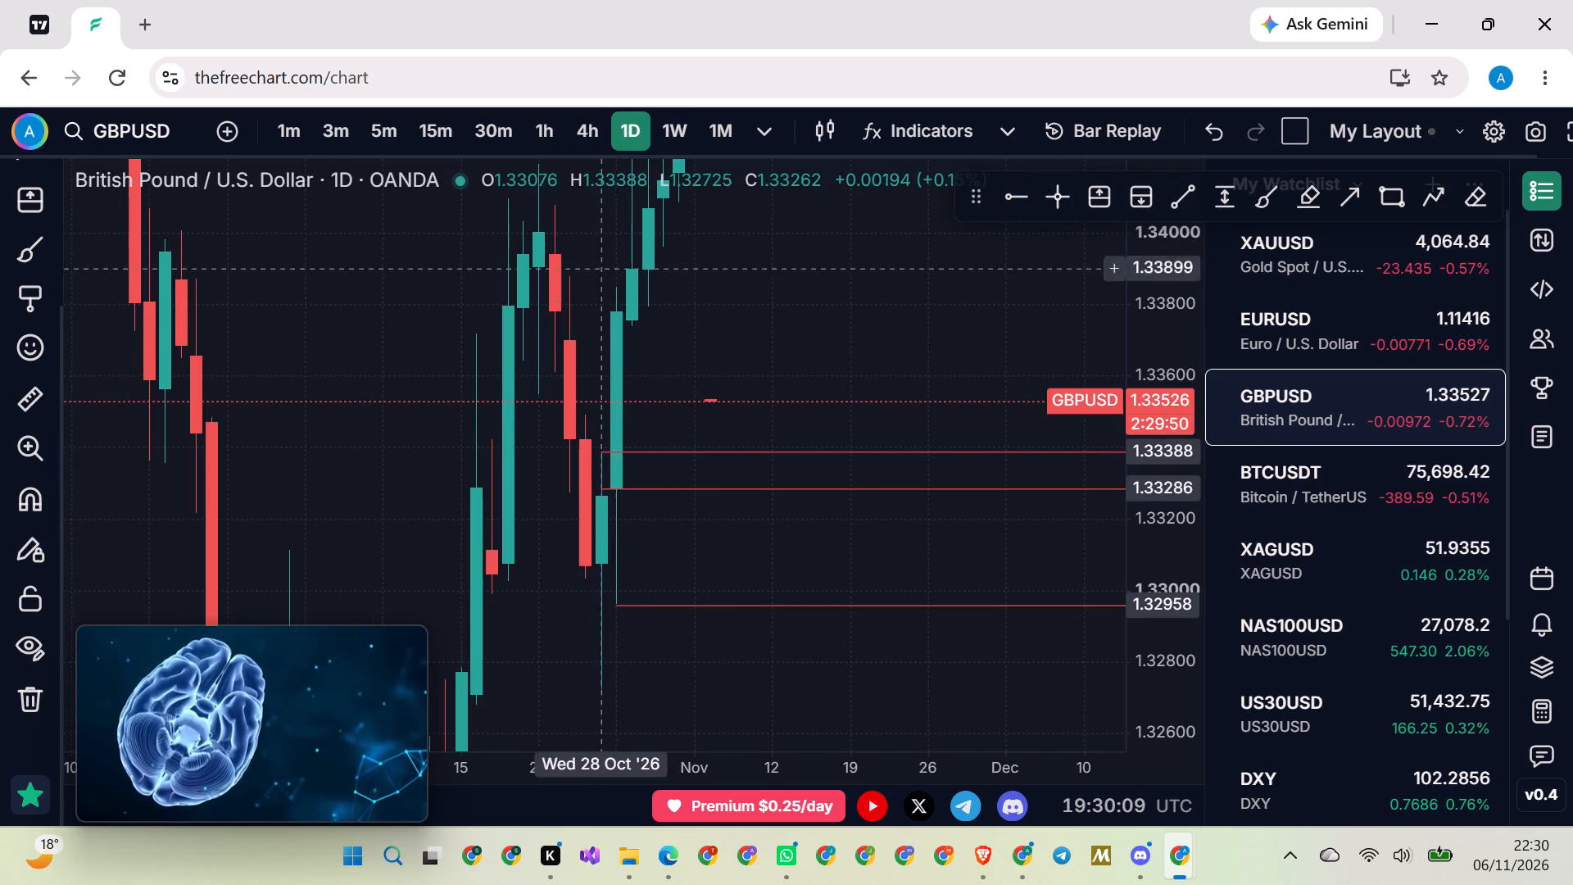
scroll(760, 446, "up", 6)
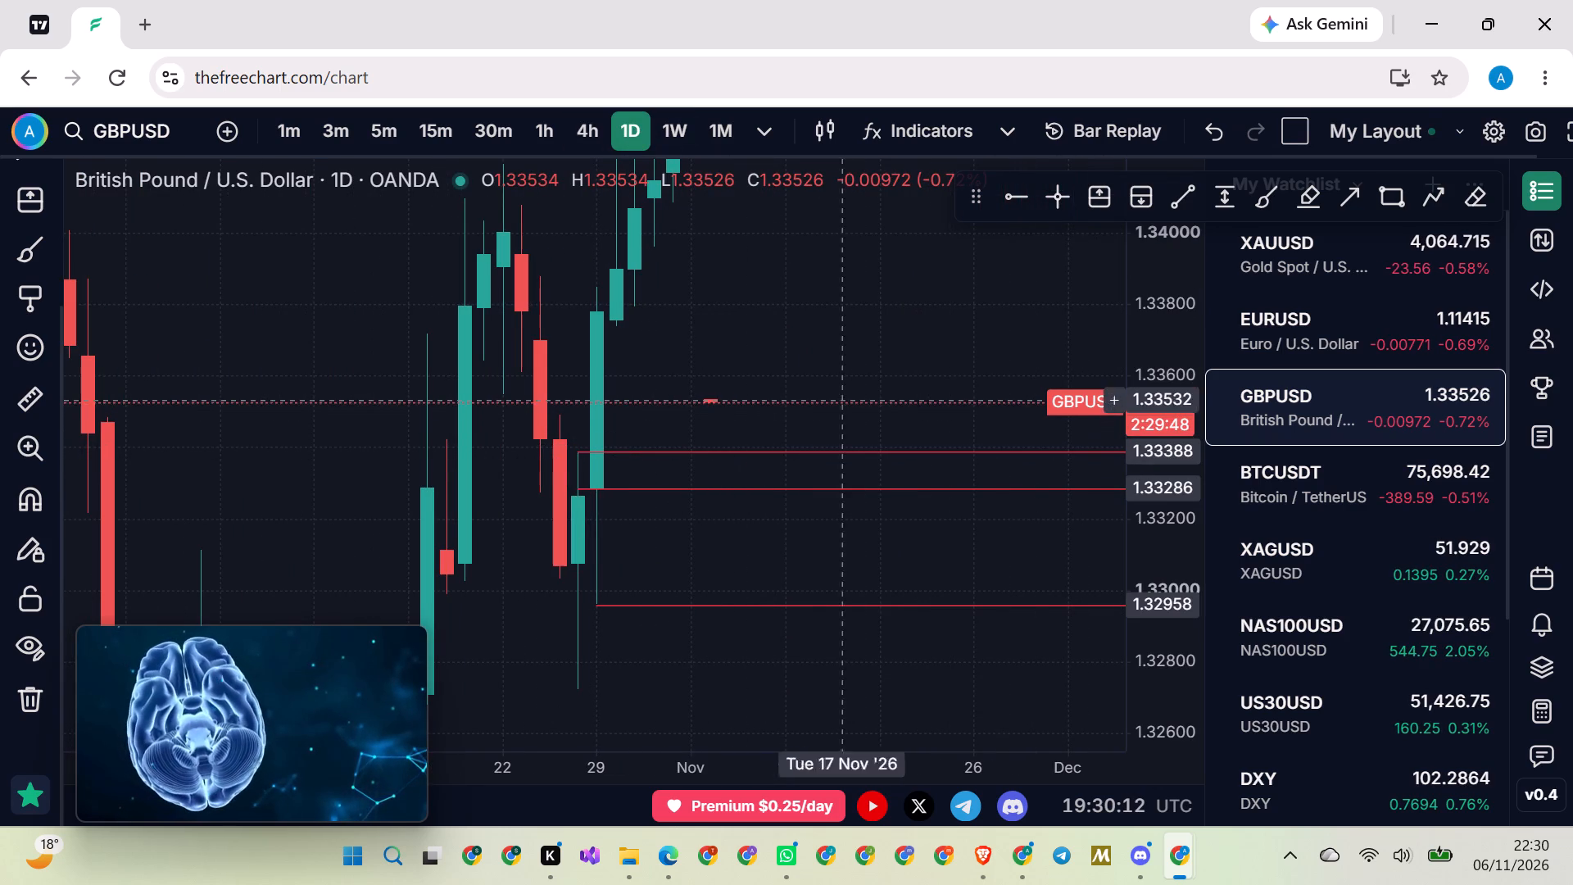
left_click_drag(1164, 297, 1140, 544)
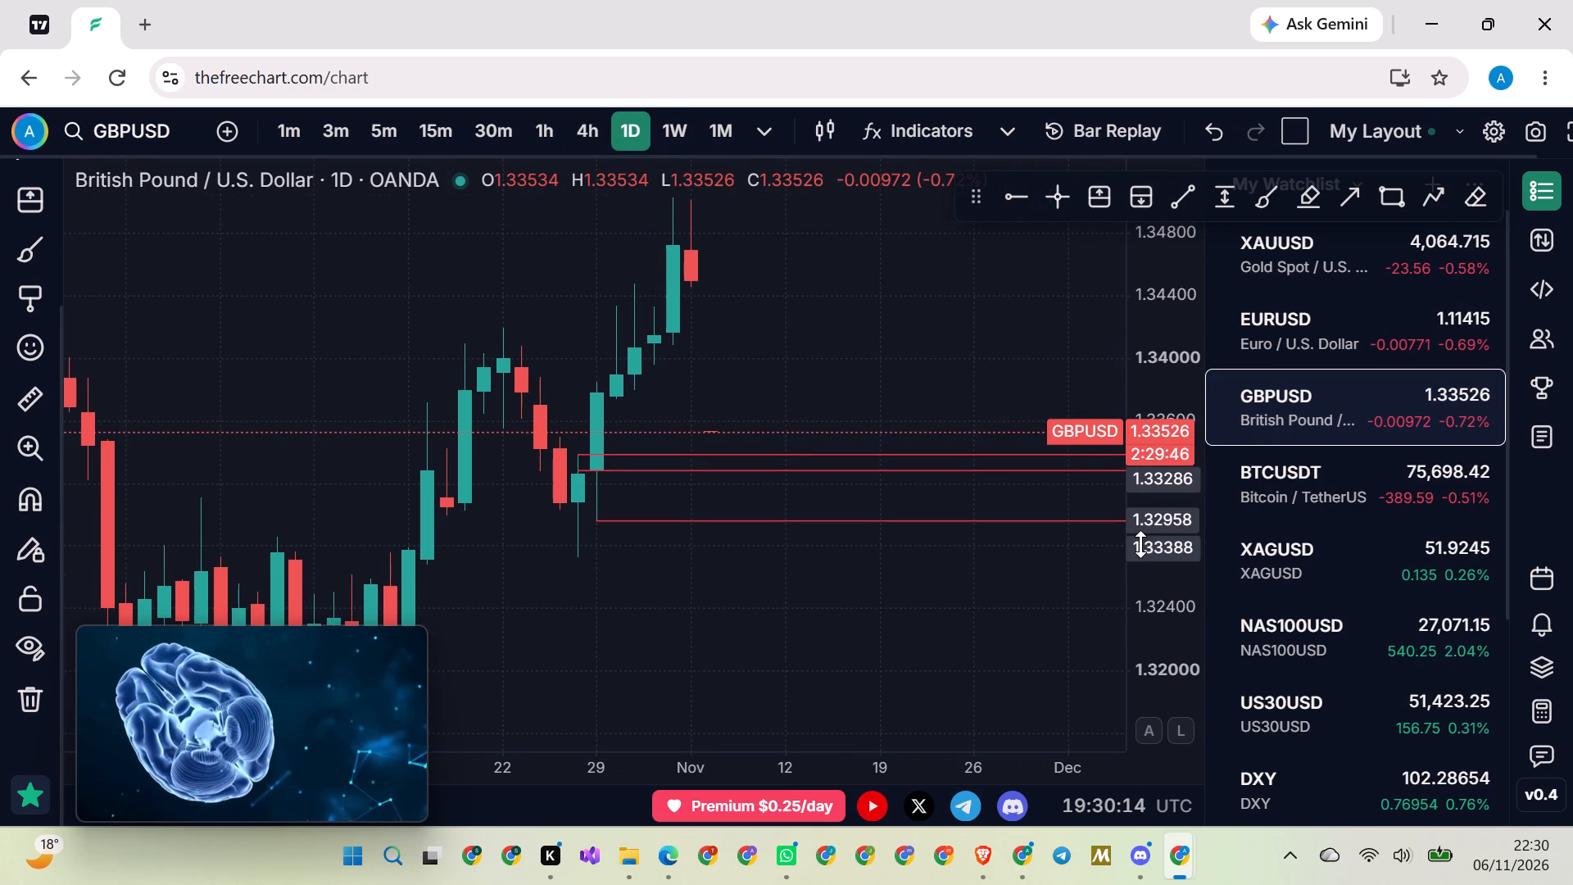
scroll(1146, 524, "up", 4)
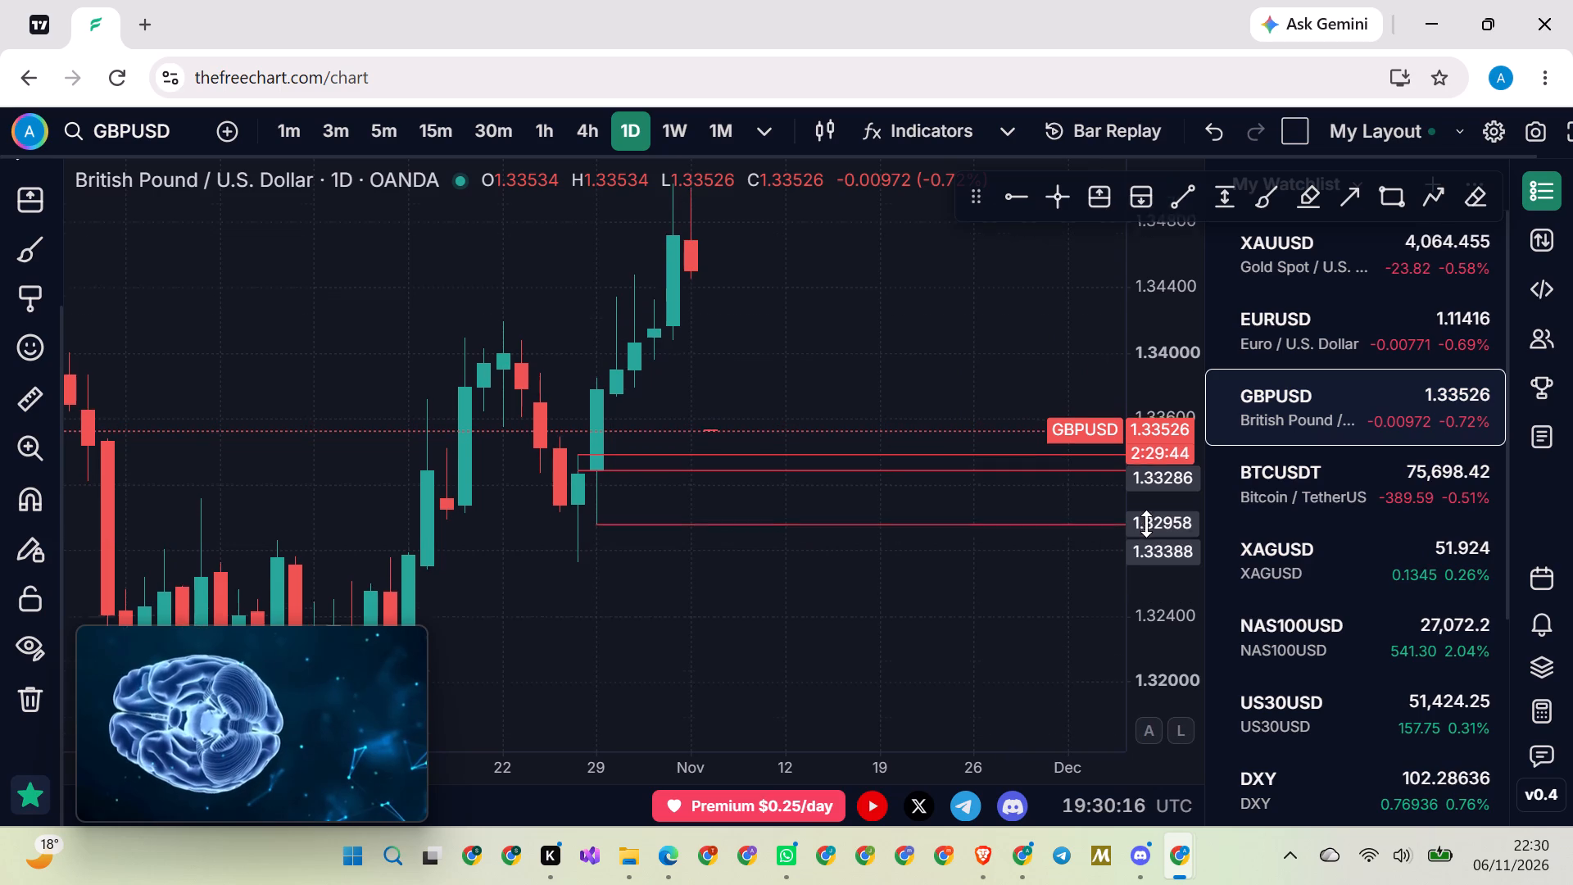
scroll(1146, 524, "up", 20)
scroll(1146, 524, "up", 20)
scroll(1146, 524, "up", 20)
scroll(1151, 524, "up", 4)
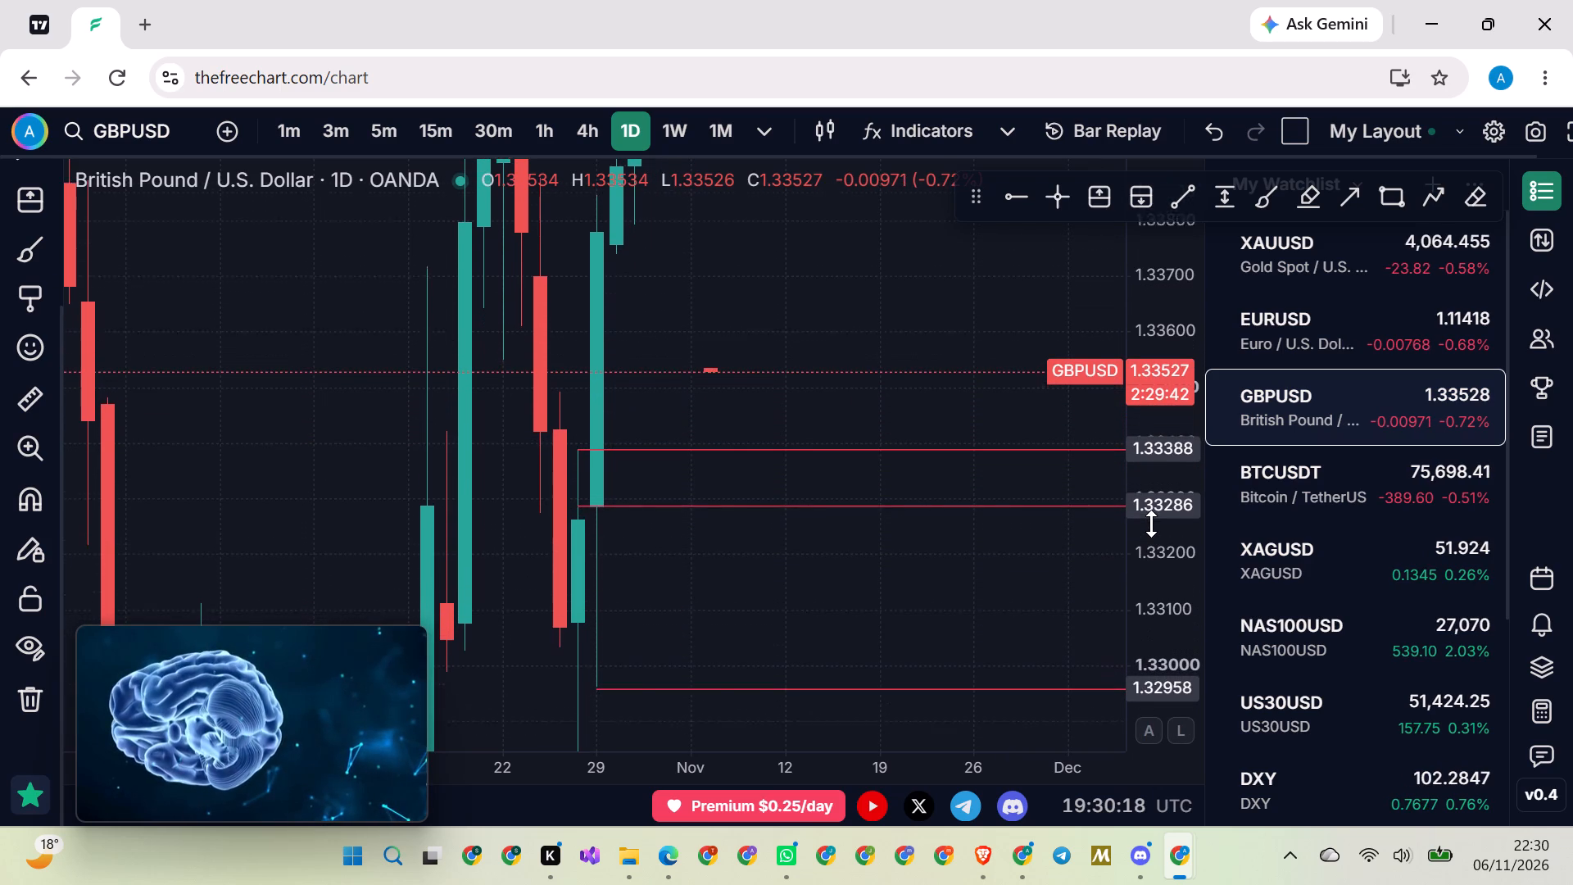
scroll(1151, 524, "up", 2)
scroll(1156, 524, "down", 14)
scroll(1156, 524, "down", 20)
scroll(1156, 524, "down", 20)
scroll(1156, 524, "down", 12)
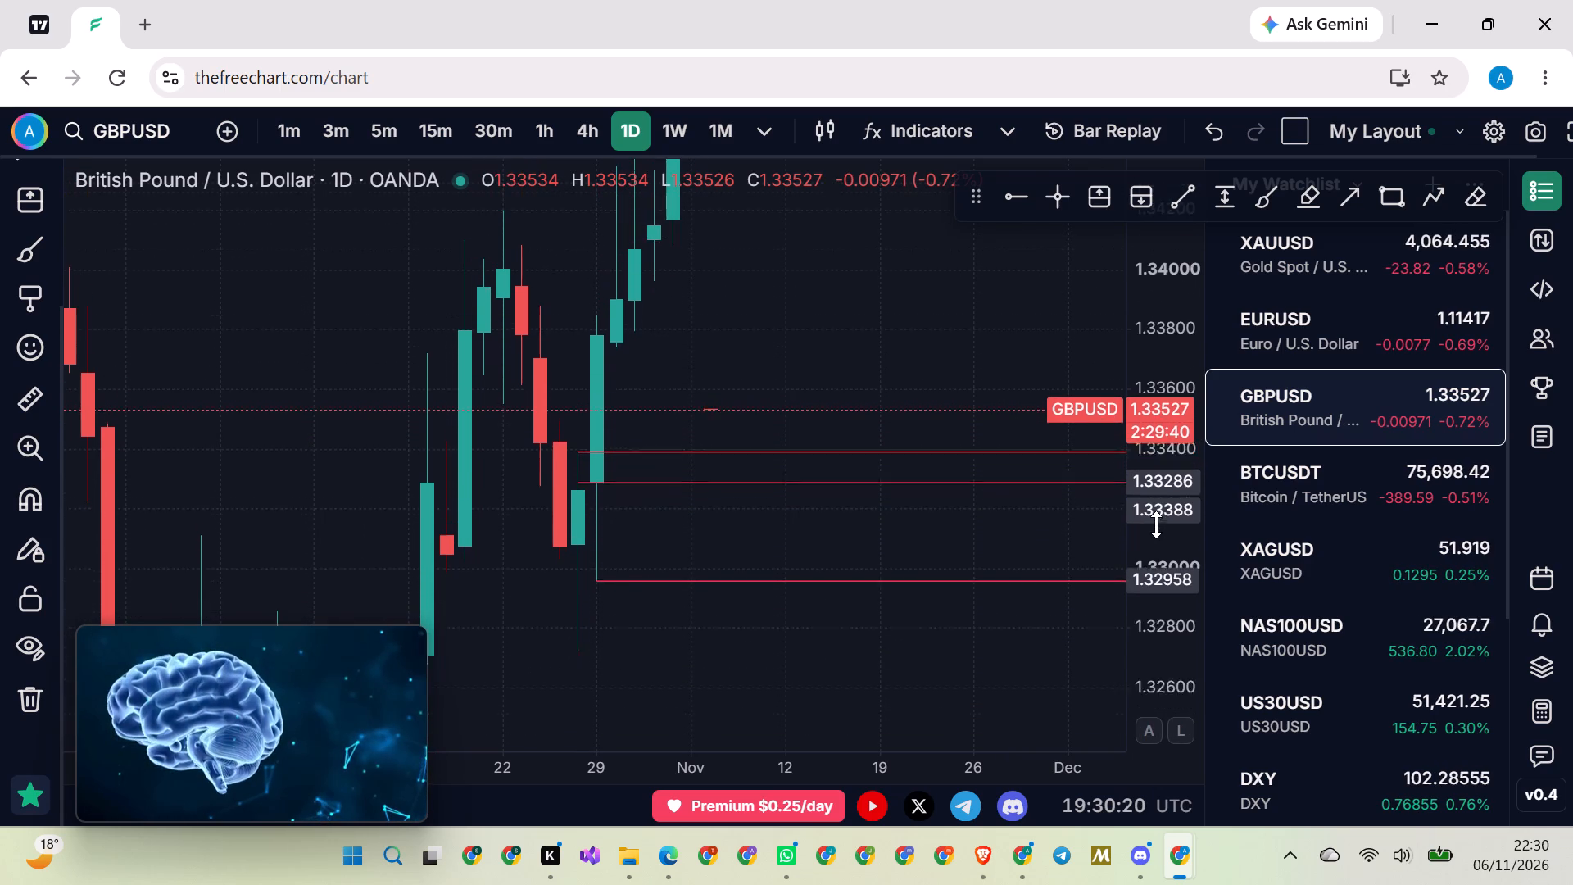
Examine the daily GBPUSD candles from October to early November against the three red rays.
scroll(1156, 524, "down", 20)
scroll(1156, 524, "down", 20)
scroll(1156, 524, "down", 16)
scroll(1156, 524, "down", 12)
scroll(810, 558, "down", 1)
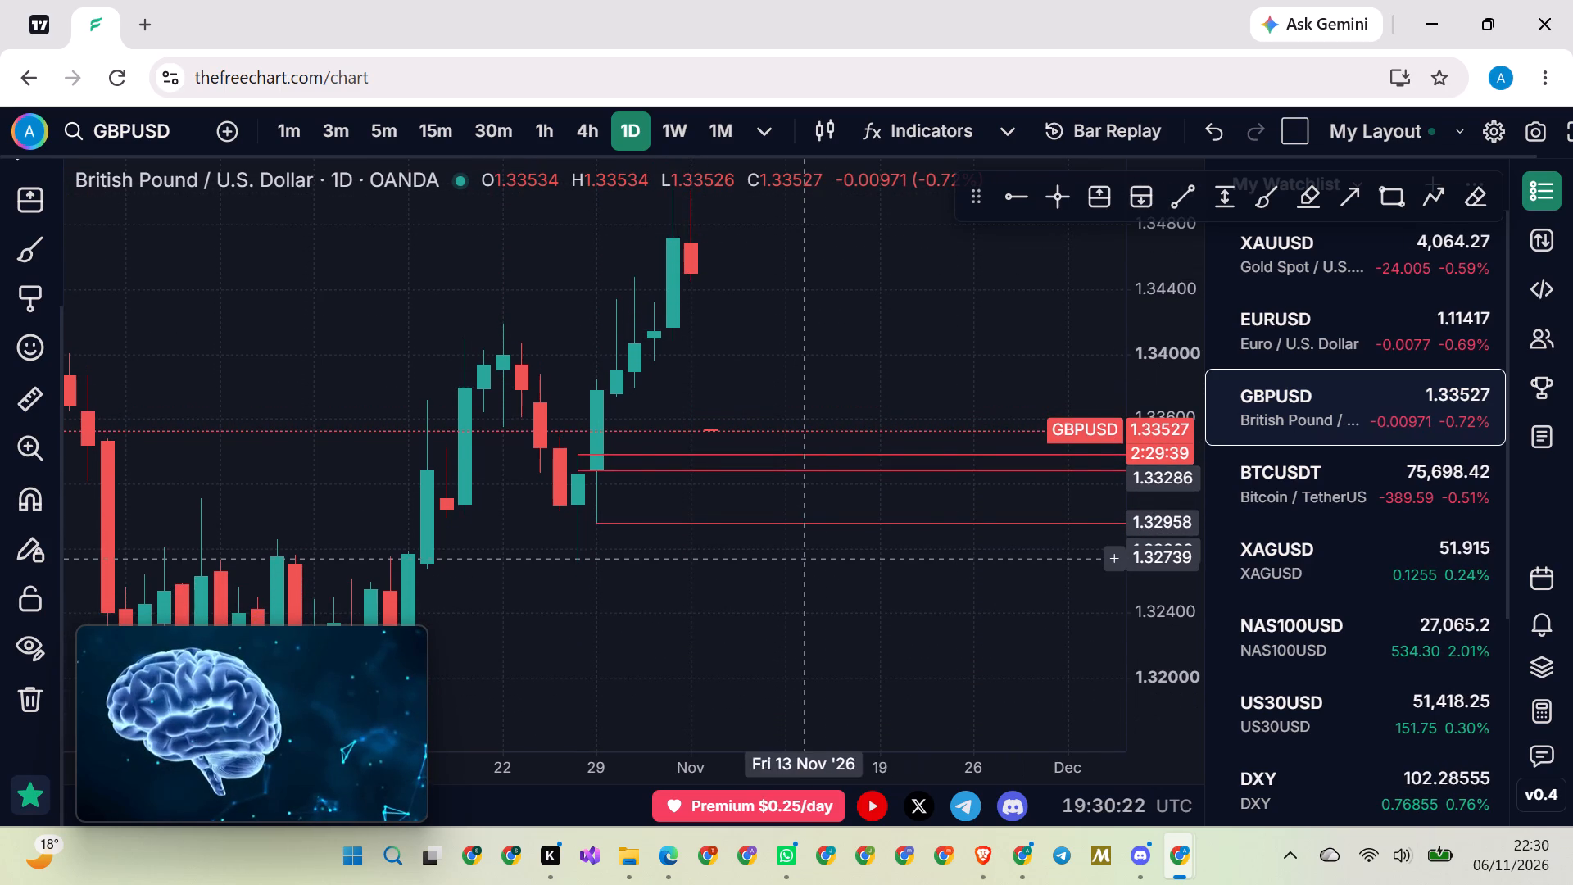
scroll(810, 558, "down", 4)
left_click_drag(709, 317, 777, 330)
scroll(777, 330, "up", 7)
left_click_drag(804, 339, 813, 339)
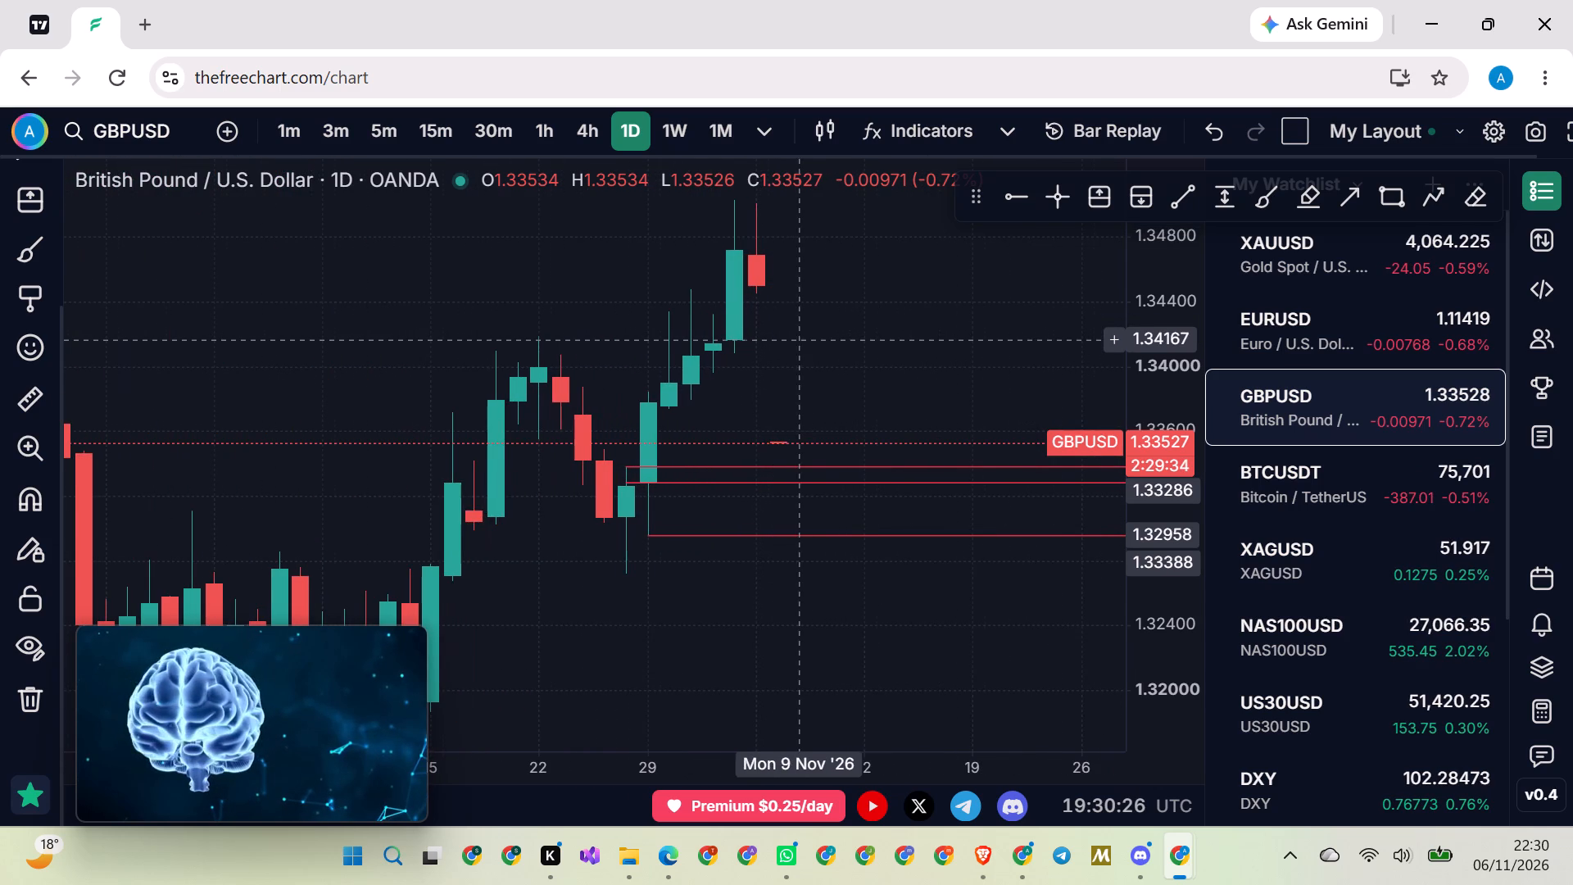
left_click_drag(813, 339, 823, 338)
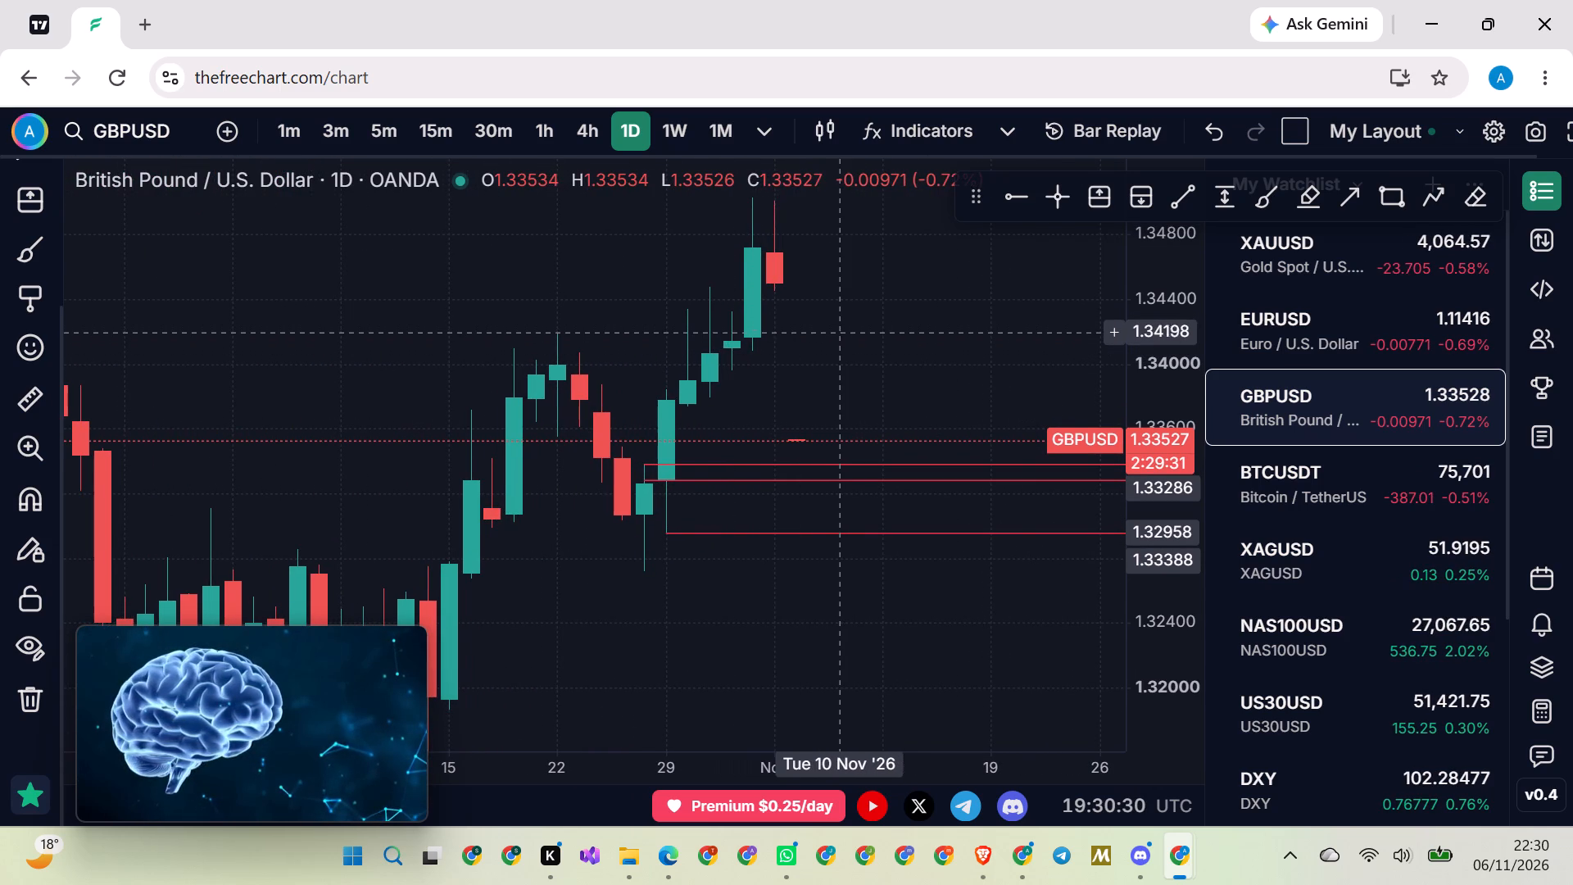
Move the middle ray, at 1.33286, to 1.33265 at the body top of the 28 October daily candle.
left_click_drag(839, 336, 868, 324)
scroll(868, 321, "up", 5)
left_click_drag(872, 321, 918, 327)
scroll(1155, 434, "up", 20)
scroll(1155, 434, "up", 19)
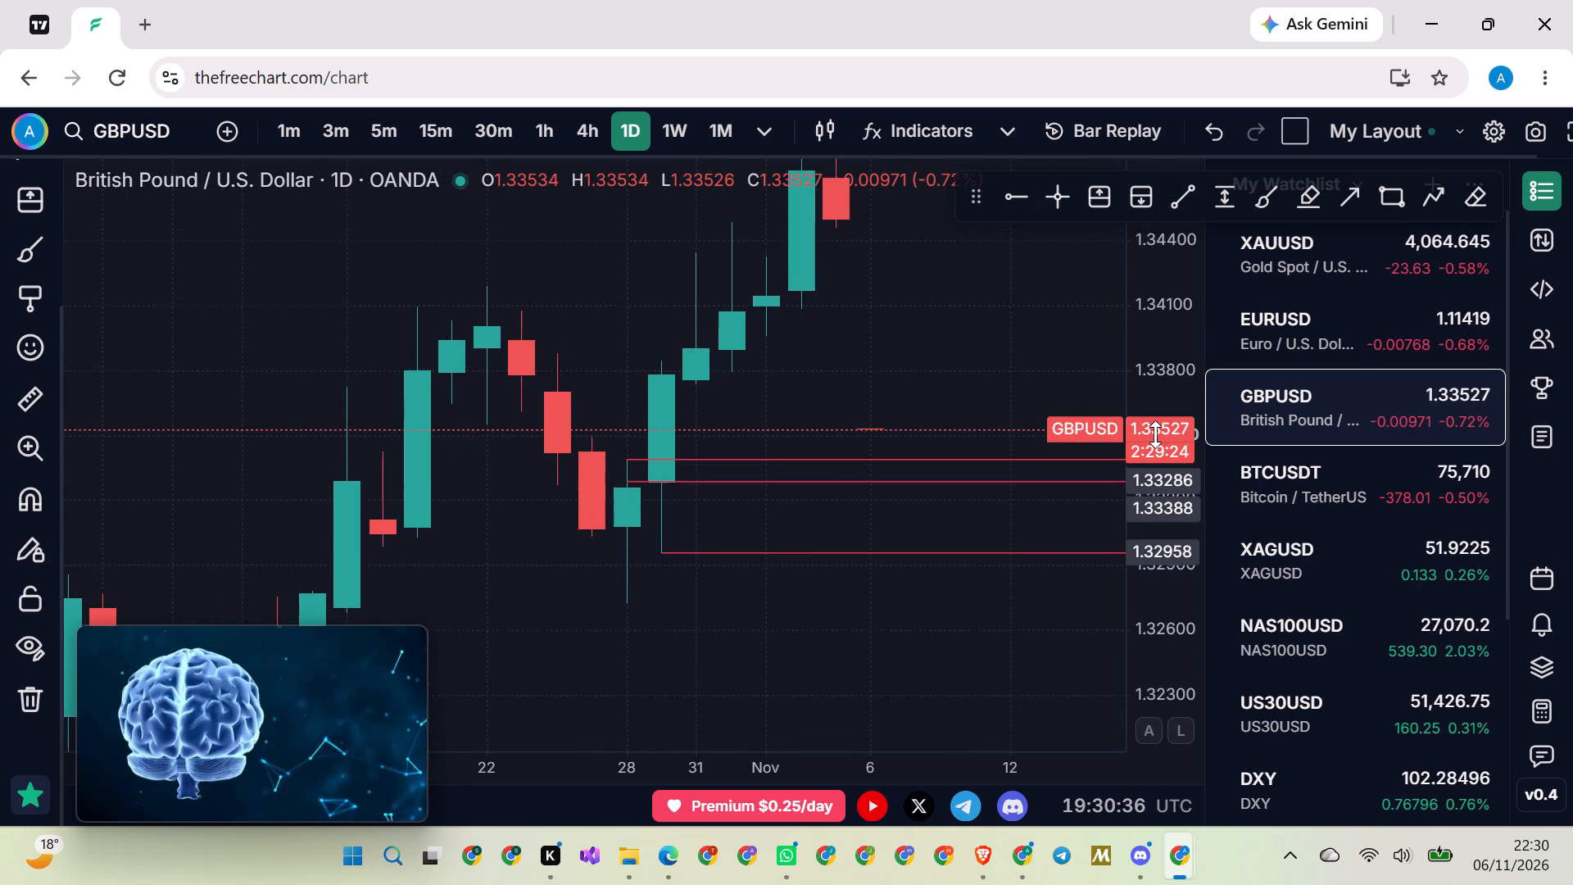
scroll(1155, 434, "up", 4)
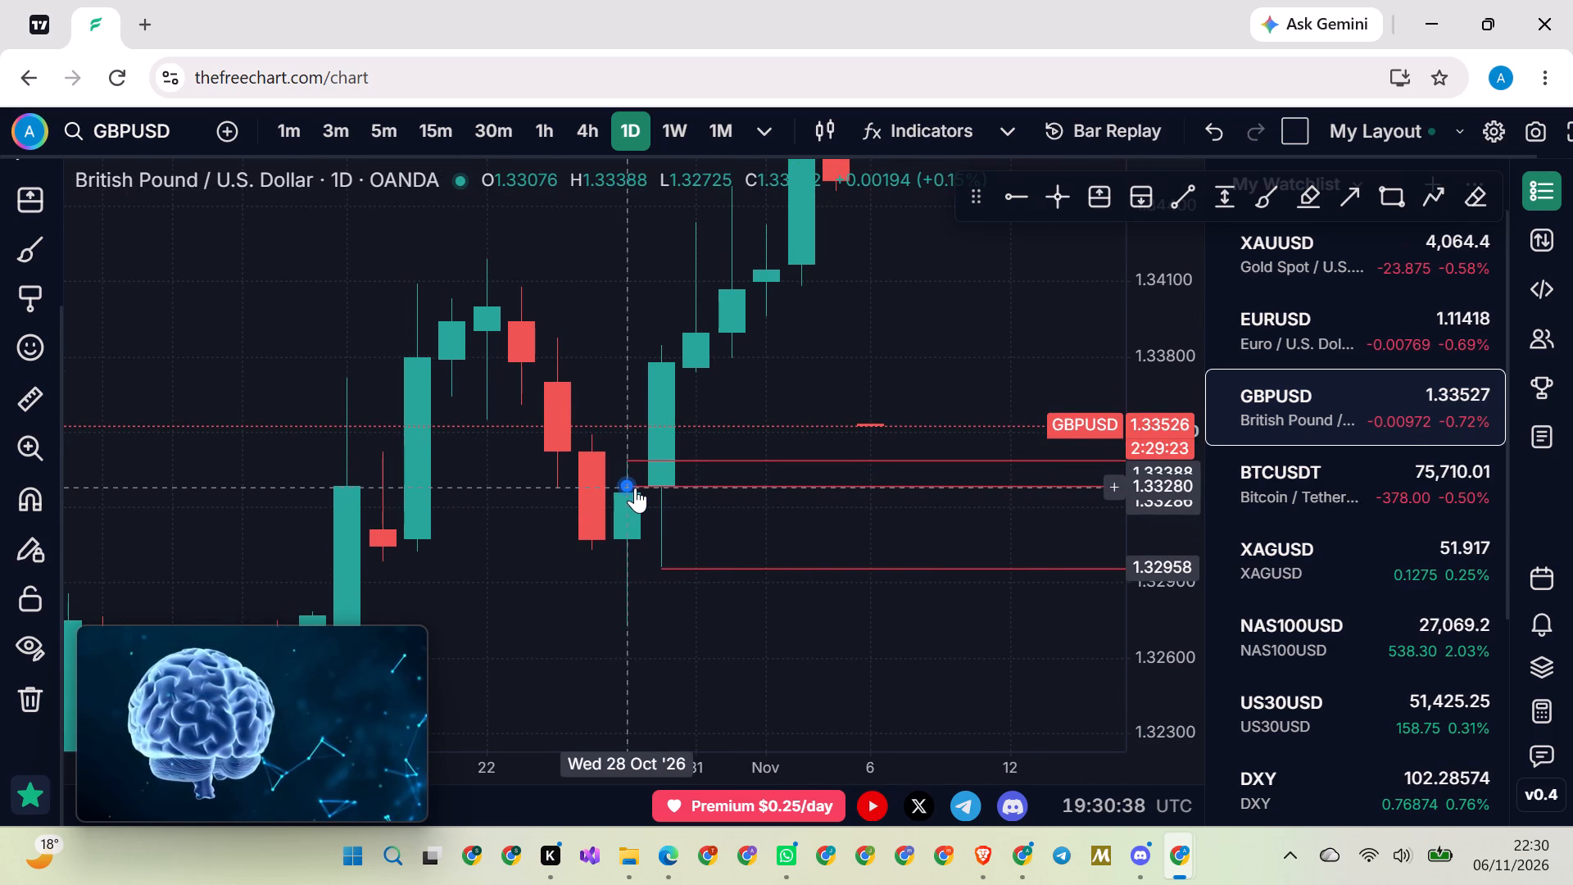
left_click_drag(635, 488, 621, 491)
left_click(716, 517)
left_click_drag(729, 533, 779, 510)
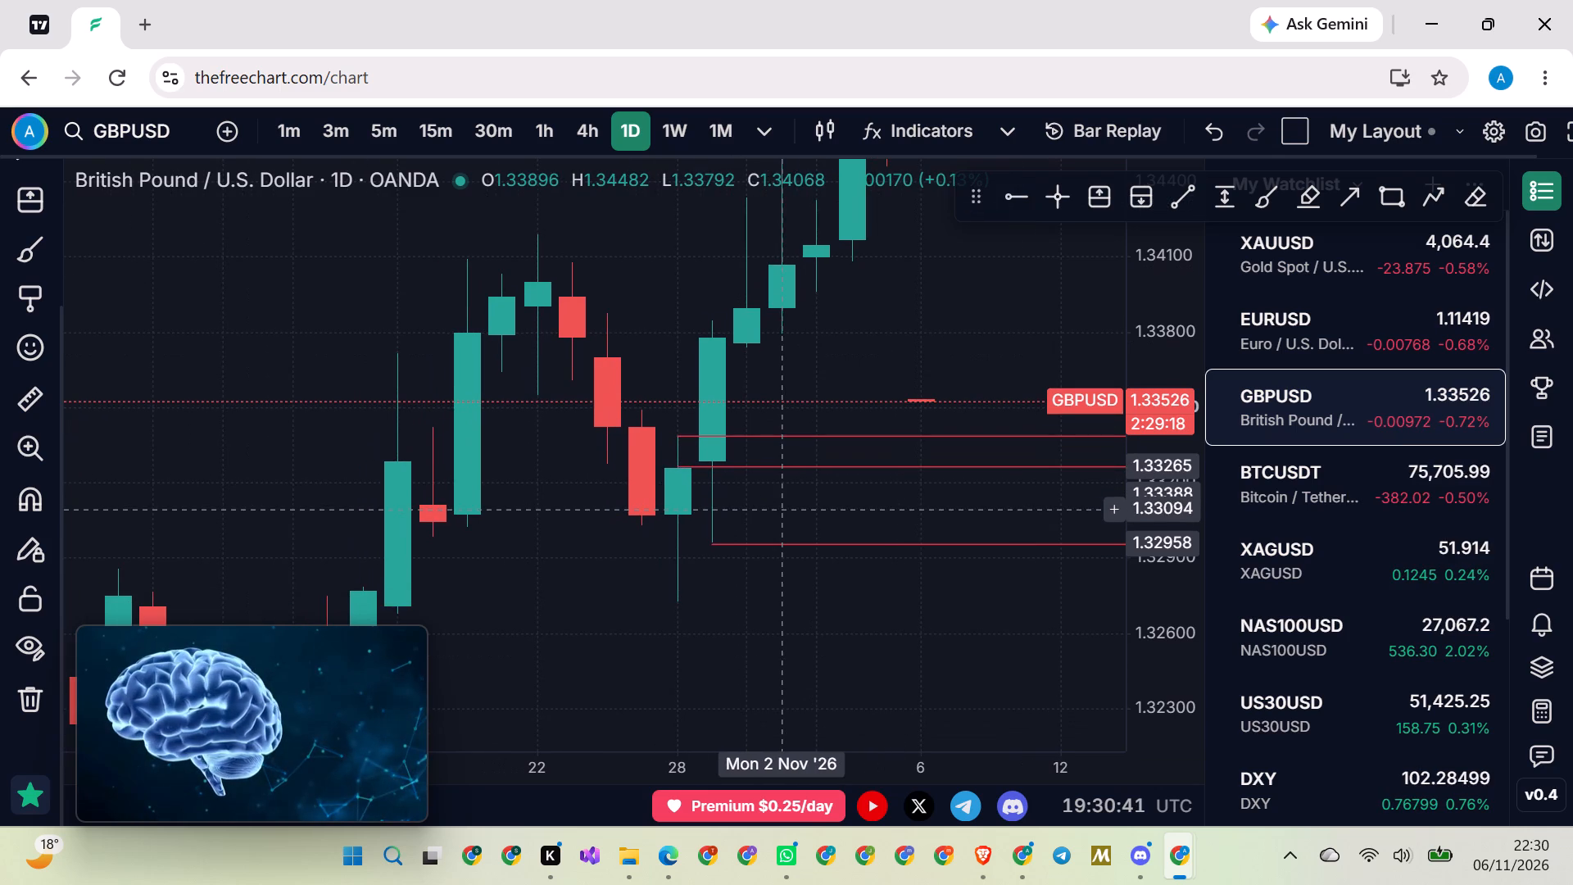
Delete the uppermost red ray, at 1.33388, from the GBPUSD chart.
left_click(677, 433)
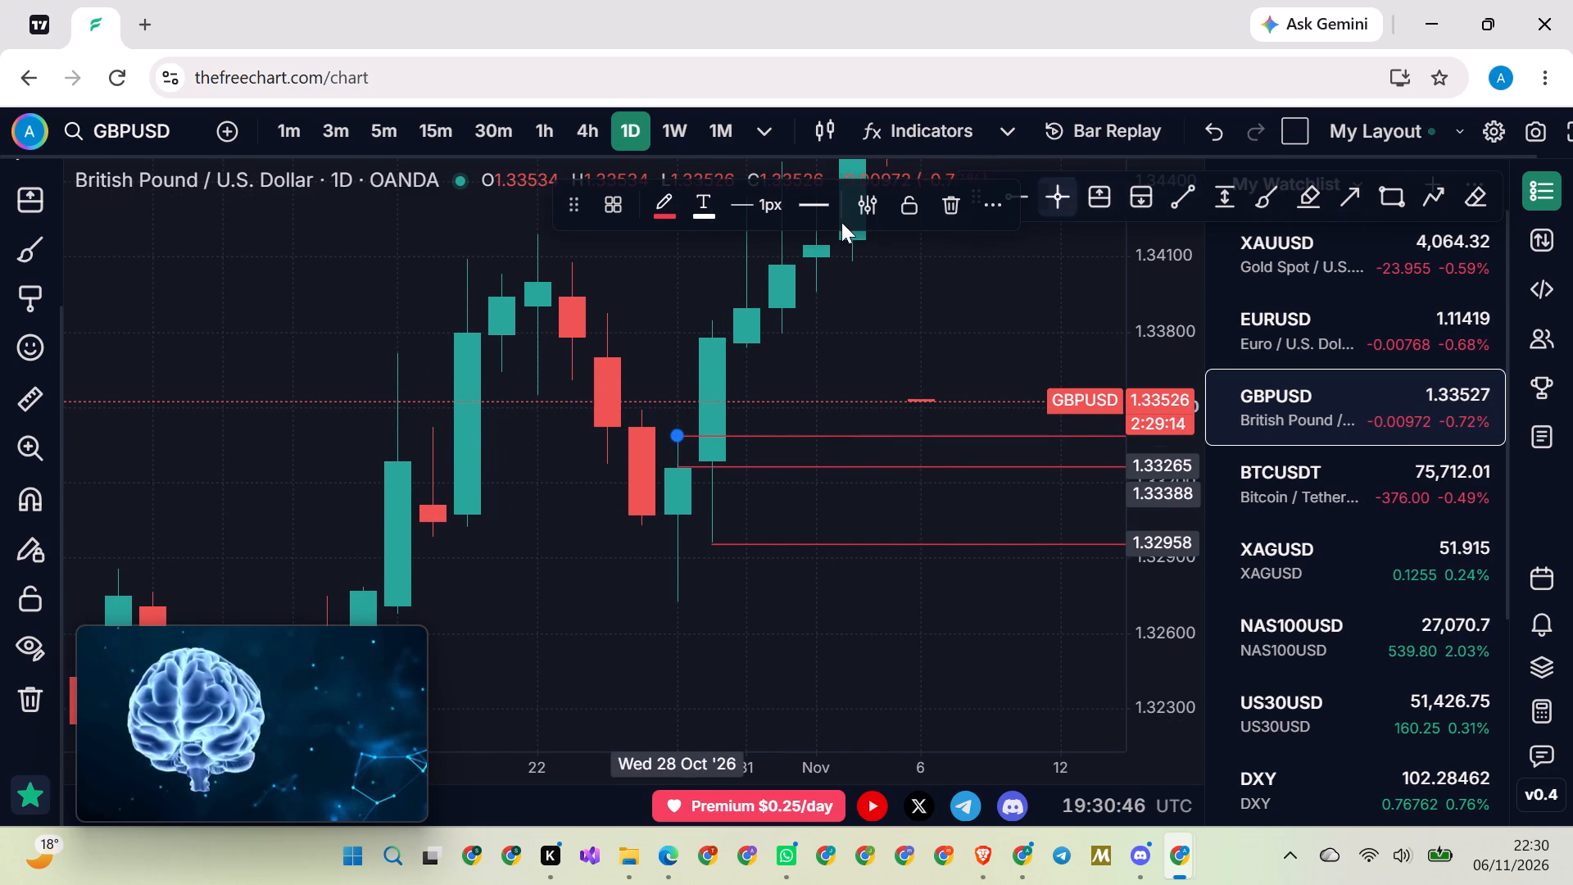
left_click(941, 206)
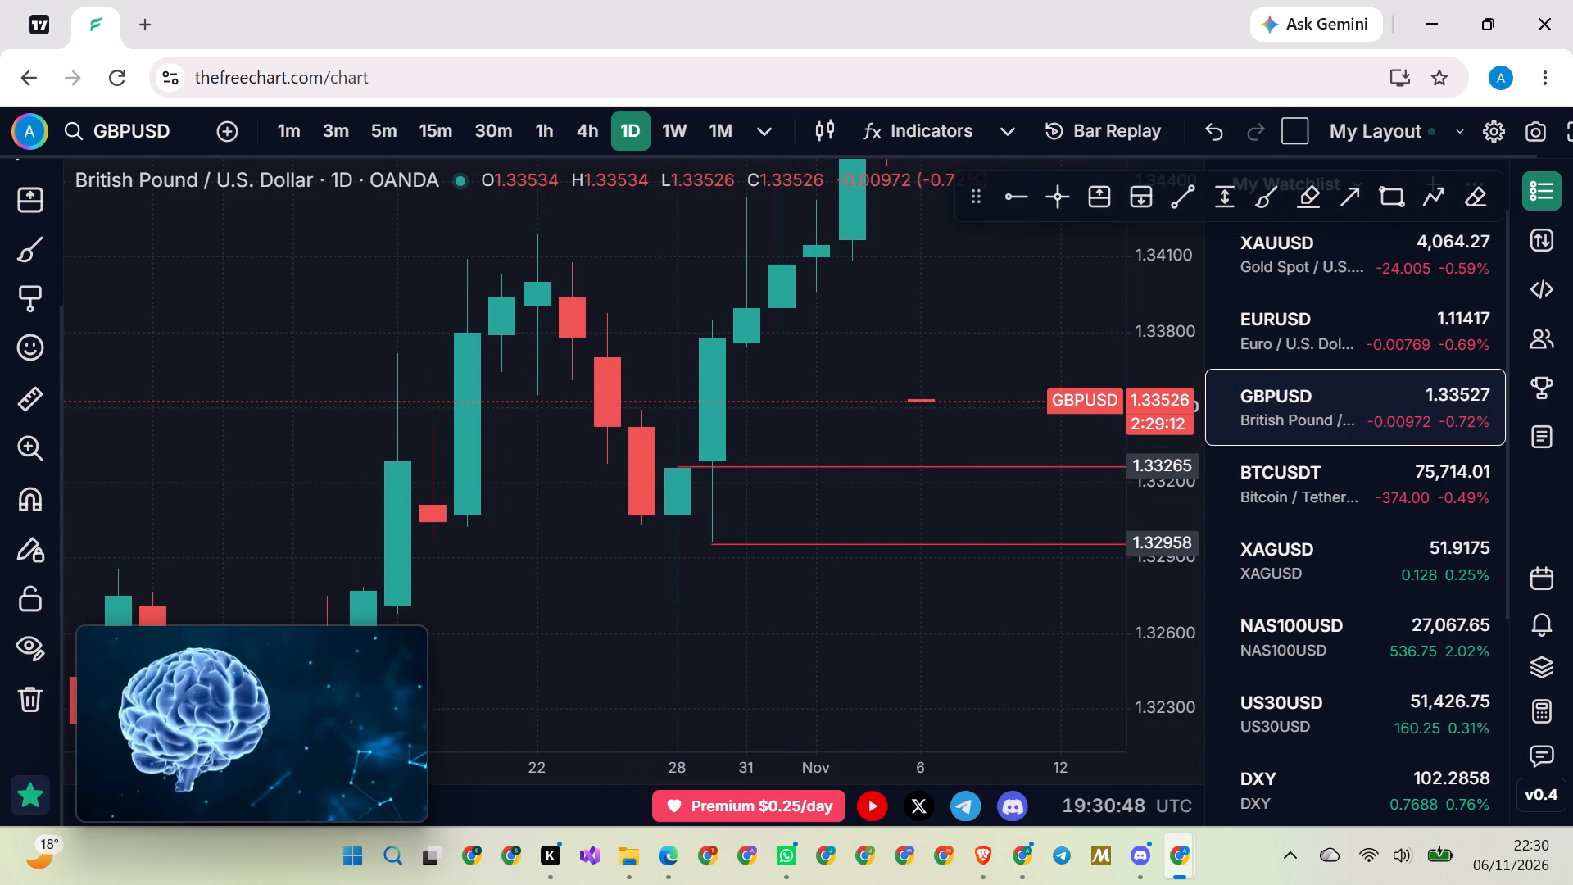
On the 4-hour timeframe, move the lower ray to 1.32883, starting at the base of the green 28 October candle after the low.
left_click_drag(1151, 282, 1095, 418)
scroll(693, 525, "down", 5)
scroll(1165, 538, "up", 9)
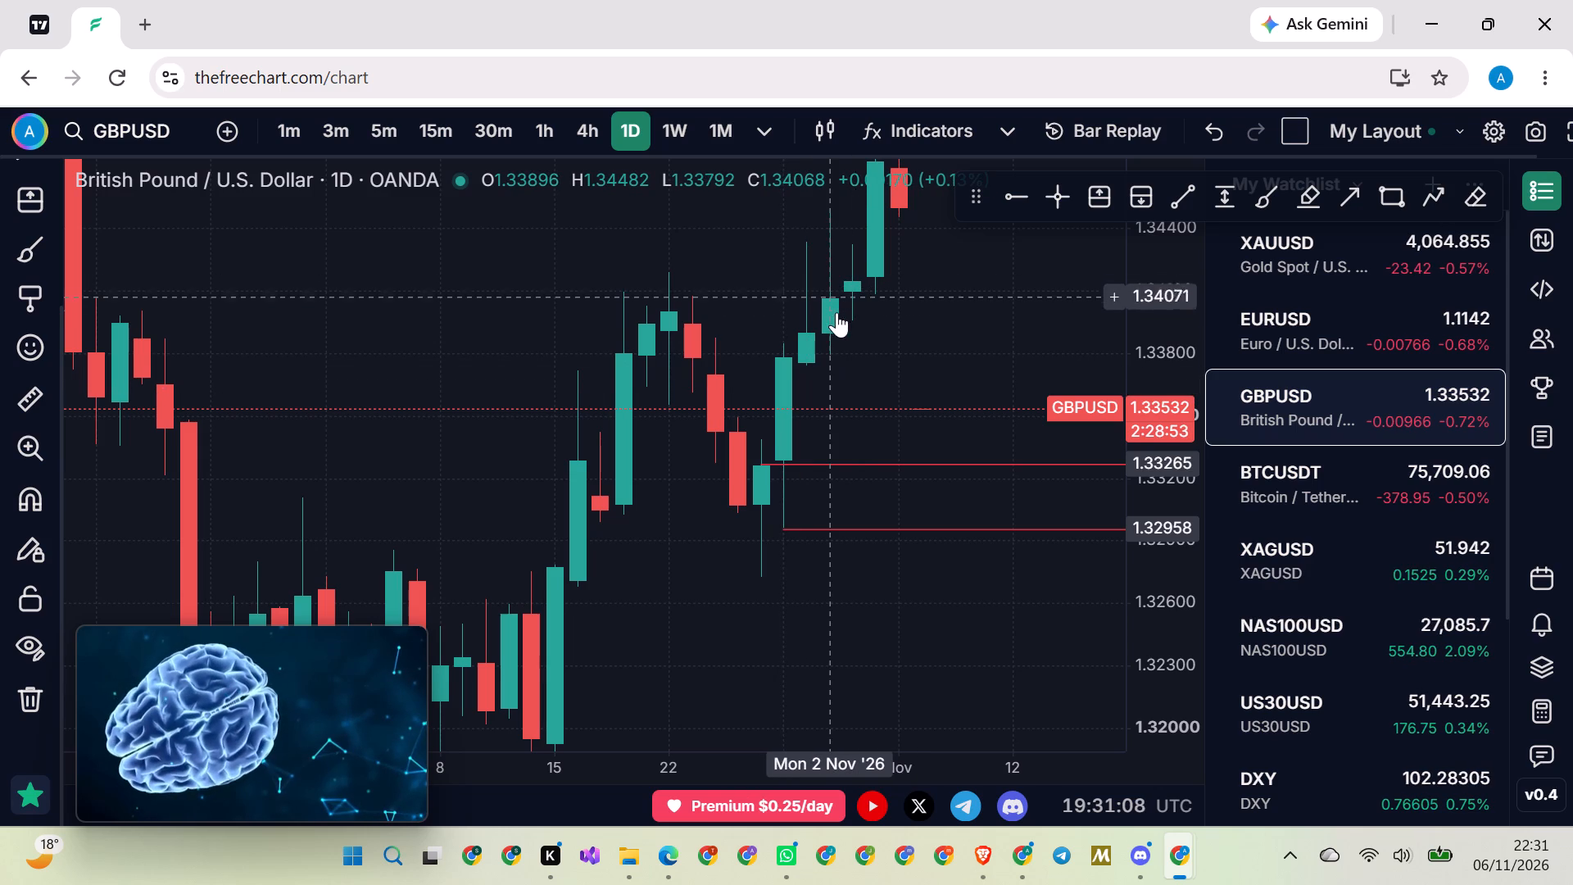
left_click(586, 133)
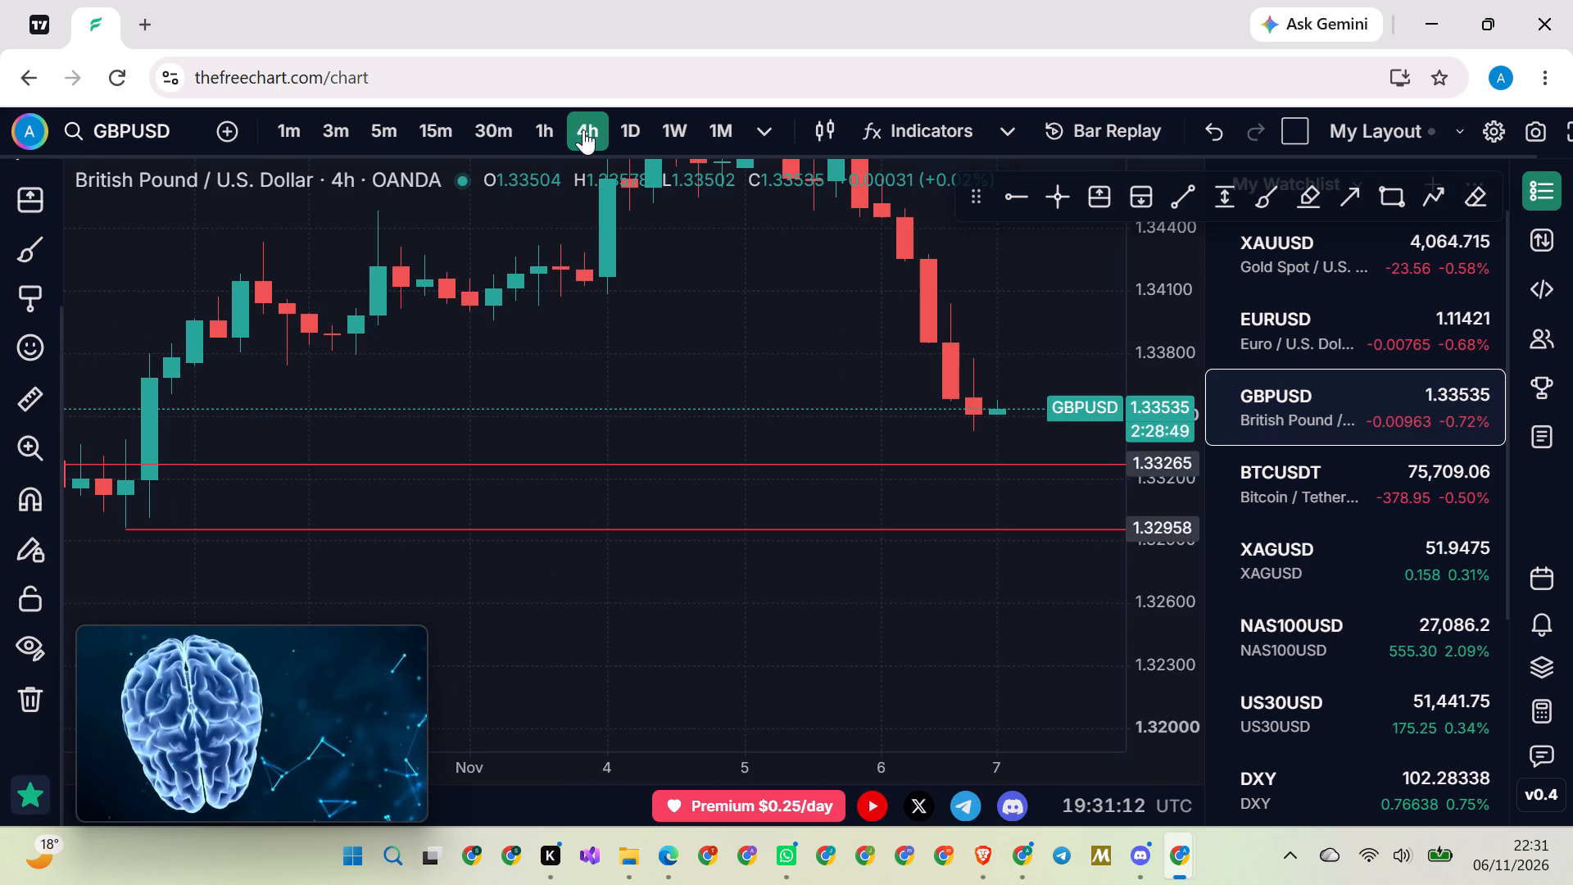
scroll(745, 354, "down", 16)
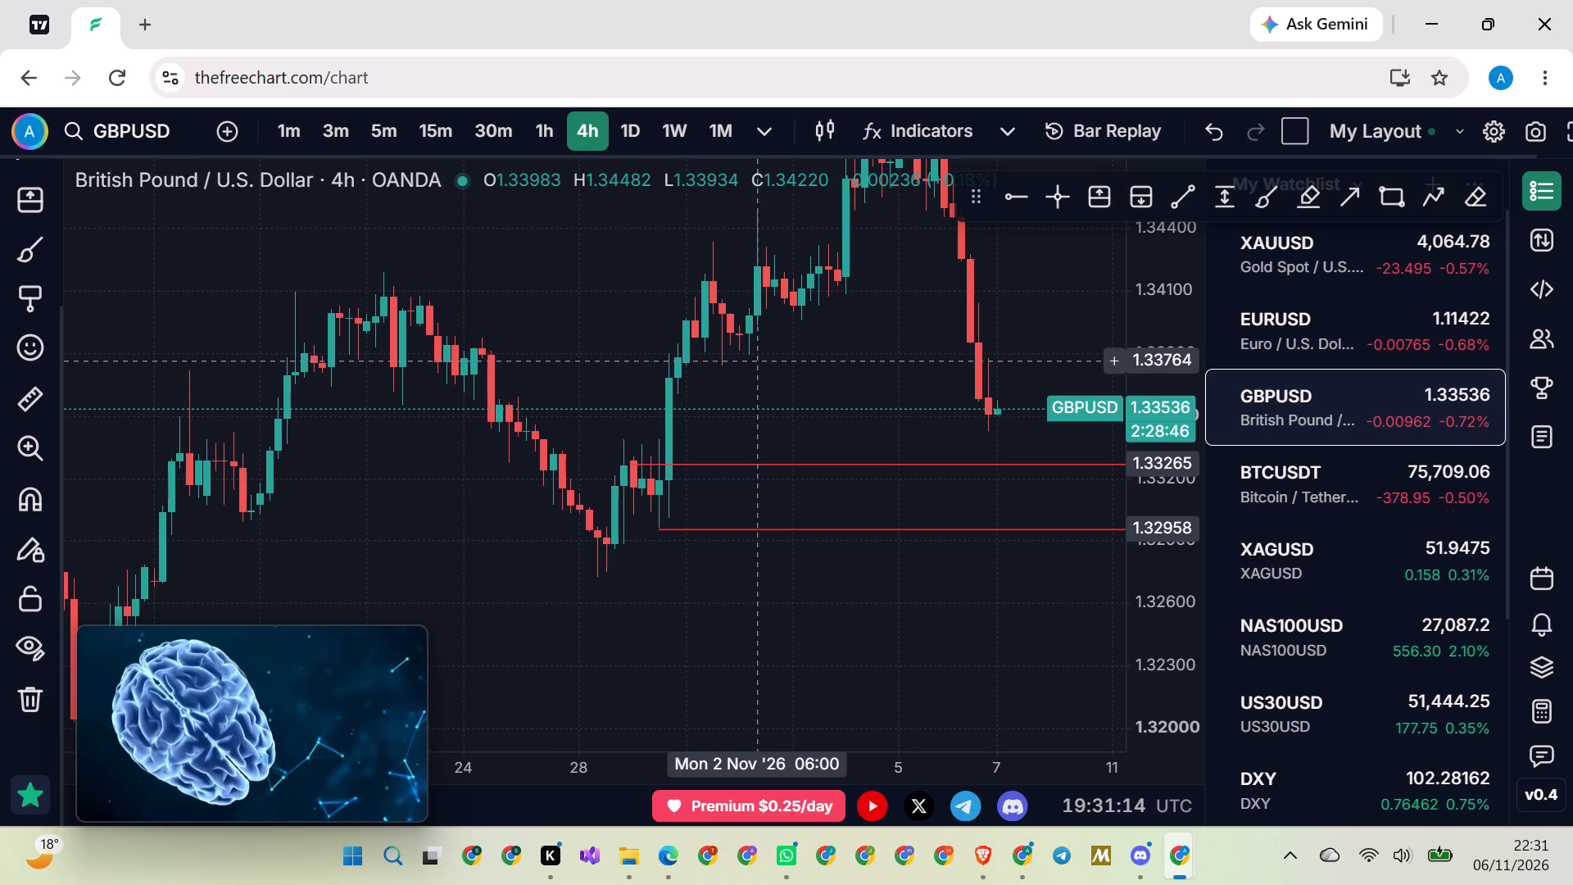
scroll(1171, 512, "up", 7)
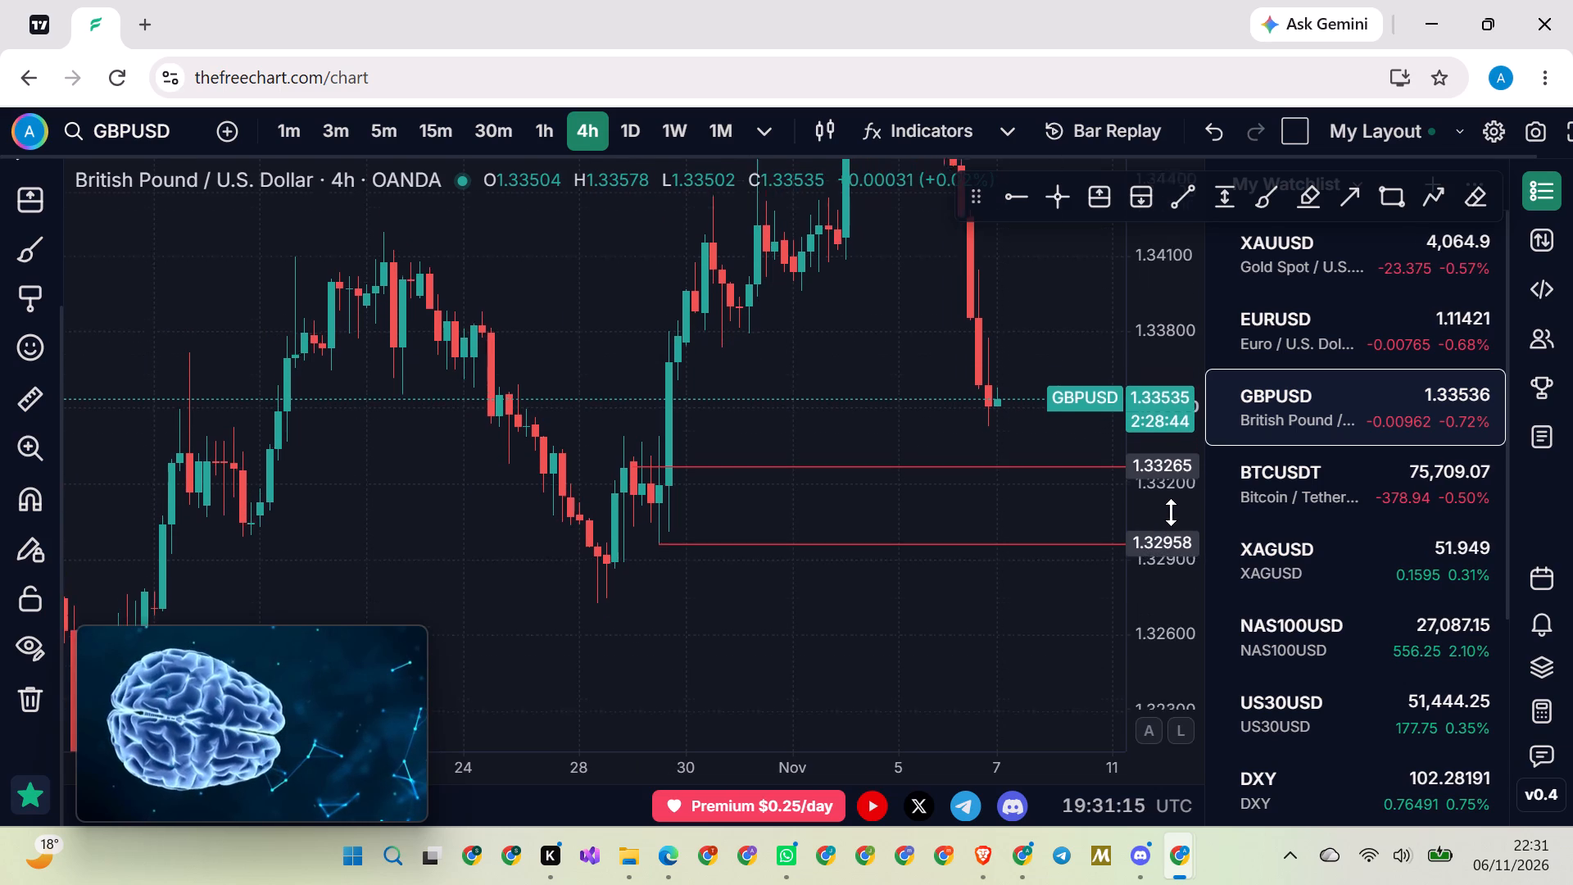
scroll(1171, 512, "up", 8)
left_click_drag(789, 525, 838, 523)
scroll(838, 520, "up", 3)
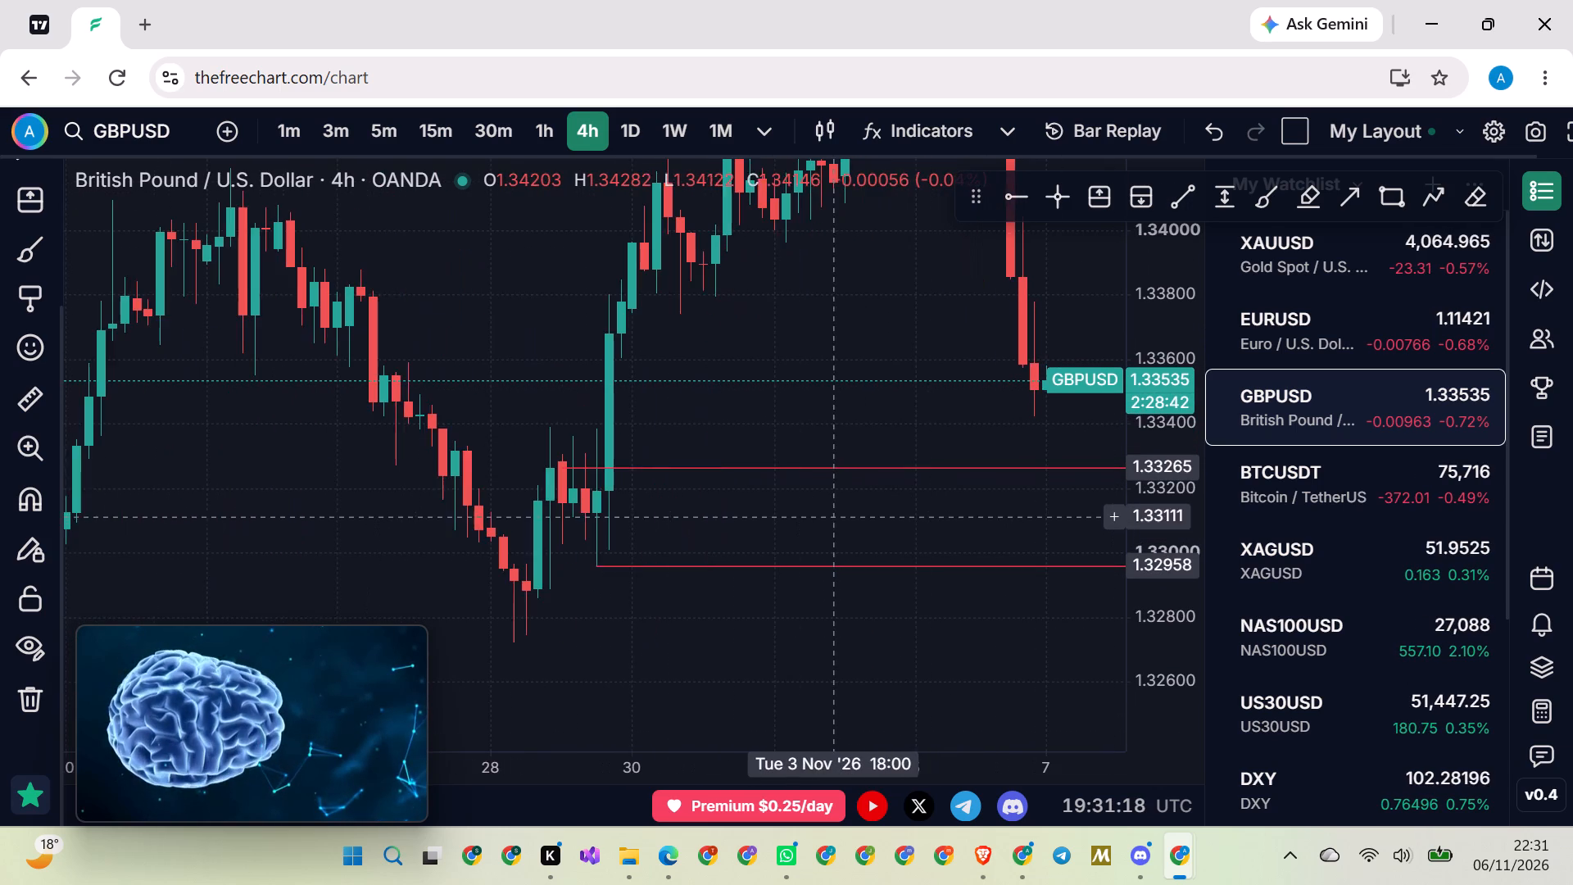
left_click_drag(805, 525, 889, 501)
left_click_drag(681, 542, 694, 542)
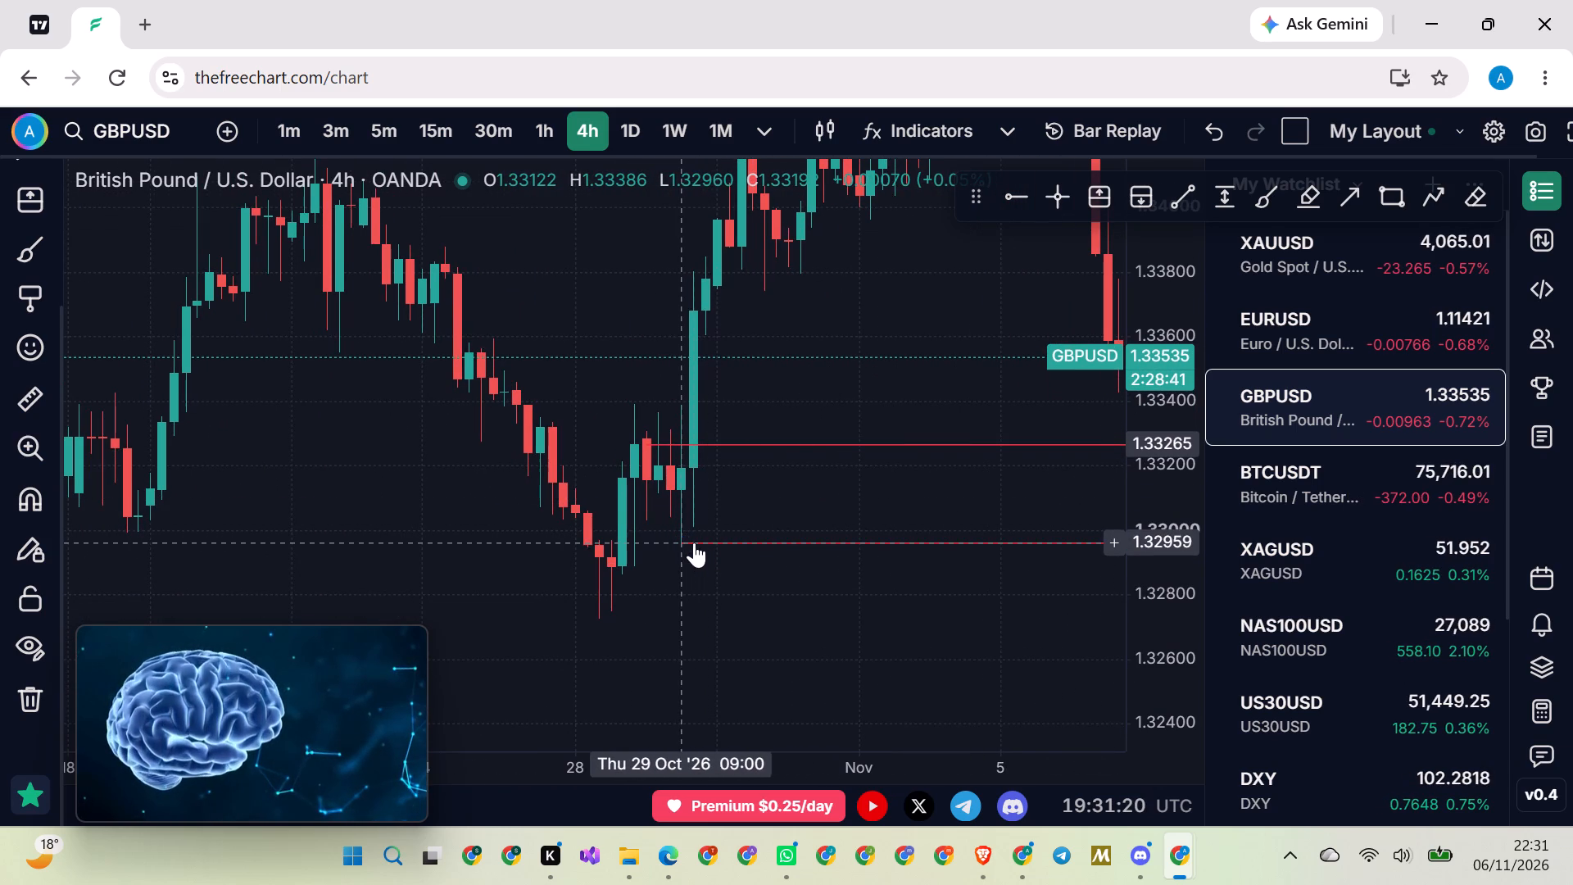
left_click_drag(694, 542, 649, 567)
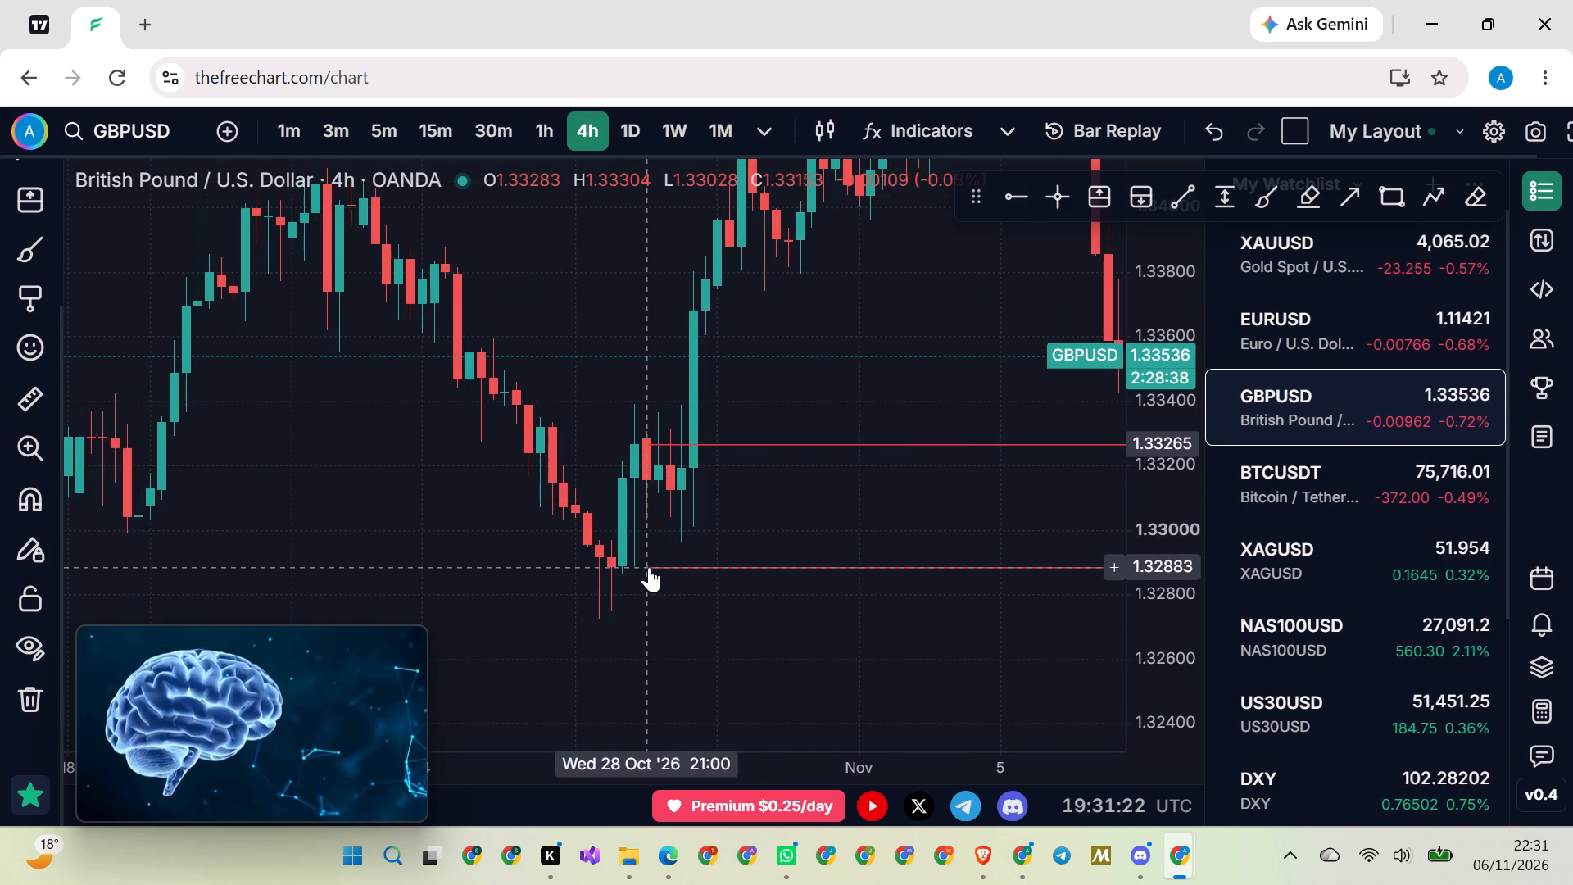
left_click_drag(649, 567, 628, 567)
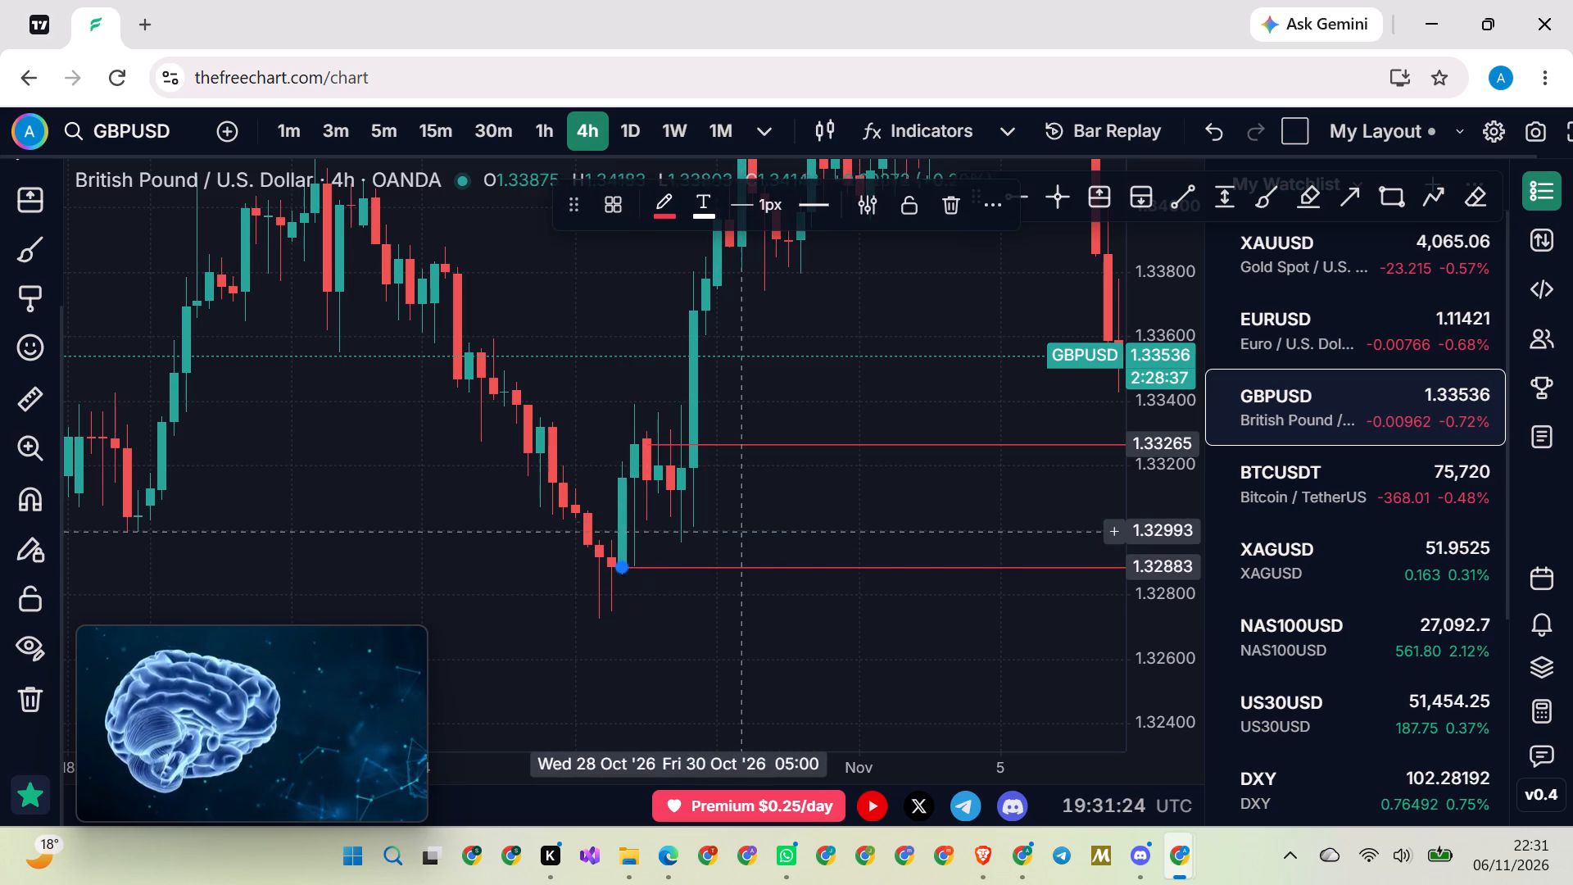
left_click(764, 519)
Move the upper ray to 1.33260, starting at the body top of the 28 October 17:00 candle.
scroll(773, 519, "up", 1)
left_click_drag(805, 519, 727, 538)
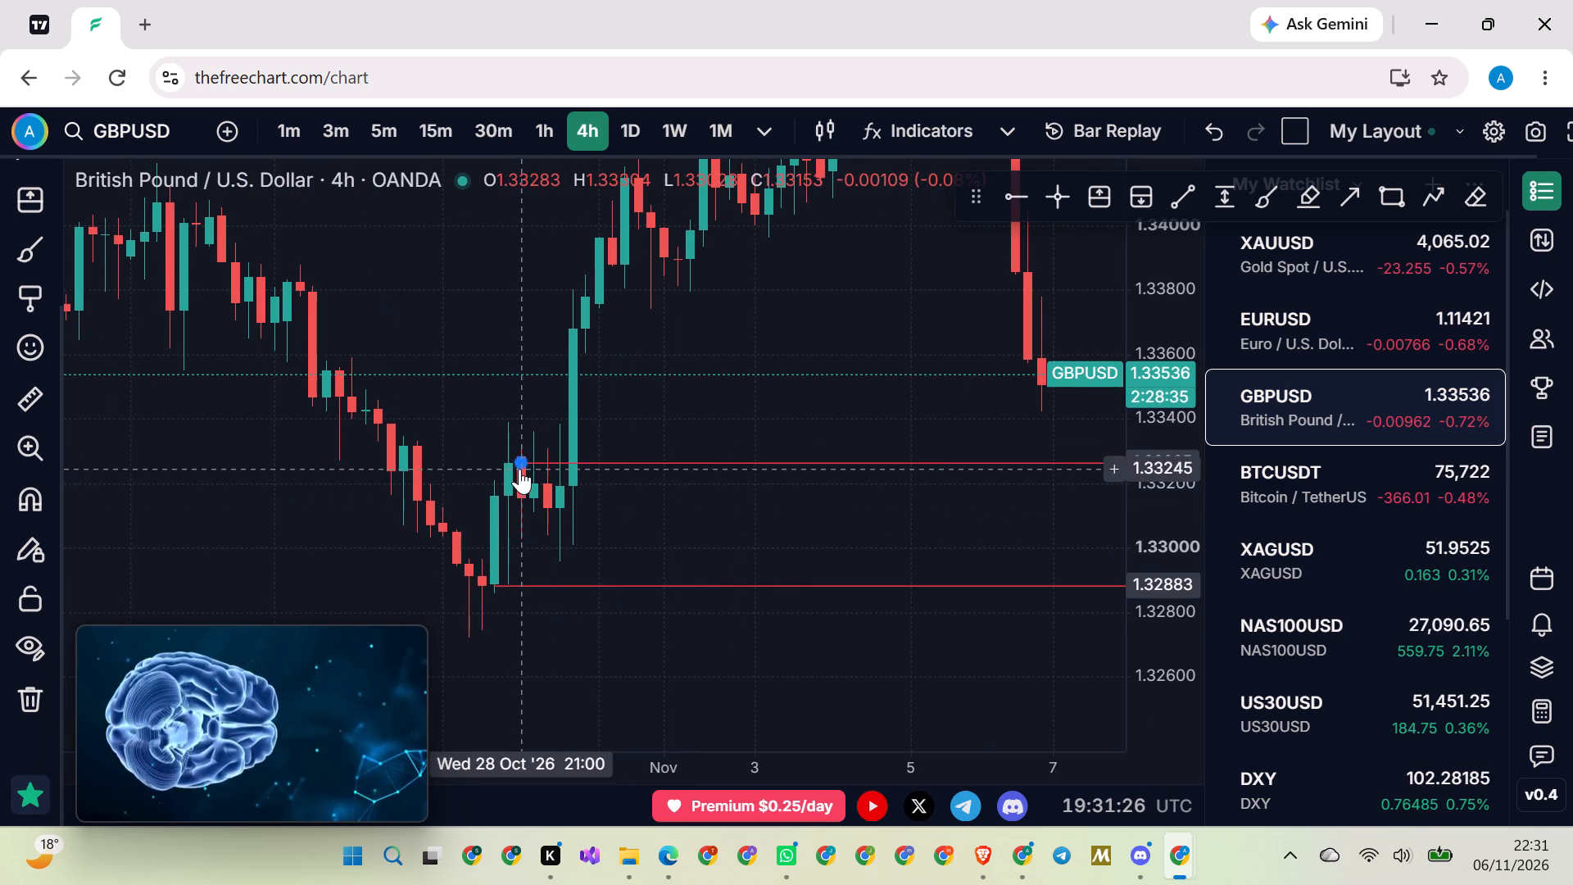
left_click_drag(517, 462, 509, 459)
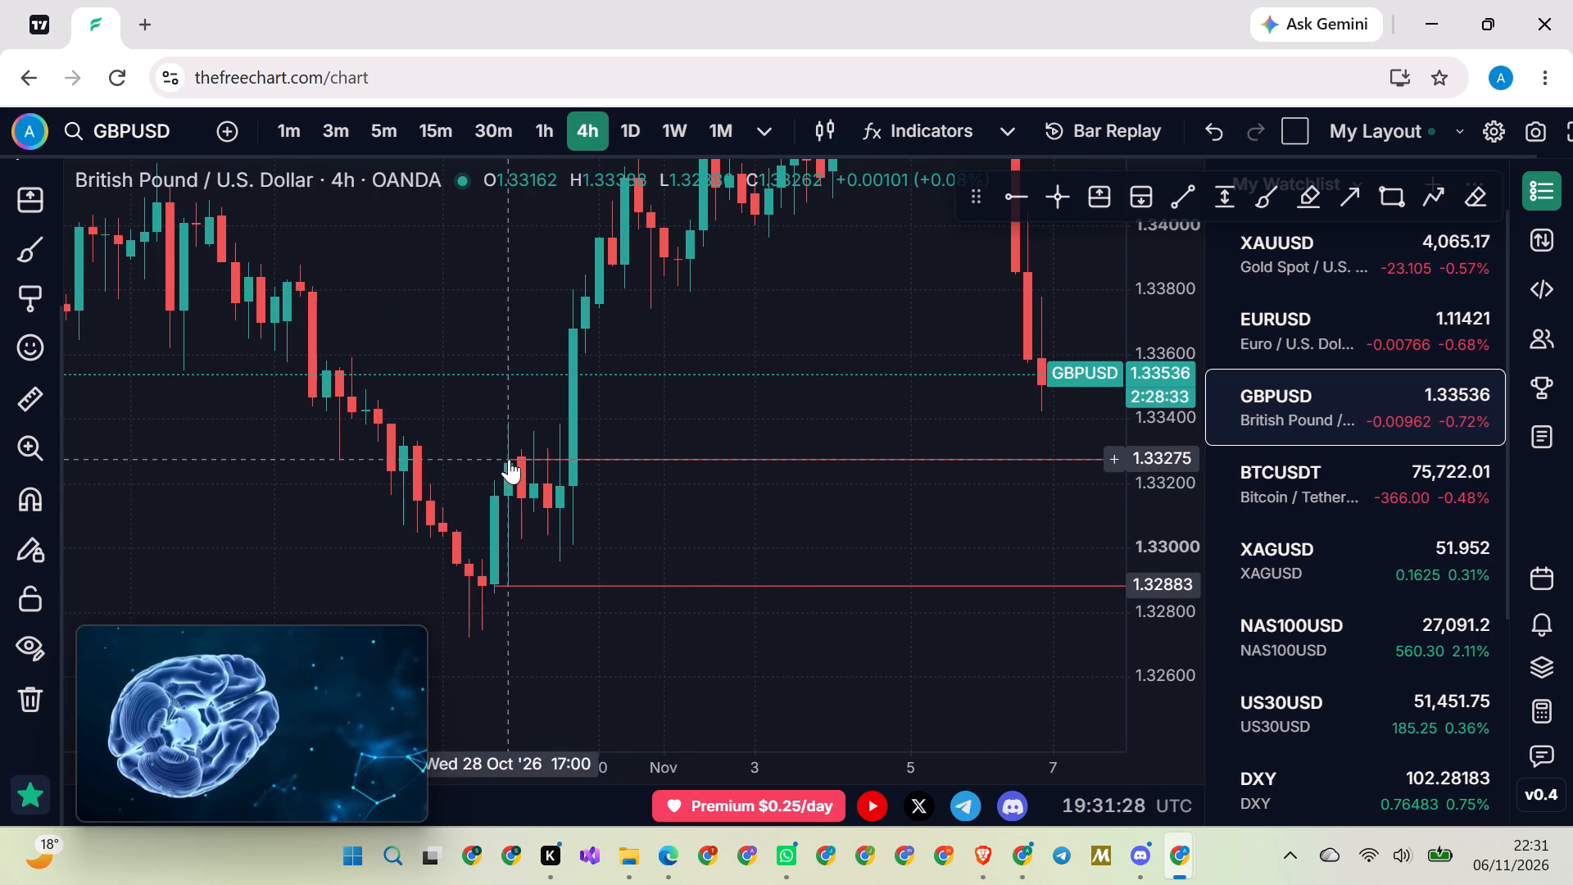
left_click_drag(509, 459, 507, 464)
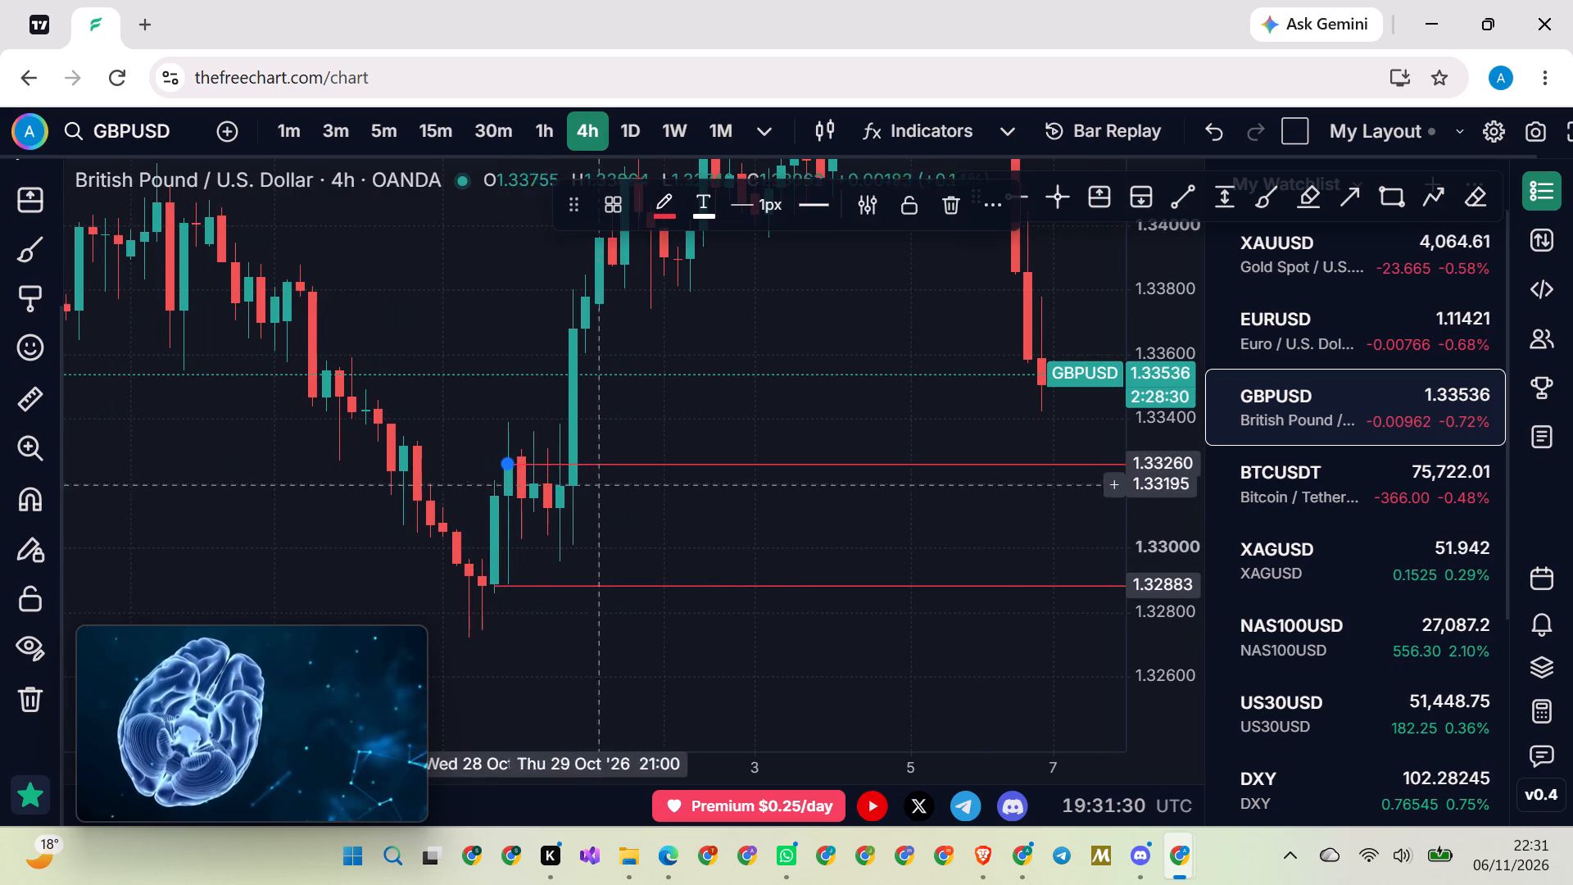
Review the latest GBPUSD price action against the two rays on the 4-hour and 30-minute timeframes.
left_click_drag(764, 424, 548, 462)
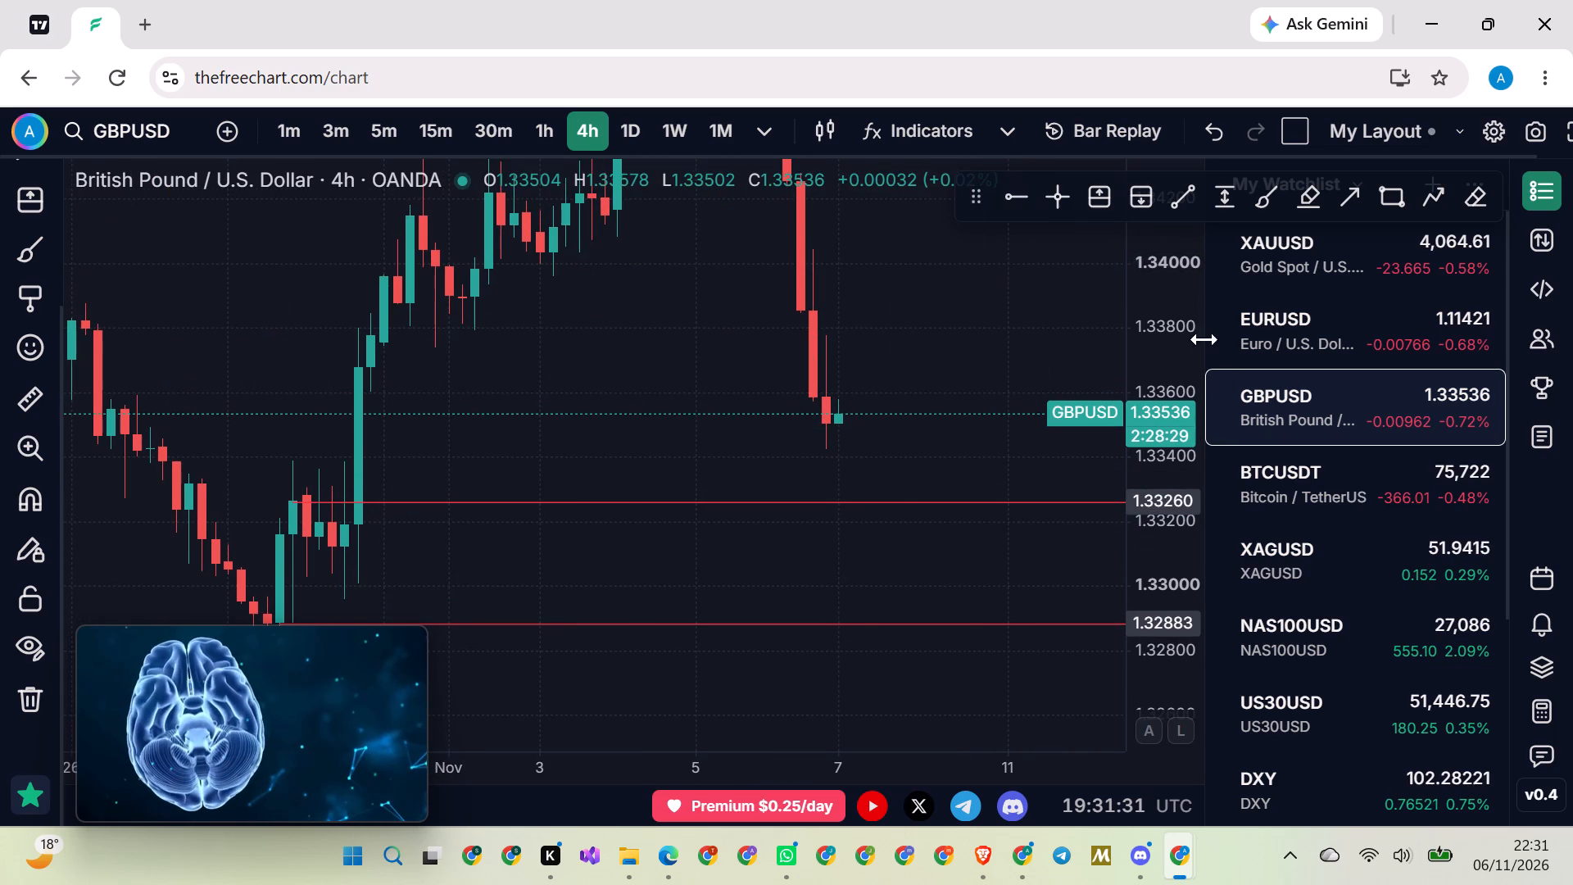
left_click_drag(1168, 336, 1088, 592)
scroll(876, 553, "down", 7)
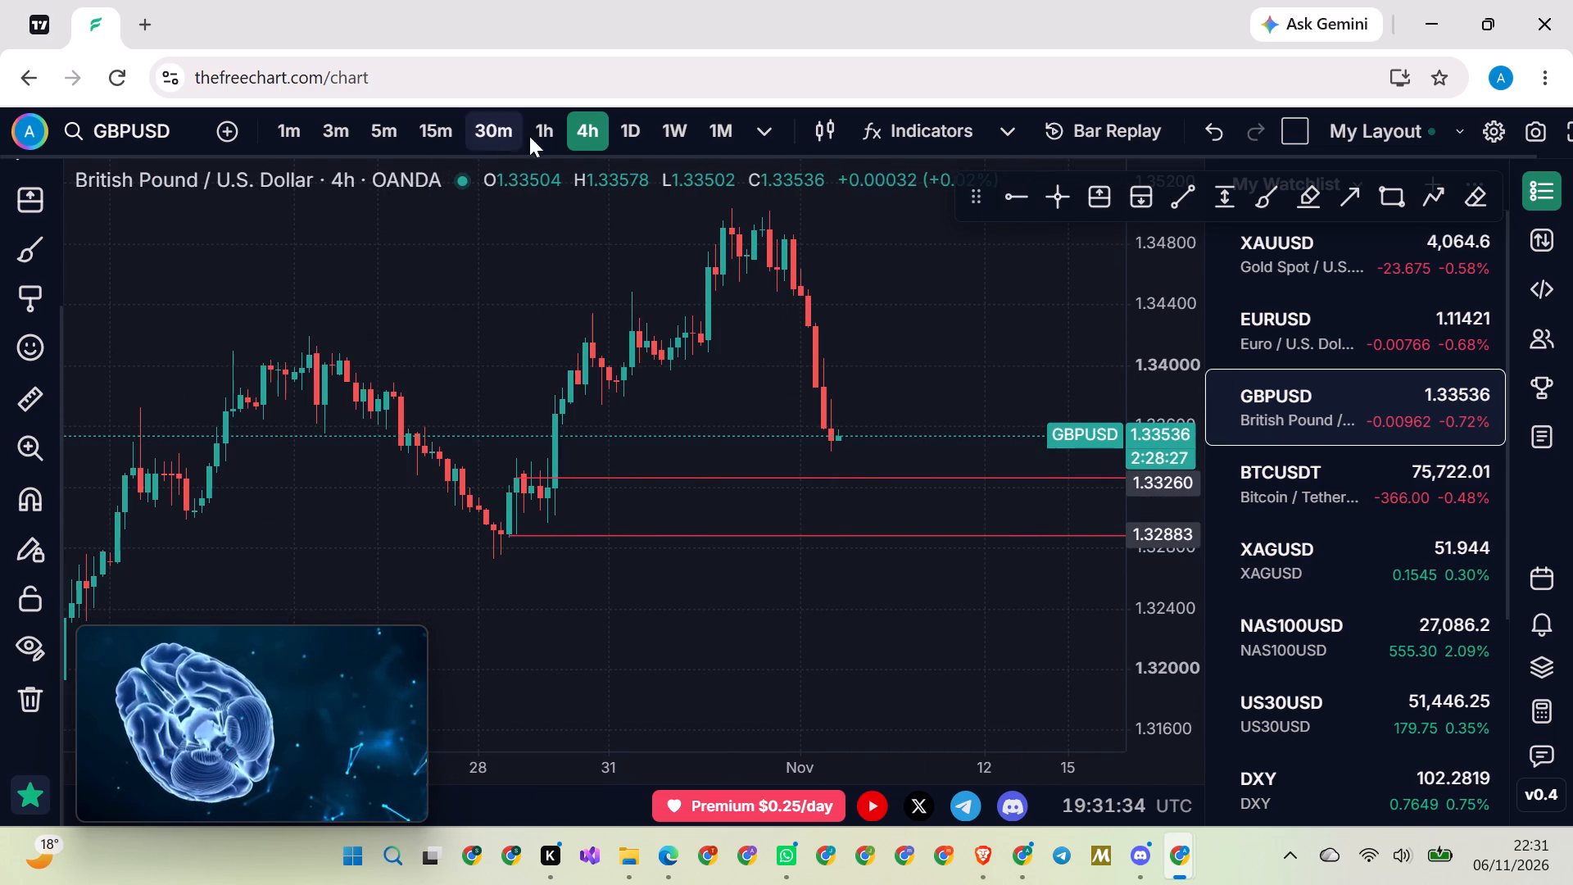
left_click(500, 129)
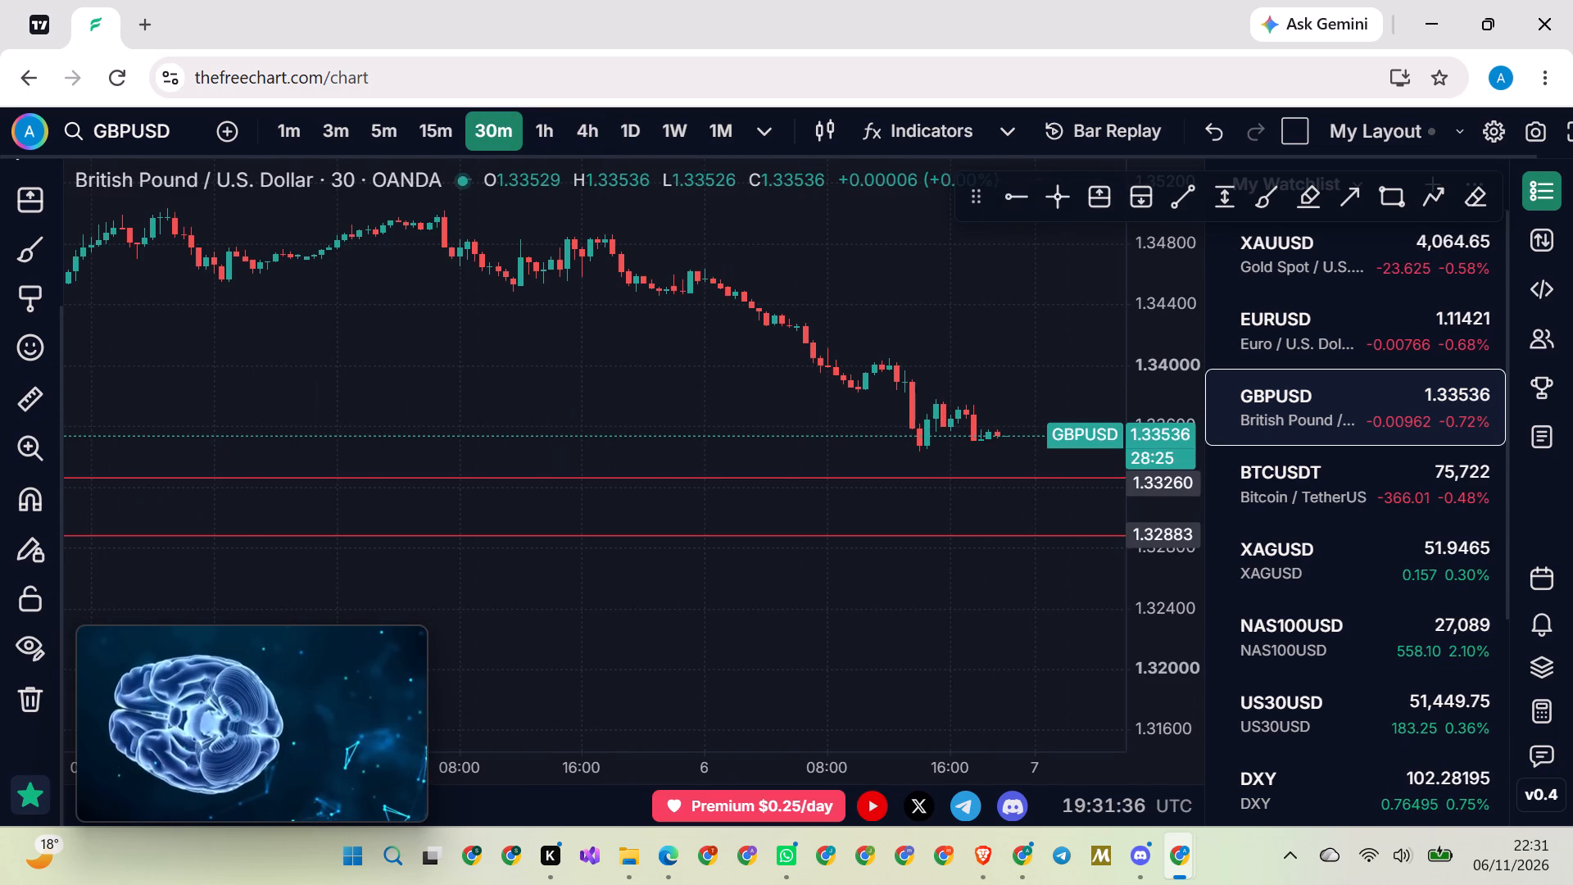
scroll(510, 385, "down", 4)
scroll(535, 464, "up", 2)
scroll(549, 516, "down", 4)
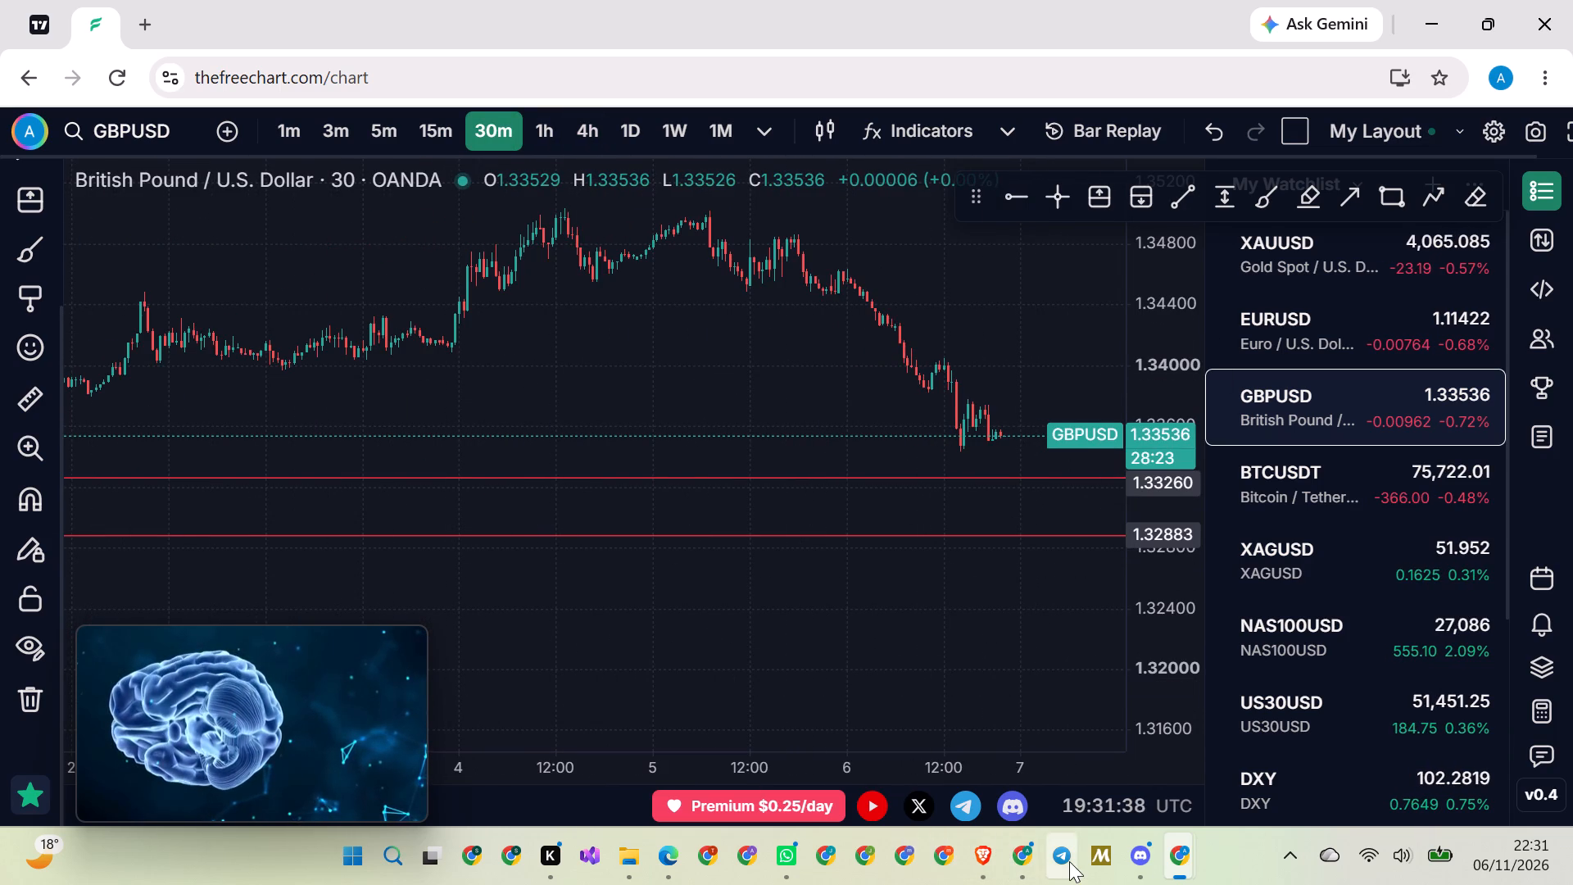
Switch to TradingView and add a horizontal ray at 1.32886 on the 4-hour GBPUSD chart, starting at the 28 October 22:00 candle.
left_click(27, 29)
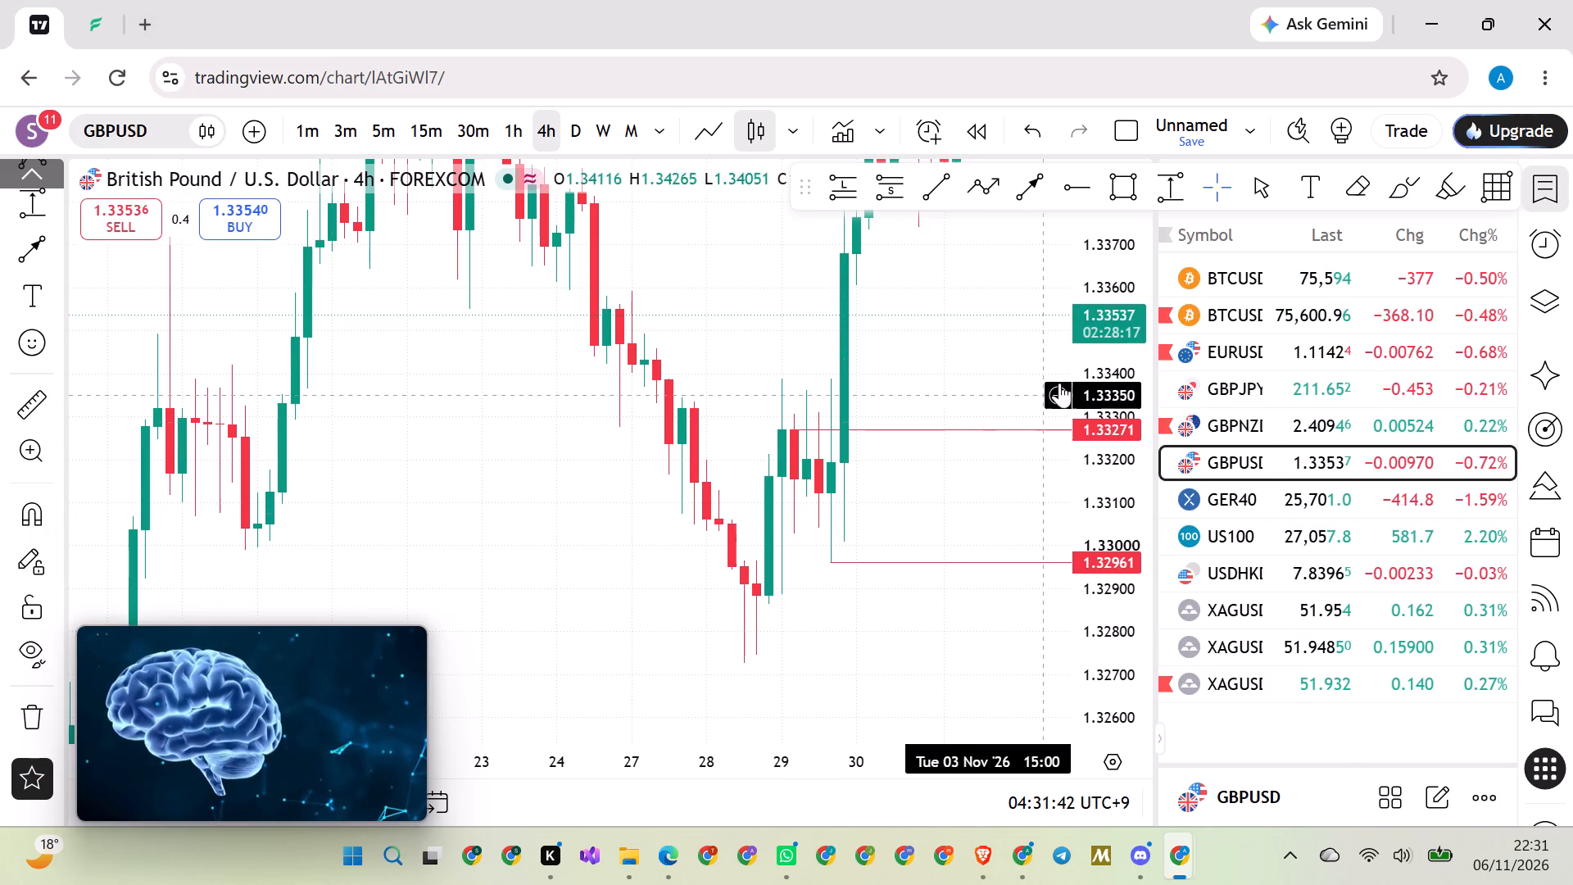
left_click_drag(1101, 379, 1014, 590)
scroll(832, 551, "down", 20)
scroll(832, 551, "down", 14)
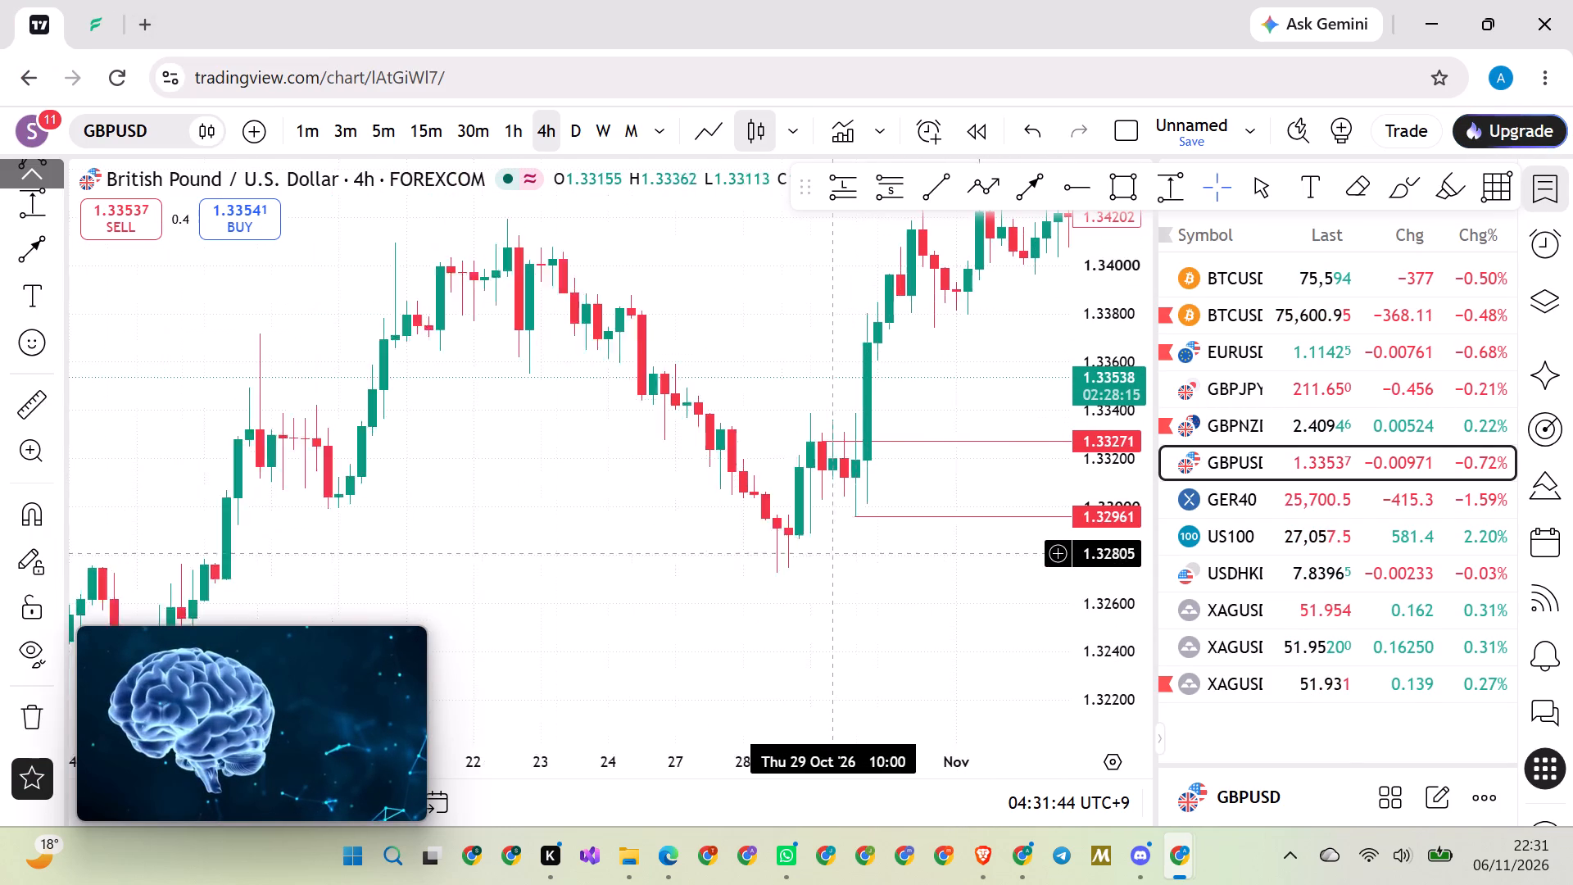
scroll(835, 556, "down", 20)
left_click(1068, 181)
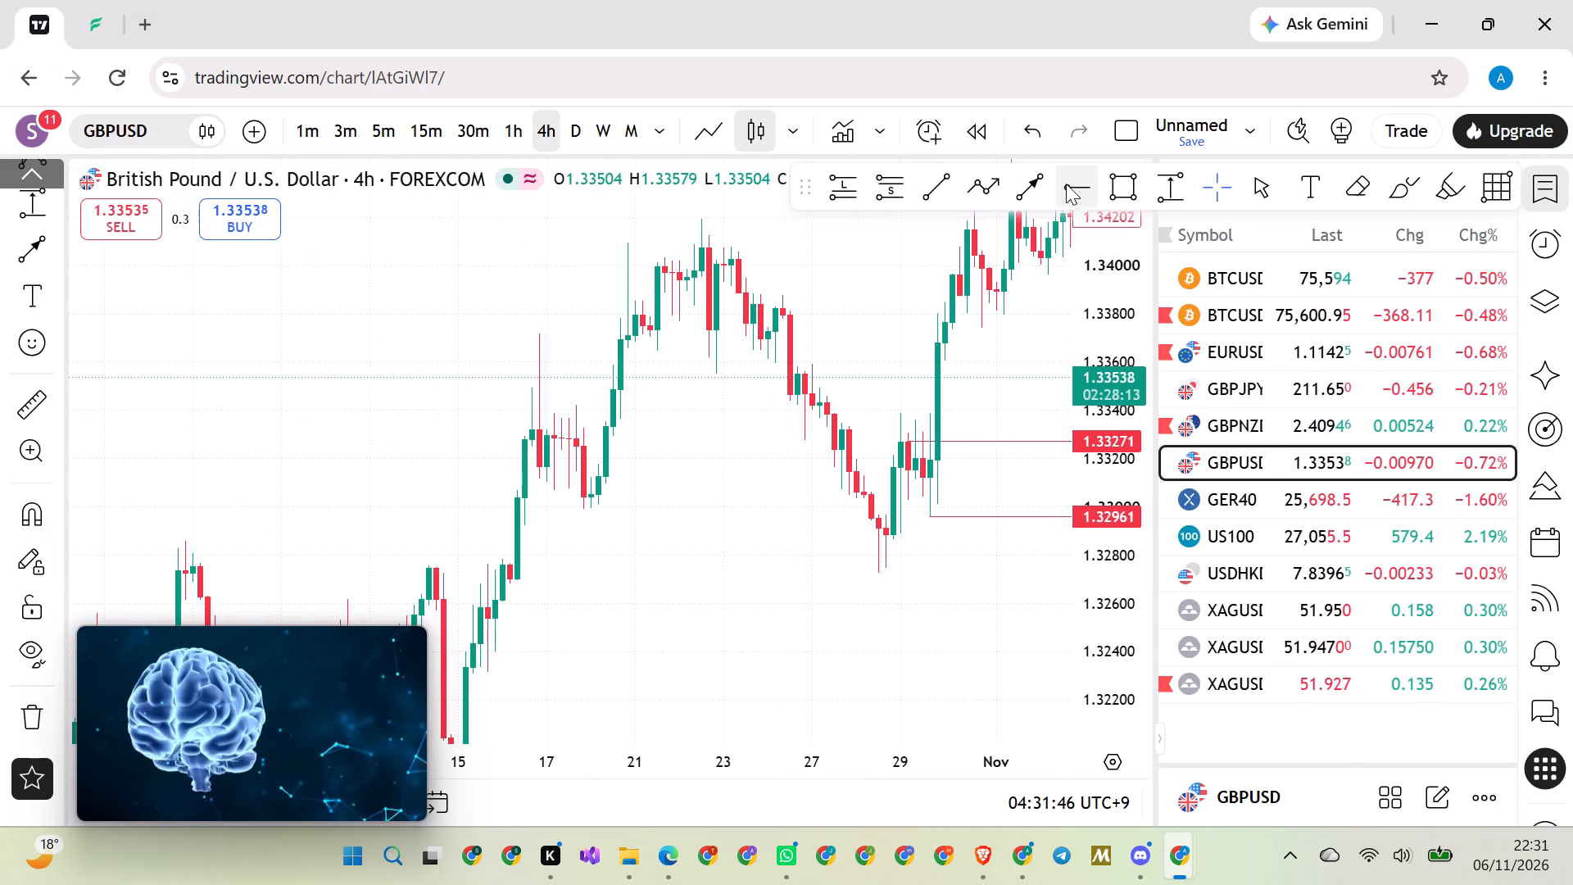
left_click(895, 534)
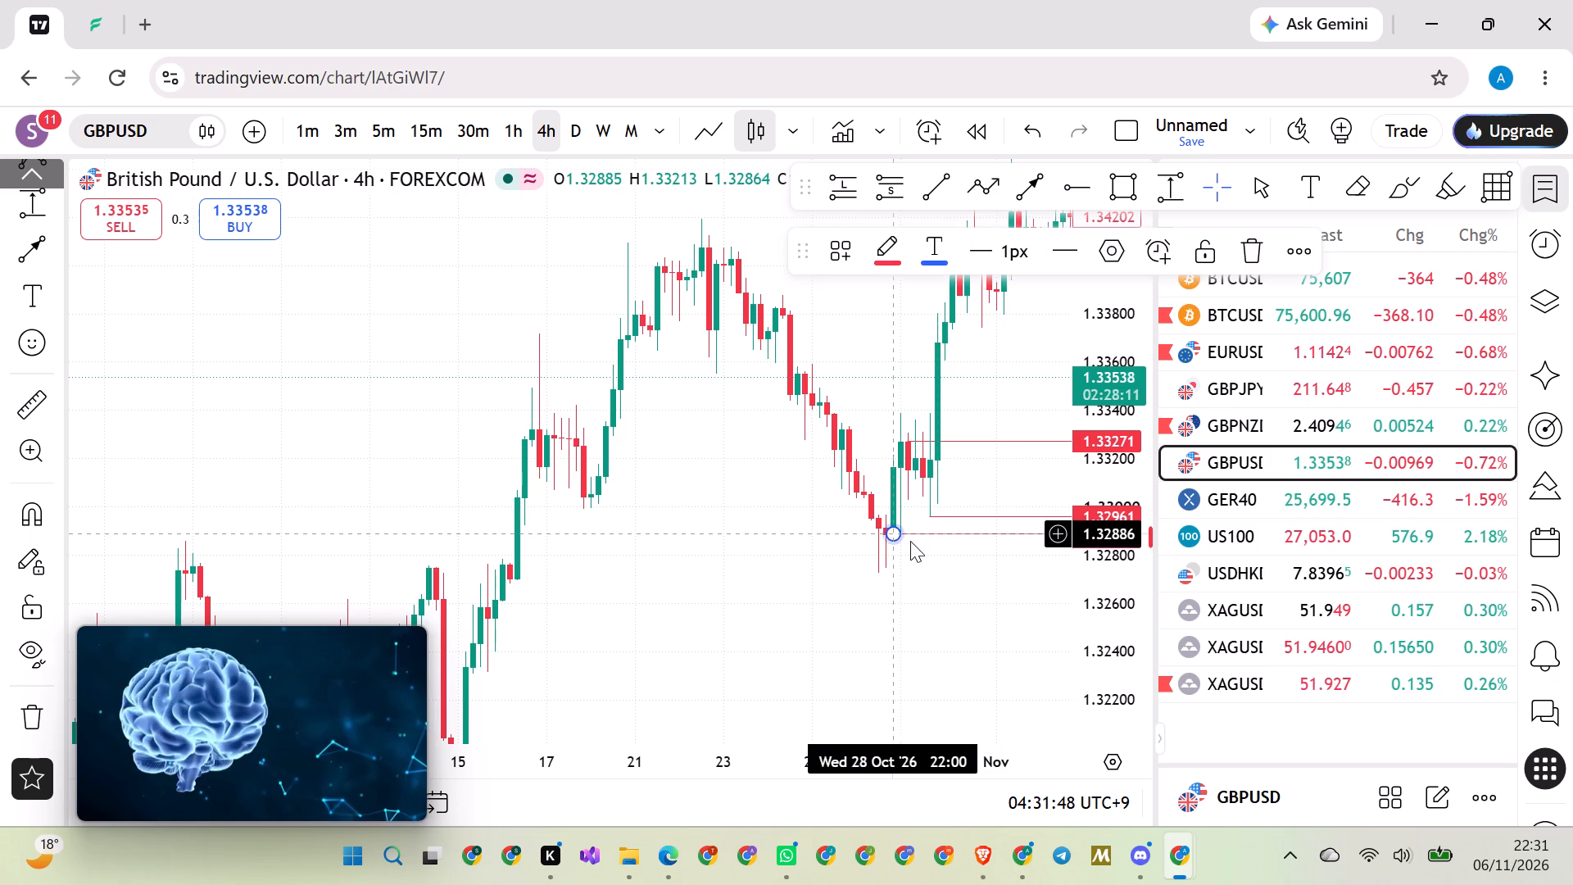
left_click(940, 568)
scroll(940, 568, "up", 9)
scroll(940, 568, "down", 1)
scroll(940, 568, "up", 10)
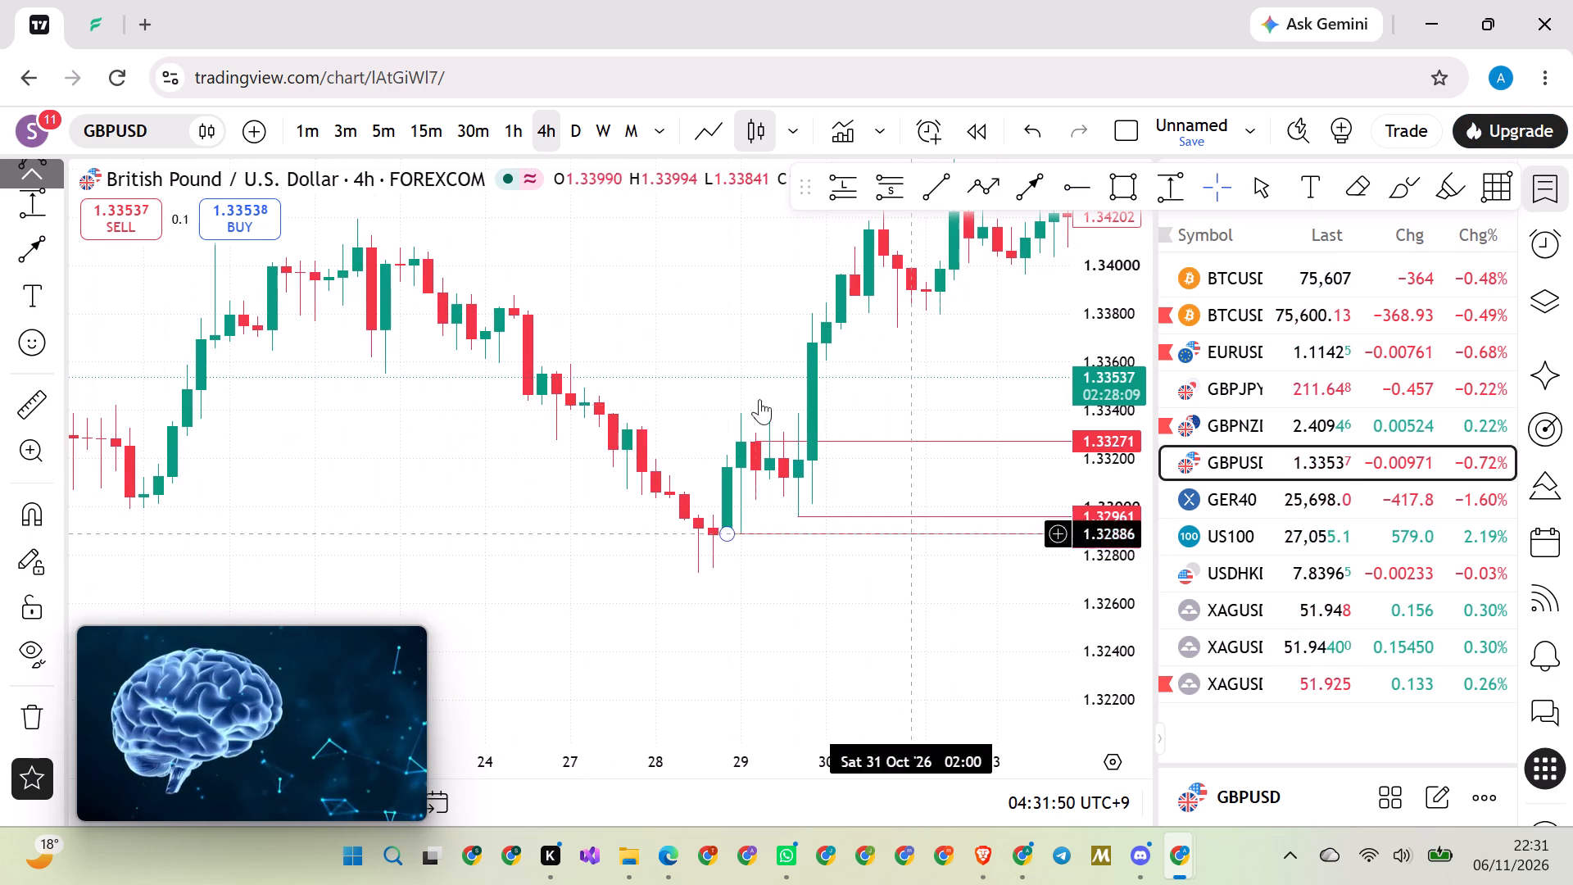
On the 30-minute GBPUSD chart, draw a zigzag arrow path from the latest low down to about 1.3289 and up to 1.33600.
left_click(464, 131)
scroll(744, 498, "down", 20)
scroll(744, 498, "down", 20)
scroll(744, 498, "down", 19)
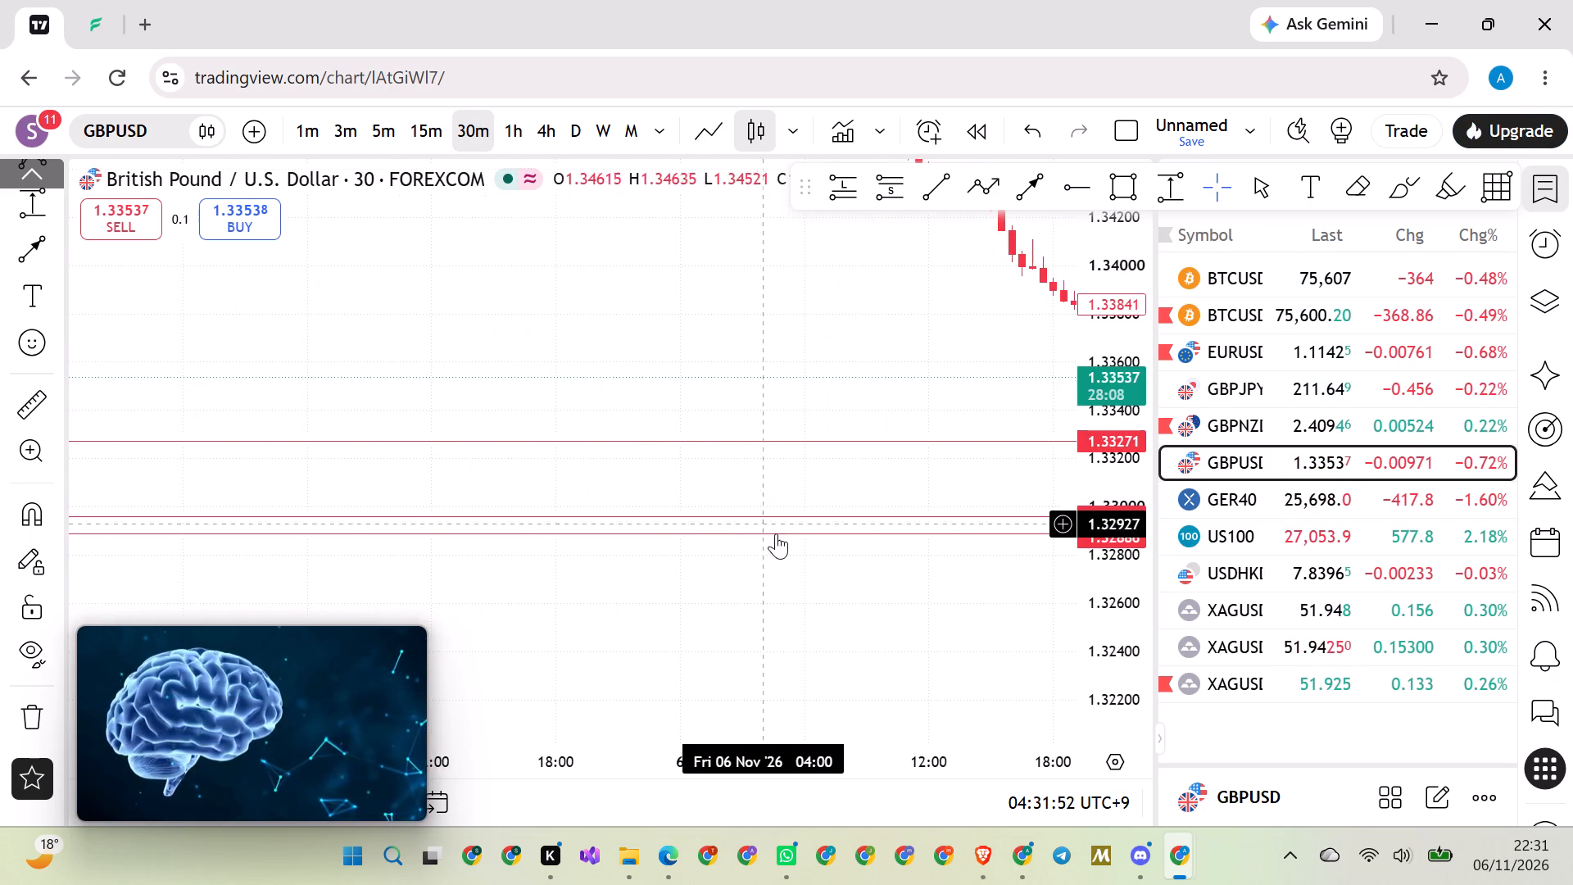
scroll(776, 533, "down", 20)
scroll(776, 533, "down", 20)
scroll(776, 533, "down", 6)
scroll(799, 560, "up", 6)
scroll(808, 573, "down", 11)
scroll(833, 459, "down", 3)
left_click_drag(904, 368, 604, 368)
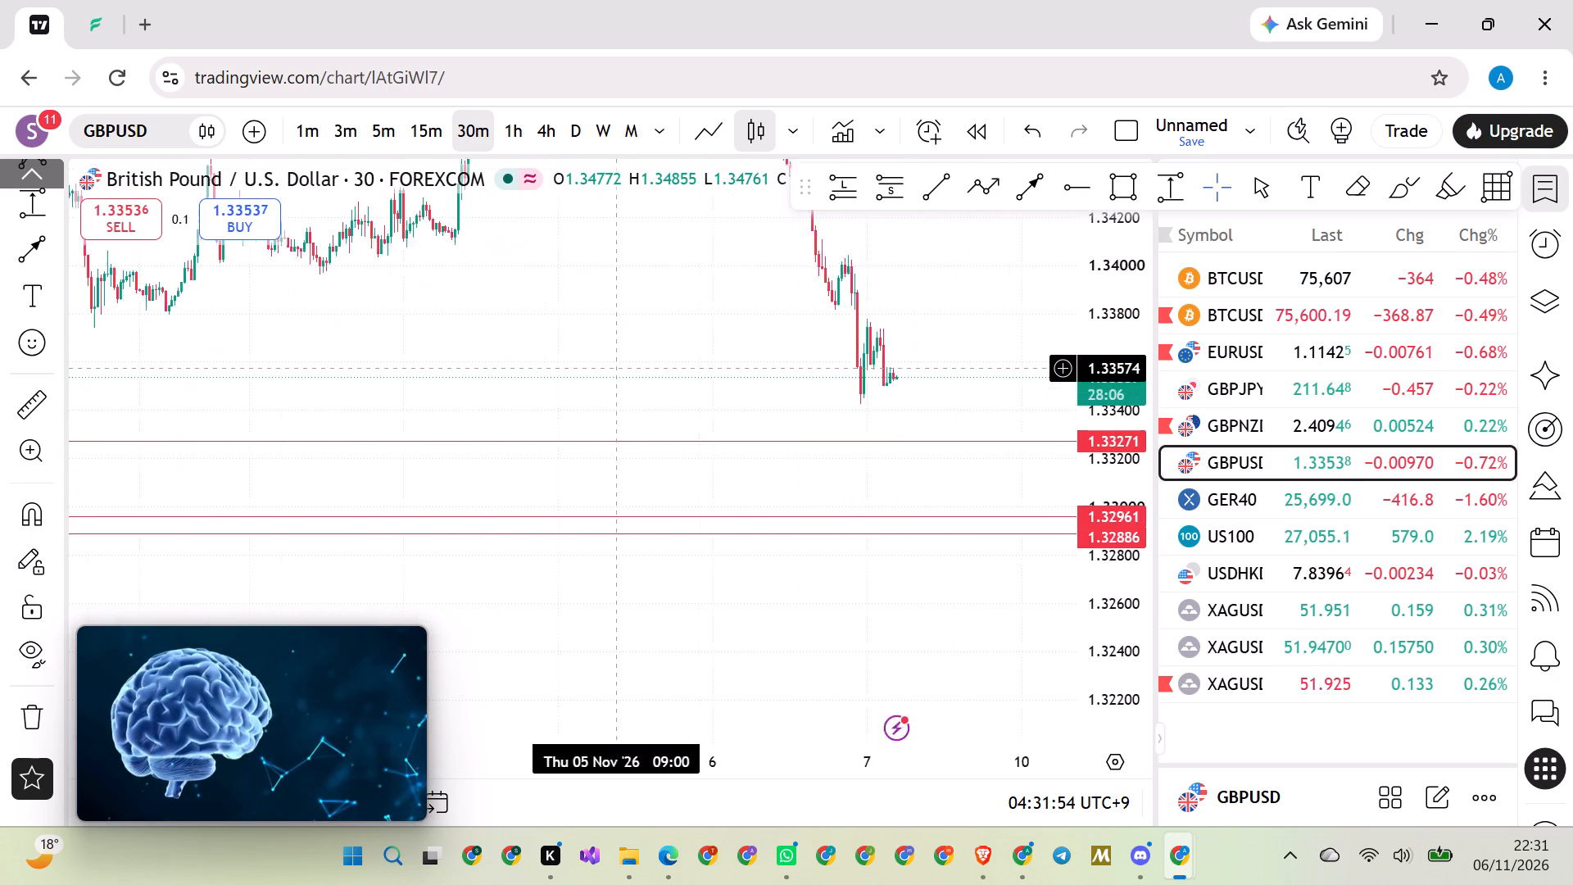
left_click_drag(604, 368, 597, 368)
left_click_drag(732, 270, 621, 281)
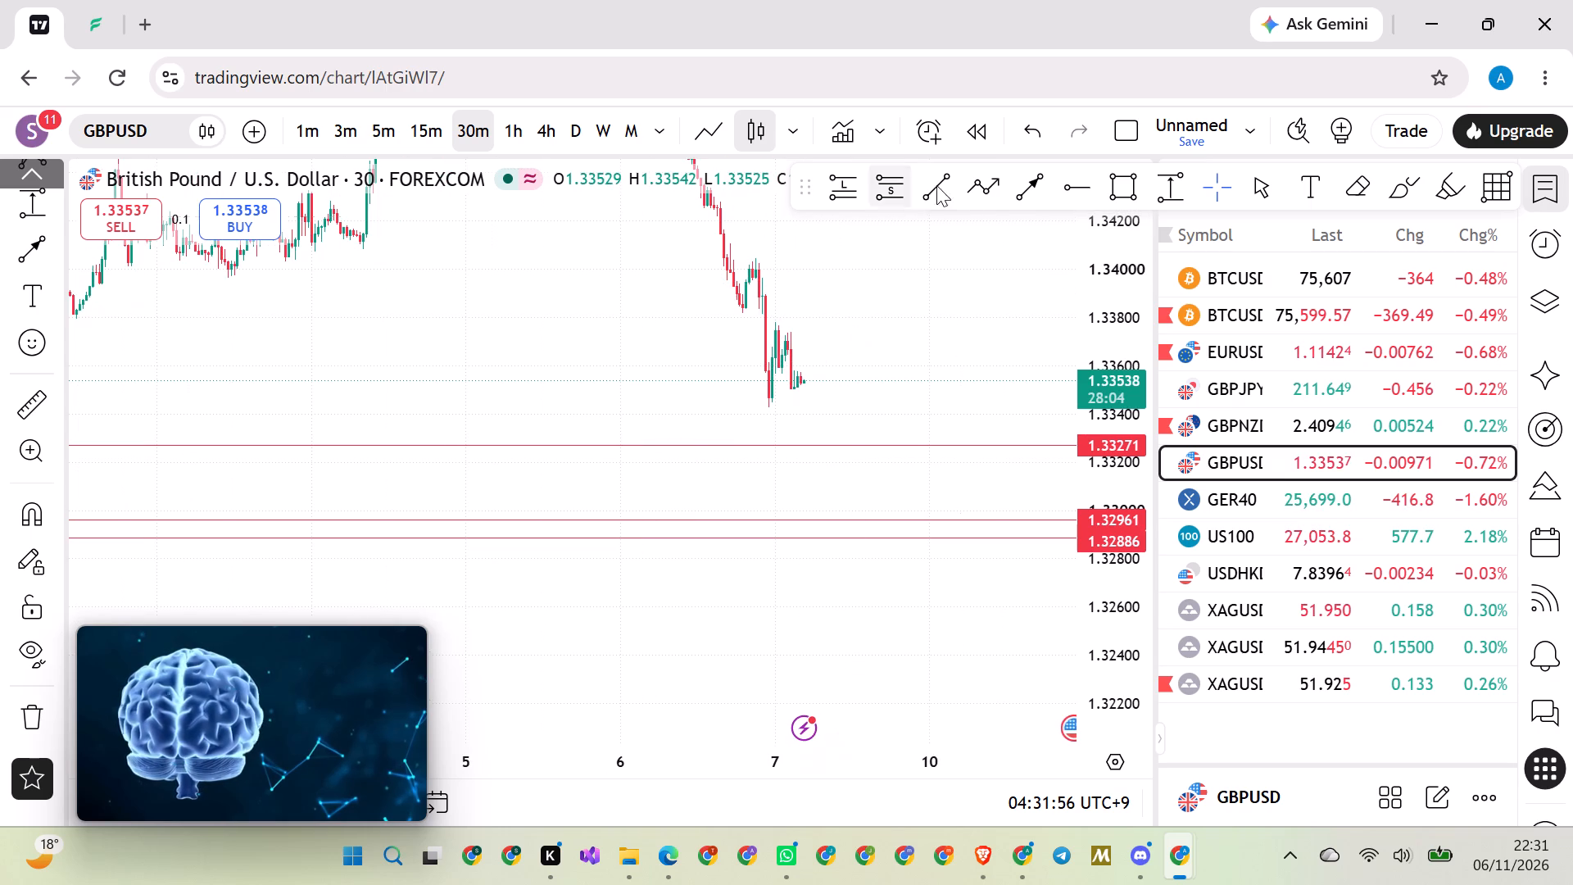
left_click(985, 188)
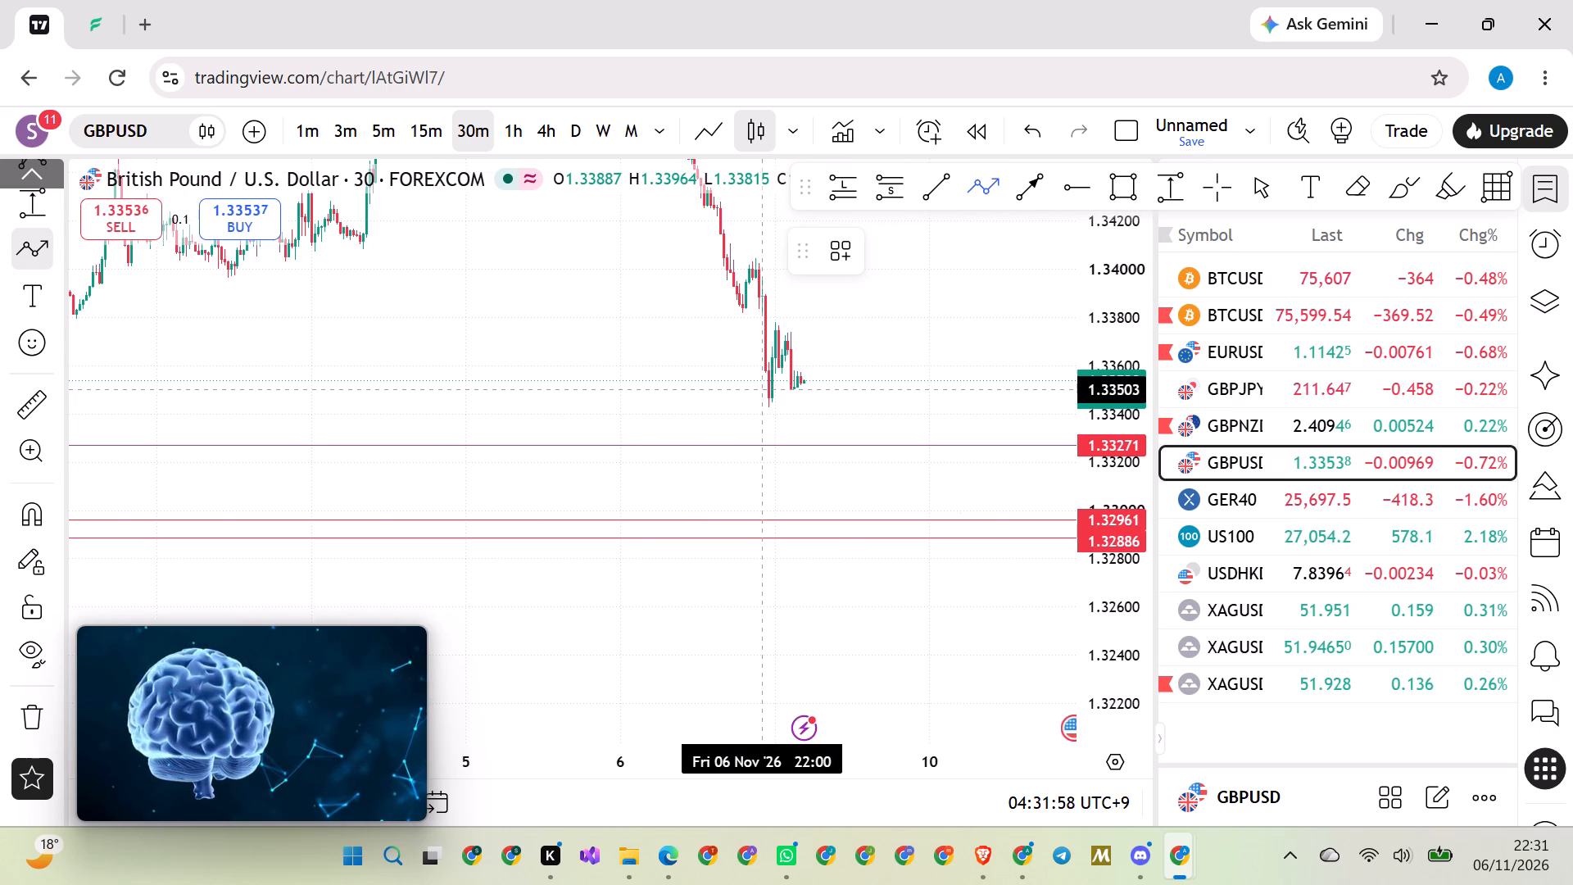
left_click(780, 395)
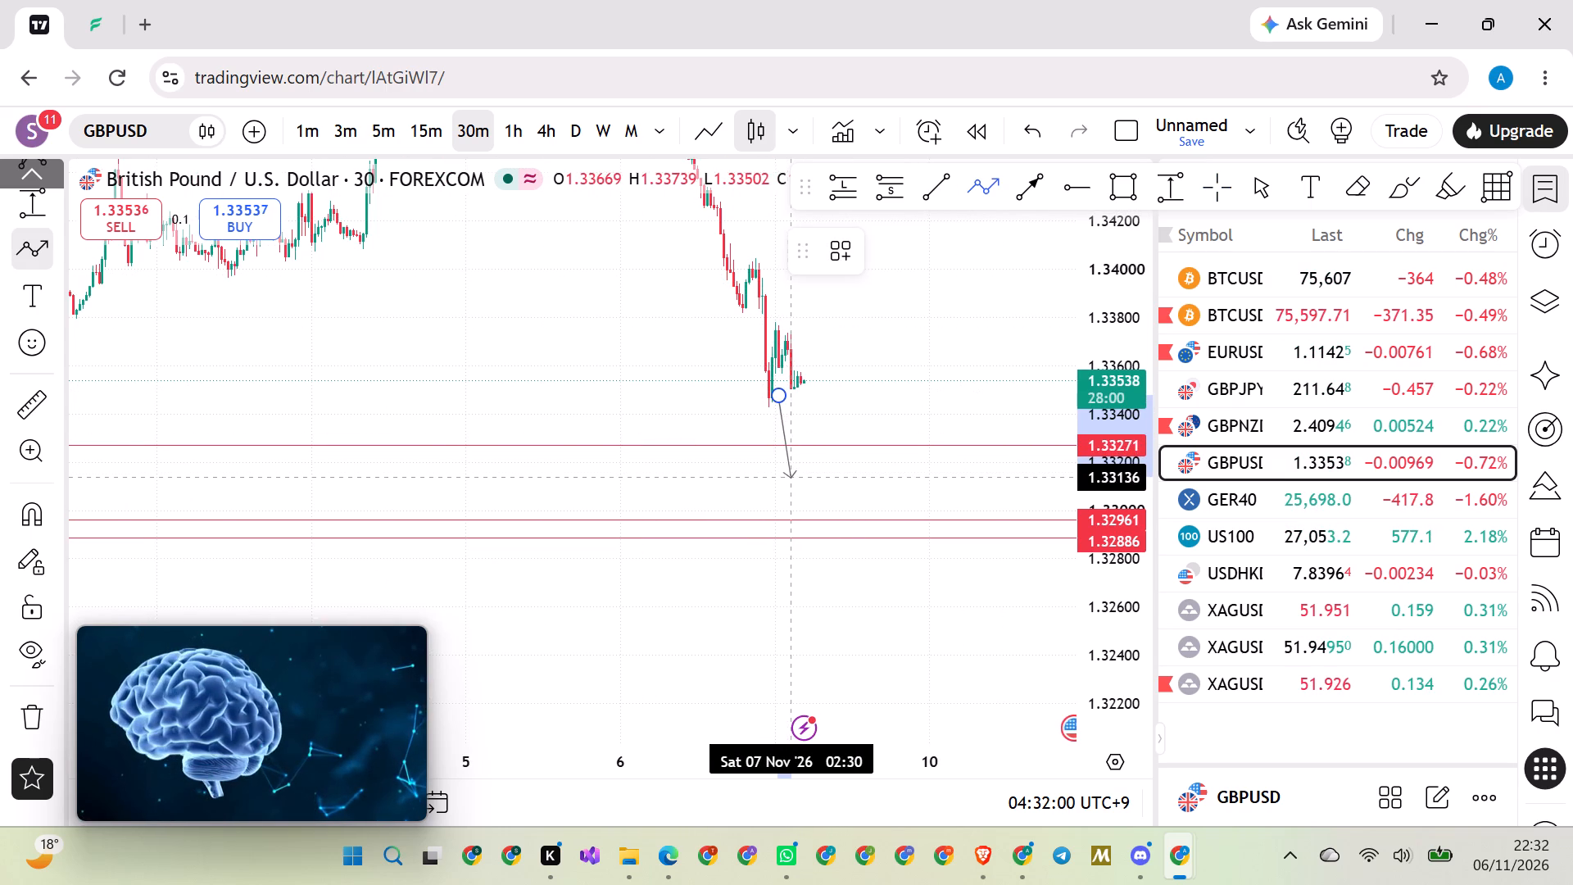
left_click(796, 481)
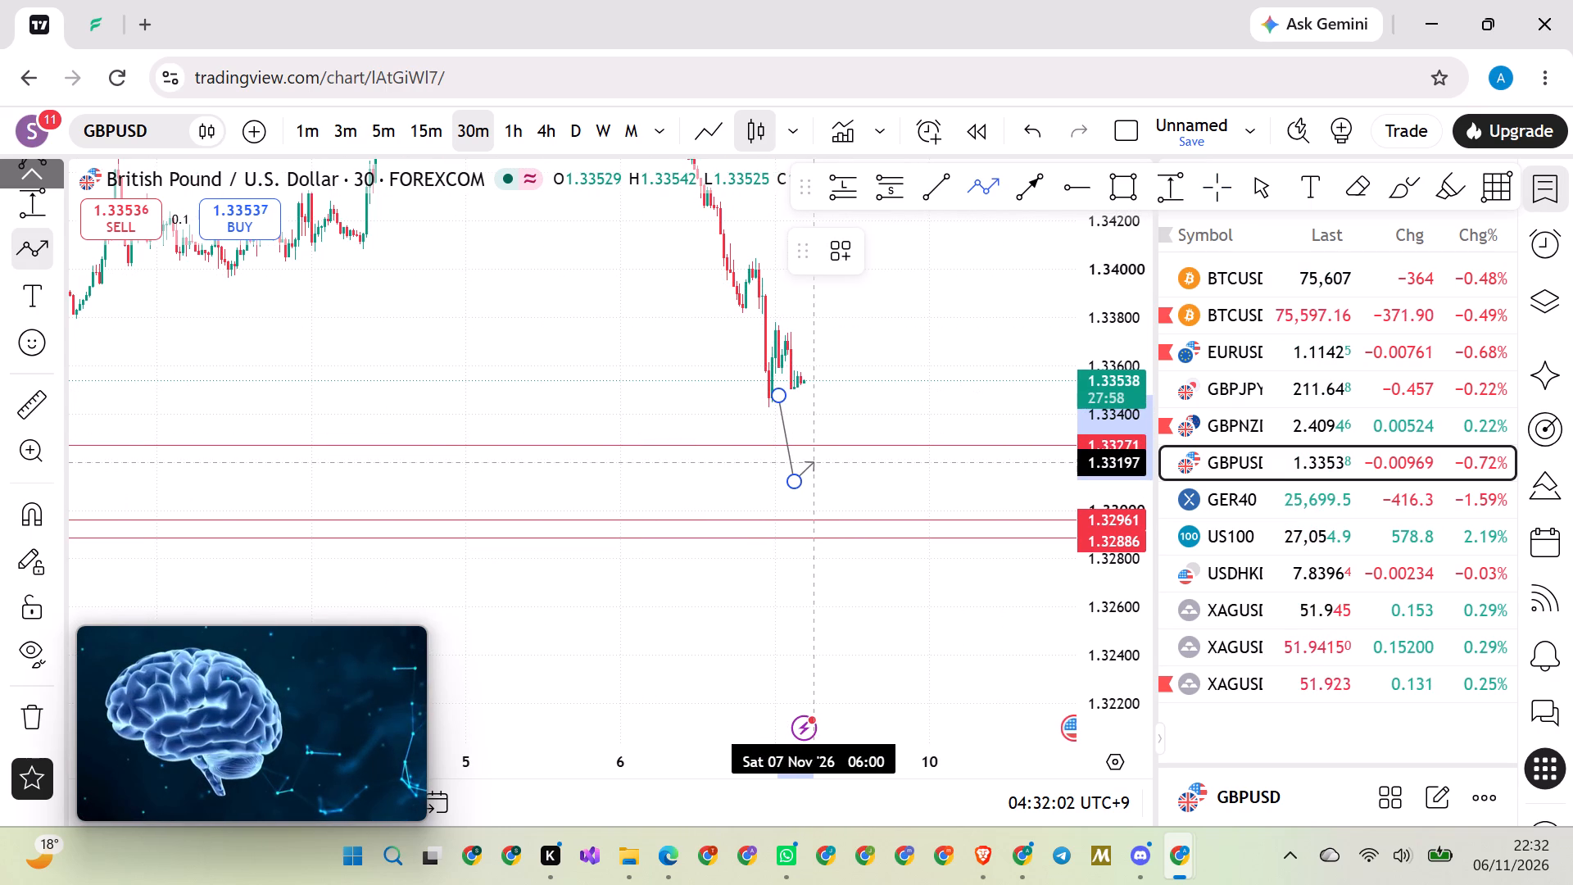
left_click(809, 462)
left_click(818, 514)
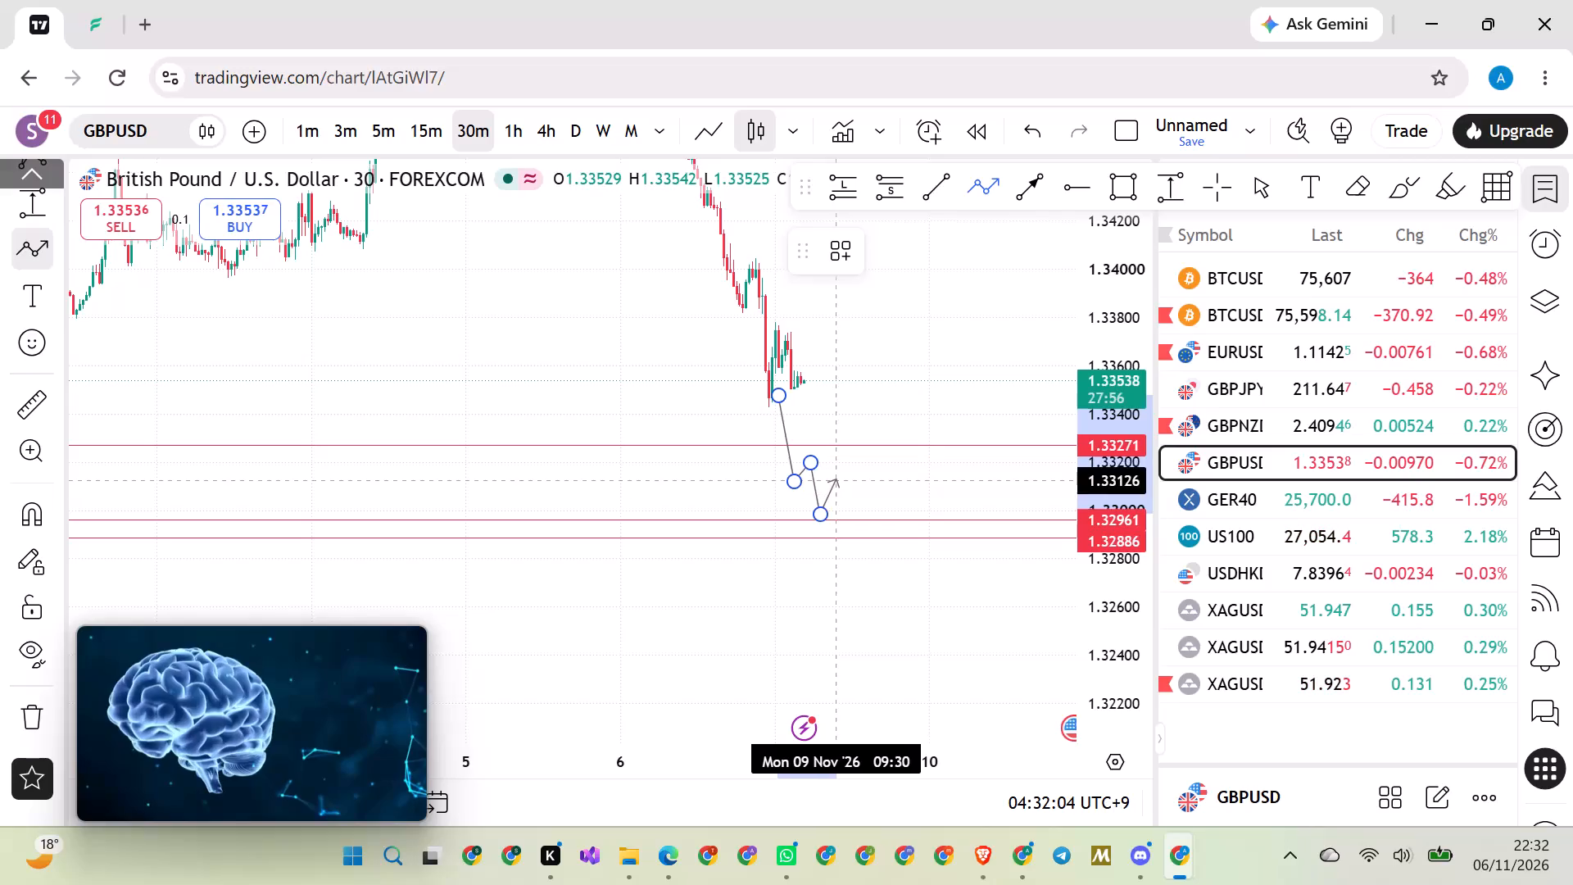
left_click(836, 476)
left_click(846, 537)
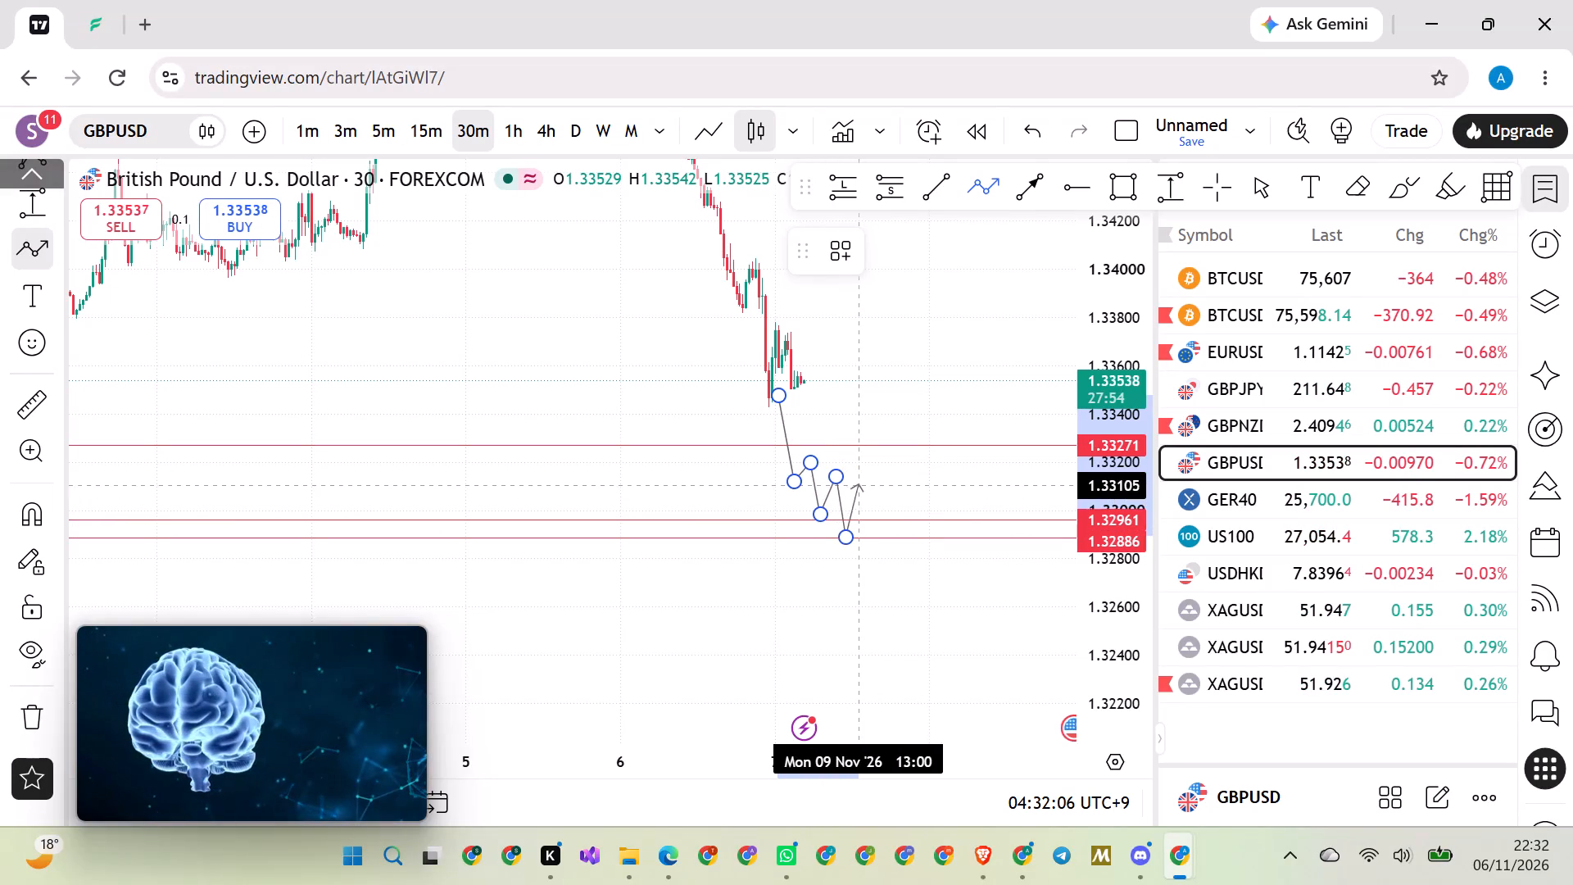
left_click(859, 465)
left_click(877, 498)
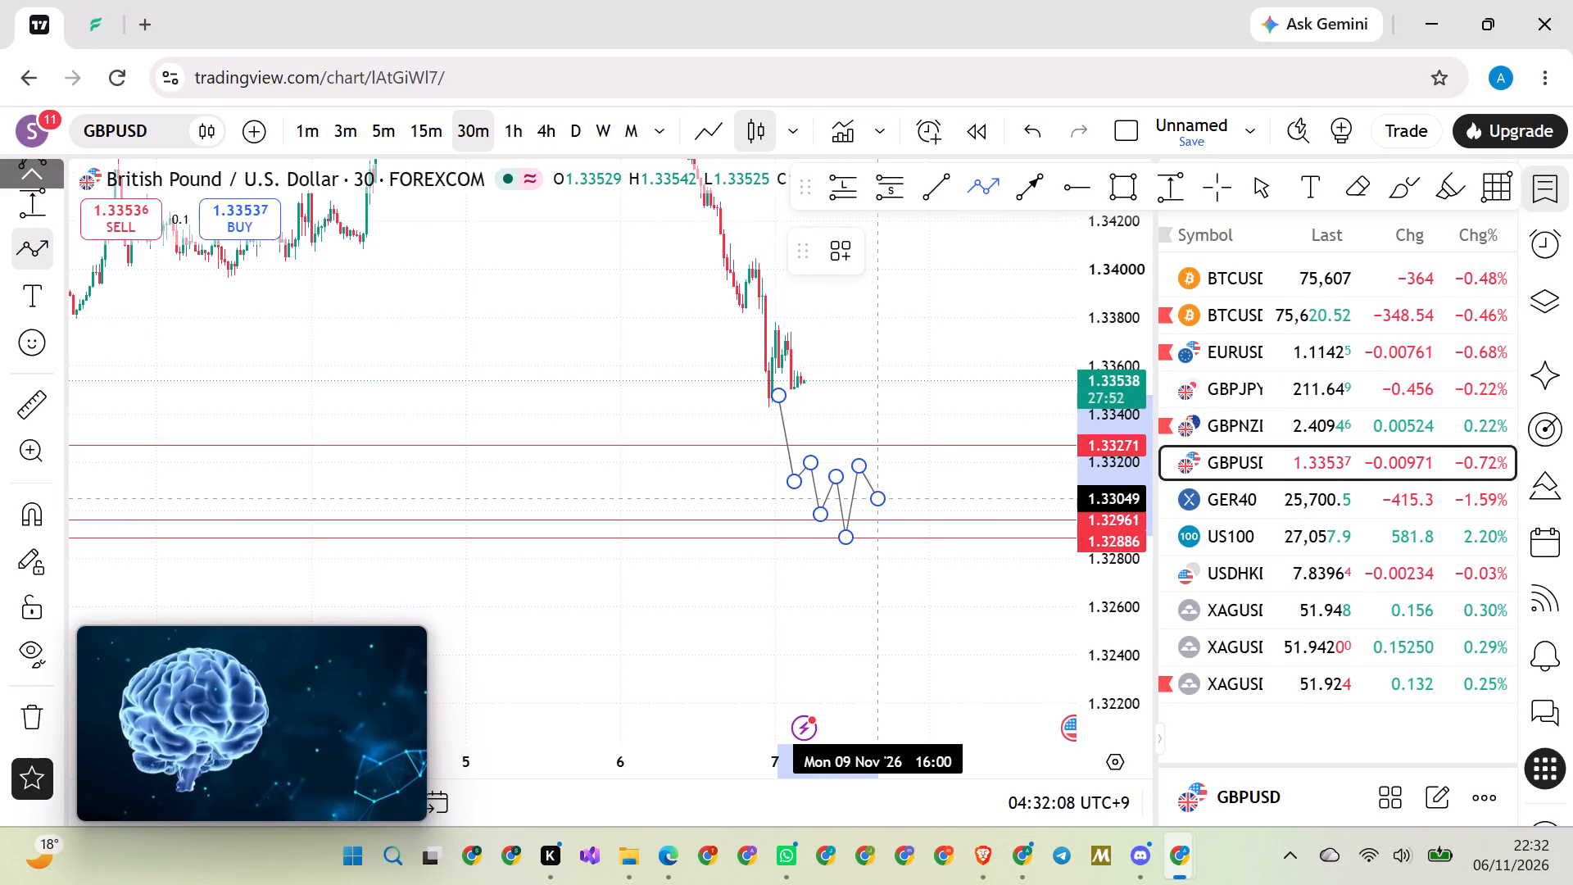
double_click(897, 365)
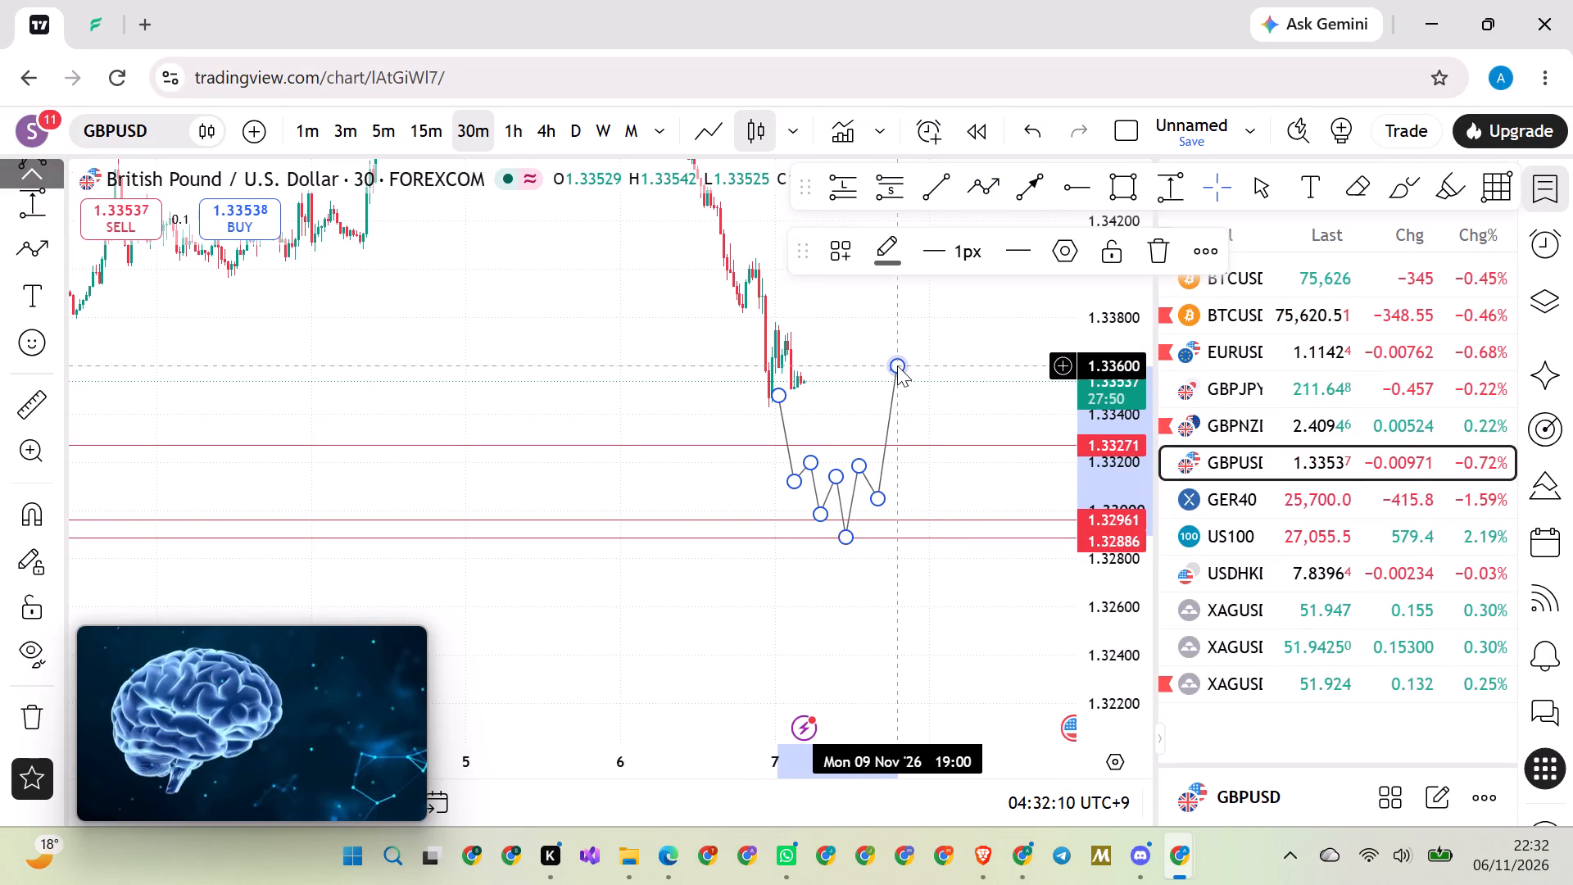
left_click(866, 315)
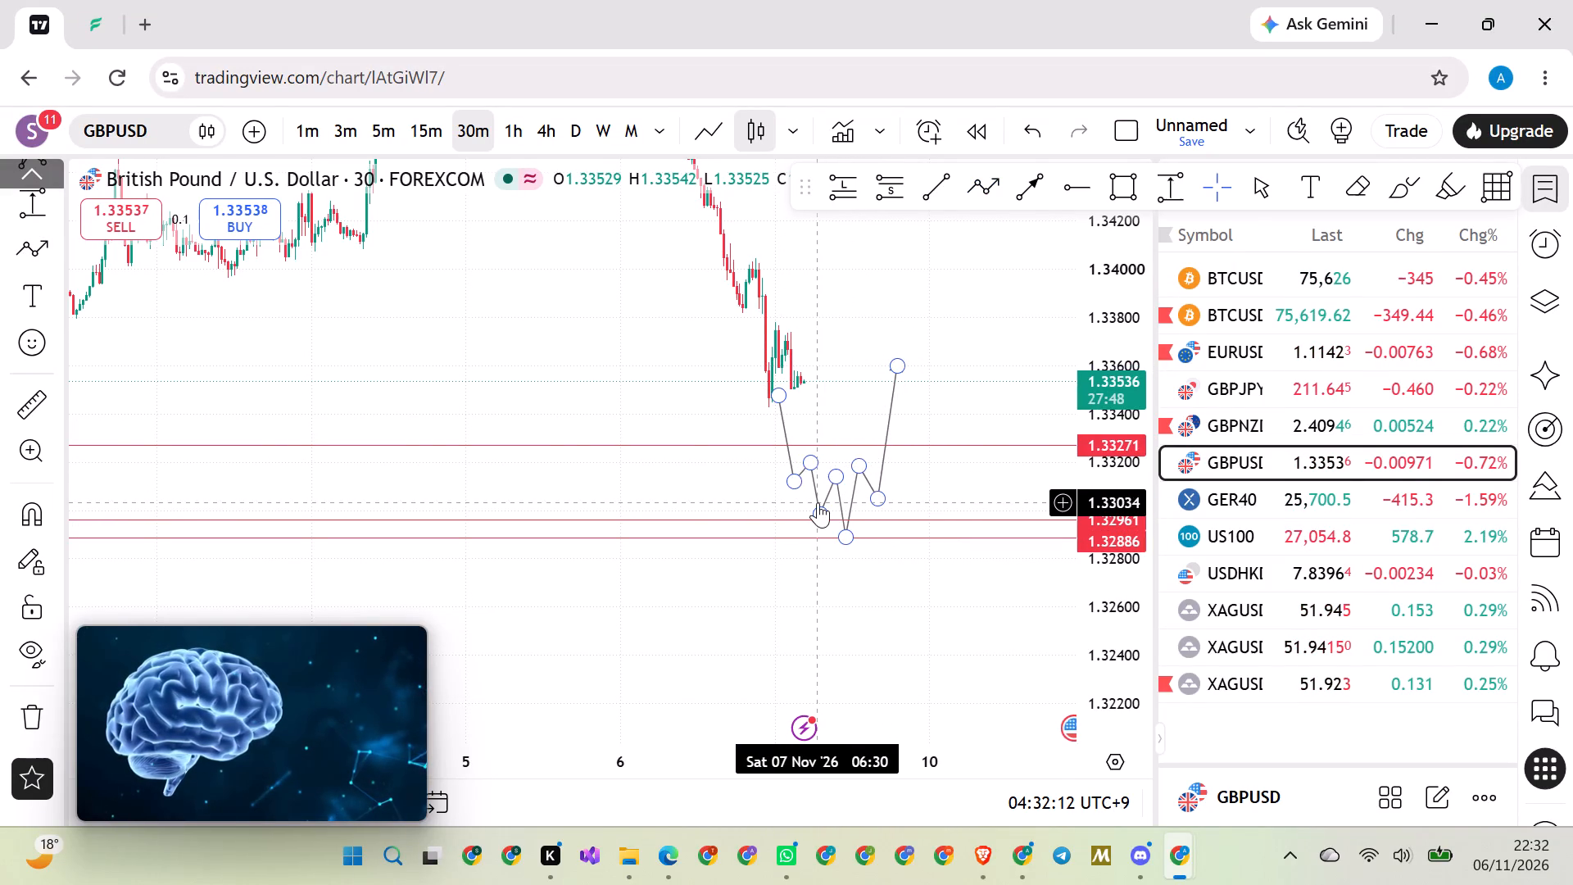
Fine-tune the zigzag path by shifting its first two turning points, the second trough and the last peak before the final rise.
left_click(856, 465)
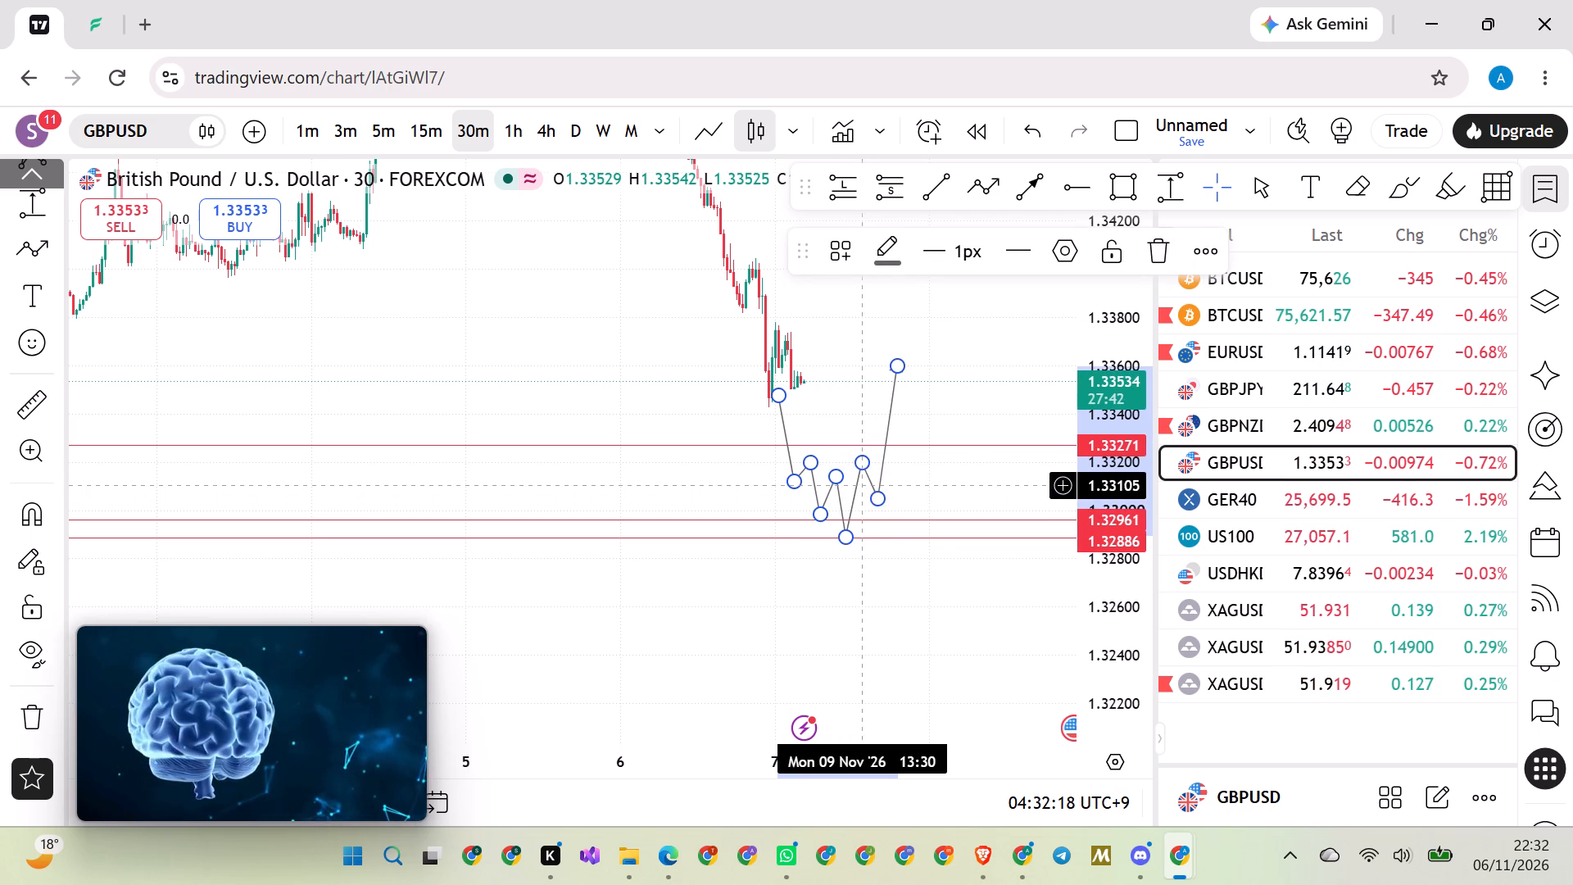
left_click(809, 461)
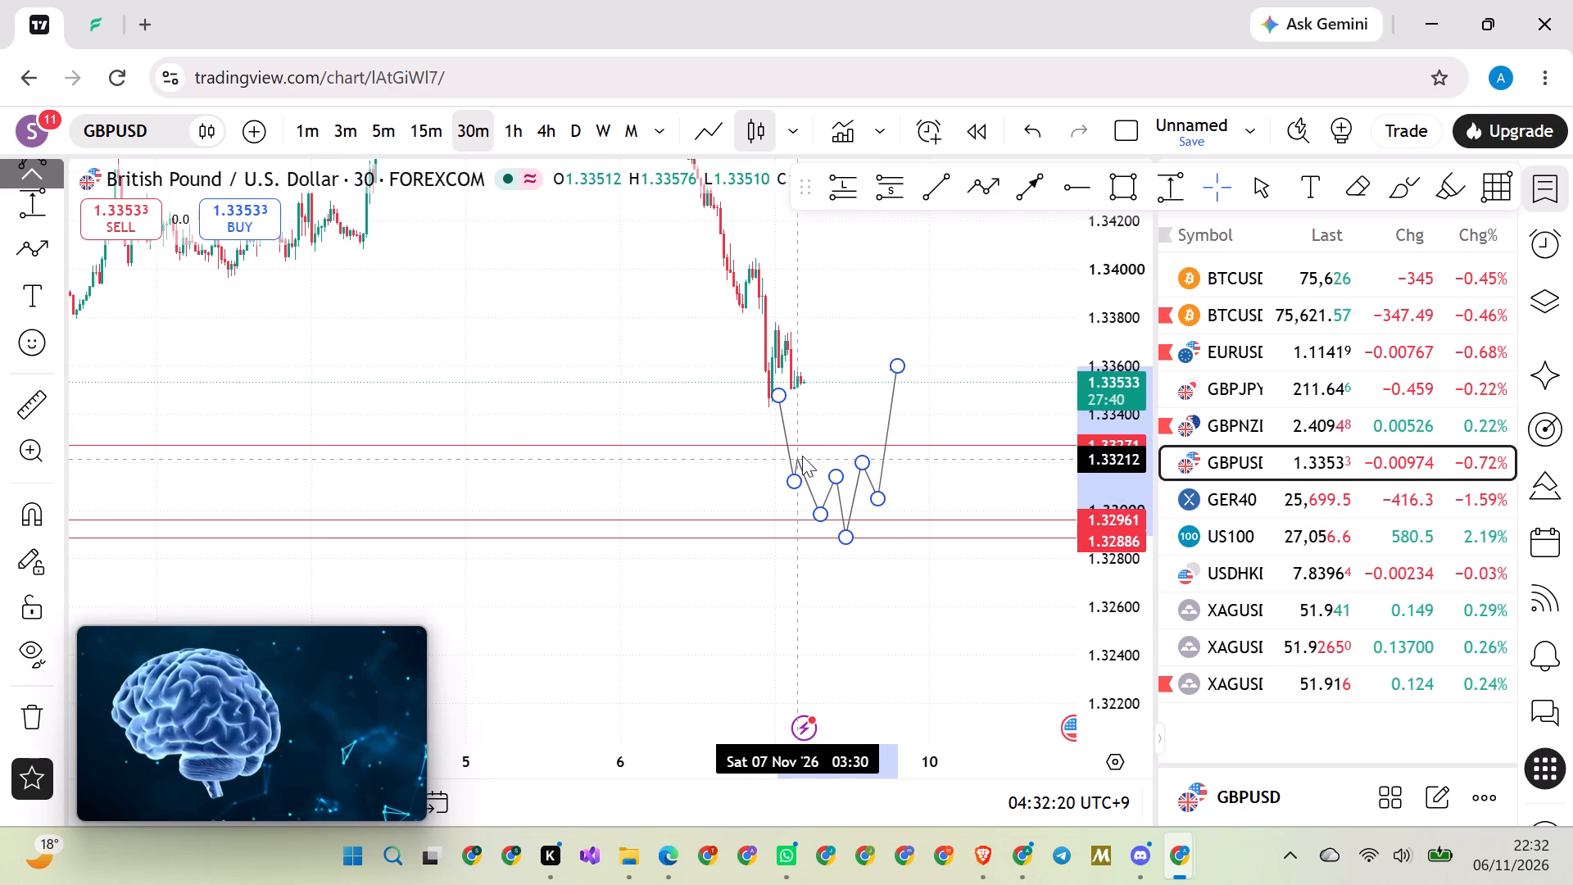
left_click(794, 477)
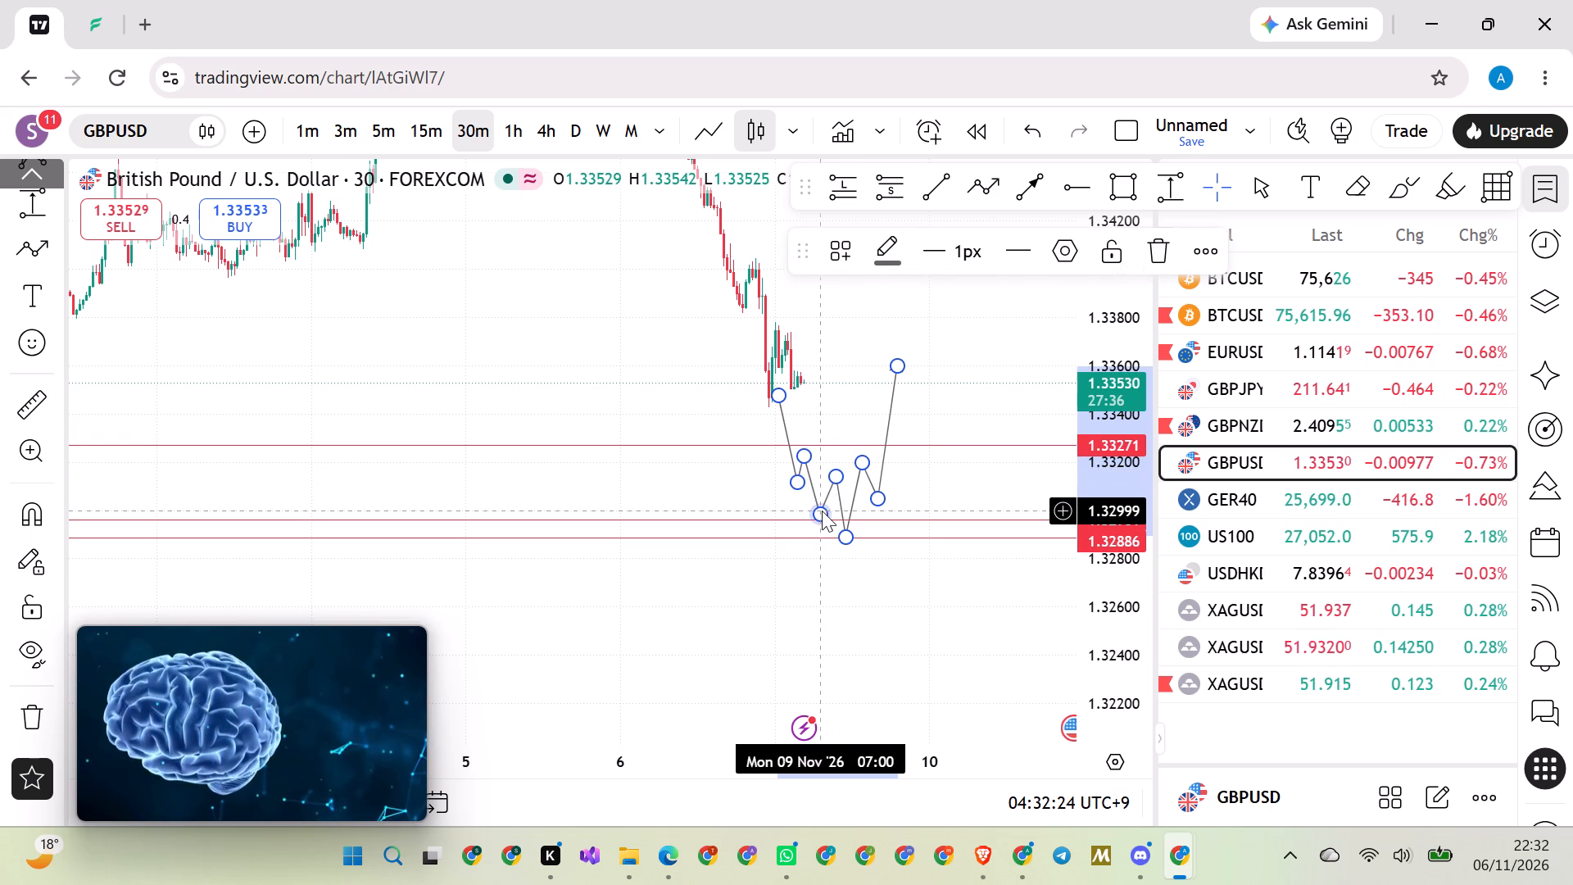
left_click_drag(818, 511, 827, 511)
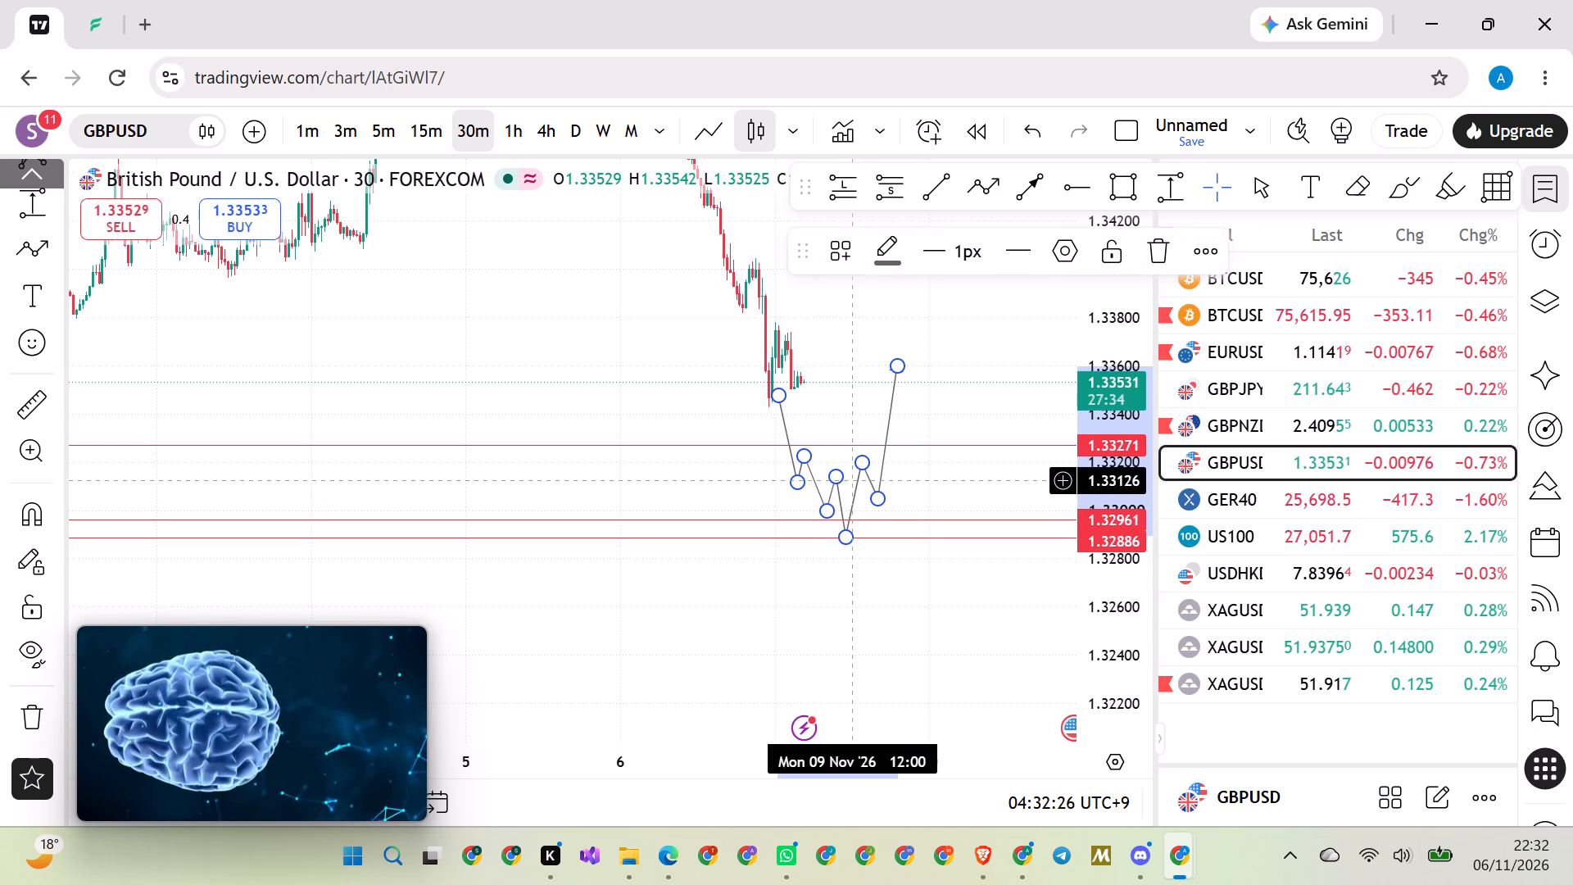
left_click(860, 467)
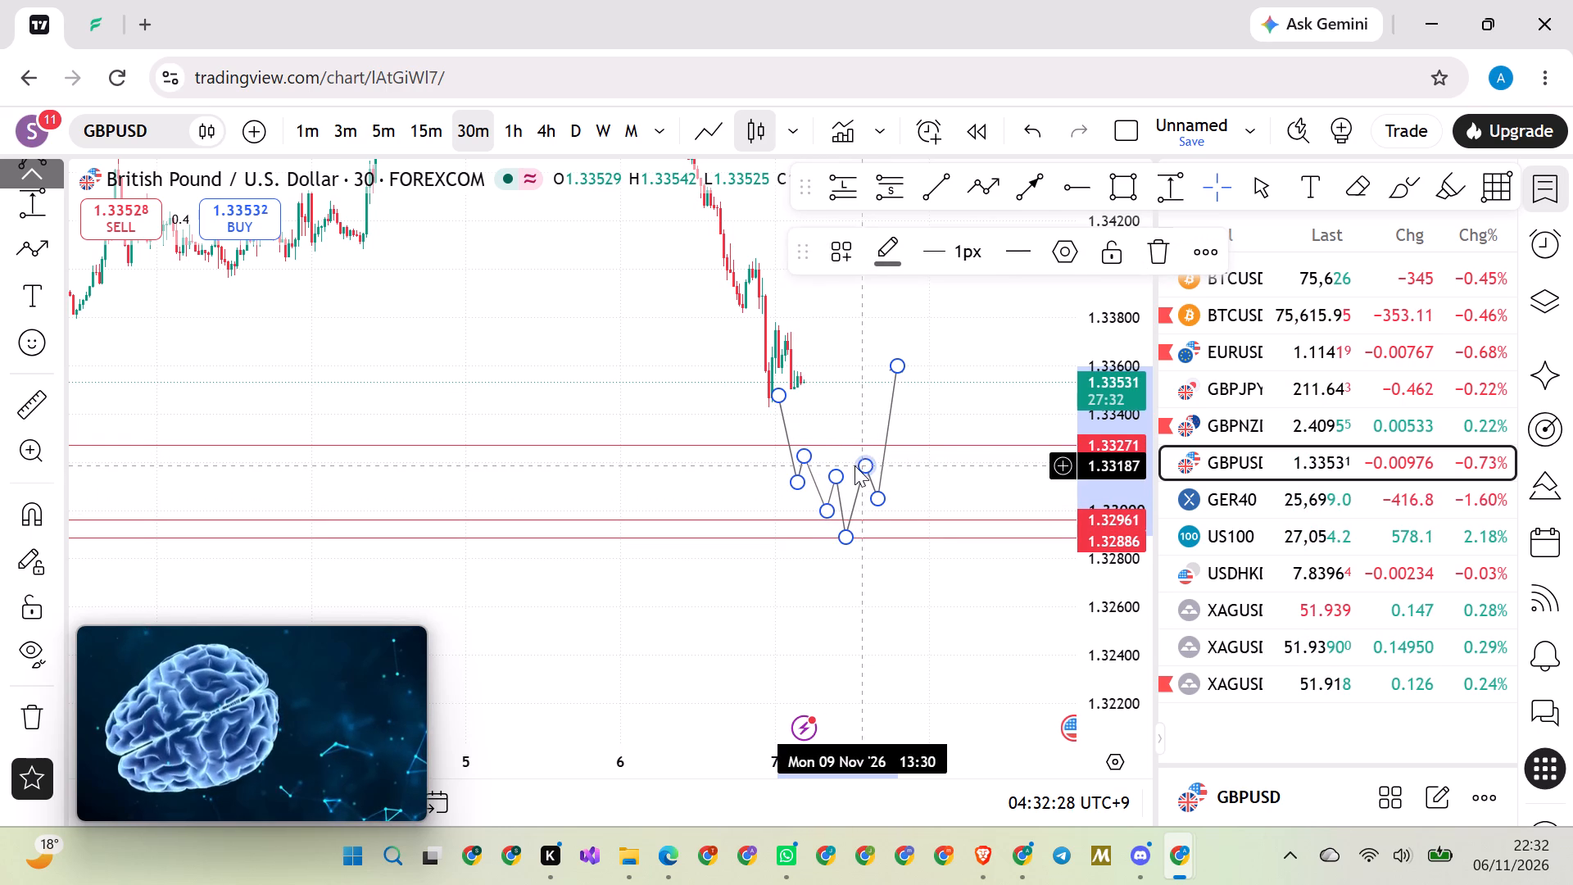
left_click(960, 393)
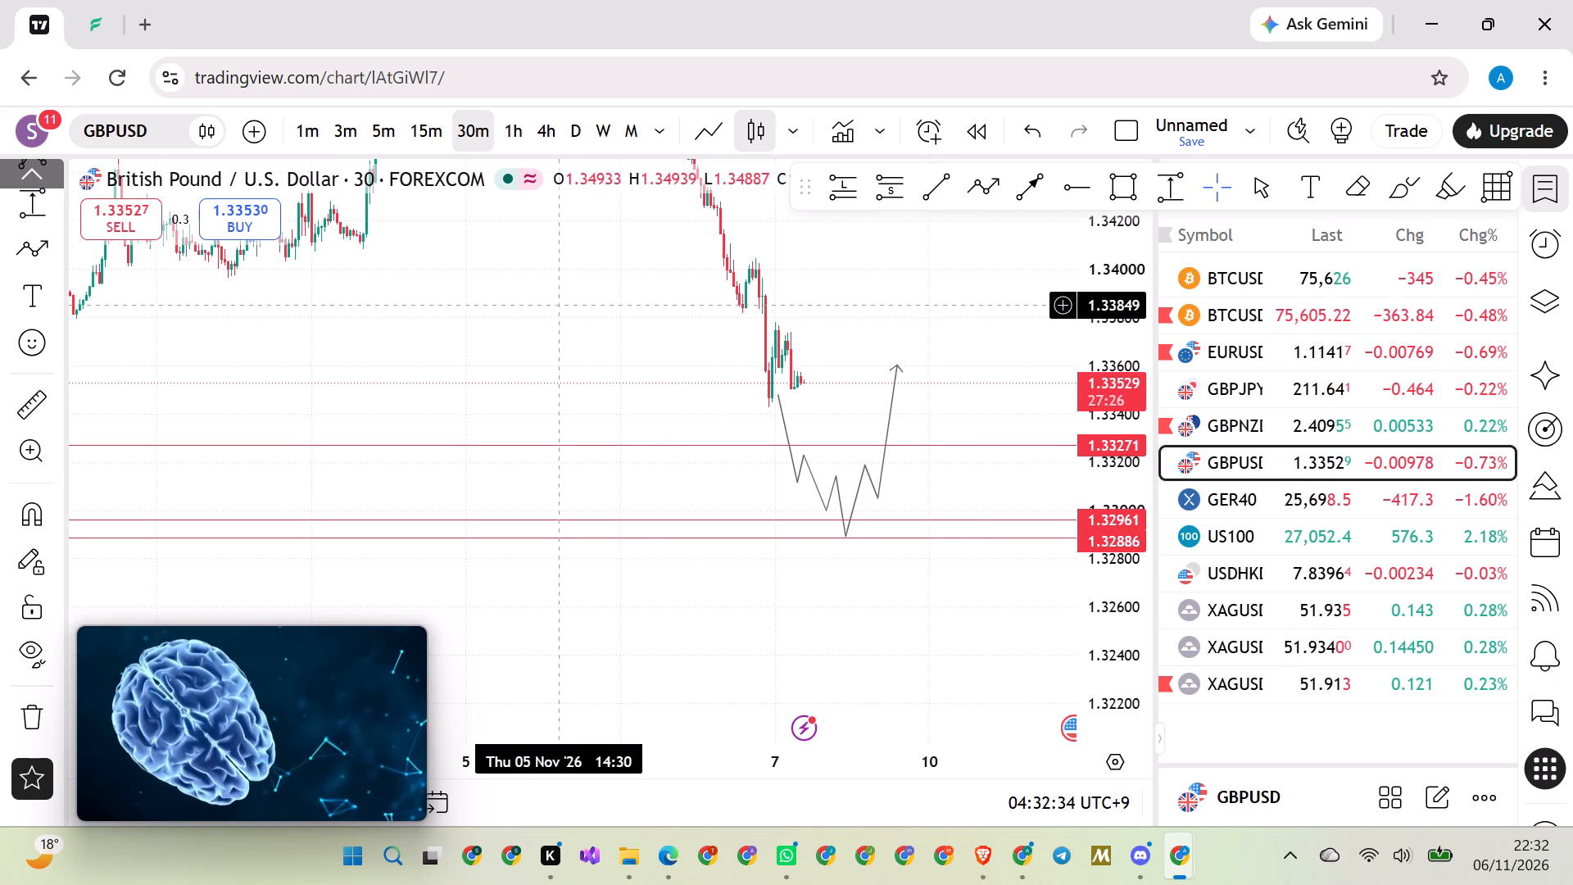
Examine the sketched path against the three rays and the preceding price swings on the 4-hour timeframe.
left_click_drag(551, 284, 884, 636)
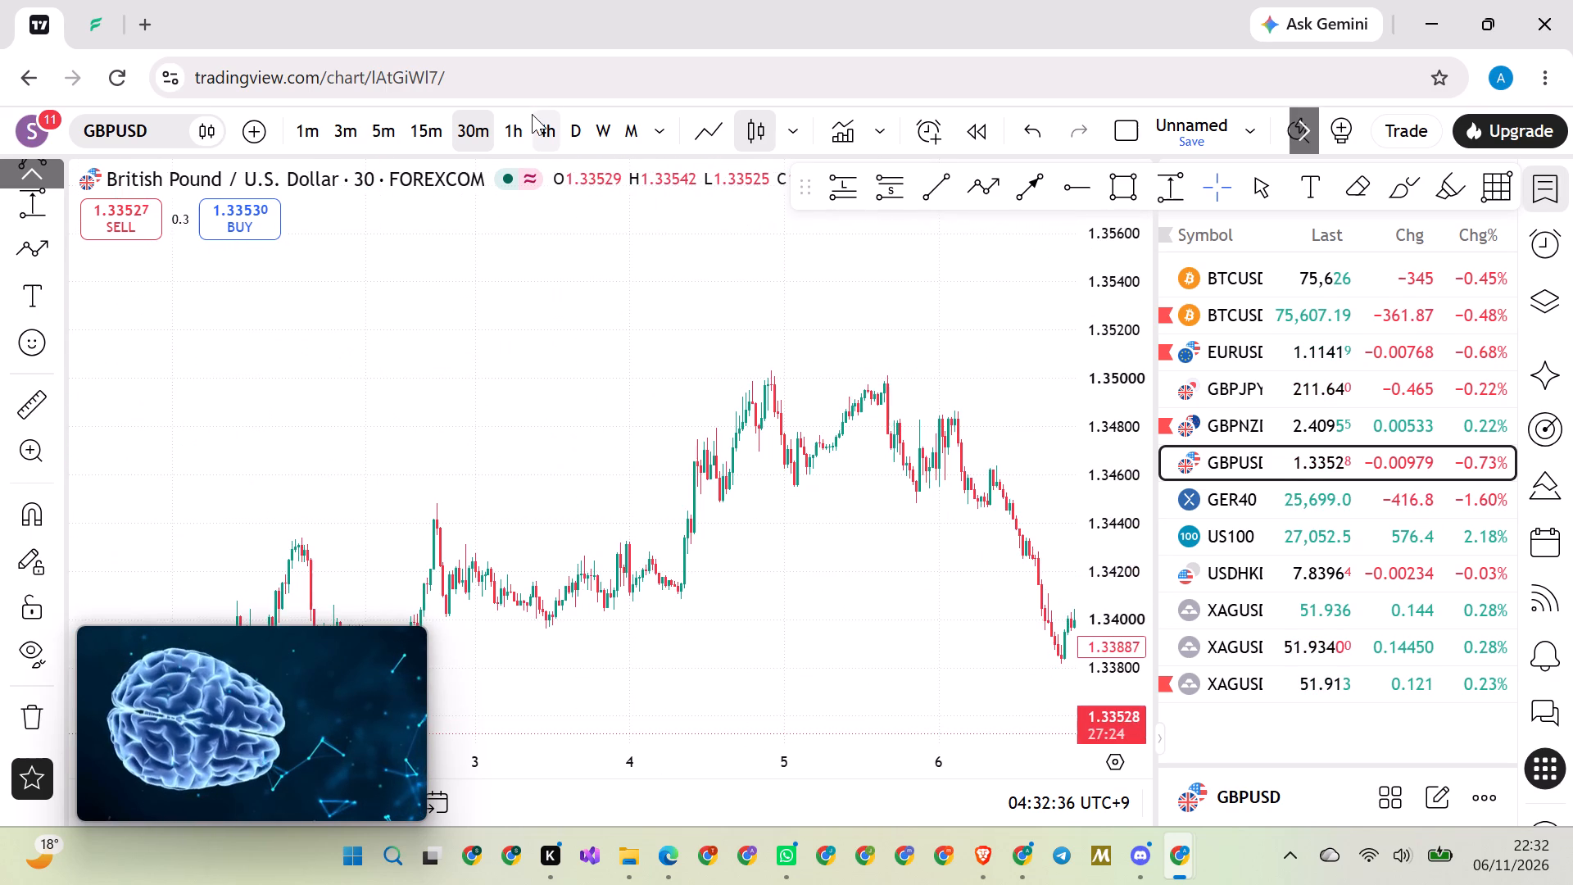
left_click(541, 123)
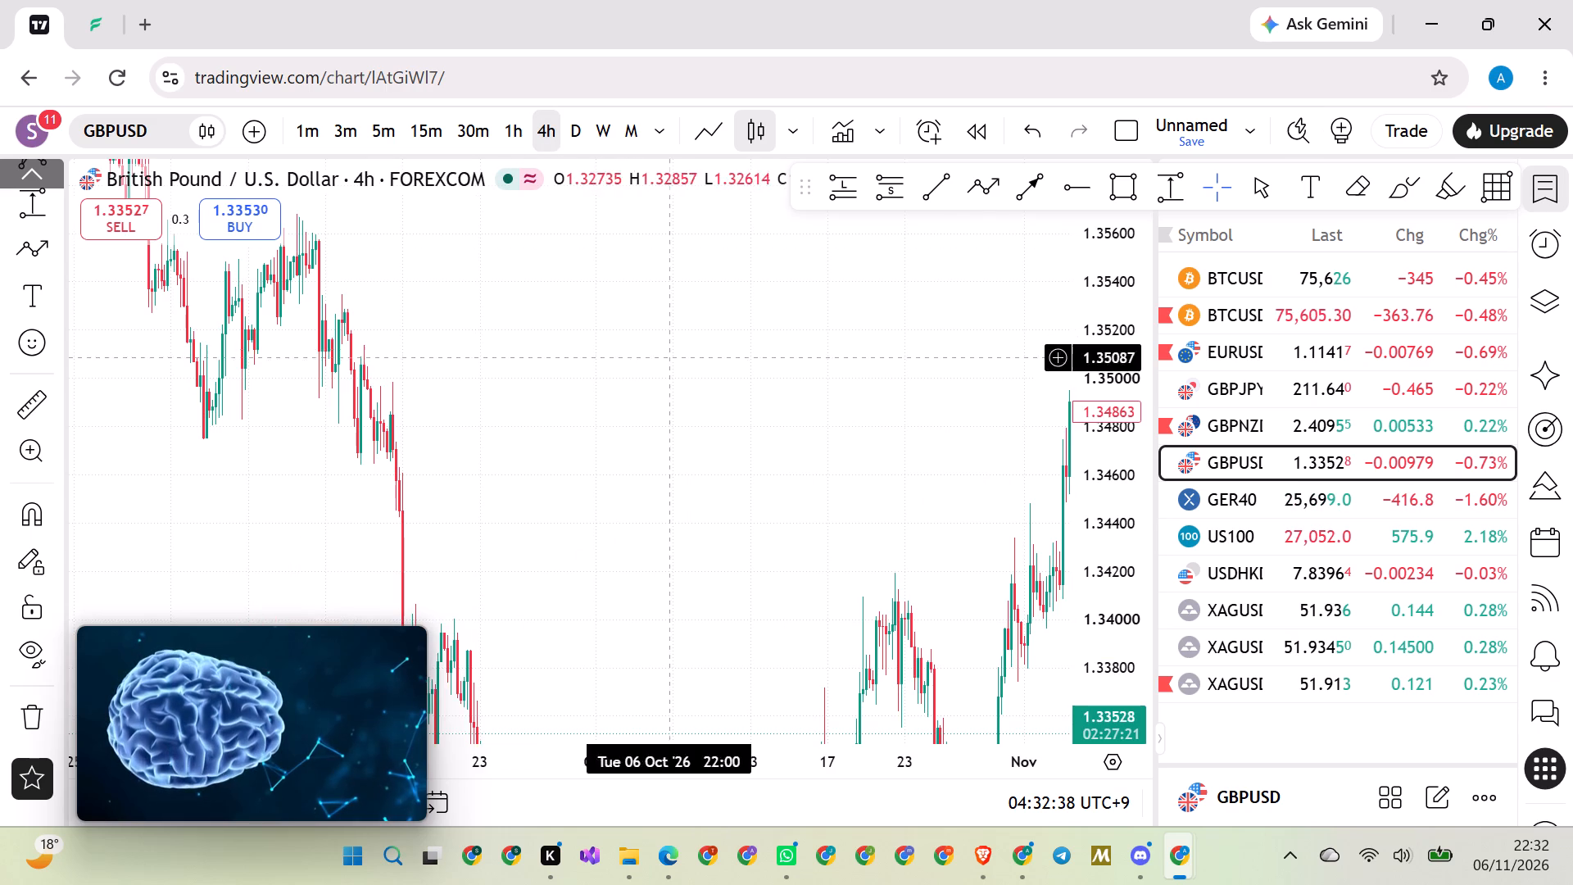
left_click_drag(798, 442, 159, 482)
scroll(579, 433, "up", 4)
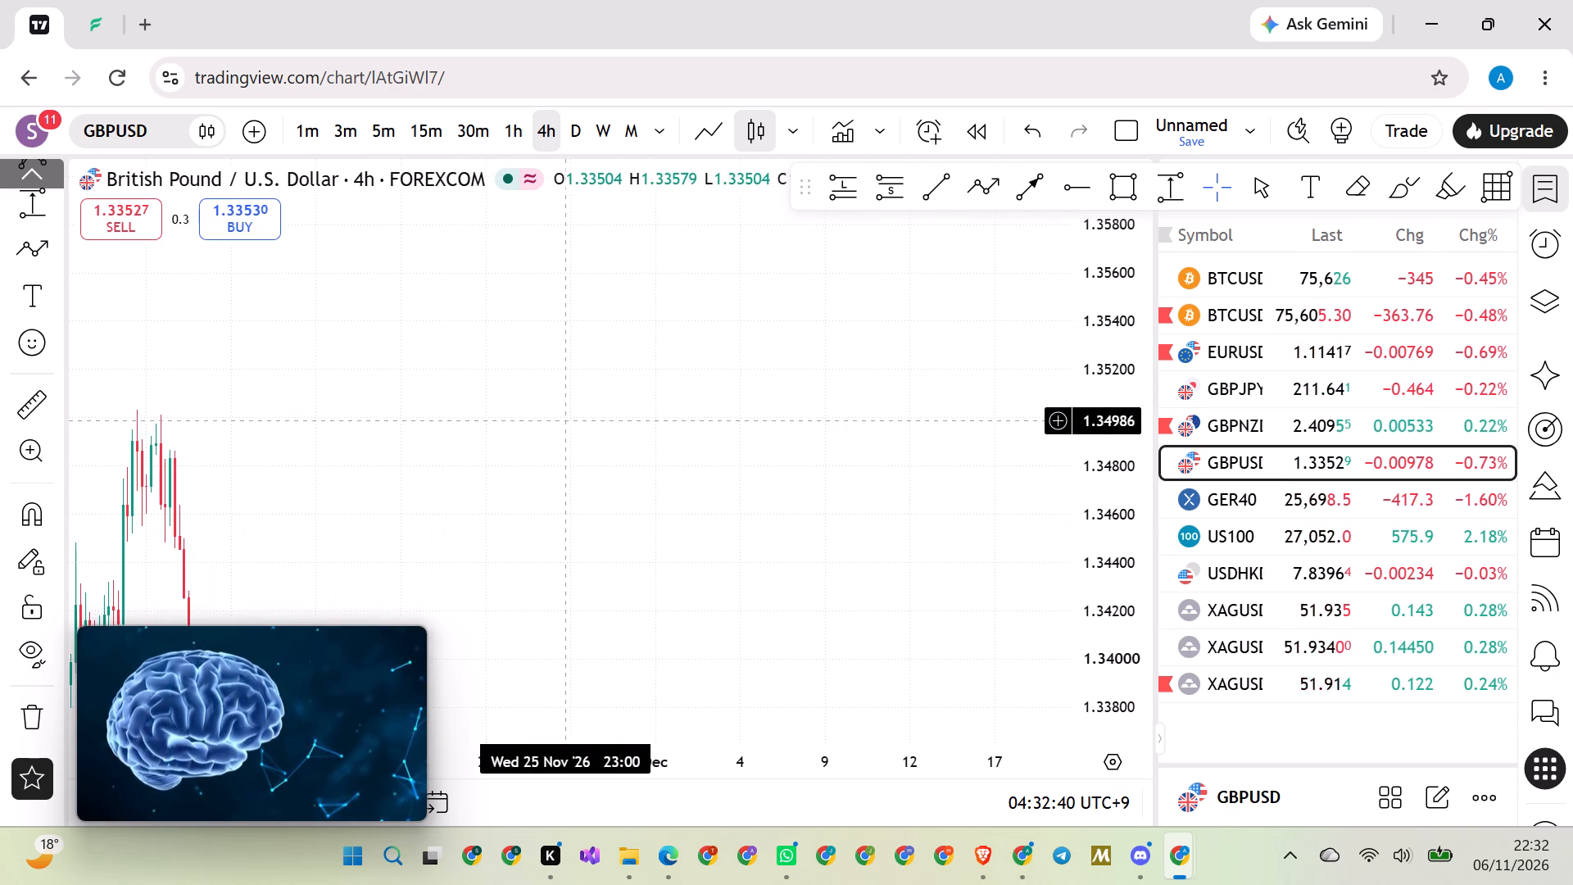
left_click_drag(458, 474, 754, 464)
left_click_drag(449, 535, 867, 390)
scroll(864, 383, "up", 6)
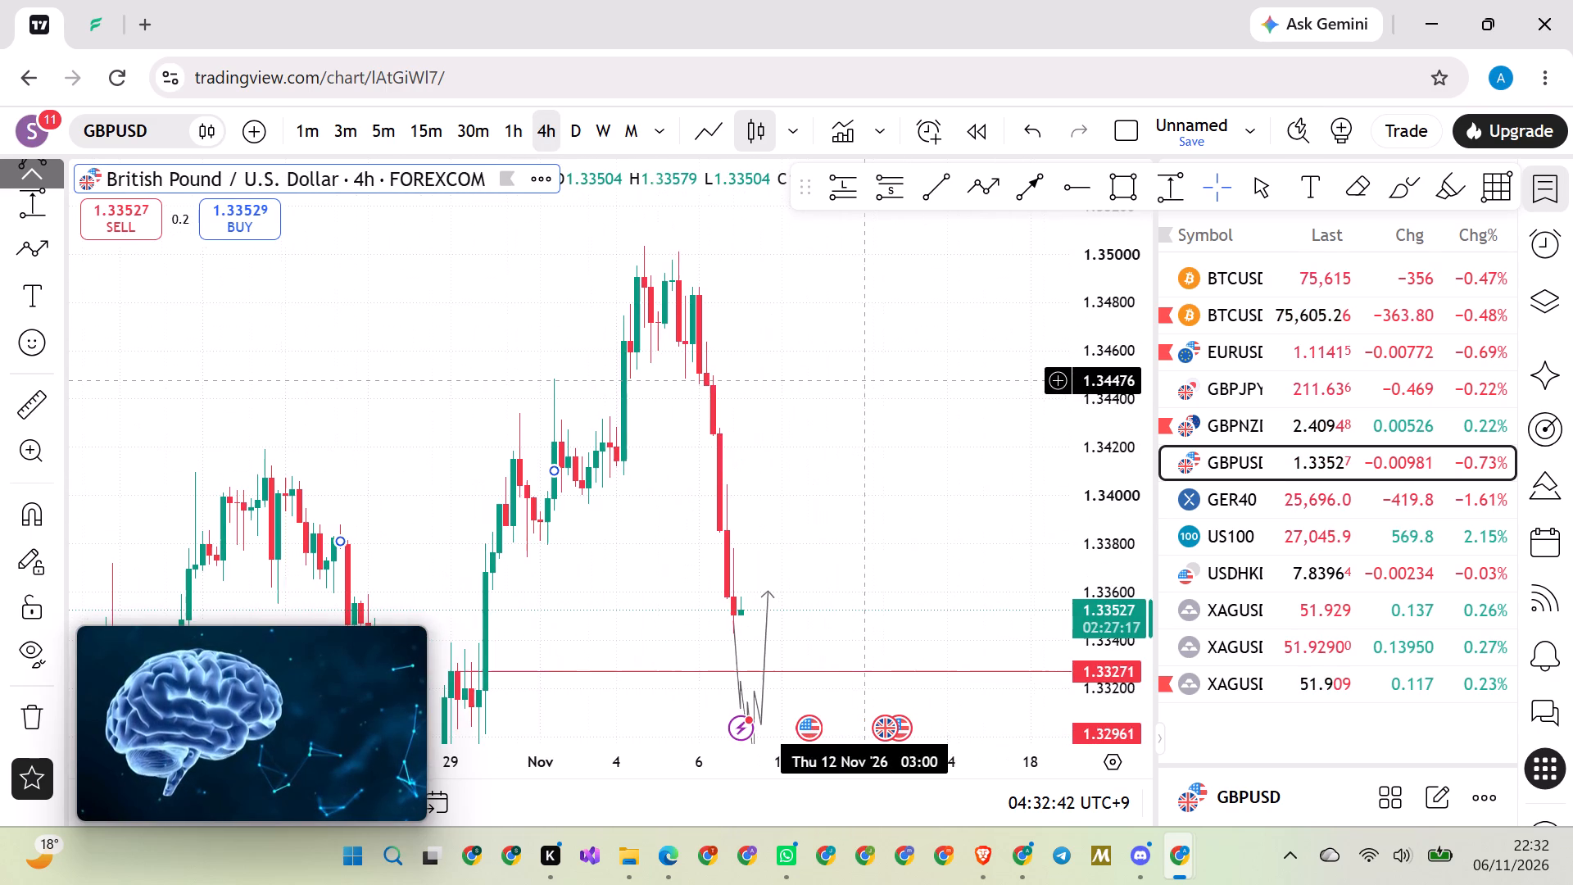
left_click(848, 383)
left_click_drag(1103, 352, 1065, 515)
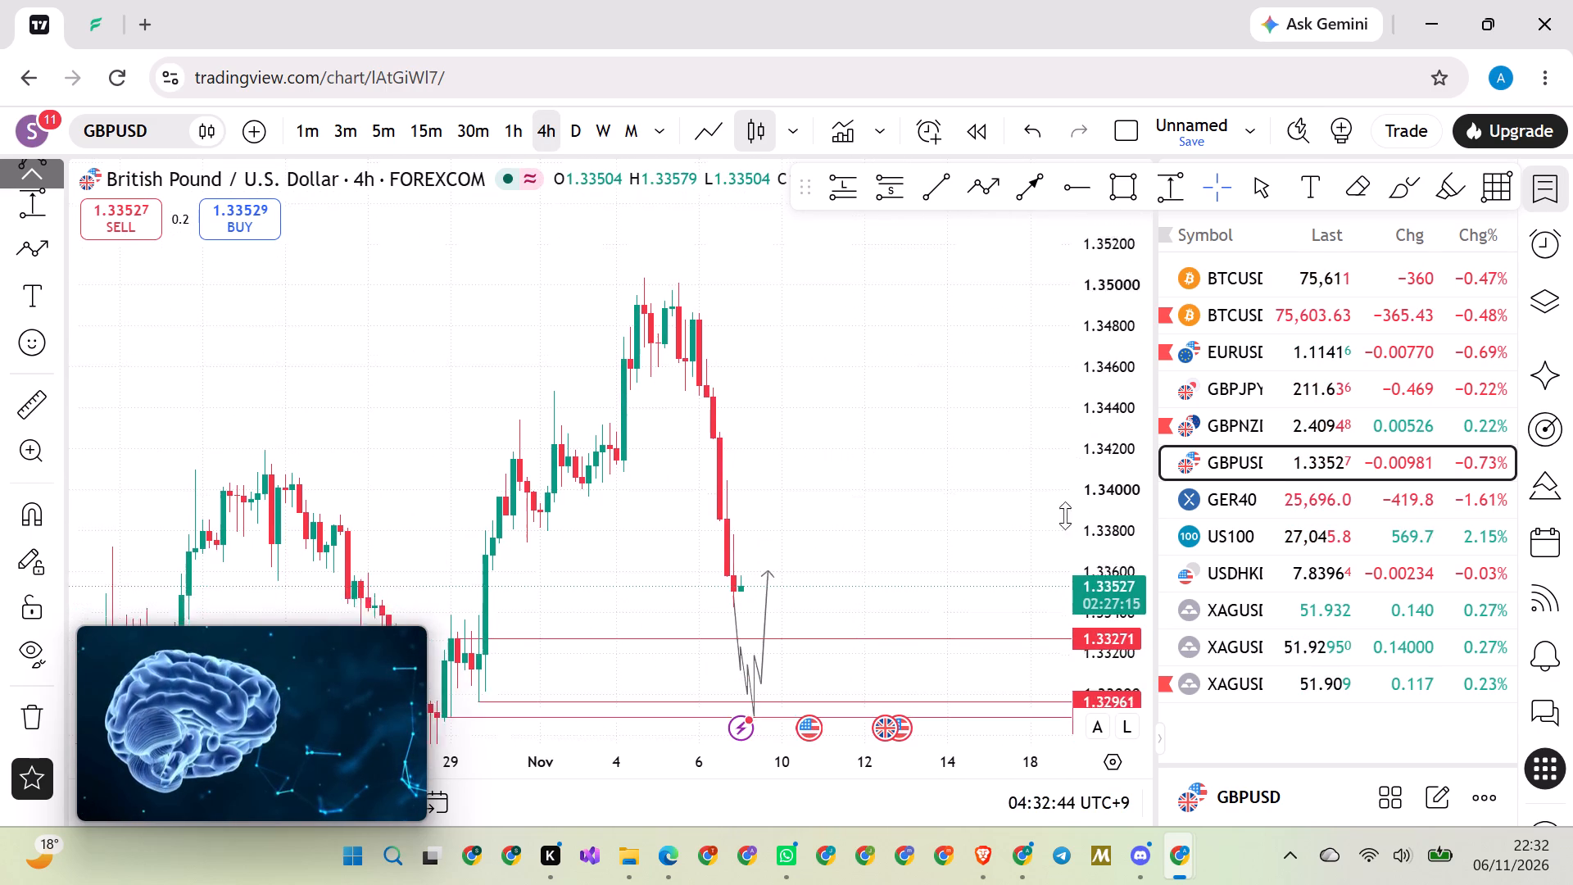
left_click_drag(1065, 515, 1033, 563)
scroll(855, 423, "down", 1)
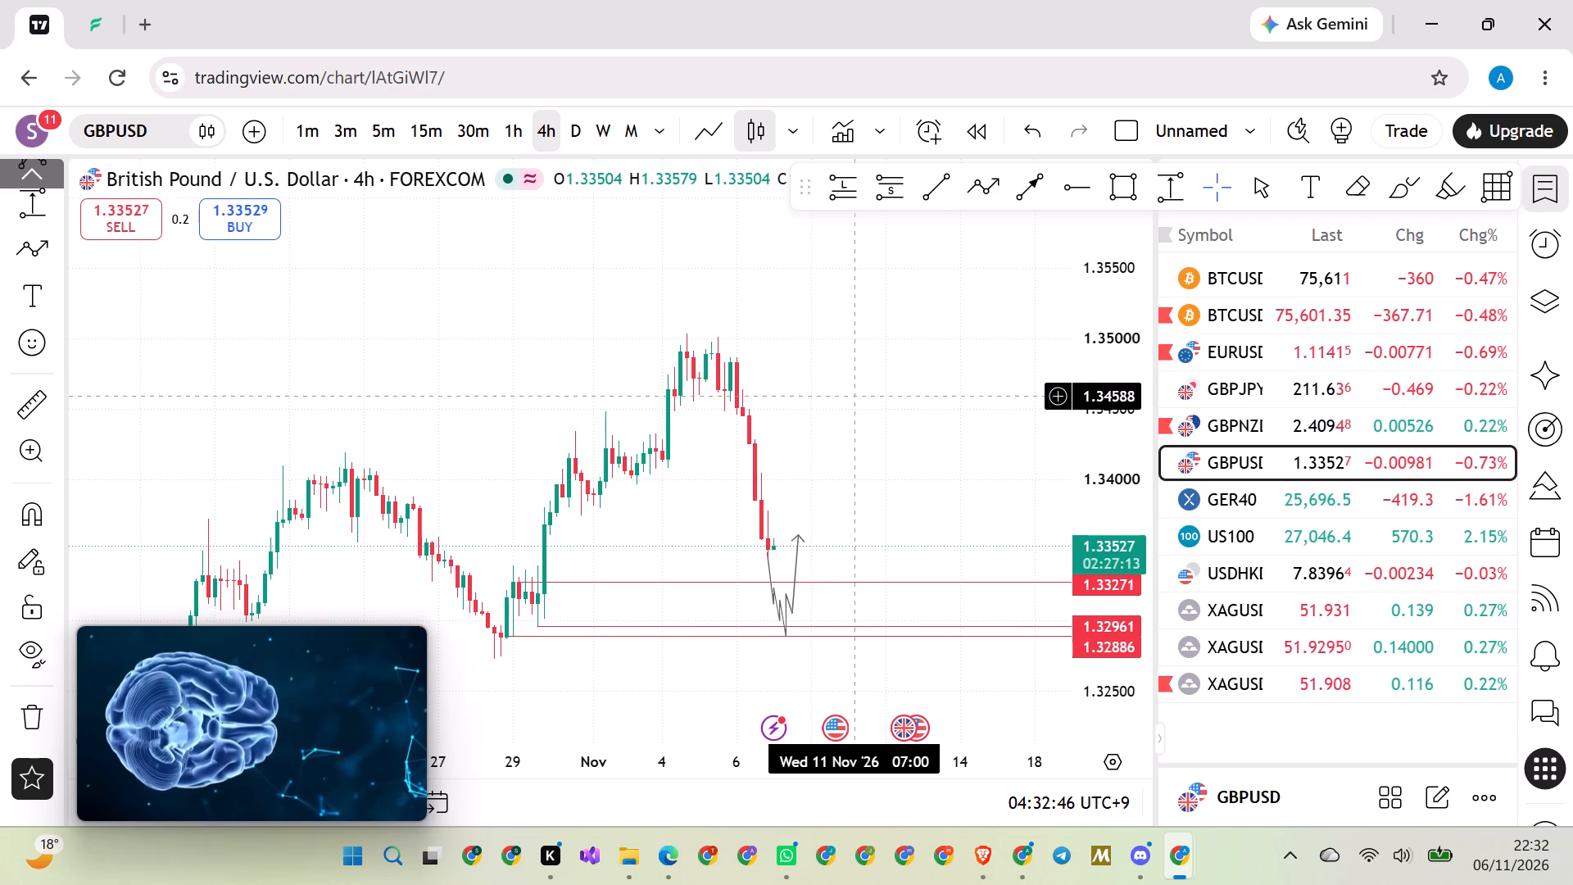
scroll(853, 397, "up", 1)
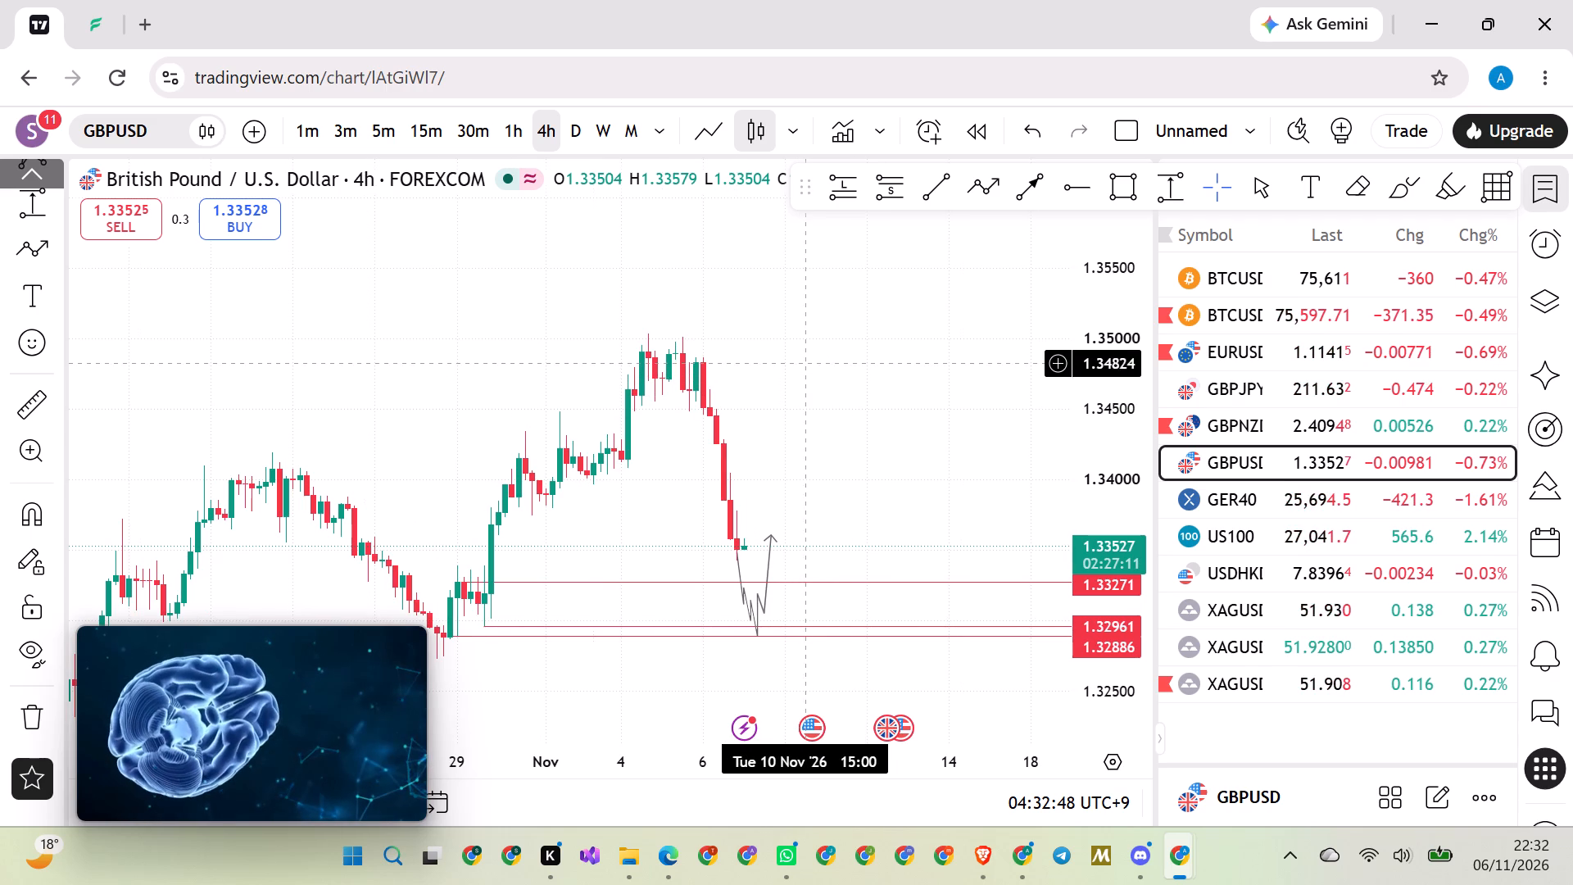
scroll(796, 366, "up", 2)
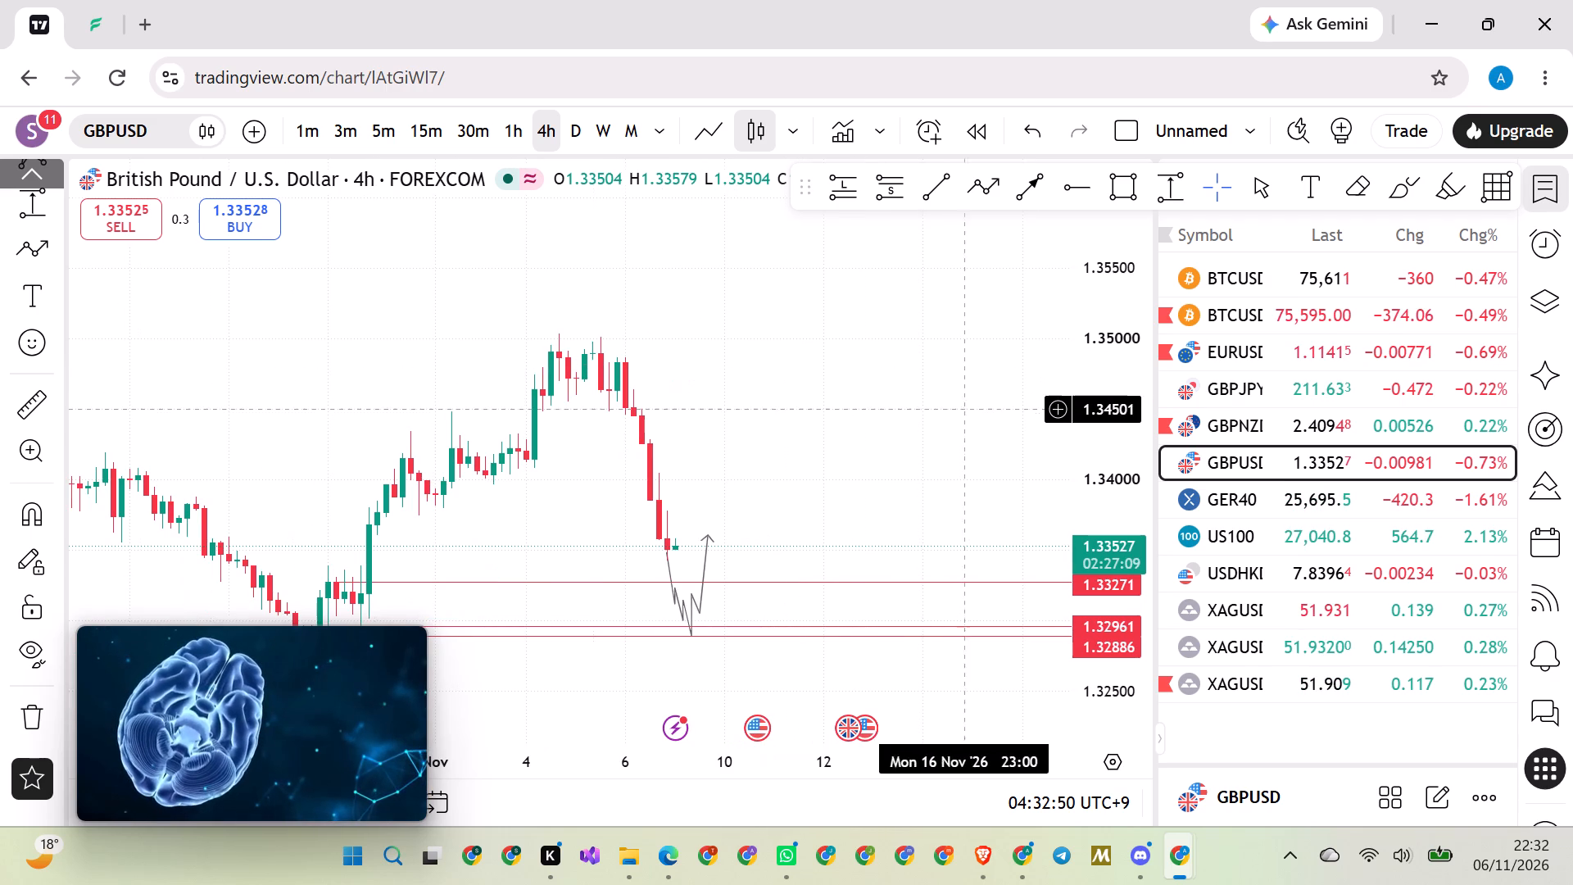
scroll(1099, 399, "up", 11)
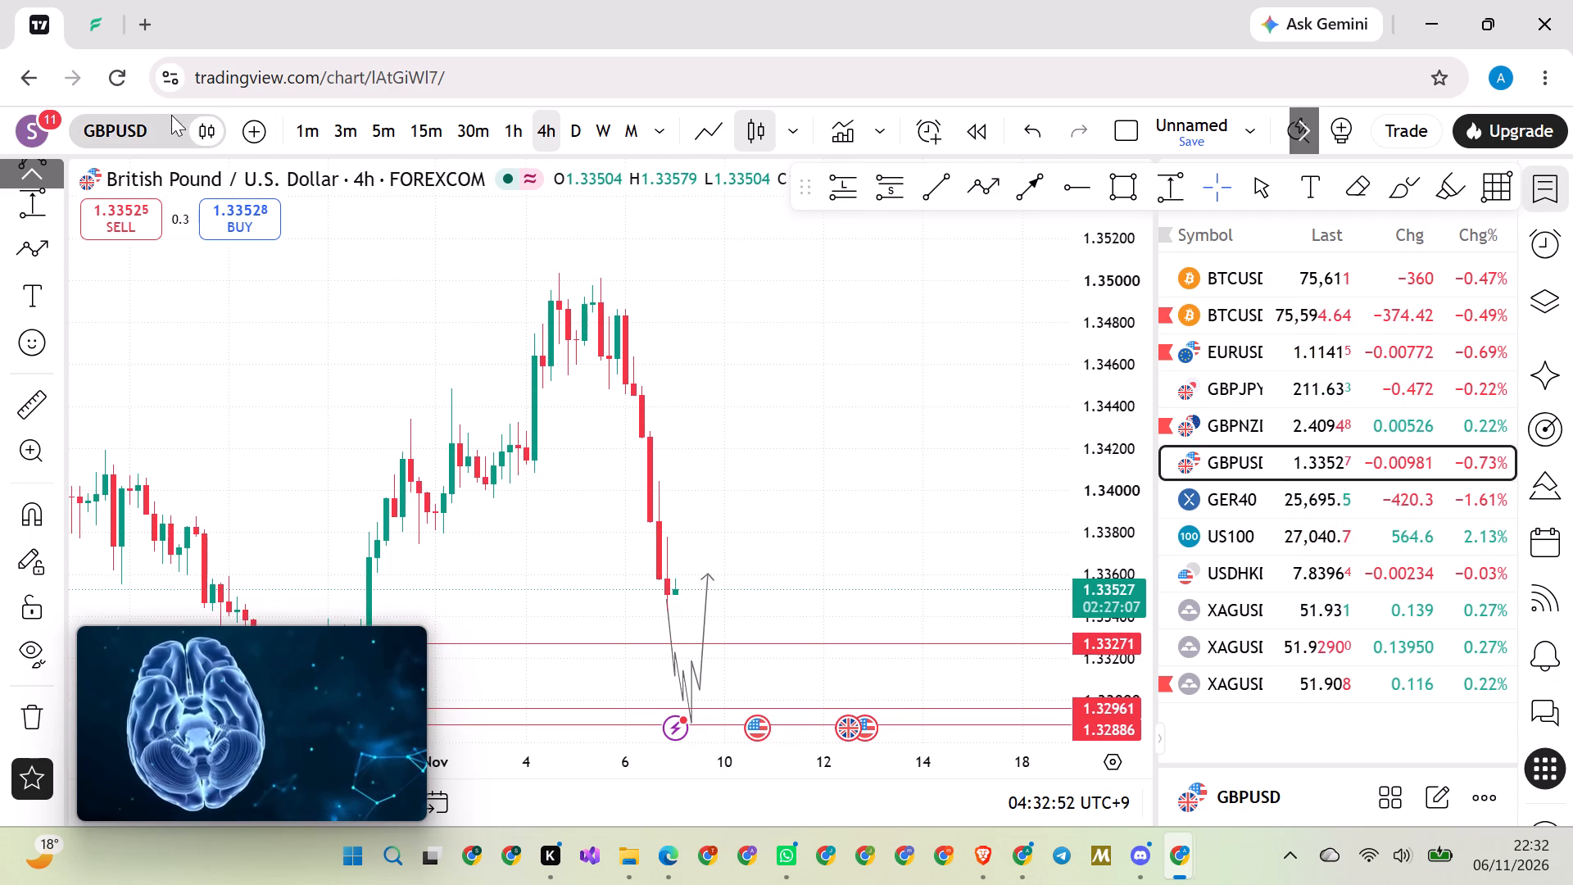
Switch to TheFreeChart and add a horizontal ray at about 1.3449 on the 4-hour GBPUSD chart, starting at the 4 November 02:00 candle's low.
left_click(97, 33)
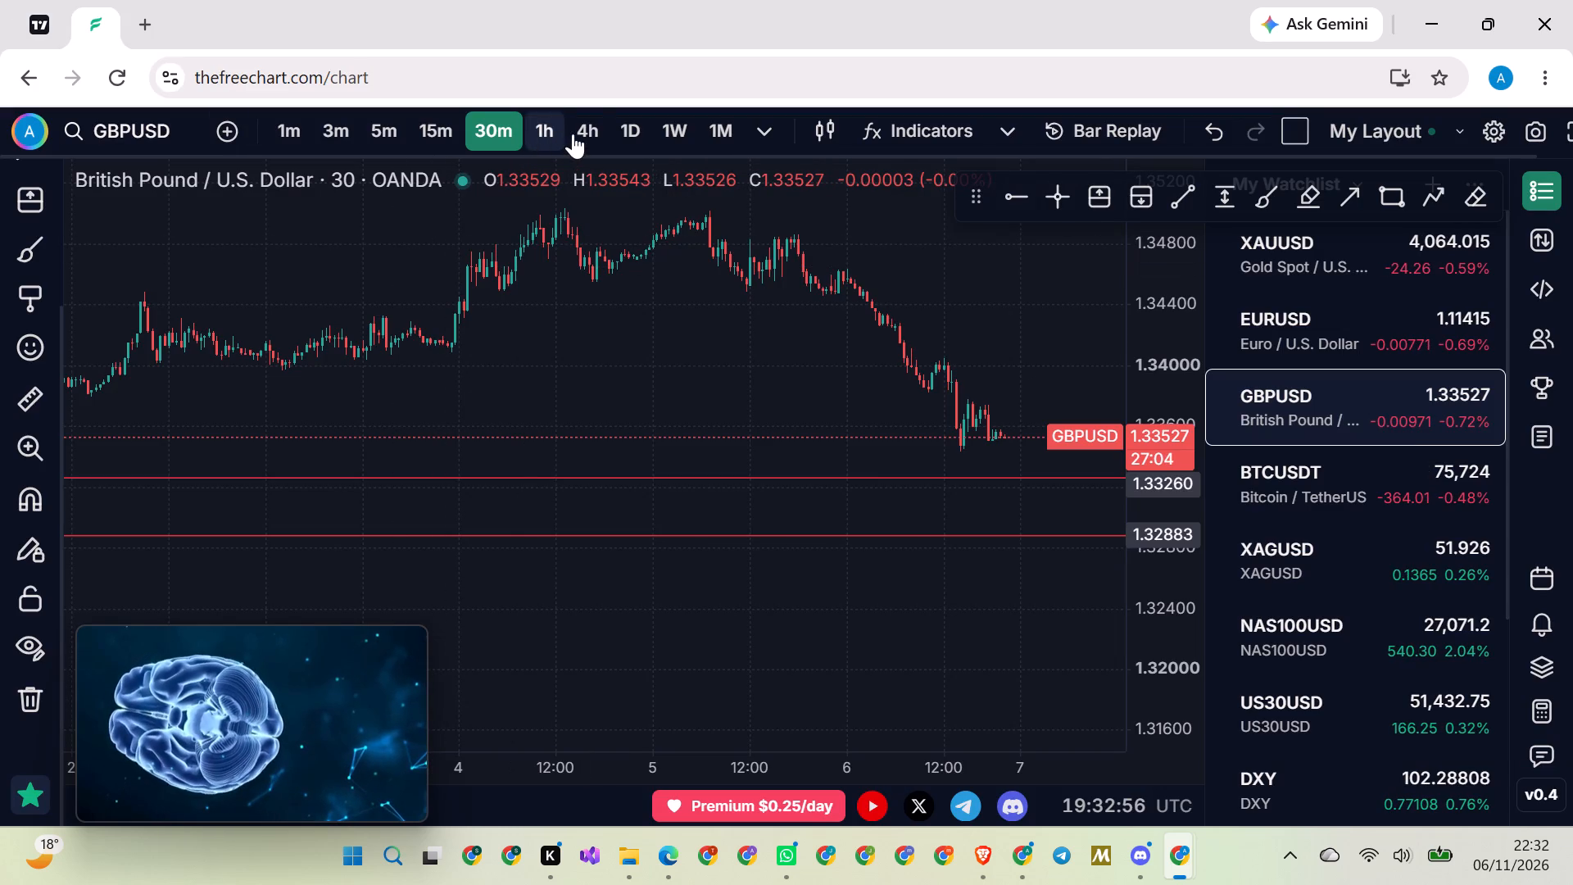
left_click(583, 134)
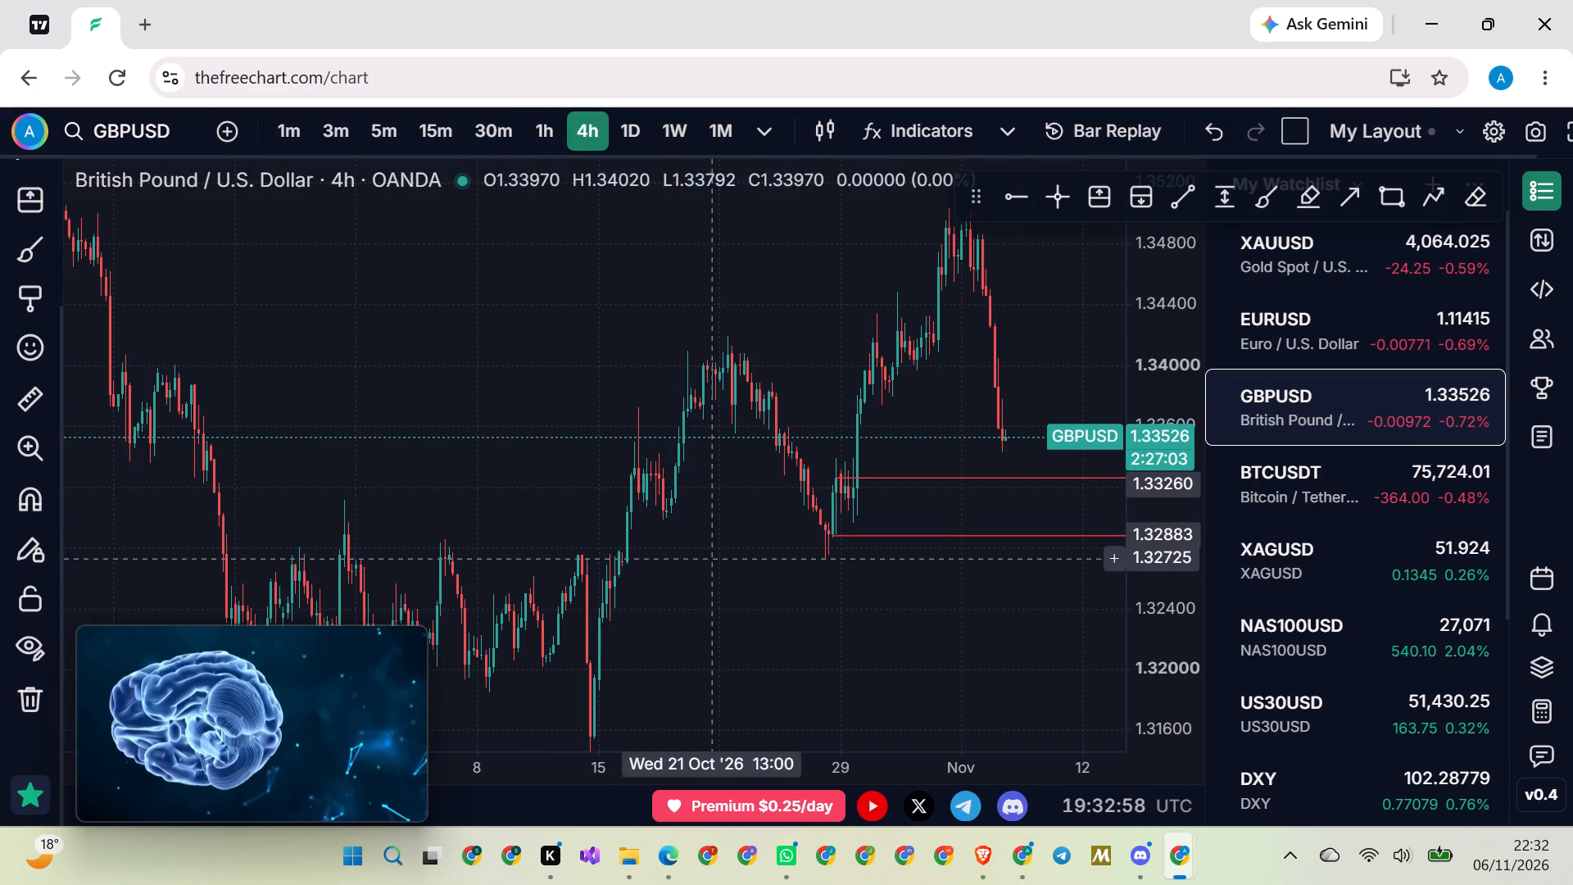
left_click_drag(746, 287, 611, 484)
scroll(564, 433, "up", 10)
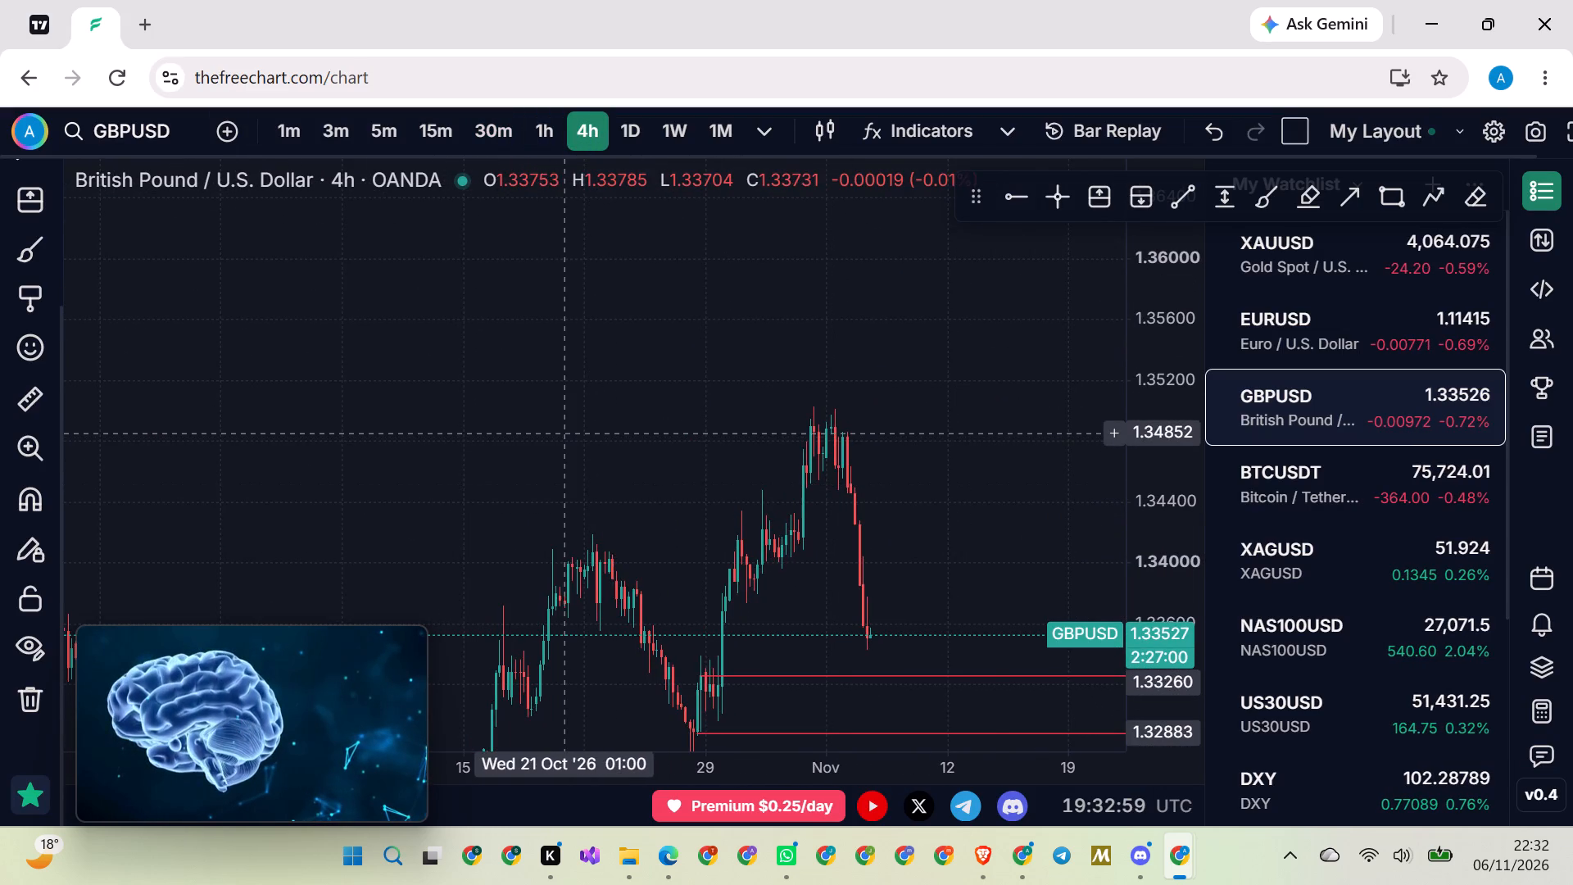
scroll(564, 433, "up", 20)
scroll(564, 433, "up", 3)
scroll(1158, 464, "down", 1)
scroll(1158, 464, "up", 15)
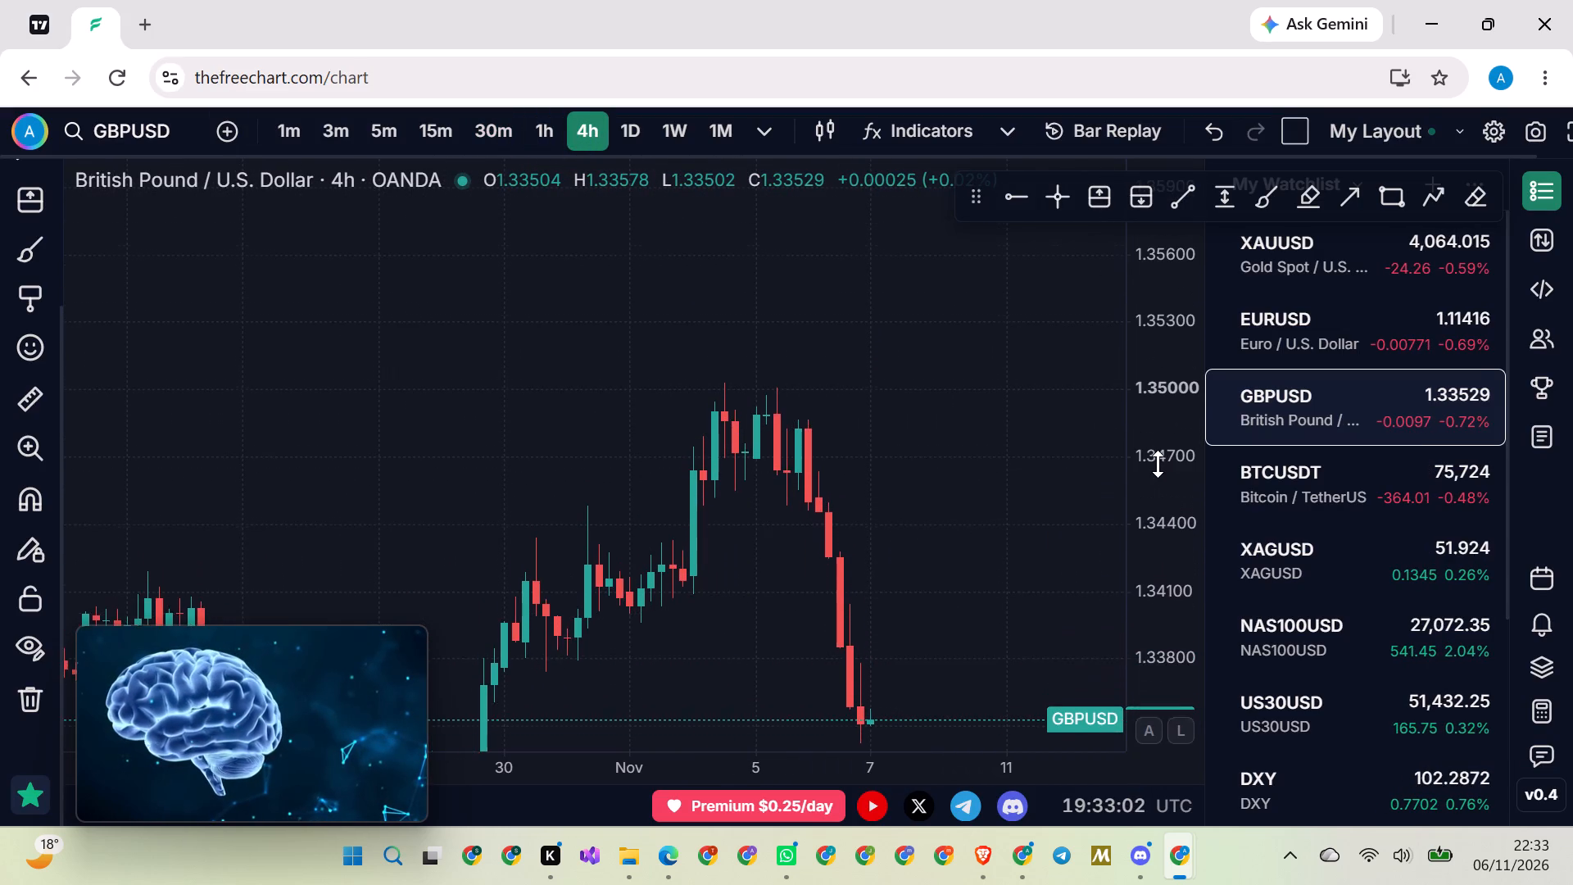
scroll(1158, 464, "up", 14)
left_click_drag(415, 453, 474, 456)
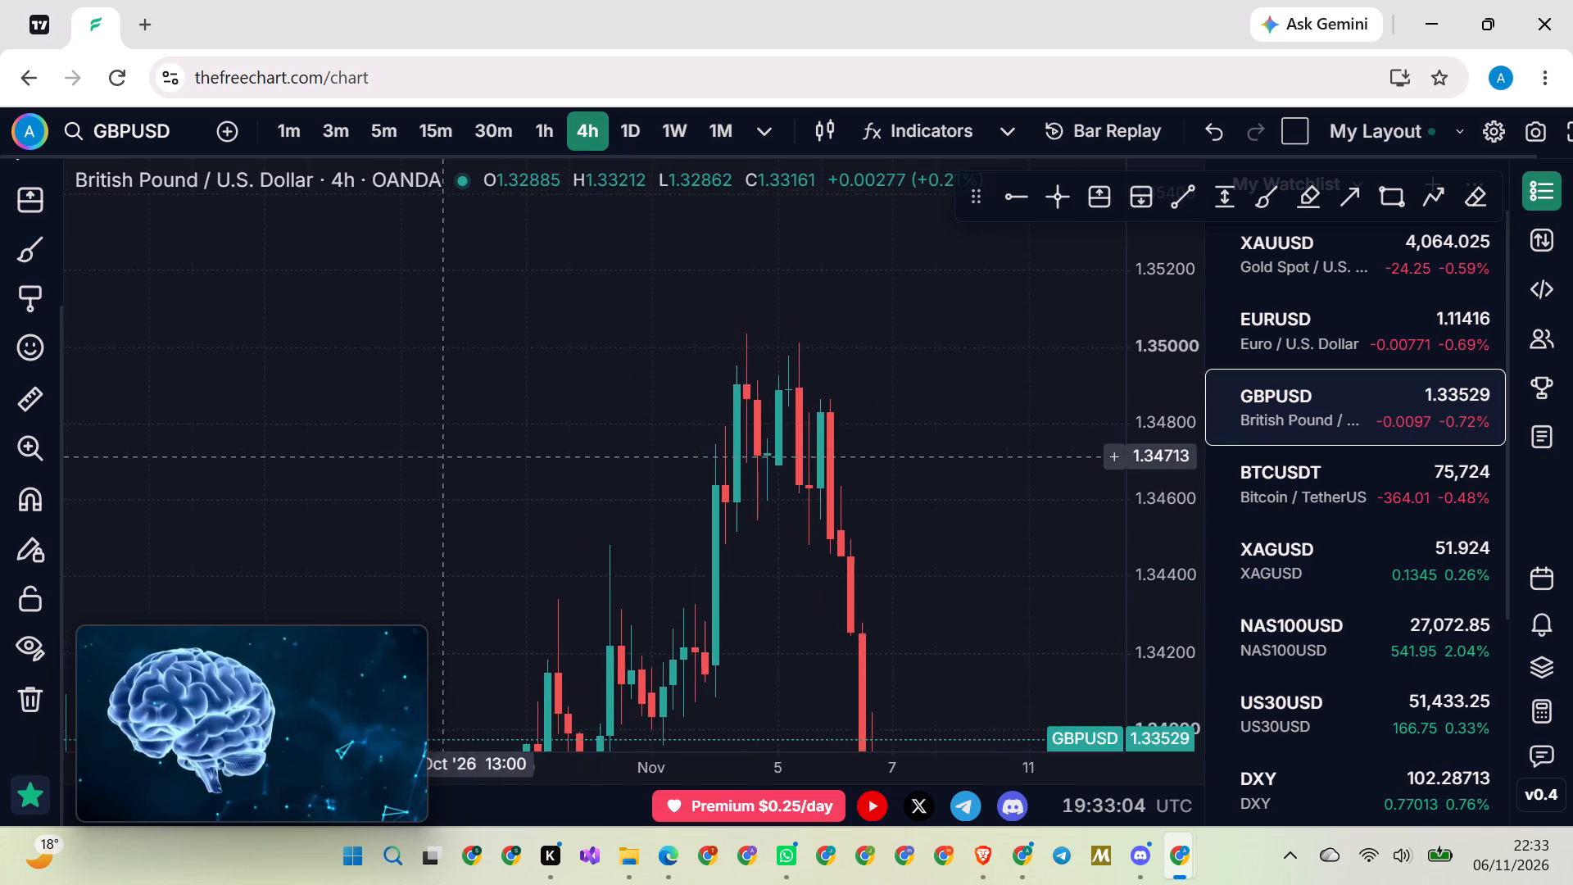
left_click_drag(474, 456, 680, 413)
scroll(644, 390, "up", 11)
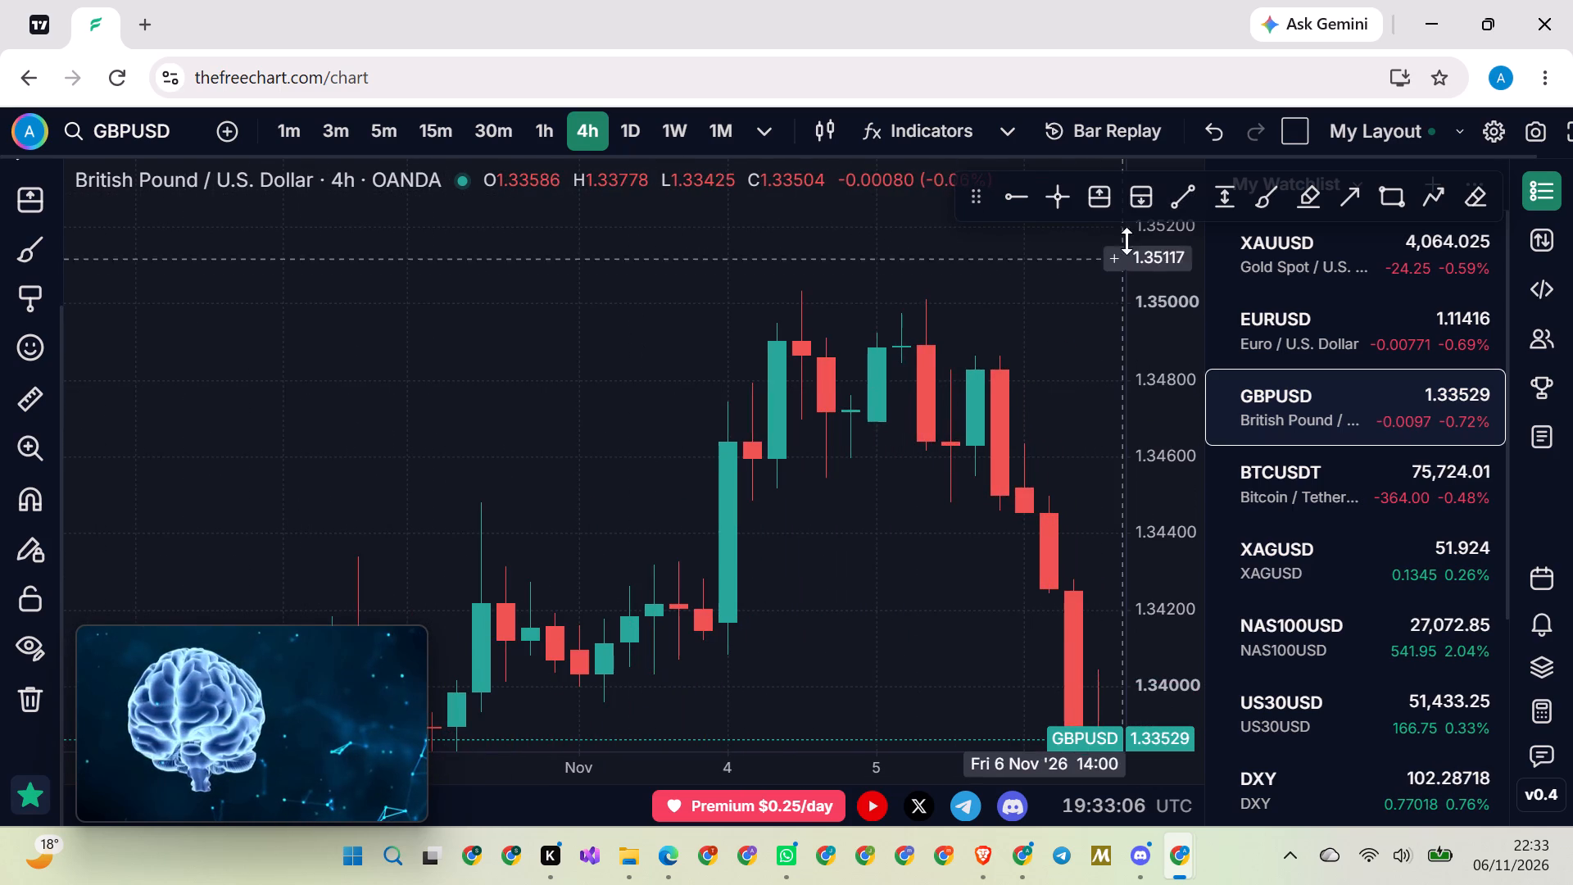
left_click(1015, 197)
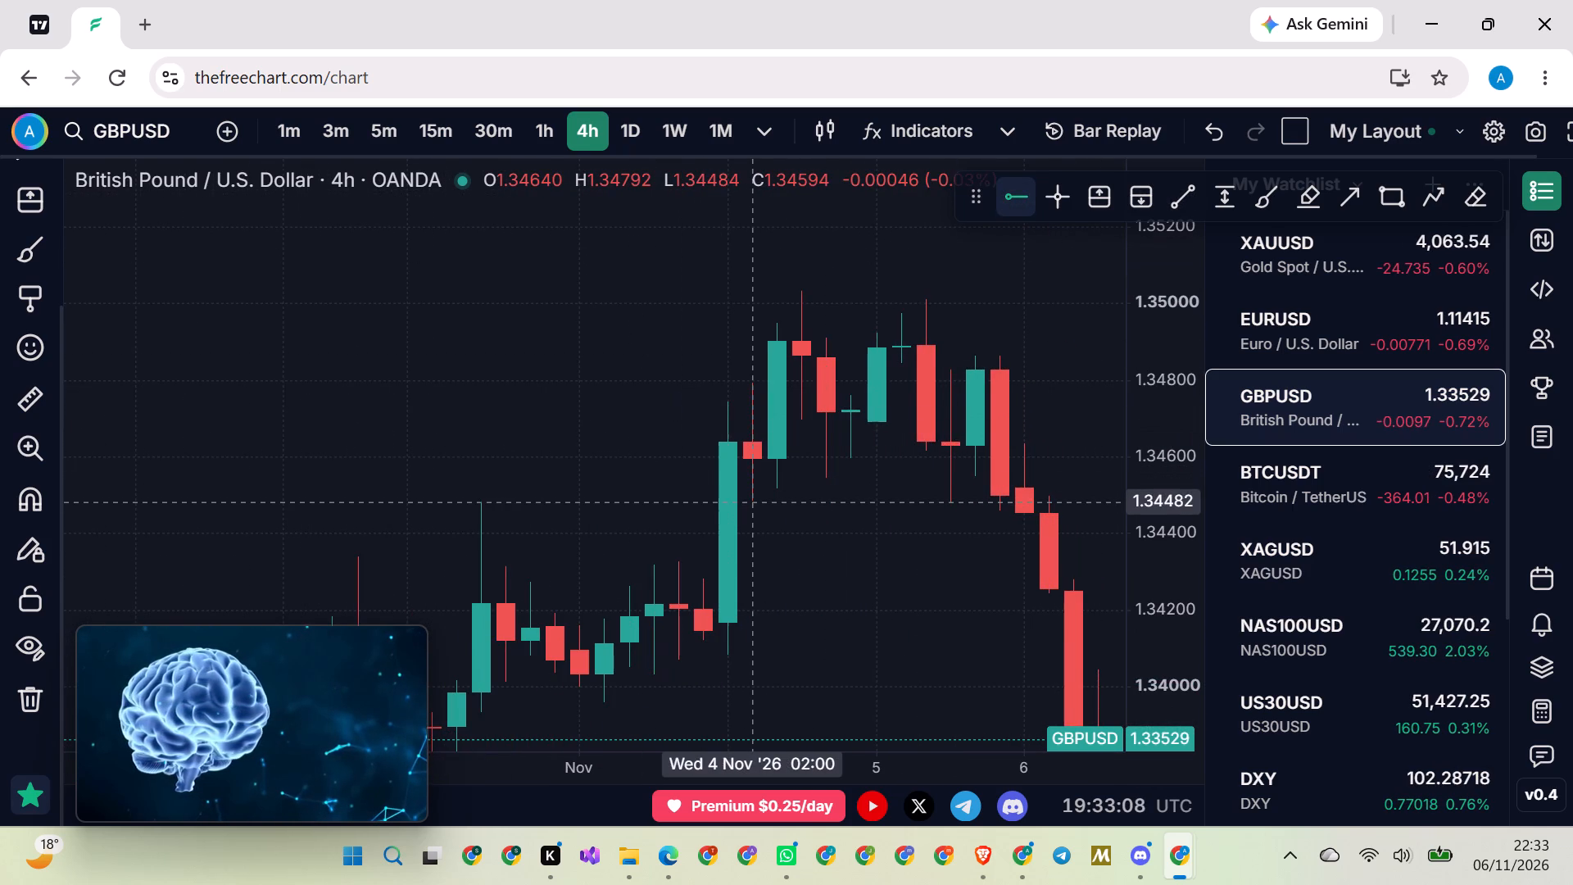
left_click(750, 505)
left_click(652, 344)
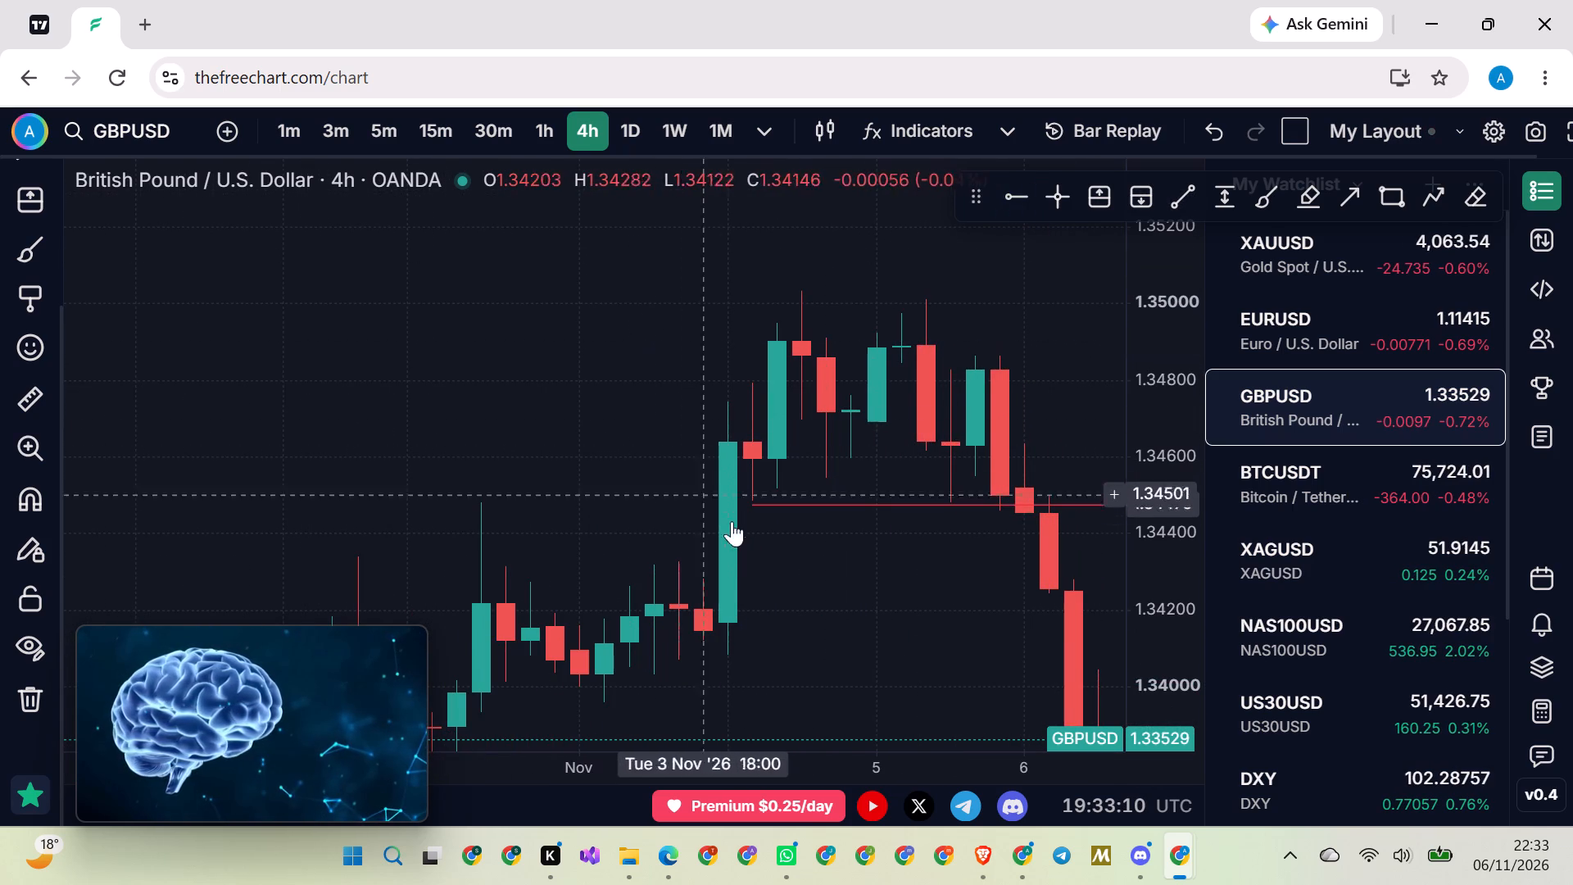
left_click(749, 503)
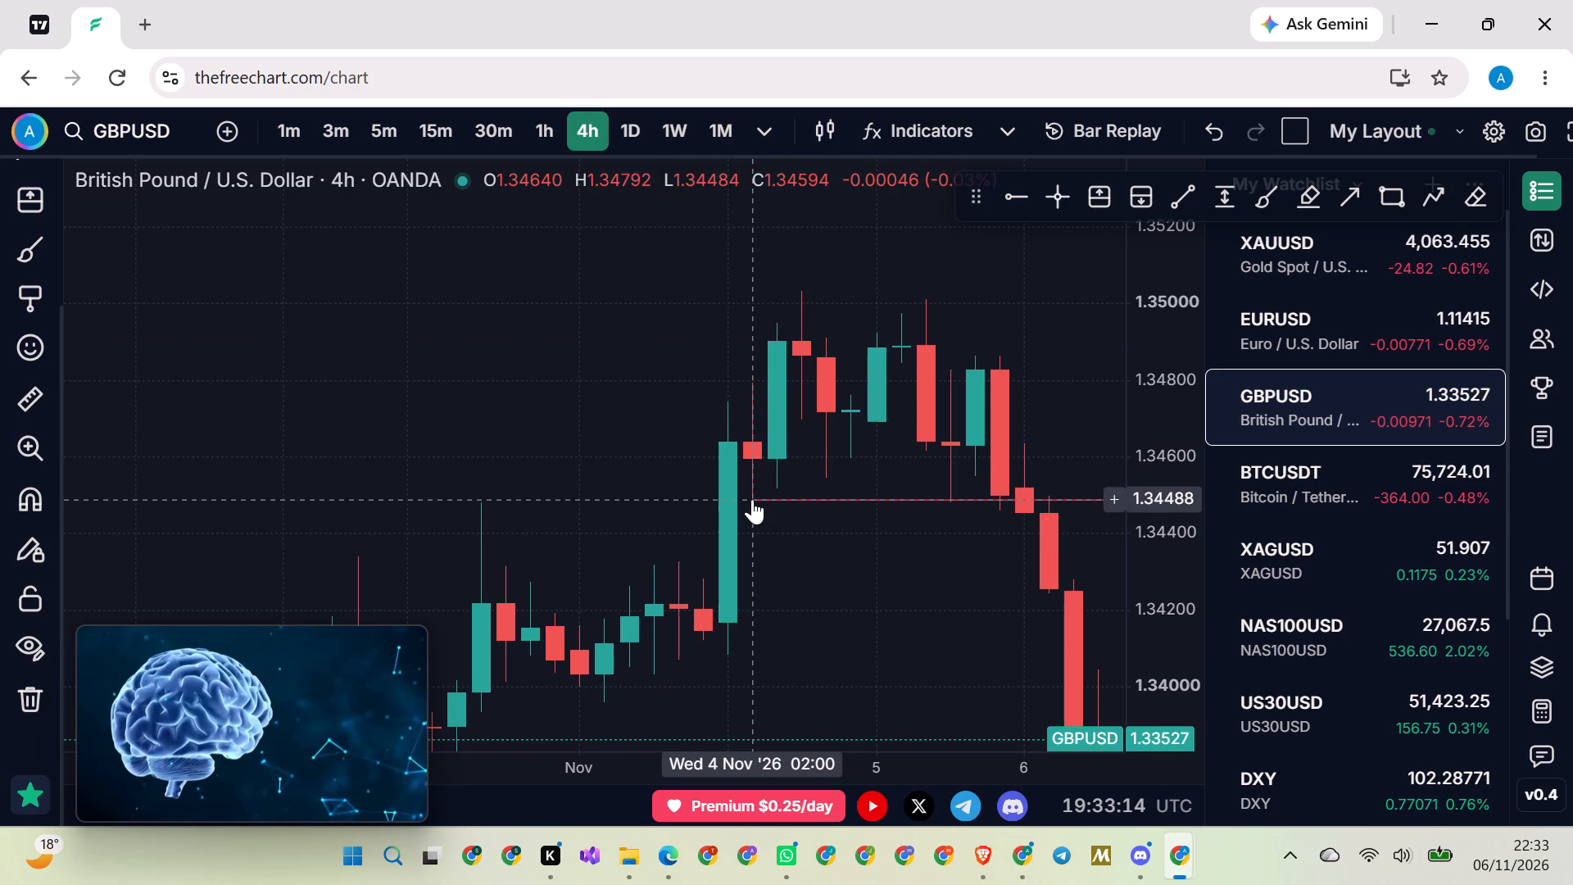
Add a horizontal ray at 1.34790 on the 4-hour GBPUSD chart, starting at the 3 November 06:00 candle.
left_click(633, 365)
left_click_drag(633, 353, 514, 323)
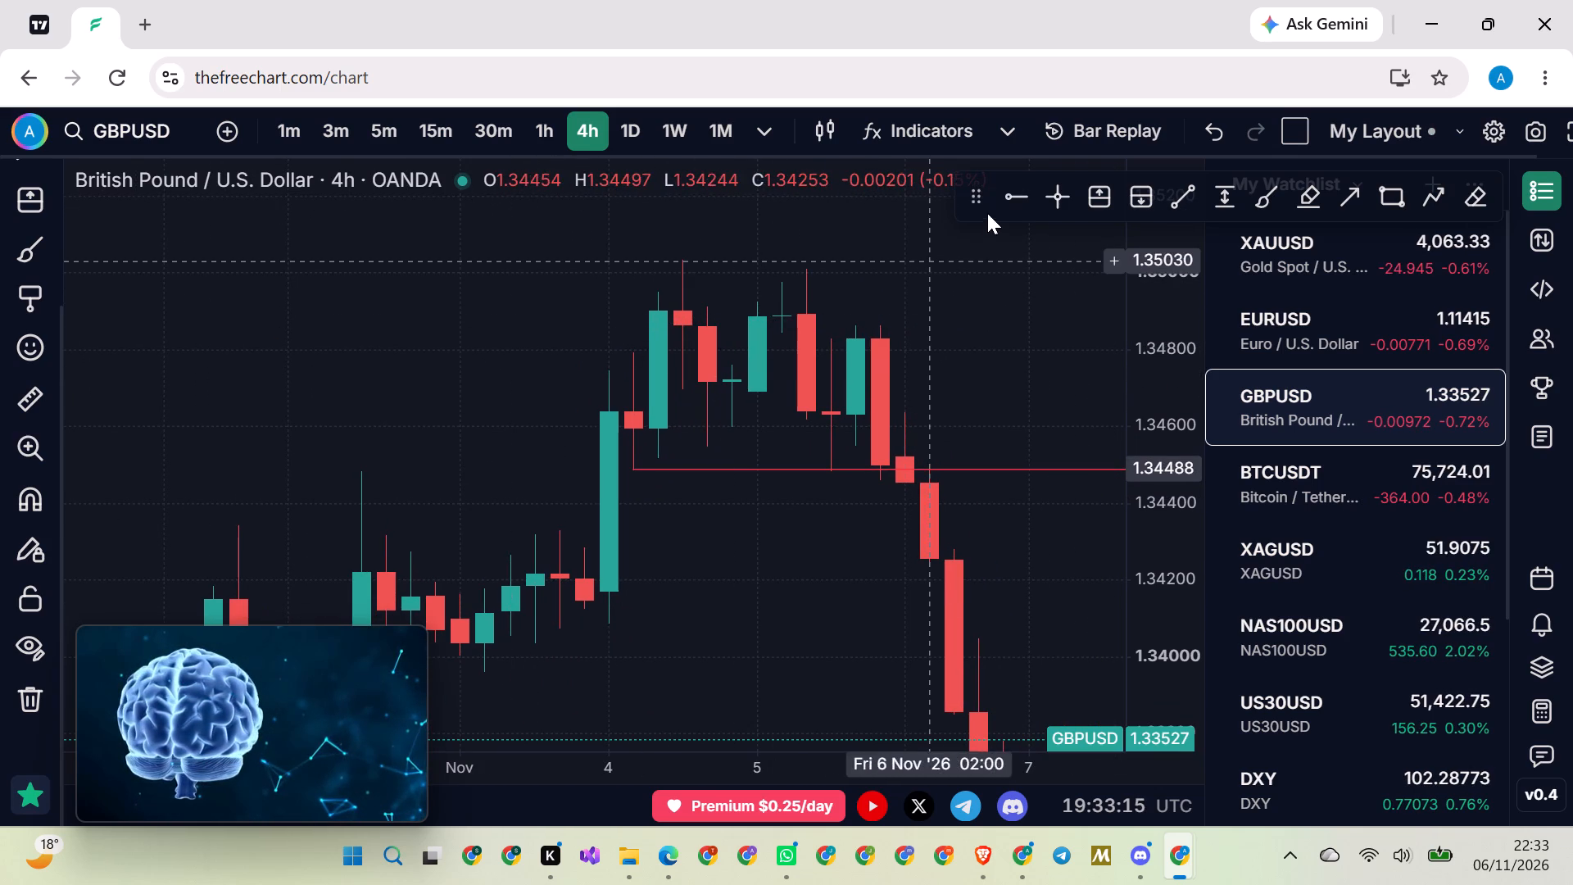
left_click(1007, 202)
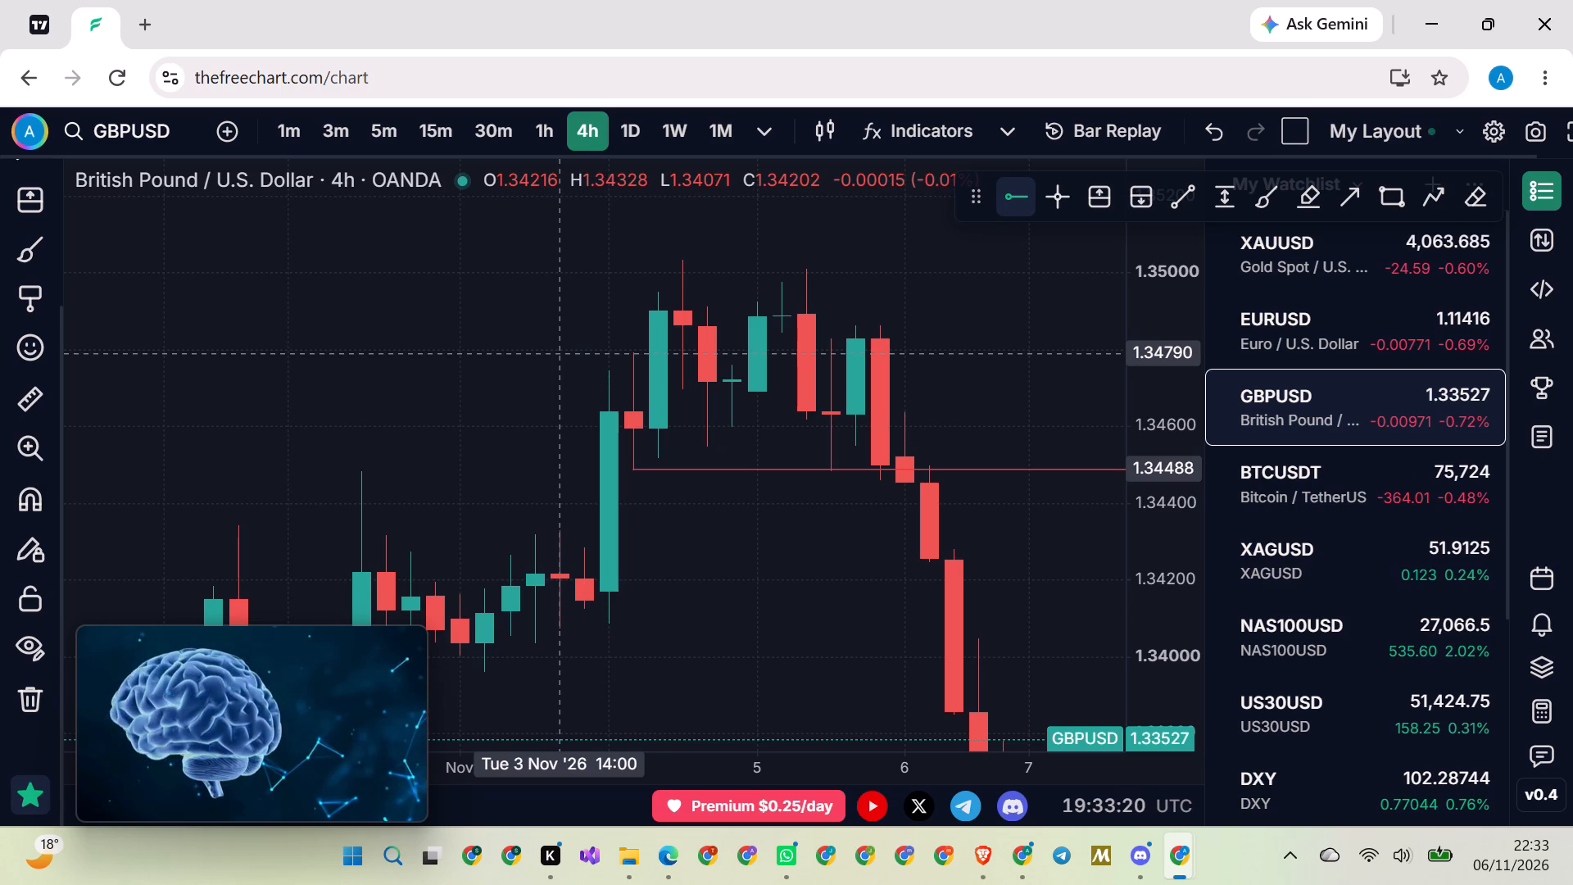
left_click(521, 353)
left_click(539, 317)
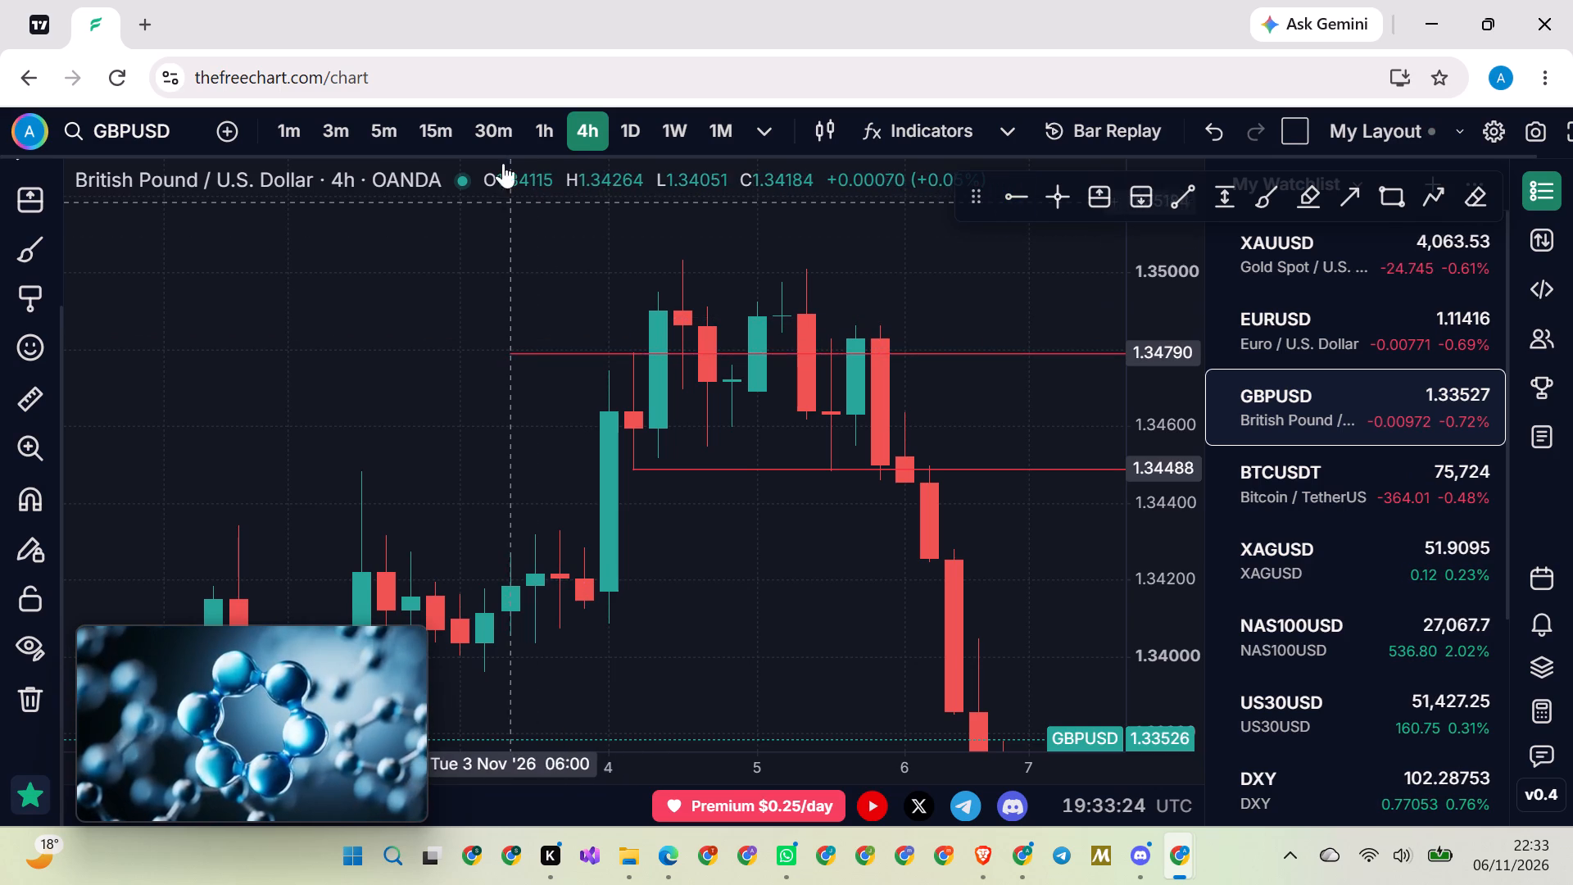
Switch to the daily timeframe and examine the rays at 1.34790, 1.34488 and 1.33260 against the latest candles.
left_click(630, 129)
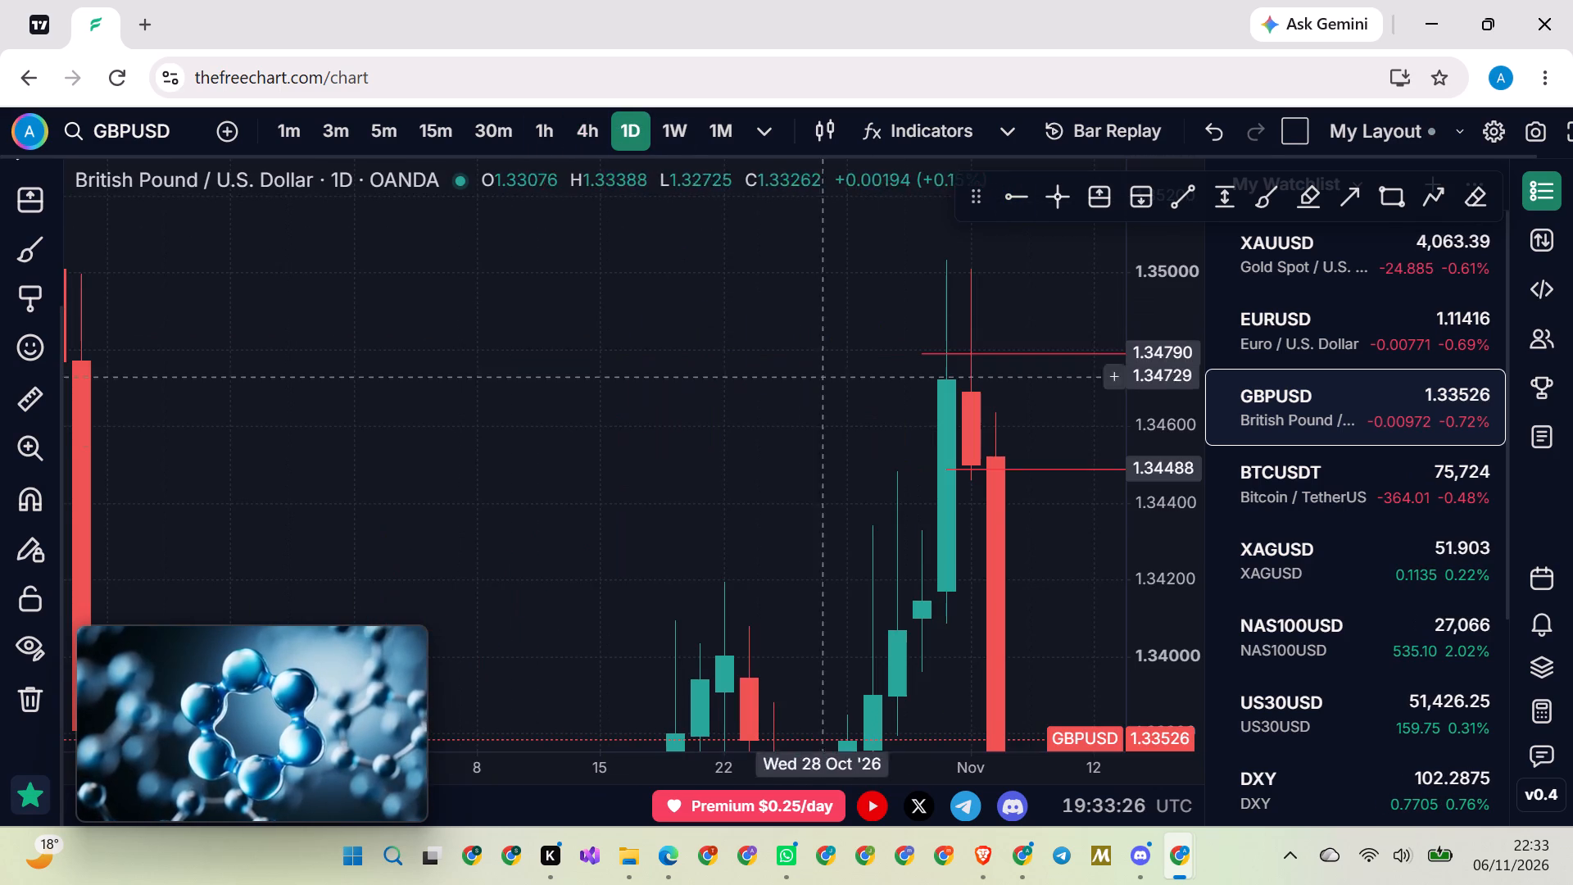
left_click_drag(1182, 373, 1100, 601)
left_click_drag(859, 401, 841, 401)
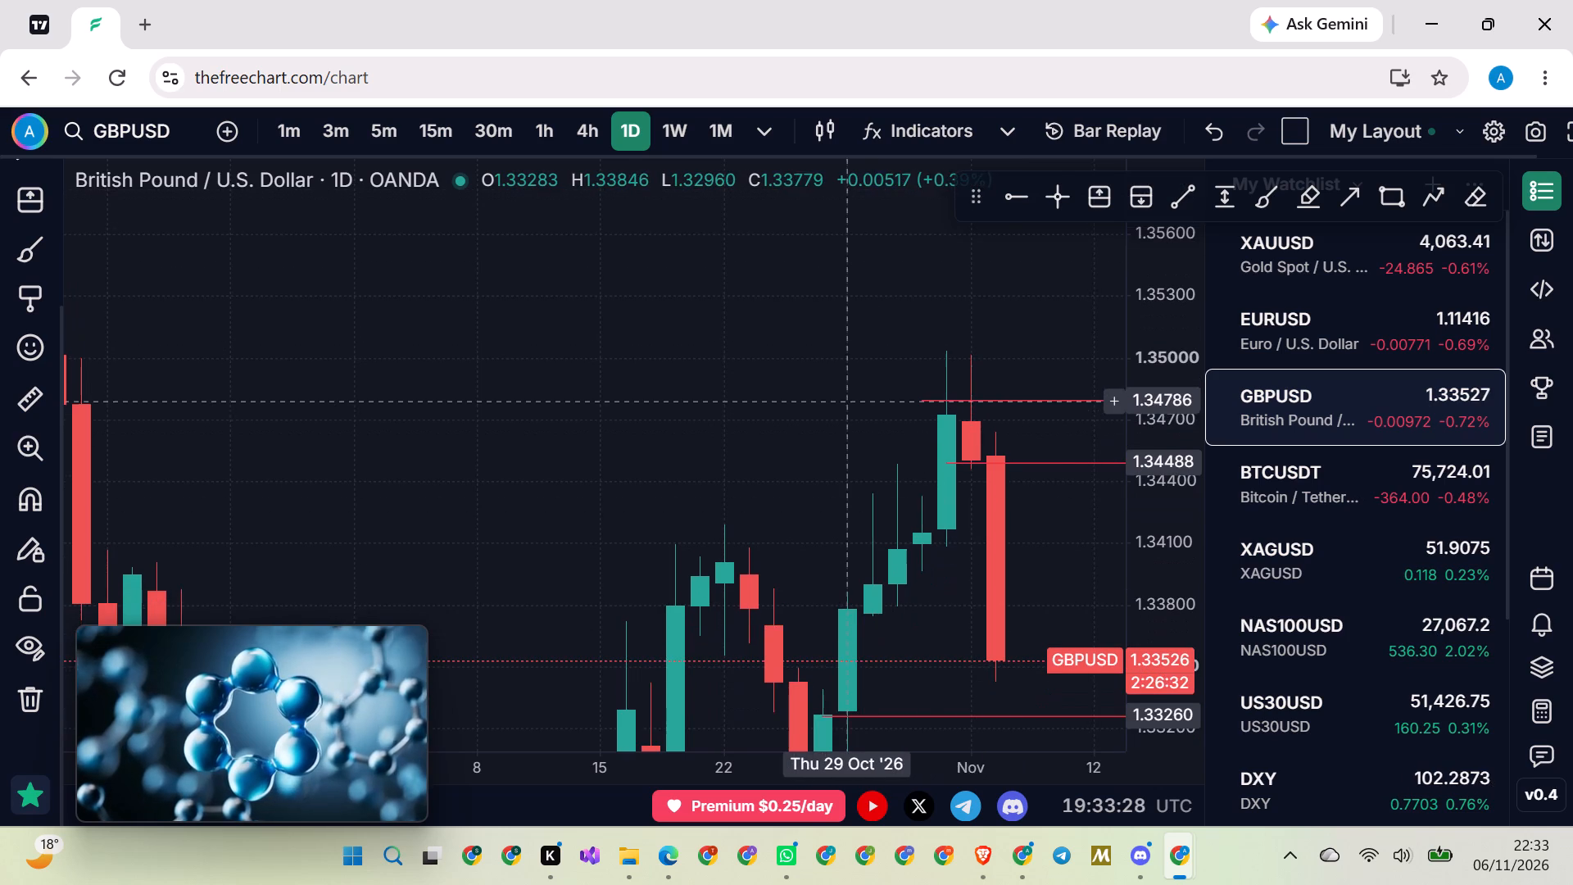
left_click_drag(841, 401, 641, 378)
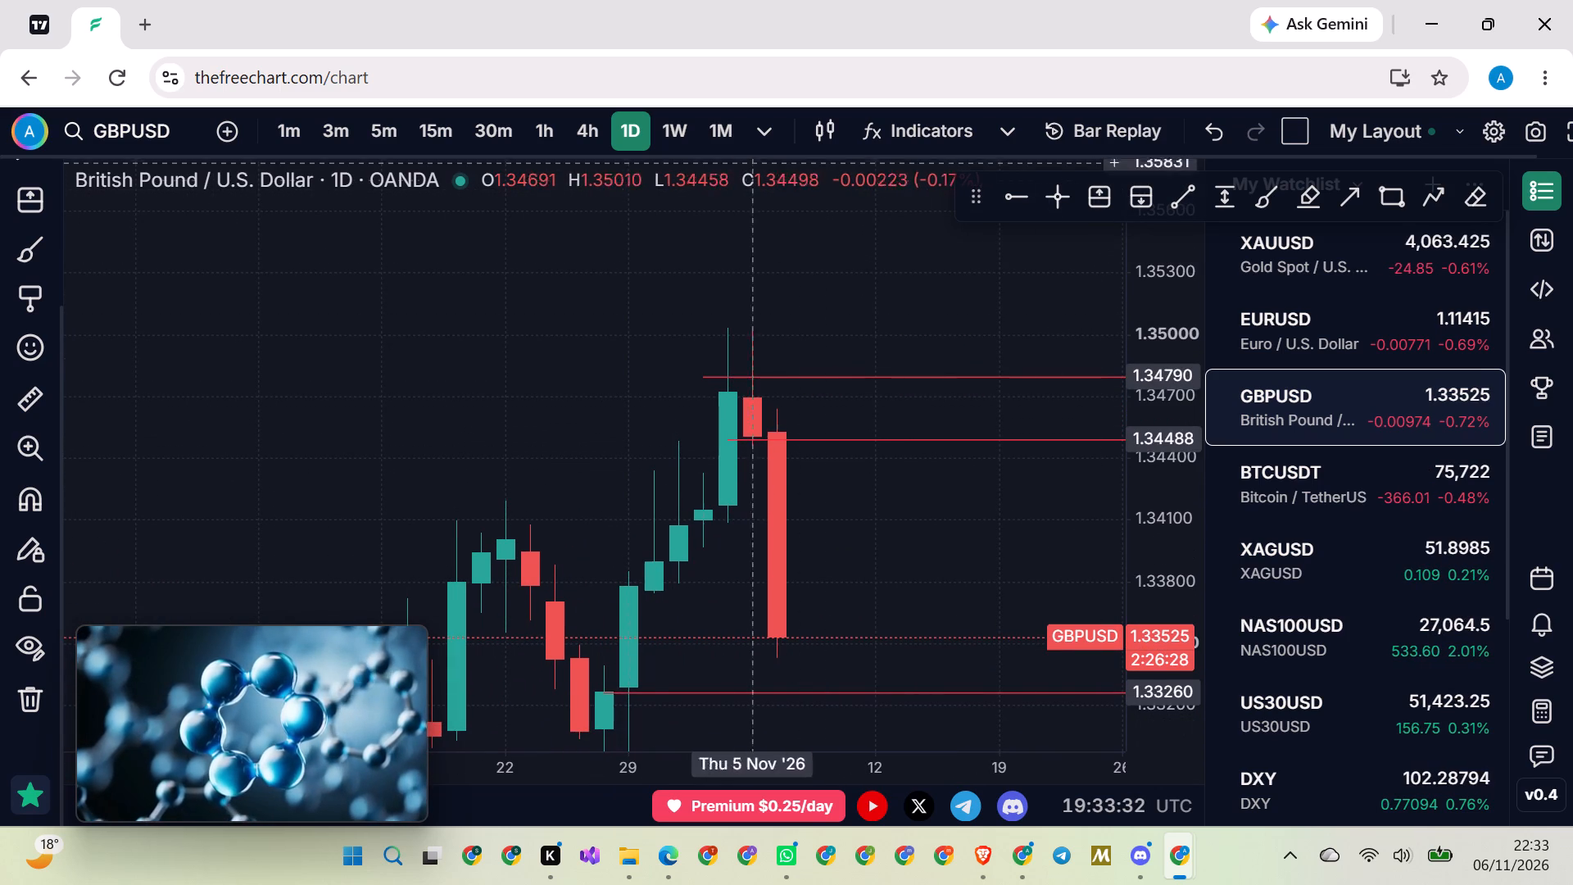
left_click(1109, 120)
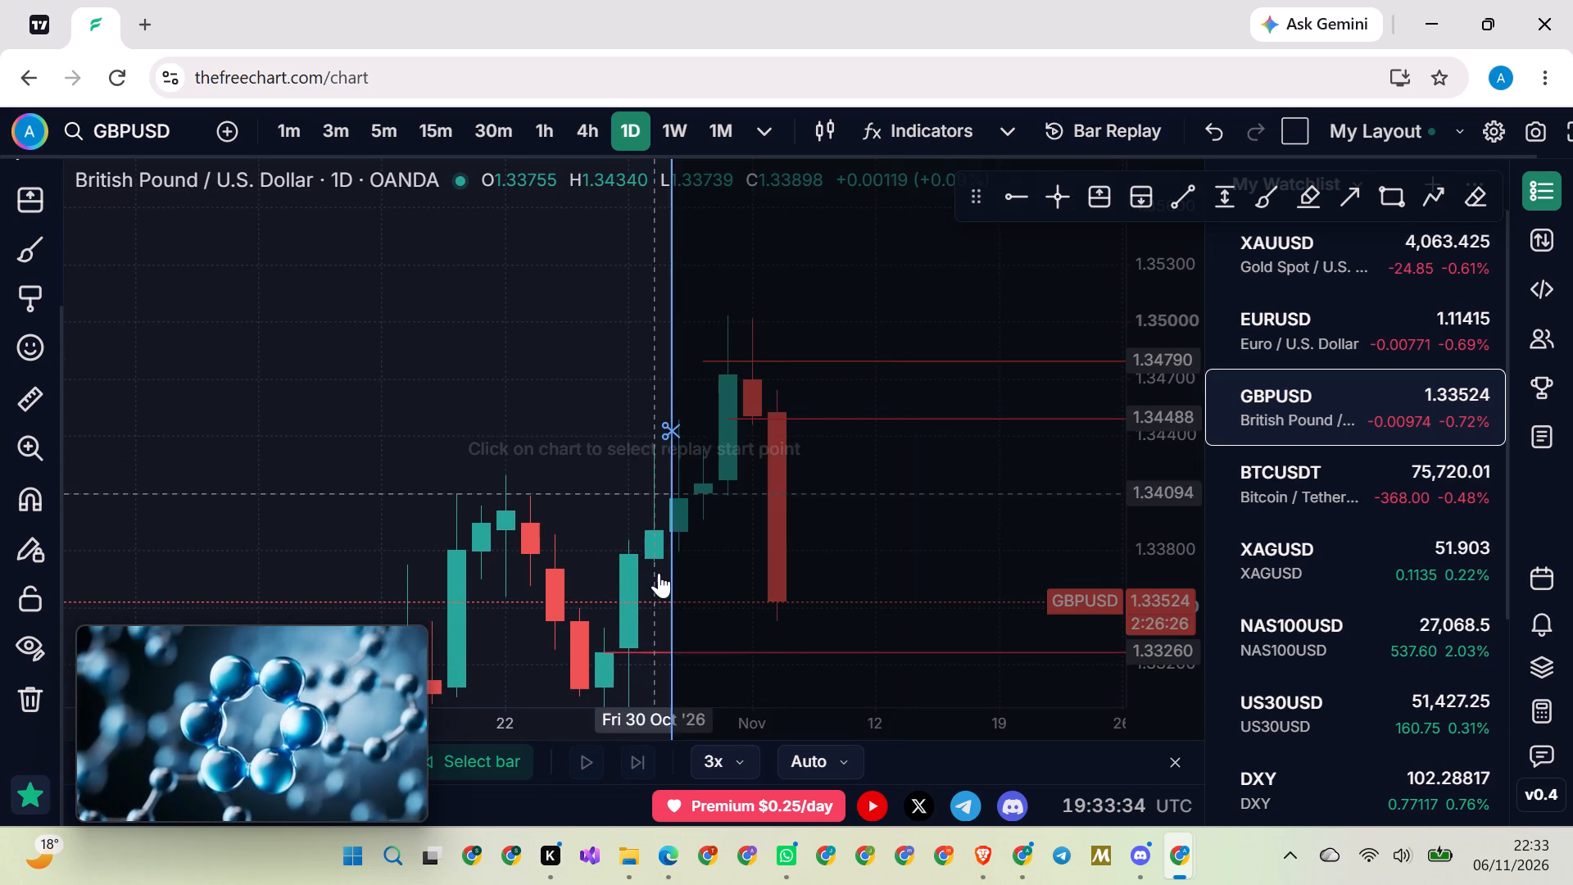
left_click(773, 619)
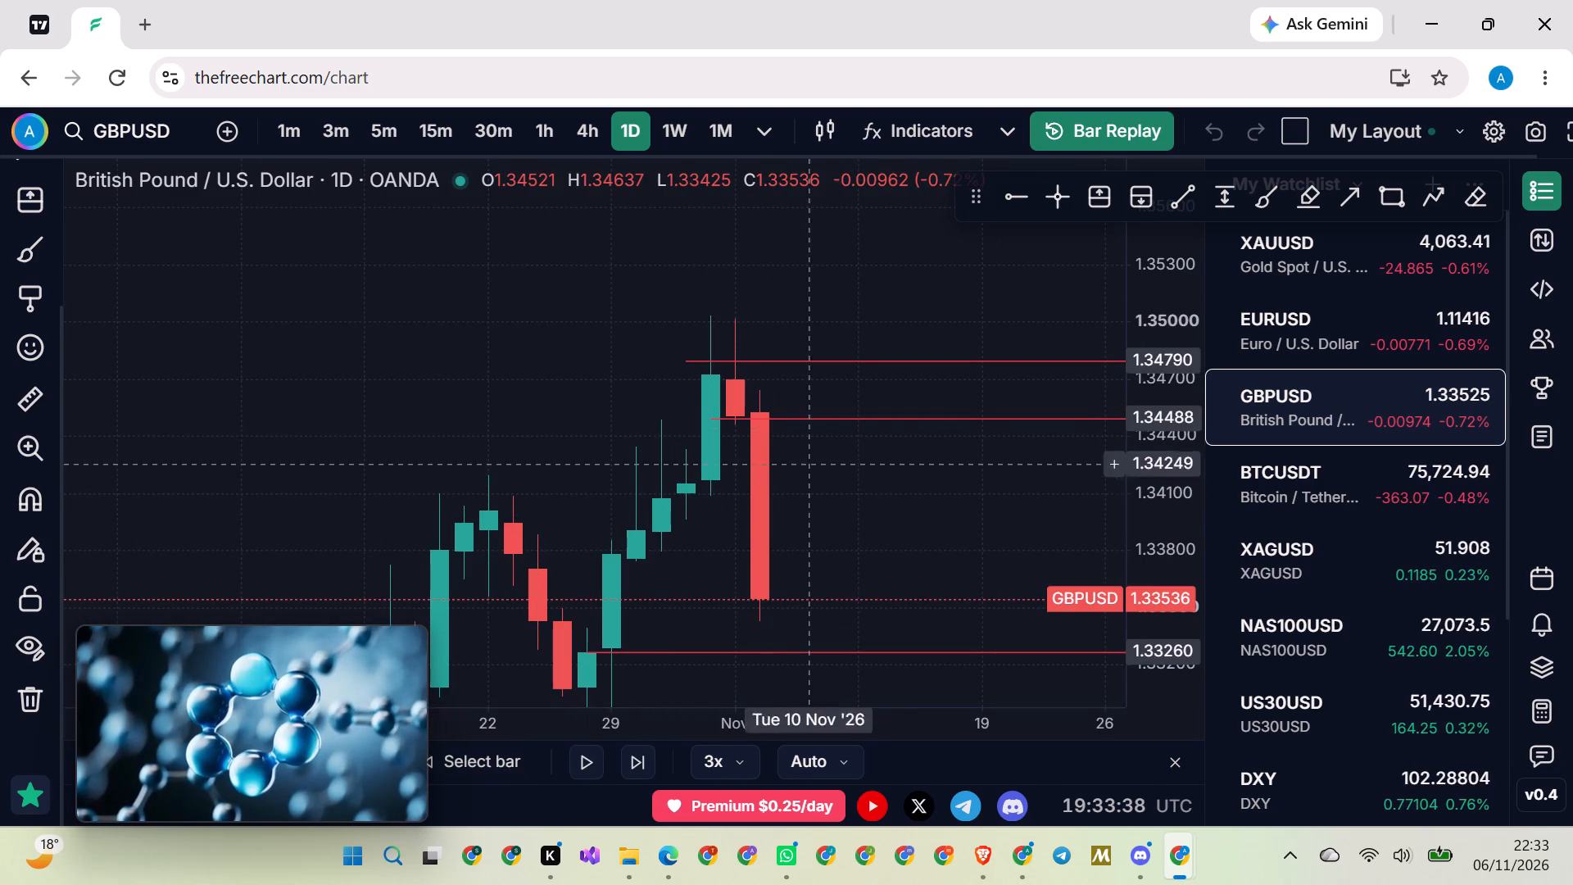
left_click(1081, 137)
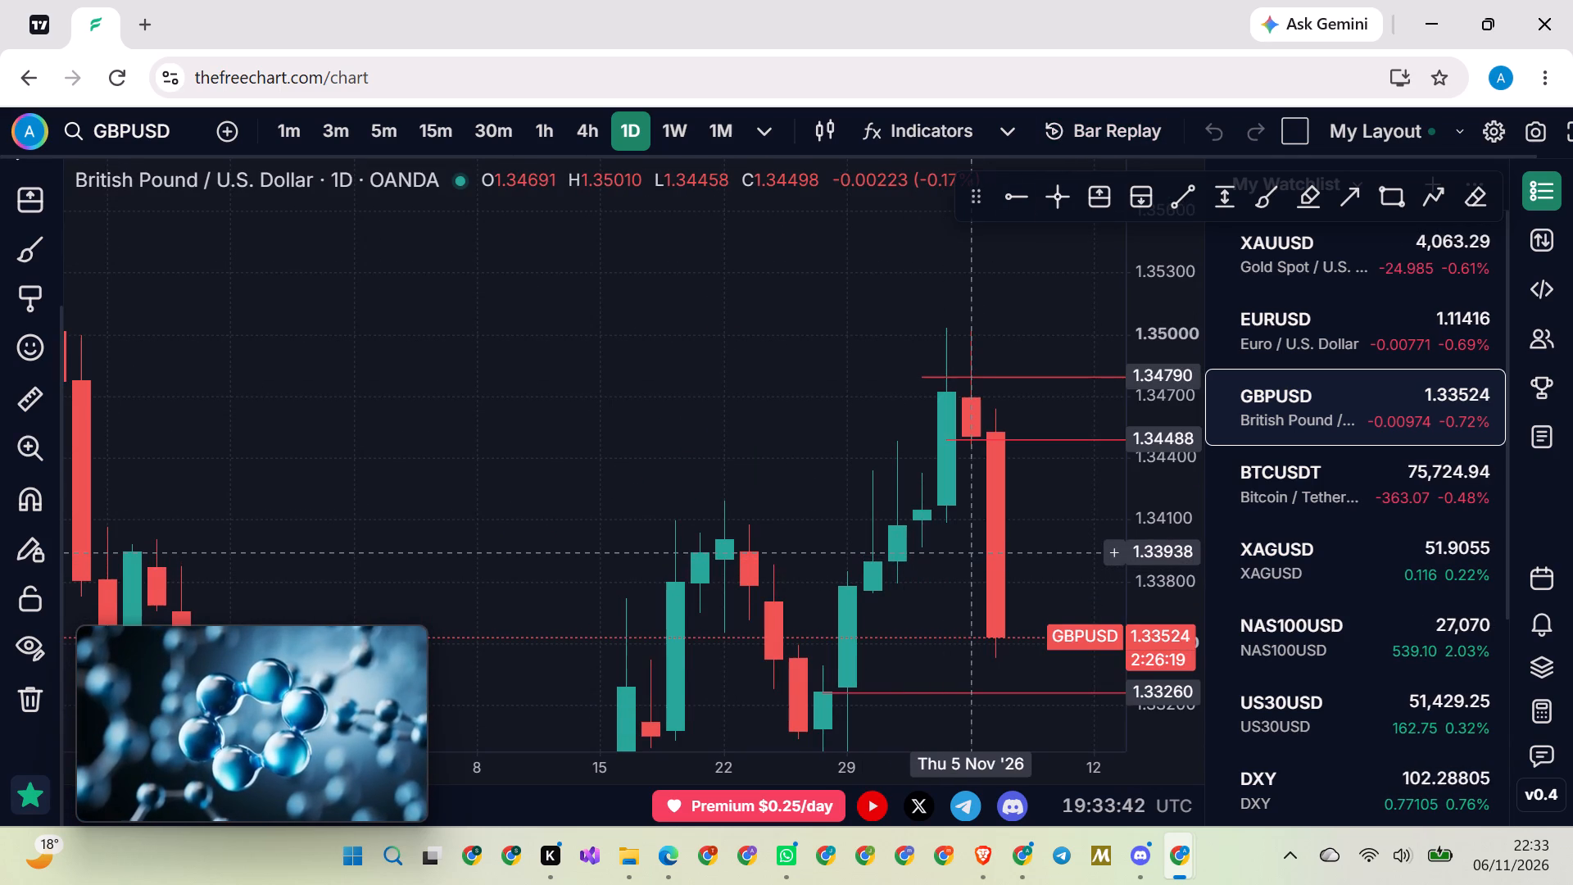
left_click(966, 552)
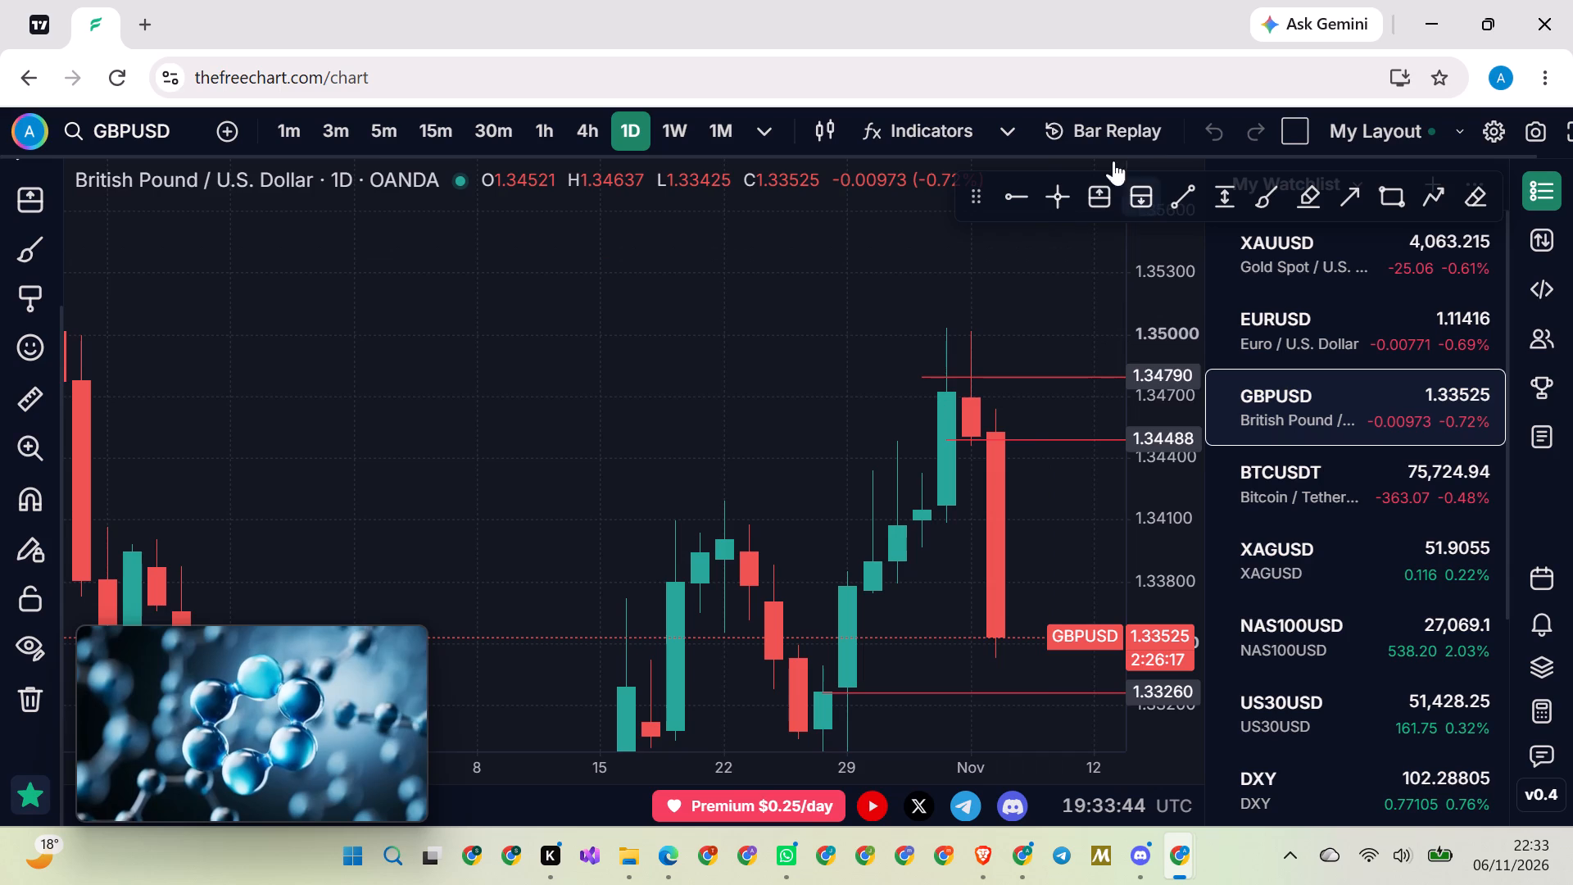
Start Bar Replay on the daily GBPUSD chart from the 5 November candle.
left_click(1104, 129)
left_click(966, 454)
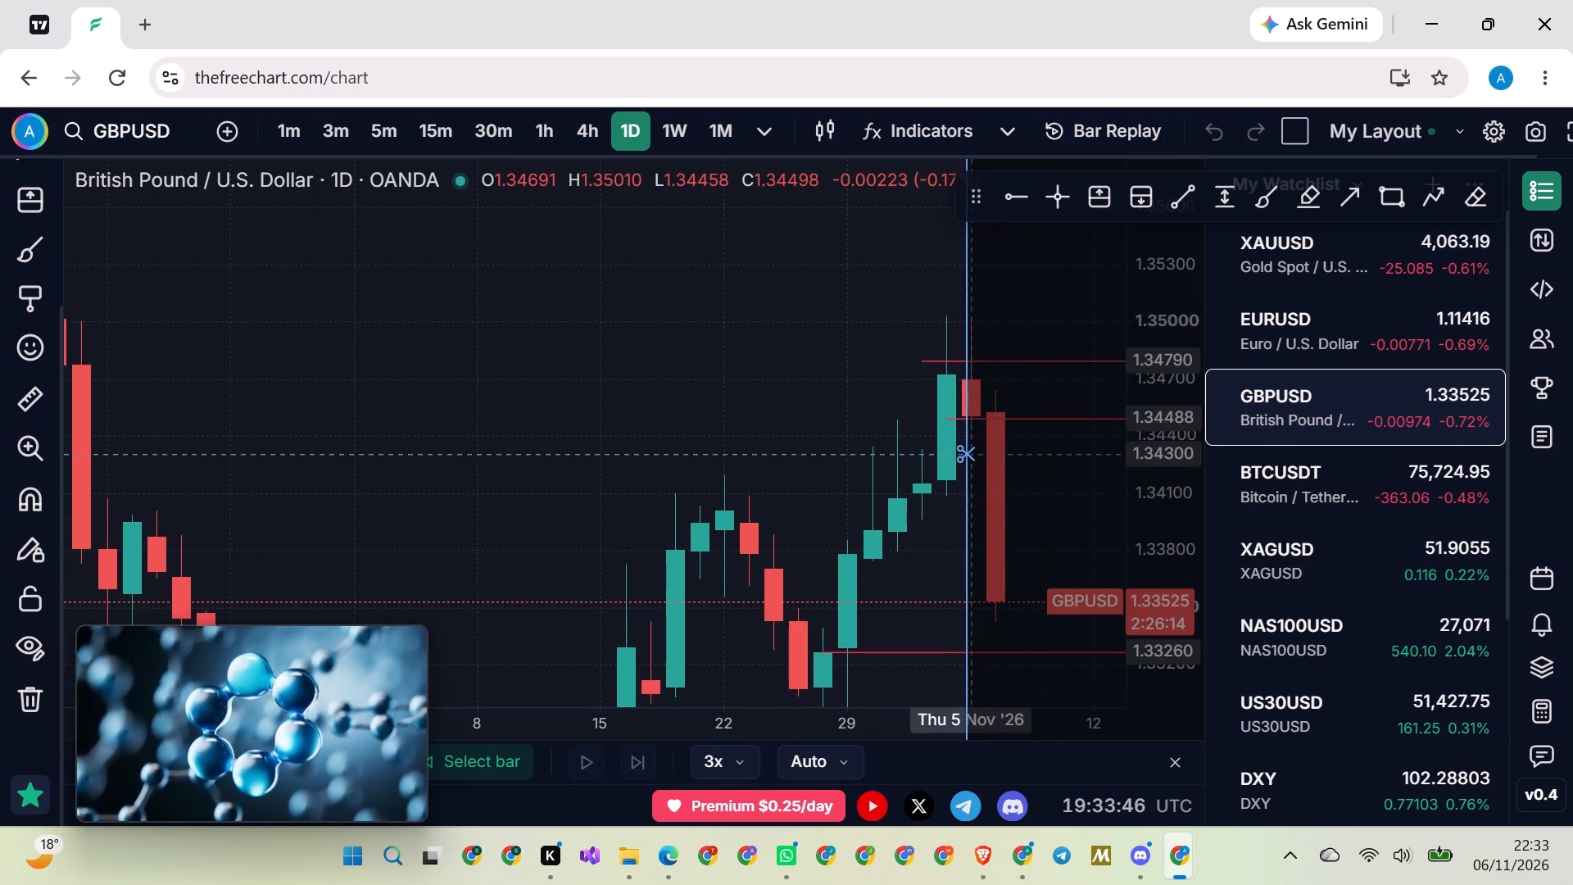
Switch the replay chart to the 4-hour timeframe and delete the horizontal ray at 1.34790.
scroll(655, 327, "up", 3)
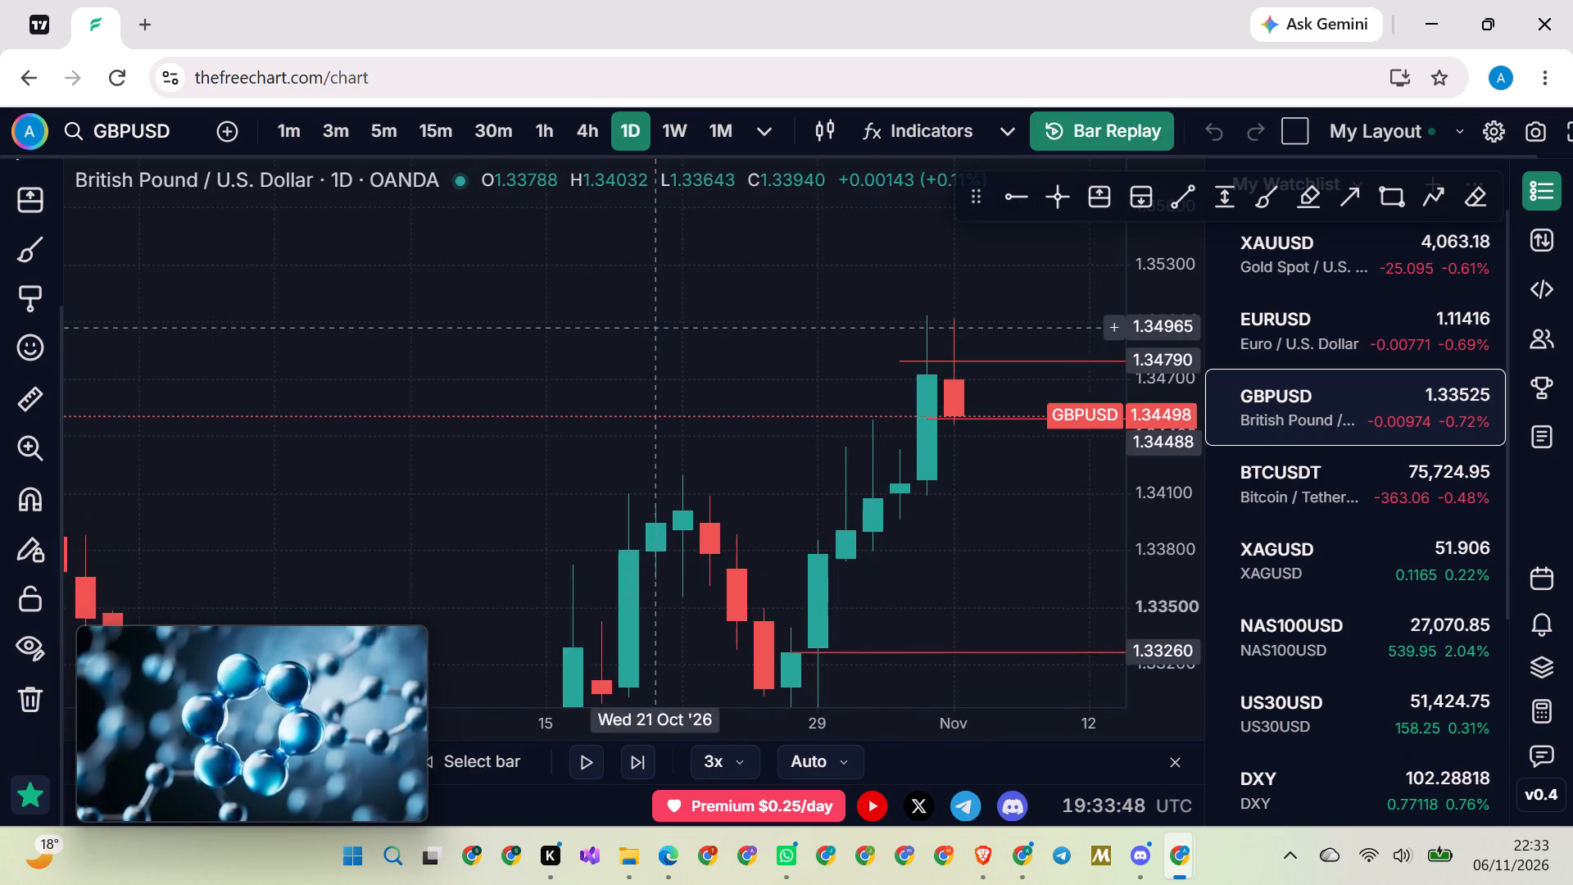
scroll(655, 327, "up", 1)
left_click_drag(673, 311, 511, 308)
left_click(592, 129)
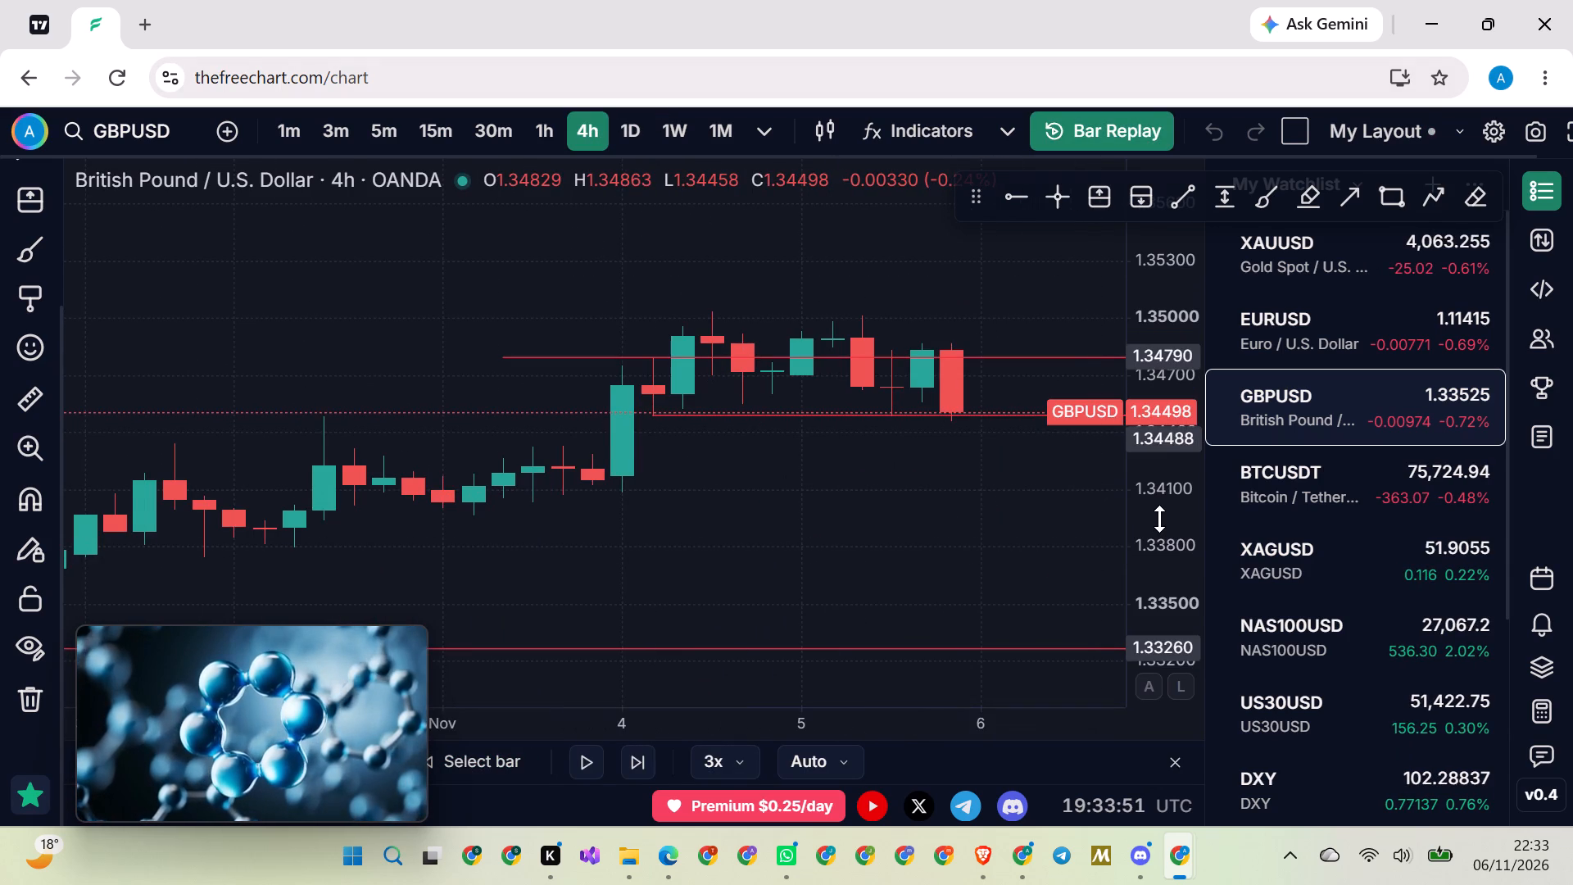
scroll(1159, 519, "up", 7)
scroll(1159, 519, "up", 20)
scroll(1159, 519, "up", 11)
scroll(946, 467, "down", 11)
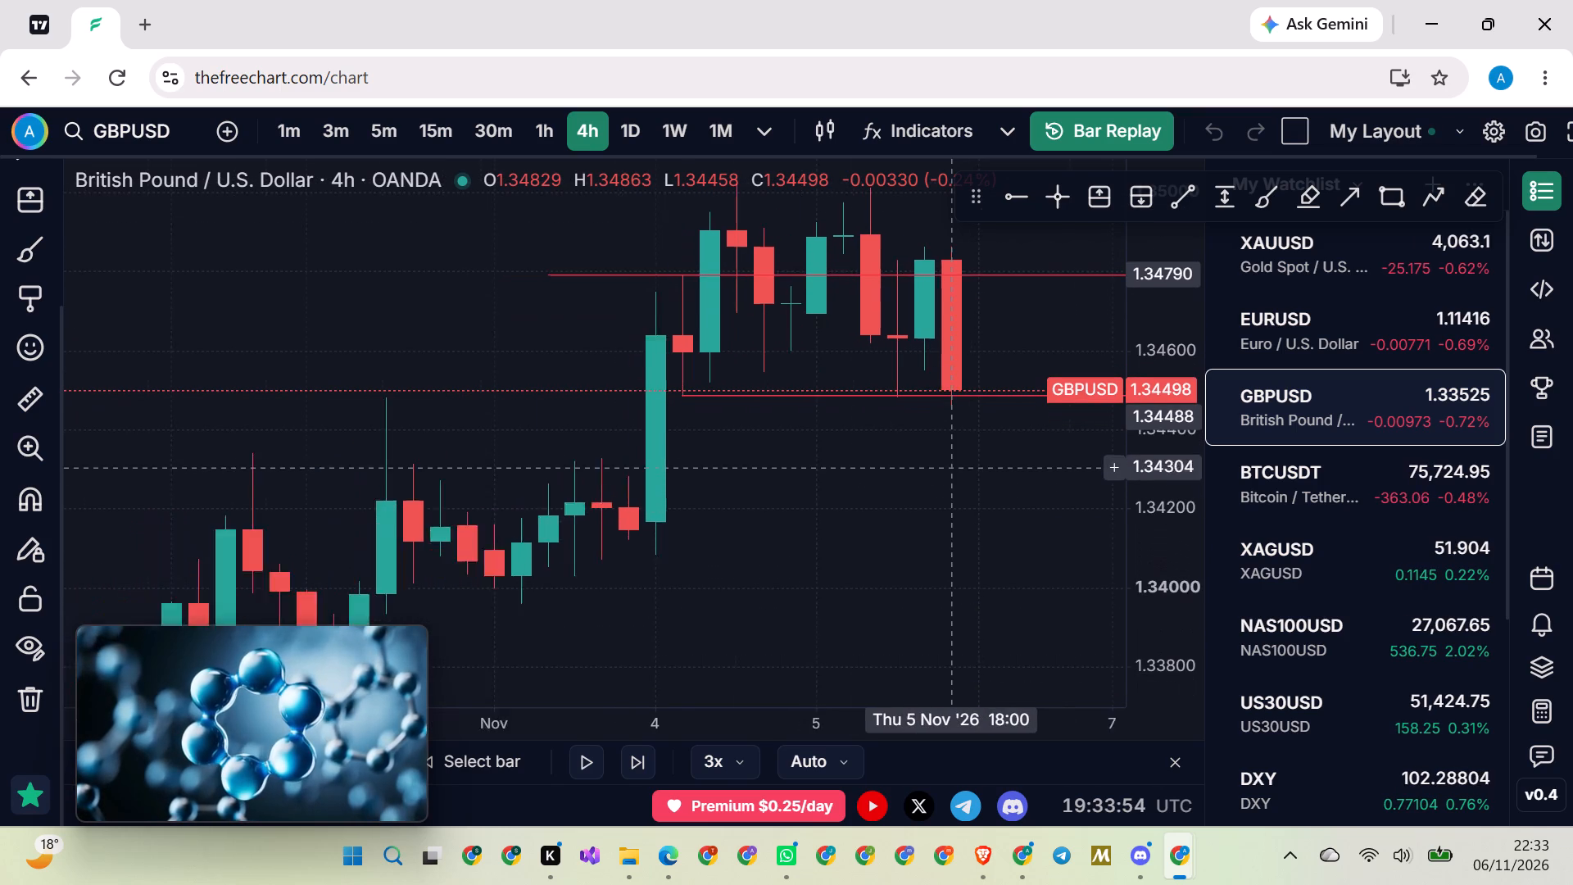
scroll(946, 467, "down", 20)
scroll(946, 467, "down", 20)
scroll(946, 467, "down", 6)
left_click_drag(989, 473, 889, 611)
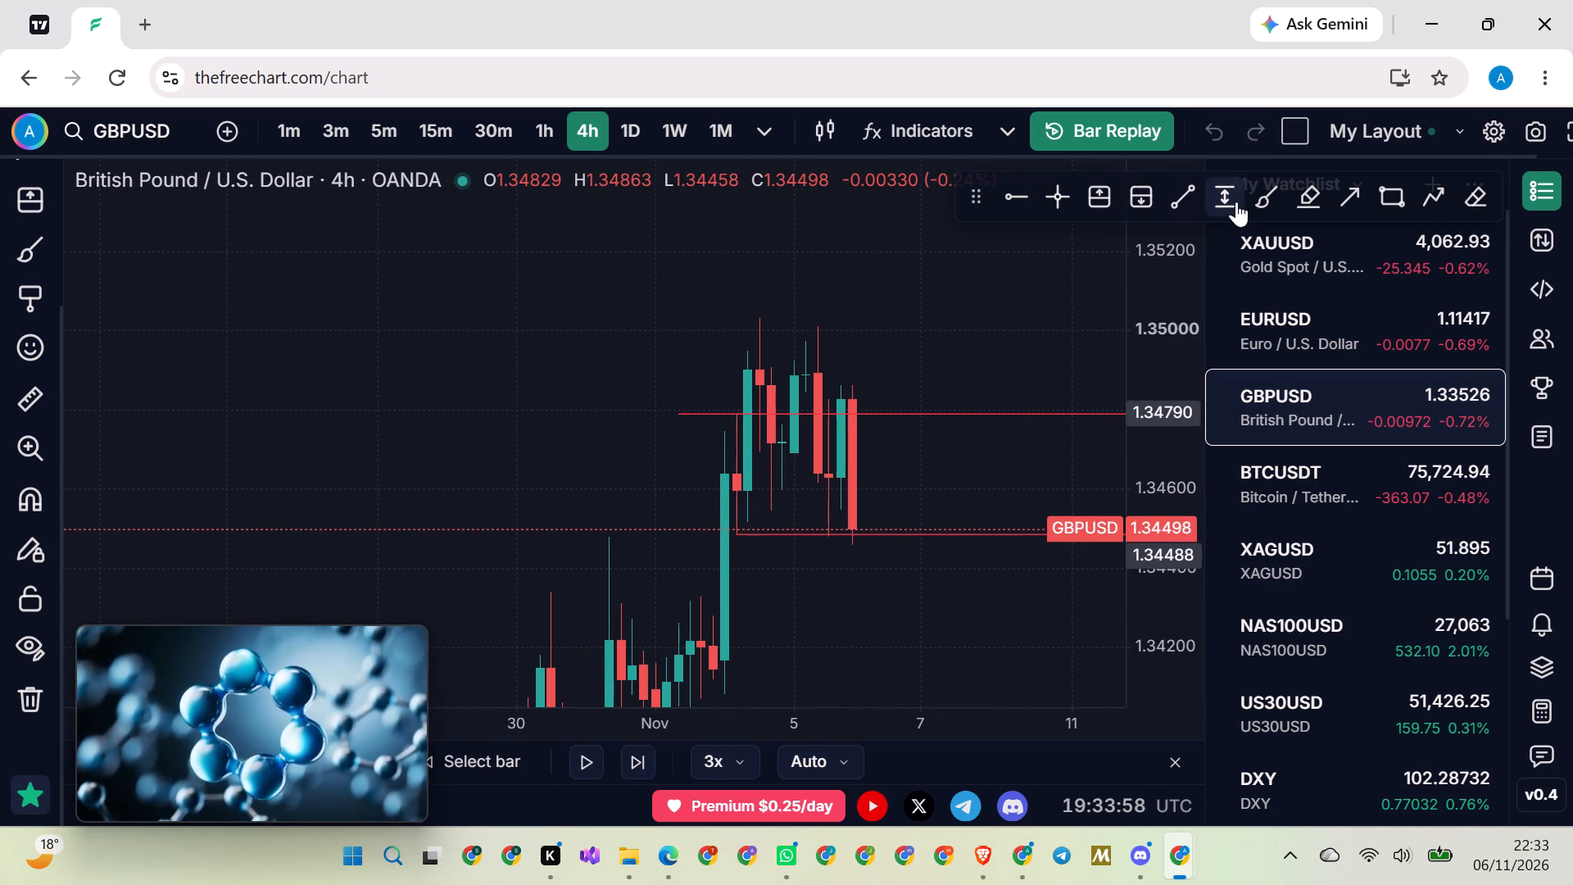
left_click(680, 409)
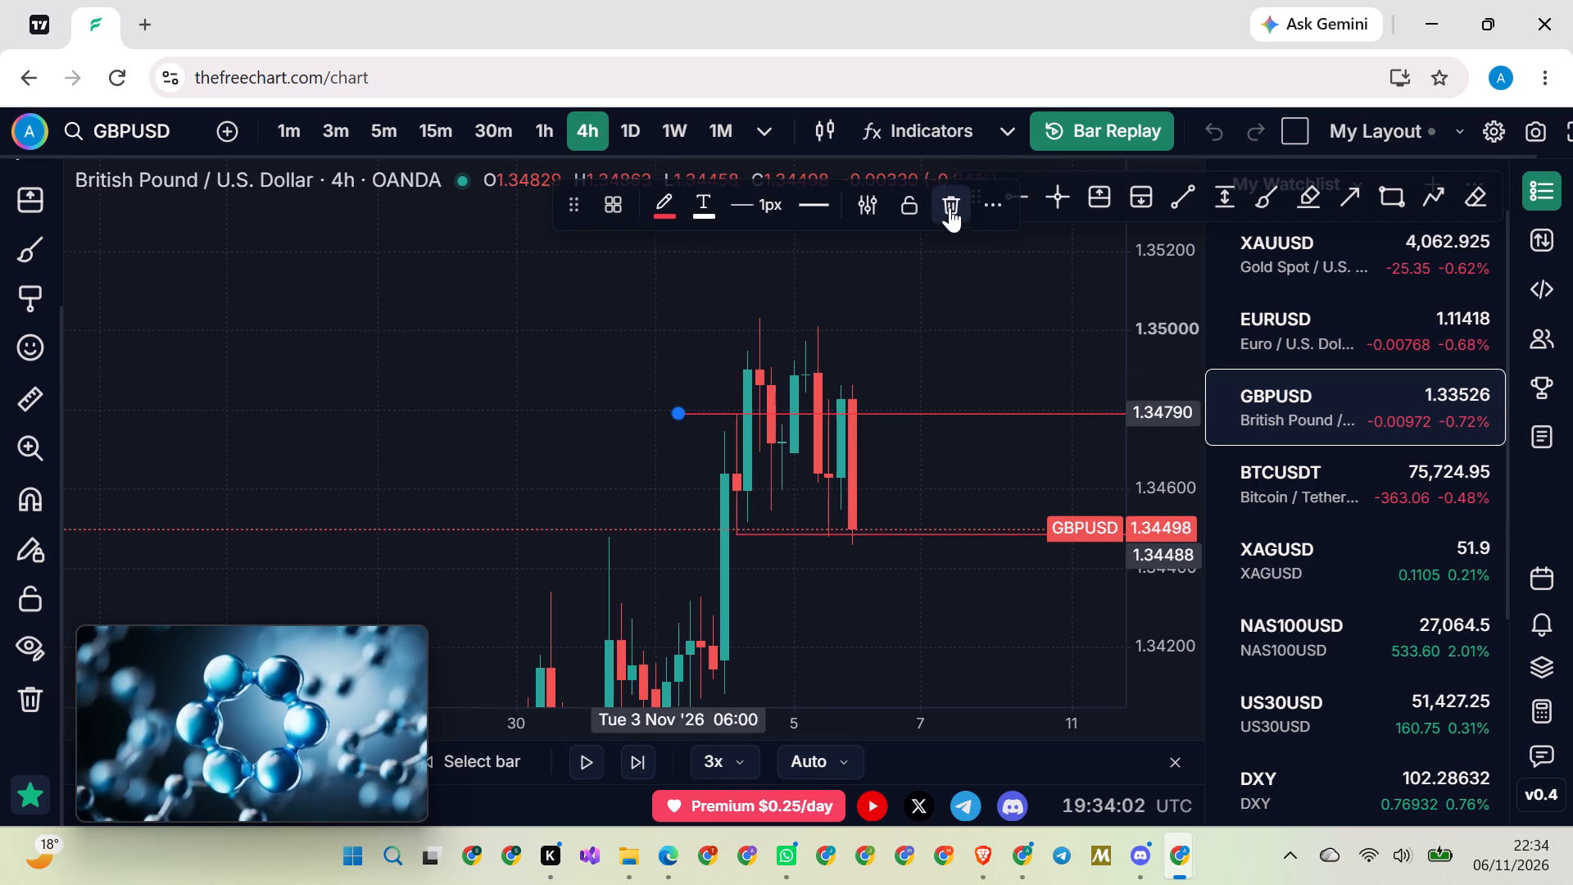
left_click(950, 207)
Switch the replay chart to the 30-minute timeframe and examine the price structure above the 1.34488 ray.
scroll(616, 326, "up", 3)
left_click_drag(596, 320, 546, 320)
scroll(523, 314, "down", 8)
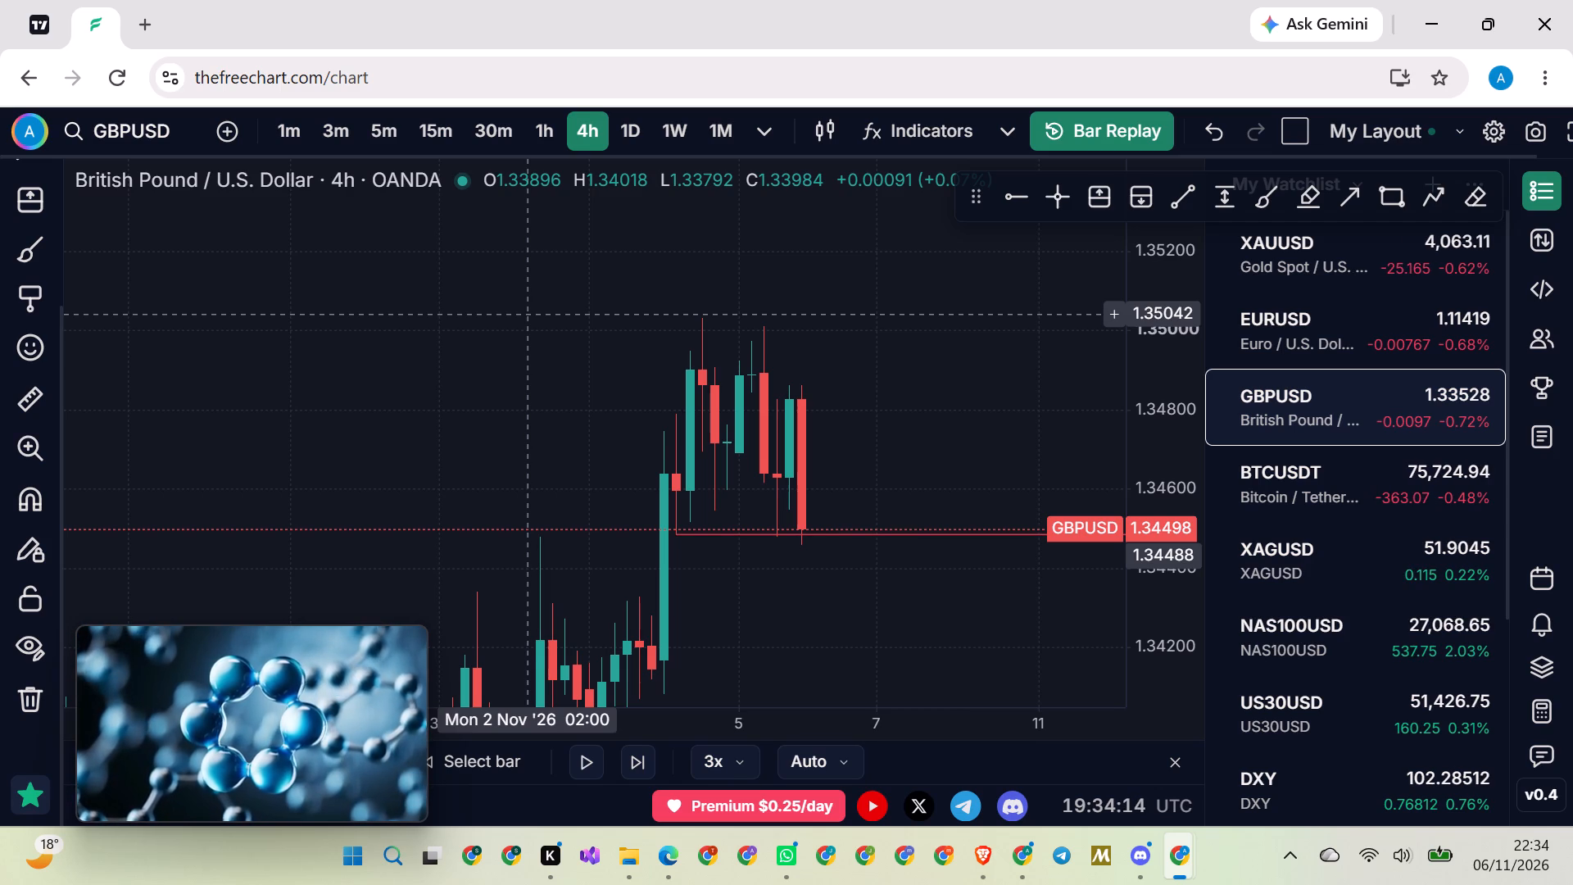
left_click(483, 133)
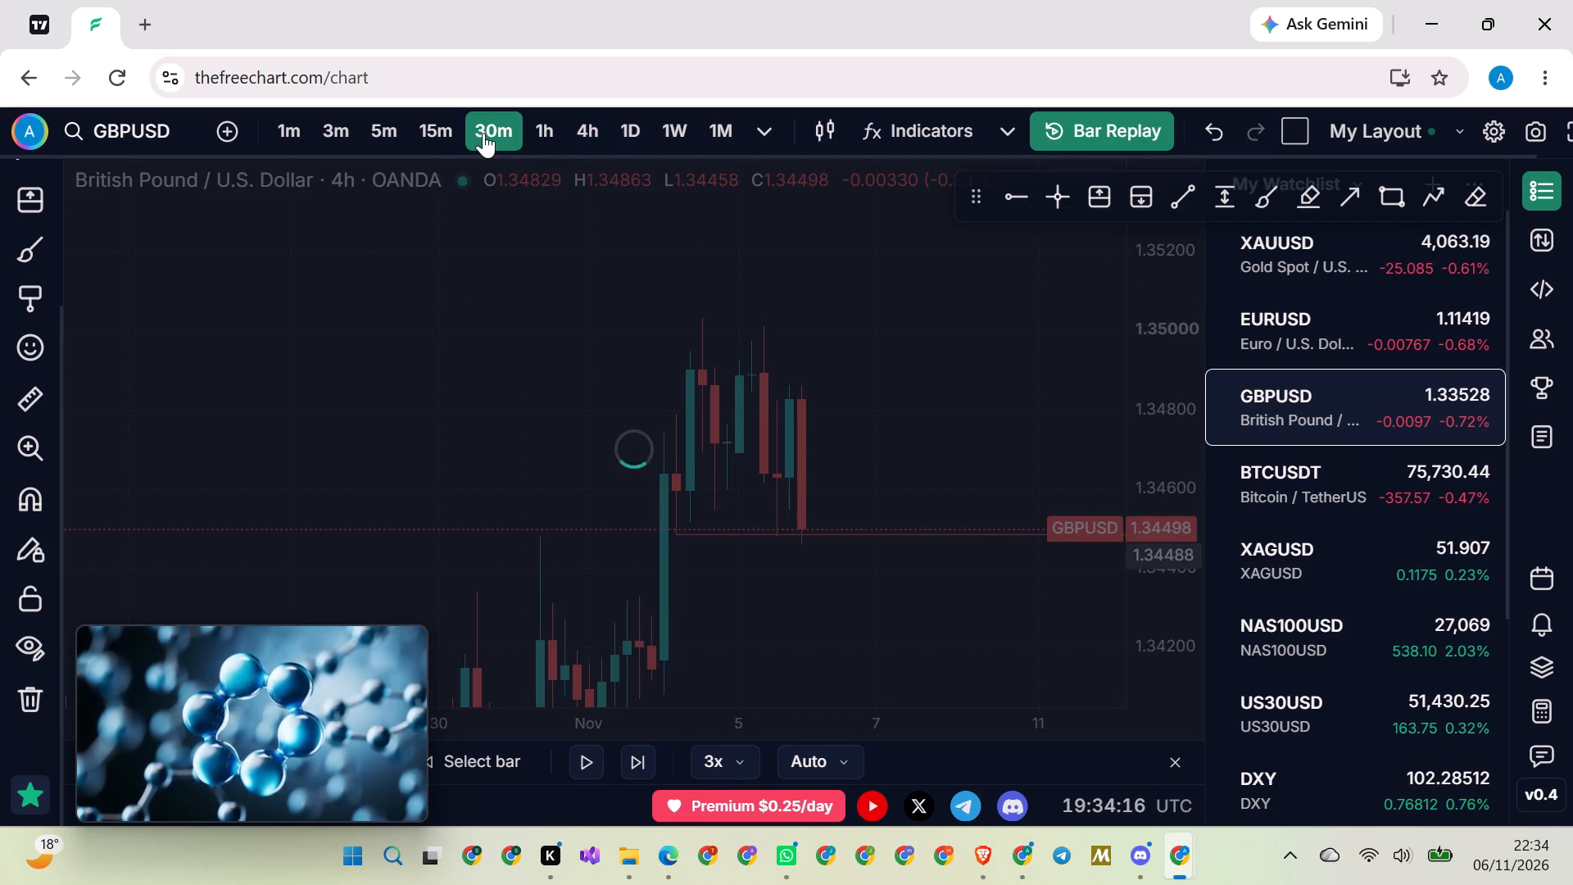
scroll(555, 321, "down", 20)
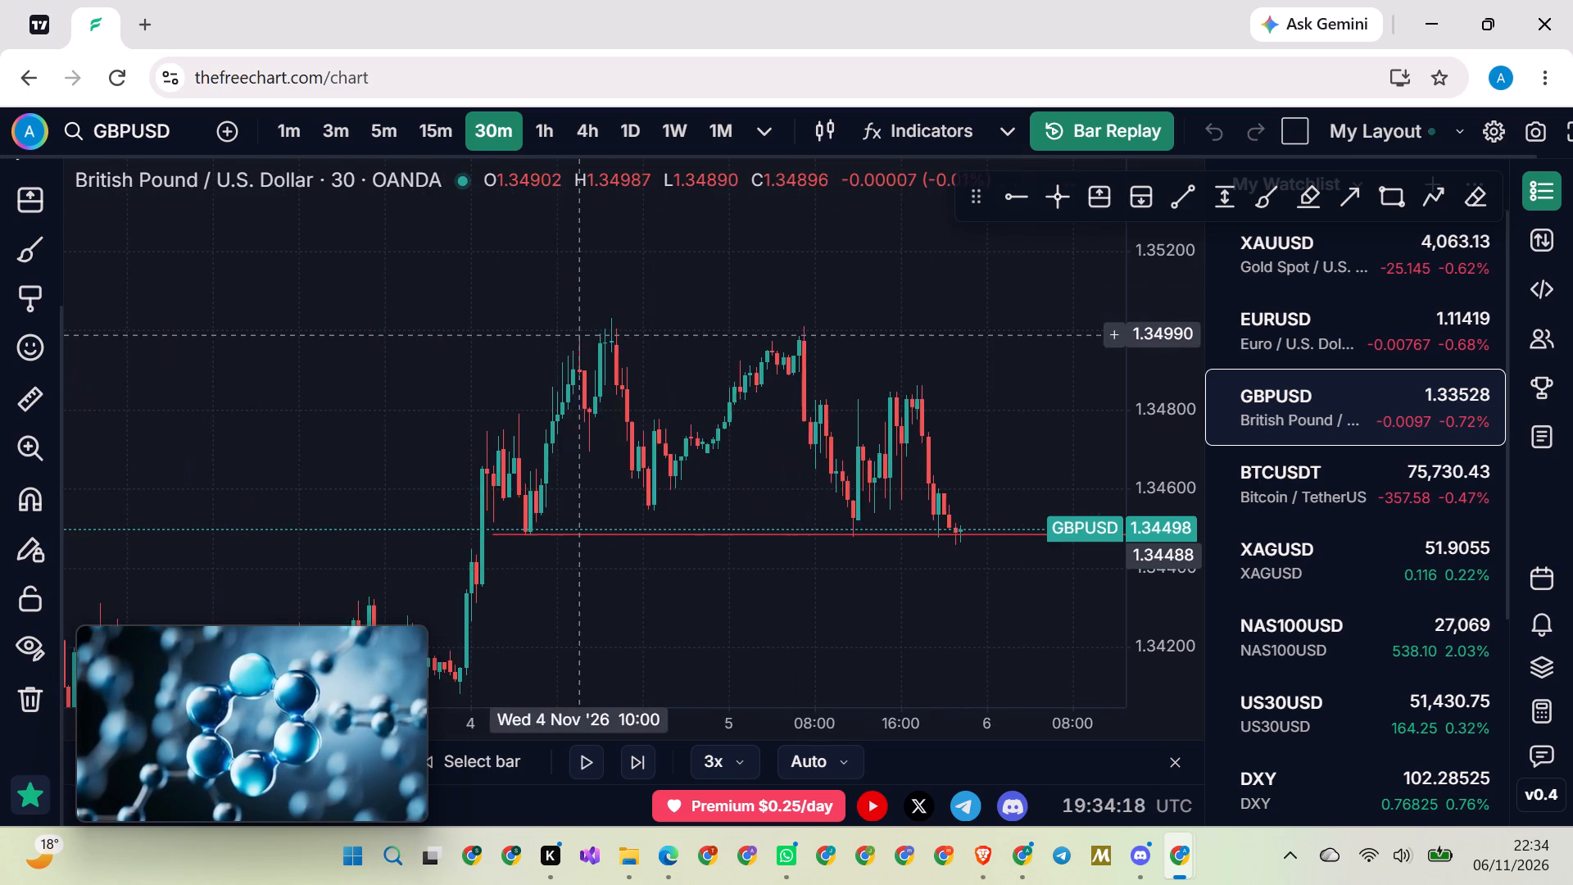
scroll(578, 334, "down", 4)
left_click_drag(486, 347, 632, 347)
scroll(559, 307, "up", 7)
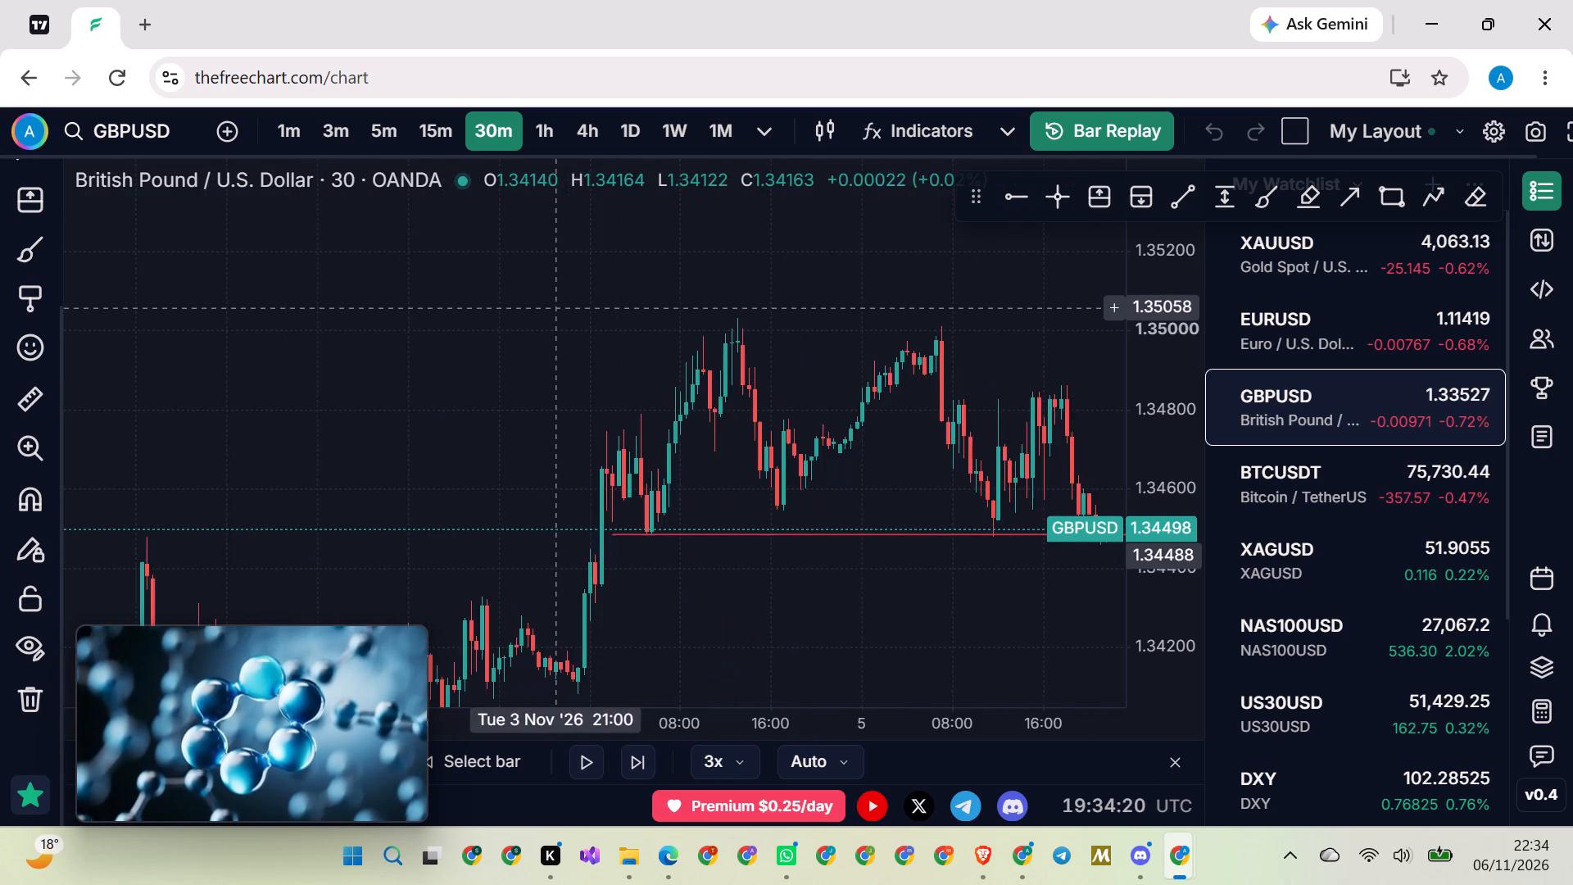
scroll(559, 307, "up", 3)
scroll(350, 297, "up", 5)
left_click_drag(343, 315, 534, 315)
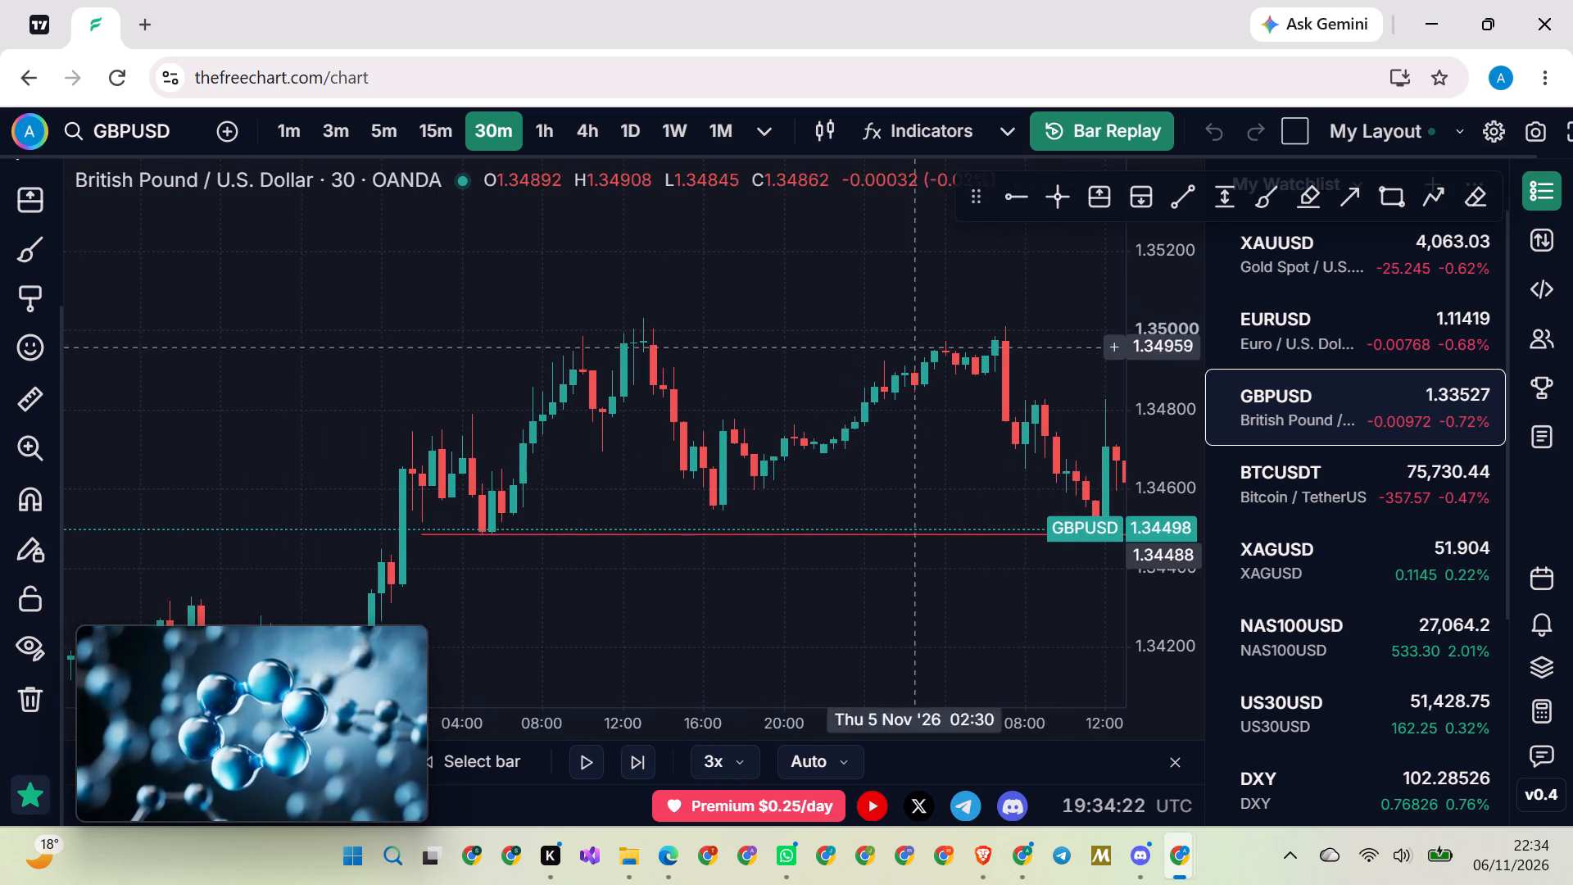
Examine the individual 30-minute swings of 4 and 5 November, from the peaks near 1.3500 down to the 1.34488 ray.
scroll(1156, 339, "up", 5)
scroll(1156, 339, "down", 11)
scroll(1156, 339, "up", 5)
left_click_drag(729, 256, 743, 269)
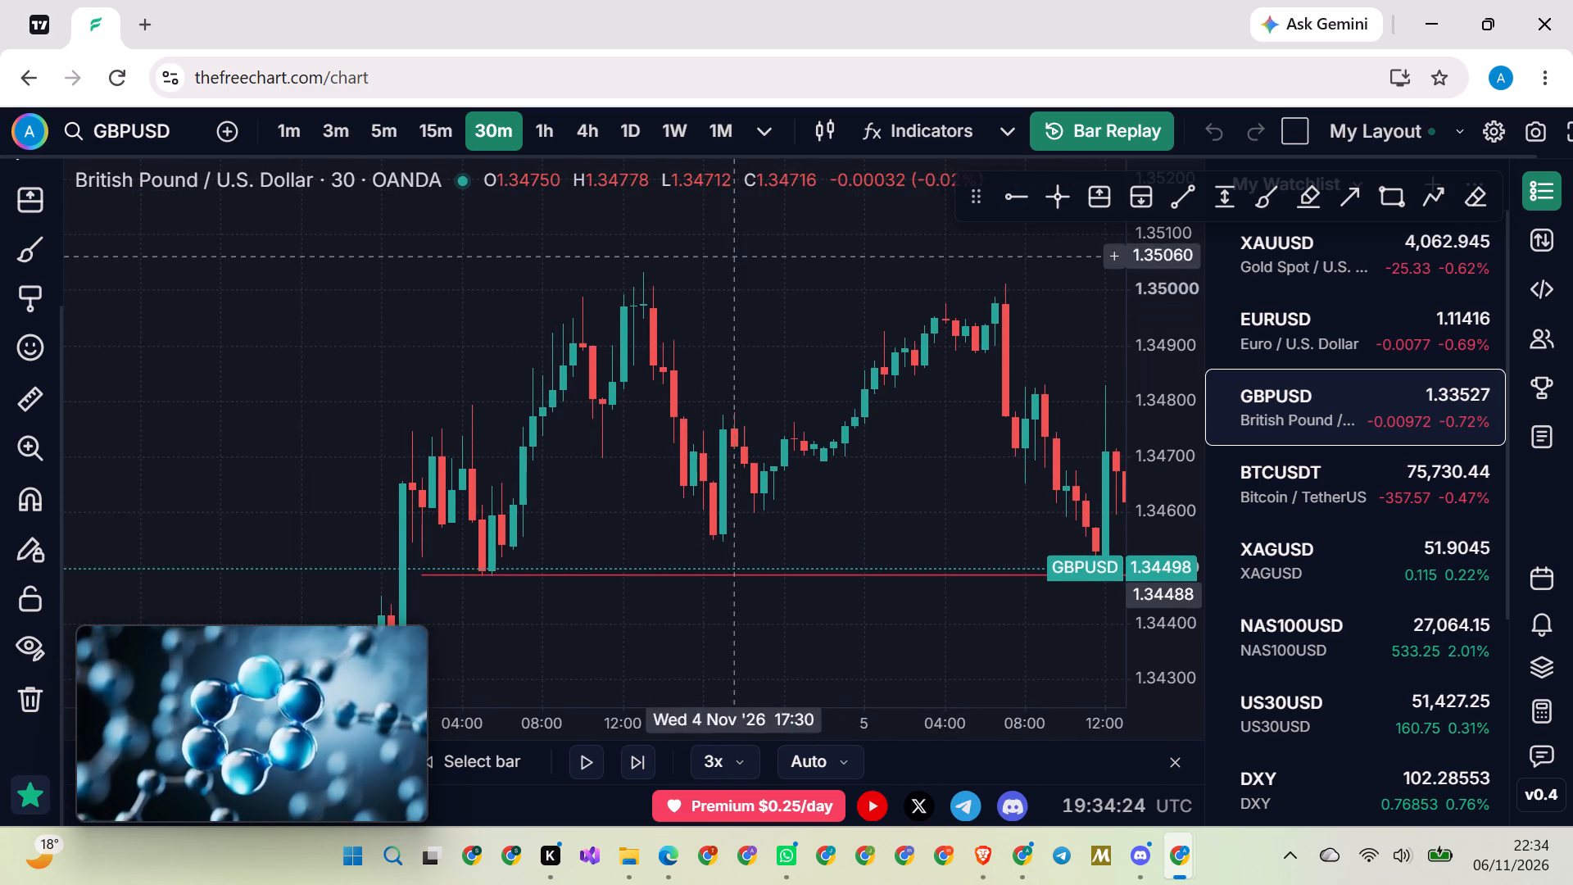
left_click_drag(743, 269, 925, 391)
scroll(925, 391, "up", 8)
left_click_drag(951, 414, 845, 360)
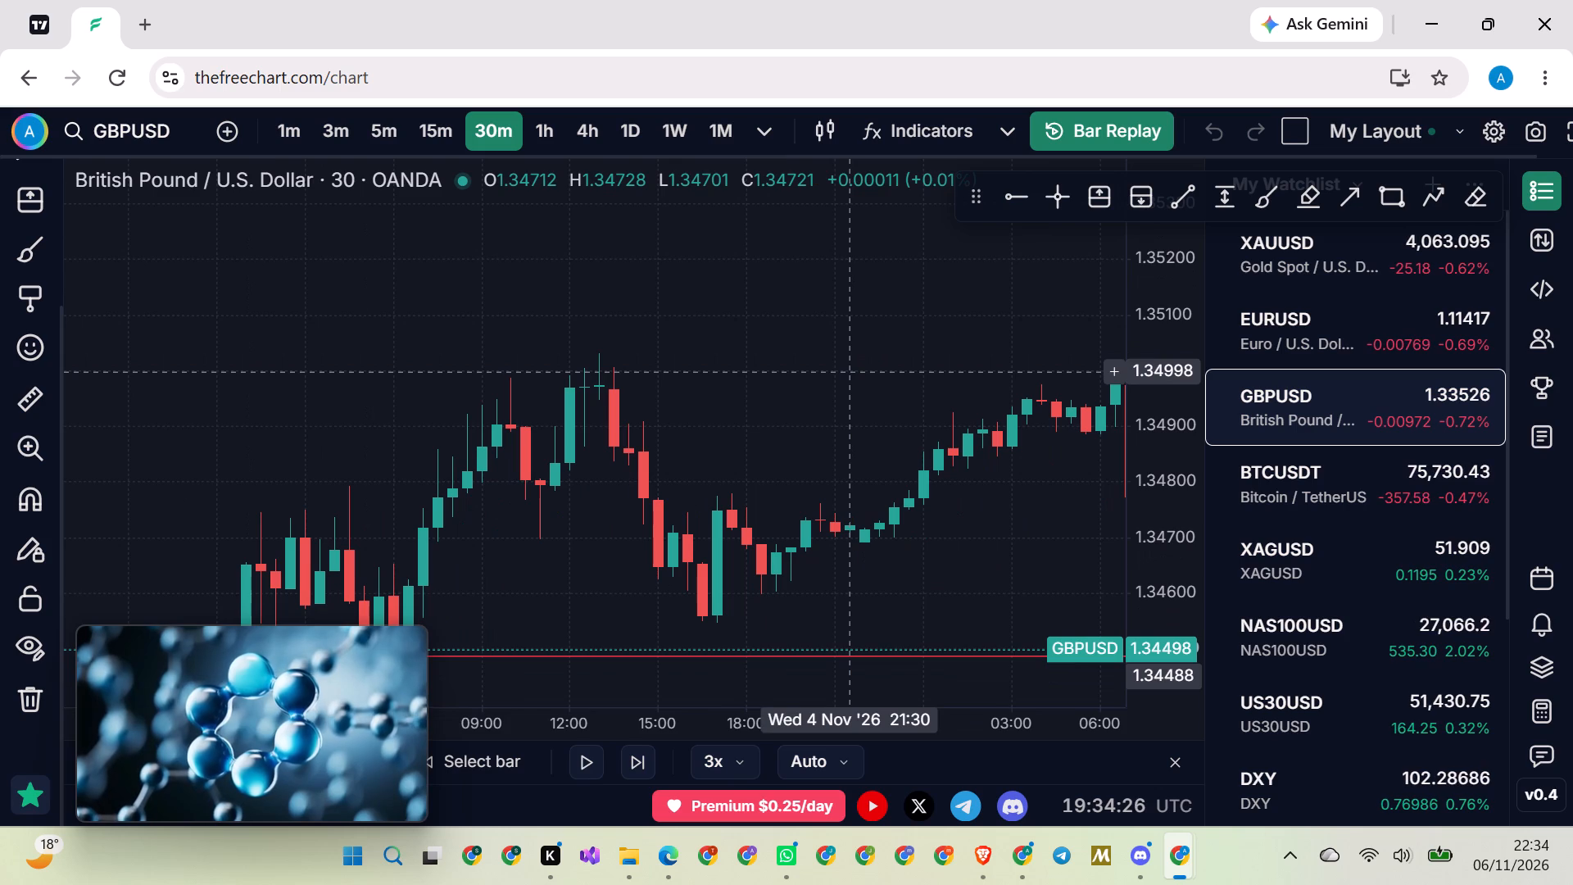
left_click_drag(846, 375, 818, 238)
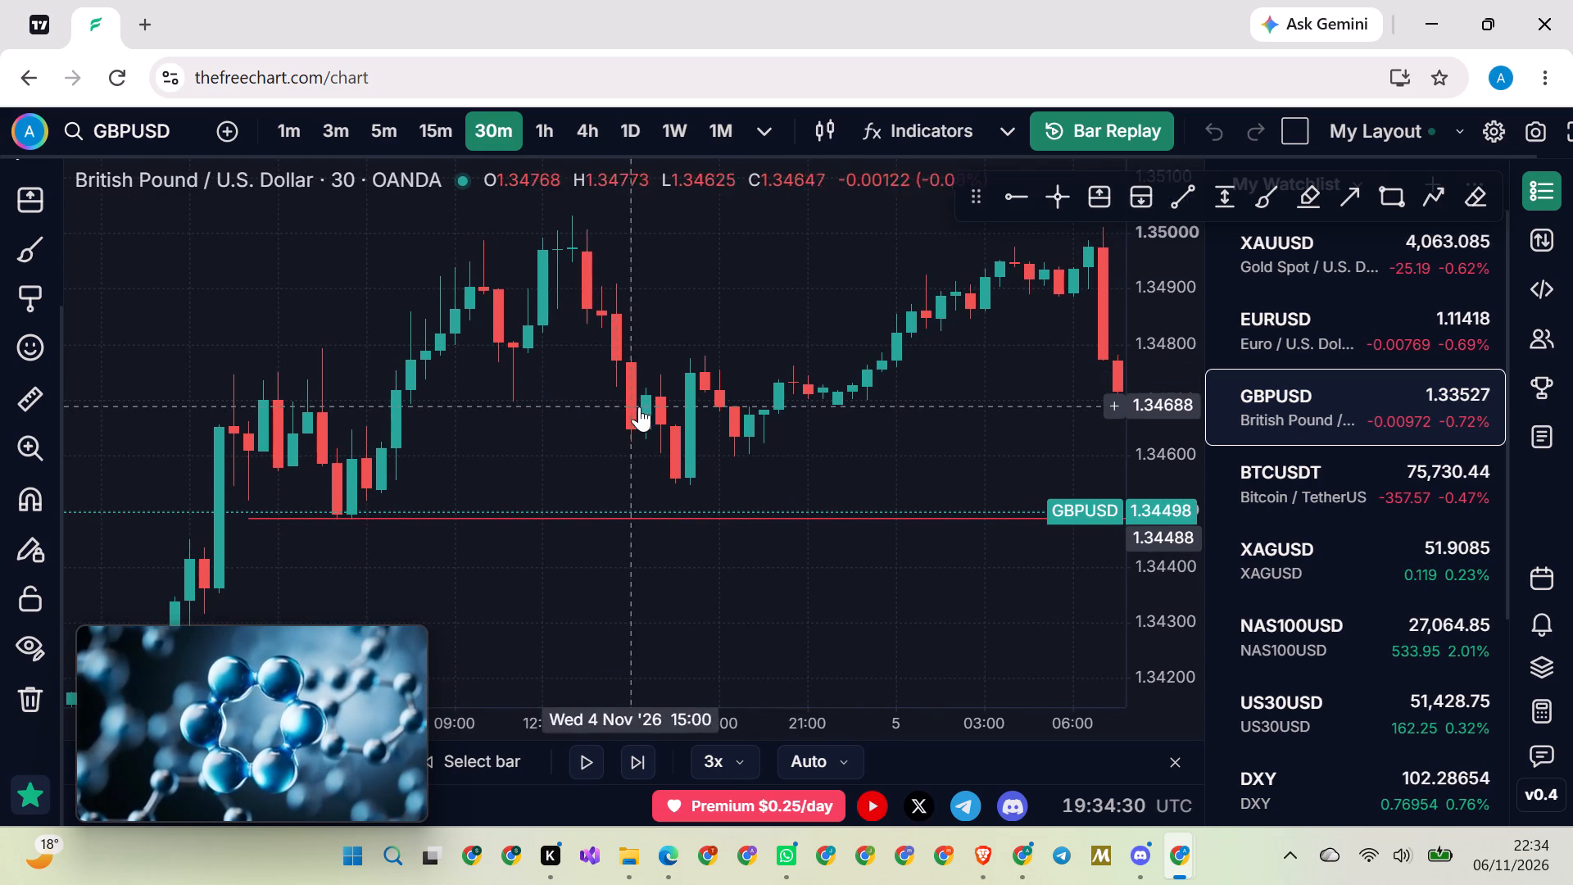
scroll(673, 387, "down", 4)
left_click_drag(823, 310, 628, 338)
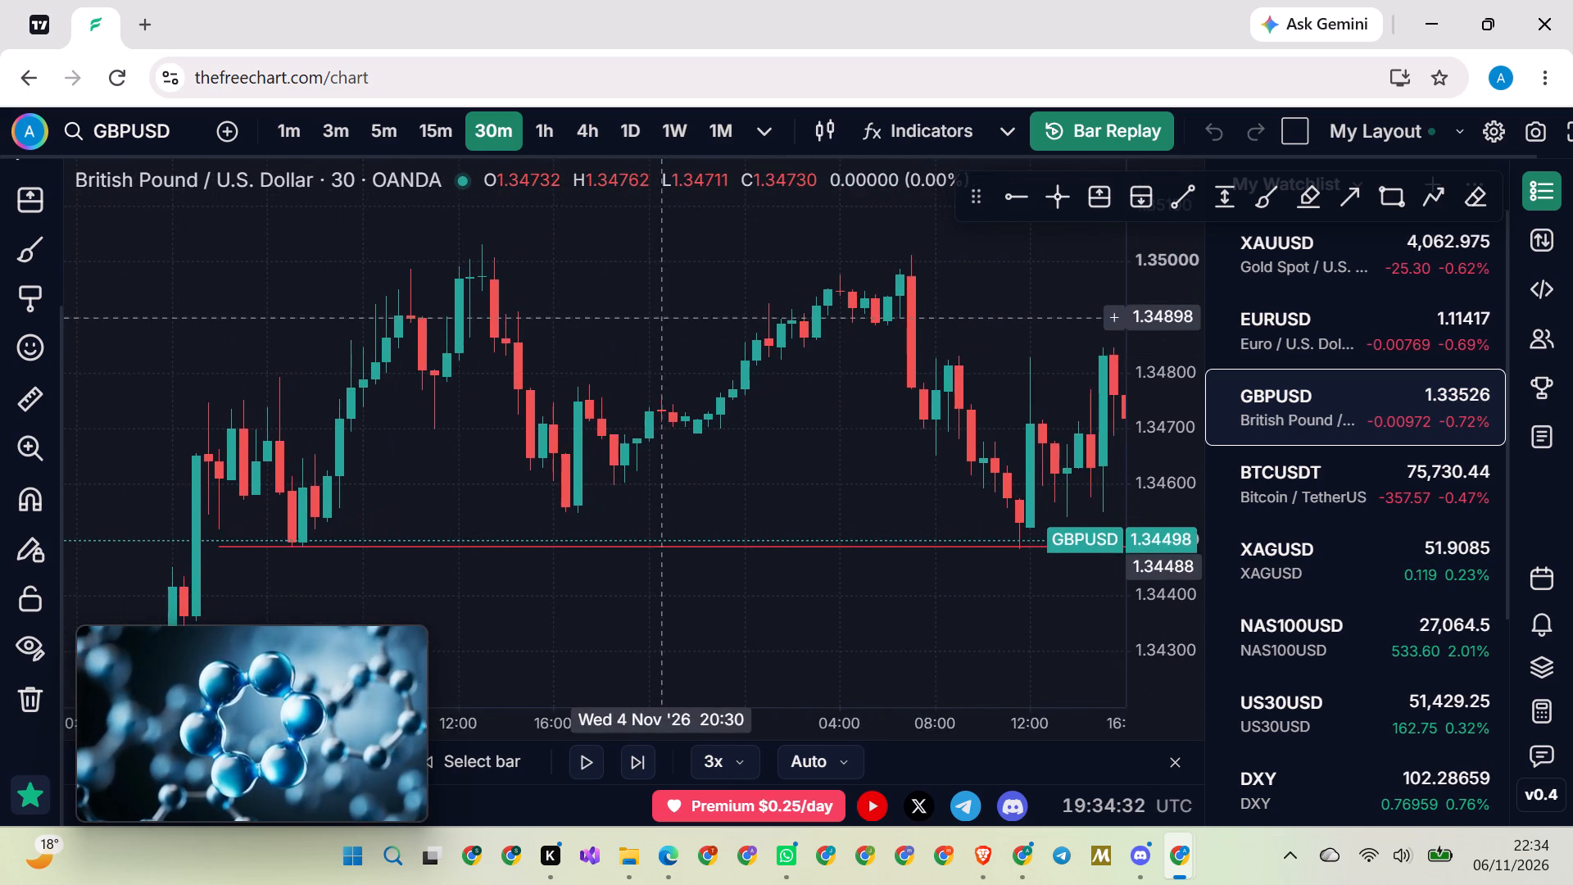
left_click_drag(666, 317, 546, 330)
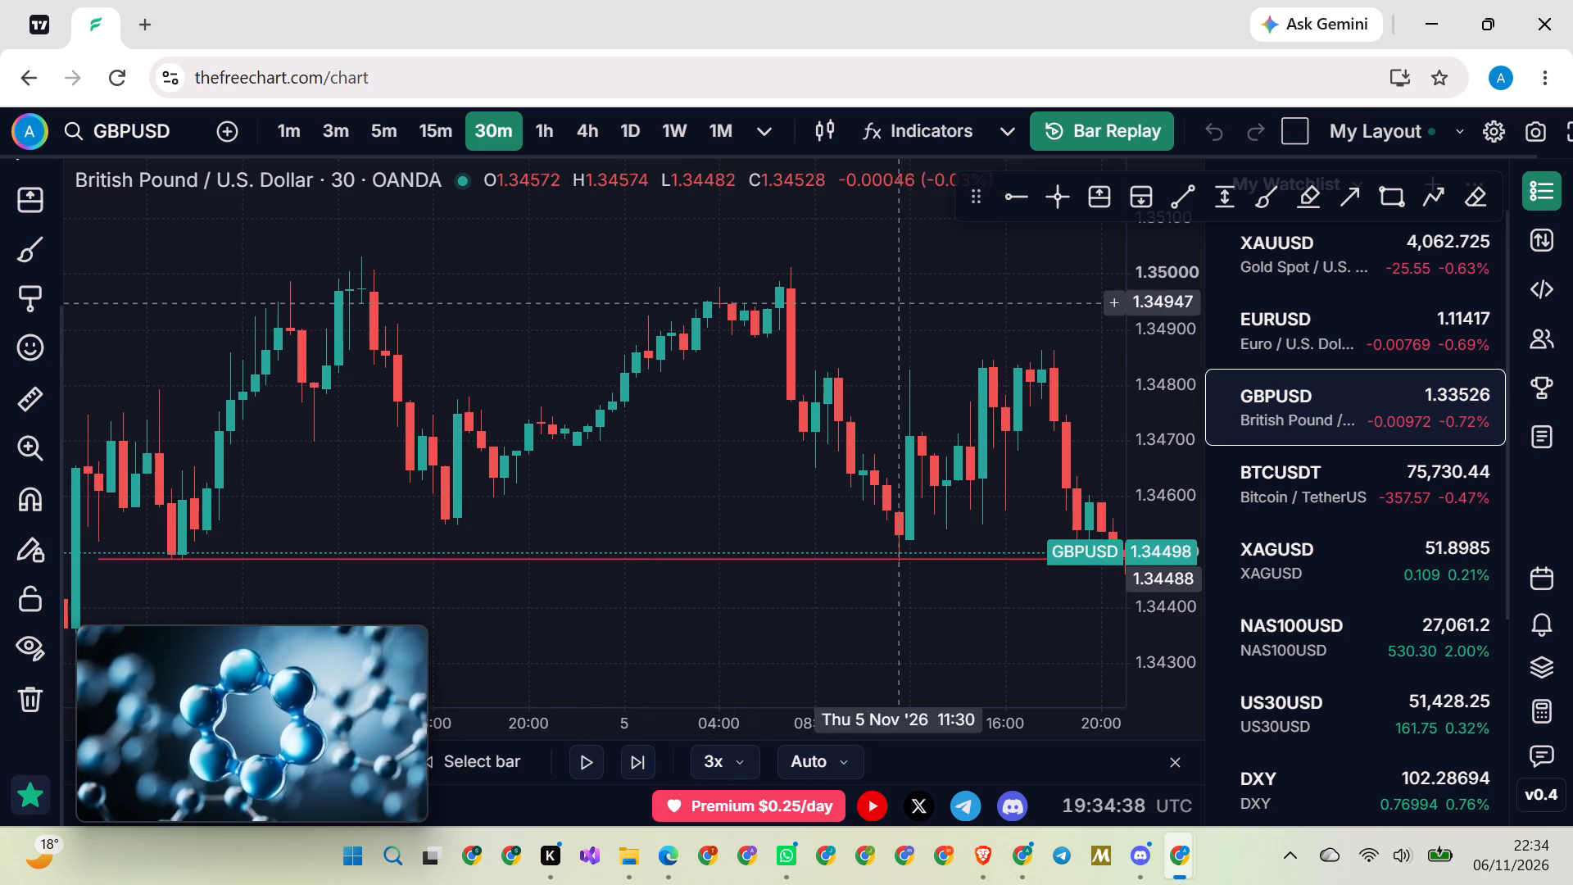
Examine the 30-minute double-peak structure of 4 and 5 November against the 1.34488 ray.
scroll(1157, 389, "up", 2)
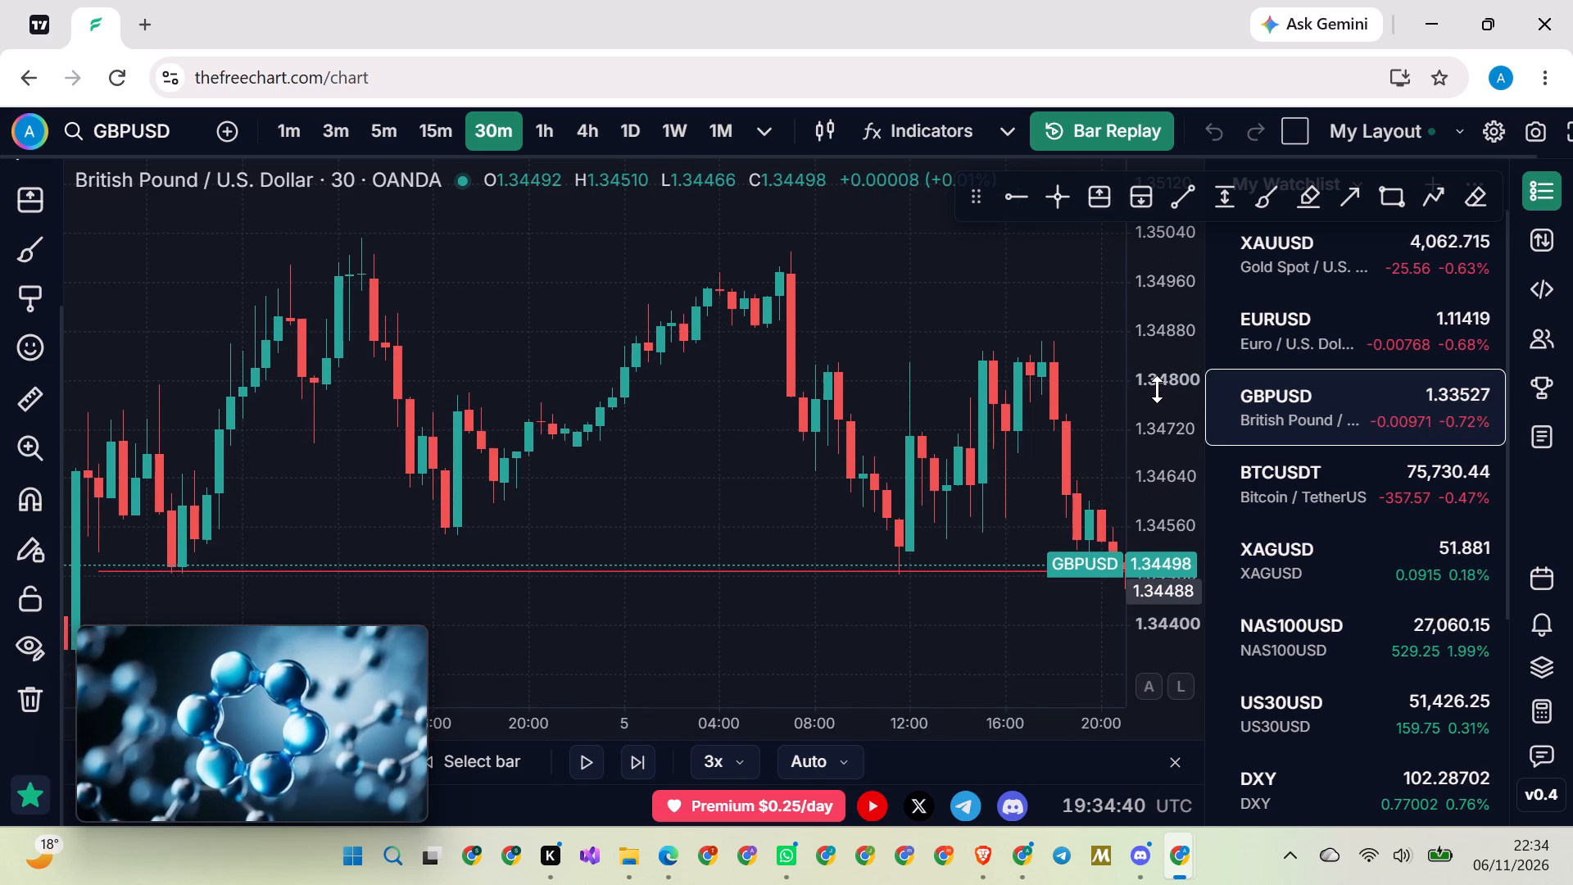
scroll(1157, 389, "up", 2)
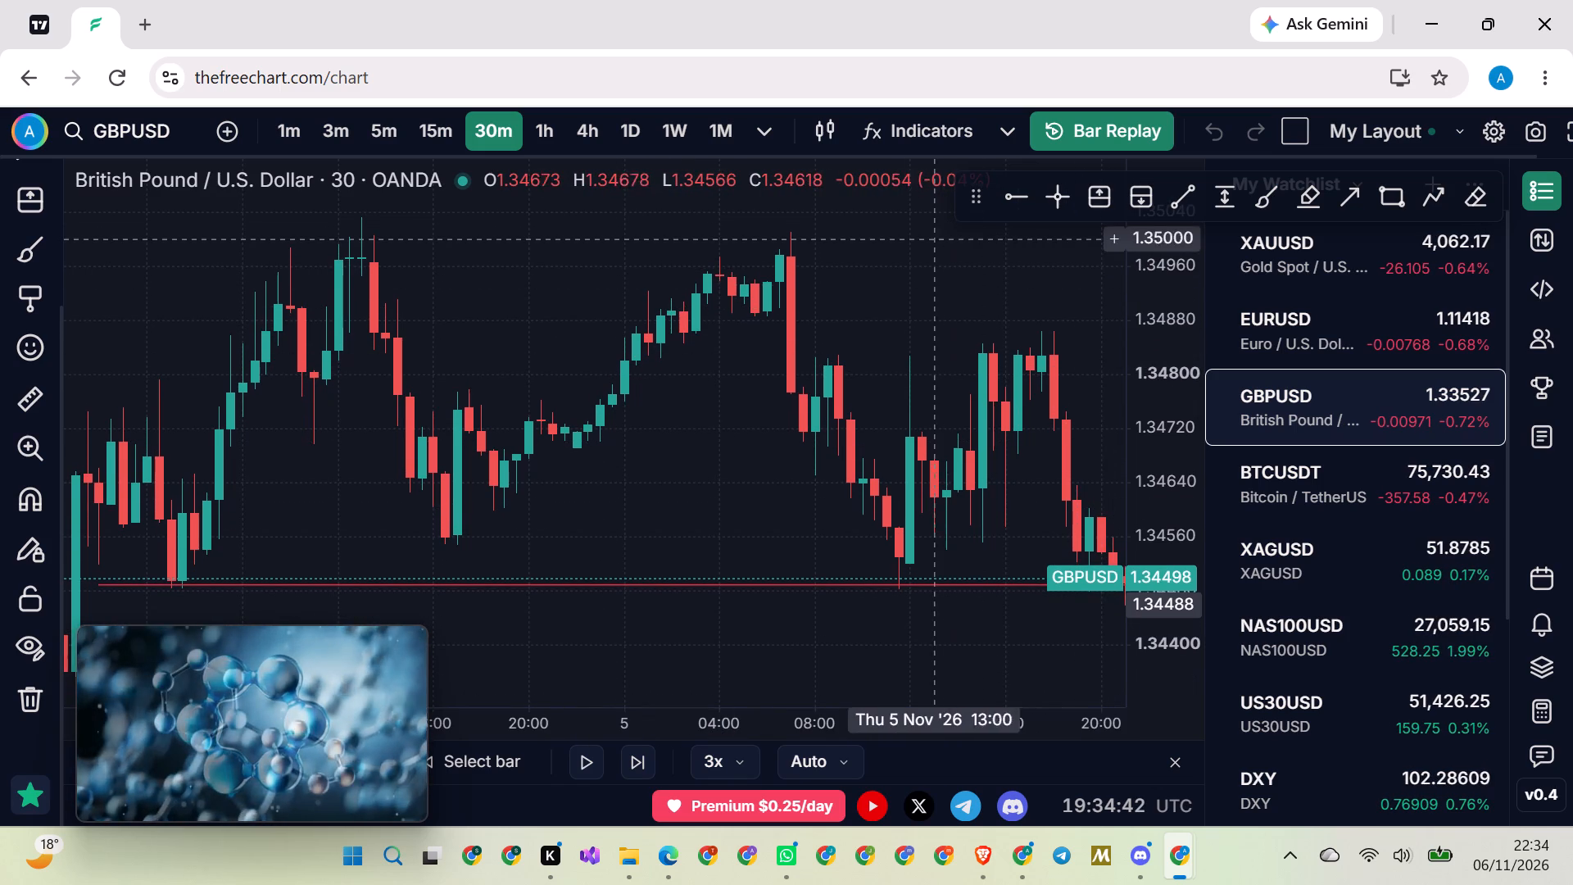
left_click_drag(918, 243, 914, 298)
scroll(914, 298, "down", 2)
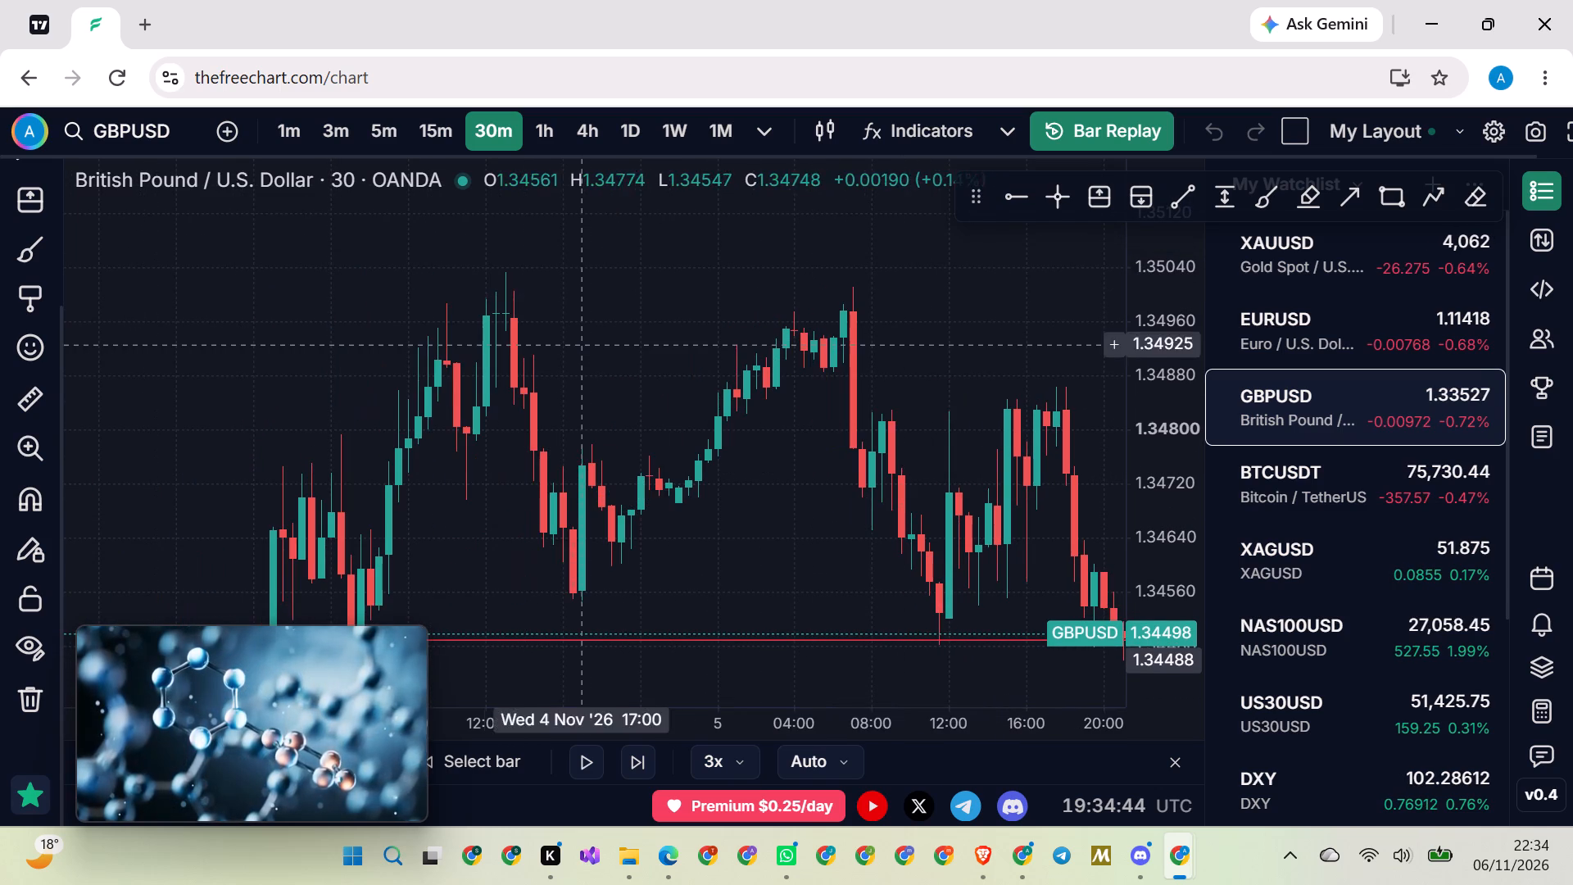
left_click_drag(619, 376, 666, 302)
left_click_drag(1150, 388, 1135, 401)
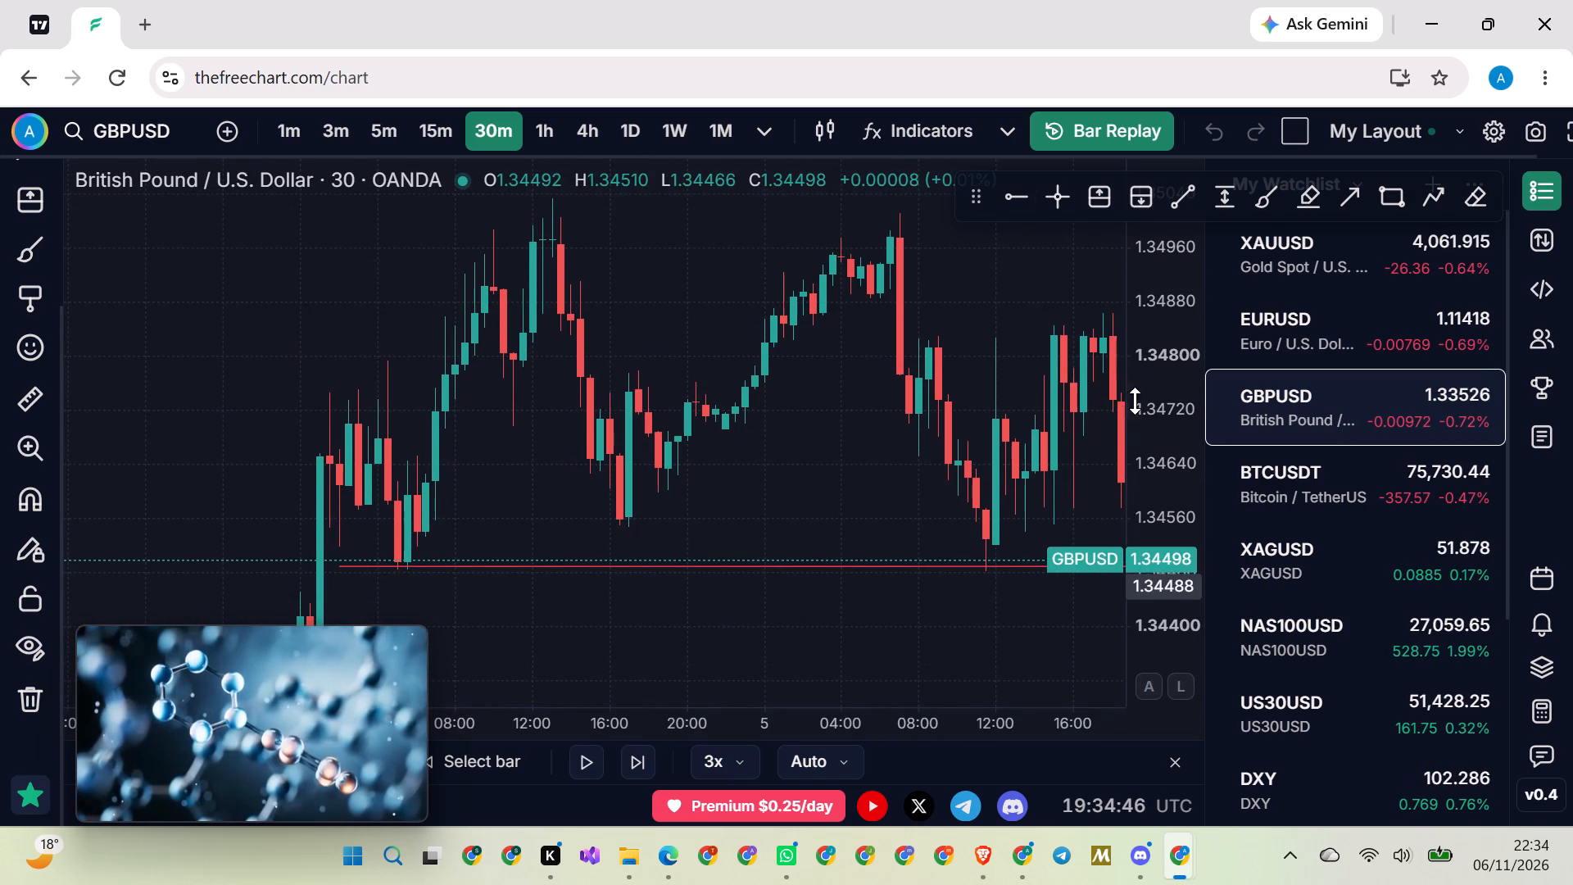
left_click_drag(1135, 401, 1043, 524)
scroll(686, 361, "down", 14)
left_click_drag(600, 286, 406, 286)
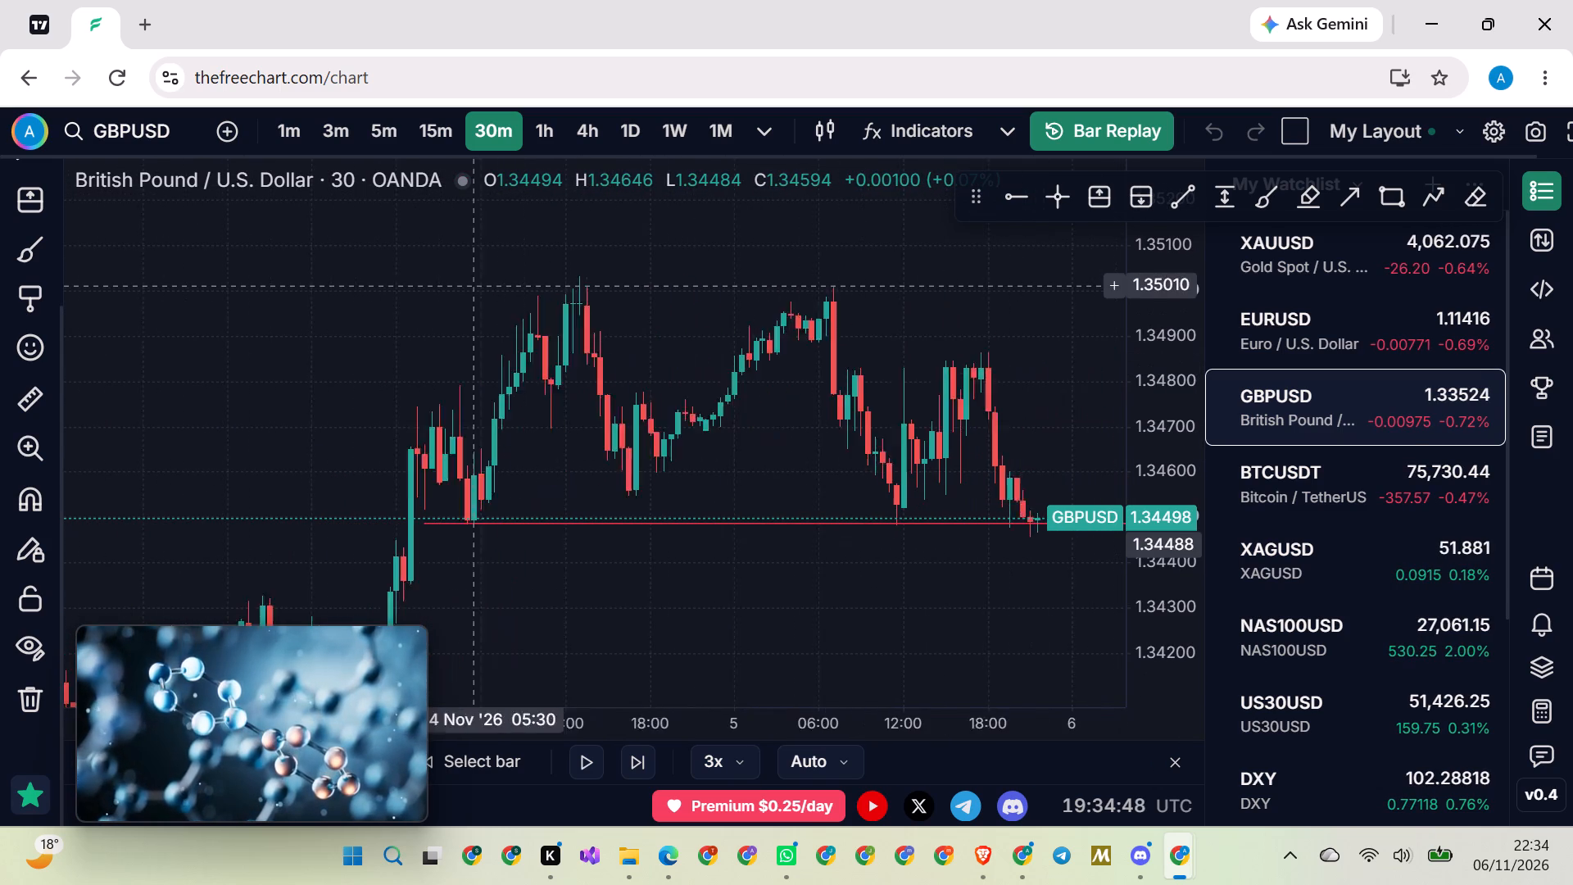
left_click_drag(406, 286, 393, 286)
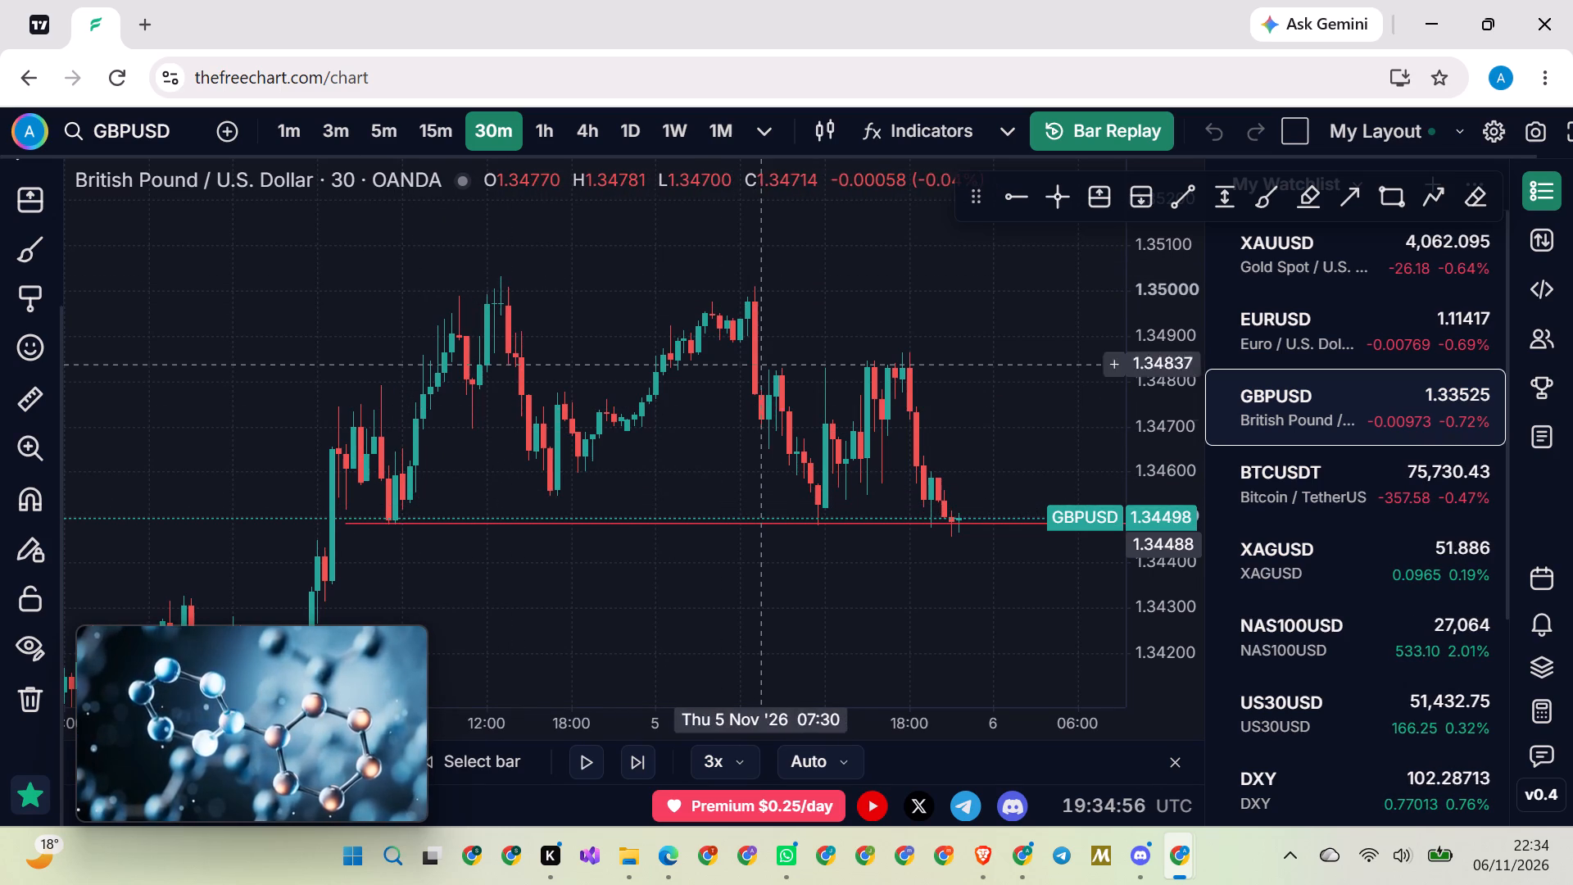
Place a horizontal ray at 1.35011 on the high of the large bearish 30-minute candle of 5 November.
scroll(1167, 446, "up", 5)
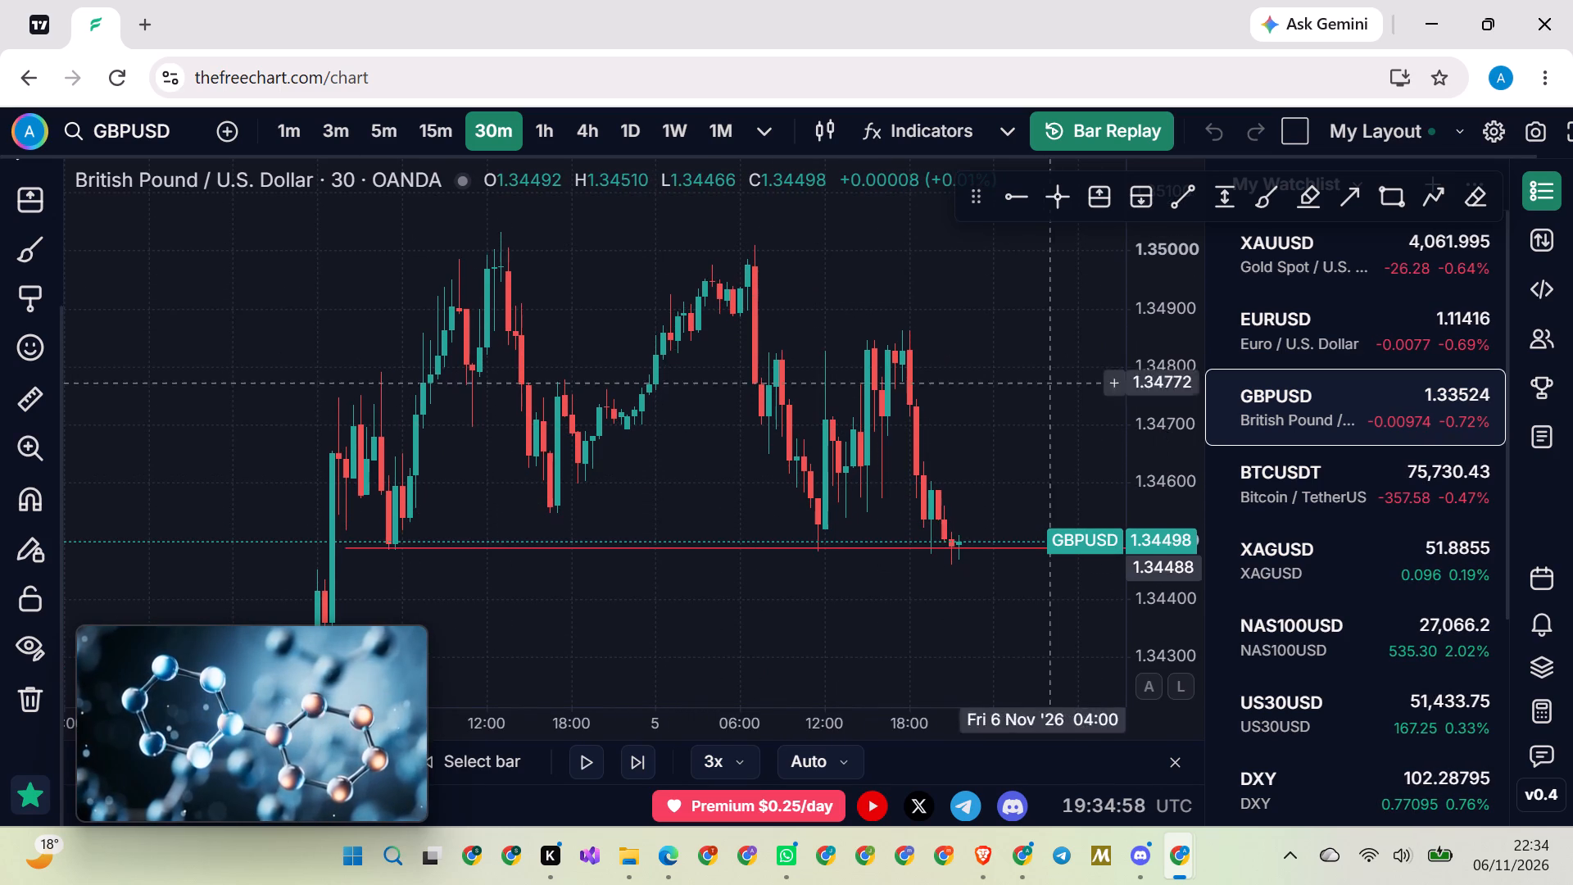
left_click_drag(924, 264, 963, 352)
scroll(1164, 433, "up", 20)
scroll(1164, 433, "up", 18)
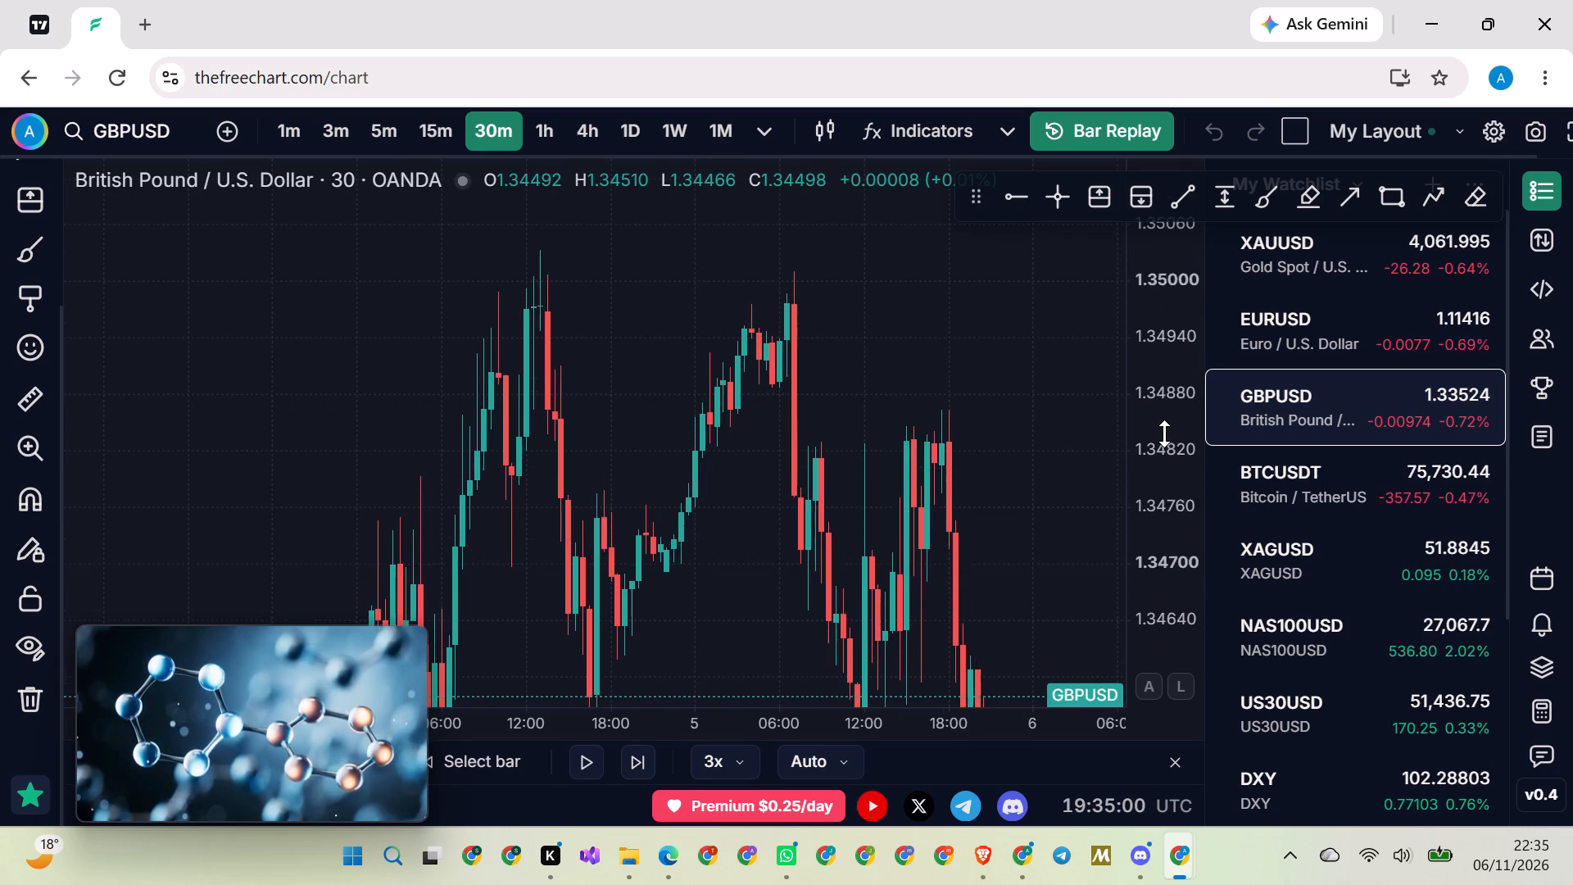
scroll(1164, 433, "up", 2)
scroll(813, 338, "up", 10)
left_click_drag(828, 332, 905, 419)
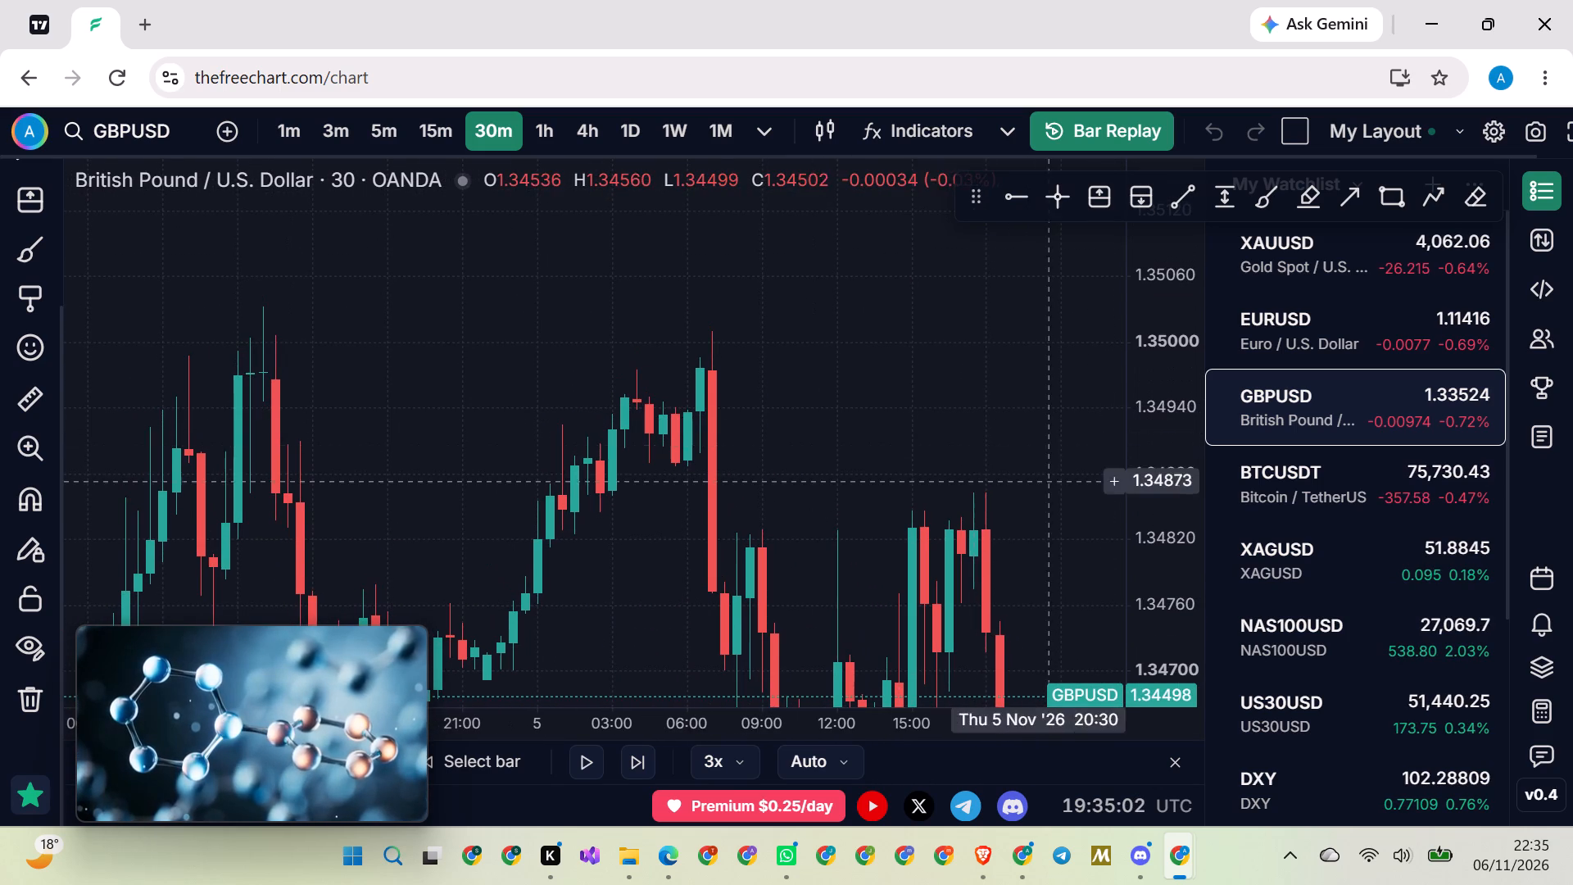
scroll(1159, 432, "up", 10)
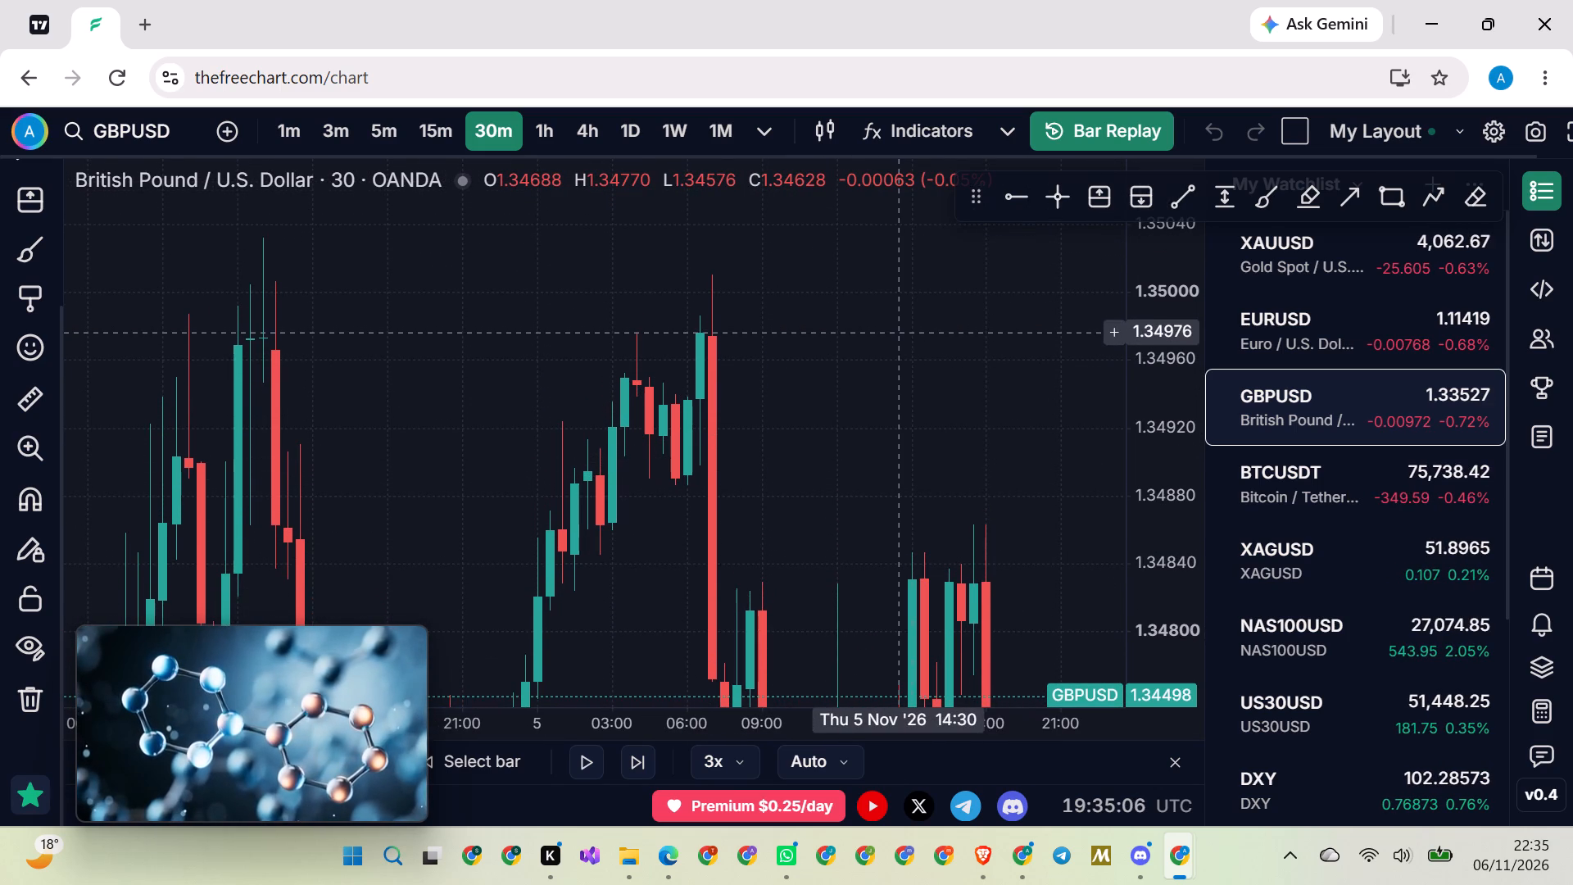
scroll(901, 333, "up", 4)
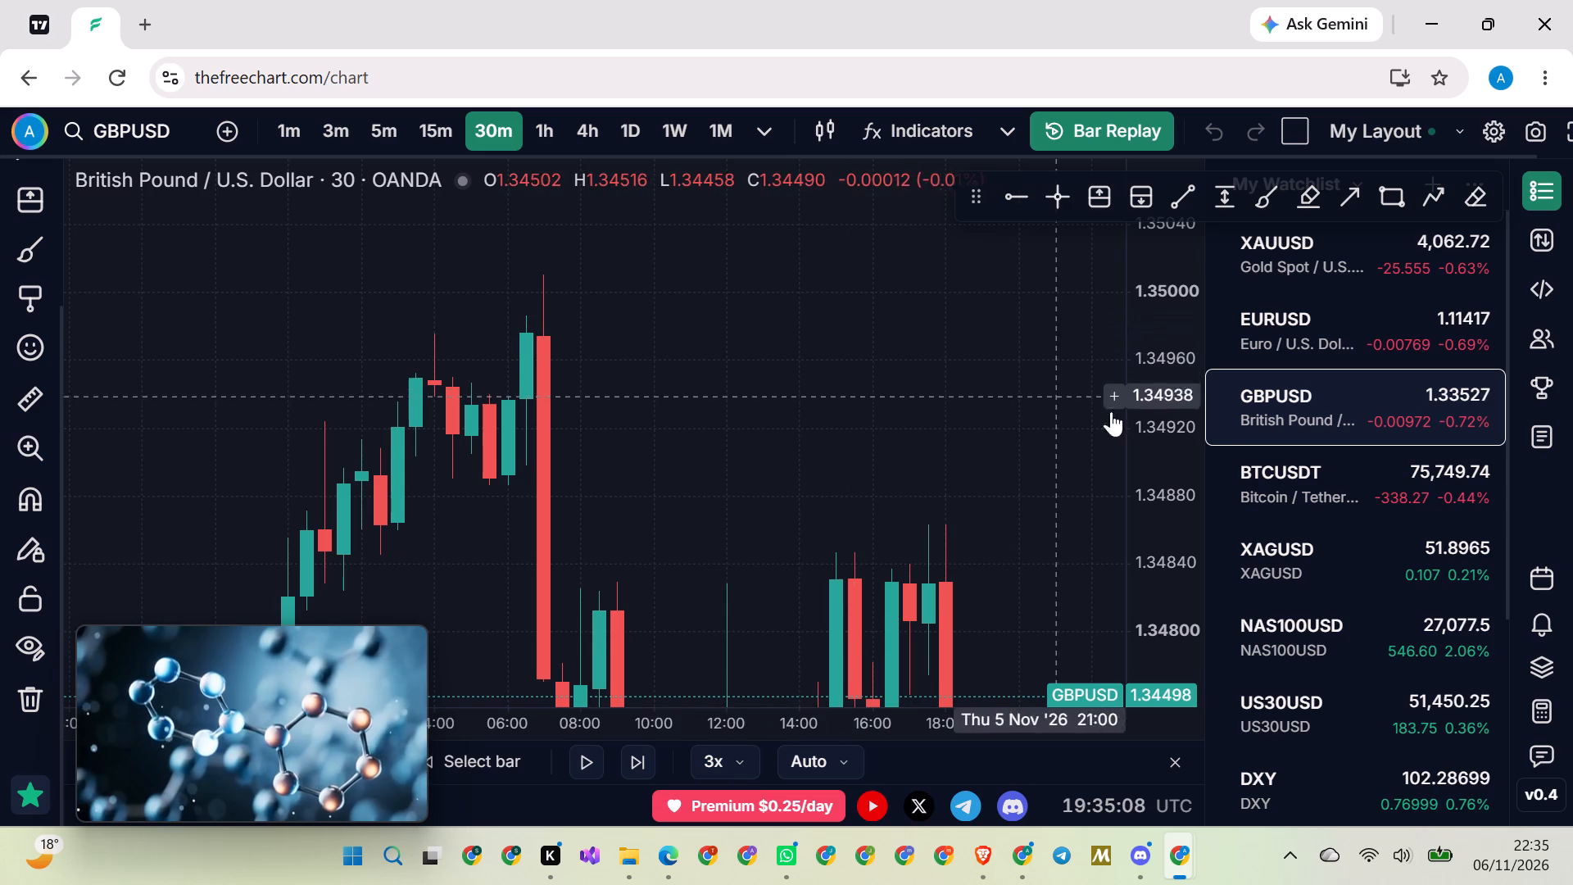
scroll(1159, 442, "up", 10)
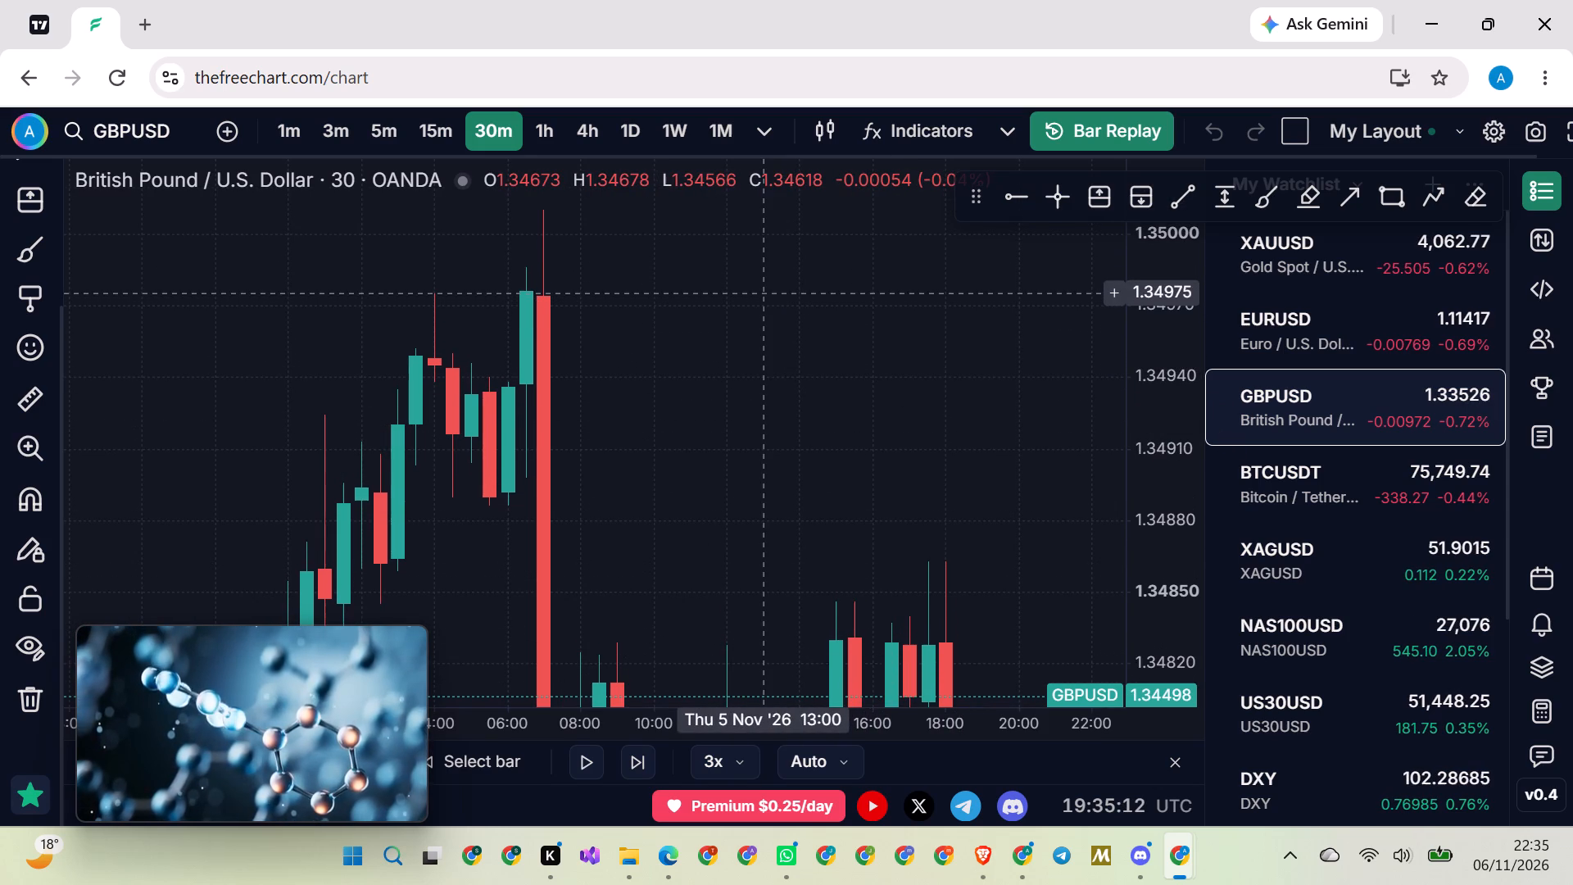
left_click_drag(755, 383, 890, 310)
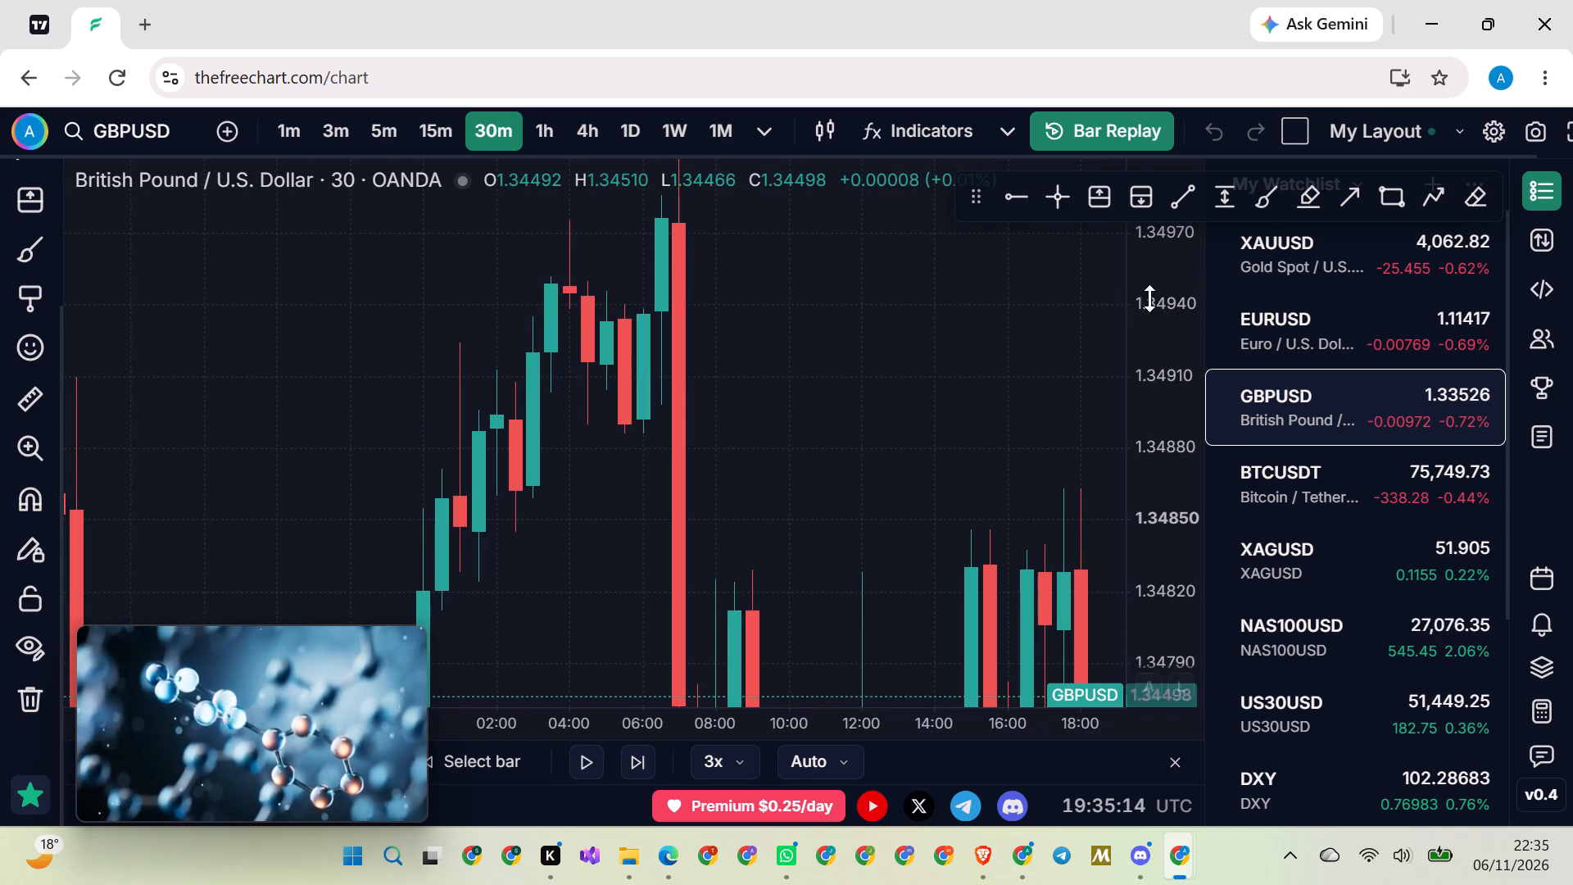
left_click_drag(1162, 289, 1105, 456)
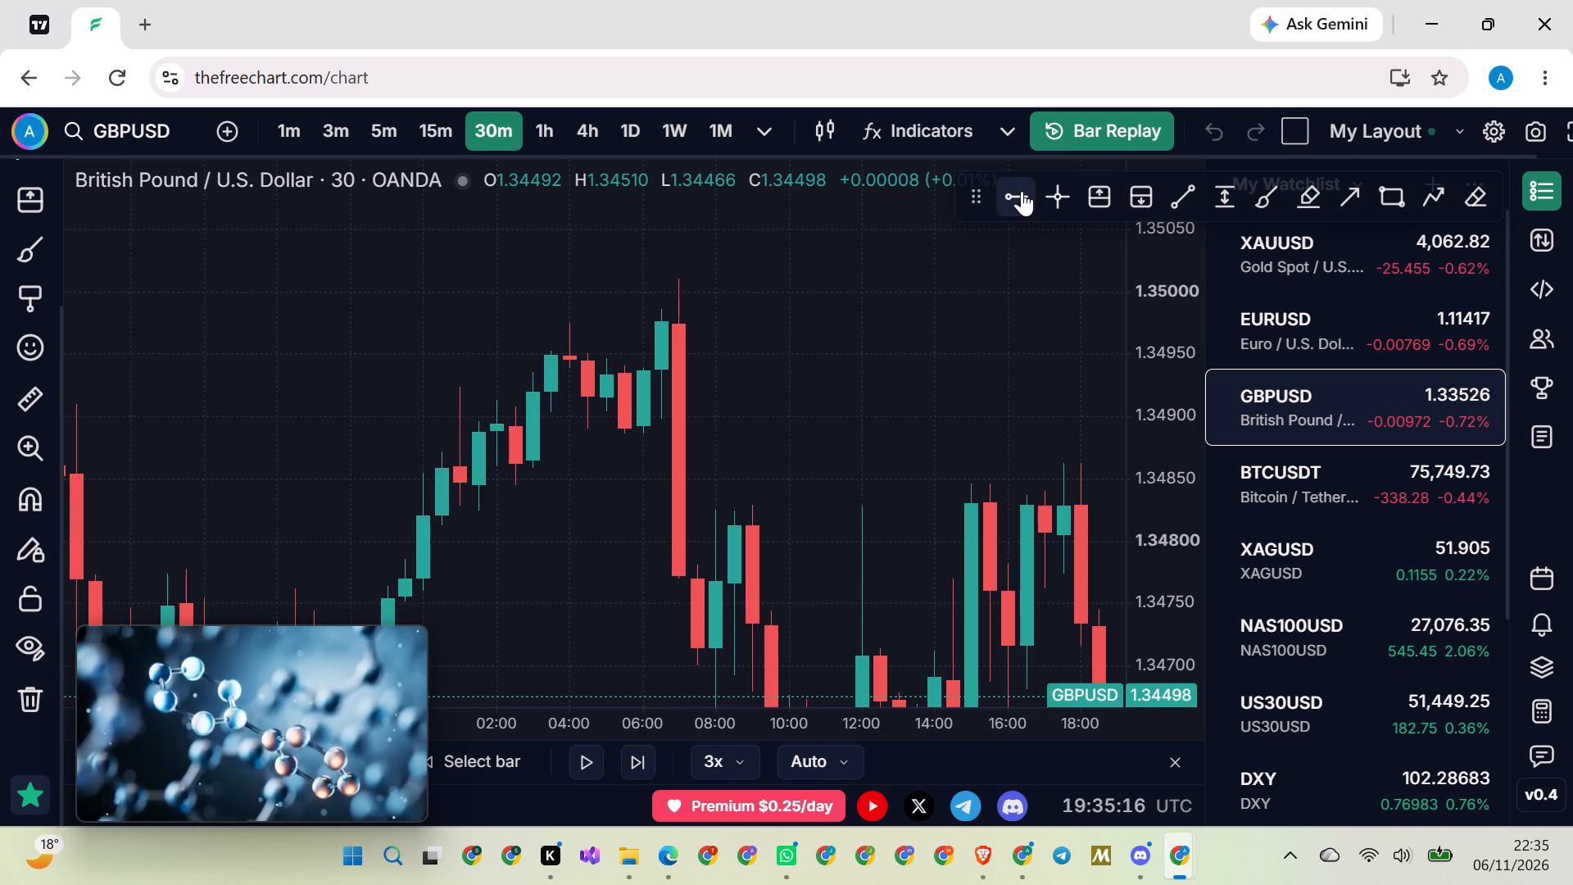
left_click(1027, 197)
left_click(678, 277)
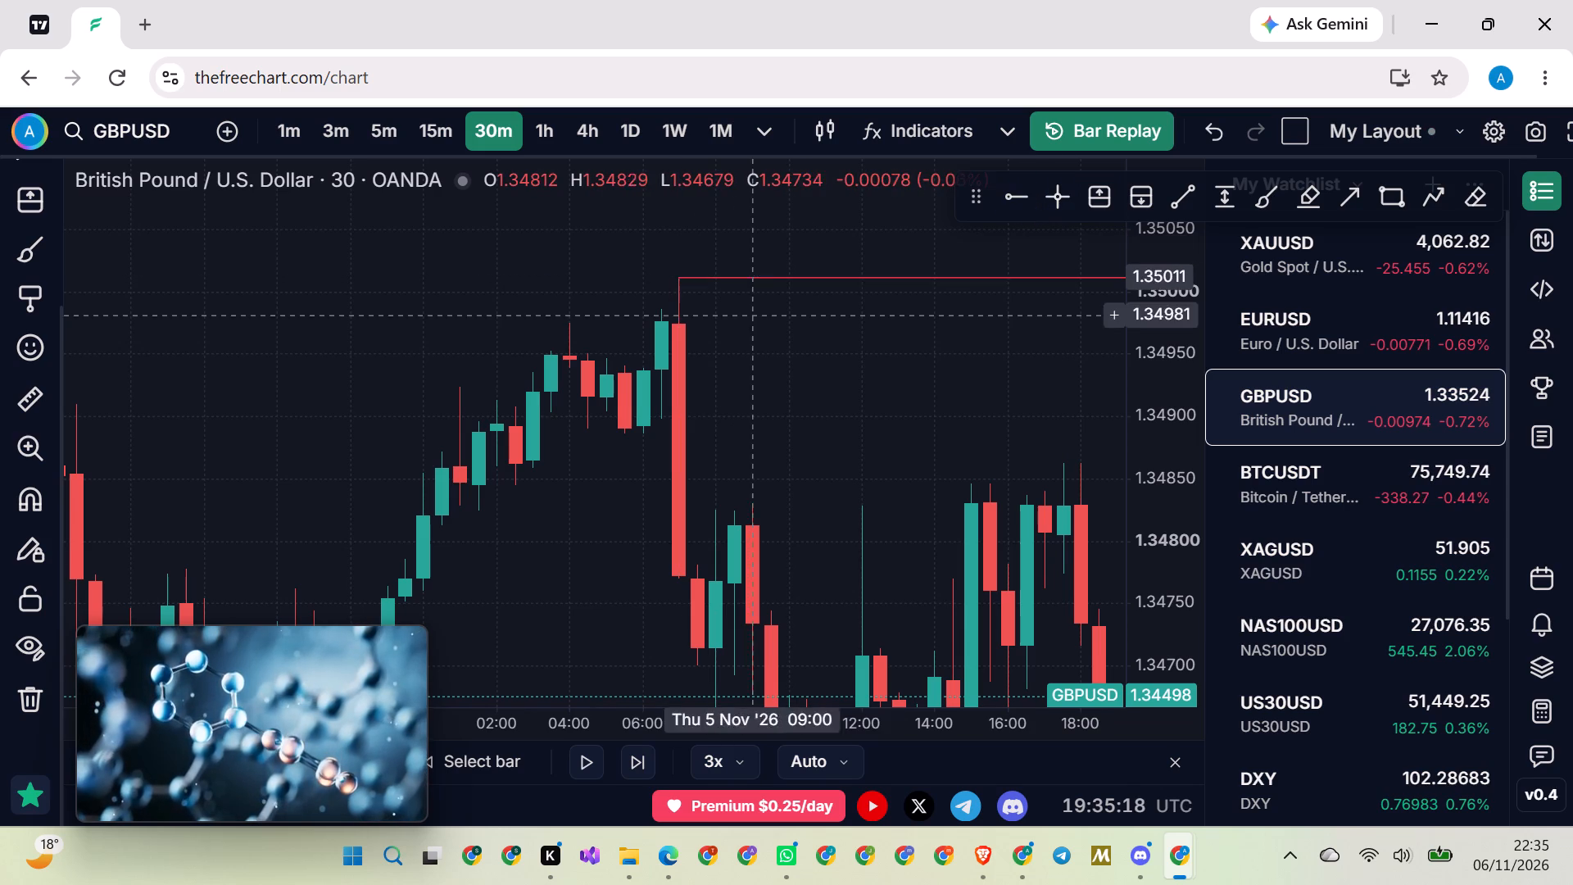
left_click(772, 330)
Place a second horizontal ray at 1.34893, from the 06:00 candle low just before the 5 November peak.
left_click(1009, 197)
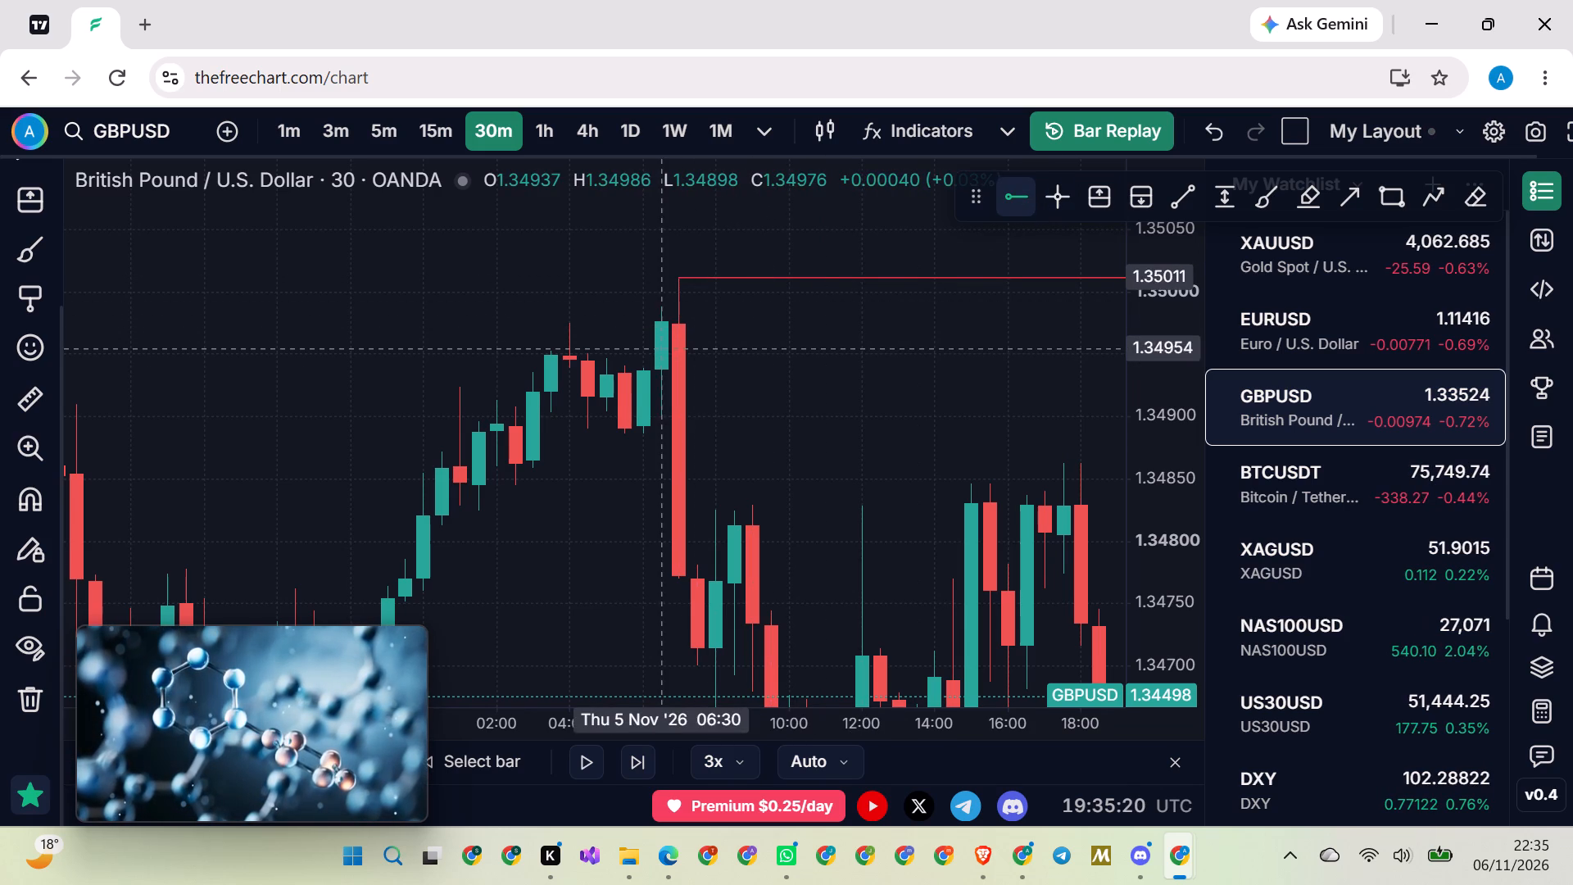
left_click(641, 424)
left_click(873, 373)
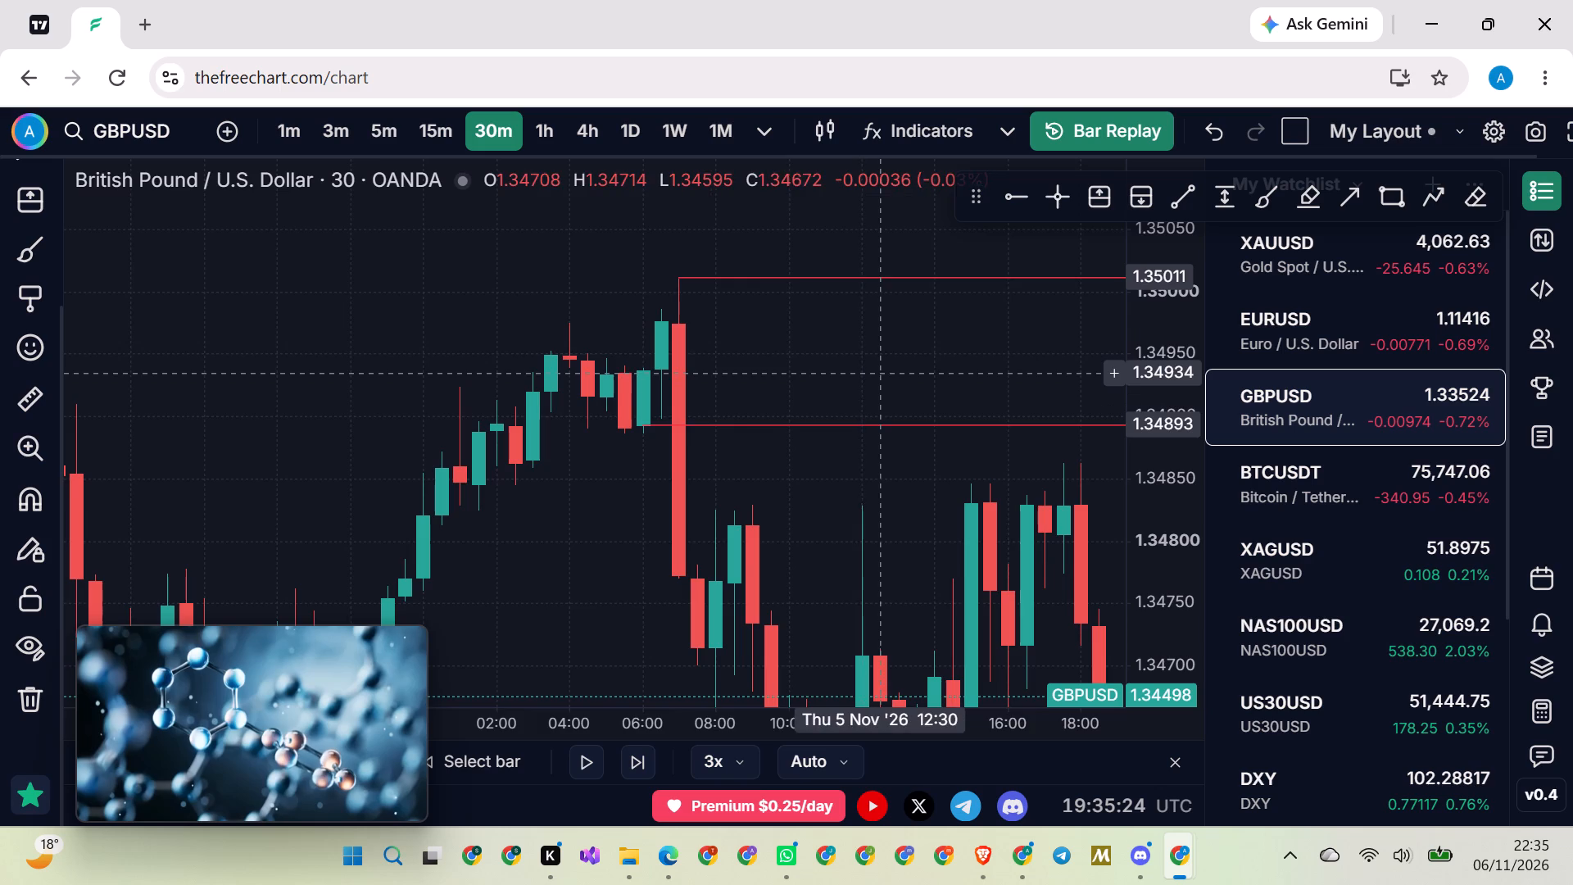
Switch the replay chart to the 5-minute timeframe and examine the price action around the 1.35011 and 1.34893 rays.
scroll(873, 370, "down", 20)
scroll(873, 370, "down", 20)
scroll(873, 370, "down", 20)
left_click(381, 129)
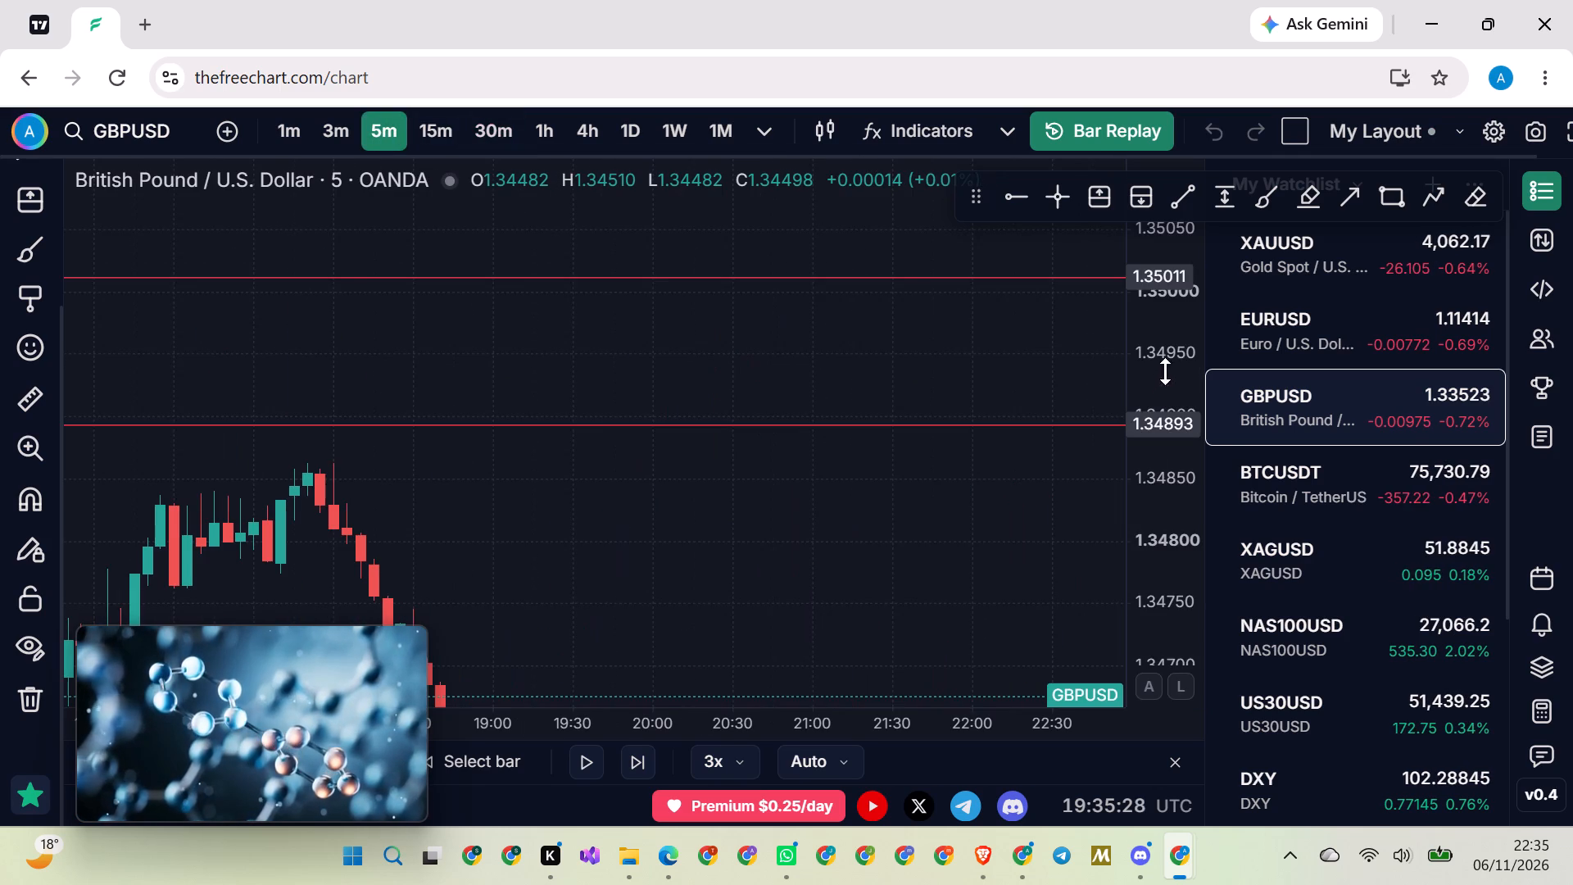
left_click_drag(1165, 371, 1099, 574)
scroll(686, 434, "down", 20)
scroll(686, 434, "down", 6)
scroll(659, 458, "up", 2)
scroll(437, 488, "down", 20)
scroll(437, 488, "down", 20)
scroll(437, 488, "down", 5)
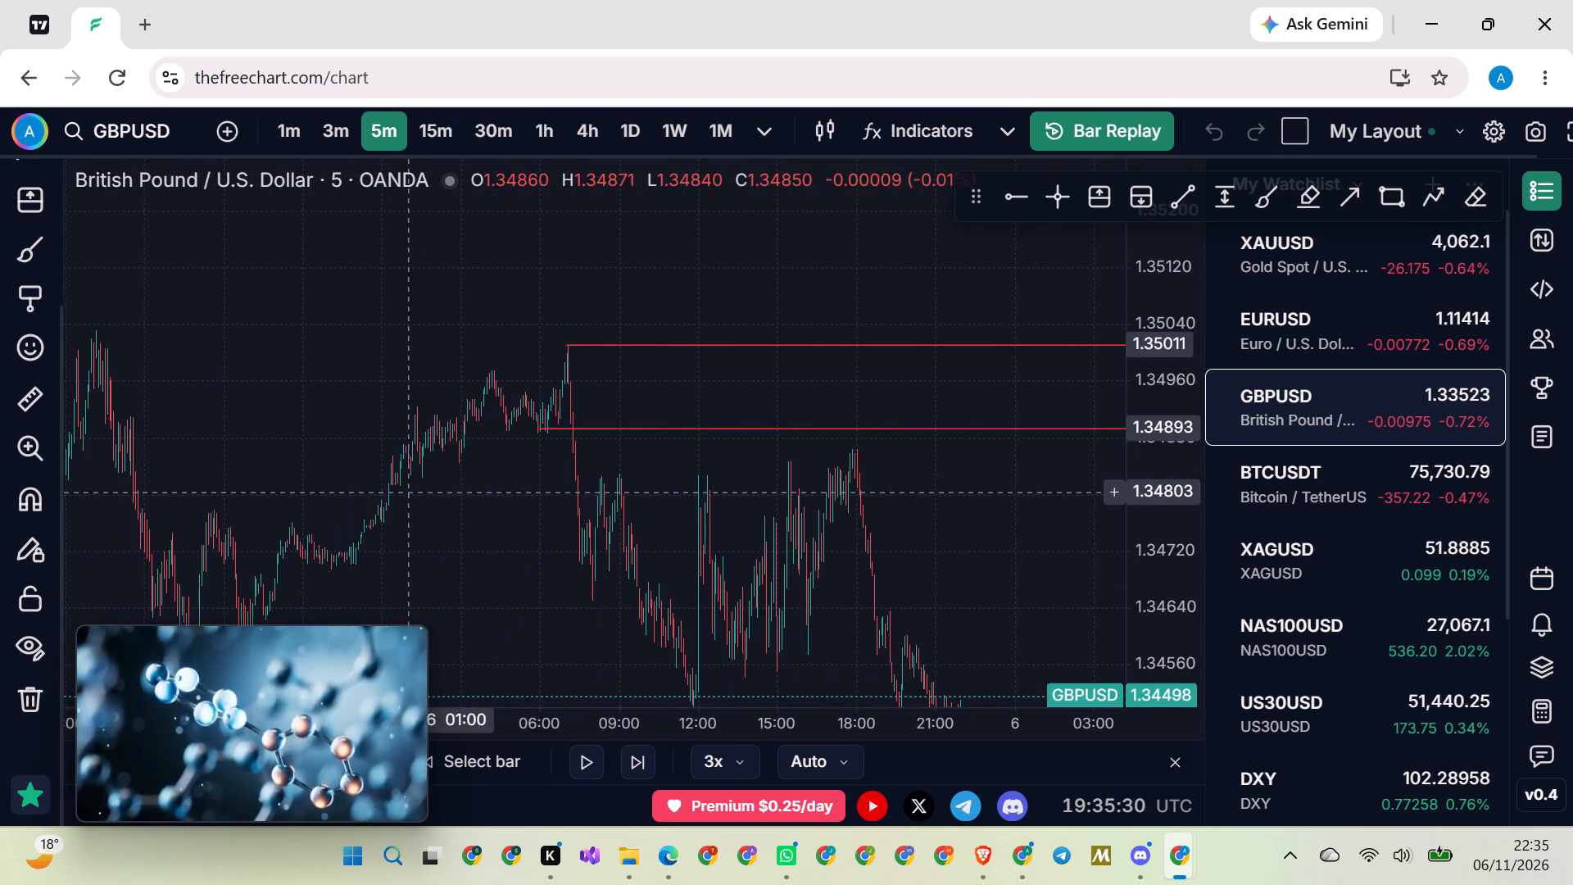
left_click_drag(354, 283, 714, 369)
scroll(678, 367, "up", 19)
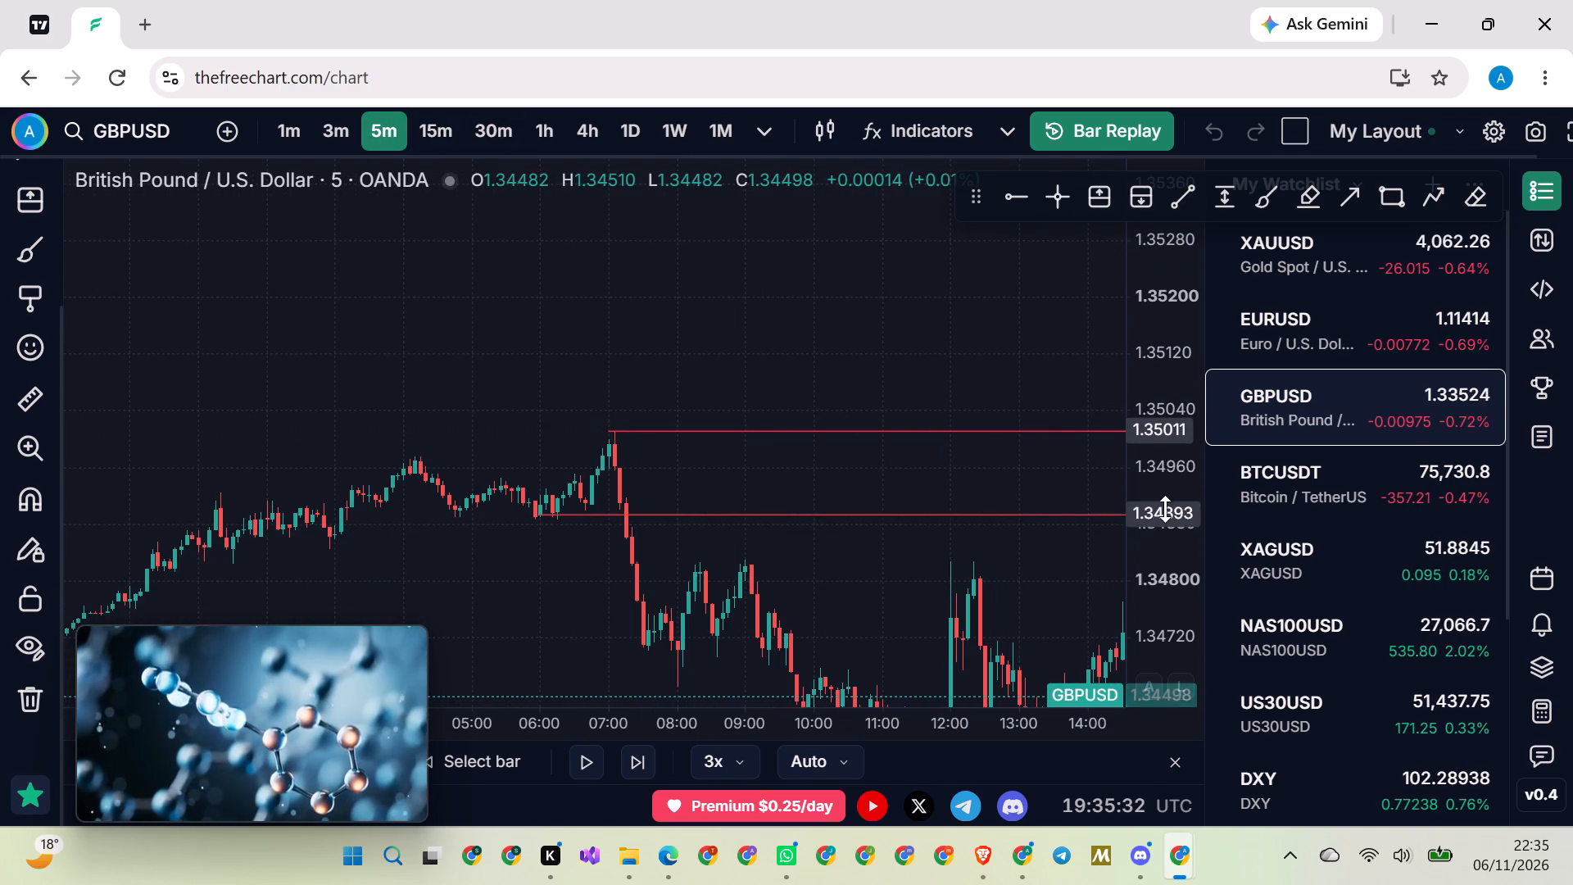
scroll(1172, 499, "up", 19)
scroll(1172, 499, "up", 6)
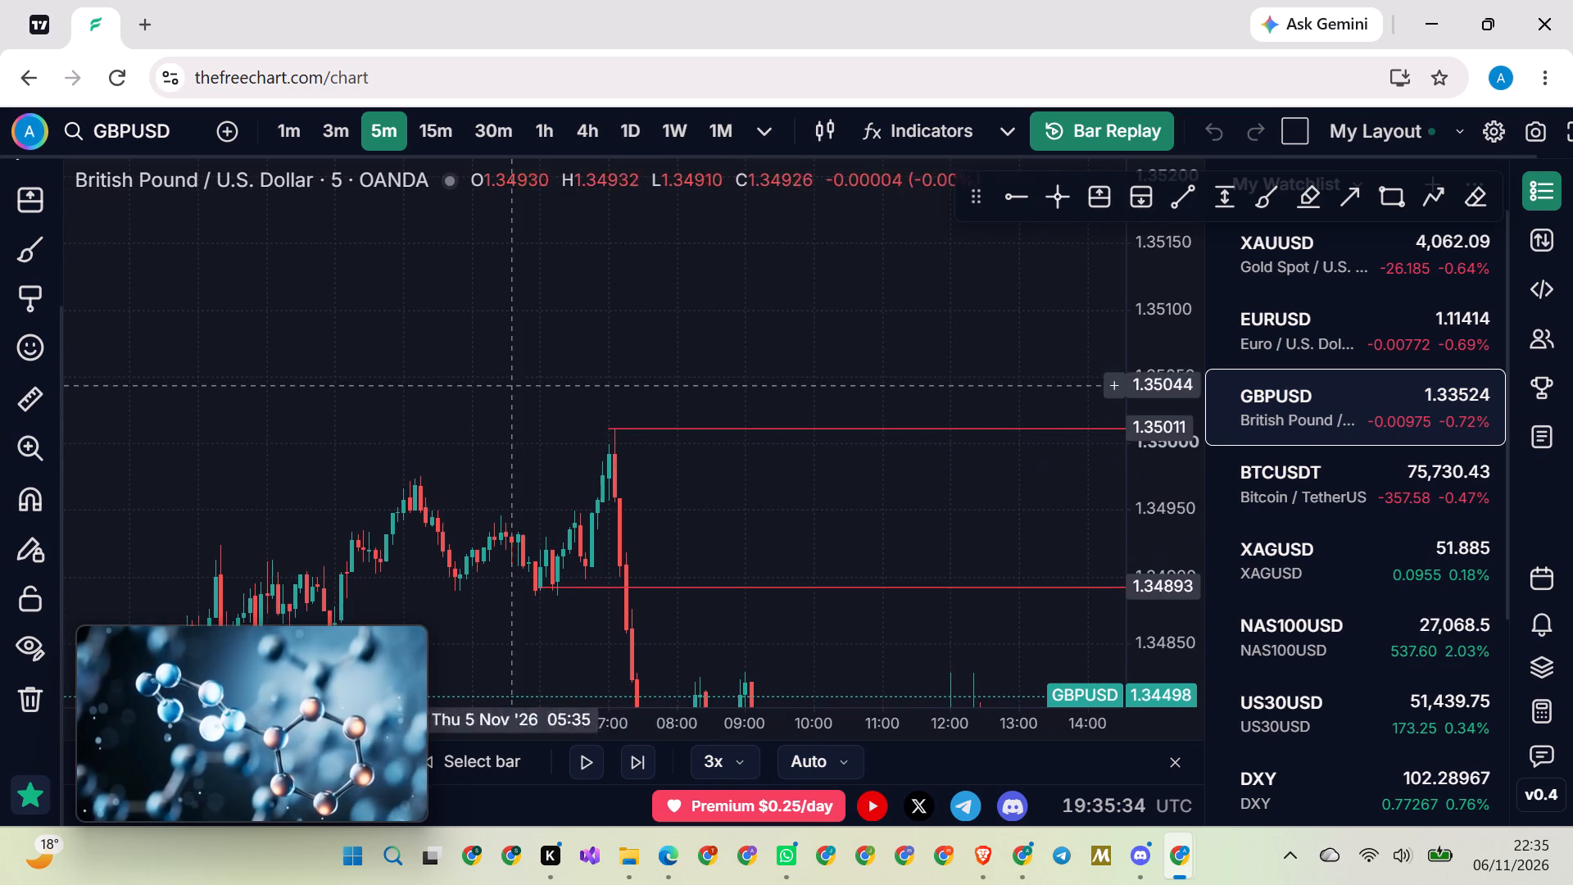
left_click_drag(476, 414, 868, 331)
scroll(688, 296, "down", 14)
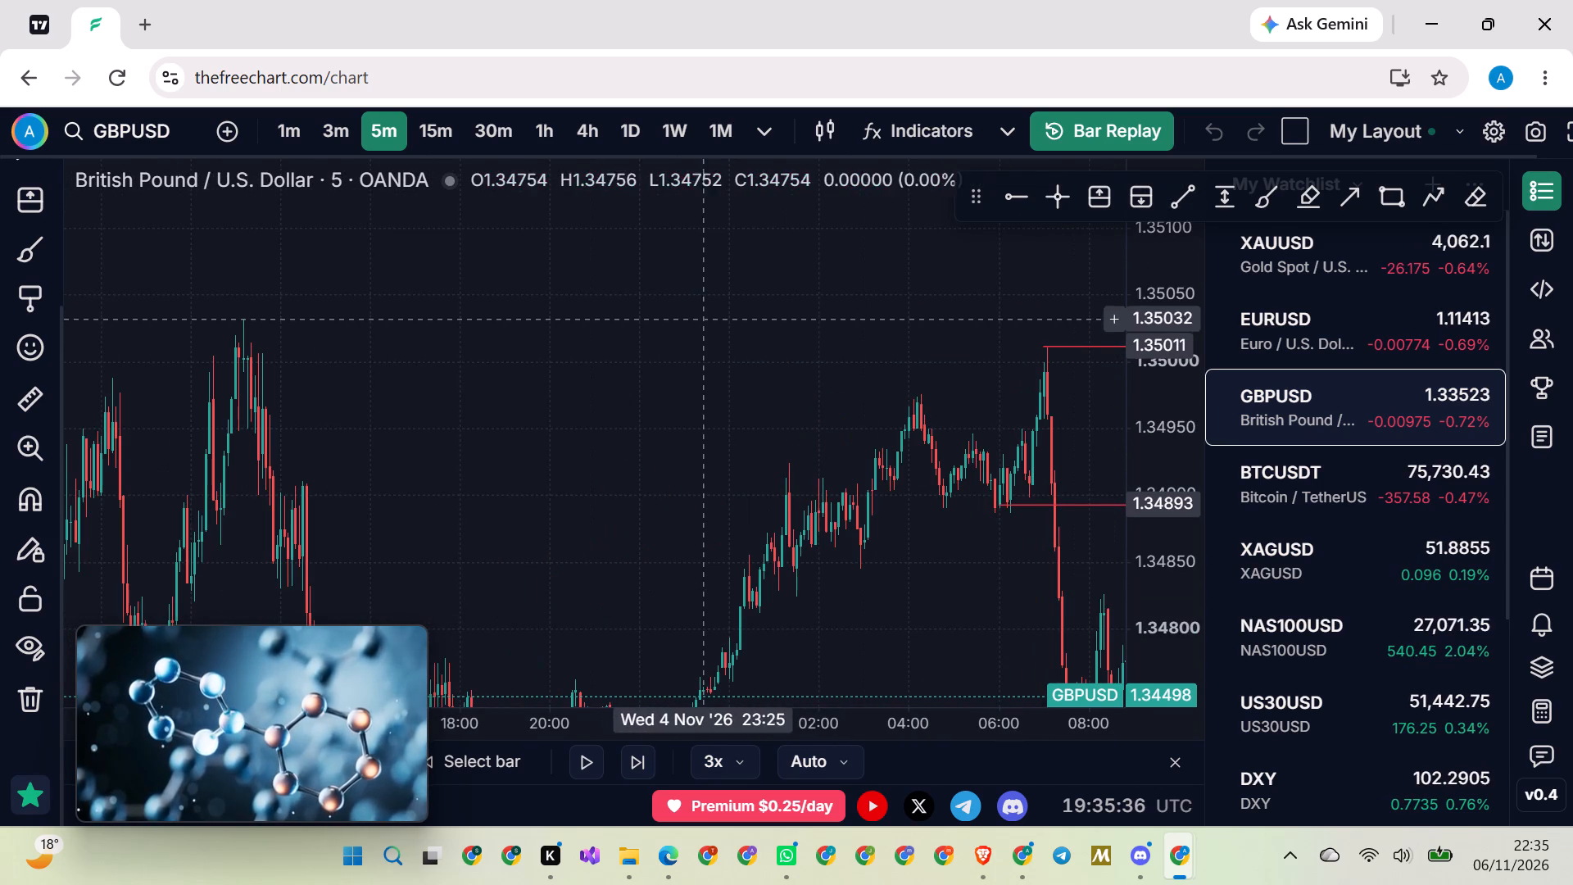
scroll(668, 401, "up", 2)
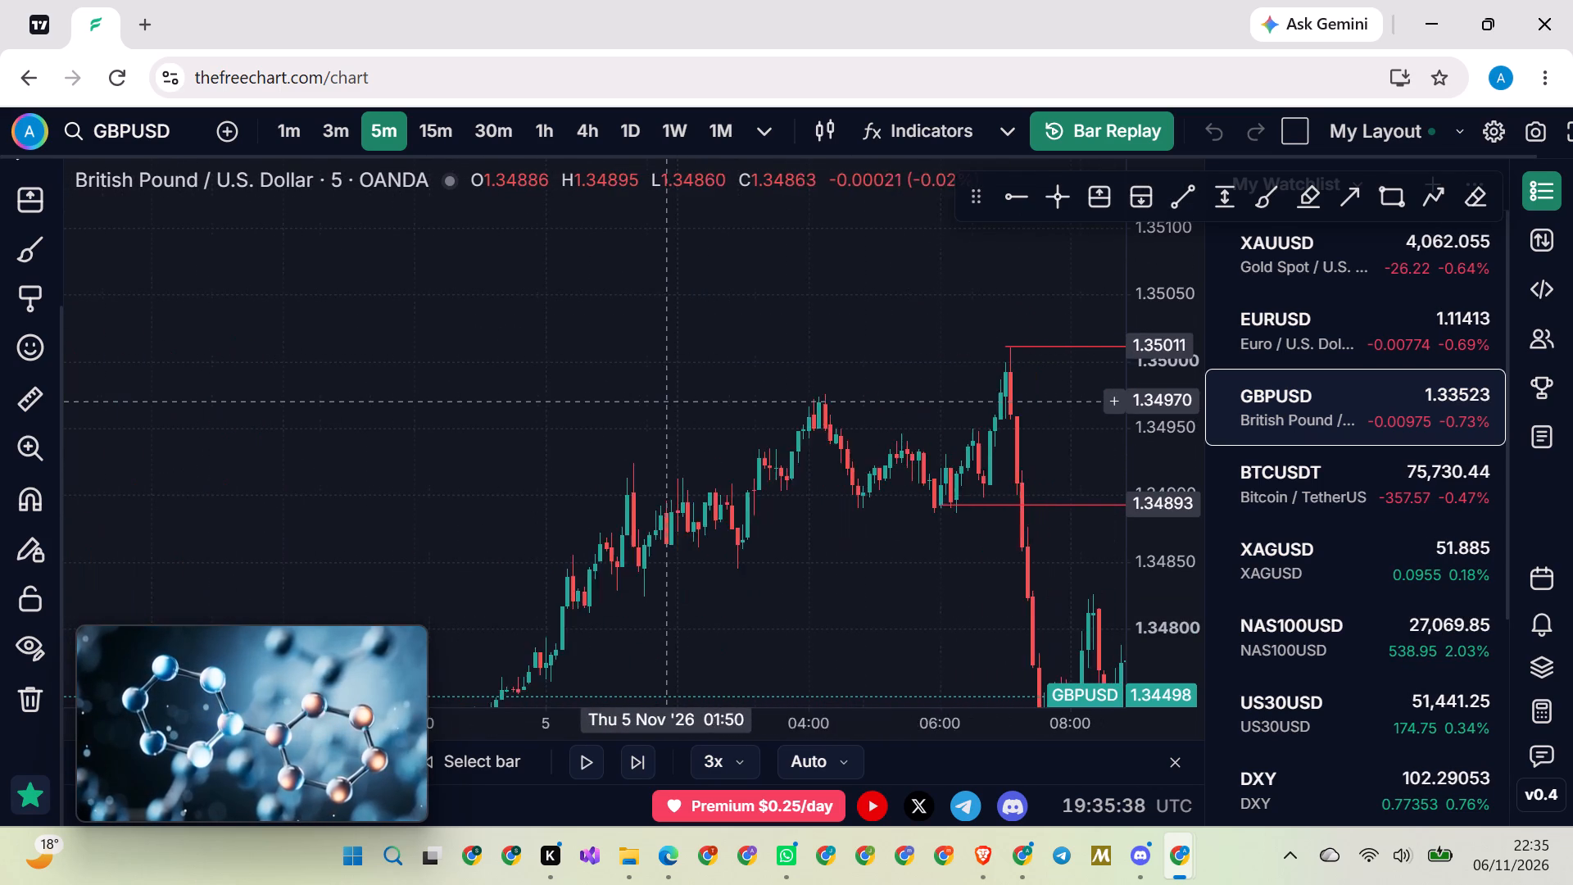
Move the 1.34893 ray up to 1.34969, anchored on the 04:10 swing high of 5 November.
scroll(668, 401, "up", 5)
left_click_drag(874, 506, 862, 487)
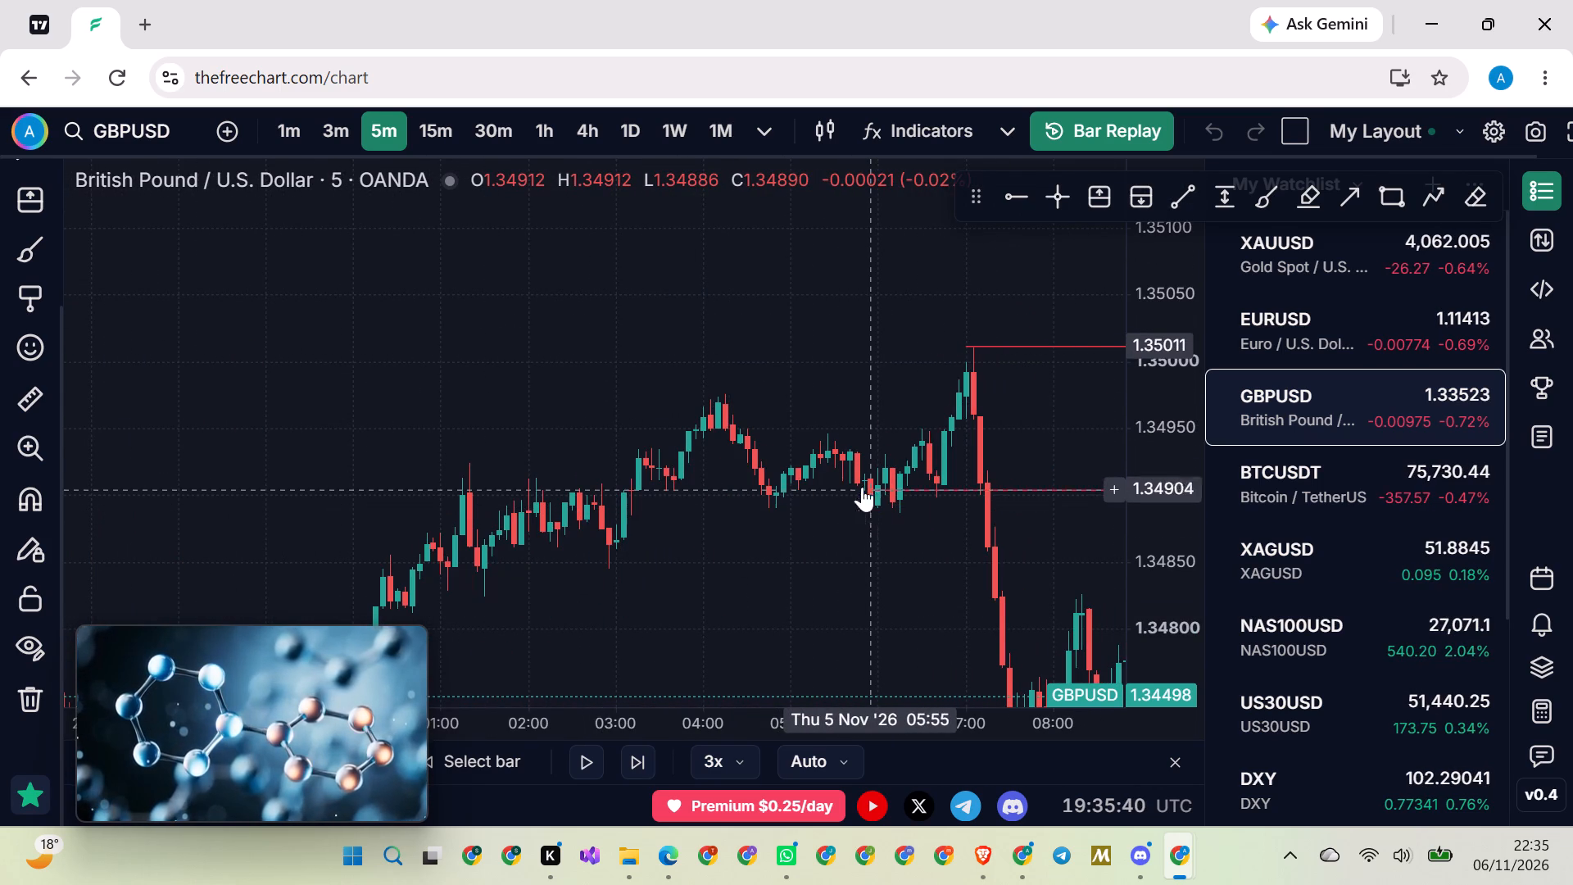
left_click_drag(862, 487, 722, 398)
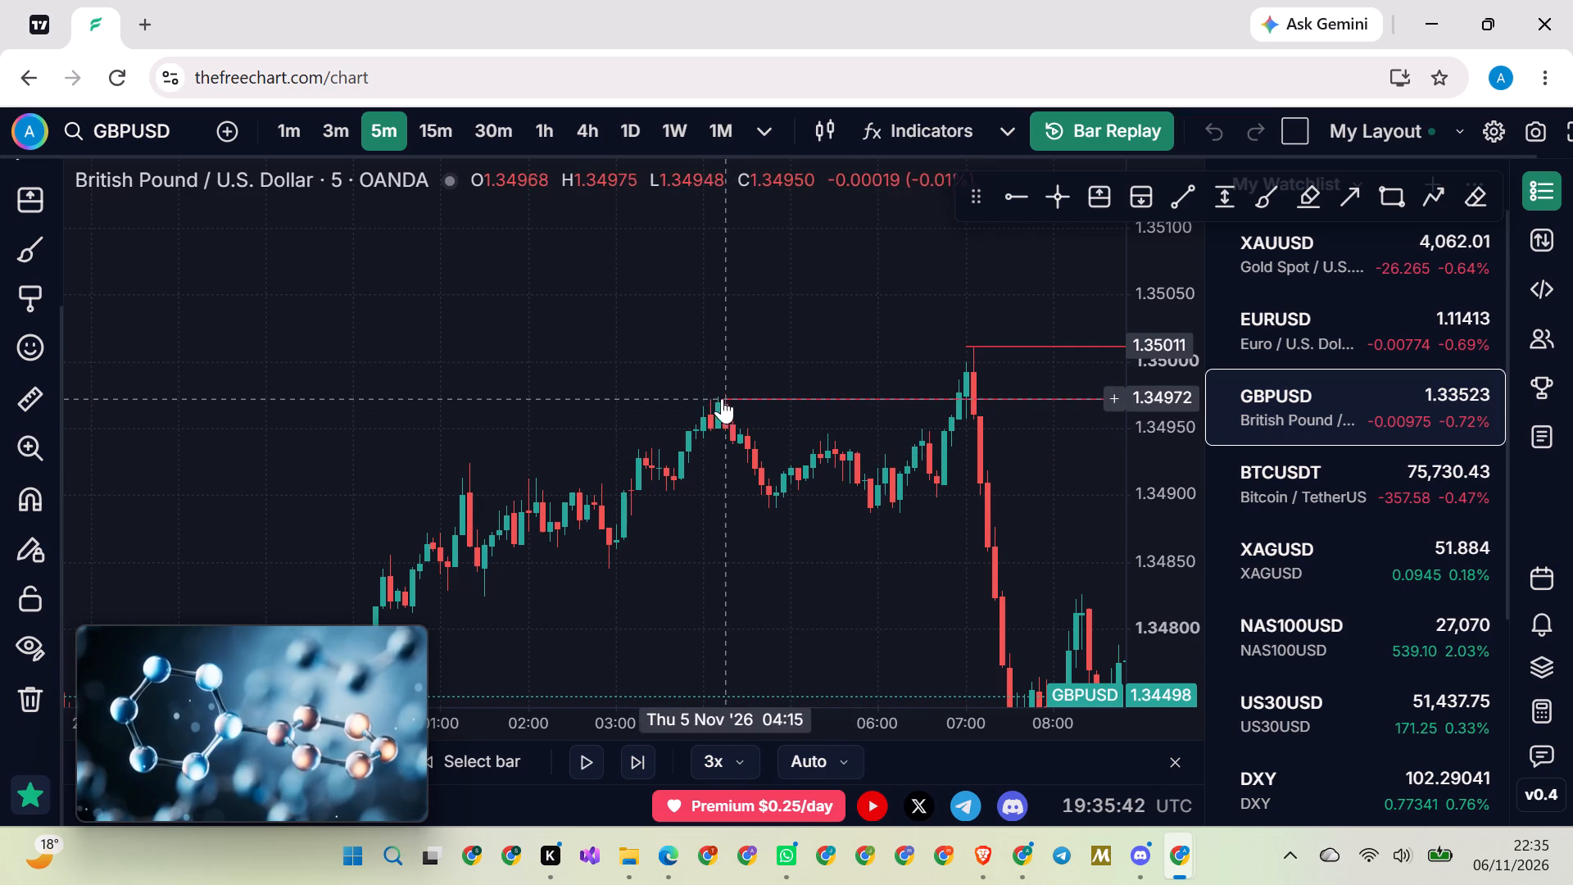
left_click_drag(722, 398, 715, 400)
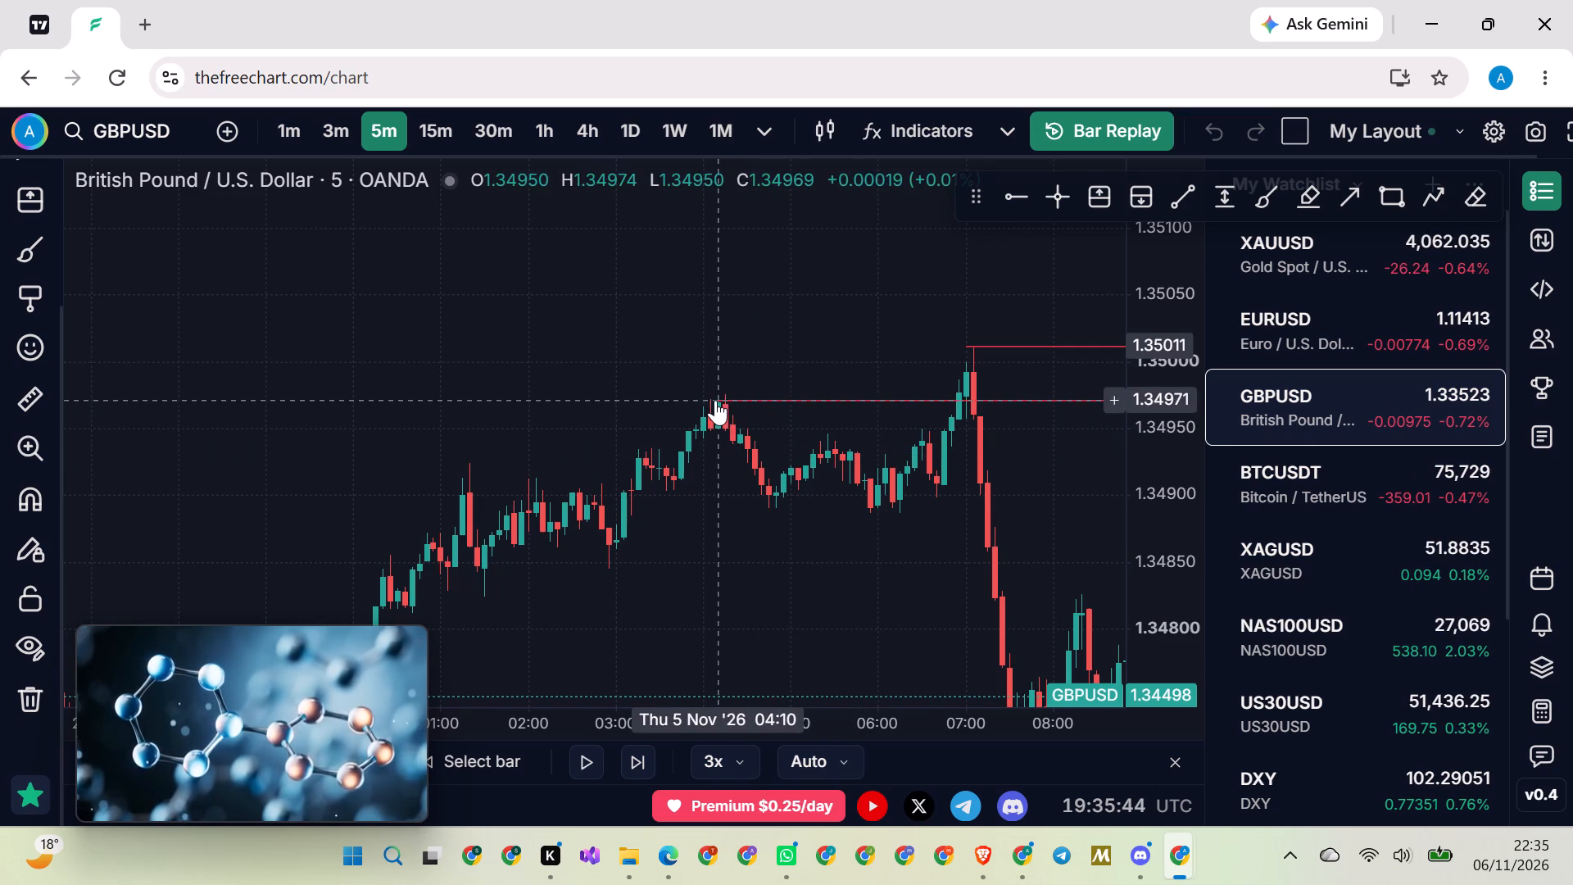
left_click_drag(715, 400, 715, 402)
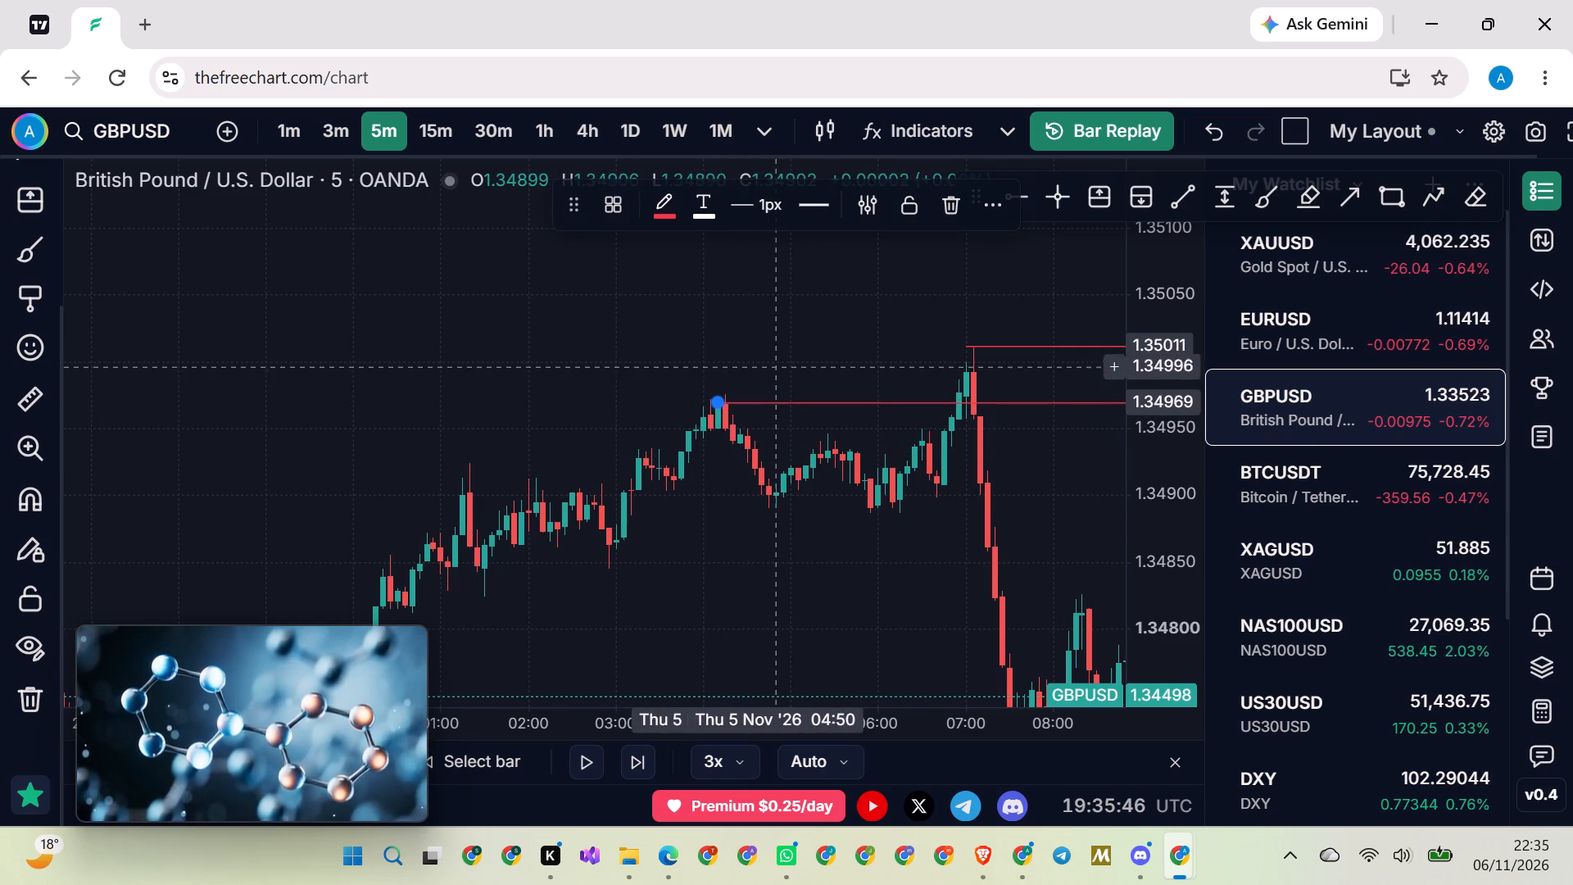
Change the colour of the 1.34969 ray to white.
left_click(653, 208)
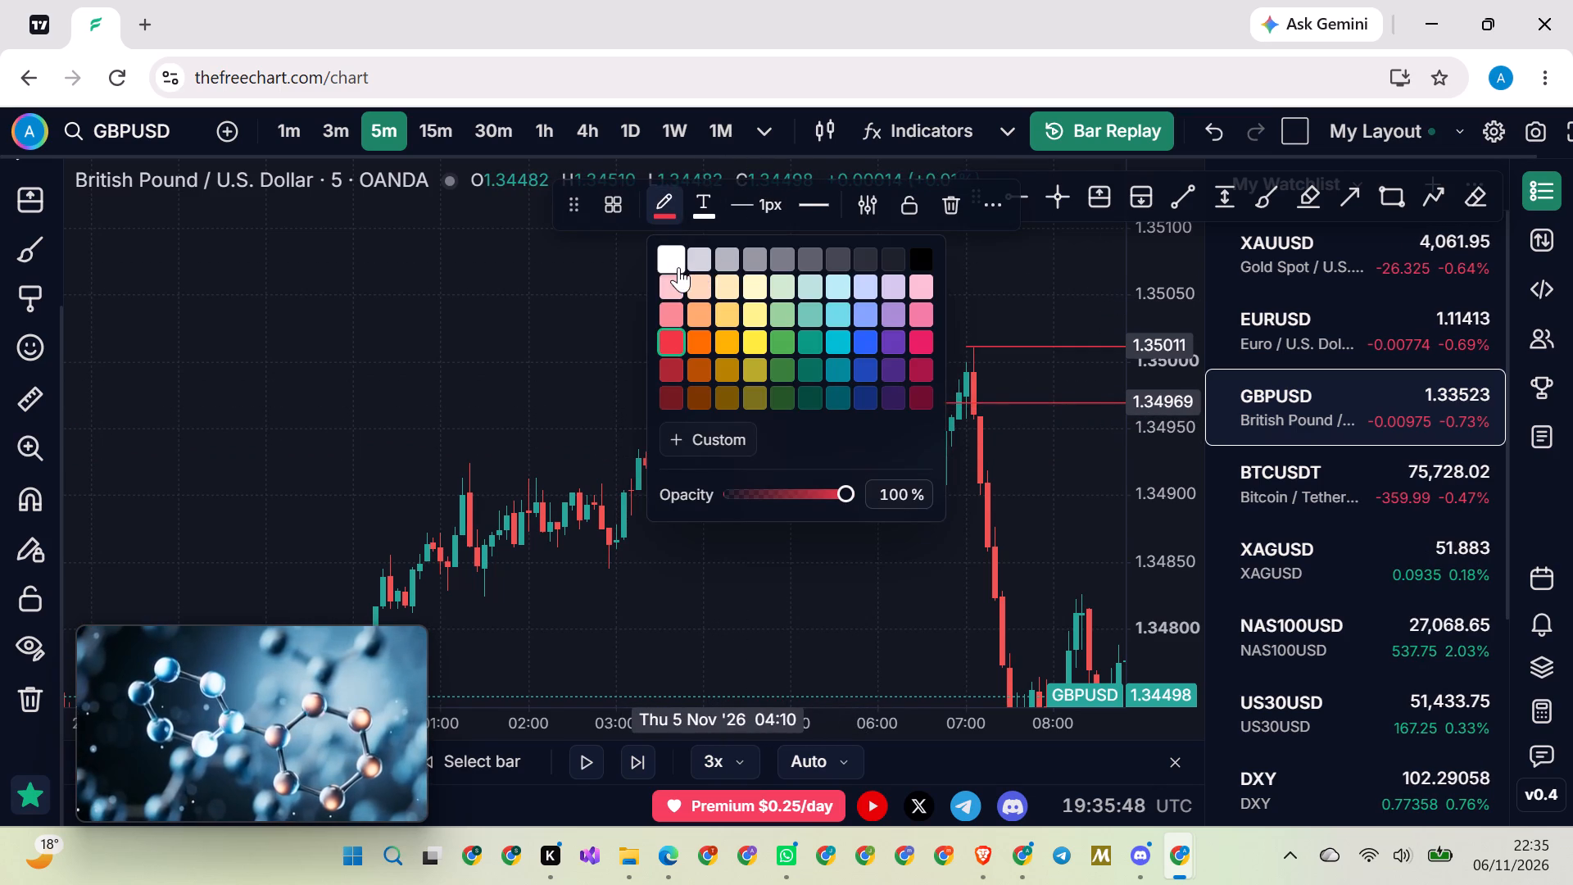
left_click(678, 267)
left_click(580, 332)
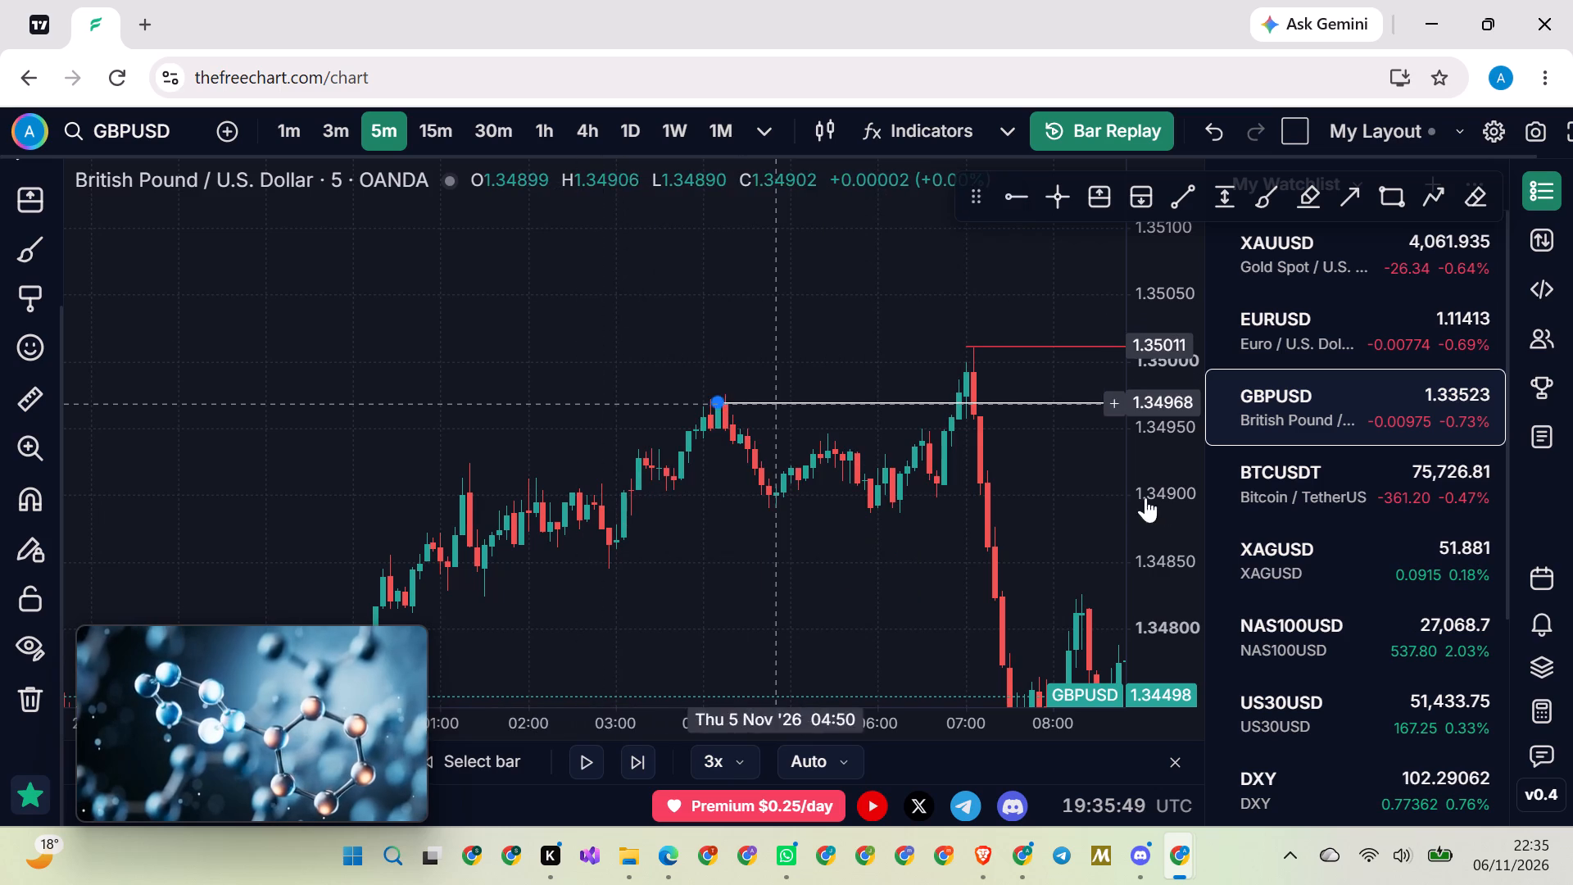
Fine-tune the white ray to 1.34968, on the top of the 04:10 candle's body.
scroll(1169, 497, "up", 20)
scroll(1169, 497, "up", 12)
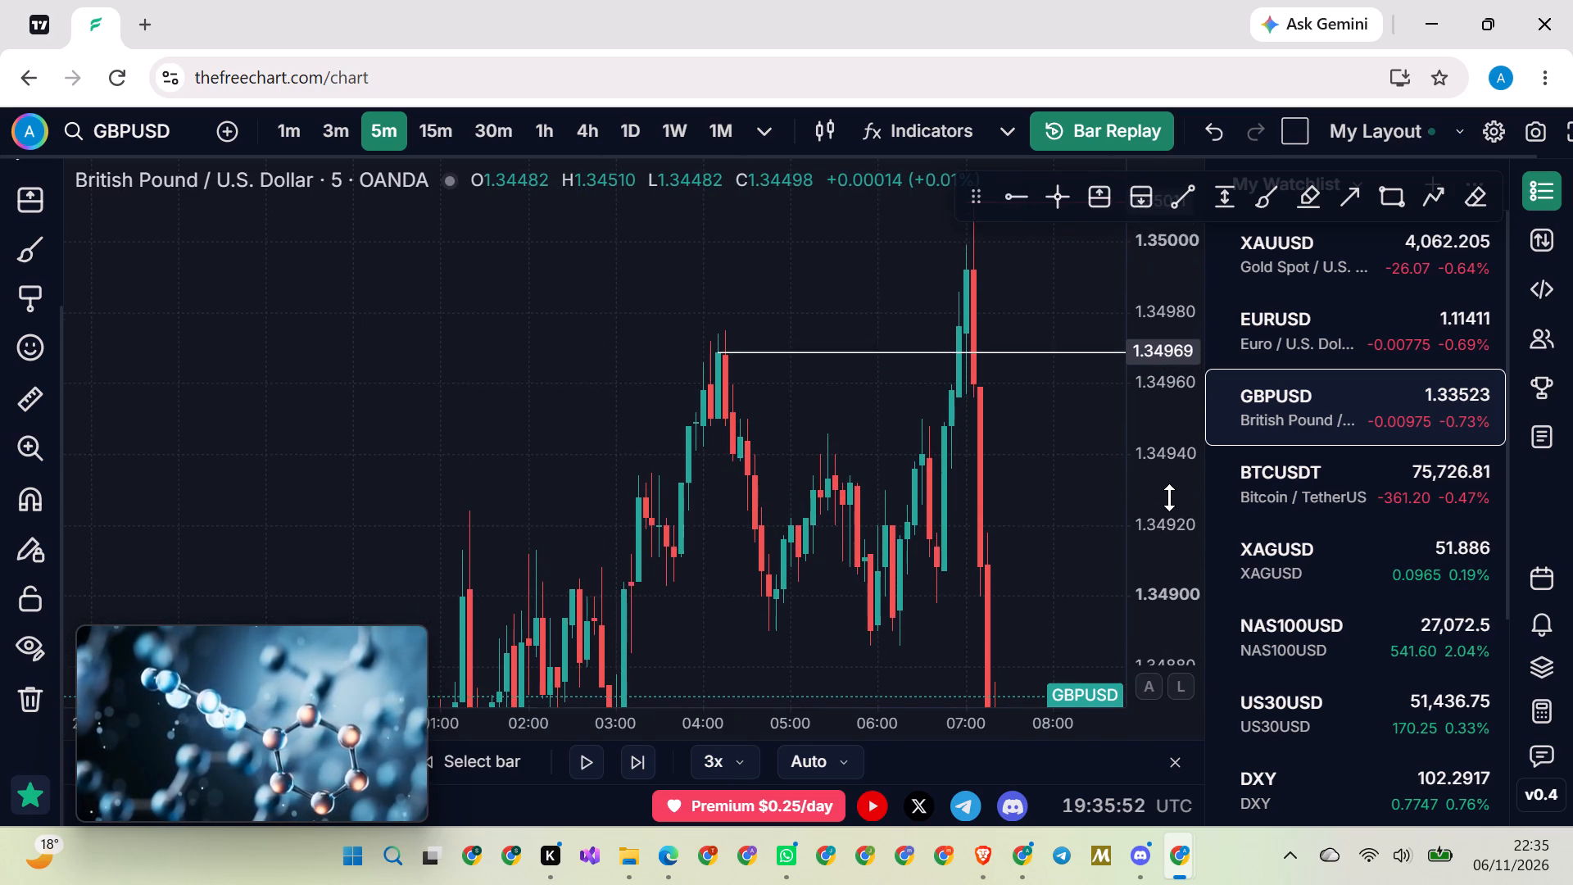
scroll(1169, 497, "up", 15)
scroll(1169, 497, "up", 8)
left_click_drag(560, 339, 555, 339)
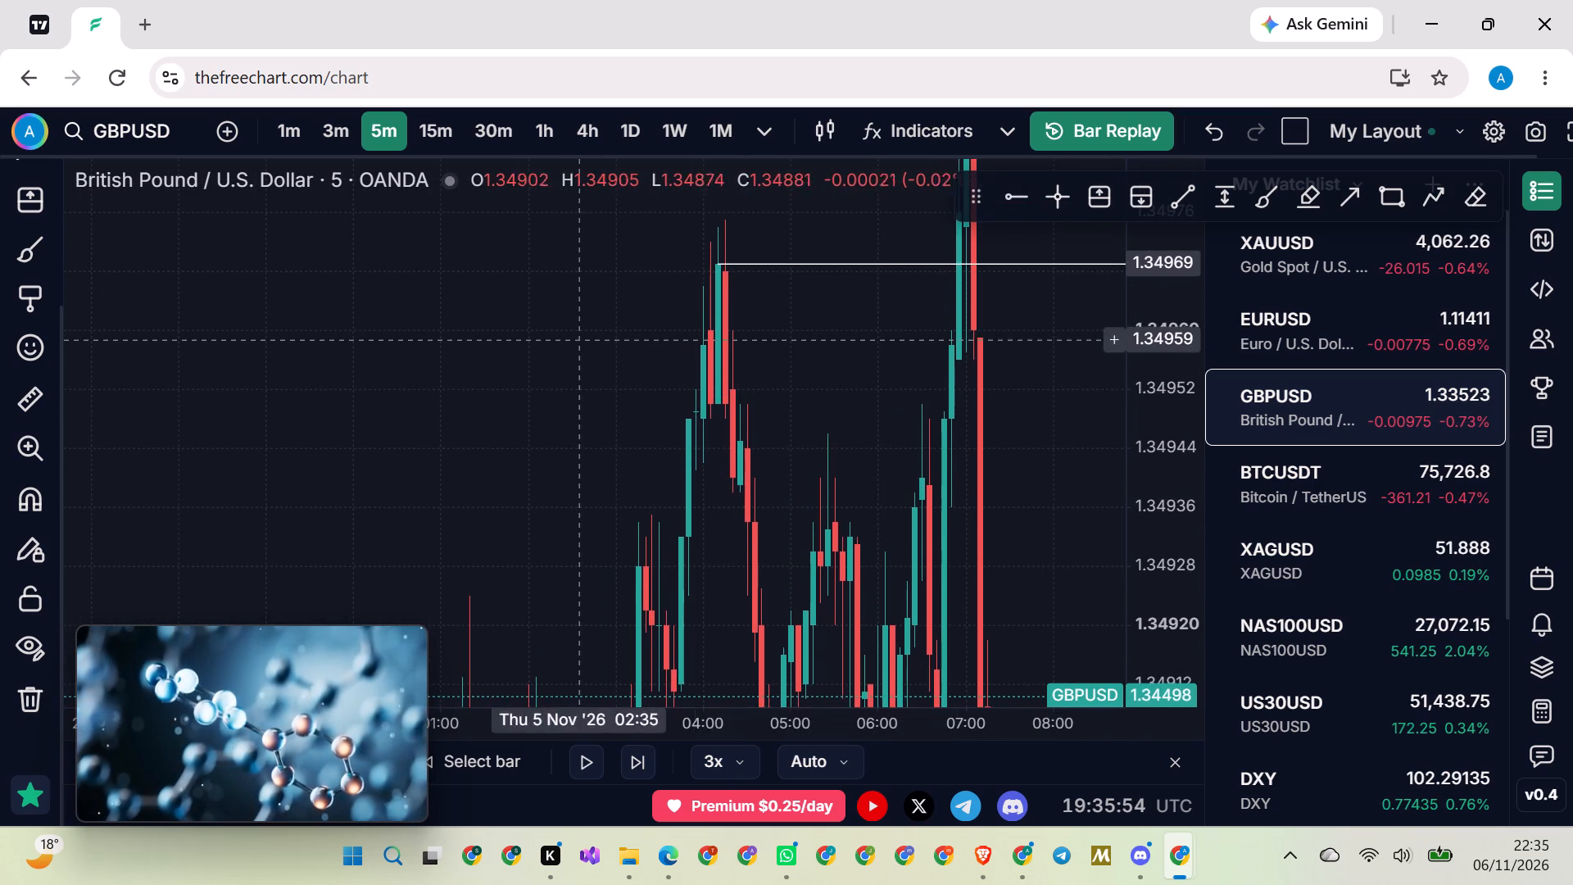
left_click_drag(555, 339, 687, 448)
scroll(608, 406, "up", 9)
left_click_drag(579, 369, 575, 378)
left_click(747, 452)
Examine the 5-minute replay chart from the 1.35011 and 1.34968 rays down to the 1.34488 ray and the latest replay bars.
left_click_drag(1165, 319, 1128, 432)
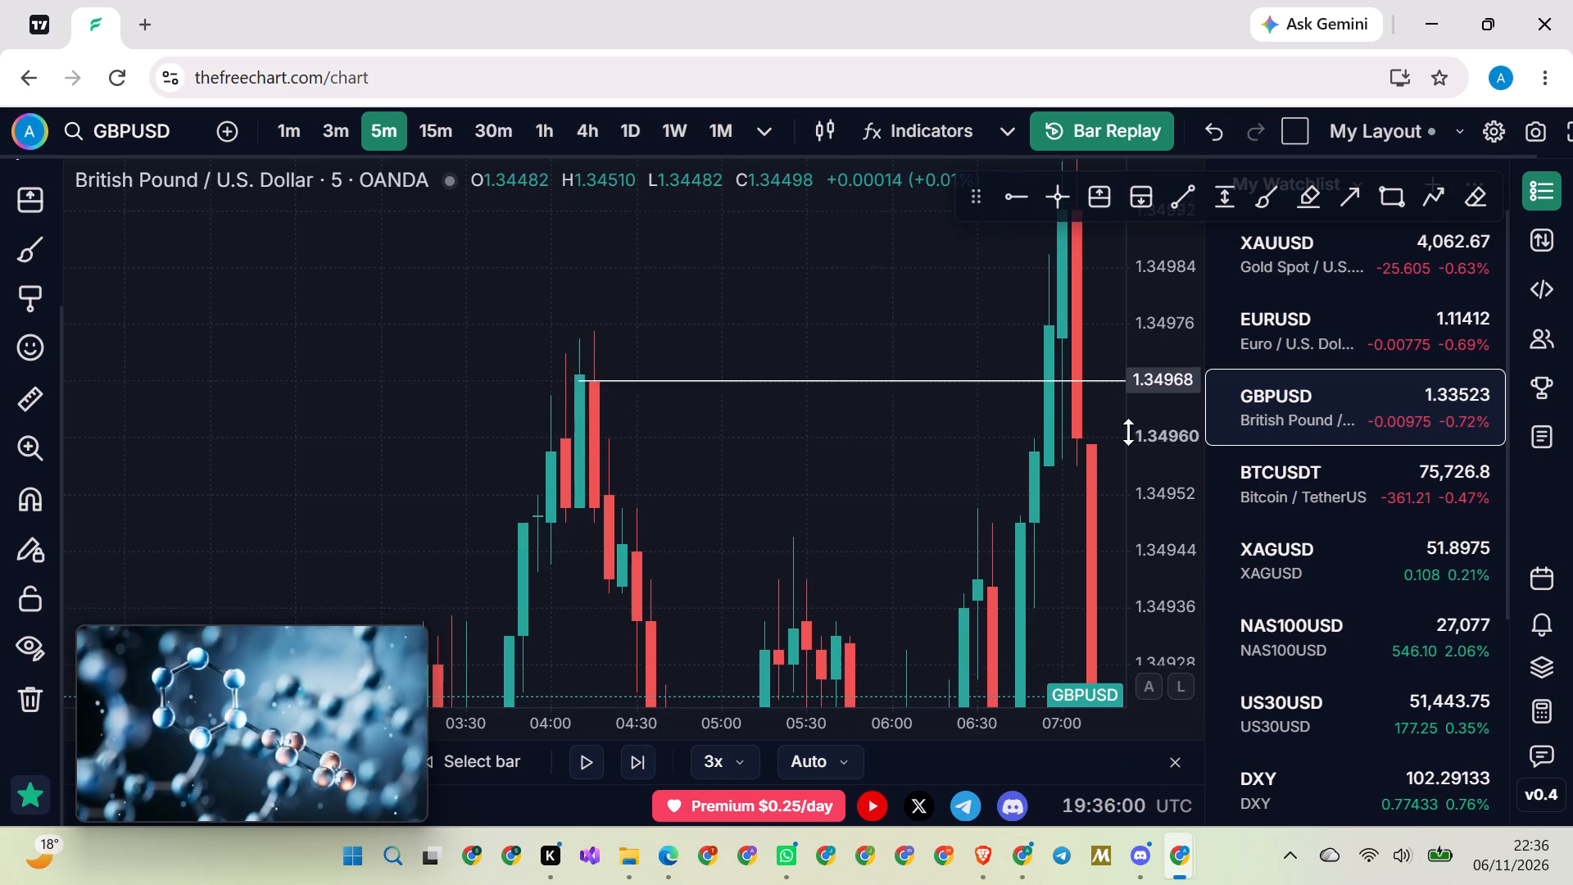
left_click_drag(1128, 432, 1082, 616)
left_click_drag(1172, 338, 1116, 583)
scroll(813, 265, "down", 17)
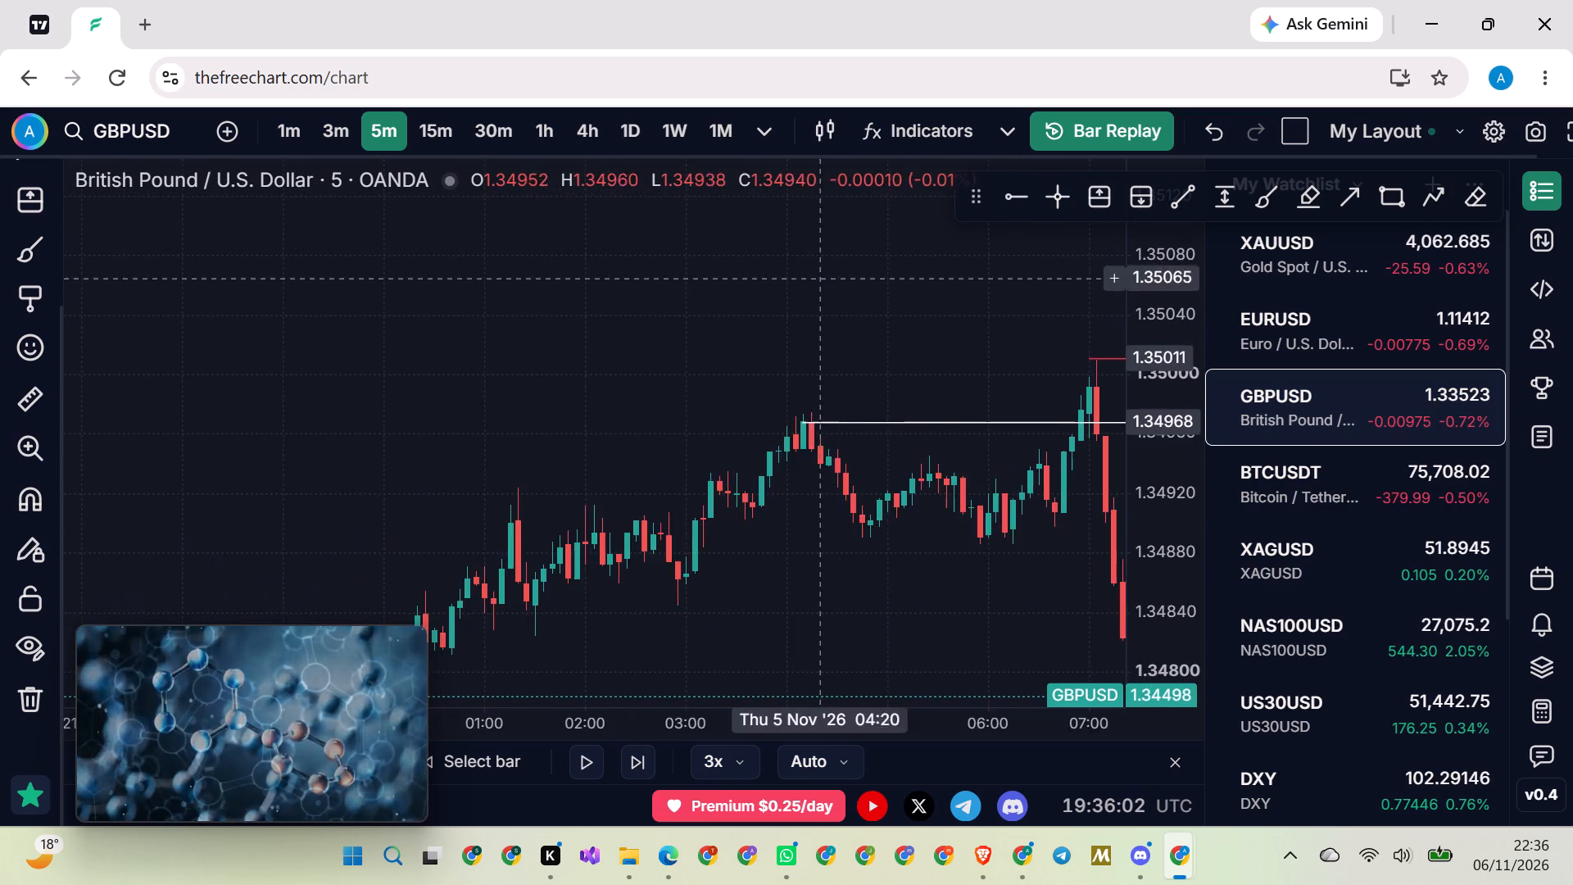
scroll(841, 300, "down", 4)
left_click_drag(936, 352, 701, 304)
left_click_drag(1174, 442, 1108, 631)
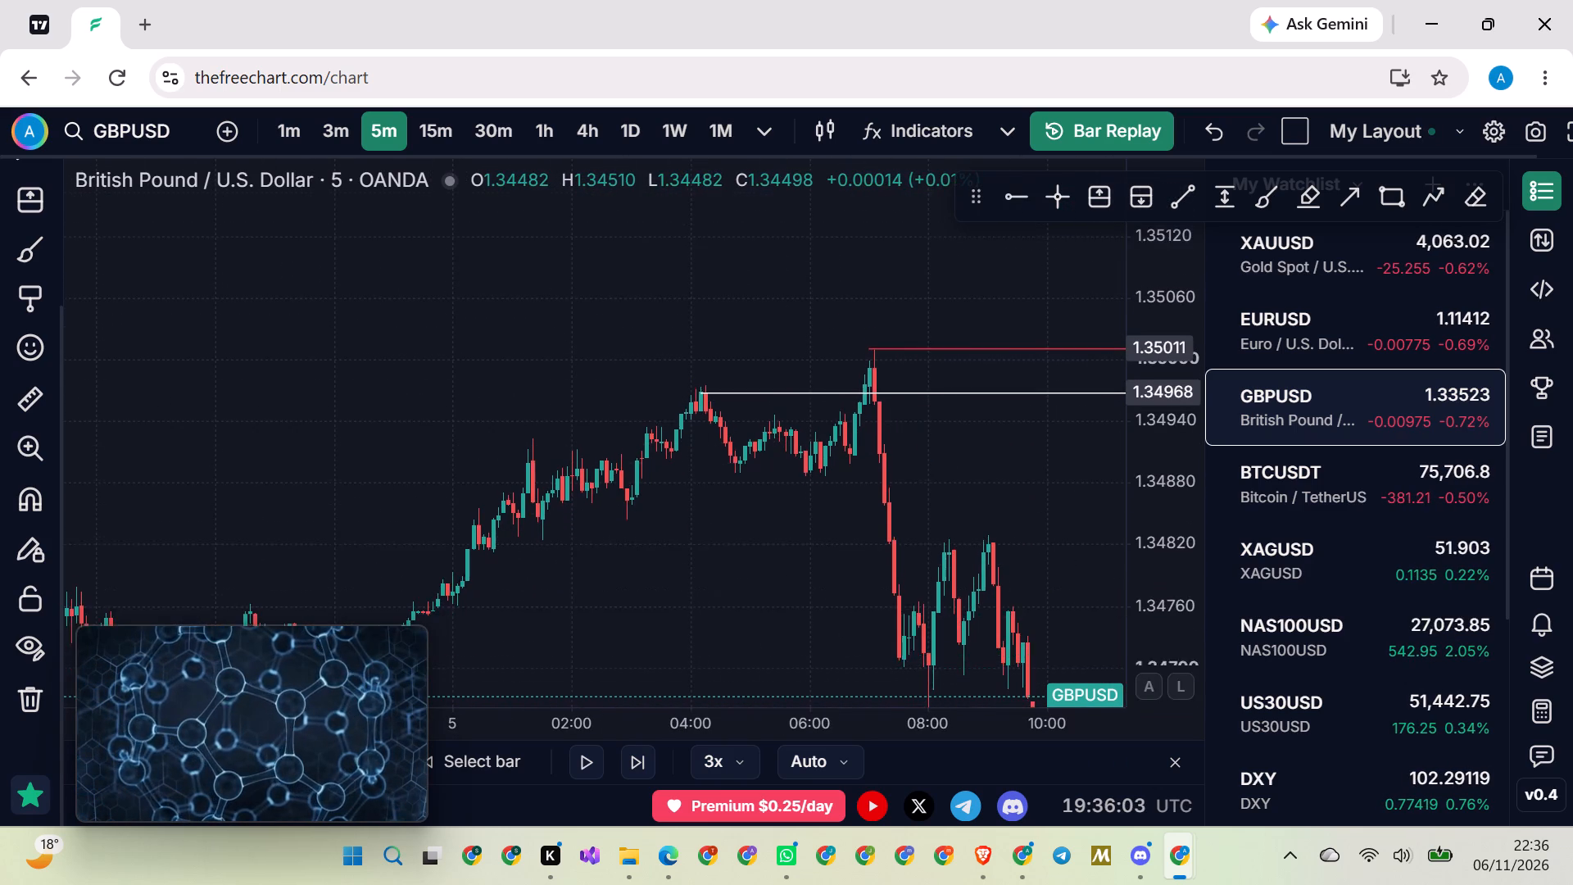
scroll(848, 489, "down", 18)
left_click_drag(882, 356, 399, 297)
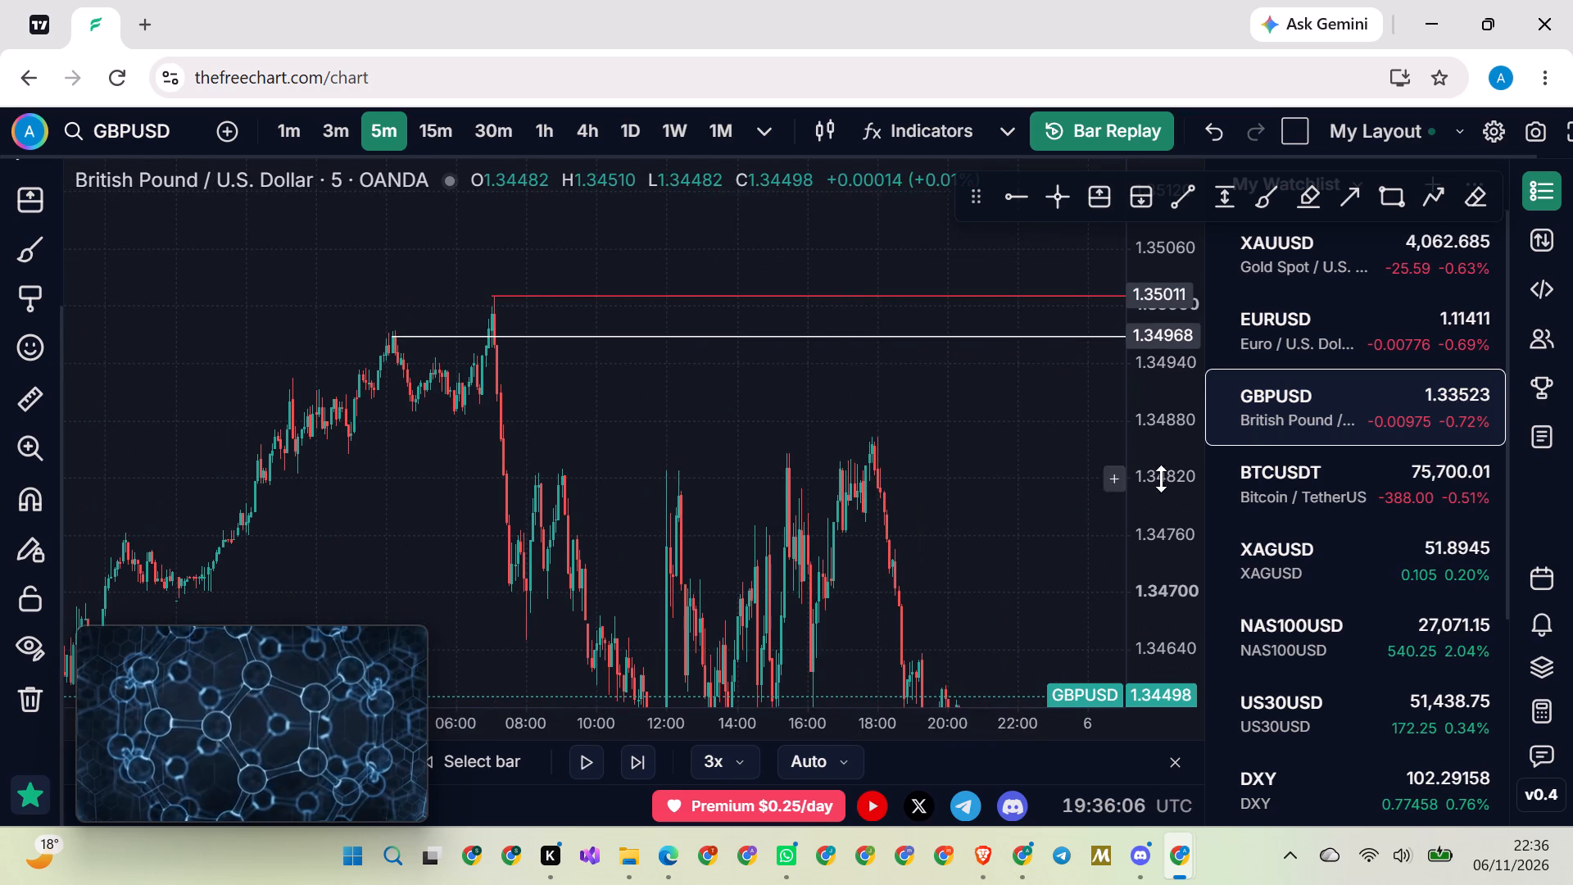
left_click_drag(1184, 412, 1149, 618)
scroll(723, 508, "down", 20)
scroll(723, 508, "down", 10)
scroll(693, 580, "down", 11)
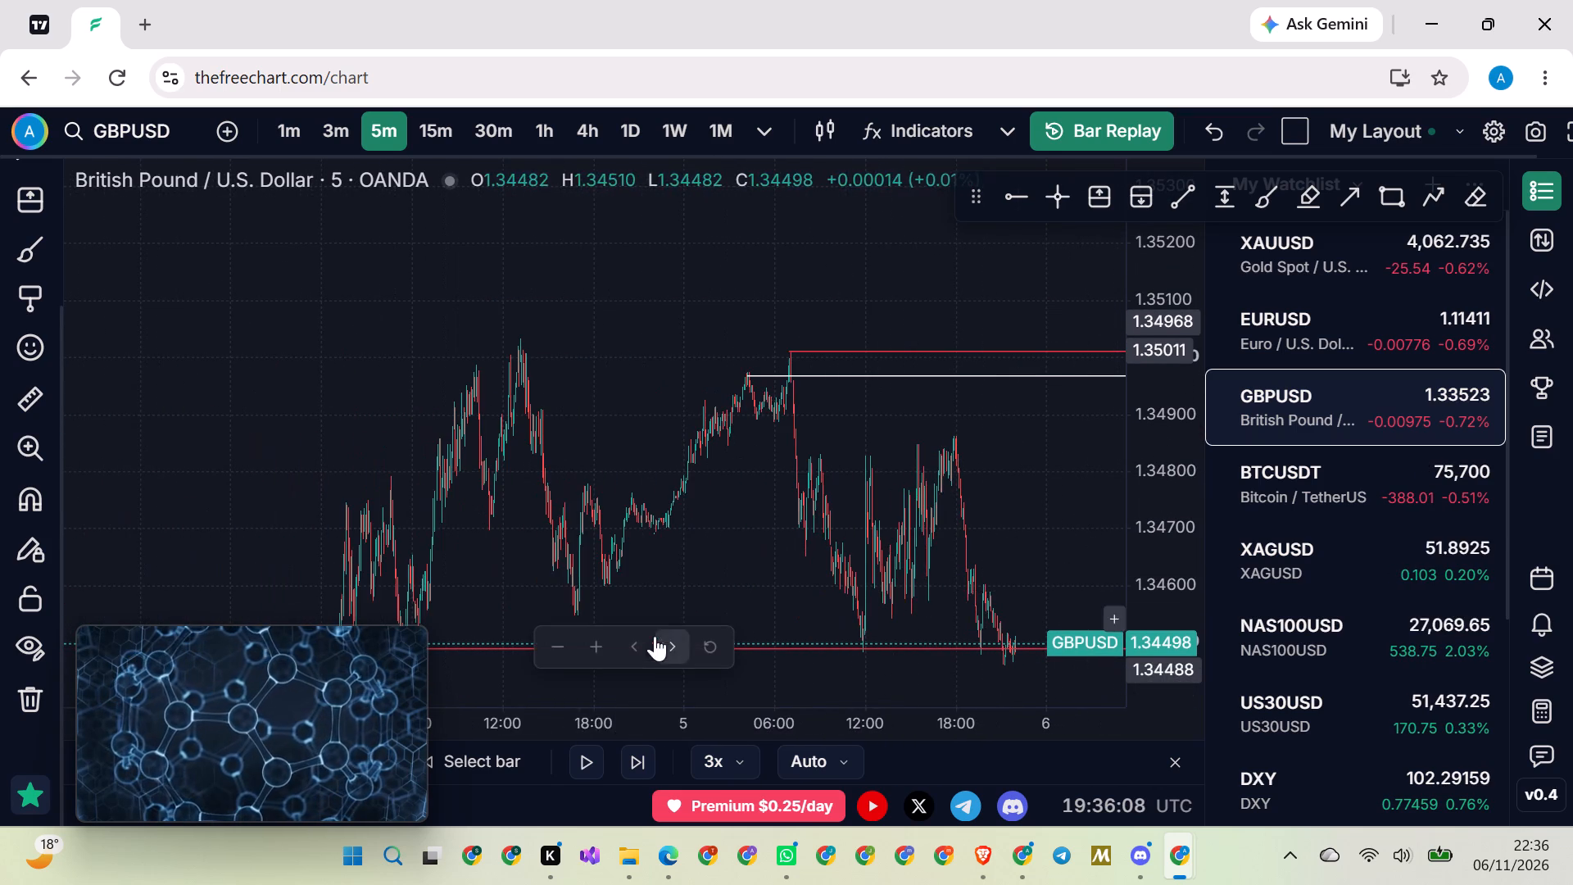
left_click_drag(745, 592, 423, 446)
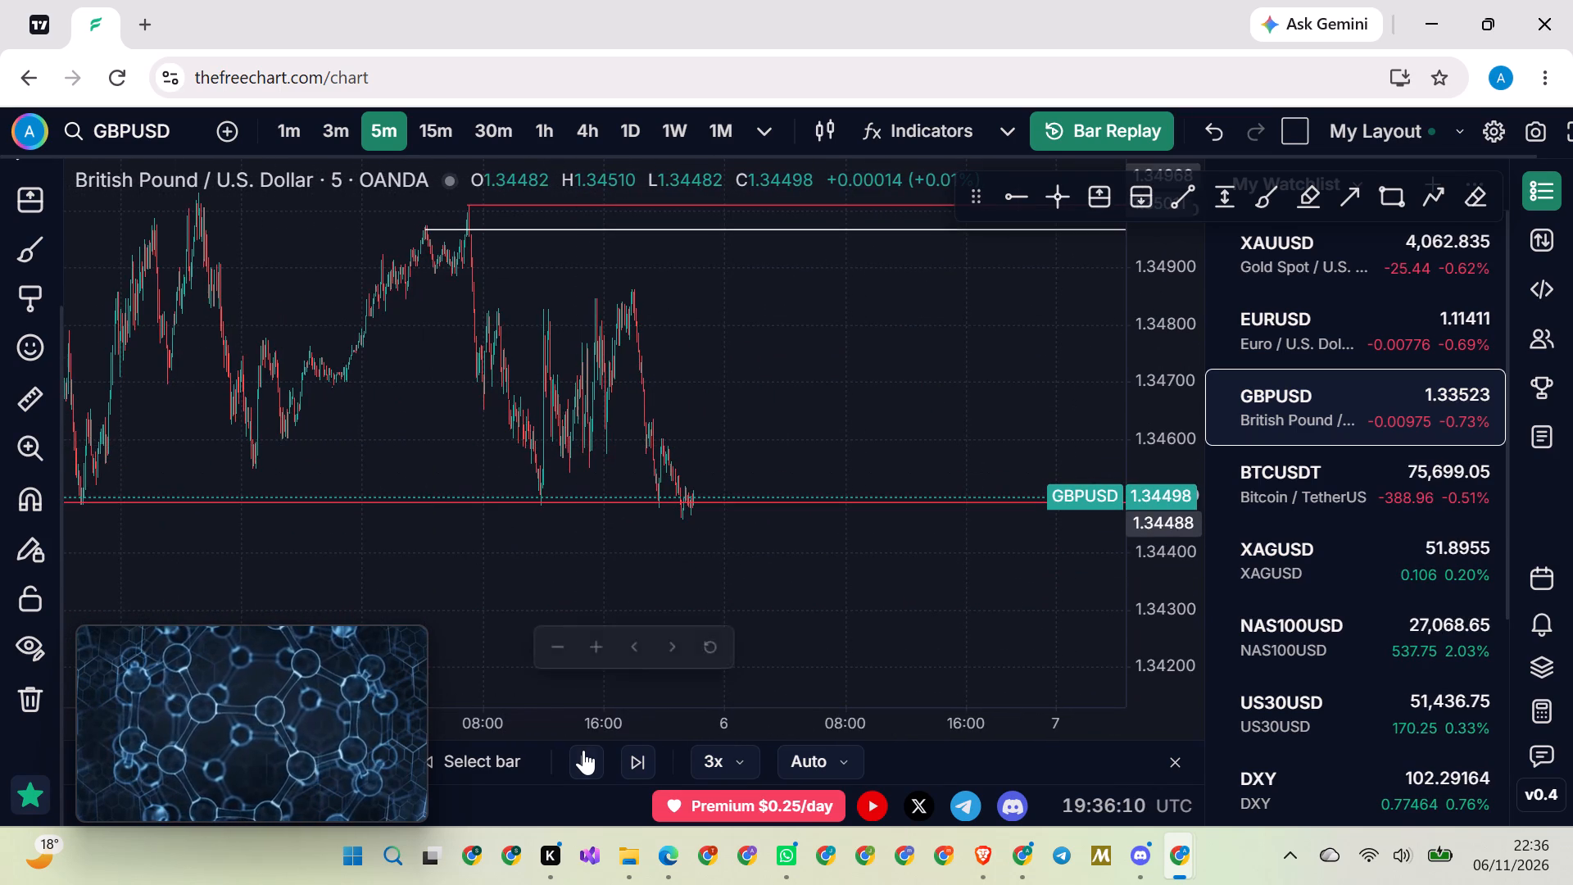
Play the replay forward on the 5-minute chart at 3x speed and watch price around the 1.34488 ray.
left_click(583, 756)
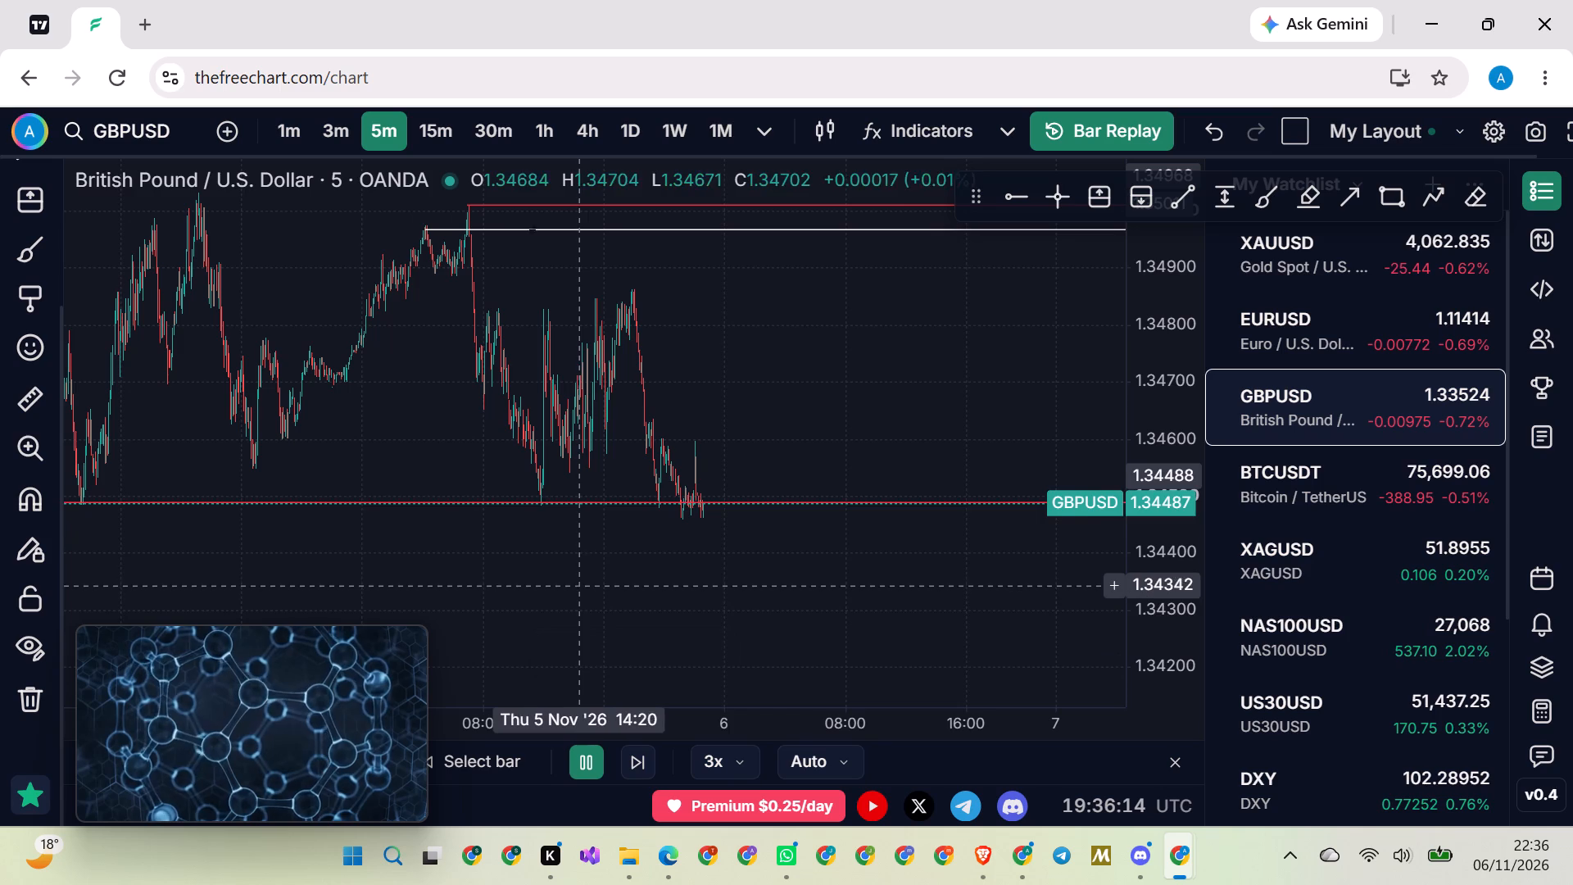
scroll(601, 609, "down", 3)
scroll(827, 588, "down", 13)
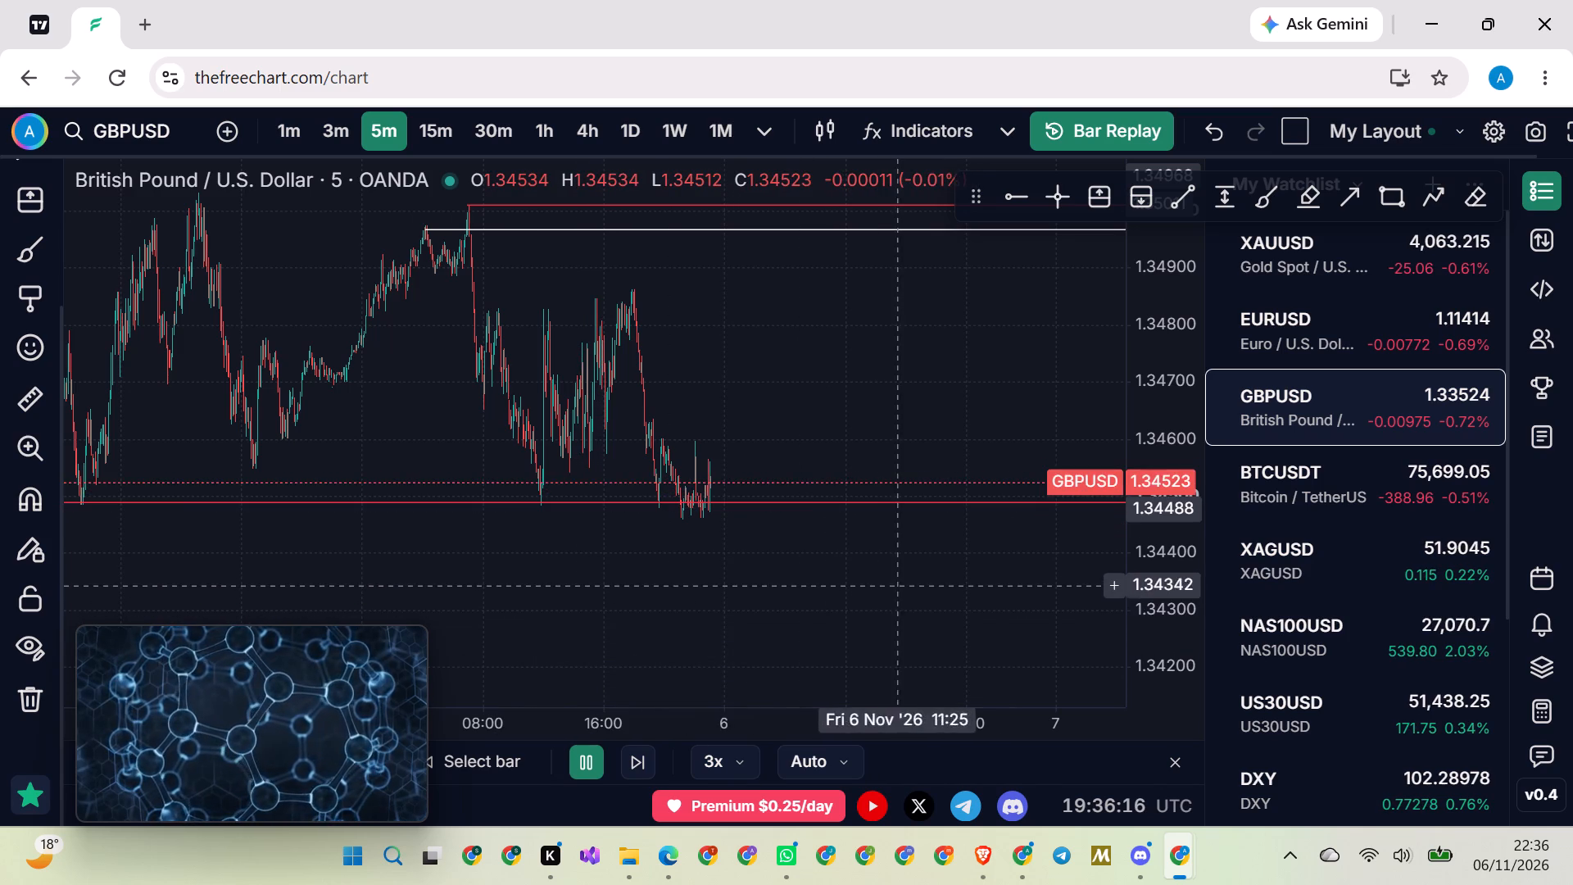
left_click_drag(1147, 322, 1062, 506)
scroll(932, 491, "down", 2)
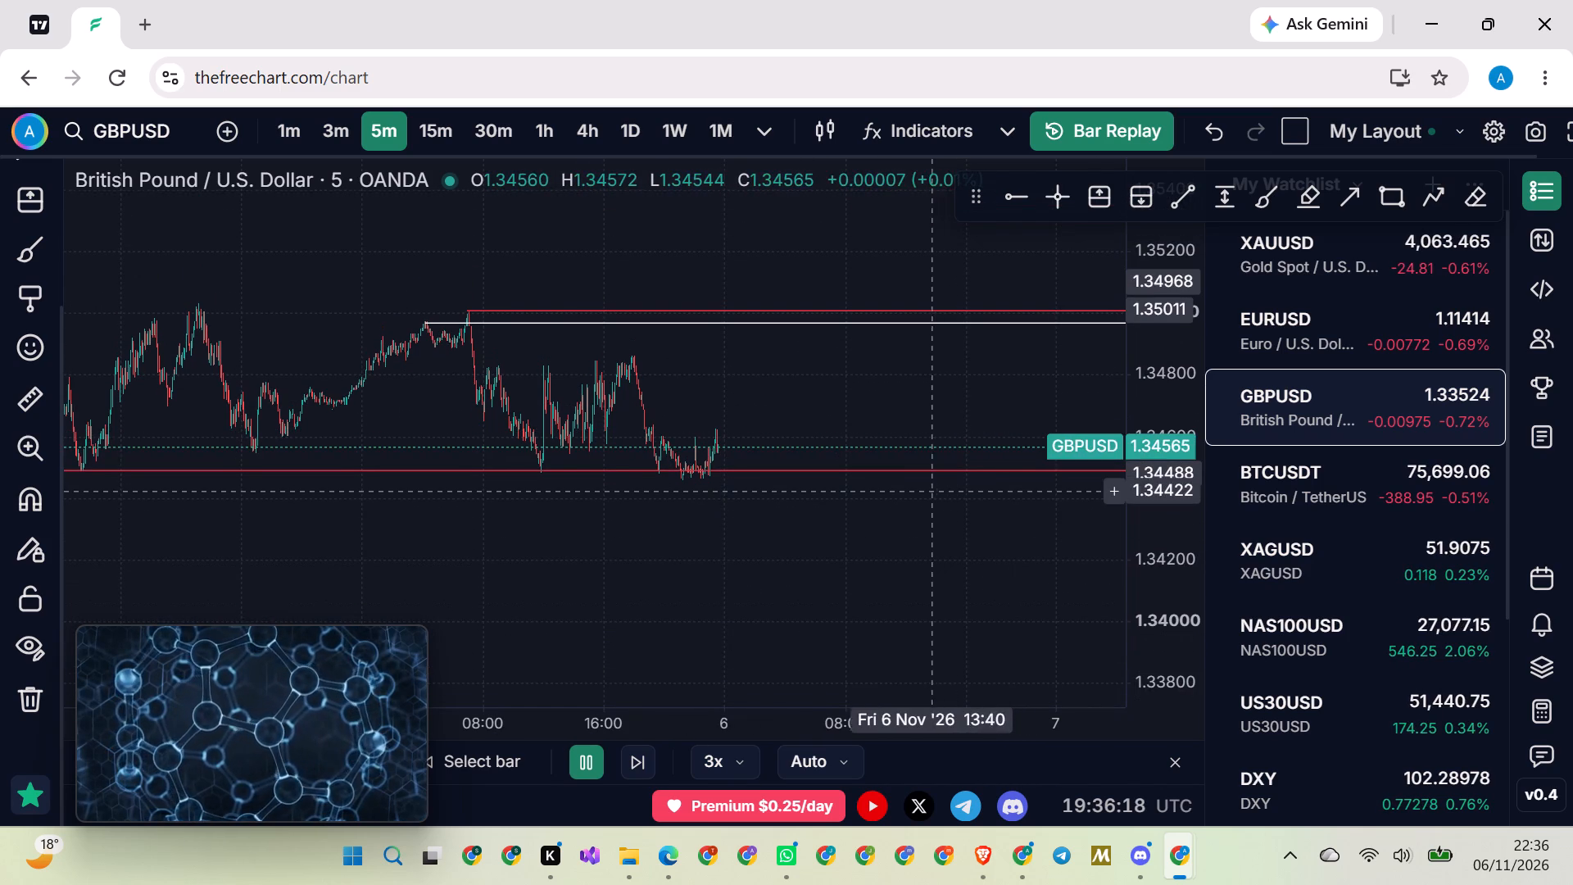
scroll(923, 491, "down", 3)
left_click_drag(677, 541, 796, 521)
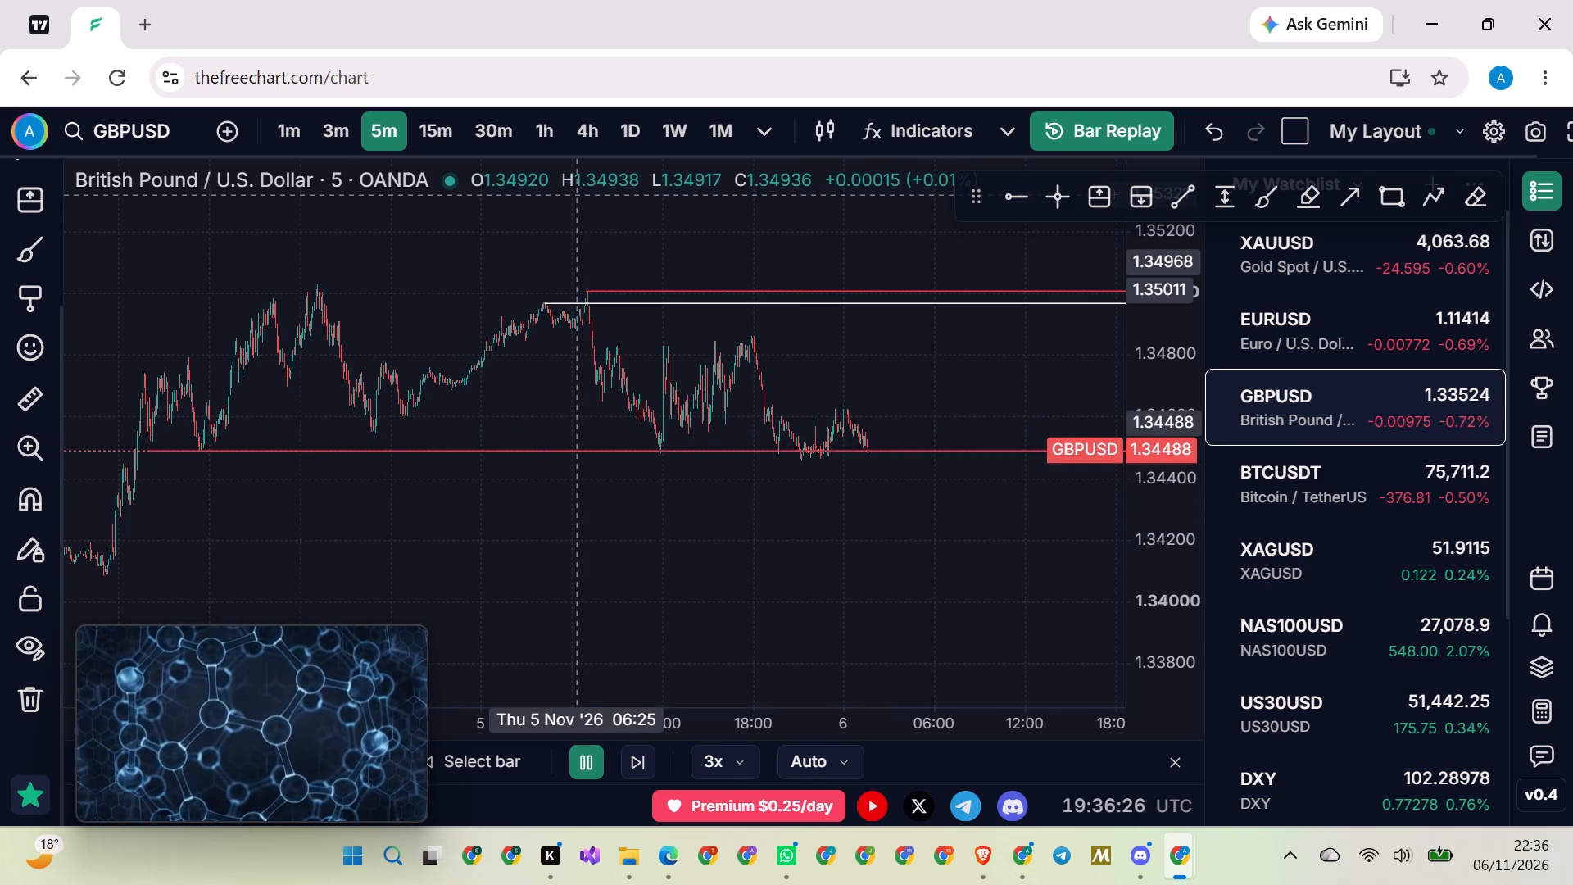
Switch the chart to 30 minutes and play the replay forward, following price from the 1.34488 ray towards the 1.33260 ray.
left_click(478, 136)
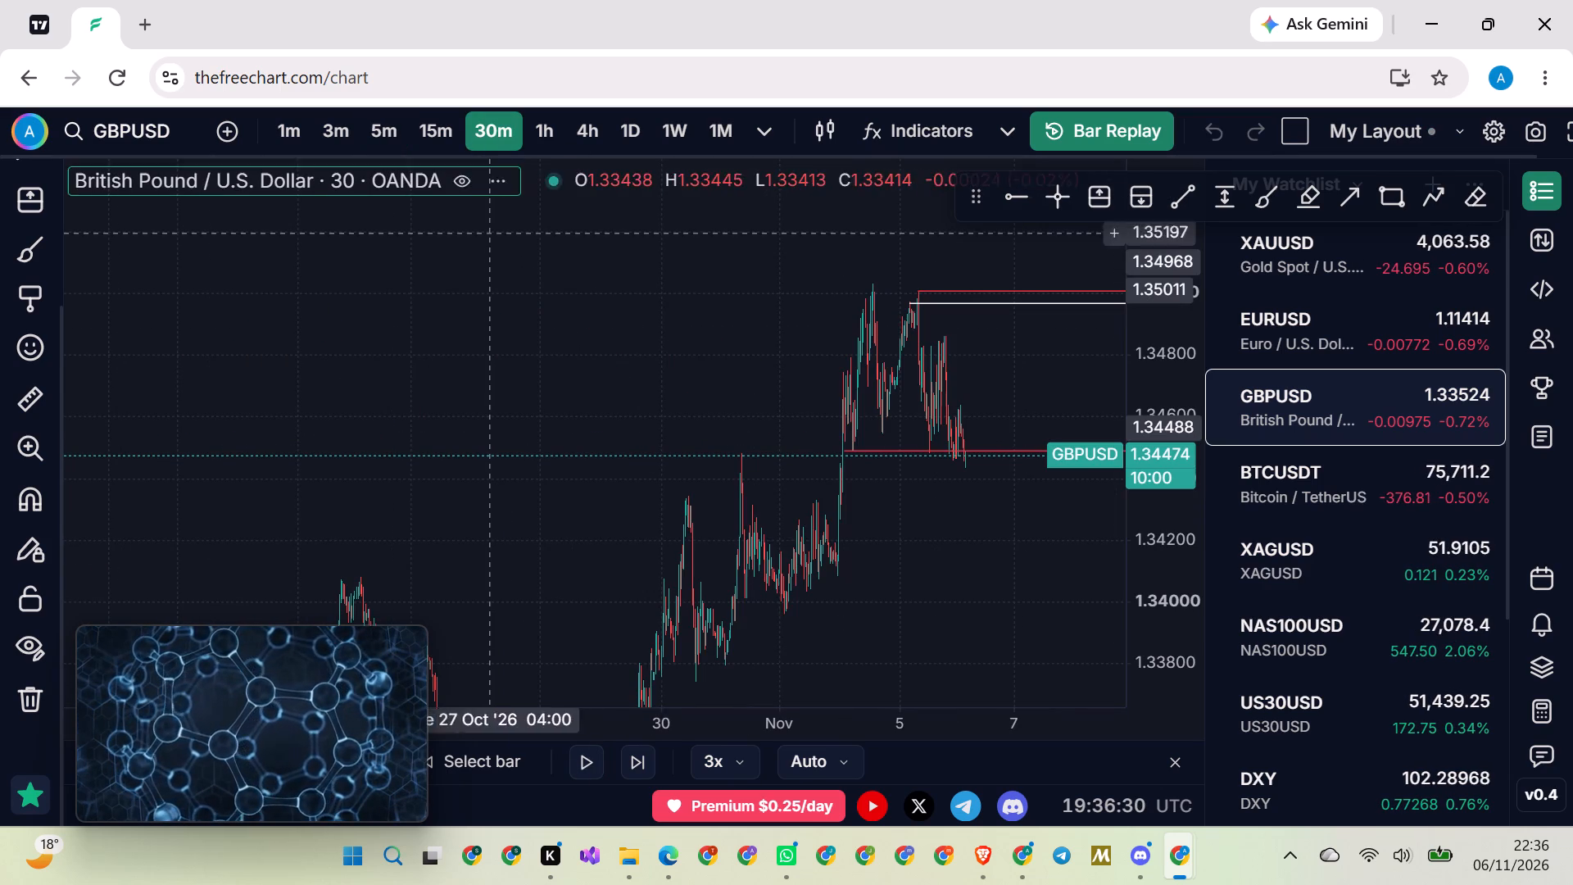
scroll(501, 356, "up", 7)
left_click_drag(556, 326, 403, 307)
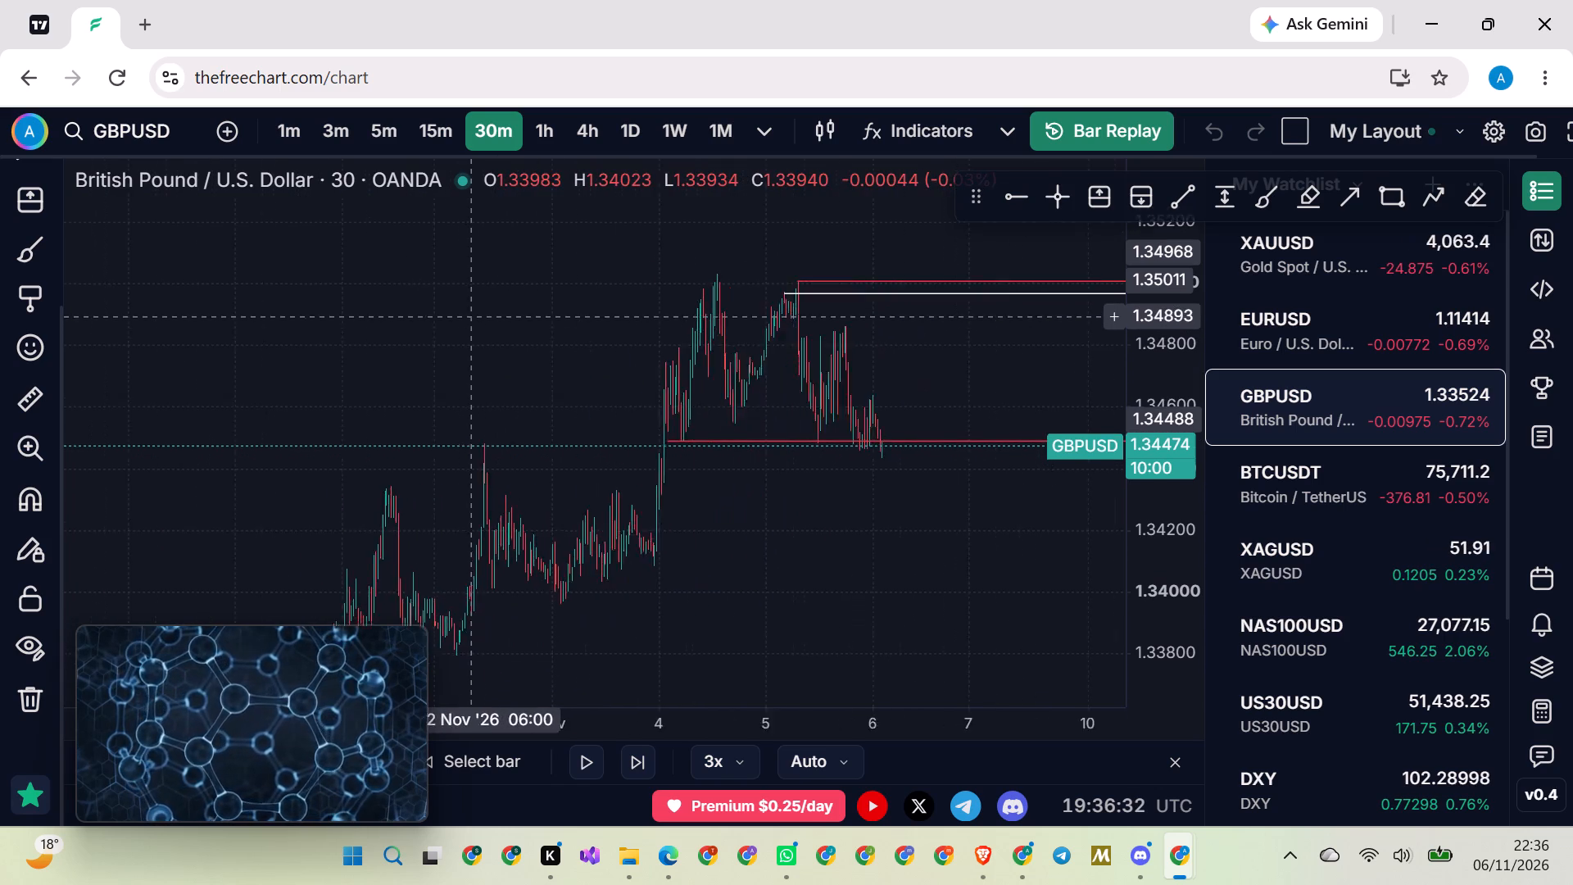
left_click_drag(403, 307, 369, 297)
scroll(360, 296, "up", 6)
scroll(645, 499, "down", 1)
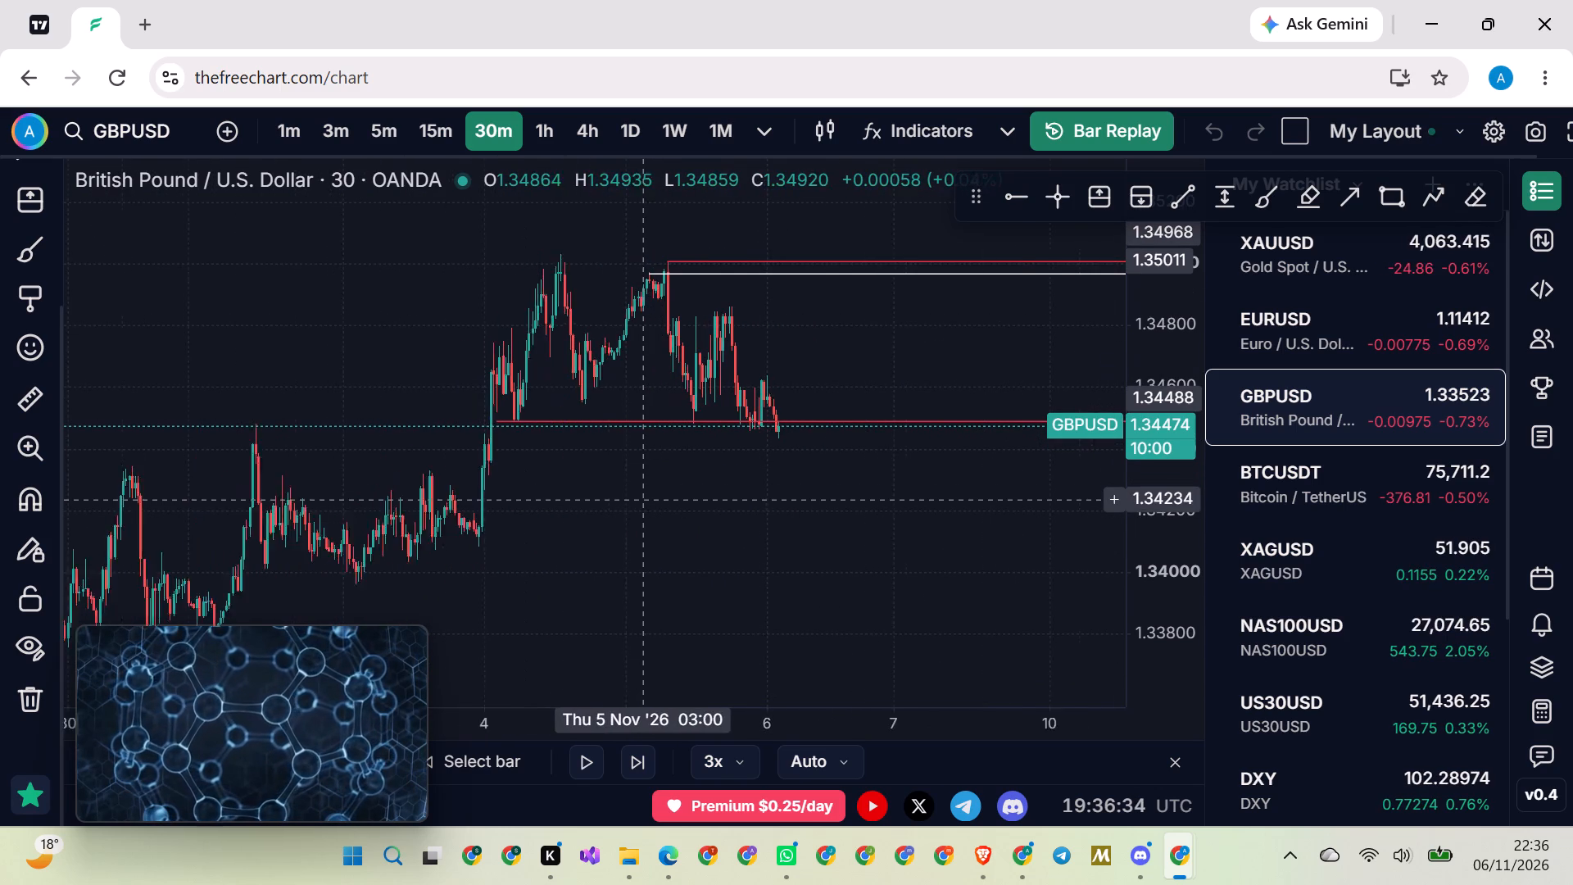
scroll(645, 499, "down", 1)
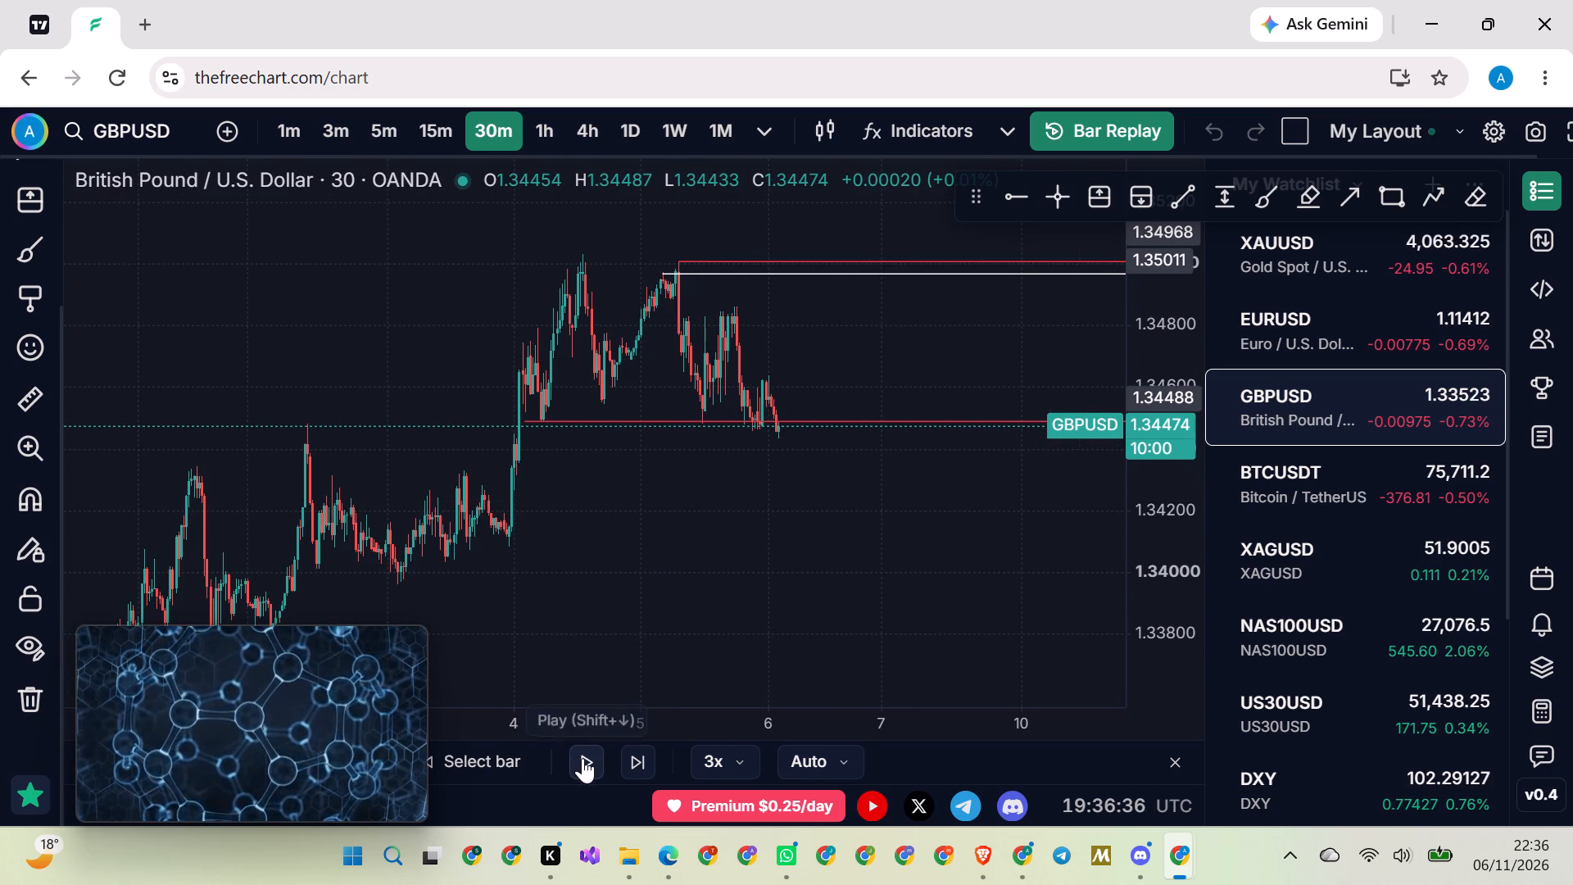
left_click(583, 758)
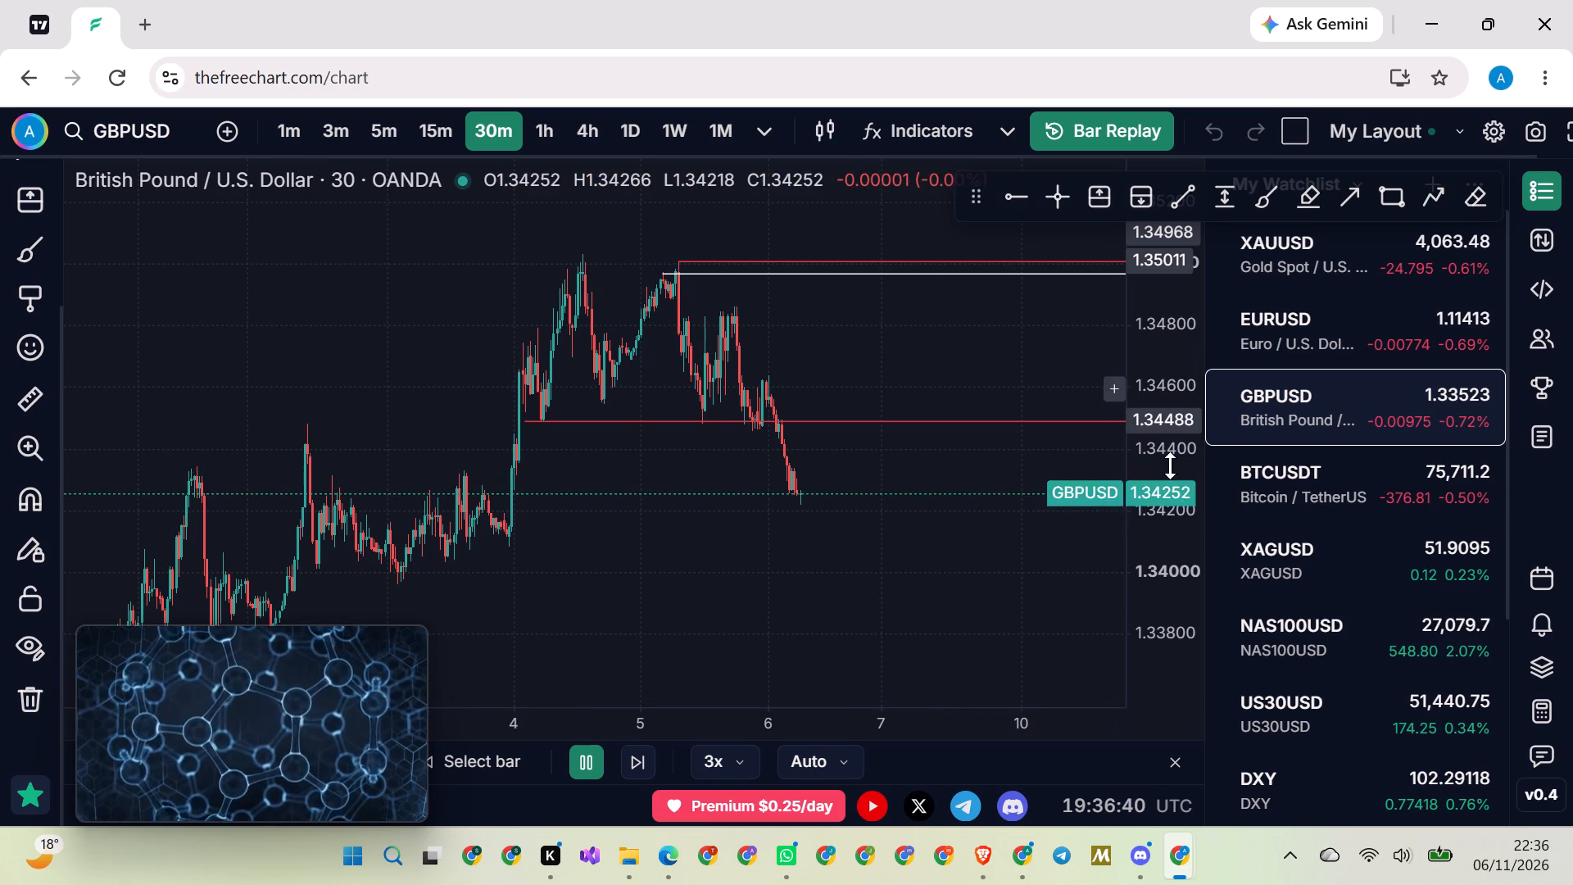
left_click_drag(1176, 520, 1122, 647)
scroll(755, 631, "down", 4)
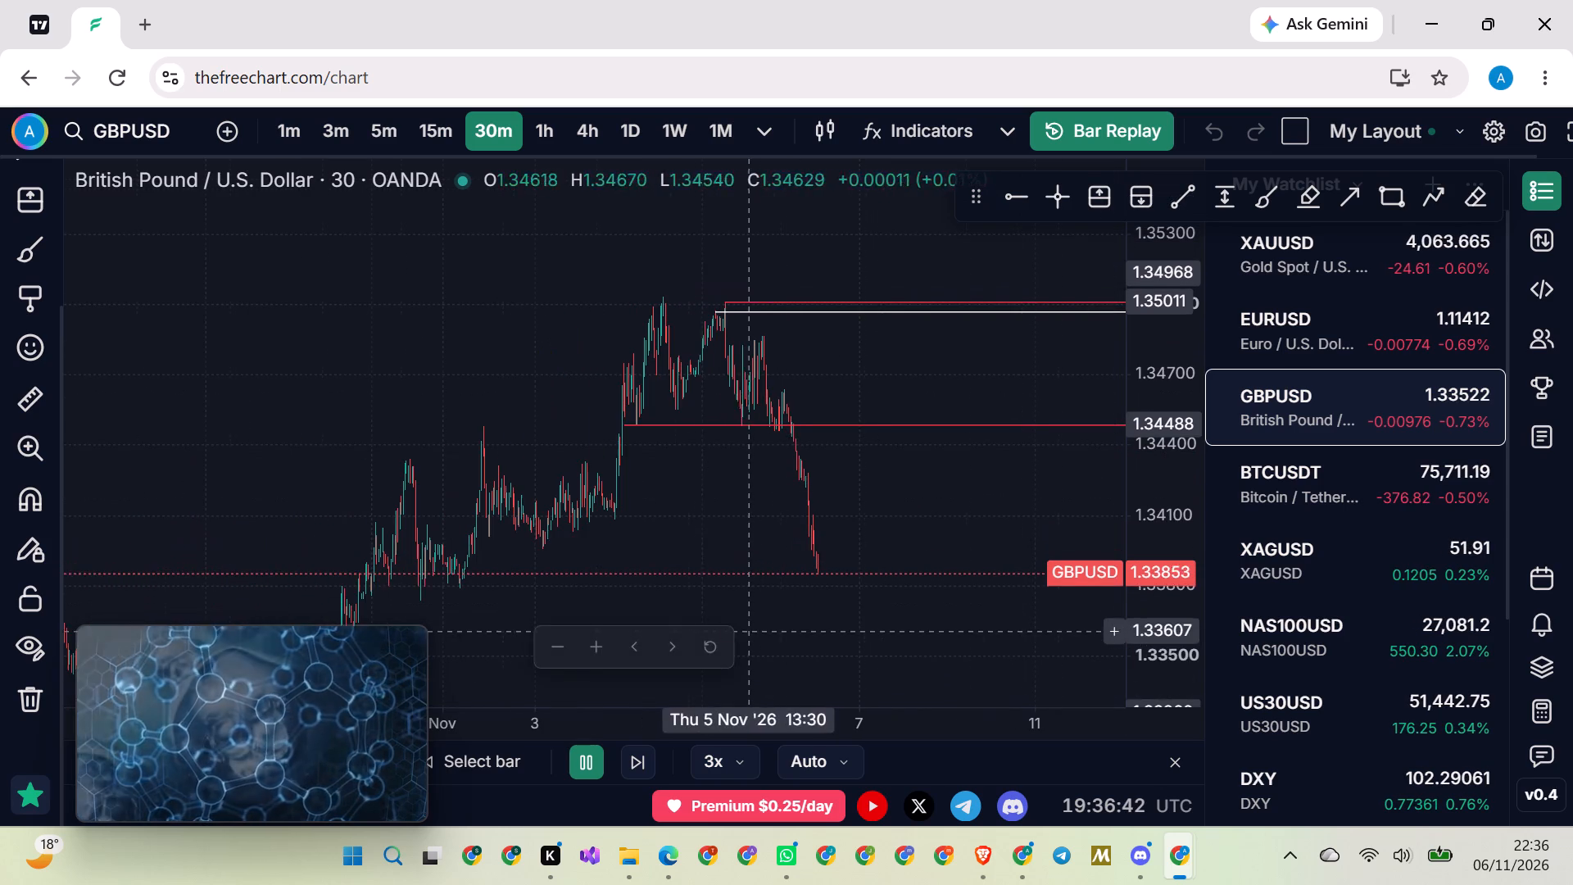
left_click_drag(444, 338, 487, 271)
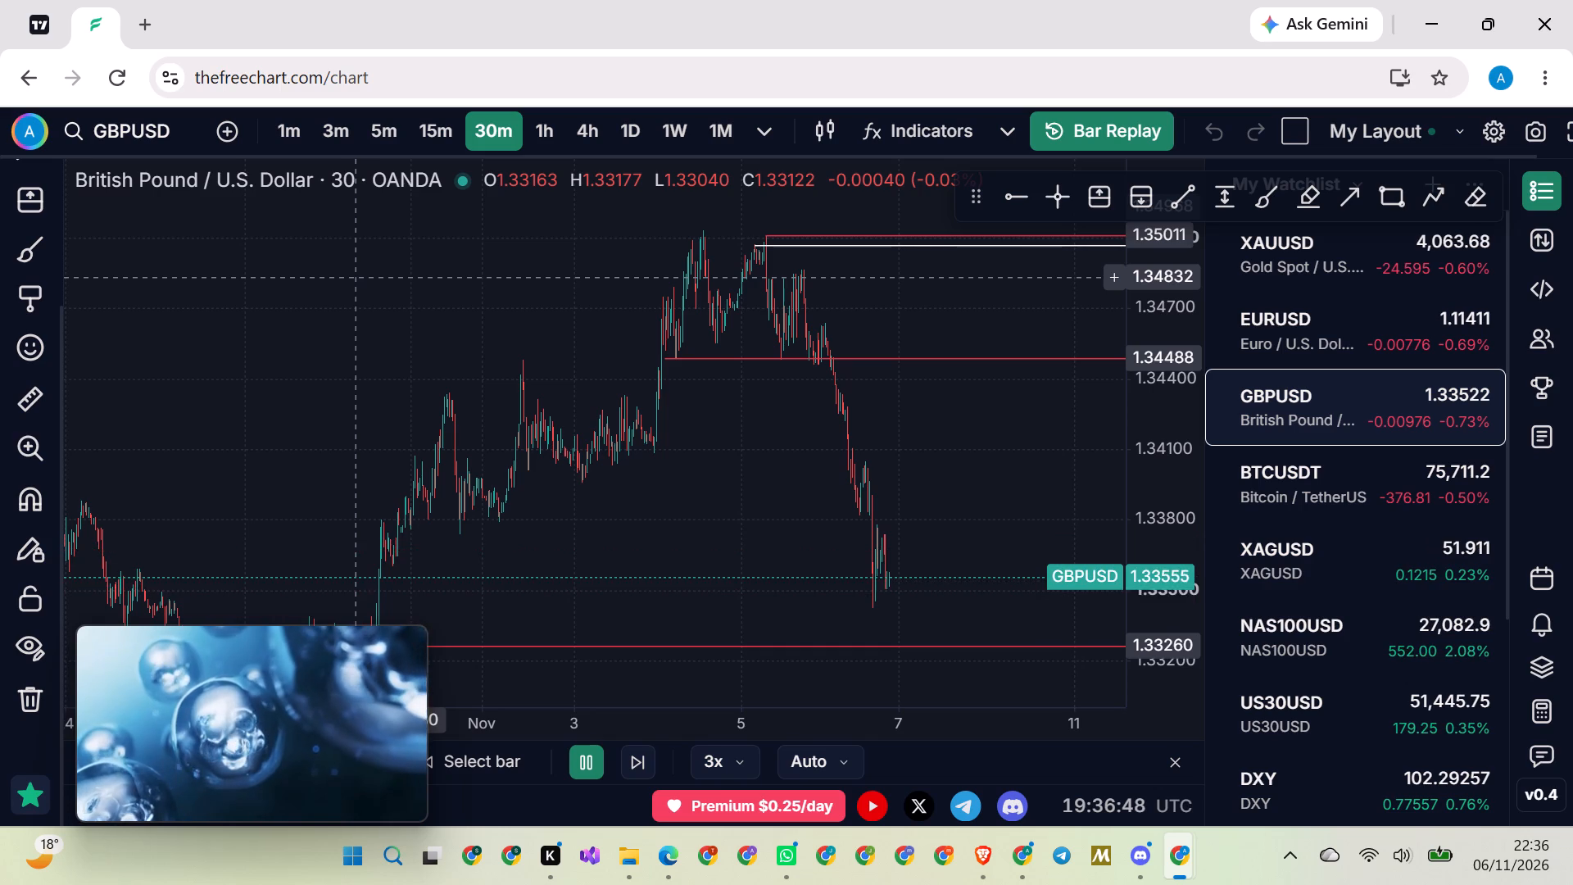
left_click_drag(368, 333, 406, 243)
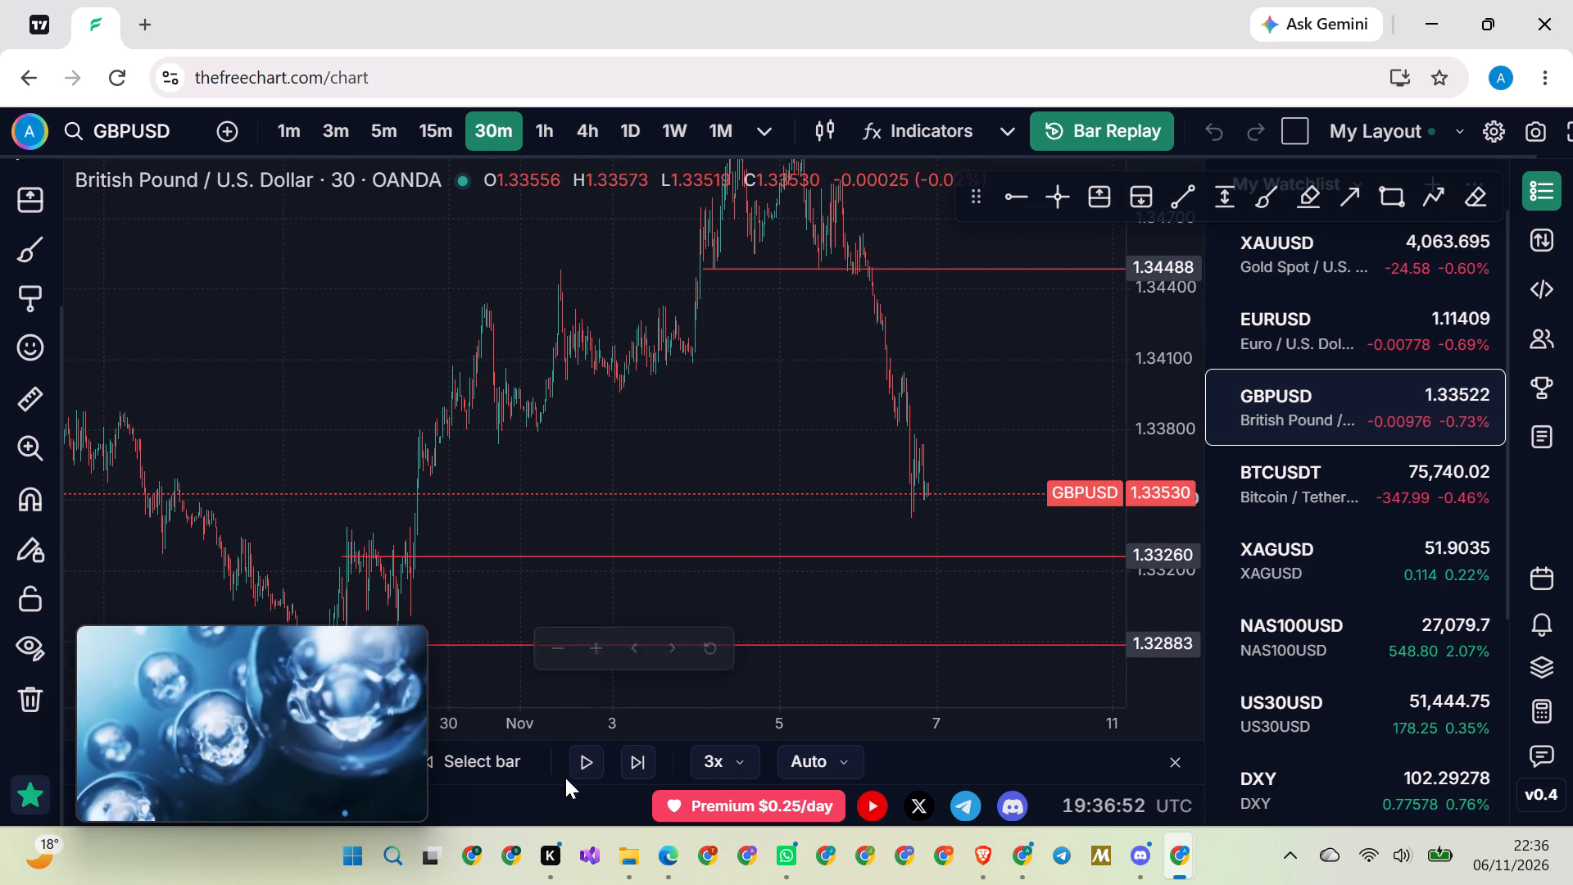
Exit Bar Replay and return GBPUSD to the live 30-minute chart.
left_click(592, 762)
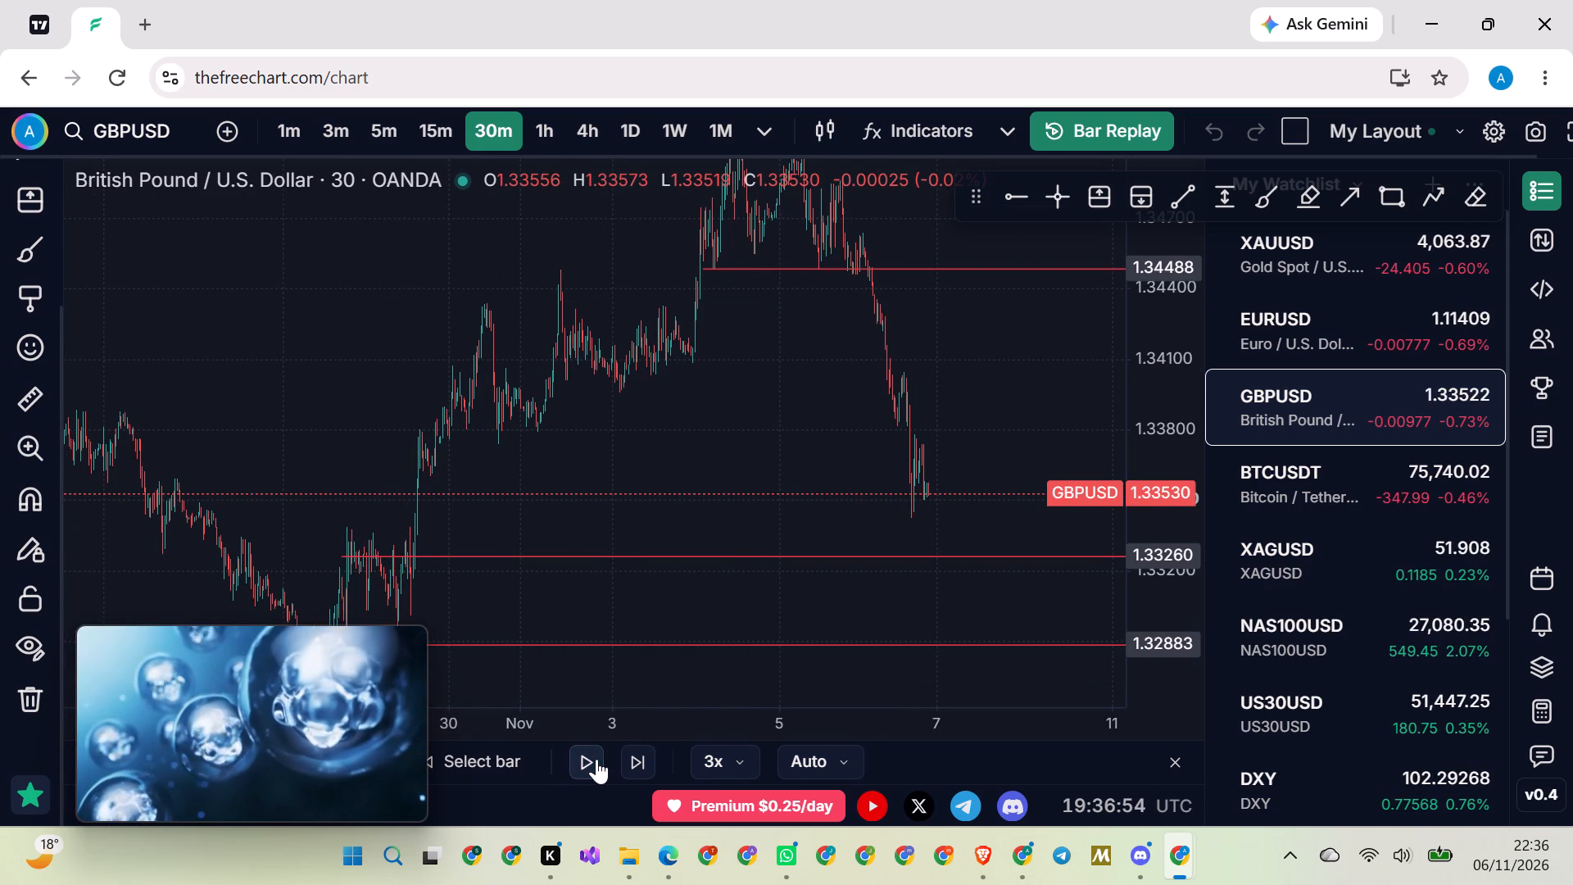
left_click(596, 759)
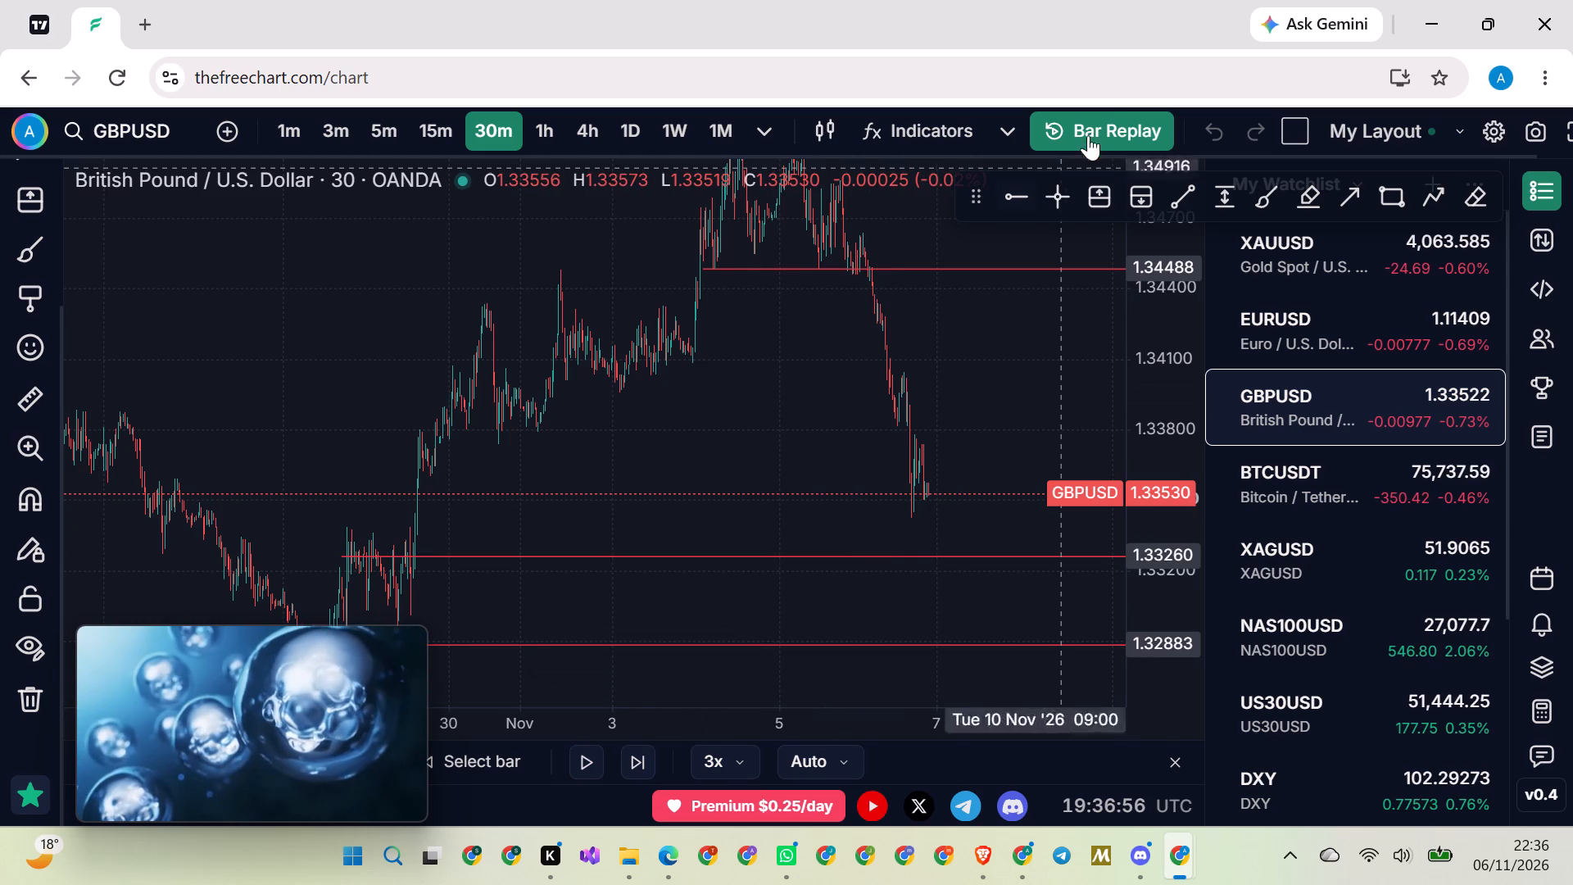
left_click(1120, 131)
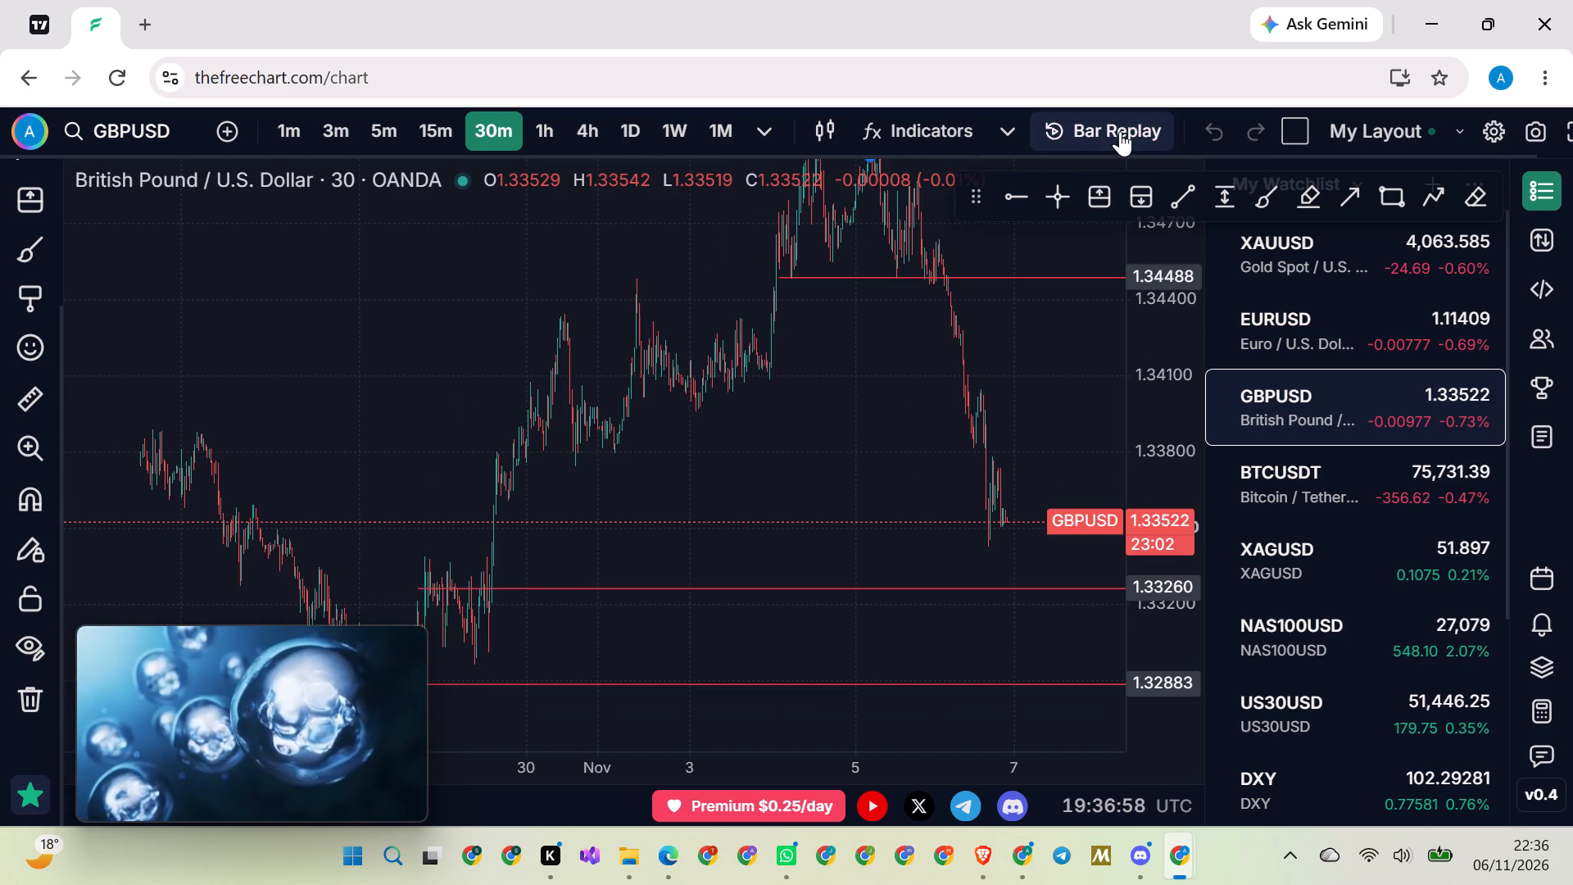
Delete the red 1.34488 ray that starts at the 4 November rally.
scroll(772, 379, "up", 3)
scroll(787, 406, "down", 4)
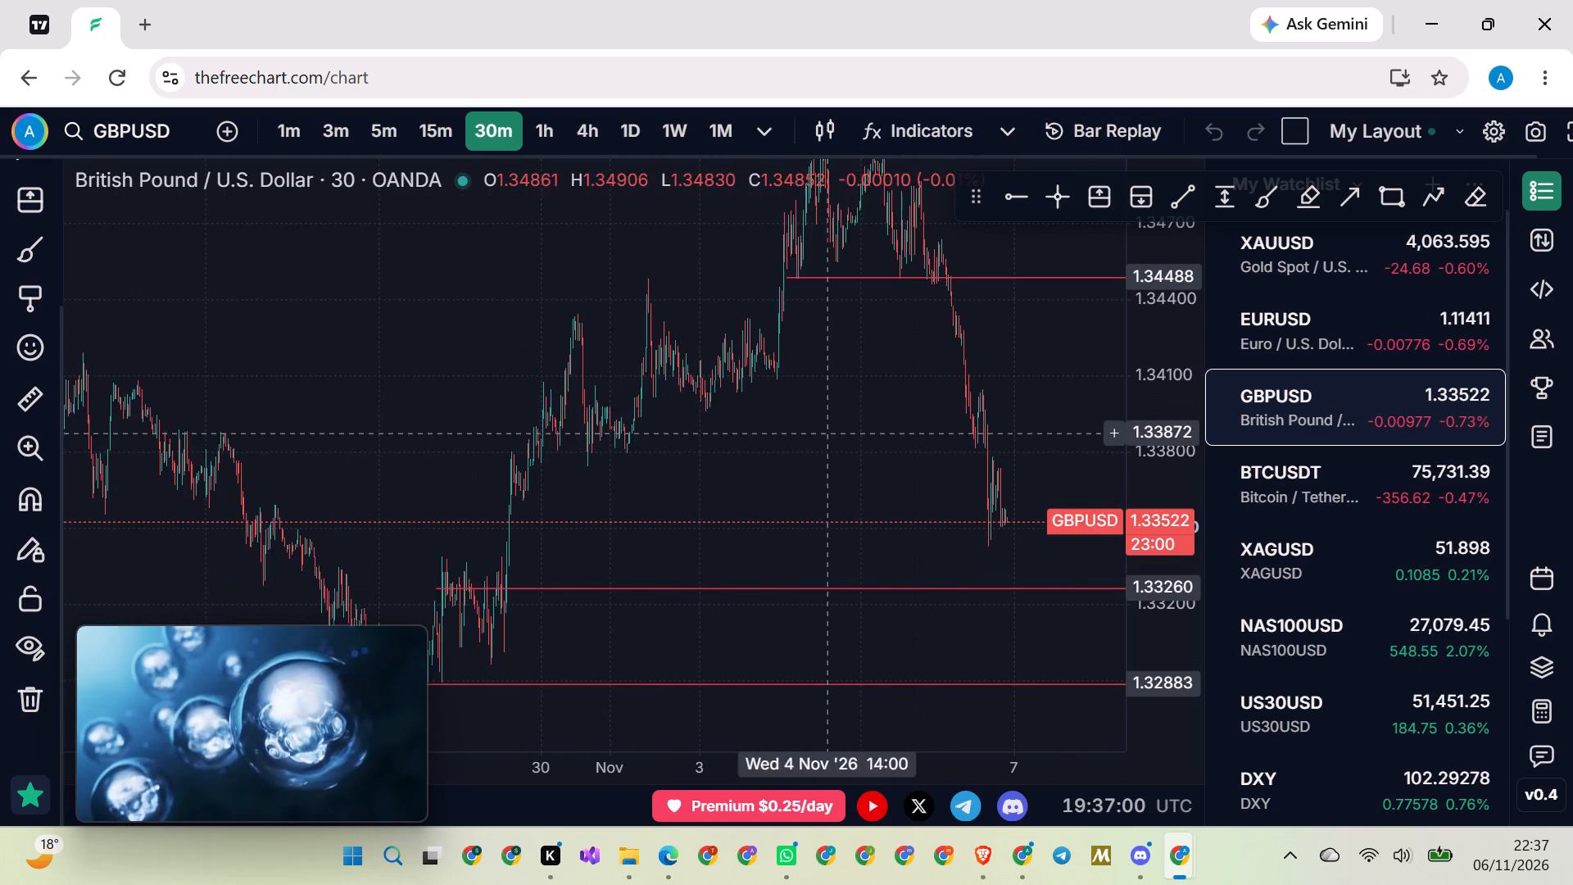
left_click_drag(852, 445, 814, 445)
scroll(805, 442, "up", 8)
left_click_drag(782, 339, 738, 488)
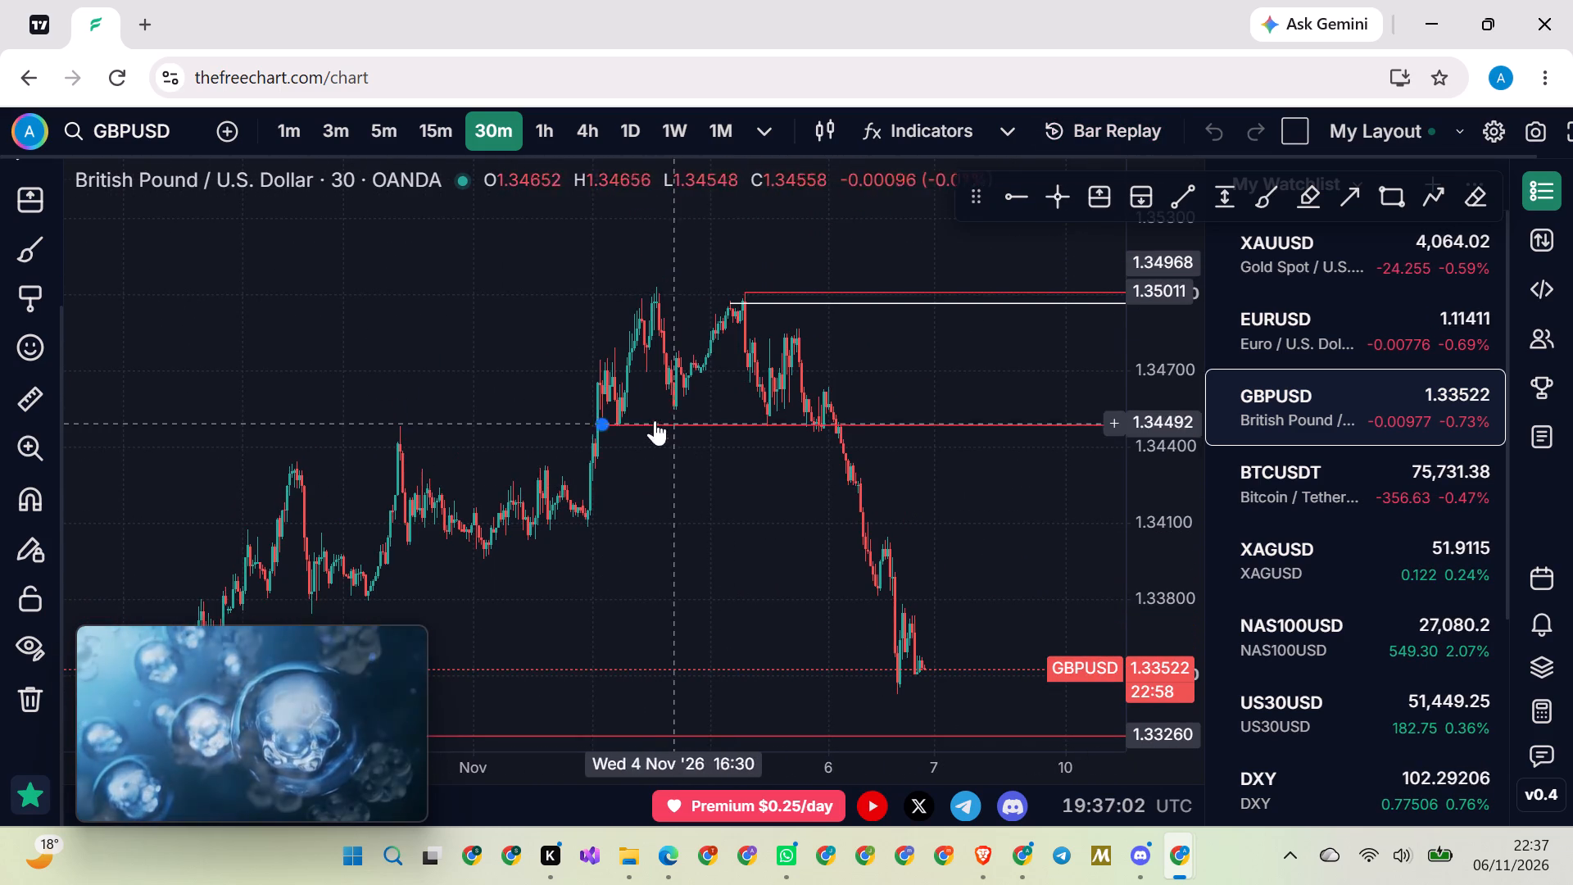
left_click(601, 424)
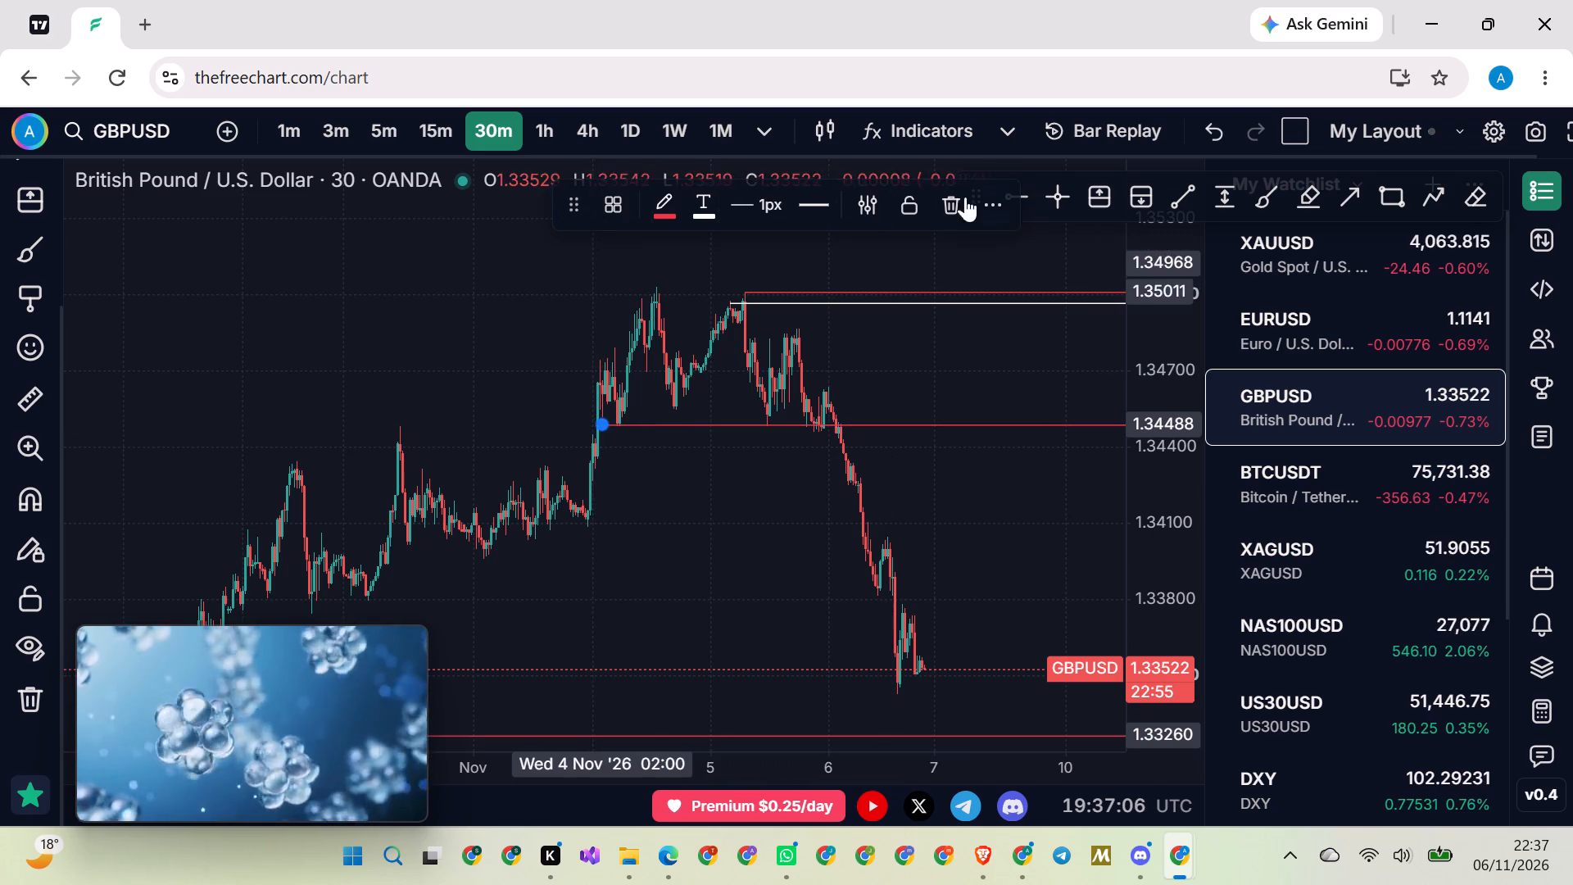
left_click(949, 202)
Examine the 30-minute GBPUSD swings from 4 to 6 November beneath the 1.35011 and 1.34968 rays.
scroll(528, 300, "down", 2)
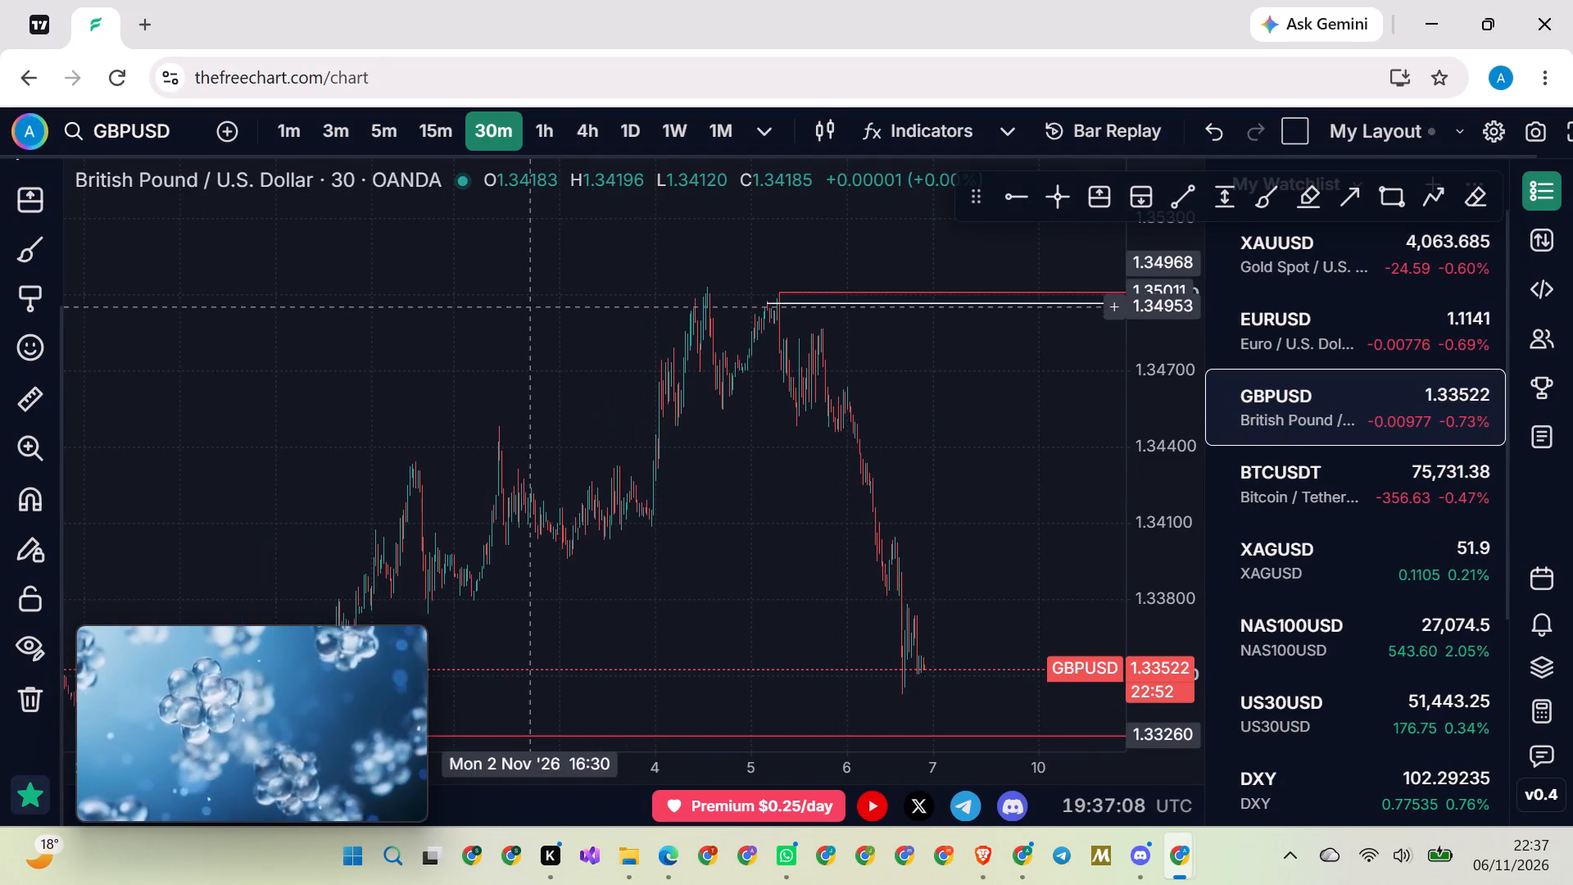
left_click_drag(473, 332, 717, 335)
scroll(683, 325, "up", 20)
scroll(683, 325, "up", 10)
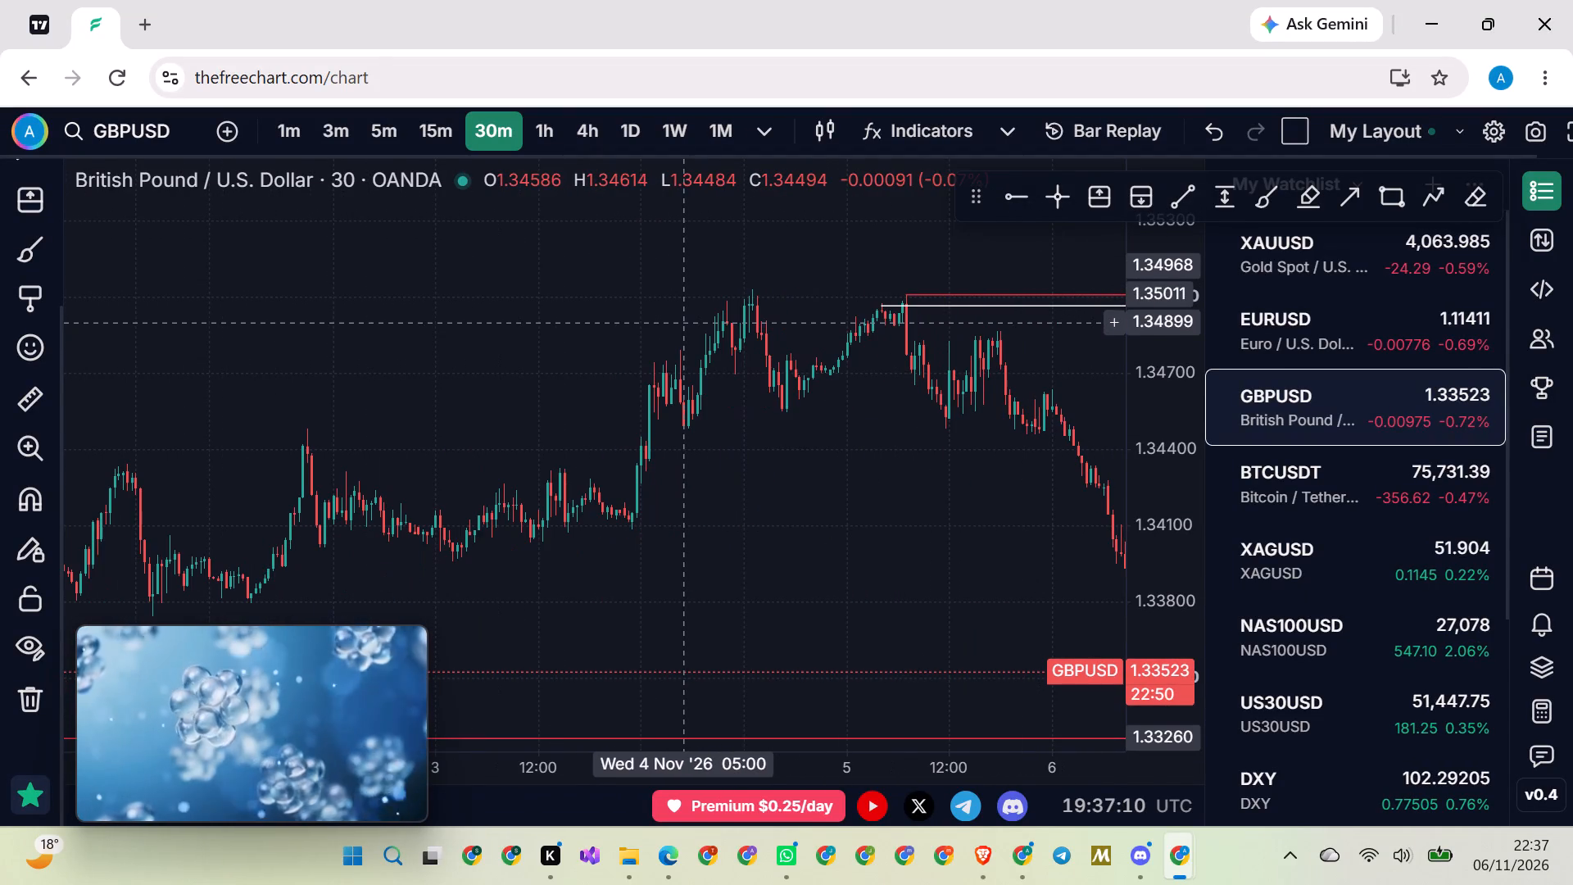
scroll(568, 317, "up", 8)
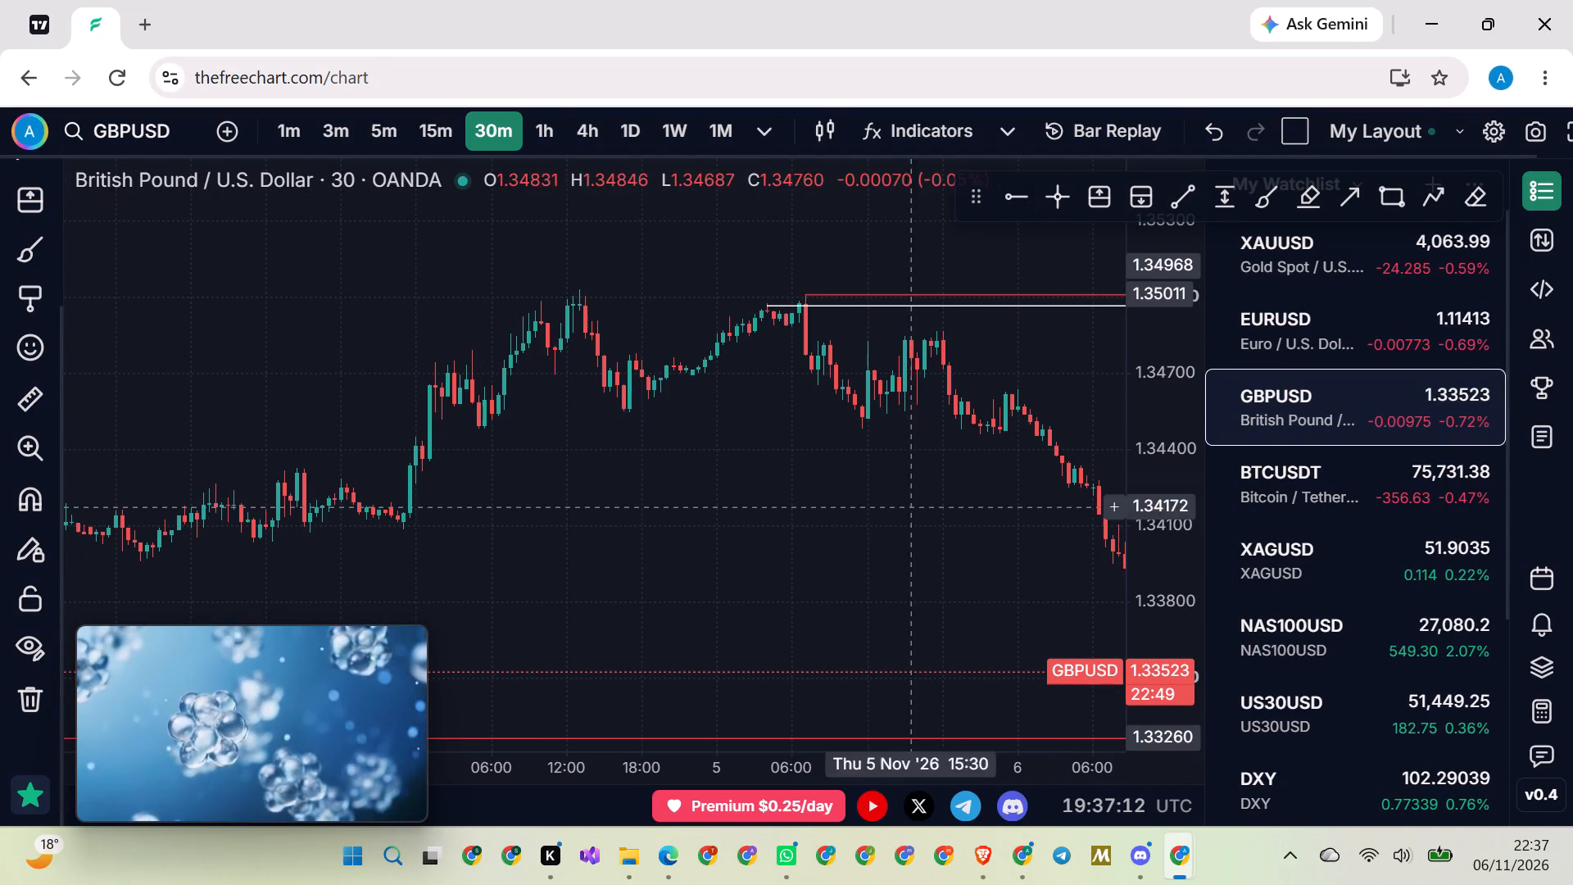
scroll(1147, 459, "up", 9)
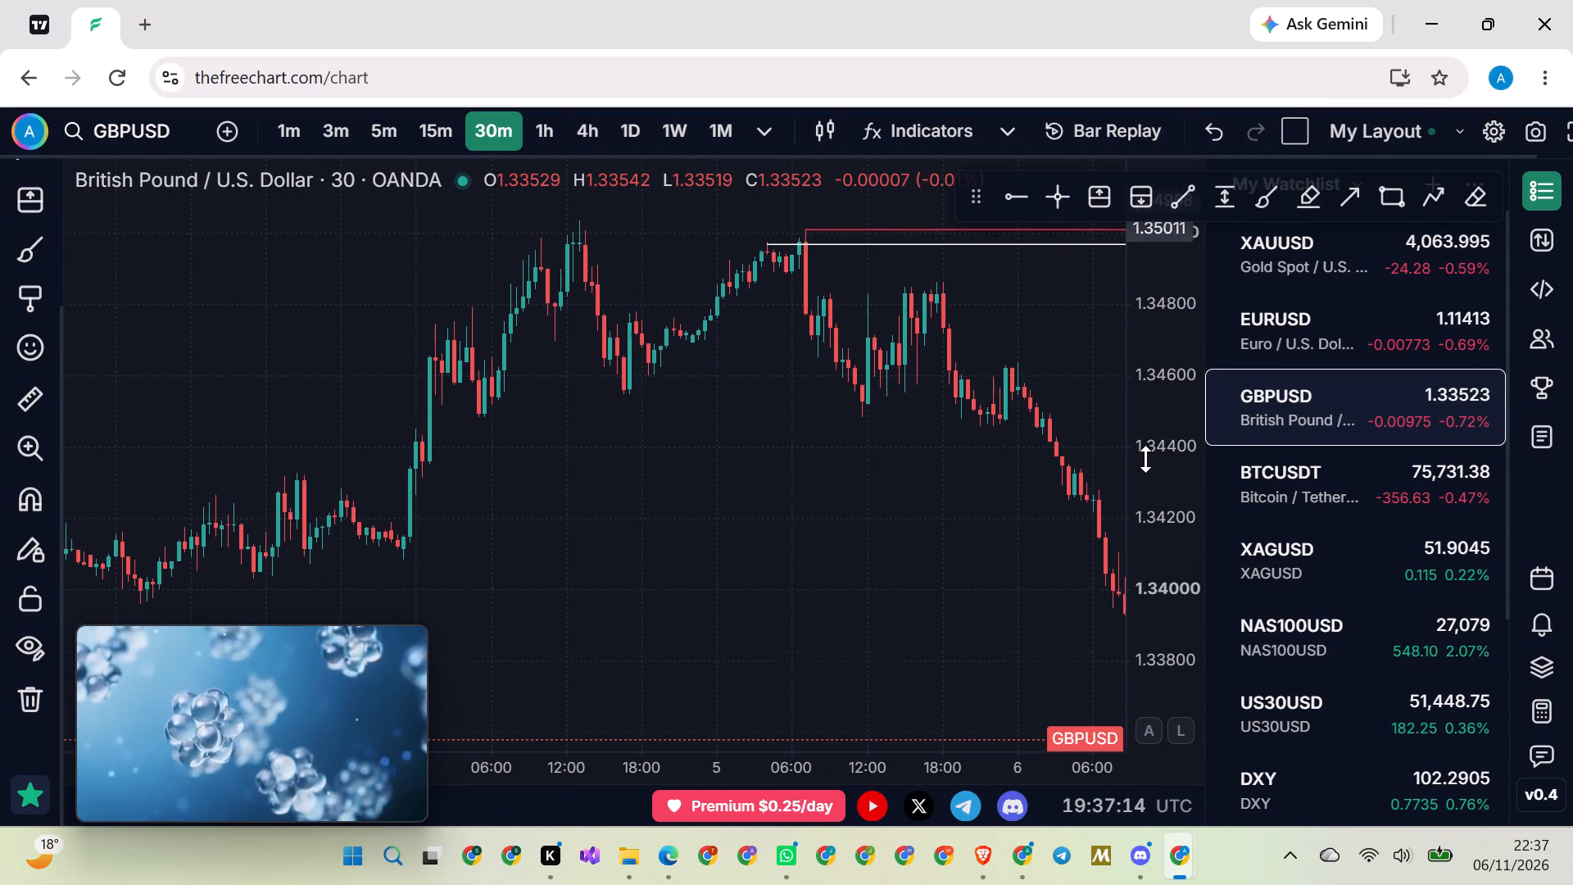
scroll(1145, 459, "up", 10)
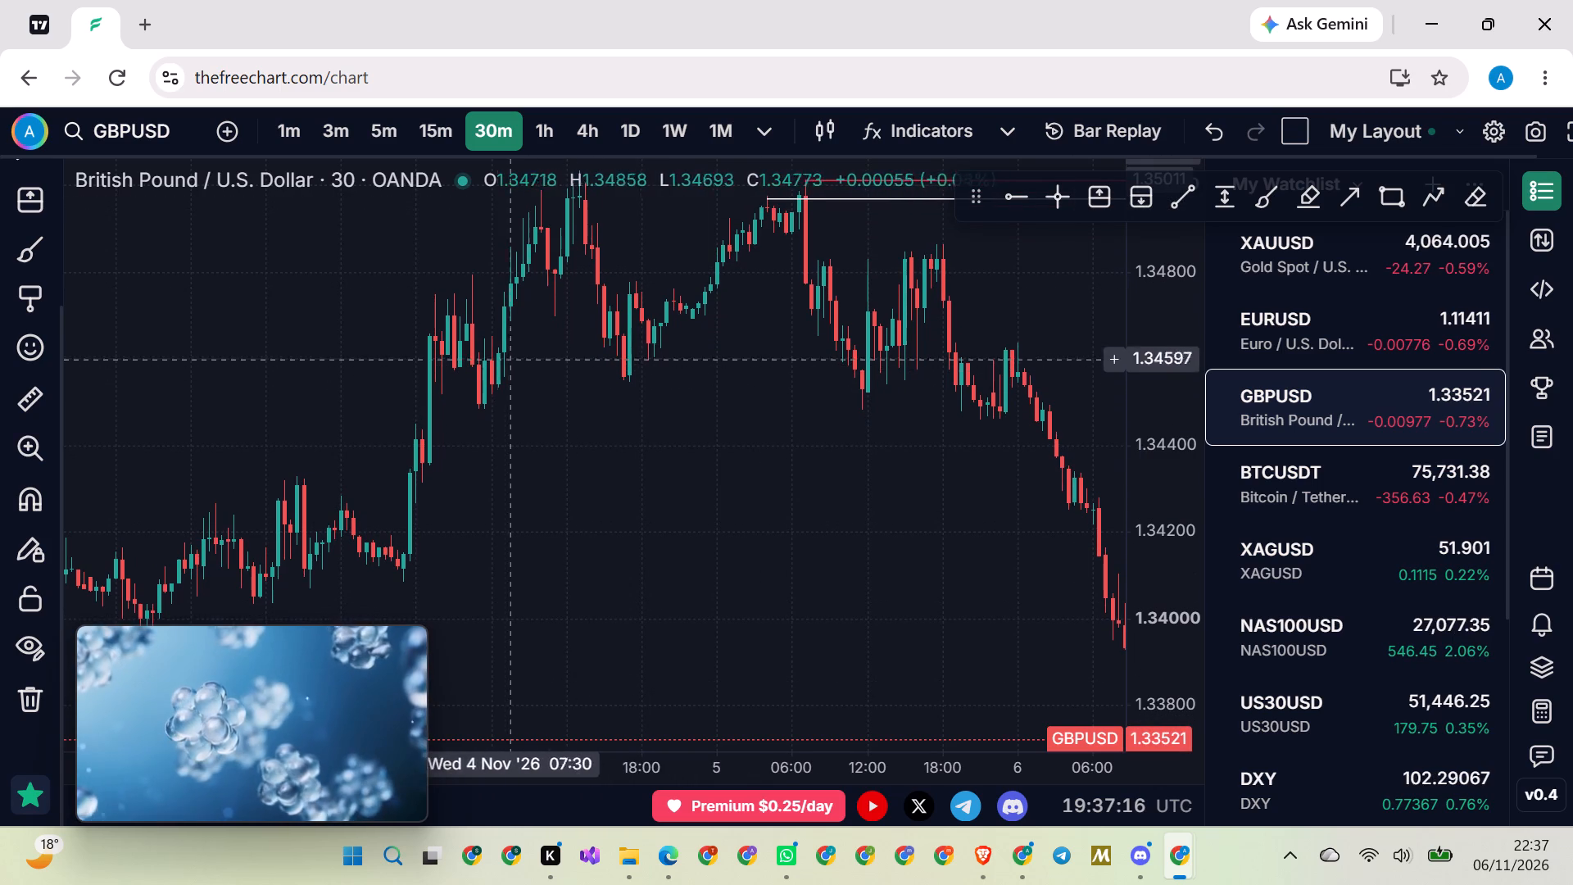
left_click_drag(433, 262, 413, 339)
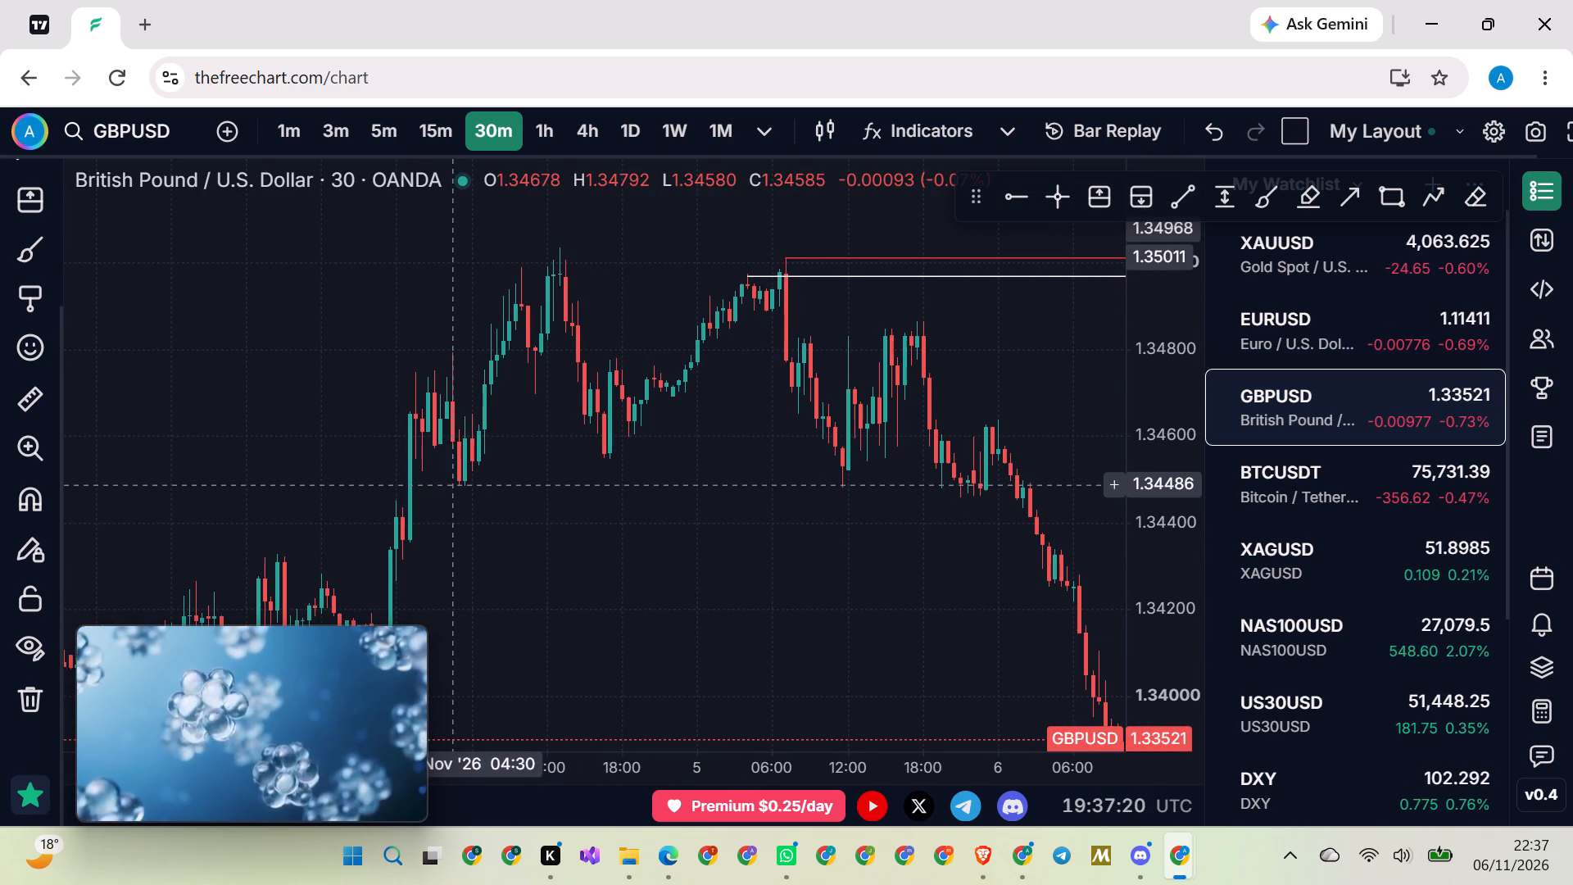
scroll(642, 533, "down", 2)
left_click_drag(759, 545, 632, 452)
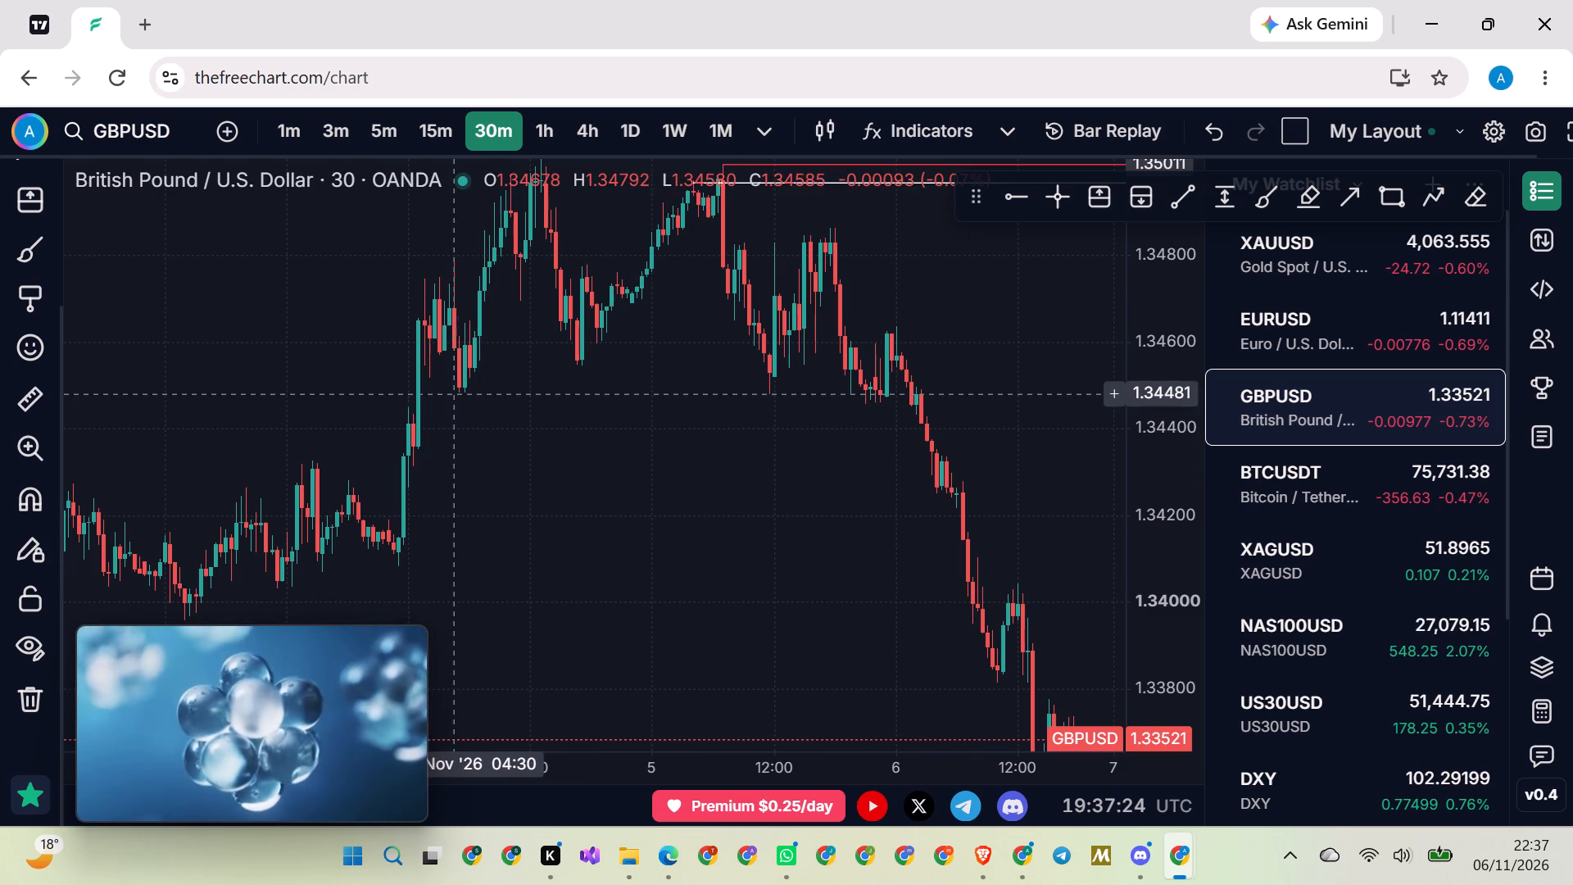
left_click_drag(668, 424, 633, 519)
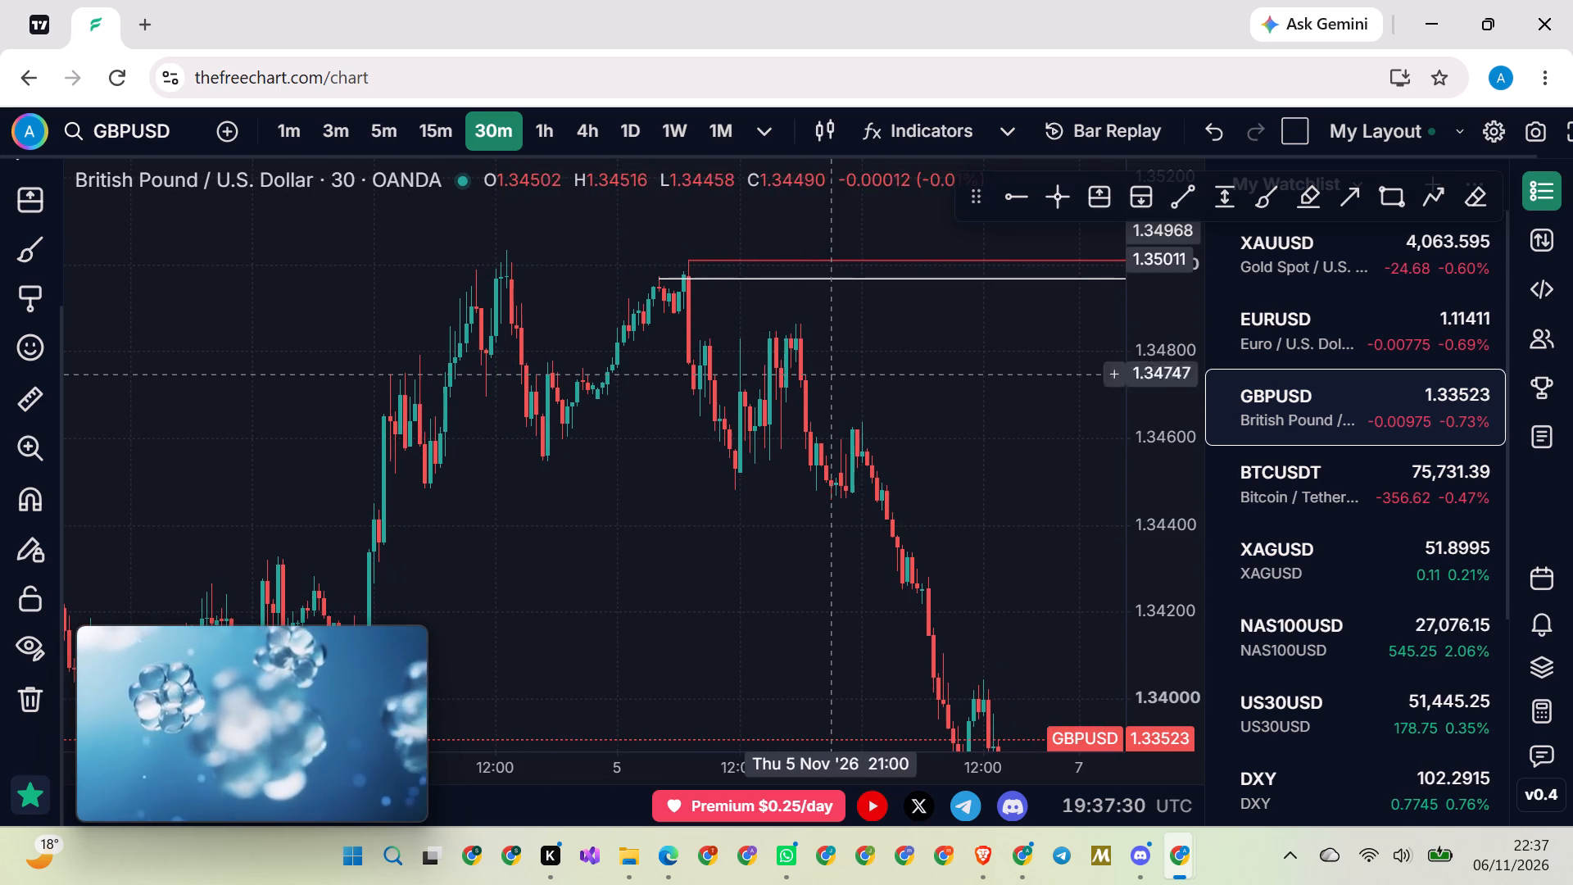
Switch GBPUSD to the 4-hour timeframe and review price against the 1.35011, 1.34968, 1.33260 and 1.32883 rays.
left_click(582, 135)
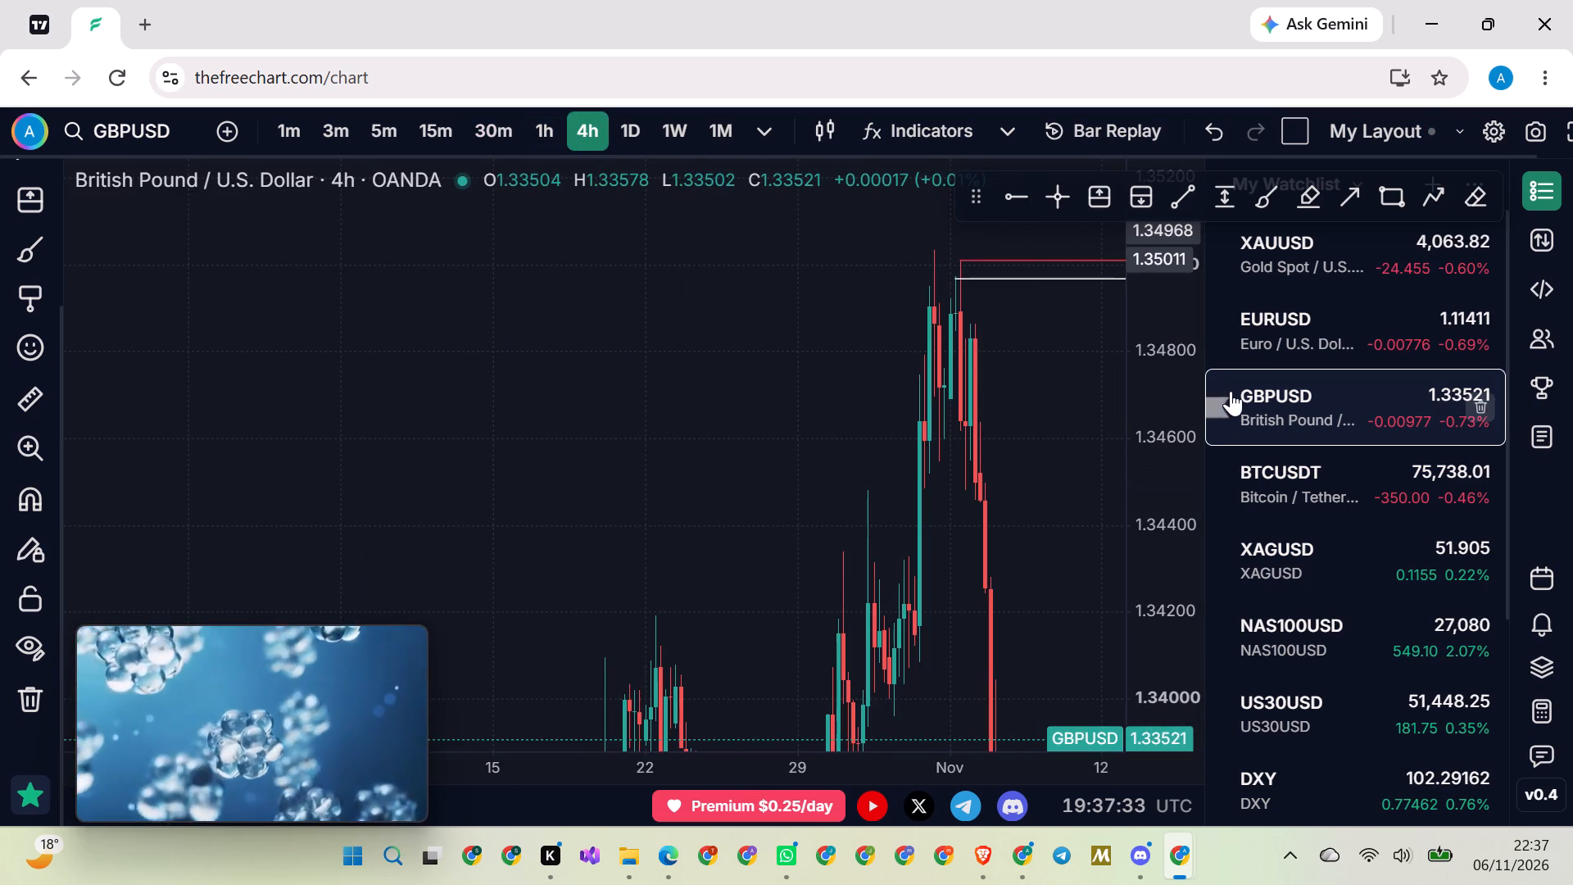
left_click_drag(1171, 348, 1118, 564)
scroll(765, 404, "up", 3)
left_click_drag(765, 404, 597, 334)
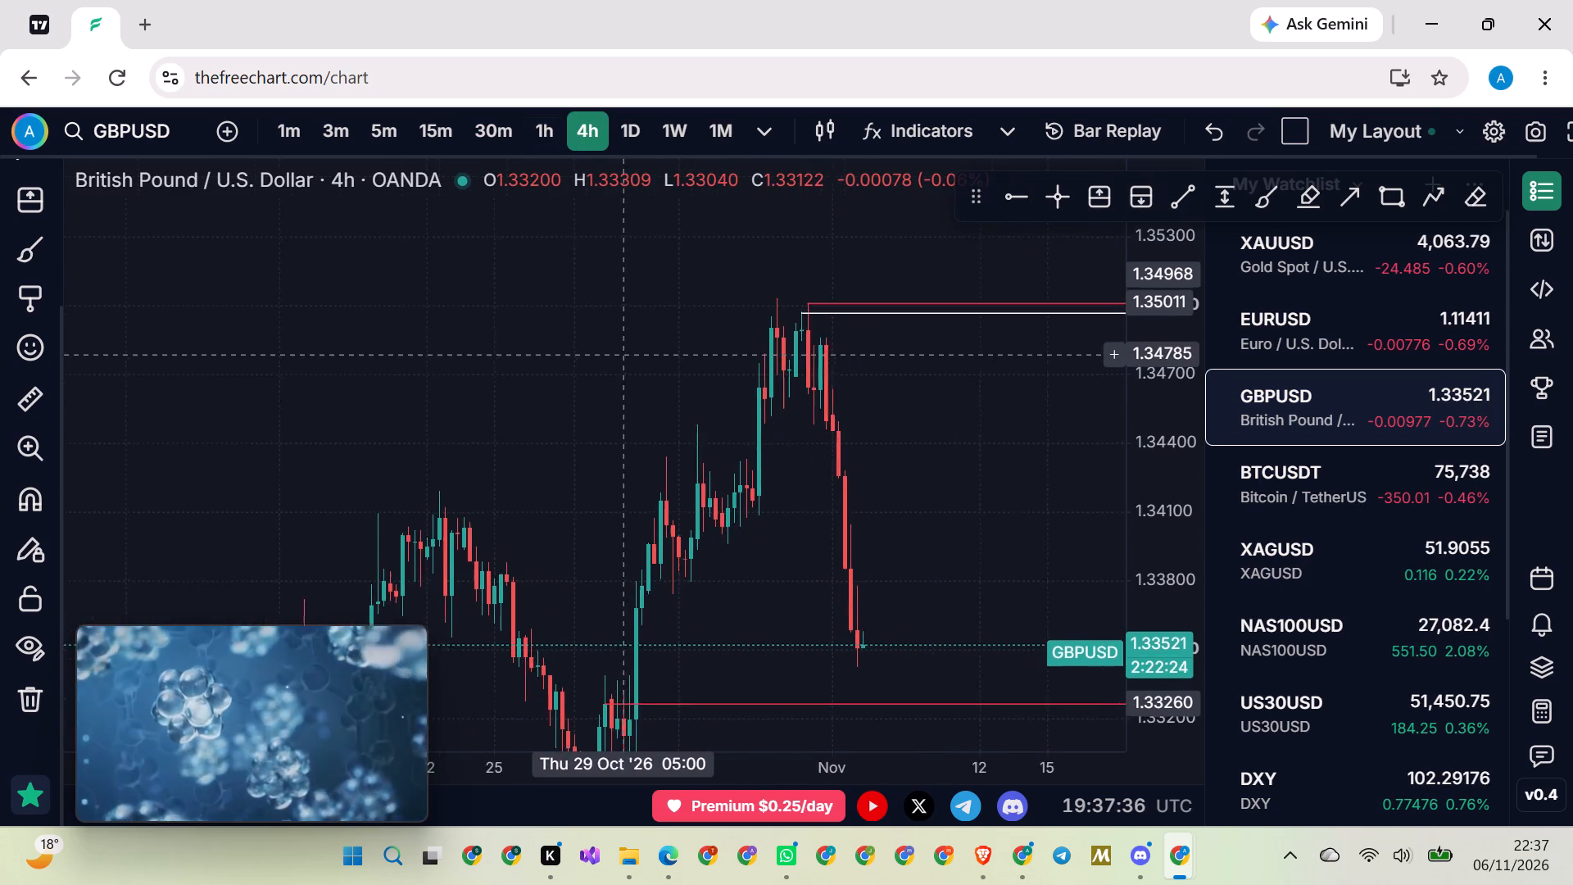
left_click_drag(597, 334, 590, 328)
left_click_drag(943, 504, 895, 397)
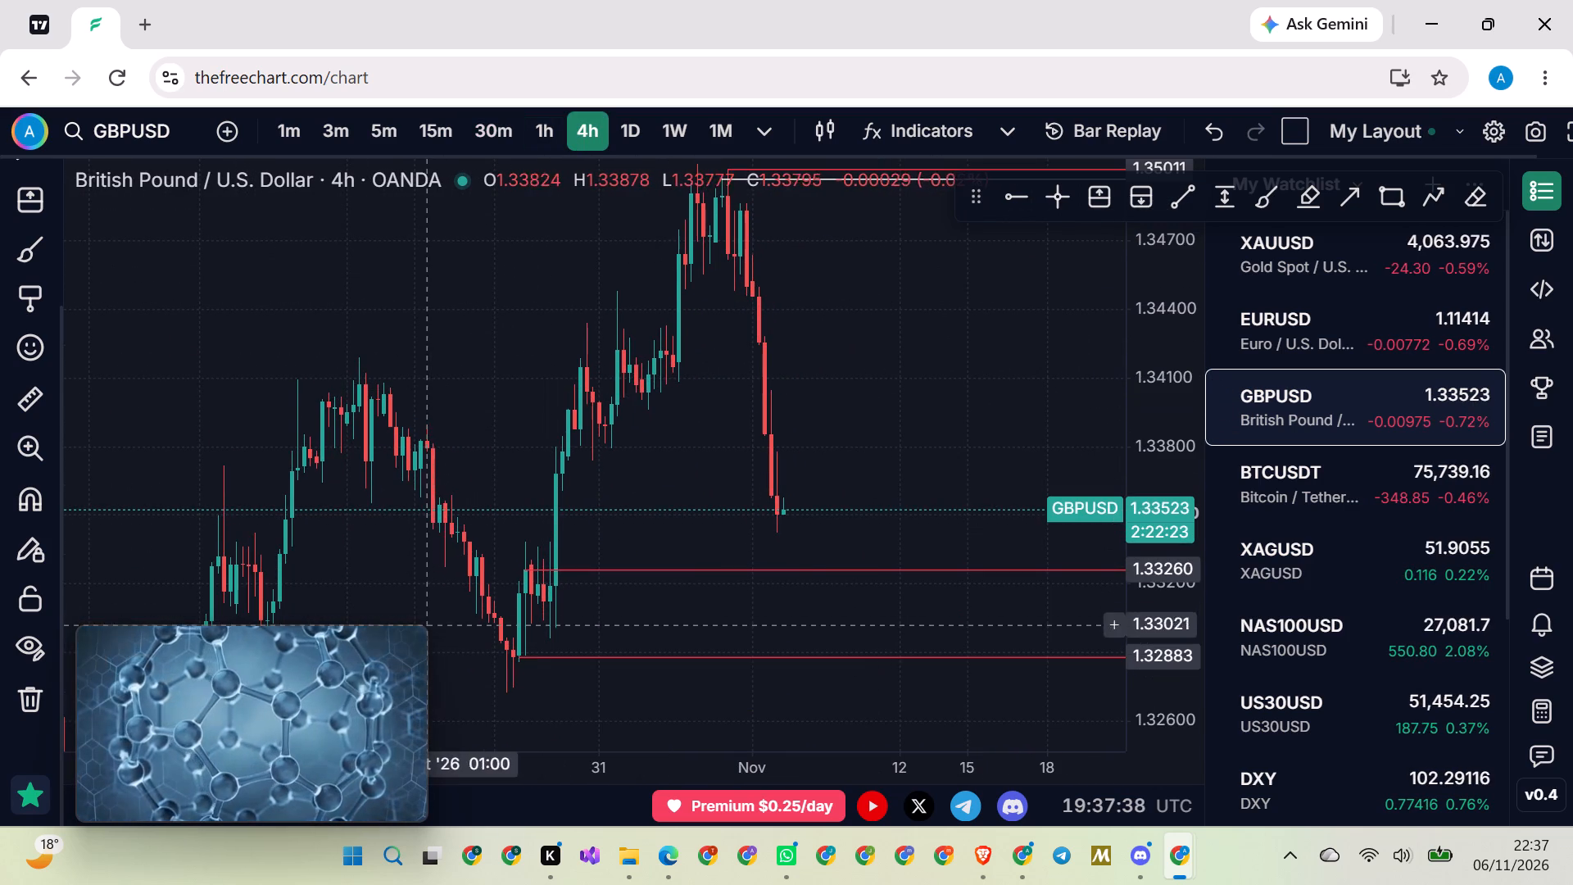
Switch to the TradingView GBPUSD chart and set it to the 30-minute timeframe.
left_click(978, 379)
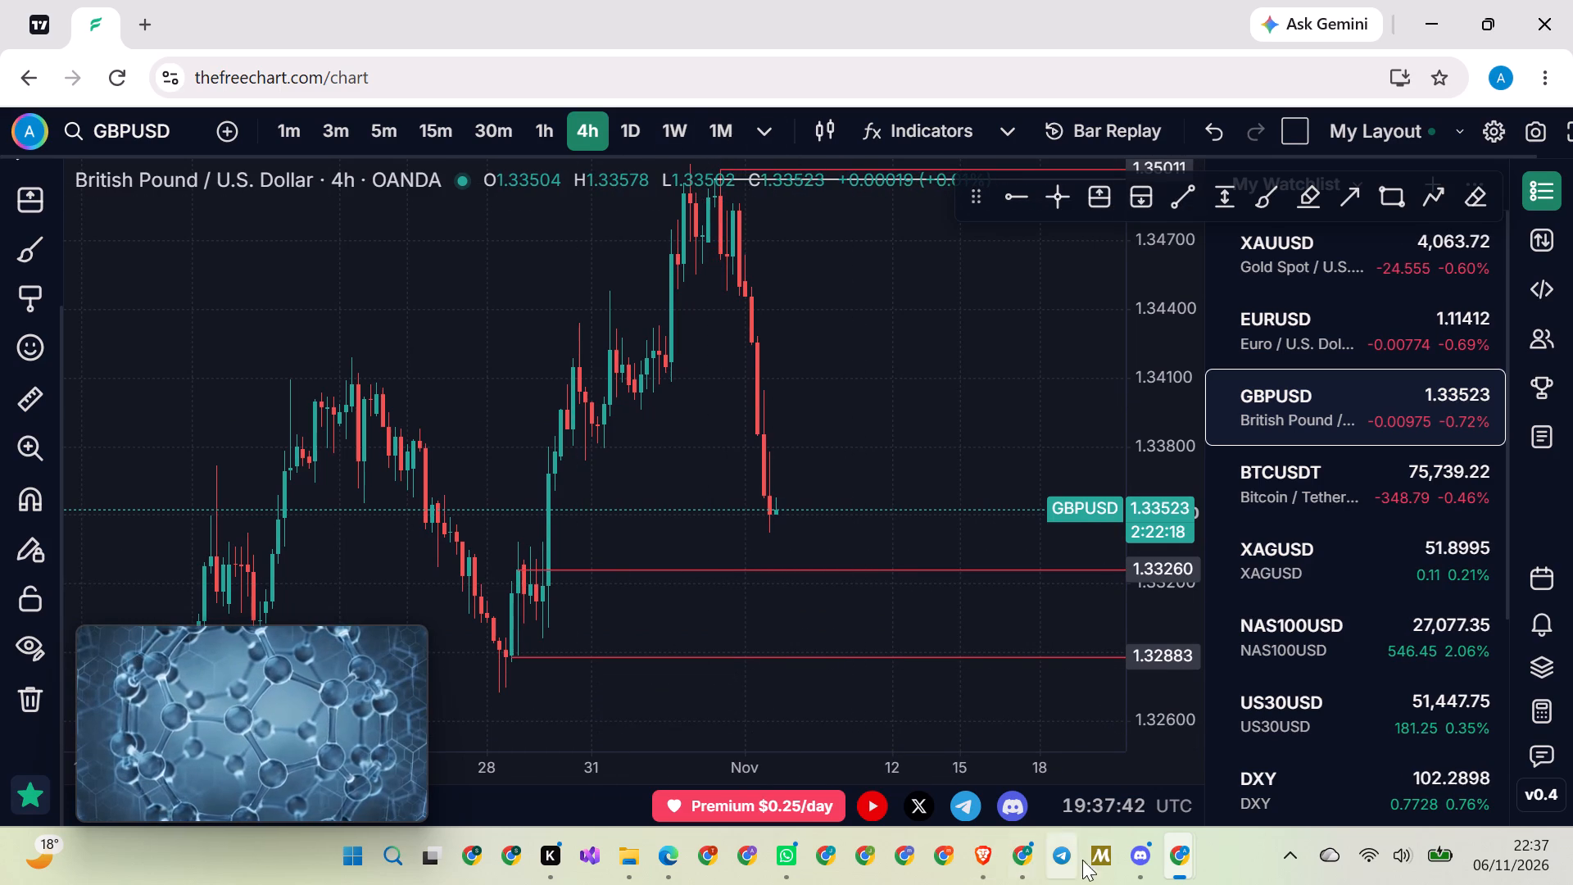
left_click(28, 21)
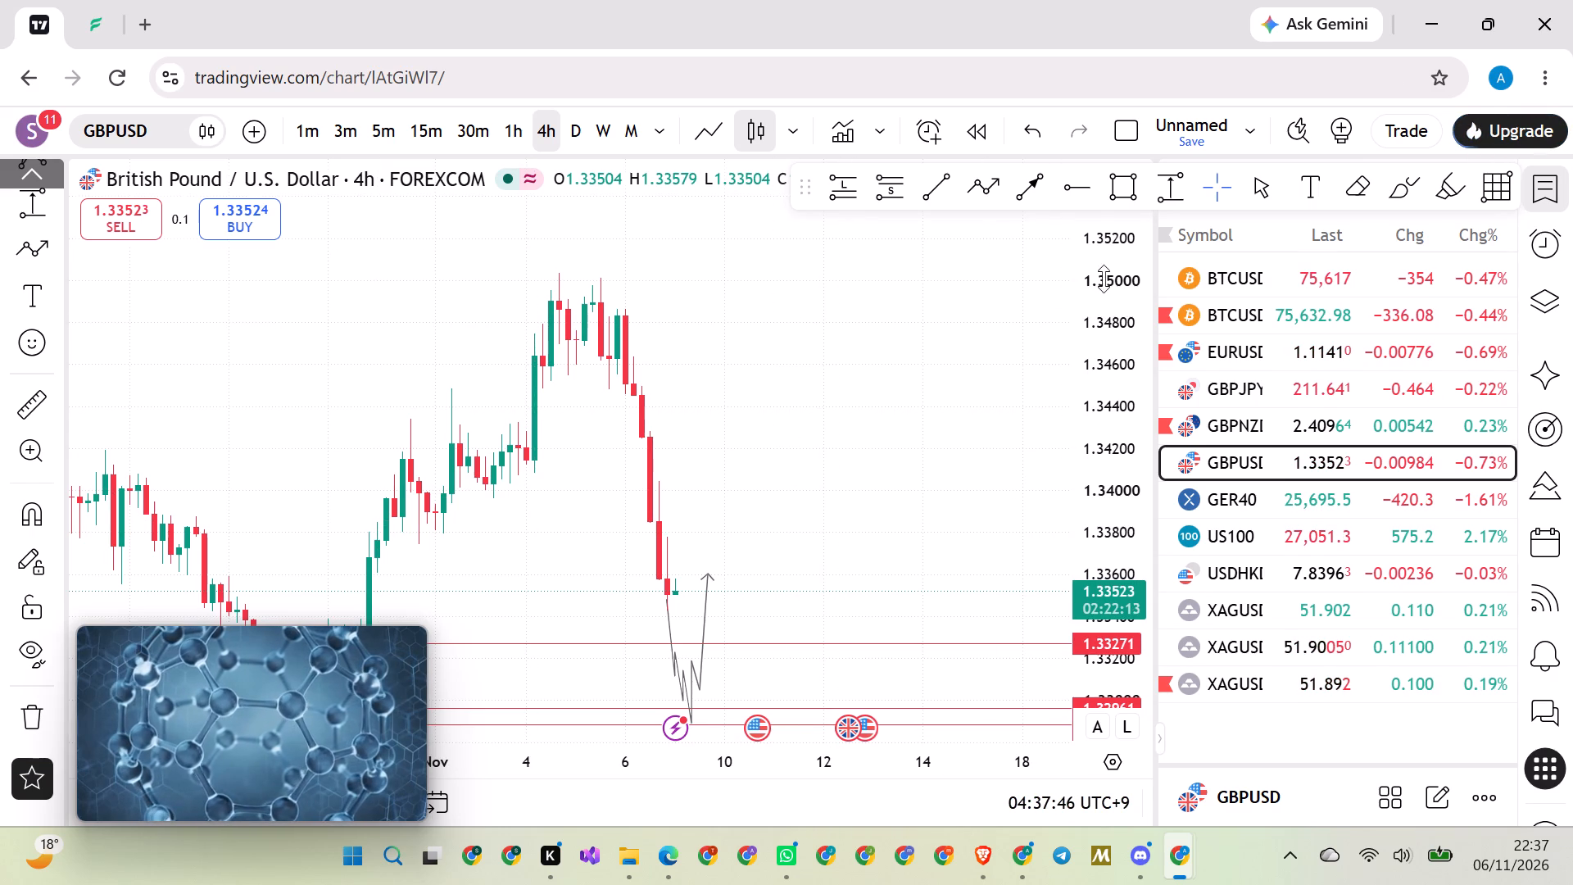
left_click_drag(1104, 279, 1061, 418)
left_click_drag(831, 409, 877, 409)
left_click_drag(755, 321, 891, 412)
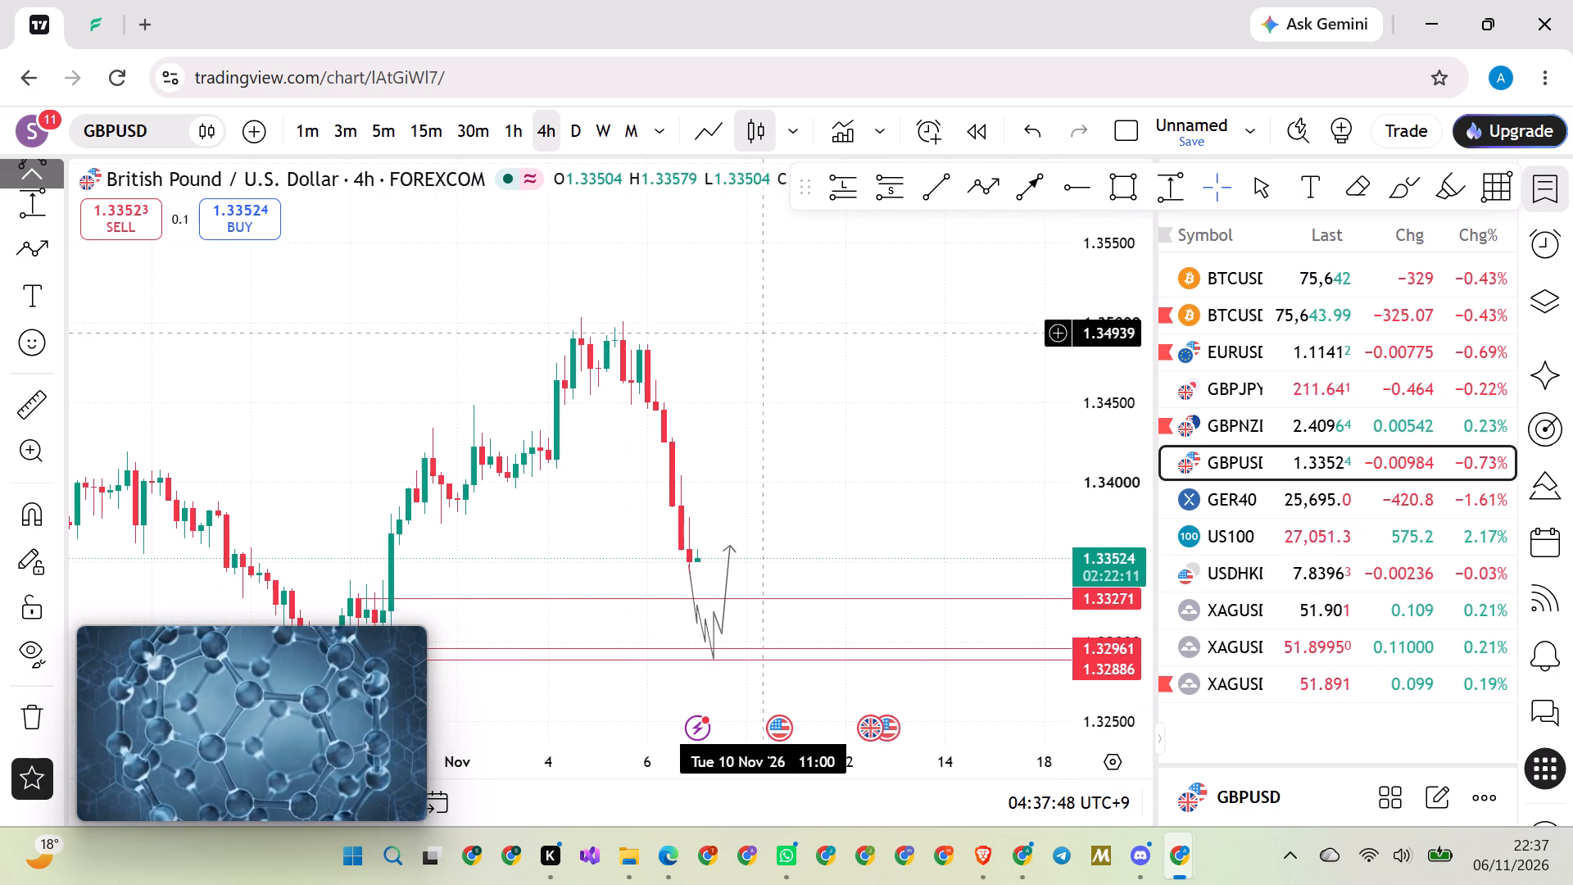
left_click_drag(891, 412, 977, 469)
scroll(1099, 442, "up", 15)
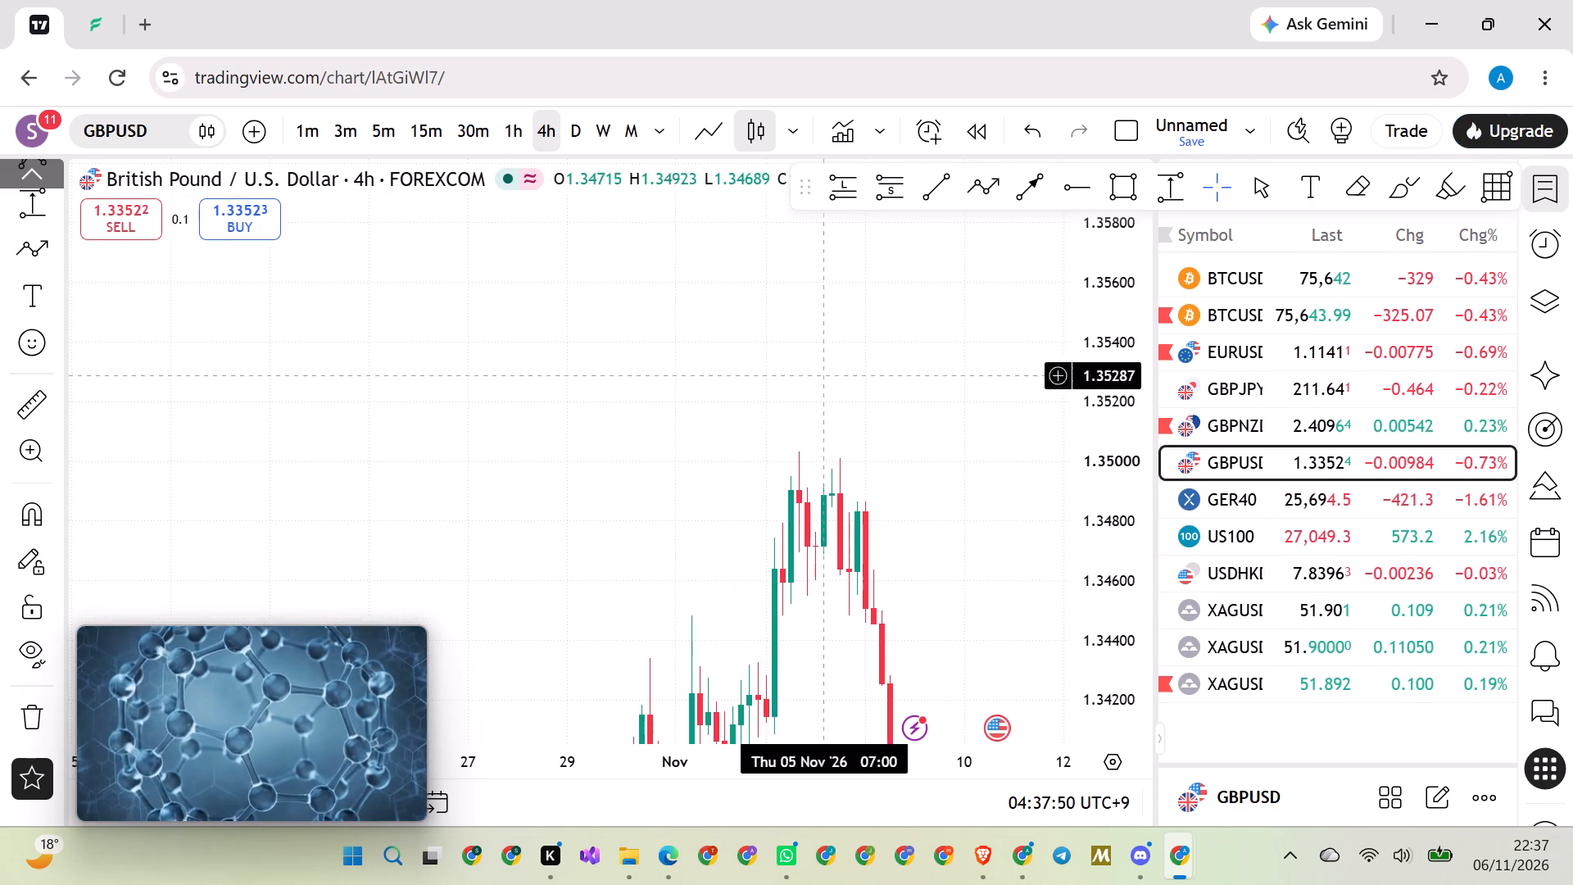
left_click(471, 131)
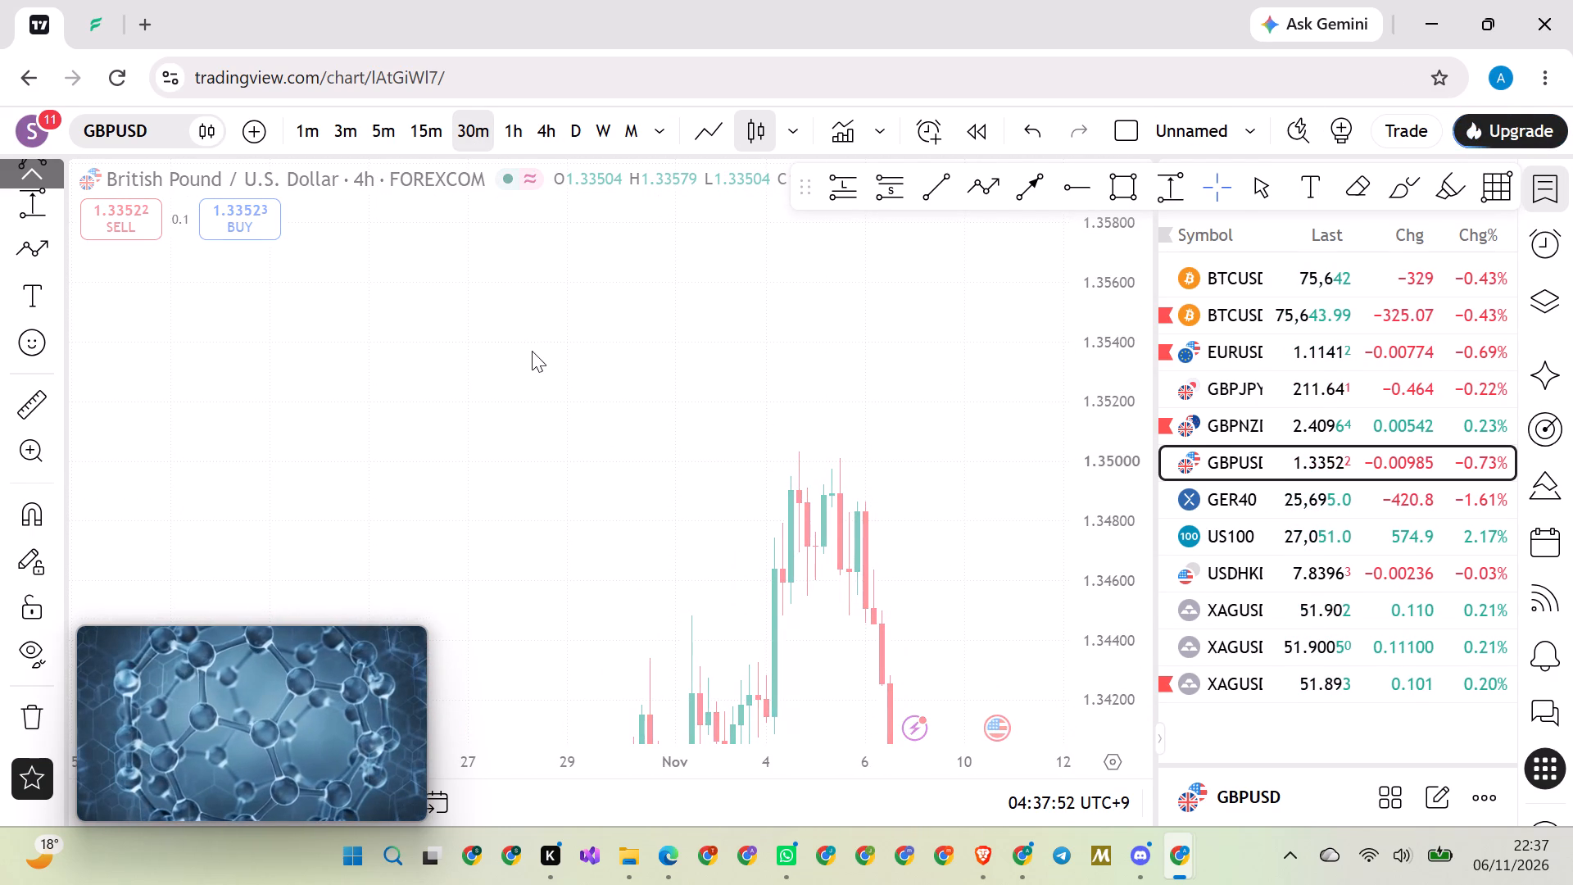
Draw a horizontal ray at about 1.35012 from the 5 November 15:30 candle at the second swing high.
scroll(551, 392, "down", 2)
left_click_drag(464, 406, 676, 414)
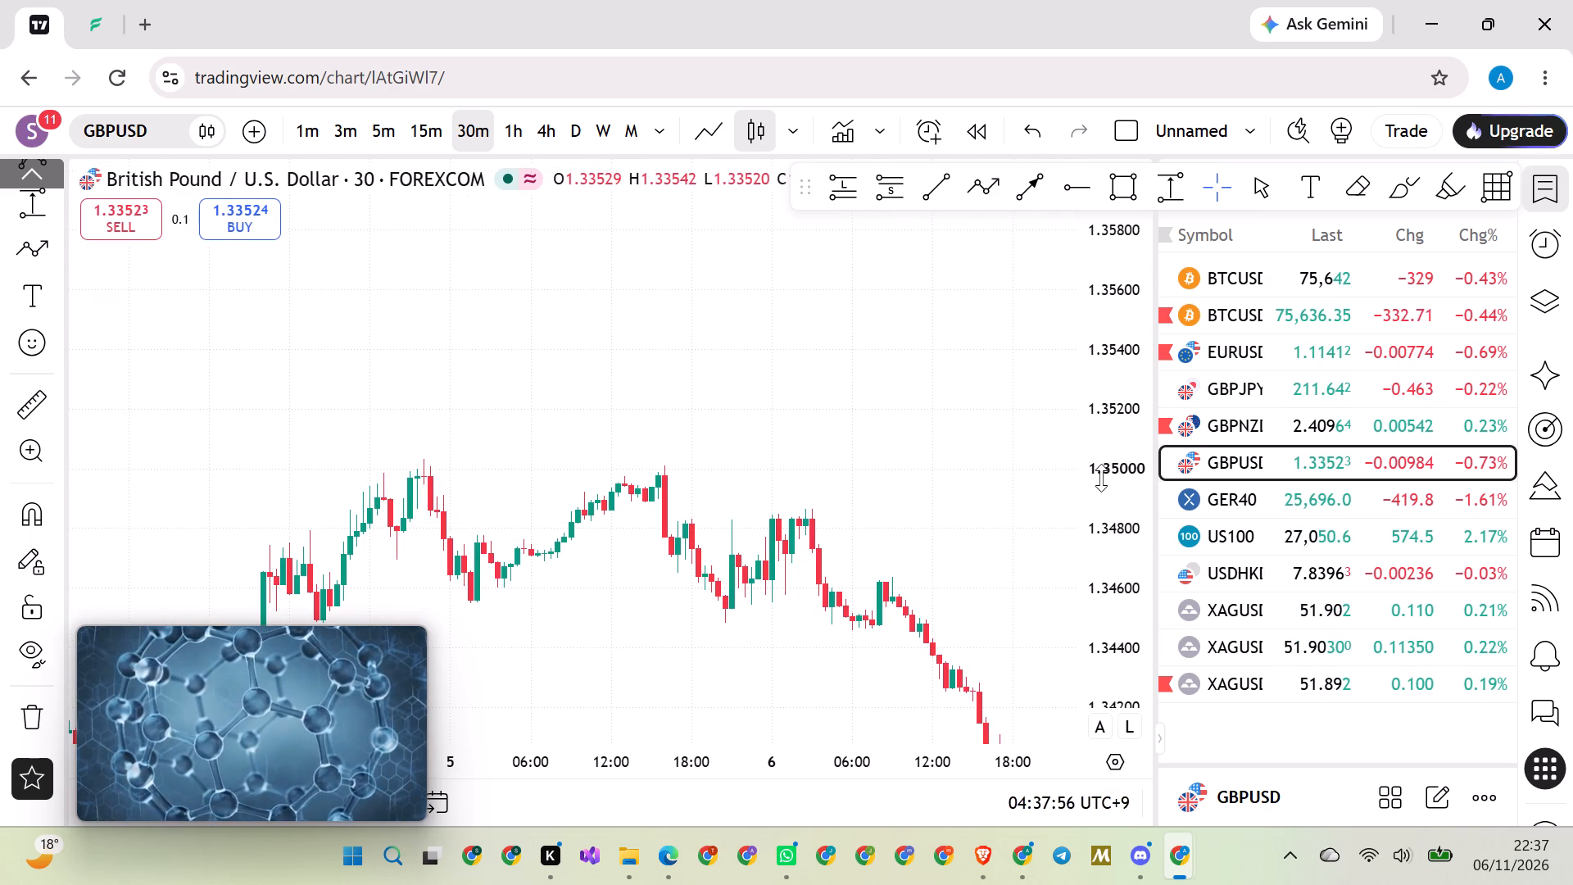
scroll(1101, 478, "up", 13)
left_click_drag(691, 442, 931, 443)
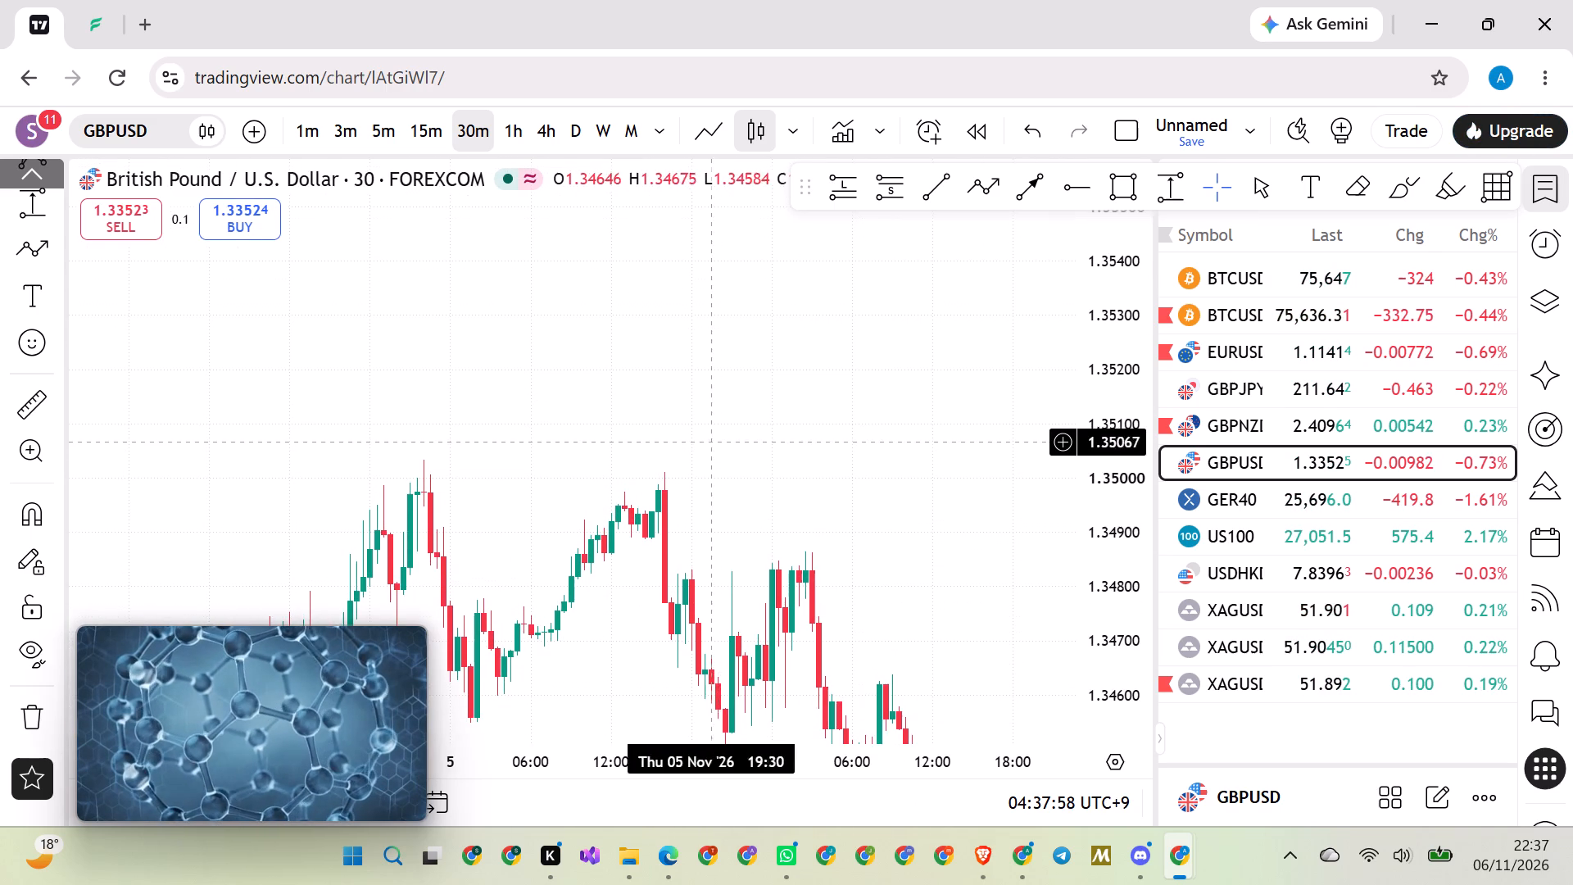
scroll(911, 416, "up", 4)
left_click(1071, 182)
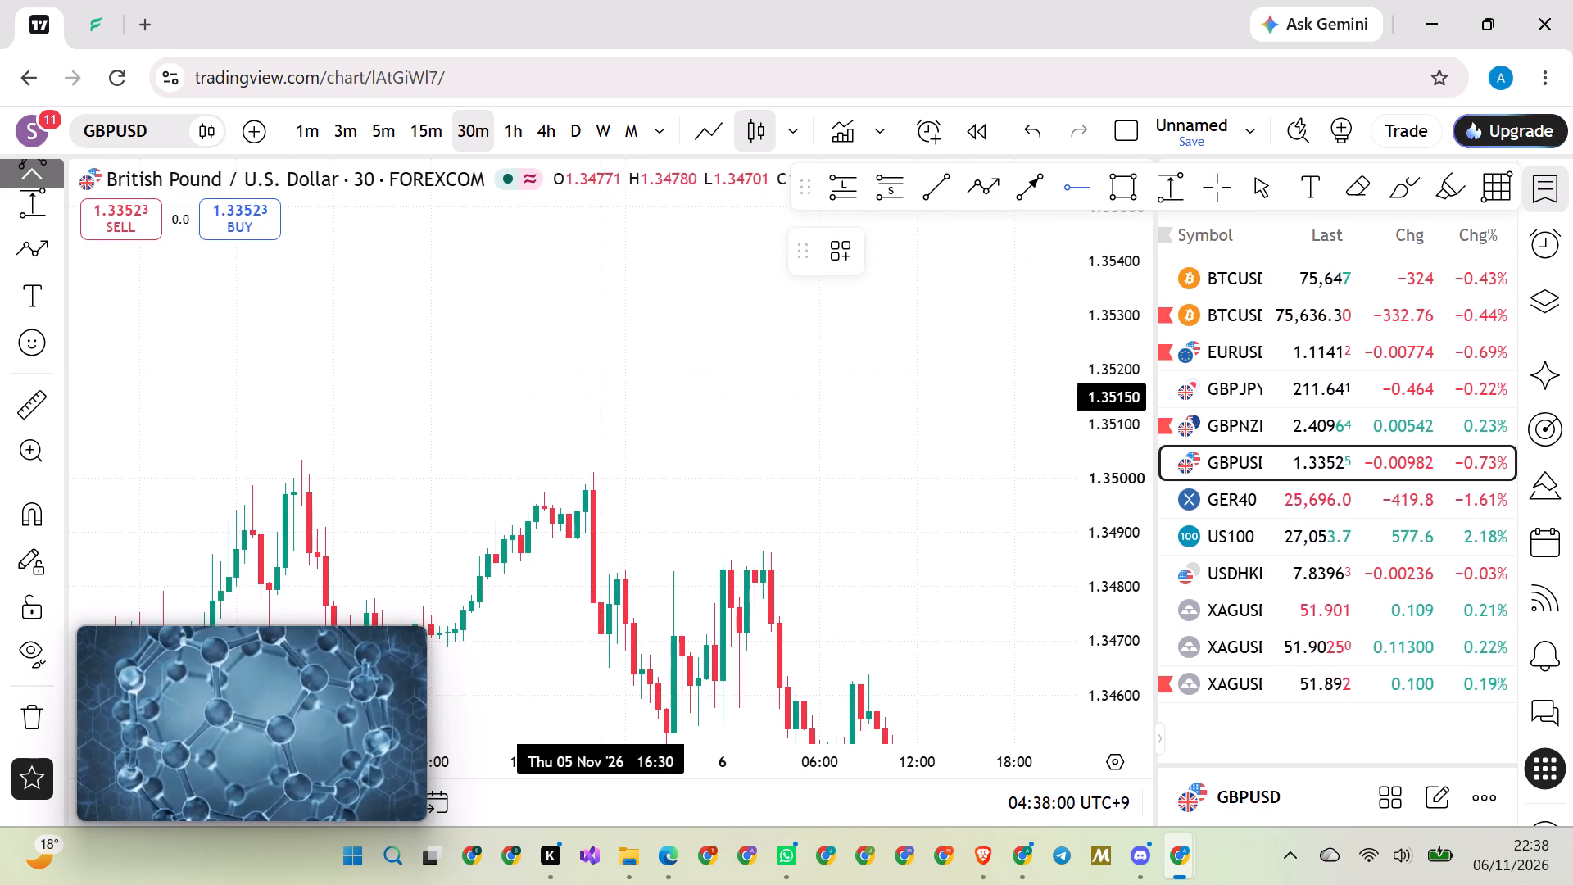
left_click(589, 469)
left_click_drag(577, 465, 606, 470)
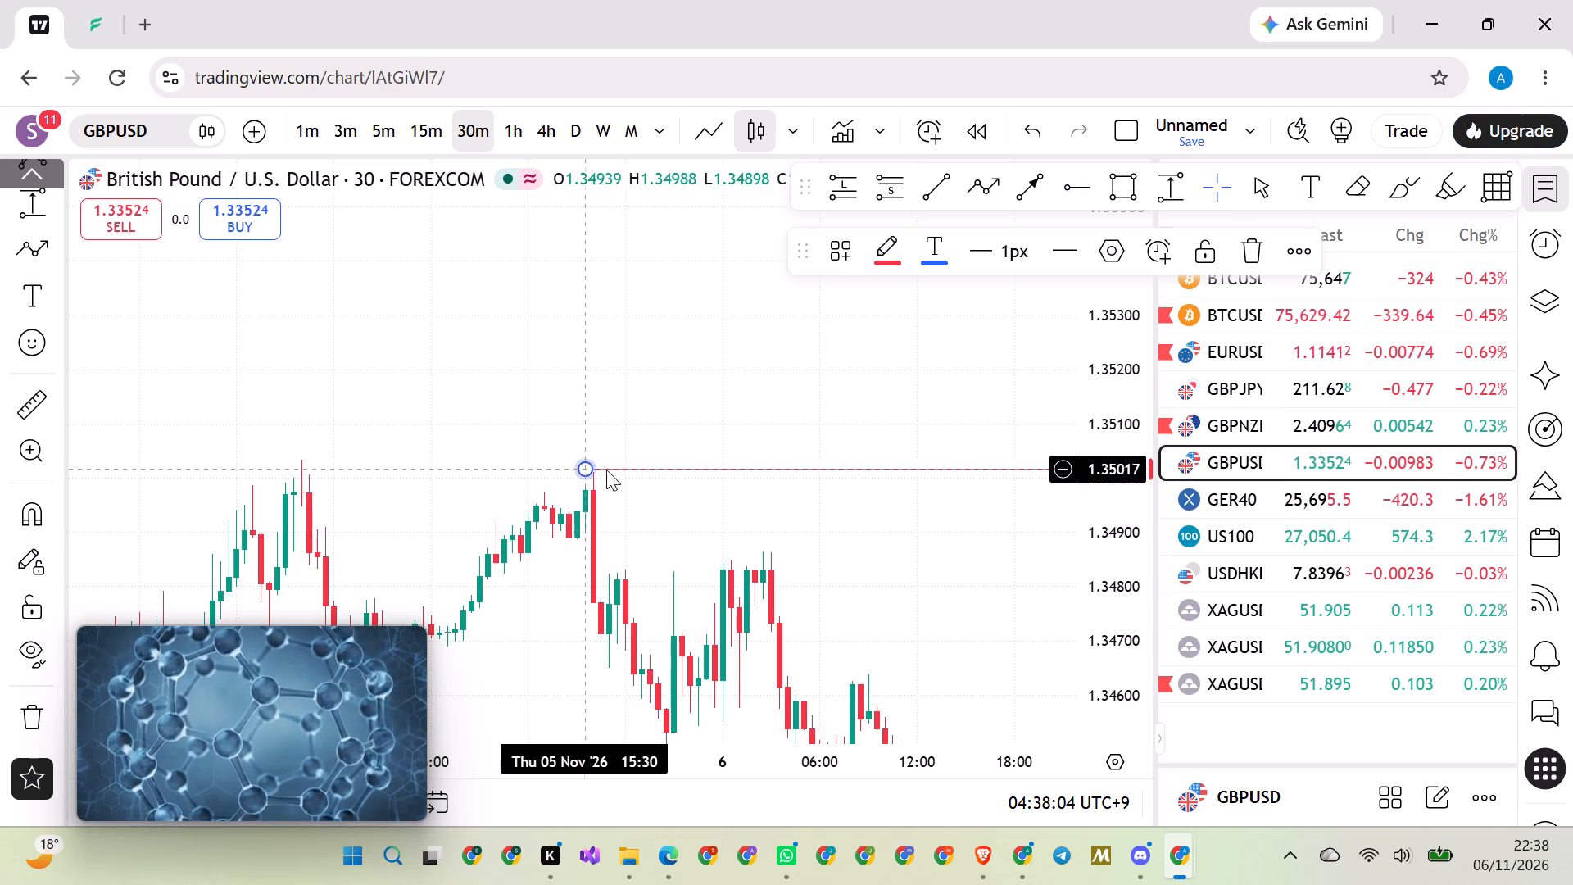
left_click_drag(606, 470, 597, 469)
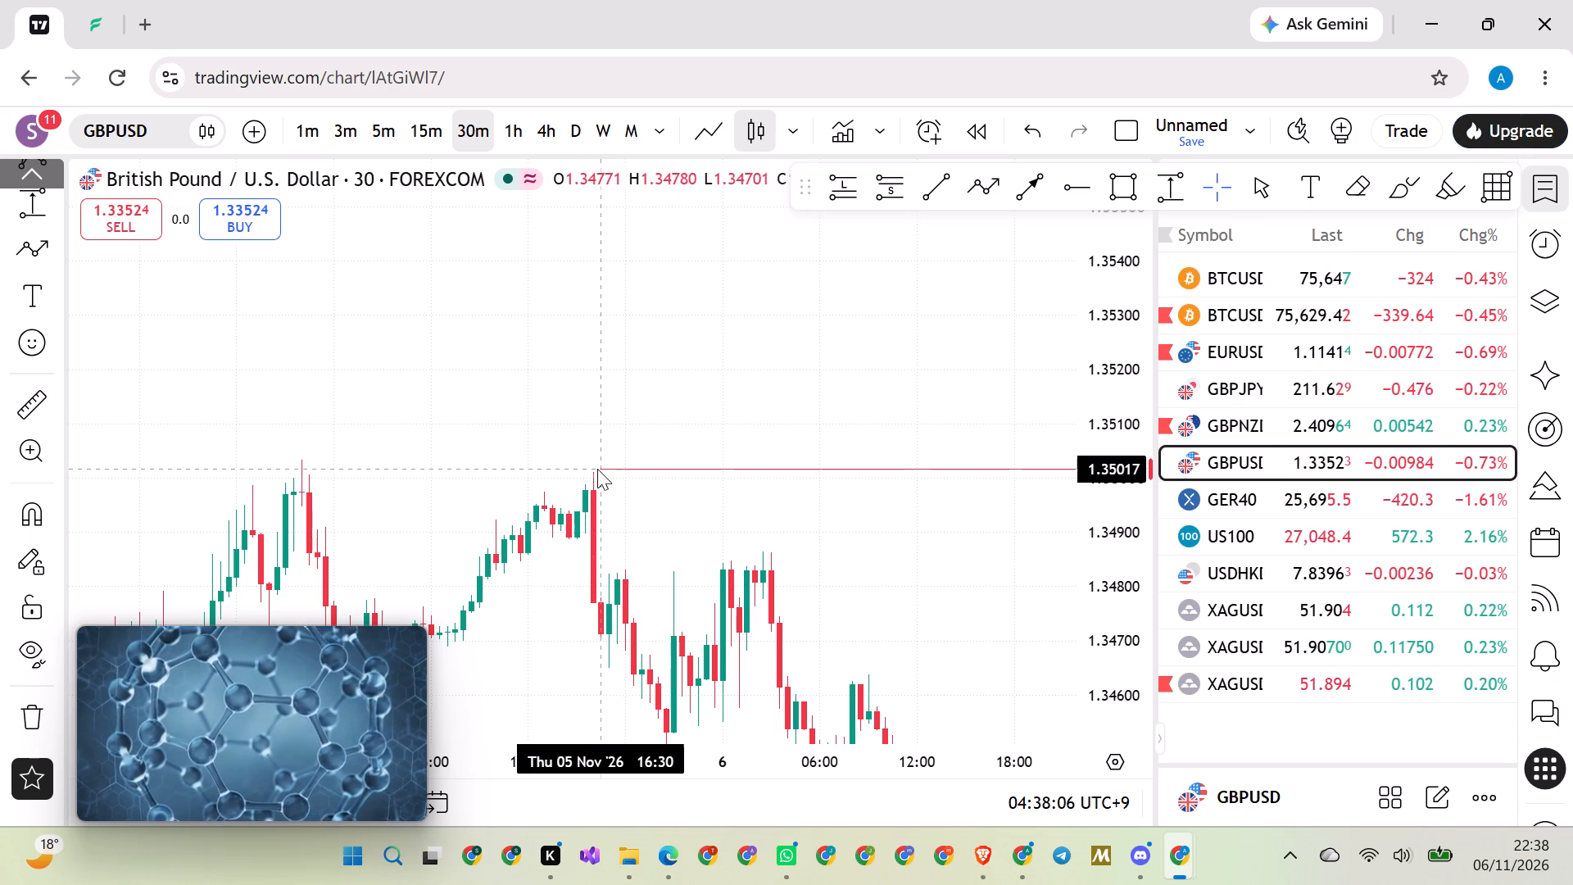
left_click_drag(597, 469, 586, 471)
left_click(667, 444)
Fine-tune the upper ray to 1.35010, starting at the wick high of the 5 November 16:00 candle.
left_click_drag(676, 444, 891, 442)
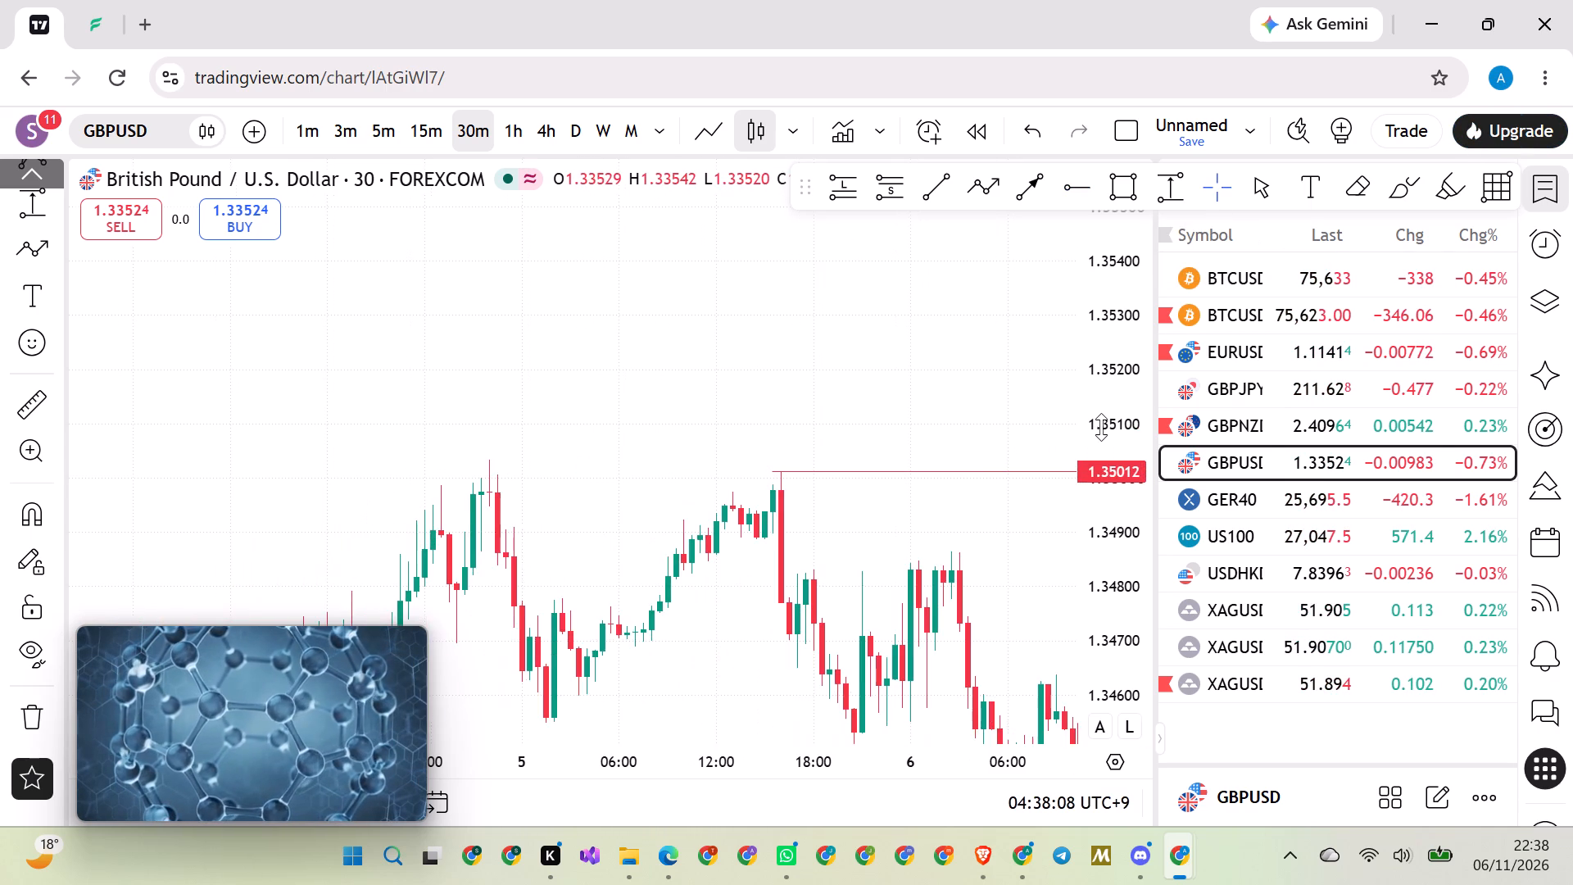
scroll(1101, 427, "up", 20)
scroll(1101, 427, "up", 7)
scroll(1101, 427, "down", 17)
scroll(1101, 427, "up", 2)
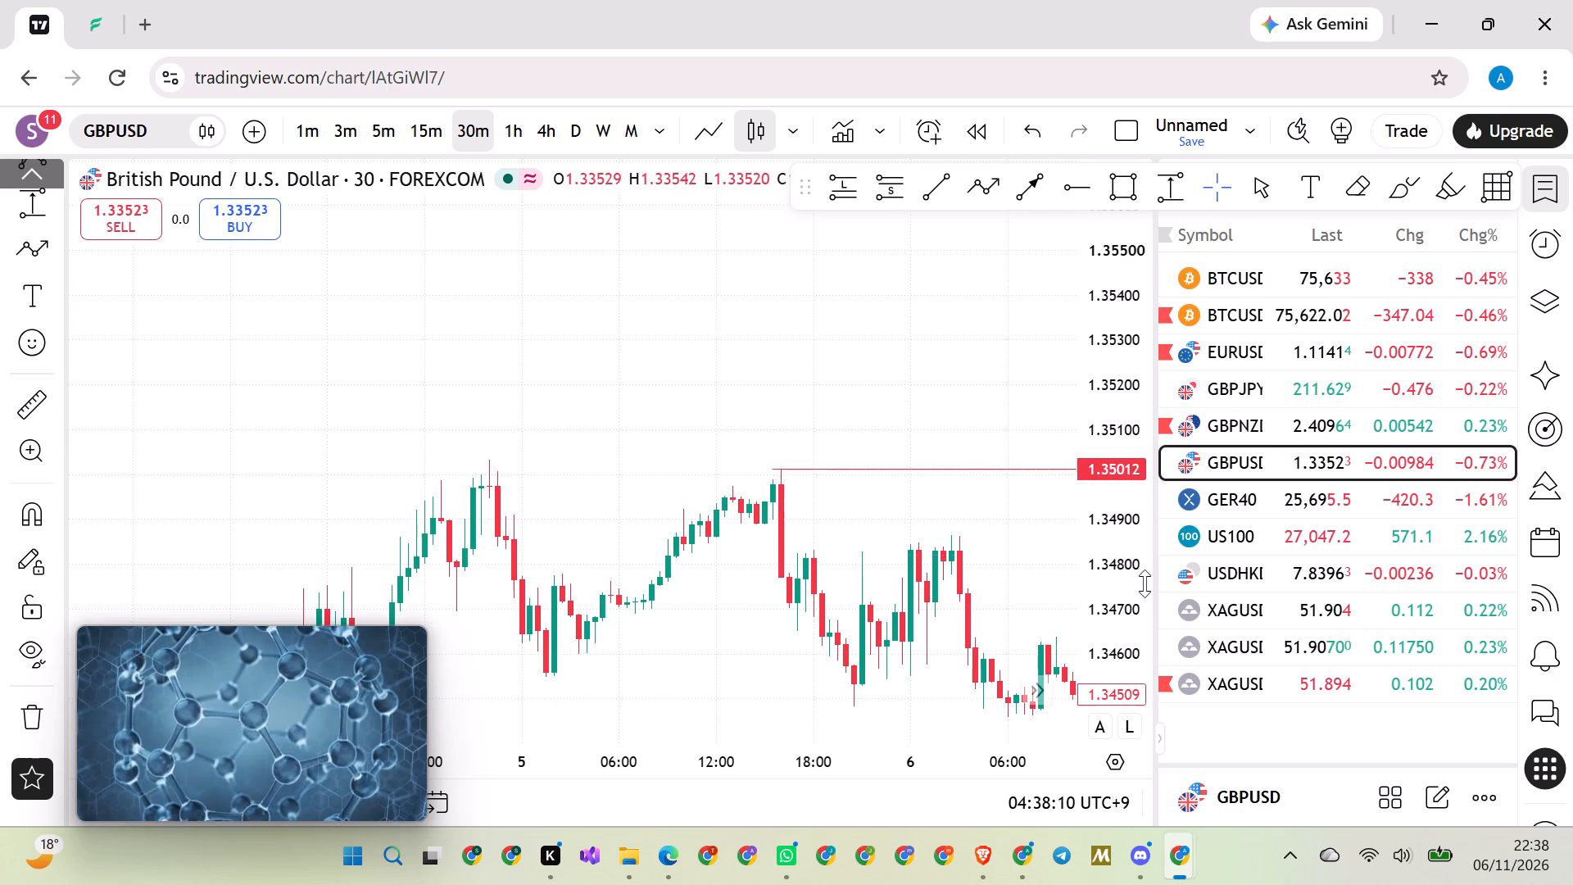
scroll(1145, 583, "up", 20)
scroll(1145, 583, "up", 19)
left_click_drag(614, 573, 706, 431)
scroll(713, 418, "up", 20)
scroll(713, 418, "up", 6)
left_click_drag(641, 395, 657, 399)
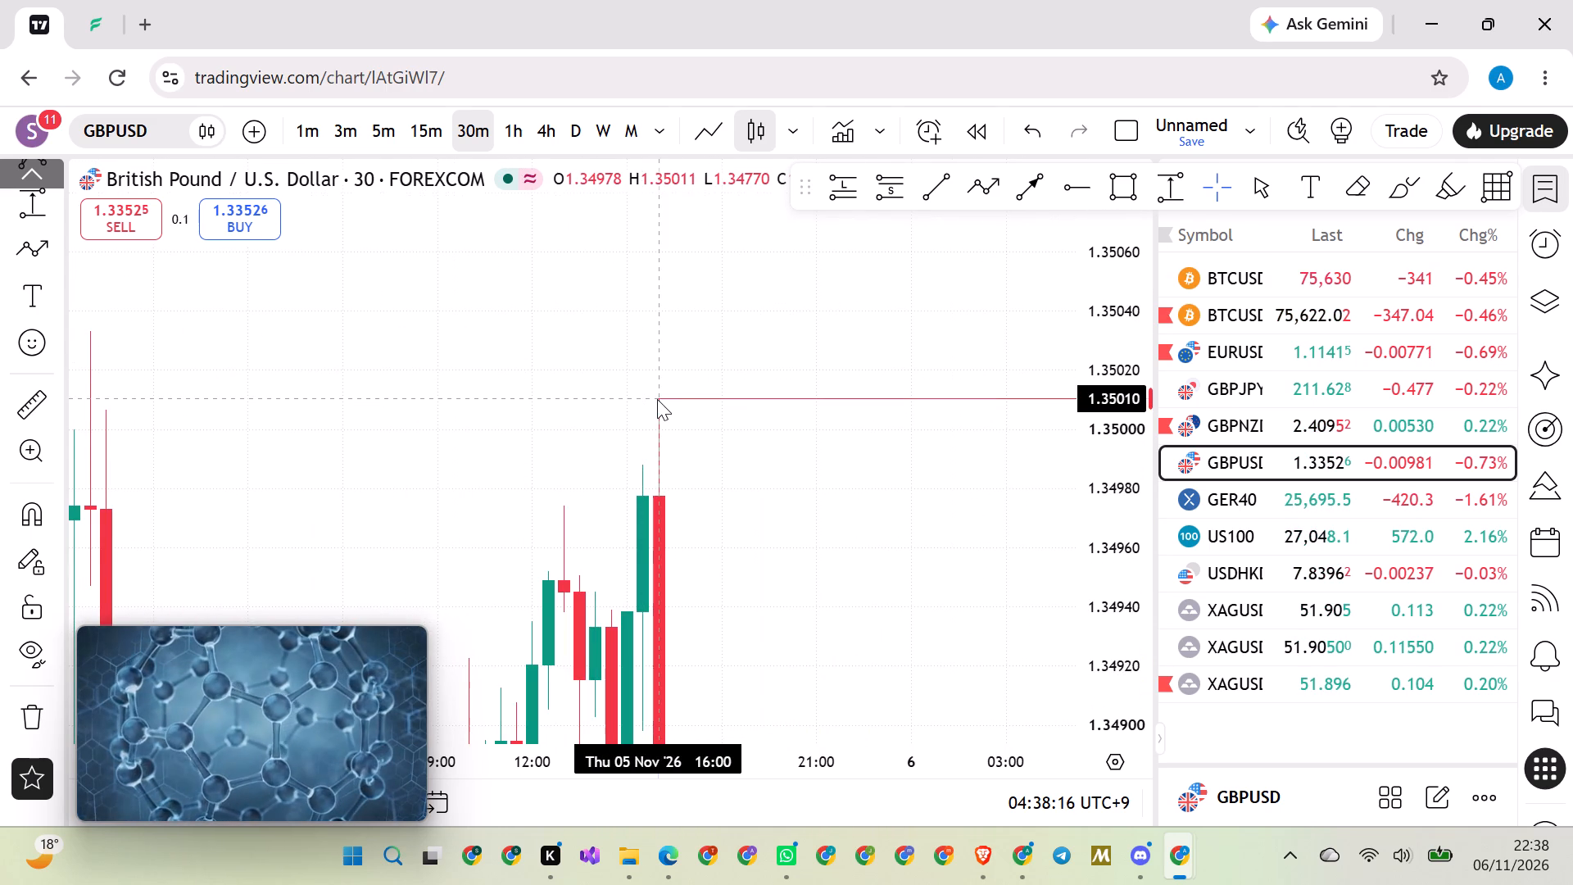
left_click(734, 462)
Draw a second horizontal ray at 1.34938 from the open of the bullish 5 November 15:30 candle.
left_click(1061, 189)
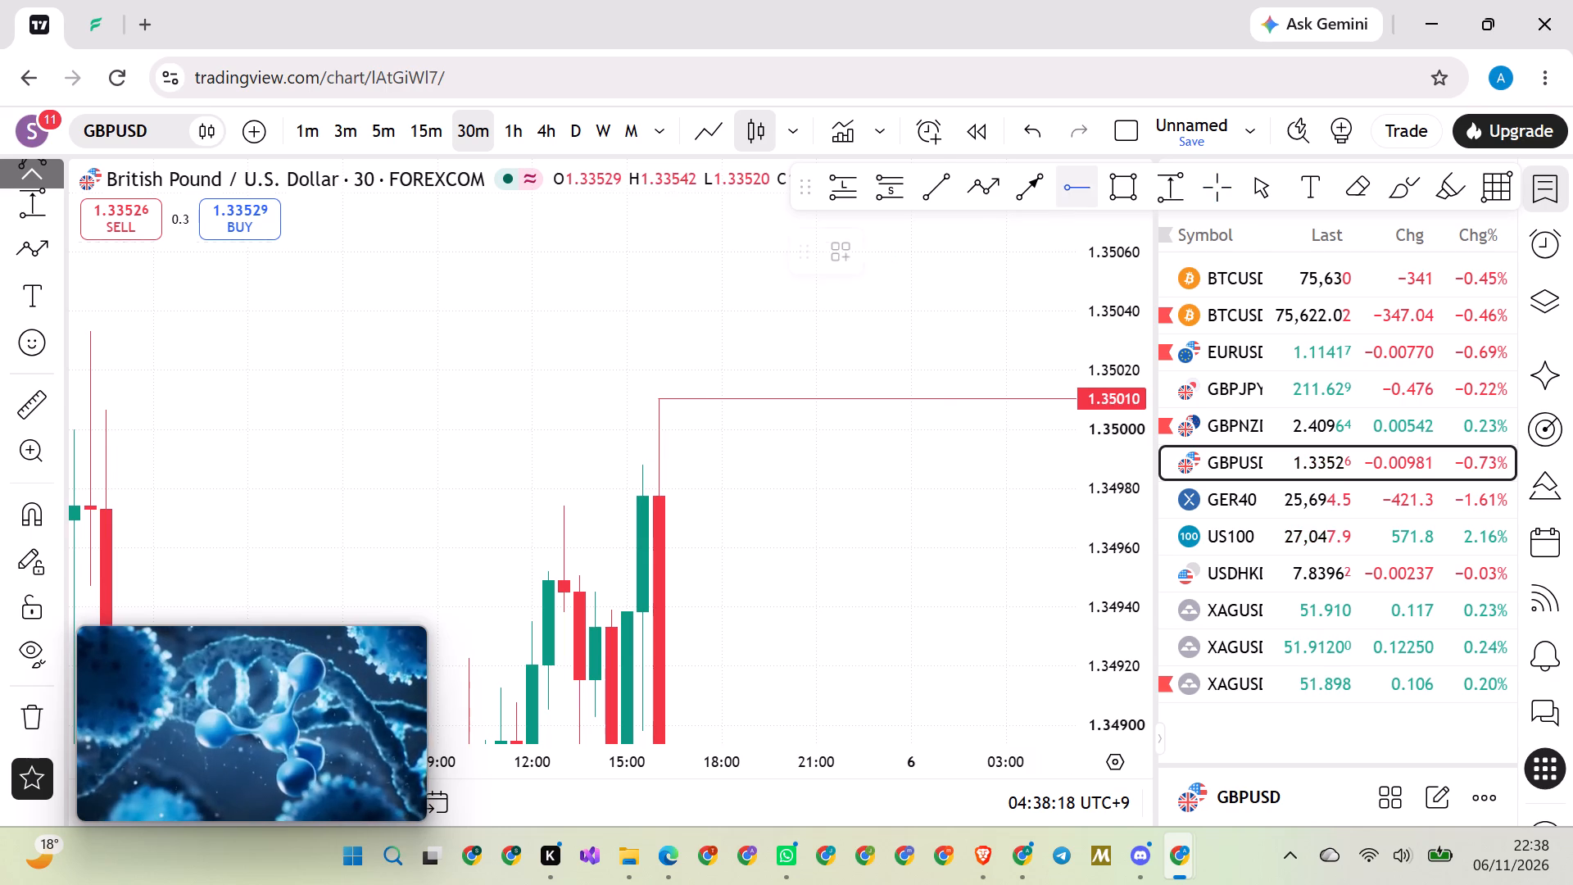
left_click(640, 613)
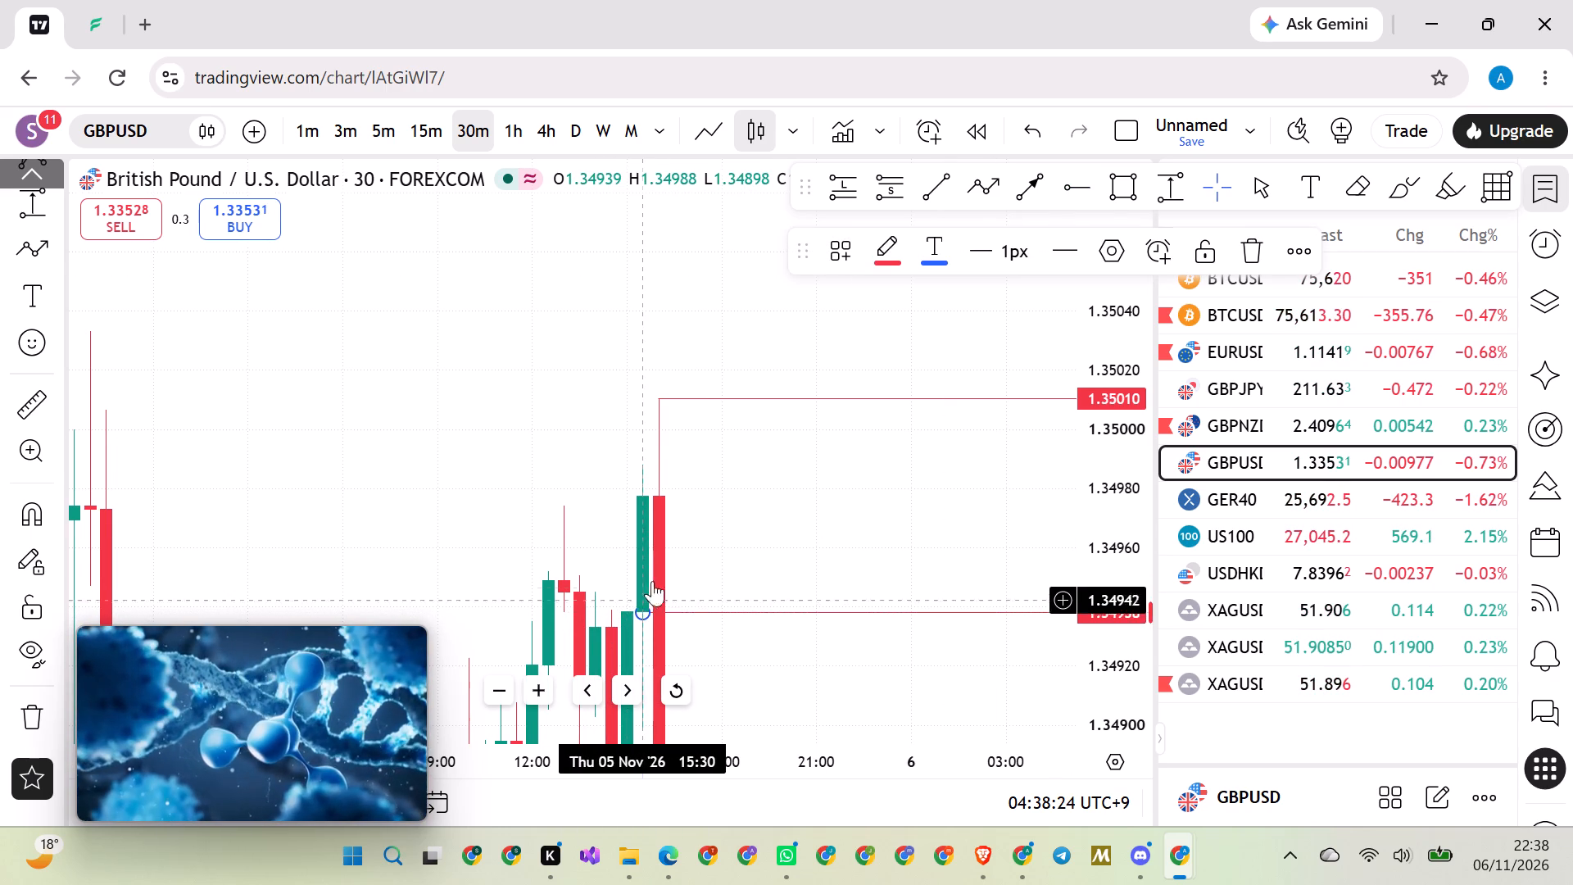
left_click(601, 413)
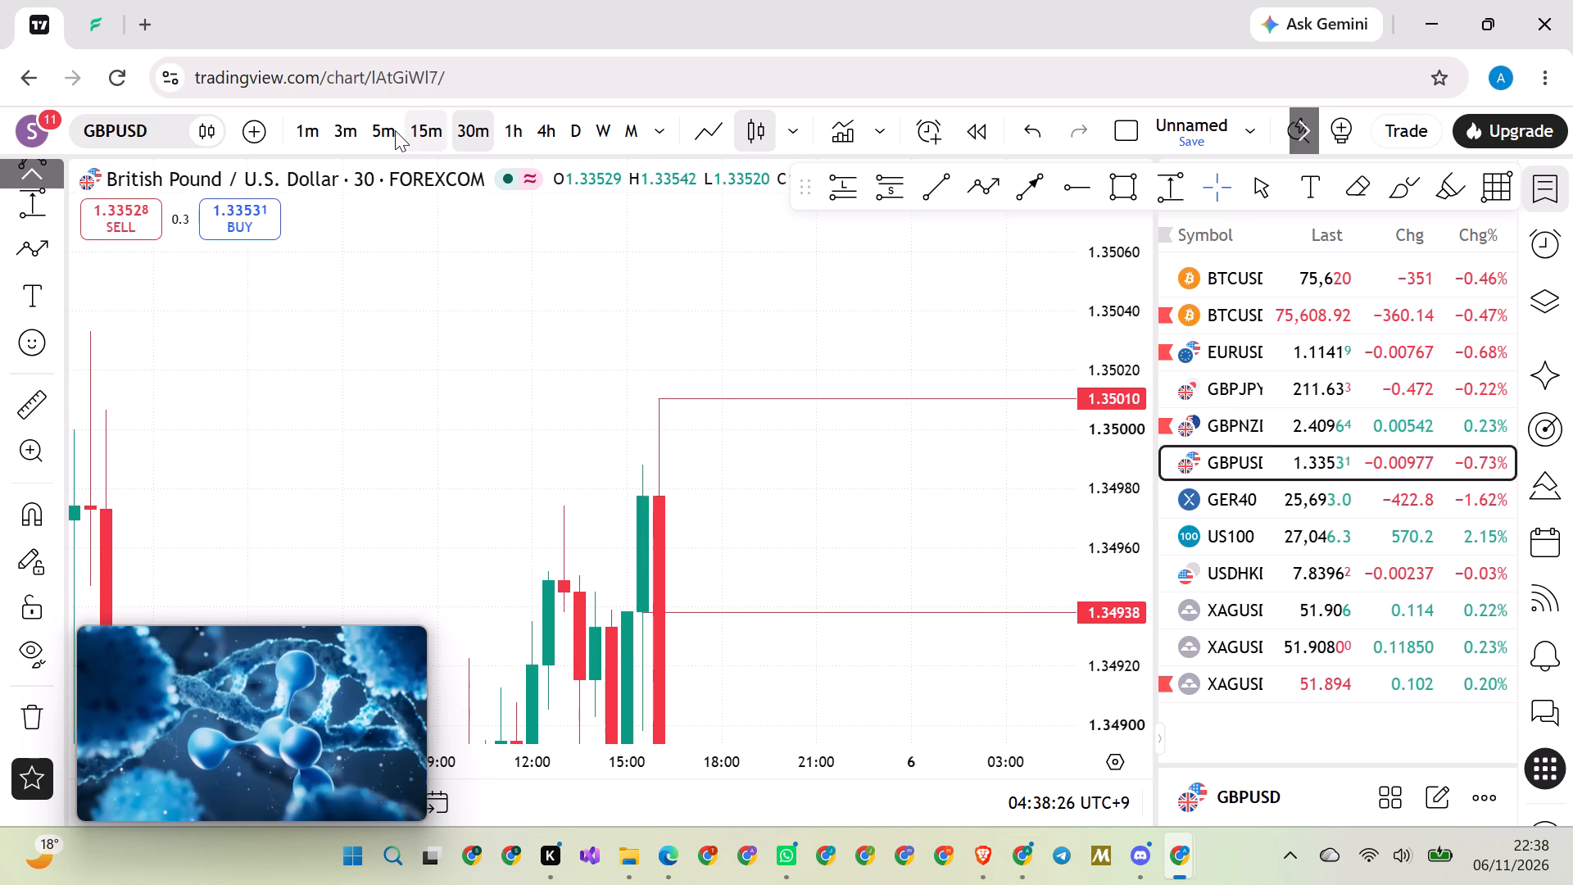
Switch GBPUSD to the 5-minute timeframe and locate the 5 November highs around the 1.35010 and 1.34938 rays.
left_click(373, 127)
left_click_drag(1122, 329, 1122, 446)
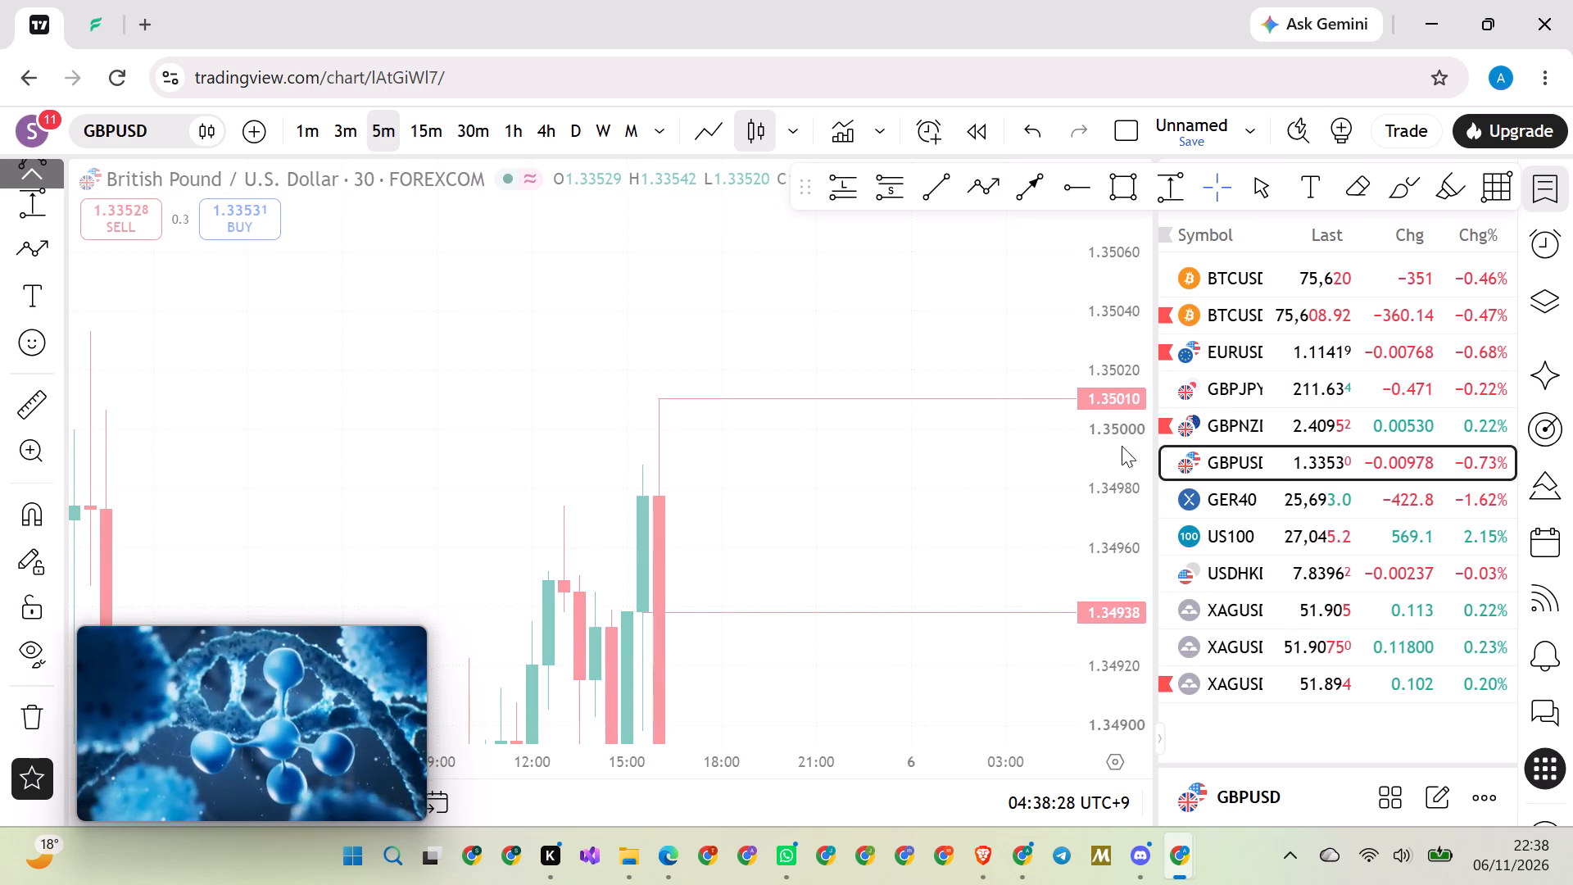
left_click_drag(1122, 446, 1090, 567)
left_click_drag(1103, 338, 985, 693)
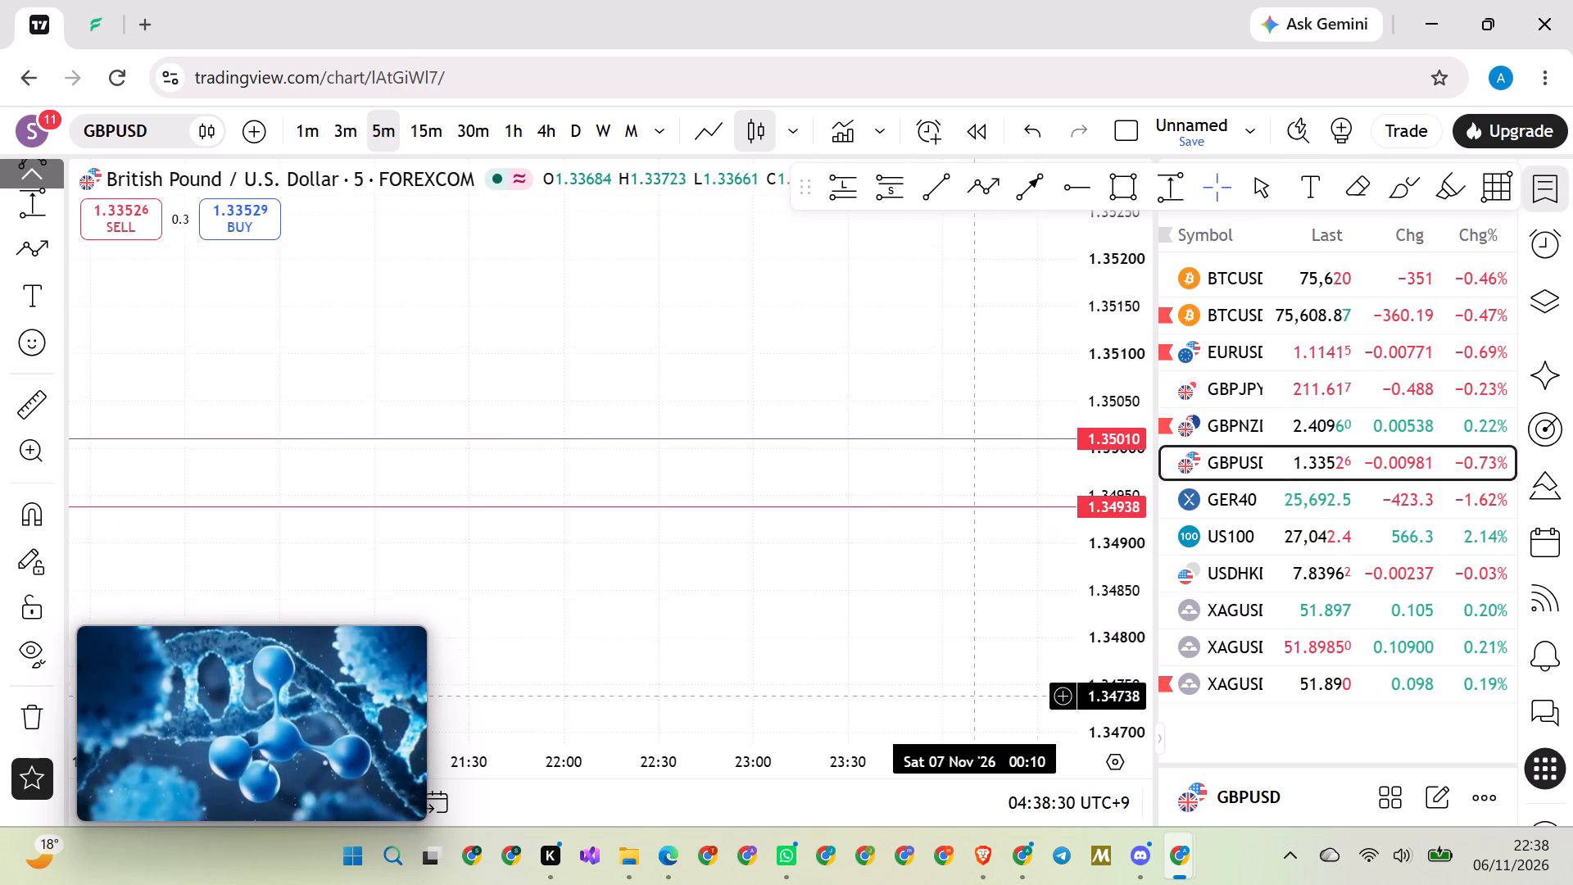
scroll(541, 559, "down", 20)
scroll(541, 559, "down", 20)
scroll(541, 559, "down", 20)
left_click_drag(1131, 288, 1022, 673)
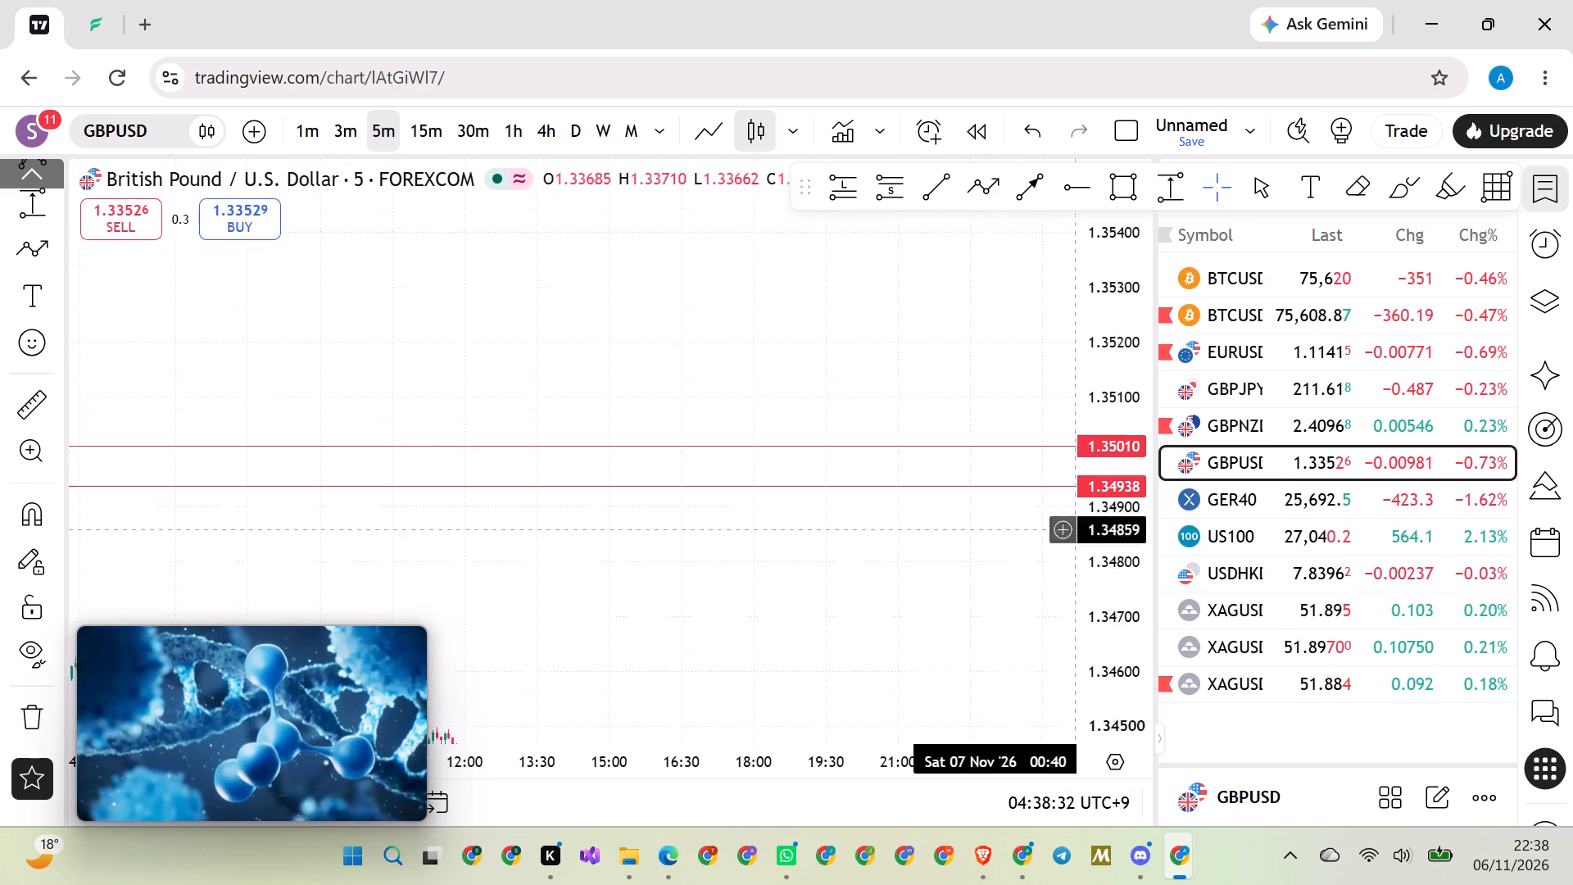
left_click_drag(1022, 673, 1009, 687)
scroll(460, 535, "down", 20)
scroll(460, 535, "down", 20)
scroll(456, 535, "up", 20)
scroll(456, 535, "up", 11)
scroll(456, 537, "down", 20)
scroll(456, 537, "down", 20)
scroll(456, 537, "down", 20)
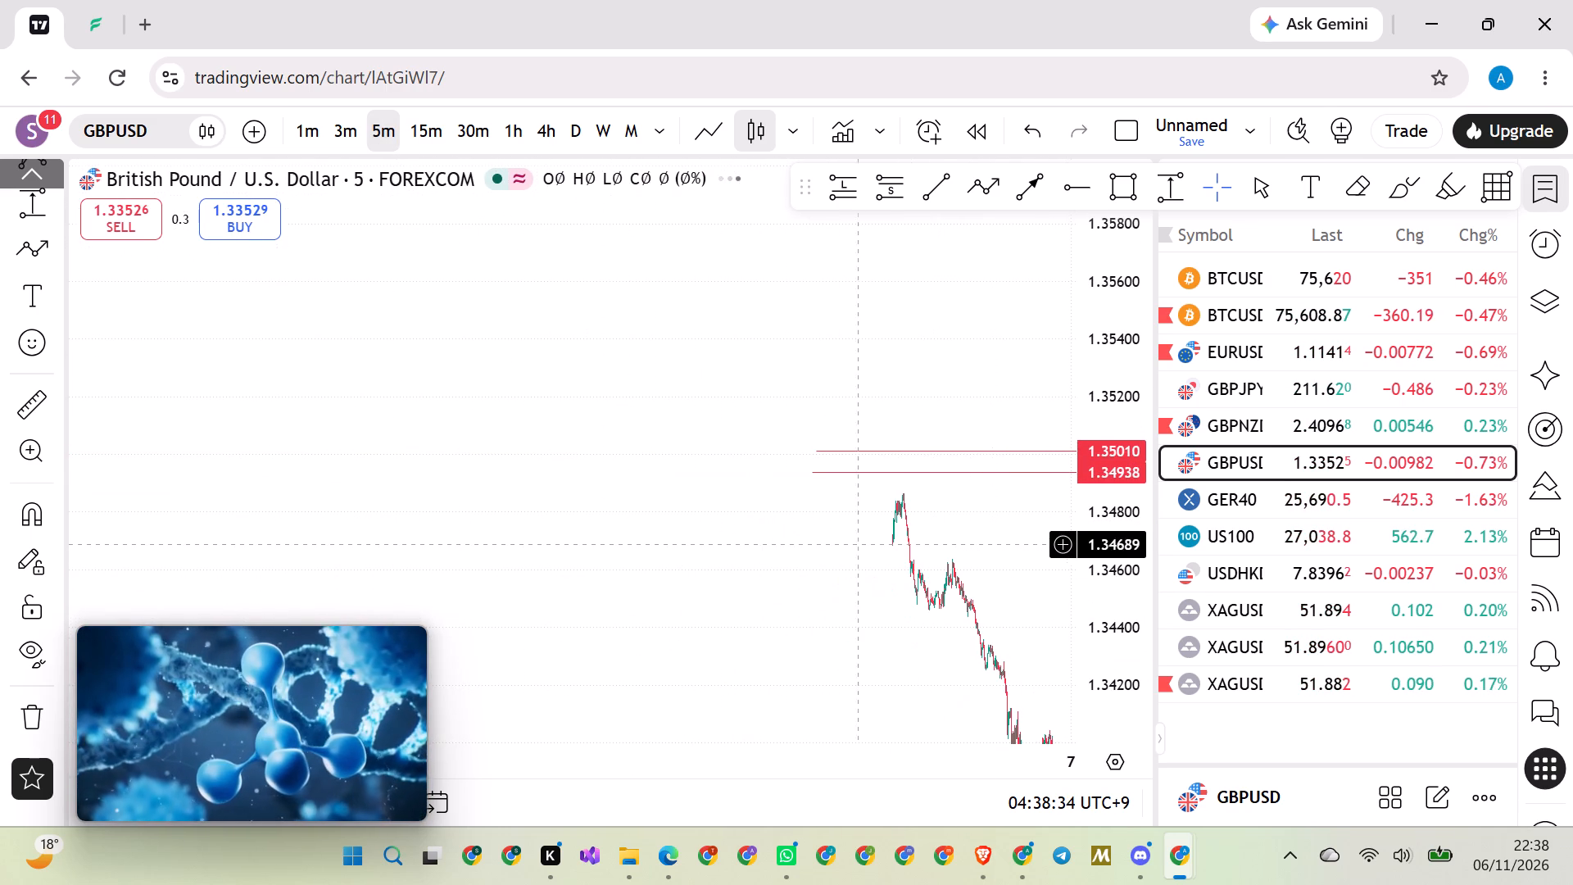
scroll(1099, 533, "up", 20)
scroll(1099, 533, "up", 9)
scroll(1099, 529, "down", 9)
scroll(1099, 529, "up", 20)
scroll(1099, 529, "up", 8)
left_click_drag(516, 471, 600, 482)
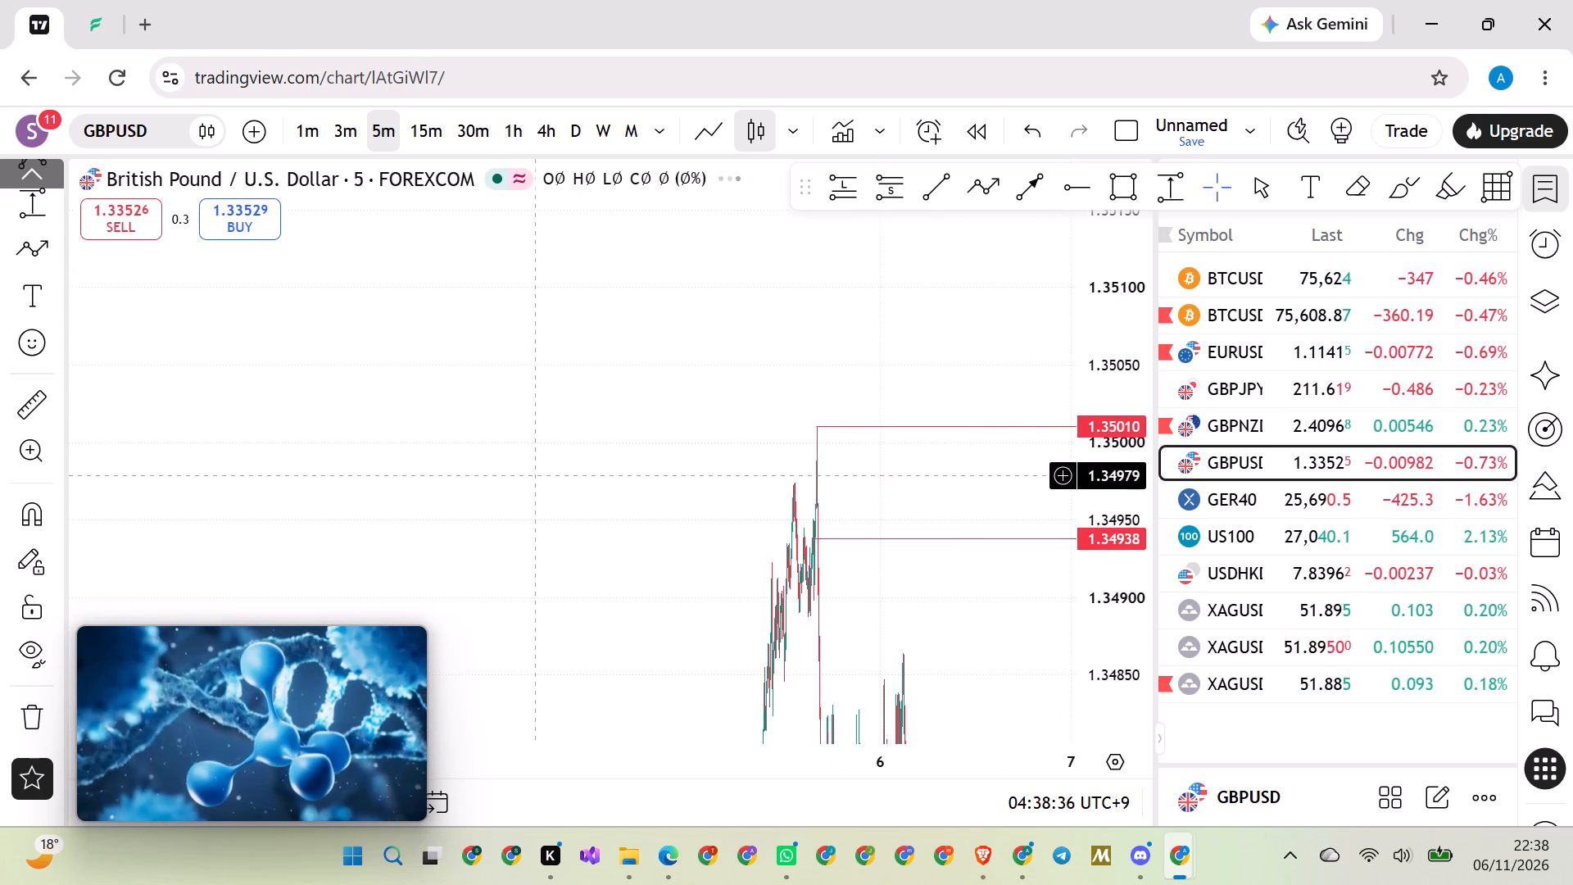
left_click_drag(600, 482, 742, 477)
scroll(710, 441, "up", 20)
scroll(710, 441, "up", 20)
scroll(710, 441, "up", 20)
left_click_drag(662, 492, 779, 498)
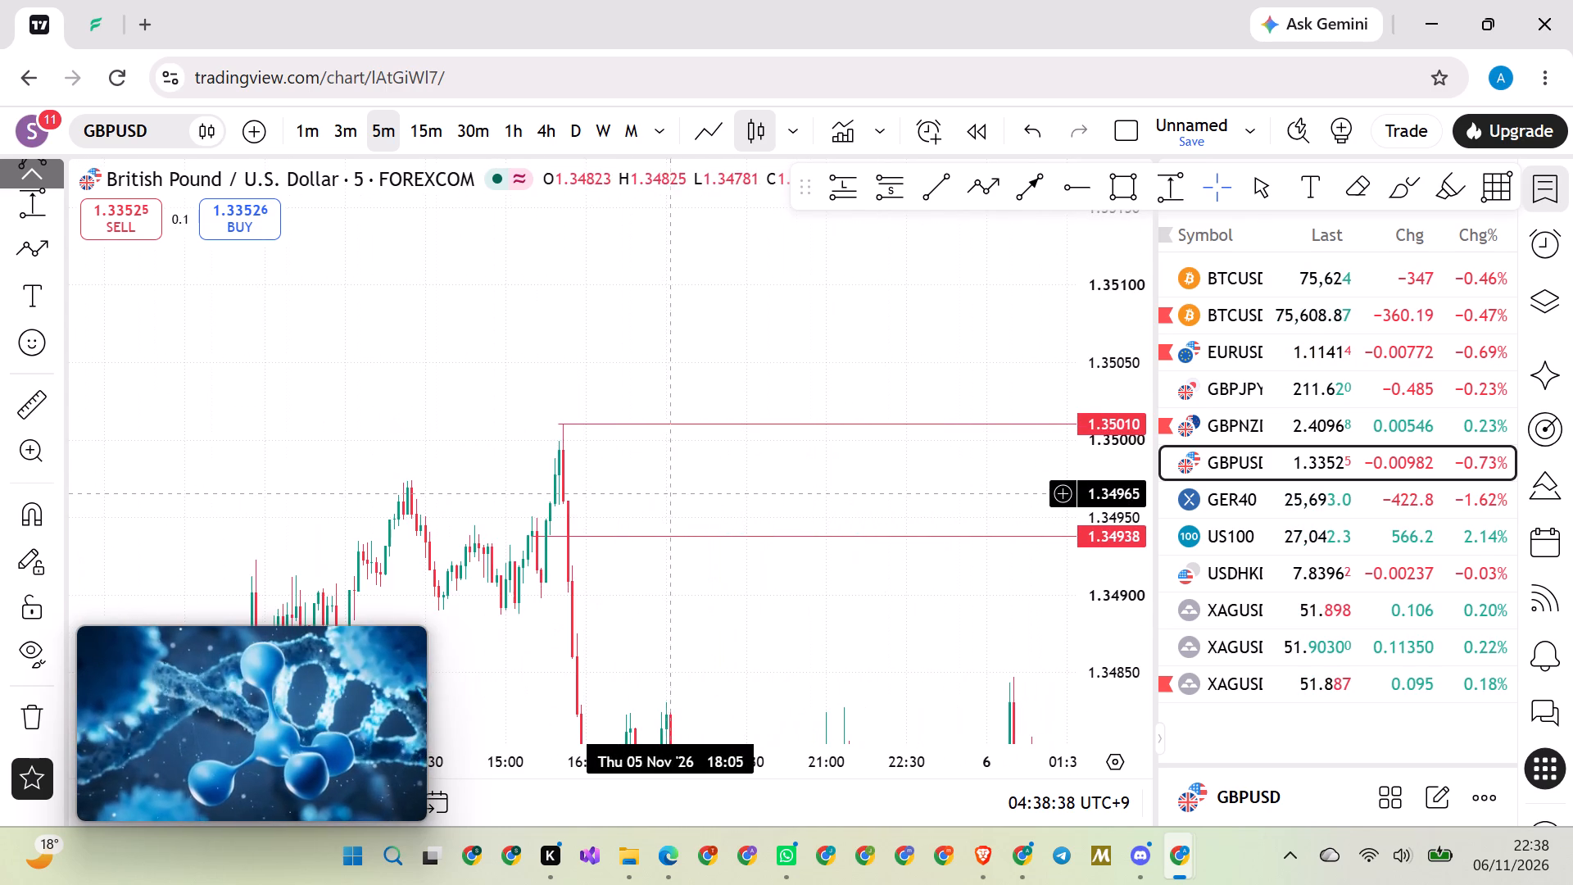
left_click_drag(779, 498, 994, 501)
scroll(625, 410, "up", 10)
left_click_drag(577, 438, 951, 470)
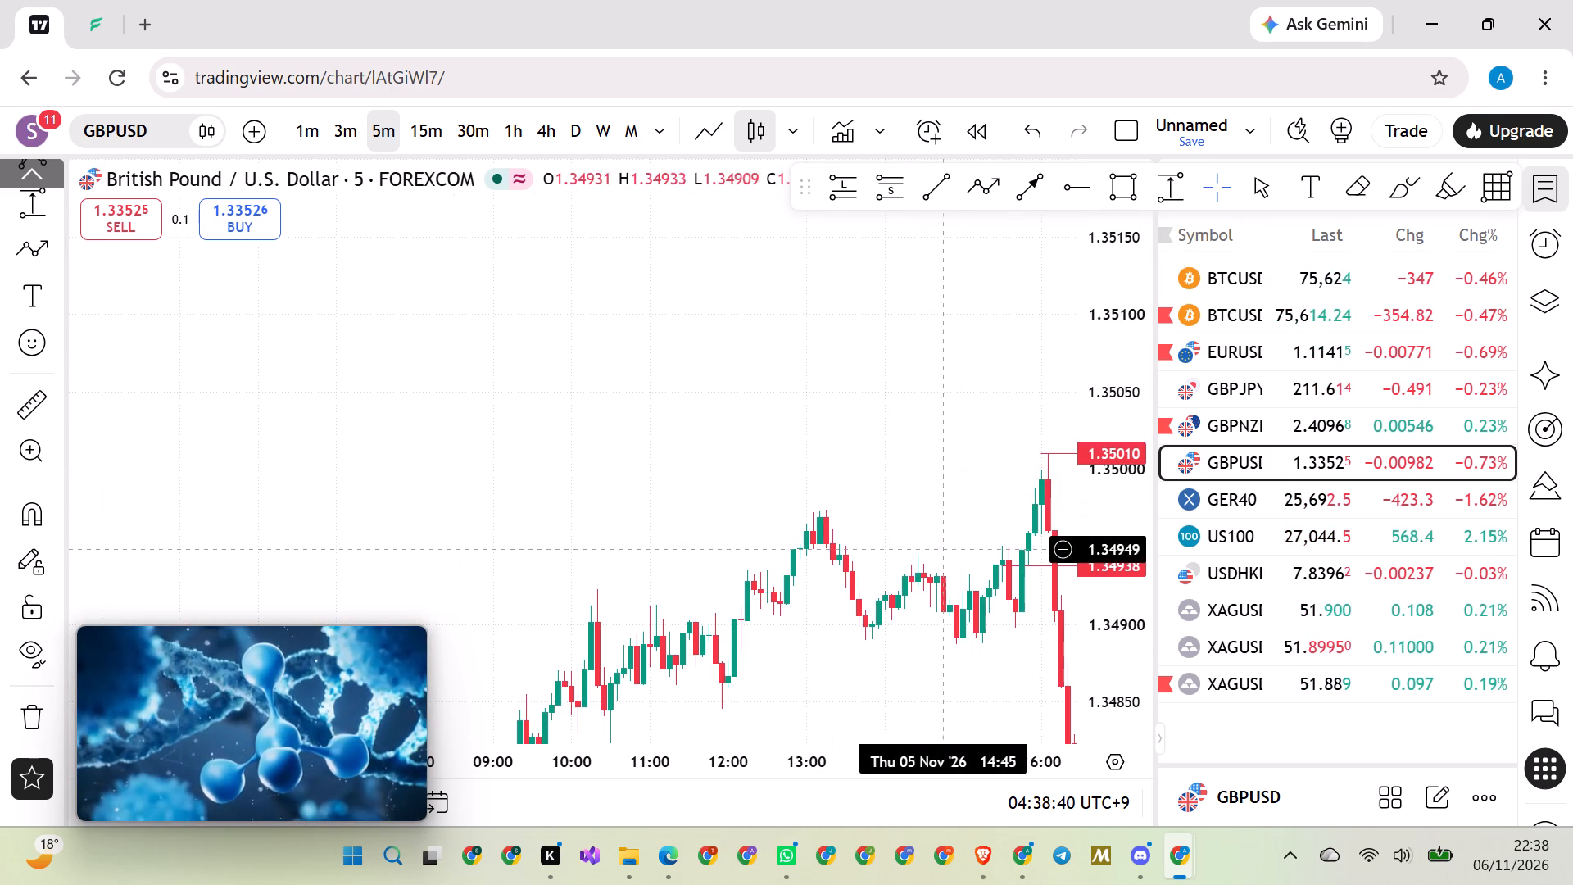
Move the 1.34938 ray up to about 1.34969, starting at the 5 November 13:05 swing high.
left_click_drag(1003, 568, 817, 519)
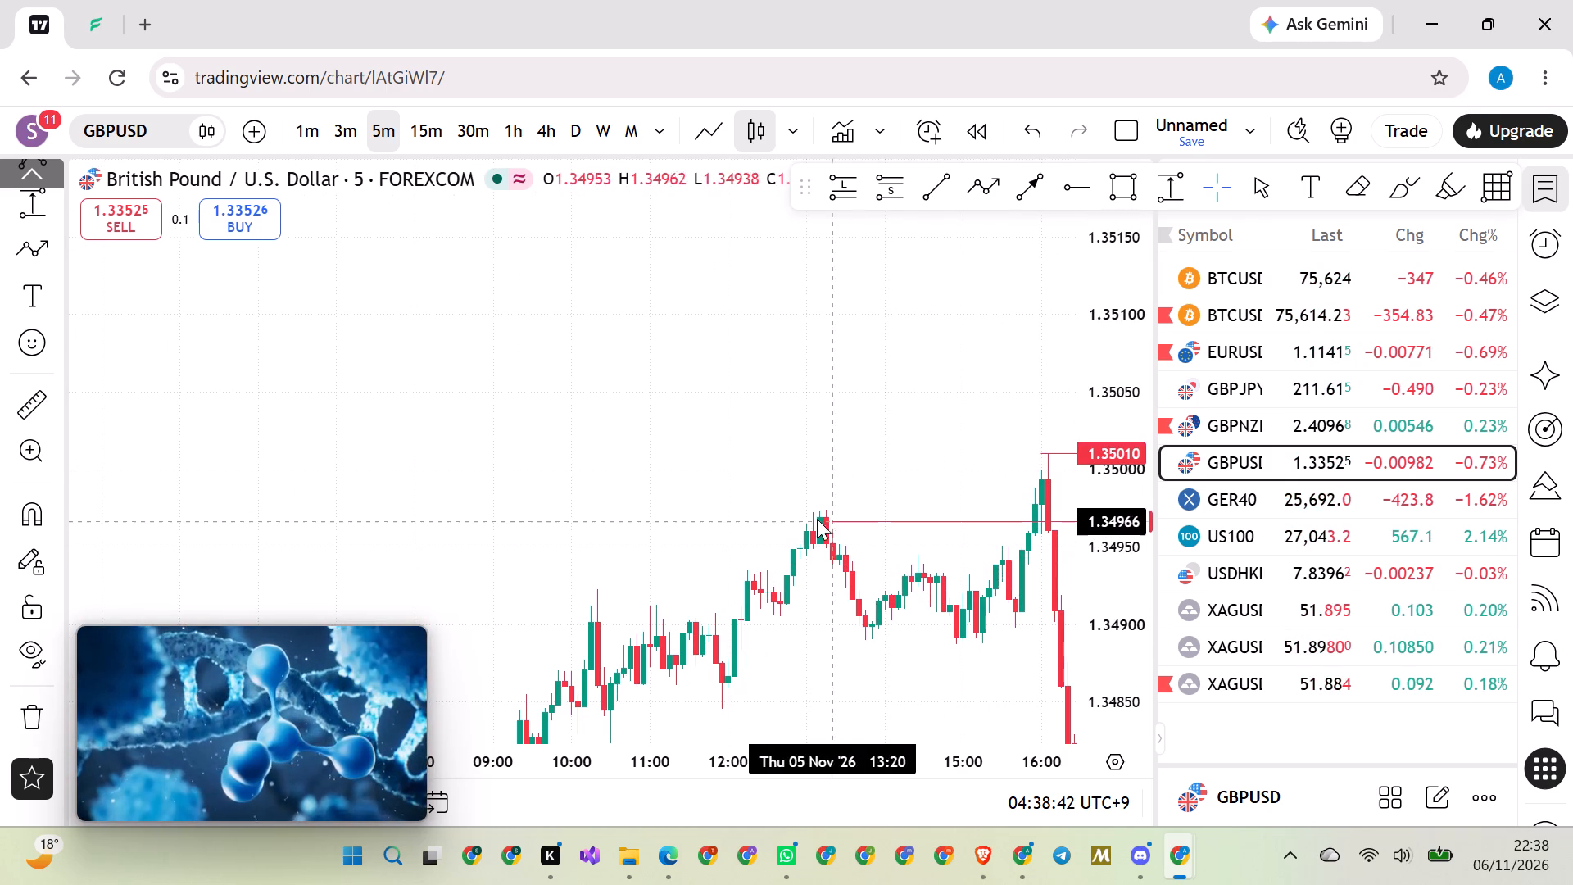
left_click_drag(817, 519, 818, 514)
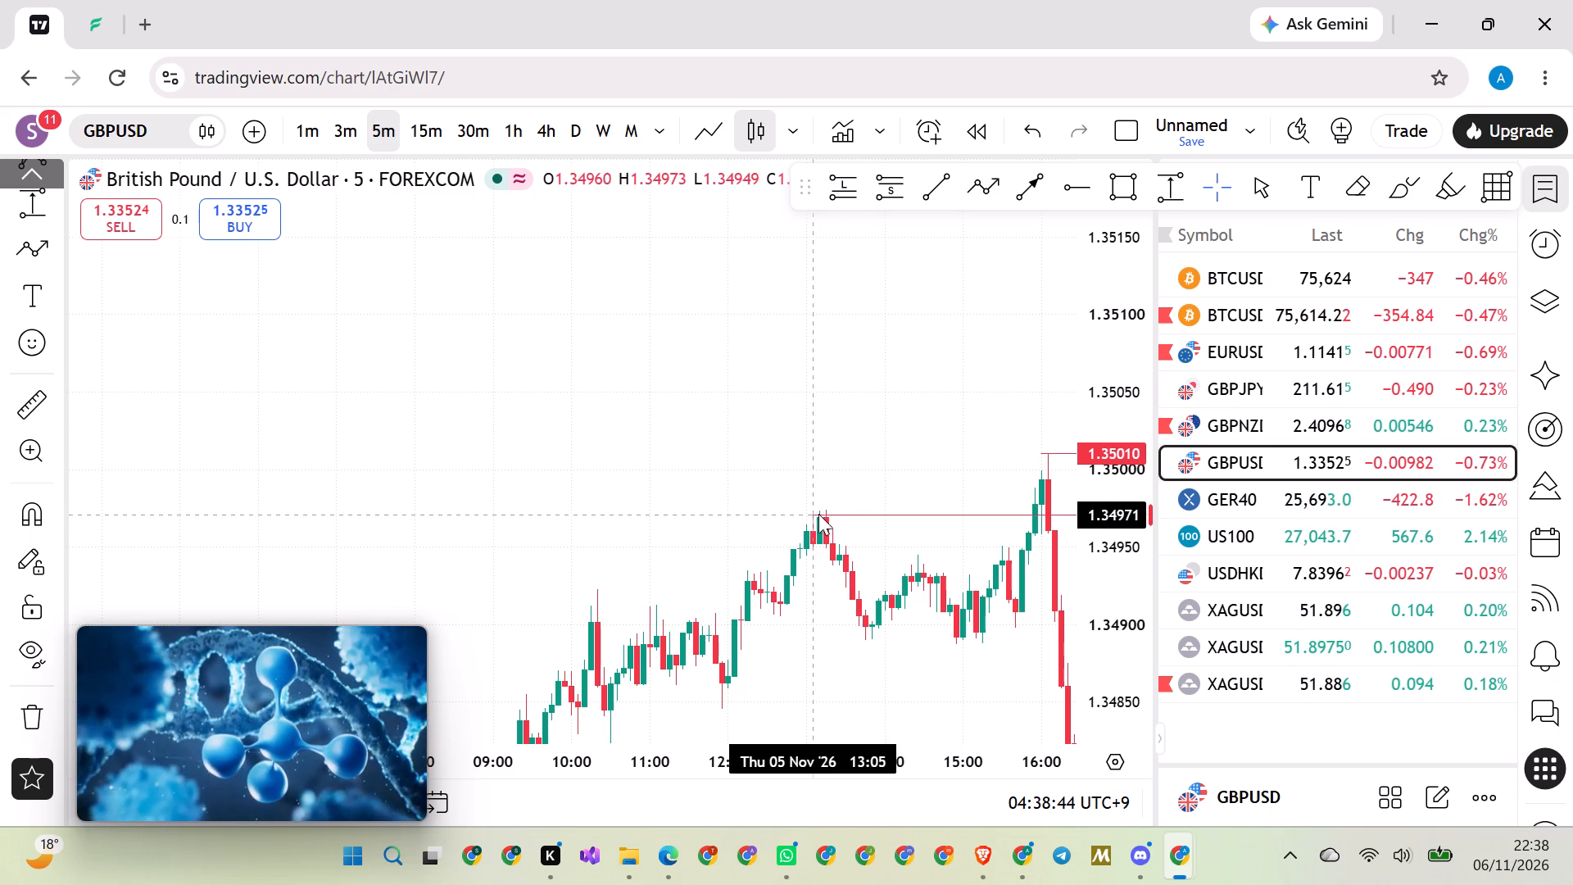
left_click_drag(818, 514, 817, 516)
left_click(909, 470)
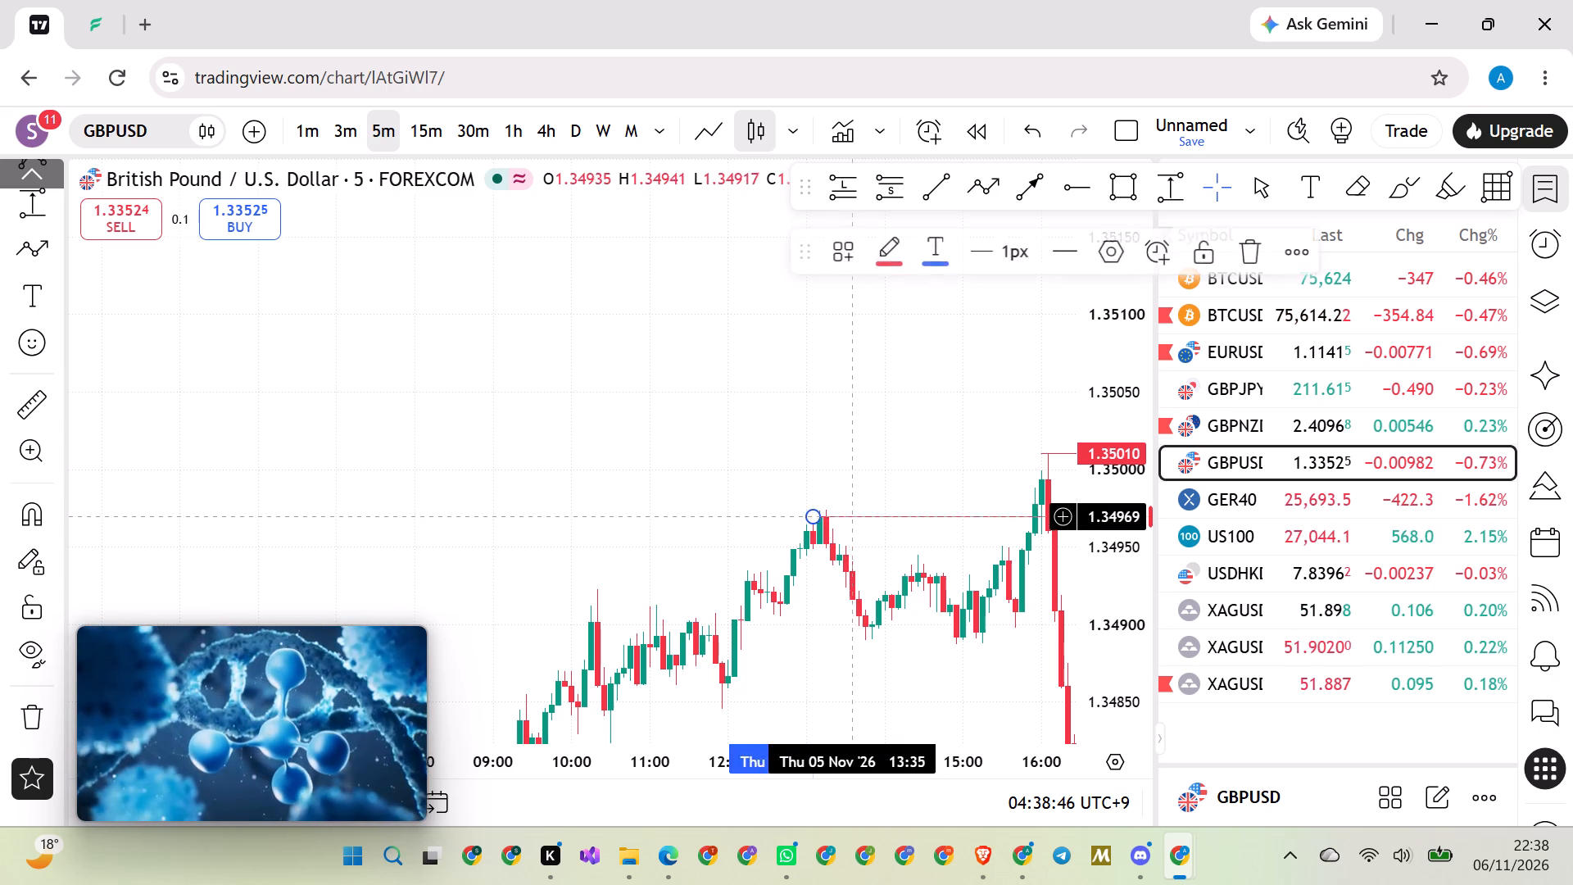
Align the 1.34969 ray's start precisely with the candle body tops at the 5 November peak just after 13:00.
left_click_drag(922, 470, 856, 456)
scroll(1148, 565, "up", 19)
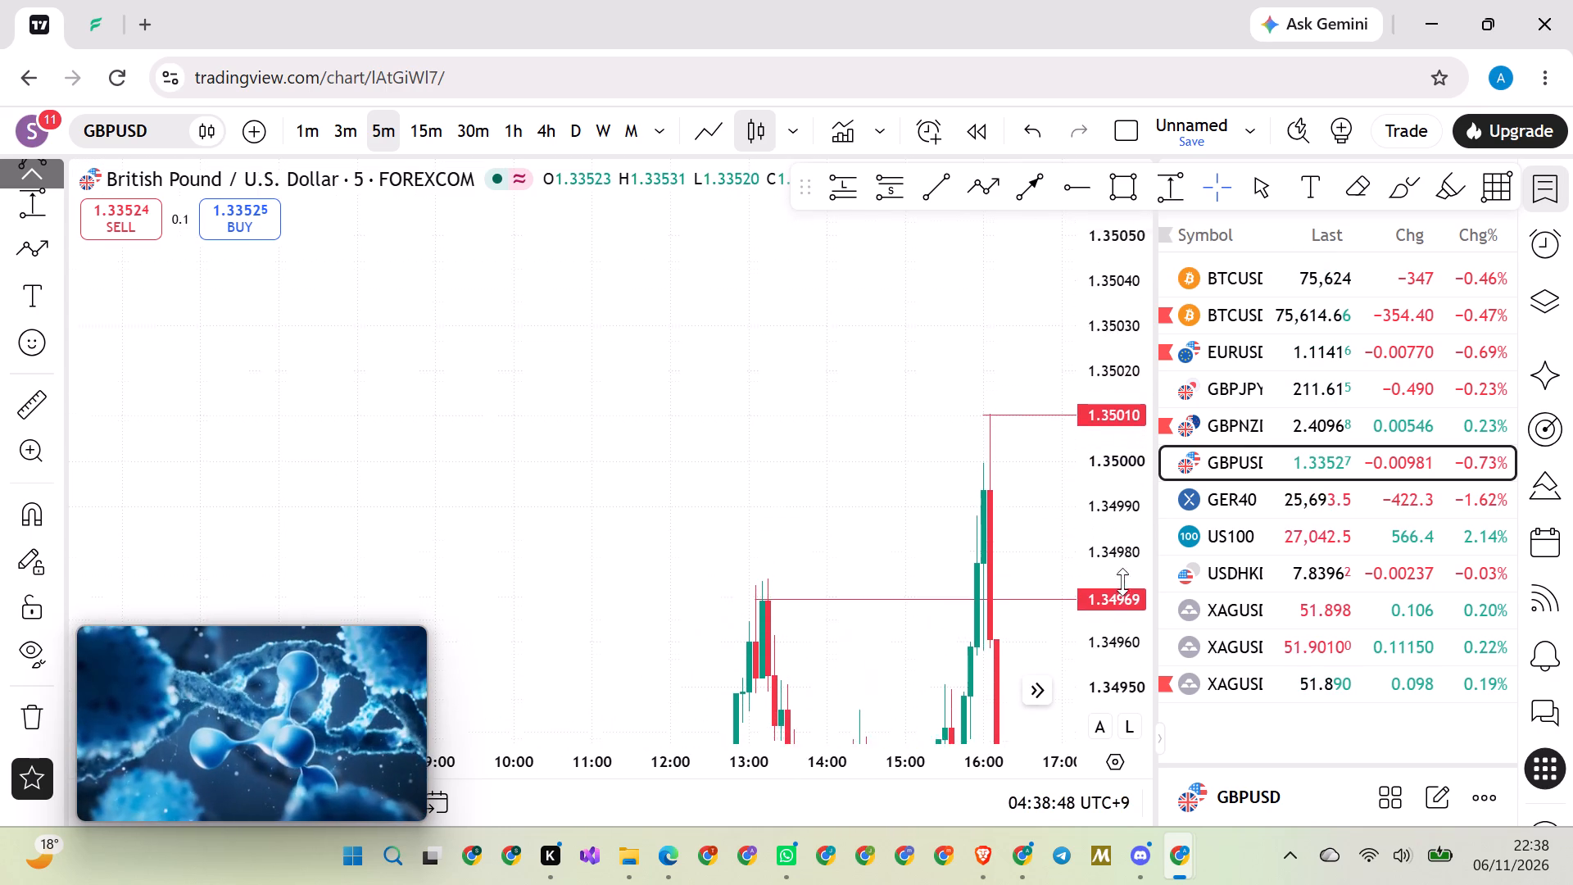
left_click_drag(864, 530, 940, 352)
scroll(1131, 570, "up", 17)
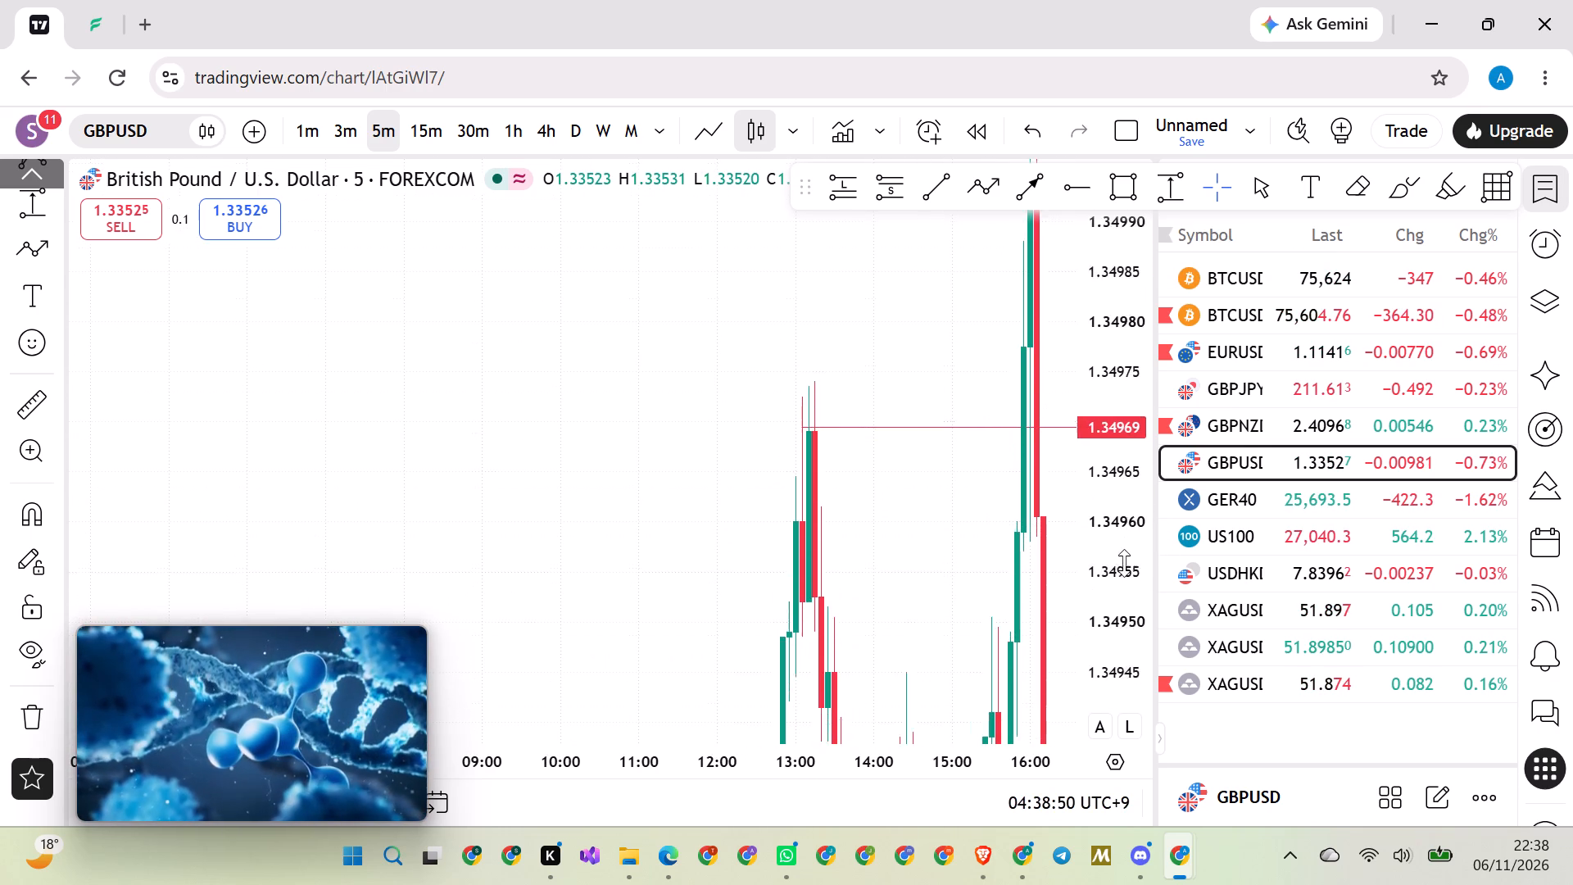
scroll(1124, 563, "up", 20)
scroll(1124, 563, "up", 20)
scroll(1124, 563, "up", 12)
left_click_drag(759, 296, 717, 652)
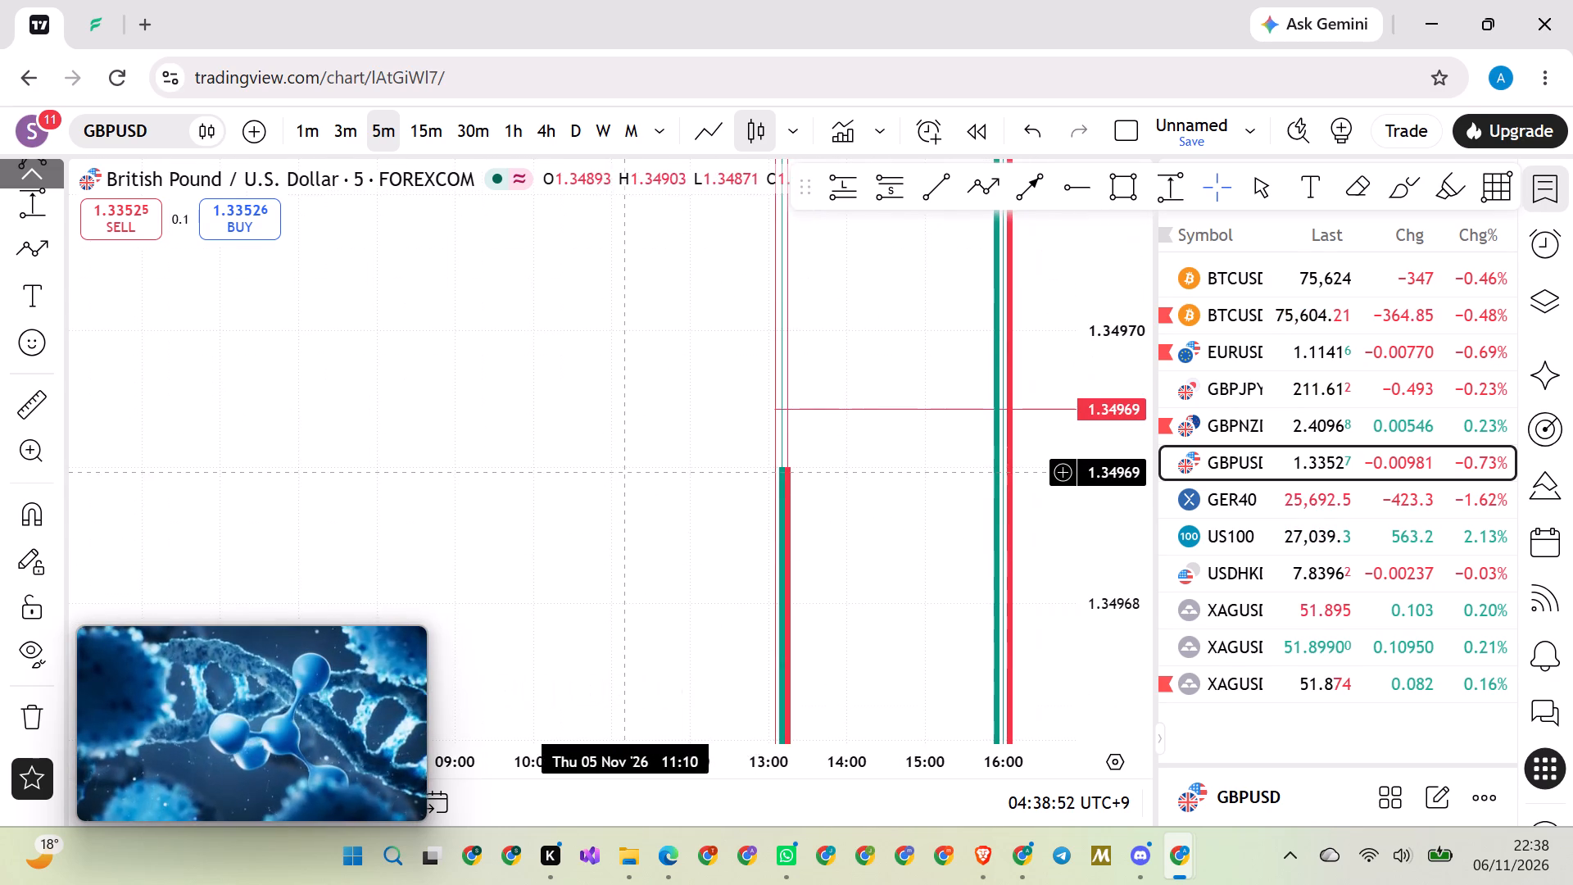
scroll(622, 470, "up", 20)
scroll(622, 470, "up", 10)
left_click_drag(538, 408, 568, 468)
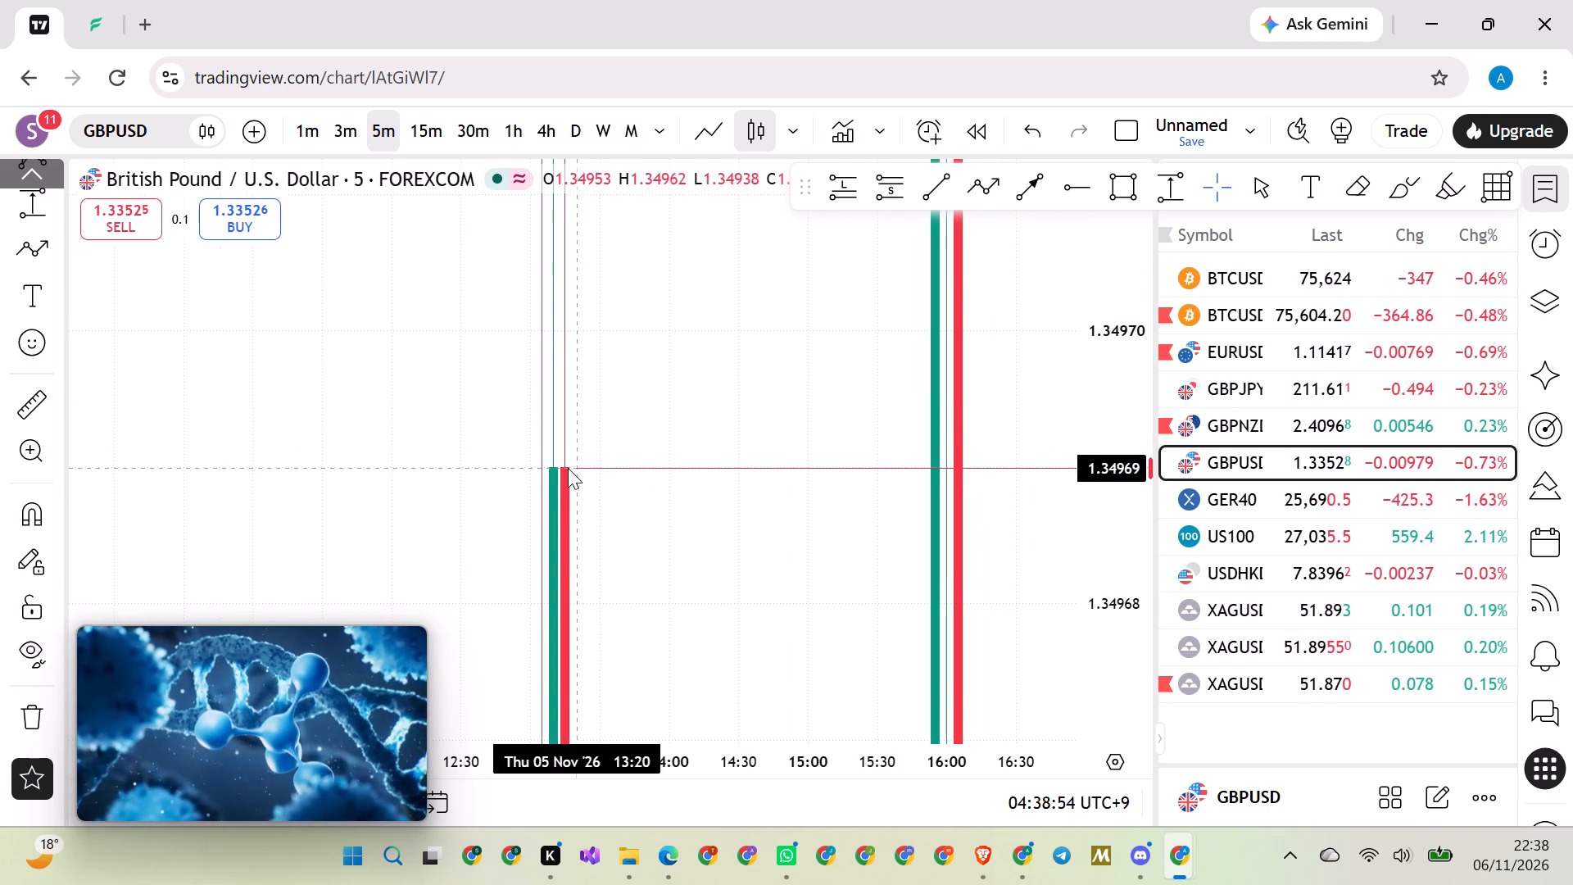
left_click_drag(568, 468, 548, 468)
left_click(642, 416)
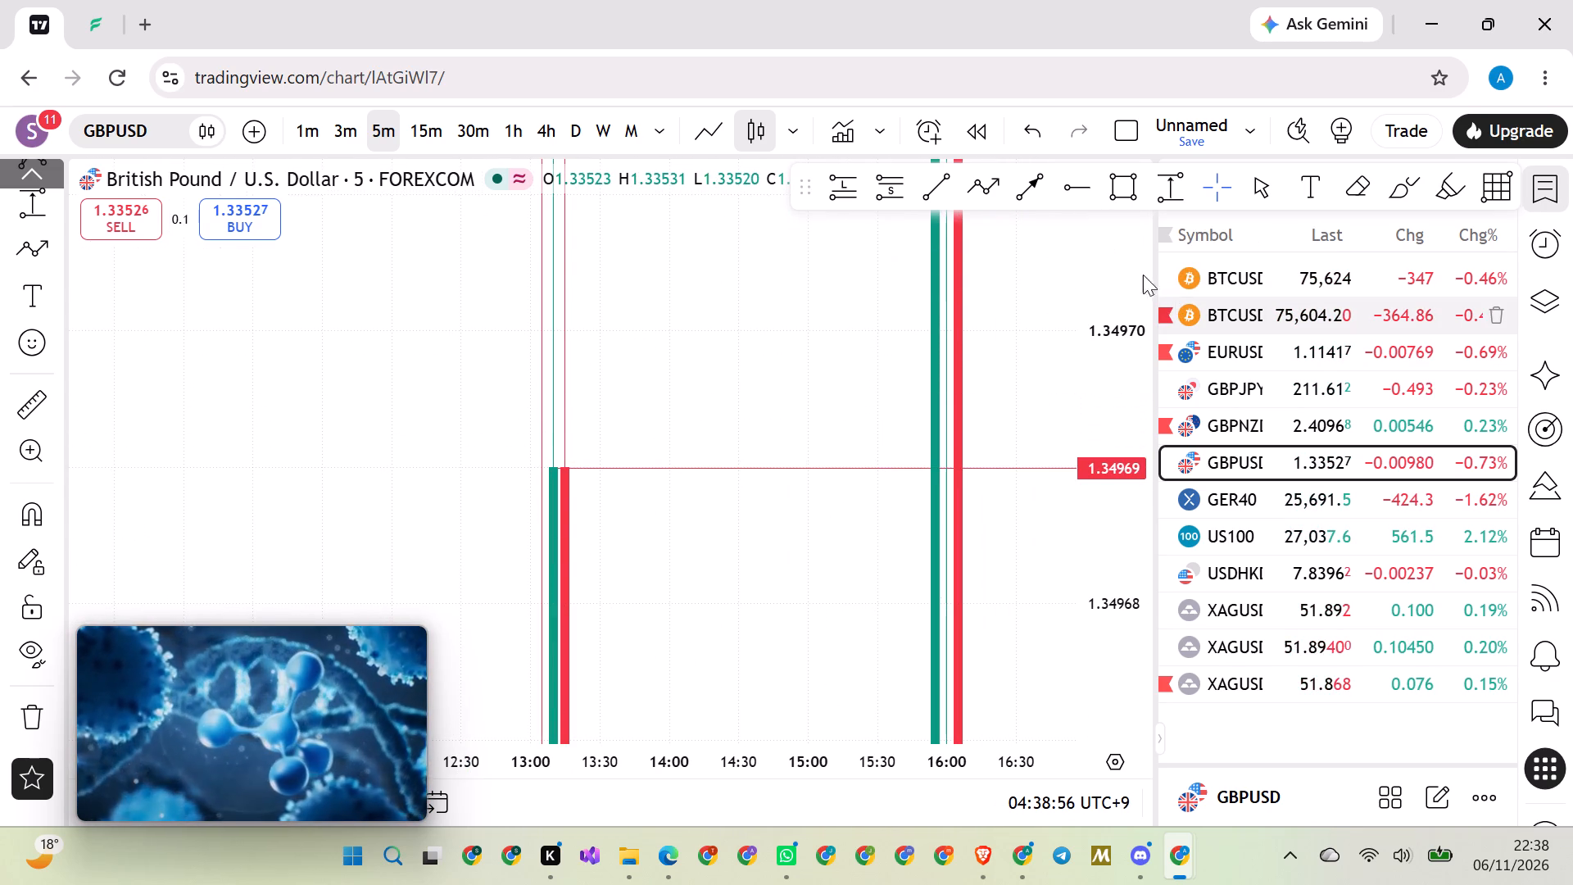
Change the colour of the 1.35010 horizontal ray at the 5 November 16:00 high to black.
left_click_drag(1136, 270, 1045, 807)
left_click_drag(1110, 269, 1016, 674)
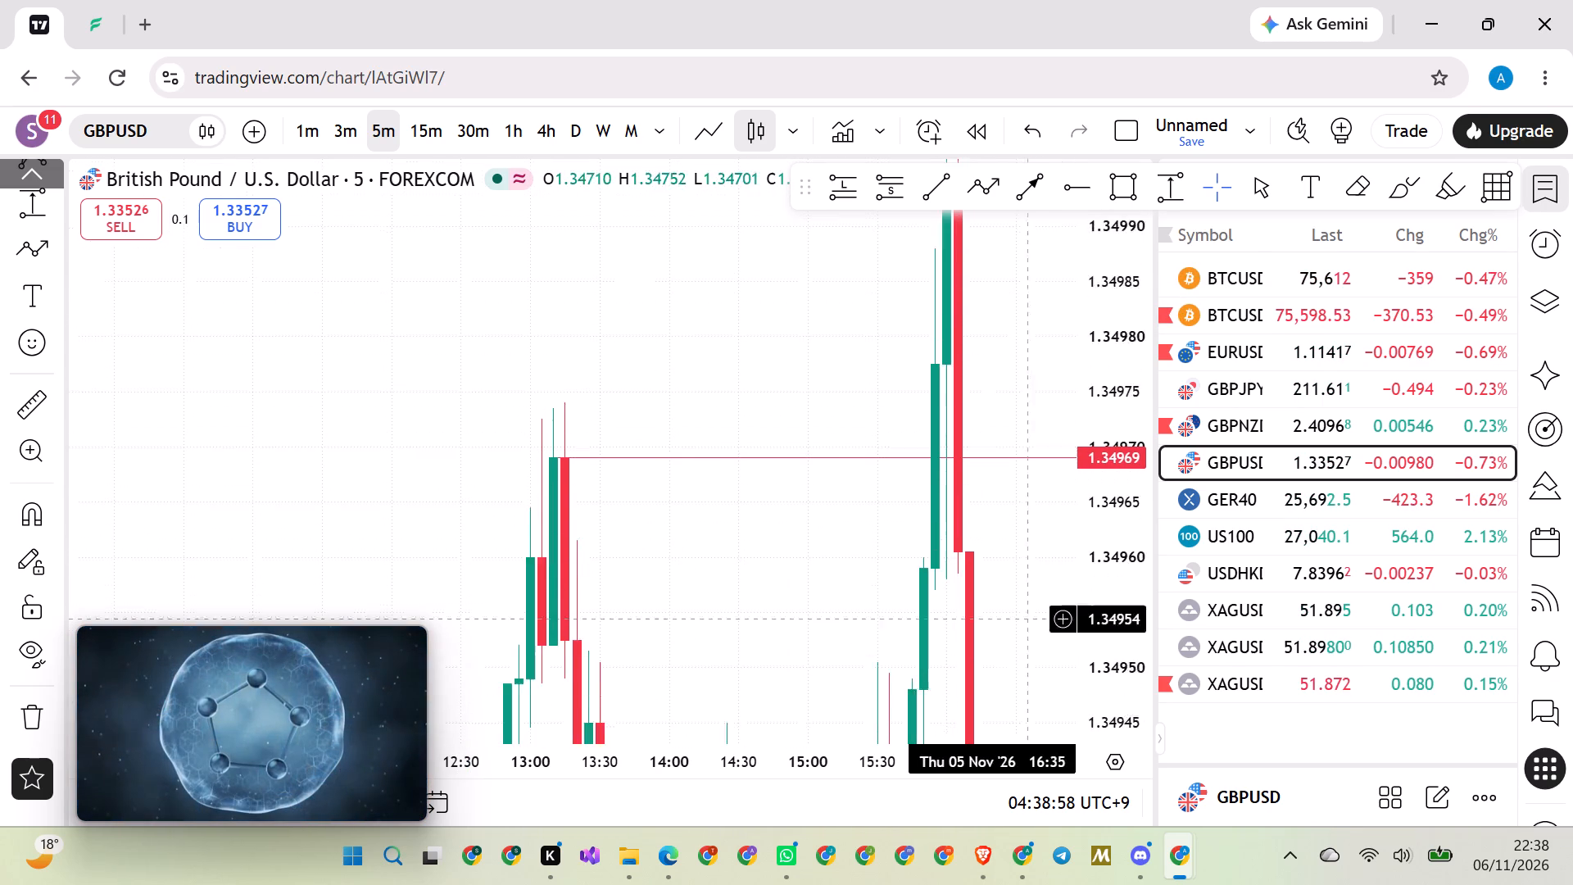
left_click_drag(1016, 674, 987, 785)
left_click_drag(1136, 338, 1090, 535)
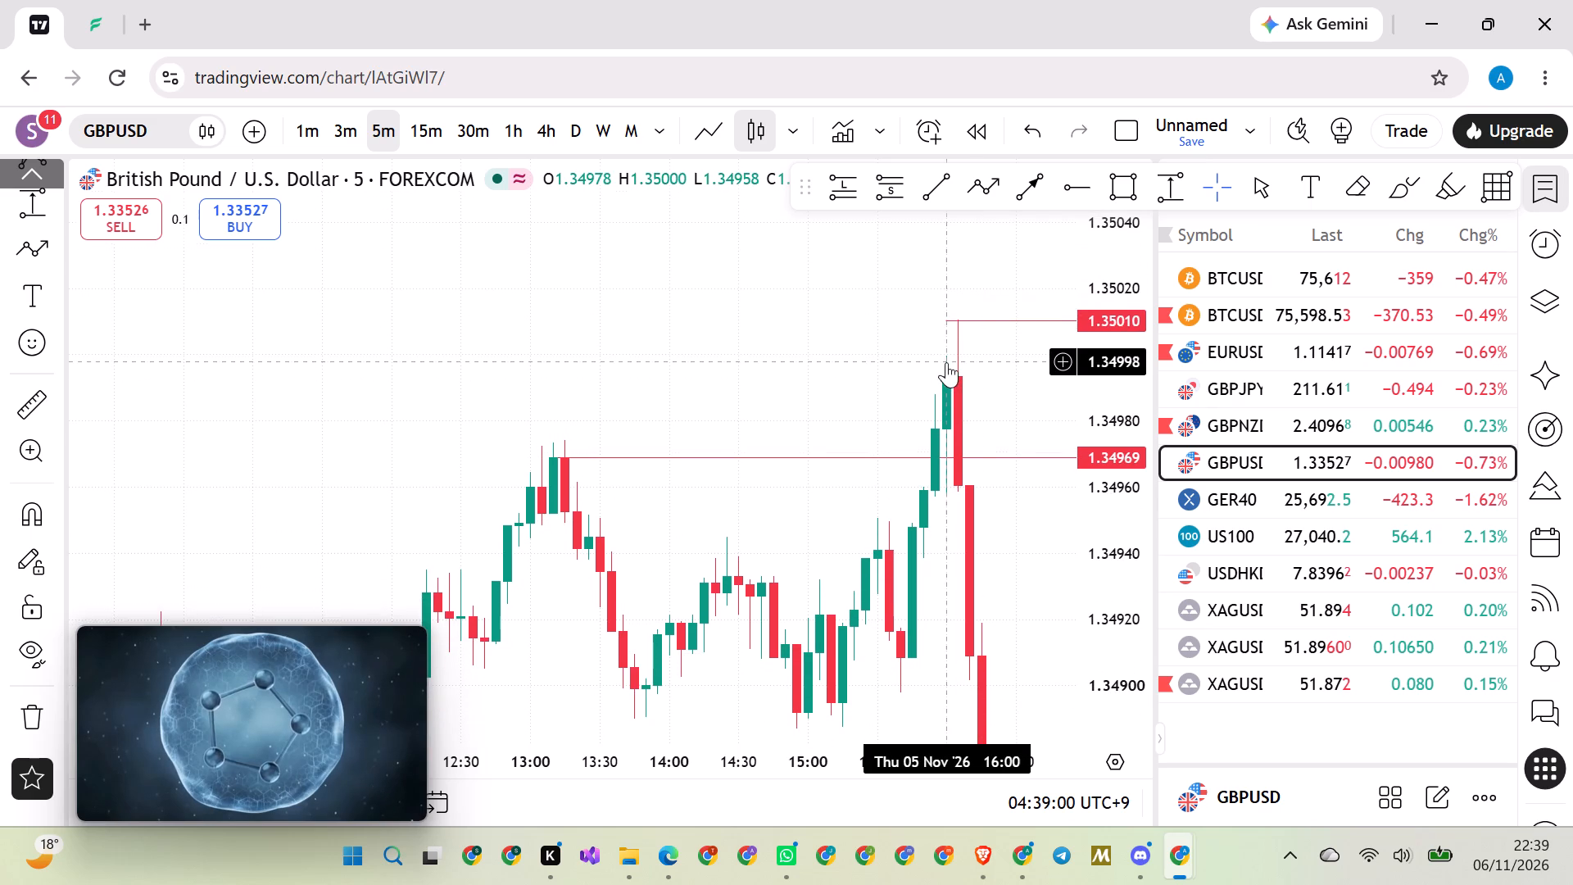
left_click(946, 324)
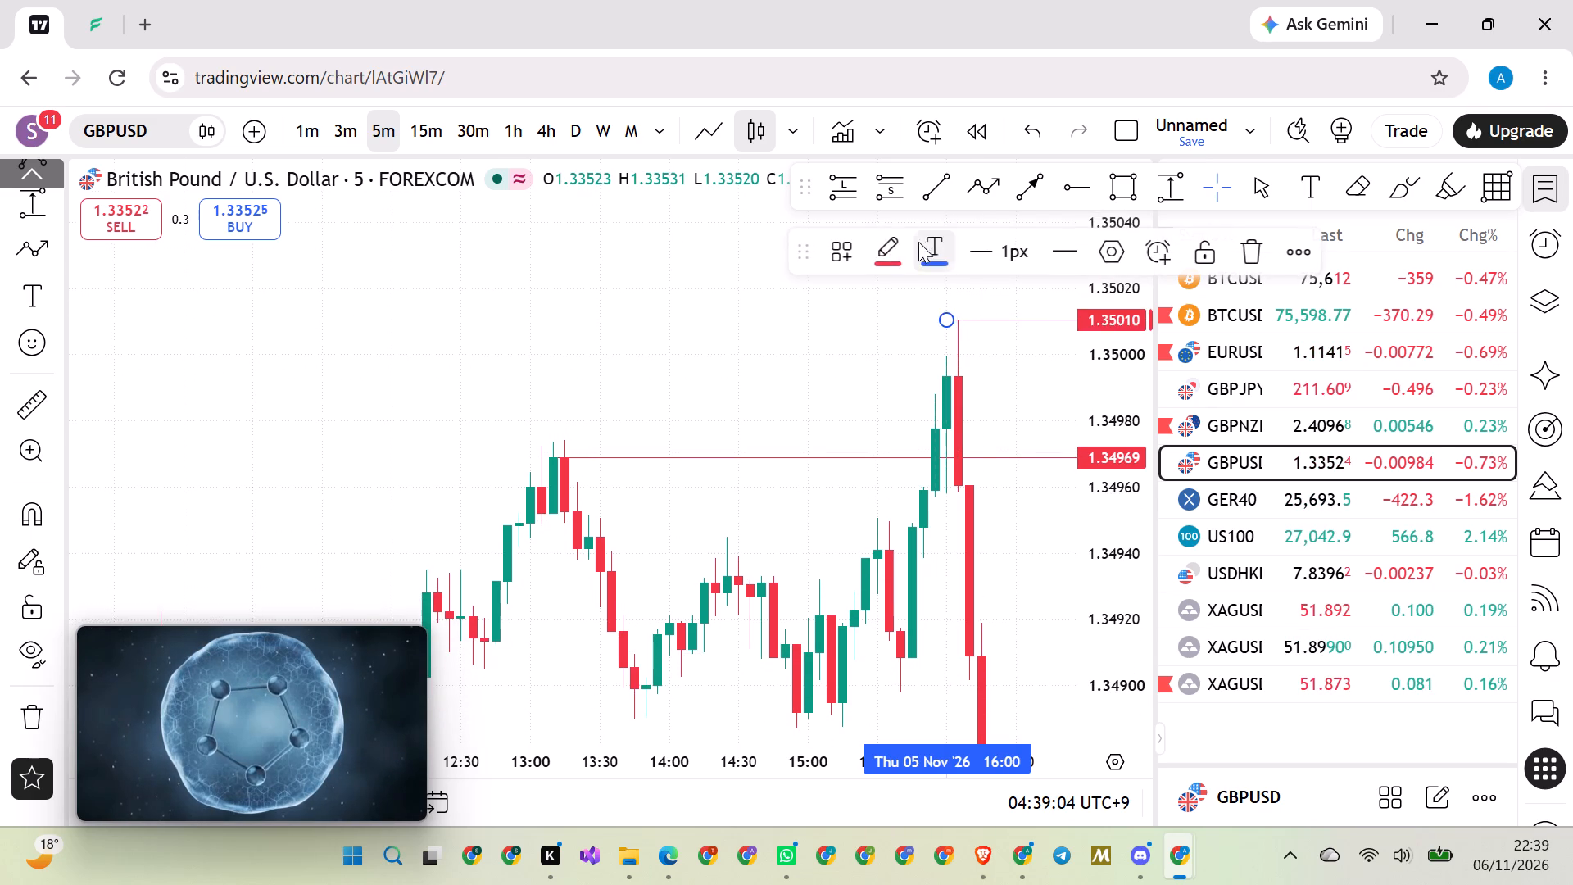
left_click(871, 245)
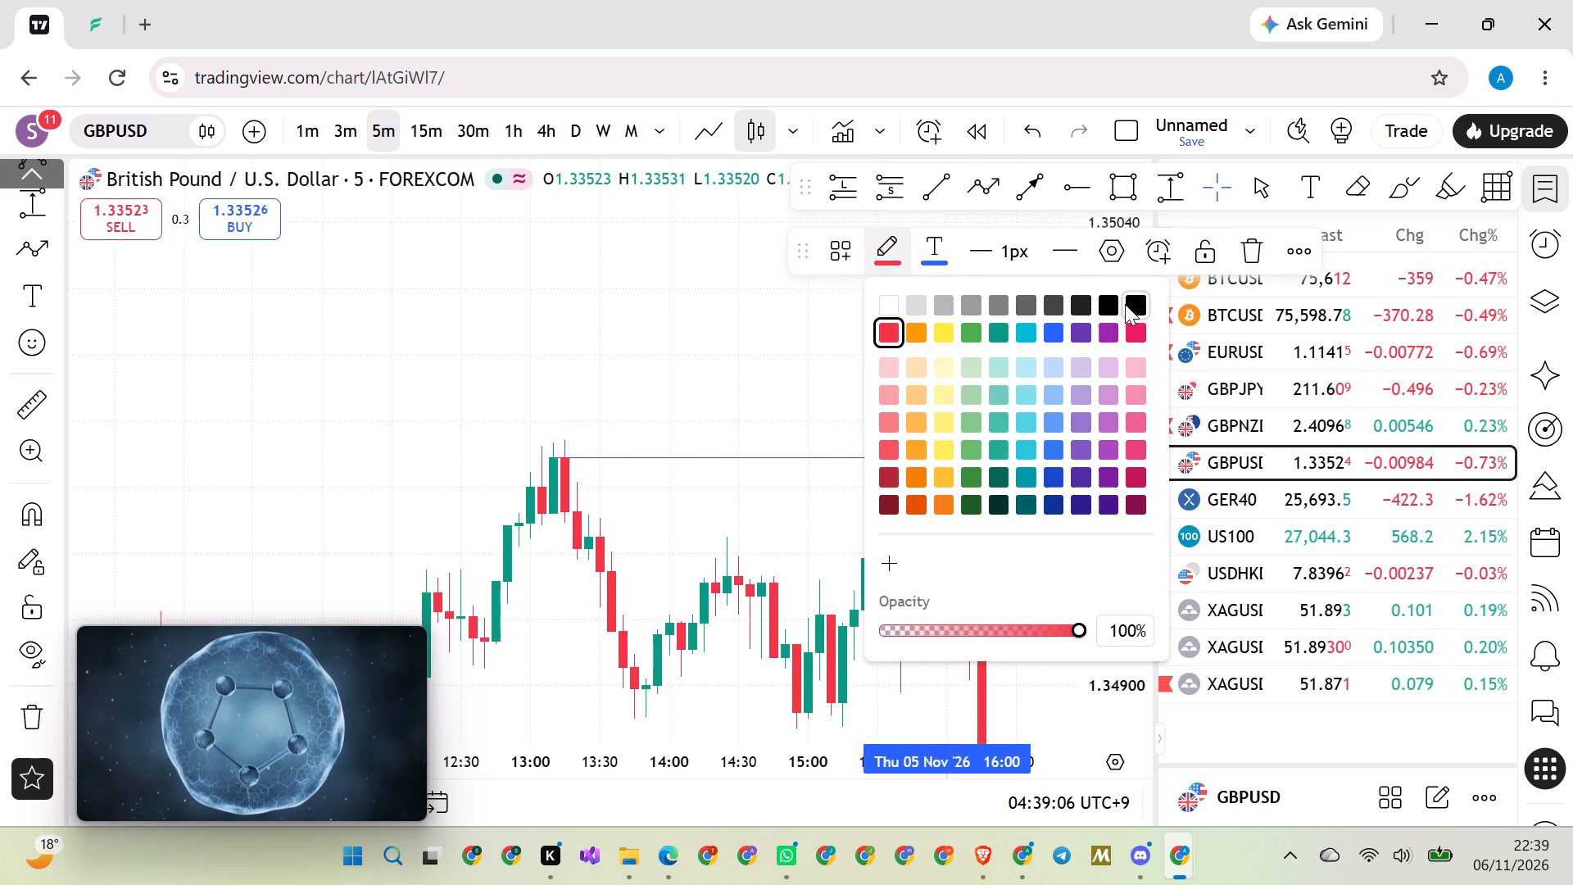
left_click(1122, 304)
left_click(812, 334)
Measure the price range between the 1.35010 and 1.34969 rays, and delete the measurement.
left_click_drag(835, 366, 614, 331)
left_click_drag(1117, 356, 1122, 495)
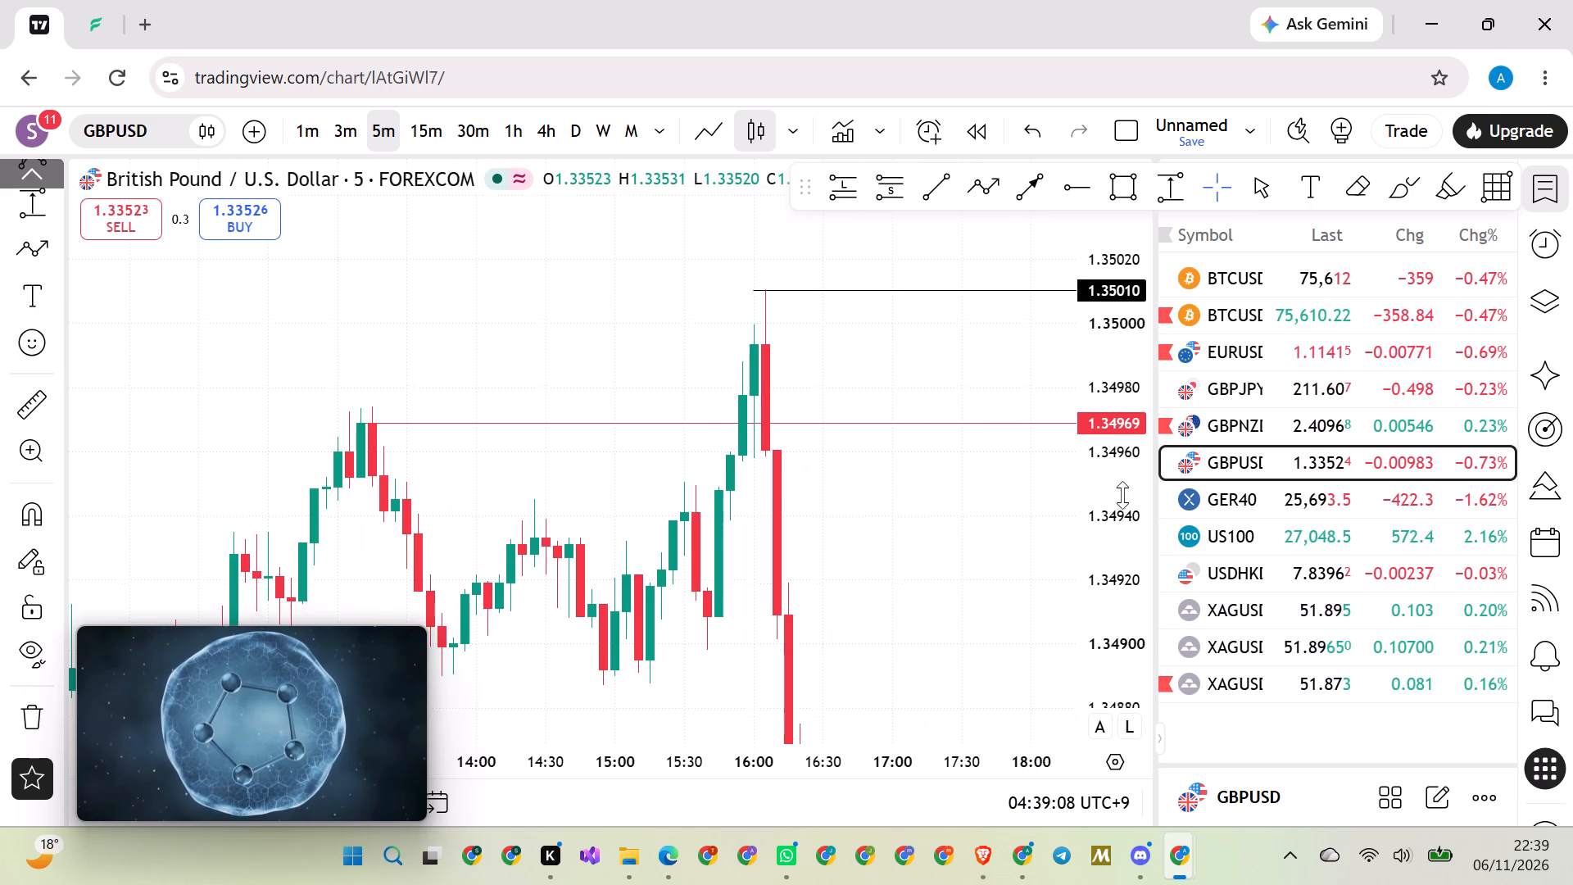
left_click_drag(1122, 495, 1102, 669)
scroll(909, 572, "down", 13)
scroll(899, 565, "up", 13)
scroll(758, 351, "down", 4)
left_click_drag(803, 332, 636, 292)
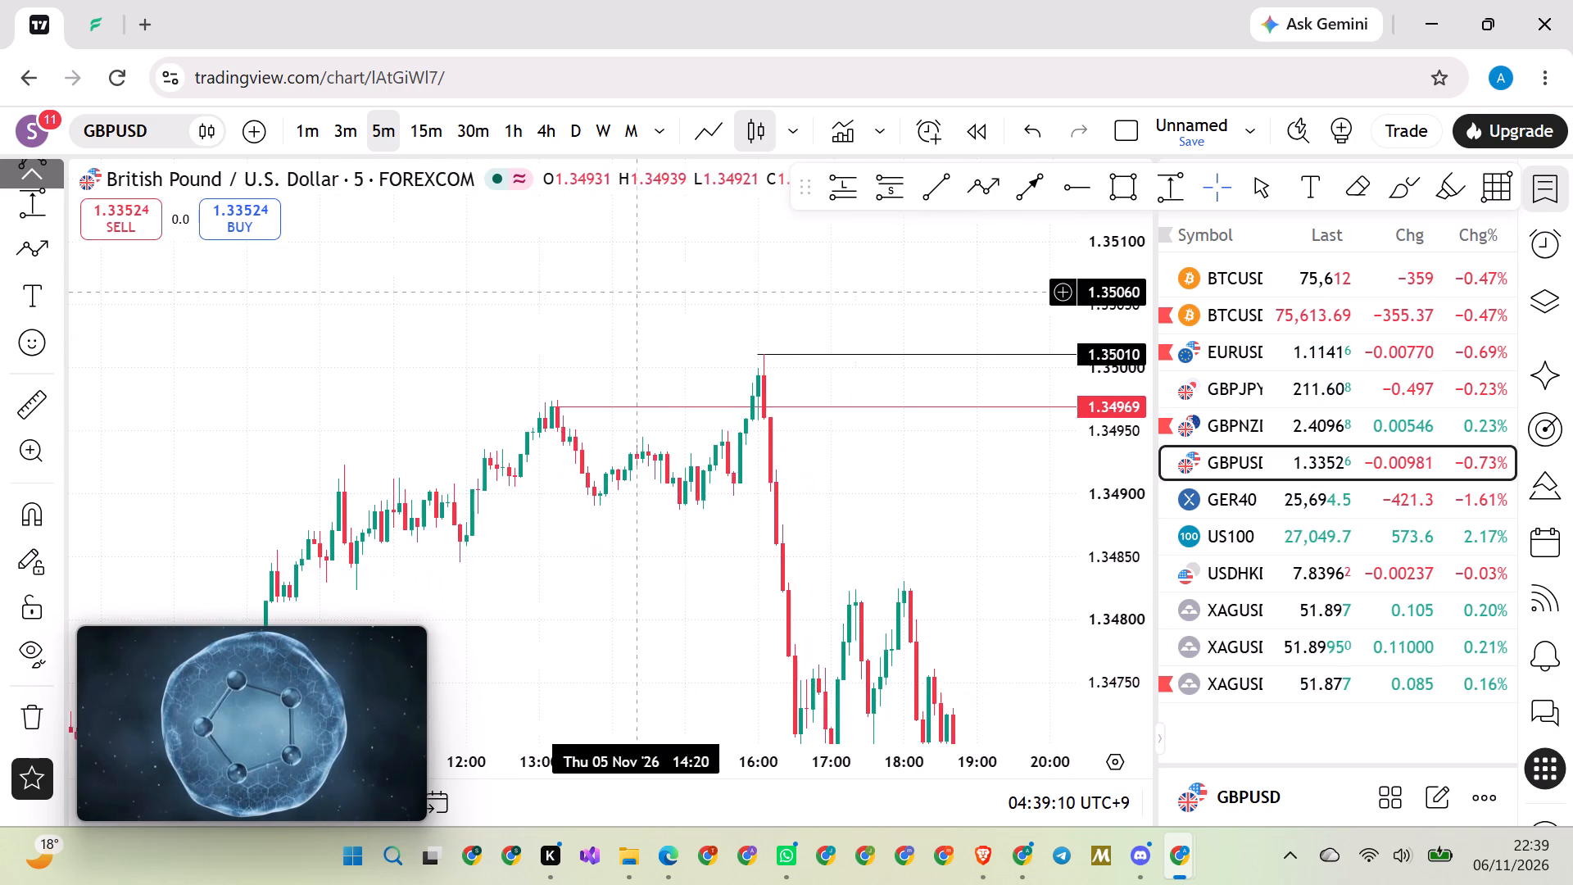
left_click(1166, 173)
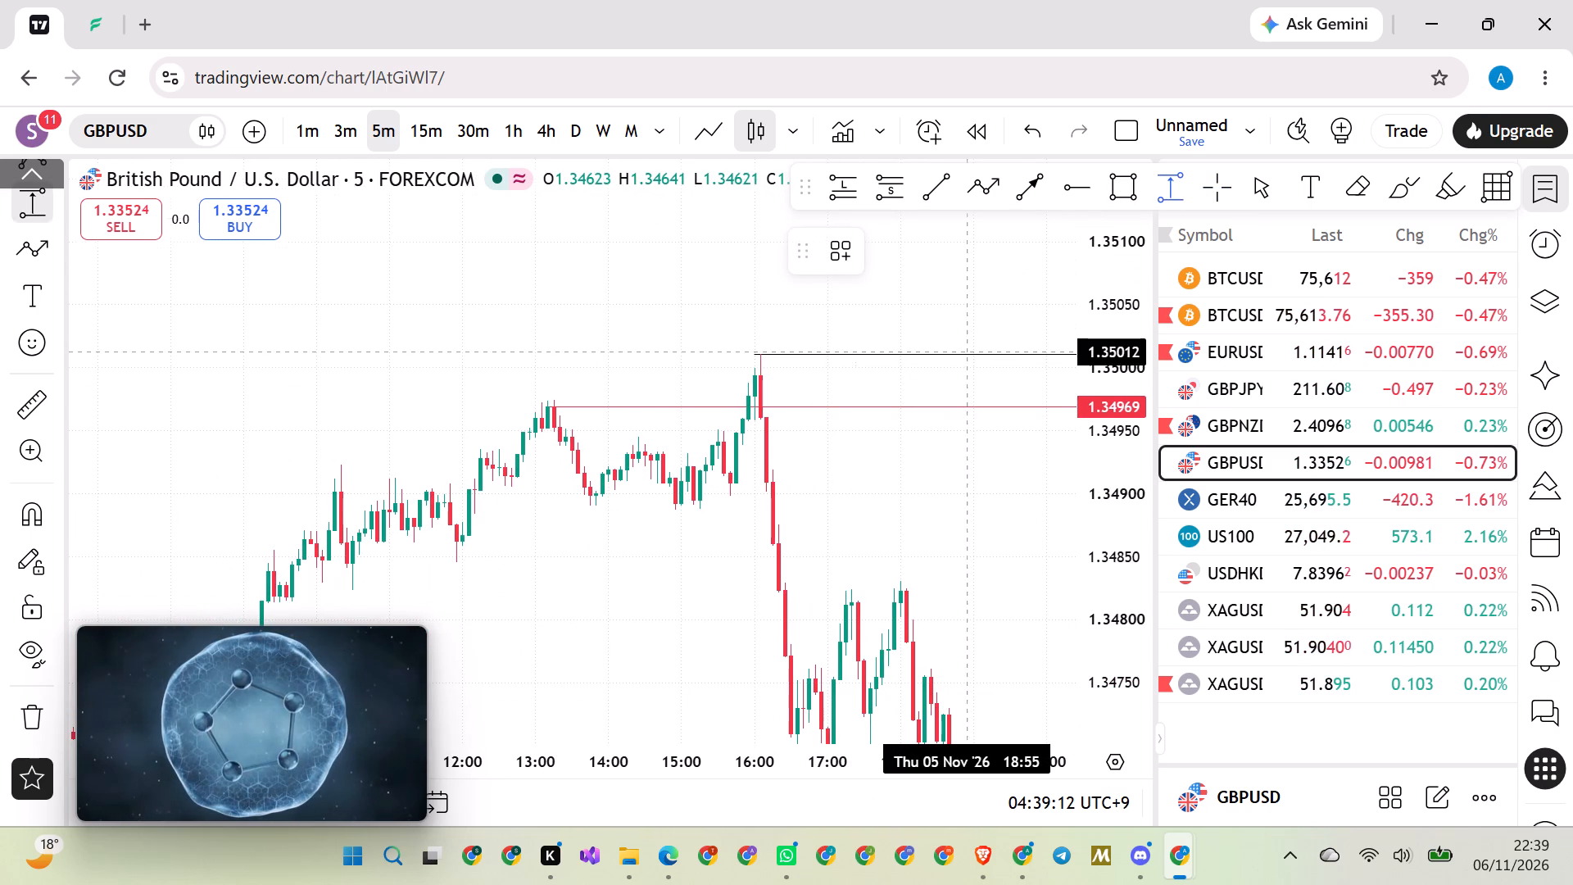
left_click(943, 352)
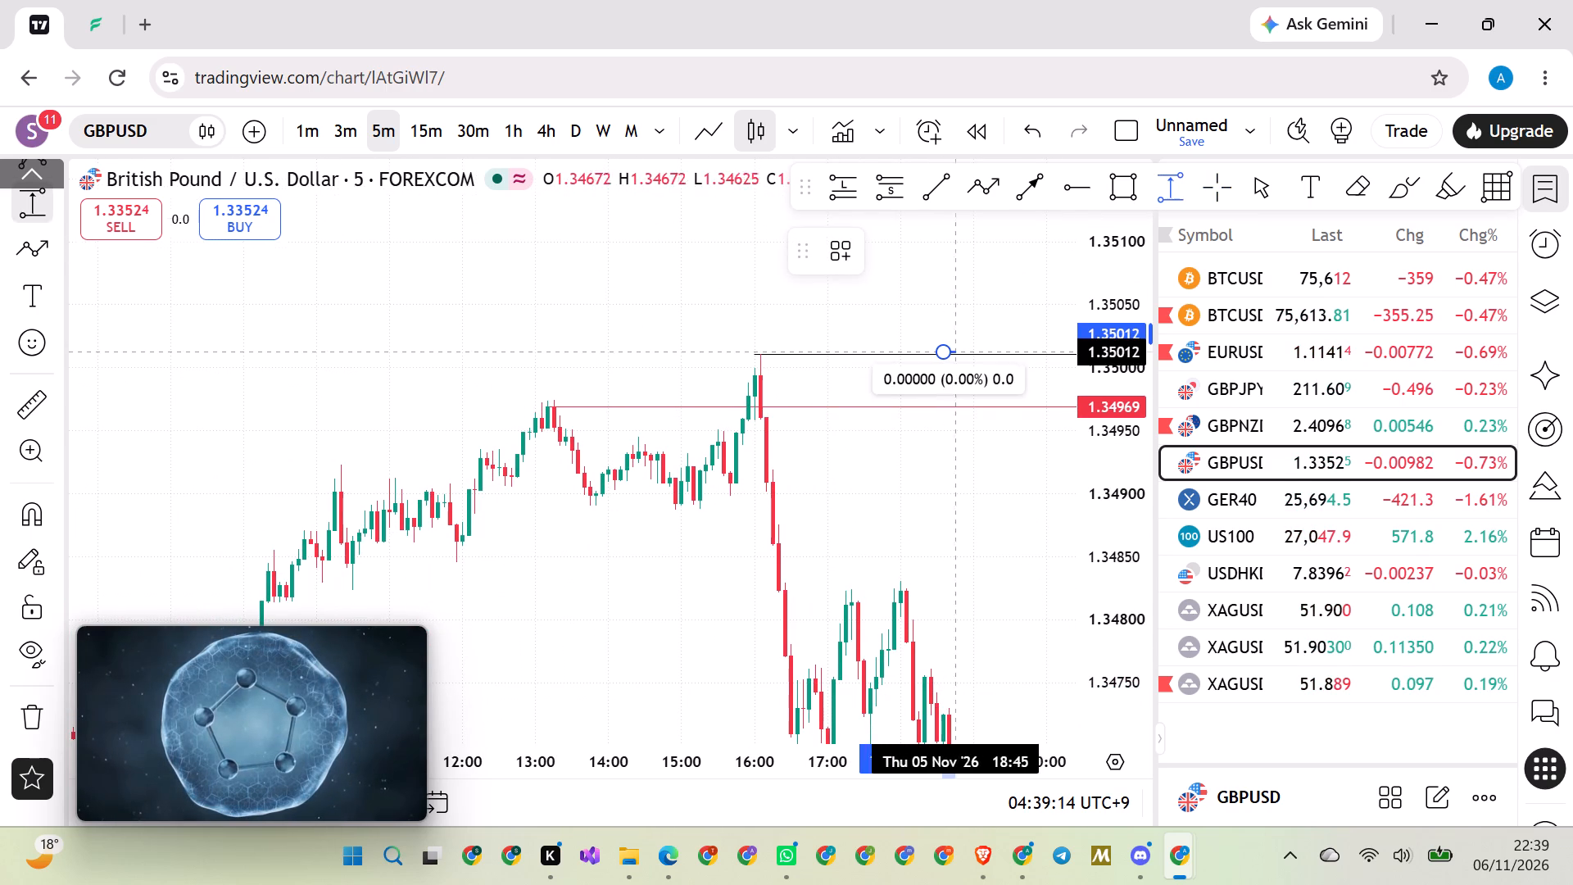
left_click(1041, 406)
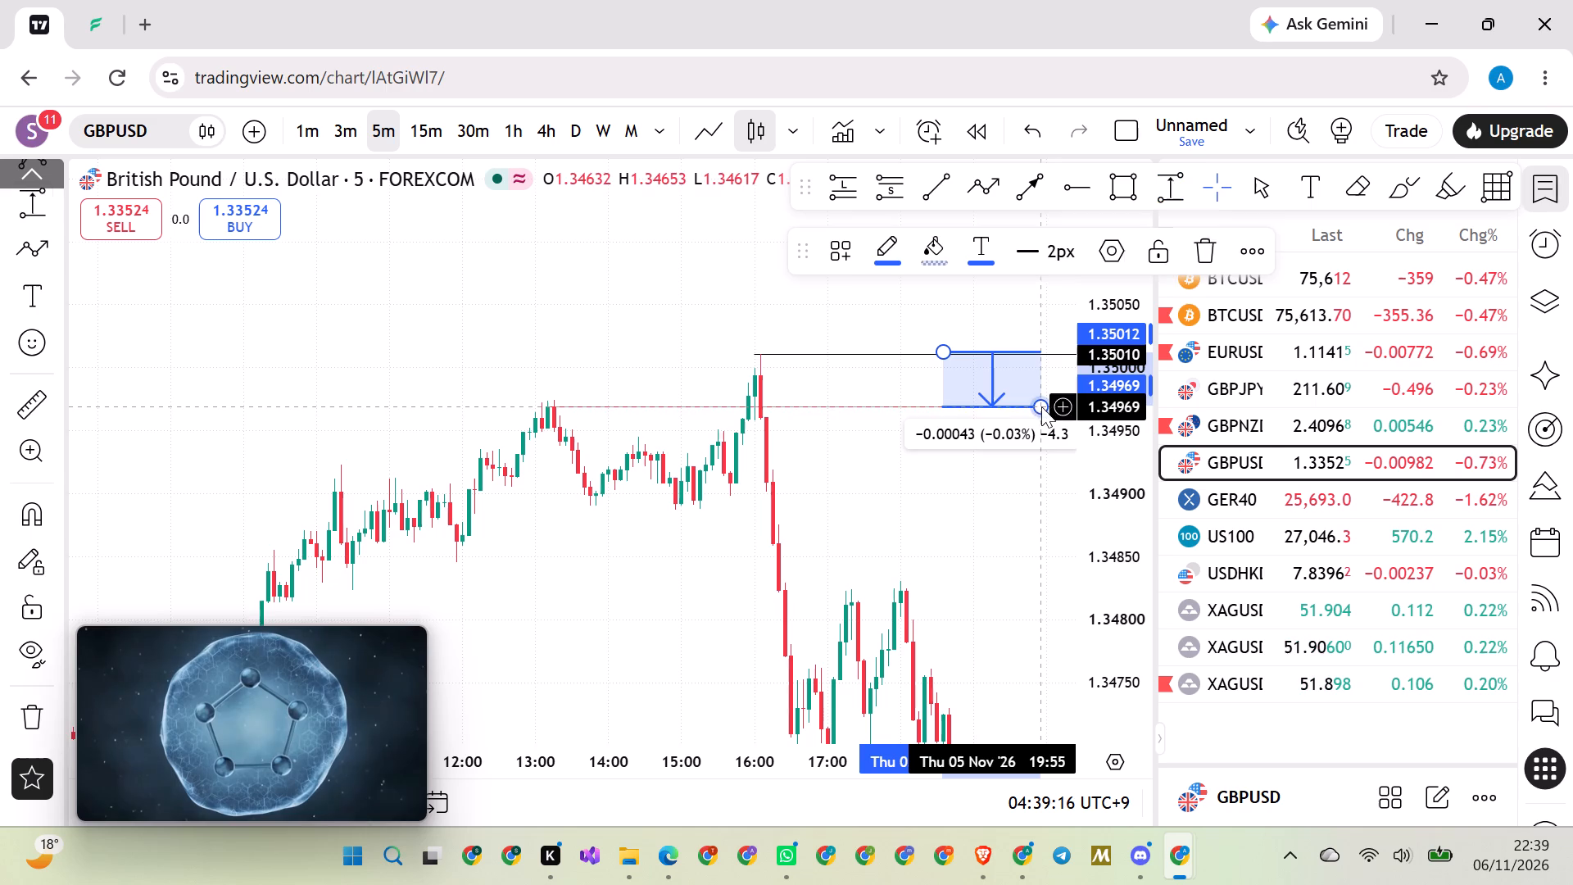
left_click(1192, 252)
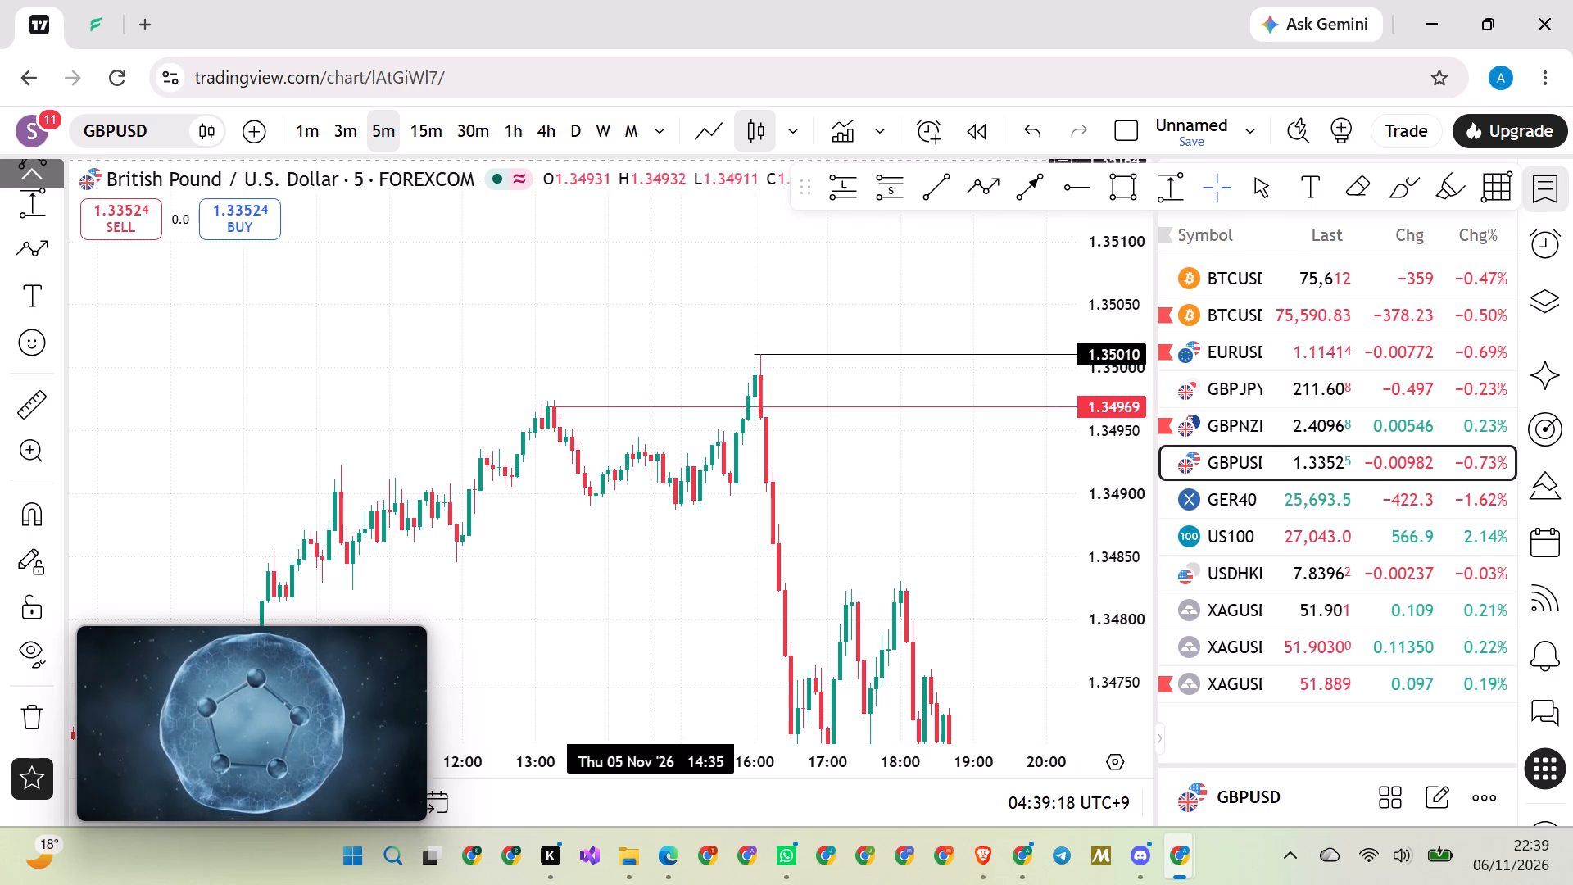
Switch GBPUSD to the 30-minute timeframe and review the move from the 1.35010 and 1.34969 rays to the latest candles.
left_click(464, 128)
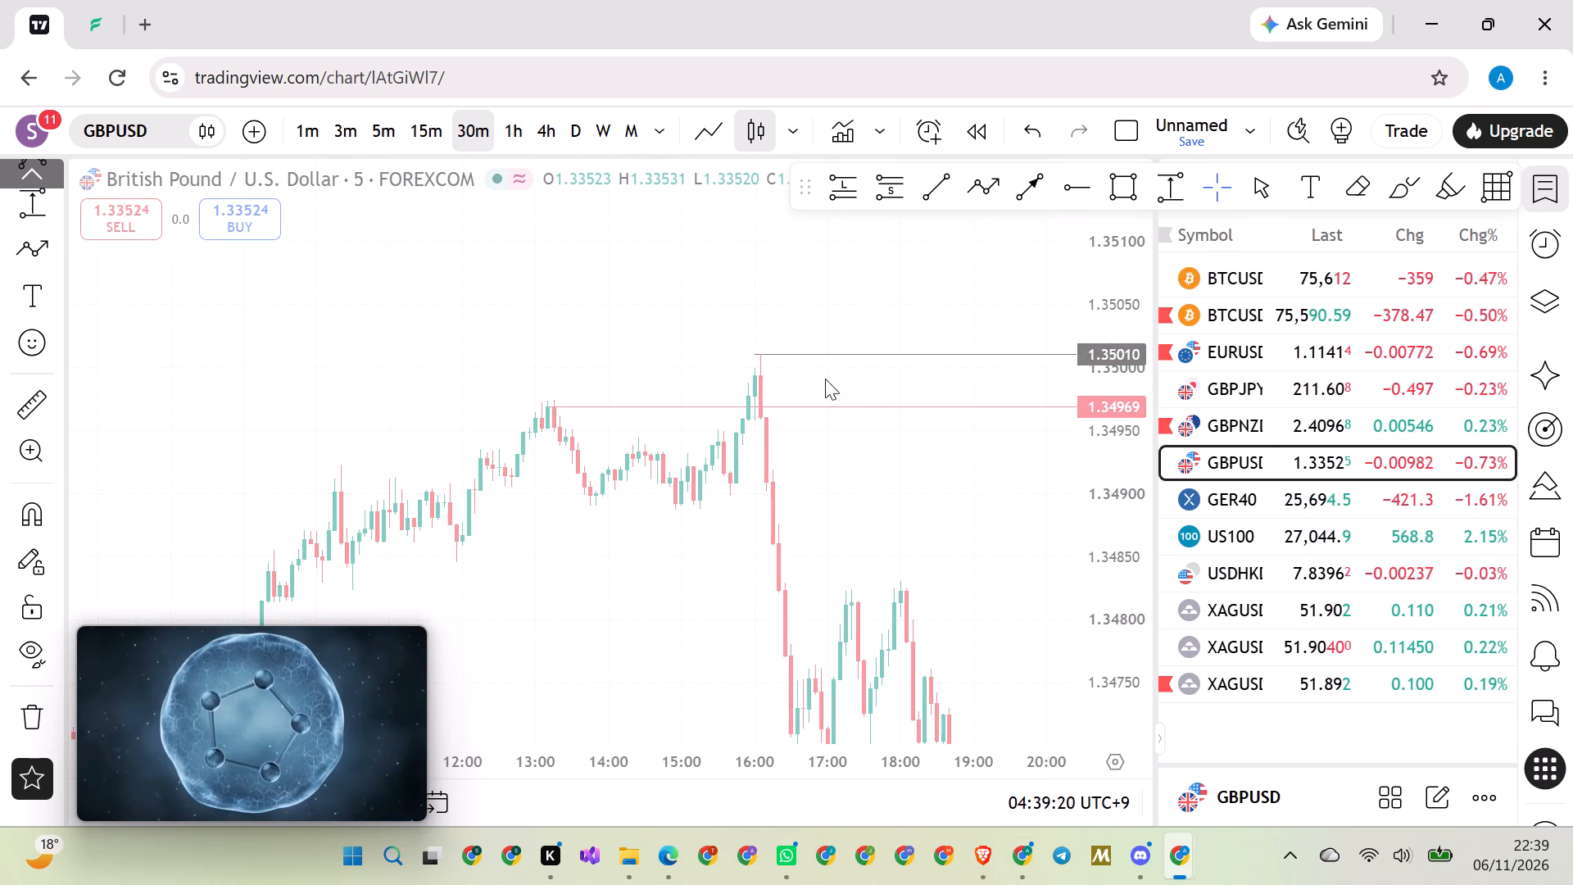
scroll(868, 454, "down", 11)
left_click_drag(1113, 308, 1045, 784)
scroll(893, 601, "down", 4)
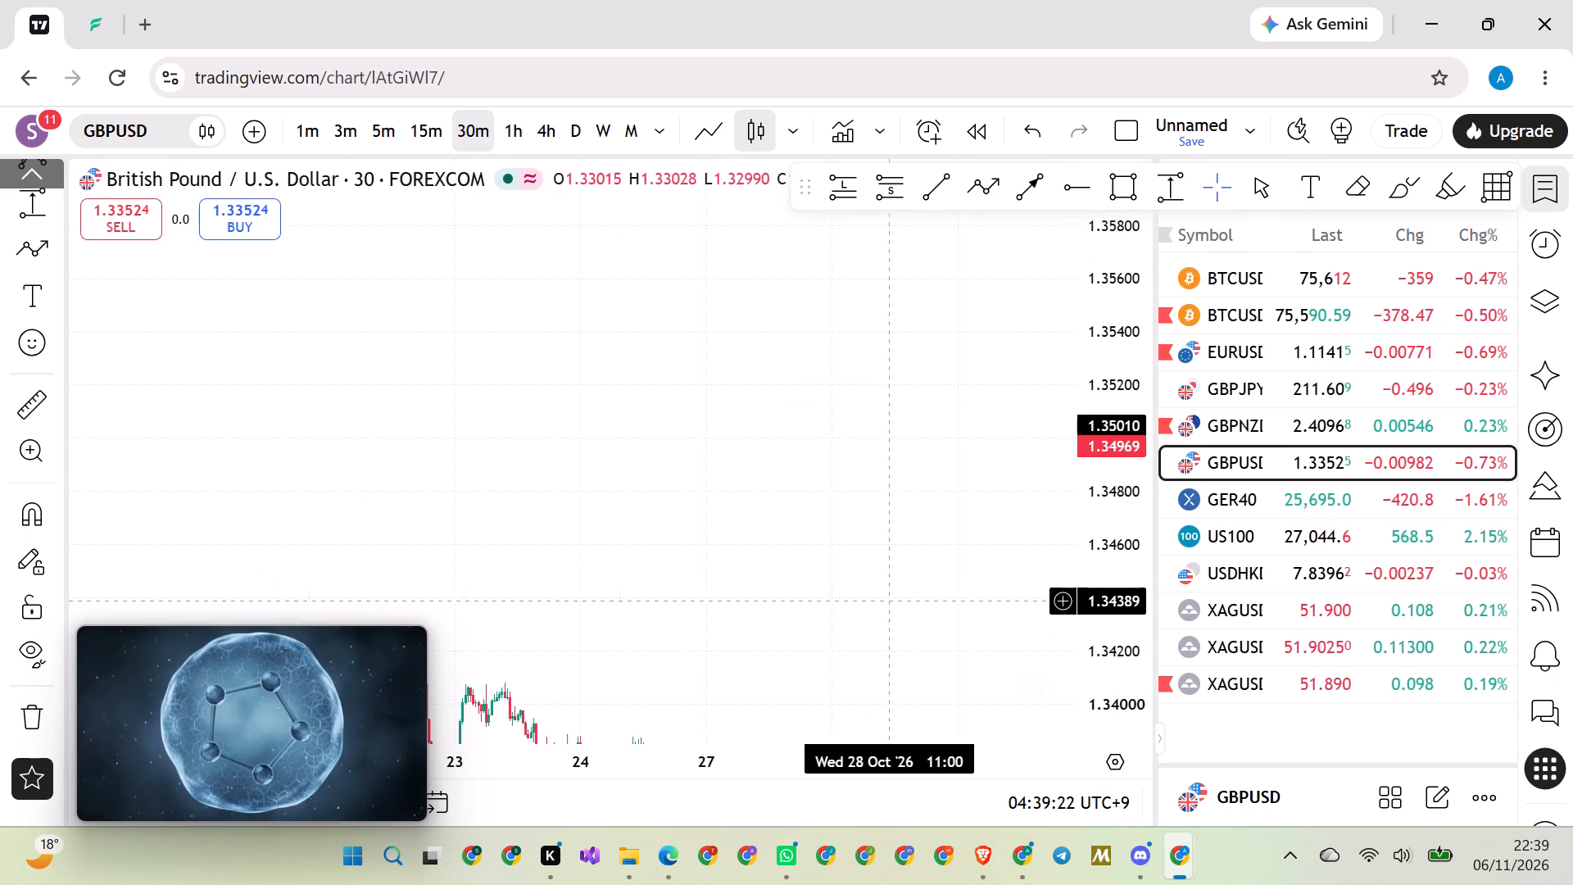
left_click_drag(881, 597, 684, 455)
scroll(673, 439, "down", 2)
left_click_drag(722, 454, 501, 488)
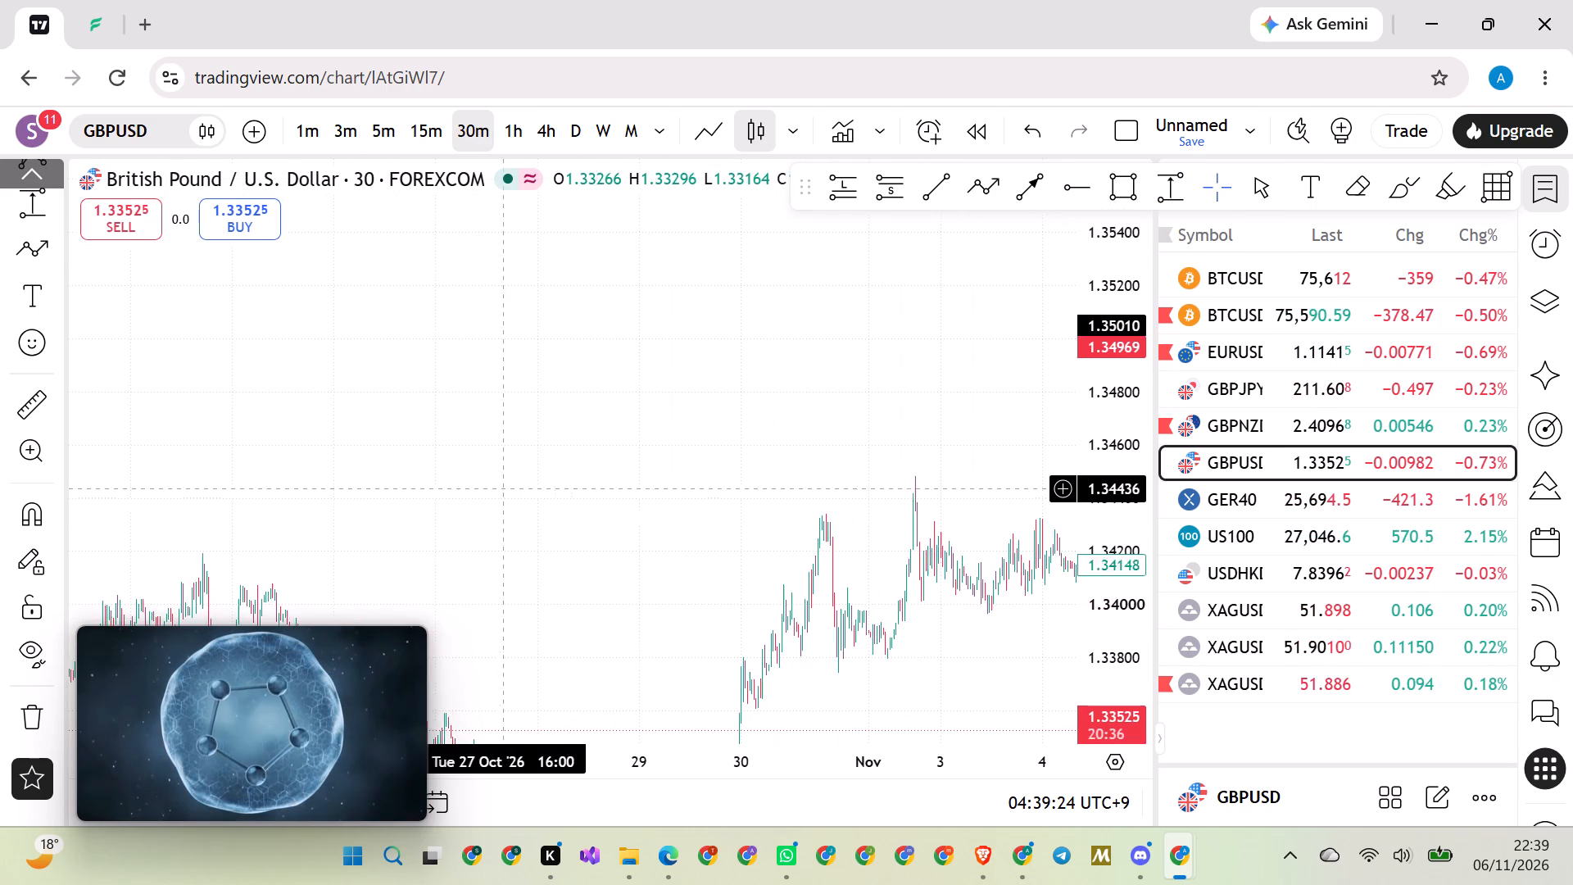
left_click_drag(569, 509, 424, 509)
scroll(469, 503, "up", 9)
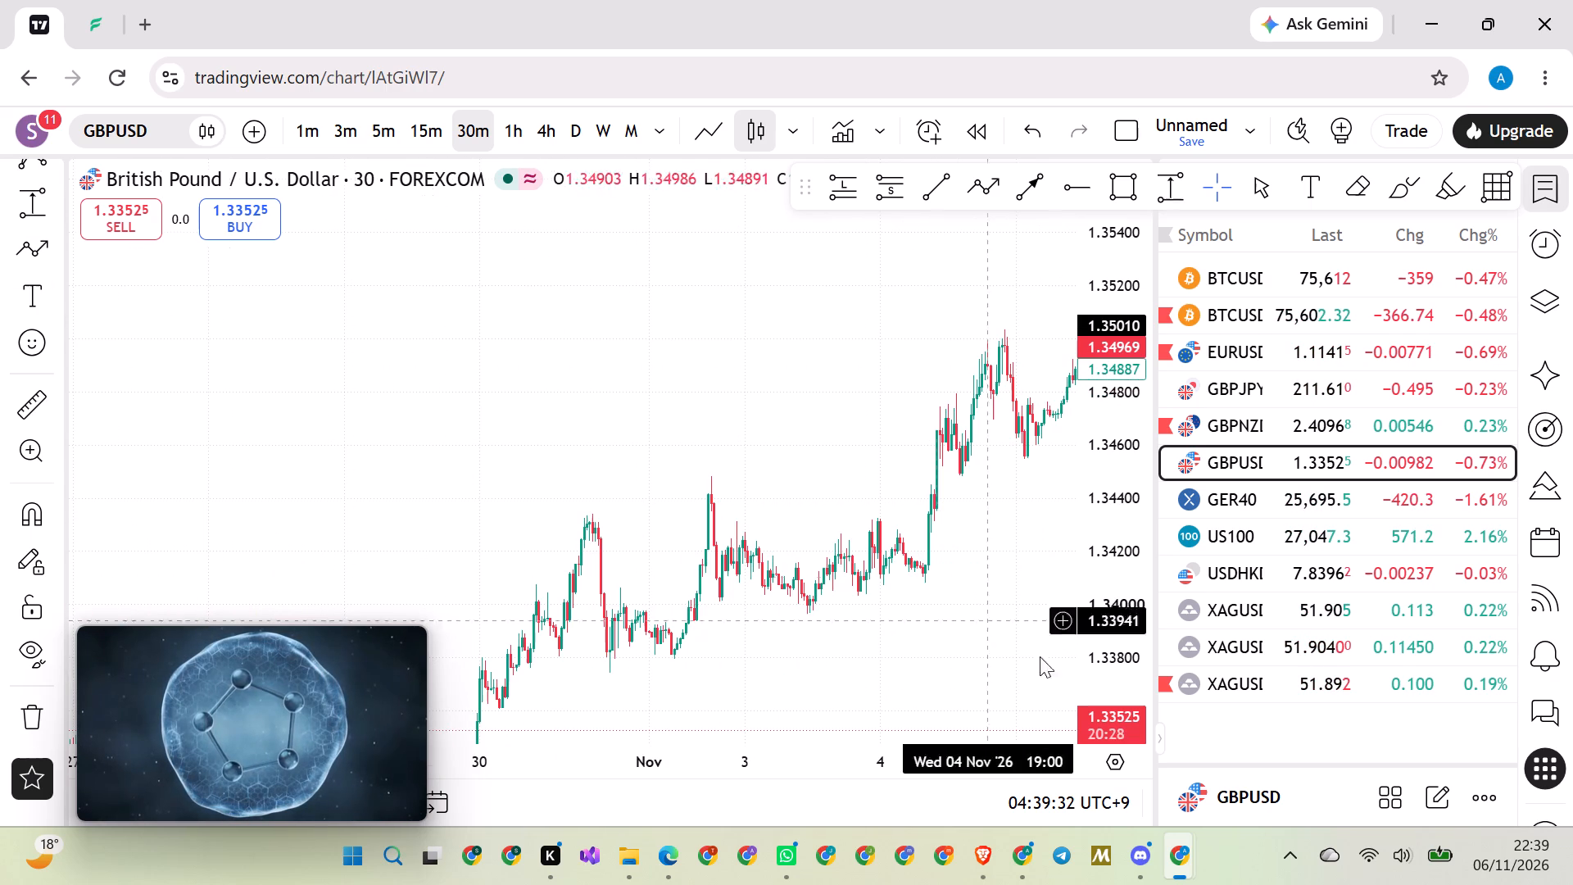
left_click(1048, 701)
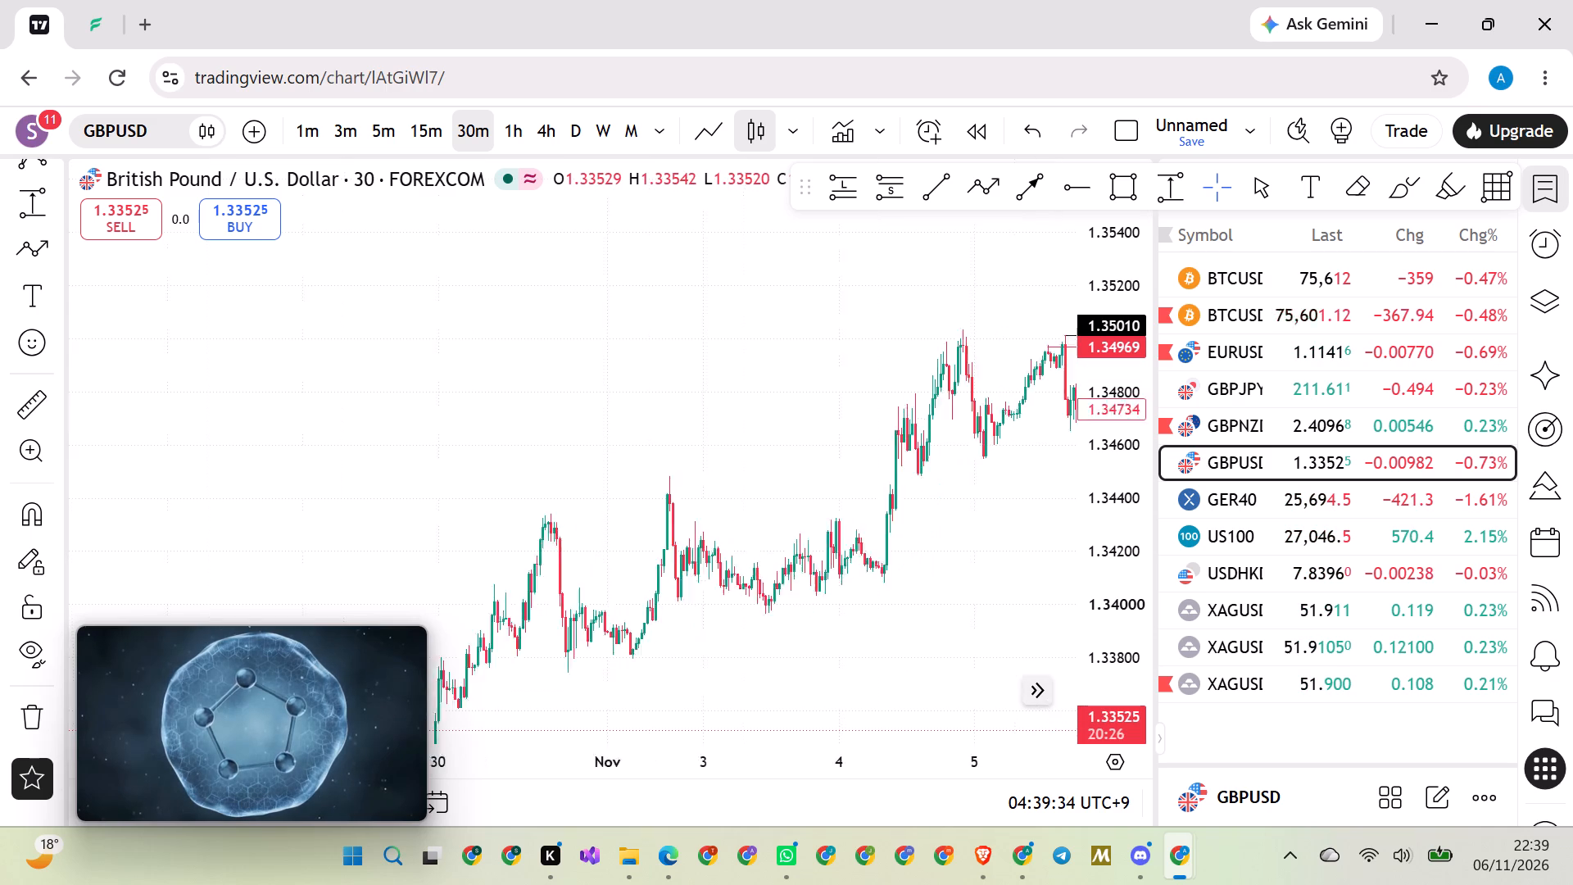
left_click_drag(832, 547, 392, 443)
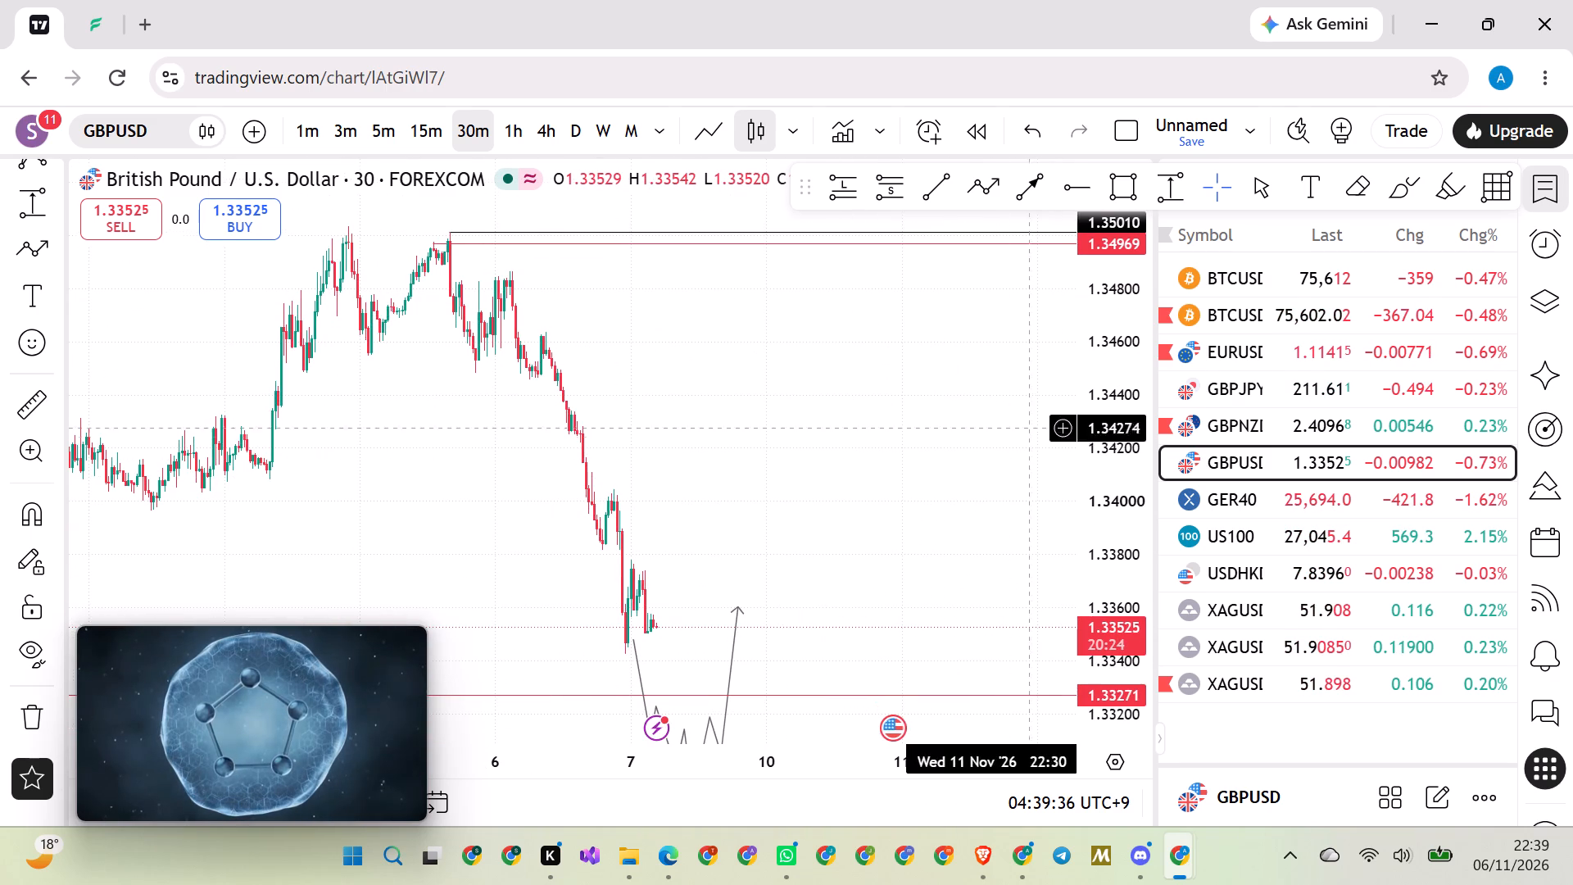
left_click_drag(1126, 354, 949, 592)
scroll(904, 387, "down", 2)
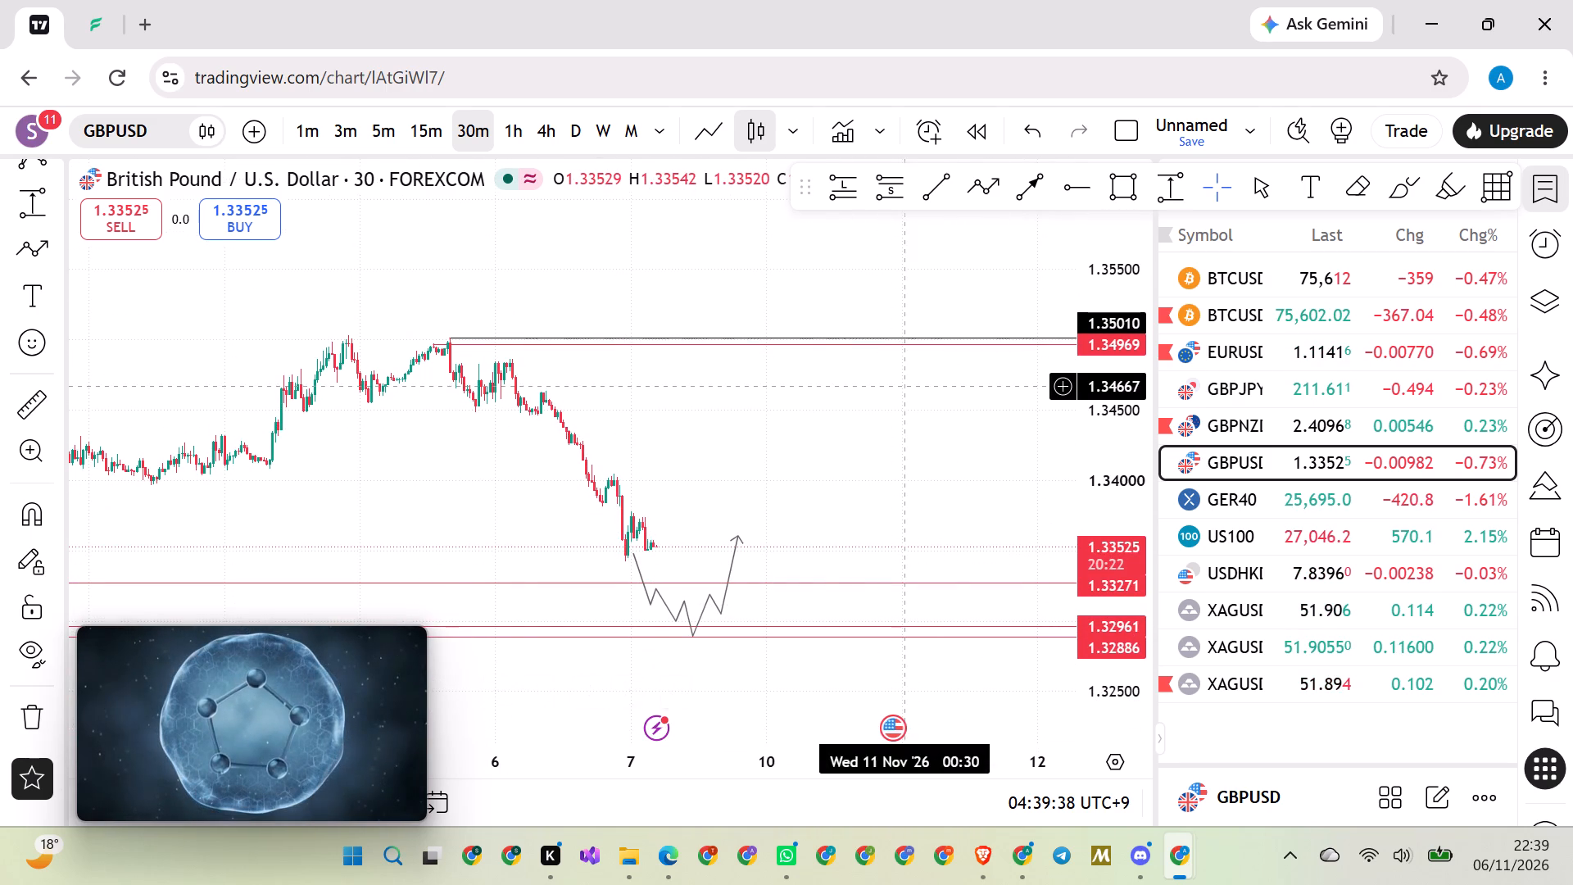
scroll(904, 387, "down", 1)
Measure the price range from the 1.34969 ray to the 1.33271 level, extend it to the 1.32961 level, and delete the measurement.
left_click(1165, 188)
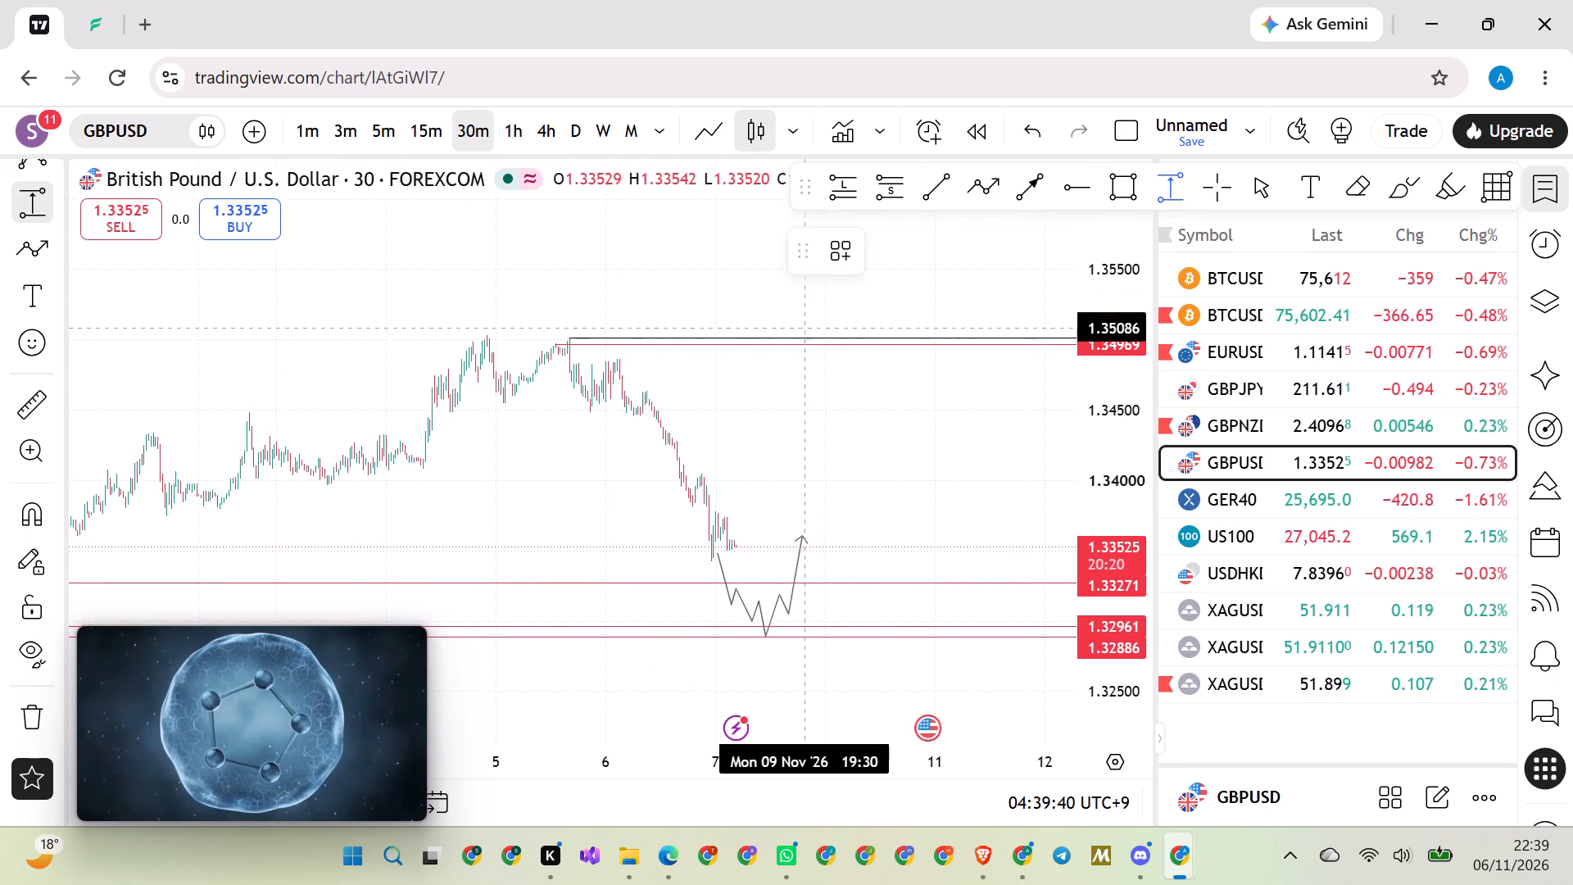
left_click(840, 343)
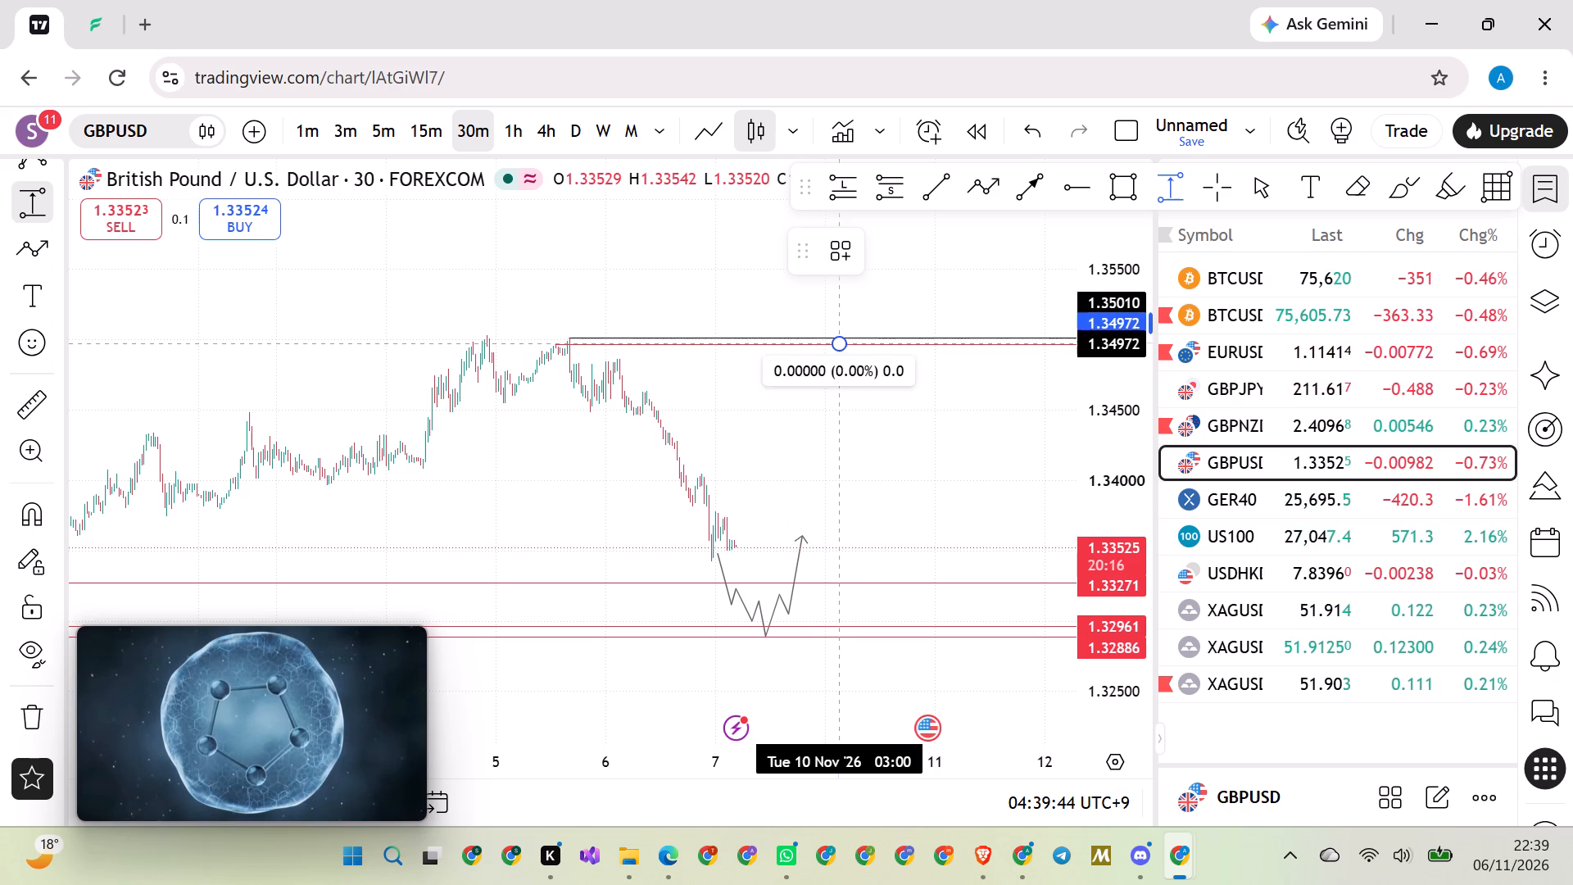
left_click(970, 583)
left_click_drag(970, 583, 973, 626)
left_click(1211, 256)
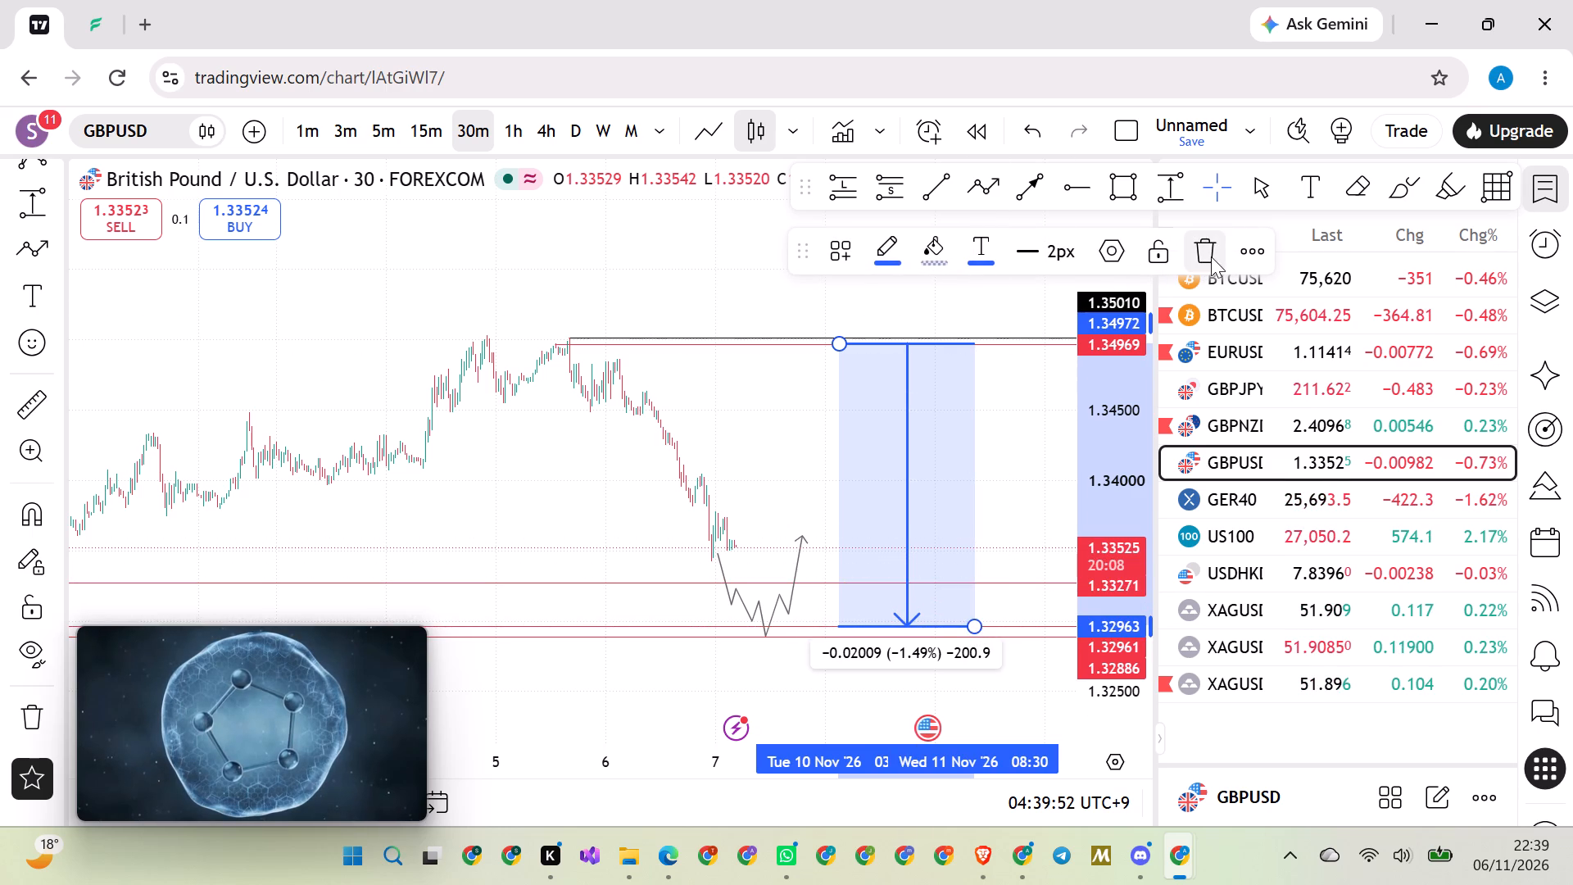
Examine the projected zigzag path around the 1.33271, 1.32961 and 1.32886 levels on GBPUSD's 30-minute and 4-hour timeframes.
scroll(682, 273, "down", 1)
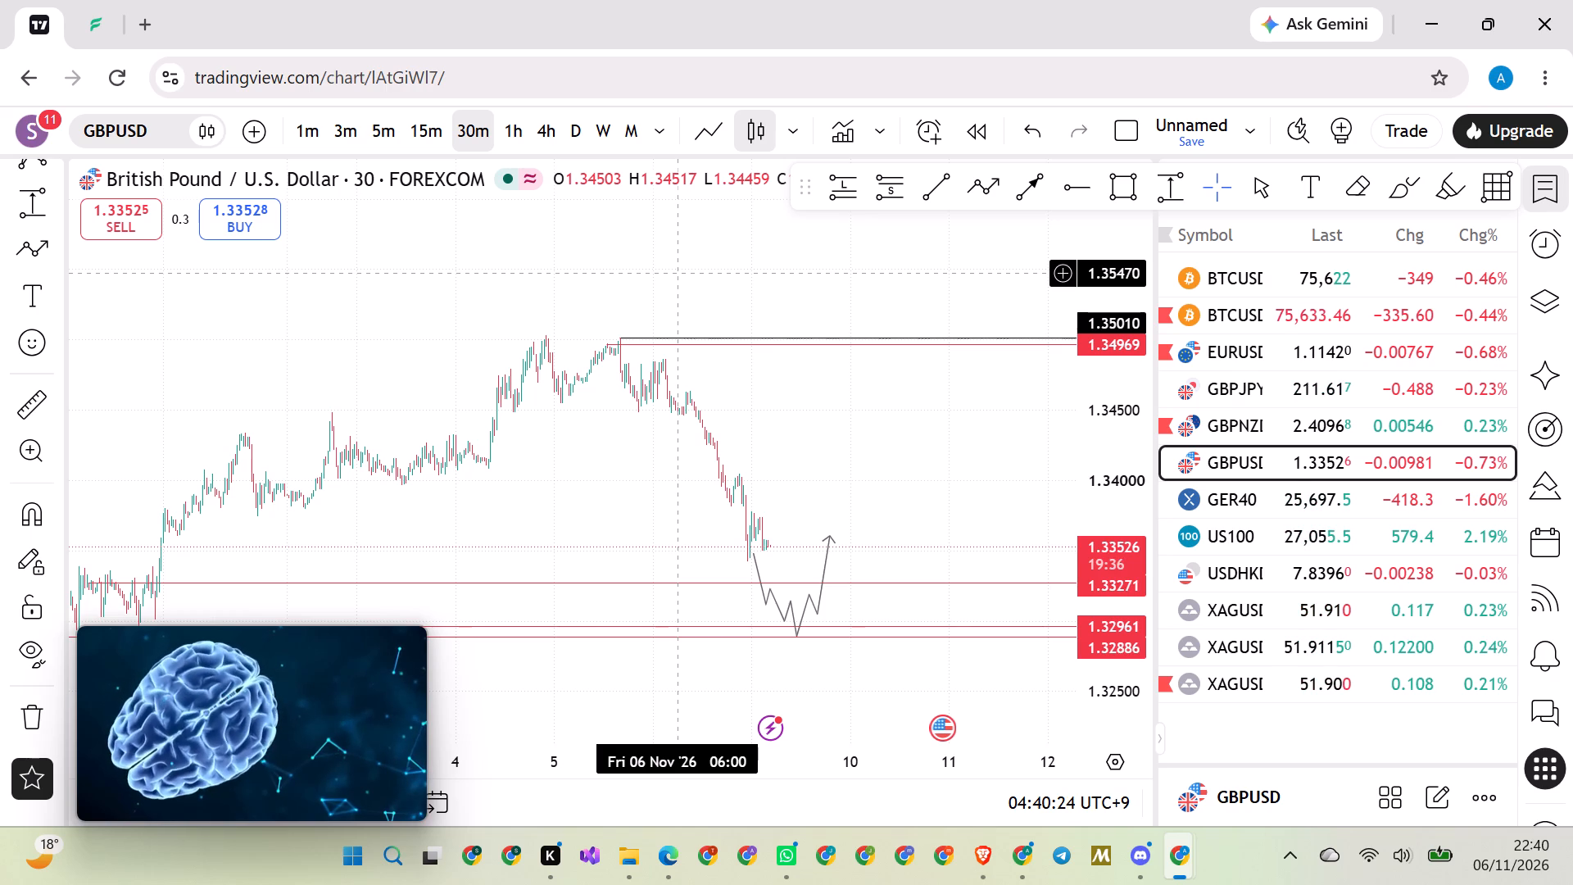
right_click(678, 273)
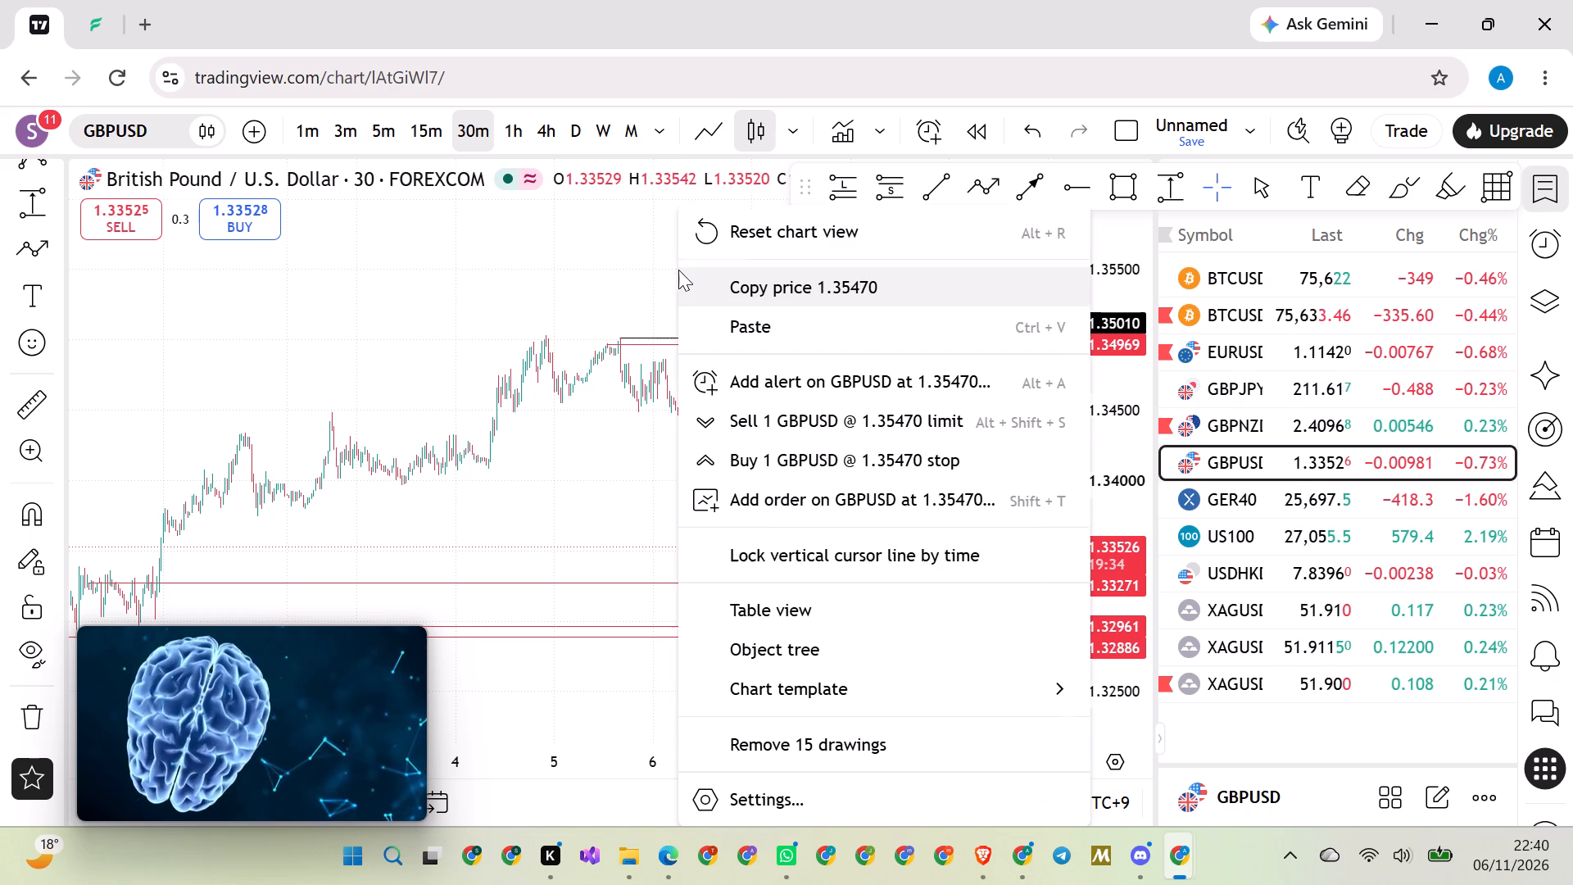
left_click(543, 246)
scroll(552, 259, "up", 2)
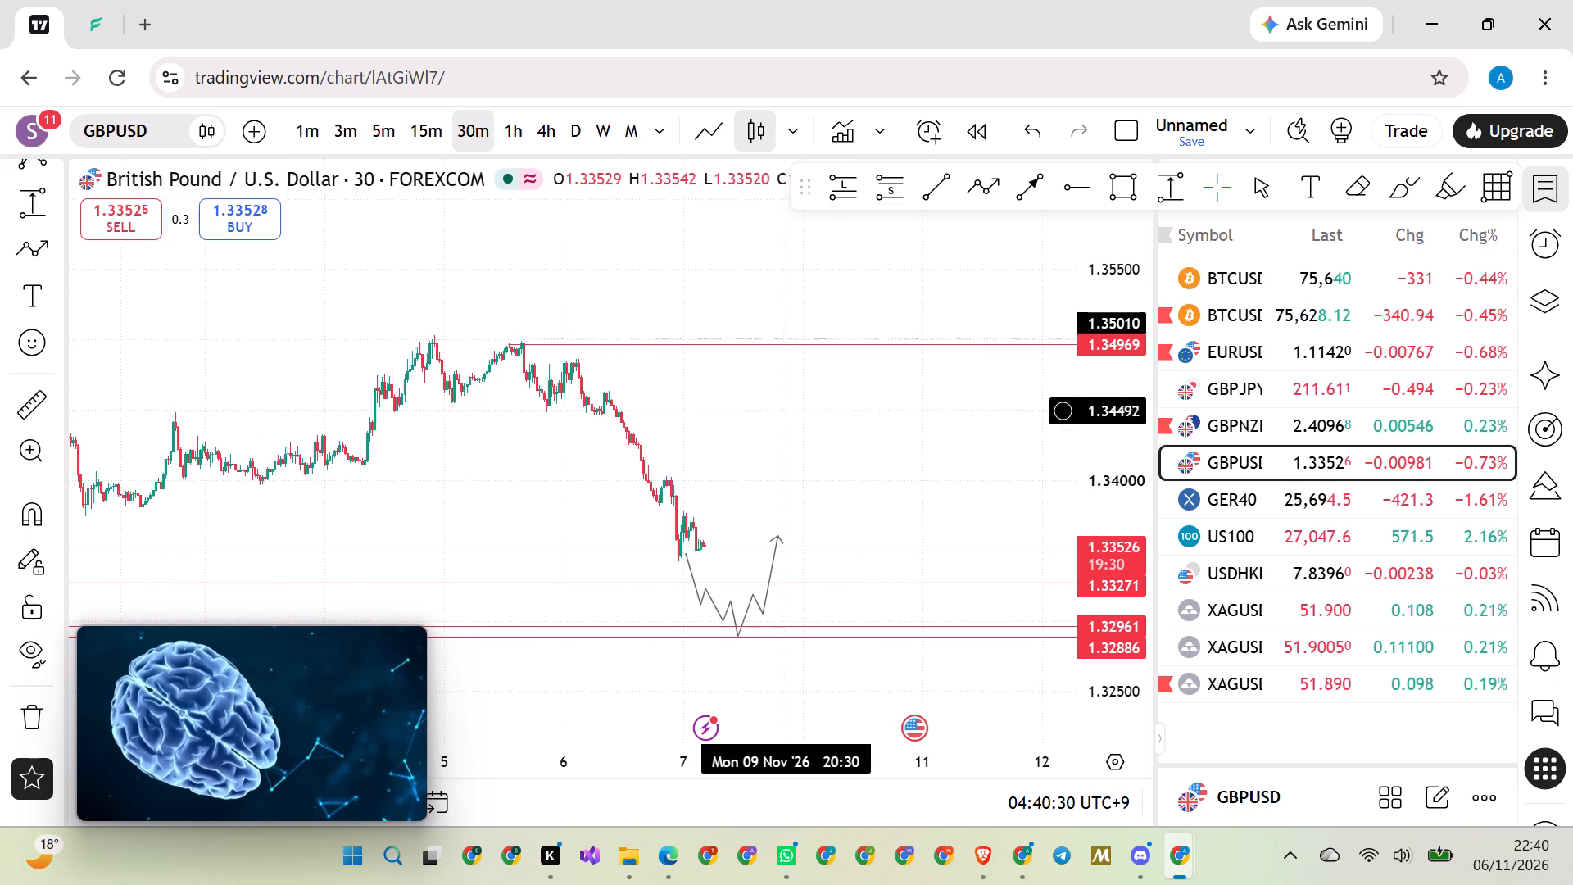
left_click_drag(836, 451, 914, 351)
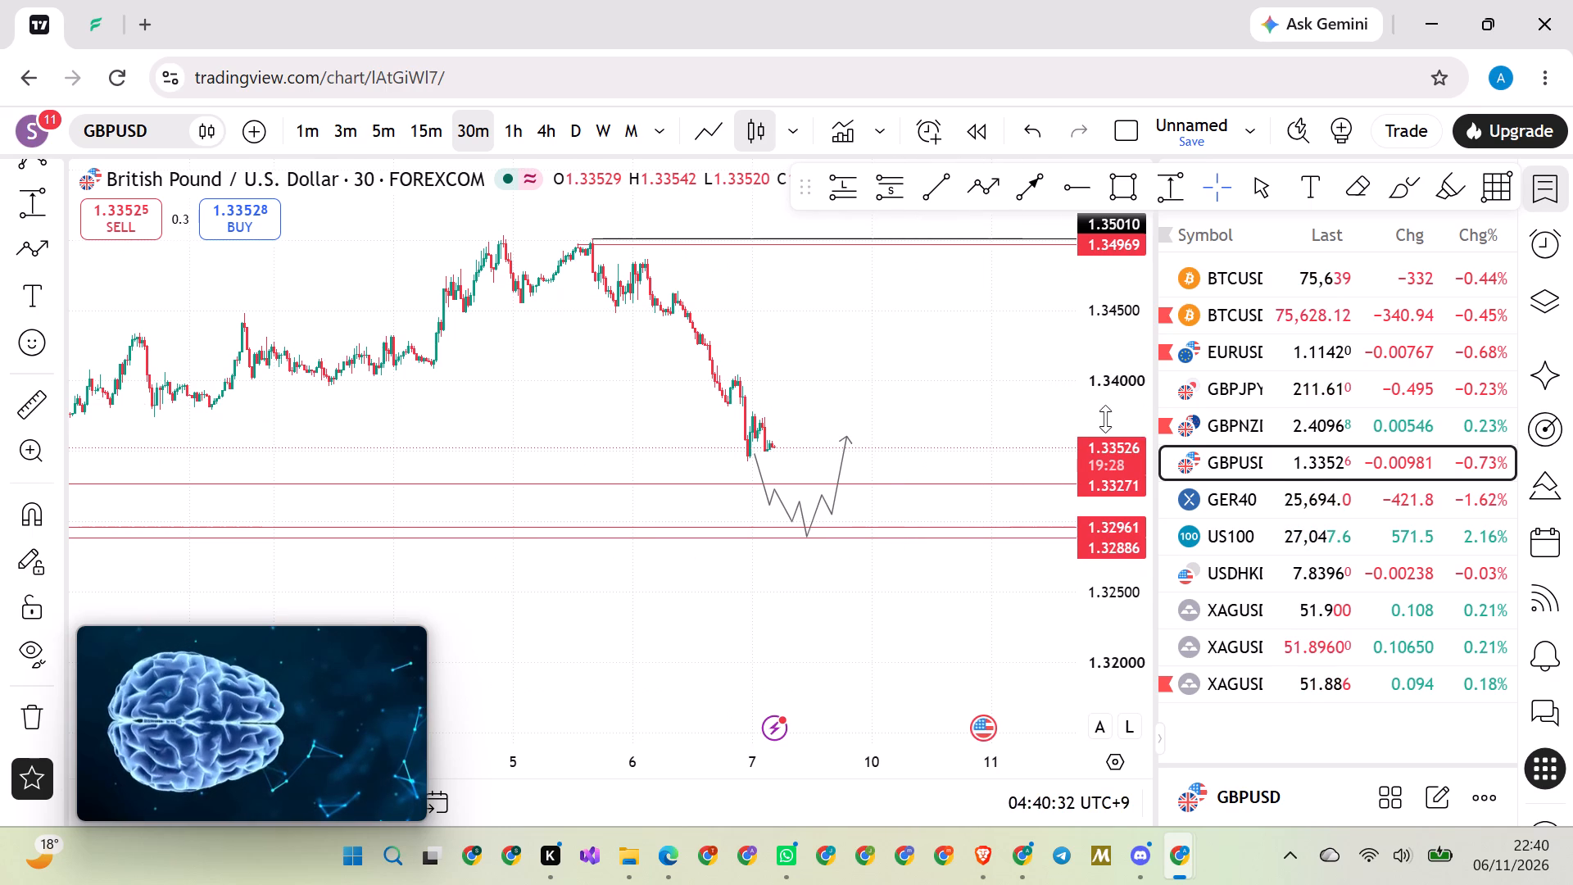
scroll(1113, 405, "up", 20)
scroll(1113, 405, "up", 5)
scroll(533, 419, "up", 4)
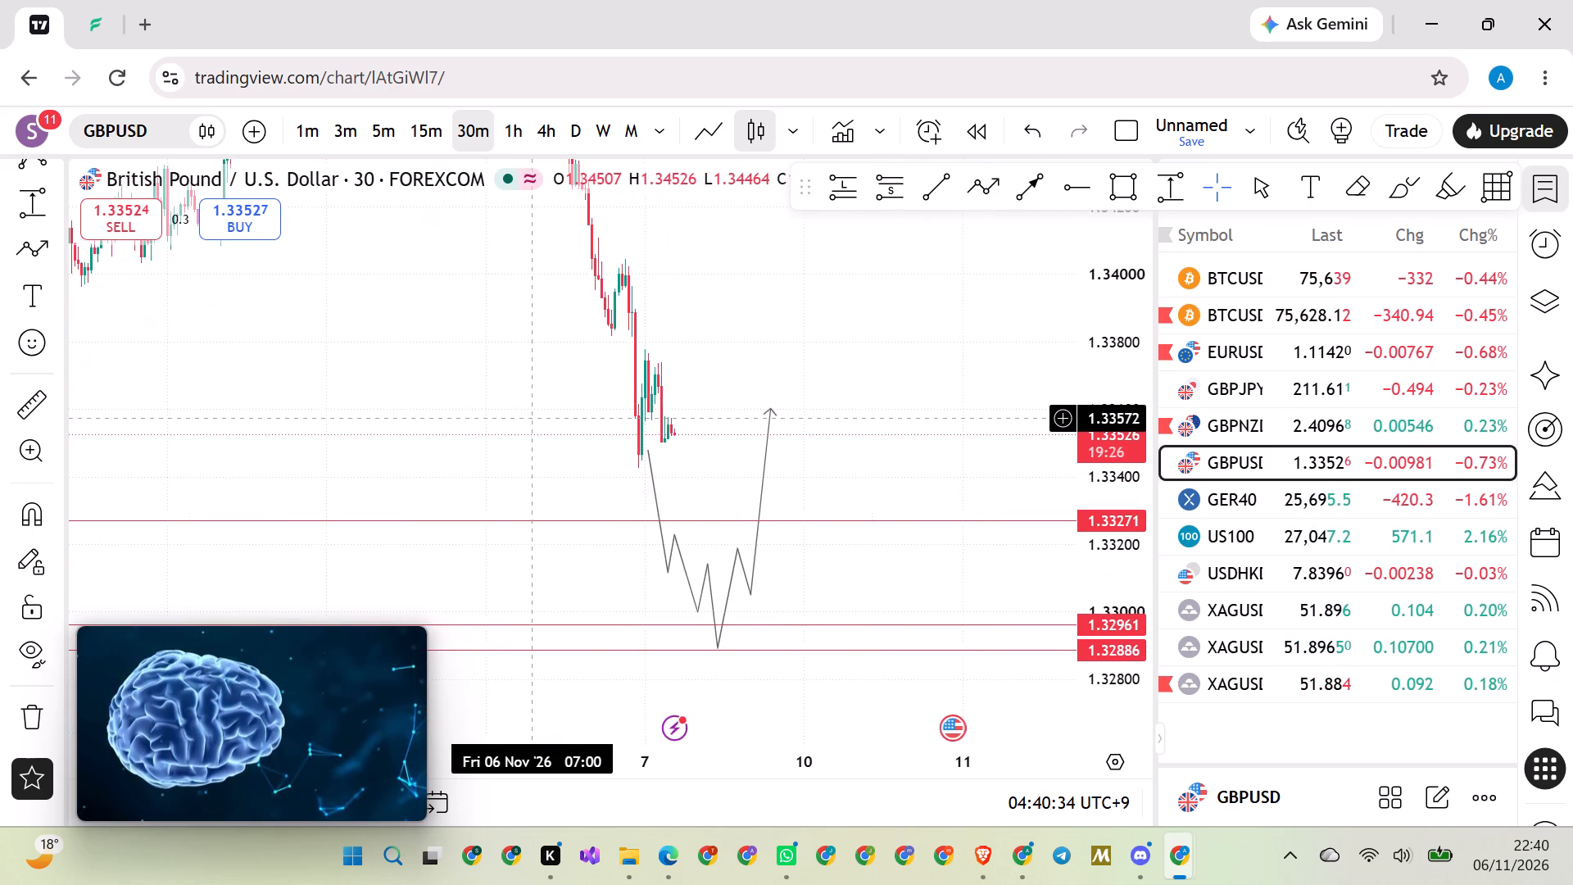
scroll(533, 419, "up", 3)
left_click_drag(664, 341, 842, 341)
scroll(796, 331, "up", 2)
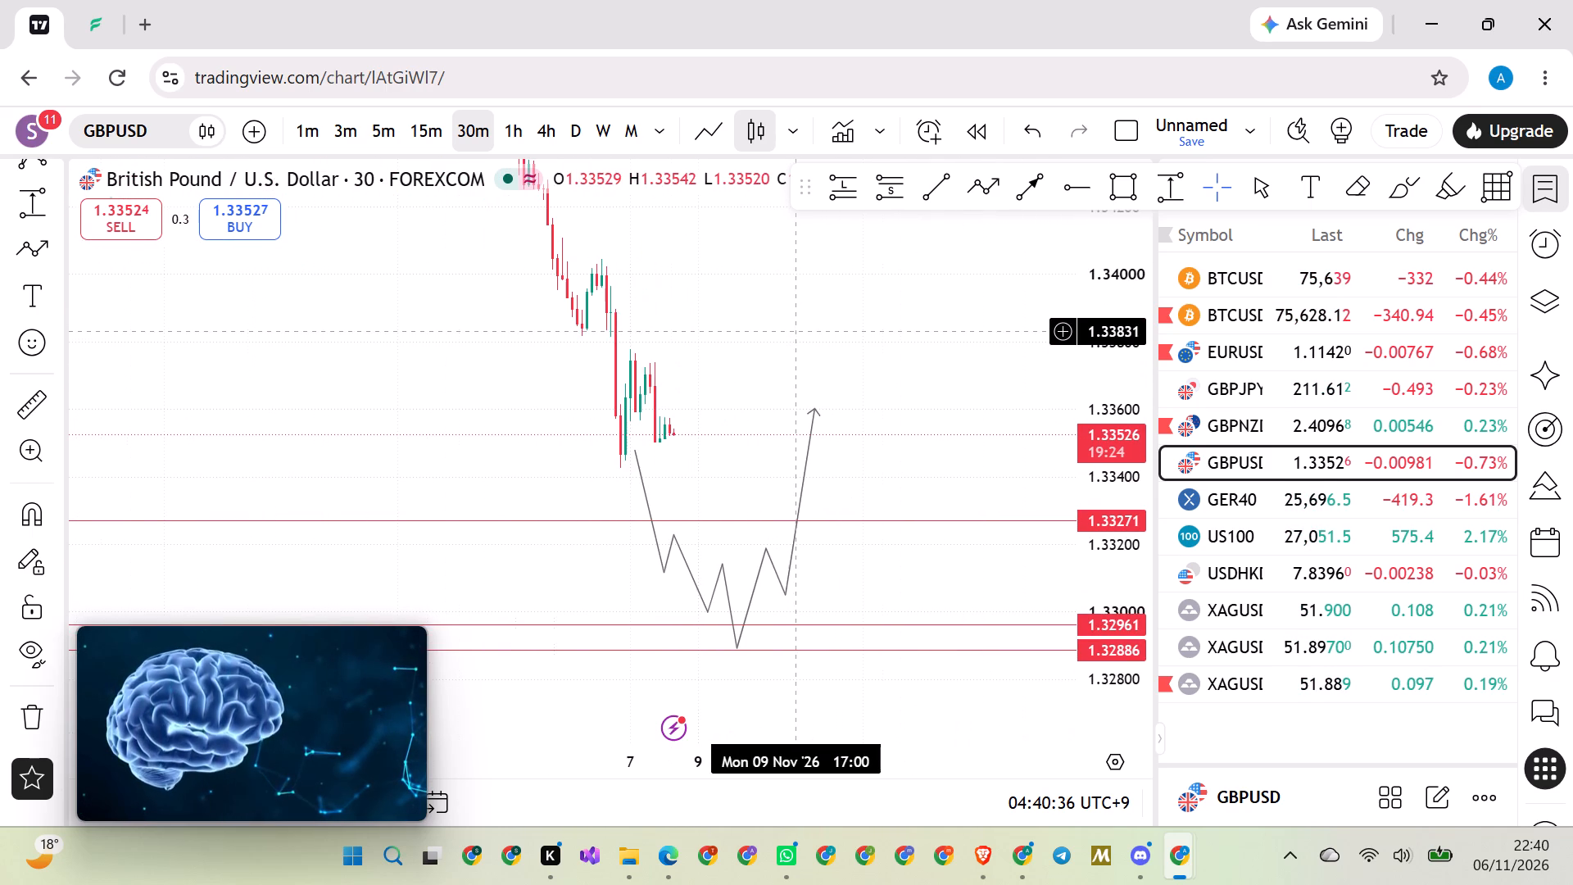
scroll(777, 361, "up", 1)
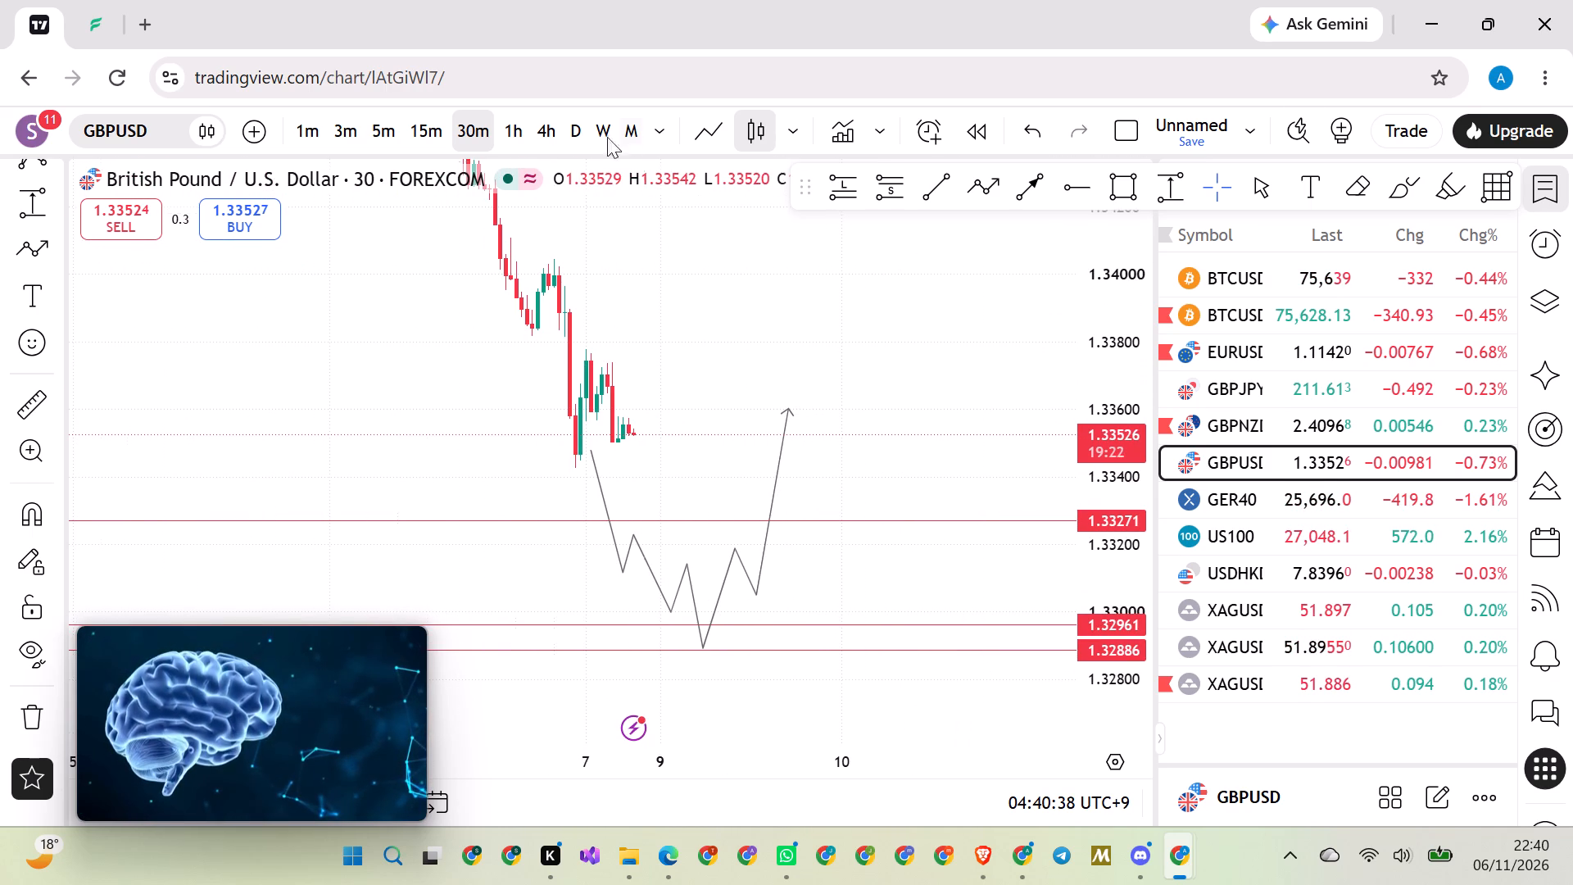
left_click(550, 125)
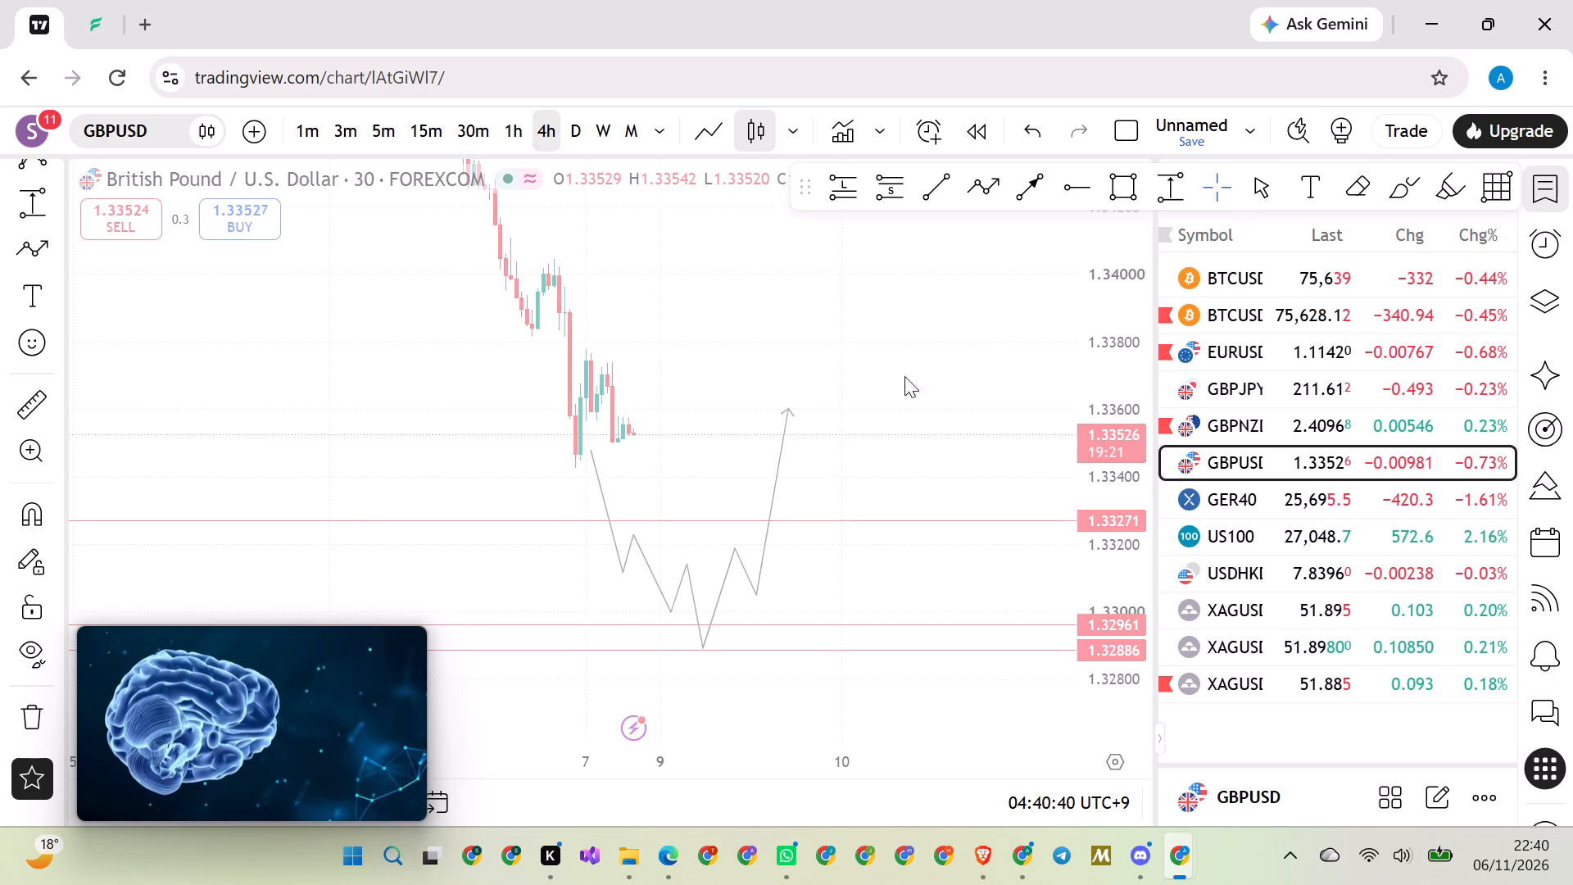
Open the GER40 4-hour chart and examine recent price against the marked levels from 26,211.4 down to 25,535.7.
left_click(1240, 496)
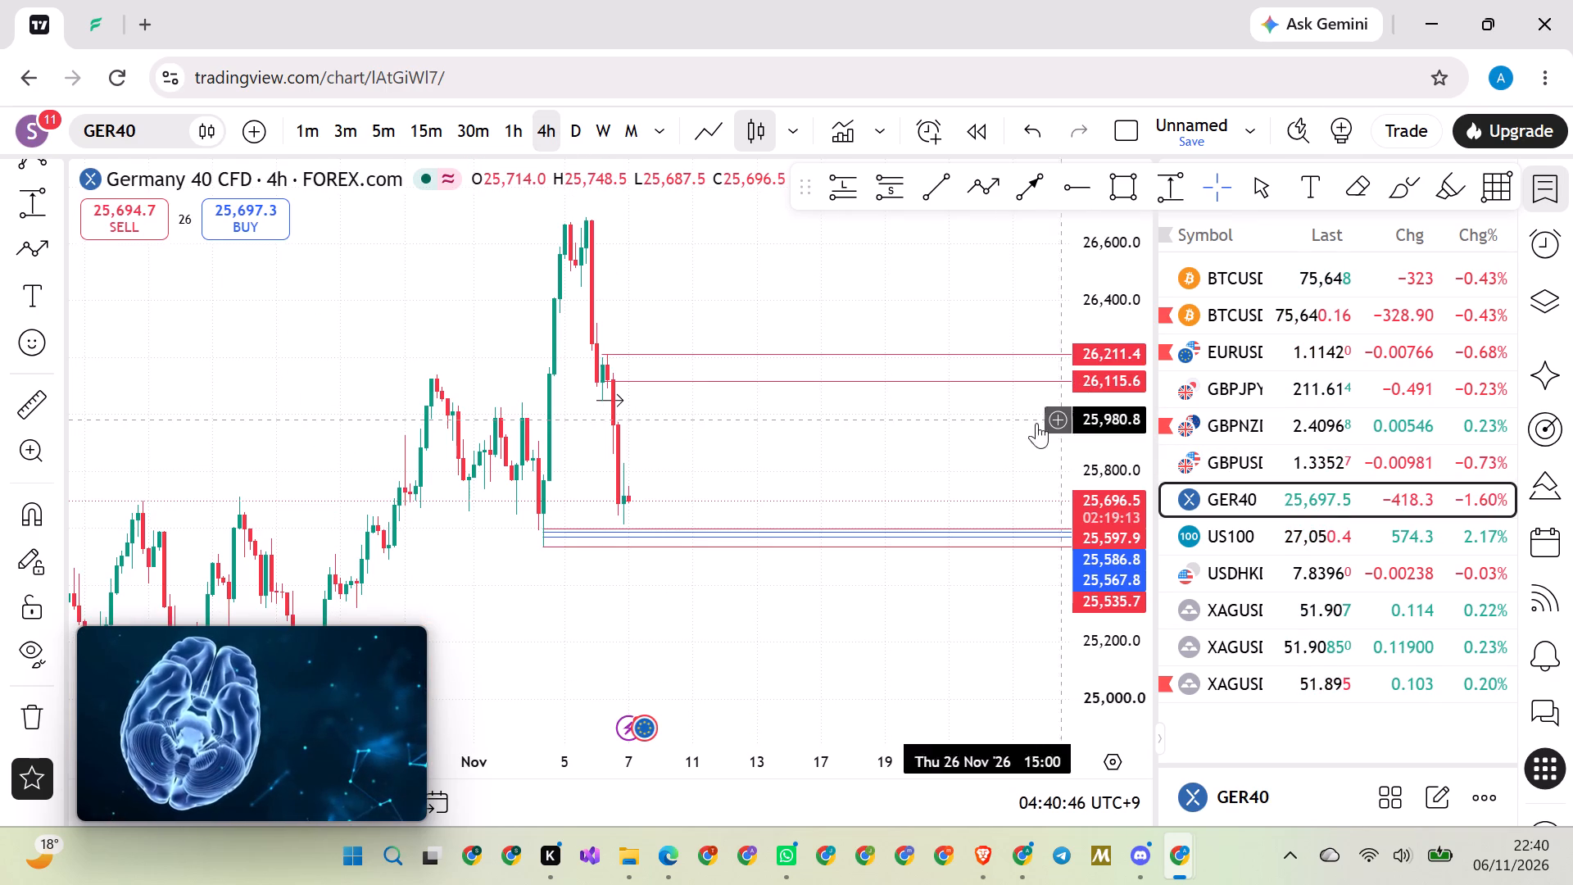
left_click_drag(816, 454, 976, 431)
scroll(967, 424, "up", 2)
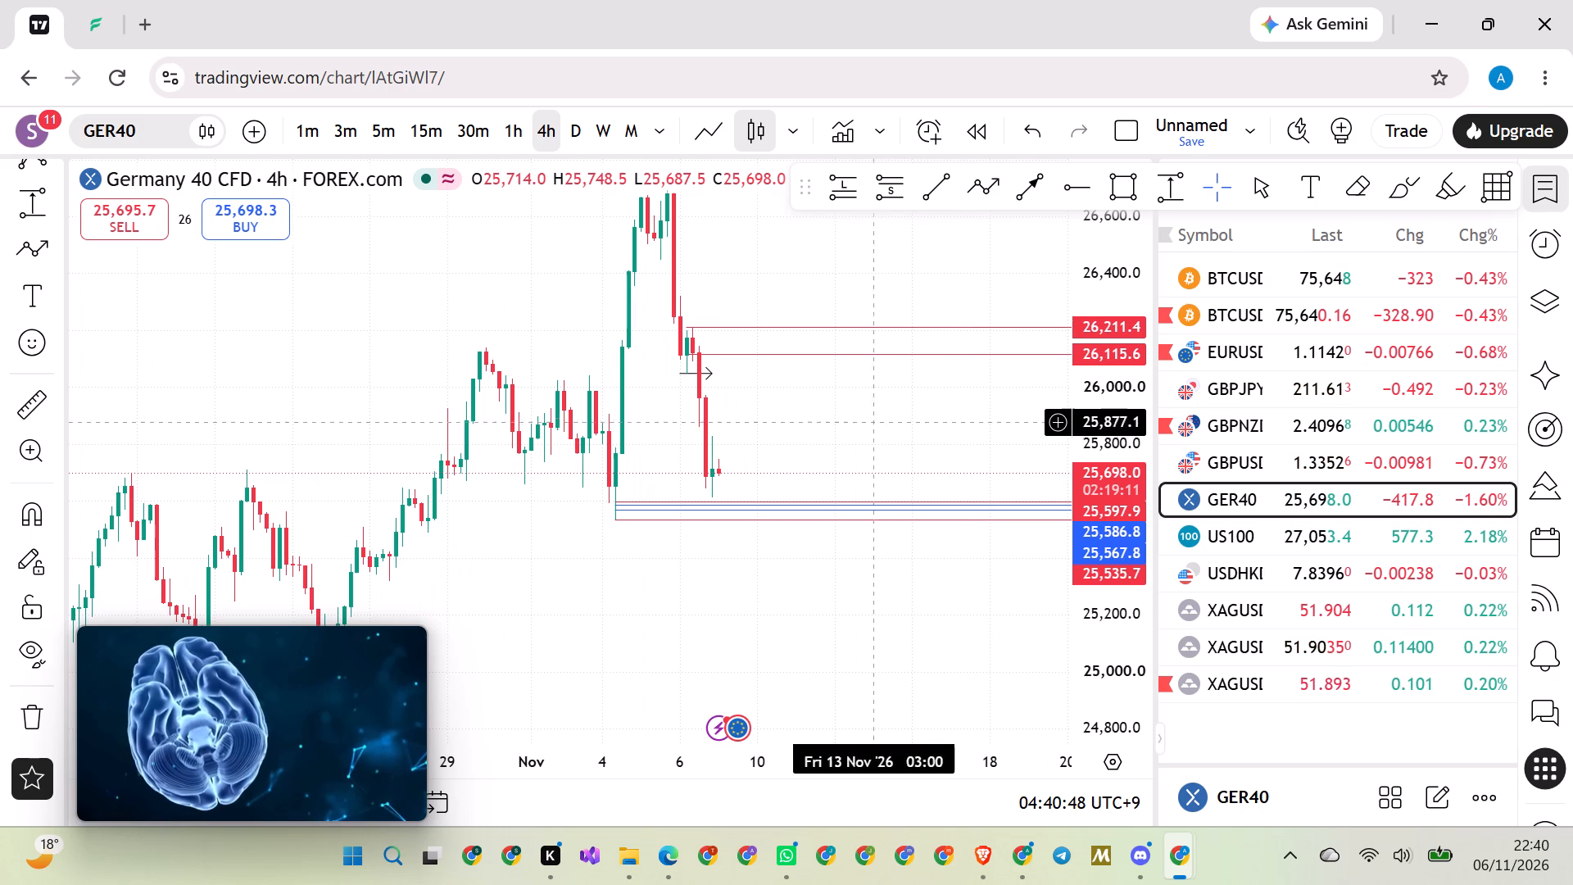
left_click_drag(843, 432, 926, 411)
scroll(926, 402, "up", 4)
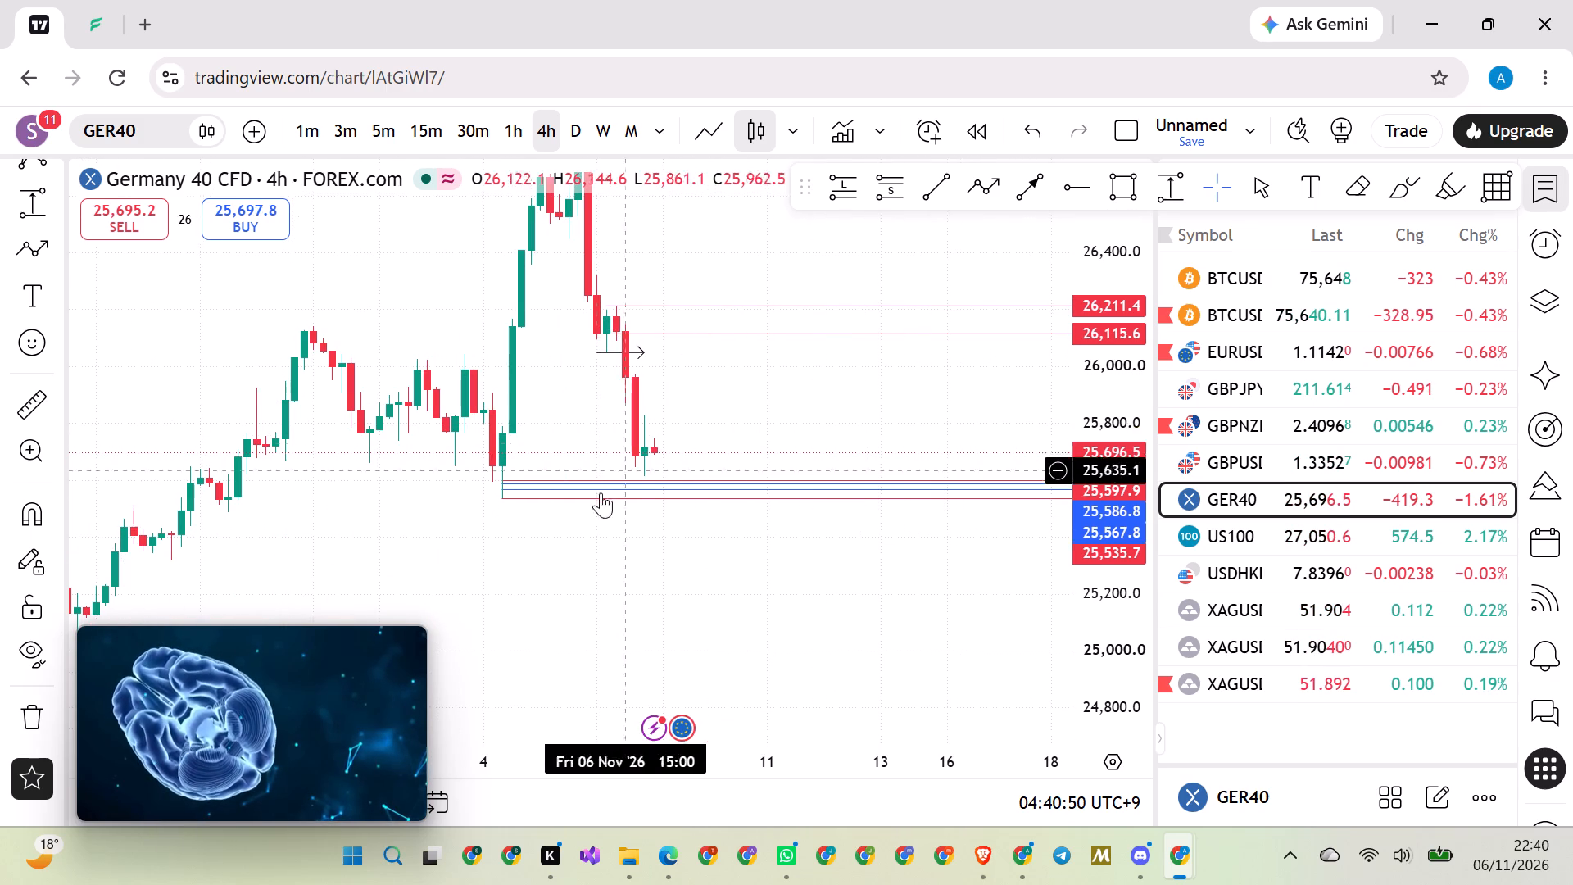
scroll(1104, 420, "up", 20)
scroll(1104, 420, "up", 1)
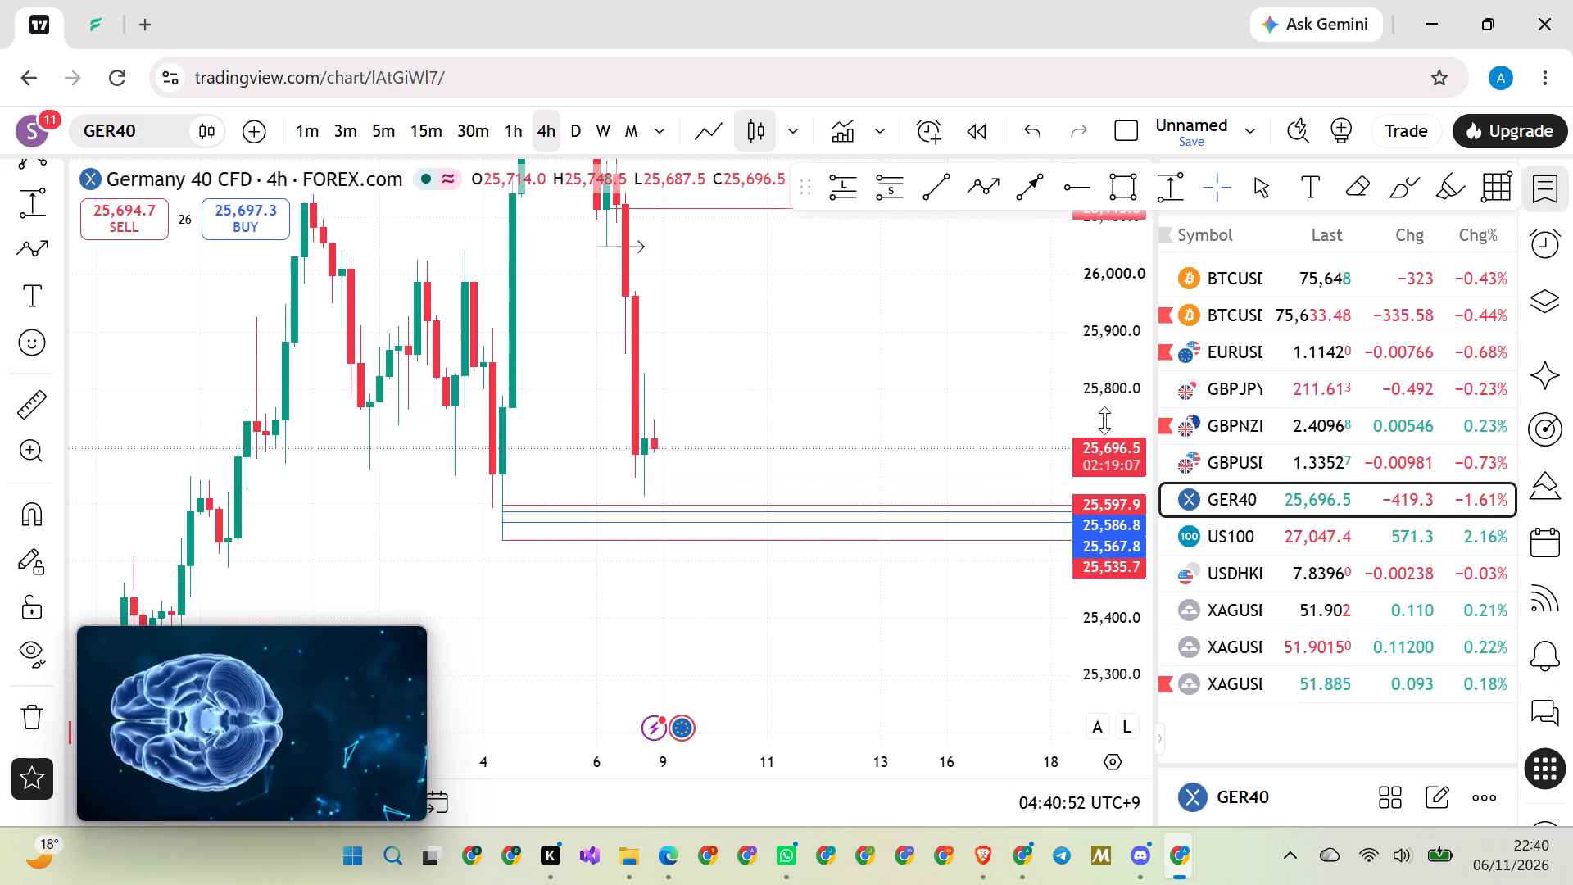
Switch GER40 to the 30-minute timeframe and examine the latest candles above the 25,597.9 to 25,535.7 levels.
left_click(470, 131)
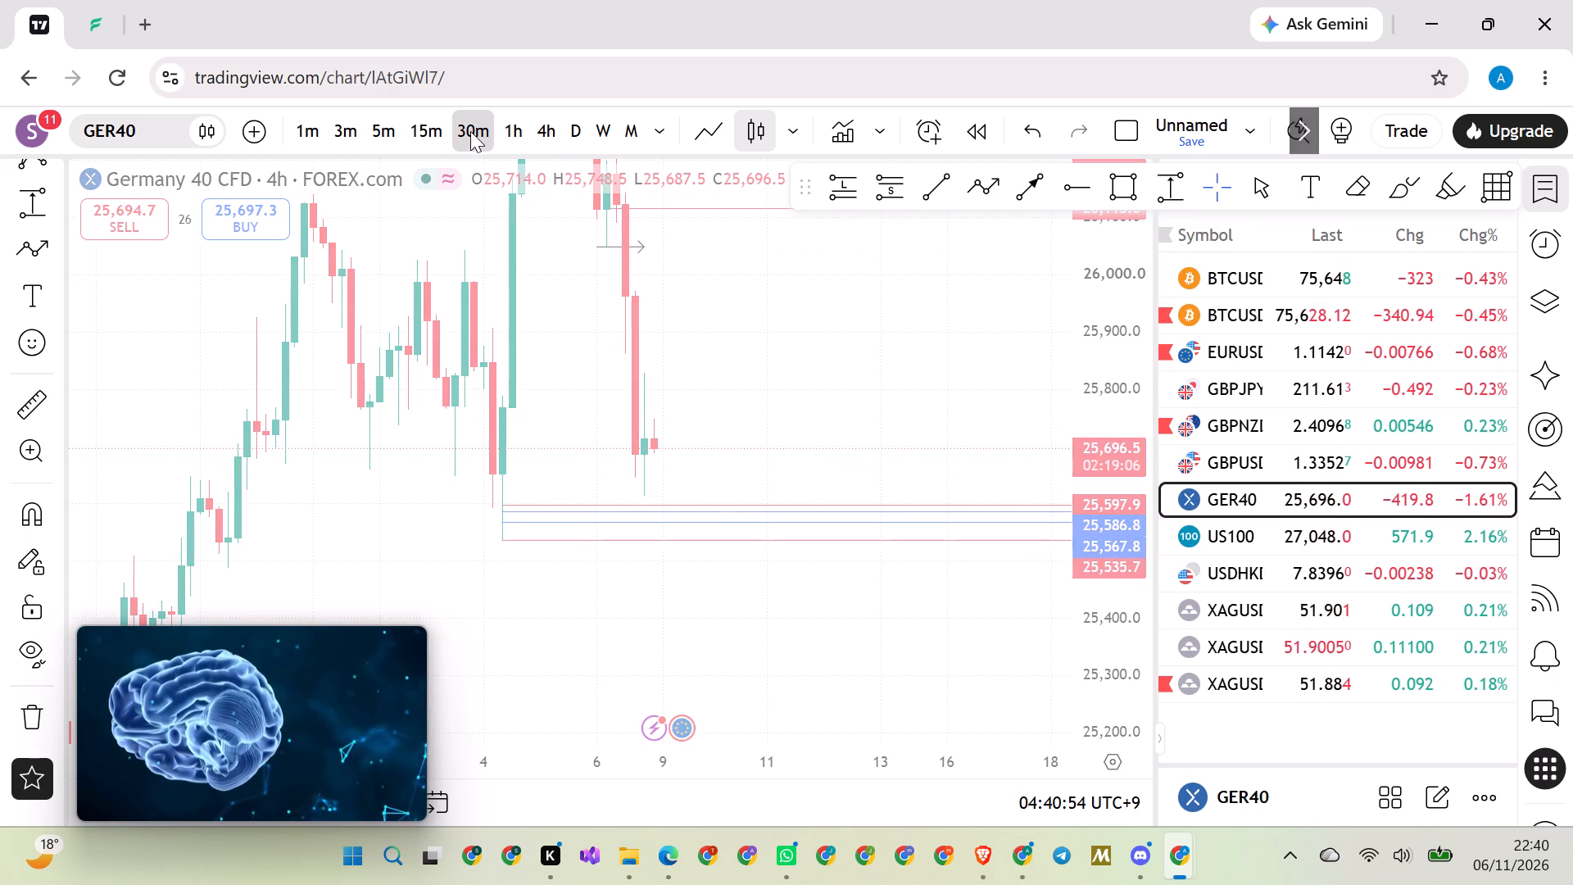
scroll(760, 370, "down", 9)
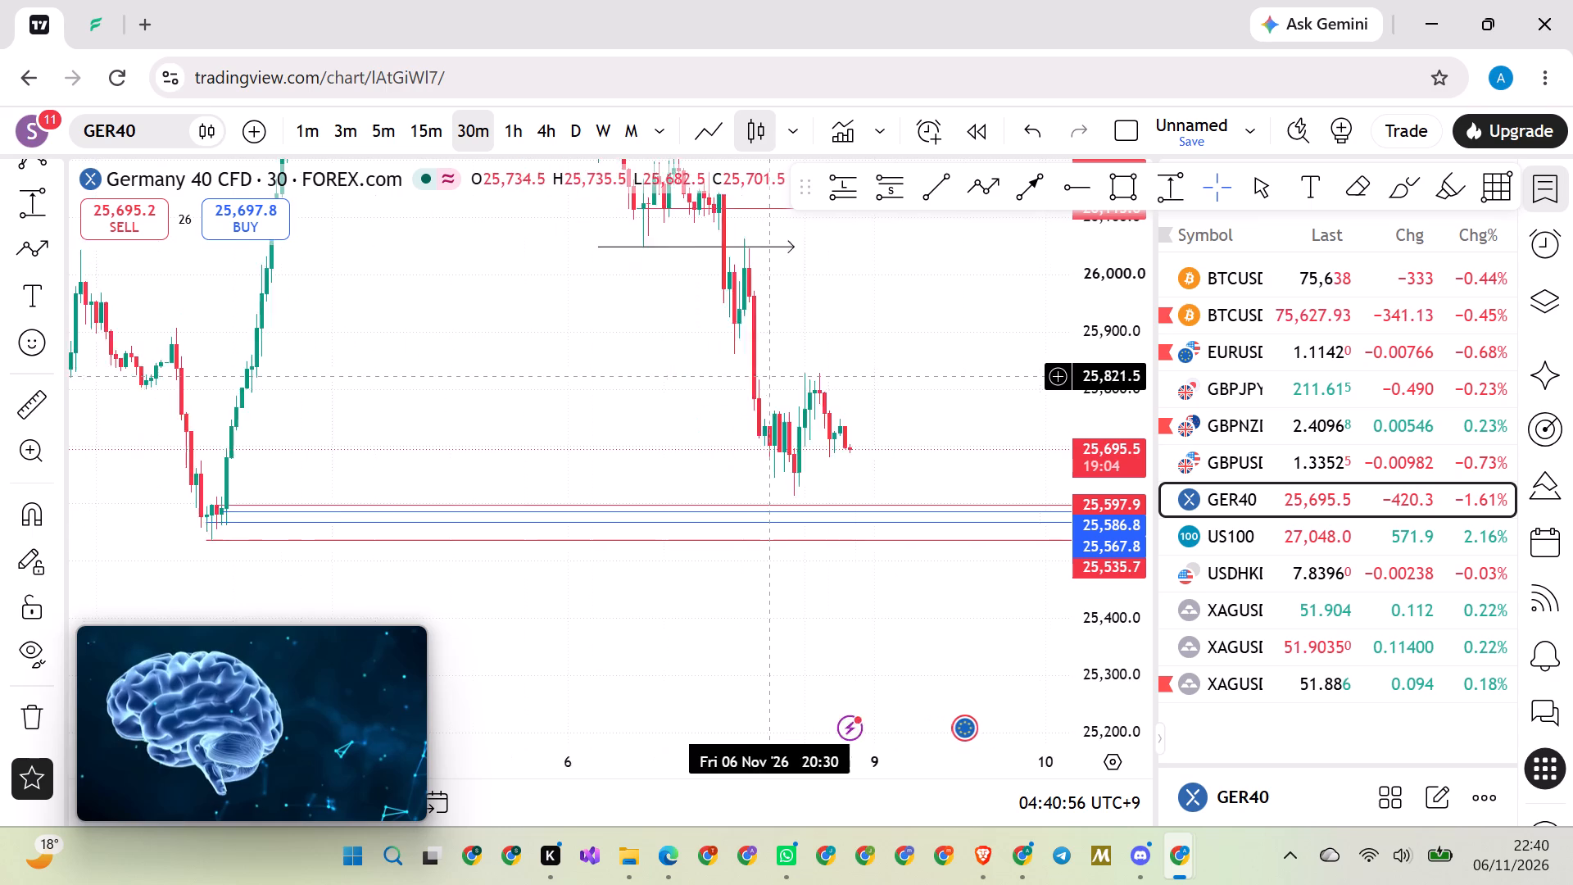
left_click_drag(505, 417, 663, 417)
left_click_drag(628, 423, 657, 394)
scroll(655, 389, "up", 4)
scroll(655, 389, "up", 20)
scroll(655, 389, "up", 20)
scroll(655, 389, "up", 8)
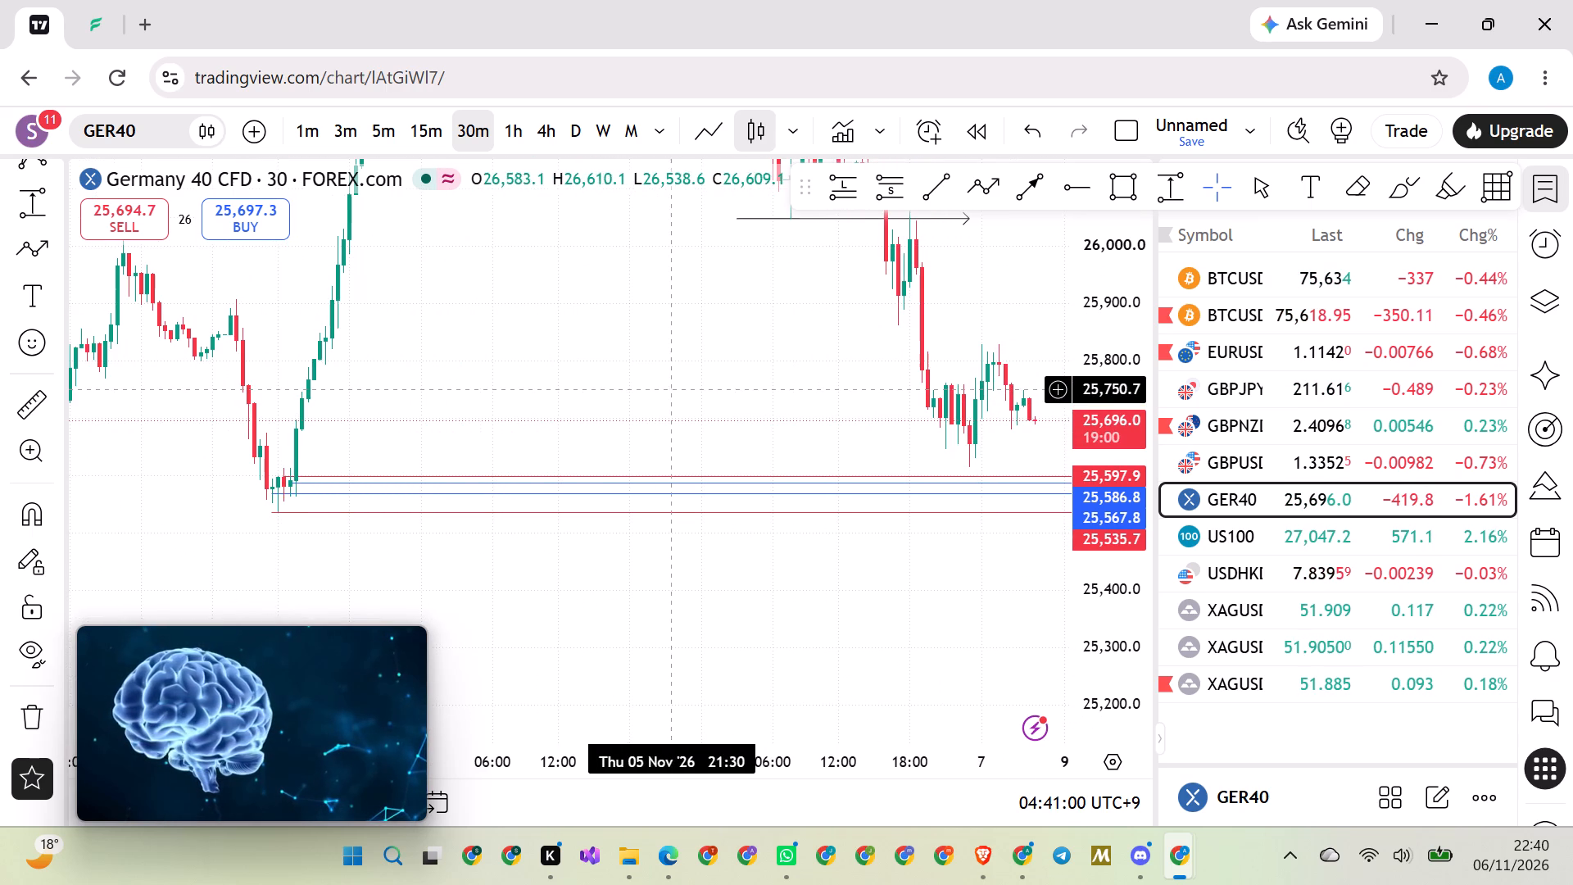
Examine the swing low behind the 25,597.9 to 25,535.7 levels and the sell-off beneath the horizontal arrow on the 30-minute chart.
left_click_drag(681, 377, 651, 377)
scroll(599, 343, "up", 1)
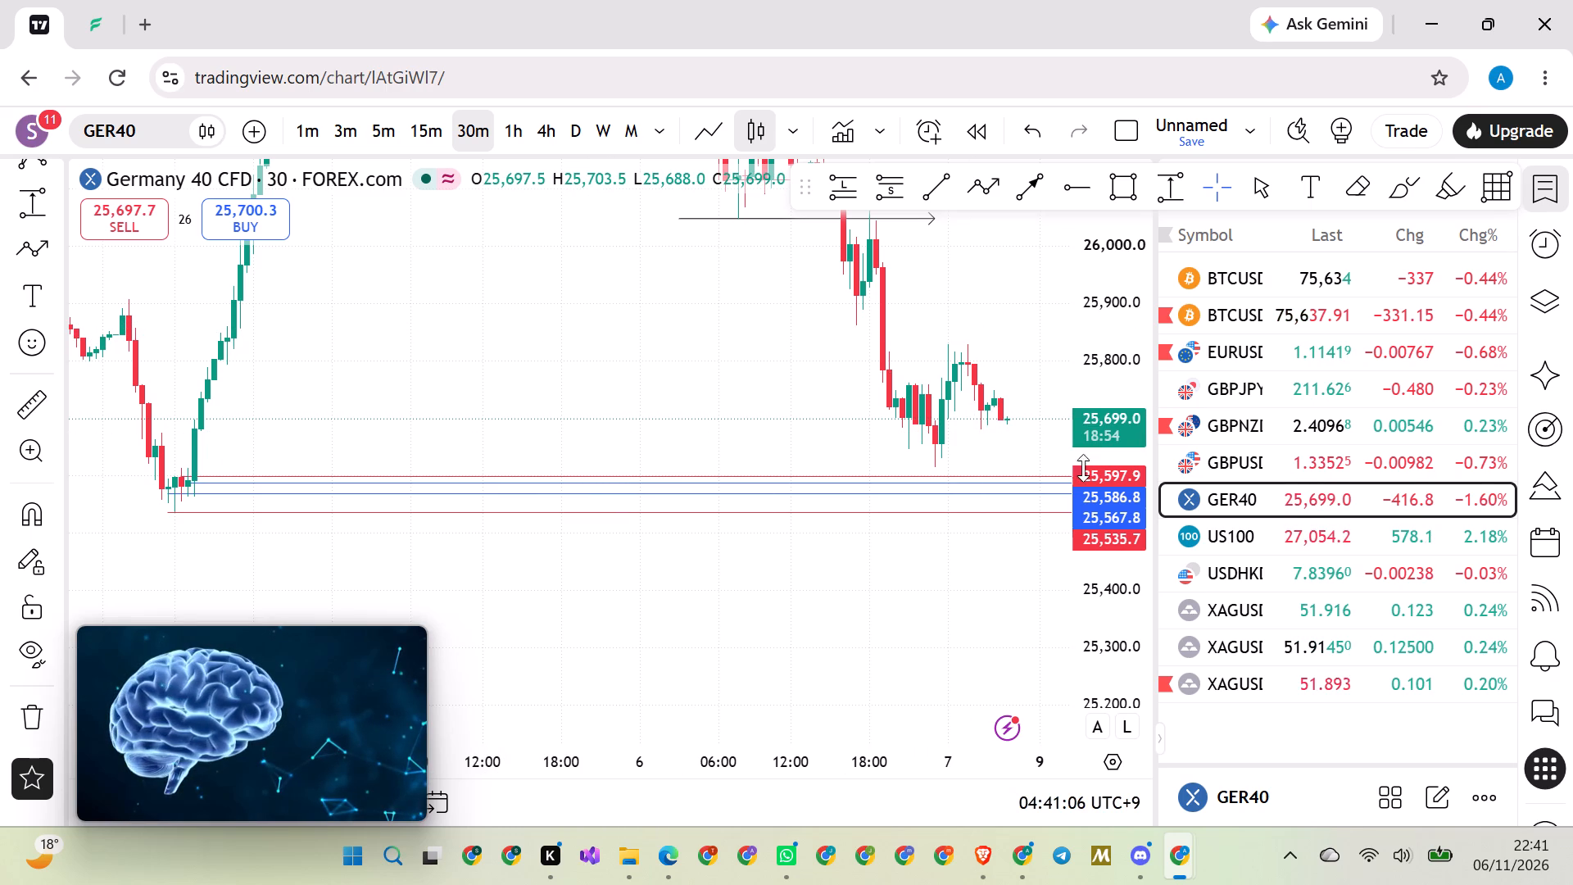
scroll(1099, 474, "up", 7)
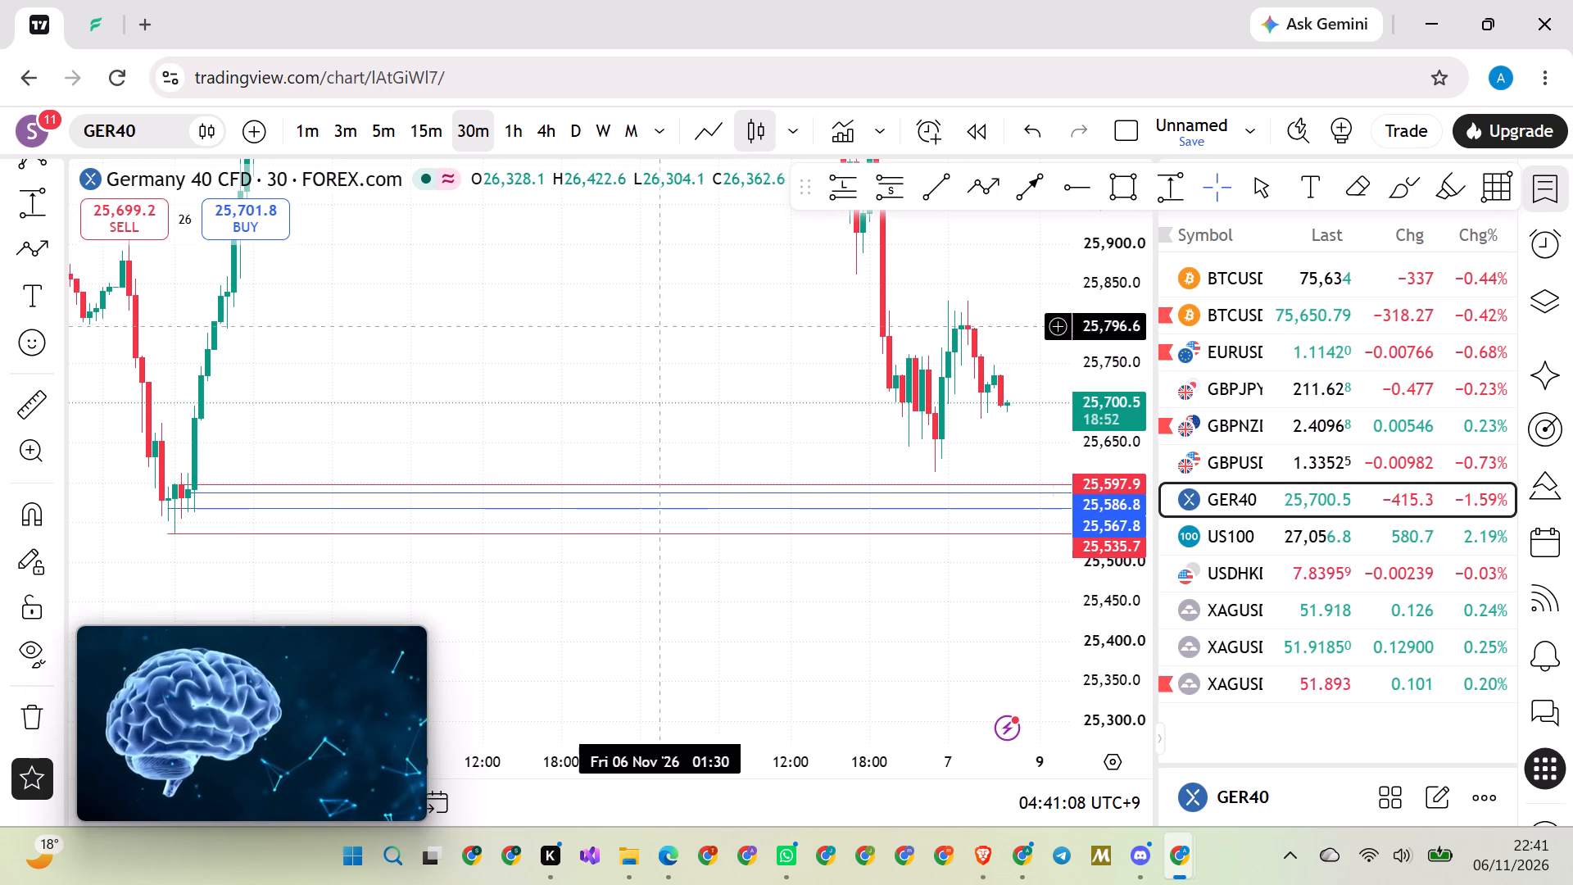
scroll(469, 322, "down", 1)
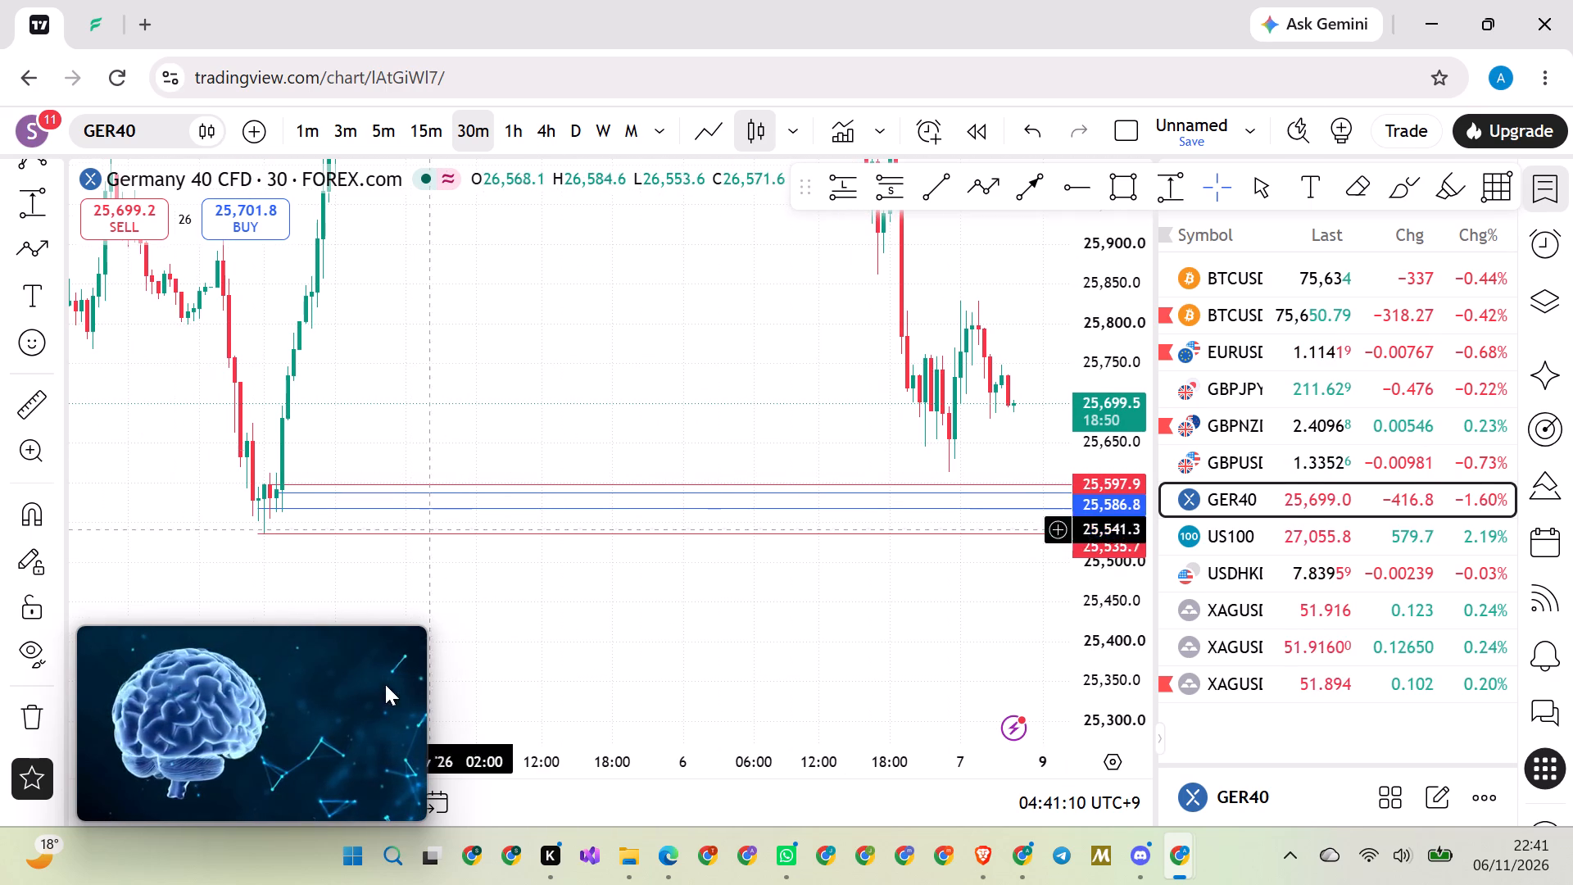
left_click_drag(402, 413, 489, 429)
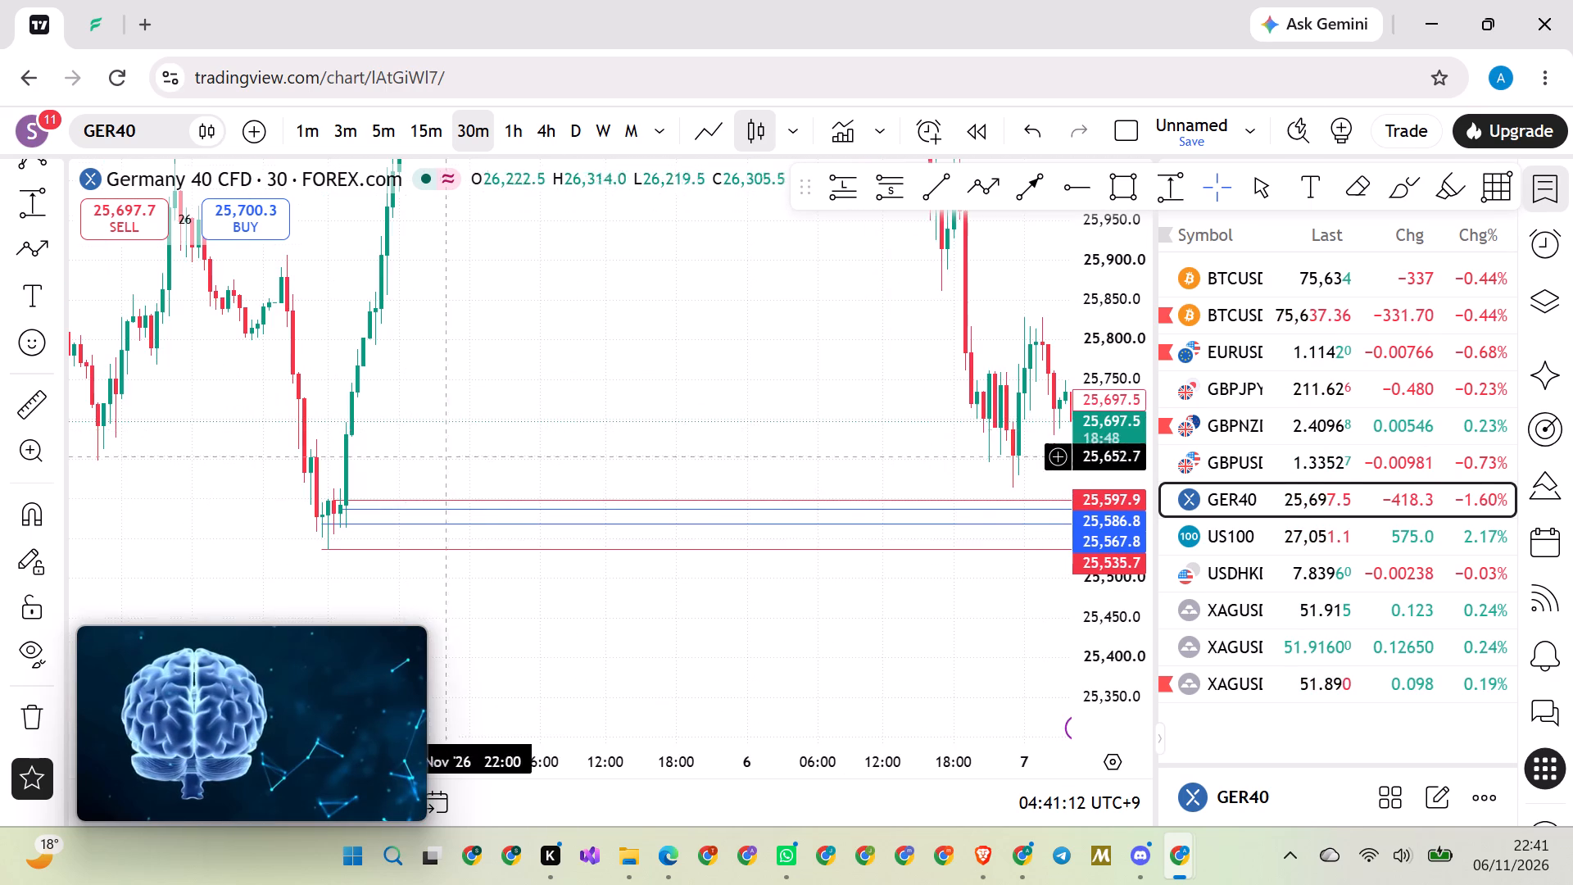
left_click_drag(436, 460, 562, 458)
scroll(562, 456, "up", 4)
scroll(564, 460, "down", 1)
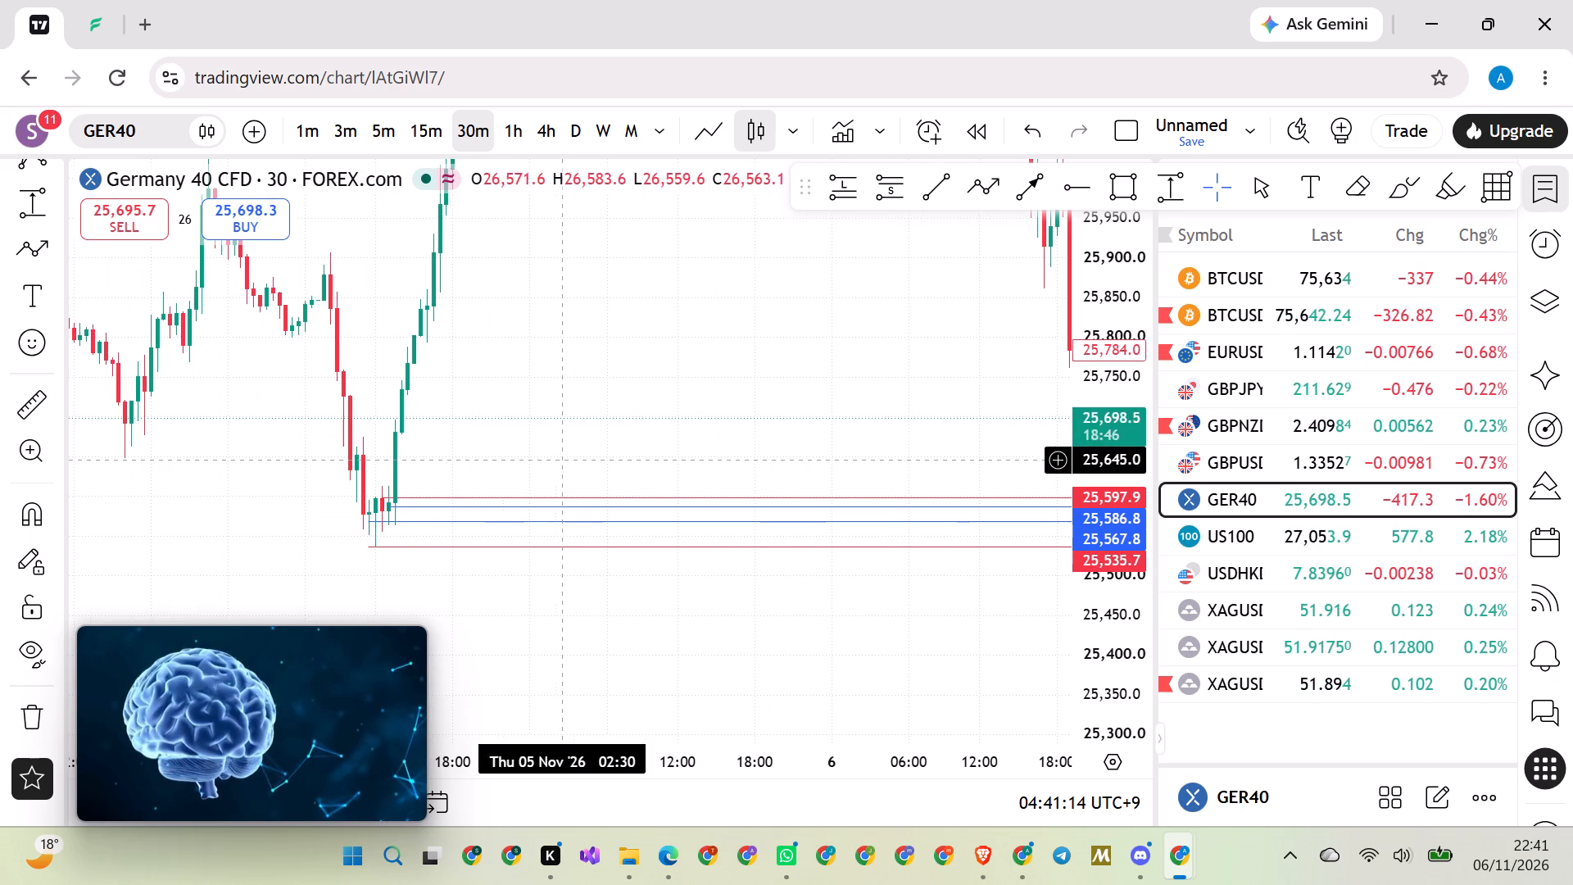
left_click_drag(1103, 281, 1077, 486)
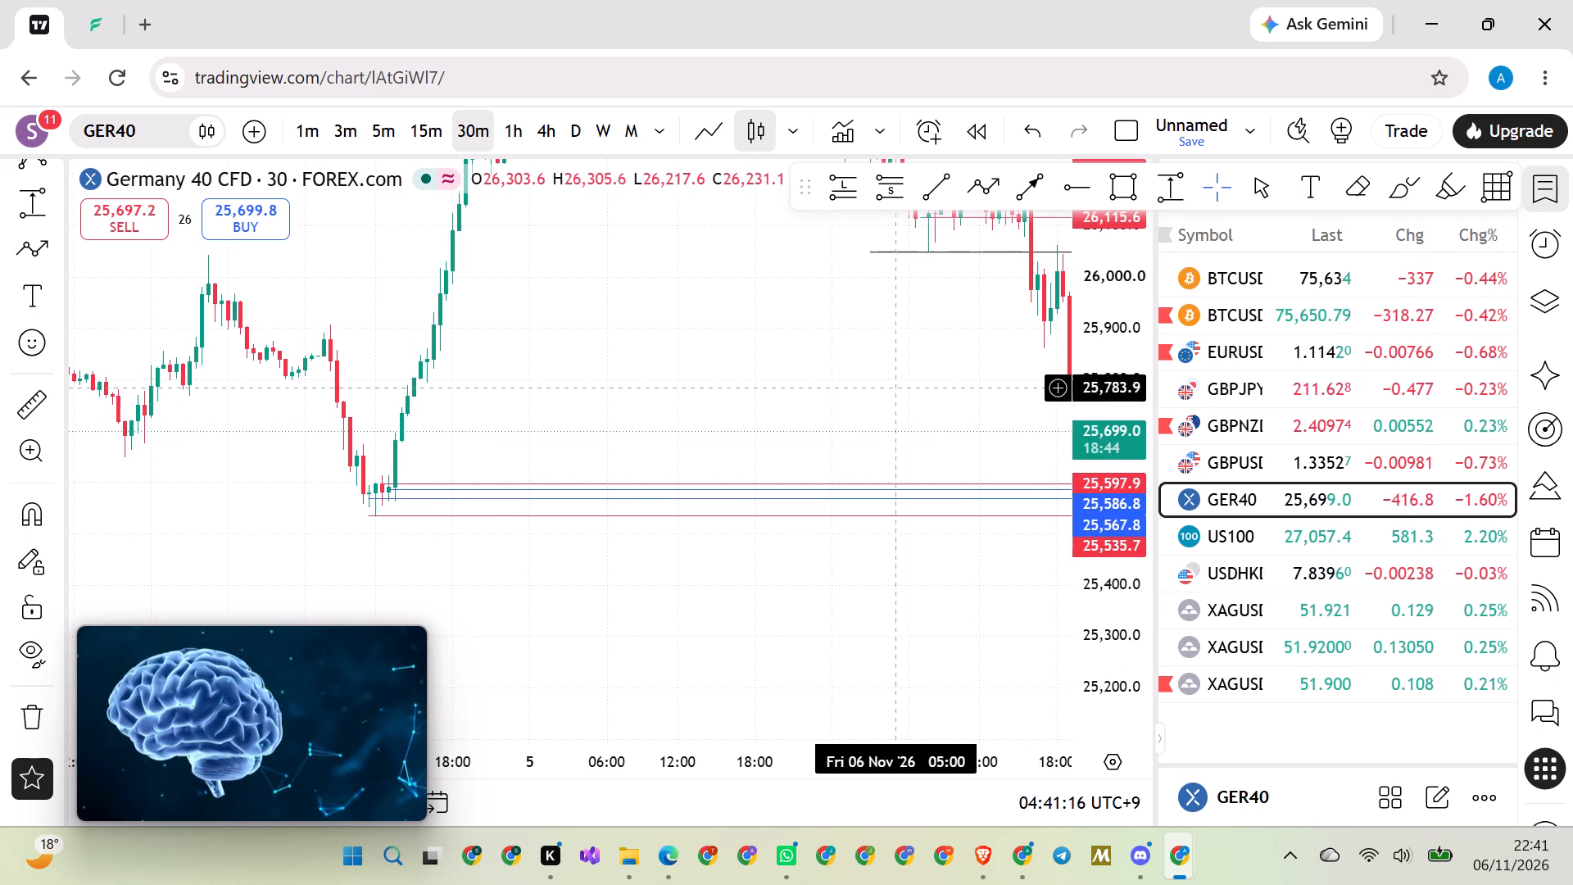
scroll(881, 379, "down", 2)
left_click_drag(882, 379, 755, 368)
left_click_drag(764, 381, 629, 371)
left_click_drag(655, 367, 596, 373)
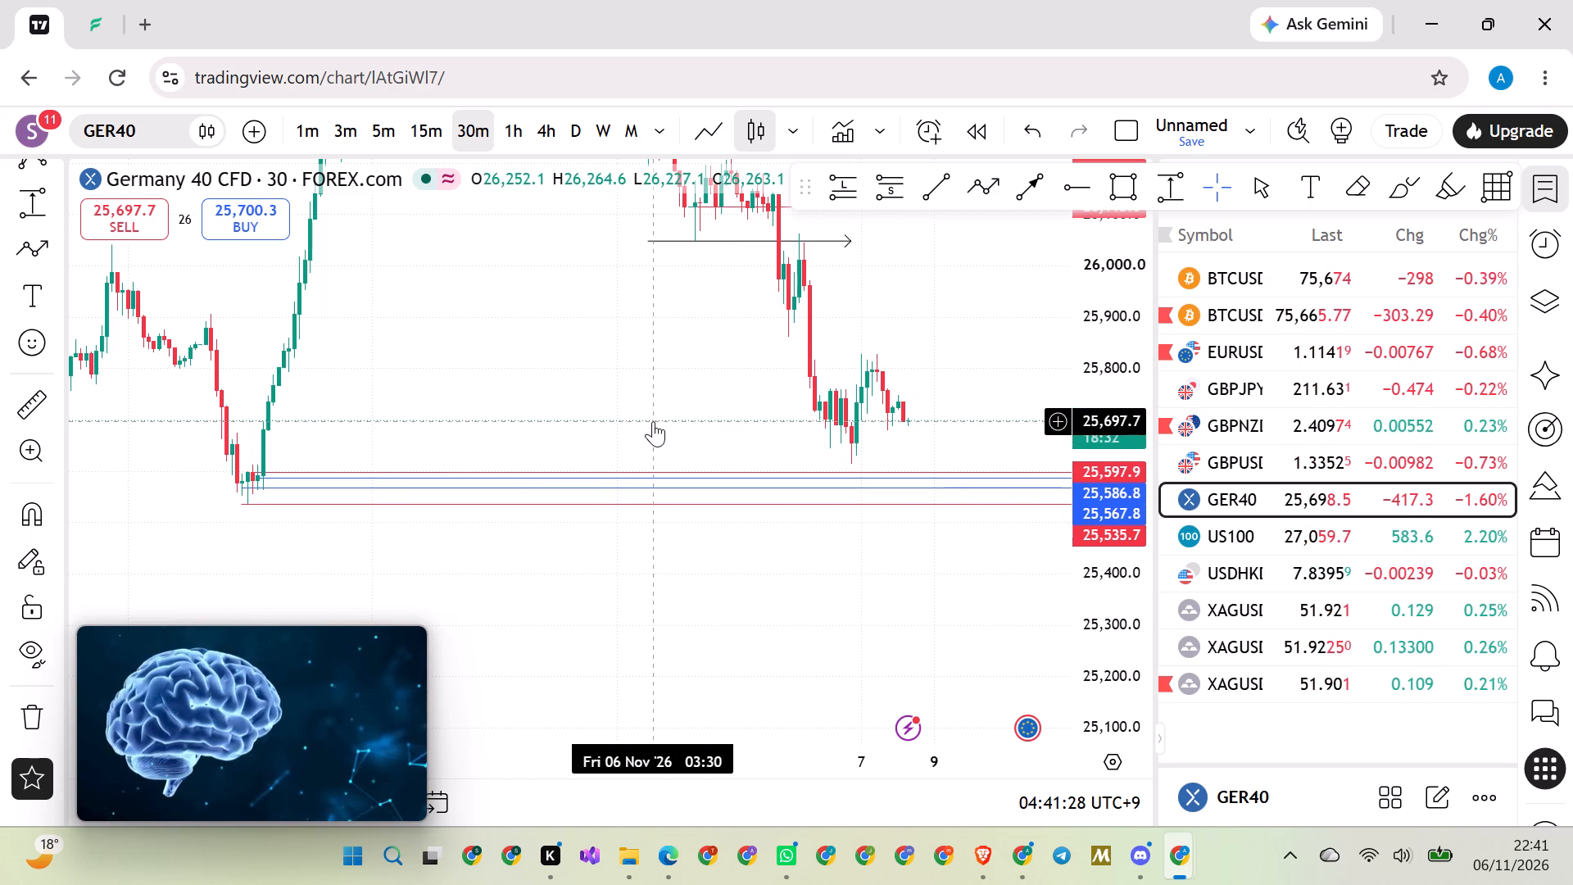
scroll(653, 421, "down", 1)
scroll(653, 421, "up", 6)
left_click_drag(663, 420, 629, 425)
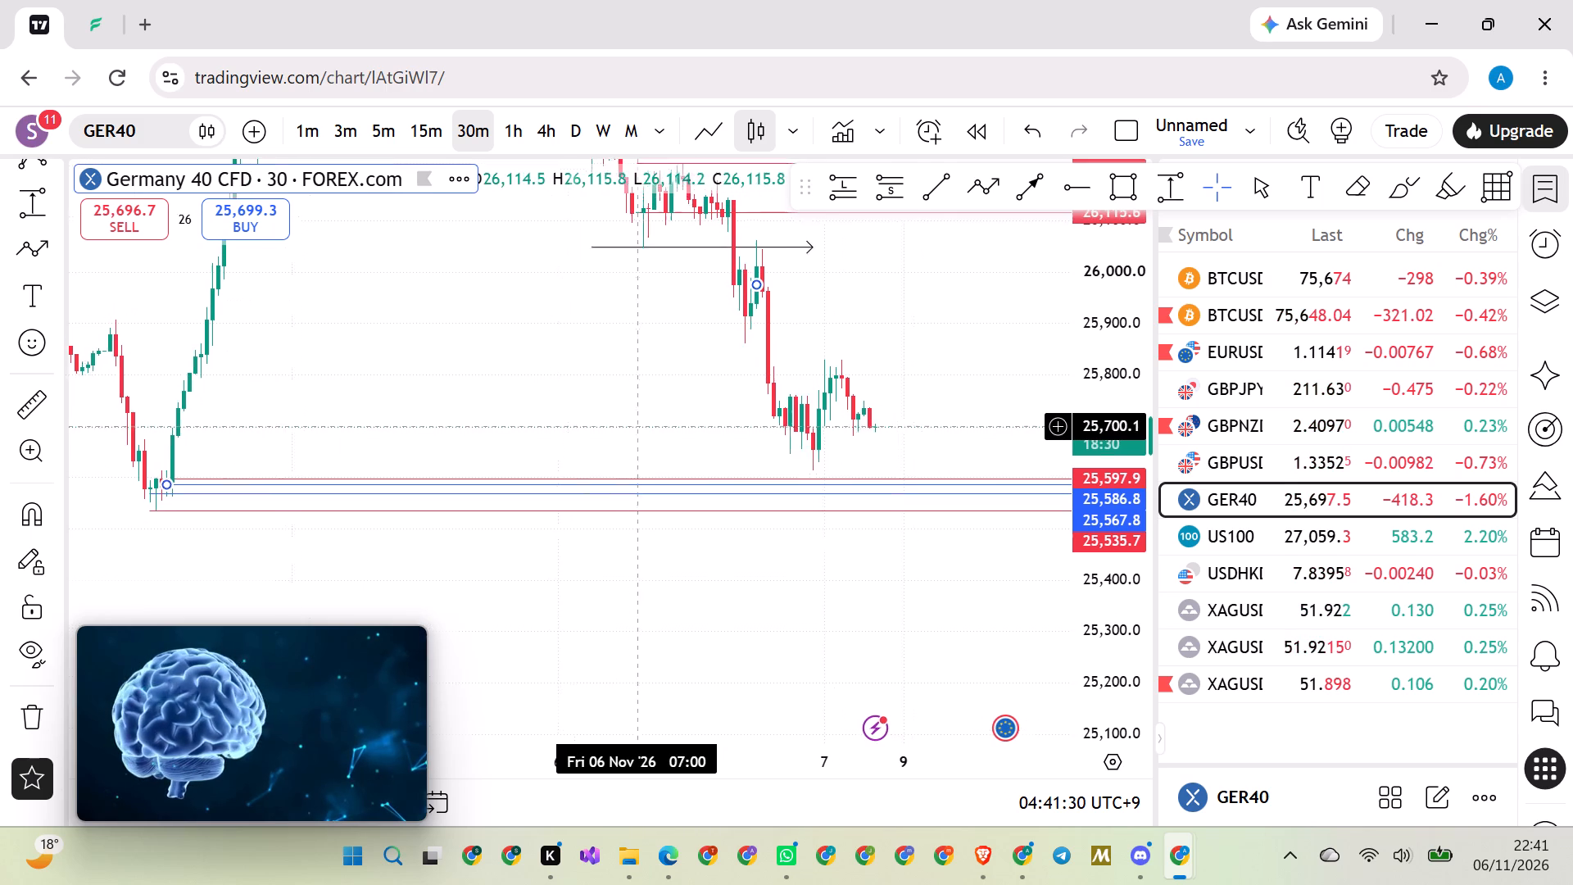
left_click_drag(629, 425, 617, 429)
left_click(653, 361)
left_click_drag(653, 361, 635, 382)
left_click_drag(644, 379, 596, 415)
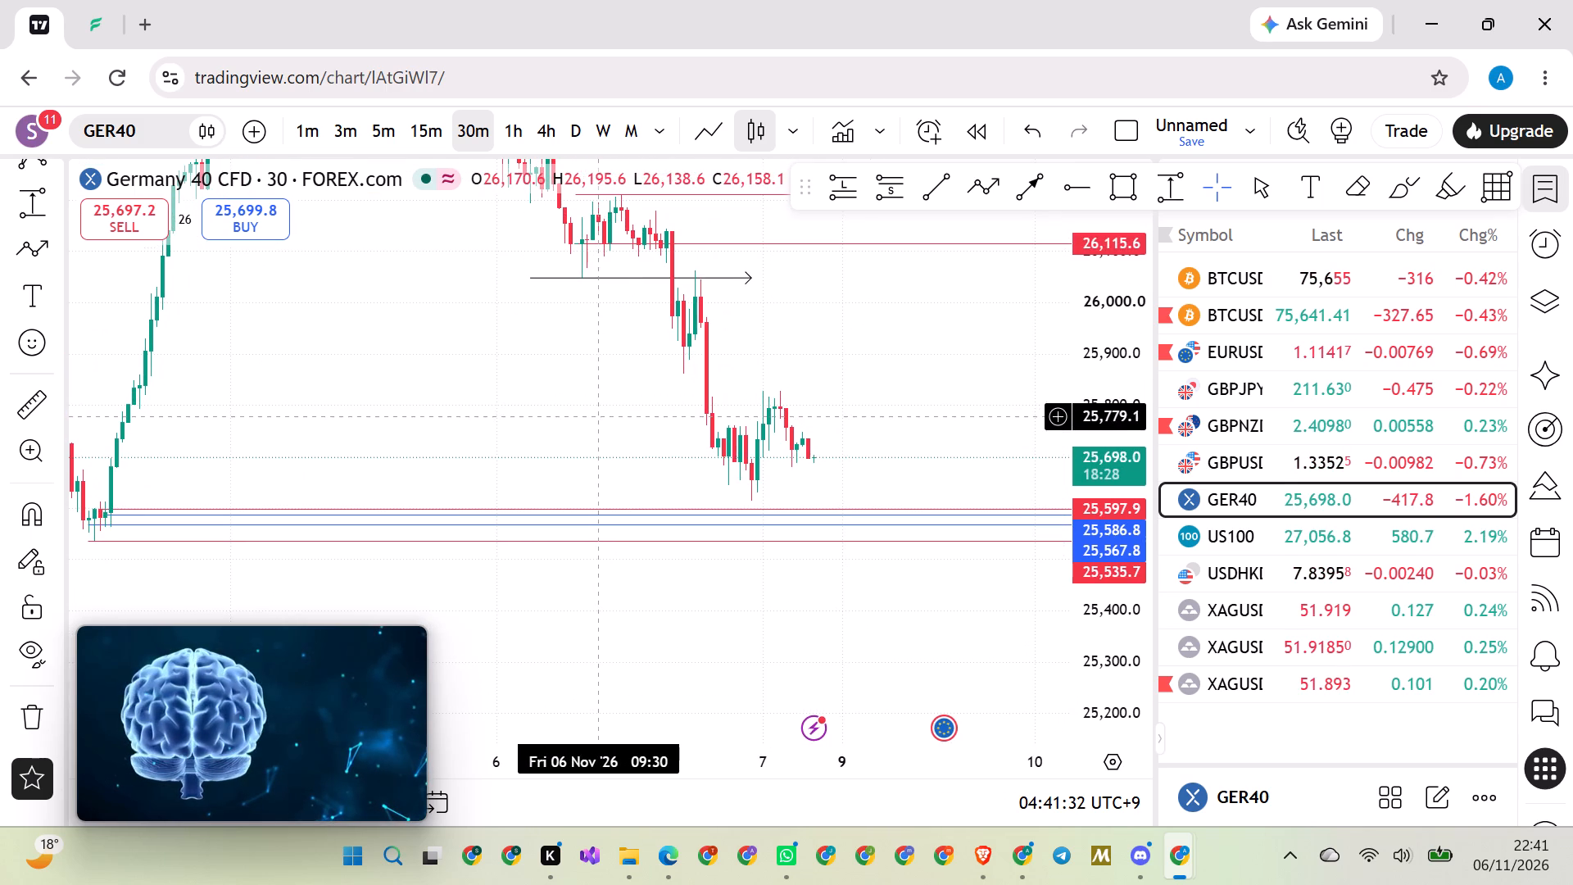
Examine the latest 30-minute candles up close, from the end of the sell-off through the consolidation above the 25,597.9 level.
scroll(1081, 420, "up", 3)
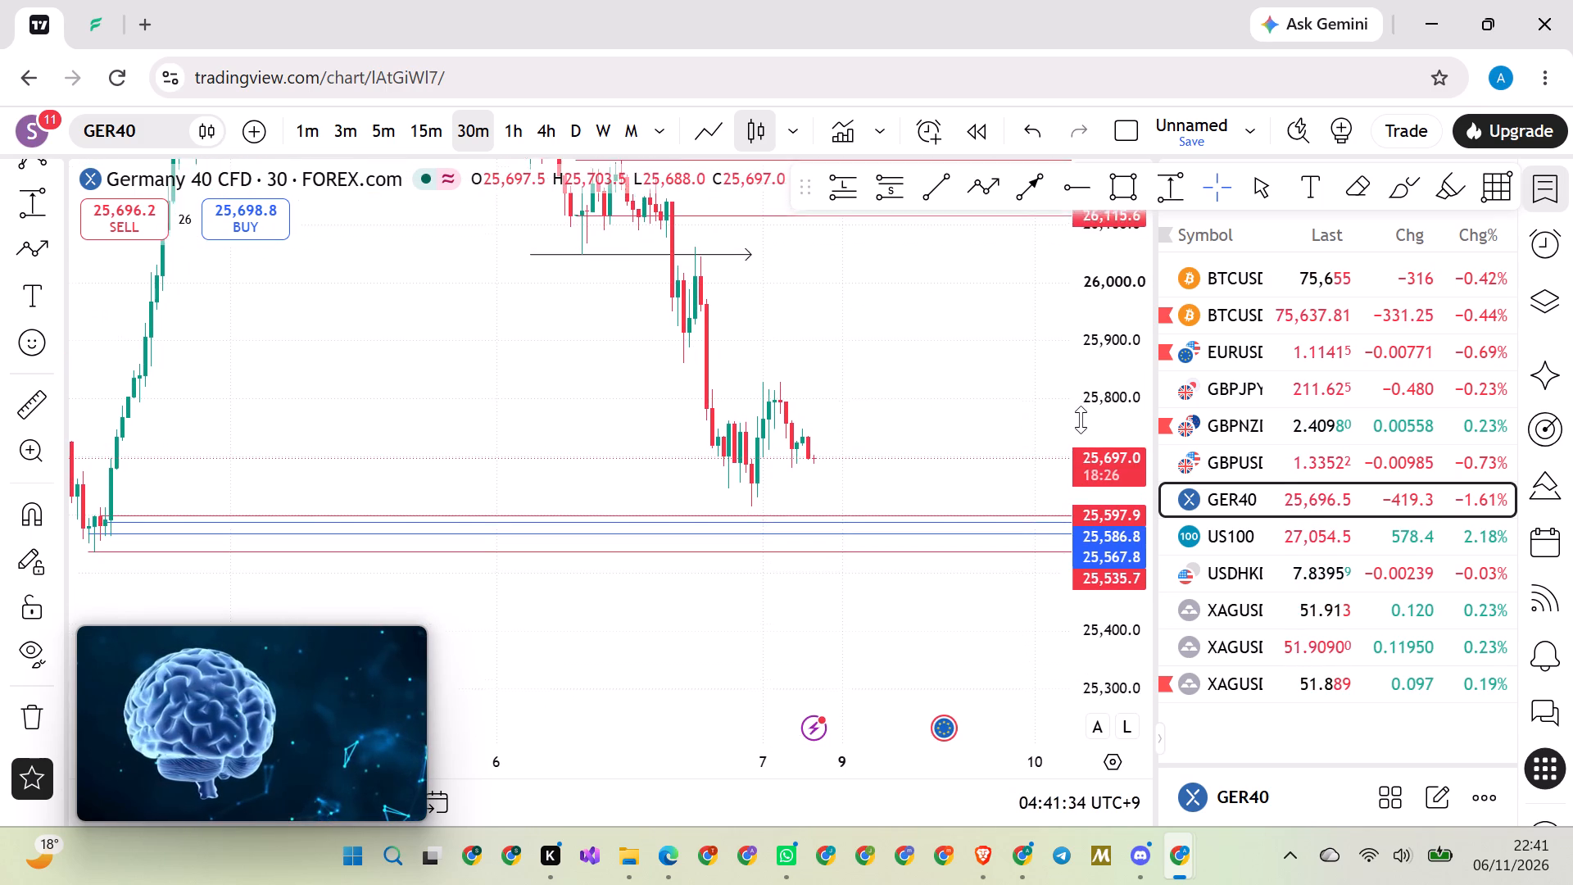
scroll(1081, 420, "up", 10)
scroll(1081, 420, "up", 14)
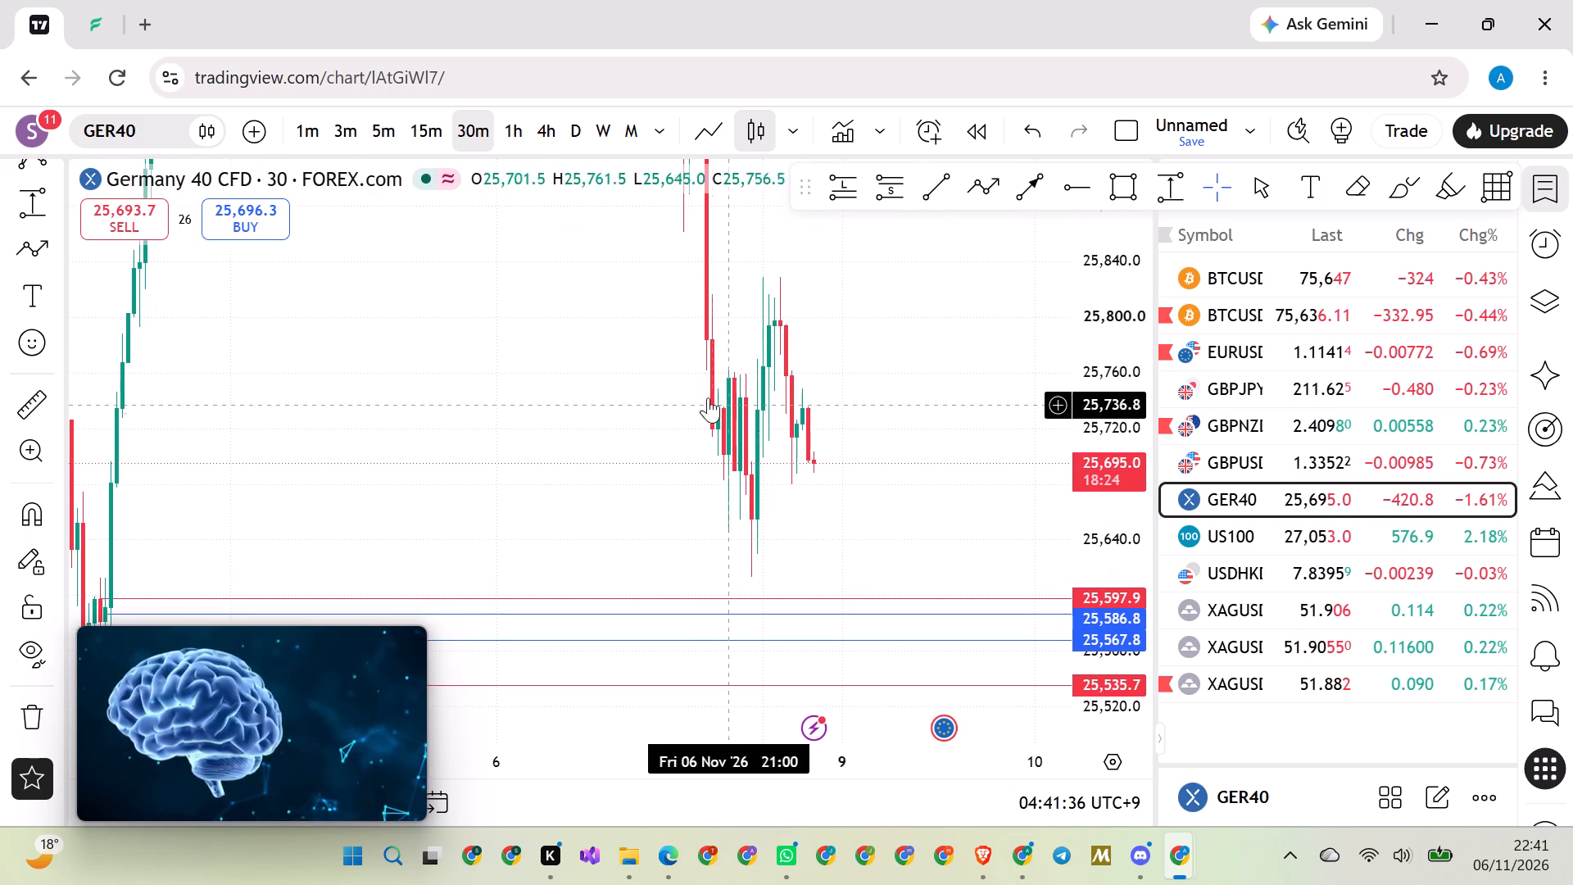
scroll(545, 391, "up", 5)
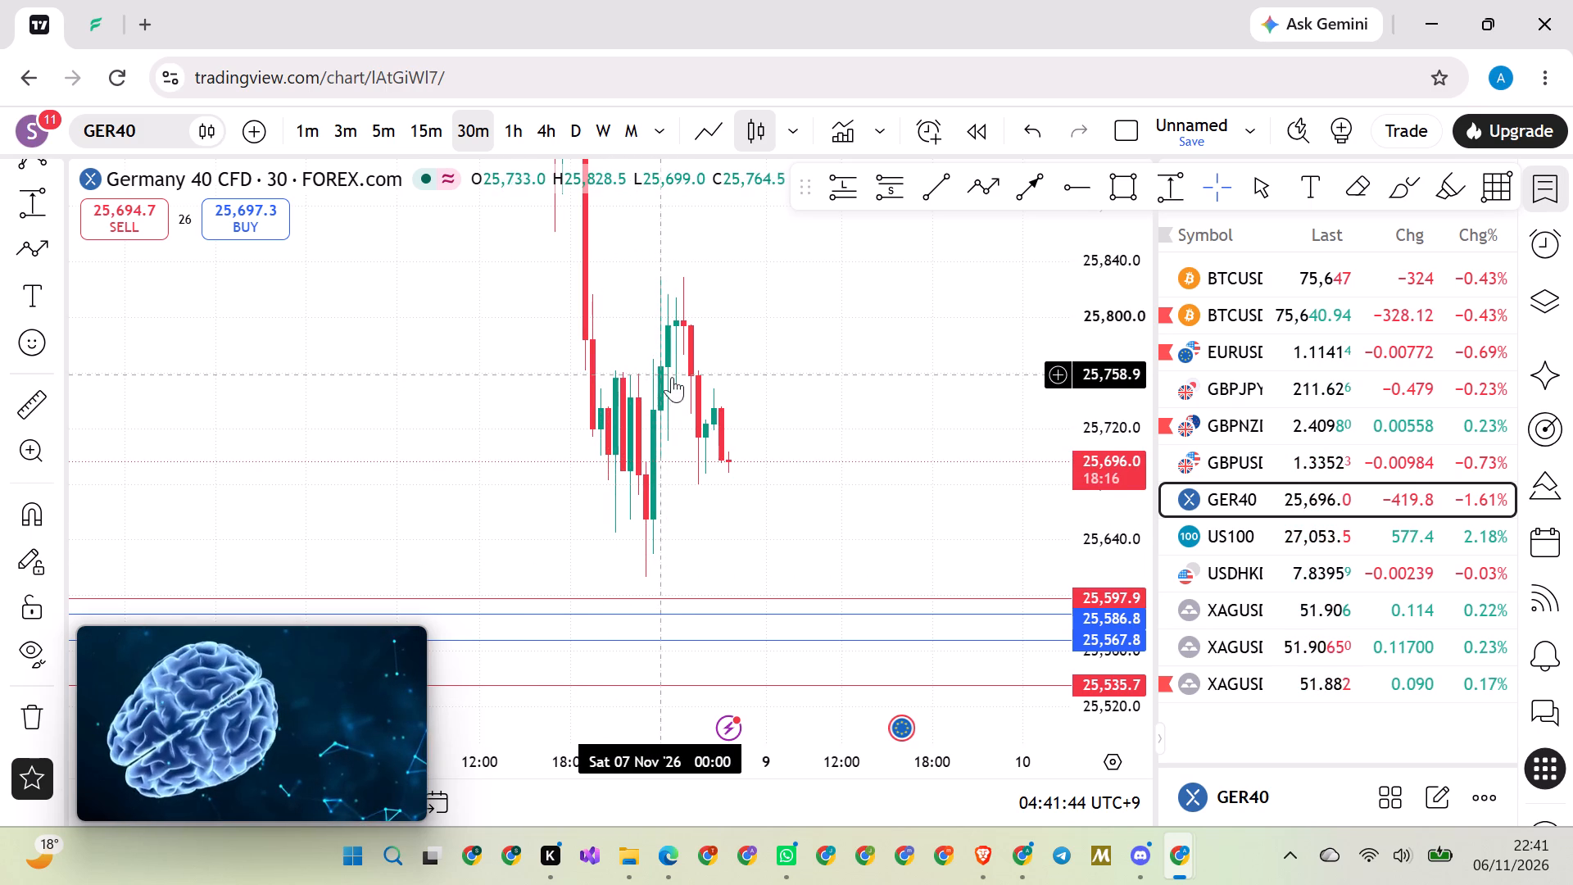
left_click_drag(1124, 303, 1117, 361)
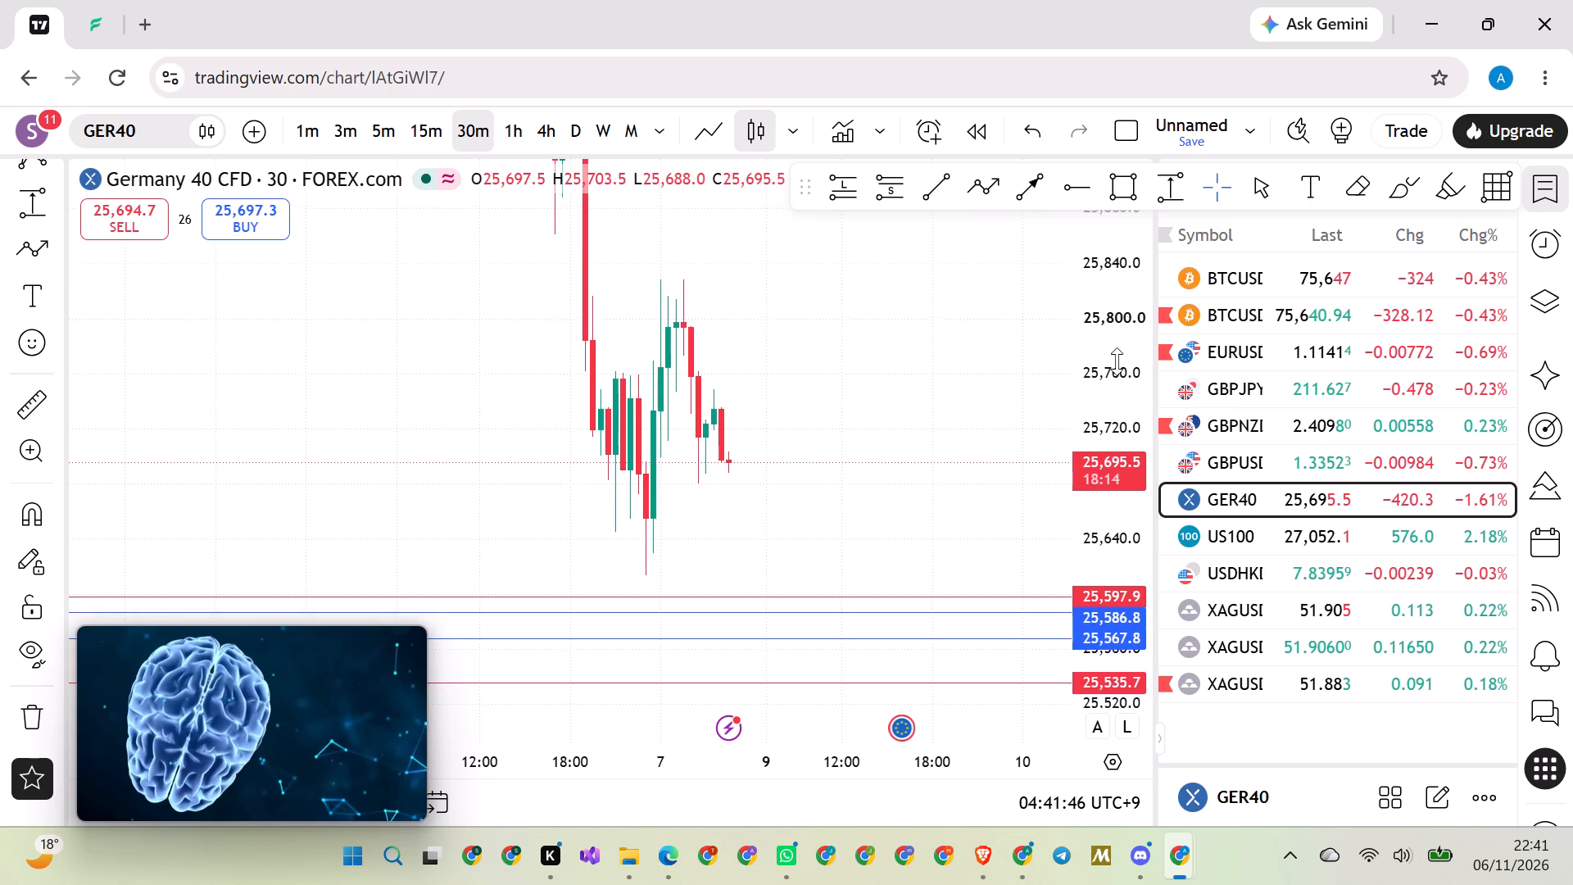
left_click_drag(1117, 361, 1040, 533)
scroll(841, 458, "down", 2)
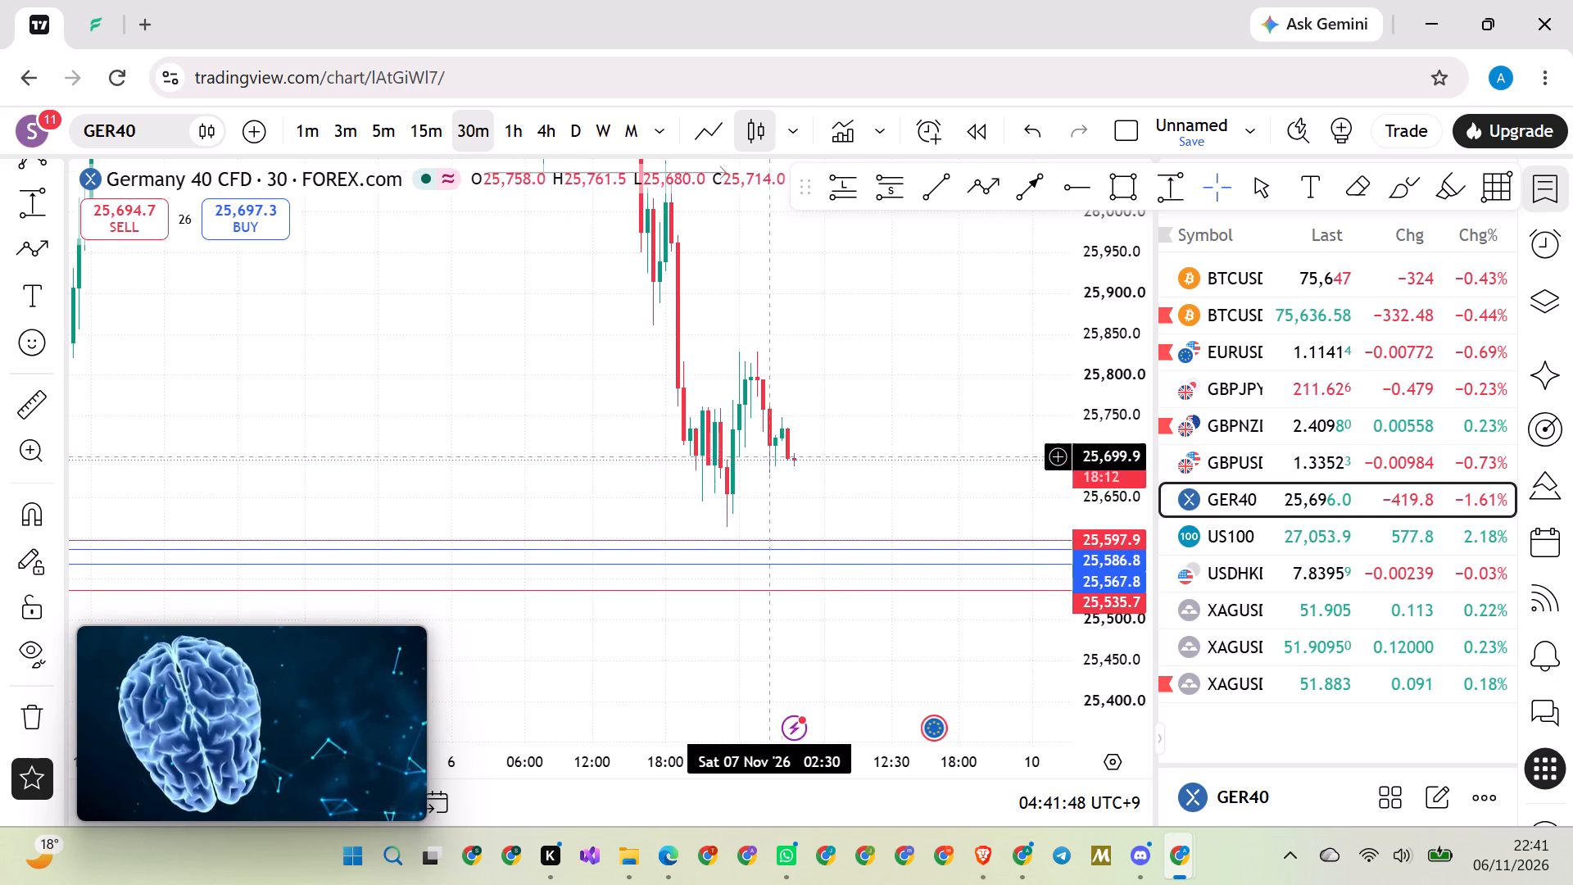
scroll(782, 449, "up", 2)
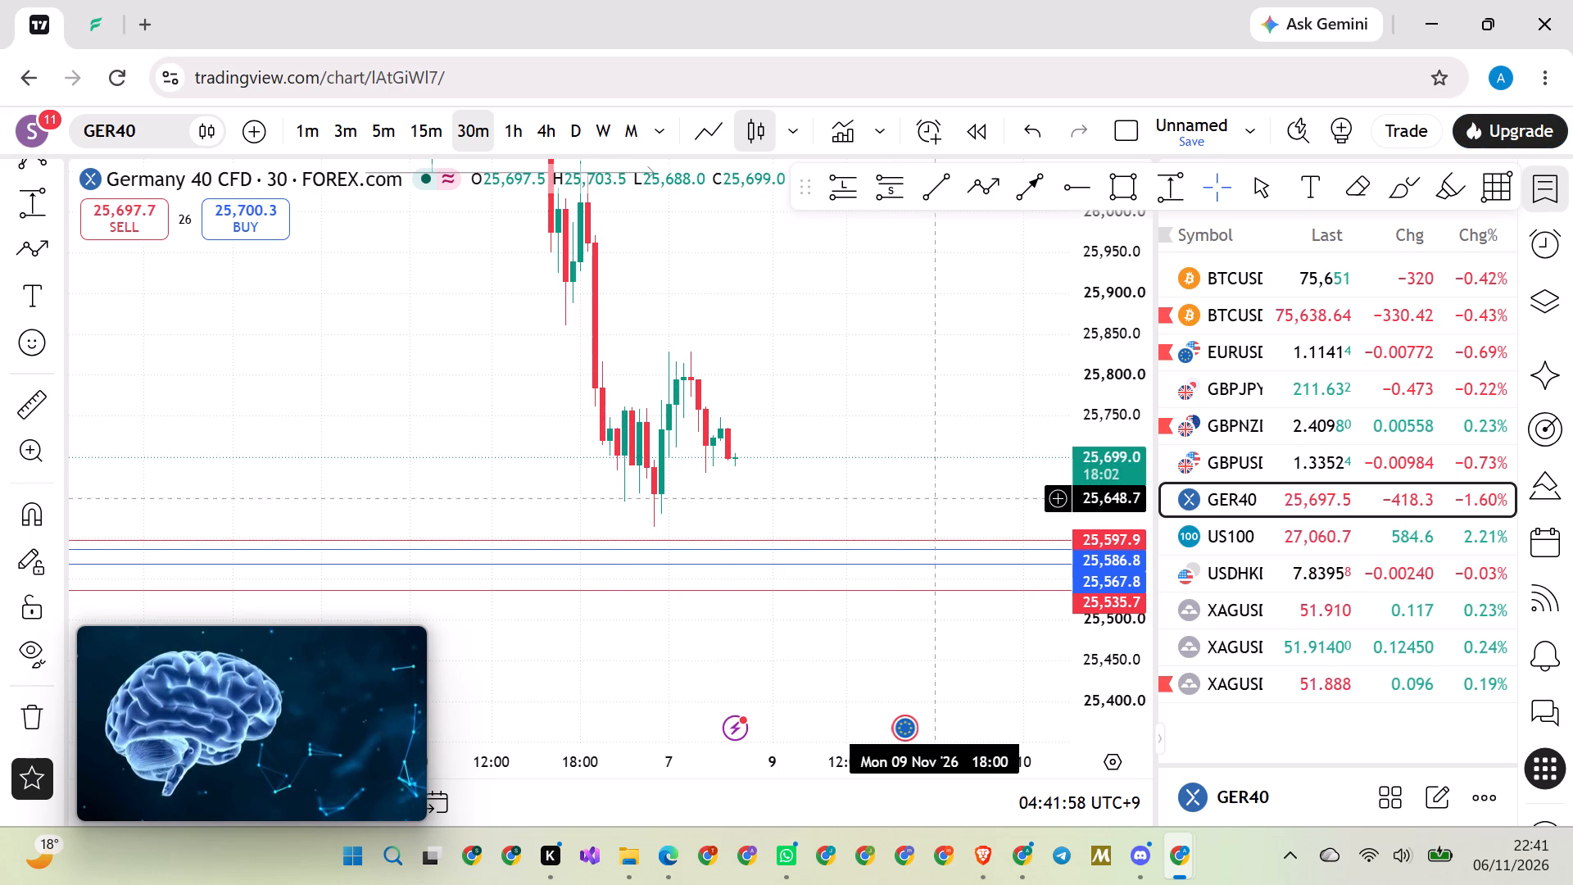
scroll(1119, 433, "up", 15)
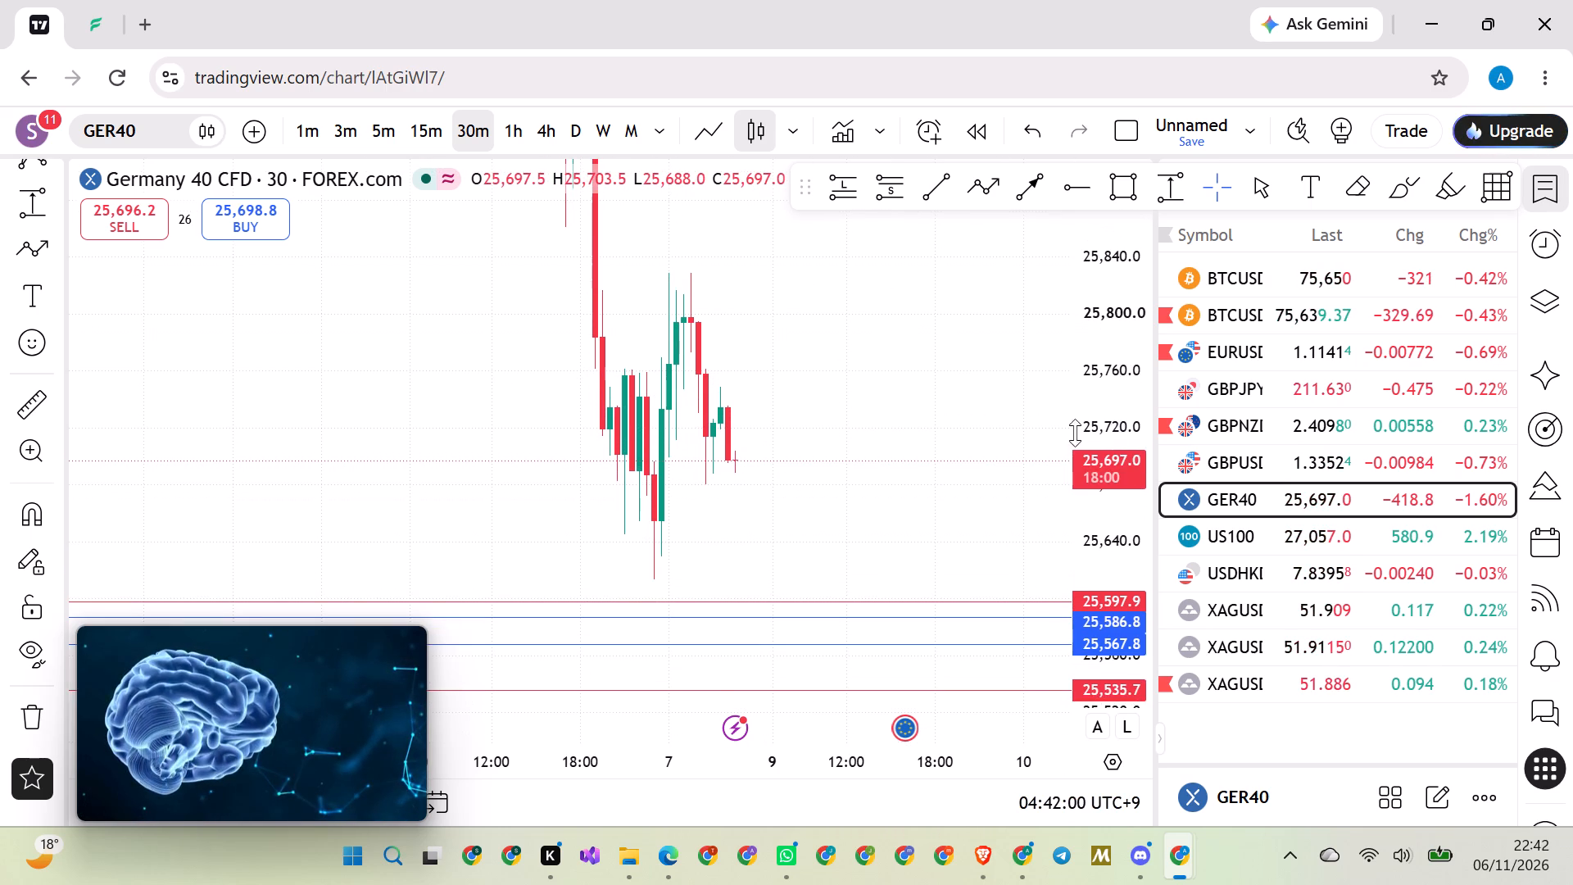
left_click_drag(307, 387, 553, 422)
scroll(556, 422, "up", 12)
left_click_drag(258, 415, 343, 421)
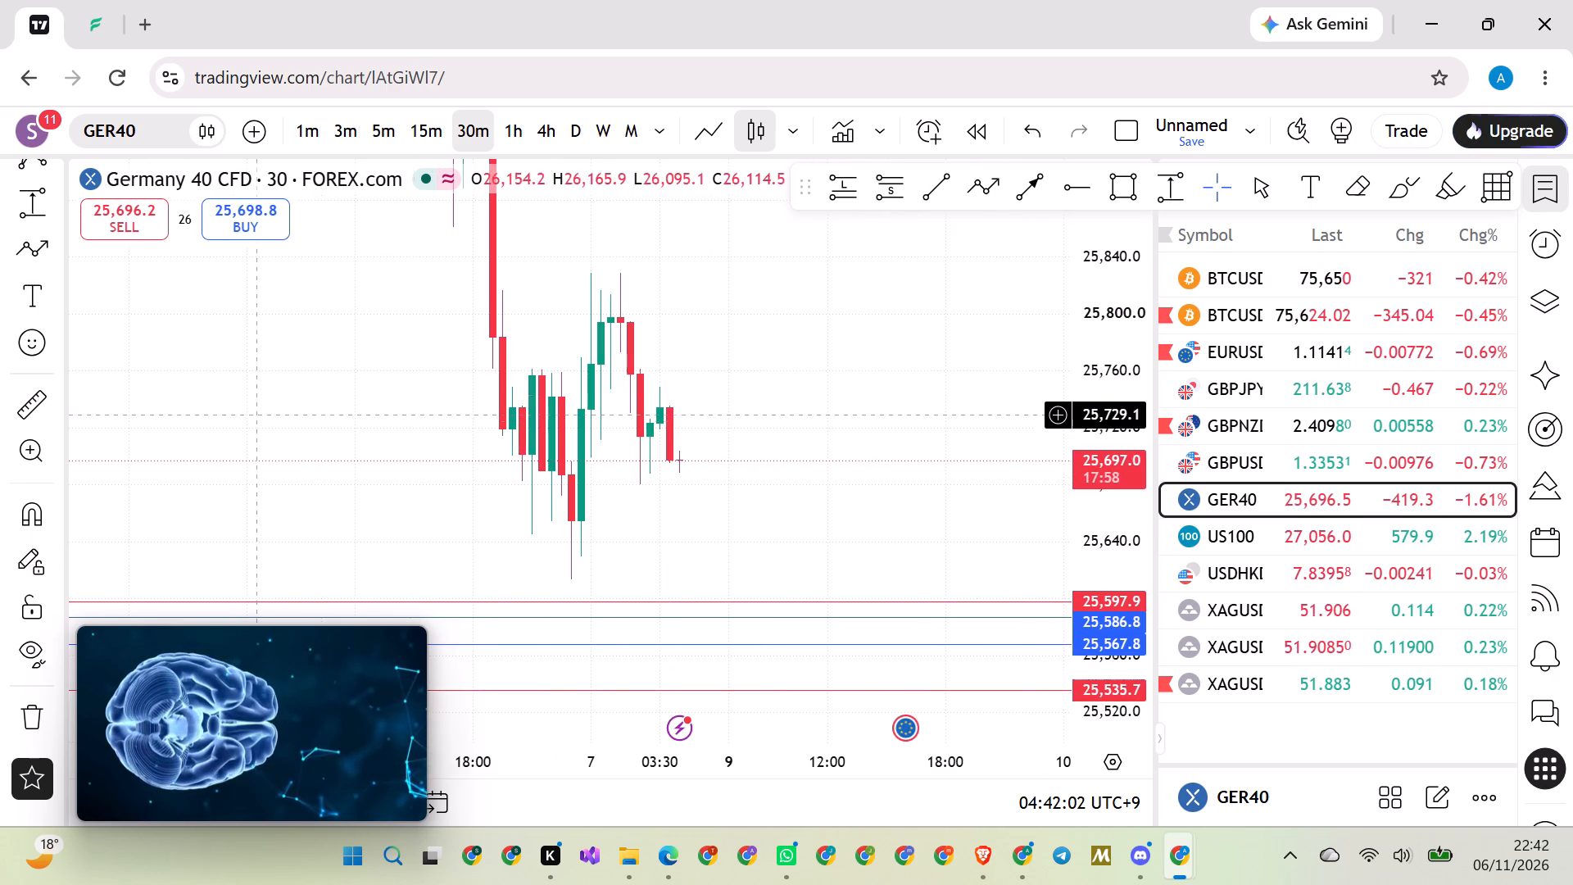
left_click_drag(343, 421, 614, 421)
scroll(541, 379, "up", 16)
scroll(382, 356, "up", 2)
left_click_drag(262, 375, 430, 370)
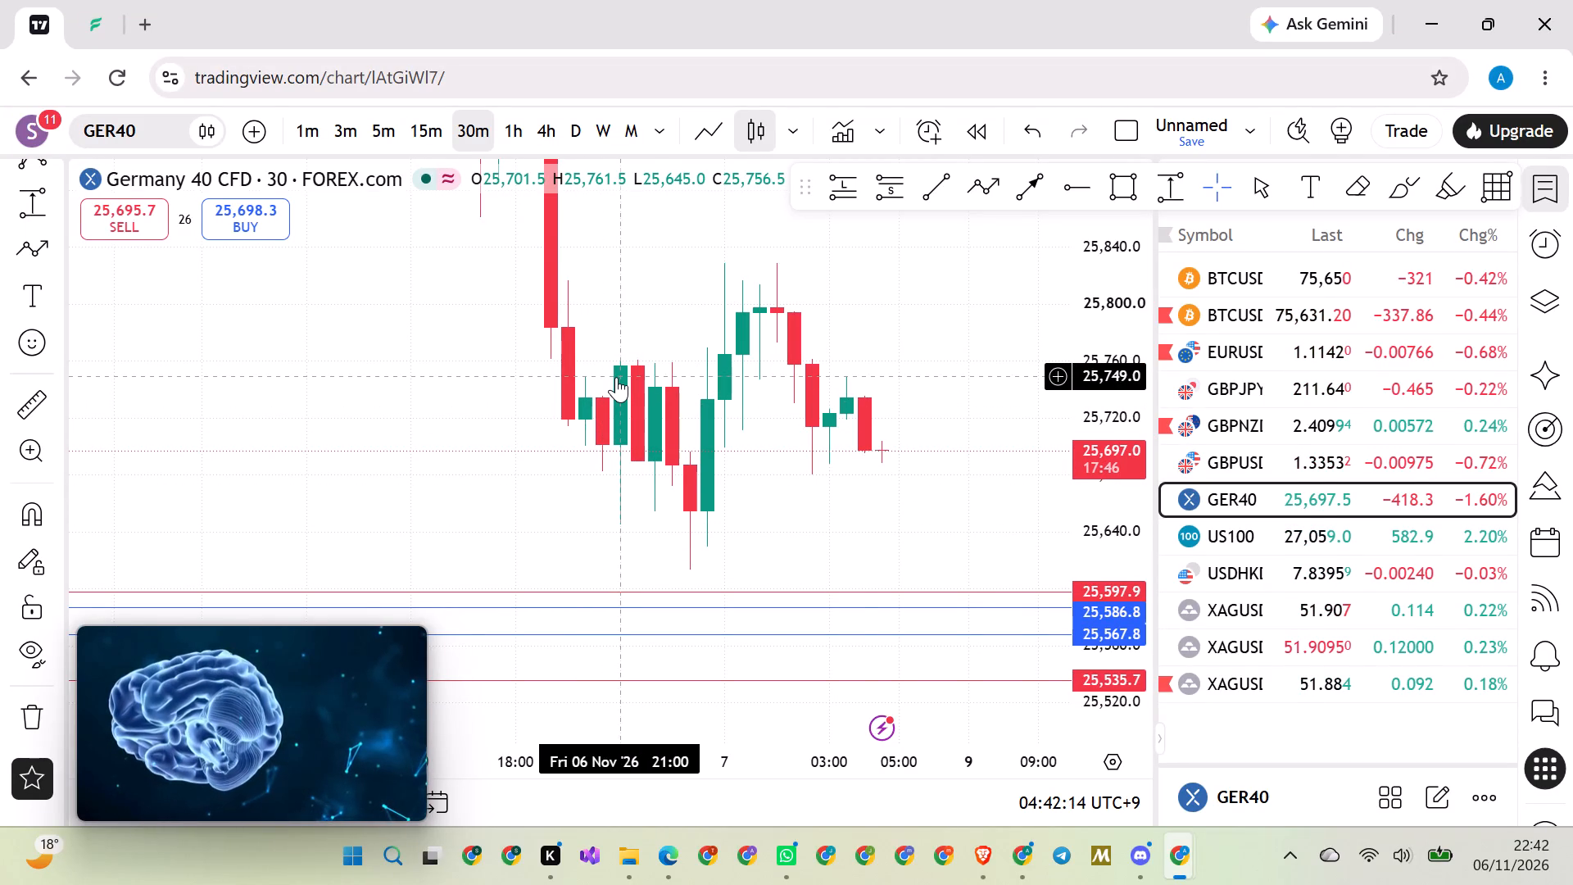
Place a horizontal ray at 25,757.6 from the top of the 6 November 21:30 candle.
left_click(1058, 185)
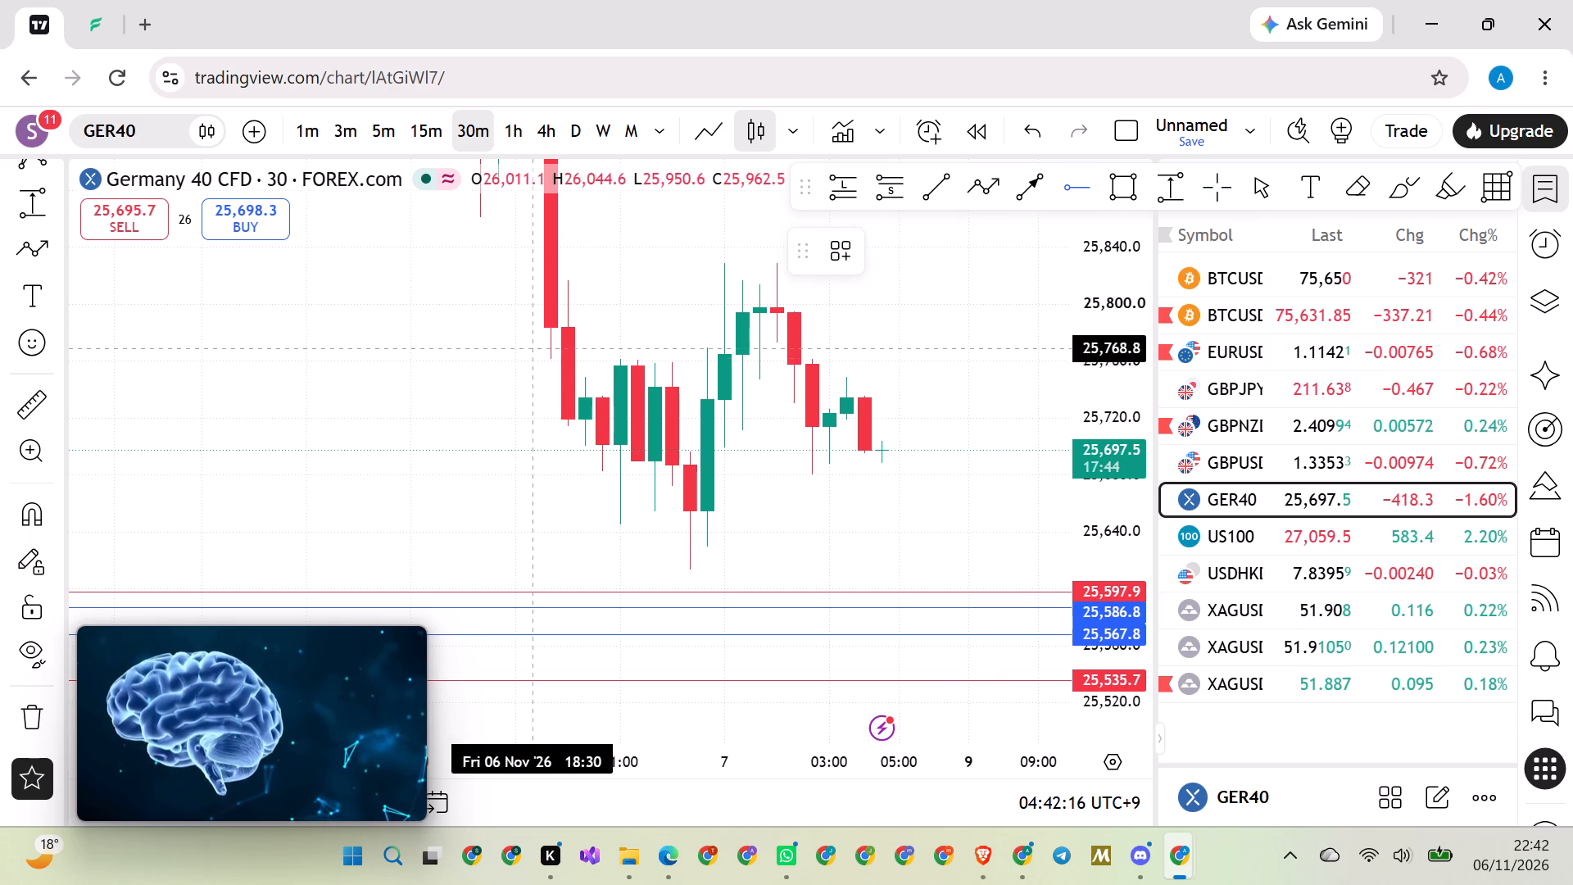
left_click(638, 365)
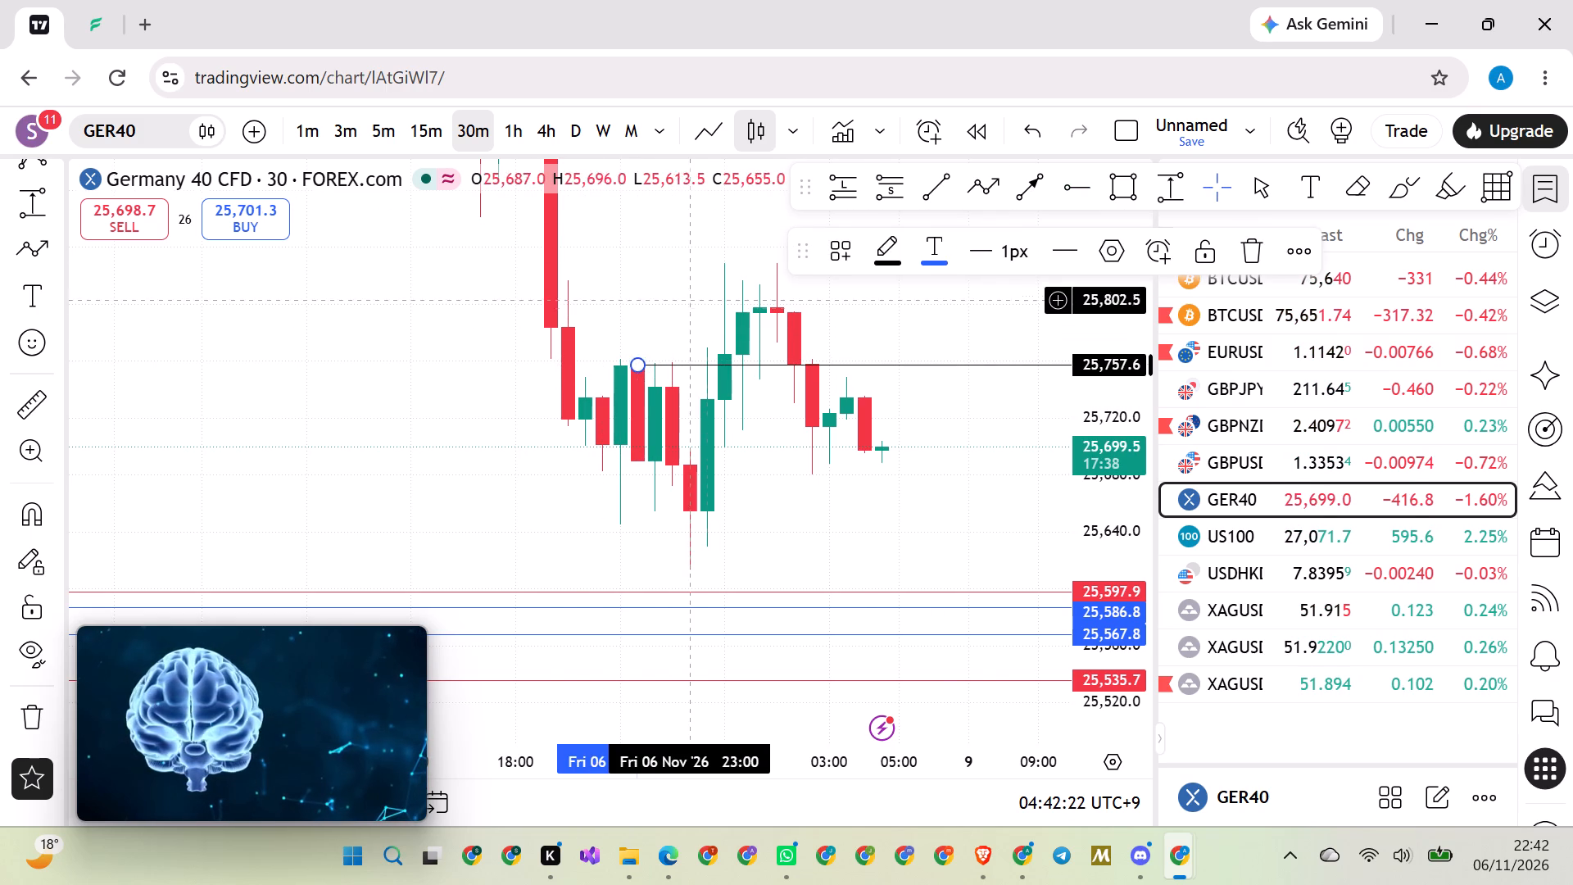
left_click(701, 287)
Place a horizontal ray at 25,613.4 from the low of the 6 November 23:00 candle.
left_click(1063, 188)
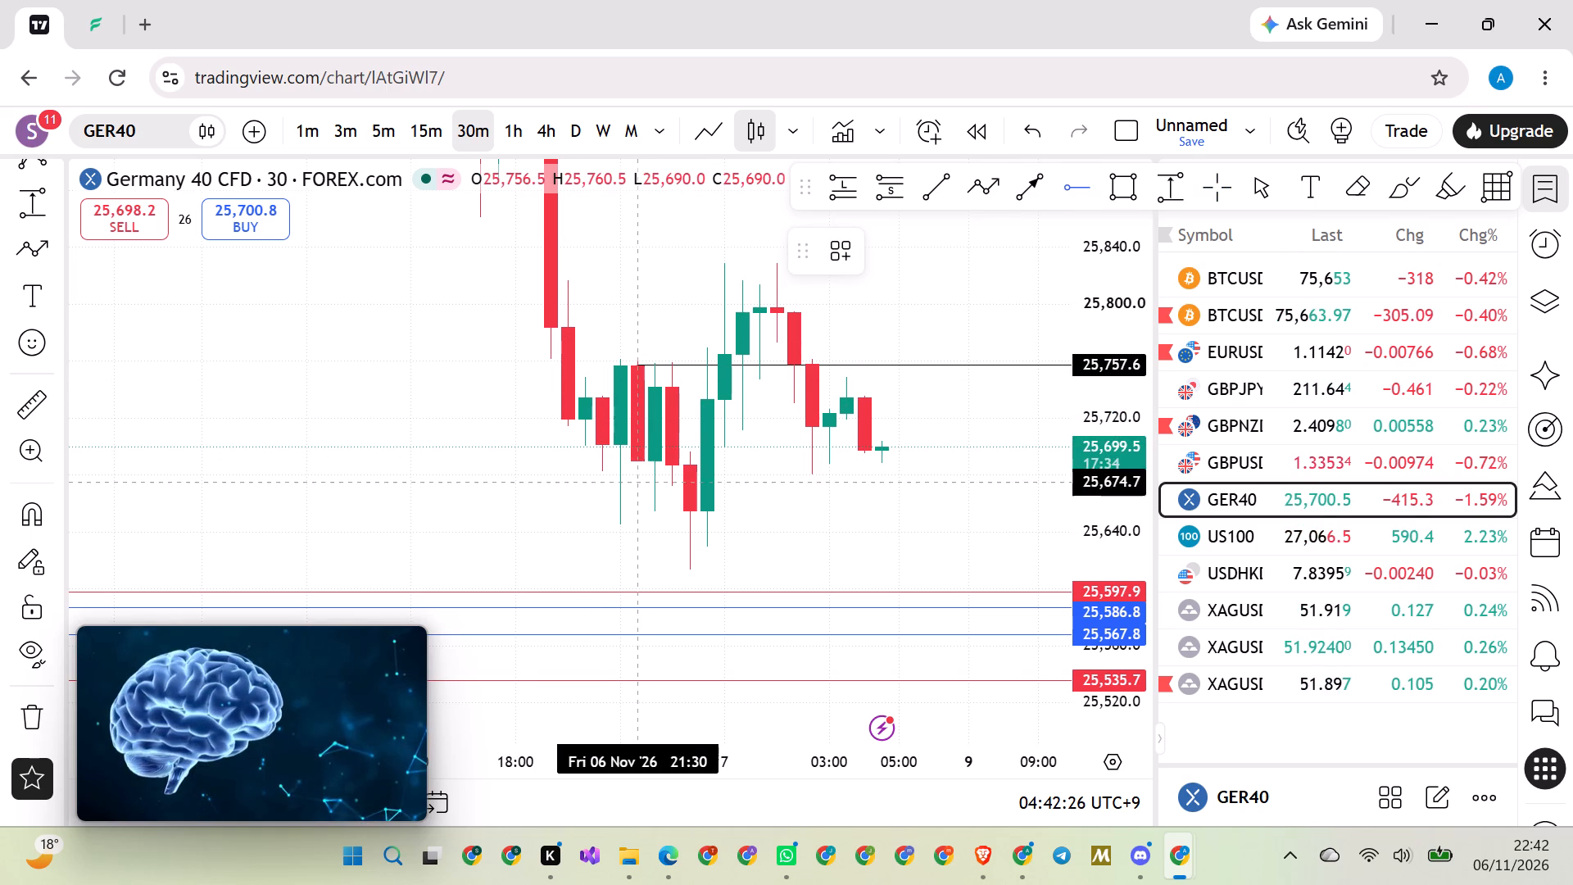
left_click(688, 570)
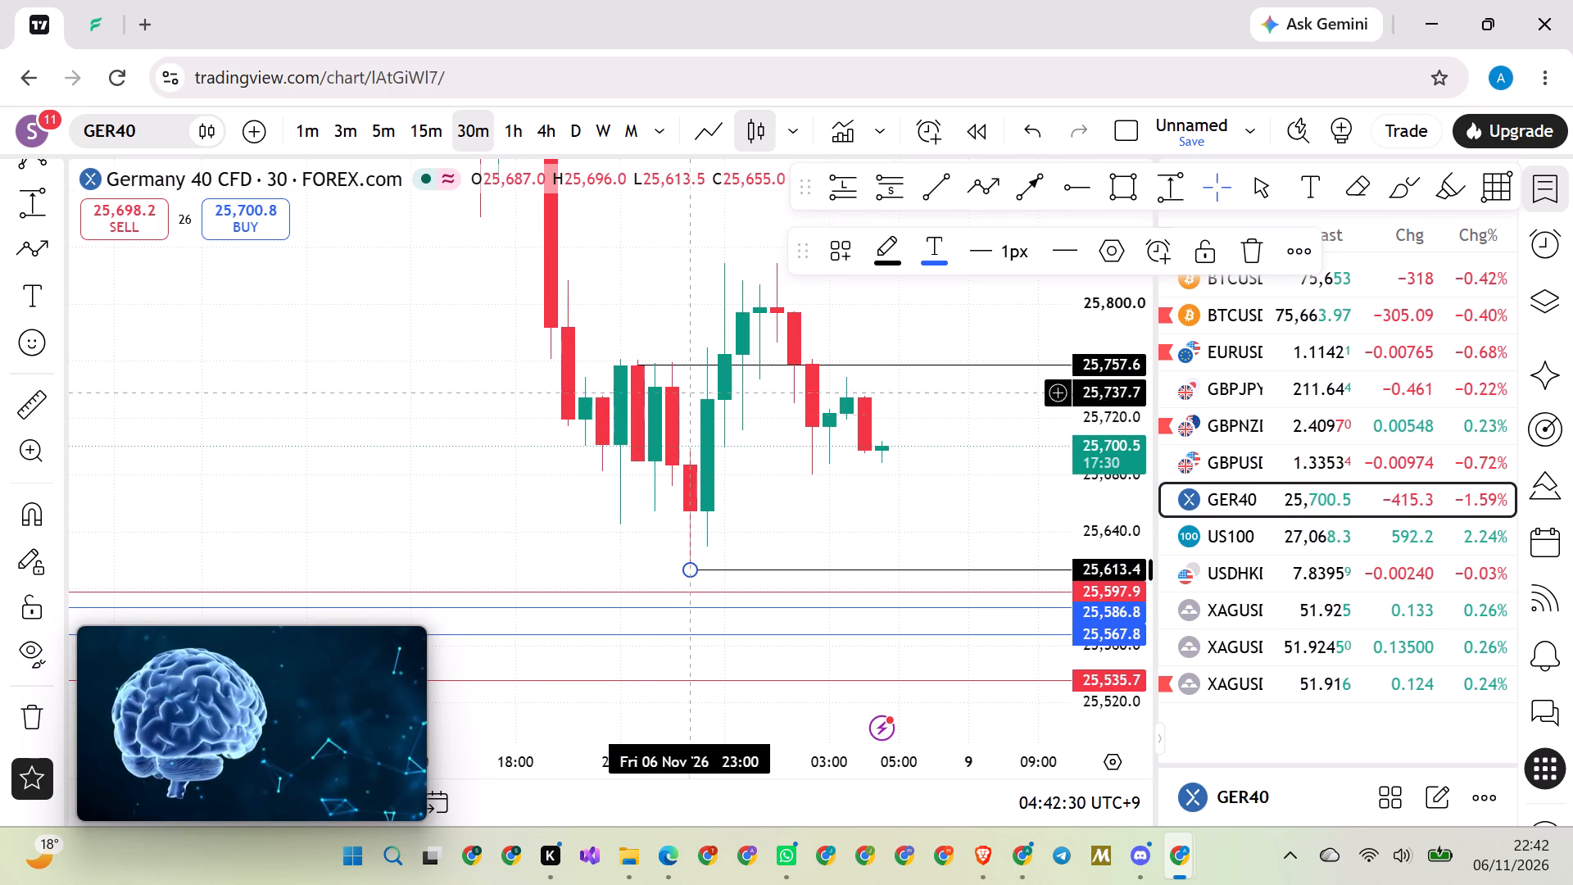
left_click(649, 288)
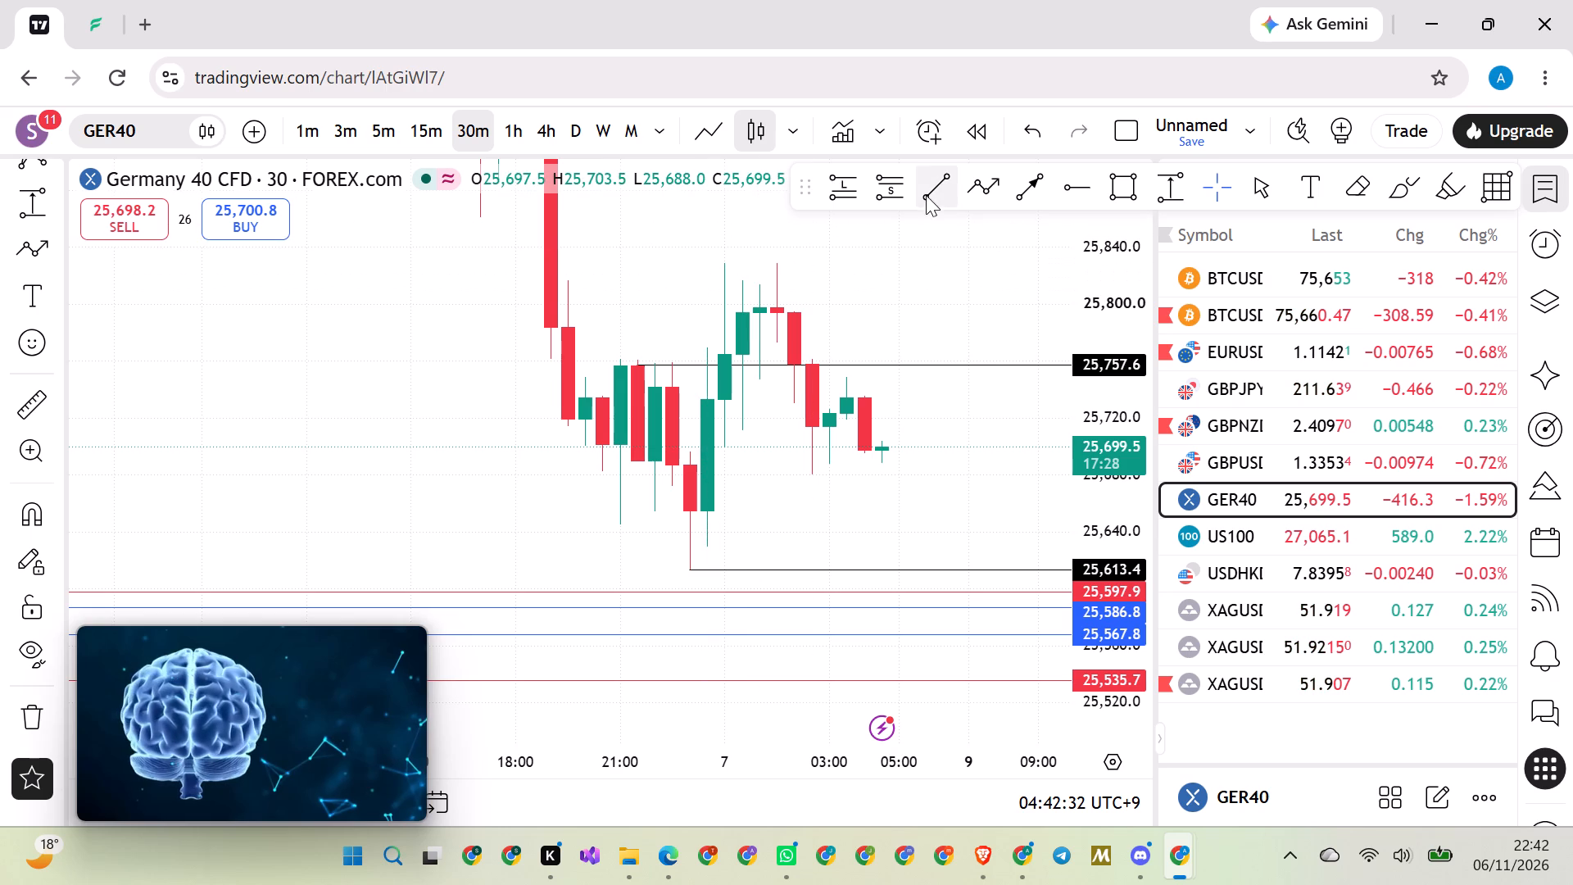
Draw a seven-point zigzag path in the blank area before the sell-off, from about 25,825 down to a low near 25,712 and back up.
left_click(977, 188)
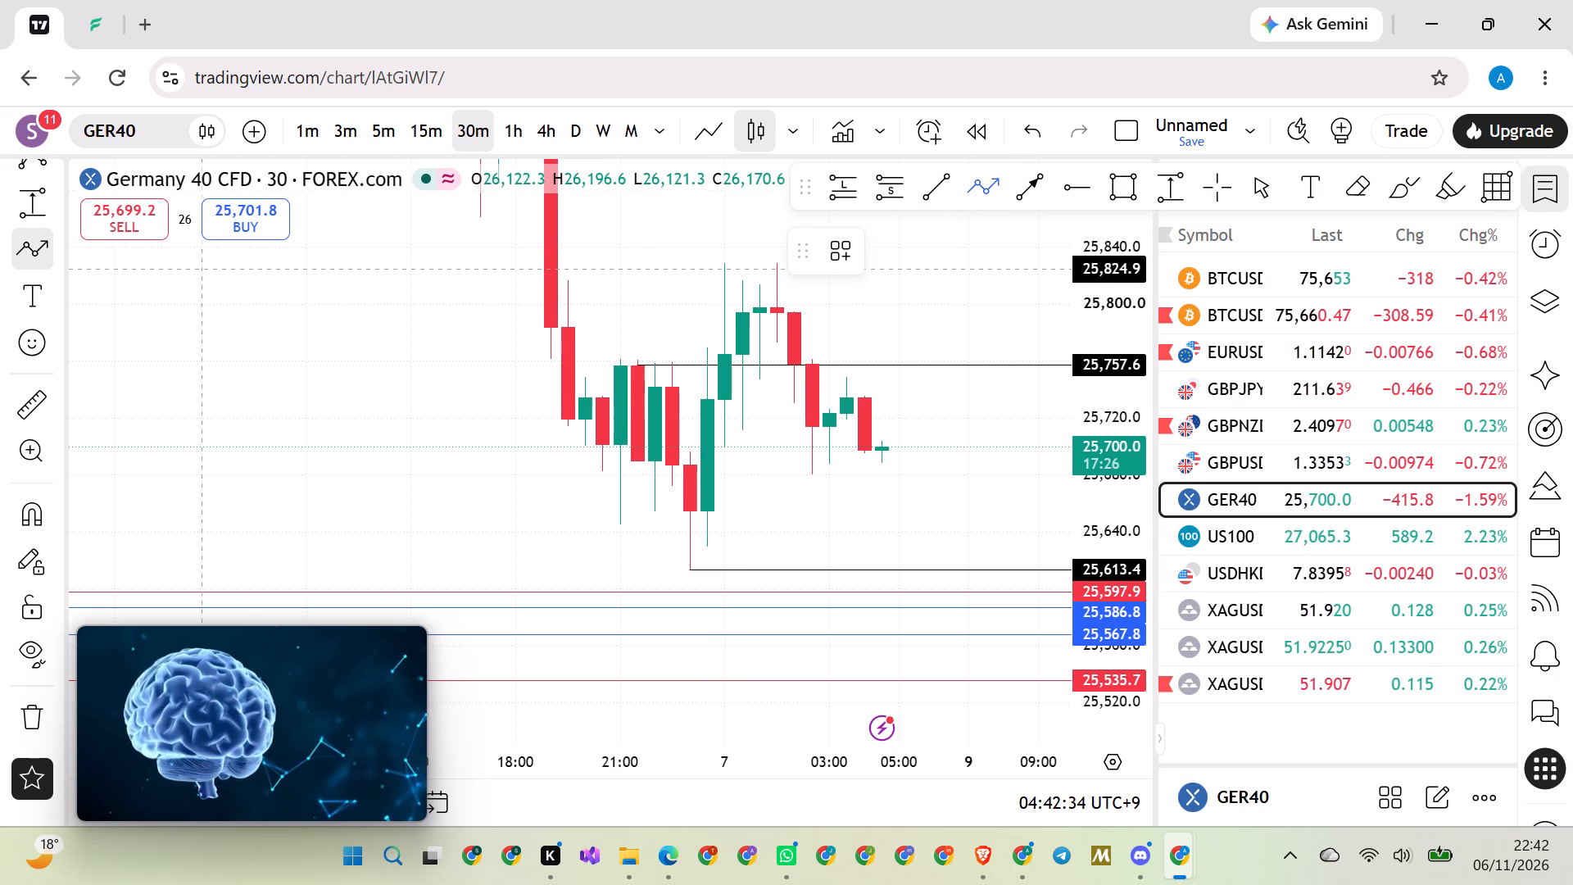
left_click(200, 268)
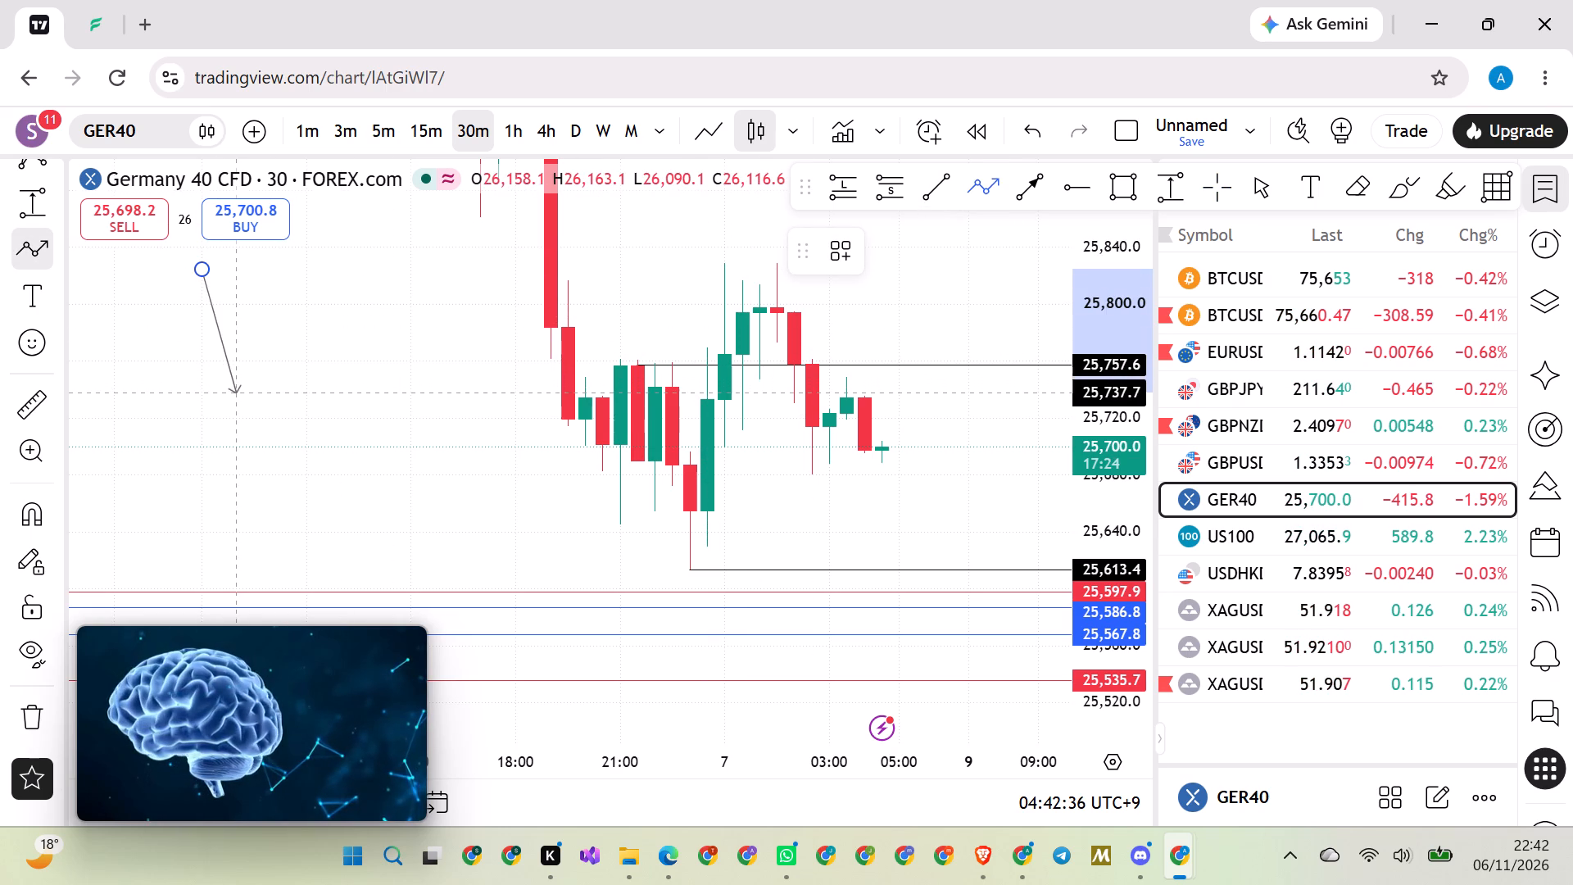
left_click(235, 393)
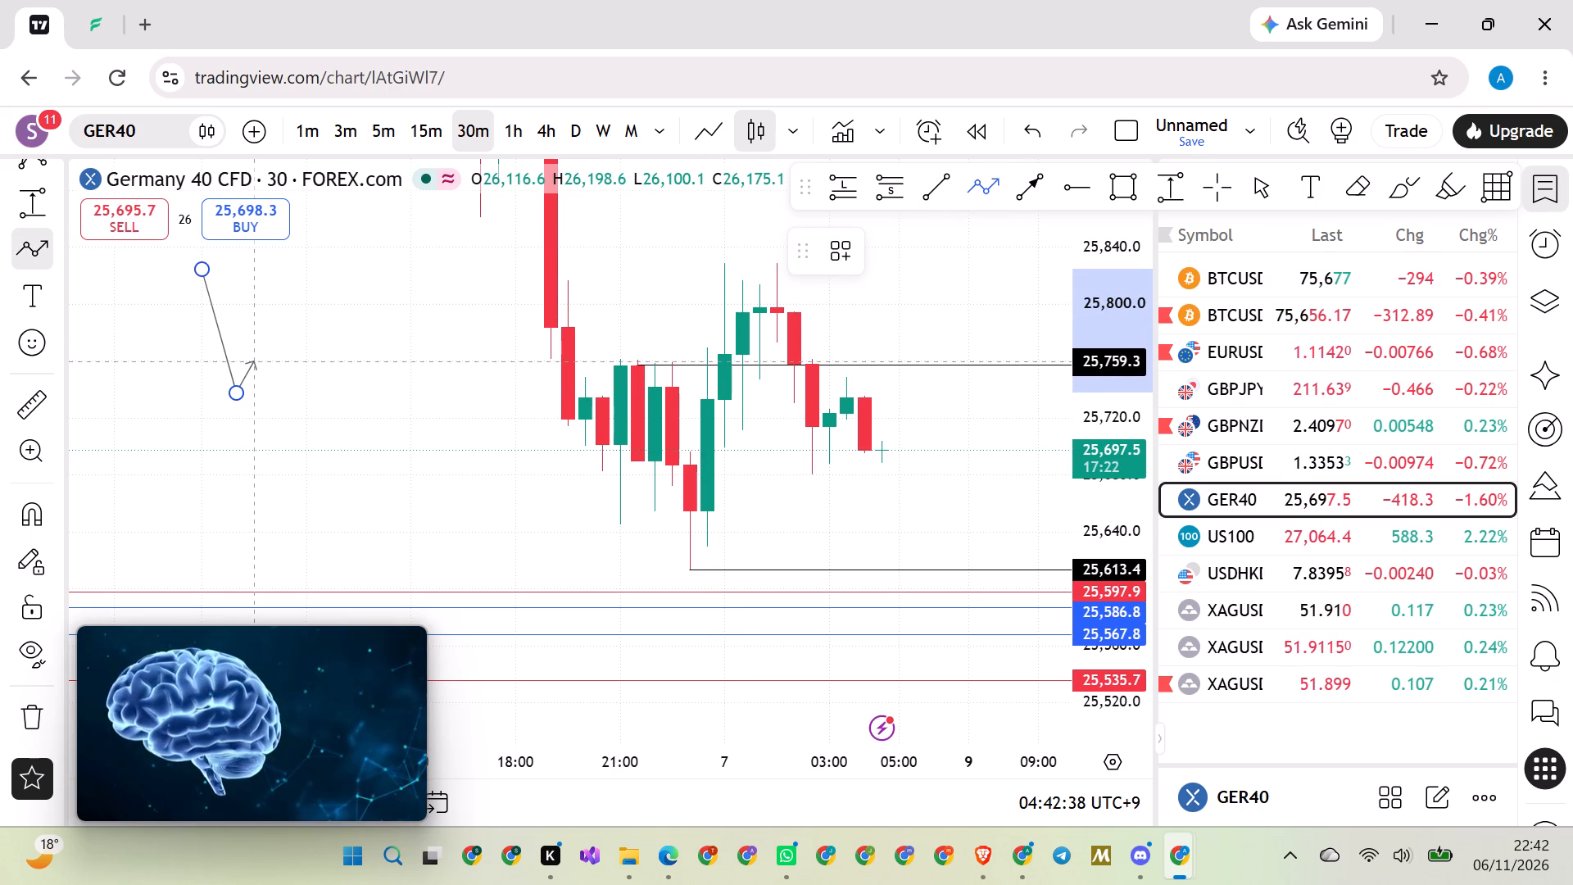
left_click(243, 361)
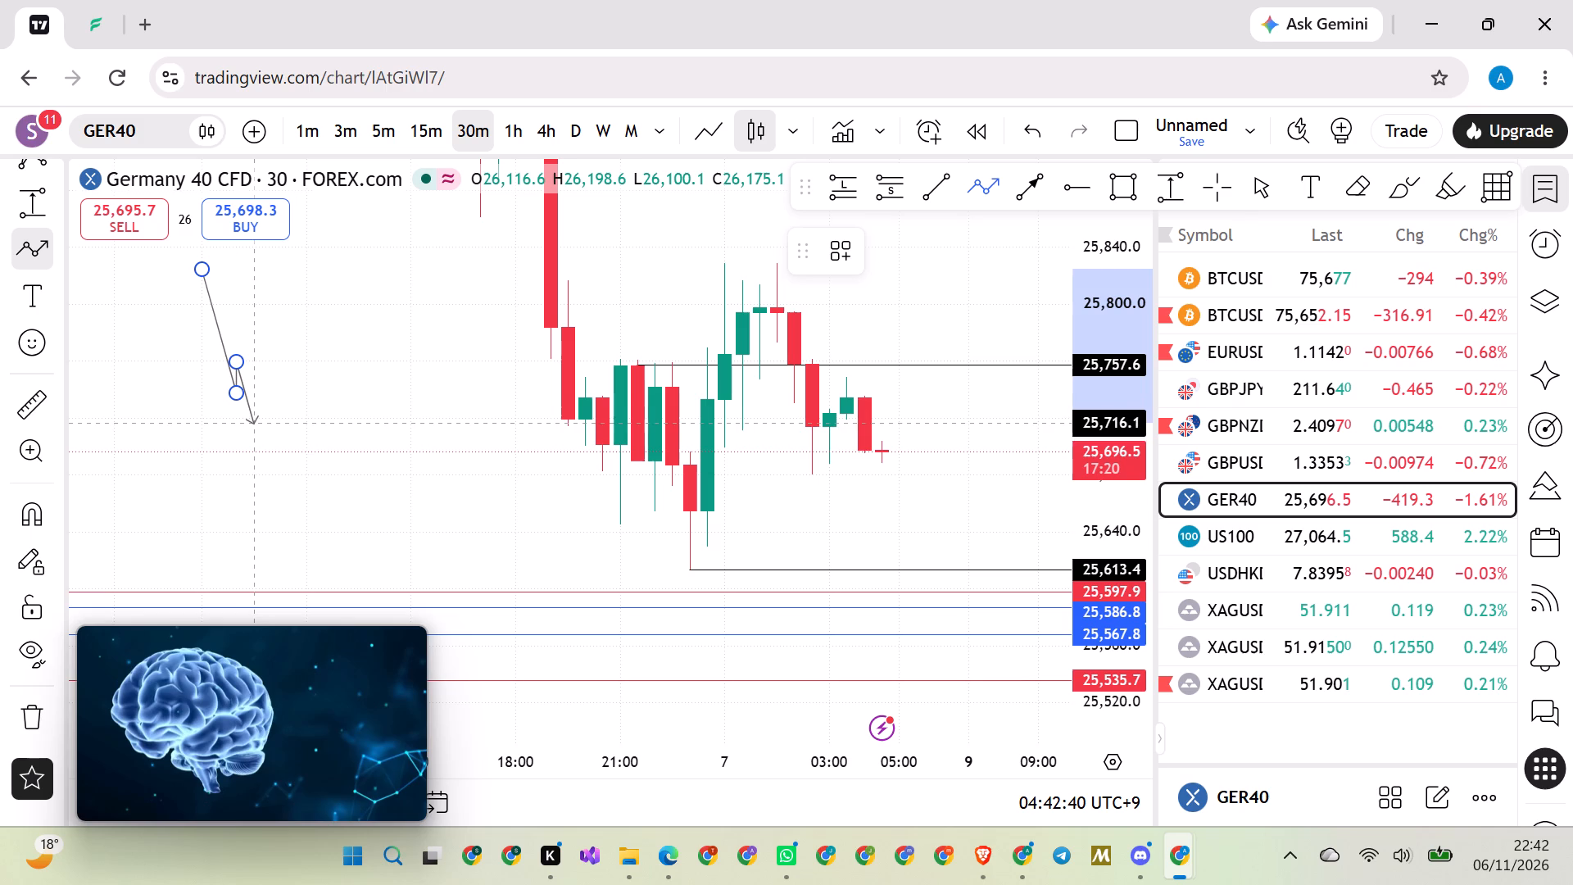
left_click(258, 429)
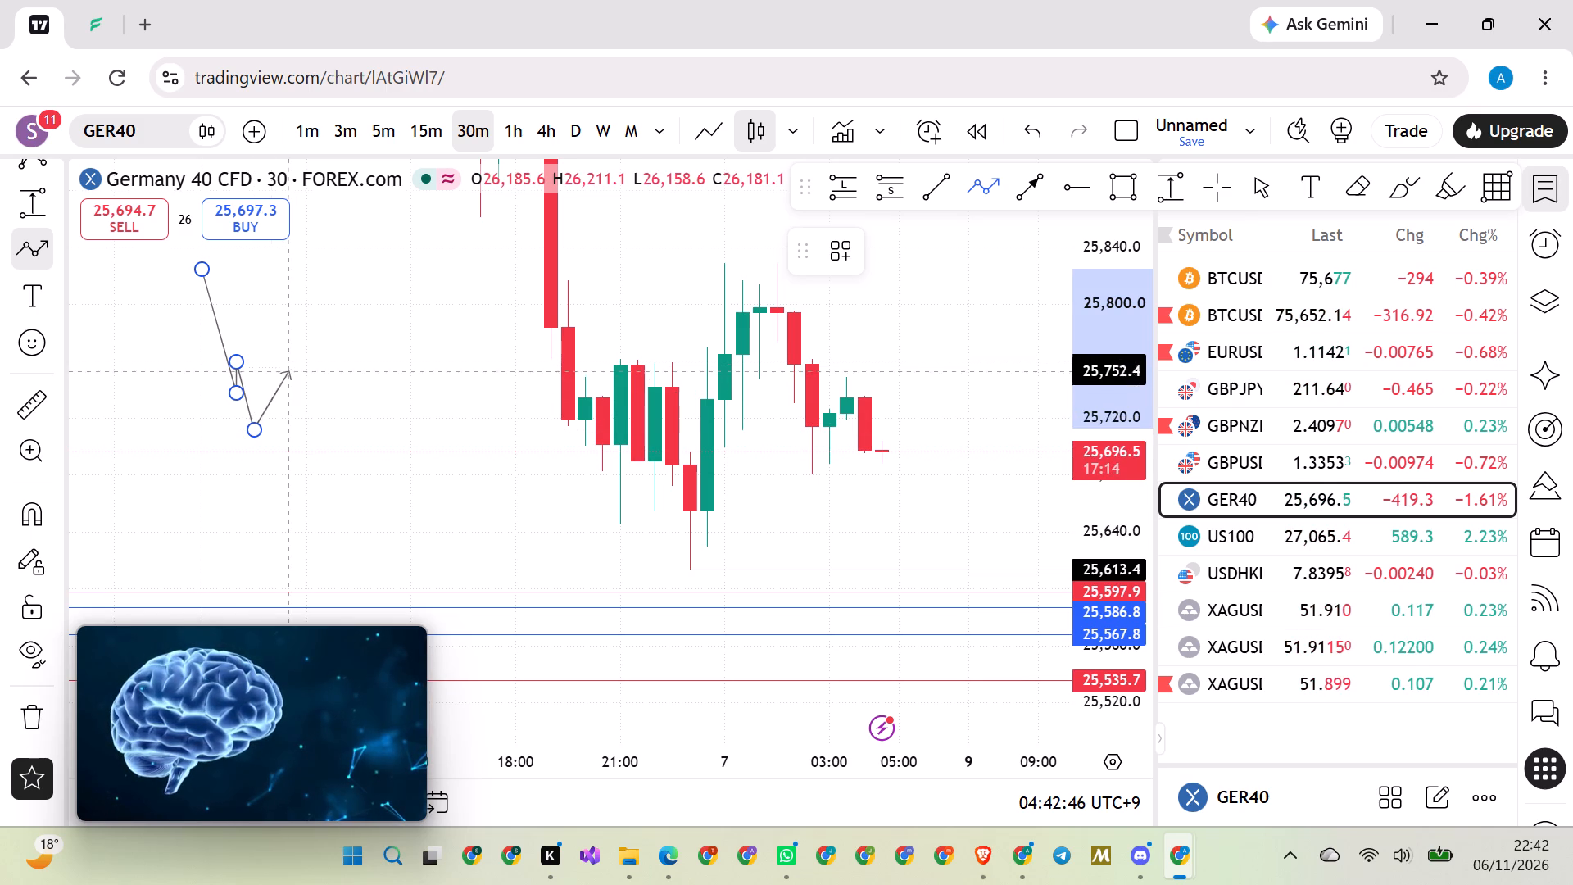
left_click(274, 323)
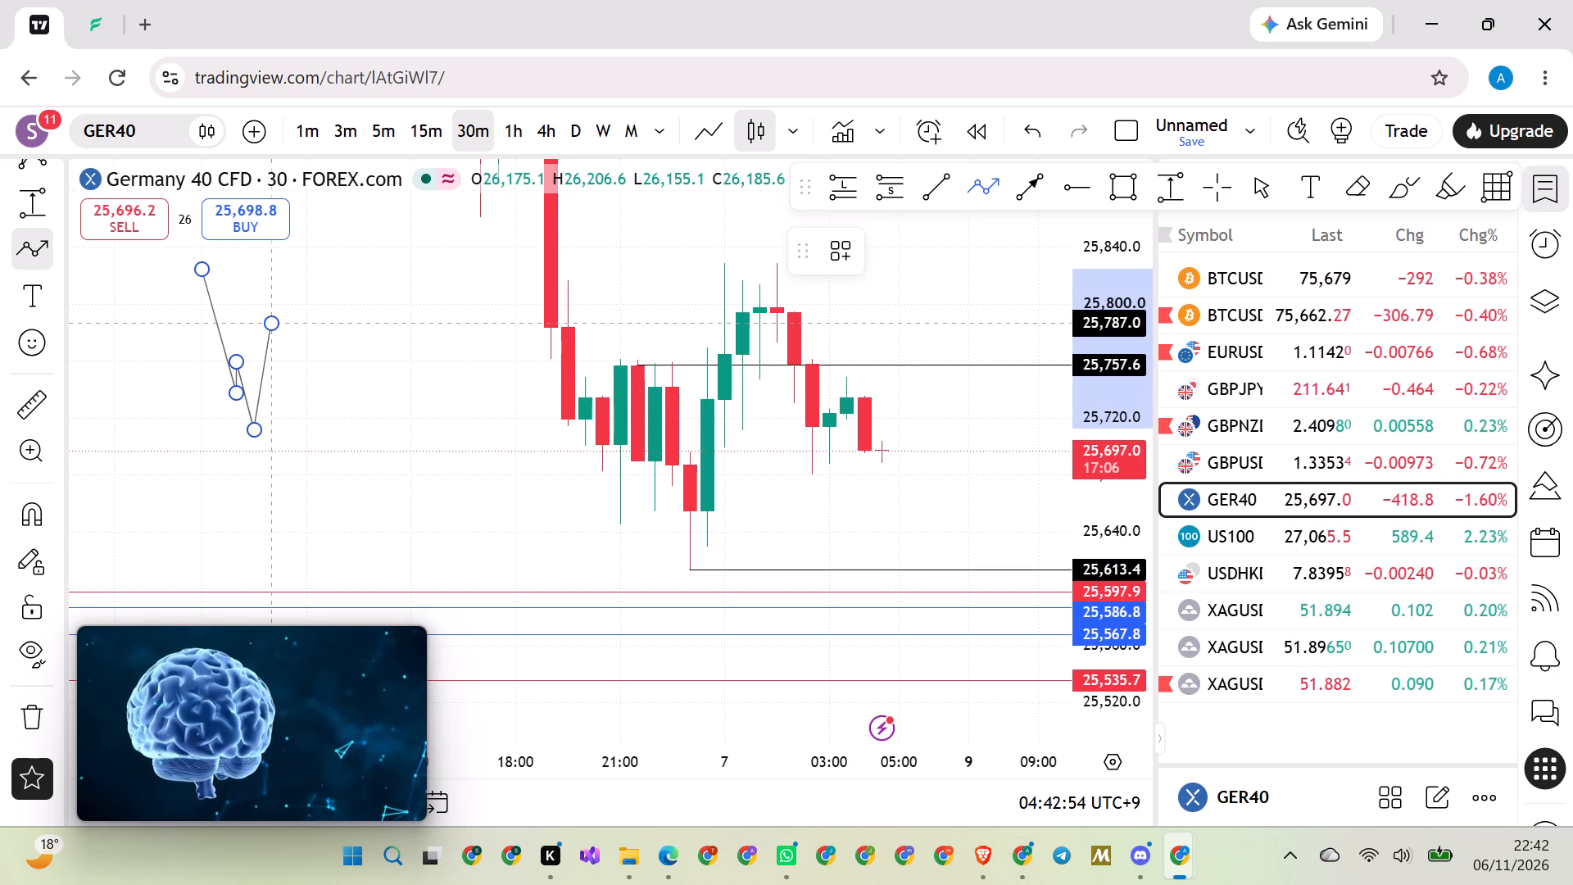
left_click(308, 367)
double_click(298, 310)
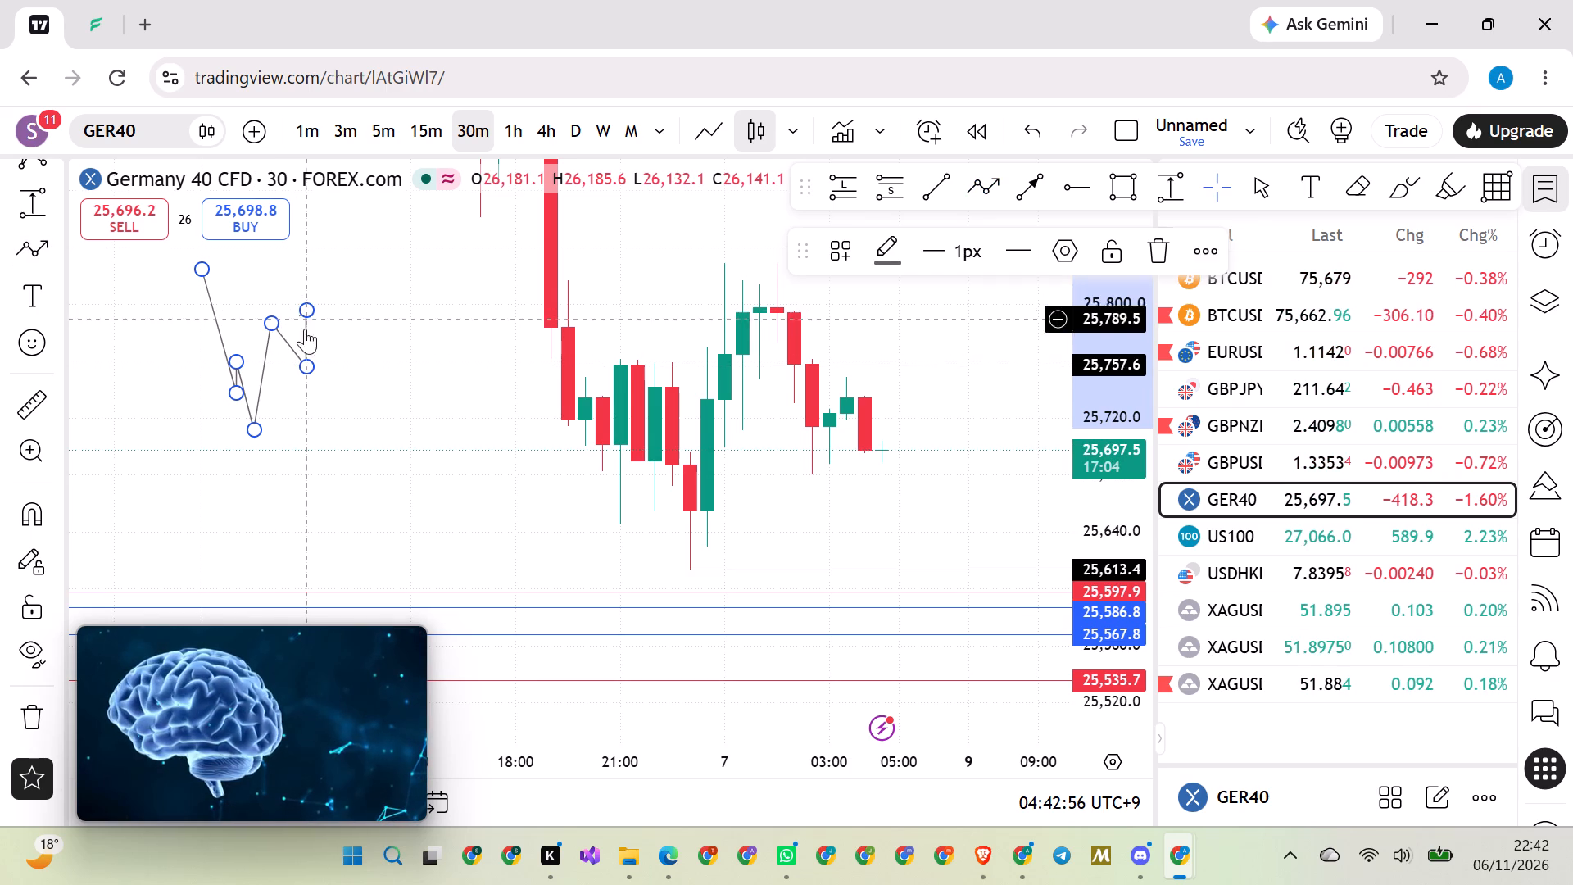
left_click(337, 442)
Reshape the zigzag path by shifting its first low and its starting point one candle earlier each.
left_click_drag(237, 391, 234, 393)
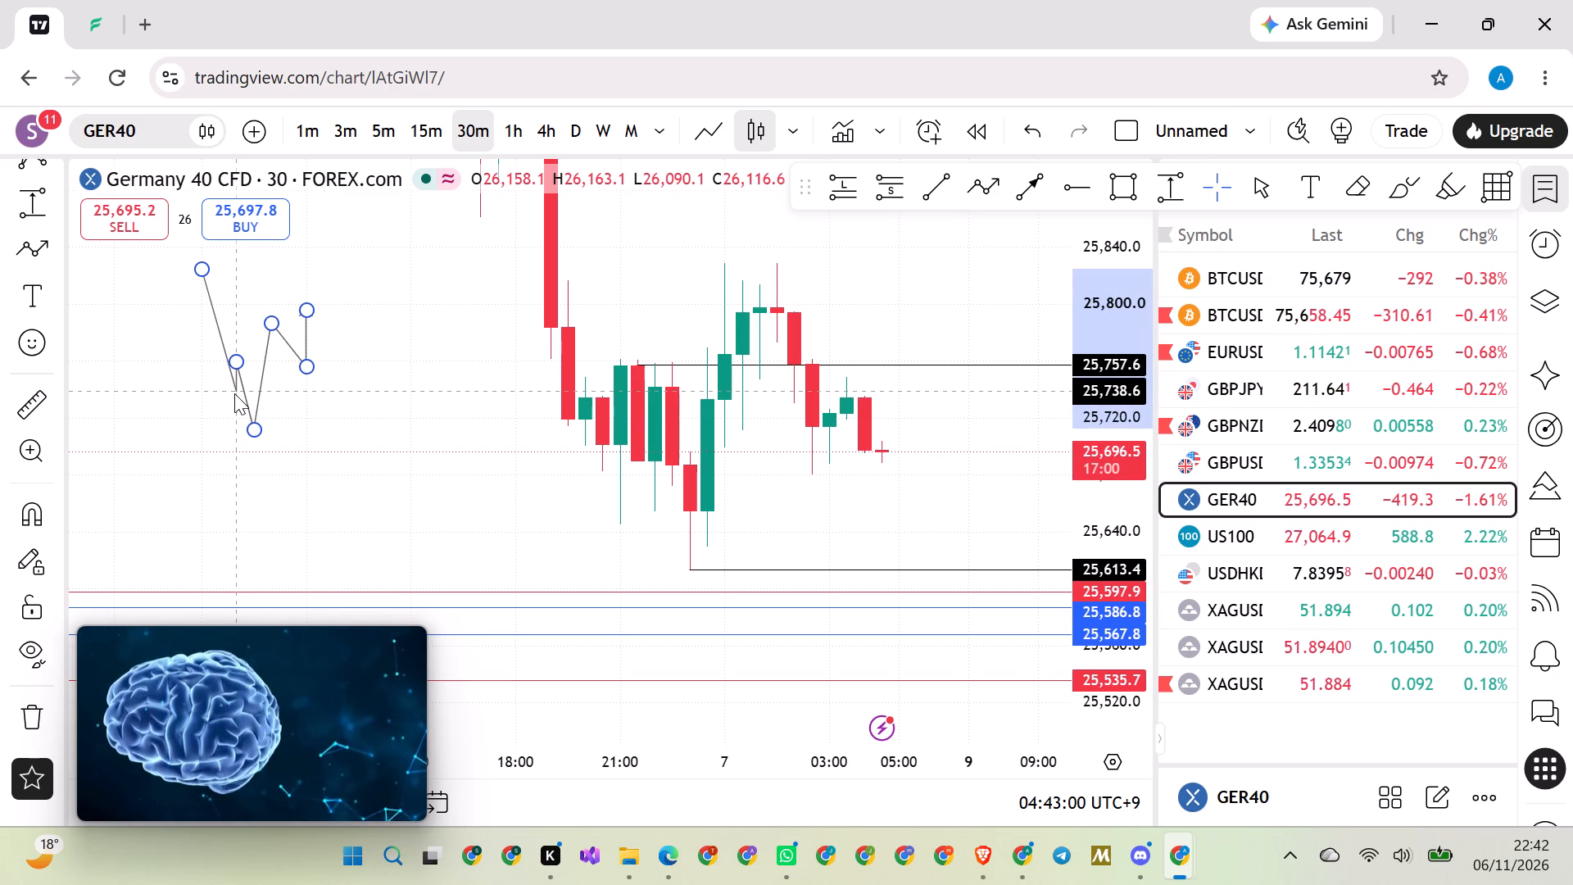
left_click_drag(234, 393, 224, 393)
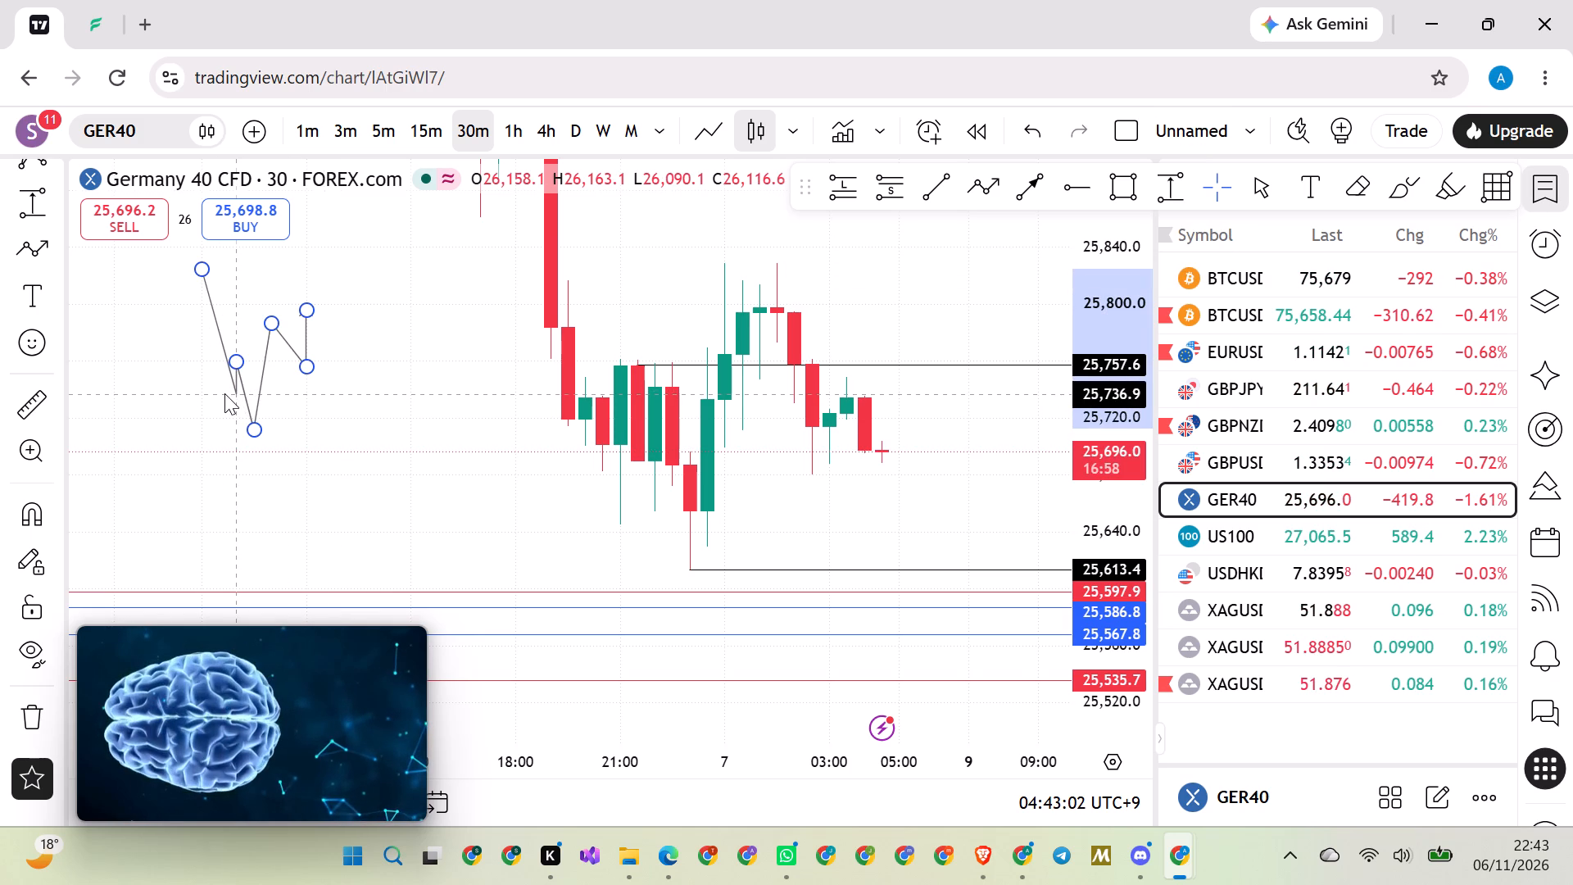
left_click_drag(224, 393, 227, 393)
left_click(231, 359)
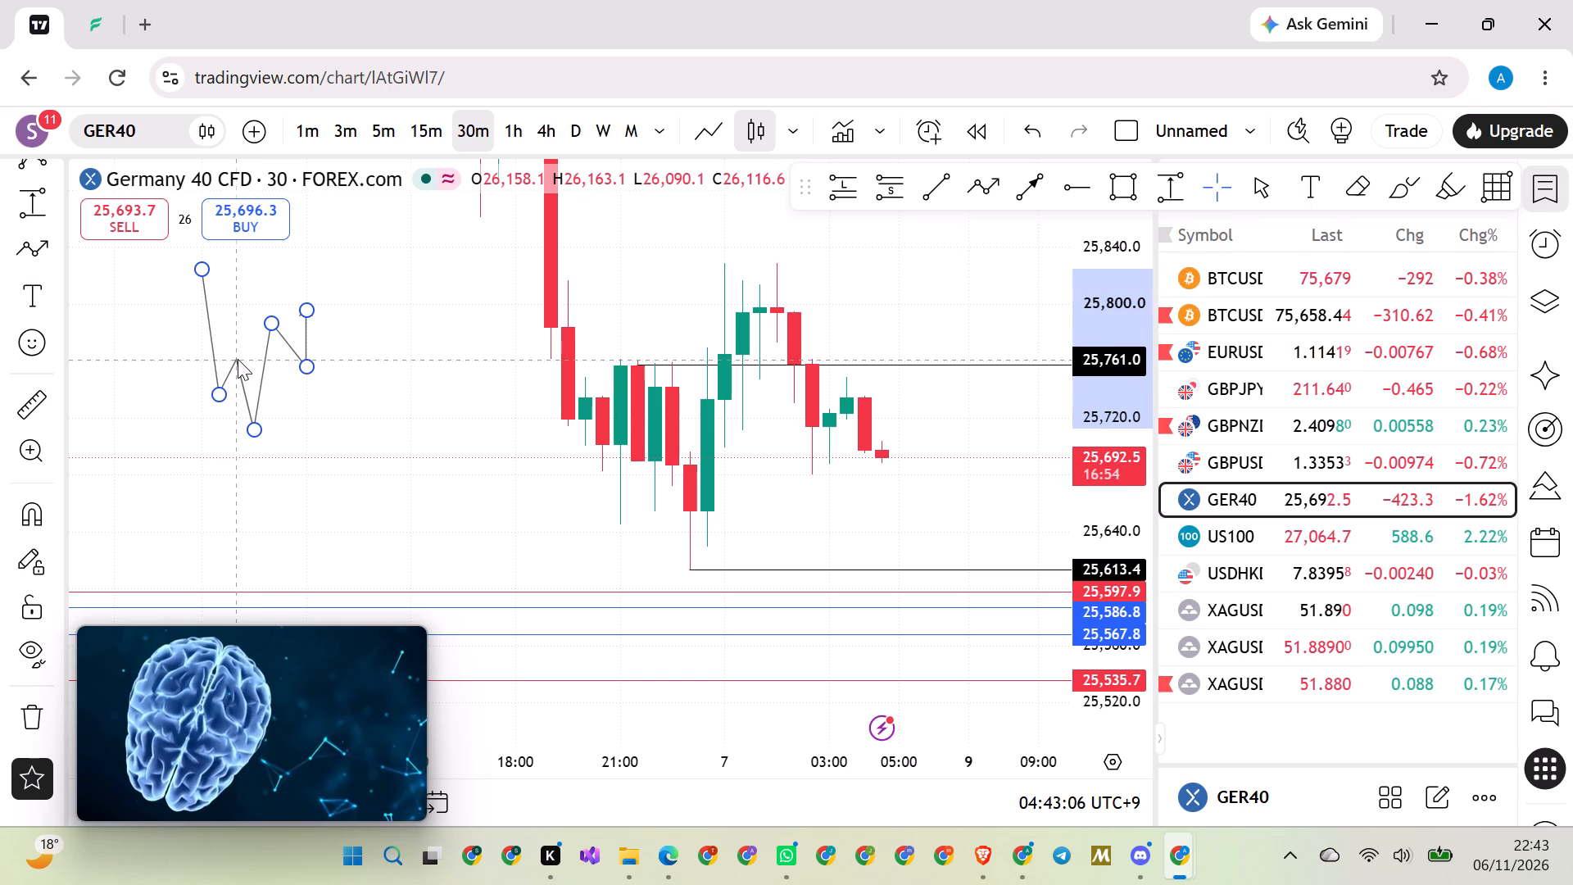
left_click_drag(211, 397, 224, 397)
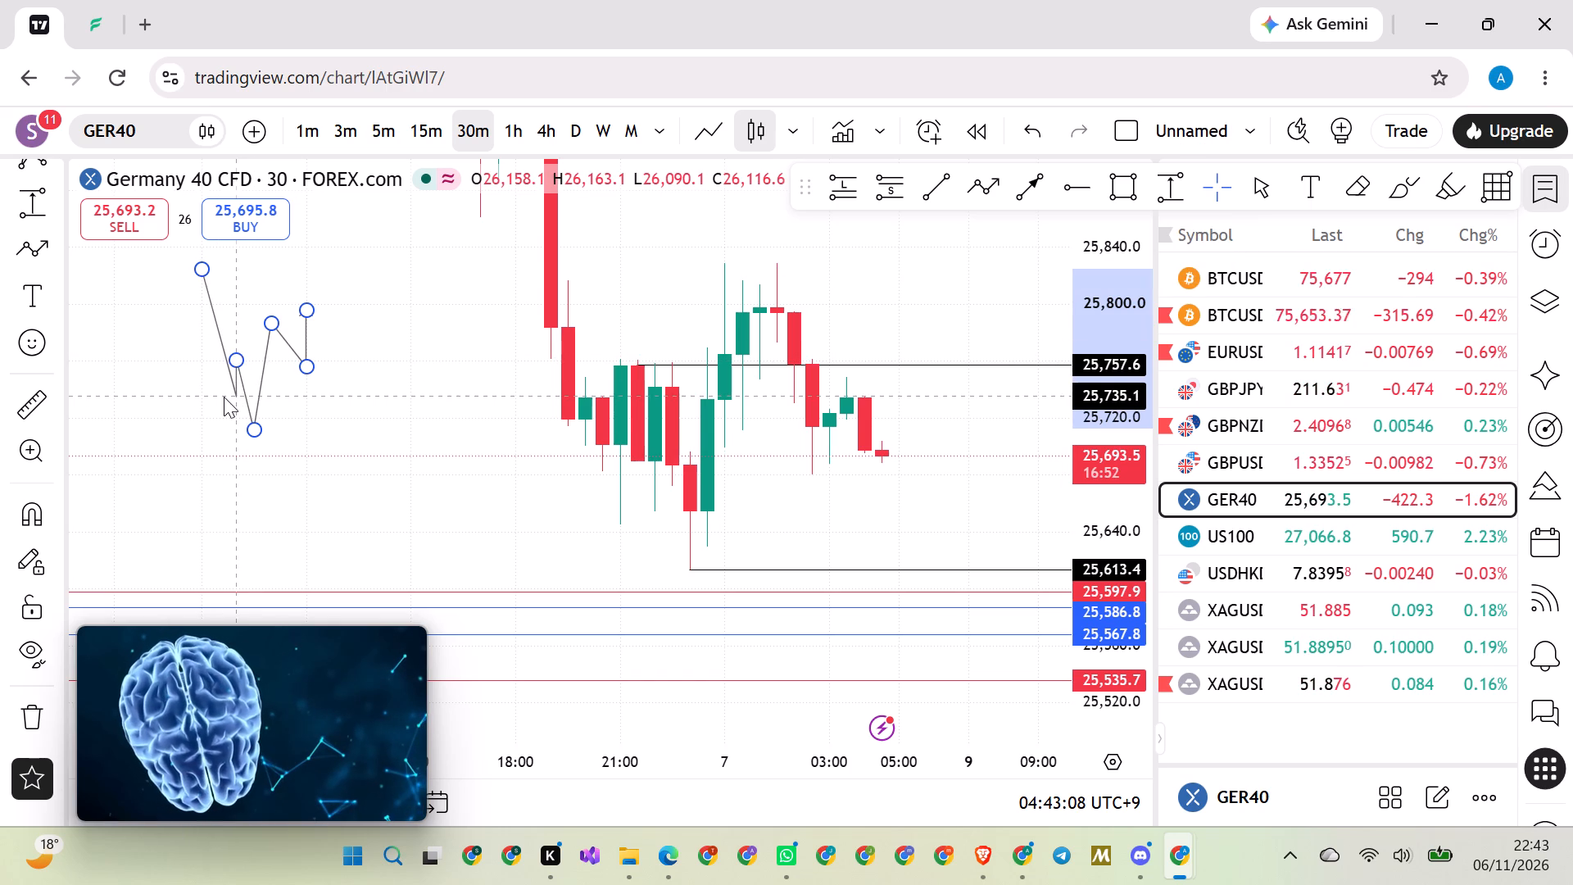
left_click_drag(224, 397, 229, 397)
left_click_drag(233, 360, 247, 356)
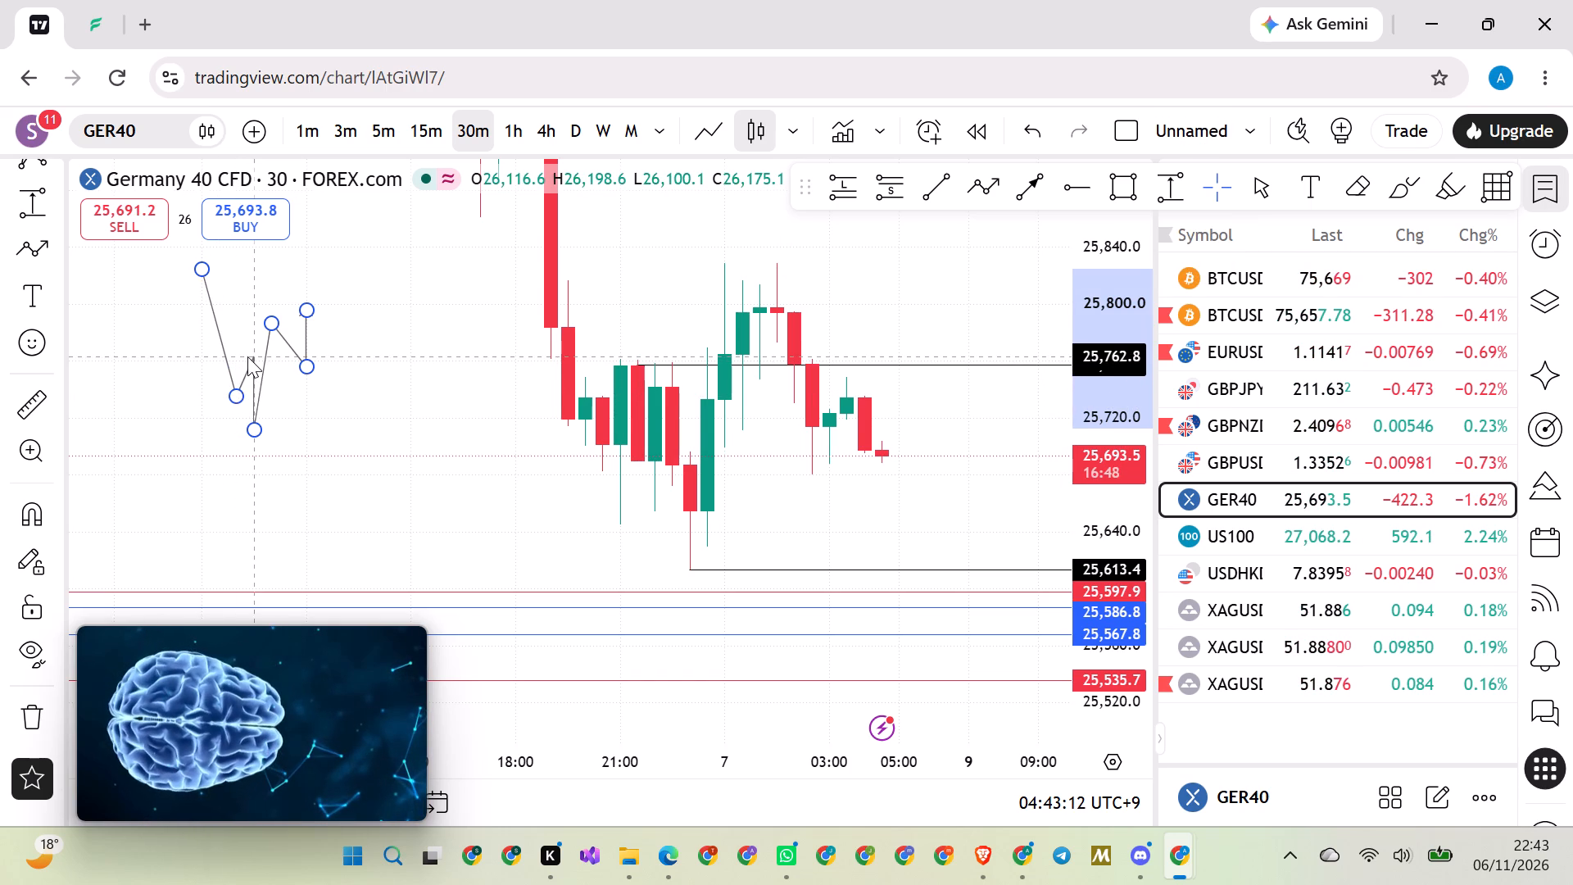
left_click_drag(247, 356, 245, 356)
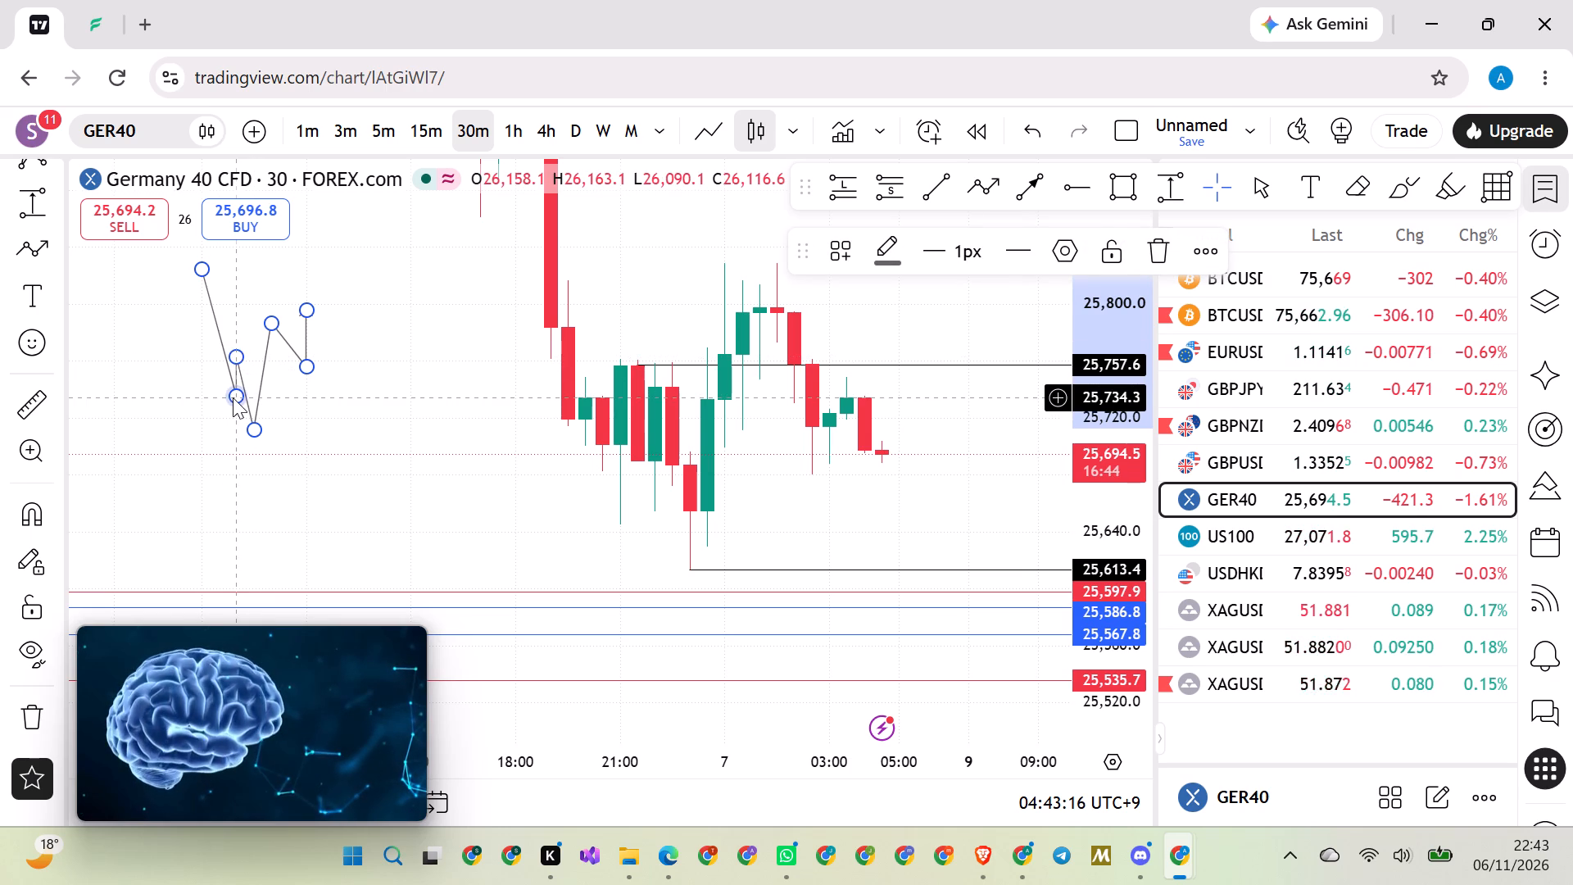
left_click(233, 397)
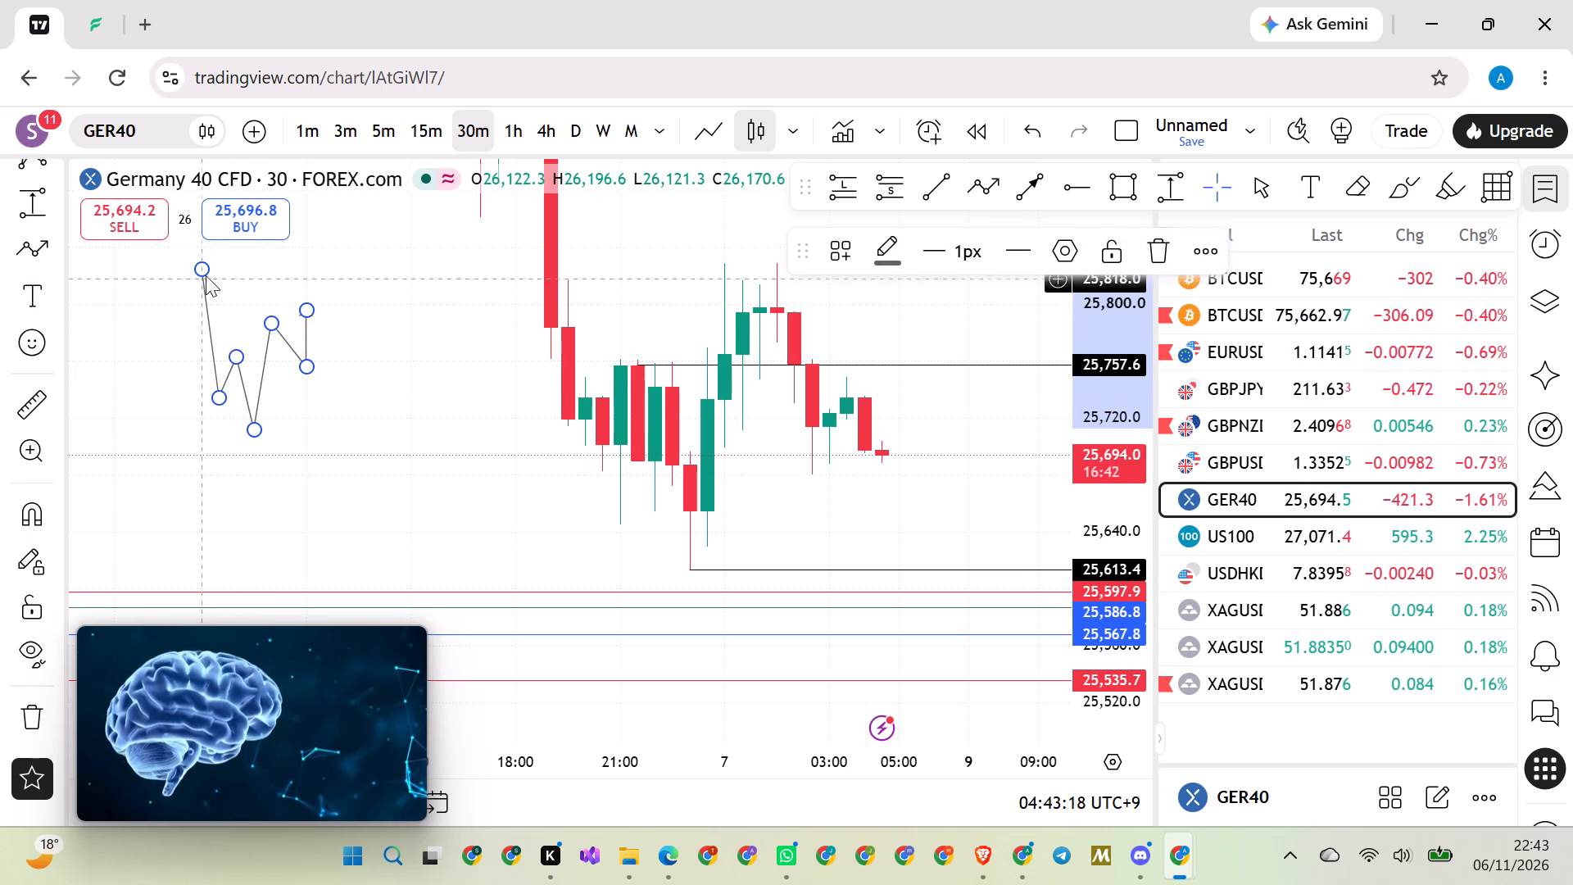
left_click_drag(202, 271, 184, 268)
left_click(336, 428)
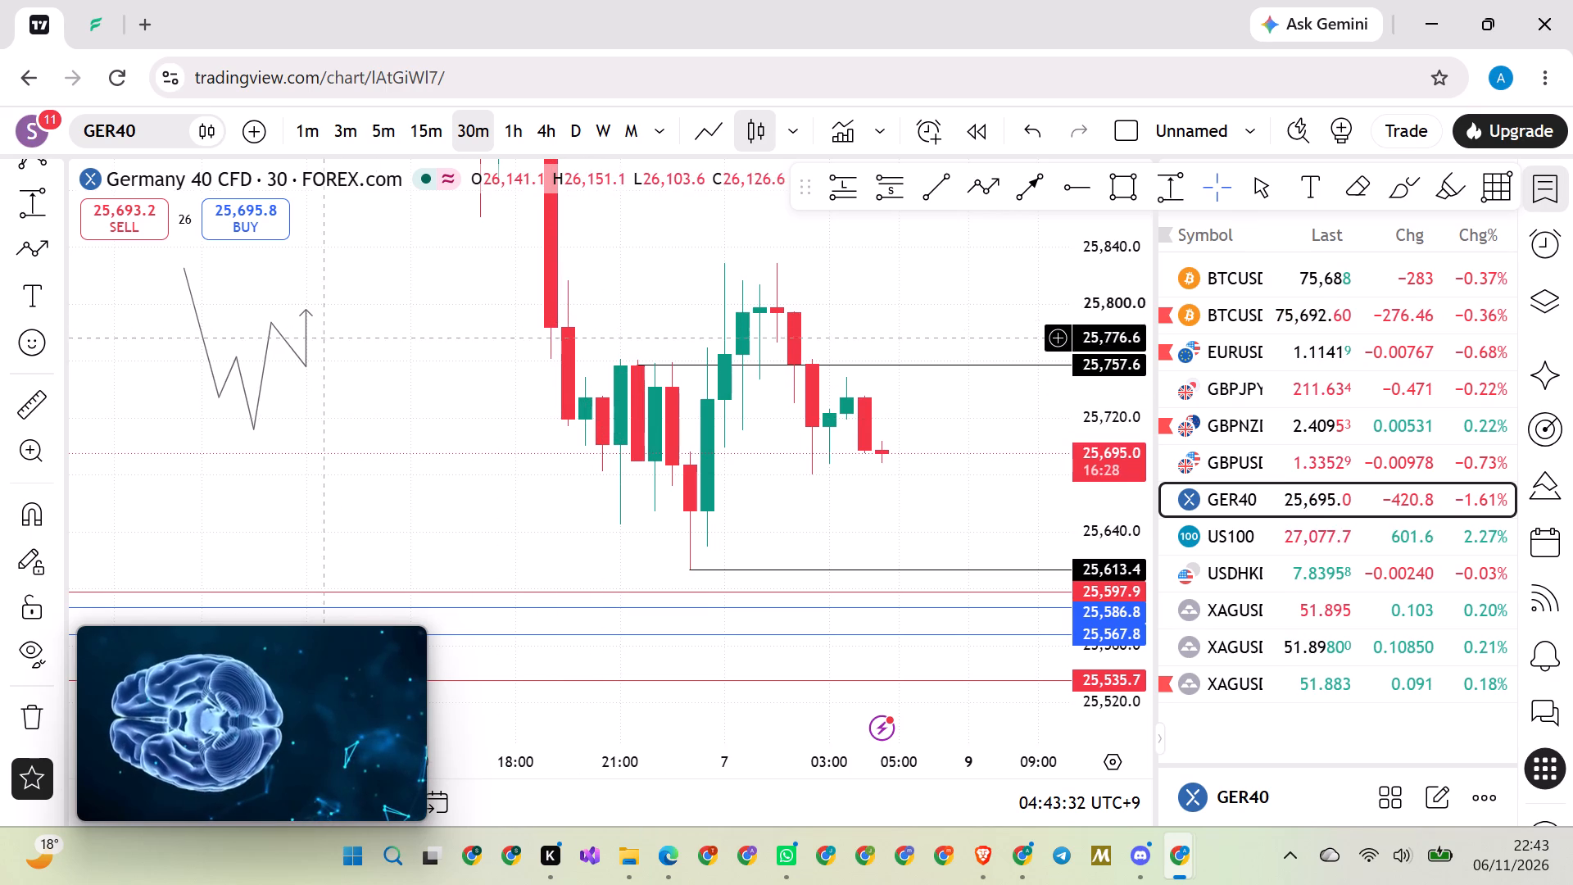
Delete the zigzag path in the blank area before the sell-off.
left_click(306, 315)
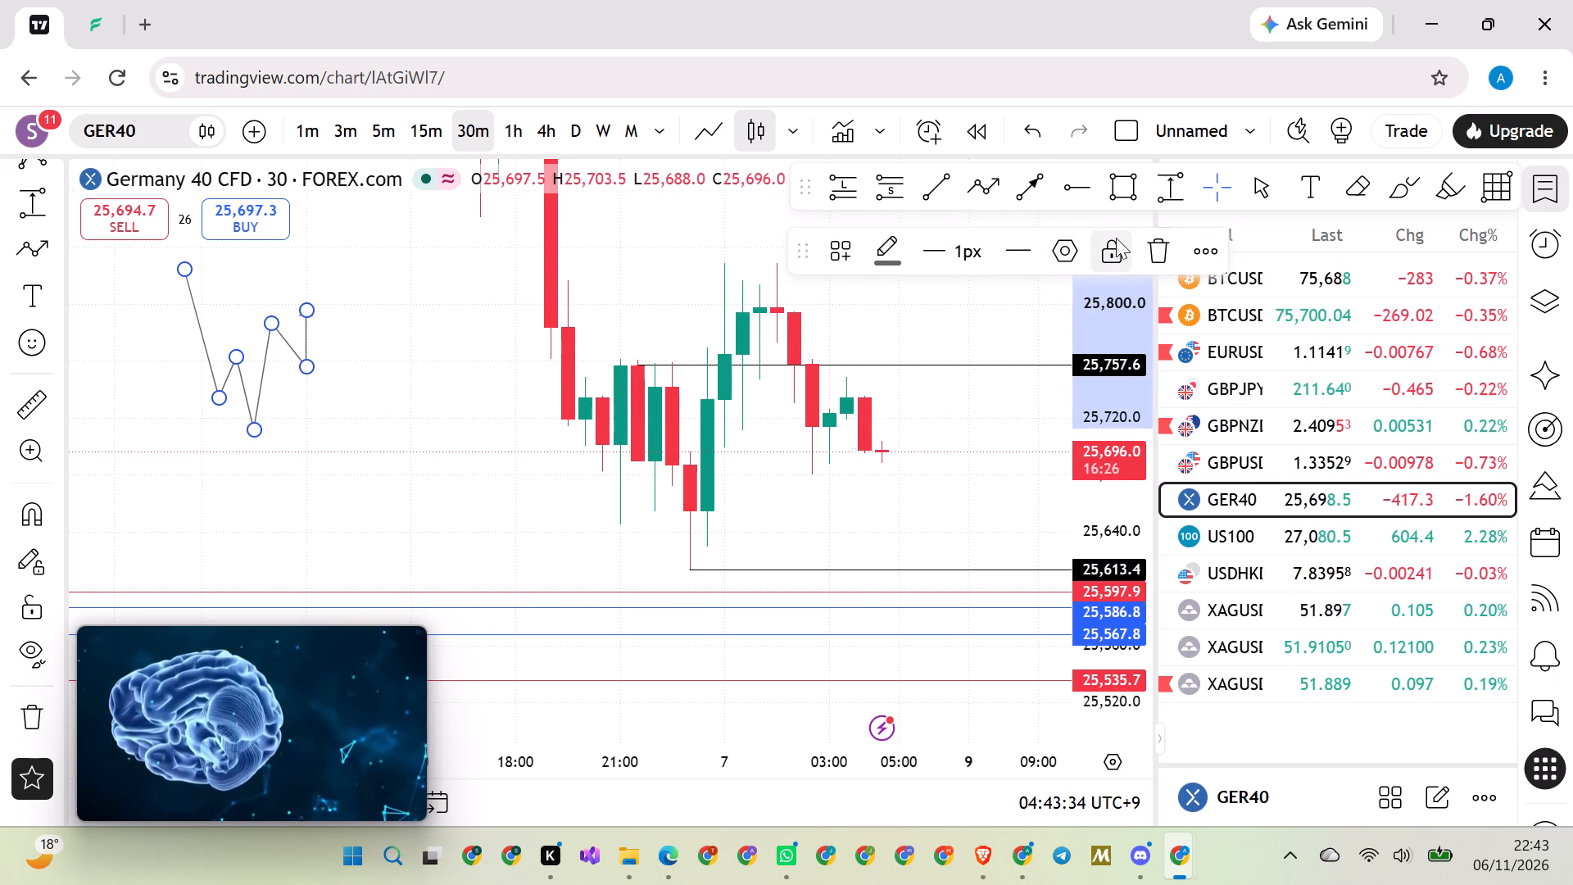
left_click(1152, 247)
Draw a seven-point zigzag path before the sell-off, from about 25,800 down in swings to about 25,688, ending near 25,809.
left_click(992, 188)
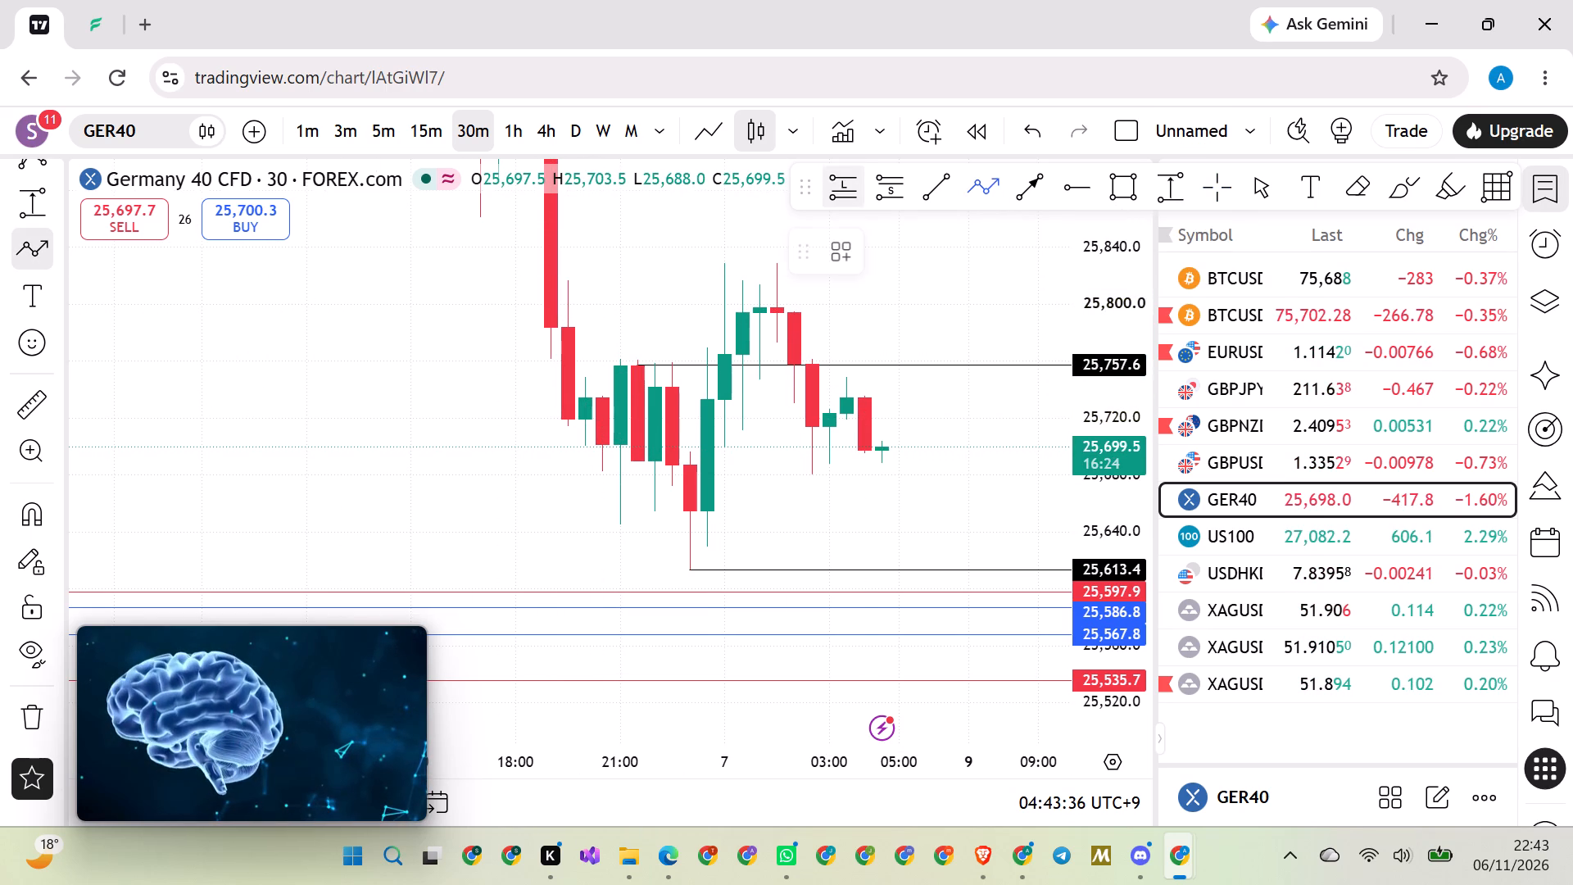
left_click(152, 302)
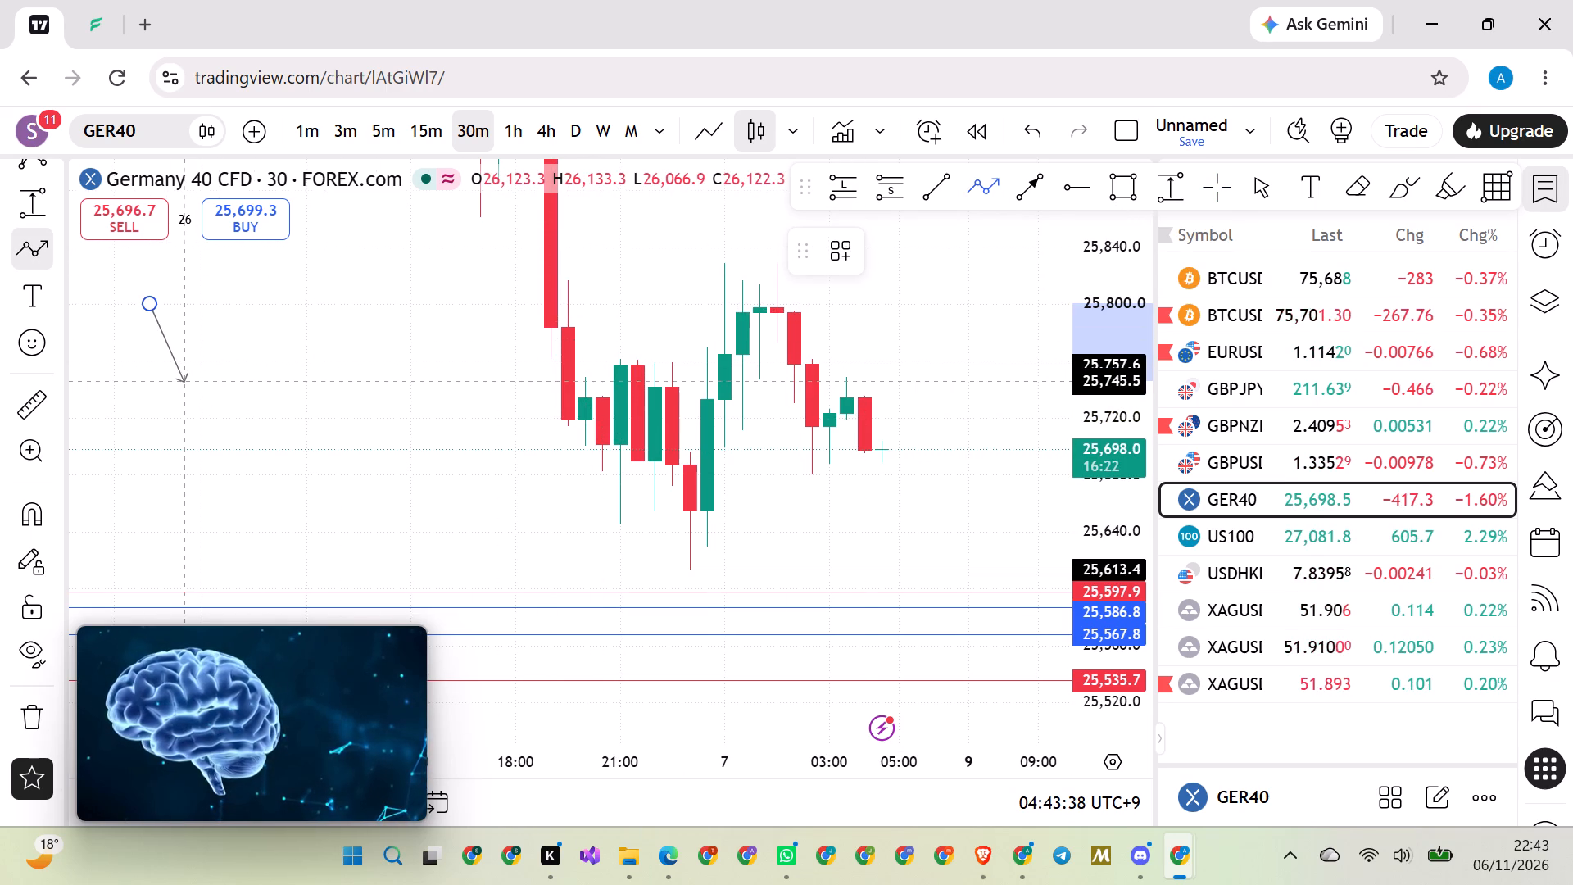
left_click(184, 384)
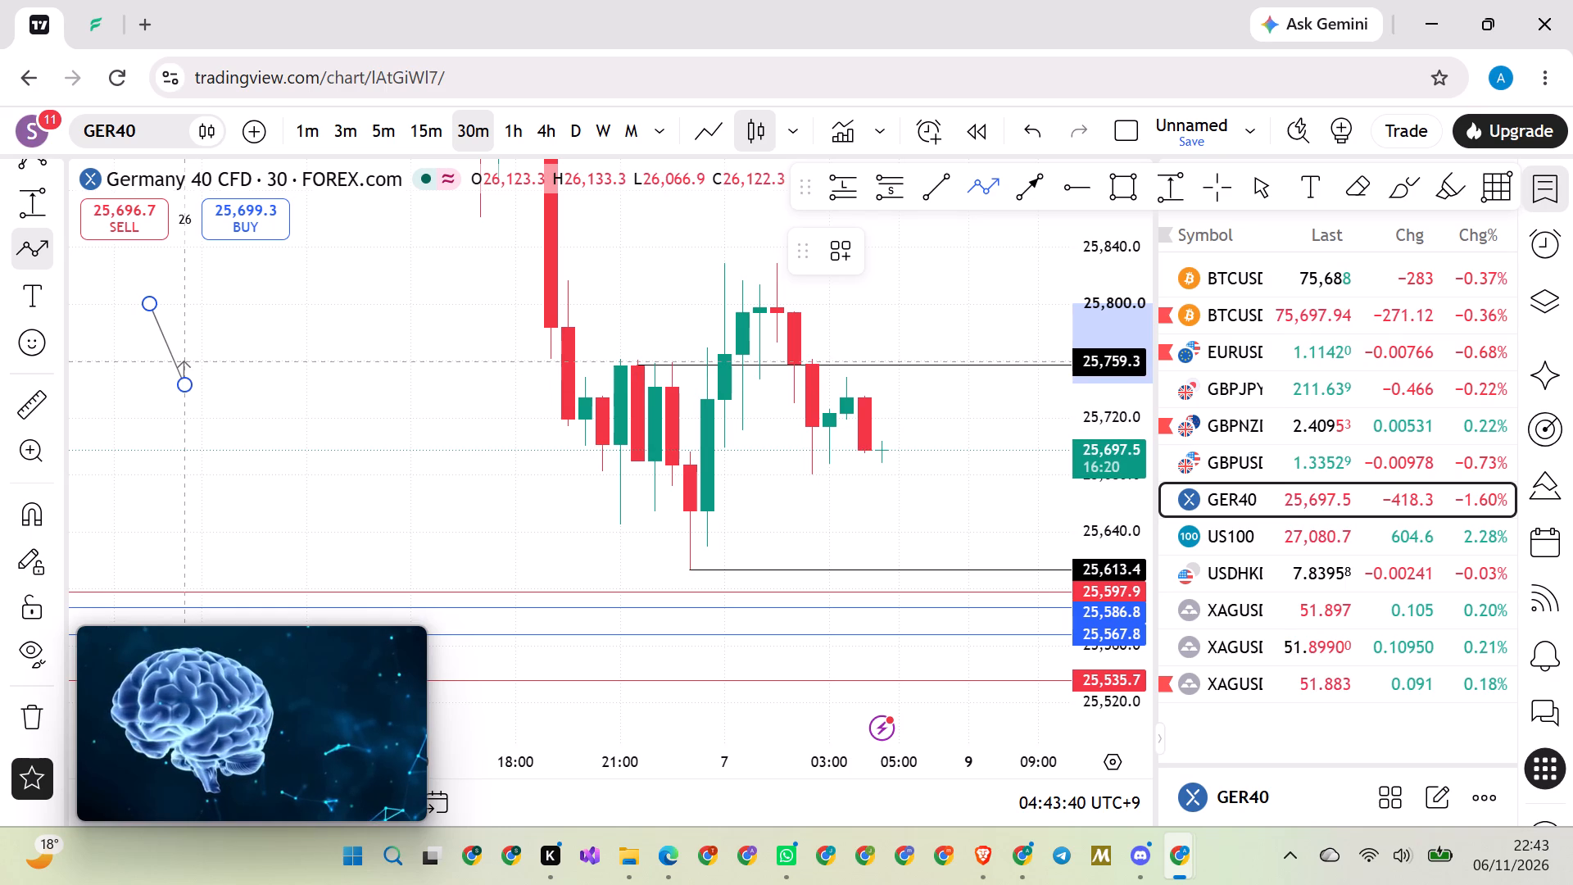
left_click(198, 359)
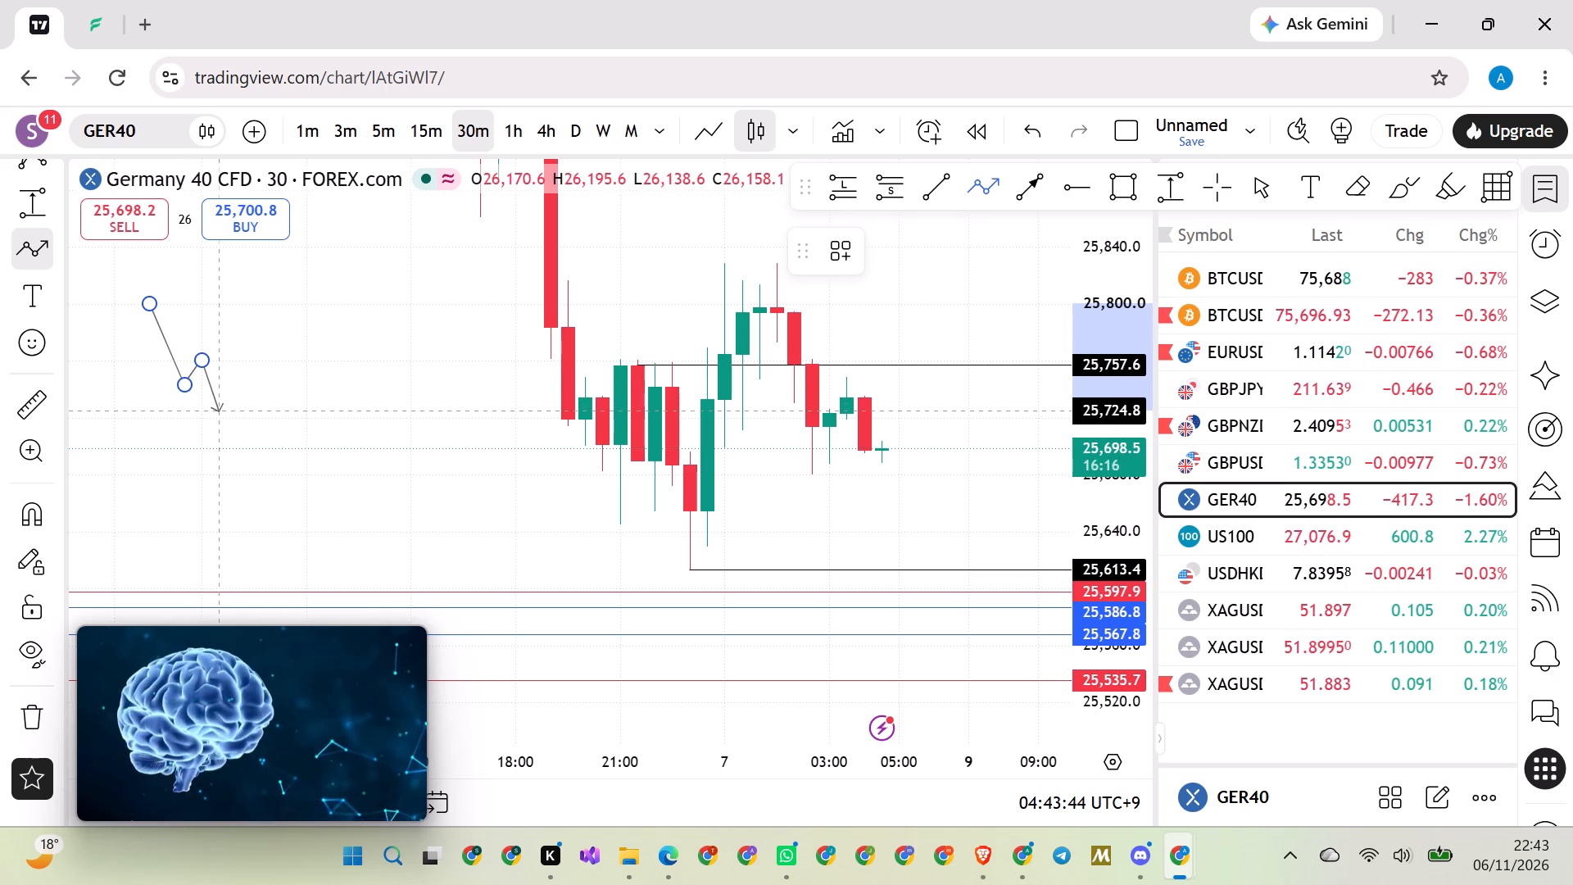
left_click(211, 411)
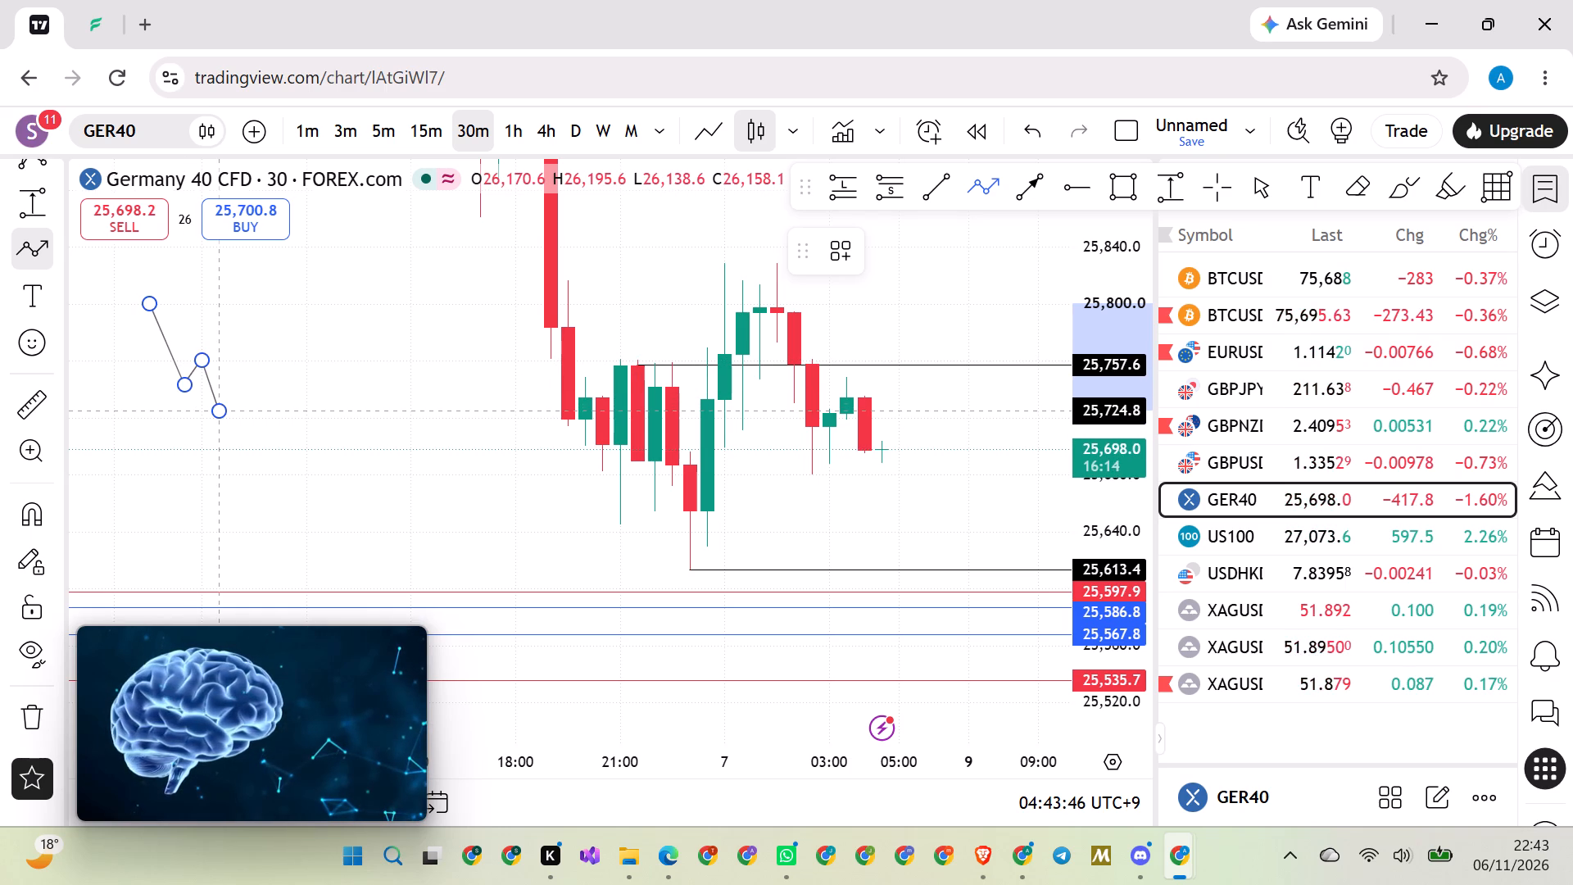
left_click(240, 340)
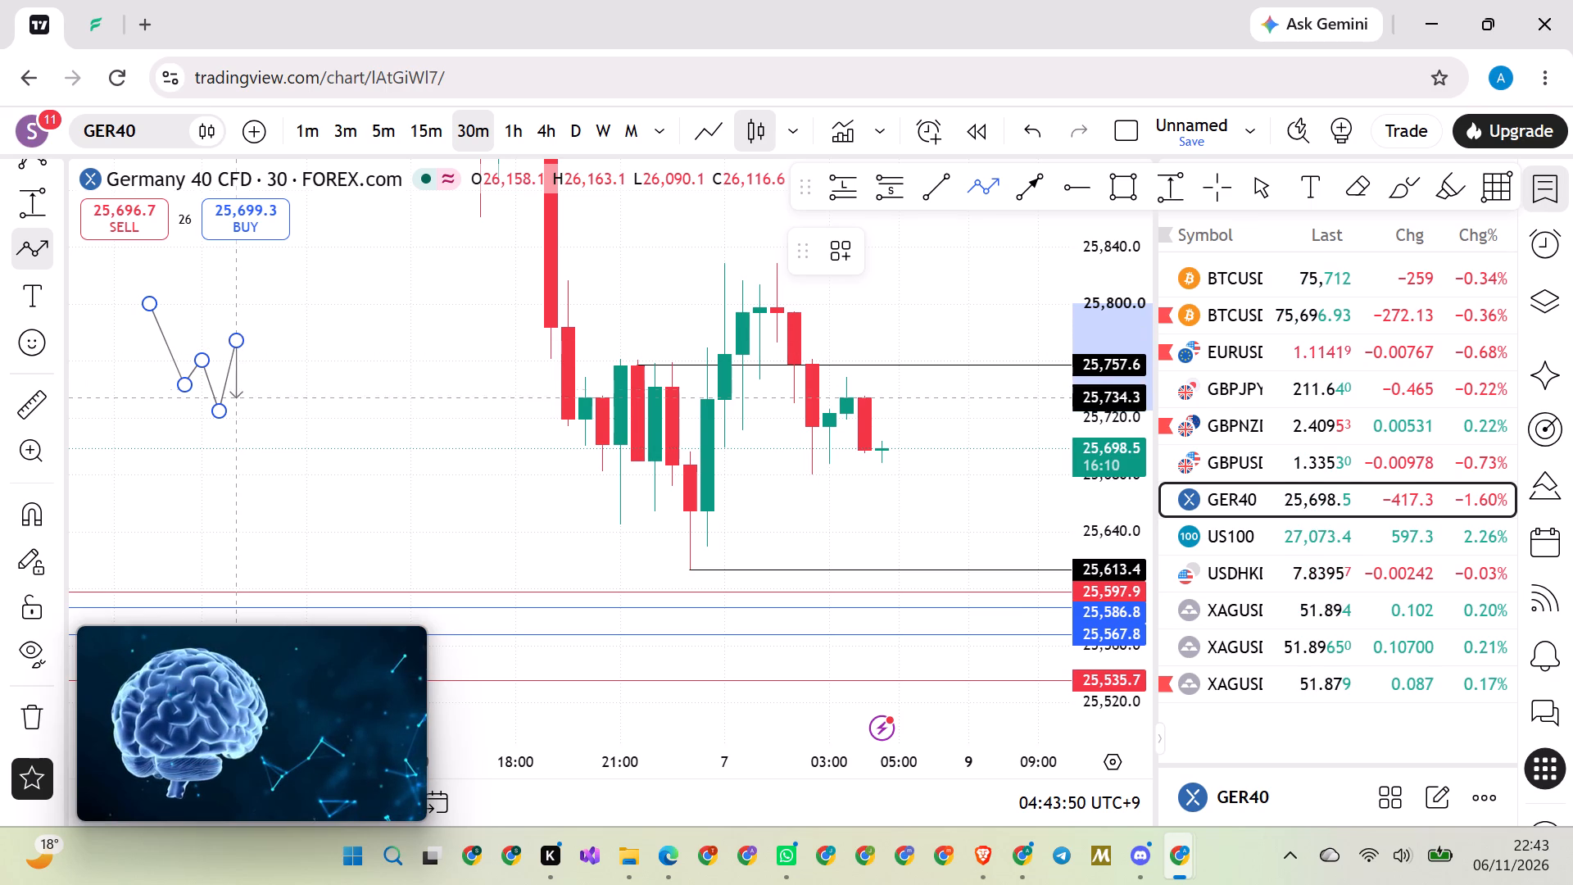
left_click(266, 462)
double_click(306, 291)
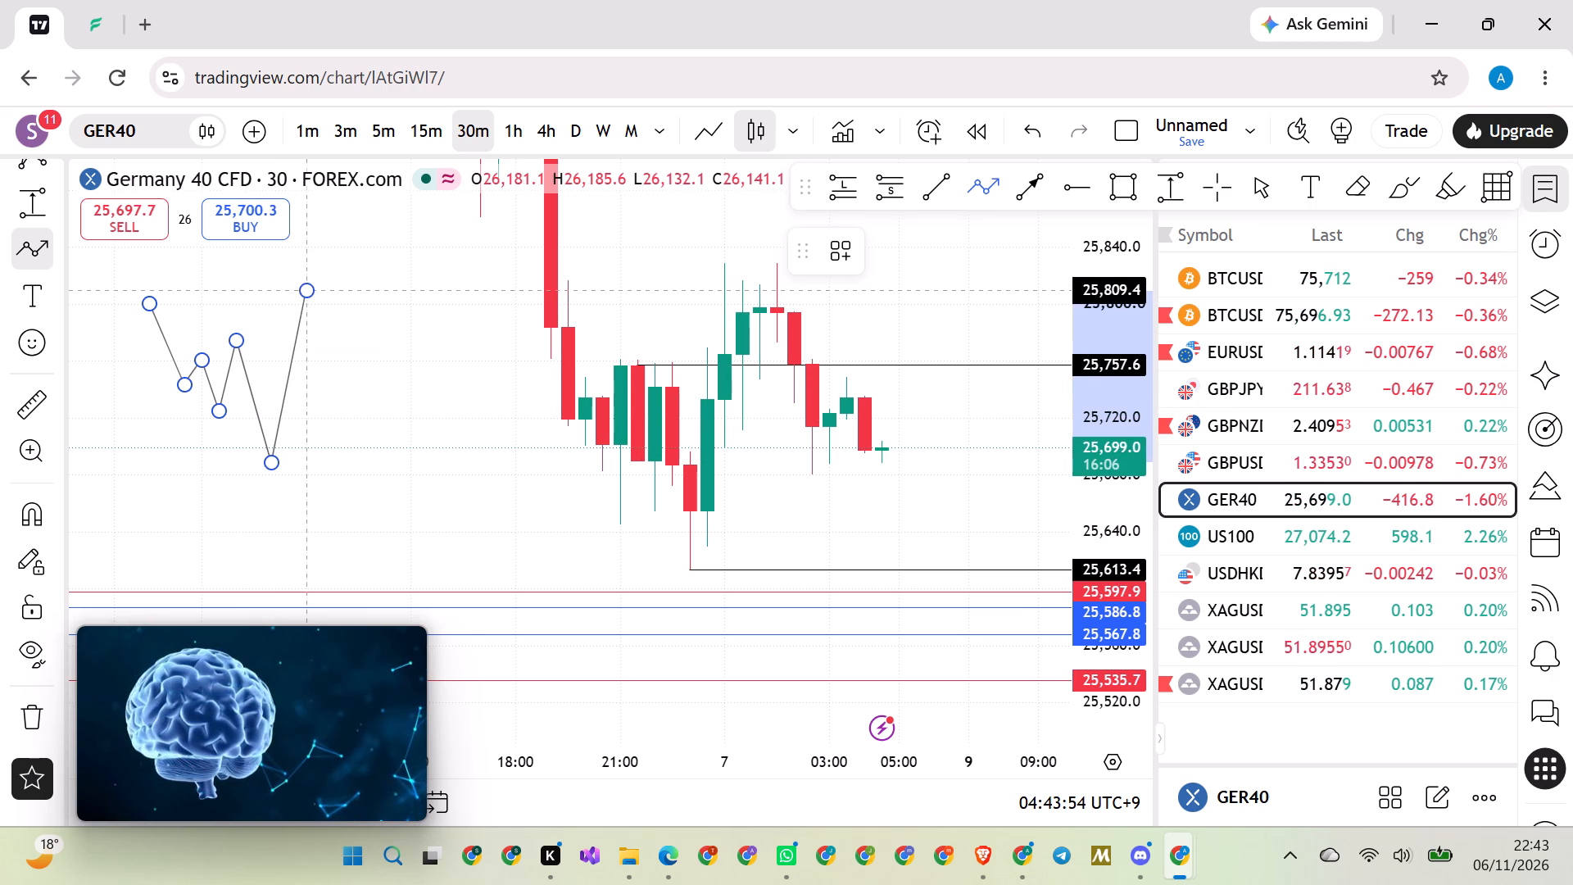
left_click(329, 351)
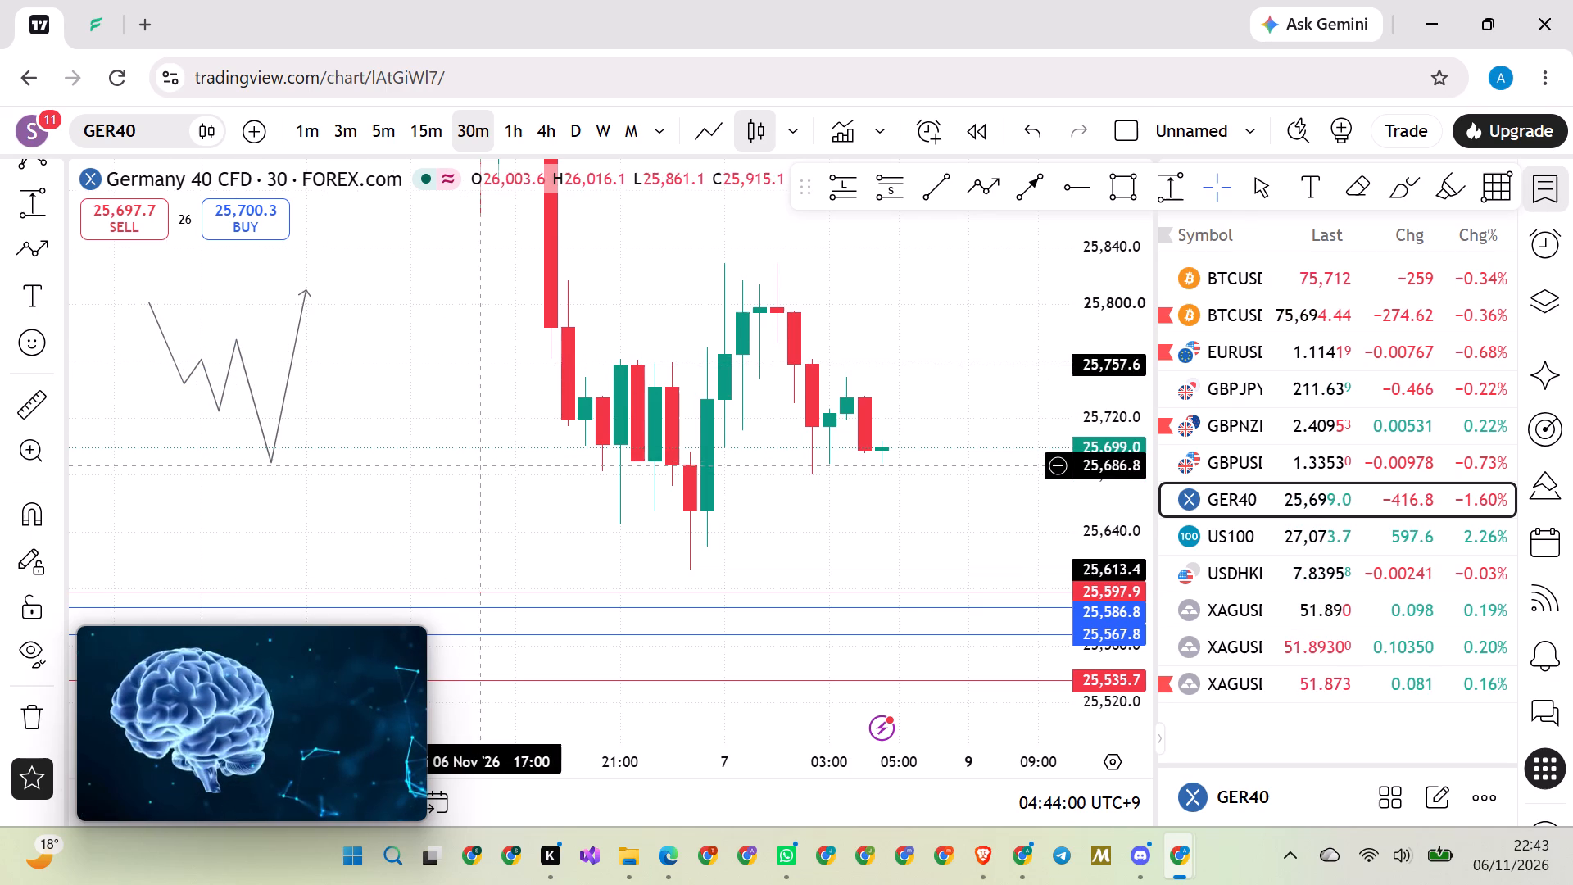
Move the upper horizontal ray to 25,756.7, anchored on the 6 November 21:30 candle.
left_click_drag(478, 465, 397, 445)
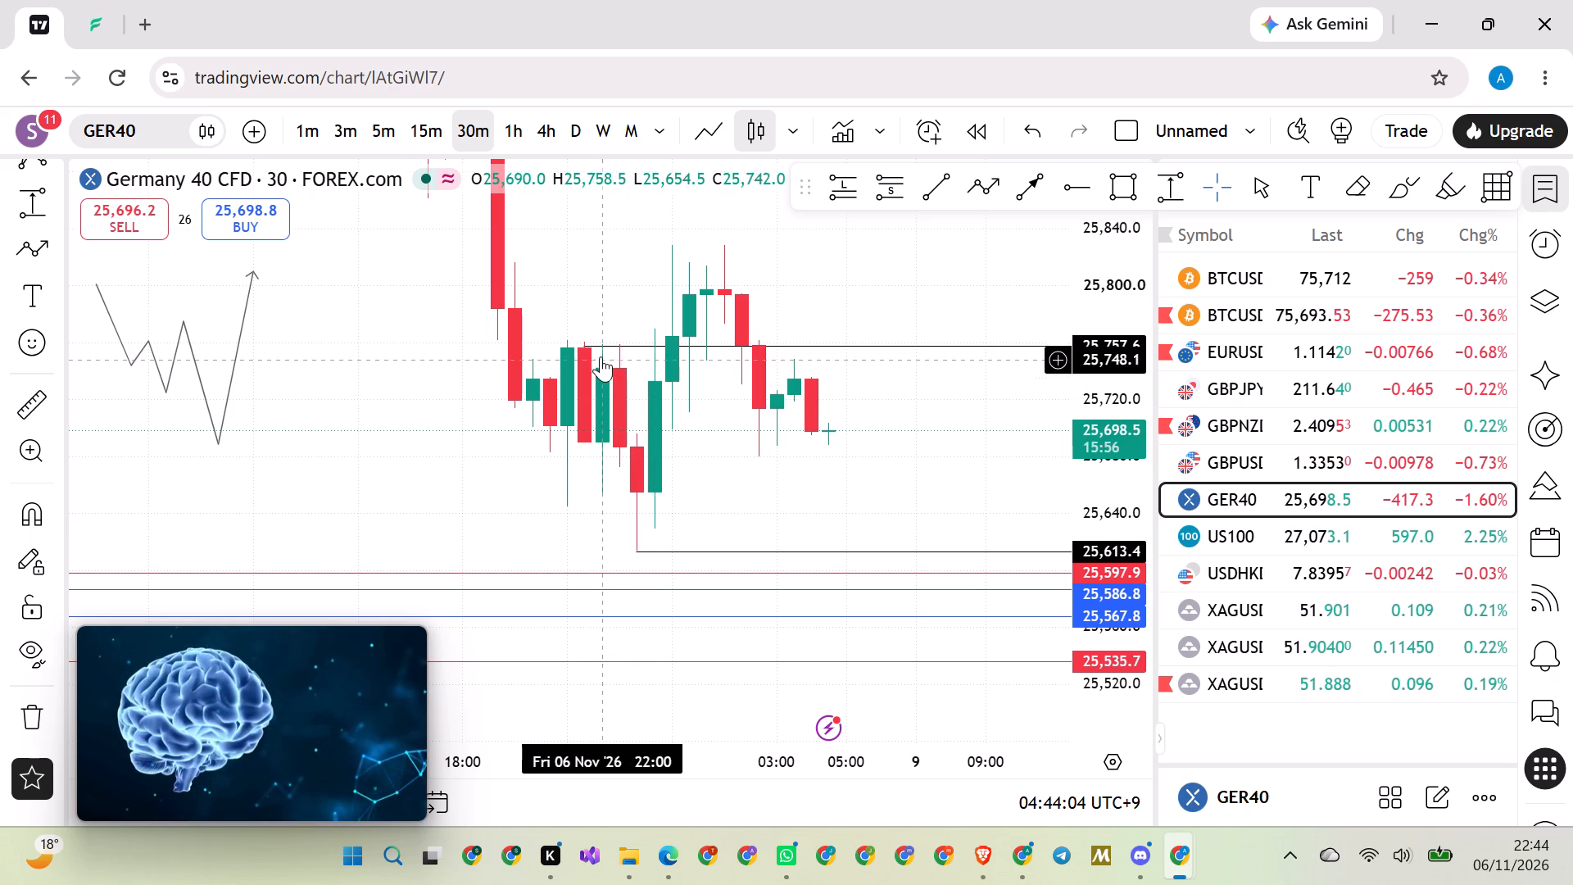
left_click_drag(578, 347, 592, 347)
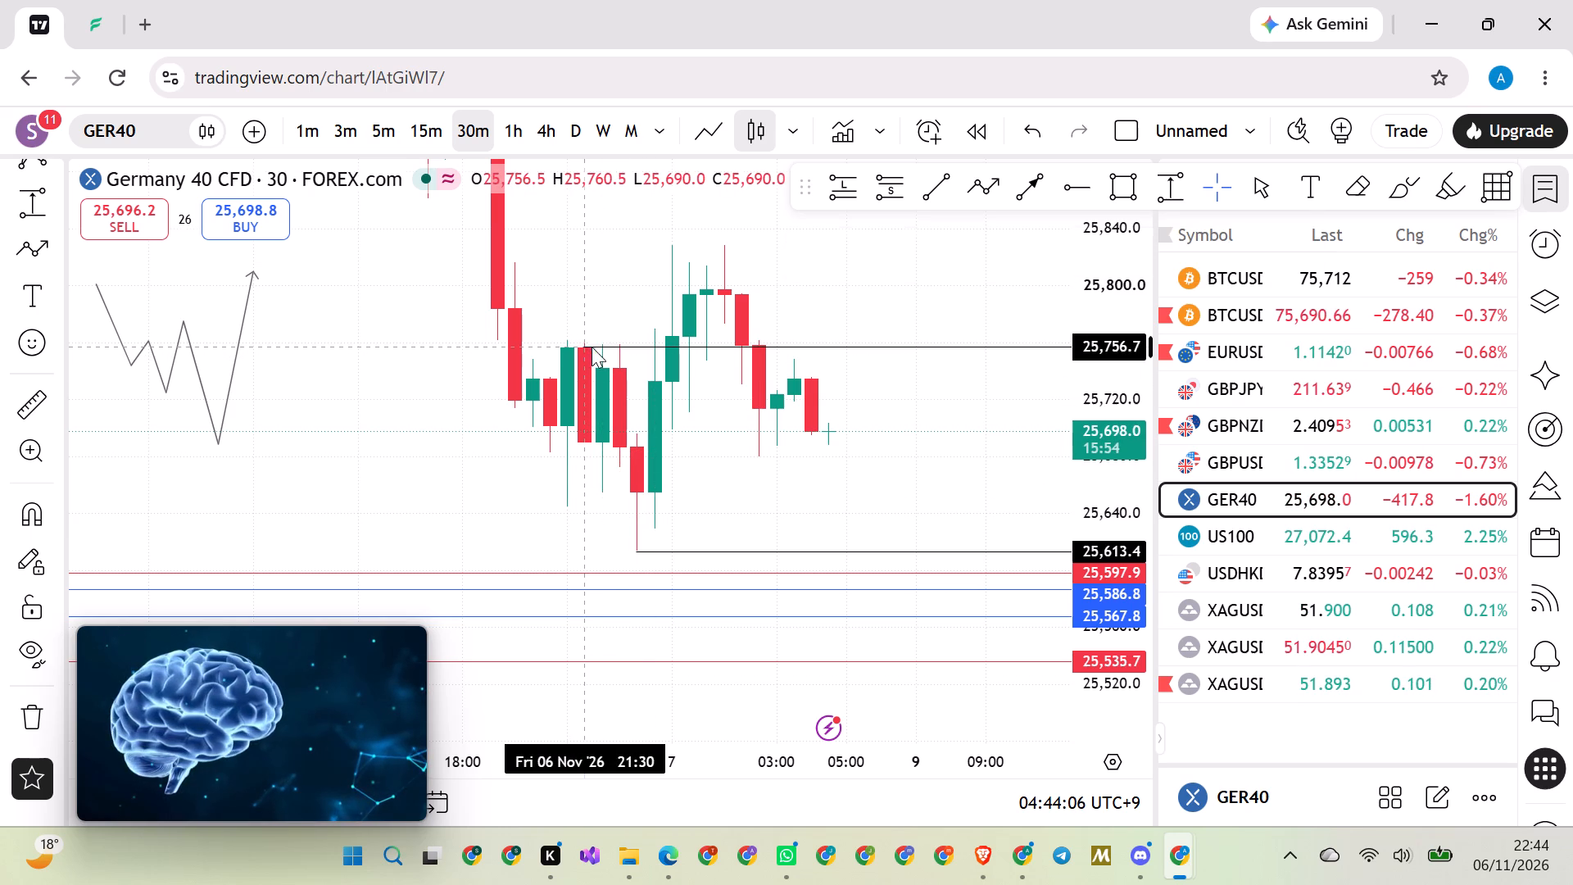
left_click_drag(592, 347, 586, 347)
left_click(565, 275)
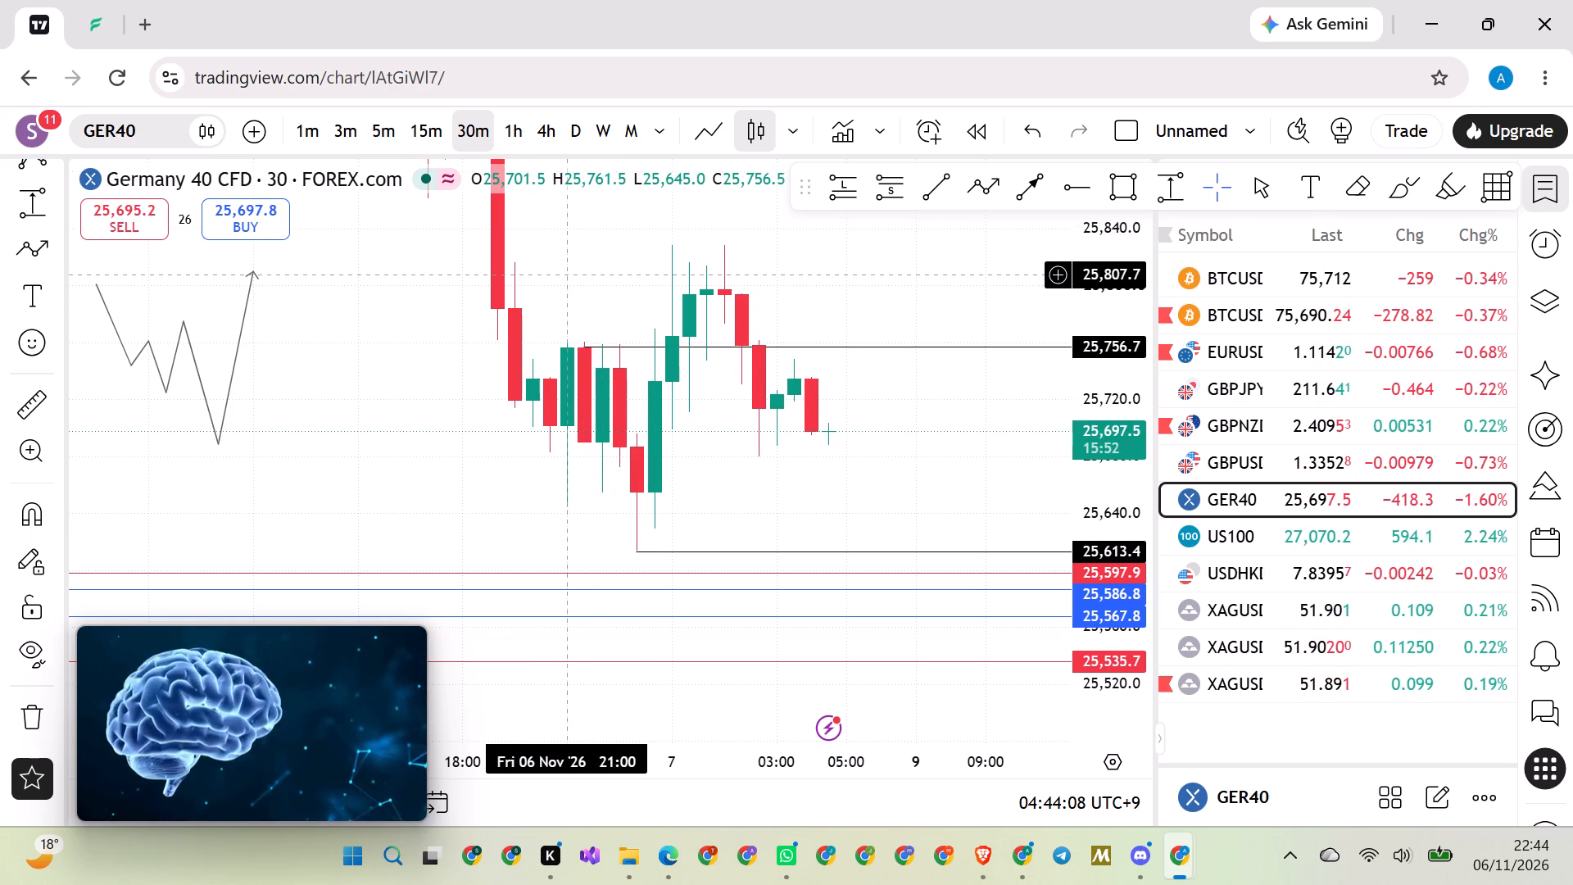
Switch GER40 to the 5-minute timeframe and examine the candles between the 25,756.7 and 25,613.4 rays.
scroll(565, 275, "down", 1)
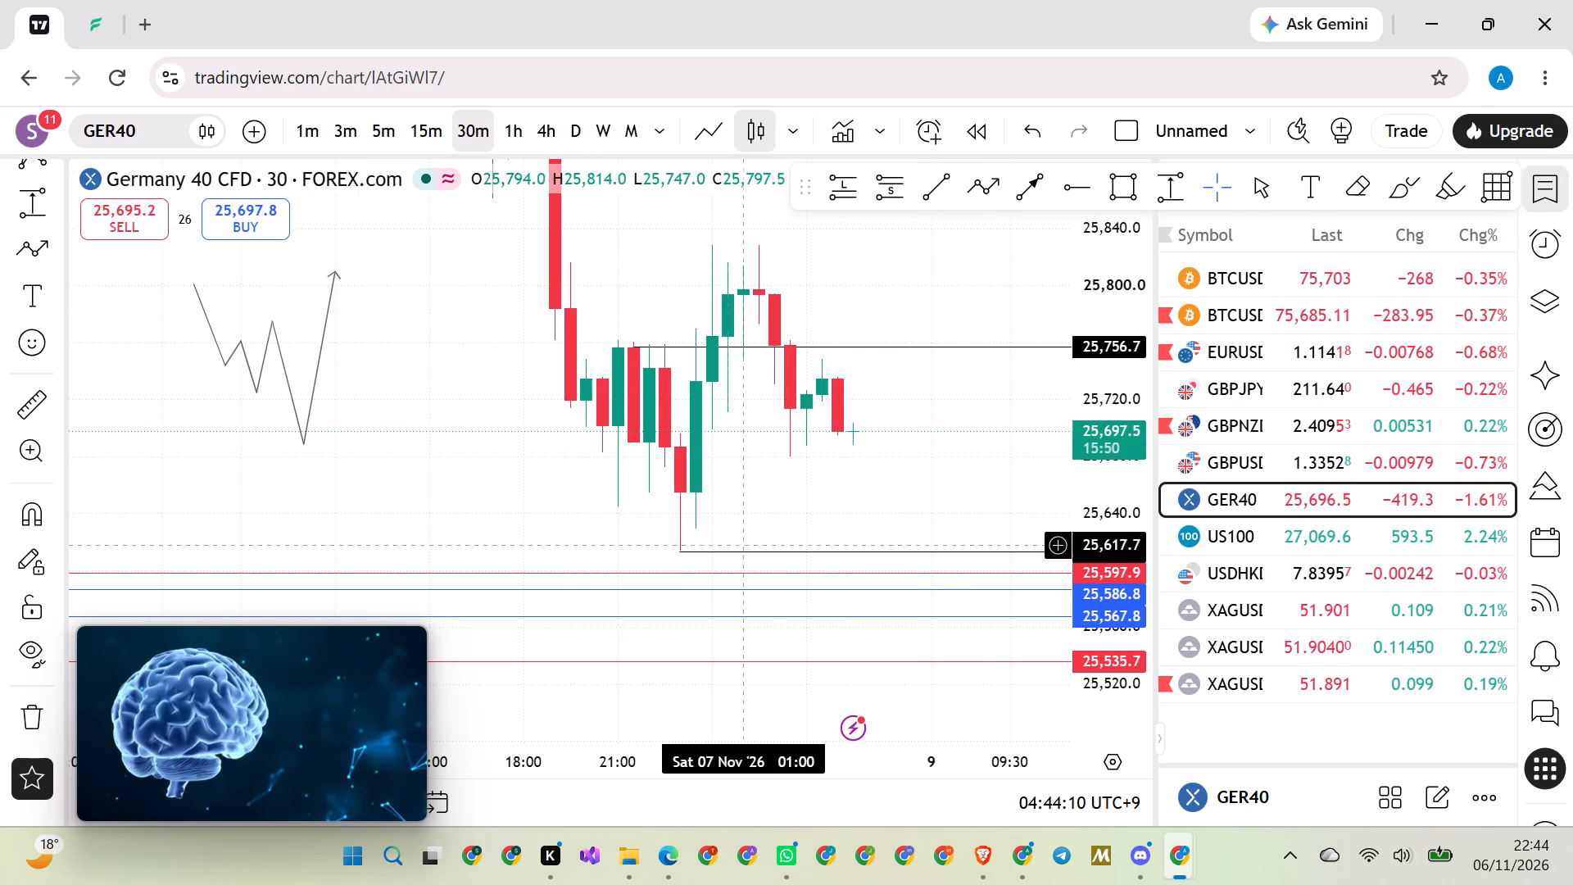
left_click(375, 124)
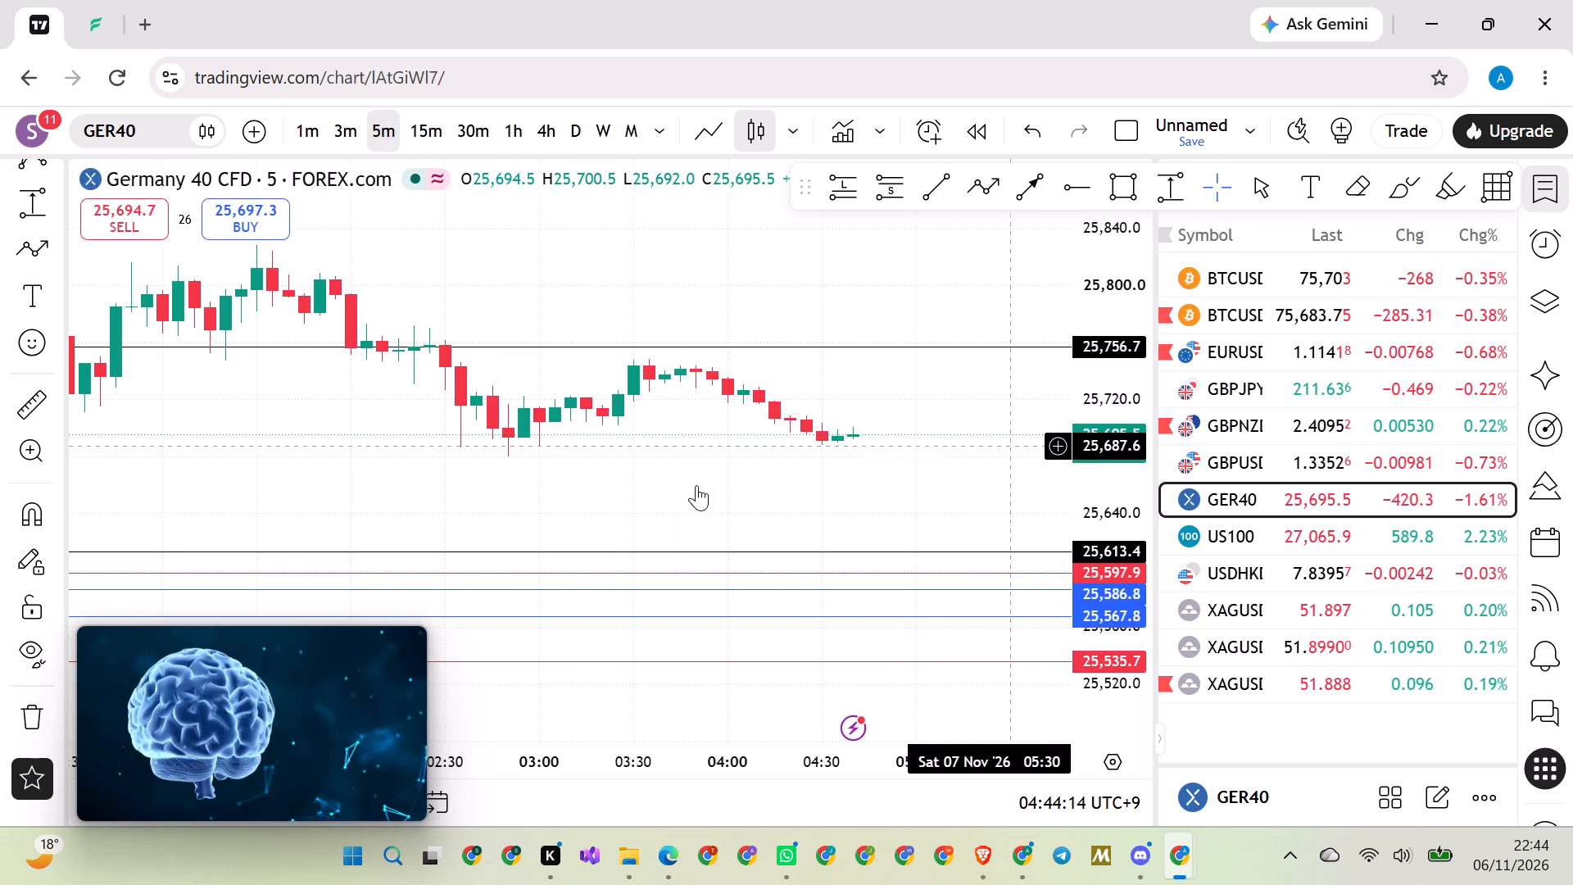
scroll(603, 543, "down", 16)
left_click_drag(356, 498, 542, 470)
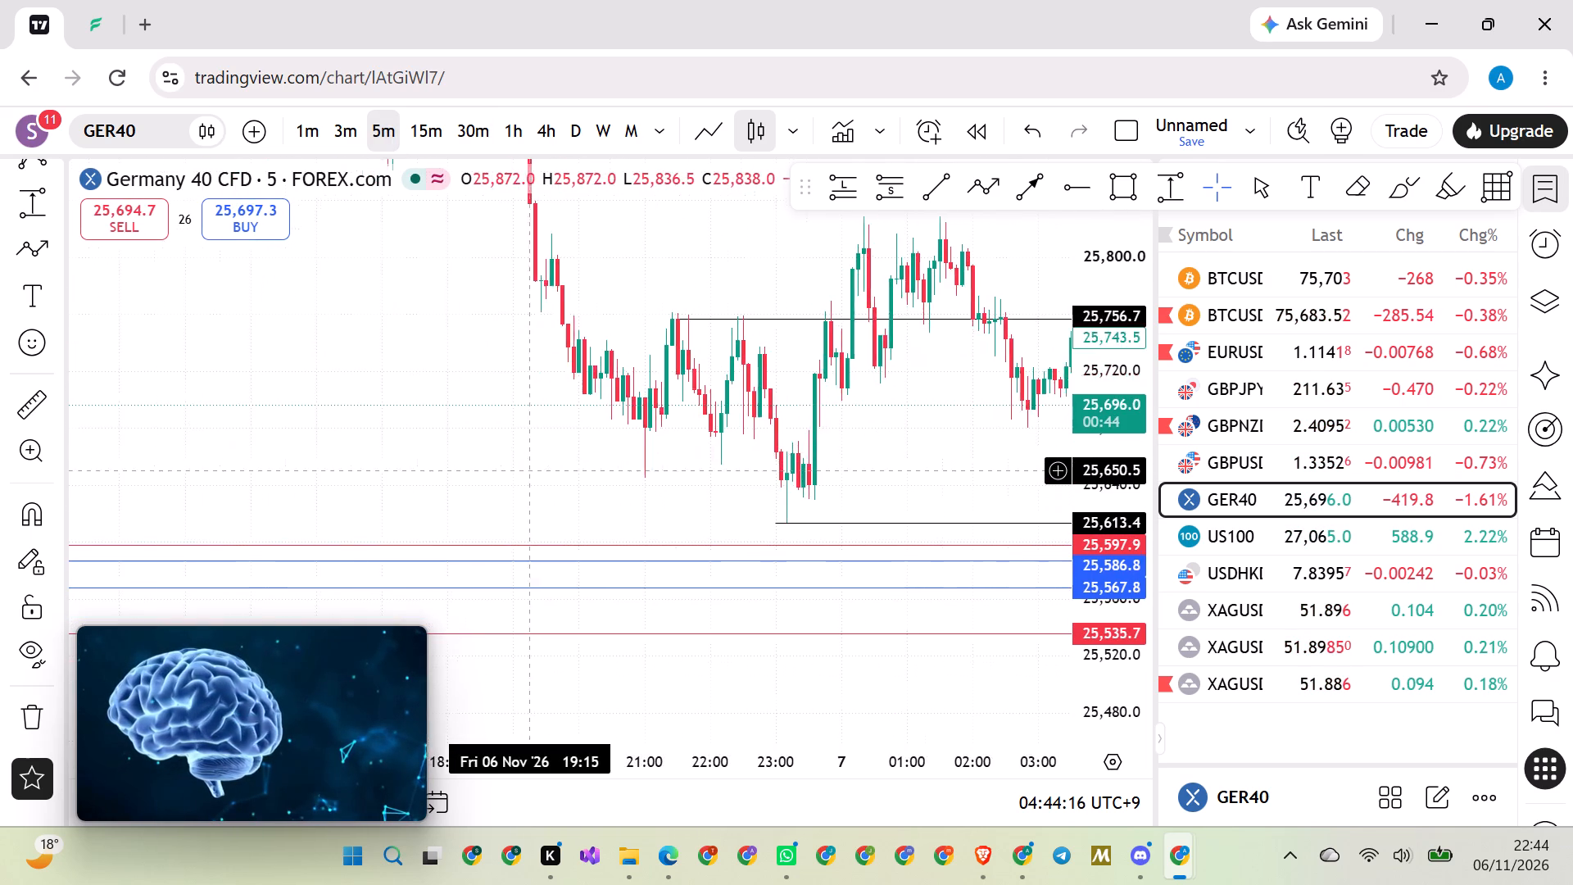
scroll(507, 427, "up", 3)
scroll(1108, 482, "up", 5)
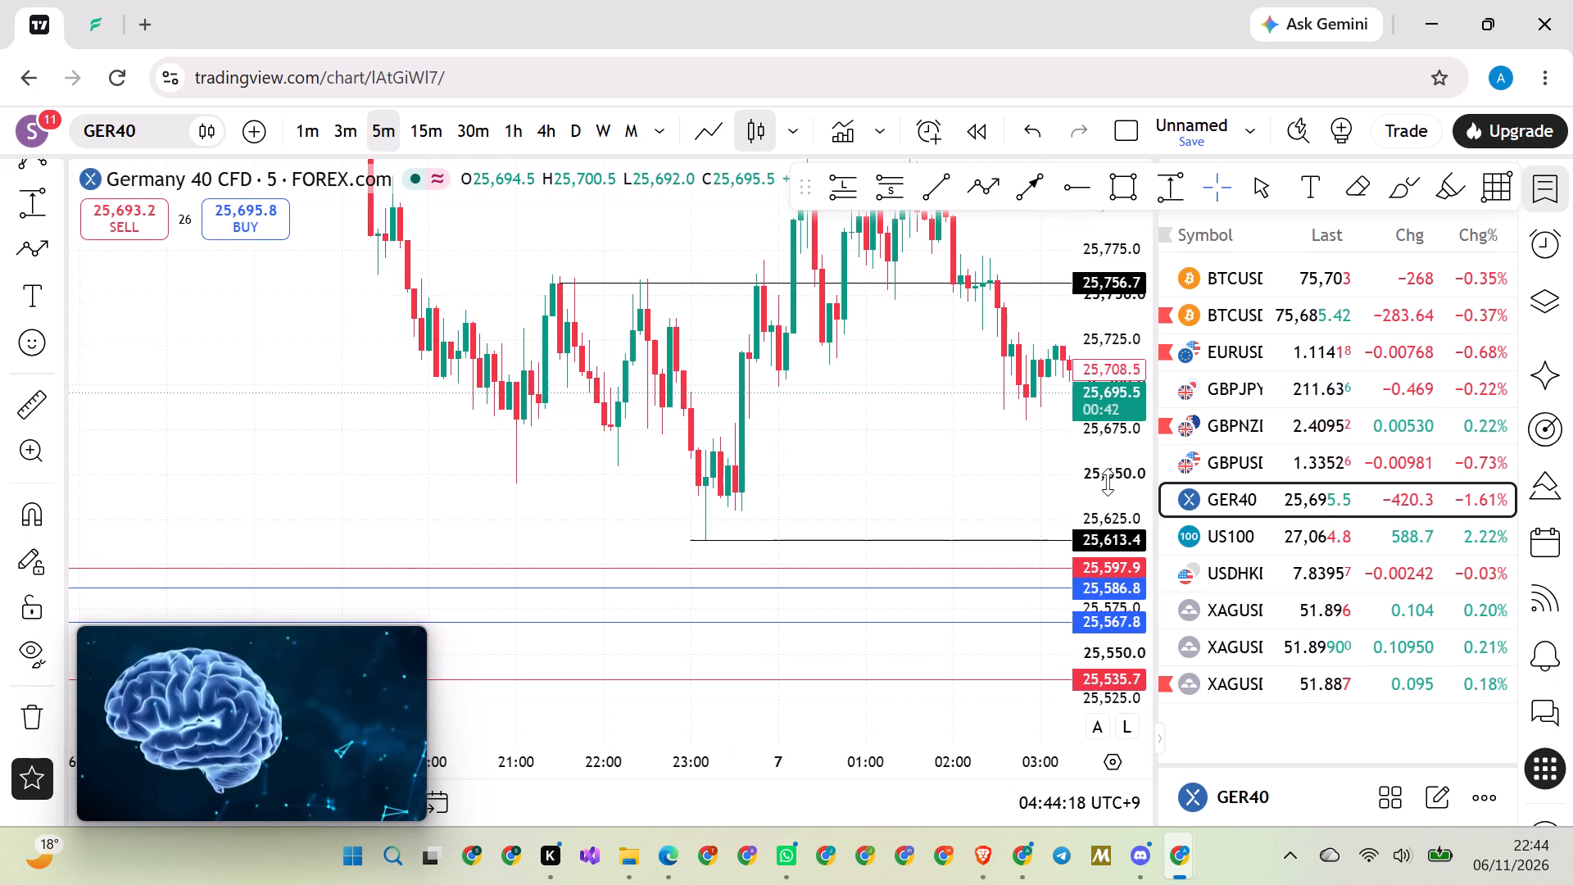
scroll(1108, 482, "up", 1)
scroll(1108, 482, "down", 2)
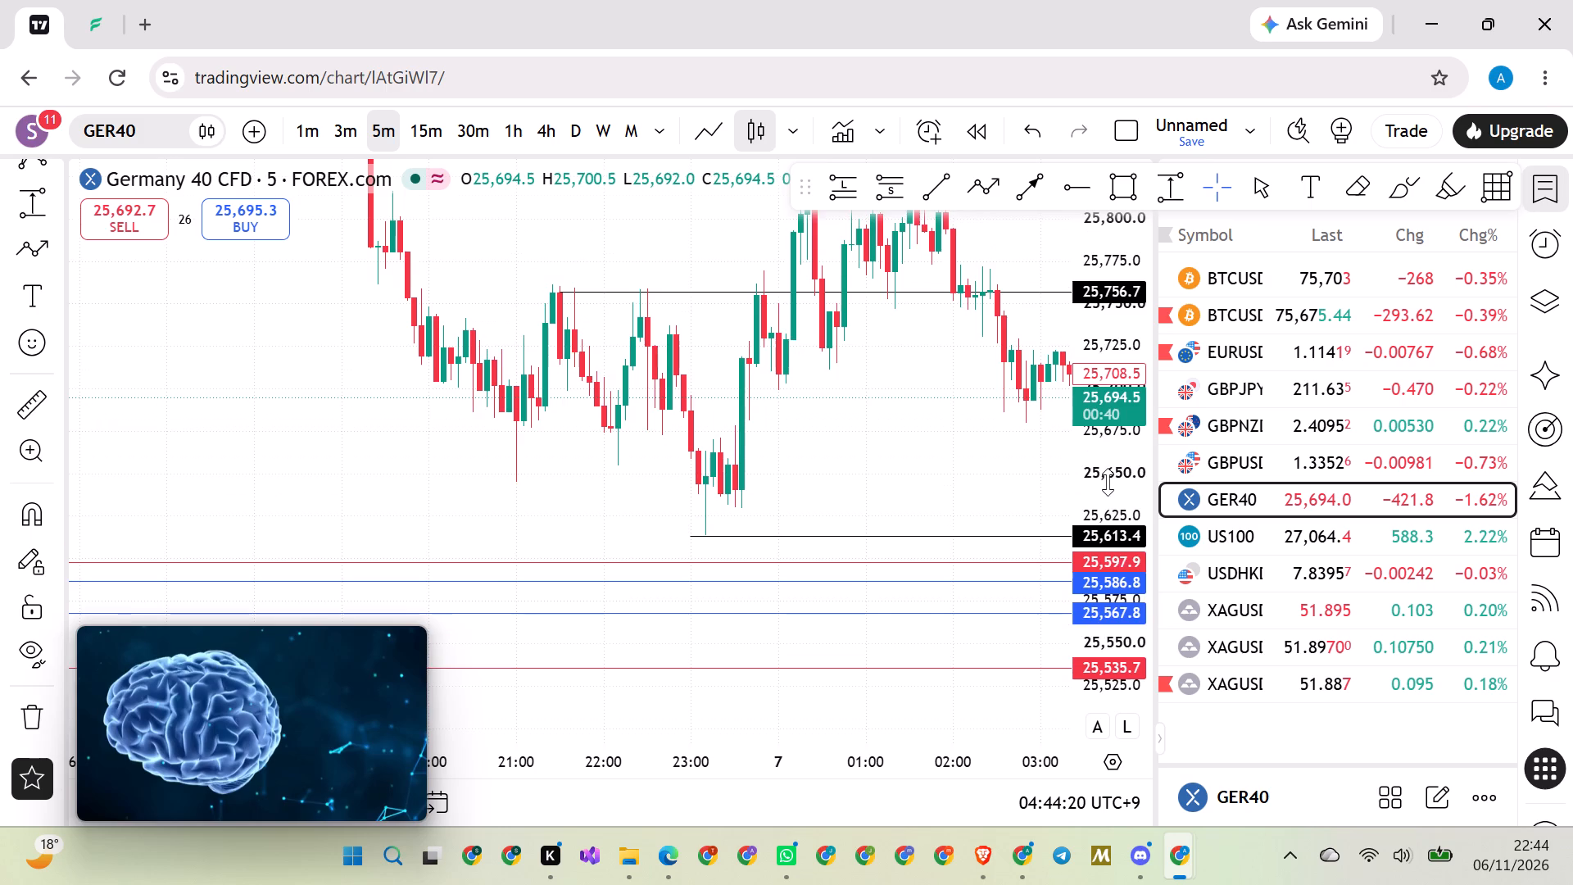
scroll(1108, 482, "down", 3)
scroll(452, 469, "down", 18)
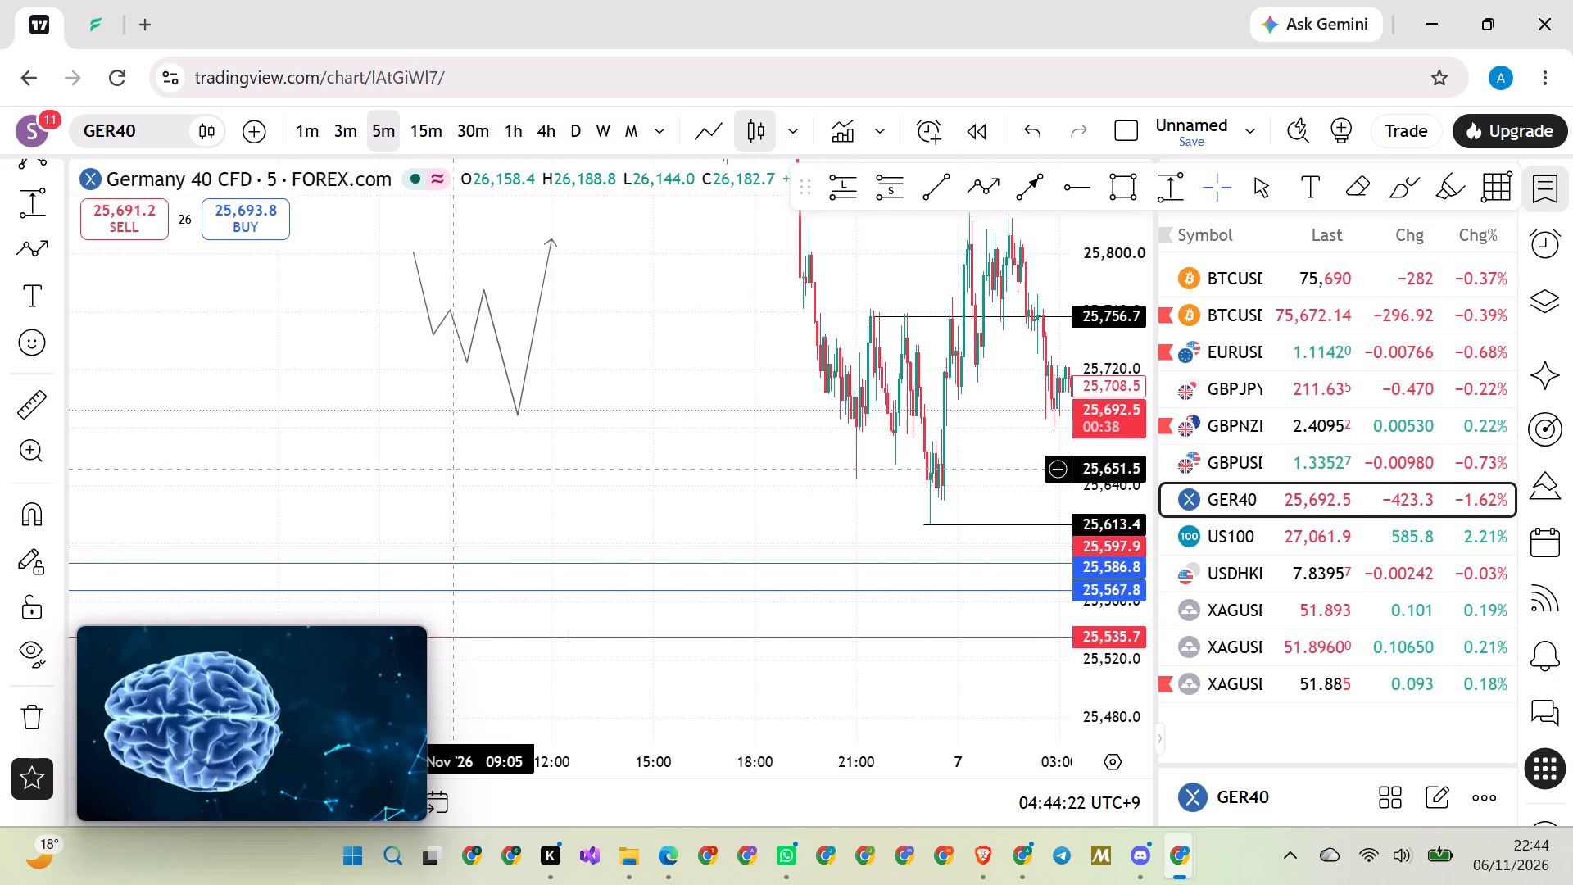
scroll(452, 469, "up", 20)
scroll(452, 469, "up", 2)
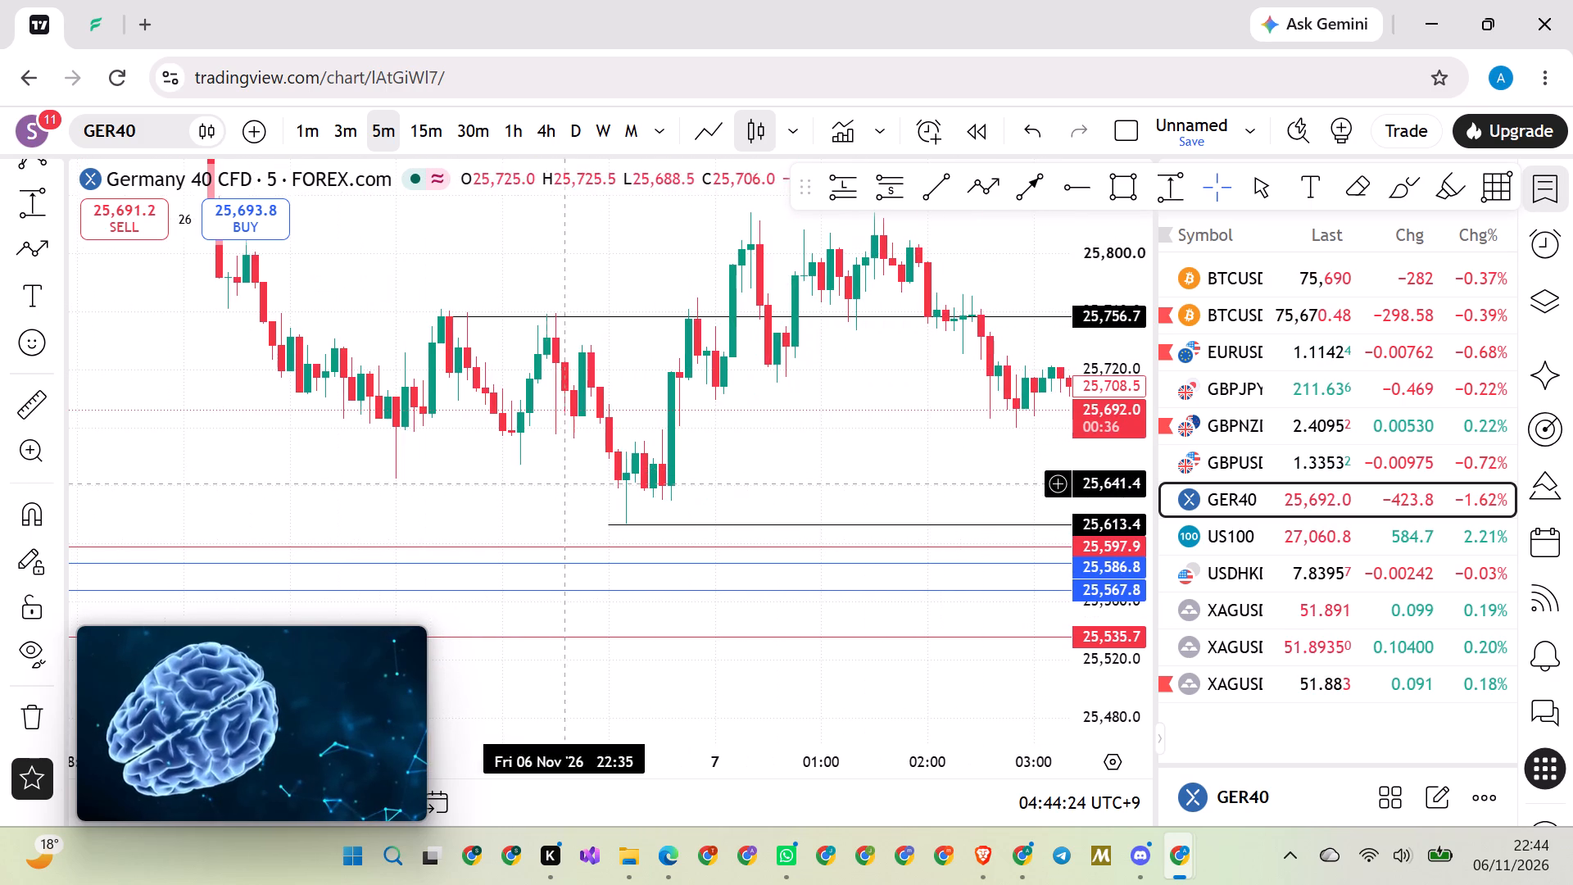
scroll(1099, 502, "up", 7)
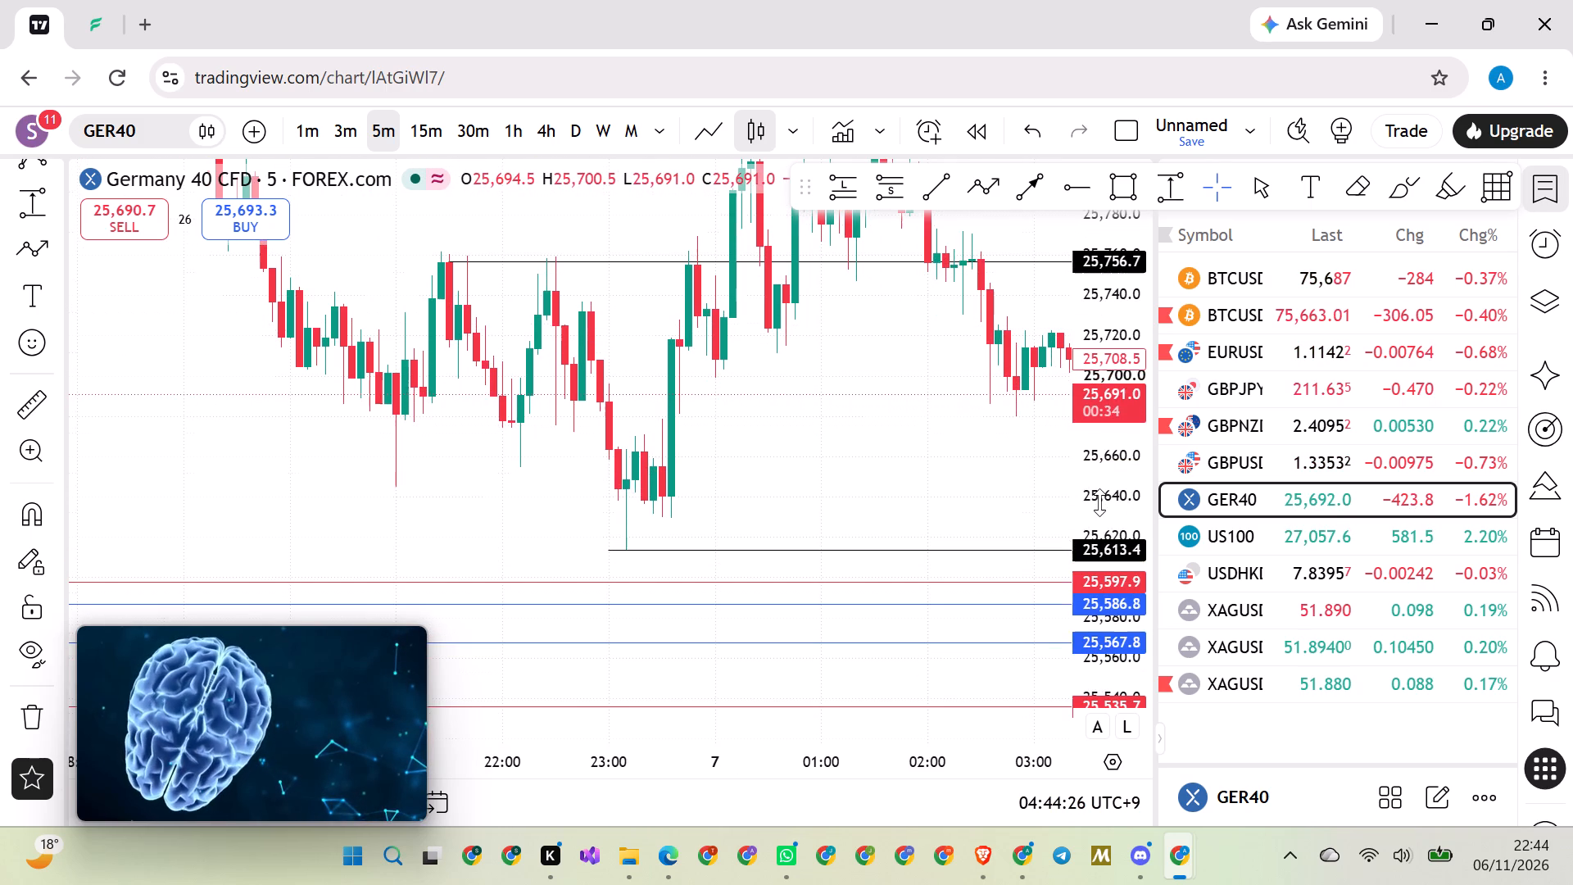
scroll(520, 404, "down", 1)
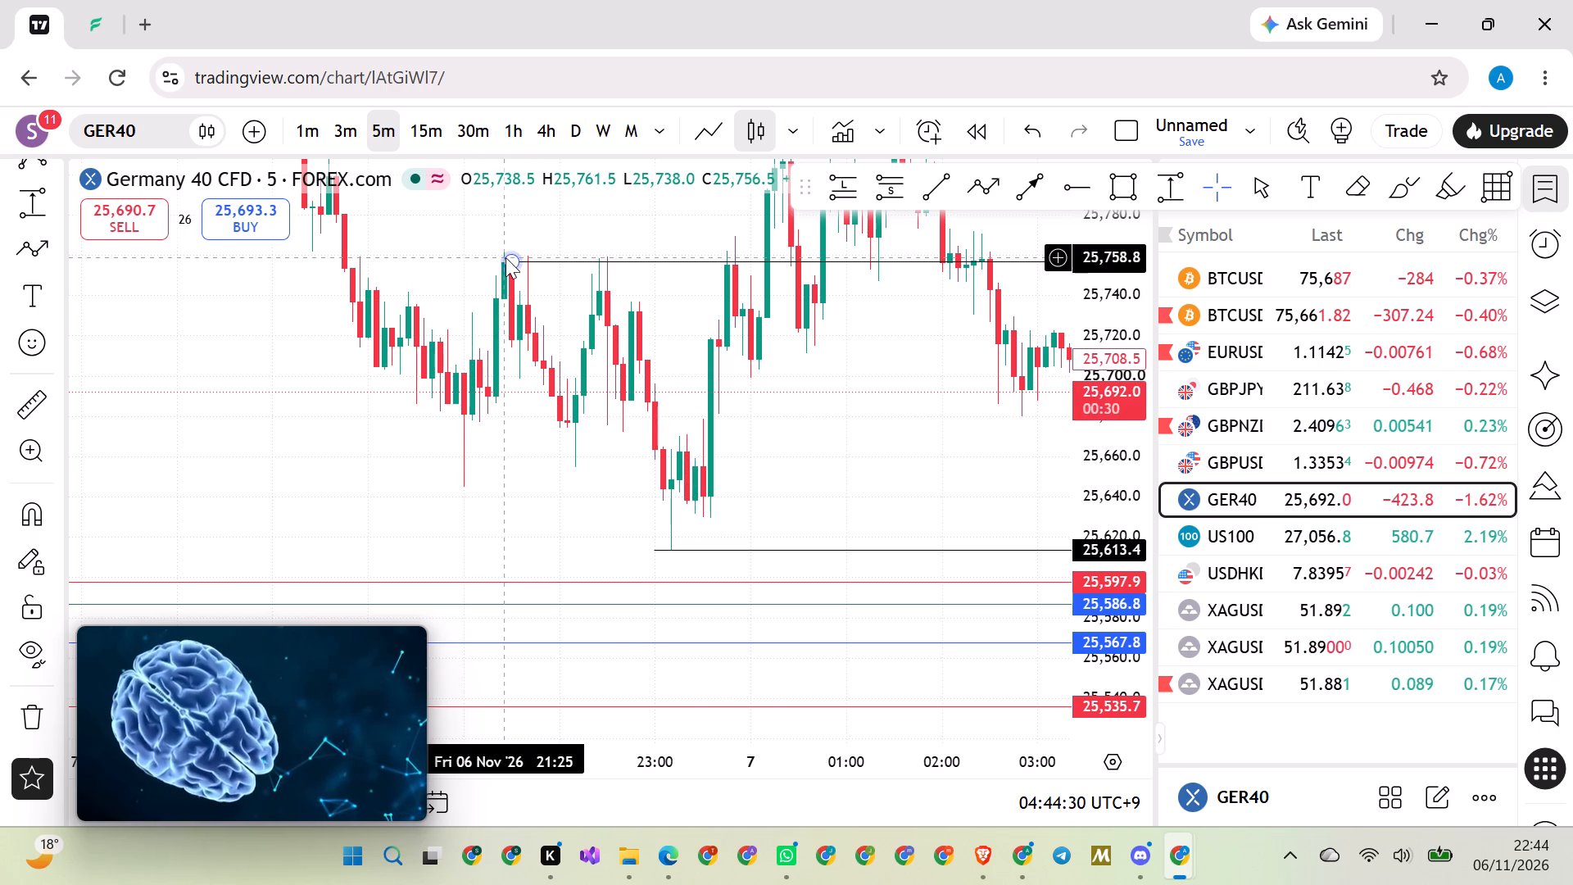
Place a horizontal ray at 25,678.3 from the 6 November 22:05 candle and colour it red.
left_click(1055, 182)
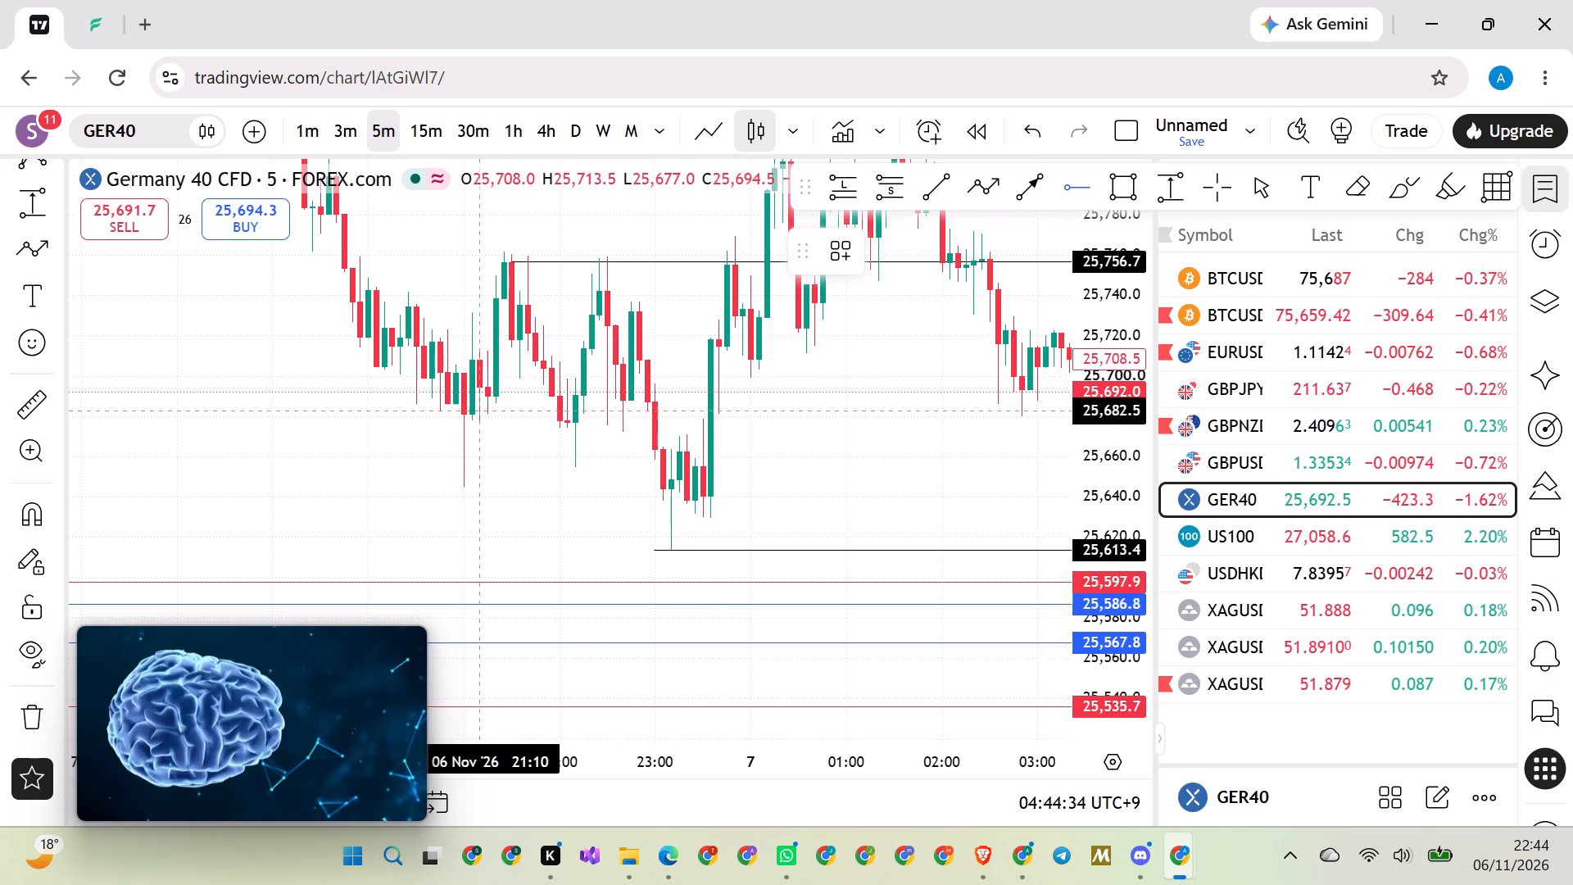
left_click(571, 420)
left_click(877, 250)
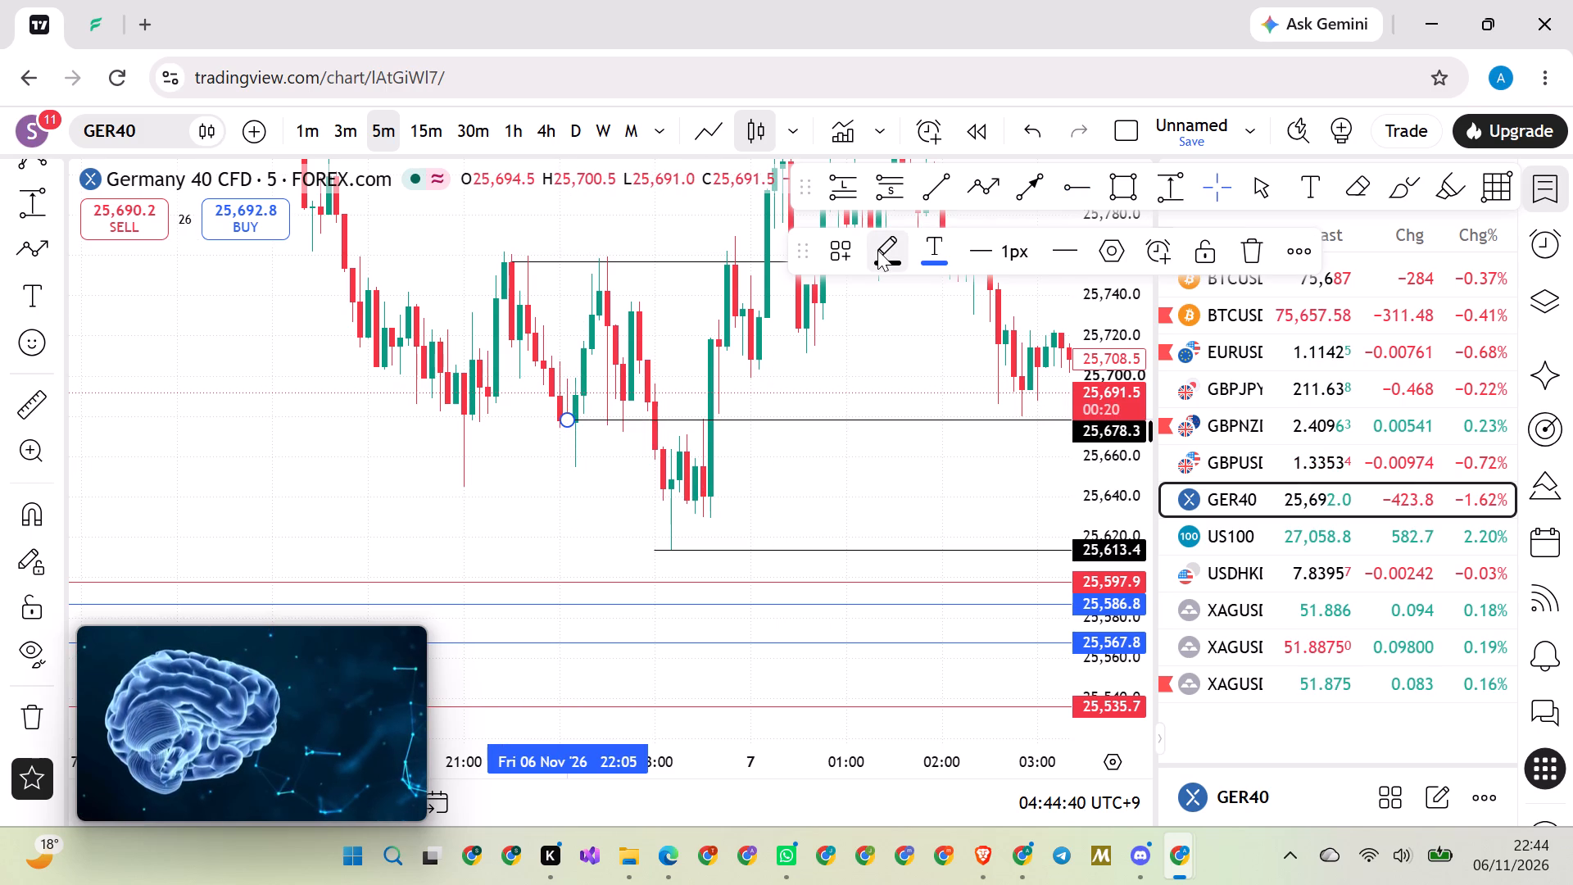
left_click(882, 323)
left_click(820, 475)
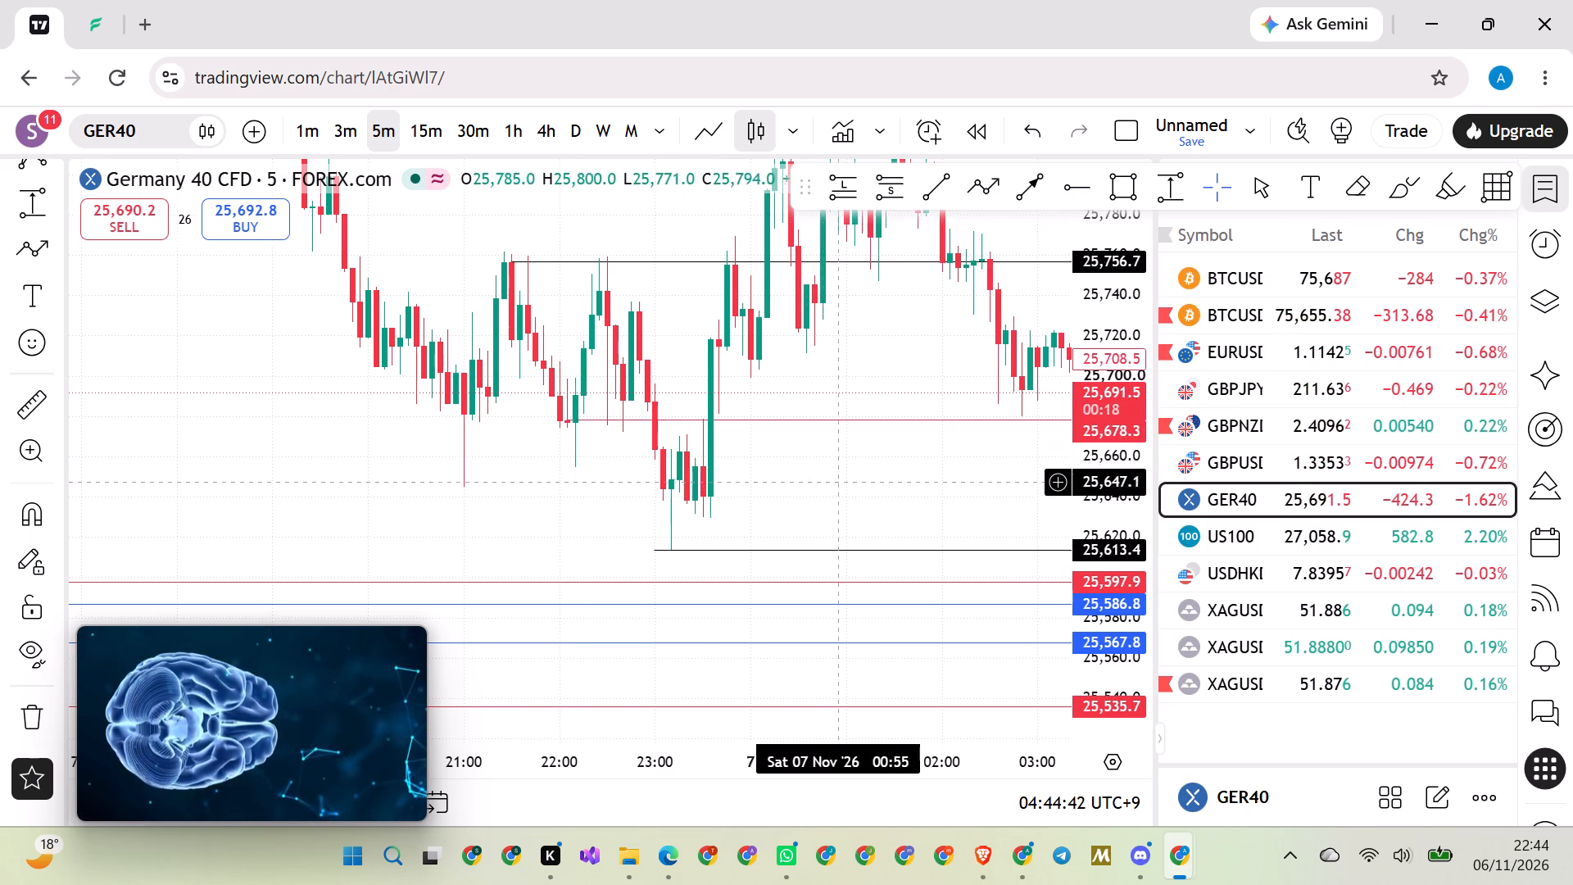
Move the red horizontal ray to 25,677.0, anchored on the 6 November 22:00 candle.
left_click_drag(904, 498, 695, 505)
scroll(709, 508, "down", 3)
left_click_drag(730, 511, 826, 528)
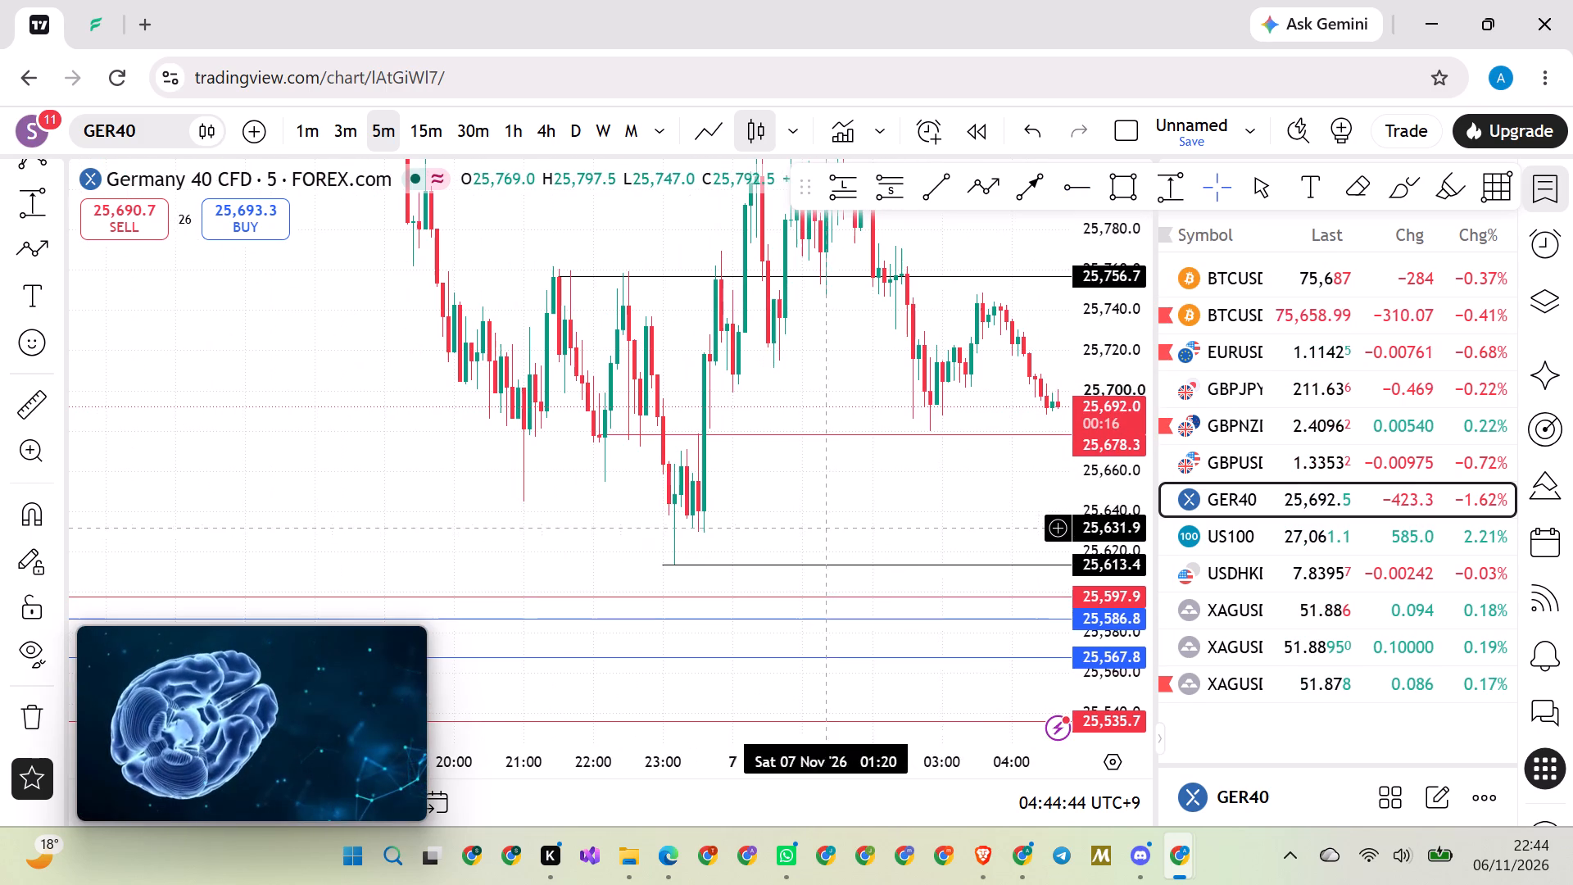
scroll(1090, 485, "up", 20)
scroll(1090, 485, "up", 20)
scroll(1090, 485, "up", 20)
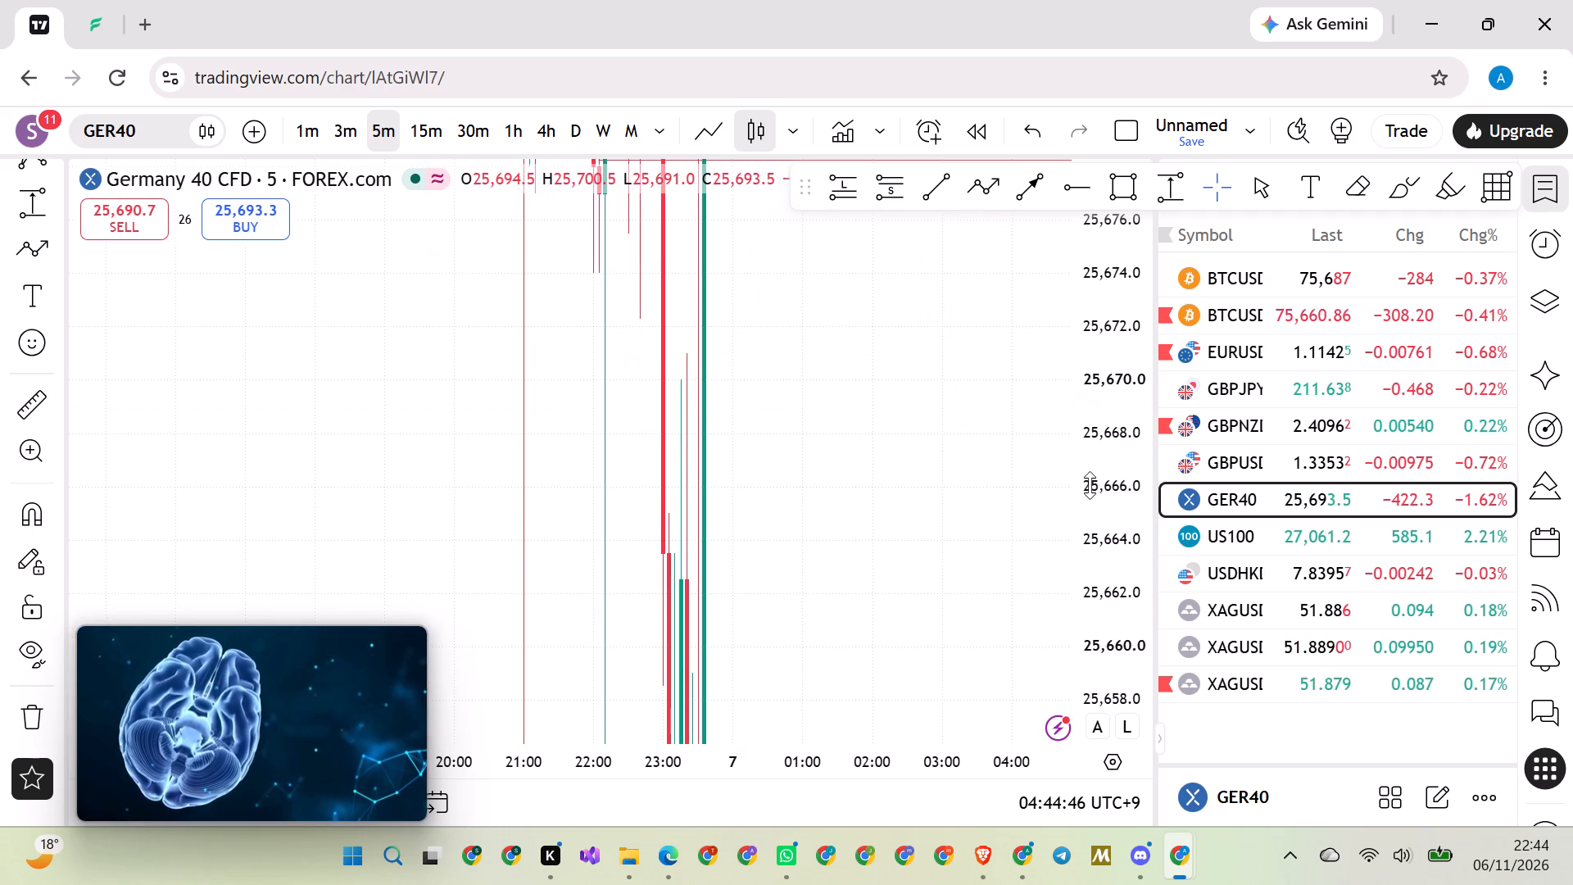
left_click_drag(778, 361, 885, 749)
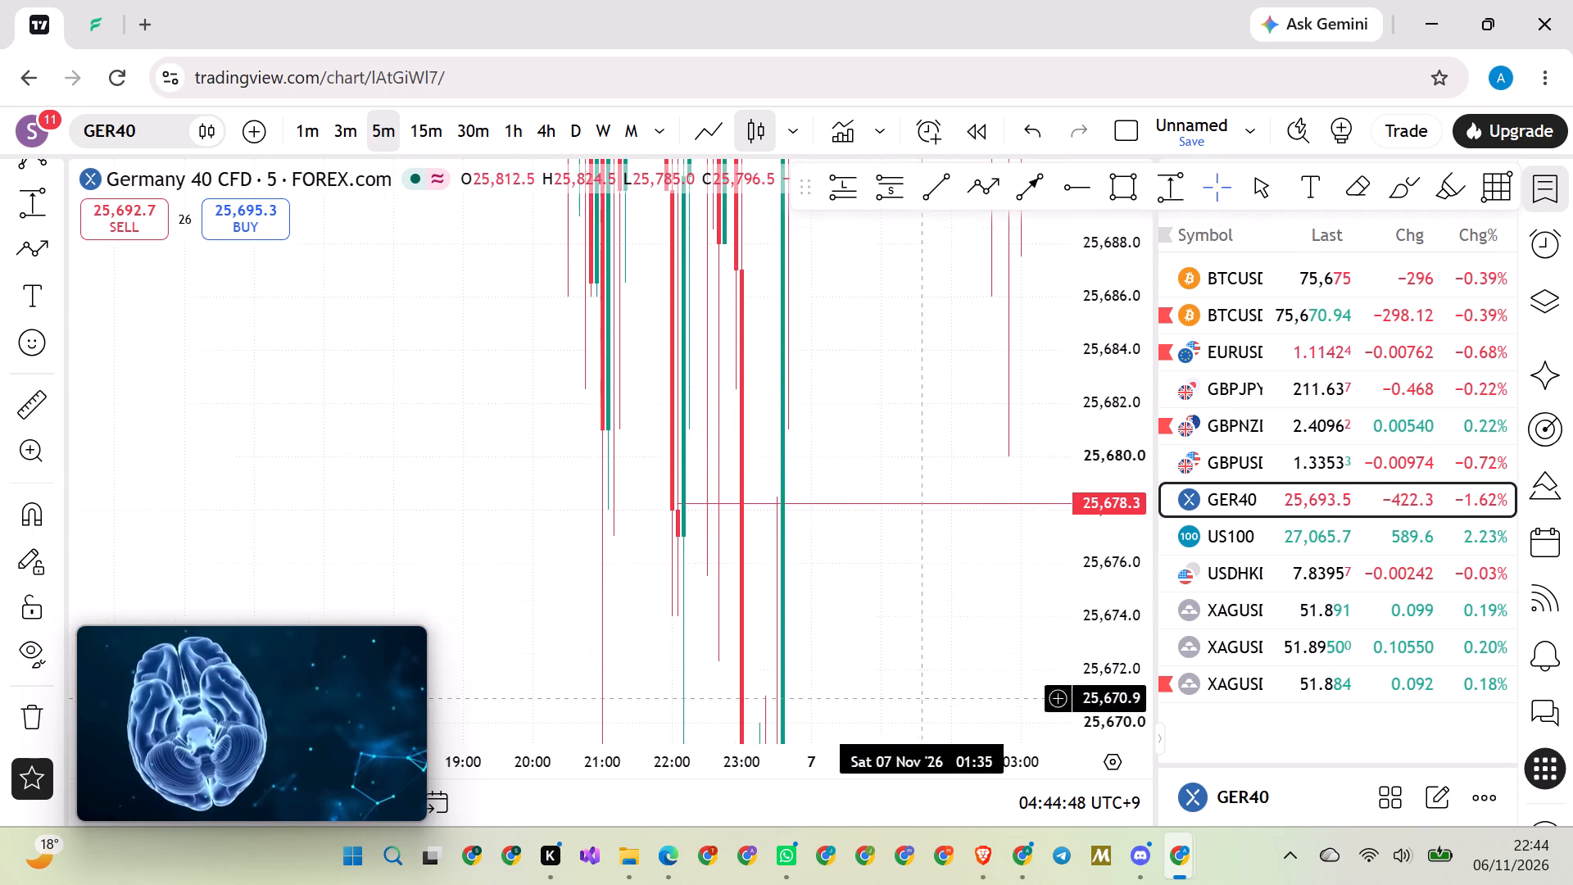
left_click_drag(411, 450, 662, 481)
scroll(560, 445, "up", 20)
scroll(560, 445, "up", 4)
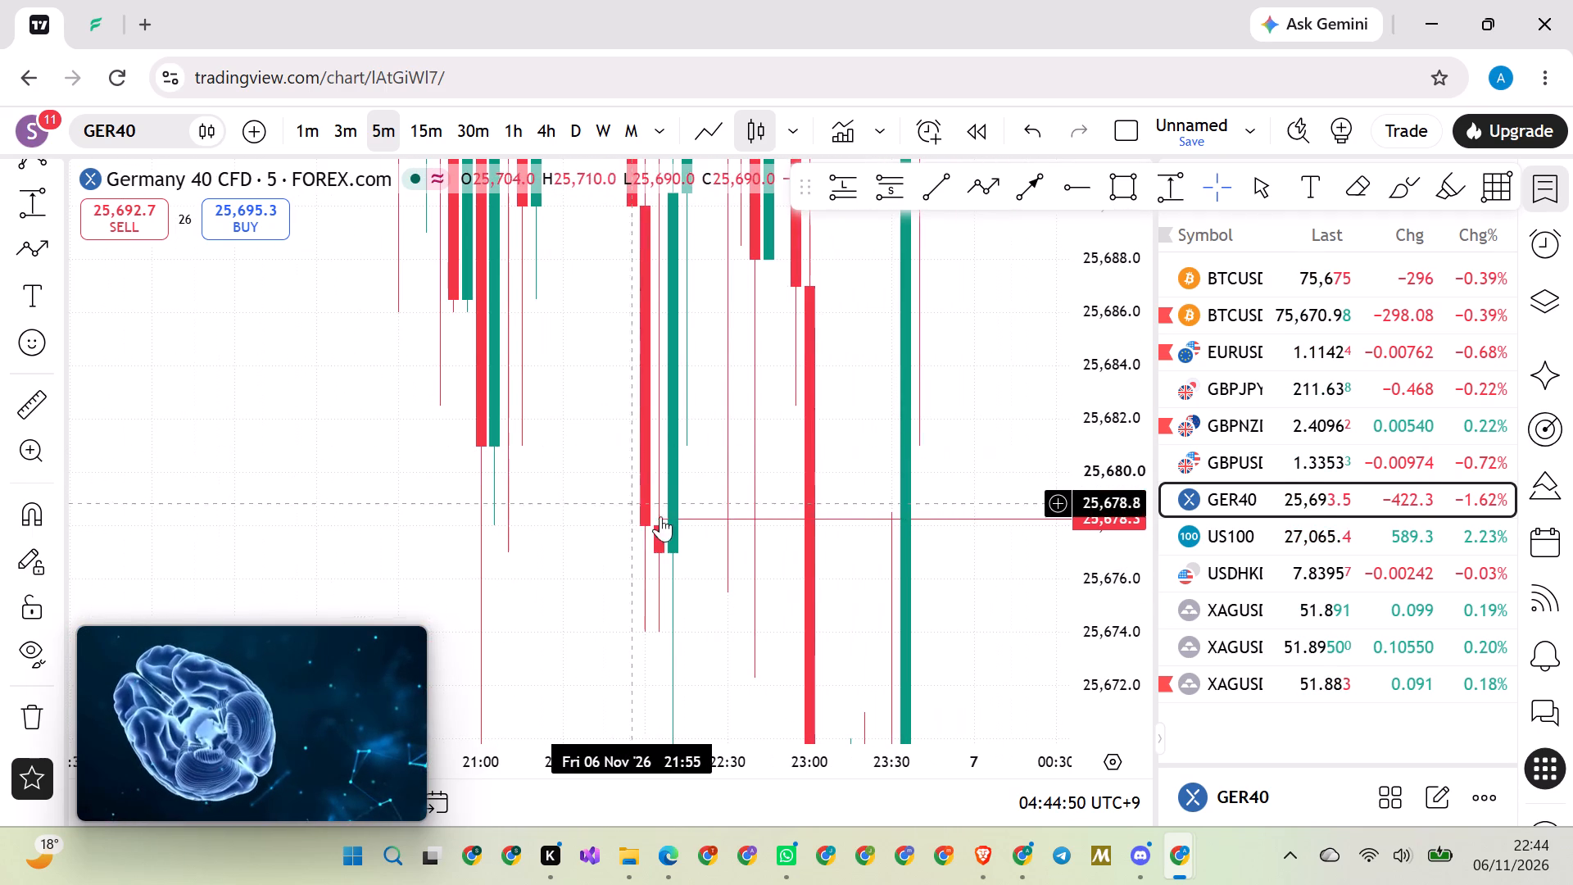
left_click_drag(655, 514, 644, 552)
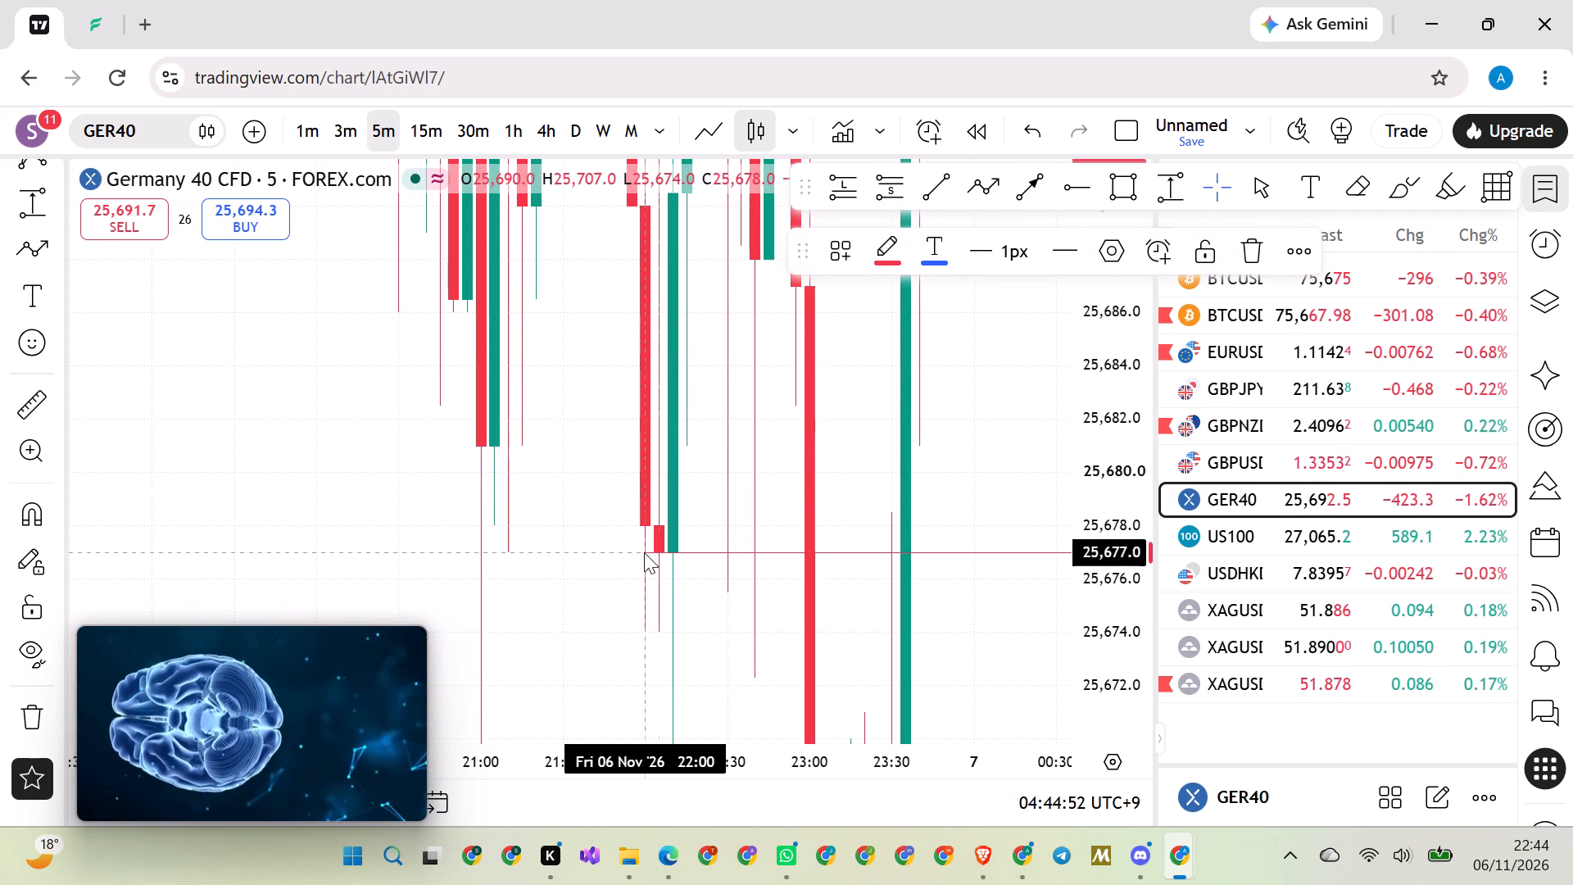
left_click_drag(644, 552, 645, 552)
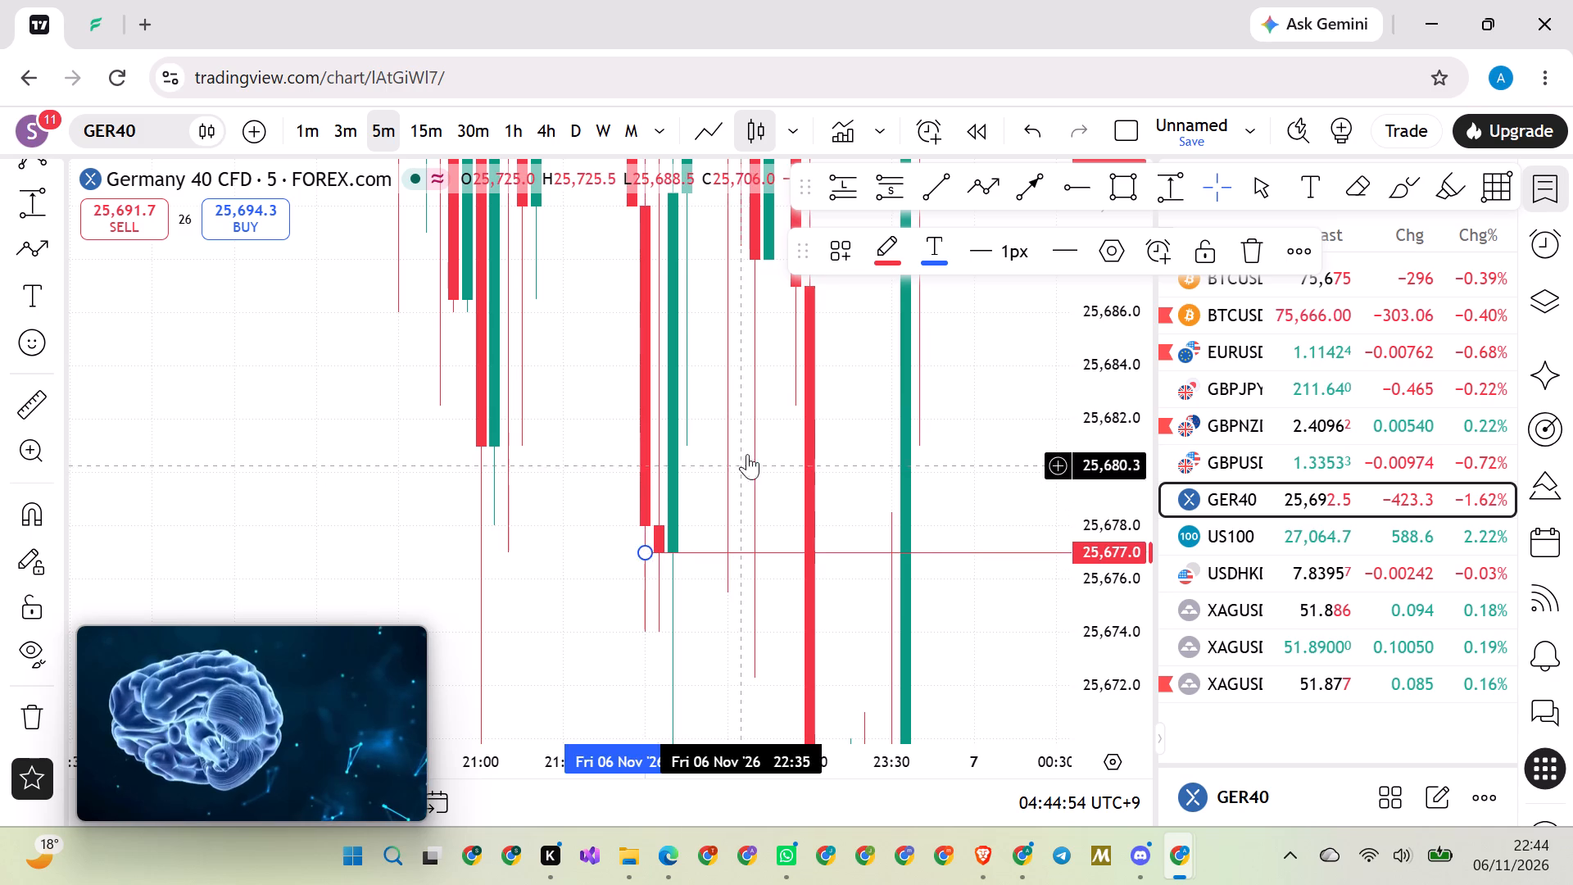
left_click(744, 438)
Examine the 5-minute GER40 price action around the red ray, from the sell-off lows to the latest candles.
left_click_drag(1099, 315, 1002, 735)
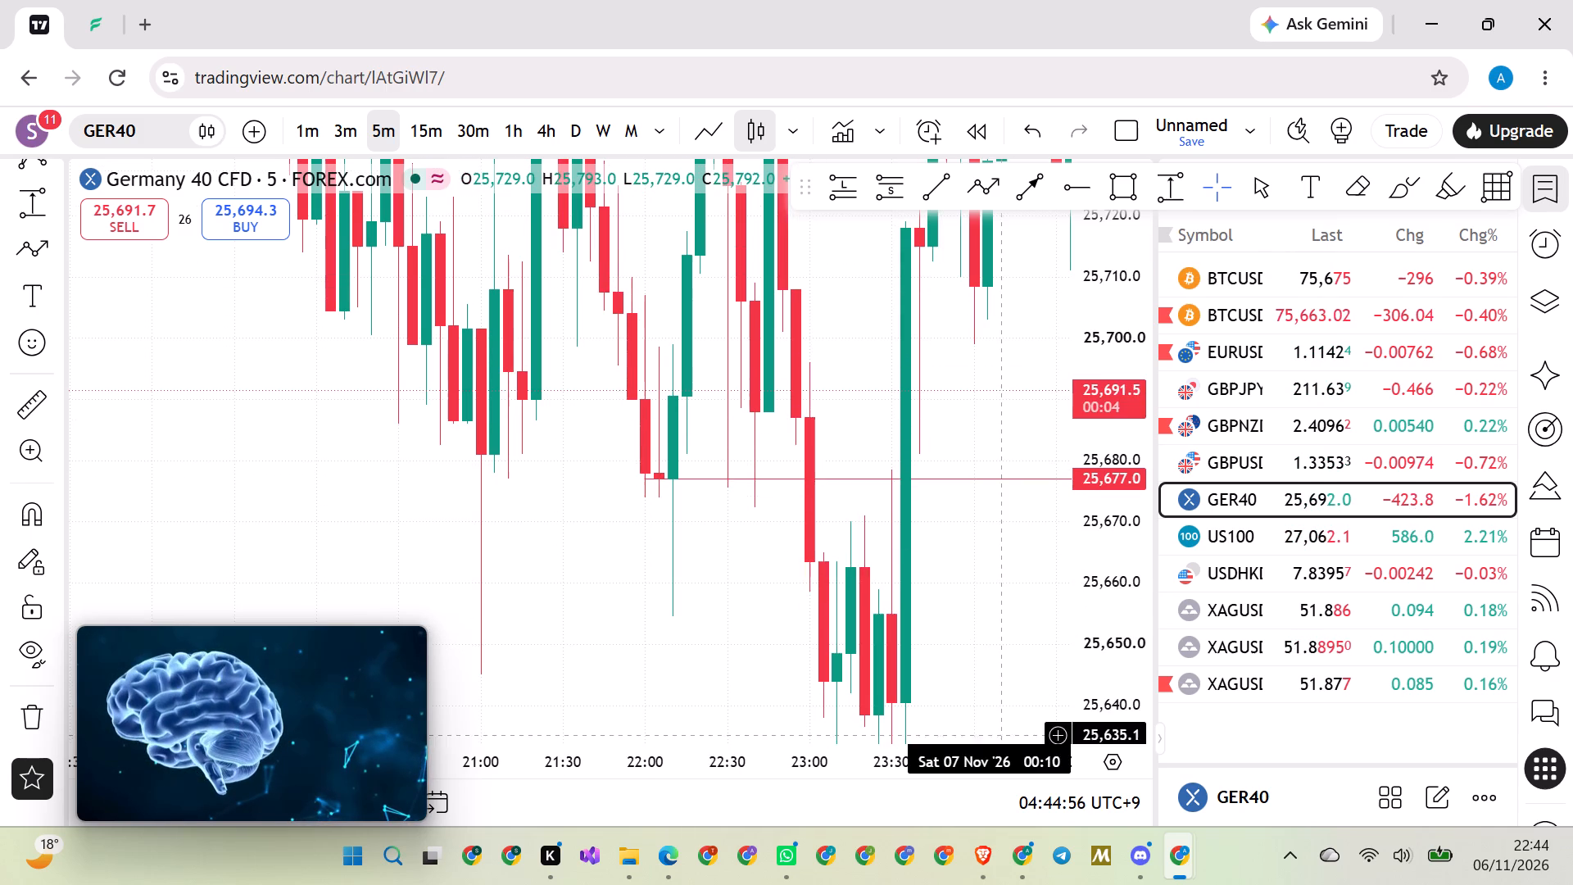
left_click_drag(1096, 341, 1013, 678)
scroll(655, 570, "down", 13)
scroll(655, 570, "up", 1)
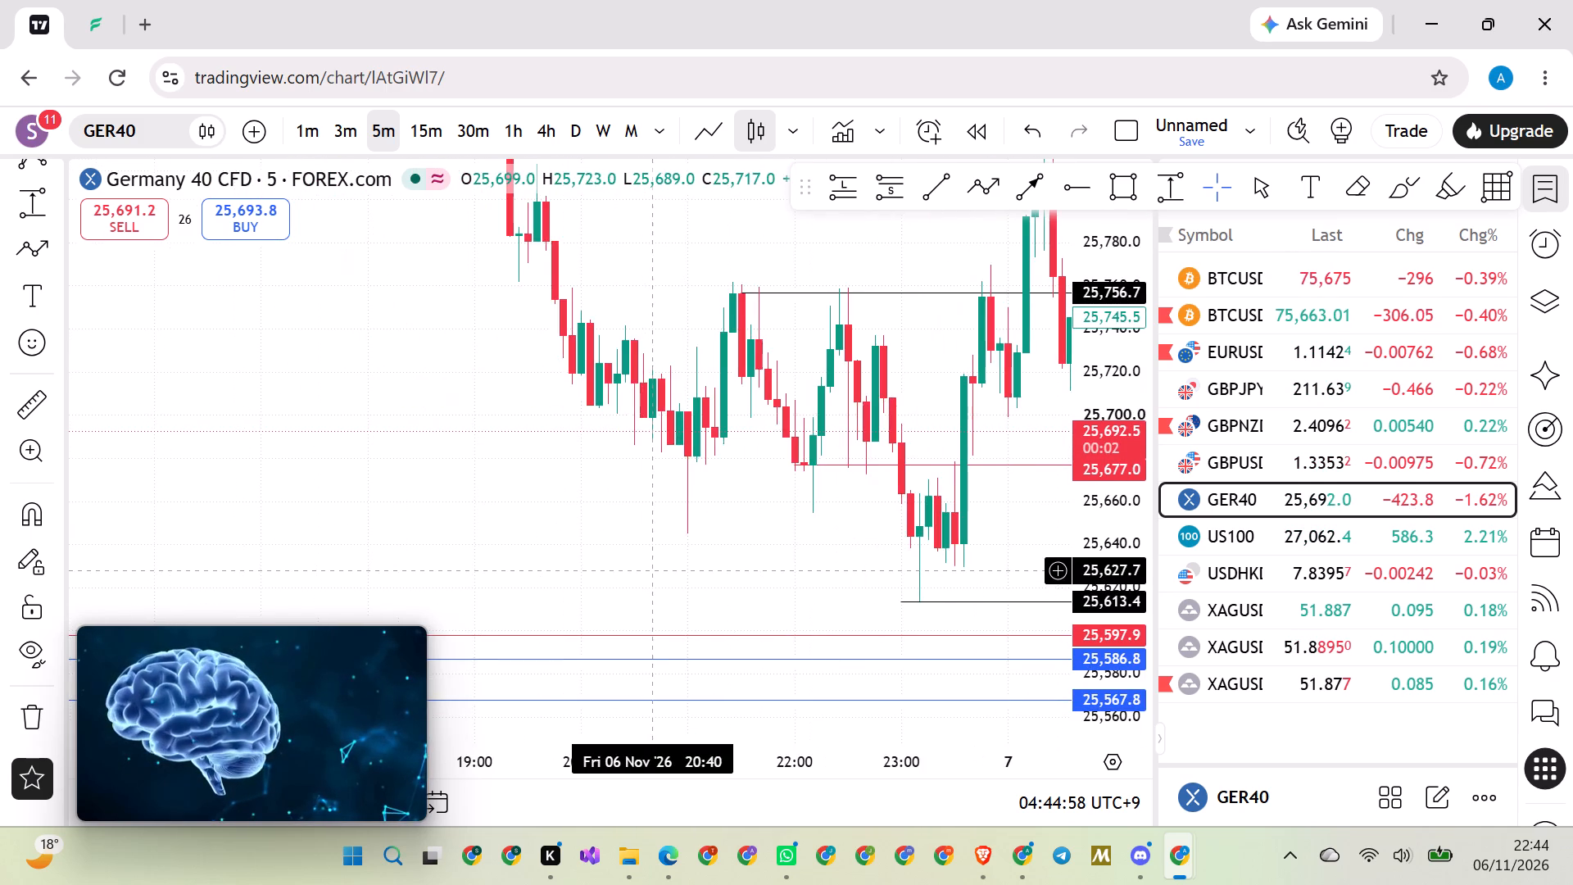
scroll(655, 570, "down", 13)
left_click_drag(752, 562, 447, 556)
scroll(447, 556, "down", 4)
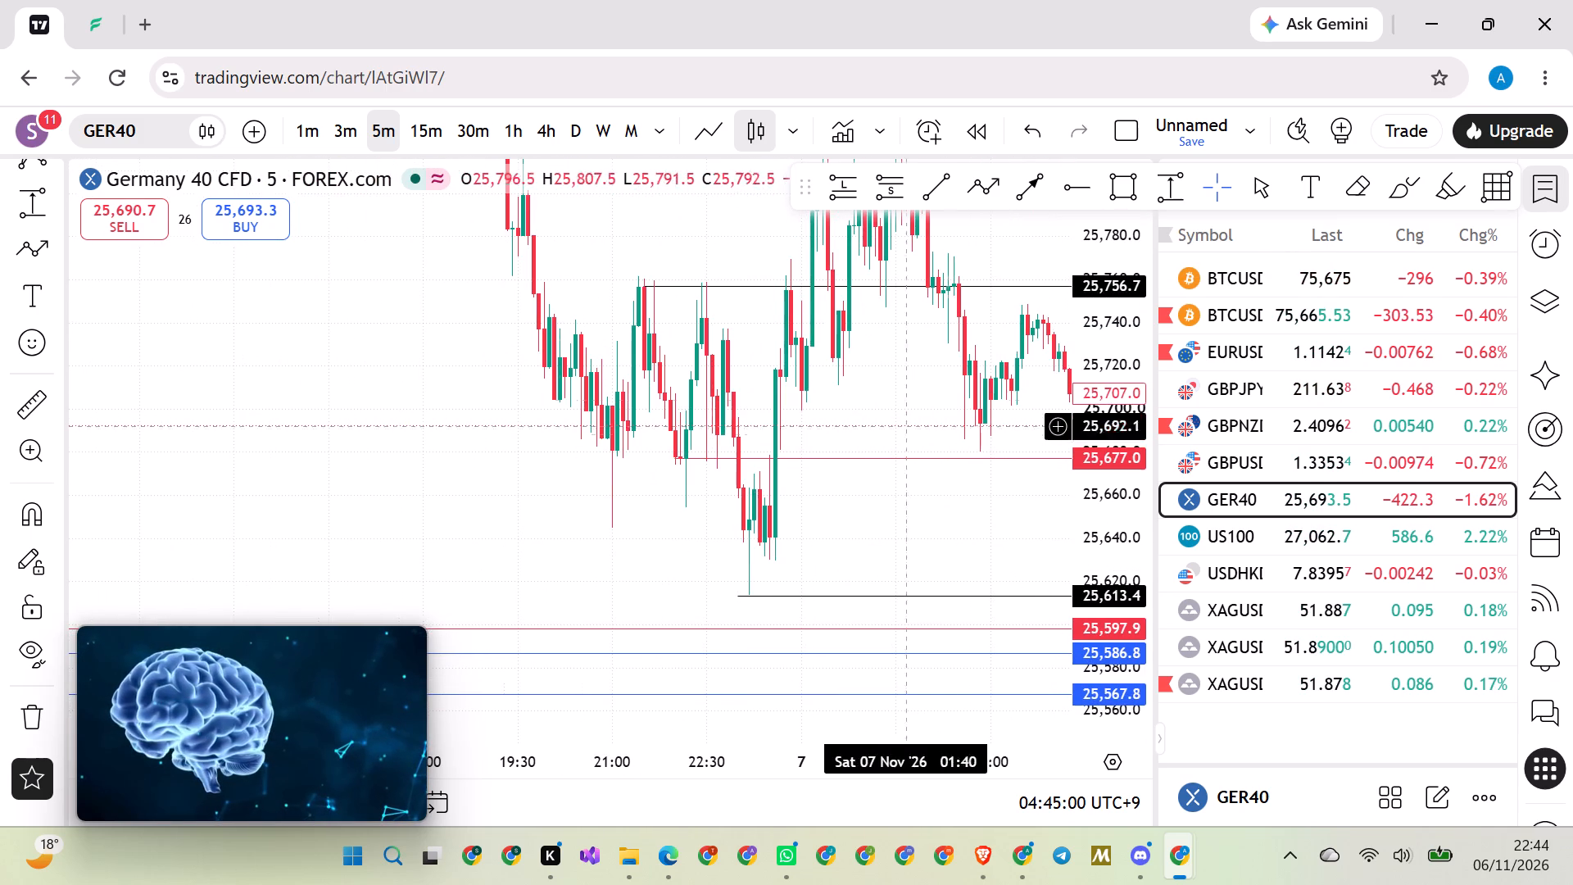
left_click_drag(1114, 358, 1031, 593)
scroll(821, 487, "down", 4)
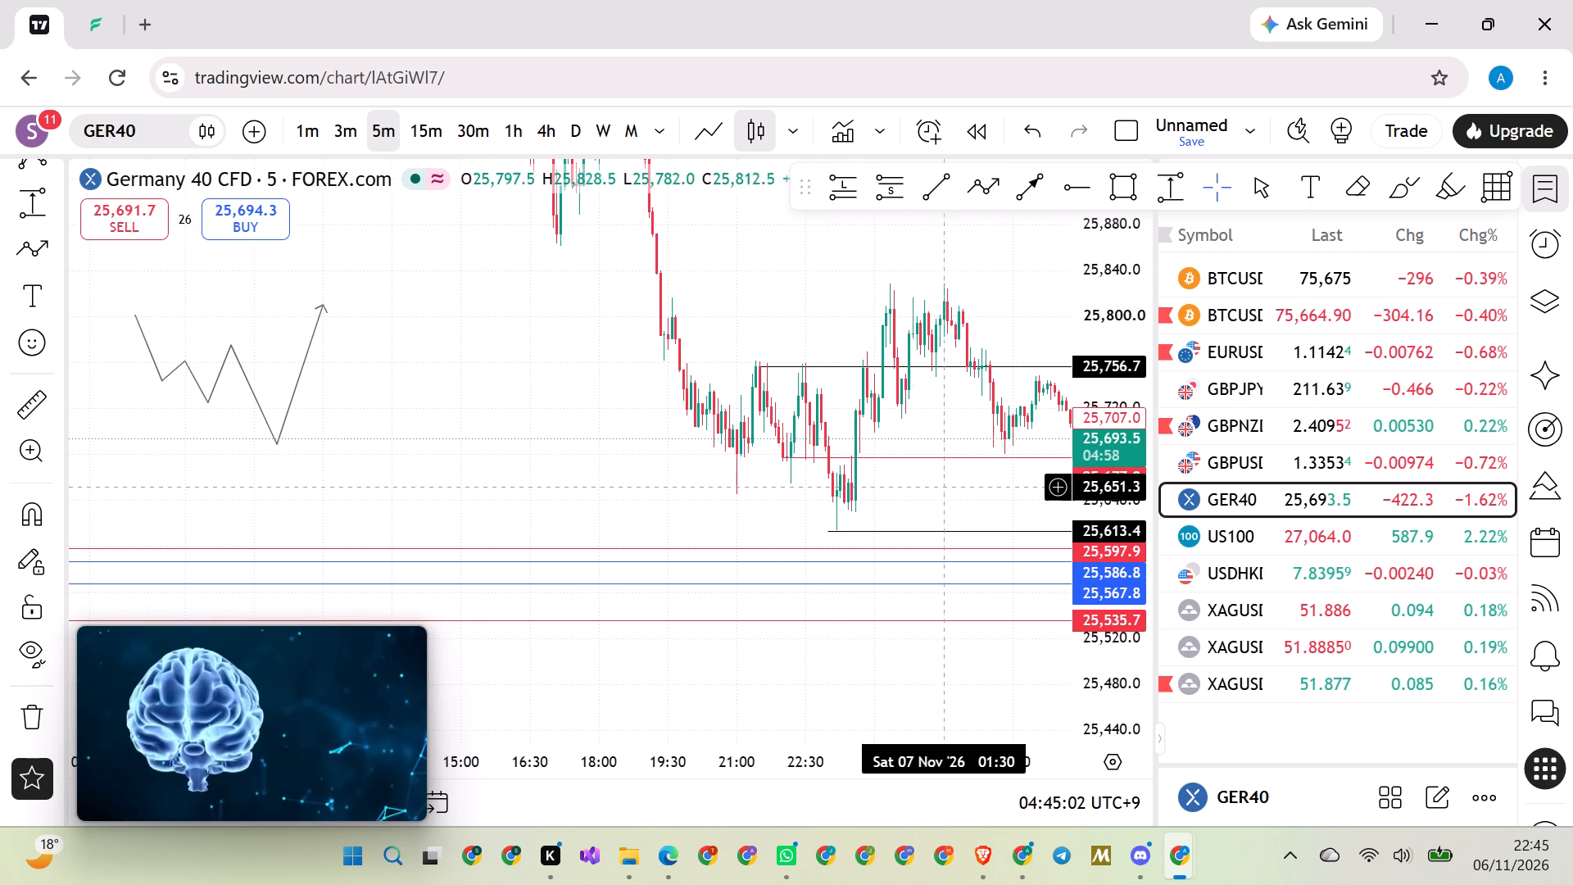
left_click_drag(969, 498, 762, 499)
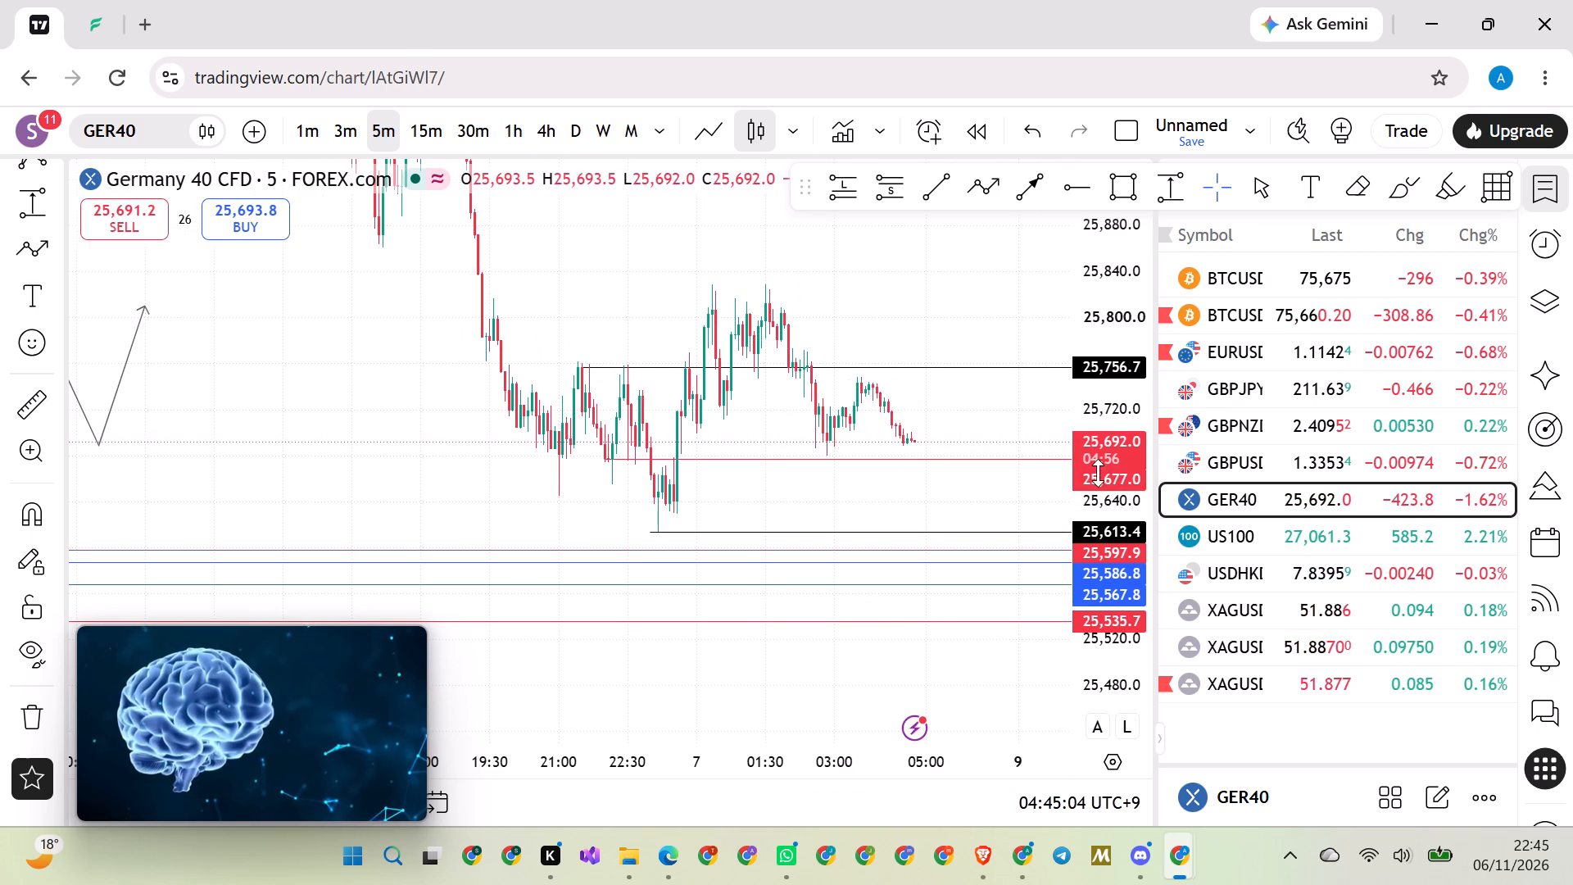
scroll(1098, 473, "up", 15)
scroll(685, 469, "up", 2)
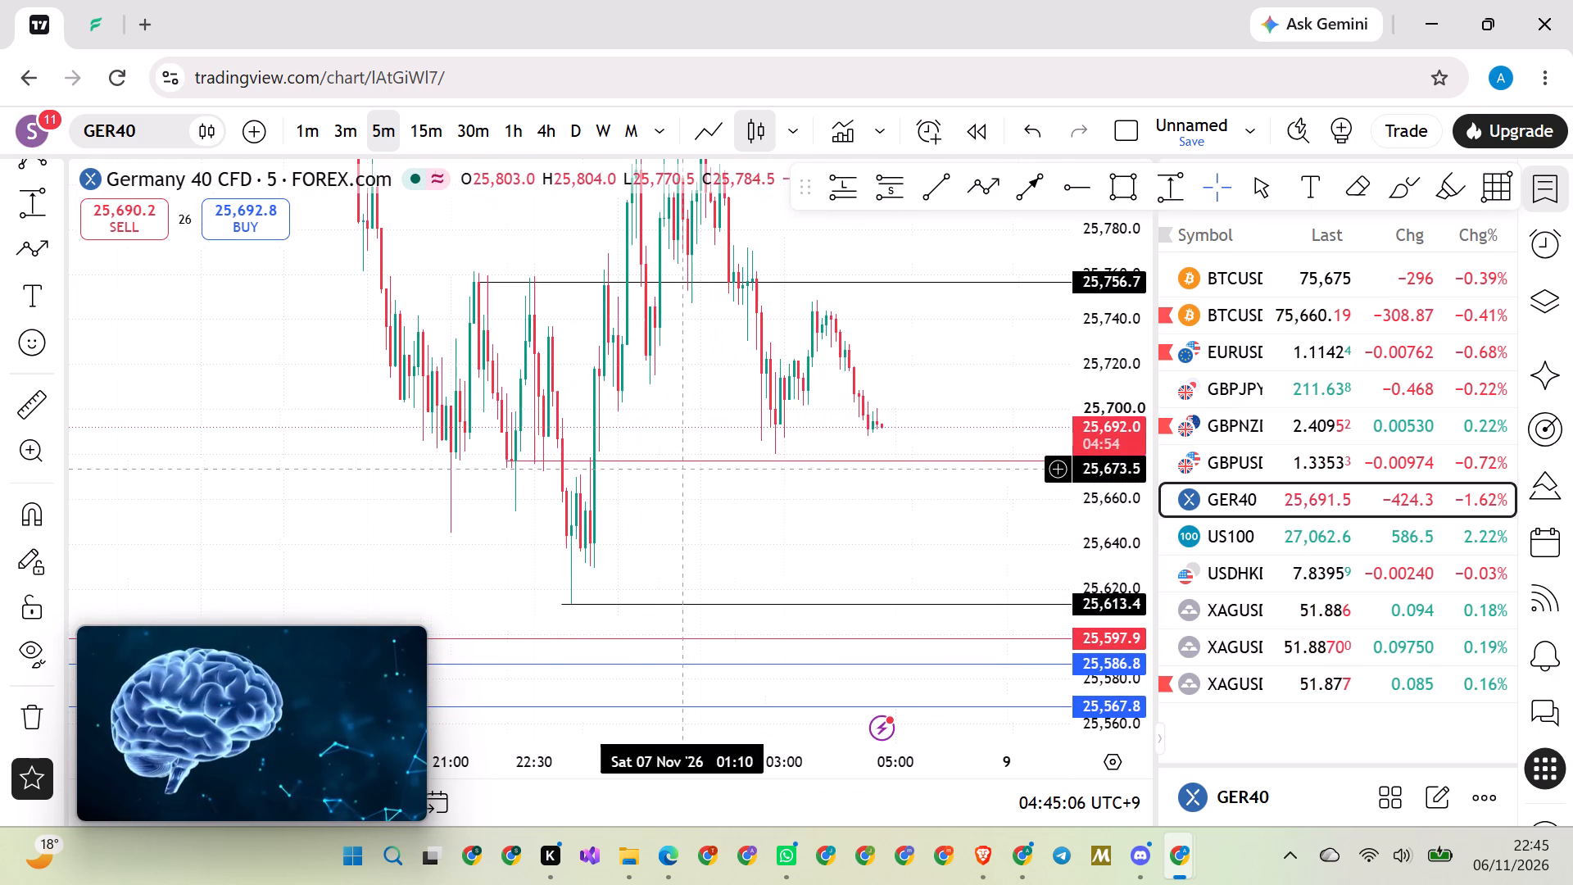
scroll(675, 469, "up", 6)
left_click_drag(580, 529, 713, 531)
scroll(713, 531, "up", 5)
left_click_drag(691, 535, 870, 533)
left_click_drag(779, 515, 790, 515)
scroll(790, 512, "up", 2)
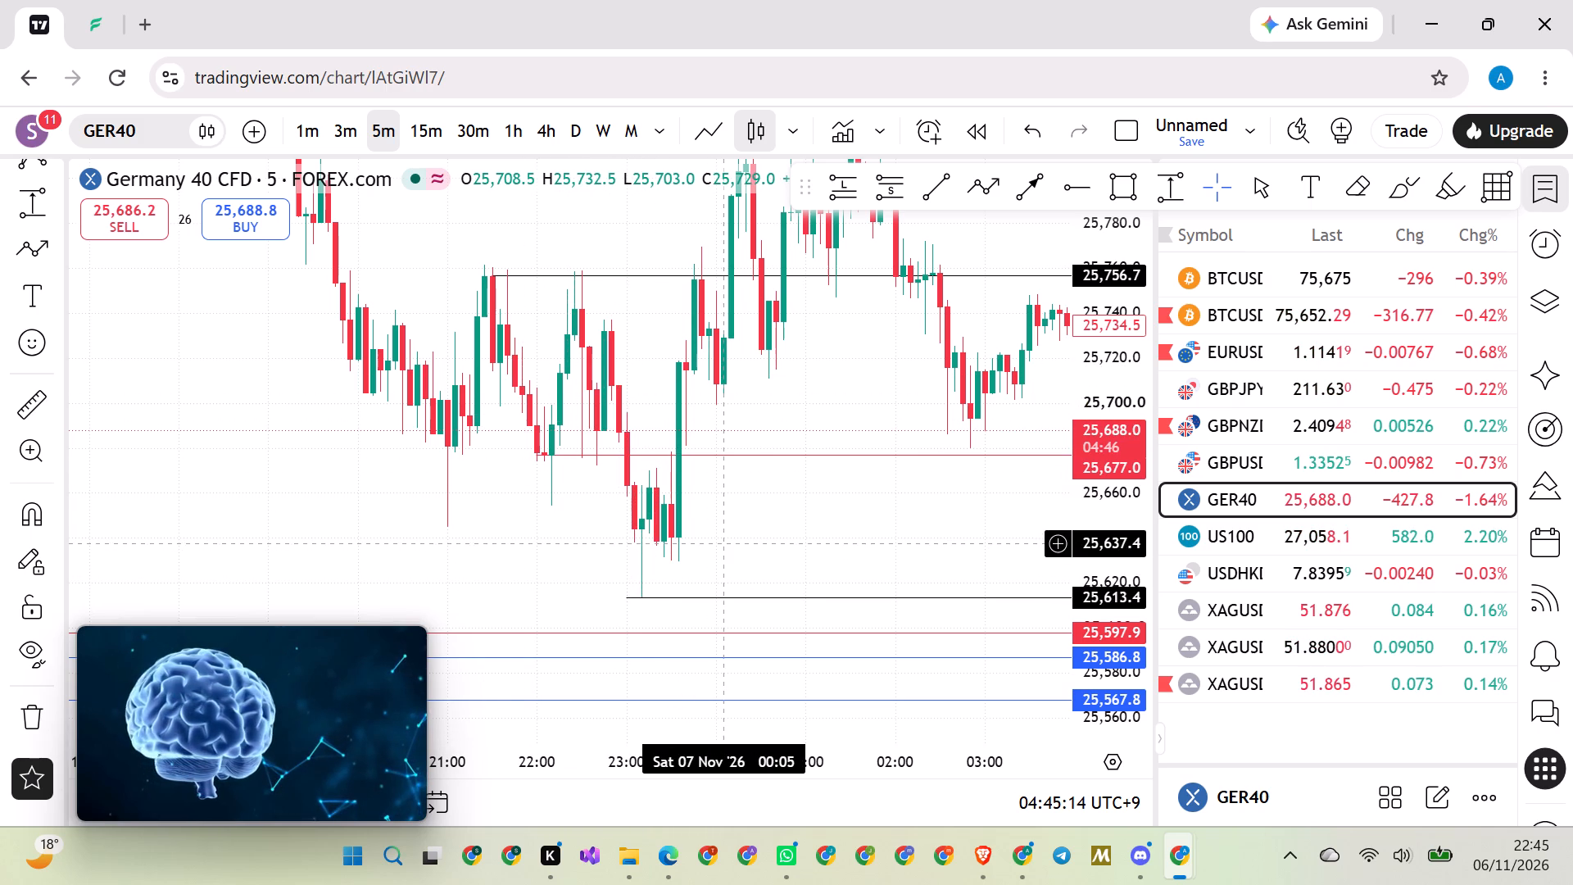
scroll(720, 544, "up", 1)
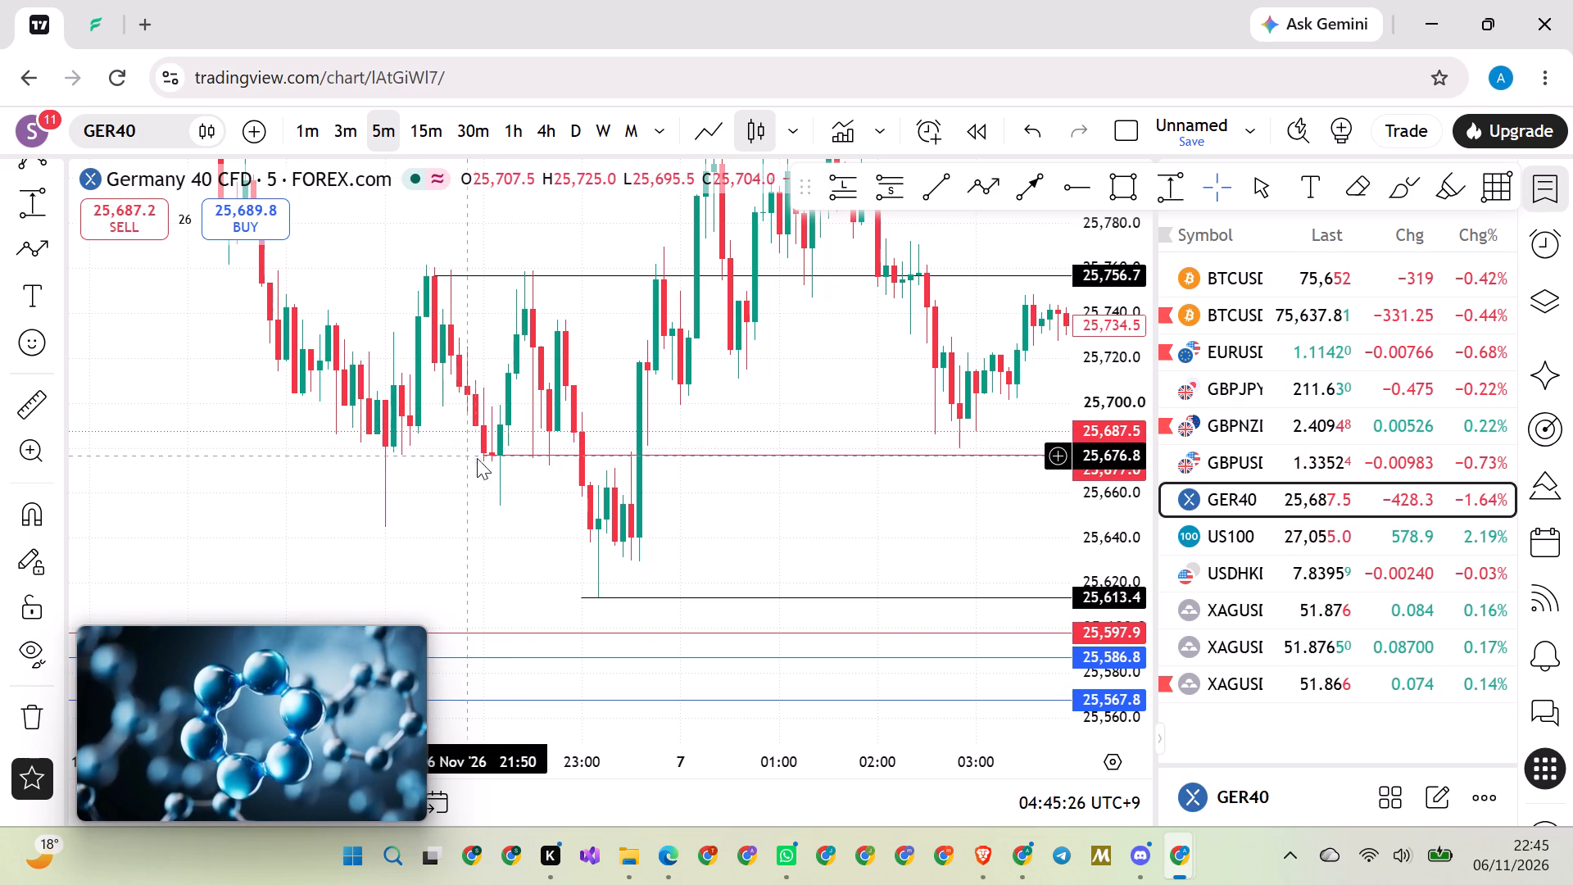
Move the red horizontal ray to 25,680.6, anchored just before the long-wicked 6 November 21:00 candle.
scroll(483, 464, "up", 1)
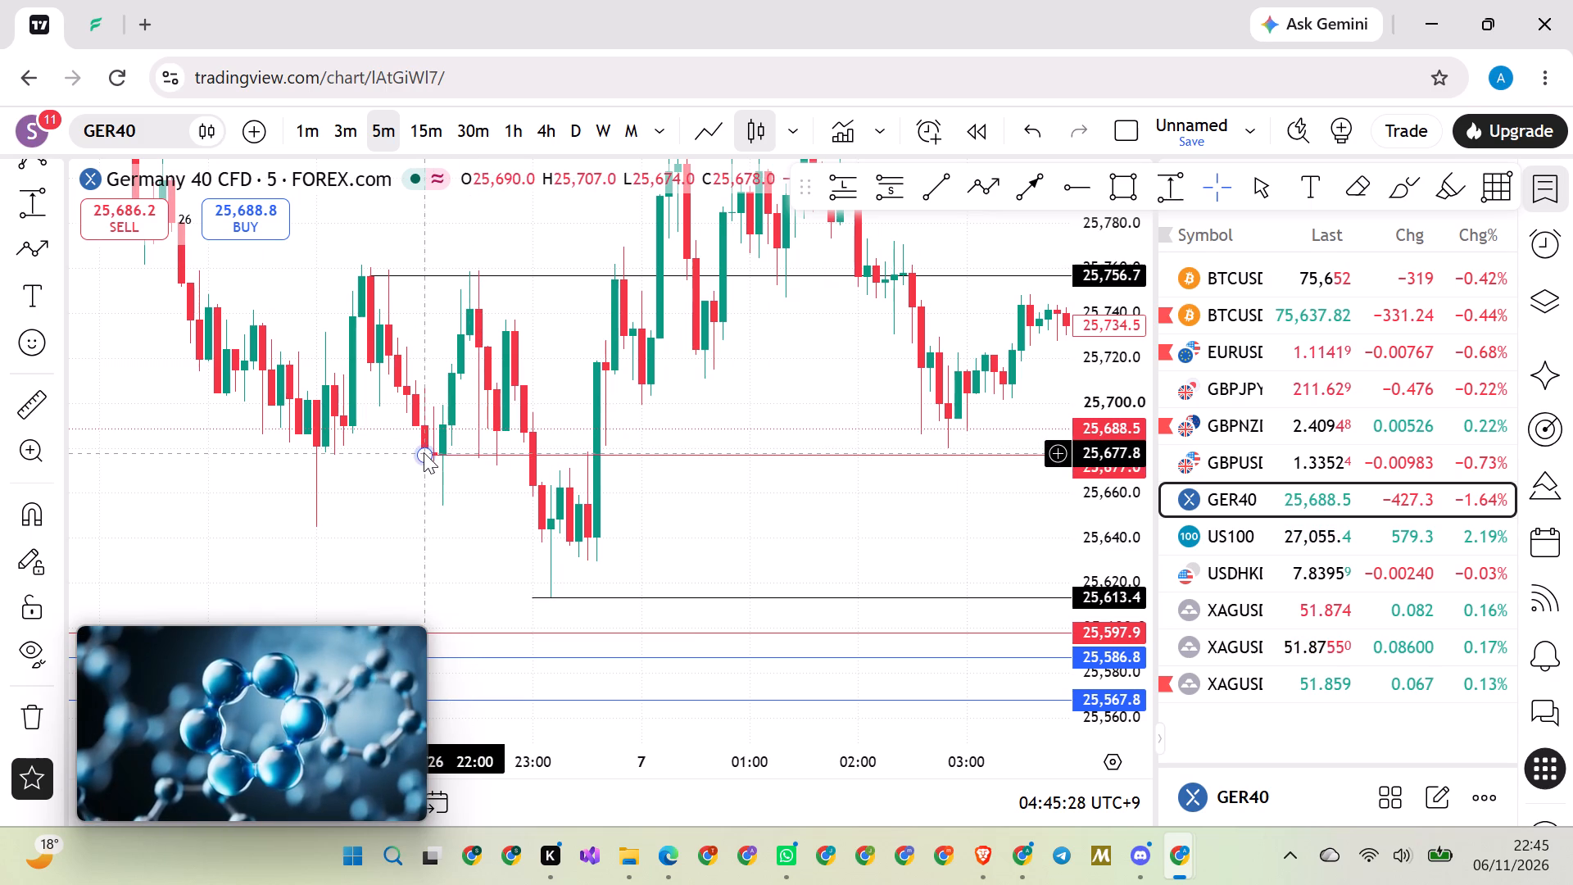
left_click_drag(424, 452, 320, 442)
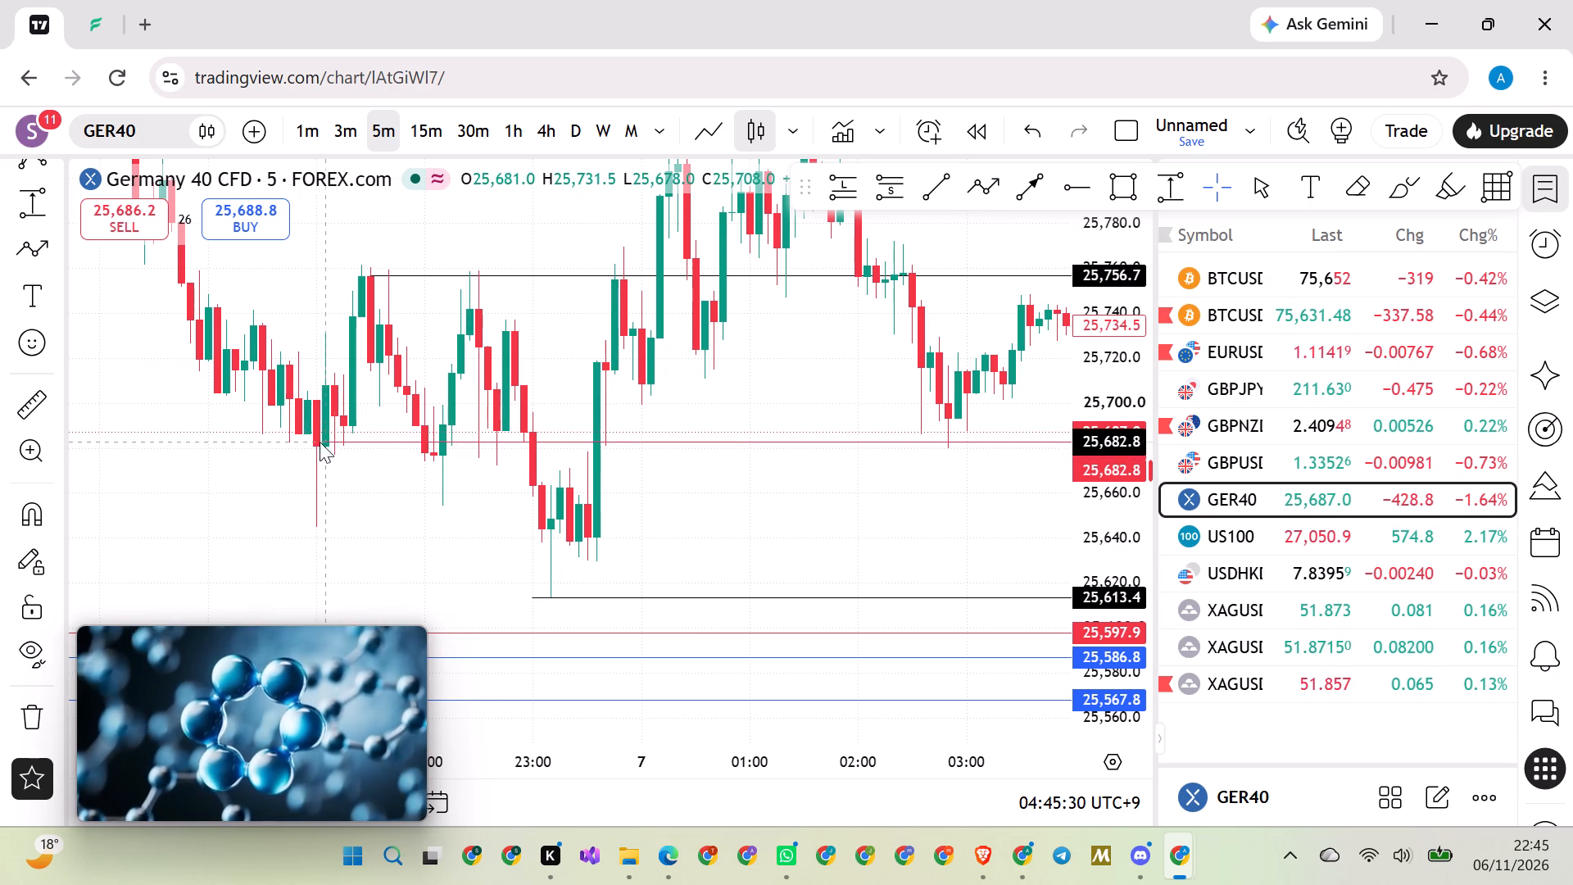
left_click_drag(320, 442, 332, 444)
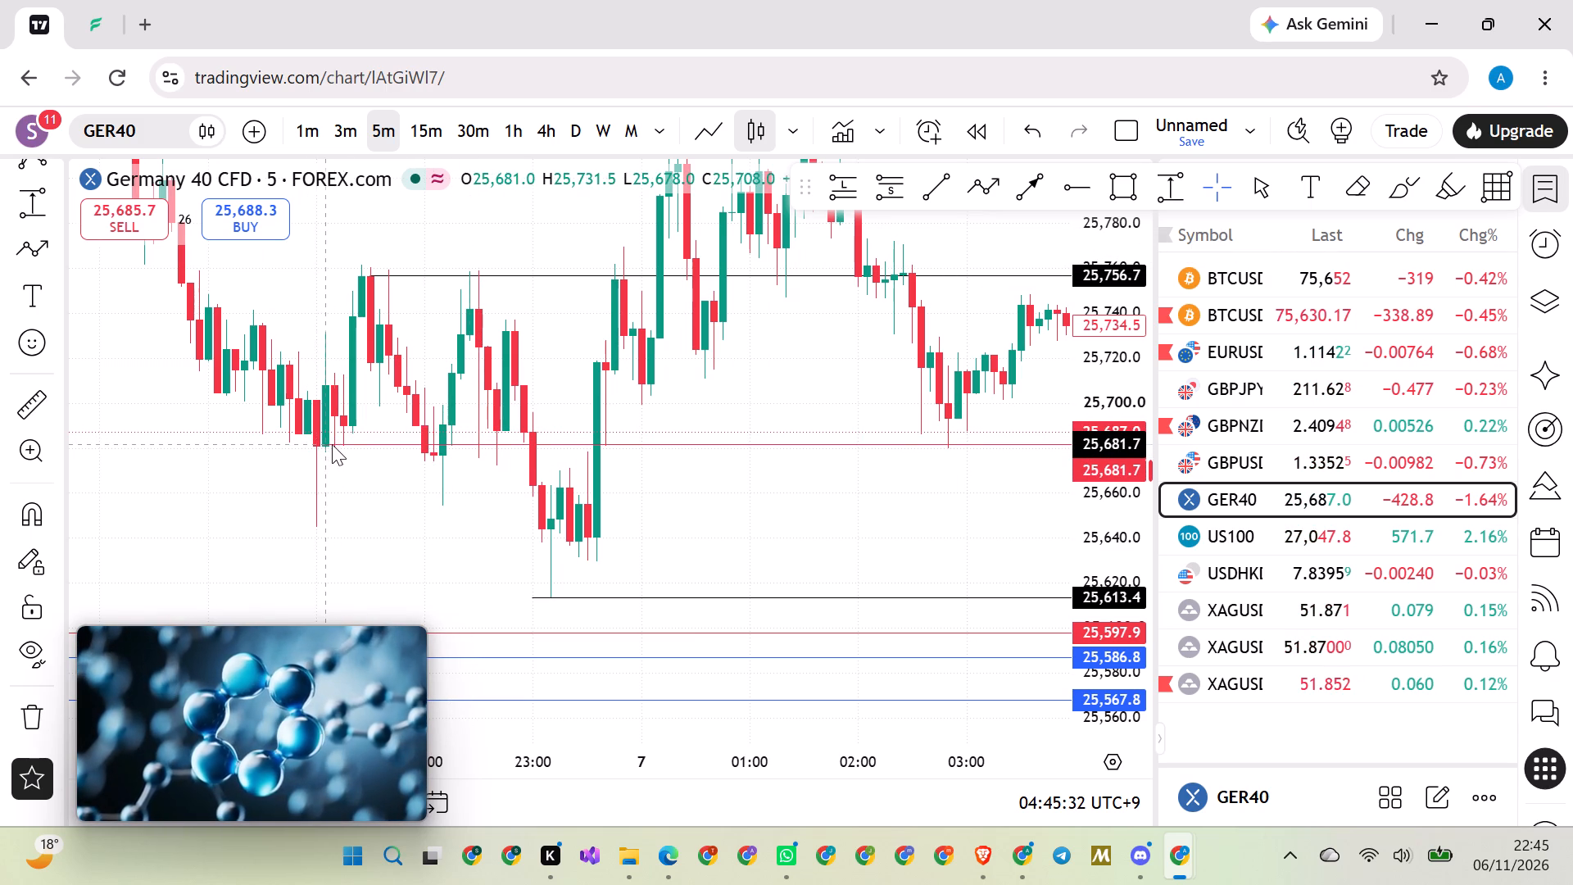
left_click_drag(332, 444, 308, 447)
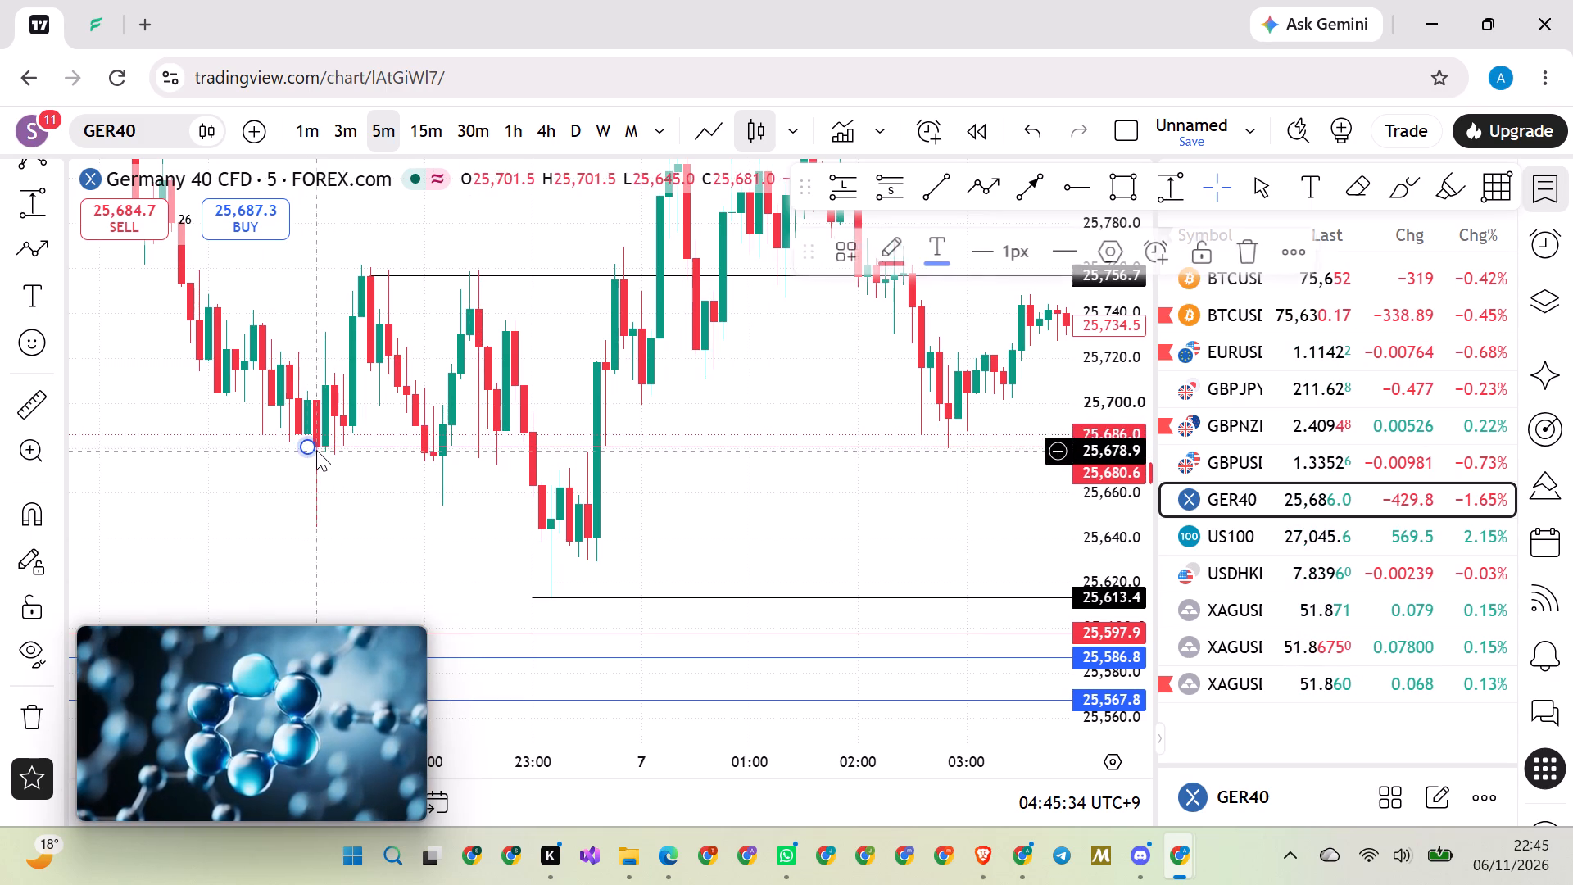
left_click(383, 495)
Switch GER40 to the 30-minute timeframe and examine recent candles against the rays from 25,756.7 down to 25,535.7.
scroll(387, 498, "down", 2)
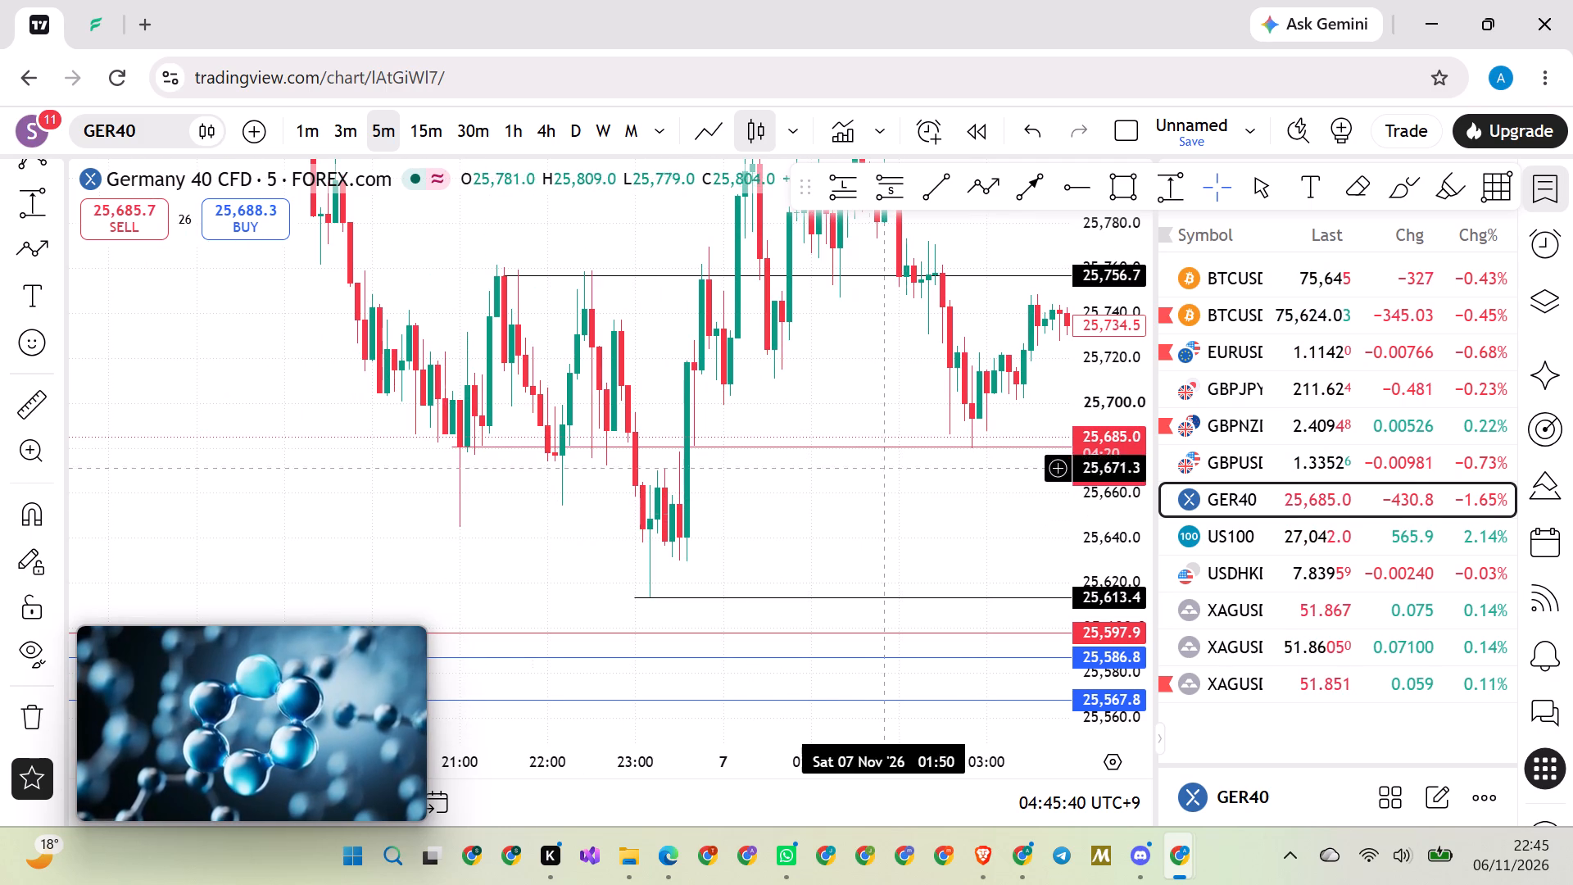
left_click_drag(1134, 358, 1070, 546)
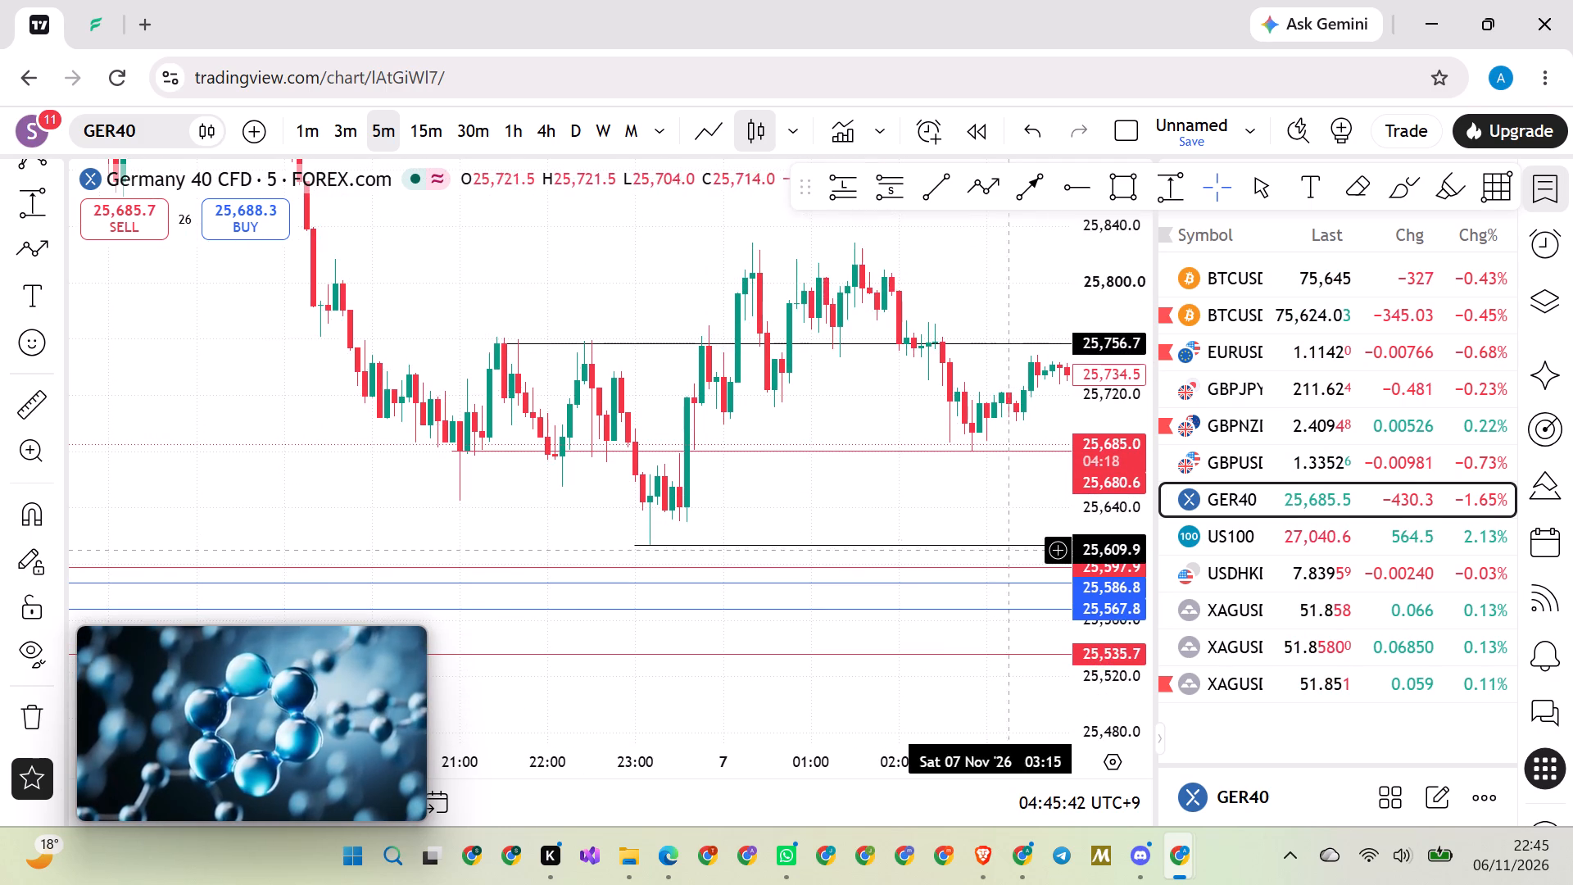
scroll(905, 542, "down", 12)
left_click_drag(764, 506, 273, 504)
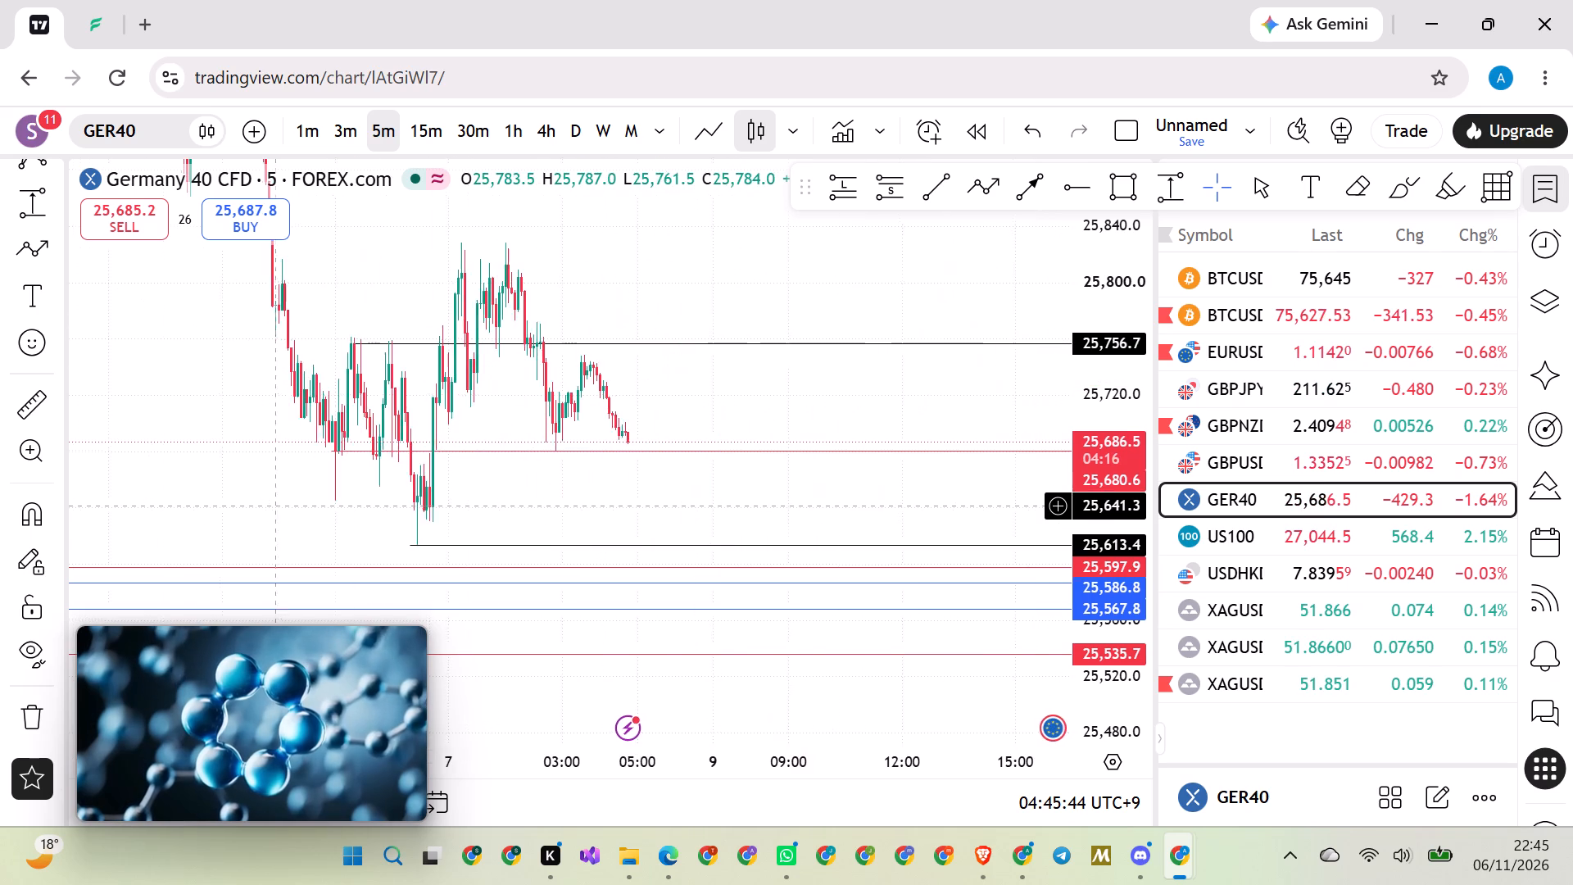
scroll(600, 488, "down", 3)
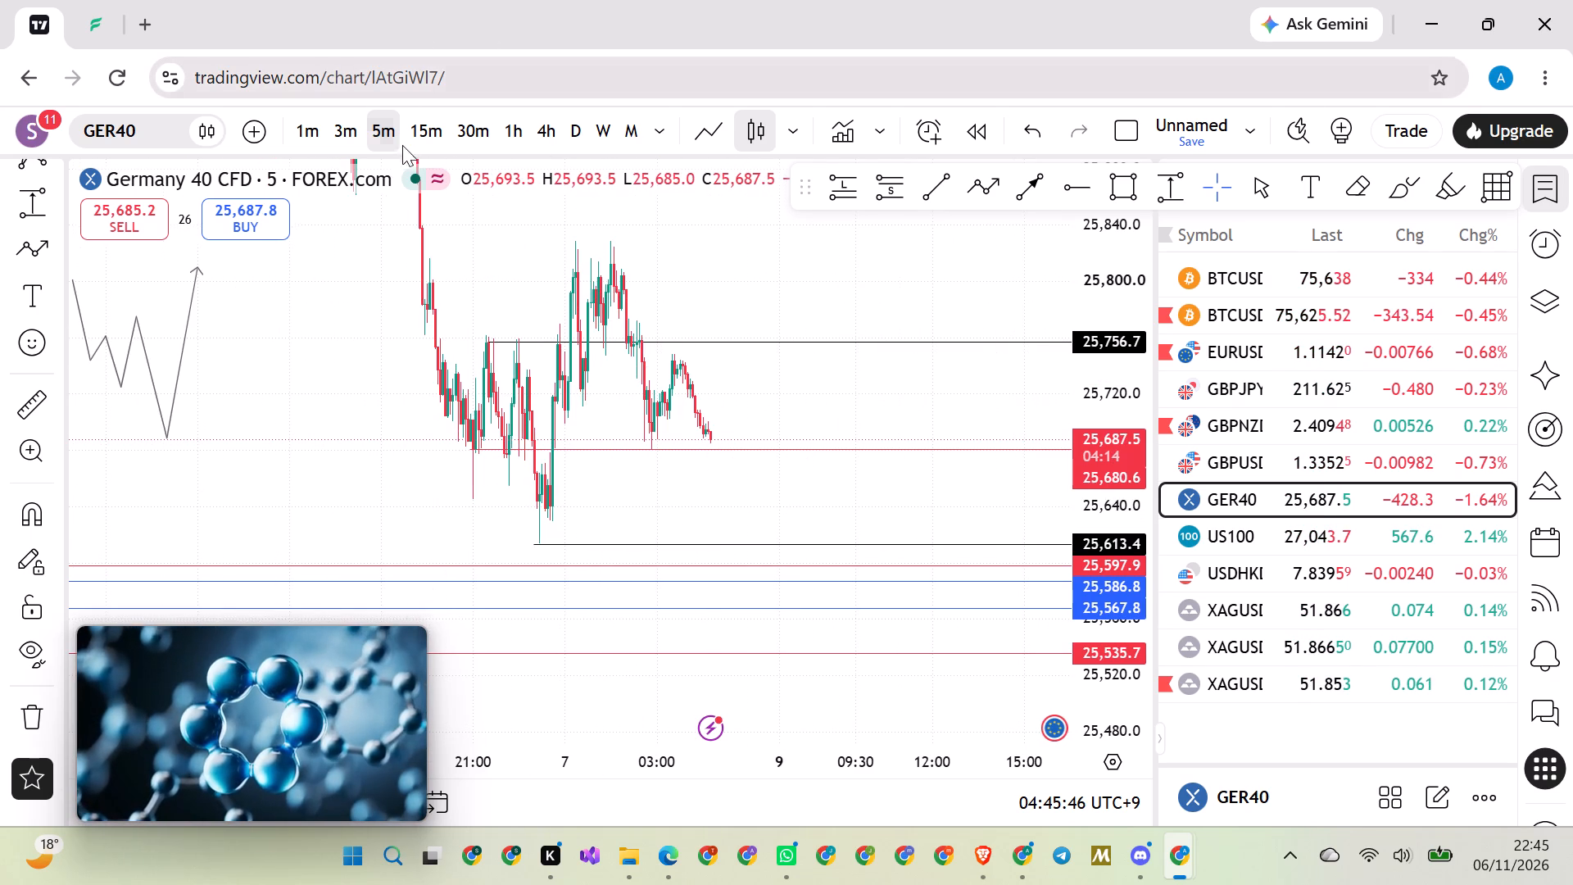
left_click(467, 119)
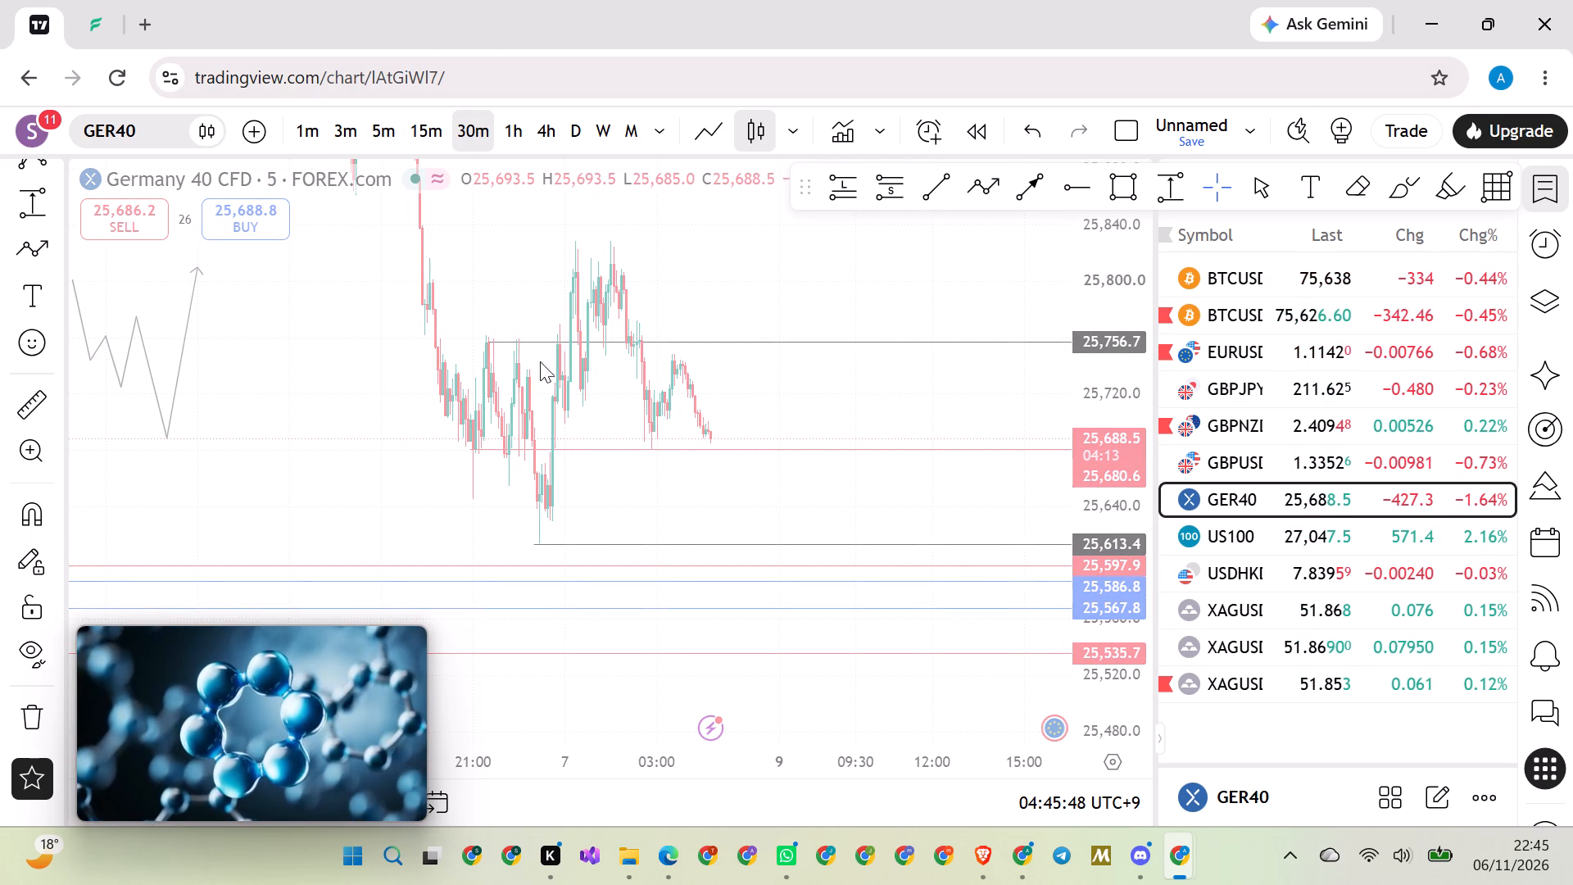
scroll(621, 493, "up", 4)
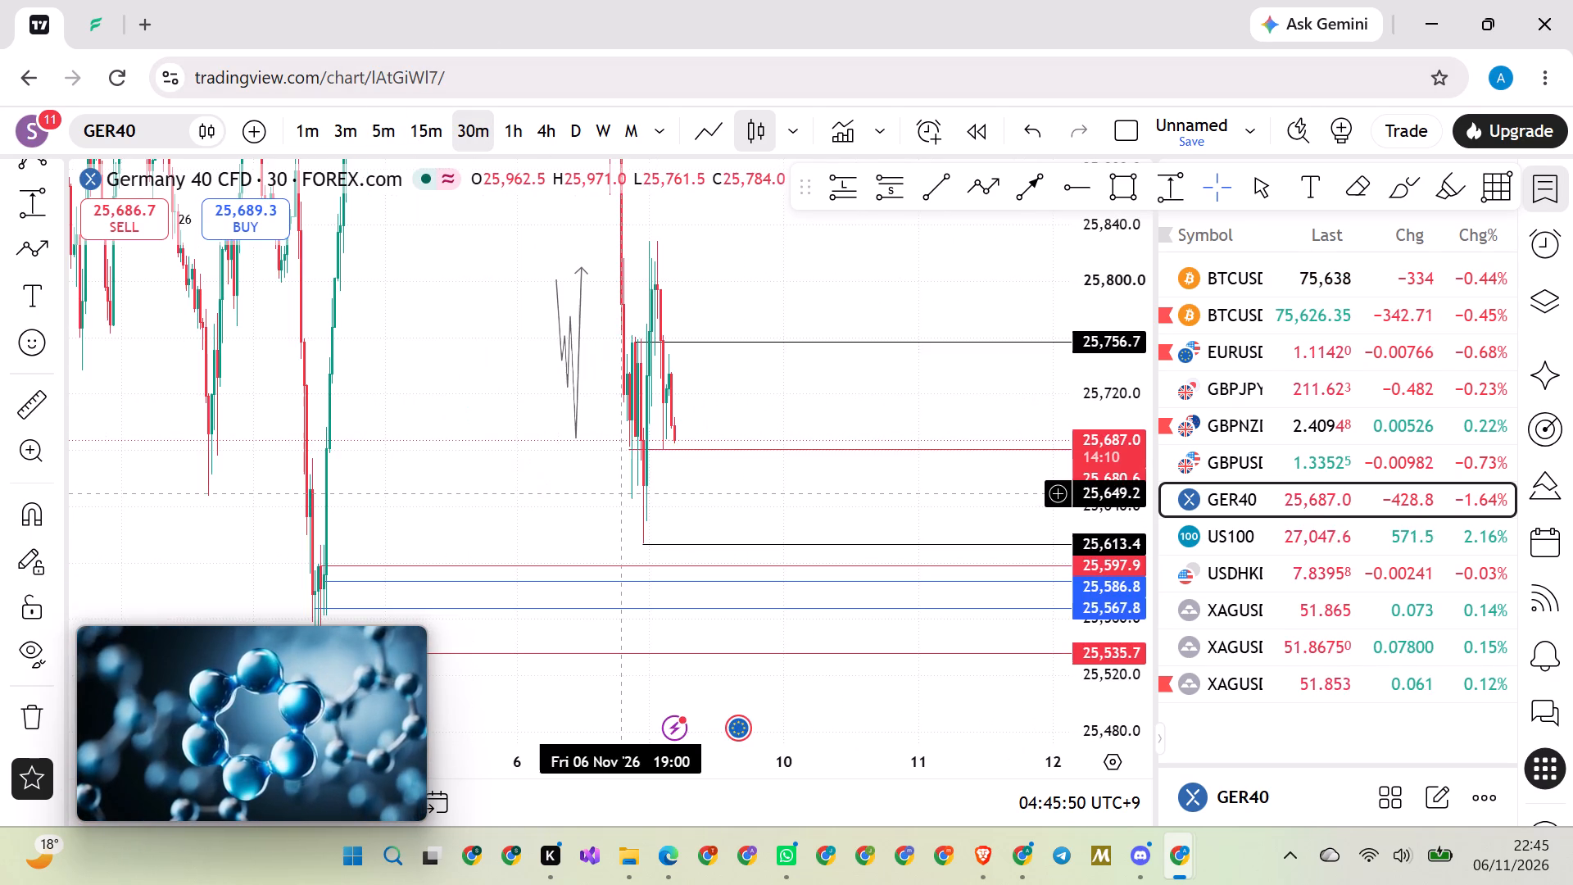
scroll(621, 493, "up", 20)
scroll(621, 493, "up", 2)
left_click_drag(329, 513, 521, 536)
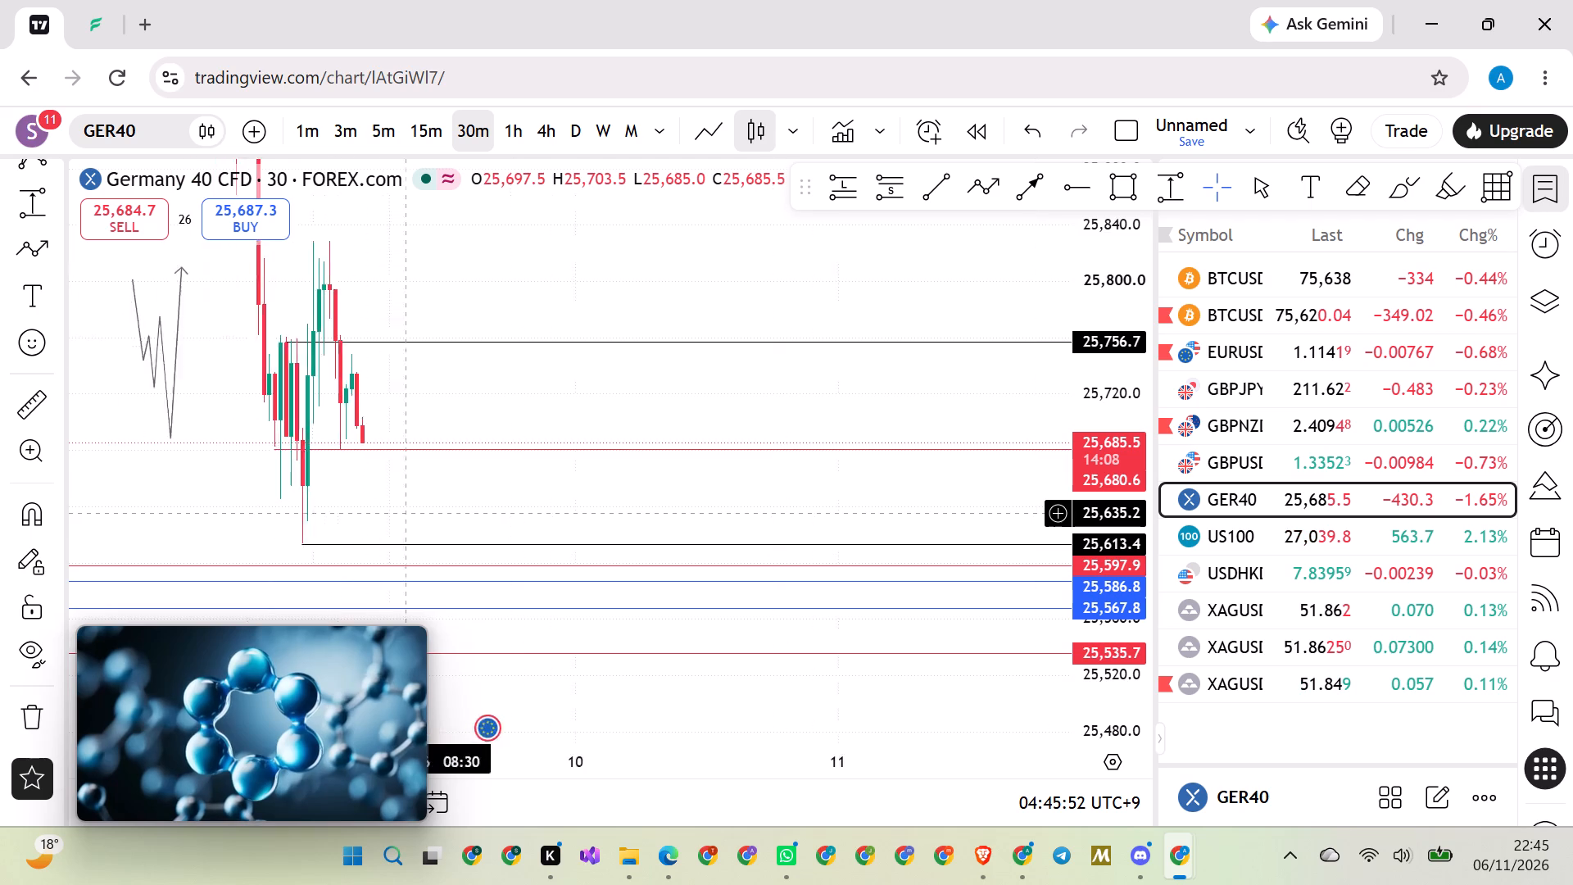
left_click_drag(521, 536, 691, 543)
left_click_drag(610, 501, 813, 508)
scroll(813, 503, "up", 3)
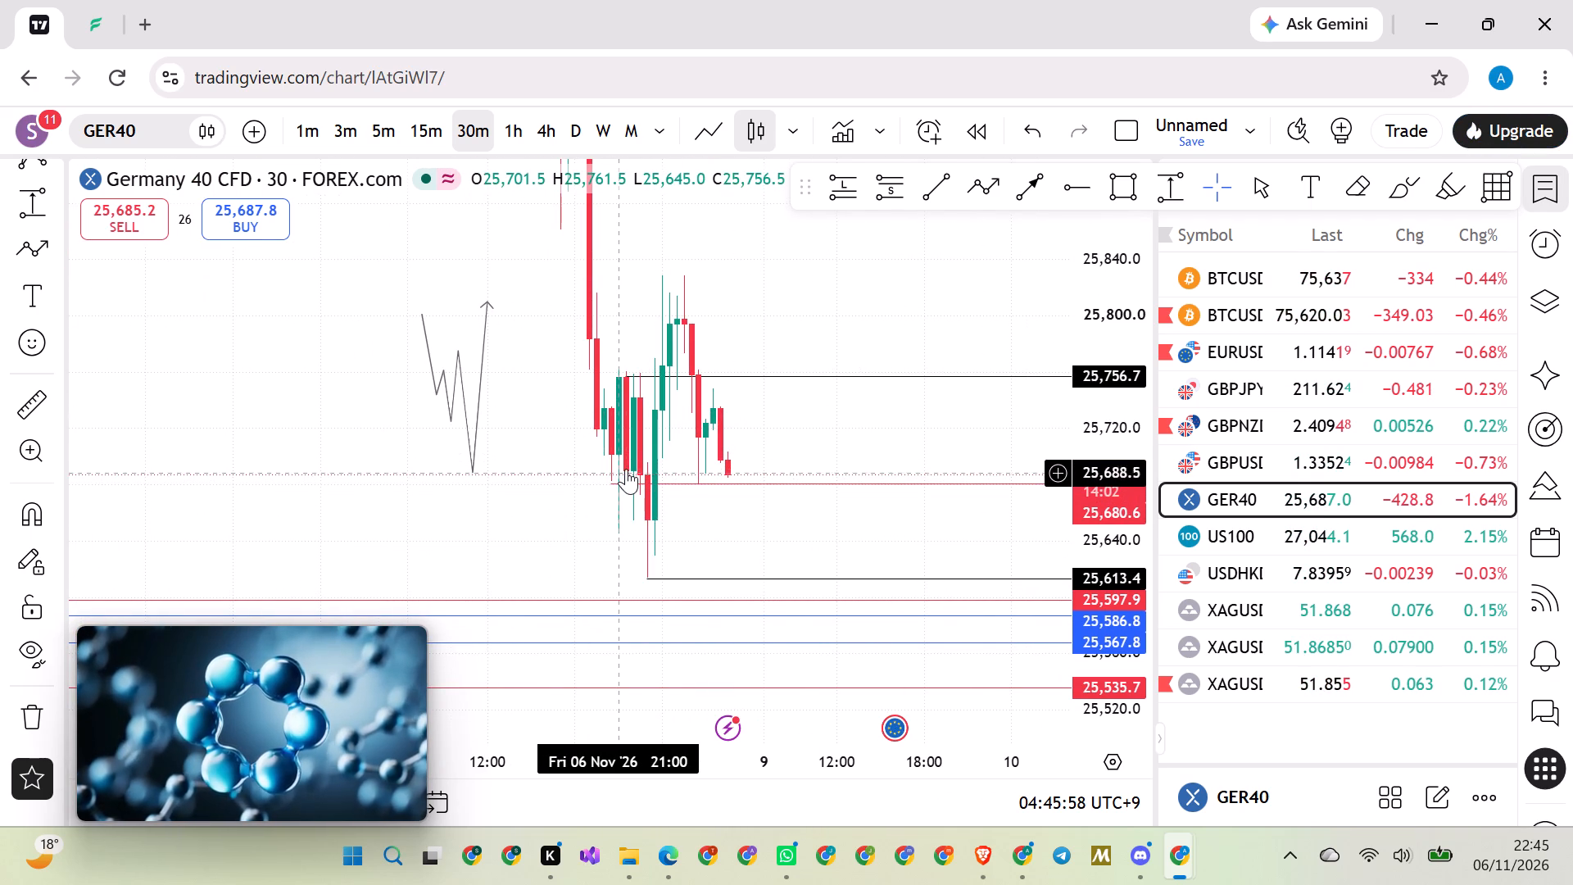
left_click_drag(1096, 433, 1039, 575)
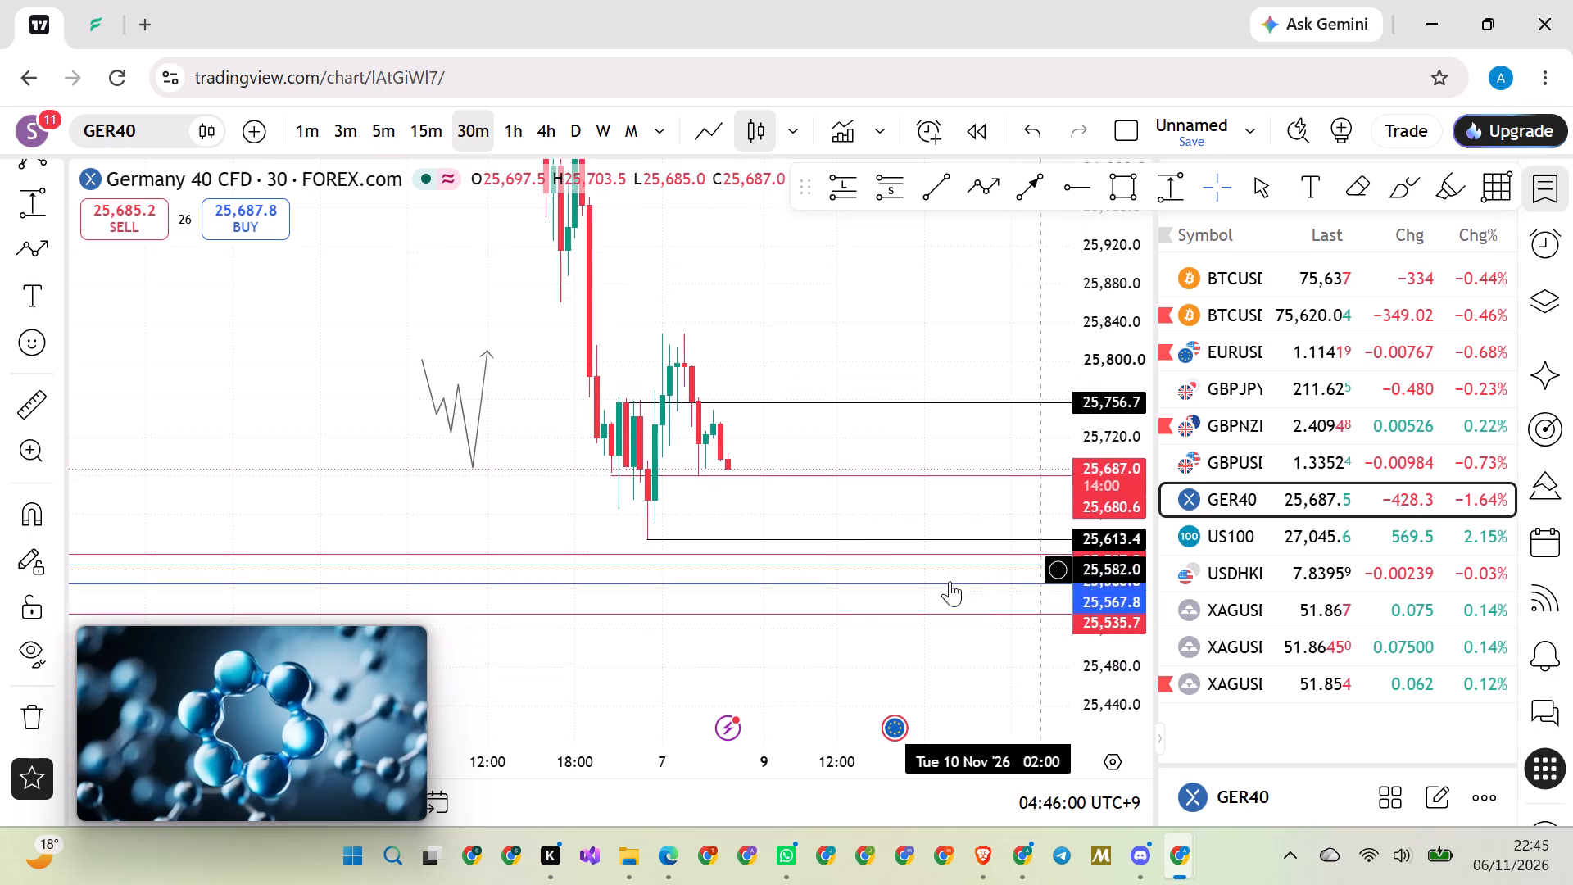
Delete the zigzag path drawn before the sell-off on the 30-minute chart.
scroll(500, 506, "down", 3)
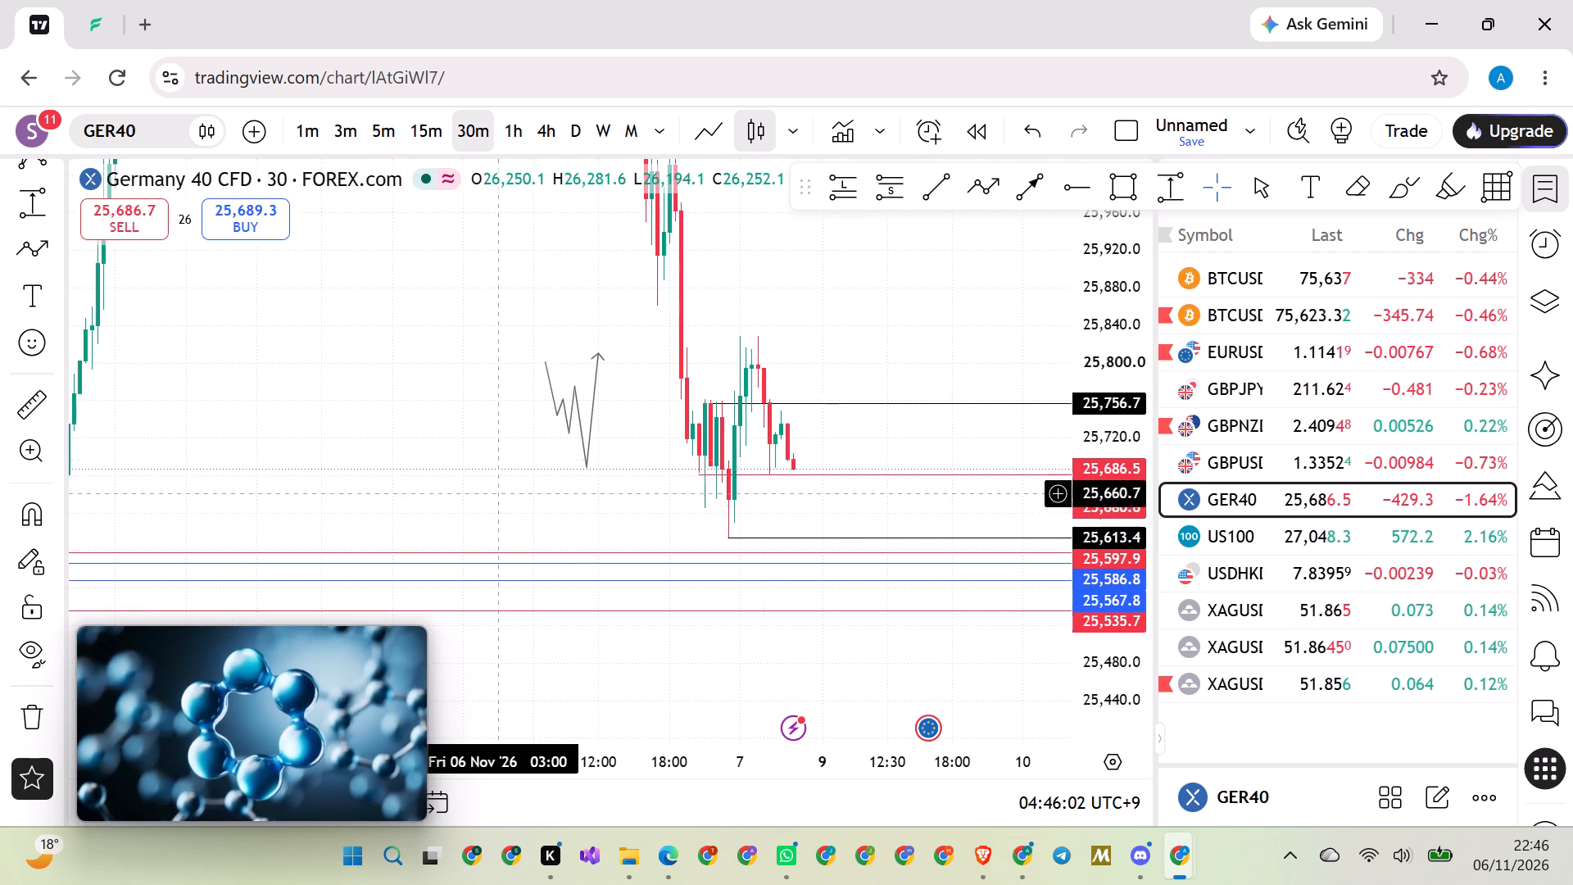
left_click(598, 361)
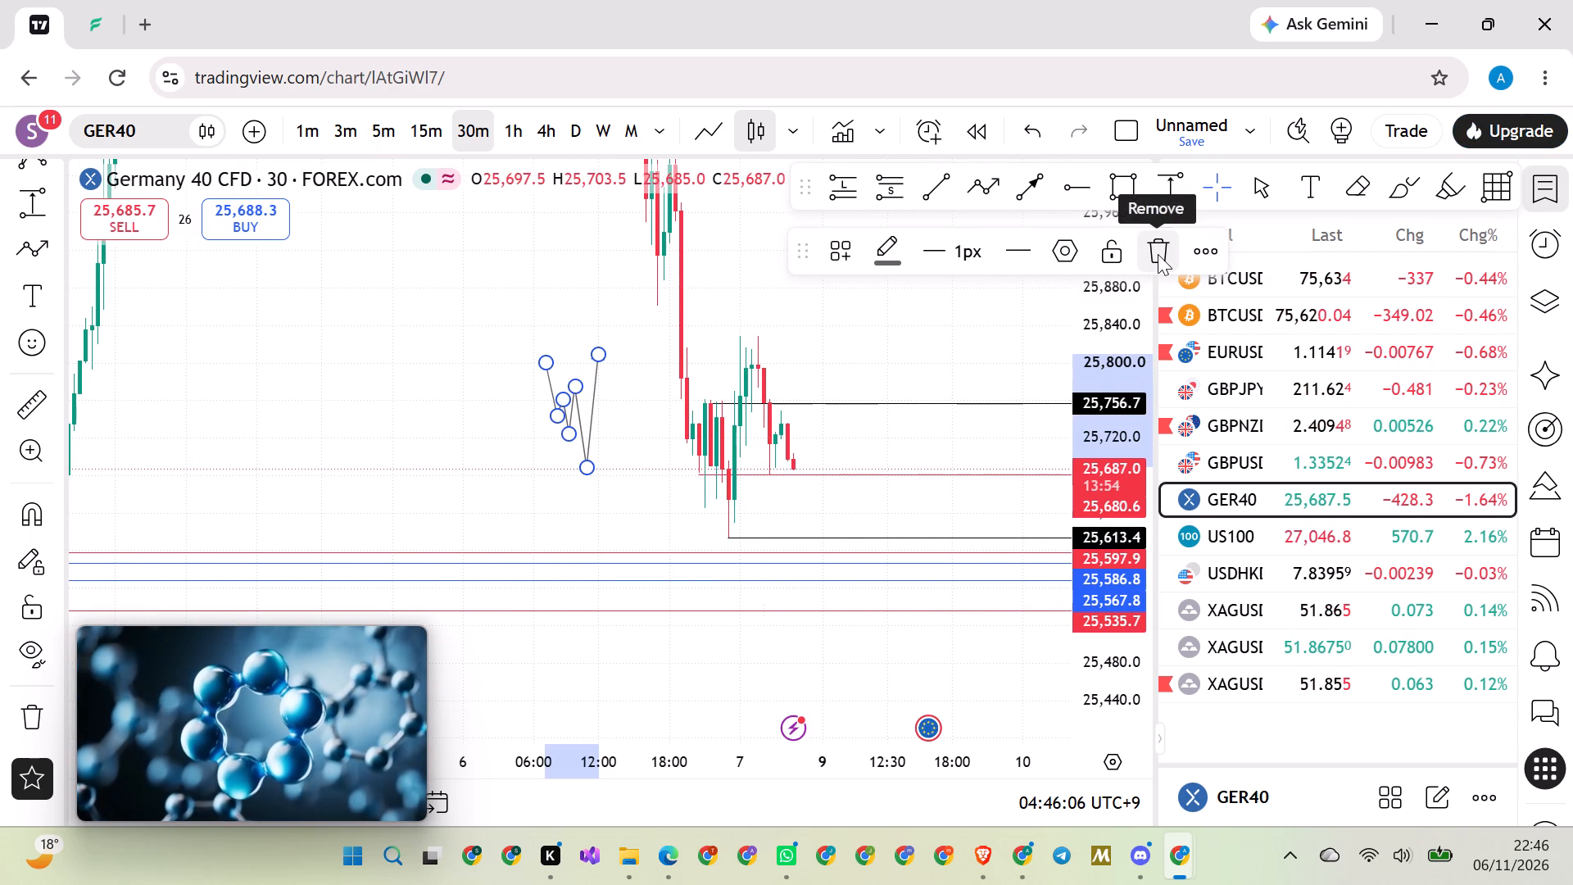
left_click(357, 306)
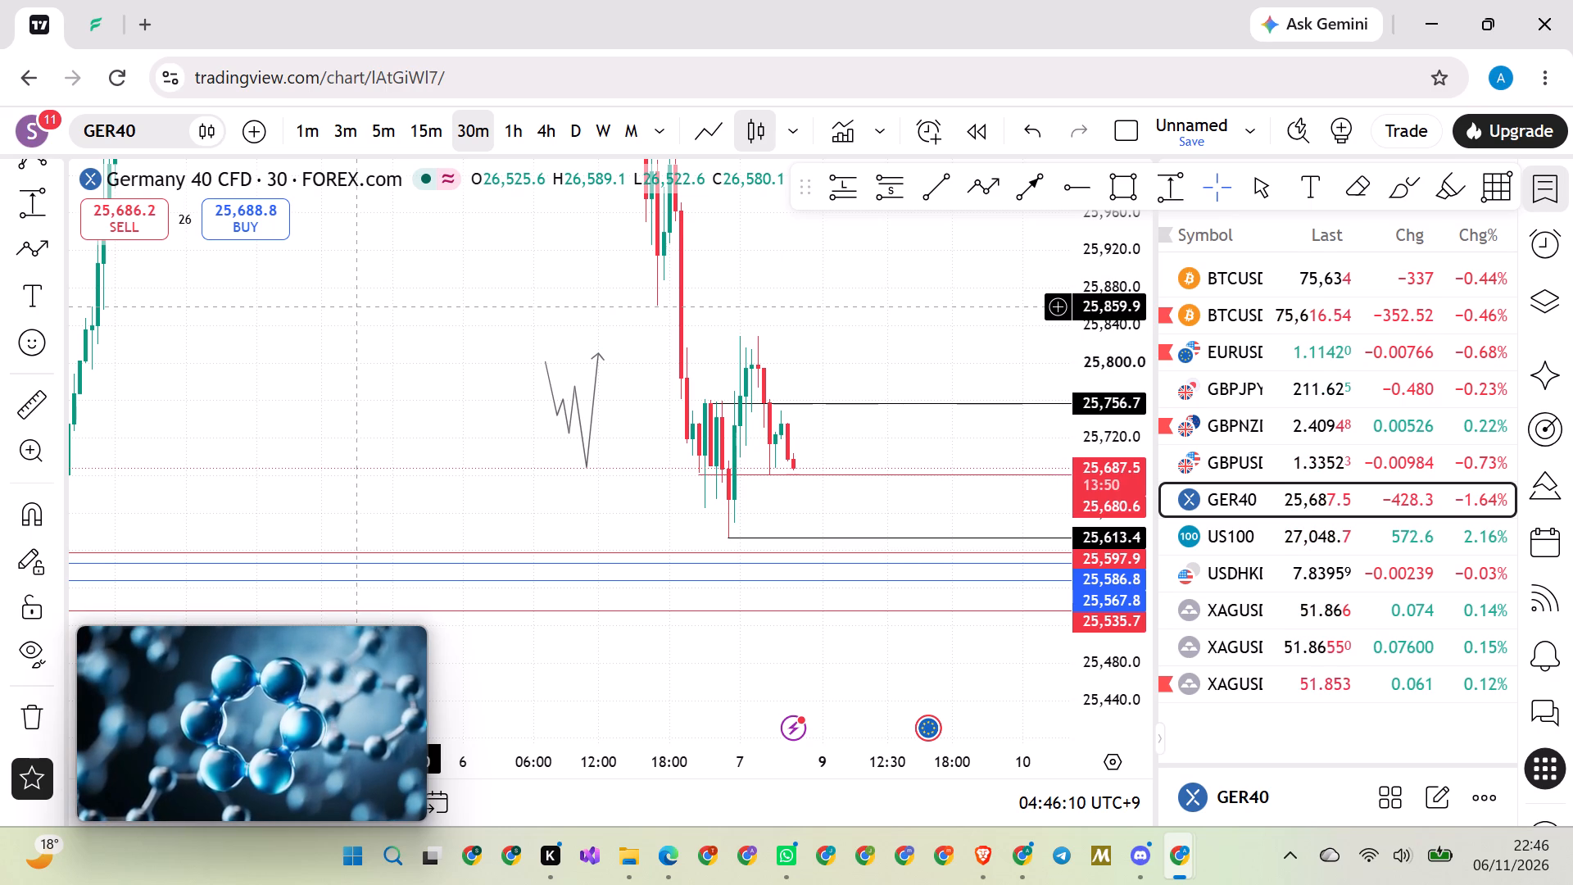
left_click(537, 356)
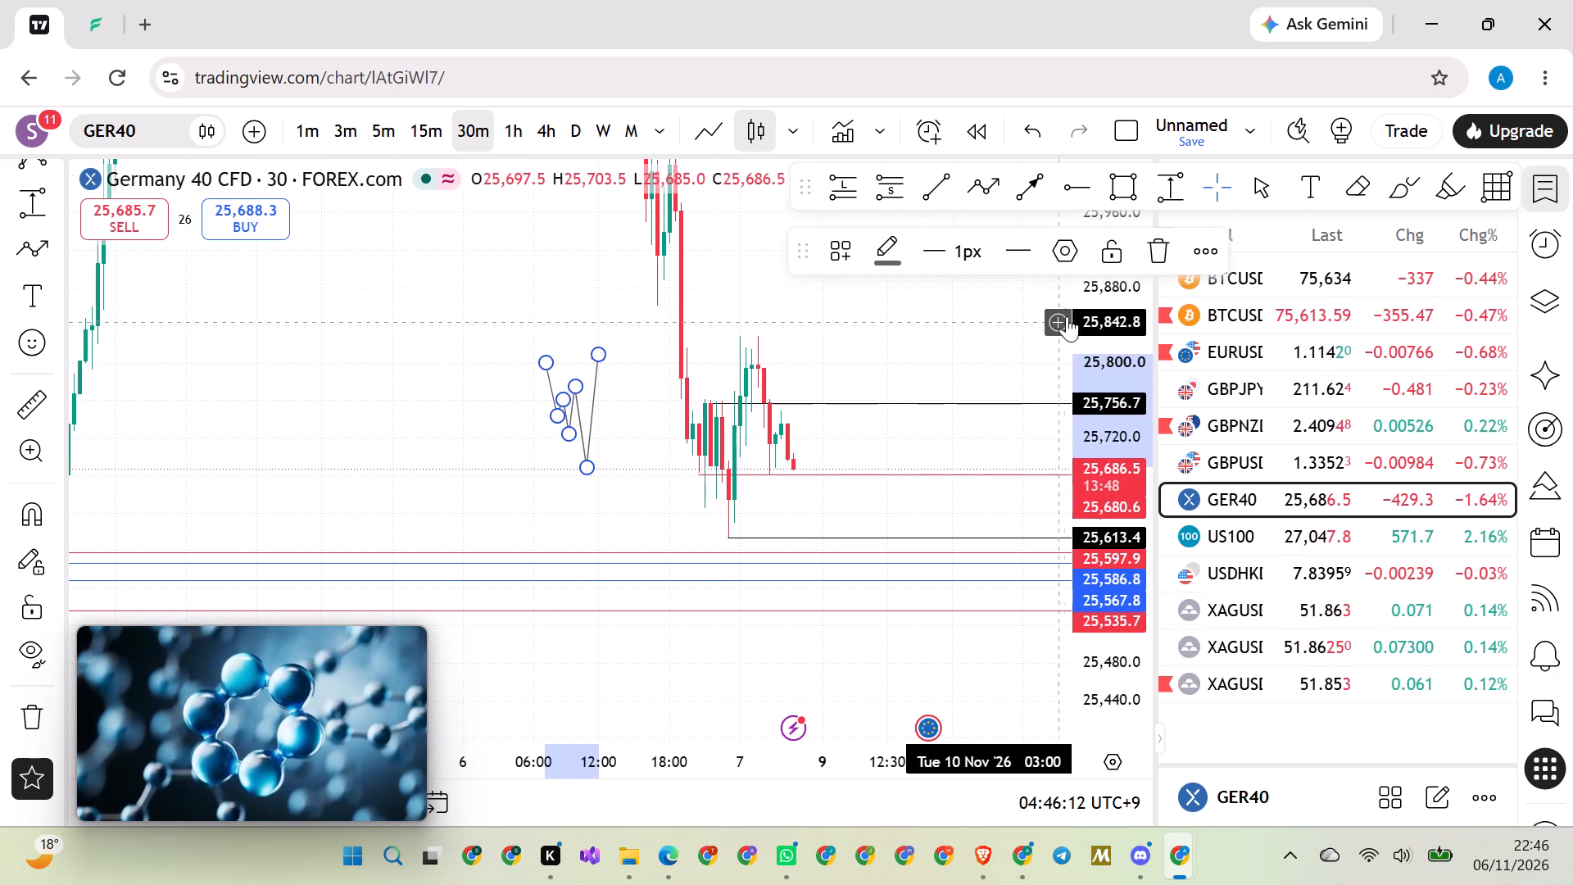
left_click(1153, 246)
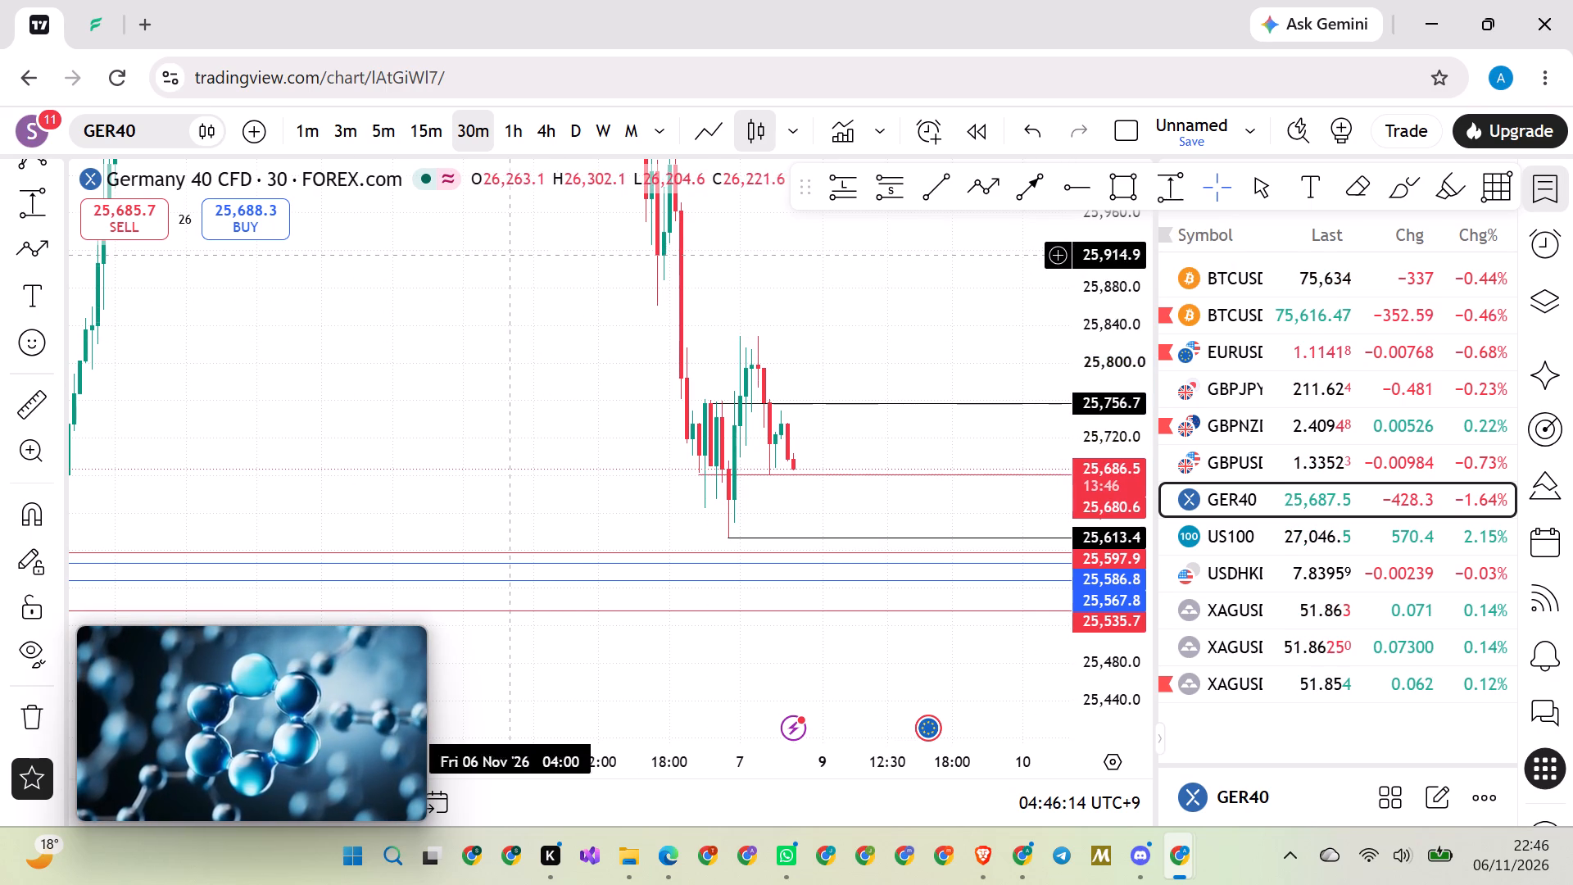
Change the GER40 30-minute chart from candles to a line chart.
scroll(447, 266, "up", 3)
left_click_drag(364, 351, 487, 341)
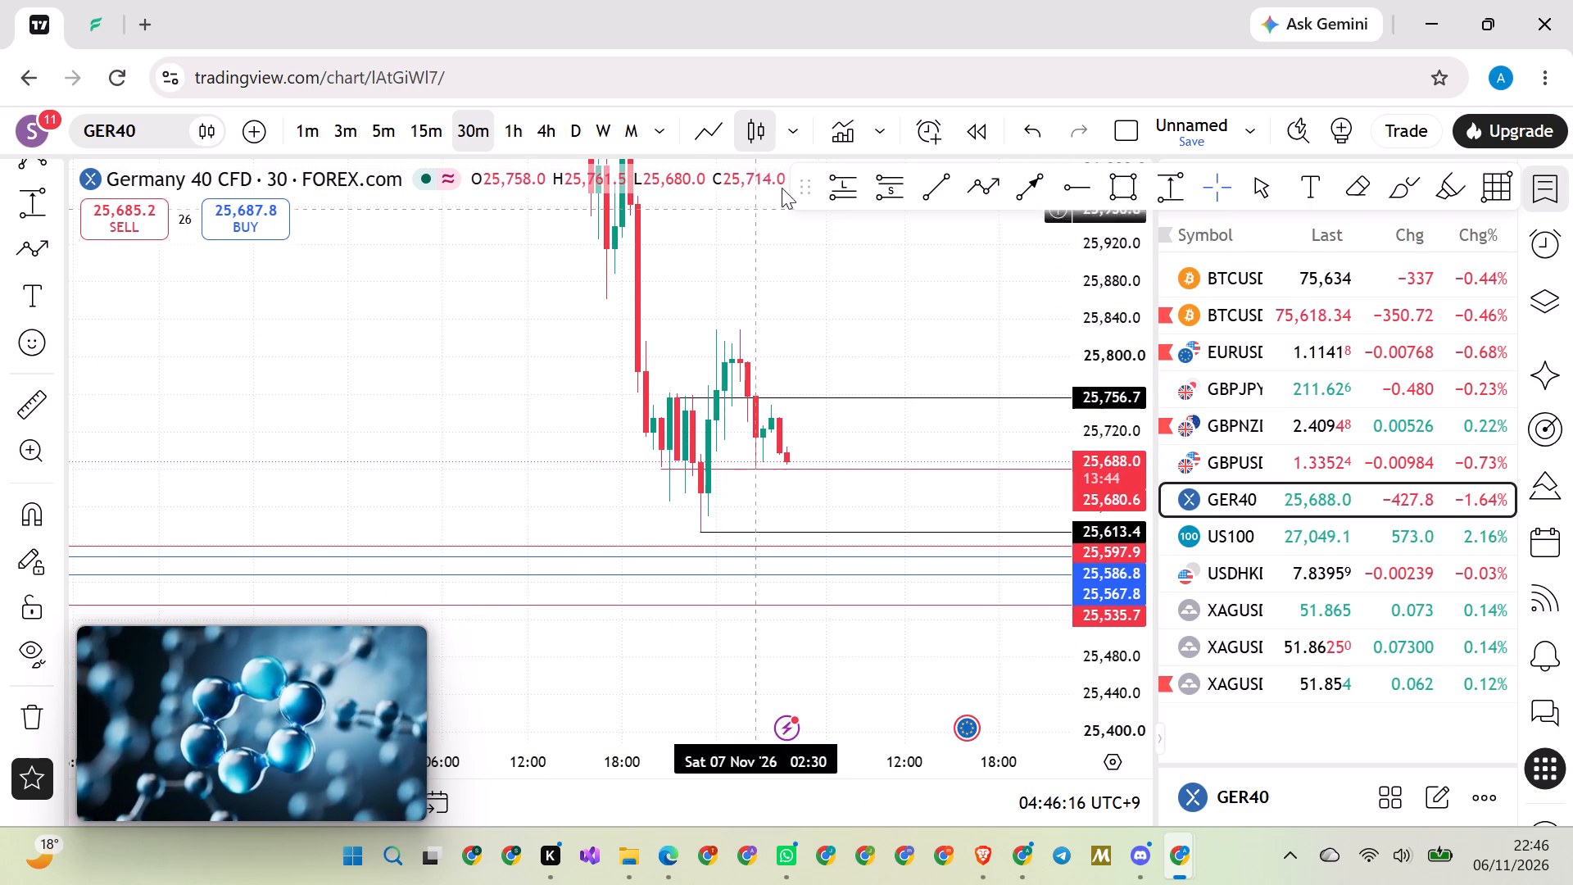
left_click(705, 126)
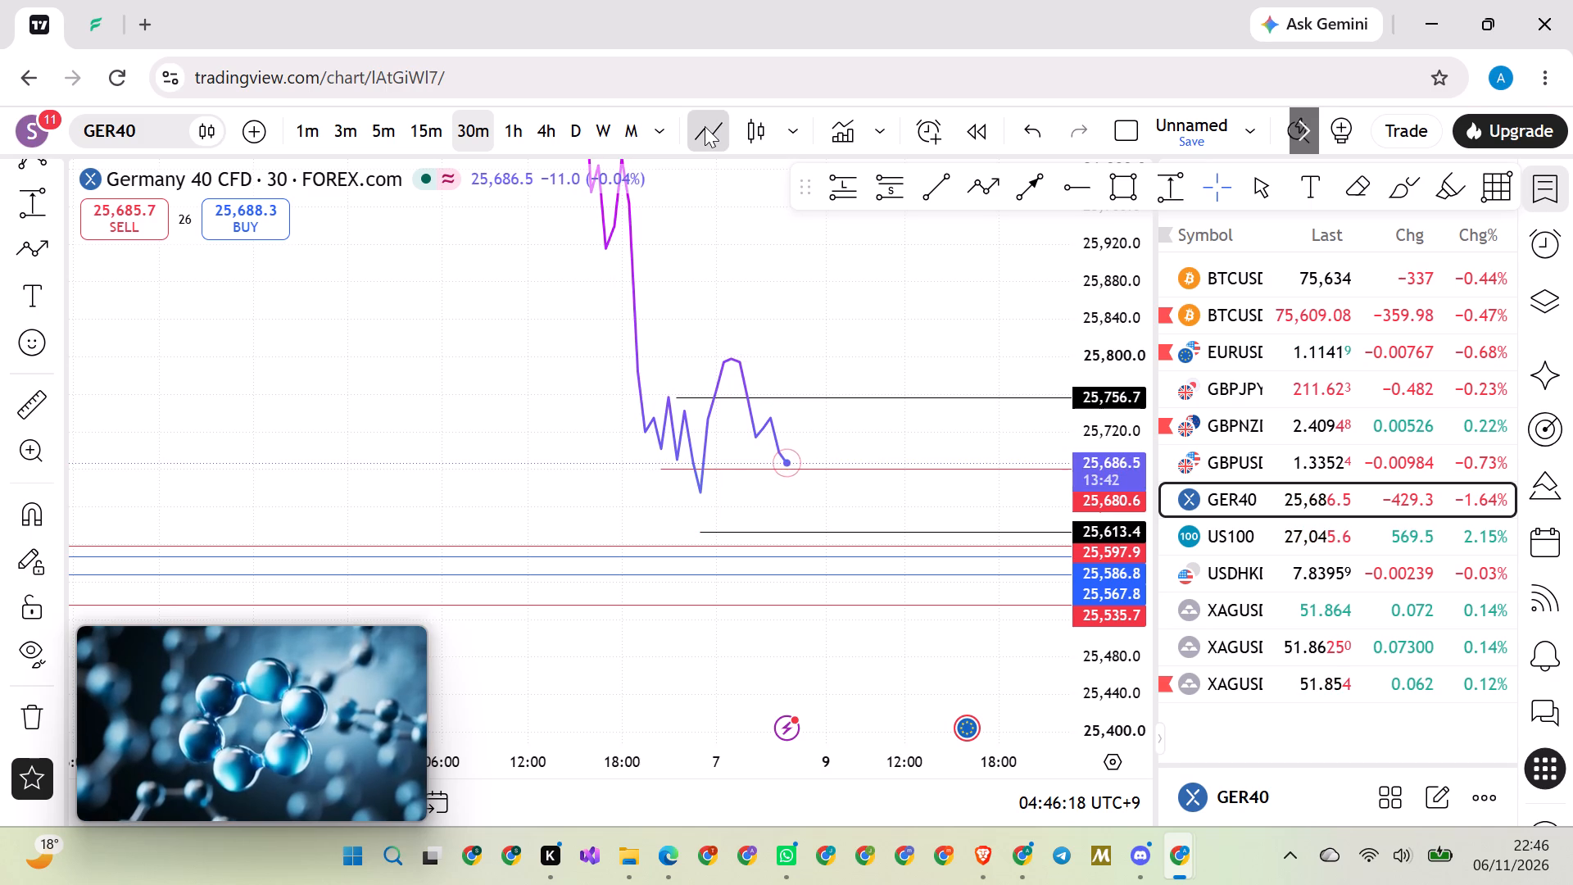
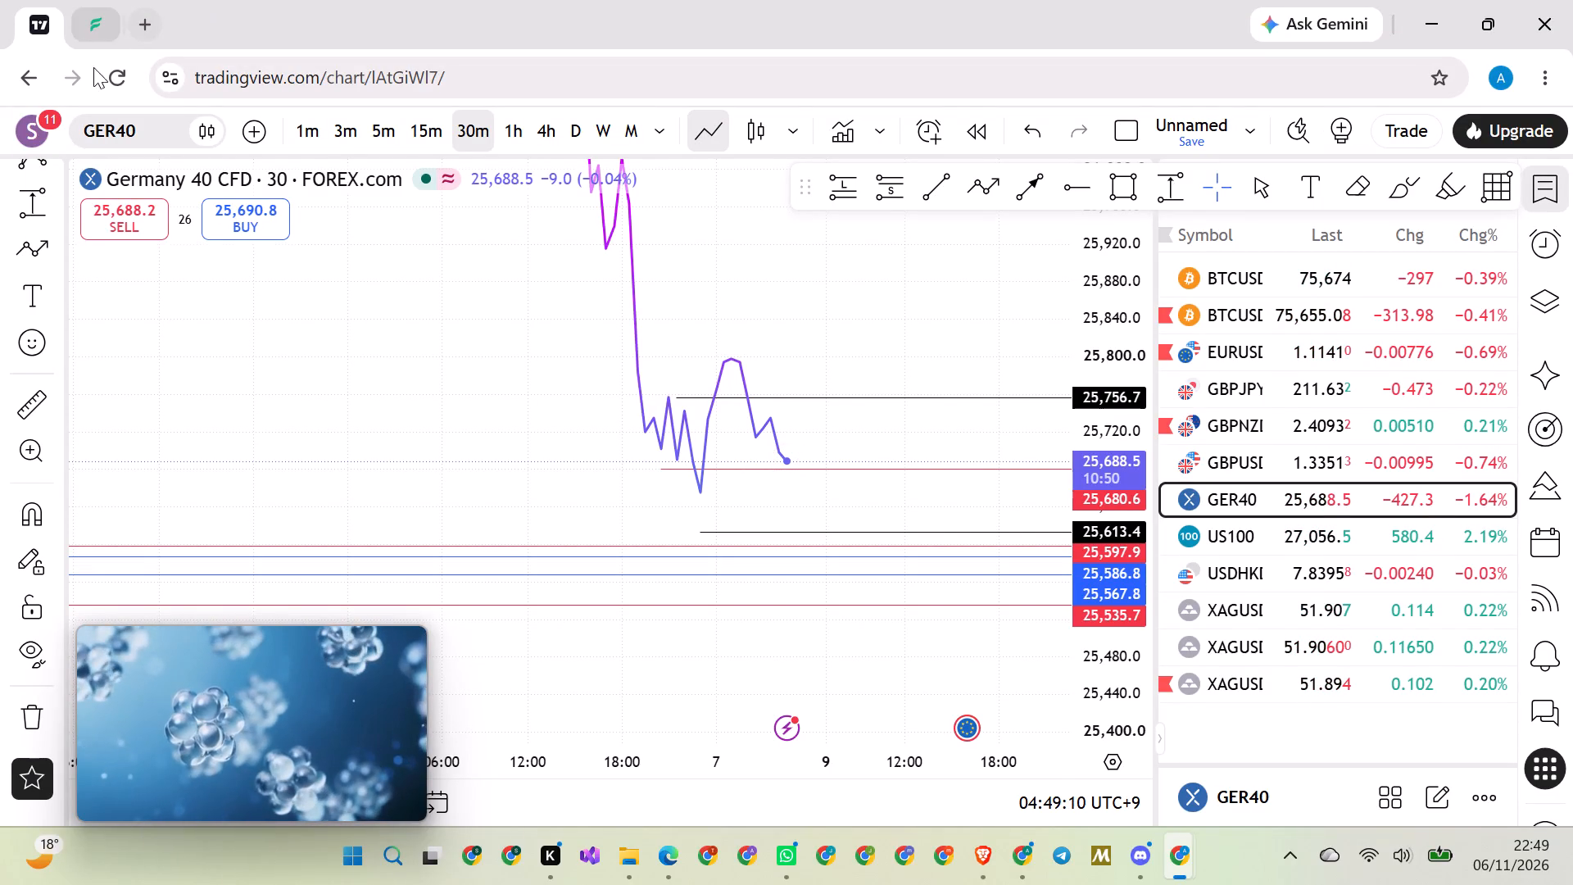
Switch the GER40 30-minute chart from the line display to Candles.
left_click(758, 142)
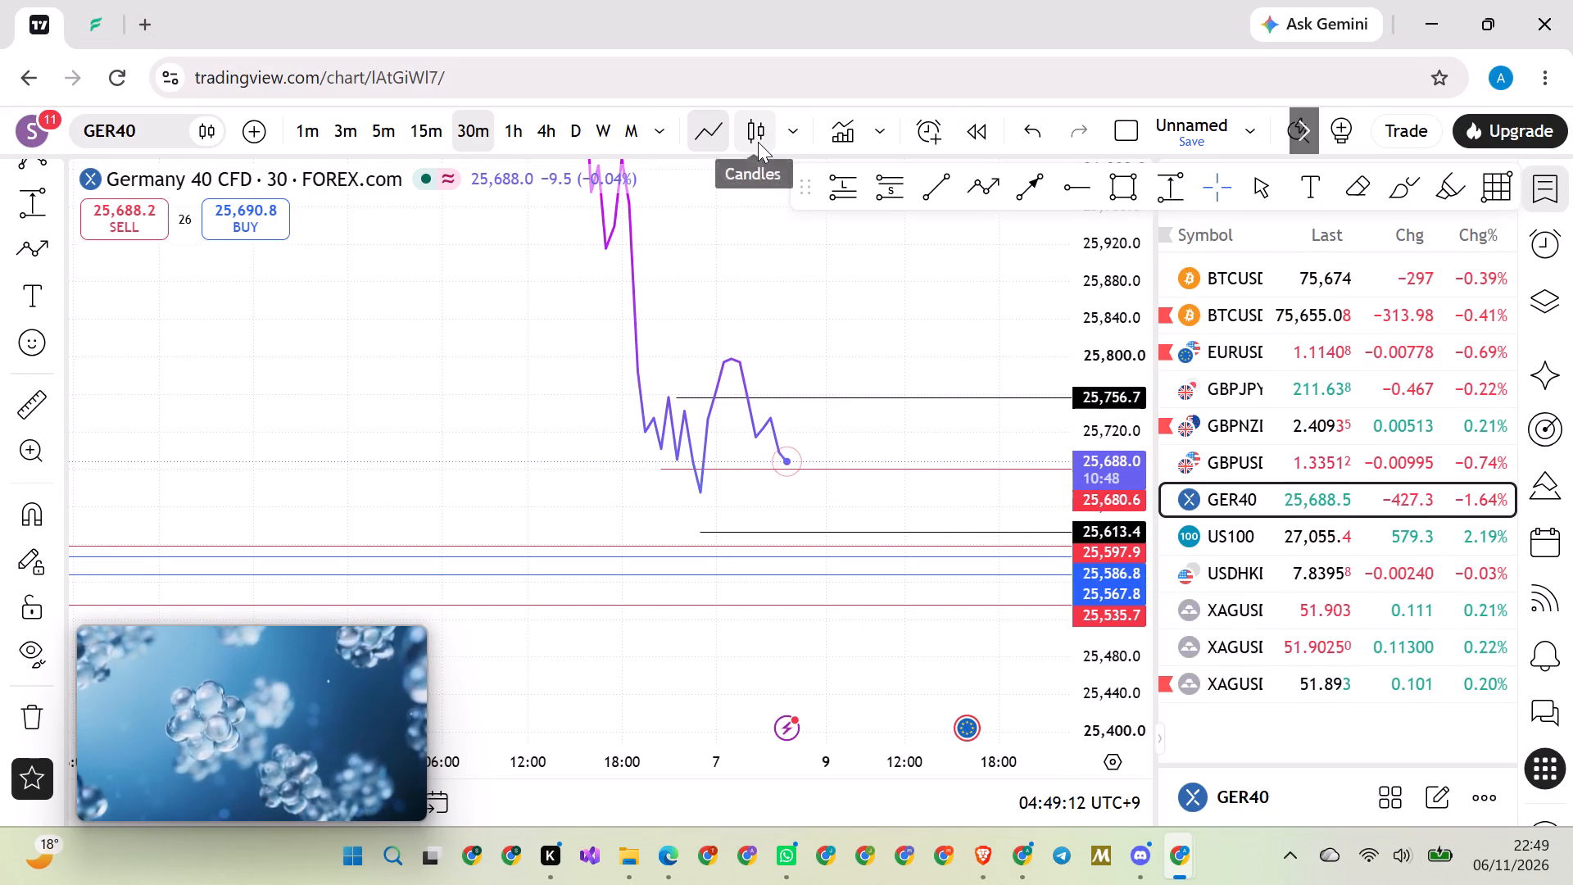
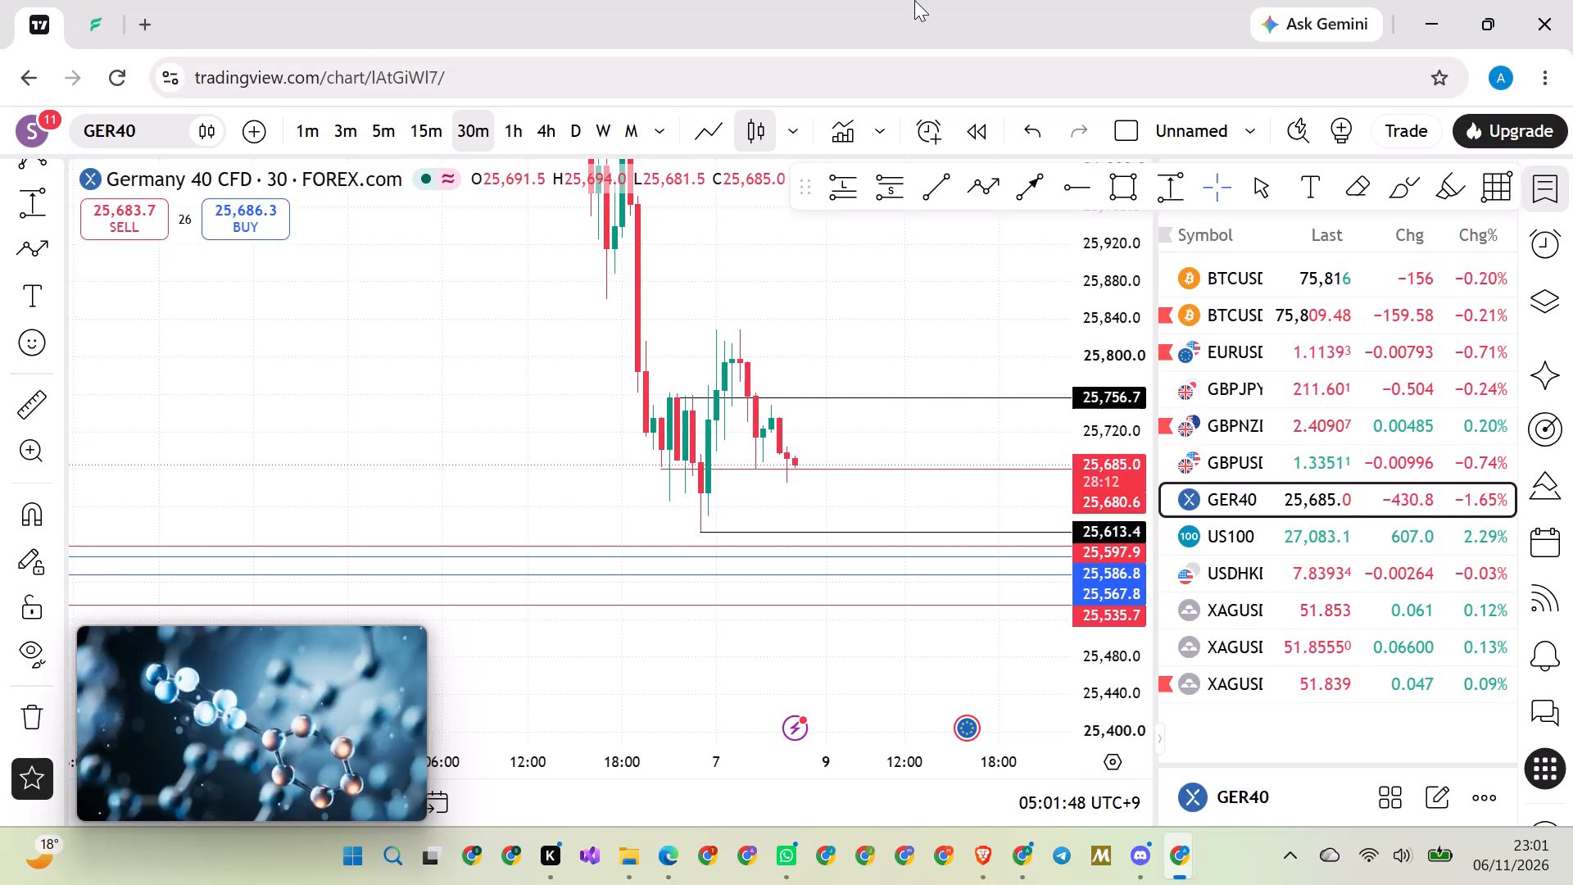
Switch the GER40 chart to the 5-minute timeframe.
left_click(380, 129)
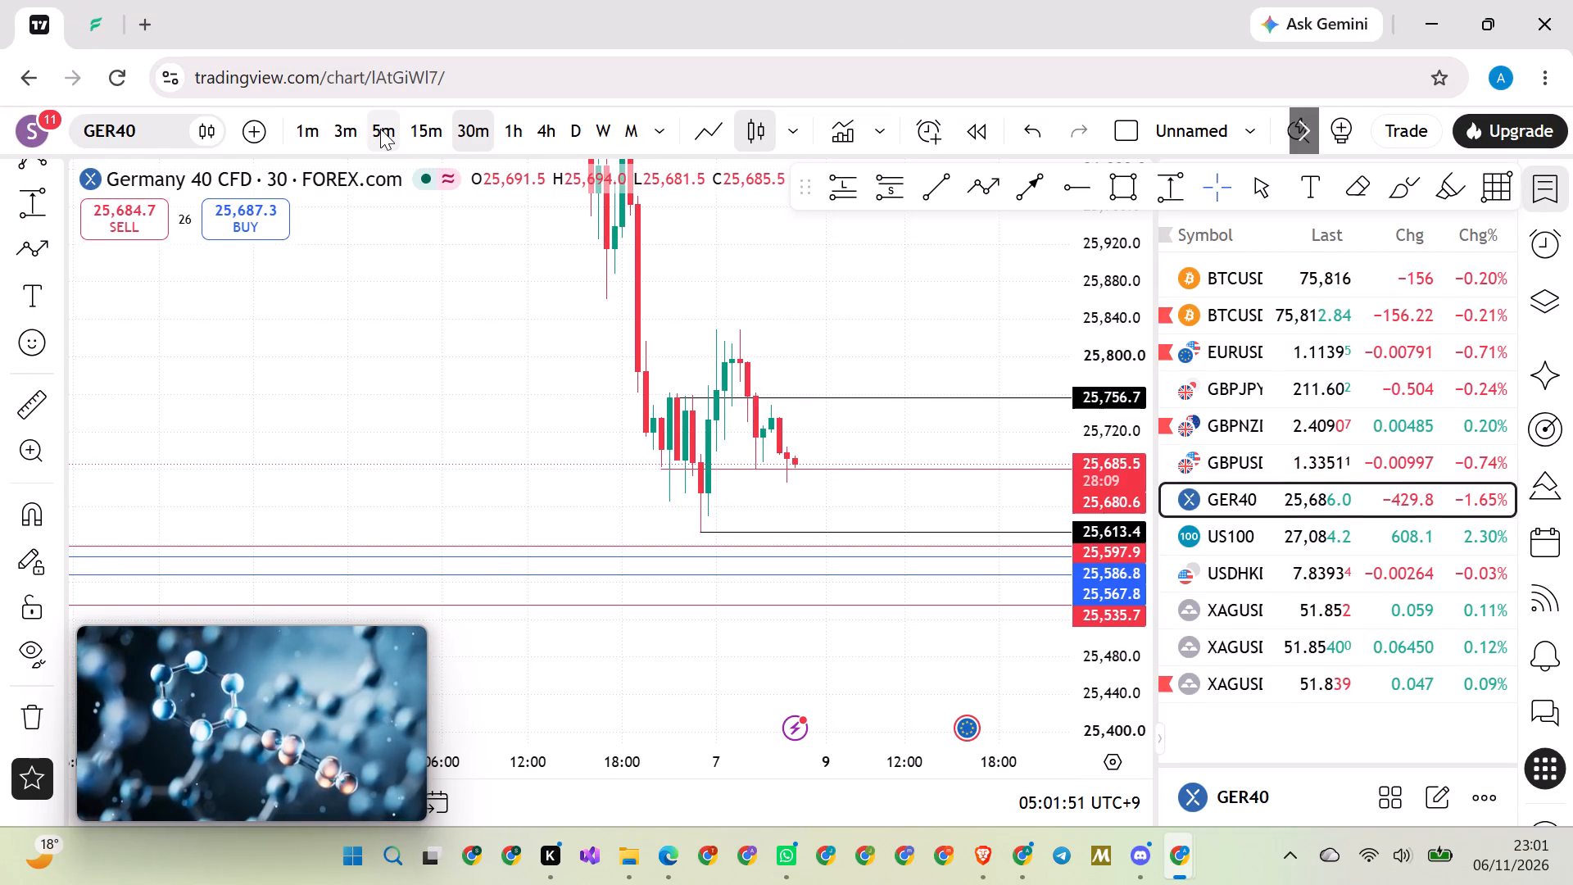
Move the red horizontal ray just below the current price to about 25,677.2, starting at the 21:55 candle on 6 November.
scroll(505, 403, "down", 20)
scroll(505, 403, "down", 20)
scroll(505, 403, "down", 20)
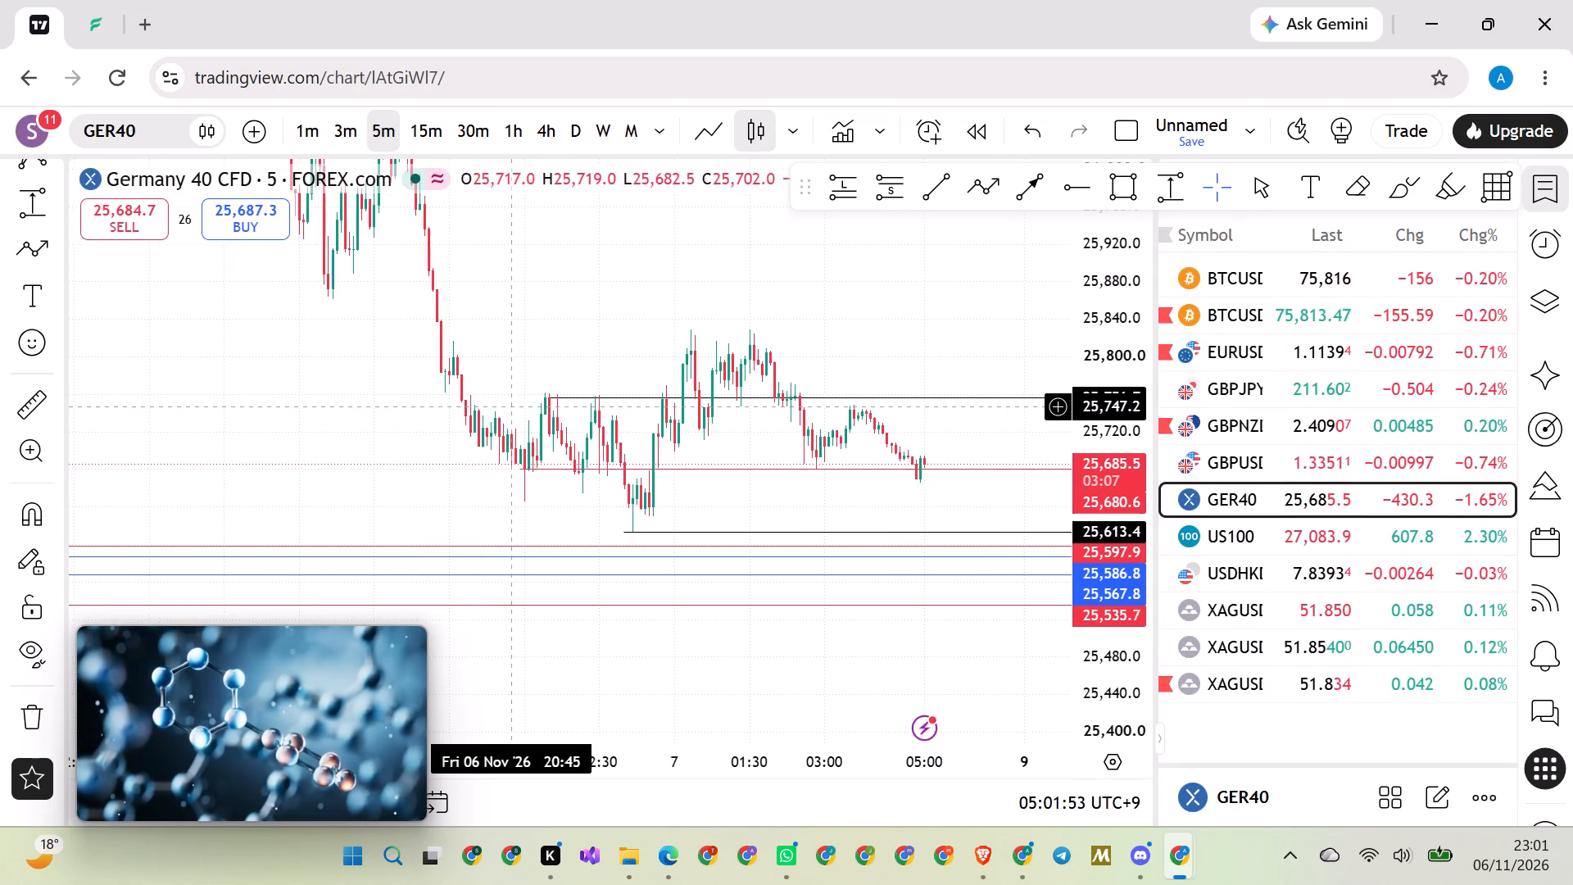
scroll(538, 482, "down", 8)
left_click_drag(514, 488, 619, 479)
scroll(610, 476, "up", 20)
scroll(610, 476, "up", 10)
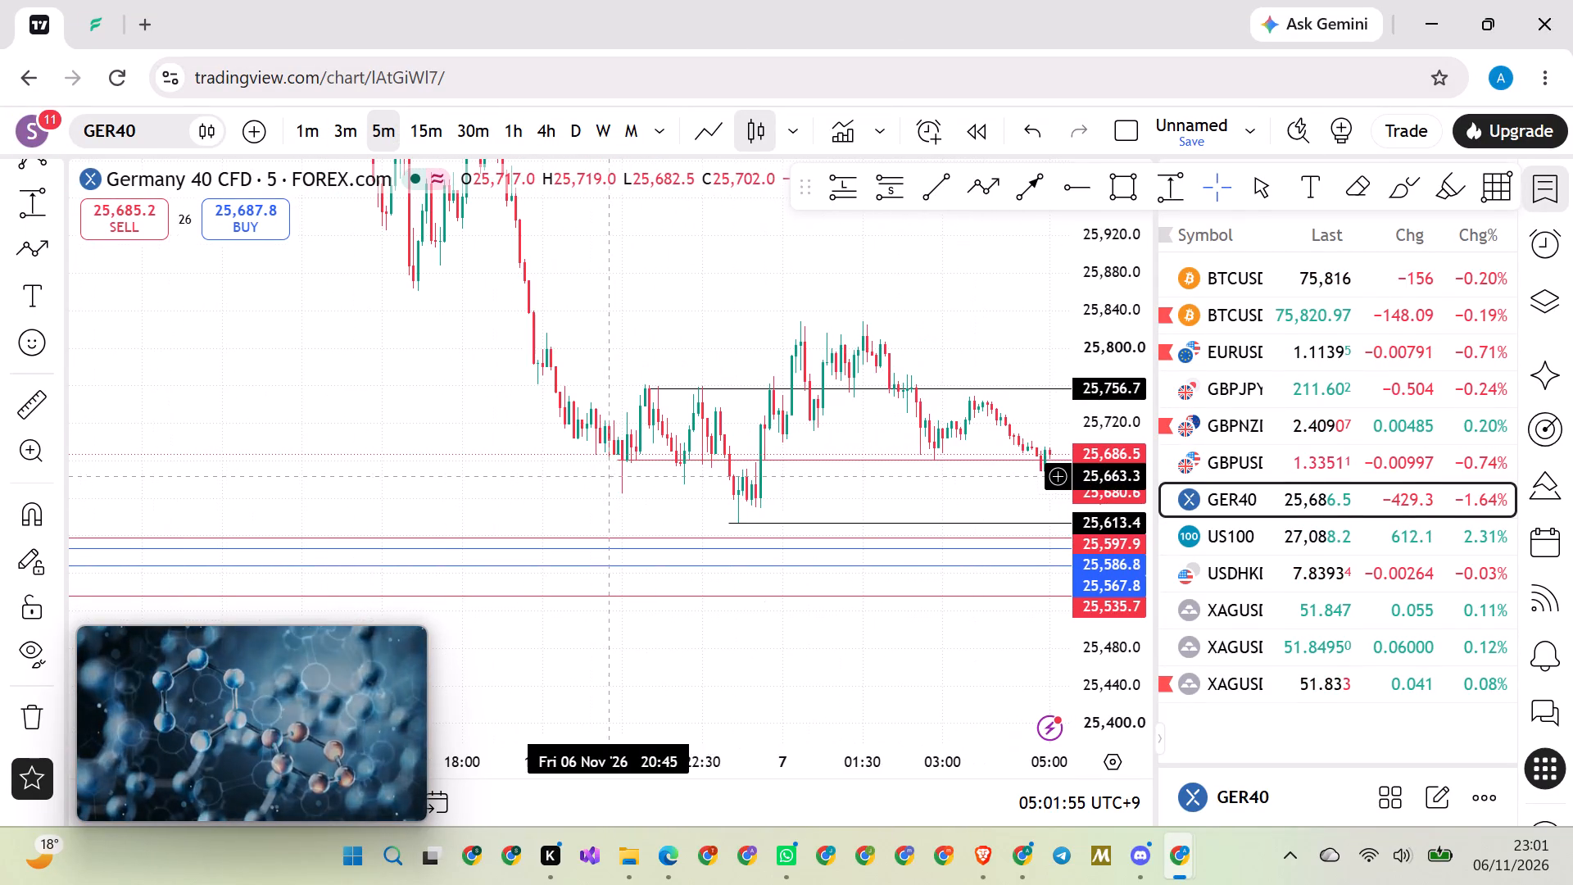
scroll(1091, 451, "up", 20)
scroll(1091, 451, "up", 2)
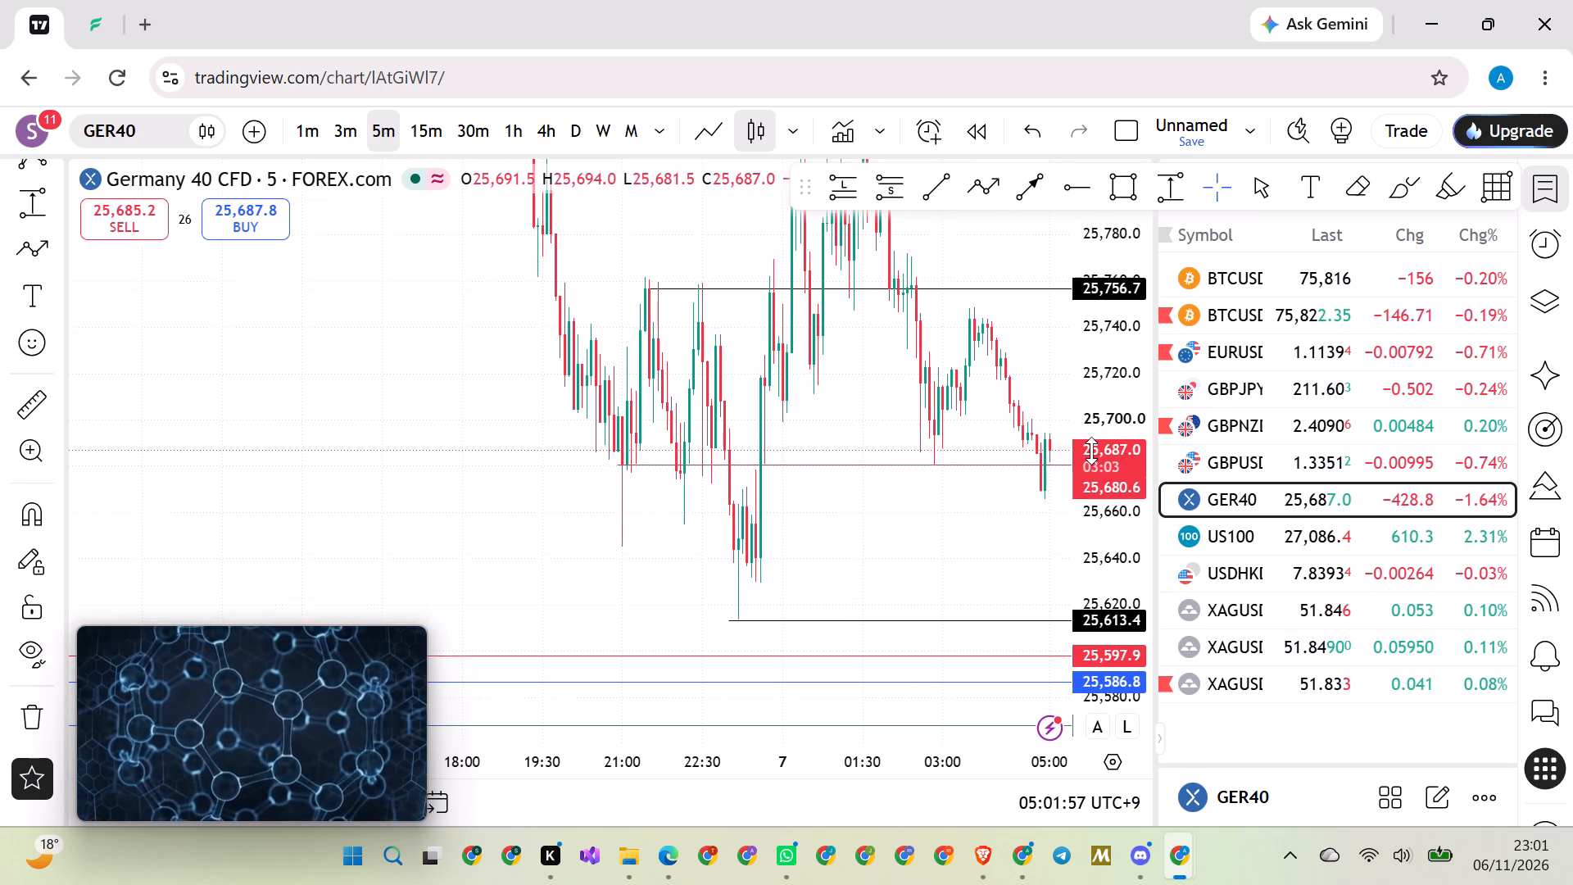
left_click_drag(492, 489, 573, 499)
scroll(564, 488, "up", 6)
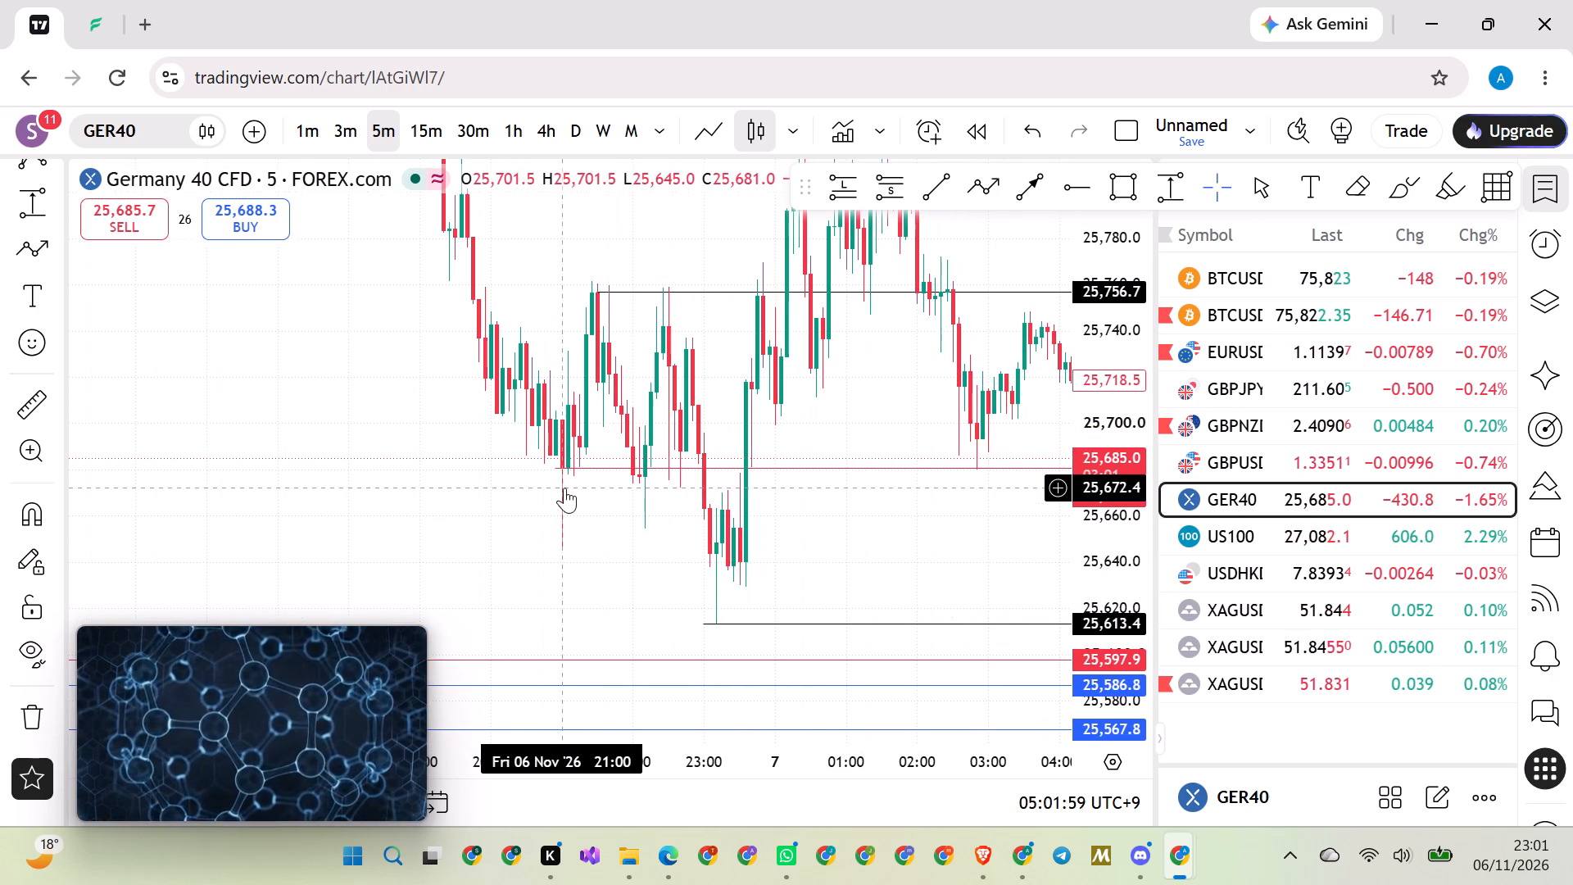
left_click_drag(552, 468, 640, 482)
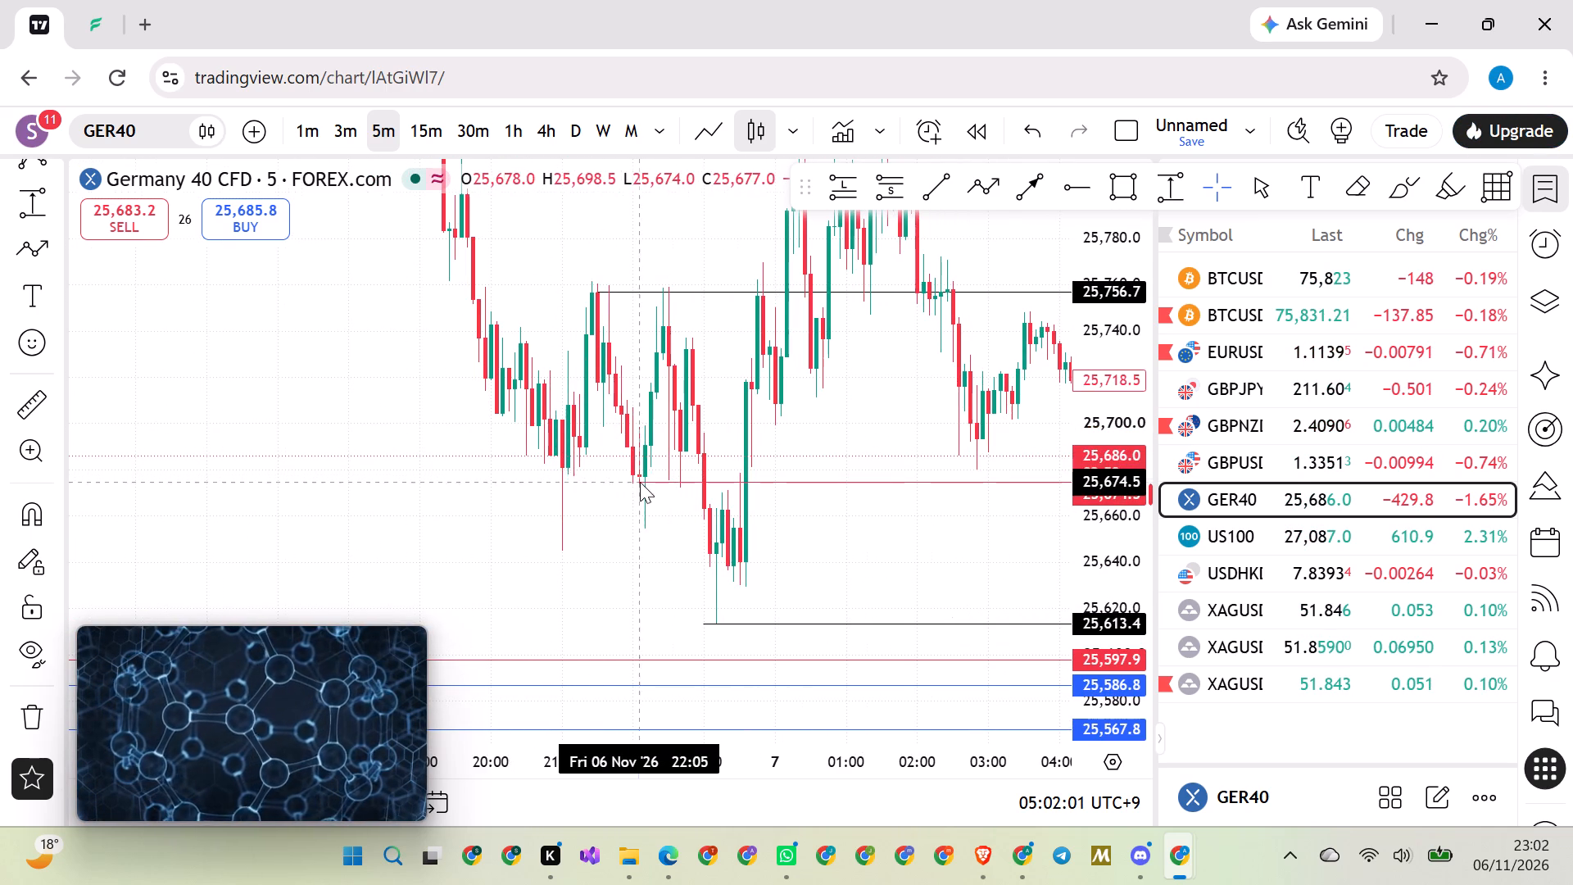
left_click_drag(640, 482, 628, 476)
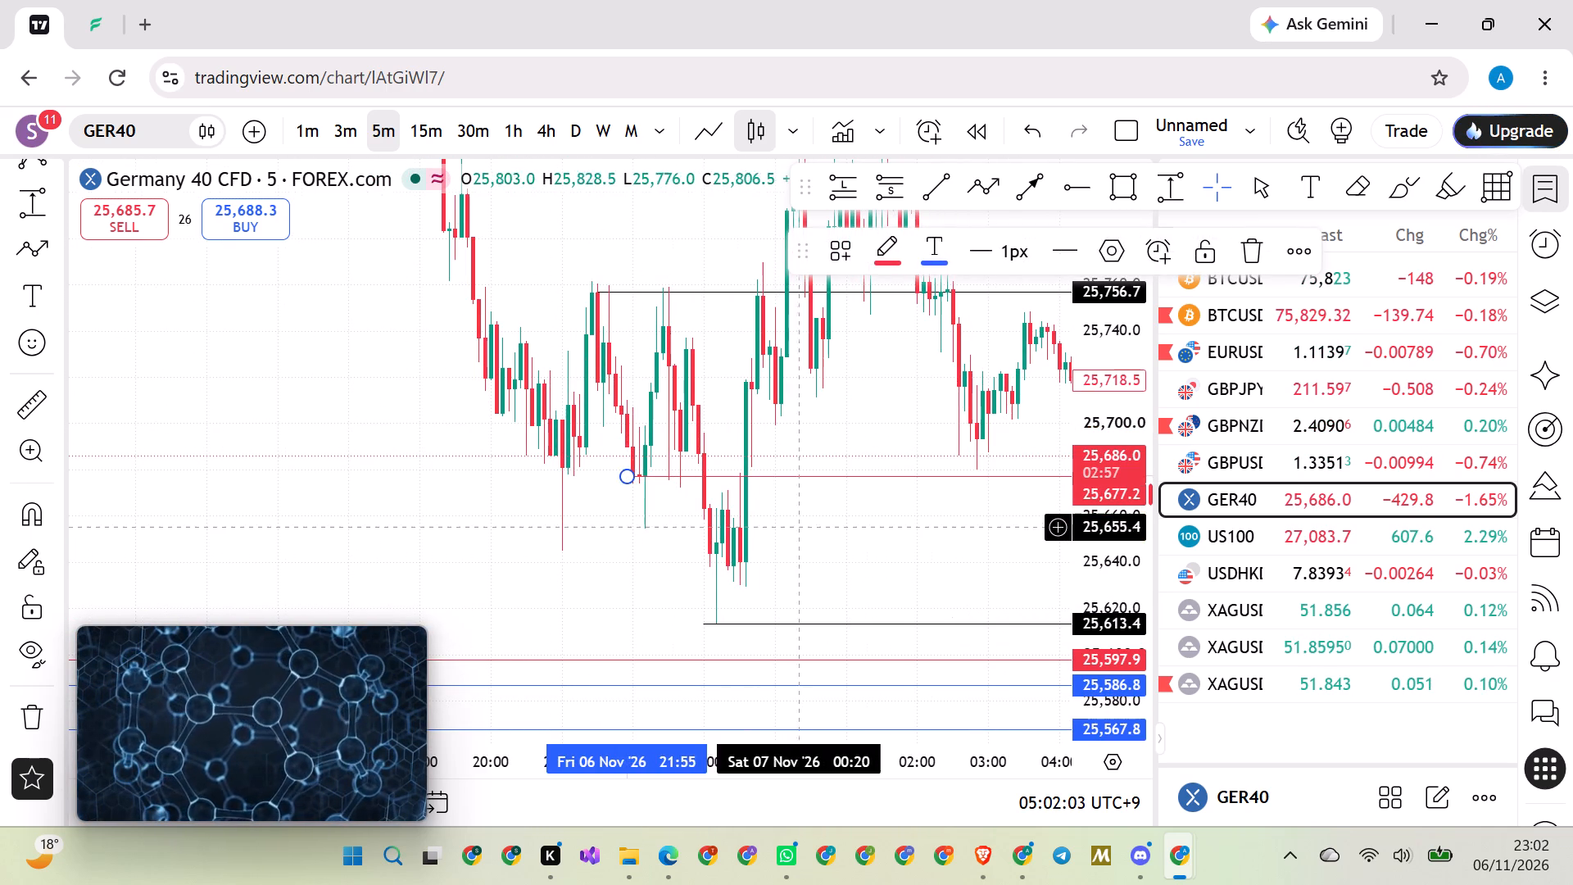
left_click(832, 529)
Switch the GER40 chart back to the 30-minute timeframe.
left_click_drag(914, 550, 712, 534)
left_click(836, 550)
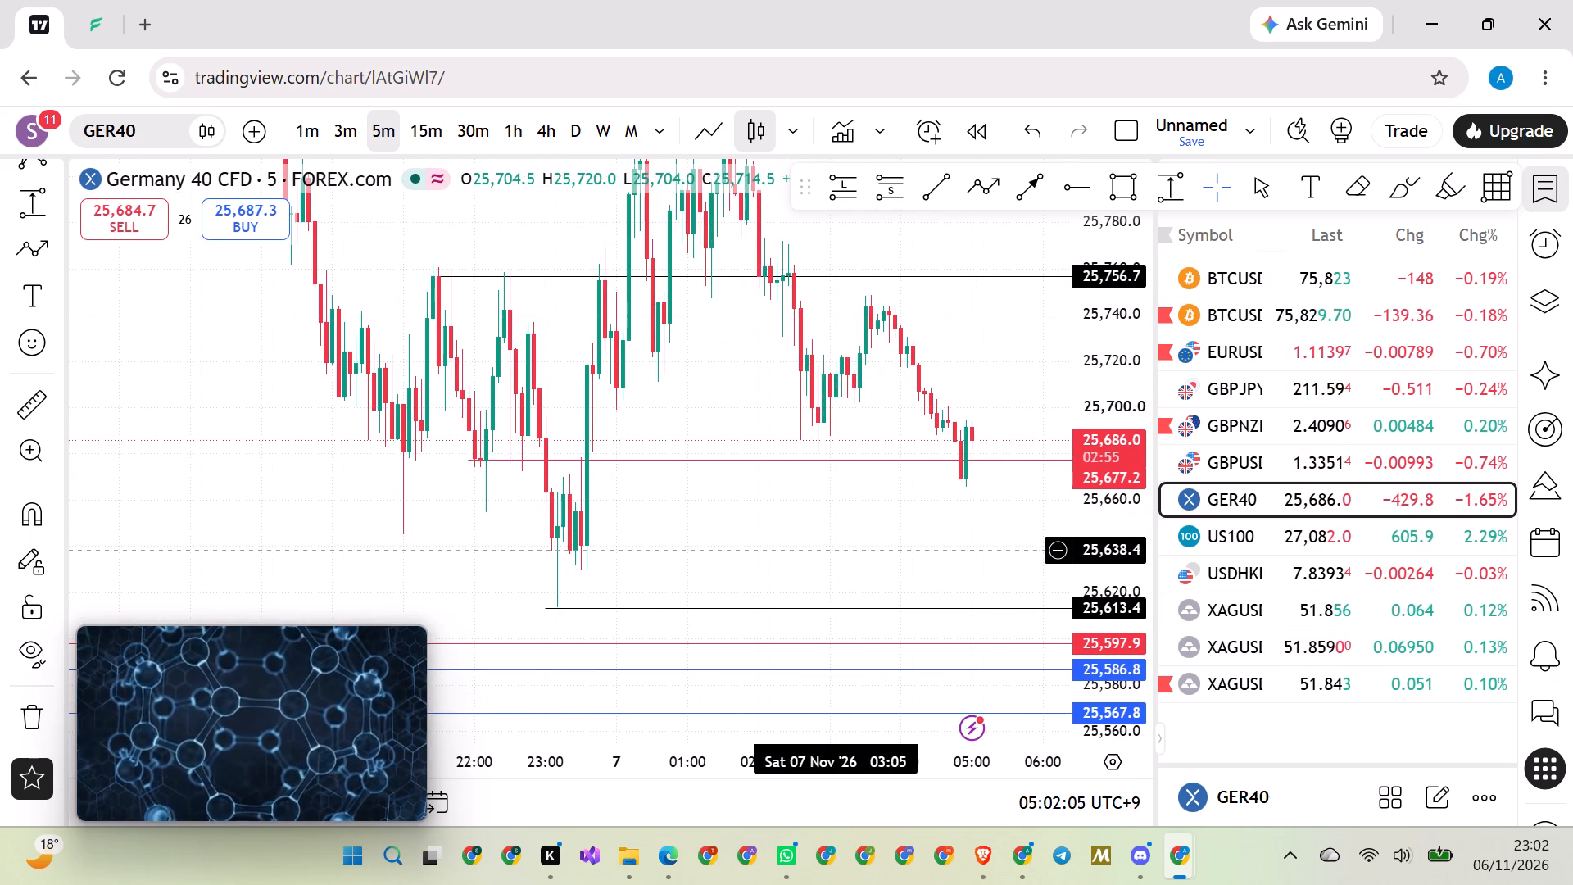
scroll(768, 535, "up", 1)
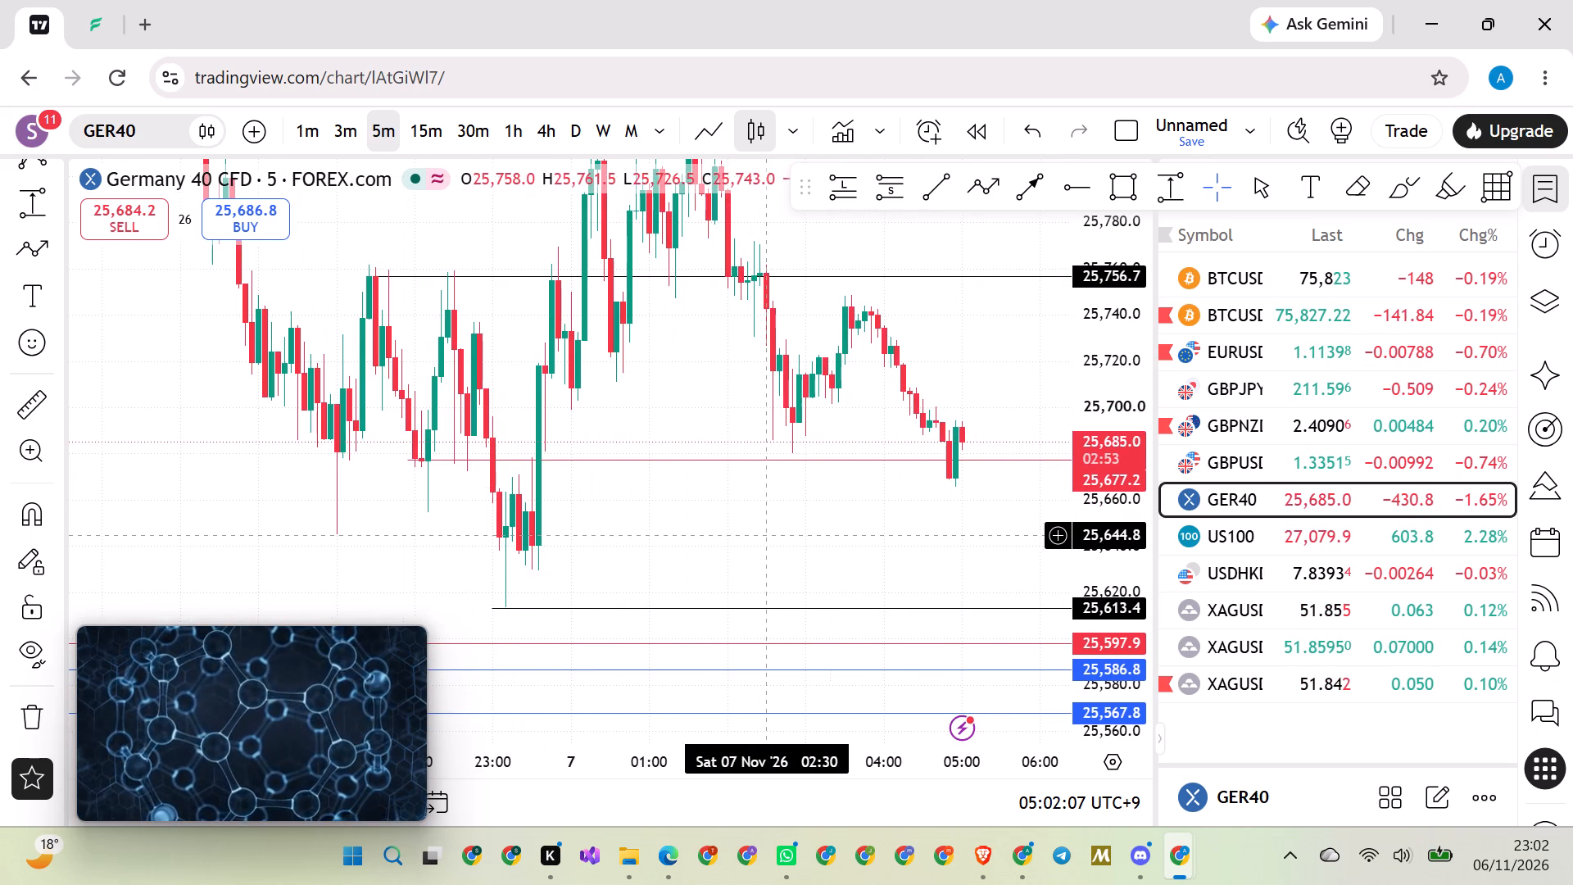
scroll(765, 535, "down", 1)
left_click(481, 143)
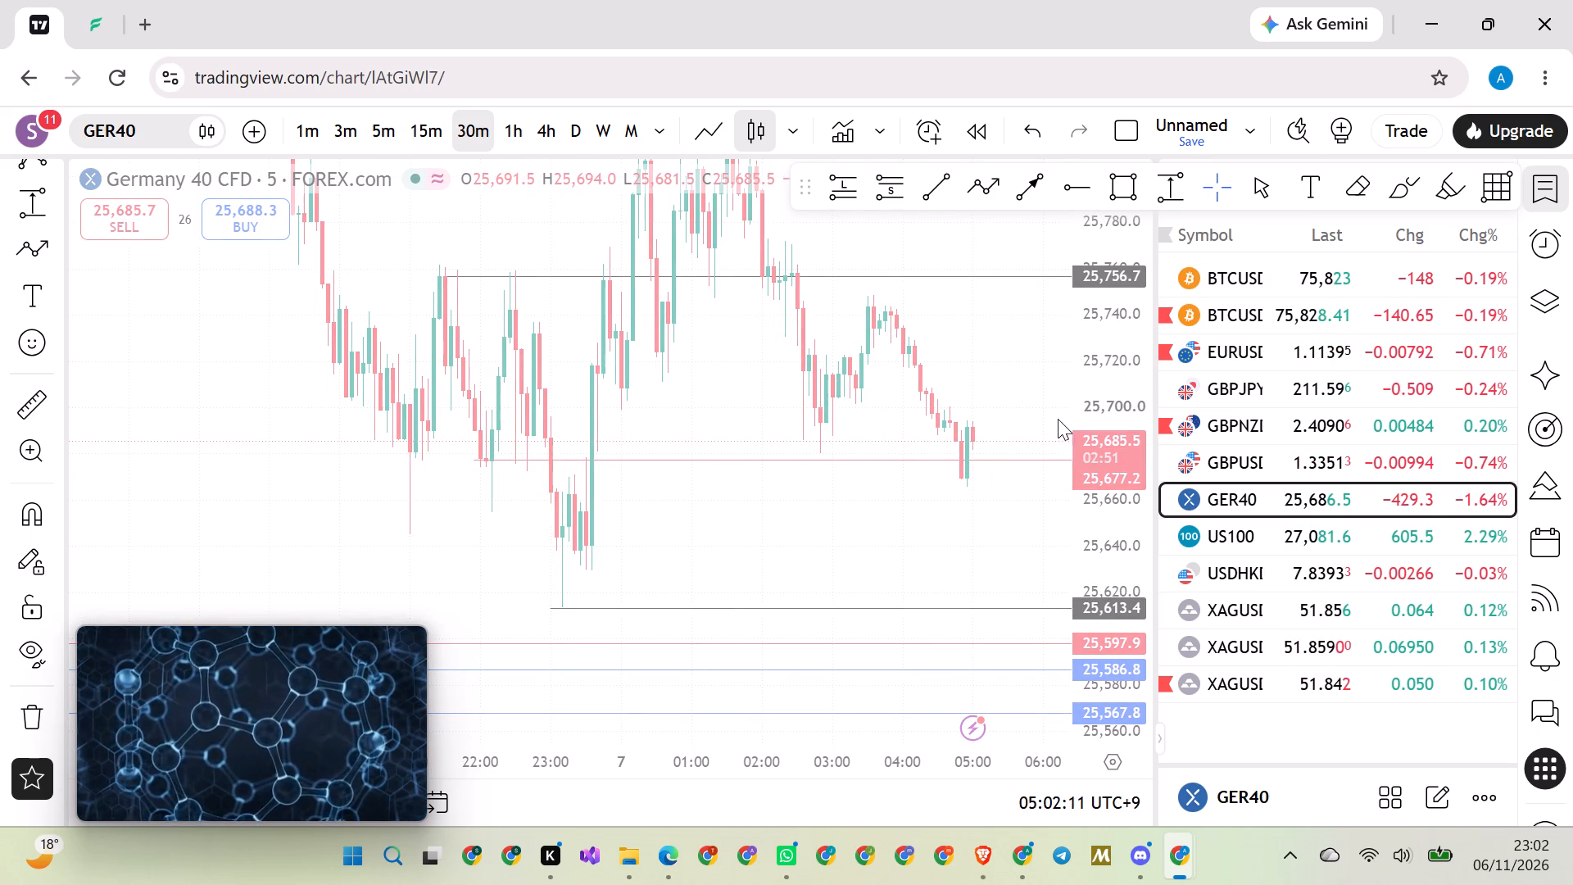
Examine the 30-minute price action around the marked horizontal levels, including the earlier swing low before 5 November.
left_click_drag(1109, 353, 1026, 585)
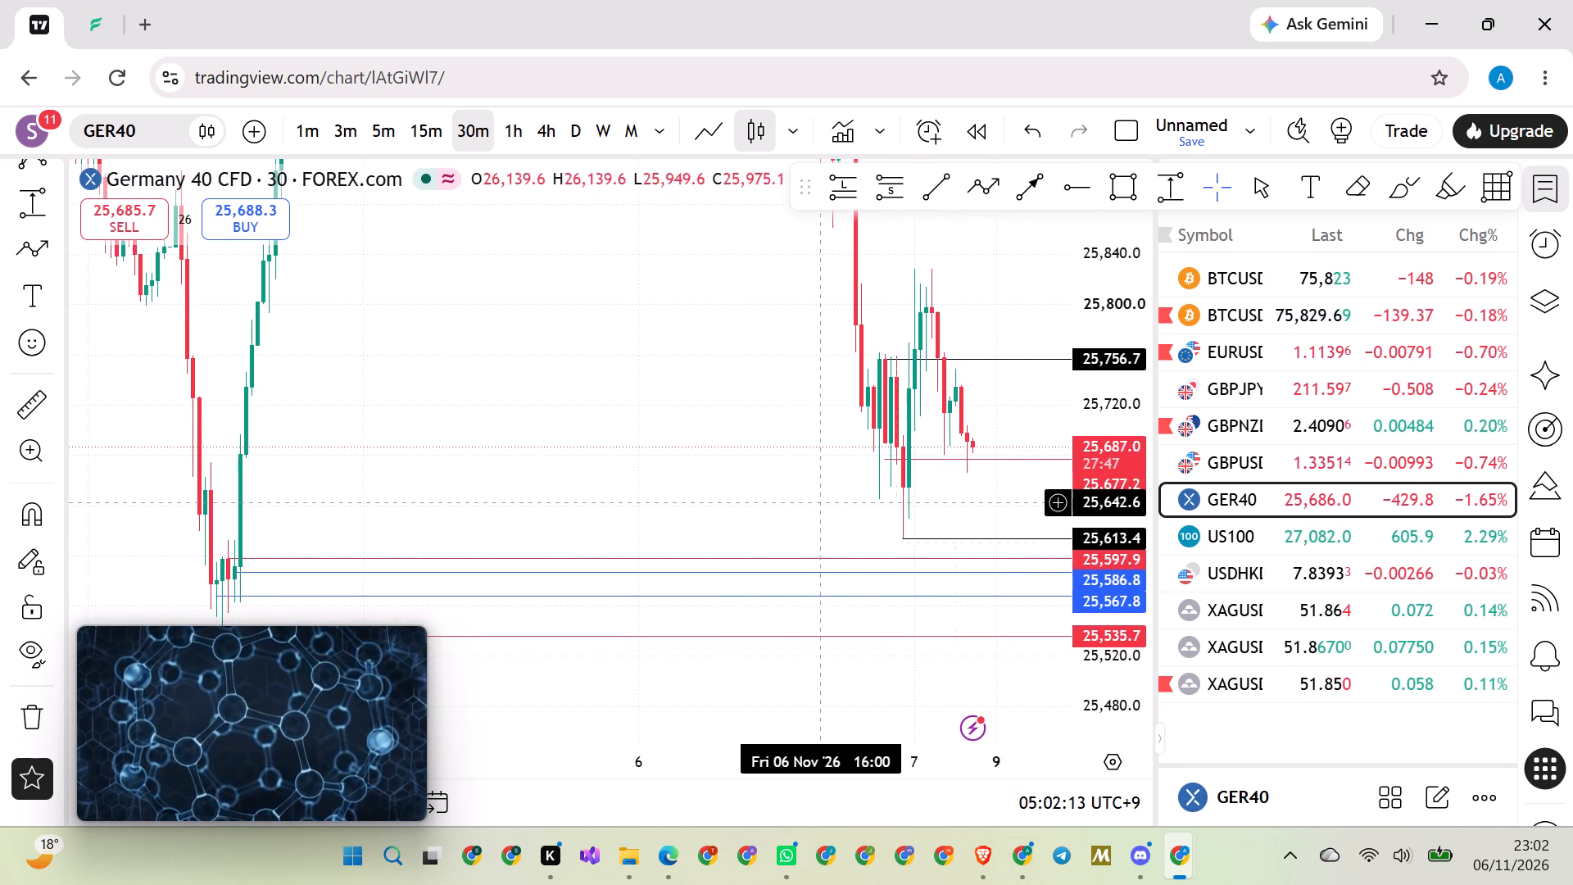
scroll(797, 499, "up", 8)
scroll(946, 488, "down", 1)
scroll(944, 488, "up", 8)
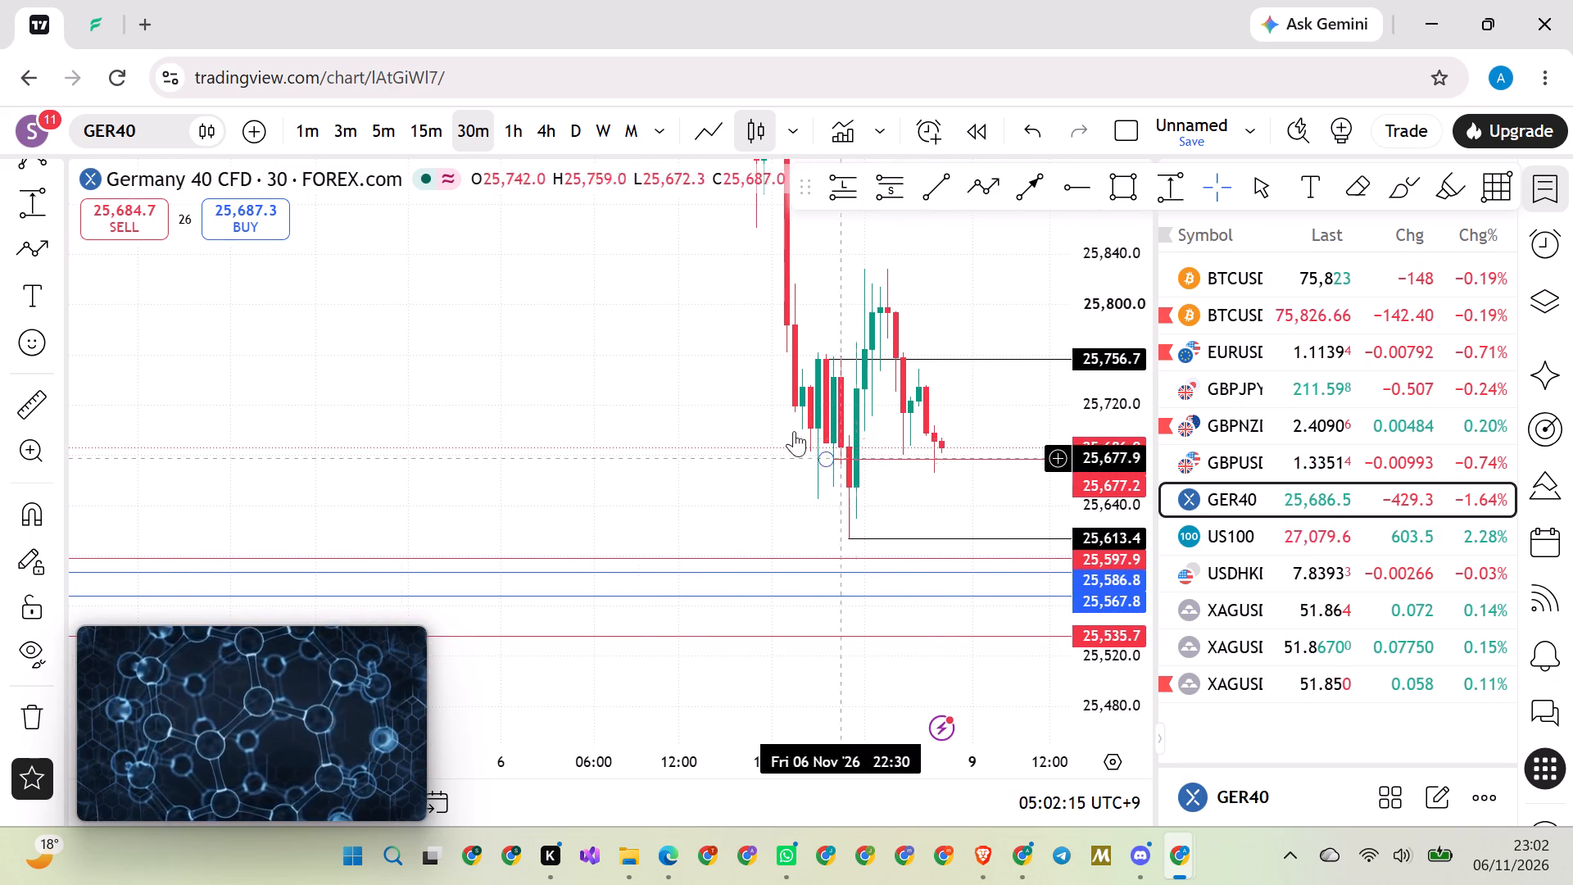
scroll(684, 386, "down", 2)
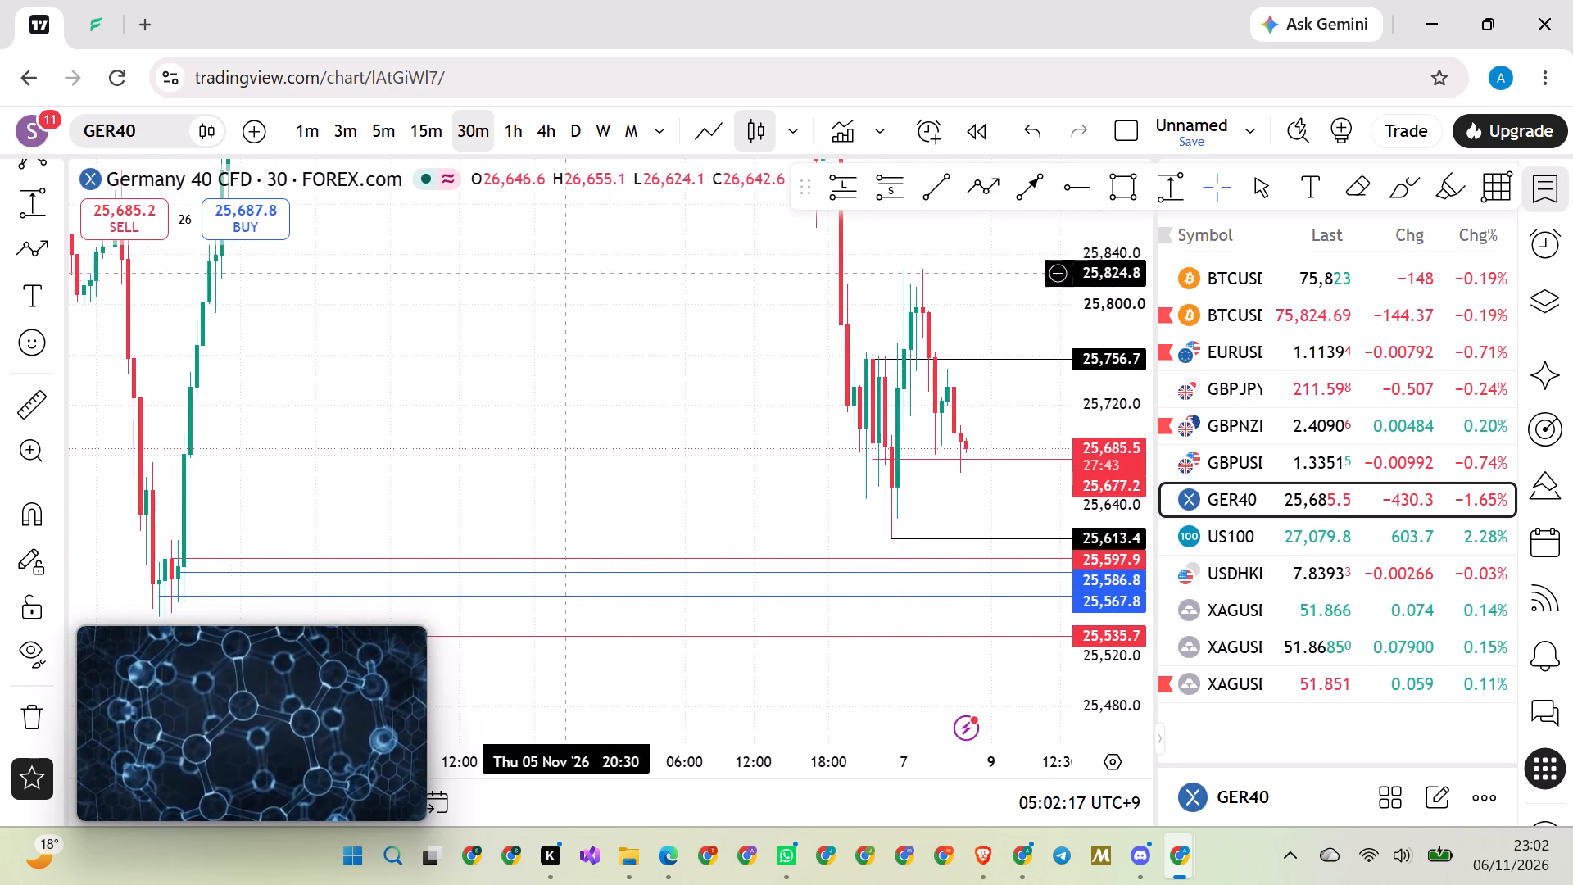
scroll(628, 332, "down", 3)
left_click_drag(616, 388, 637, 388)
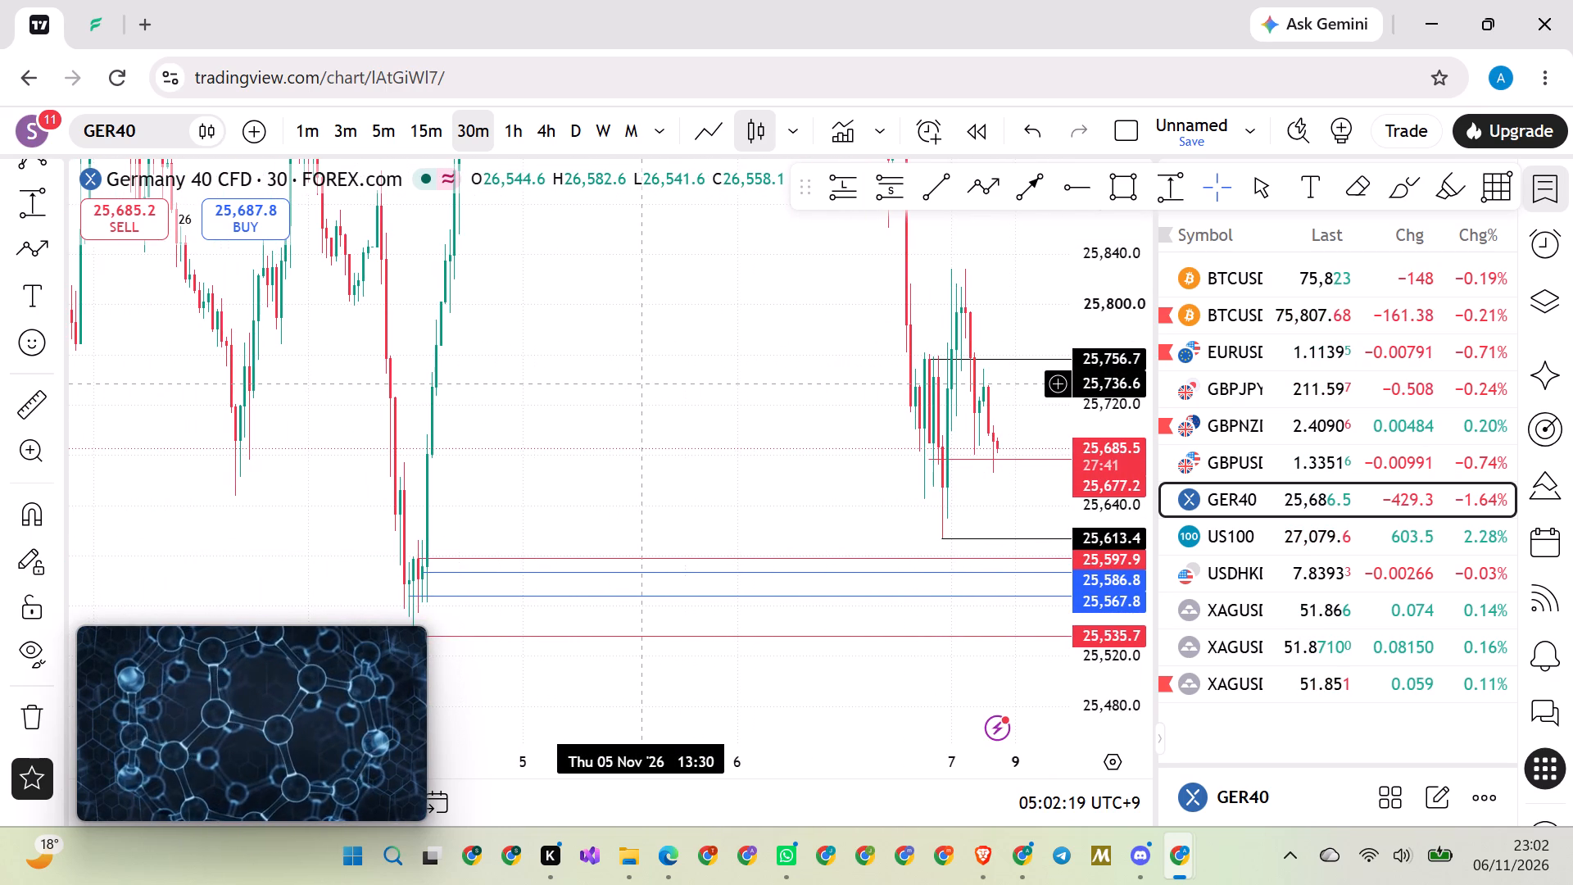
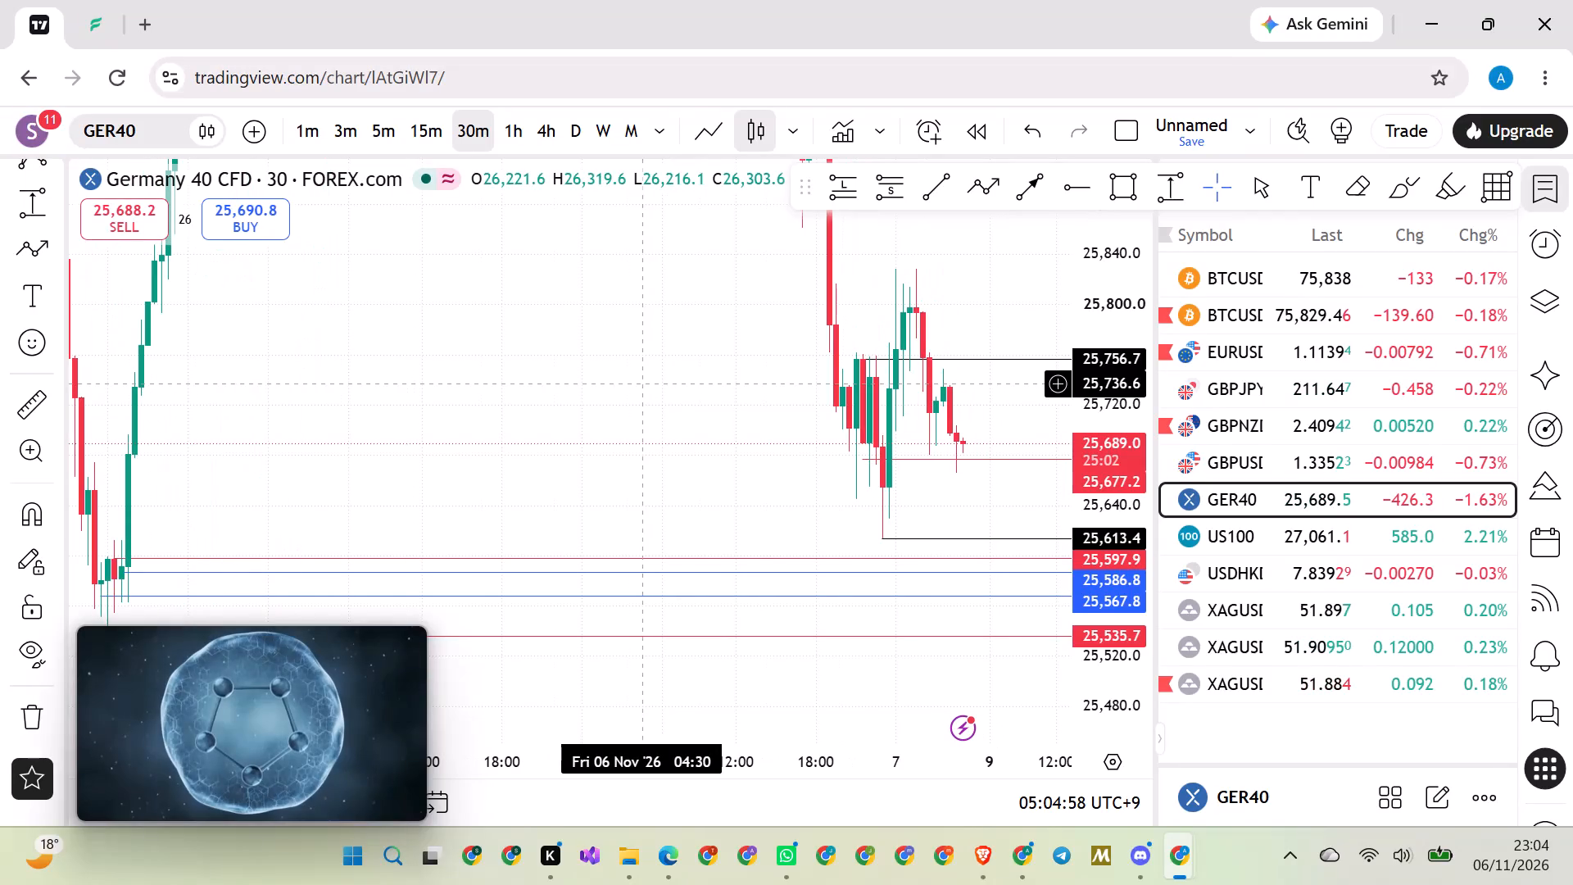
Examine the wider 30-minute GER40 decline from 5 to 7 November, including the upper levels at 26,211.4 and 26,115.6.
left_click_drag(1104, 289, 1006, 583)
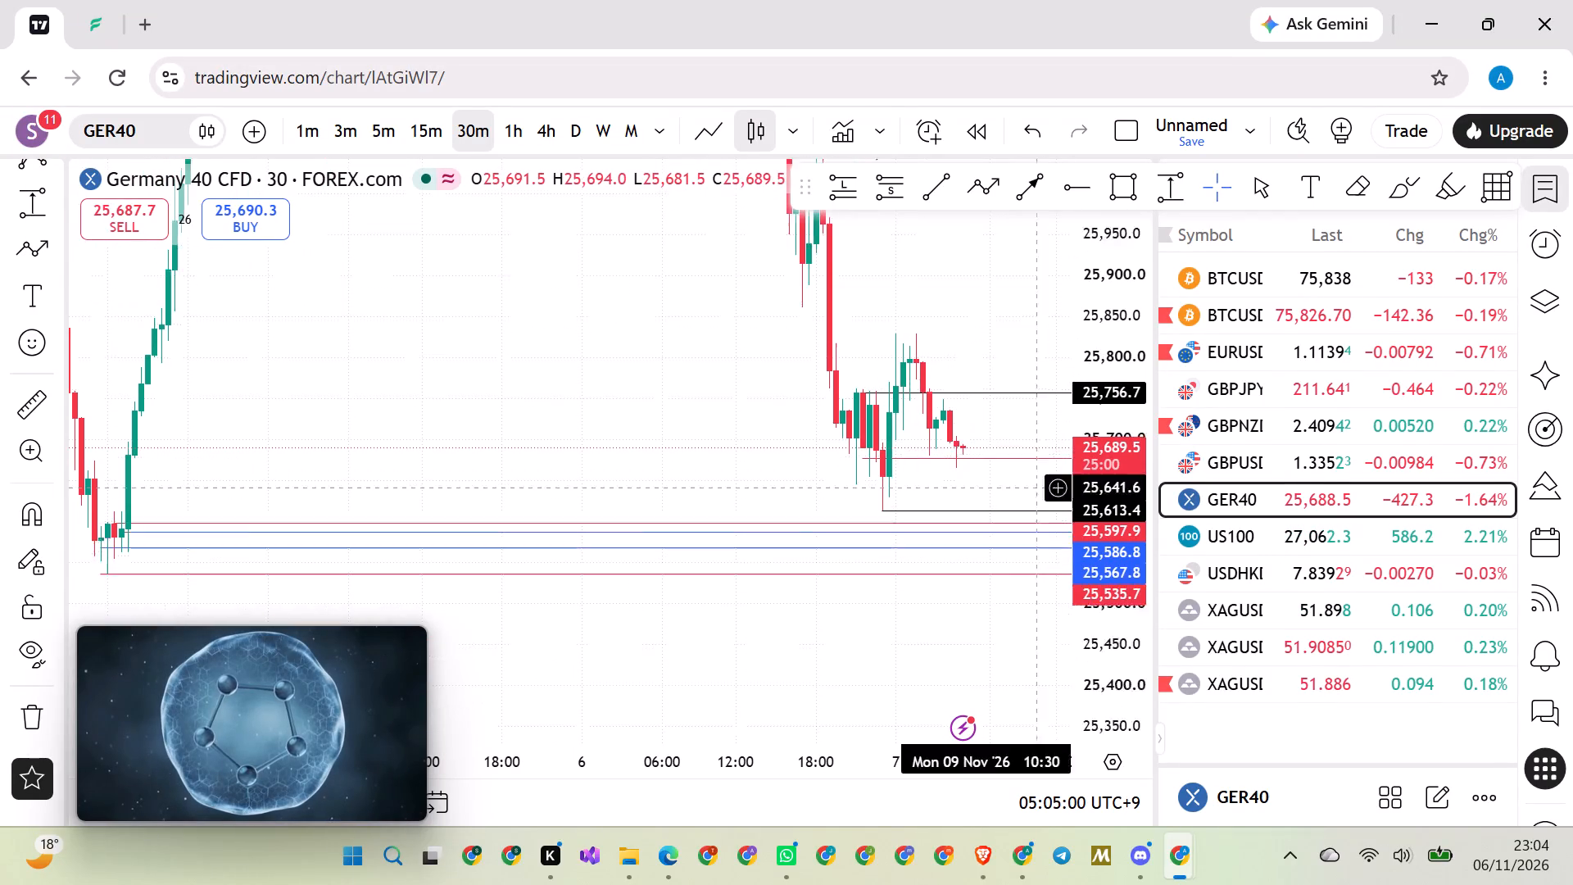
left_click_drag(1006, 583, 991, 600)
scroll(374, 390, "down", 2)
left_click_drag(469, 393, 367, 381)
scroll(364, 378, "down", 3)
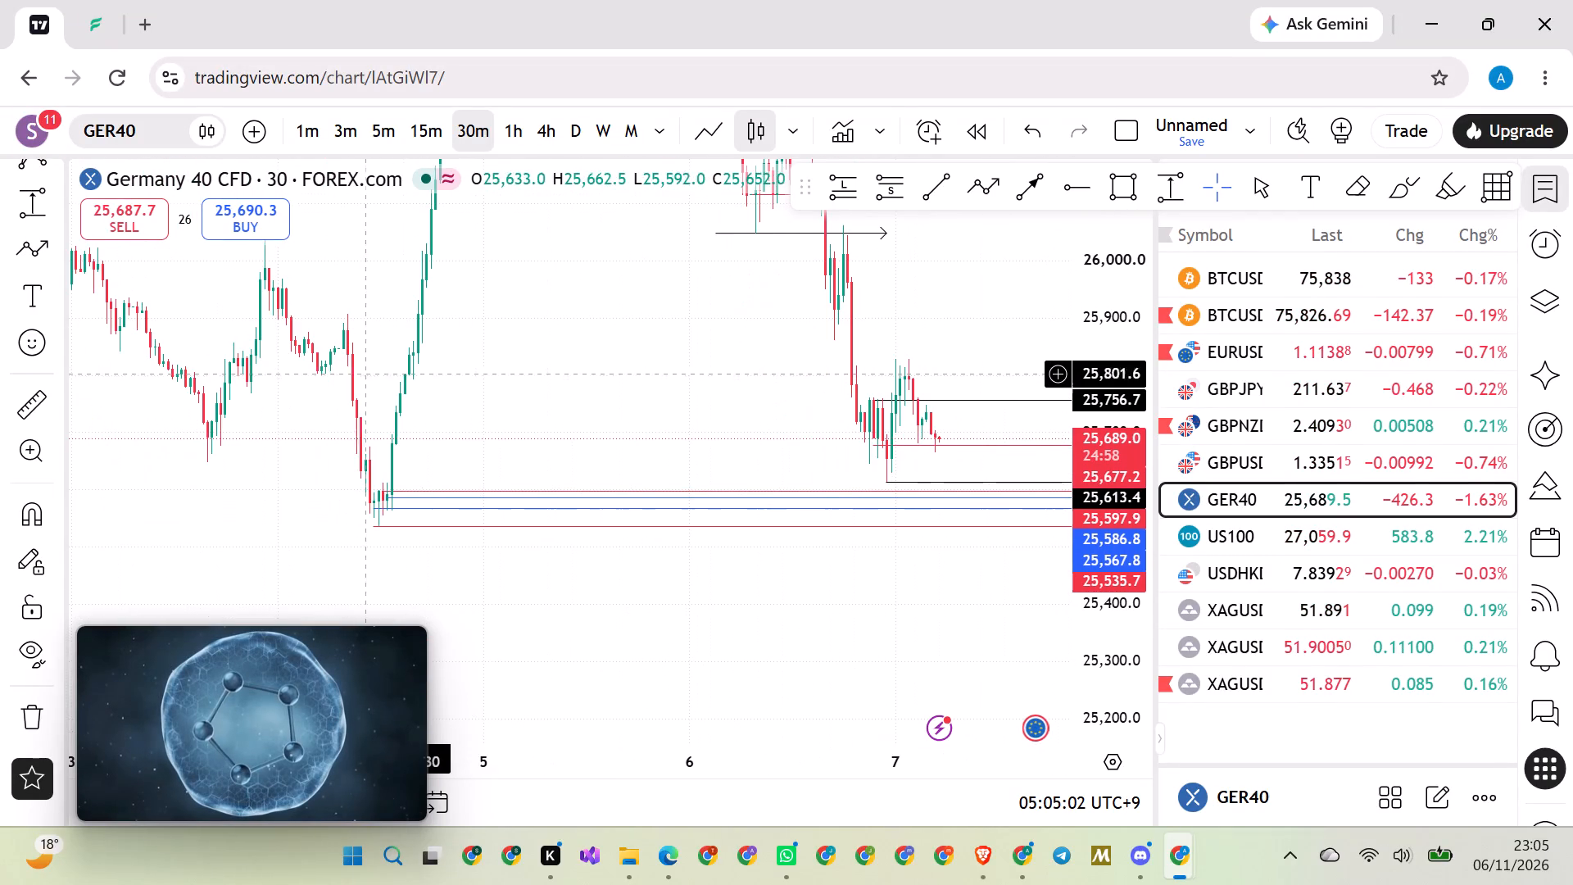
left_click_drag(501, 334, 374, 413)
scroll(435, 429, "down", 2)
left_click_drag(626, 376, 558, 442)
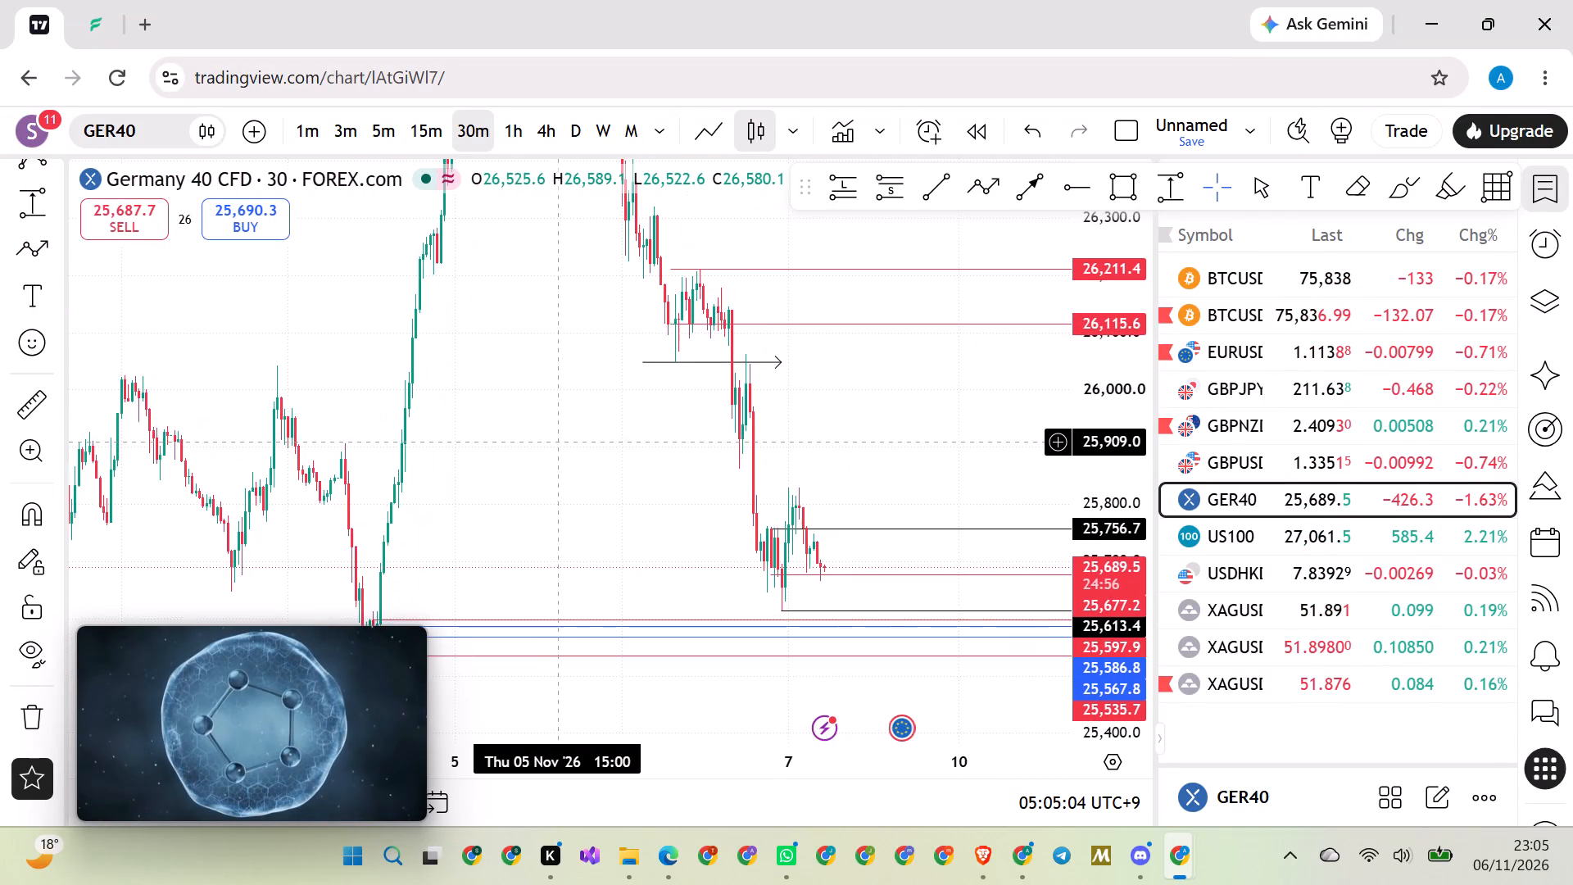
scroll(551, 442, "up", 1)
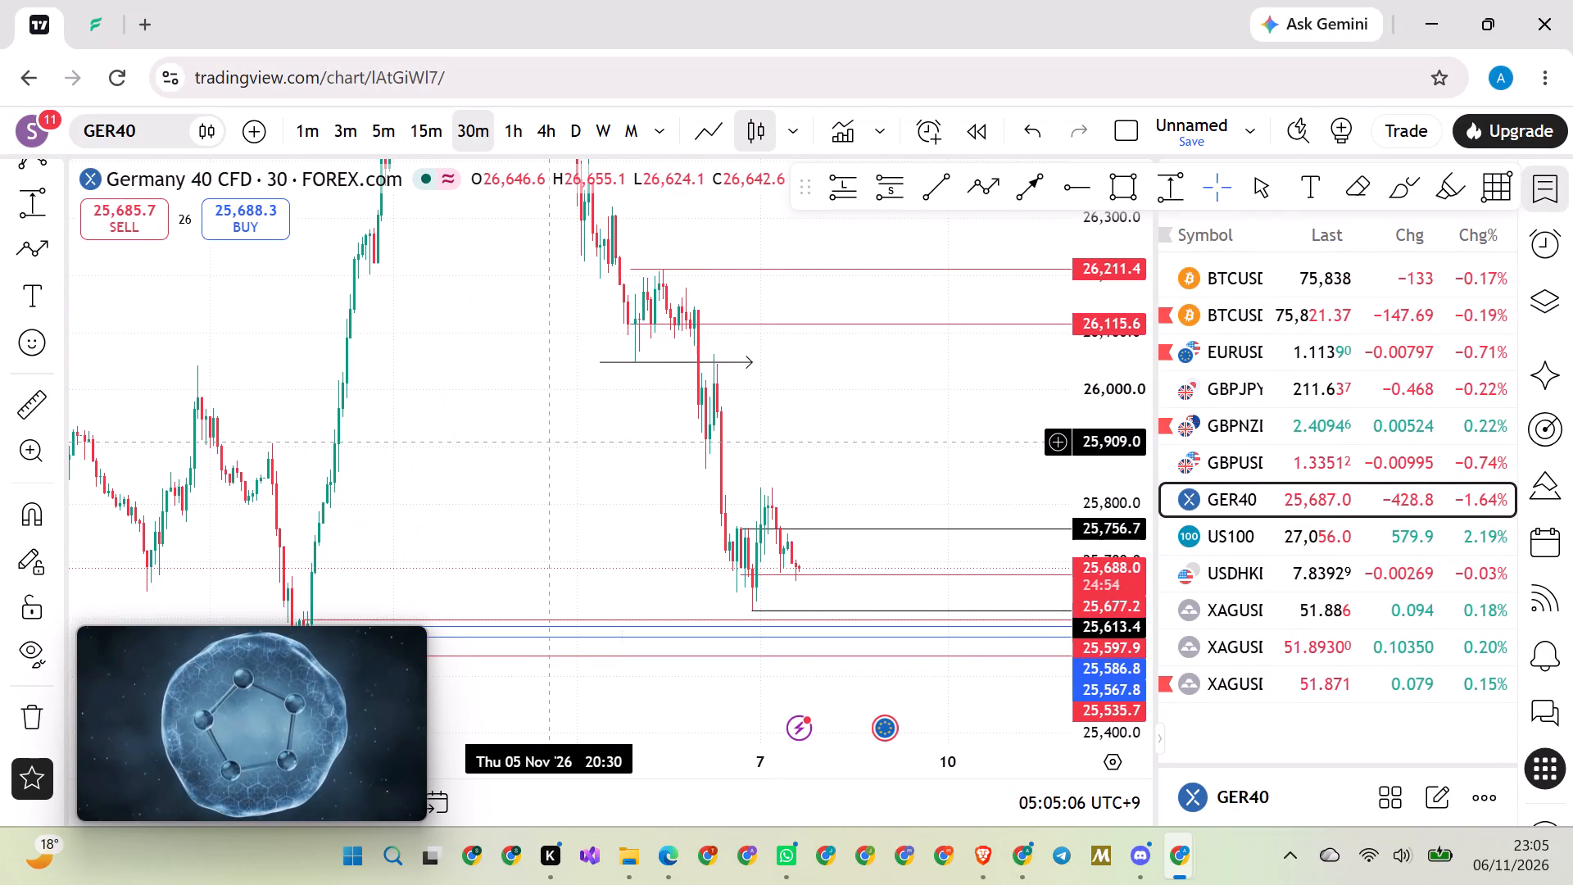
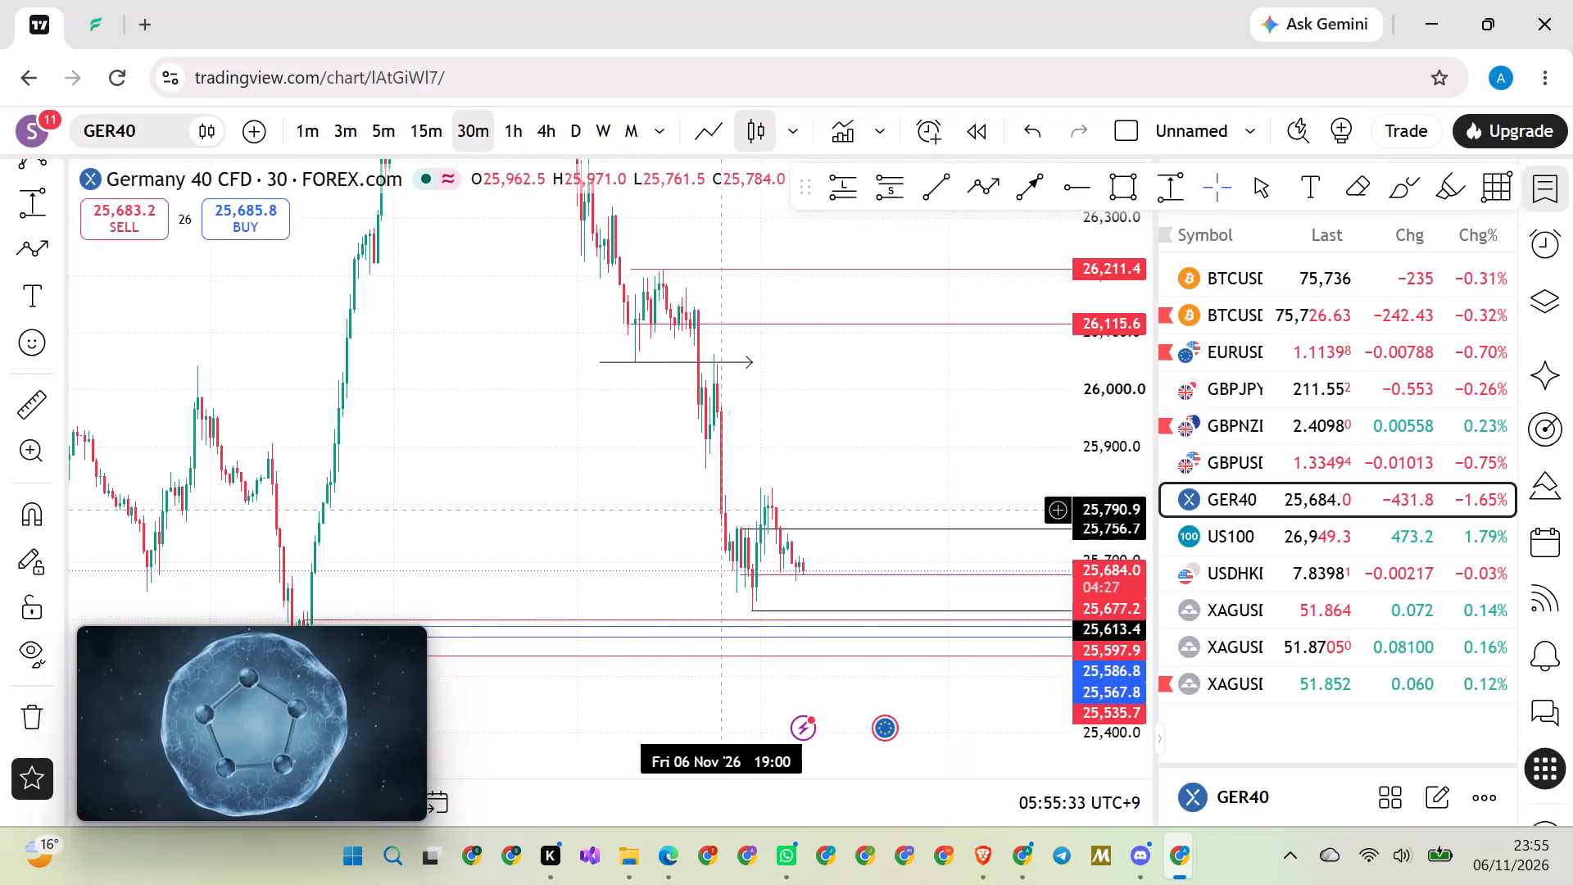
Switch GER40 to the 4-hour timeframe and examine the early-November decline against the marked horizontal levels.
scroll(590, 492, "up", 2)
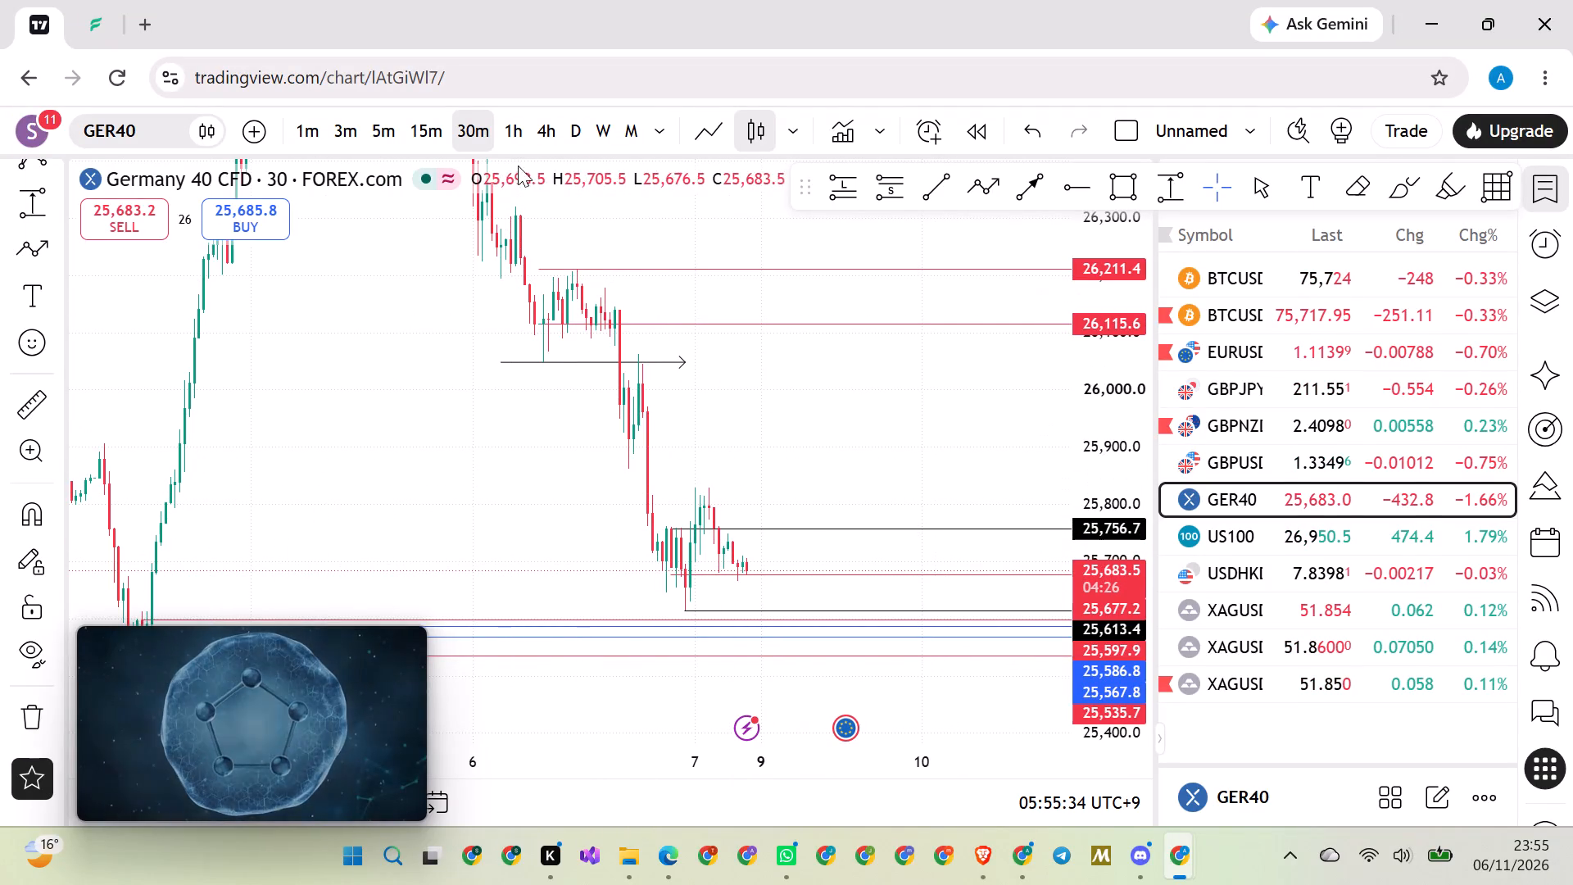
scroll(746, 402, "up", 14)
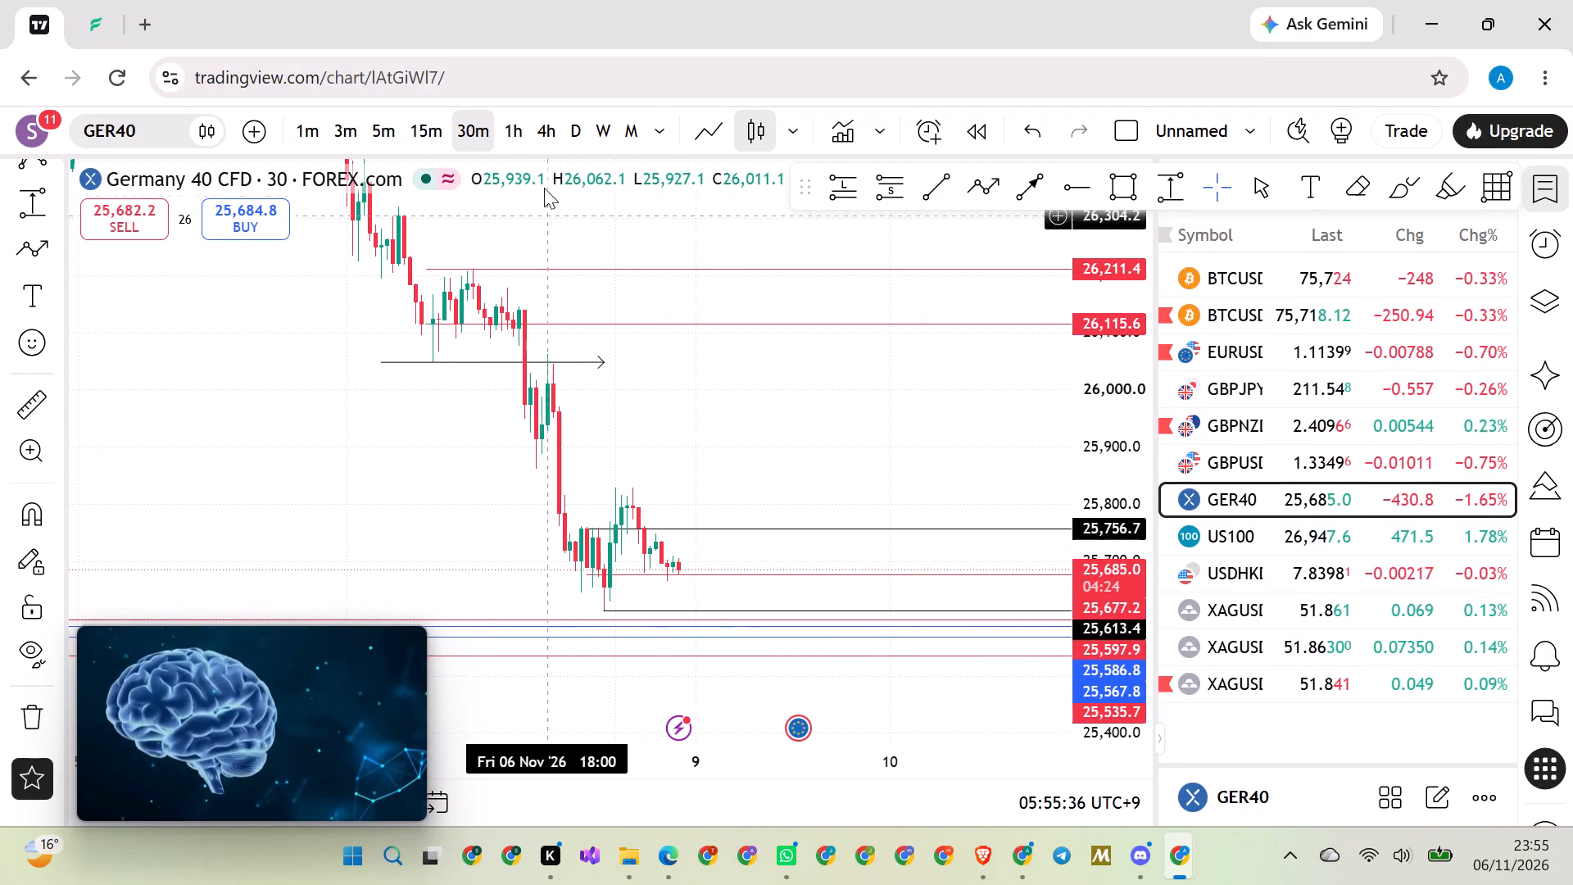
left_click(540, 138)
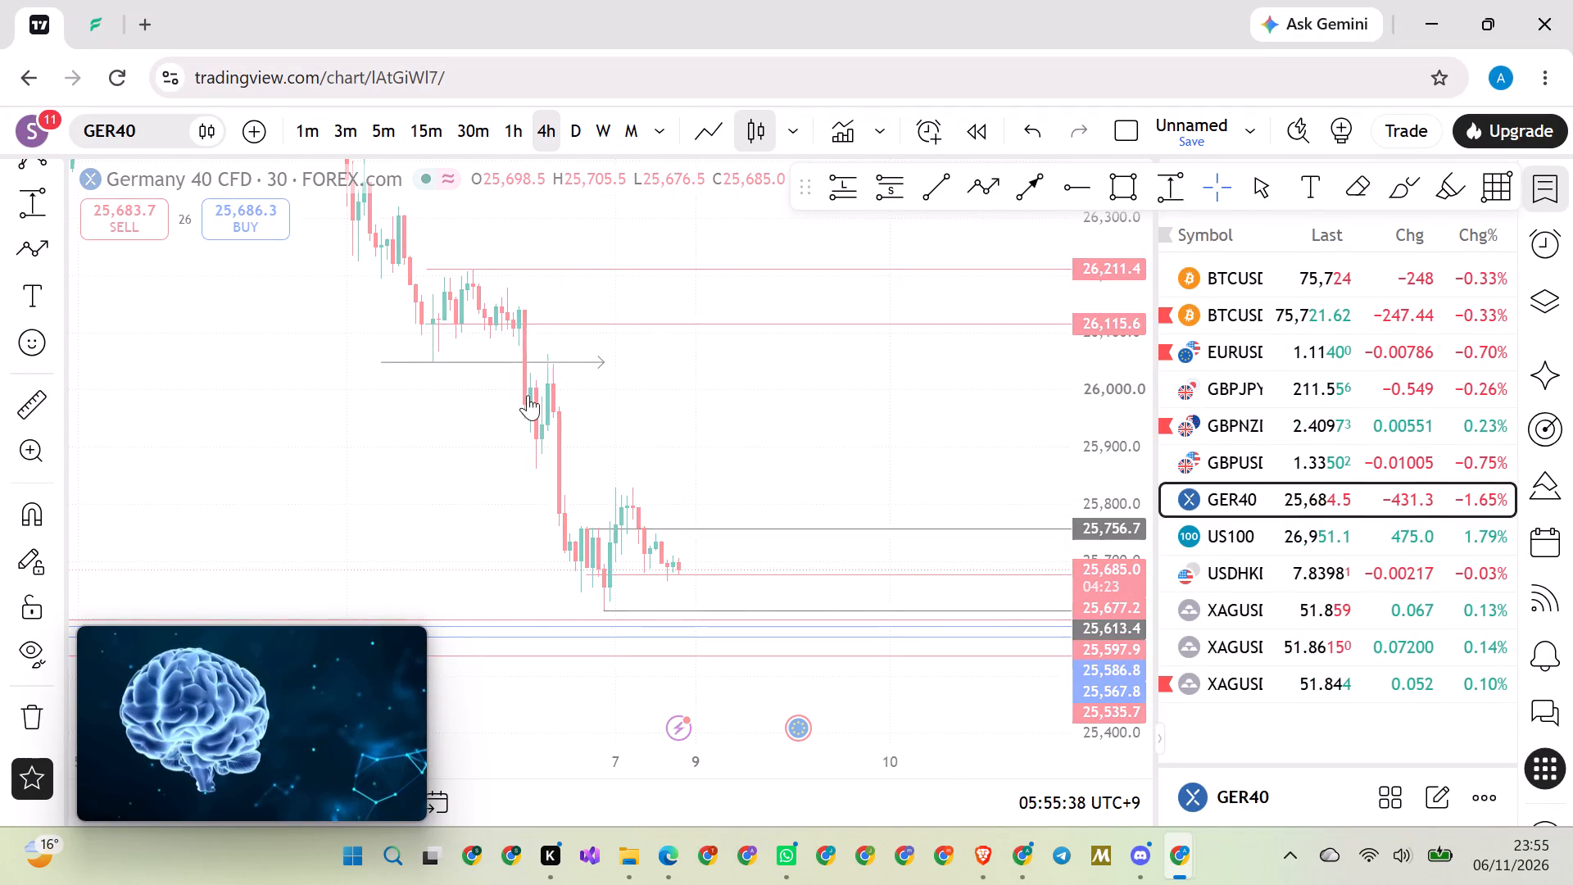
scroll(499, 465, "up", 20)
scroll(499, 465, "up", 5)
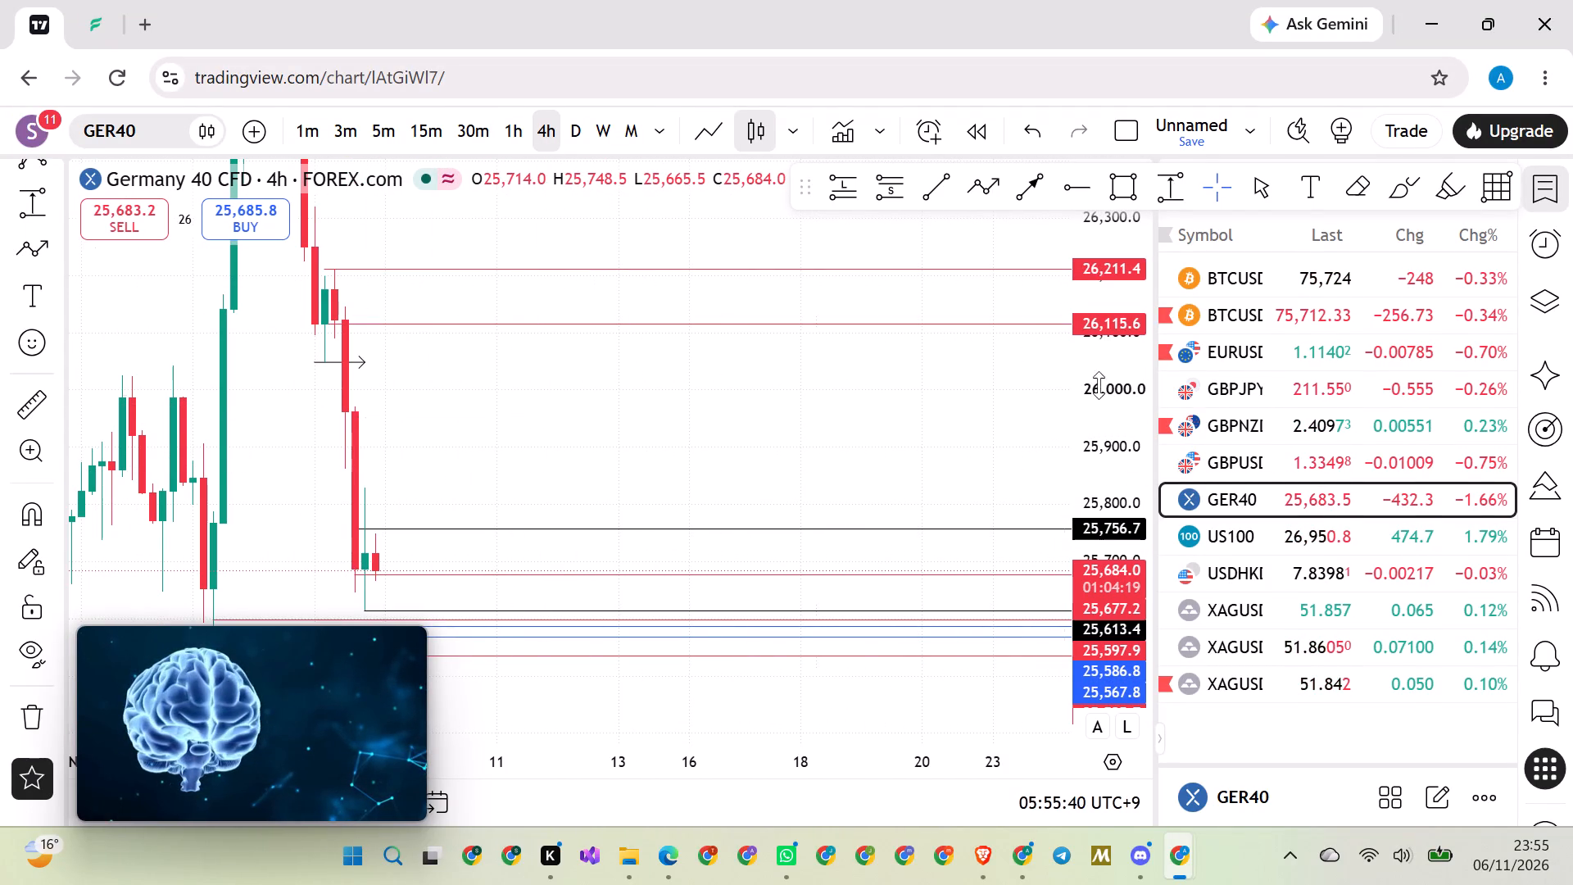
left_click_drag(1111, 379, 1045, 480)
left_click_drag(537, 407, 746, 394)
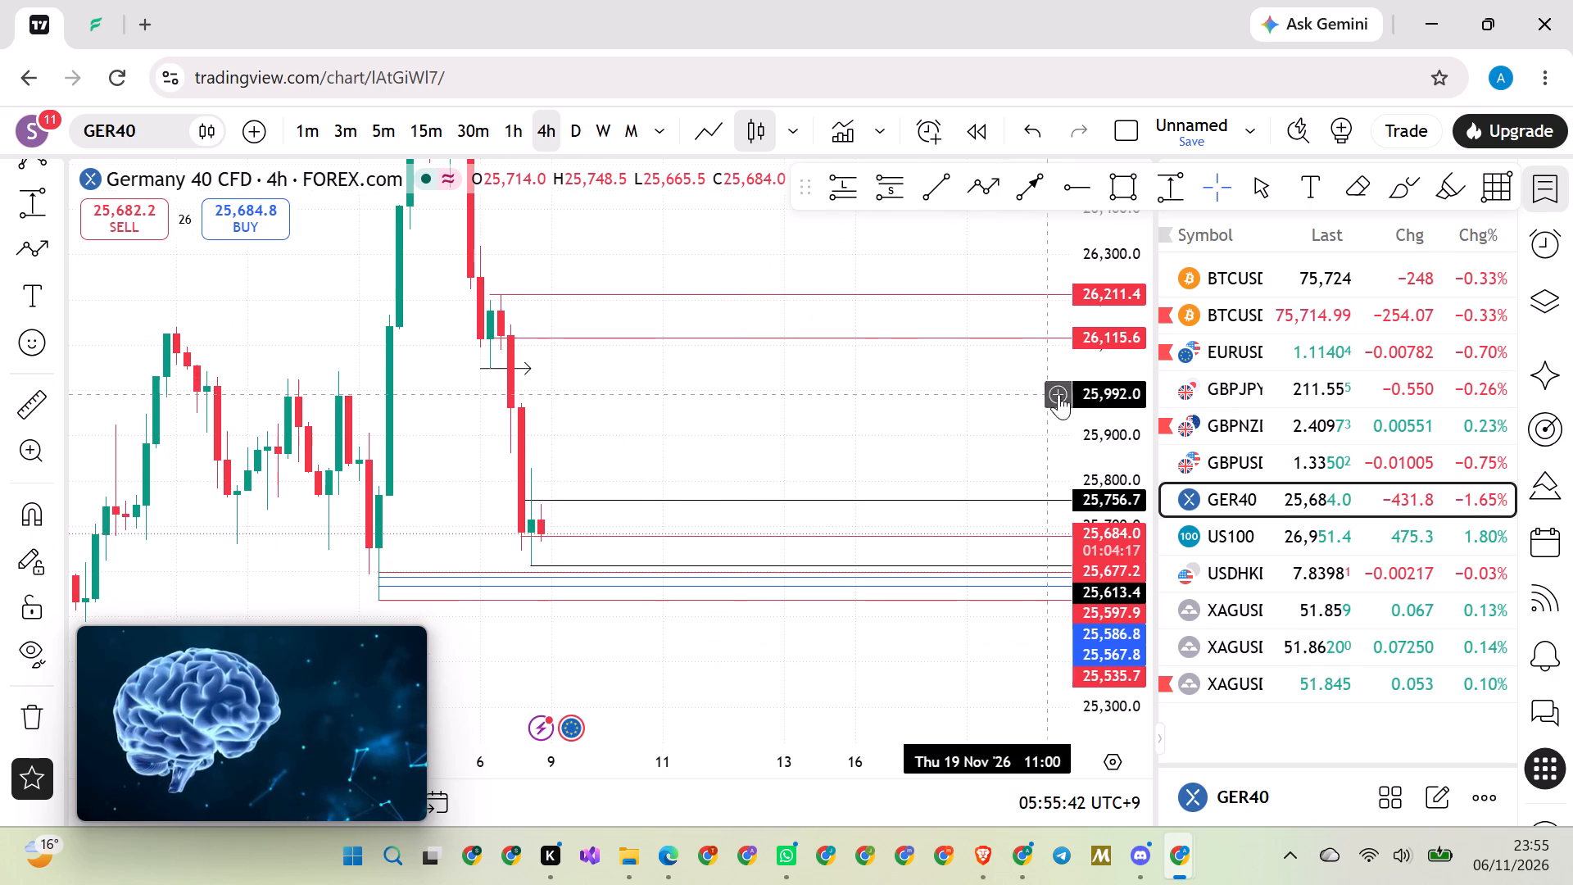
left_click_drag(1101, 400, 1061, 493)
Switch GER40 to the daily timeframe and examine the latest daily candles against the levels from 26,211.4 down to 25,535.7.
left_click(576, 136)
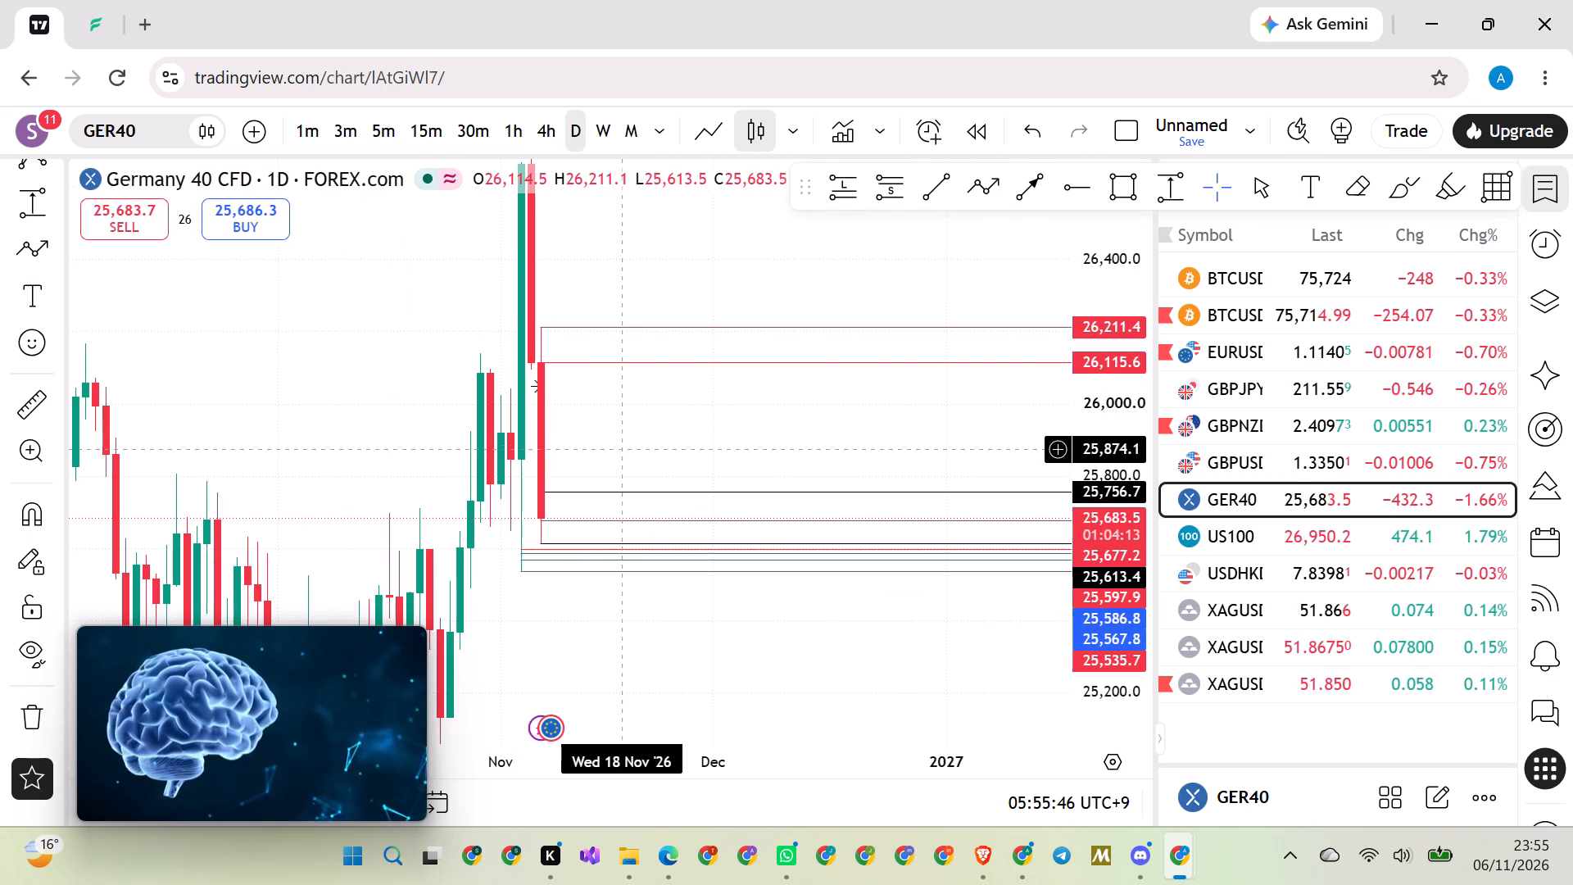
scroll(623, 449, "up", 4)
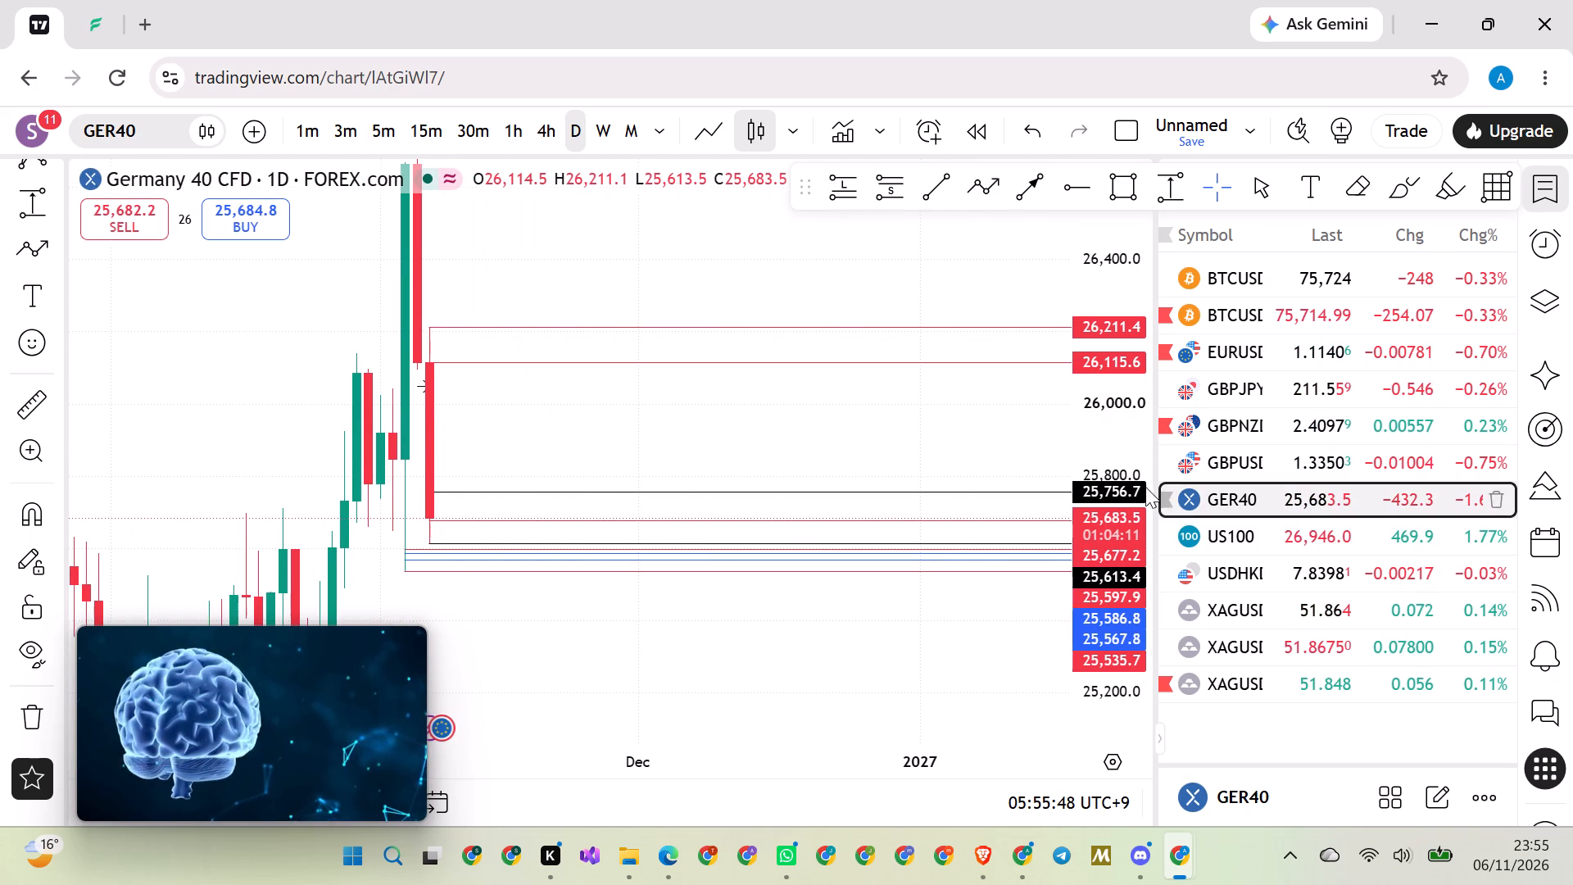
left_click_drag(563, 429, 656, 422)
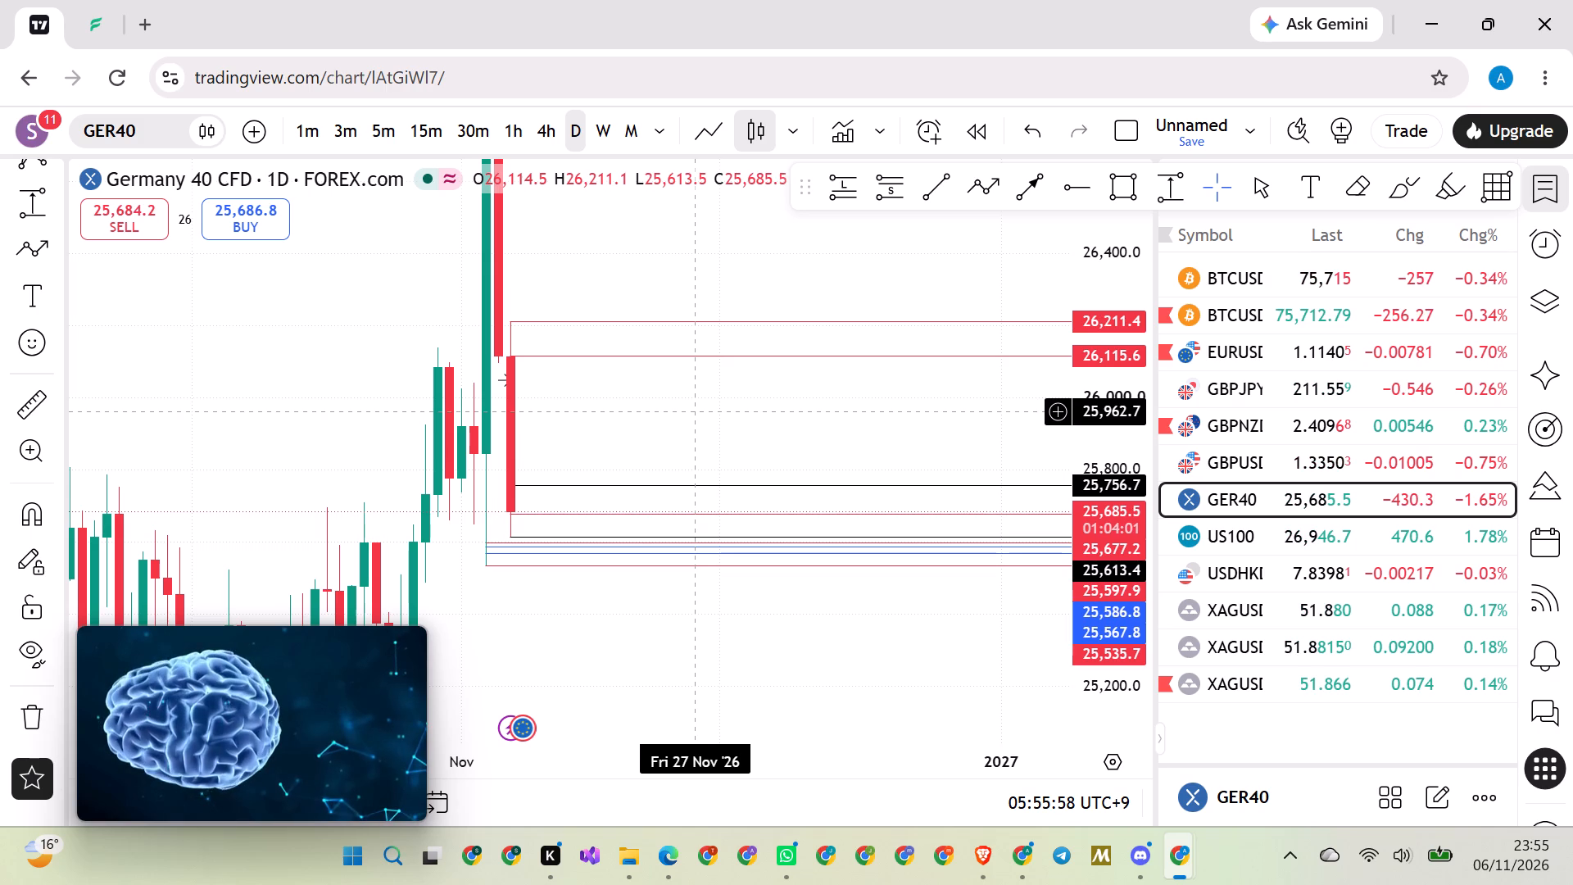
scroll(617, 416, "up", 1)
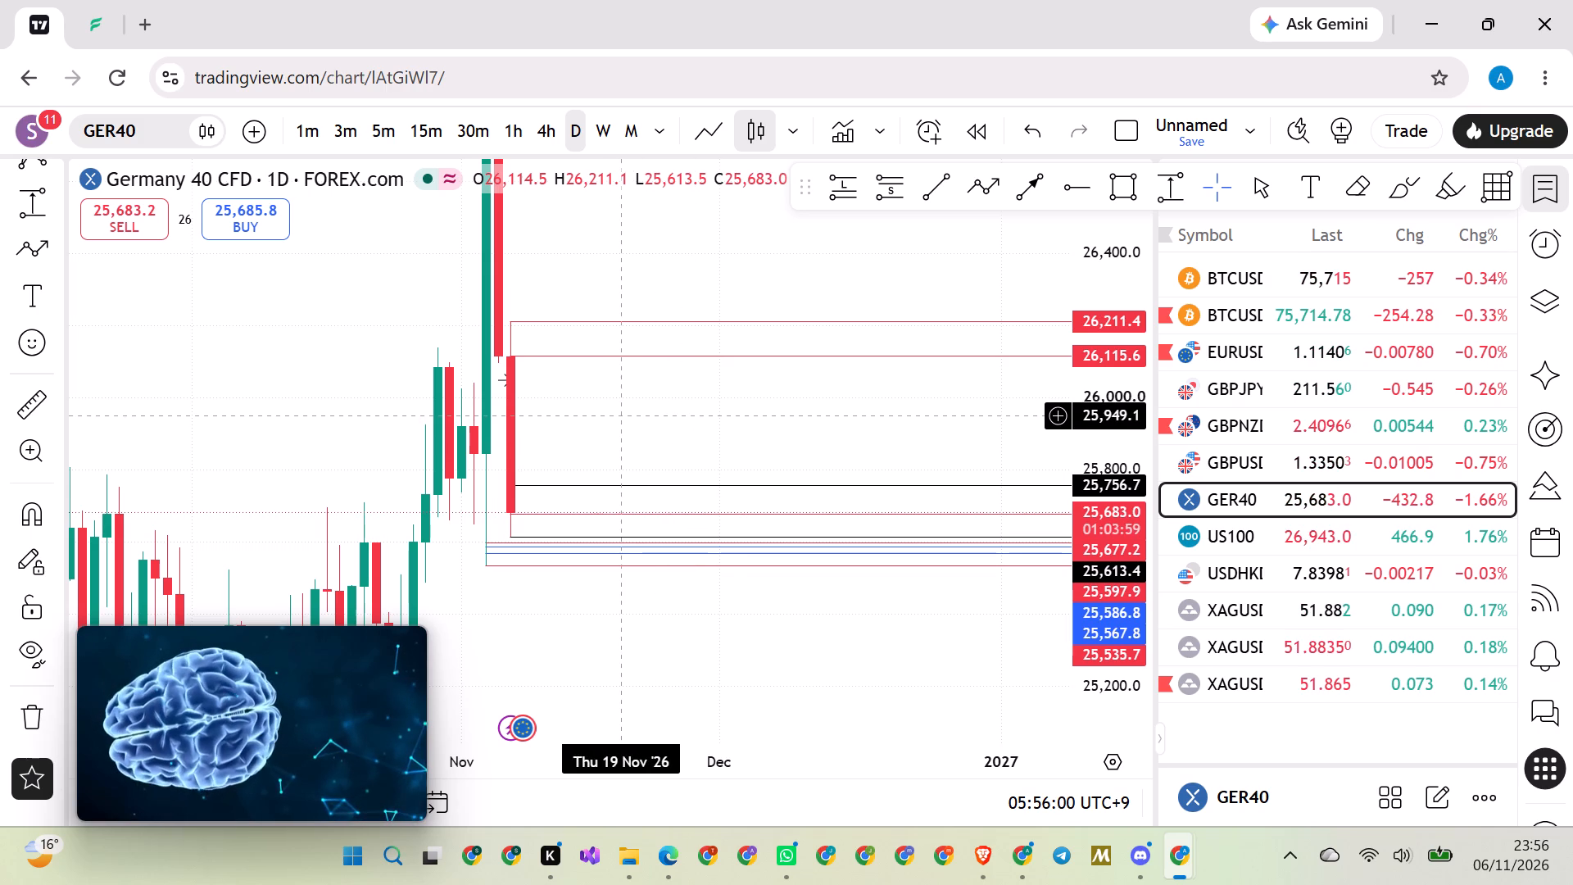
scroll(617, 416, "up", 1)
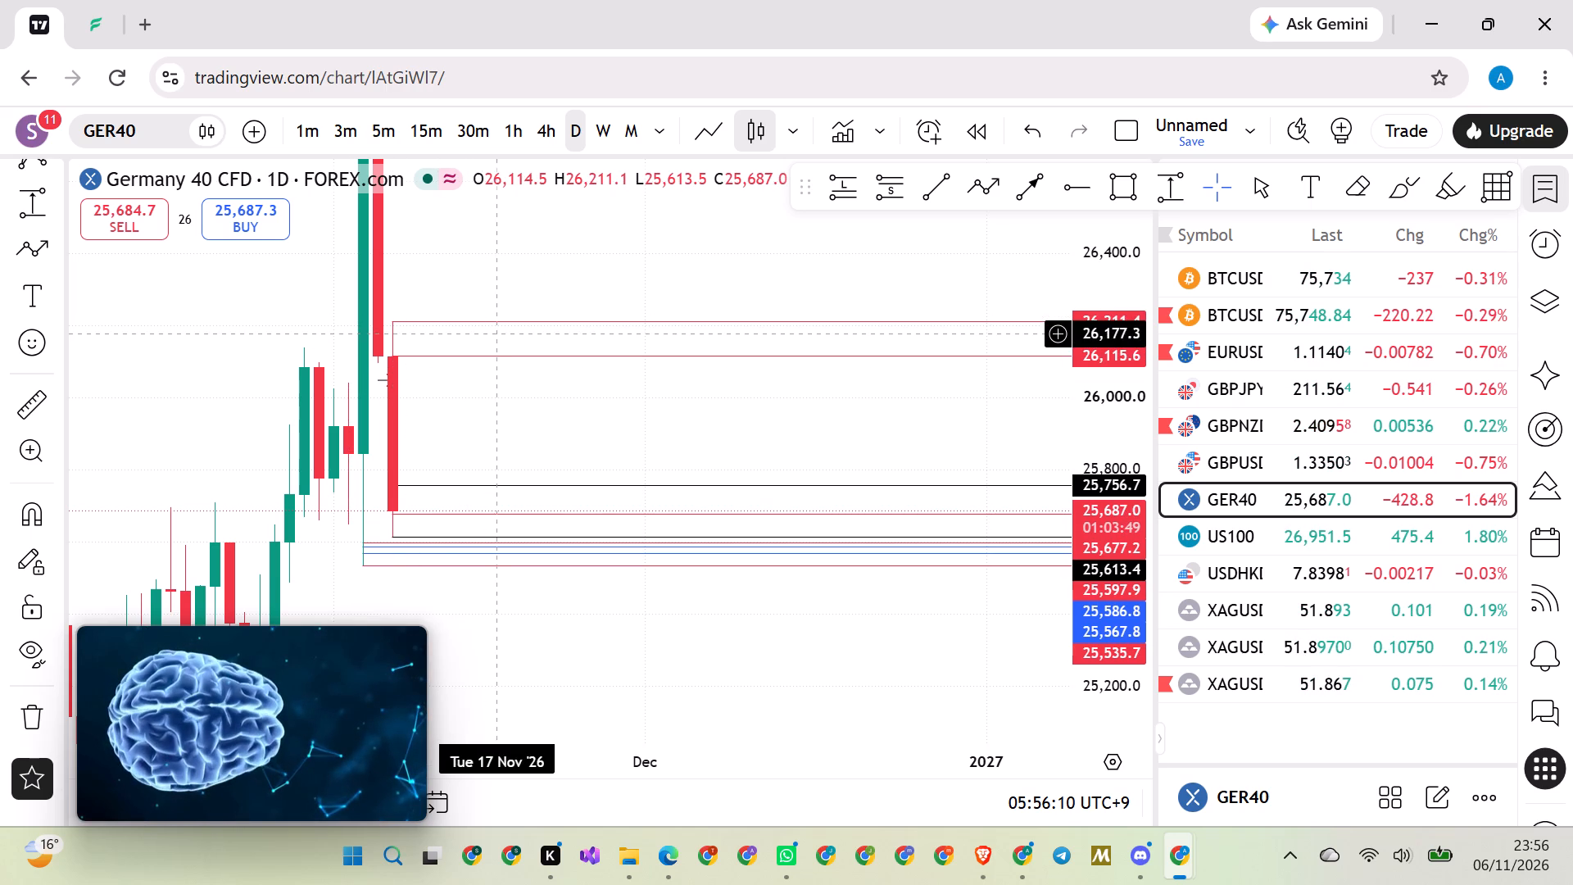
left_click_drag(1106, 257, 1087, 311)
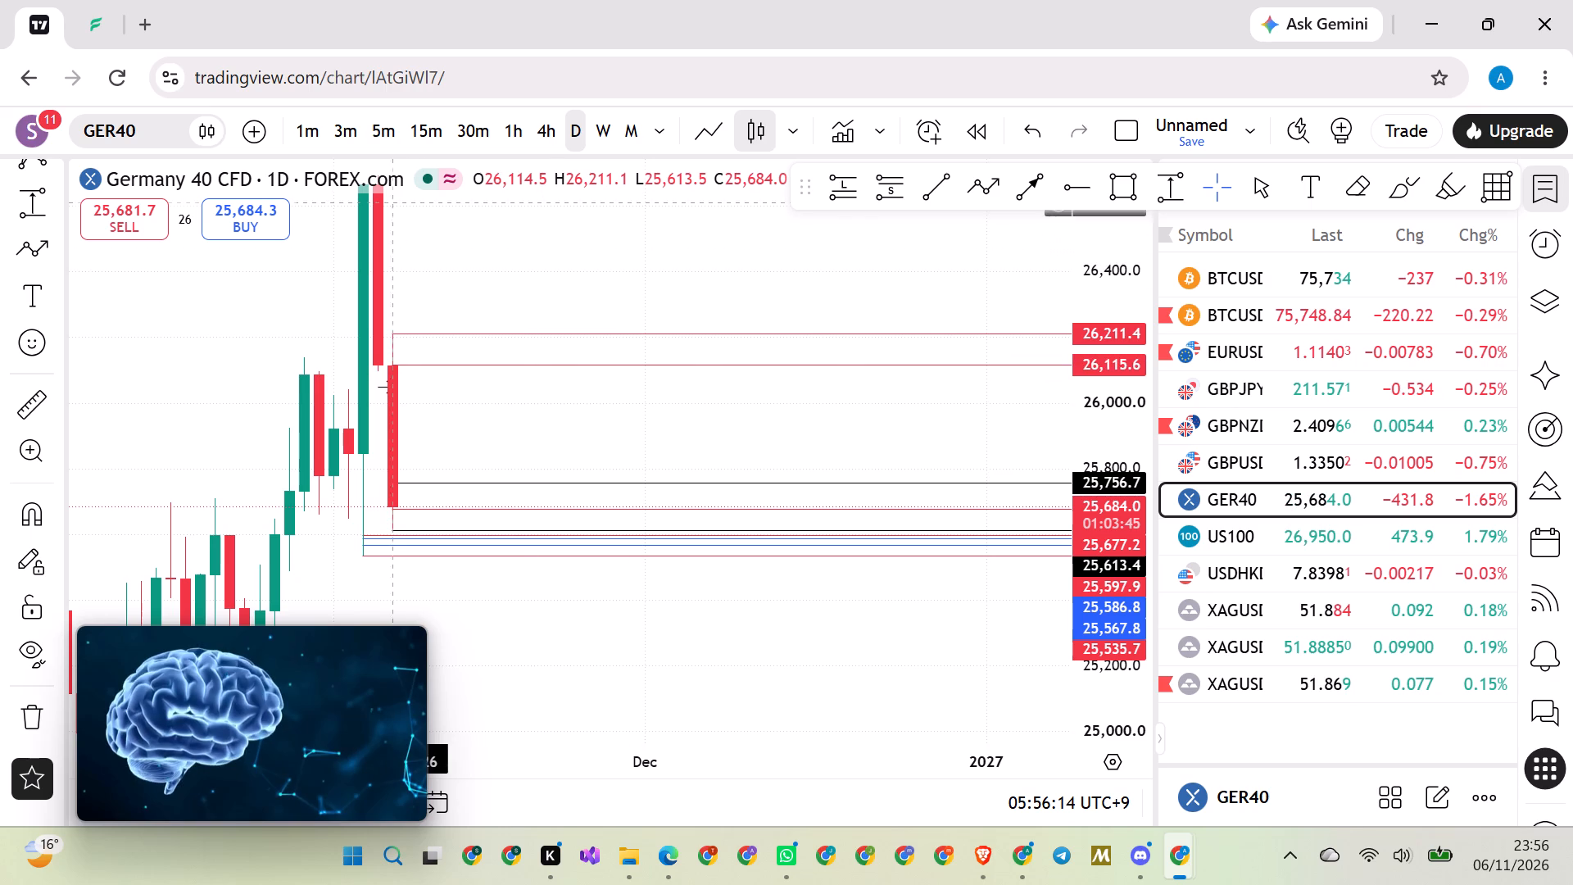
Return GER40 to the 4-hour timeframe and examine the rally and sell-off around the upper and lower marked levels.
left_click(552, 134)
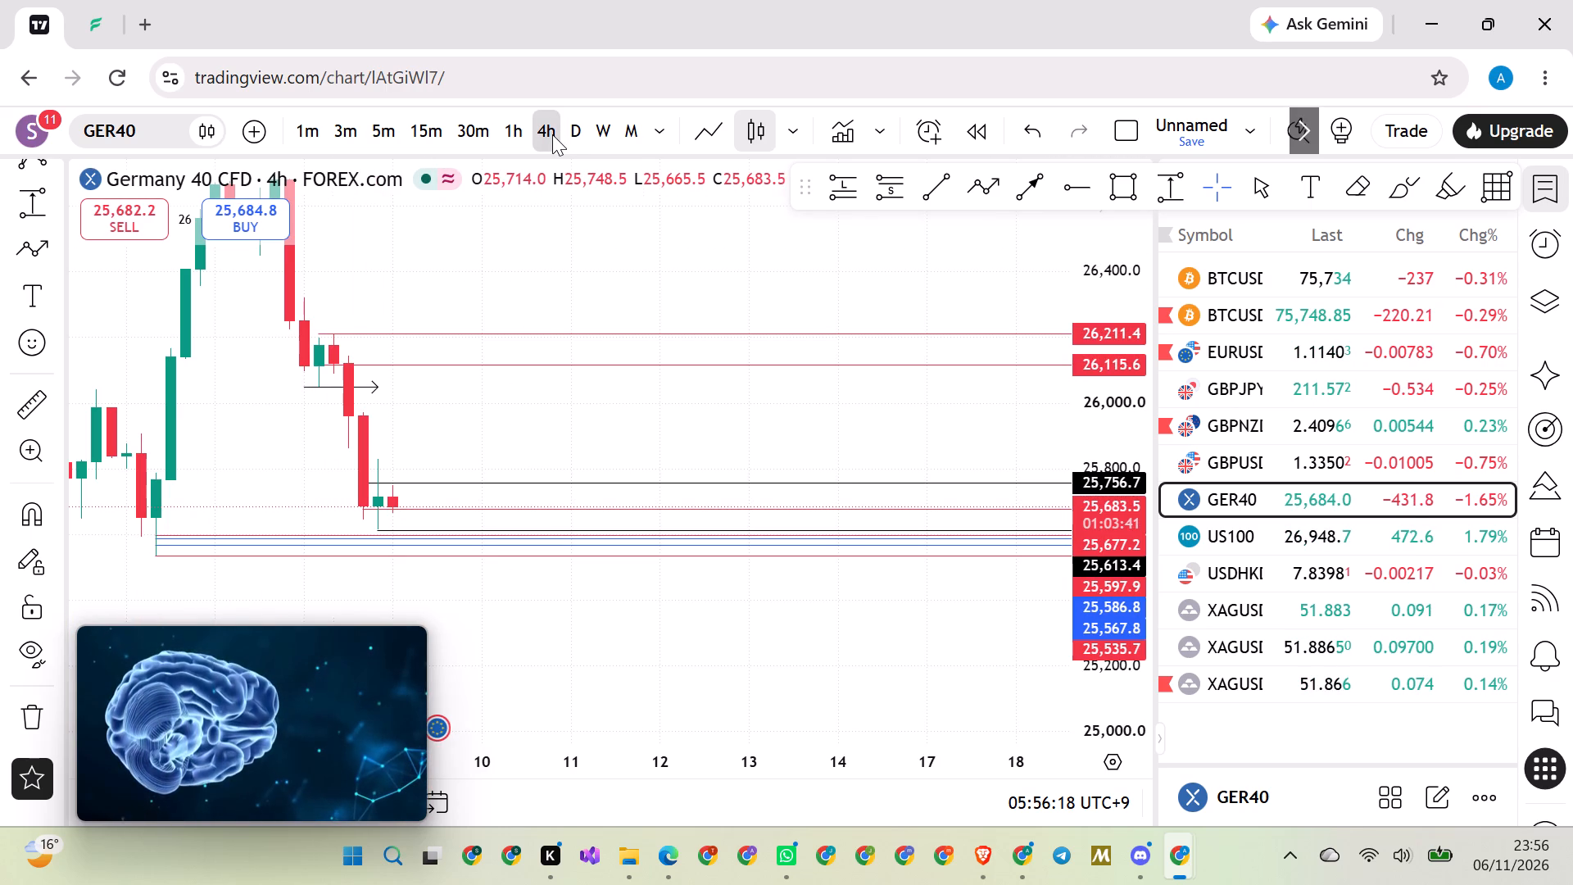
scroll(686, 440, "down", 1)
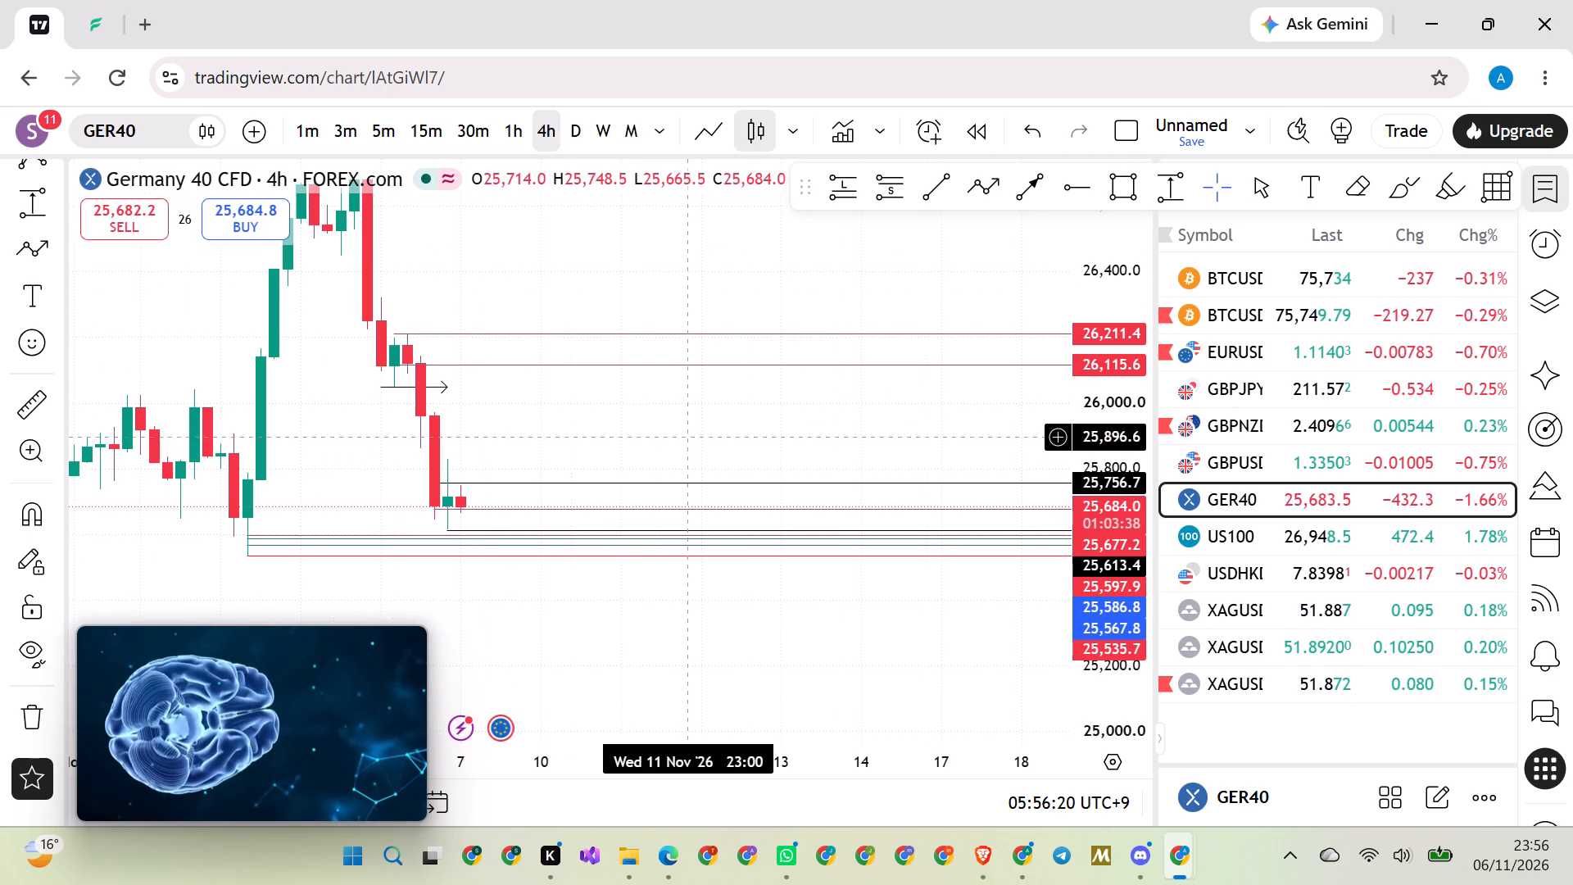
left_click_drag(618, 437, 731, 393)
left_click_drag(683, 397, 743, 370)
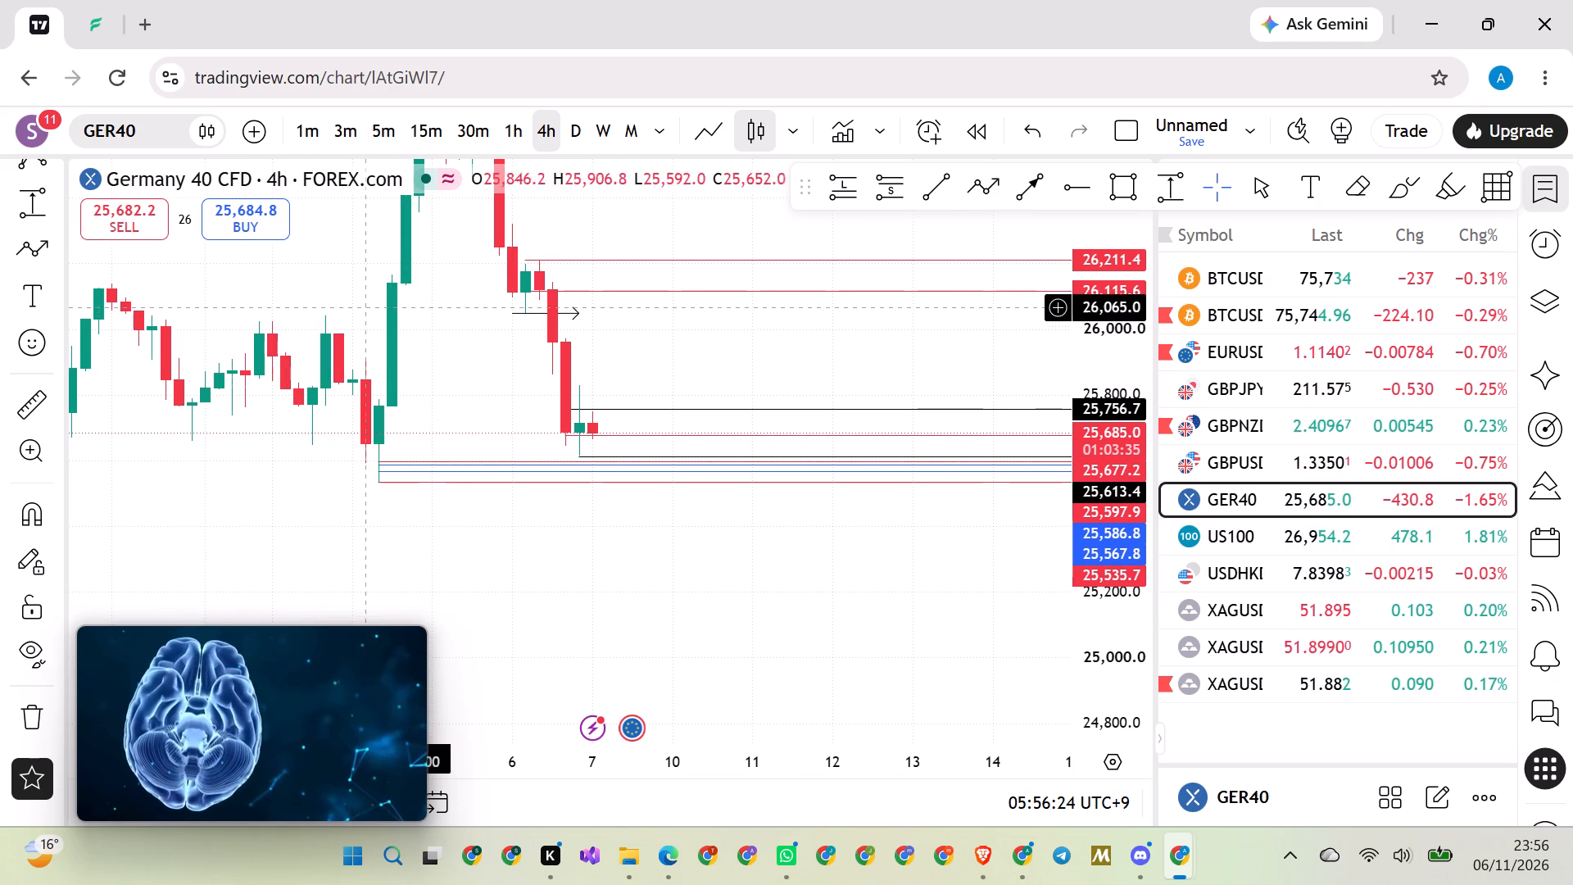
scroll(682, 605, "down", 11)
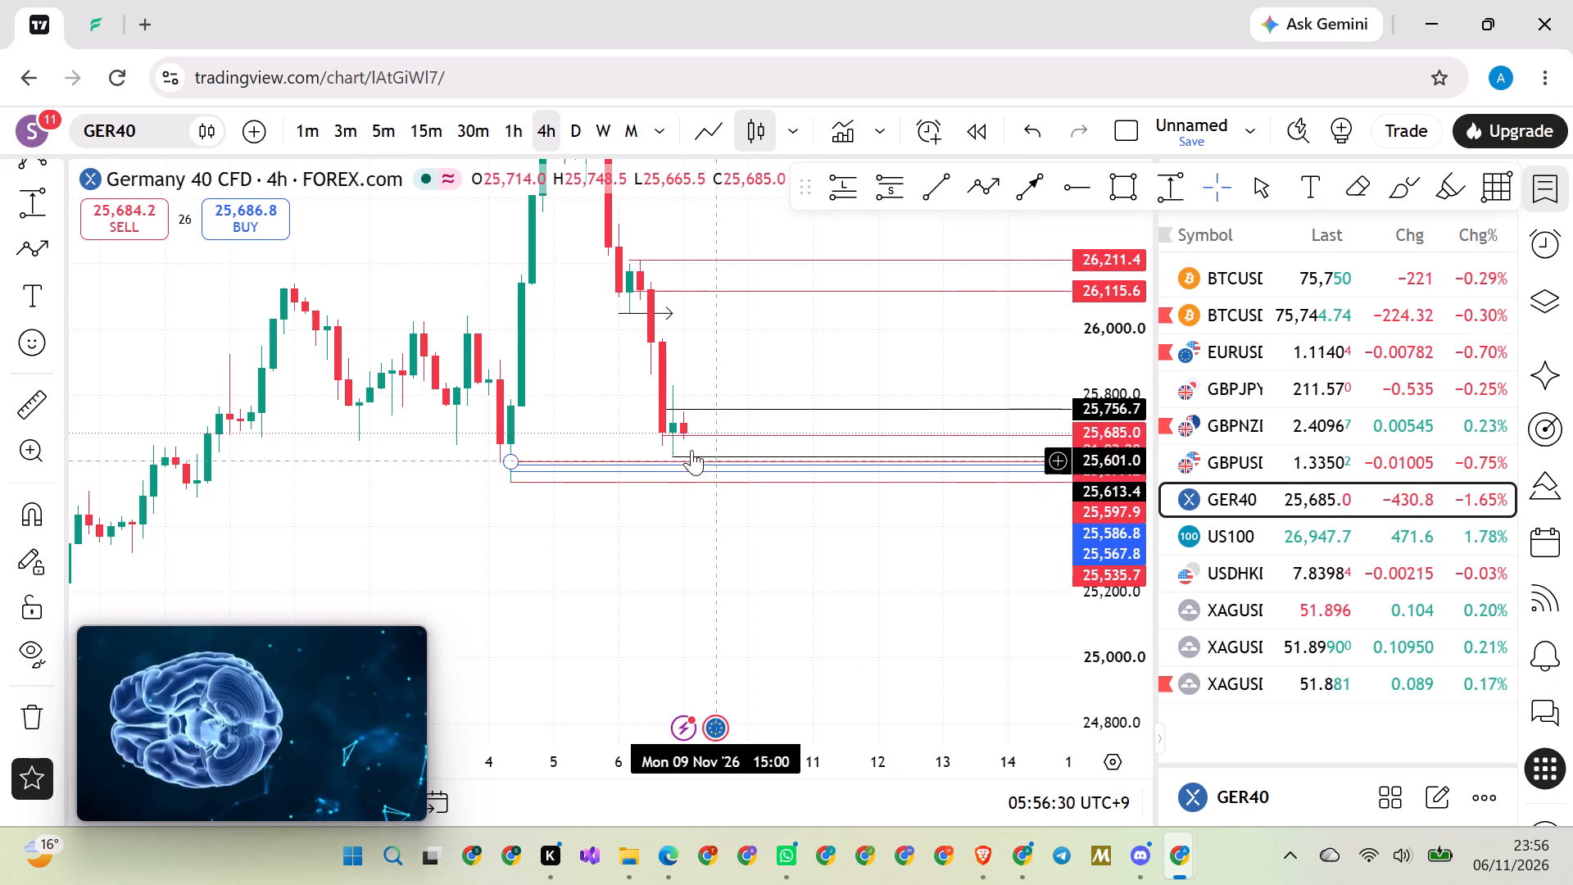
left_click_drag(759, 311, 759, 313)
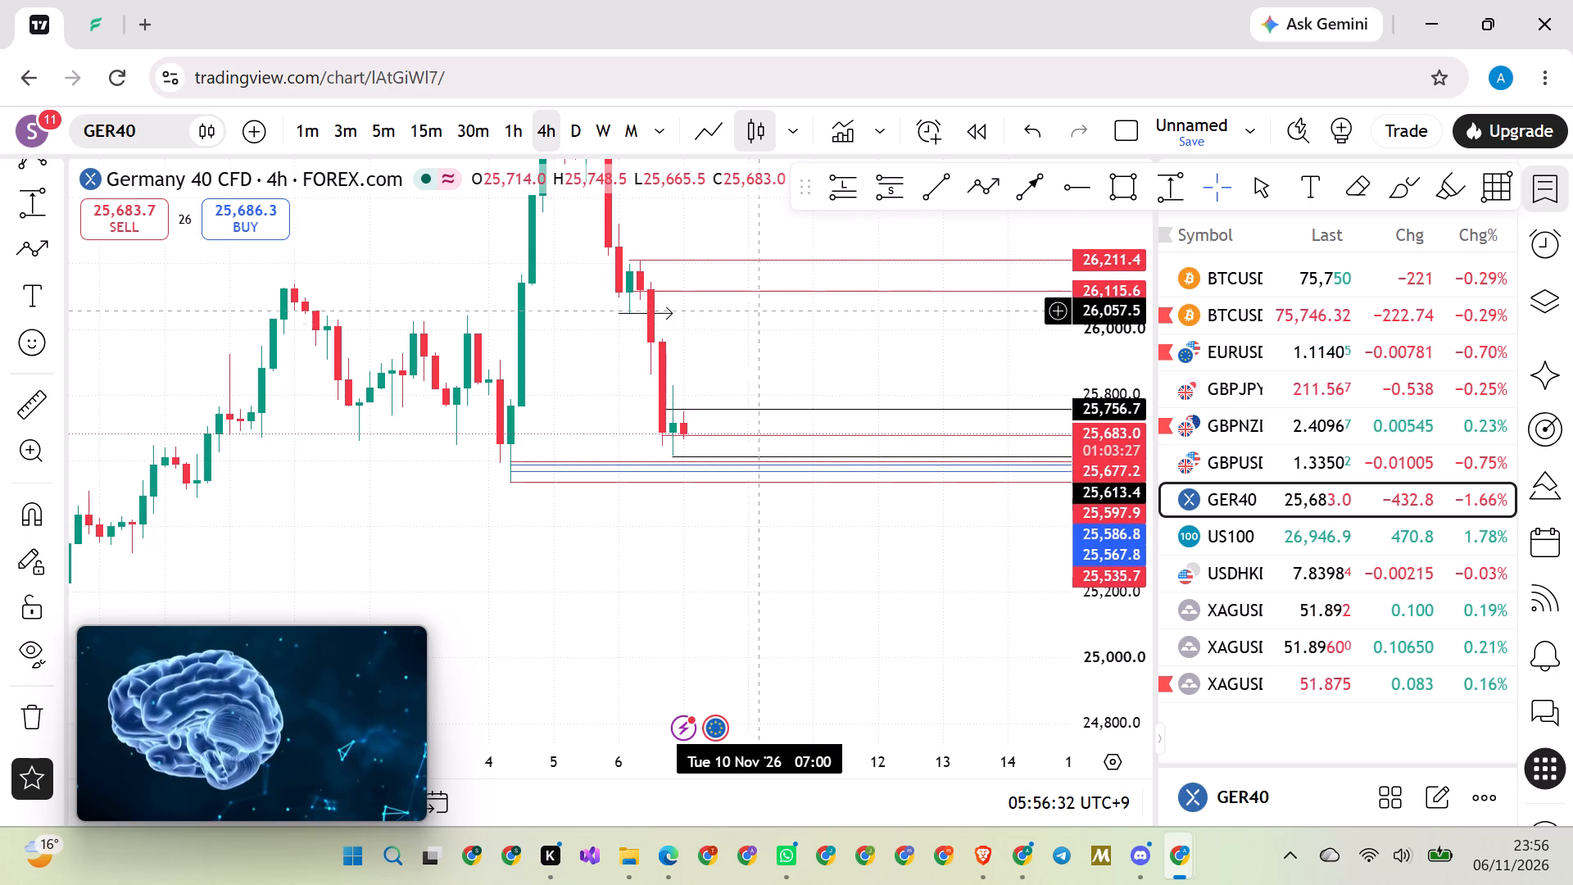
left_click_drag(759, 313, 687, 420)
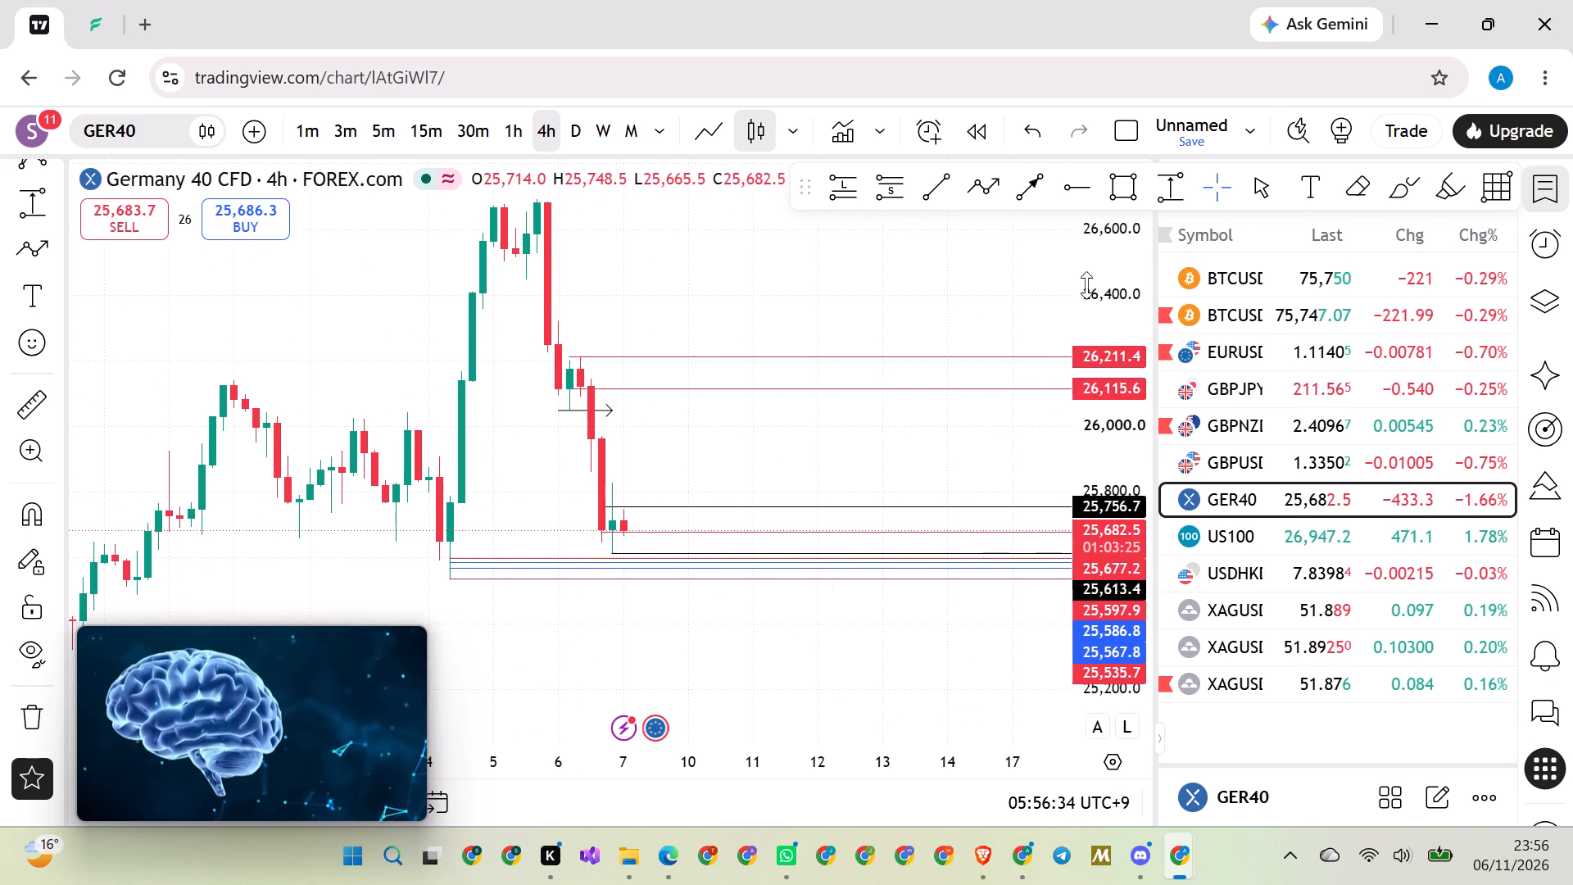
left_click_drag(1095, 279, 1070, 333)
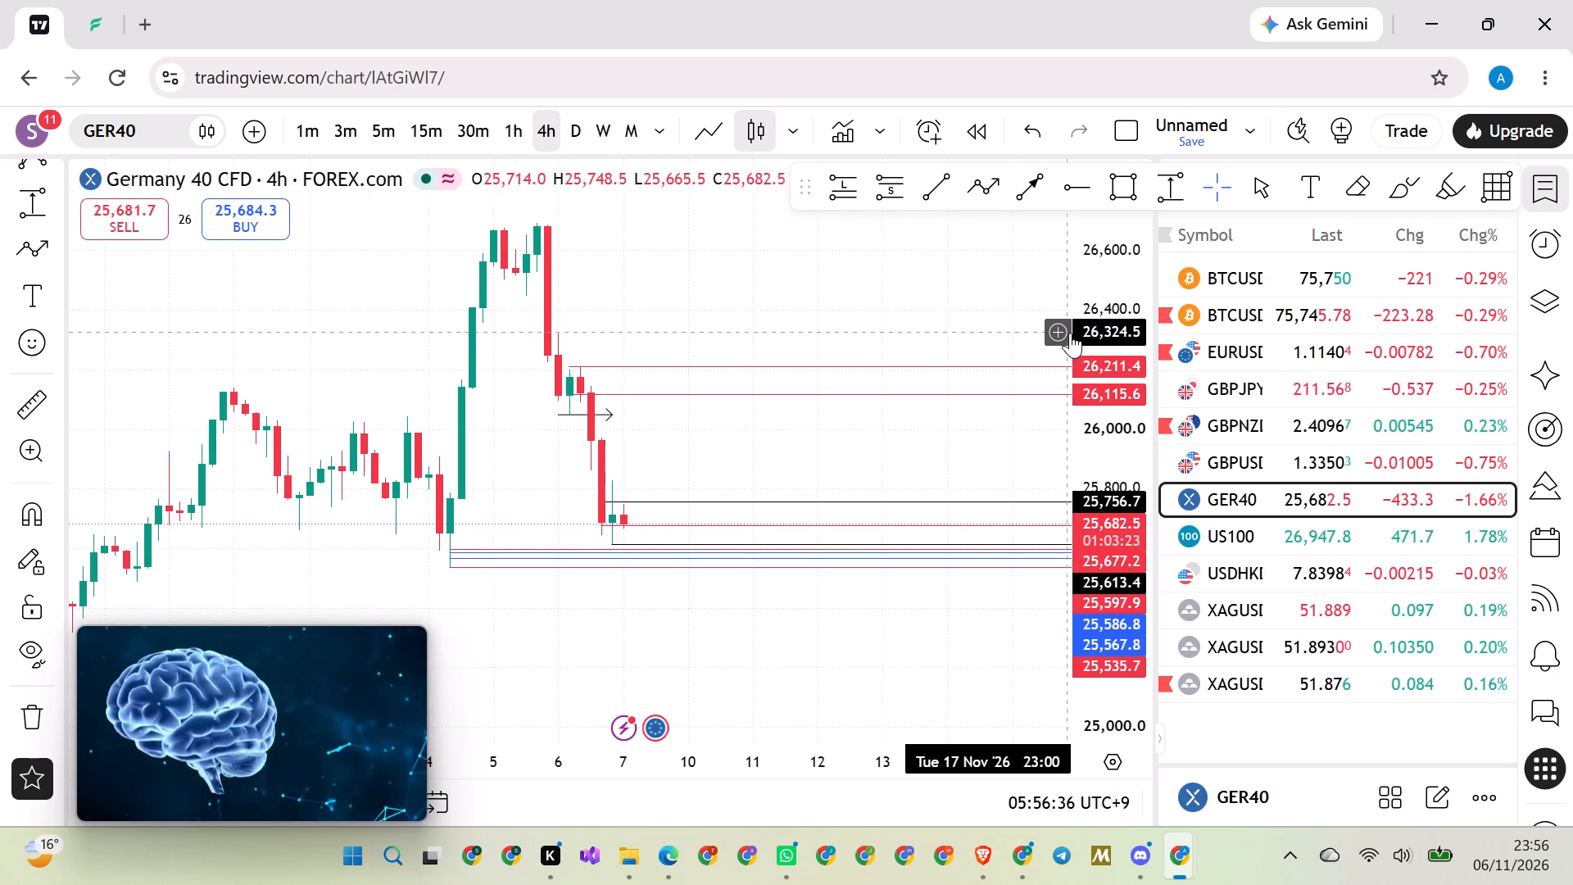
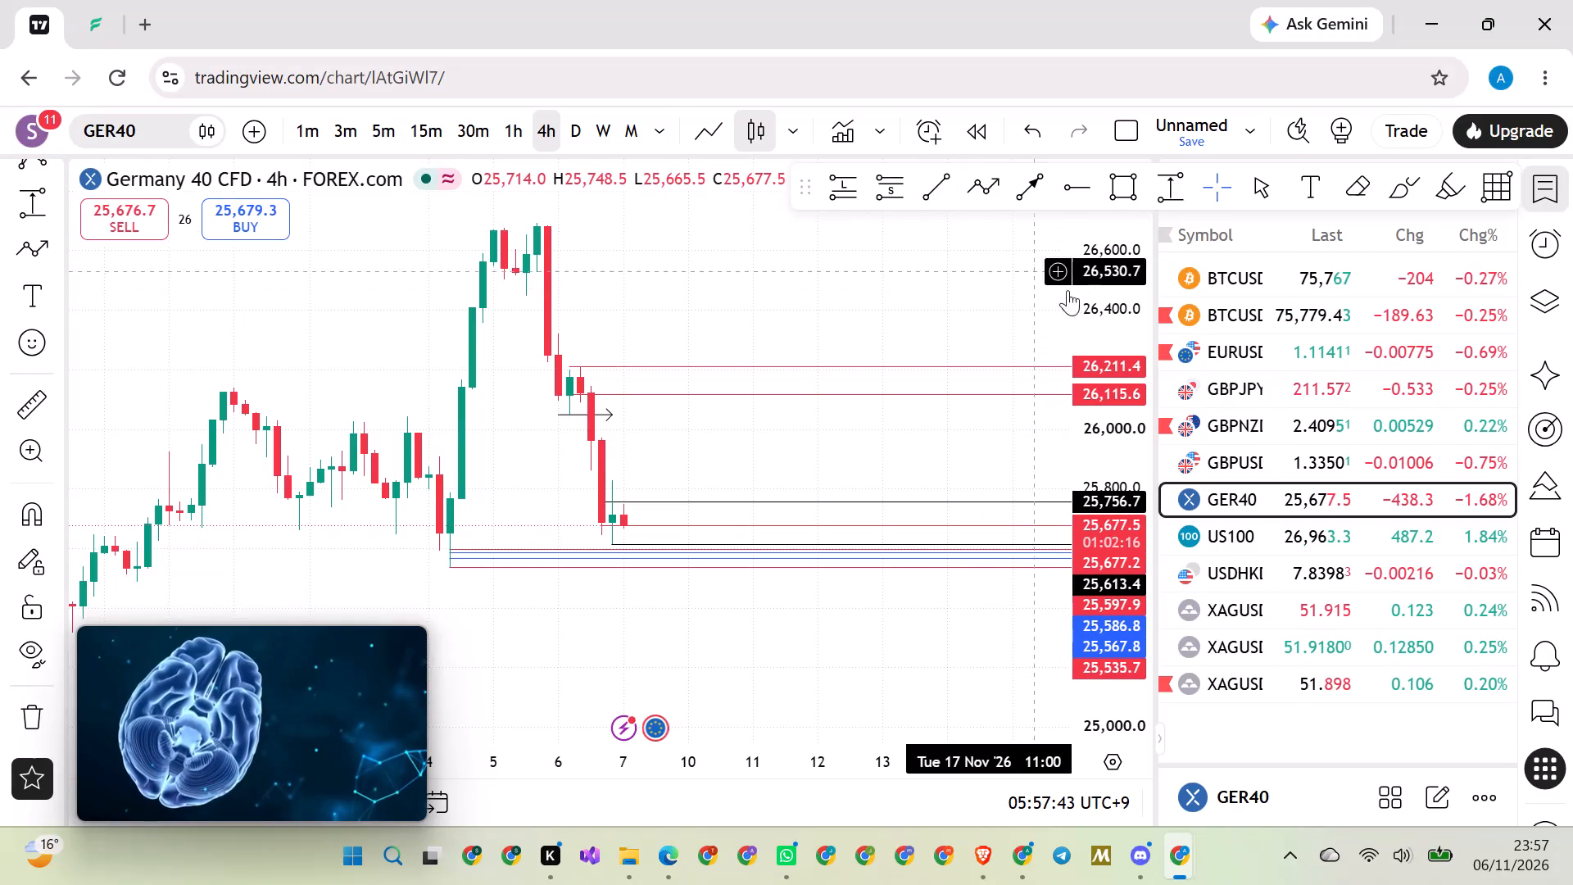
Switch the chart to GBPNZD and examine the 4-hour rally against its marked levels and position zones.
left_click(1258, 433)
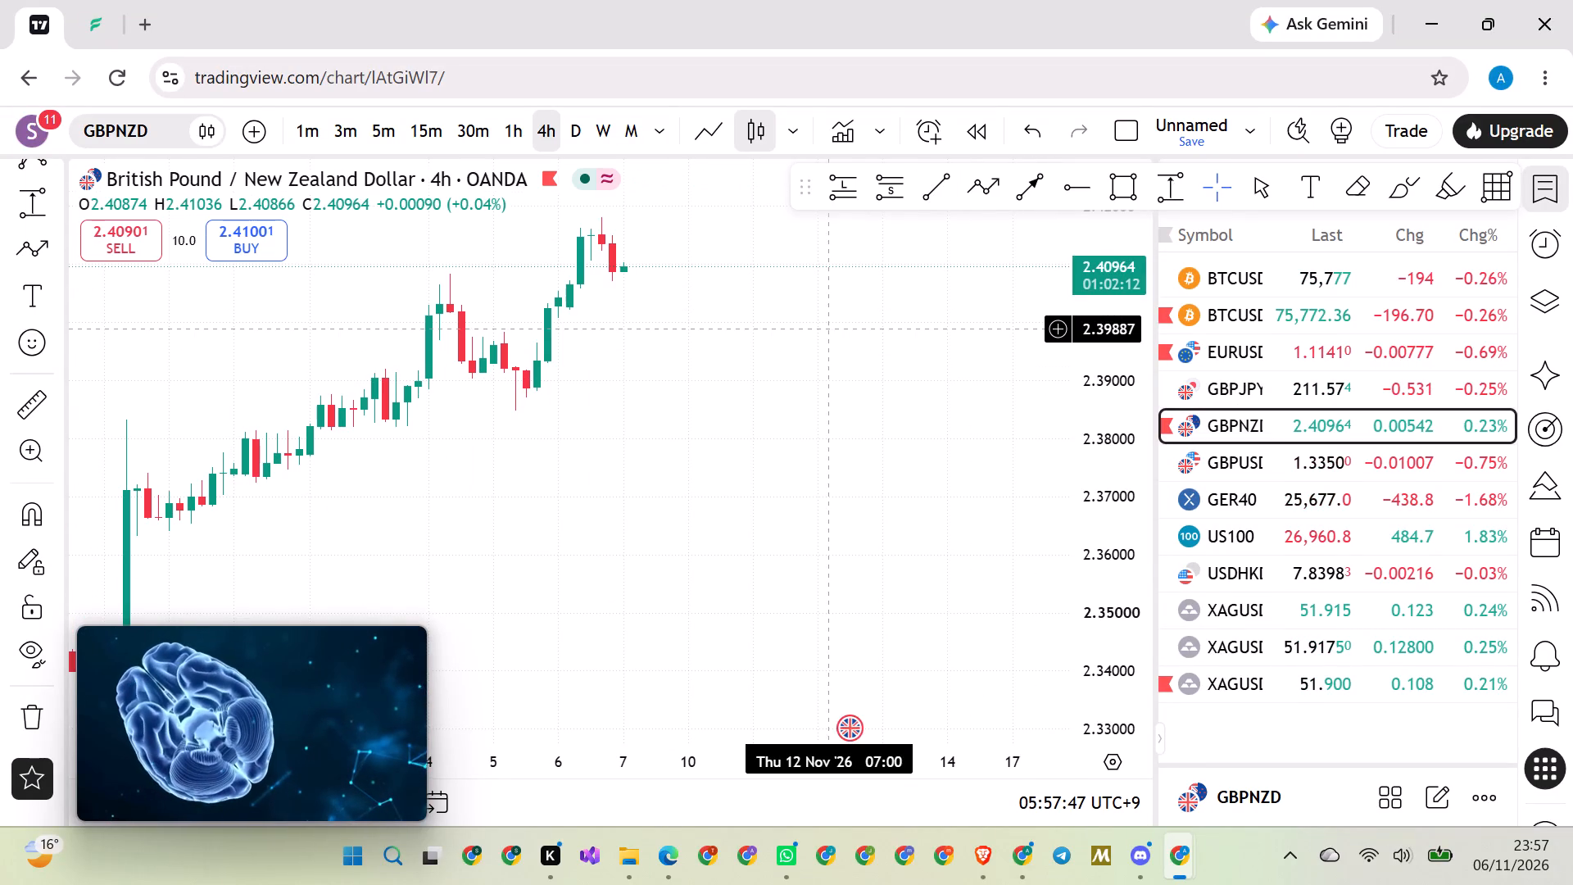
scroll(827, 329, "down", 7)
left_click_drag(816, 320, 797, 374)
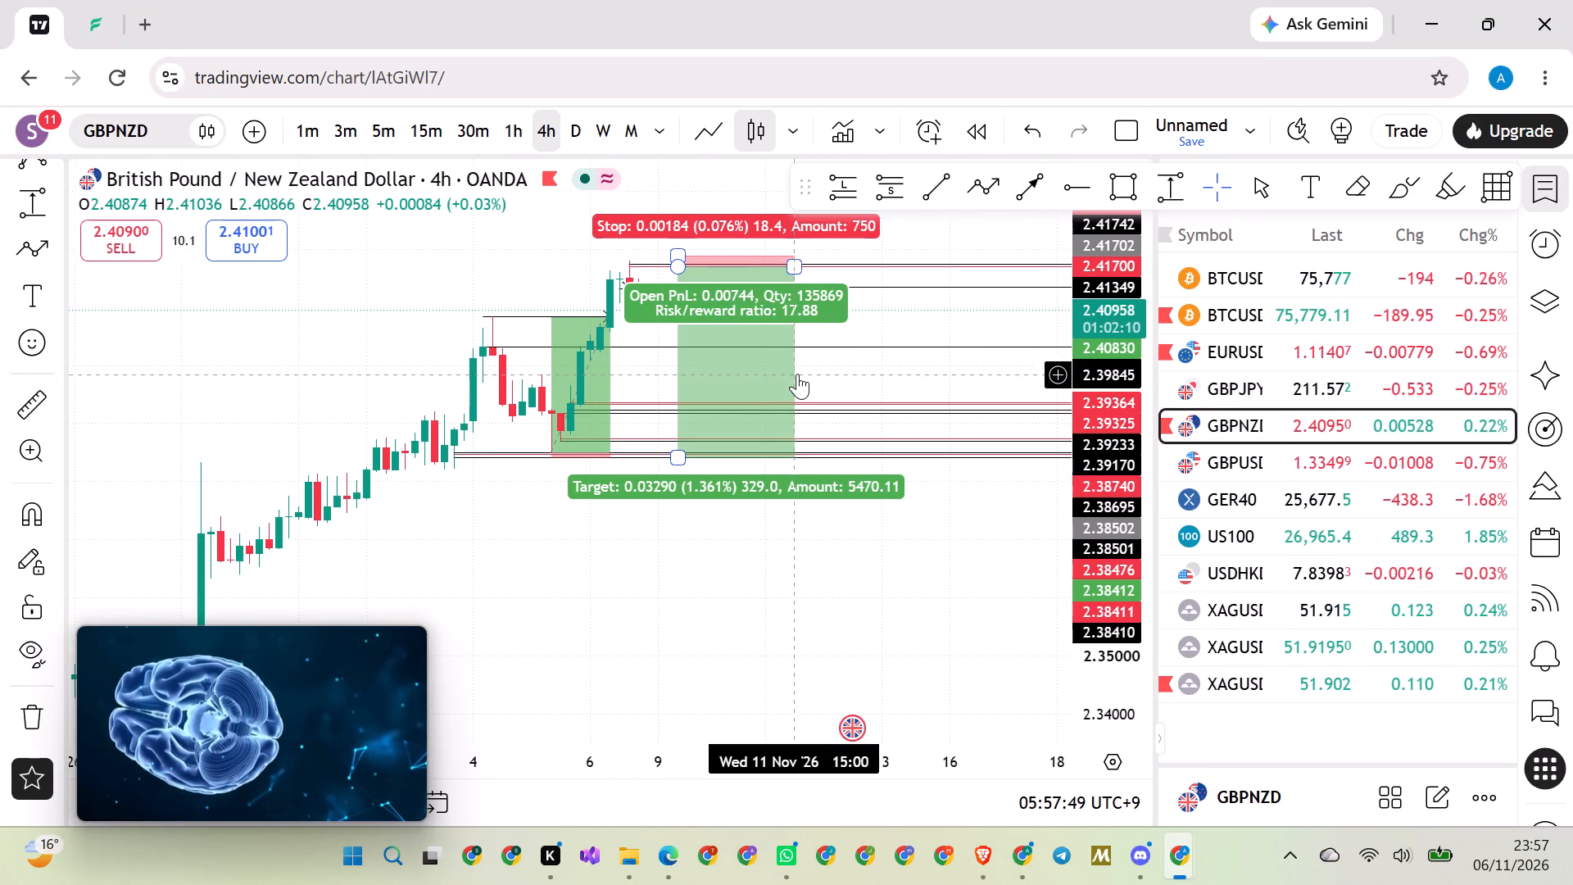
left_click(899, 549)
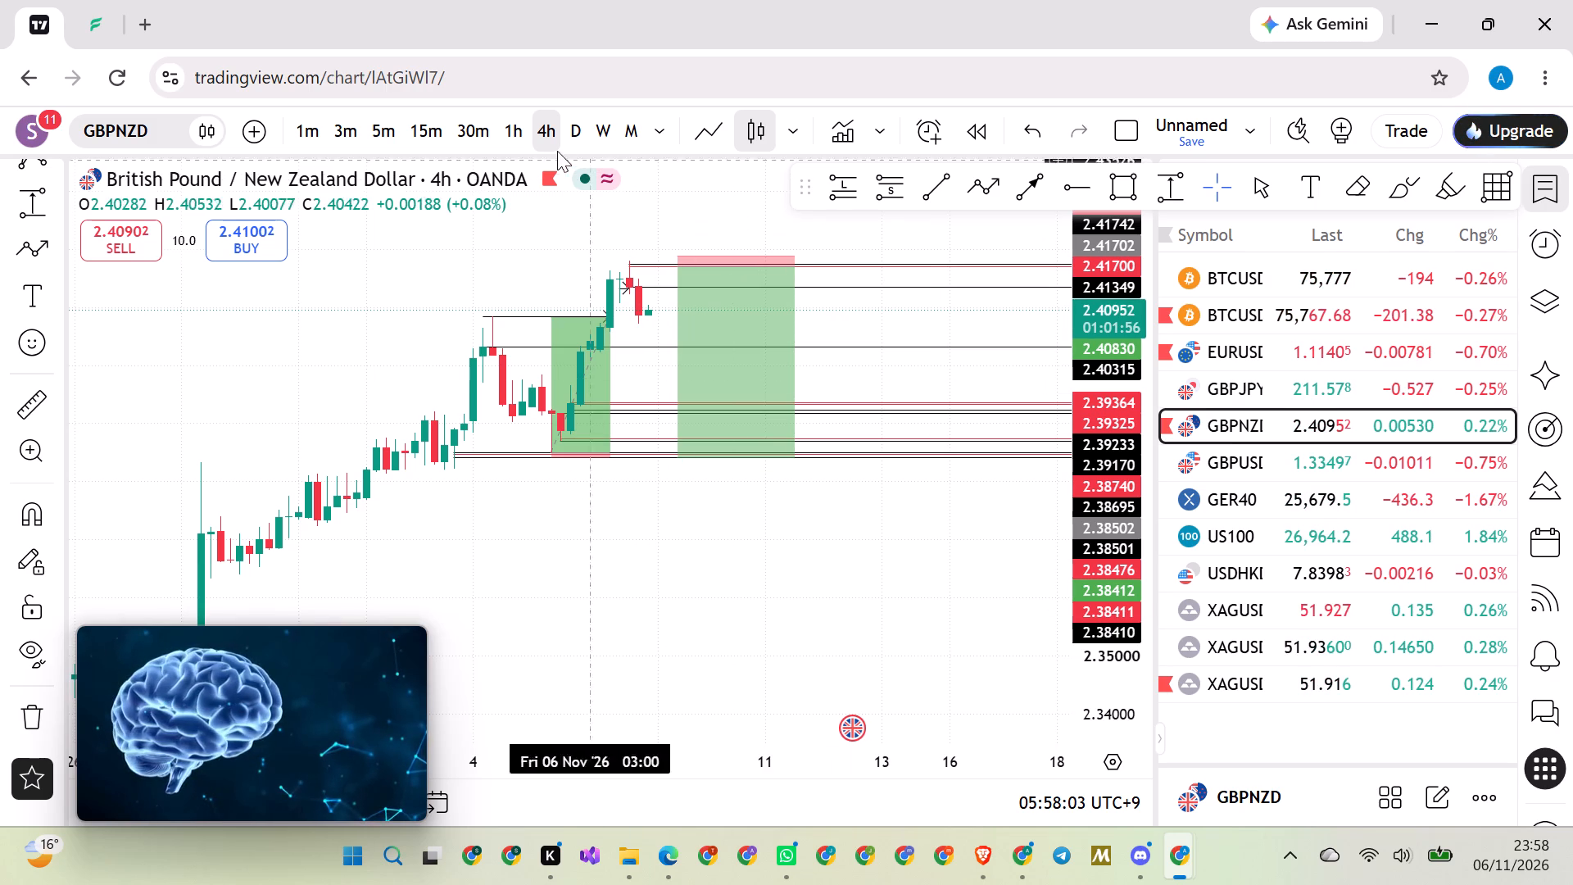
Switch GBPNZD to the 1-hour timeframe and examine price action around the lower marked levels between 2.38740 and 2.38410.
left_click(522, 134)
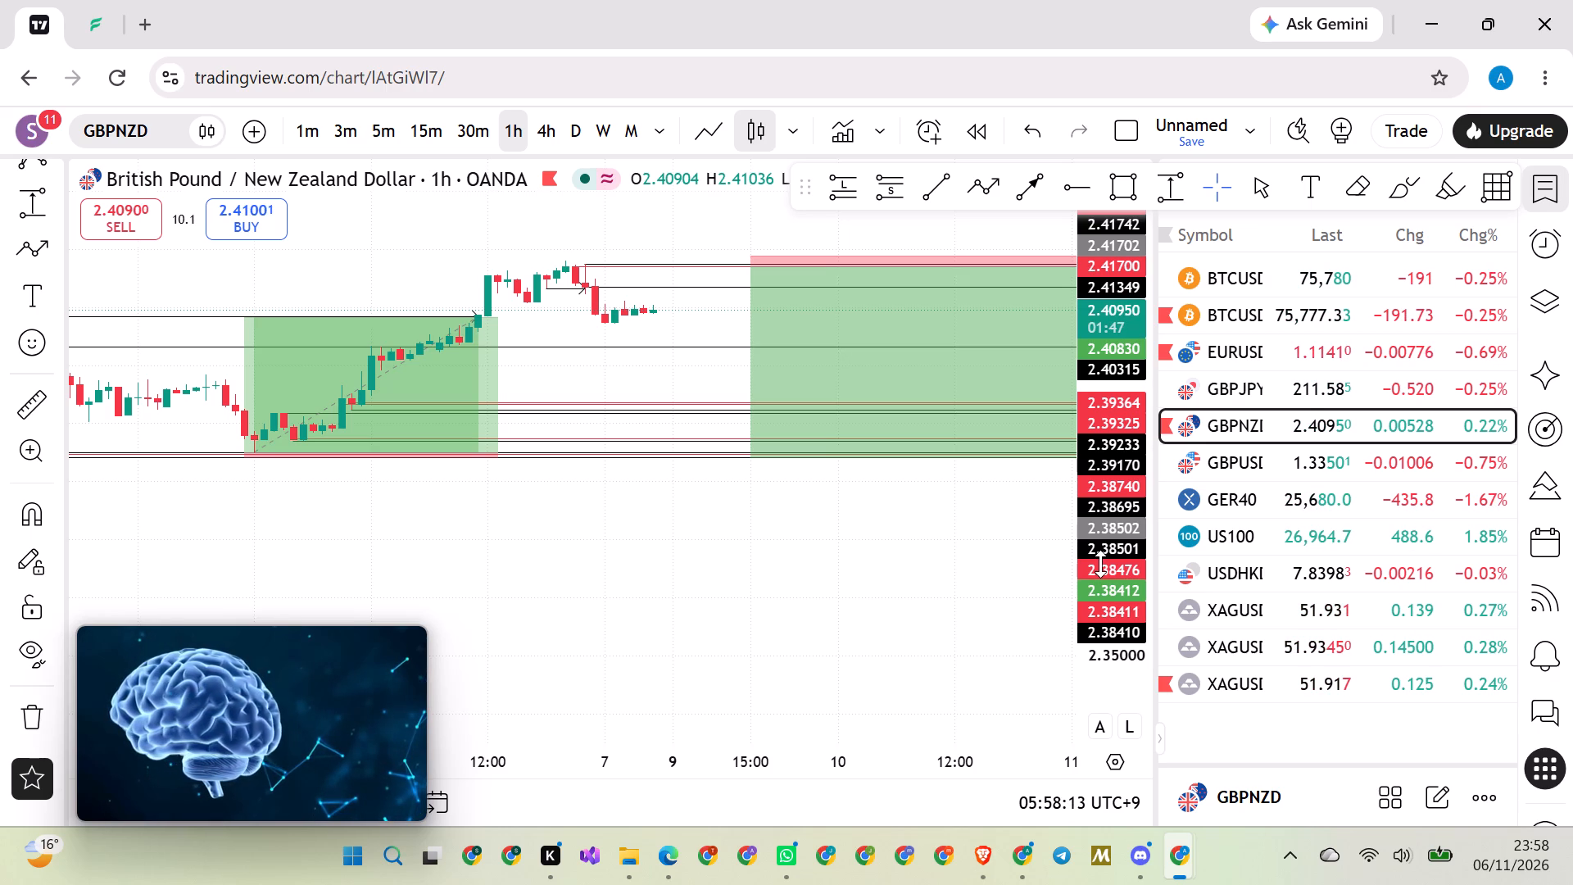
scroll(1100, 564, "up", 2)
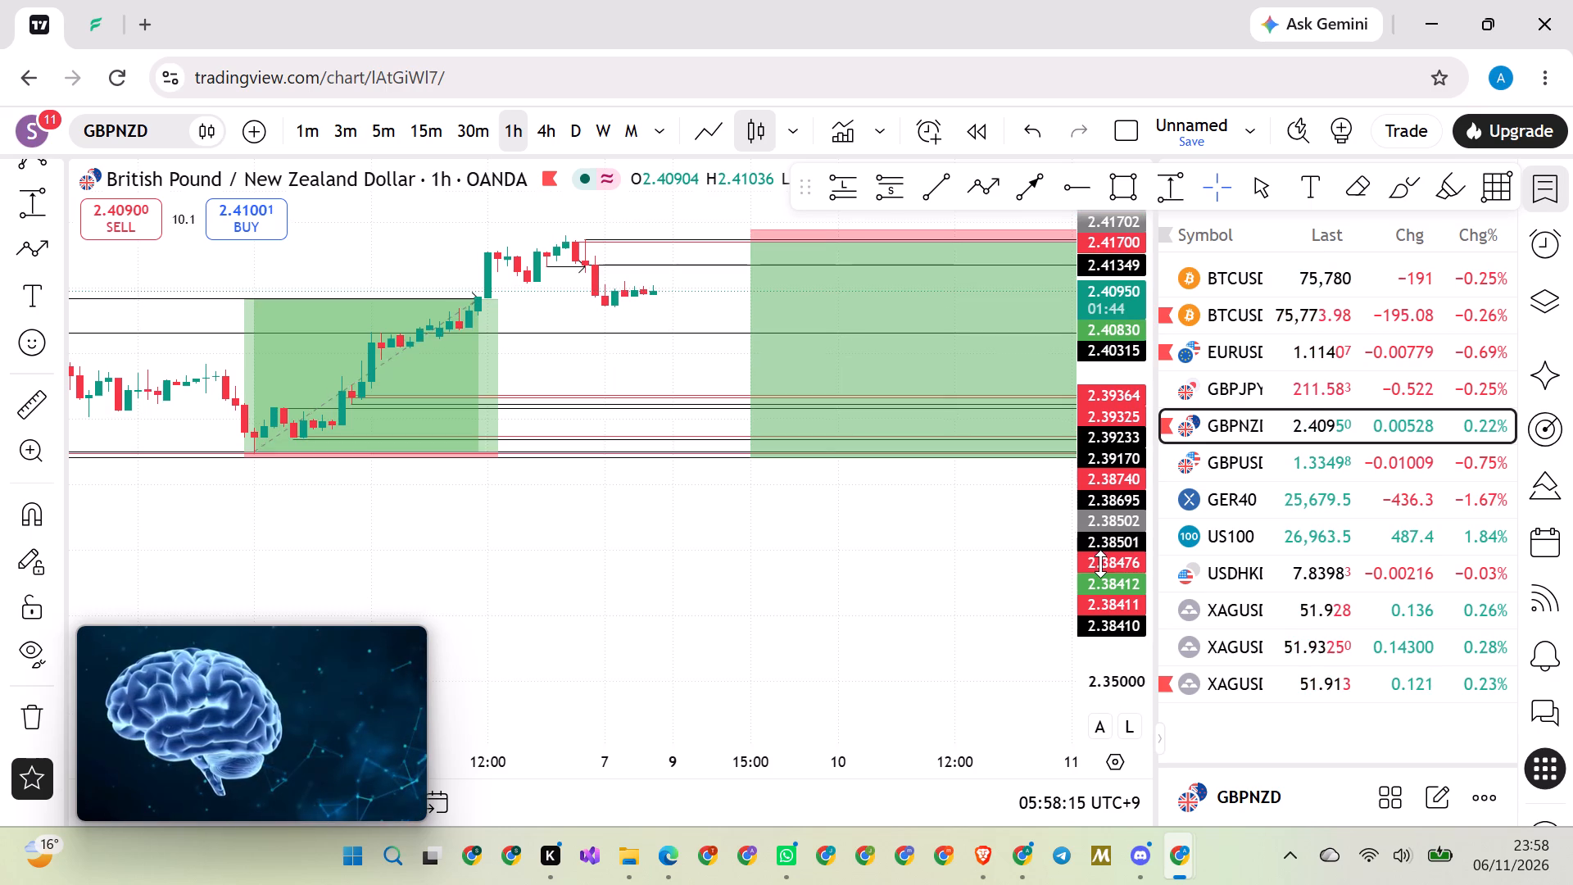
scroll(1100, 564, "down", 1)
scroll(1100, 564, "up", 1)
scroll(1100, 564, "up", 20)
scroll(1100, 564, "up", 13)
scroll(1100, 564, "up", 12)
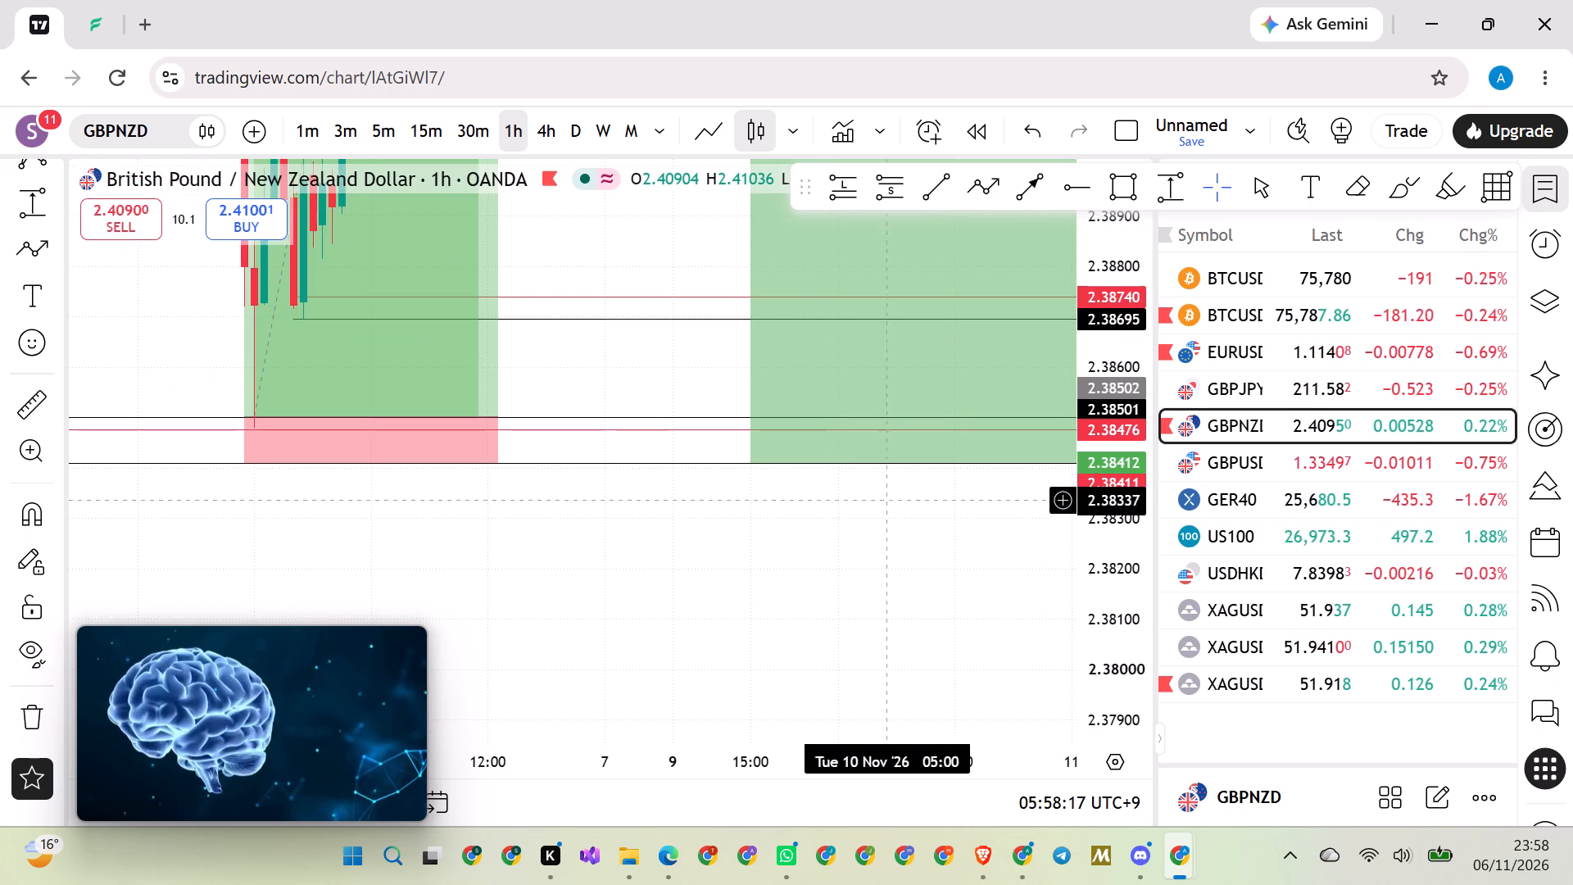
scroll(624, 378, "down", 12)
Return GBPNZD to the 4-hour timeframe and examine the early-November candles against the levels from 2.41886 down to 2.38410.
left_click(541, 126)
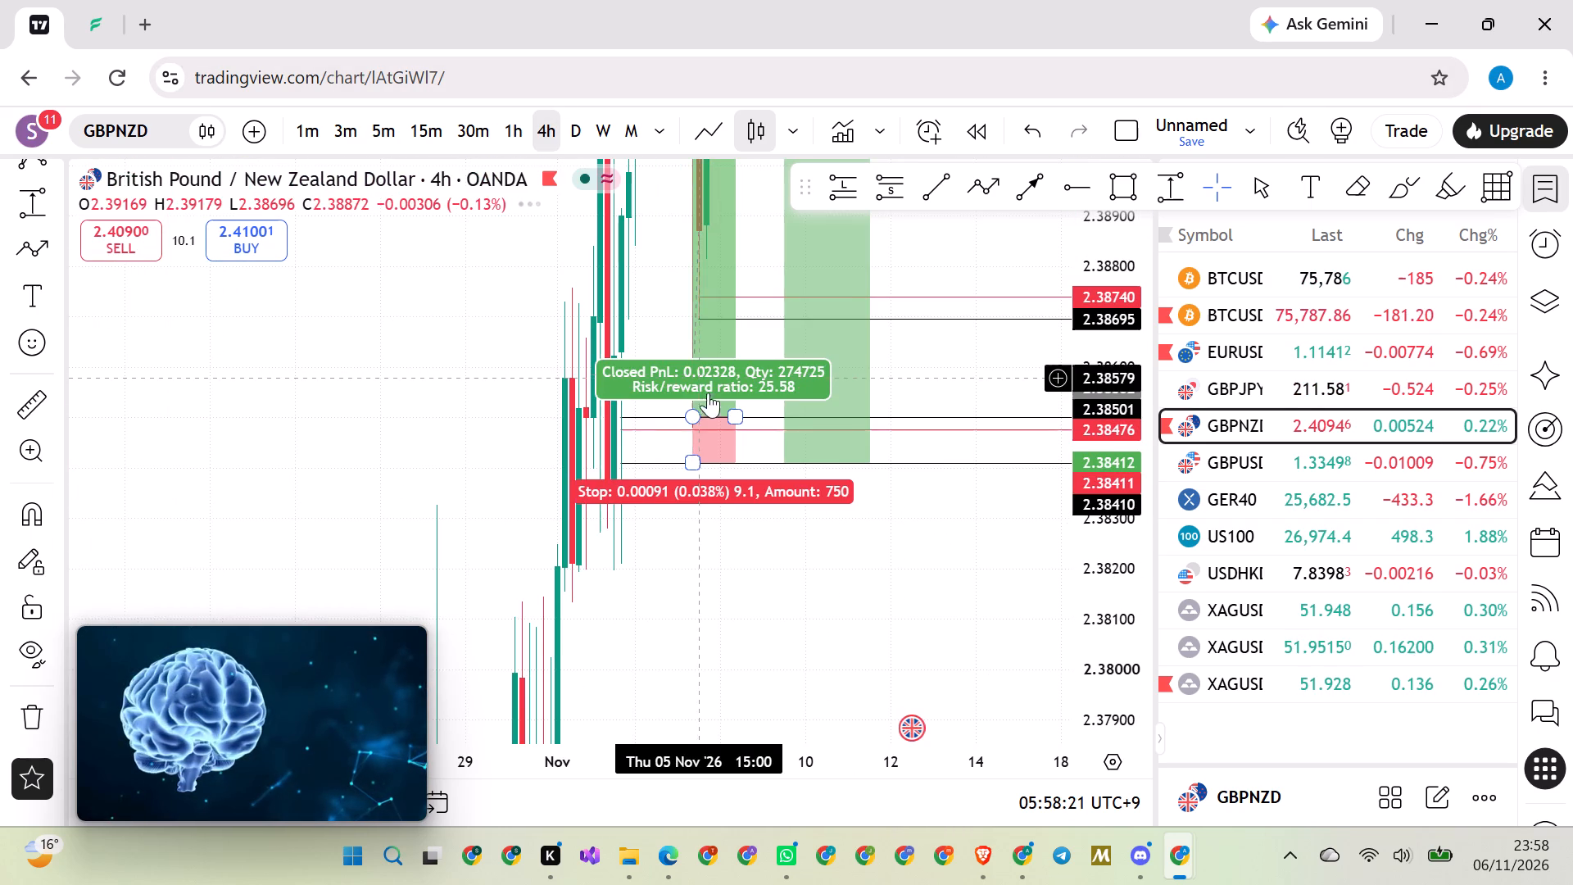
scroll(708, 393, "up", 20)
scroll(708, 393, "up", 17)
left_click_drag(1123, 367, 1109, 684)
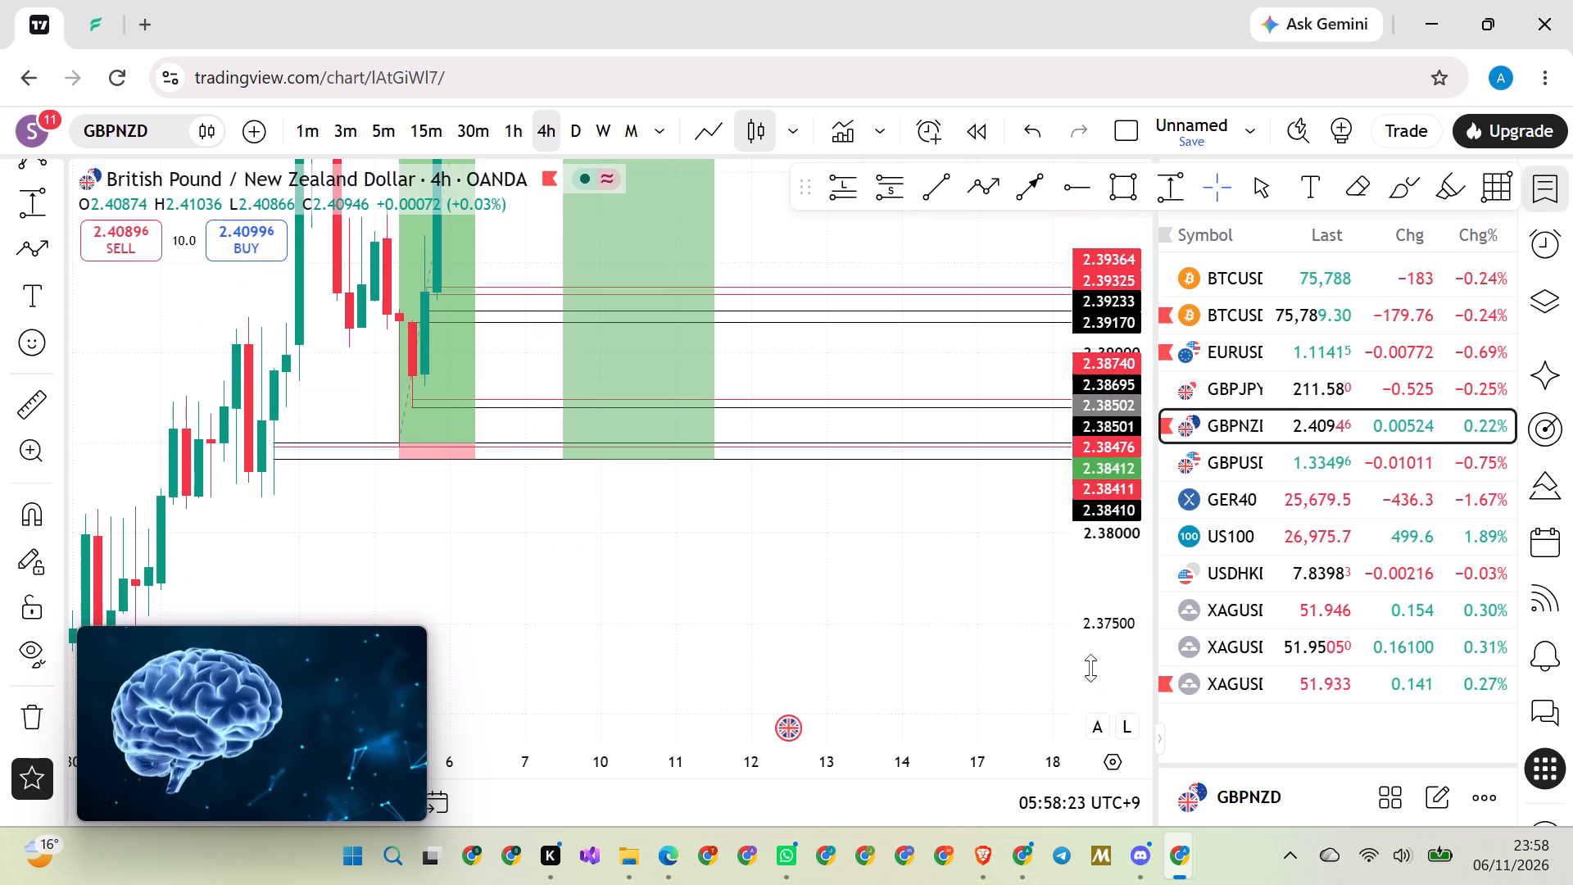
left_click_drag(827, 368, 868, 601)
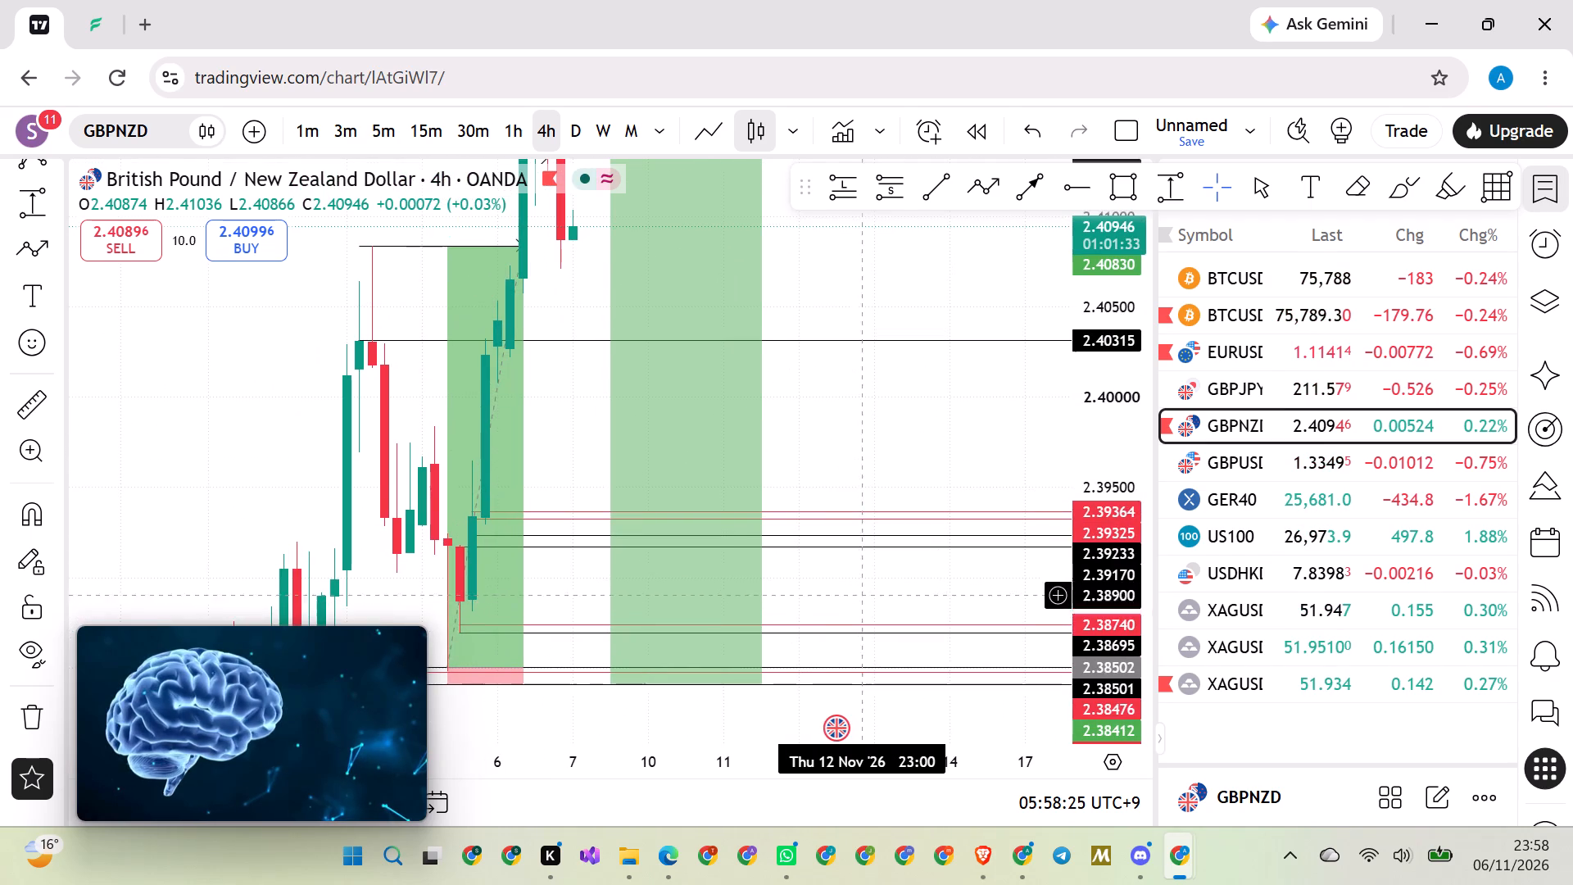
left_click_drag(845, 417, 863, 543)
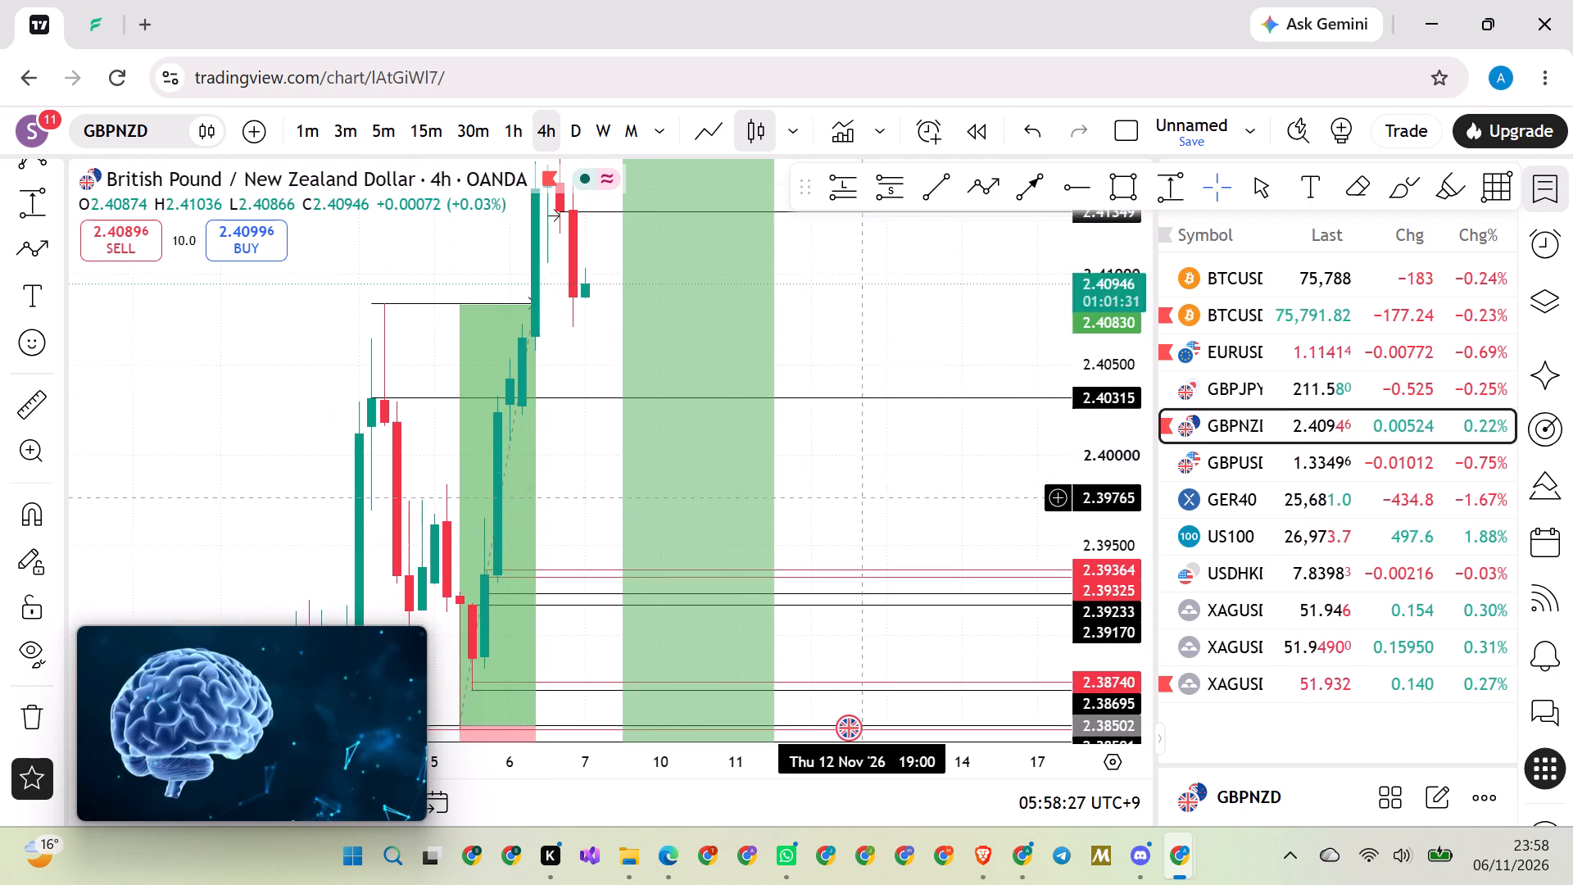
left_click_drag(863, 543, 863, 570)
left_click_drag(1109, 395, 1066, 547)
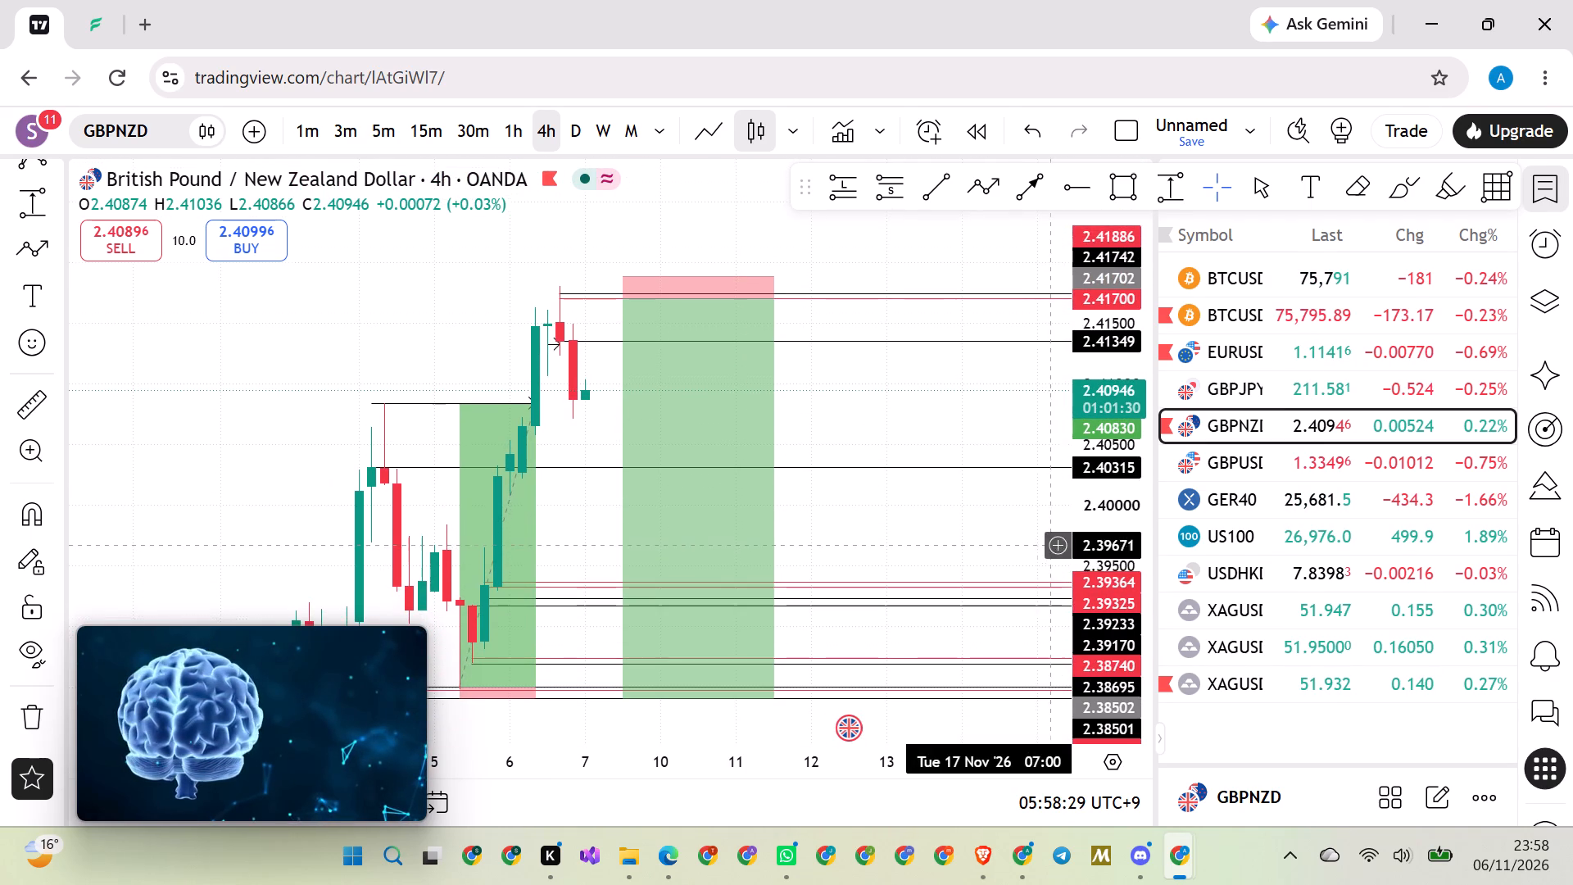
left_click_drag(1105, 421, 1078, 515)
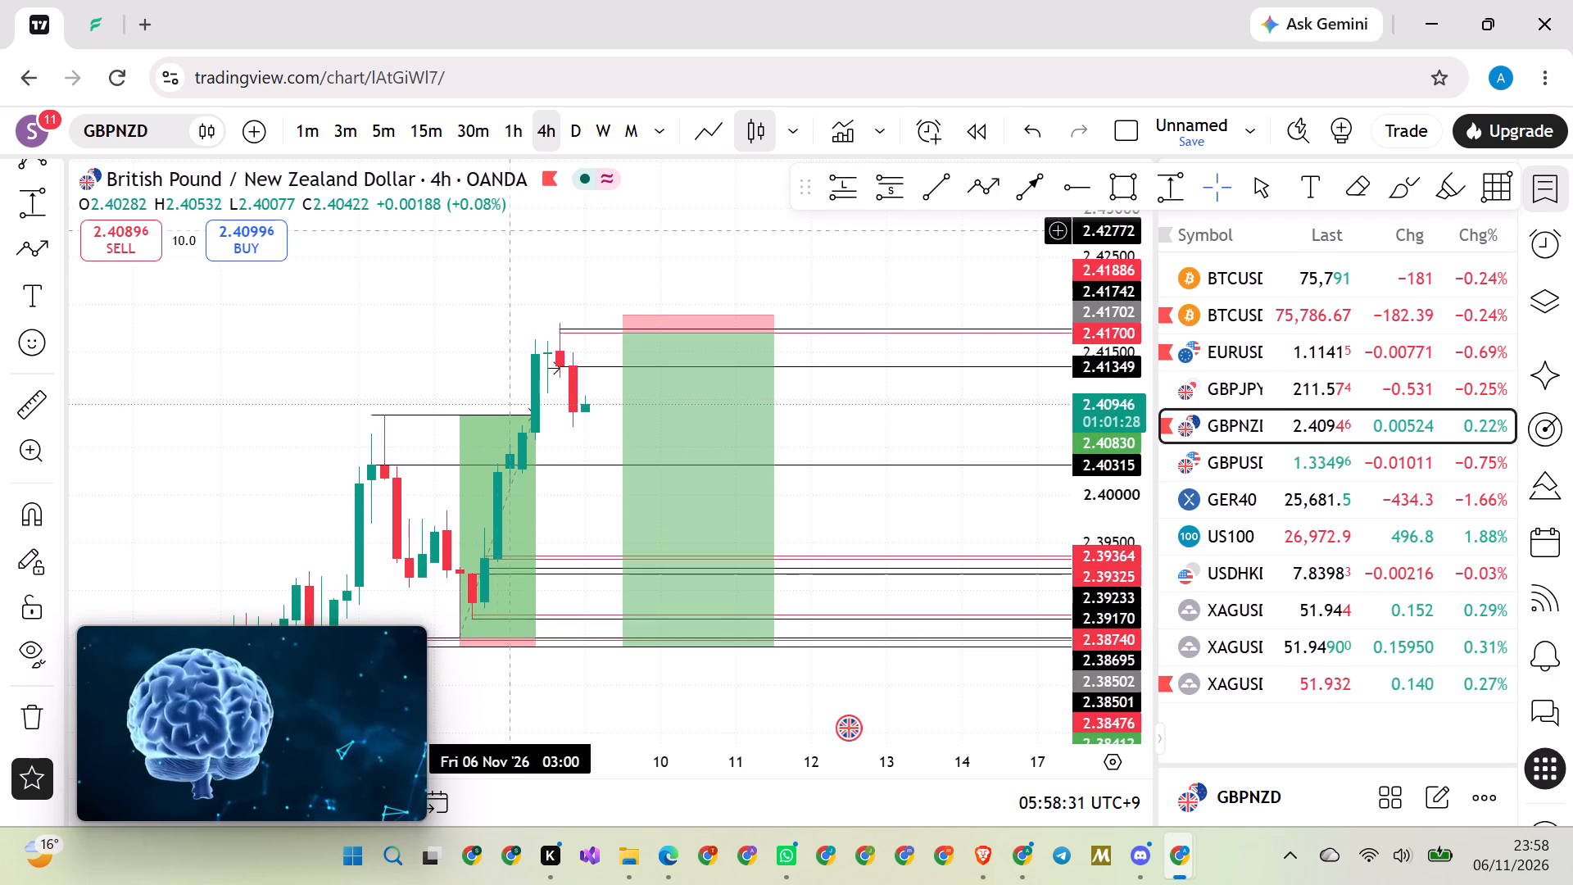
Switch GBPNZD to the daily timeframe and examine the latest daily candles around the 2.40830 and 2.40315 levels.
left_click(575, 133)
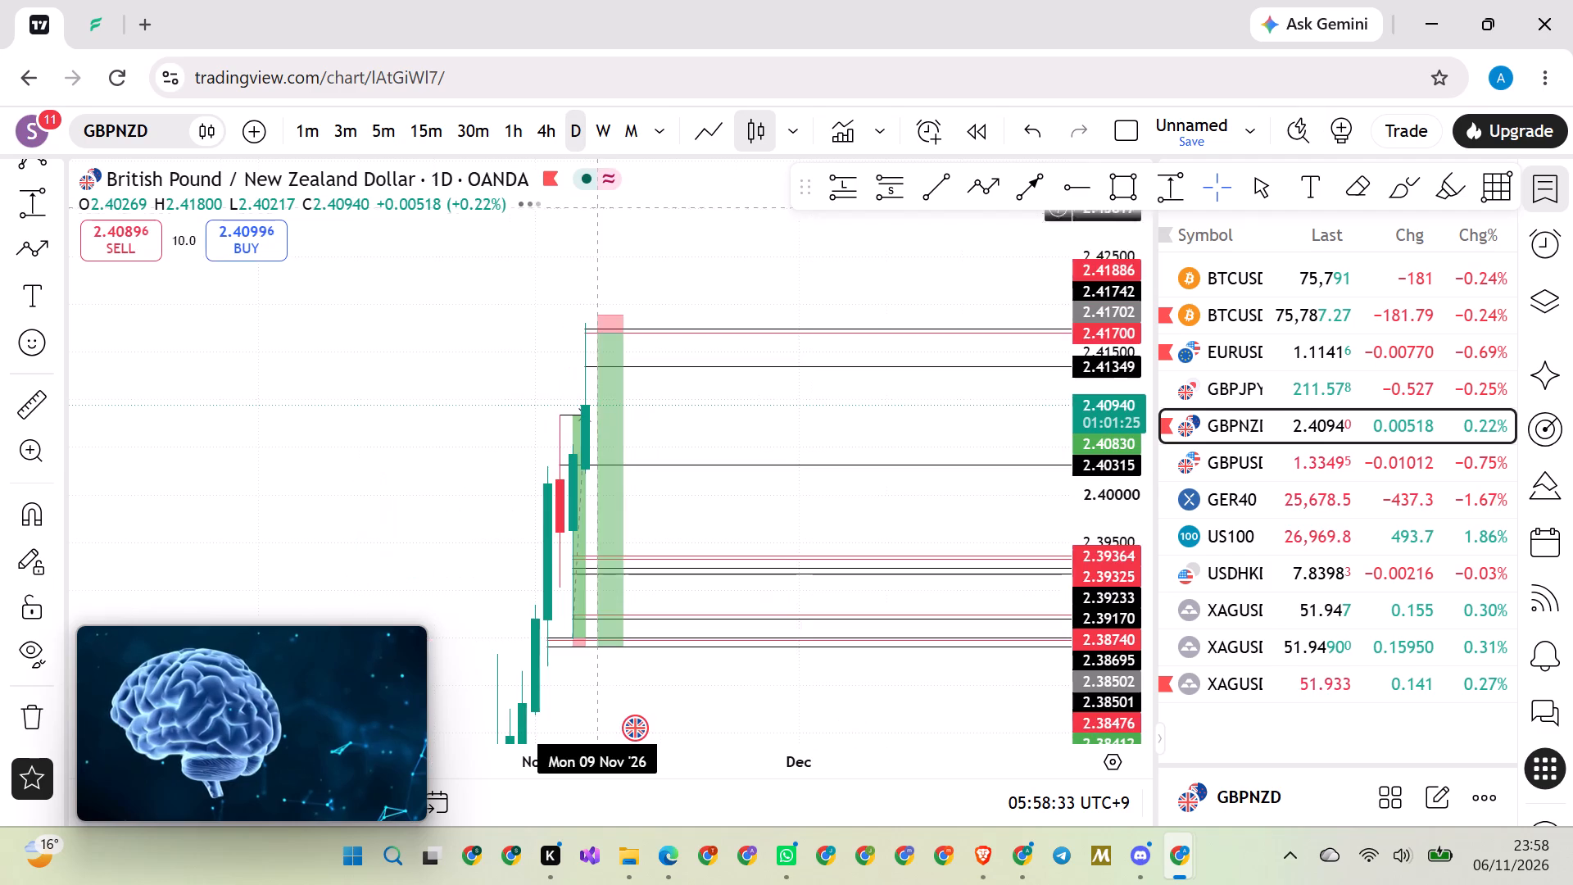
scroll(609, 267, "up", 20)
scroll(609, 267, "up", 9)
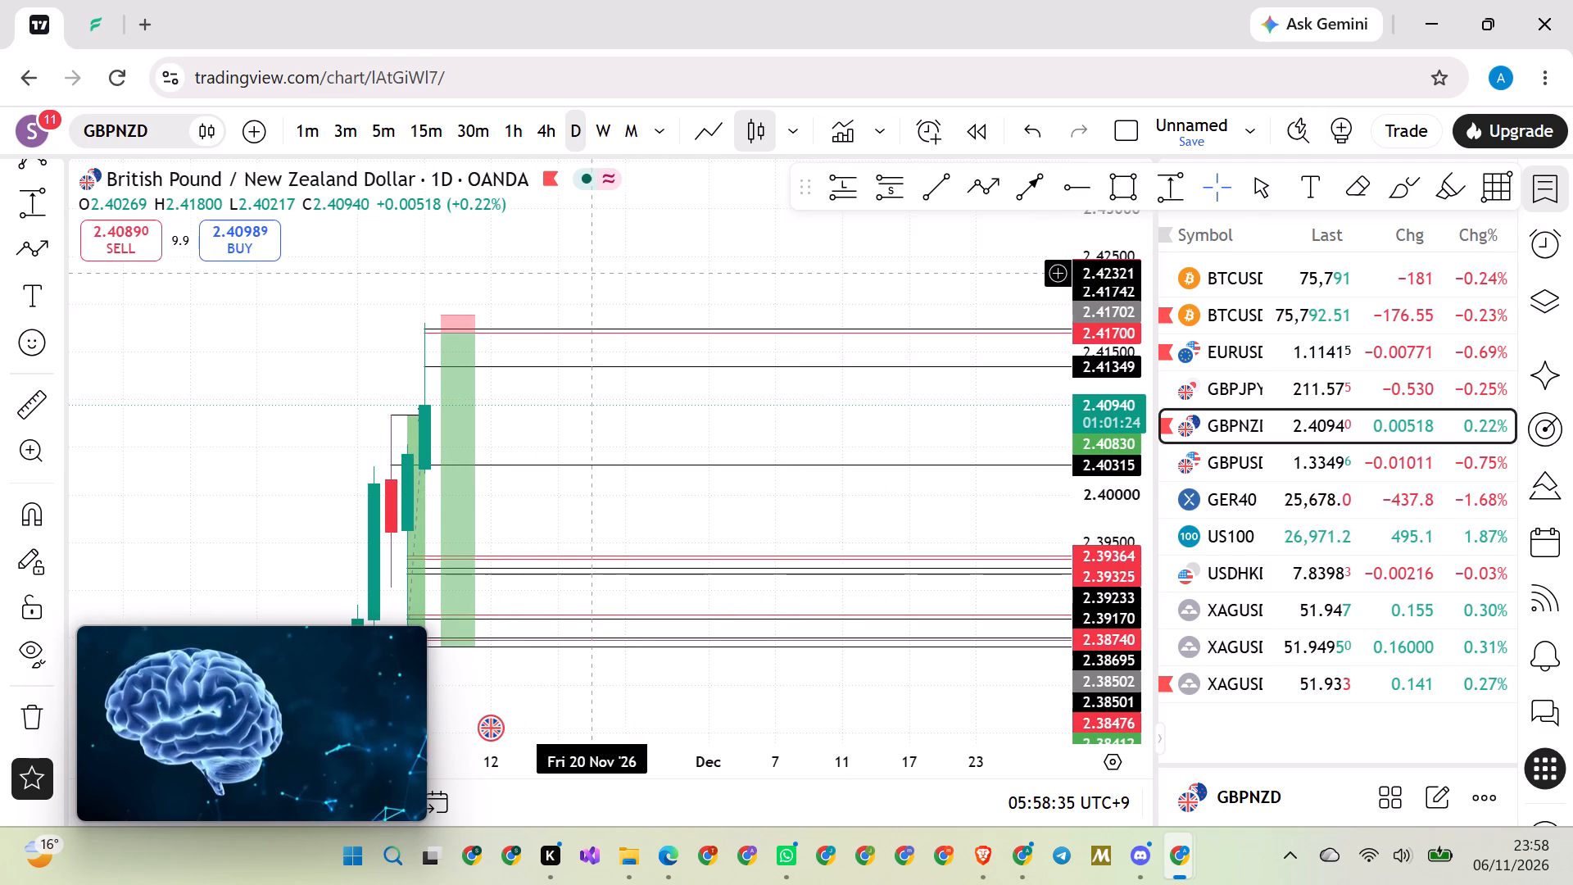
left_click_drag(584, 274, 1040, 269)
scroll(751, 247, "up", 20)
scroll(751, 247, "up", 20)
scroll(751, 247, "up", 3)
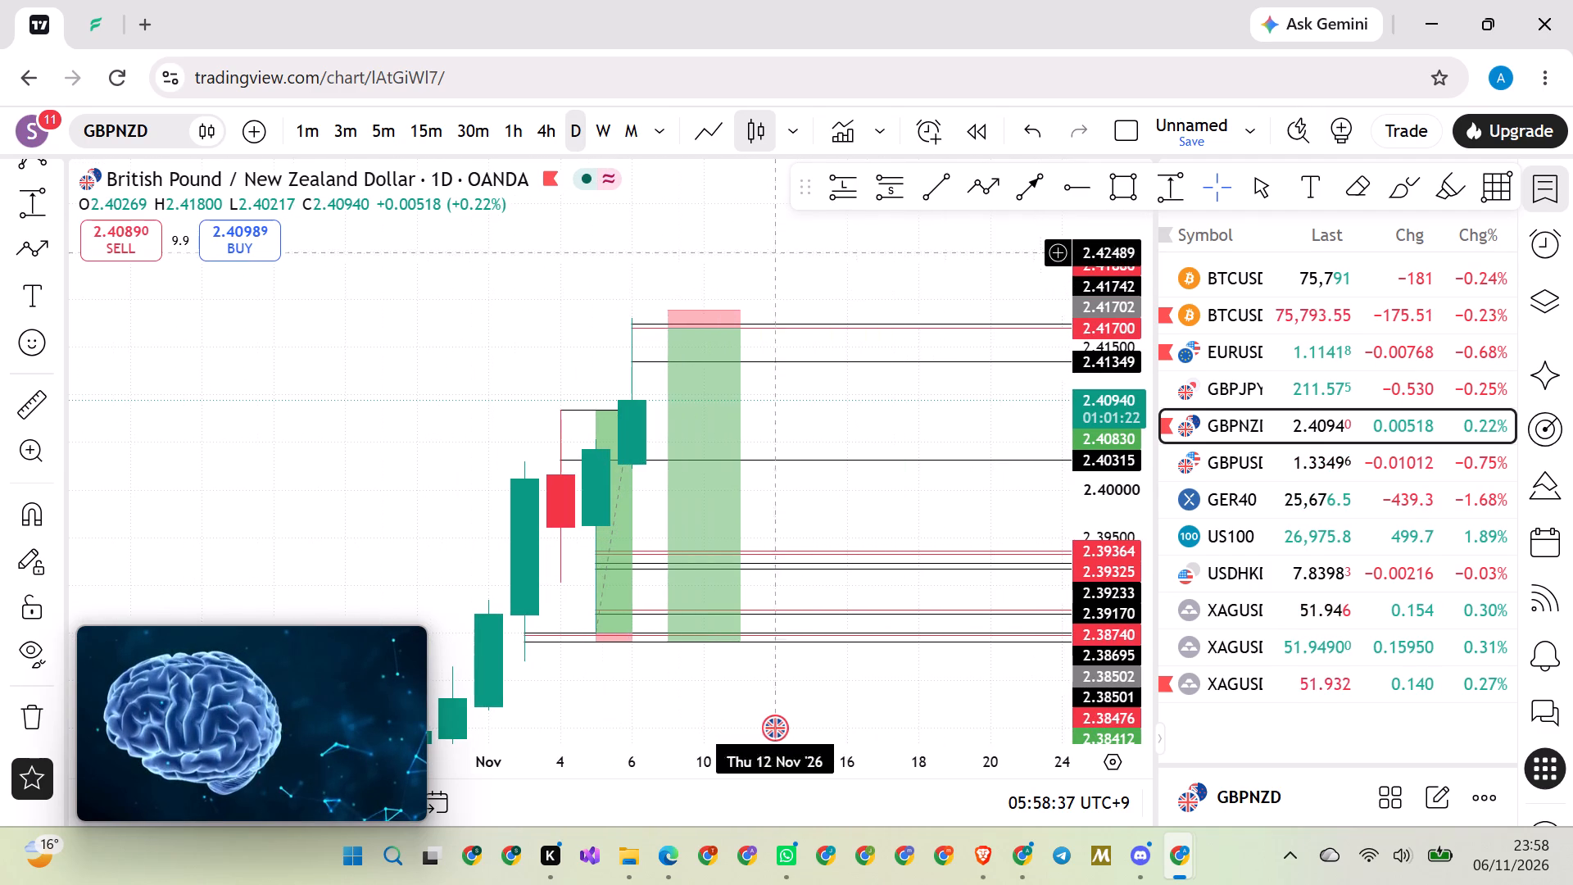
scroll(1094, 408, "up", 16)
scroll(1094, 408, "up", 17)
scroll(1094, 408, "up", 8)
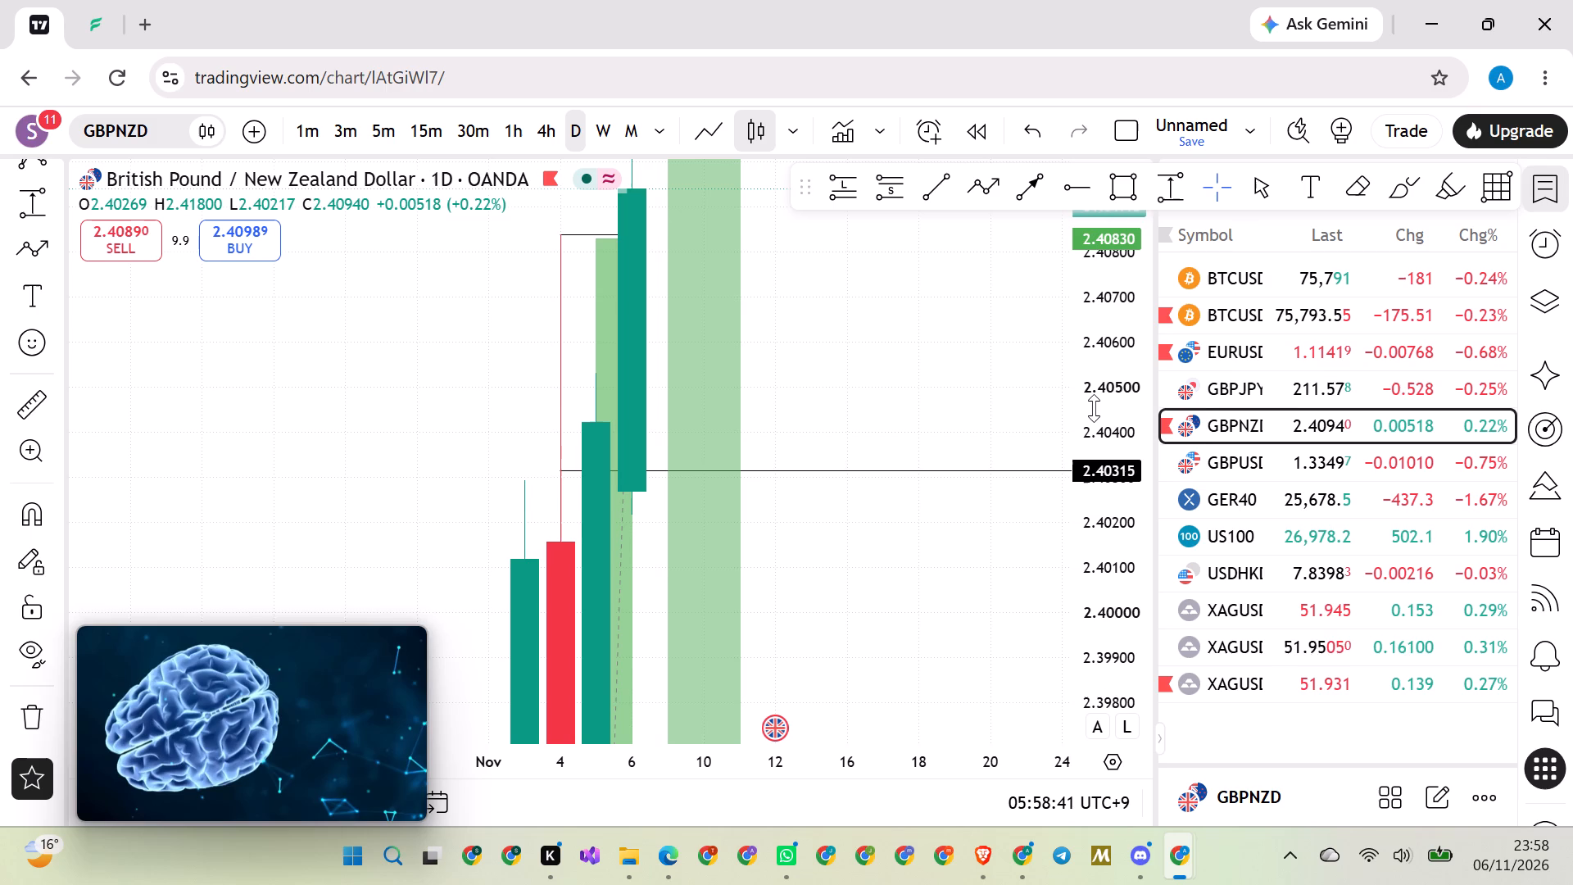
scroll(1094, 408, "down", 4)
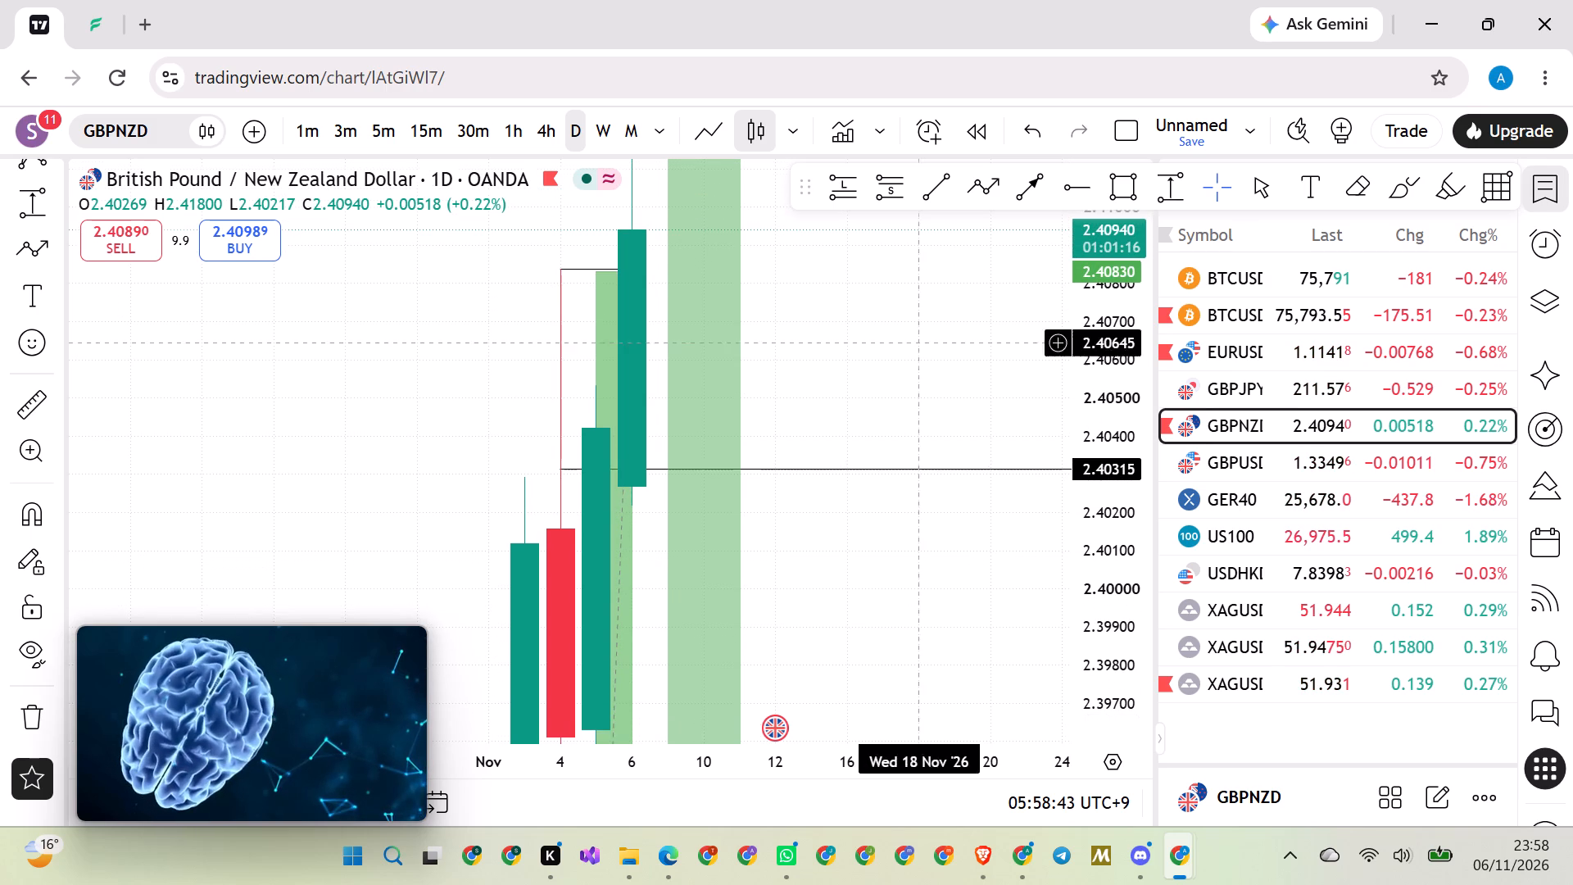
On the 4-hour GBPNZD chart, draw a horizontal ray at the 4 November swing high, at 2.40836.
left_click(542, 130)
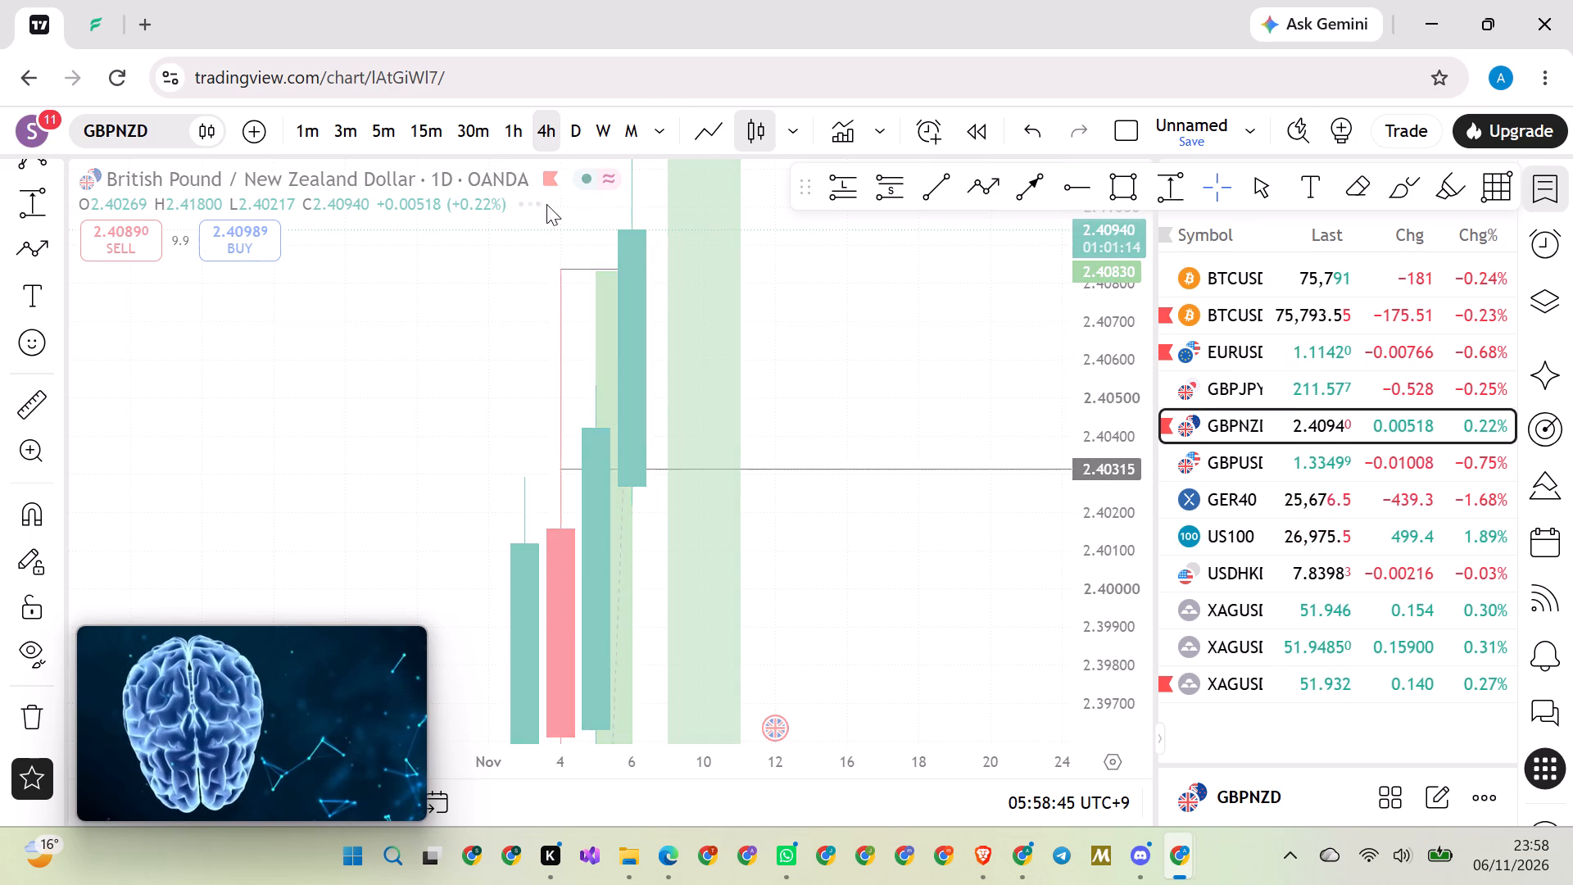
scroll(600, 354, "down", 2)
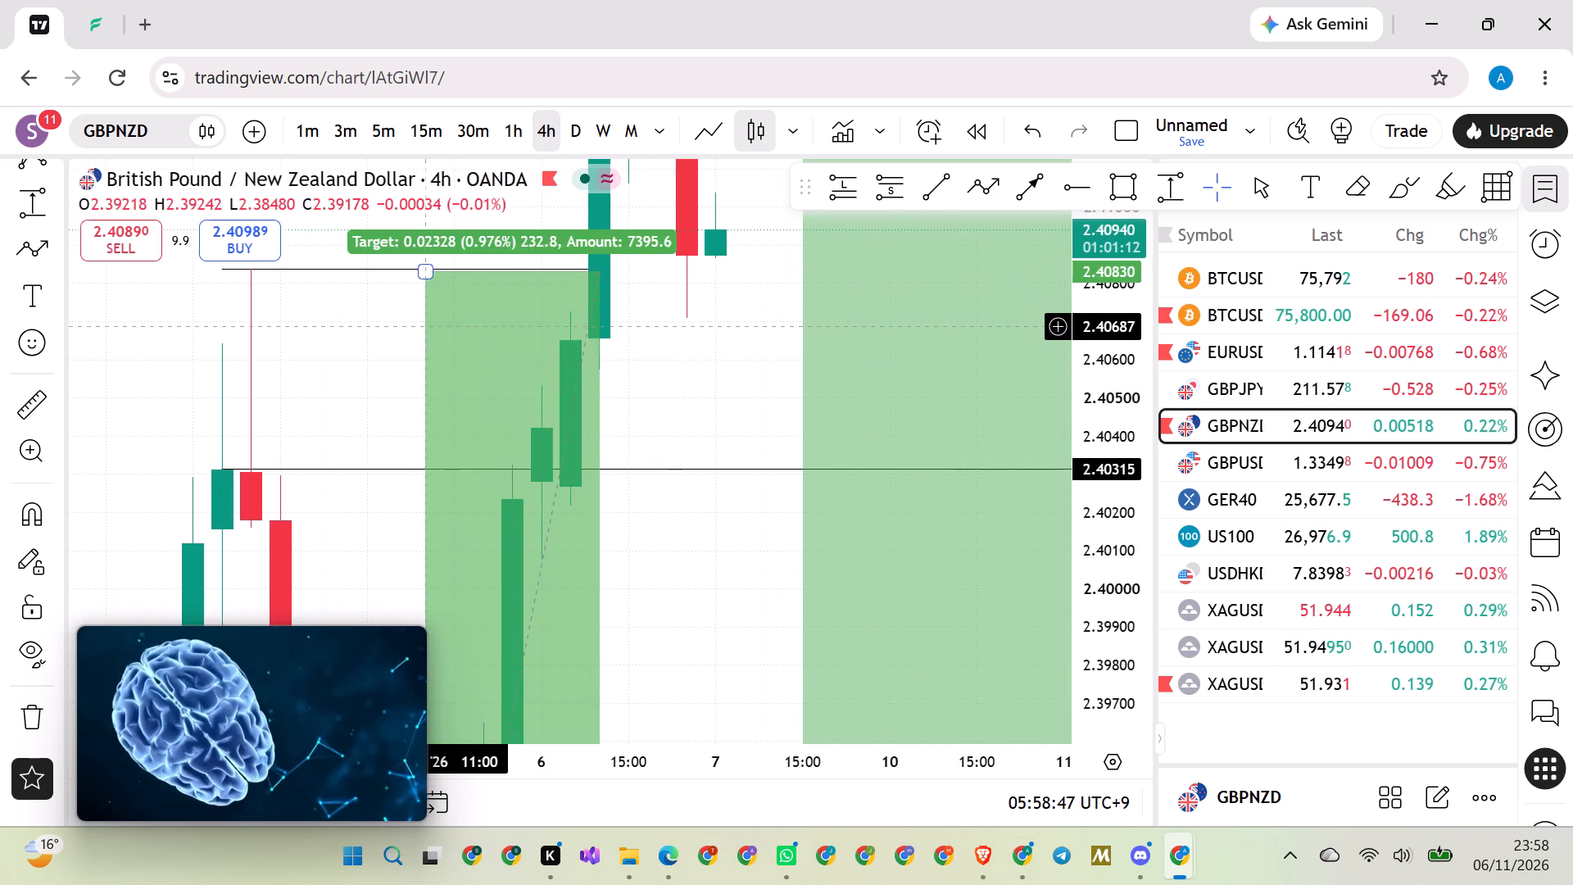
left_click_drag(305, 342, 568, 470)
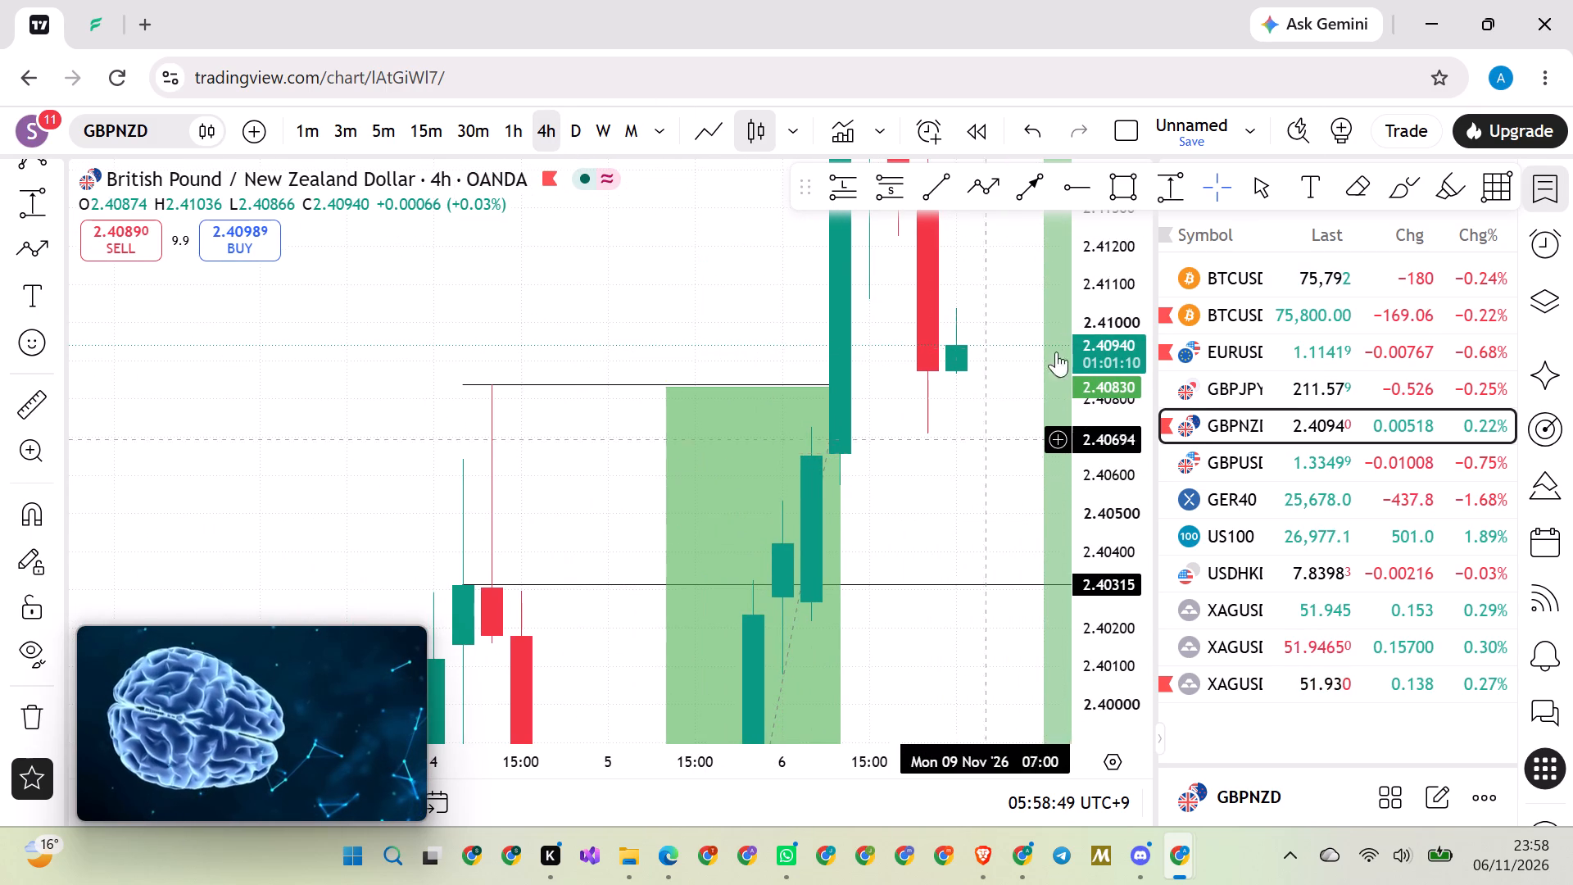
left_click_drag(1104, 330, 1095, 540)
scroll(651, 358, "down", 1)
left_click_drag(682, 338, 667, 338)
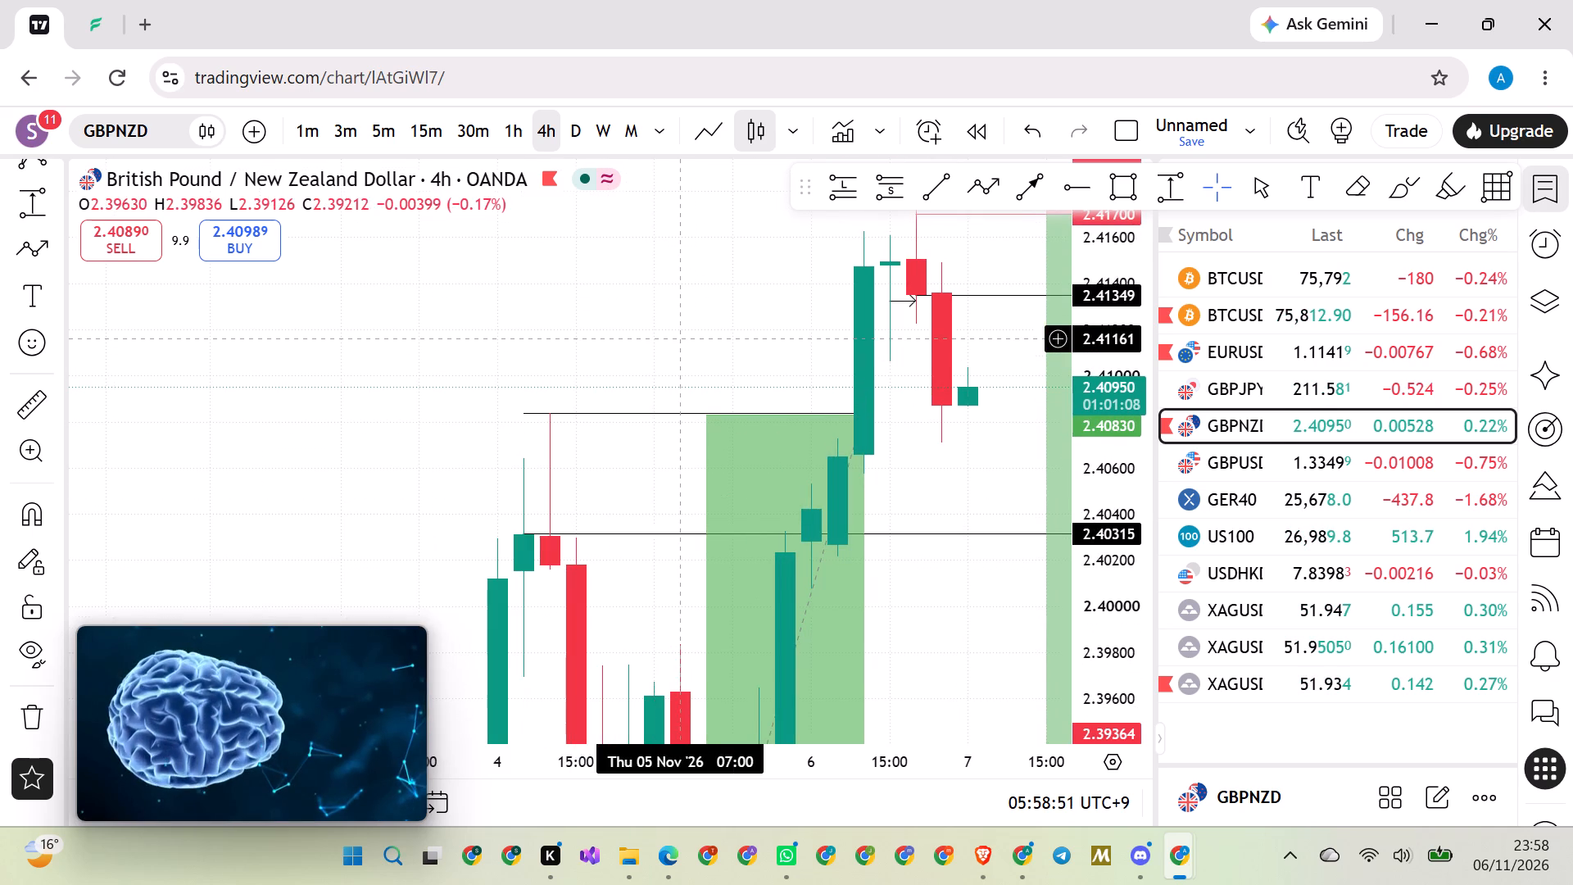
left_click_drag(667, 338, 525, 338)
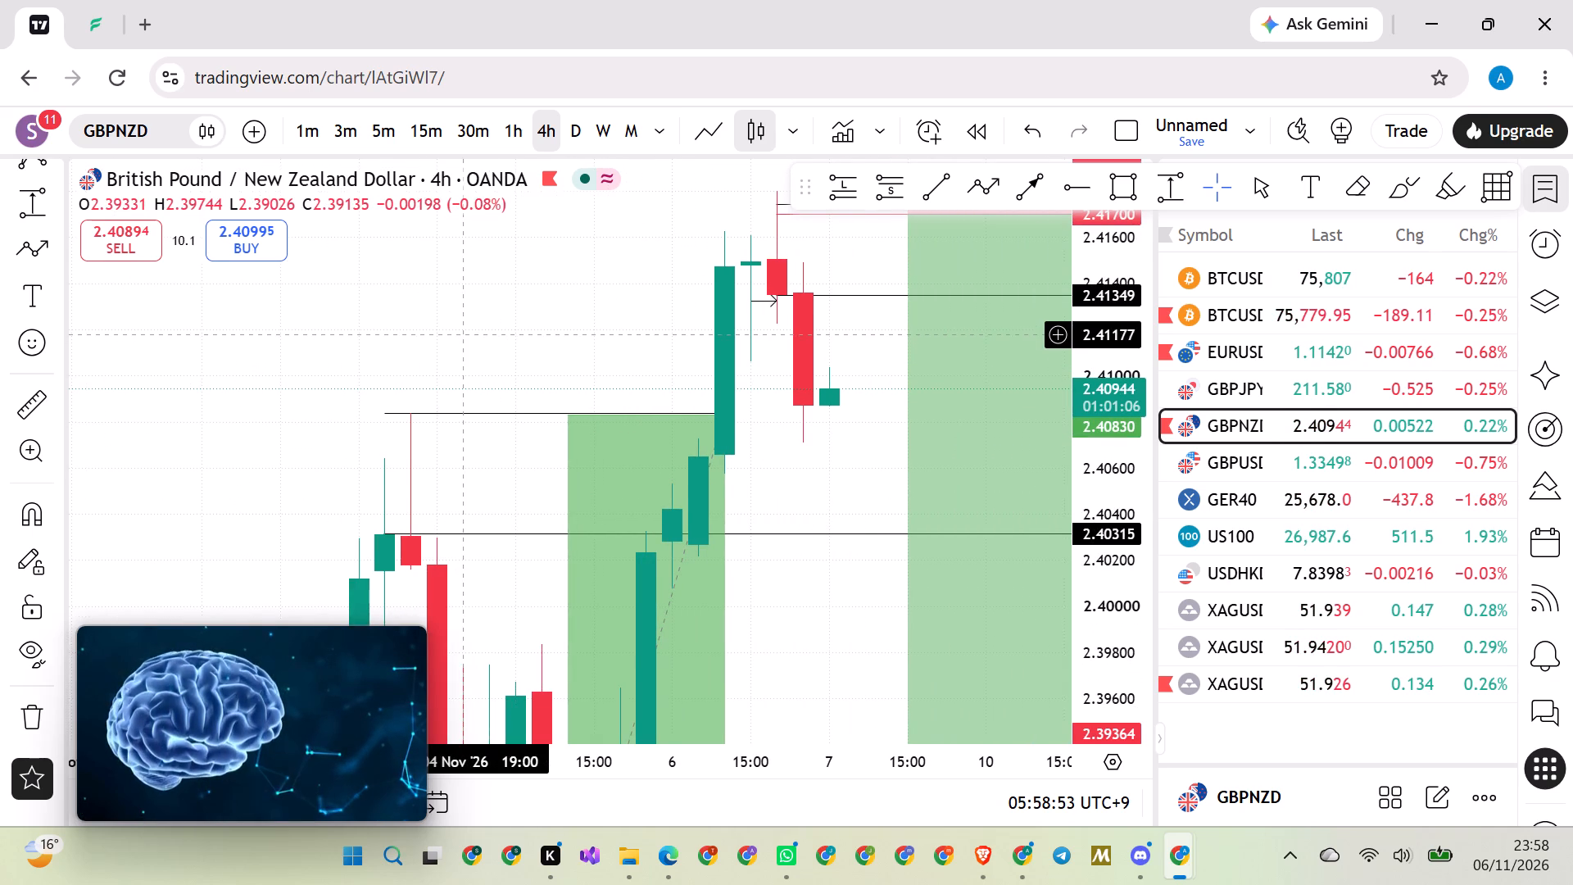
left_click(1061, 187)
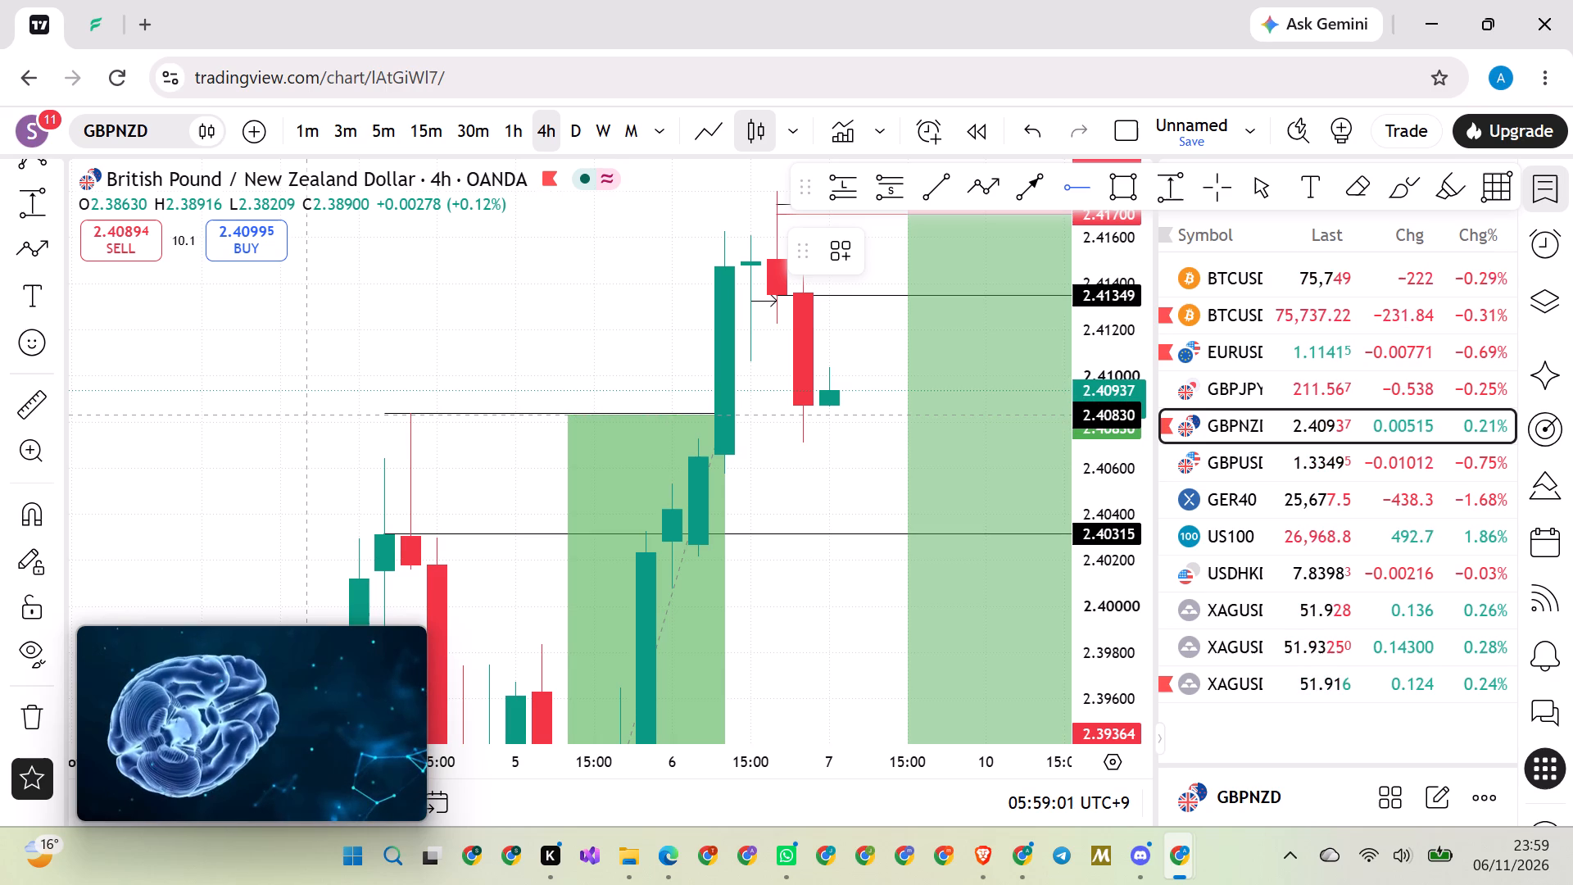
left_click(303, 413)
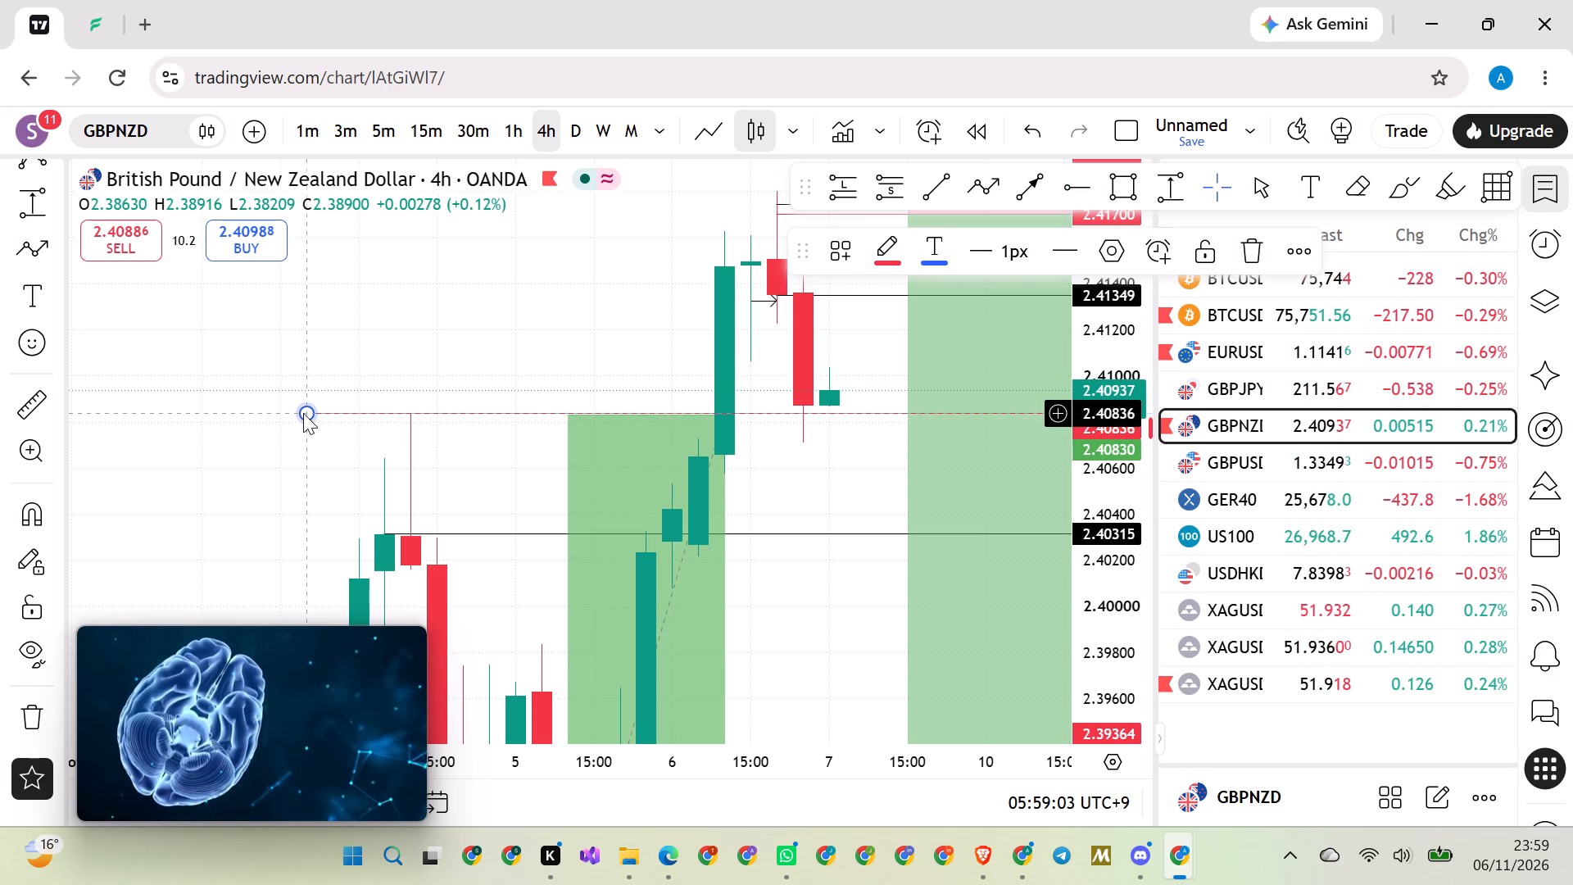
left_click(563, 287)
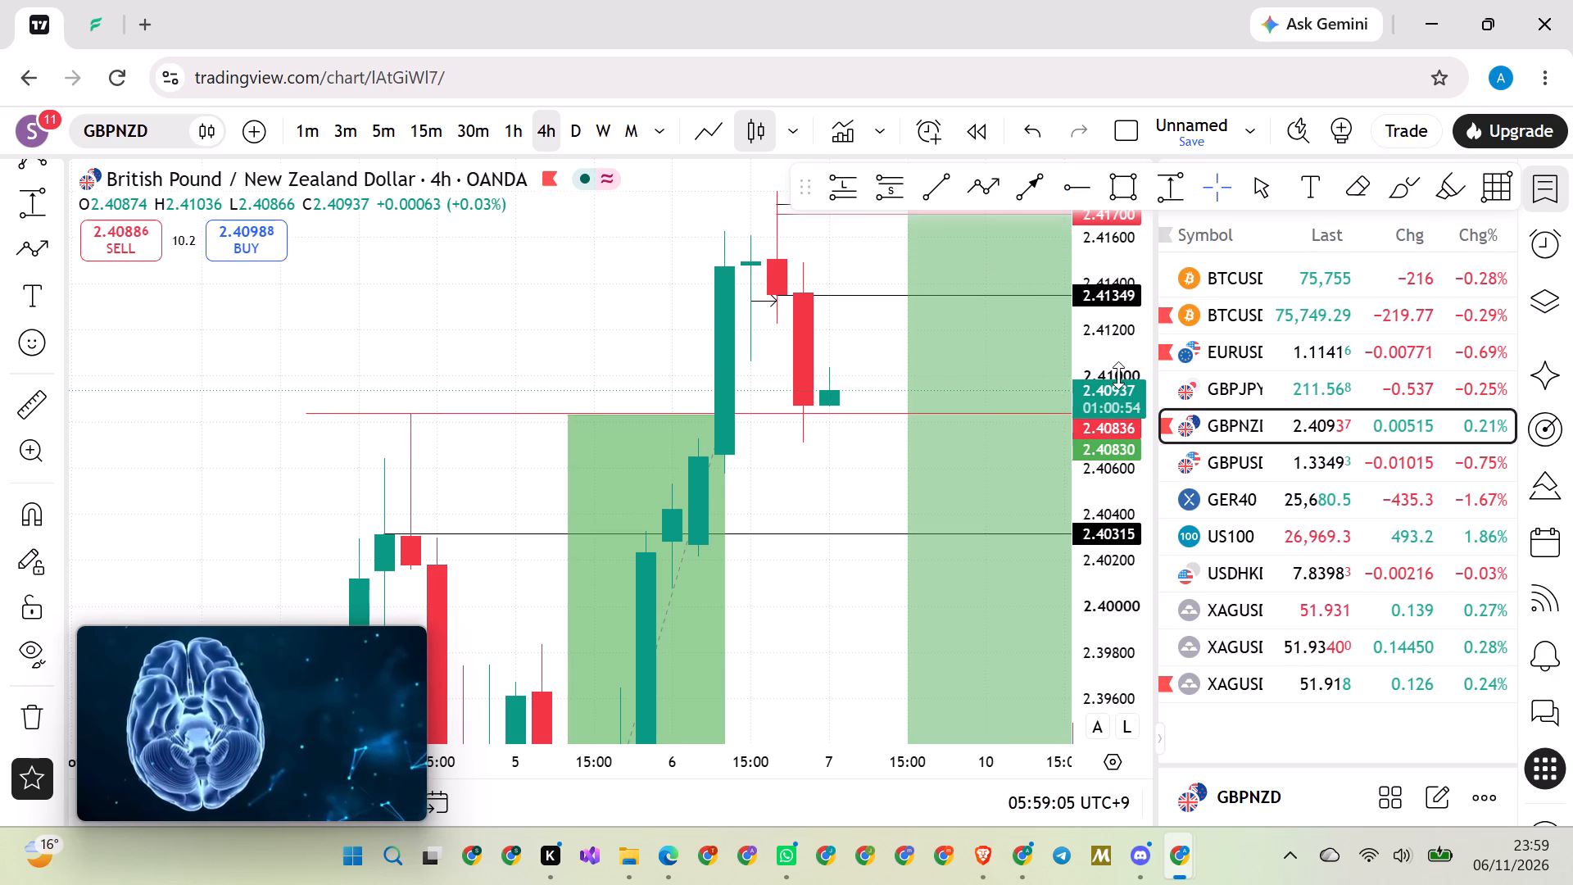
Examine the latest 4-hour pullback against the 2.40836 ray, the surrounding levels and the short position zone.
left_click_drag(1118, 375, 1077, 584)
scroll(556, 305, "down", 6)
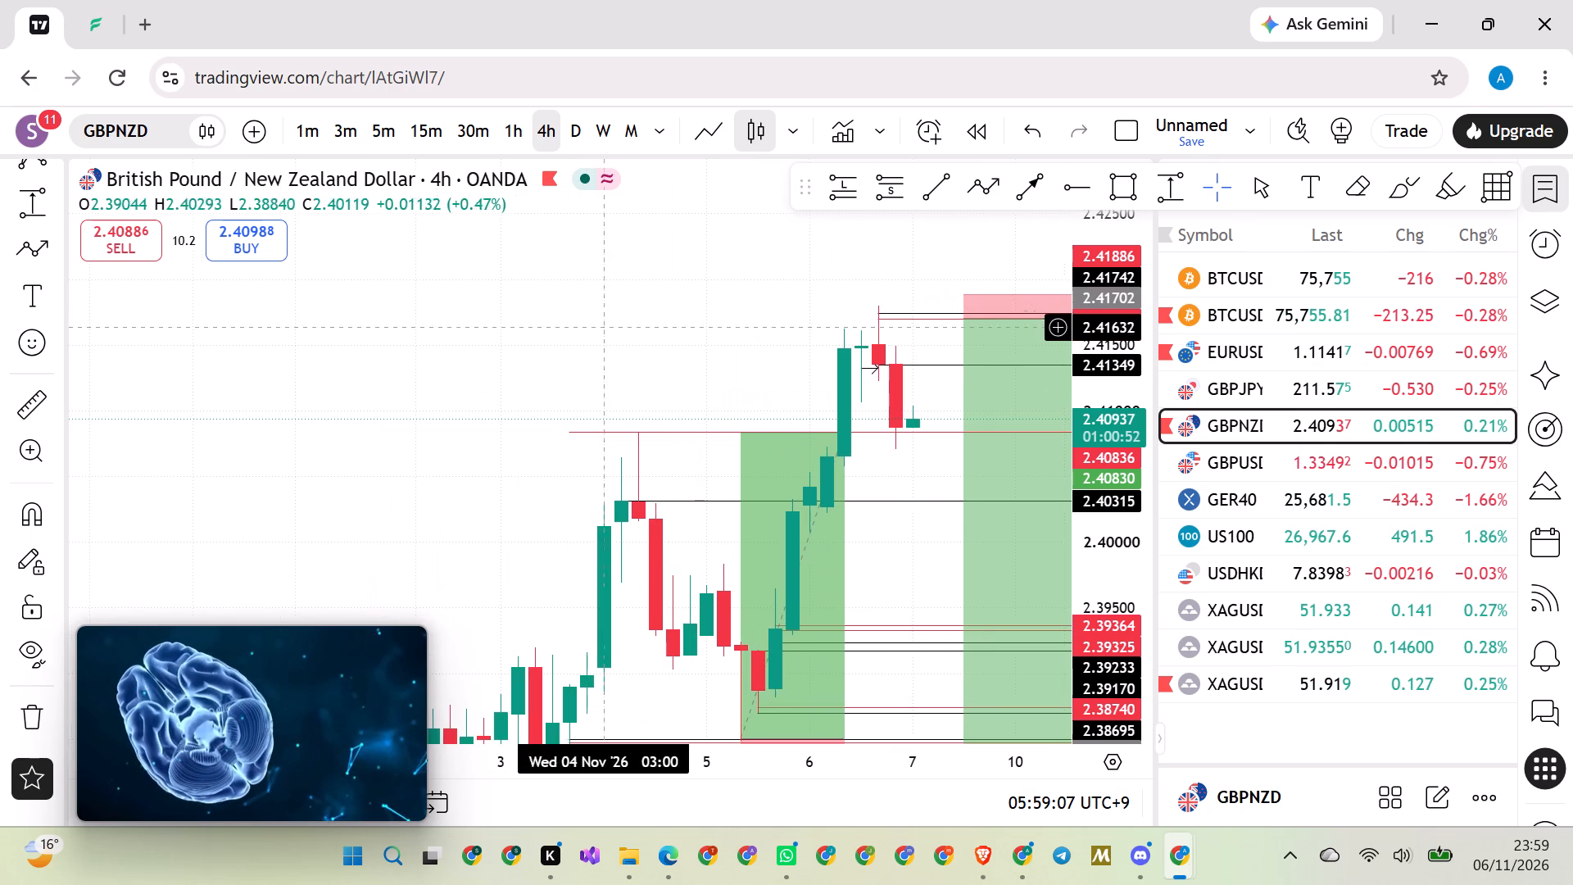
left_click_drag(697, 339, 541, 338)
scroll(1114, 474, "up", 5)
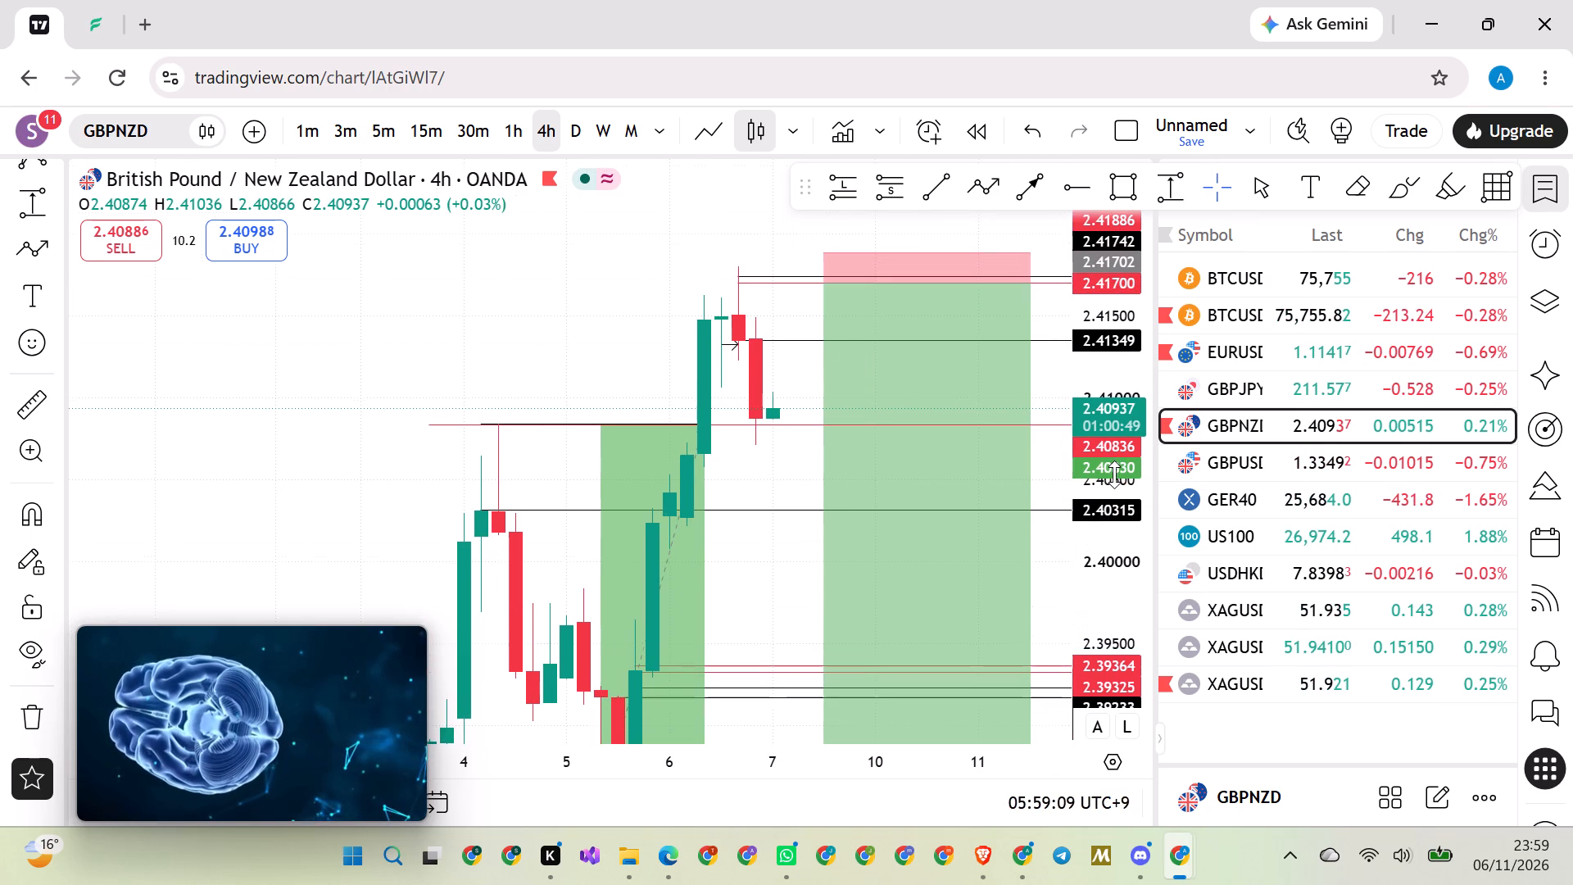
scroll(418, 365, "down", 1)
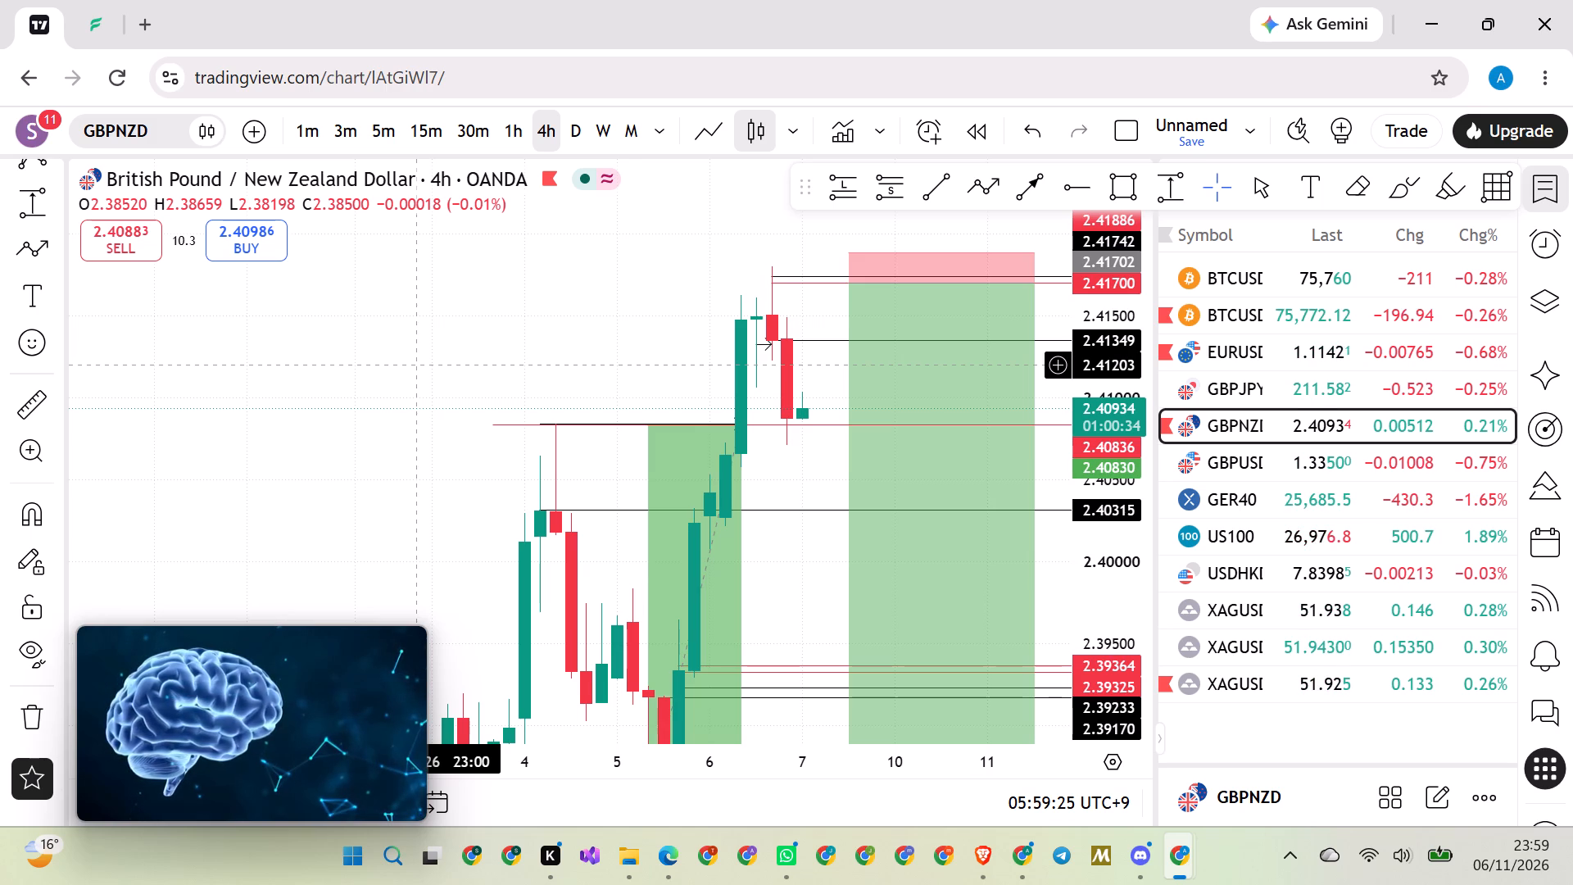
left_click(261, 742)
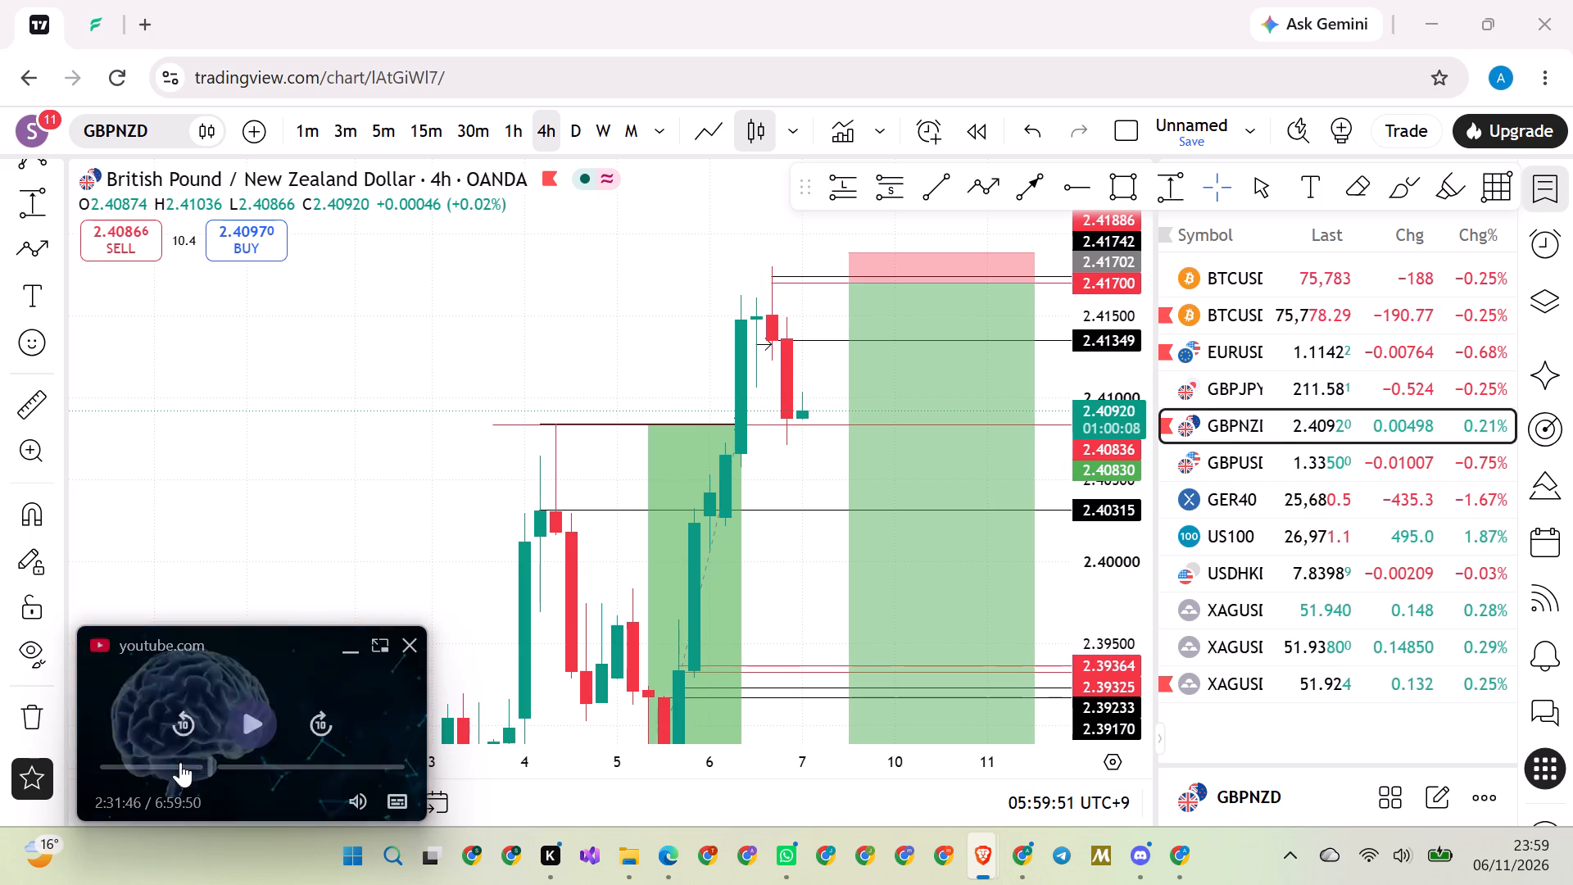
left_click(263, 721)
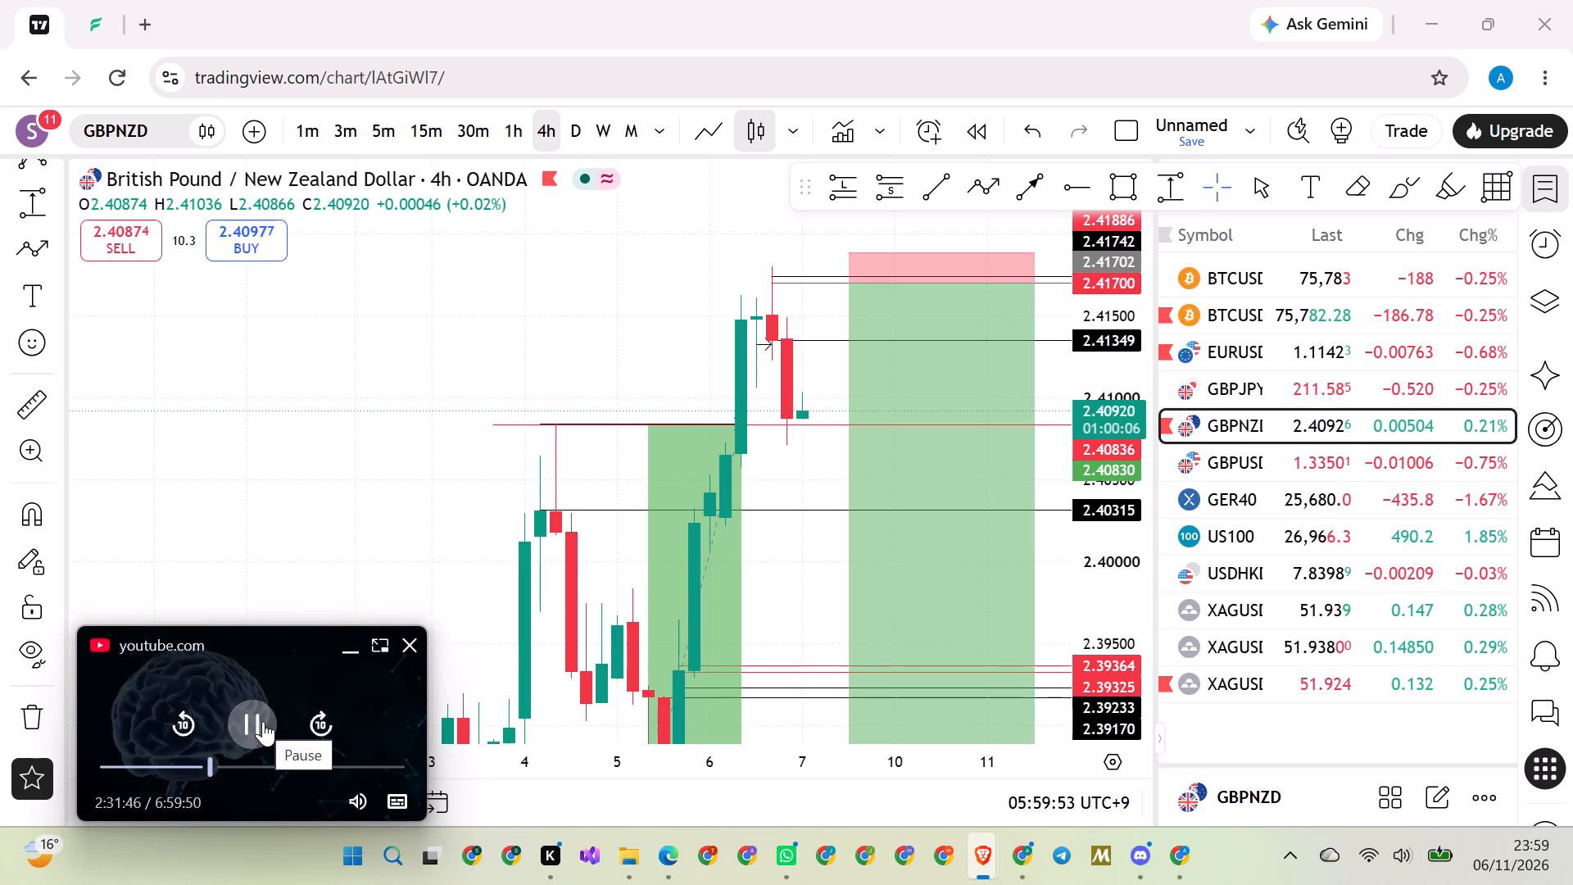
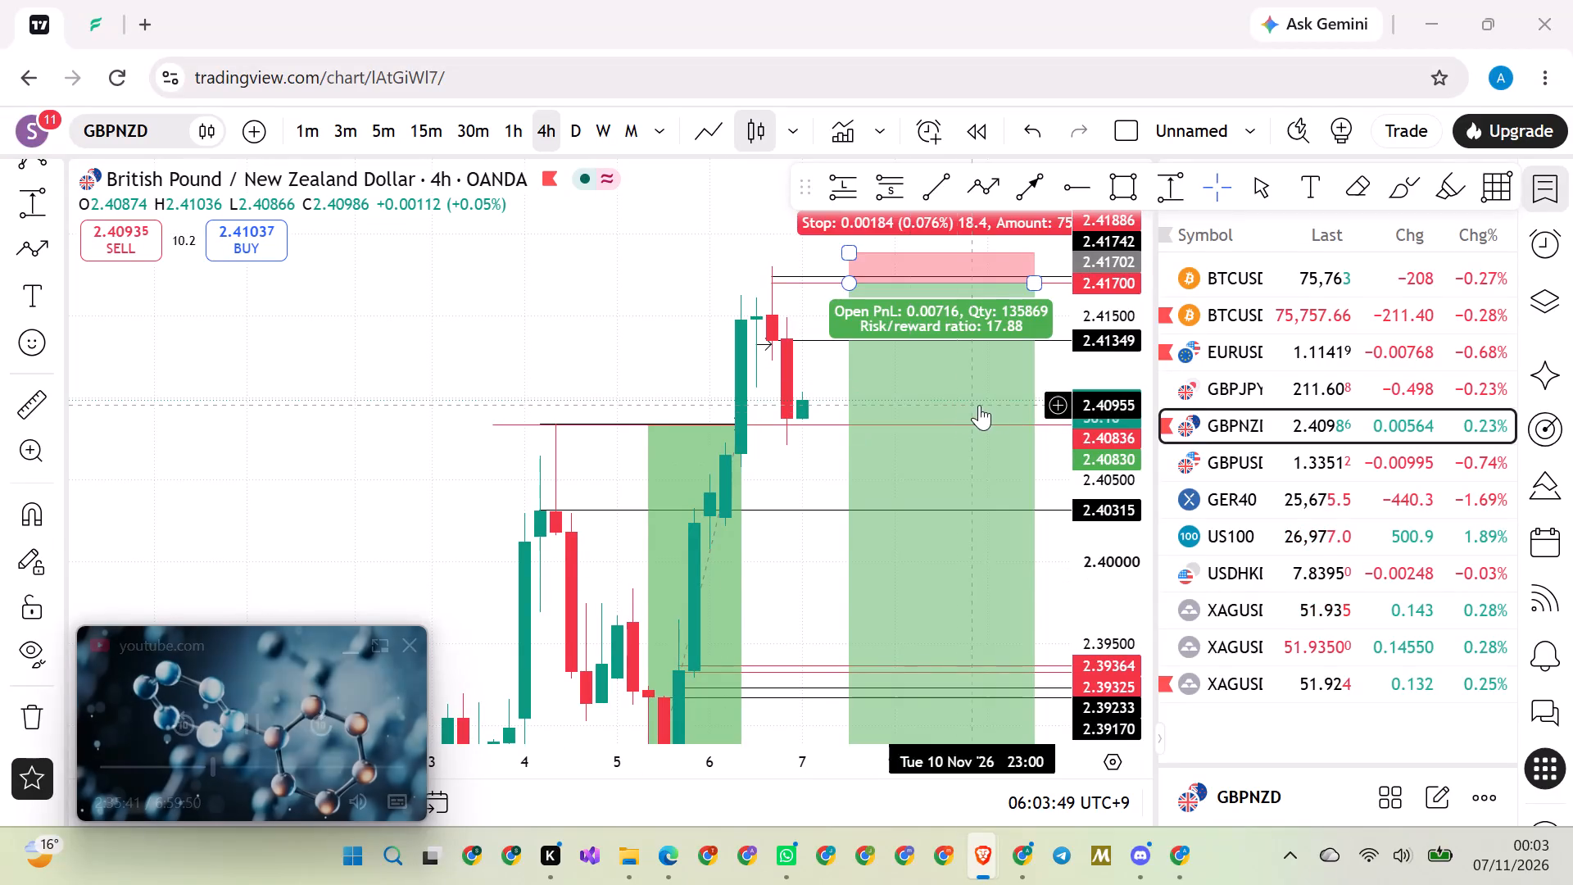
Open the 4-hour GBPUSD chart and examine the latest decline against the levels at 1.33271, 1.32961 and 1.32886.
left_click_drag(1111, 496, 1104, 552)
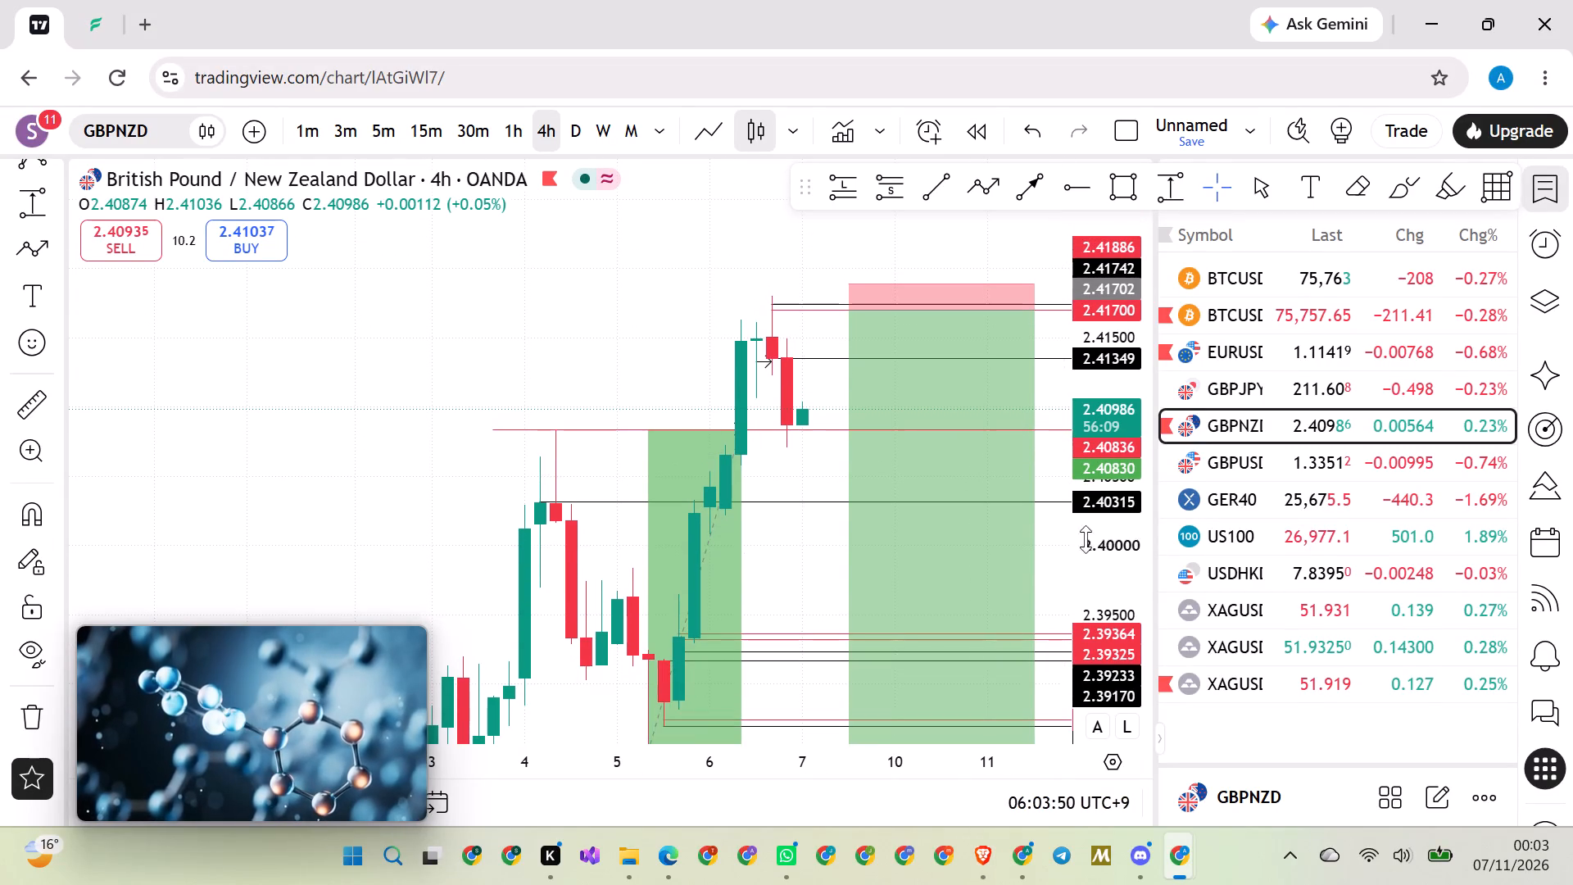
left_click(1241, 460)
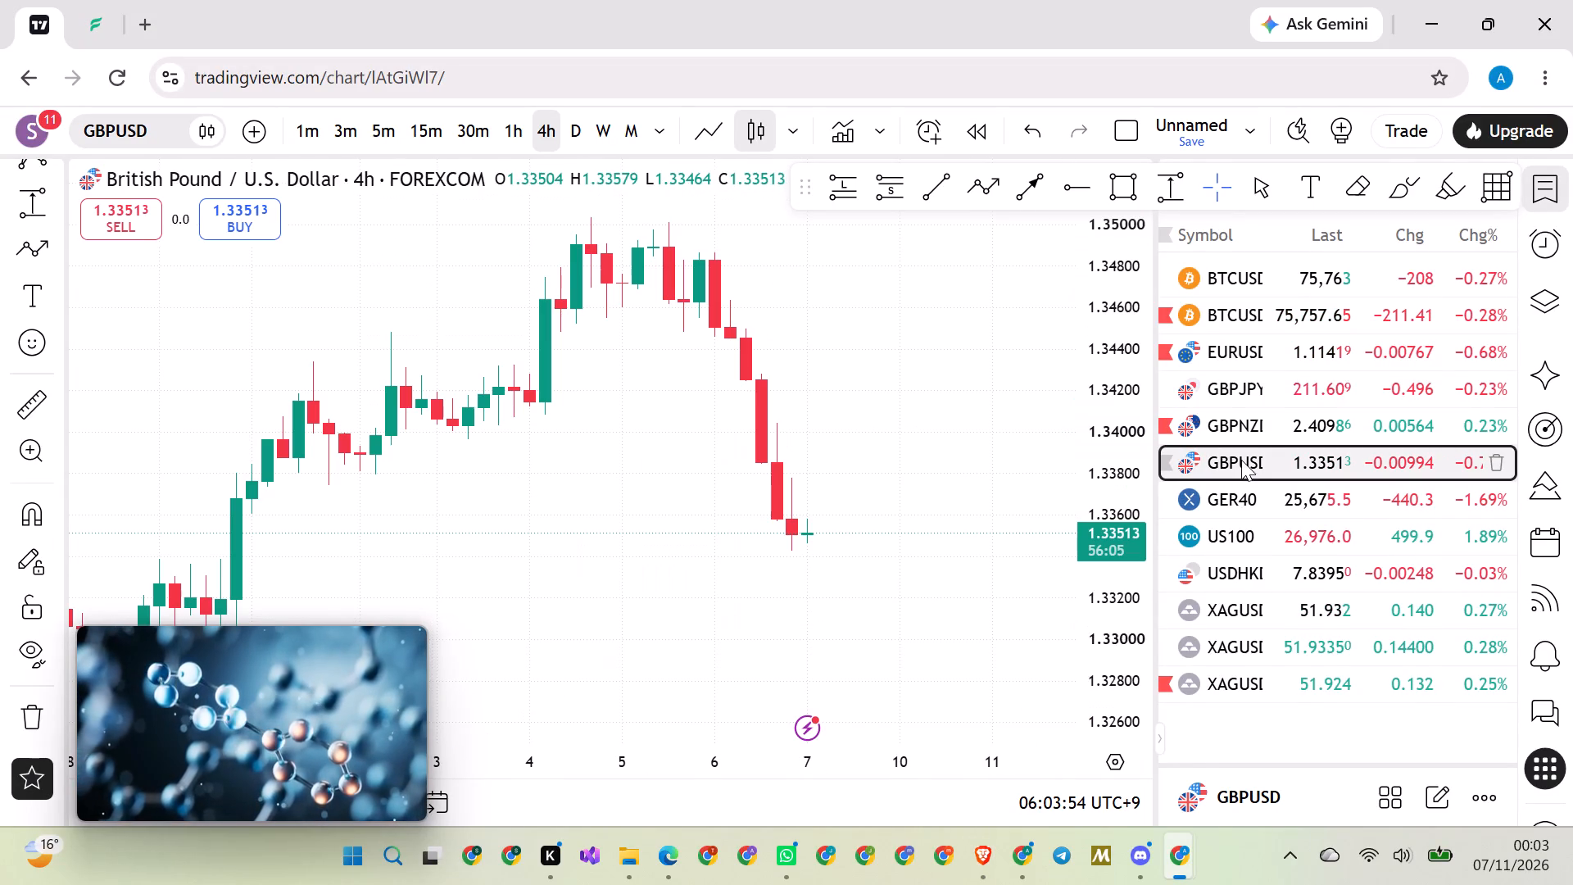
scroll(858, 396, "down", 3)
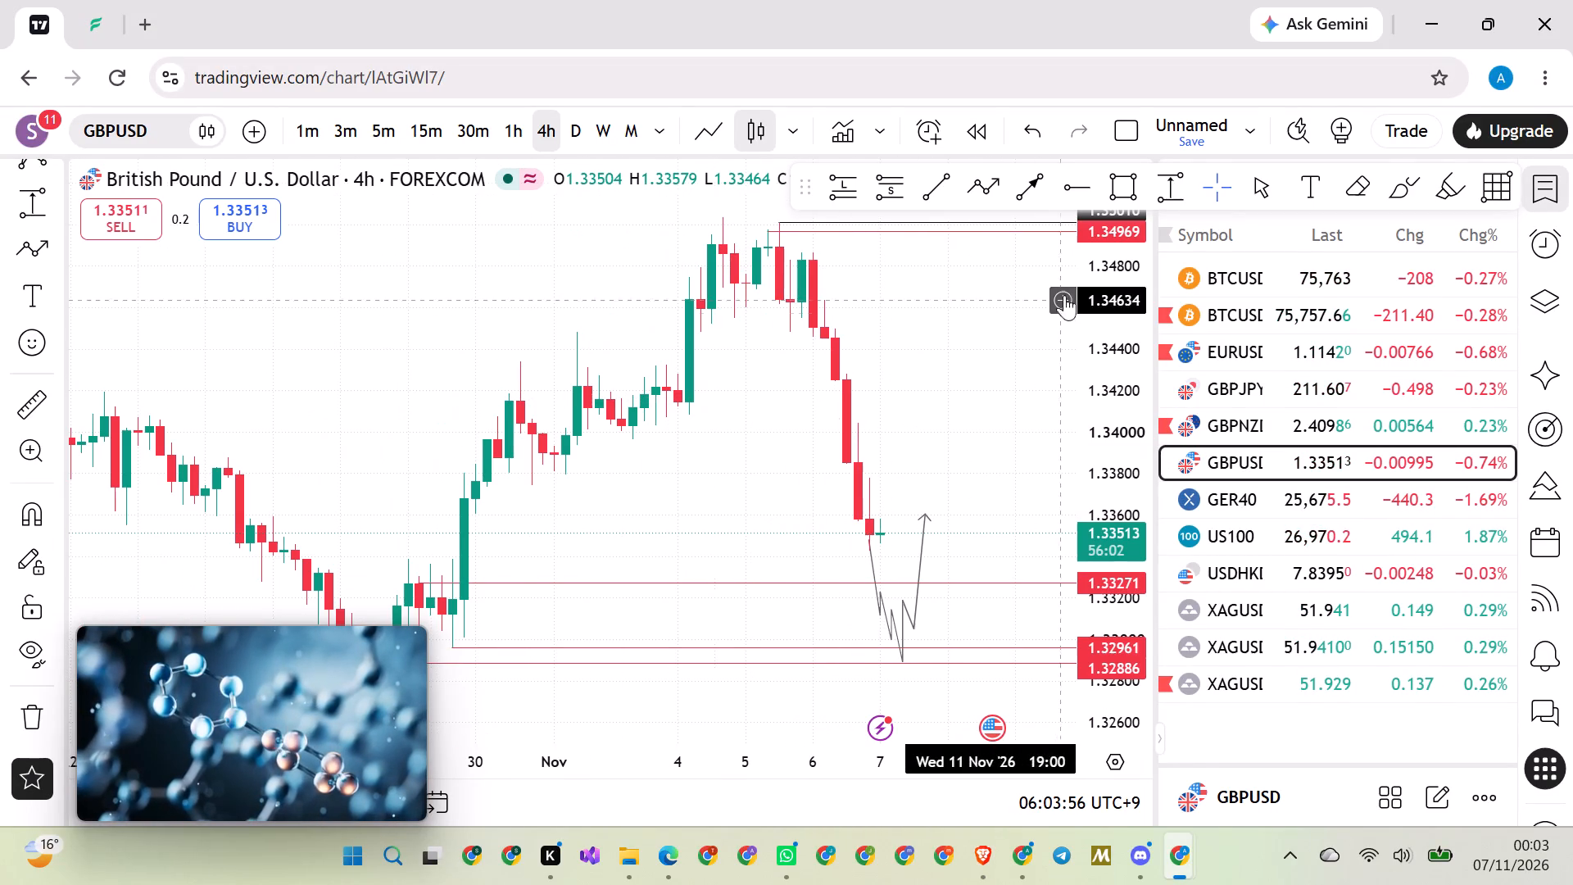
left_click_drag(1131, 302, 1009, 506)
left_click_drag(917, 438, 863, 390)
scroll(887, 355, "down", 1)
left_click_drag(894, 354, 919, 321)
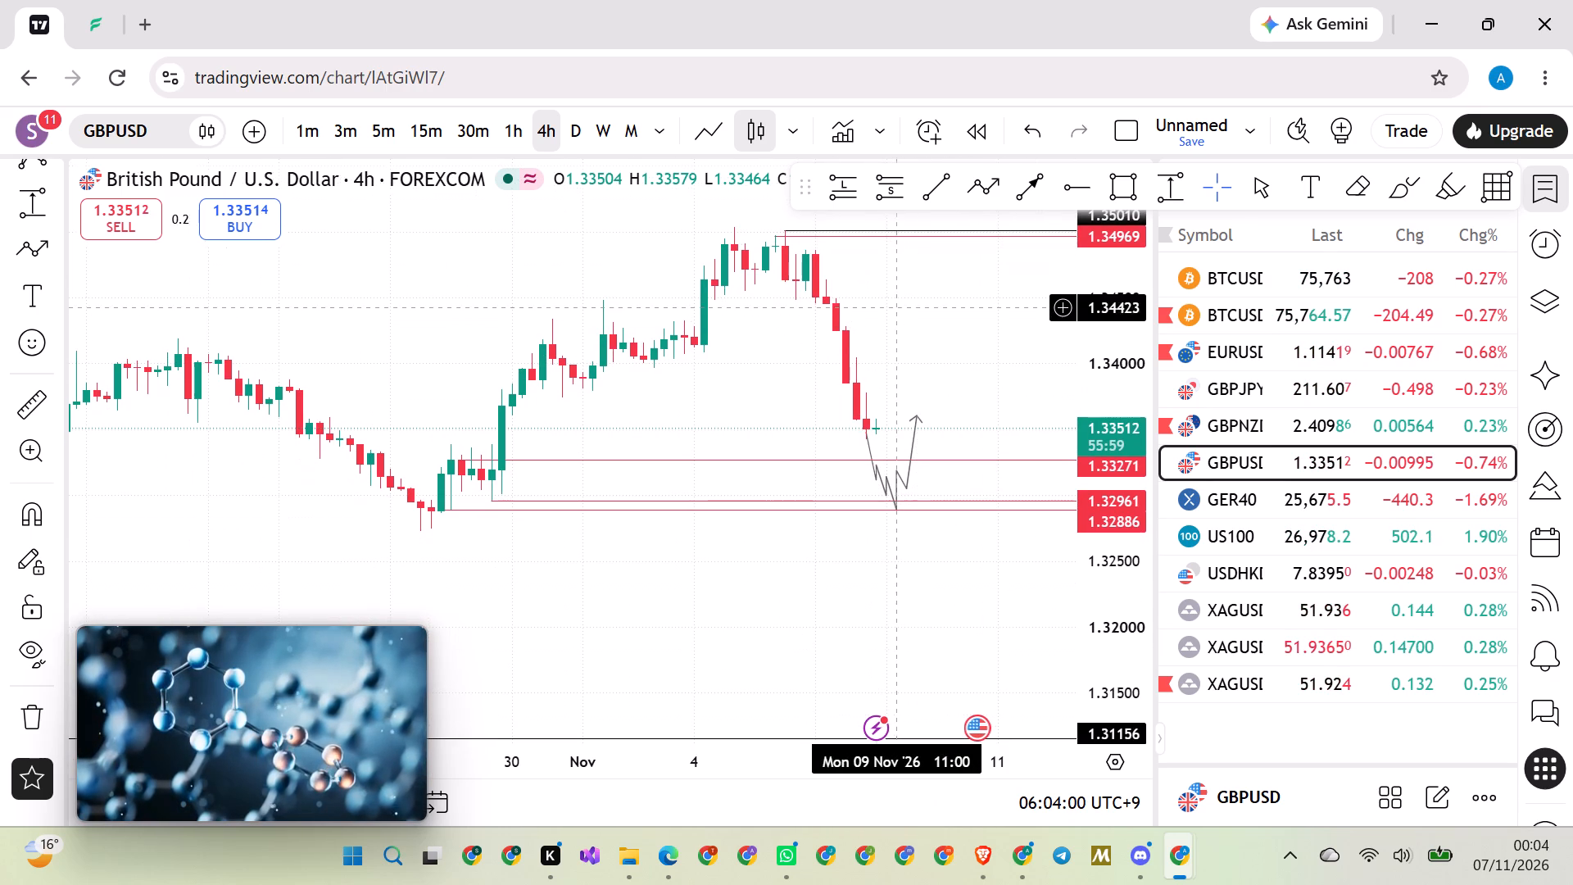
On the 30-minute GBPUSD chart, recolour the red horizontal levels at 1.33271, 1.32961 and 1.32886 black.
left_click(483, 133)
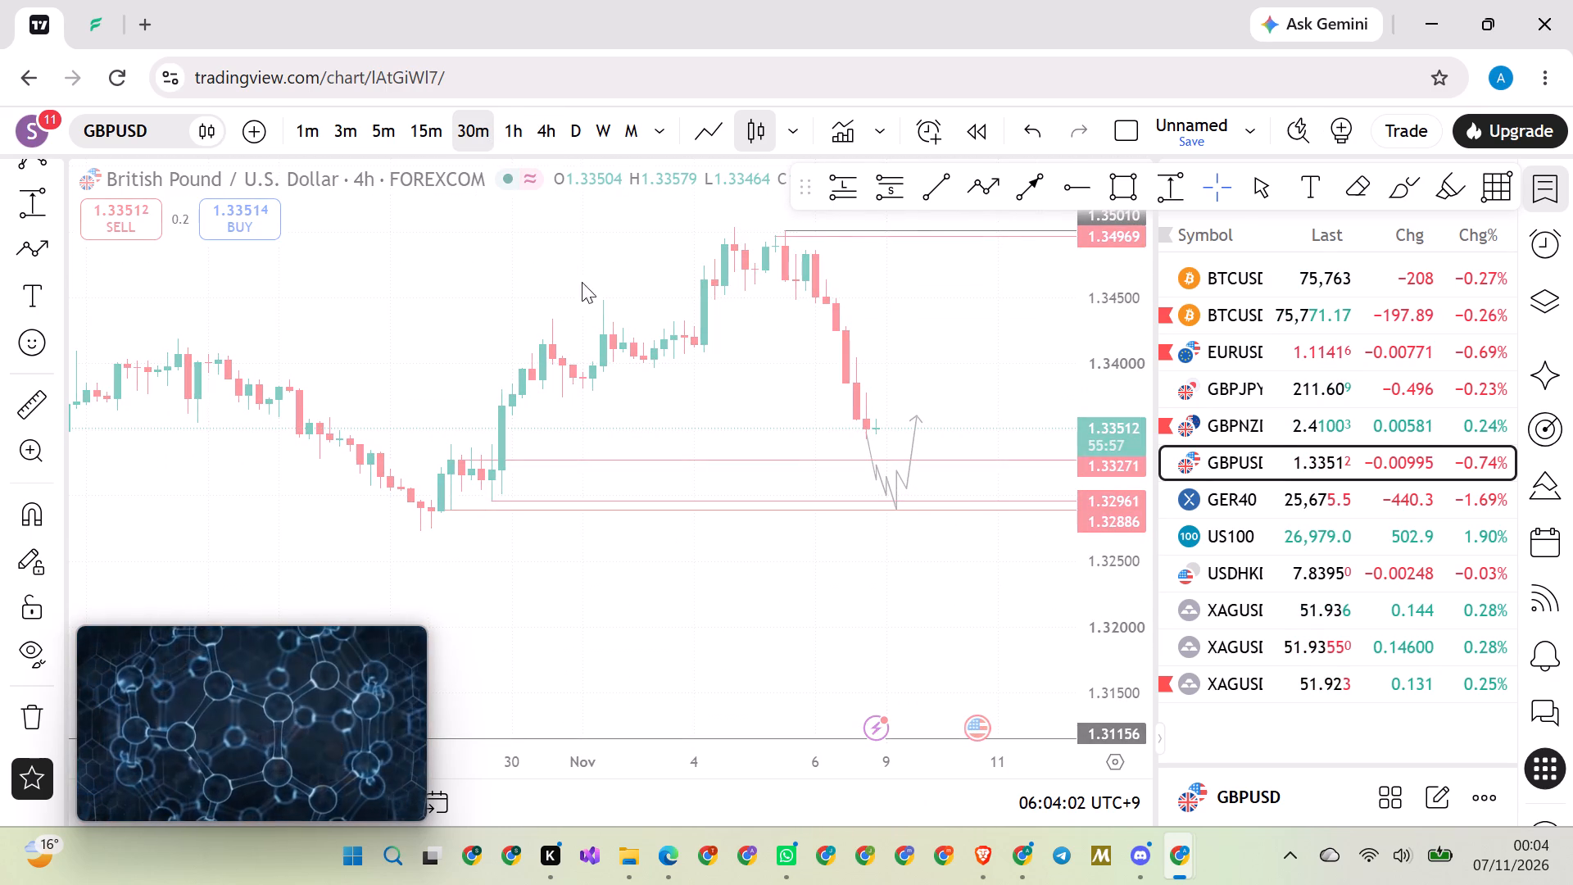
scroll(843, 626, "down", 1)
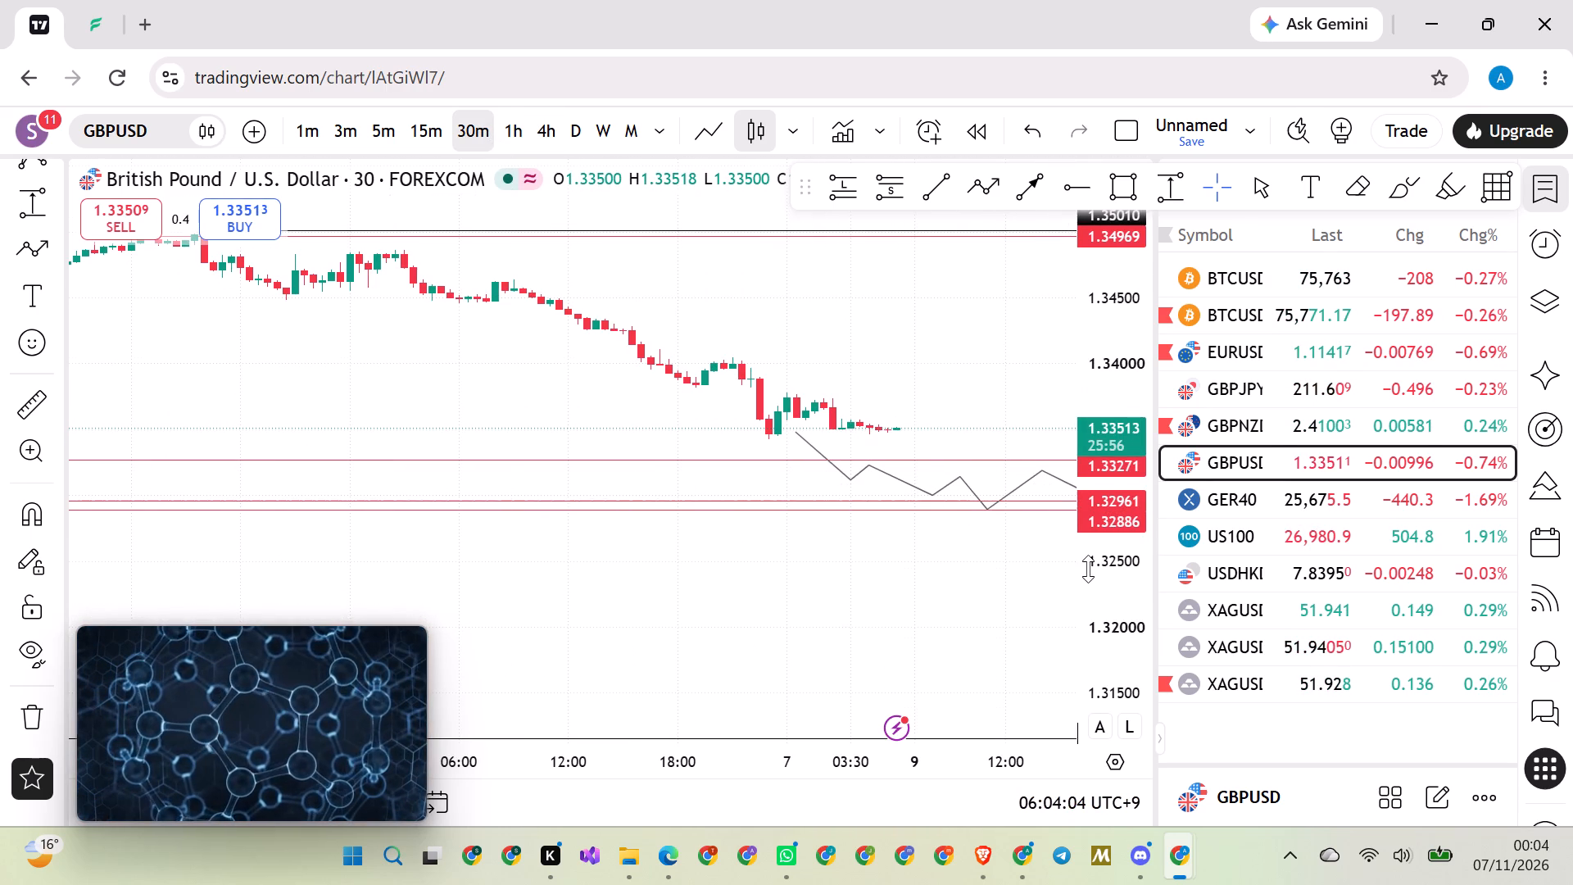
scroll(1088, 569, "up", 8)
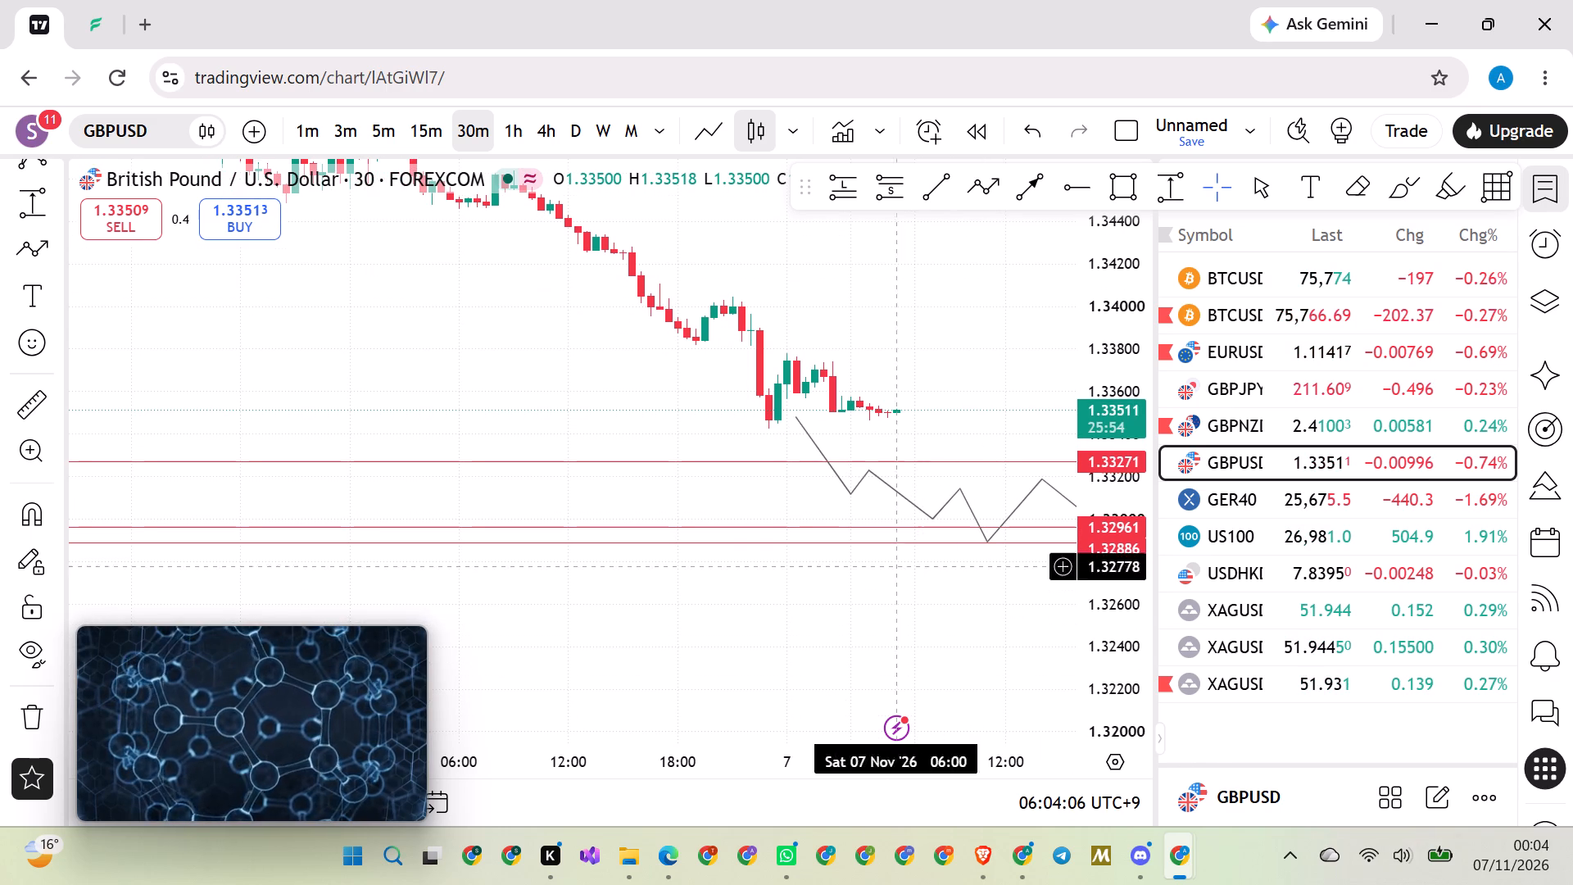
left_click(734, 462)
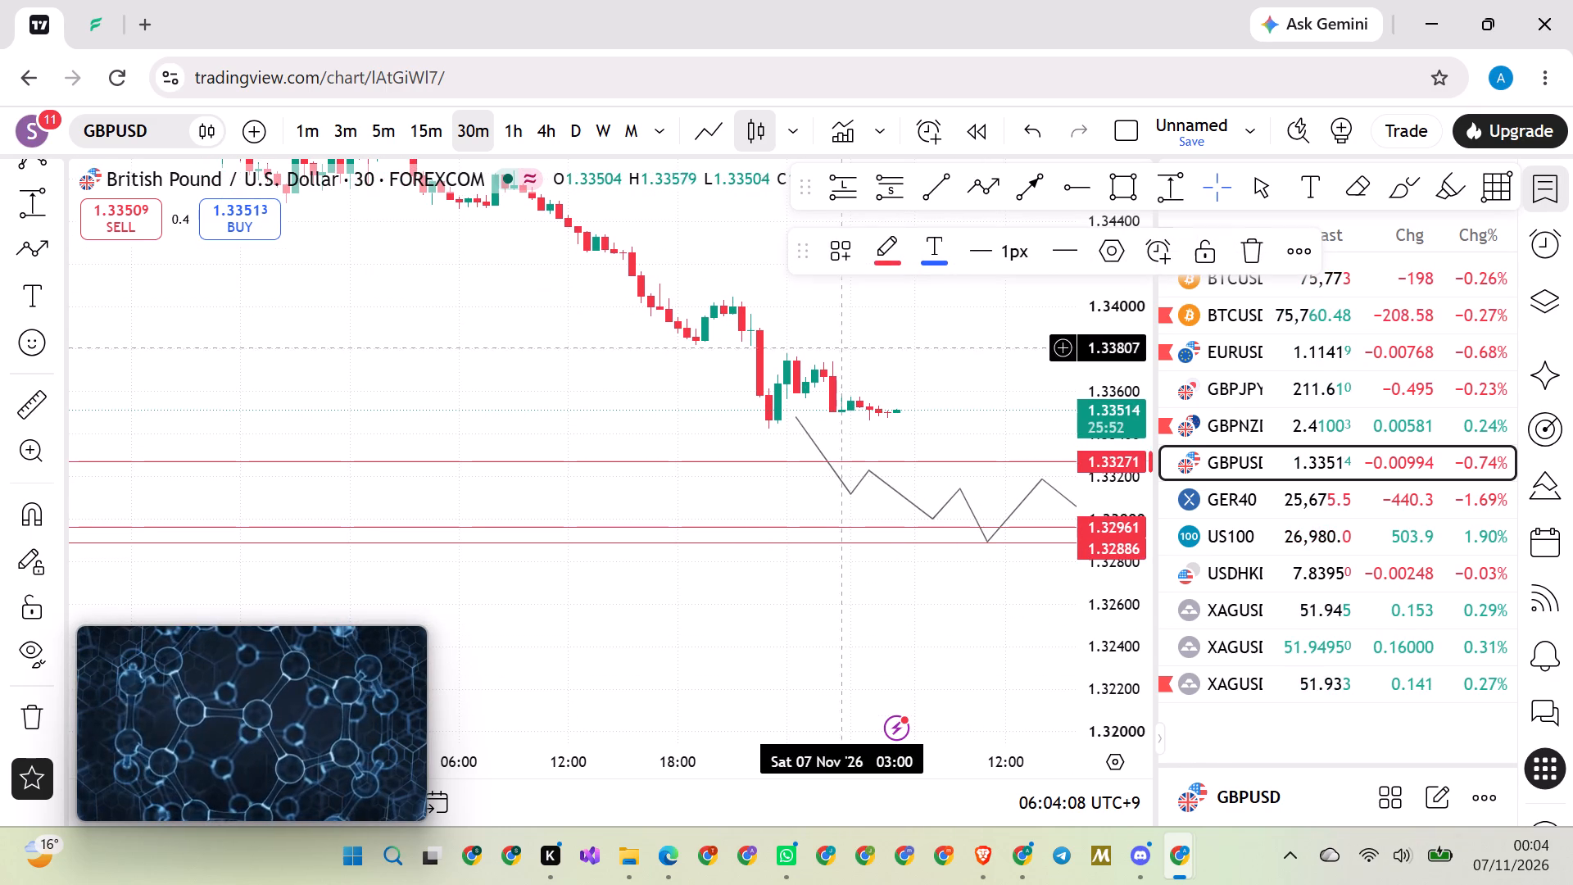
left_click(876, 261)
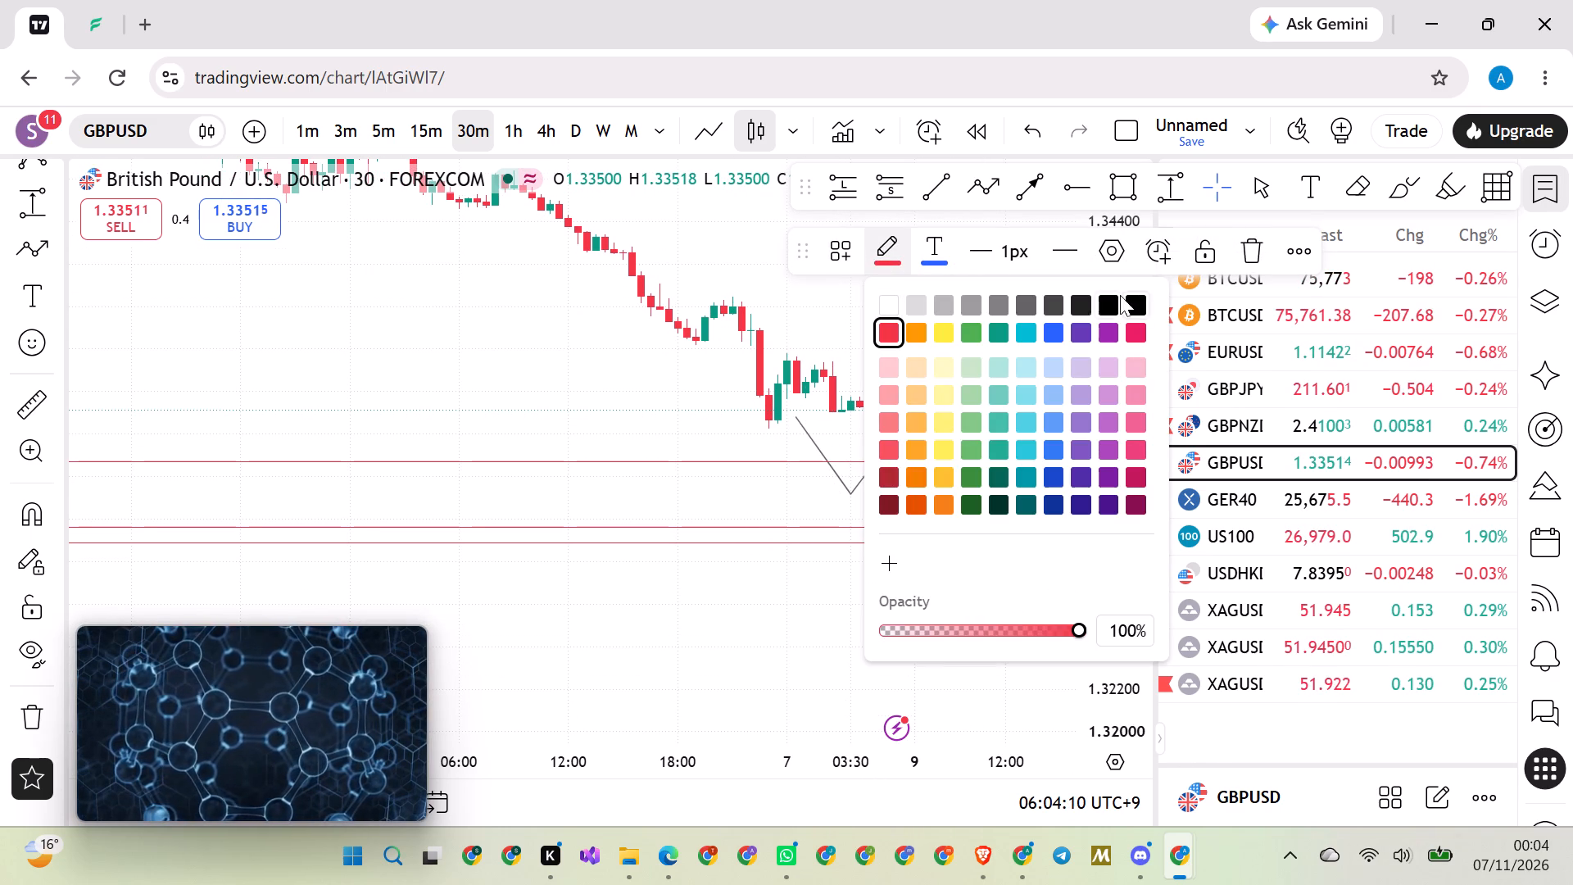
left_click(1126, 298)
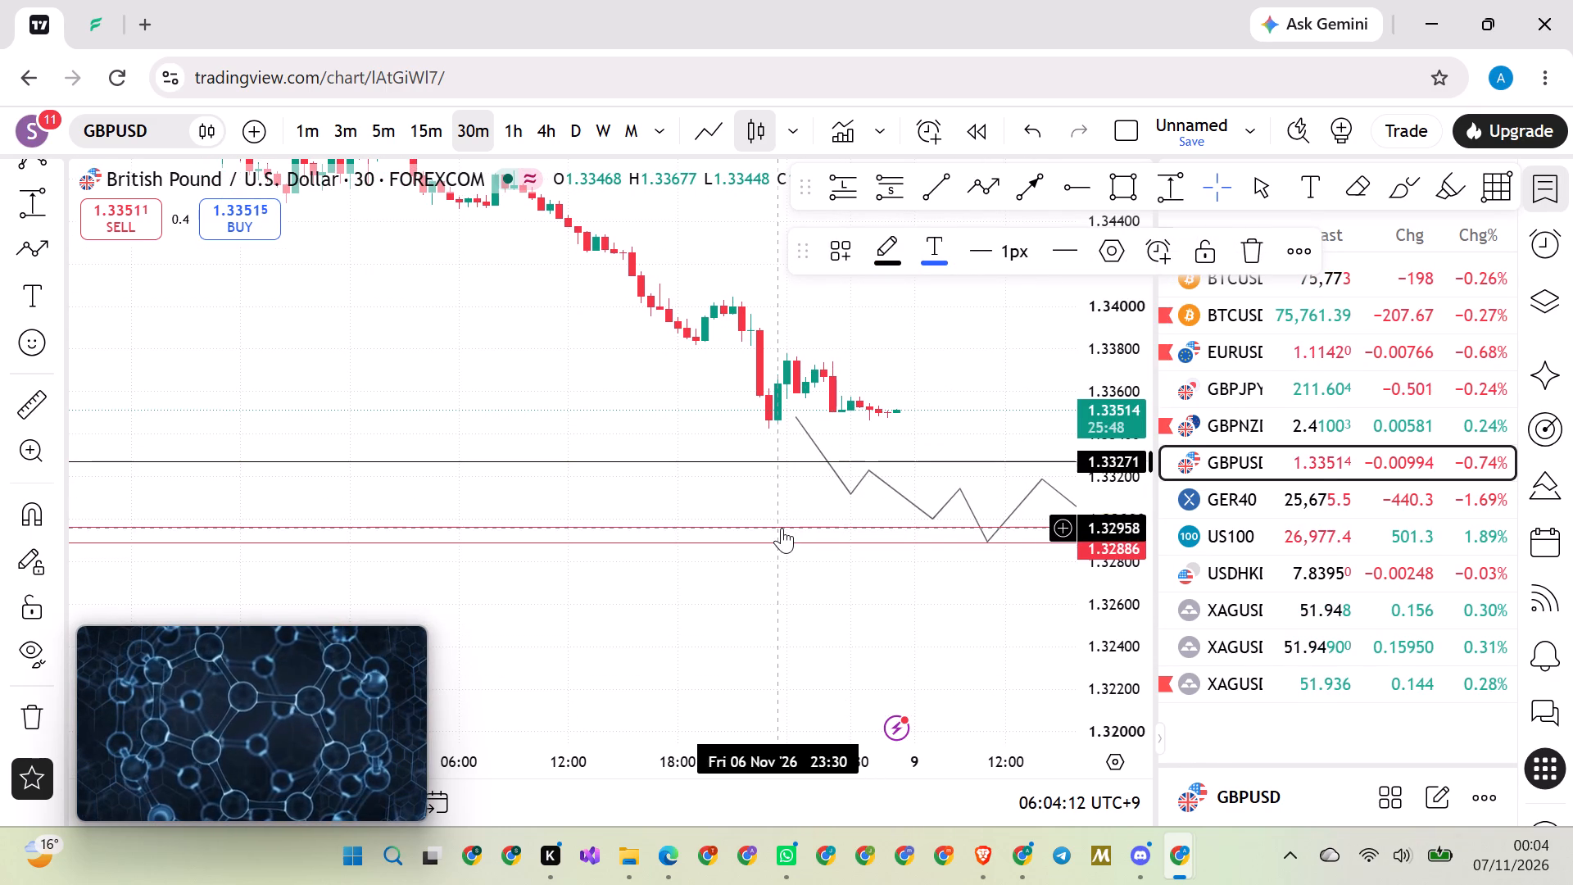
left_click(782, 528)
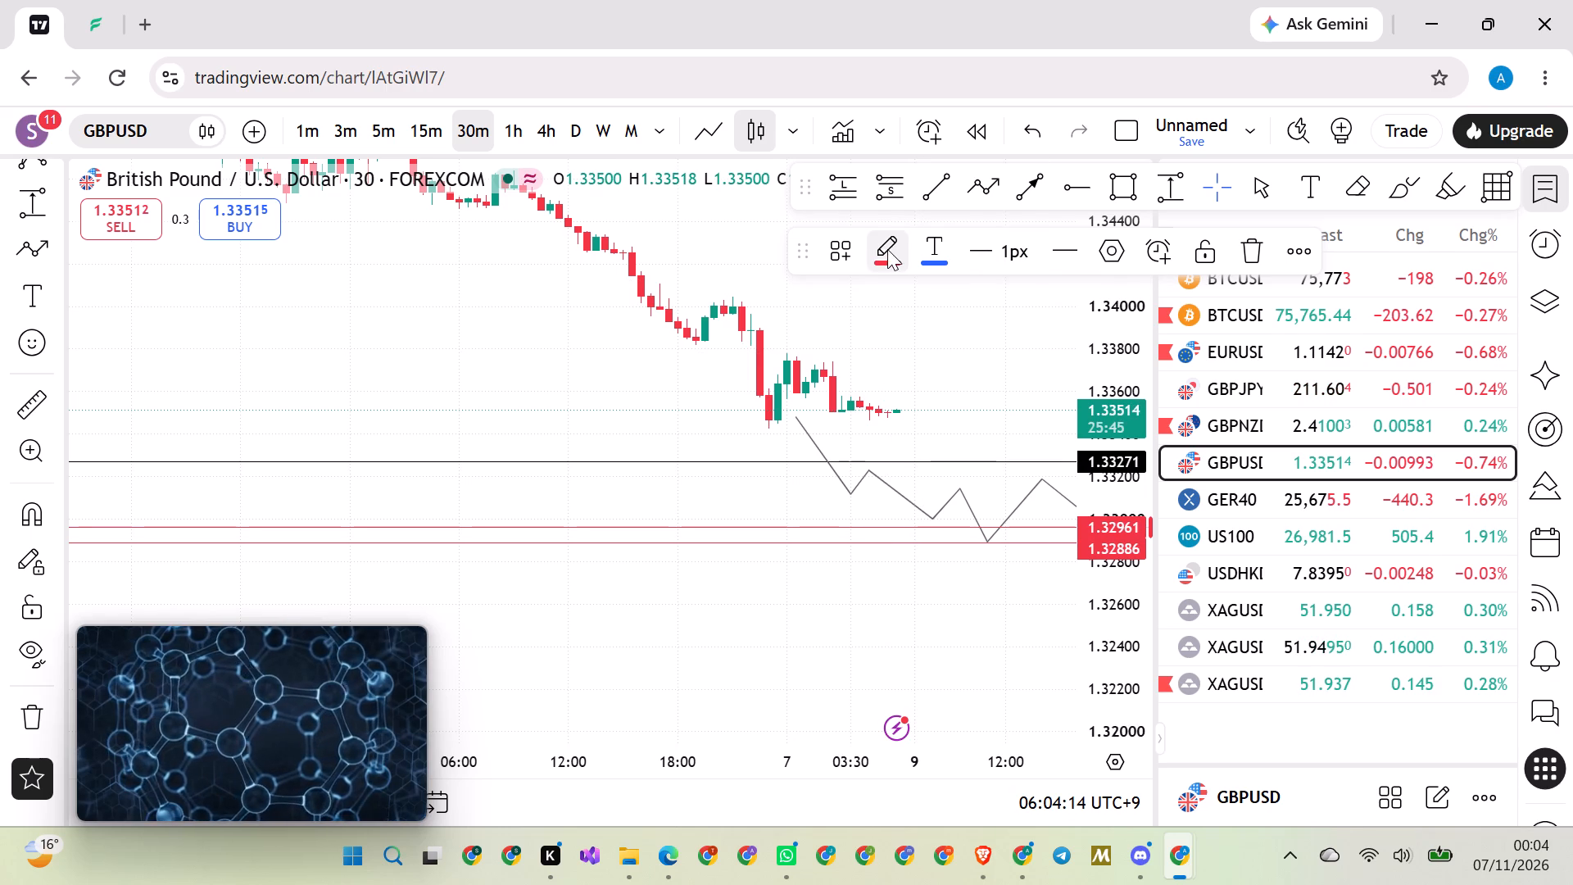
left_click(884, 249)
left_click(1123, 302)
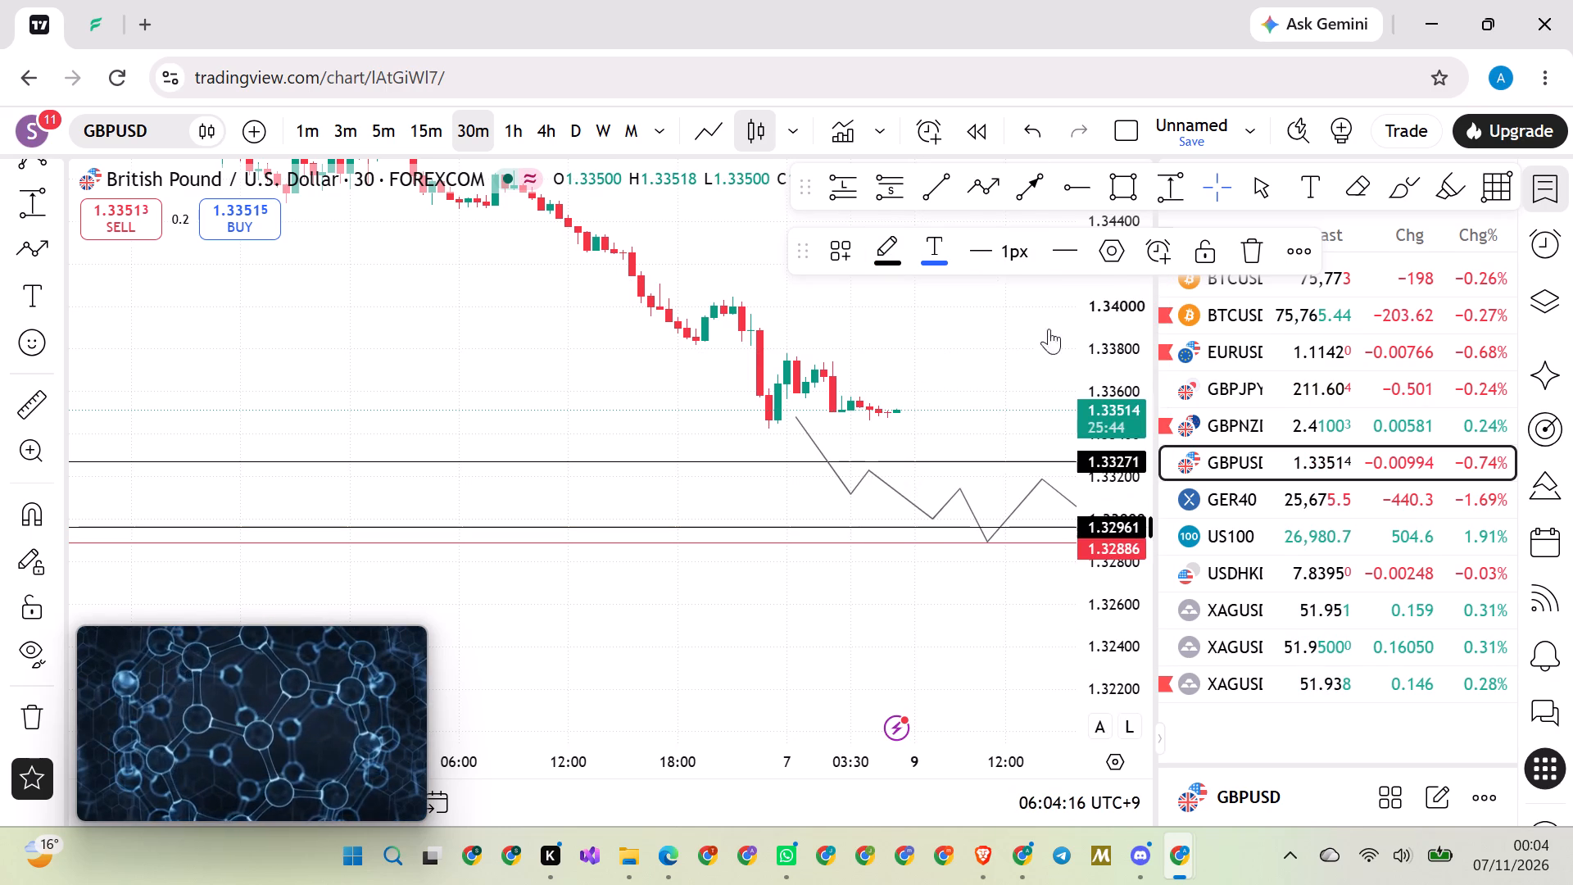
left_click(762, 544)
left_click(879, 269)
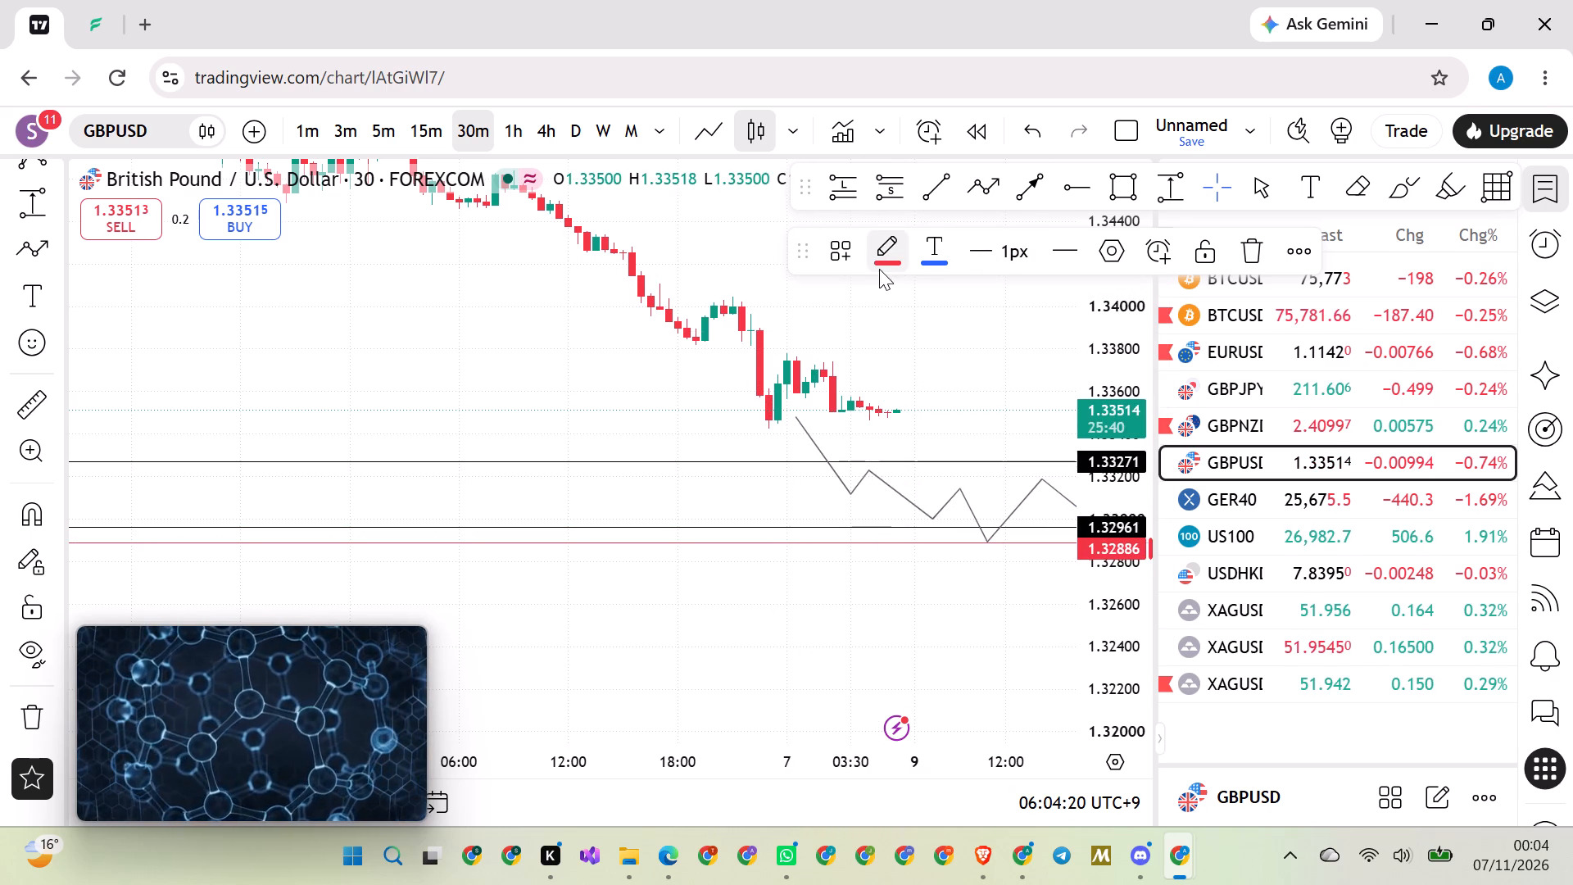
left_click(1142, 304)
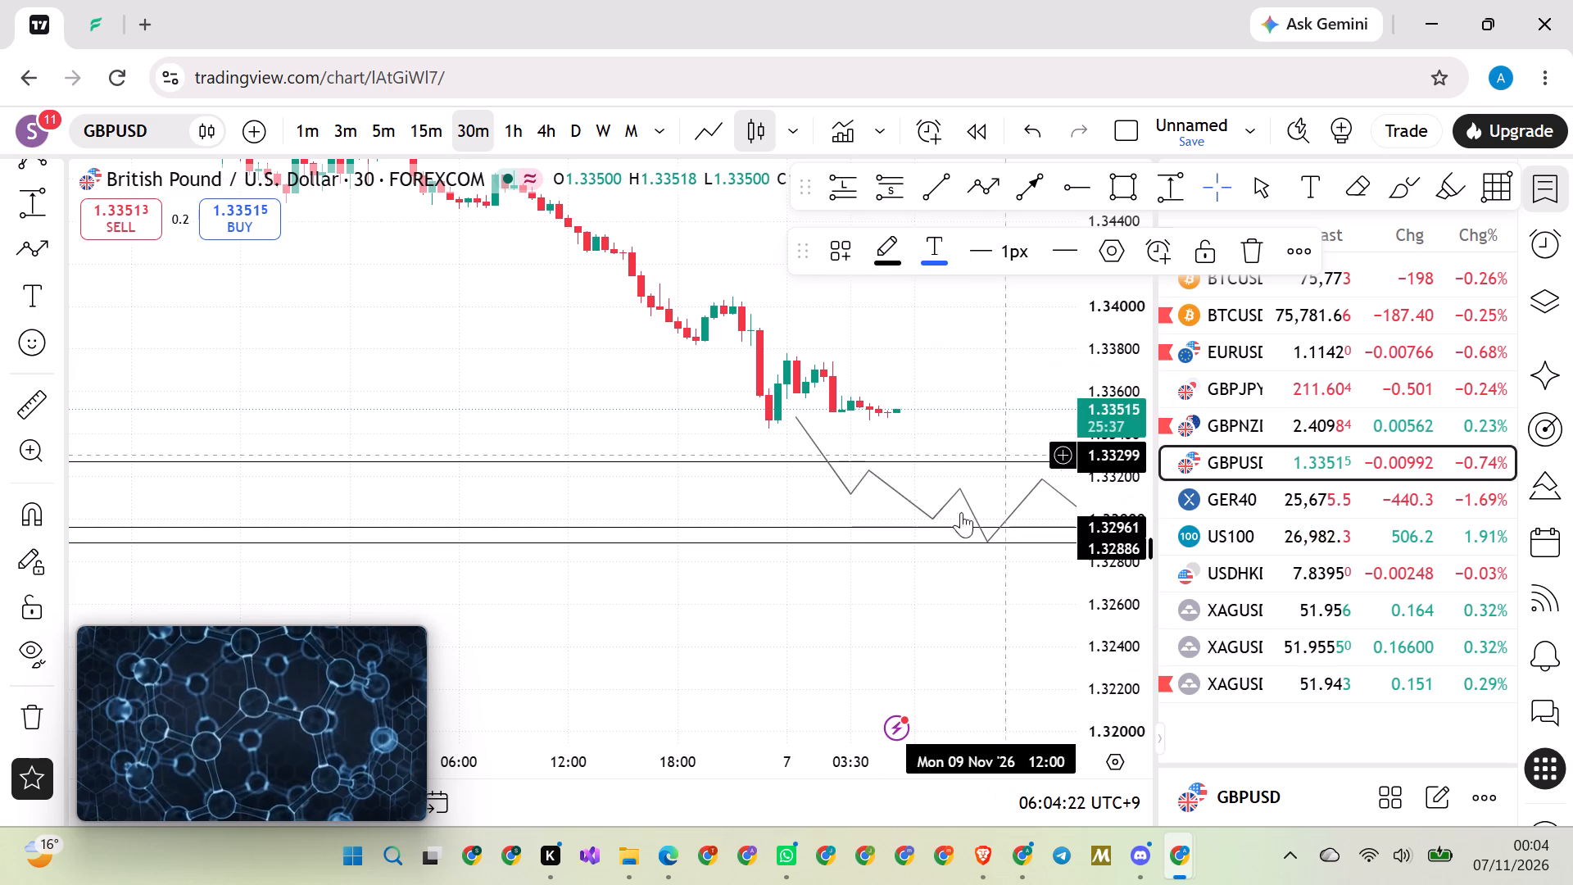
left_click(917, 606)
Examine the latest 30-minute GBPUSD candles and the drawn zigzag projection against the three levels below price.
scroll(917, 600, "down", 20)
scroll(917, 600, "down", 20)
scroll(917, 600, "down", 1)
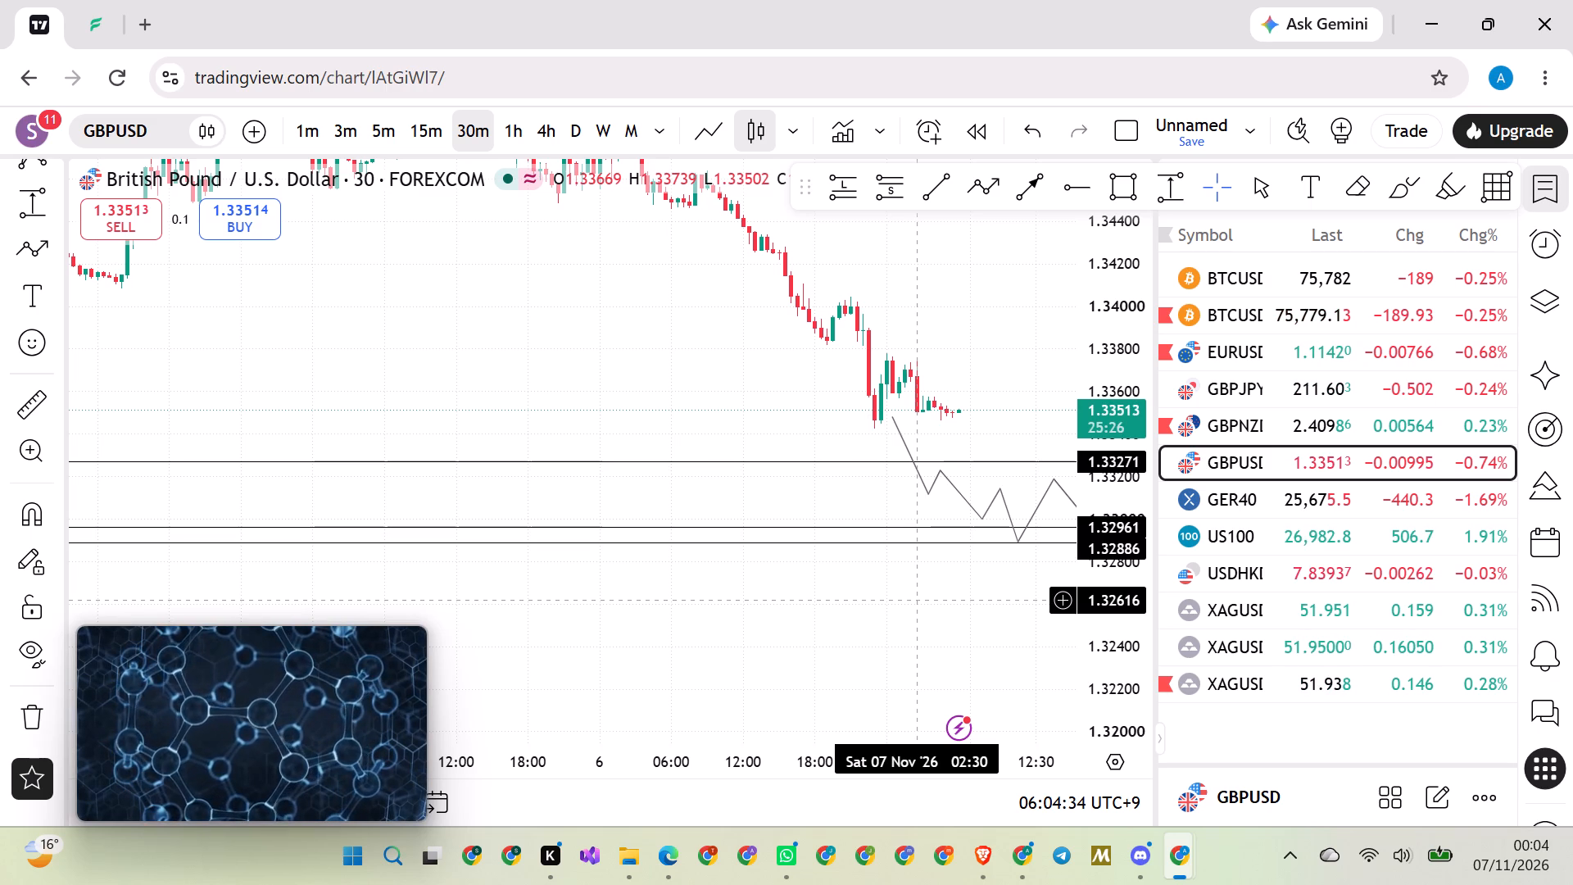
scroll(864, 550, "down", 3)
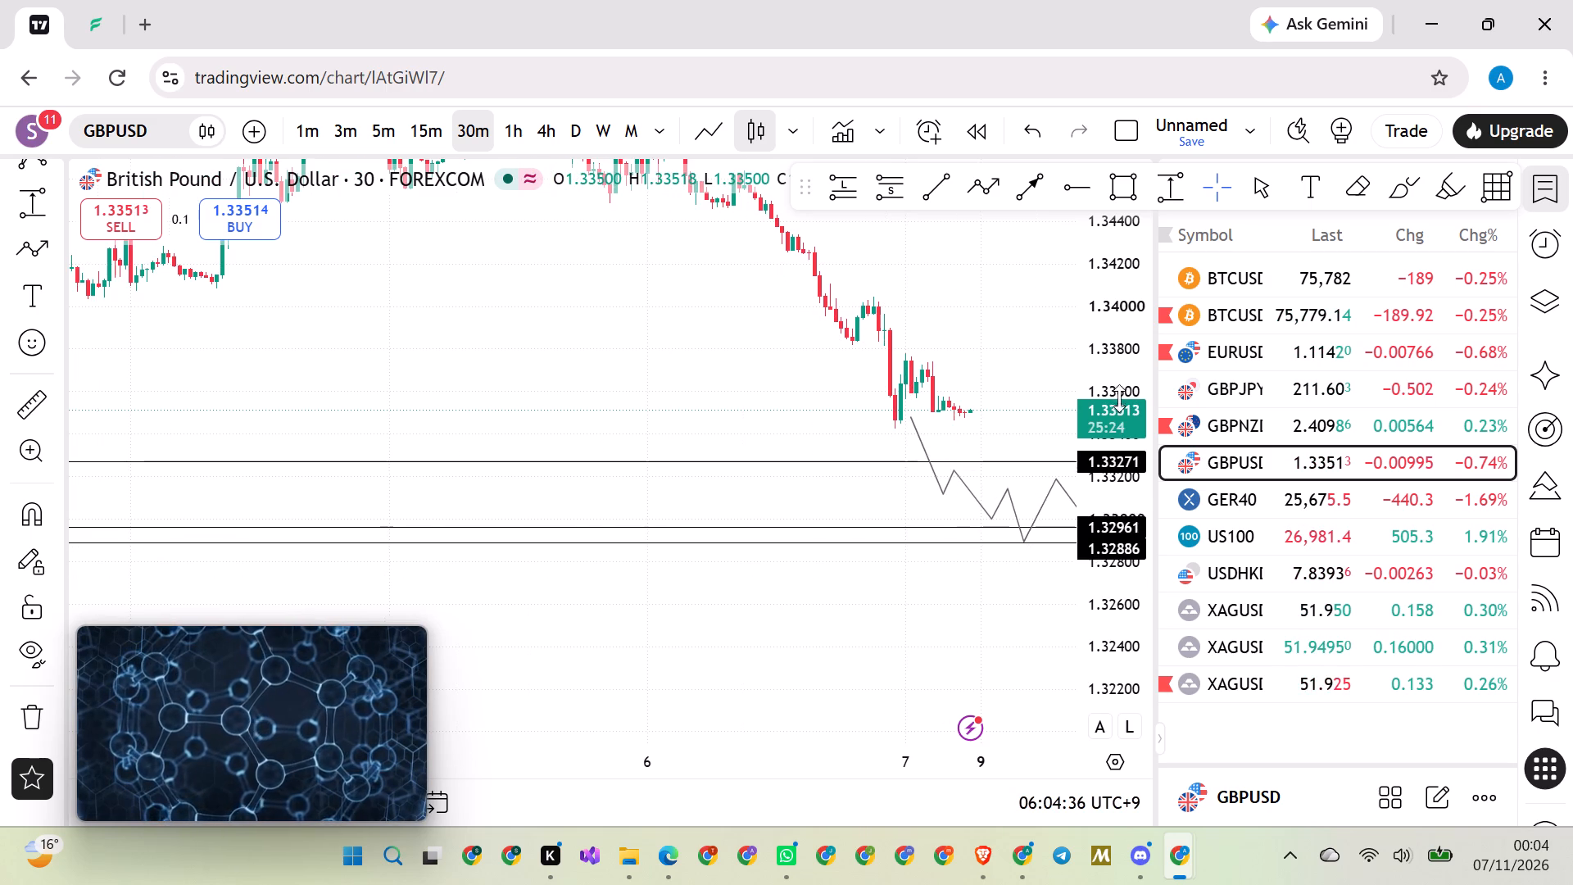
scroll(1119, 395, "up", 18)
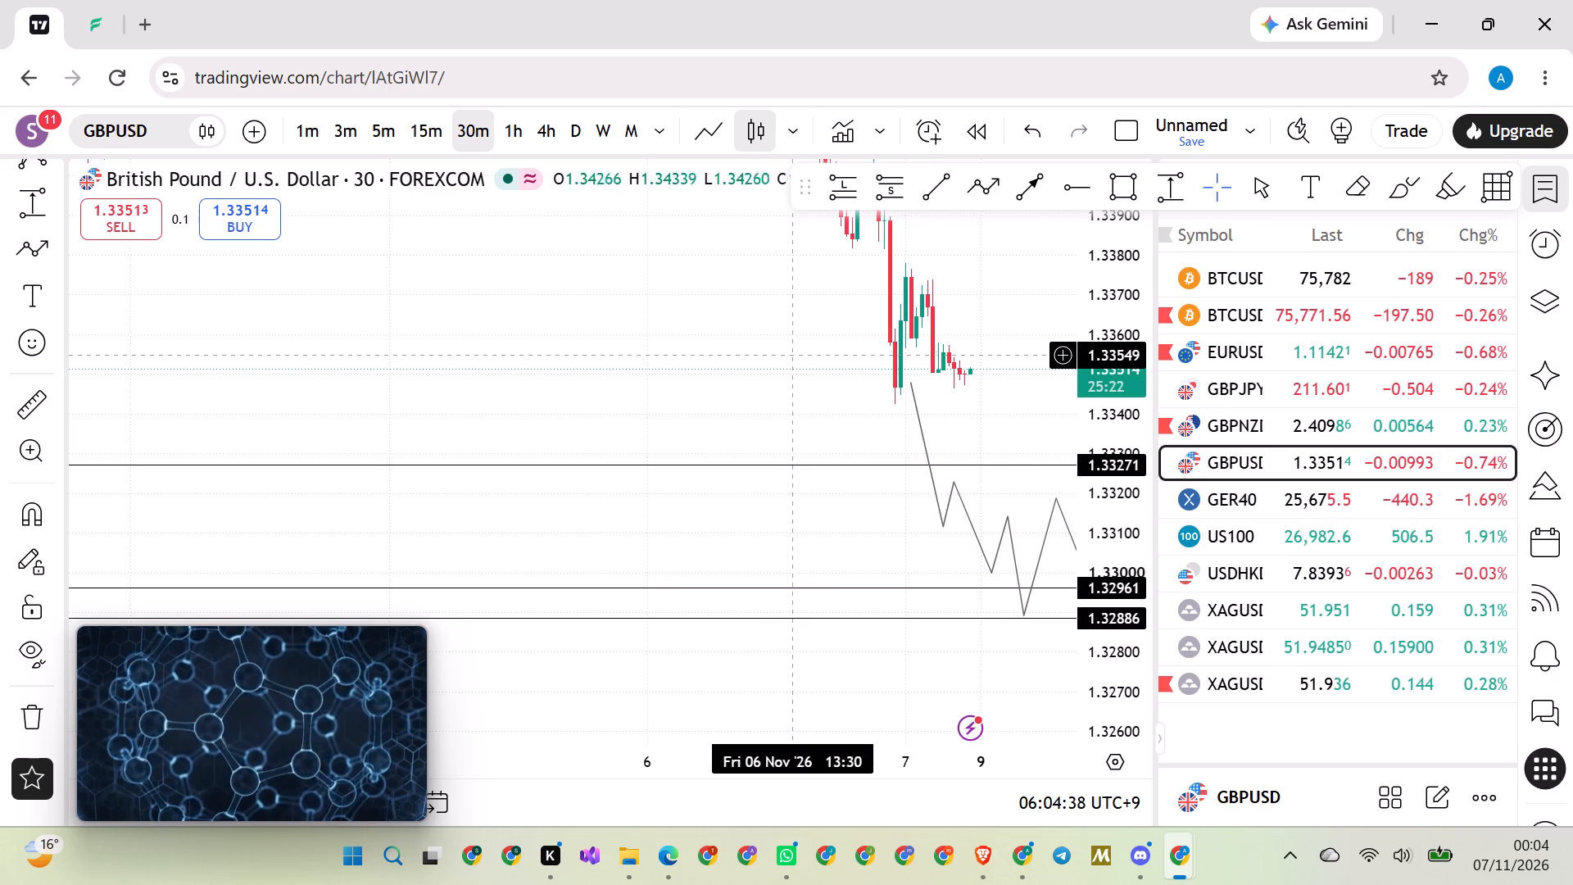
scroll(665, 349, "up", 3)
scroll(517, 311, "down", 1)
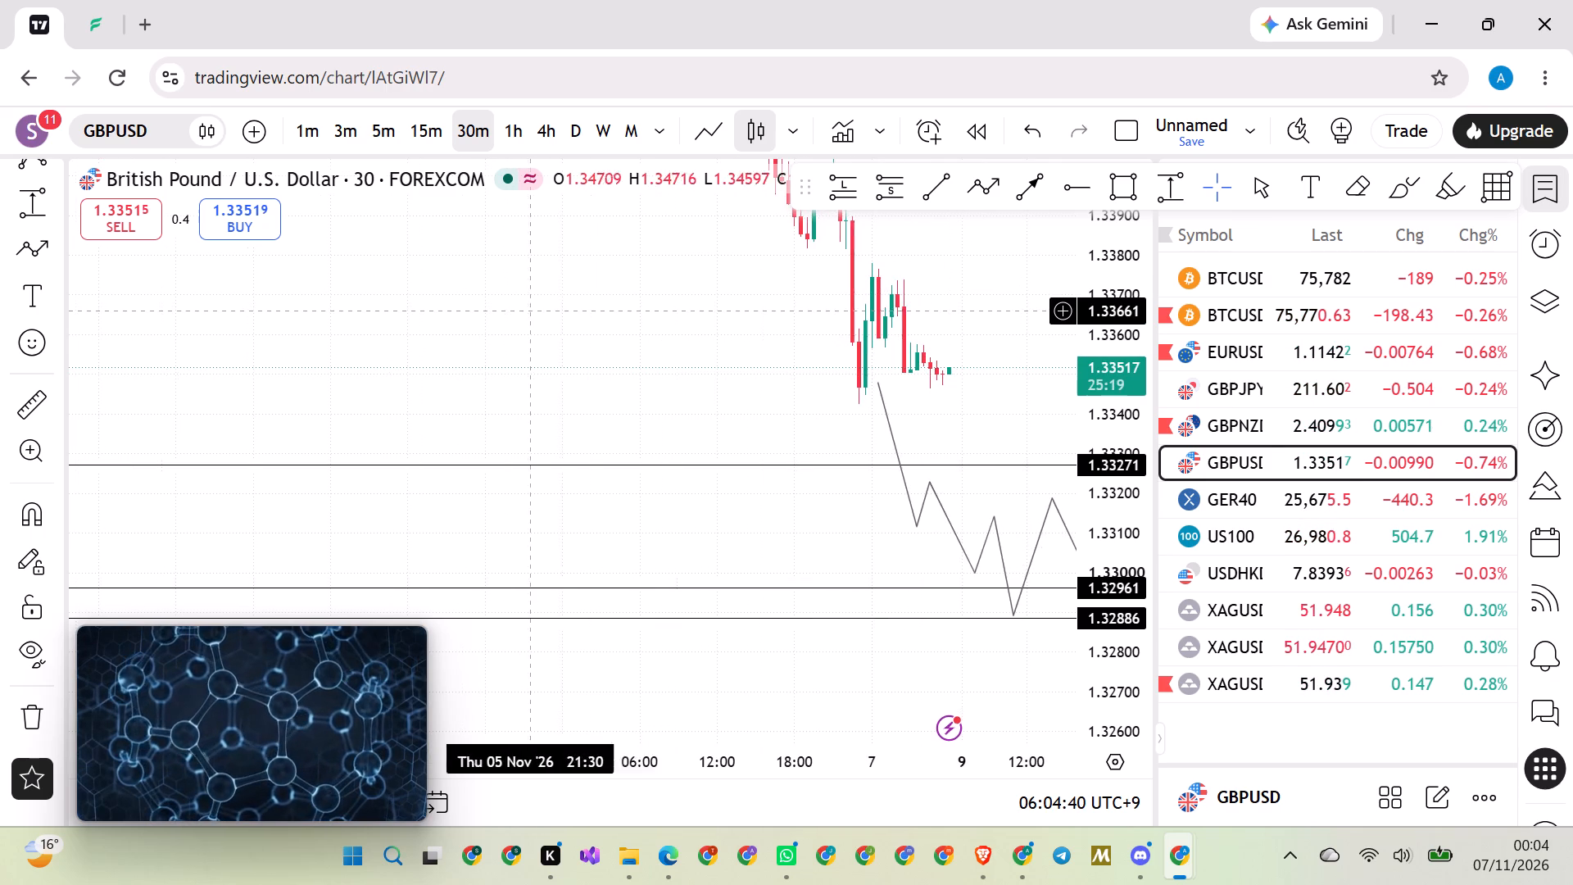
left_click_drag(587, 311, 394, 330)
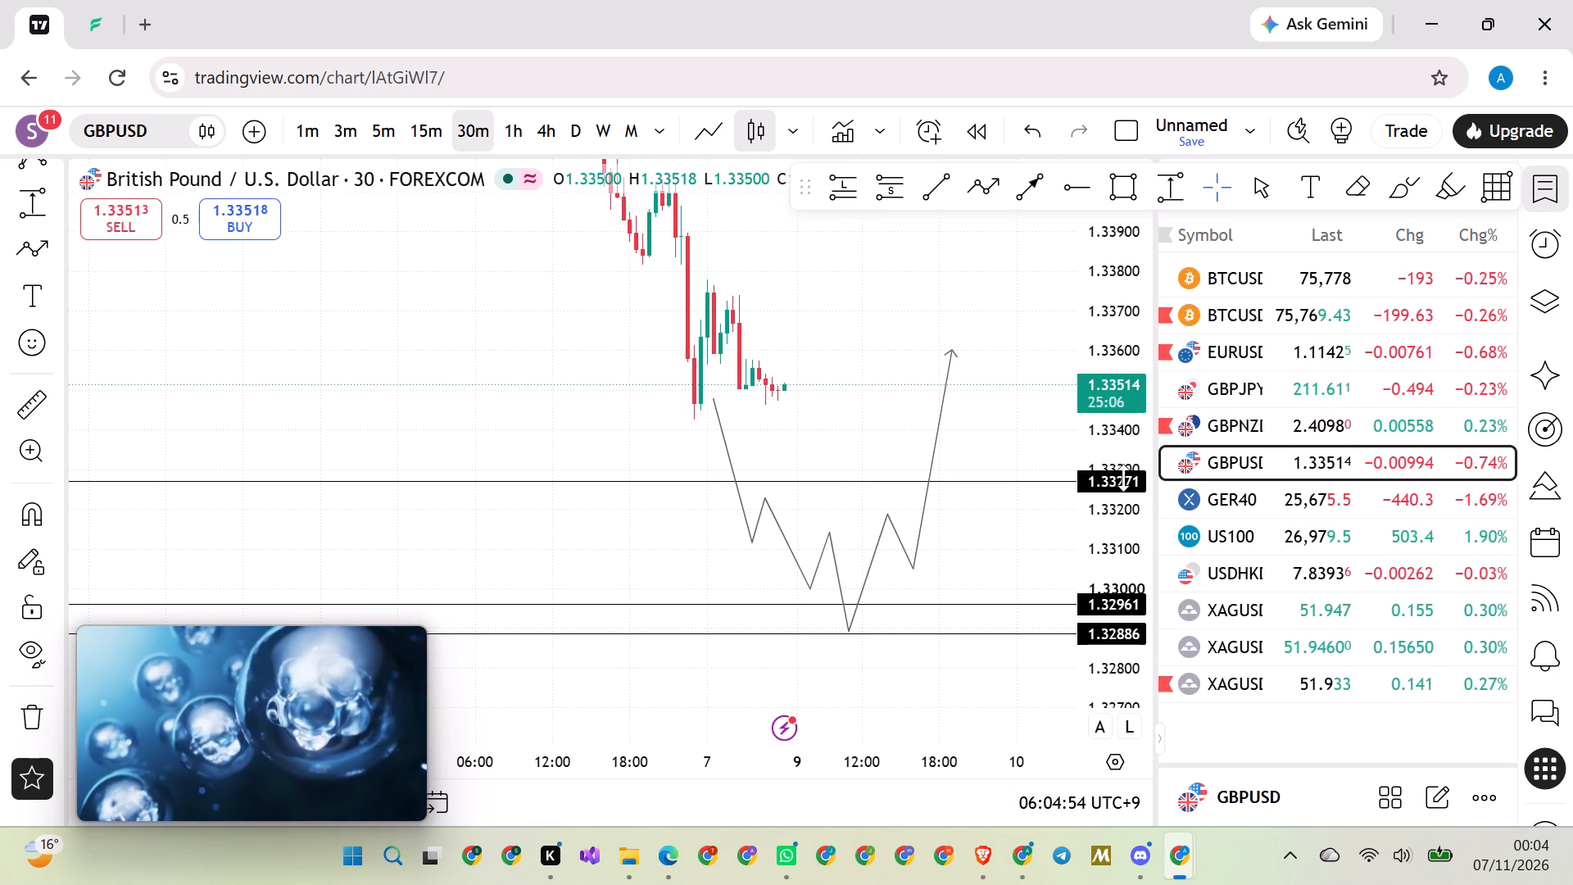
Open US100 on the 4-hour timeframe and examine the rebound from the 6 November low.
left_click(1264, 538)
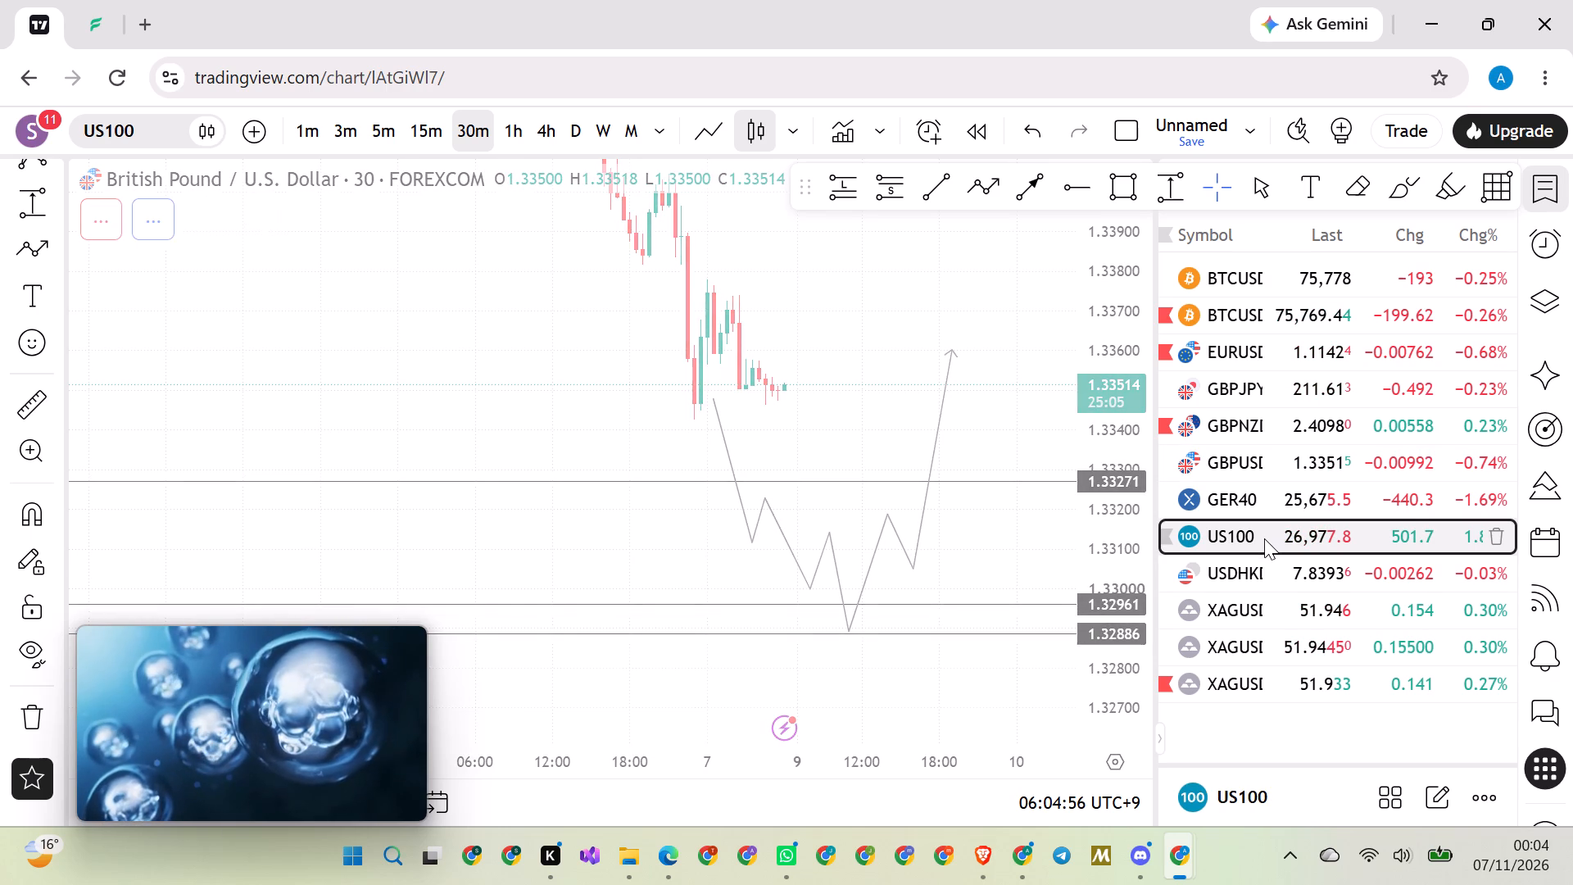
scroll(827, 390, "down", 4)
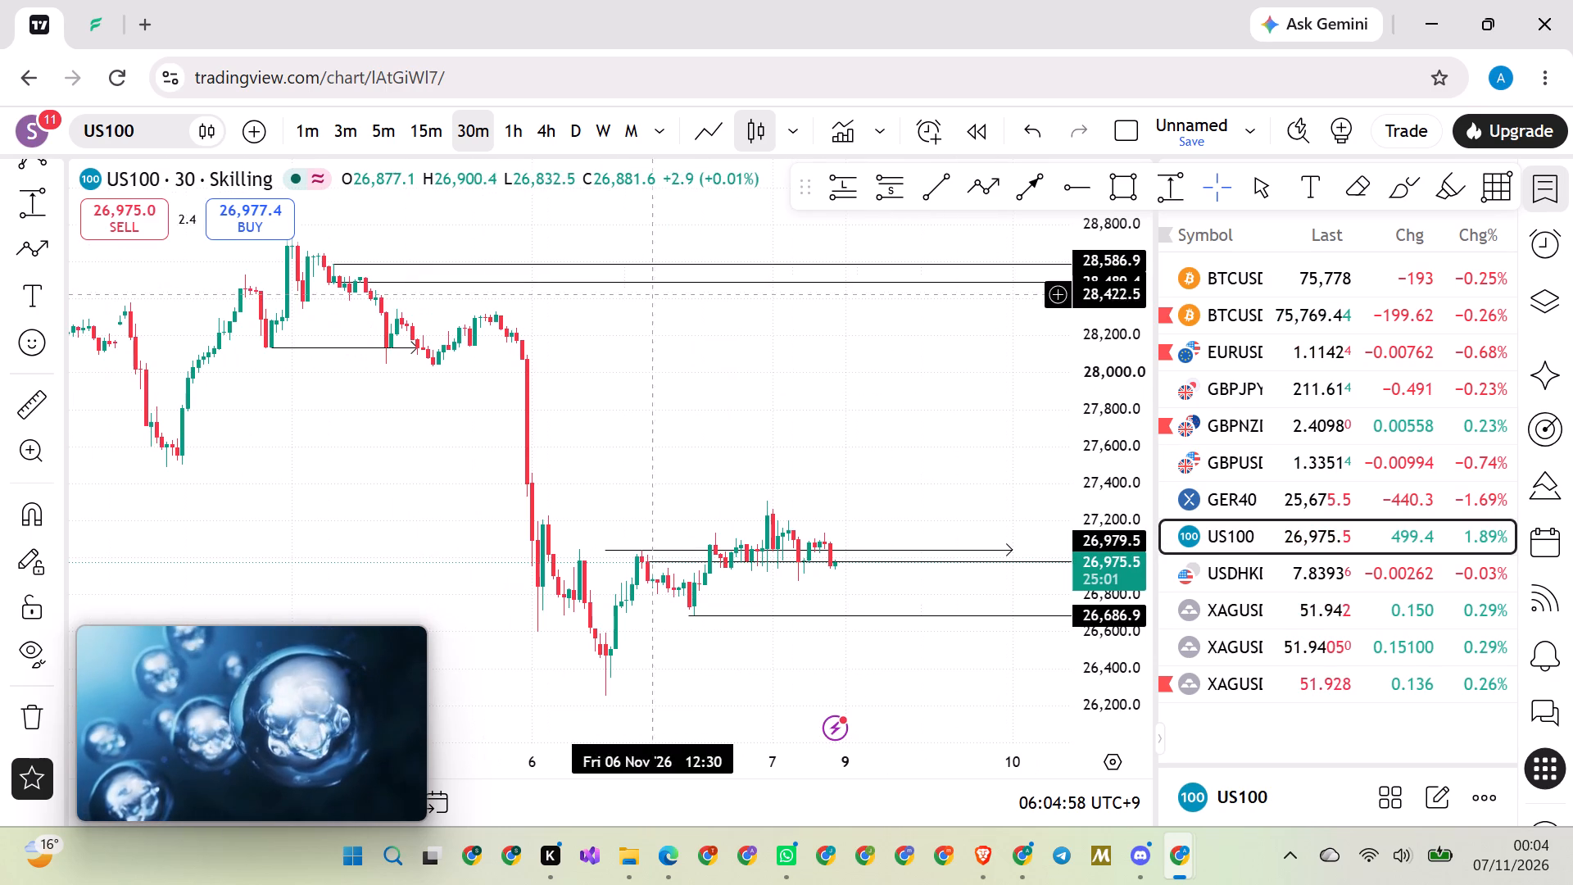
left_click(540, 133)
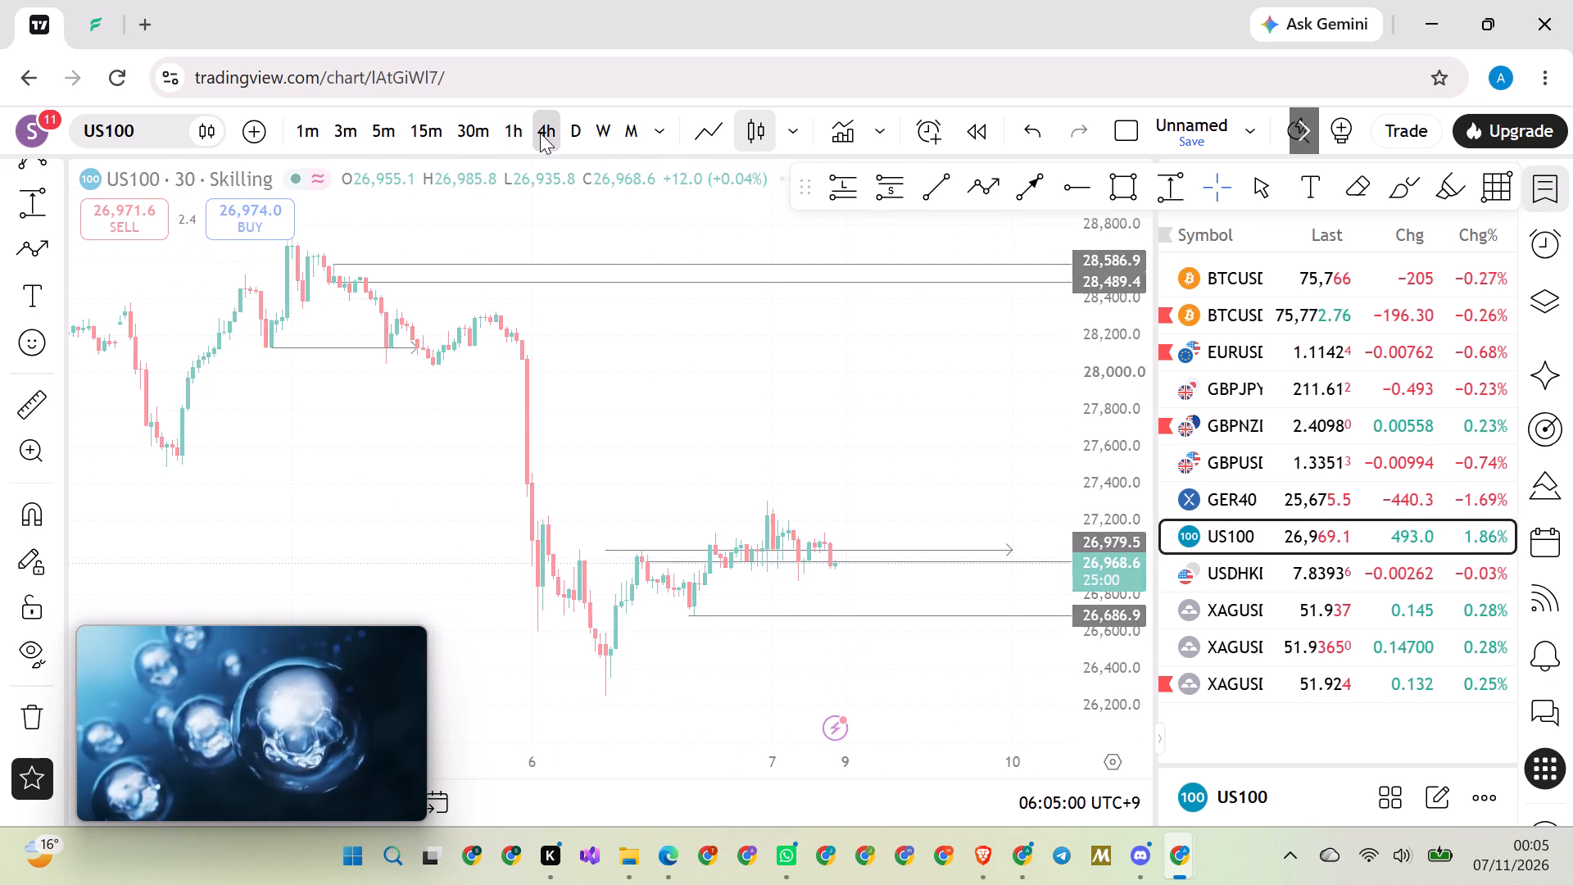
scroll(546, 398, "up", 20)
scroll(546, 398, "up", 7)
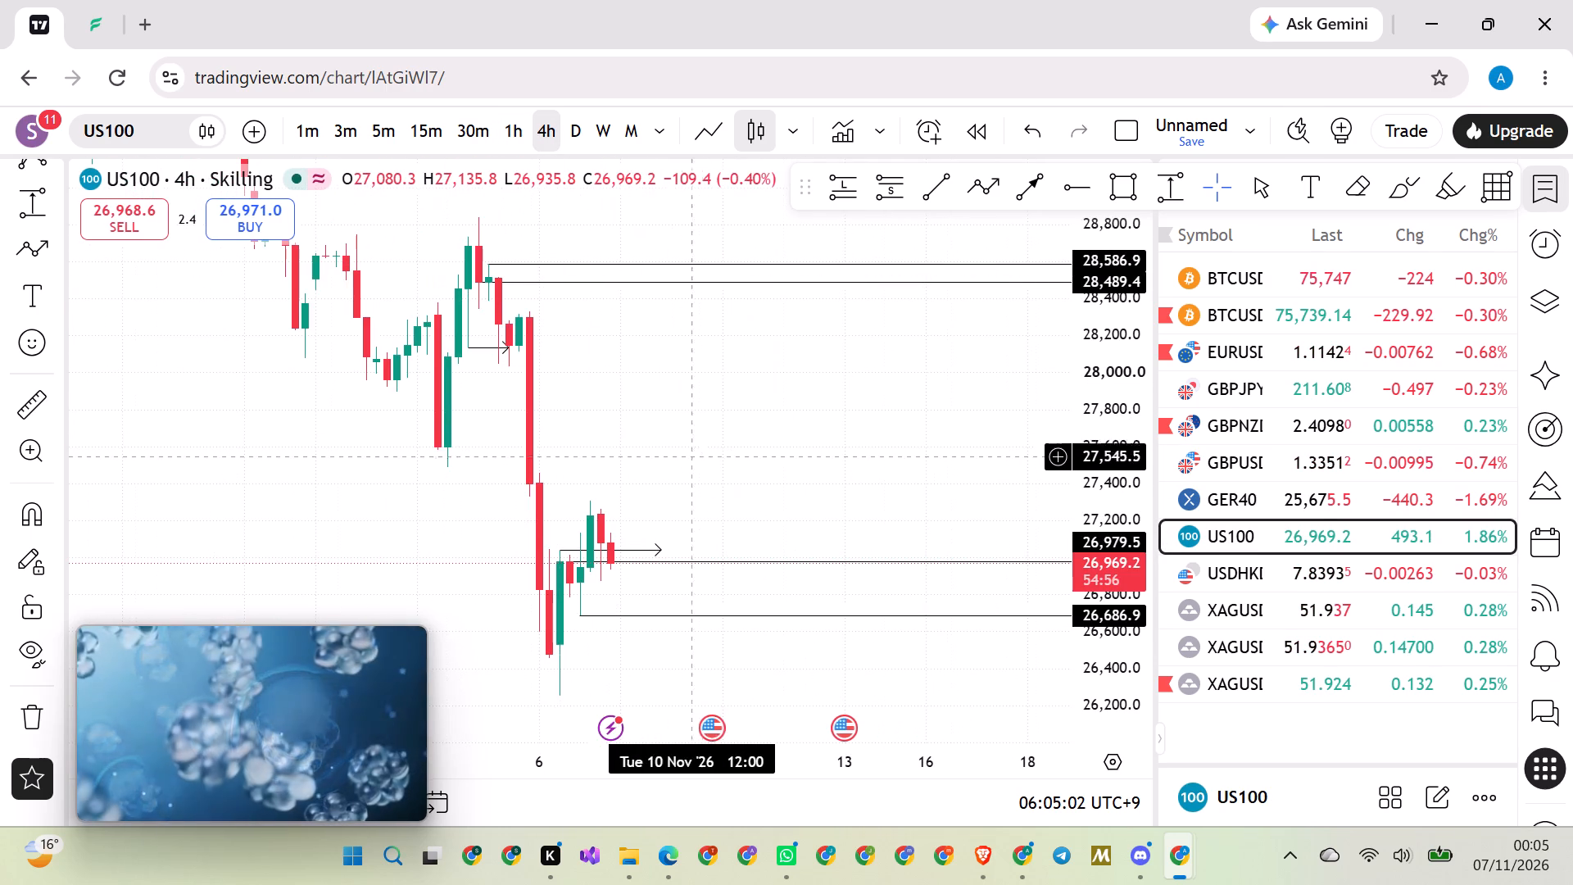
left_click_drag(698, 463, 835, 416)
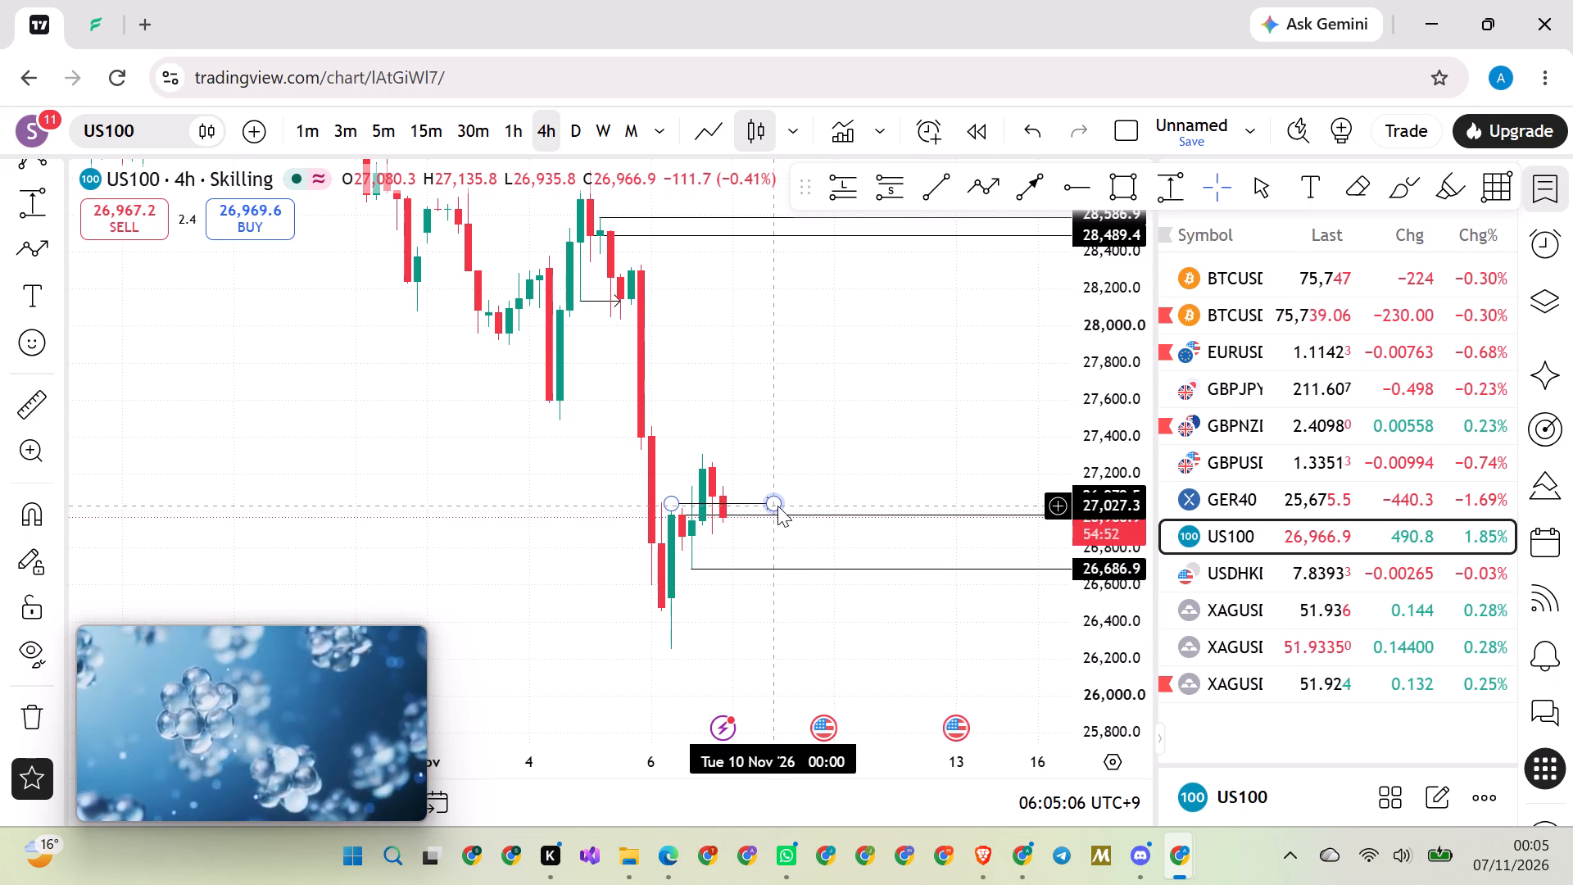
Delete the arrow line drawn at about 27,040 across the latest US100 candles.
left_click_drag(777, 506, 766, 506)
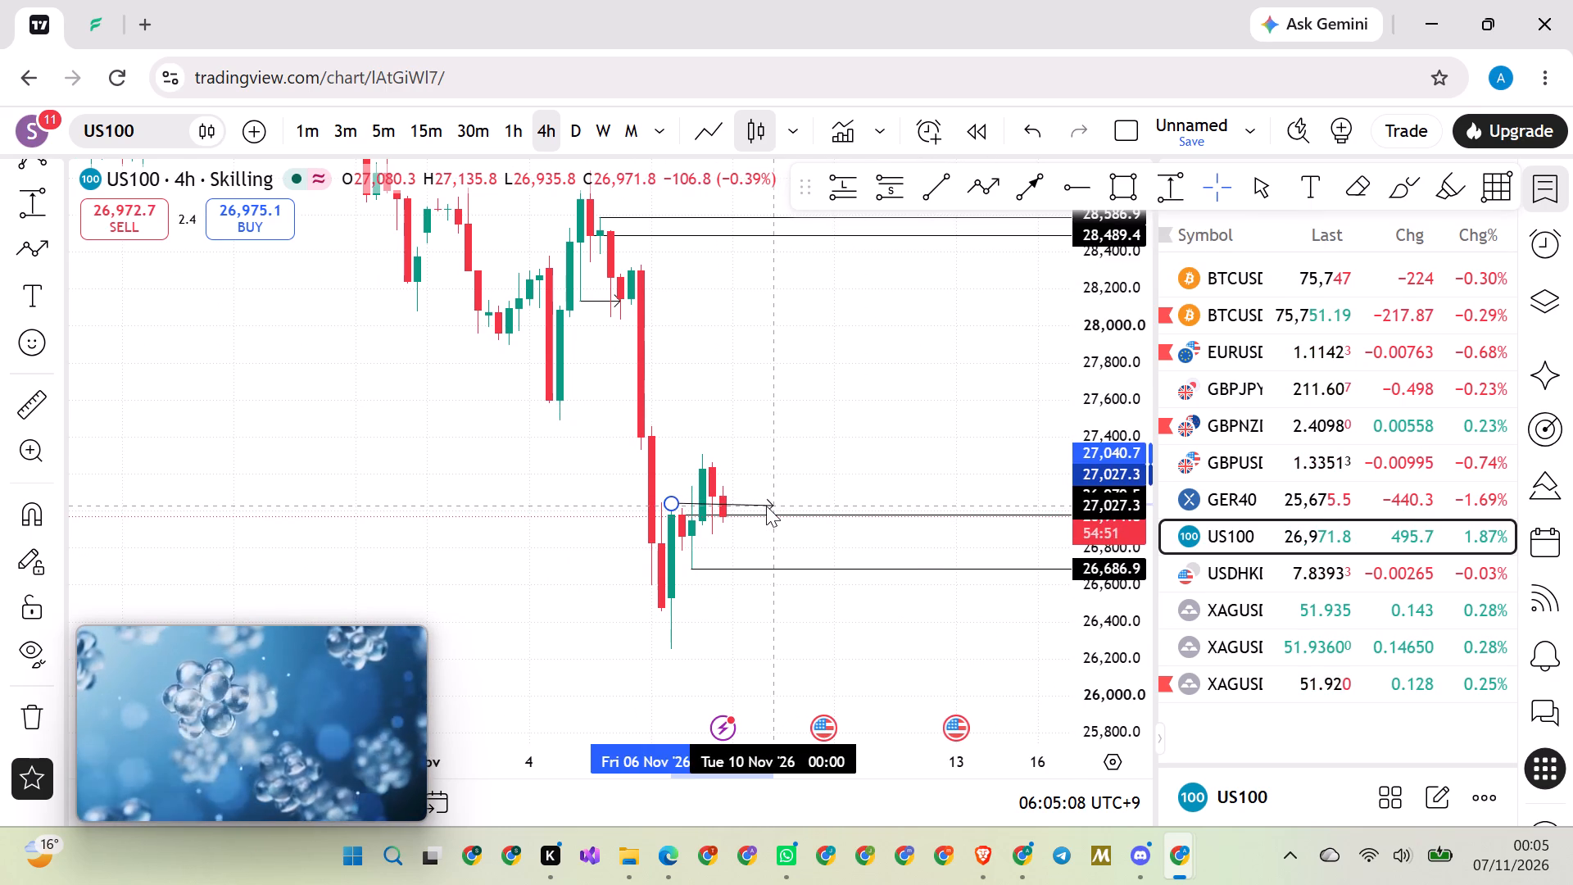
left_click_drag(766, 506, 788, 496)
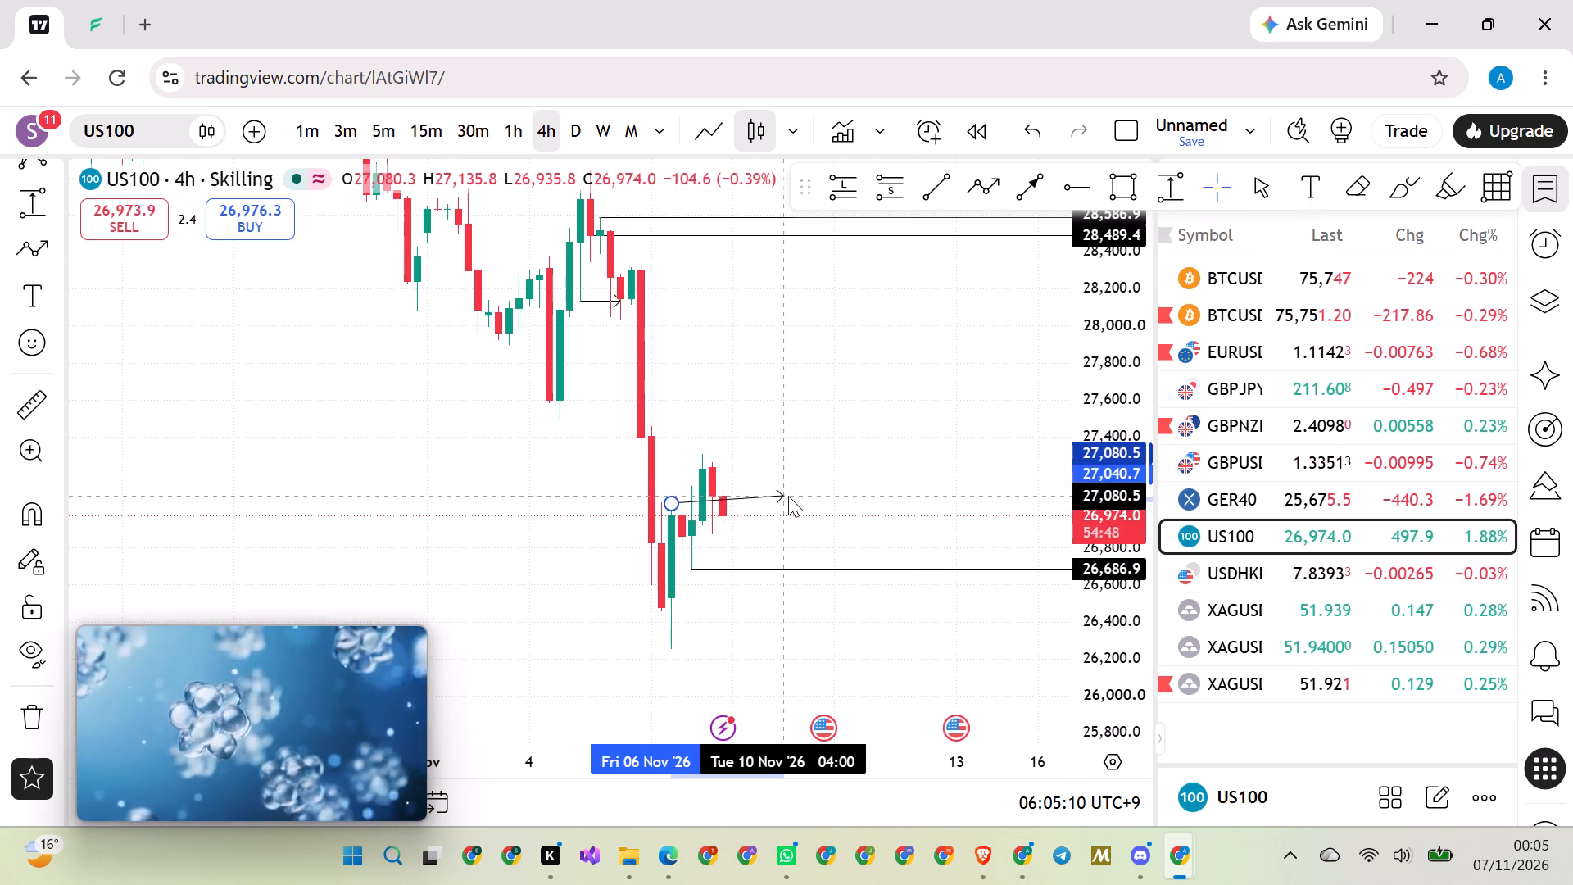
left_click_drag(788, 496, 807, 502)
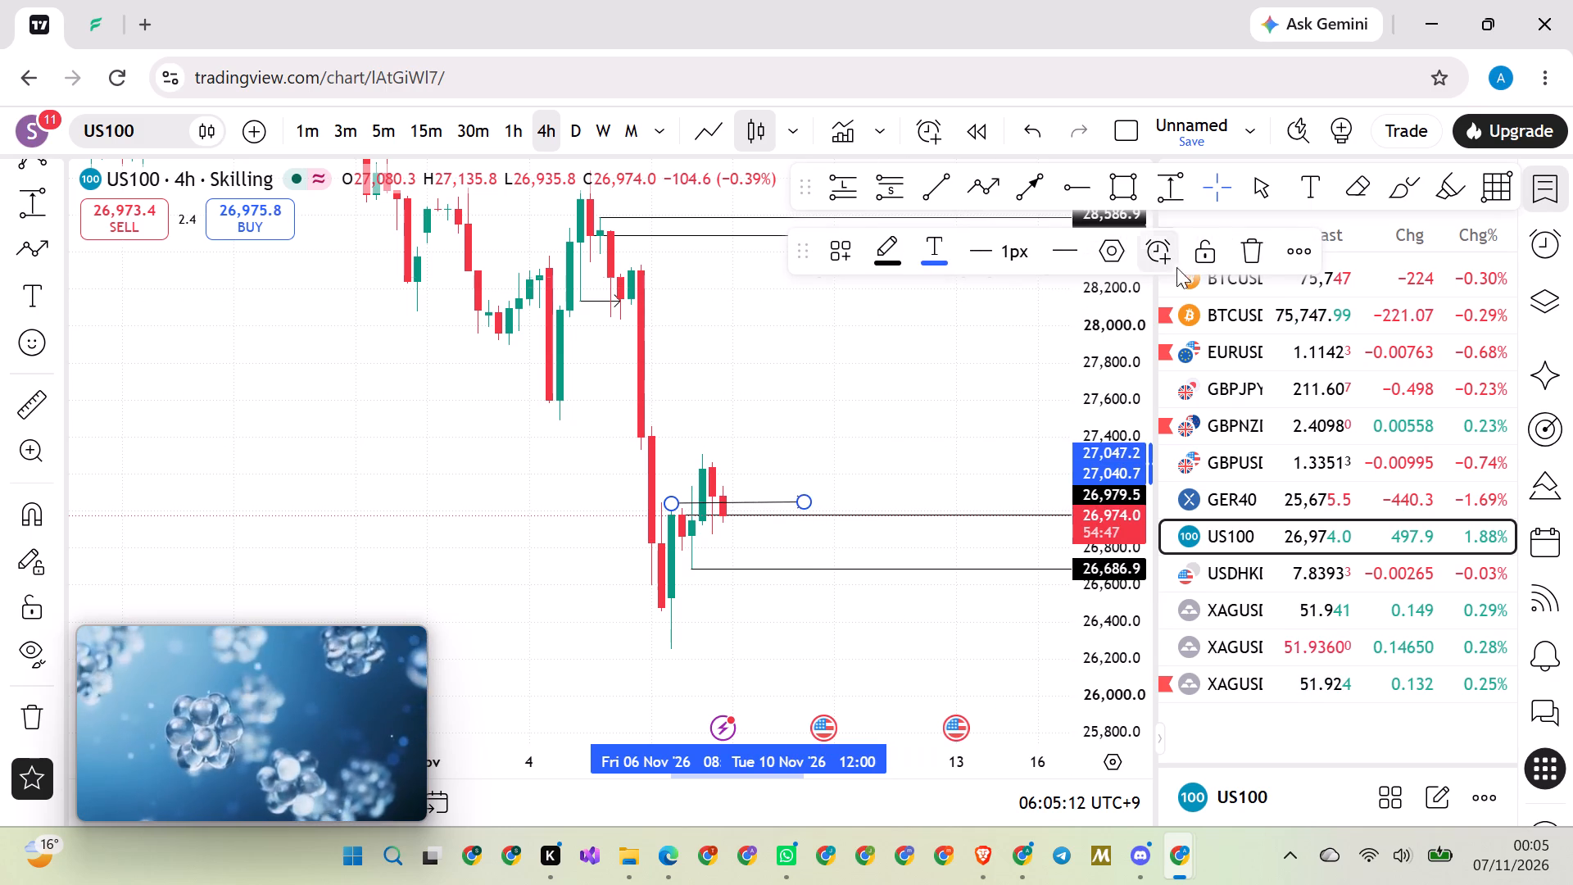
left_click(1253, 245)
Examine the 6 and 7 November 4-hour US100 candles against the 26,979.5 and 26,686.9 levels.
scroll(1108, 540, "up", 16)
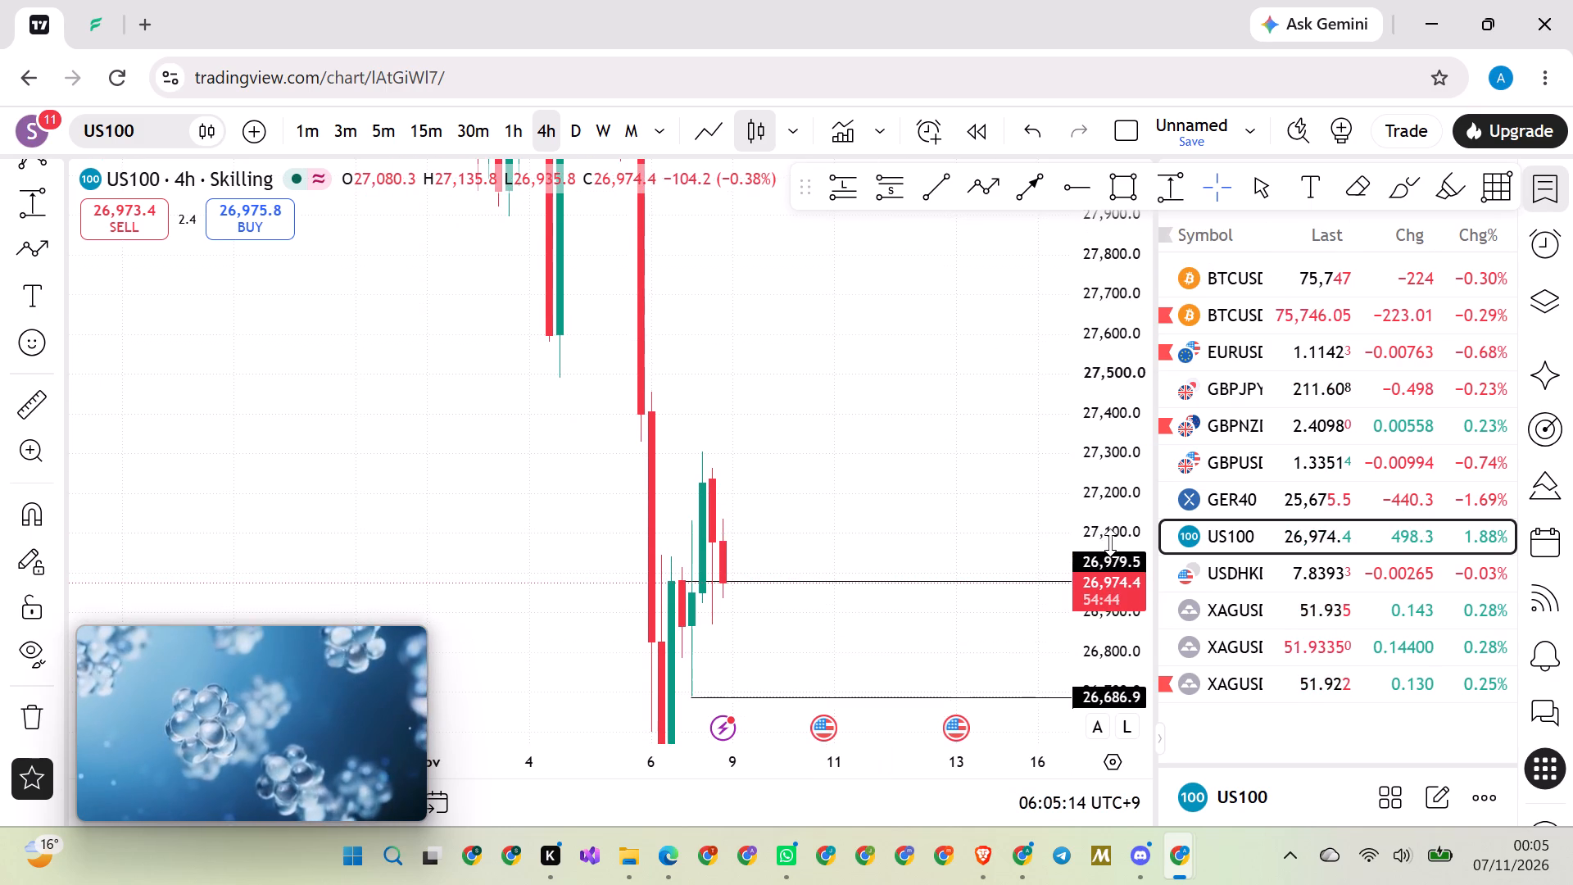
left_click_drag(462, 482, 597, 301)
scroll(561, 324, "up", 20)
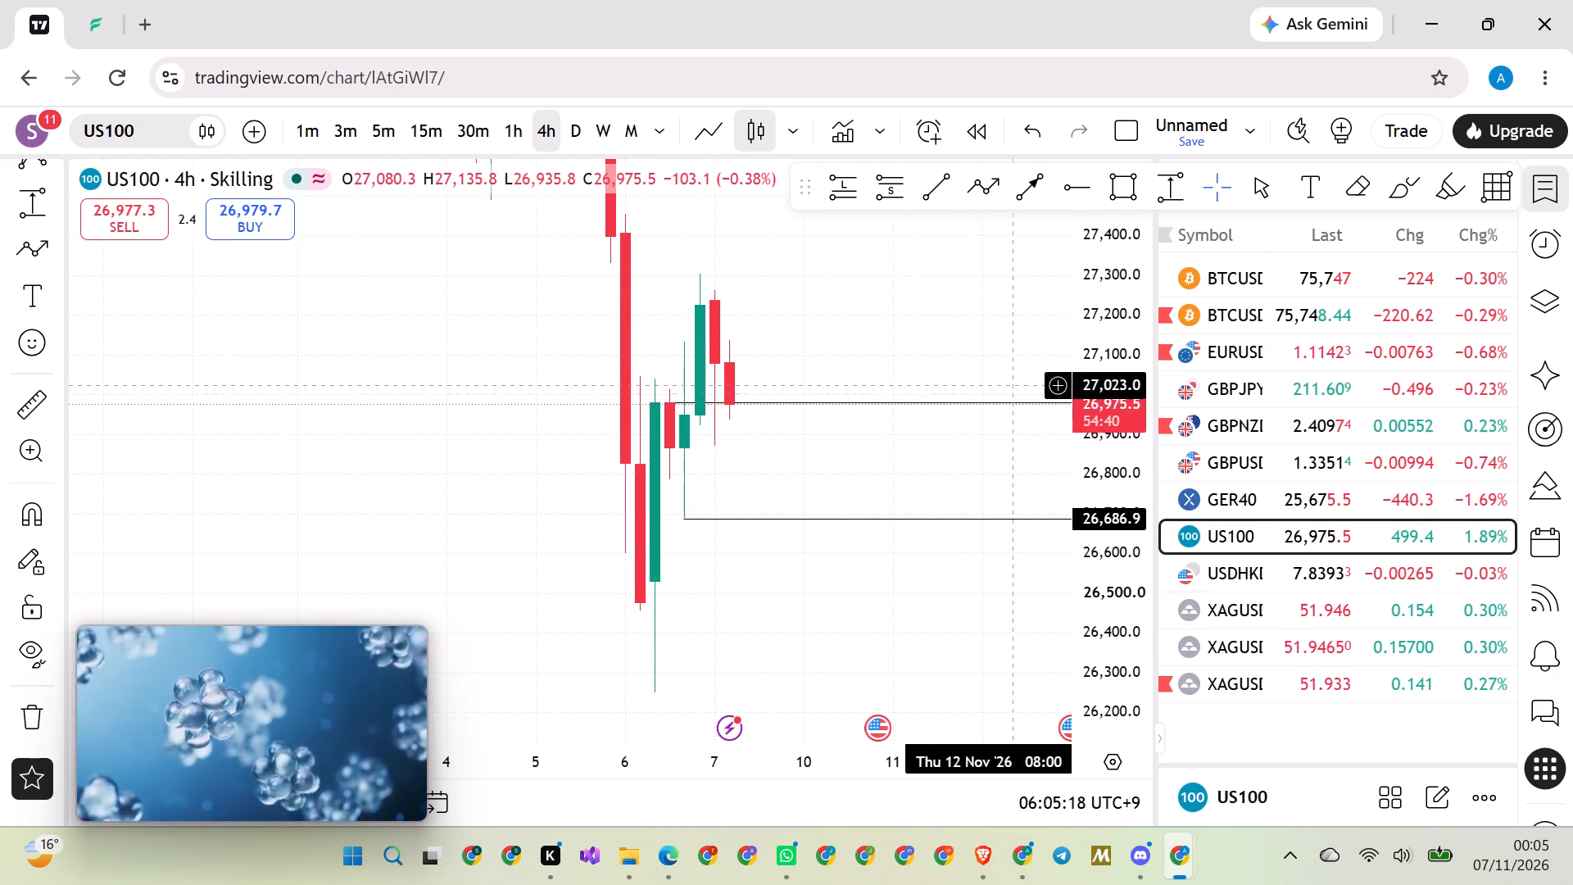
left_click_drag(1104, 316, 1022, 706)
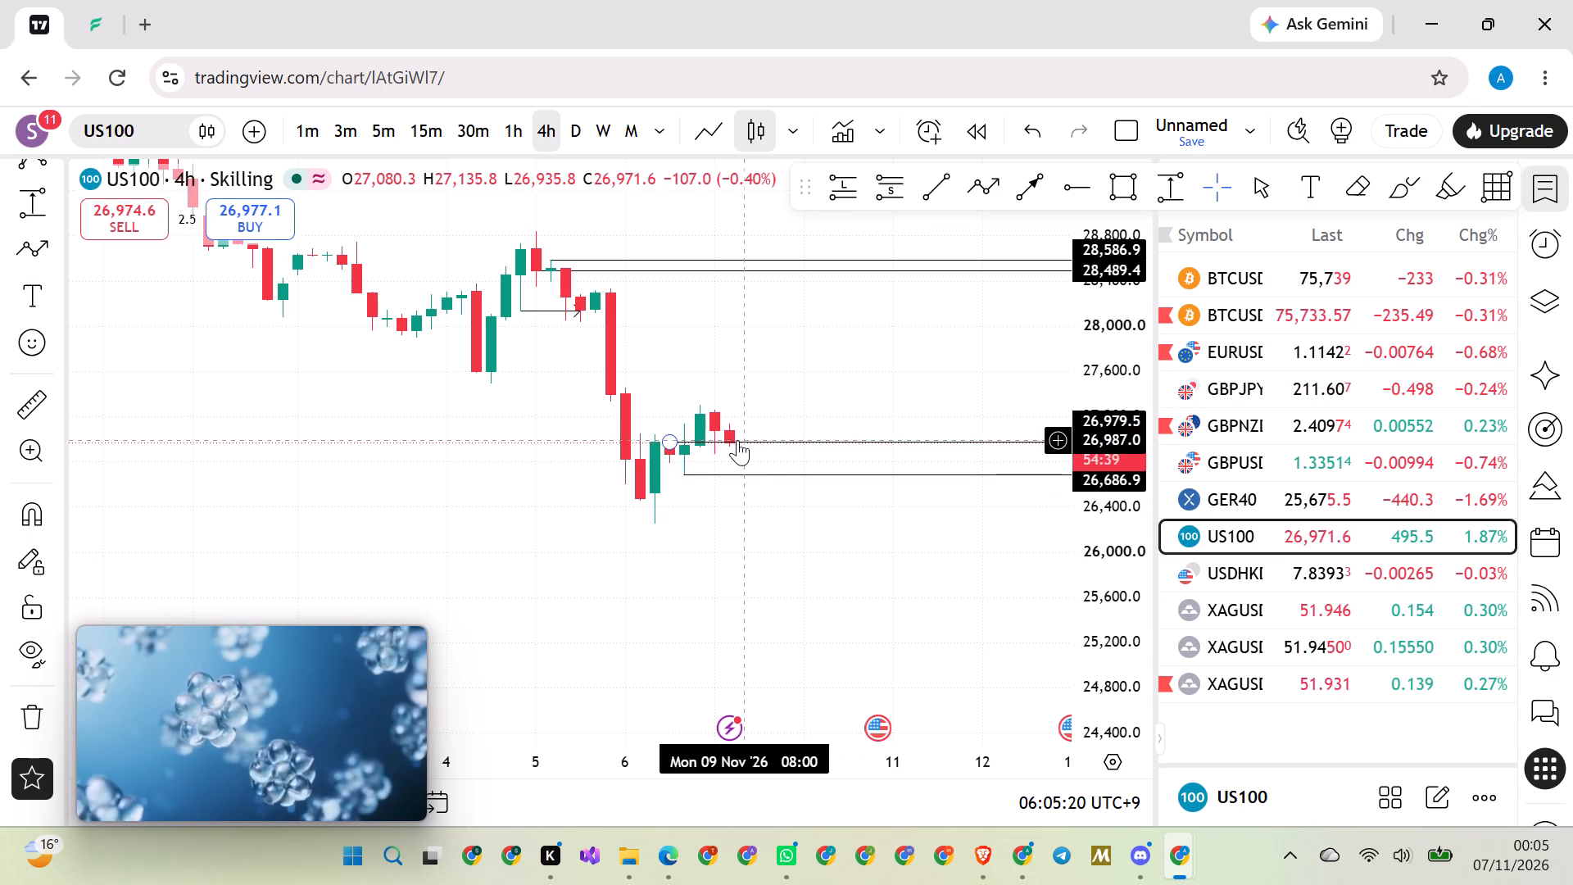
scroll(666, 408, "down", 2)
scroll(1112, 545, "up", 11)
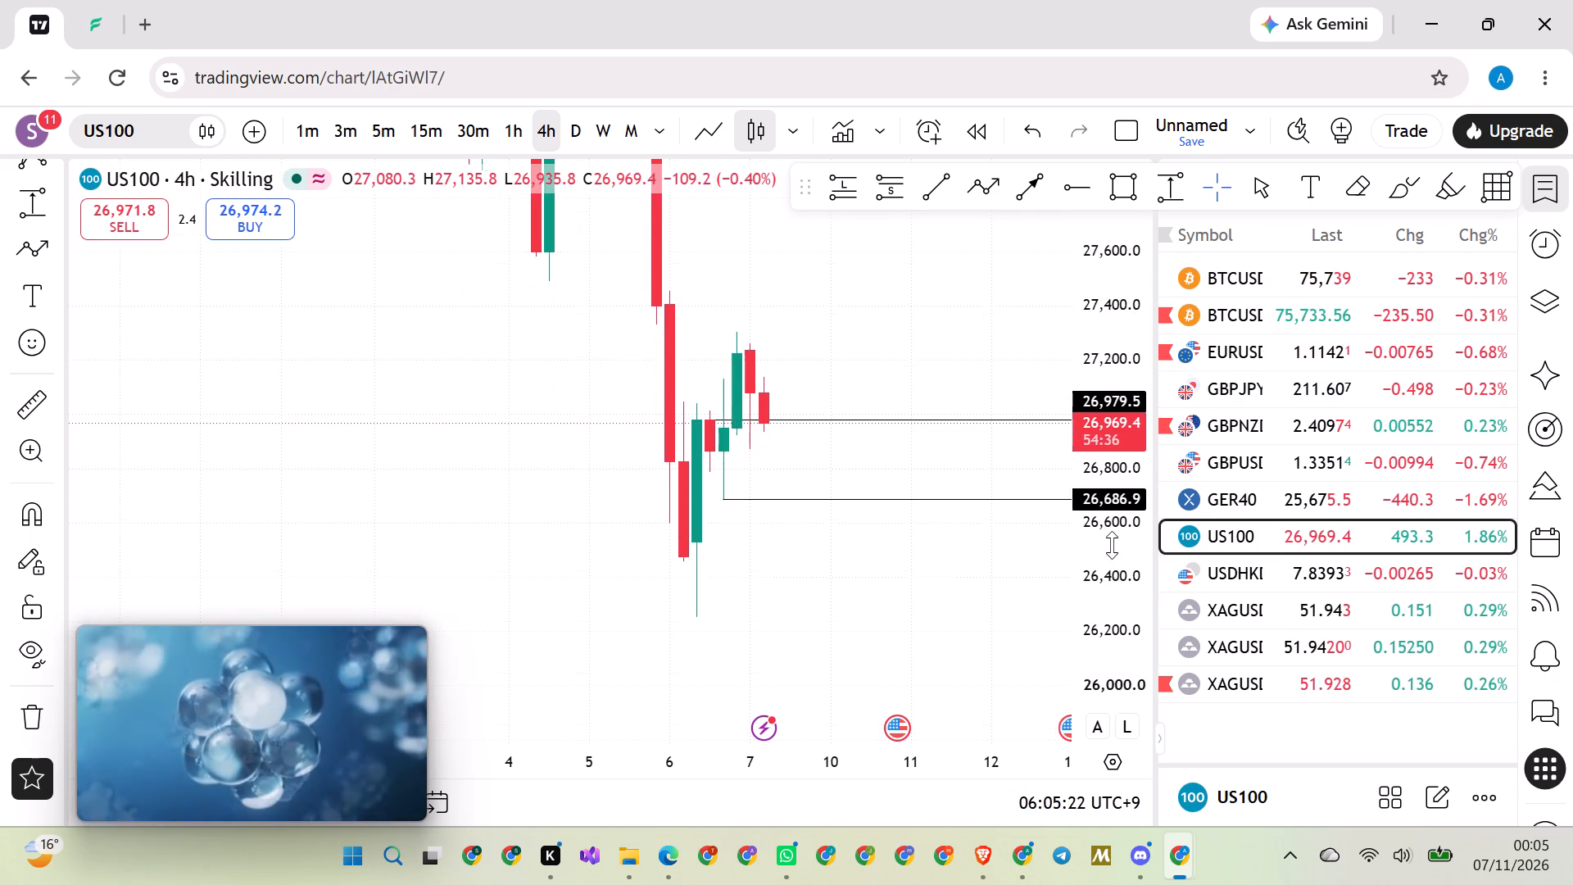
scroll(1112, 545, "up", 20)
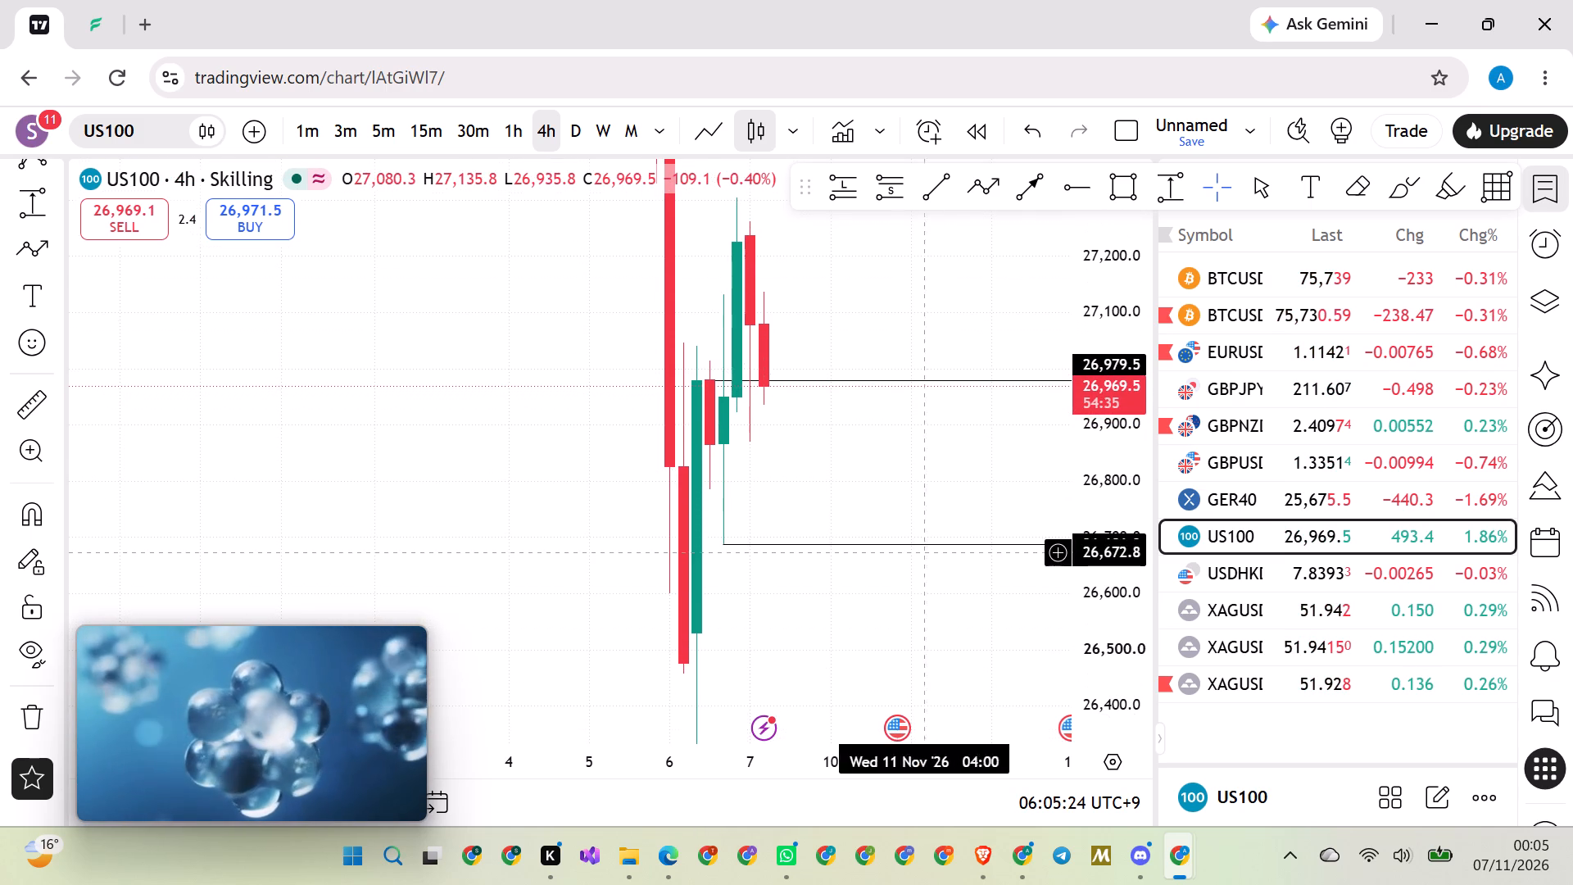
scroll(732, 525, "up", 4)
left_click_drag(708, 489, 724, 500)
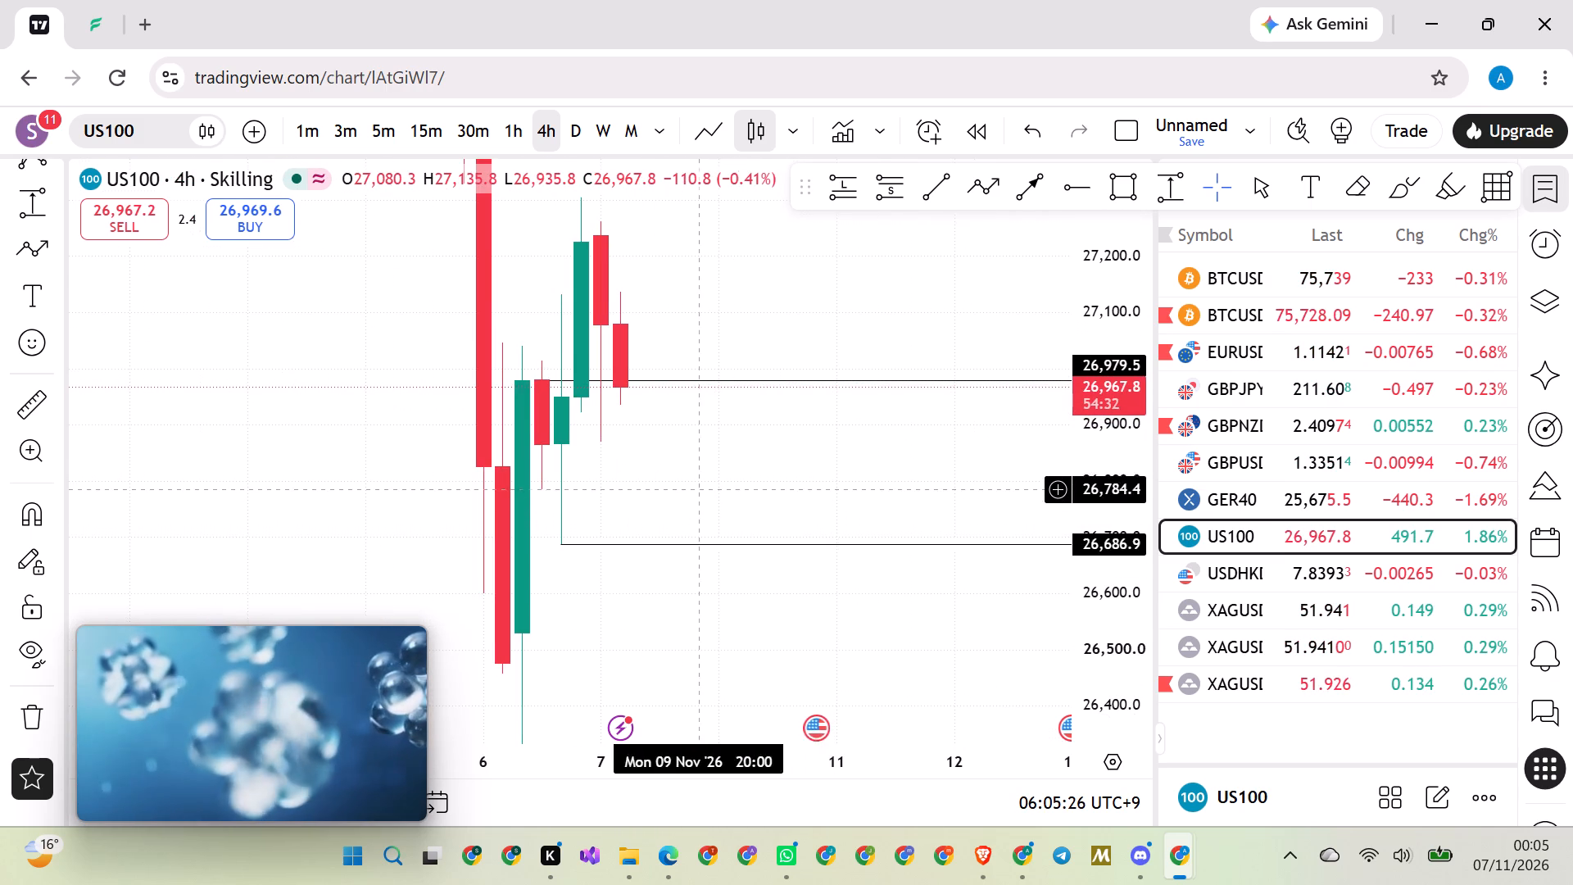
left_click_drag(724, 500, 797, 527)
left_click_drag(1095, 411, 1037, 571)
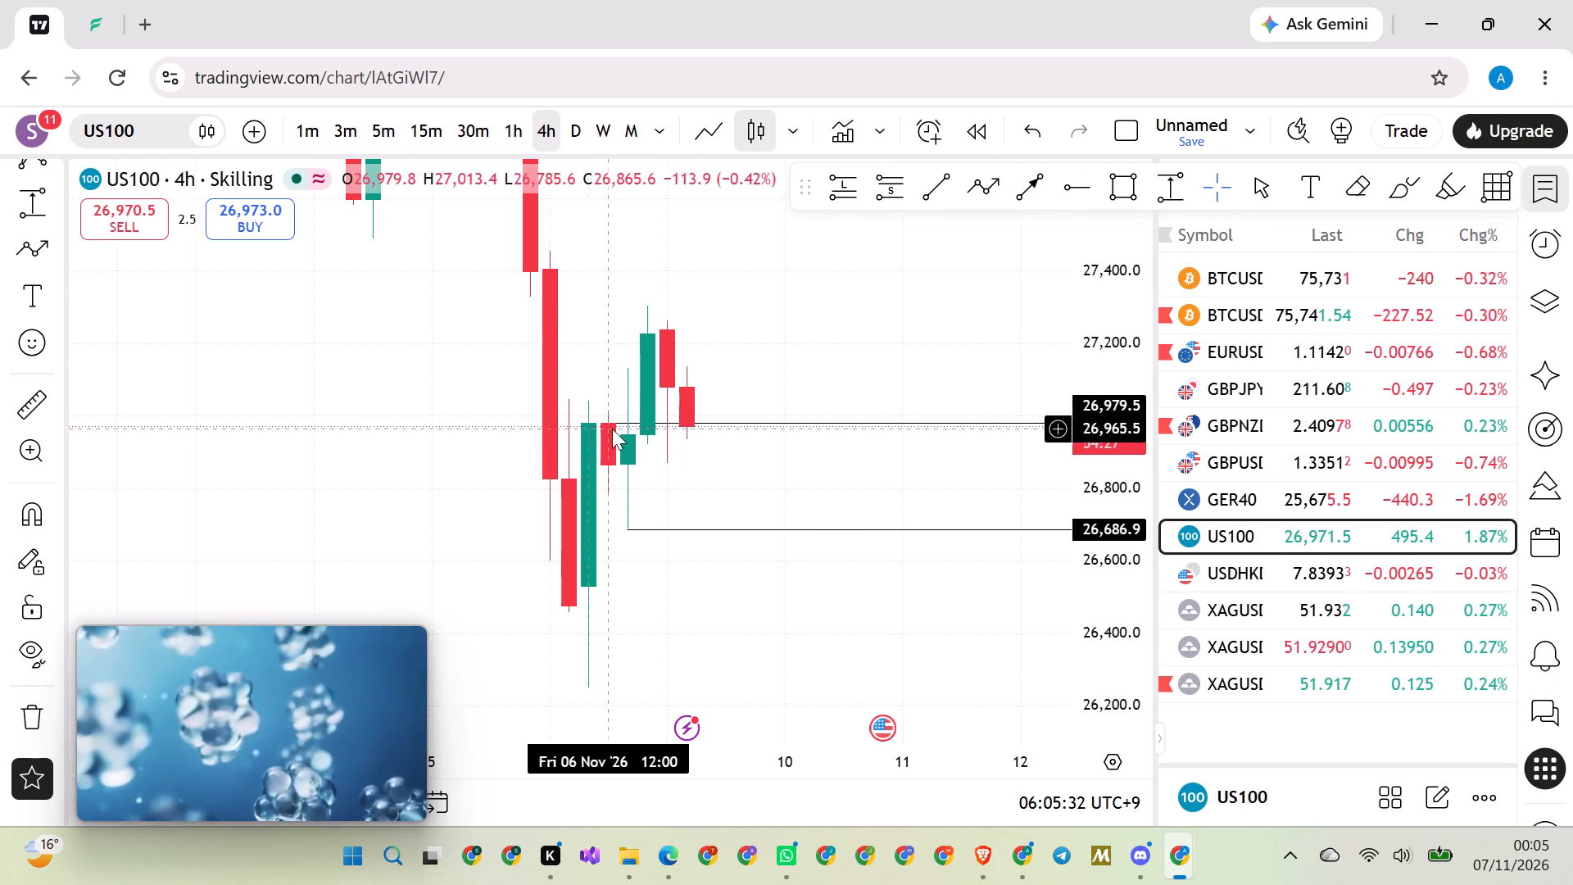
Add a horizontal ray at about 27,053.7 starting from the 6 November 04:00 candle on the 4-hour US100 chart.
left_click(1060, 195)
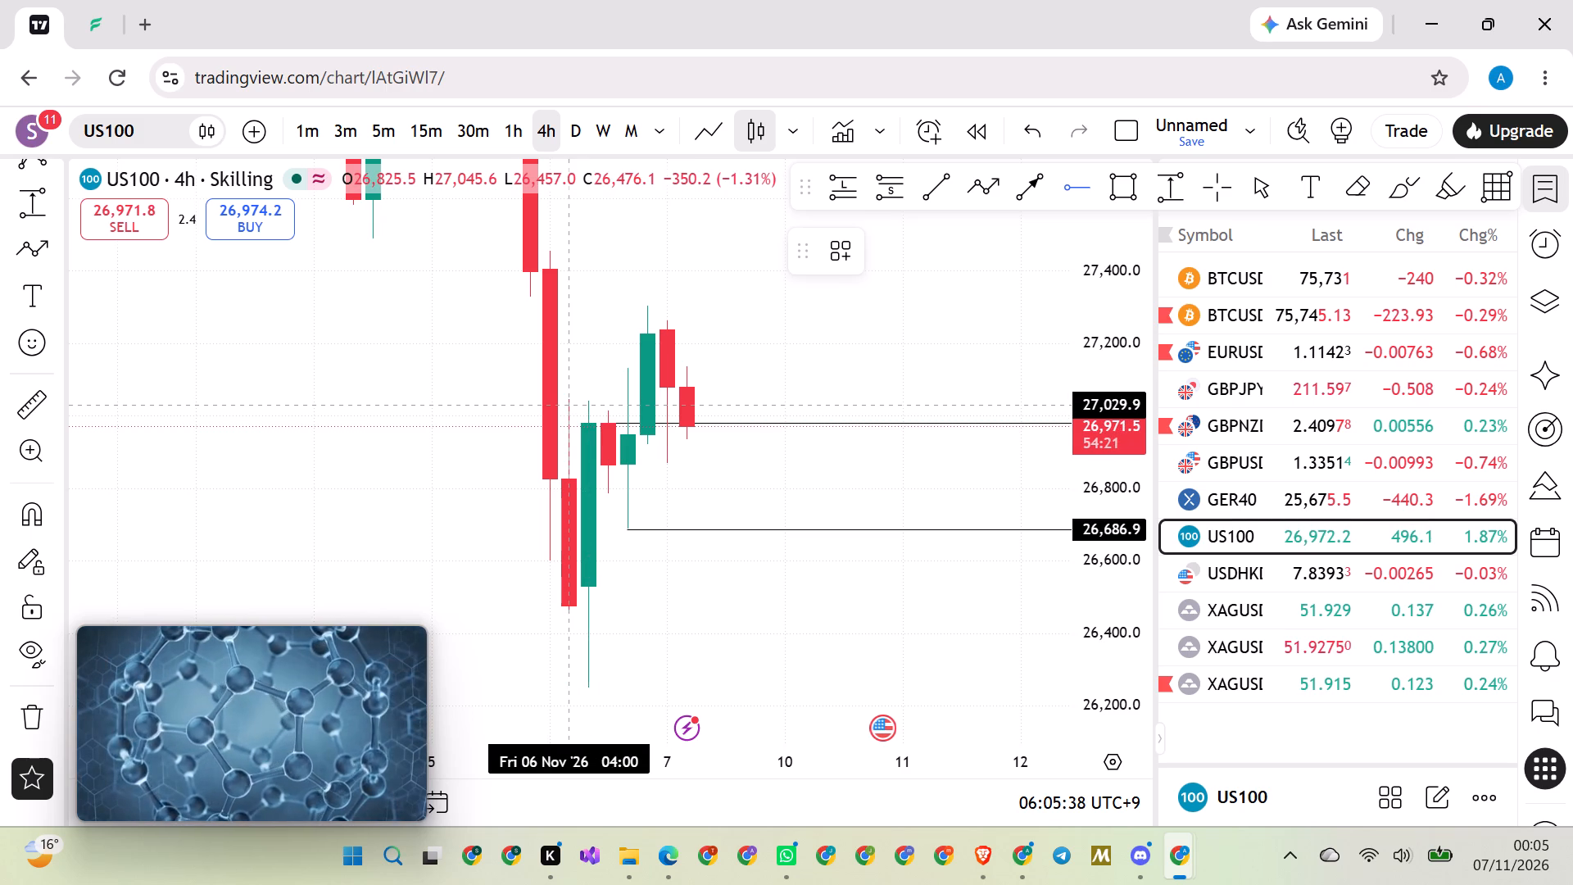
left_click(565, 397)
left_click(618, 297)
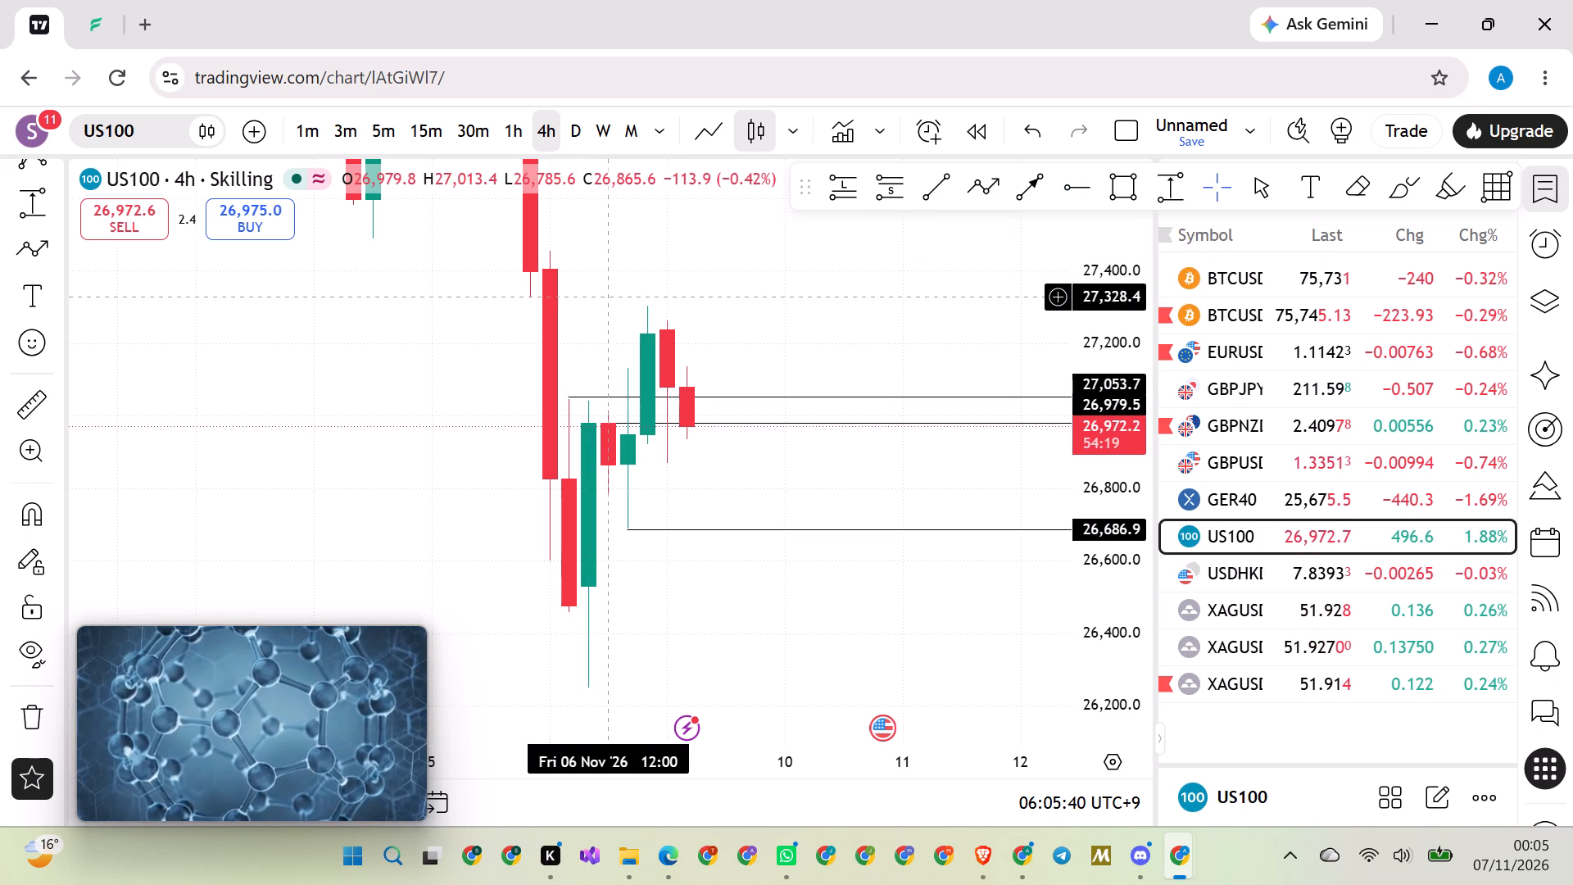
Check the three marked US100 levels against the daily candles and return to the 4-hour timeframe.
scroll(618, 297, "up", 2)
left_click(571, 134)
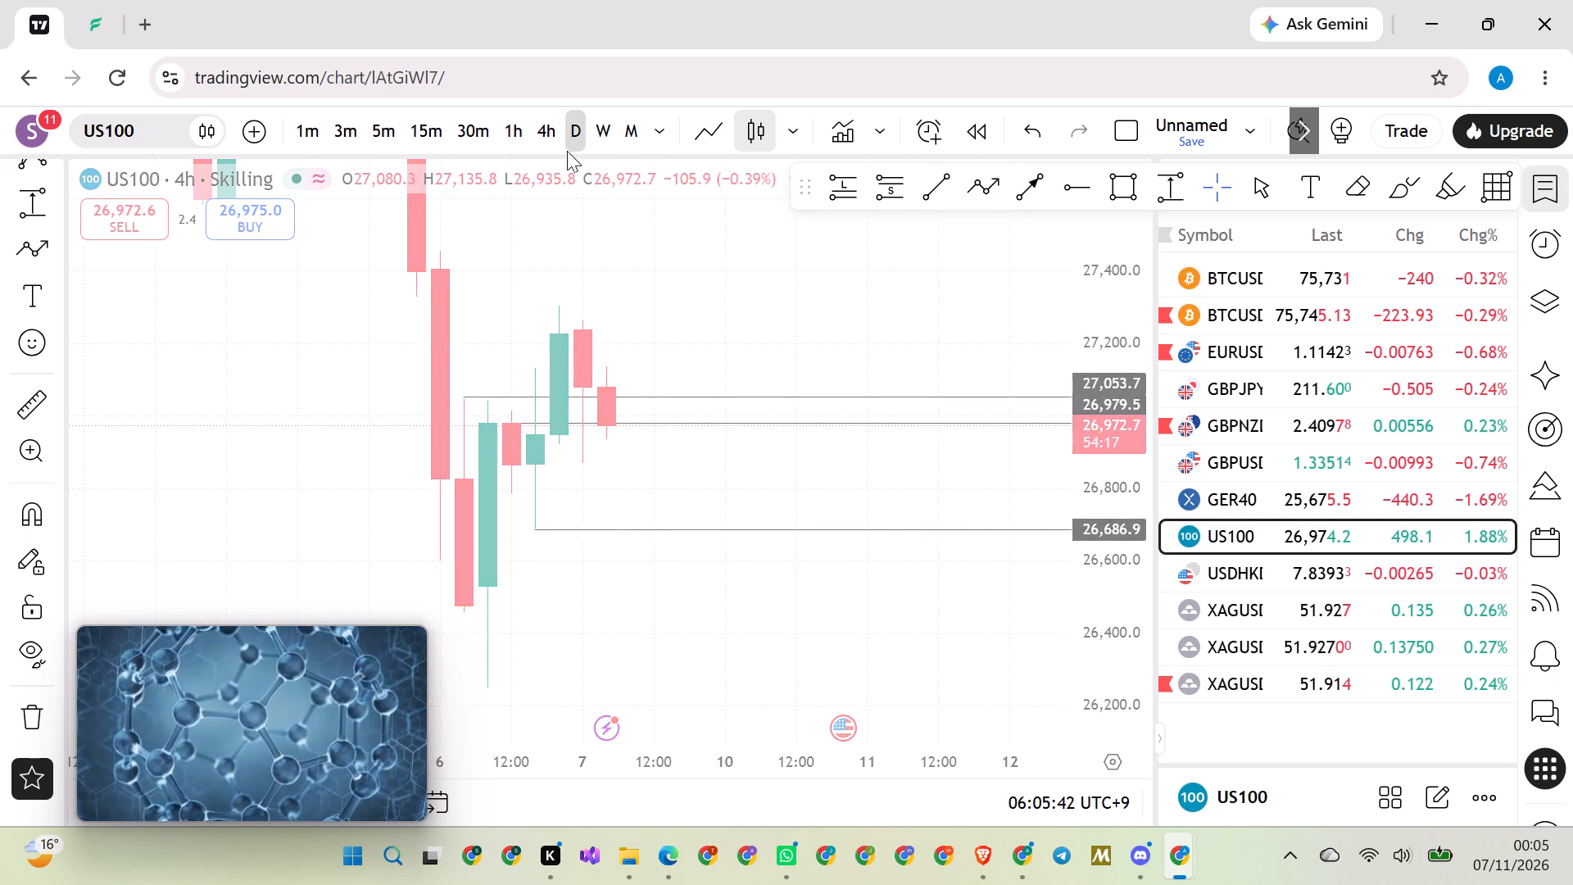
left_click_drag(1106, 504, 1067, 666)
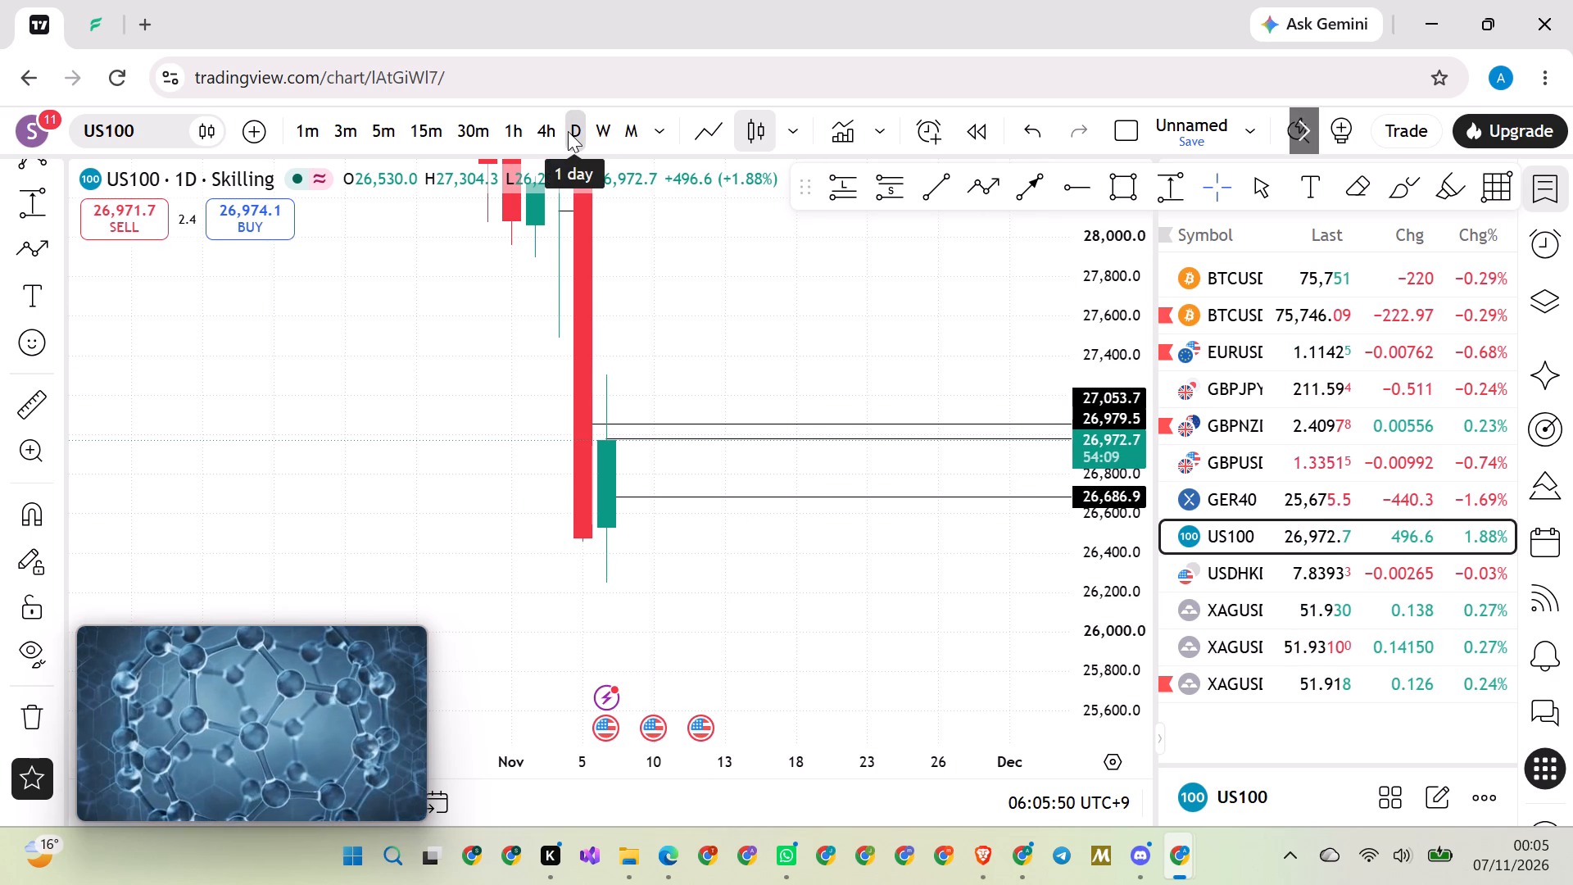
left_click(547, 131)
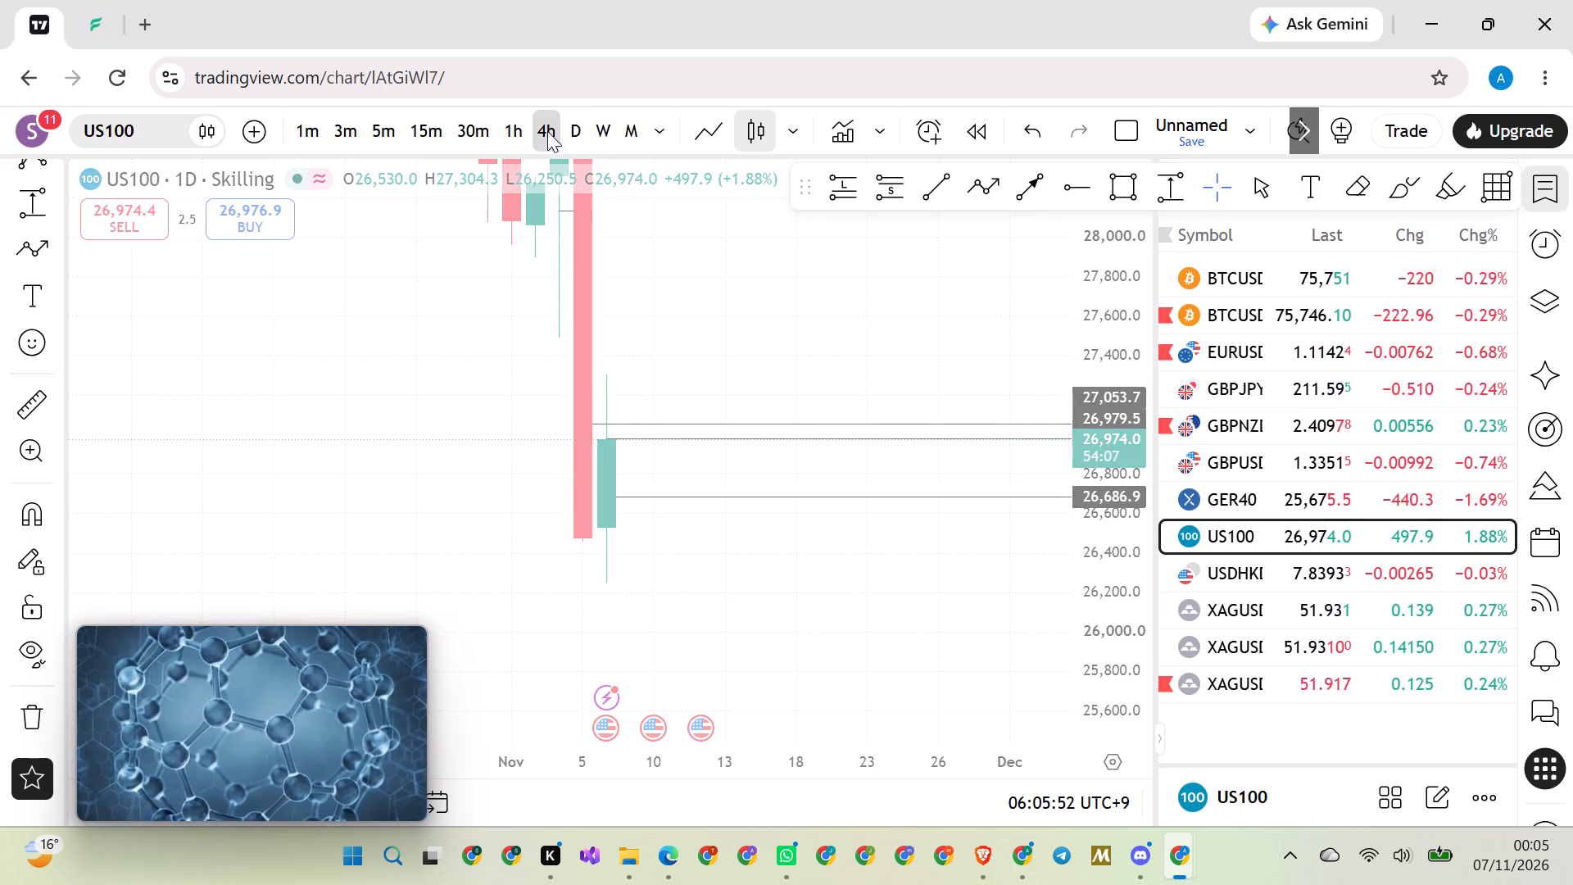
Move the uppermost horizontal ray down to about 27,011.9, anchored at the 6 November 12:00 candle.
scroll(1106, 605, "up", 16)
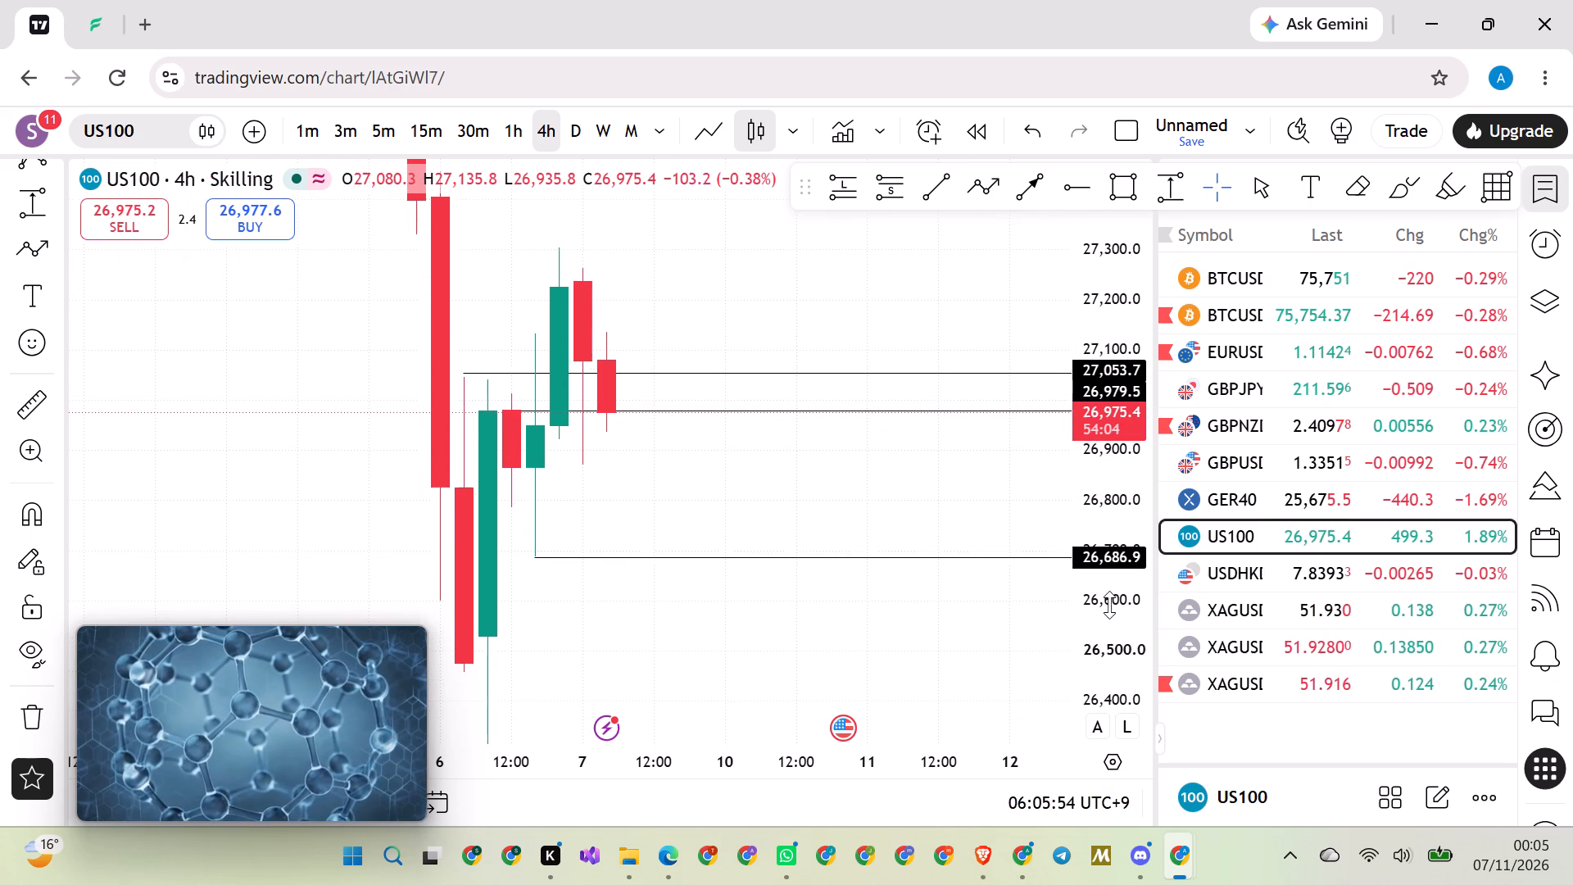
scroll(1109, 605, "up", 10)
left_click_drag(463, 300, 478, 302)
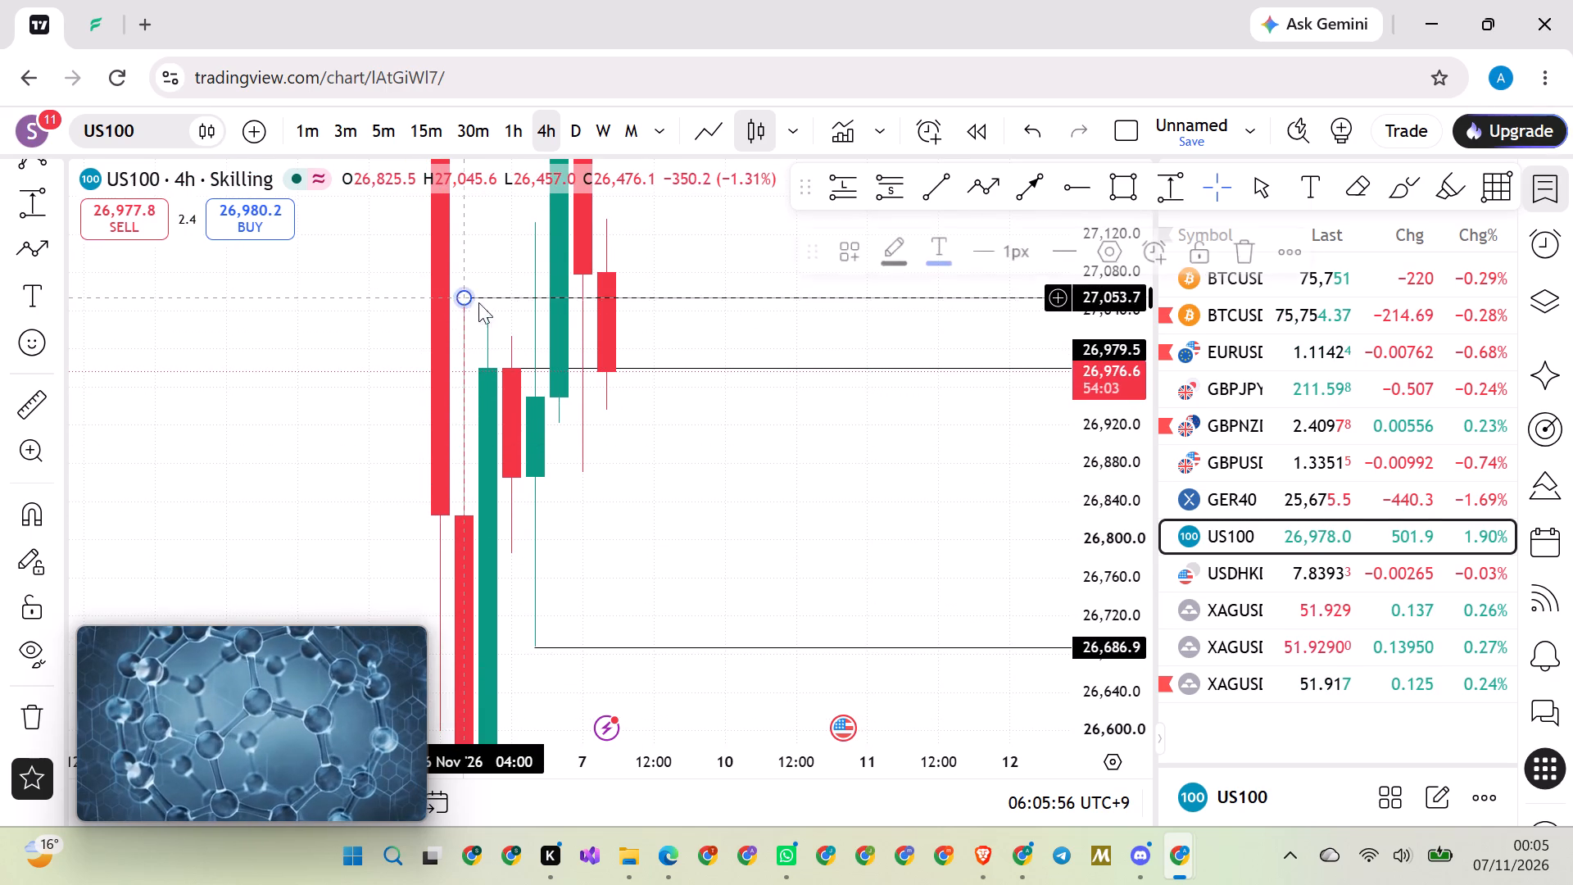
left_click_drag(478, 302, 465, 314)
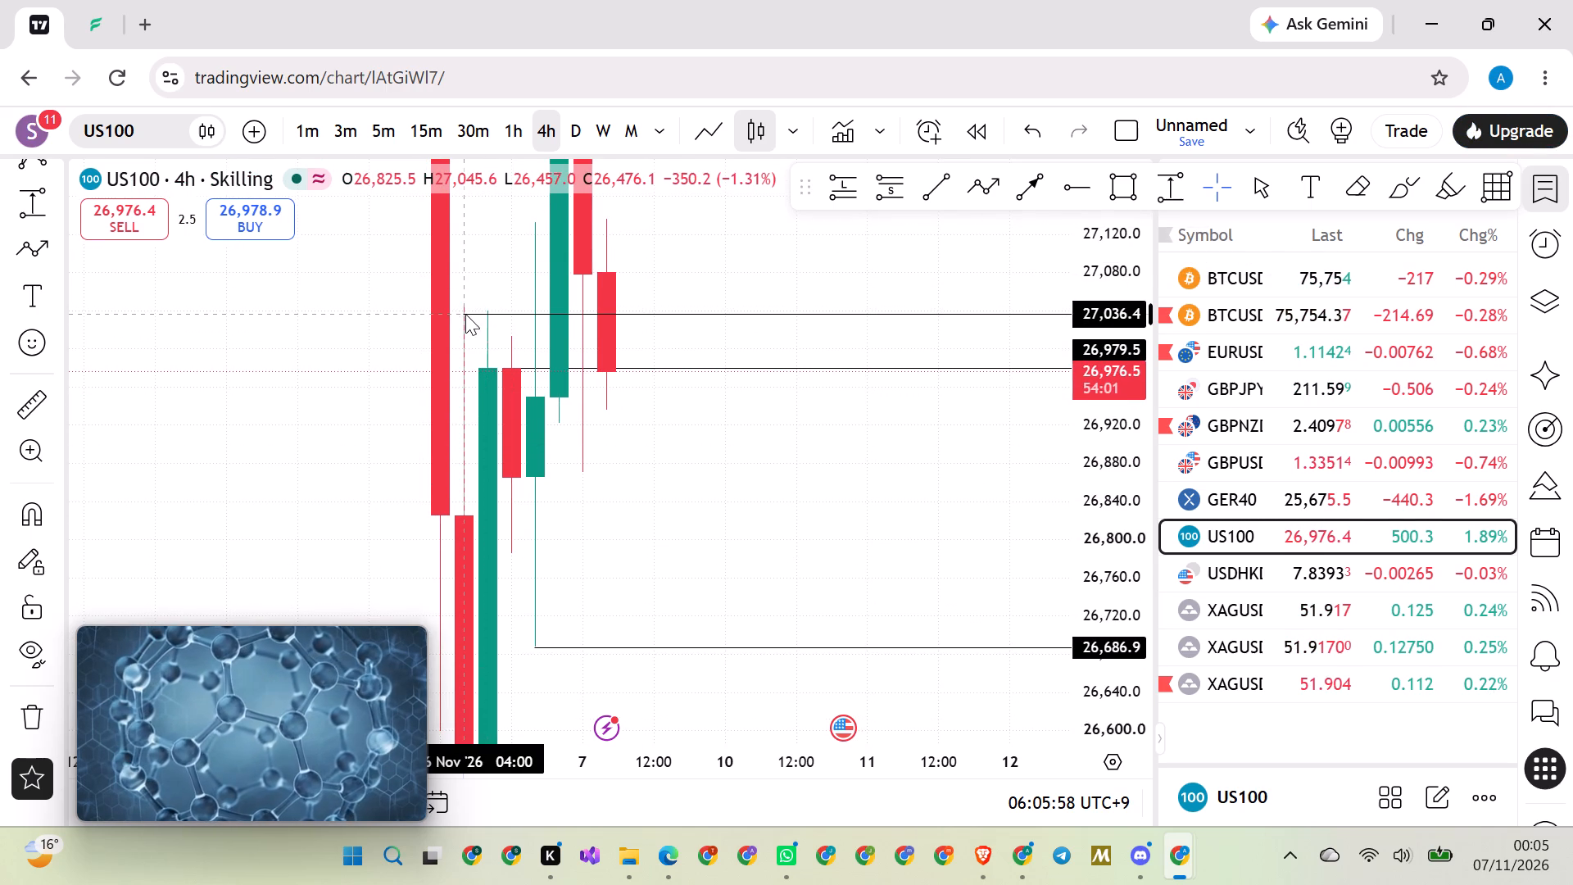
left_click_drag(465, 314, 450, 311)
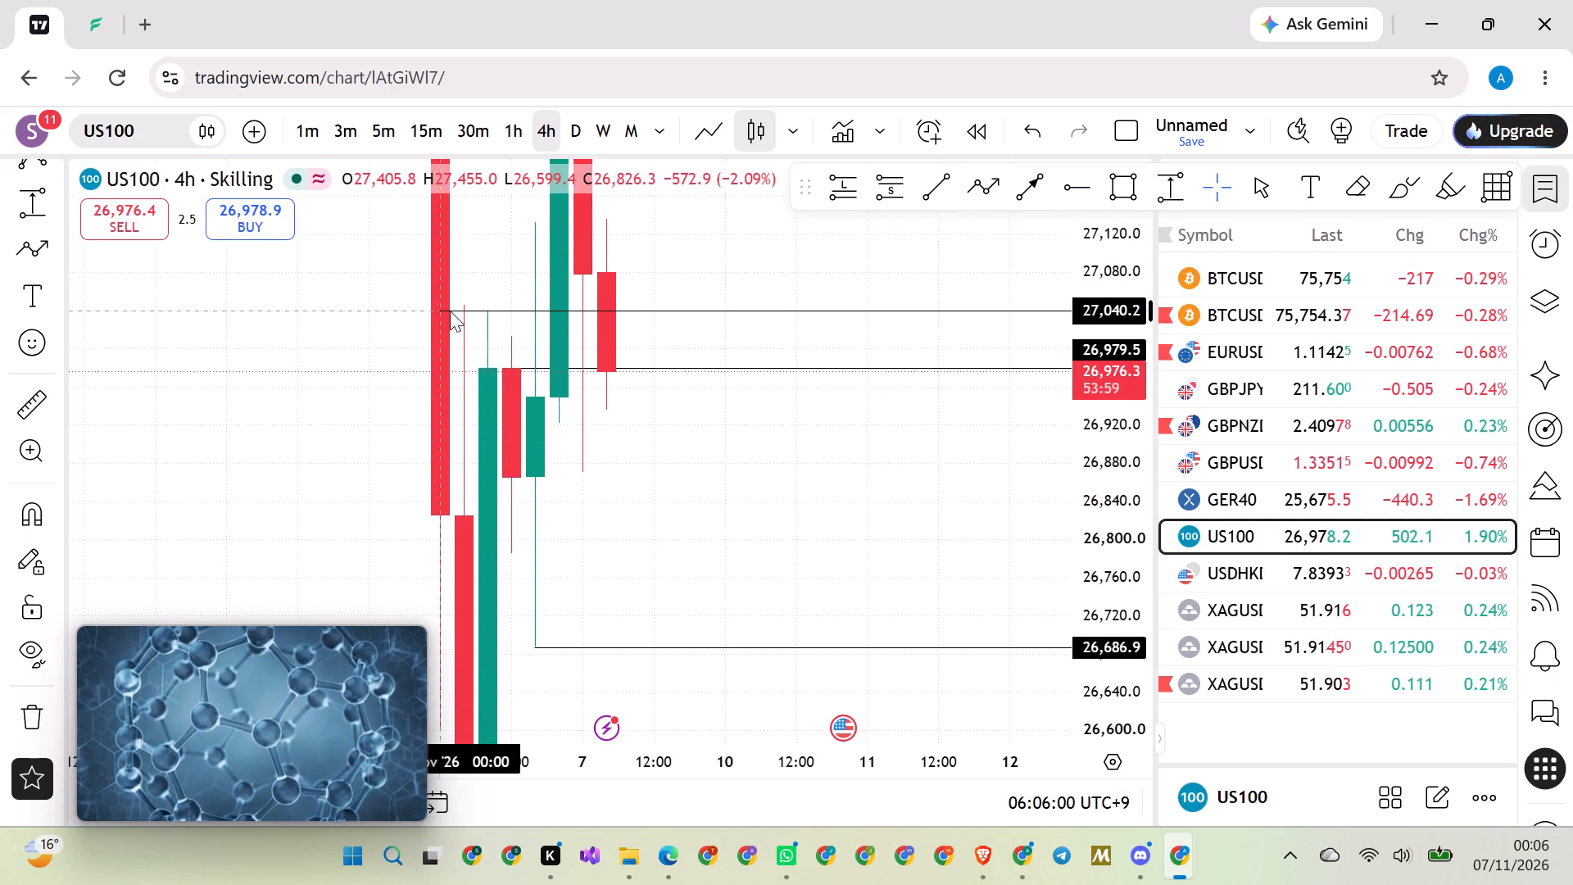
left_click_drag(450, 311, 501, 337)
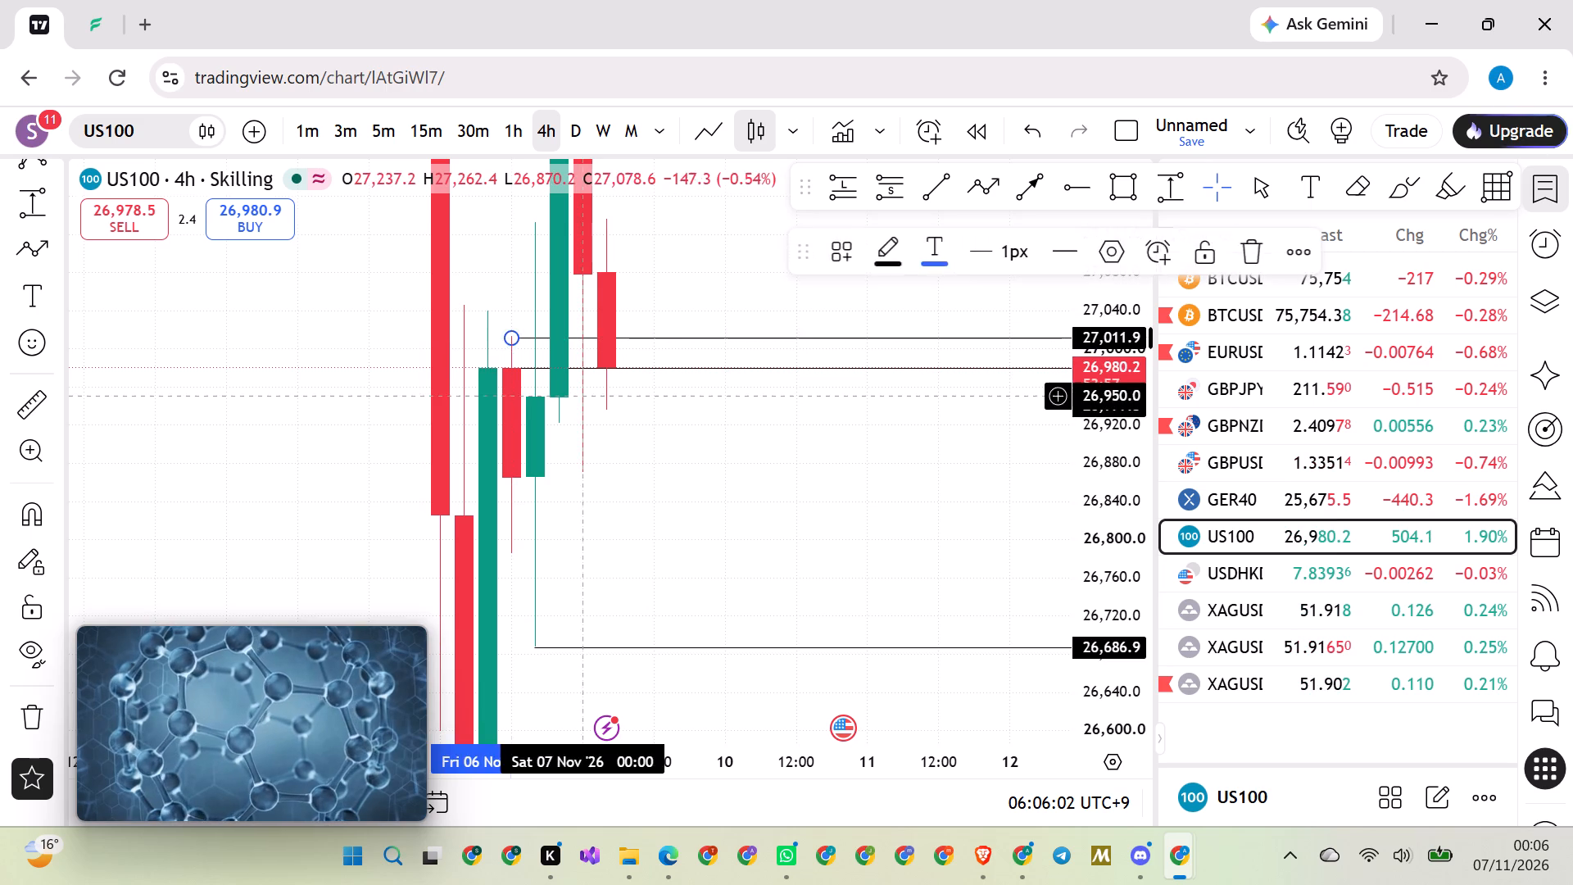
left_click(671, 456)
Review the US100 levels on the daily timeframe and again on a wider 4-hour view.
left_click(566, 124)
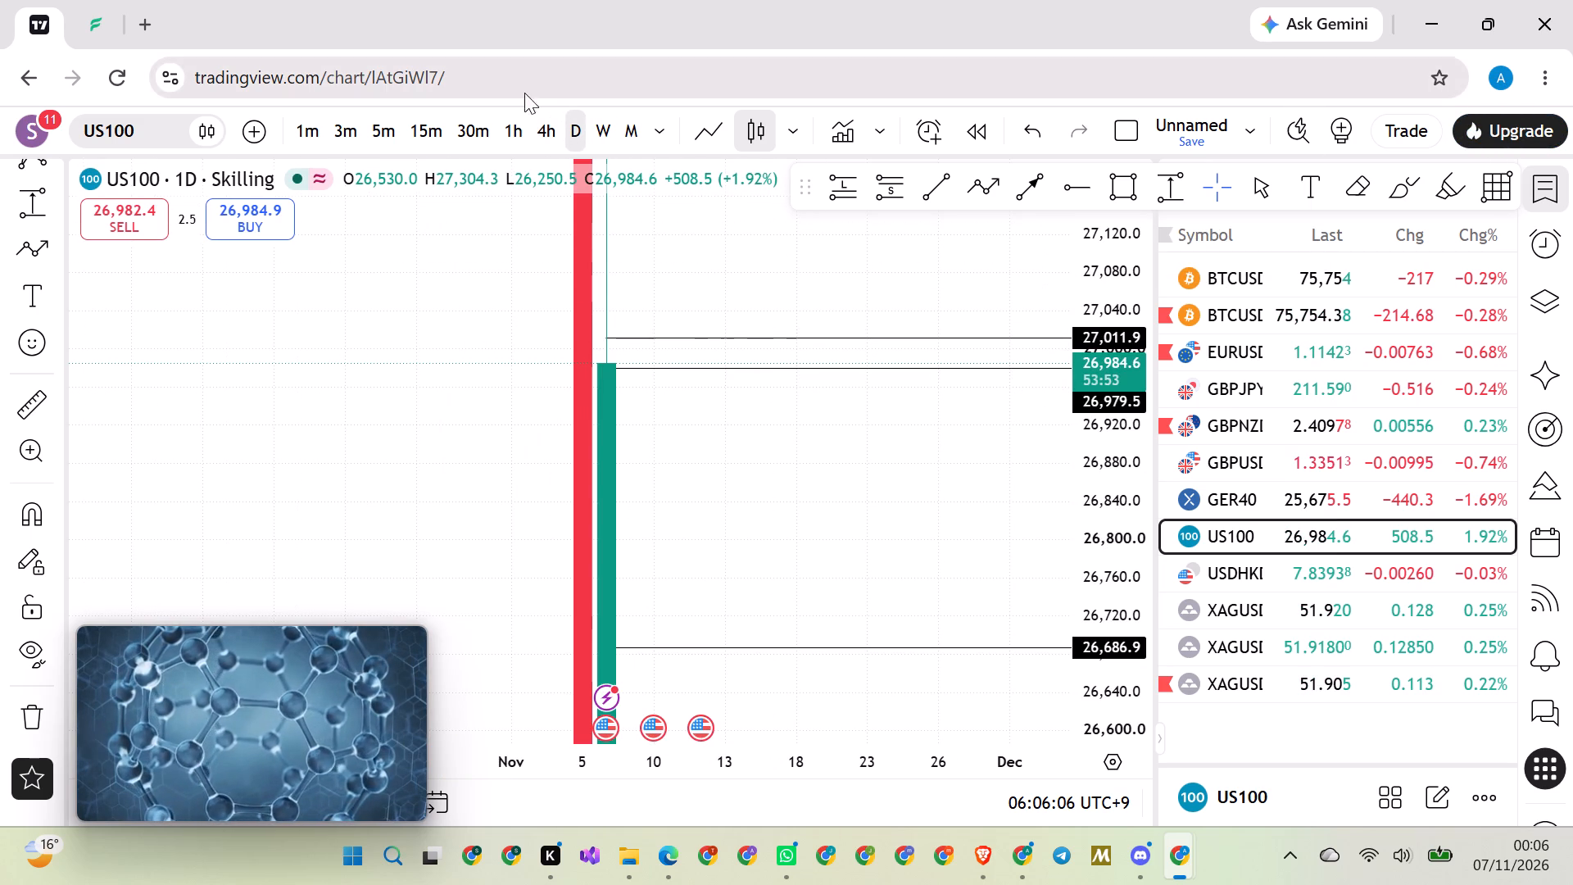
left_click(539, 133)
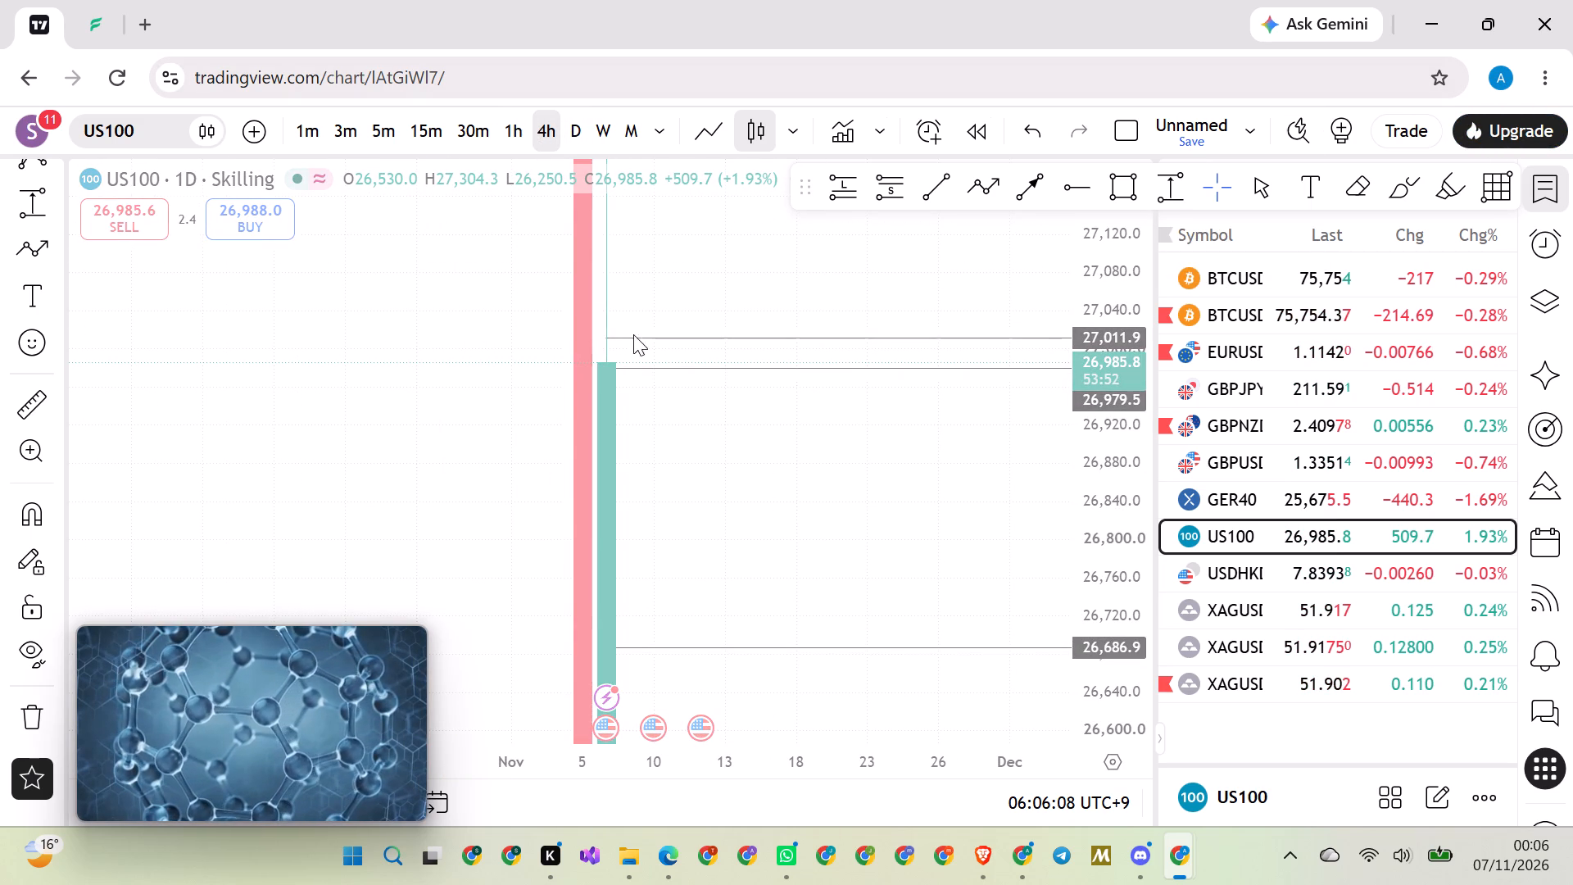
left_click_drag(1126, 447, 963, 765)
scroll(763, 630, "down", 17)
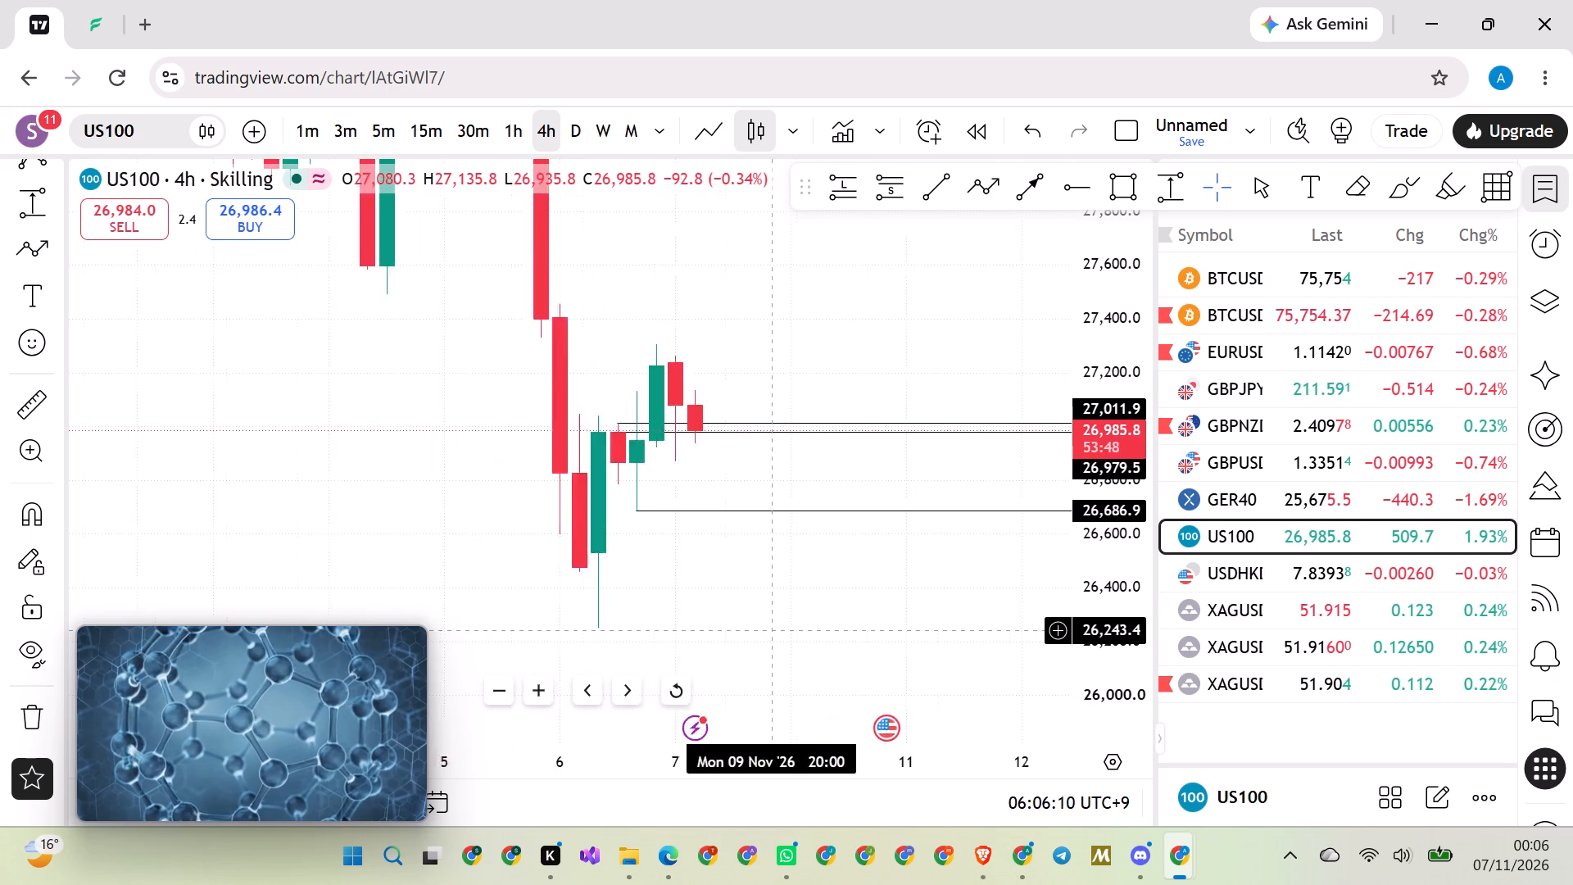
scroll(763, 630, "down", 3)
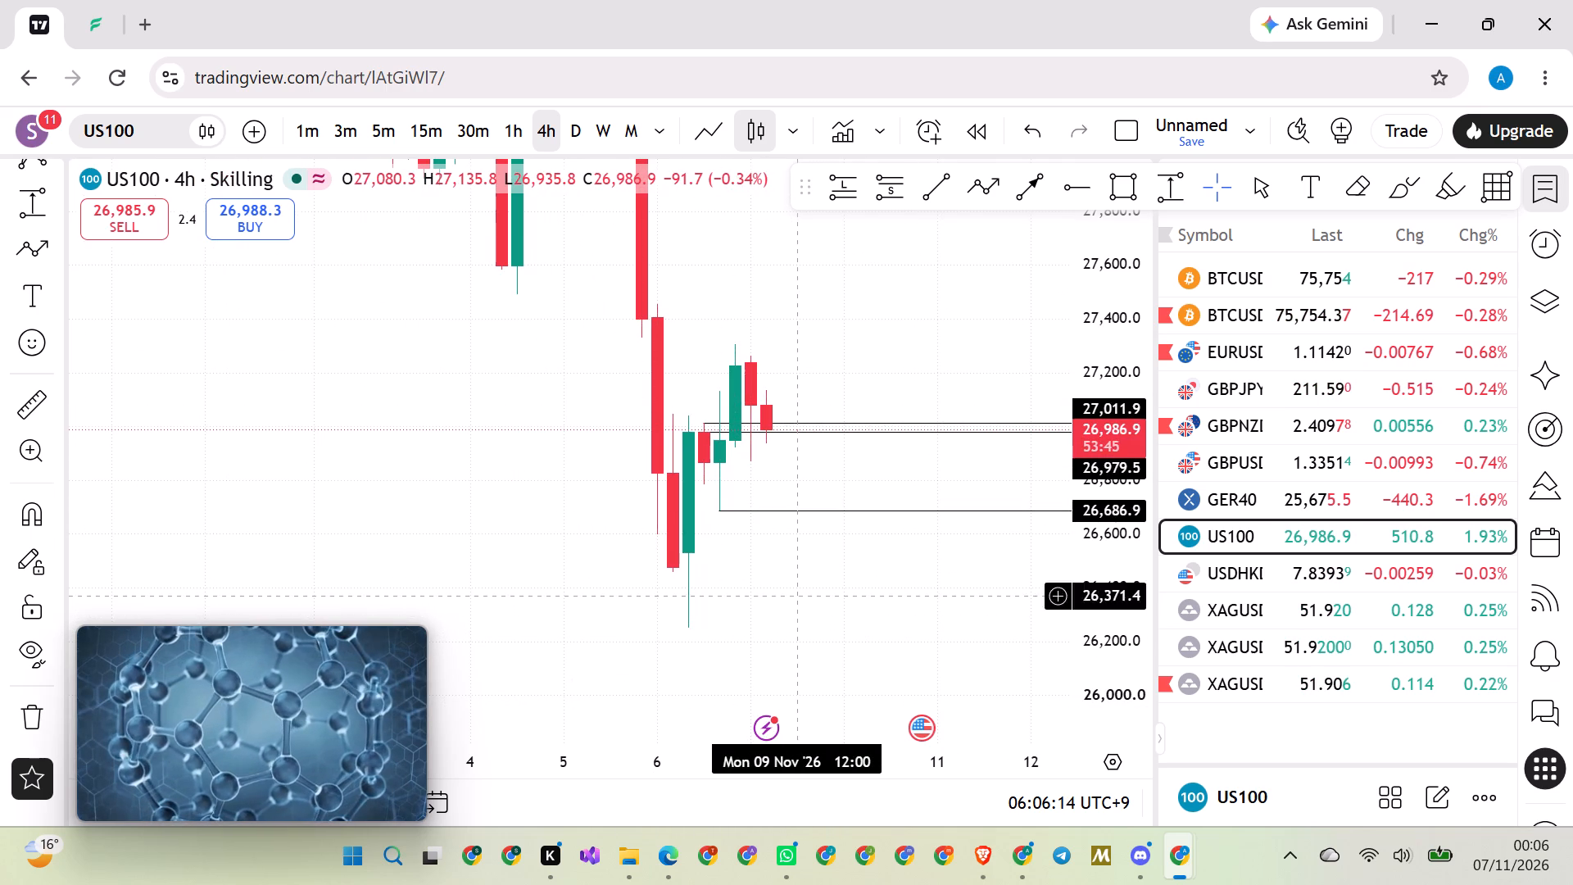
left_click_drag(1094, 602, 1070, 658)
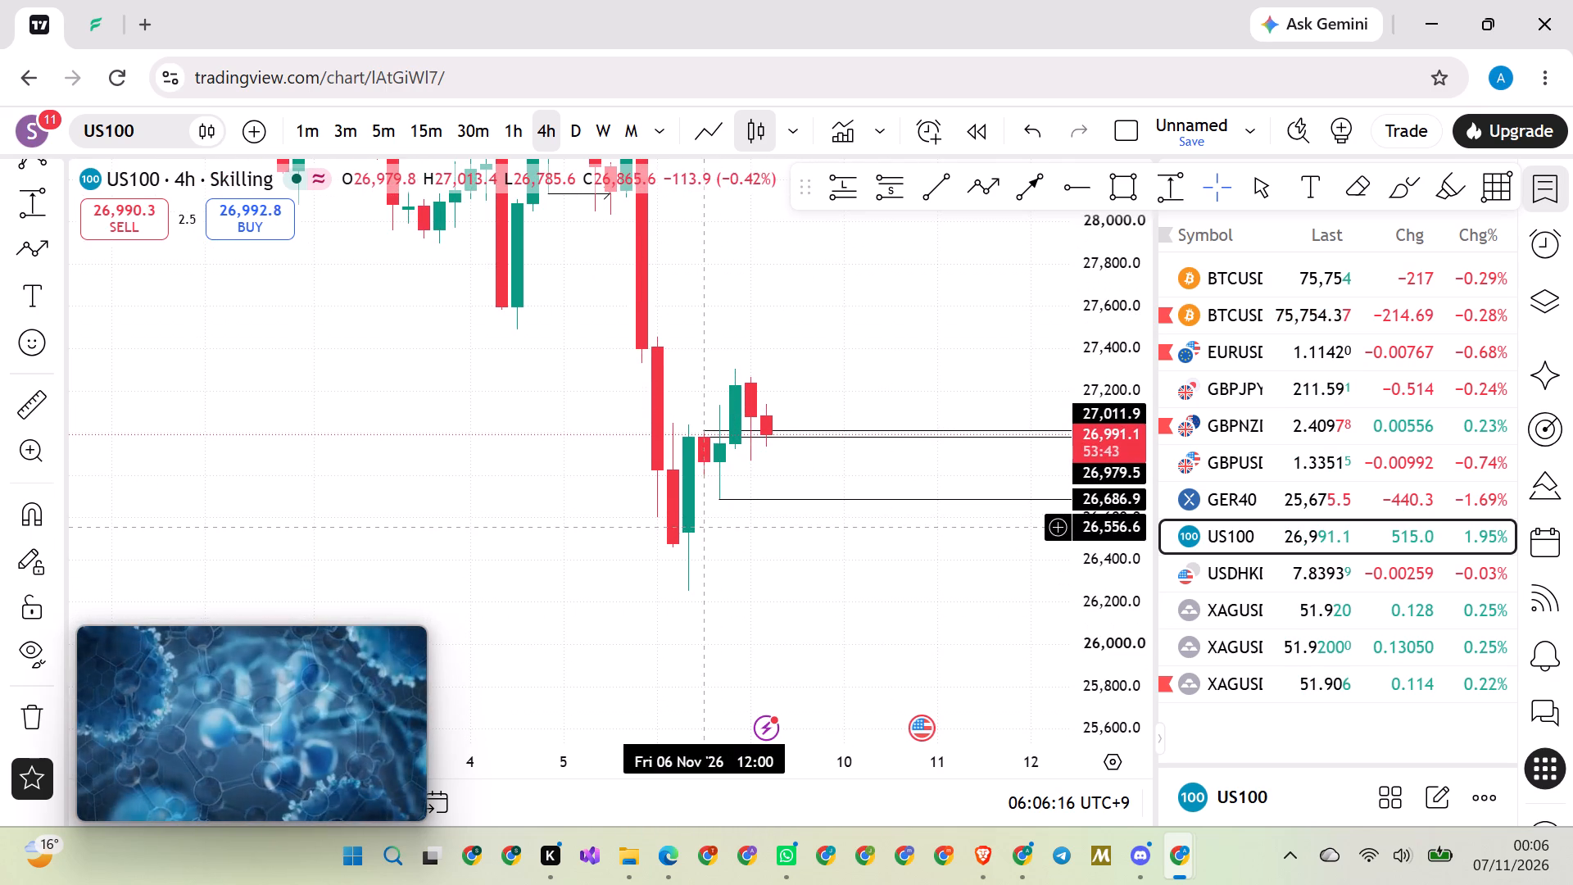
Open the 30-minute US100 timeframe and examine the 6 and 7 November candles around the marked levels.
left_click(476, 132)
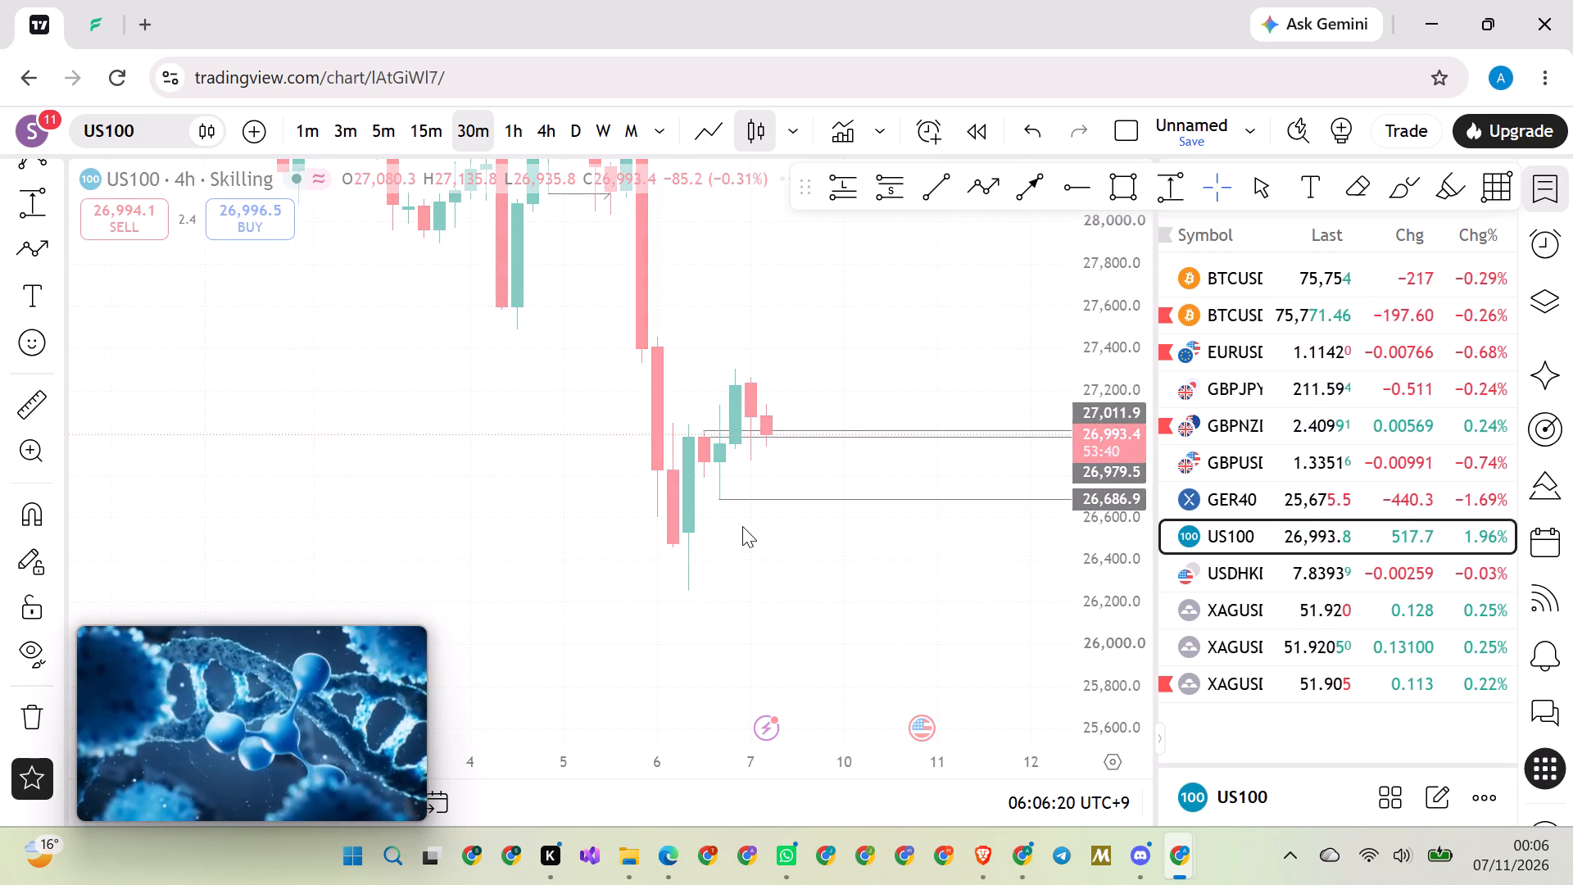
scroll(746, 529, "down", 20)
scroll(746, 529, "down", 20)
scroll(746, 529, "down", 20)
scroll(1105, 470, "up", 4)
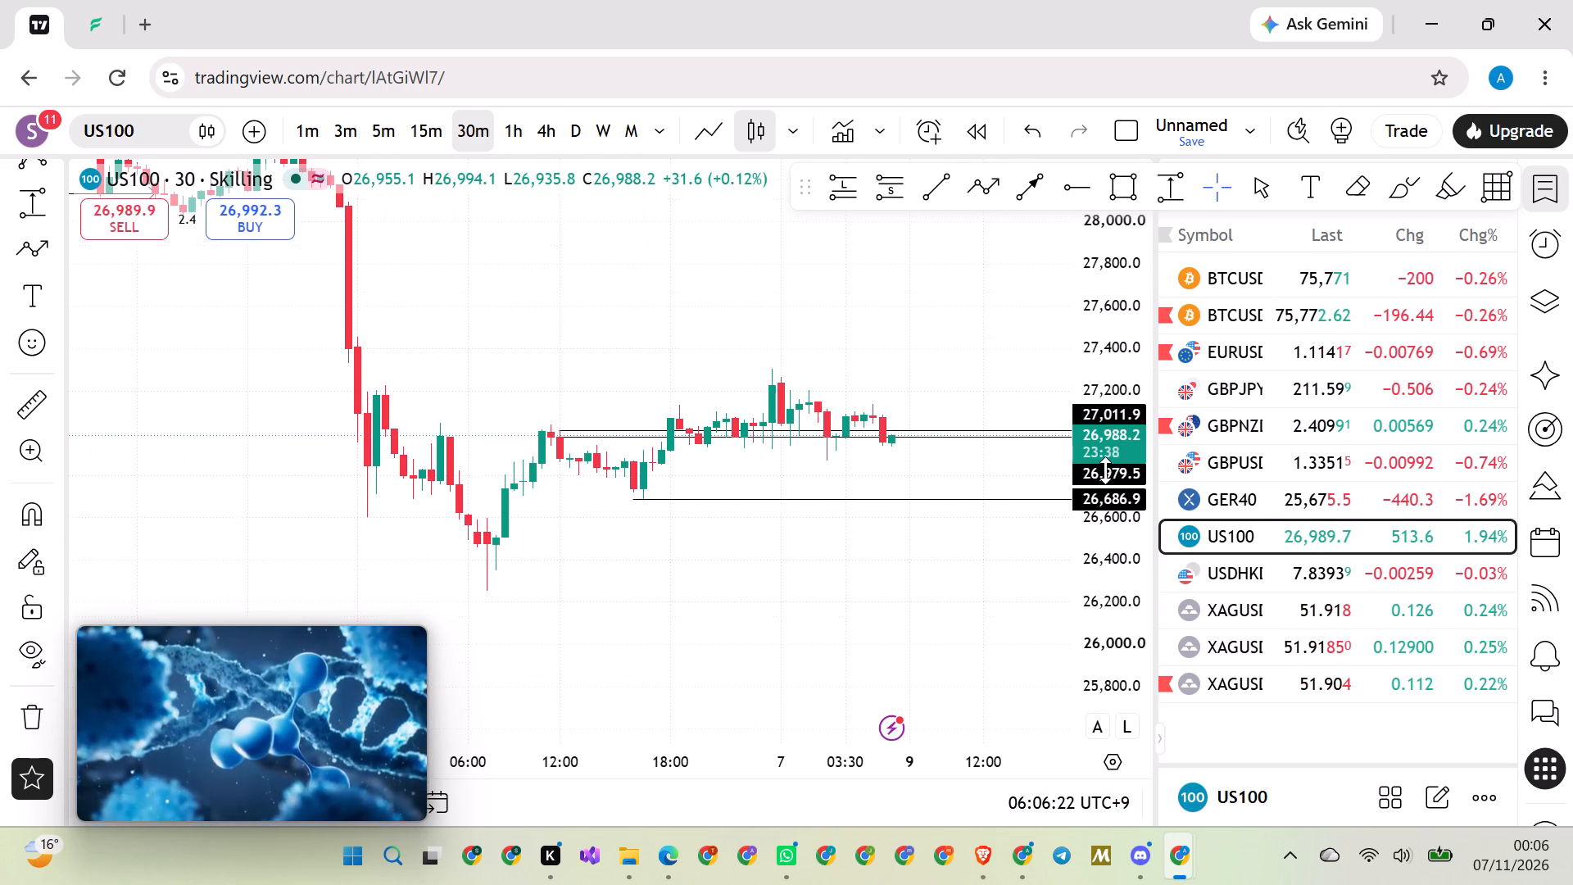
scroll(1105, 470, "up", 20)
scroll(1105, 470, "up", 20)
left_click_drag(925, 442, 893, 565)
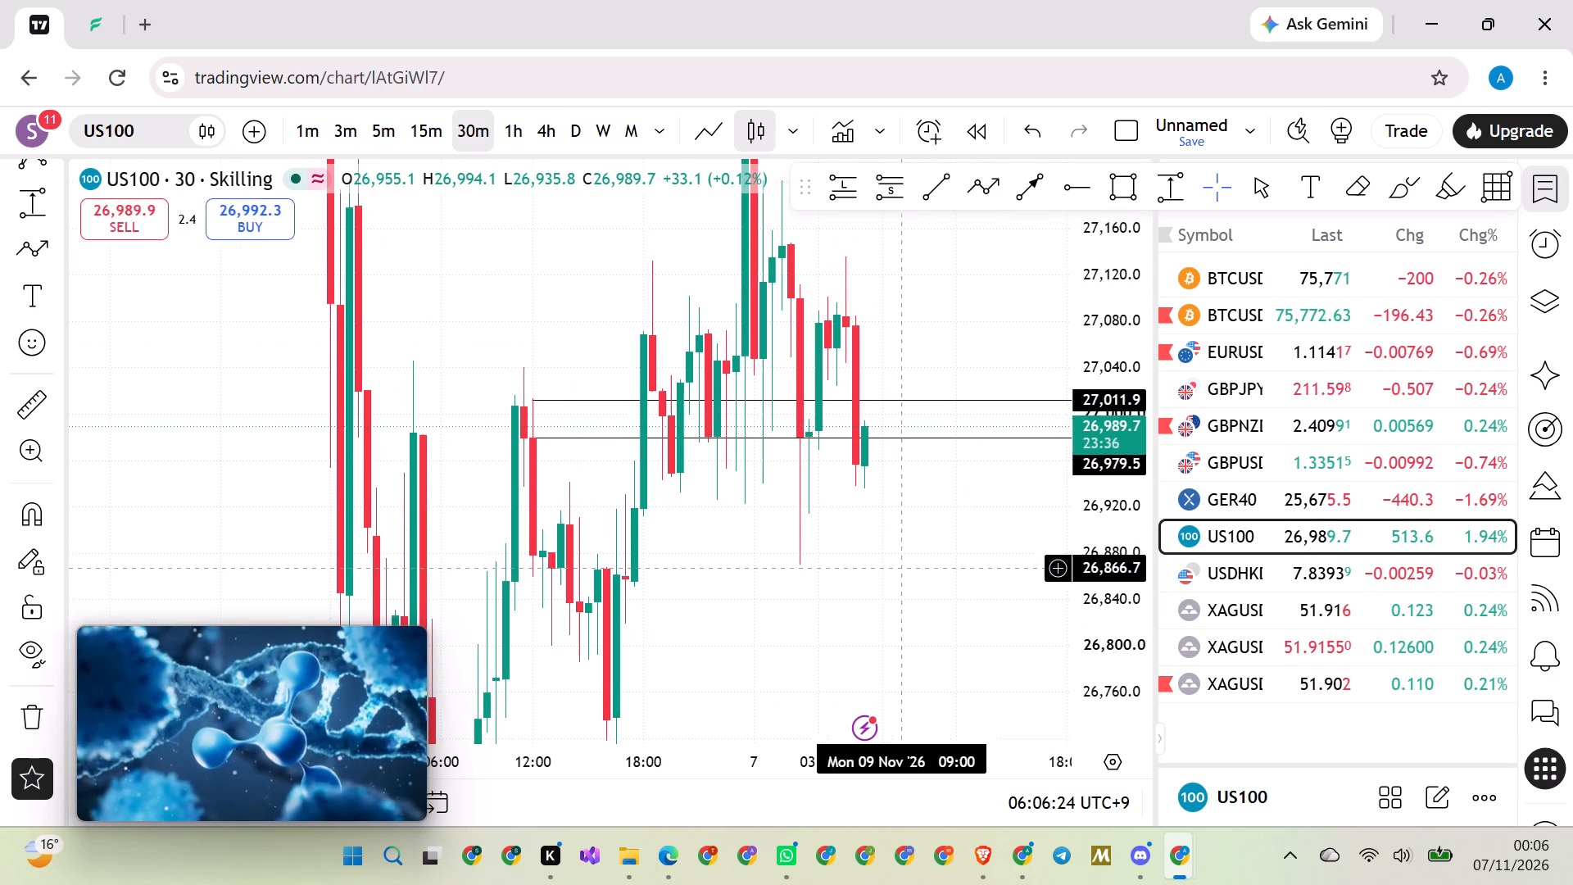
left_click_drag(1114, 420, 1026, 636)
scroll(582, 295, "up", 14)
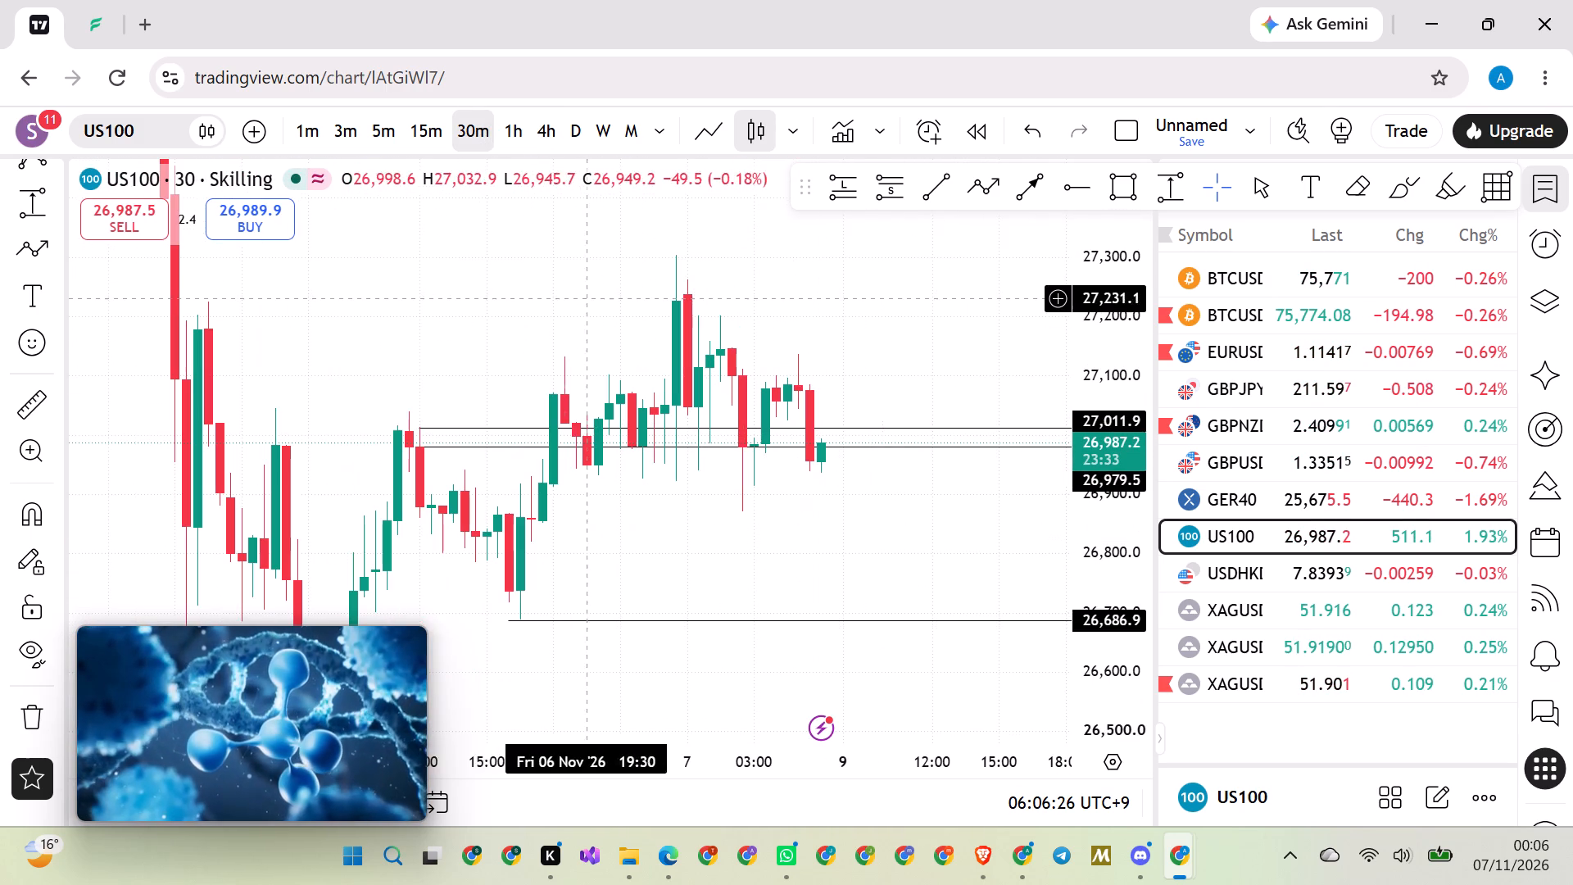
left_click_drag(406, 325, 463, 315)
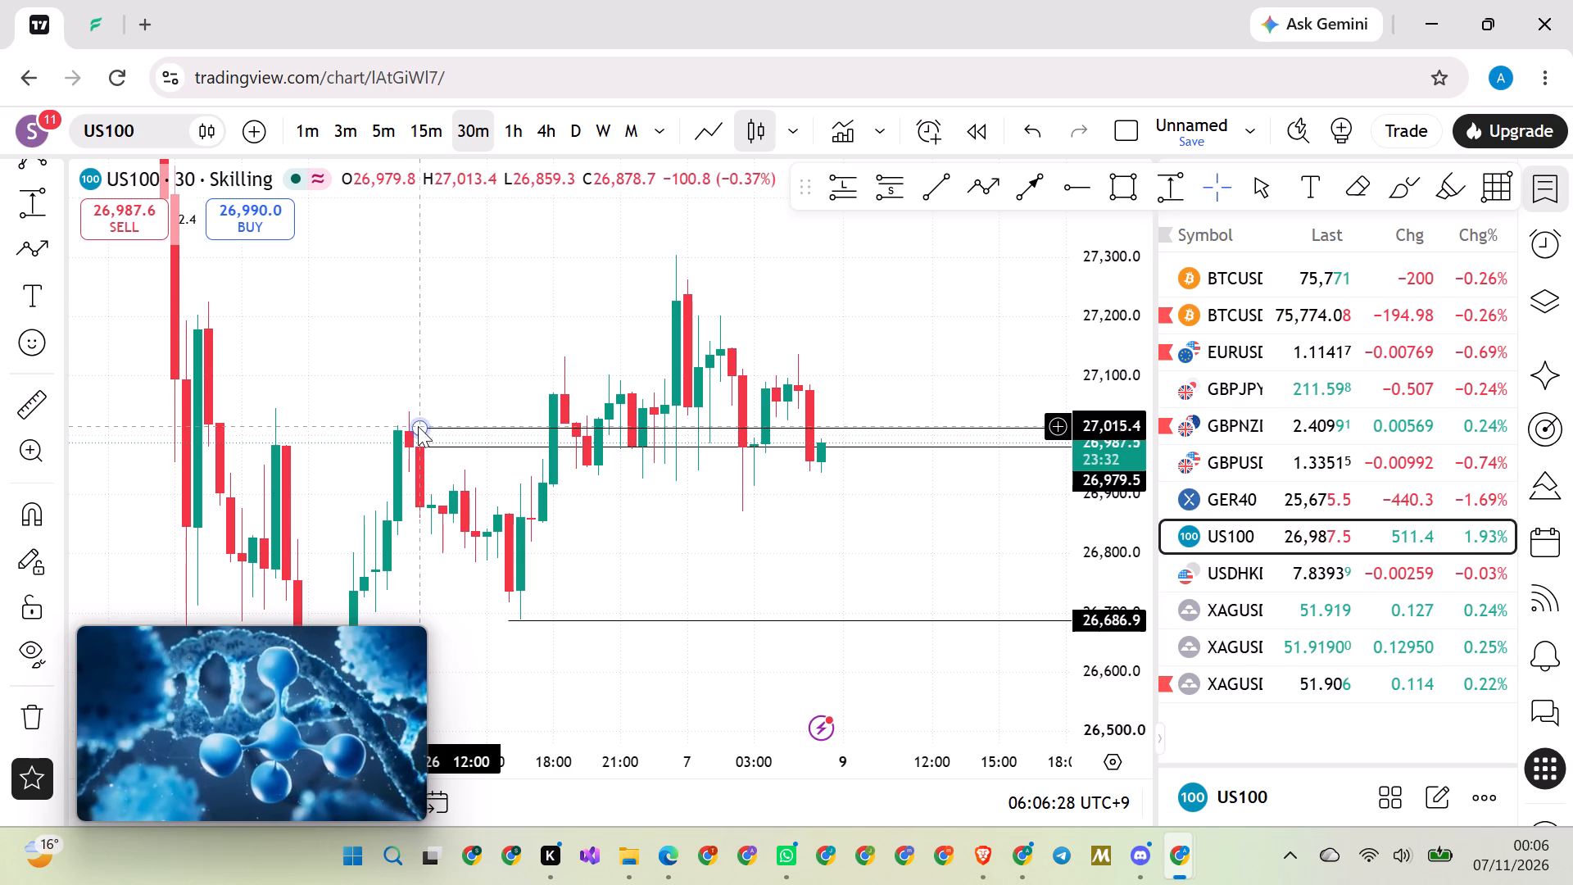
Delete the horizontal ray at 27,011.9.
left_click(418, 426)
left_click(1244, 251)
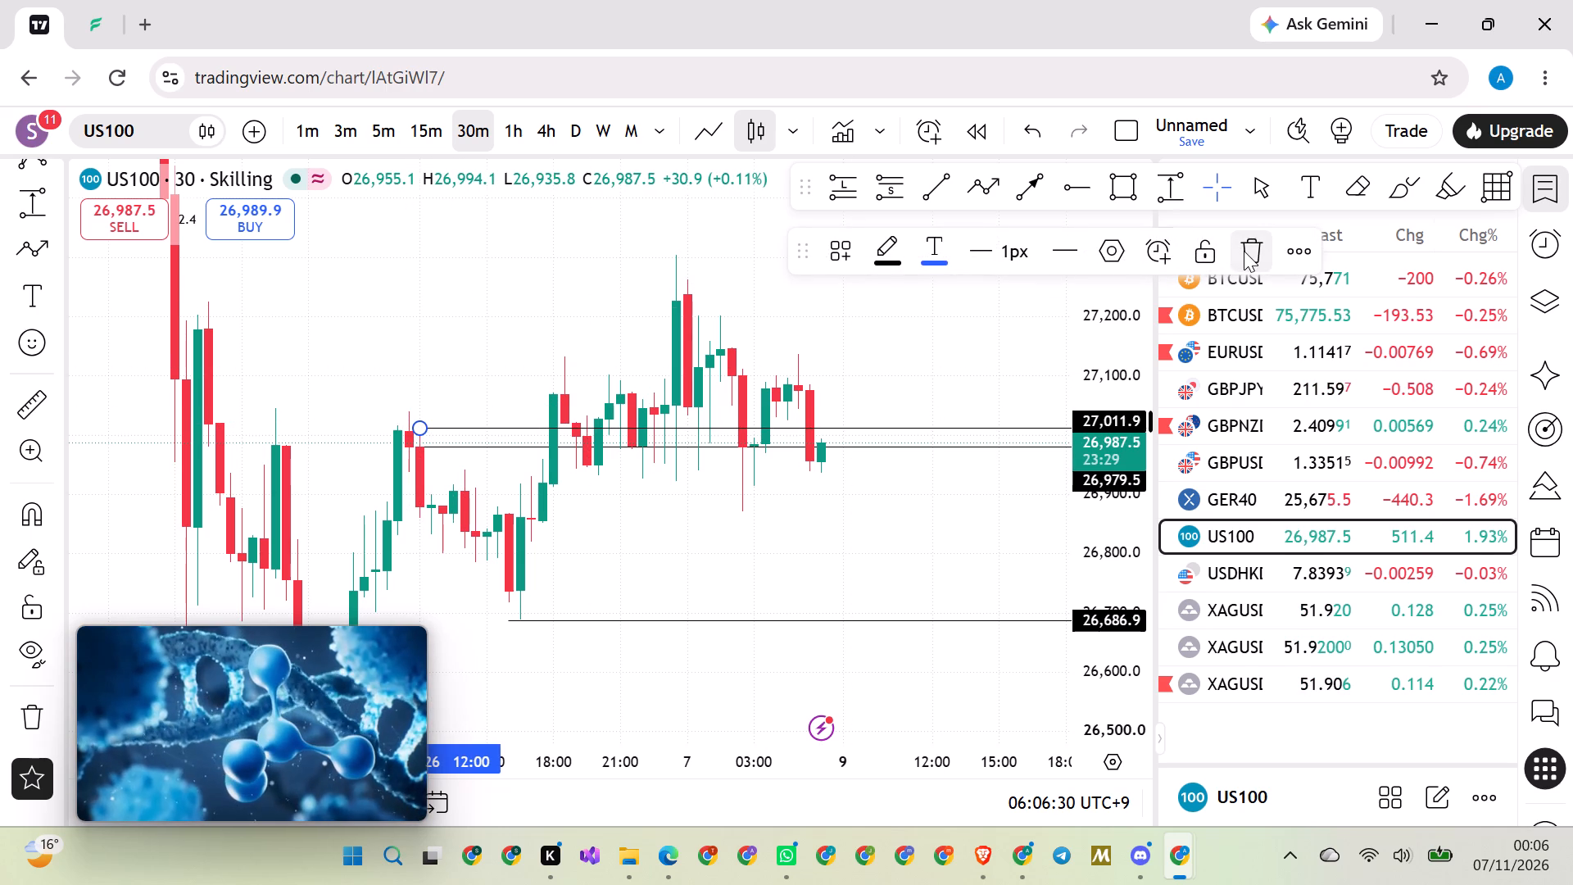
Draw a level arrow at about 26,928.2 from the 6 November 20:00 candle to 9 November 10:00.
left_click_drag(432, 300, 483, 306)
scroll(474, 297, "up", 3)
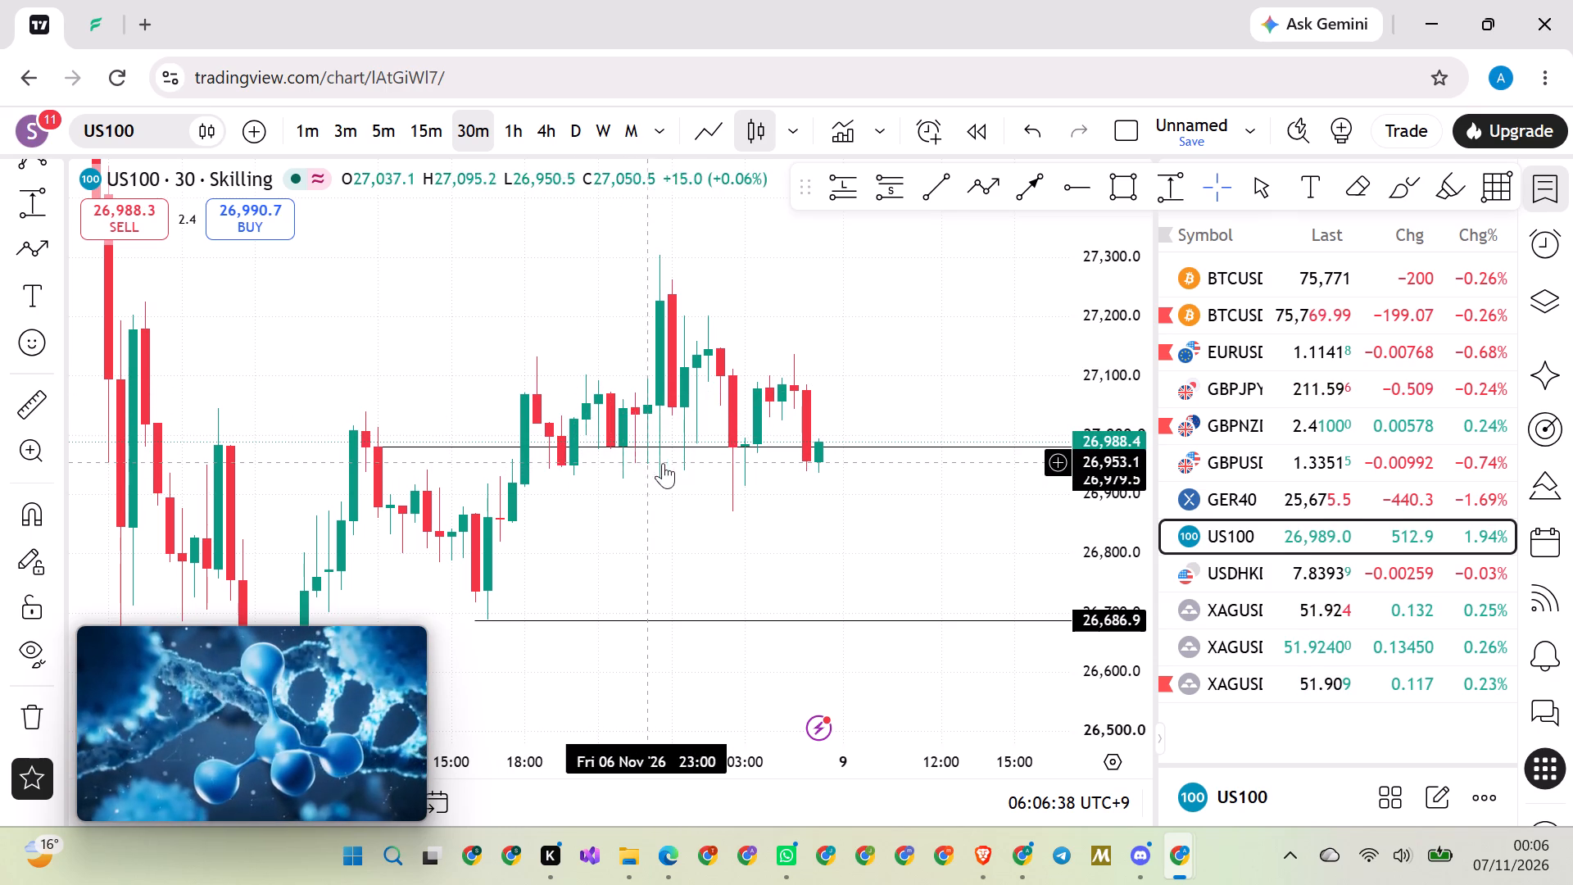
left_click(1012, 192)
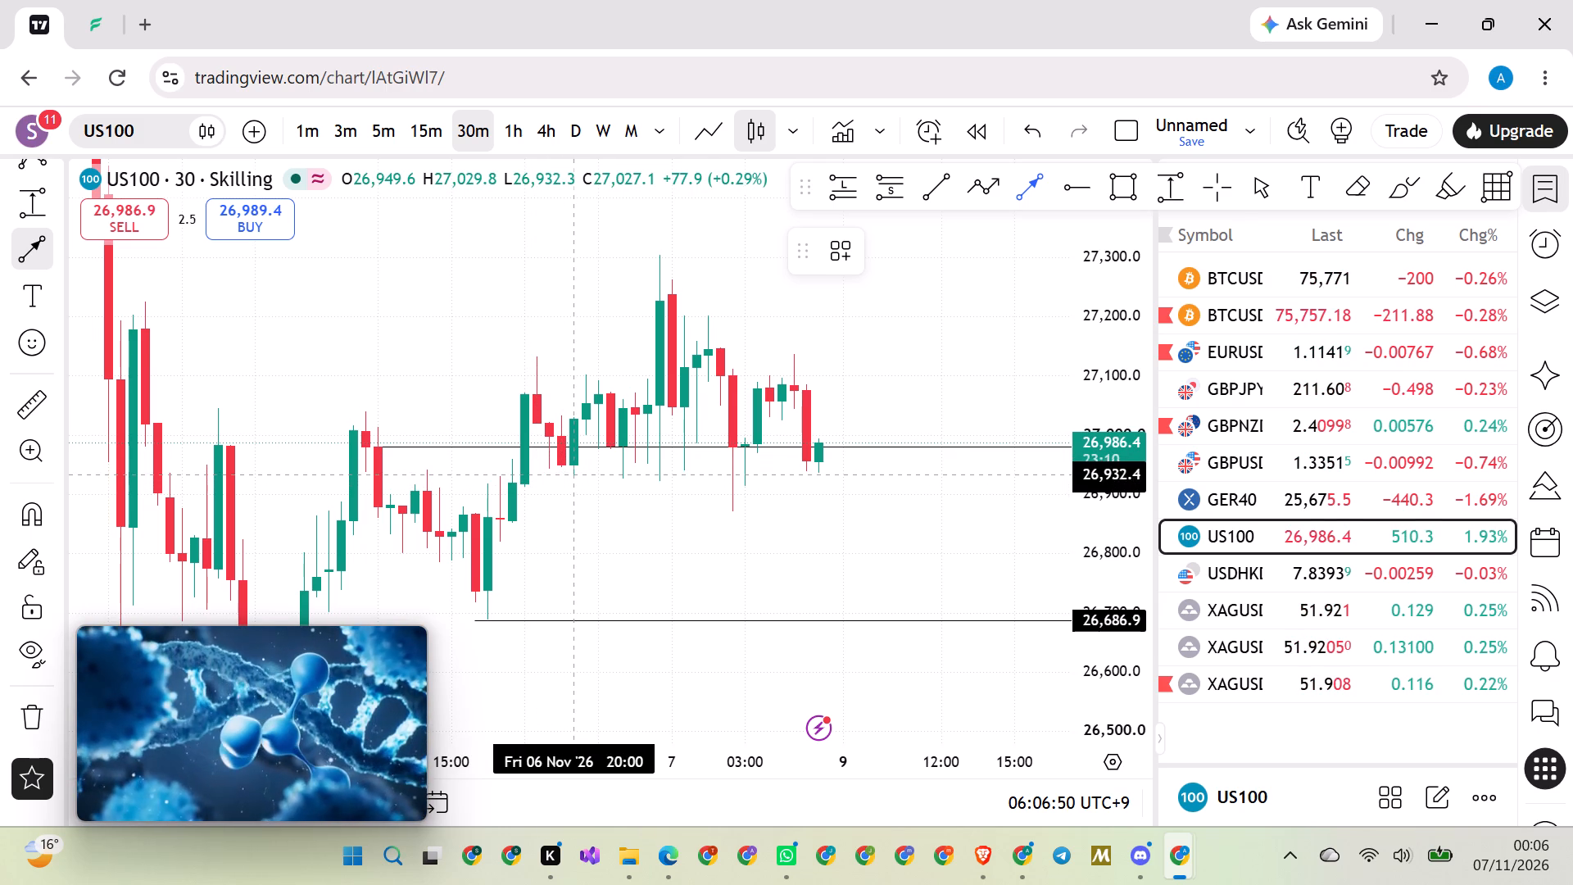
left_click(569, 477)
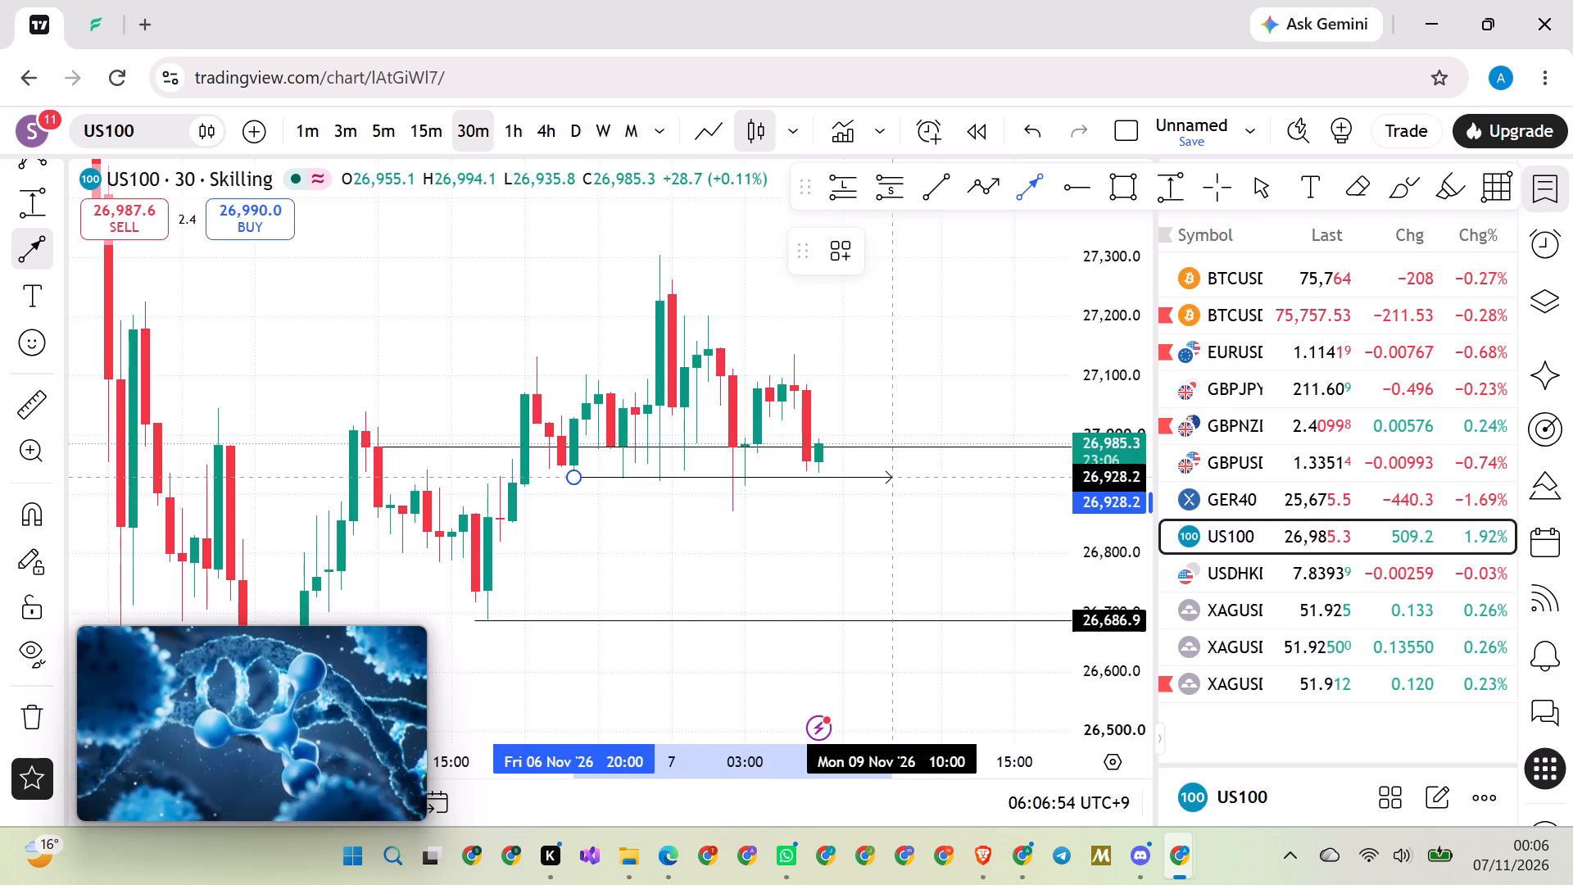
left_click(889, 478)
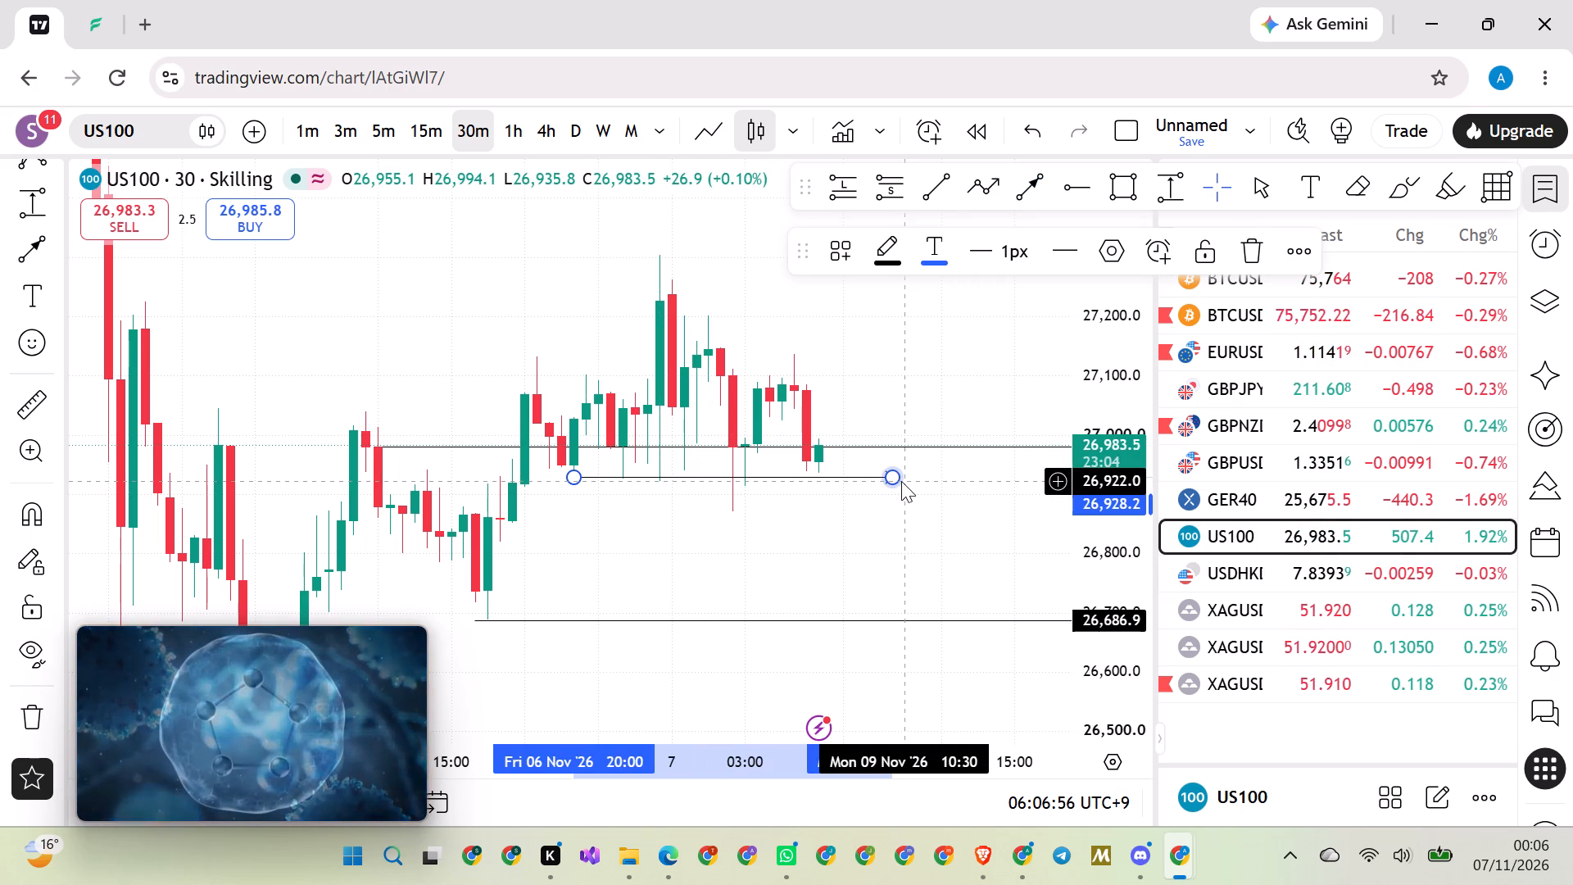
left_click(904, 380)
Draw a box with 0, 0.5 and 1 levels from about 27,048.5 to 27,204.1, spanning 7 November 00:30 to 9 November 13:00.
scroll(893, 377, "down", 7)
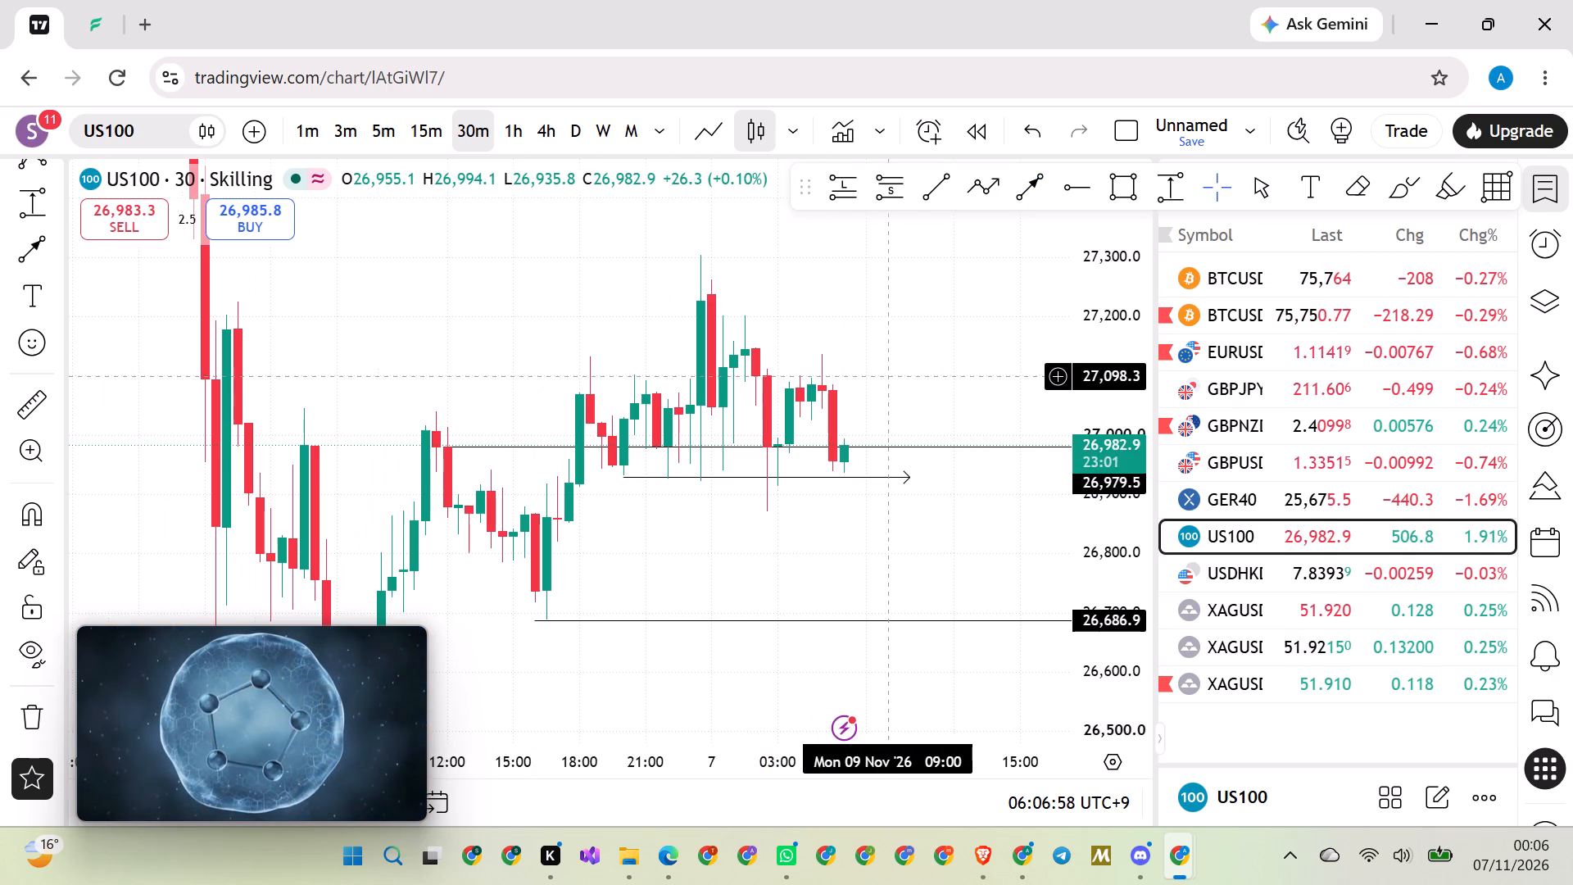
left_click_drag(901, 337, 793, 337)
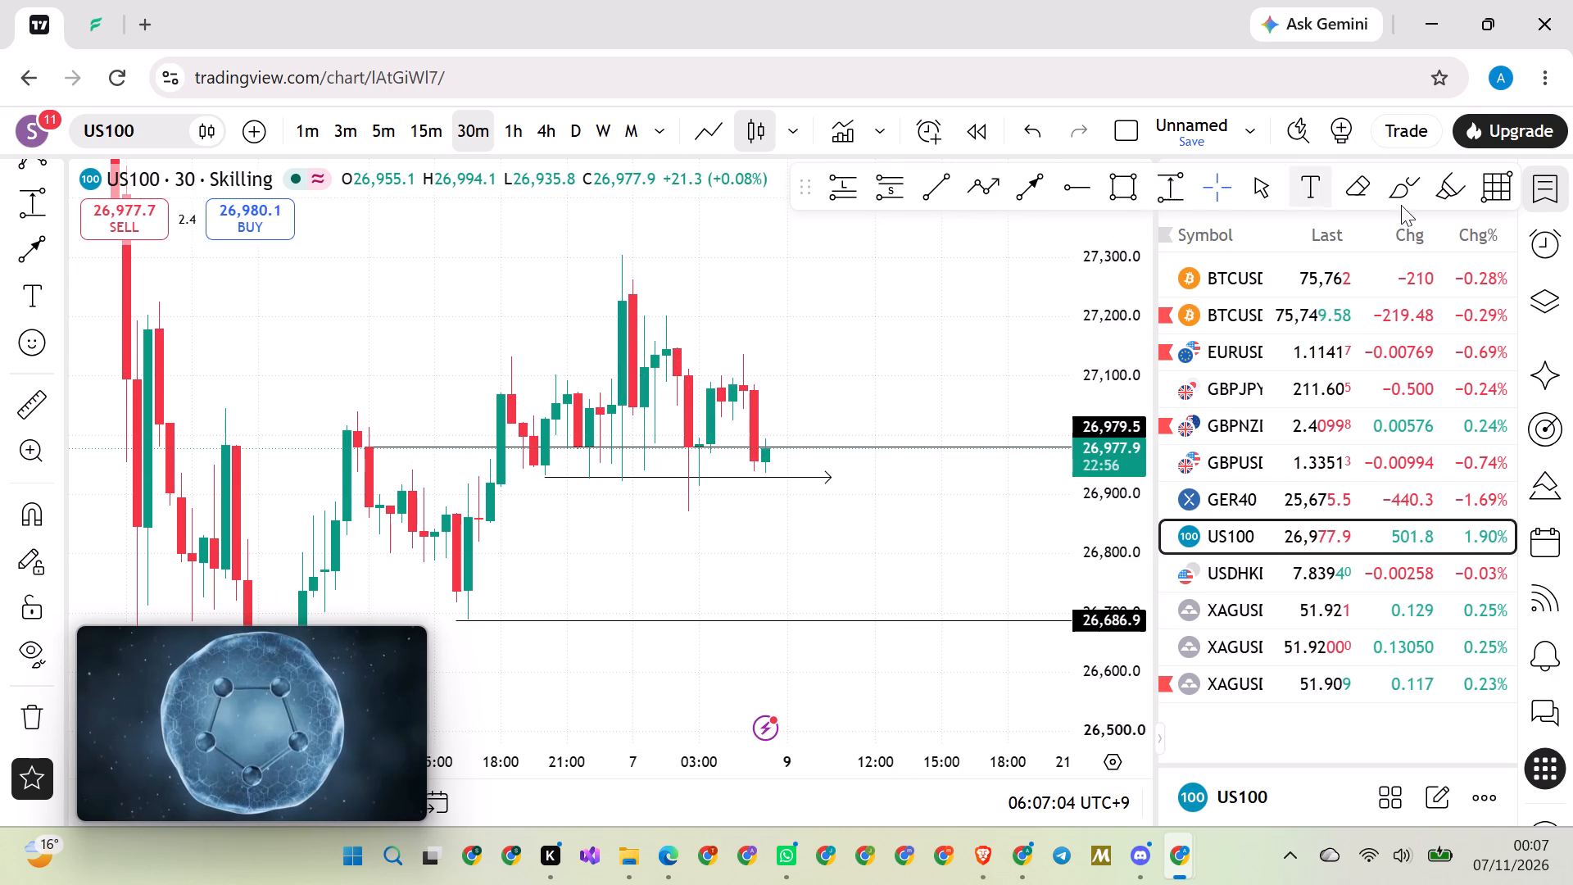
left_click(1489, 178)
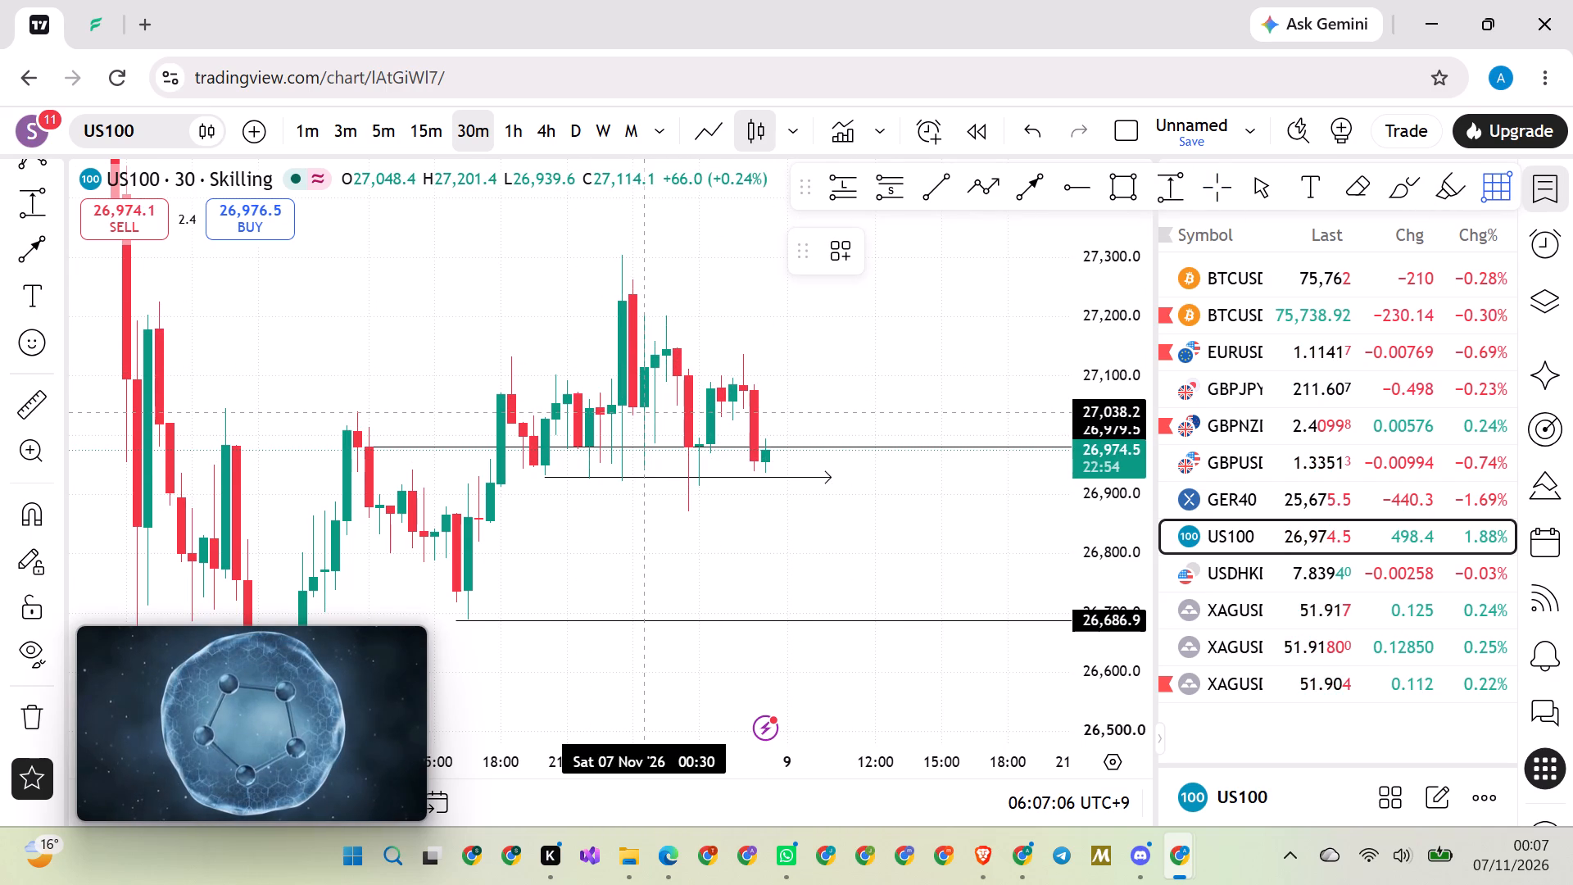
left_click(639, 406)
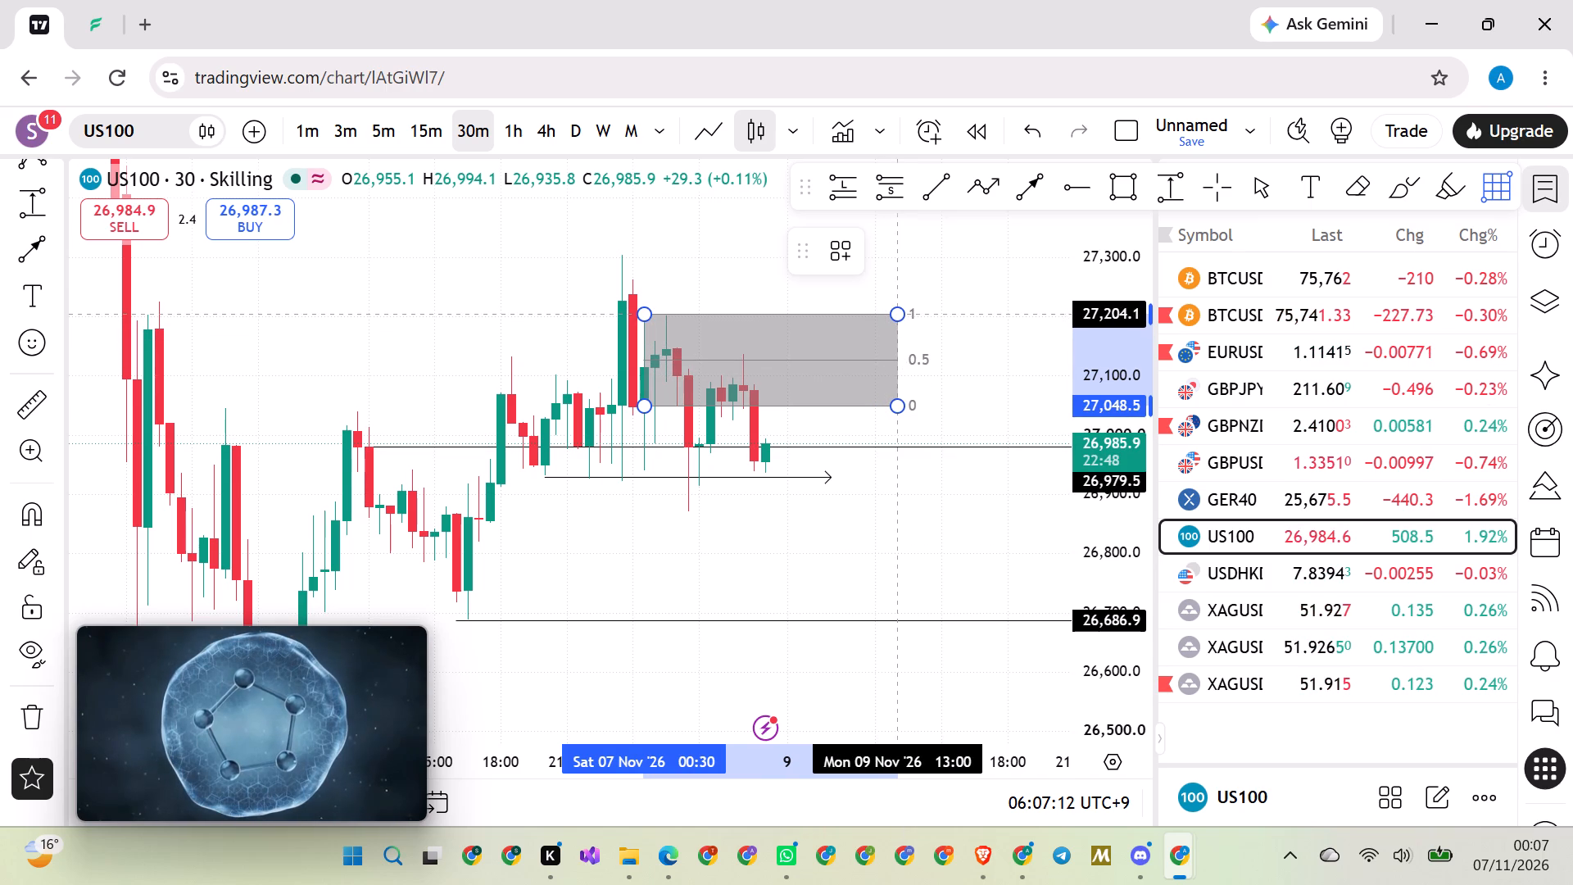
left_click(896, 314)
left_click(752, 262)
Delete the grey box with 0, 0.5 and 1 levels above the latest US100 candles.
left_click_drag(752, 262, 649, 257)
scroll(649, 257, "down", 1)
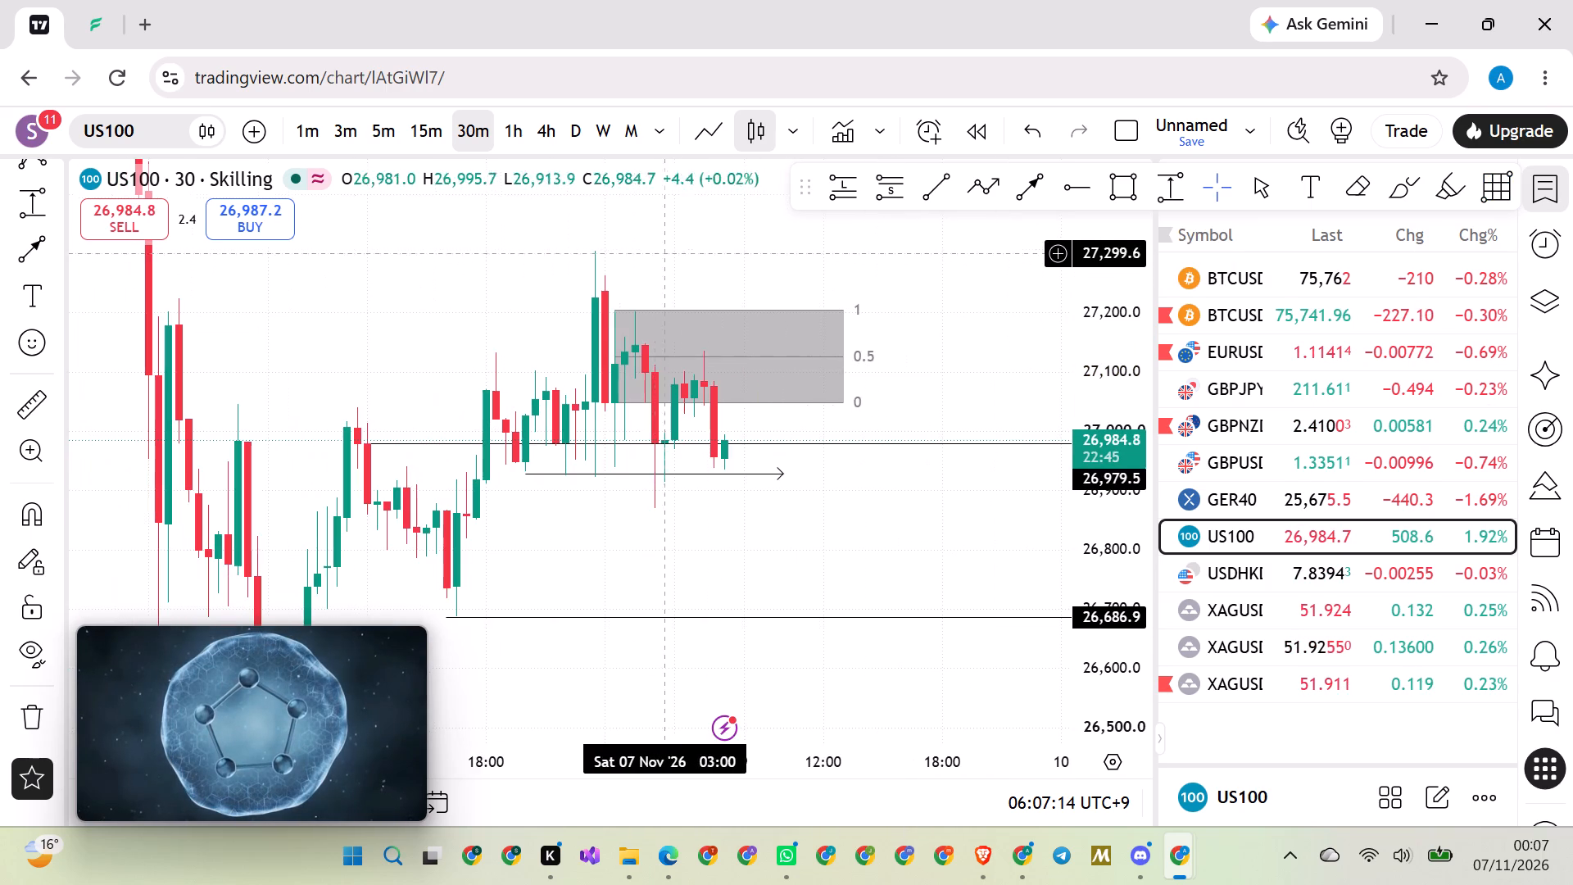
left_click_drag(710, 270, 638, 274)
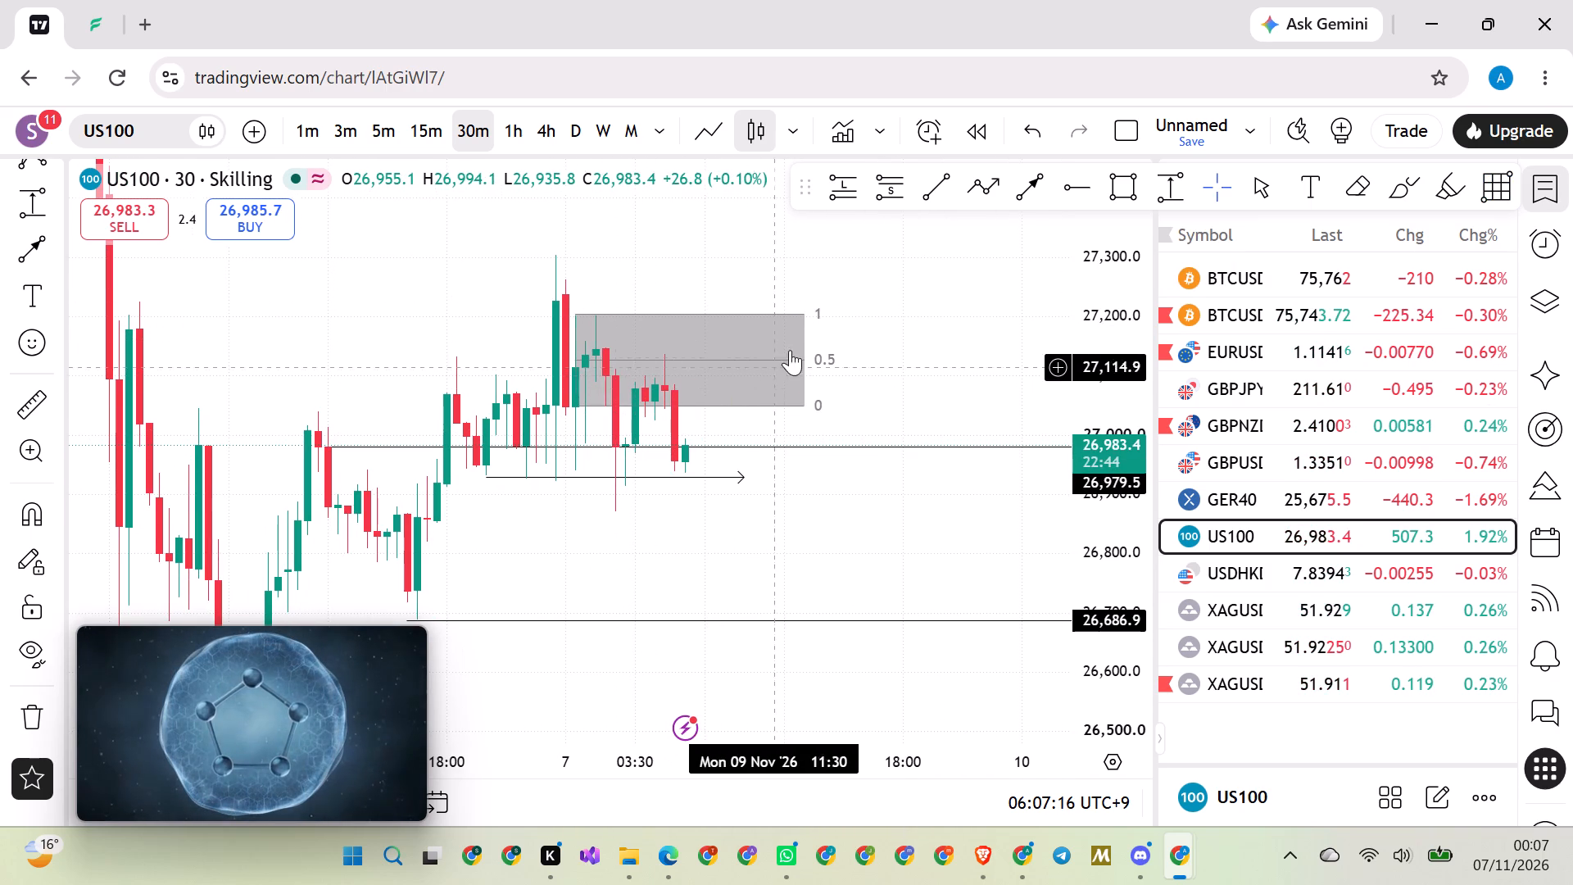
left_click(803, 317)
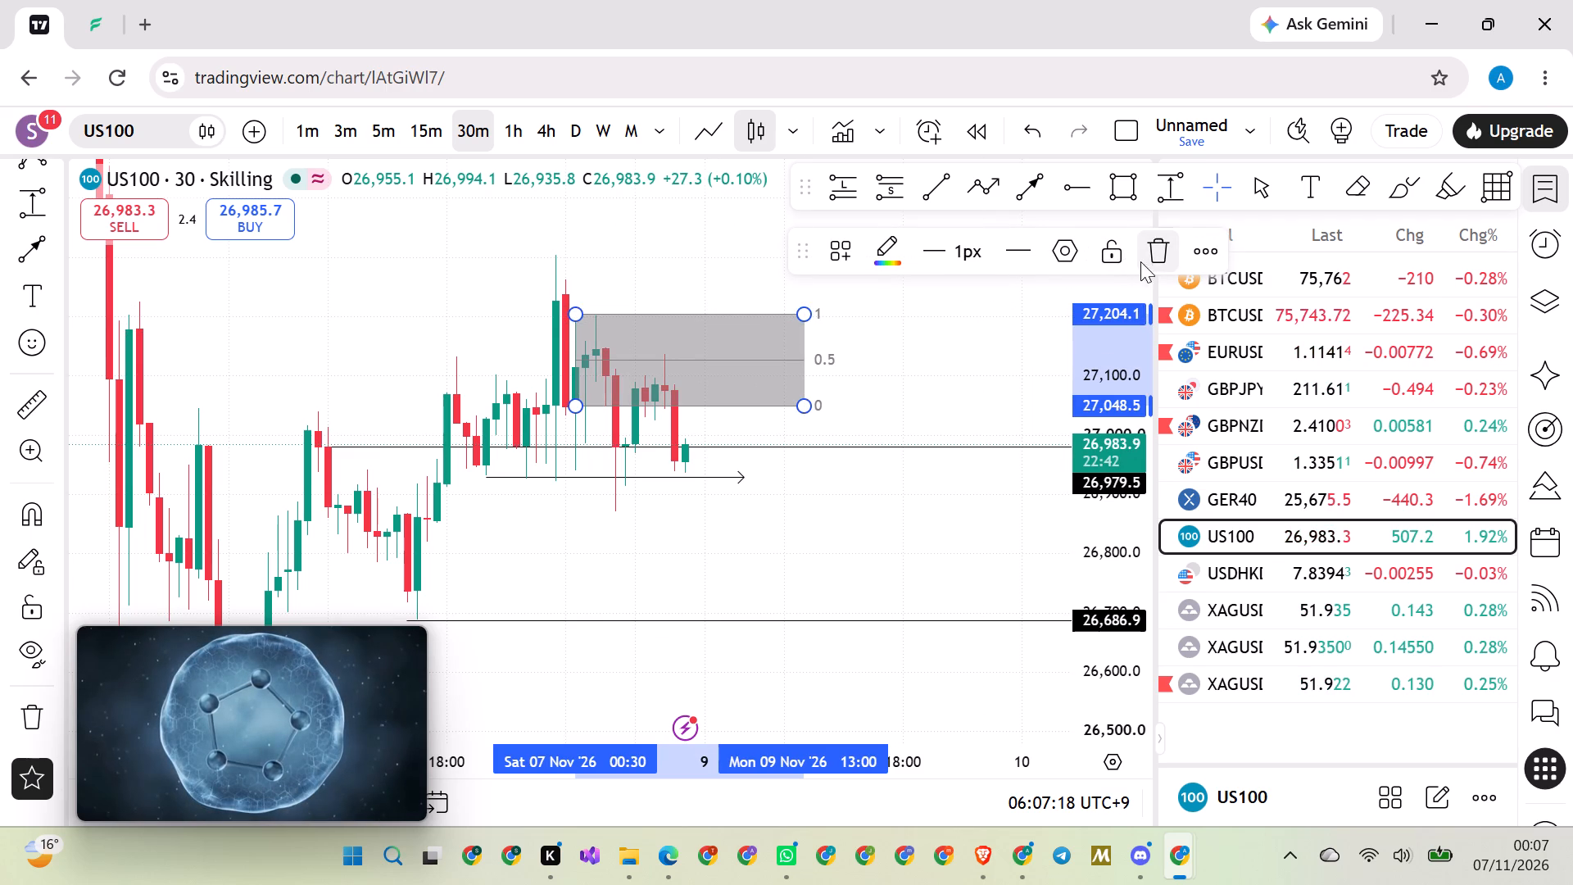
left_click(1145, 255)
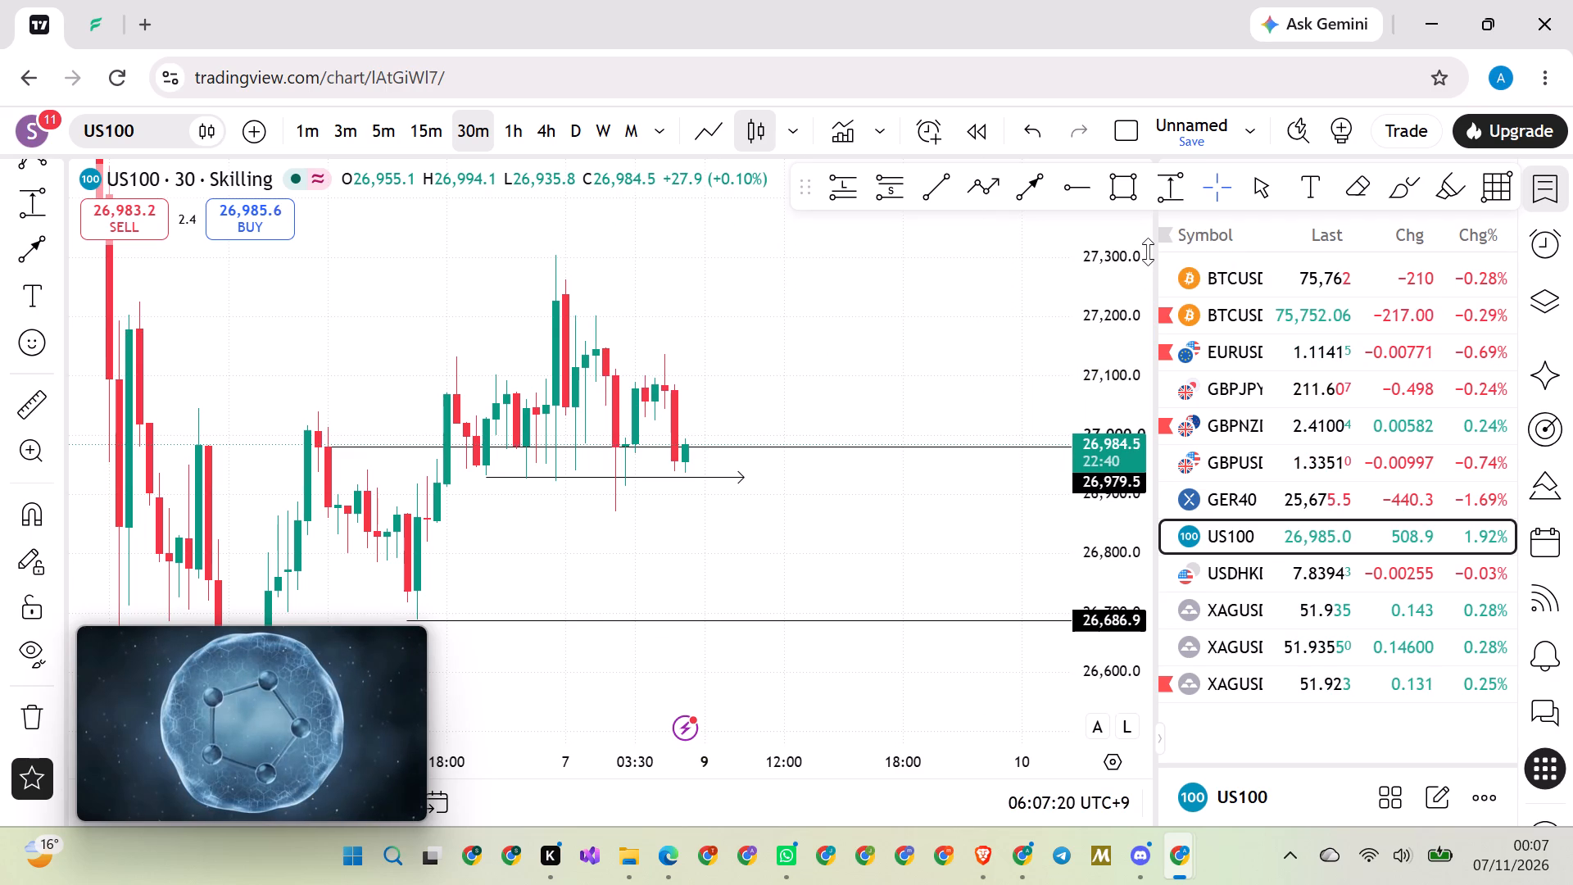
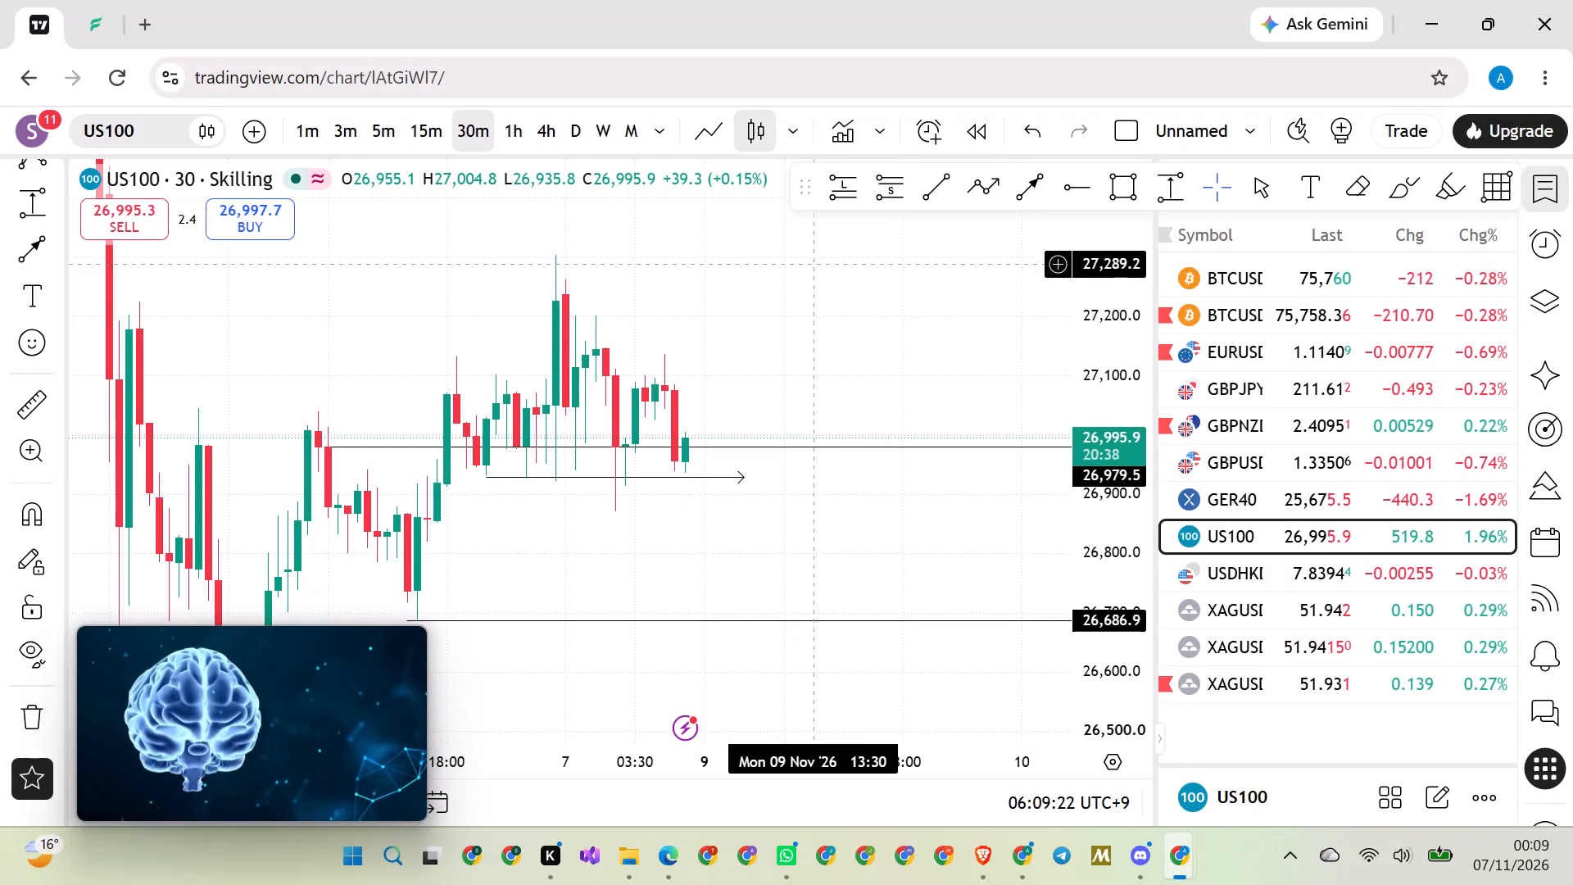
Delete the horizontal ray at 26,979.5.
left_click(323, 449)
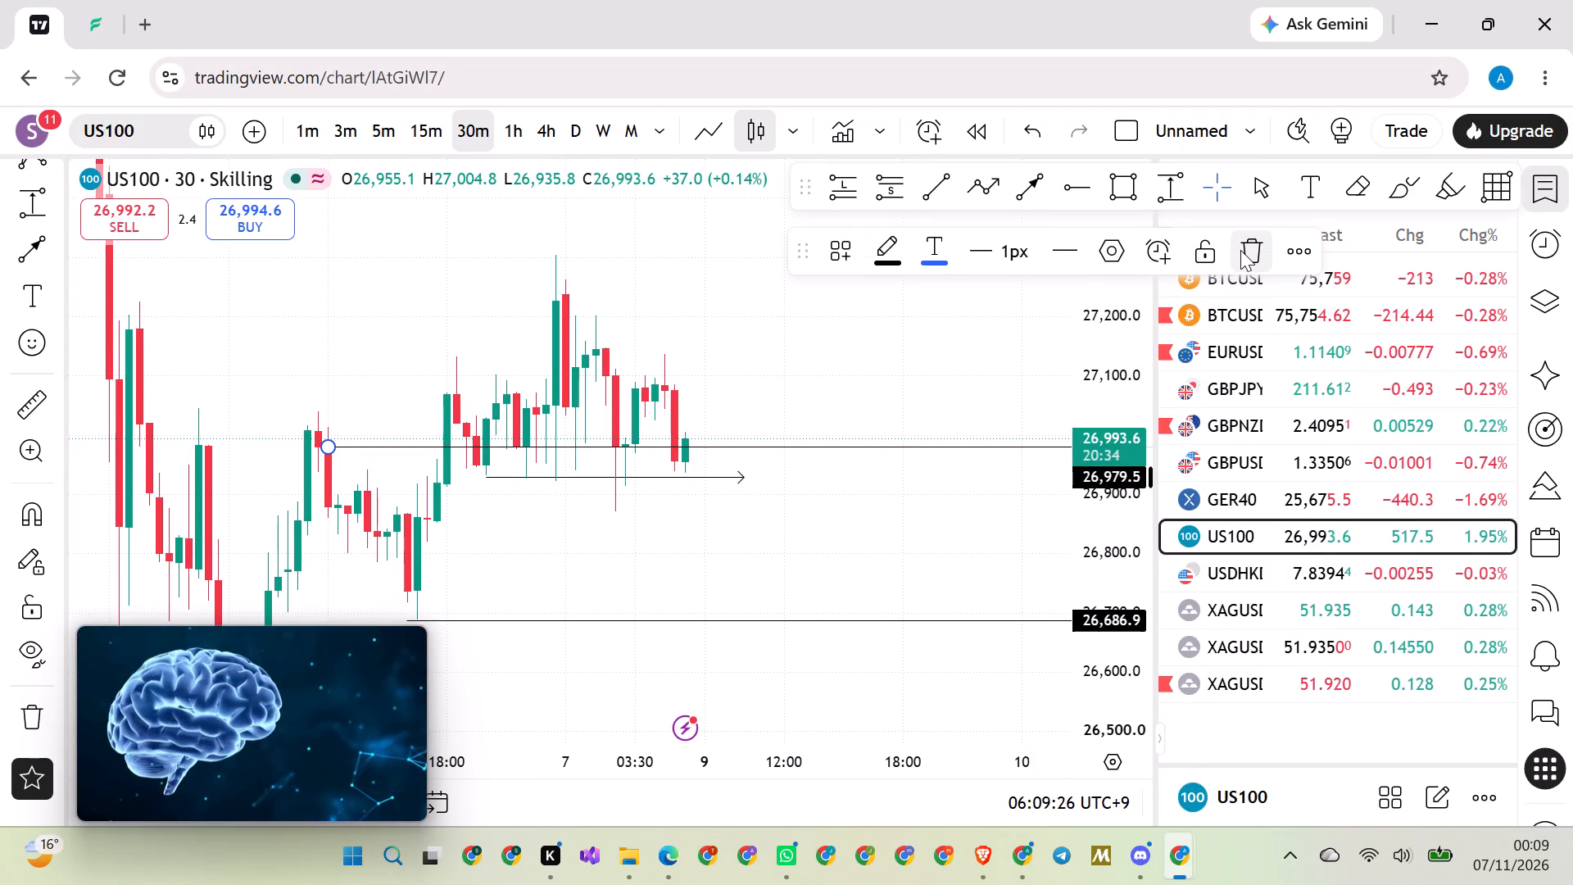
left_click(1240, 250)
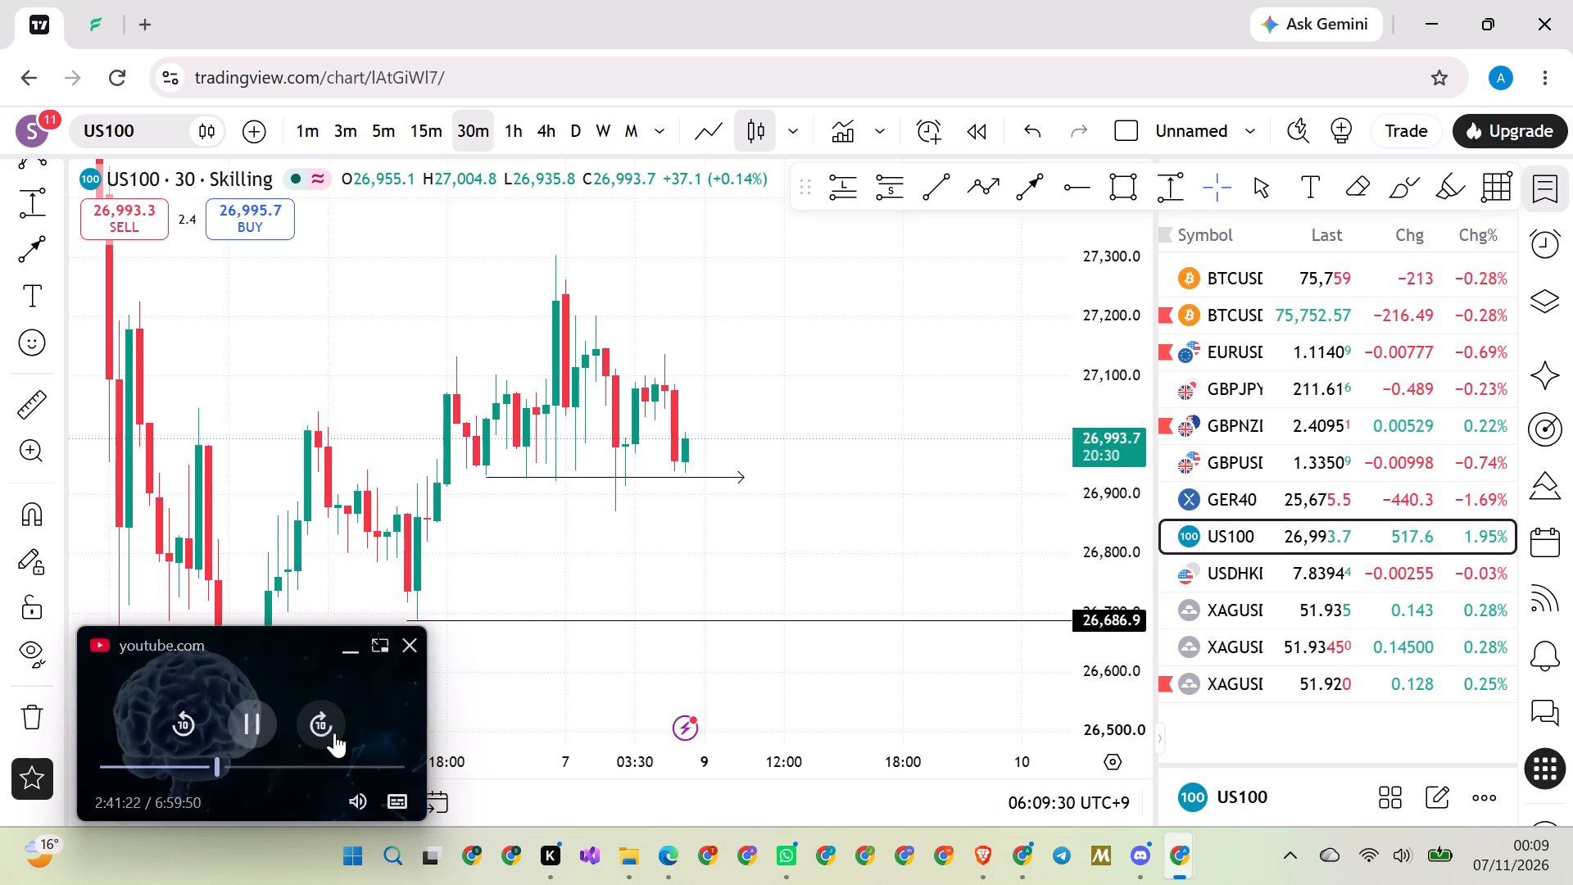
Move the floating video window off the chart onto the lower part of the watchlist.
left_click_drag(275, 680, 1375, 652)
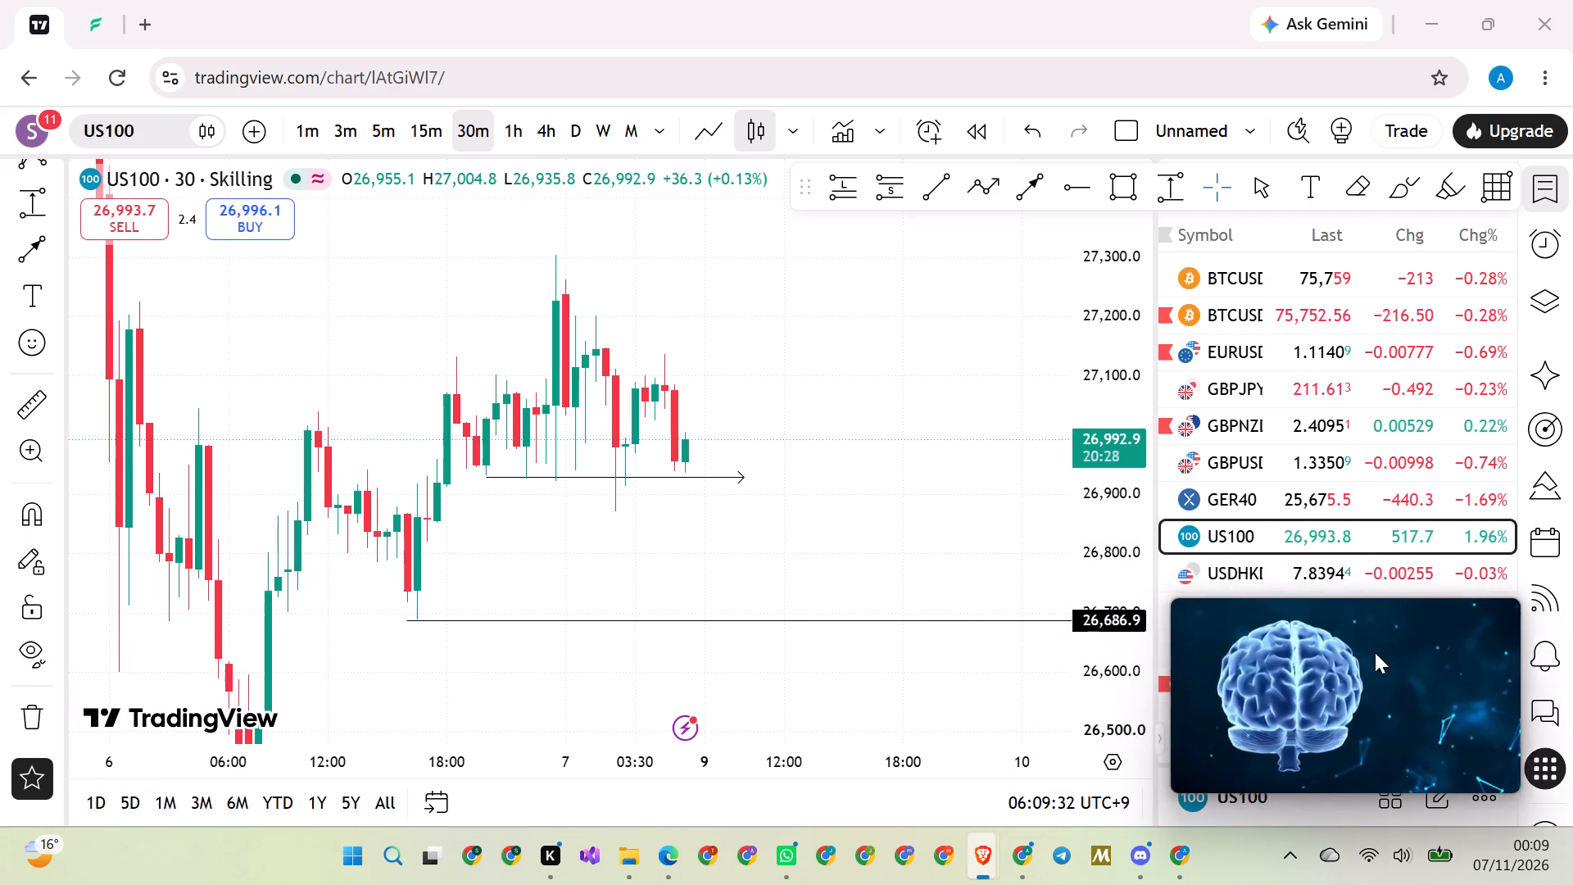
left_click_drag(1375, 652, 1376, 652)
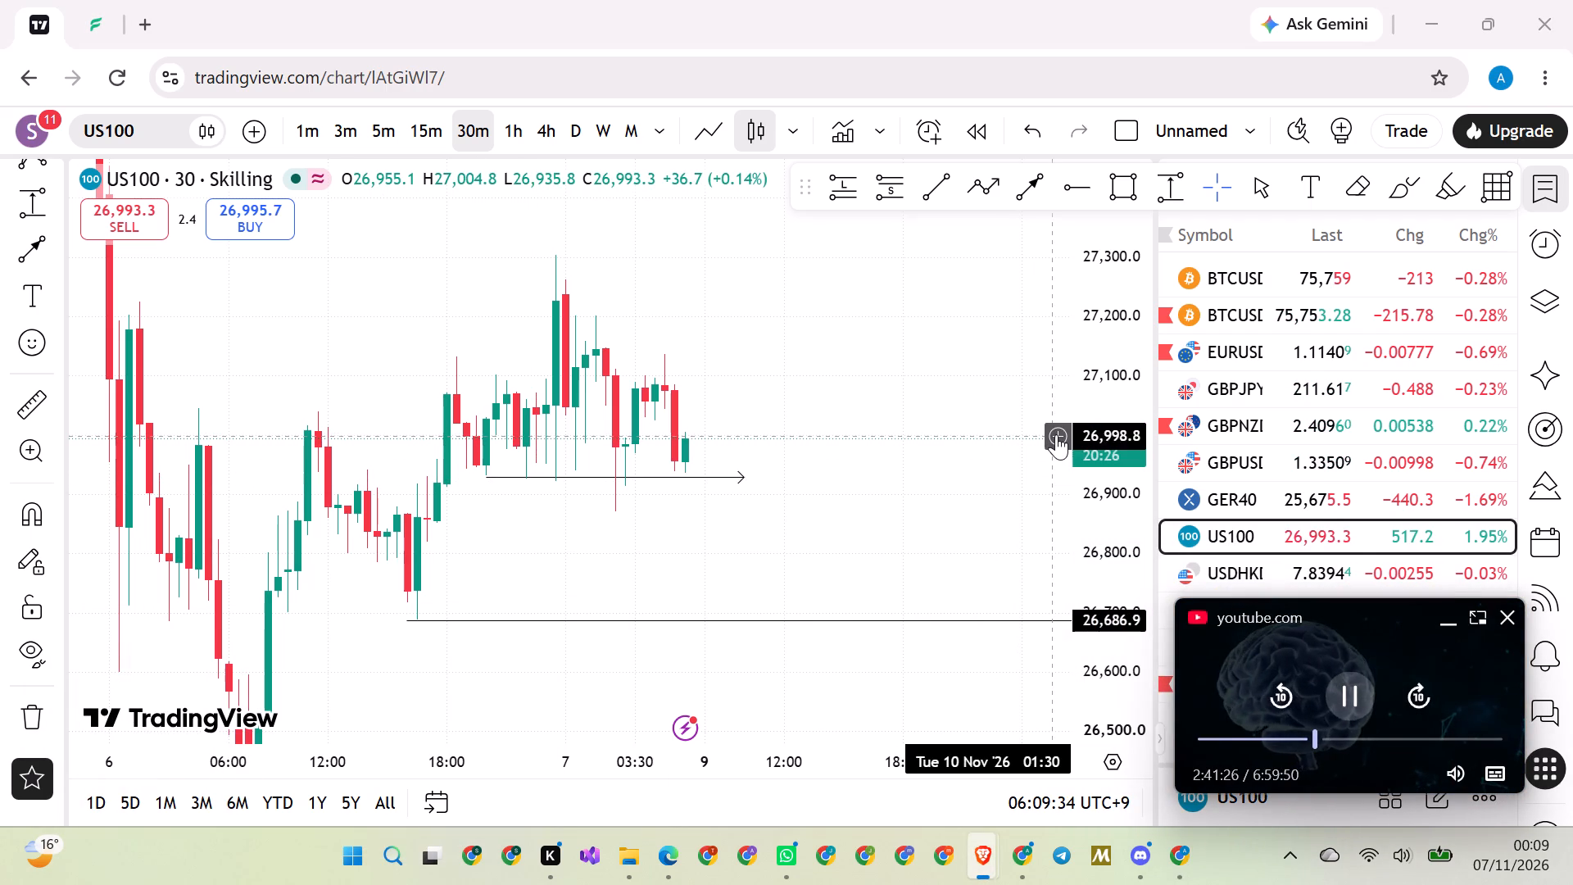
Draw a horizontal ray at about 27,202.8 from the high of the 7 November 01:30 candle.
scroll(1099, 411, "up", 2)
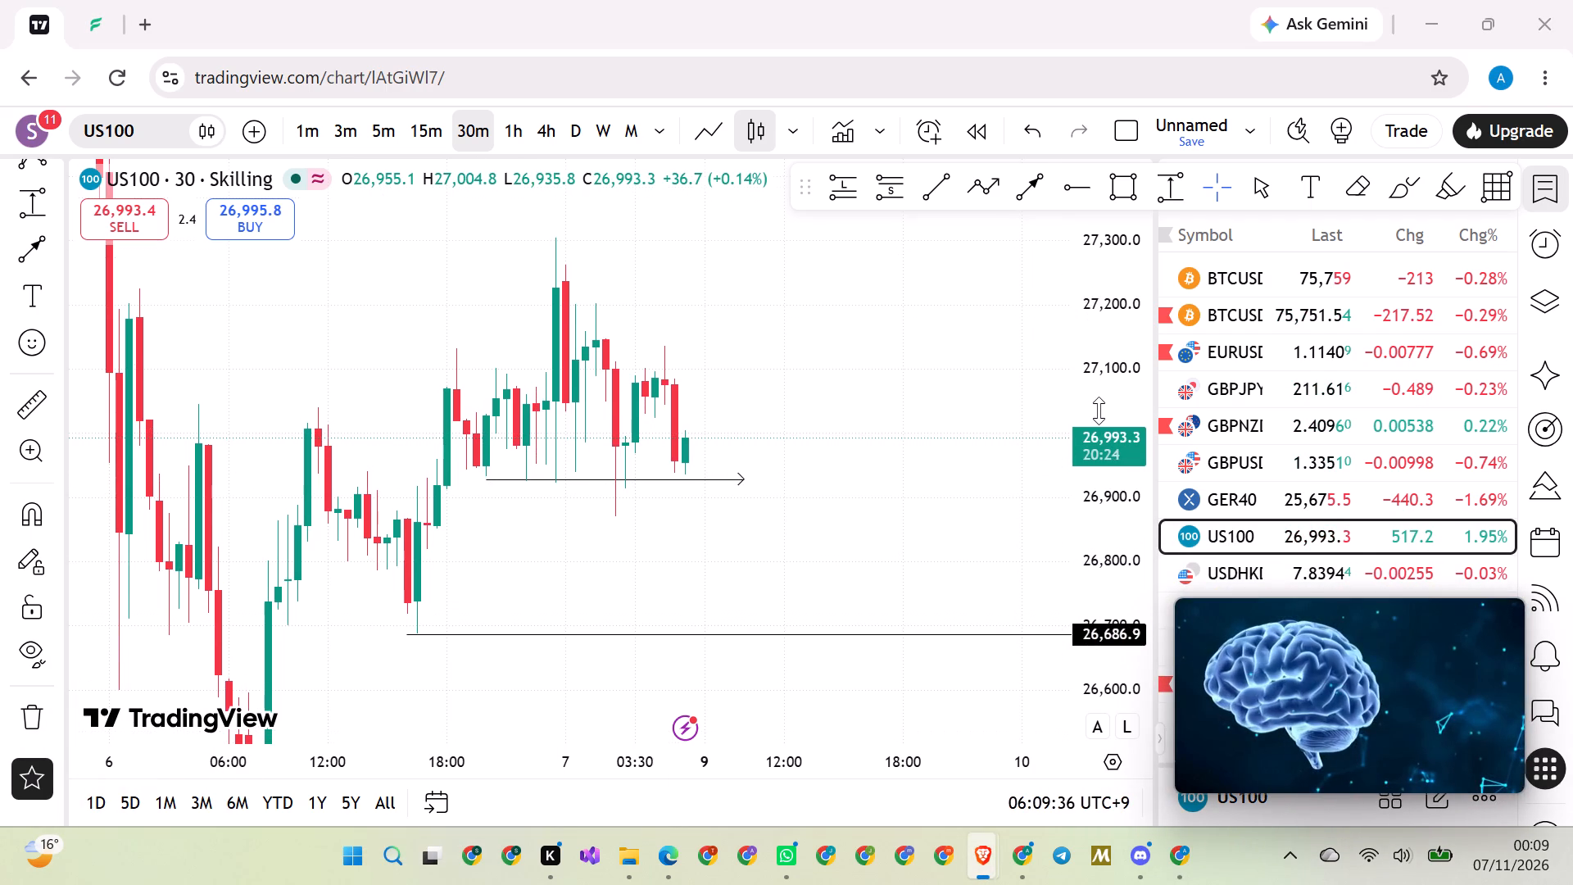
left_click(1062, 184)
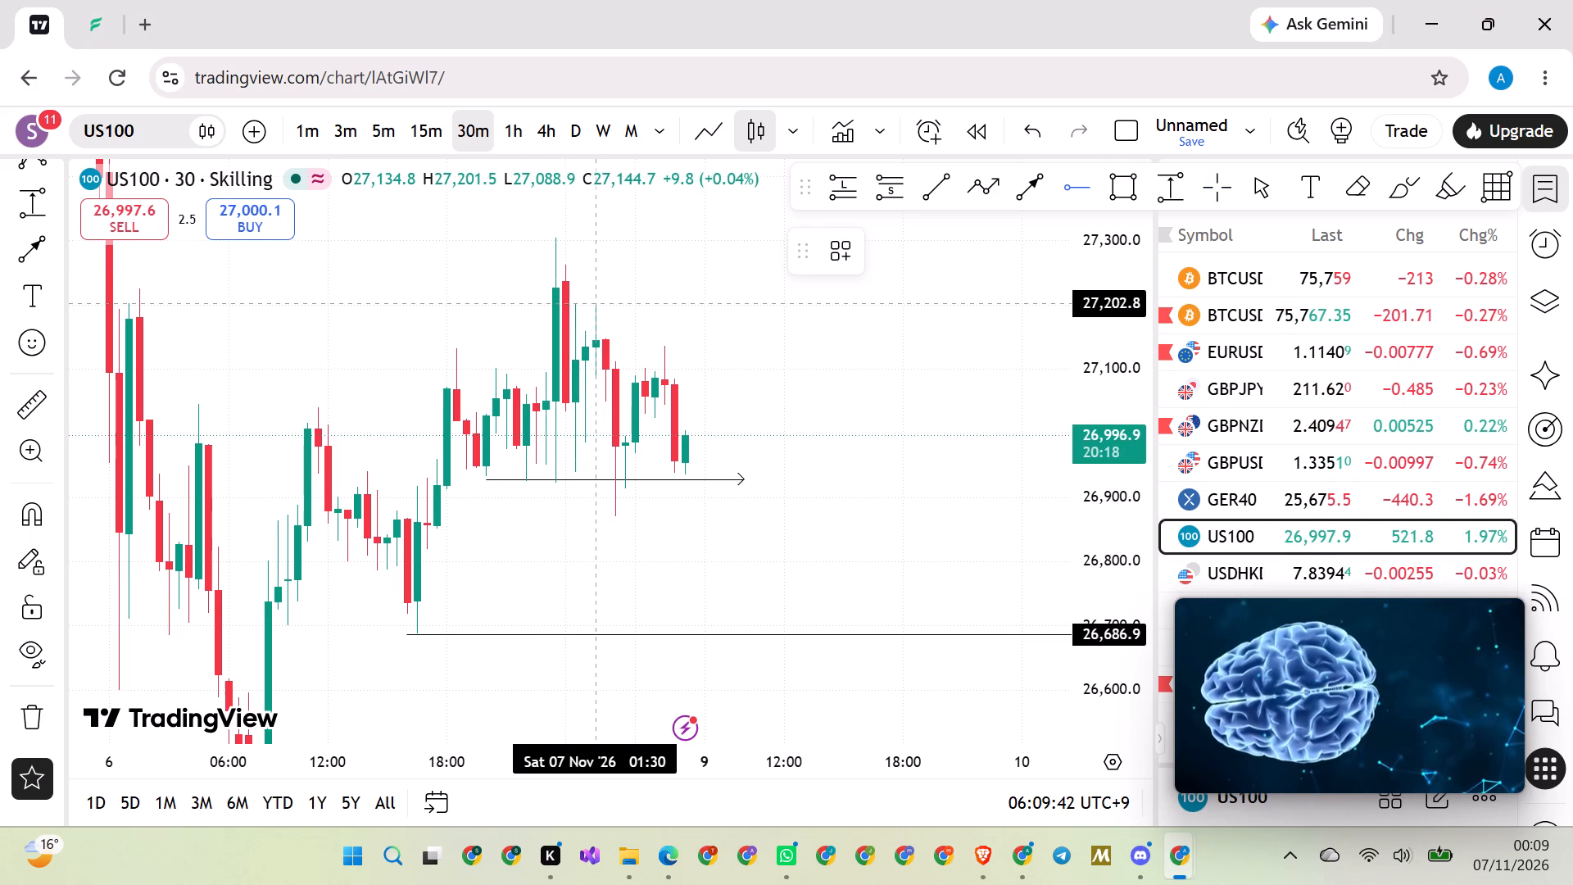
left_click(596, 302)
left_click(692, 278)
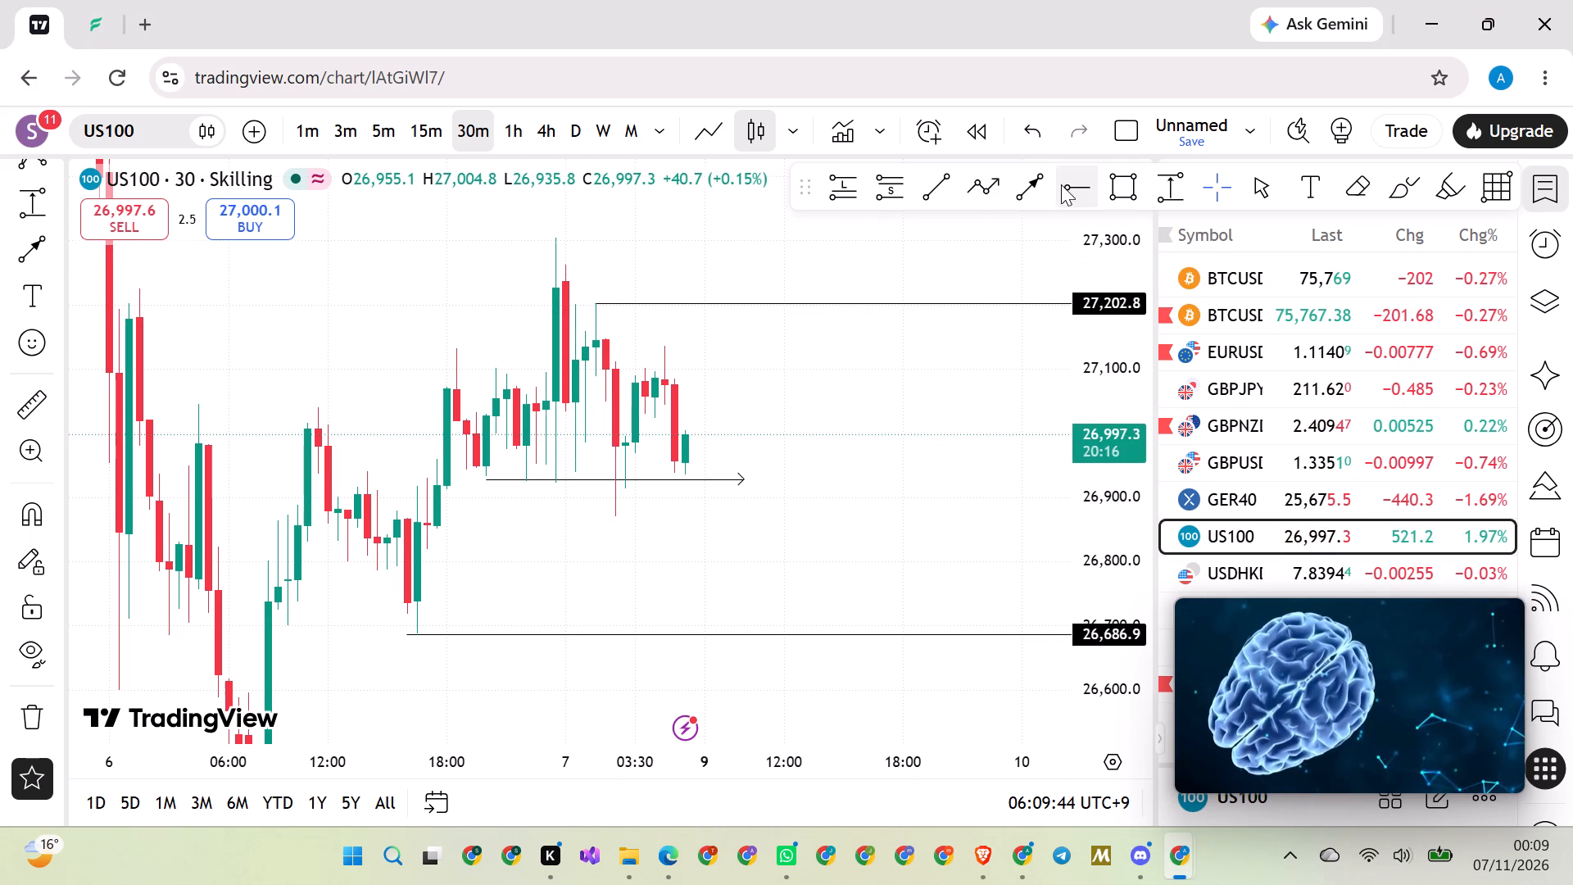
Draw a second horizontal ray from the 7 November 01:30 candle at about 27,135.8.
left_click(1061, 184)
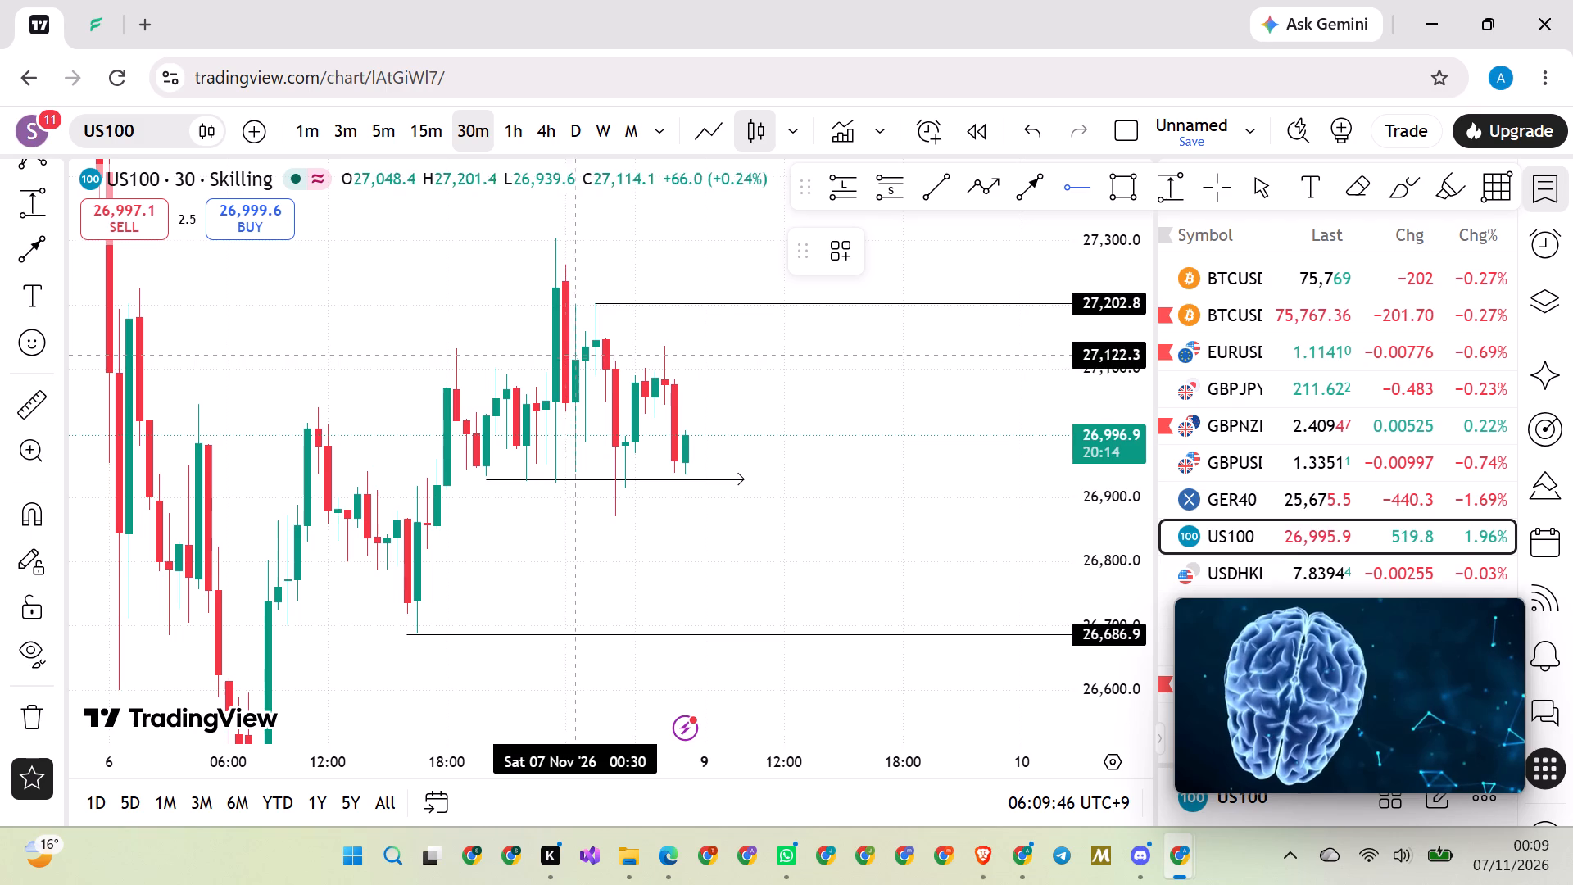
left_click(592, 346)
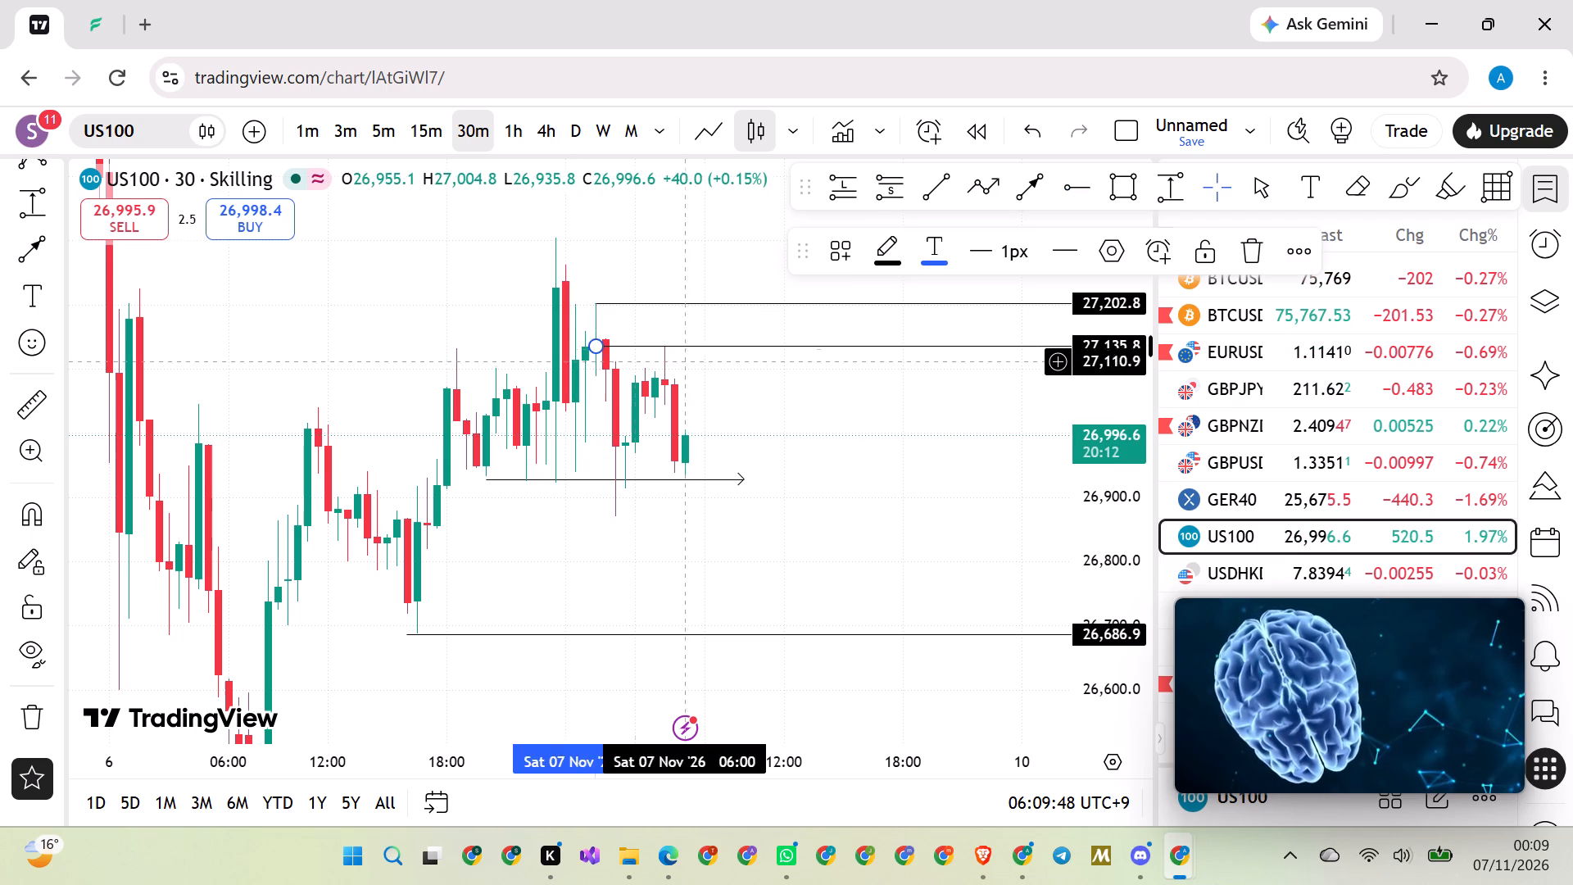
left_click(751, 380)
Draw a horizontal ray at about 26,980.7 from the 7 November 03:00 candle.
left_click_drag(810, 396, 736, 424)
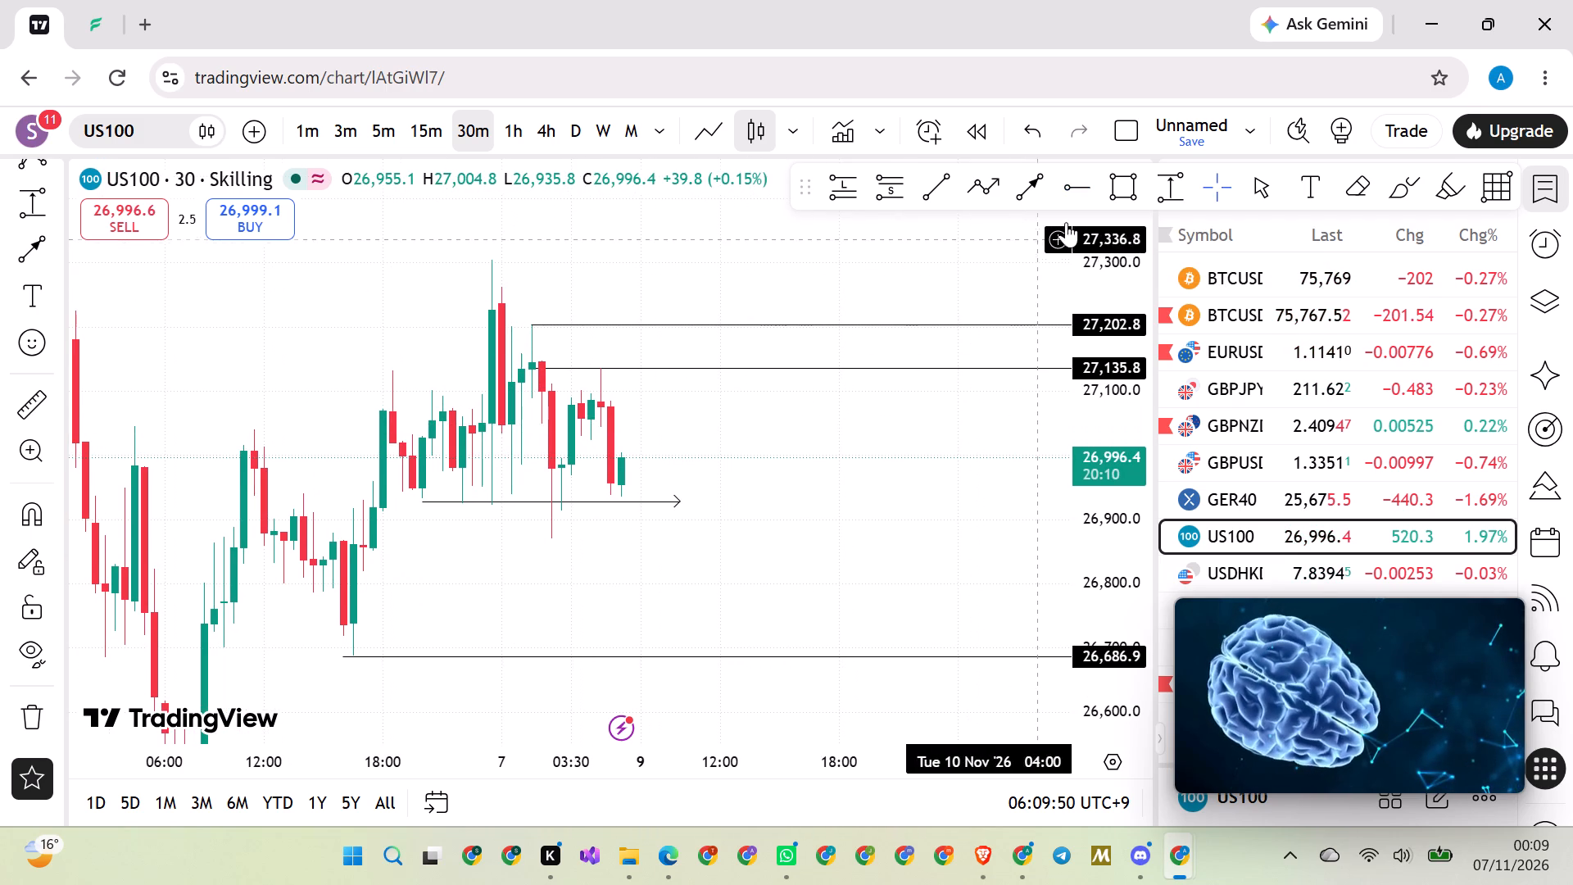
left_click(1084, 181)
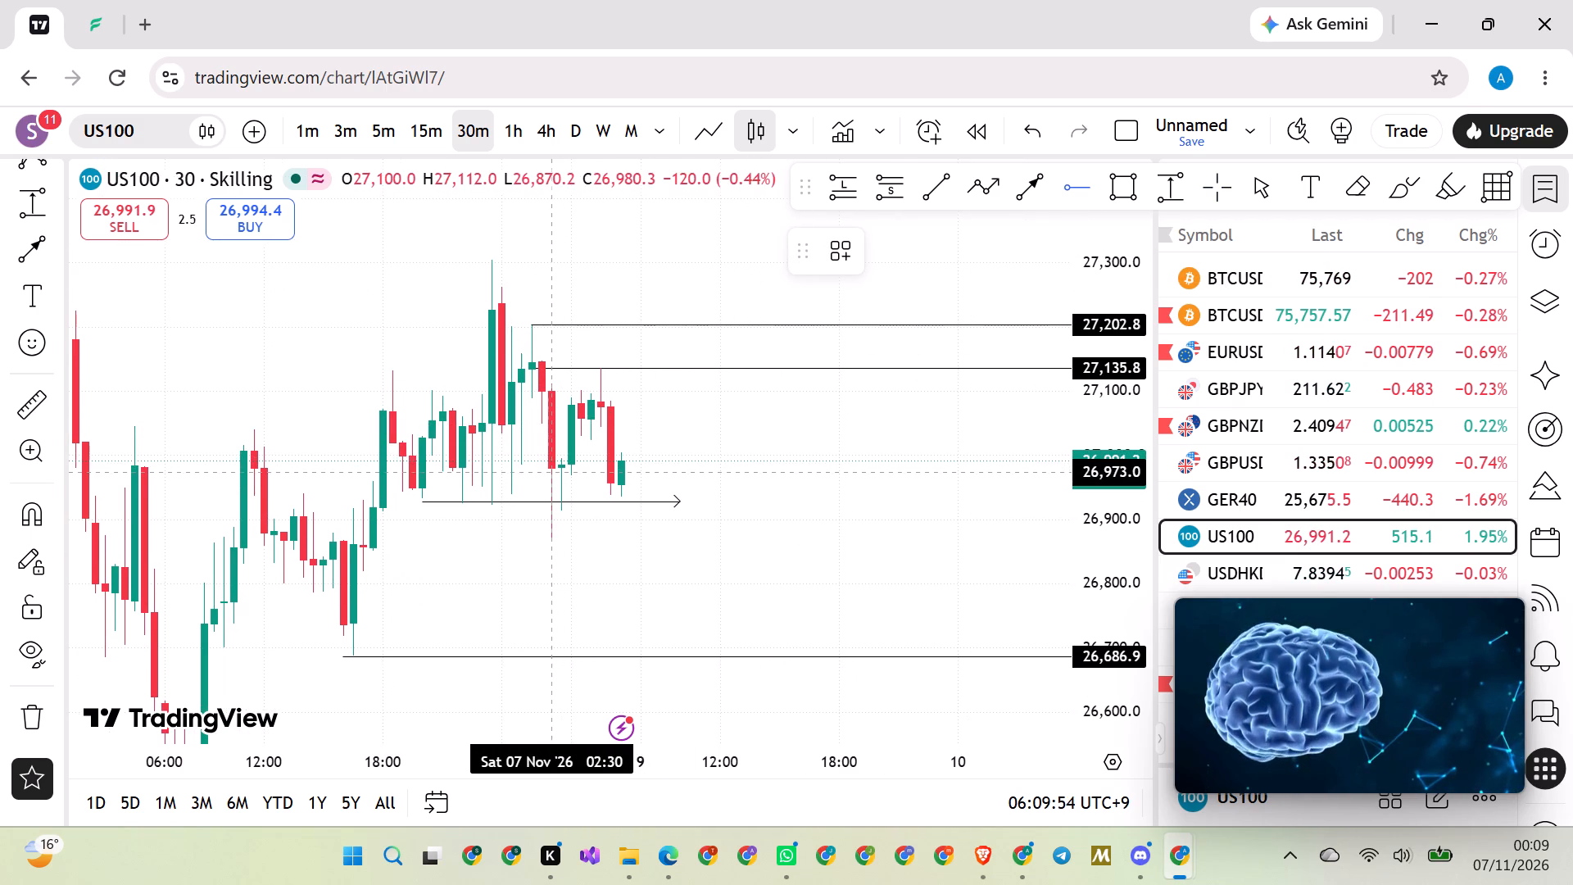
left_click(564, 468)
left_click(697, 431)
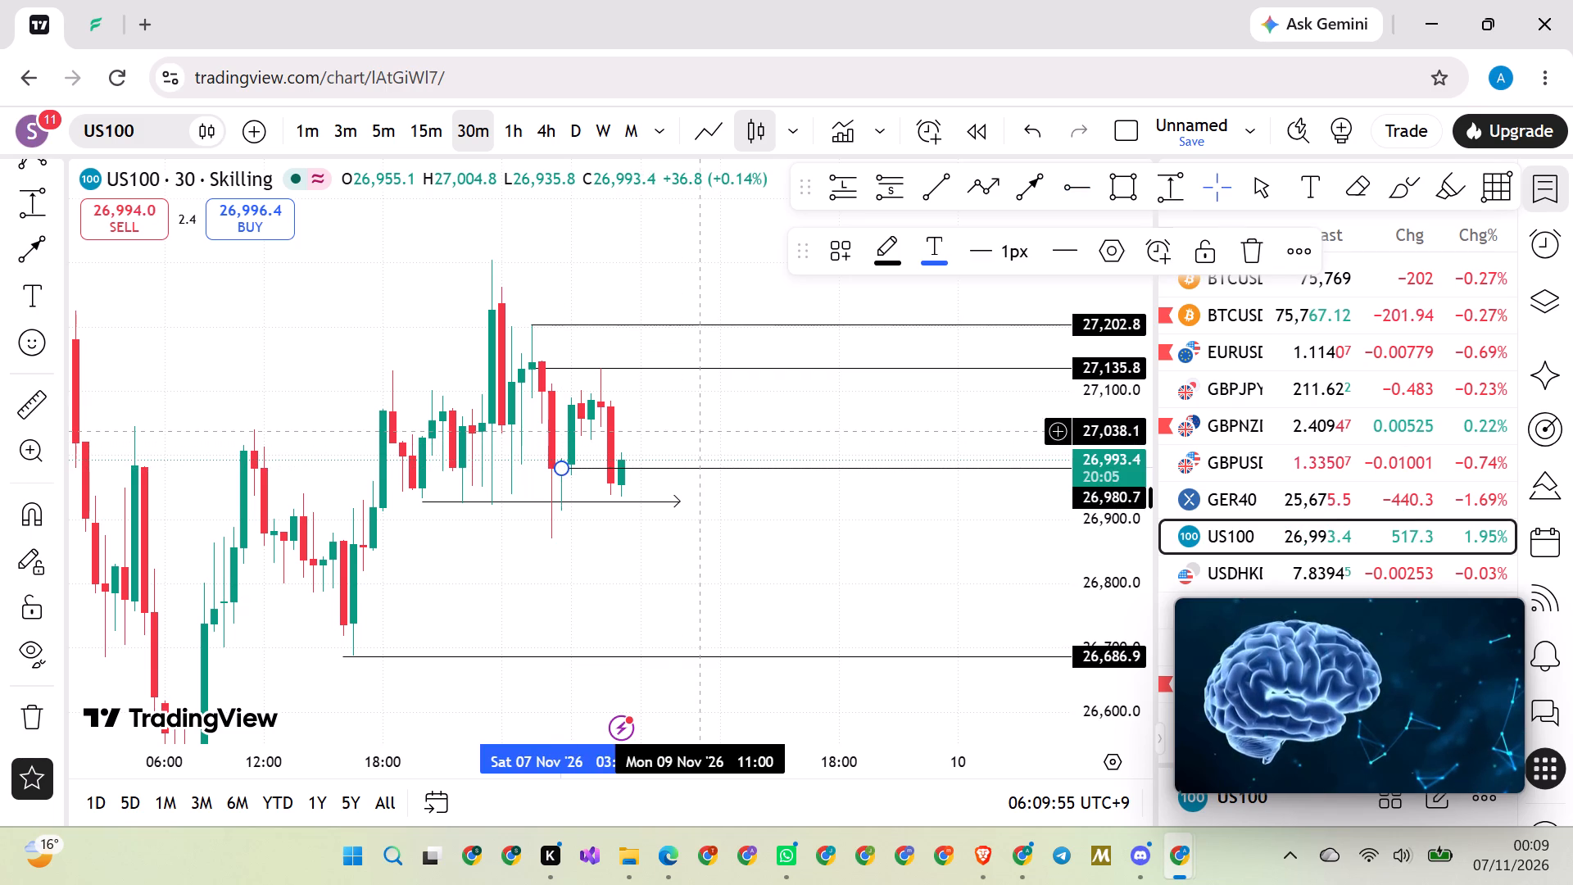
Draw a horizontal ray at about 27,137.7 from the high of the 7 November 05:00 candle.
left_click(1063, 184)
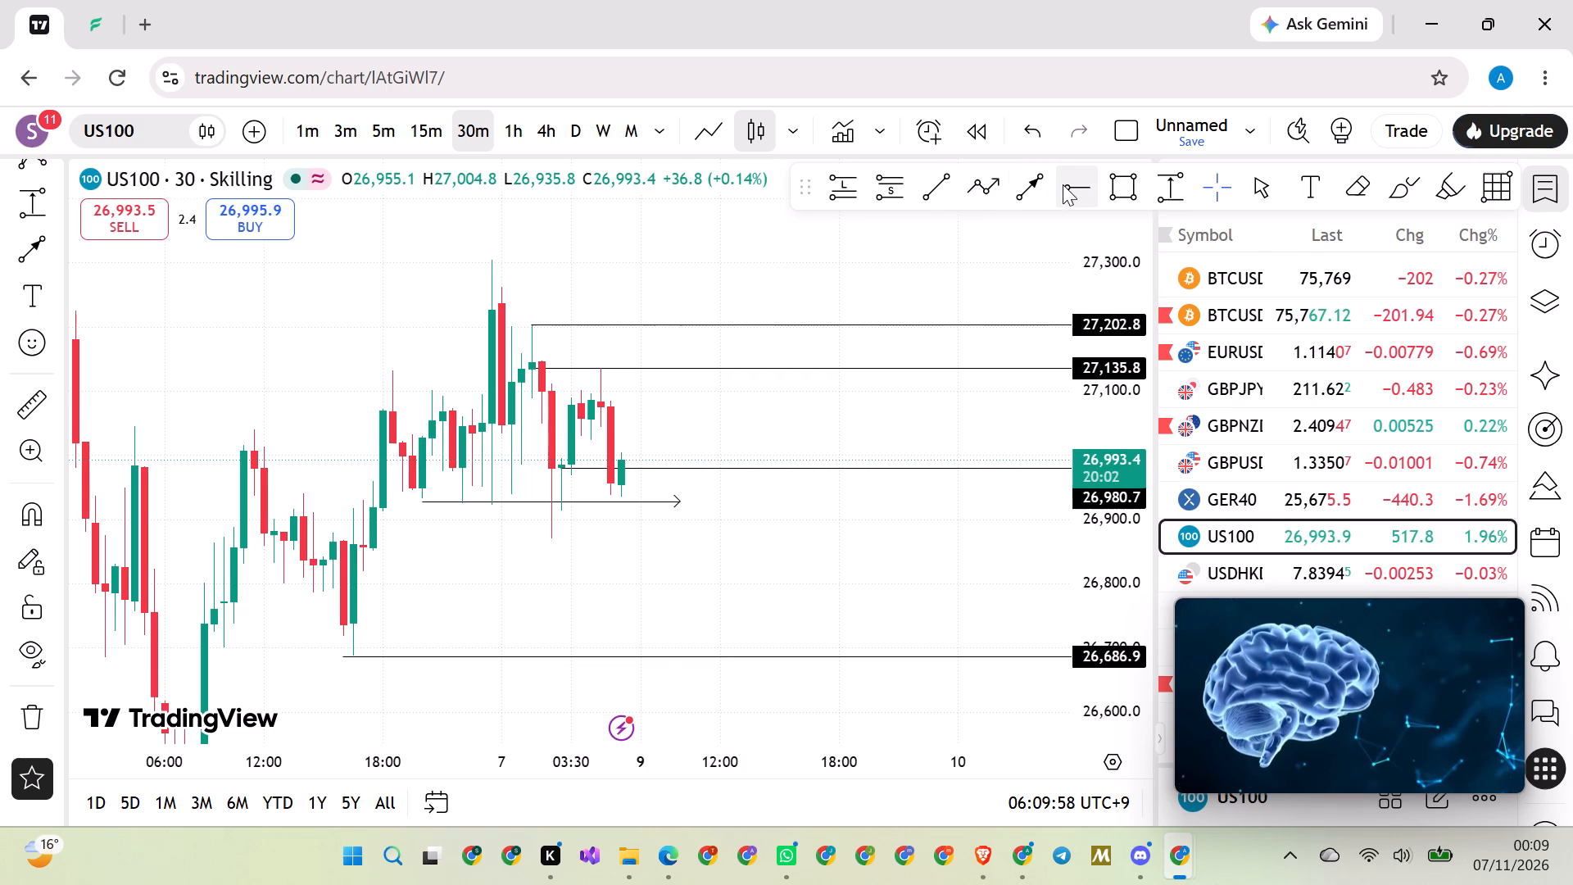
left_click(598, 366)
left_click(696, 411)
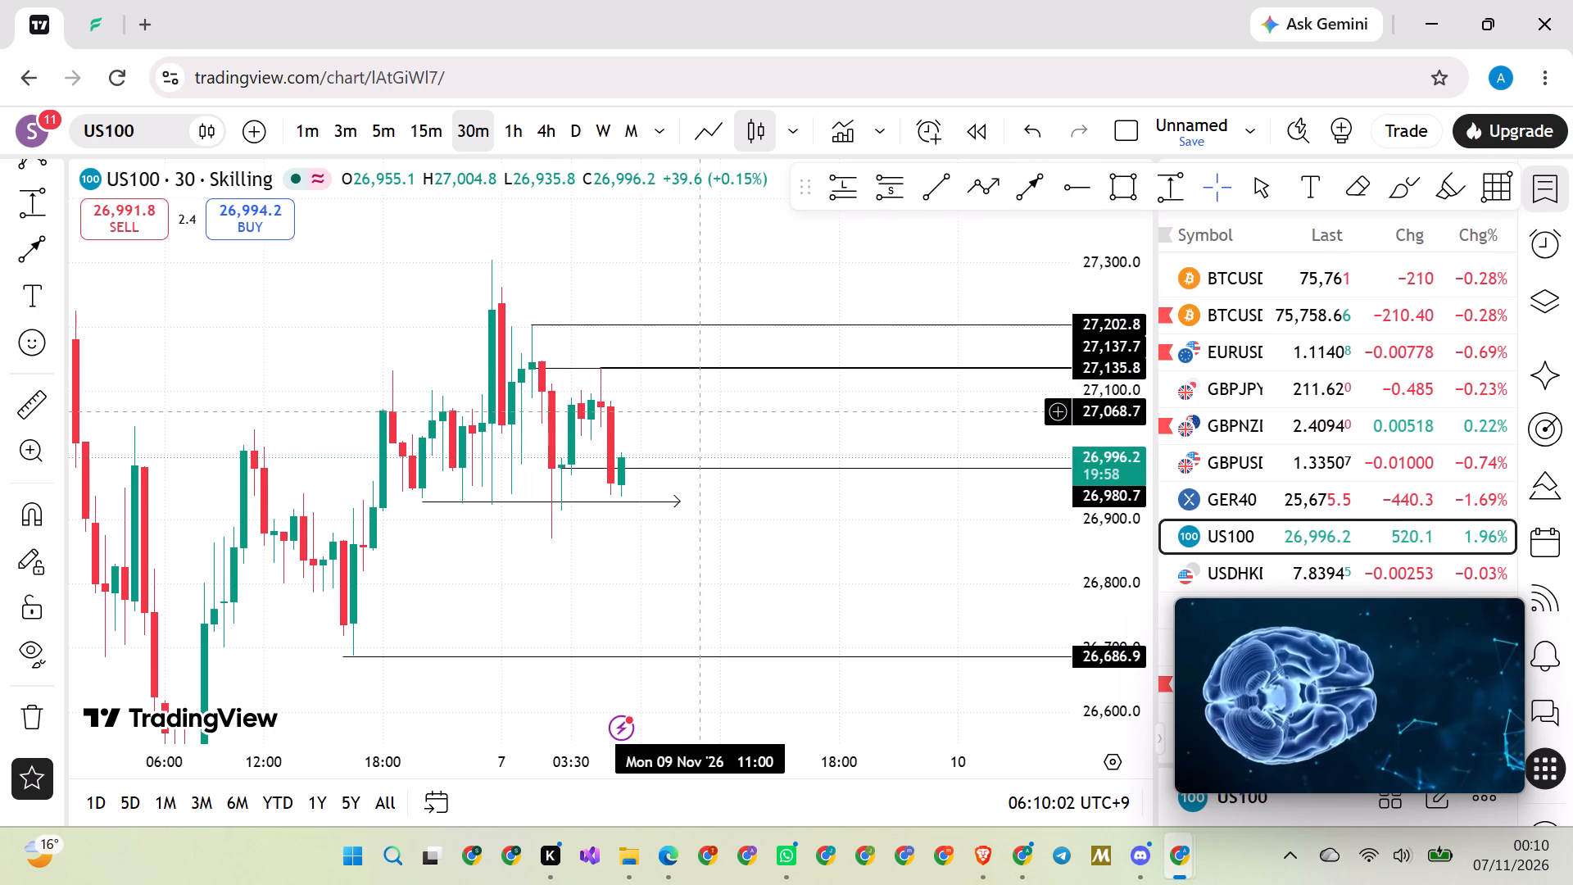
Switch the US100 chart to the 5-minute timeframe.
left_click_drag(703, 418, 631, 418)
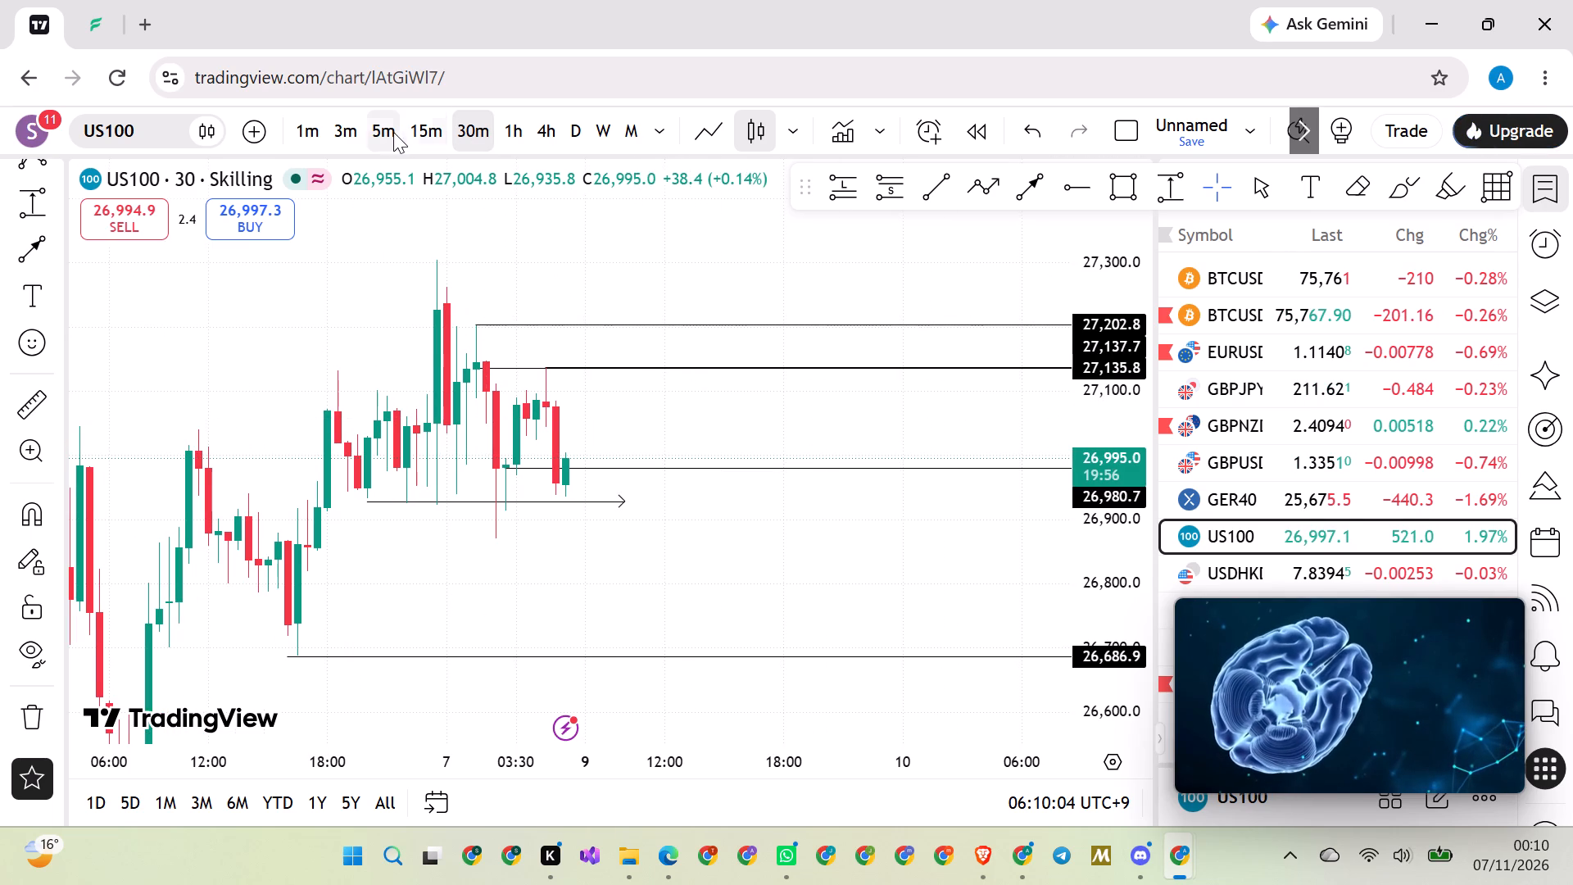
left_click(390, 132)
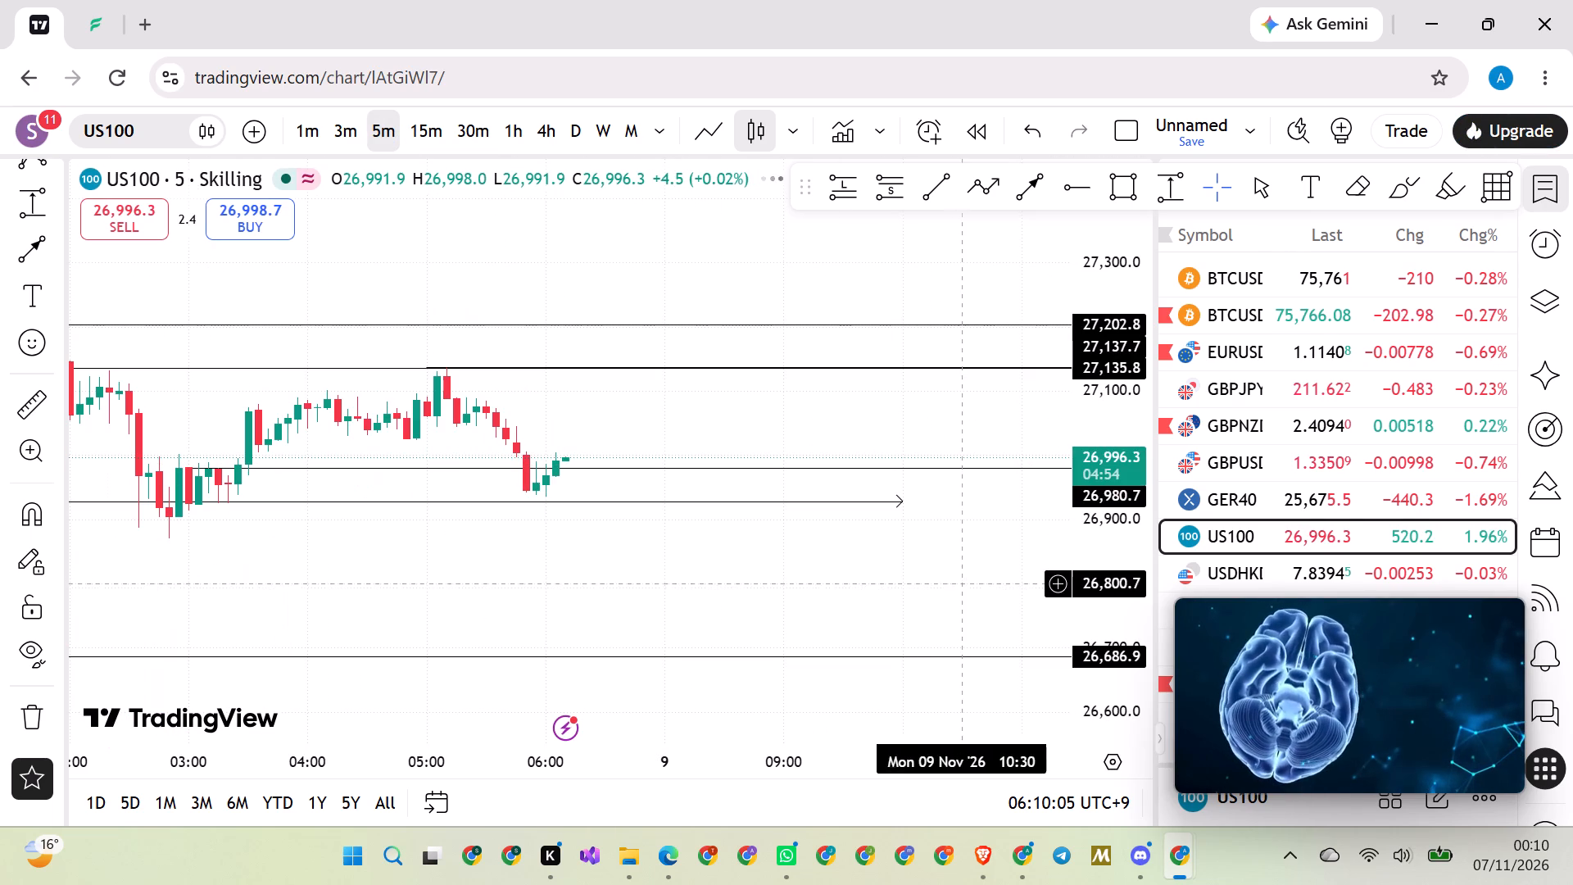
Move the 27,135.8 ray up to about 27,183.5, starting at the 7 November 00:10 candle.
scroll(1096, 533, "up", 20)
scroll(1096, 533, "up", 19)
scroll(683, 353, "down", 2)
left_click_drag(725, 340, 788, 516)
left_click_drag(1104, 302, 1015, 760)
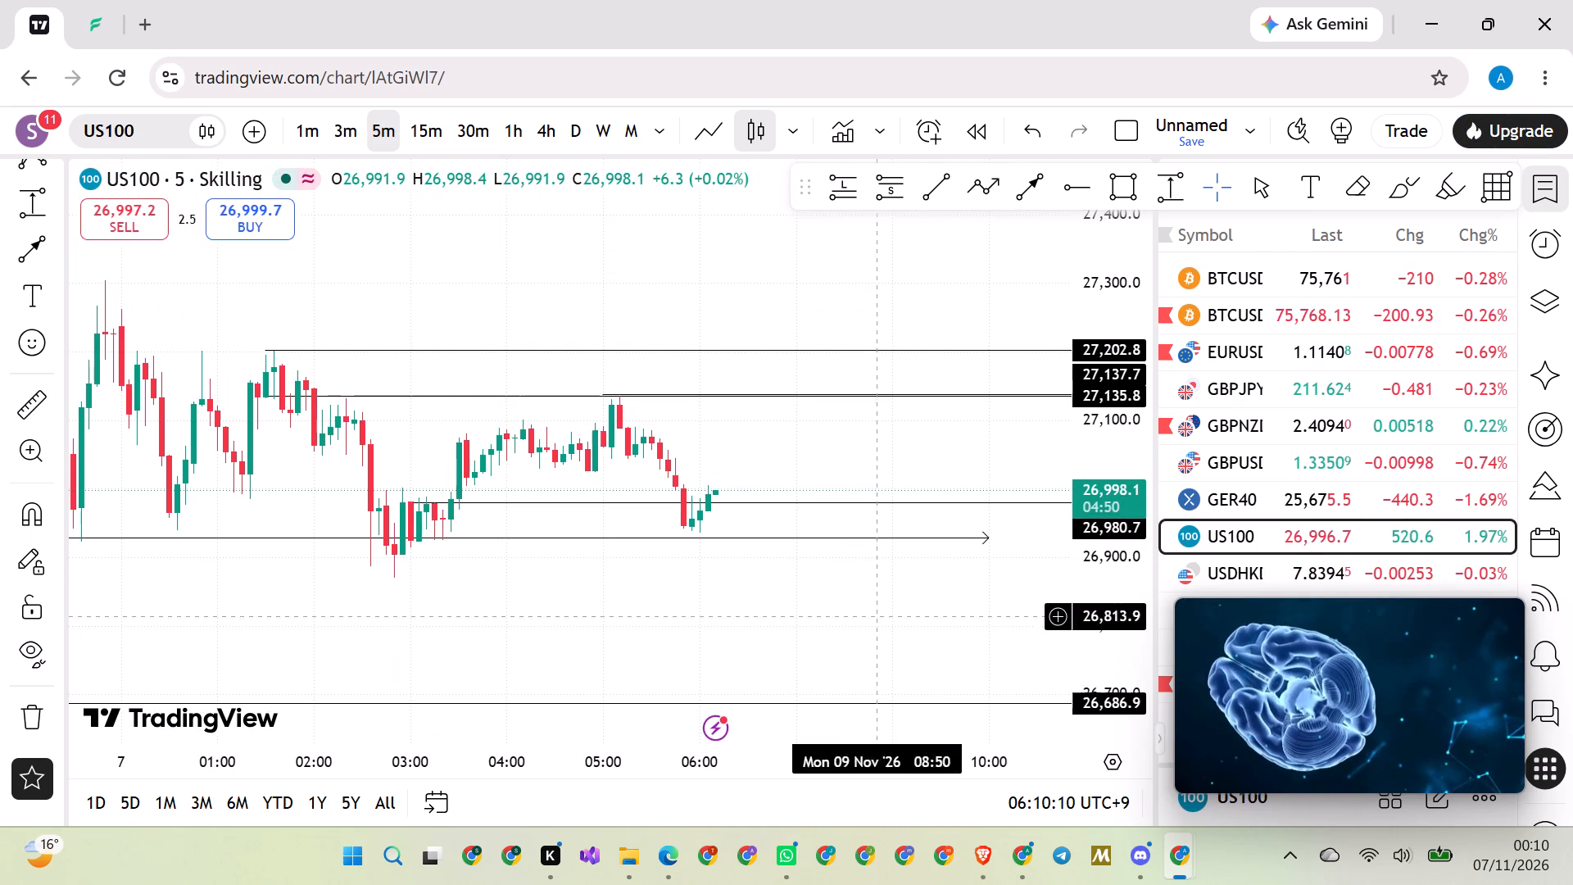
scroll(758, 521, "down", 20)
scroll(758, 521, "down", 7)
left_click_drag(510, 288, 786, 379)
scroll(764, 366, "up", 4)
scroll(1089, 381, "up", 13)
scroll(1089, 374, "down", 11)
scroll(1089, 374, "up", 5)
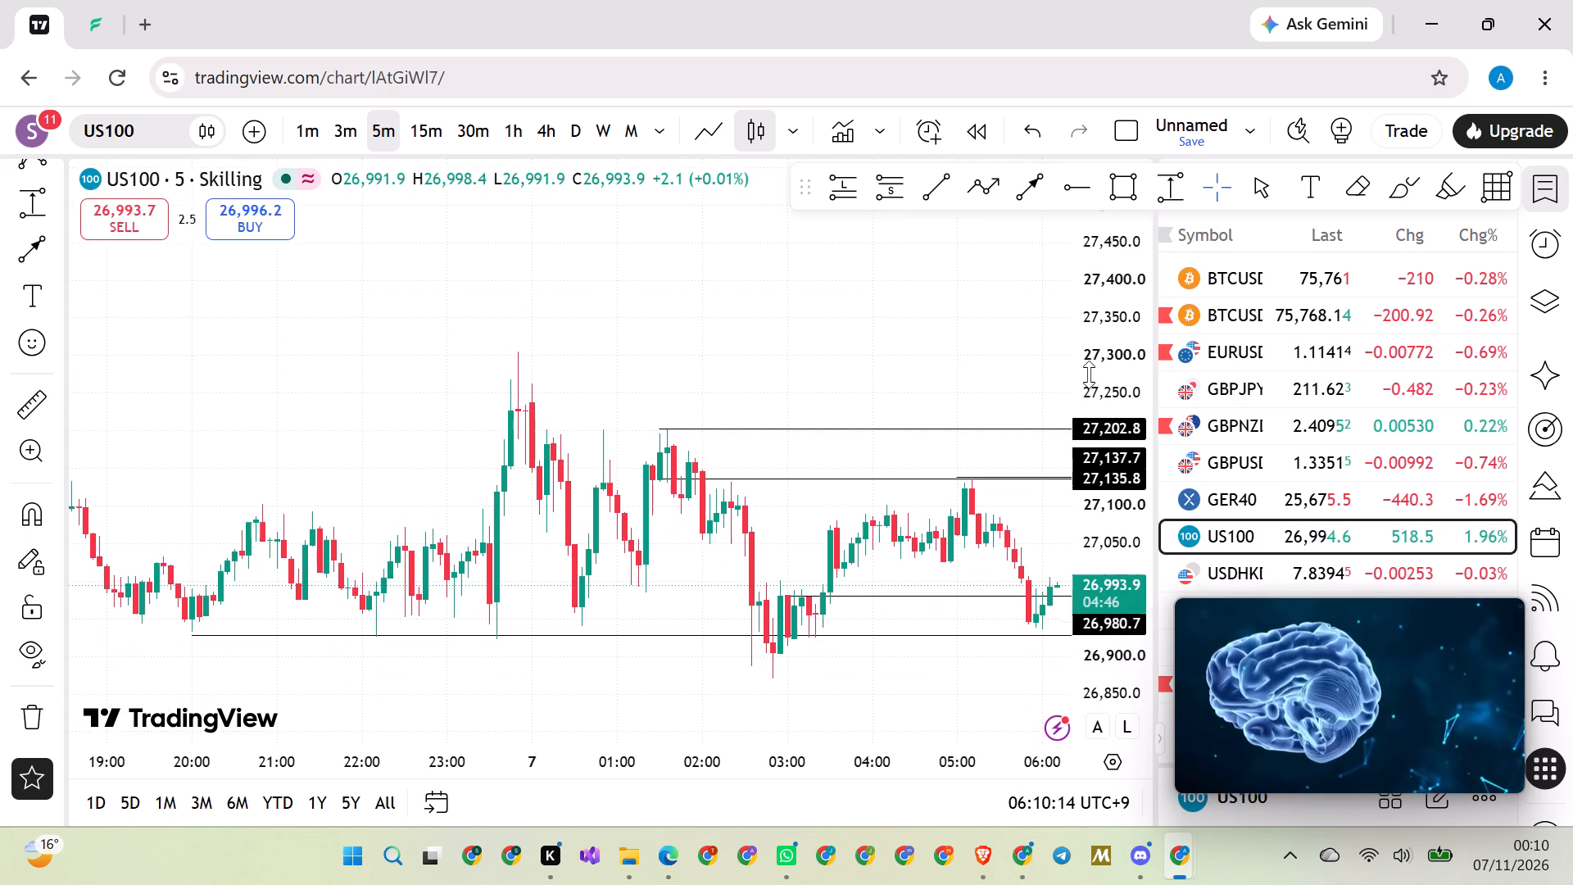
scroll(1089, 374, "up", 20)
scroll(1089, 374, "up", 17)
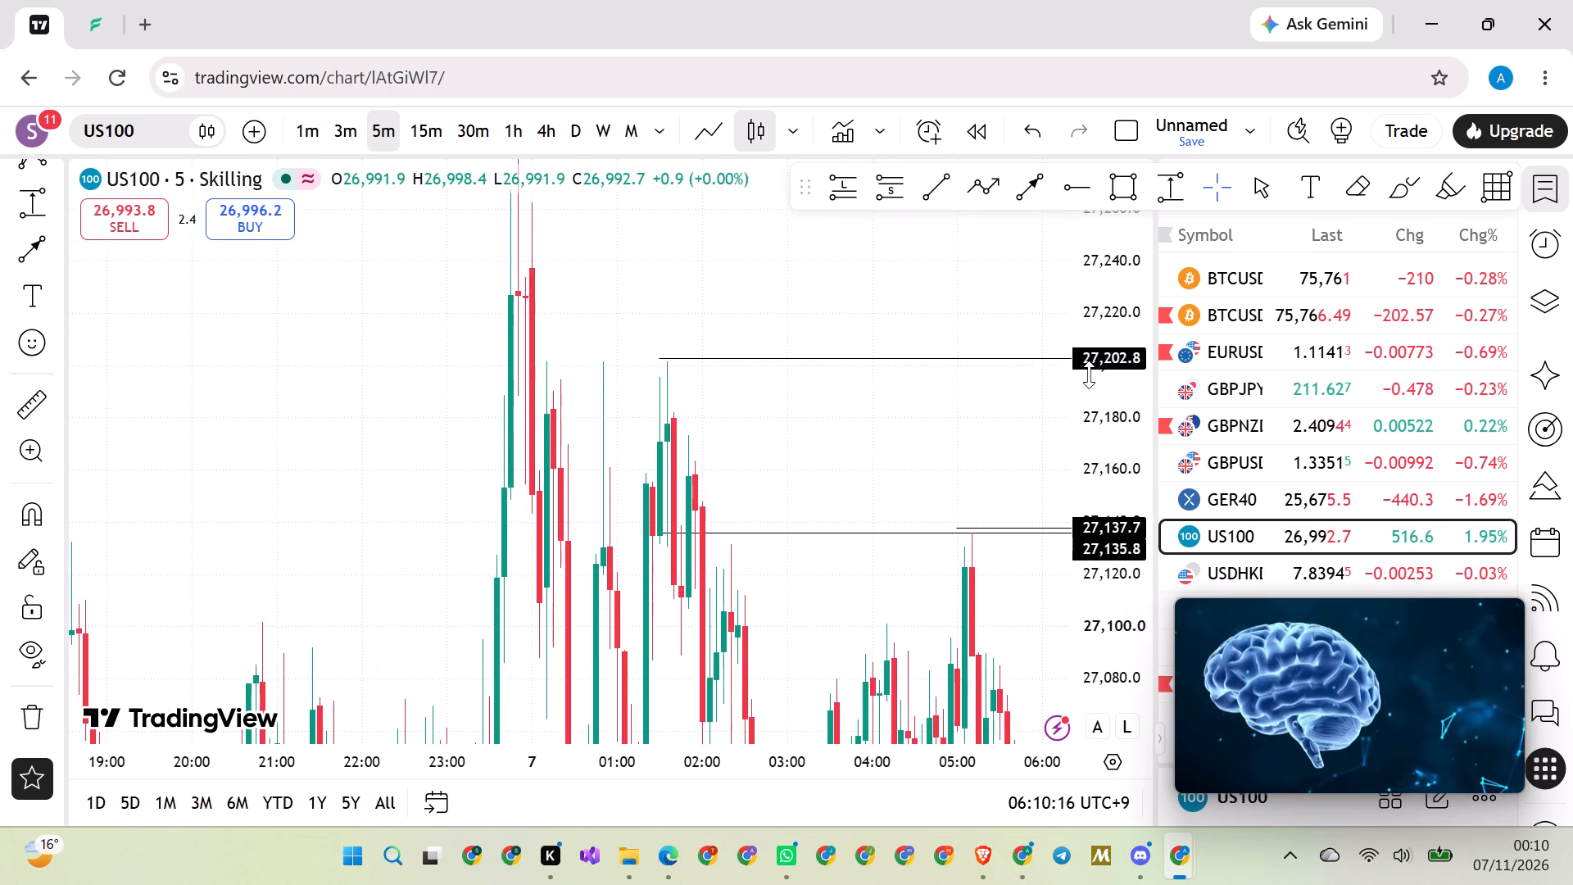
scroll(696, 430, "up", 3)
left_click_drag(660, 446, 720, 446)
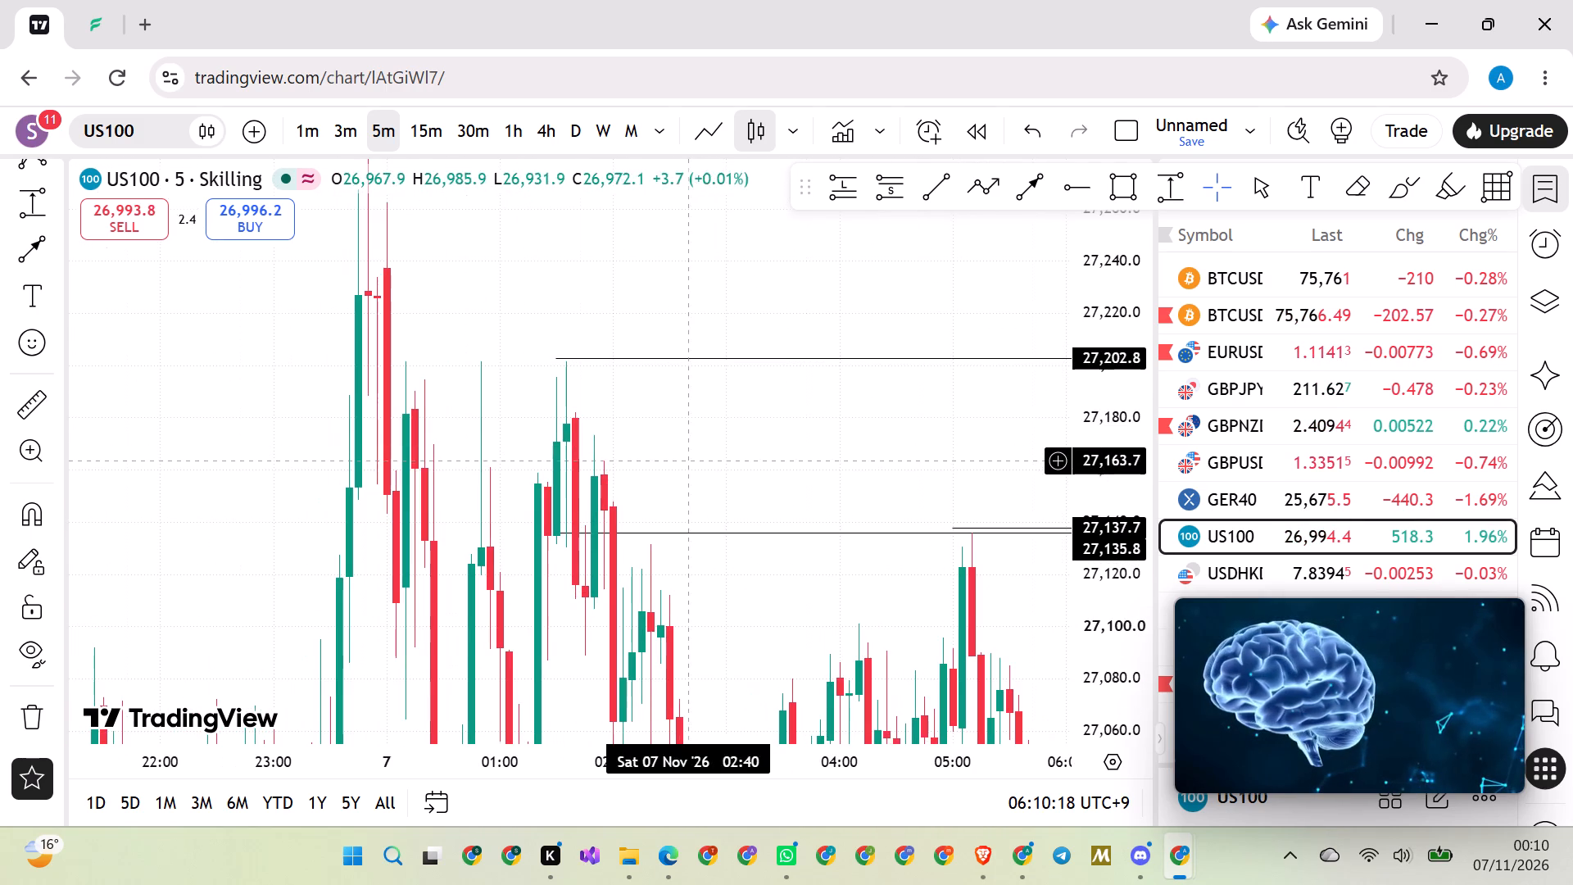
left_click_drag(669, 453, 794, 453)
scroll(789, 444, "up", 3)
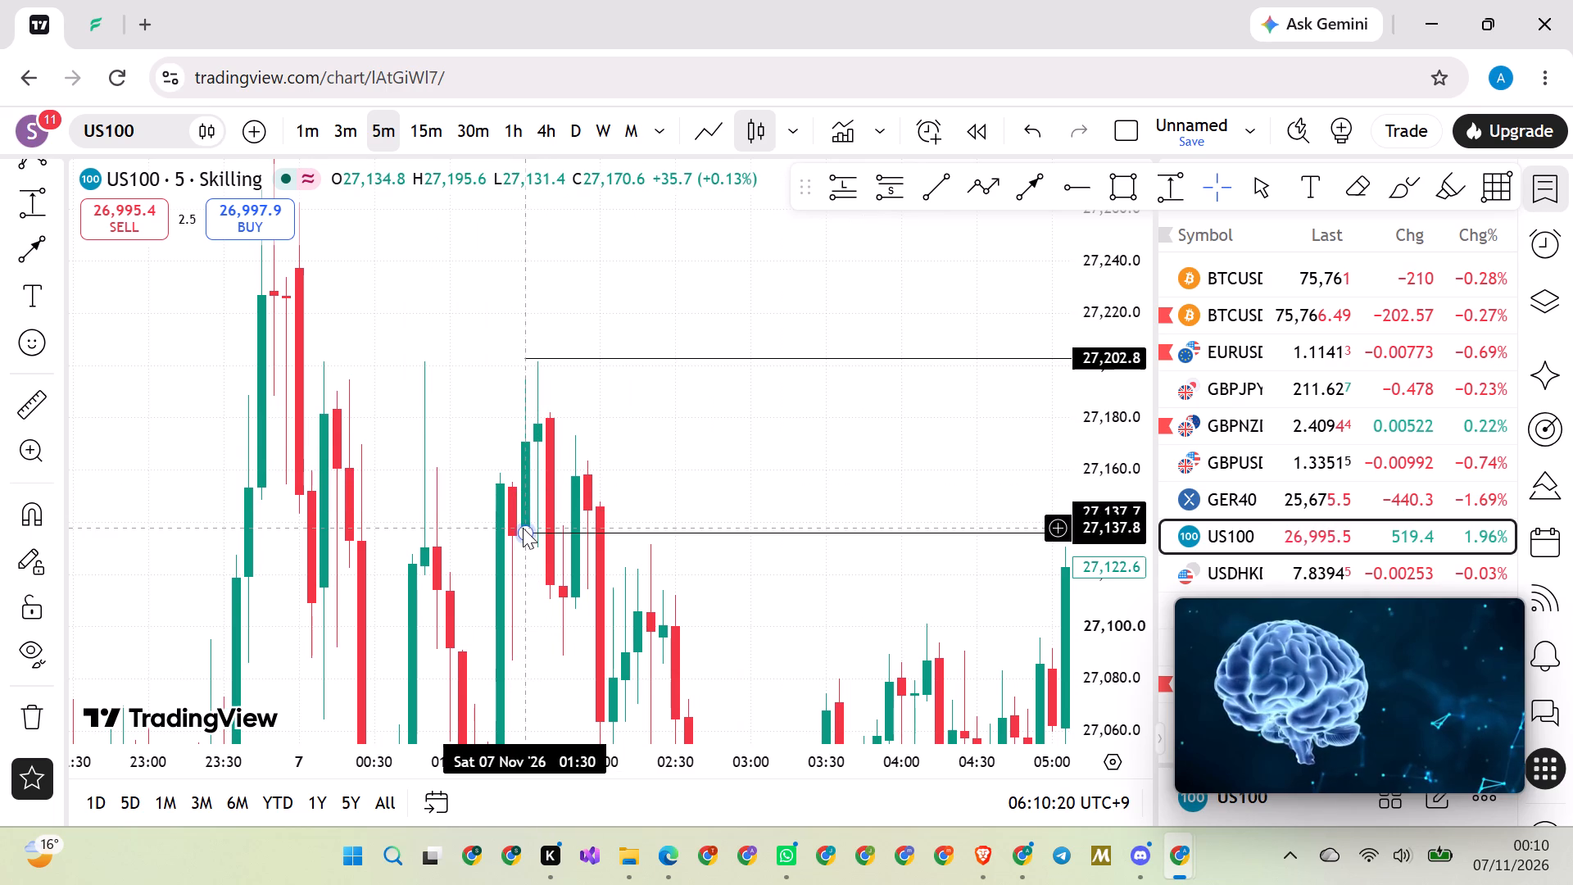
left_click_drag(523, 531, 321, 408)
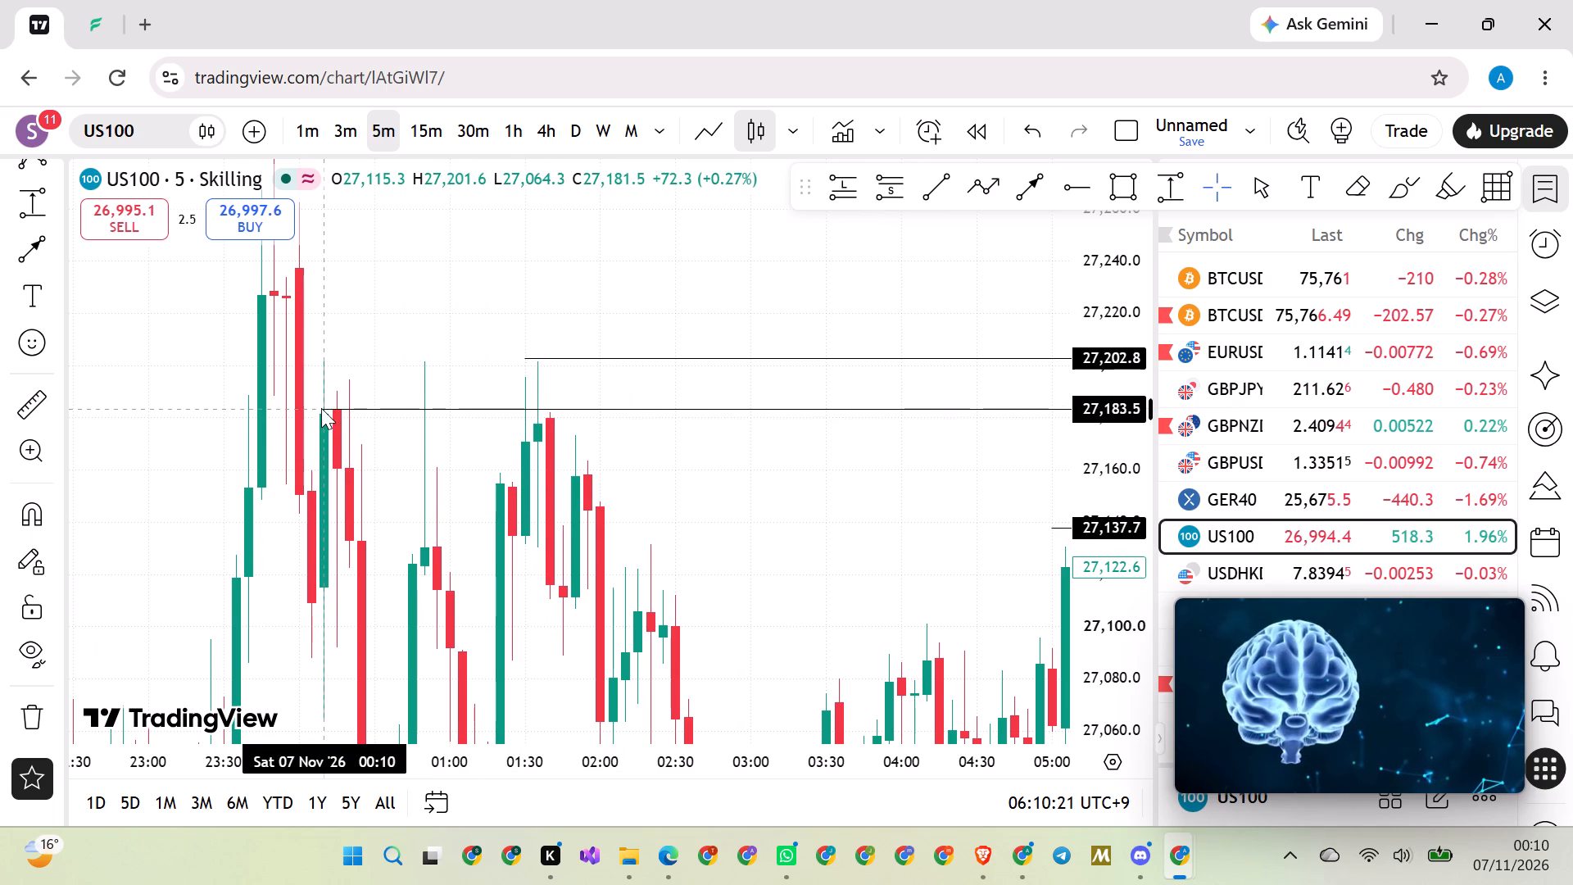
left_click_drag(321, 408, 329, 408)
Change the line colour of the 27,183.5 ray to red.
left_click(882, 252)
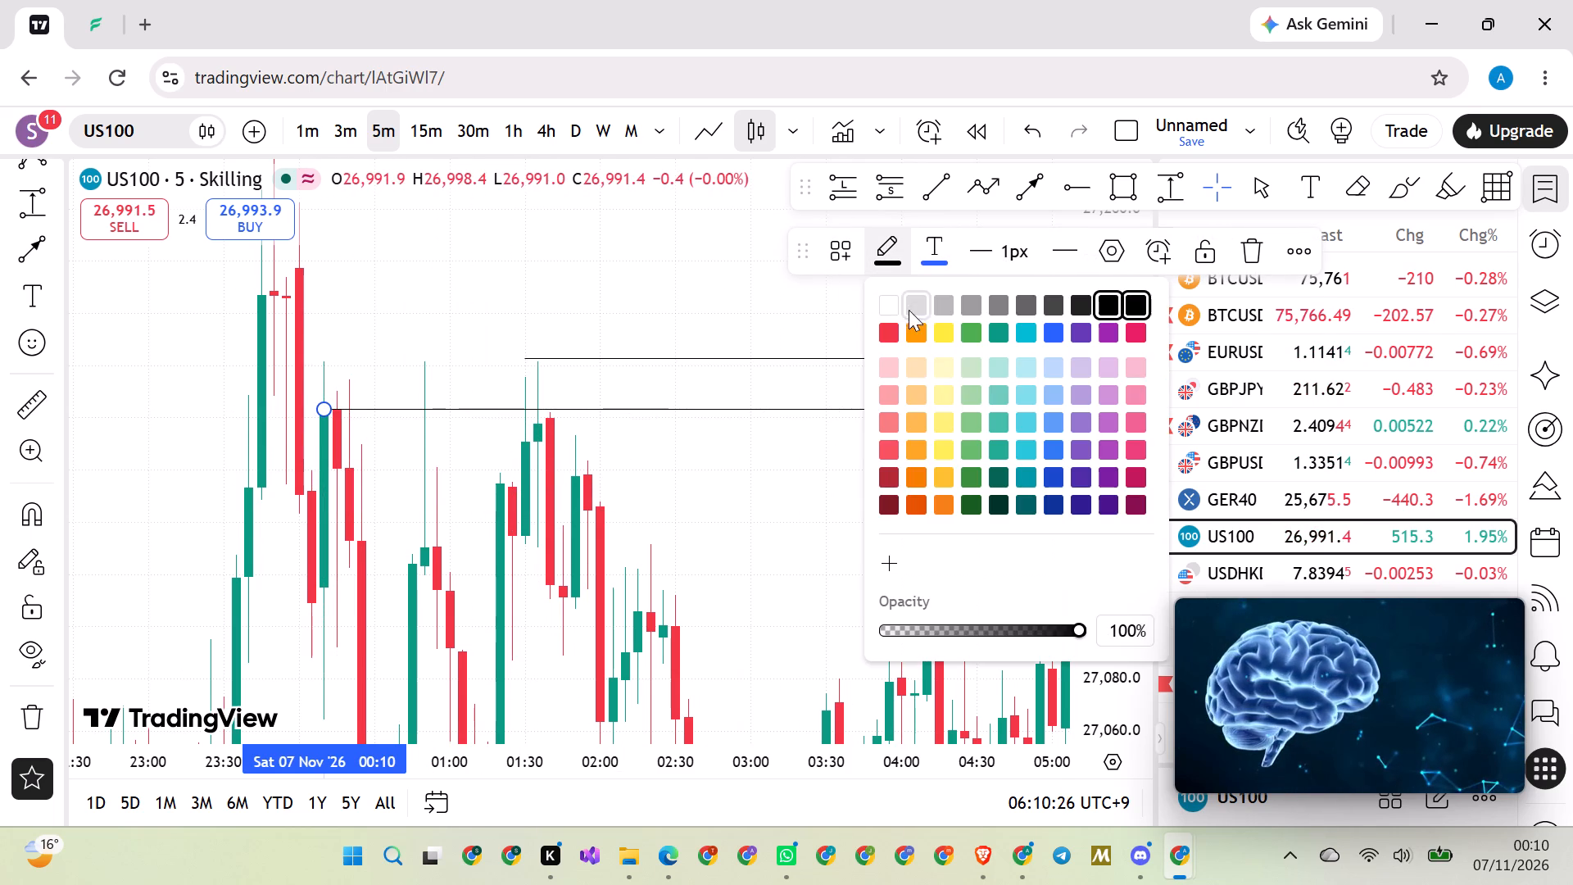
left_click(887, 330)
left_click(632, 305)
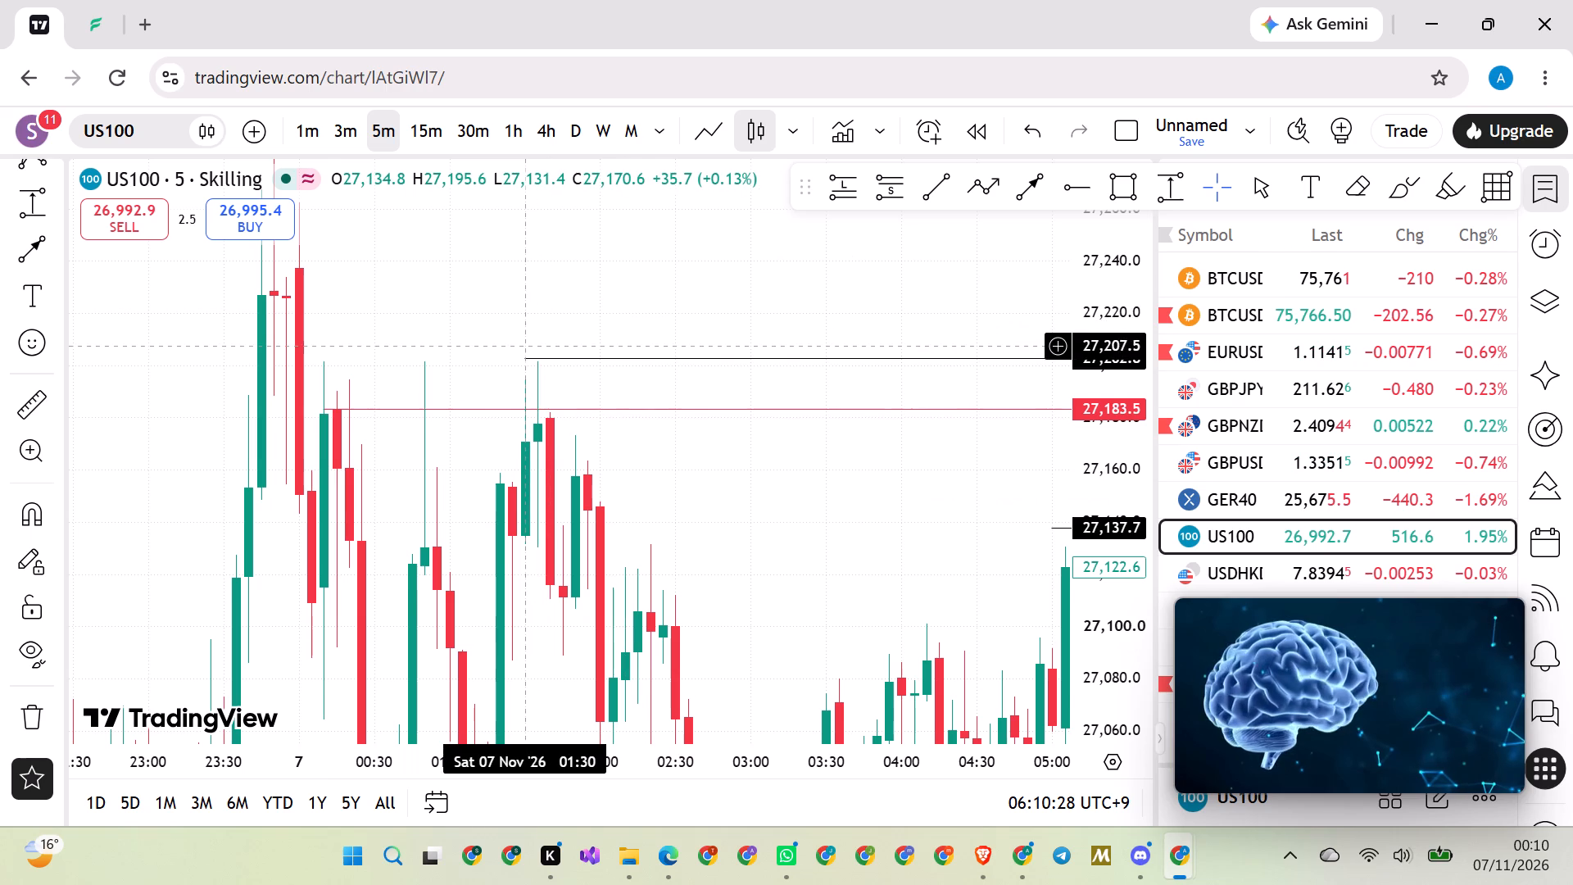
Move the 27,202.8 ray to about 27,201.8 so it starts at the high of the 7 November 01:35 candle.
left_click(528, 357)
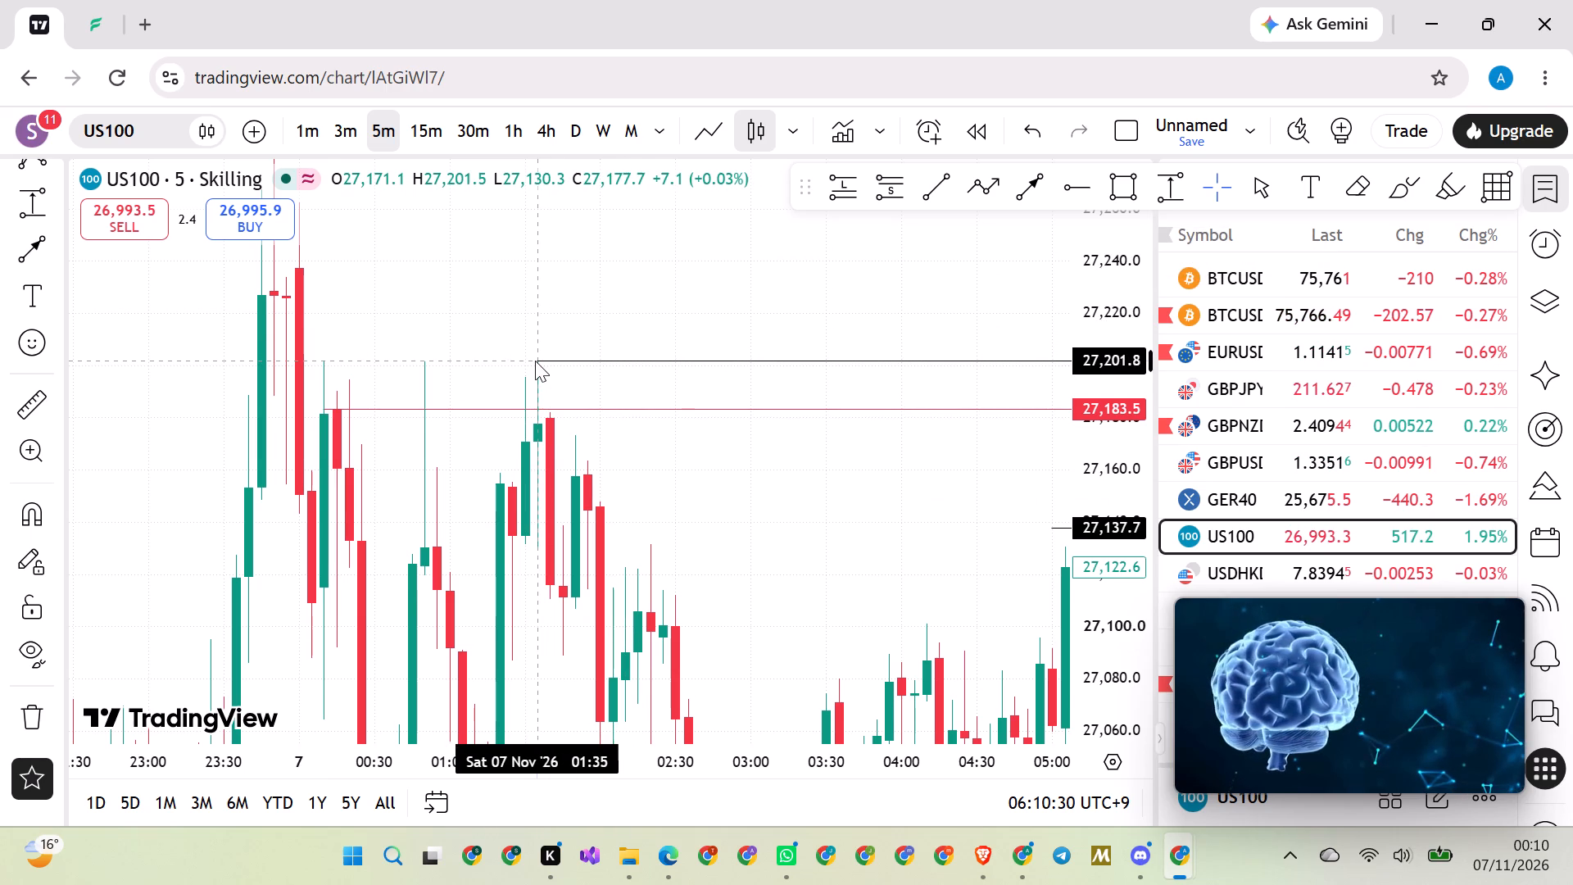
left_click(597, 316)
Move the 26,980.7 ray up to about 27,102.0, starting near the 7 November 02:20 candle.
left_click_drag(636, 314, 469, 283)
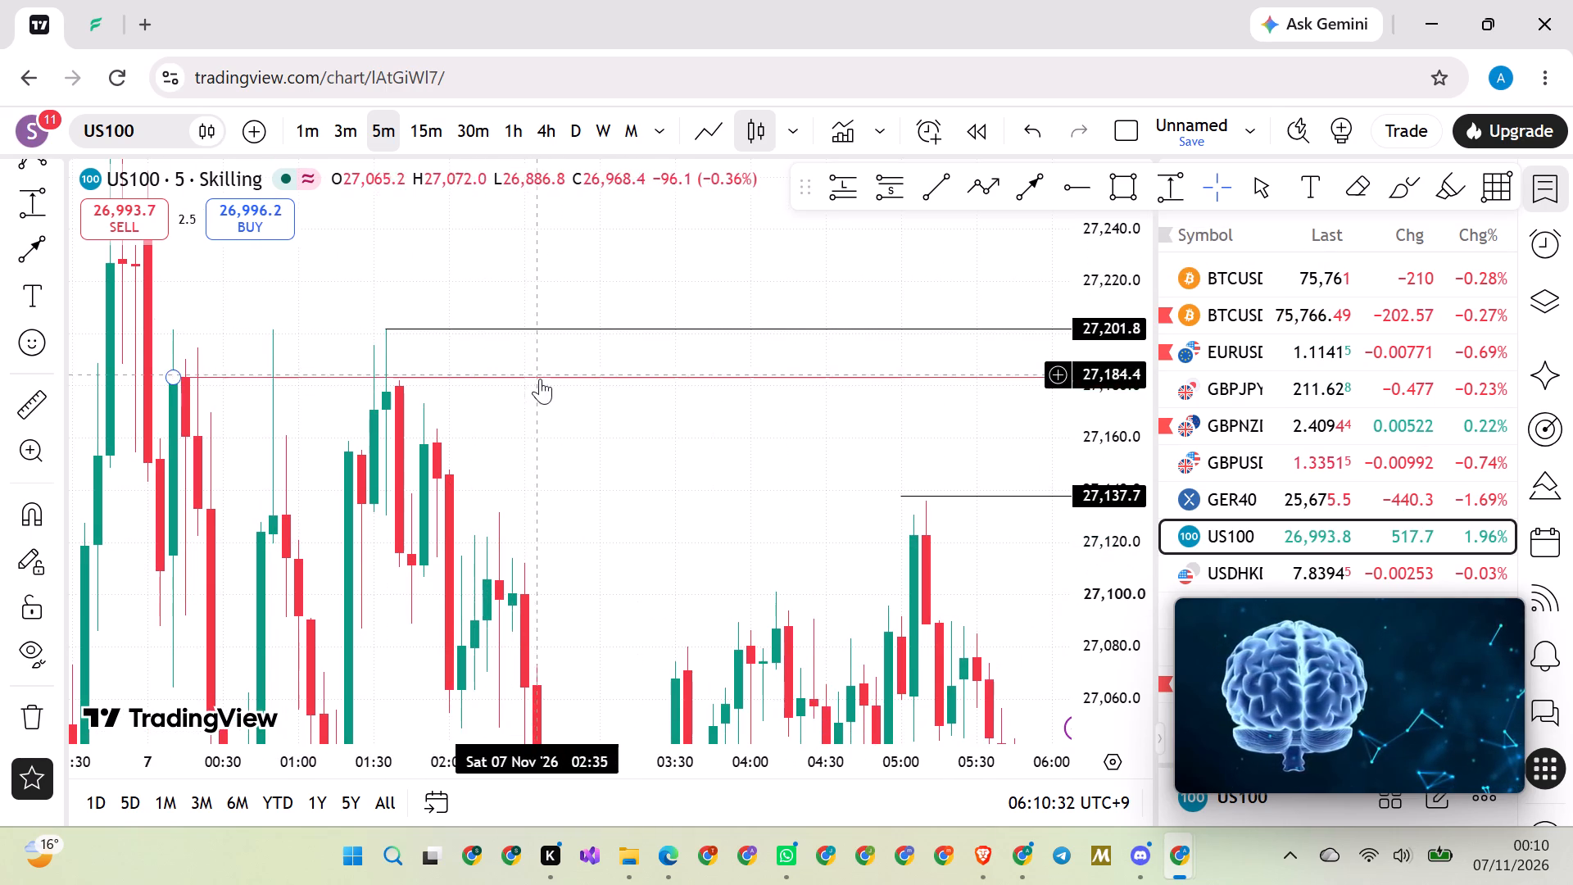
left_click_drag(687, 583, 505, 480)
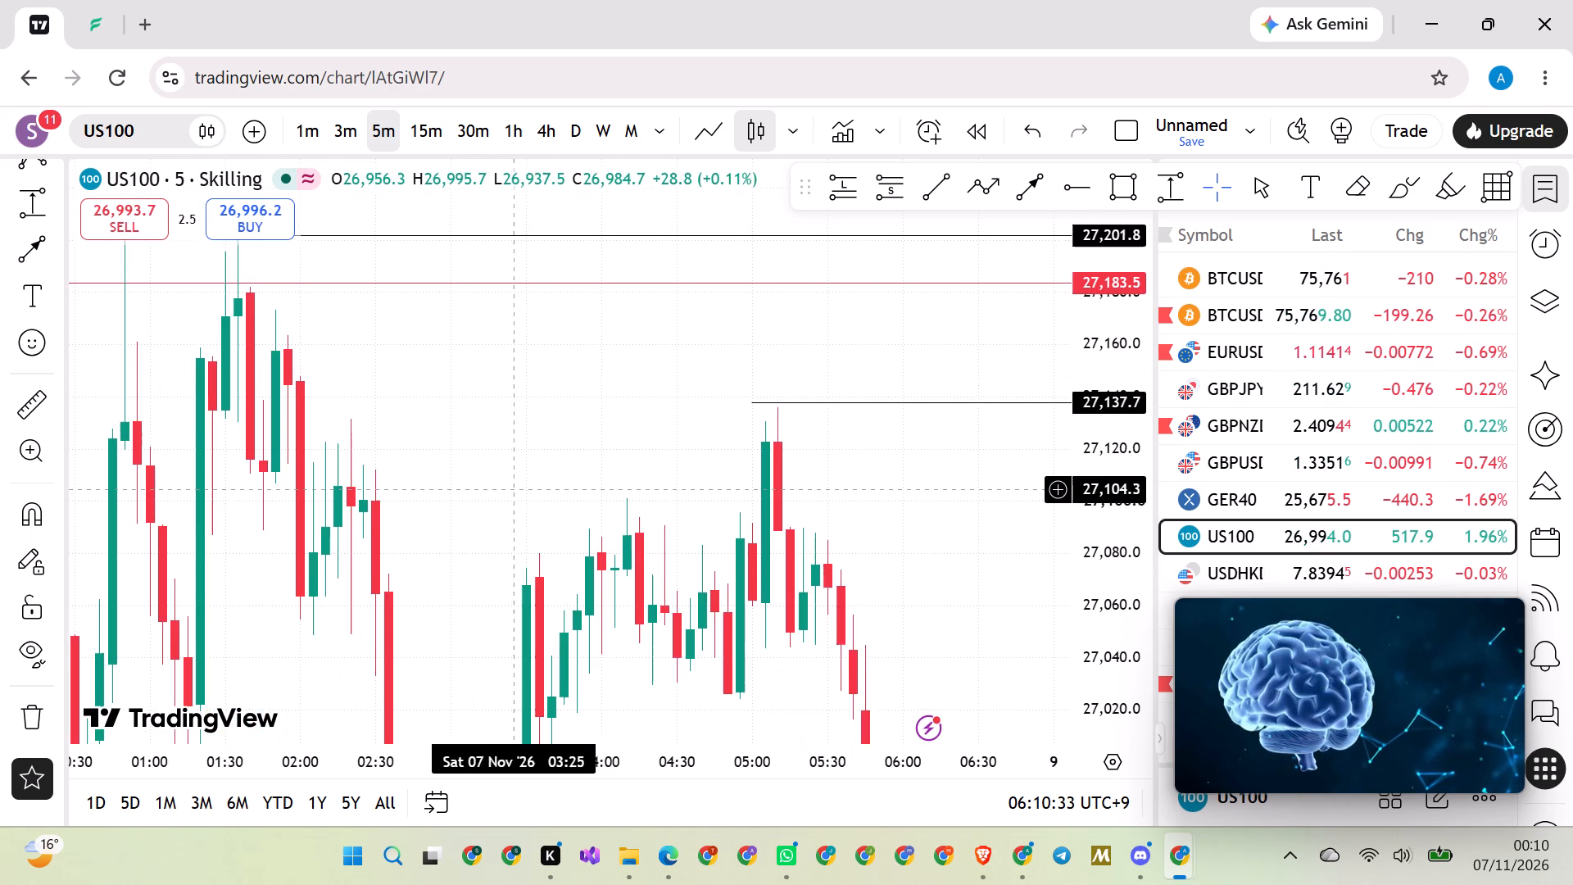
scroll(575, 496, "down", 8)
left_click_drag(1109, 473, 1054, 642)
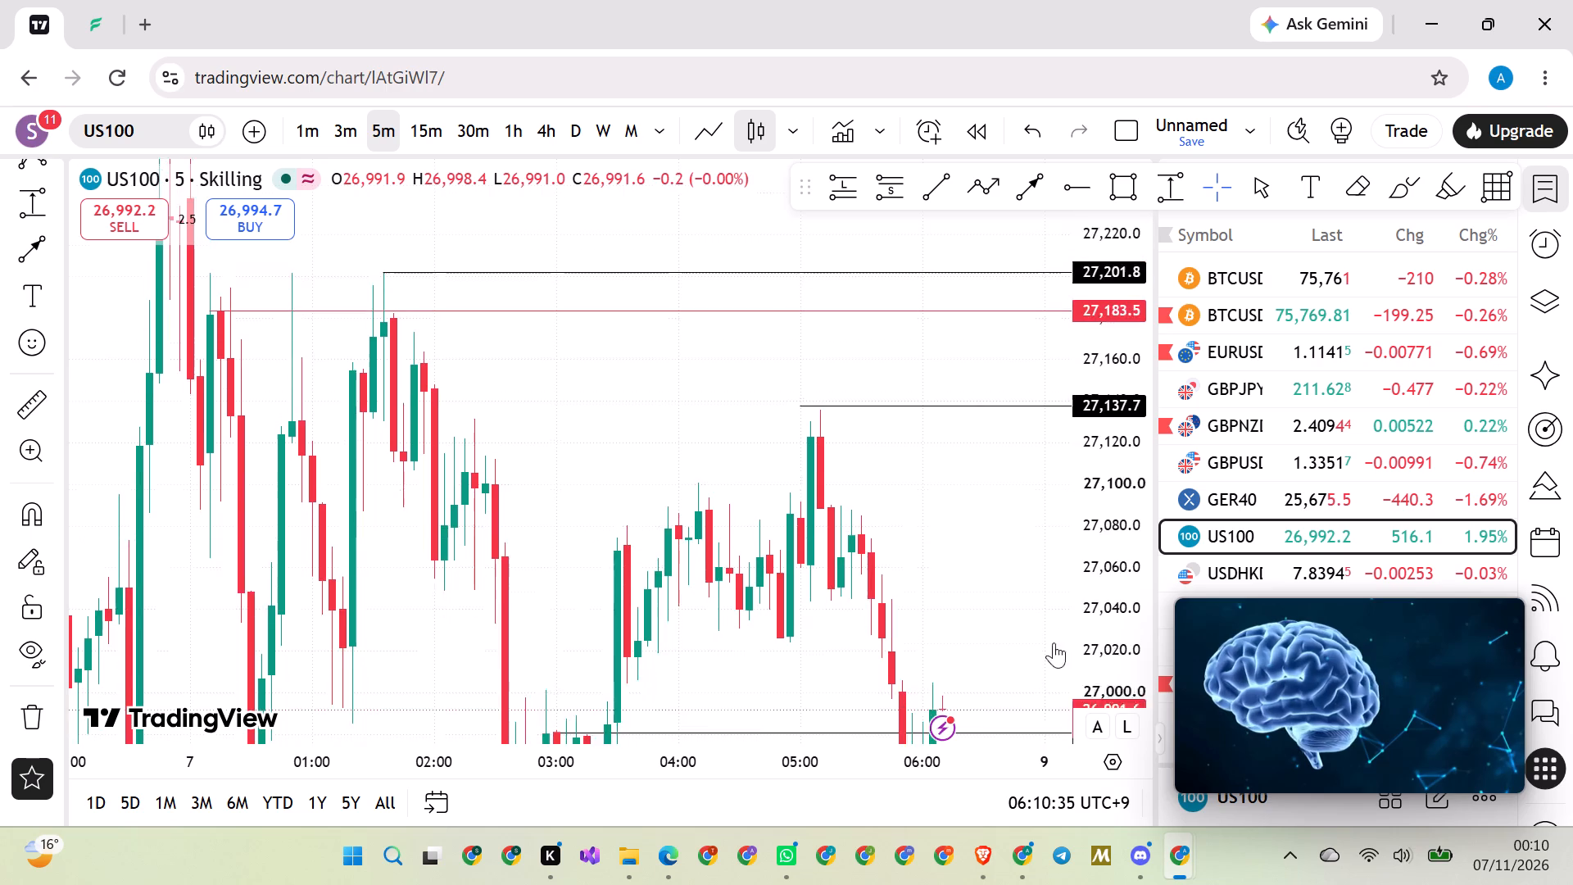
left_click_drag(1054, 642, 1045, 669)
scroll(923, 573, "down", 3)
left_click_drag(1017, 532, 919, 515)
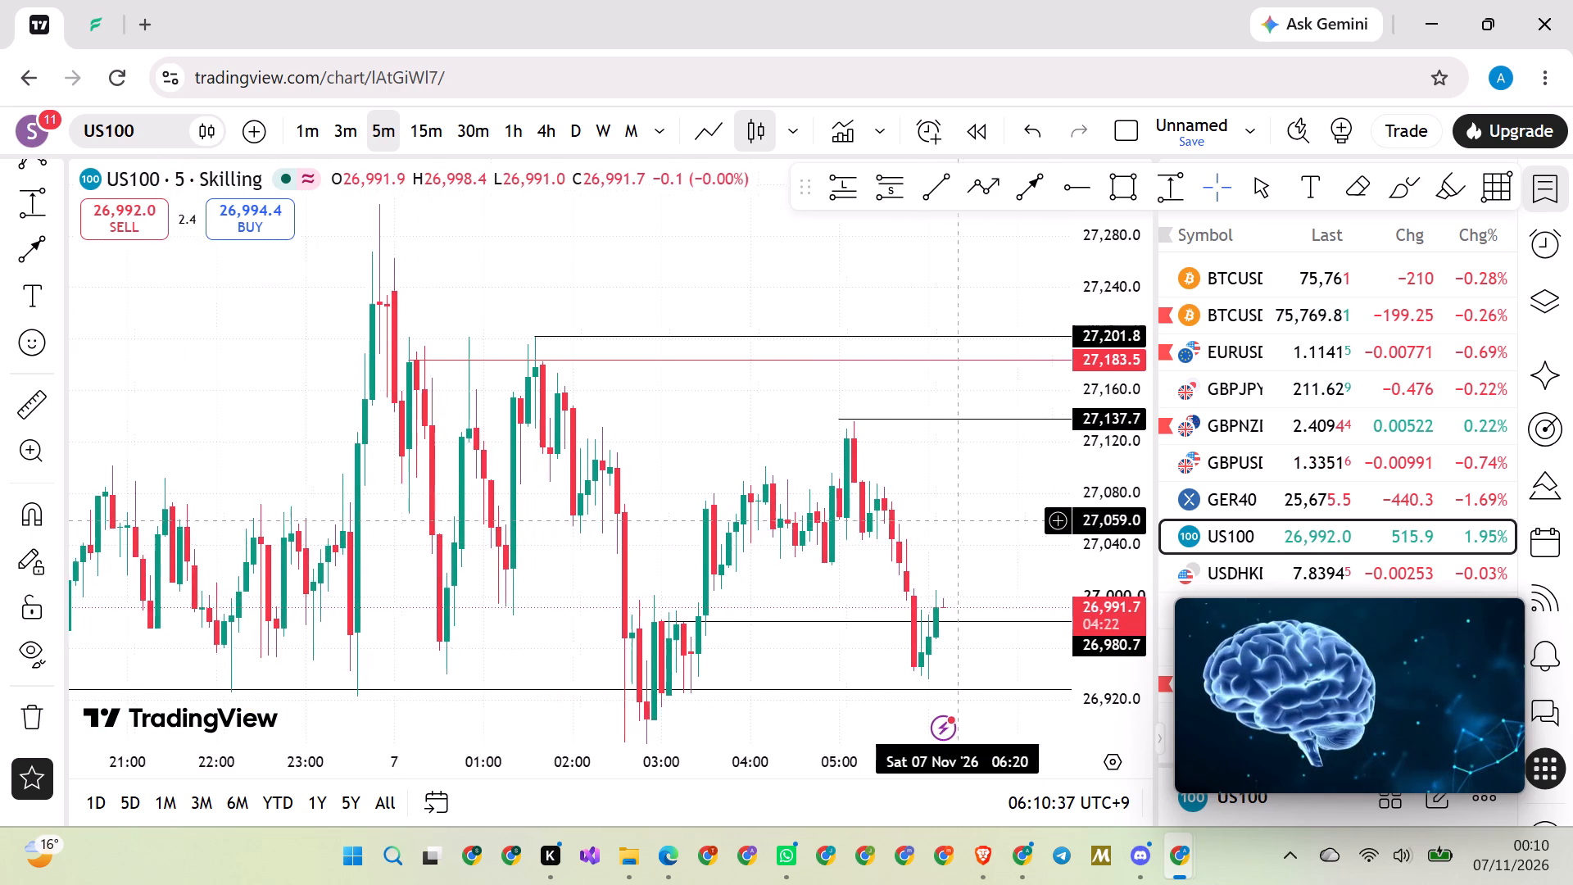
left_click_drag(919, 515, 864, 511)
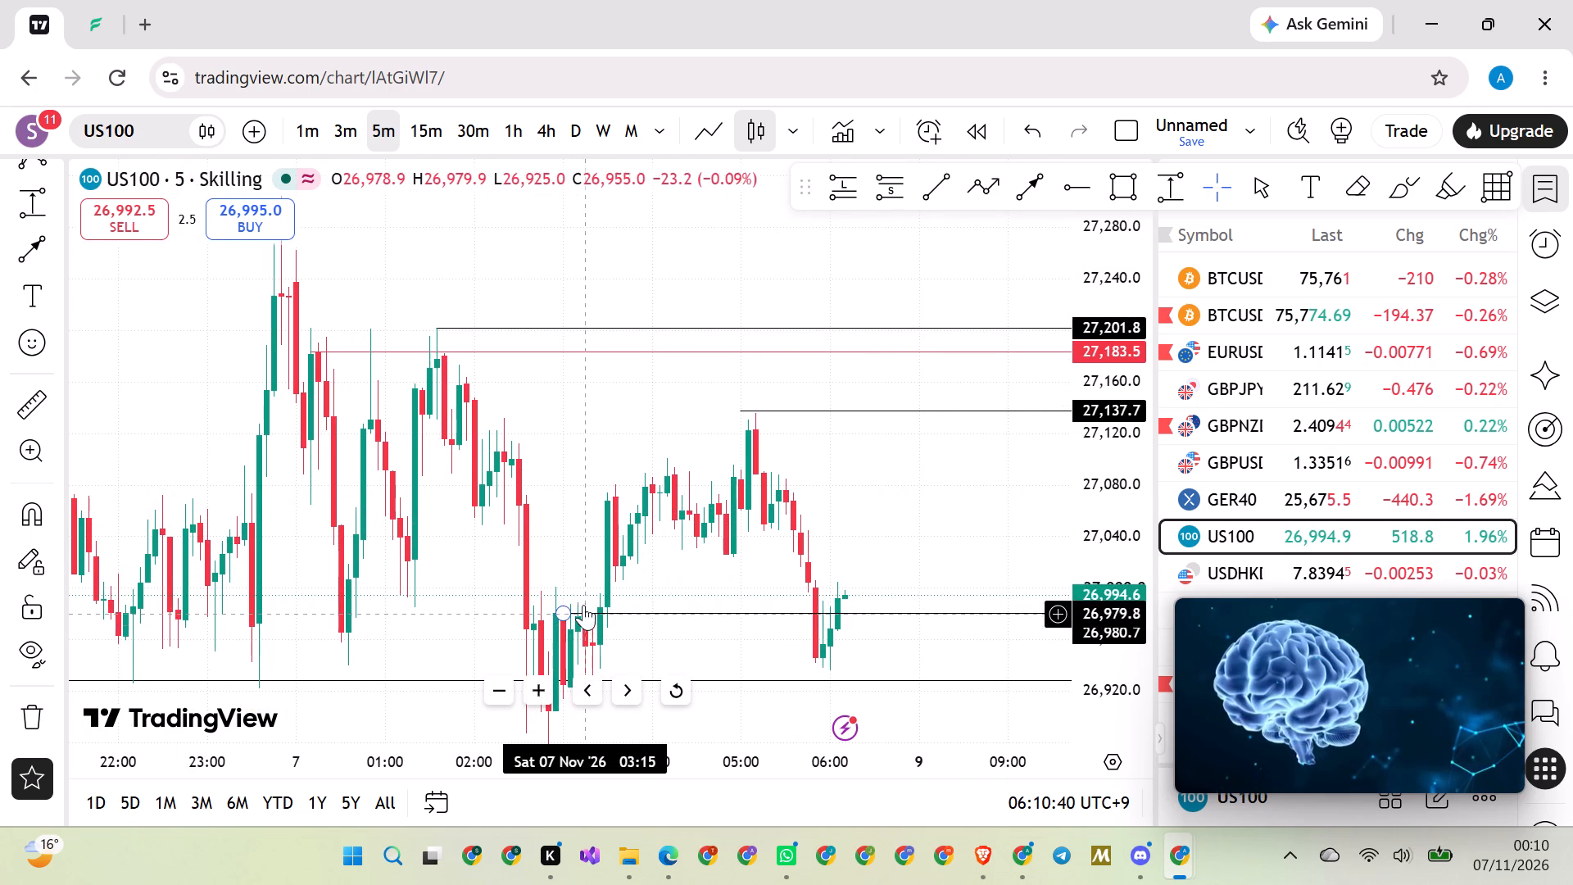
scroll(547, 570, "down", 4)
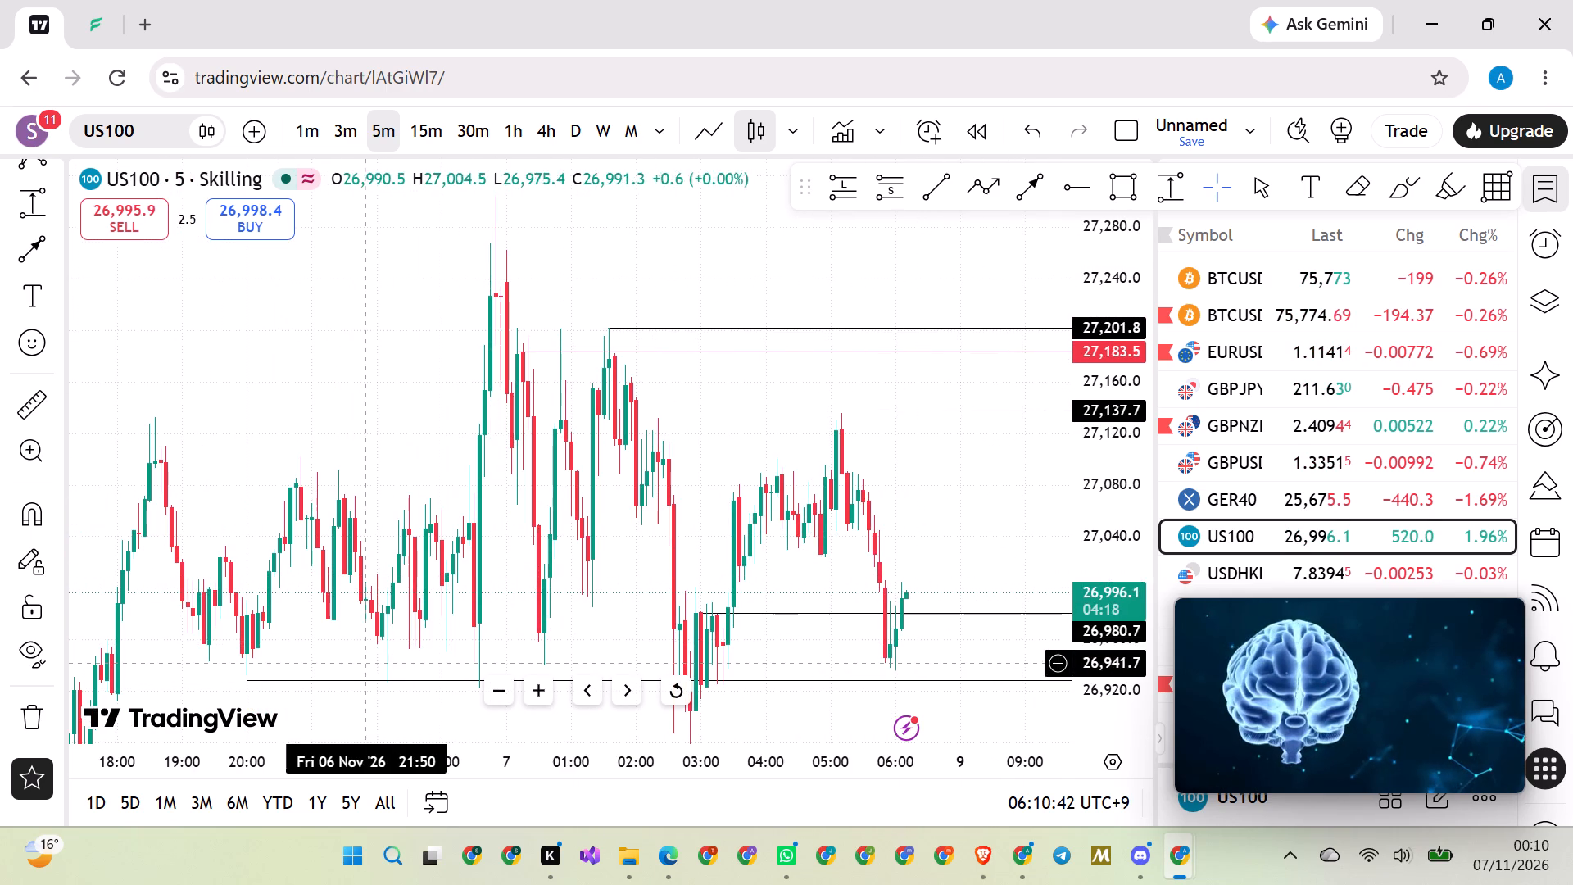
left_click_drag(705, 554, 644, 557)
scroll(641, 557, "up", 2)
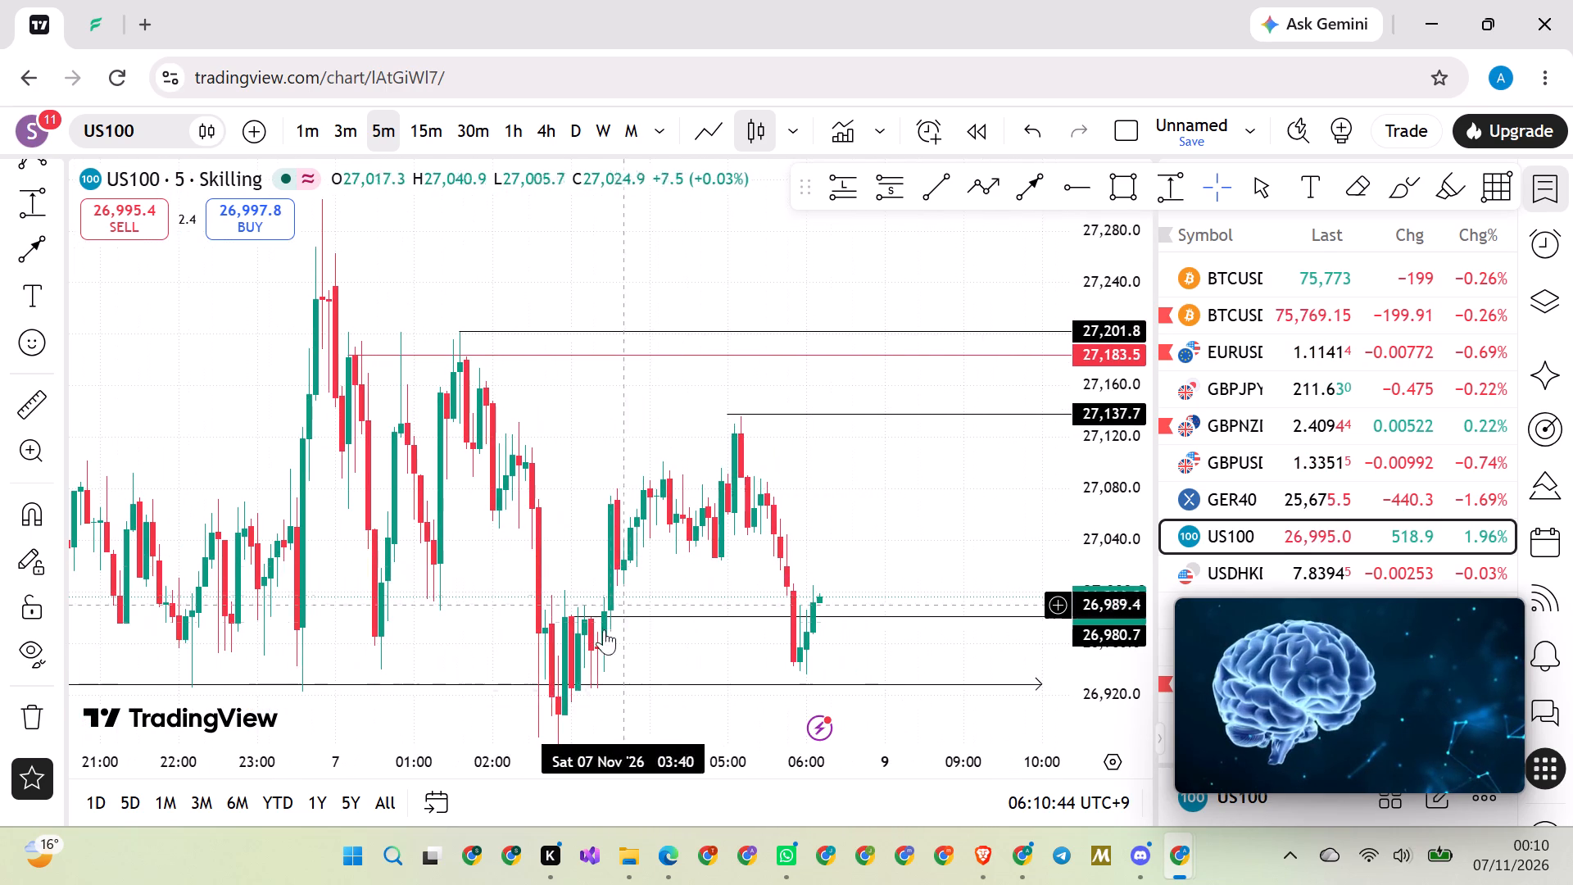
left_click_drag(566, 619, 569, 619)
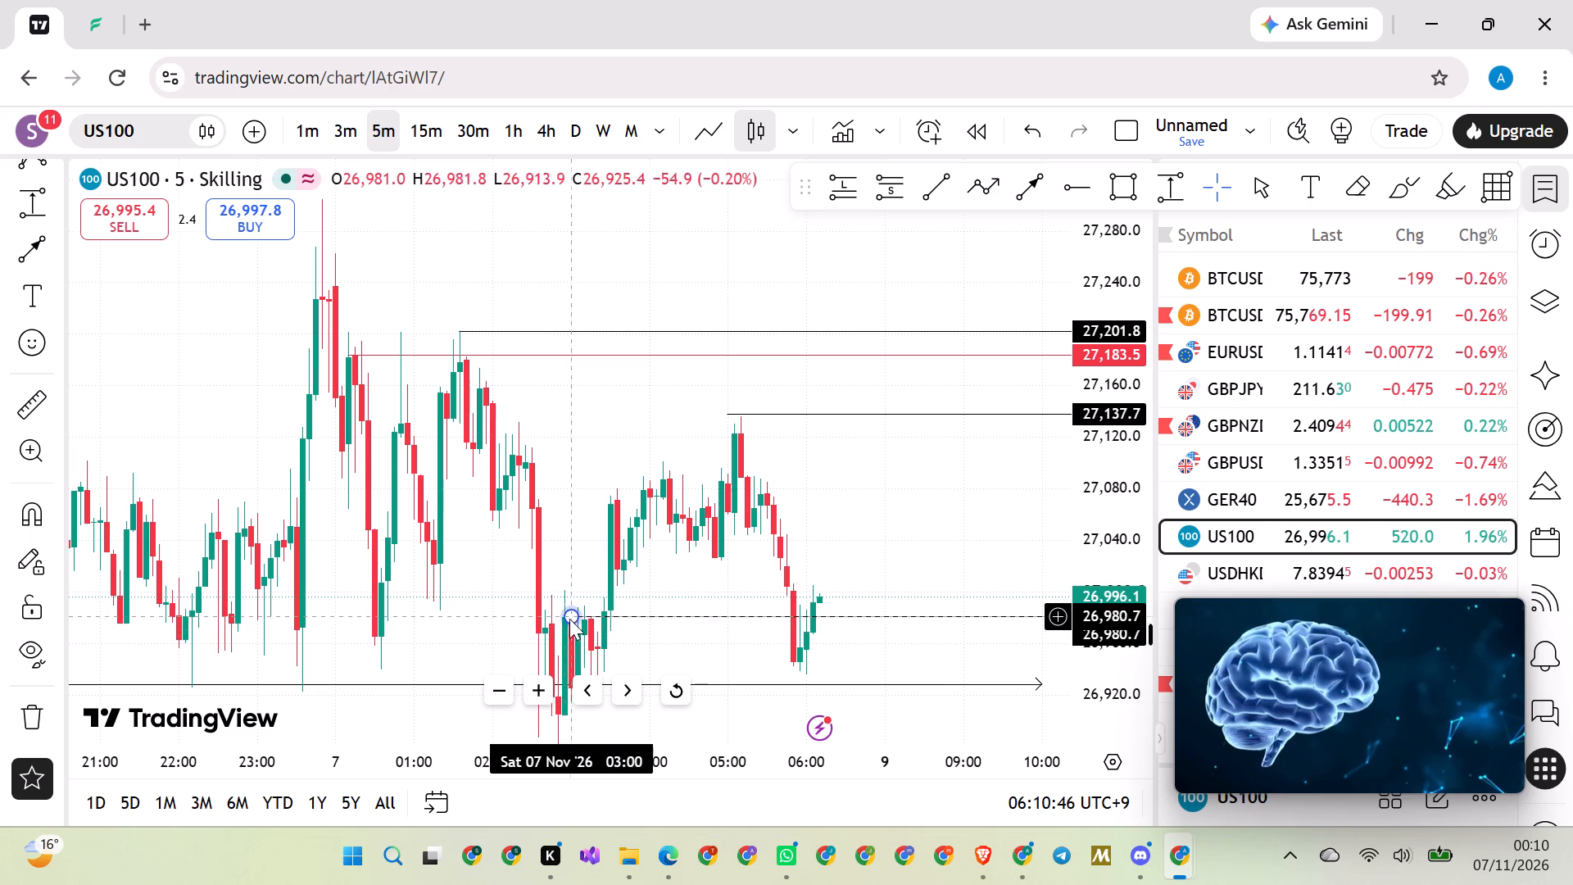
left_click_drag(569, 619, 505, 453)
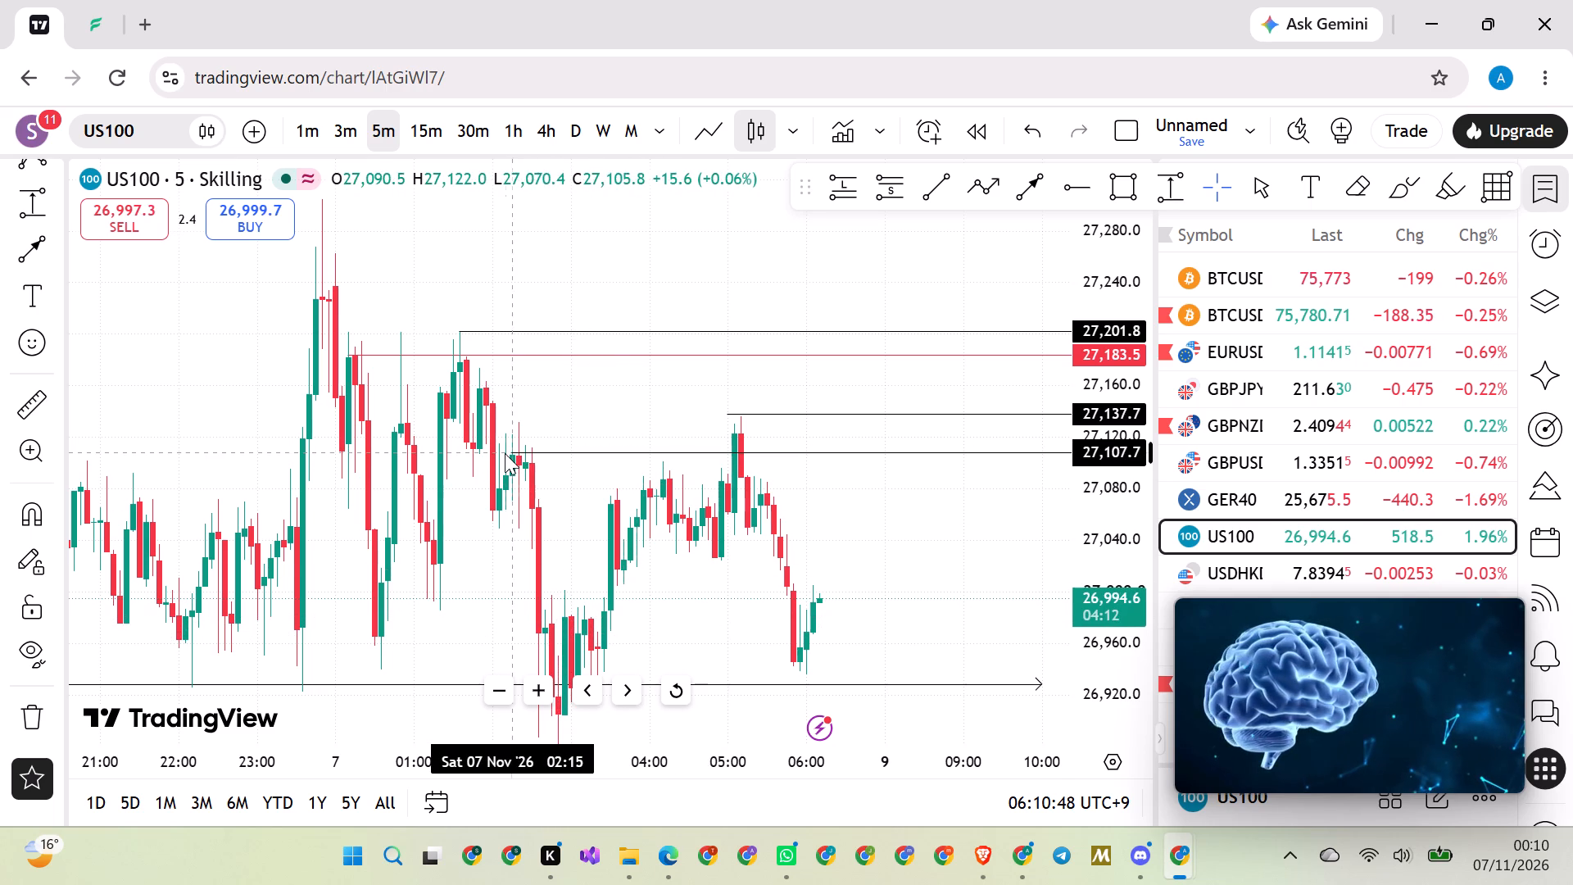
left_click_drag(505, 453, 532, 463)
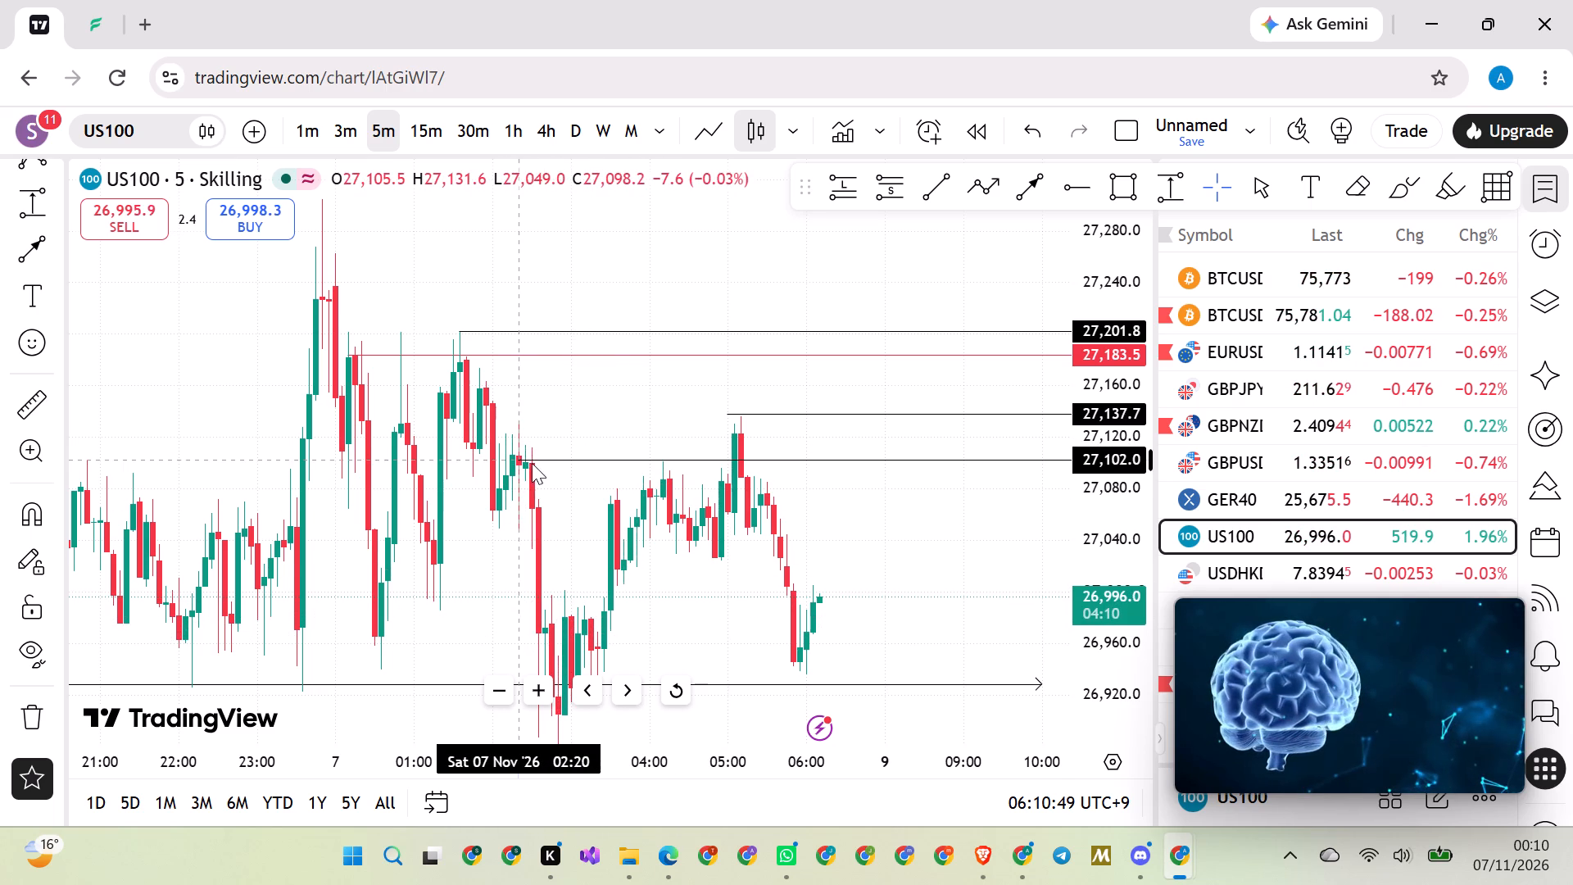
Shift the 27,102.0 ray to about 27,100.1, starting at the 7 November 02:30 candle, and make its line red.
left_click_drag(532, 463, 533, 463)
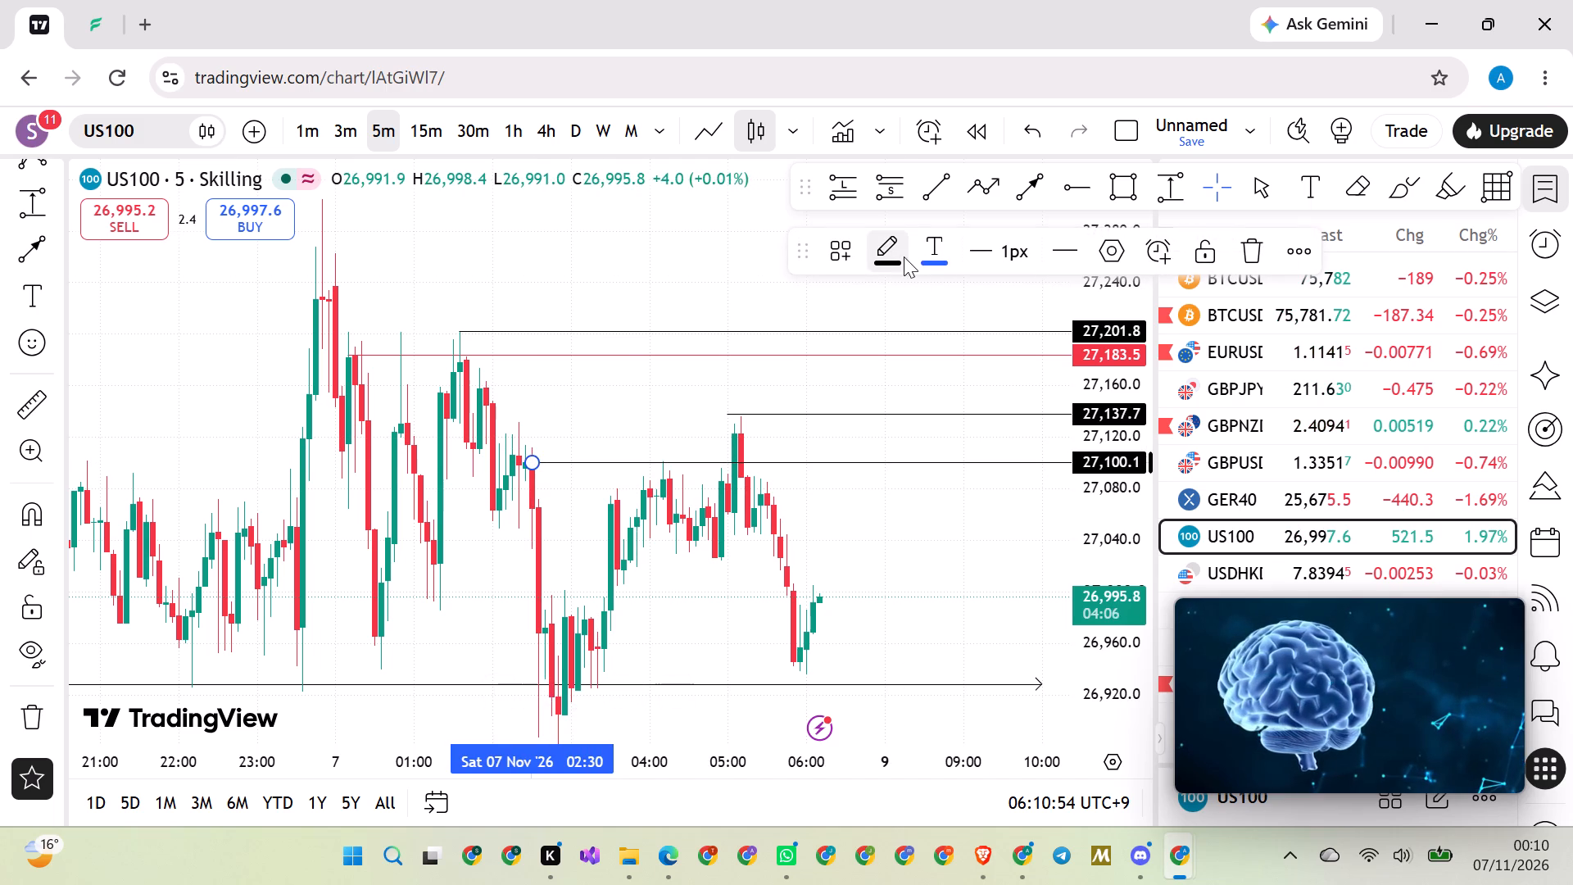
left_click(900, 256)
left_click(886, 335)
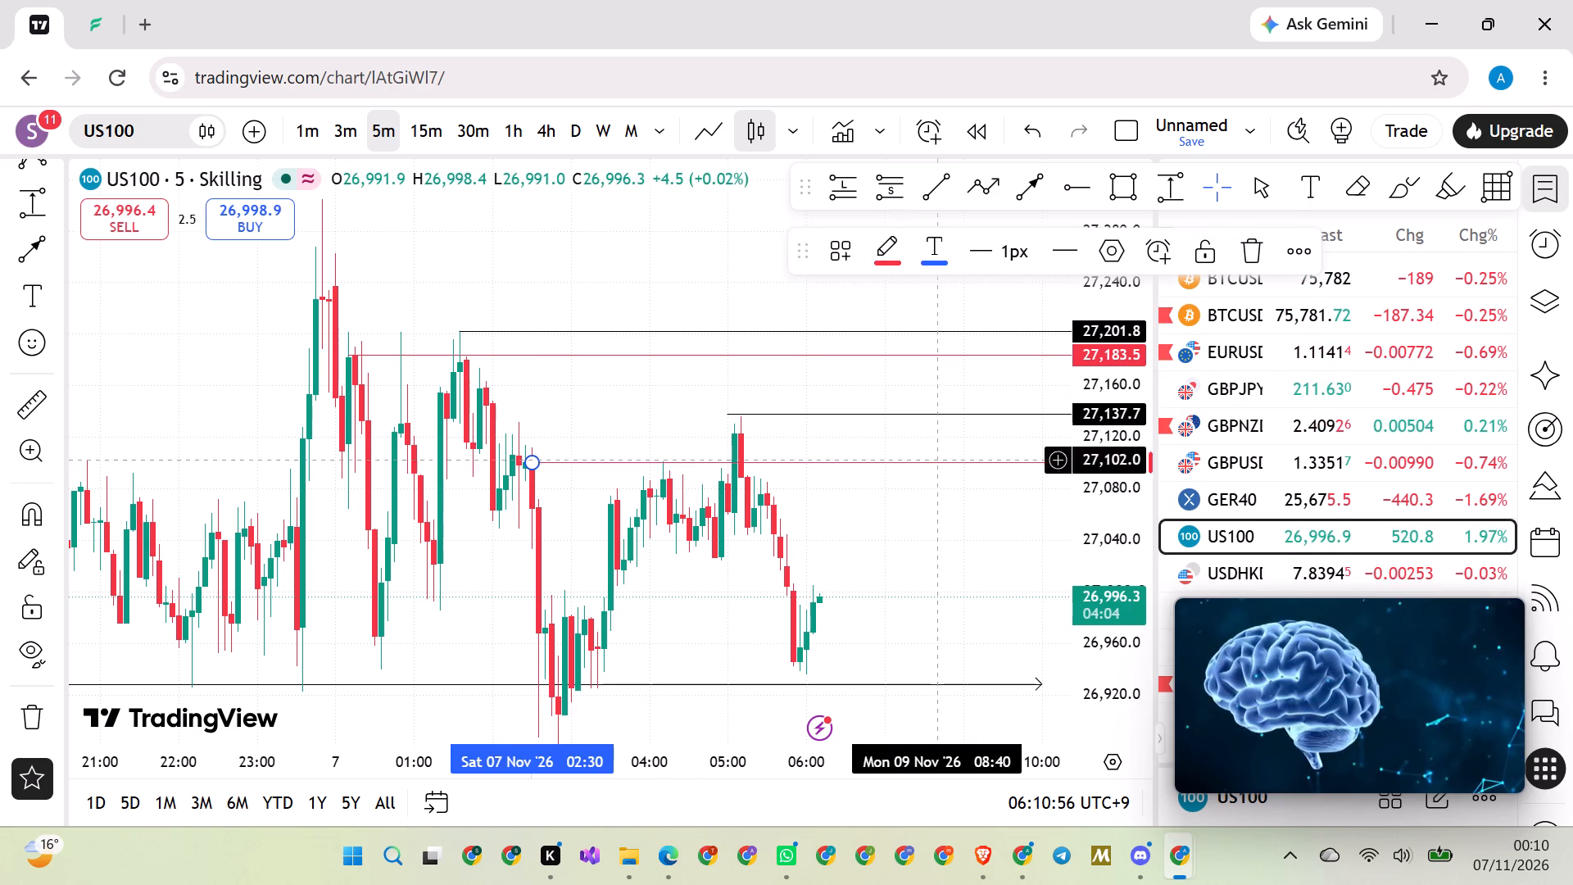
left_click(990, 551)
Draw a black horizontal ray at about 27,305.2, starting at the 6 November 23:35 candle by the swing high.
scroll(990, 551, "down", 2)
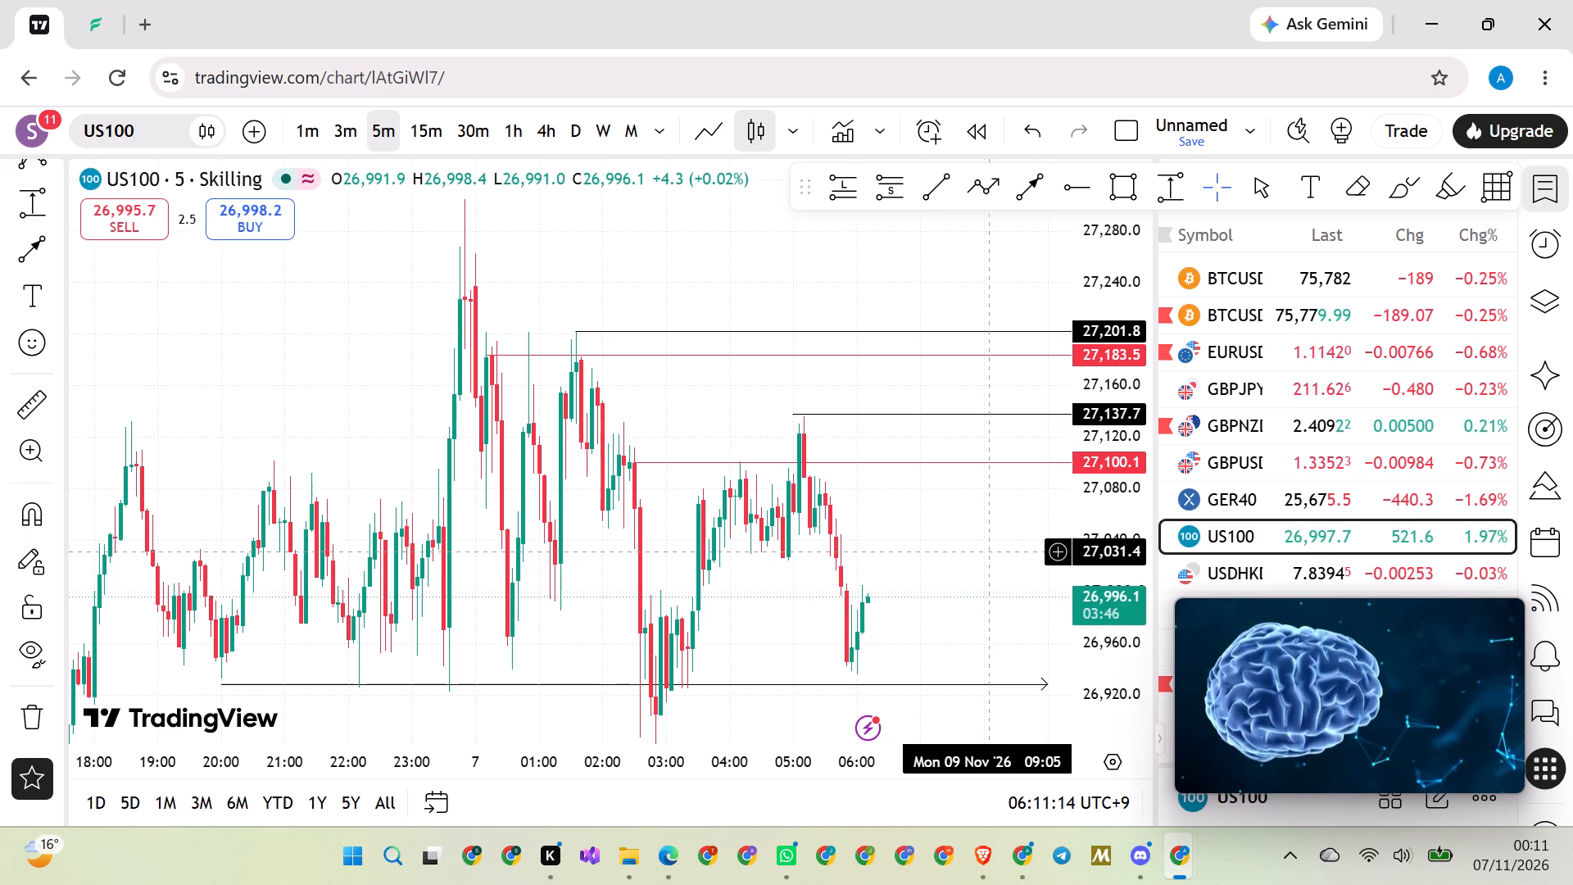
scroll(960, 519, "up", 1)
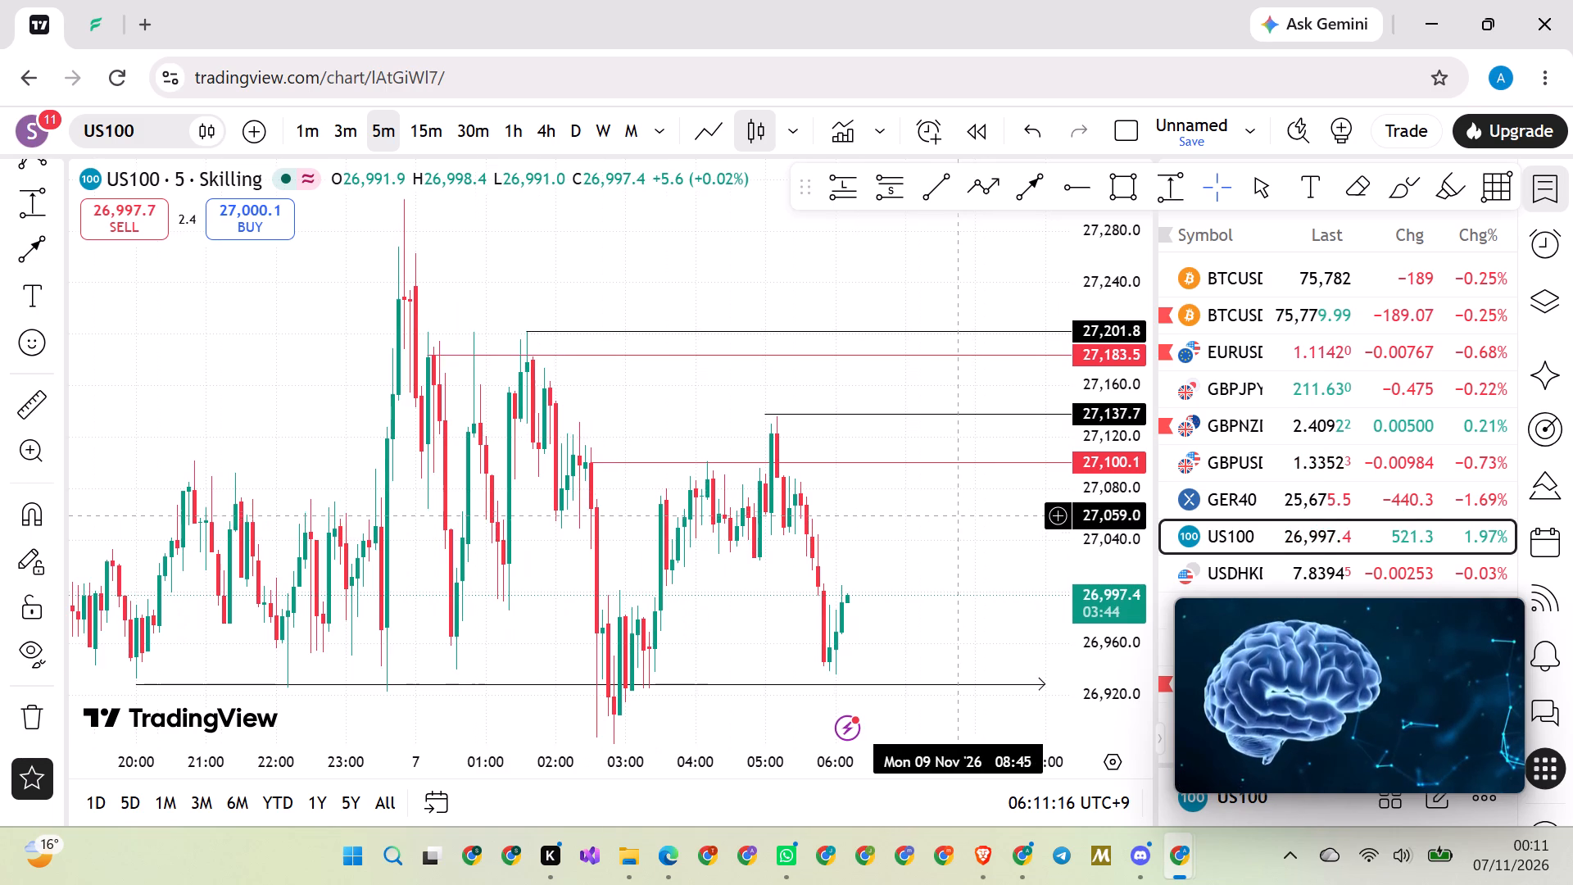
scroll(963, 512, "up", 1)
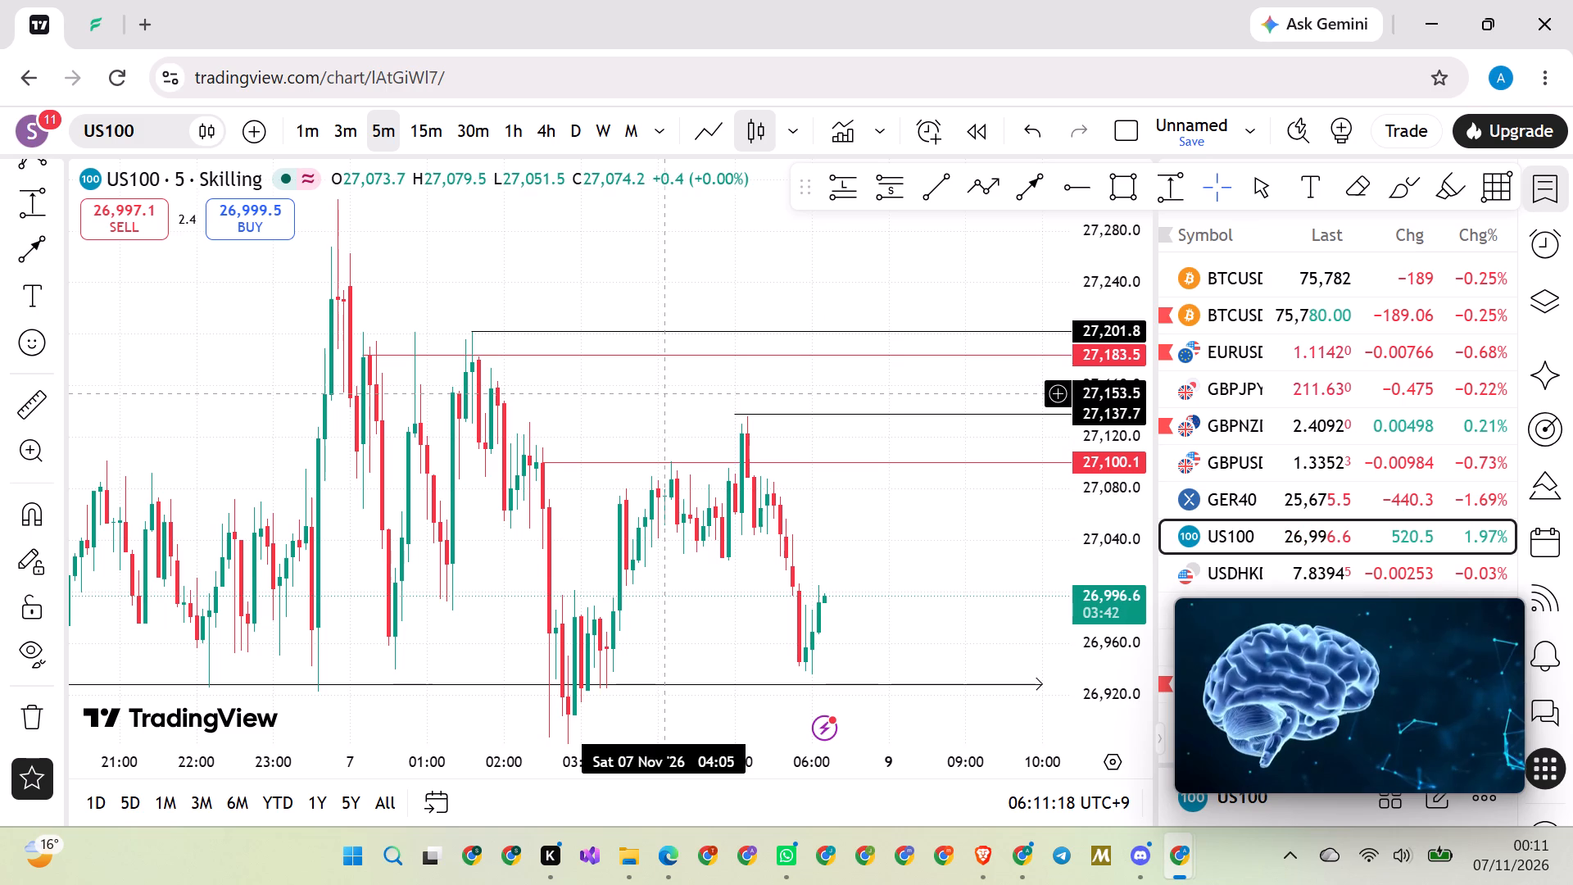
left_click_drag(539, 258, 506, 350)
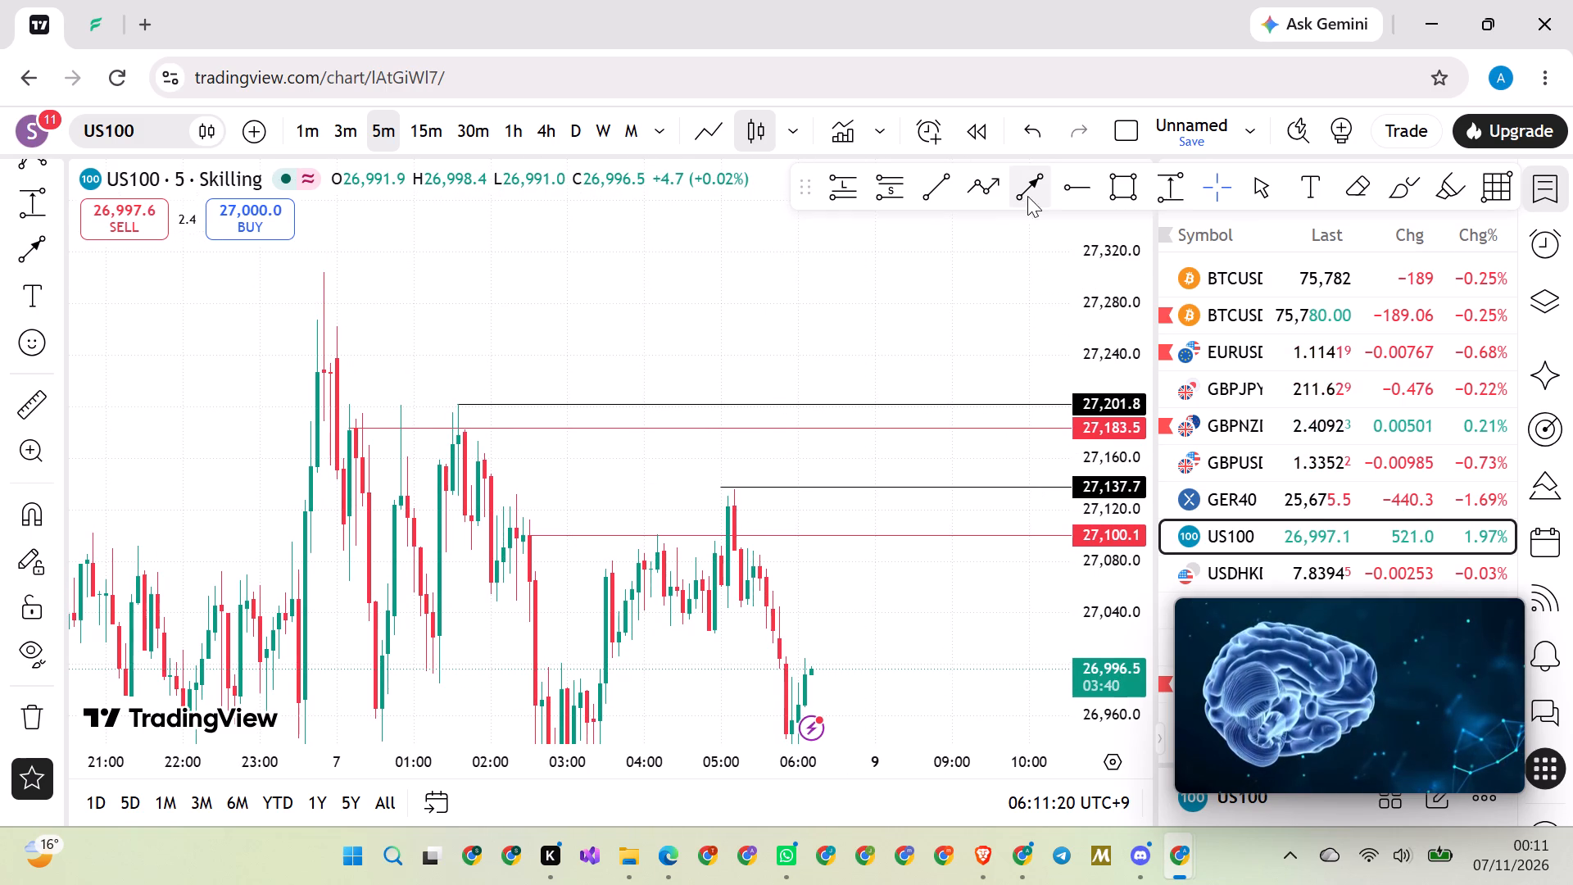
left_click(1065, 186)
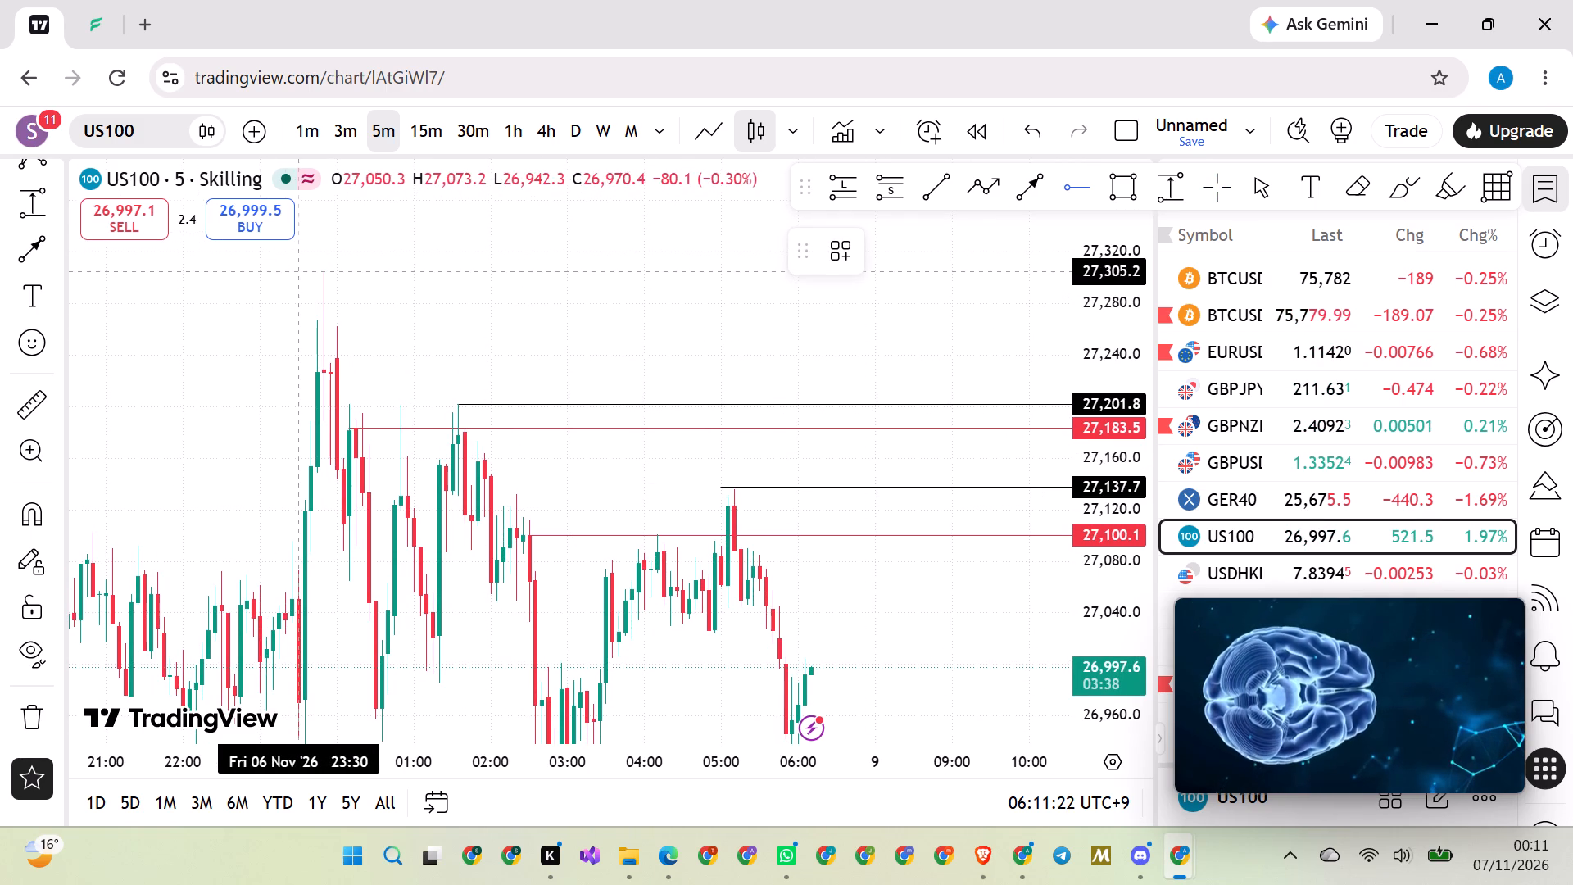
left_click(302, 271)
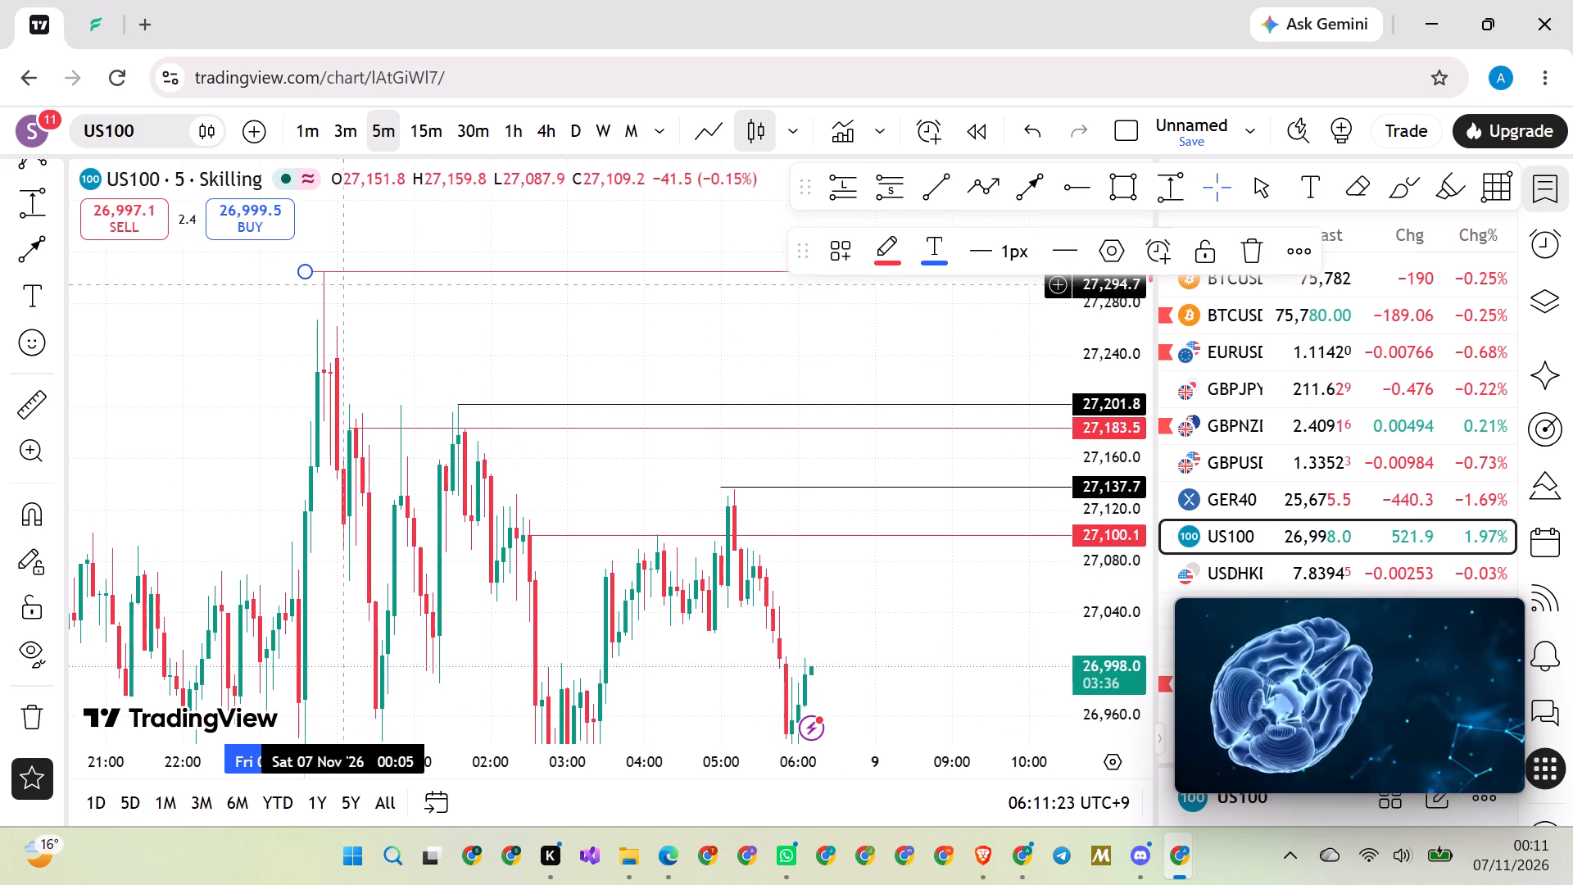
left_click(891, 240)
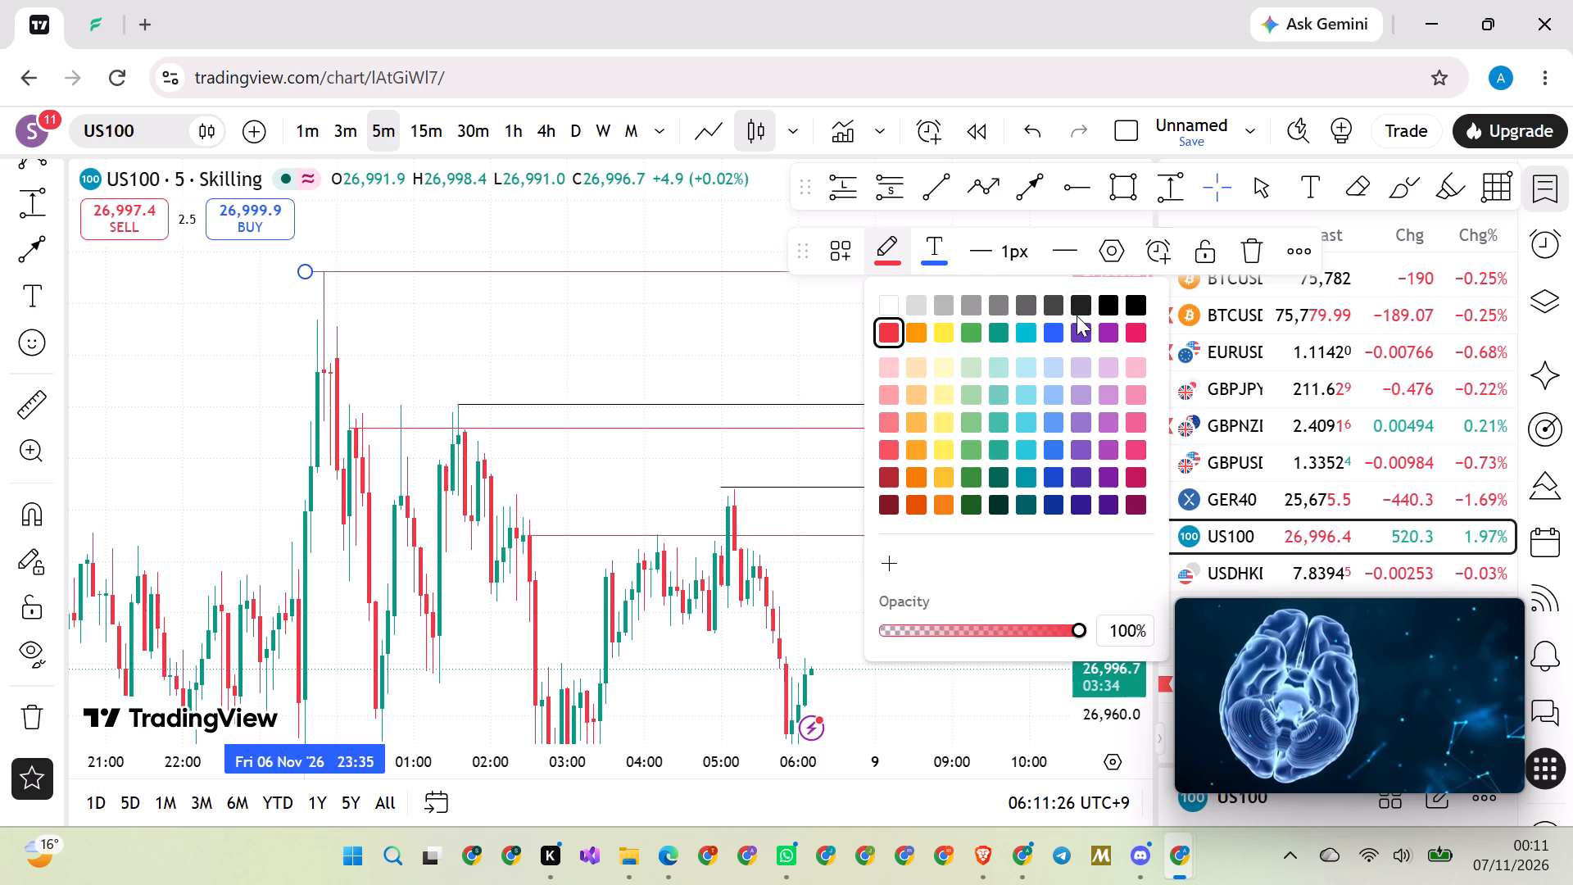
left_click(1130, 302)
left_click(700, 316)
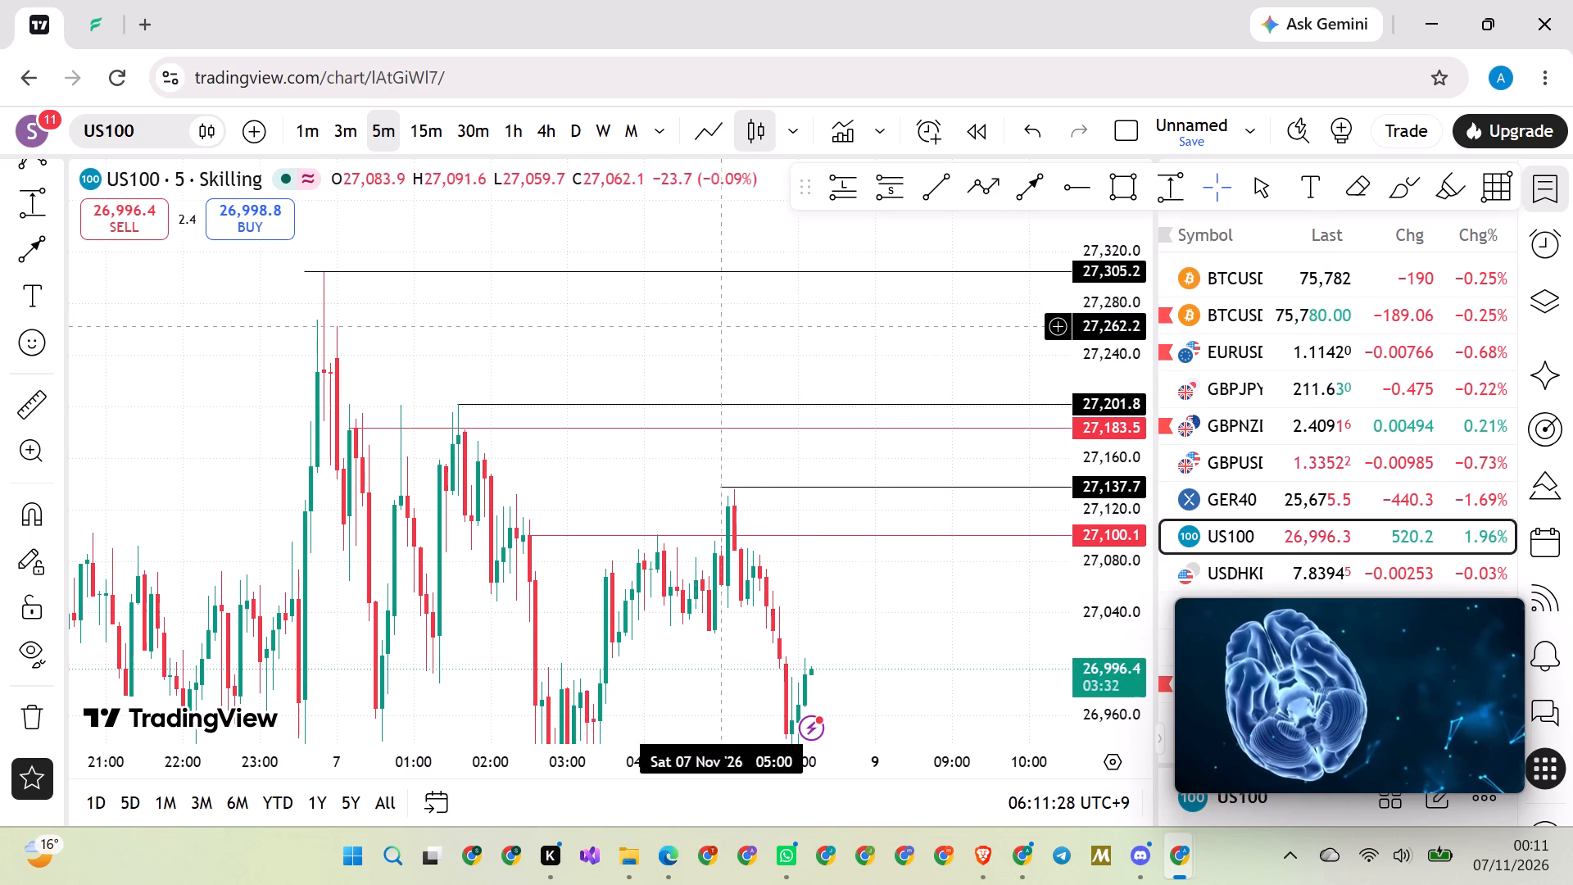
On the 30-minute chart, adjust the support arrow to run level at about 26,926.3 from 6 November 22:00 to 9 November 10:30.
left_click(468, 134)
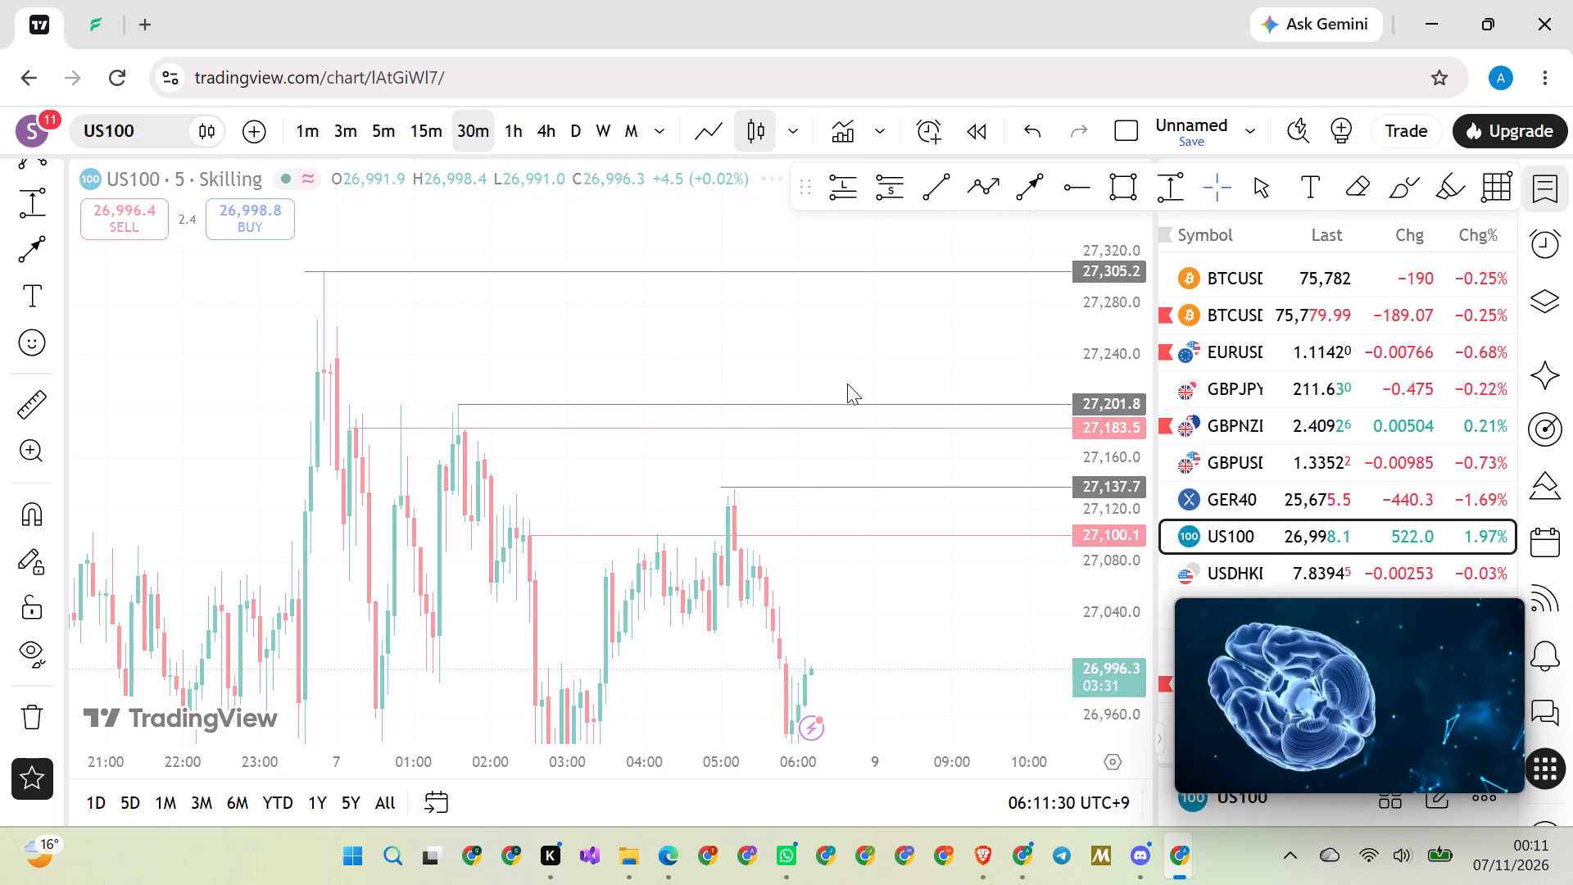
left_click_drag(1106, 357, 1049, 629)
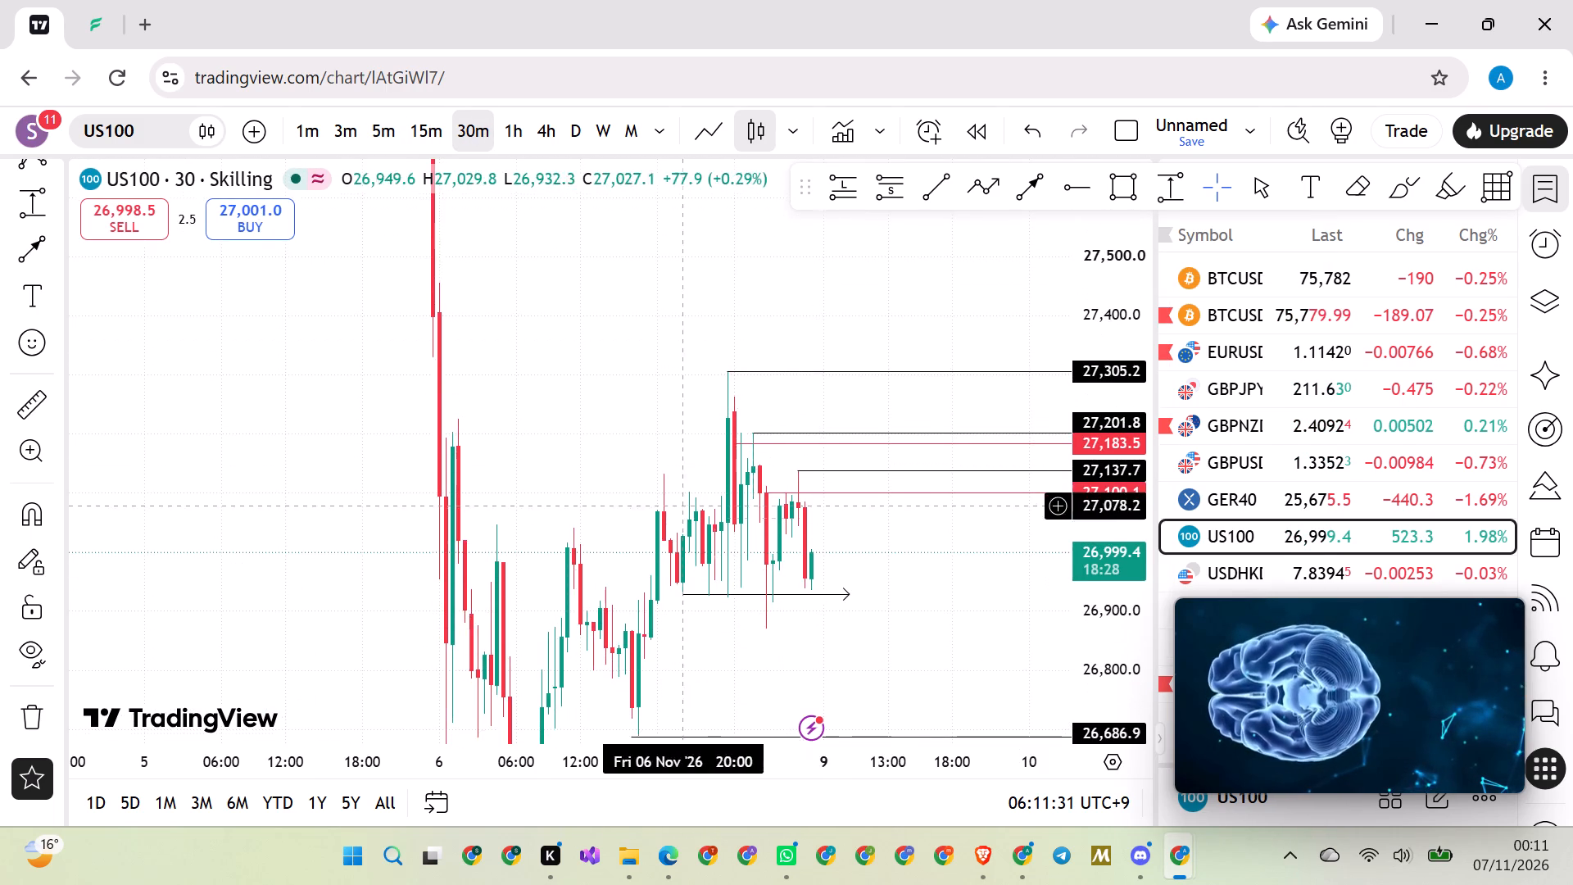
scroll(566, 463, "up", 7)
left_click_drag(494, 413, 342, 387)
scroll(285, 368, "up", 1)
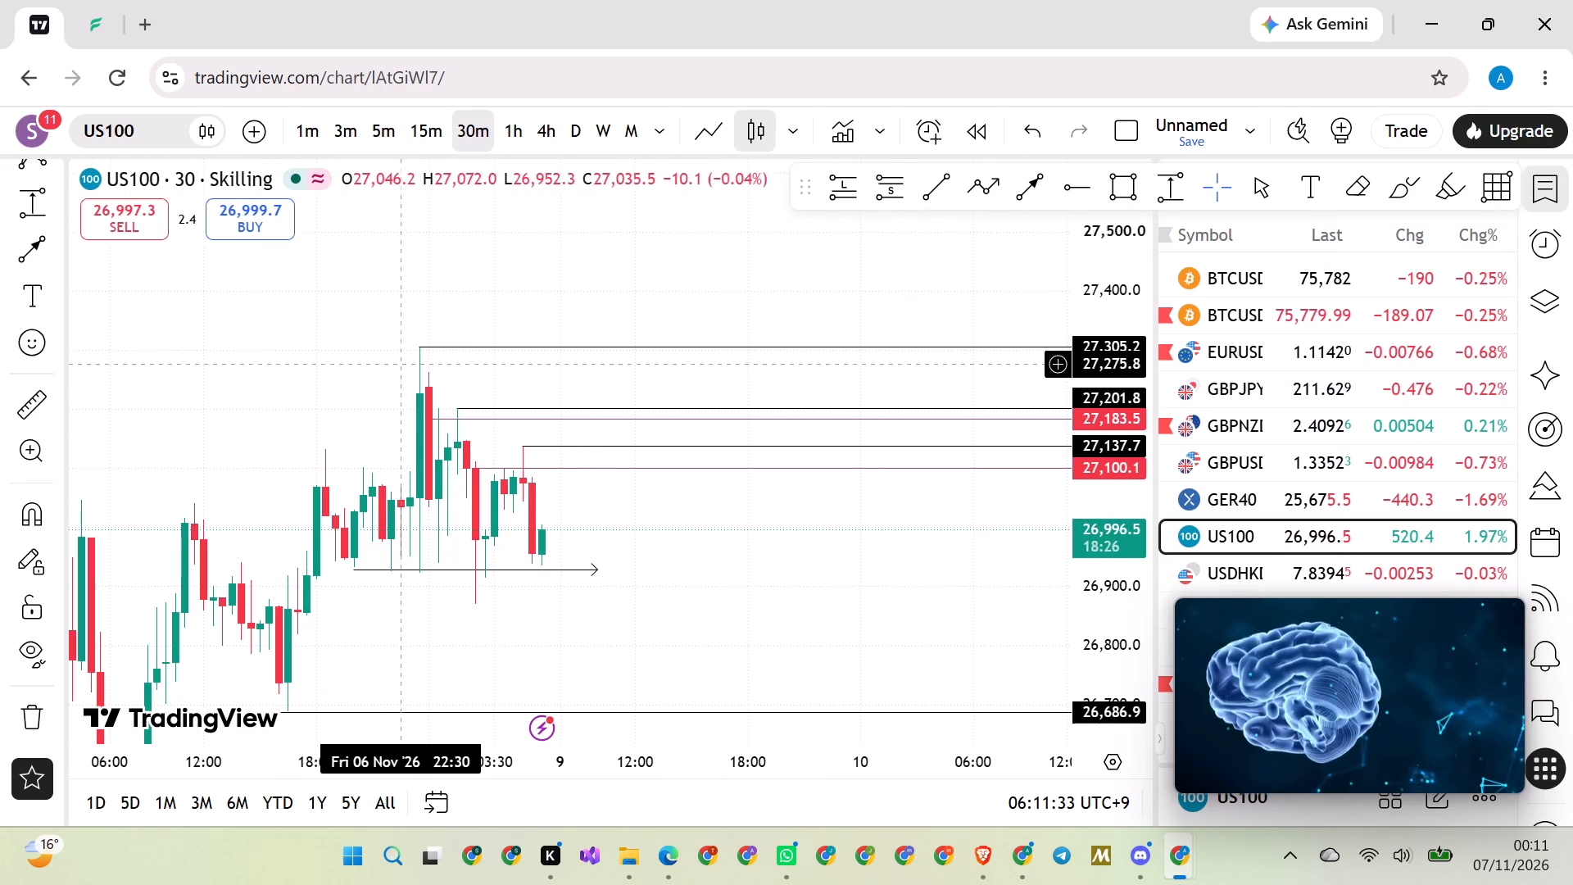
left_click_drag(433, 291, 455, 256)
left_click_drag(731, 578, 708, 571)
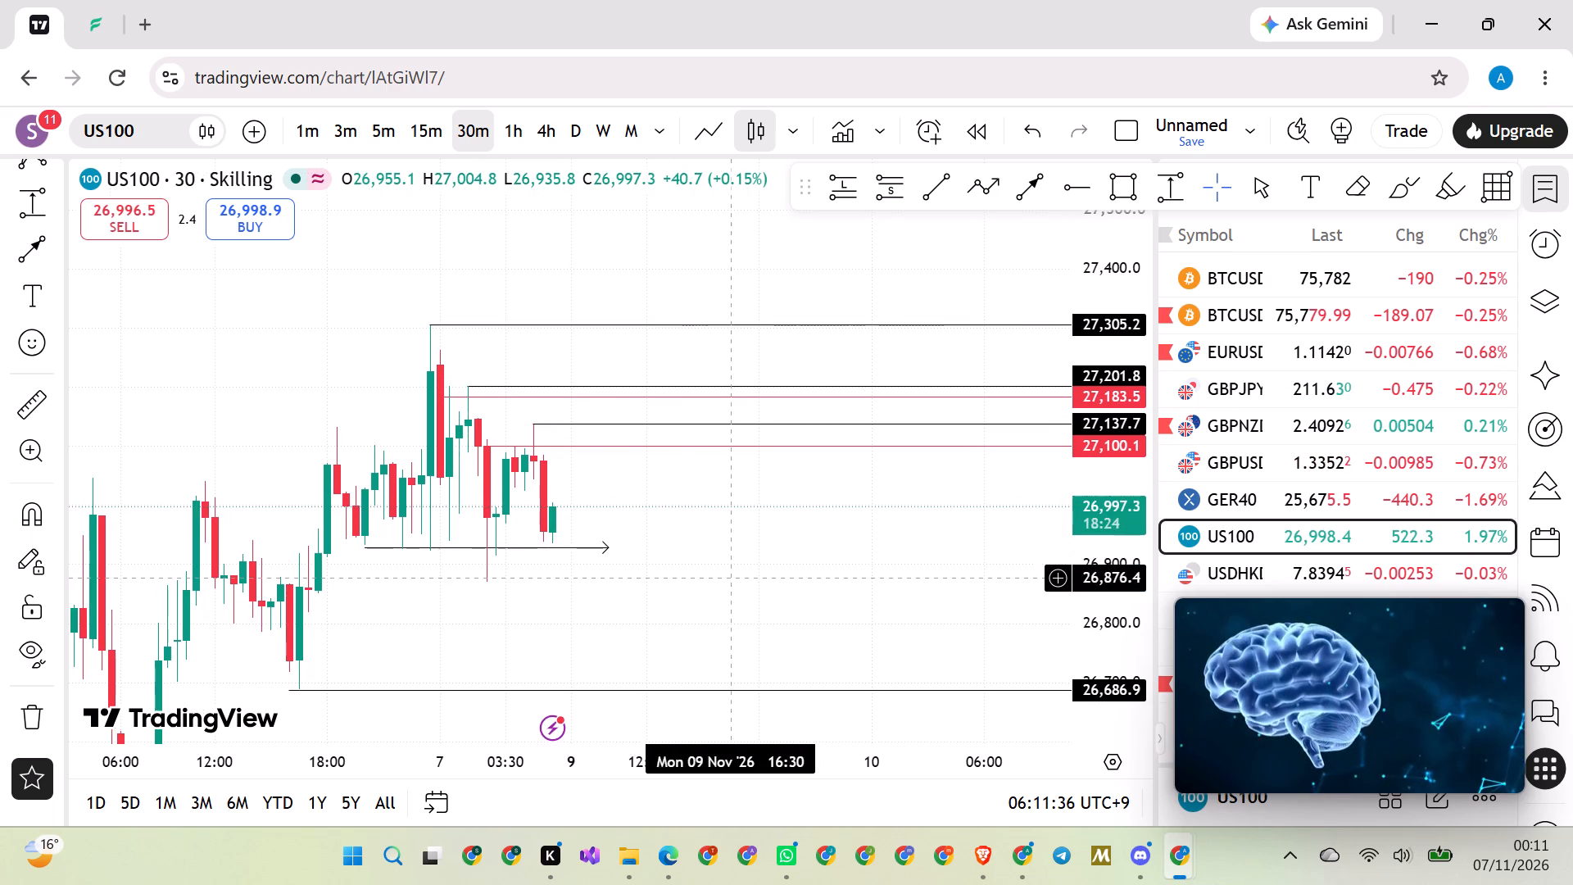
left_click_drag(708, 571, 669, 533)
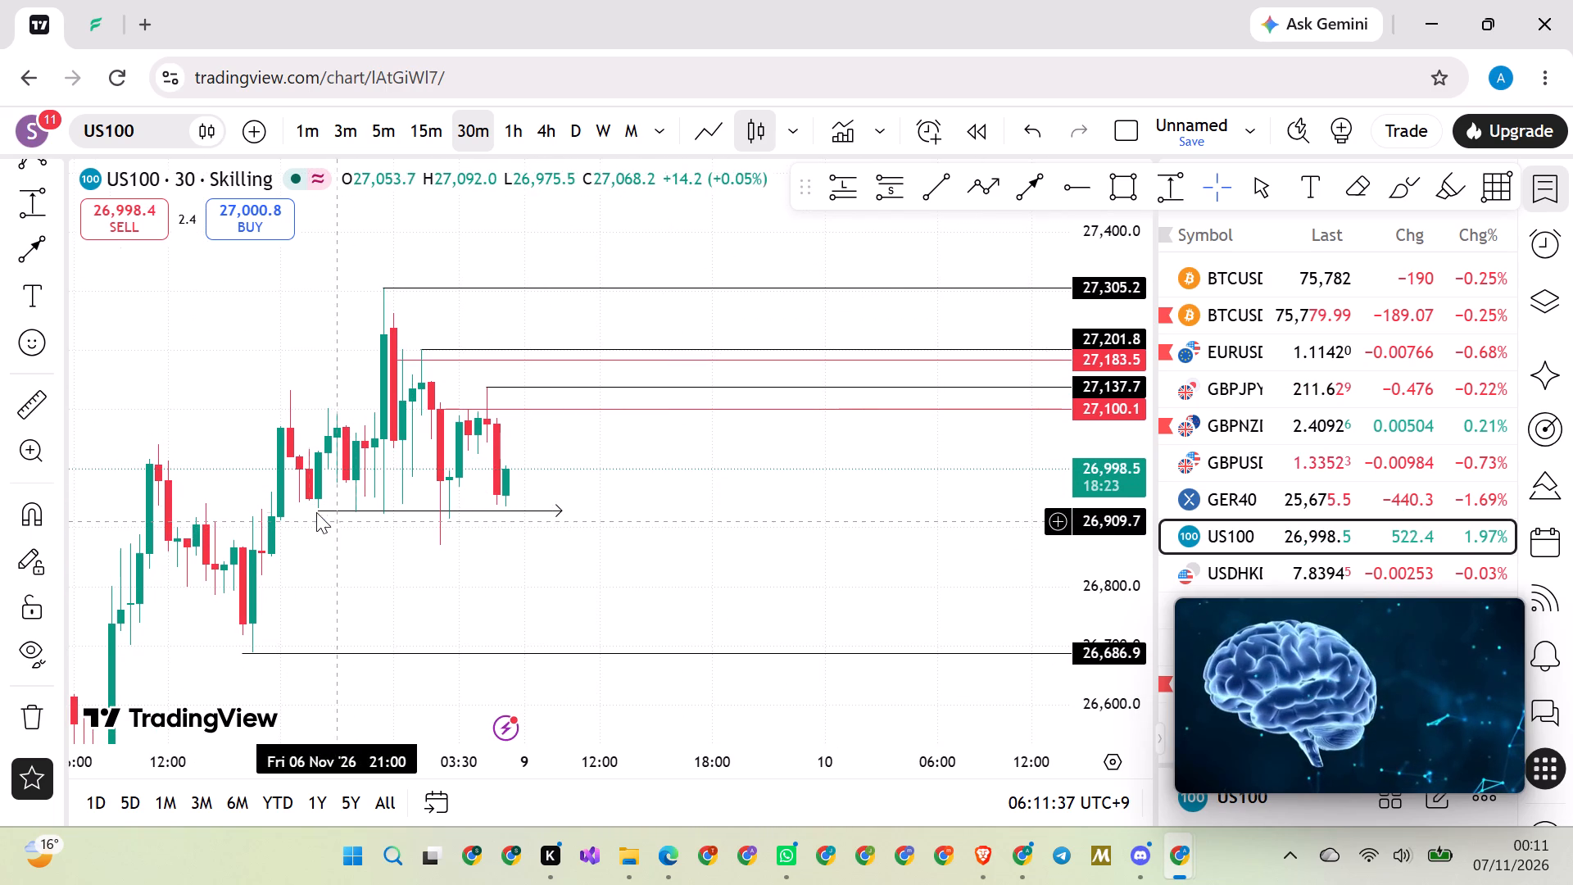
left_click_drag(313, 512, 341, 509)
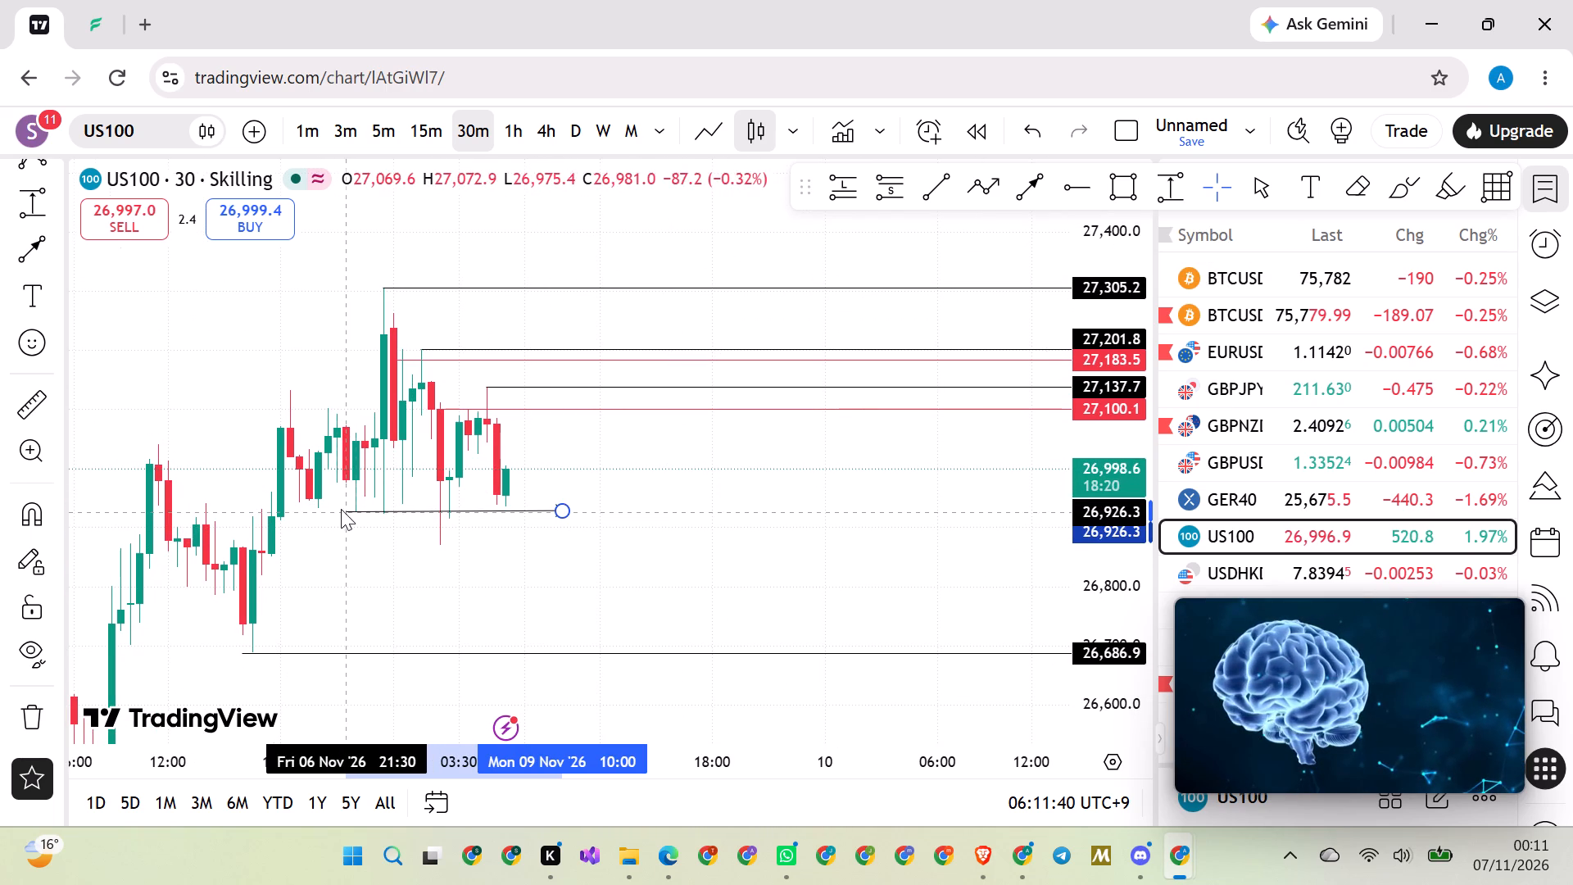
left_click_drag(341, 509, 365, 511)
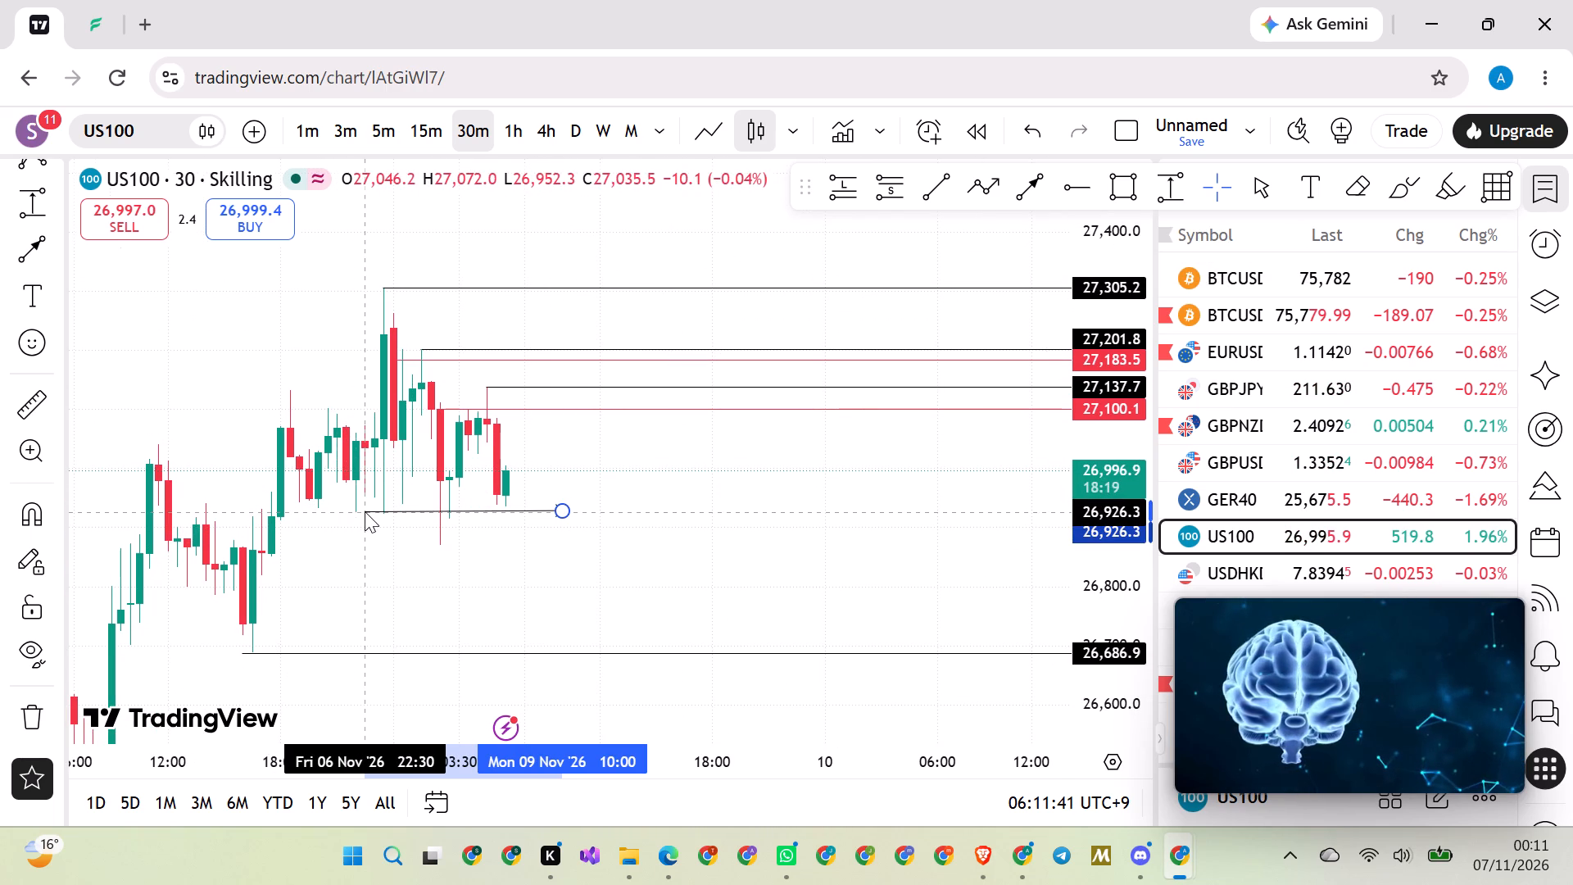
left_click_drag(365, 511, 353, 511)
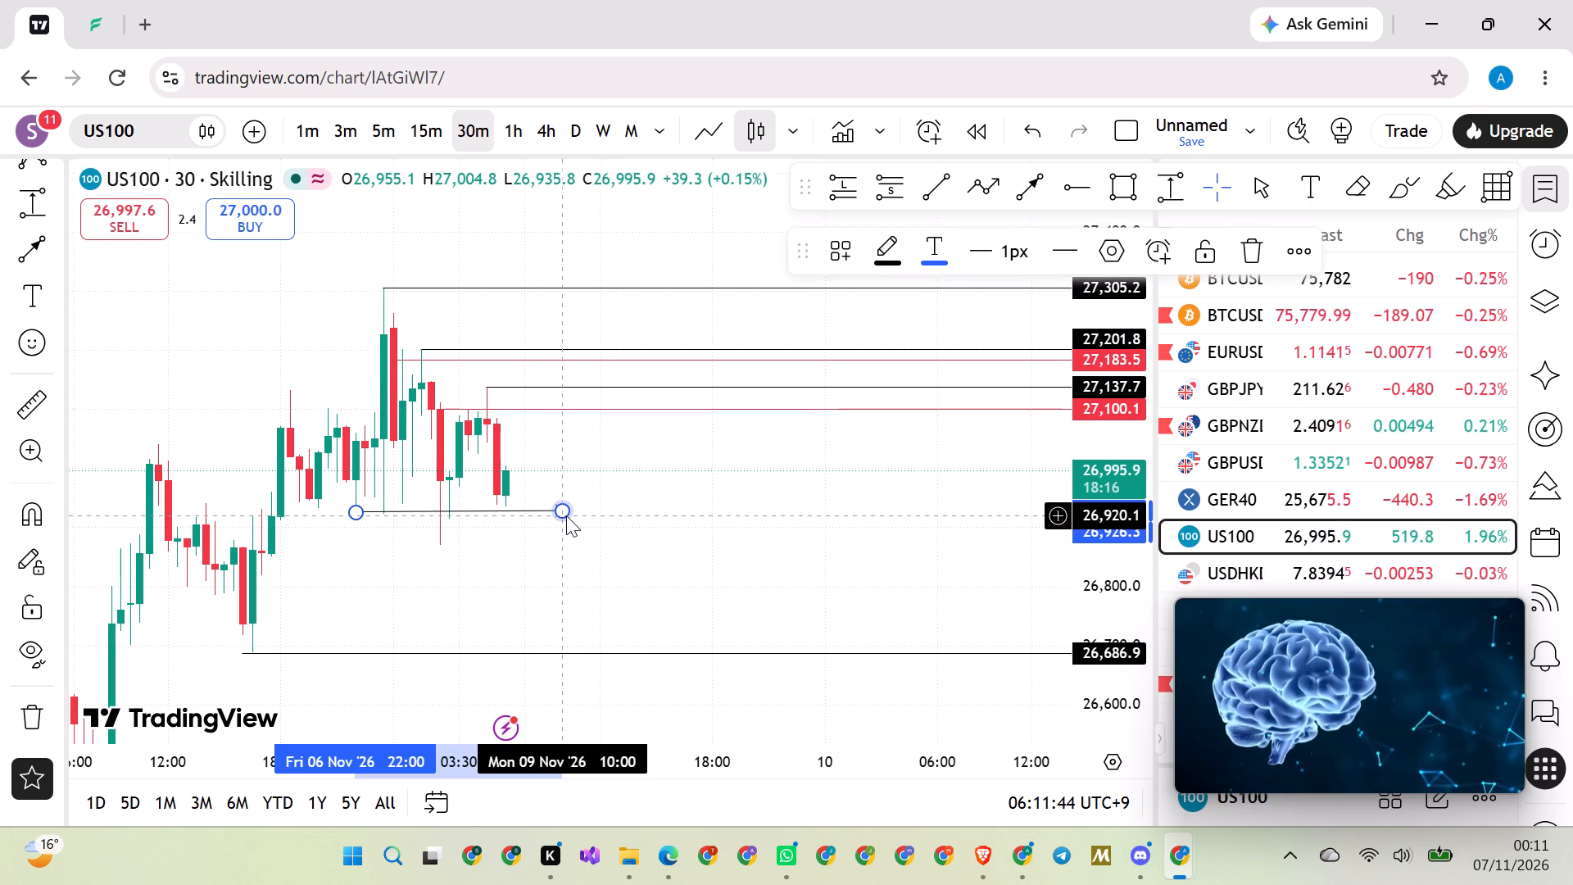
left_click(566, 512)
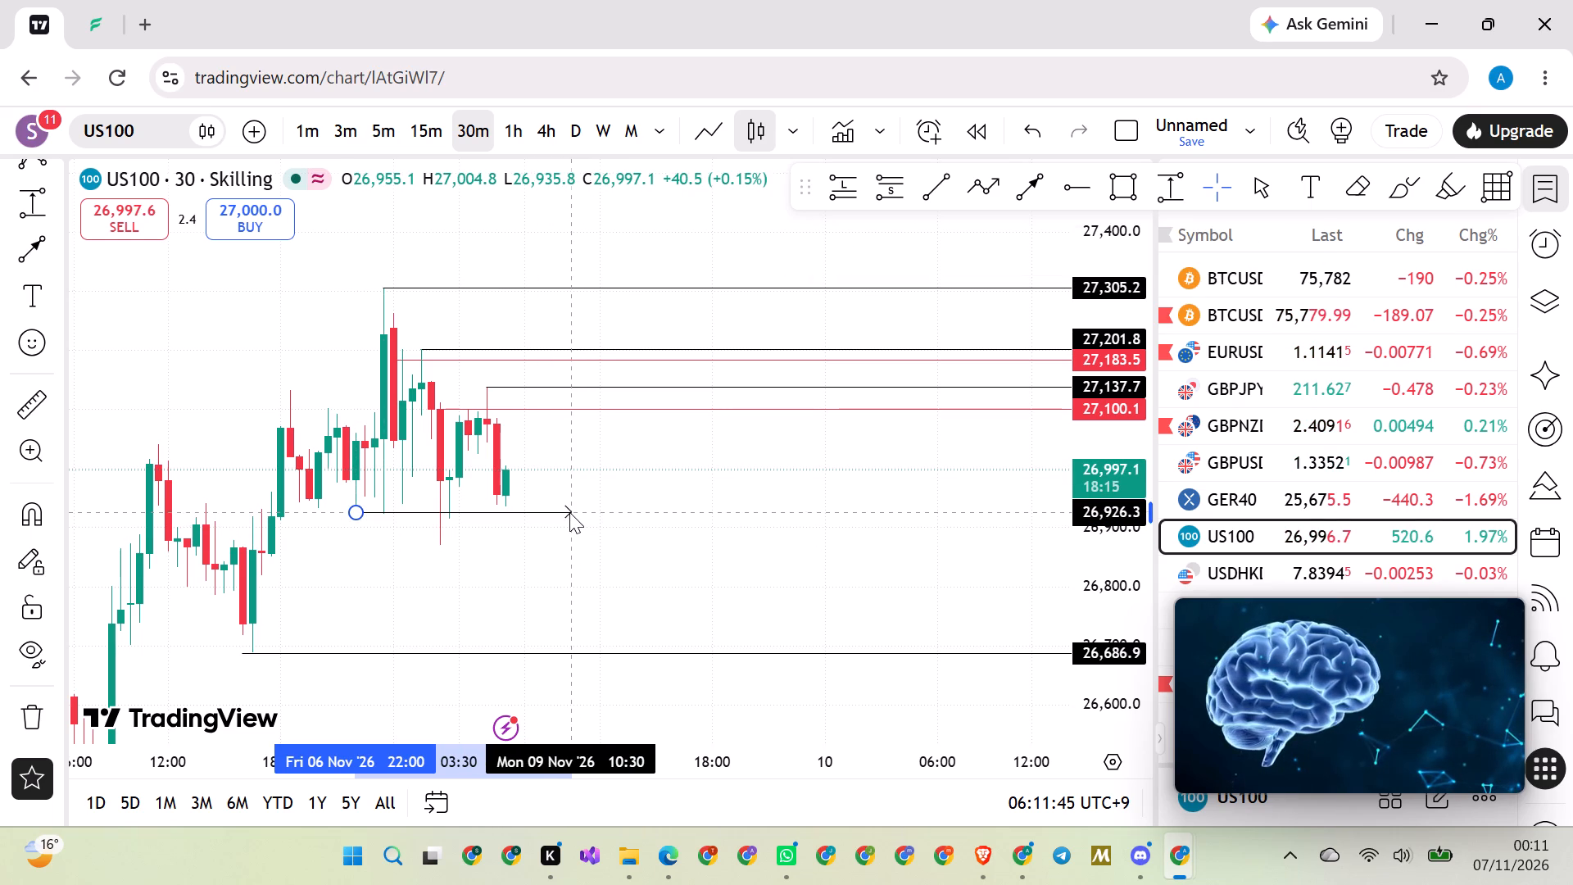
left_click(703, 538)
Examine the wider US100 30-minute price action around the 6 November sell-off and recovery against the marked levels.
scroll(706, 538, "down", 1)
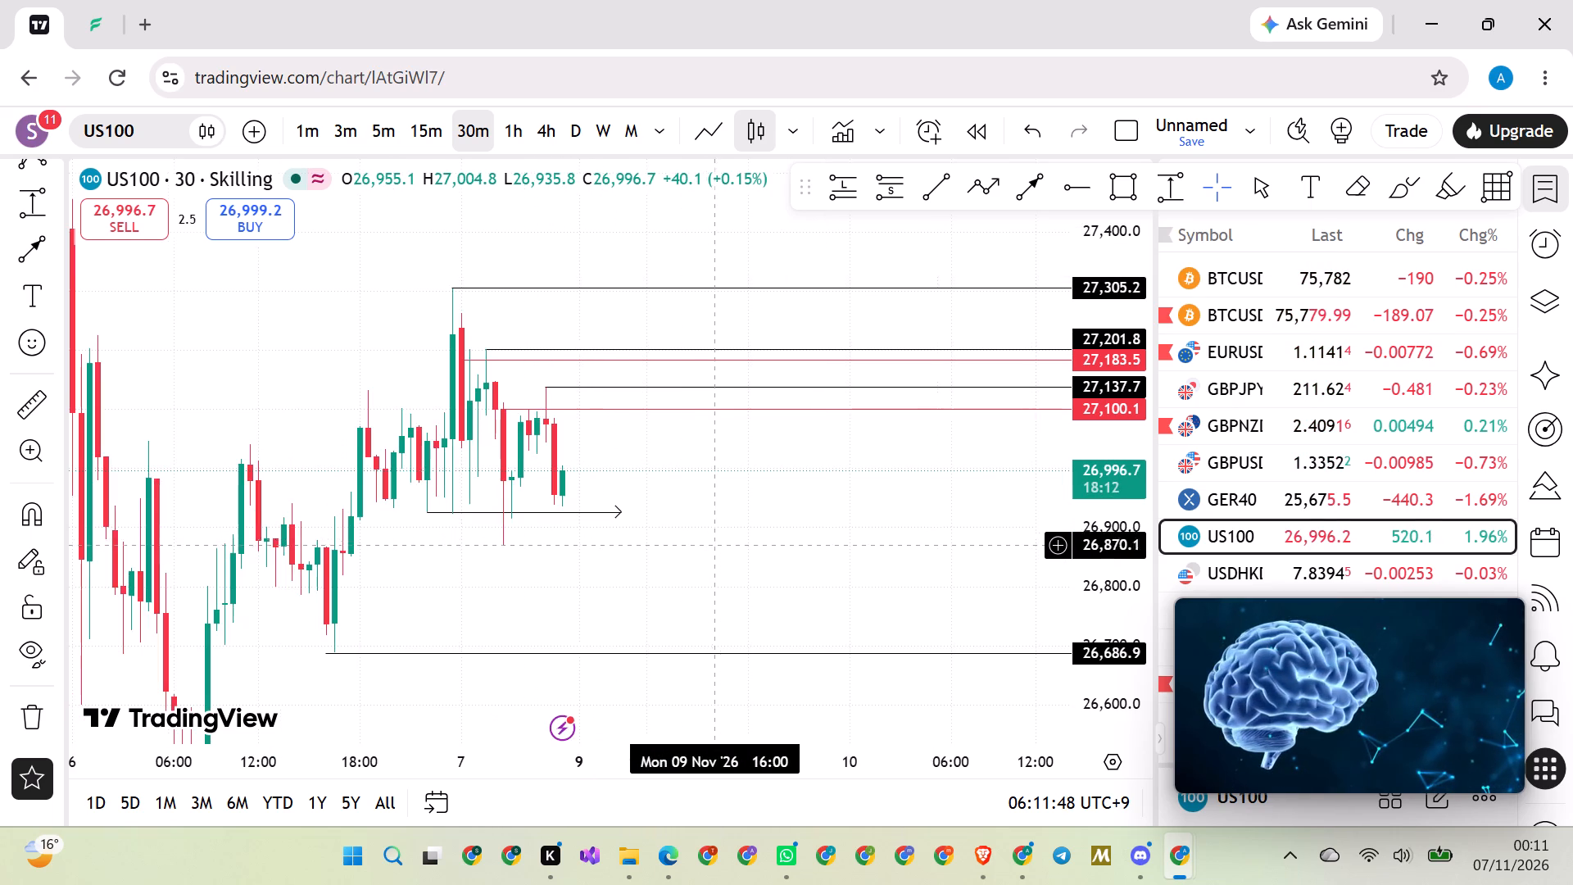
scroll(722, 547, "down", 1)
left_click_drag(1068, 495, 1028, 583)
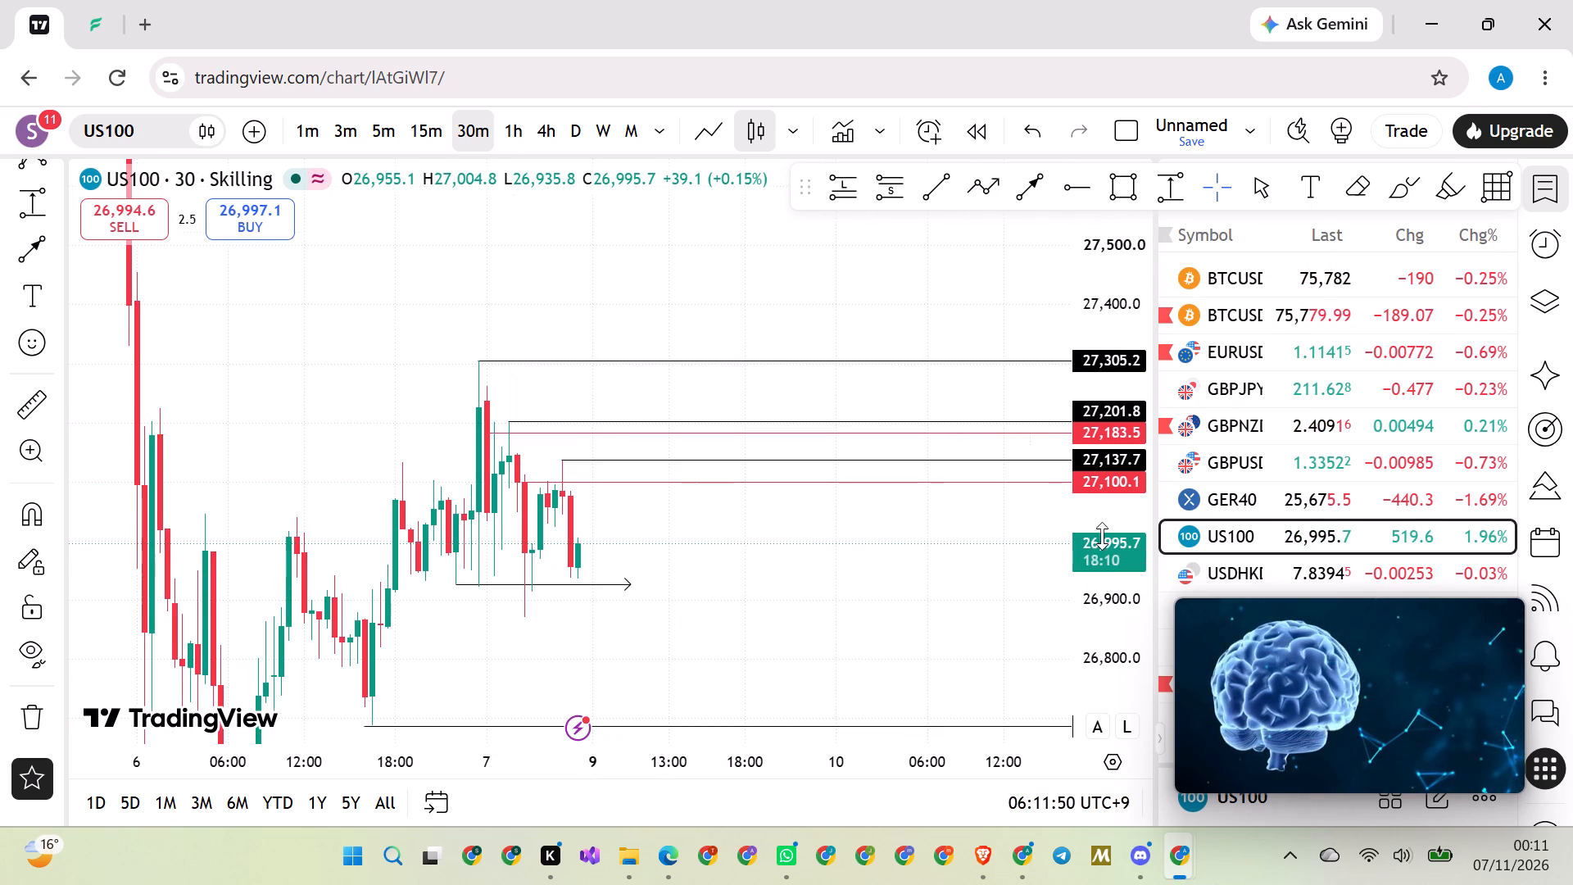
left_click_drag(1115, 525, 1104, 636)
scroll(832, 559, "down", 11)
left_click_drag(800, 574, 772, 452)
scroll(765, 455, "down", 2)
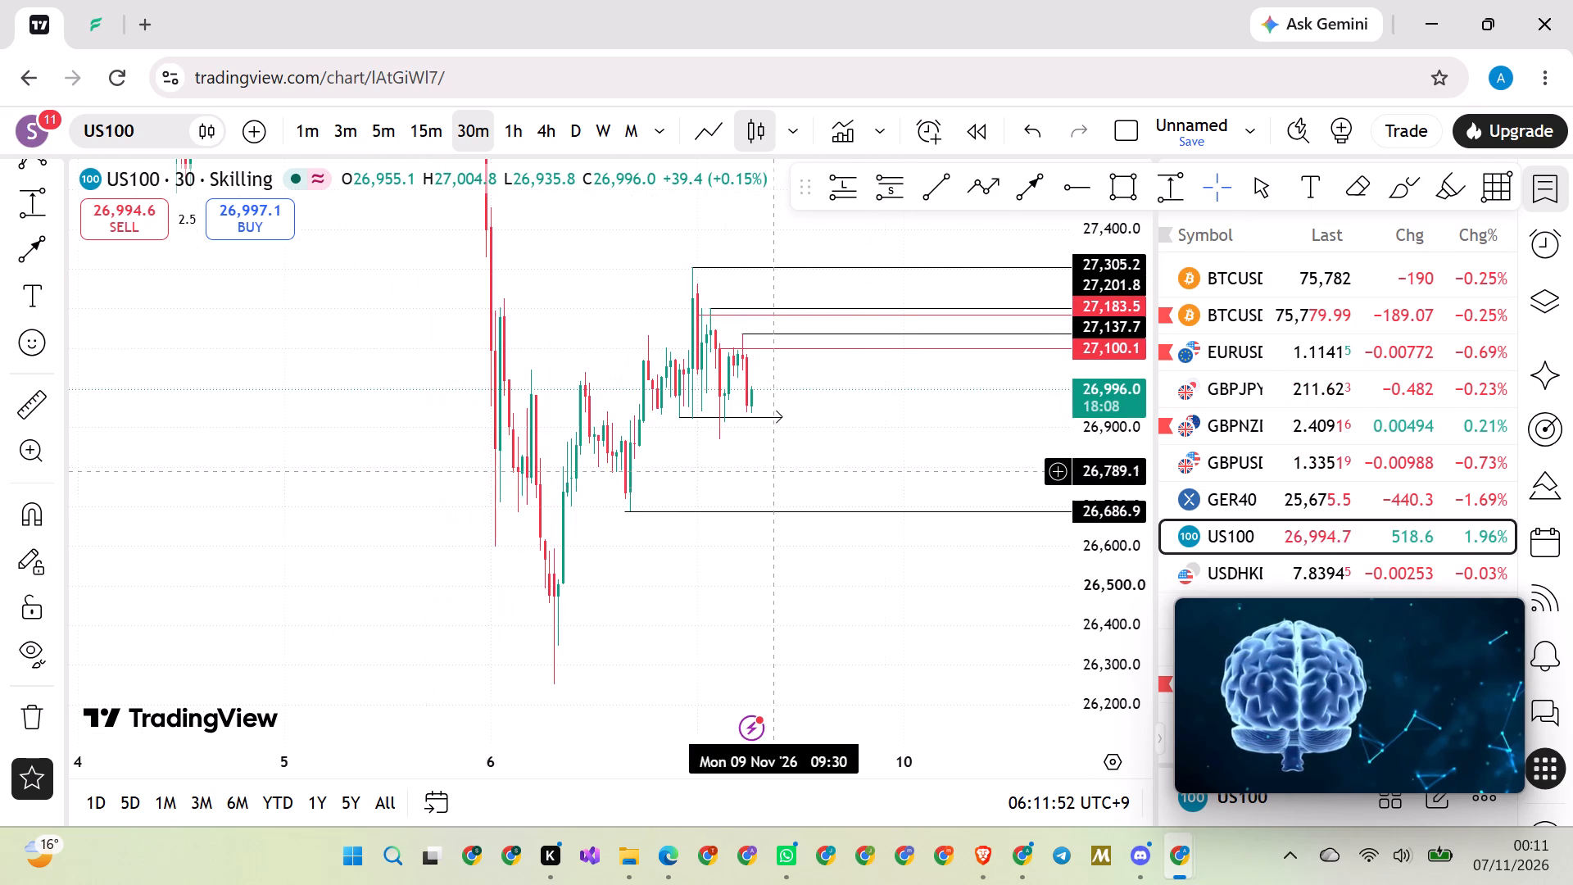
left_click_drag(895, 597, 573, 597)
scroll(567, 584, "down", 20)
scroll(567, 584, "down", 4)
scroll(570, 590, "up", 5)
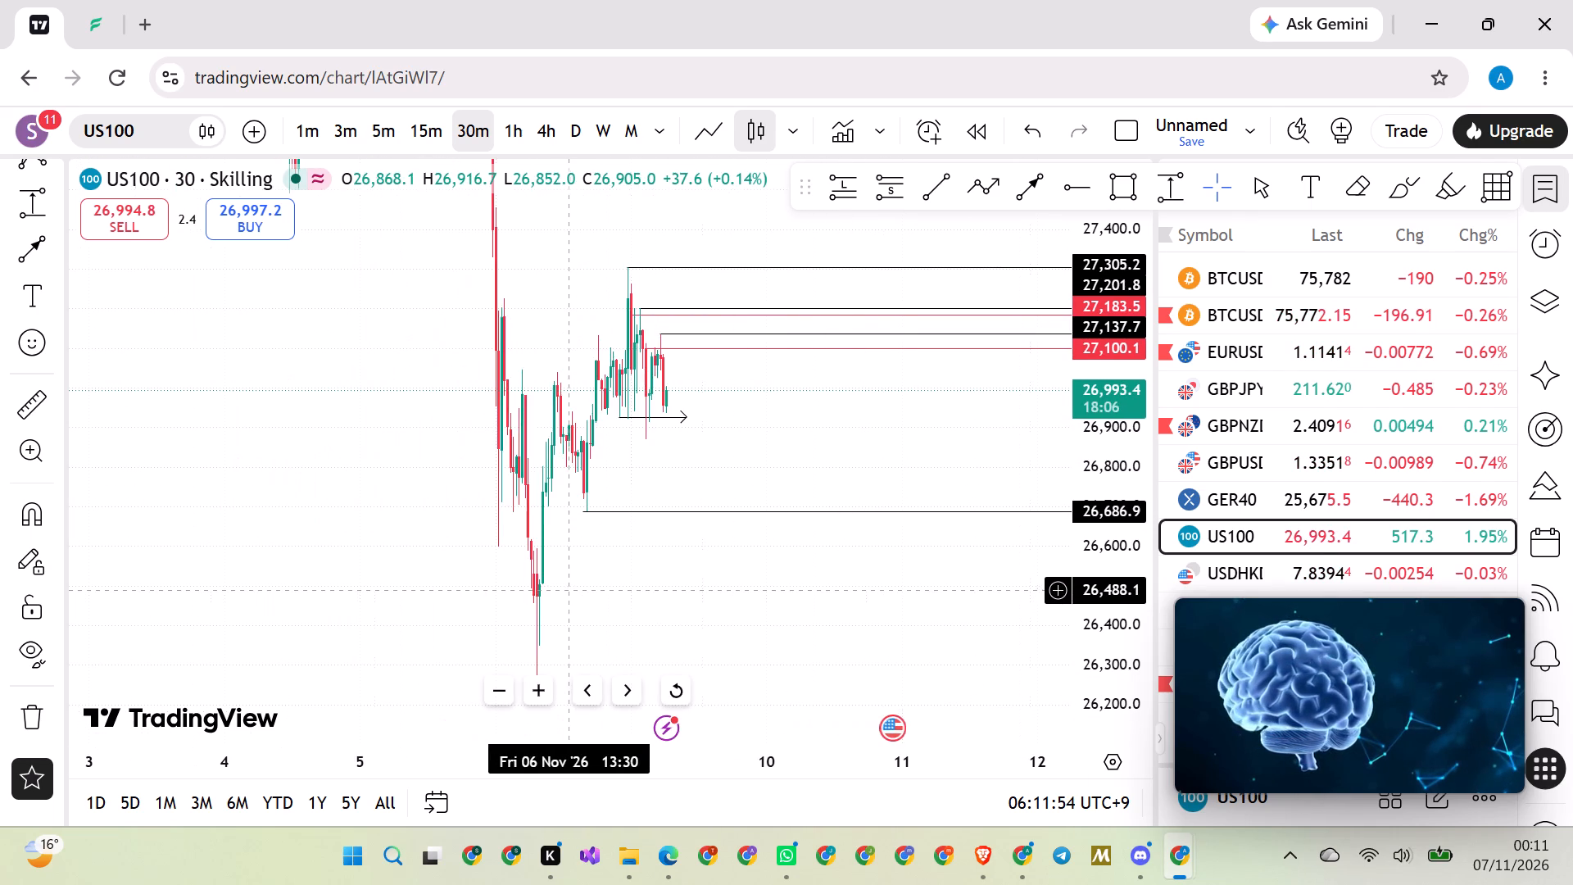
scroll(570, 590, "up", 2)
On the 4-hour chart, draw an orange horizontal ray at about 27,016.6, starting at the 6 November 08:00 candle.
left_click(551, 131)
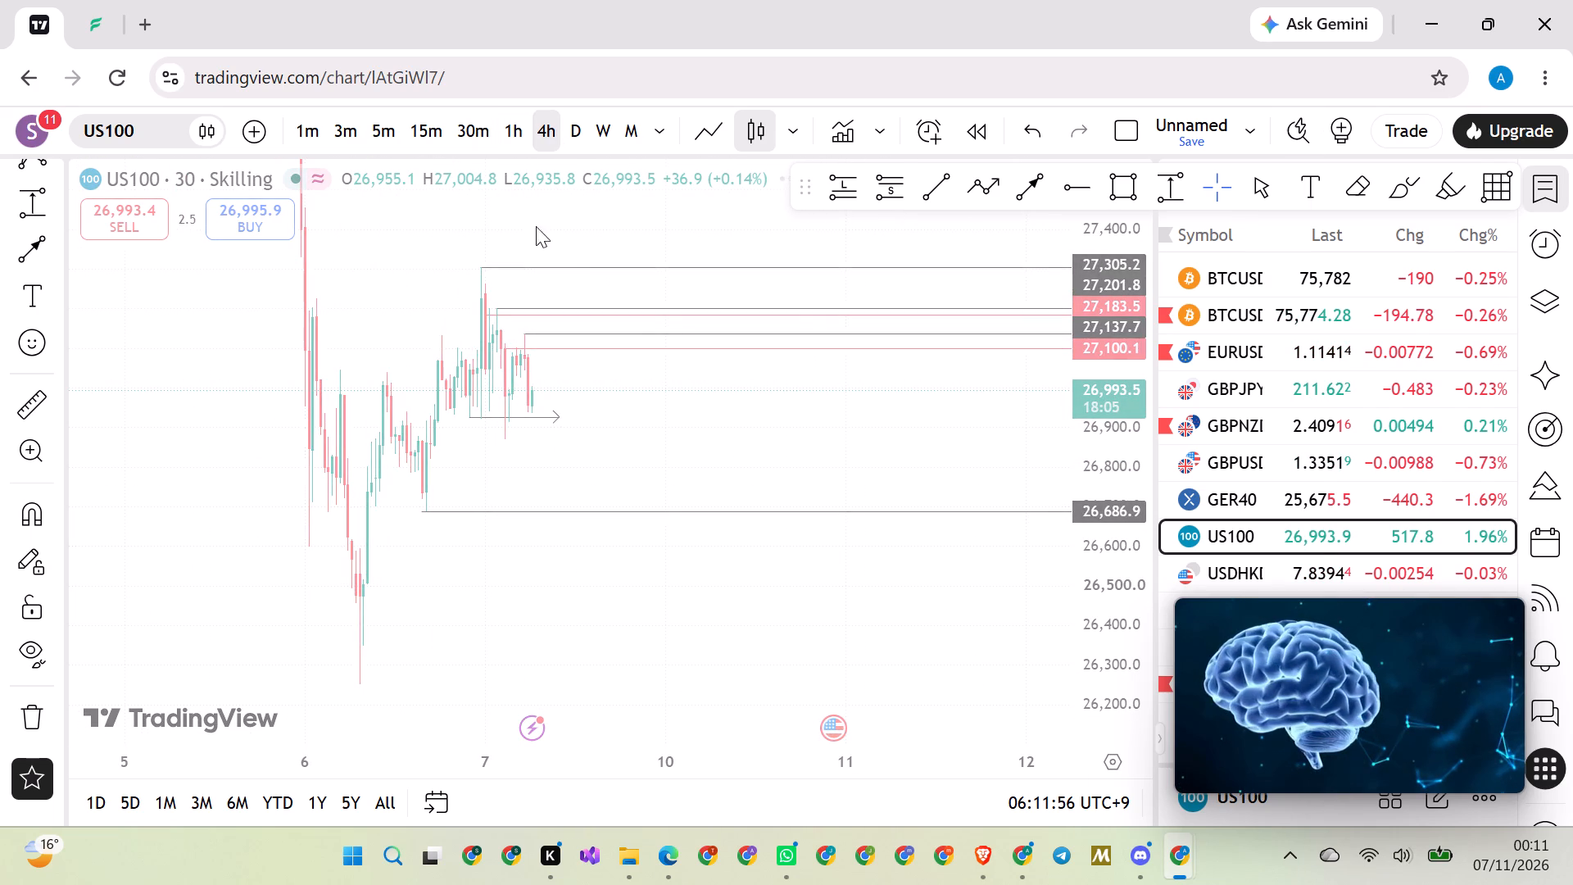
scroll(573, 559, "up", 6)
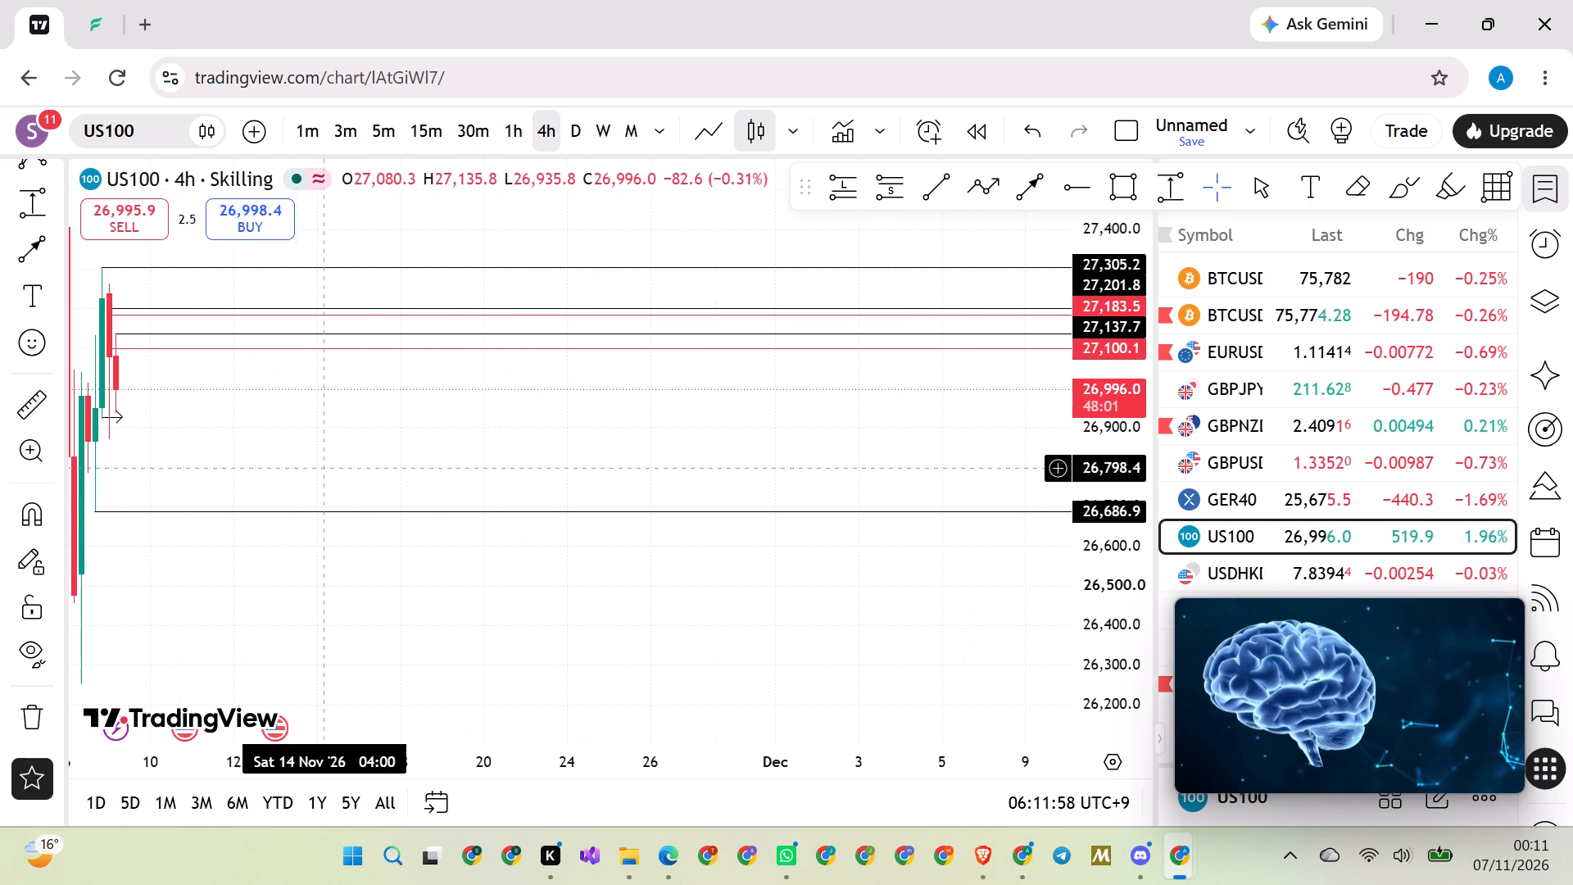
left_click_drag(258, 465, 773, 489)
scroll(727, 476, "up", 9)
left_click_drag(649, 482, 808, 479)
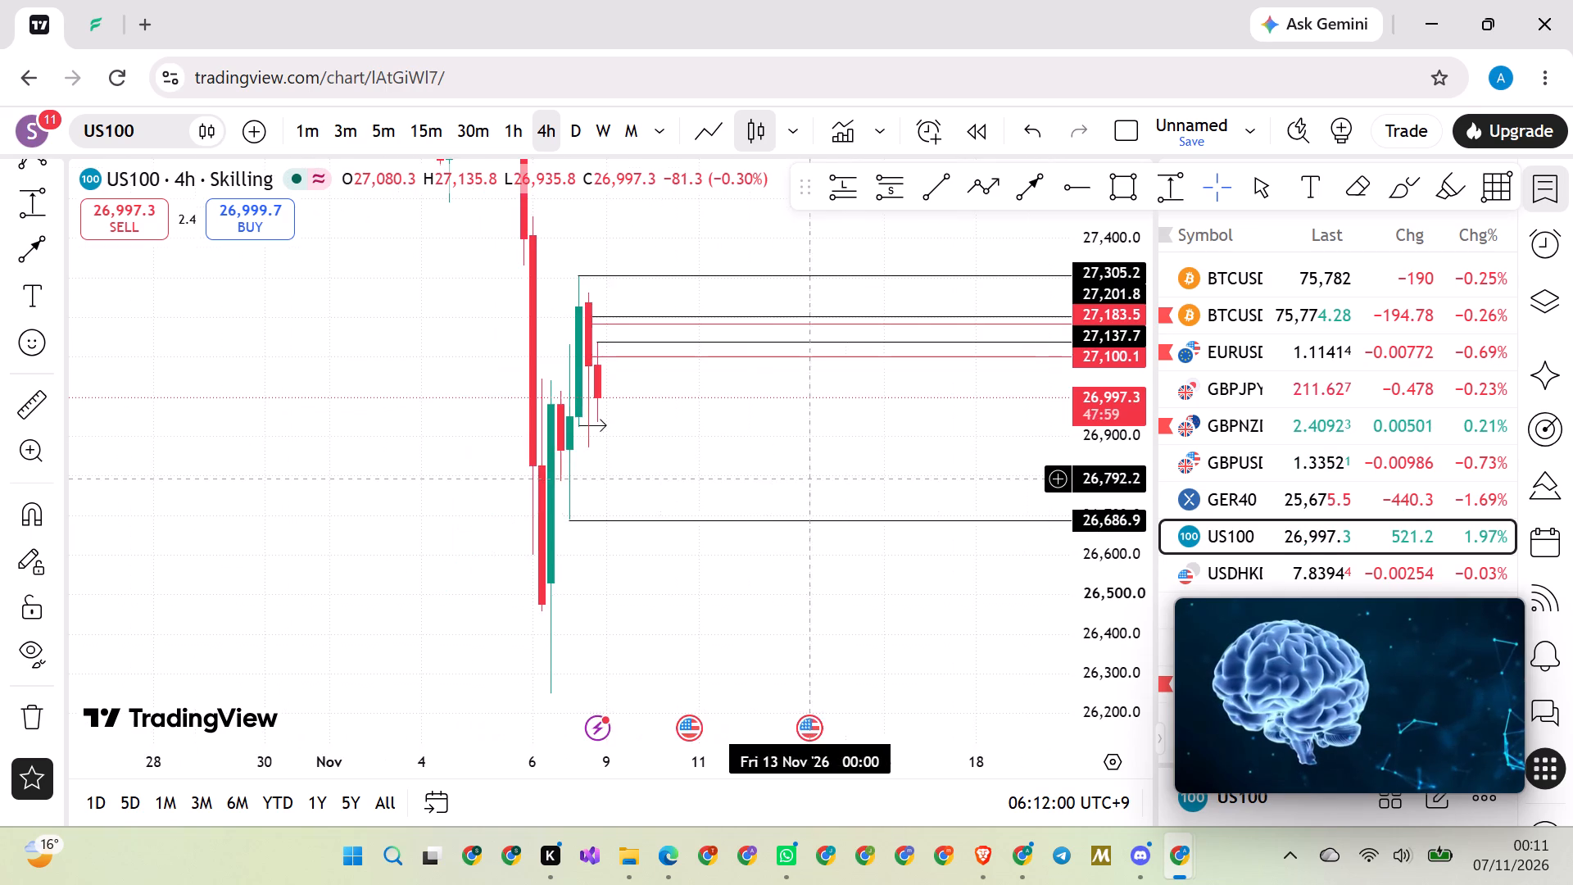
scroll(790, 472, "up", 2)
left_click_drag(1095, 458, 1068, 563)
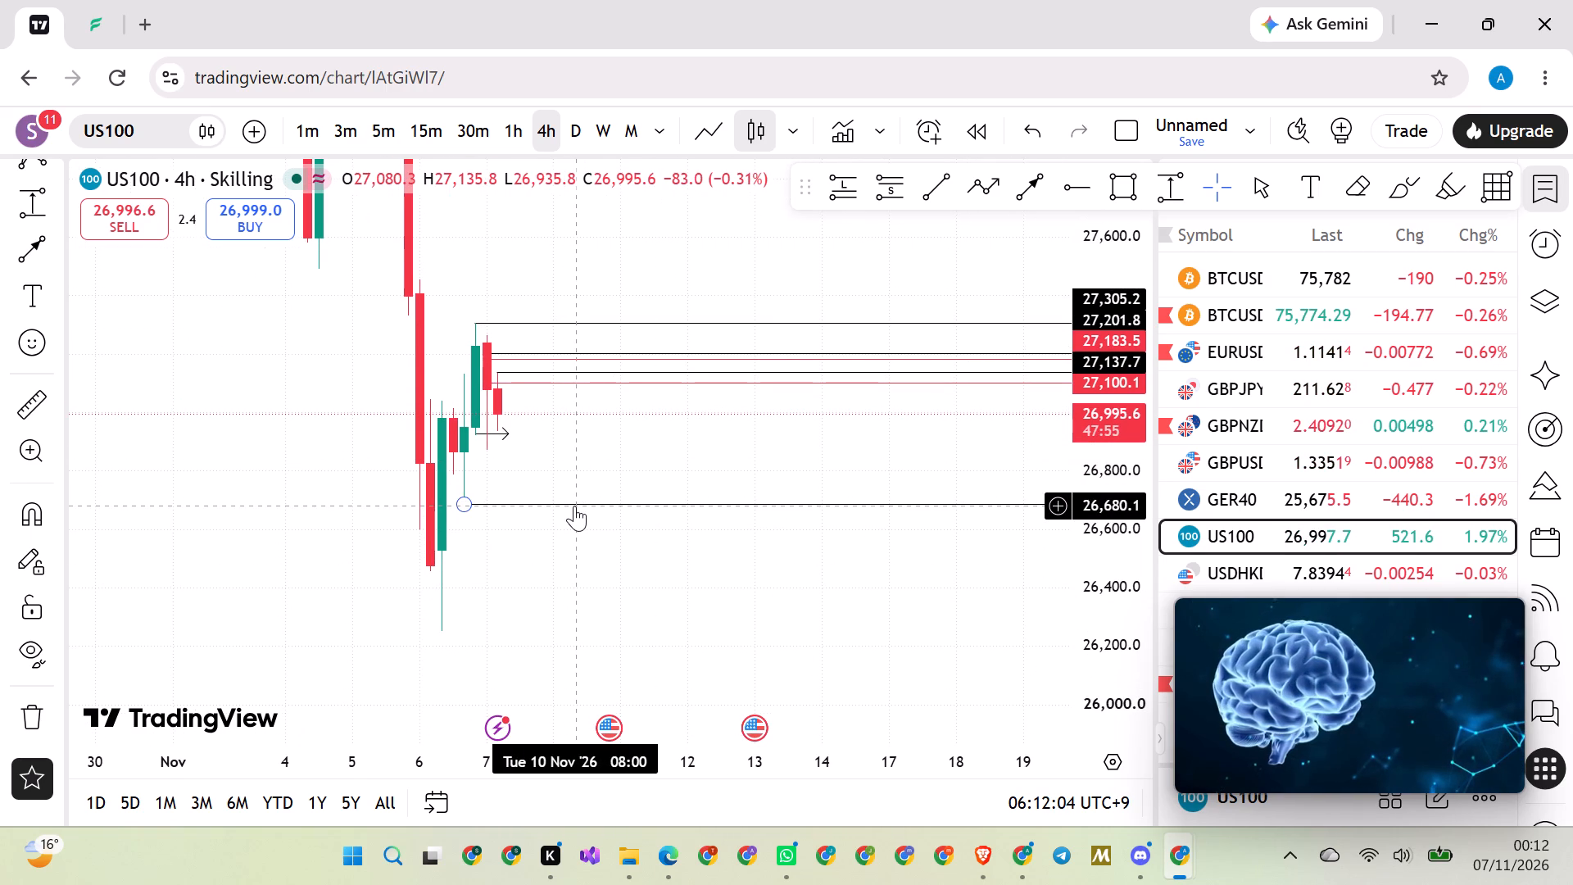
scroll(630, 539, "up", 1)
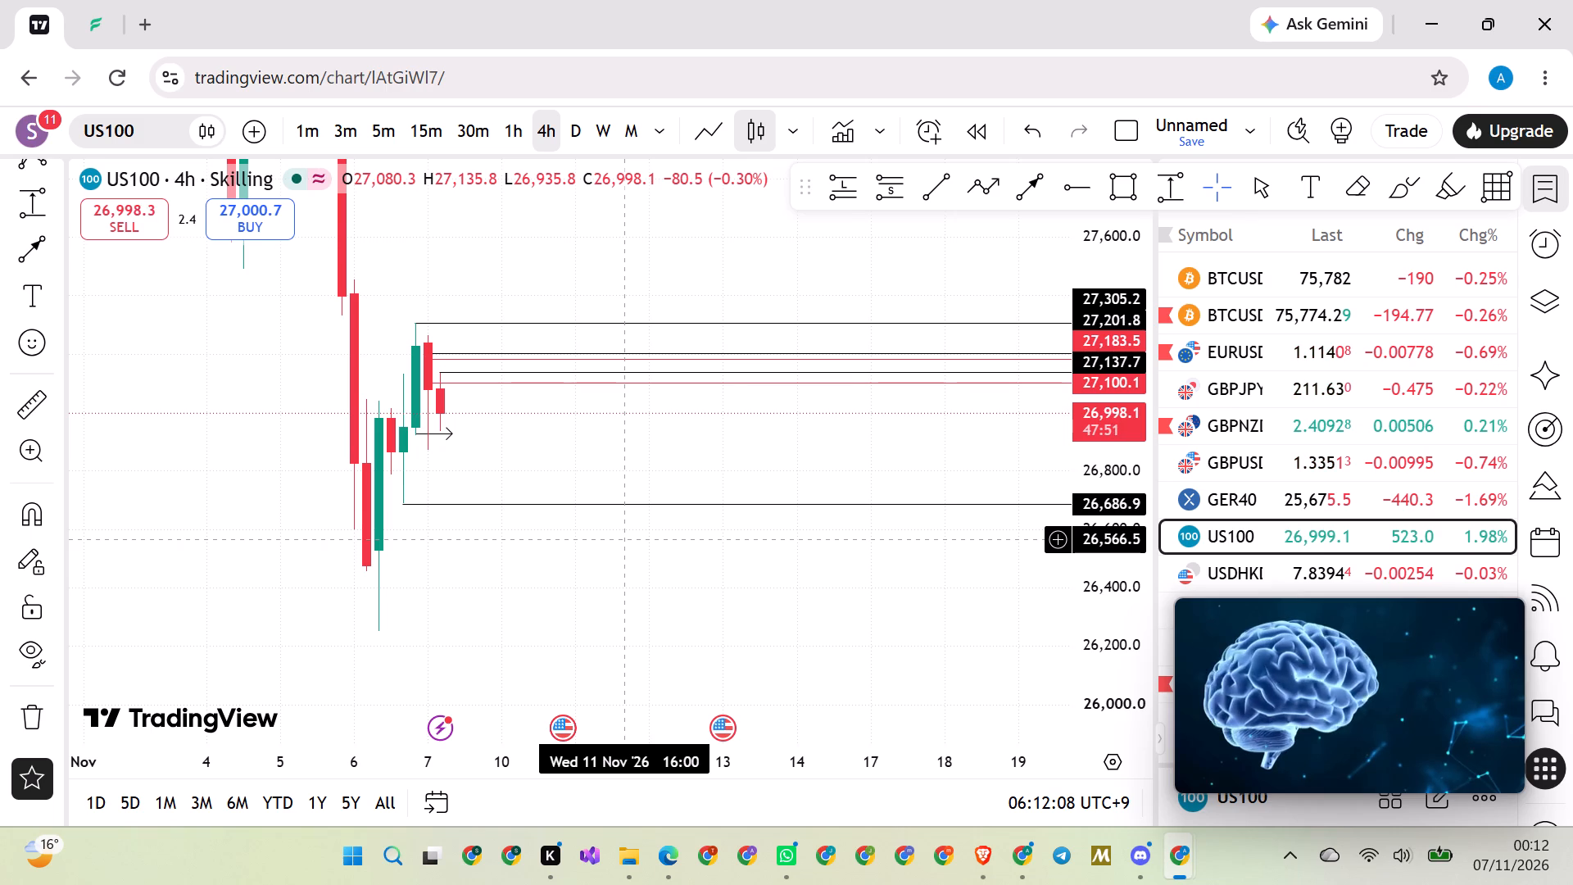
scroll(630, 539, "up", 1)
left_click(1083, 175)
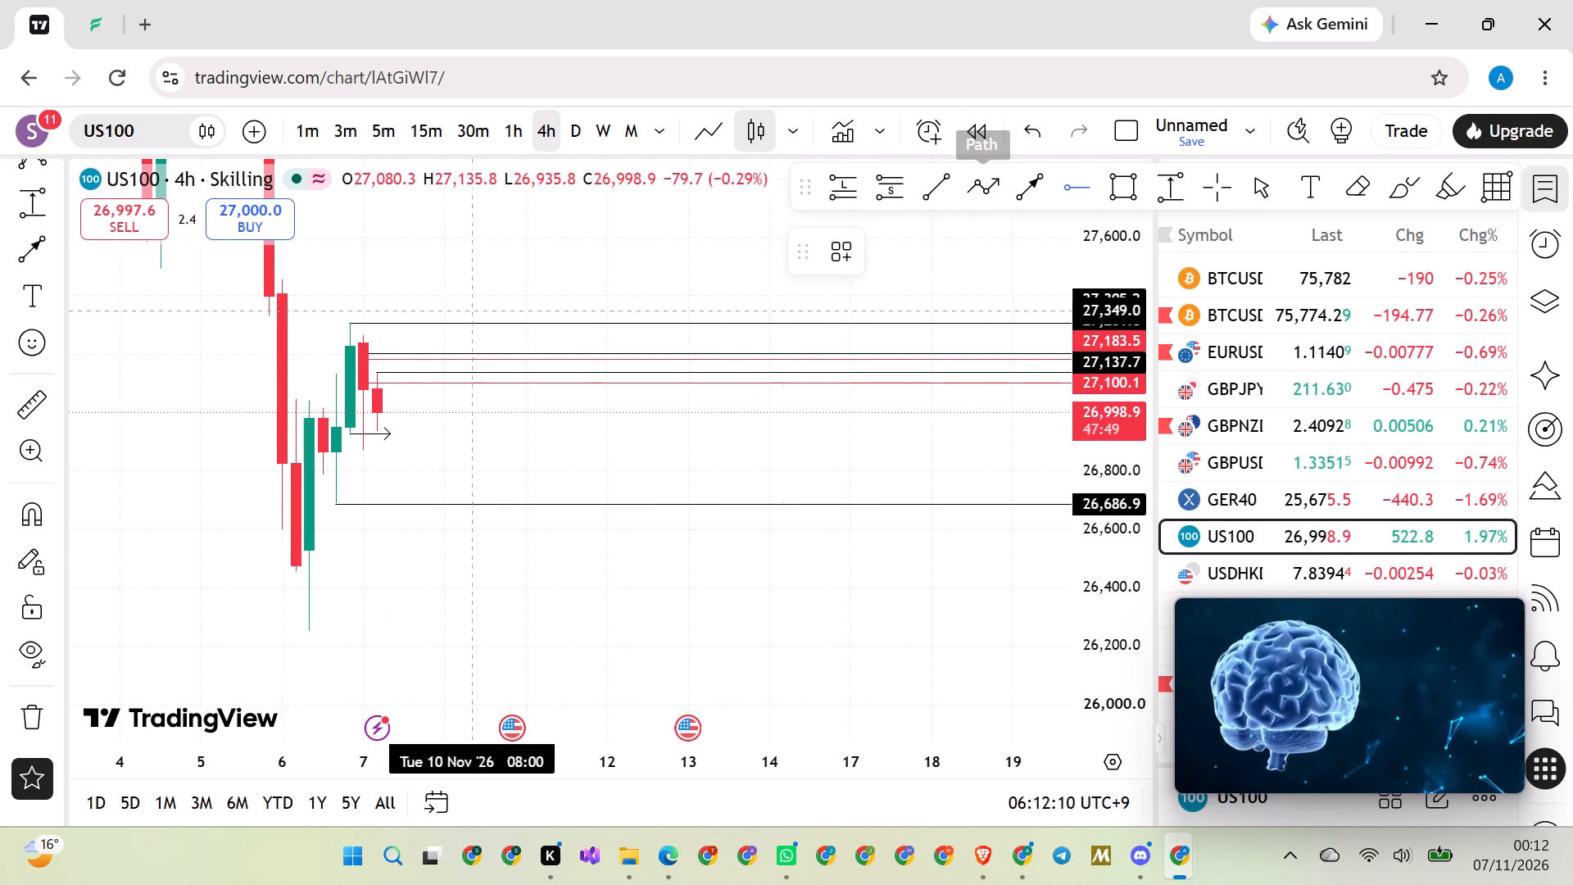
left_click(306, 407)
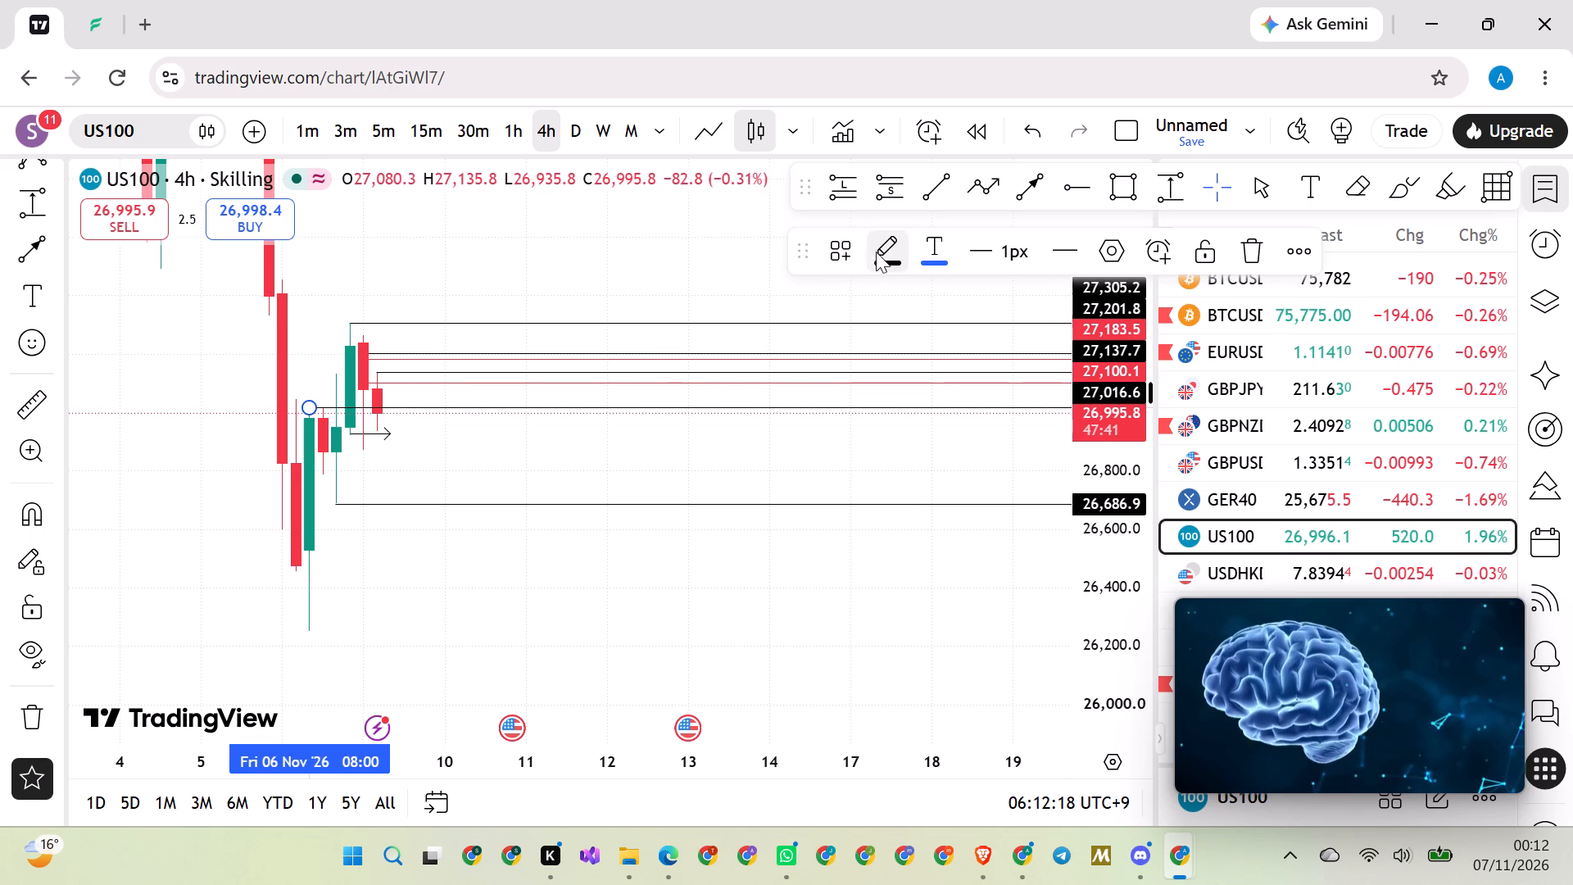
left_click(878, 252)
left_click(918, 331)
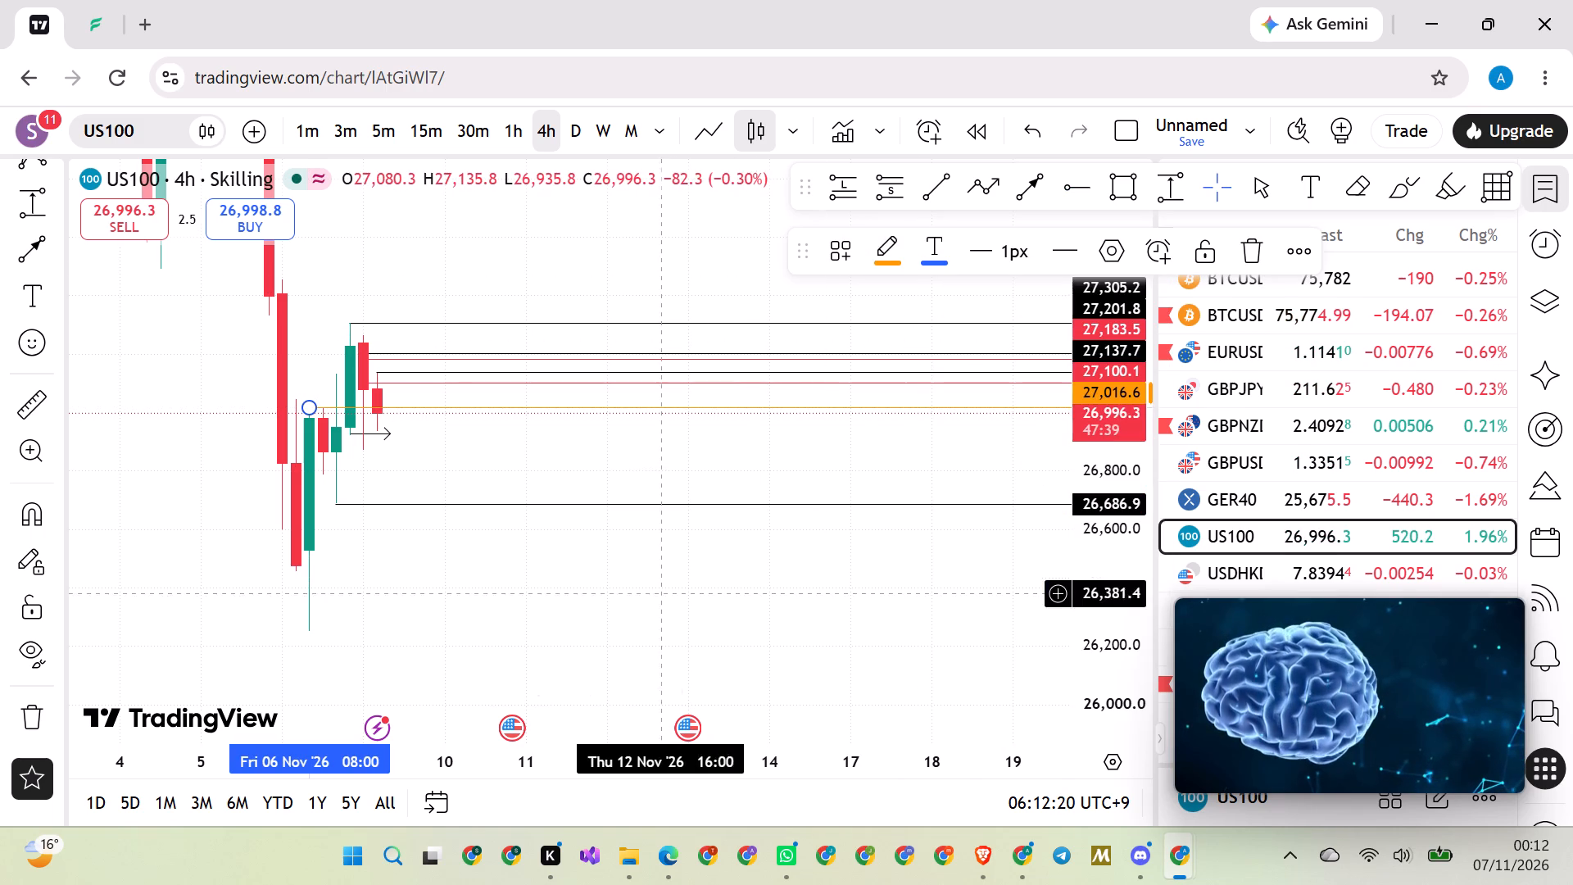
left_click(673, 620)
scroll(683, 613, "up", 1)
scroll(683, 610, "down", 10)
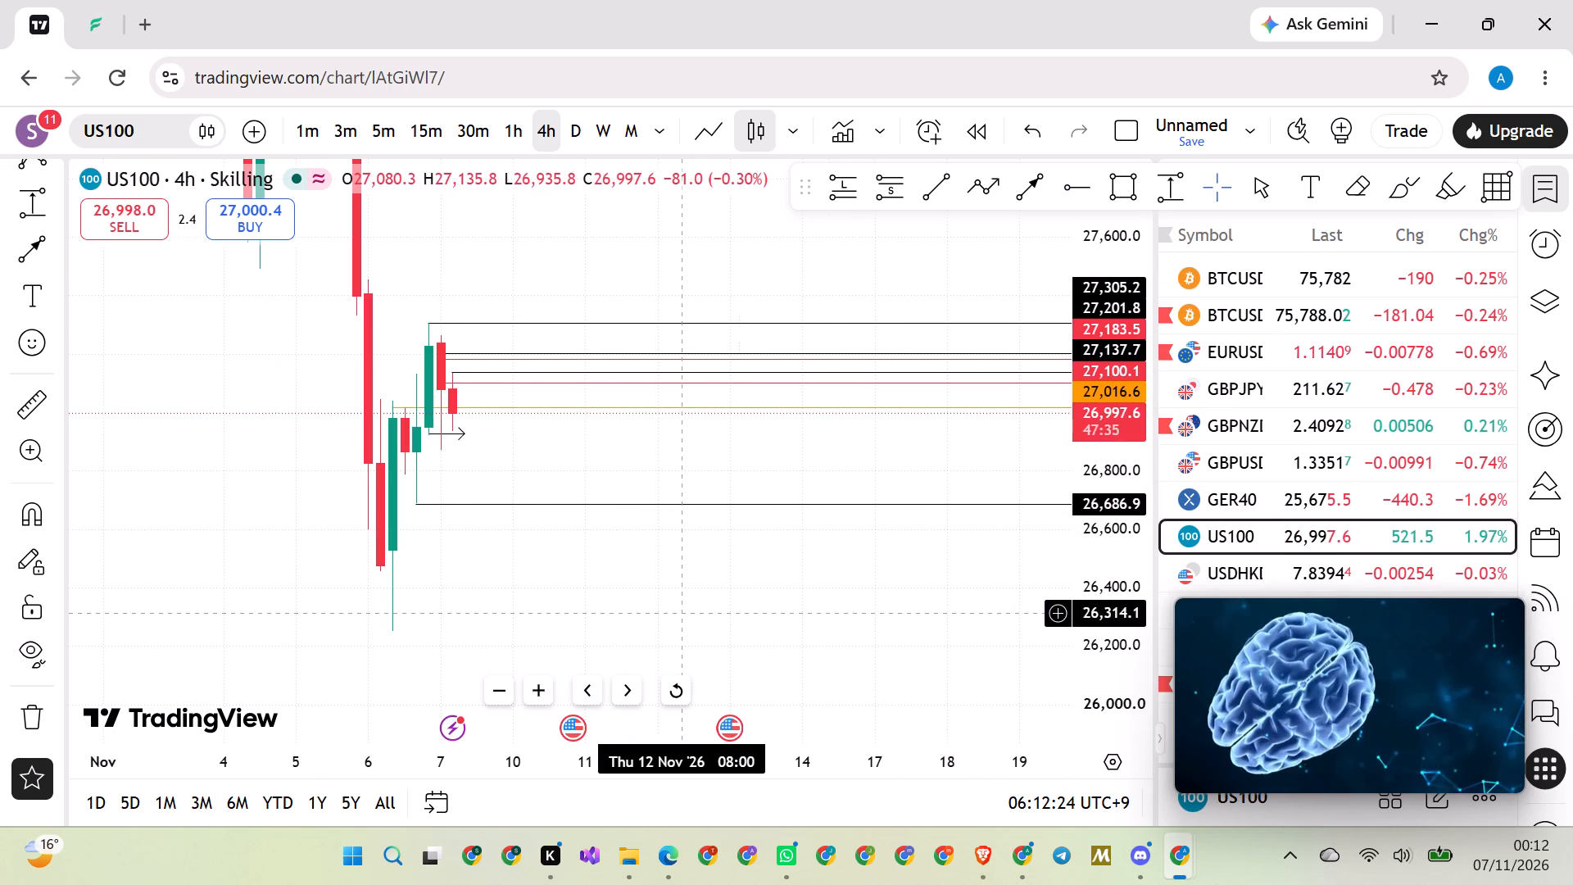
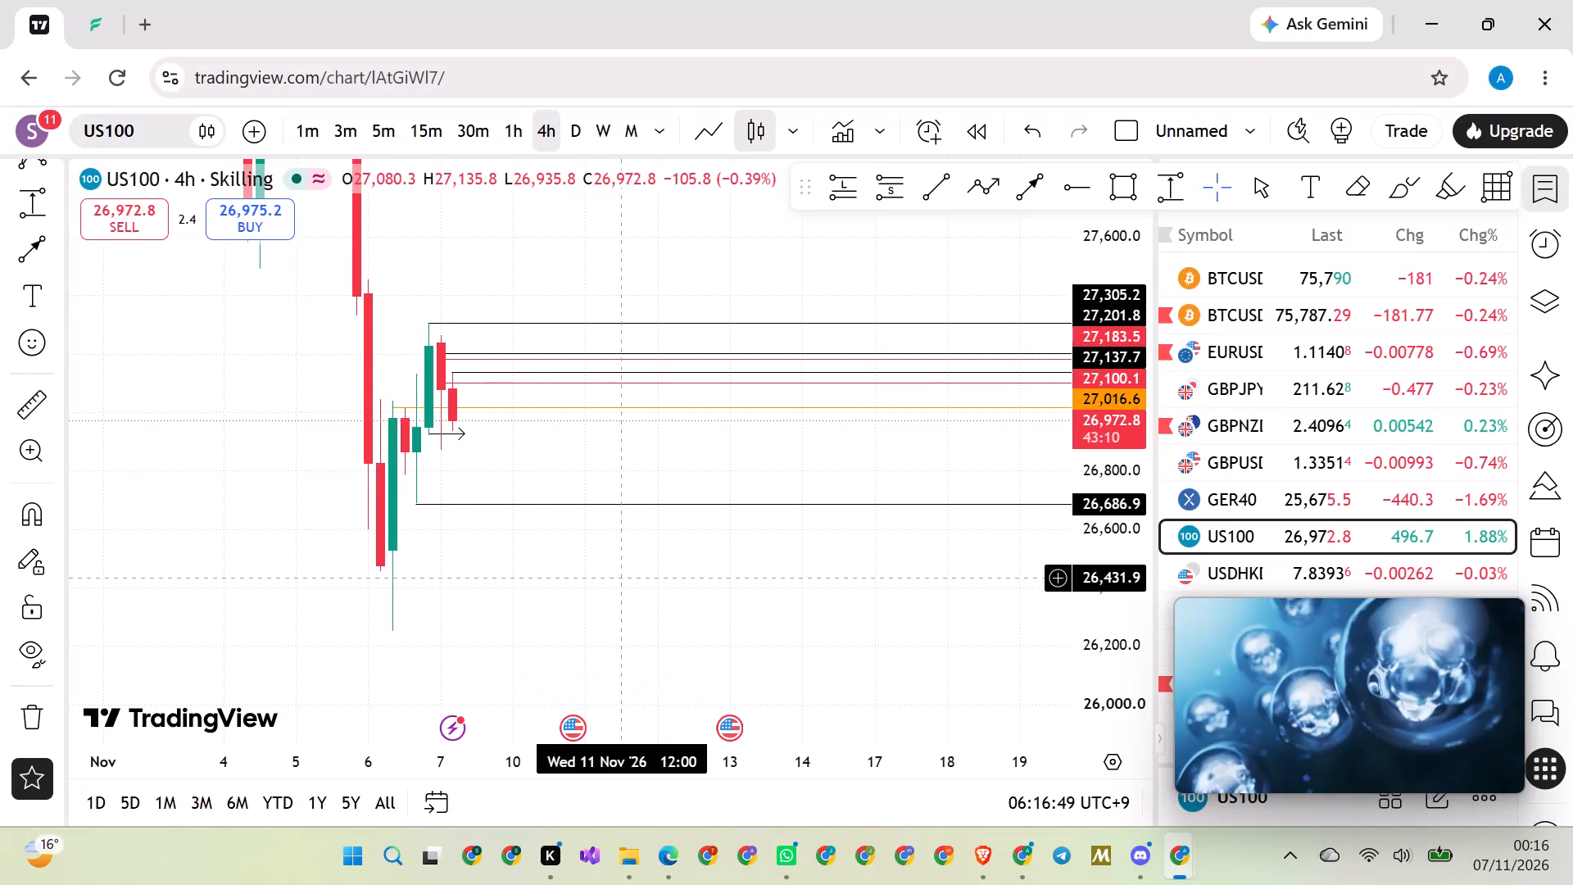
Reposition the lowest black horizontal ray to about 26,692.7, starting at the 6 November 16:00 candle's low.
scroll(627, 579, "up", 1)
scroll(627, 579, "down", 3)
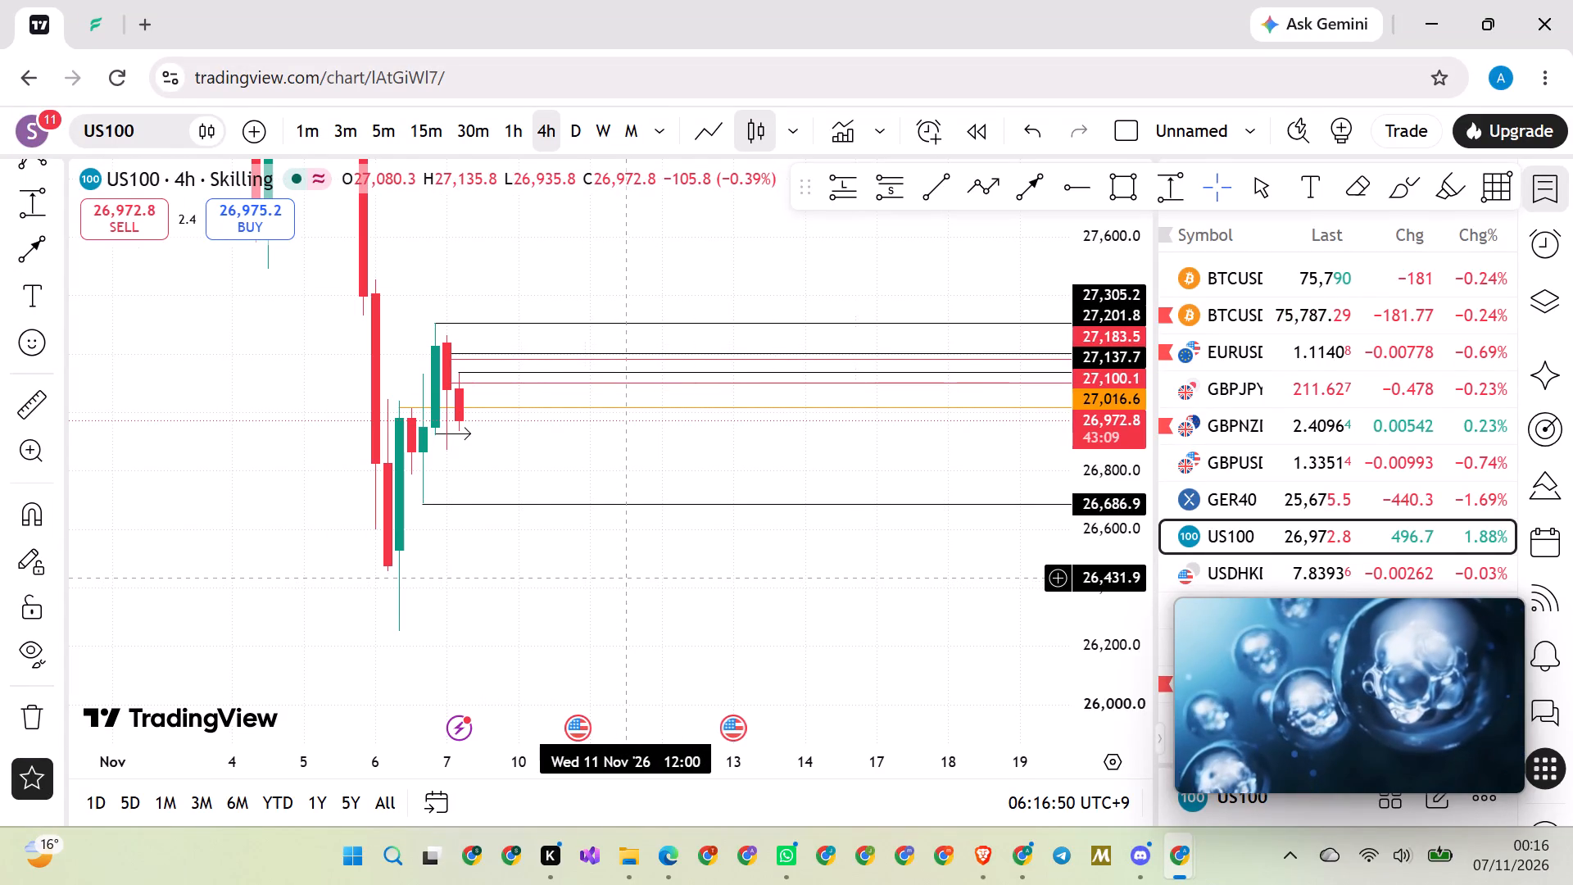
scroll(629, 581, "up", 1)
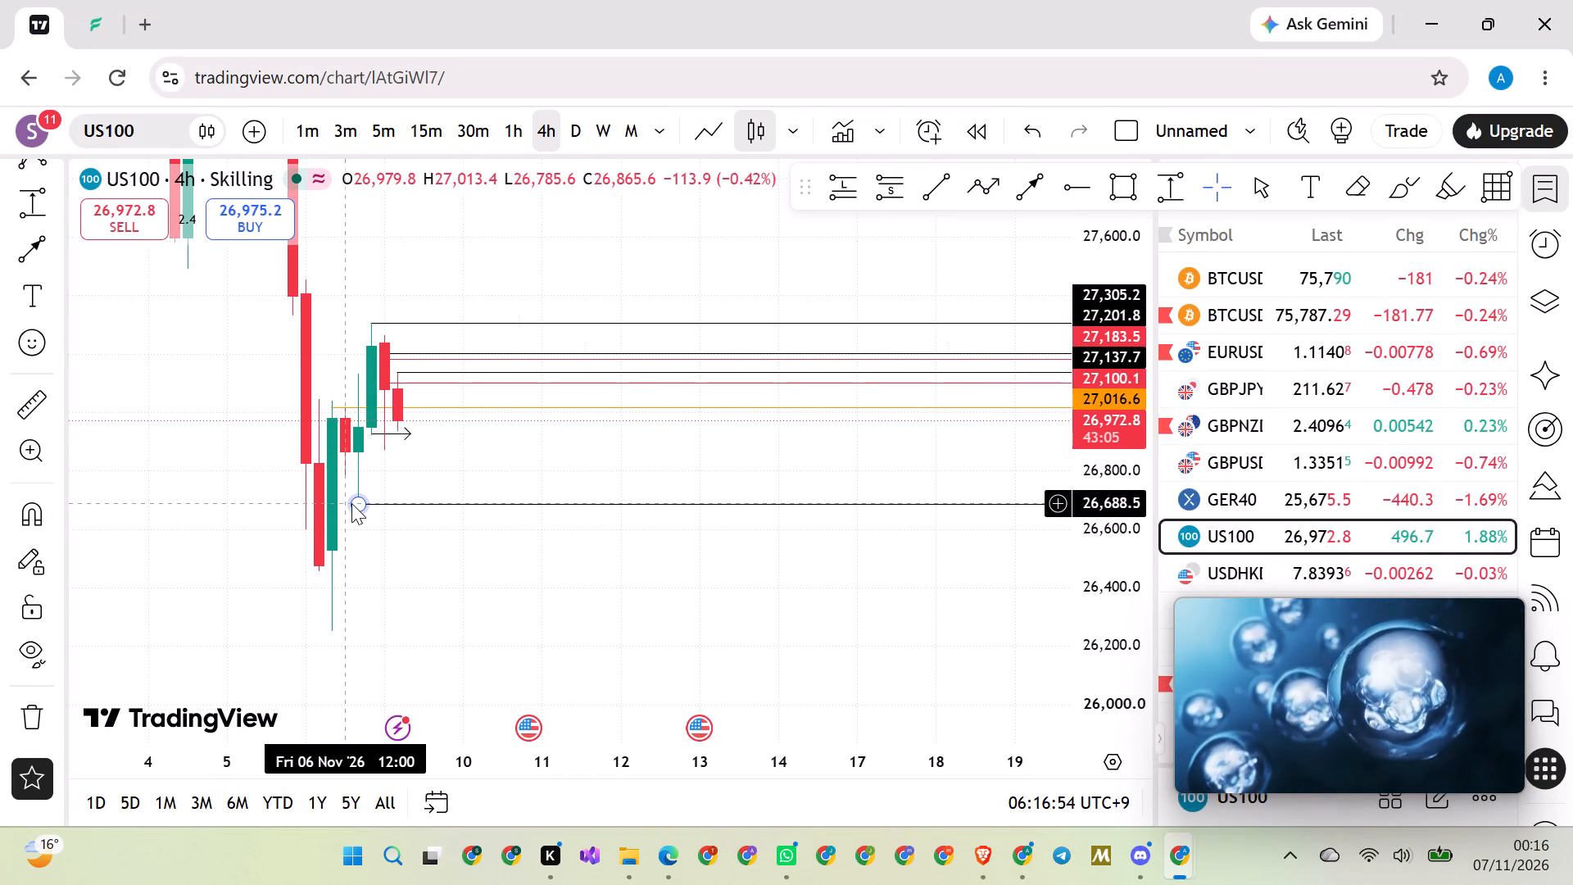
left_click_drag(351, 503, 363, 501)
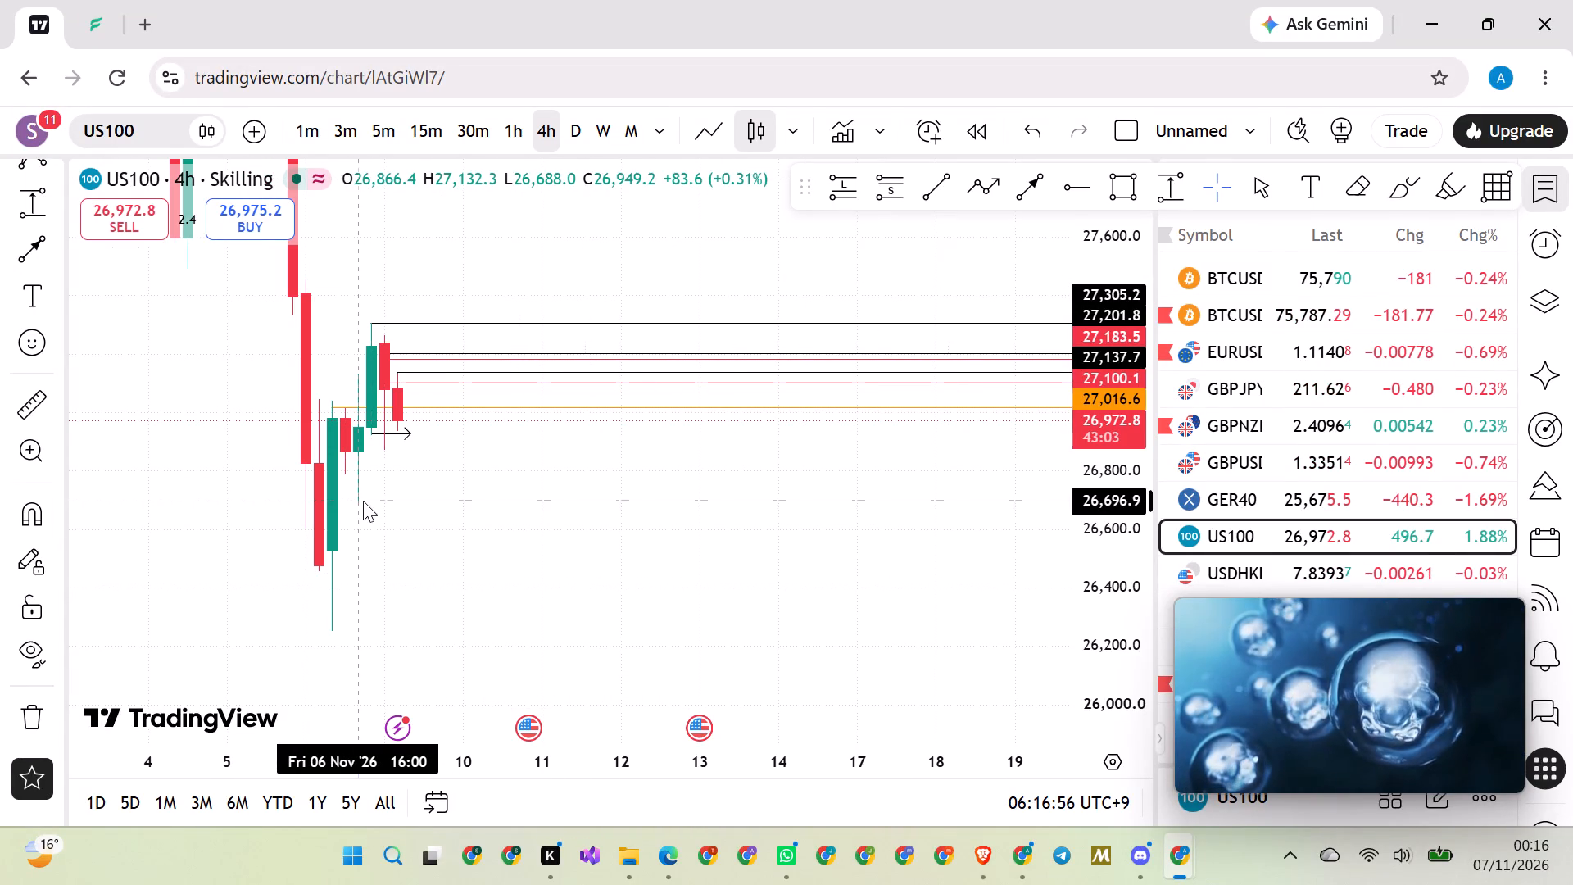
left_click_drag(363, 501, 345, 504)
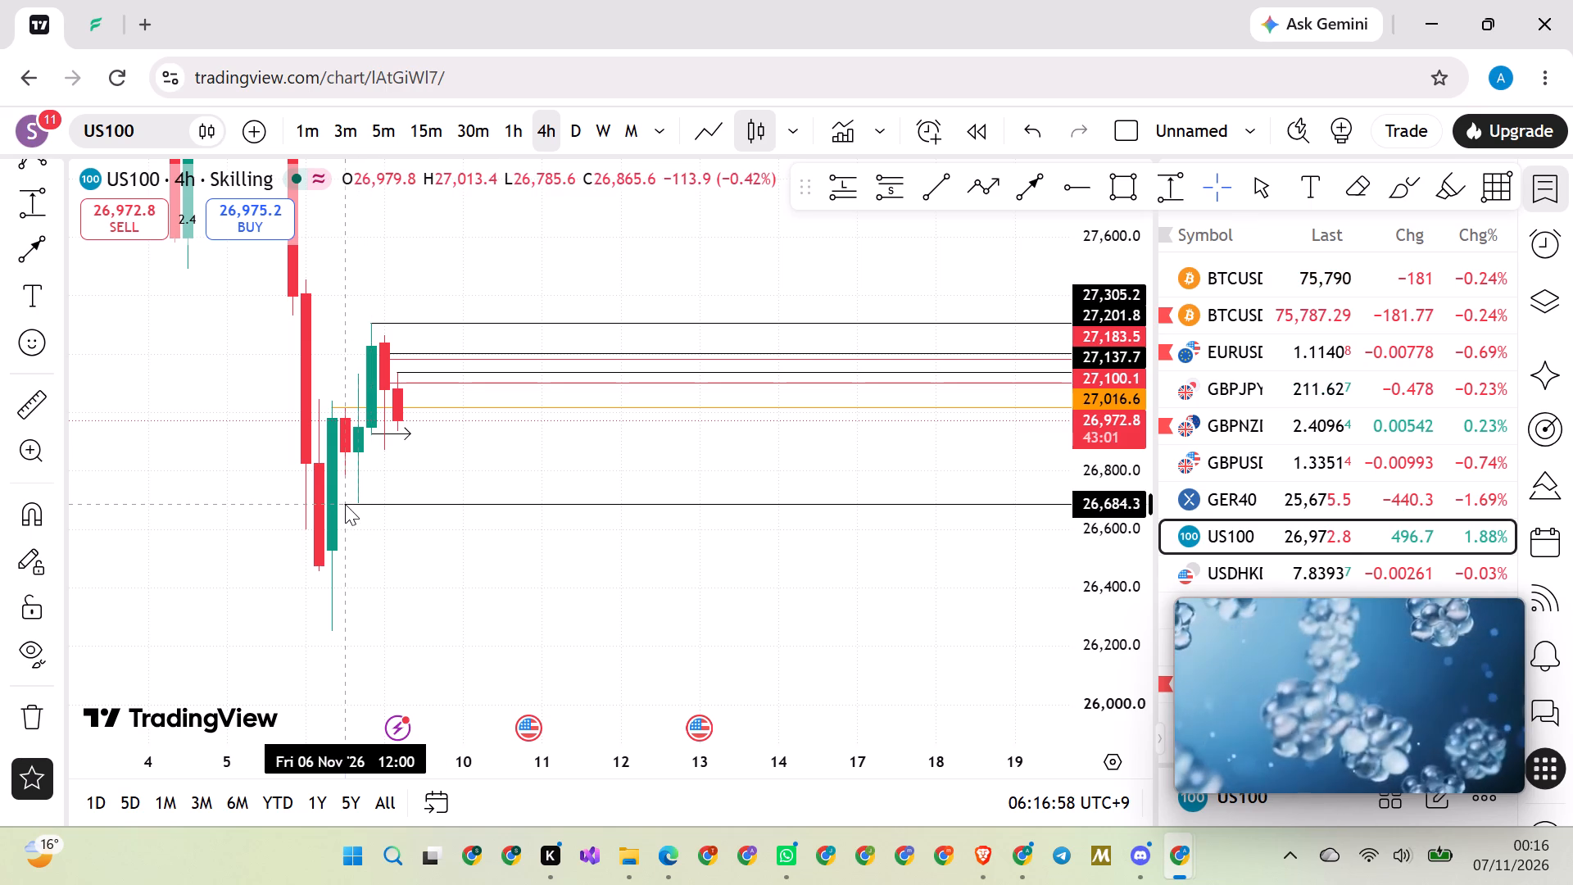
left_click_drag(345, 504, 354, 501)
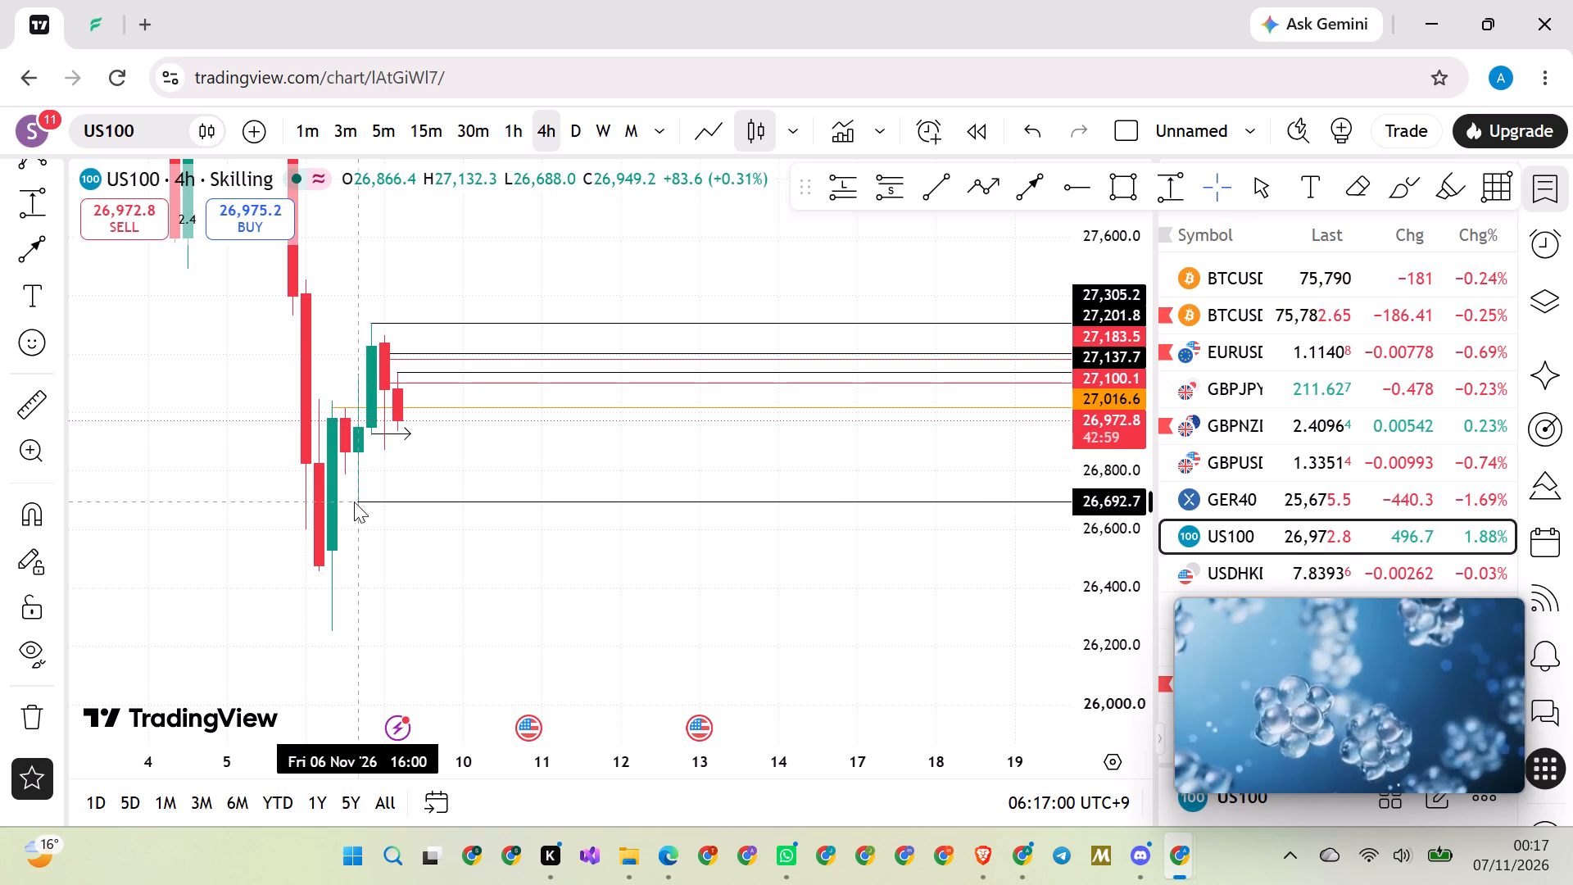
left_click_drag(354, 501, 360, 501)
left_click(395, 528)
scroll(395, 528, "up", 1)
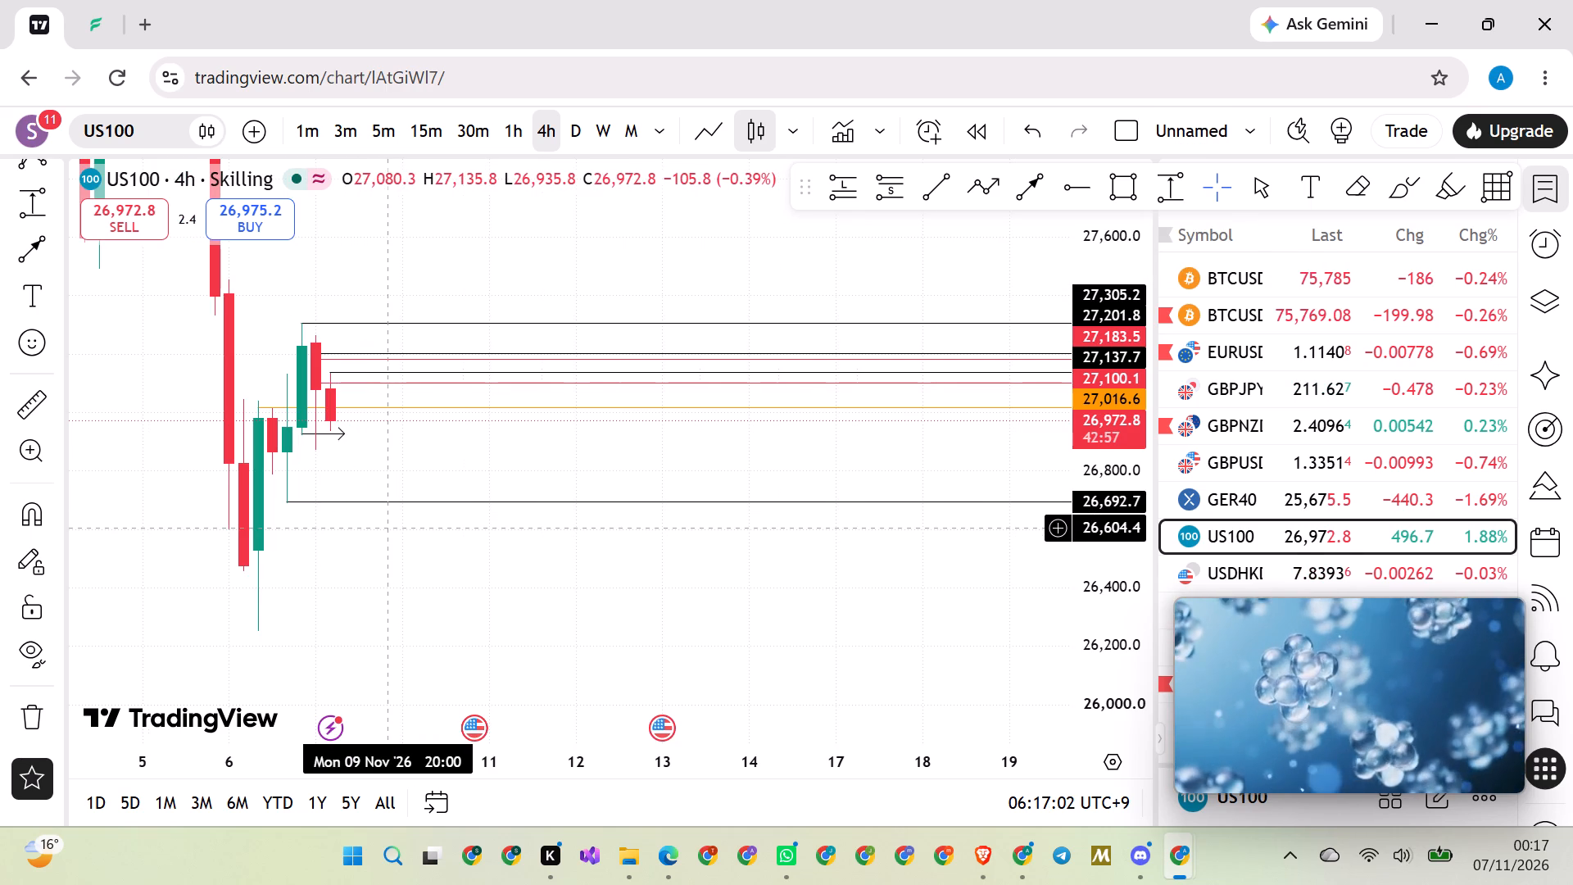
scroll(398, 528, "down", 1)
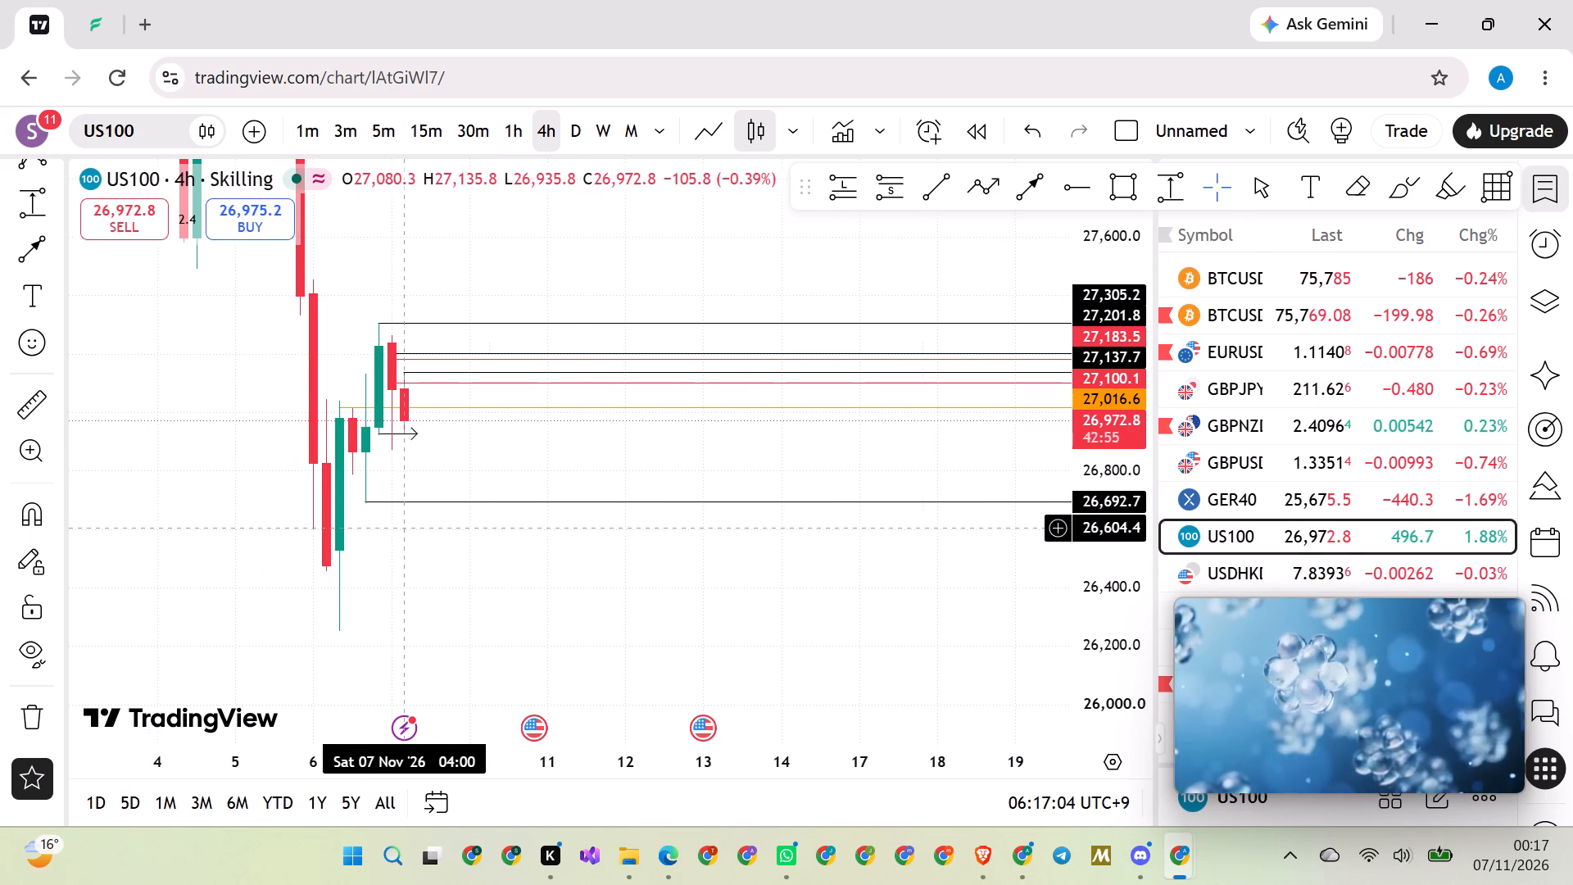
Move the floating video player off the watchlist so the silver symbols are accessible.
left_click_drag(1323, 644, 1295, 644)
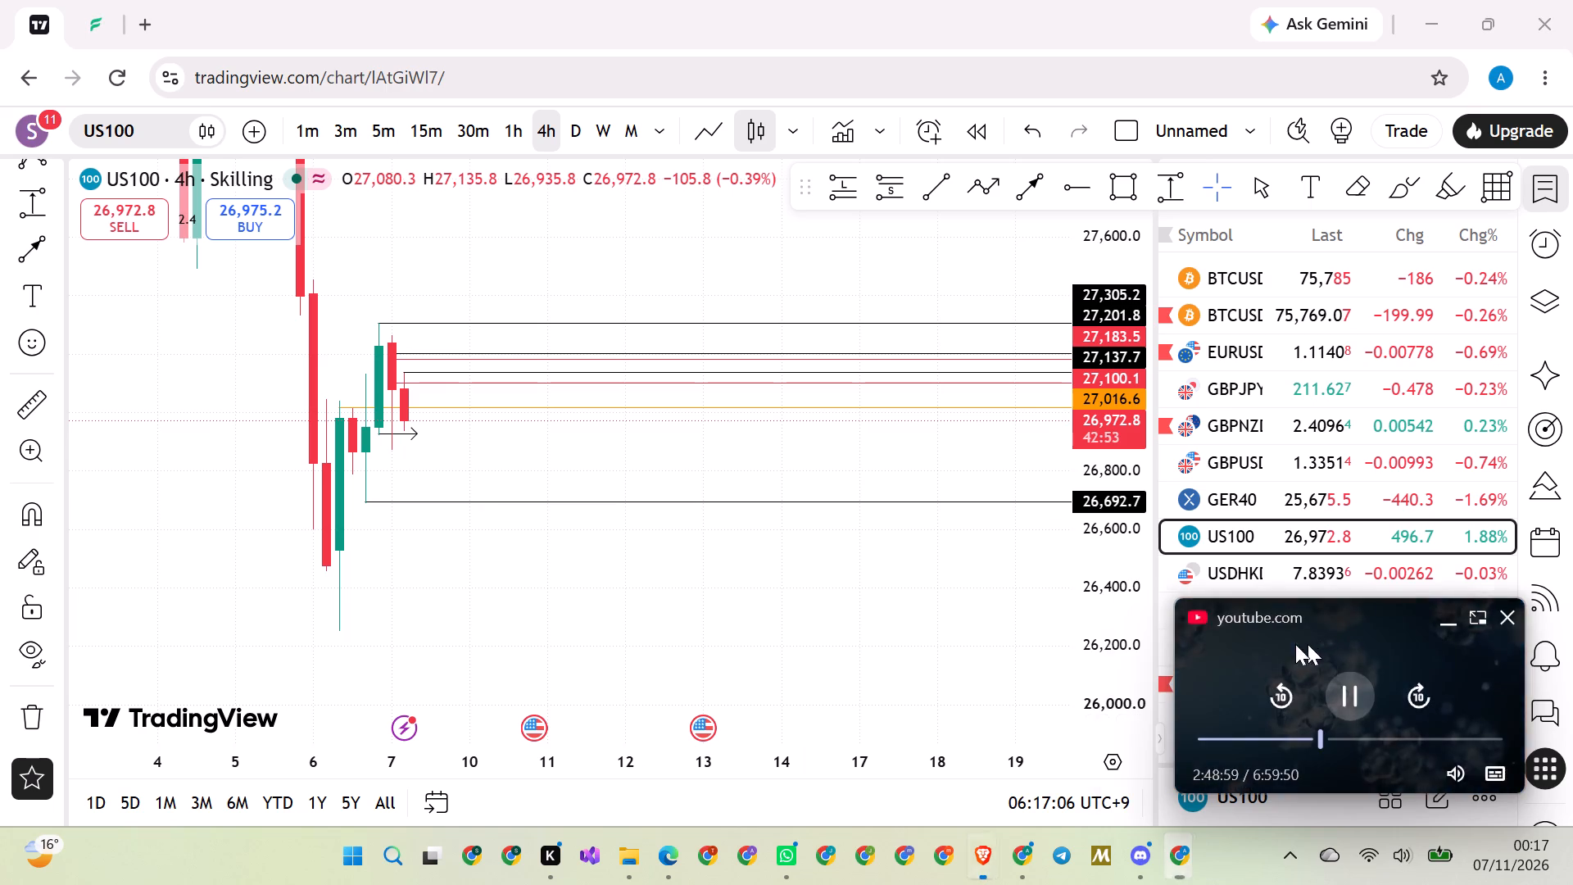
left_click_drag(1295, 644, 219, 684)
Examine silver (XAGUSD) 4-hour price action on the FOREX.com and OANDA charts against their marked levels and position.
left_click(1222, 603)
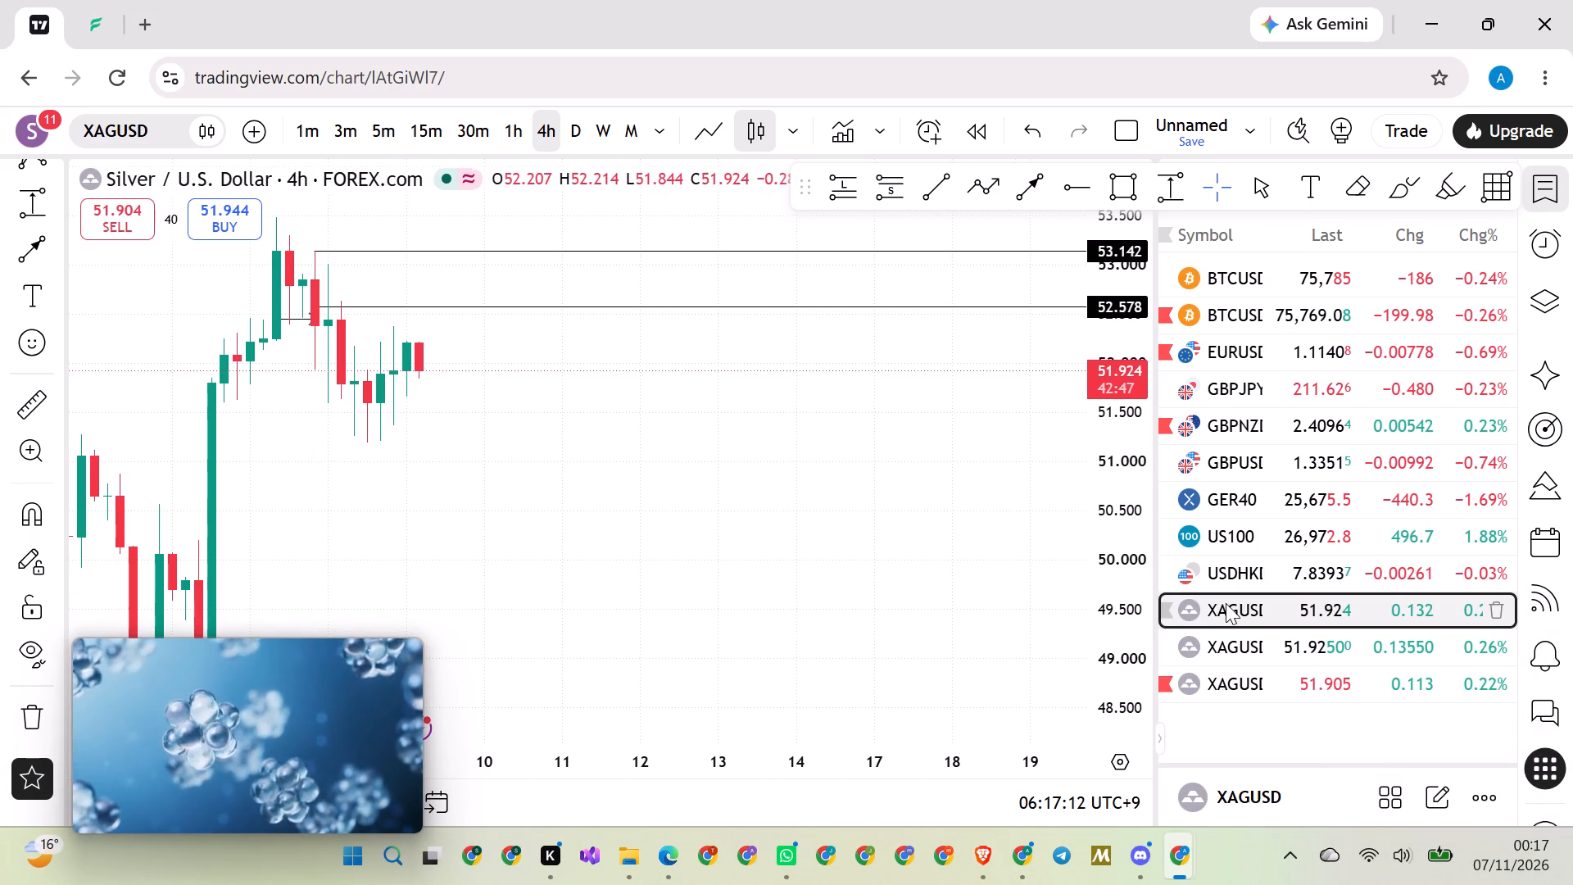
scroll(750, 465, "down", 4)
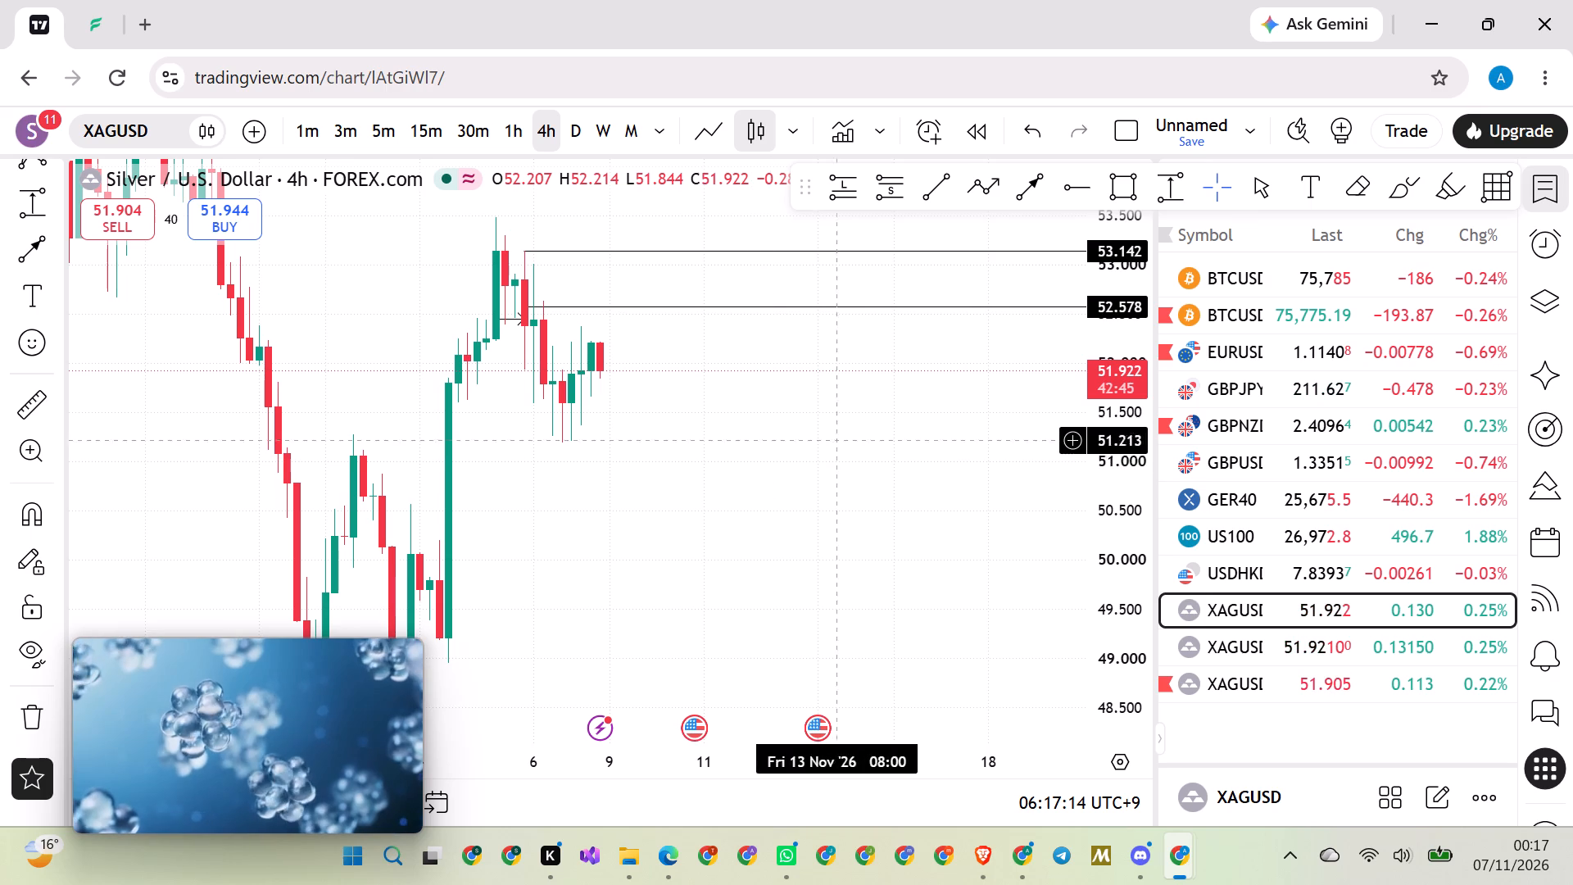
left_click_drag(1130, 371, 1078, 538)
scroll(850, 466, "down", 9)
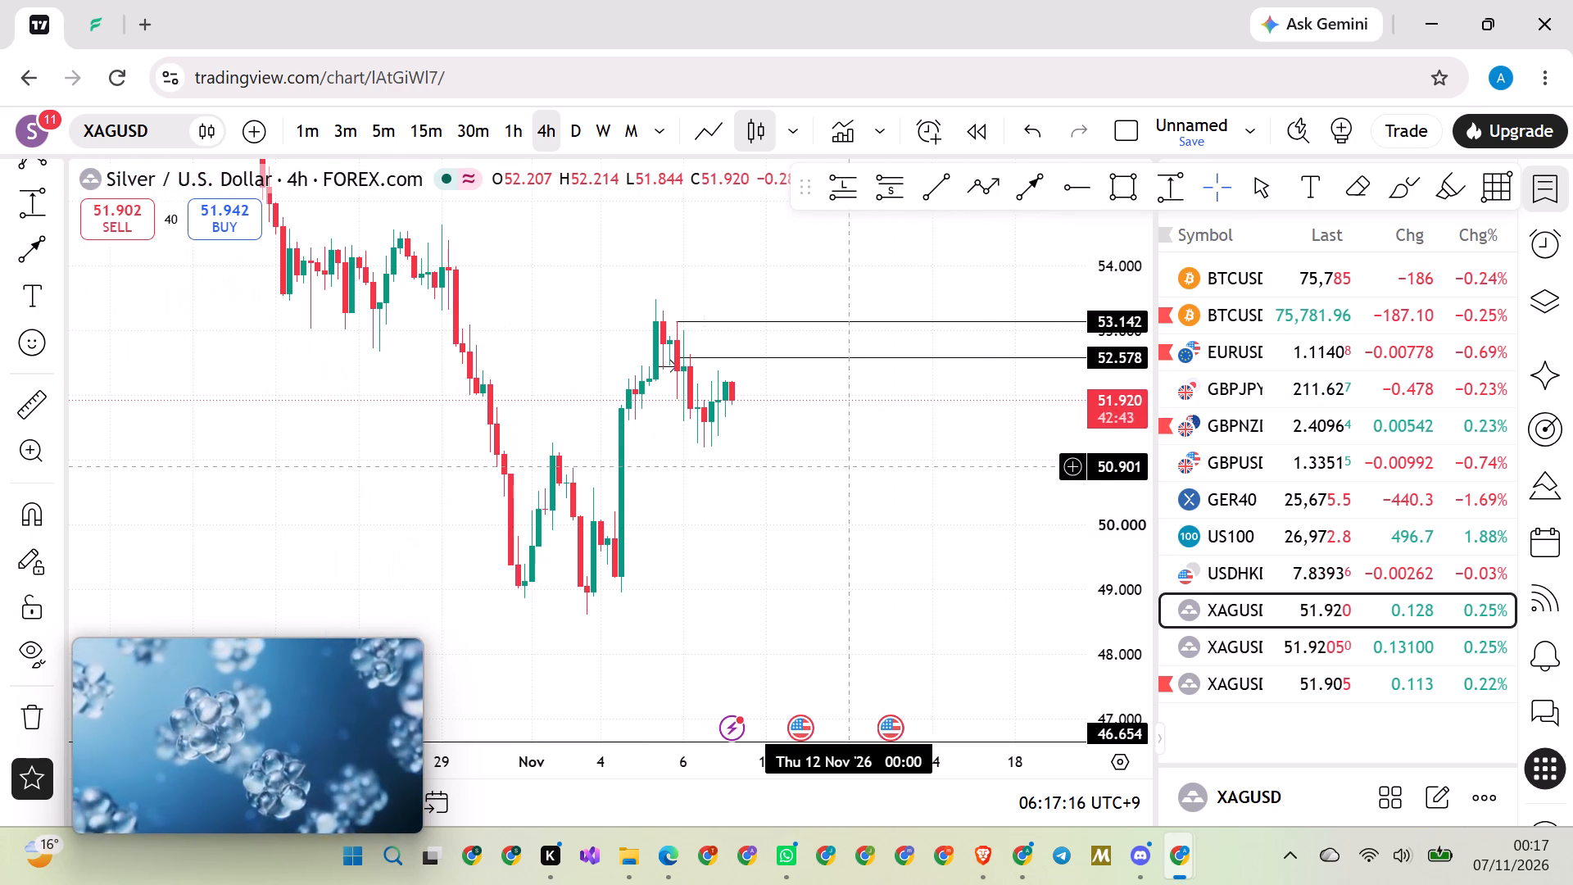
left_click_drag(1103, 443, 1024, 593)
scroll(835, 473, "down", 10)
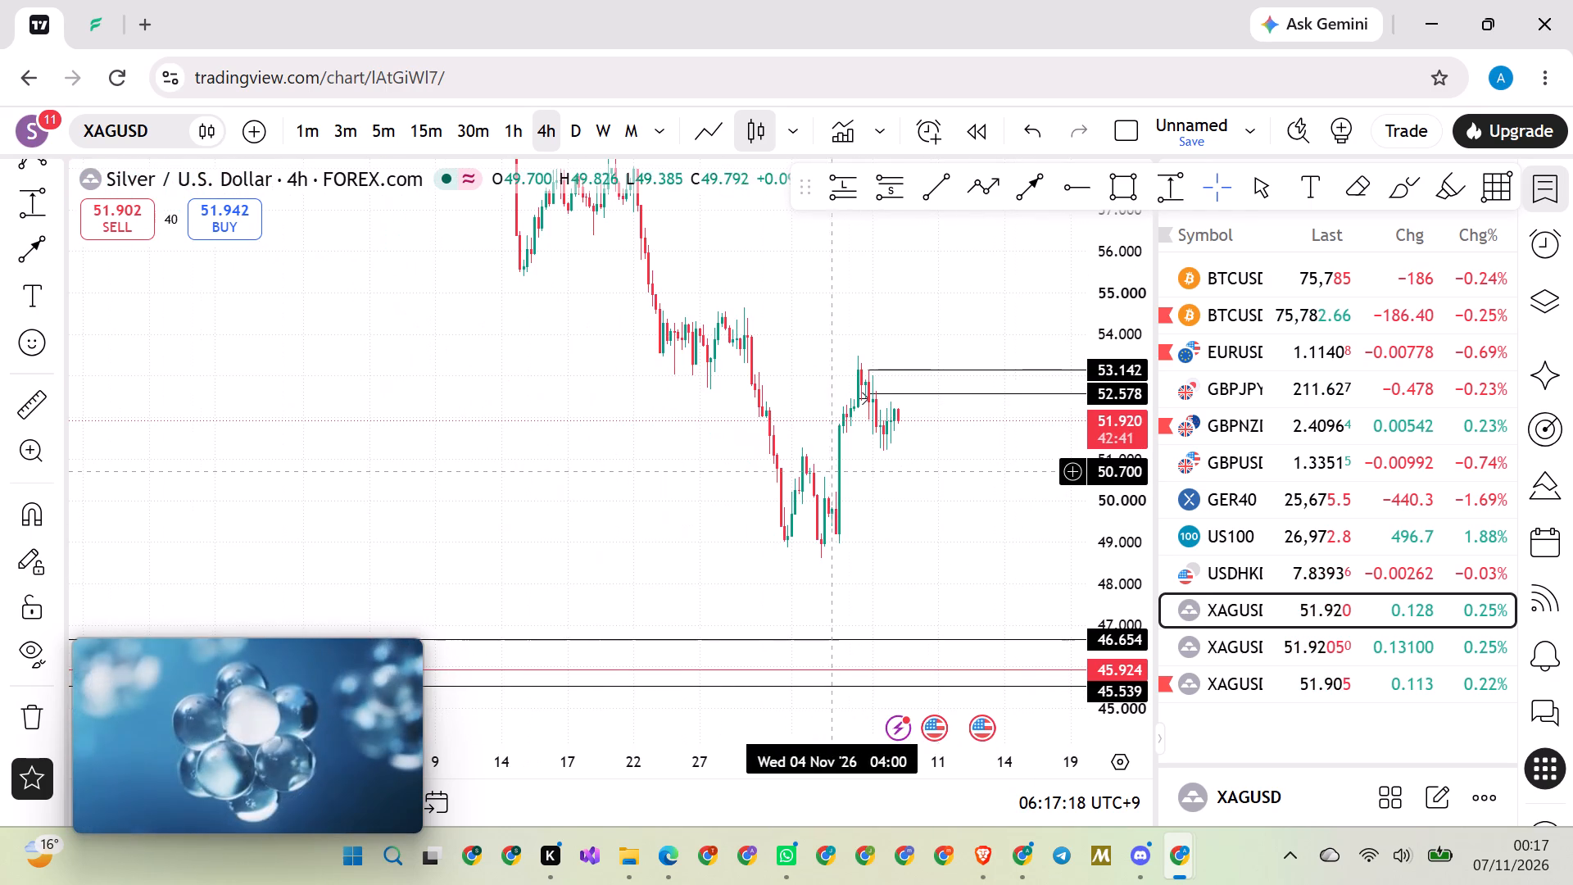
left_click(1220, 651)
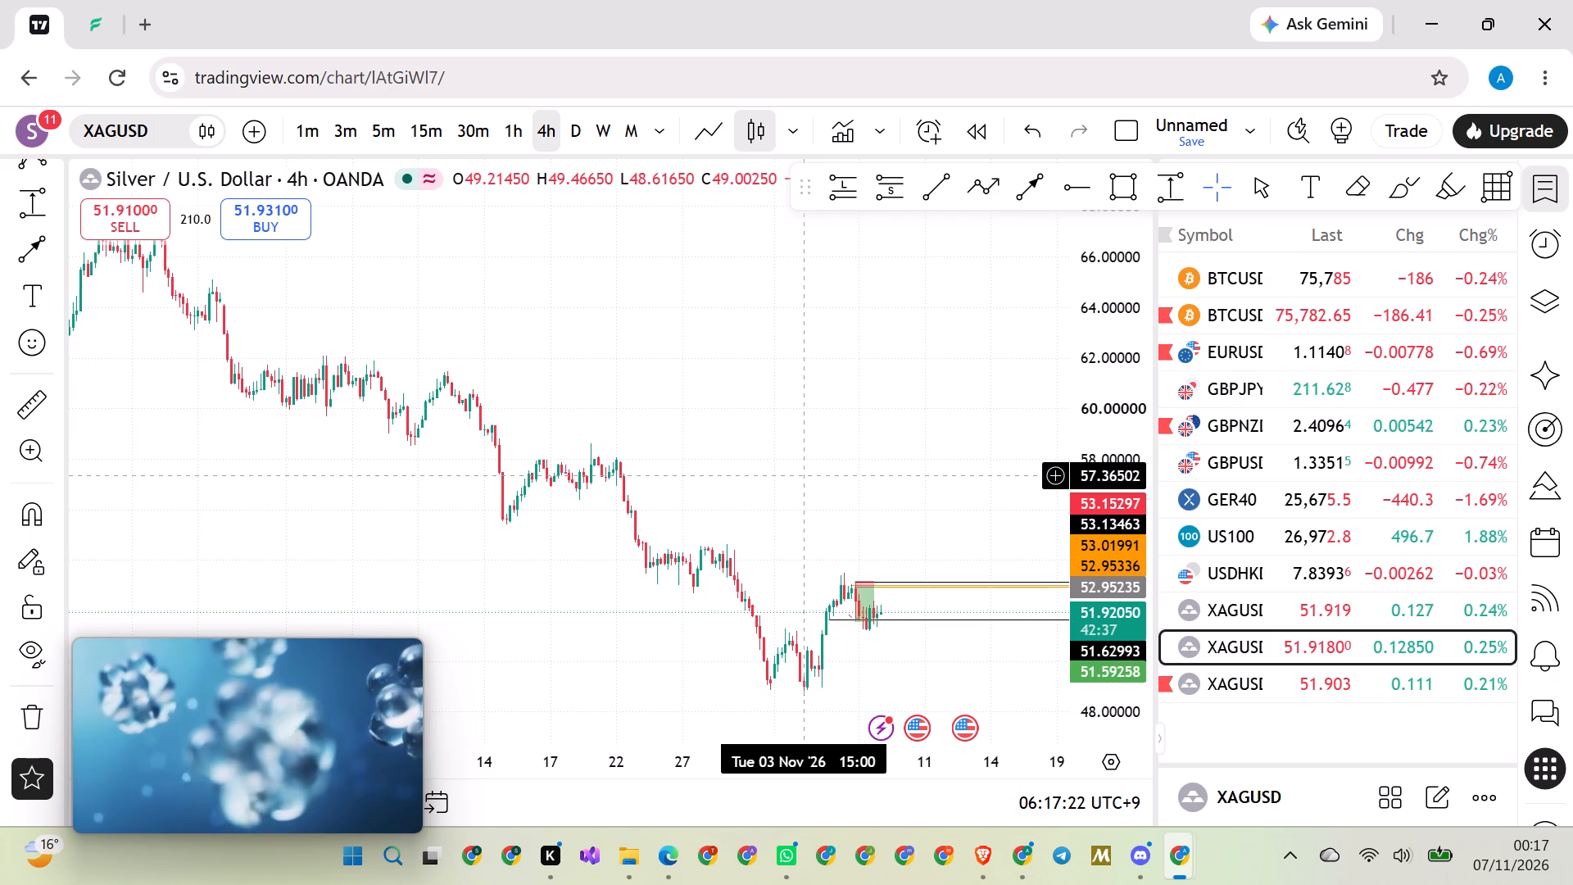
scroll(805, 475, "up", 6)
left_click_drag(812, 468, 718, 341)
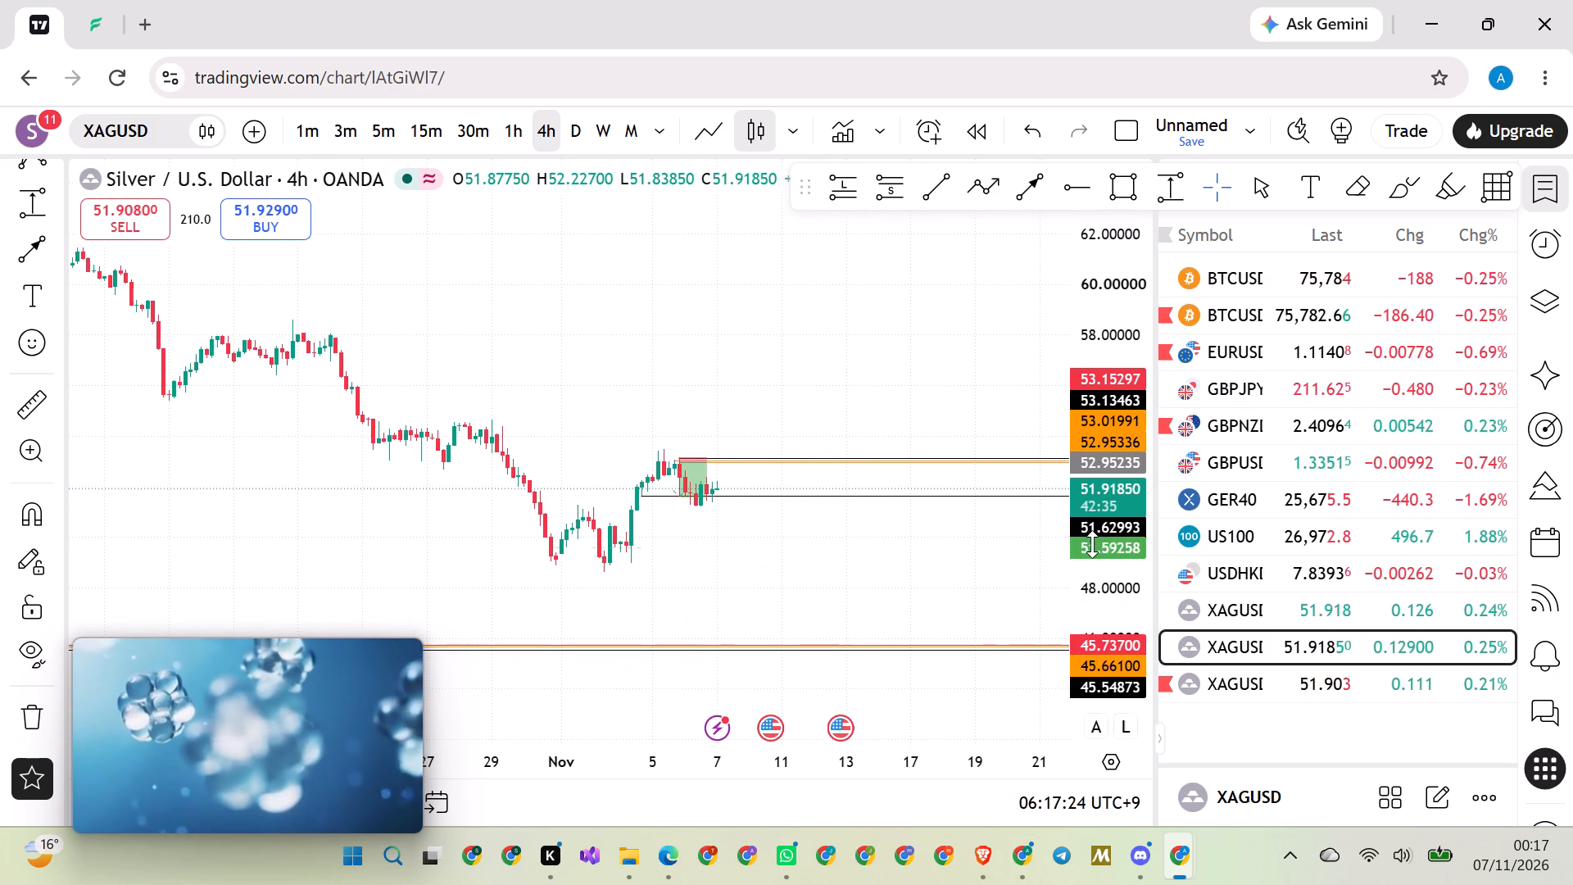
scroll(1113, 526, "up", 20)
scroll(1113, 526, "up", 9)
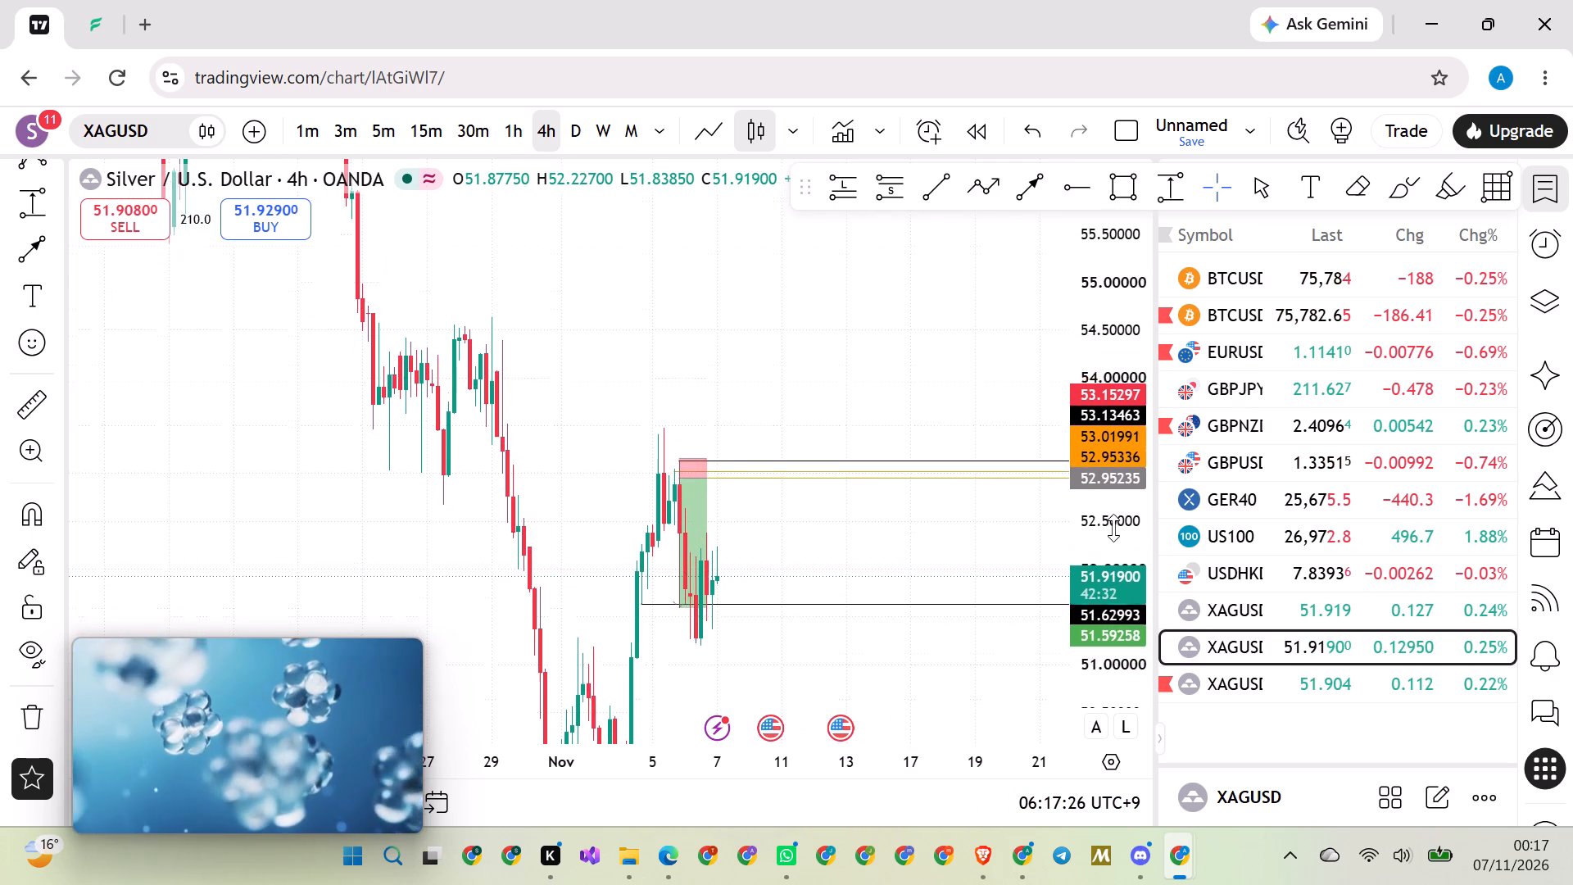
scroll(1113, 528, "up", 4)
scroll(688, 338, "up", 9)
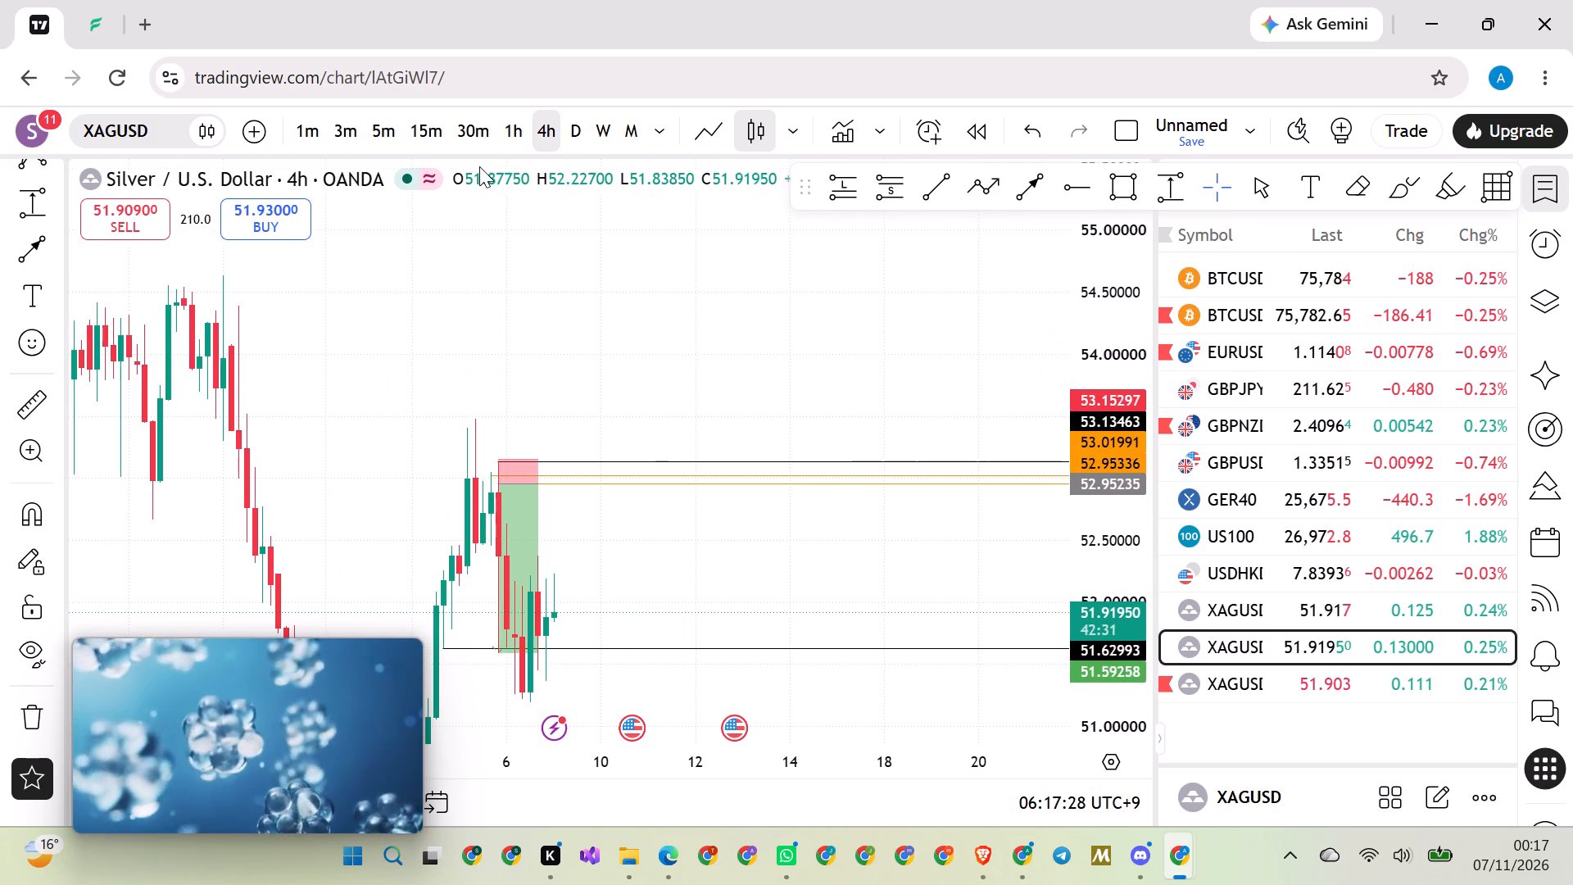
Examine the OANDA silver chart on the 30-minute timeframe around the short position and marked rays.
left_click(456, 131)
left_click_drag(1099, 313, 1059, 520)
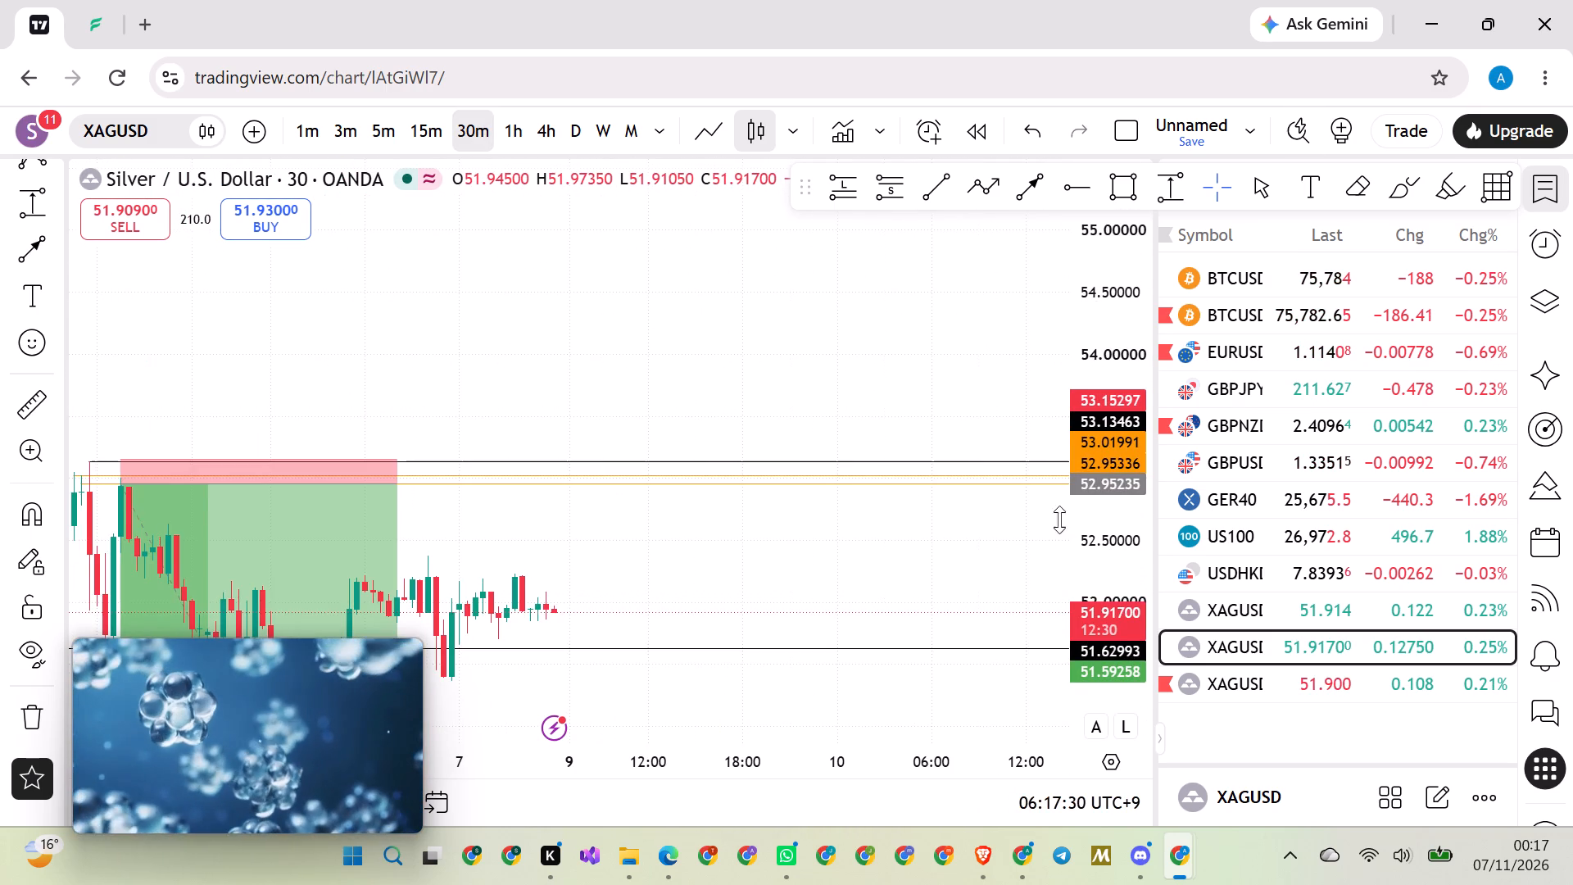
left_click_drag(1059, 520, 1027, 570)
scroll(512, 433, "down", 20)
scroll(512, 433, "down", 20)
scroll(512, 433, "down", 11)
scroll(582, 407, "up", 14)
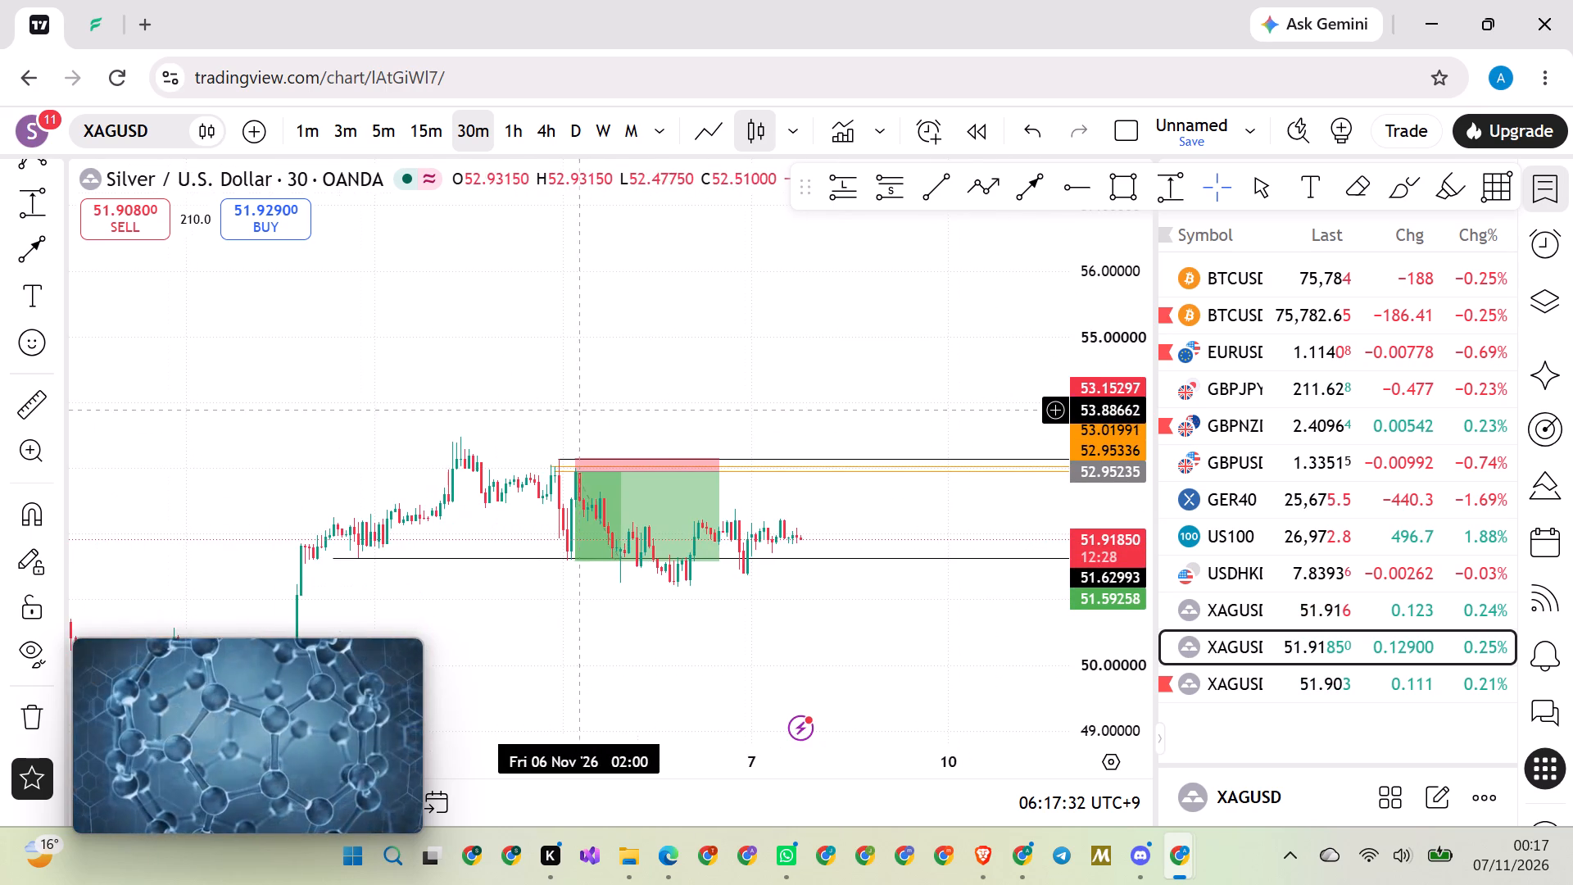
left_click_drag(601, 409, 512, 352)
scroll(515, 352, "up", 2)
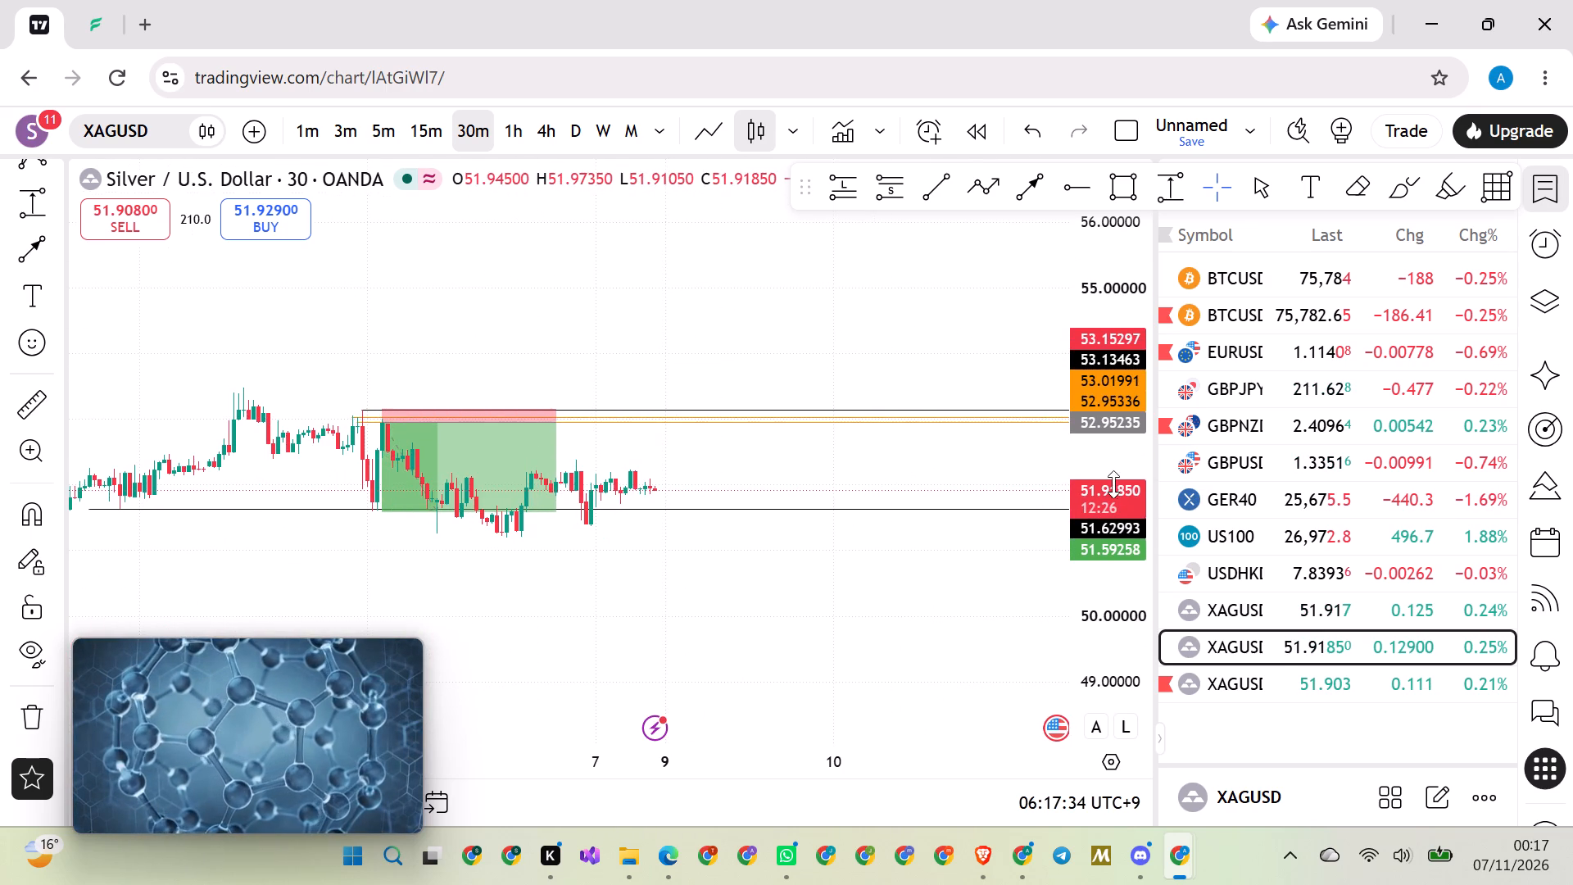
scroll(1113, 484, "up", 8)
scroll(1113, 484, "up", 20)
scroll(1113, 484, "up", 1)
scroll(866, 470, "down", 2)
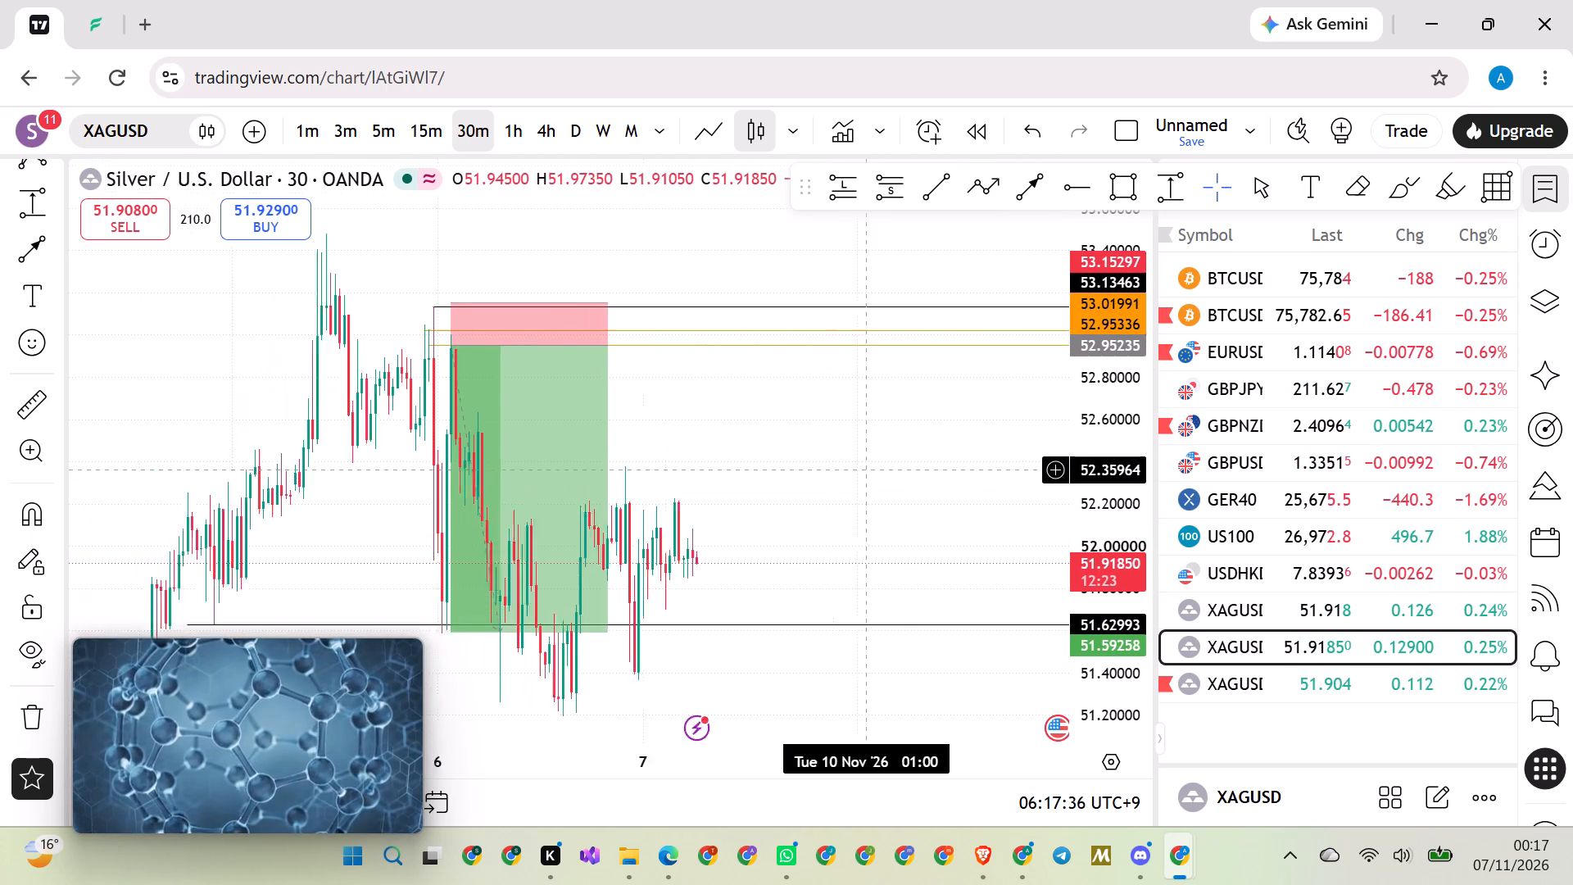
left_click_drag(1117, 428, 1068, 592)
scroll(857, 506, "down", 1)
scroll(859, 506, "up", 2)
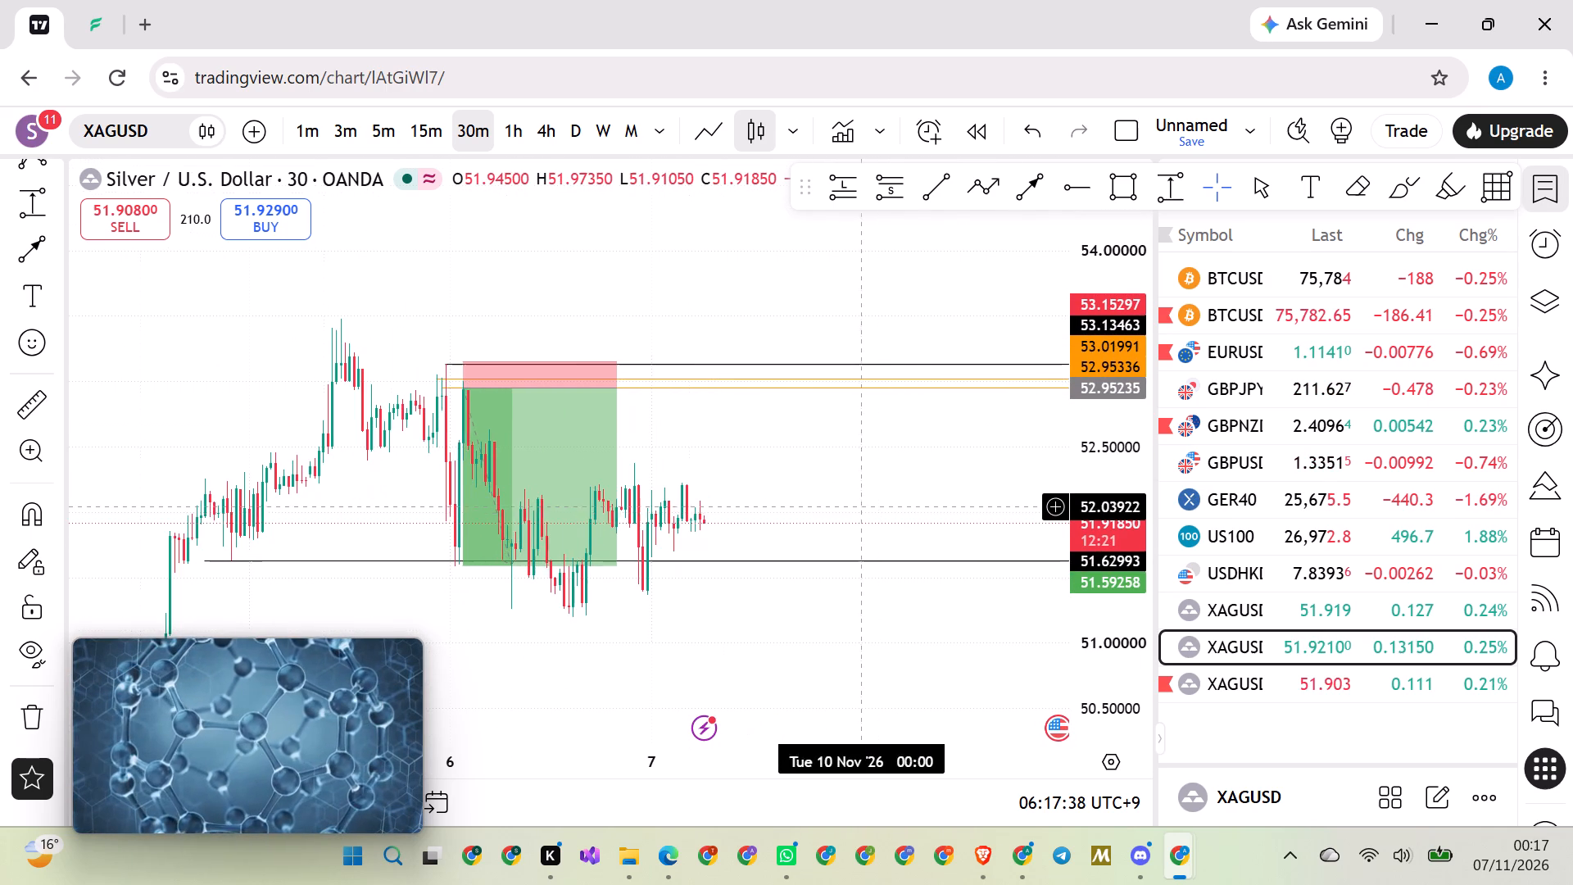
Compare 30-minute silver price action on the FOREX.com and Pepperstone charts with their rays, arrow and short positions.
left_click(1244, 613)
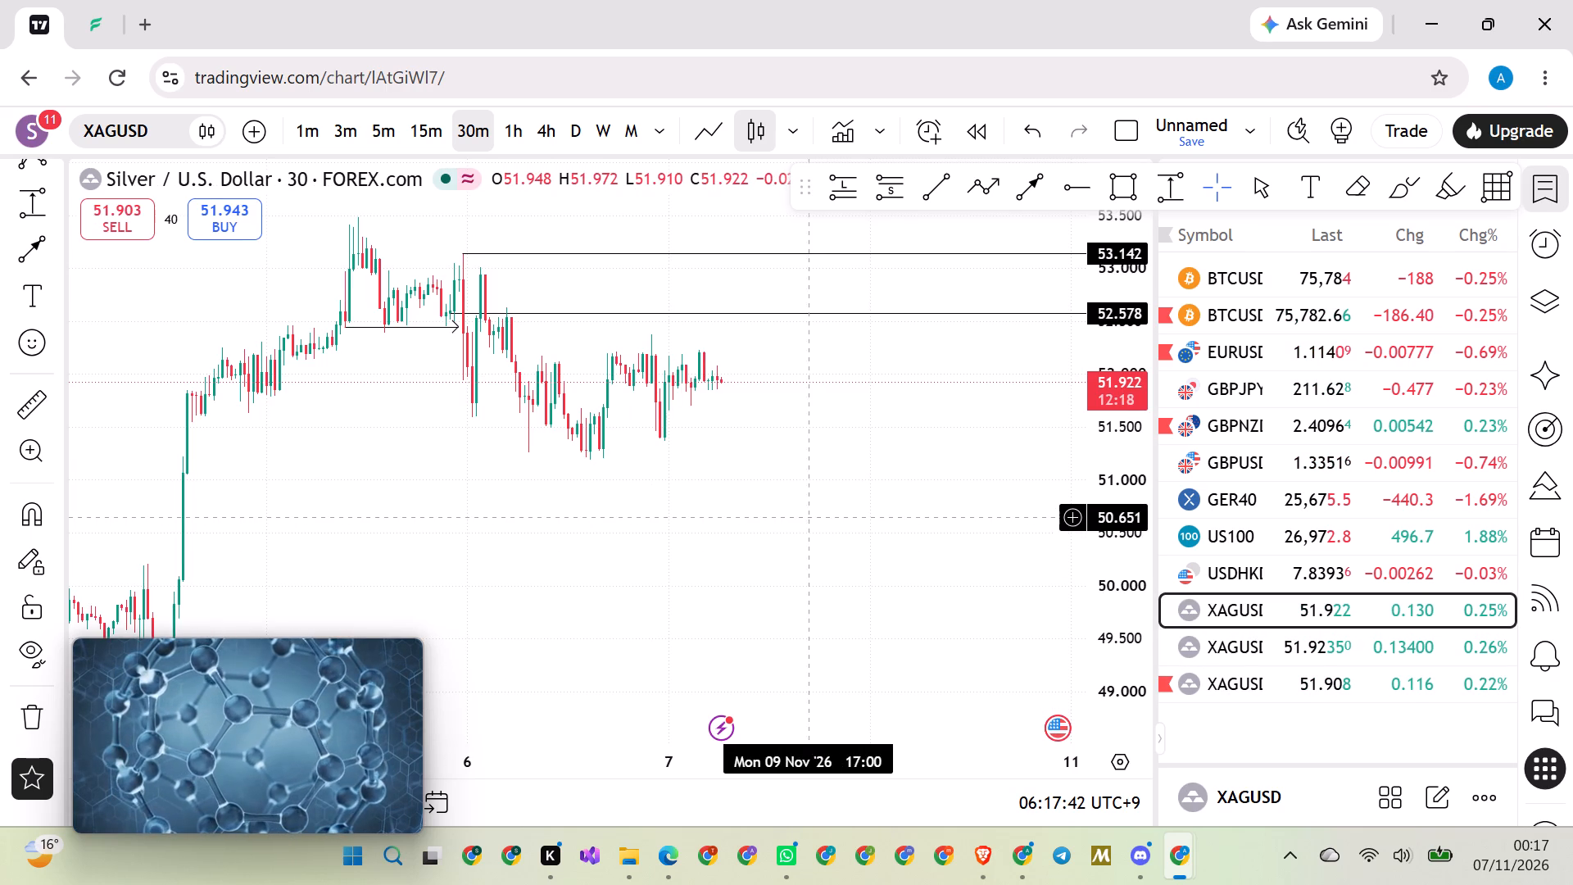
scroll(792, 514, "up", 1)
scroll(792, 516, "down", 1)
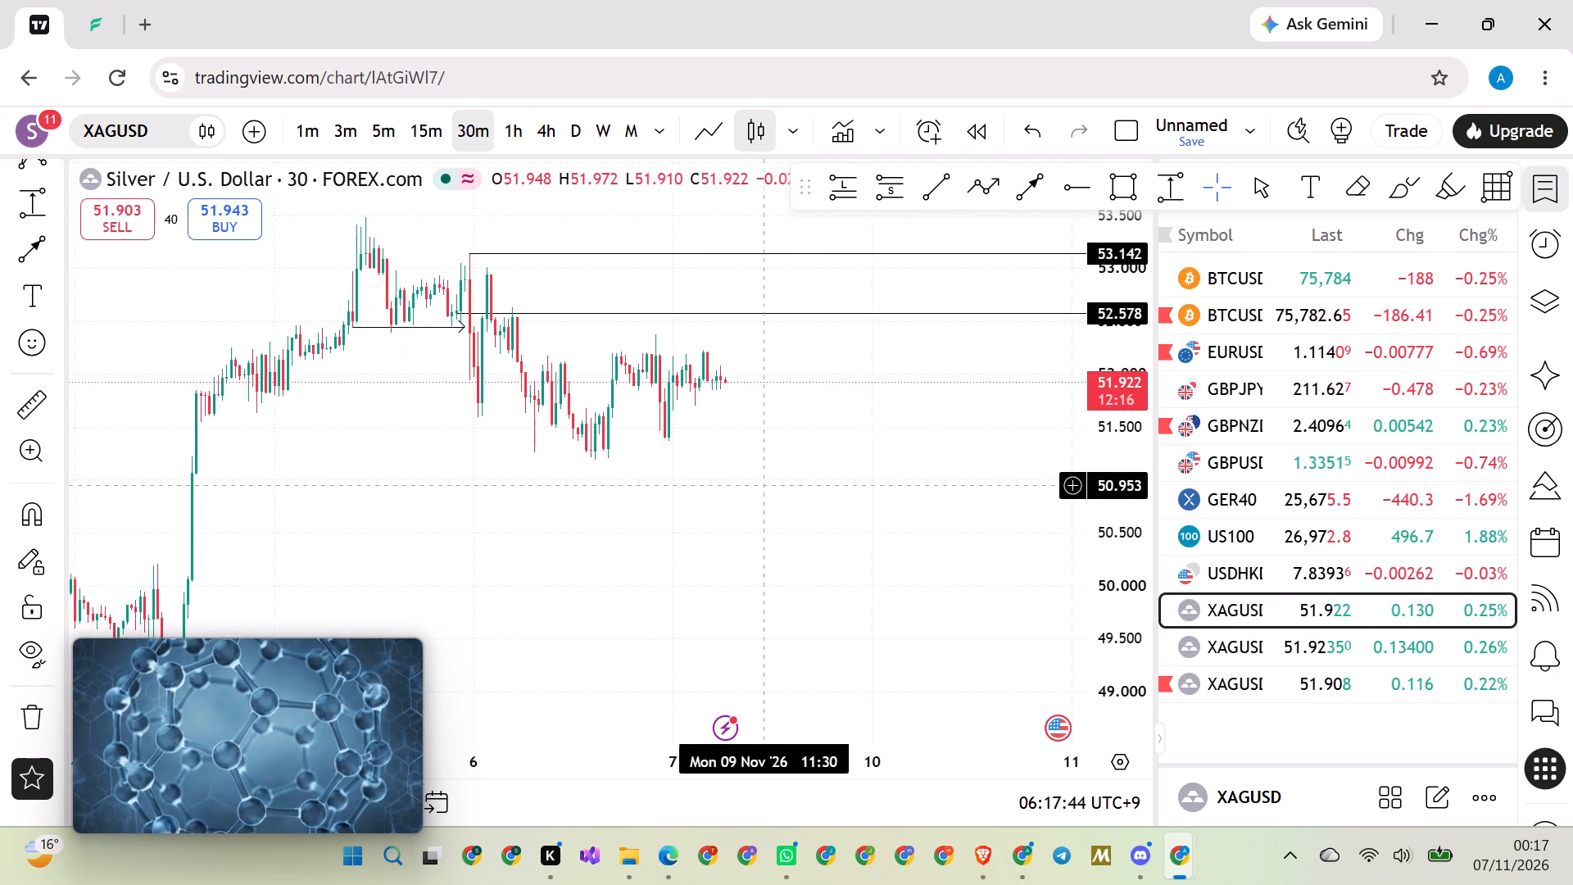
left_click_drag(729, 465, 798, 507)
scroll(798, 505, "up", 1)
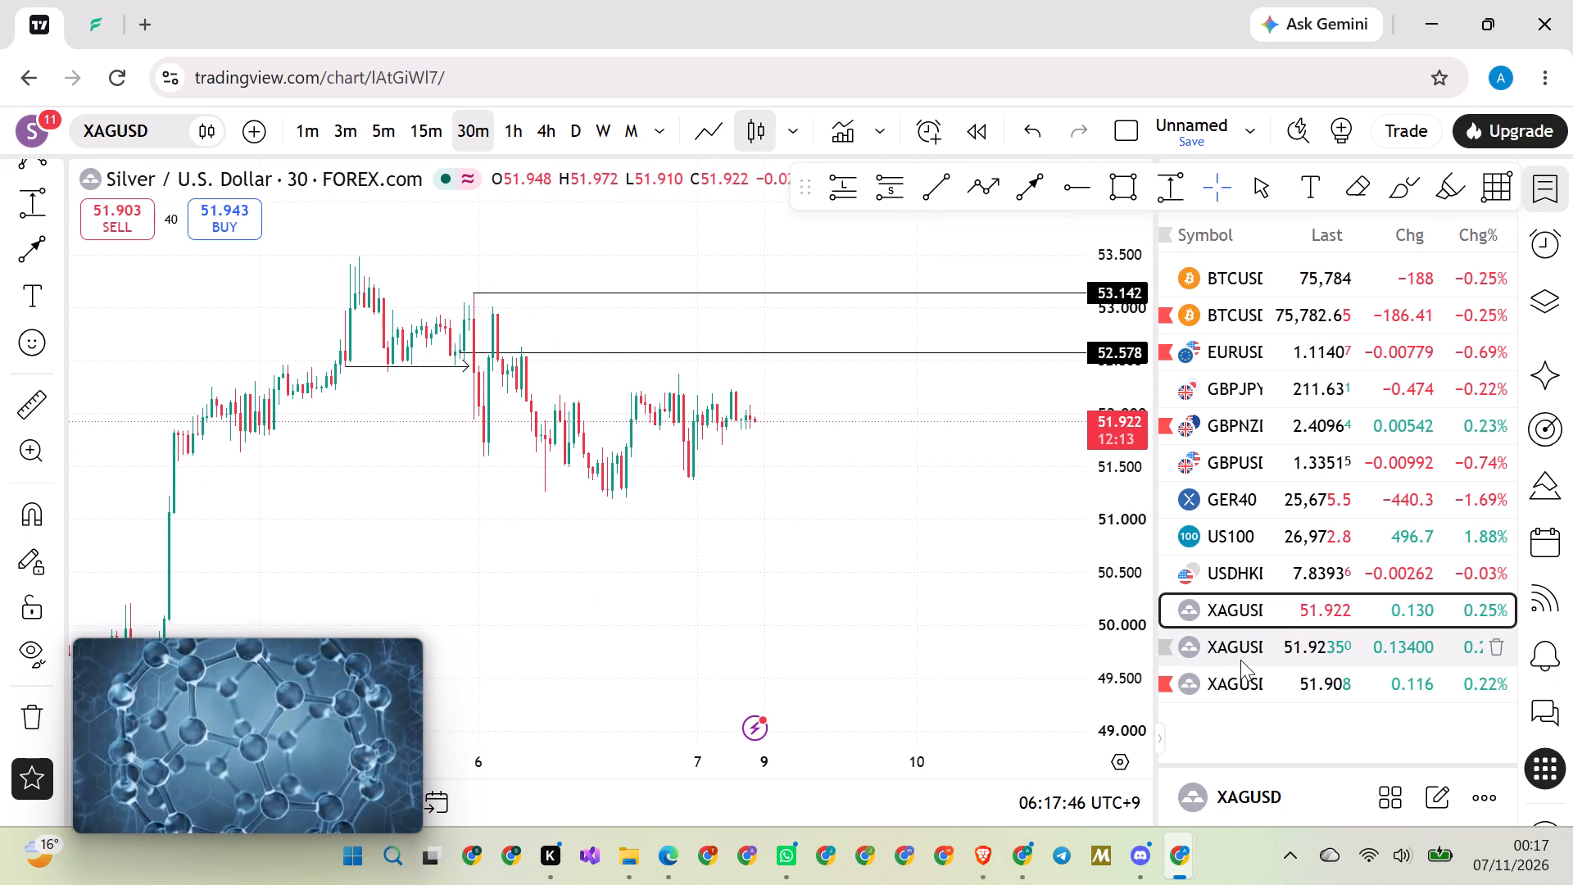
left_click(1246, 660)
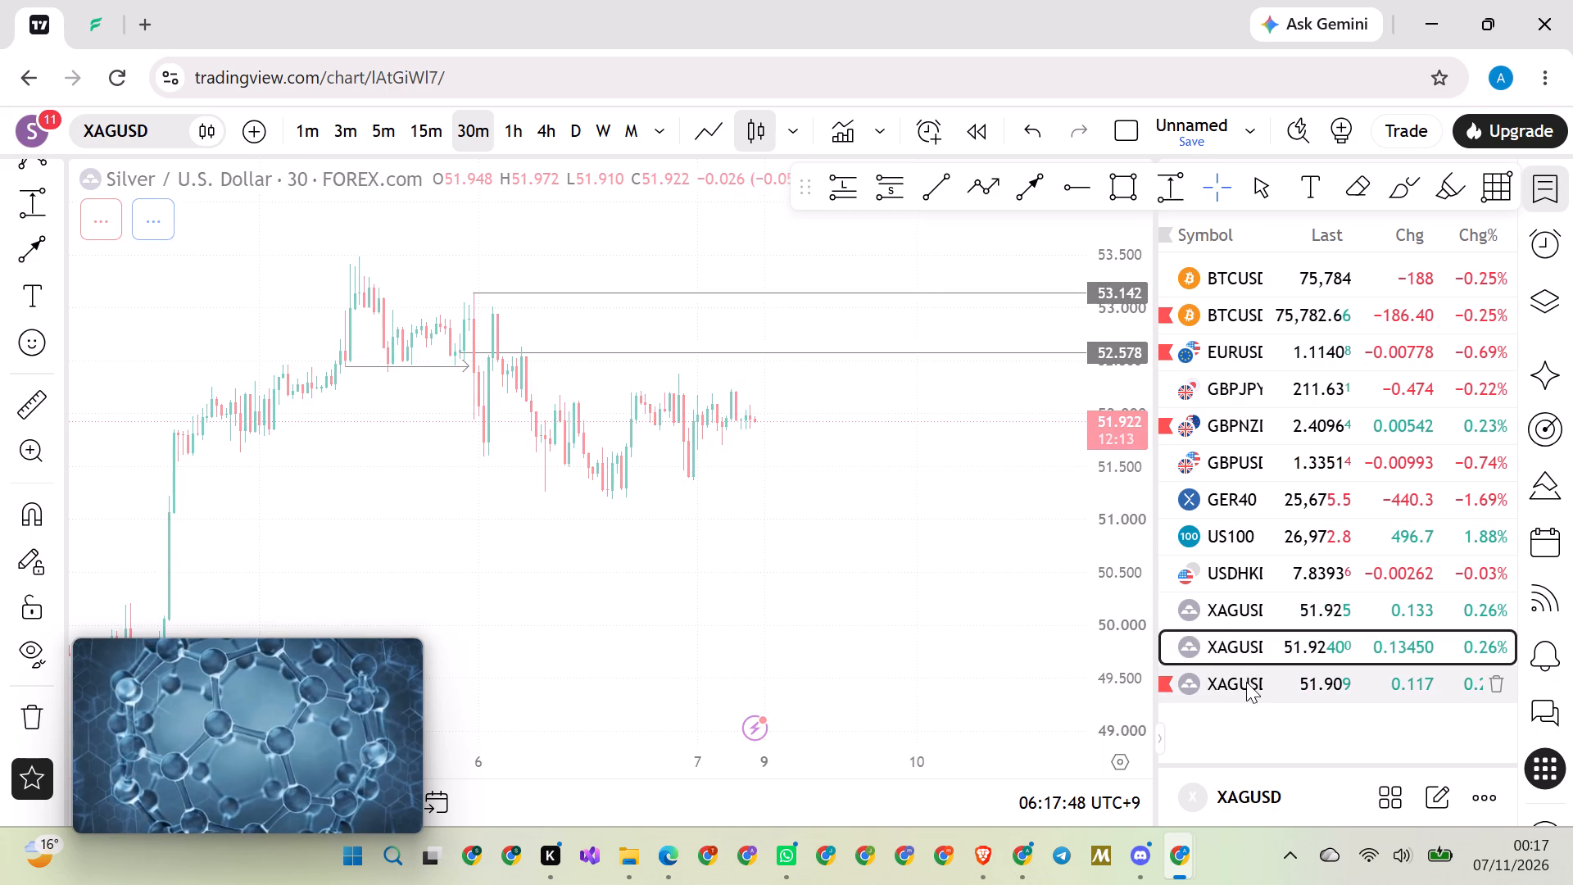
left_click(1246, 682)
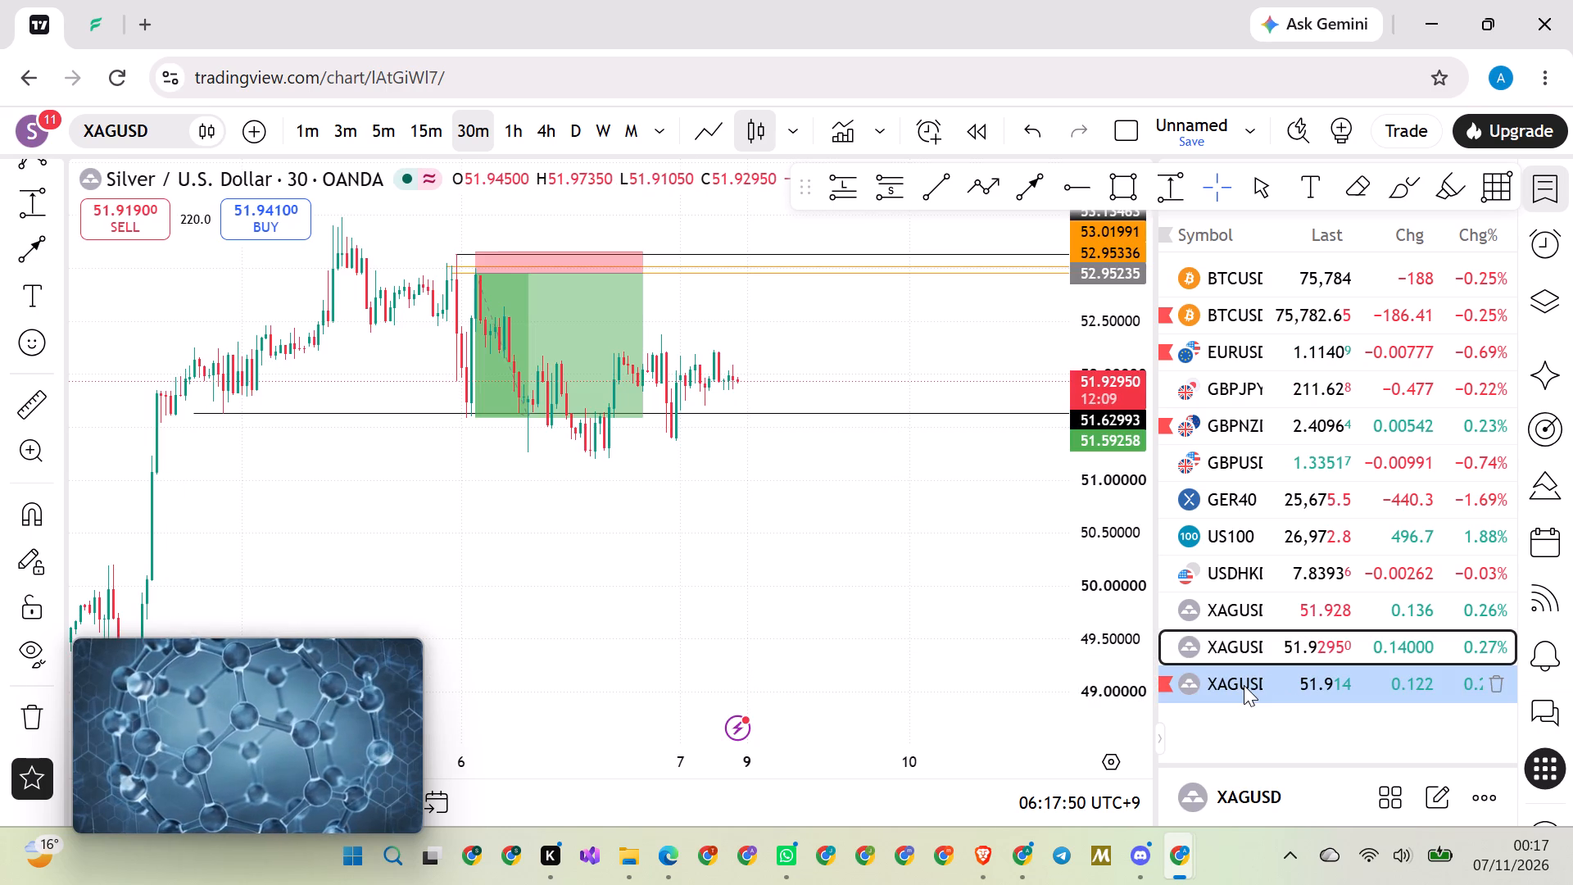
left_click(1244, 685)
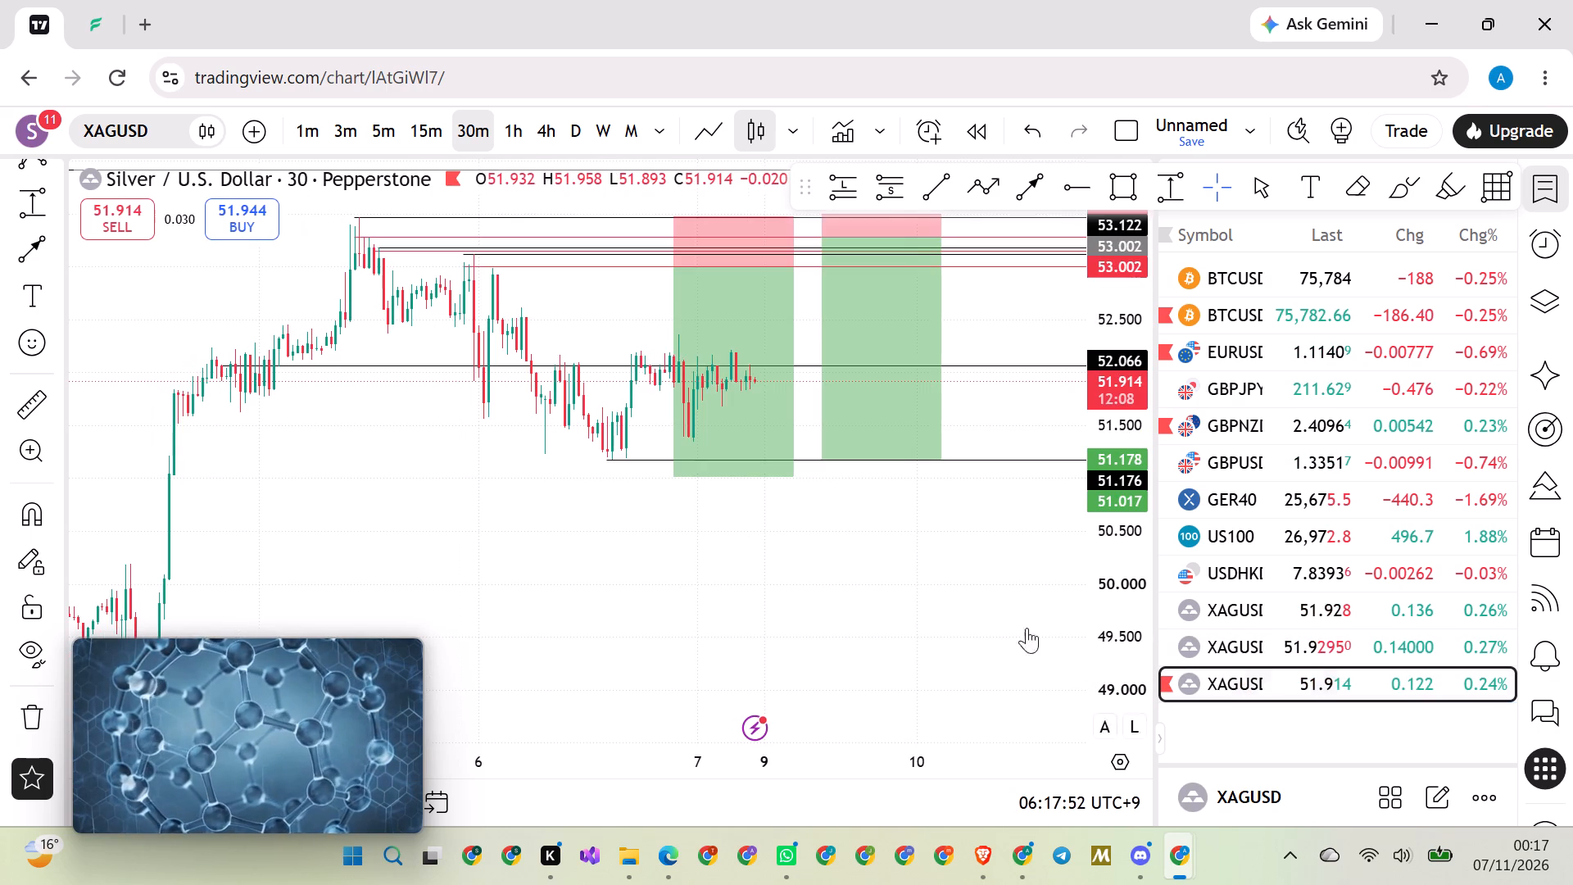
scroll(910, 591, "down", 11)
left_click_drag(732, 531, 659, 588)
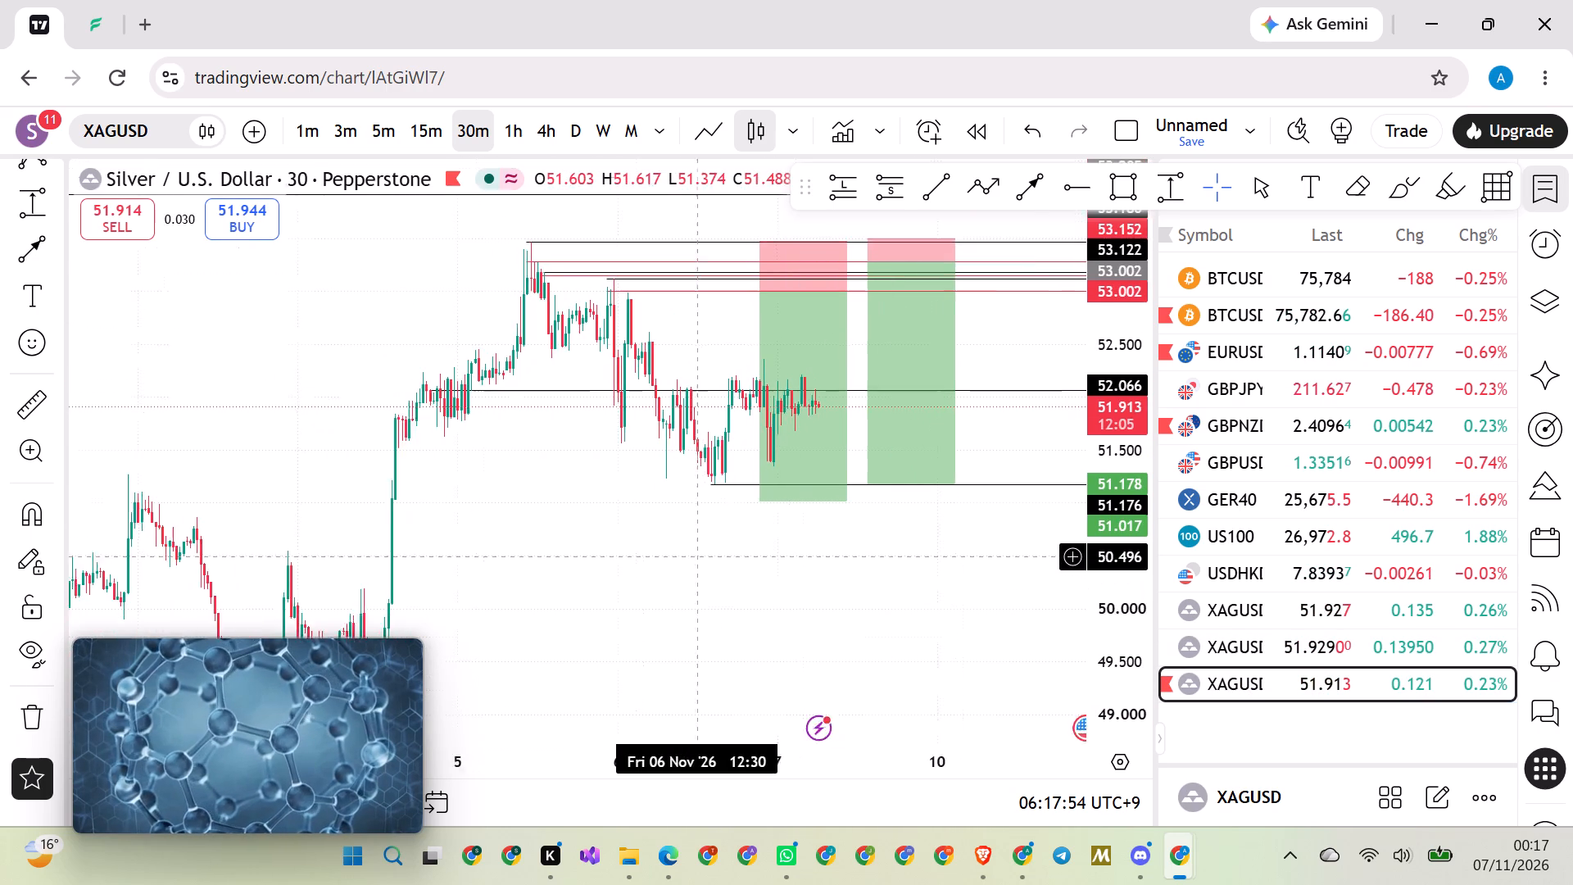
left_click_drag(659, 588, 648, 594)
scroll(648, 594, "up", 2)
scroll(642, 584, "down", 3)
scroll(588, 578, "up", 15)
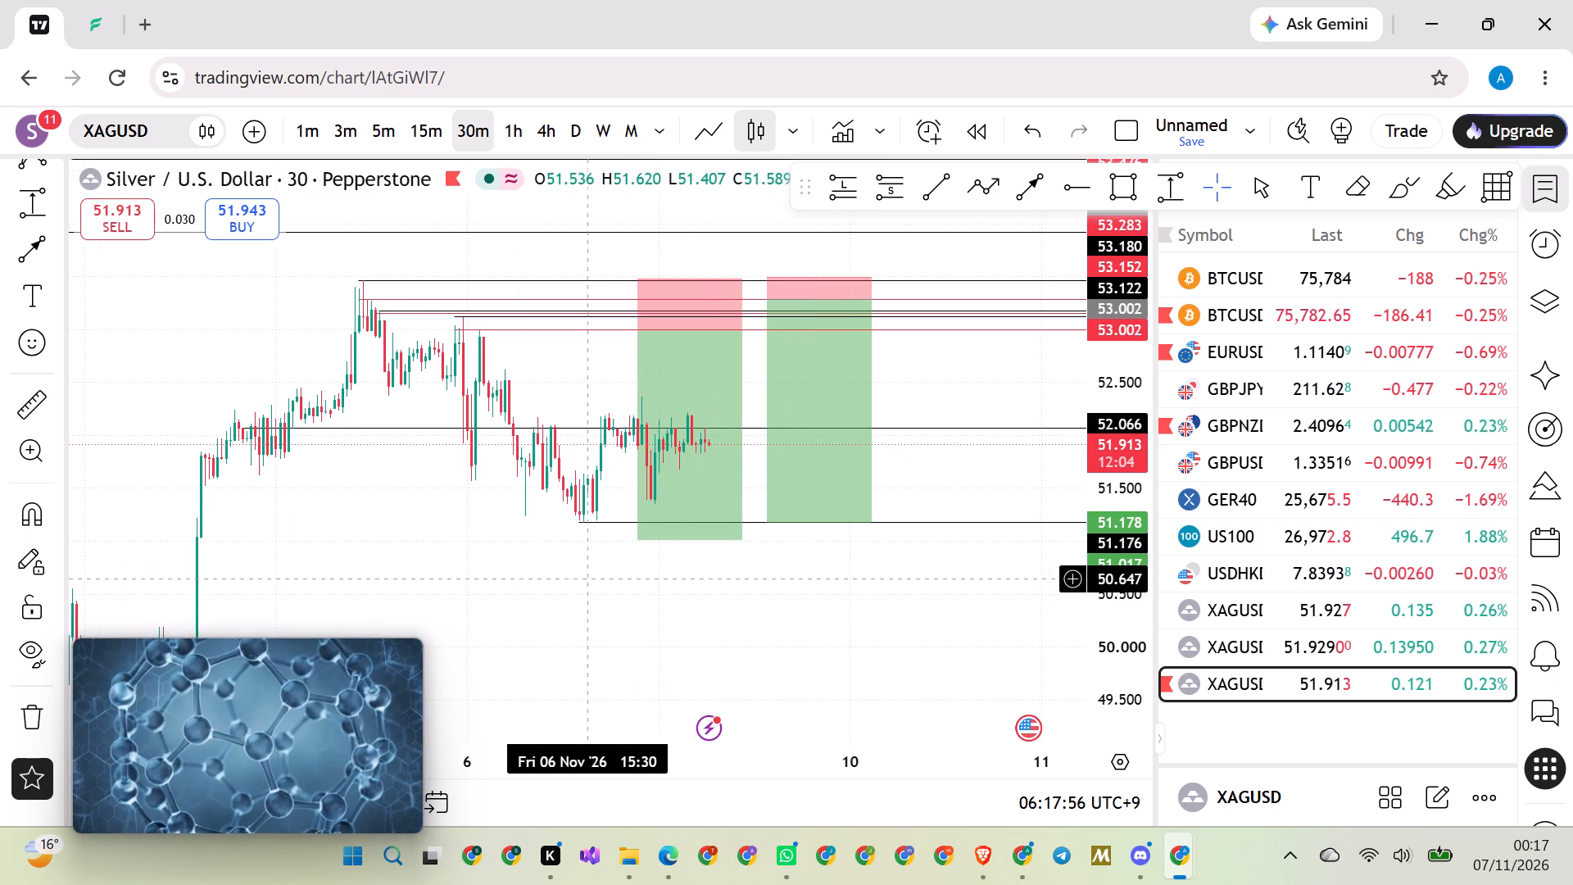
Compare 30-minute Bitcoin (BTCUSD) price action on the Bitstamp and Coinbase charts around the long position and marked rays.
left_click(1217, 278)
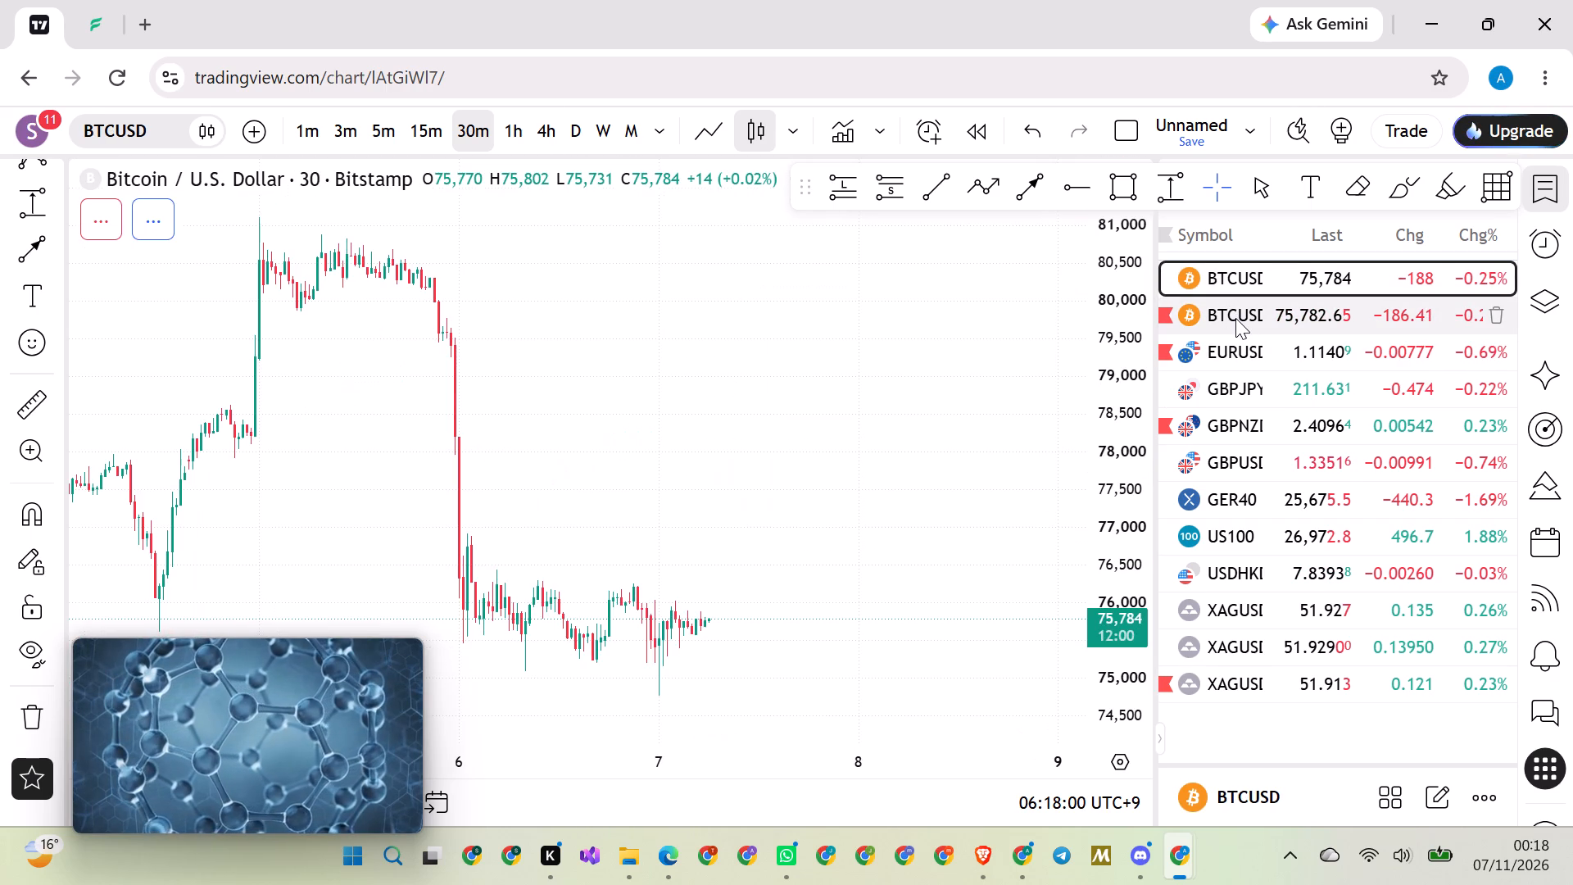
left_click(1235, 318)
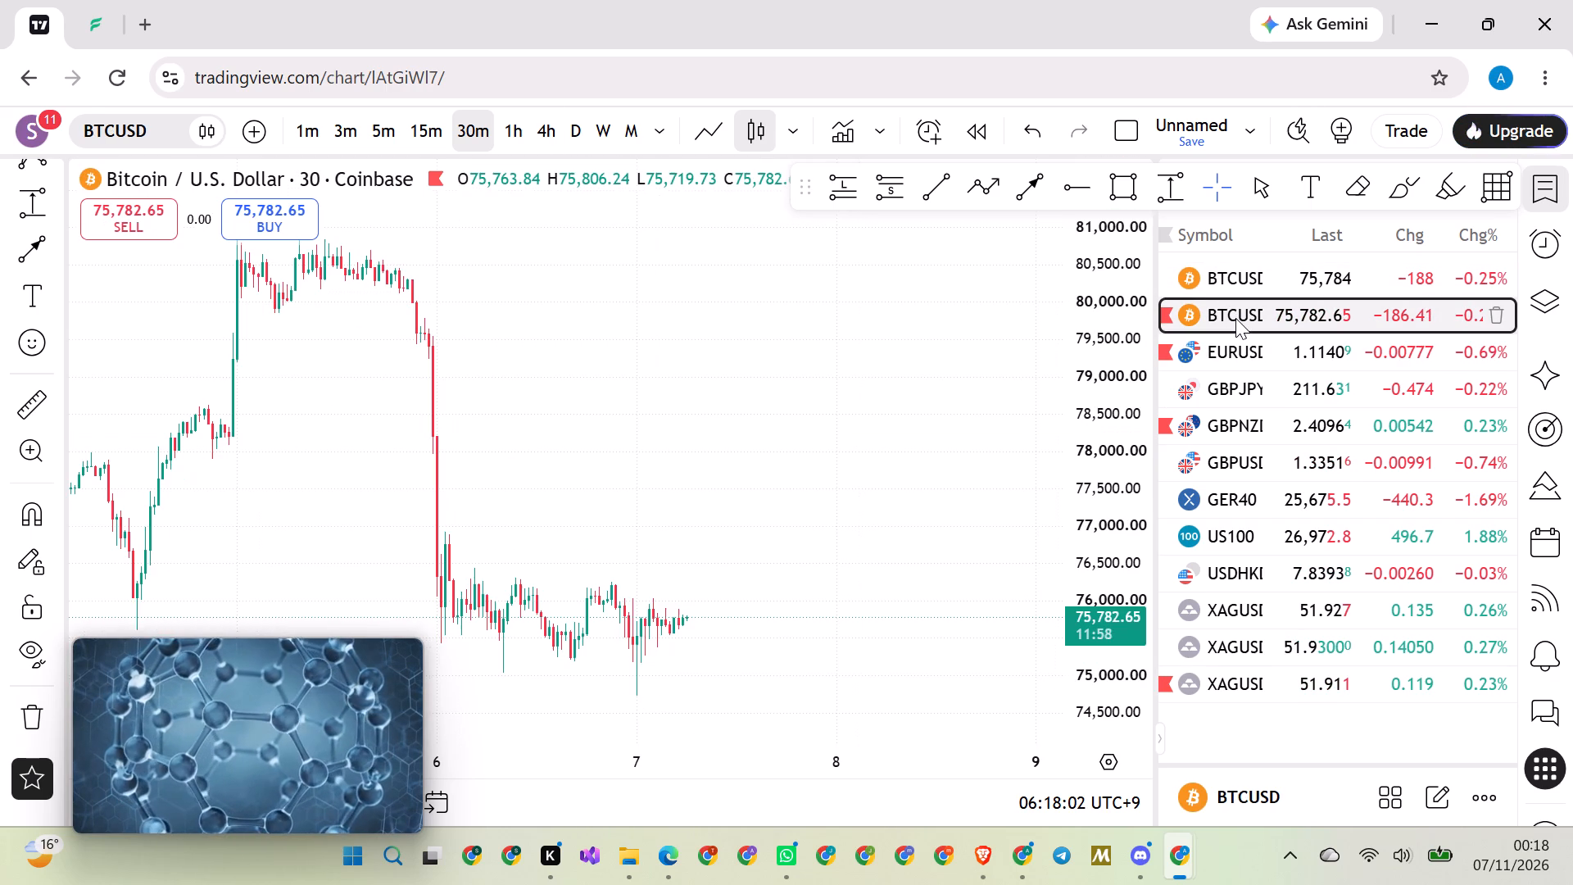
left_click(1235, 281)
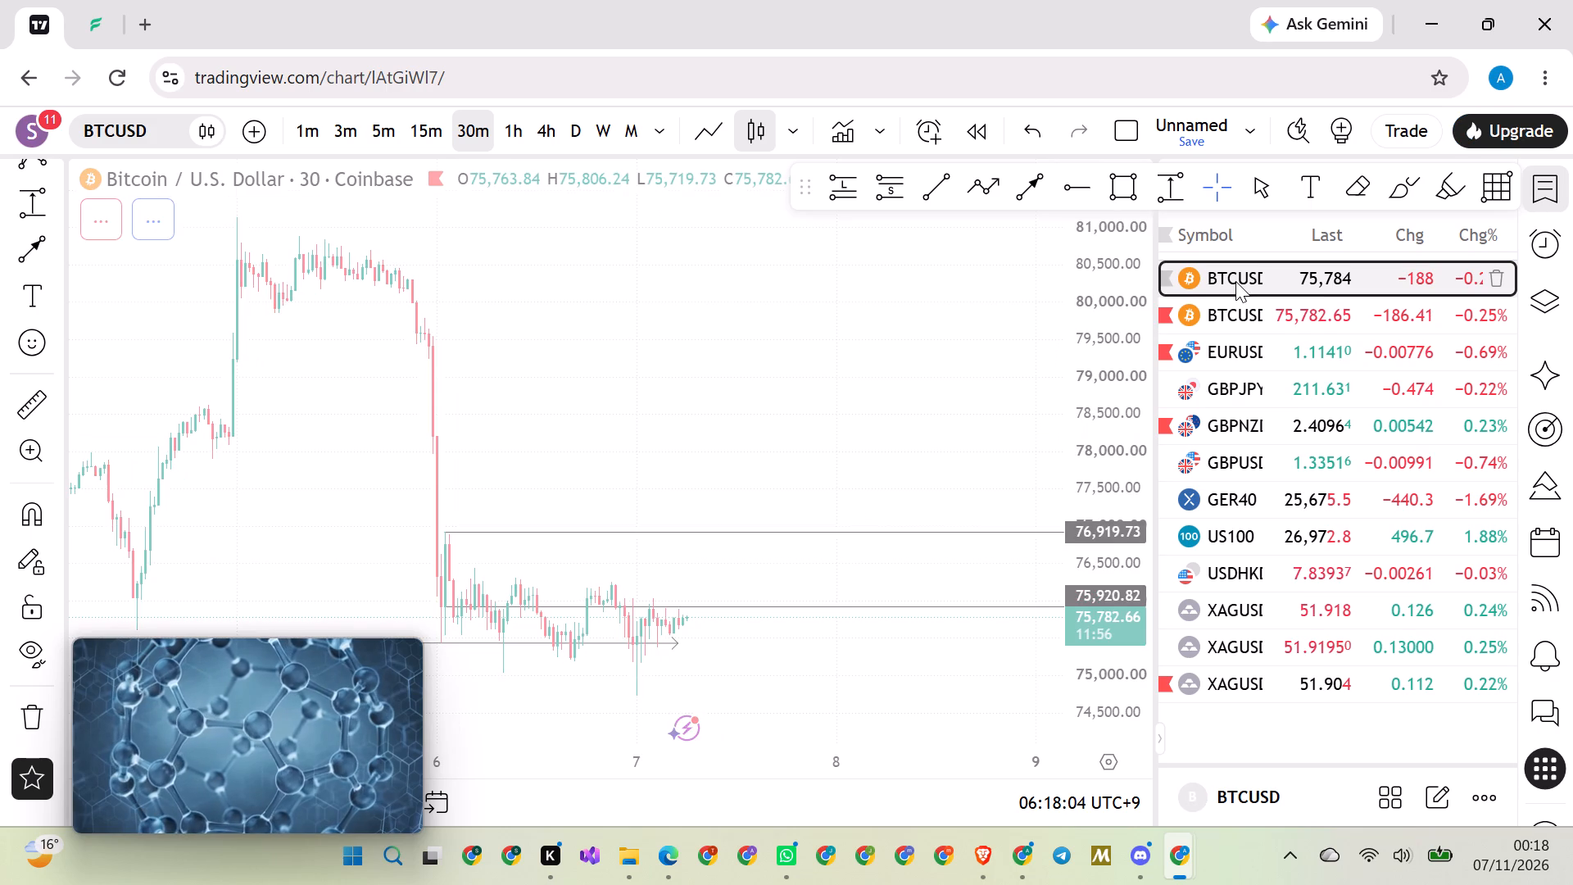
scroll(795, 393, "down", 4)
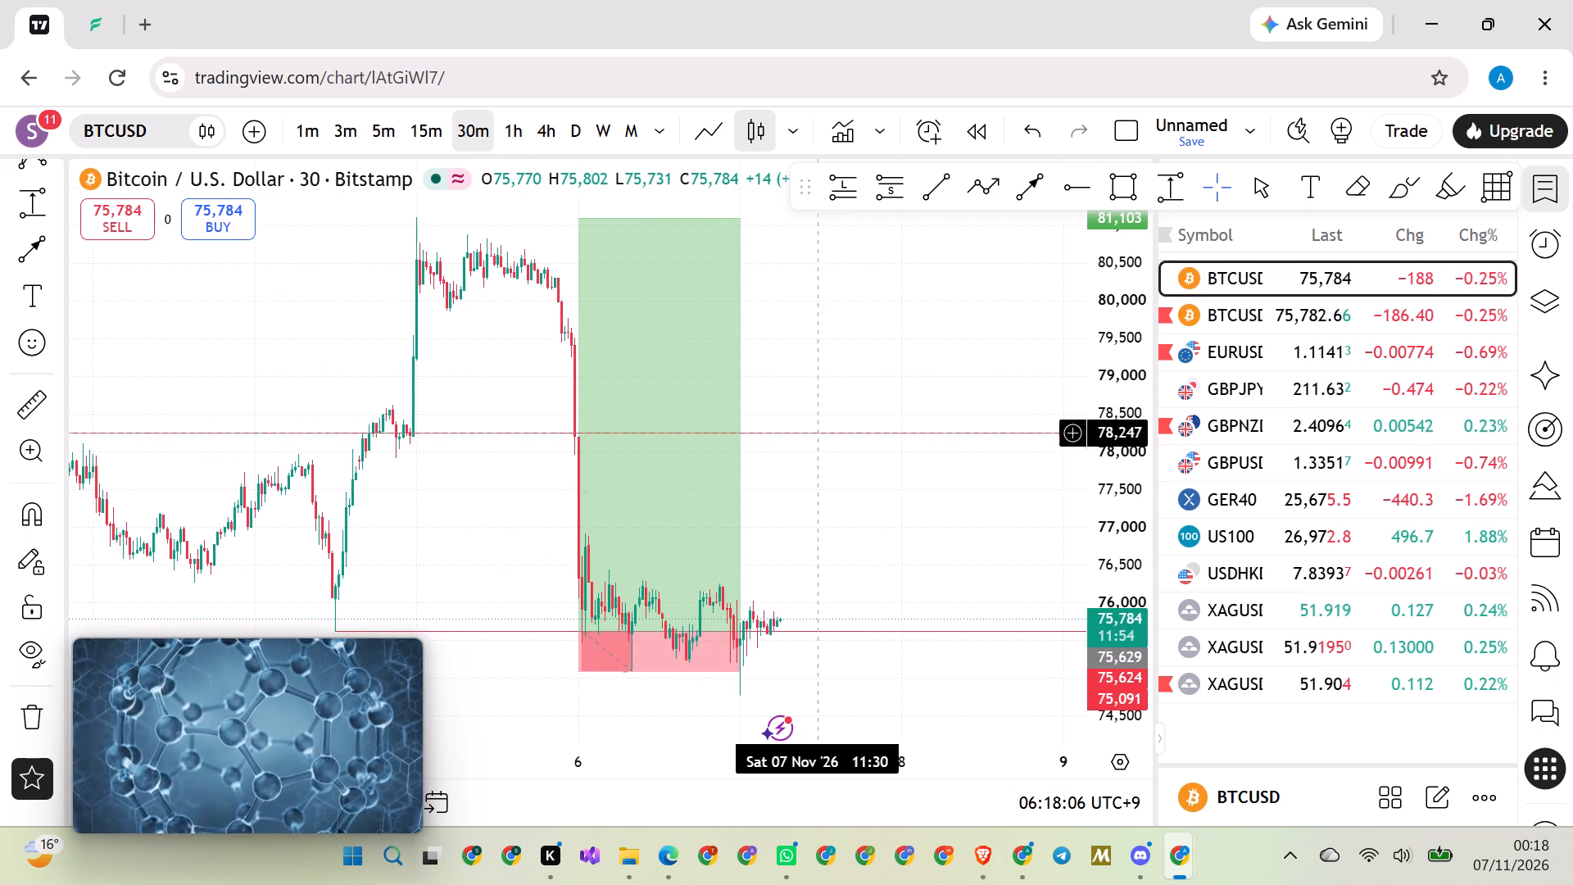
left_click_drag(864, 539, 898, 430)
scroll(898, 428, "down", 2)
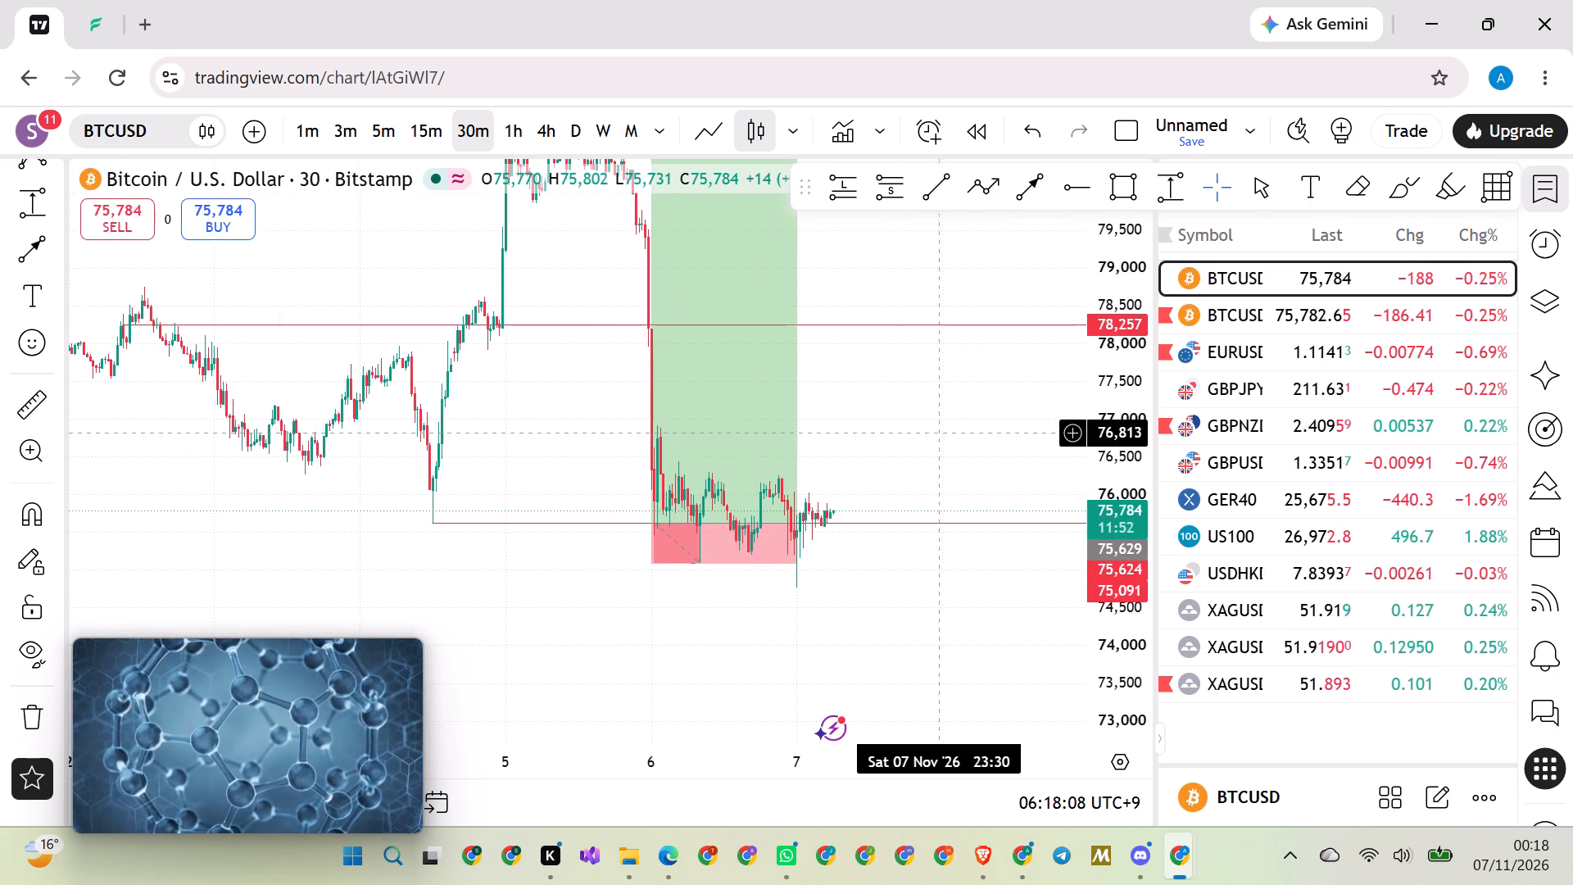
left_click_drag(1127, 383, 1045, 621)
scroll(641, 619, "down", 6)
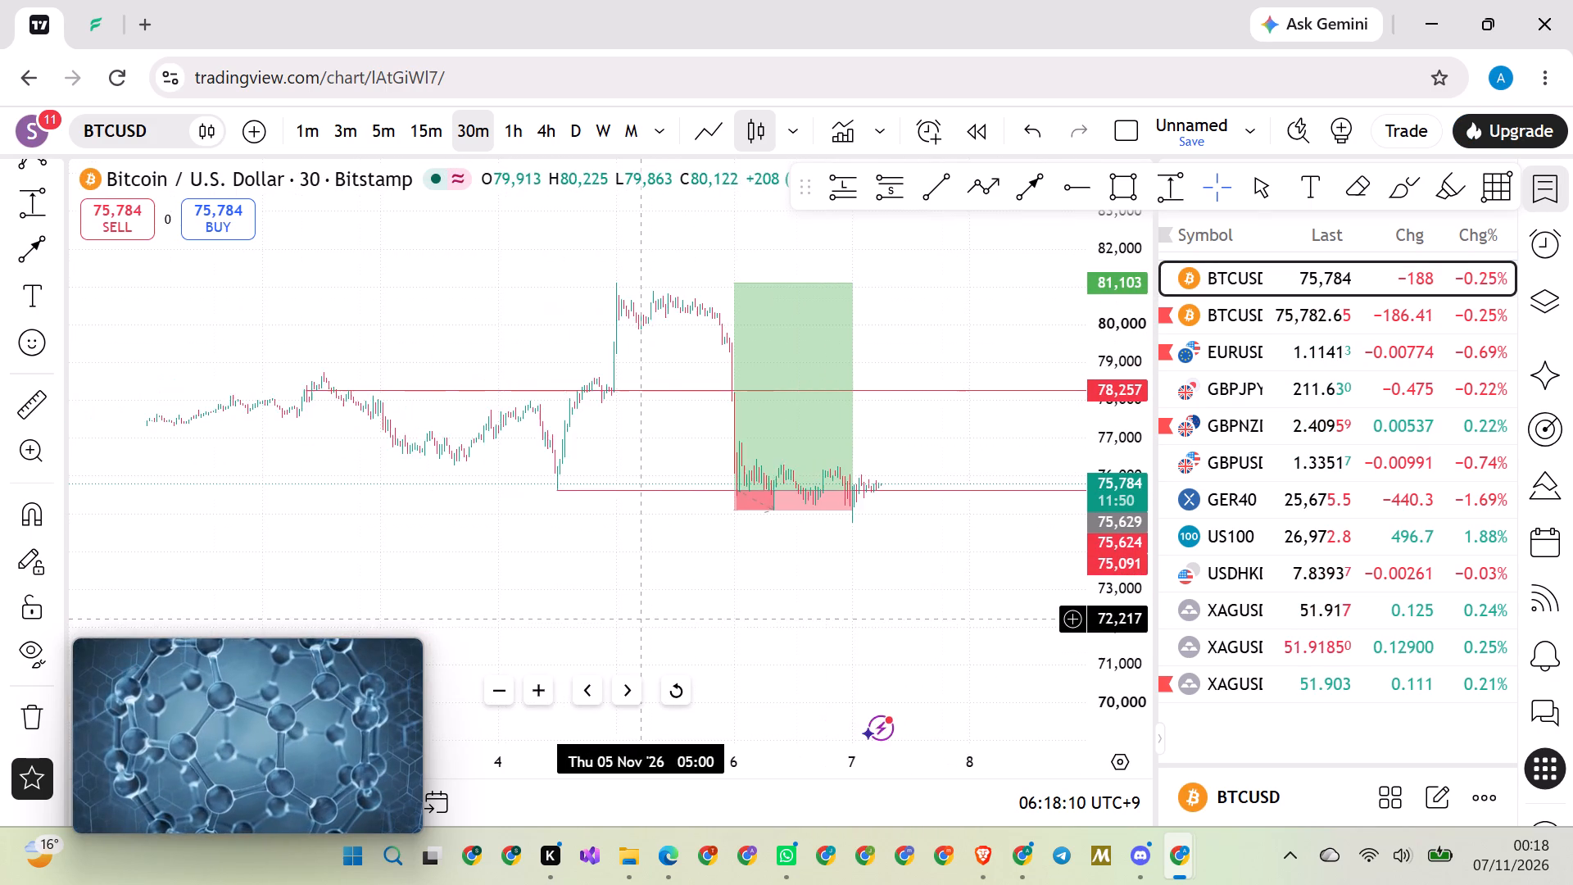
scroll(556, 447, "up", 20)
scroll(556, 447, "up", 8)
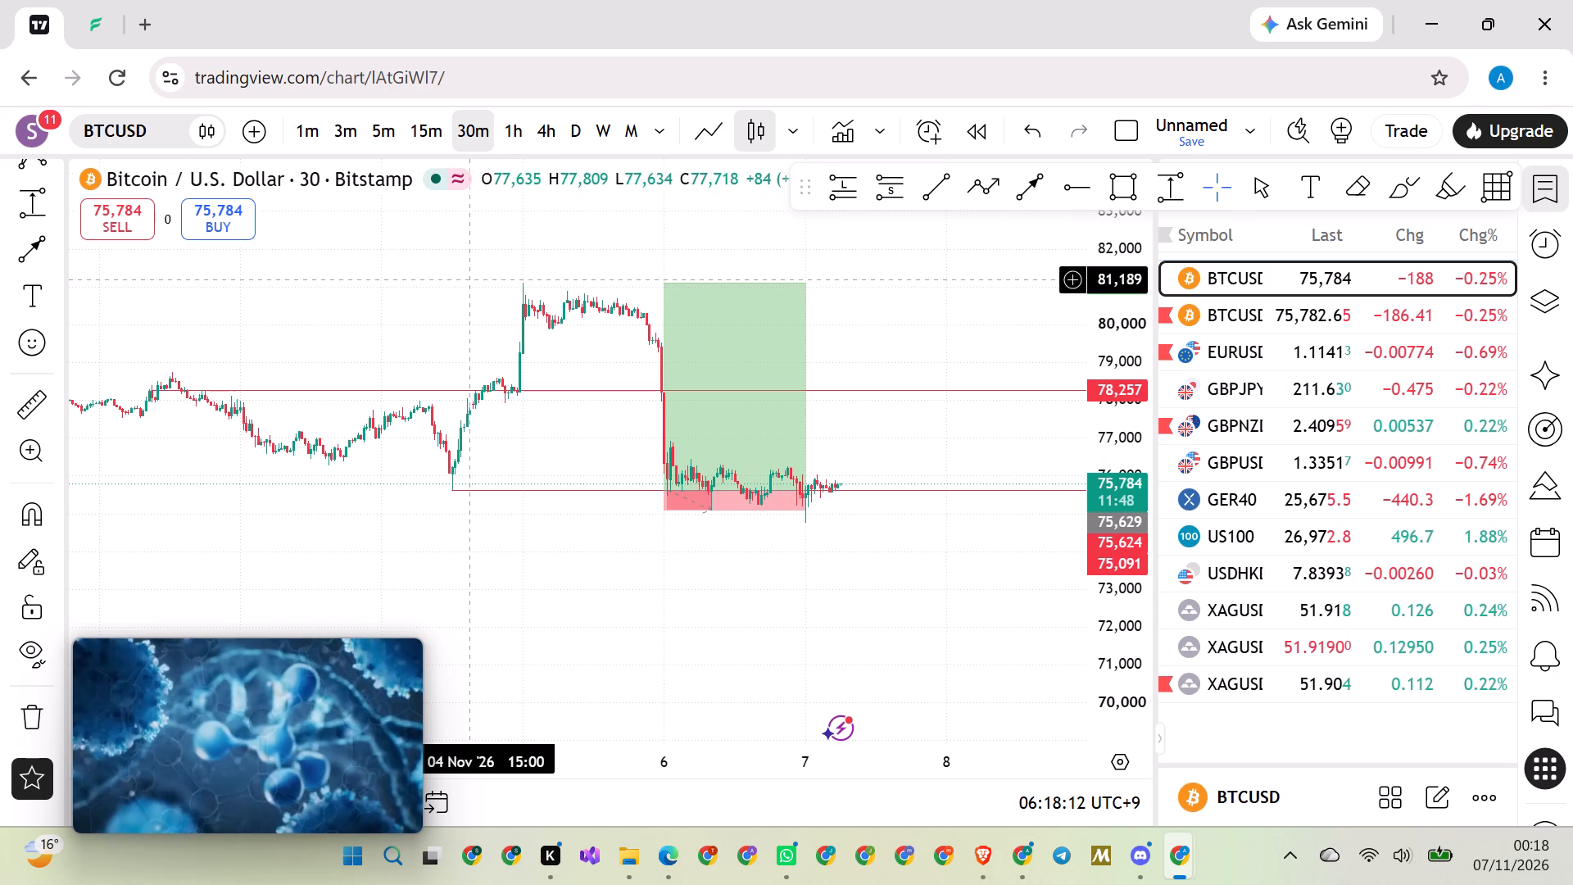
Examine the Bitstamp Bitcoin chart on the 4-hour timeframe around the long position and the marked rays.
left_click(537, 131)
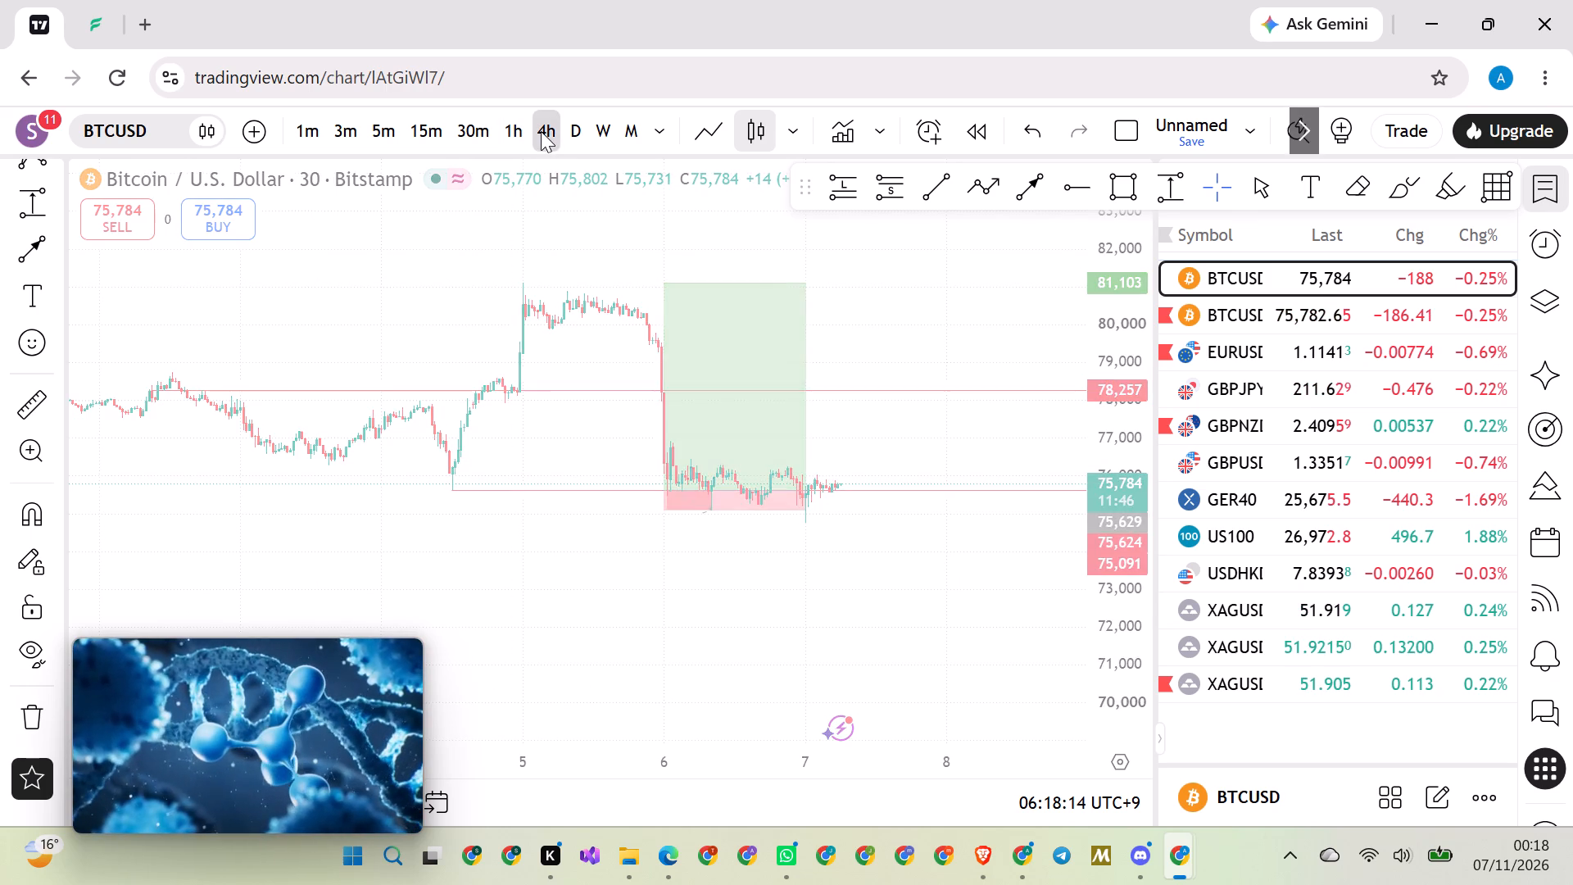
scroll(526, 461, "up", 7)
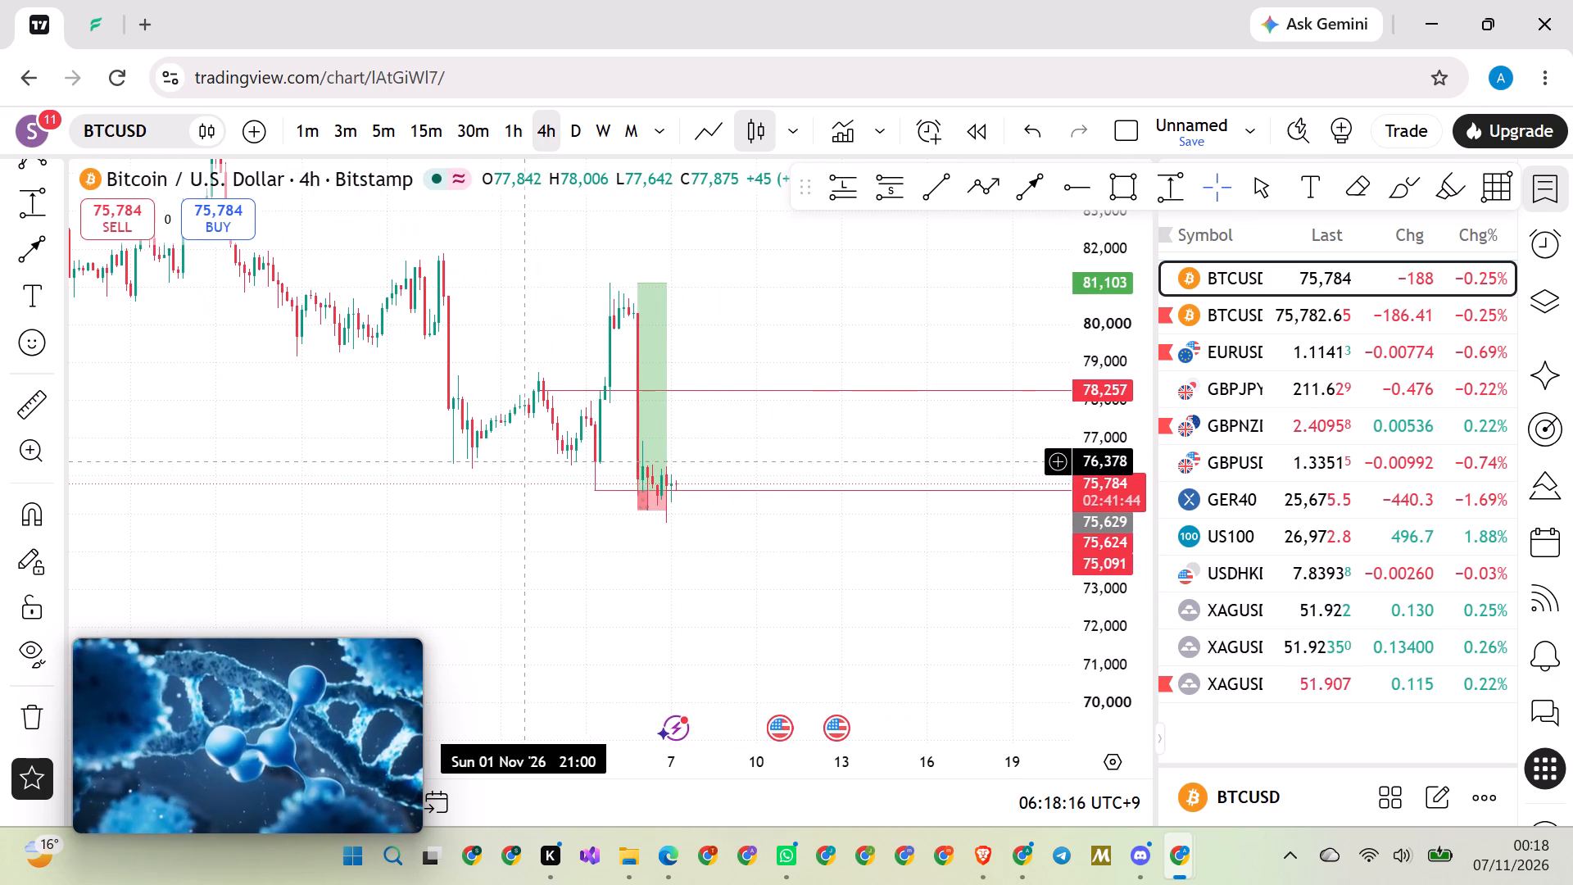
scroll(490, 467, "up", 2)
scroll(728, 329, "up", 1)
left_click_drag(728, 323, 709, 361)
scroll(1098, 351, "up", 1)
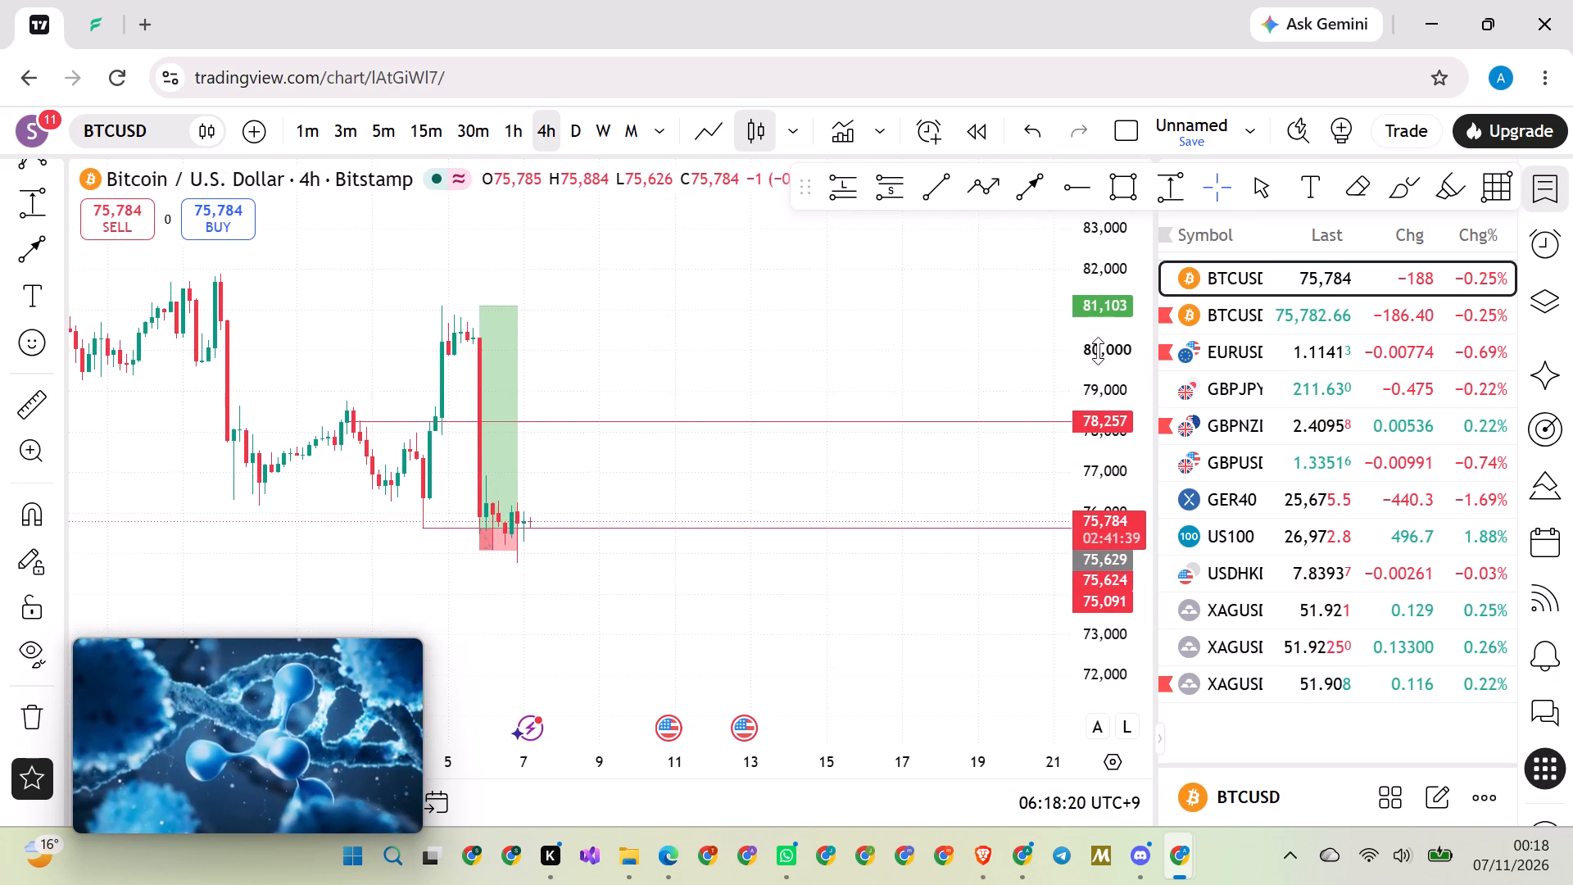
scroll(1098, 351, "up", 2)
scroll(817, 339, "down", 3)
left_click_drag(374, 563, 462, 548)
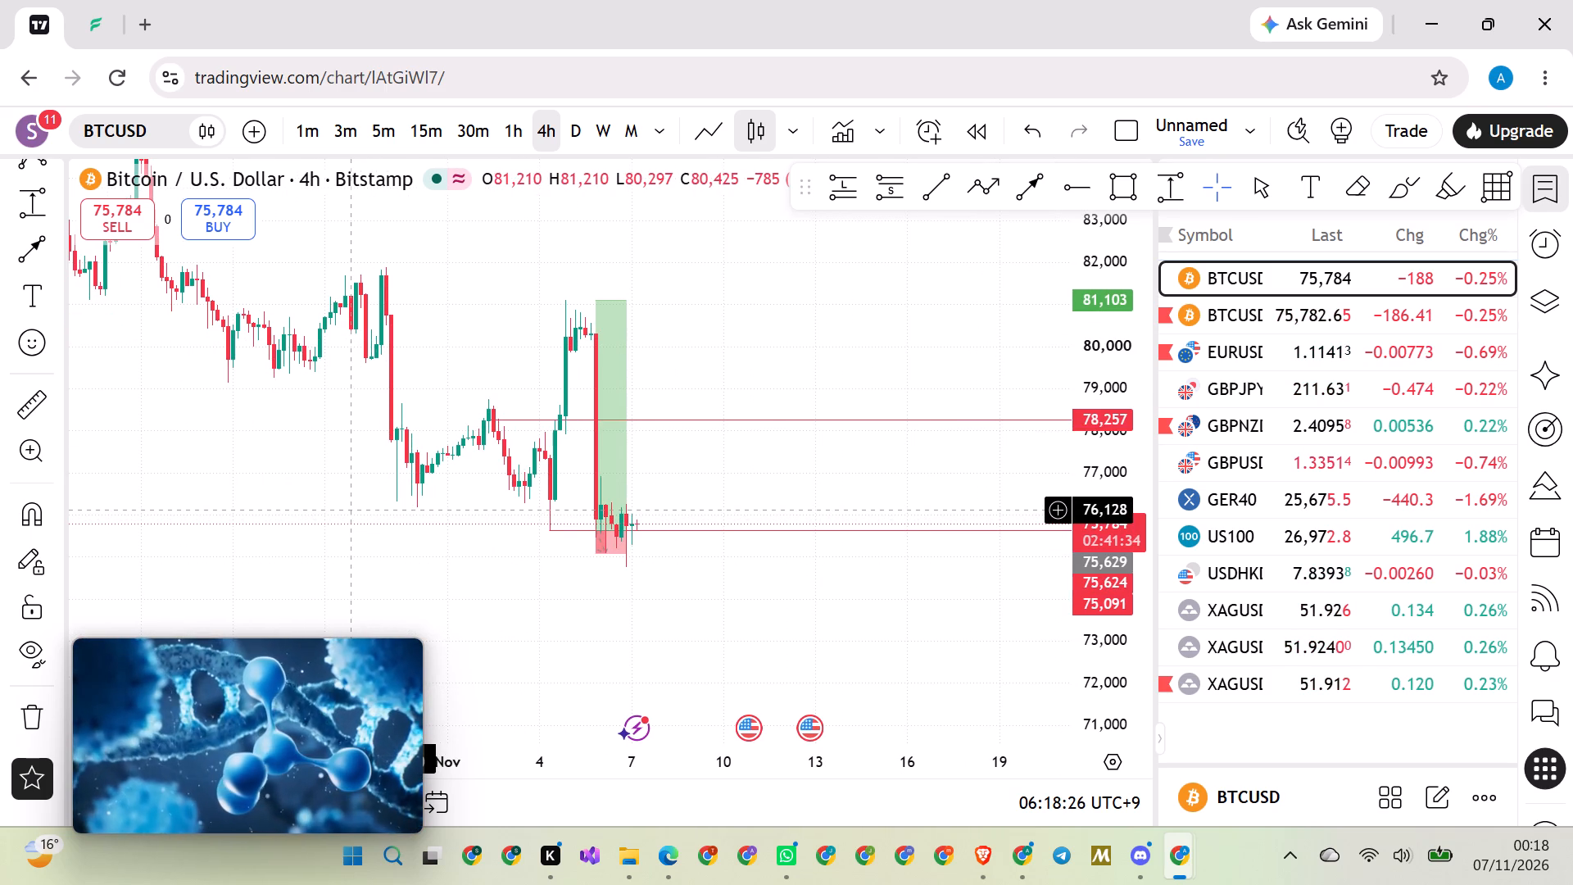
scroll(371, 510, "up", 4)
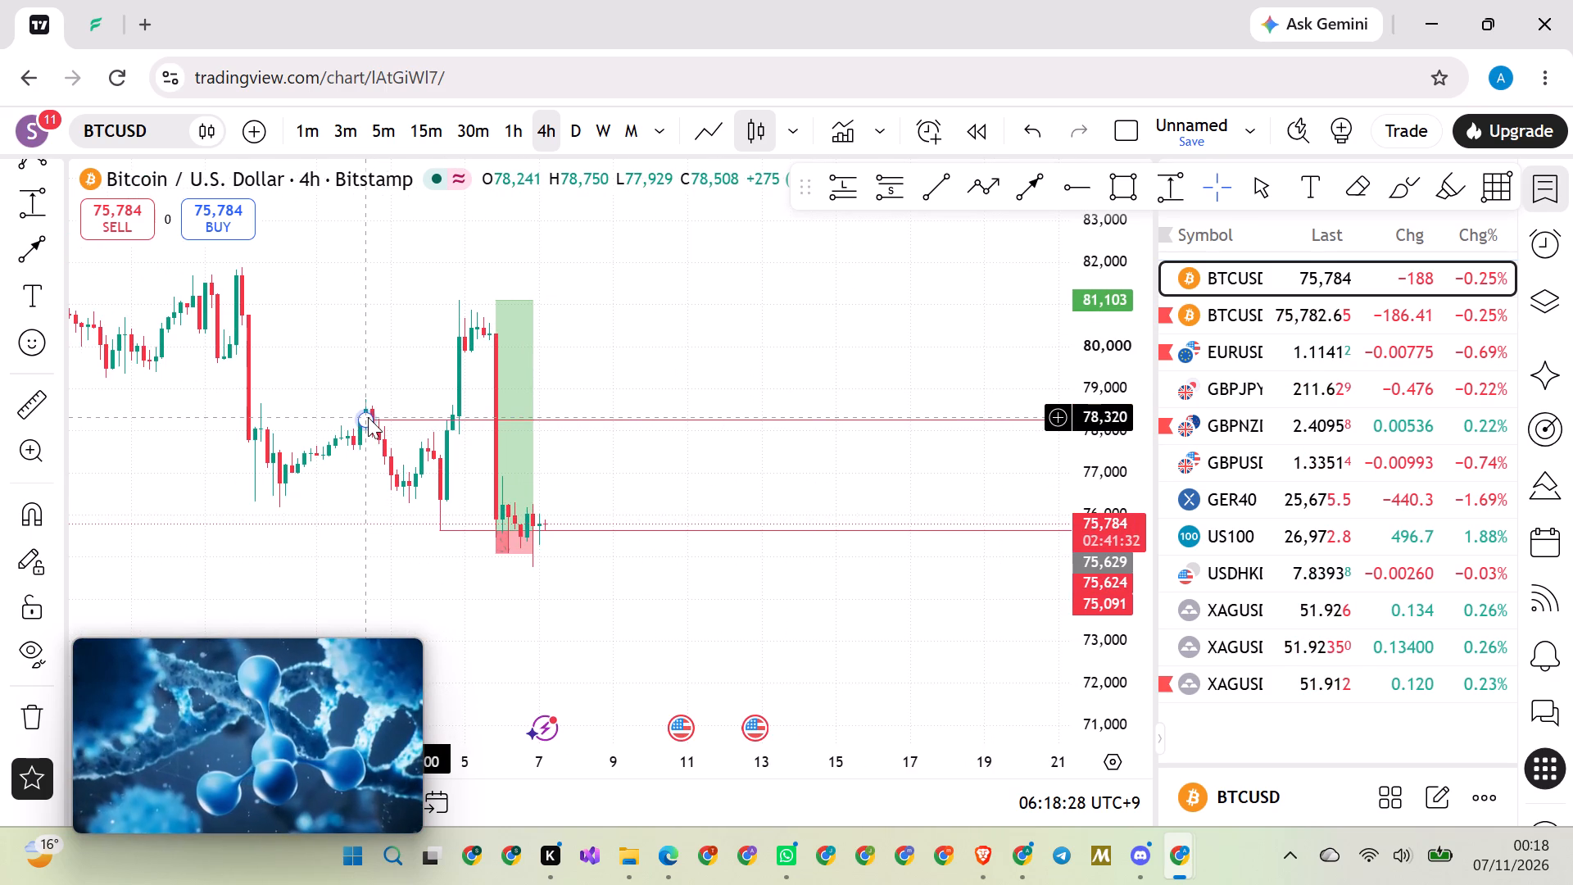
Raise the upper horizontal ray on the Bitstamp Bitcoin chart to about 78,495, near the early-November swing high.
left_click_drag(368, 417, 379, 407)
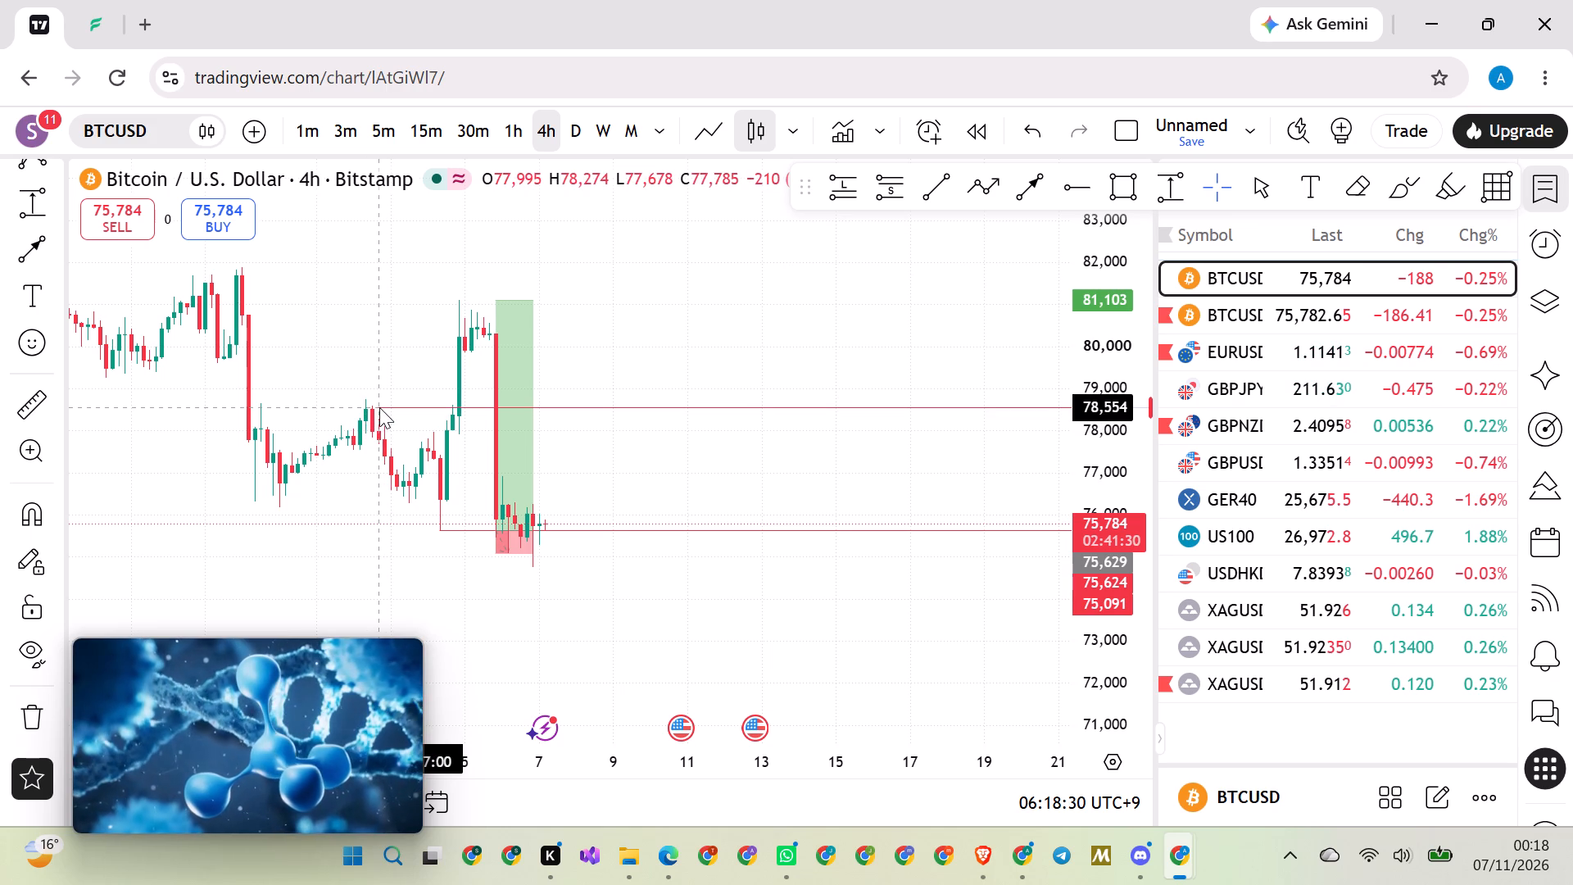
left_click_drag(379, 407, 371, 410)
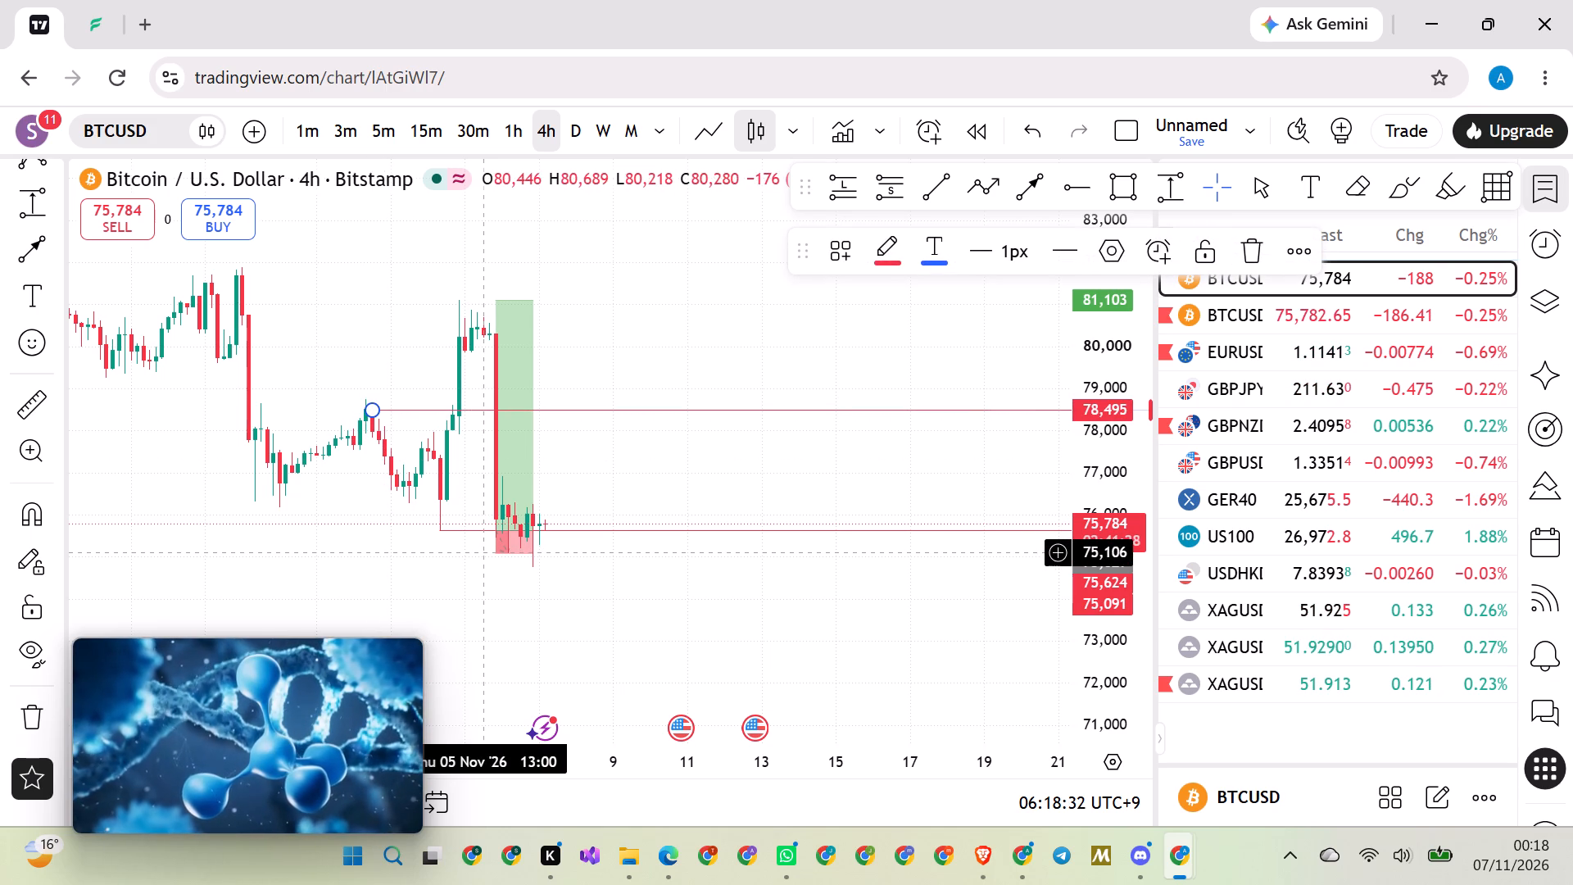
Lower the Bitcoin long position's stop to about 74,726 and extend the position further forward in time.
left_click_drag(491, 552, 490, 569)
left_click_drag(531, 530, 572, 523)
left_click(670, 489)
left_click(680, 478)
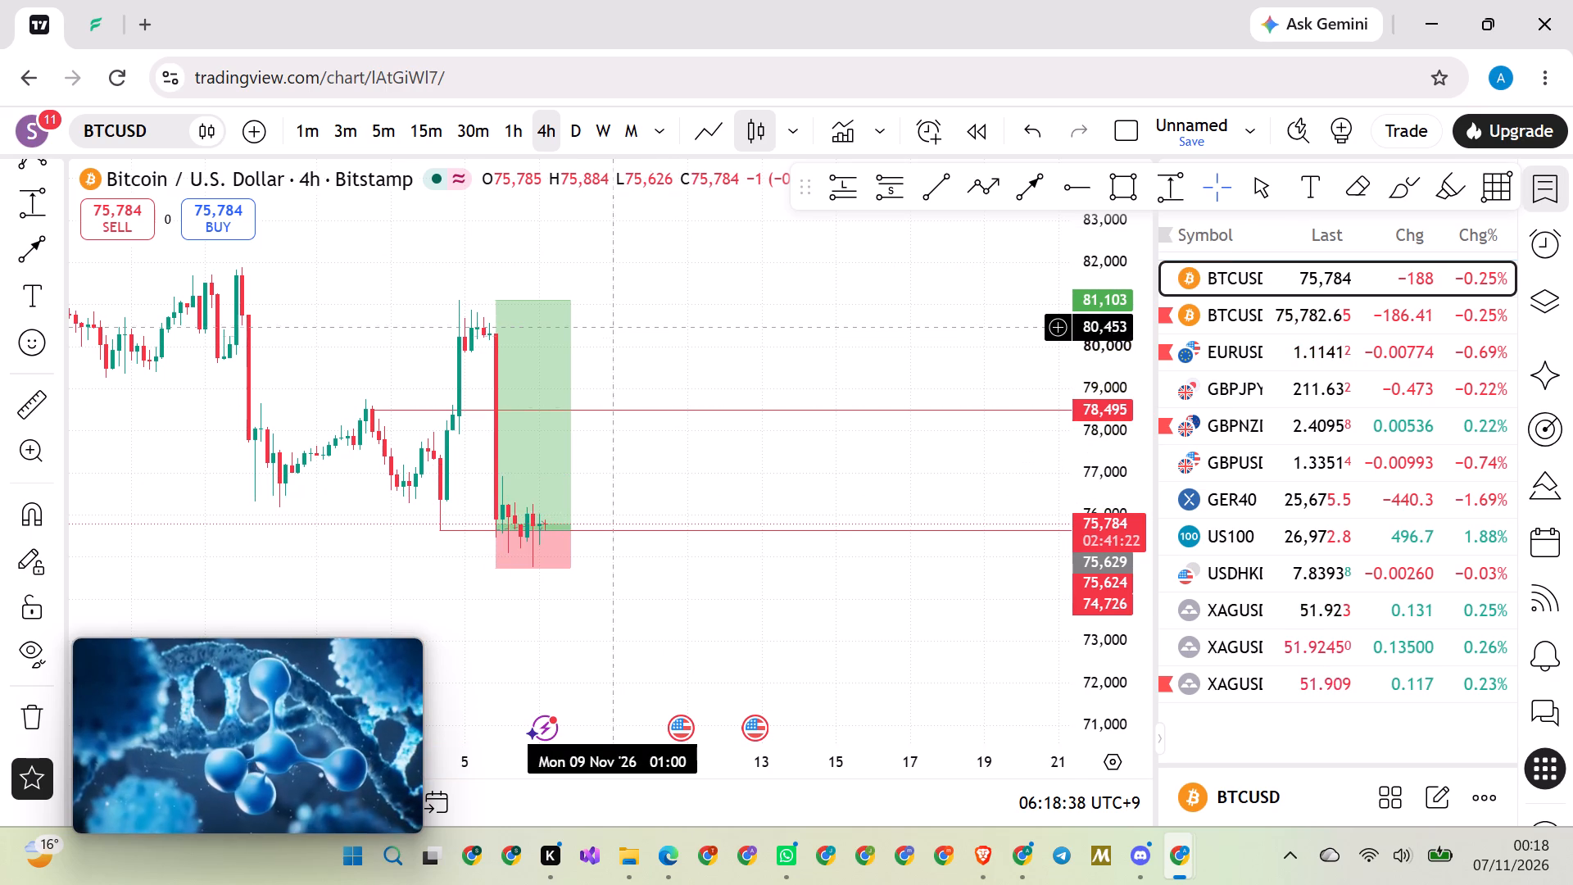
Delete the long position from the 4-hour Bitstamp Bitcoin chart.
scroll(619, 320, "down", 2)
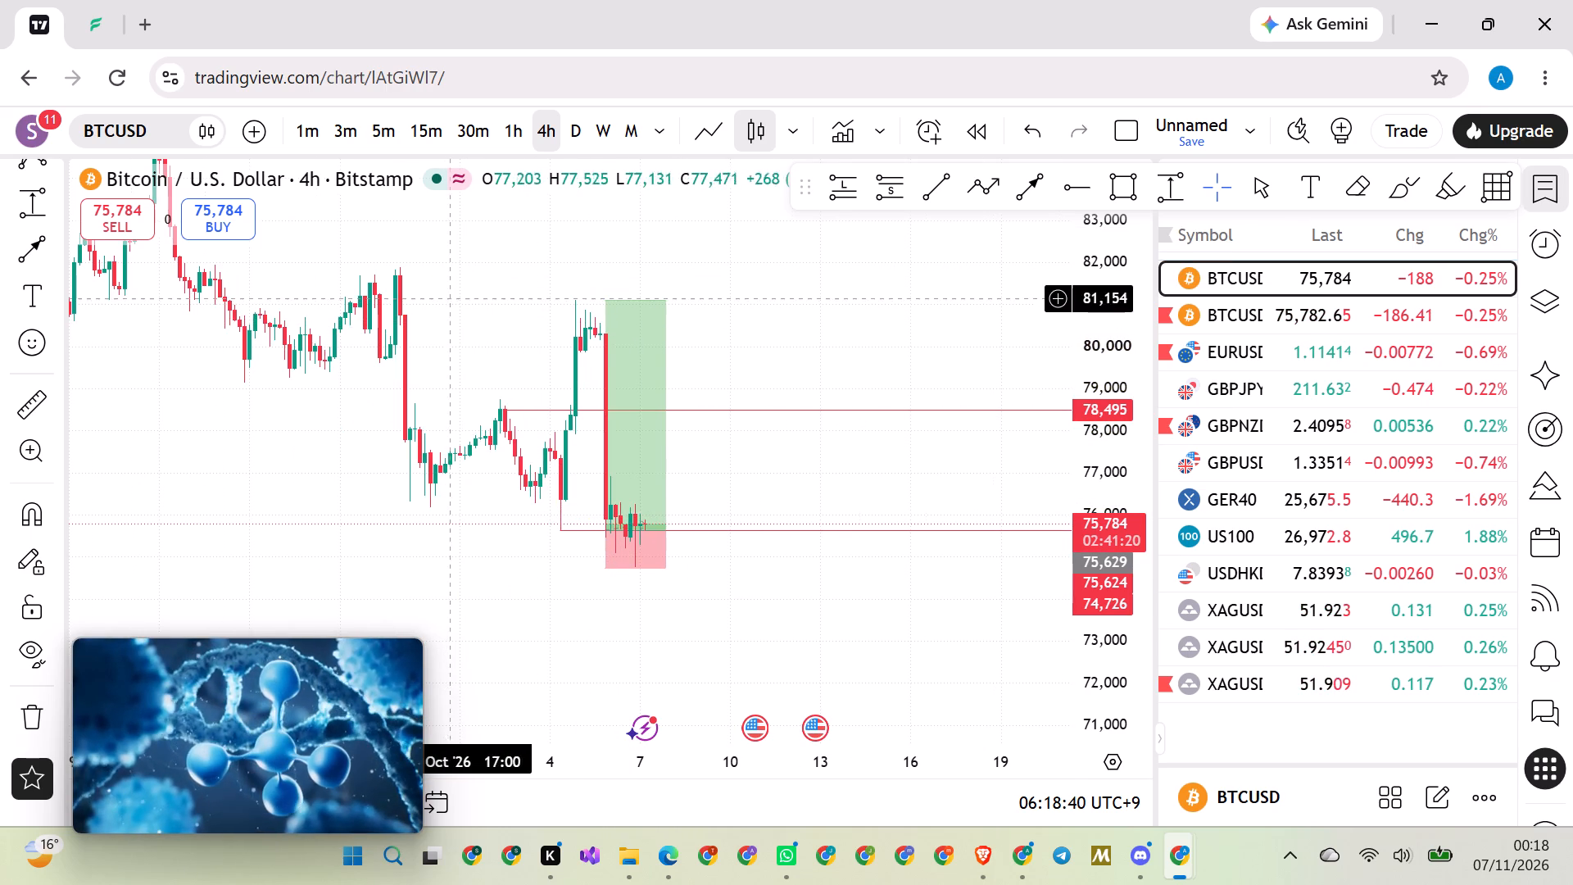
scroll(477, 356, "down", 4)
scroll(419, 462, "up", 5)
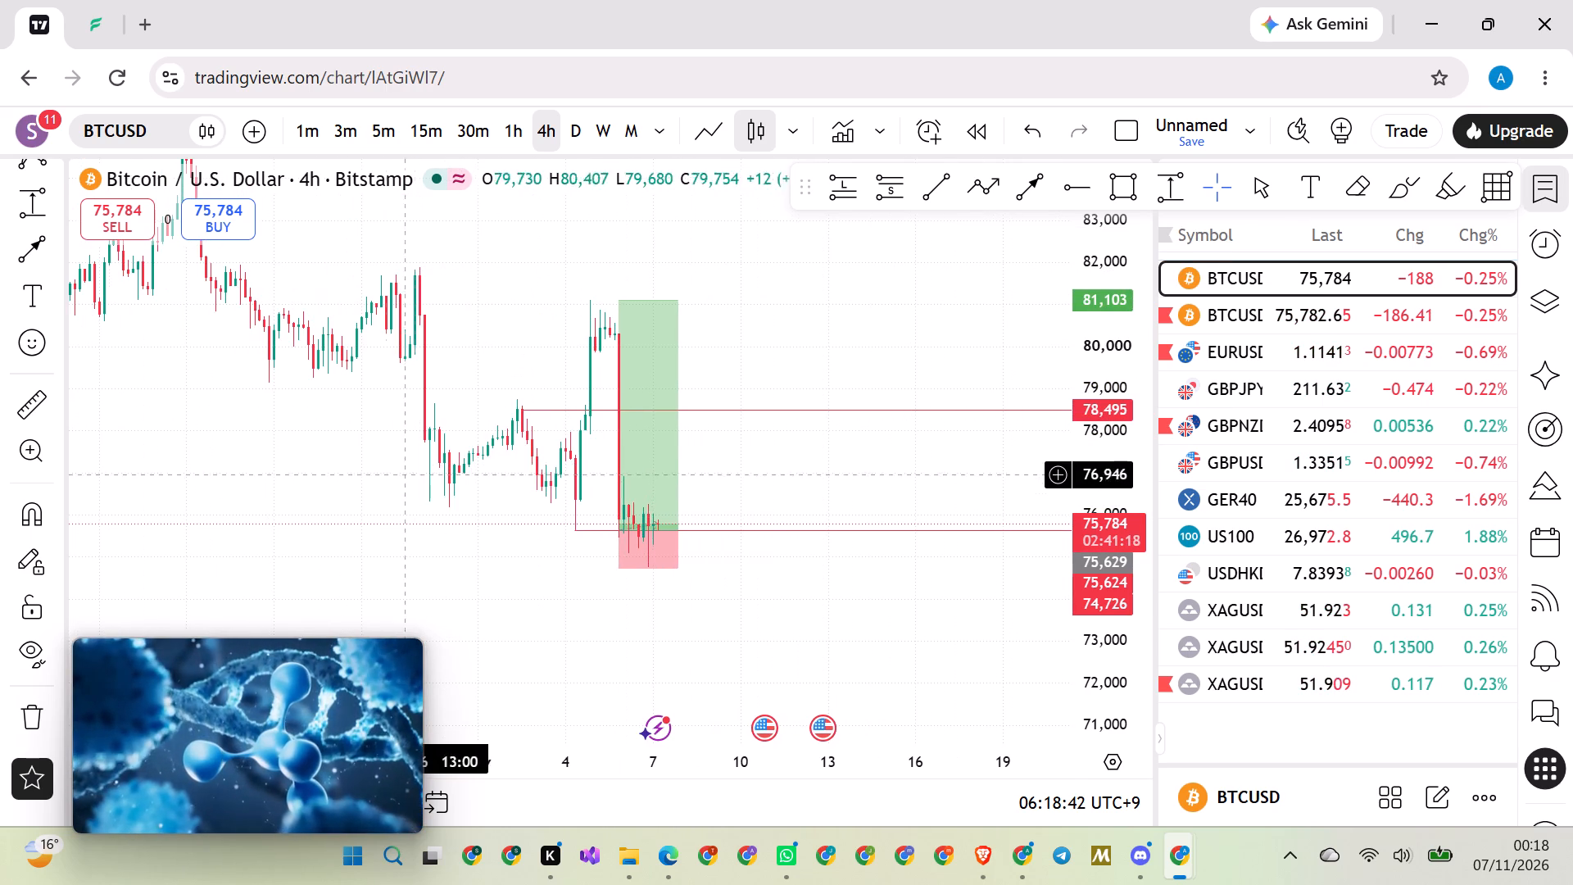
scroll(397, 515, "up", 2)
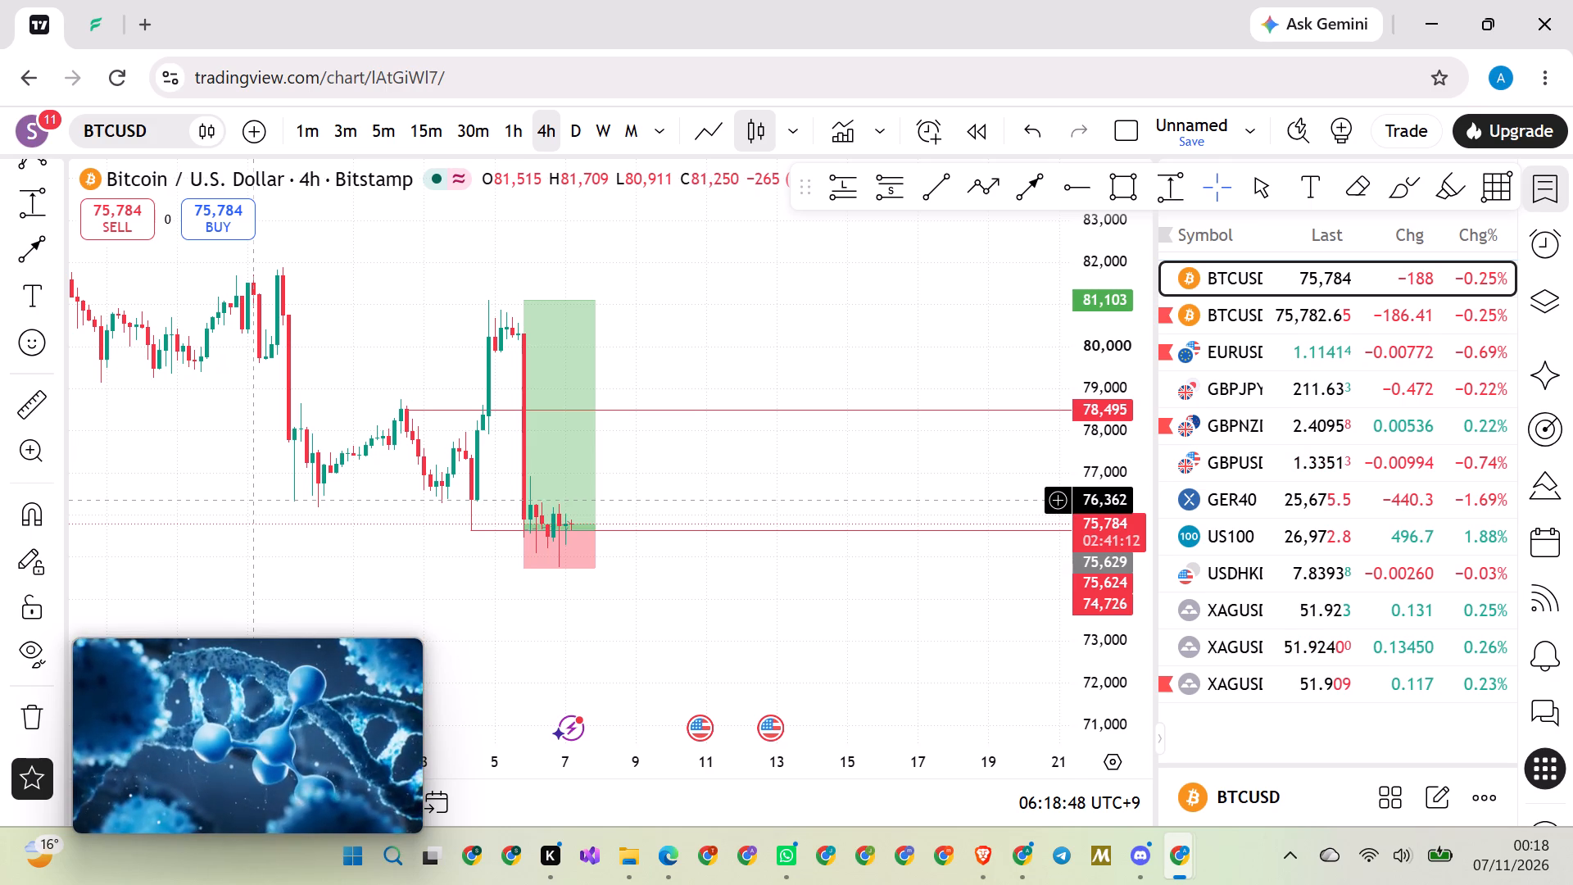
scroll(360, 324, "up", 1)
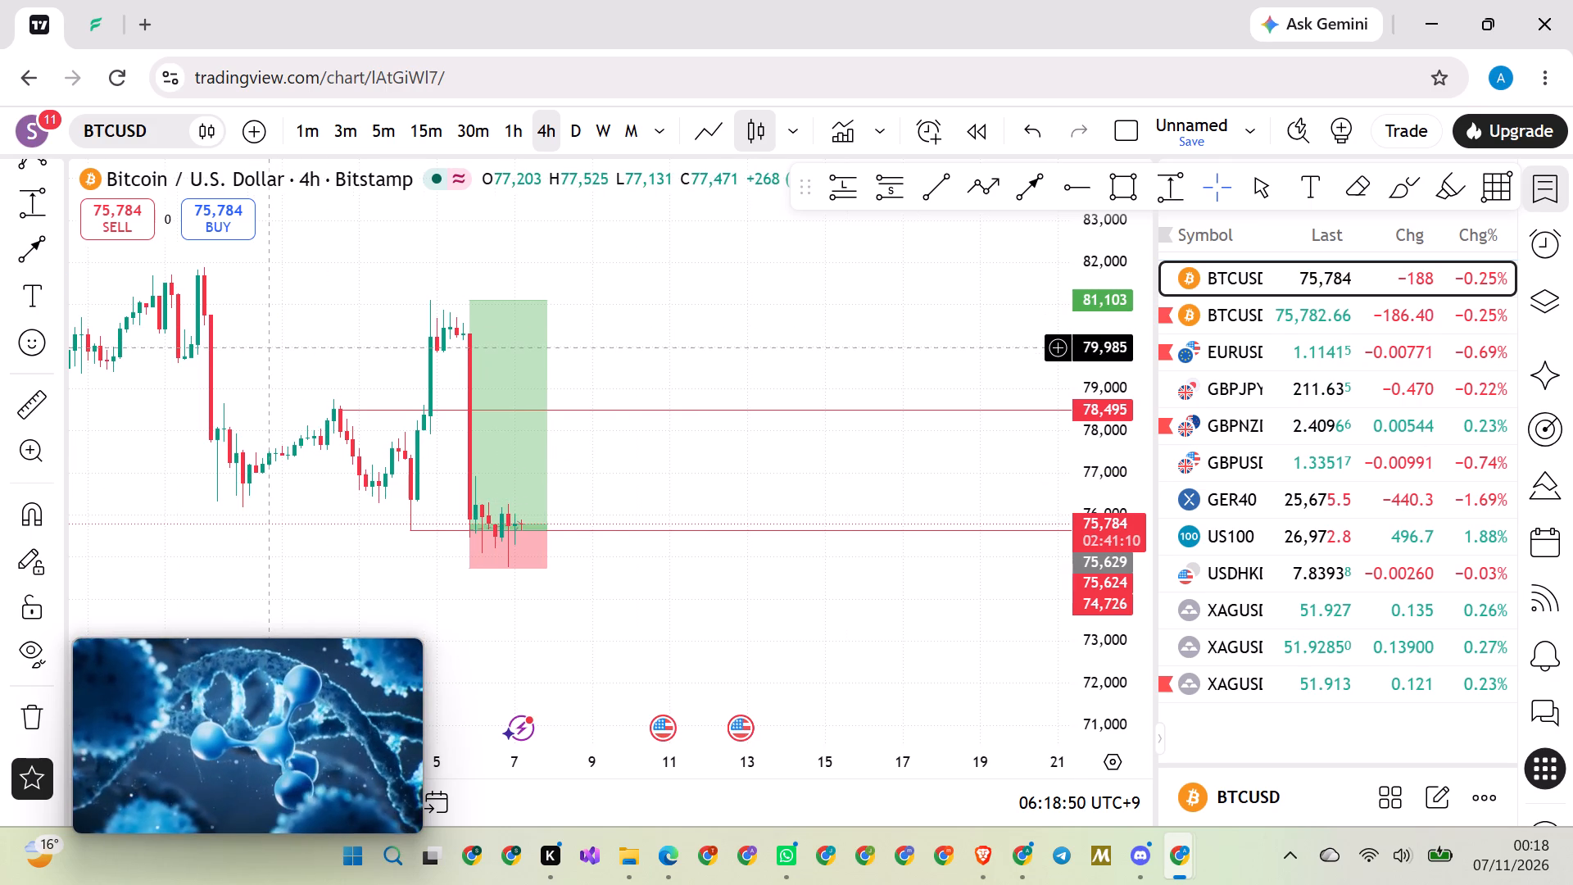
left_click_drag(283, 350, 329, 357)
left_click(555, 352)
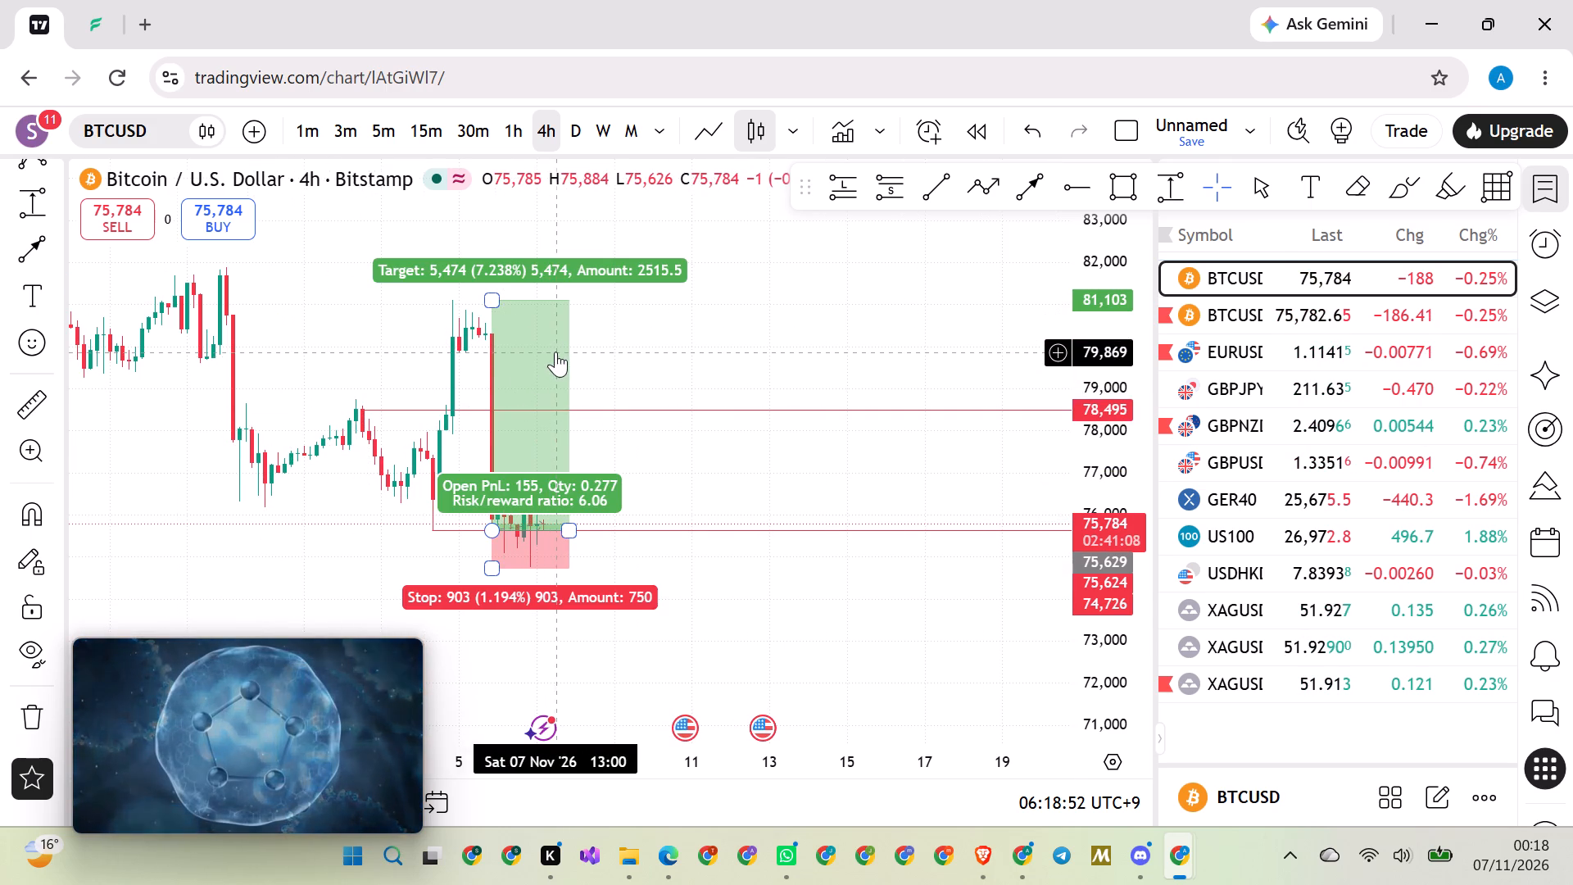
left_click(1205, 247)
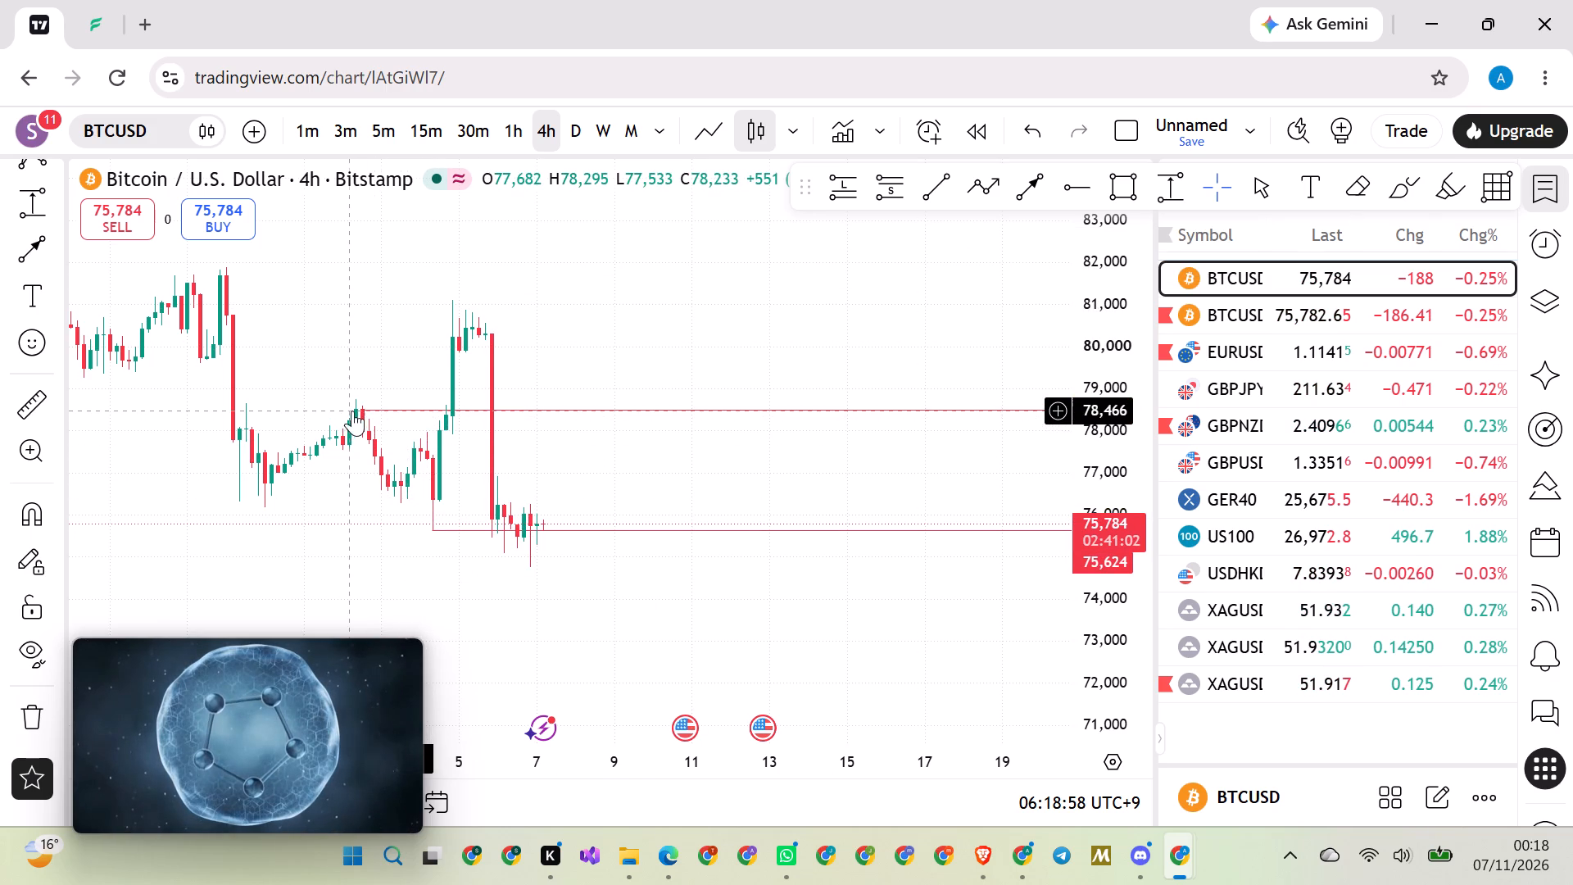
Move the upper horizontal ray to about 78,729 at the swing high's wick, starting several candles before the peak.
left_click_drag(365, 411, 315, 401)
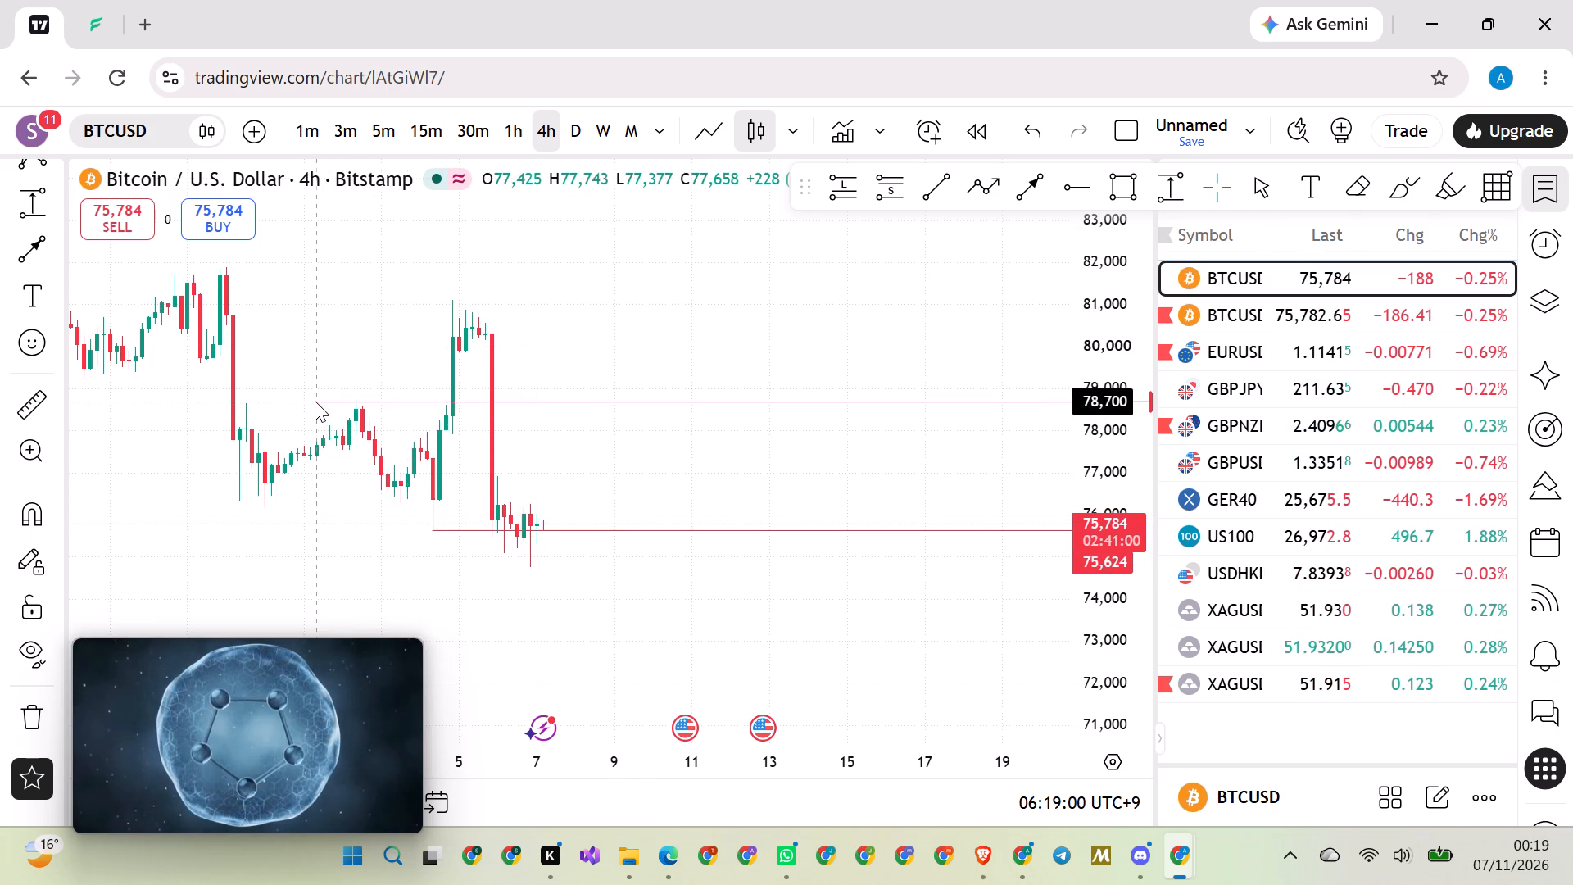
left_click_drag(315, 401, 317, 400)
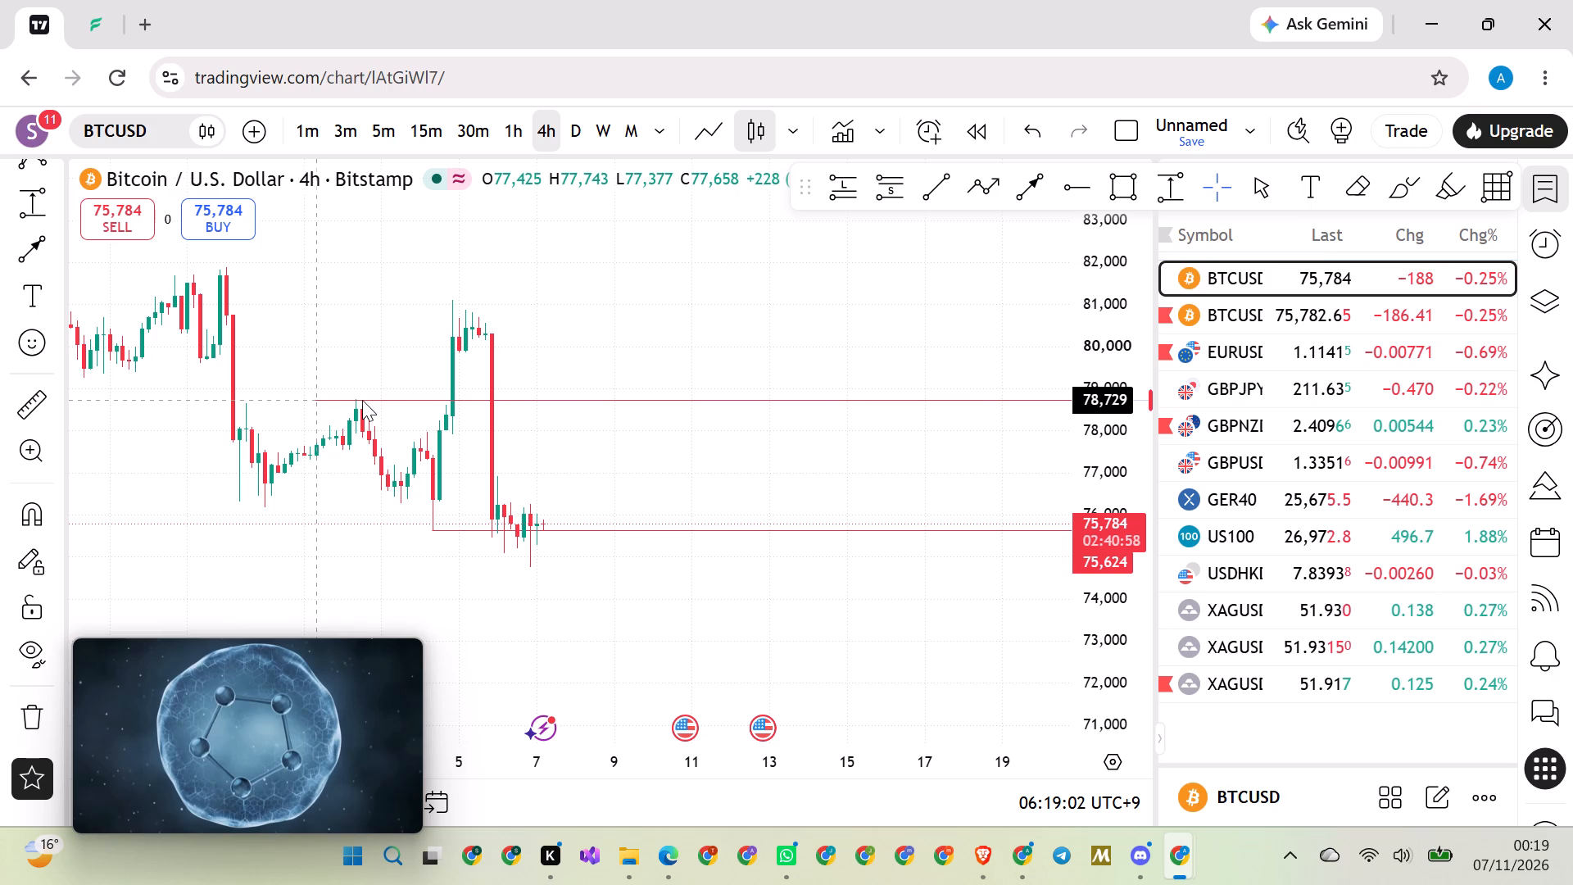
left_click(596, 326)
Switch to the TheFreeChart site and open the BTCUSDT 4-hour chart.
left_click(107, 29)
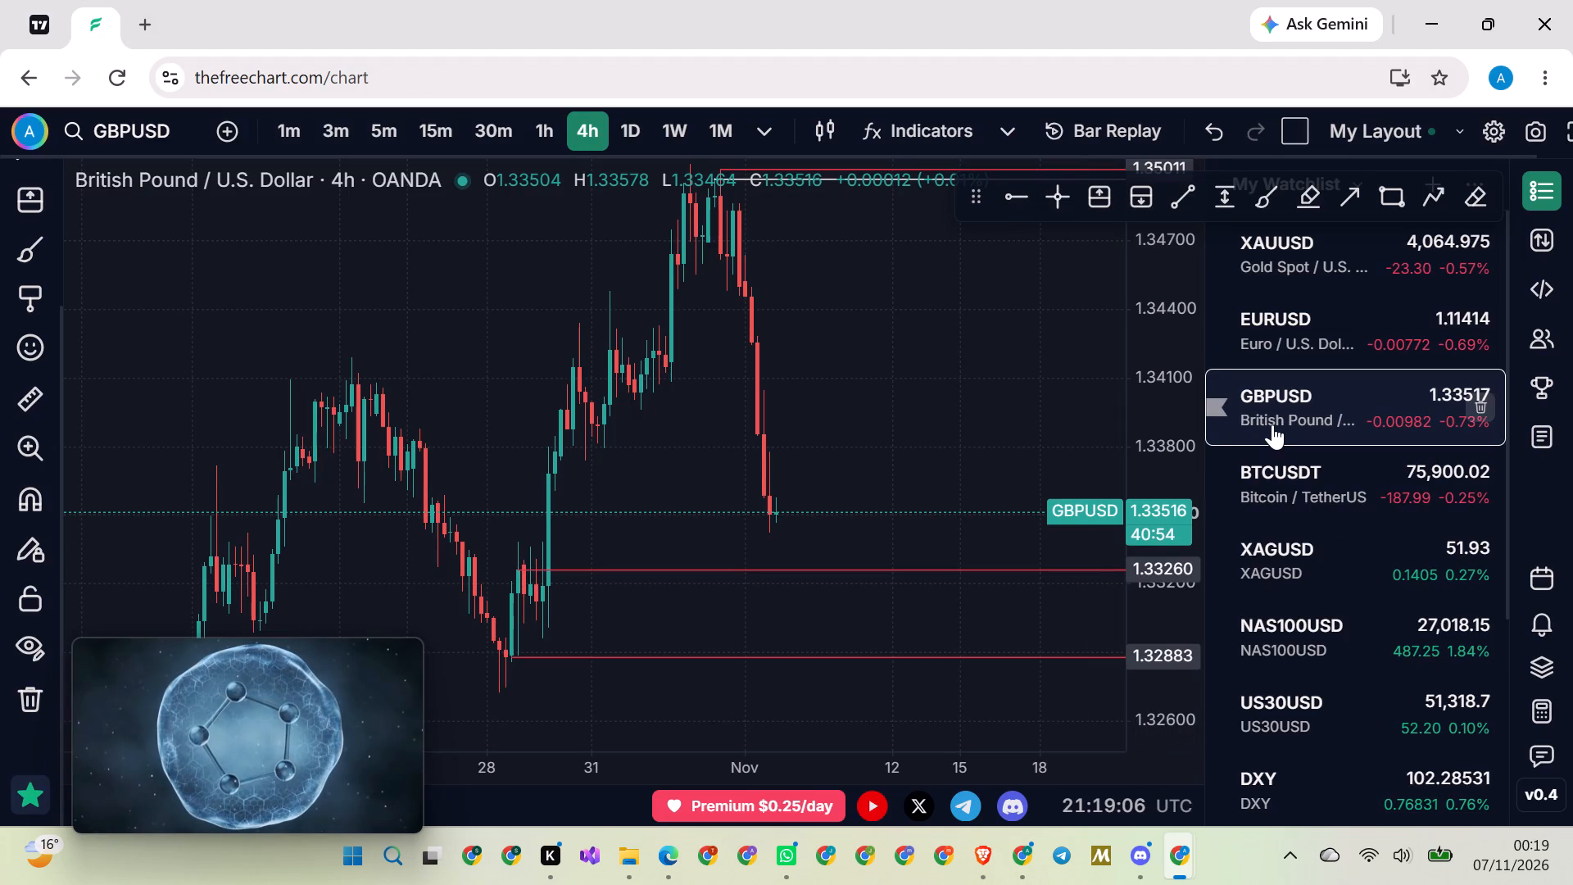
left_click_drag(1168, 306, 1110, 486)
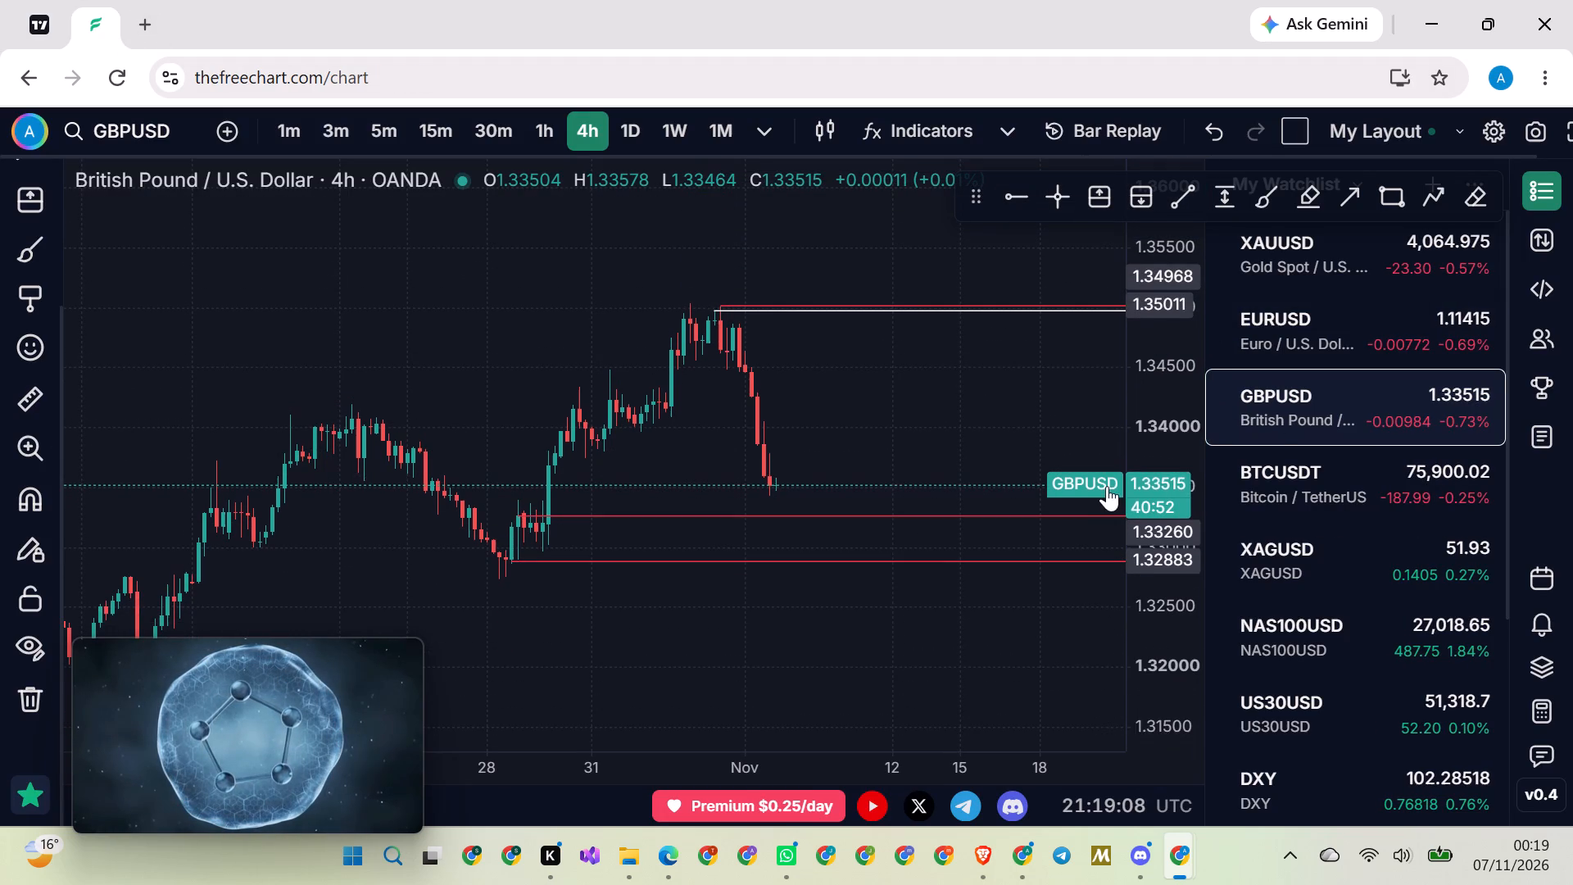
left_click(1278, 470)
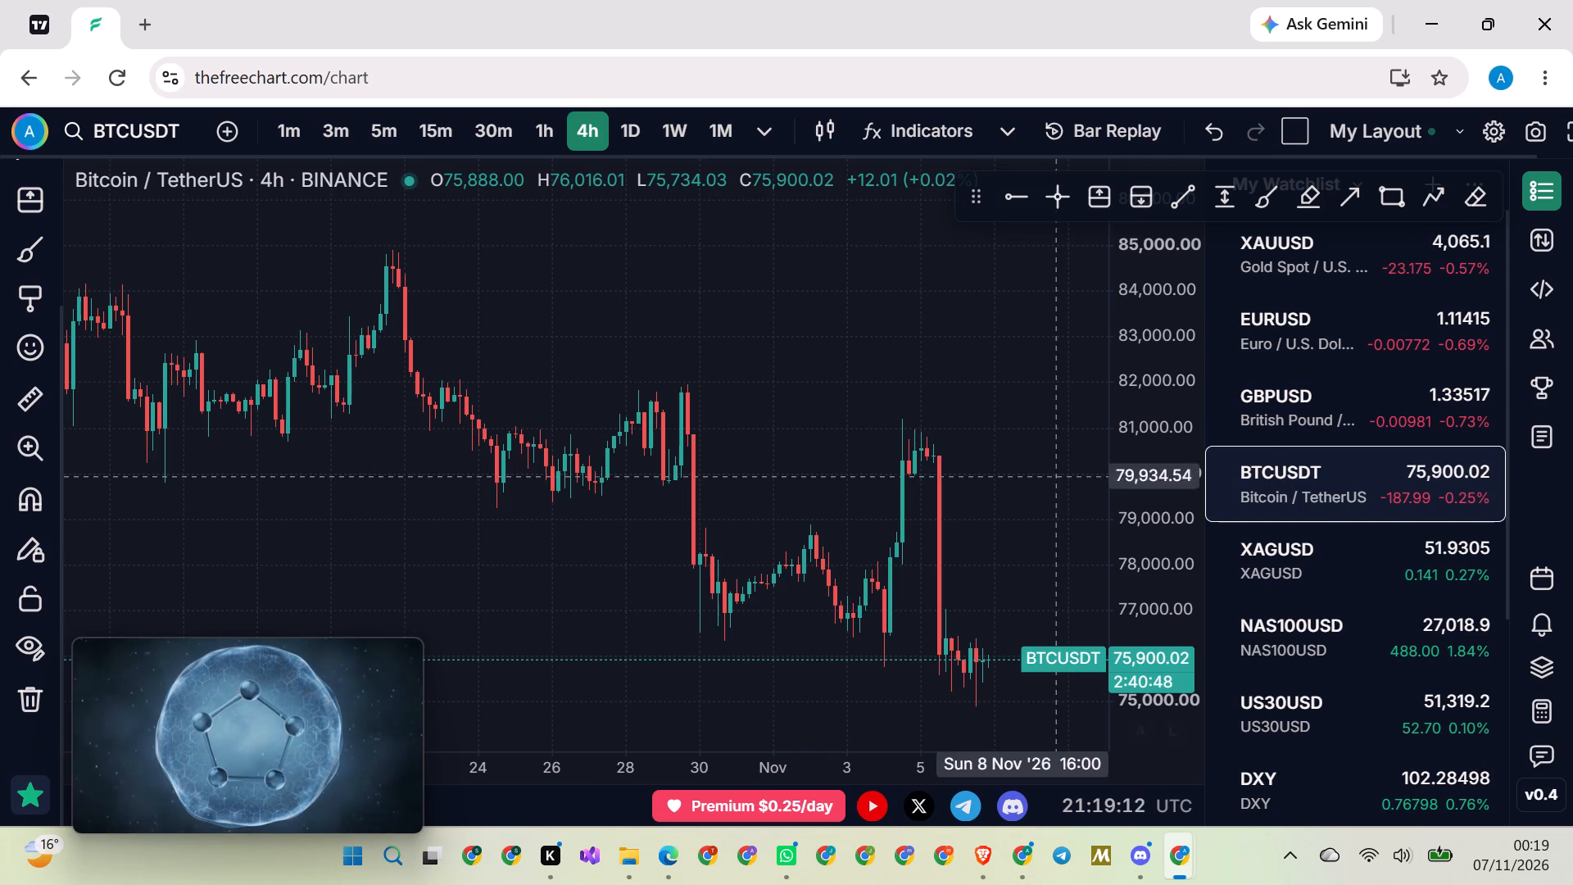
Draw a horizontal ray at about 78,924 on the BTCUSDT 4-hour chart, just above the early-November swing high.
left_click_drag(868, 398, 689, 325)
left_click_drag(881, 461, 888, 458)
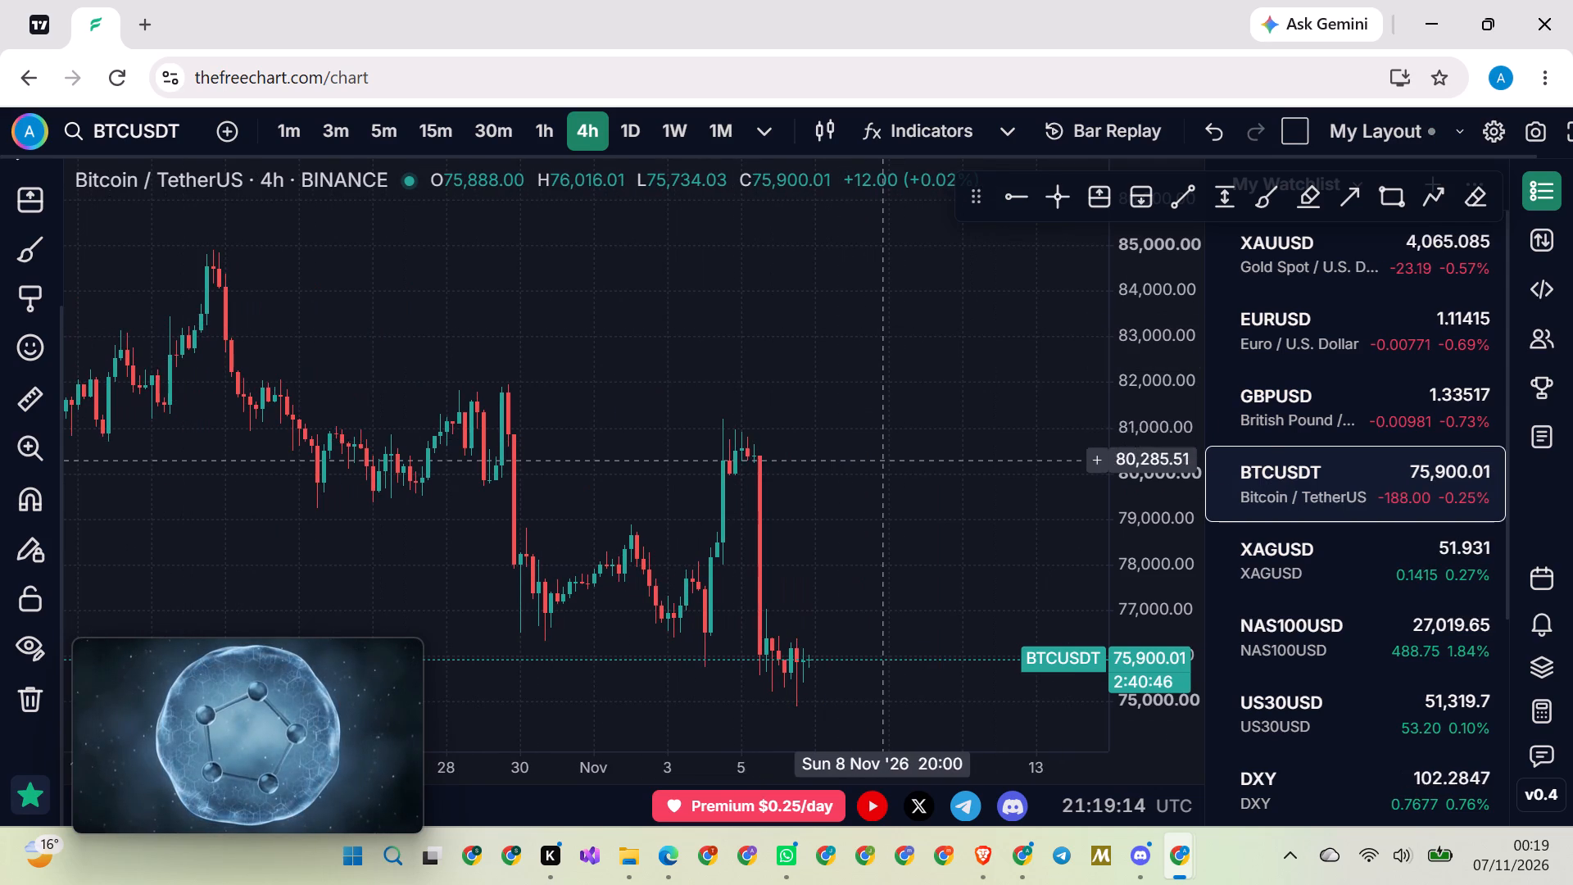
left_click_drag(888, 458, 859, 333)
left_click_drag(1132, 338, 1033, 542)
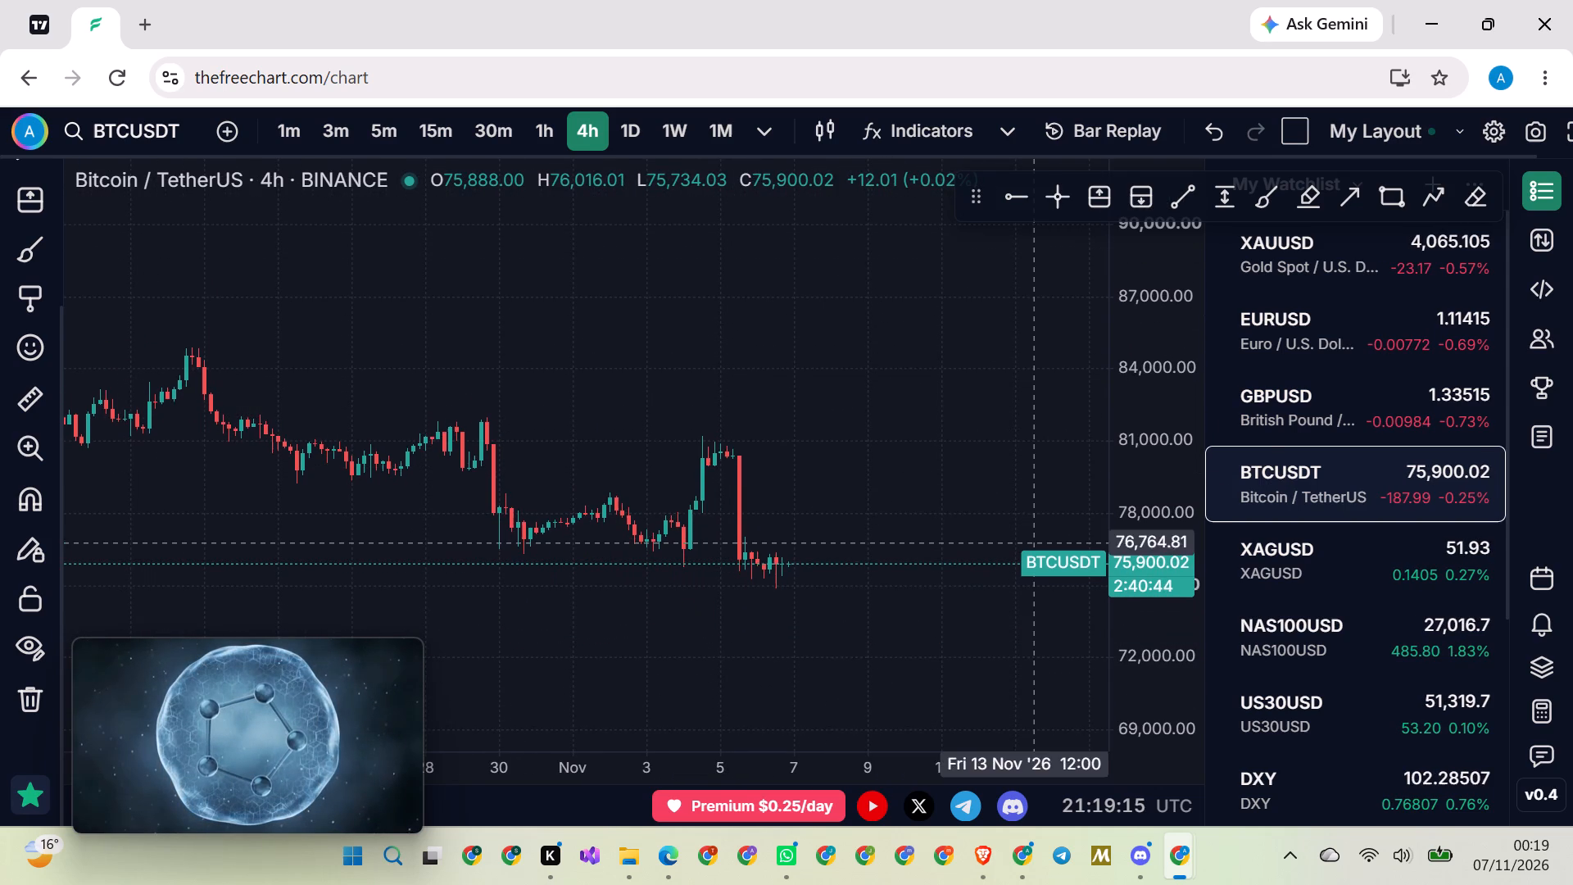
scroll(819, 431, "up", 3)
scroll(819, 431, "down", 5)
left_click_drag(687, 412, 634, 343)
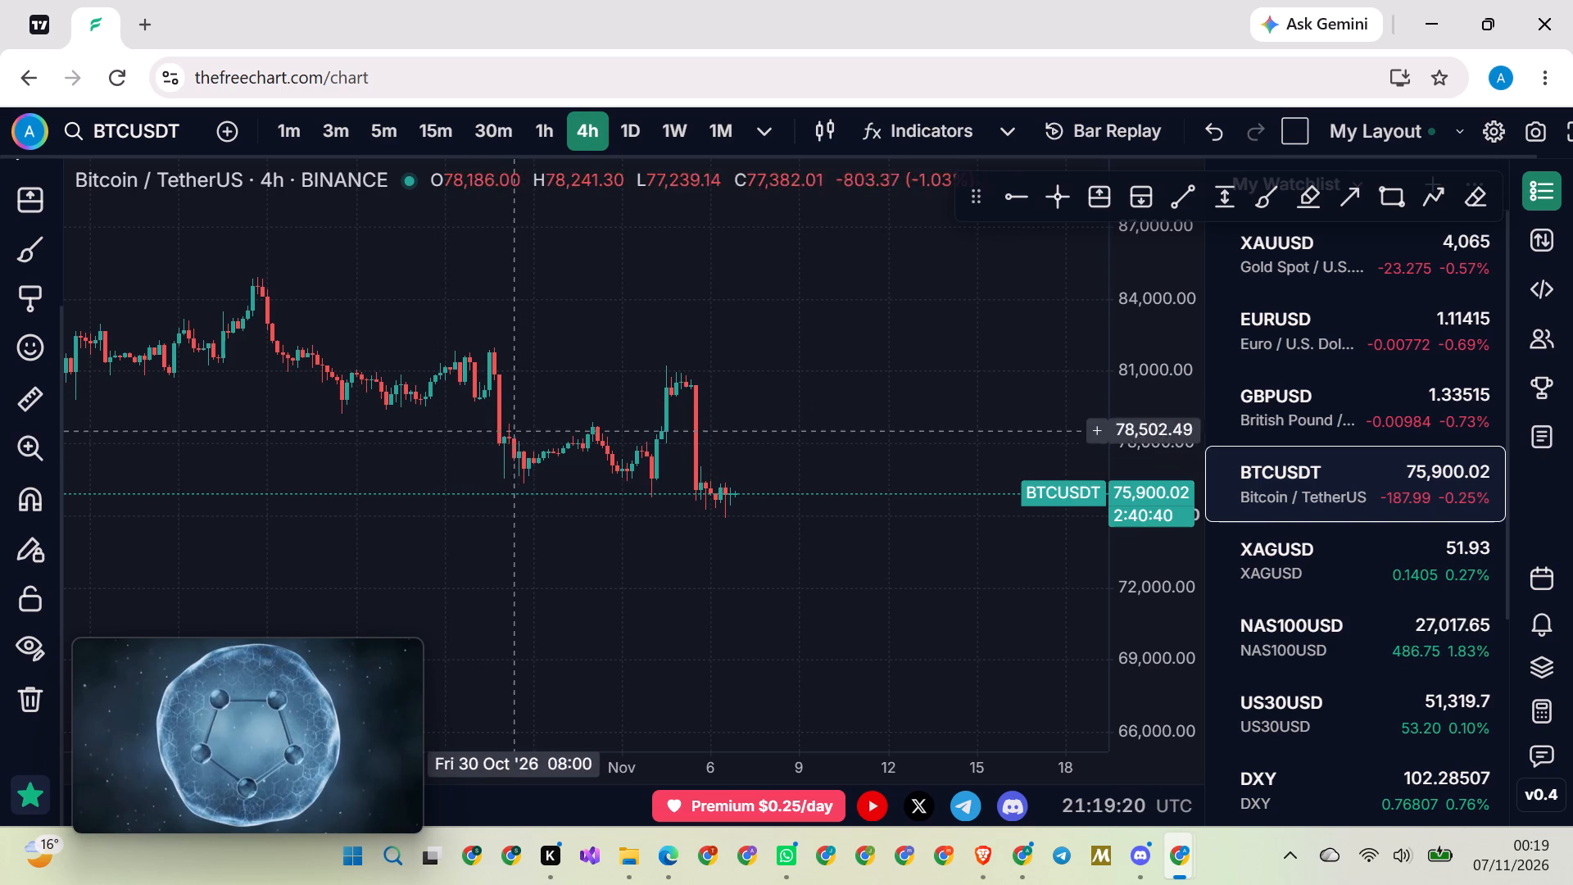
scroll(1152, 397, "up", 13)
scroll(1156, 393, "up", 10)
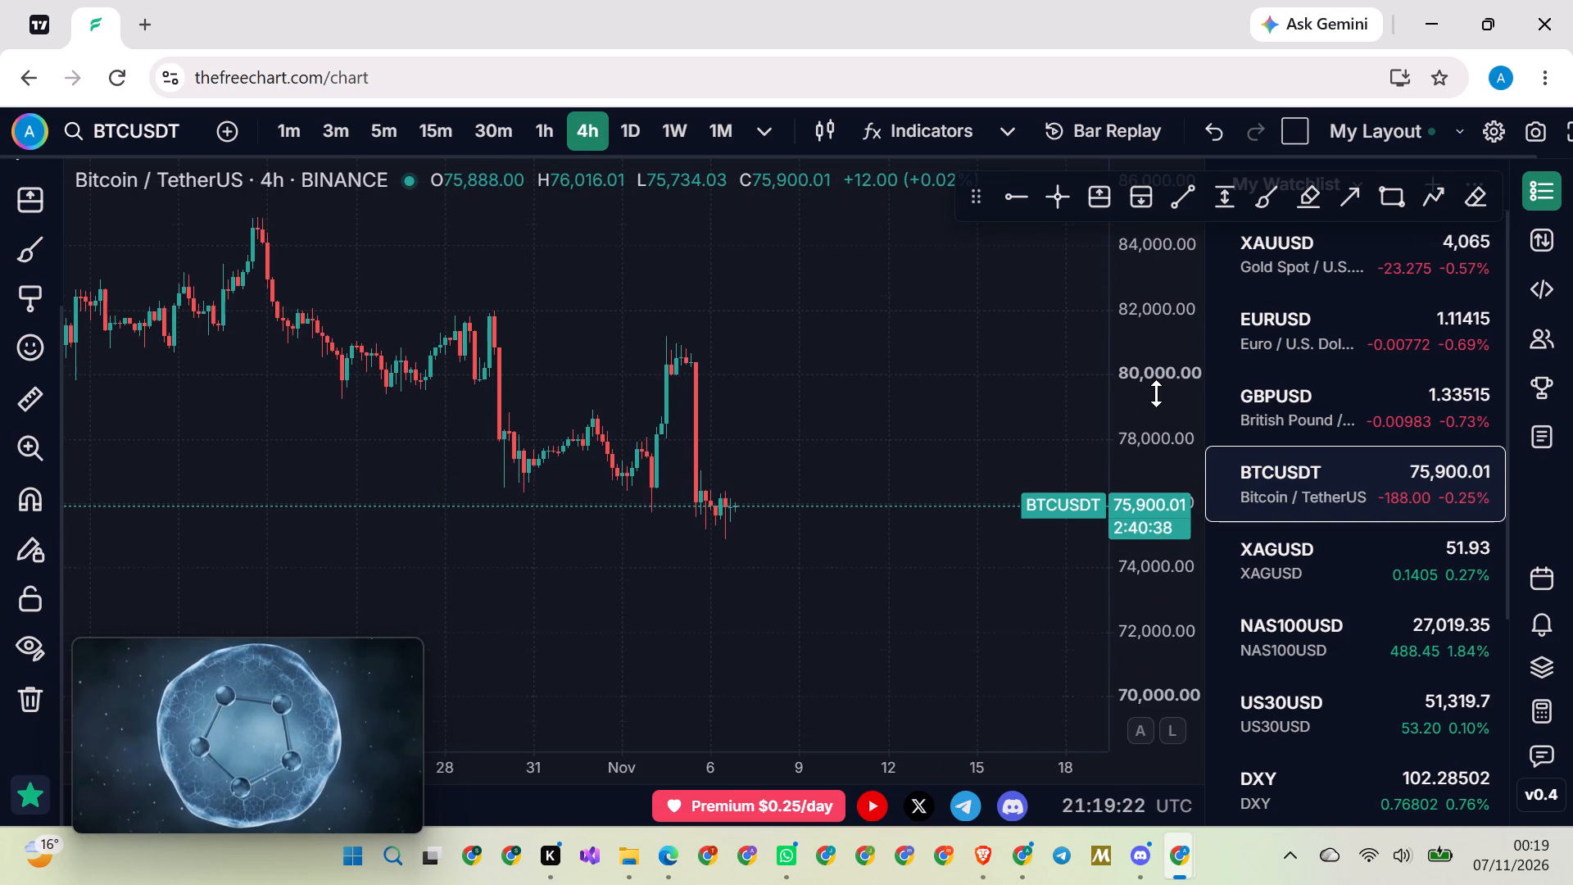
scroll(1156, 393, "up", 16)
left_click(1008, 202)
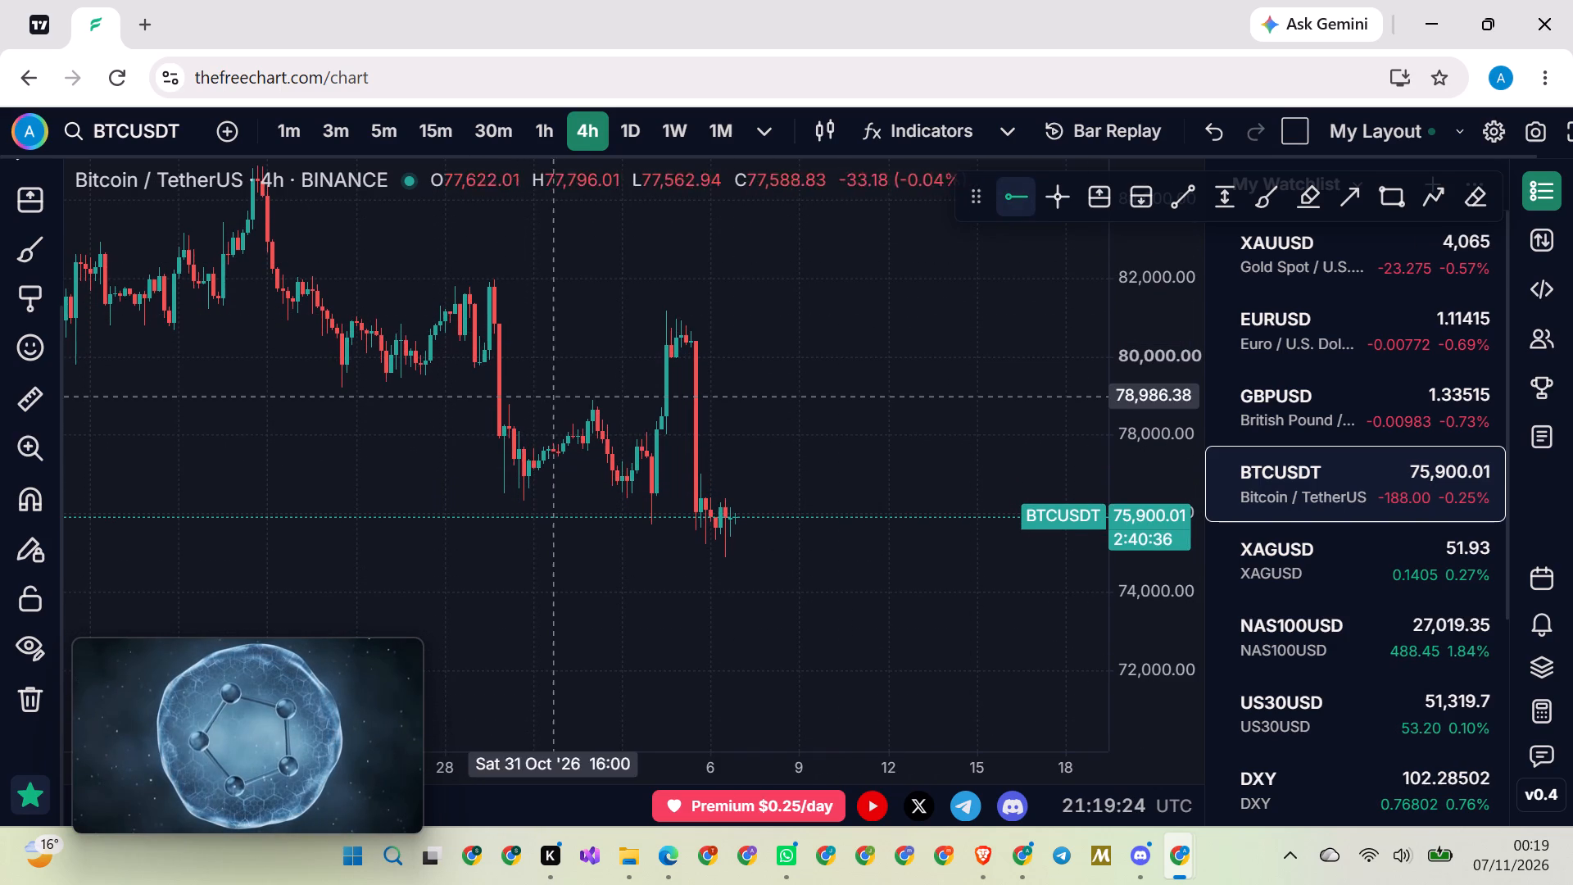
left_click(576, 399)
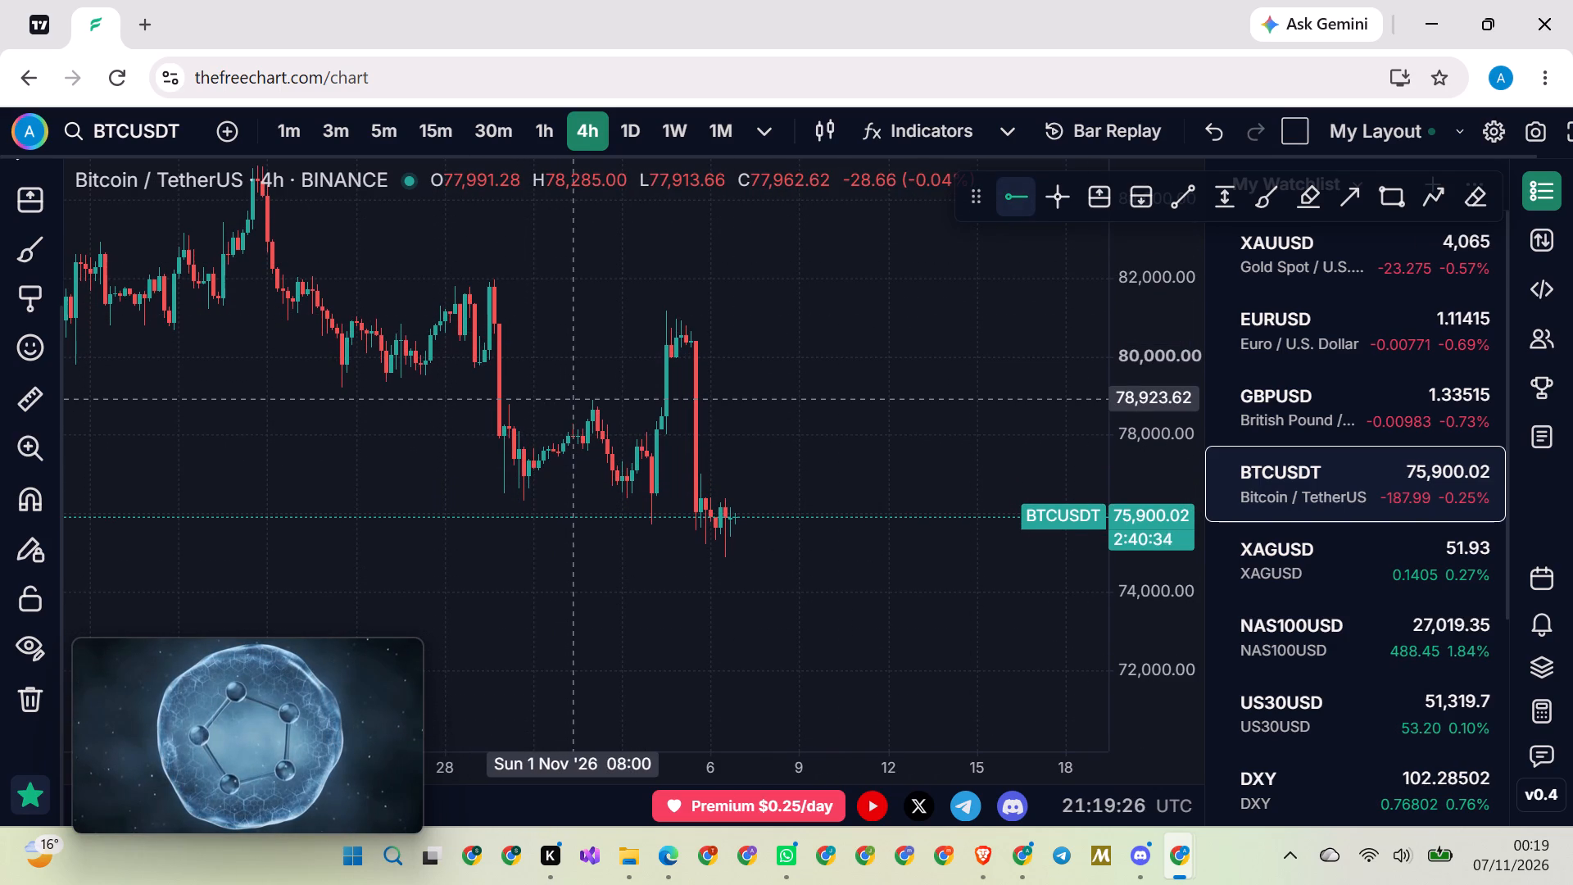
left_click(738, 354)
Switch BTCUSDT to the daily chart and draw a horizontal ray at about 75,755 from the 4 November candle's low.
scroll(738, 354, "up", 10)
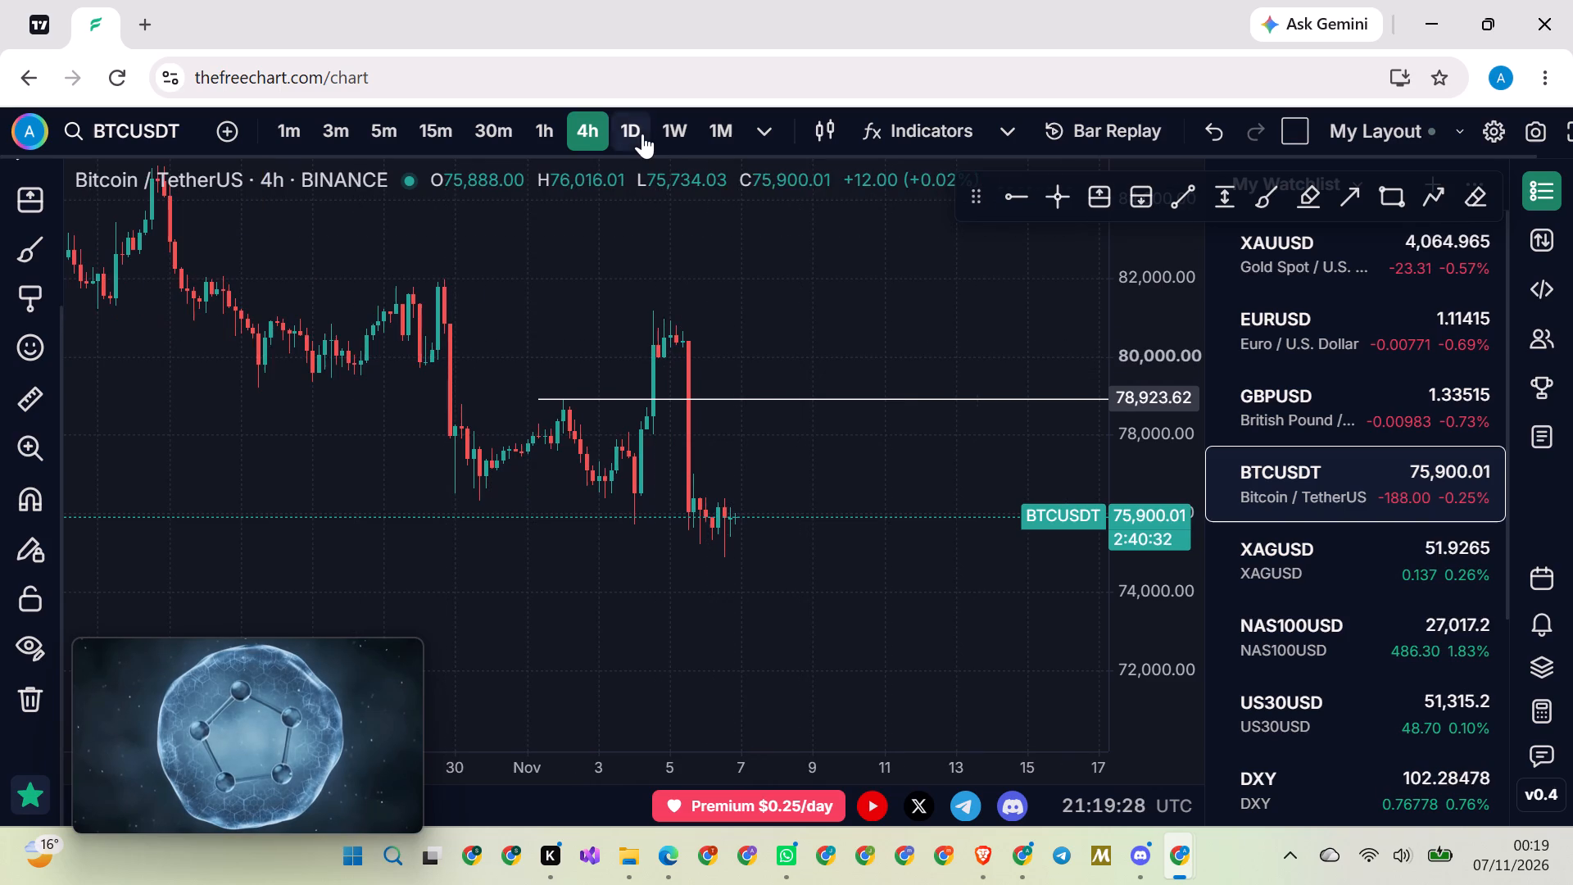
left_click(640, 134)
scroll(628, 383, "up", 12)
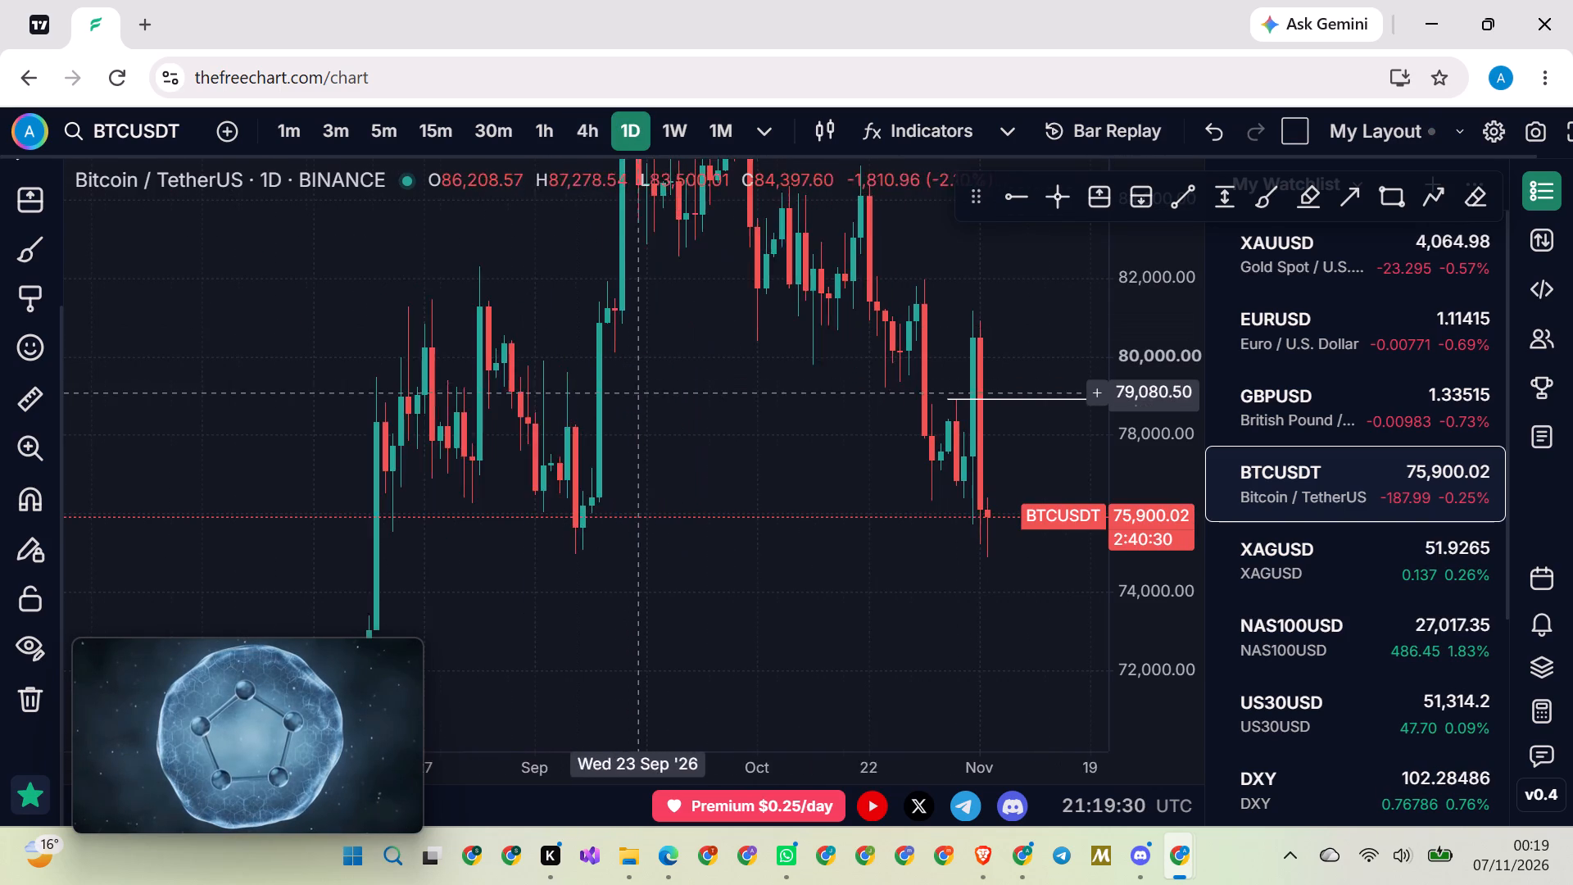
left_click_drag(690, 421, 494, 422)
scroll(491, 422, "up", 8)
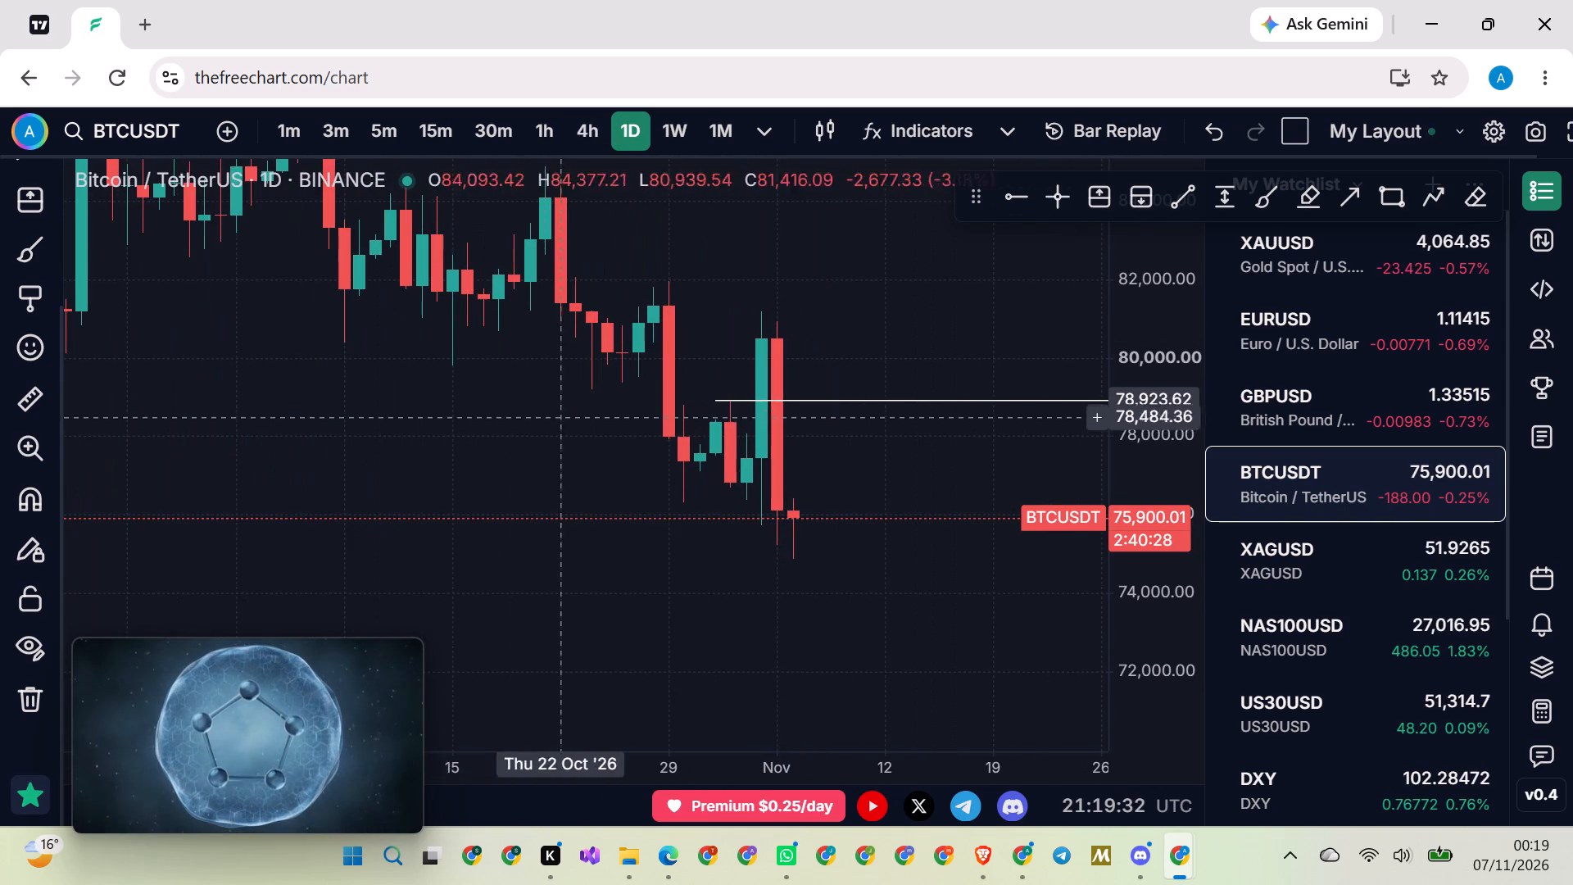
scroll(582, 406, "up", 2)
left_click_drag(841, 320, 671, 307)
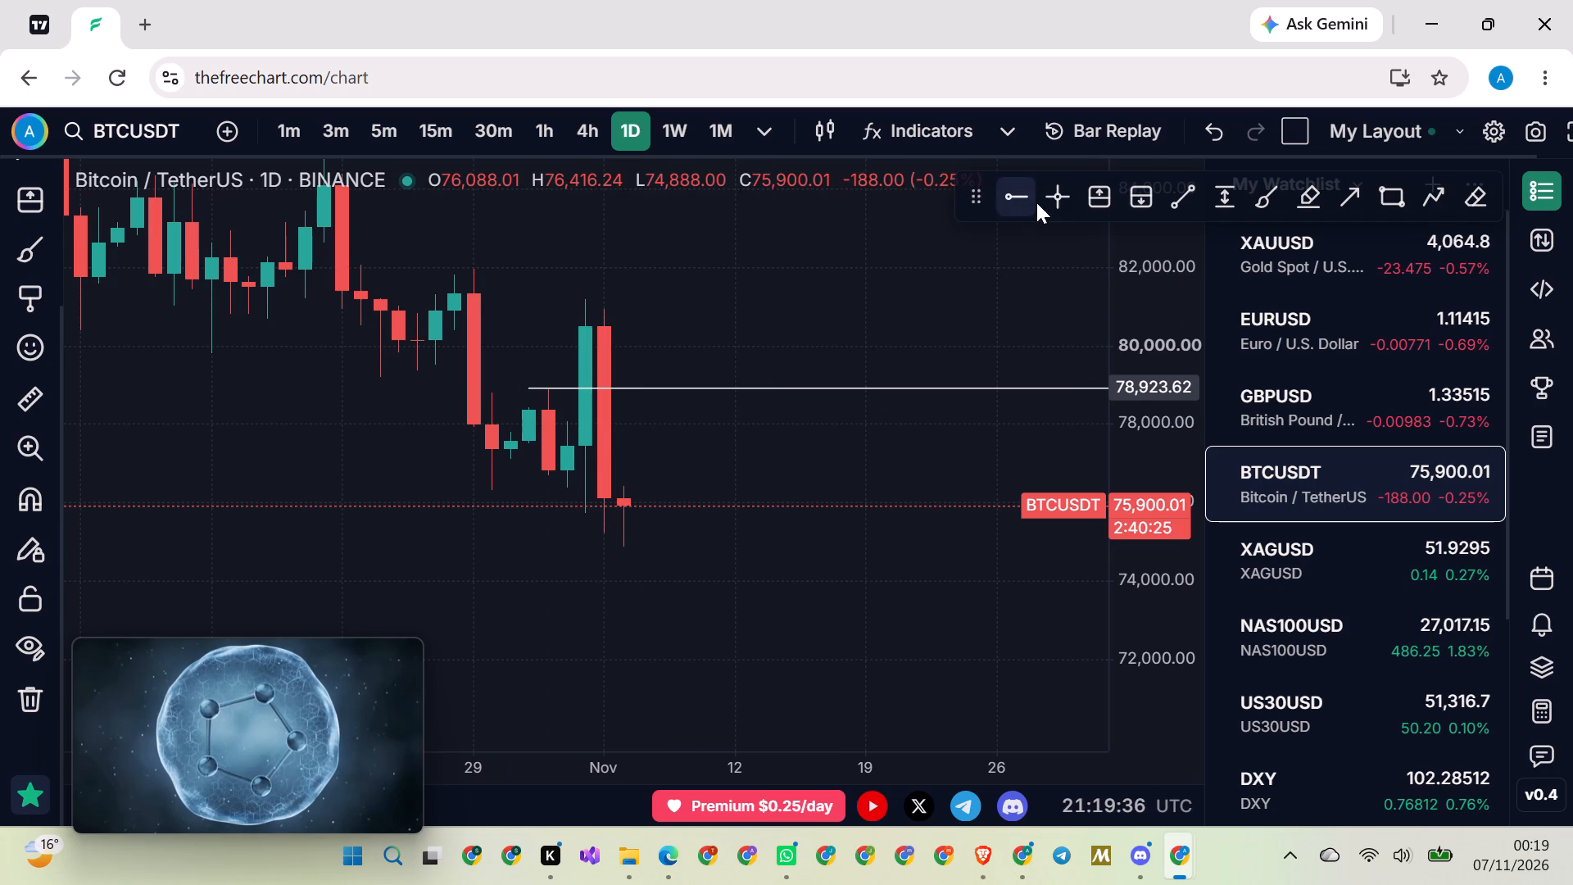
left_click(1016, 200)
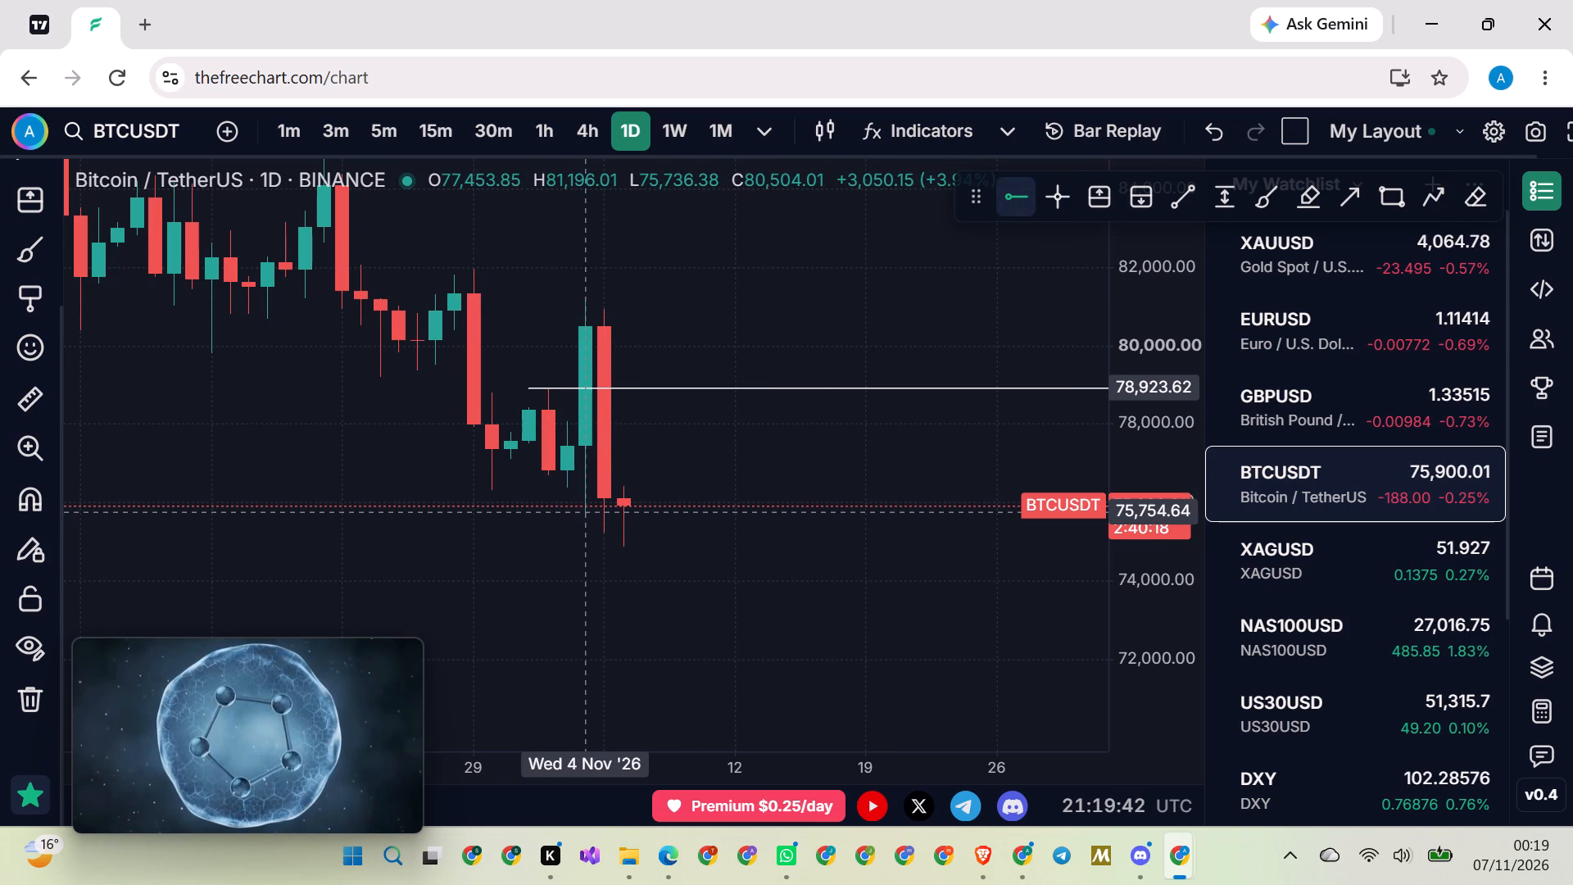
left_click(578, 512)
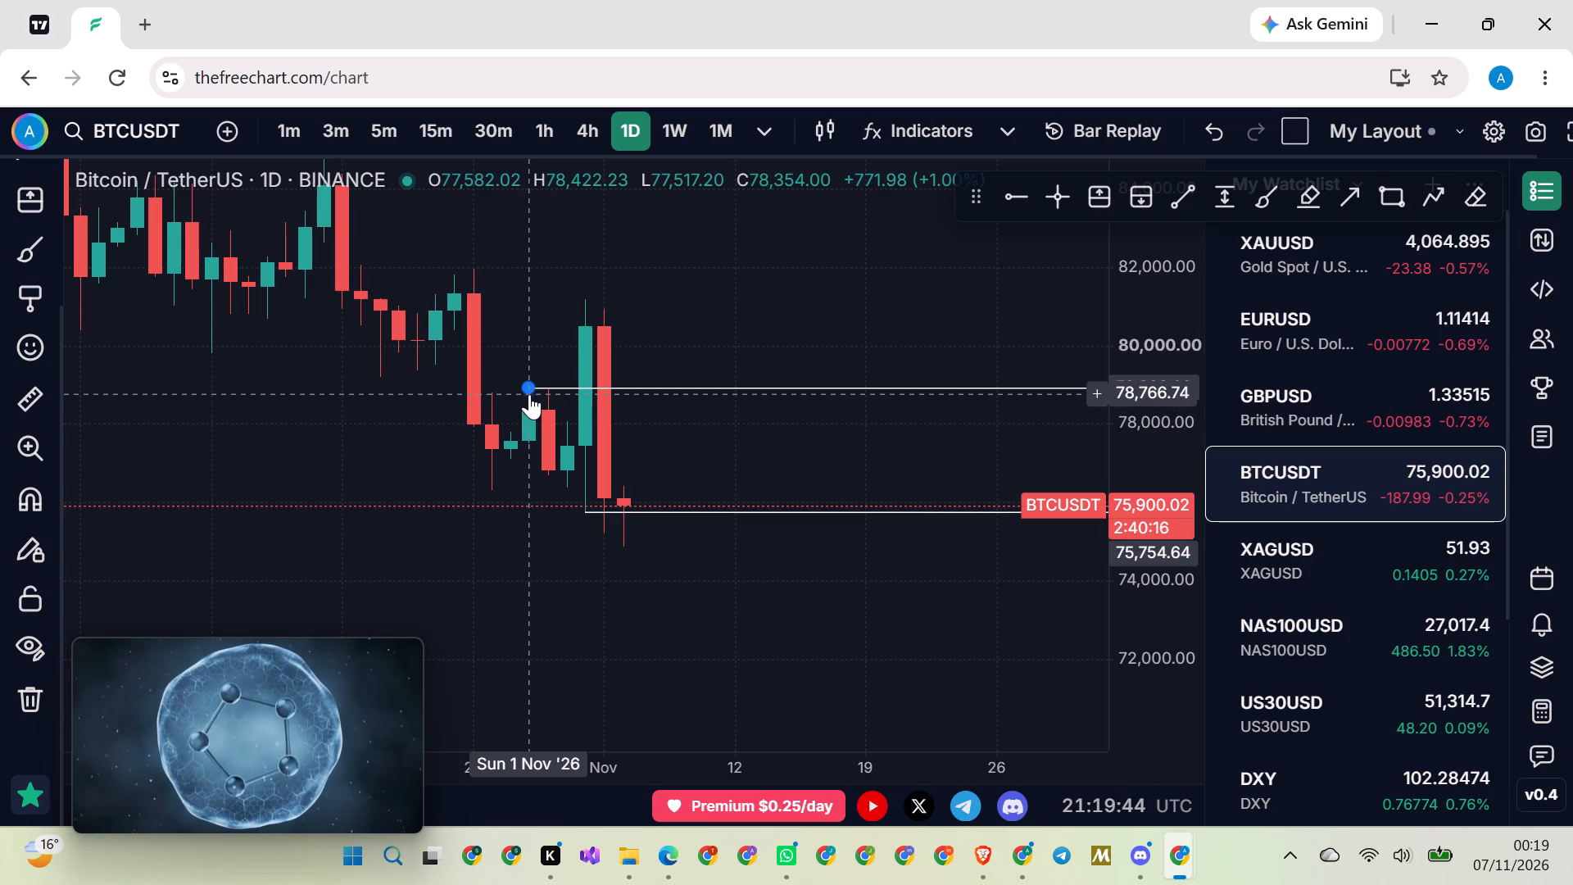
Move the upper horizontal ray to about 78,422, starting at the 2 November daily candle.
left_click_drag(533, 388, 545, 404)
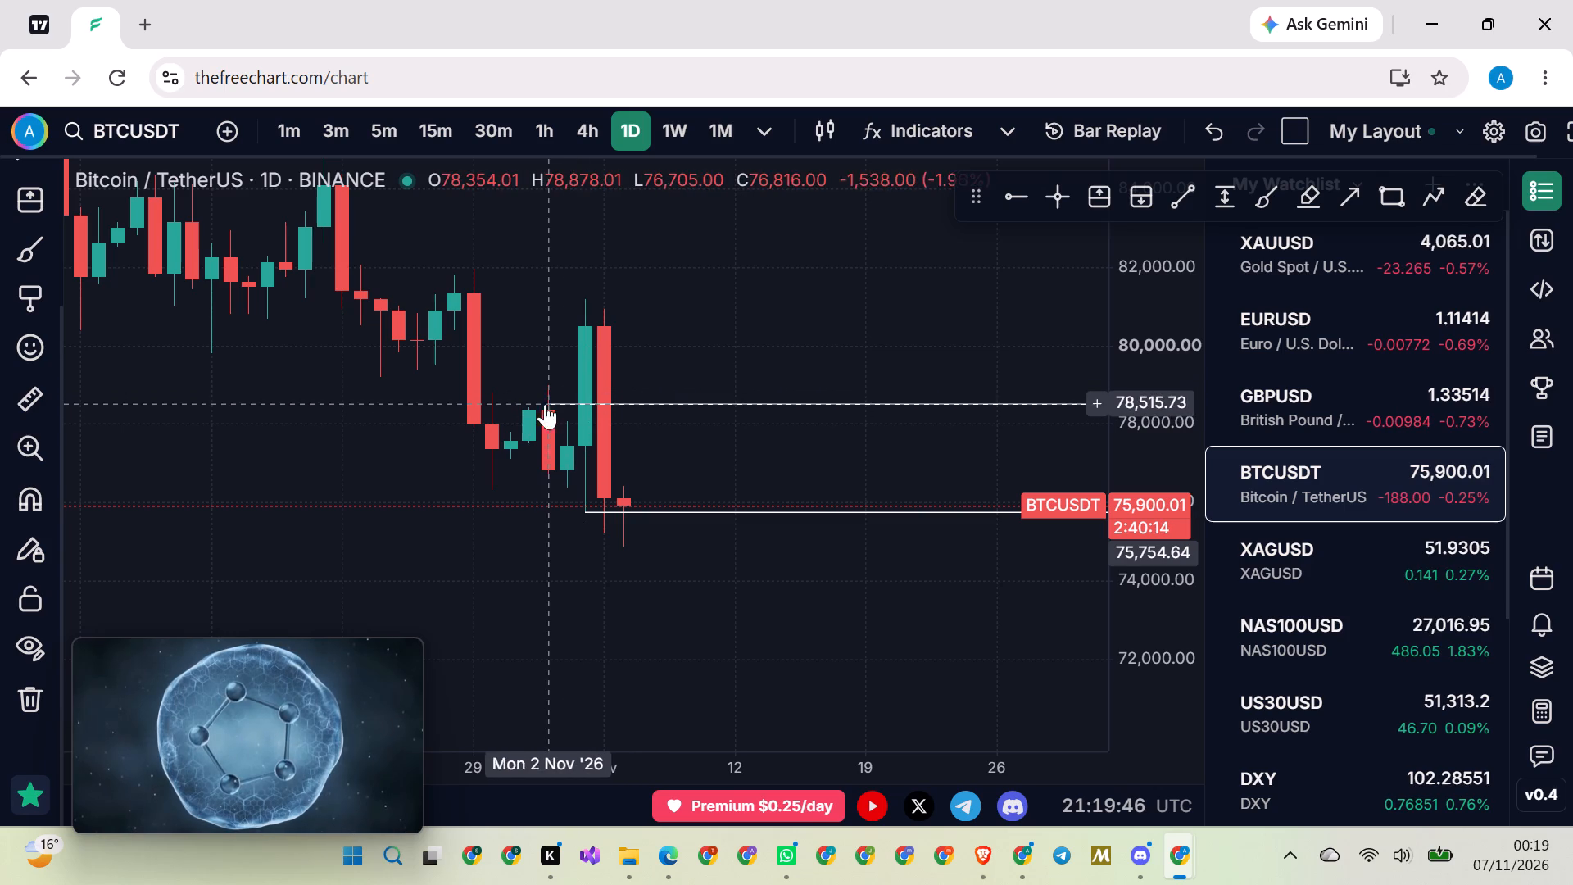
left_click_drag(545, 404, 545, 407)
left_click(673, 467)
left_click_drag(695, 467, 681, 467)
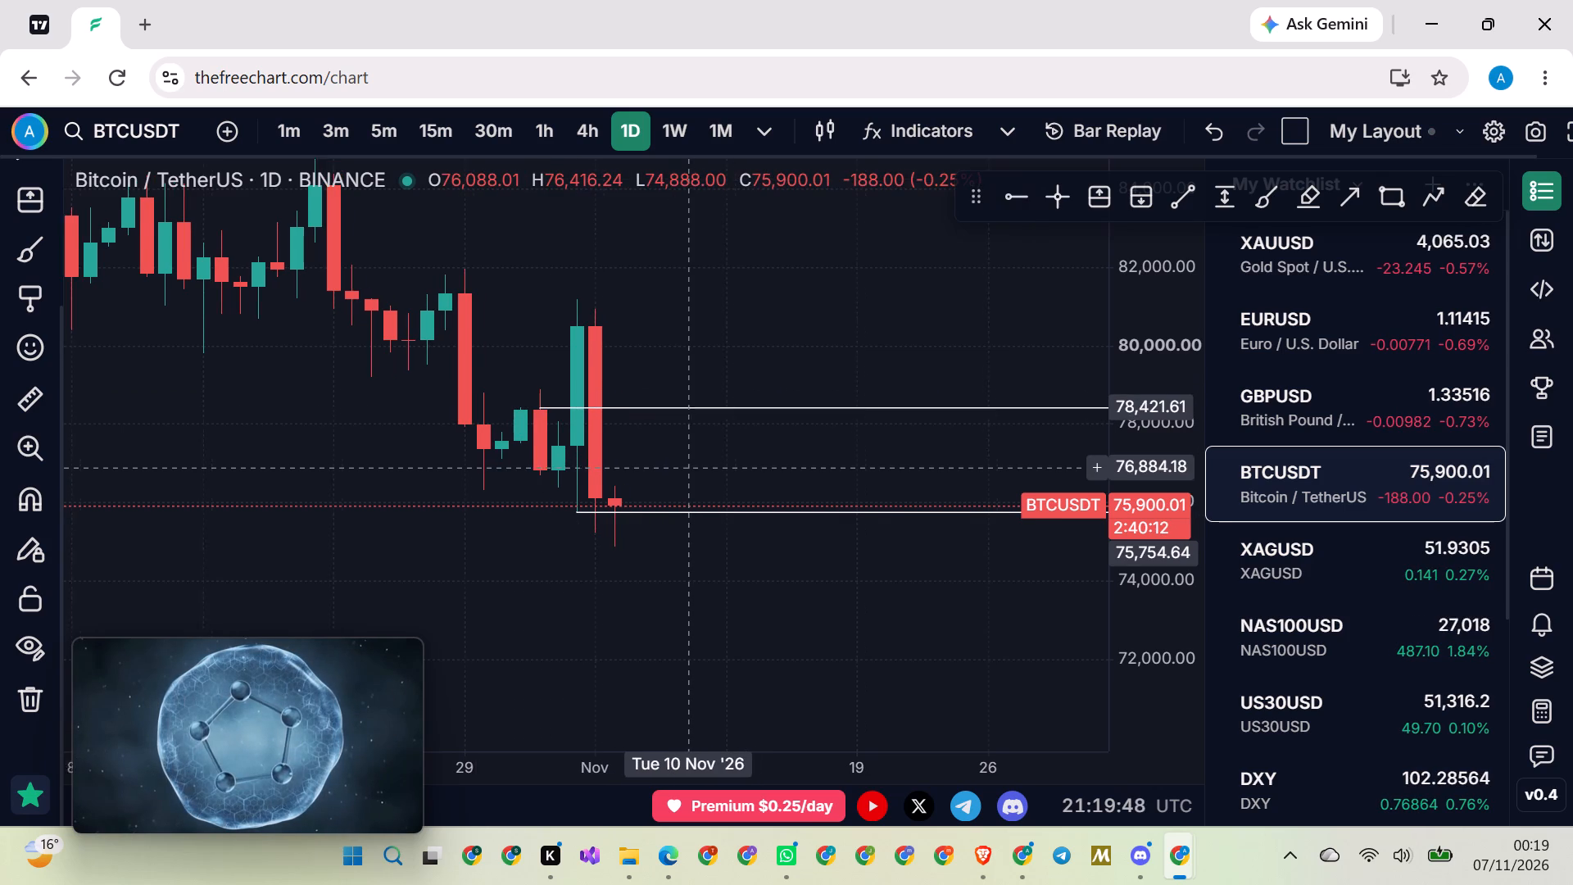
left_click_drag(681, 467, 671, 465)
On the 4-hour chart, move the upper horizontal ray to about 78,640, starting near the 2 November swing high.
left_click(588, 131)
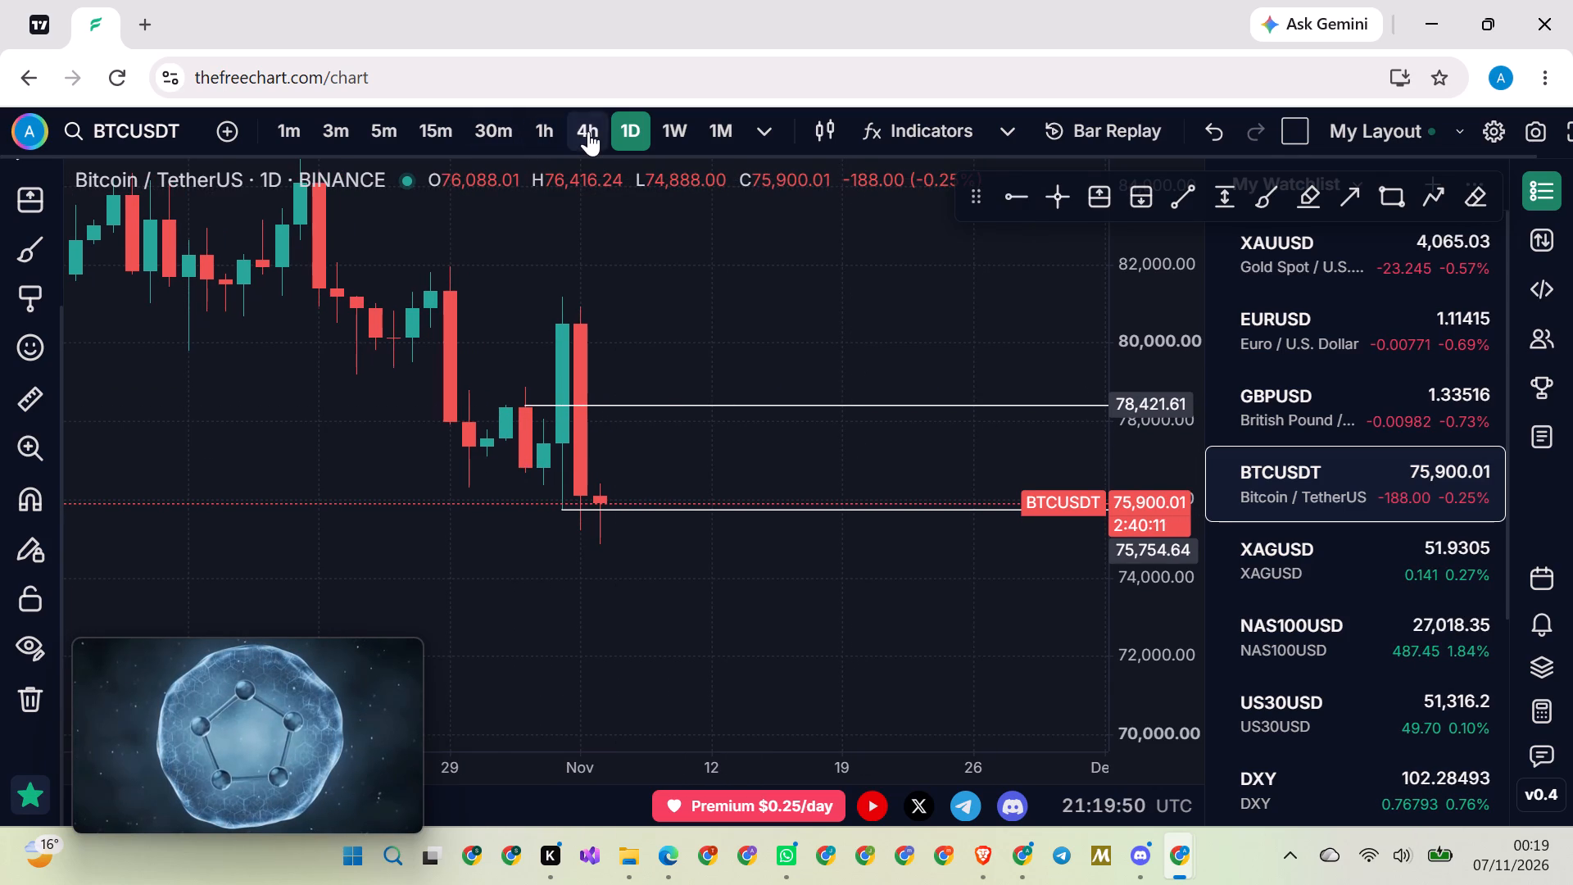
scroll(584, 563, "down", 13)
left_click_drag(809, 614, 777, 606)
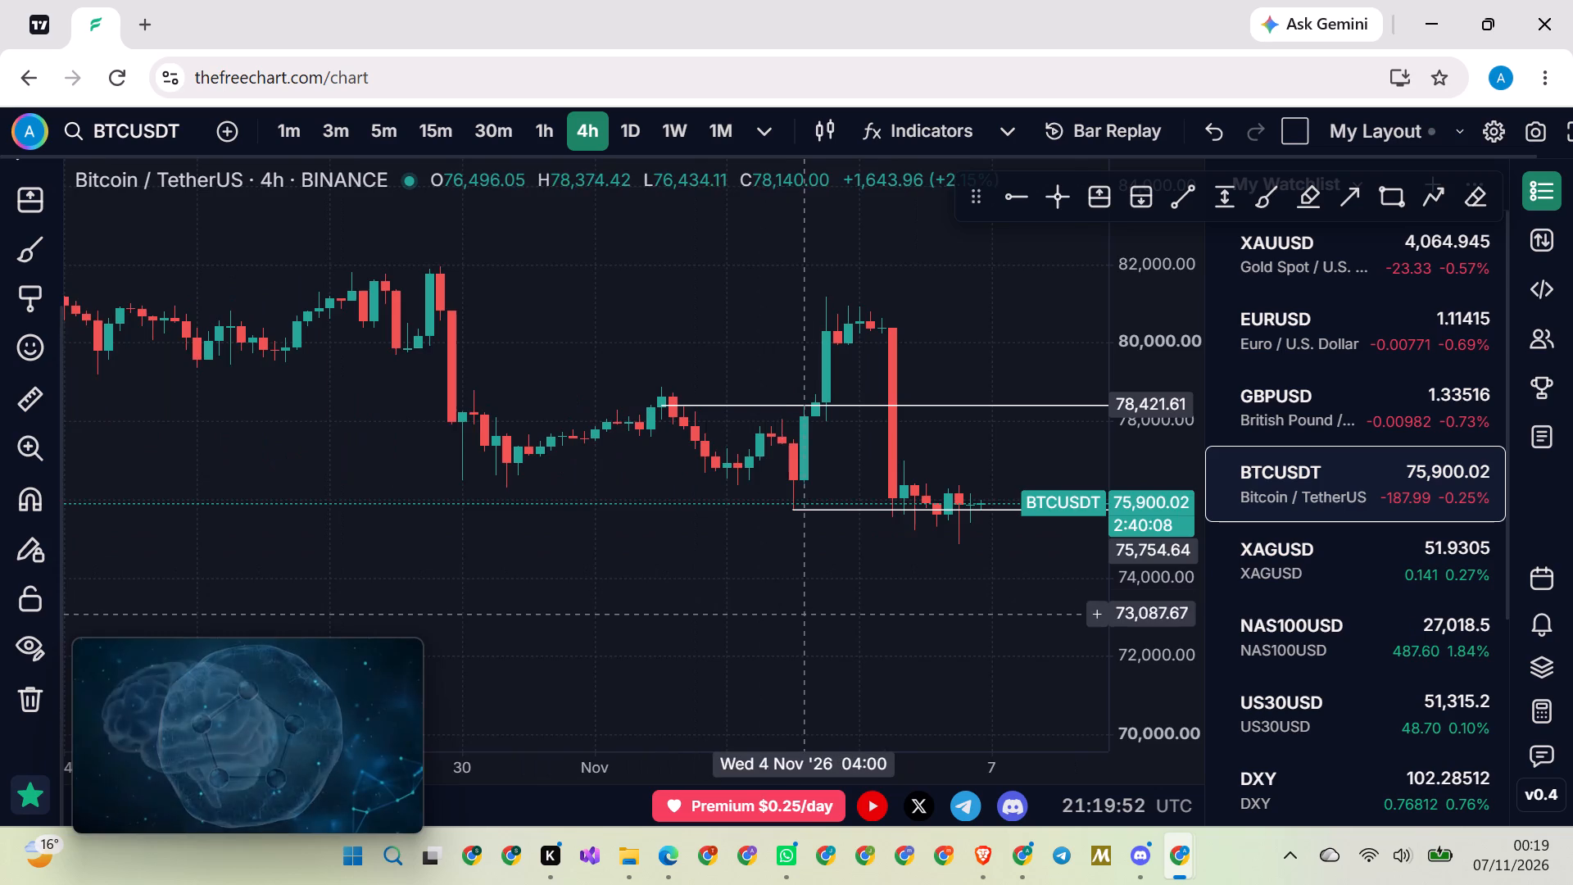
left_click_drag(777, 606, 469, 528)
scroll(1142, 529, "up", 3)
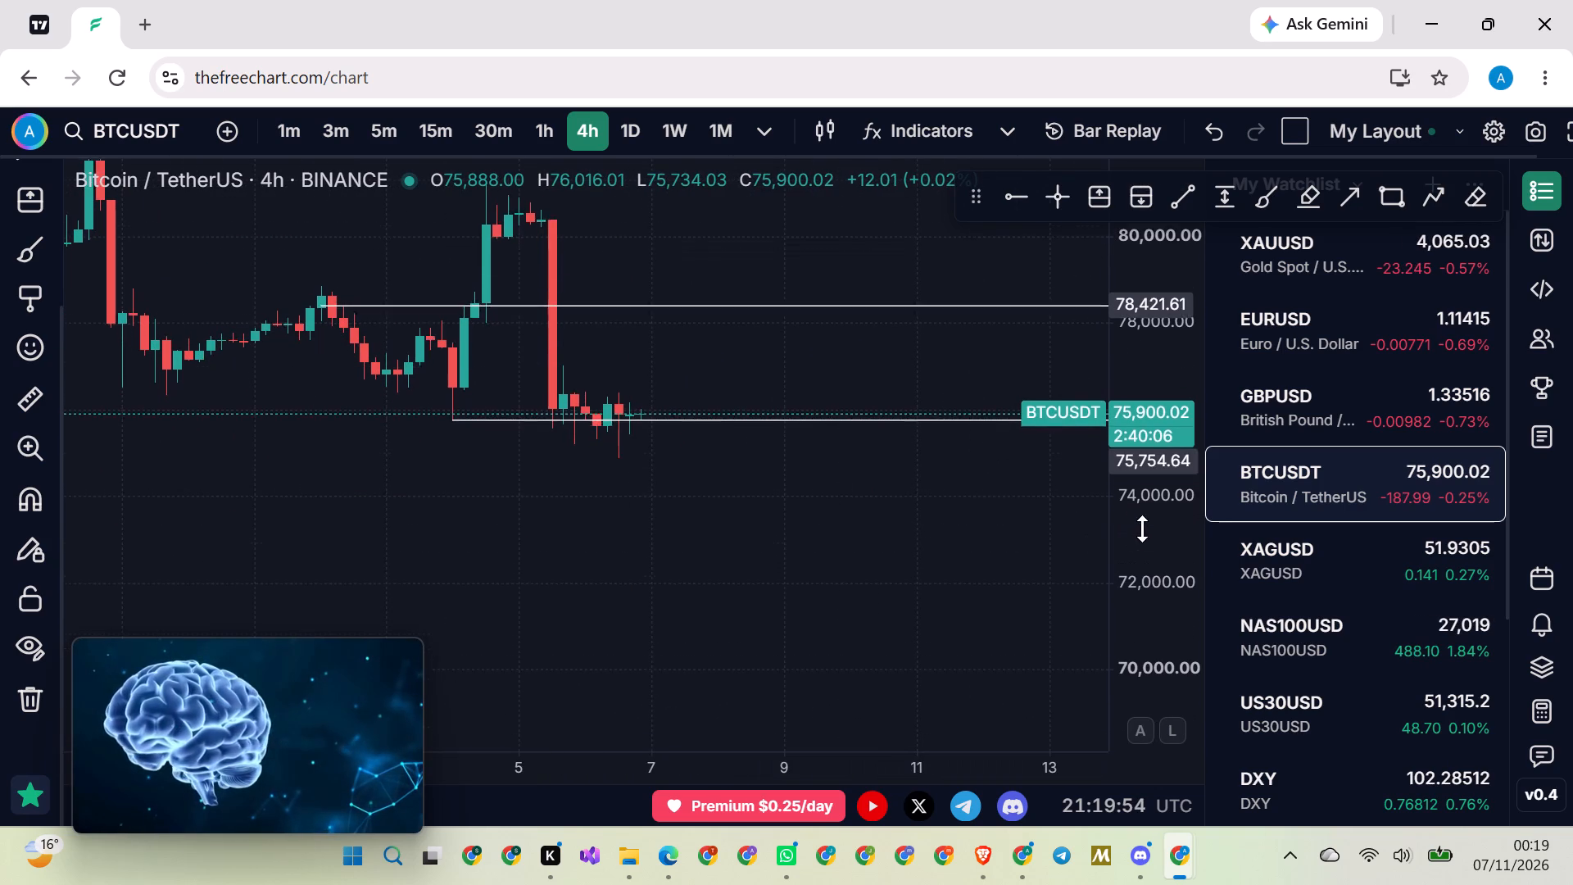
scroll(1142, 529, "up", 12)
scroll(605, 524, "down", 13)
left_click_drag(457, 490, 485, 529)
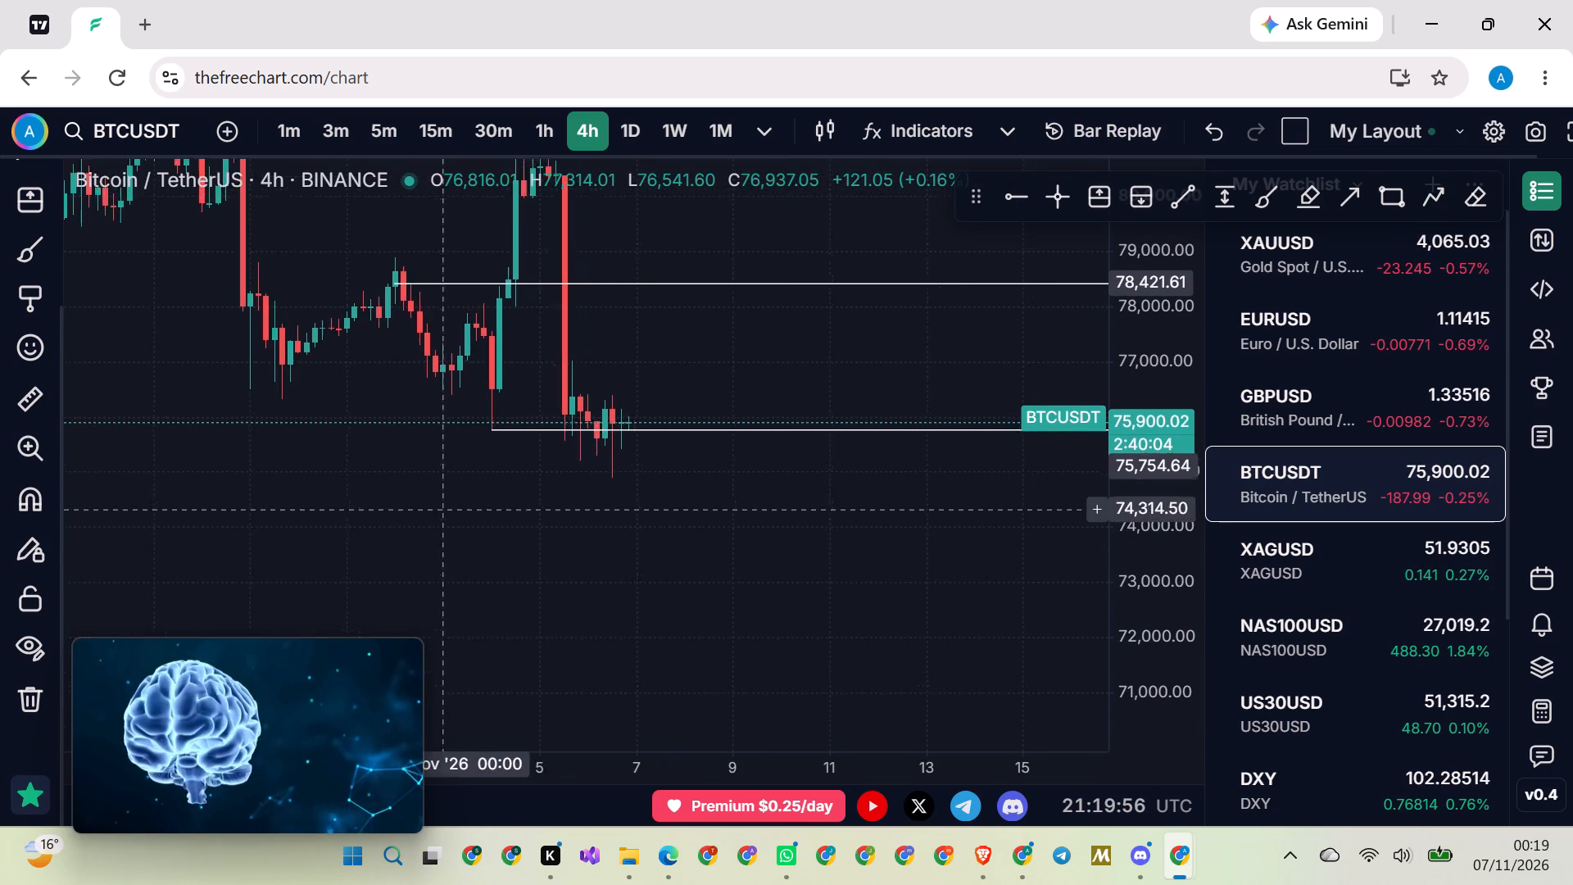
left_click_drag(485, 529, 509, 549)
scroll(504, 543, "down", 5)
scroll(504, 543, "up", 4)
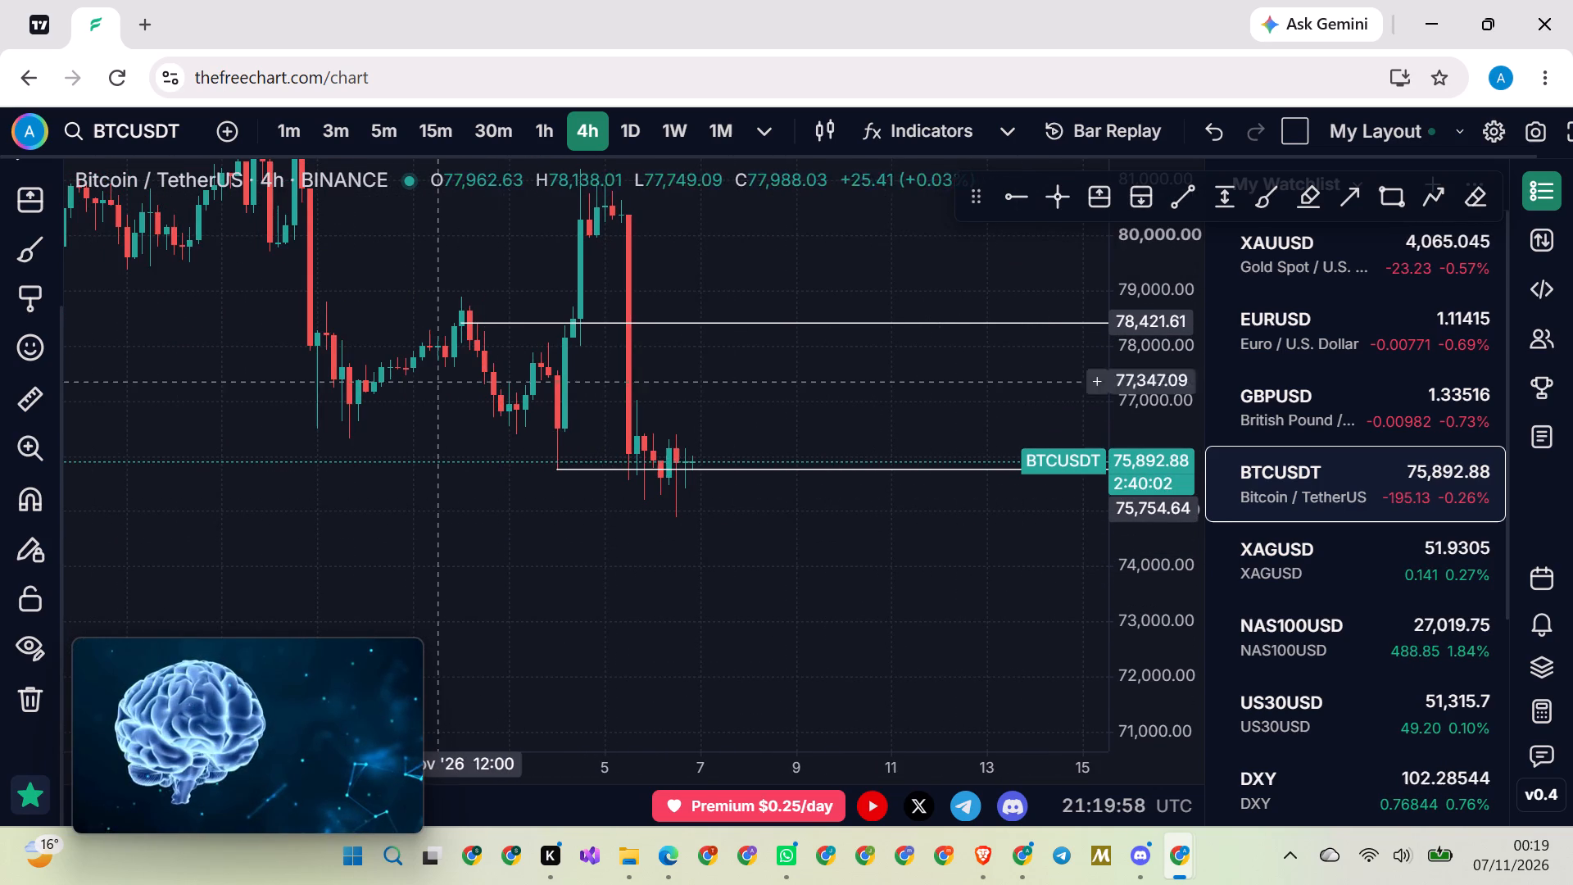
left_click_drag(462, 326, 472, 306)
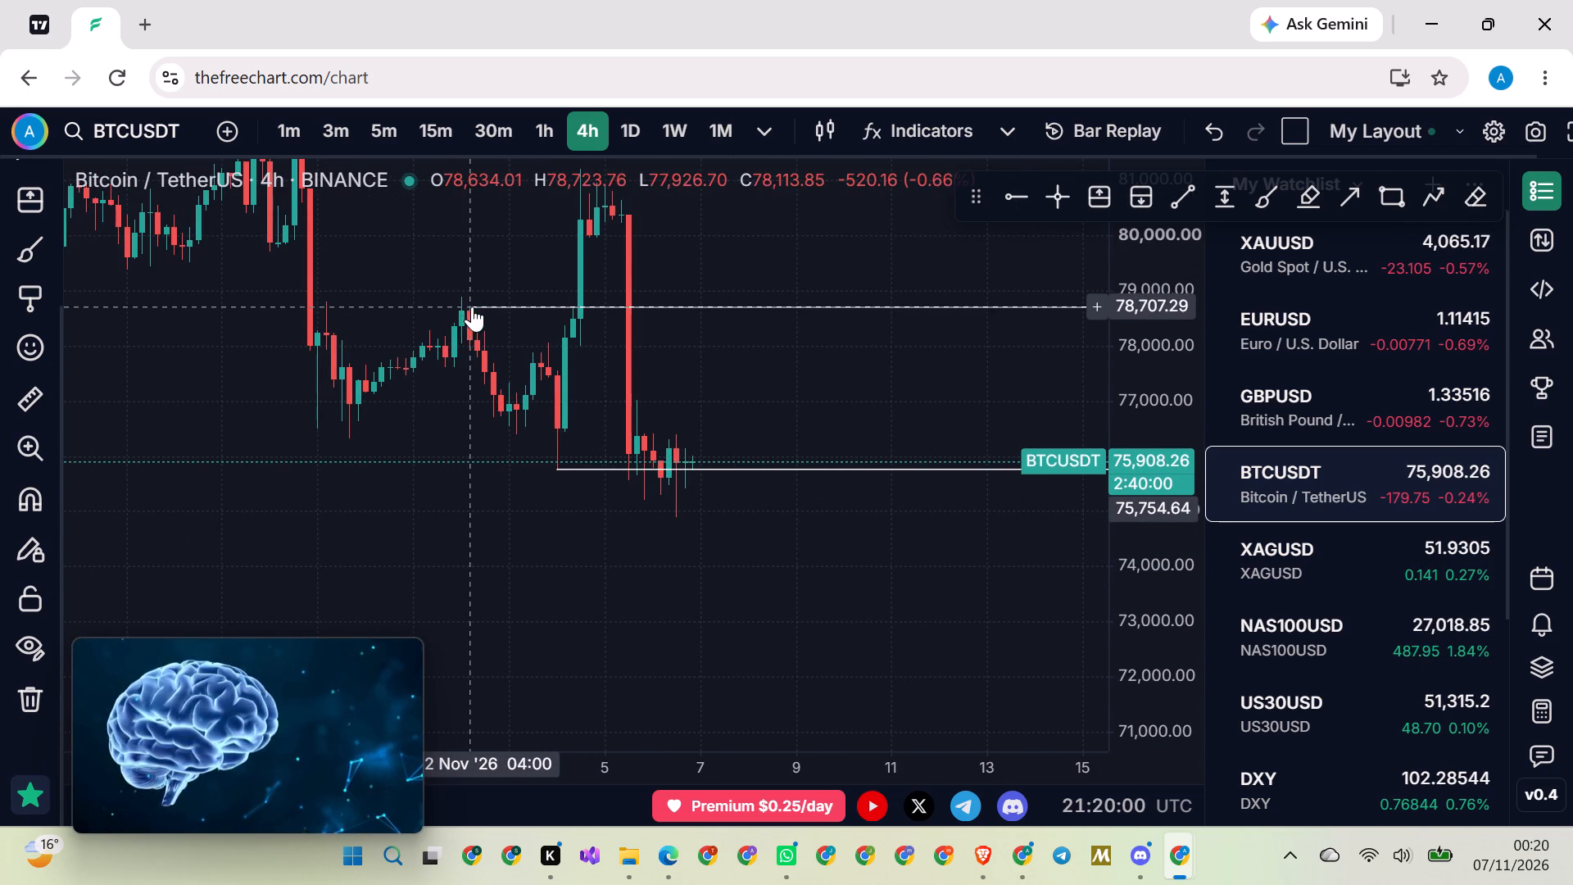
left_click_drag(472, 306, 457, 310)
left_click(499, 510)
Examine BTCUSDT price action around the two horizontal rays on the 30-minute chart.
scroll(499, 510, "down", 2)
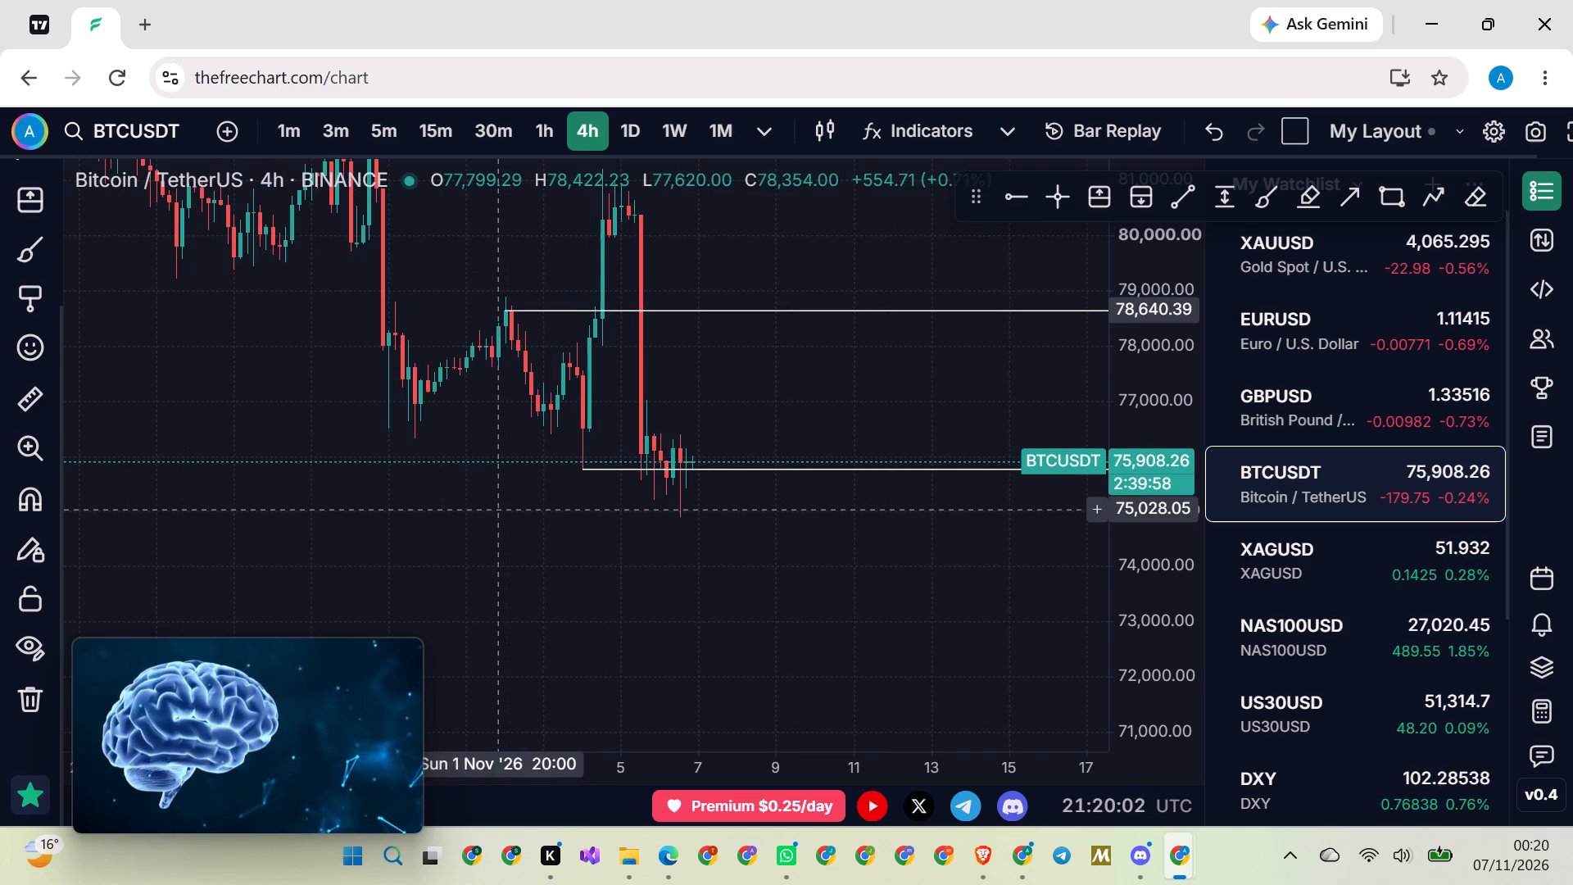
left_click(498, 134)
scroll(517, 270, "down", 2)
scroll(648, 538, "down", 6)
scroll(648, 538, "up", 20)
scroll(648, 538, "up", 6)
scroll(648, 538, "down", 10)
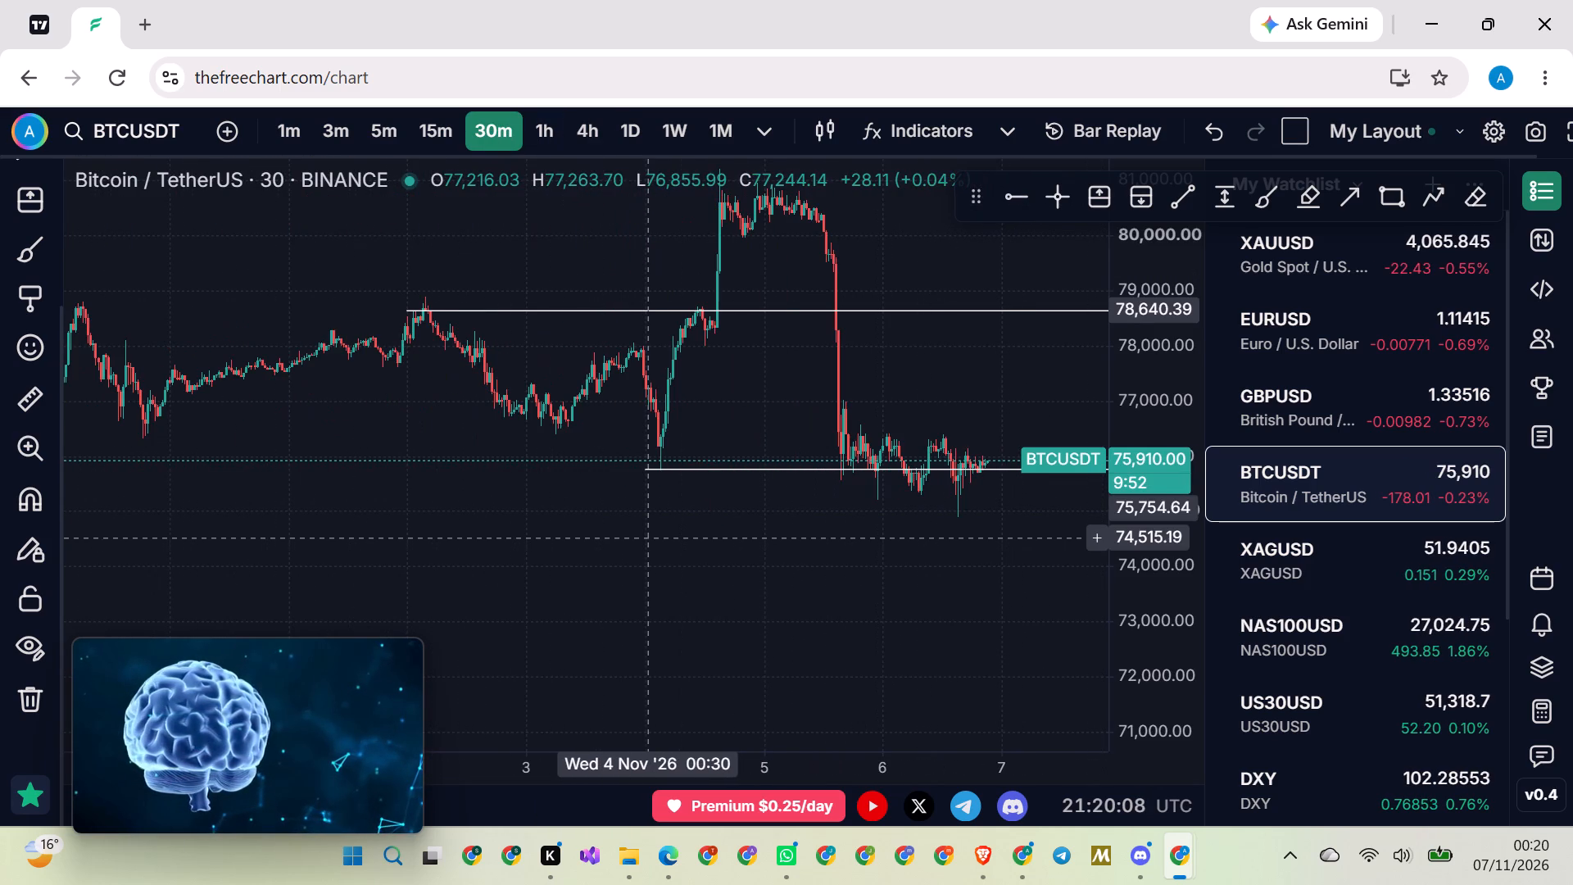
scroll(651, 535, "down", 8)
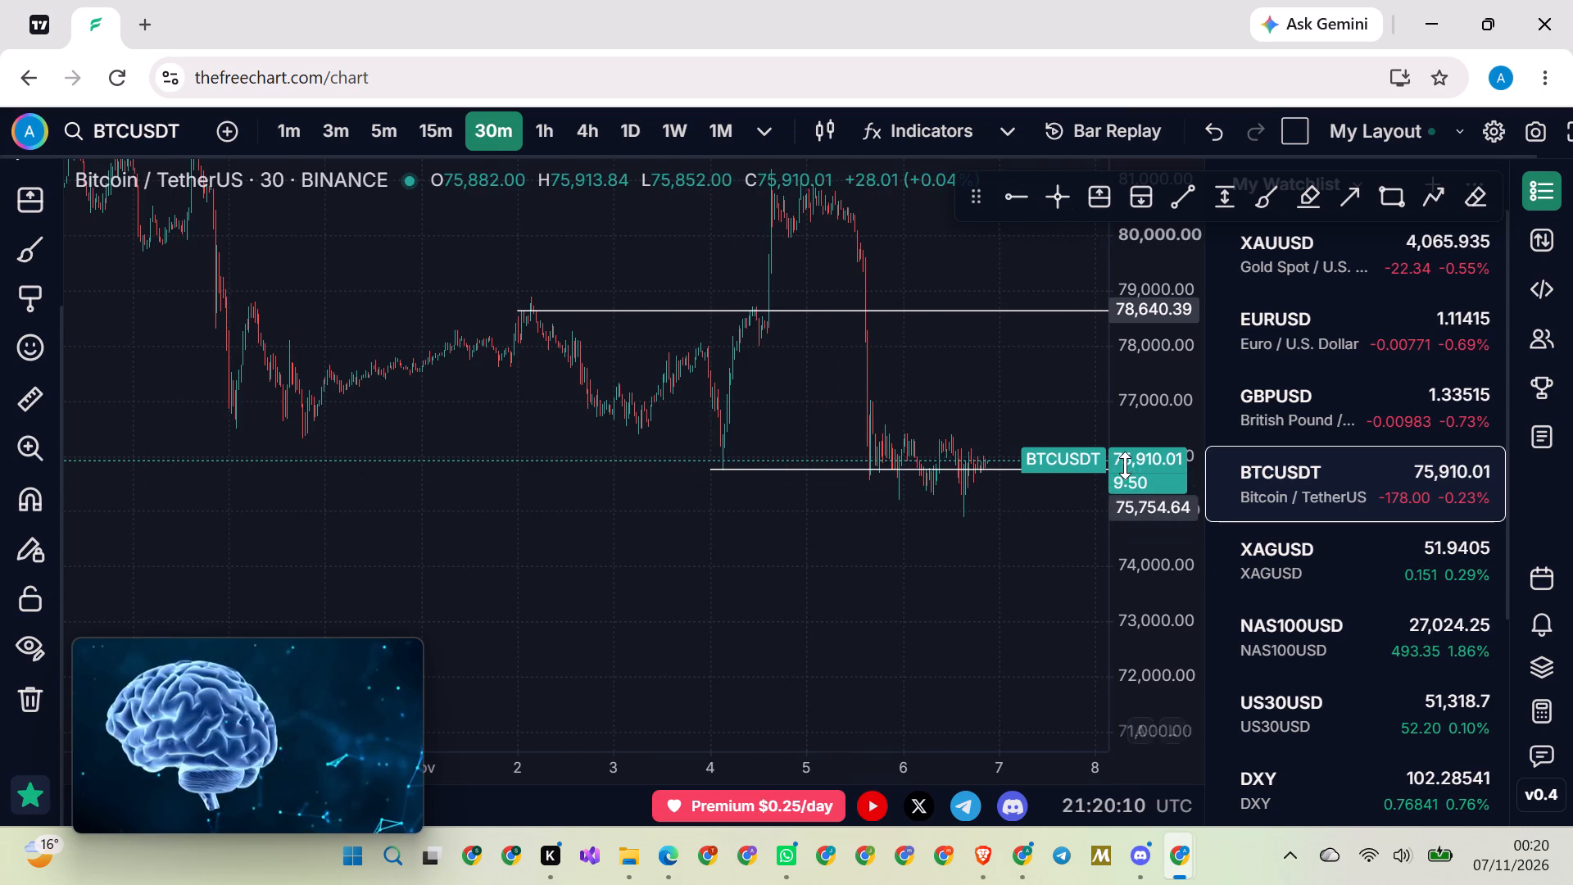
scroll(1137, 455, "up", 15)
scroll(519, 529, "up", 6)
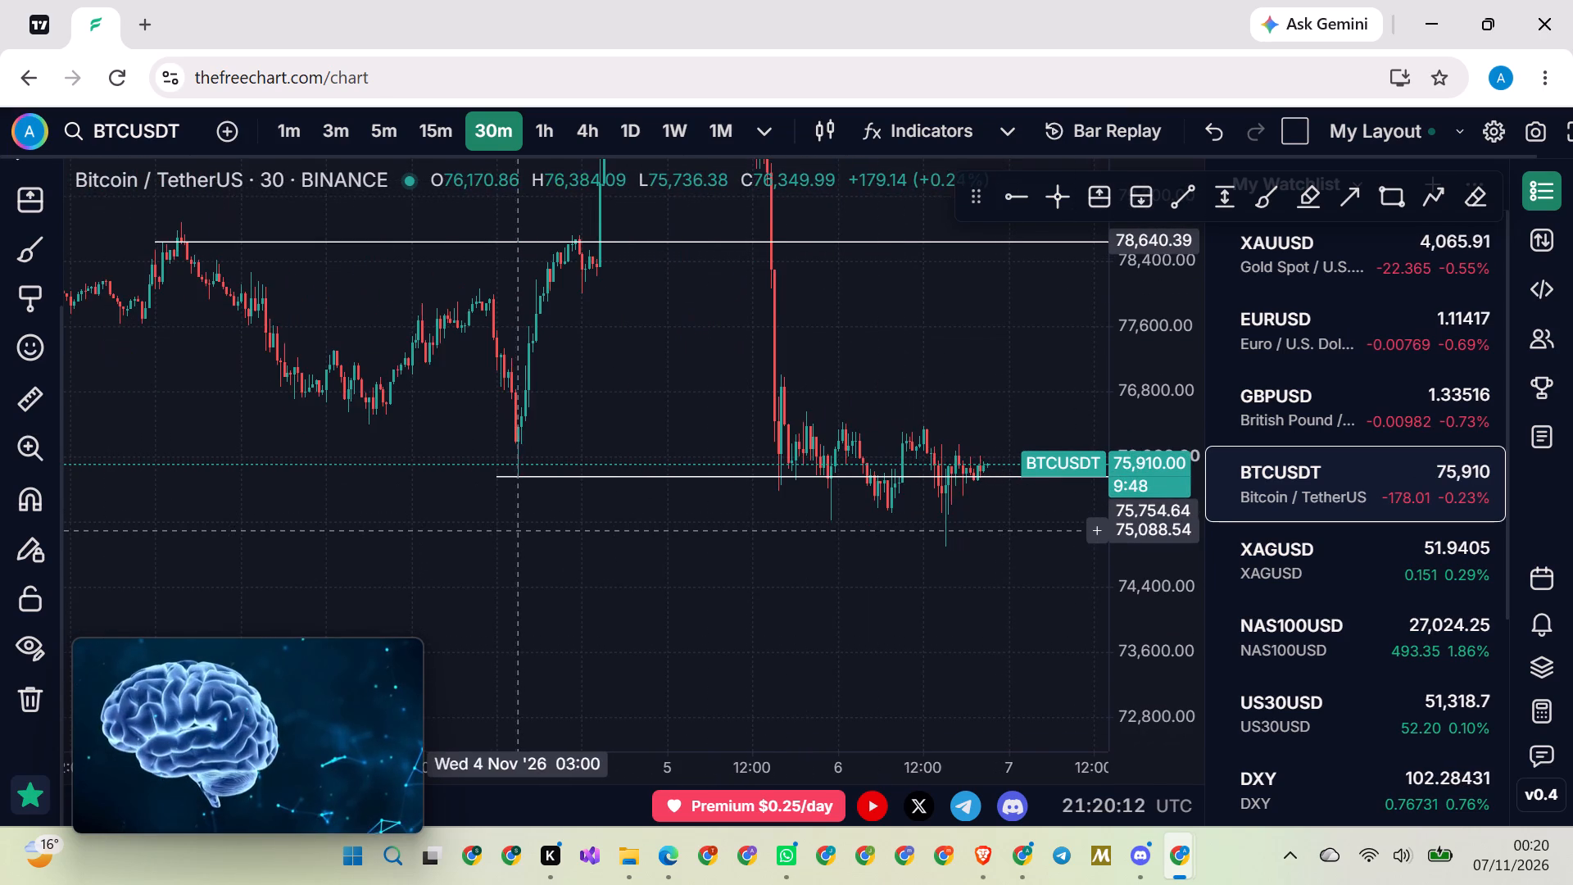
left_click_drag(399, 522, 494, 538)
scroll(494, 542, "down", 15)
scroll(494, 542, "down", 12)
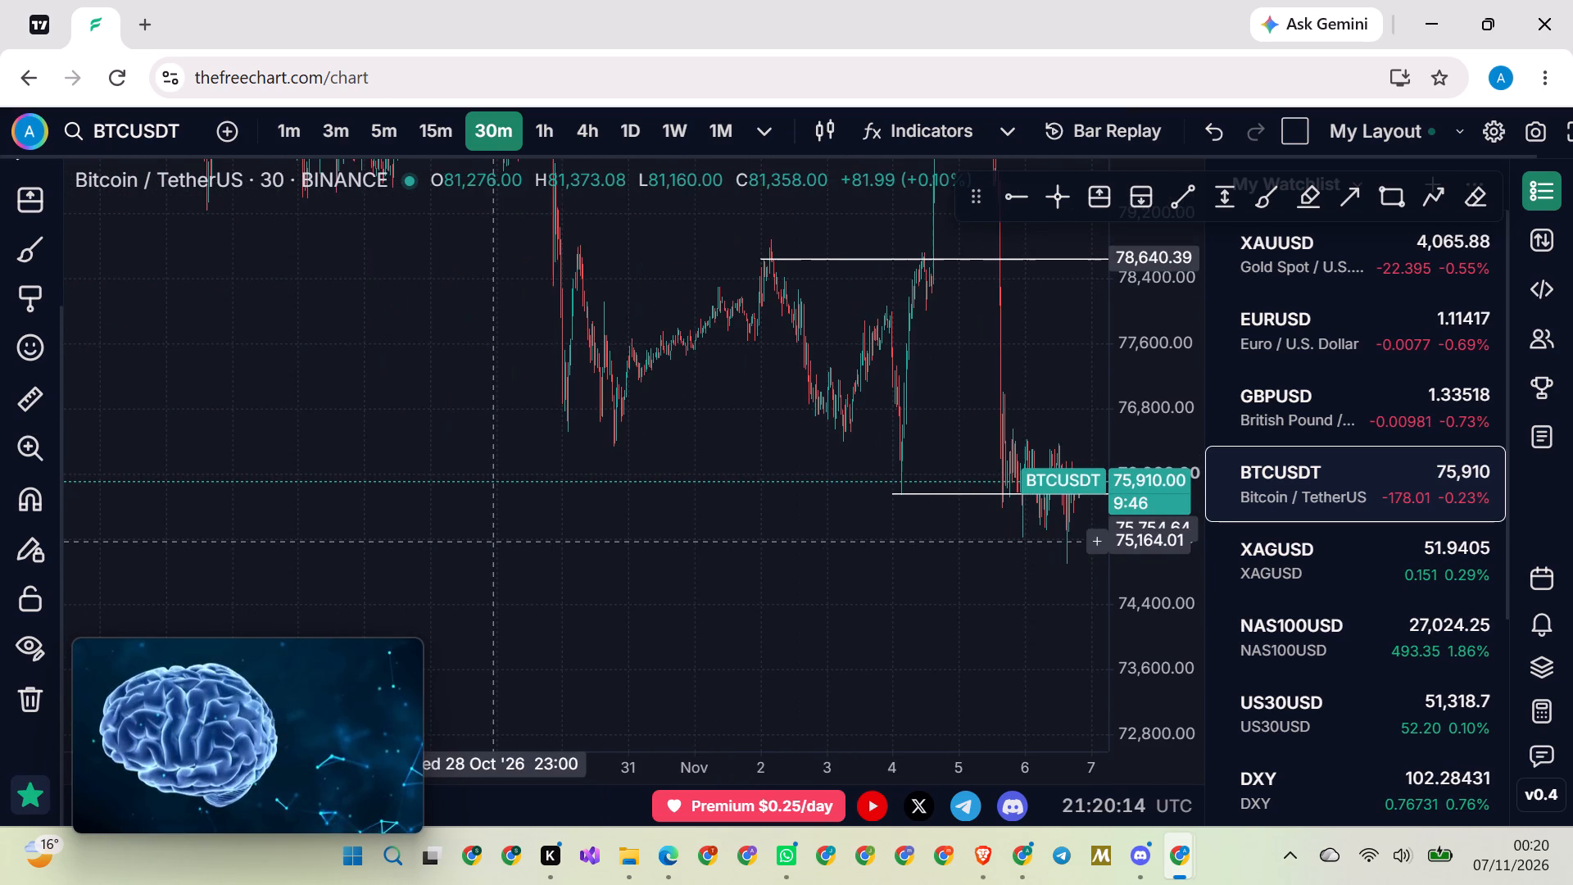
scroll(494, 542, "up", 17)
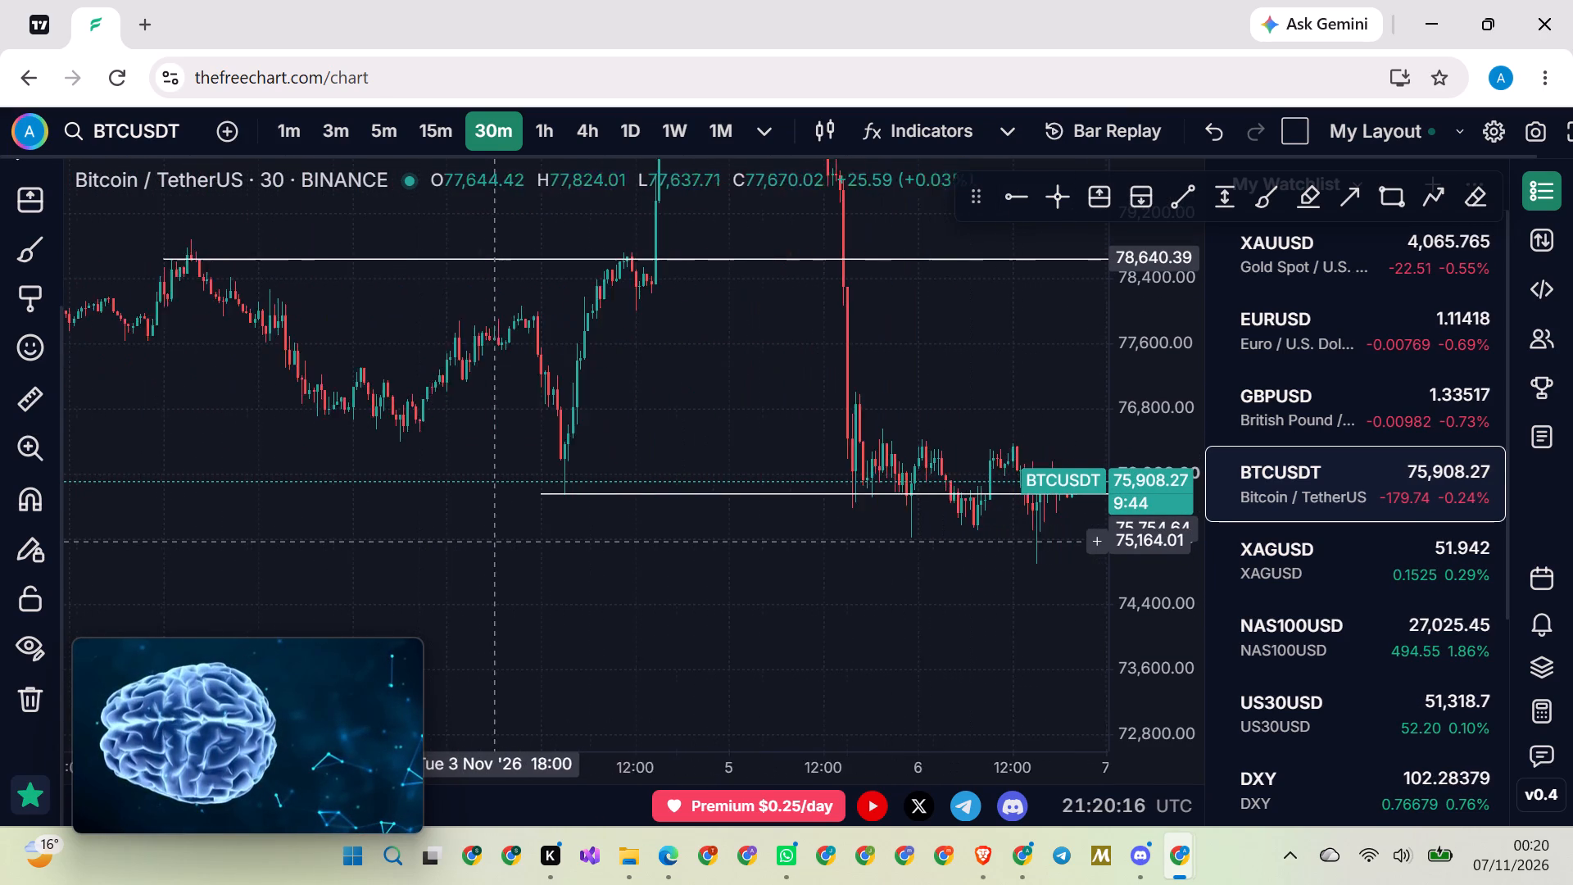
scroll(496, 542, "up", 2)
left_click_drag(651, 589, 515, 554)
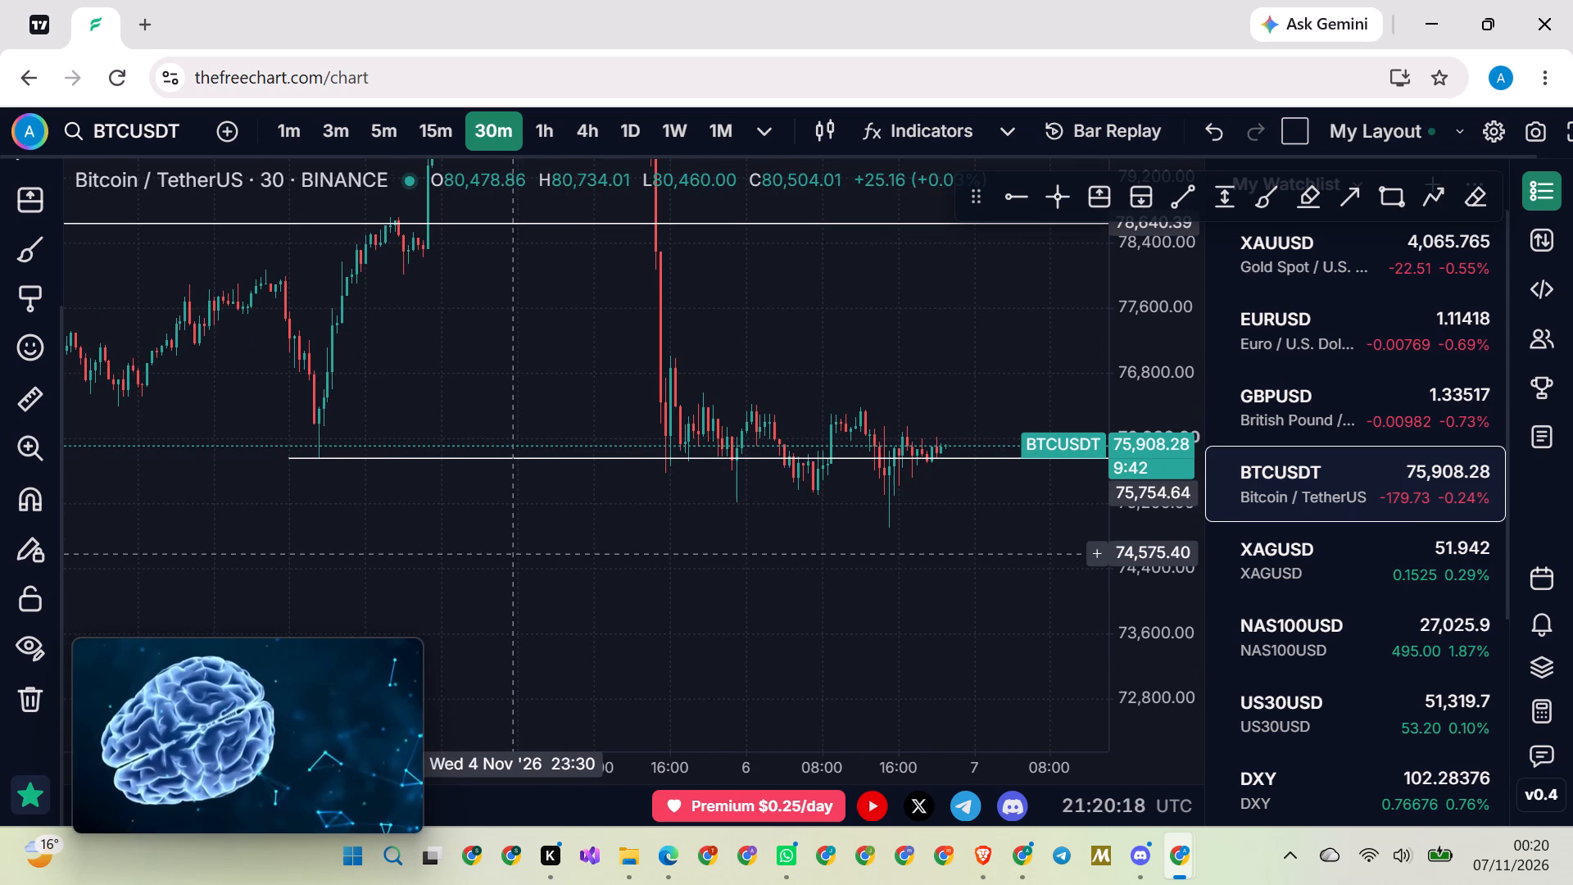
scroll(515, 547, "down", 6)
left_click_drag(349, 555, 542, 514)
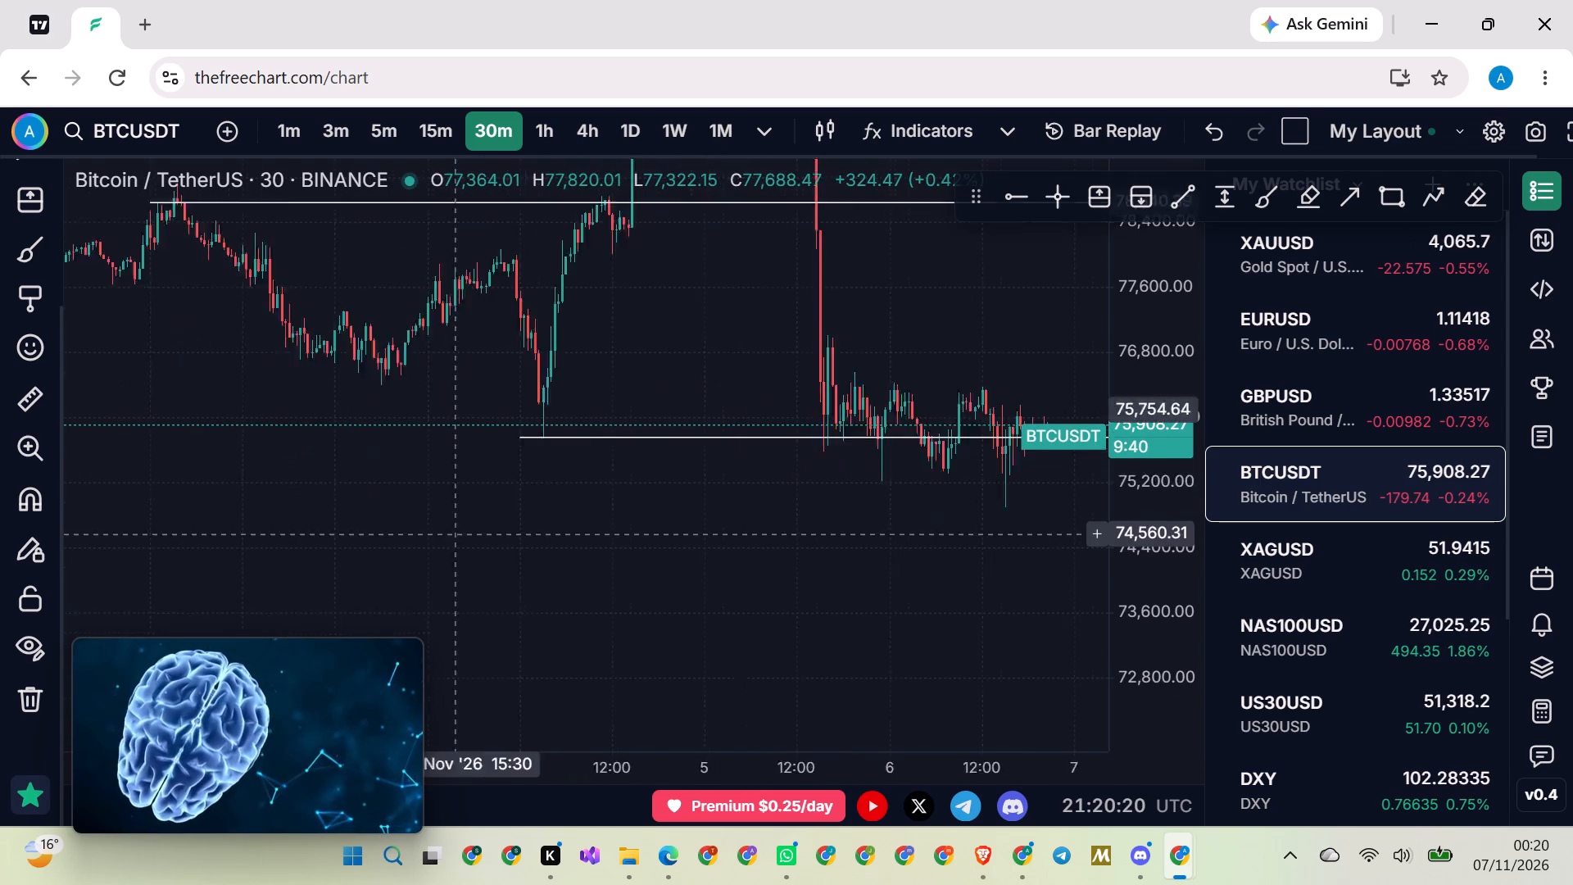
left_click_drag(542, 514, 539, 511)
scroll(536, 508, "up", 2)
left_click_drag(489, 501, 619, 532)
scroll(583, 509, "up", 4)
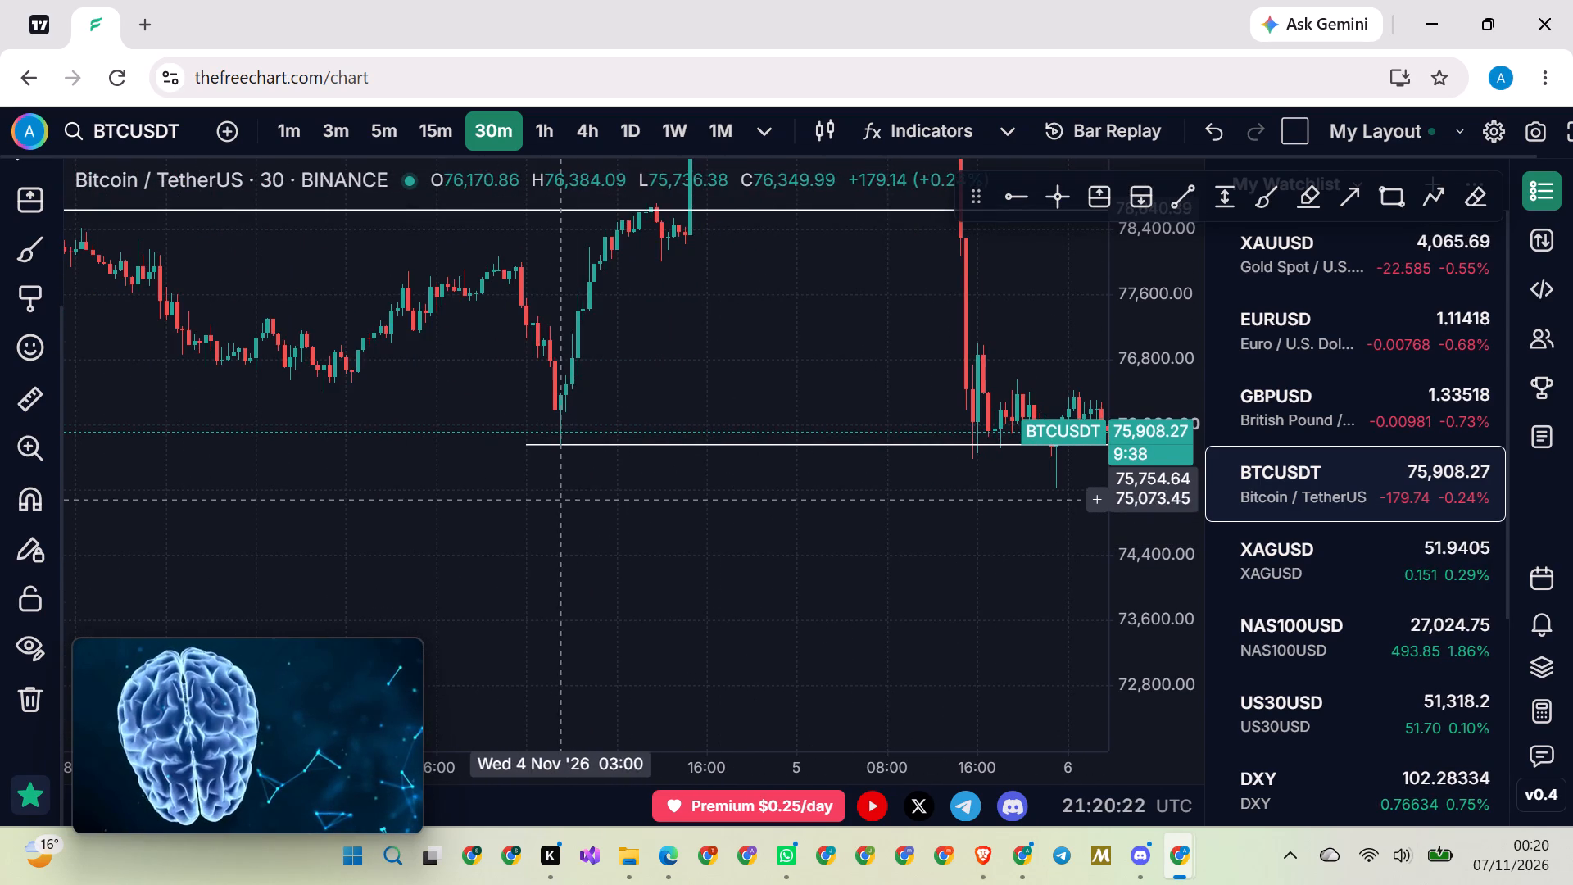
Examine the 2 to 4 November decline towards the lower ray on the 5-minute BTCUSDT chart.
left_click(378, 126)
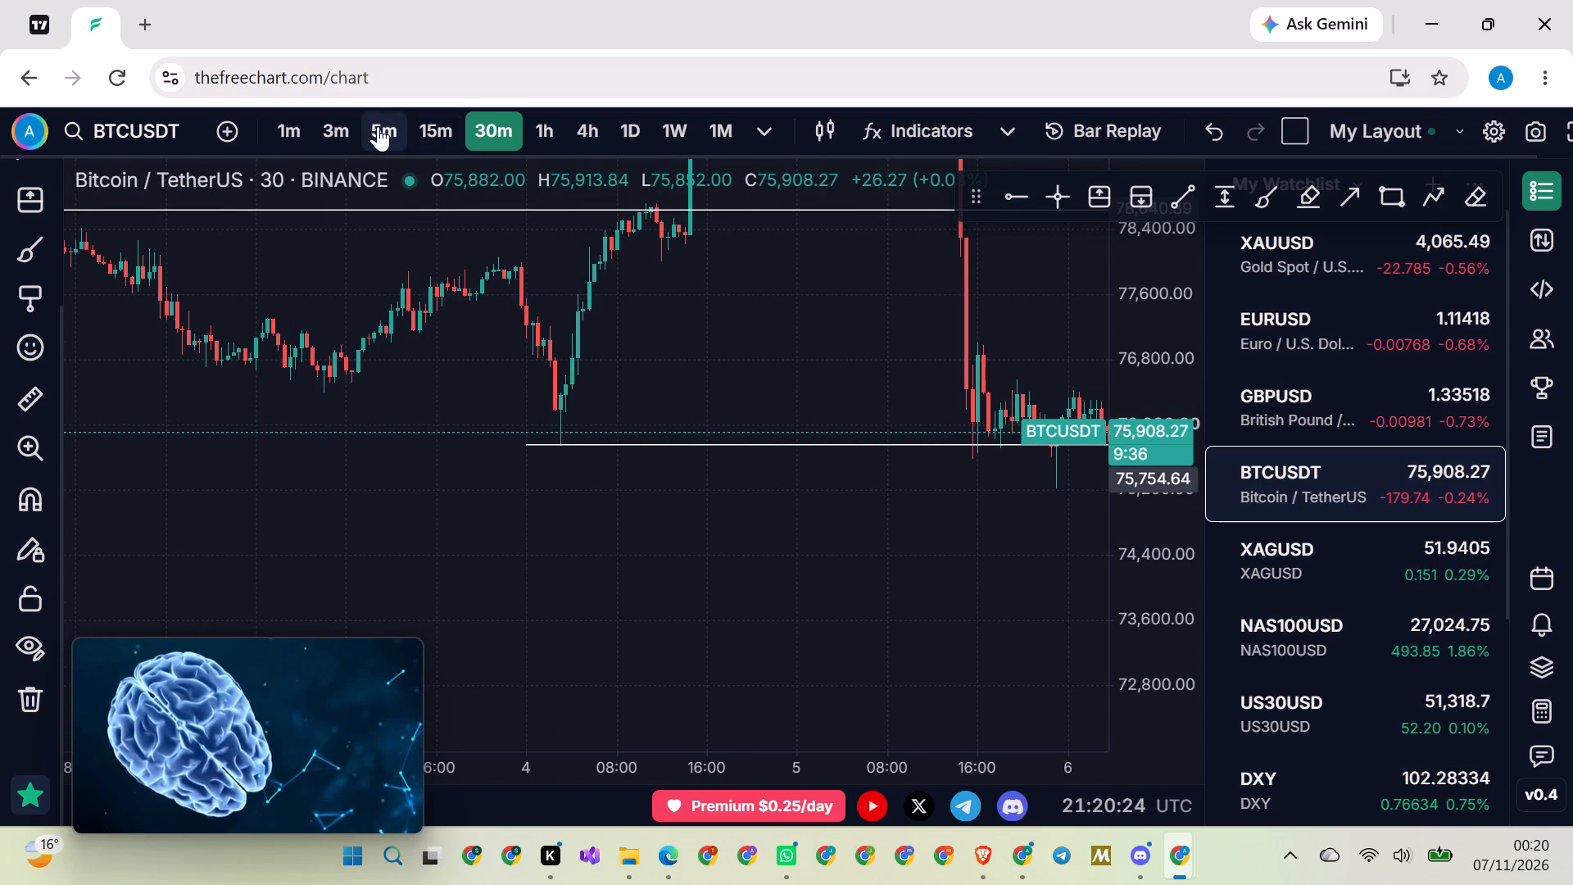
scroll(513, 503, "down", 11)
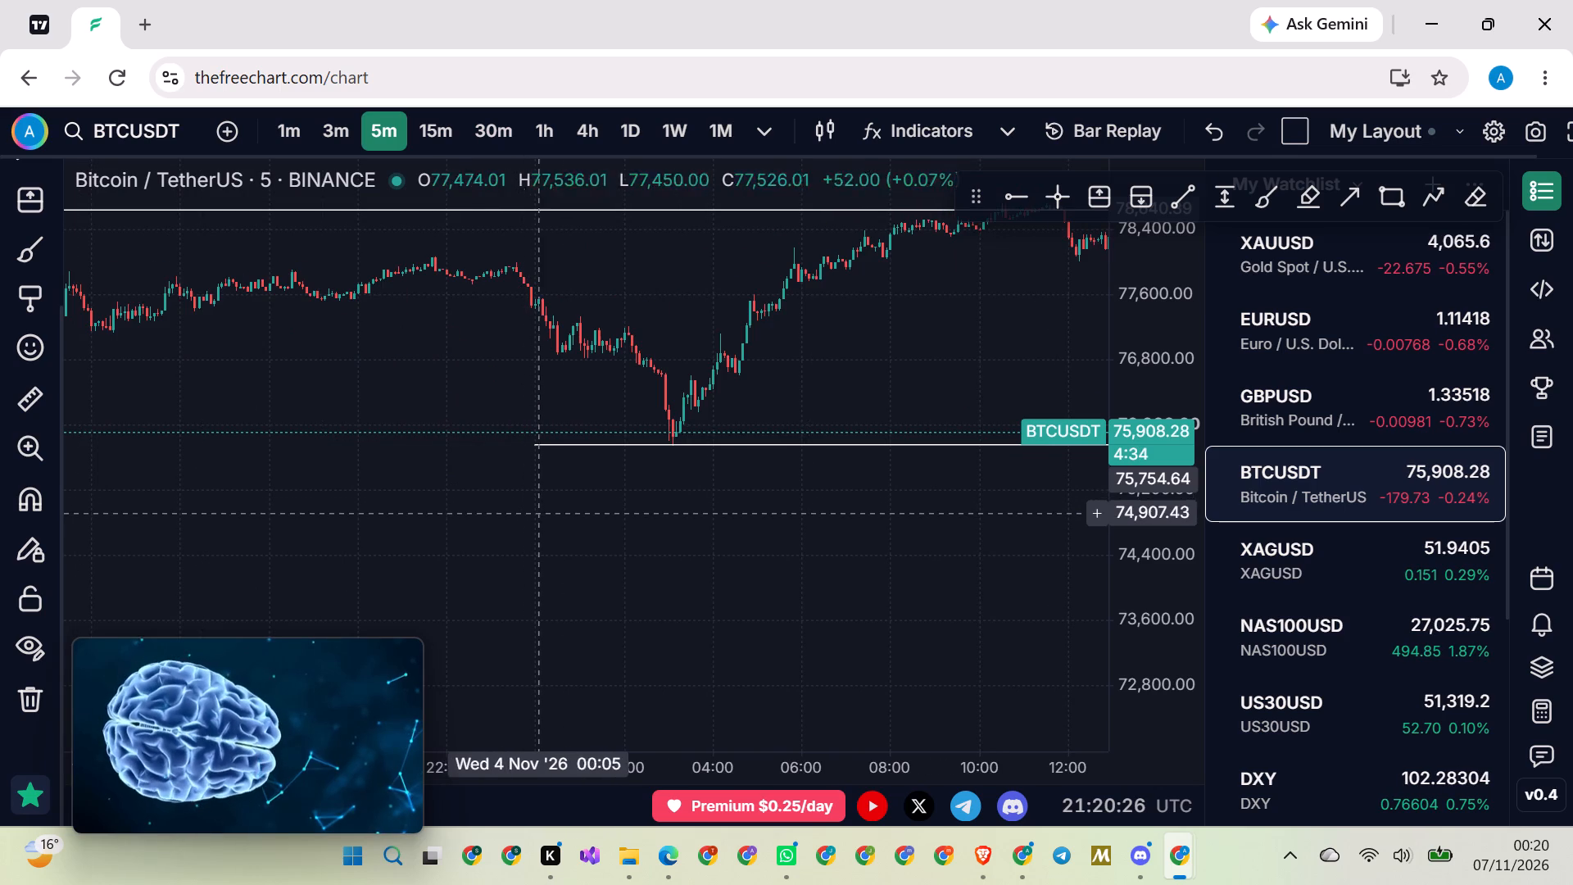
scroll(542, 507, "down", 4)
scroll(542, 505, "down", 17)
scroll(542, 505, "down", 20)
scroll(542, 505, "down", 20)
scroll(542, 505, "down", 19)
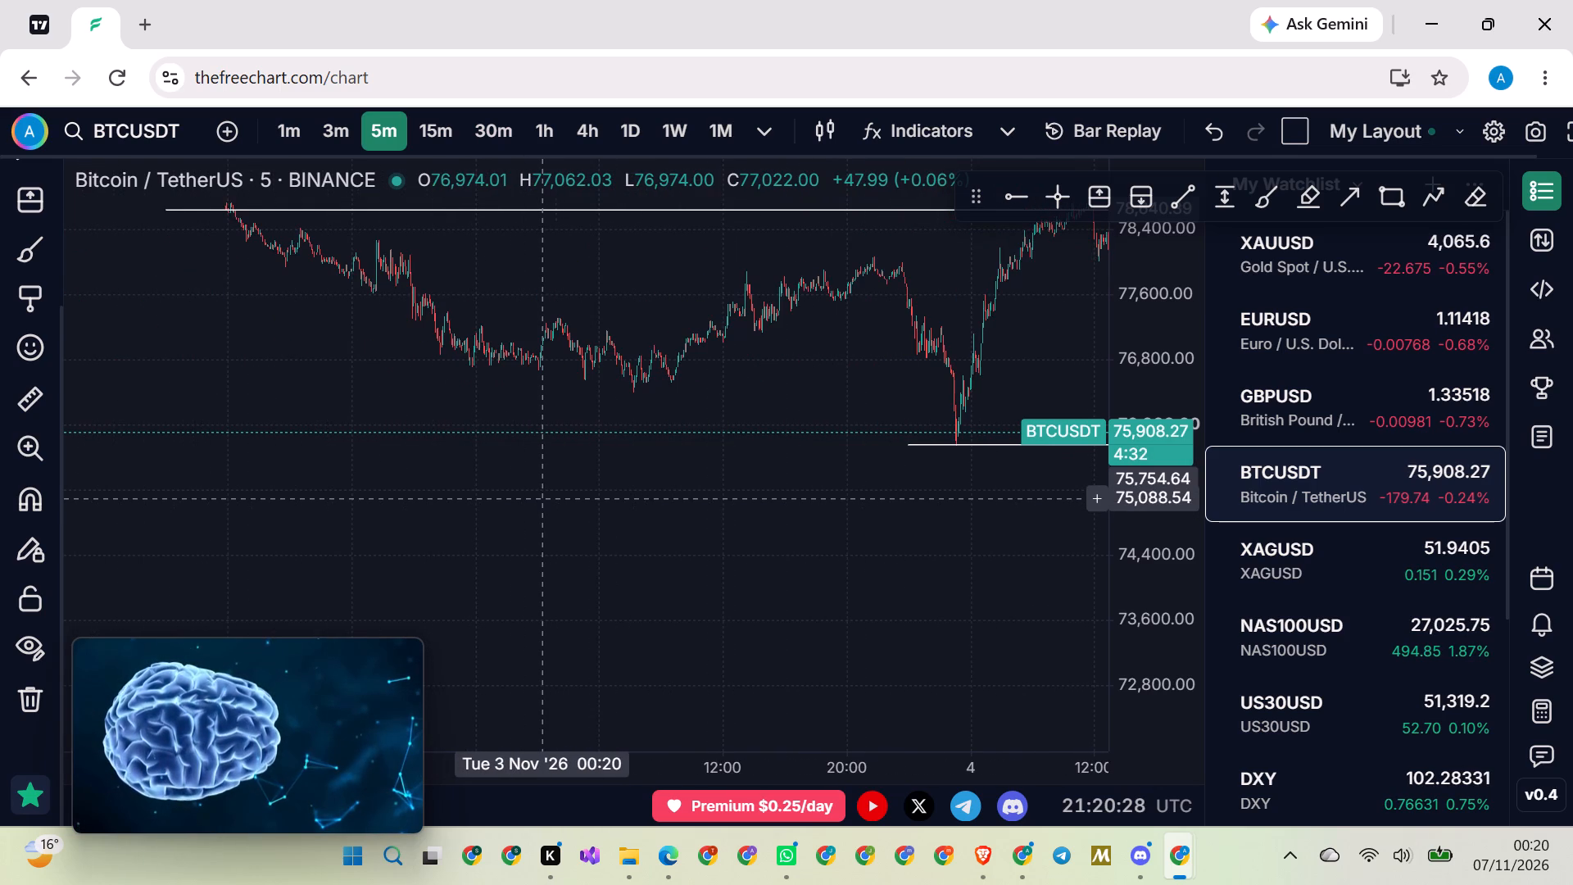
scroll(542, 498, "down", 10)
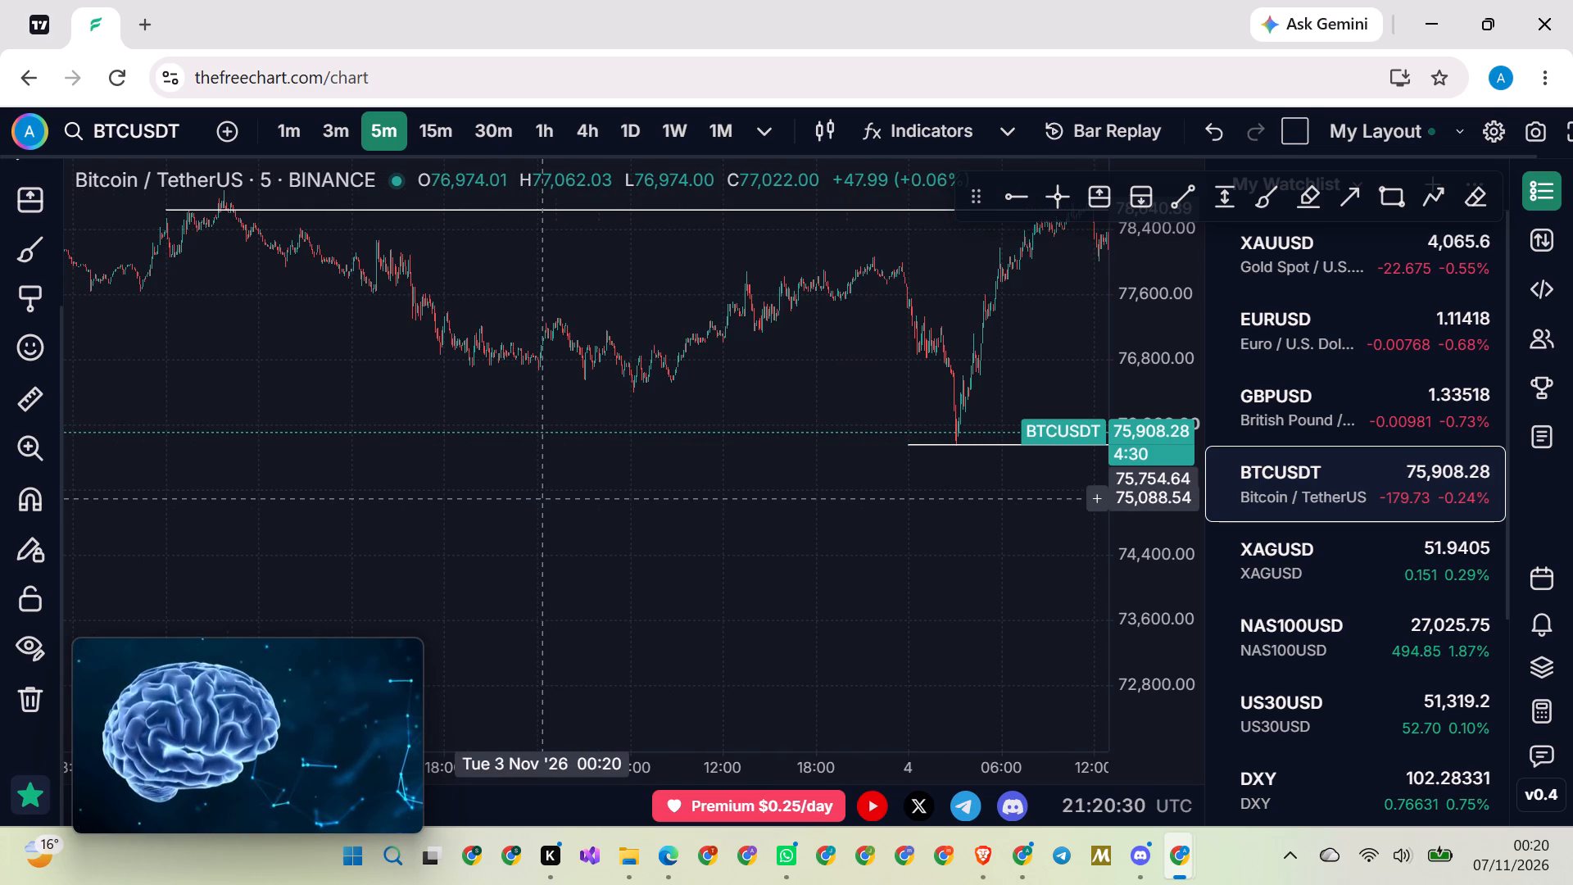
scroll(542, 498, "down", 5)
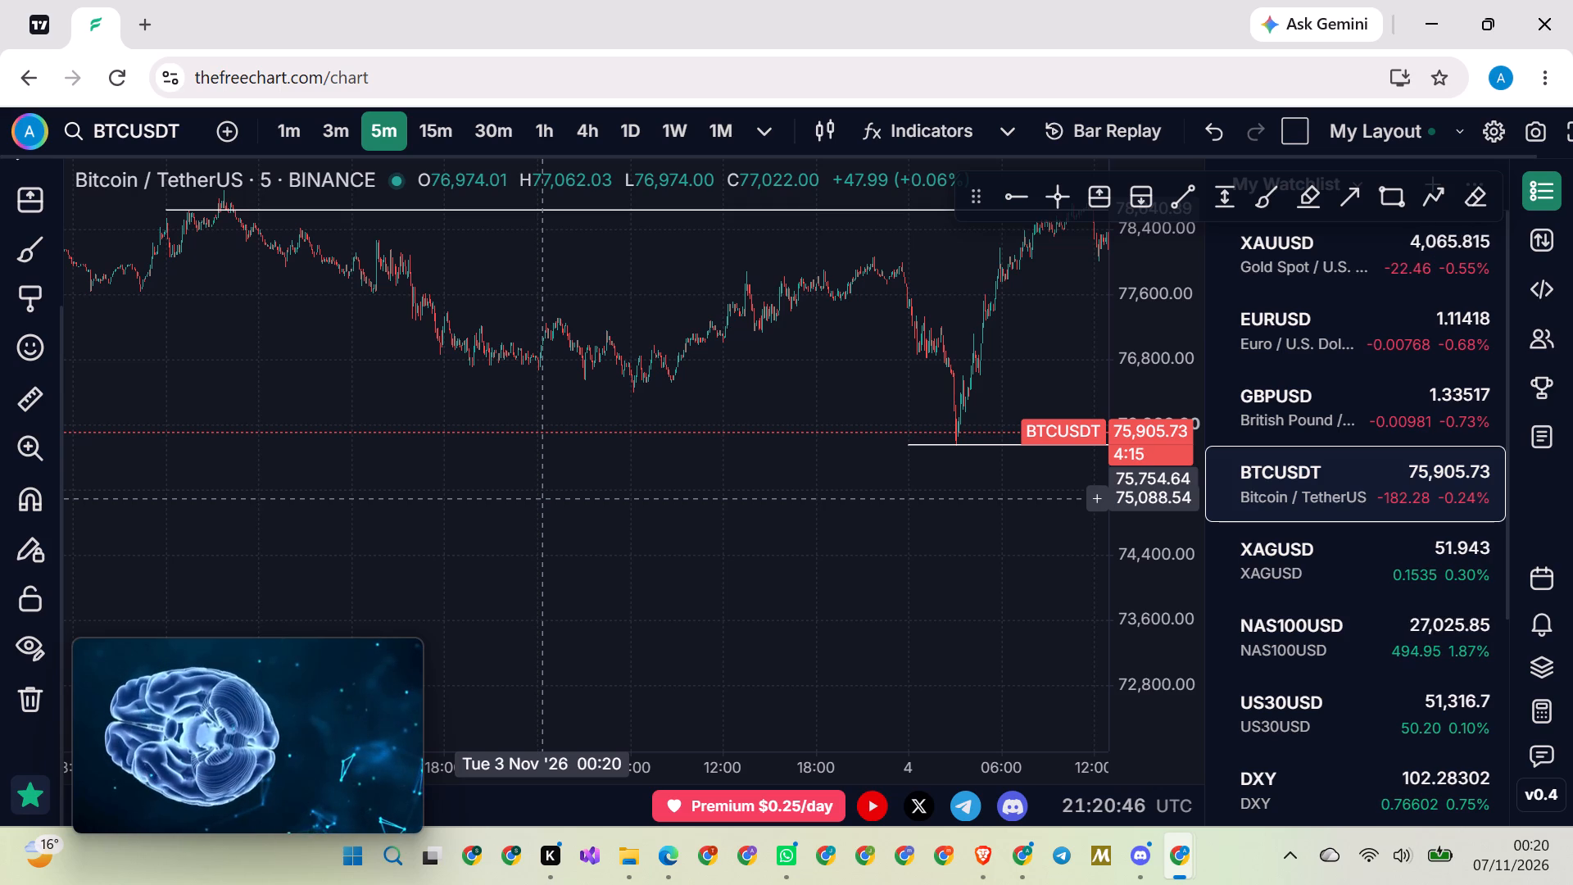
scroll(626, 494, "up", 4)
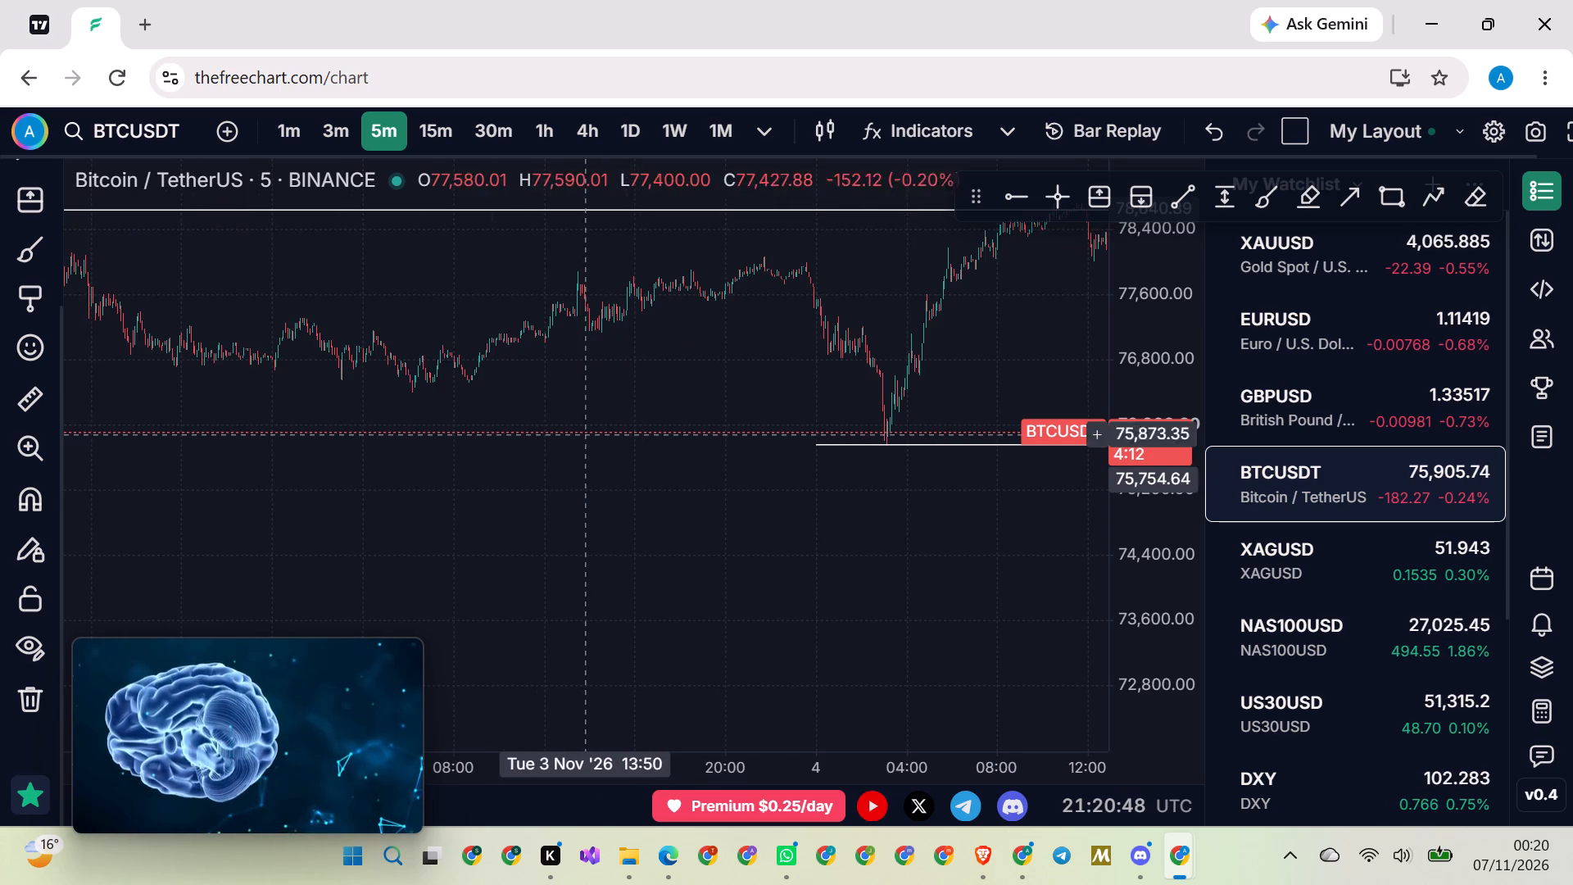
Return to the 30-minute BTCUSDT chart and examine the 4 to 6 November moves between the two rays.
left_click(487, 136)
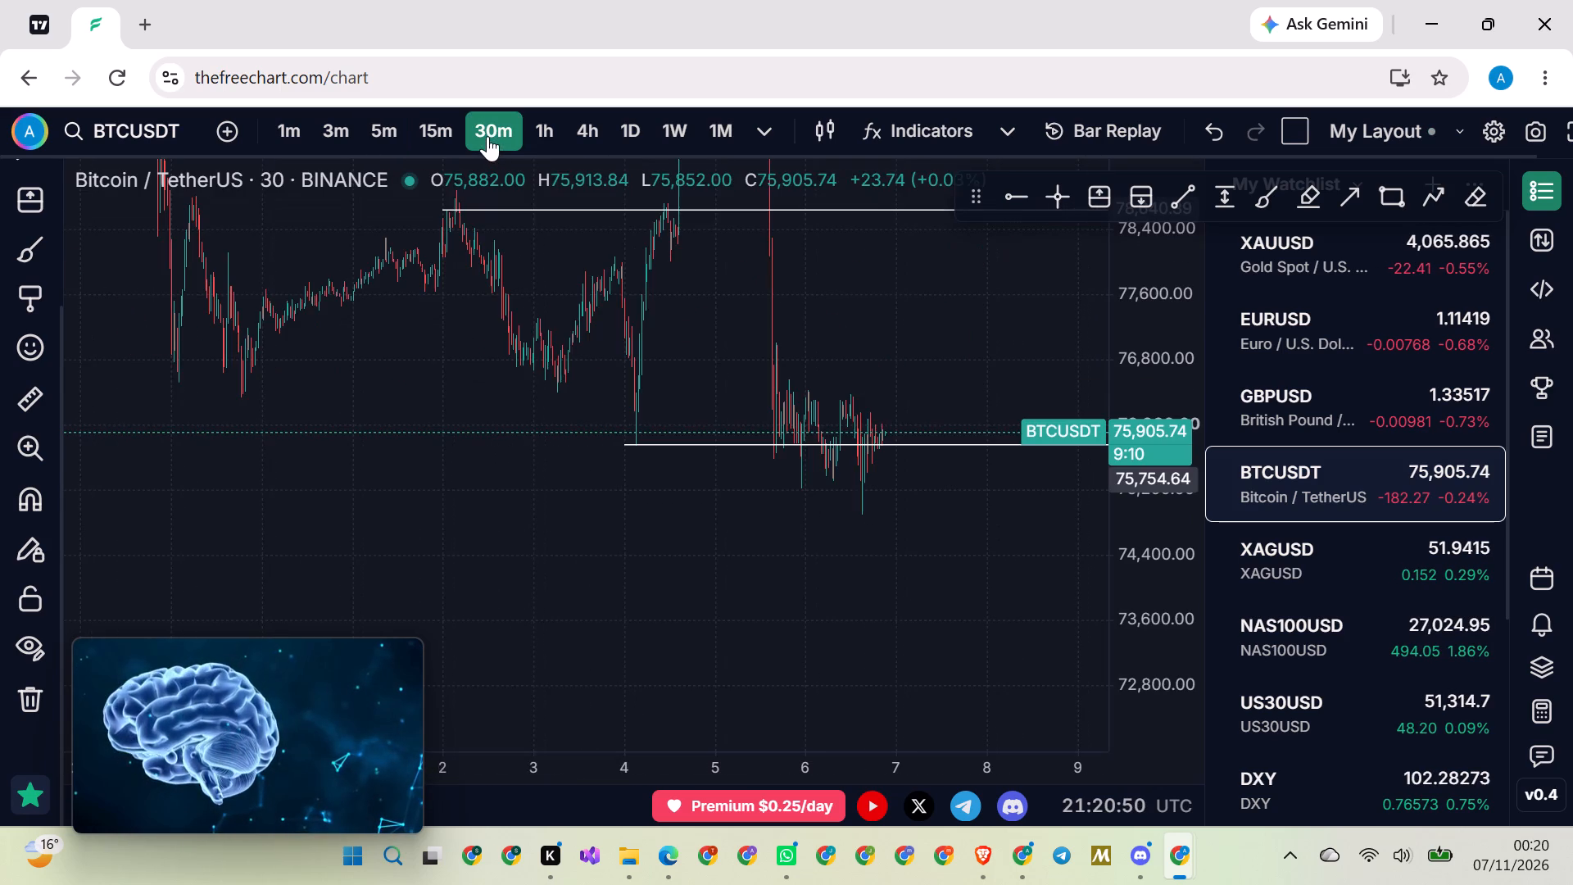
scroll(618, 465, "up", 14)
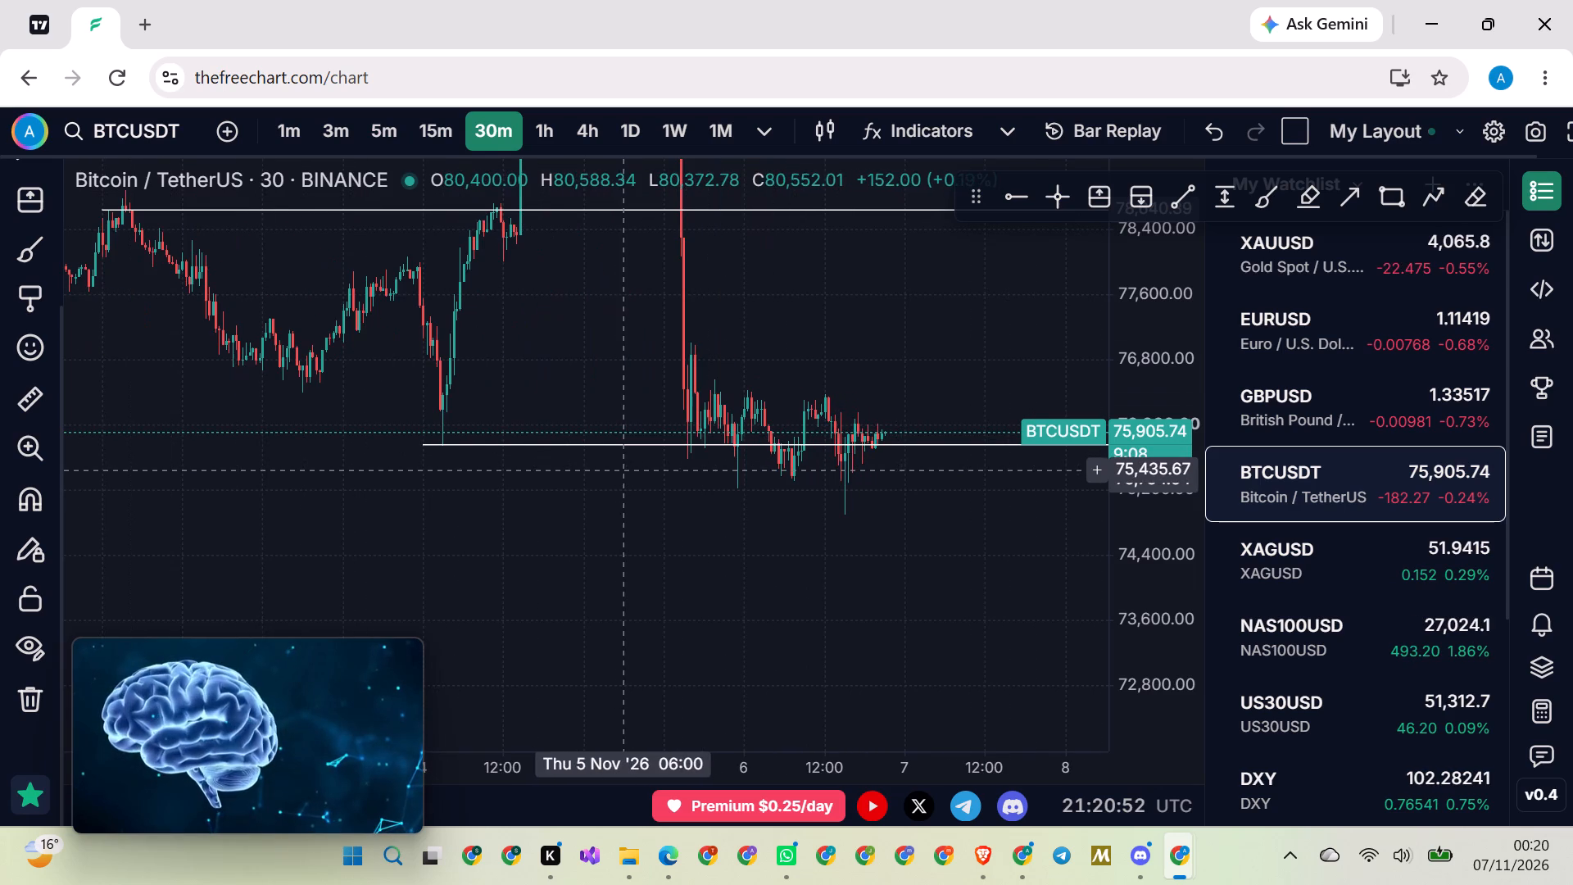
left_click_drag(320, 466, 517, 512)
scroll(517, 512, "up", 7)
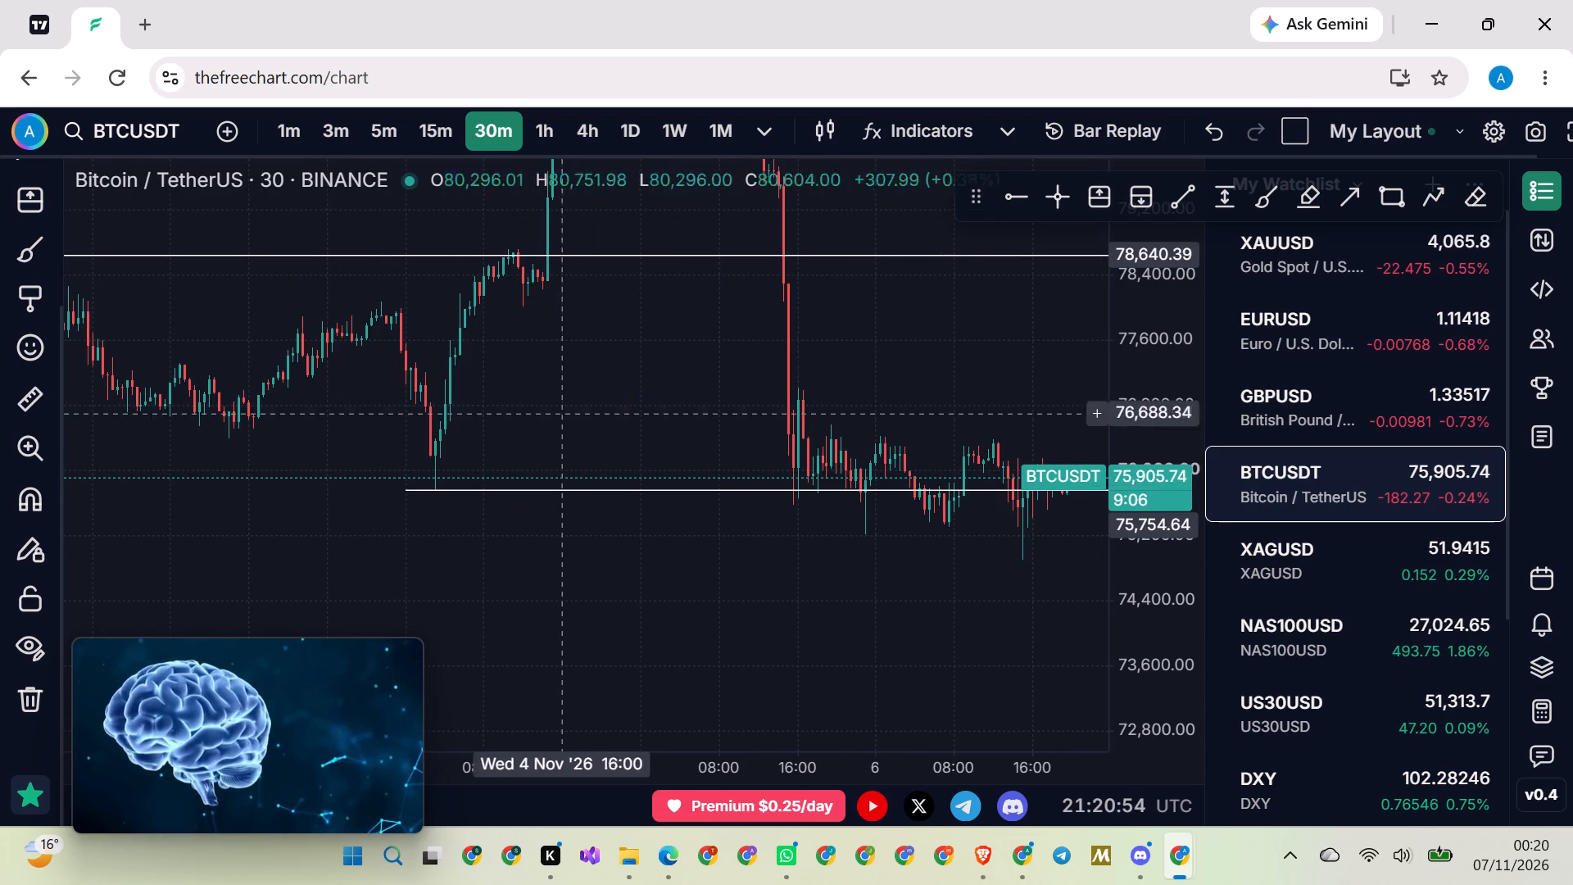
left_click_drag(590, 356, 496, 408)
scroll(496, 408, "up", 2)
left_click_drag(417, 455, 495, 447)
left_click_drag(396, 451, 577, 453)
scroll(577, 450, "up", 5)
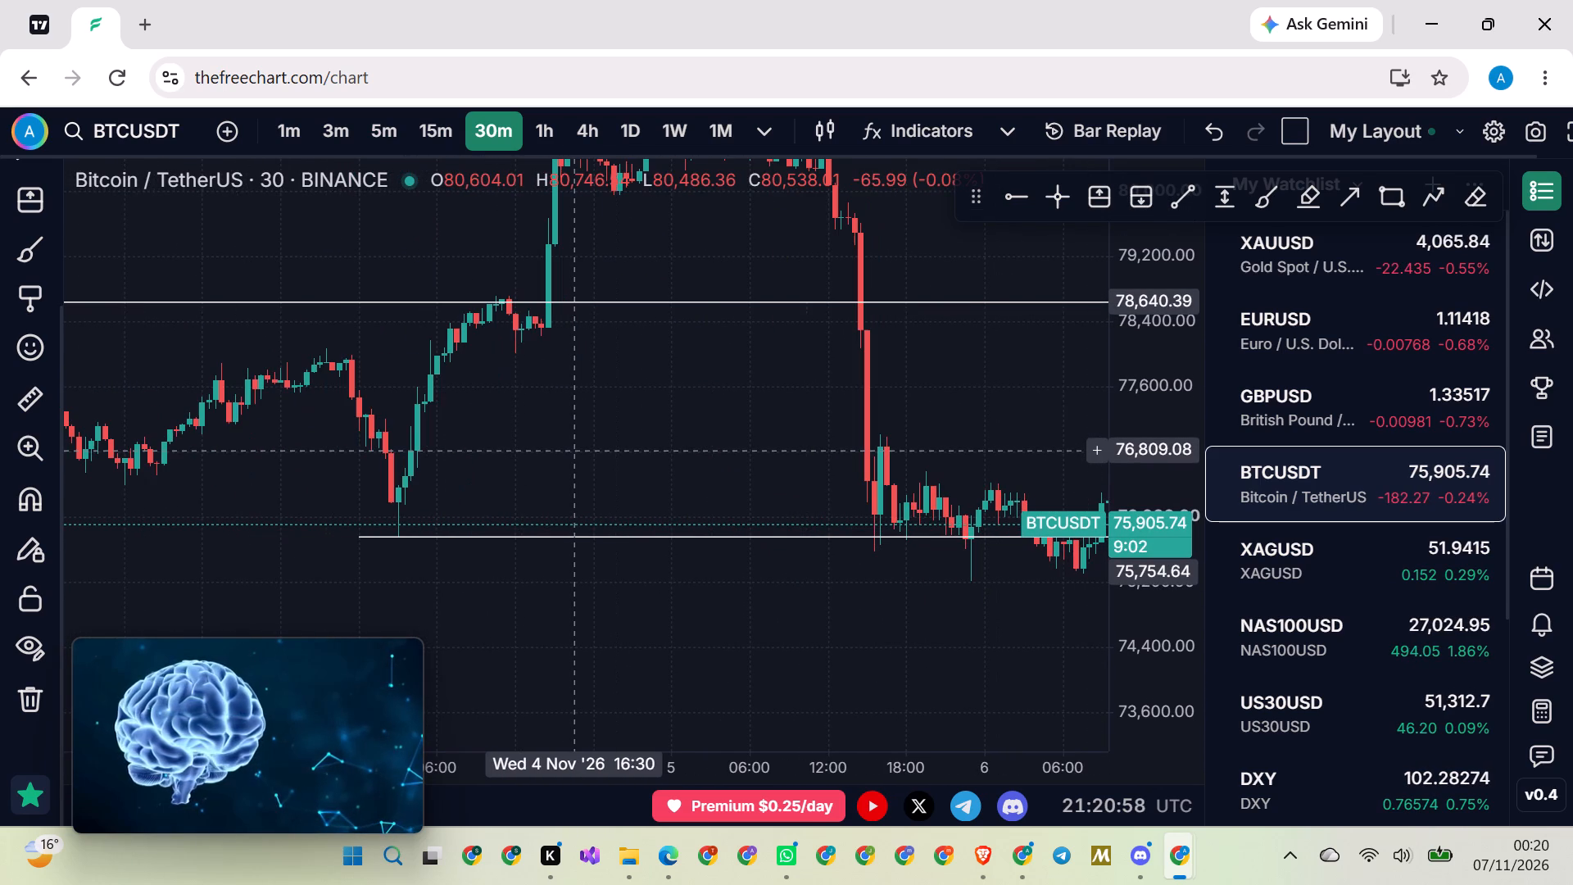
scroll(577, 450, "up", 1)
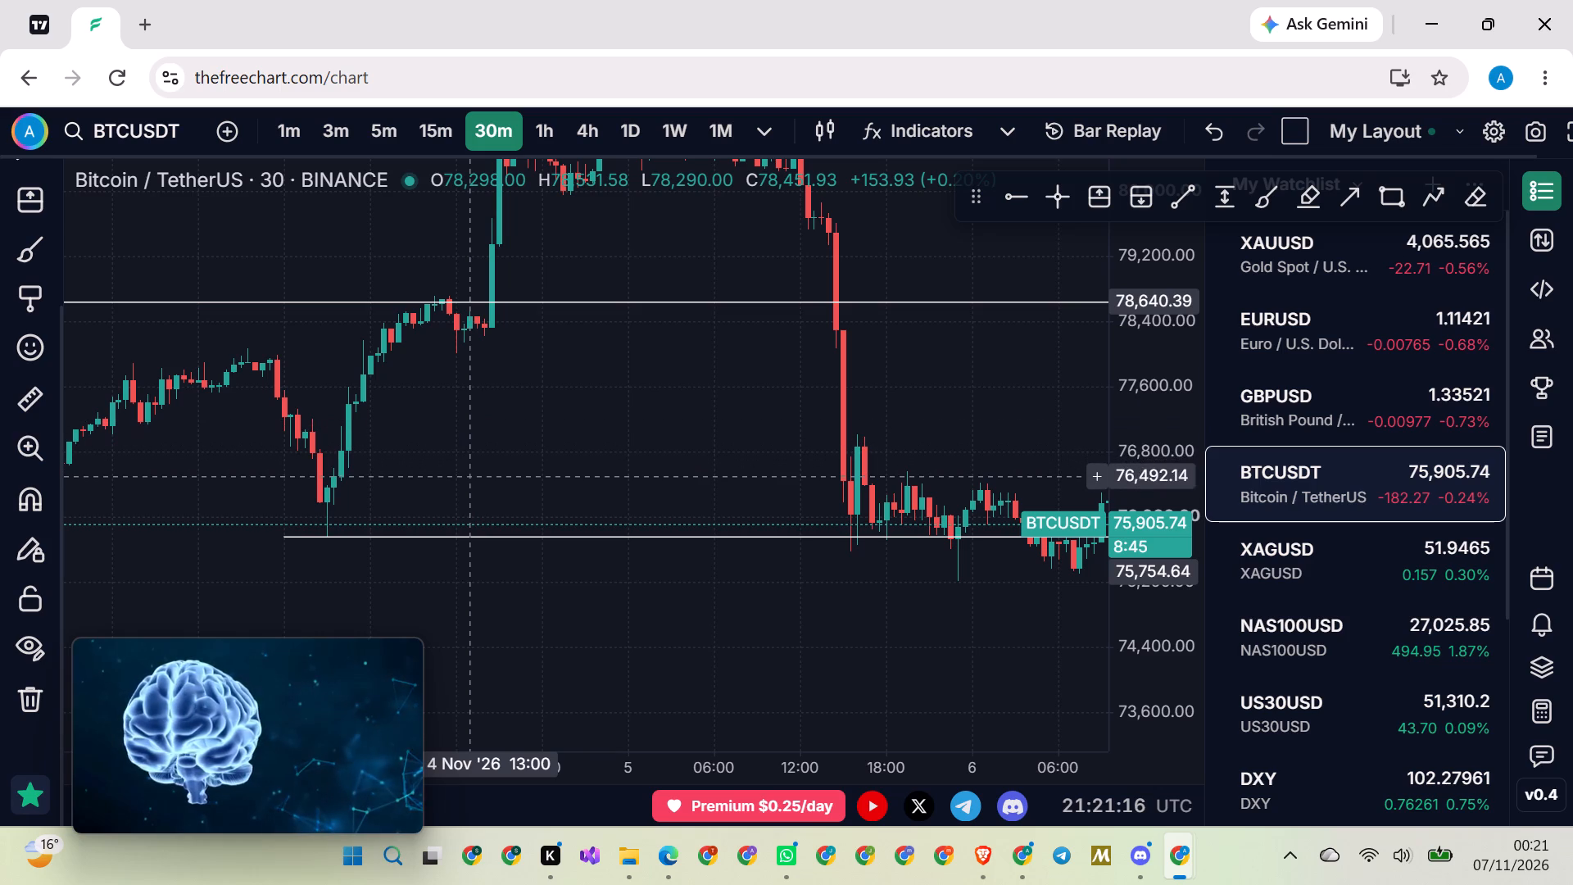
scroll(487, 441, "up", 2)
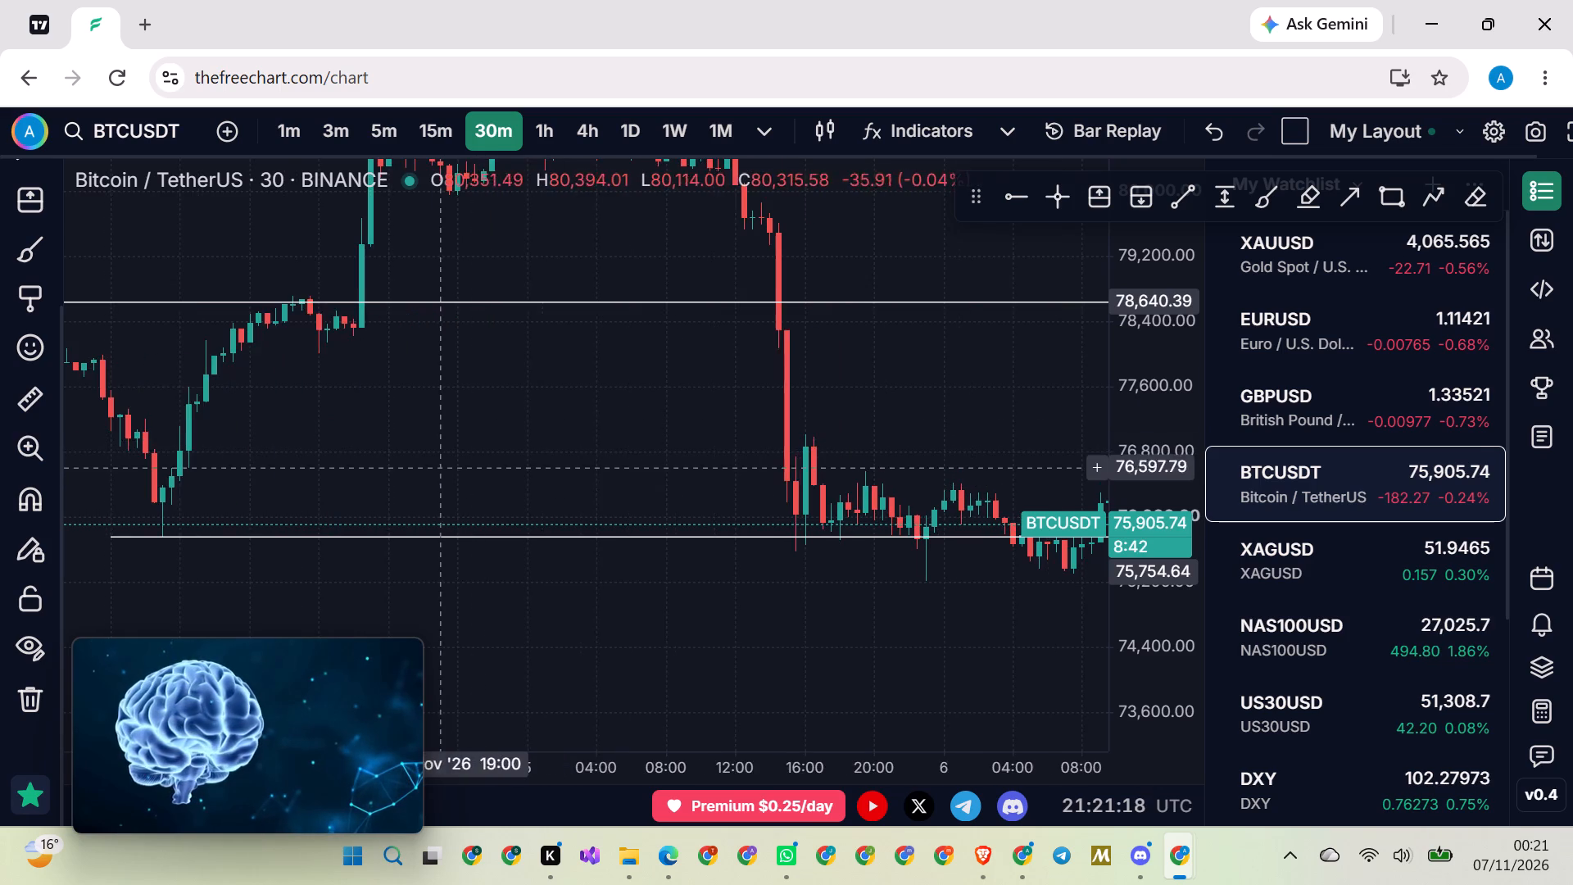
Examine the 30-minute BTCUSDT rise from the lower ray on 4 November and the drop back to it.
left_click_drag(421, 478, 582, 438)
scroll(573, 432, "down", 4)
scroll(567, 429, "up", 1)
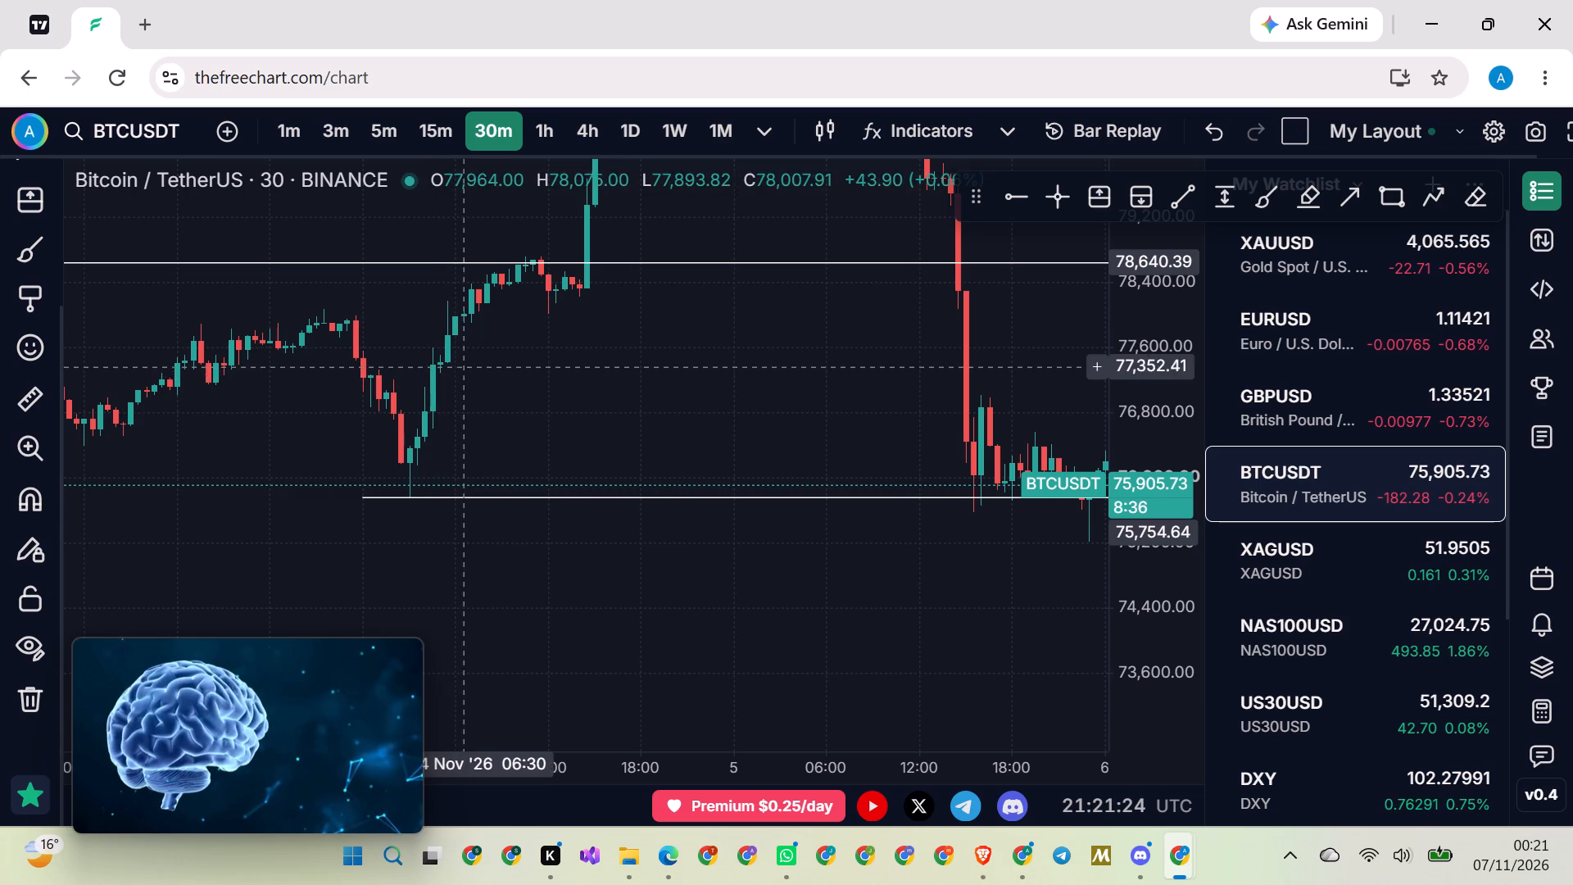
left_click_drag(643, 447, 597, 447)
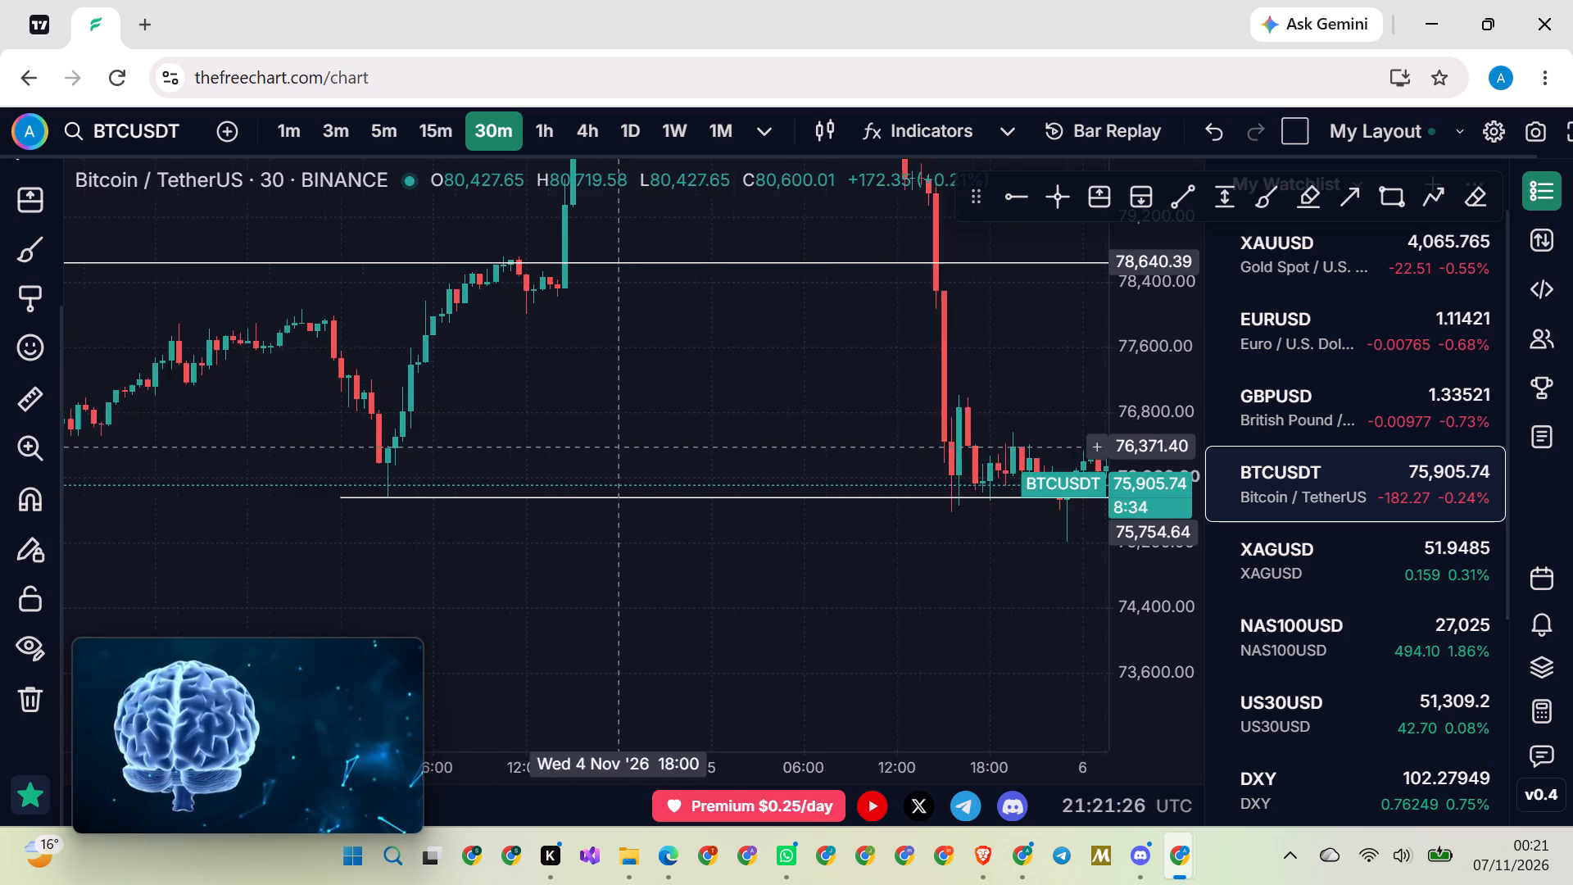
left_click_drag(597, 447, 437, 417)
scroll(437, 417, "down", 11)
scroll(740, 542, "up", 13)
scroll(746, 545, "down", 5)
left_click_drag(830, 551, 673, 549)
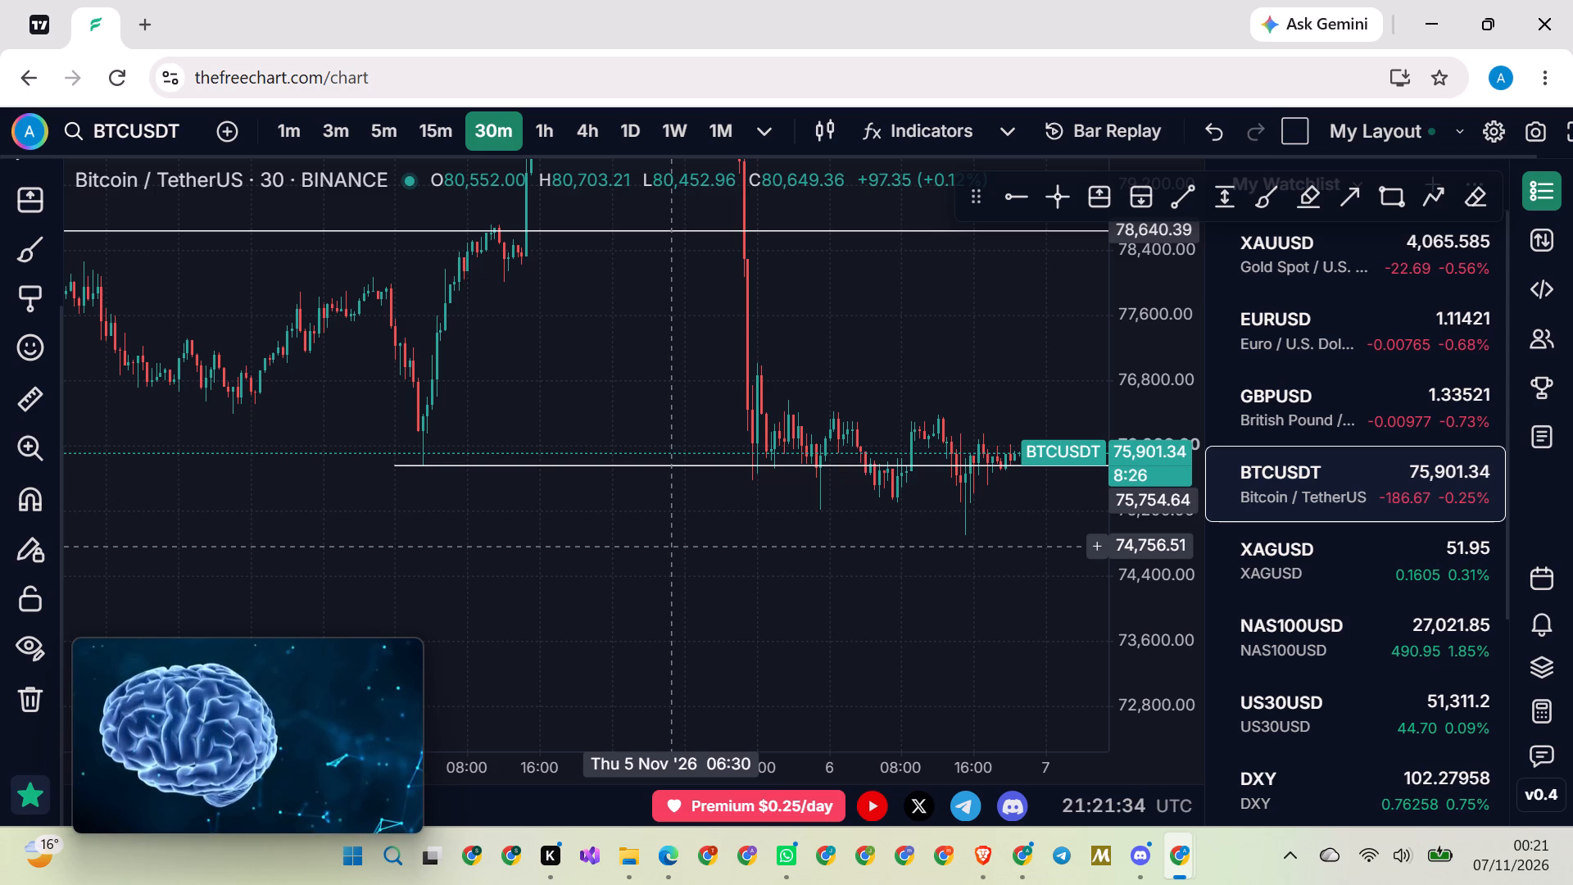
Examine the wider 30-minute BTCUSDT history from late October to 6 November against the two rays.
scroll(689, 537, "down", 17)
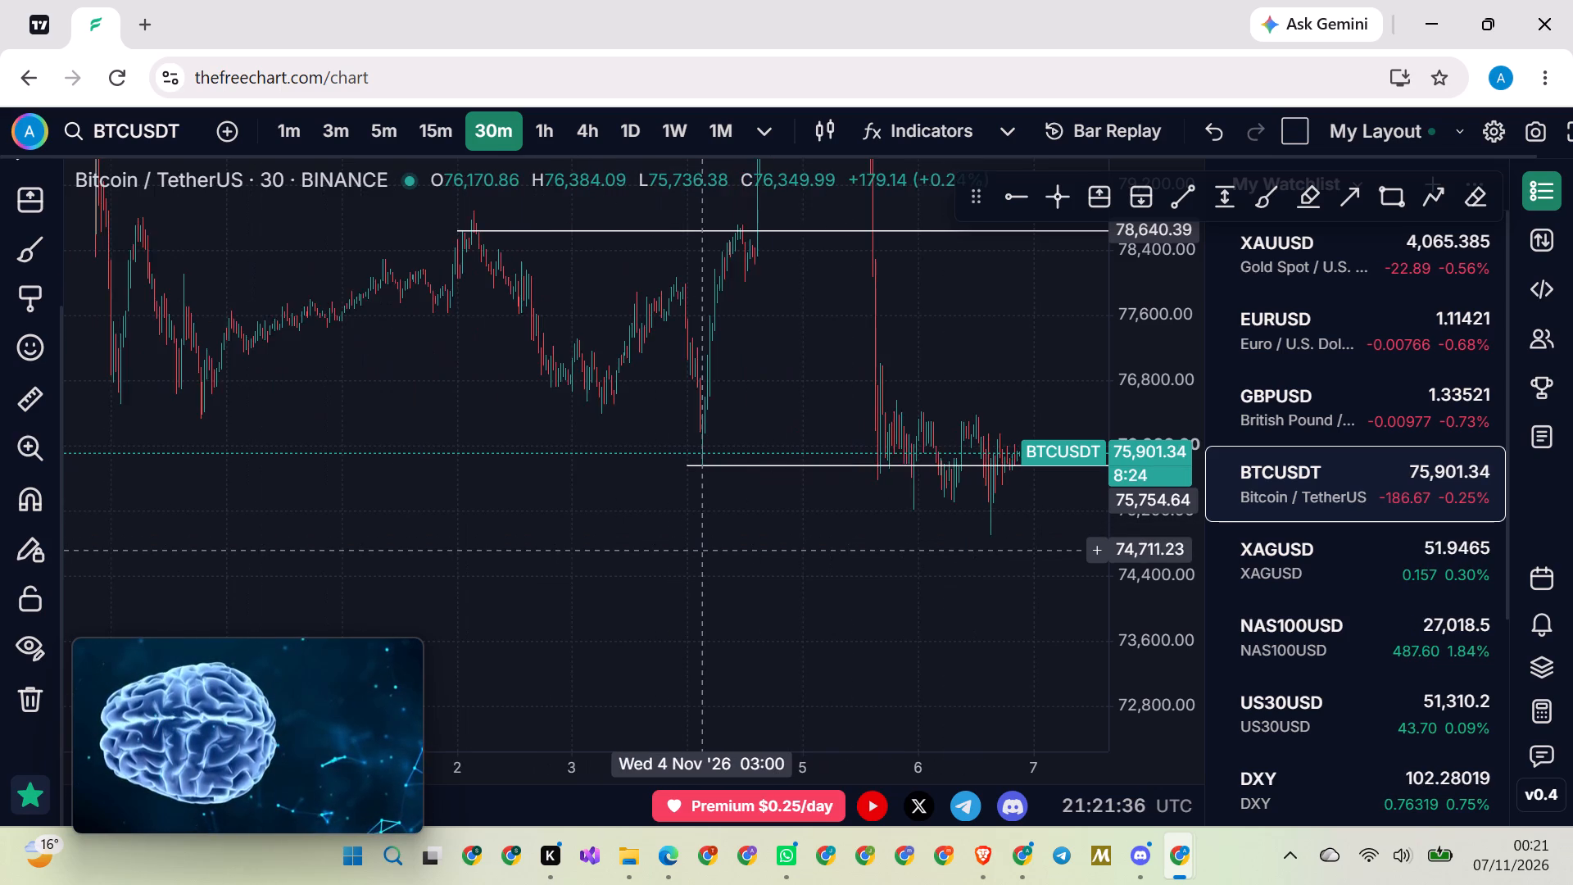
scroll(702, 550, "down", 20)
scroll(702, 550, "down", 6)
scroll(662, 553, "up", 20)
scroll(662, 553, "up", 11)
scroll(662, 553, "down", 14)
left_click_drag(518, 538, 794, 538)
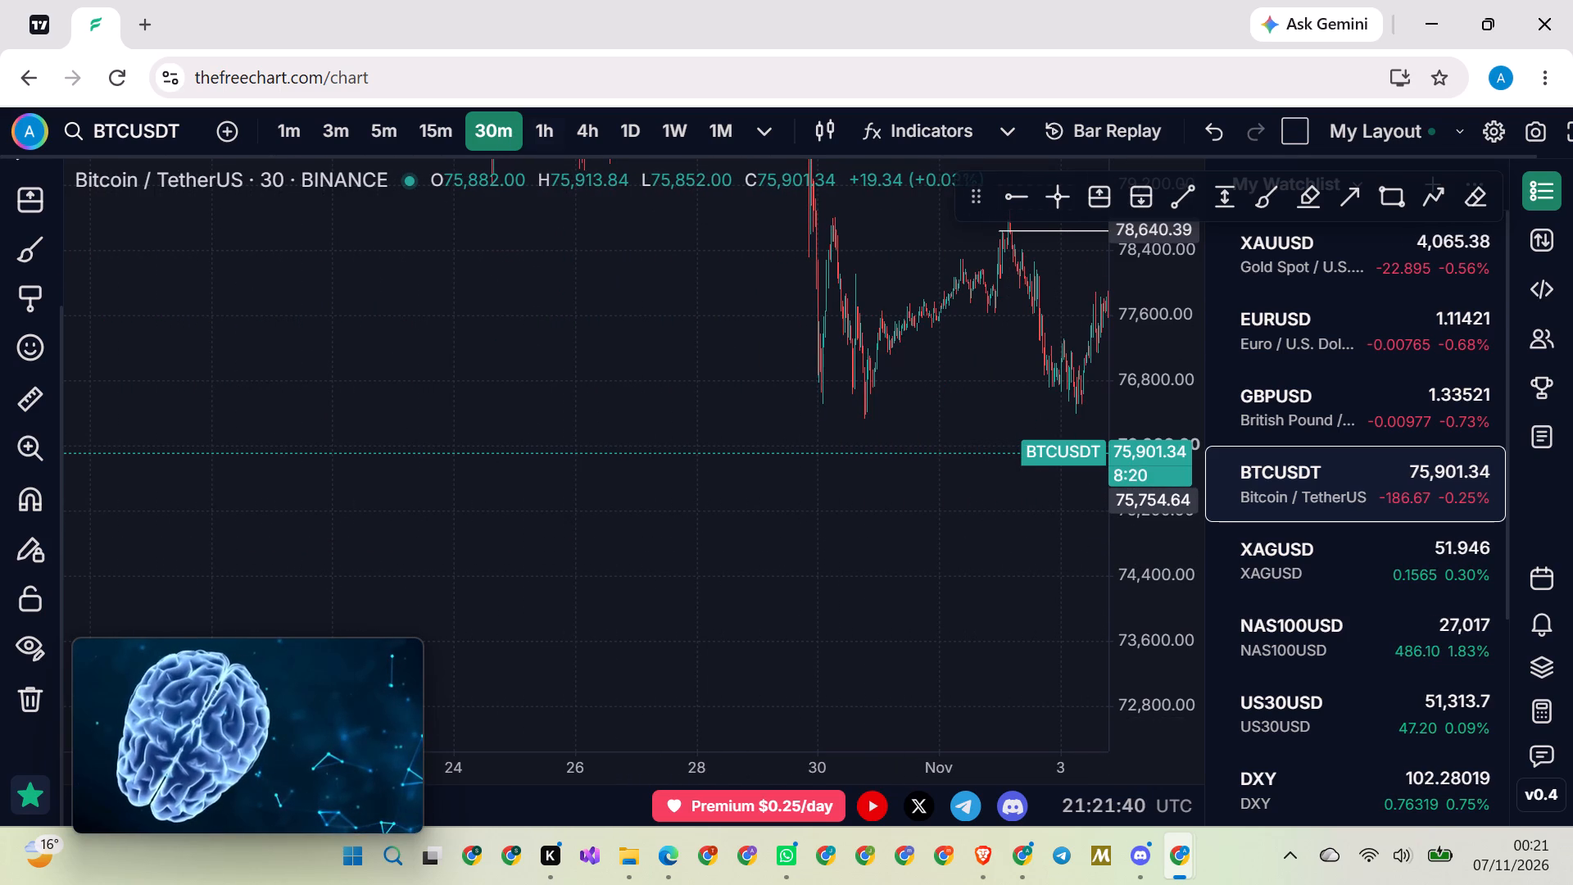
left_click_drag(1150, 281, 1087, 534)
scroll(645, 521, "down", 13)
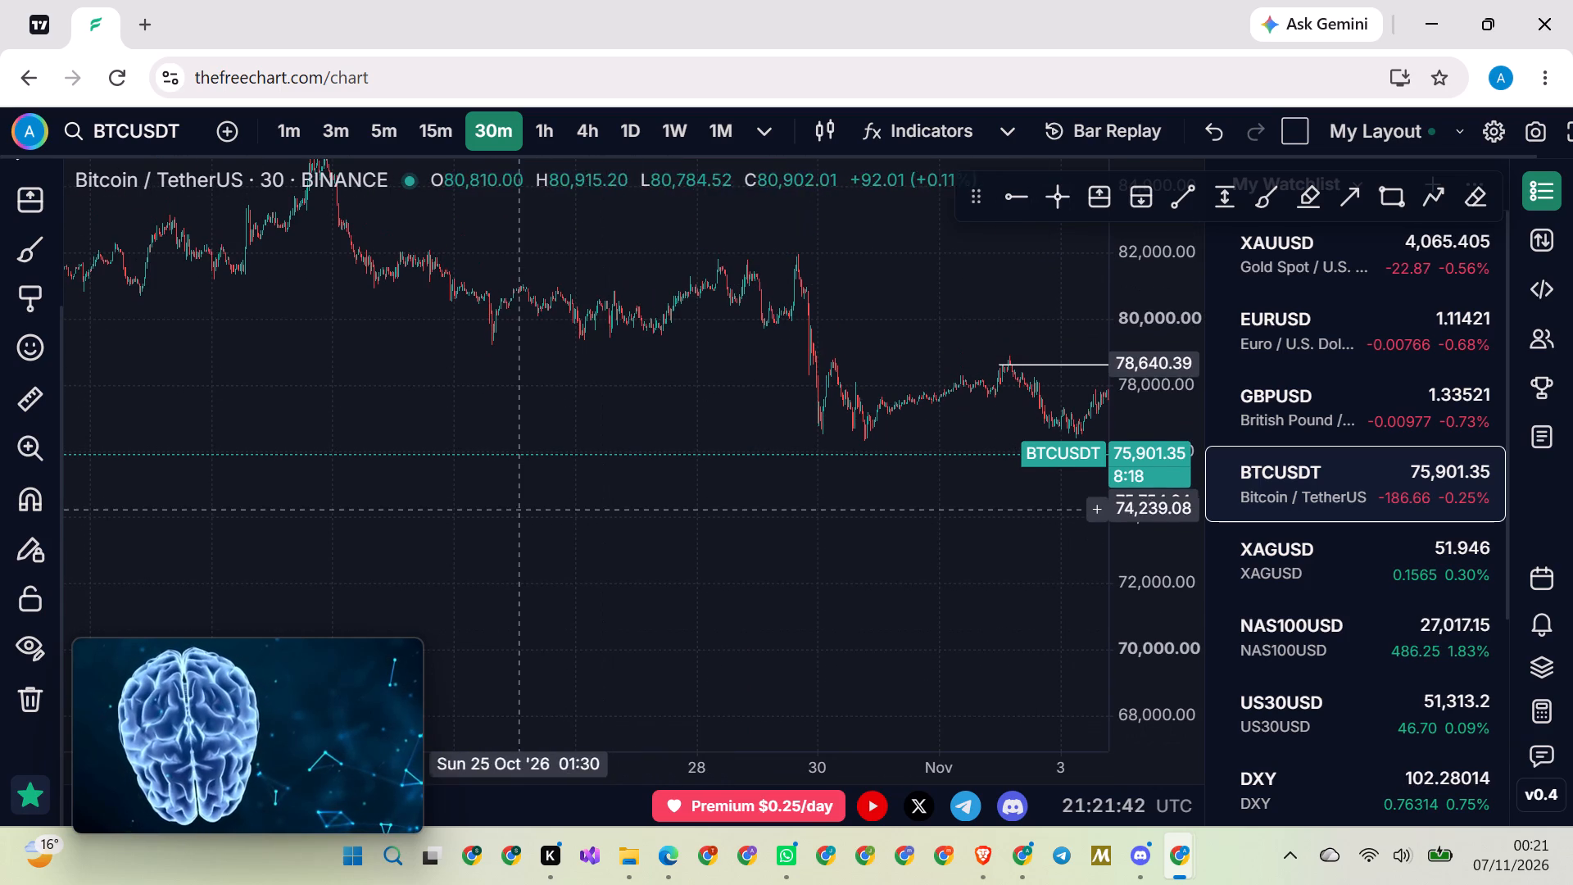
scroll(519, 510, "down", 5)
left_click_drag(383, 532, 732, 548)
left_click_drag(836, 527, 192, 509)
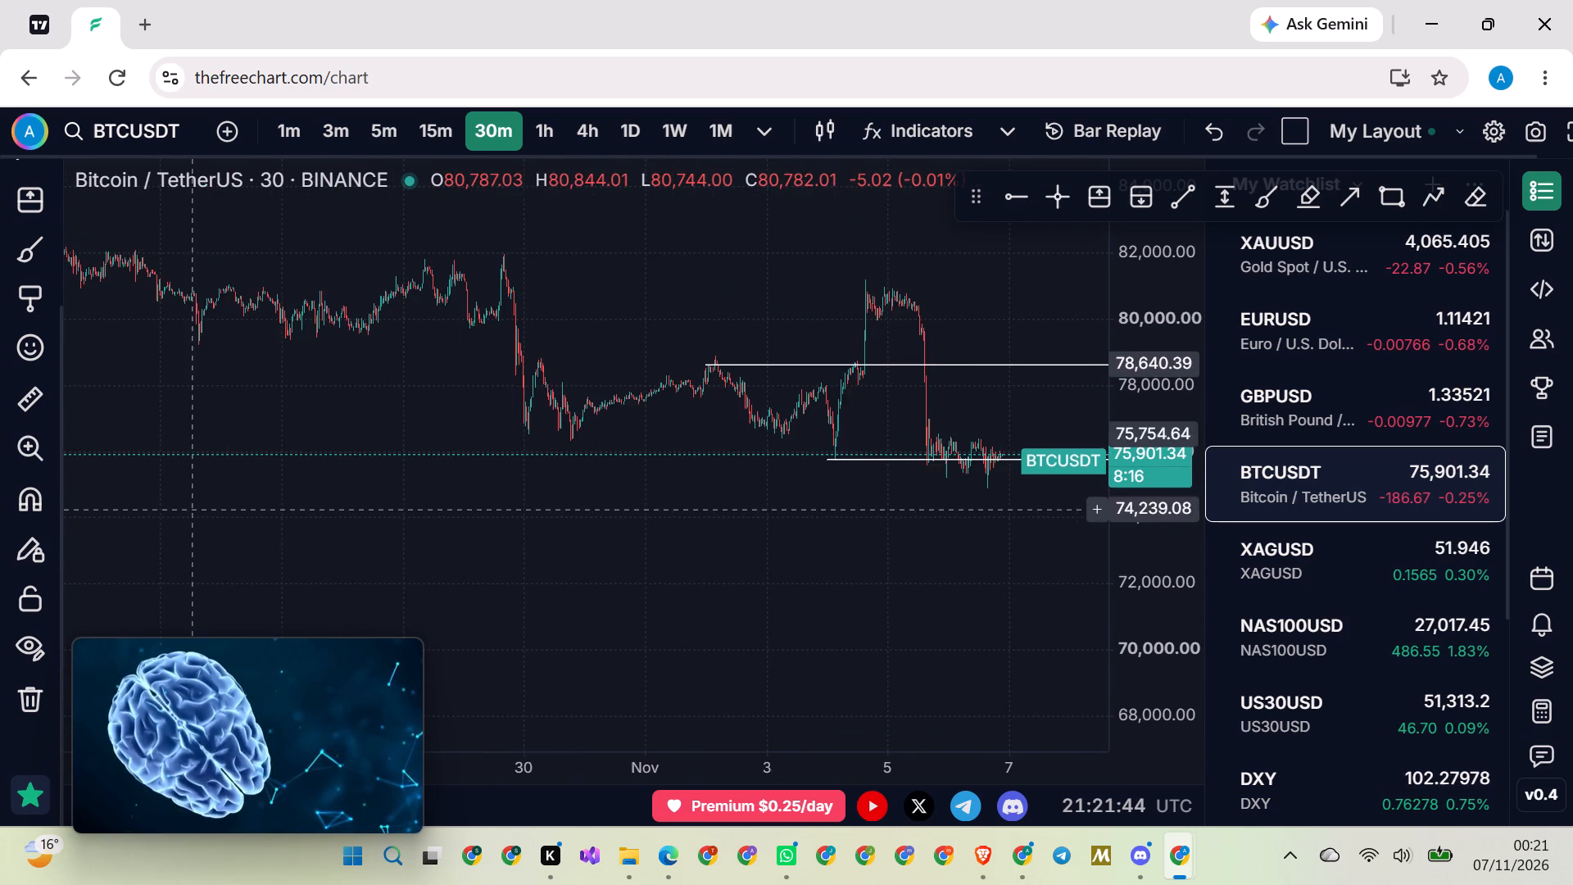
left_click_drag(750, 547, 365, 540)
Move the lower horizontal ray's start onto the 4 November low at about 75,752 on the 30-minute BTCUSDT chart.
scroll(499, 551, "up", 11)
scroll(836, 538, "up", 2)
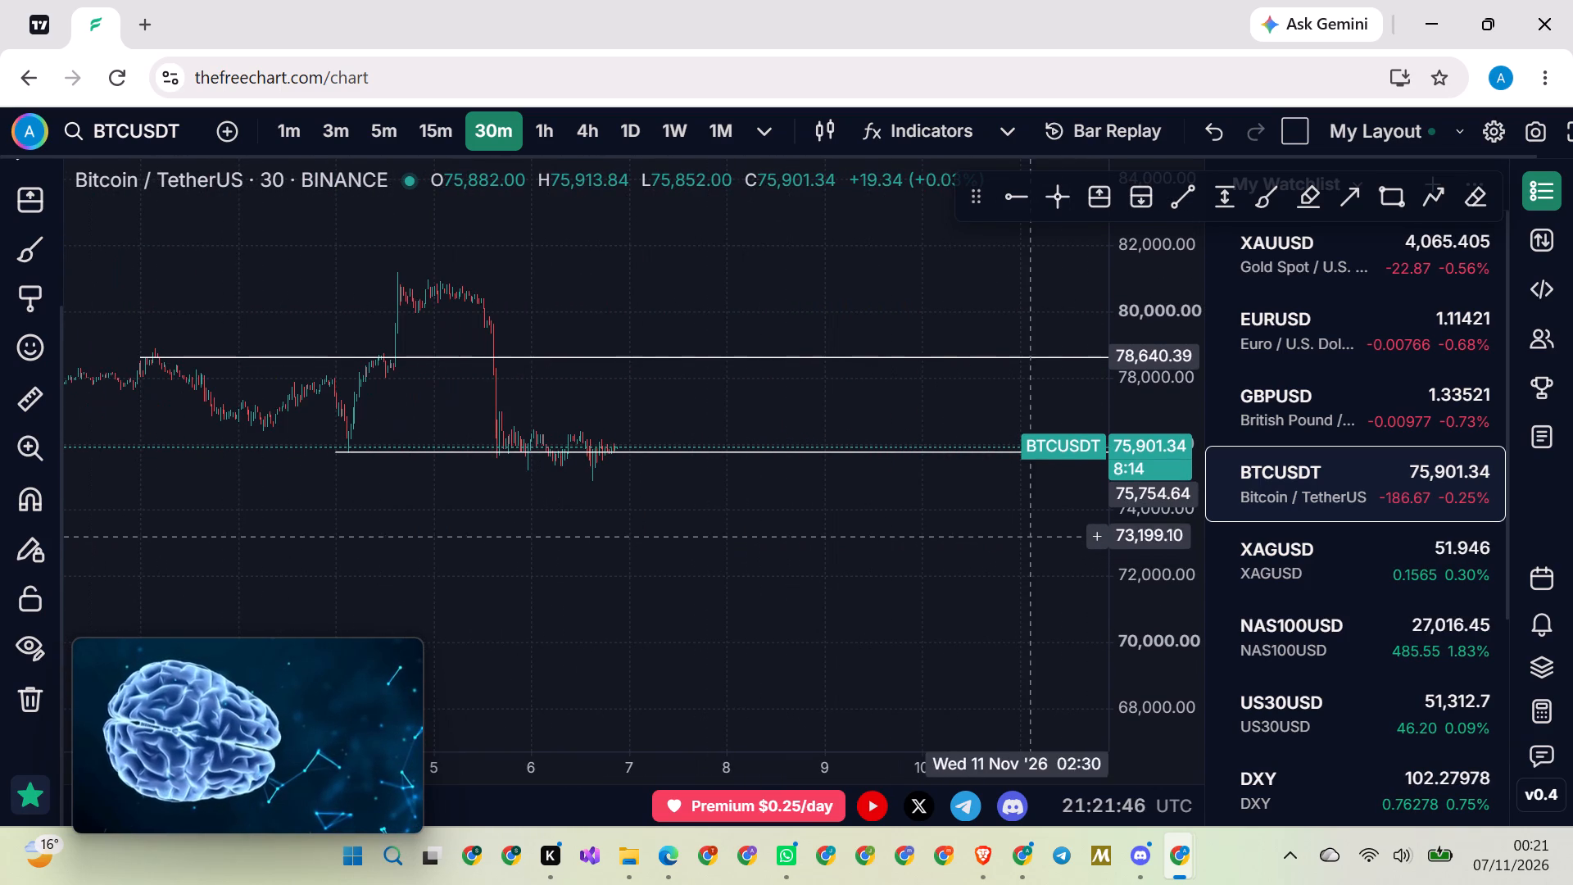
scroll(1138, 479, "up", 20)
scroll(1138, 479, "up", 12)
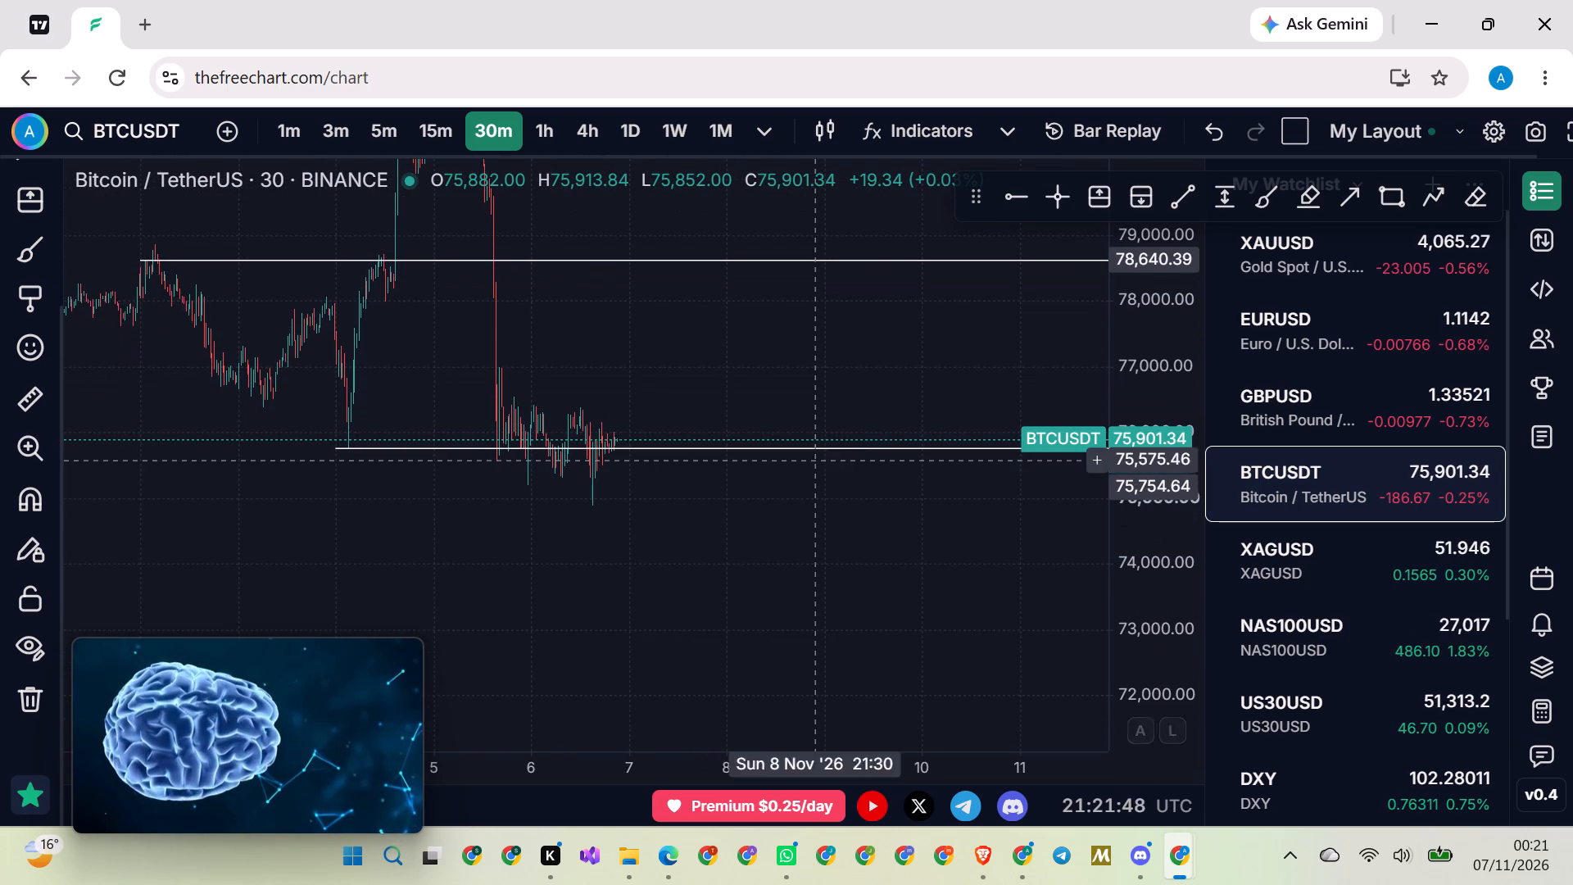
left_click_drag(366, 504, 633, 523)
scroll(633, 523, "up", 15)
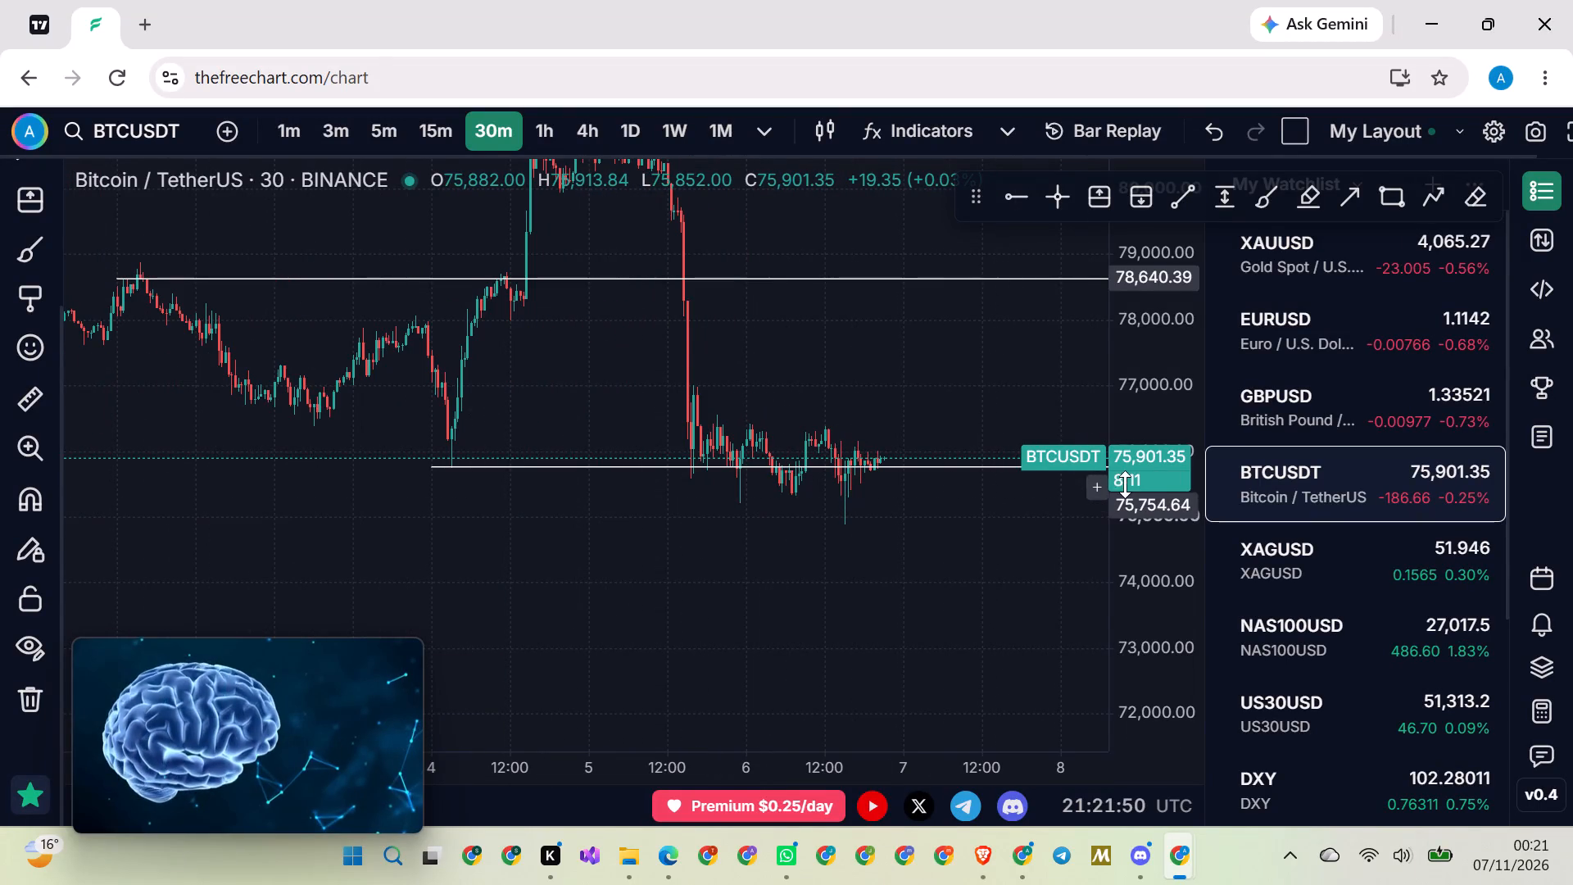
scroll(1131, 477, "up", 8)
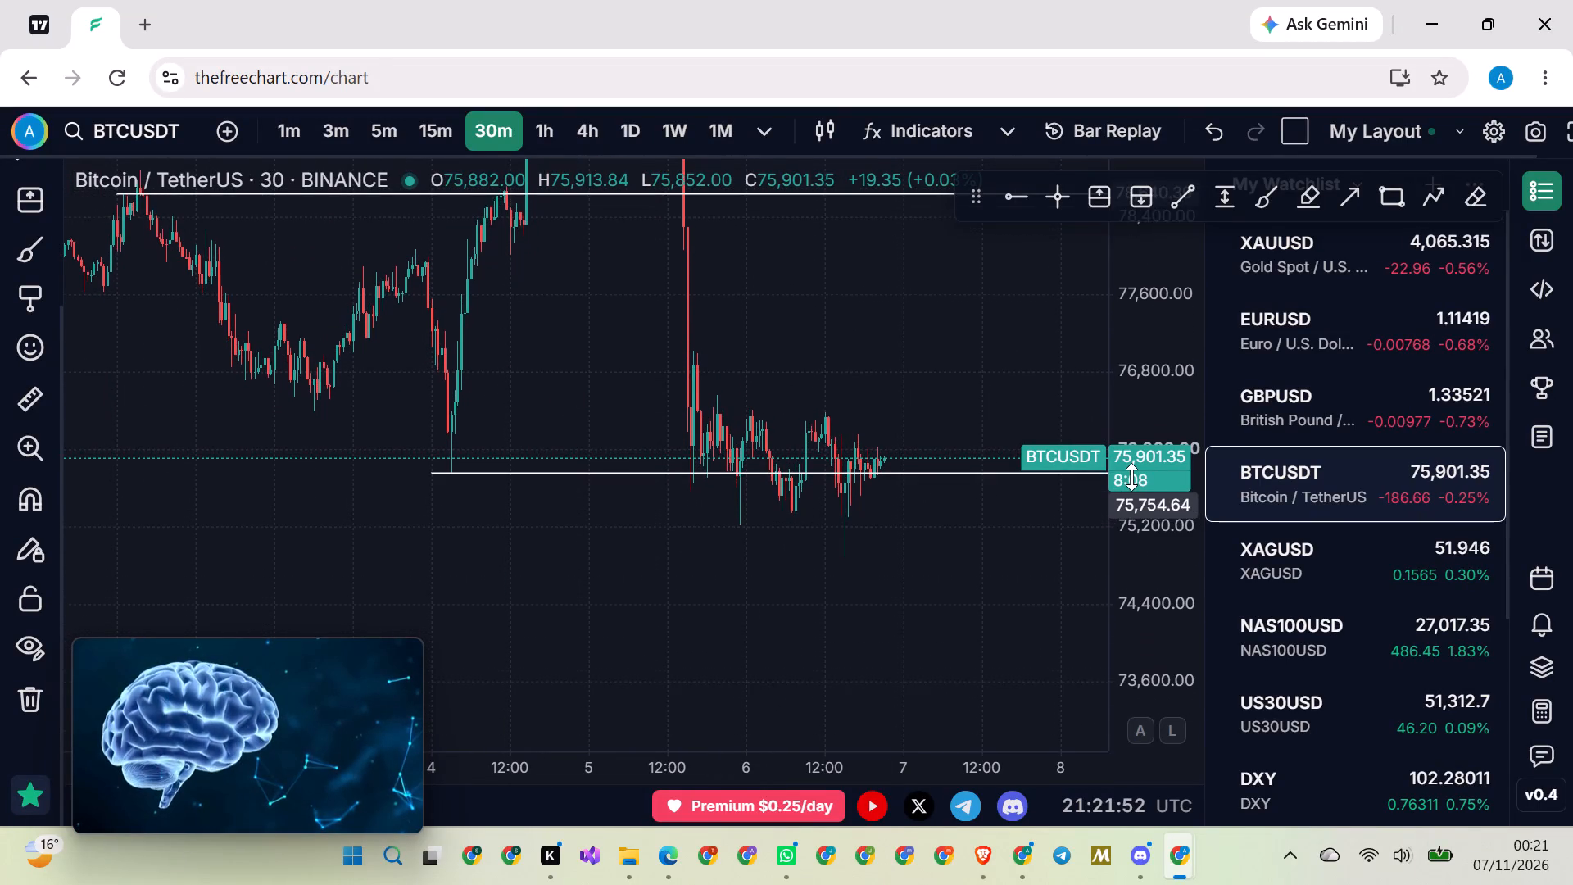
scroll(1131, 477, "up", 7)
left_click_drag(420, 526, 561, 532)
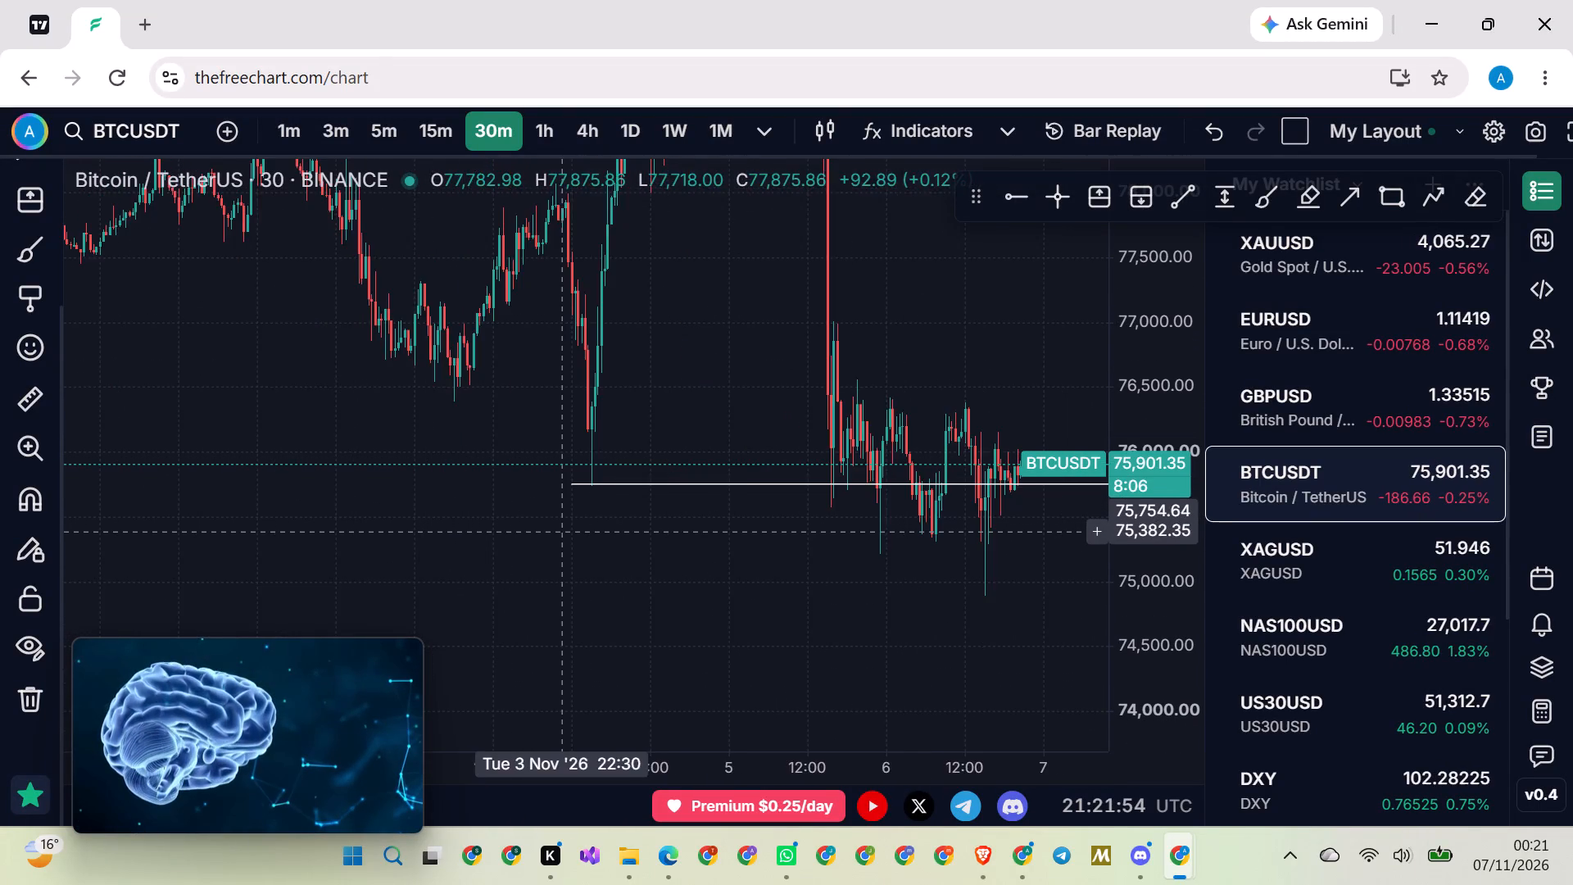
scroll(555, 532, "up", 4)
left_click_drag(359, 487, 361, 487)
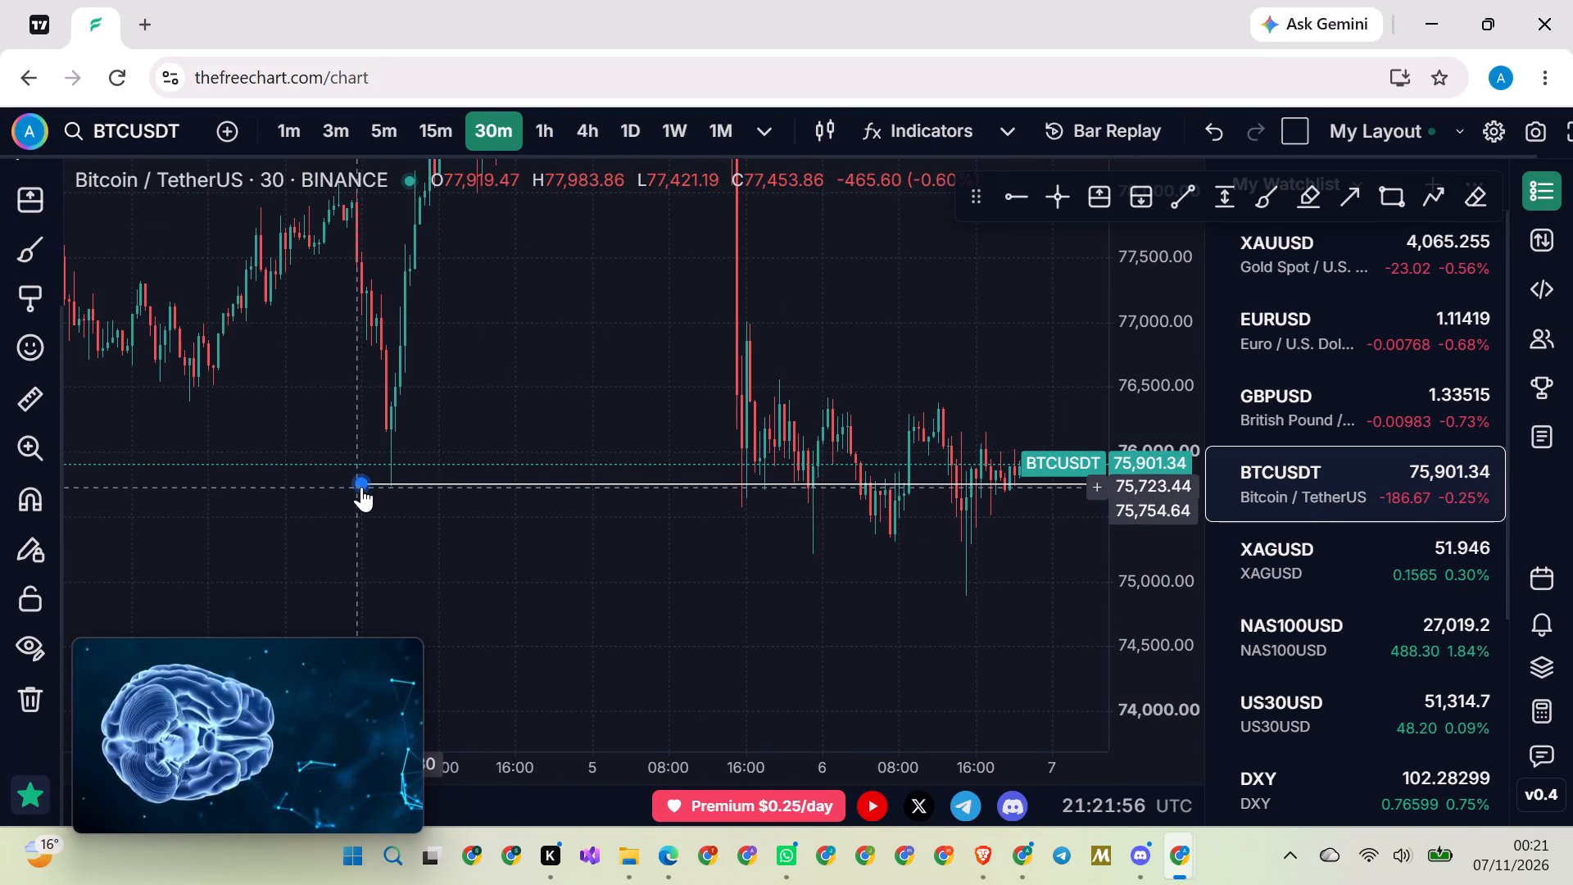
left_click_drag(361, 487, 384, 483)
left_click(451, 512)
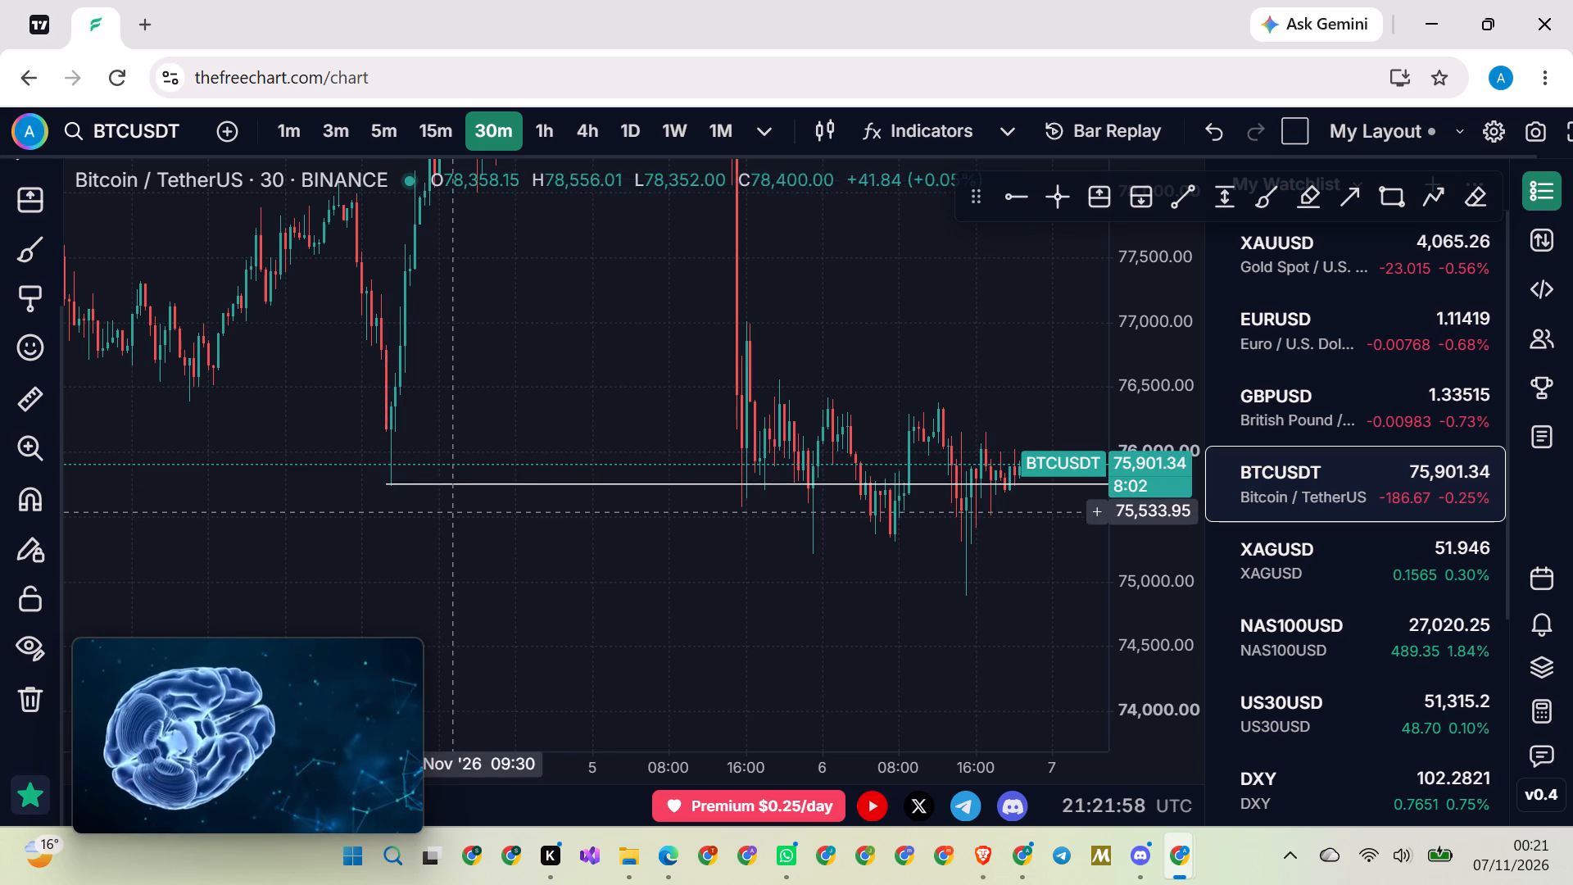
Examine the 5 to 6 November BTCUSDT consolidation and wicks around the lower ray on the 30-minute chart.
scroll(451, 512, "up", 4)
left_click_drag(379, 544, 482, 547)
scroll(472, 542, "up", 1)
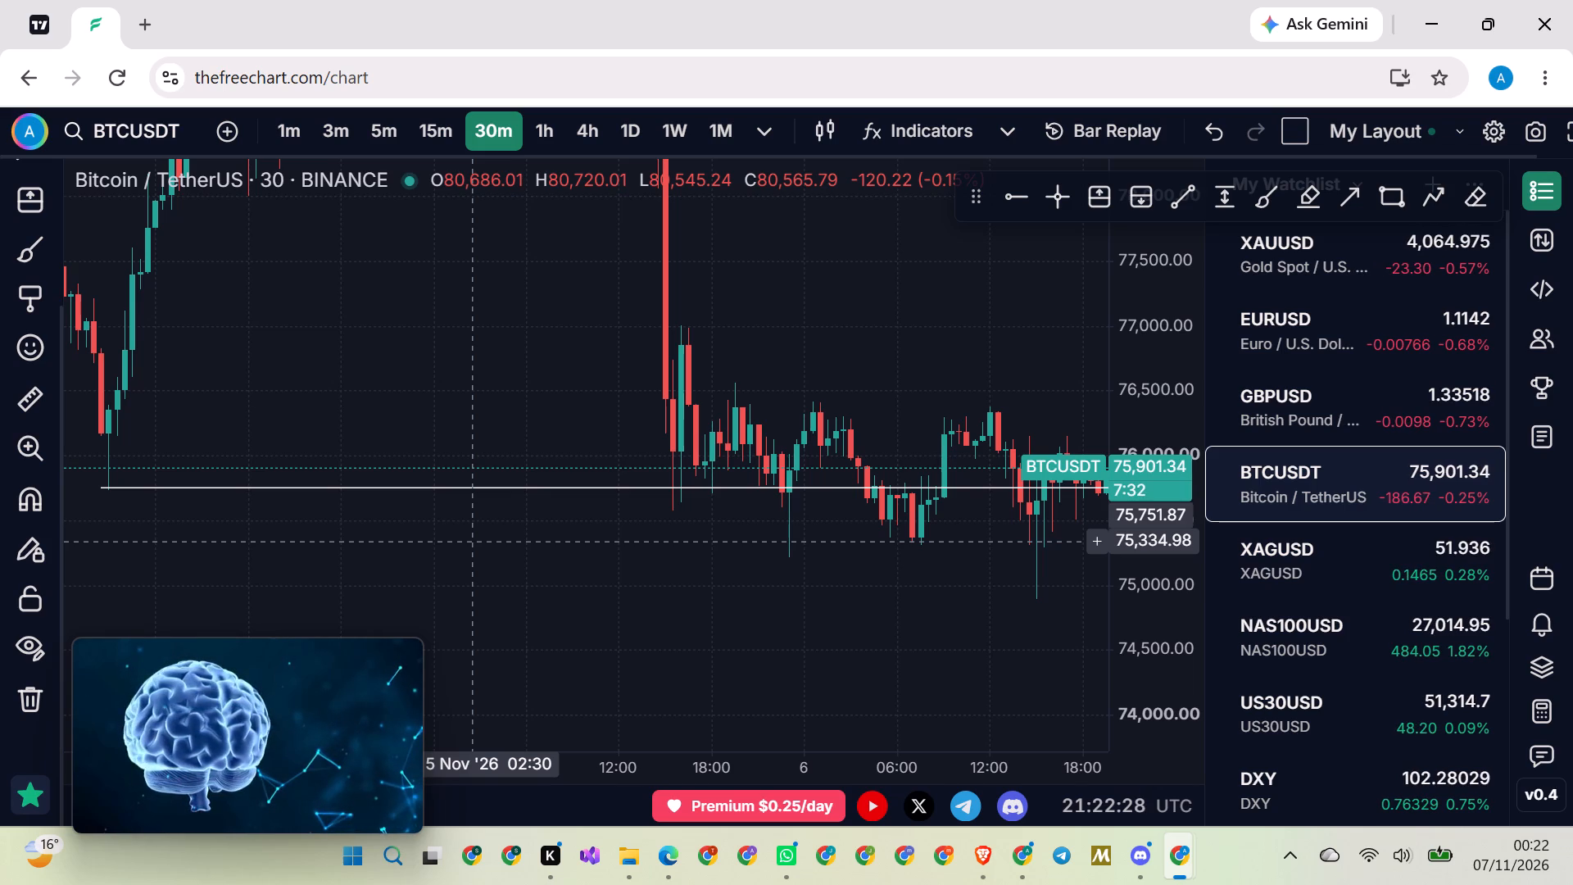
scroll(533, 523, "down", 5)
left_click_drag(706, 563, 420, 574)
scroll(420, 574, "up", 4)
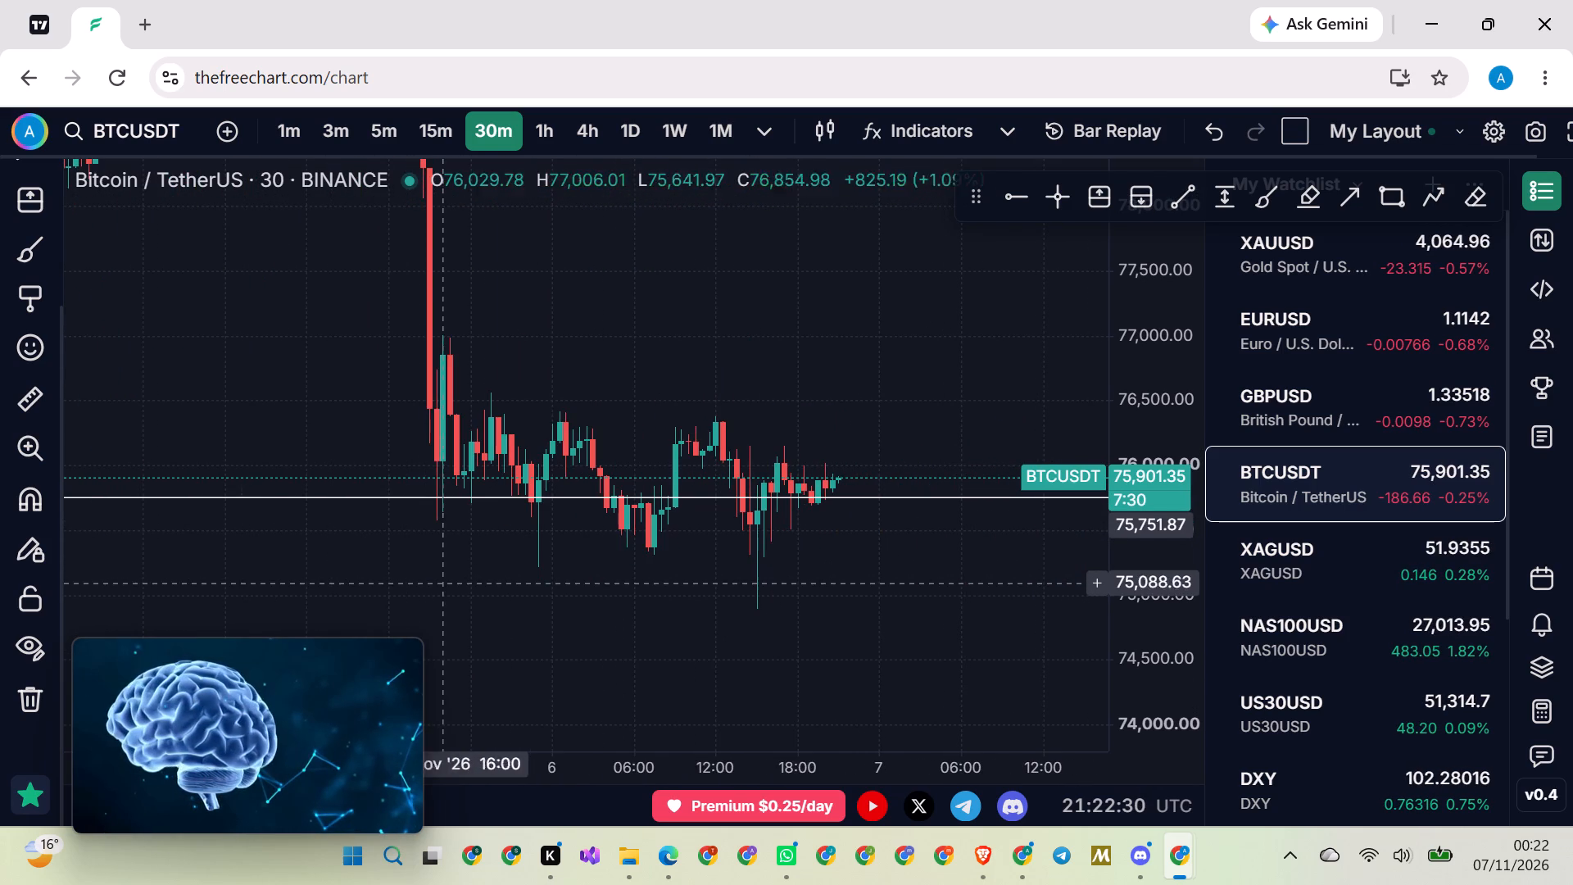
scroll(1135, 528, "up", 4)
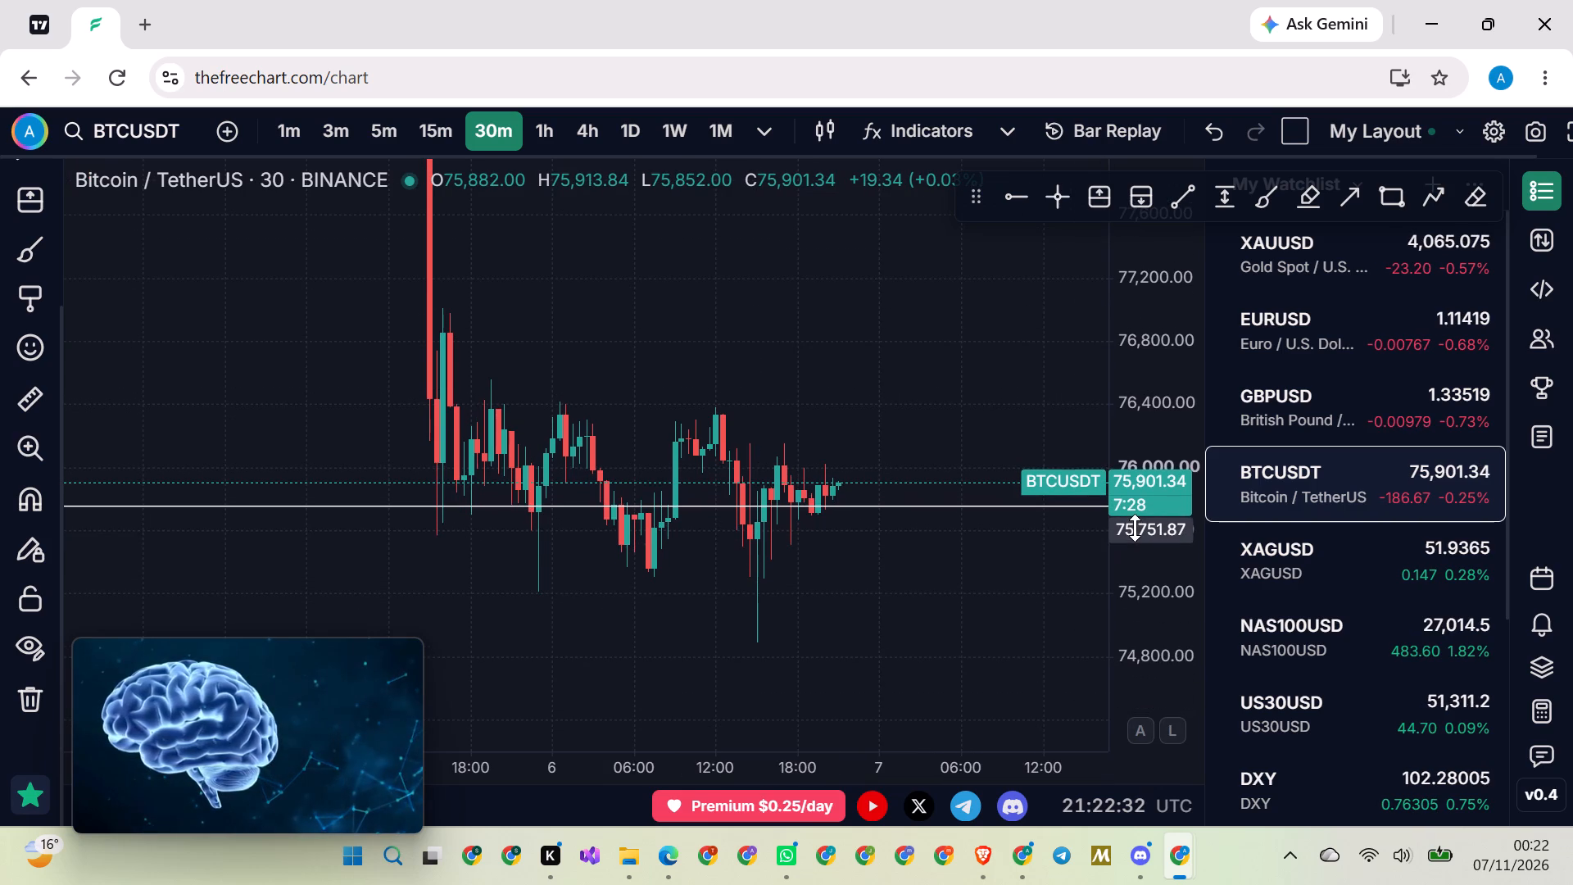
left_click_drag(333, 551, 354, 527)
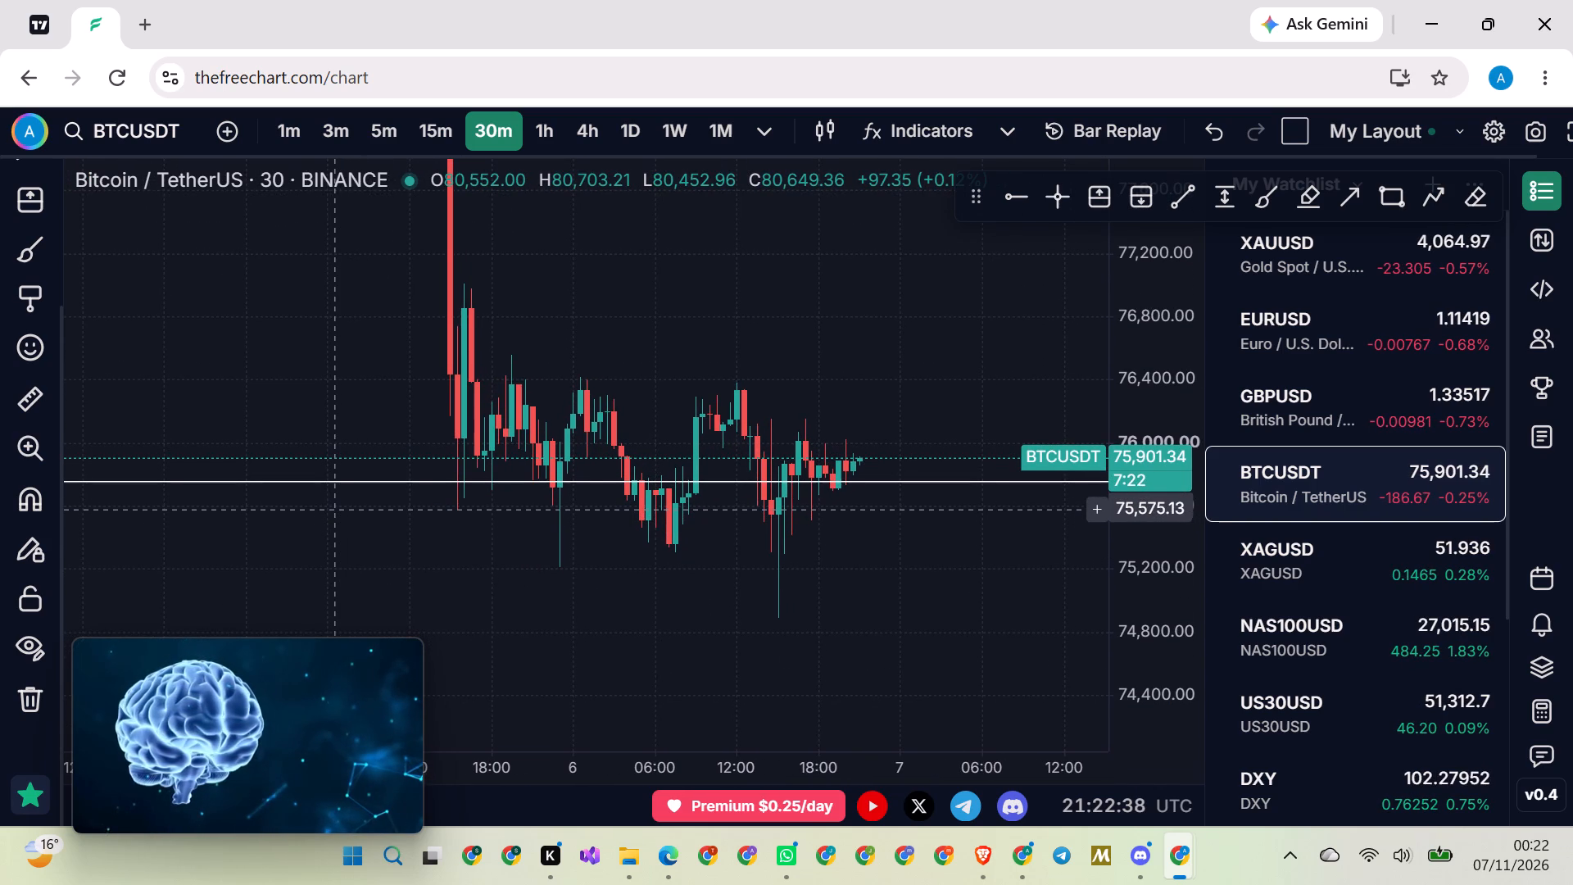
scroll(333, 509, "up", 1)
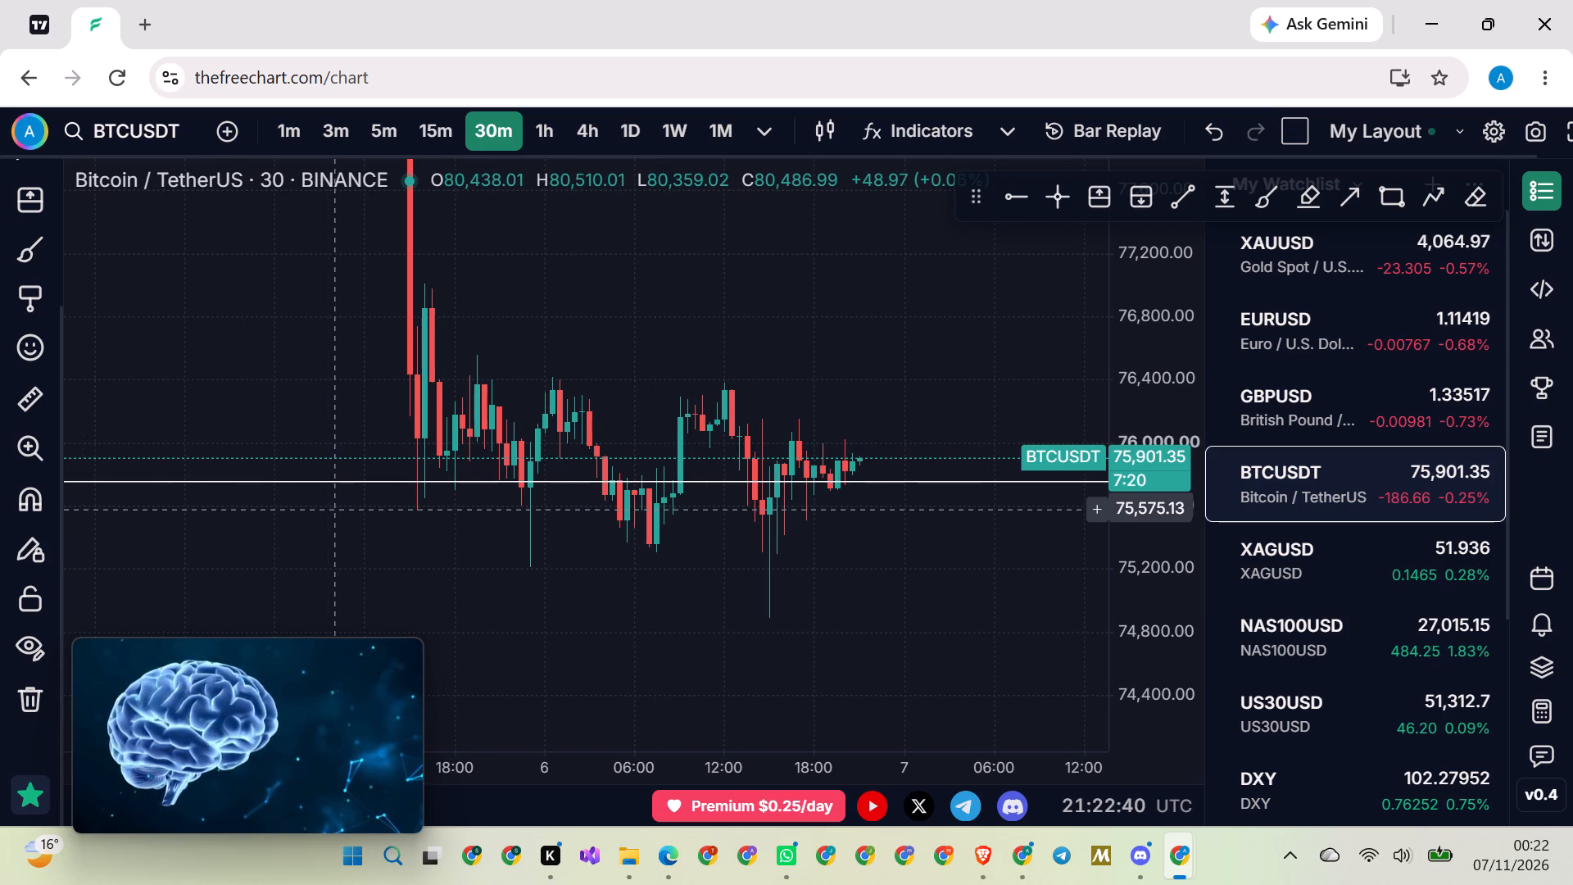
scroll(333, 509, "up", 1)
left_click_drag(374, 549, 267, 503)
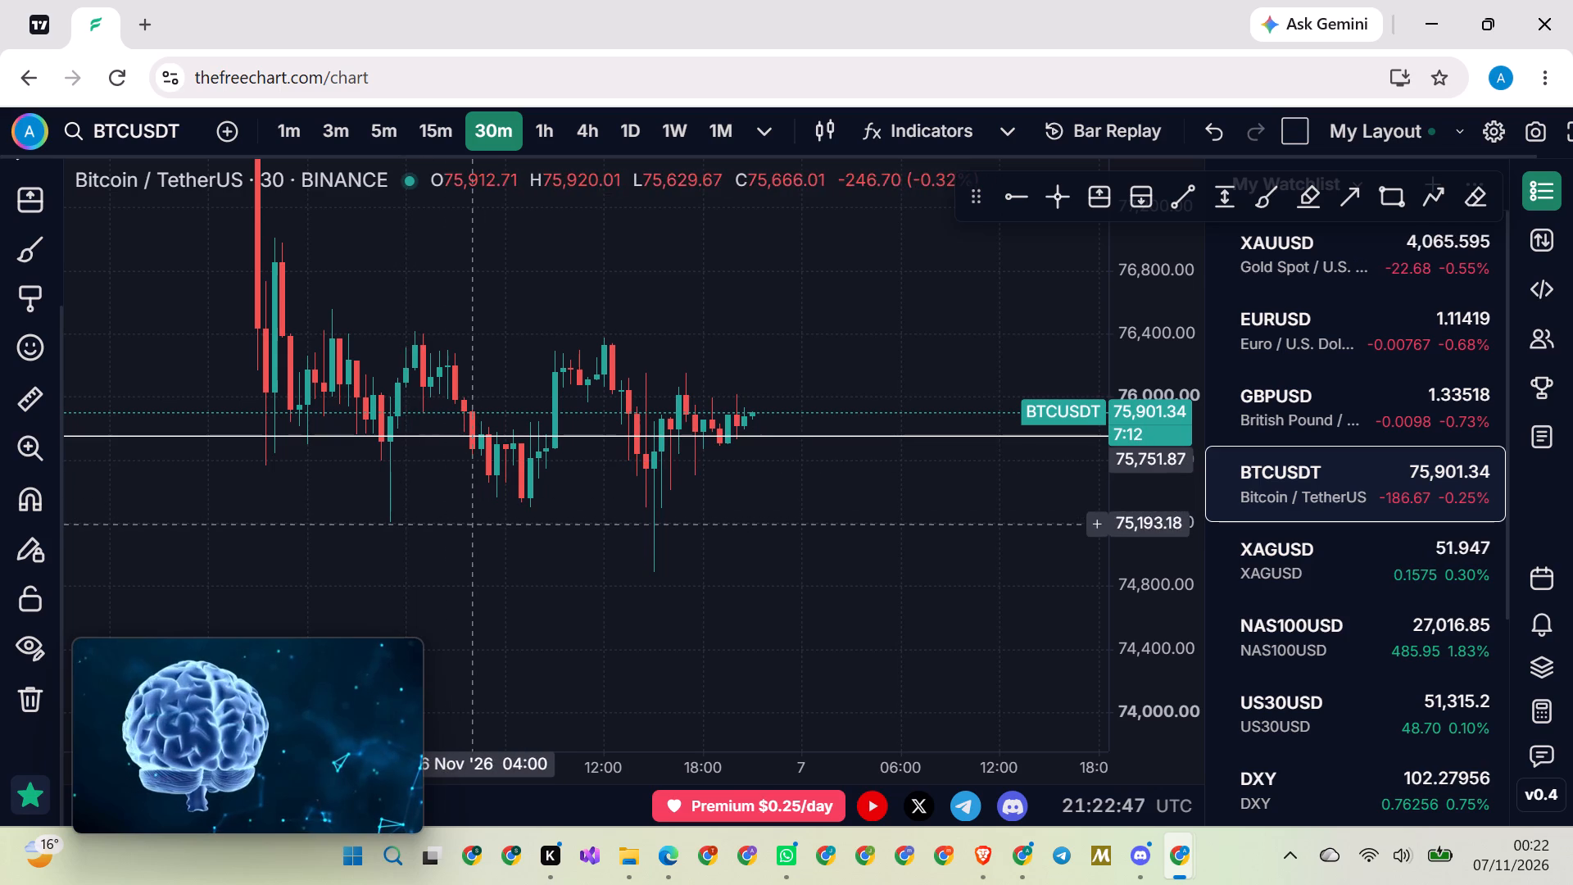
left_click_drag(517, 536, 449, 520)
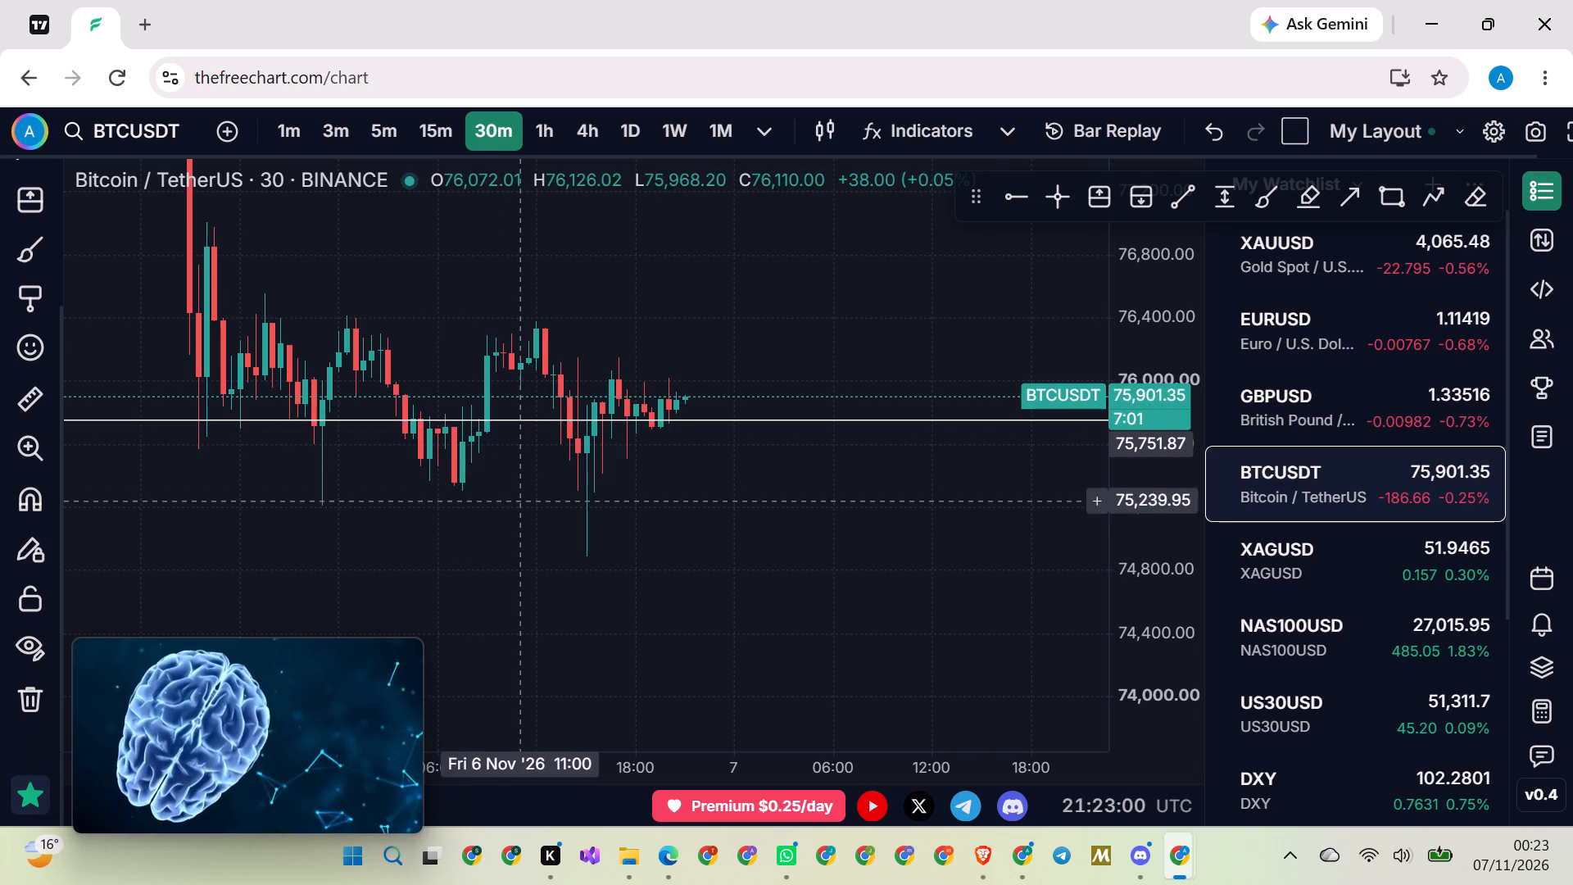
scroll(522, 507, "down", 3)
left_click_drag(543, 520, 472, 515)
scroll(472, 515, "up", 3)
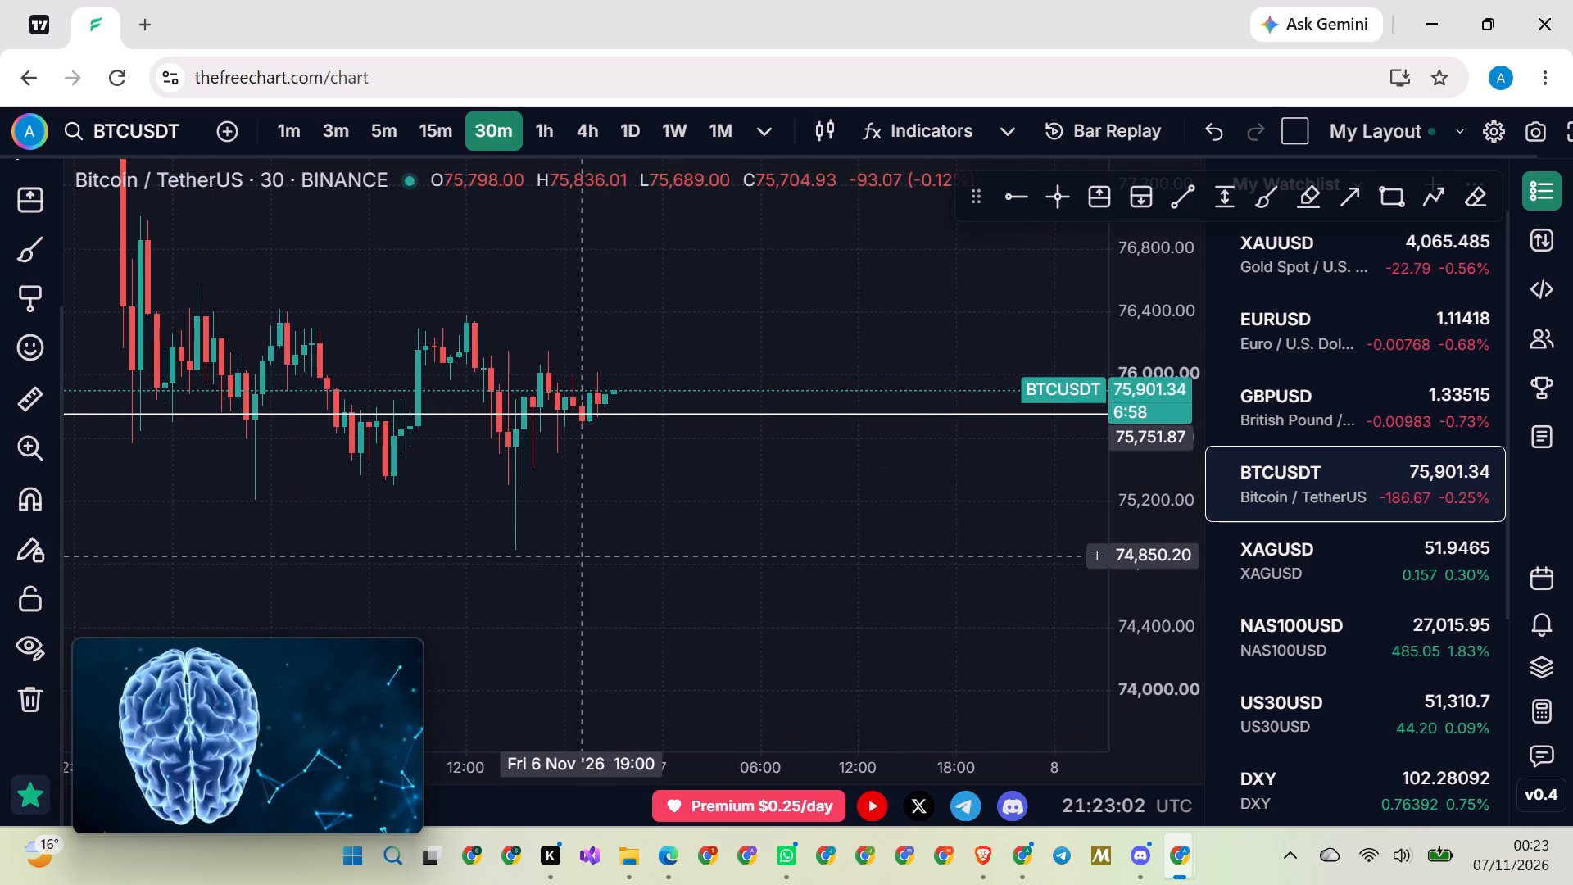
scroll(609, 565, "down", 4)
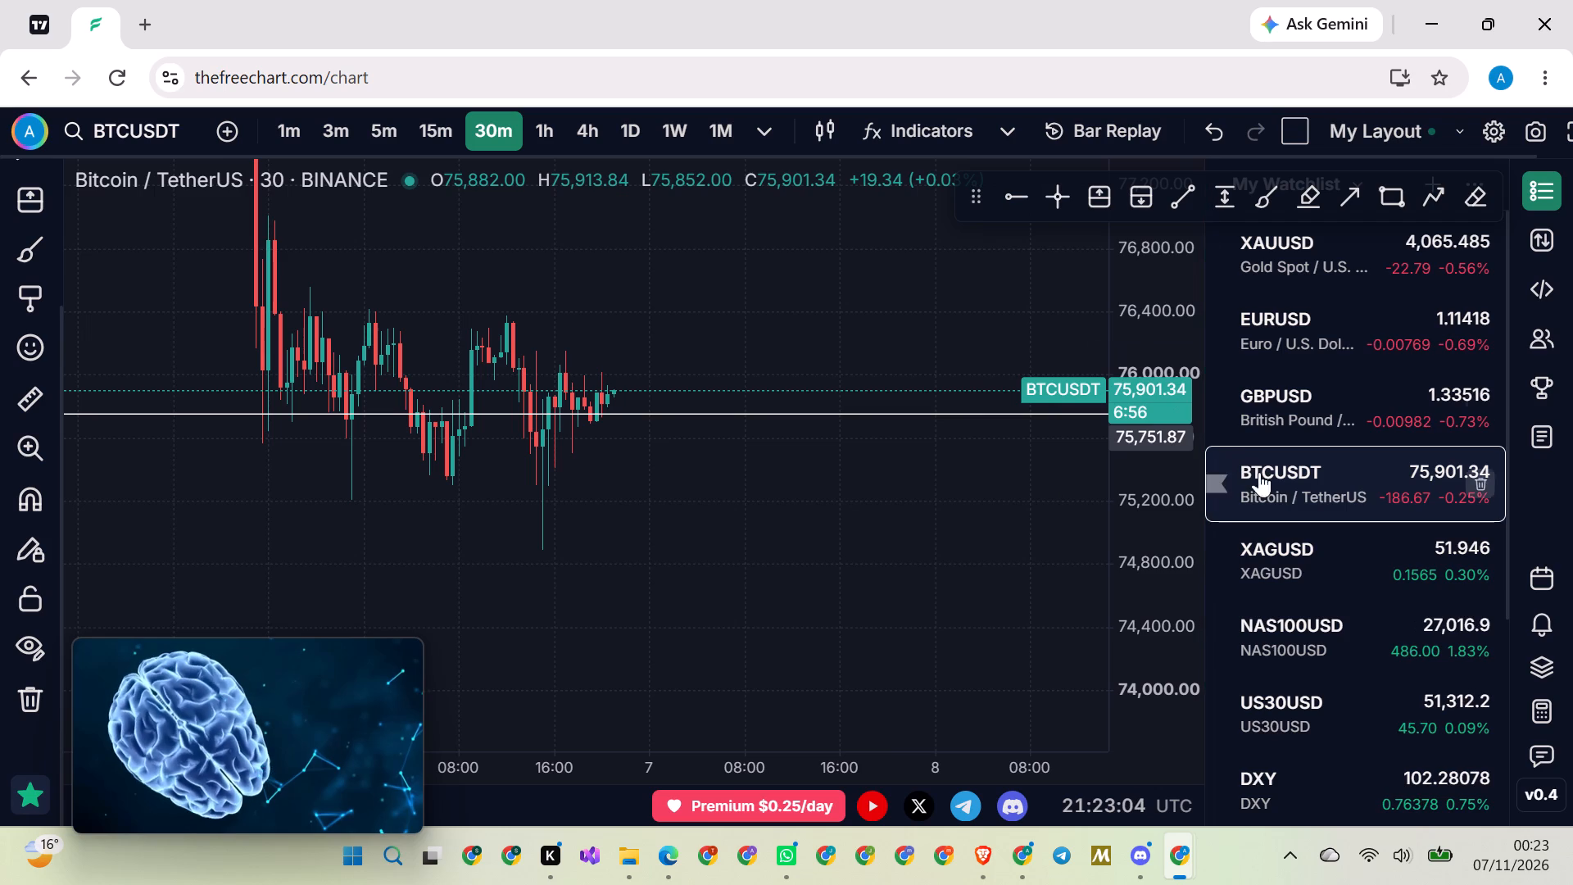
scroll(1316, 525, "down", 4)
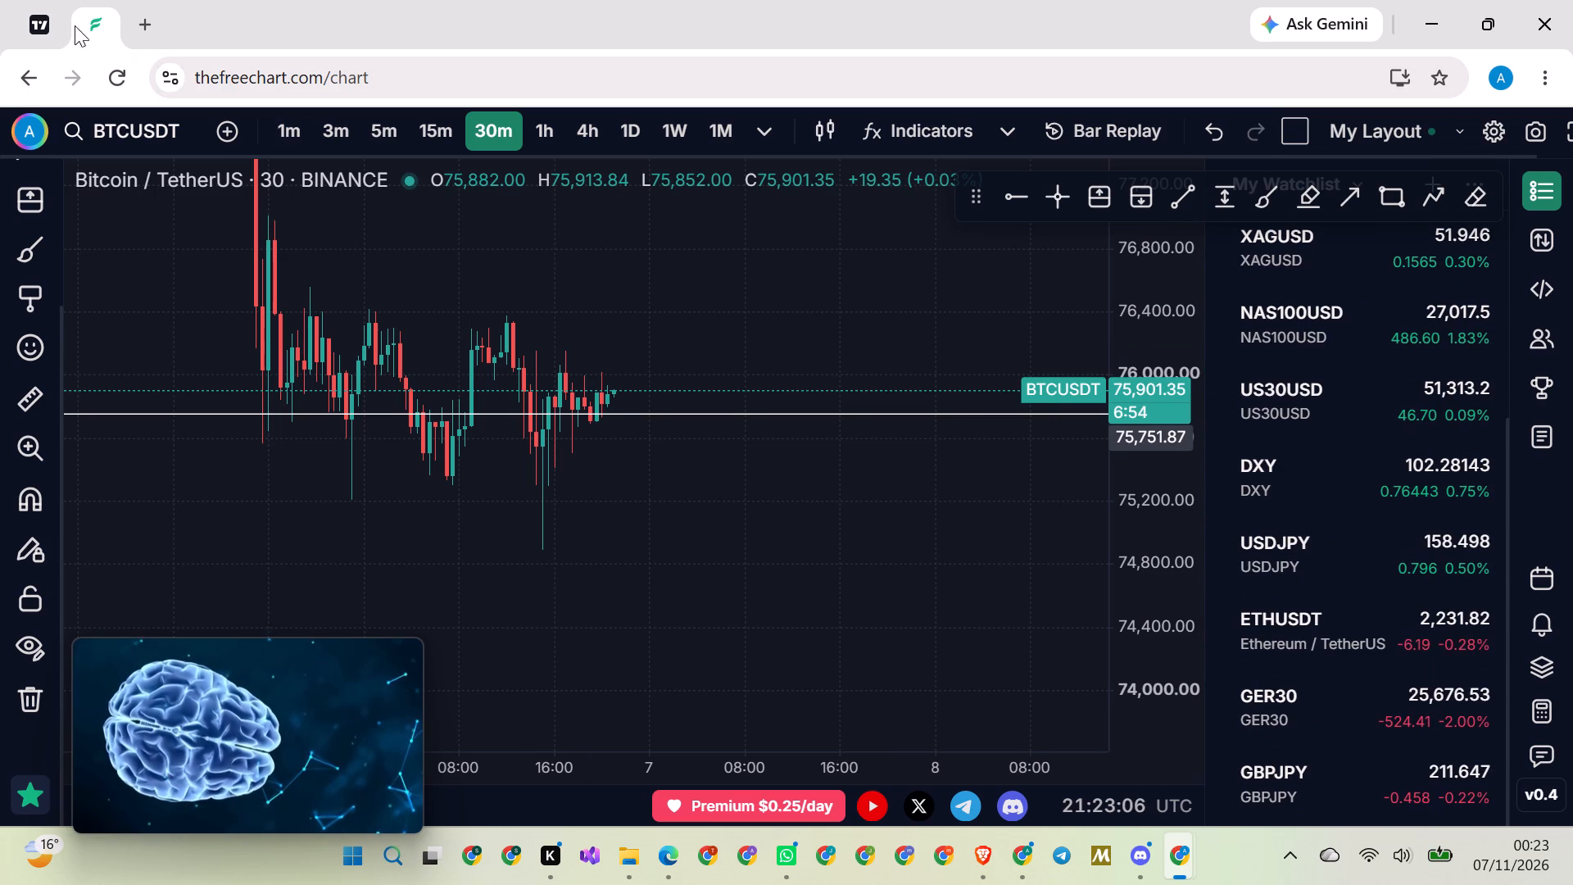
Switch to the TradingView BTCUSD 4-hour chart and place a horizontal ray at 76,684 from the 3 November candles.
left_click(49, 25)
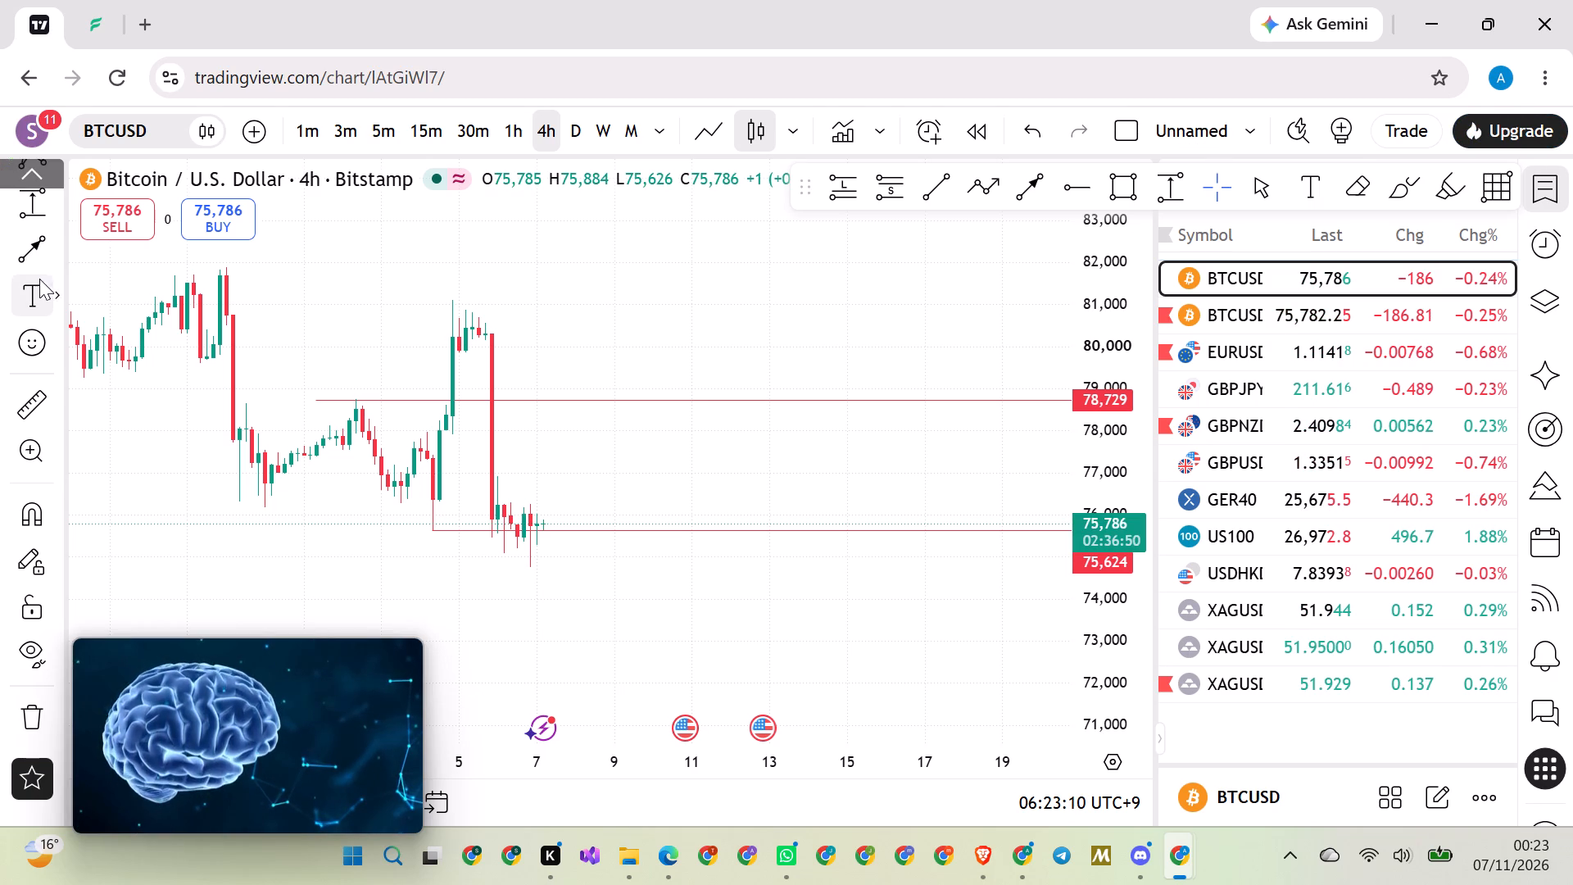
scroll(585, 633, "down", 3)
left_click_drag(525, 603, 598, 565)
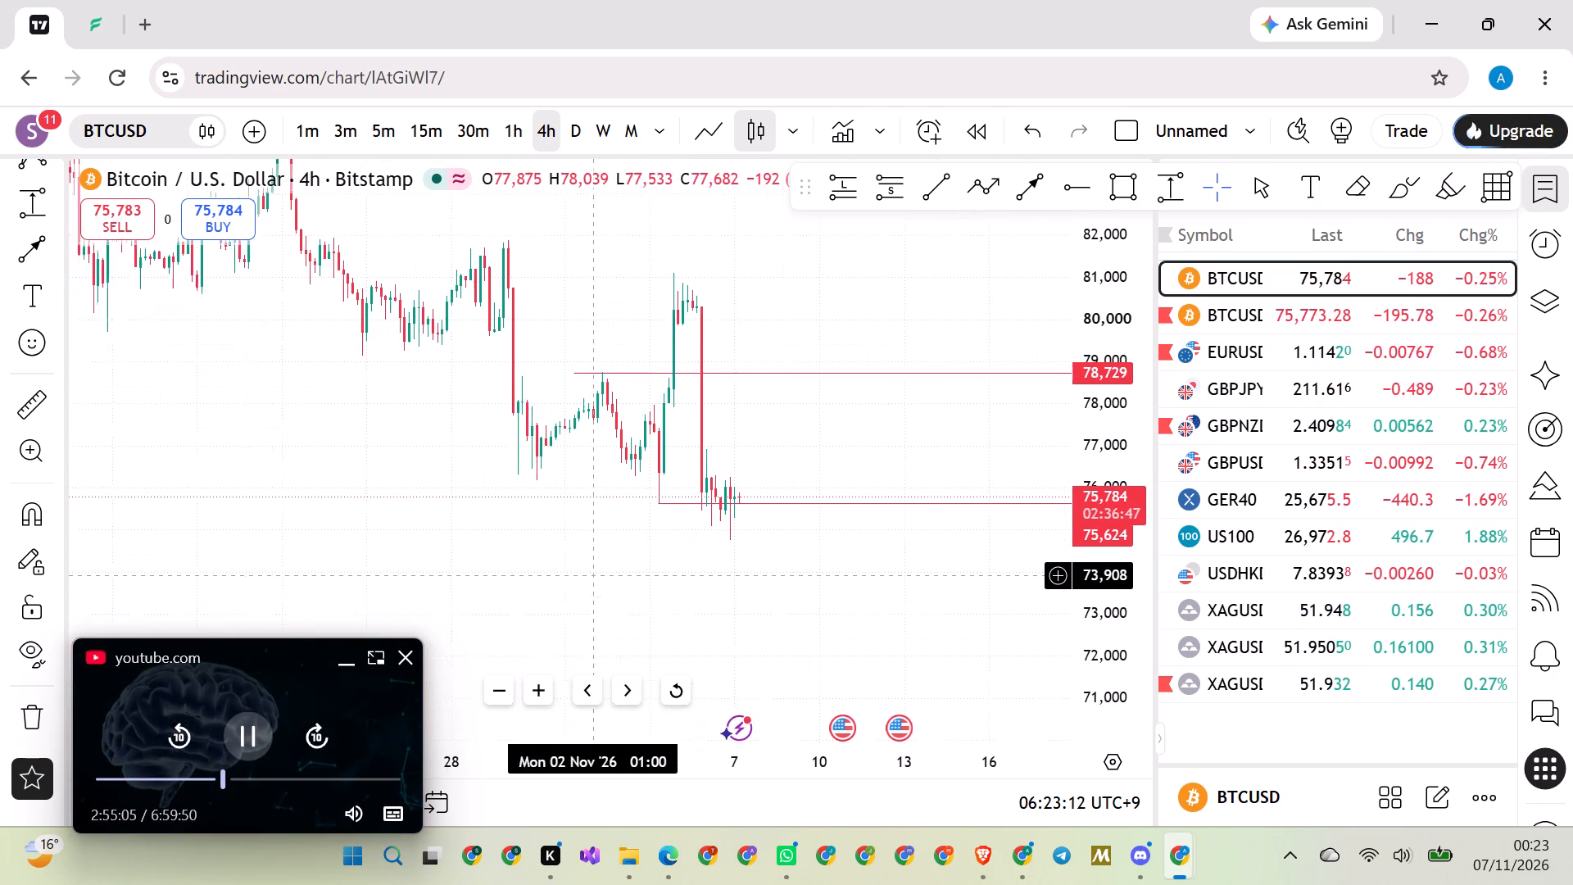
scroll(598, 562, "up", 7)
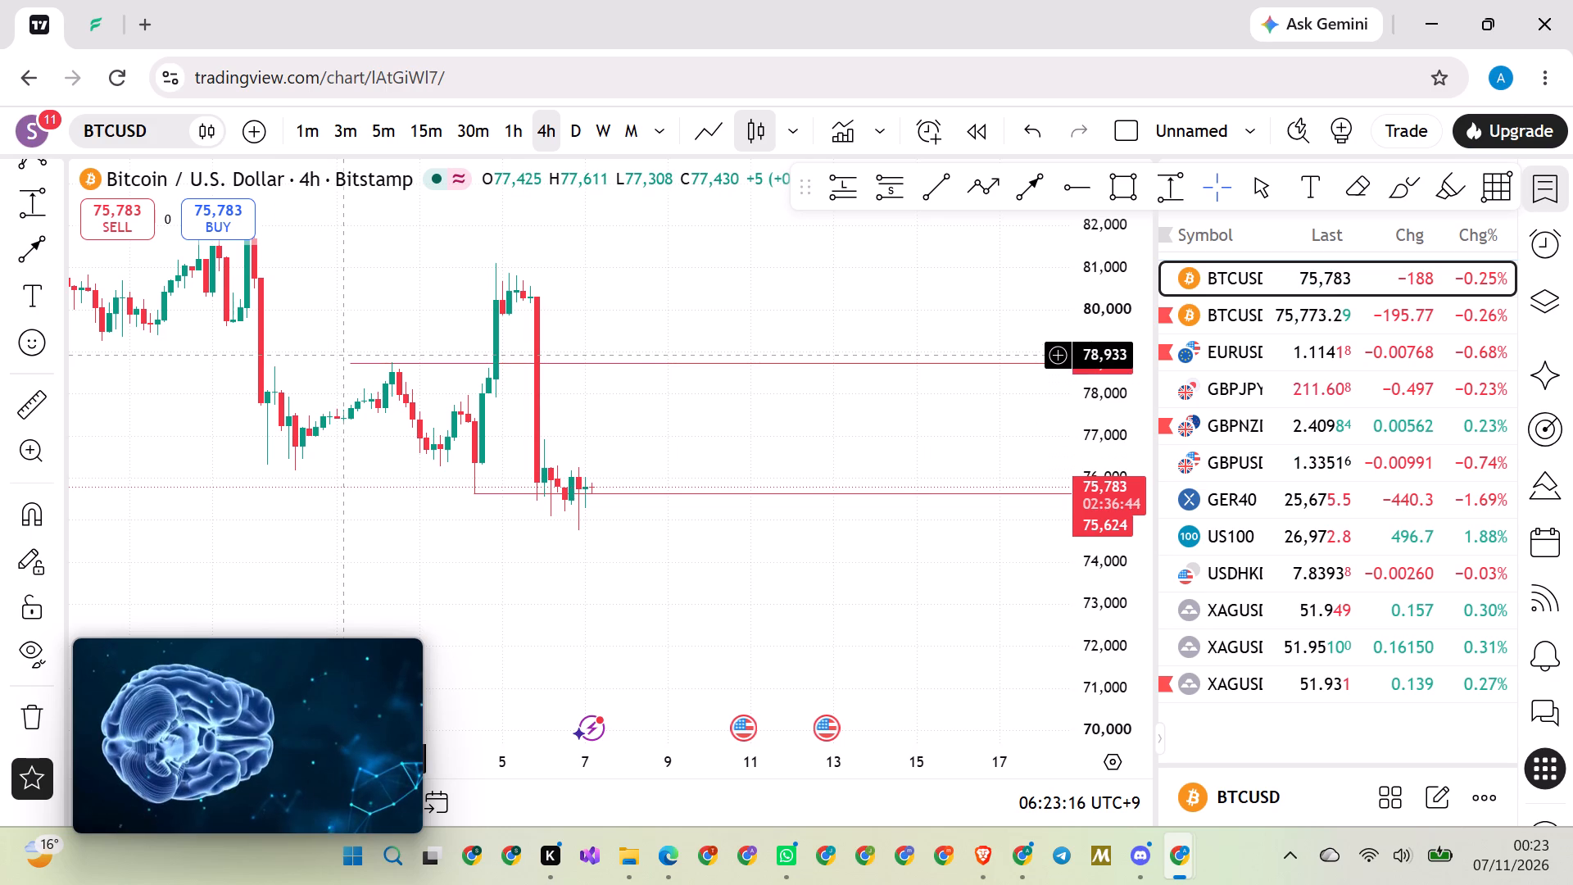
left_click(1068, 181)
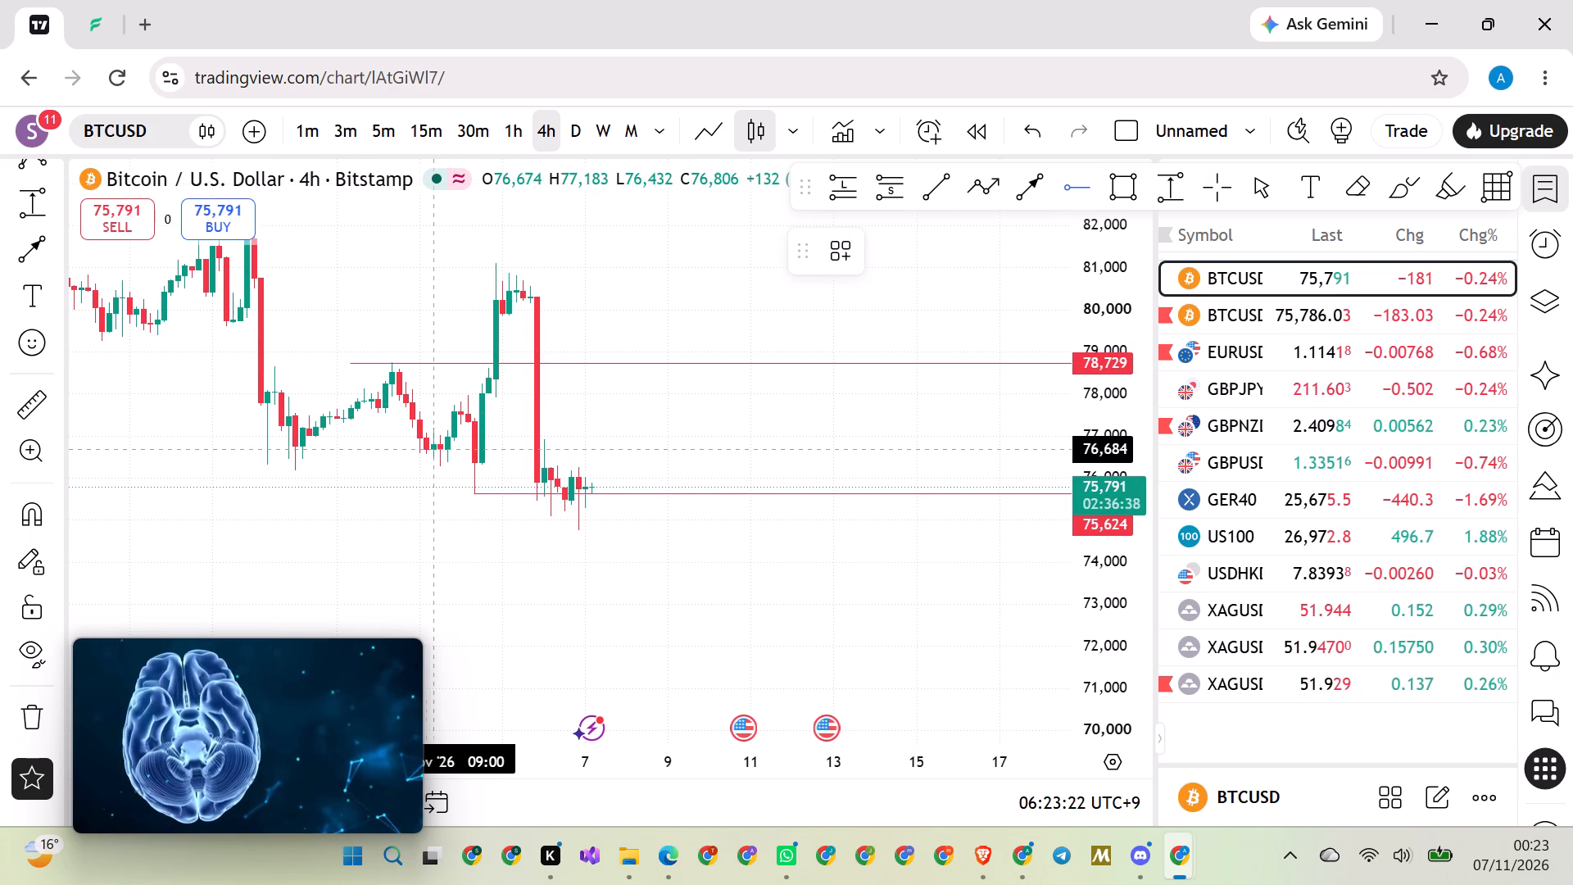
left_click(437, 449)
left_click(664, 533)
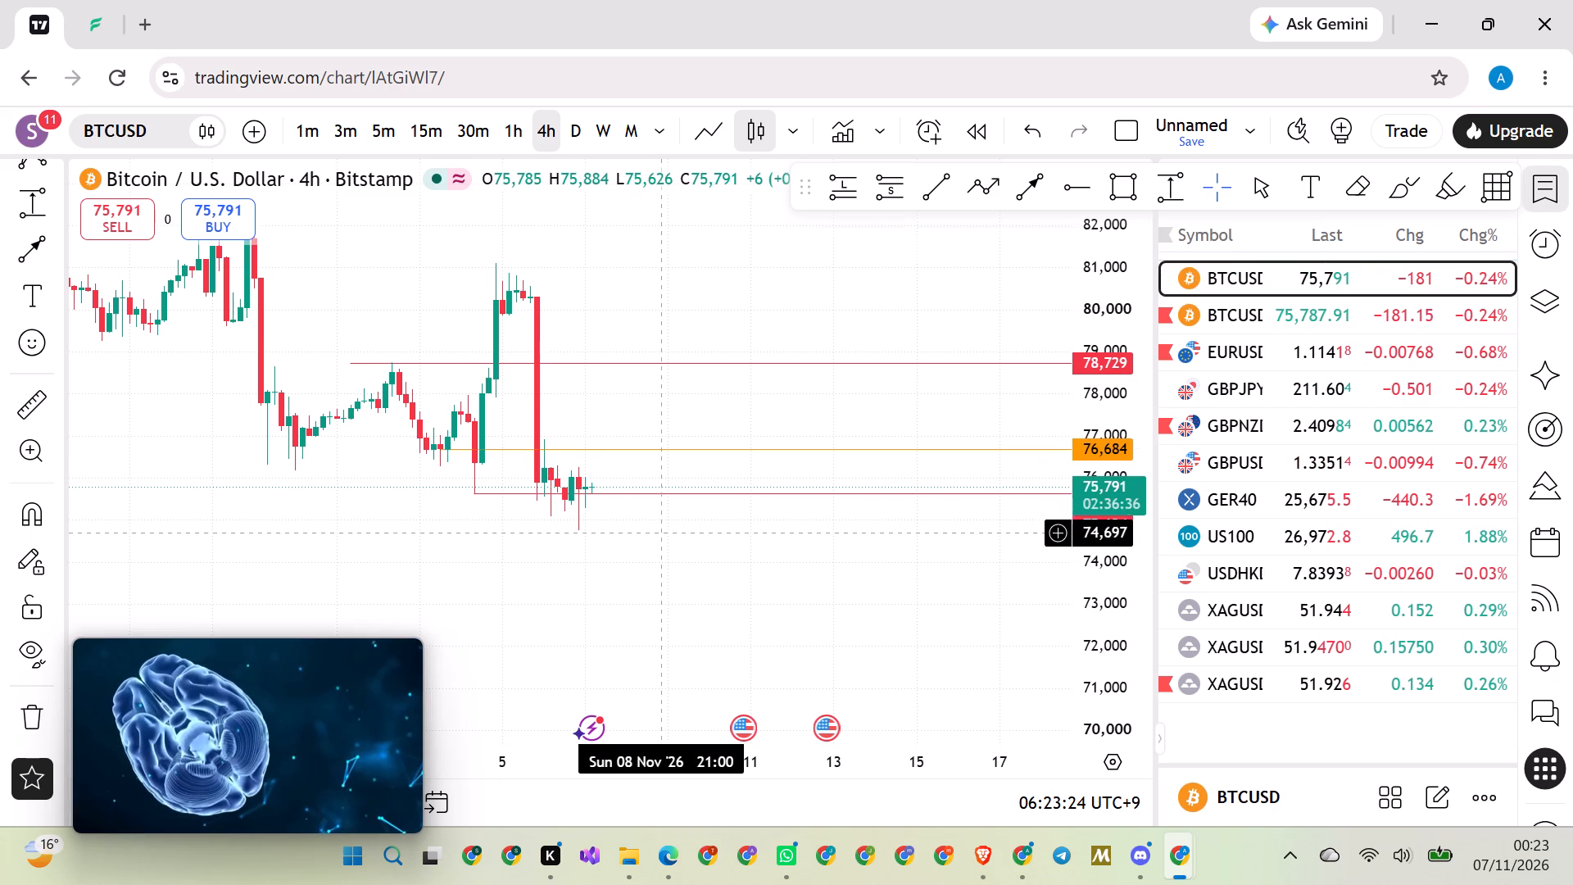
On the 30-minute BTCUSD chart, move the orange horizontal ray to about 76,472, starting near the 3 November lows.
scroll(1124, 520, "up", 11)
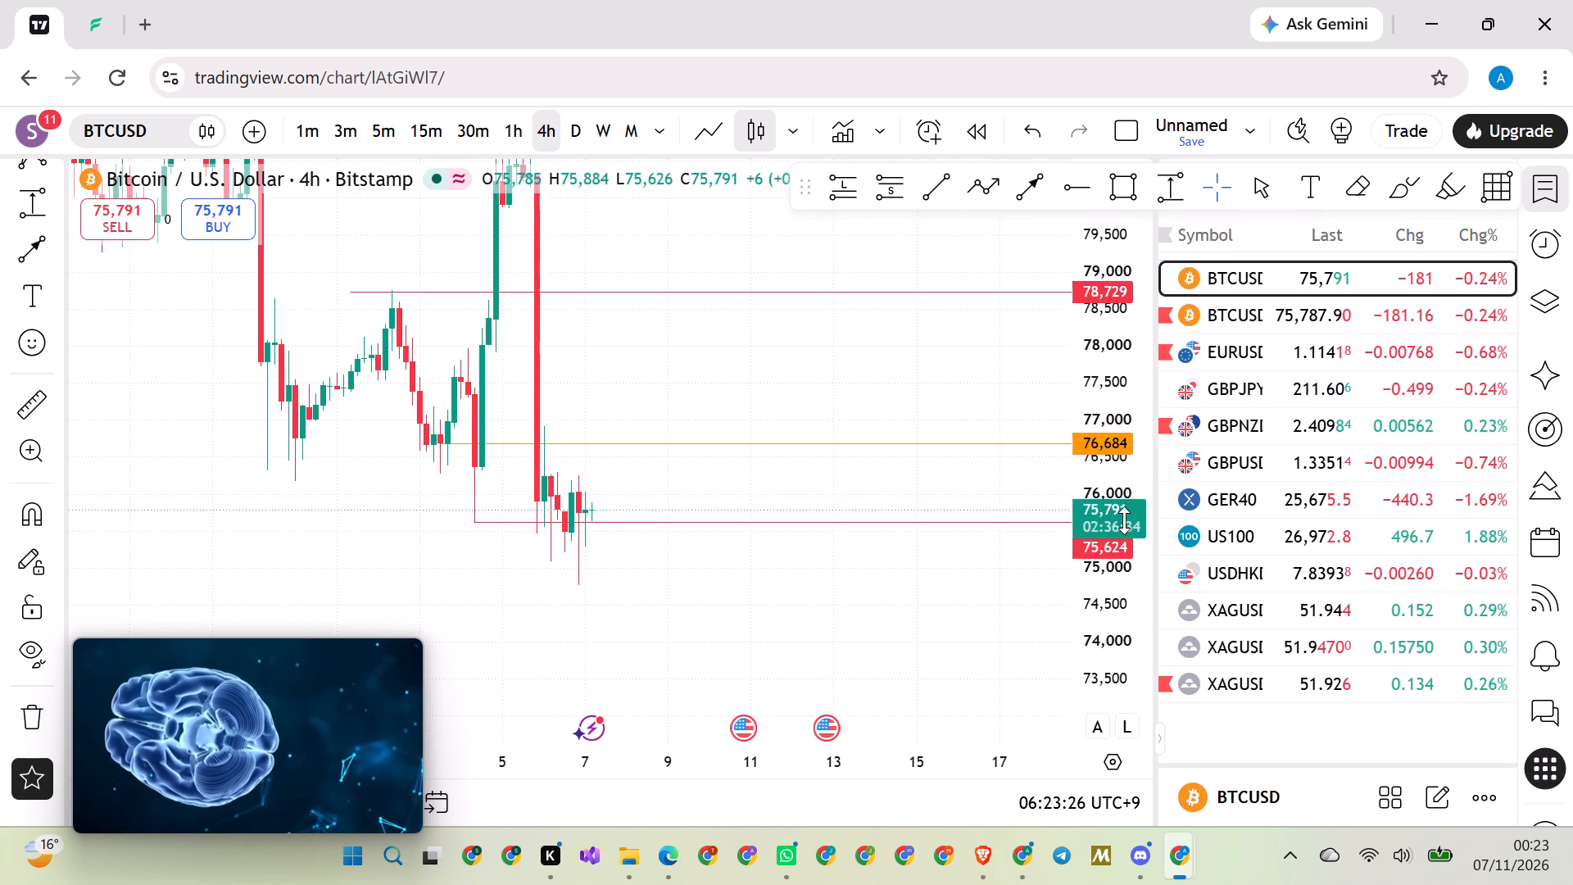
left_click(465, 134)
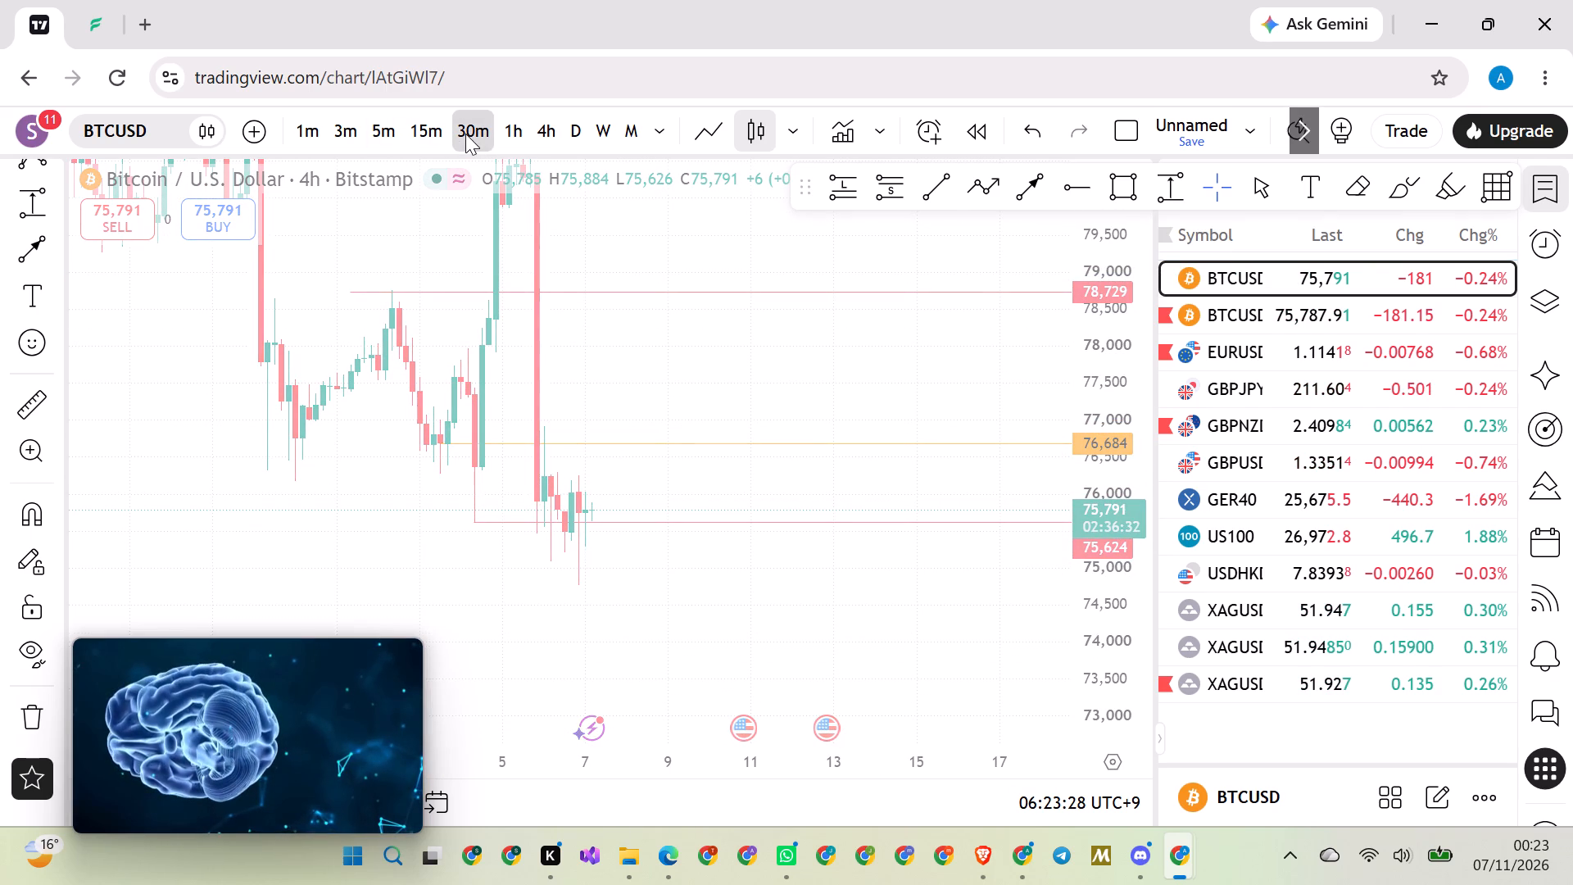
scroll(543, 574, "up", 11)
scroll(550, 574, "down", 20)
scroll(550, 574, "down", 4)
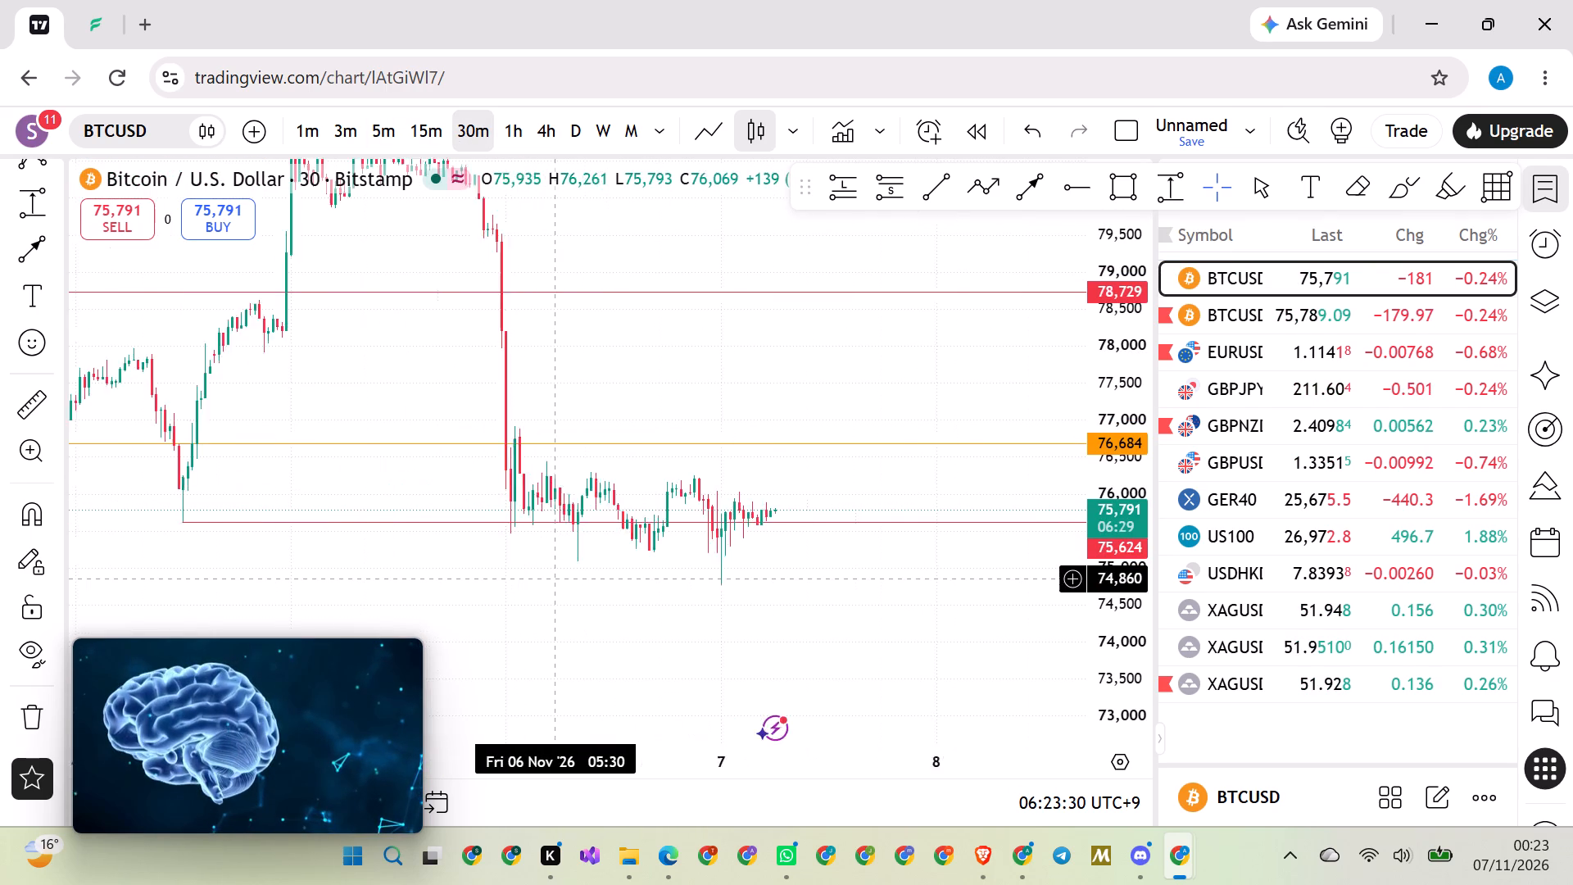
scroll(553, 578, "down", 3)
left_click_drag(279, 481, 467, 489)
scroll(421, 468, "up", 3)
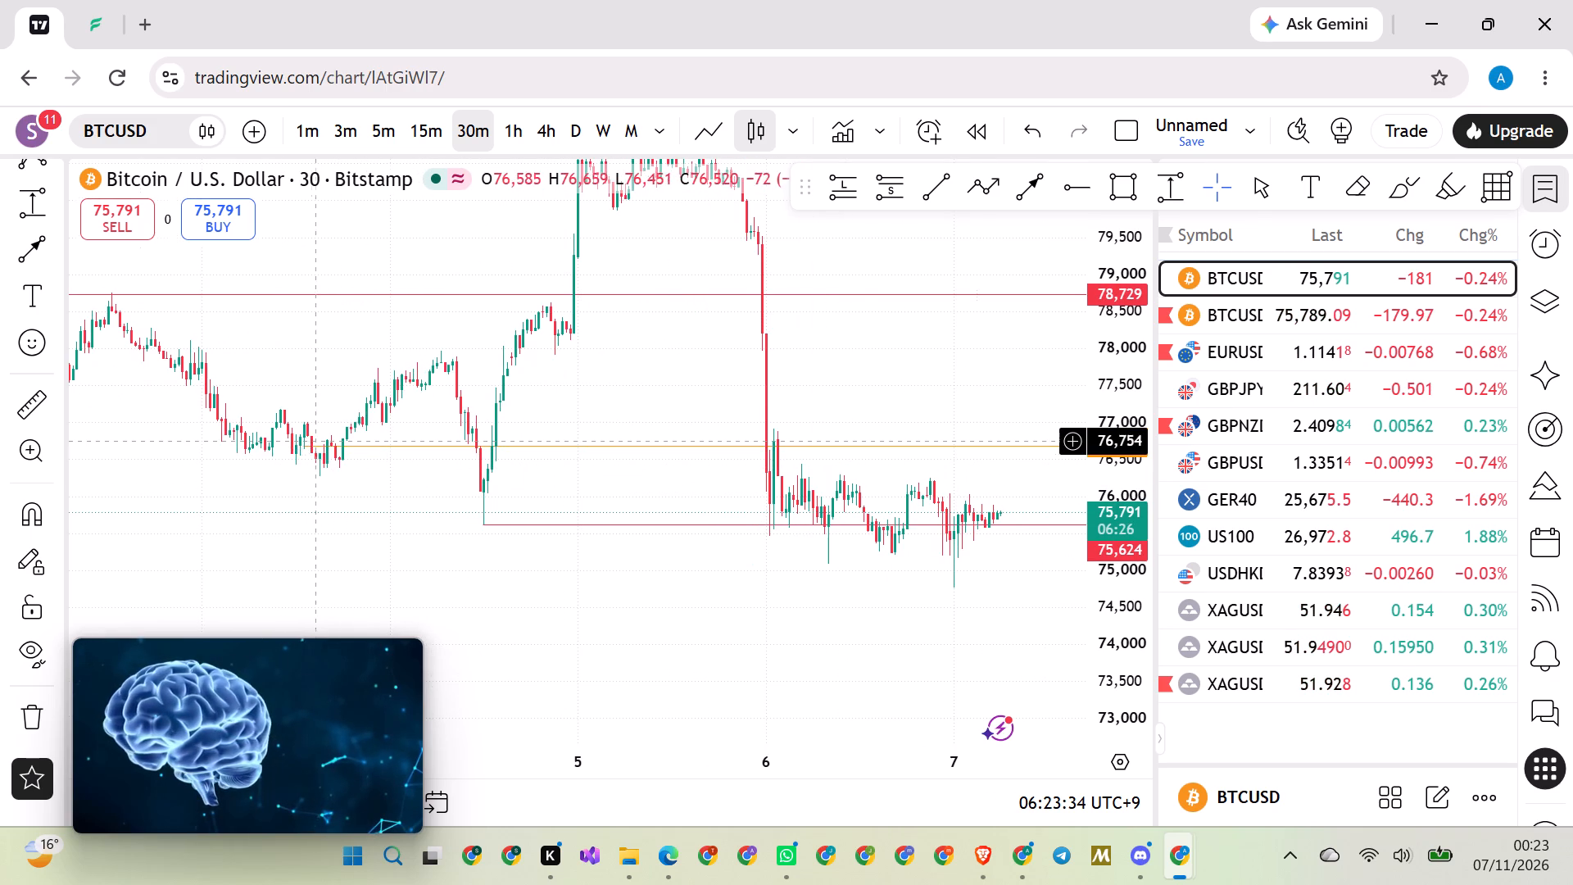
left_click_drag(301, 443, 325, 461)
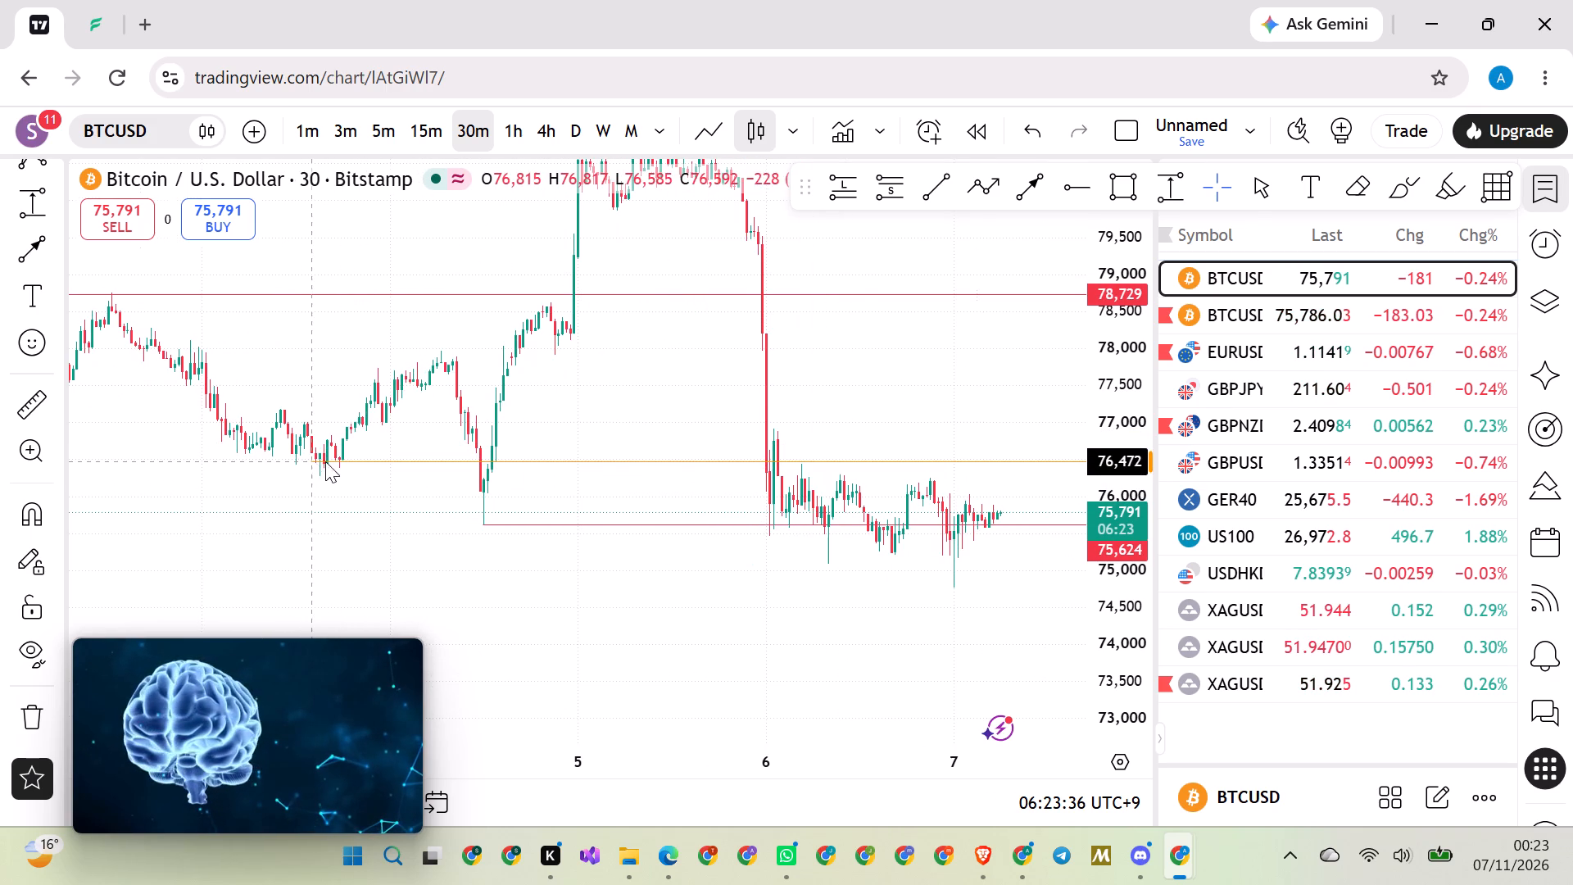
left_click_drag(325, 461, 335, 461)
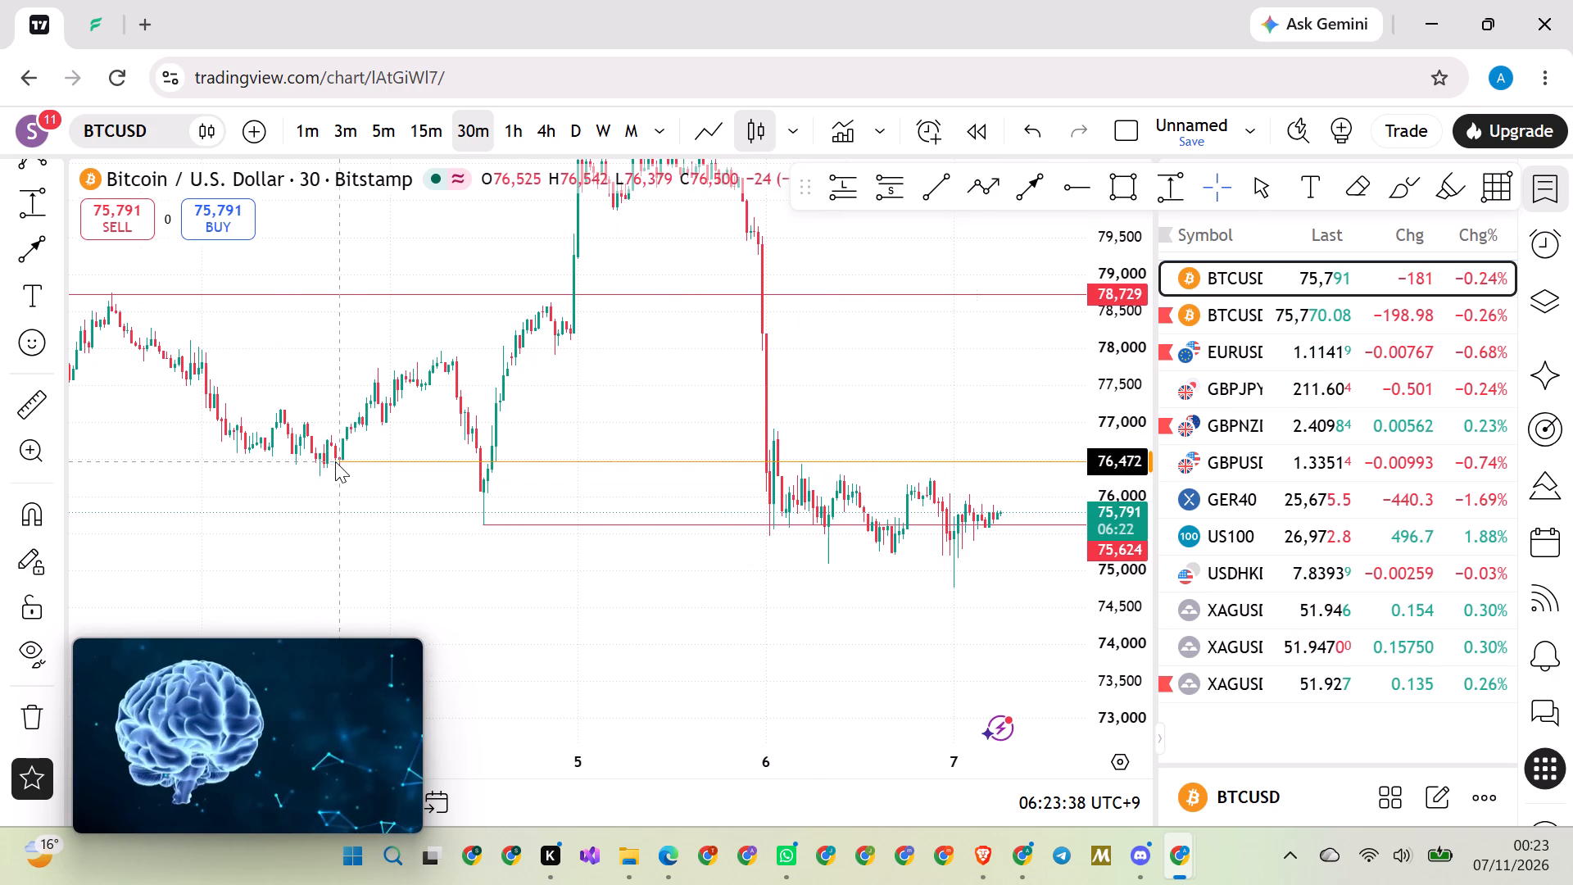
Move the orange horizontal ray to 76,455, starting slightly earlier at the 3 November lows on the 30-minute BTCUSD chart.
left_click_drag(335, 461, 323, 463)
left_click(373, 506)
Examine the 30-minute BTCUSD swings from 2 to 7 November and the consolidation around the orange and lower rays.
scroll(376, 506, "down", 8)
left_click_drag(338, 526, 496, 526)
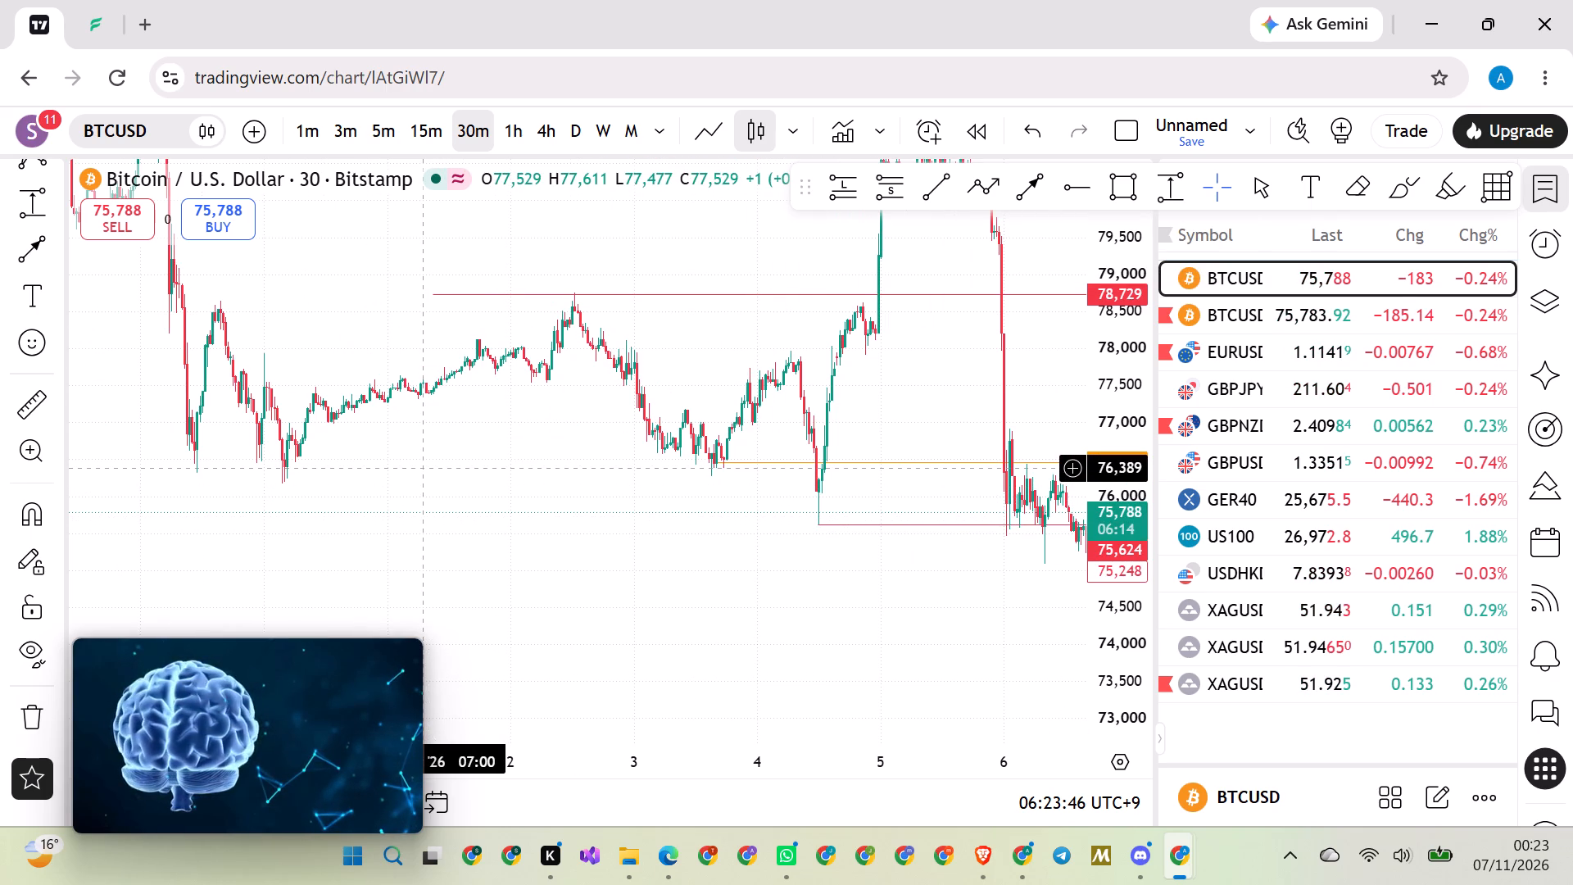
scroll(424, 468, "up", 15)
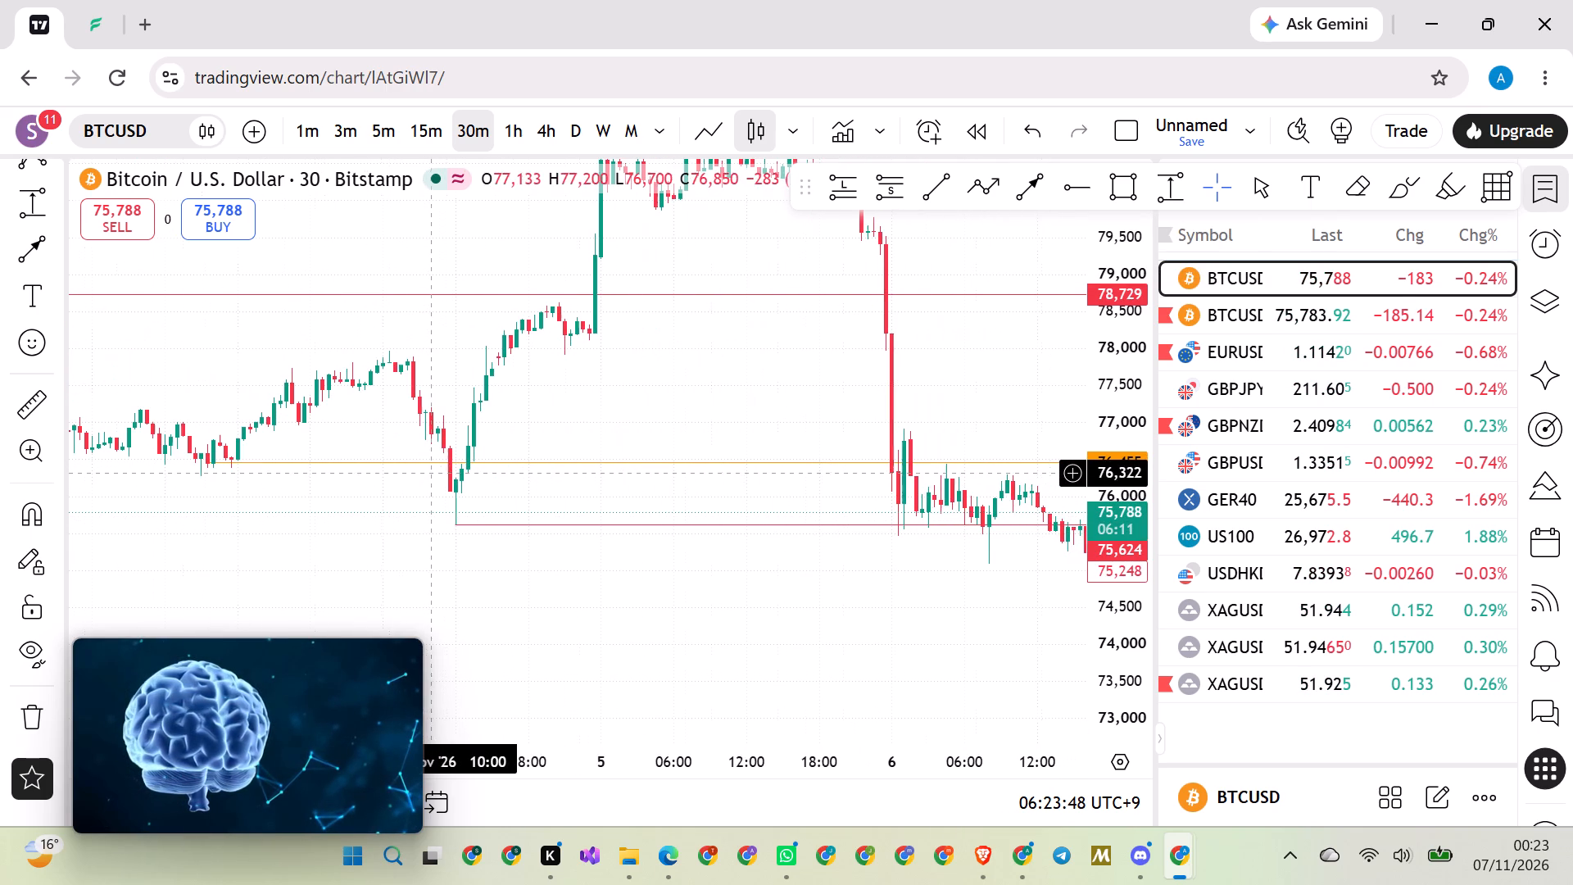
scroll(1108, 545, "up", 5)
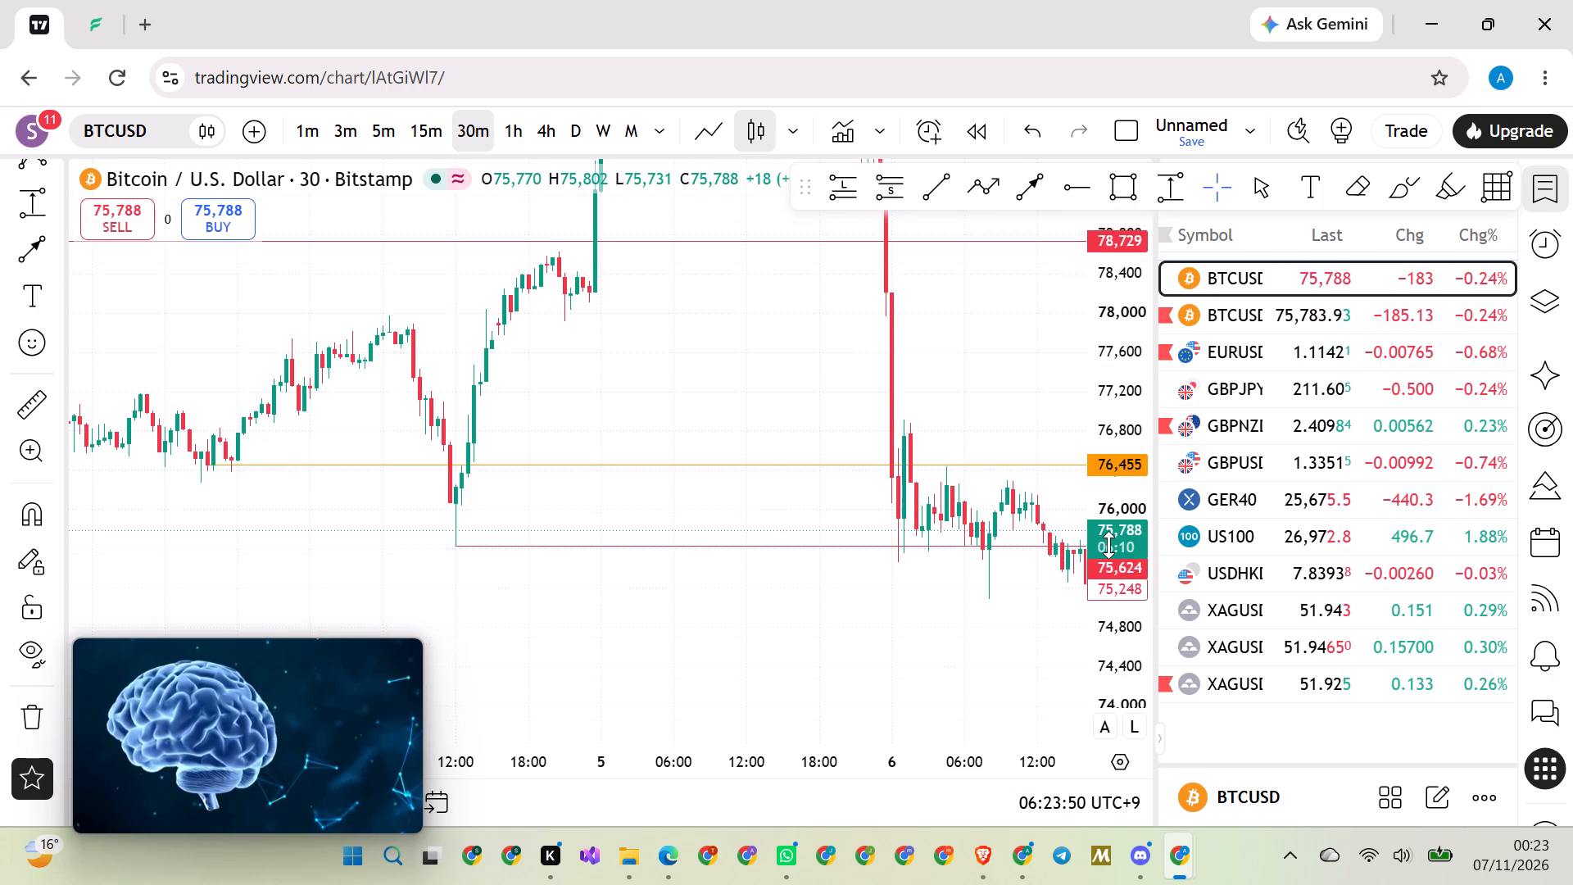
scroll(1108, 545, "up", 8)
scroll(1108, 545, "down", 20)
scroll(1108, 545, "down", 20)
scroll(1108, 545, "down", 7)
scroll(1108, 542, "up", 12)
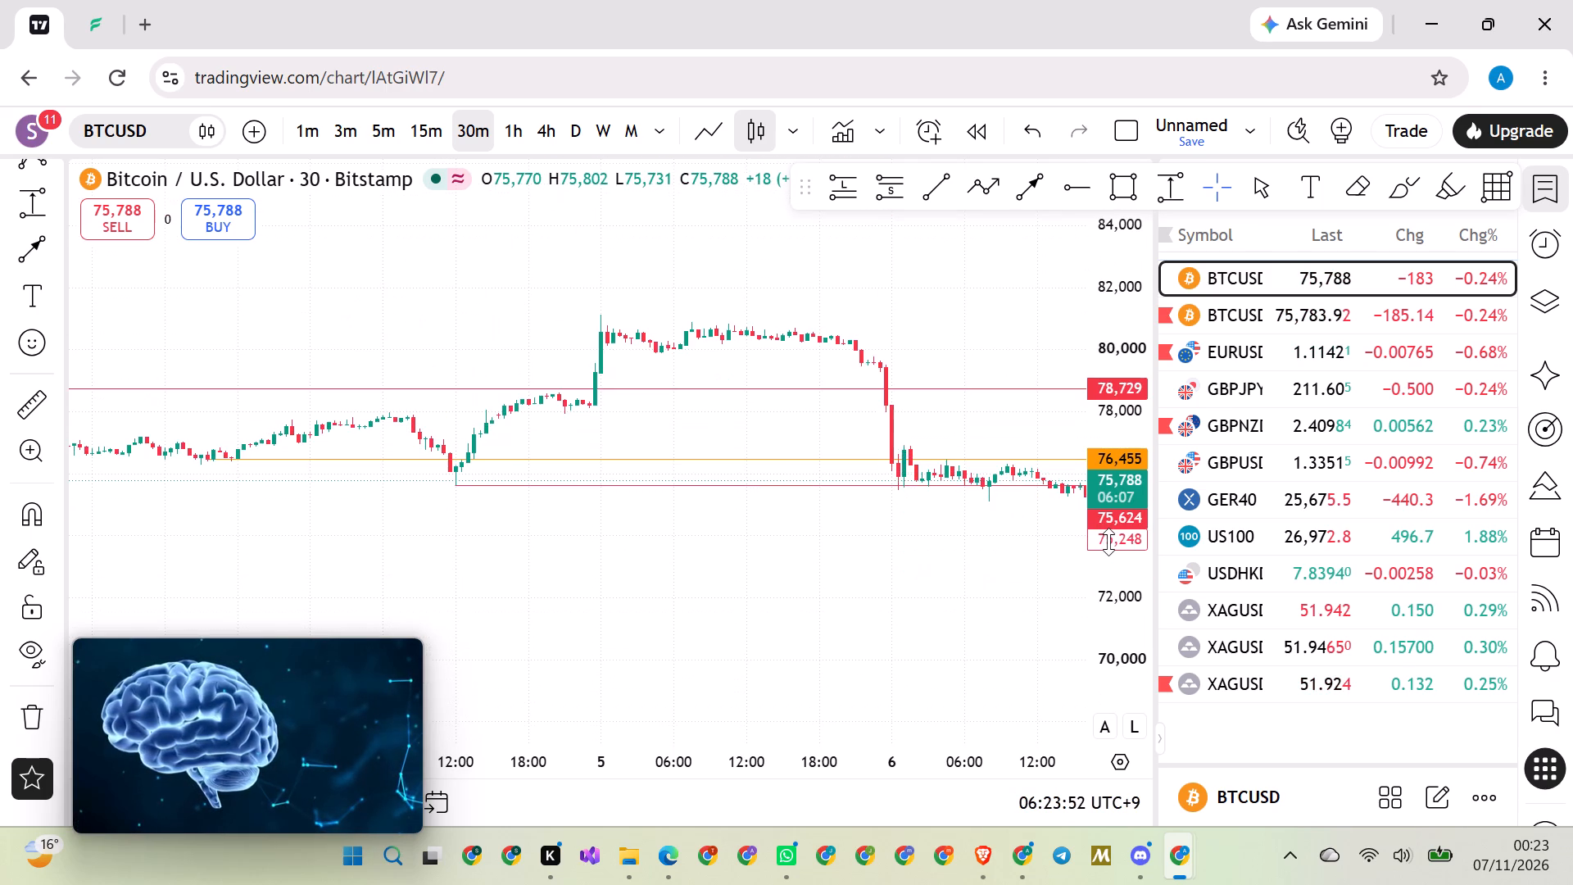
scroll(755, 587, "down", 7)
left_click_drag(920, 574, 483, 574)
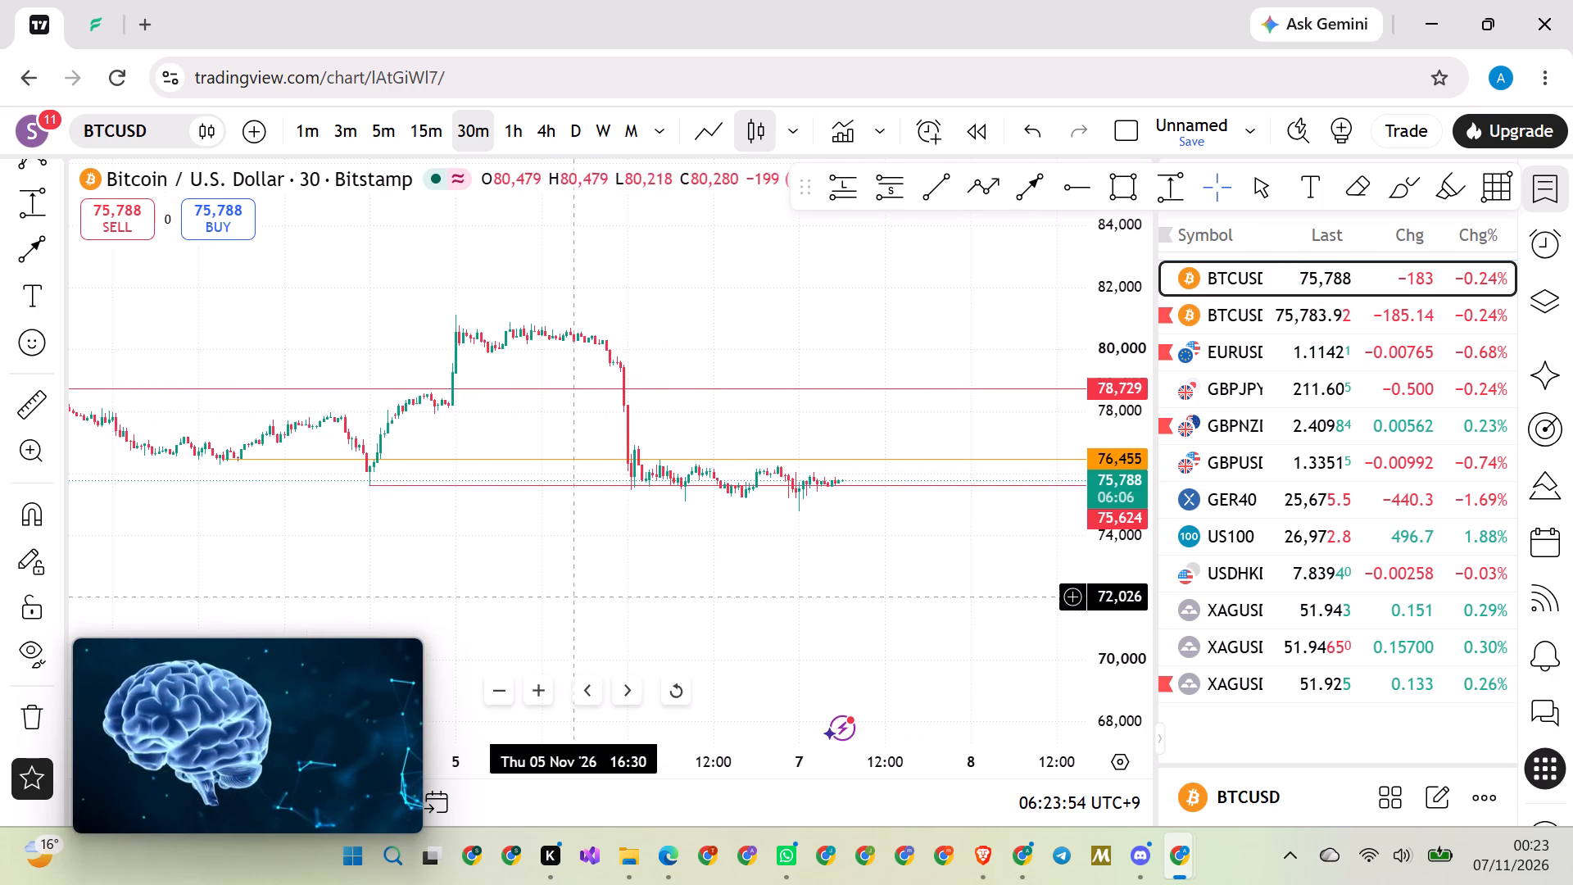
scroll(655, 571, "up", 1)
scroll(1120, 572, "up", 12)
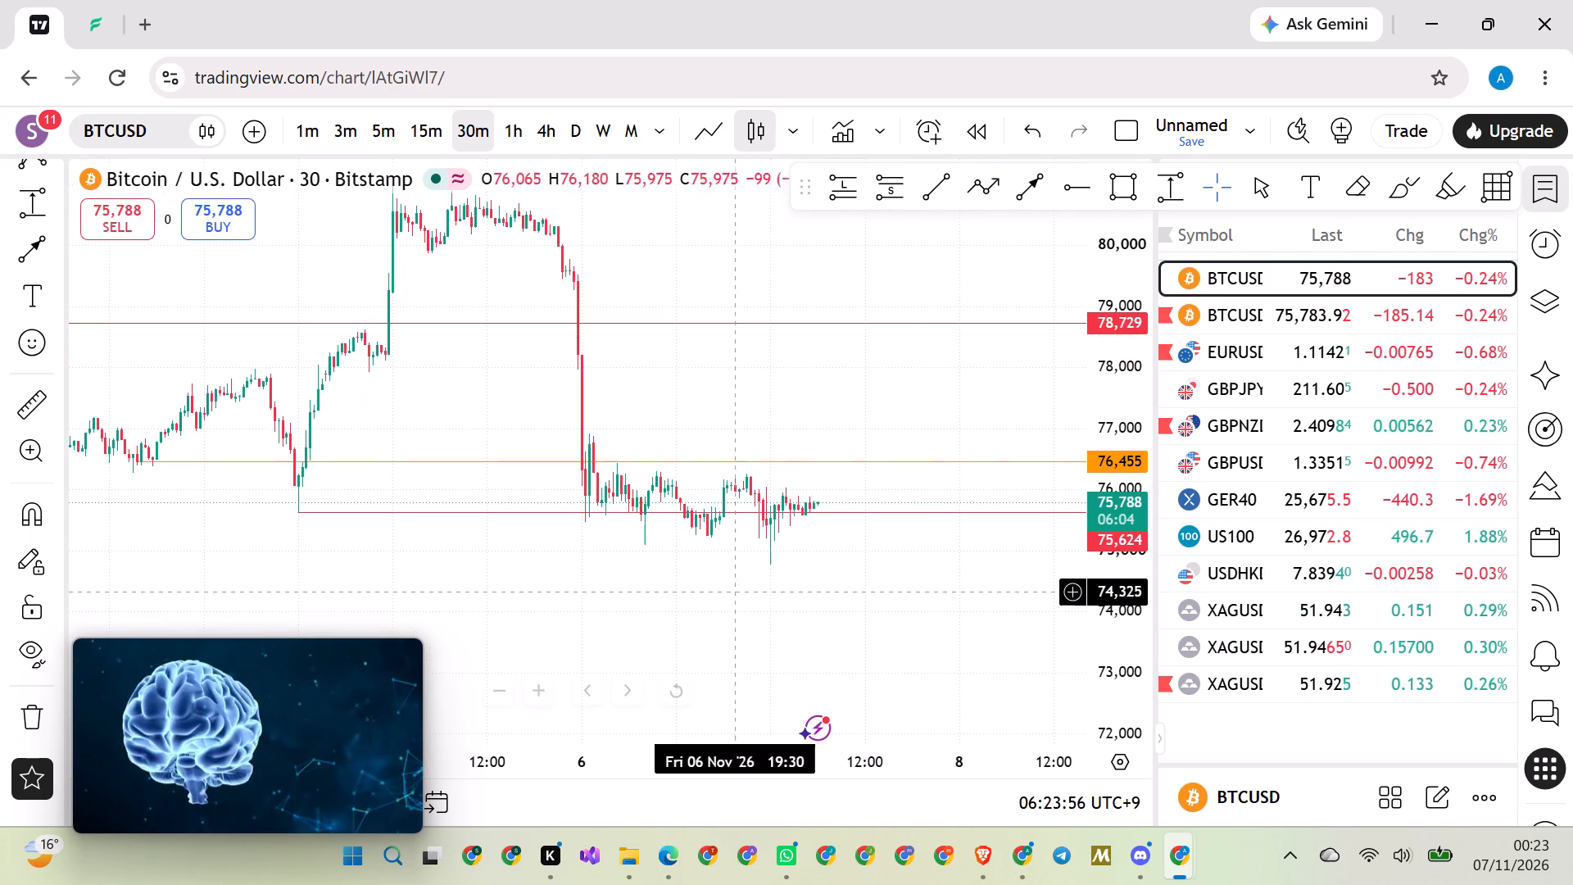
scroll(627, 588, "up", 5)
left_click_drag(623, 586, 651, 501)
scroll(651, 498, "down", 6)
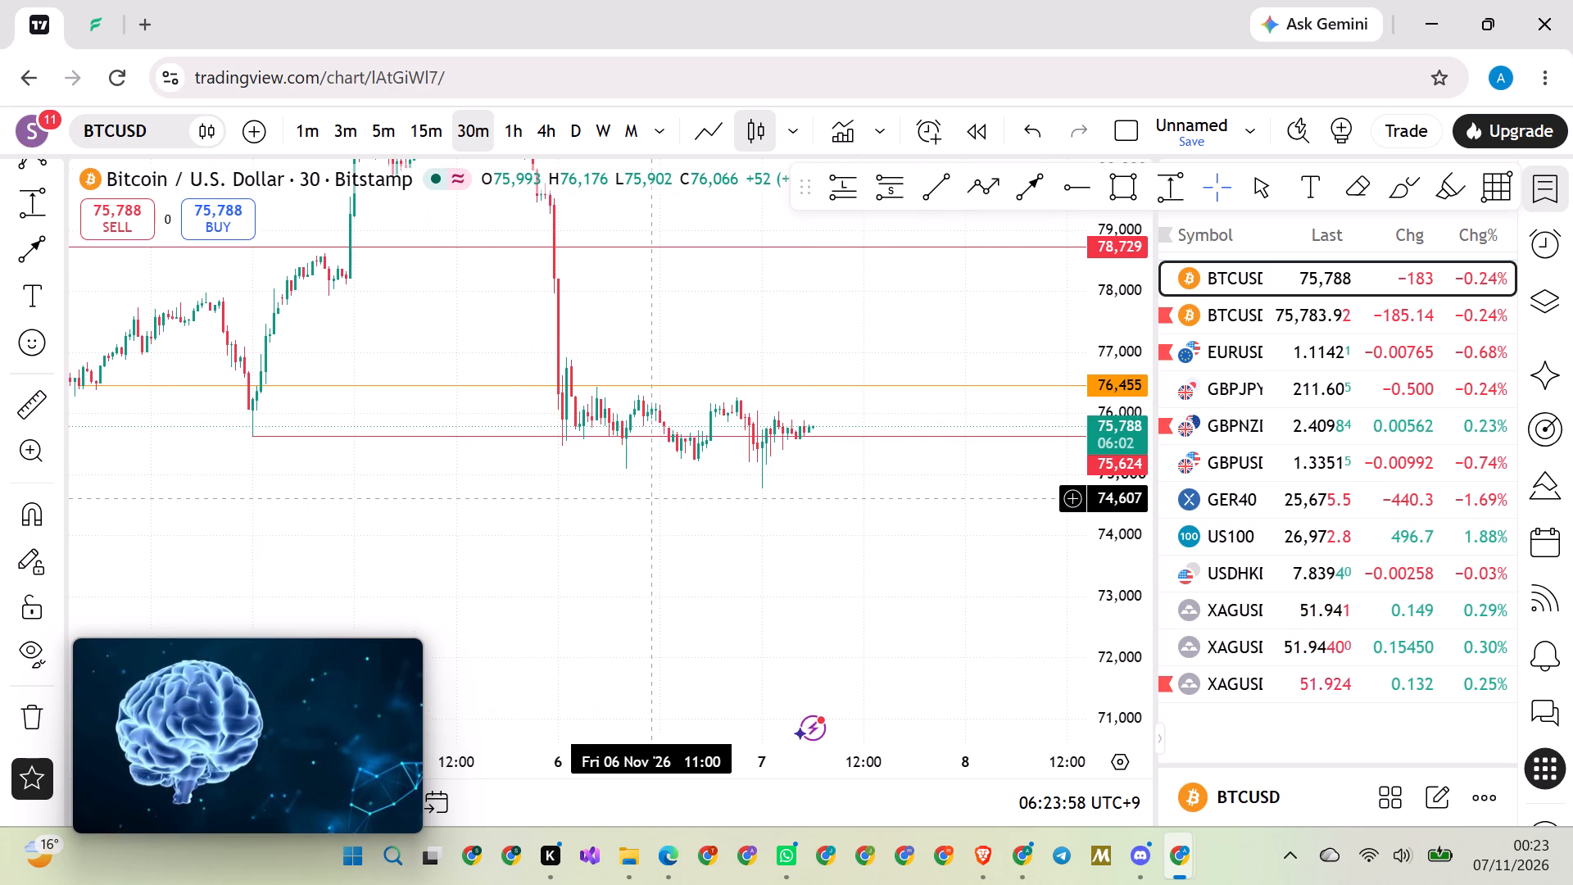
left_click_drag(651, 498, 573, 492)
scroll(587, 494, "up", 3)
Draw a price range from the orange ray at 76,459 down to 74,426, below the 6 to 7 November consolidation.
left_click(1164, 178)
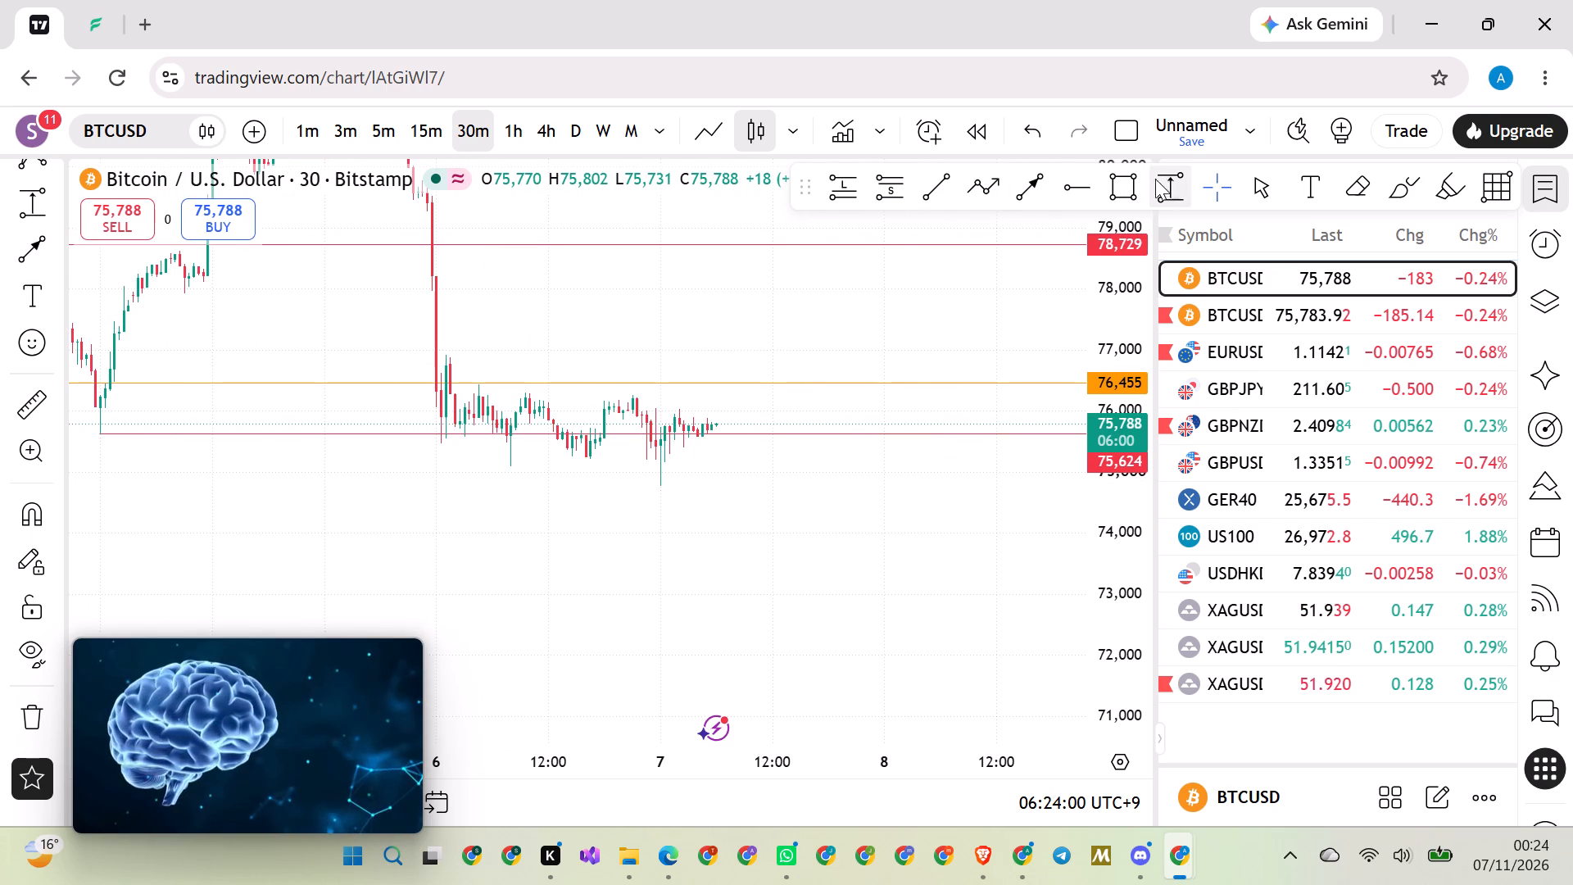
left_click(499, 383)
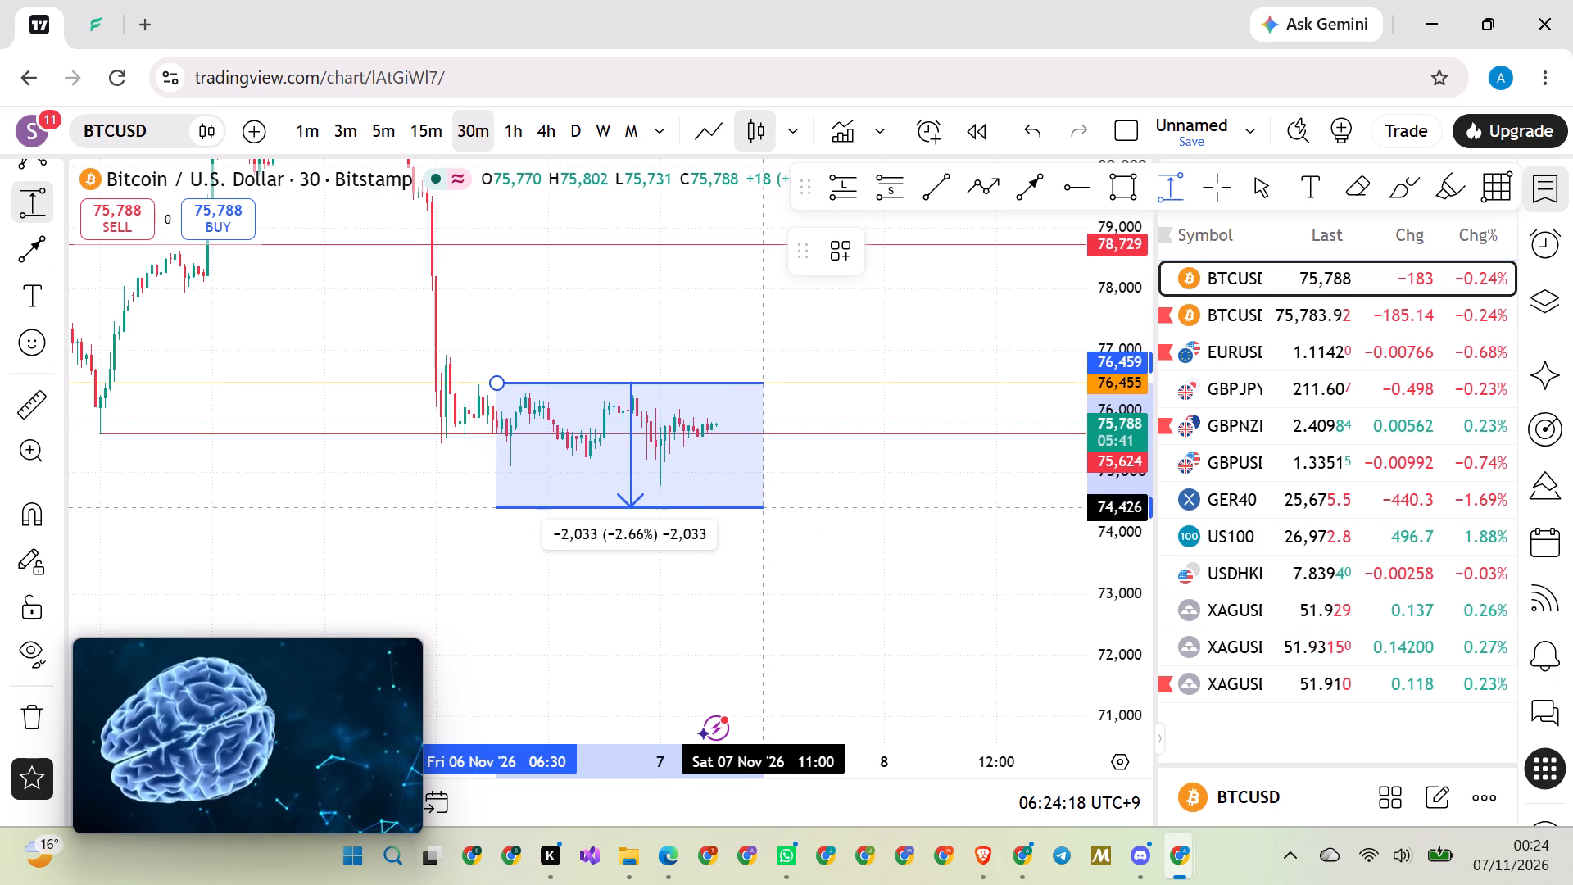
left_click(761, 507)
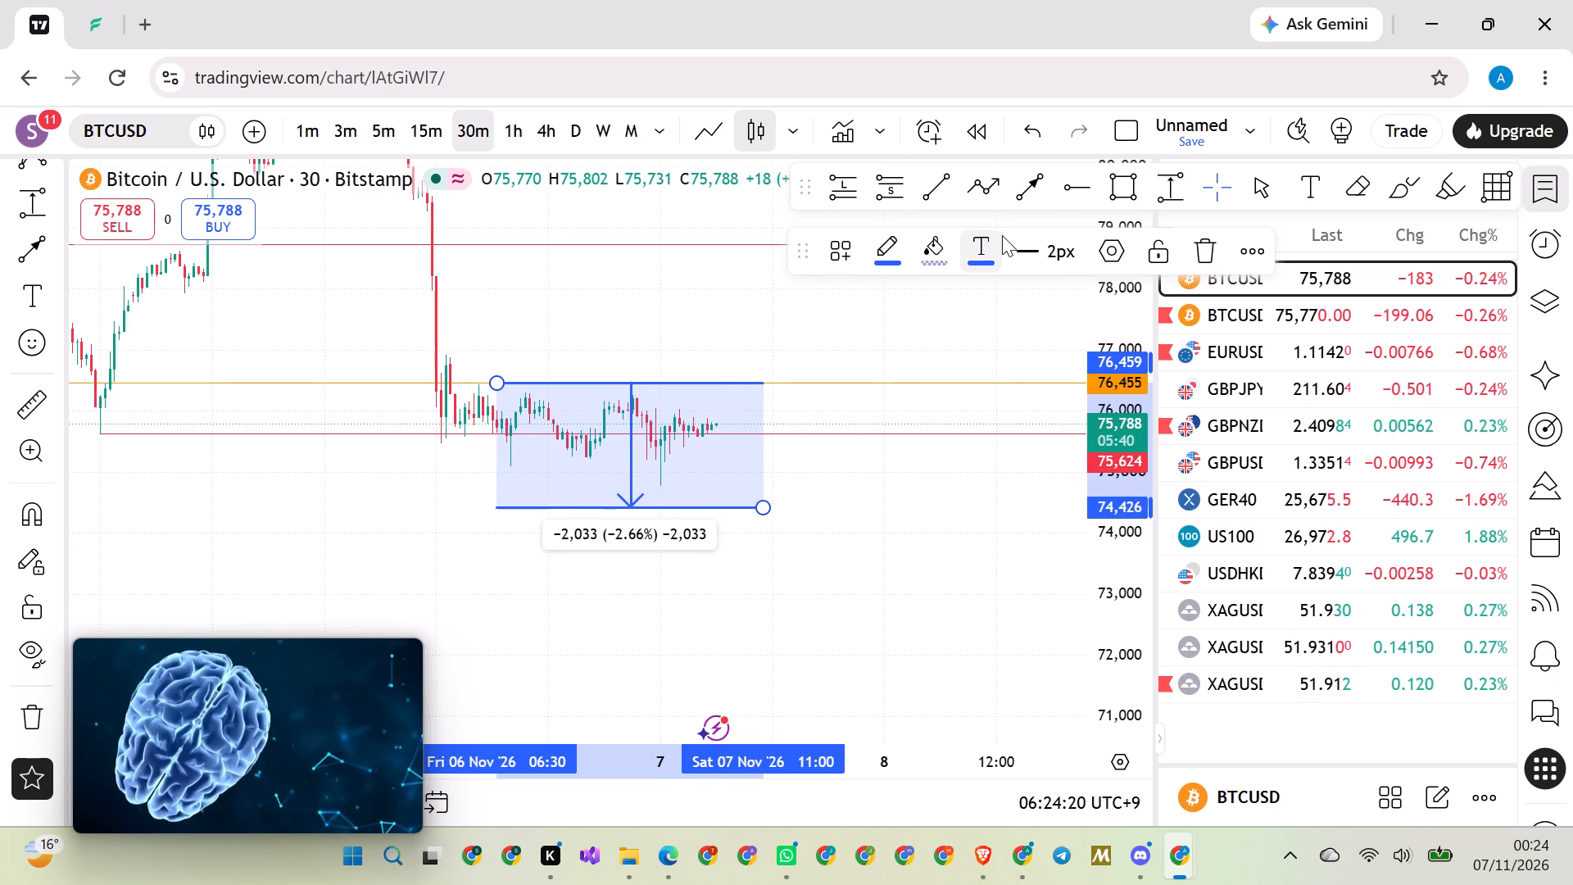
Place a long position at 76,479 from the 5 November 22:30 candle, with its stop at 74,406 below the consolidation.
left_click(1062, 188)
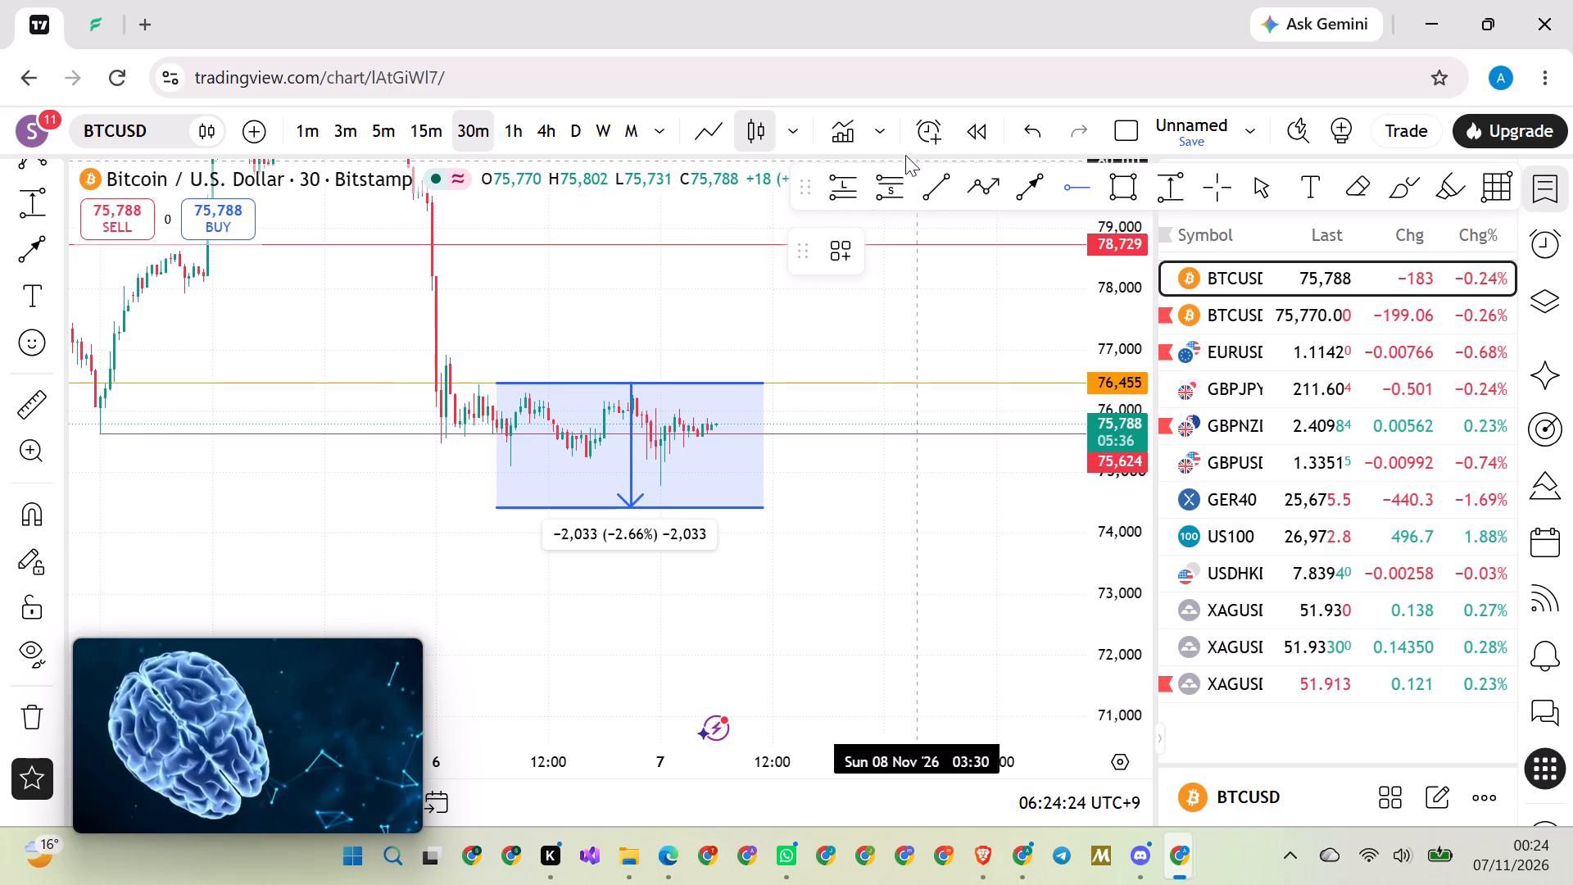
left_click(849, 189)
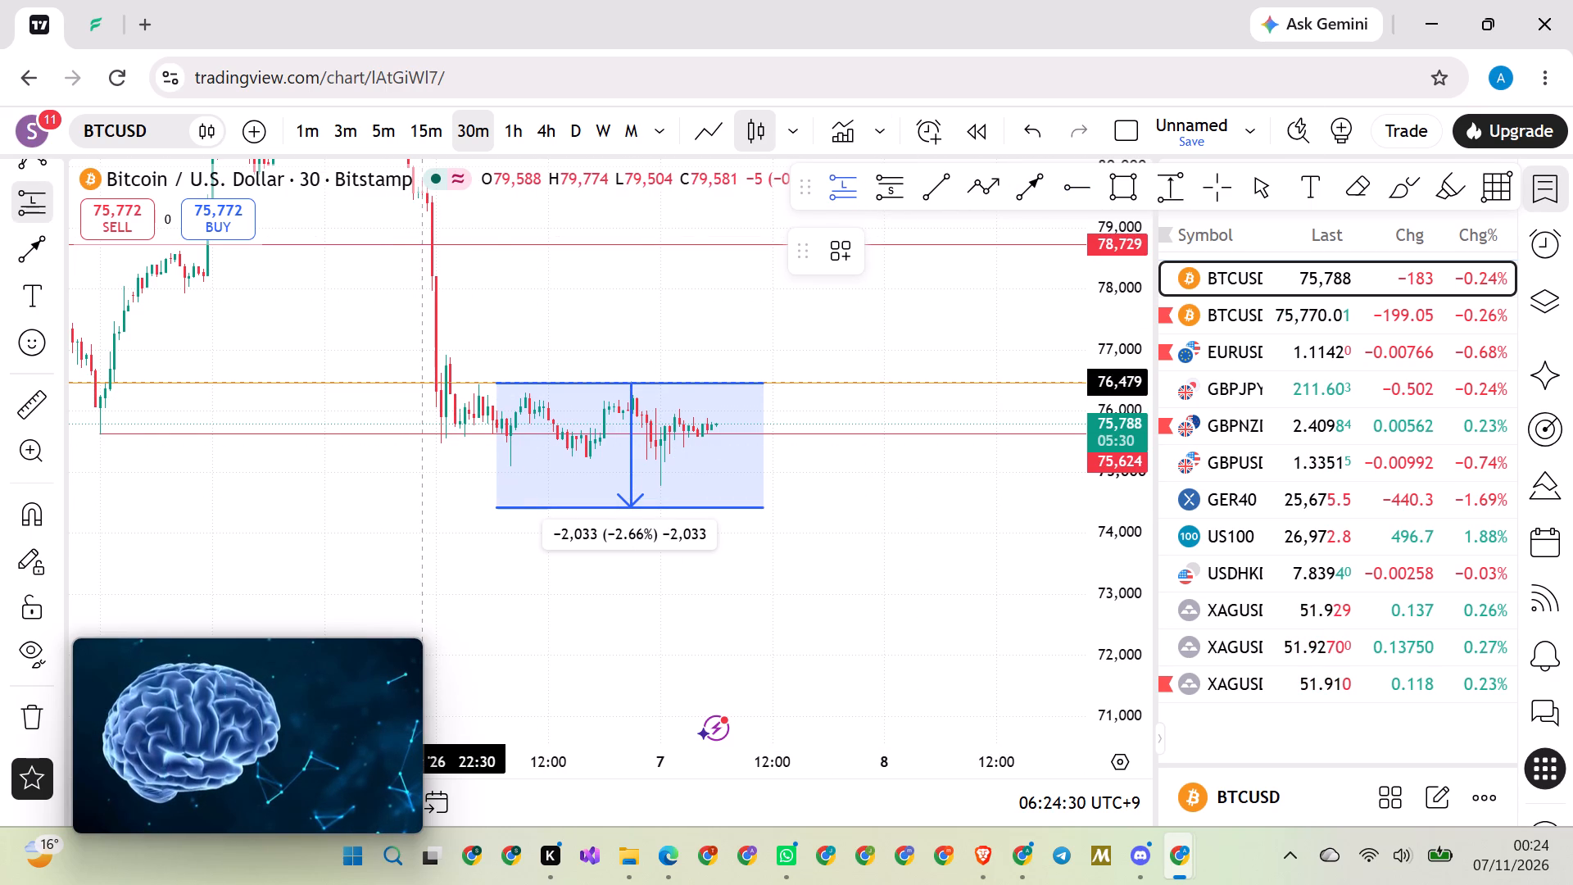
left_click(423, 382)
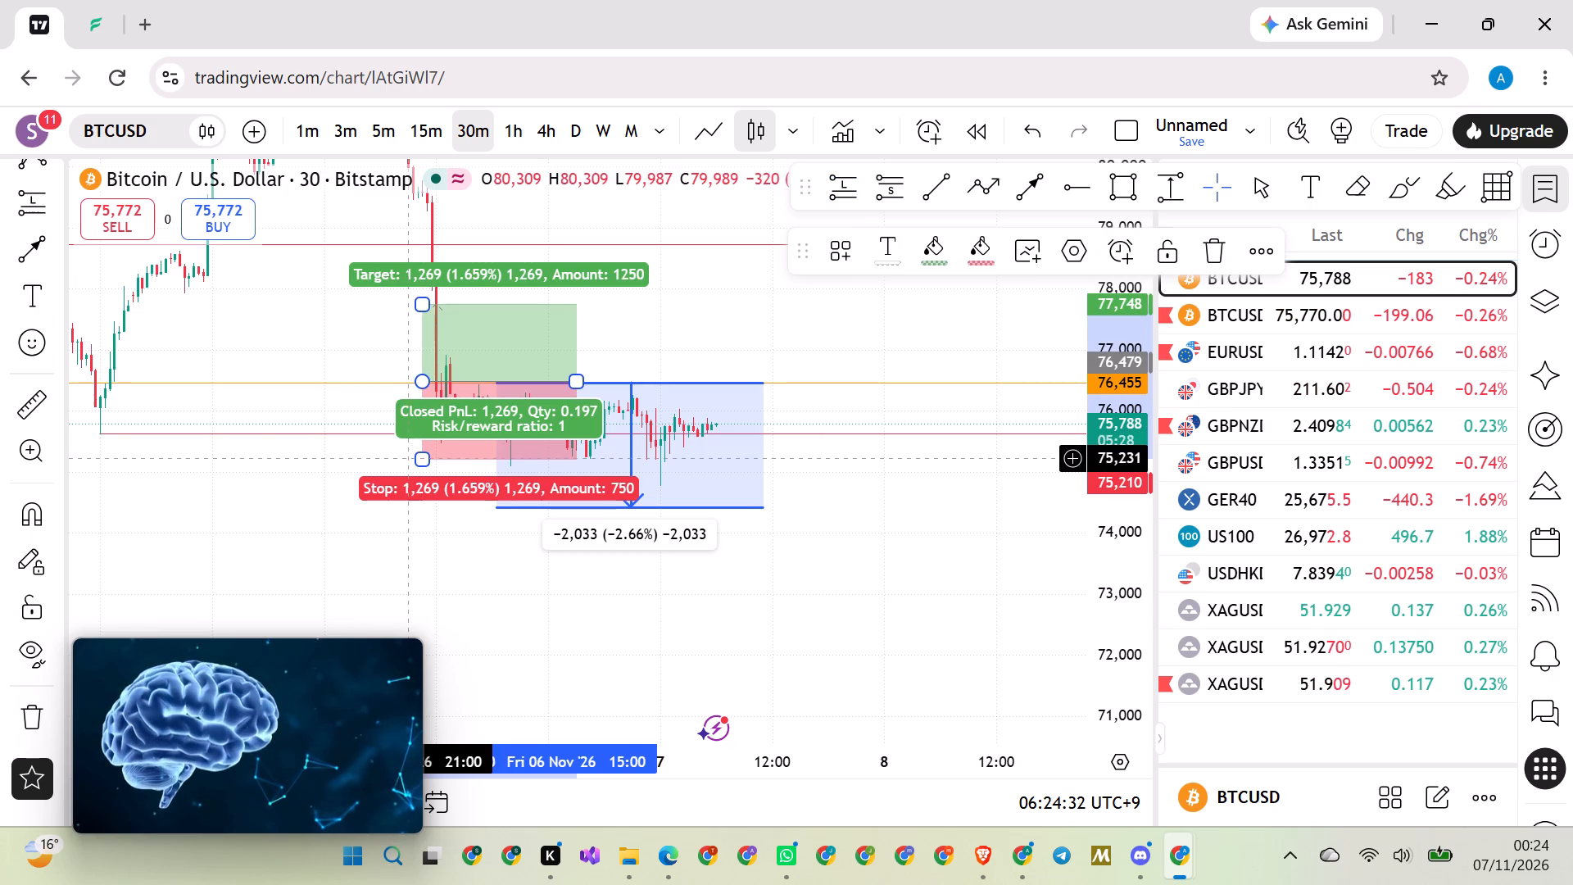
left_click_drag(419, 461, 428, 511)
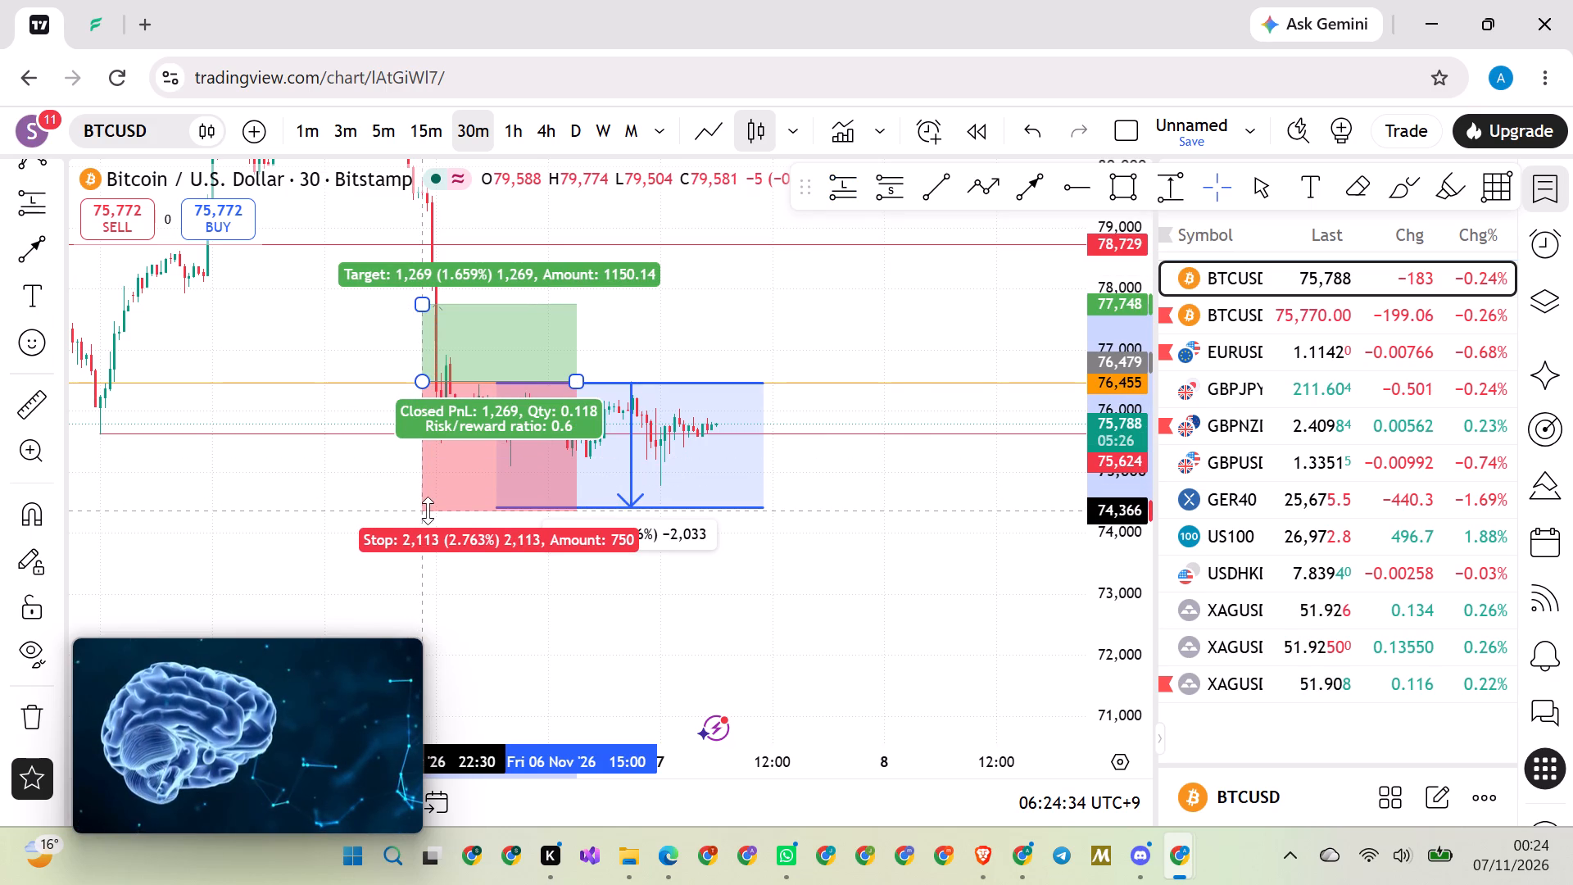
left_click_drag(428, 511, 433, 508)
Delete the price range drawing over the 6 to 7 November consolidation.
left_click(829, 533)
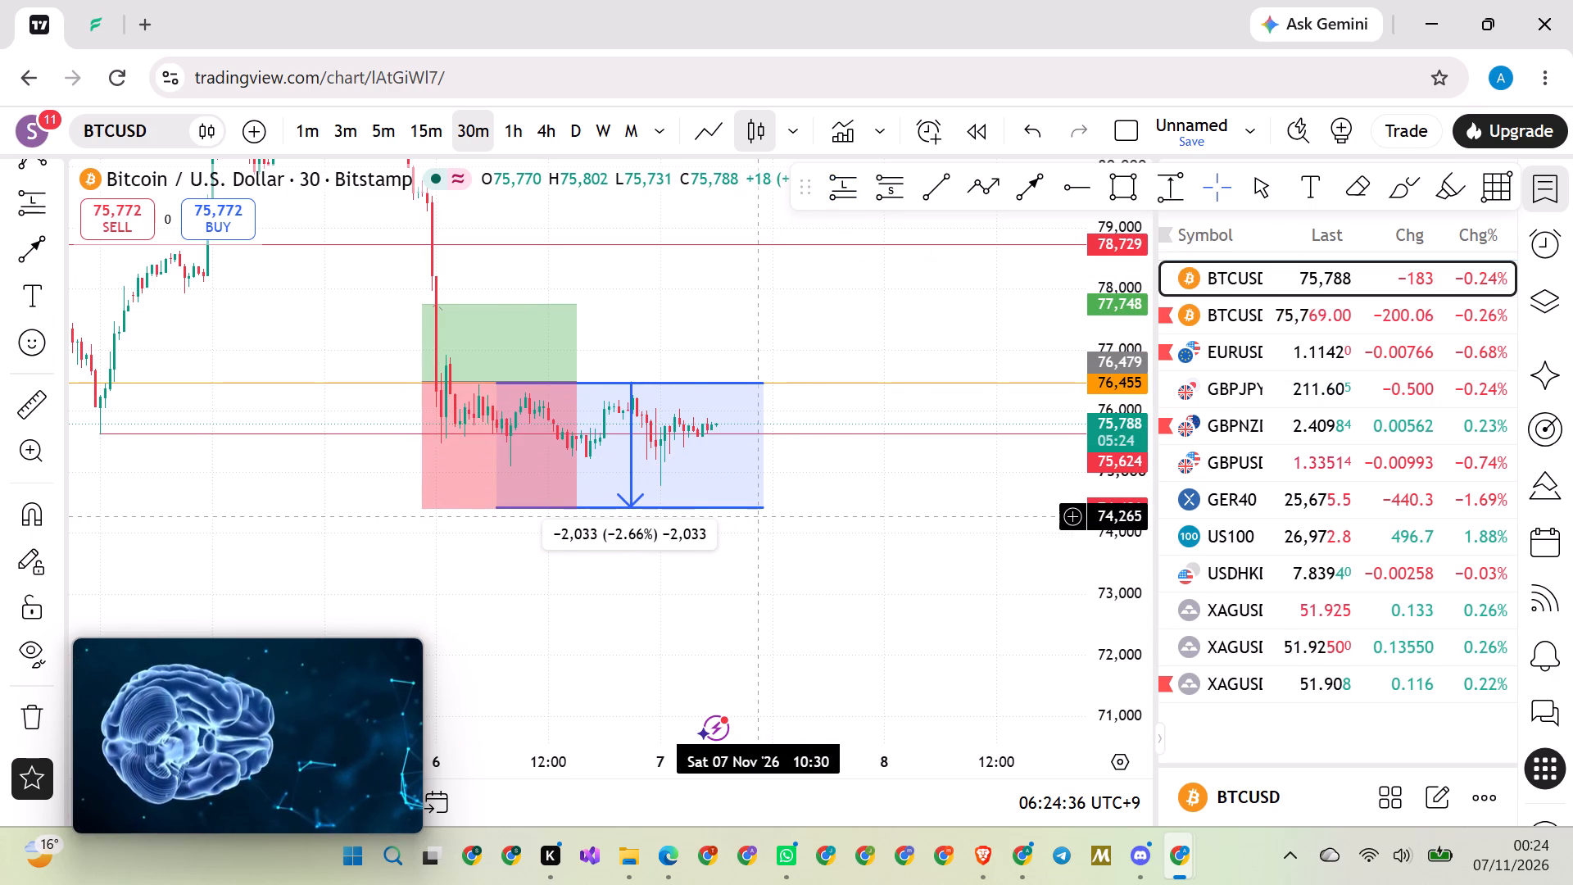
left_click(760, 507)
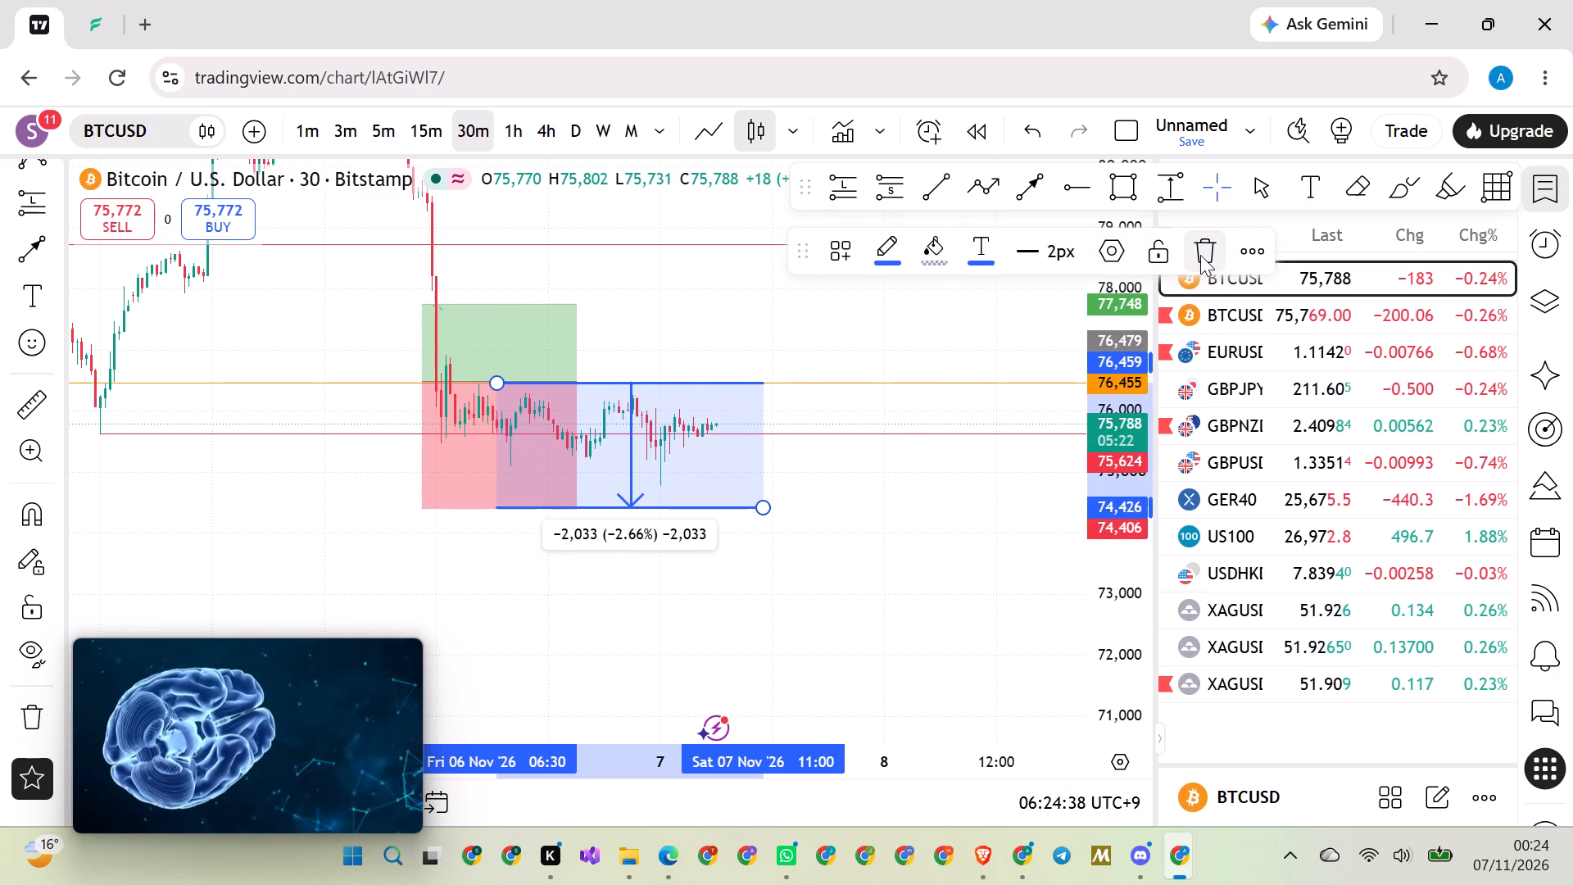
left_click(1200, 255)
Extend the long position's end to 7 November 08:00, just past the latest candle.
scroll(846, 484, "down", 1)
left_click_drag(827, 483, 777, 562)
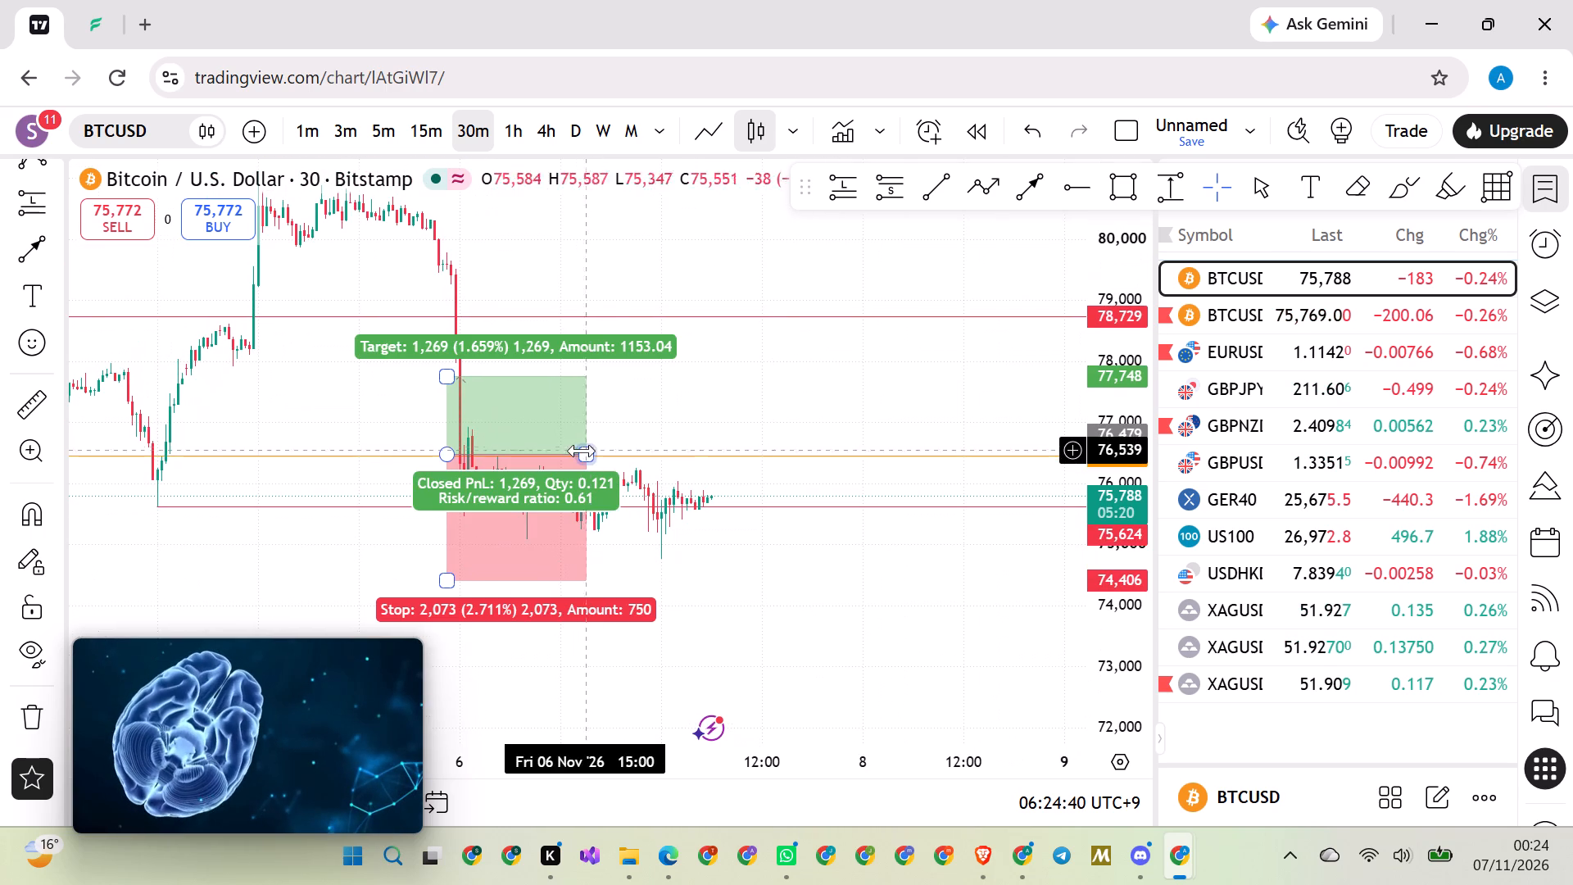
left_click_drag(578, 454, 729, 465)
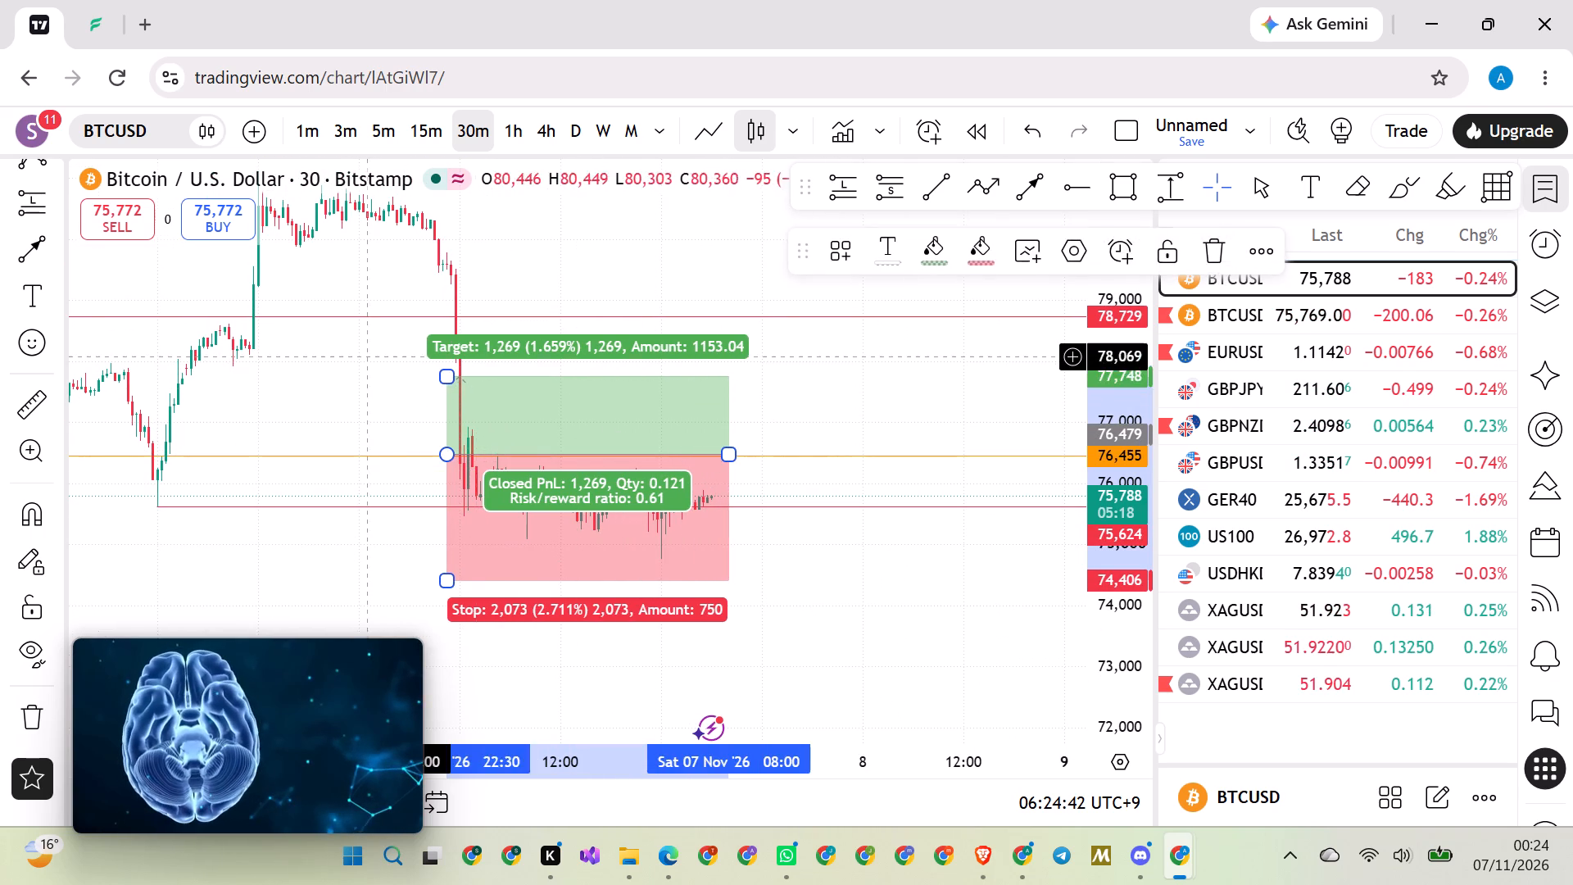
left_click(363, 355)
Raise the long position's target to 81,128, level with the 5 November high.
left_click_drag(363, 355, 314, 491)
left_click_drag(415, 502, 290, 415)
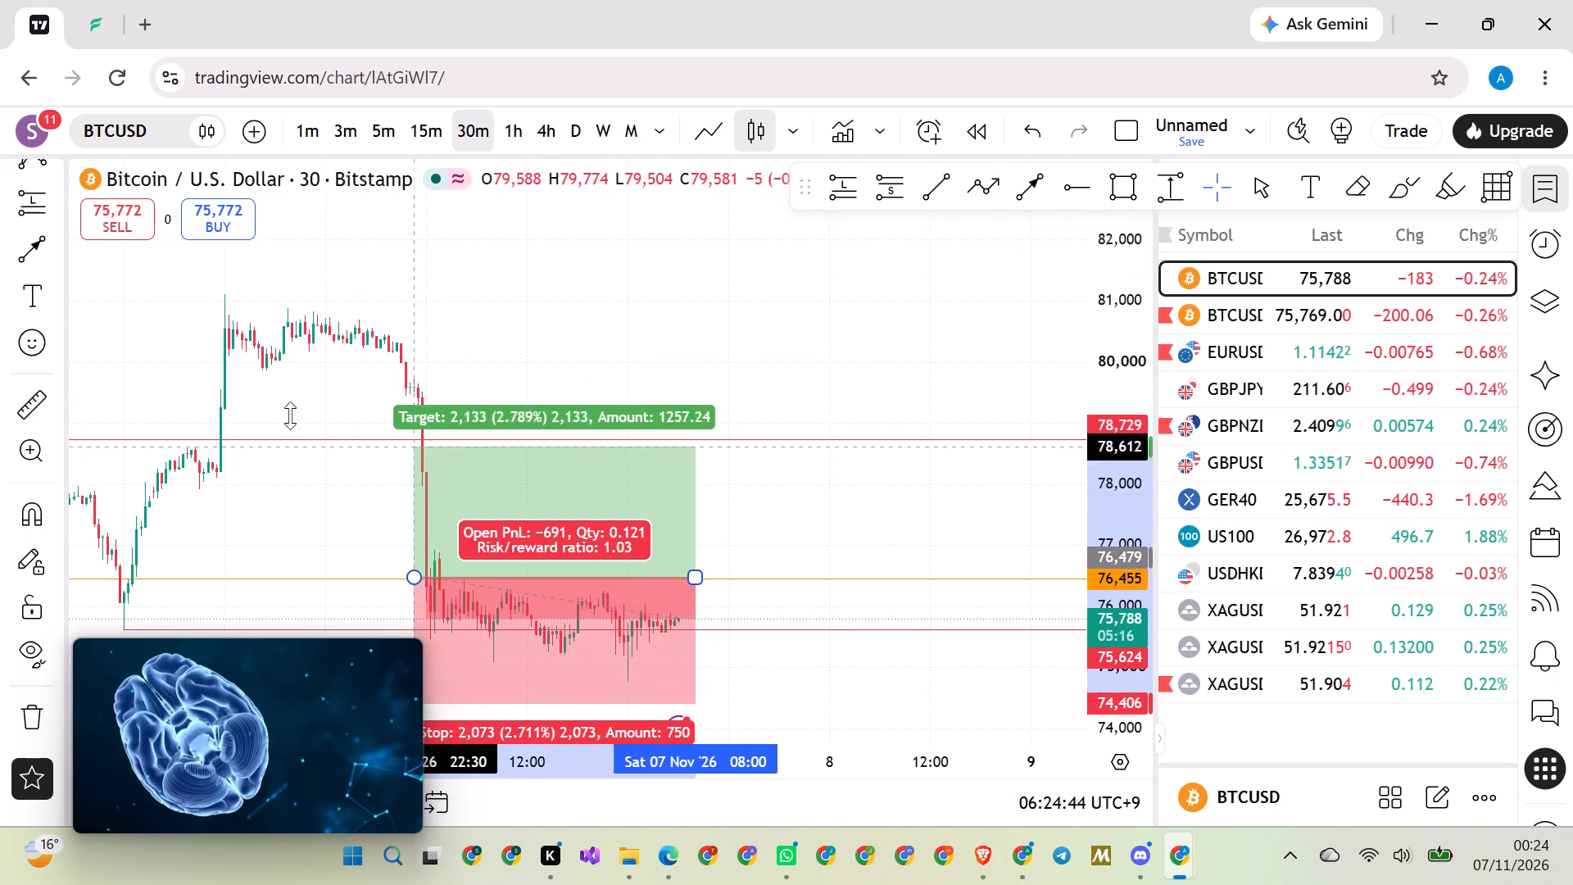
left_click_drag(290, 415, 56, 296)
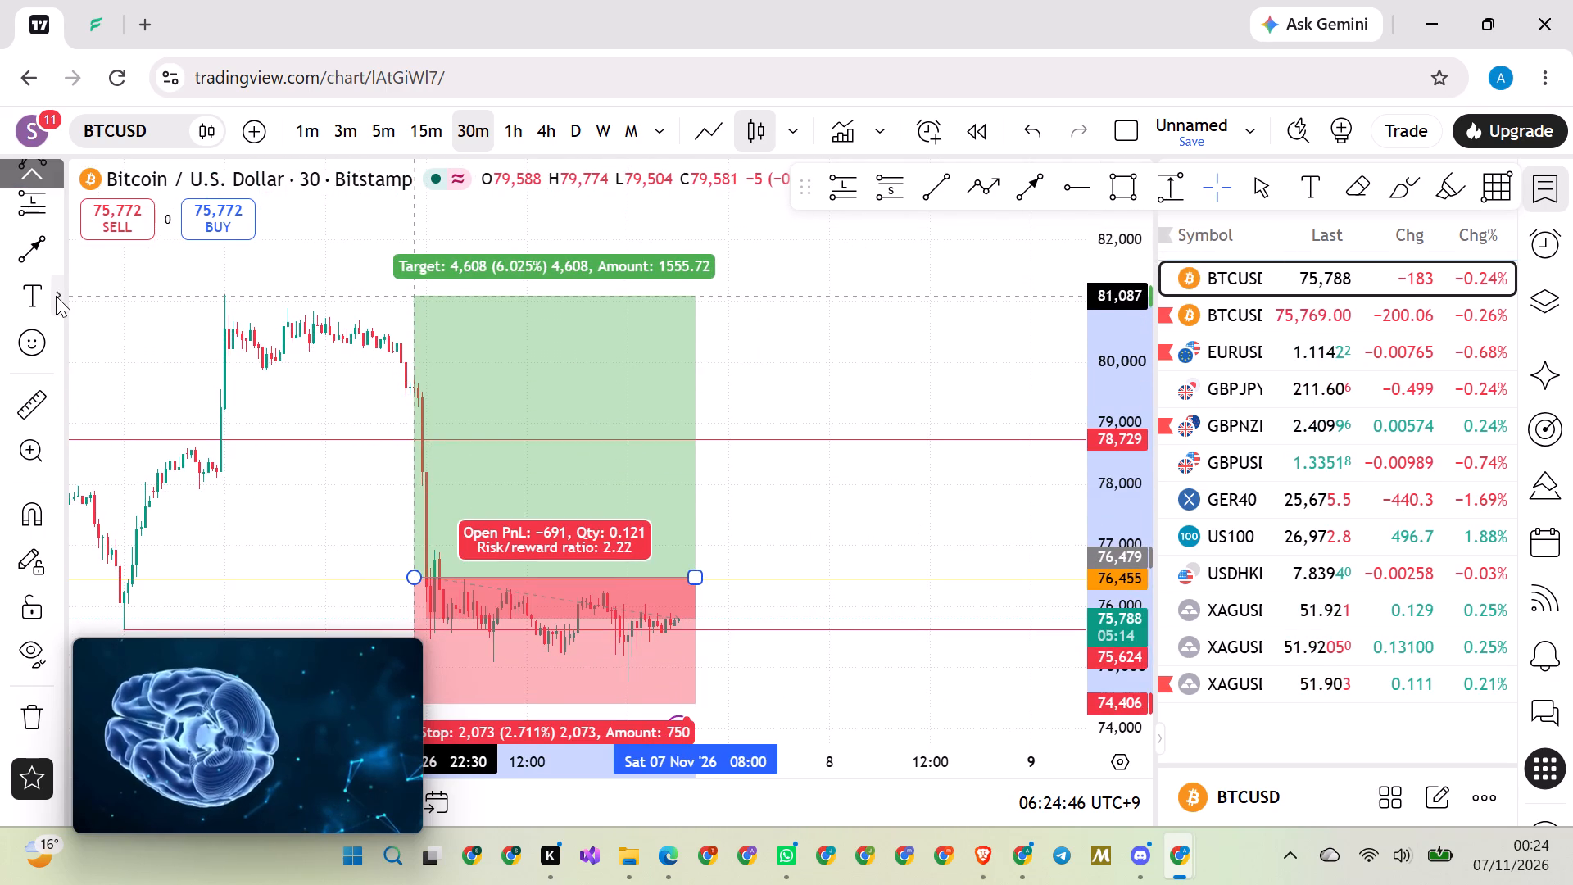
left_click_drag(56, 296, 40, 293)
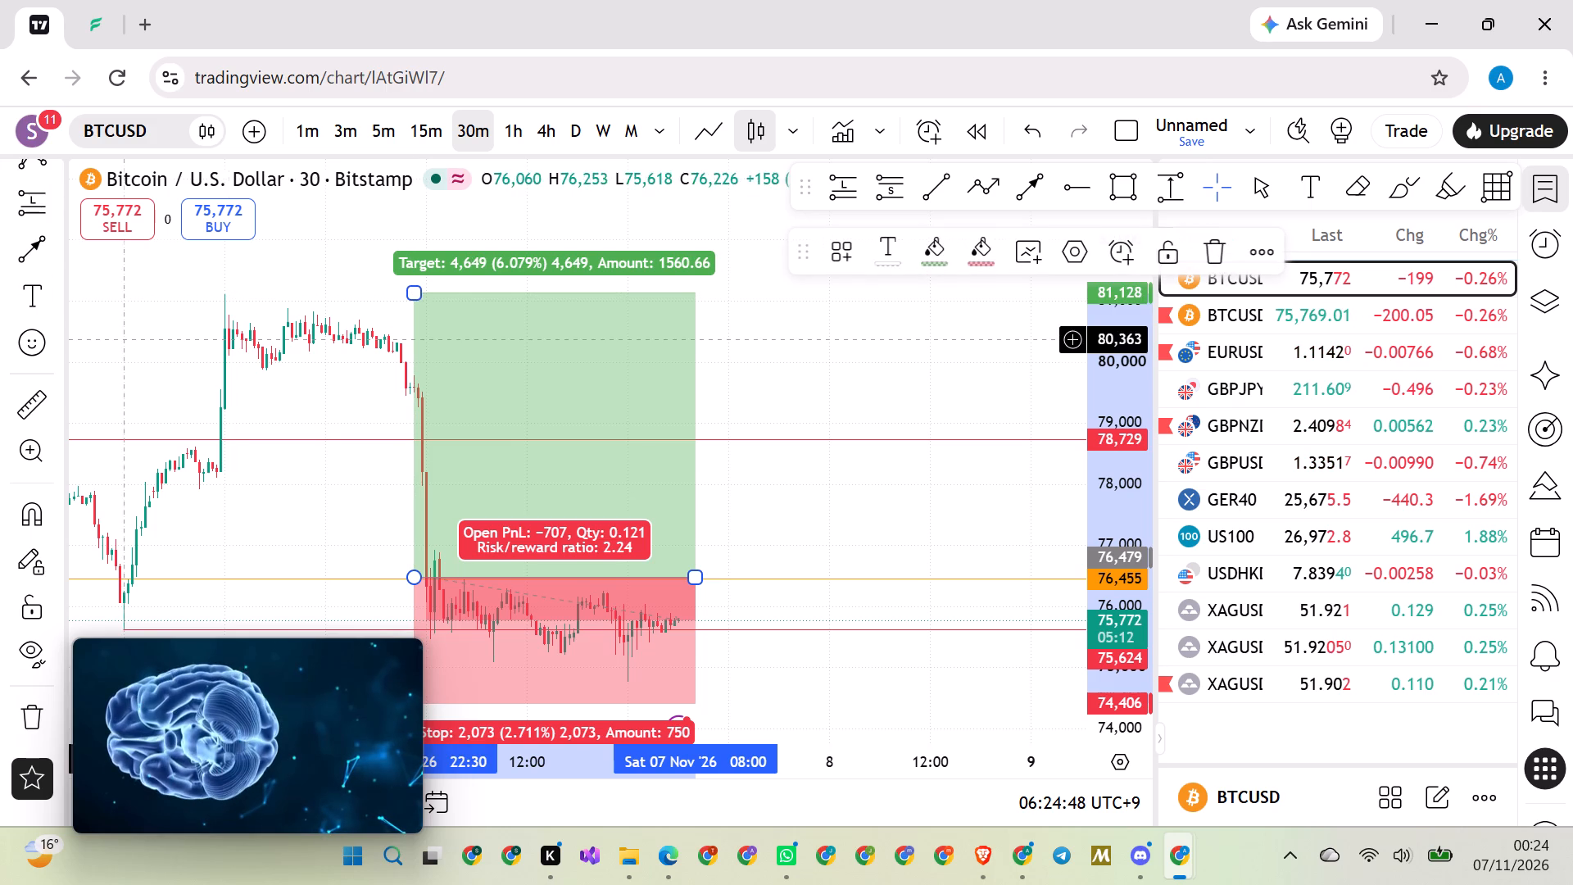
left_click(791, 346)
Review the BTCUSD long position against the three horizontal rays and the 5 to 7 November price action.
scroll(791, 343, "down", 3)
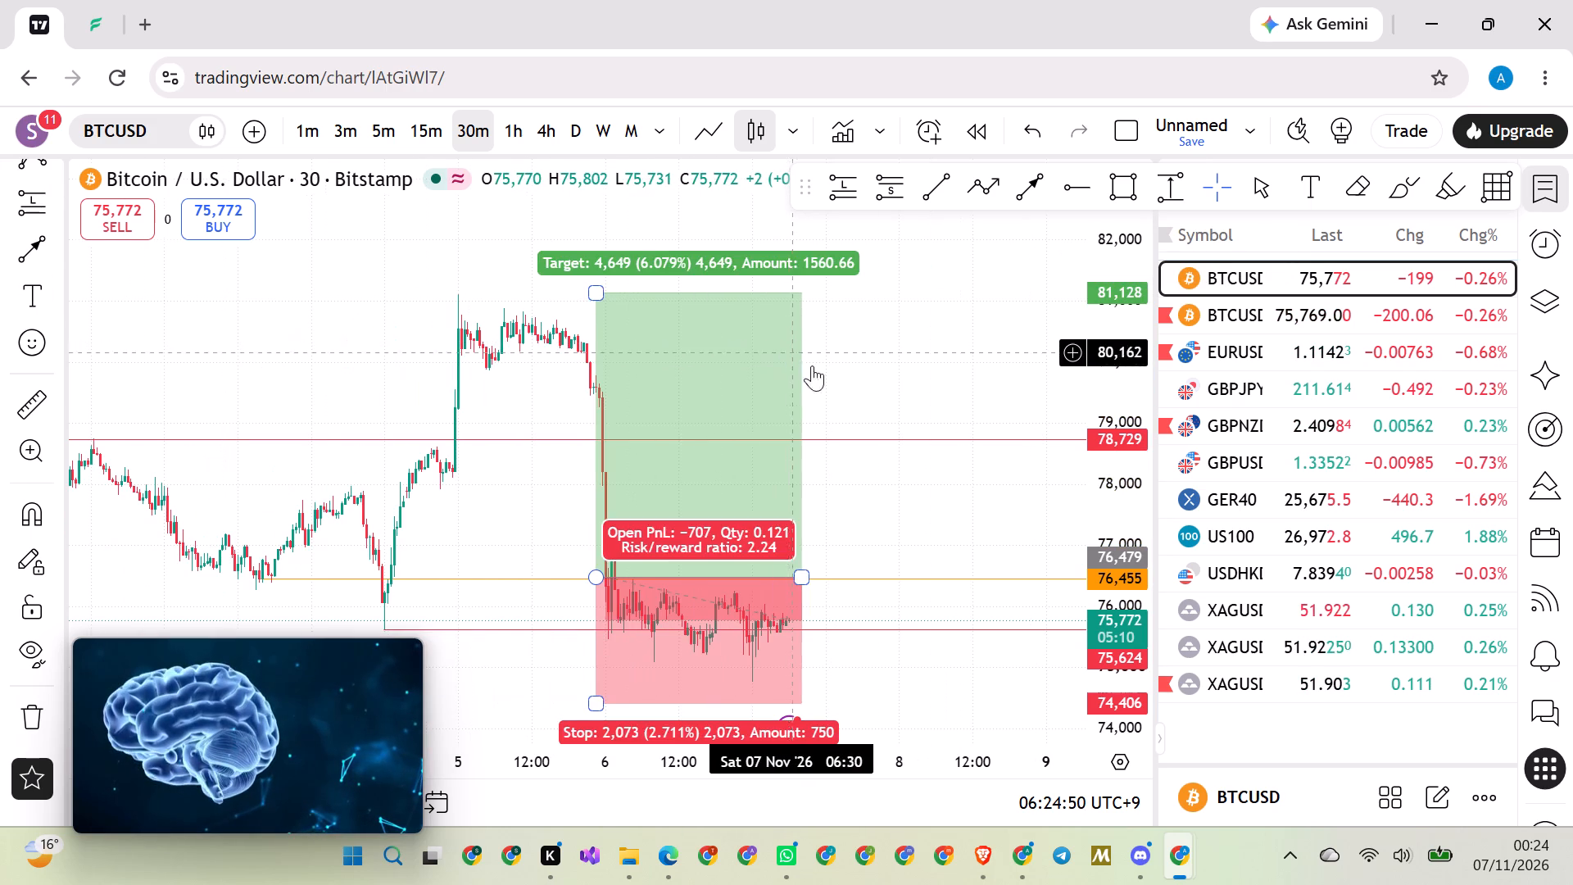
left_click_drag(1117, 314, 1034, 496)
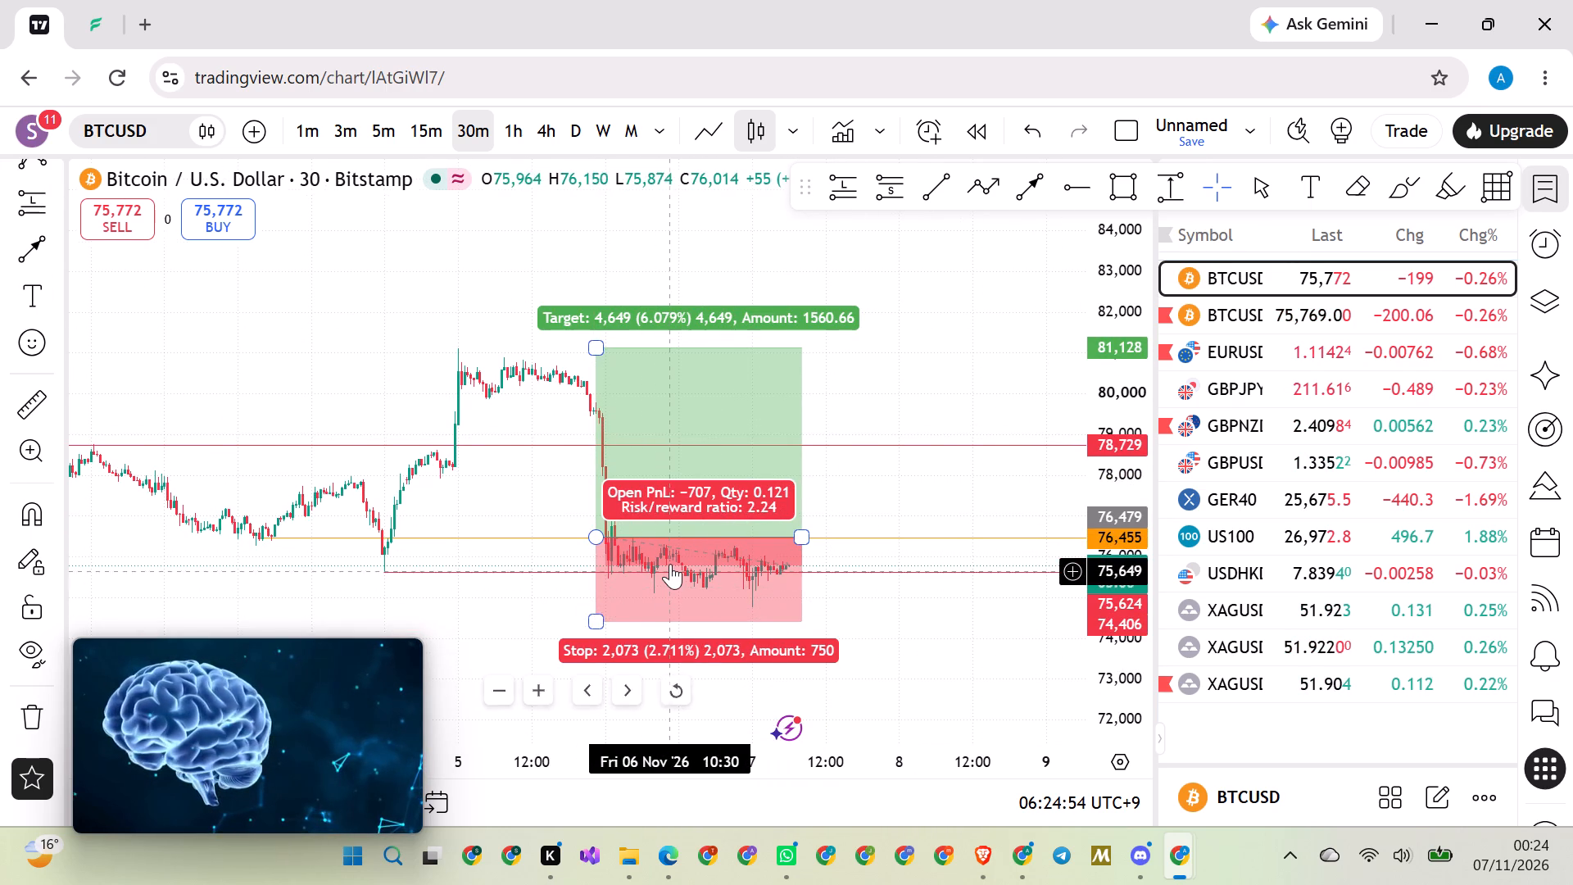
left_click(549, 269)
scroll(549, 269, "down", 3)
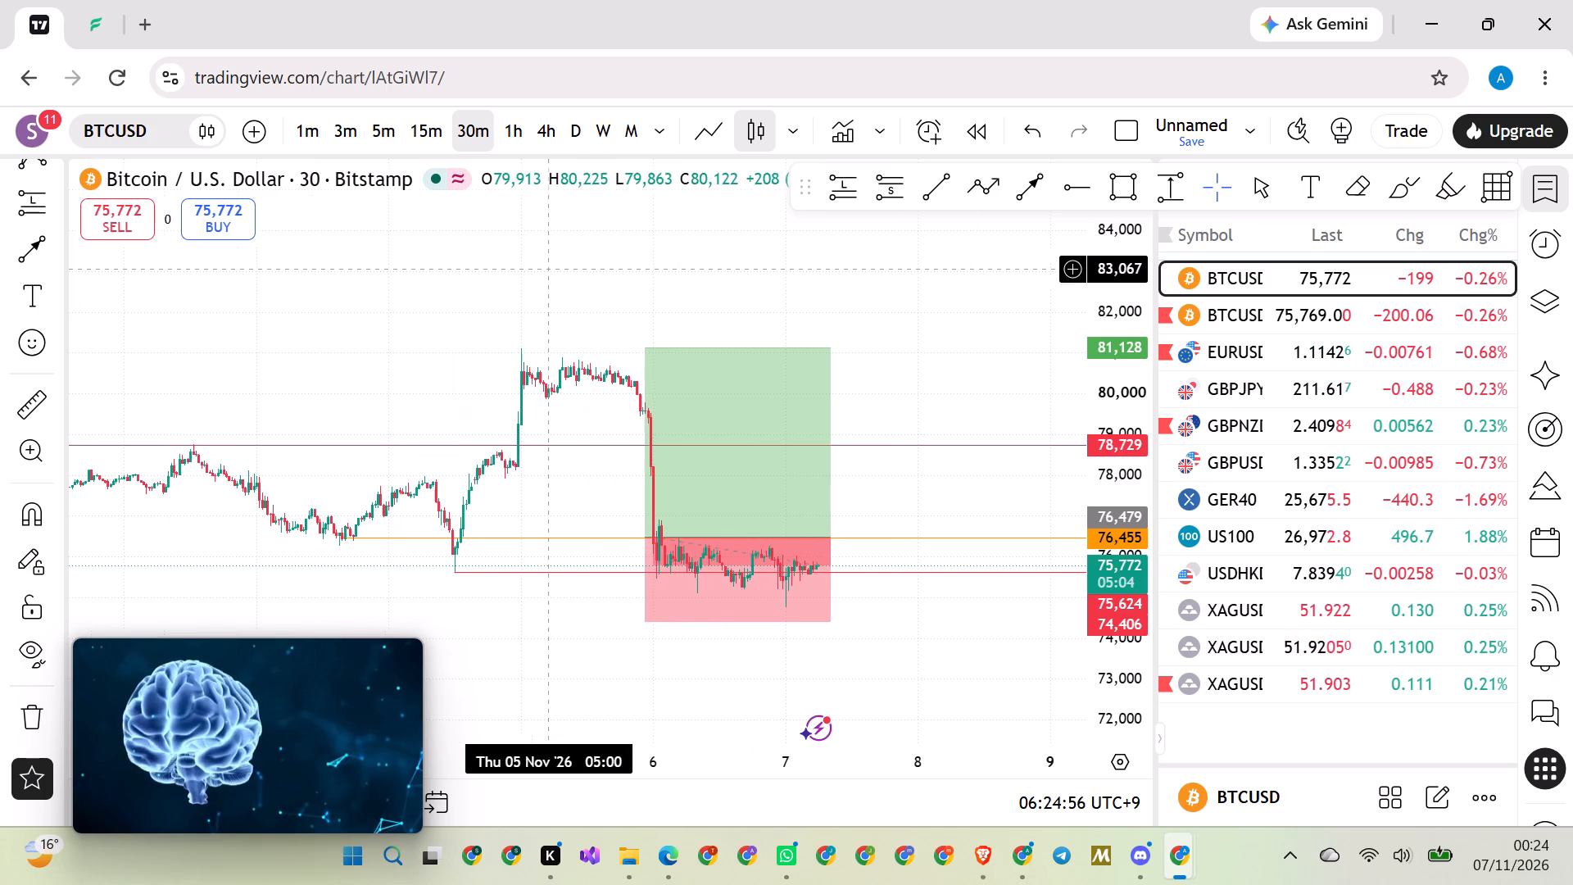
scroll(566, 260, "up", 2)
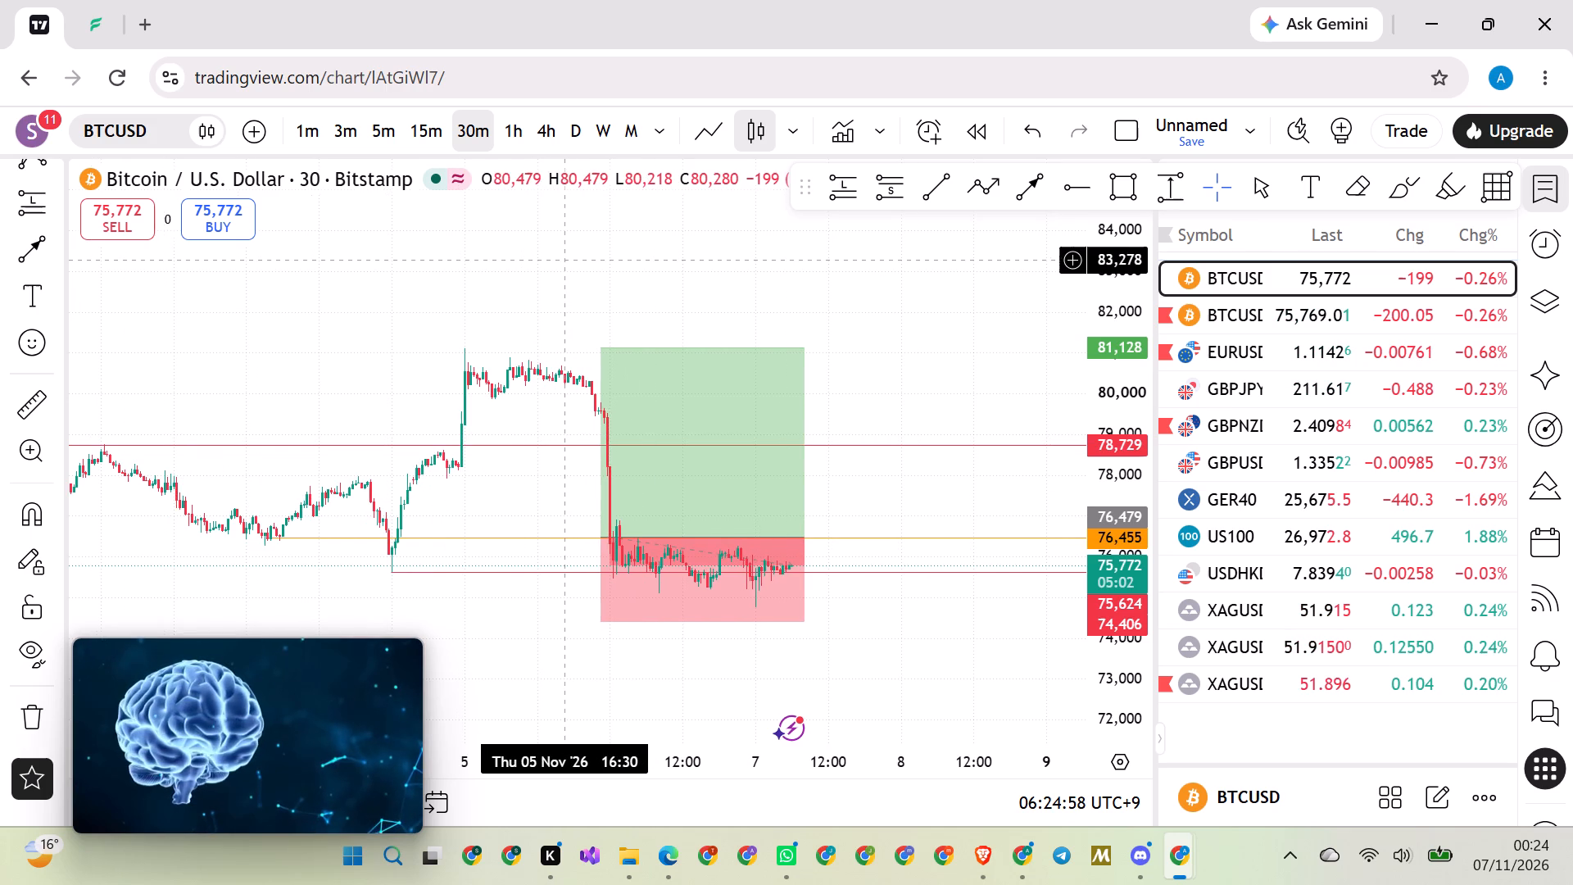
scroll(566, 260, "up", 1)
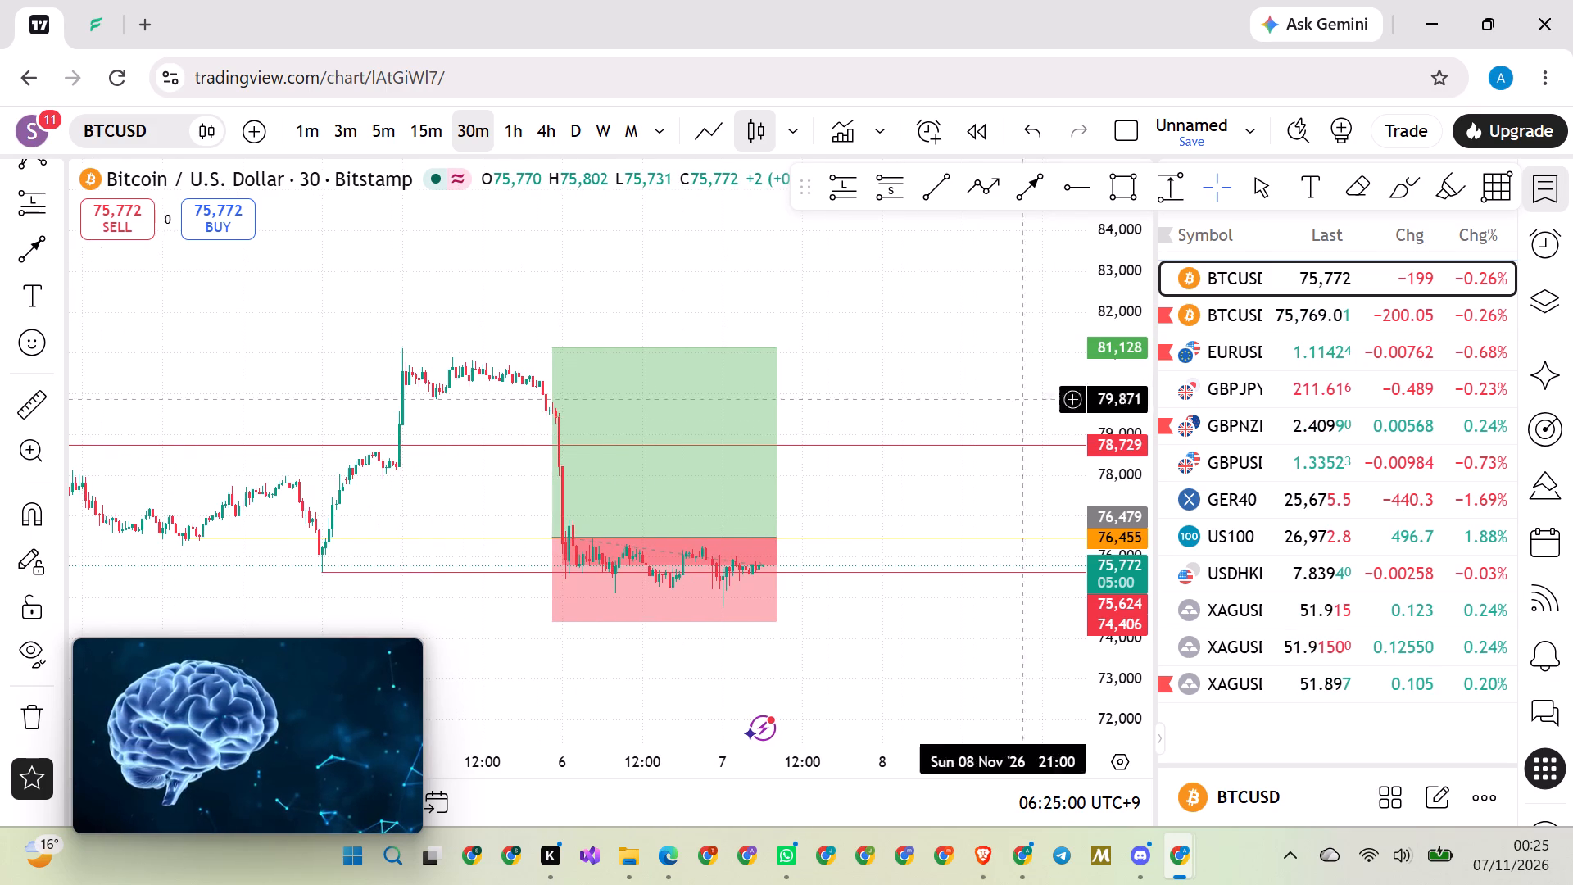
Switch to the EURUSD 30-minute chart and examine price around the short position's target line.
left_click(1244, 352)
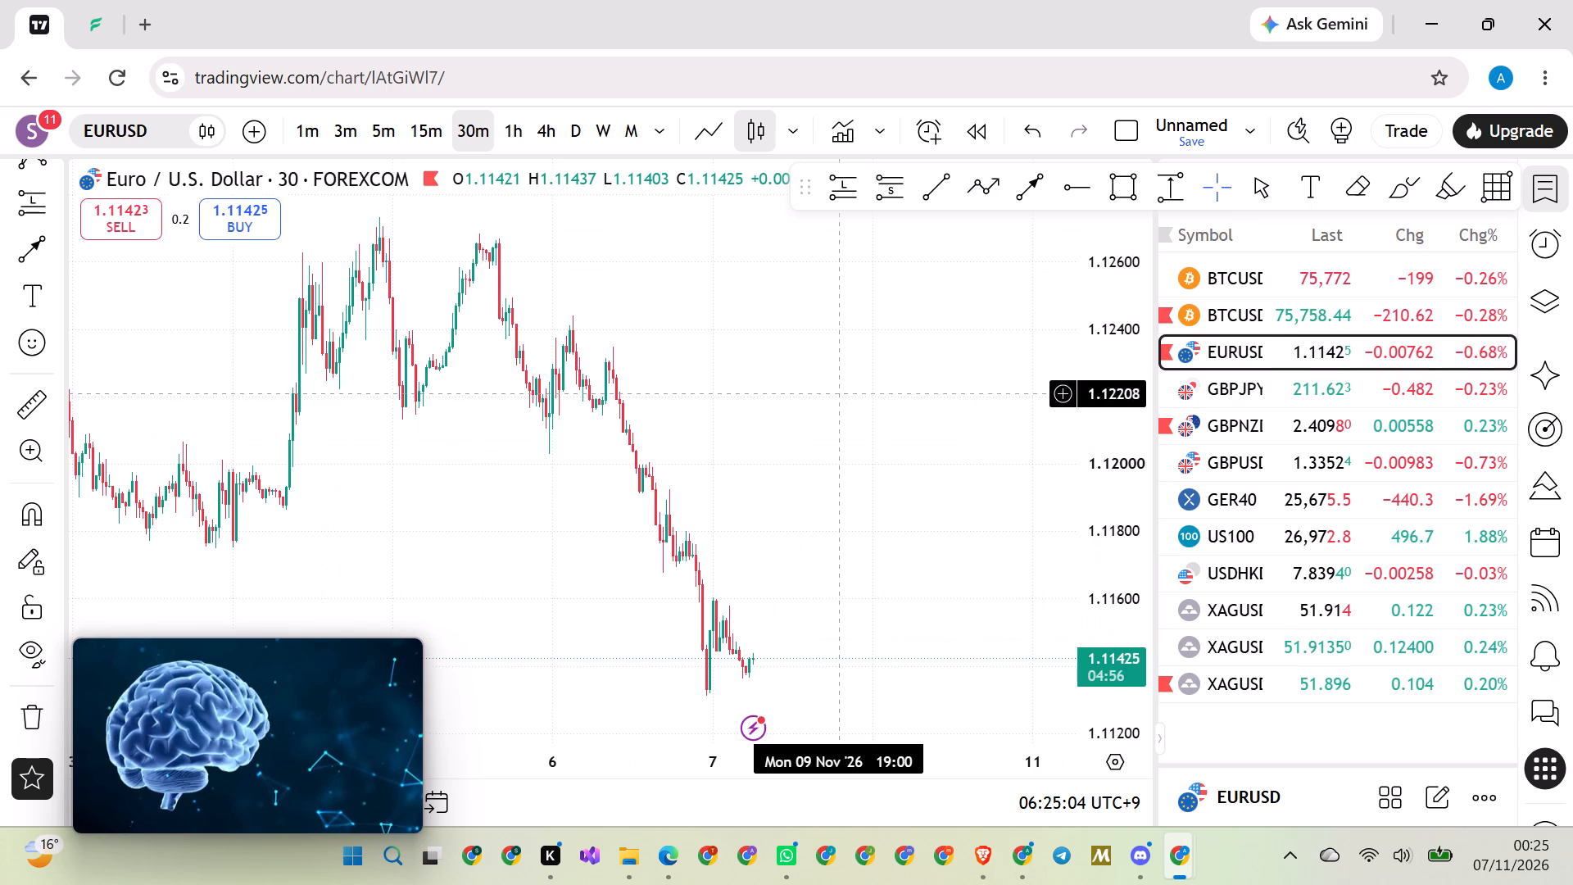
scroll(806, 405, "up", 2)
left_click_drag(1018, 613, 978, 496)
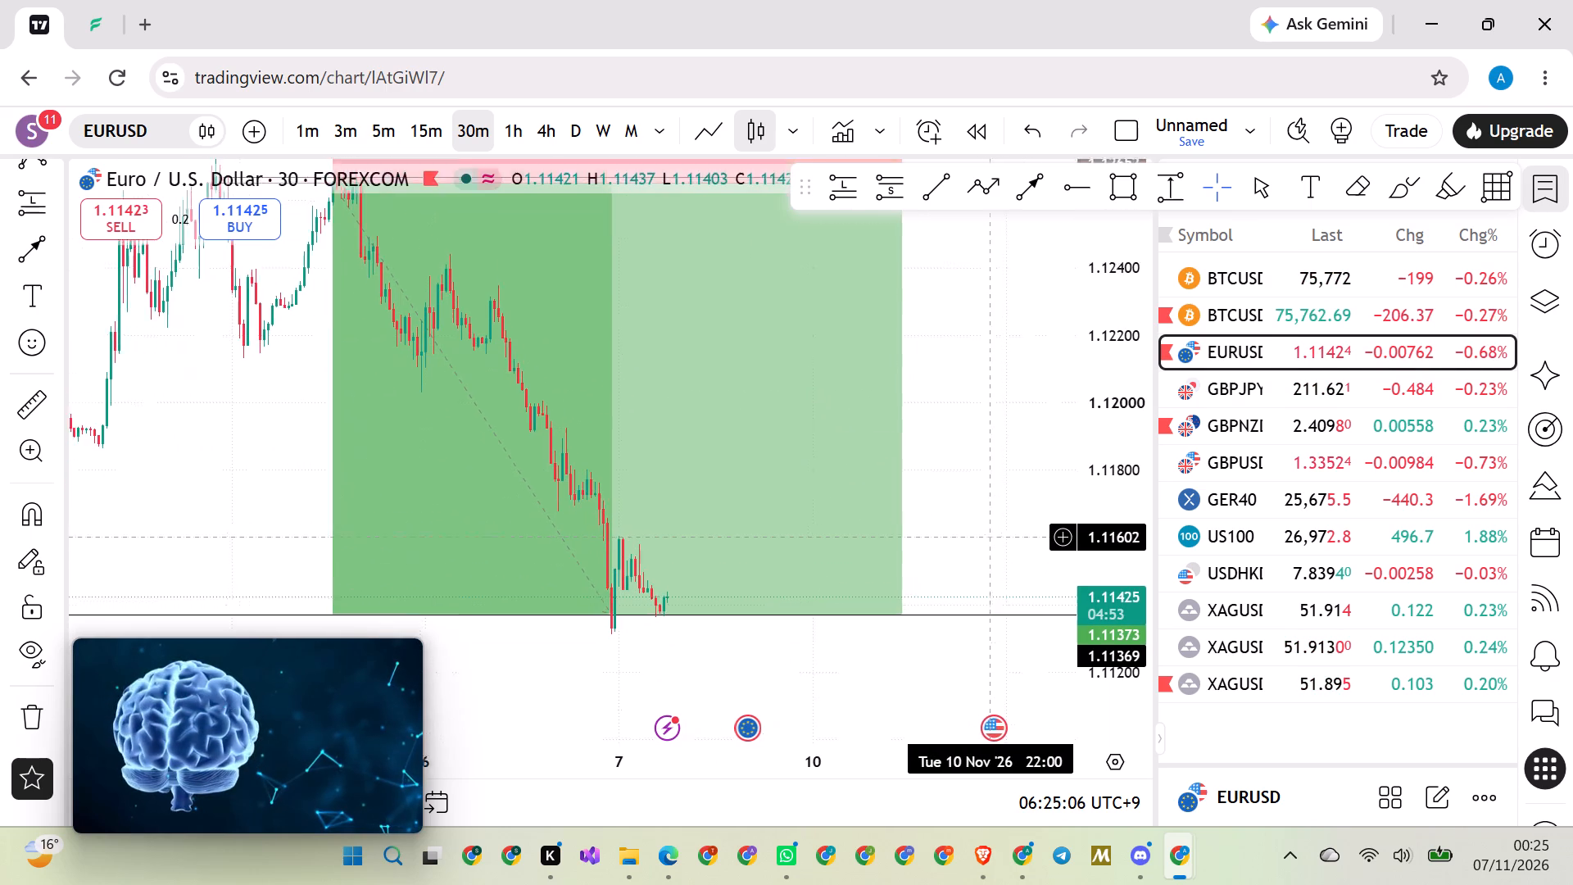
left_click_drag(978, 496, 990, 442)
scroll(994, 442, "up", 1)
scroll(994, 442, "down", 1)
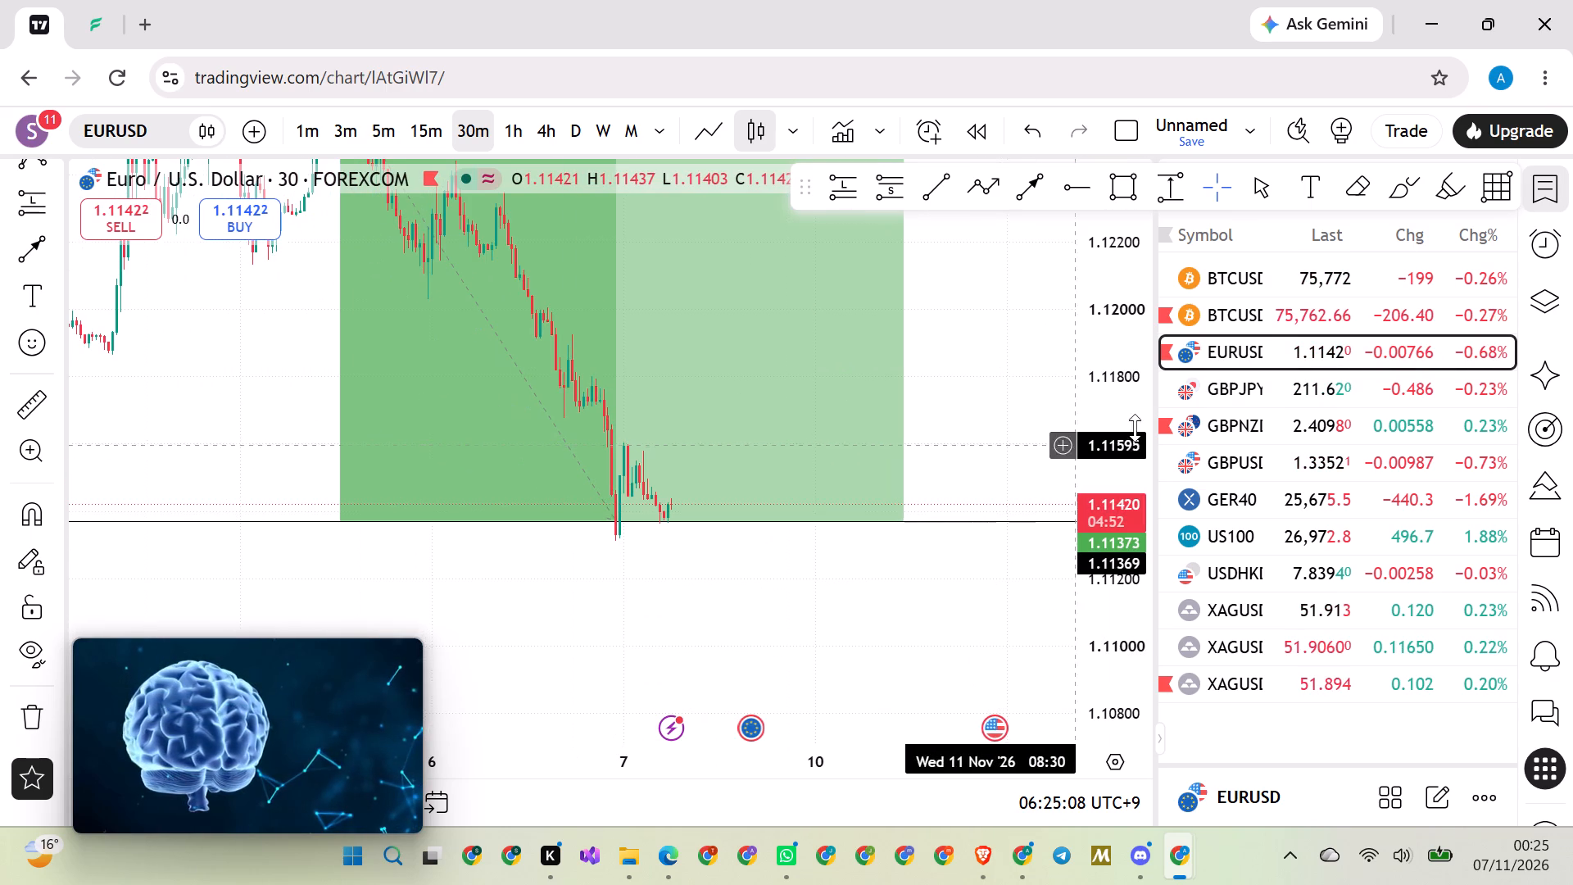
Switch to the GBPJPY 30-minute chart and examine the decline and the lows of 6 to 7 November.
left_click(1237, 386)
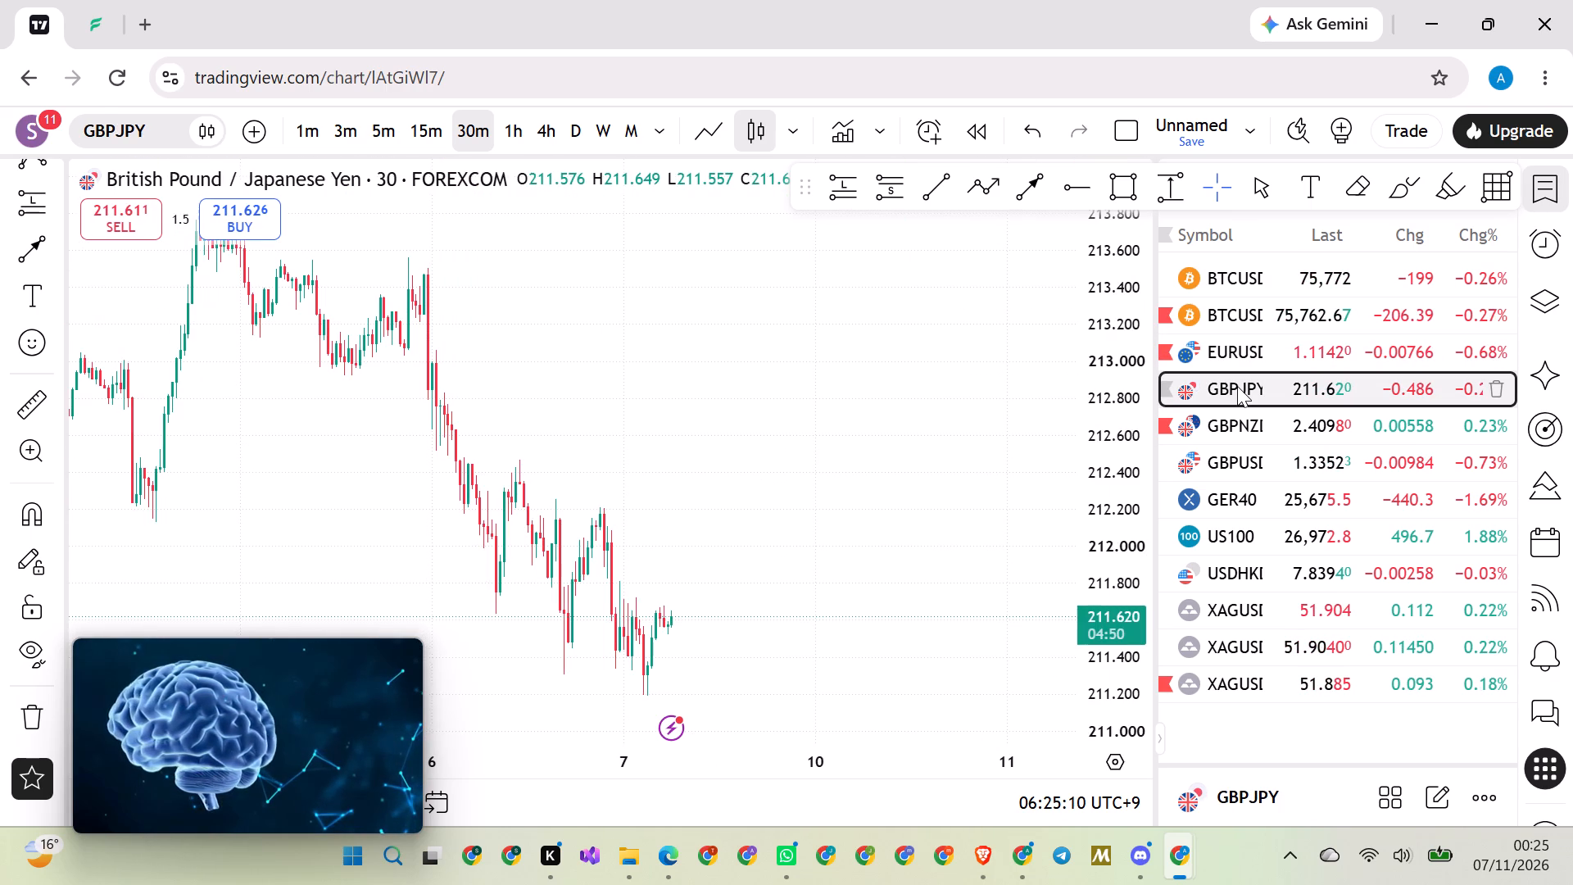
left_click_drag(1112, 360, 1046, 570)
scroll(818, 462, "down", 14)
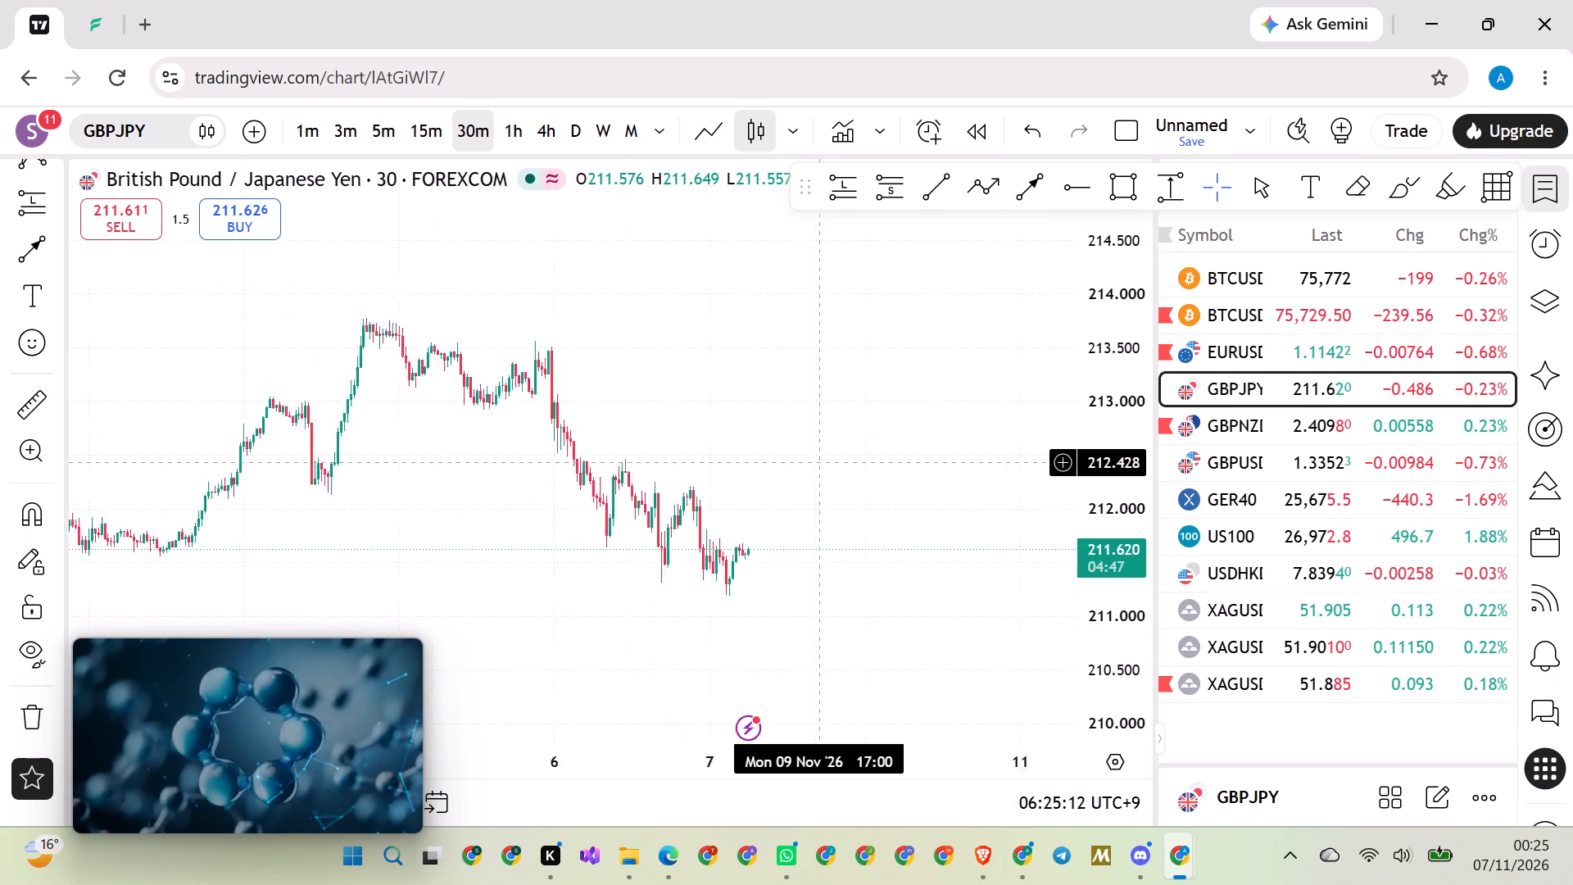
scroll(818, 462, "down", 3)
scroll(818, 462, "up", 3)
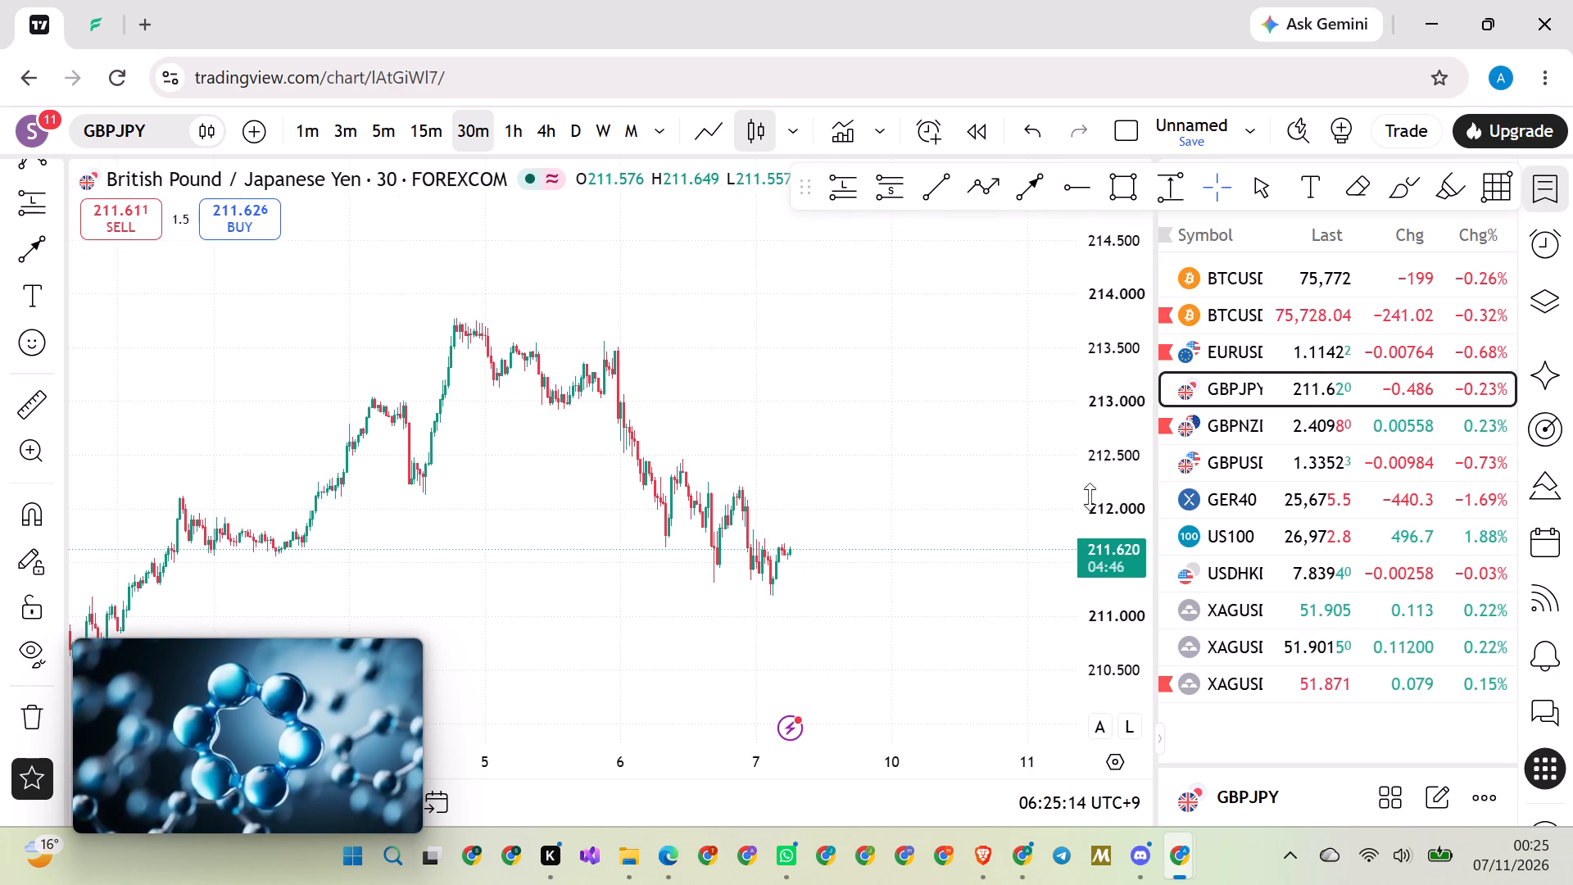
scroll(1104, 483, "up", 5)
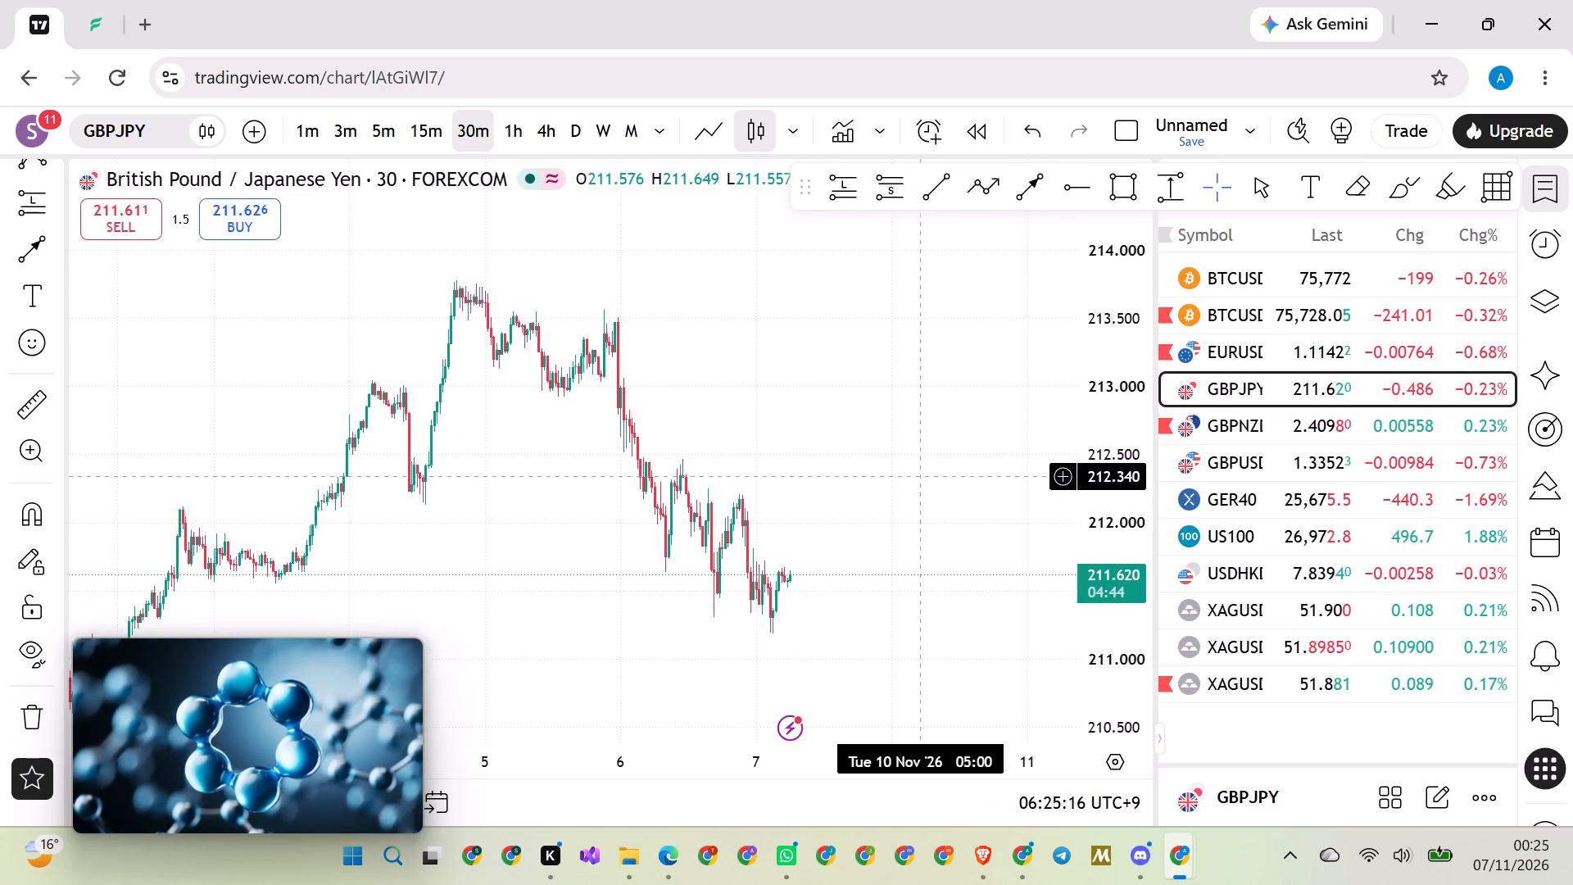
scroll(919, 476, "down", 19)
left_click_drag(754, 644, 815, 542)
scroll(804, 524, "up", 7)
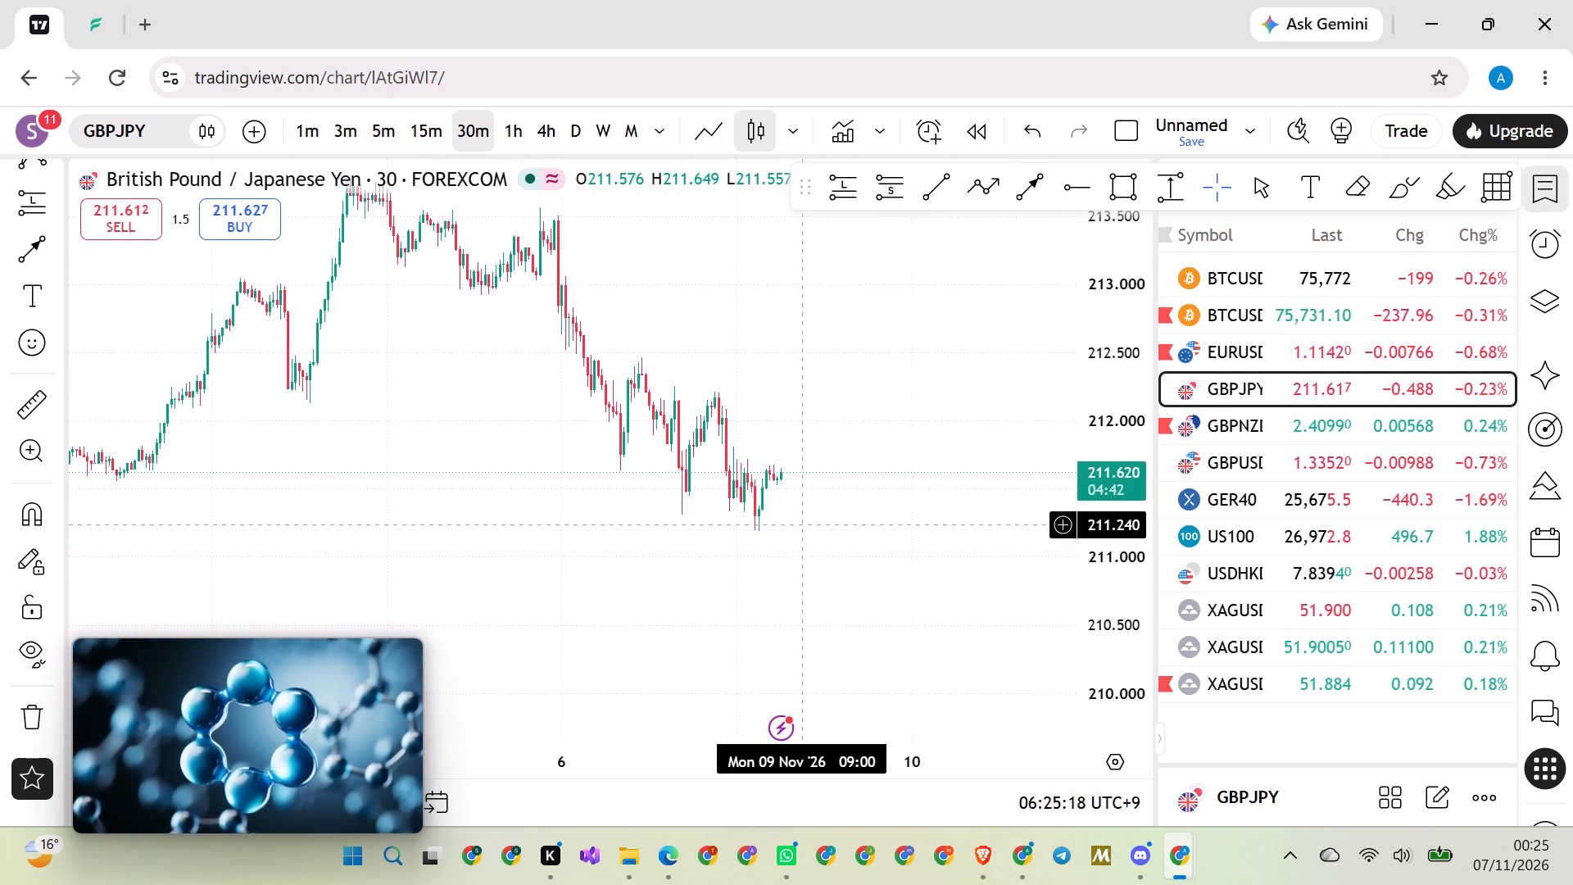
scroll(809, 529, "up", 3)
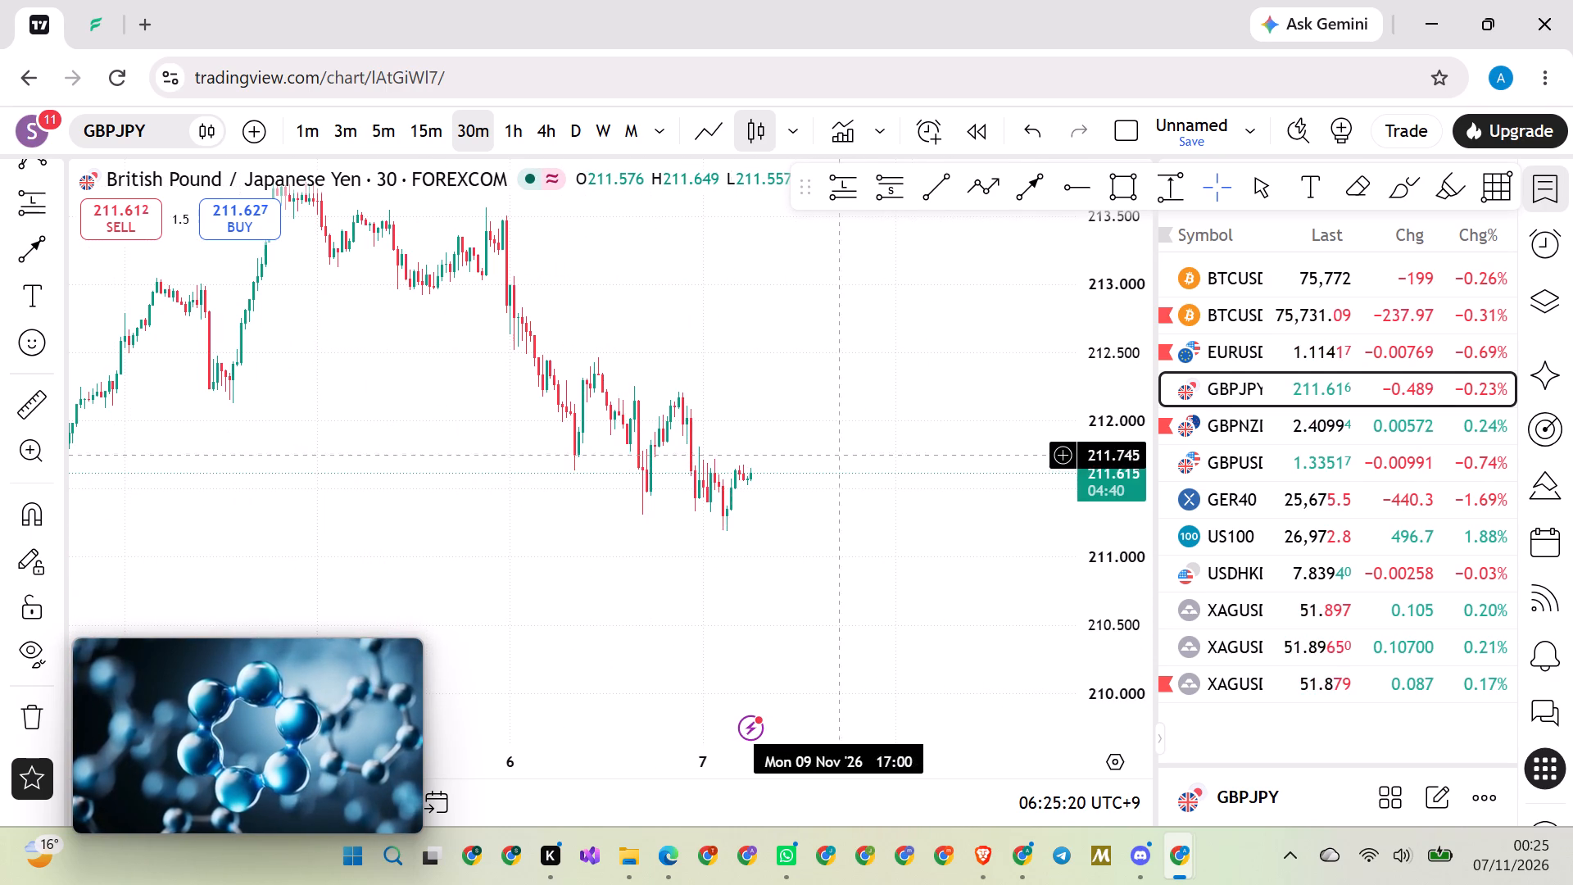
Switch to TheFreeChart, open GBPJPY on the 30-minute timeframe and examine the early November swing against the horizontal rays.
scroll(514, 485, "down", 3)
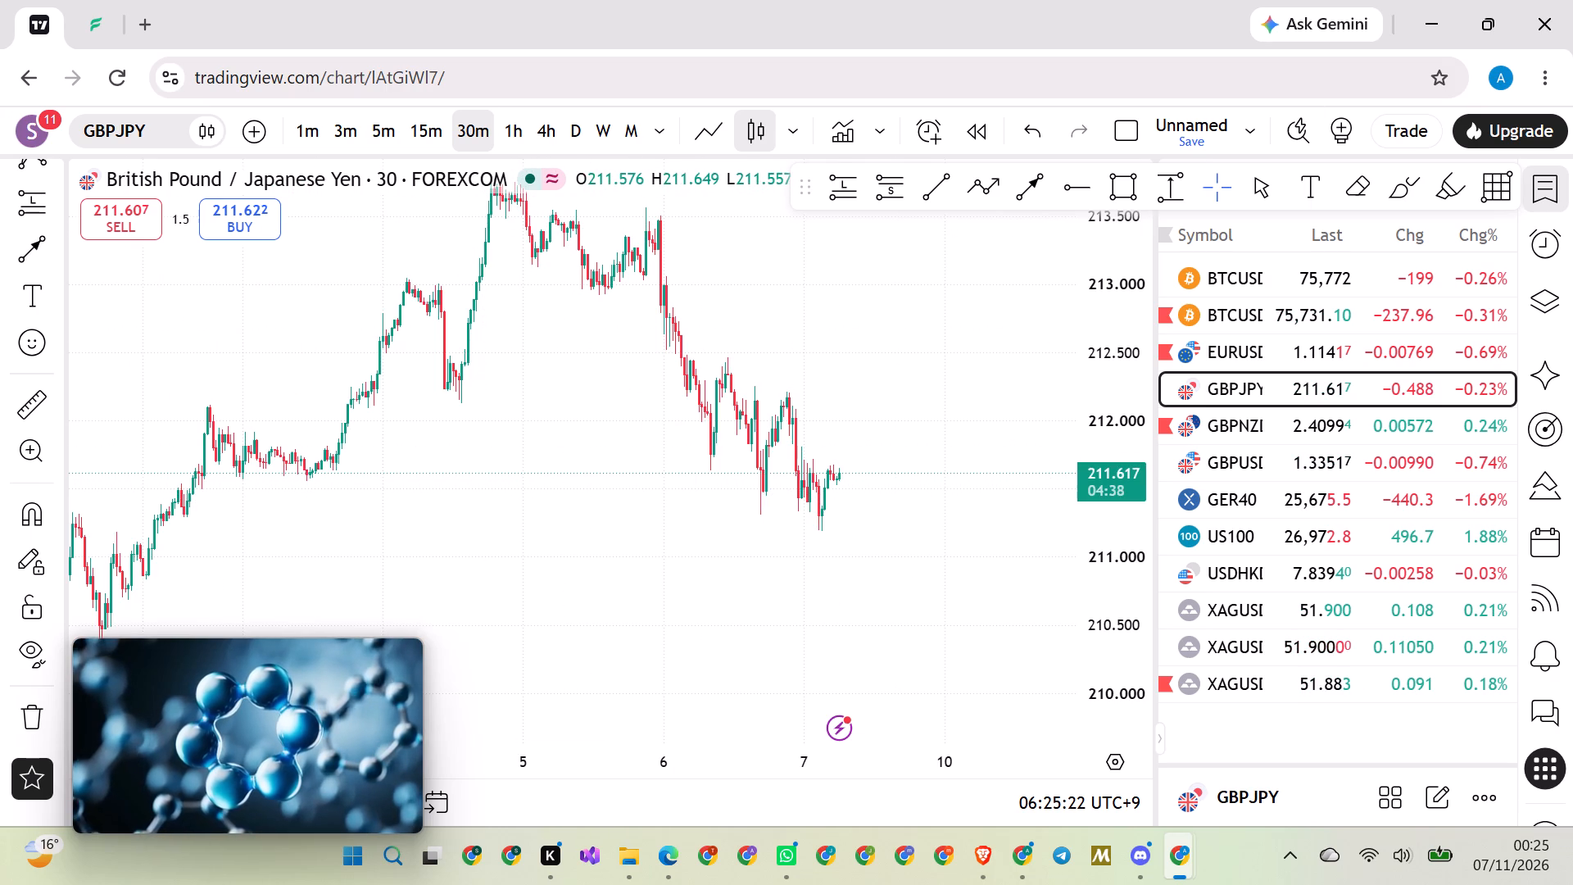
left_click(87, 39)
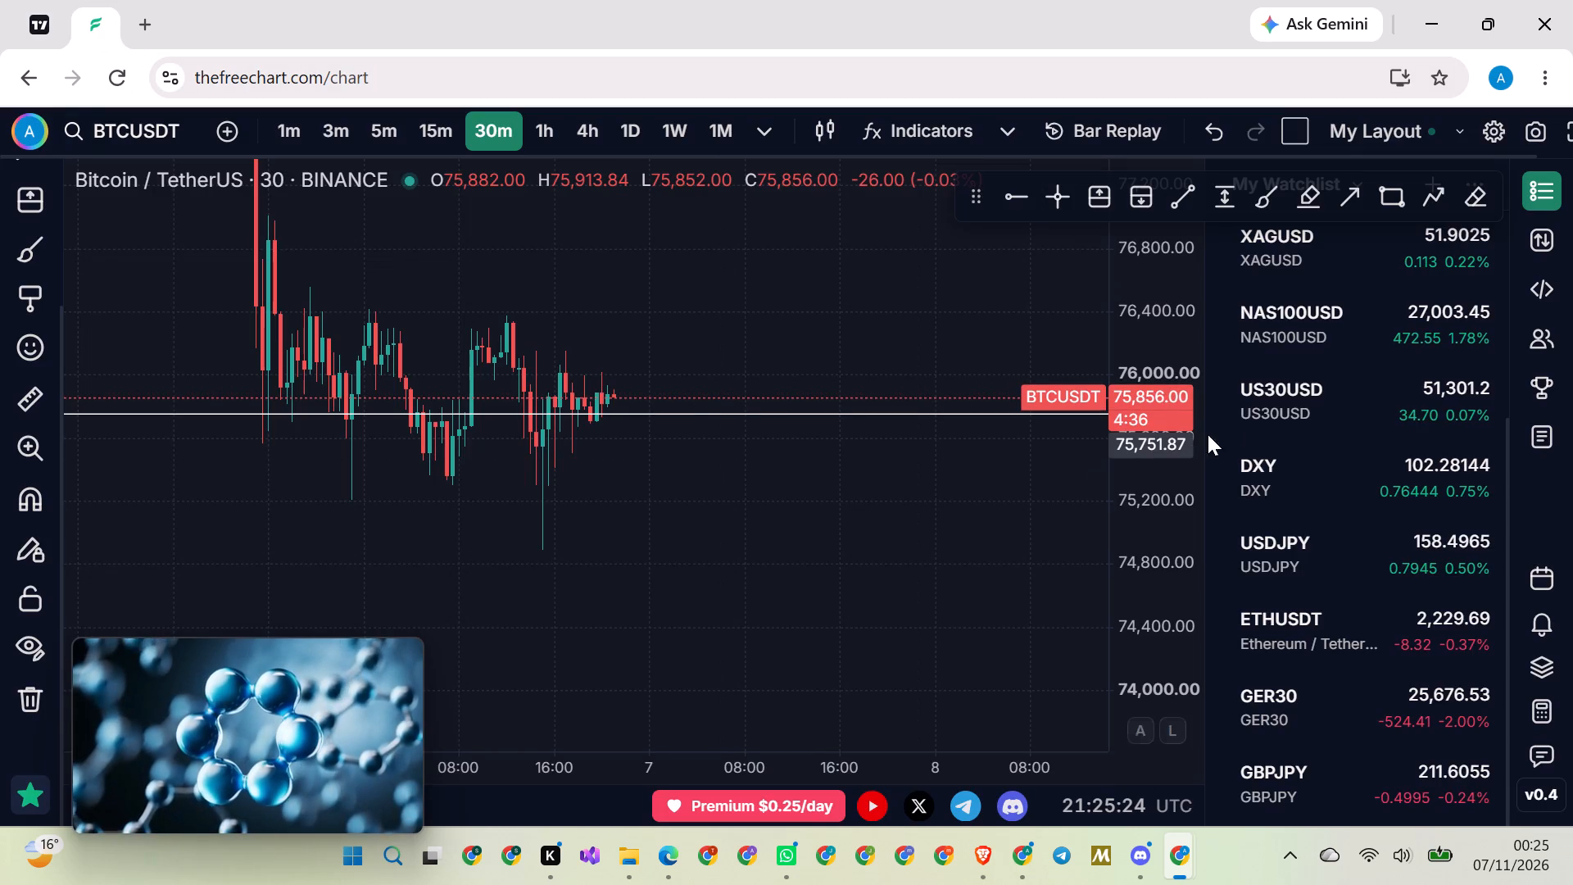
scroll(1302, 587, "down", 20)
scroll(1302, 587, "down", 8)
left_click(1284, 769)
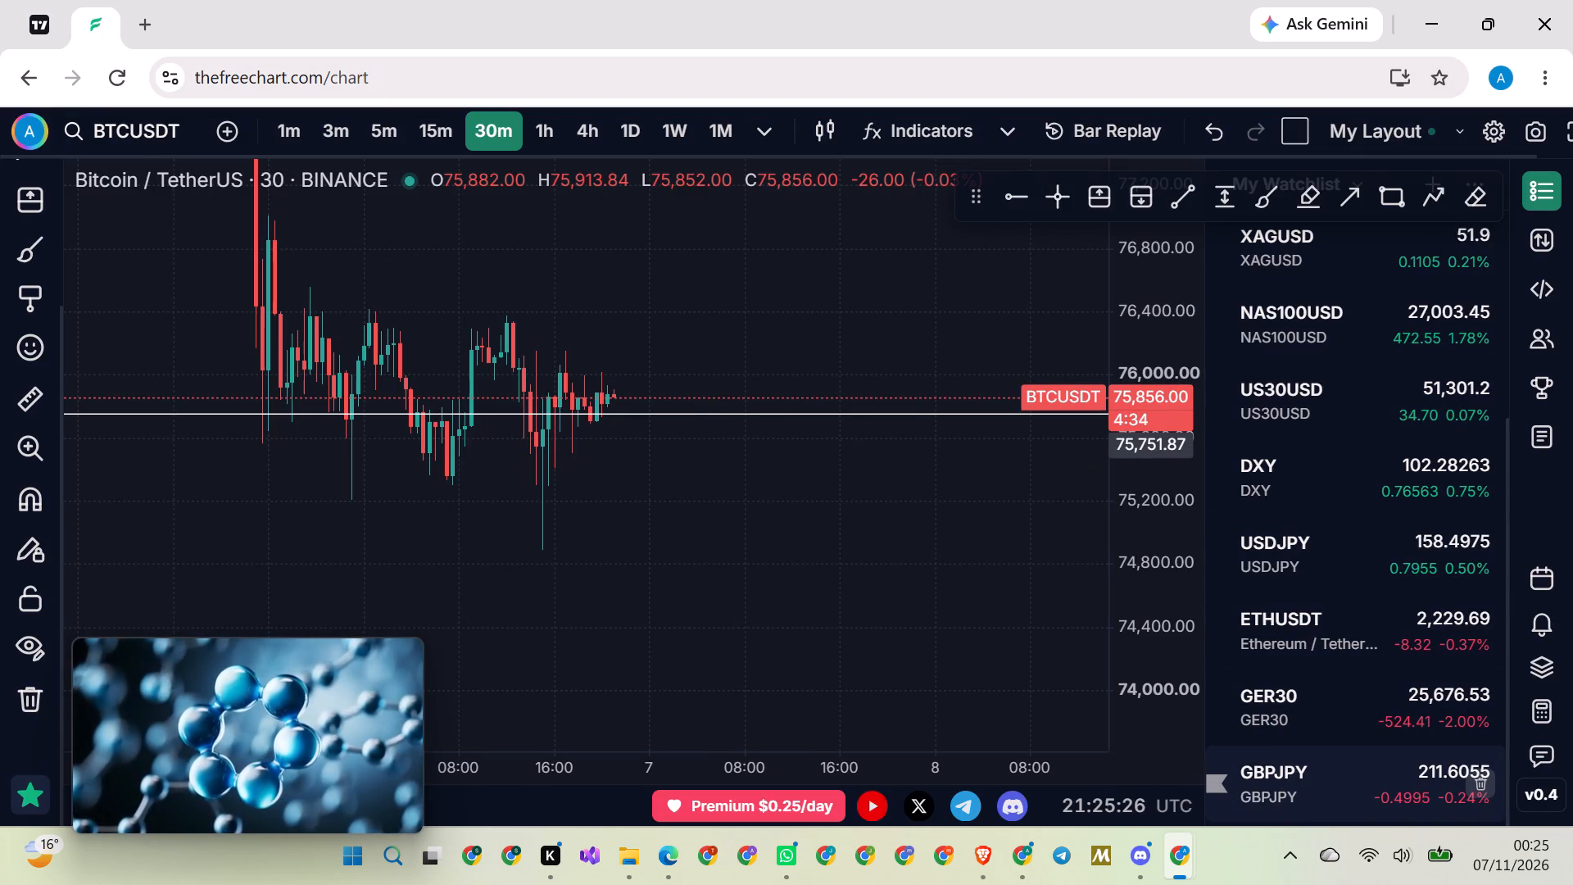
left_click_drag(968, 430, 904, 404)
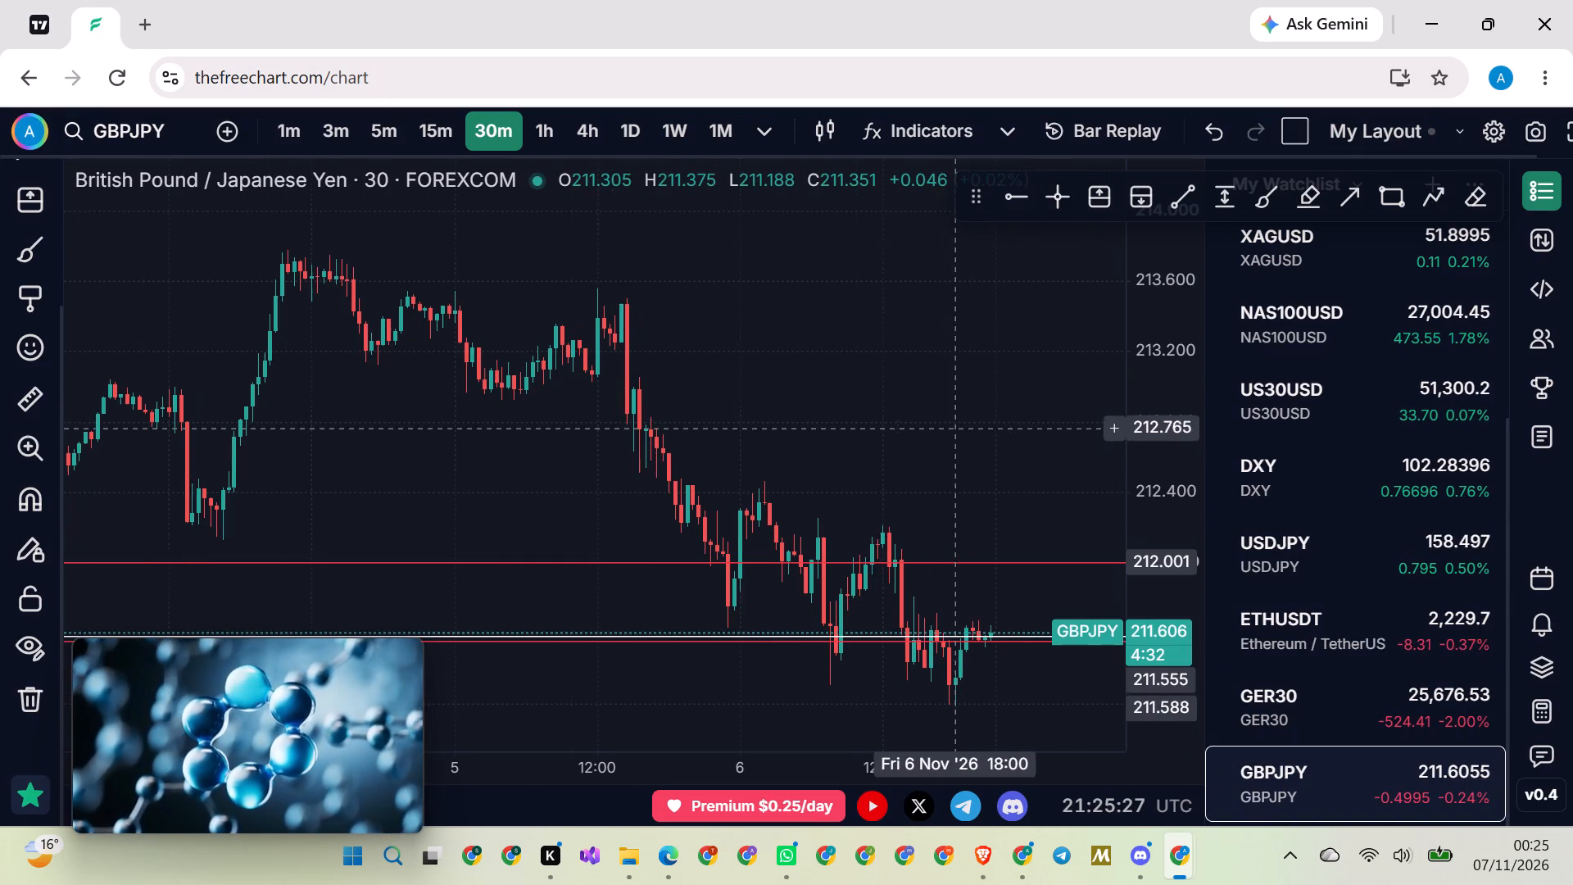
left_click_drag(904, 404, 848, 342)
left_click_drag(845, 351, 904, 288)
left_click_drag(1168, 308, 1167, 332)
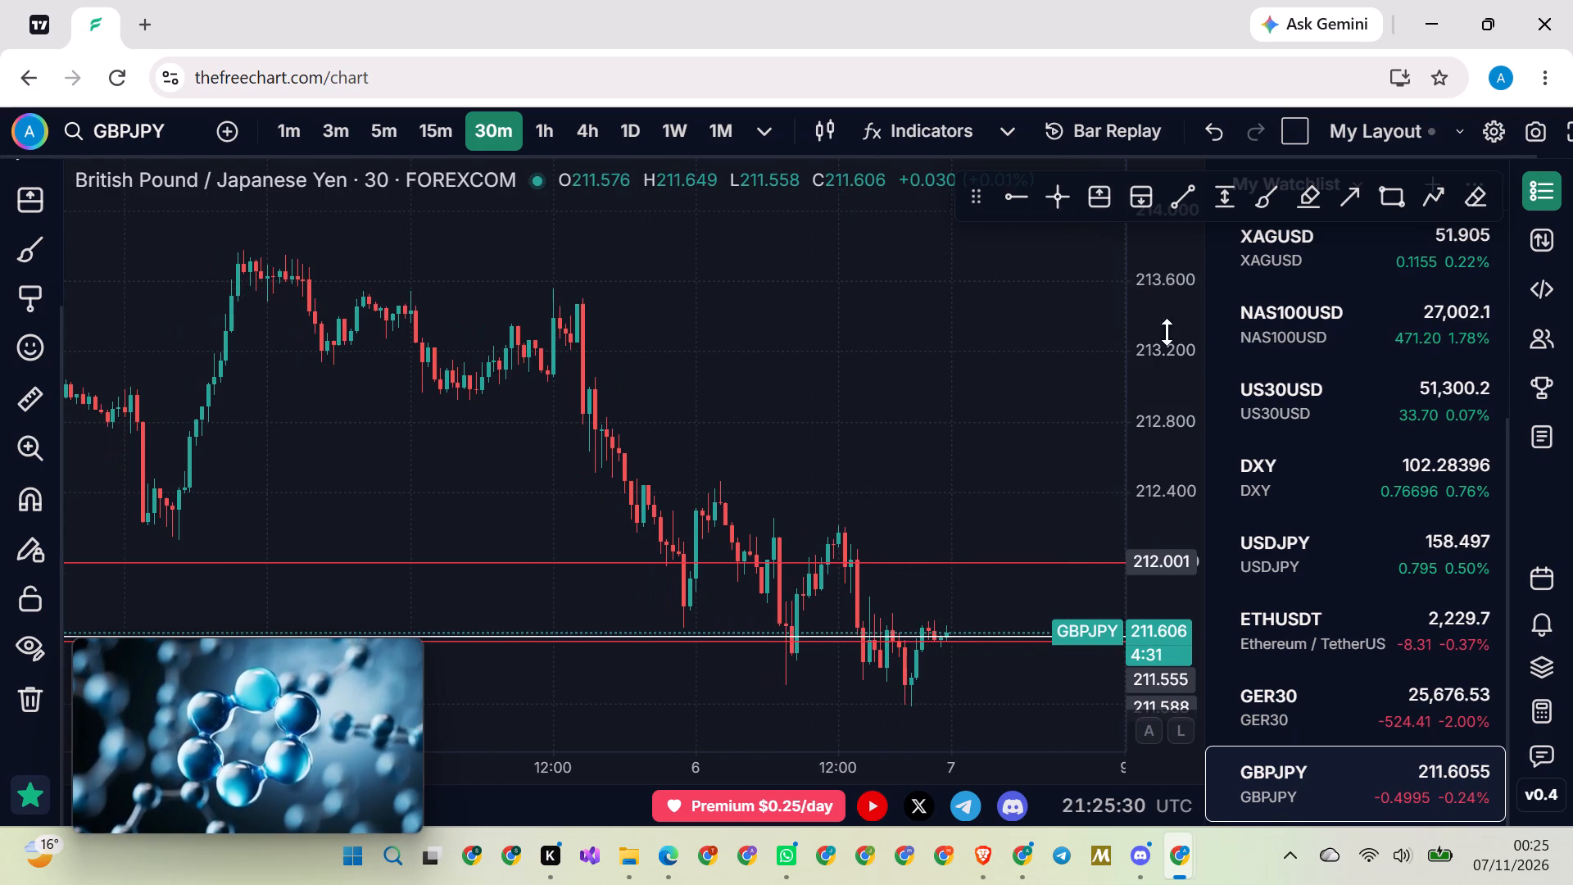
left_click_drag(1167, 332, 1103, 505)
scroll(605, 513, "down", 19)
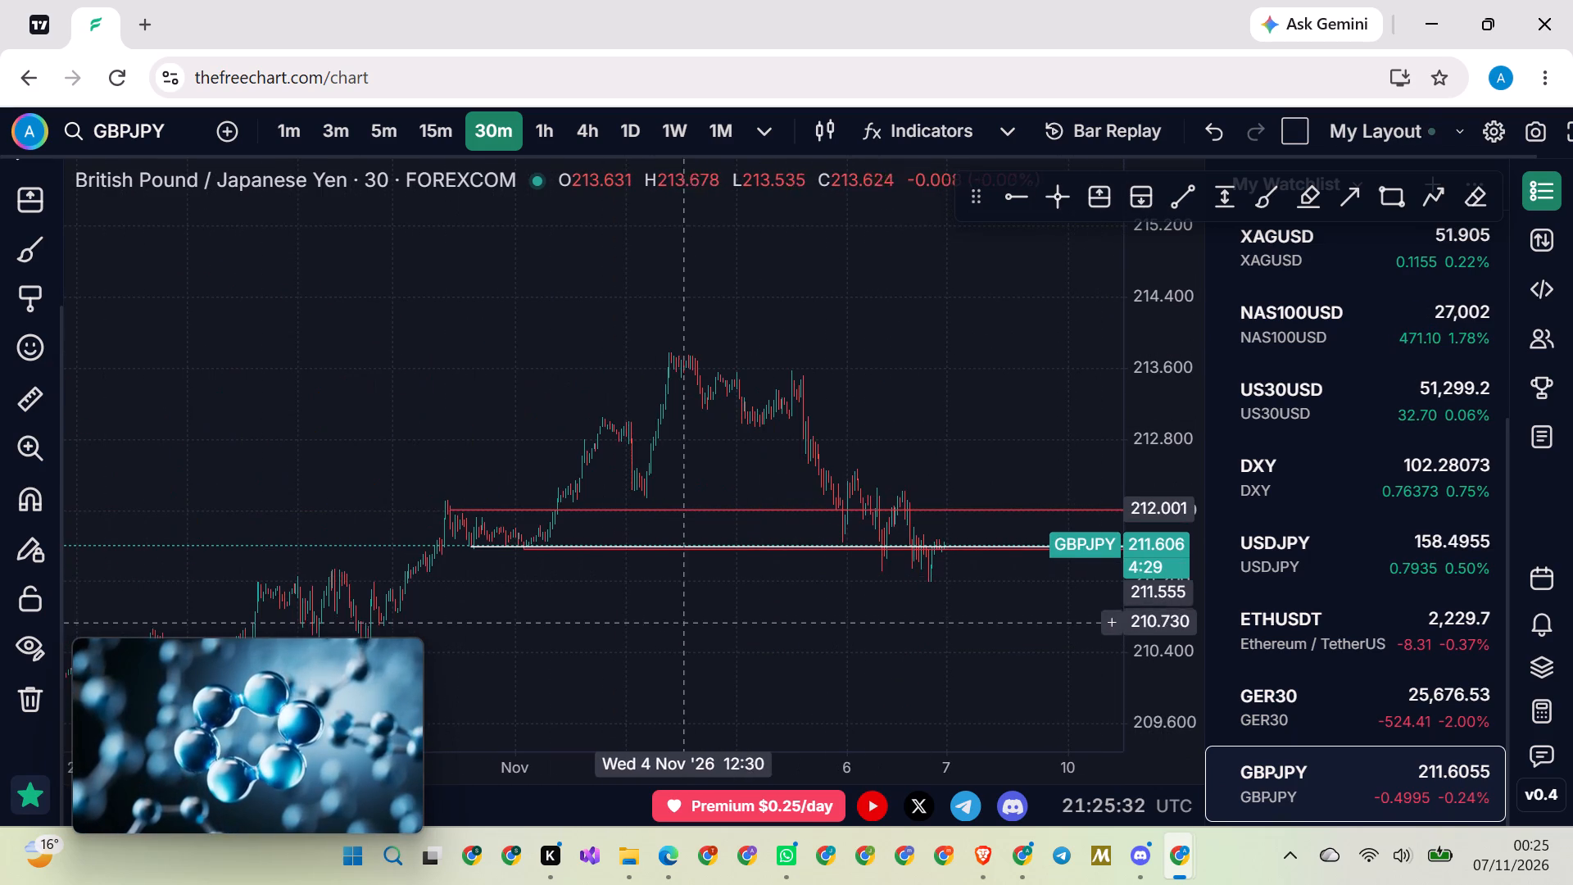
left_click_drag(693, 633, 719, 530)
left_click_drag(775, 568, 737, 545)
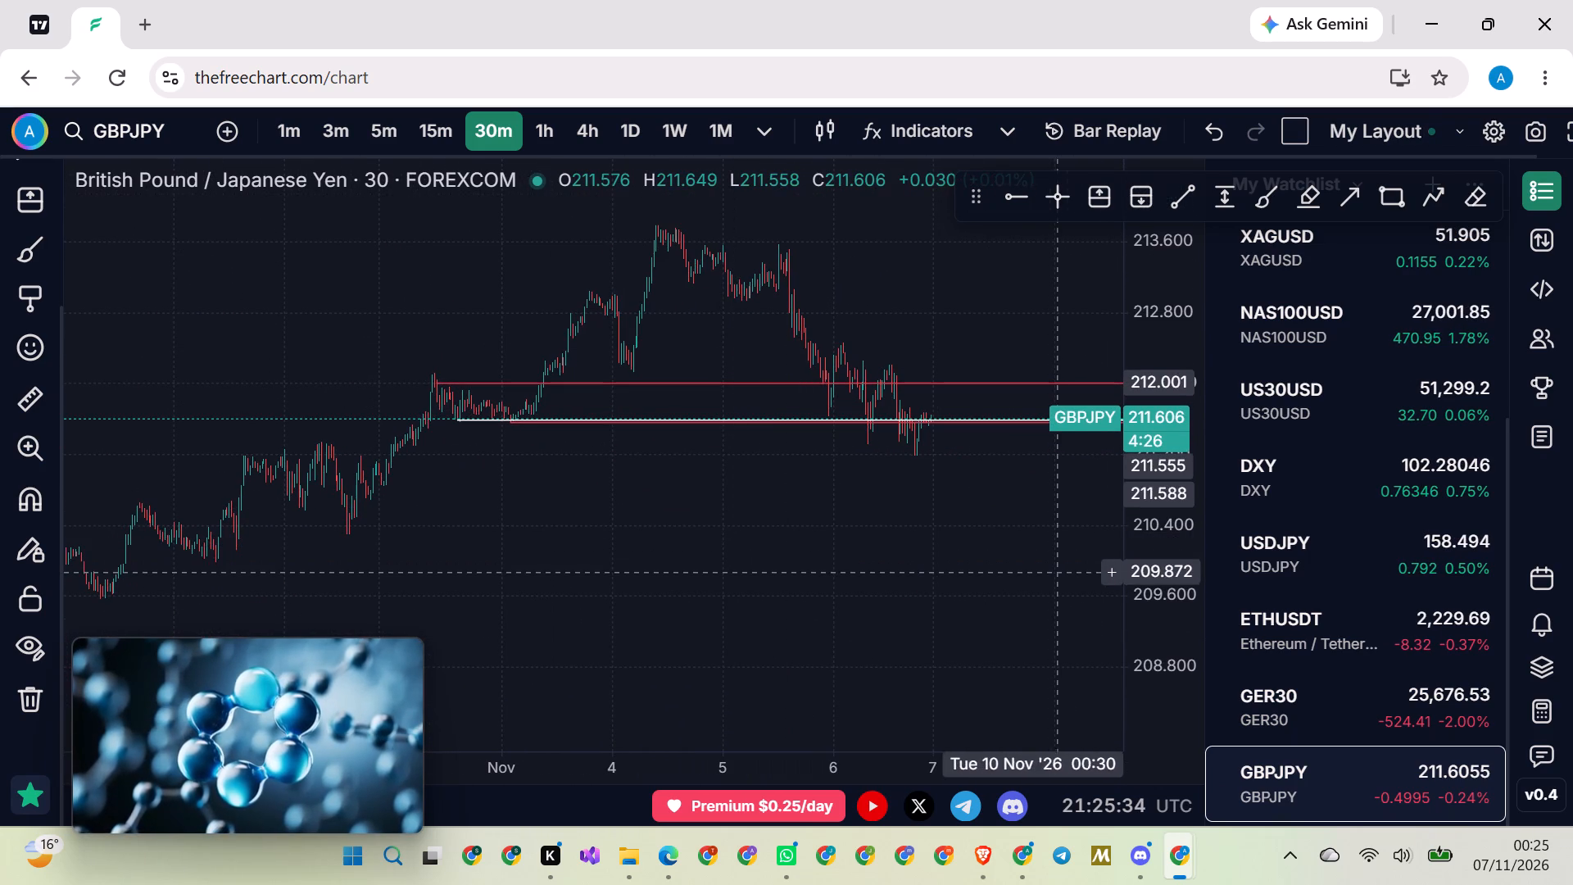
Examine the 6 November GBPJPY lows on the 30-minute chart against the 212.001, 211.588 and 211.555 rays.
scroll(1154, 529, "up", 20)
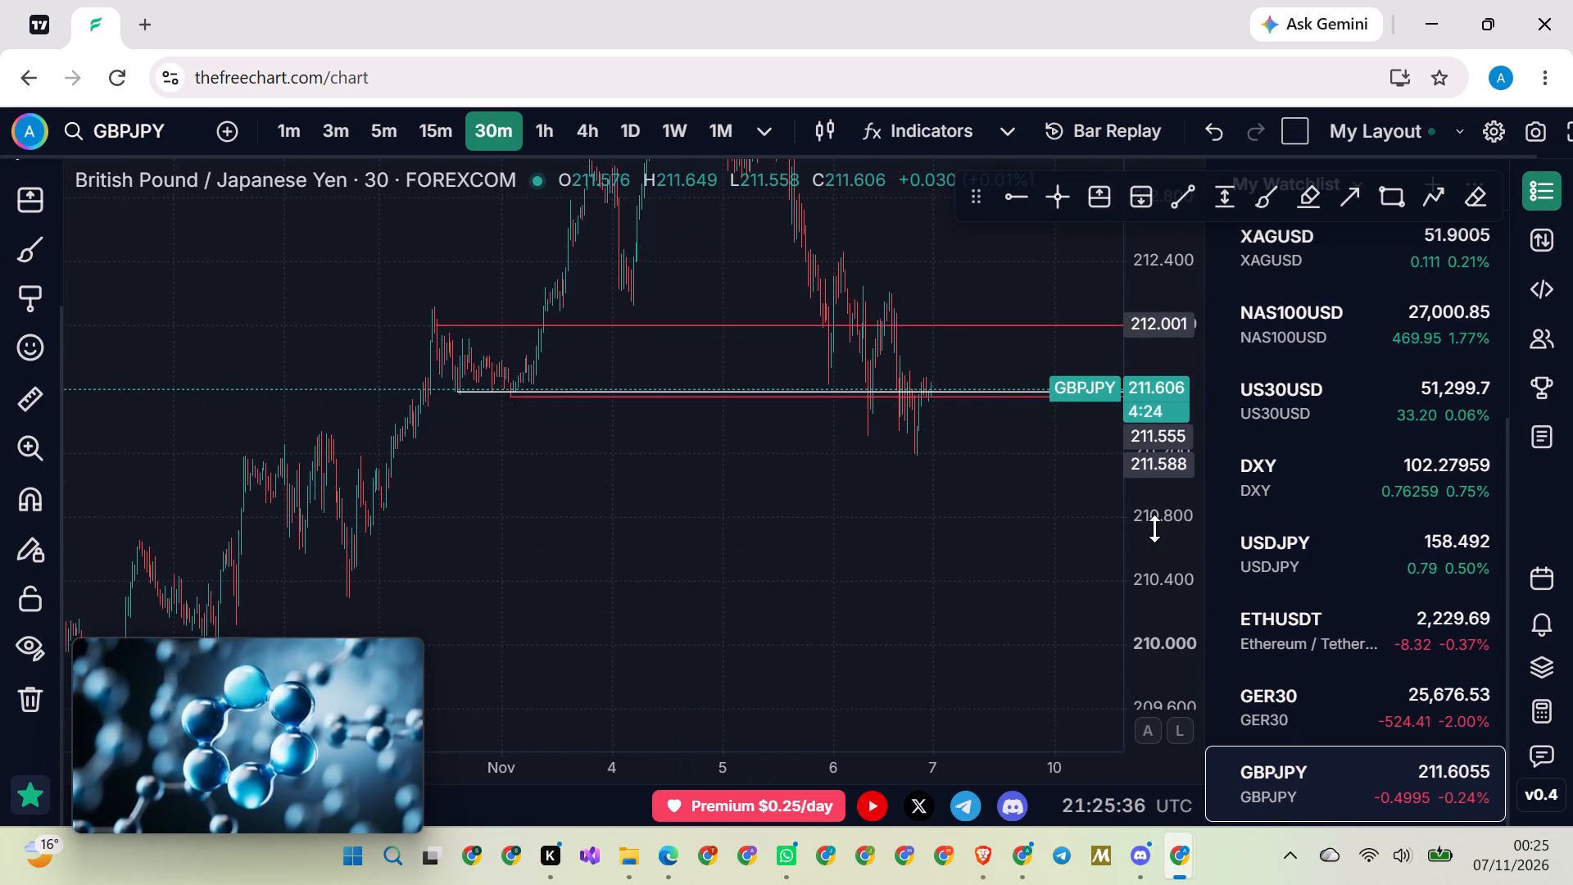
scroll(1154, 529, "up", 13)
scroll(764, 473, "up", 7)
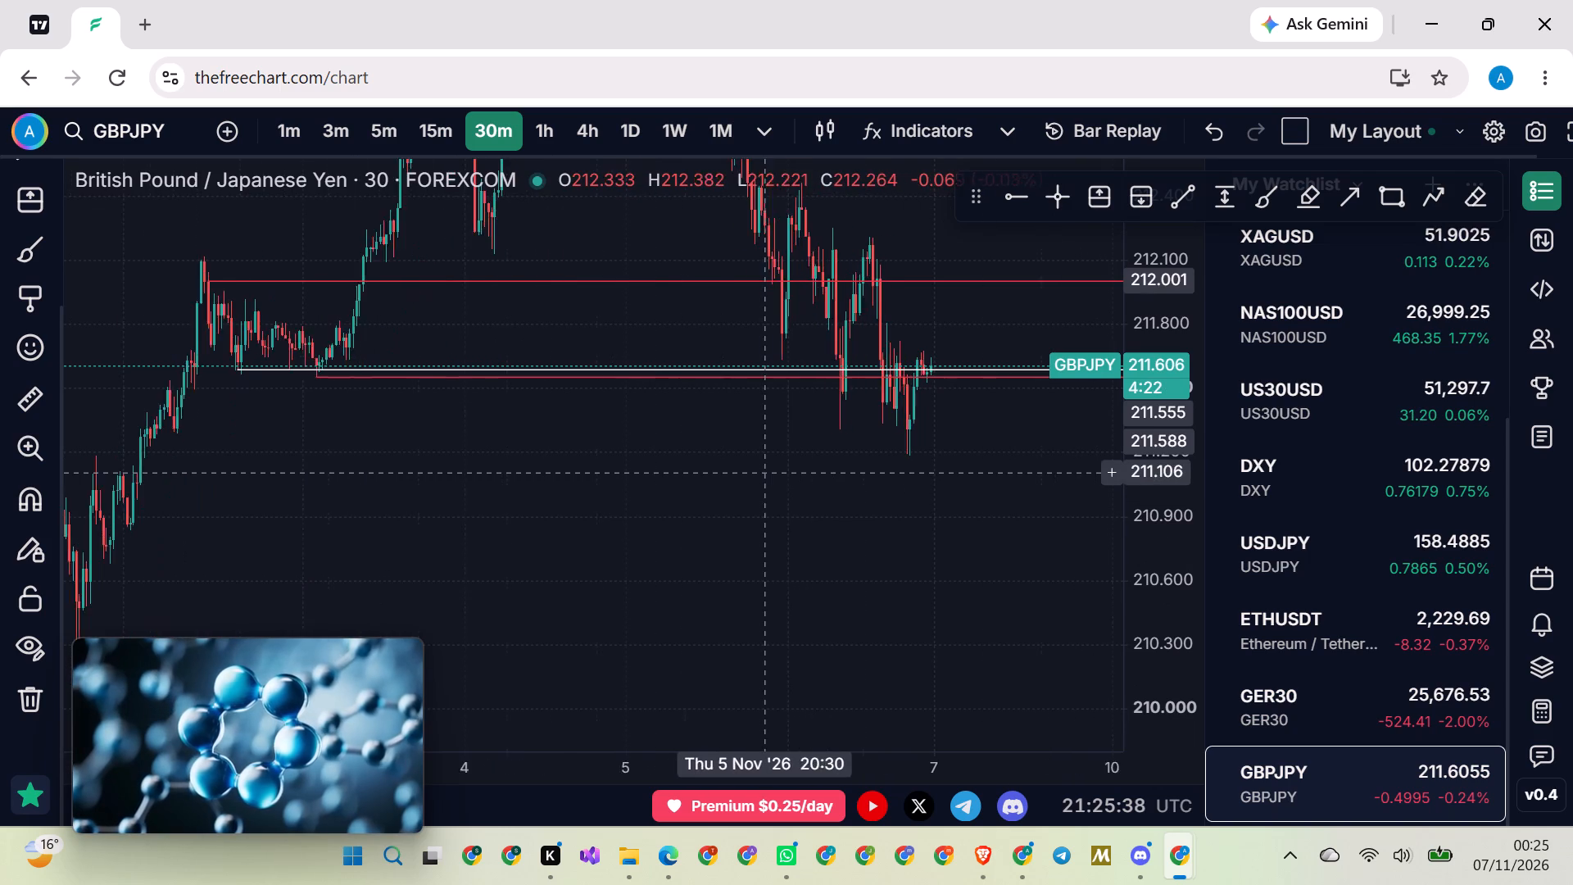
scroll(764, 473, "up", 7)
left_click_drag(865, 488, 755, 524)
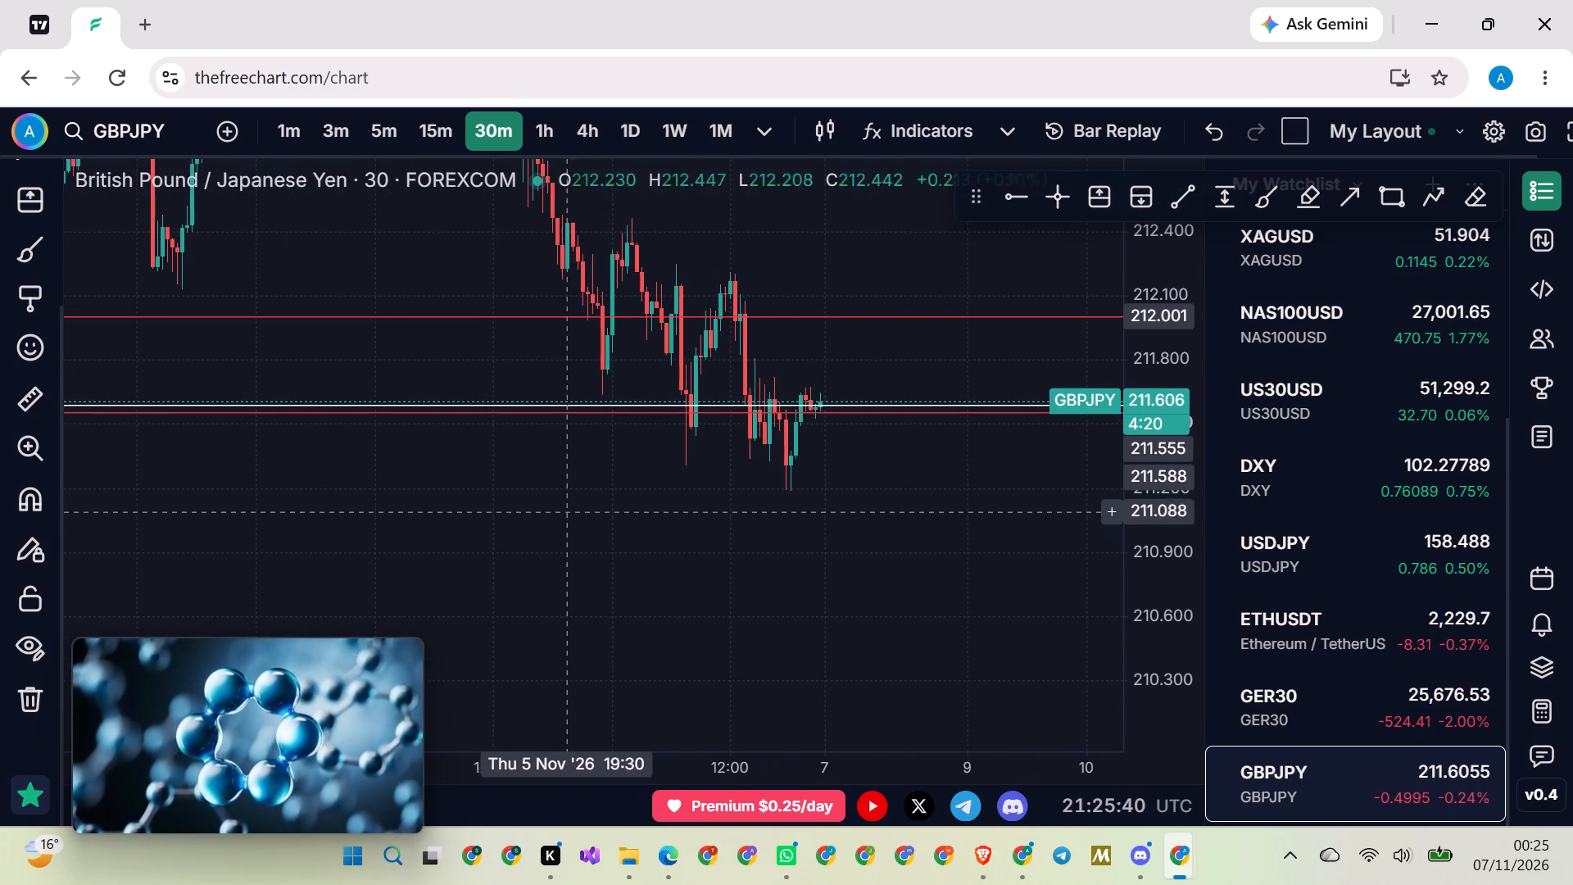
left_click_drag(566, 502, 449, 500)
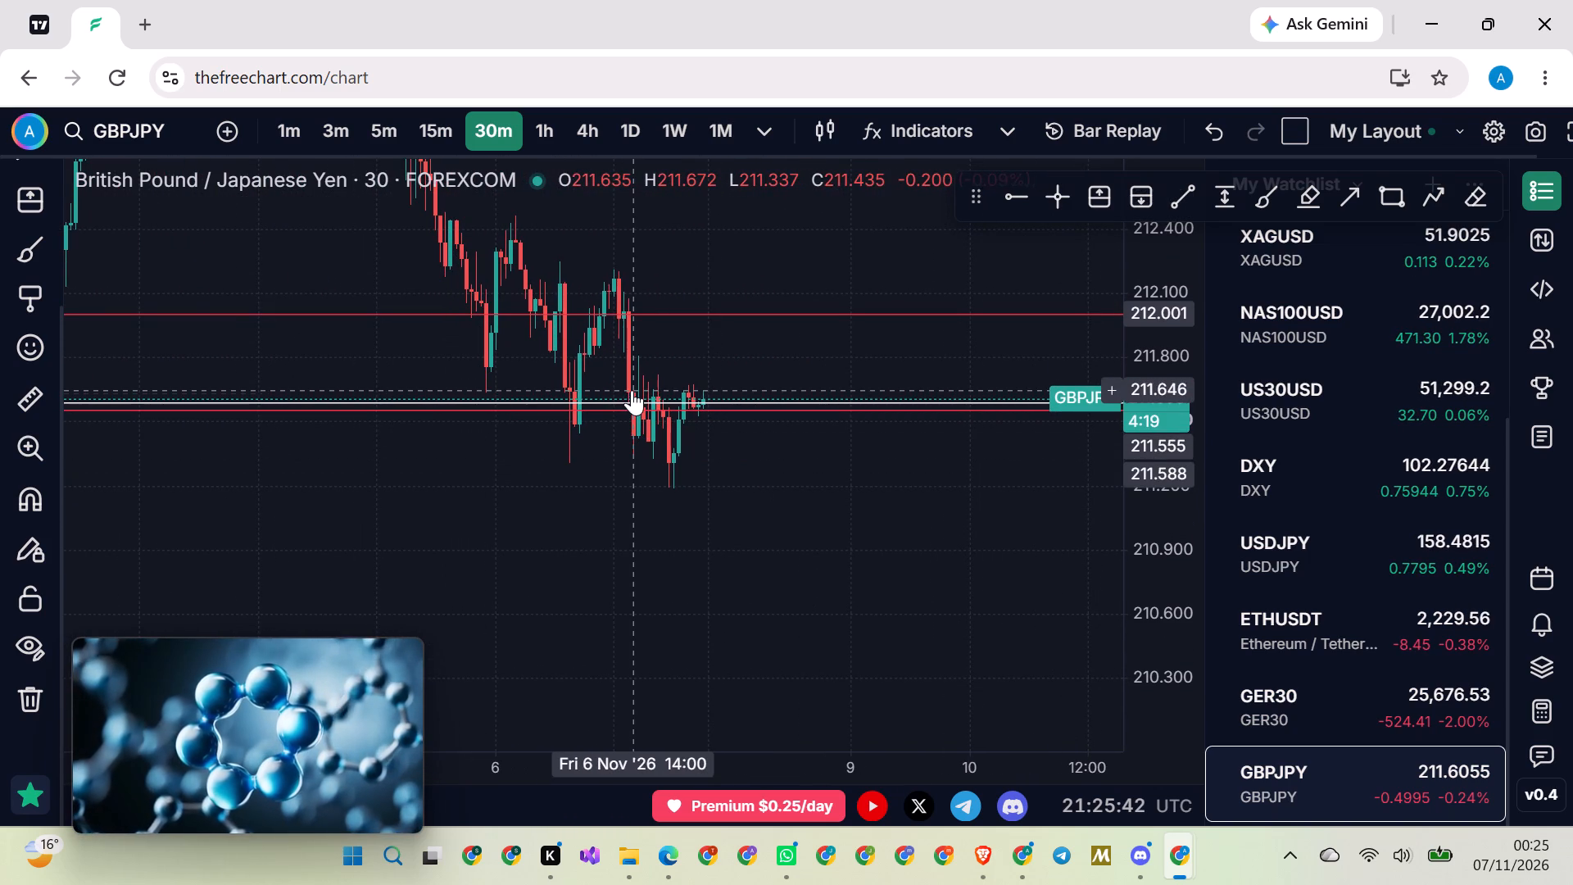
scroll(632, 387, "down", 10)
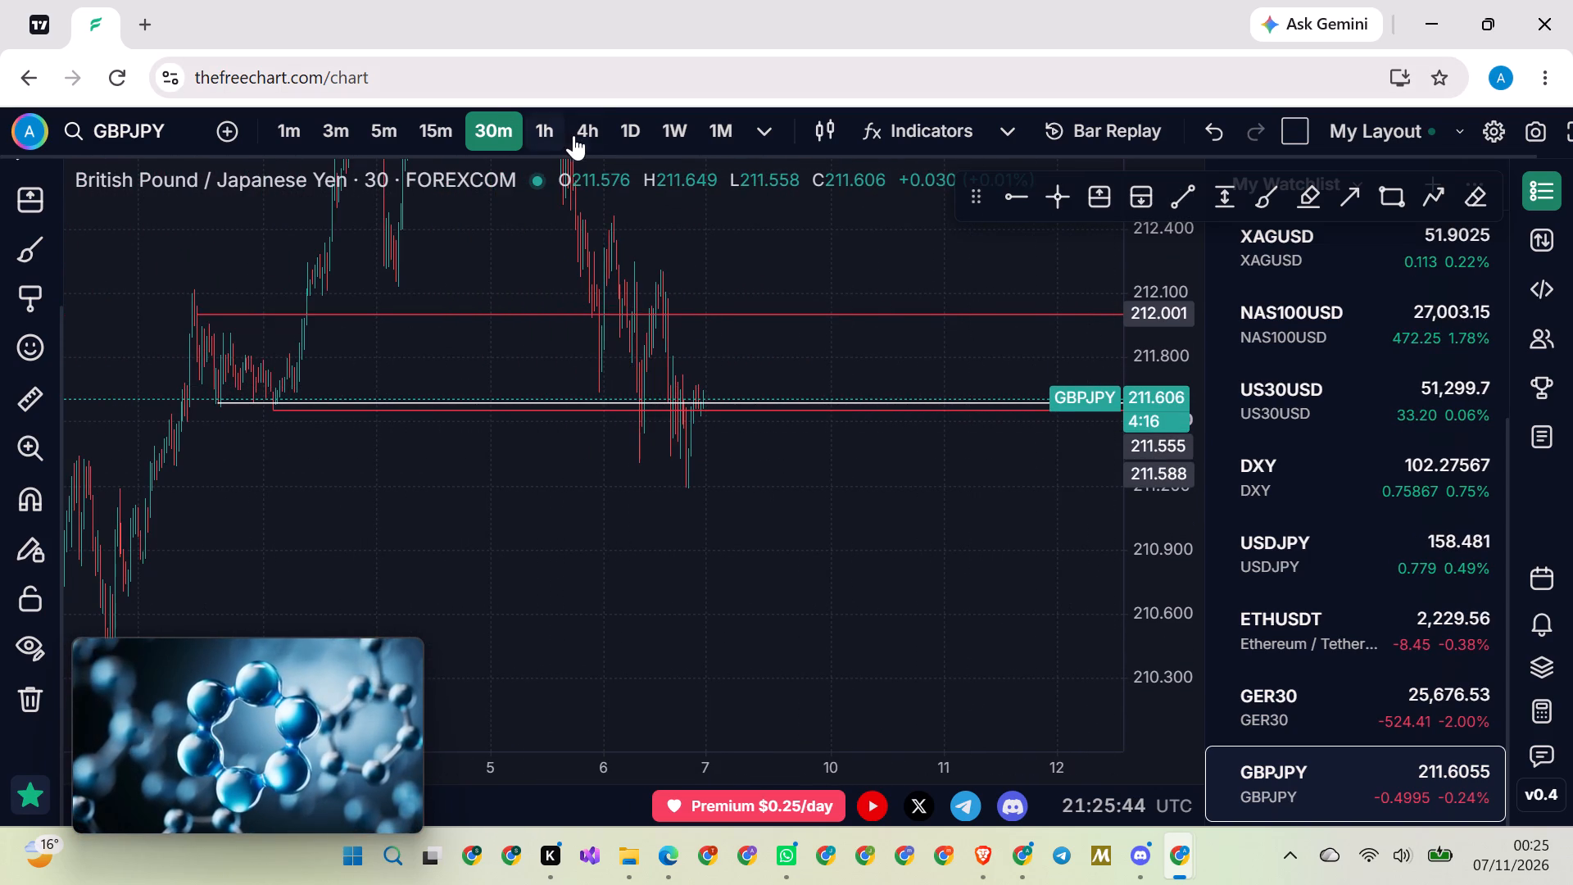
Switch GBPJPY to the 4-hour timeframe and examine the decline from the November high towards the horizontal rays.
left_click(582, 133)
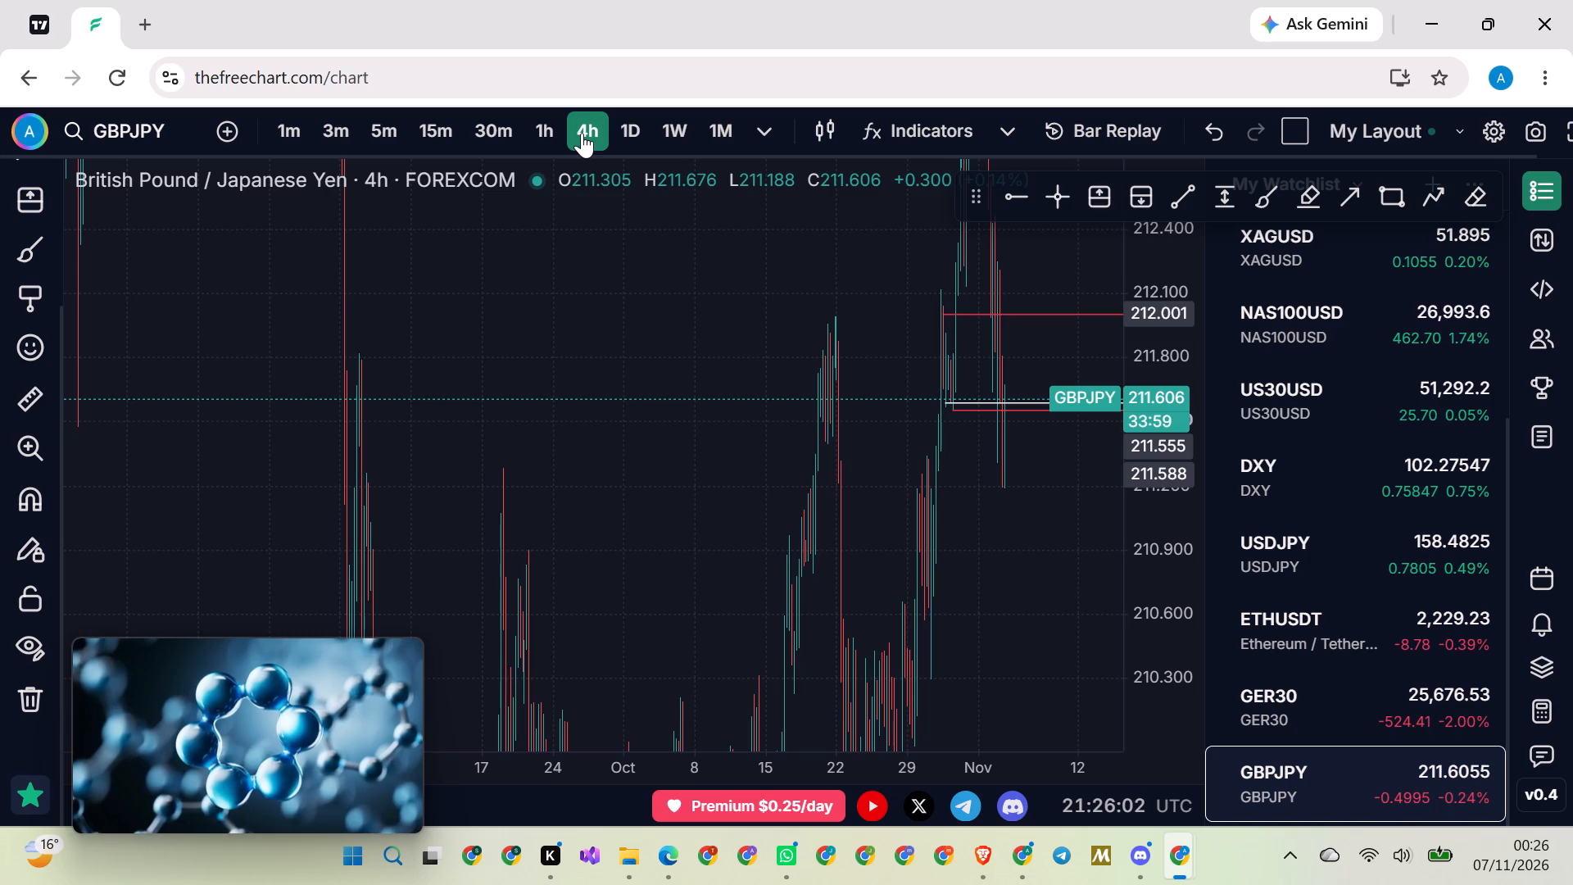
scroll(536, 330, "up", 7)
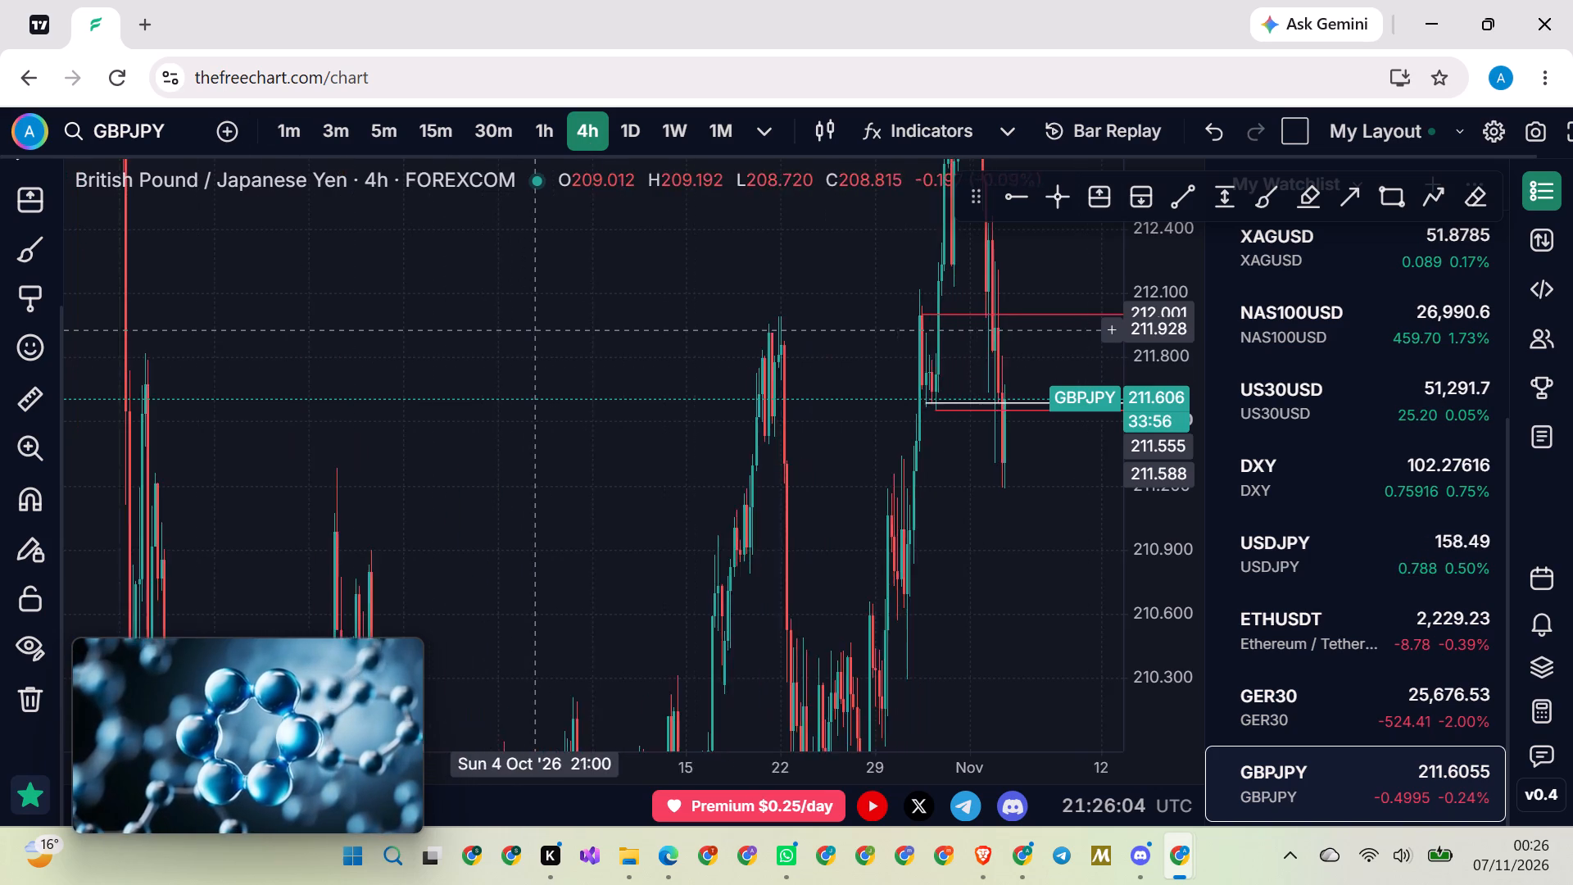
scroll(536, 330, "up", 20)
scroll(536, 330, "up", 10)
left_click_drag(881, 488, 827, 493)
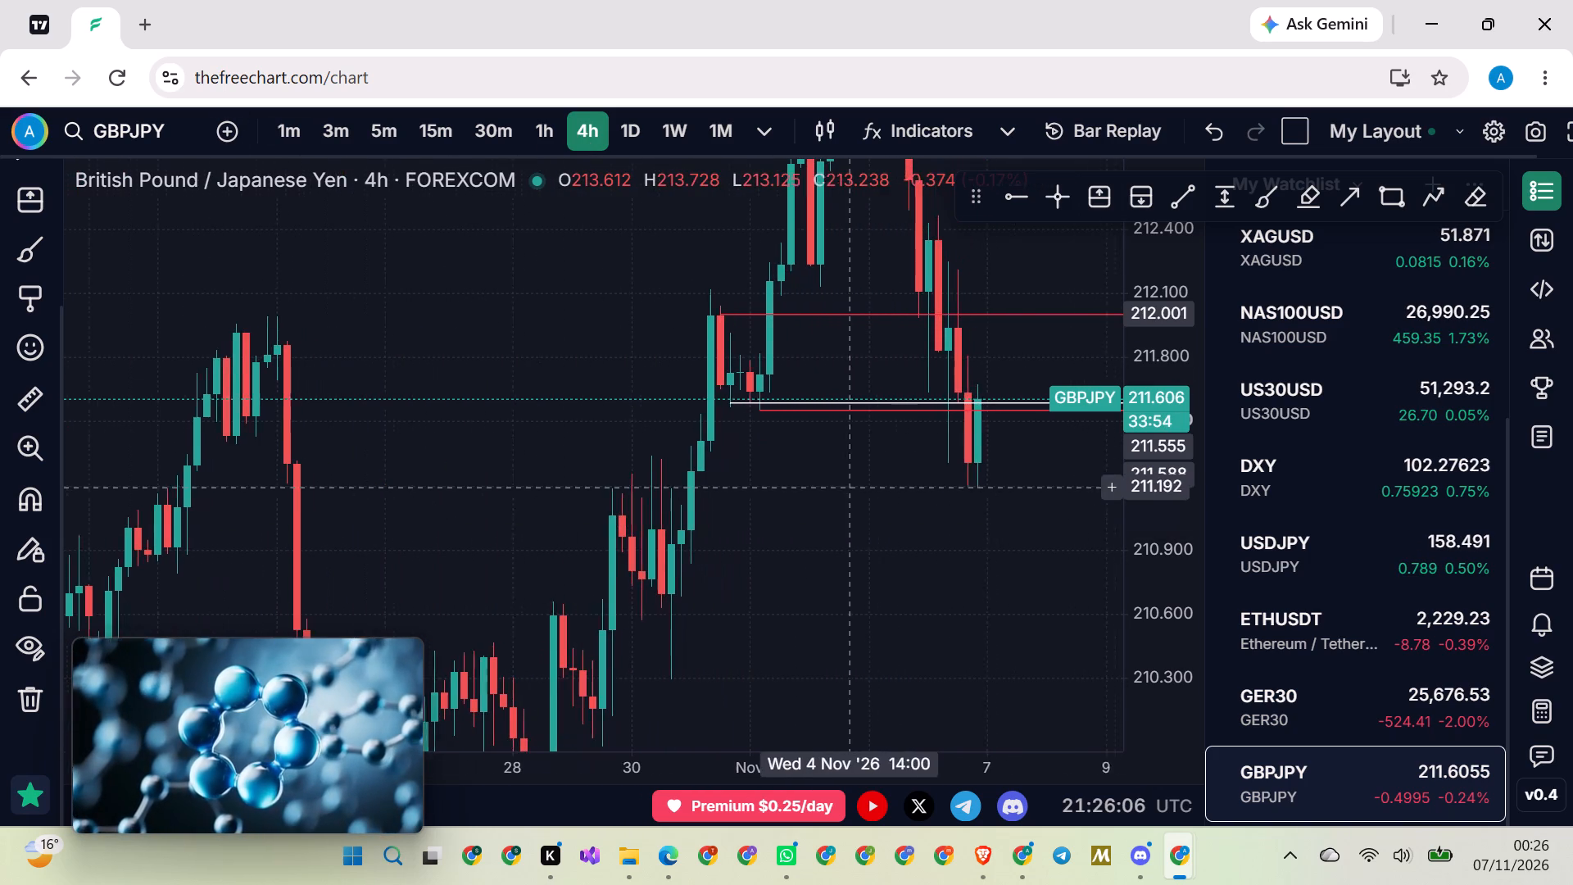
left_click_drag(827, 493, 722, 524)
left_click_drag(1165, 499, 1058, 701)
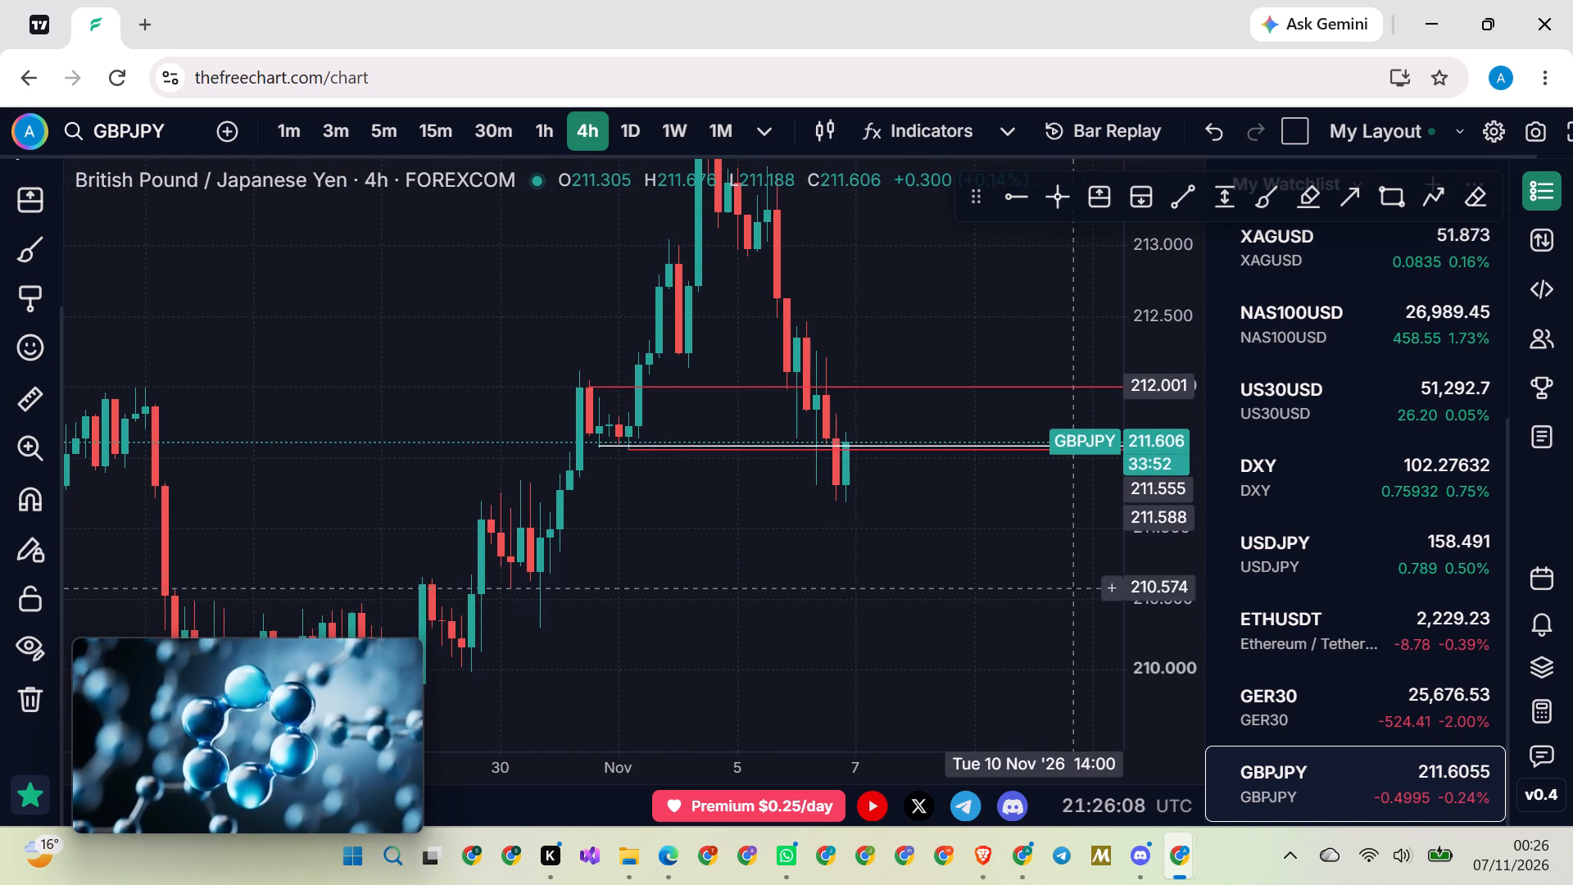
left_click(1149, 542)
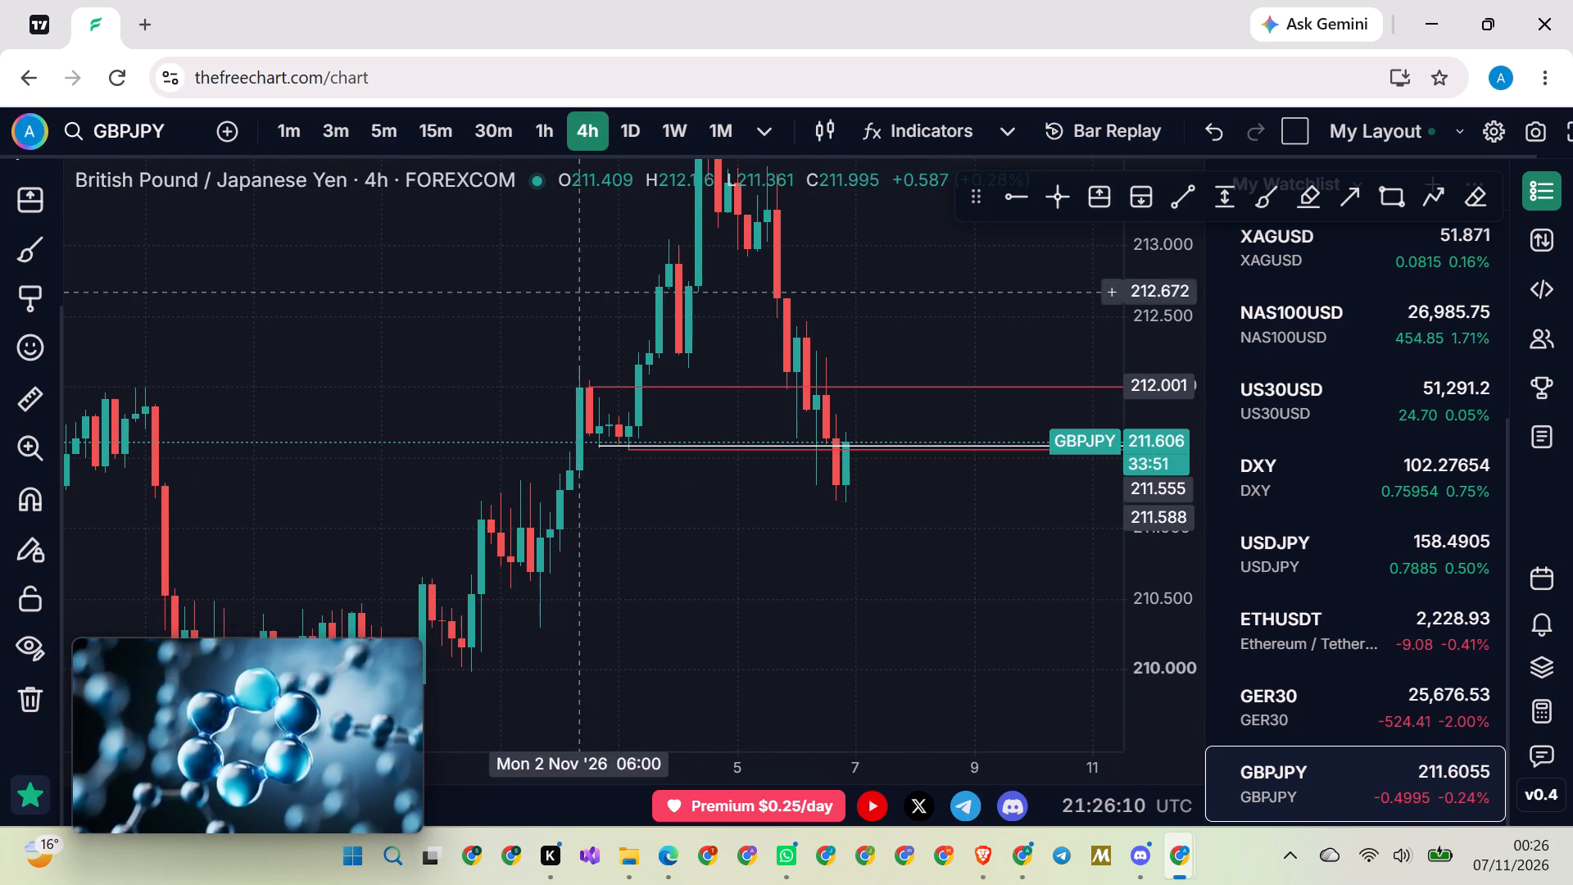
Switch GBPJPY to the daily timeframe and examine the late October to early November candles around the rays.
left_click(631, 136)
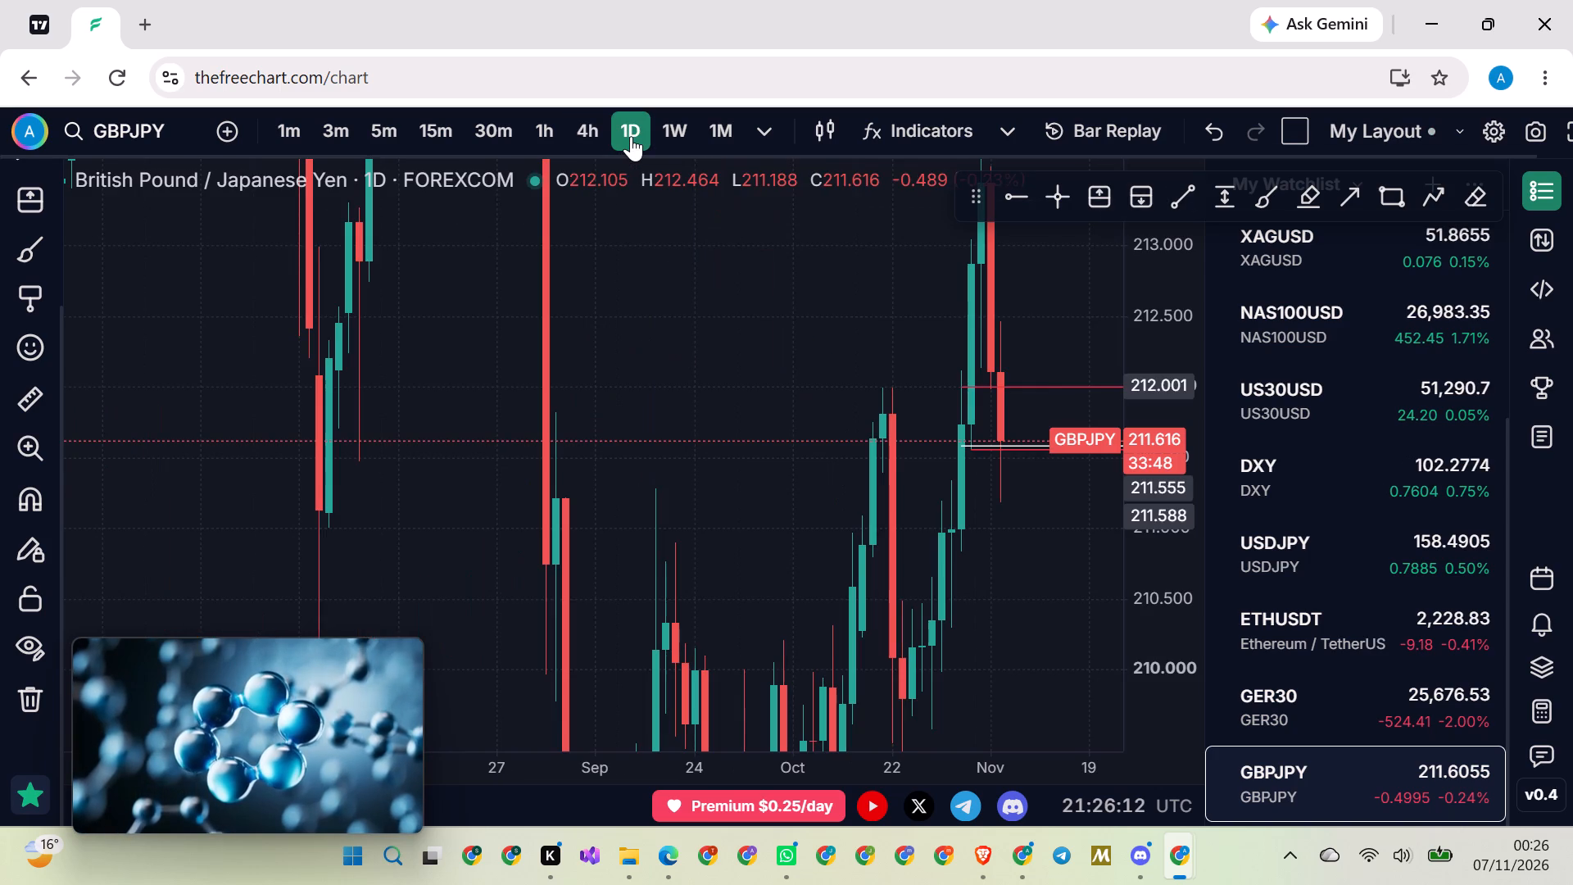
scroll(665, 305, "up", 14)
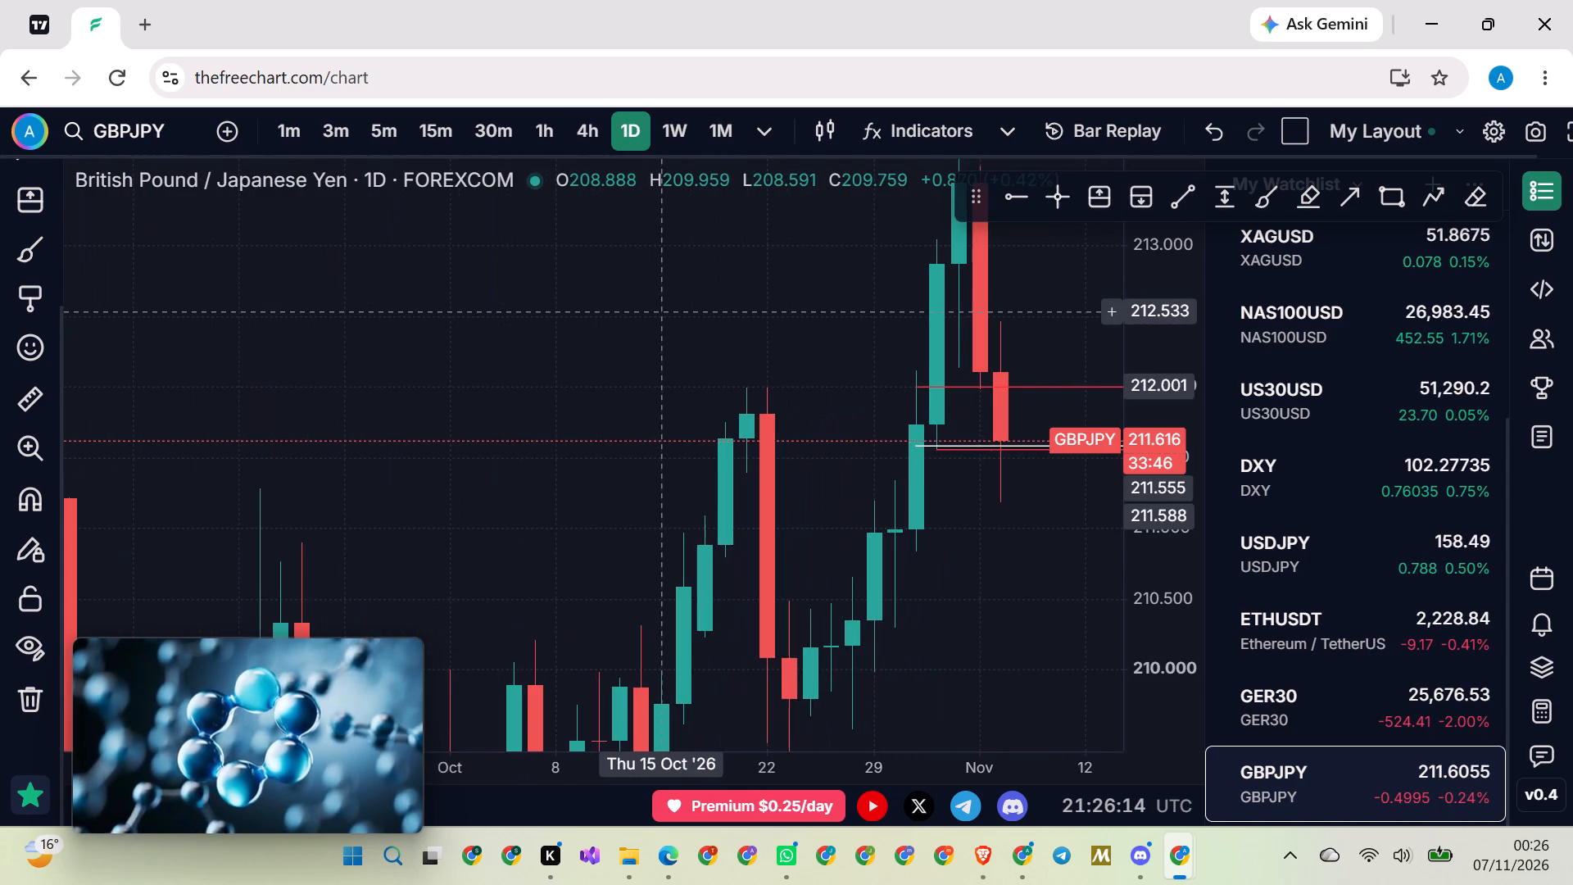
left_click_drag(660, 311, 469, 311)
scroll(487, 312, "up", 2)
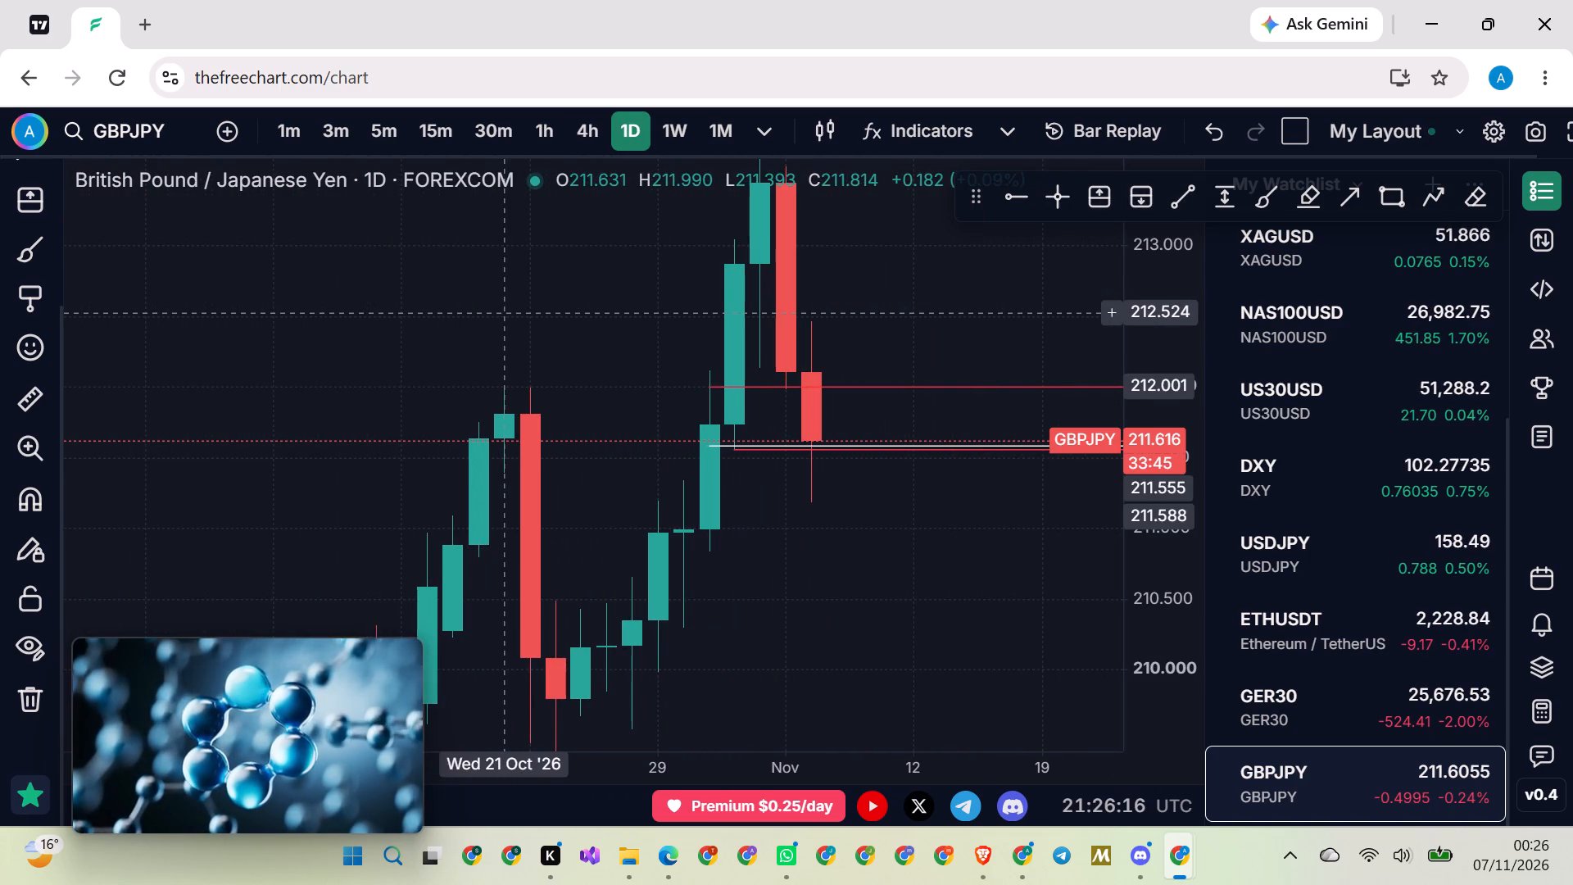
scroll(493, 310, "up", 4)
left_click_drag(517, 319, 418, 322)
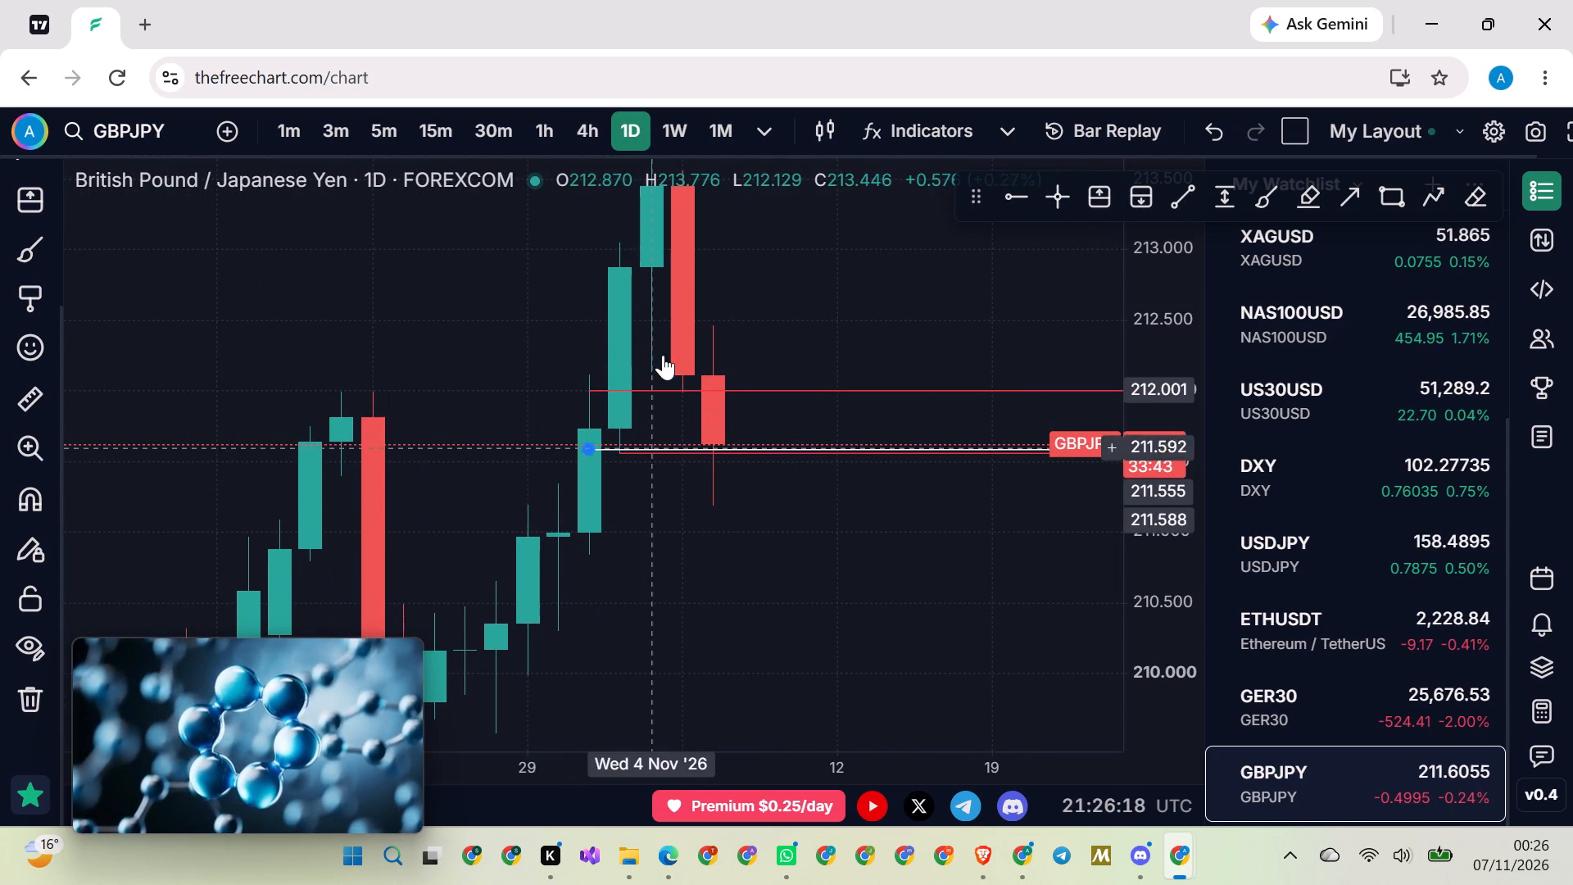
Return to the 30-minute GBPJPY chart and delete the white horizontal ray at 211.588.
left_click(583, 136)
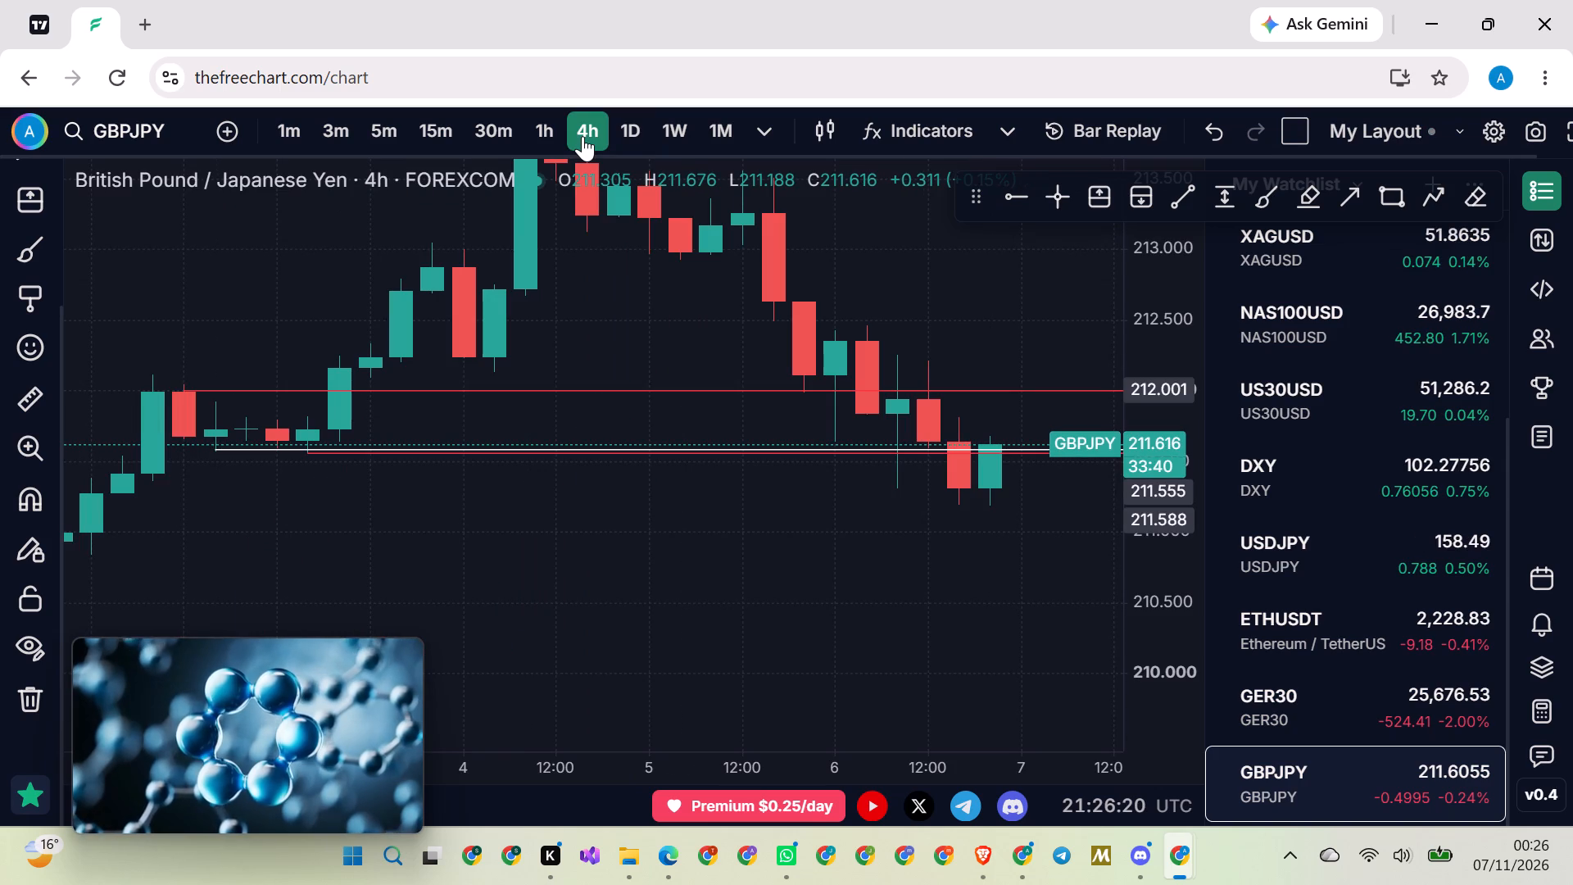
left_click(484, 136)
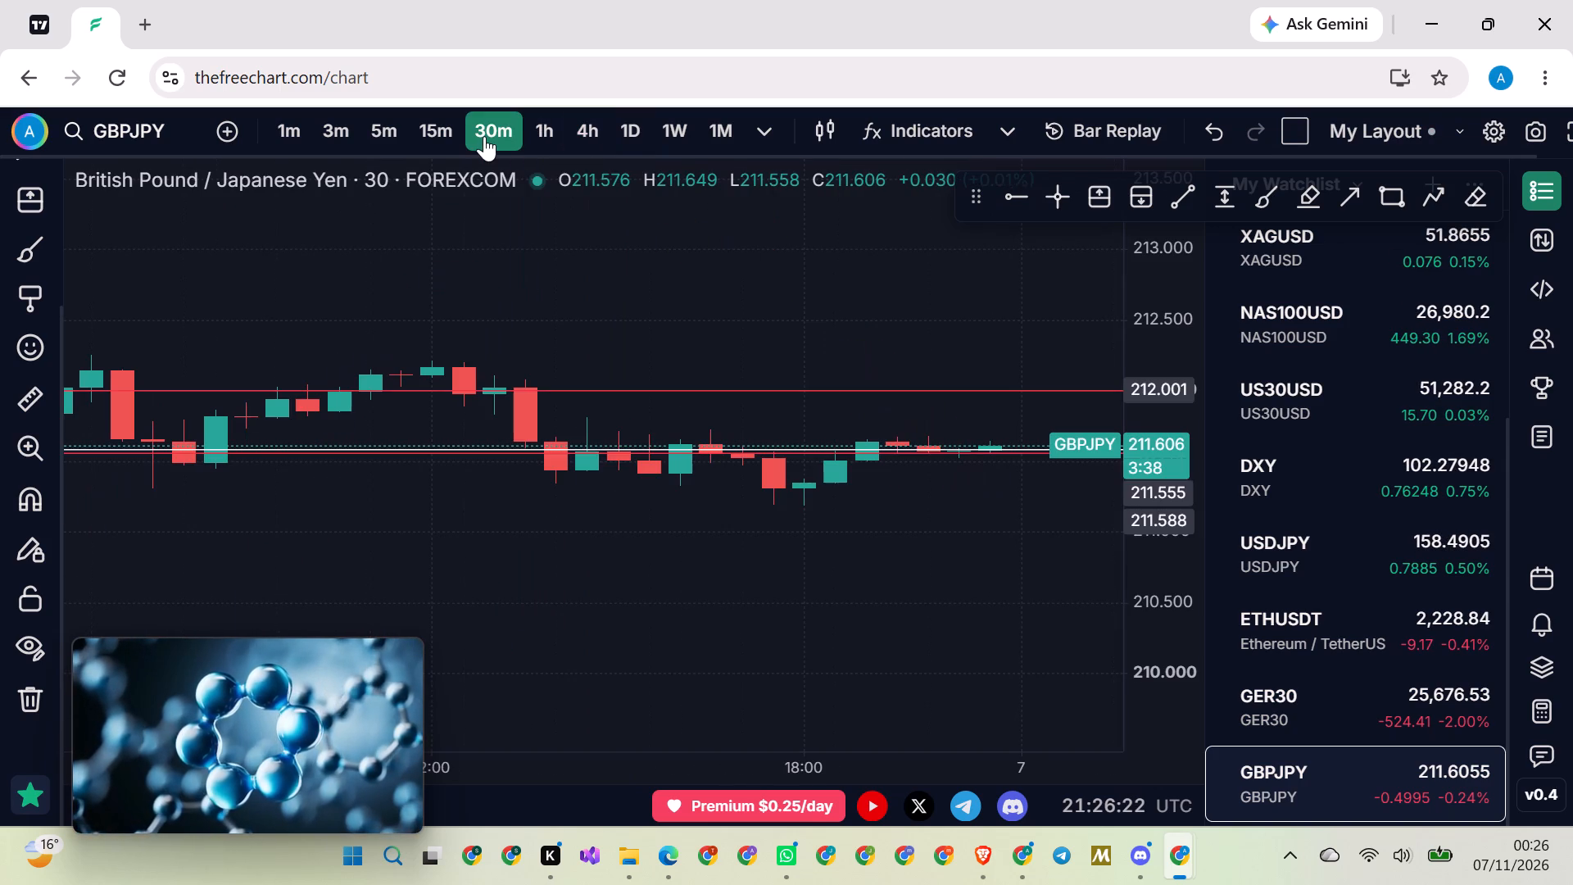
scroll(564, 253, "down", 20)
scroll(564, 253, "down", 20)
scroll(564, 253, "down", 20)
scroll(623, 393, "up", 20)
scroll(623, 393, "up", 6)
scroll(624, 402, "down", 16)
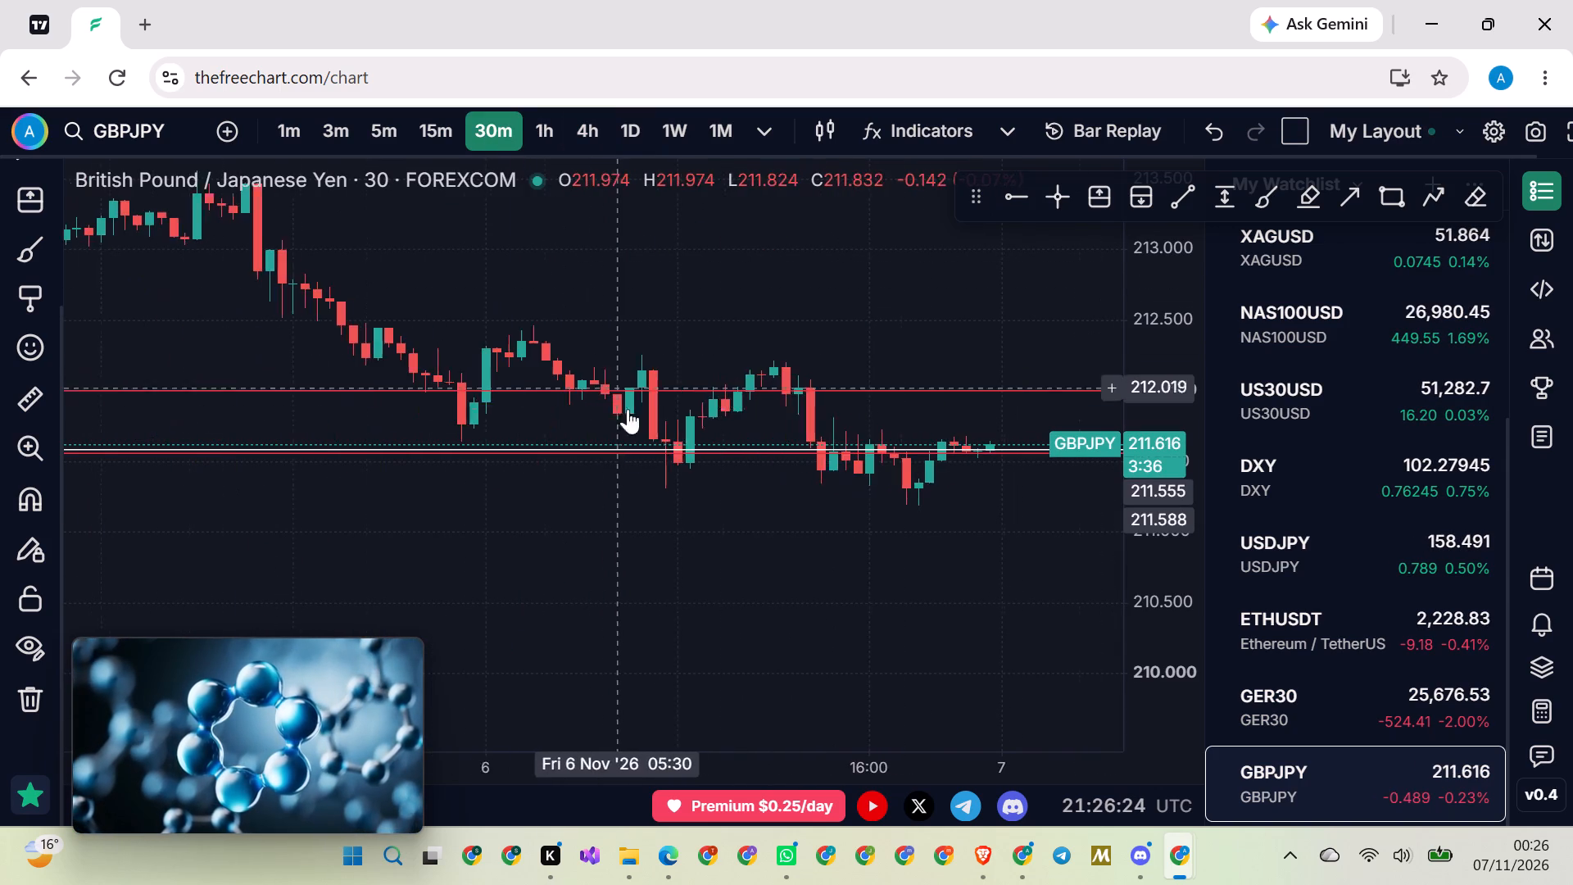
scroll(631, 422, "up", 9)
scroll(682, 503, "down", 20)
scroll(682, 503, "down", 20)
scroll(682, 503, "down", 4)
scroll(718, 577, "down", 3)
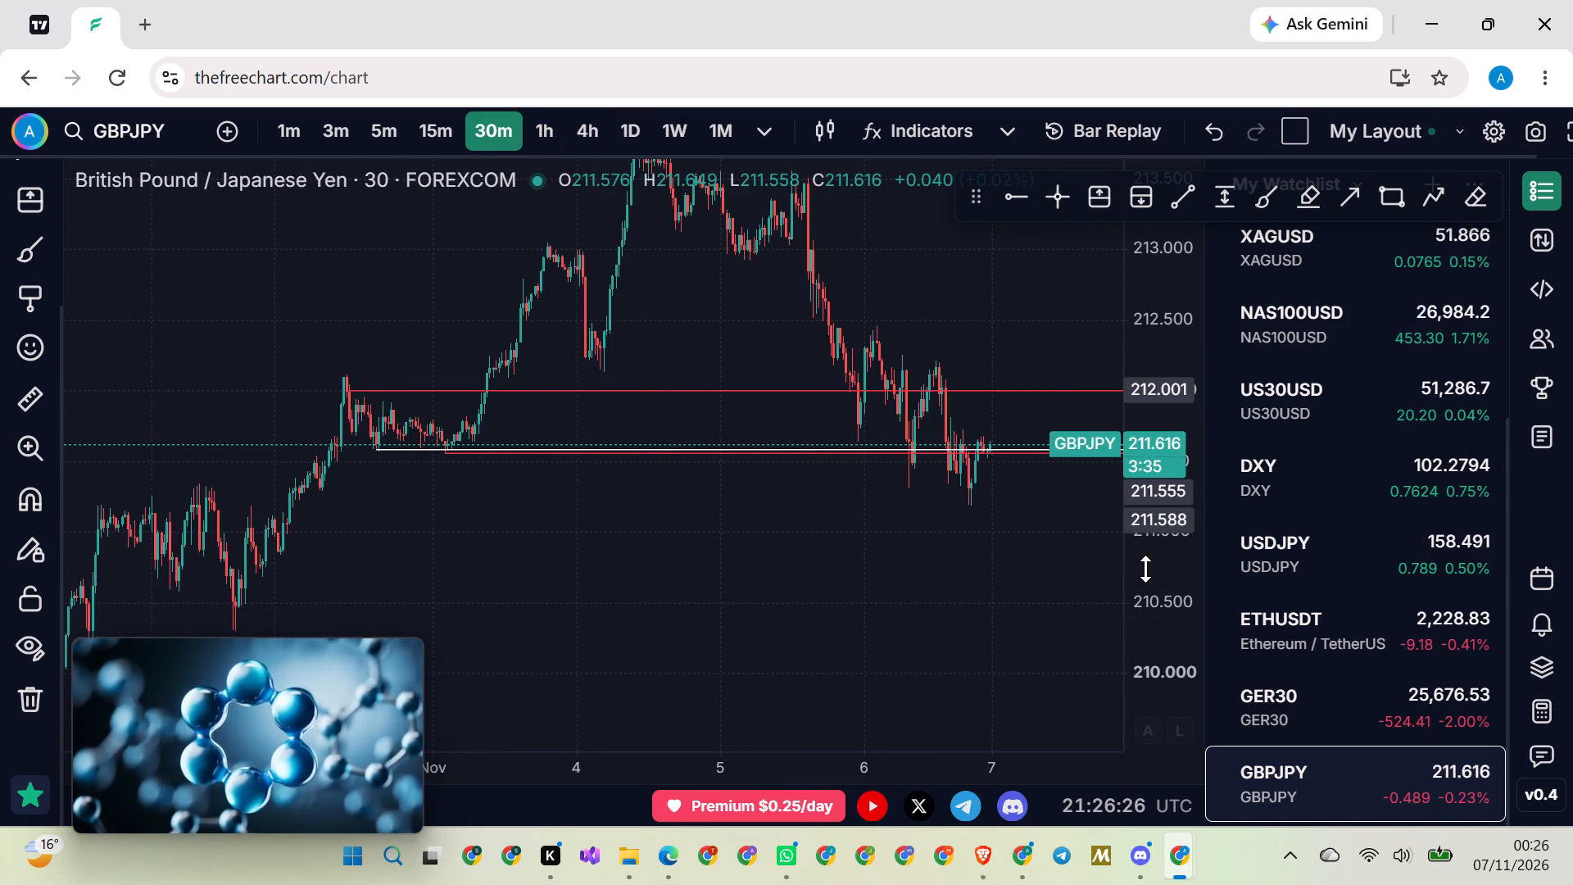
scroll(1148, 565, "up", 13)
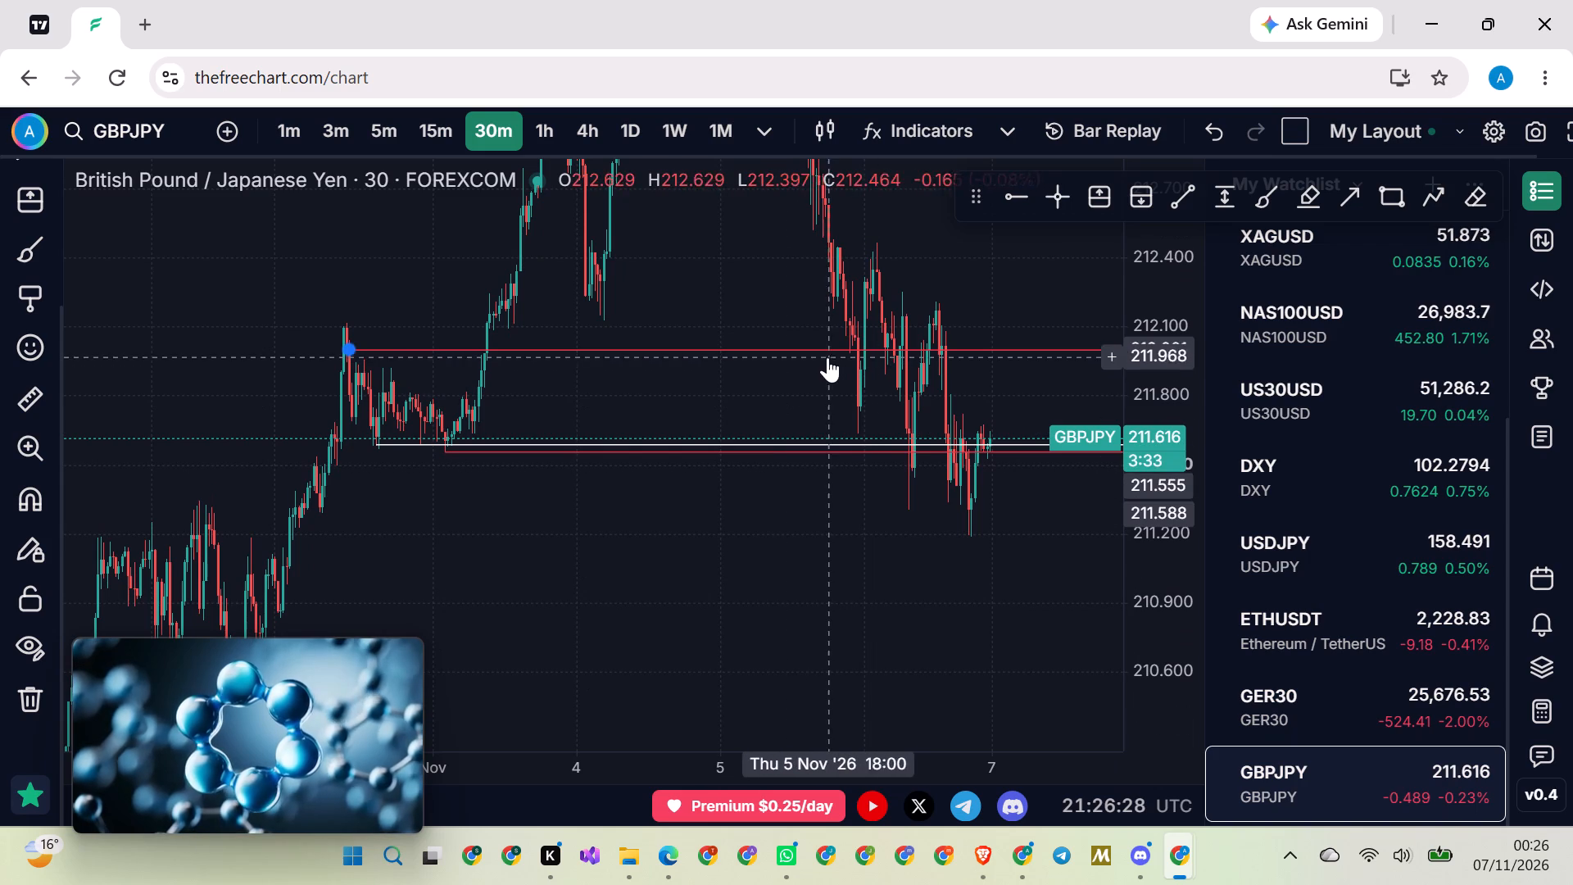
left_click(769, 443)
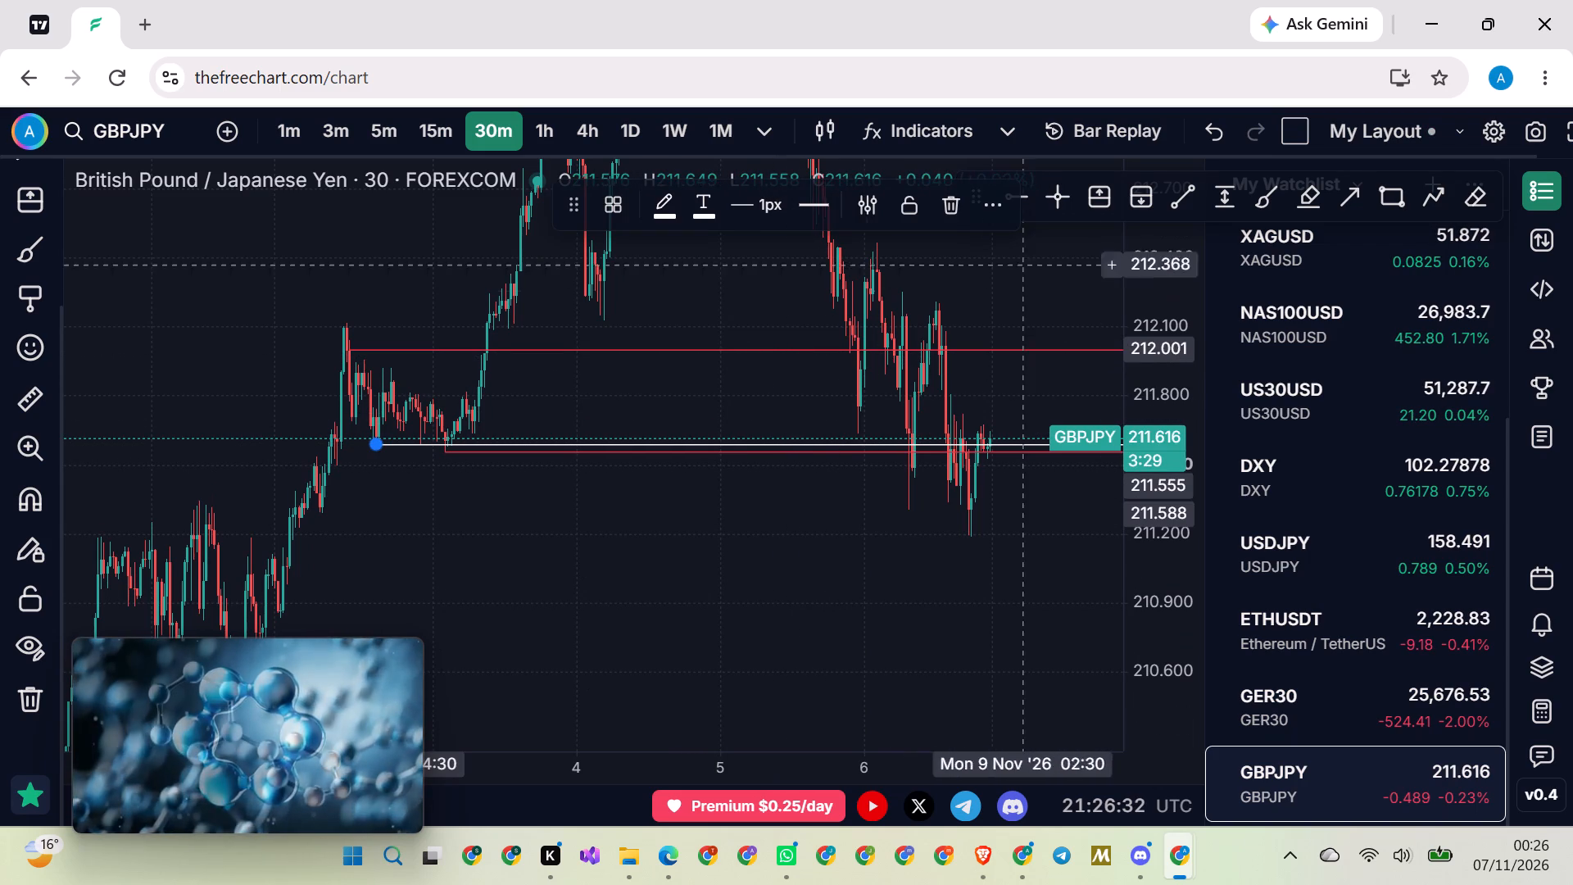
left_click(950, 211)
Examine the 6 November GBPJPY candles between the red rays at 212.001 and 211.555.
scroll(781, 519, "up", 3)
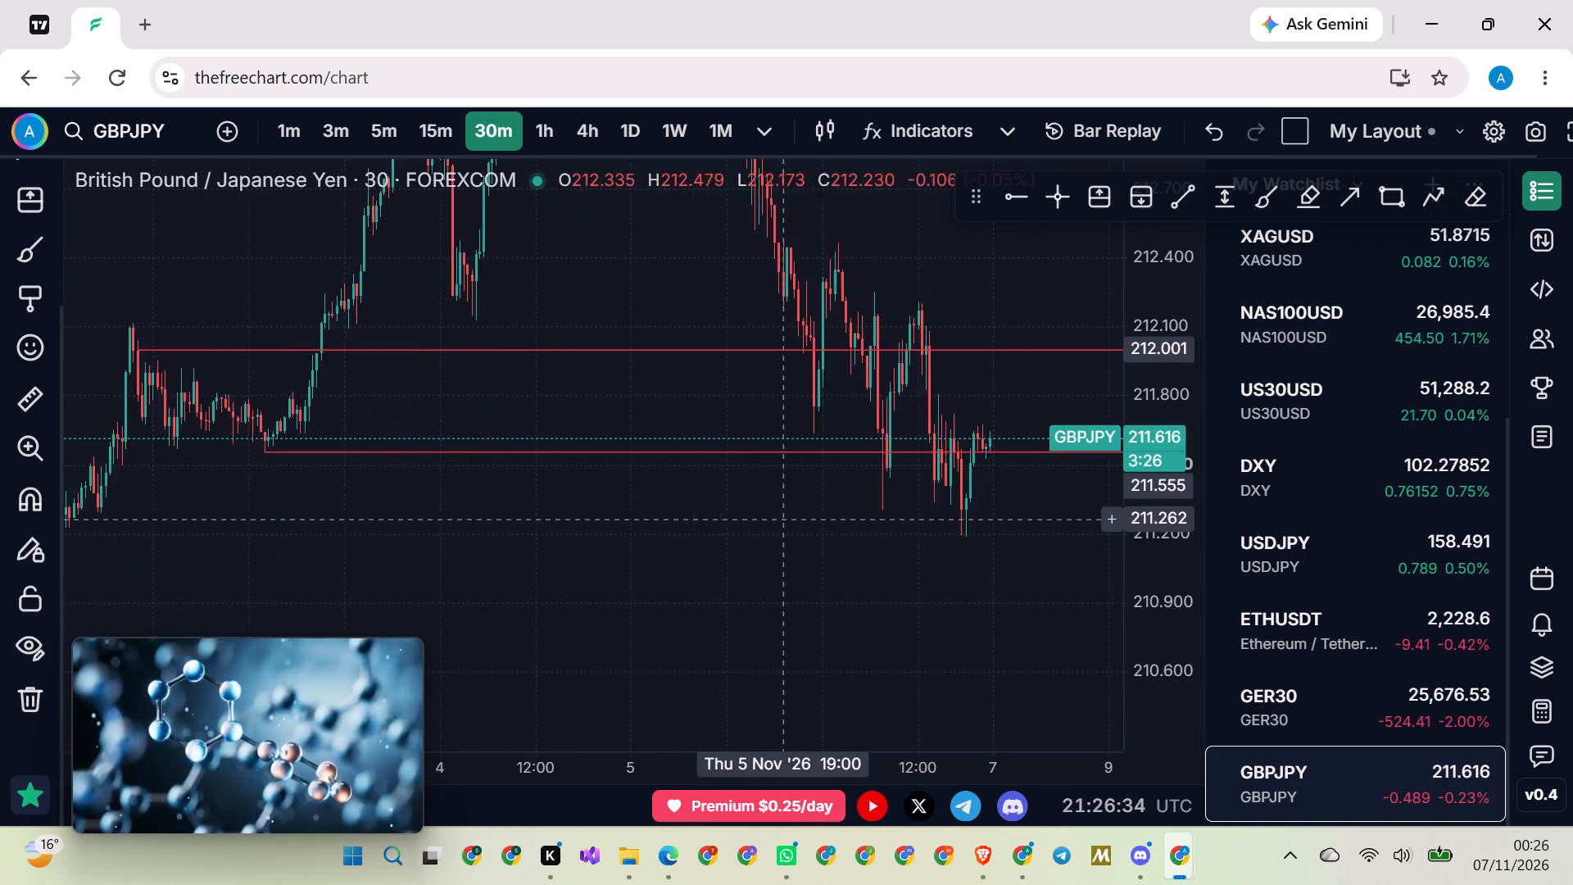
scroll(781, 519, "up", 9)
left_click_drag(823, 534, 669, 543)
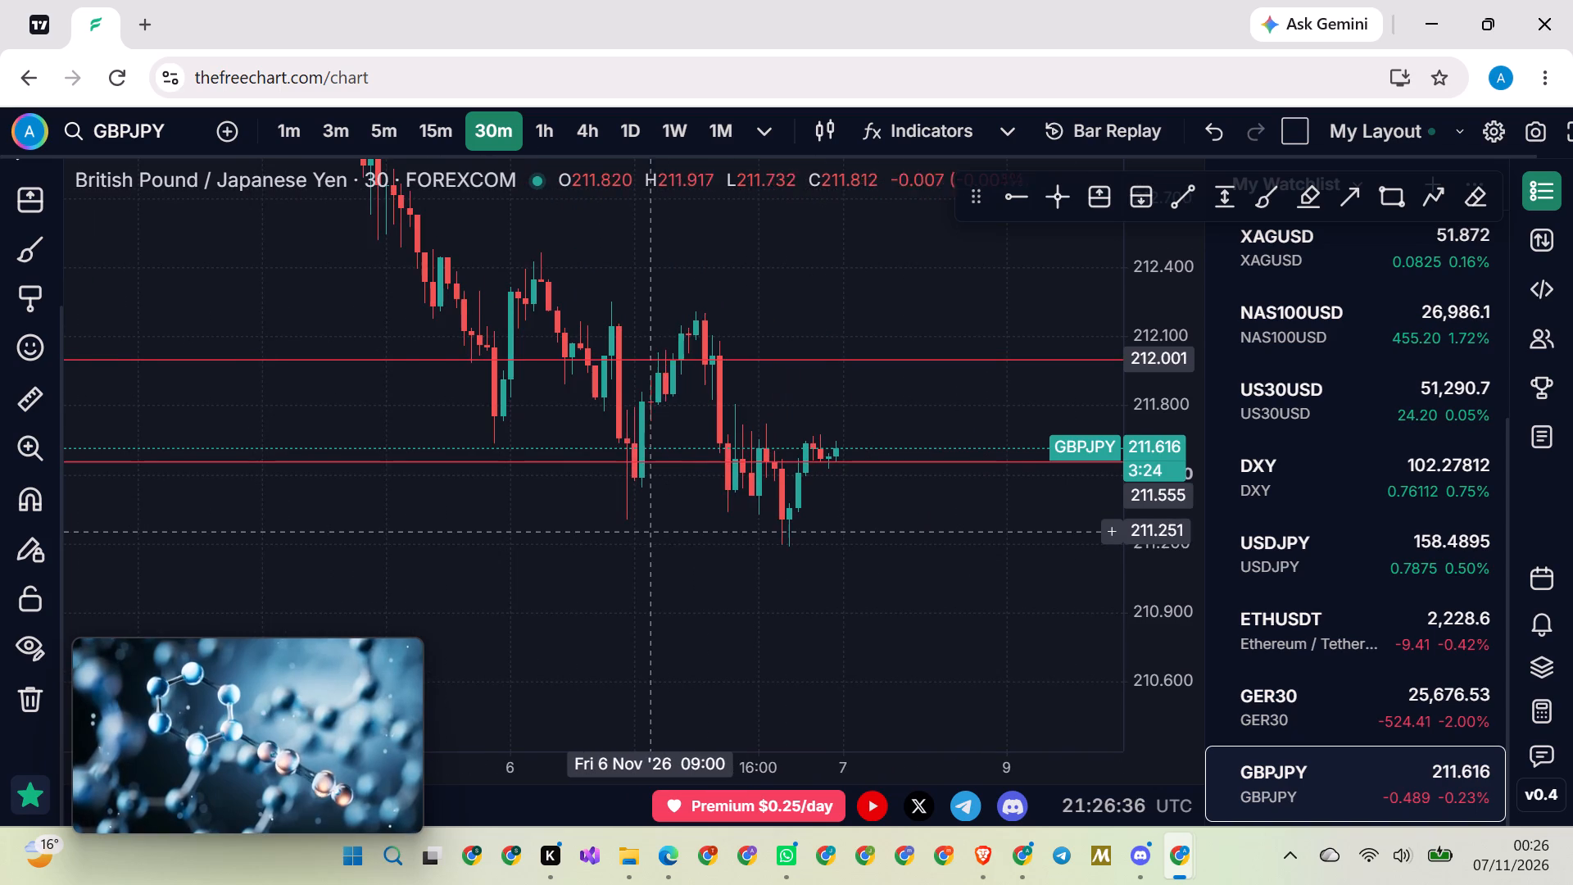
scroll(615, 525, "up", 2)
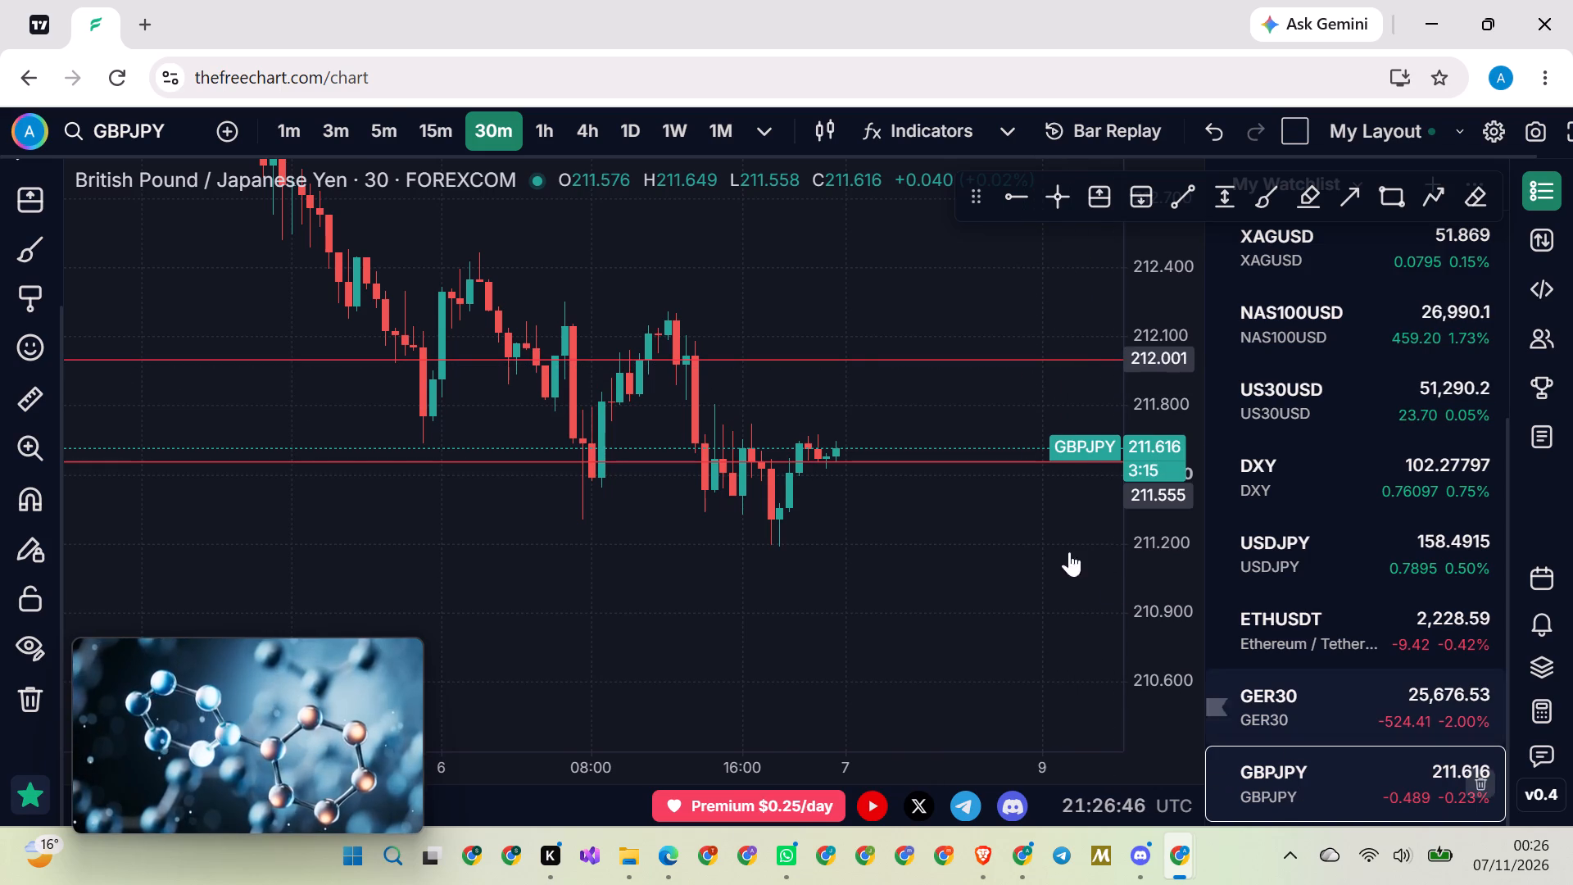
Switch back to TradingView, set GBPJPY to the 4-hour timeframe and examine the early November rise and decline.
left_click(31, 28)
scroll(621, 583, "up", 19)
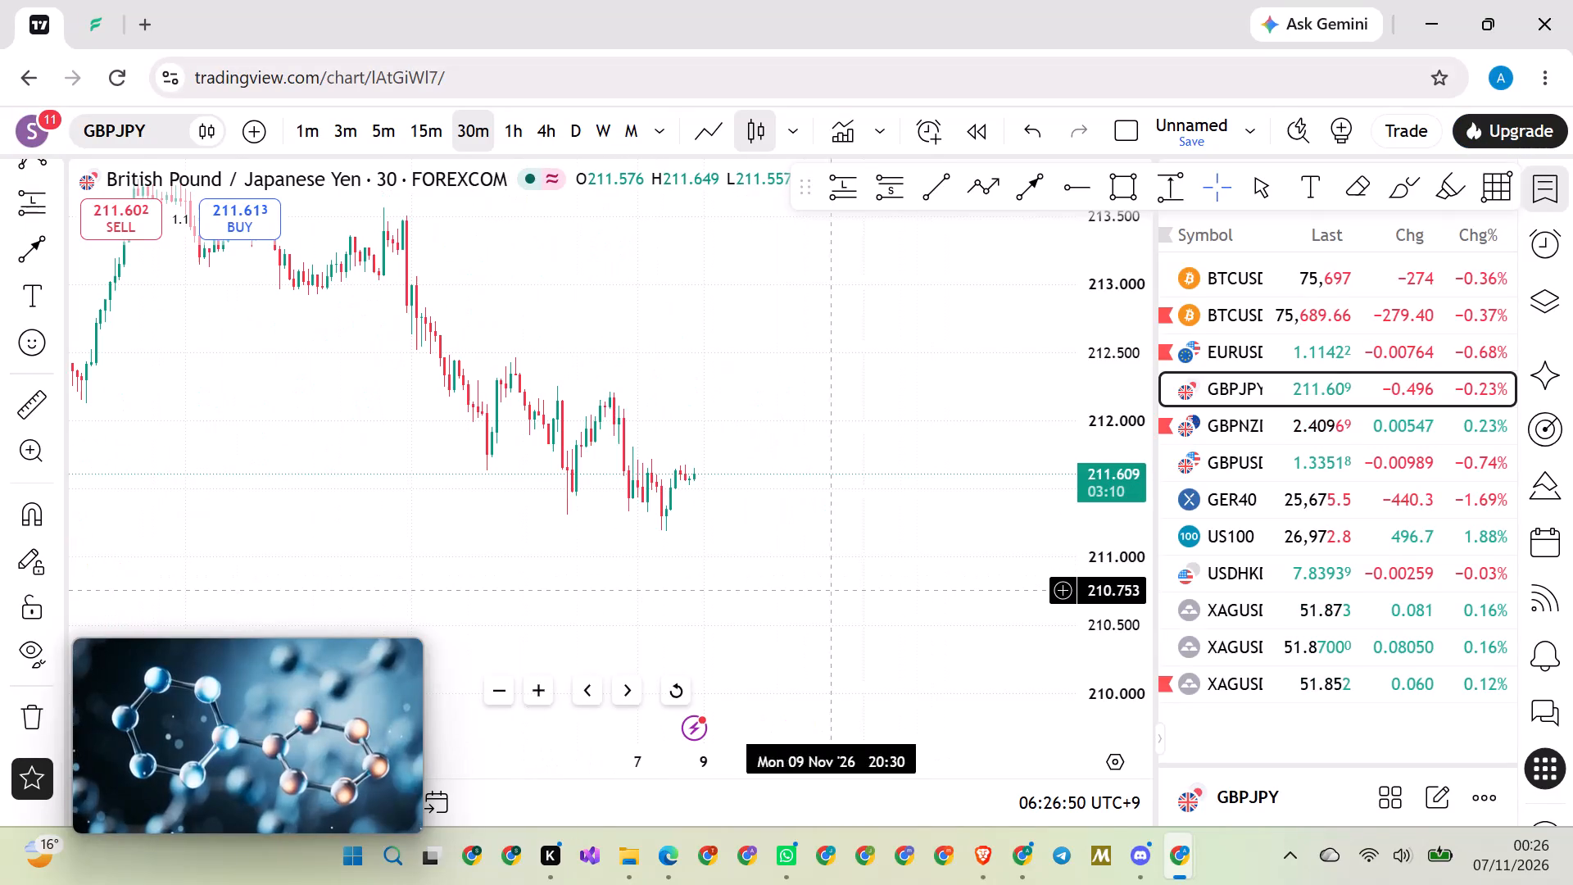
scroll(805, 477, "down", 5)
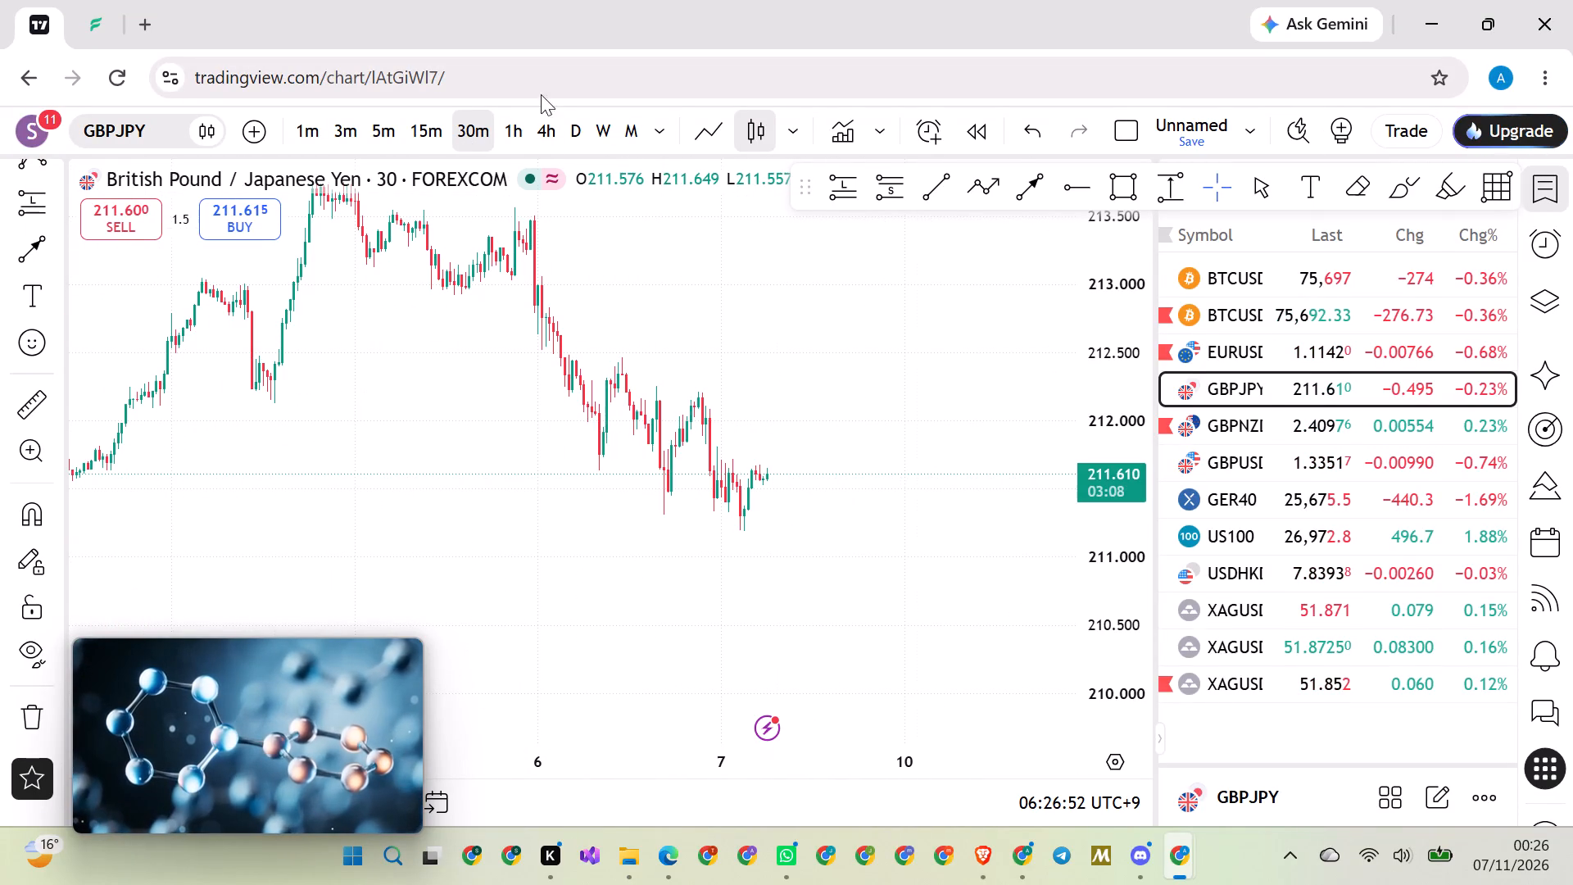
left_click(542, 131)
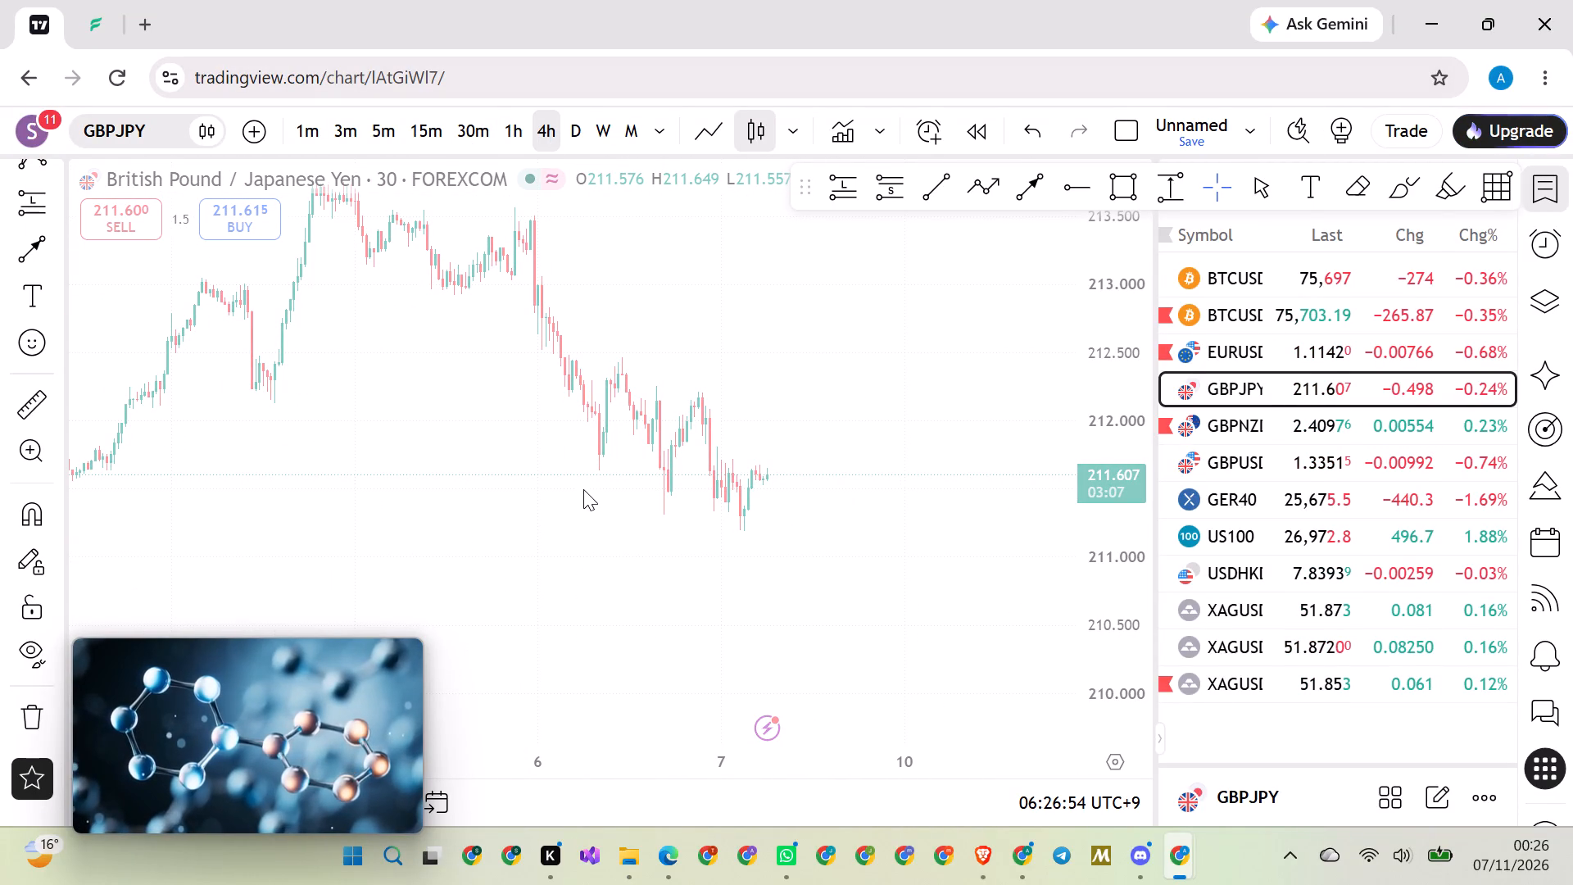
scroll(583, 489, "down", 3)
scroll(601, 495, "up", 18)
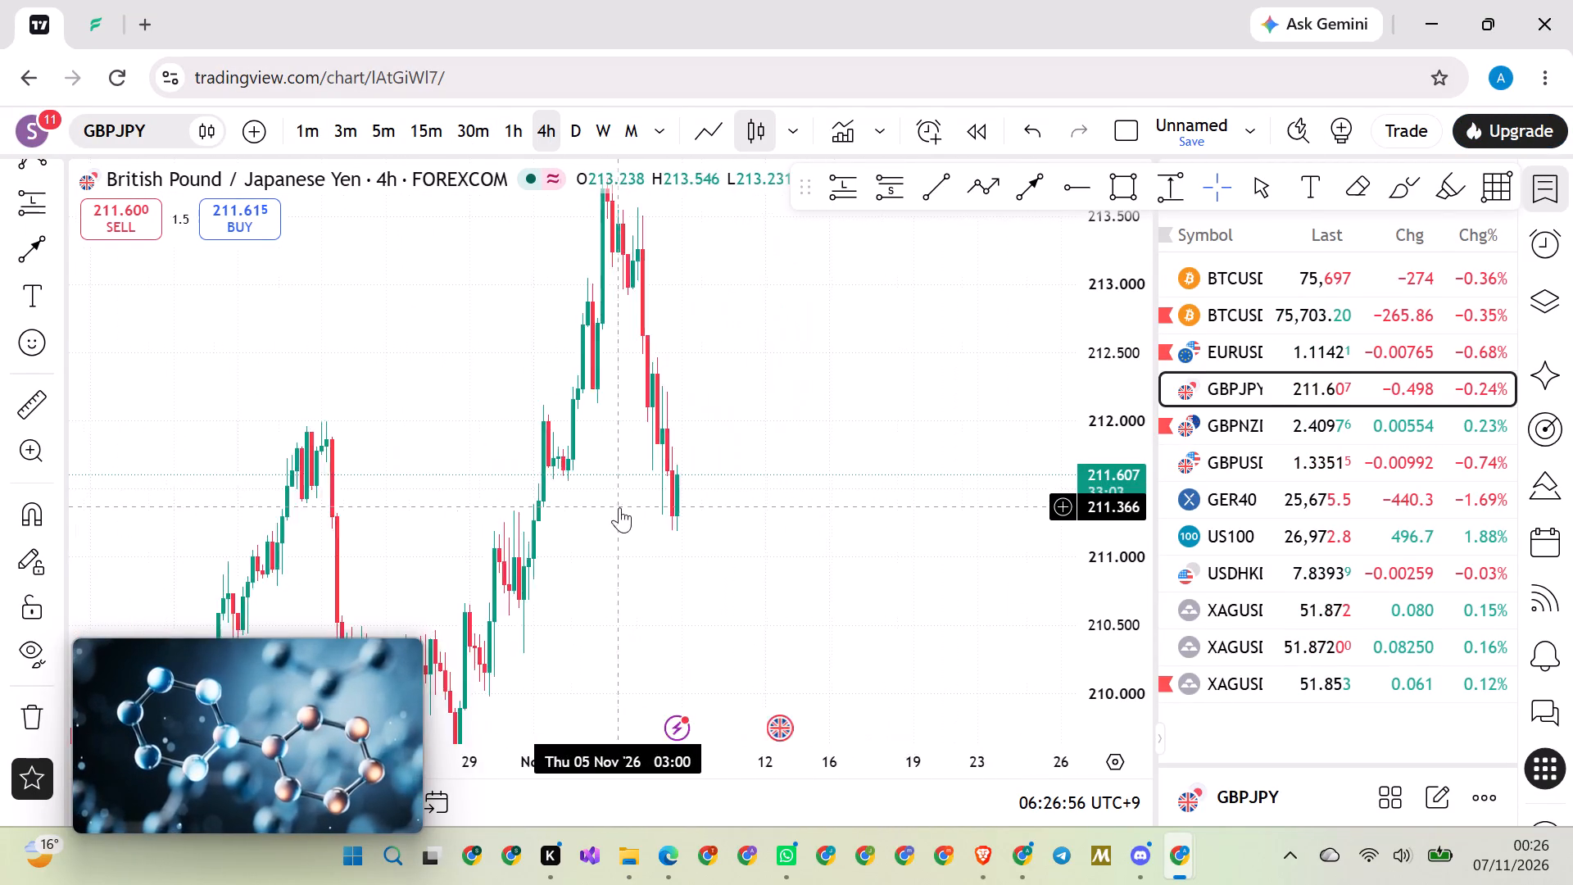
left_click_drag(723, 559, 824, 533)
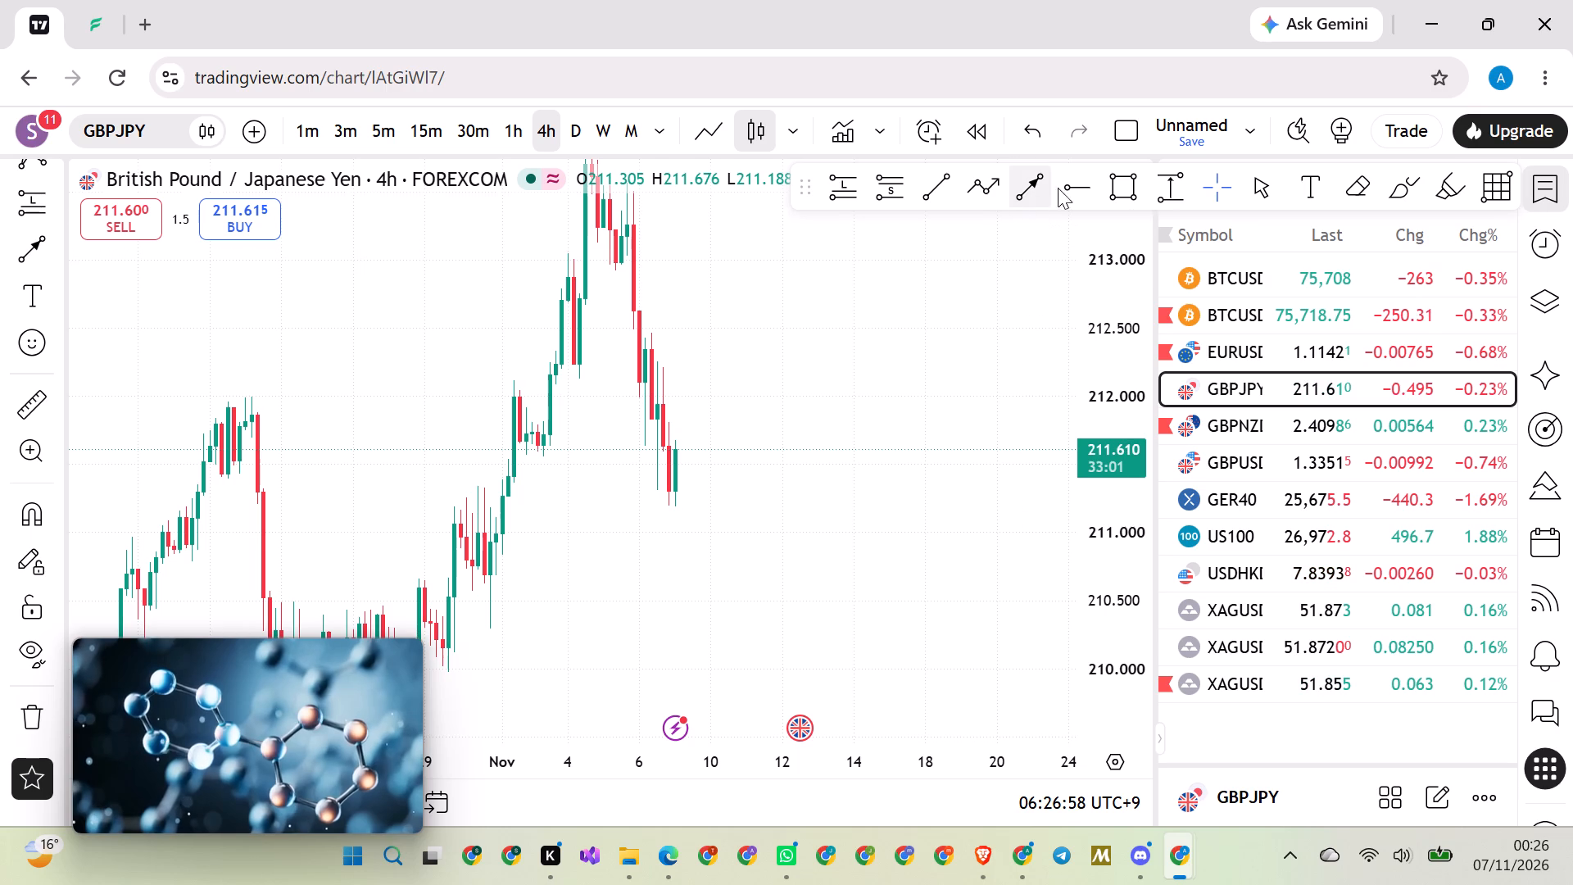
Draw a horizontal ray at 211.565 from the 3 November 07:00 low on the 4-hour GBPJPY chart and colour it black.
left_click(1065, 184)
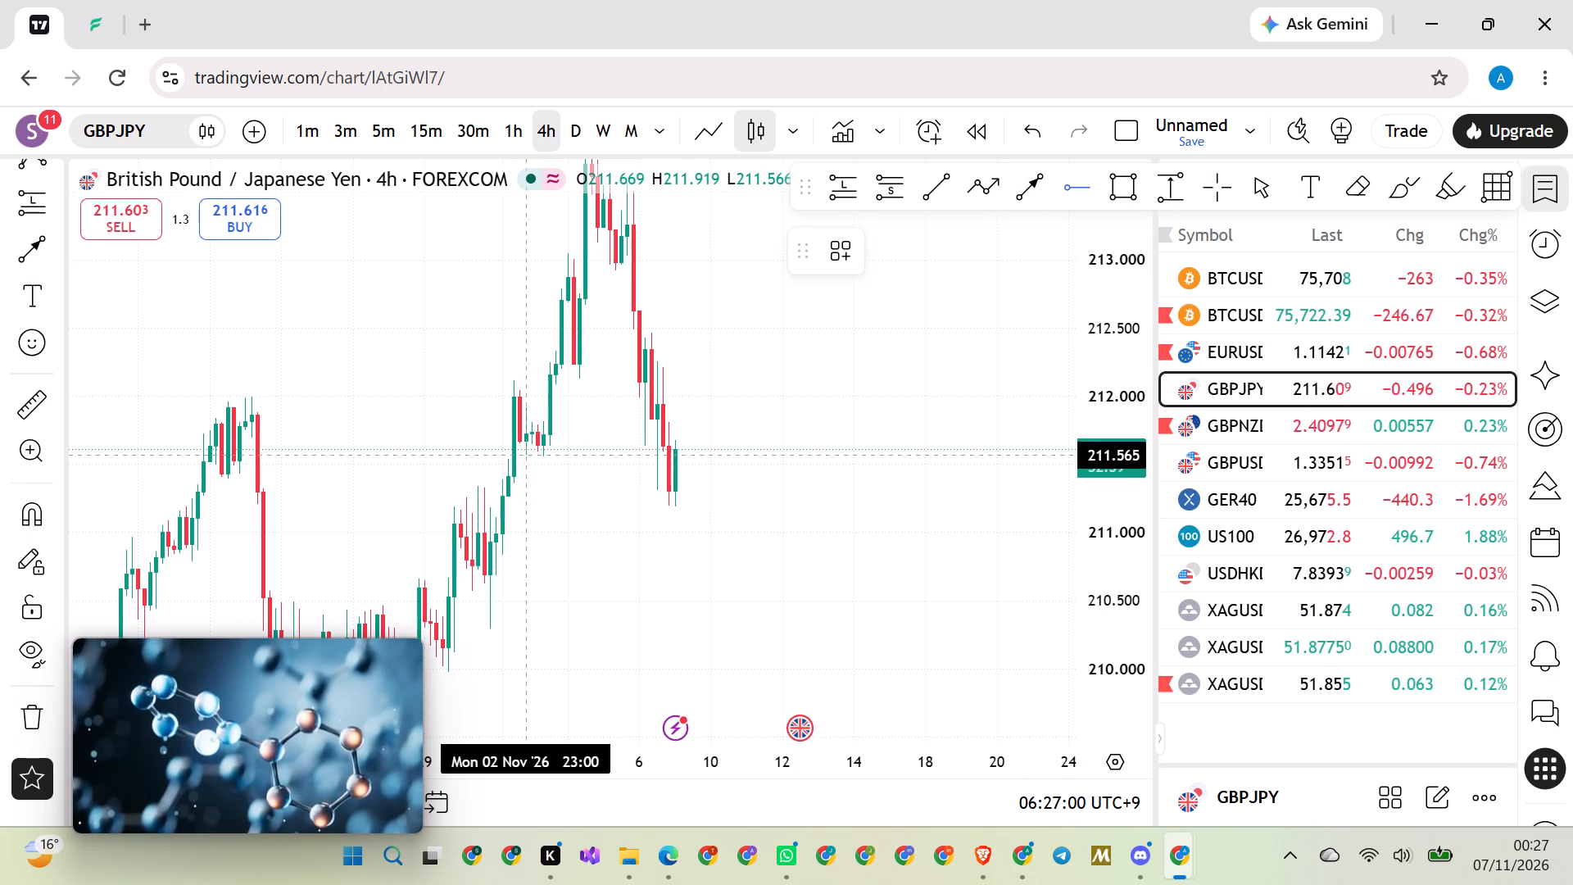
left_click(536, 456)
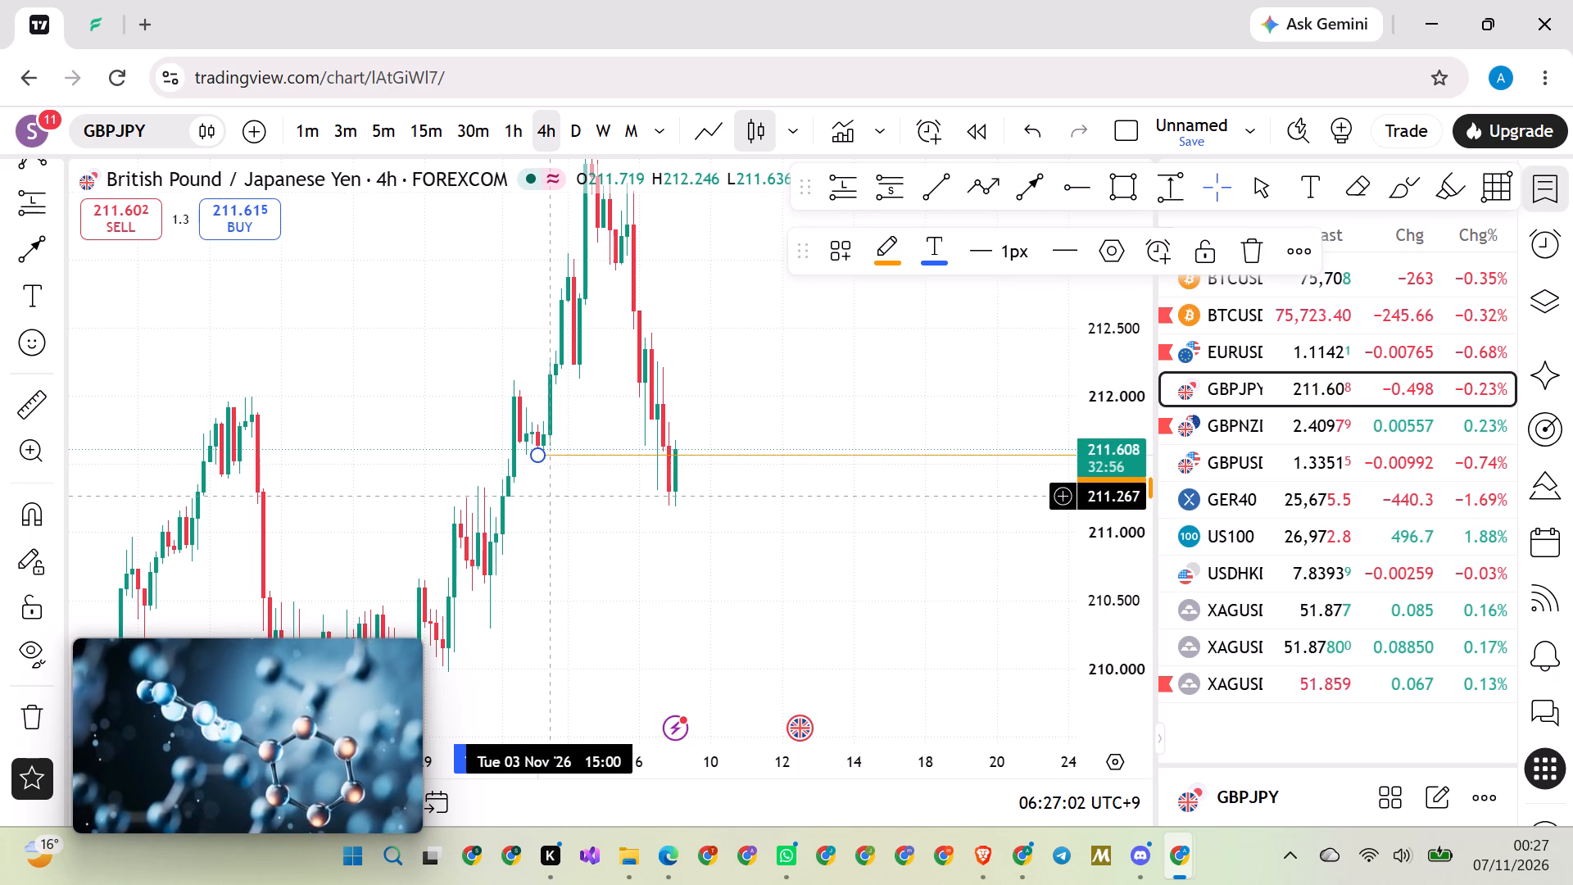
left_click(878, 251)
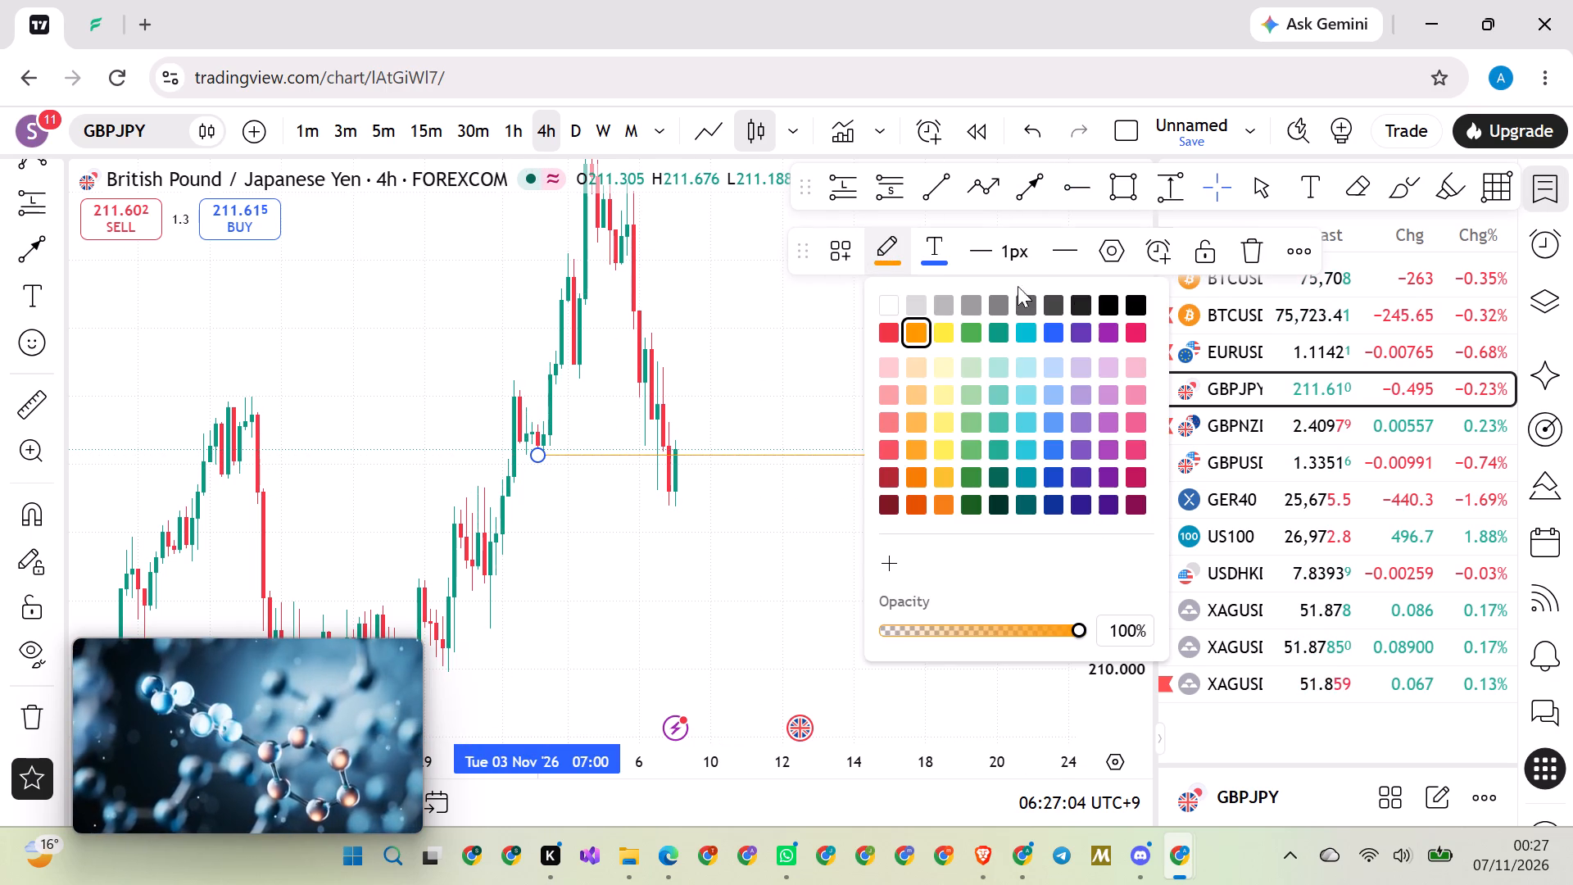
left_click(1134, 301)
left_click(841, 546)
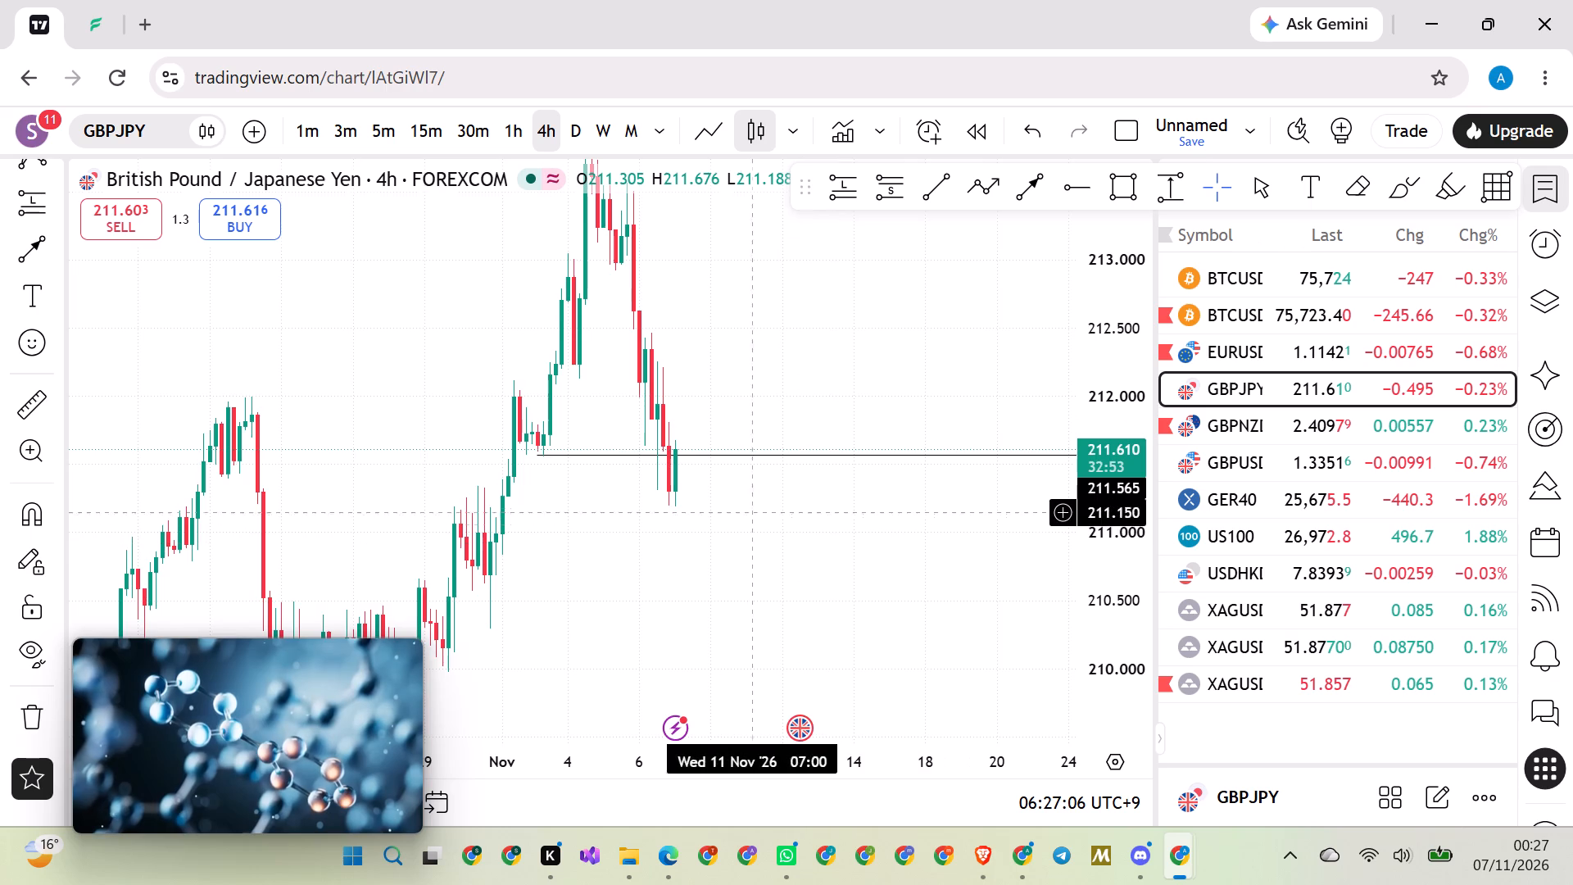
Switch GBPJPY to the 30-minute timeframe and examine the 6–7 November candles around the black 211.565 ray.
scroll(731, 502, "up", 3)
left_click(478, 129)
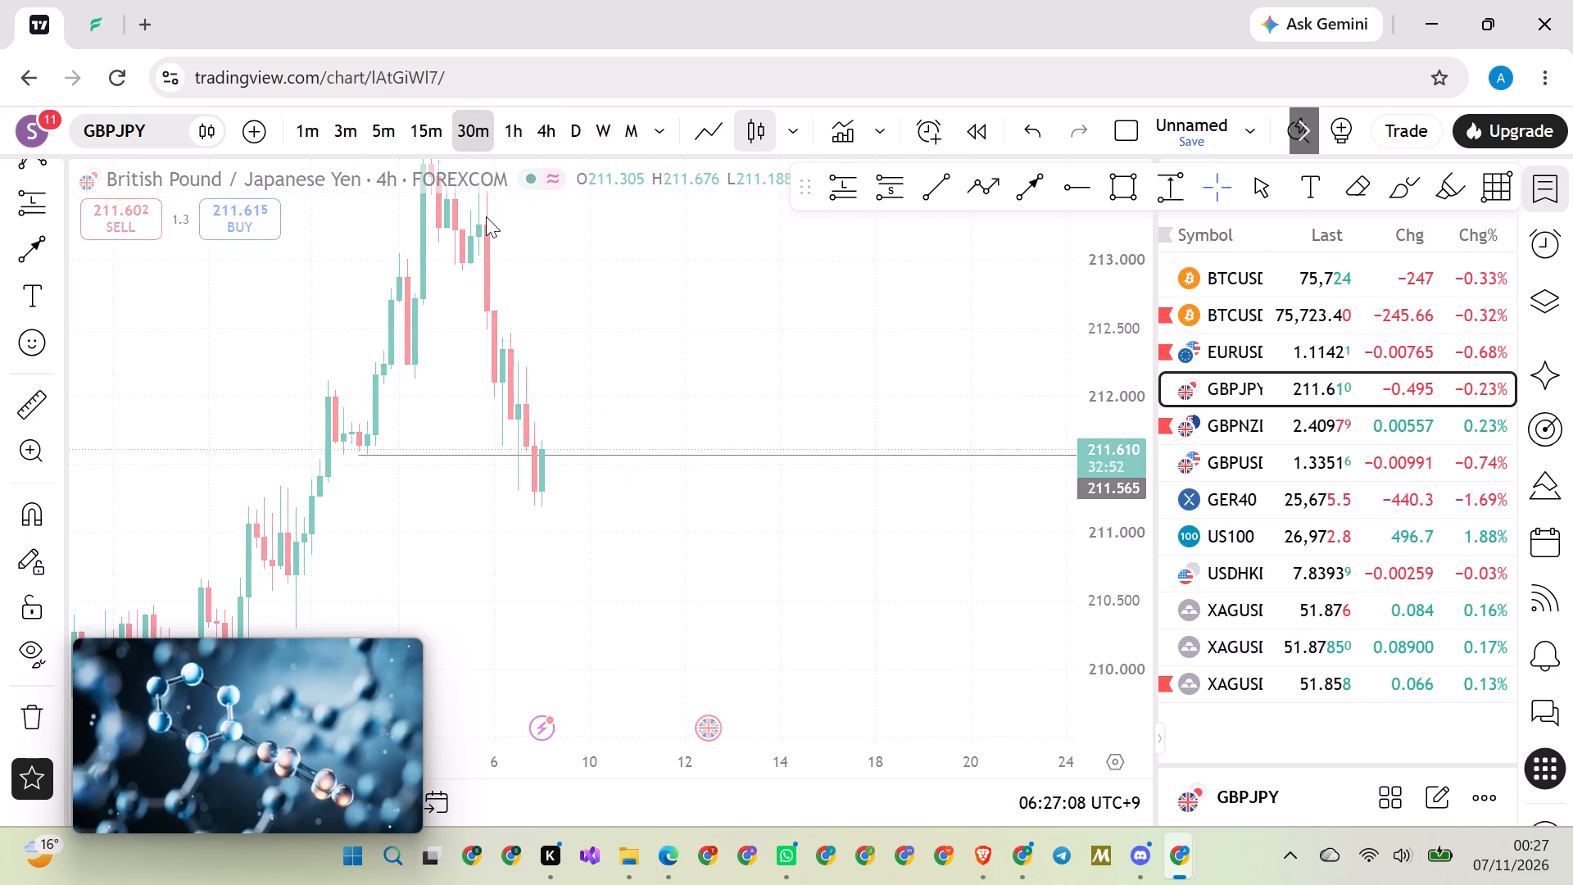
scroll(646, 516, "up", 2)
left_click_drag(678, 583, 959, 515)
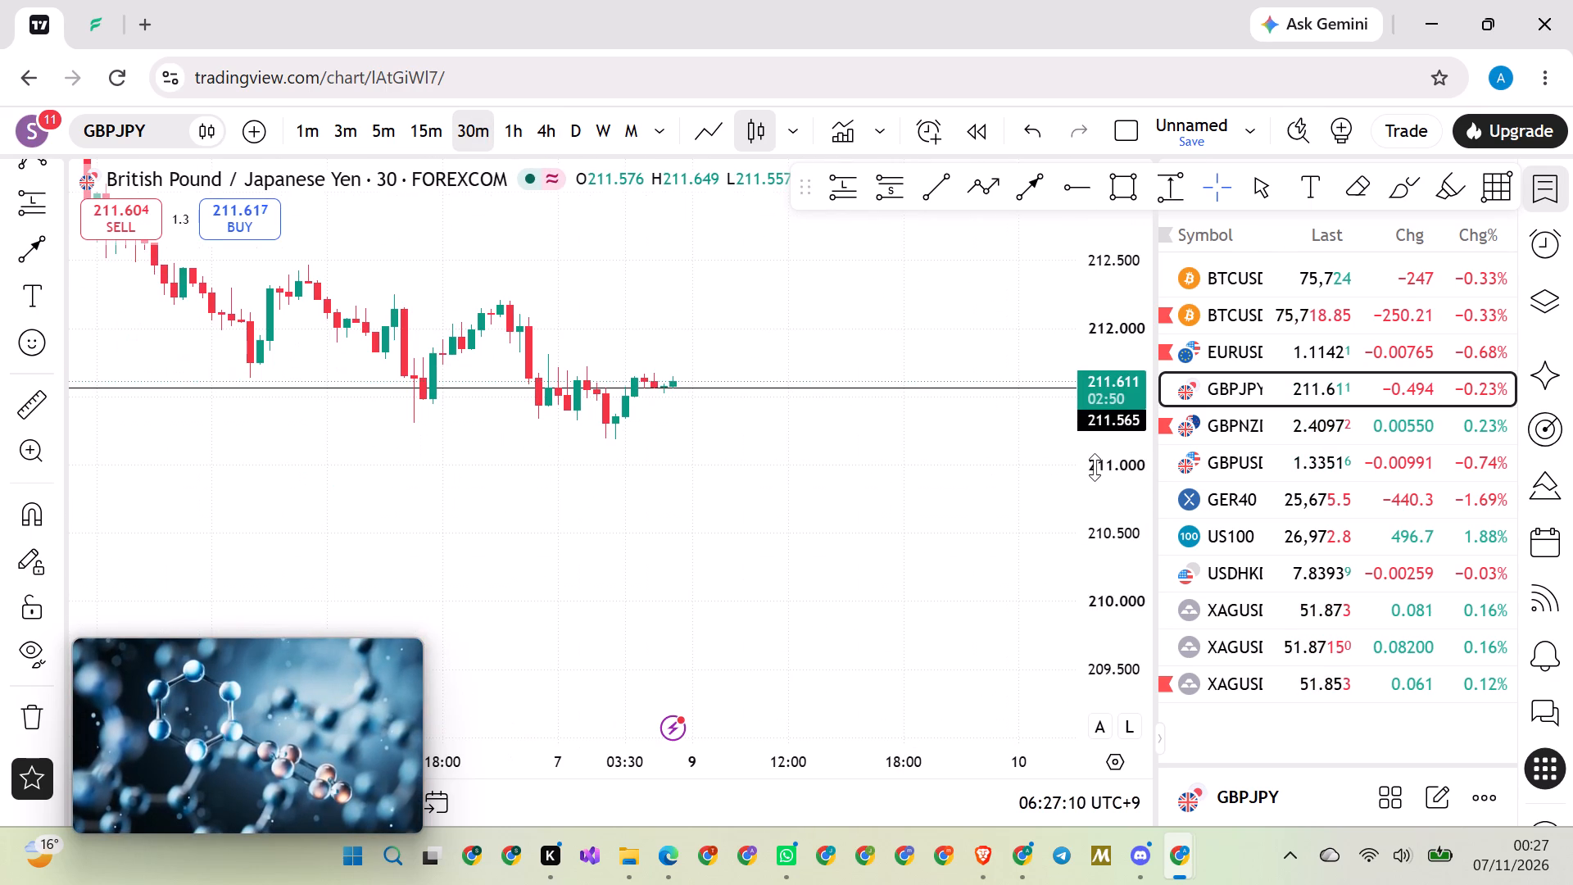
scroll(1095, 467, "up", 15)
scroll(832, 408, "down", 13)
left_click_drag(818, 396, 868, 523)
scroll(1106, 524, "up", 9)
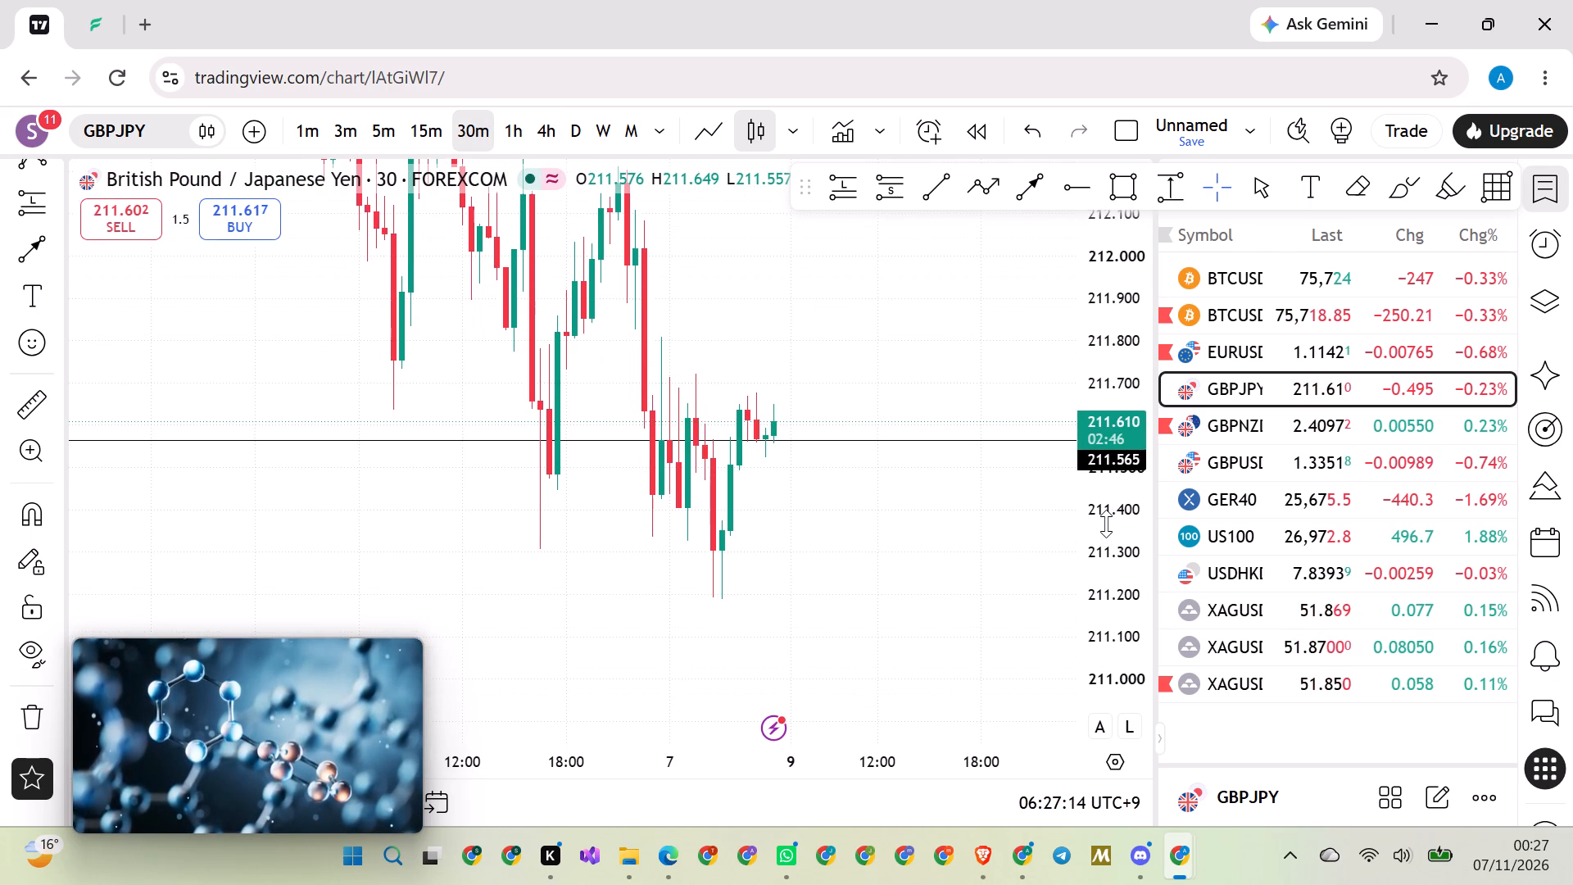
scroll(1106, 524, "up", 4)
scroll(686, 549, "up", 6)
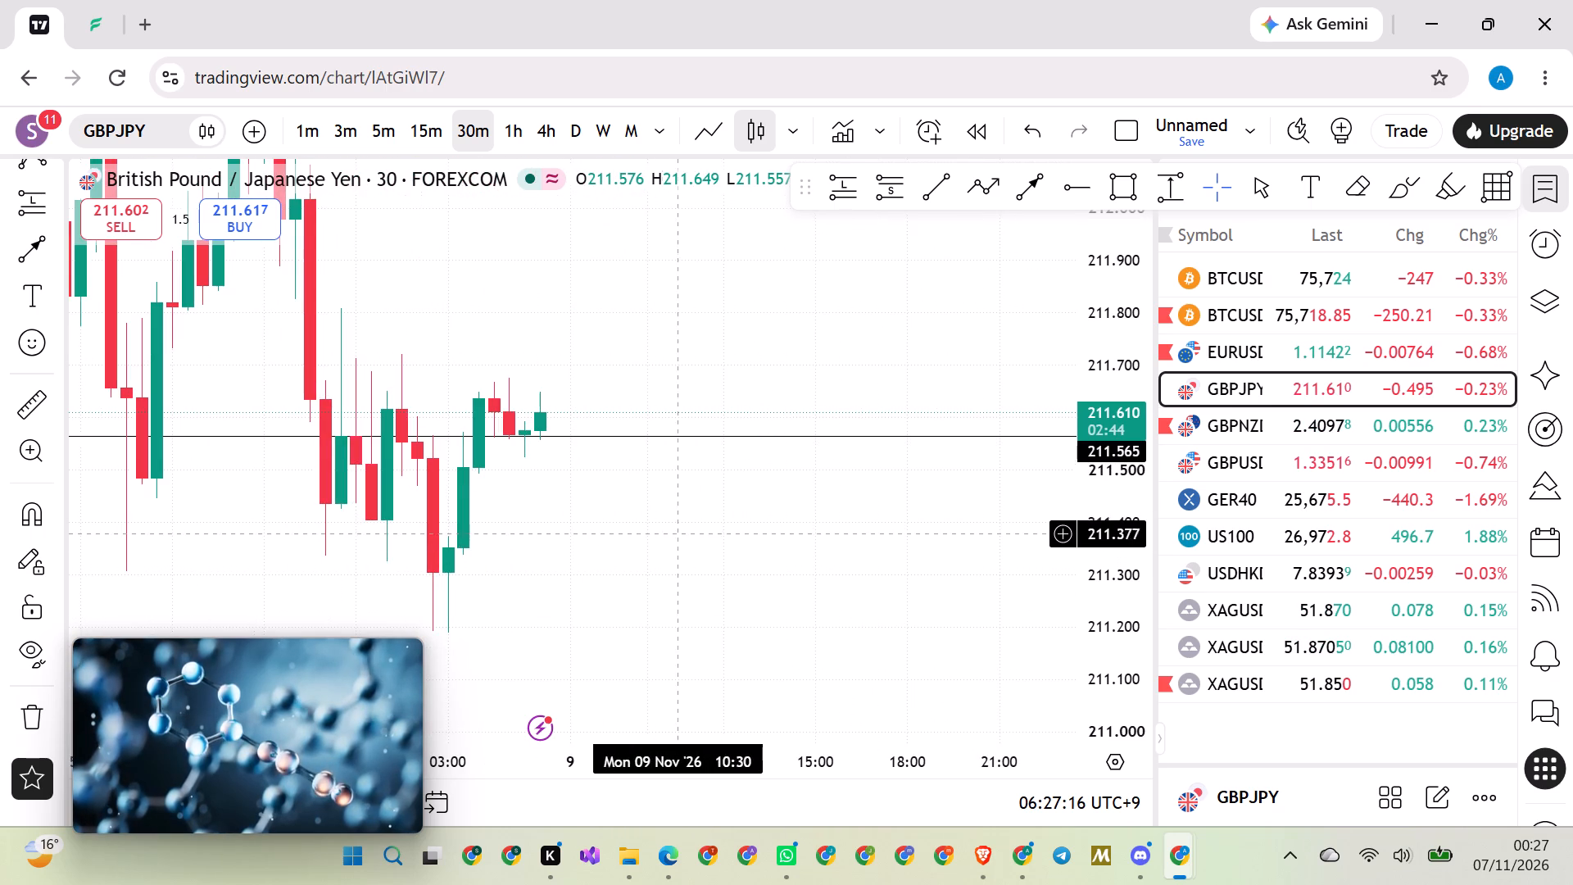
left_click_drag(657, 521, 993, 521)
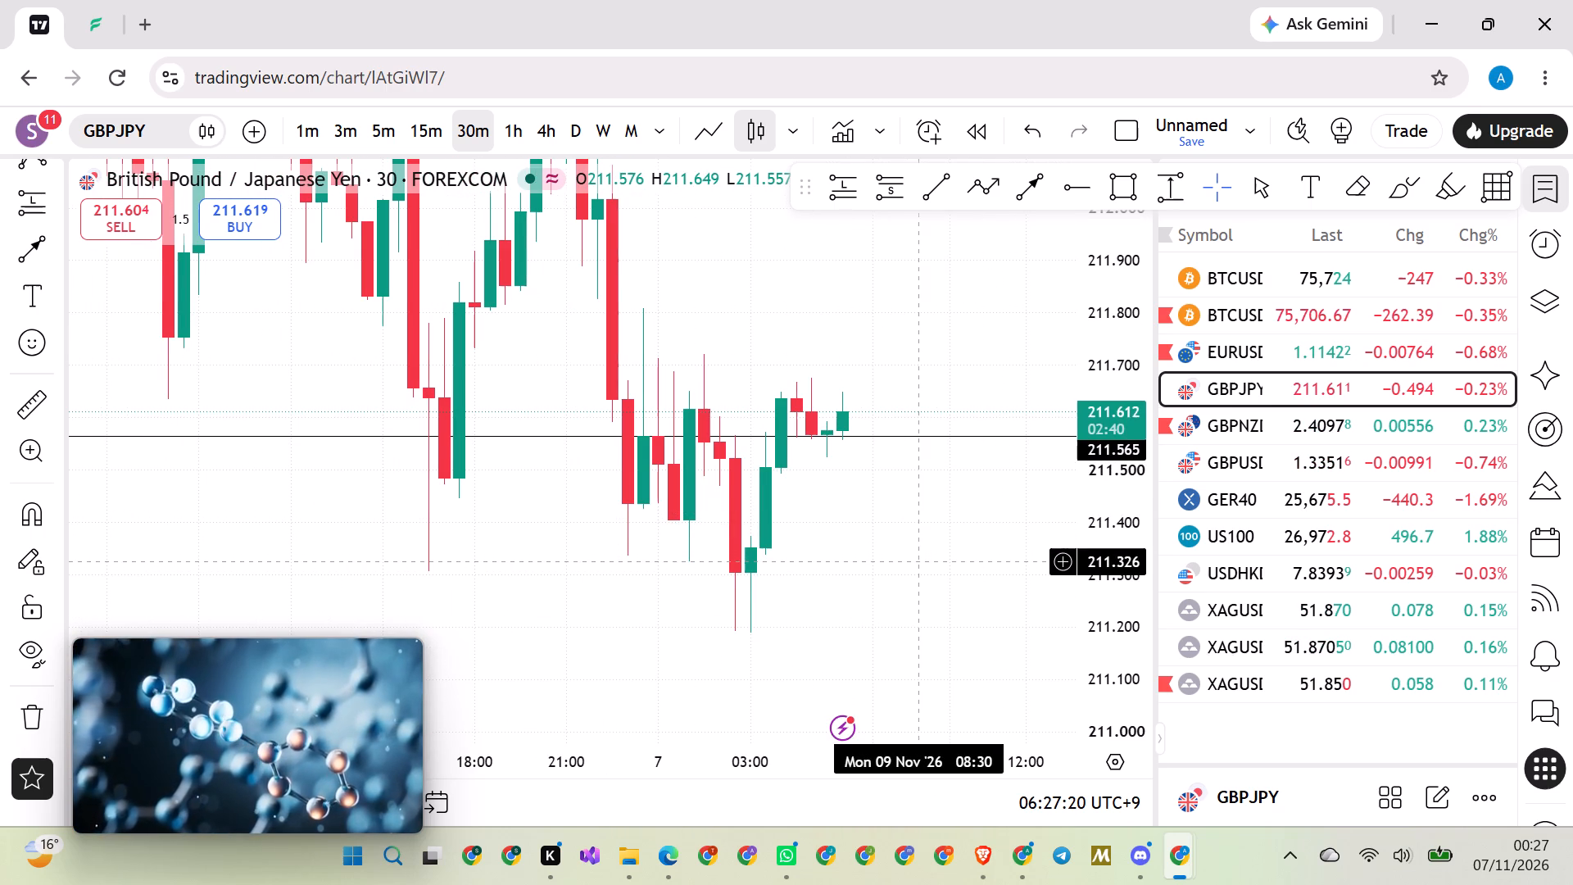
scroll(730, 304, "up", 2)
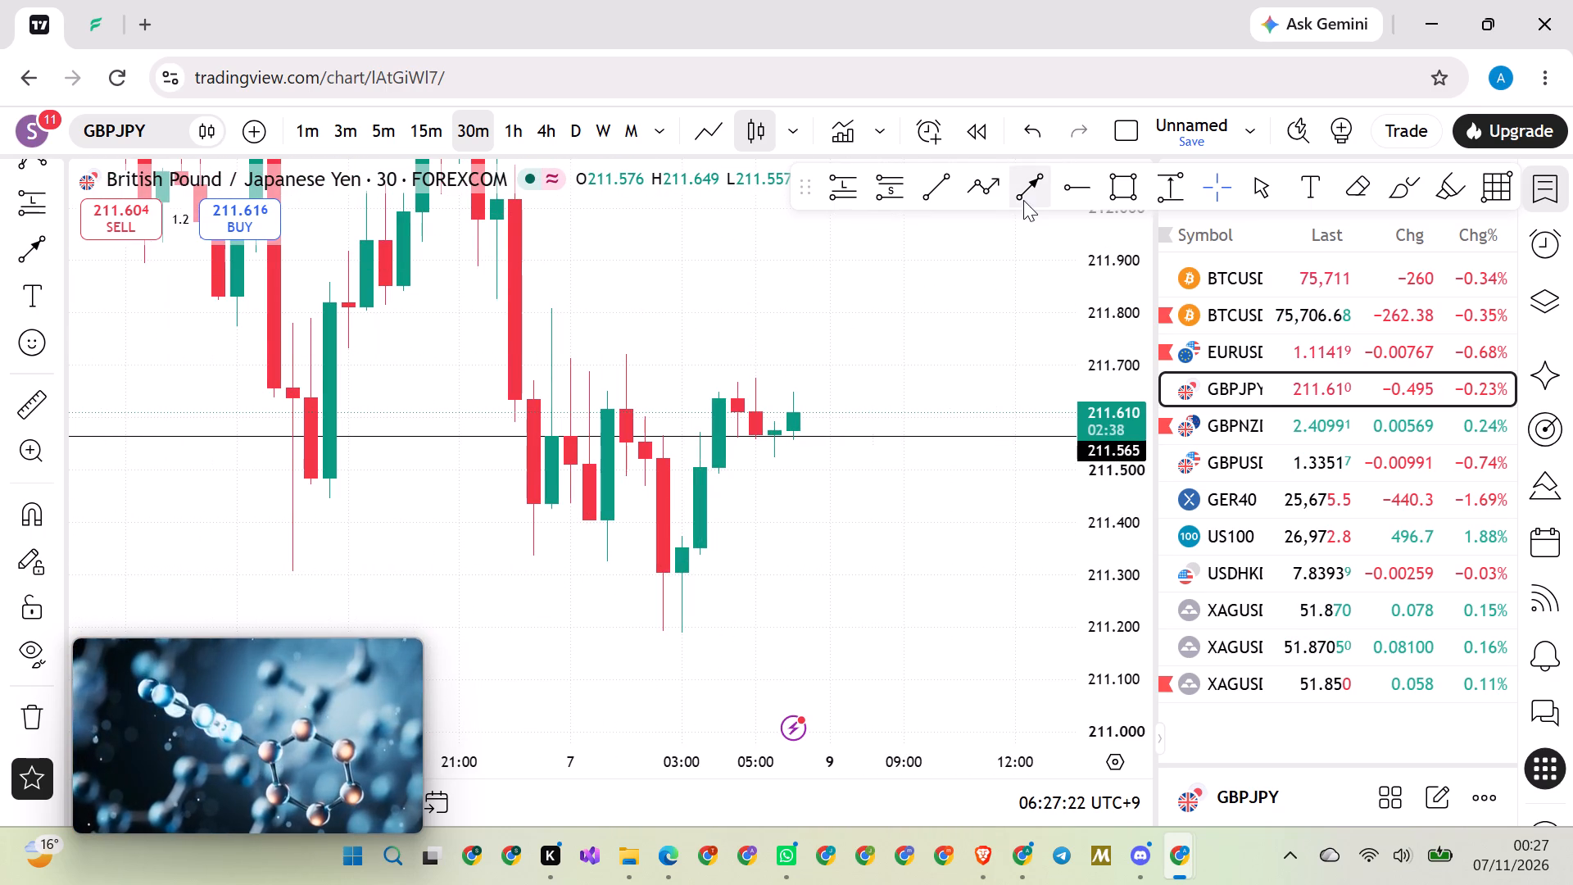
Draw a near-level arrow at about 211.725 from the 7 November 01:30 candle's high to 9 November 08:30.
left_click(1023, 200)
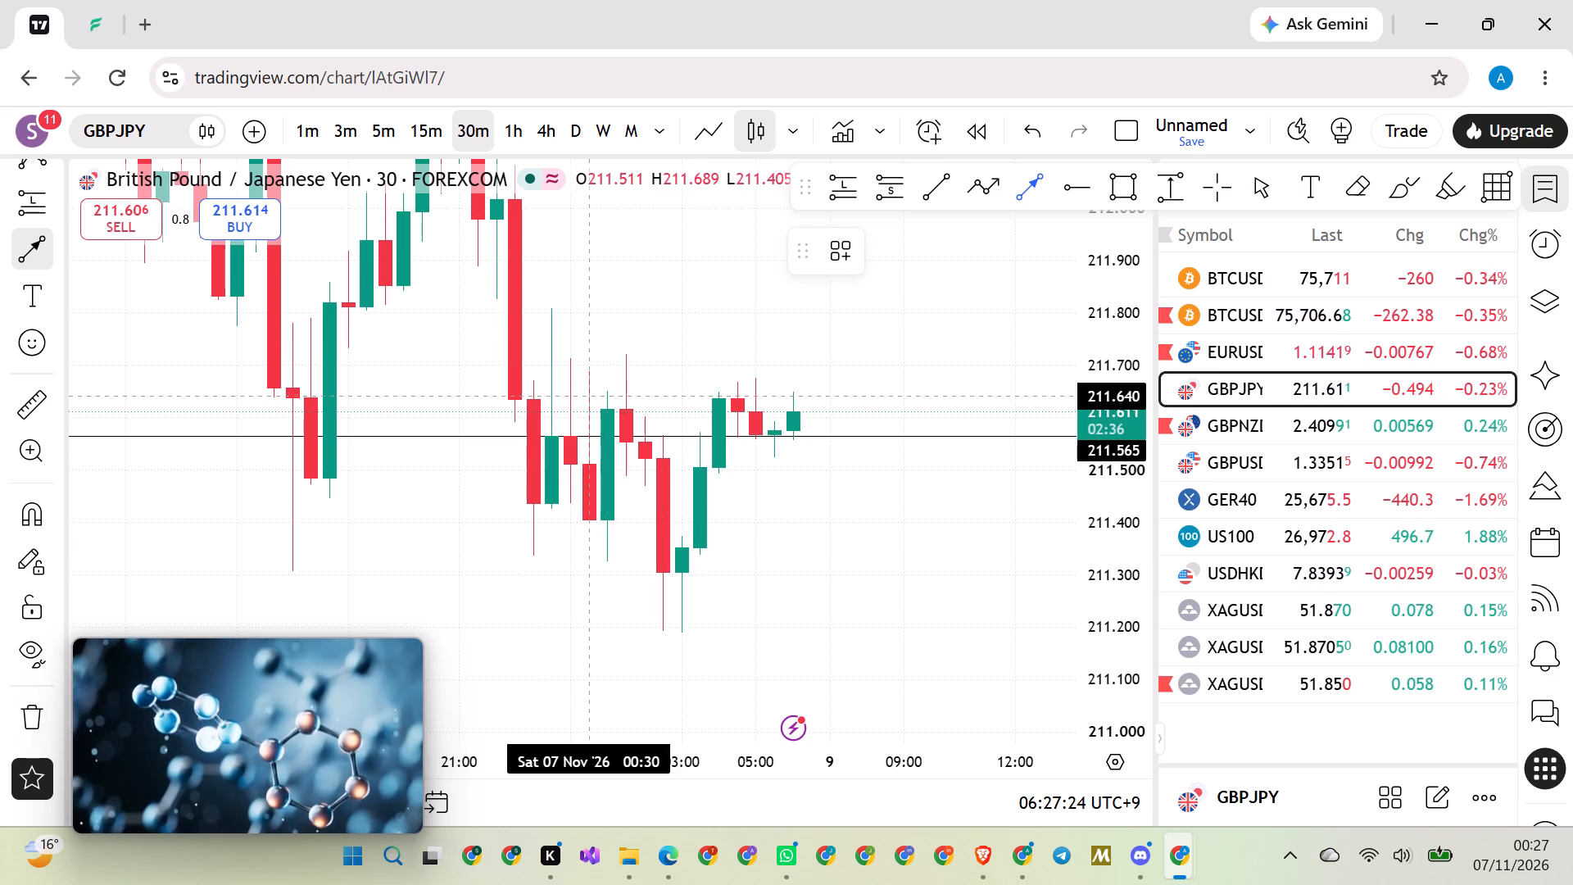
left_click(620, 352)
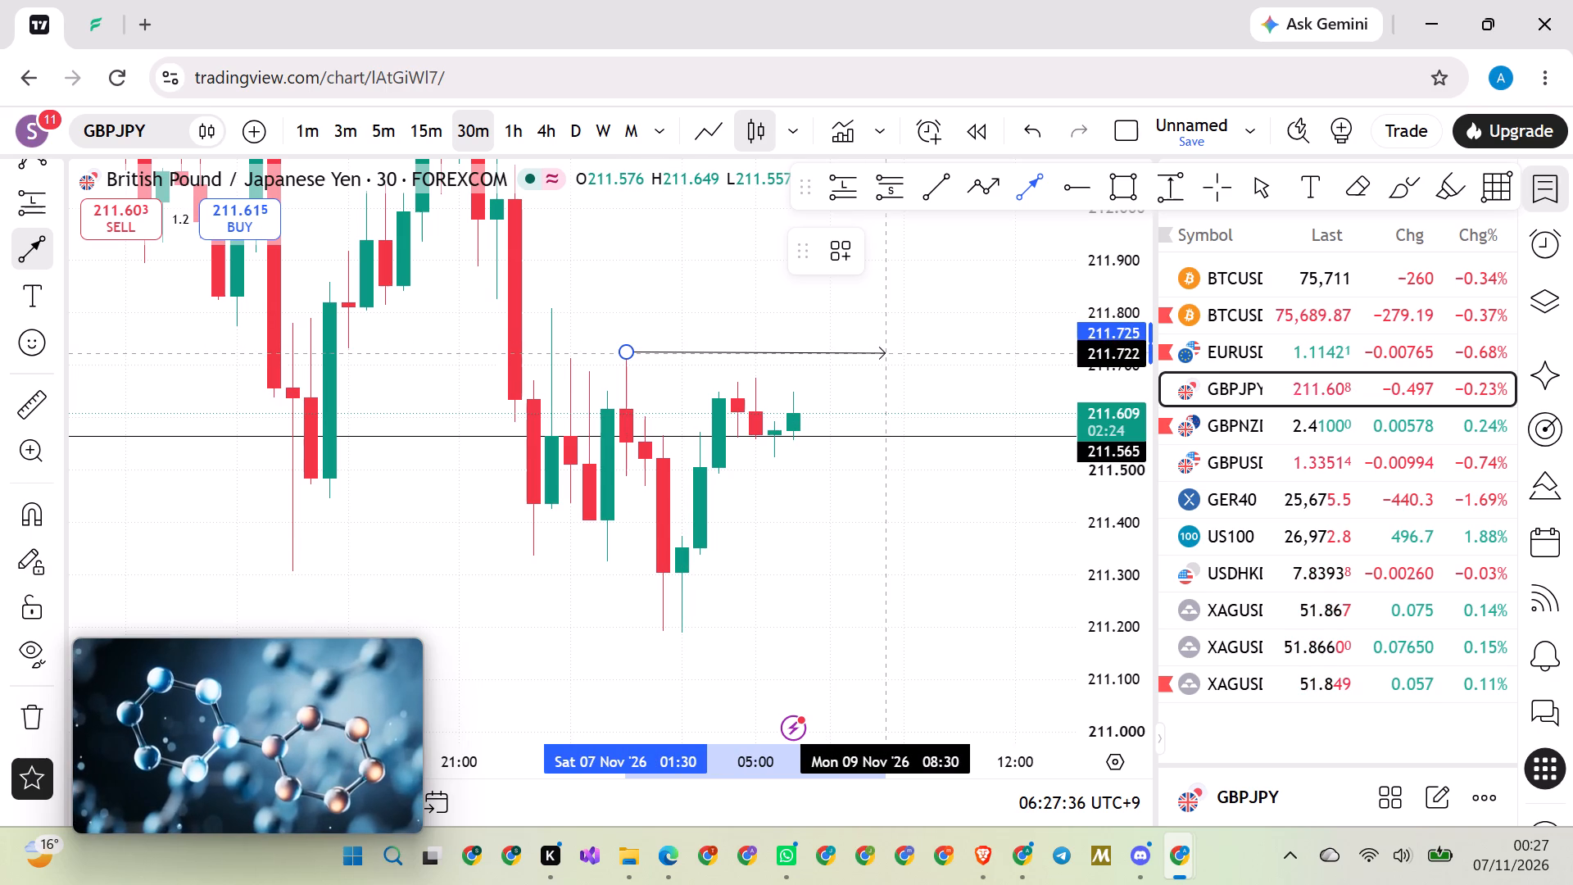
left_click(884, 351)
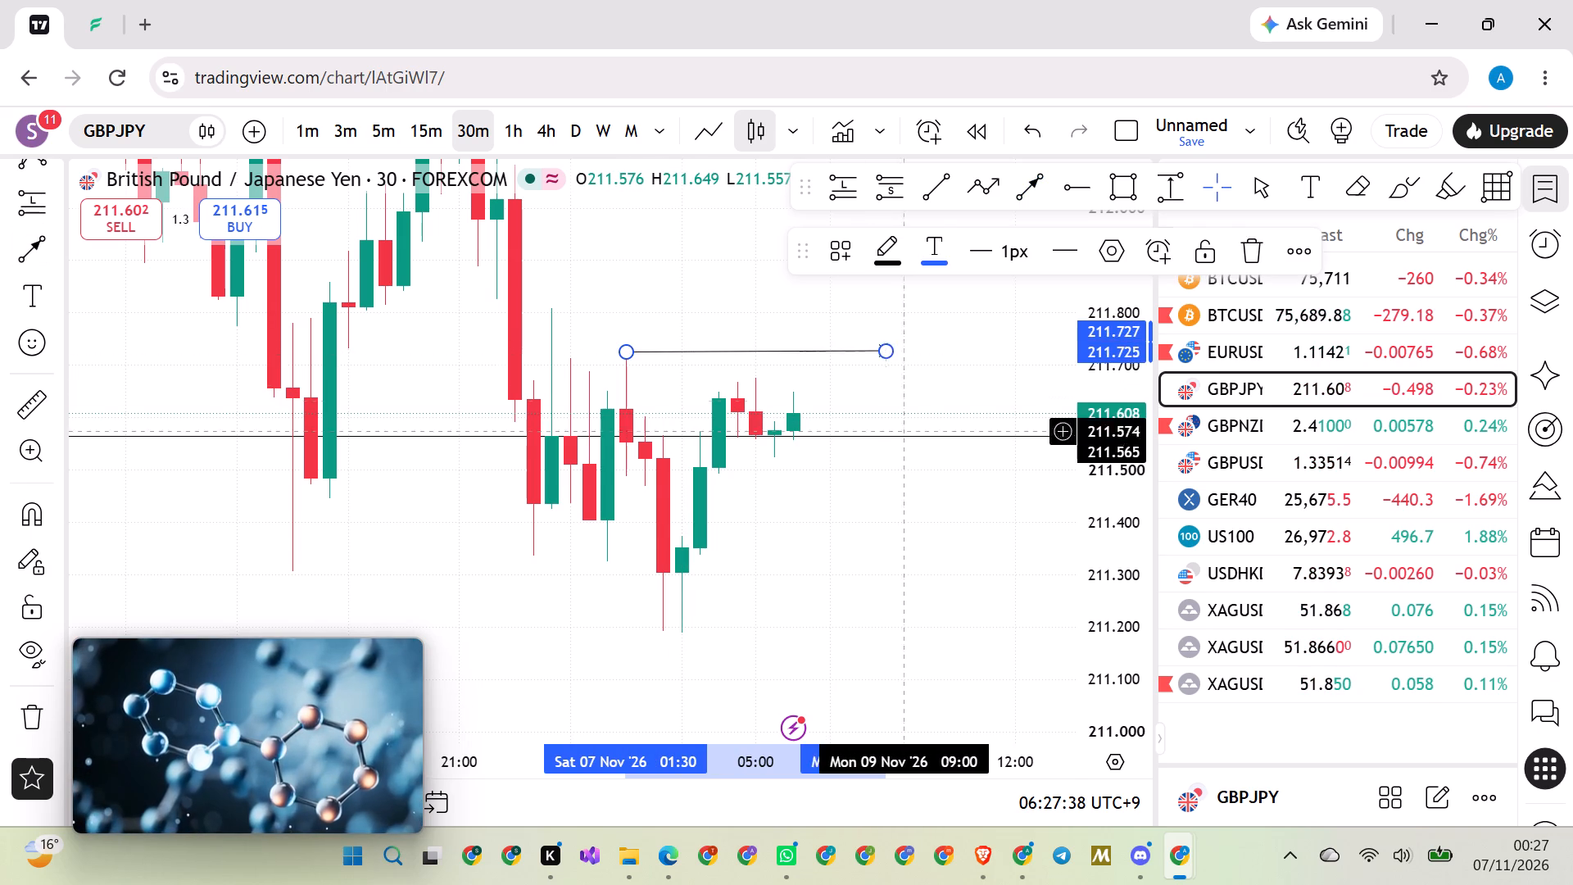
left_click(943, 506)
Draw a horizontal ray at 211.635 from the 7 November 04:00 candle on the GBPJPY chart.
scroll(943, 506, "down", 12)
left_click_drag(986, 534, 868, 563)
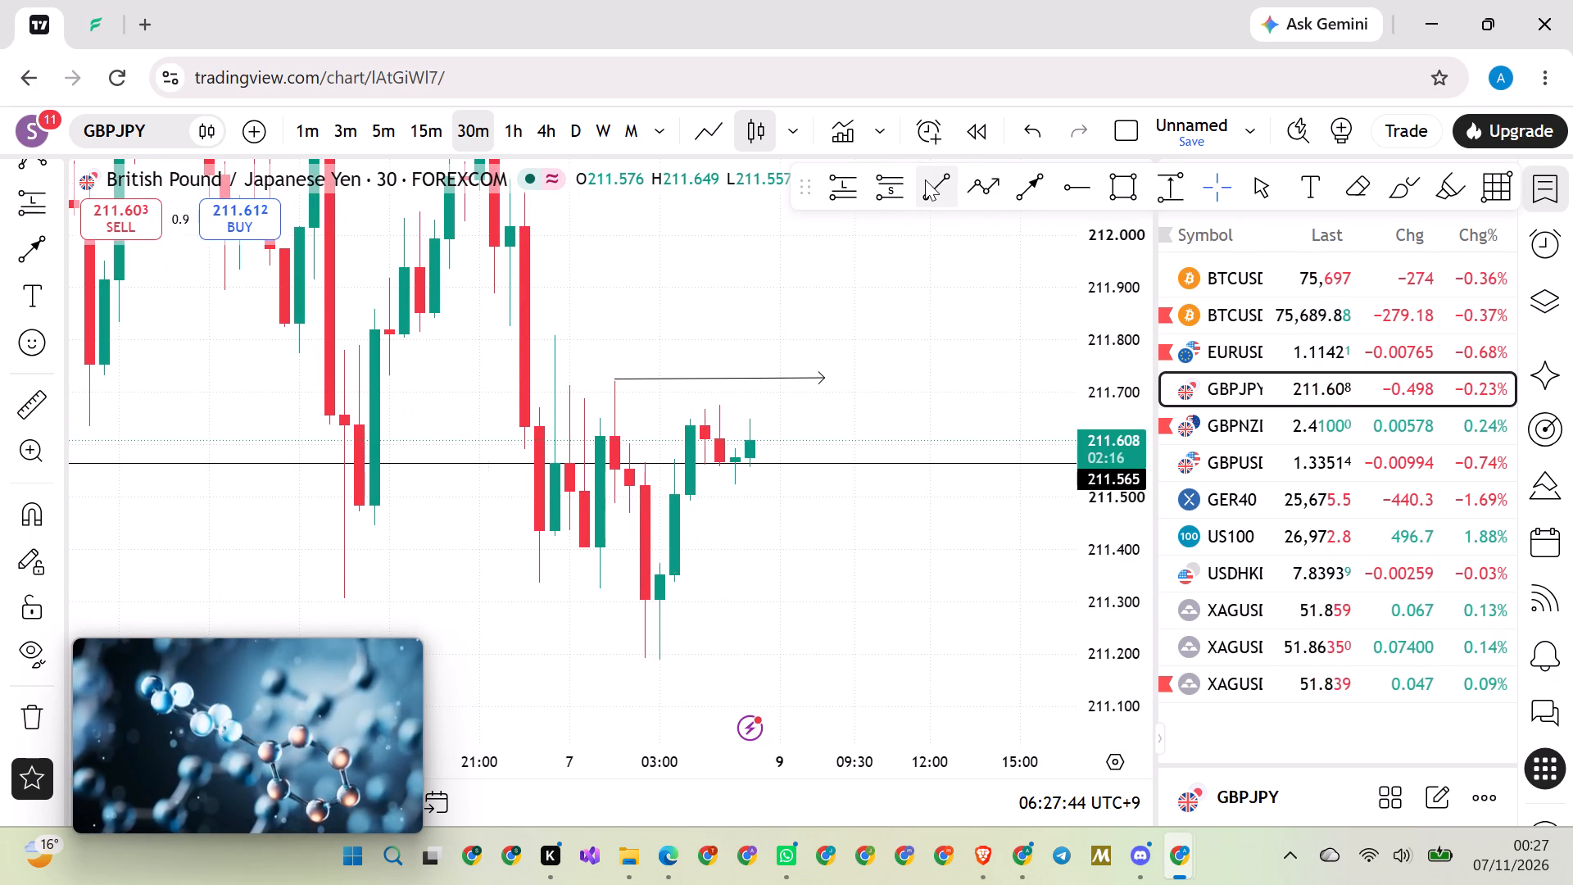
left_click(1068, 184)
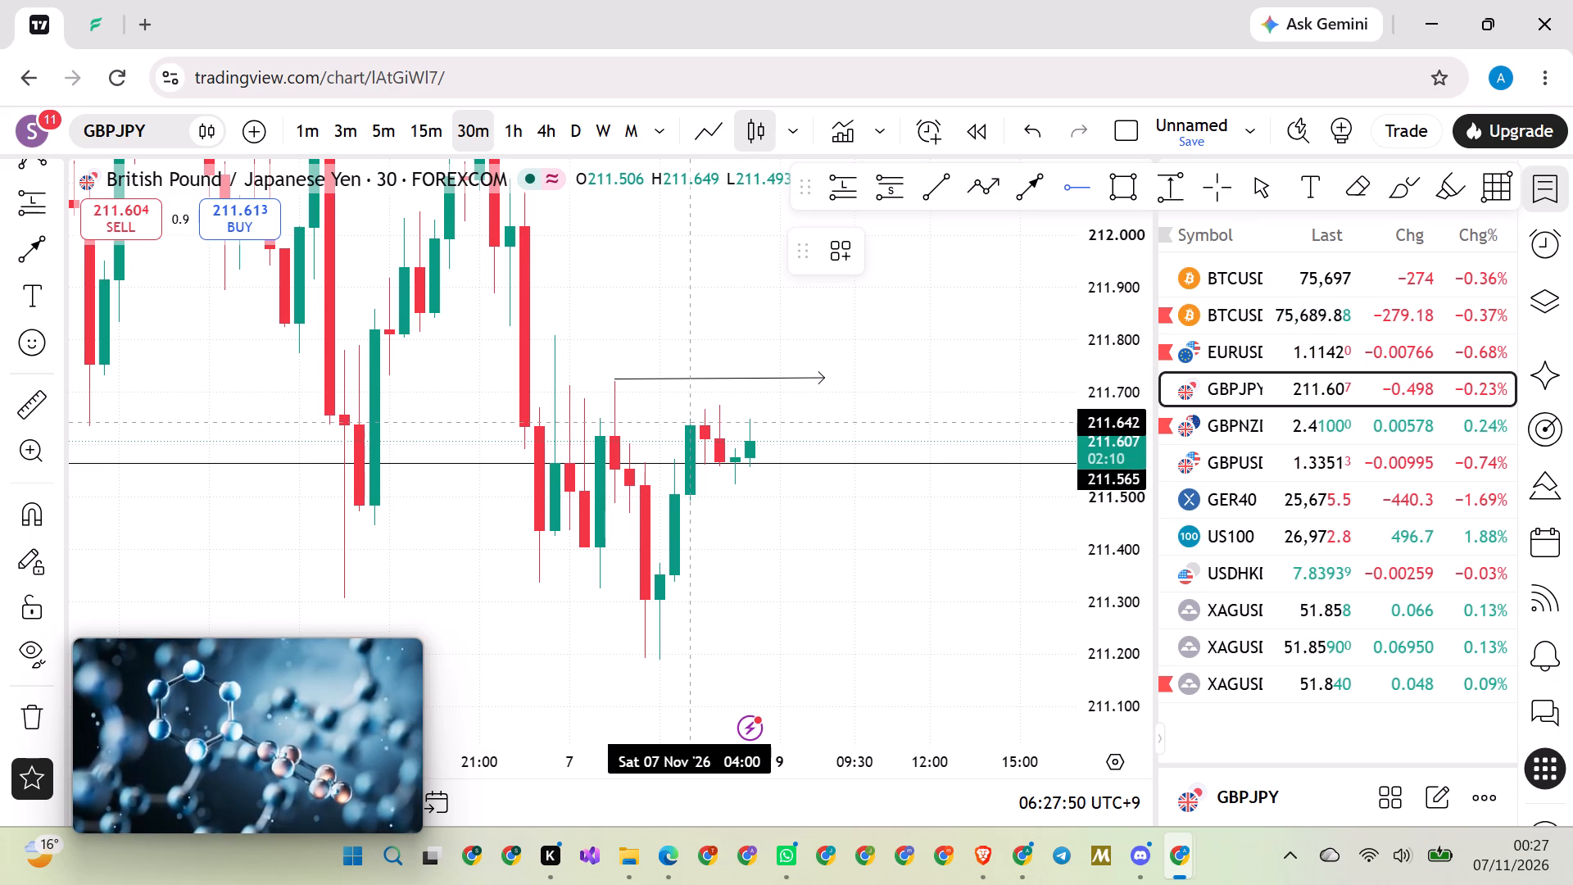
left_click(687, 425)
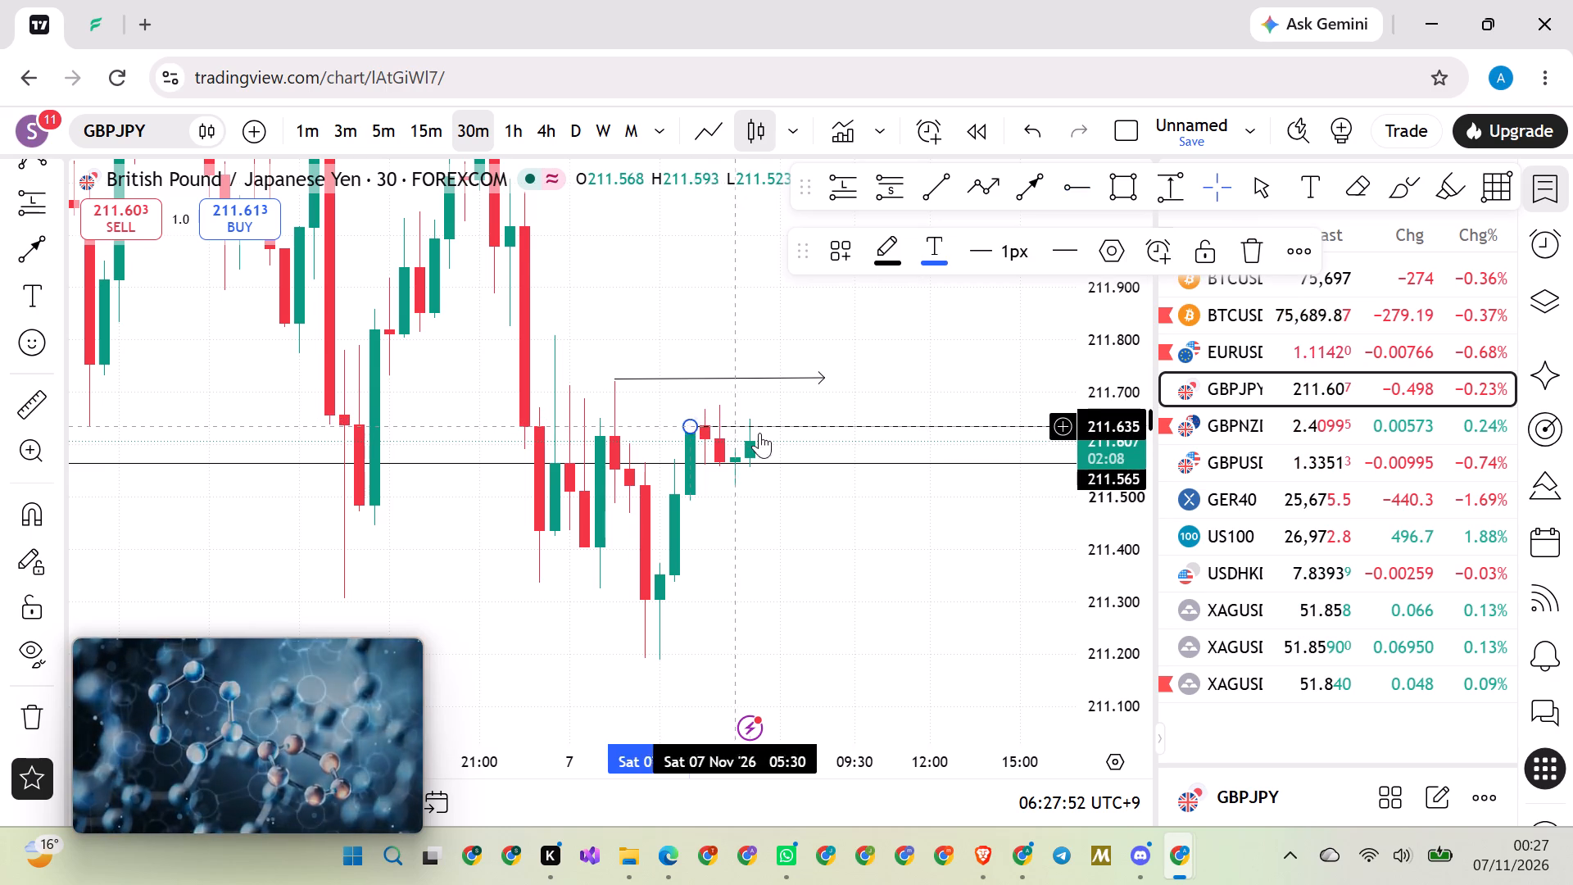
left_click(932, 372)
Draw a horizontal ray under the 7 November 05:30 candle and adjust its level to 211.523.
left_click(1085, 191)
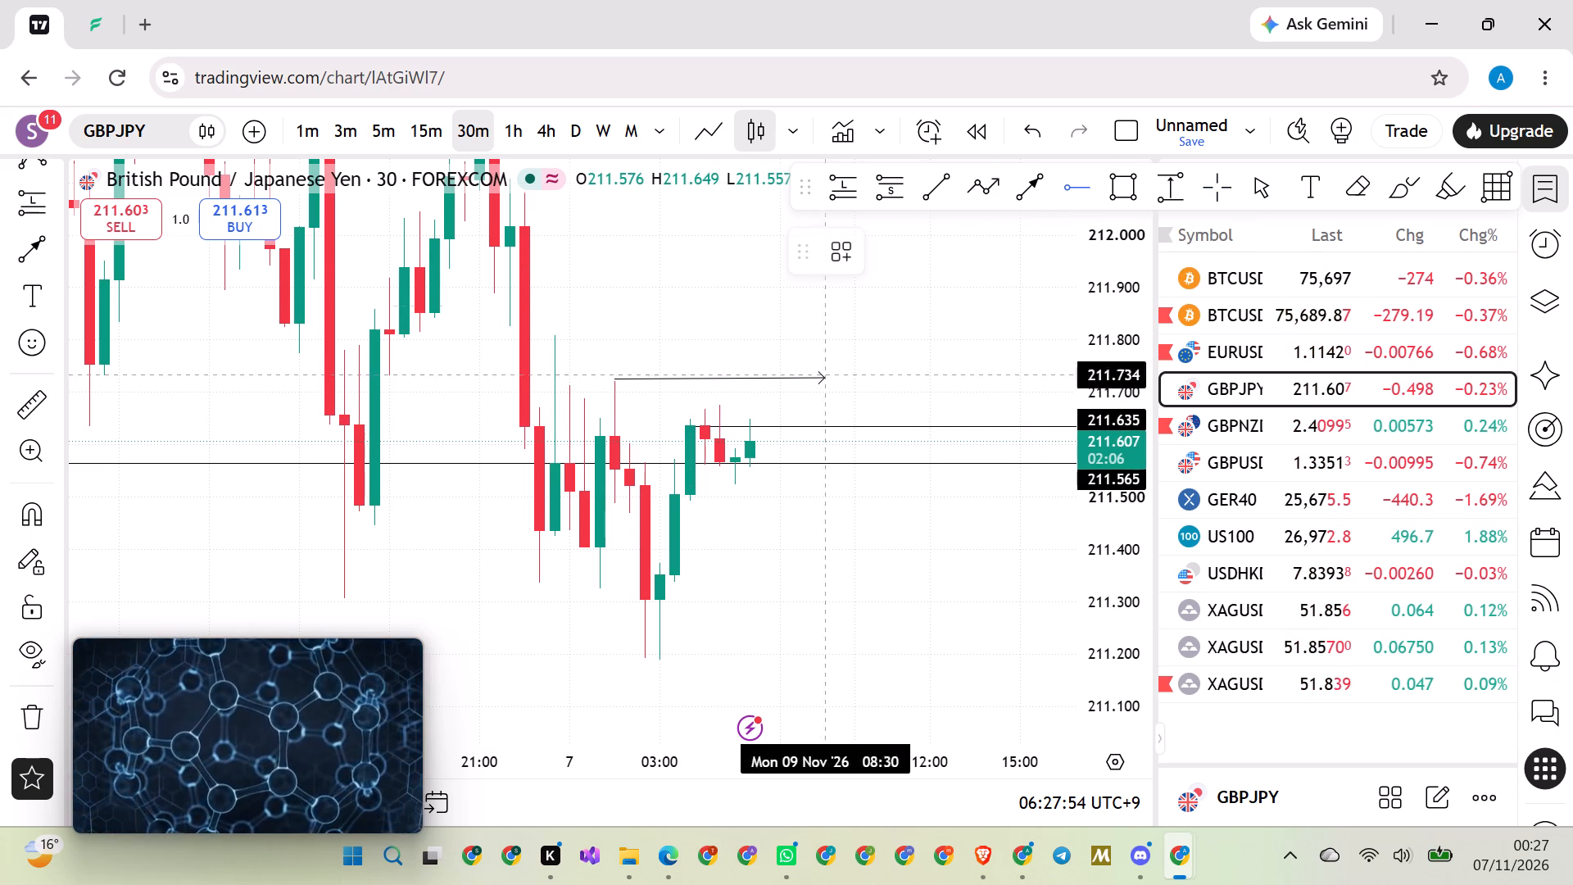
left_click(732, 487)
left_click(765, 551)
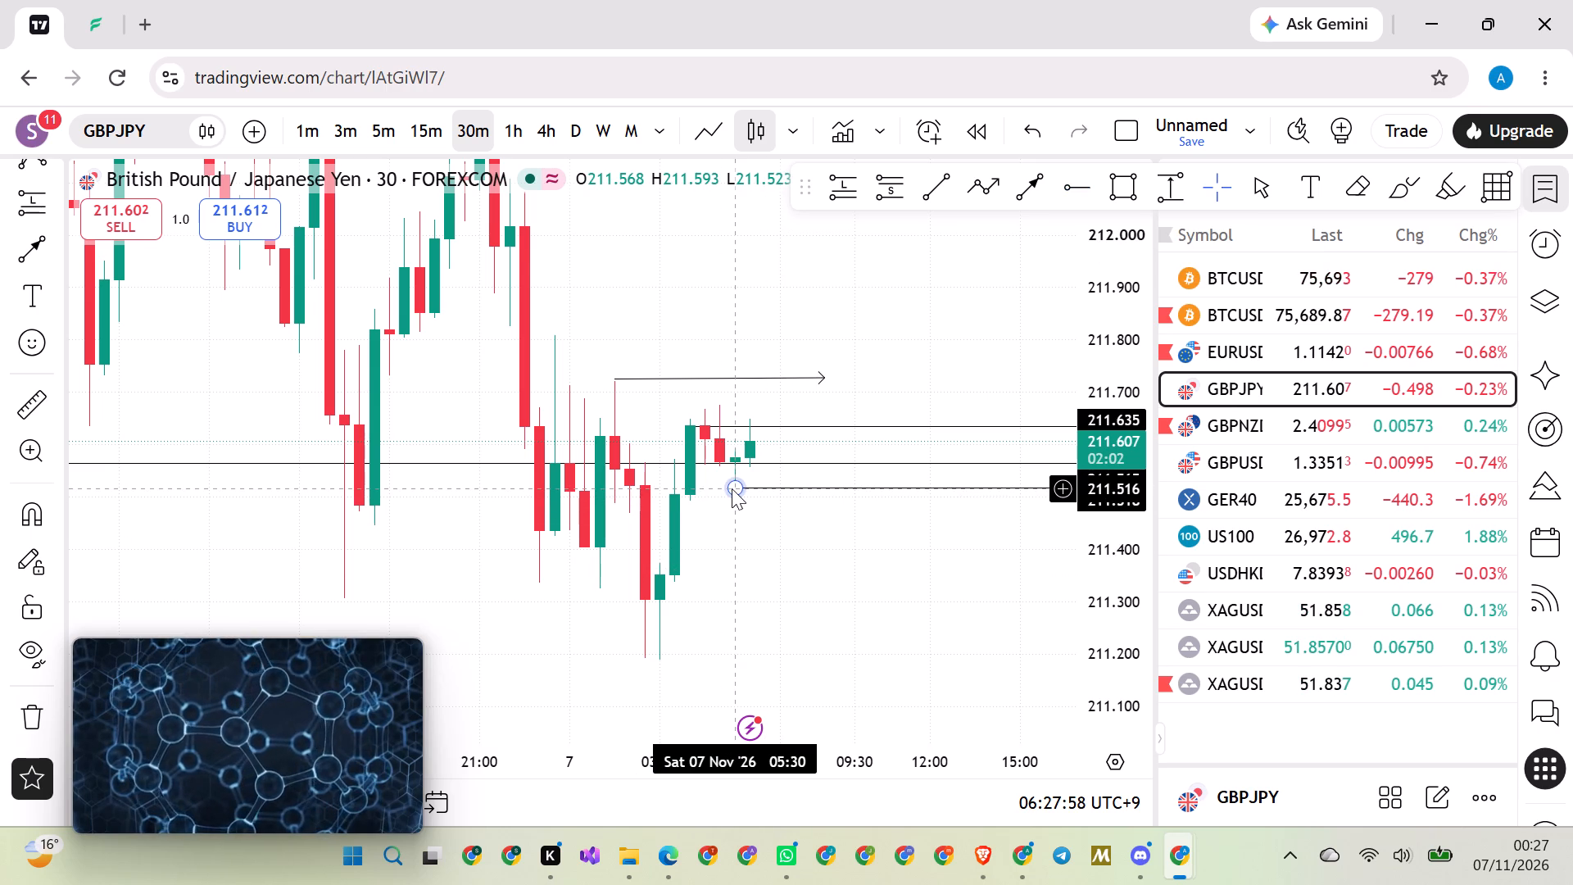
left_click(732, 488)
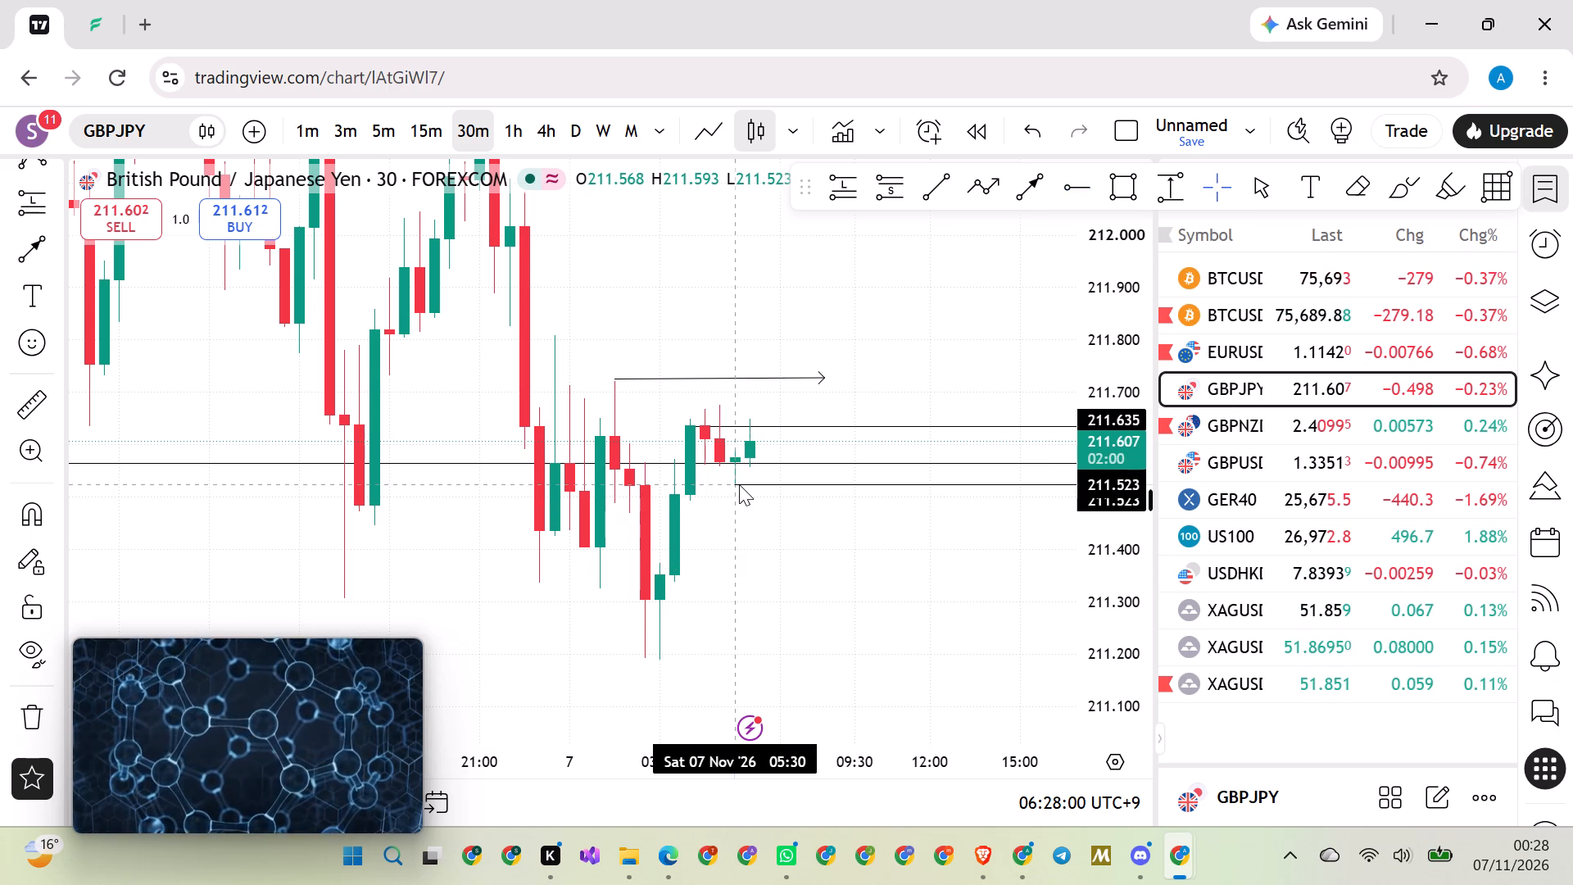
left_click(751, 515)
Examine the 6–7 November GBPJPY candles around the arrow and the black rays on the 30-minute chart.
scroll(1095, 589, "up", 5)
scroll(864, 558, "down", 1)
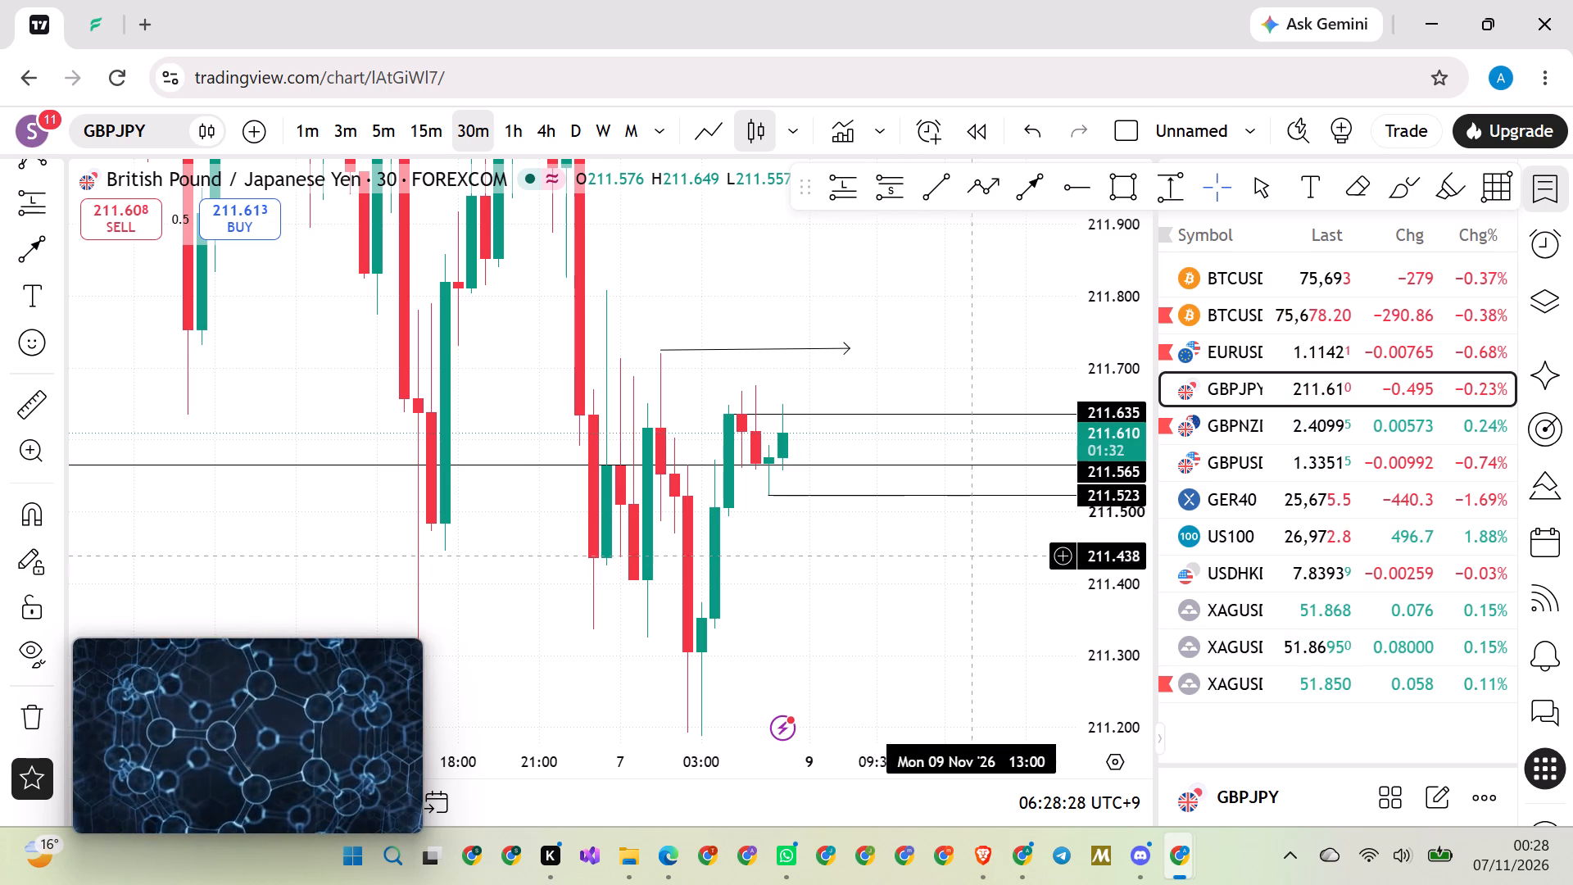
left_click_drag(1110, 550, 1031, 681)
scroll(921, 617, "down", 2)
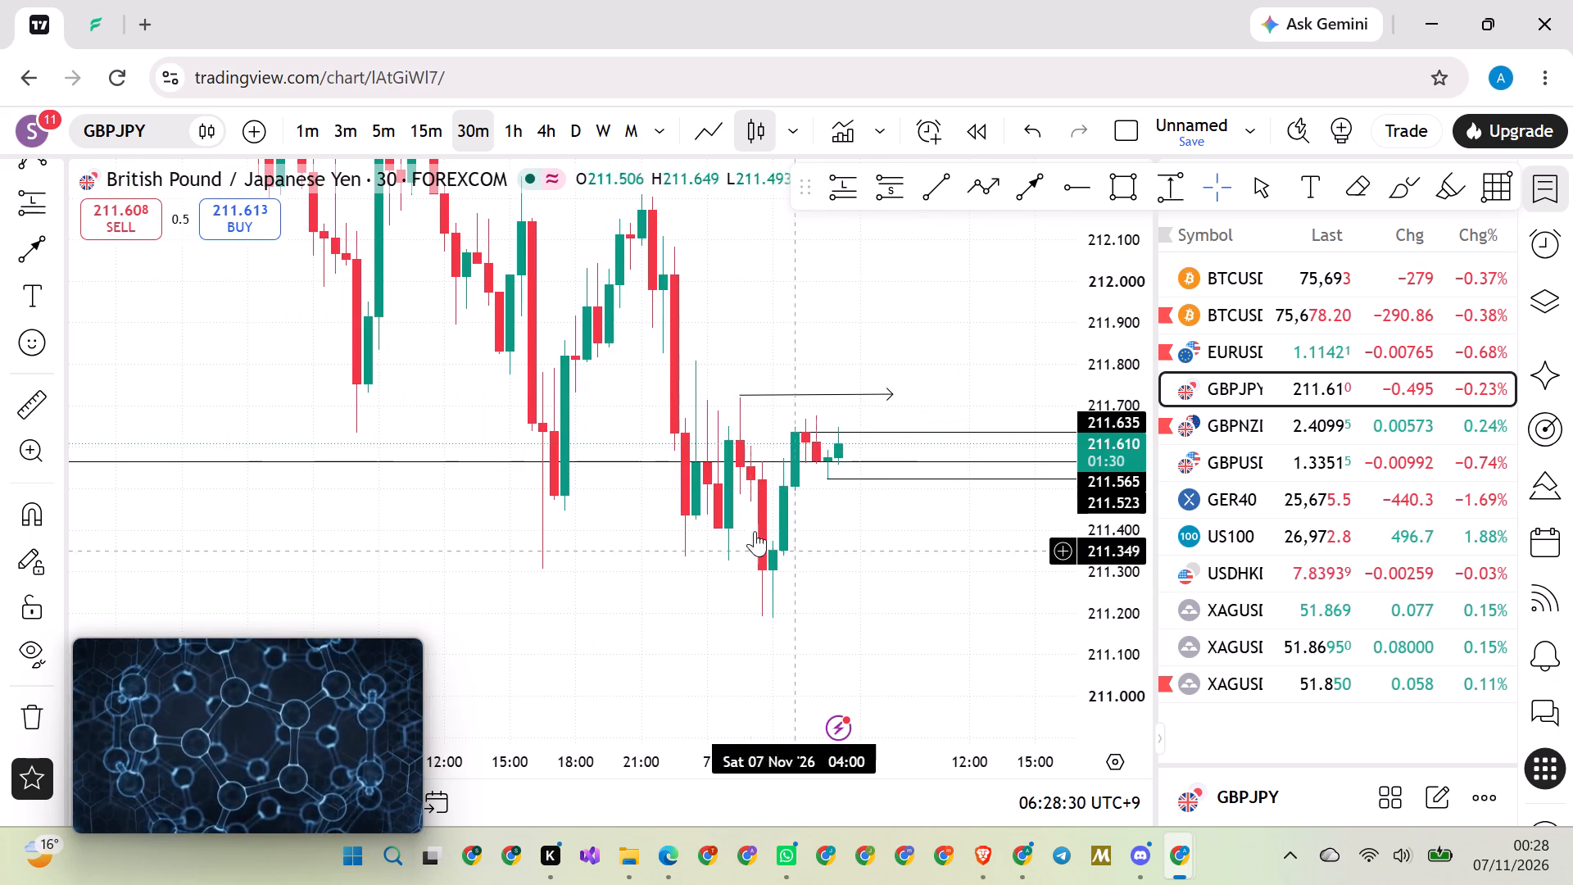
left_click_drag(657, 547, 687, 605)
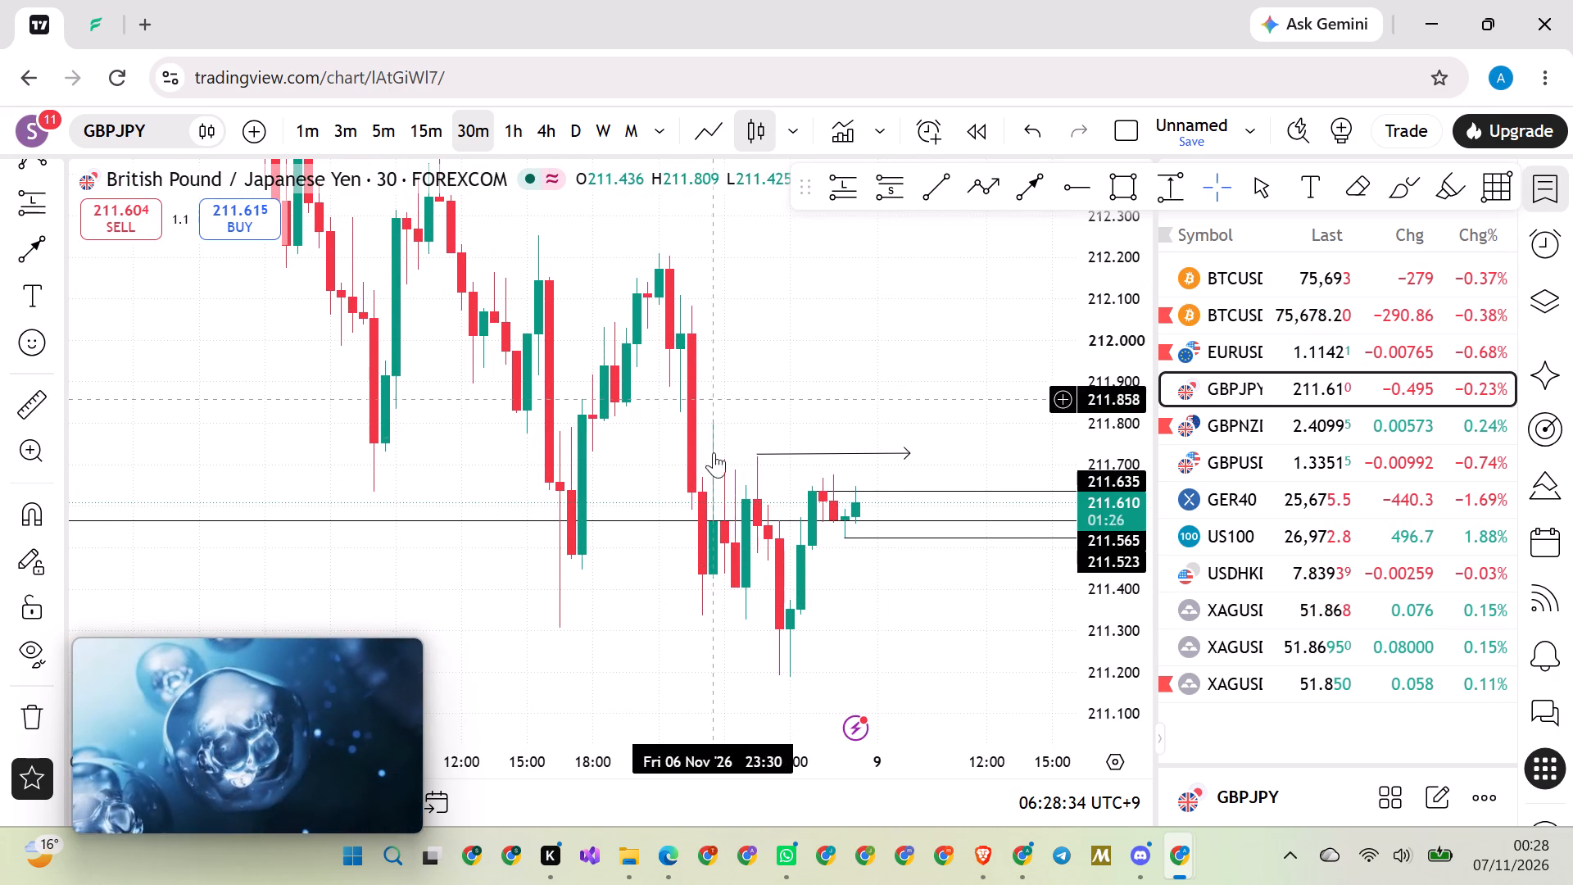
scroll(797, 382, "up", 2)
left_click_drag(797, 382, 710, 338)
scroll(893, 569, "down", 1)
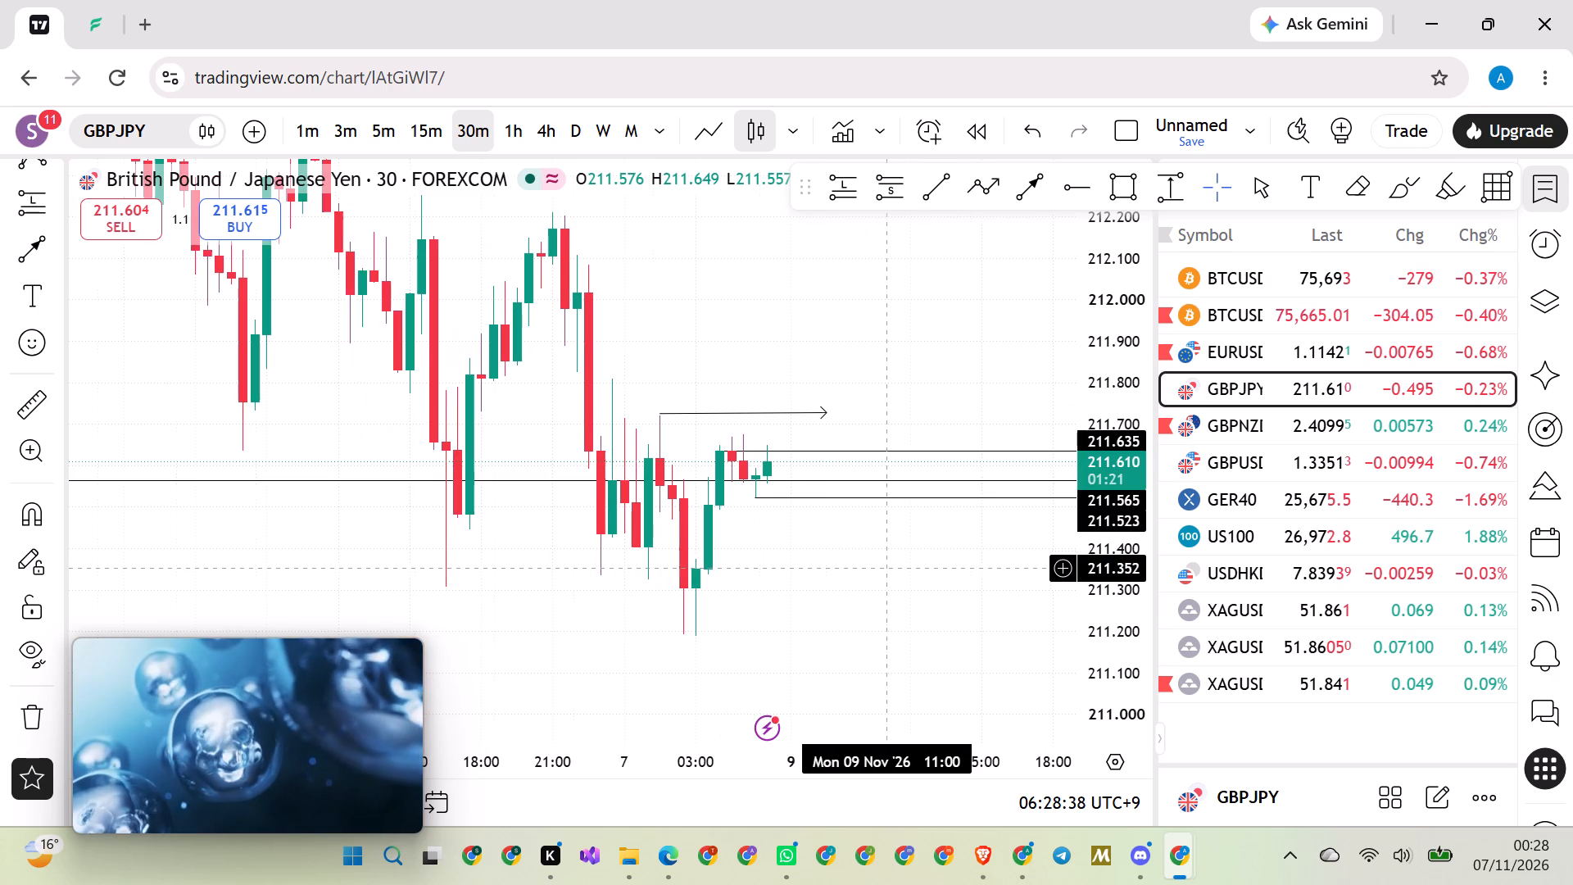
scroll(893, 572, "down", 1)
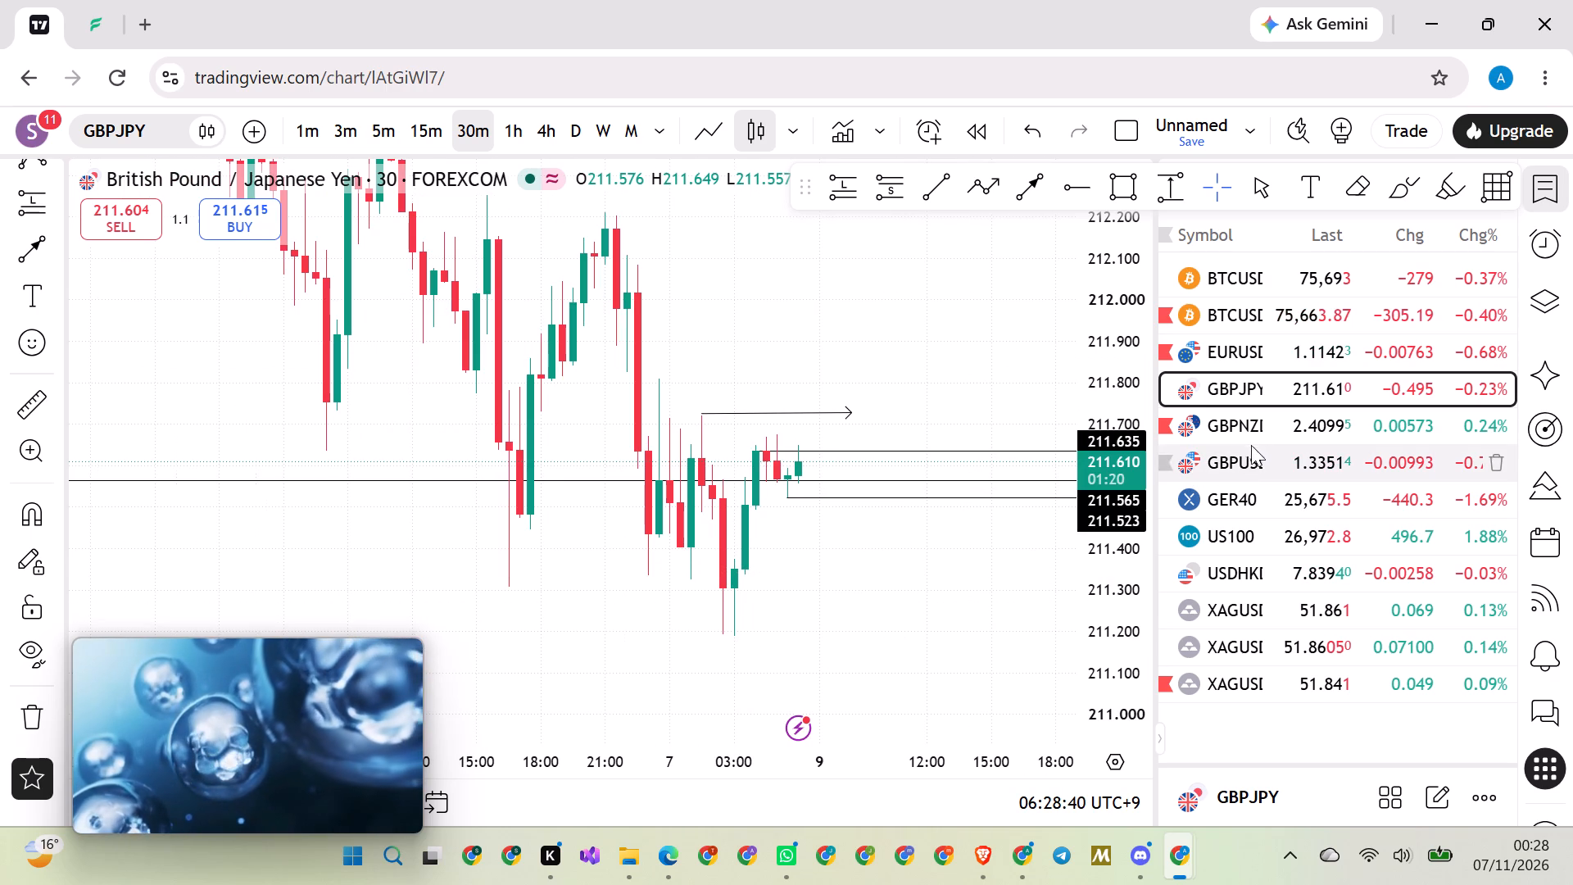
Switch to GBPNZD and examine the 30-minute rally and pullback of 6–7 November against the rays and position zones.
left_click(1253, 423)
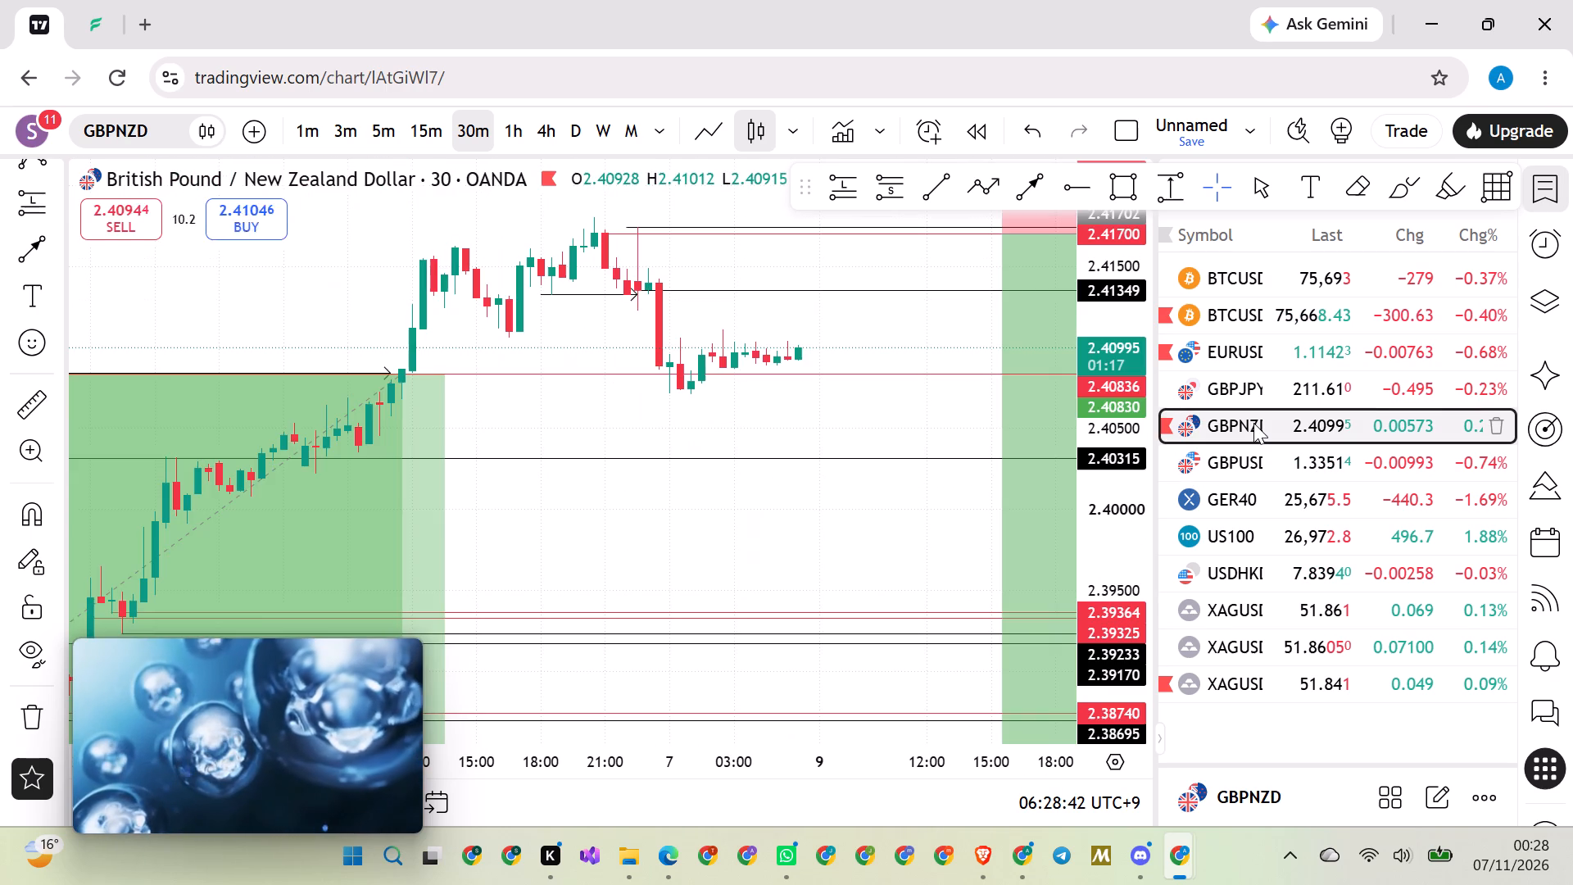
scroll(728, 514, "down", 7)
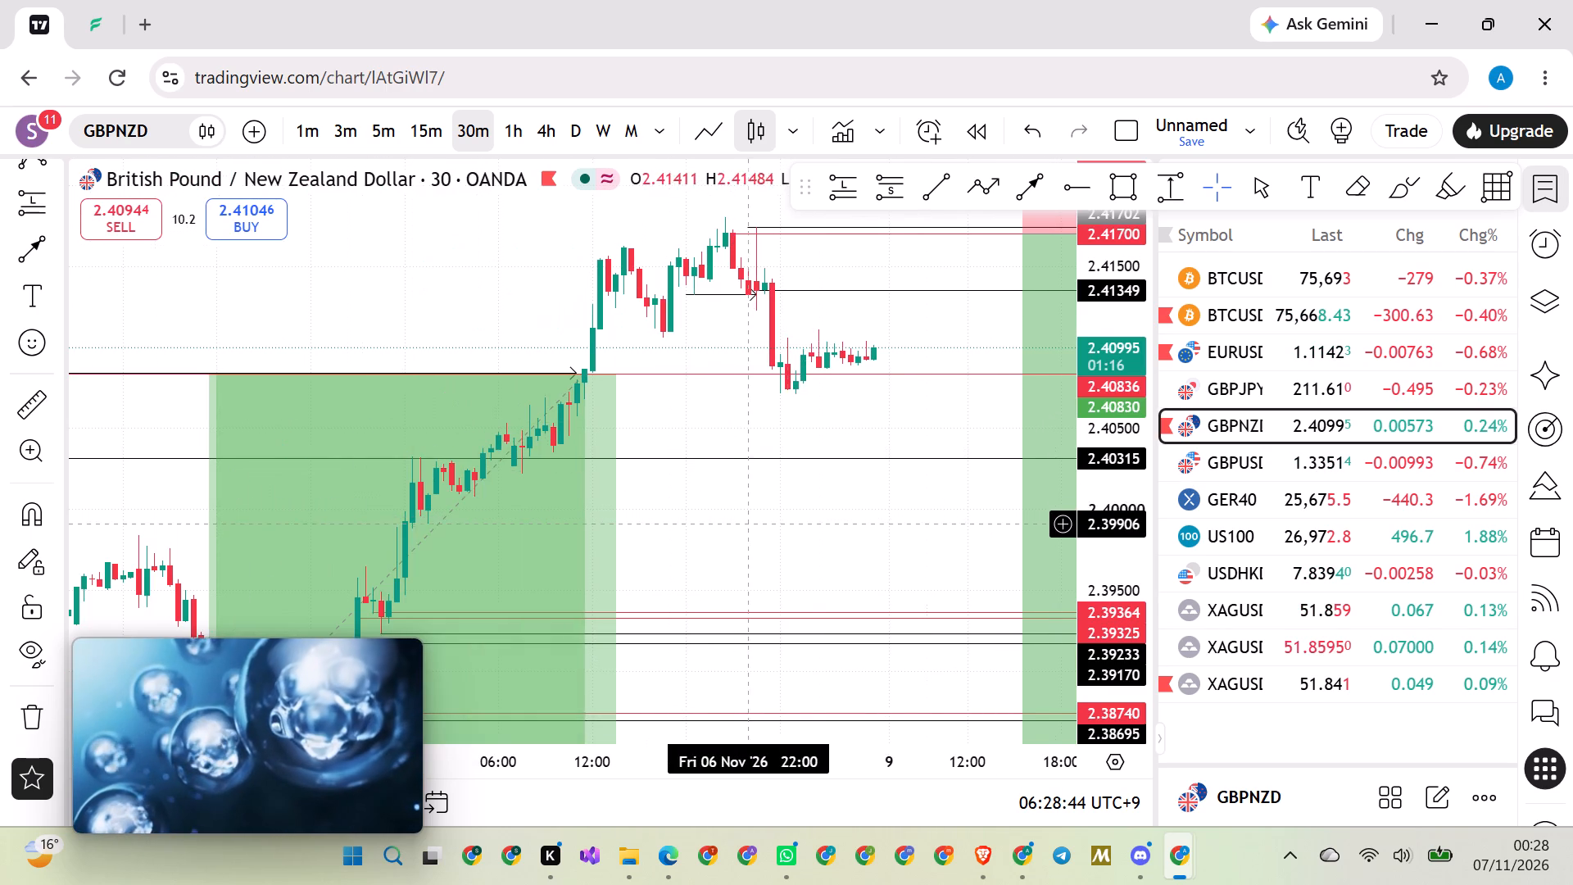
left_click_drag(826, 519, 723, 576)
scroll(723, 576, "down", 1)
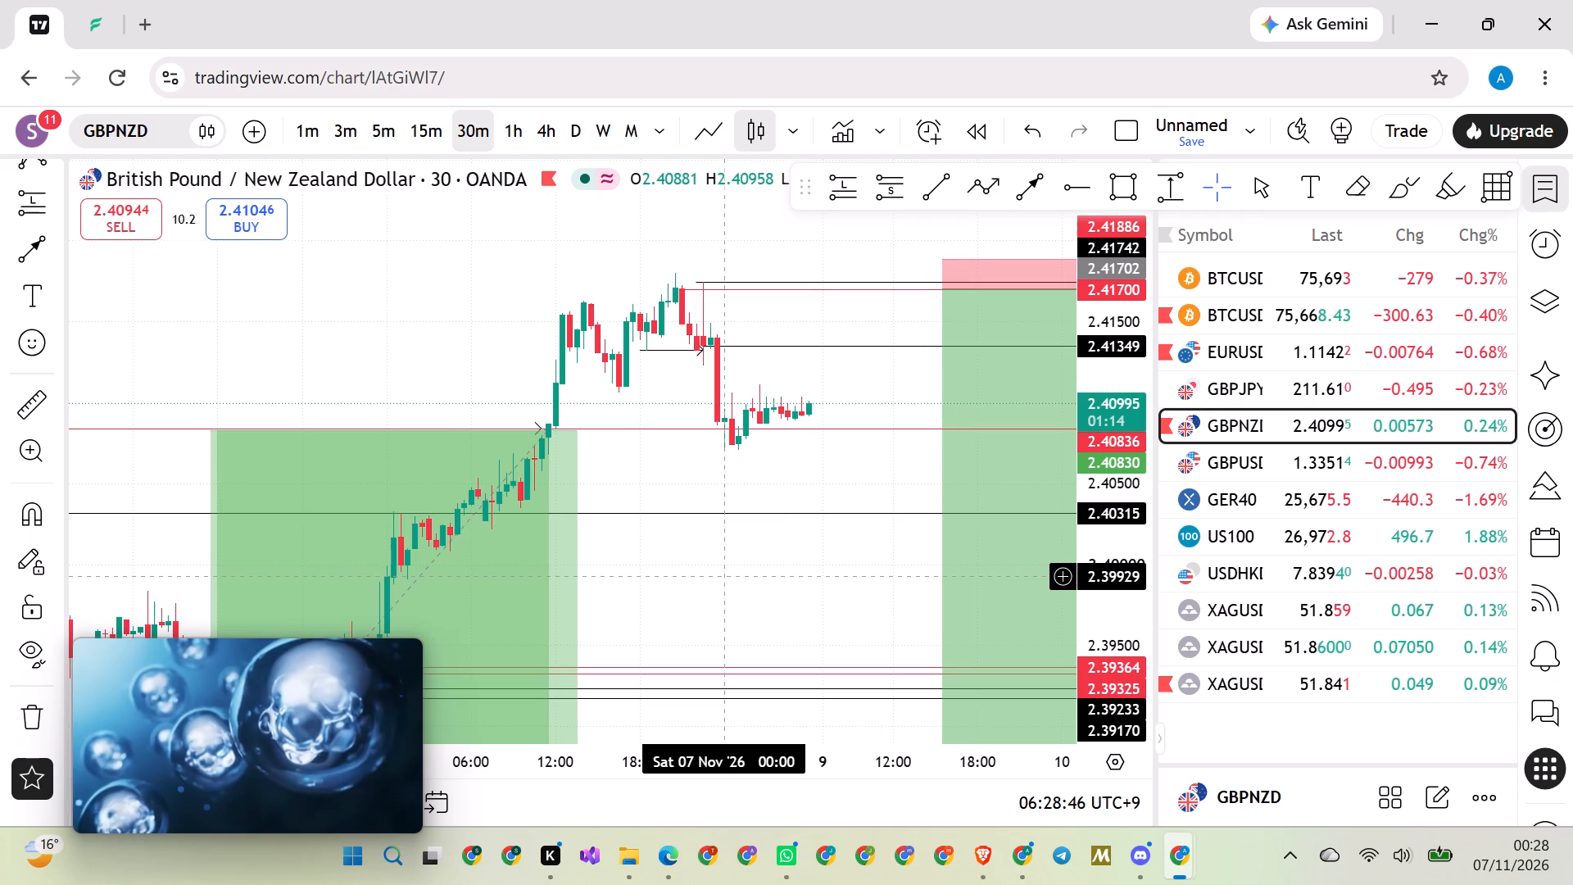
scroll(723, 576, "down", 1)
scroll(723, 576, "up", 1)
scroll(728, 576, "down", 3)
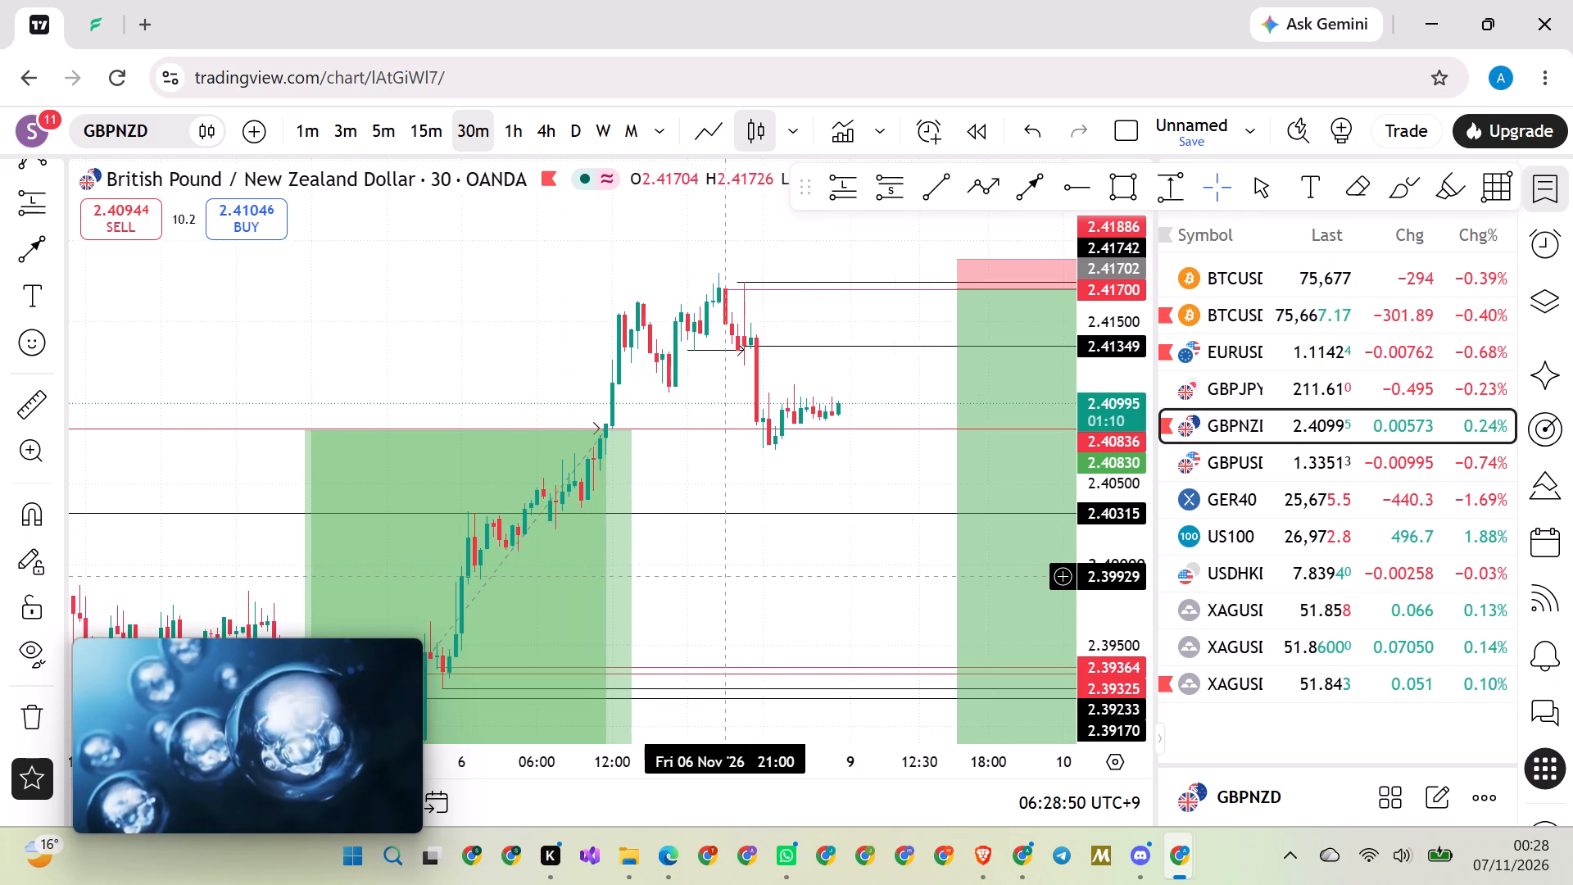
scroll(731, 576, "down", 1)
left_click_drag(828, 581, 763, 594)
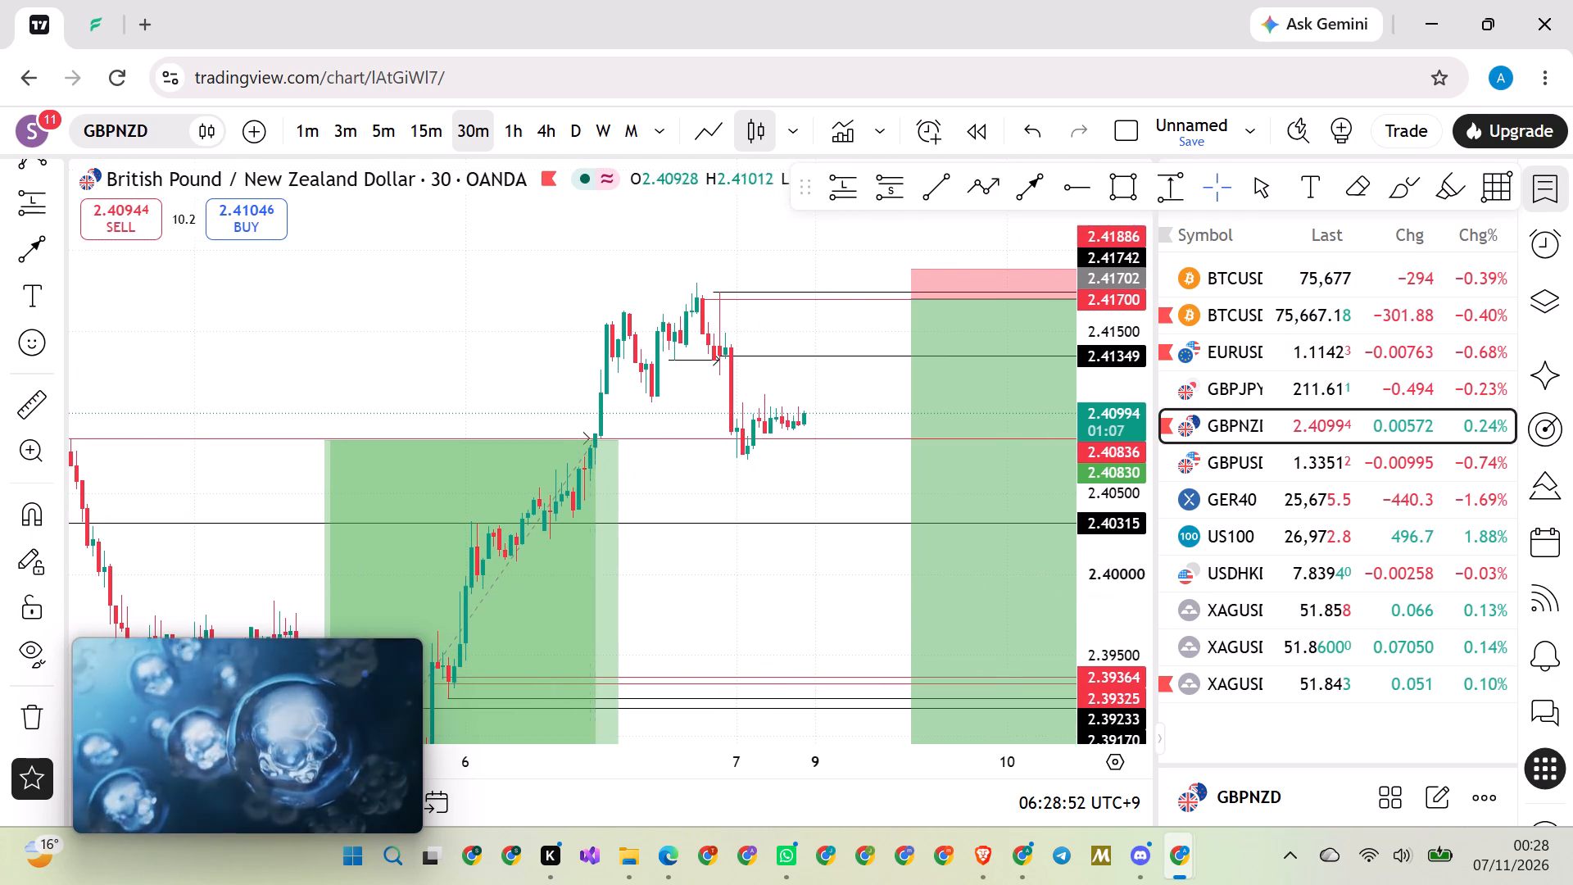
Set GBPNZD to the 4-hour timeframe and examine the early November candles between the 2.41349 and 2.40315 rays.
left_click(547, 134)
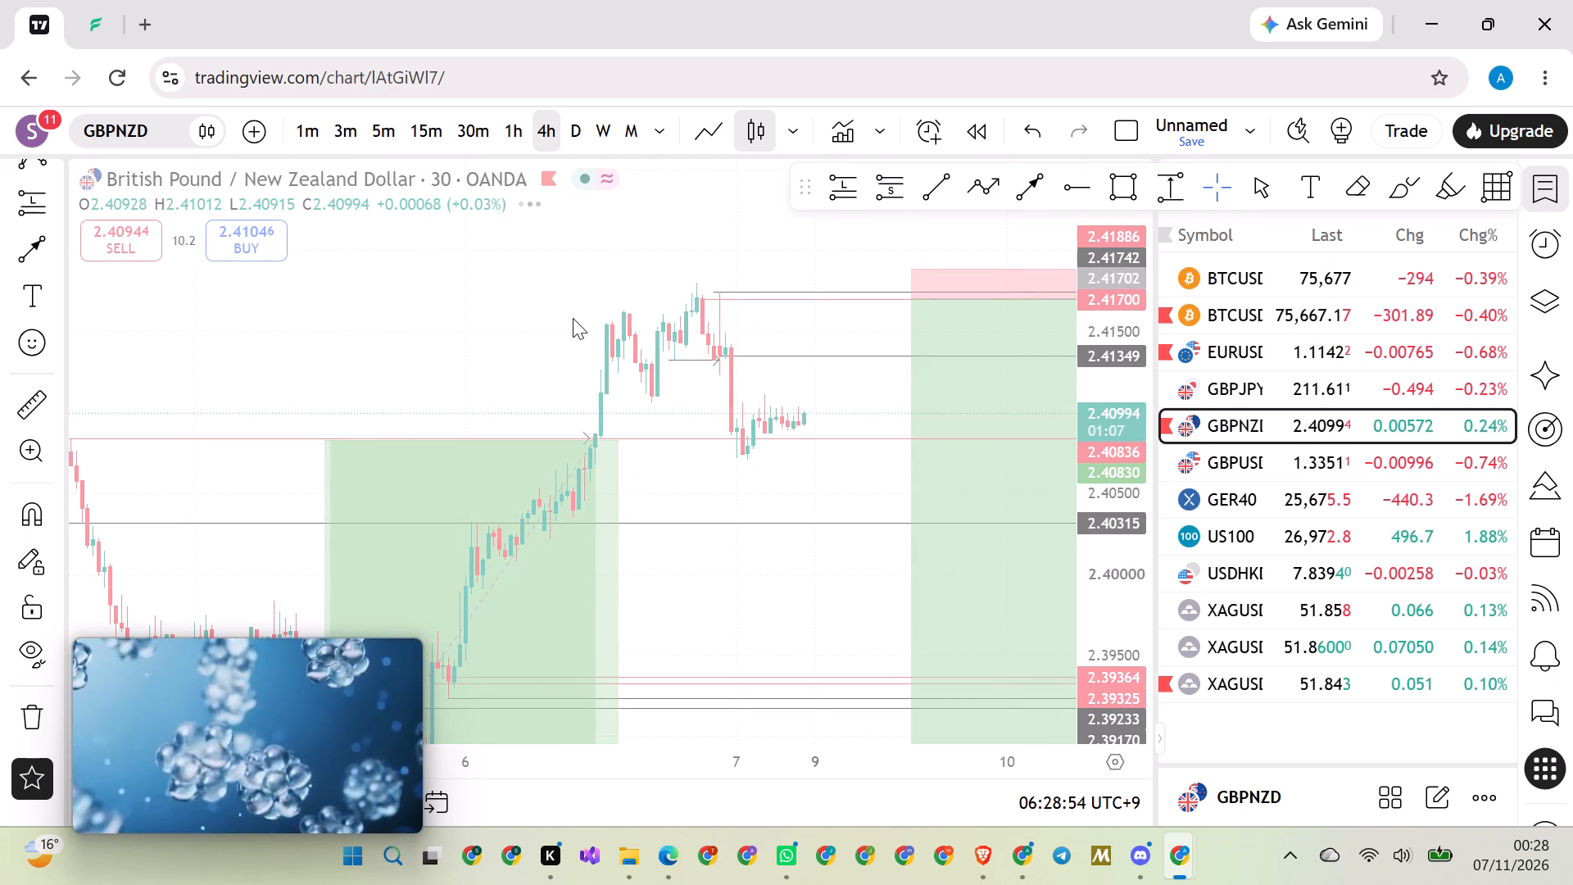
scroll(496, 312, "up", 1)
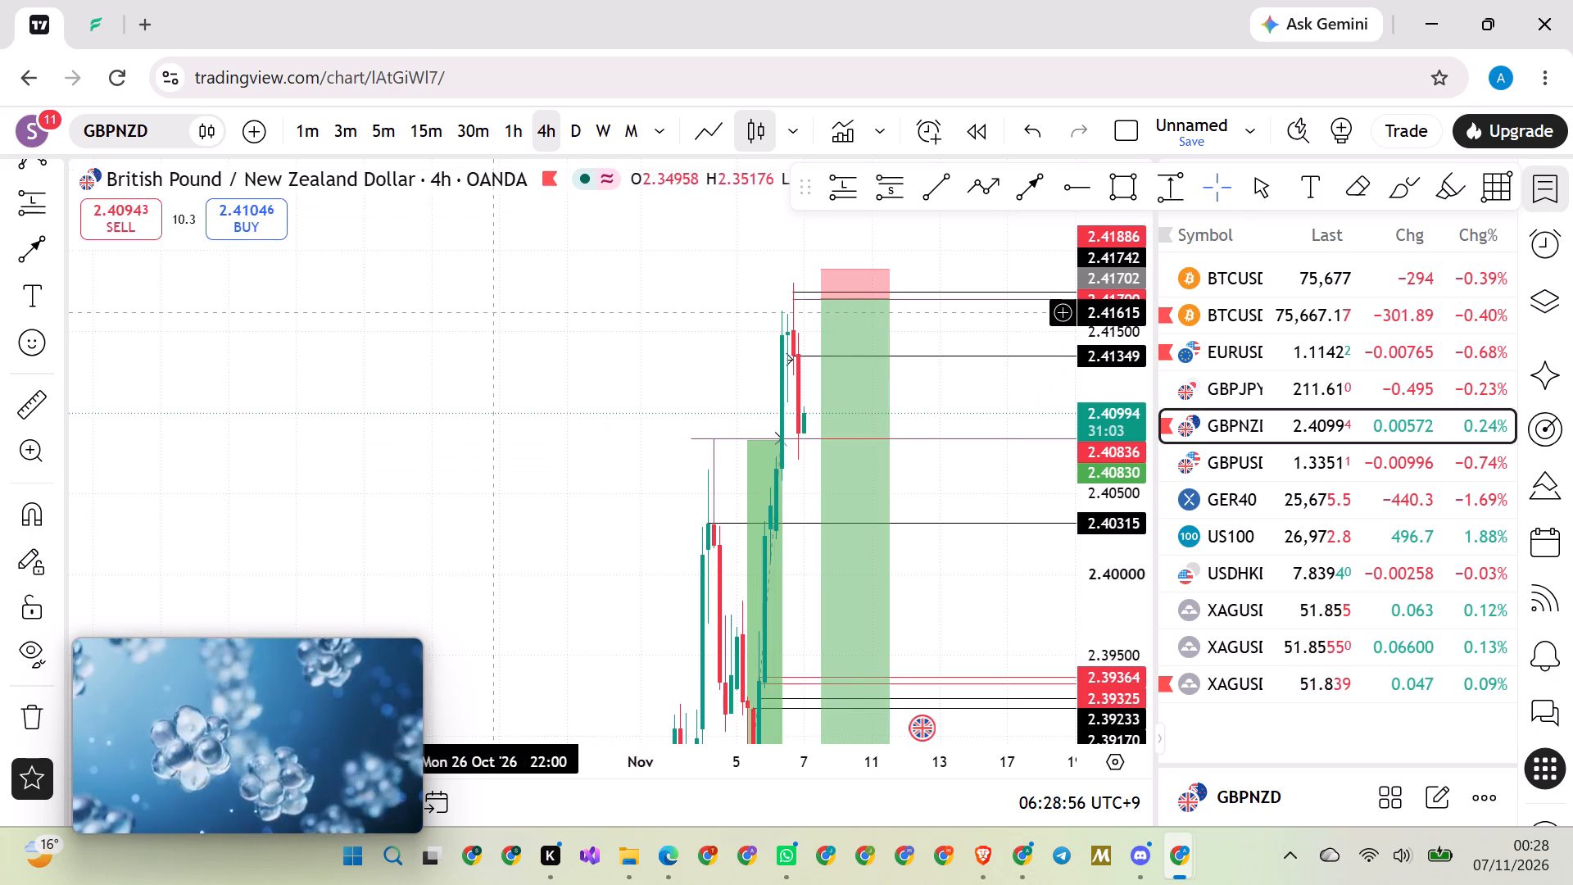
scroll(496, 312, "up", 4)
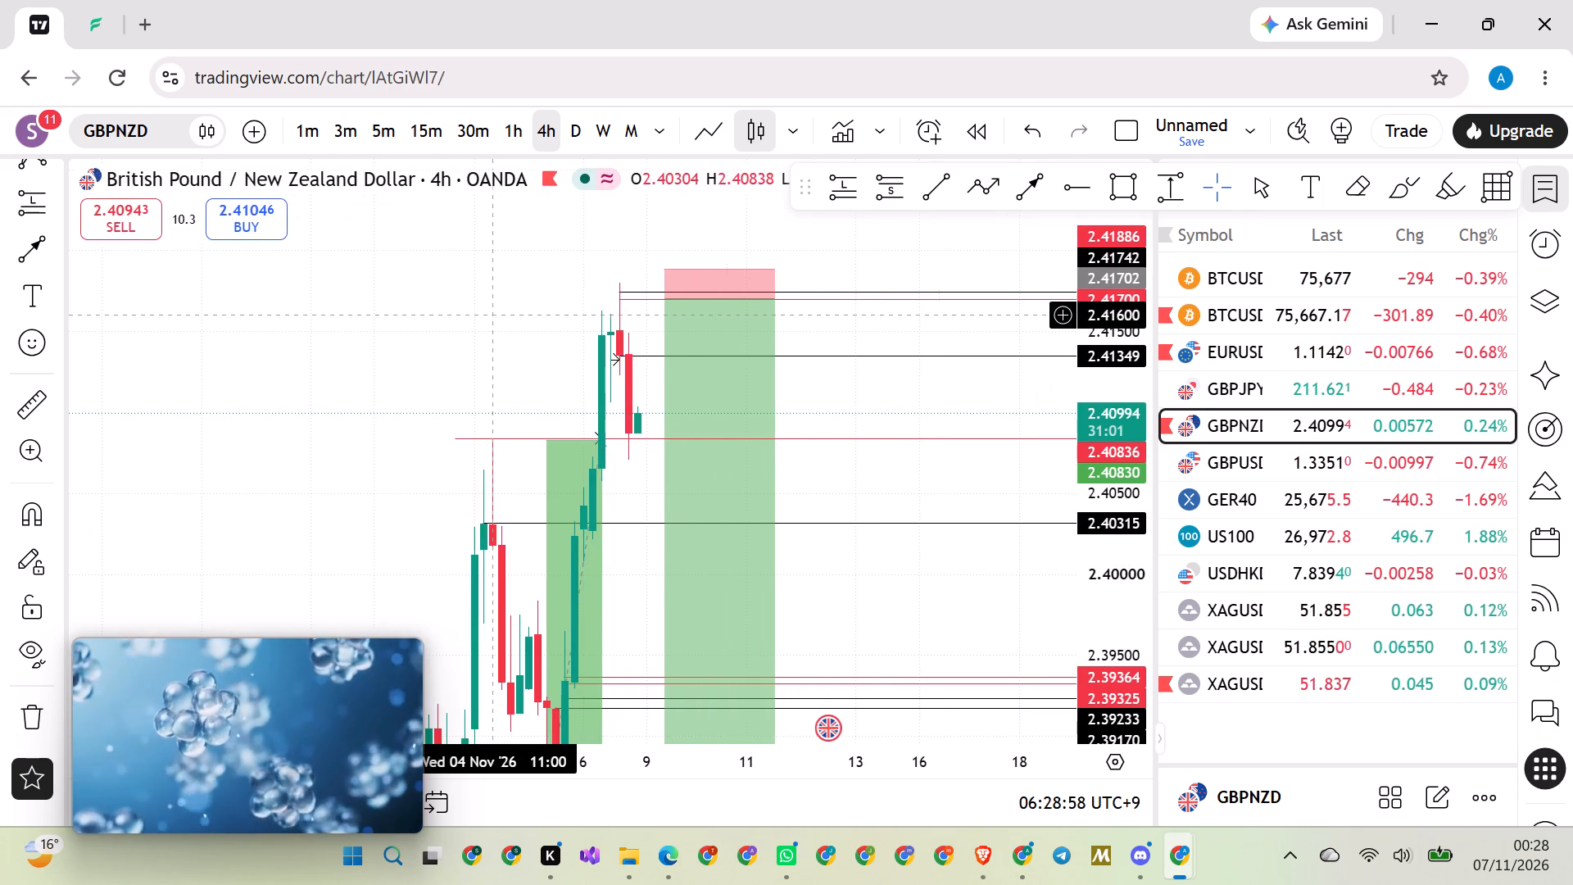
scroll(1130, 446, "up", 8)
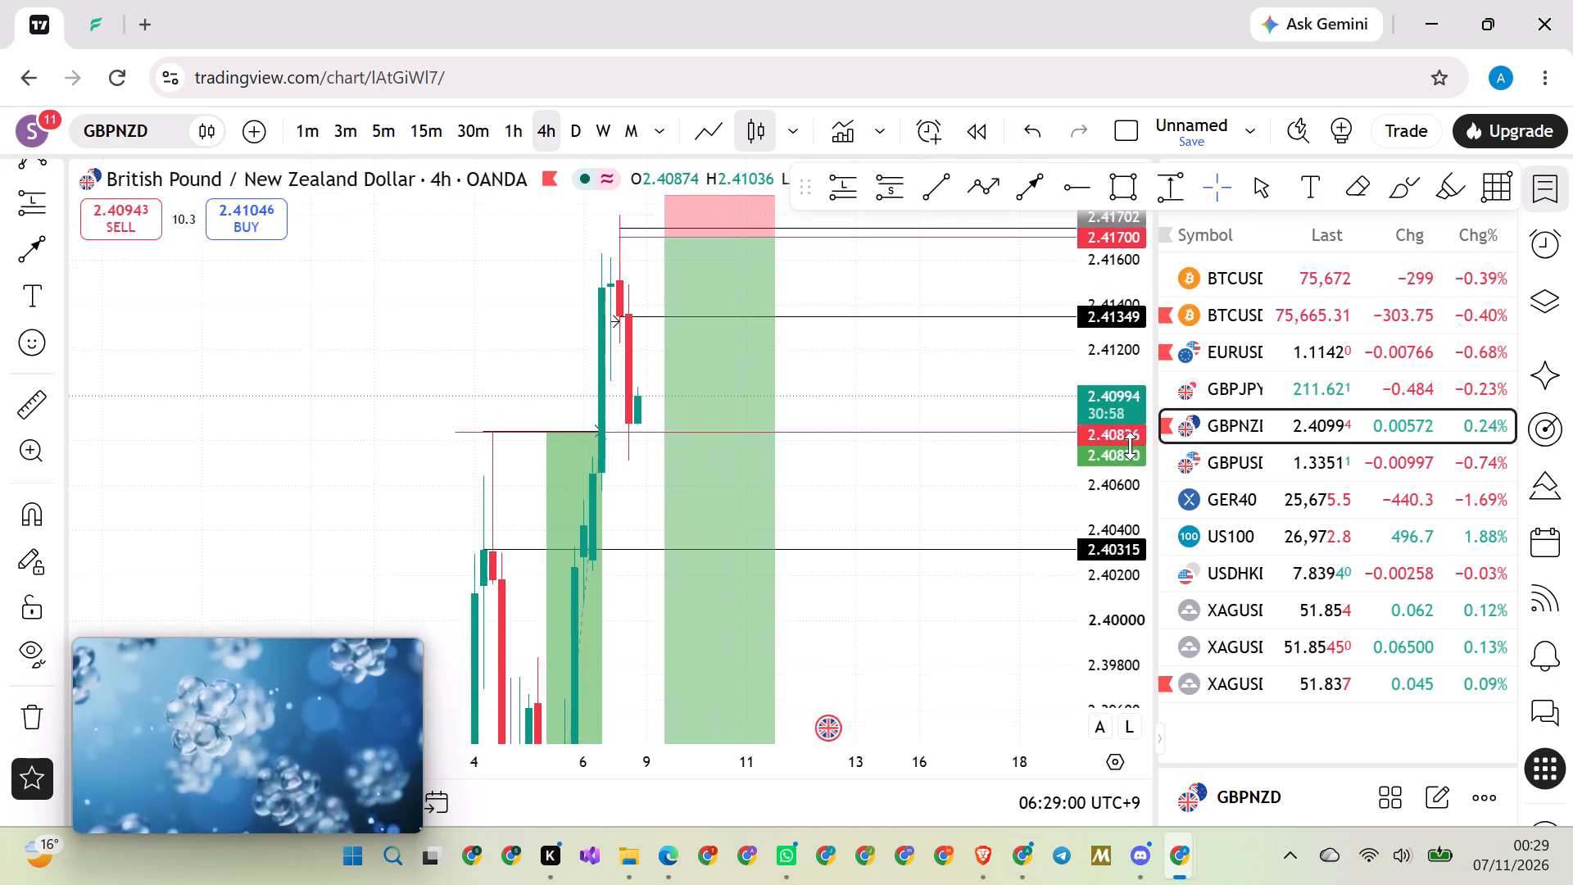
scroll(1130, 446, "up", 6)
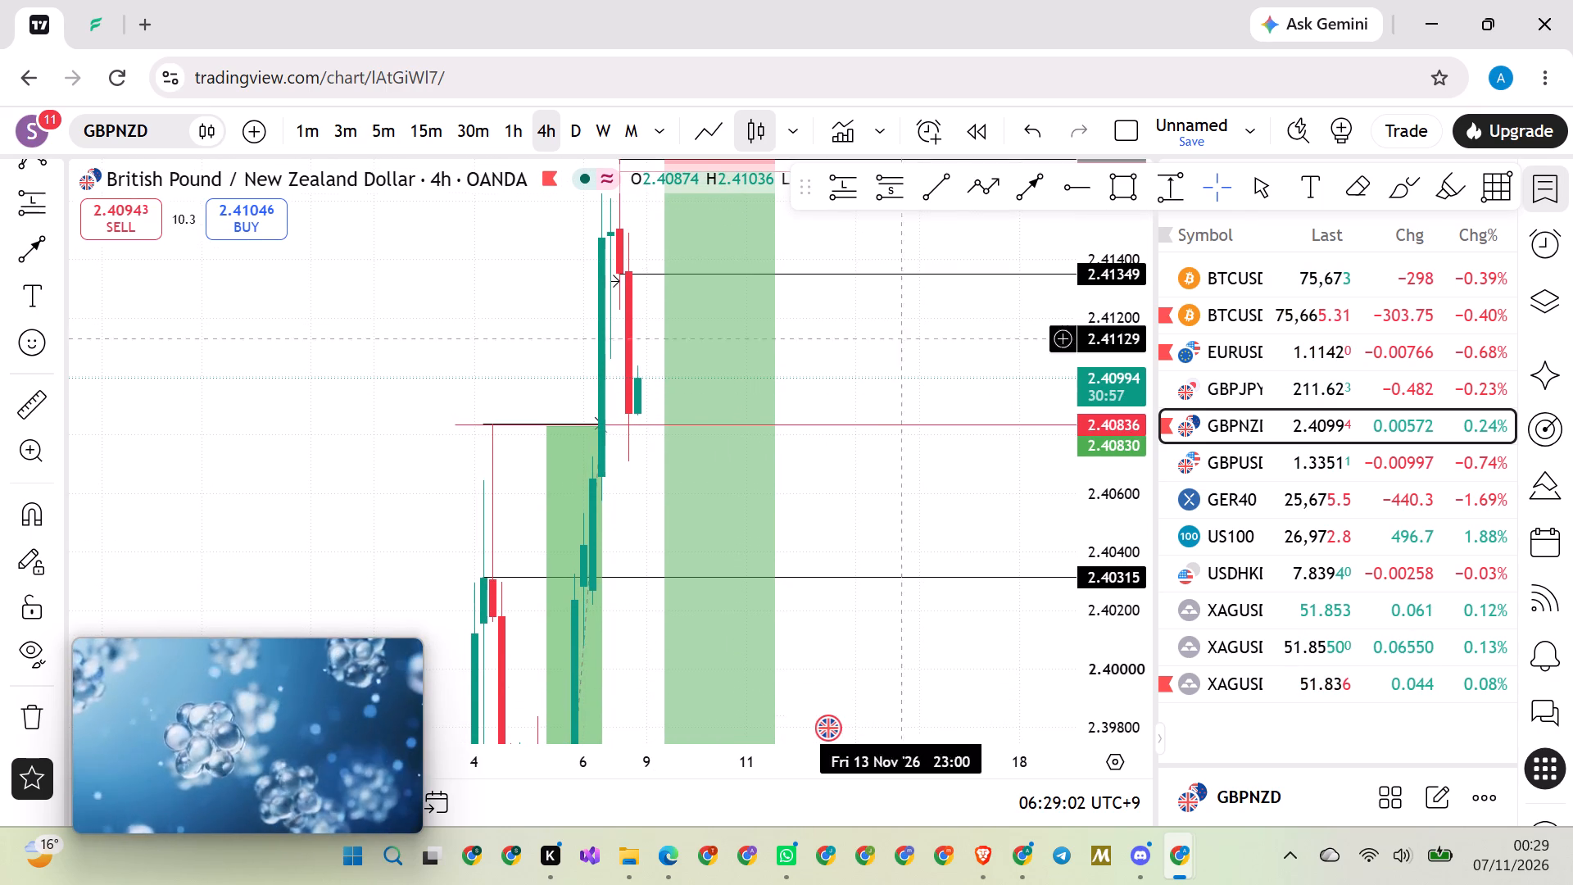
Set GBPNZD to the daily timeframe and examine the October–November rally against the rays and position zones.
left_click(564, 134)
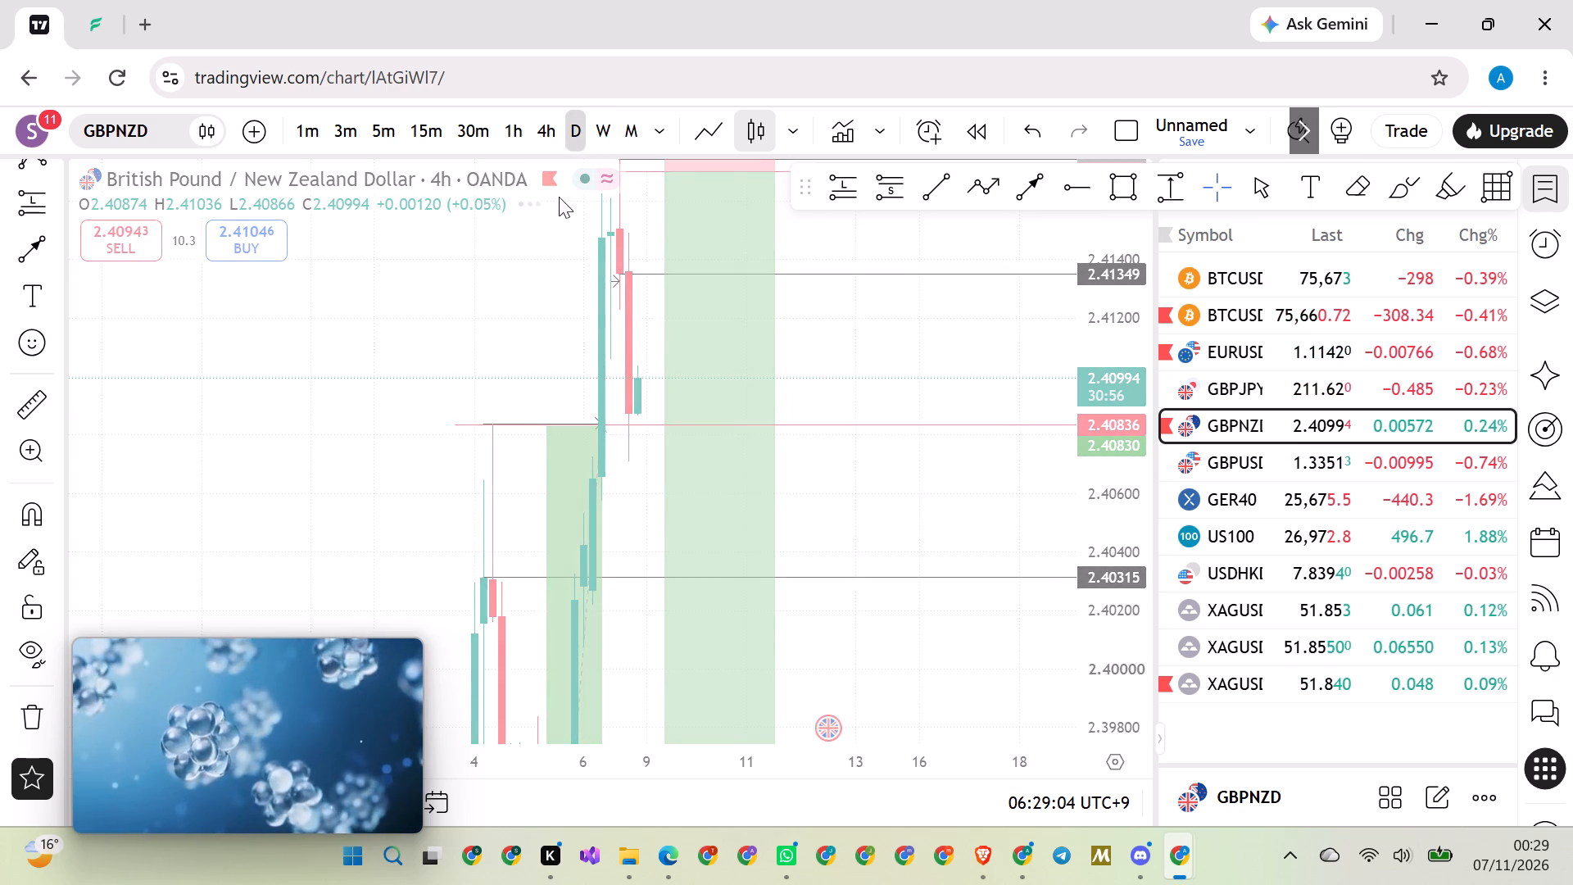
left_click_drag(1108, 389, 1090, 544)
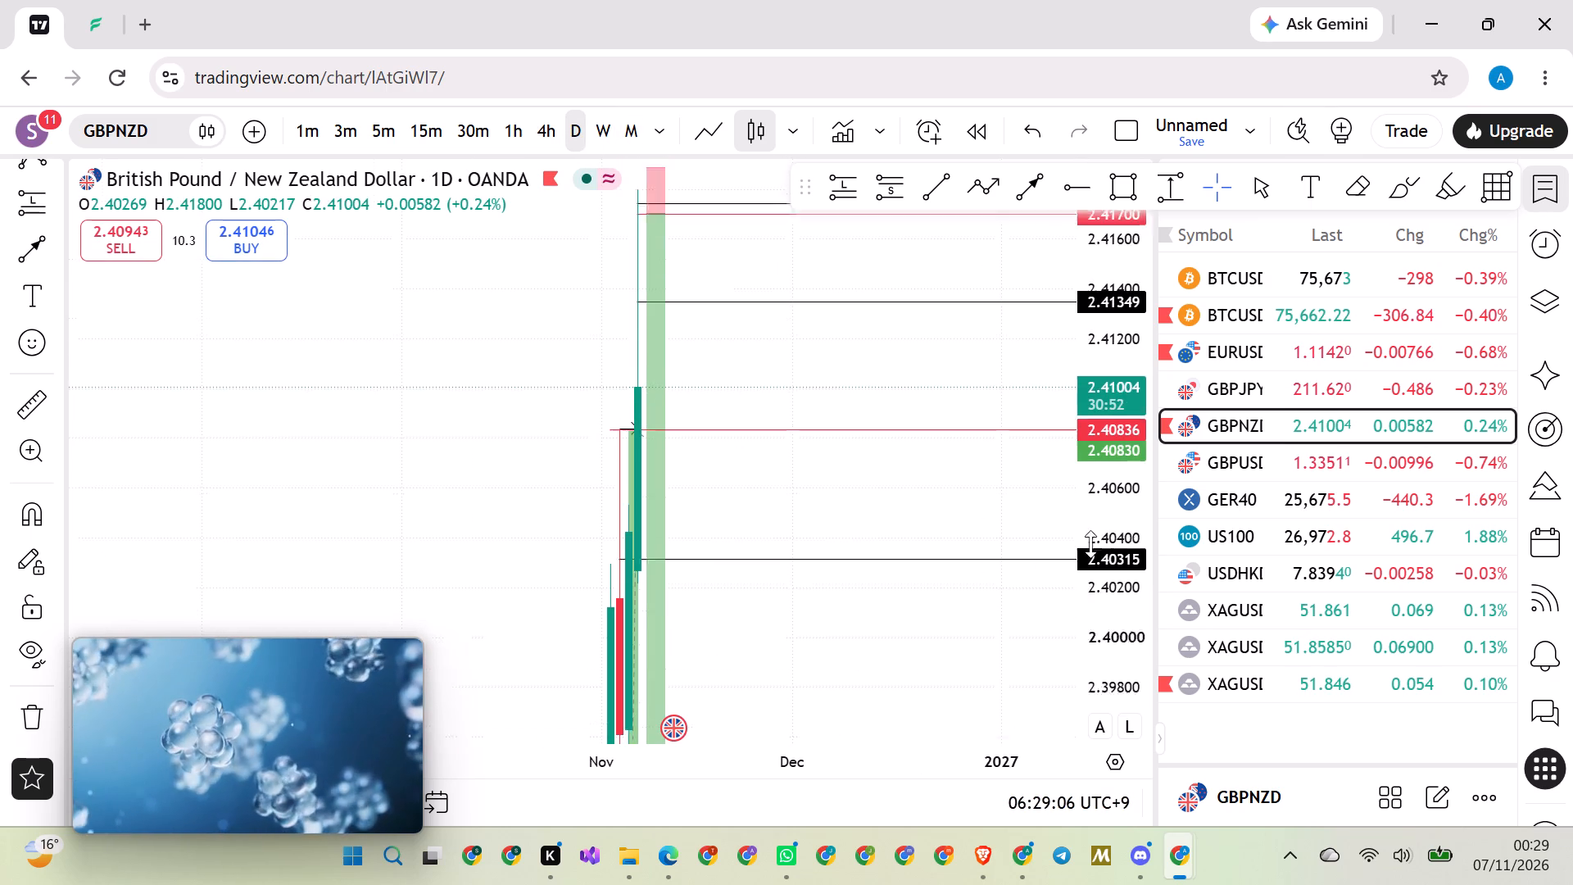
left_click_drag(1090, 544, 1048, 661)
left_click_drag(447, 377, 565, 377)
scroll(486, 340, "up", 9)
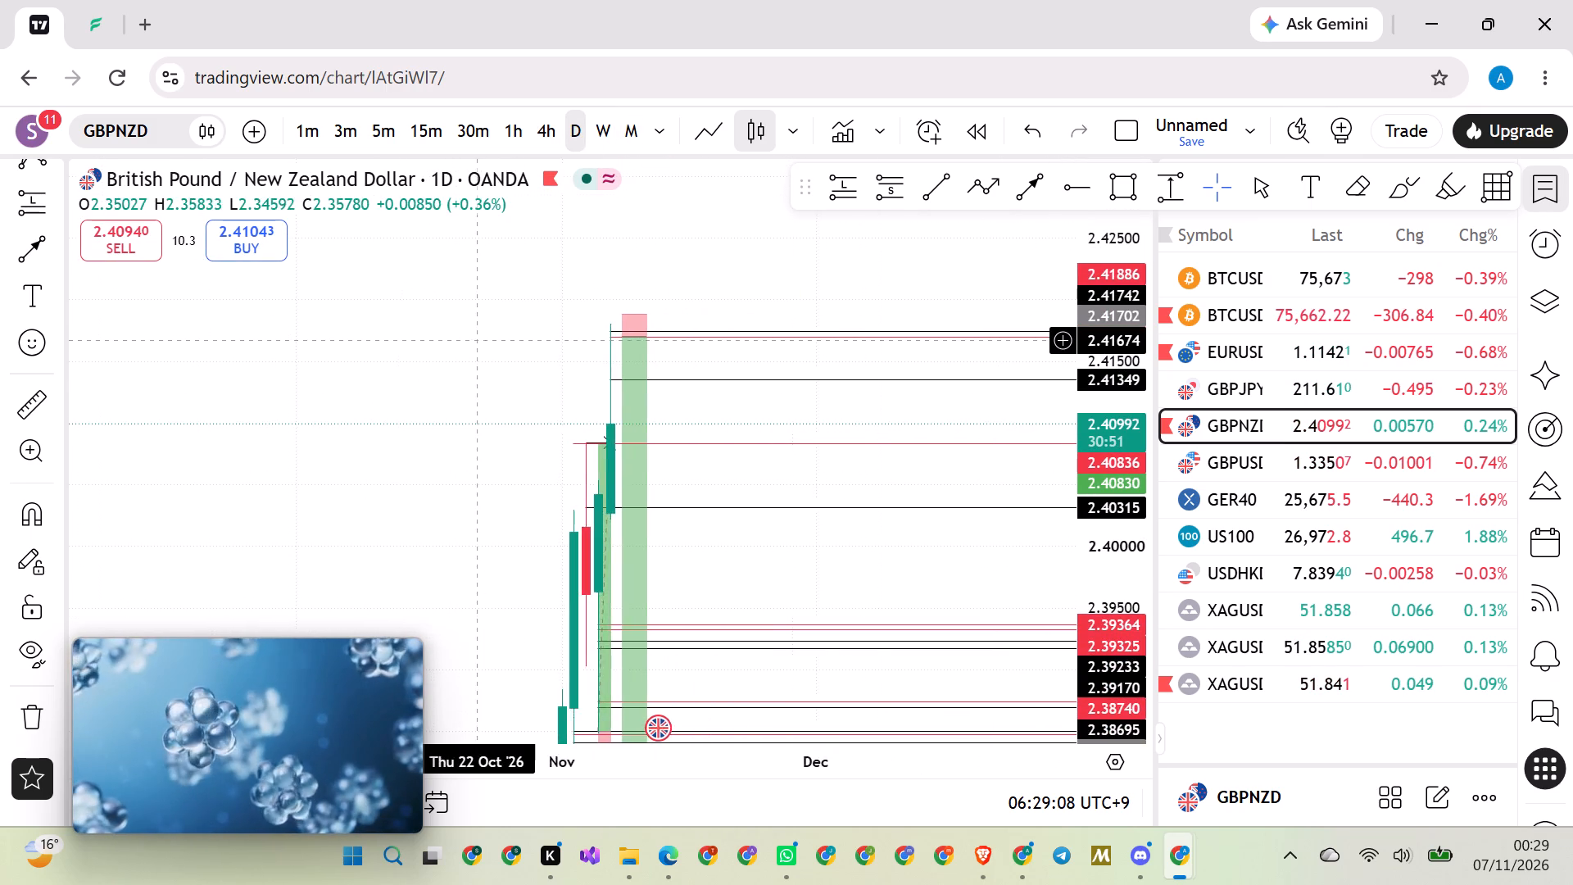
scroll(483, 340, "up", 5)
left_click_drag(591, 406, 751, 406)
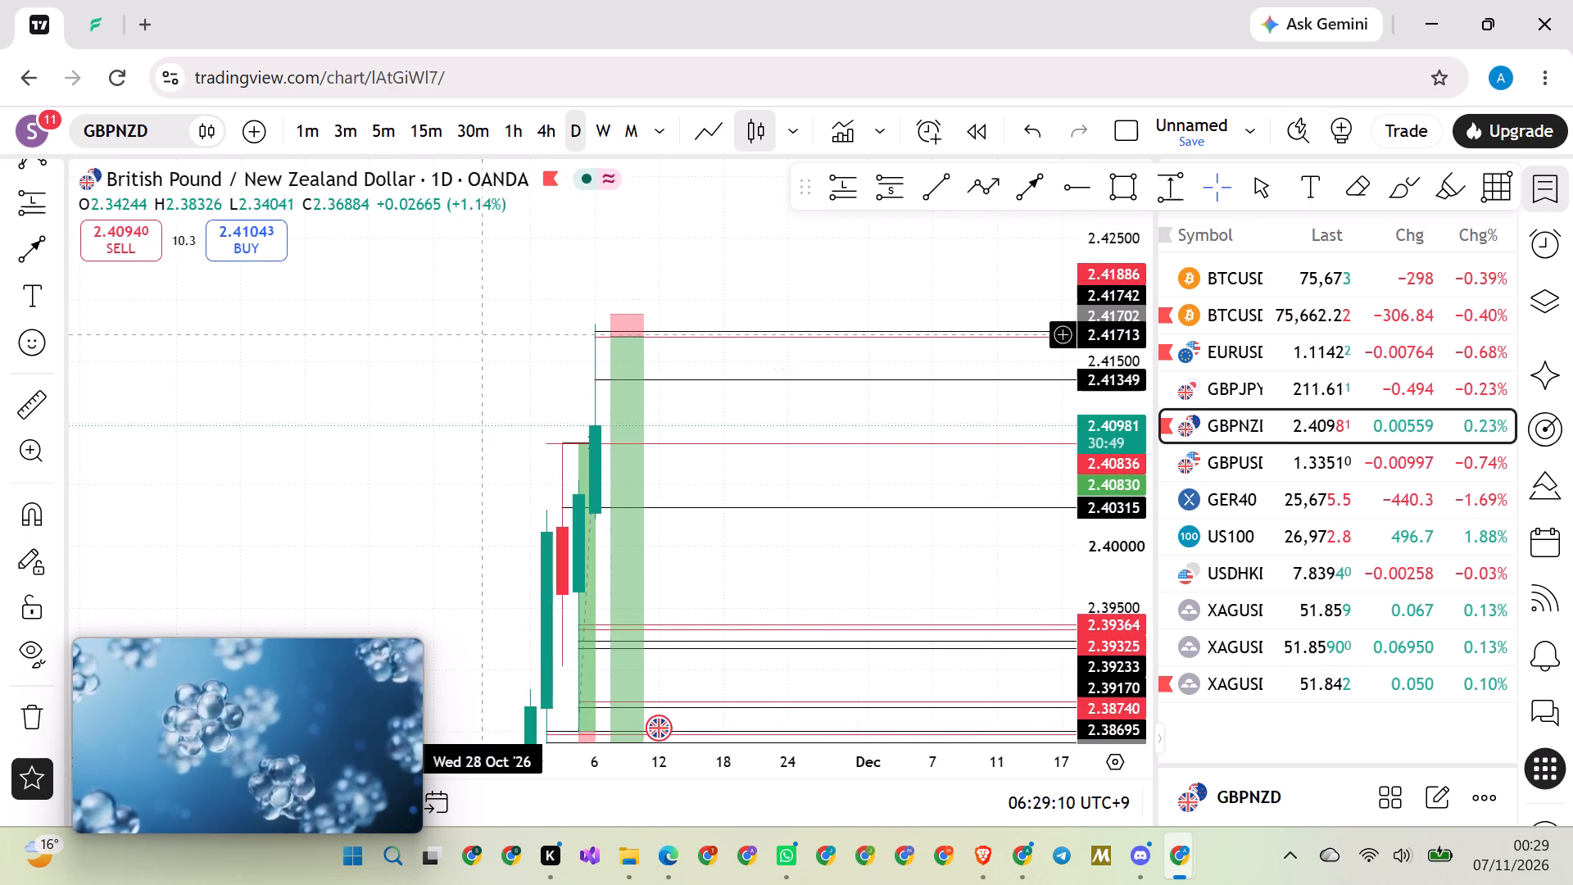
scroll(469, 332, "up", 5)
left_click_drag(596, 556, 791, 563)
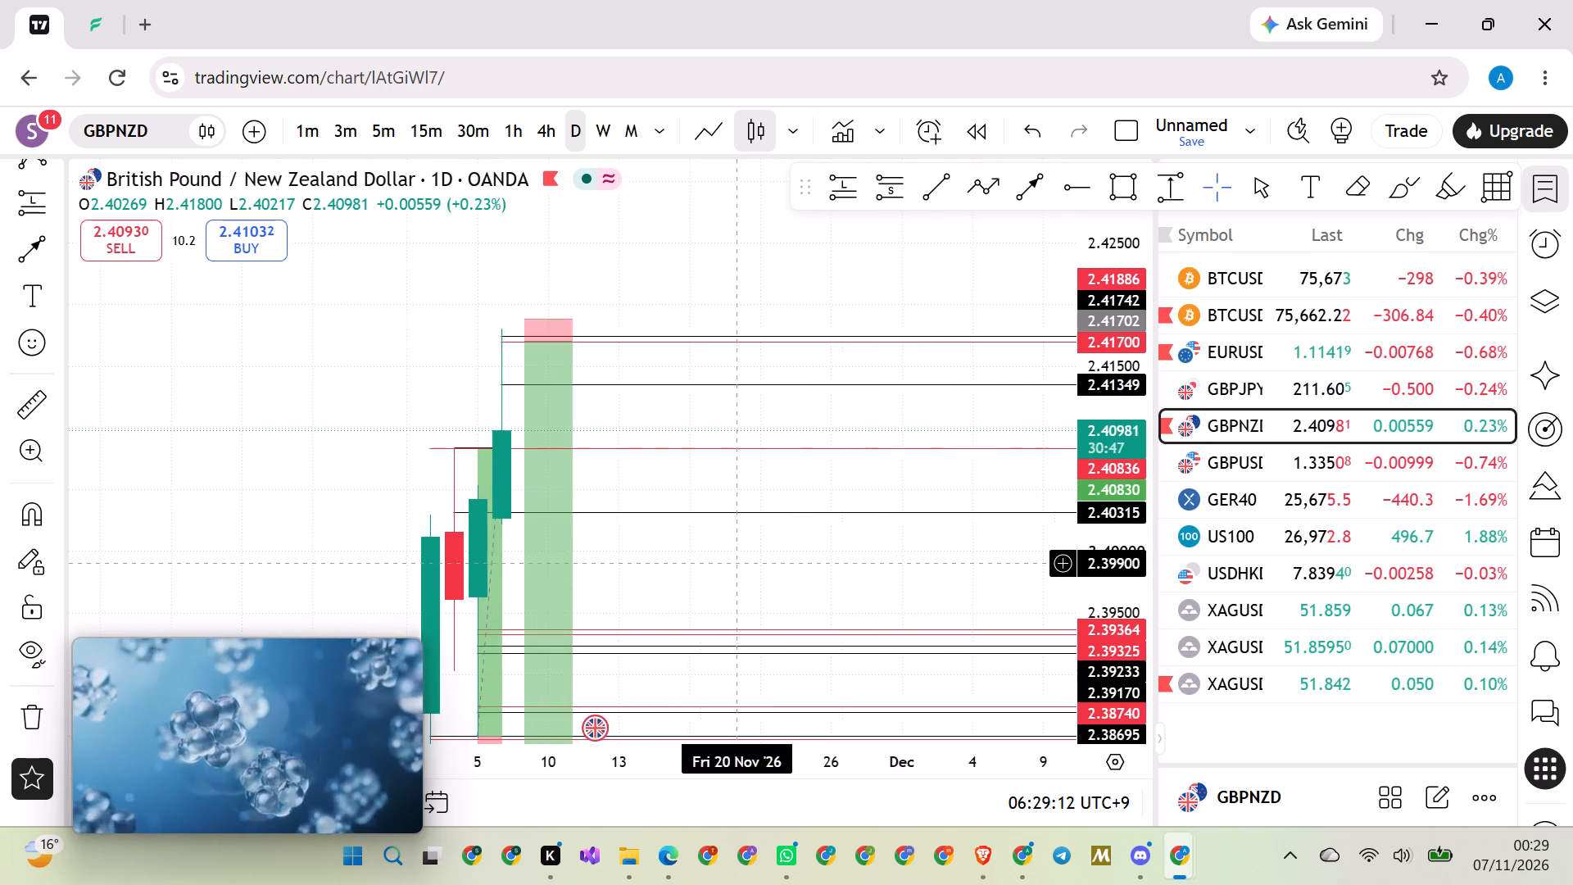
left_click_drag(791, 563, 790, 563)
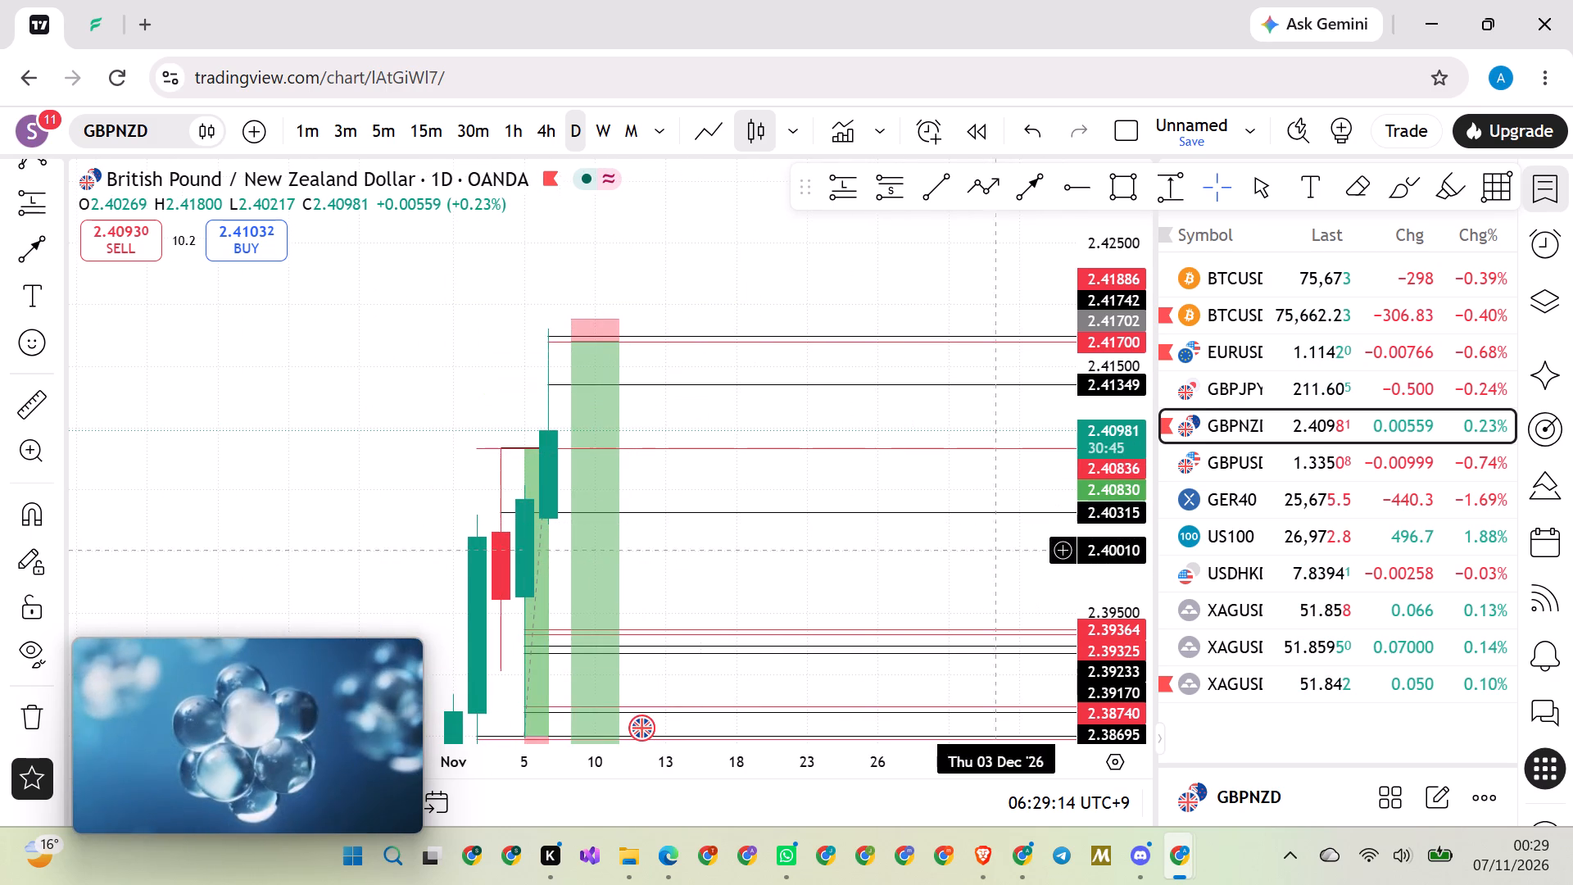
left_click_drag(1123, 561, 1072, 731)
scroll(492, 333, "down", 3)
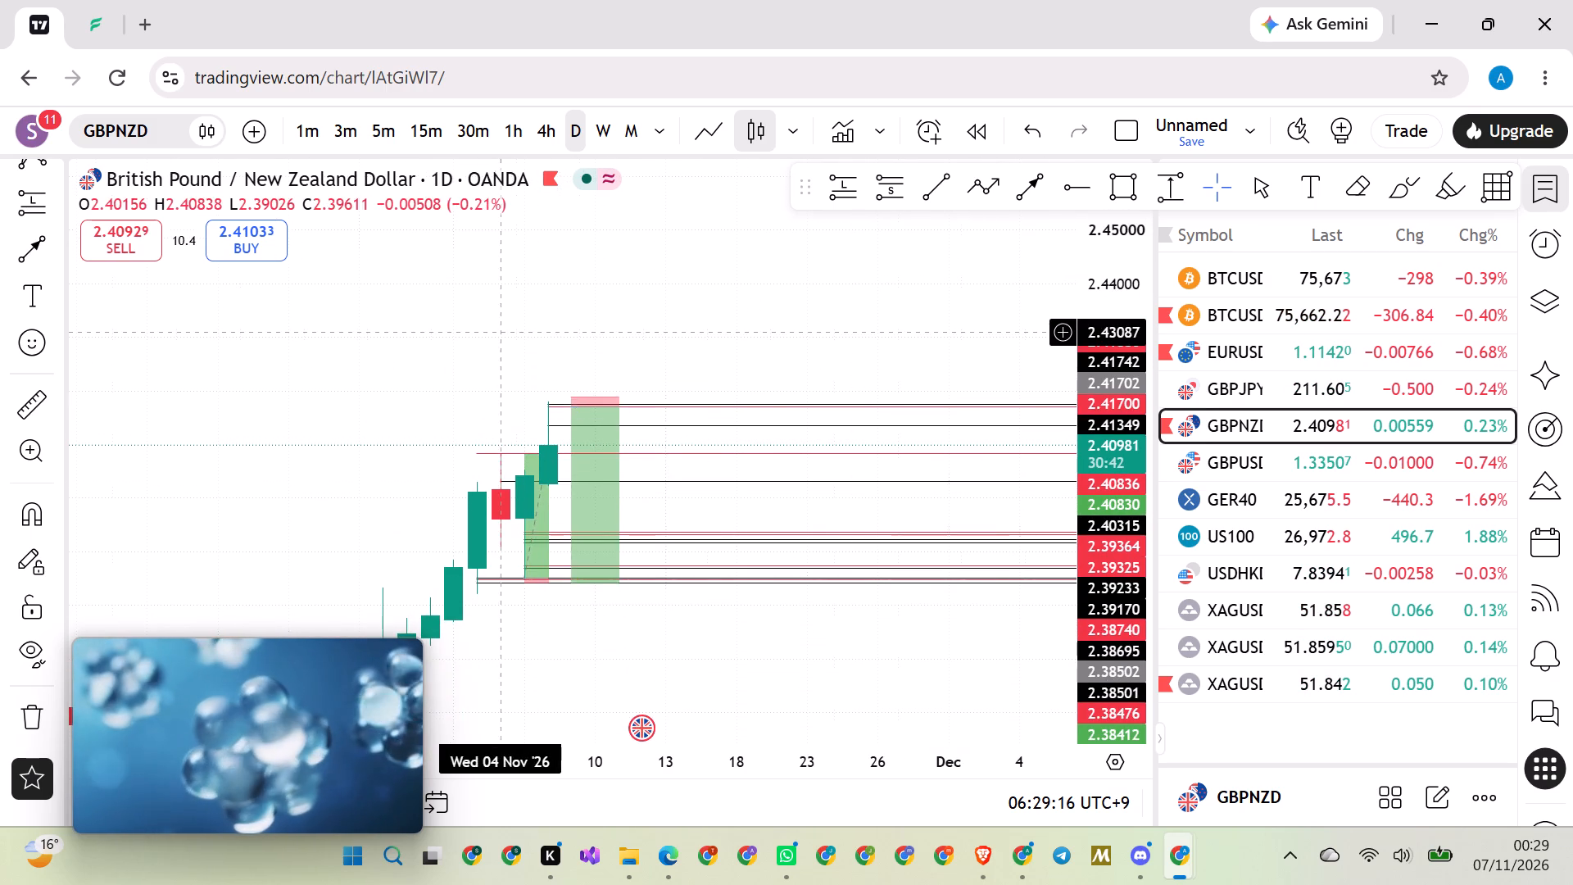
left_click_drag(469, 503, 573, 382)
left_click_drag(533, 453, 542, 363)
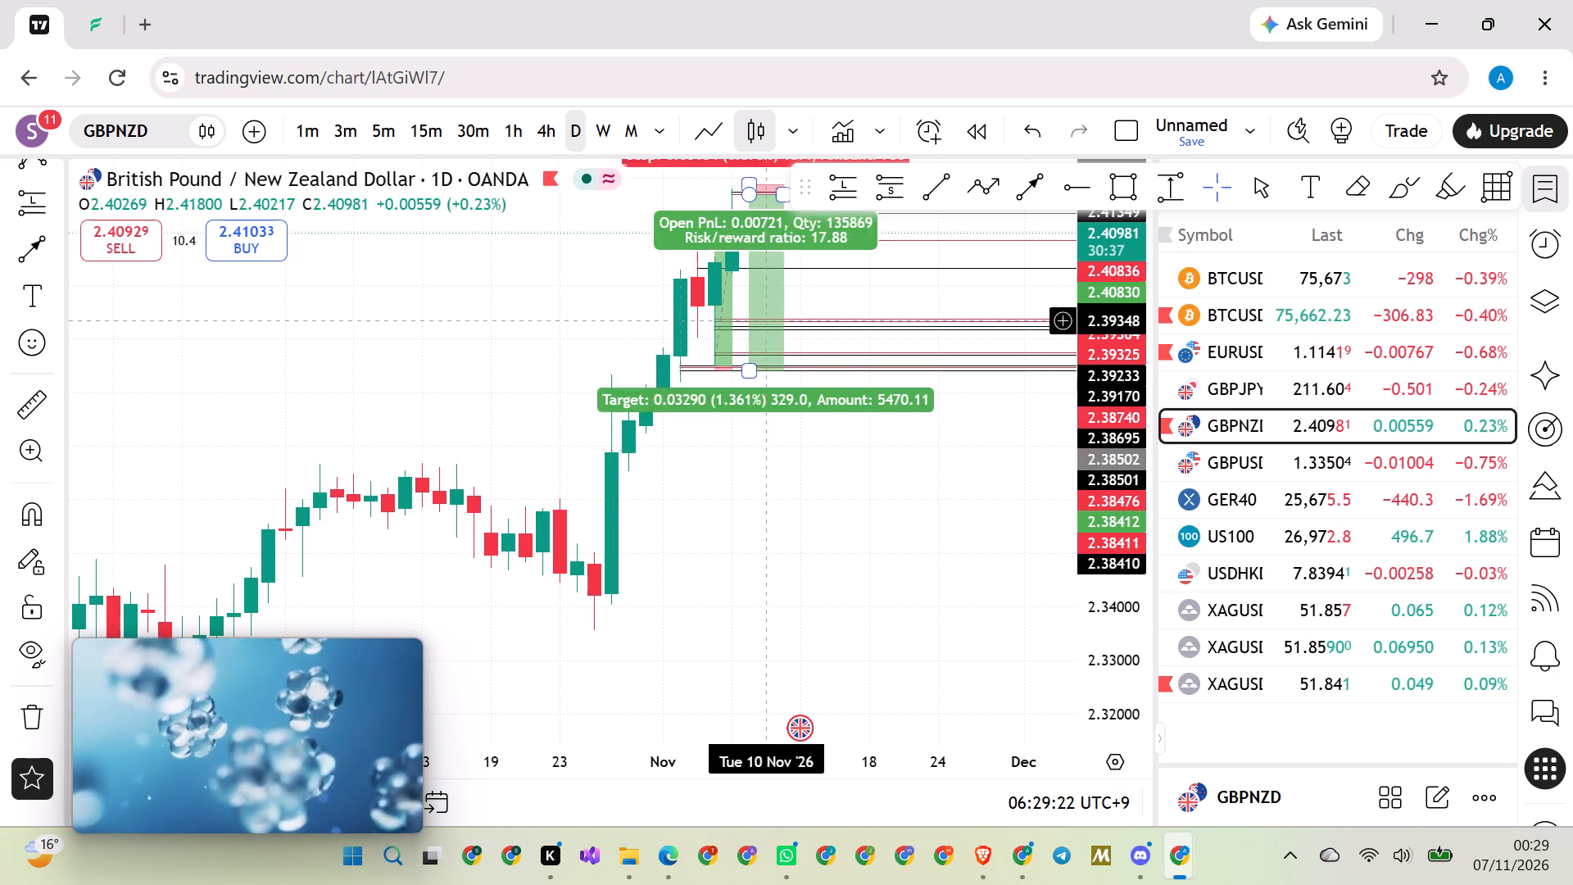
left_click_drag(813, 482, 729, 565)
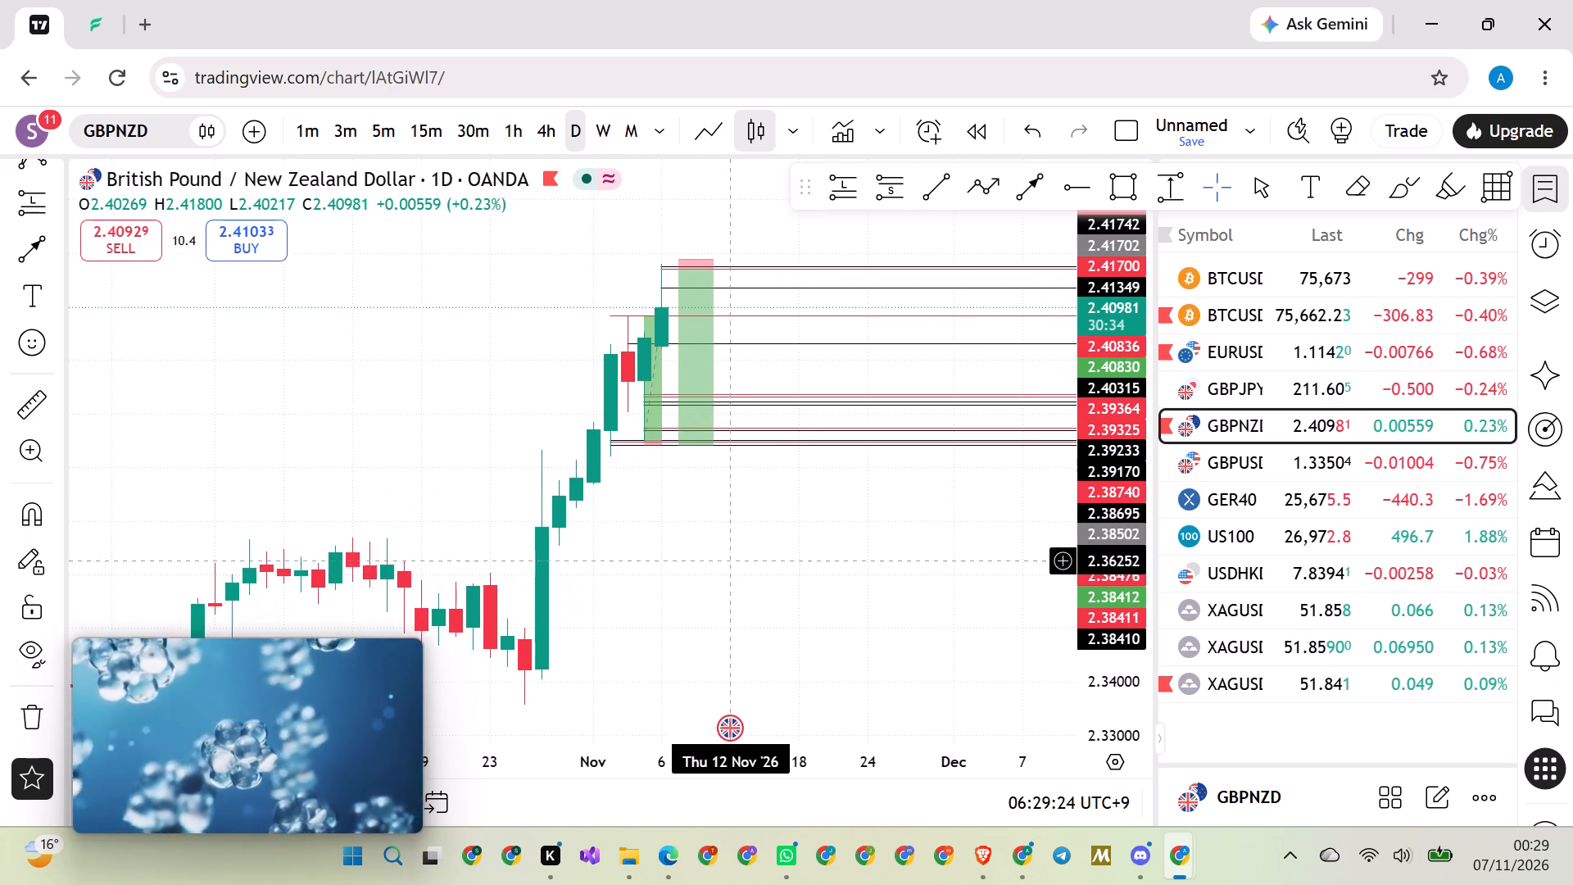
scroll(735, 552, "up", 2)
left_click_drag(741, 543, 812, 632)
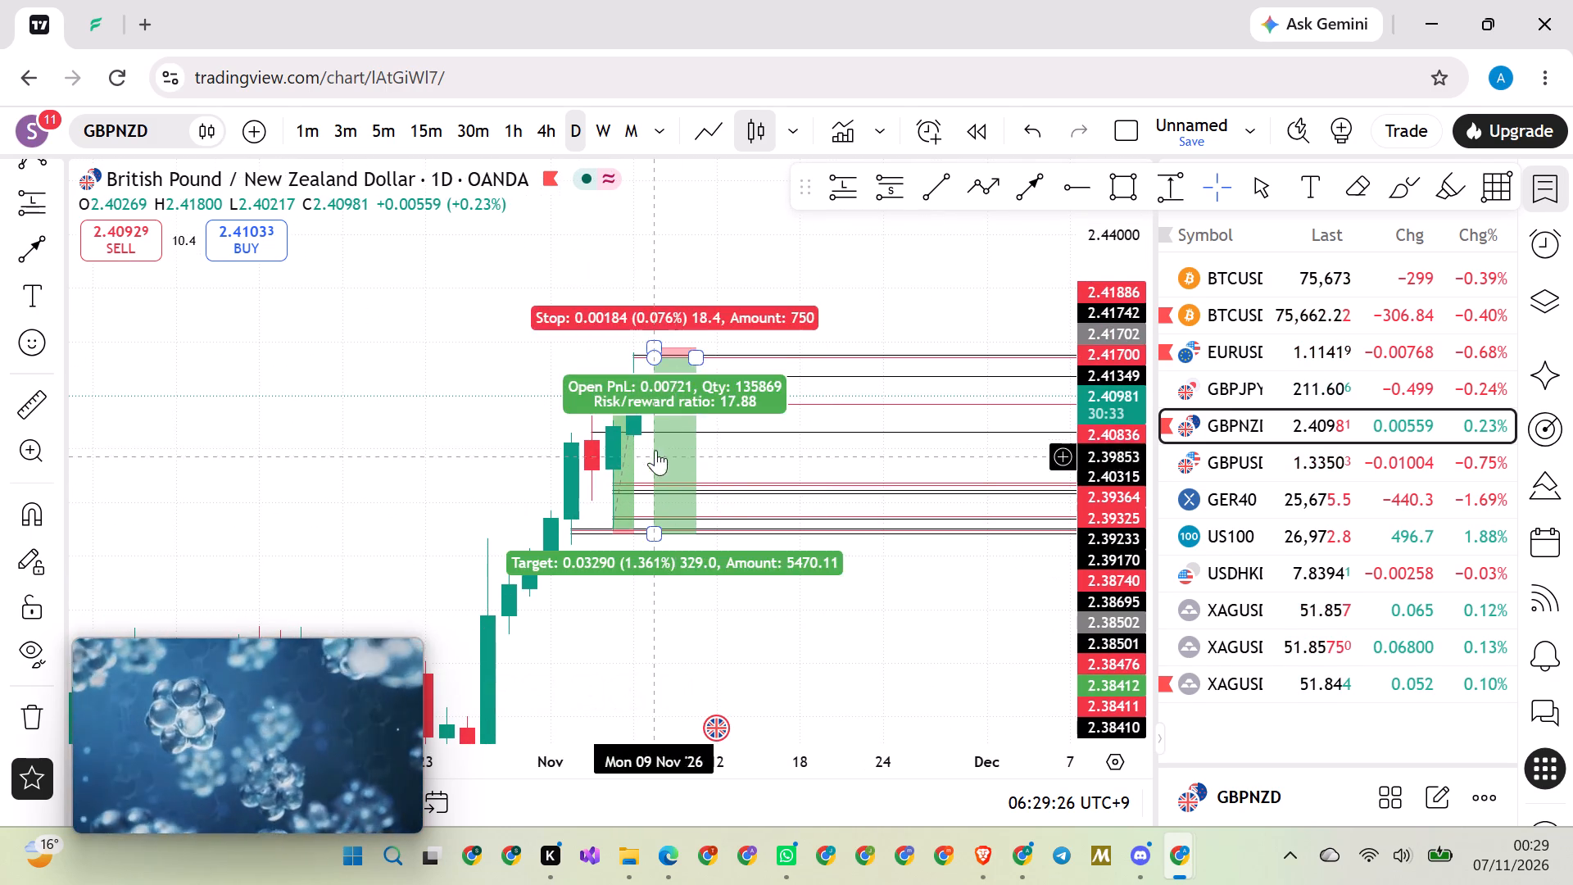
Set GBPNZD to the 30-minute timeframe and examine the 5–7 November rally and pullback against the rays and both position zones.
left_click(456, 130)
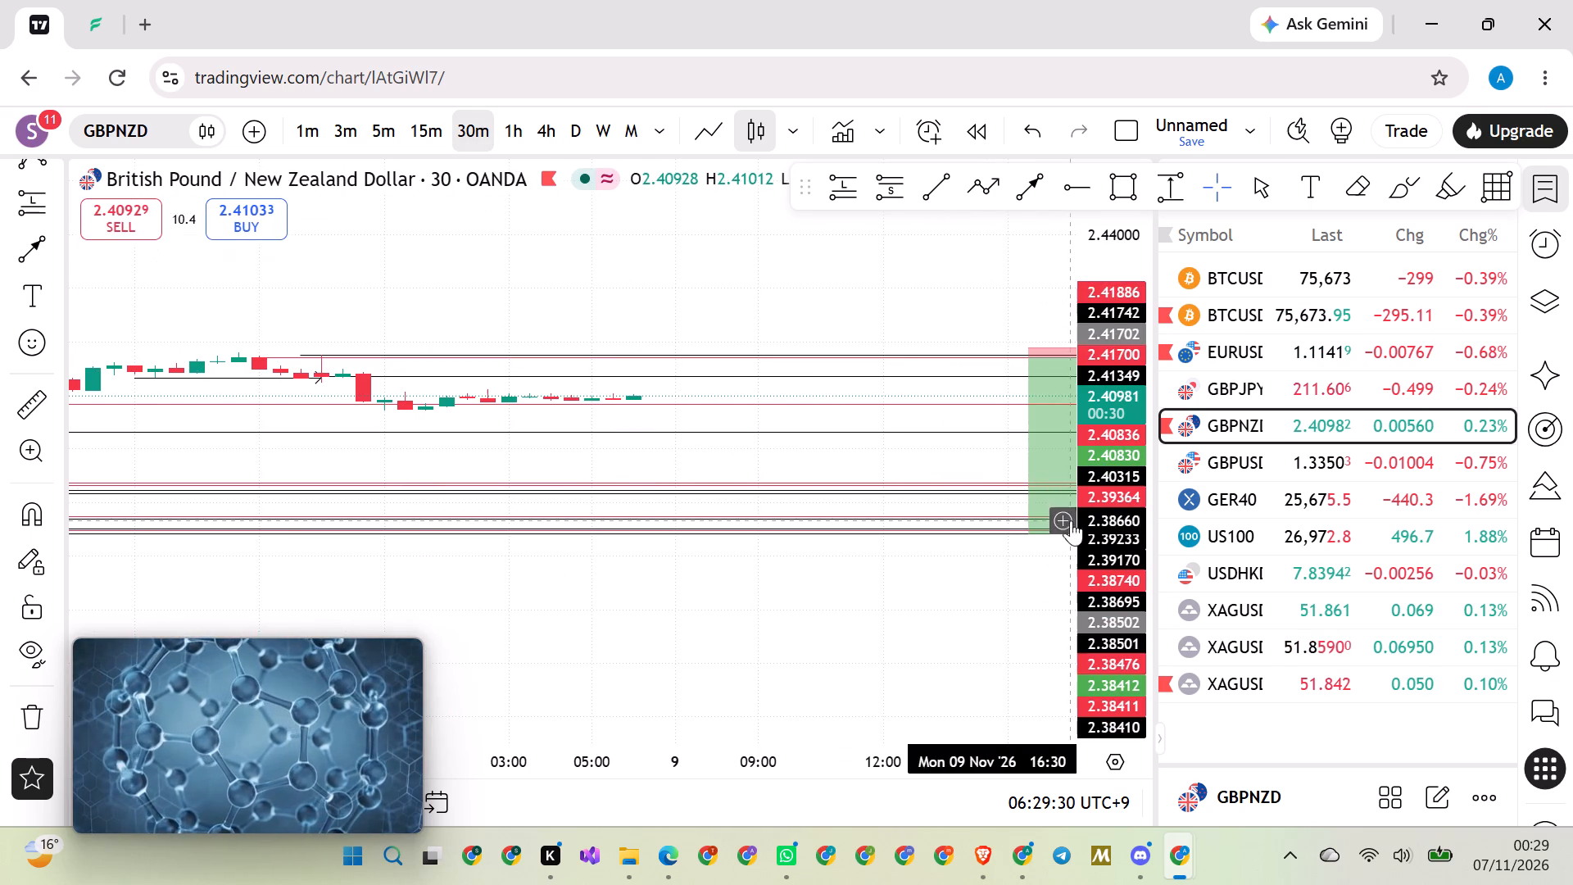
scroll(1094, 514, "up", 17)
scroll(683, 433, "down", 10)
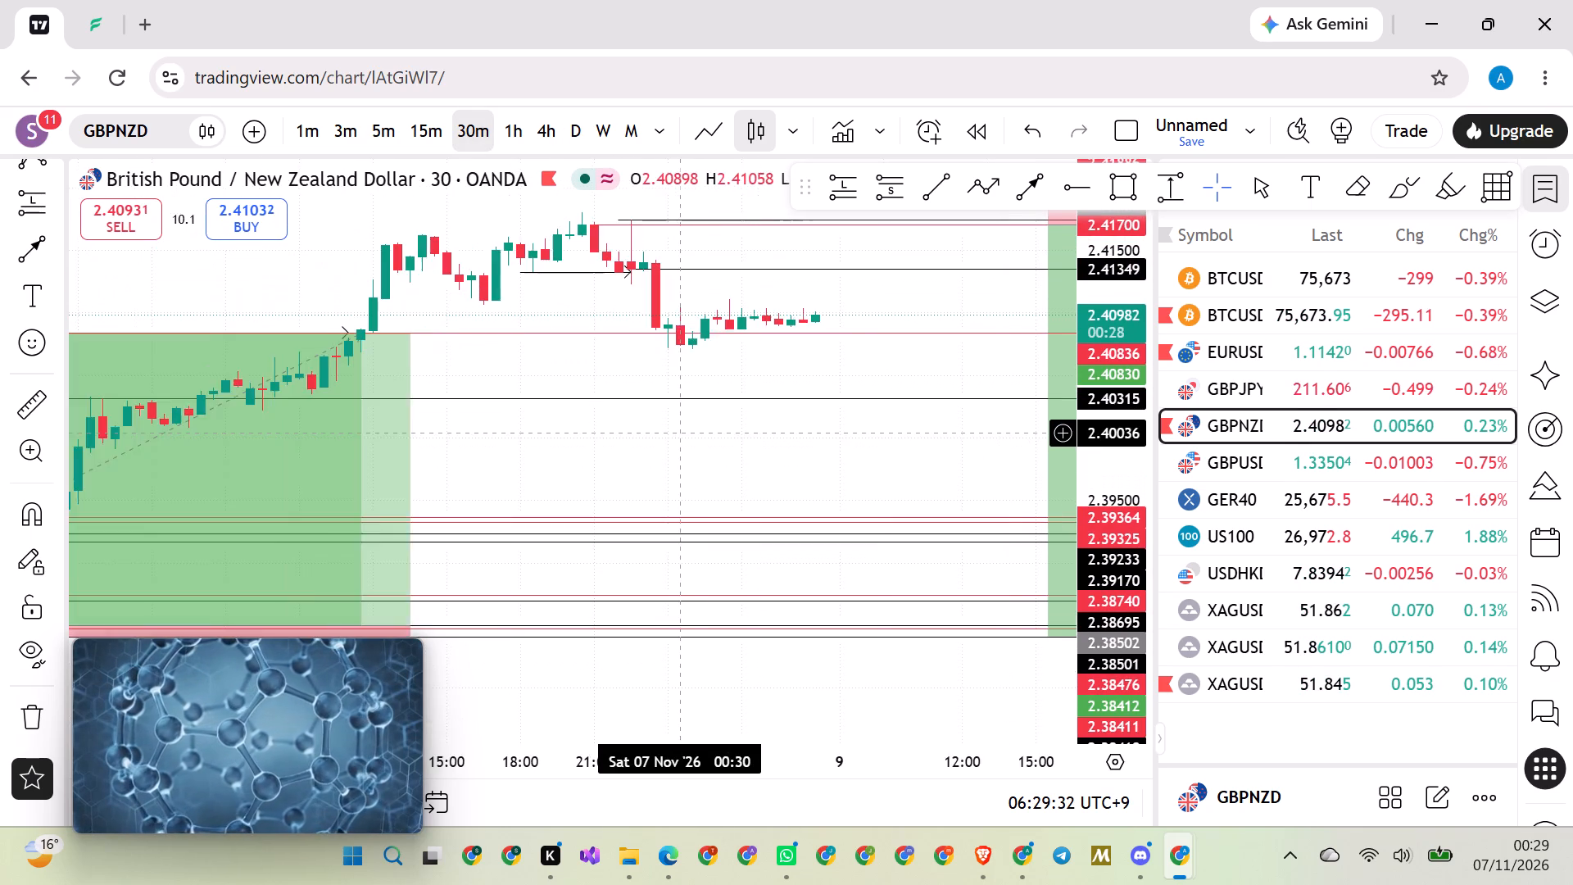
scroll(683, 433, "down", 5)
left_click_drag(728, 445, 864, 547)
scroll(583, 316, "down", 5)
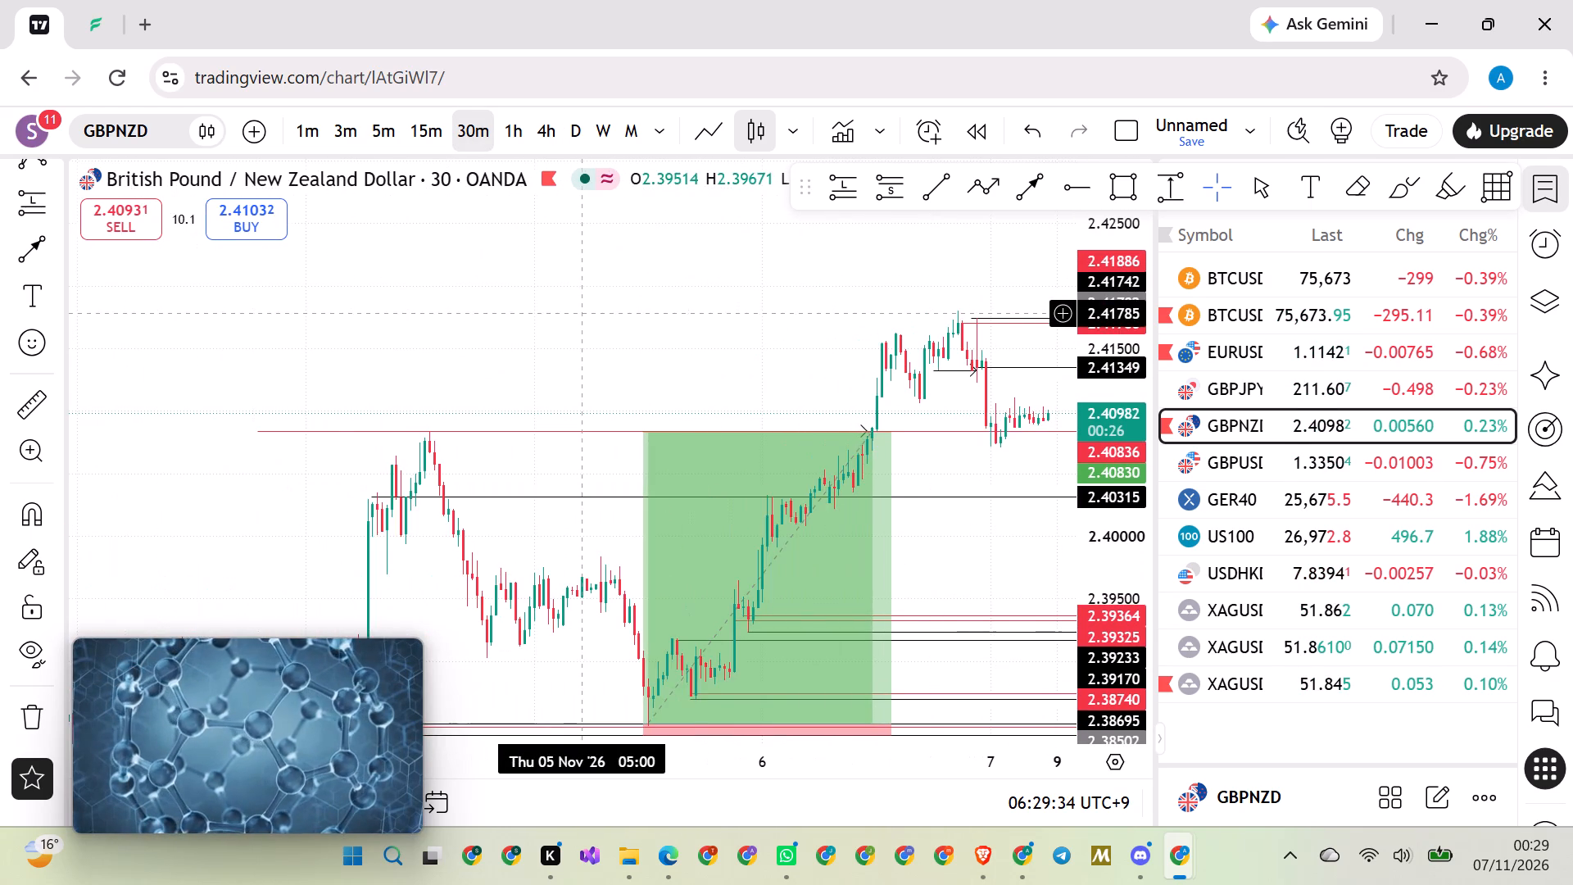
left_click_drag(547, 321, 601, 263)
scroll(579, 256, "up", 4)
left_click_drag(579, 259, 518, 259)
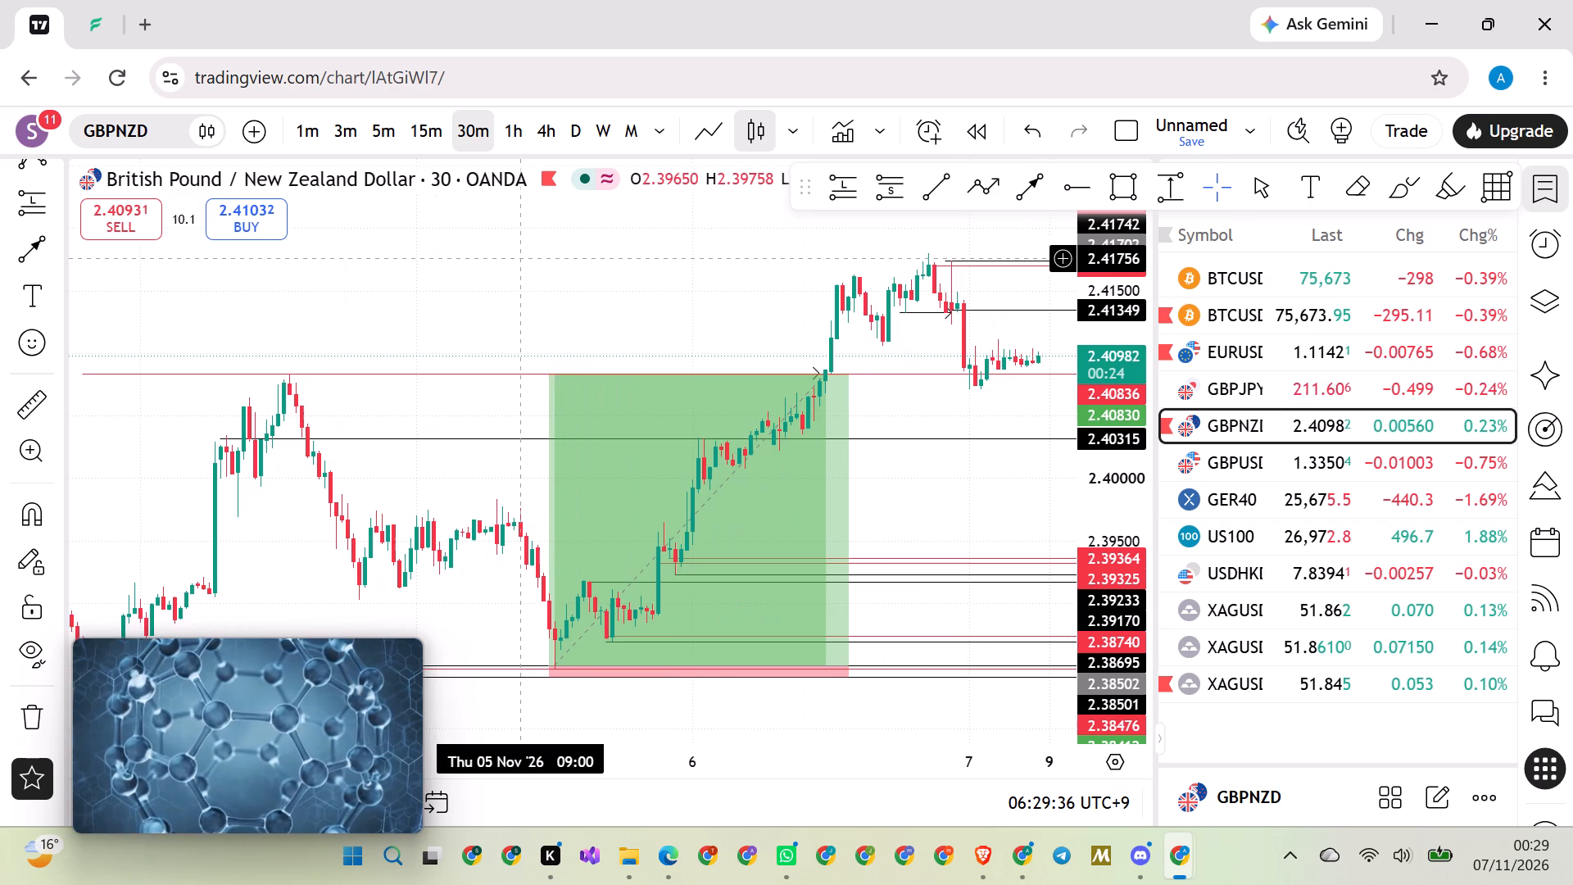
left_click_drag(587, 266, 505, 261)
left_click_drag(586, 261, 499, 278)
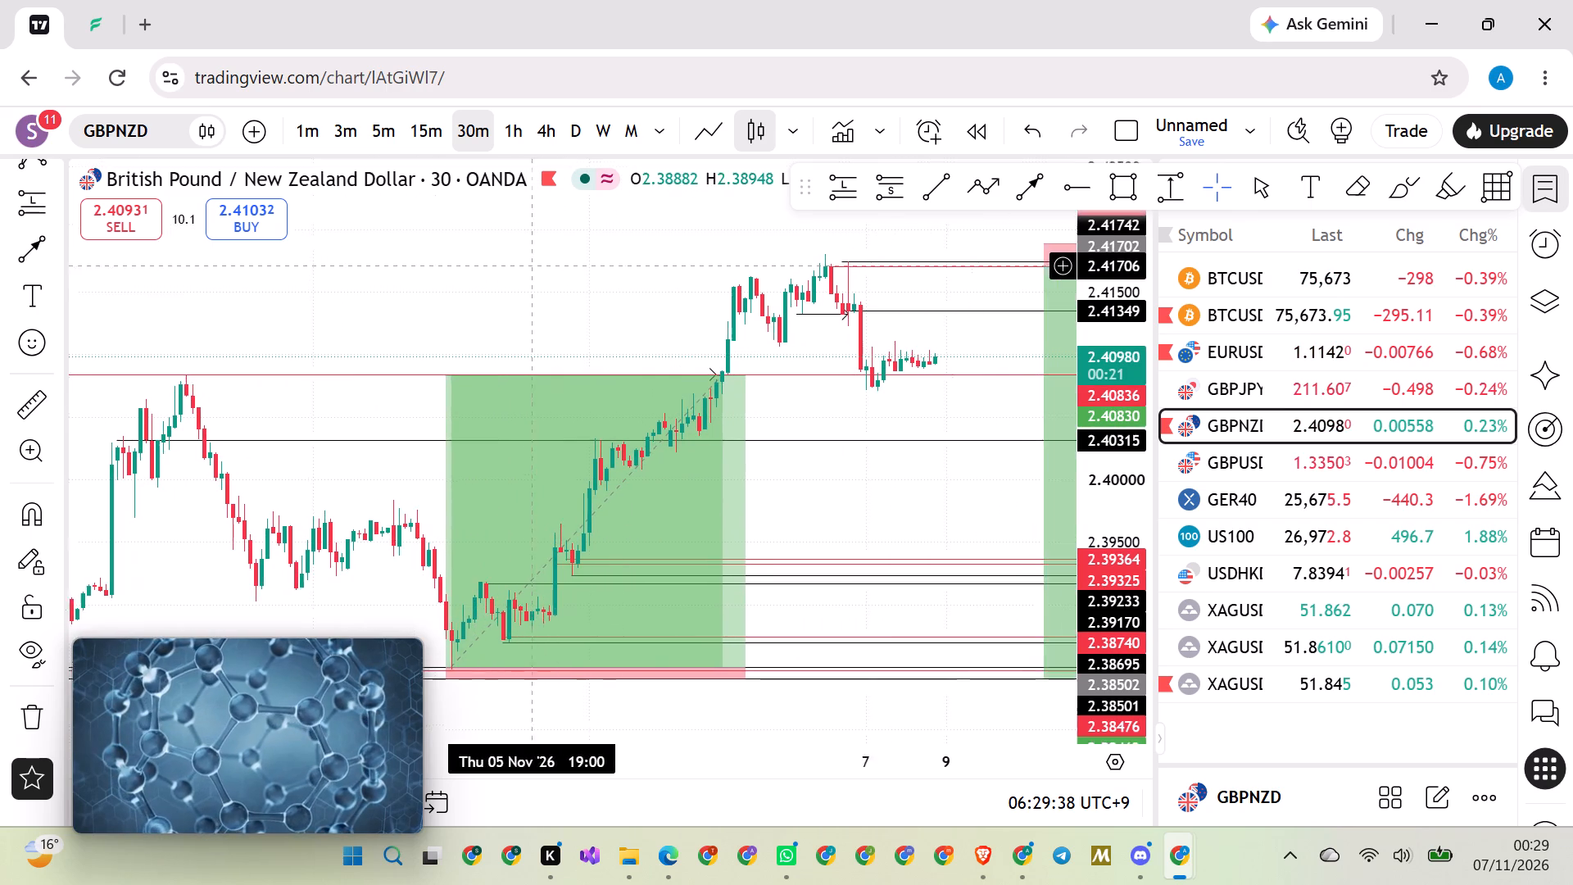
left_click_drag(499, 278, 460, 288)
scroll(466, 288, "up", 1)
left_click_drag(476, 290, 367, 307)
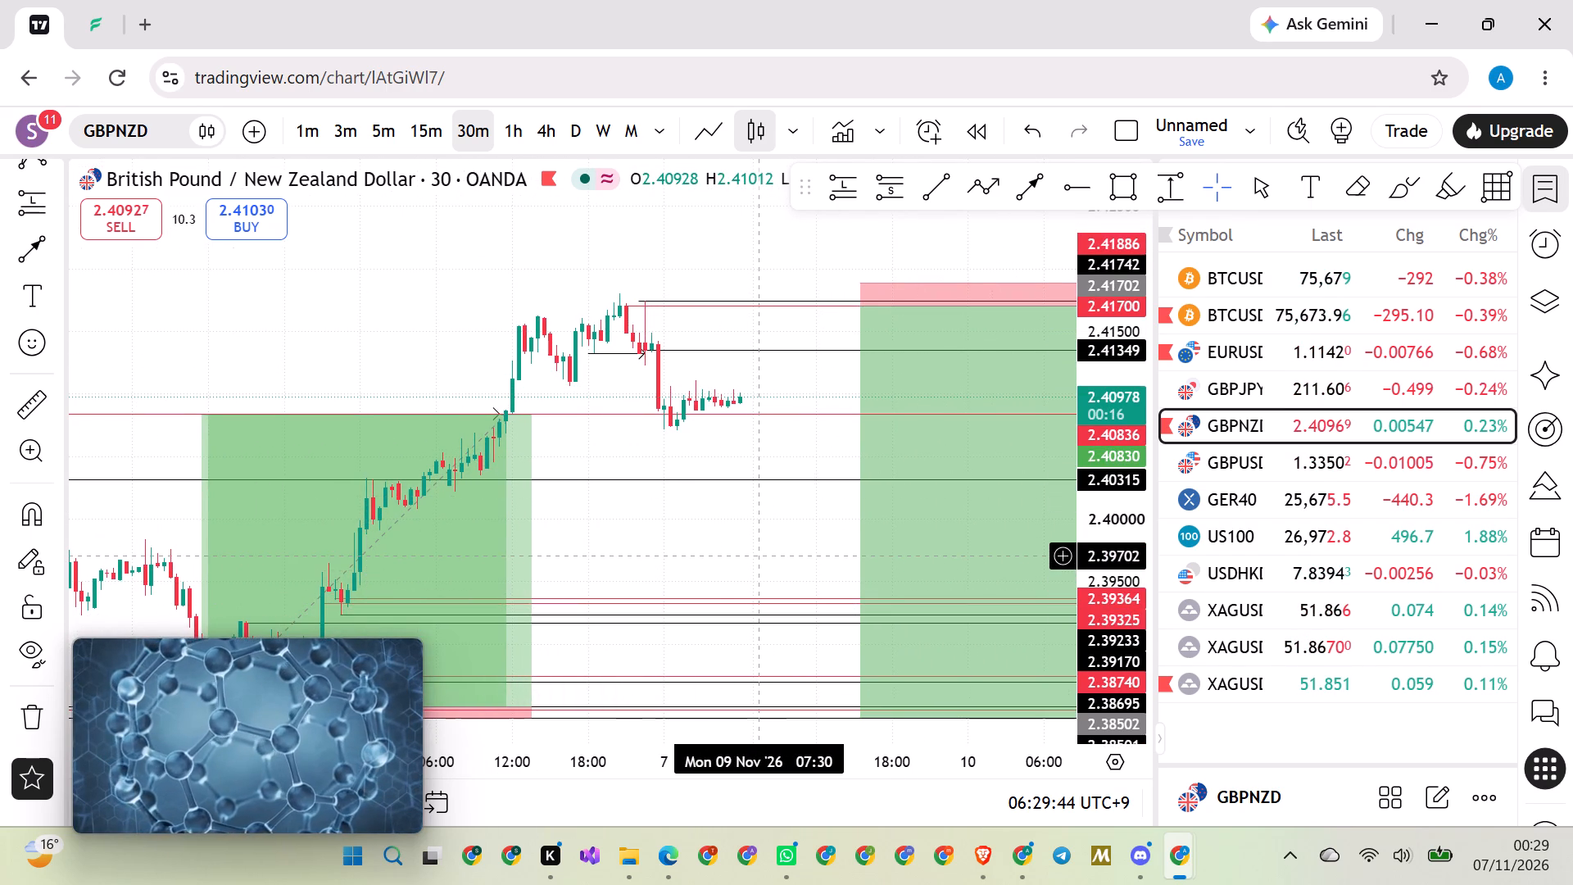
scroll(752, 549, "down", 1)
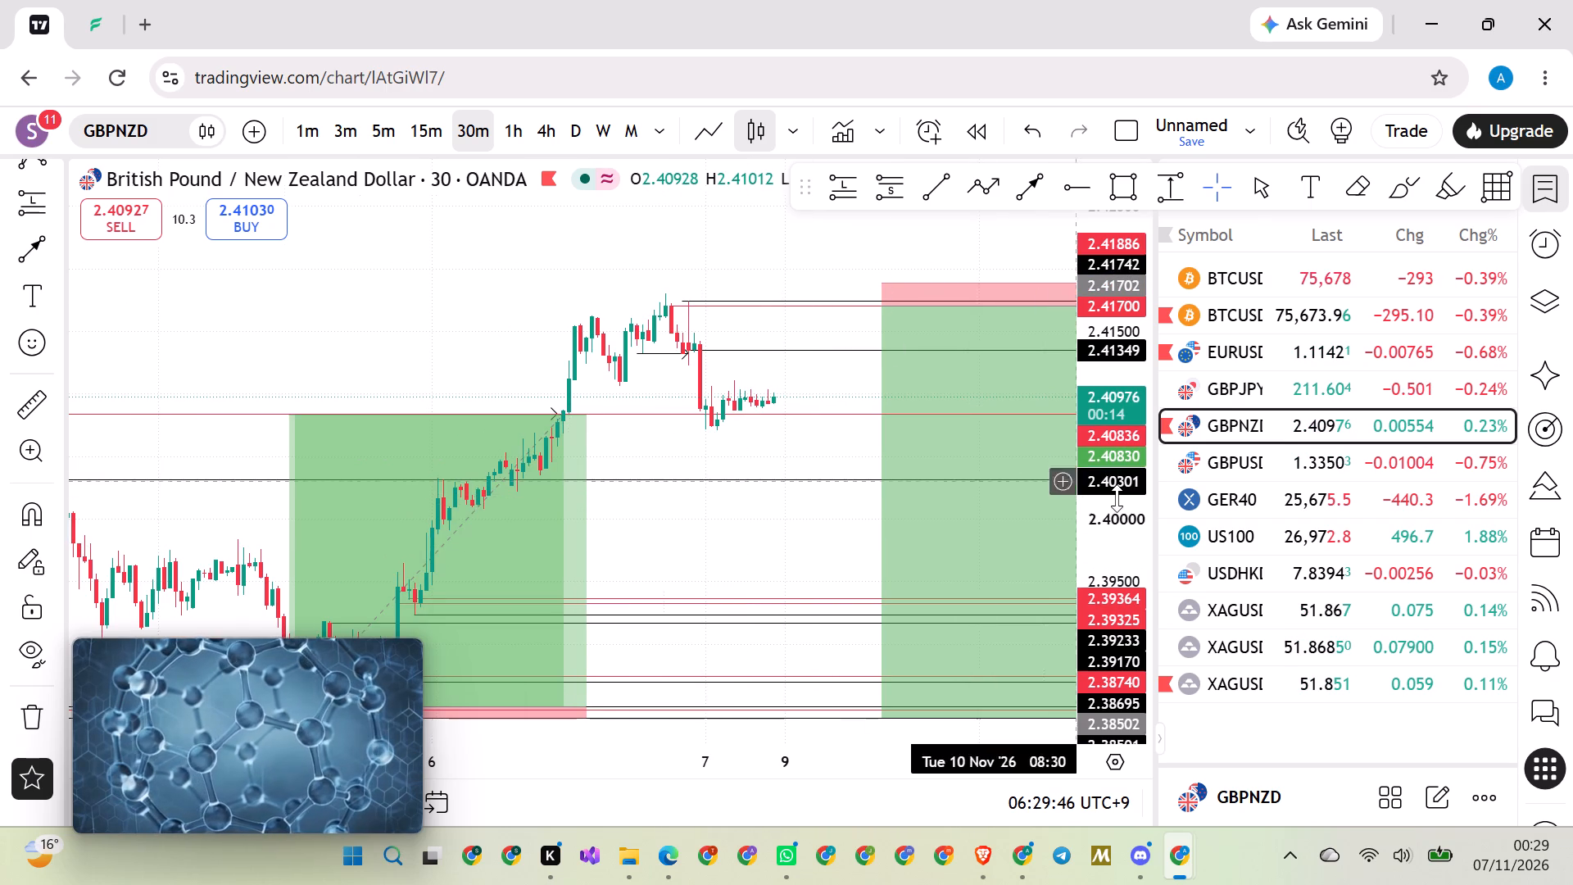
Switch to GBPUSD and examine the 30-minute decline against the projected zigzag path and the black levels beneath price.
left_click(1237, 467)
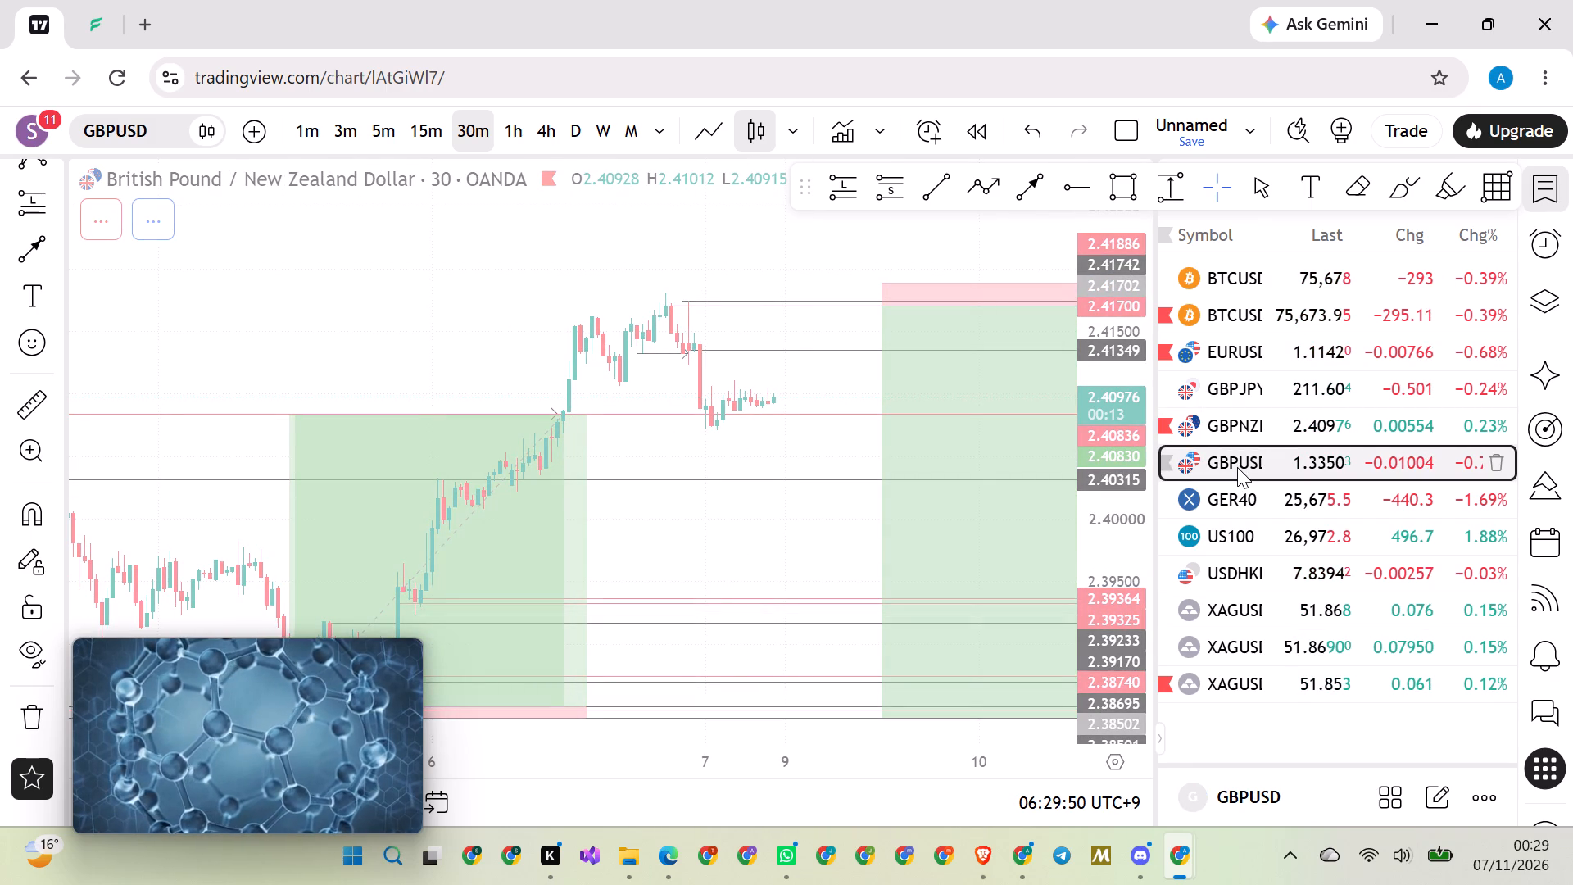
left_click_drag(854, 560, 891, 520)
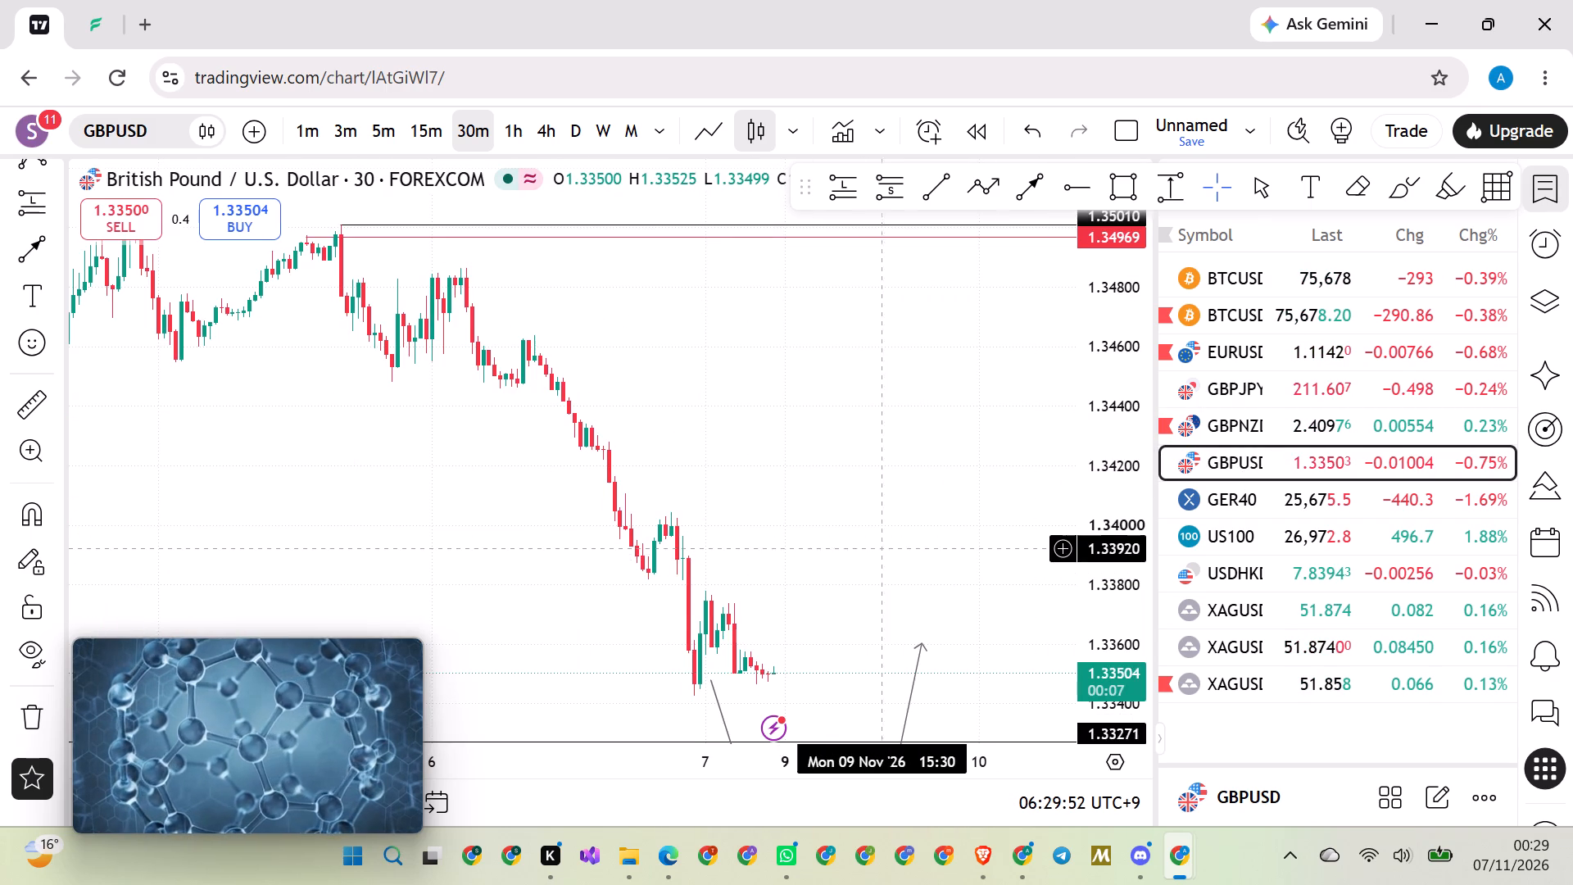
left_click_drag(891, 520, 879, 415)
scroll(879, 415, "down", 4)
scroll(909, 345, "up", 1)
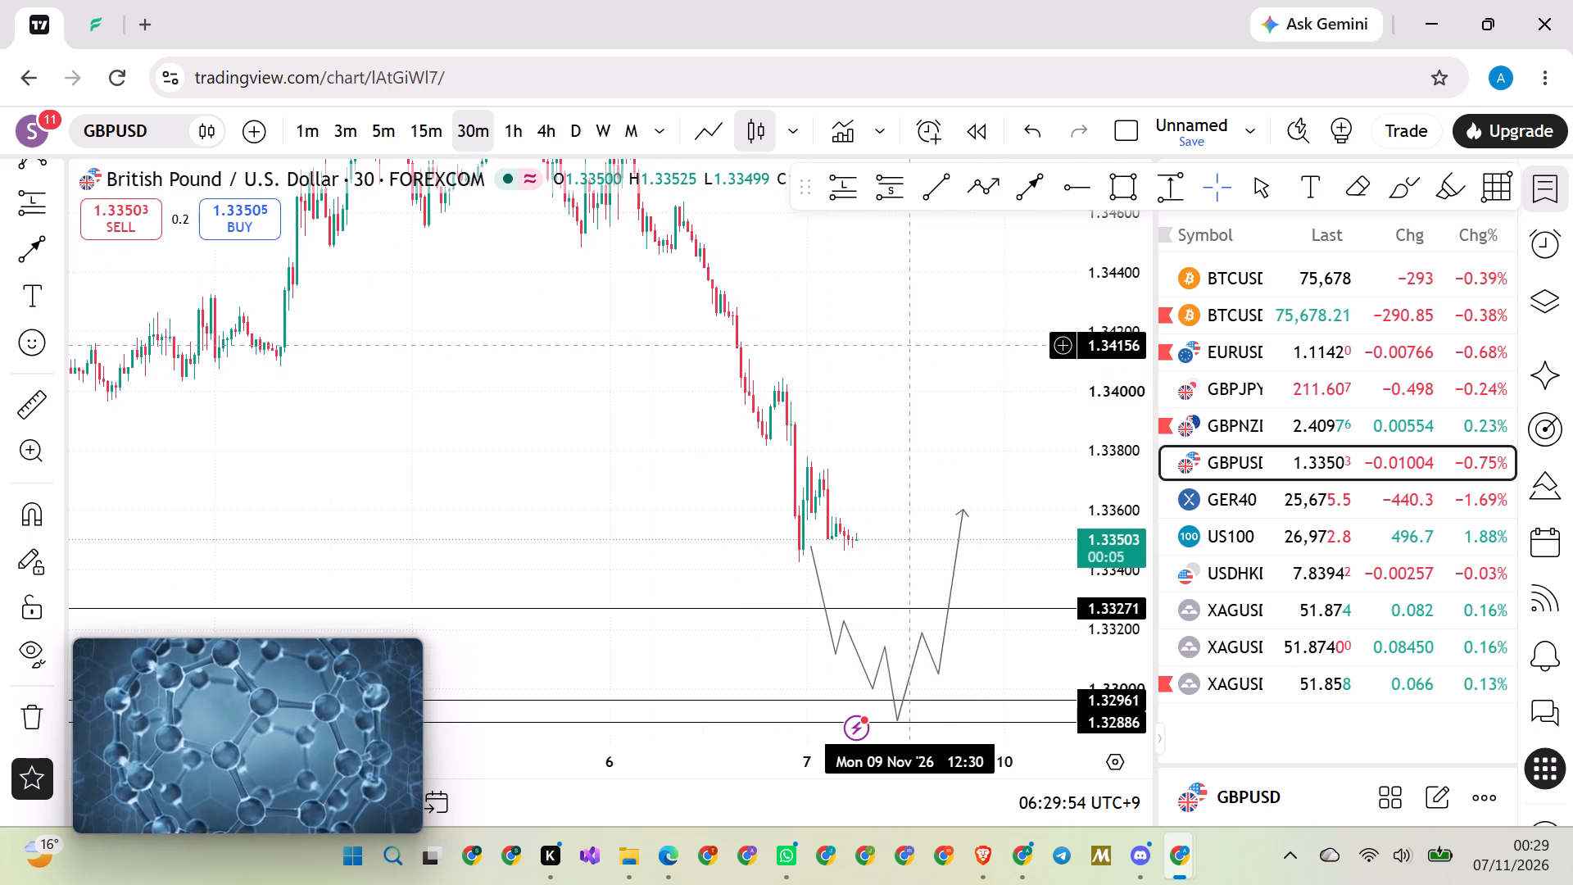
scroll(909, 345, "up", 1)
scroll(909, 342, "down", 2)
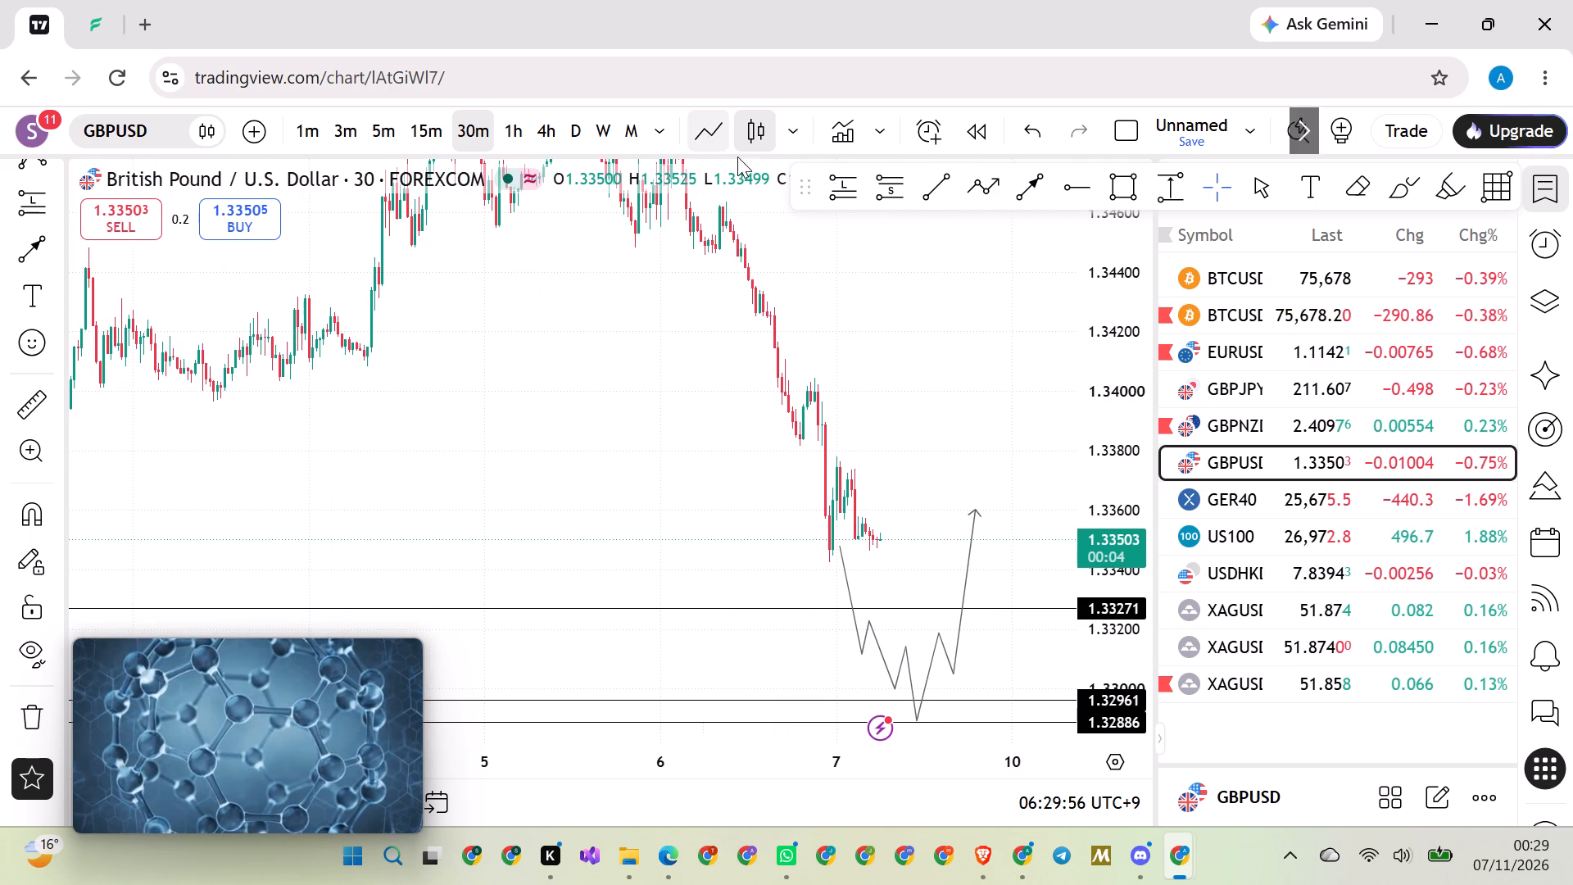
Switch to GER40 and examine the 30-minute decline against the rays above and below price.
left_click(1235, 511)
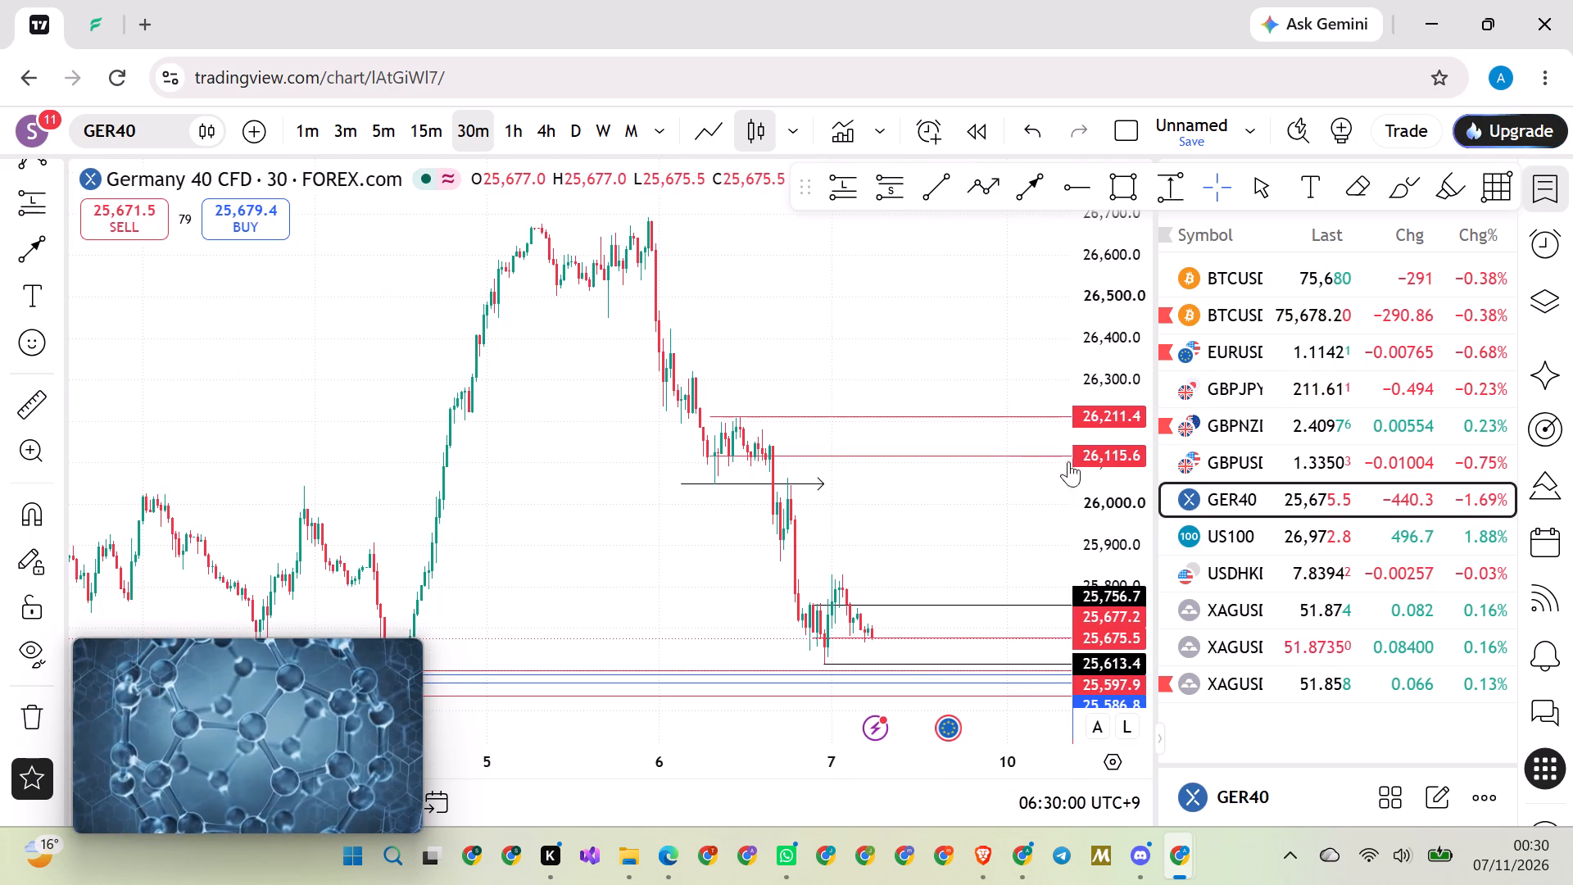
scroll(990, 513, "down", 2)
left_click_drag(977, 529, 943, 350)
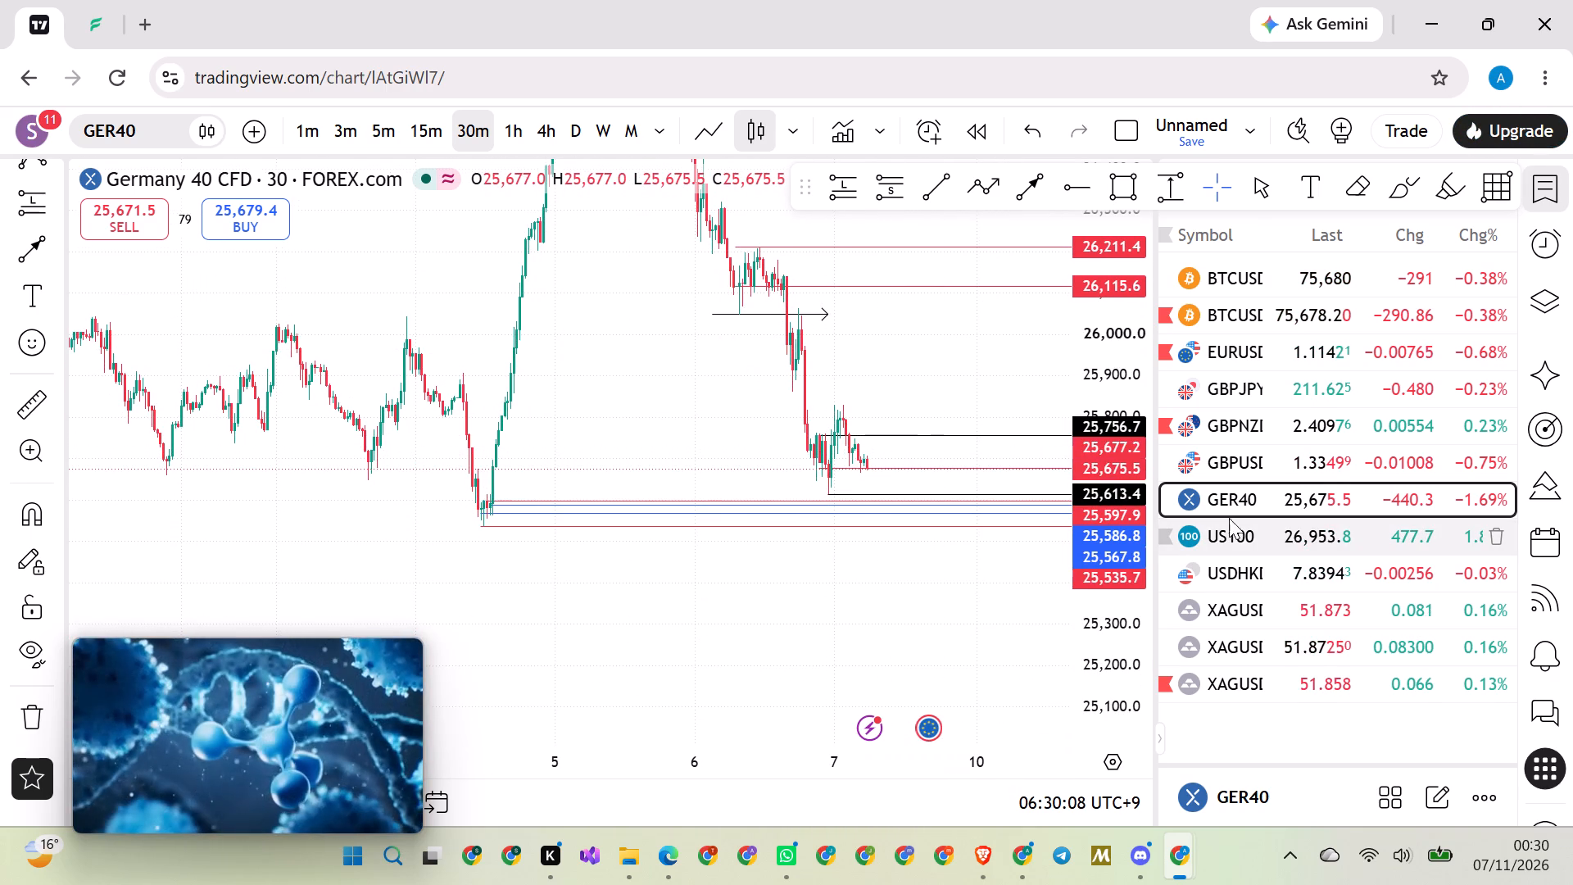
Switch to the Pepperstone XAGUSD chart and examine the 30-minute candles around the two short positions and their rays.
left_click(1231, 675)
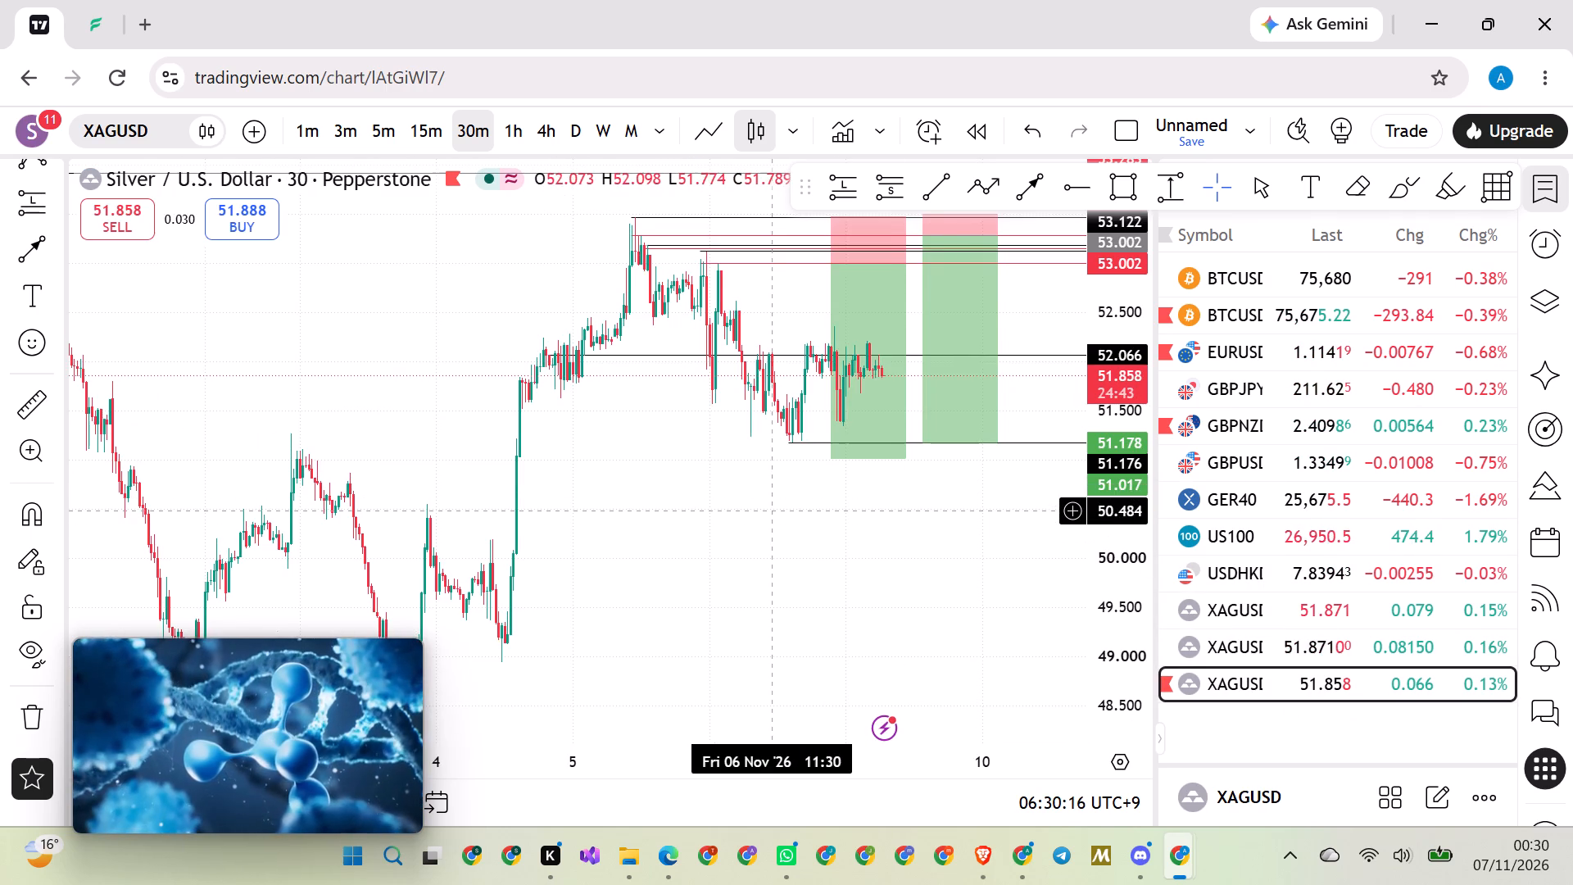
scroll(771, 511, "up", 2)
left_click_drag(821, 511, 769, 621)
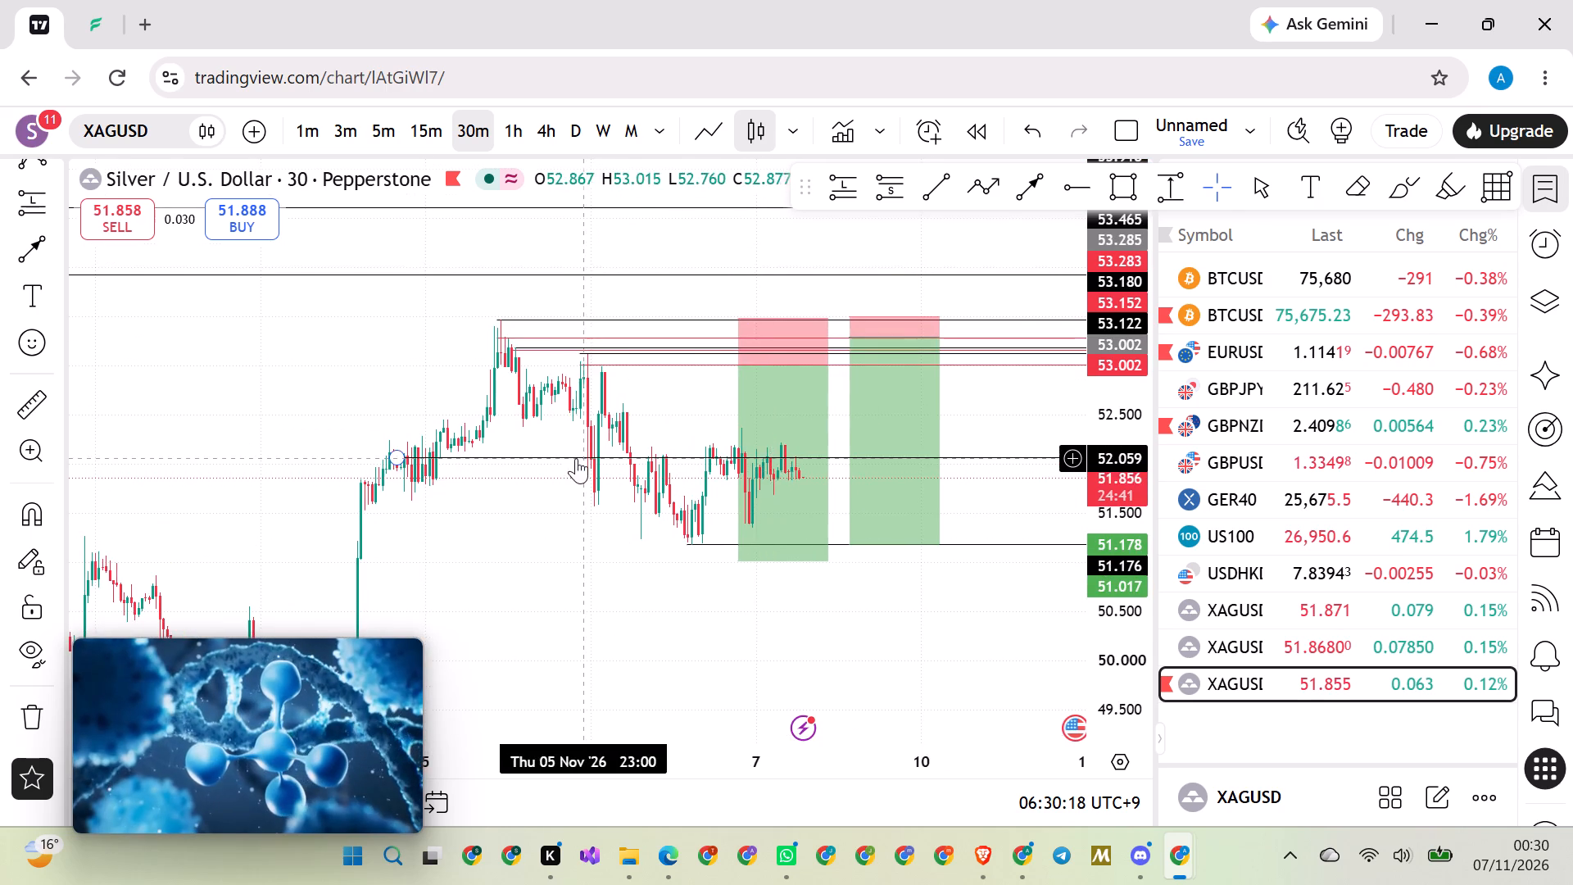
scroll(574, 461, "down", 1)
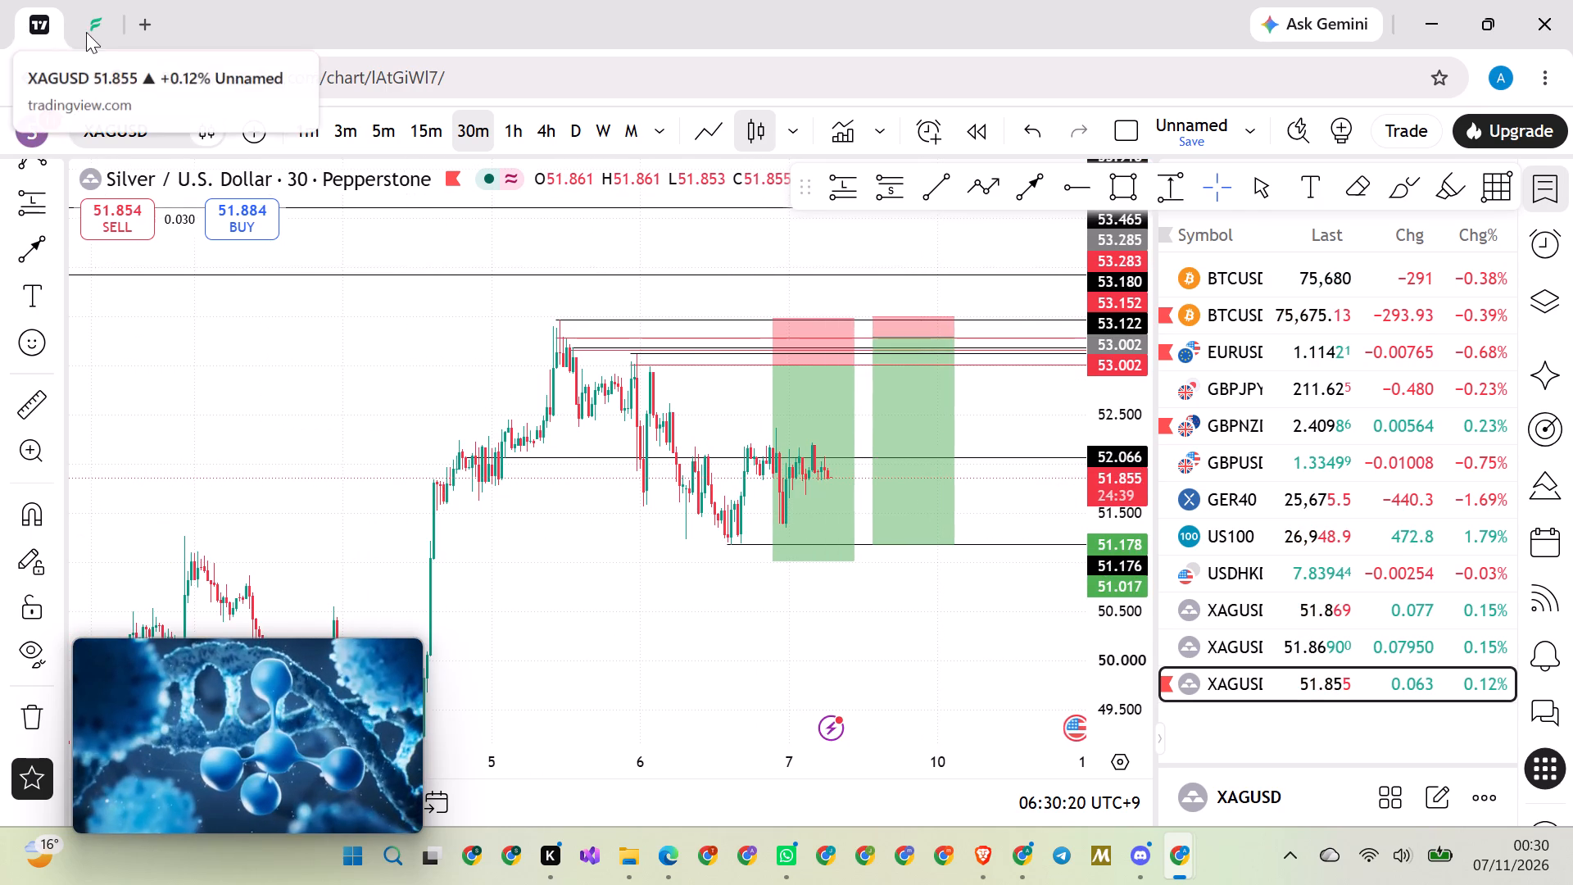
Switch to the TheFreeChart tab and move the floating drawing tools off the watchlist header onto the GBPJPY chart.
left_click(93, 32)
scroll(1300, 633, "down", 20)
scroll(1300, 633, "down", 19)
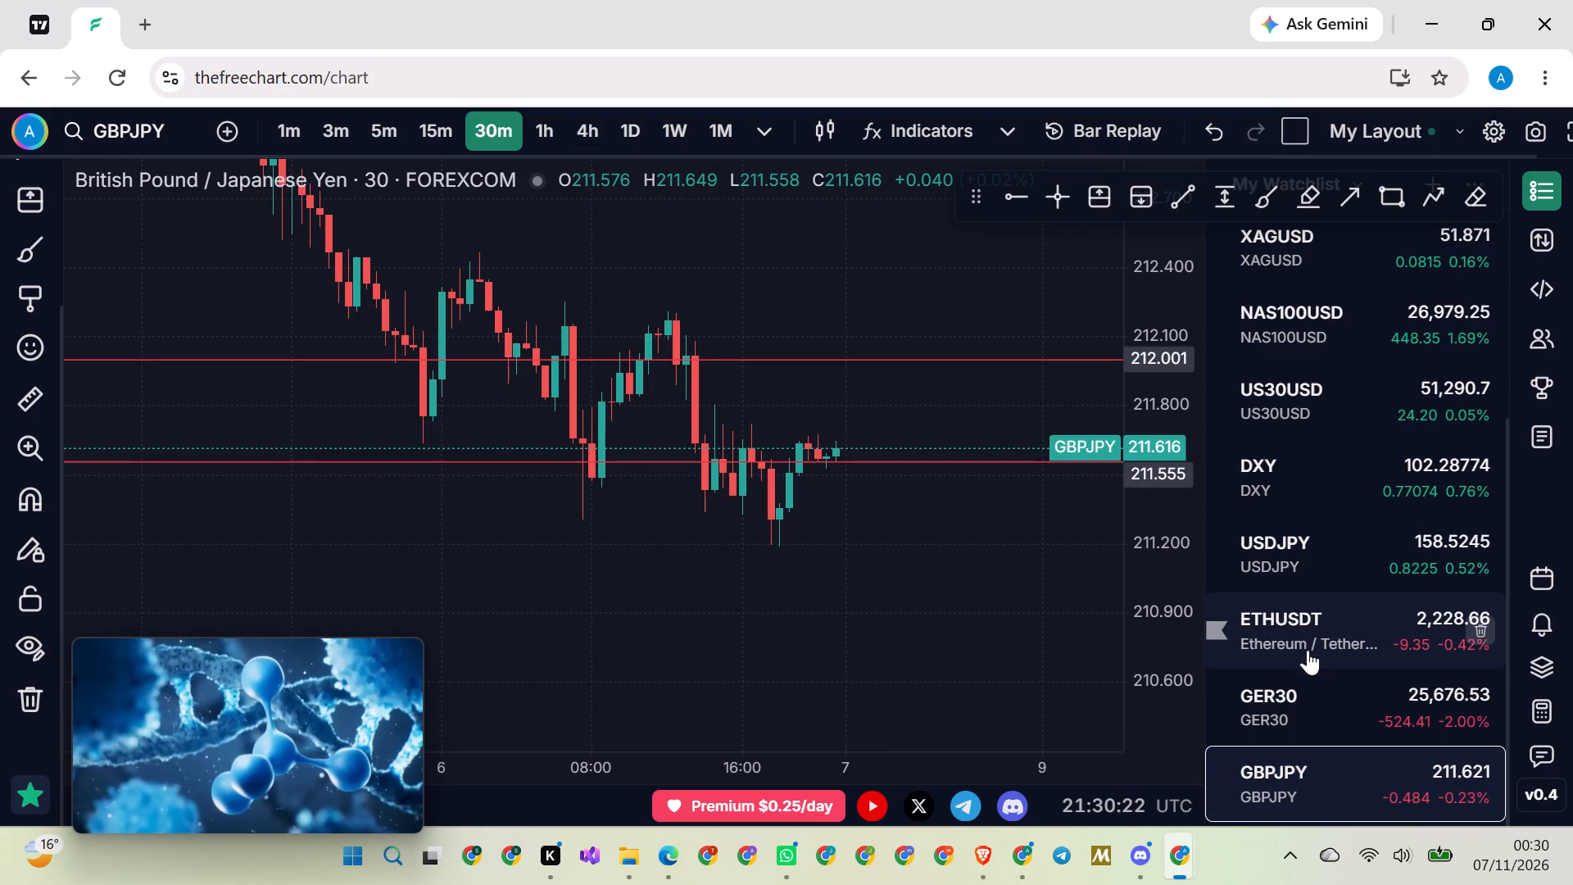
scroll(1308, 650, "down", 8)
scroll(1308, 700, "up", 10)
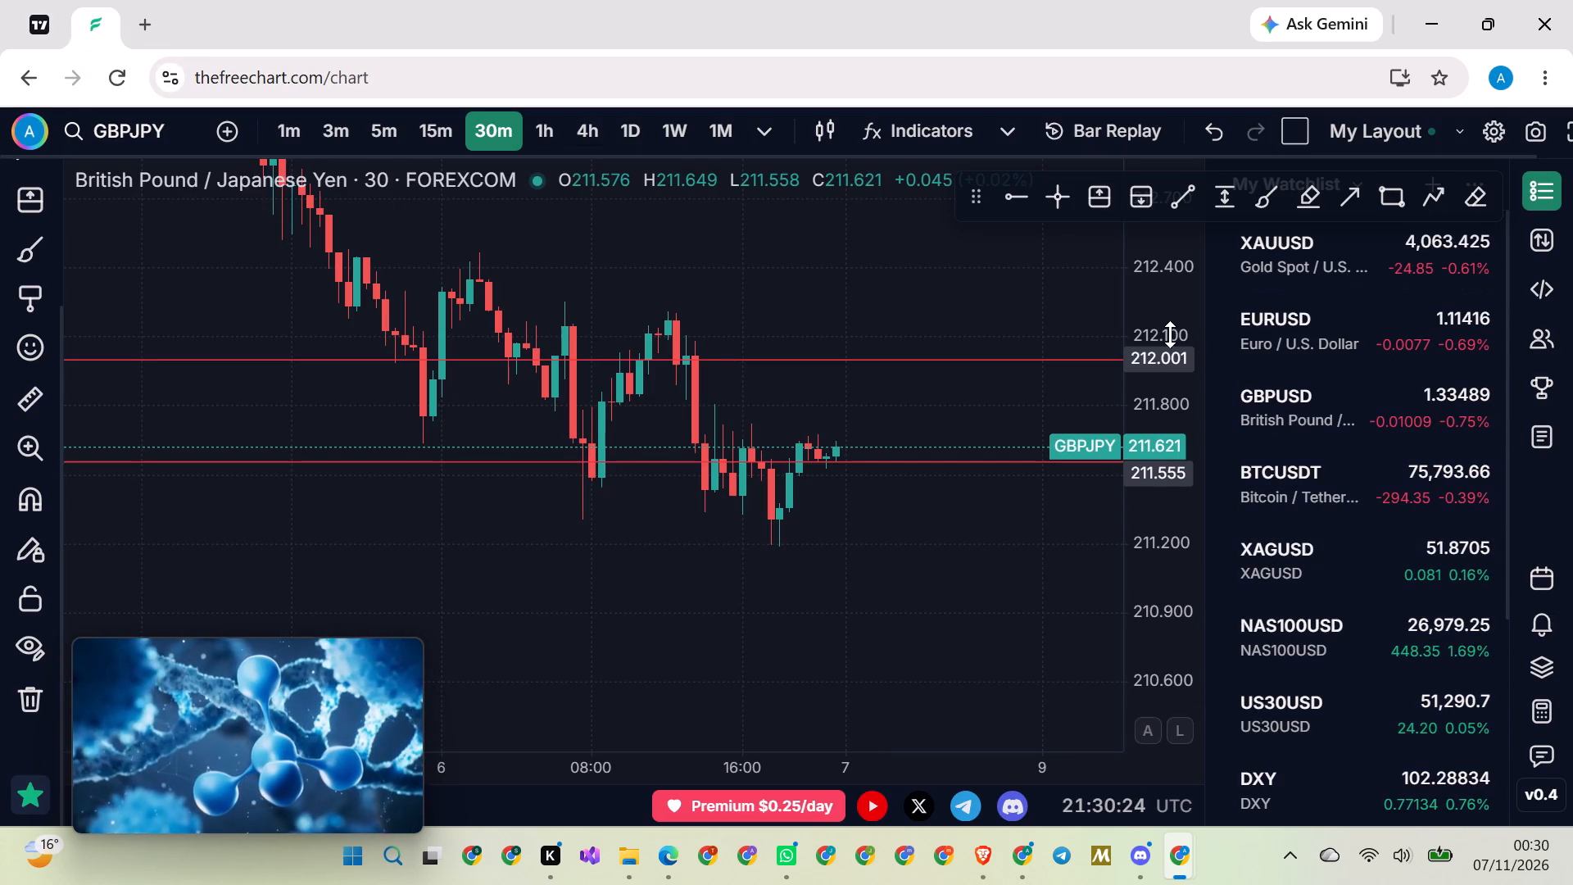
left_click_drag(975, 199, 802, 420)
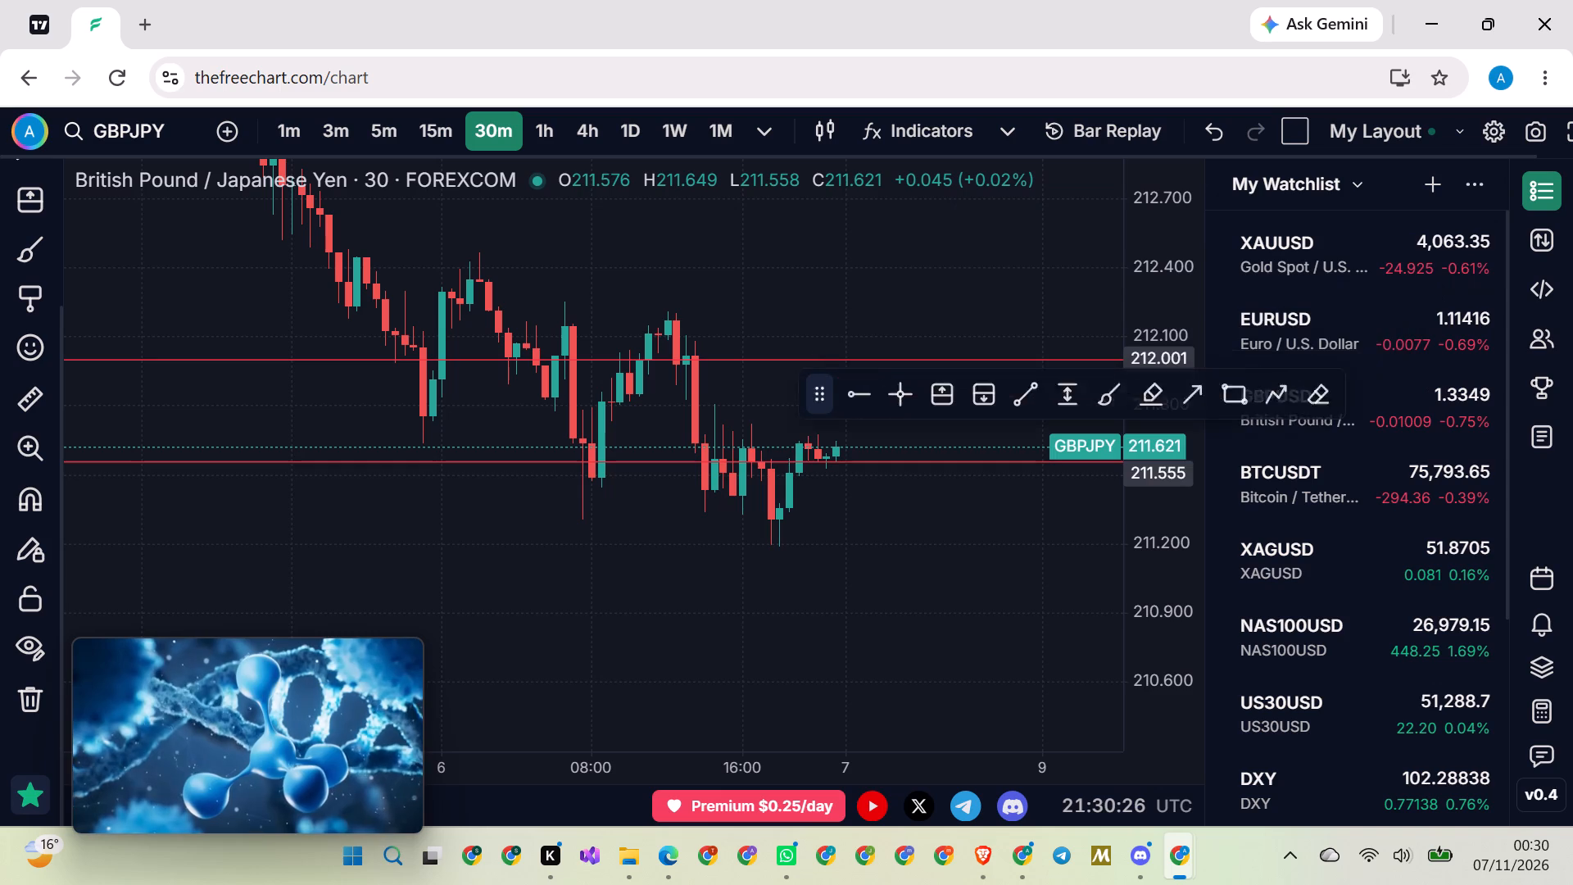
left_click_drag(802, 420, 764, 448)
scroll(1312, 312, "up", 8)
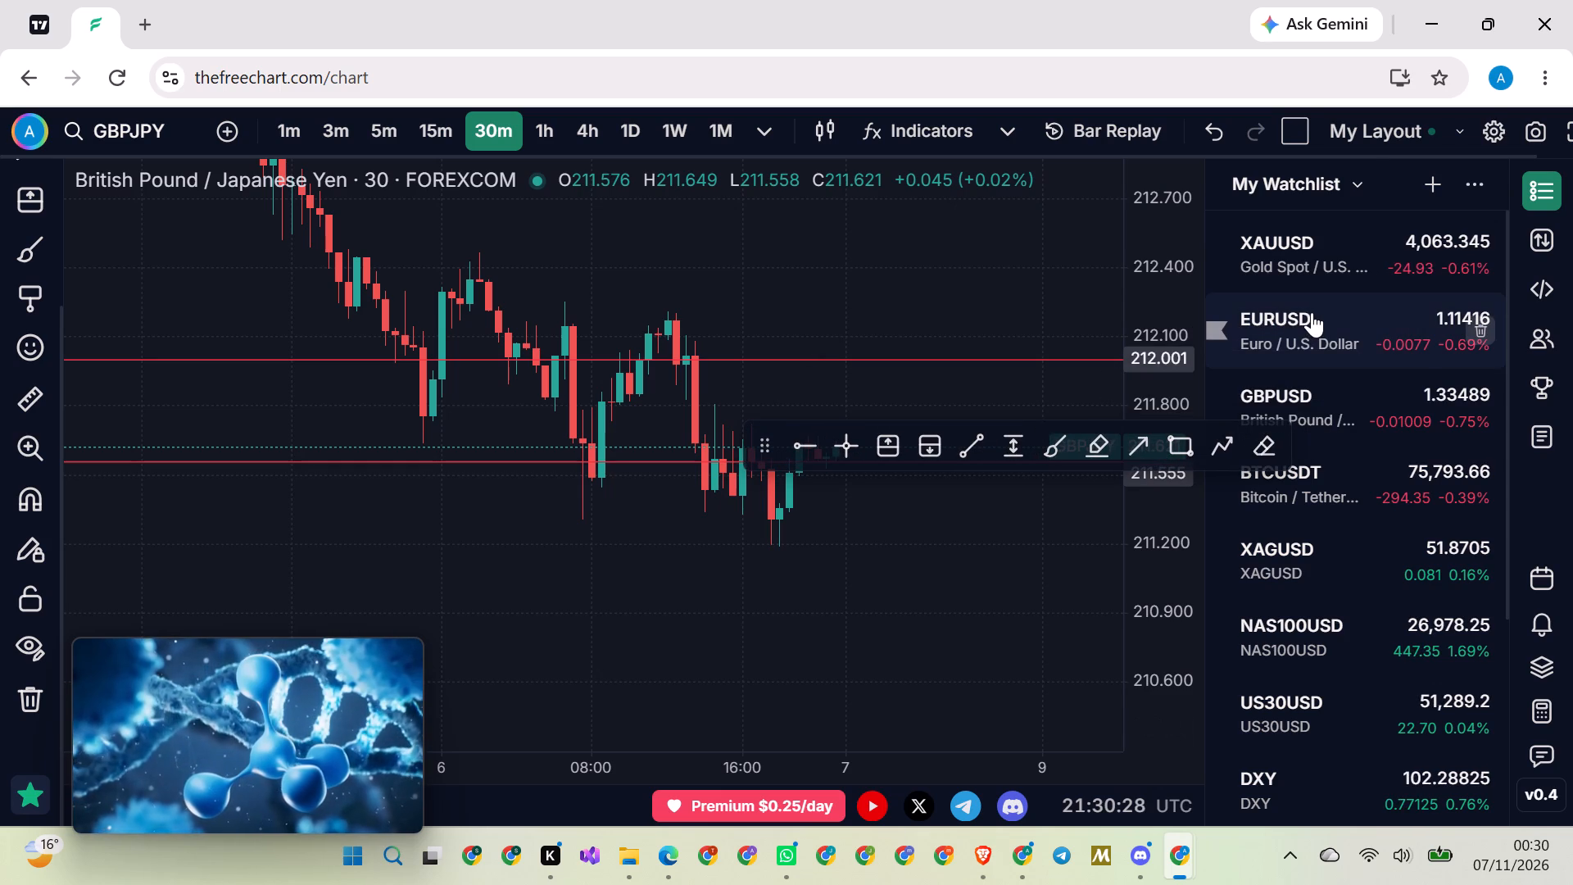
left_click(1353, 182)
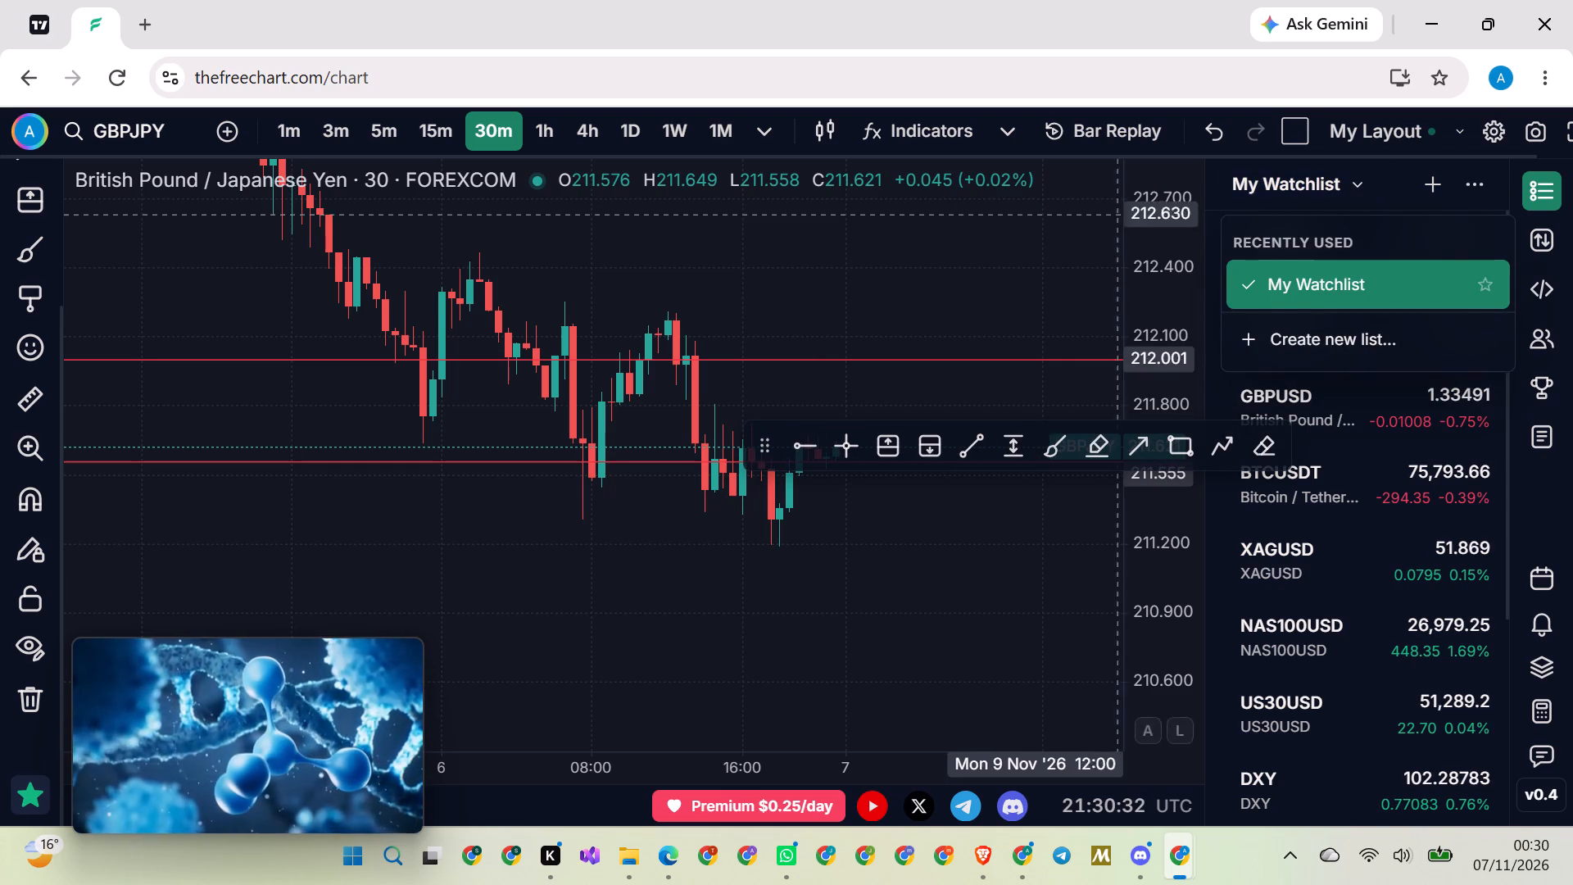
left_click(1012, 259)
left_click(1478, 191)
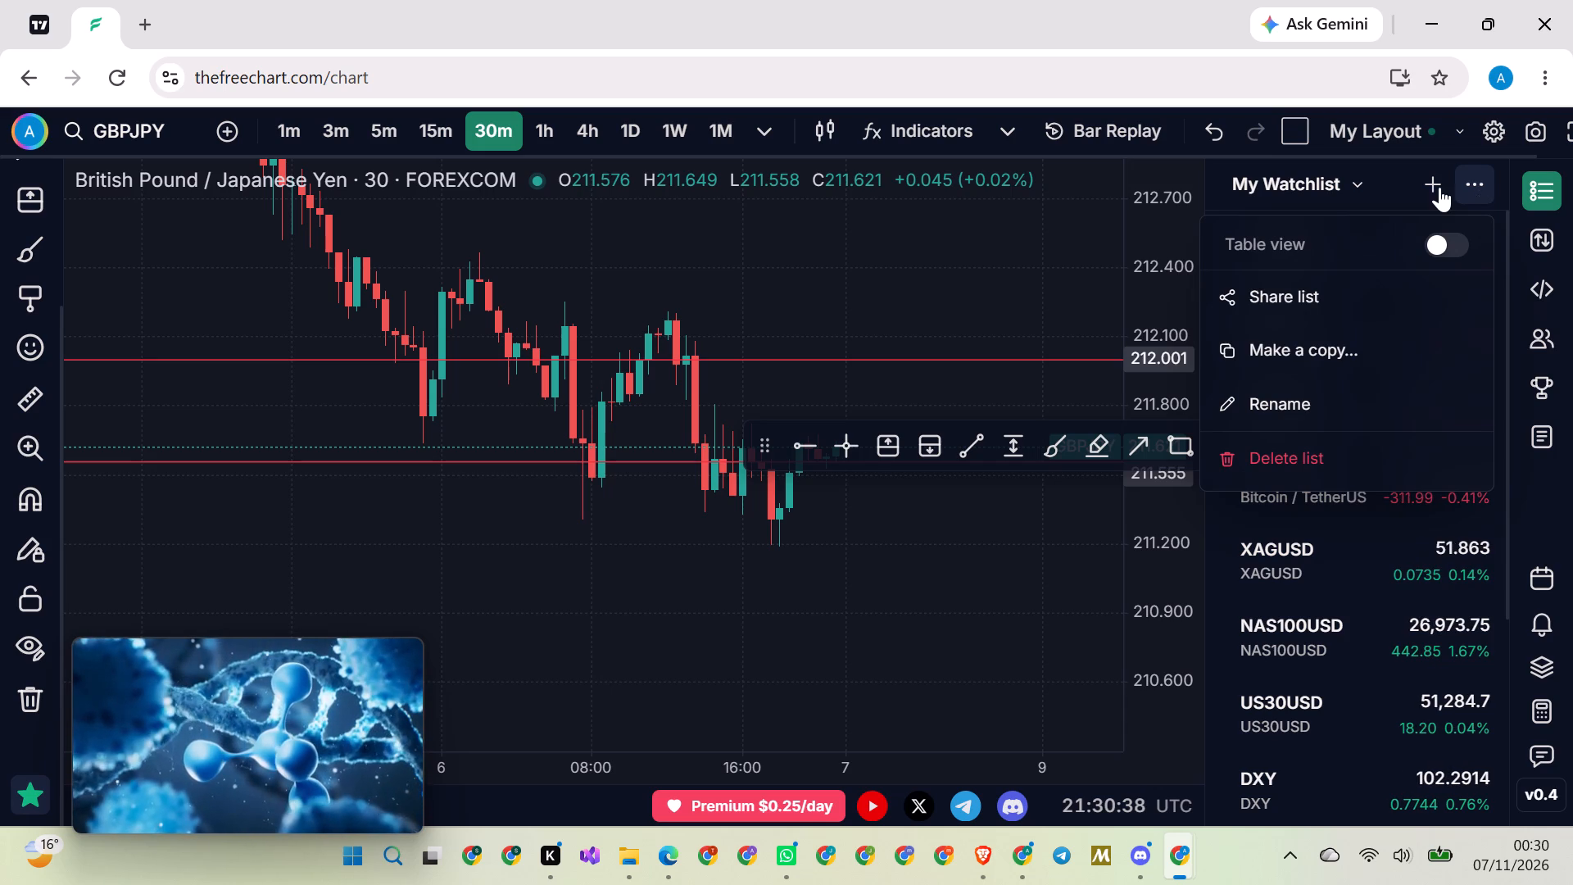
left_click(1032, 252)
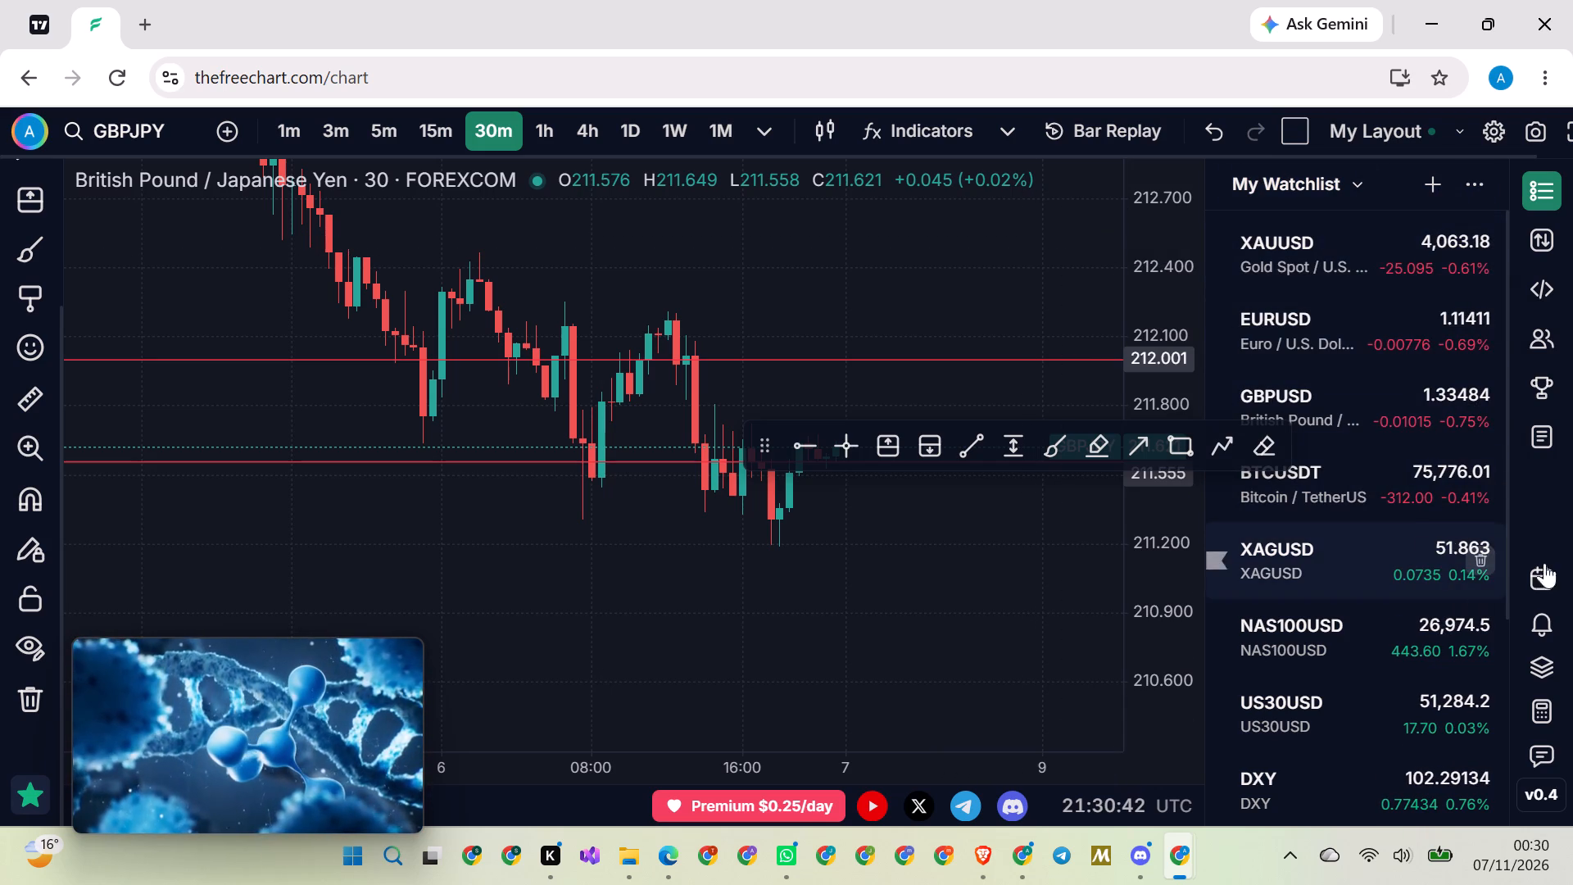
Show the Trading Simulator in place of the watchlist.
left_click(1541, 241)
left_click(1541, 241)
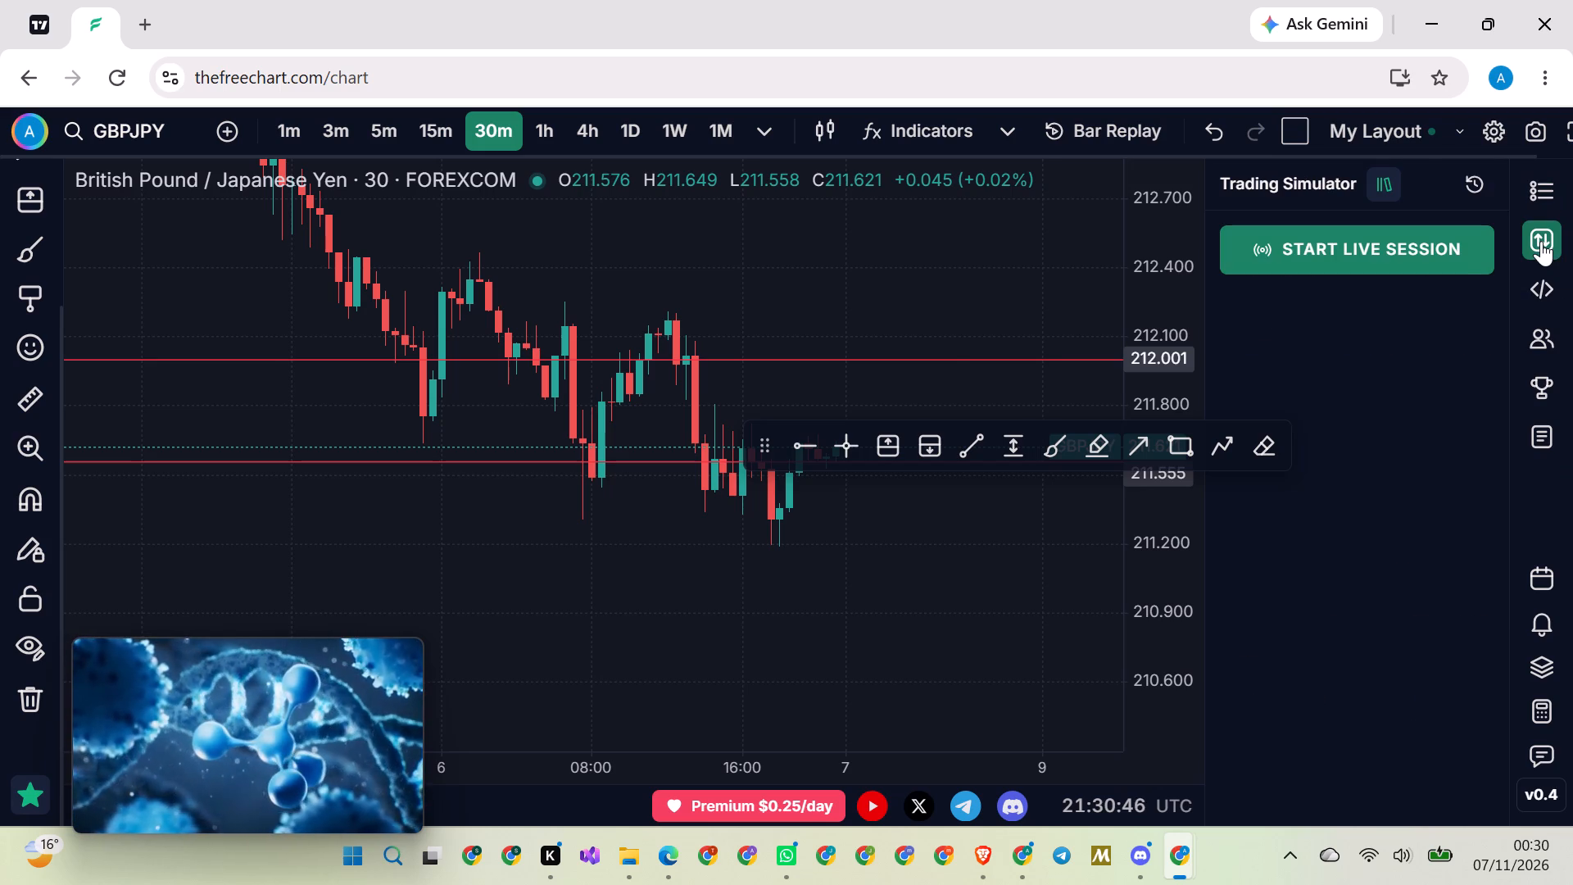
left_click(1541, 241)
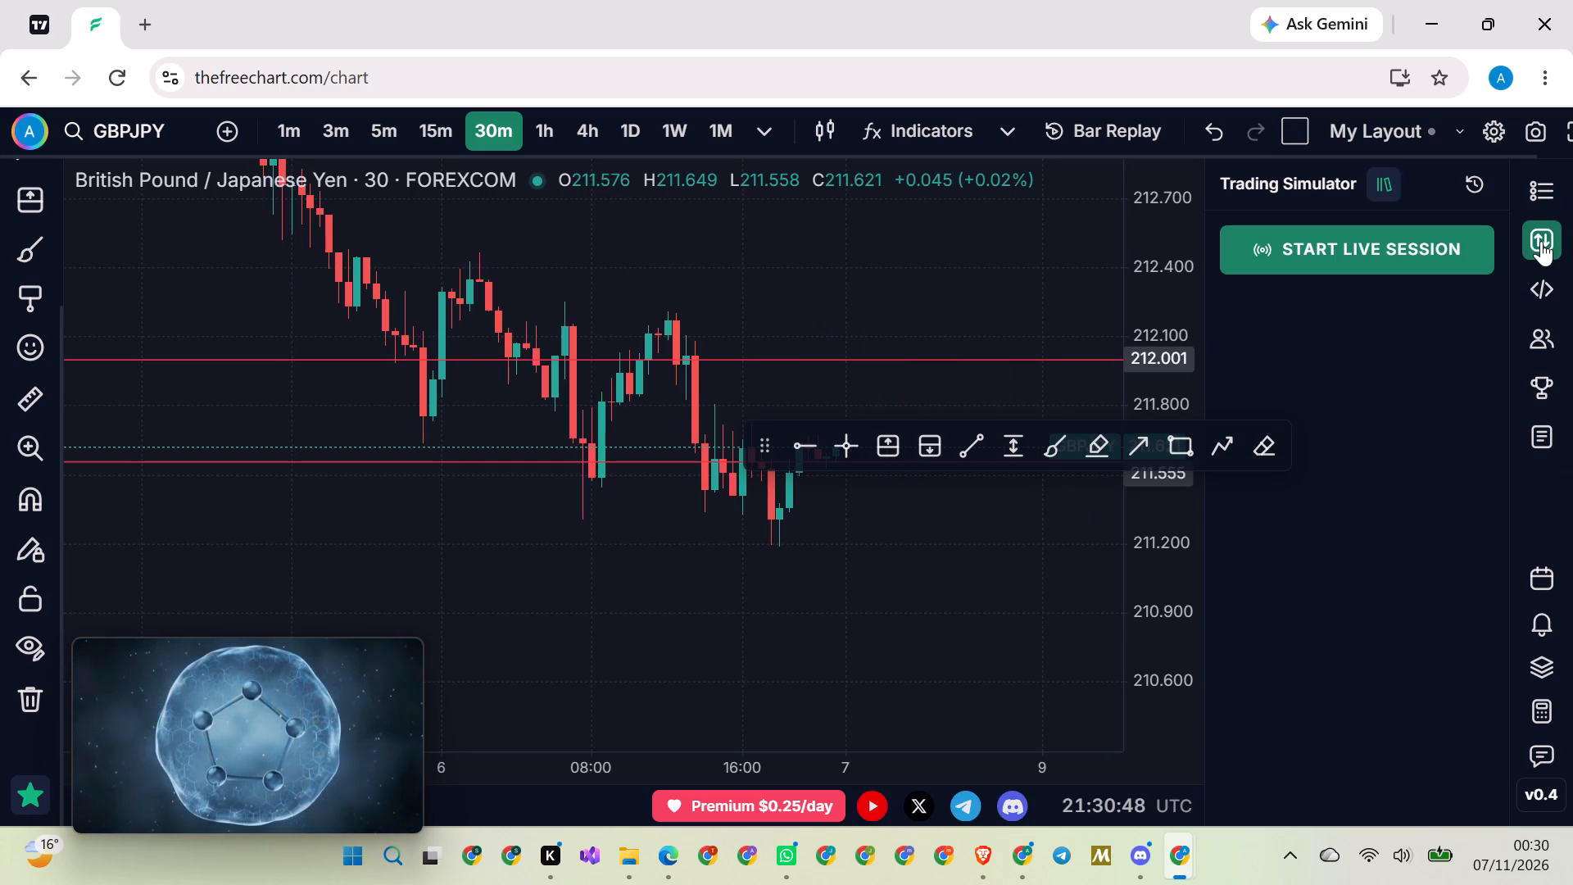
Bring back the watchlist in place of the Trading Simulator and look through its symbols from XAUUSD to GBPJPY.
left_click(1541, 195)
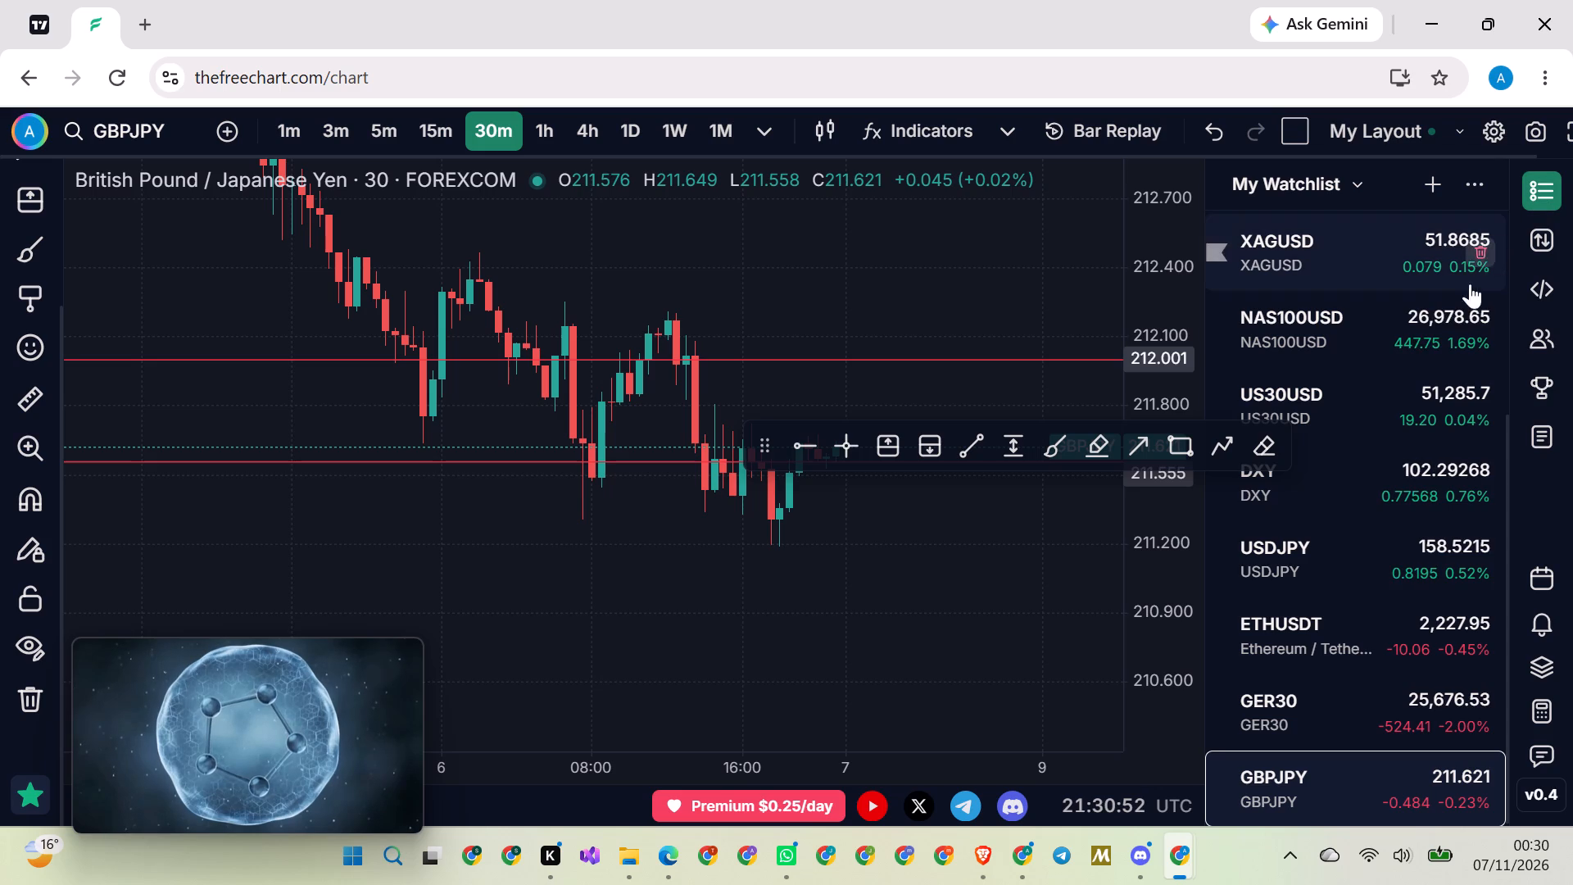
scroll(1385, 538, "down", 17)
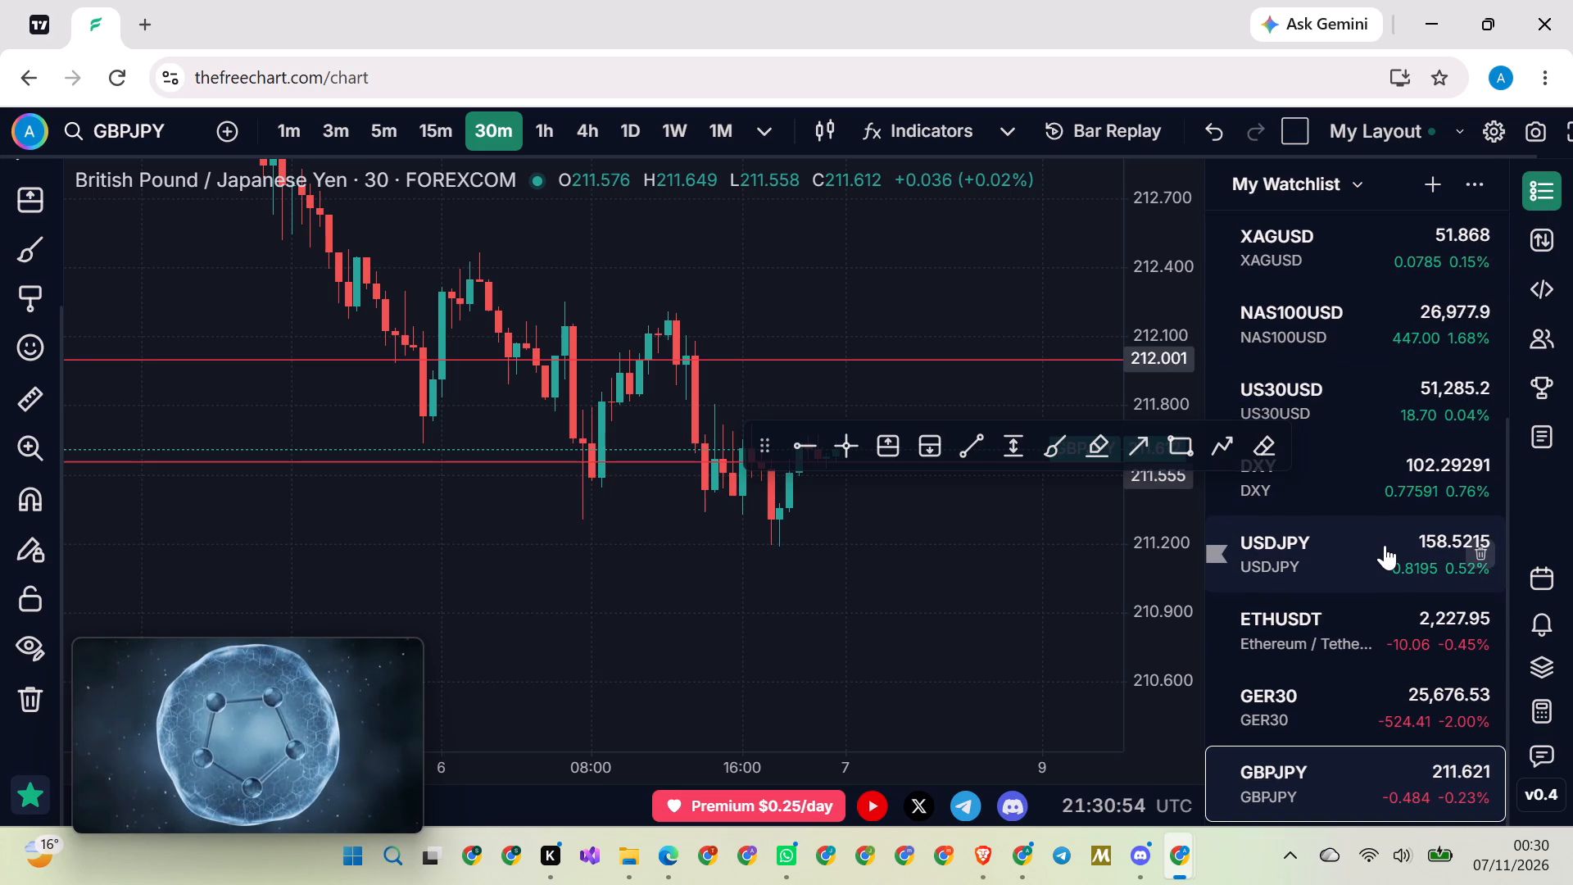
scroll(1385, 545, "up", 7)
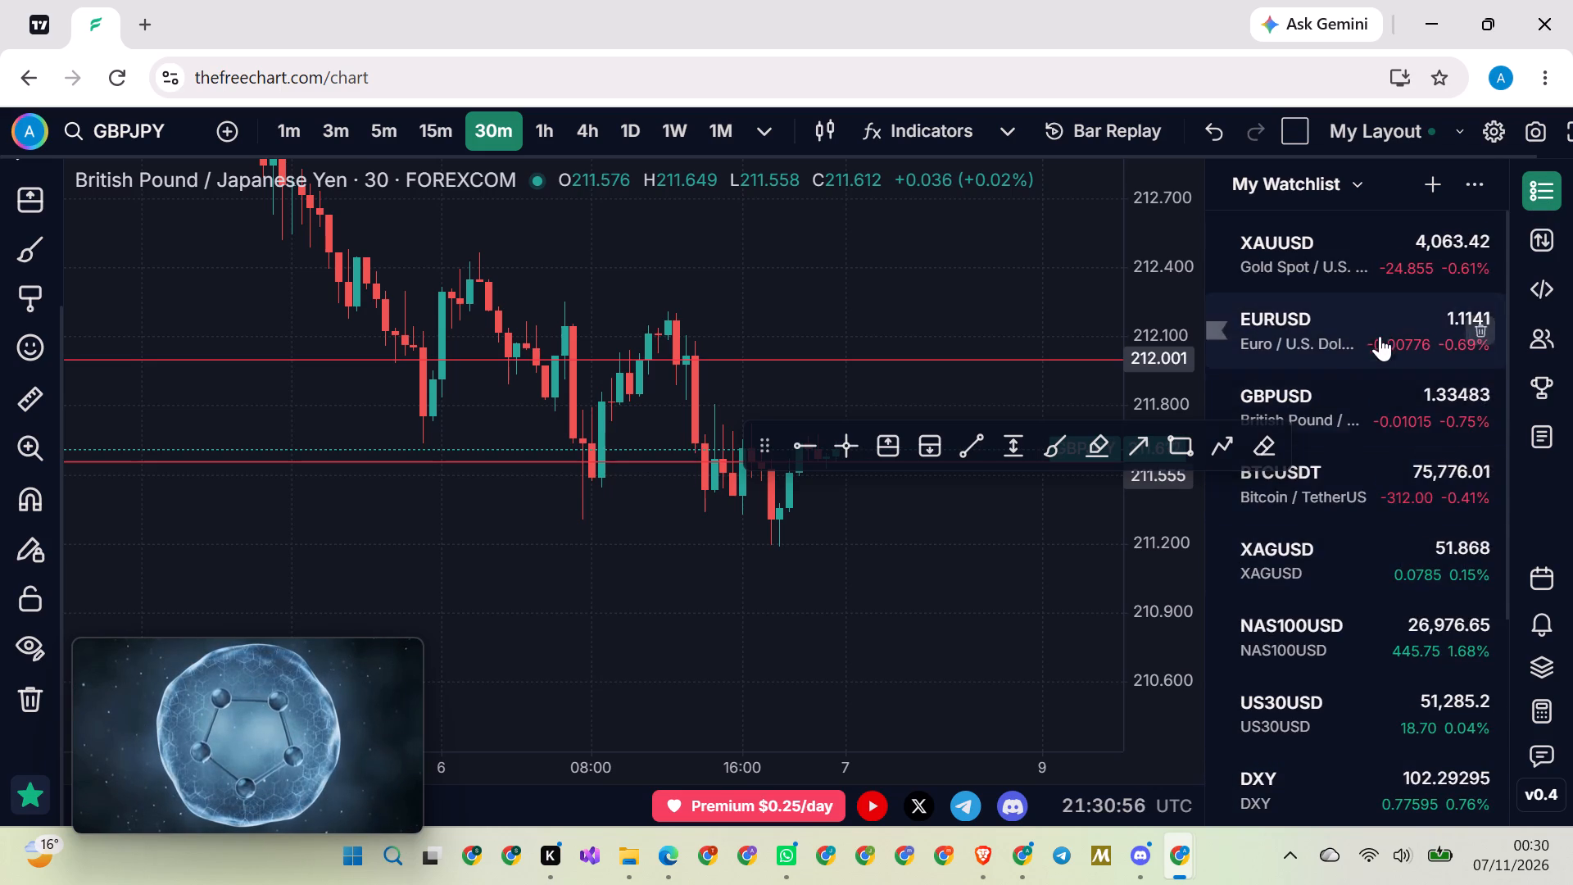
scroll(1380, 329, "down", 20)
scroll(1380, 329, "down", 3)
scroll(1406, 411, "down", 5)
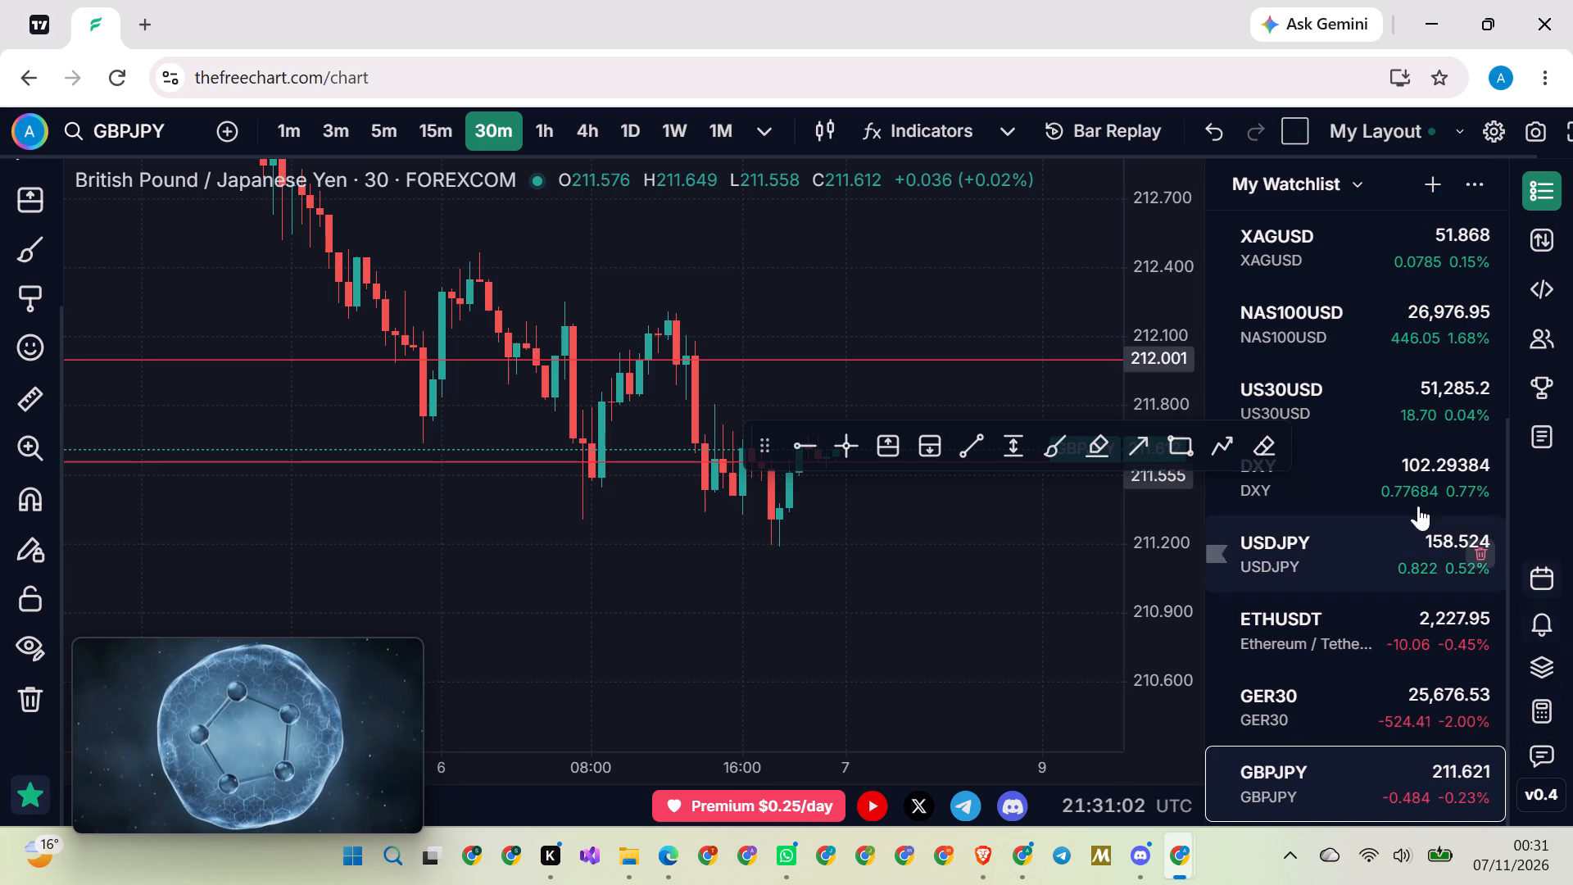
scroll(1272, 348, "up", 19)
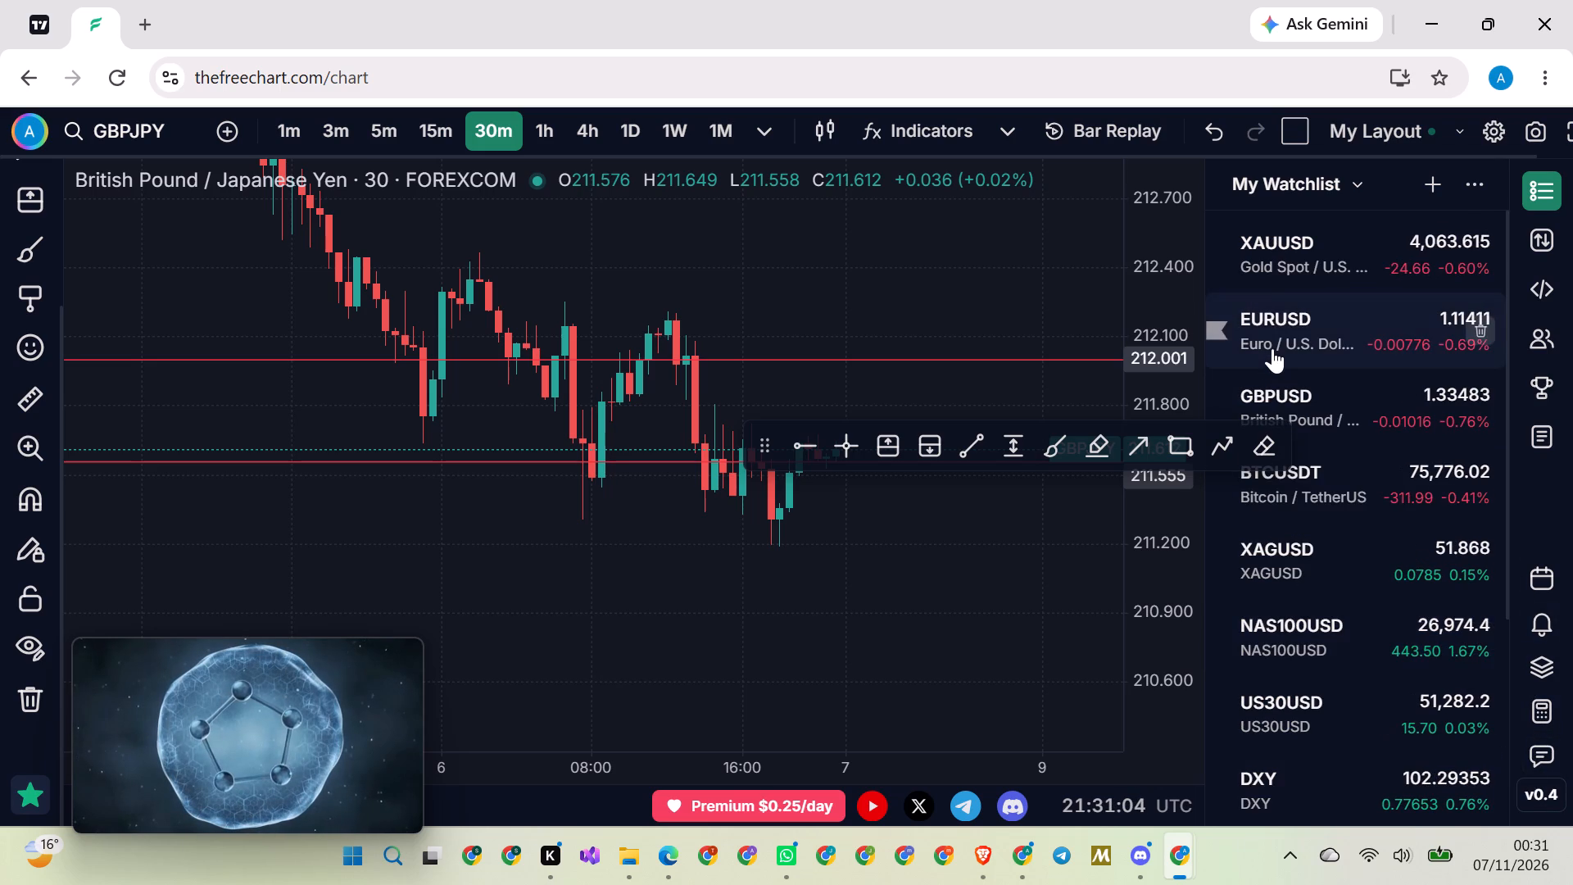
scroll(1272, 348, "up", 1)
scroll(1289, 216, "up", 7)
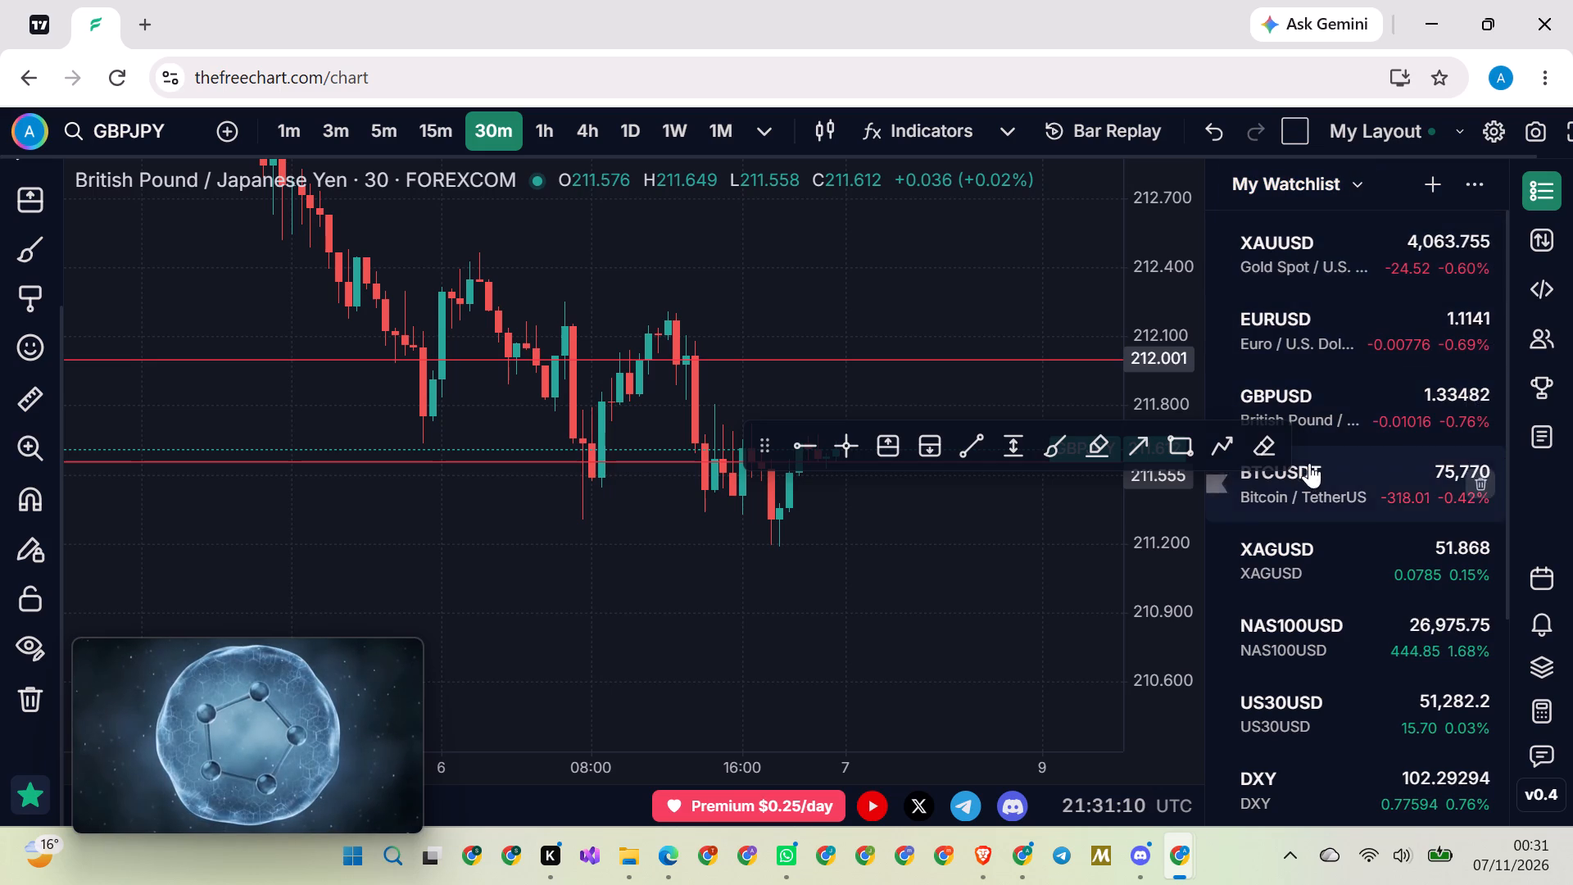
scroll(1309, 470, "down", 20)
scroll(1309, 470, "down", 17)
scroll(1318, 525, "up", 10)
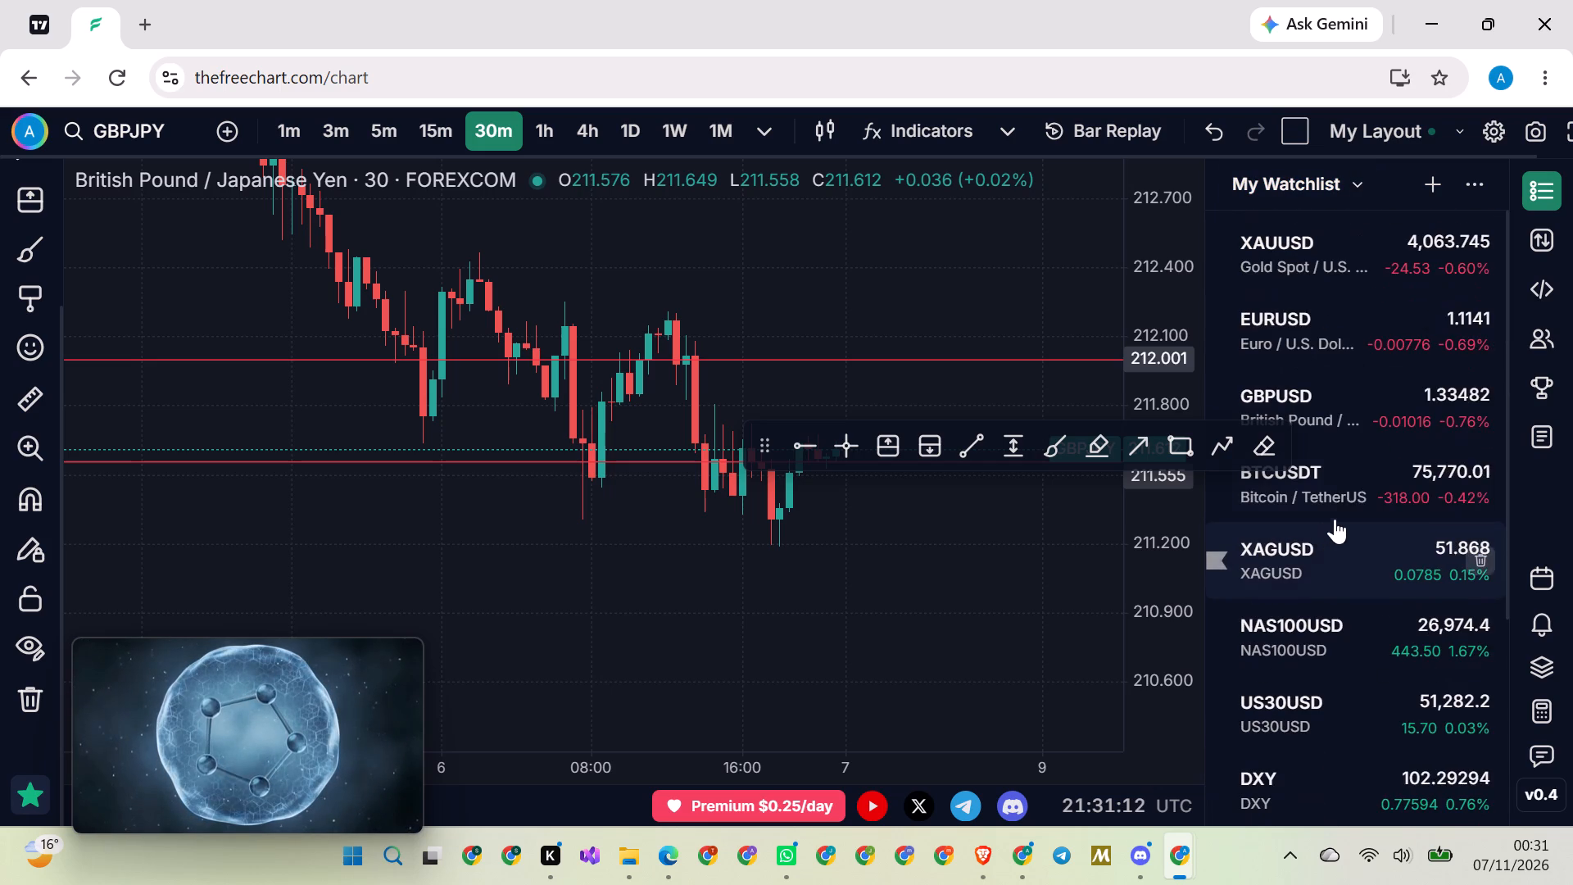
Load XAUUSD from the watchlist and set its chart to the 4-hour timeframe.
left_click(1290, 251)
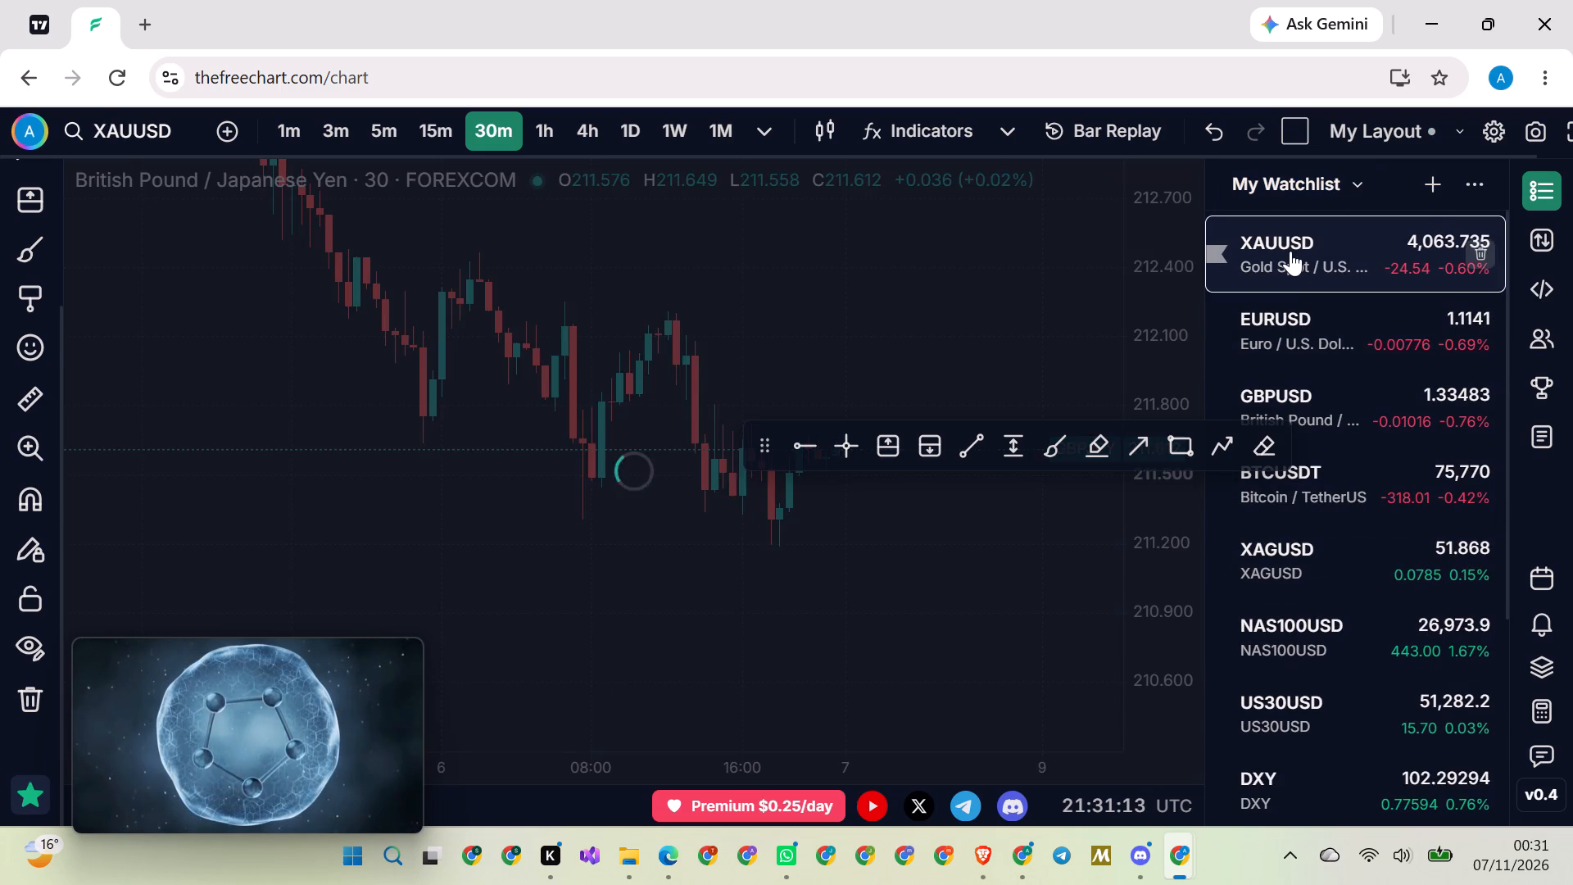
scroll(723, 335, "down", 3)
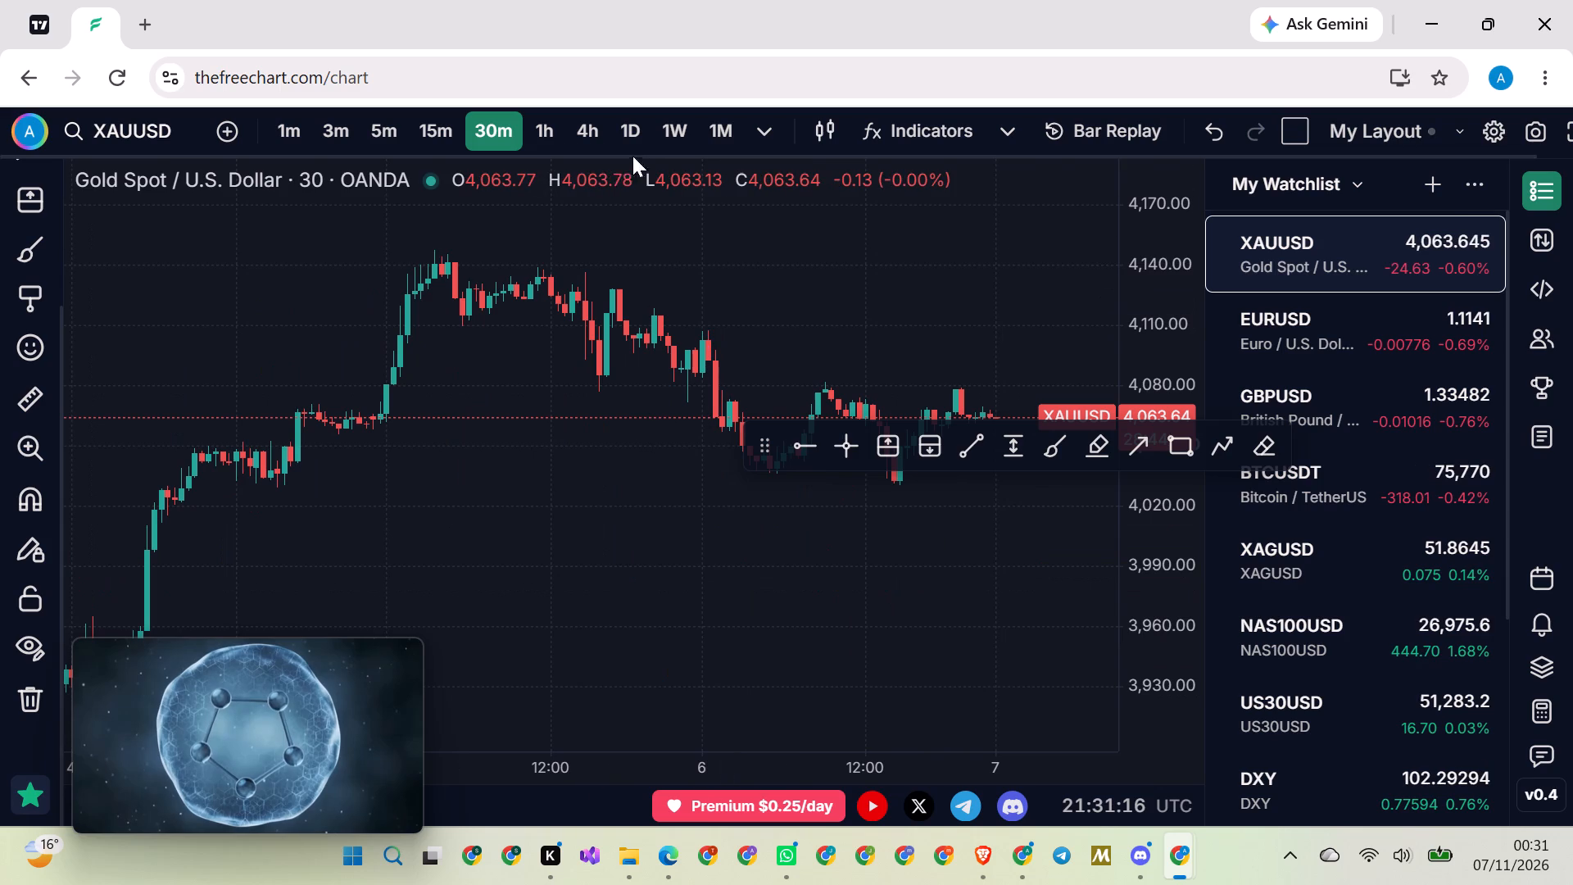
left_click(592, 135)
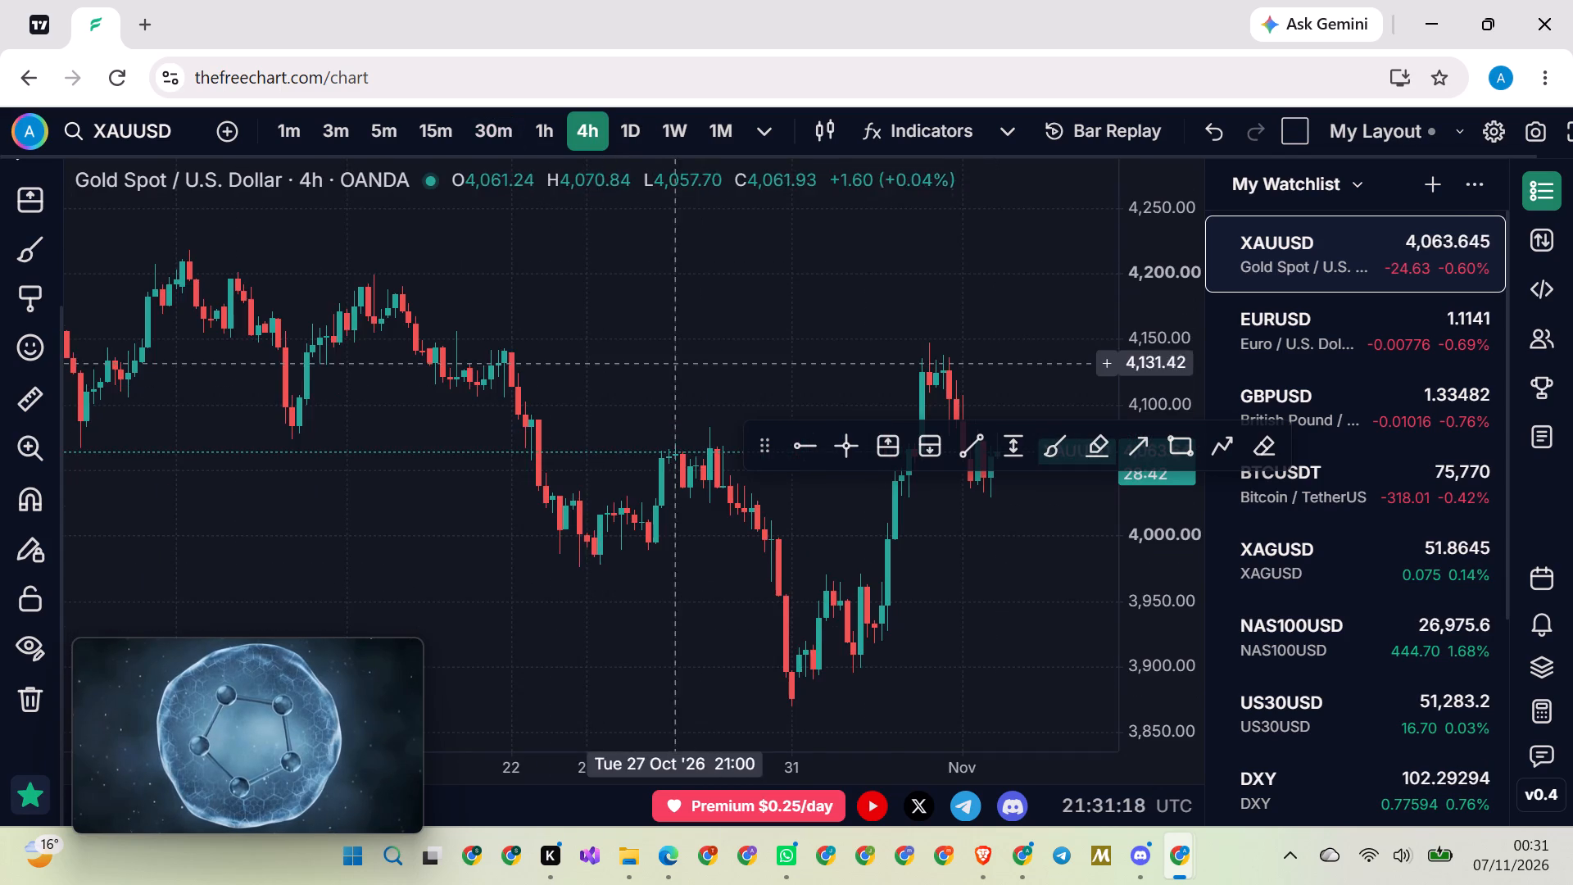
scroll(683, 366, "up", 3)
Move the floating drawing tools up off the XAUUSD candles to the chart's upper edge.
left_click_drag(761, 448, 740, 302)
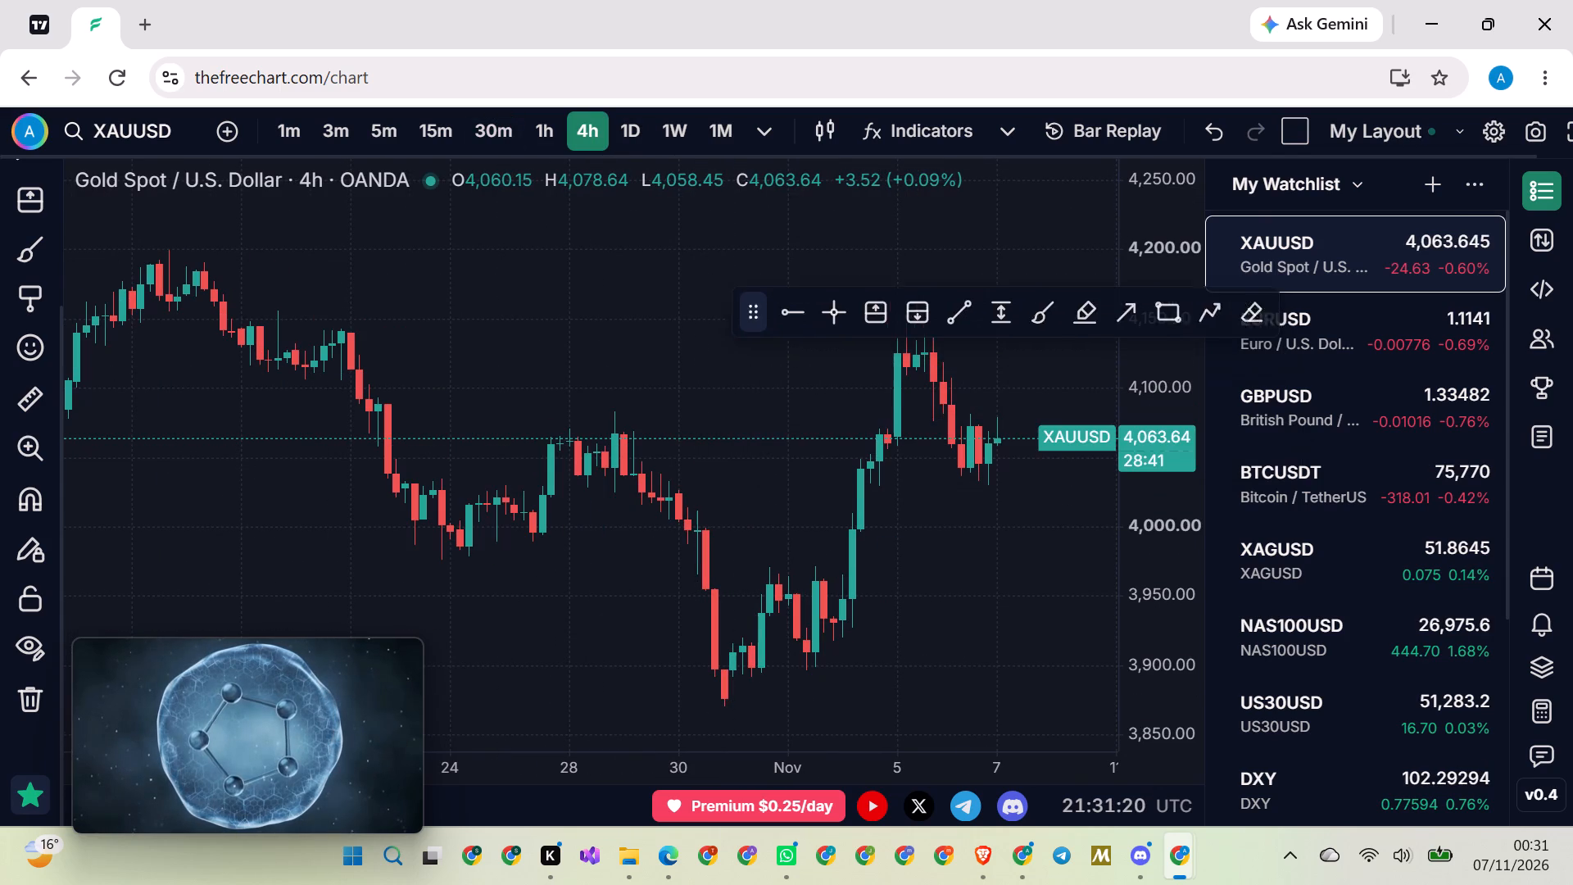
left_click_drag(740, 302, 704, 184)
Draw a horizontal ray at about 4,029.10 from the low of the 4 November candle before the strong rally.
left_click_drag(761, 314, 592, 291)
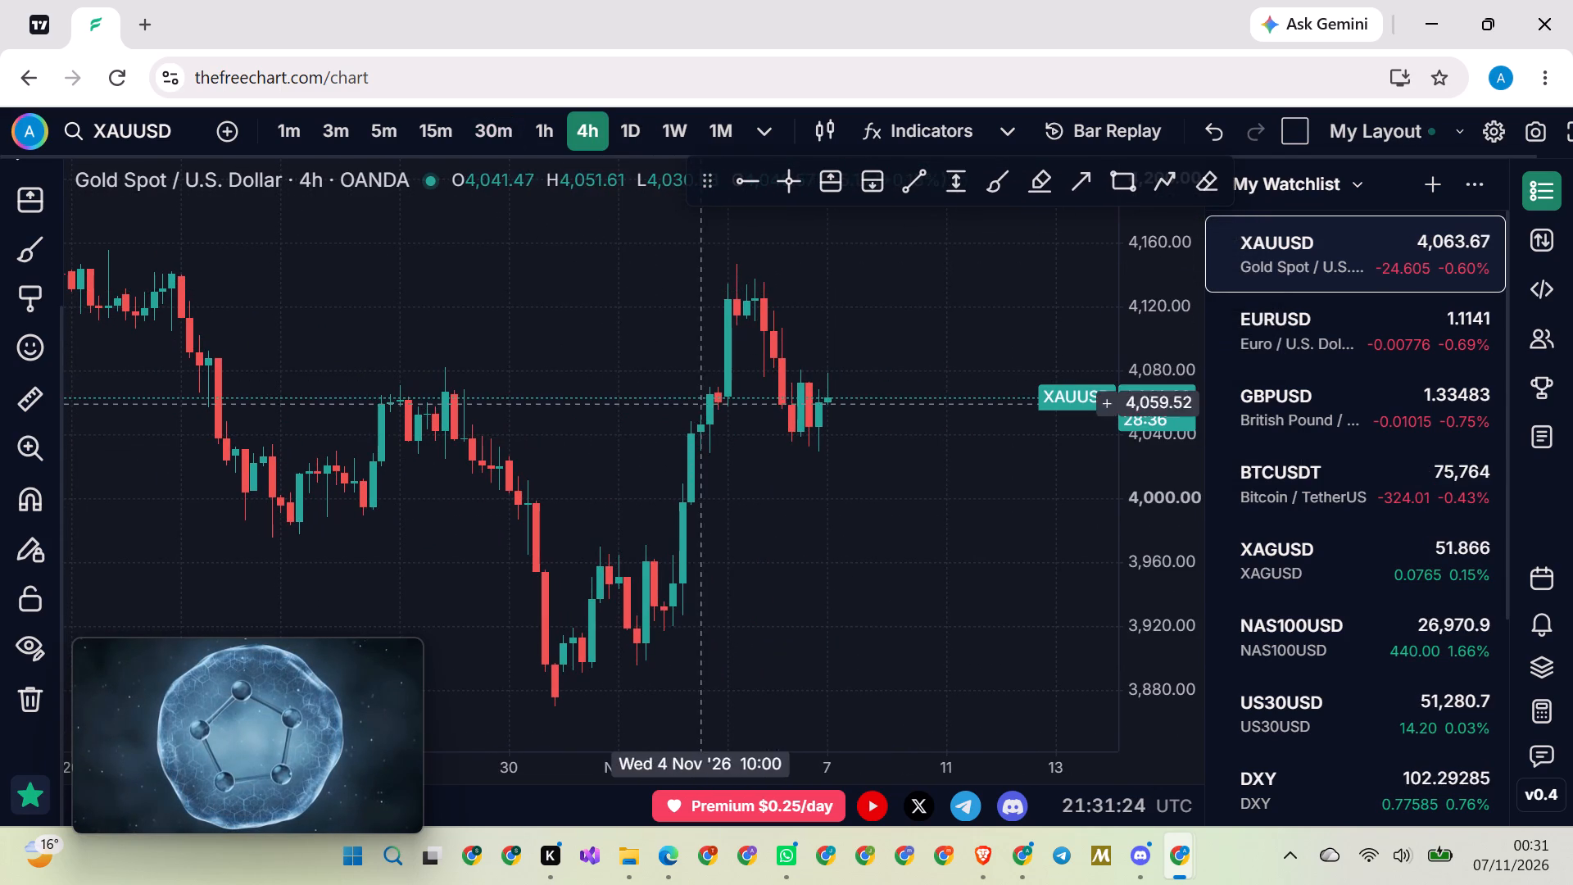
scroll(1176, 582, "up", 19)
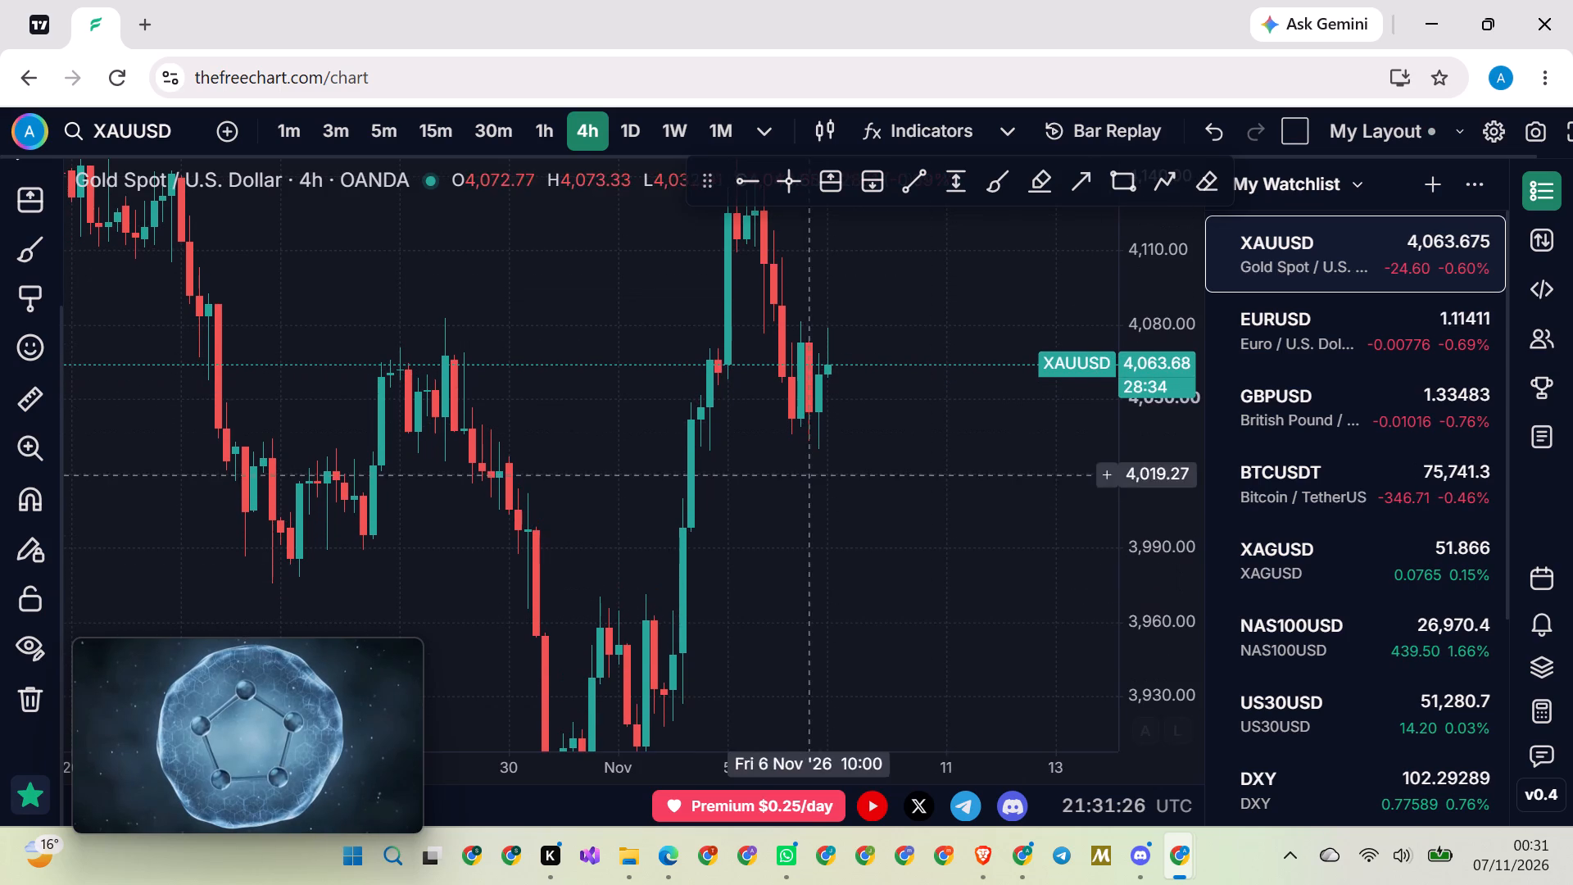
left_click_drag(569, 261, 744, 372)
scroll(726, 354, "up", 7)
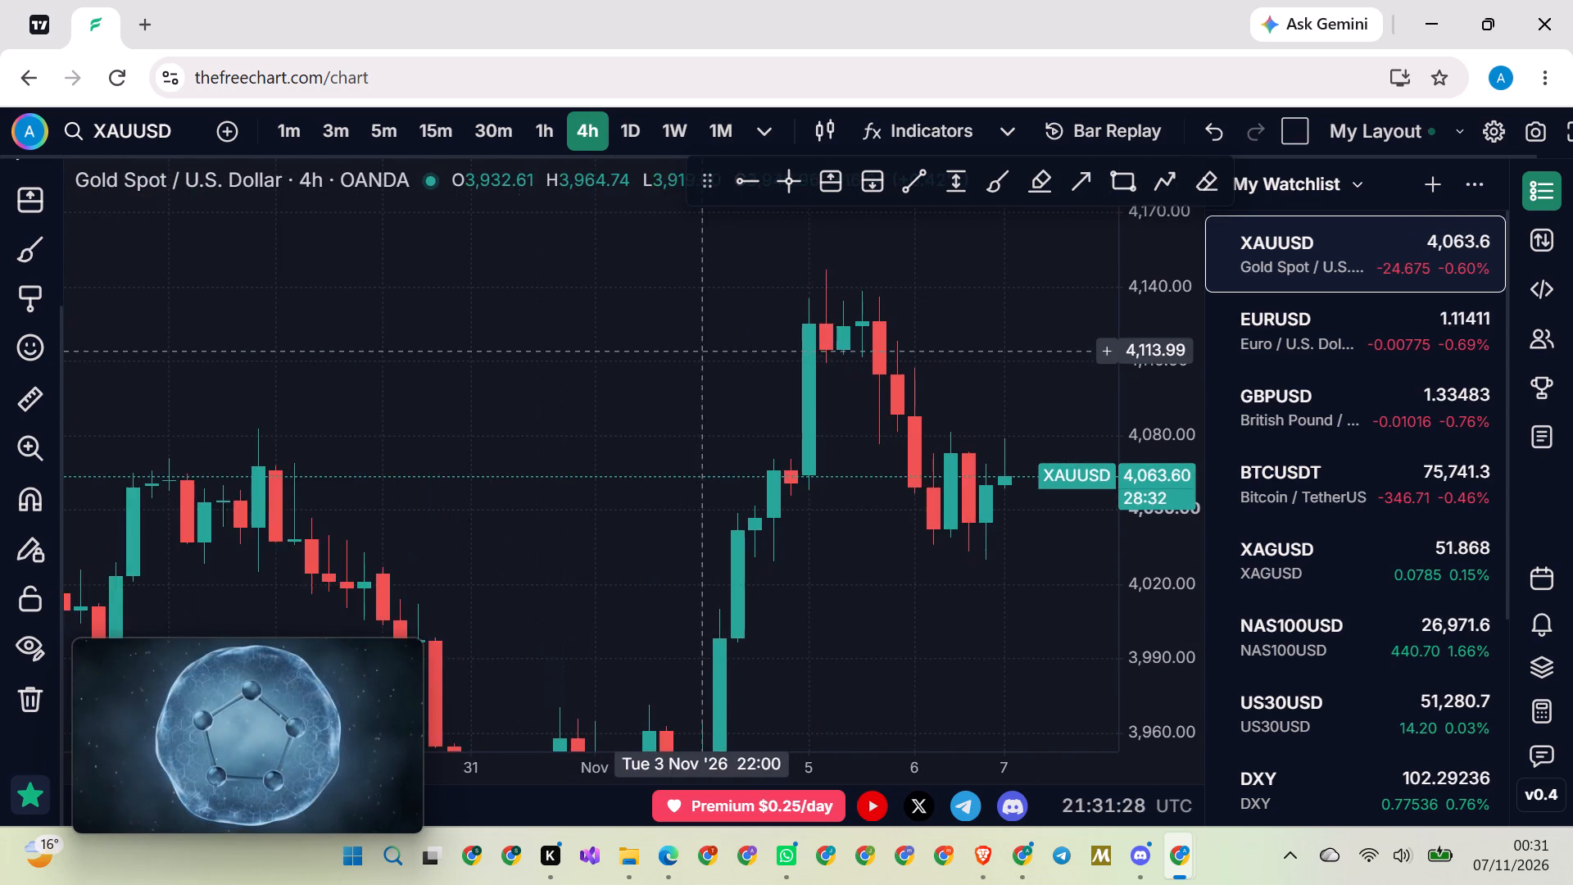
scroll(707, 351, "up", 2)
scroll(1175, 397, "up", 7)
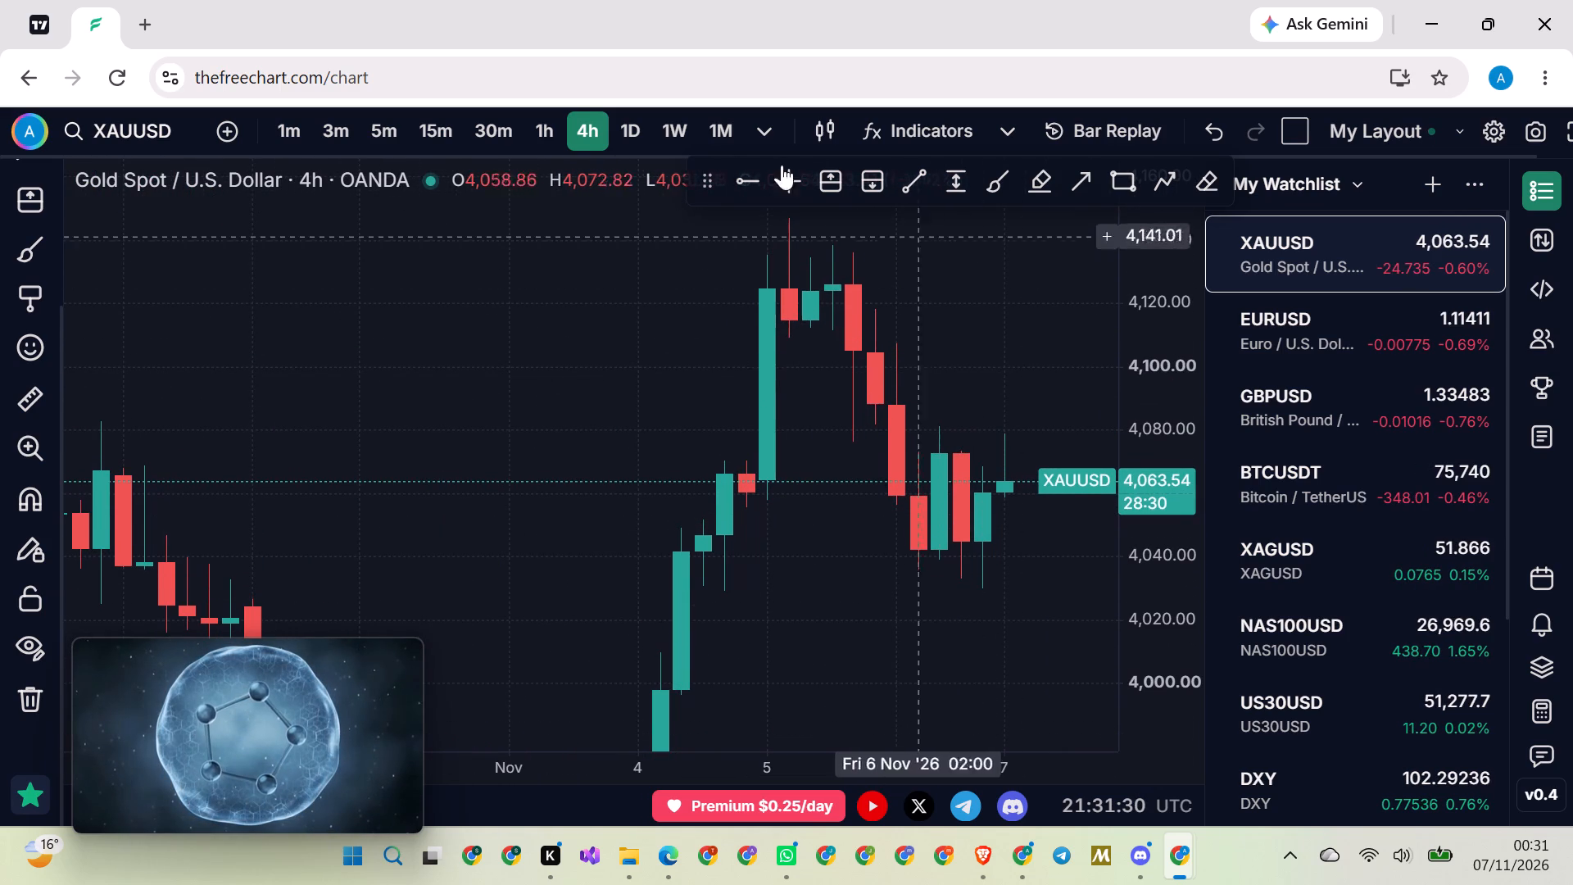
left_click(741, 188)
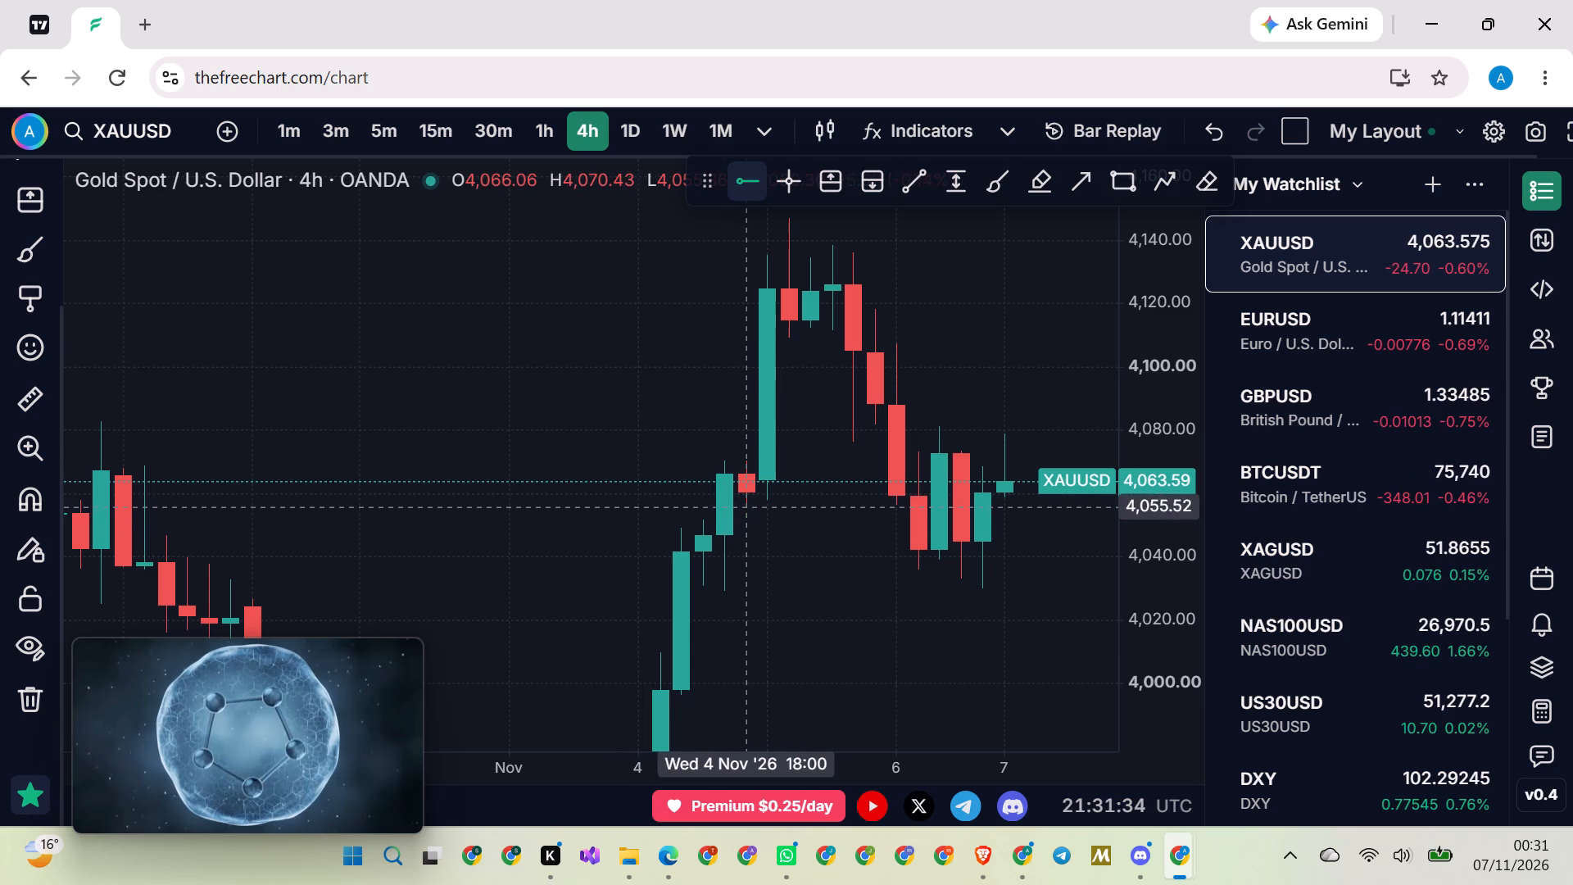
left_click(719, 590)
left_click(627, 404)
Draw a second horizontal ray at about 4,066.40 from the top of the same 4 November candle's body.
scroll(550, 359, "up", 5)
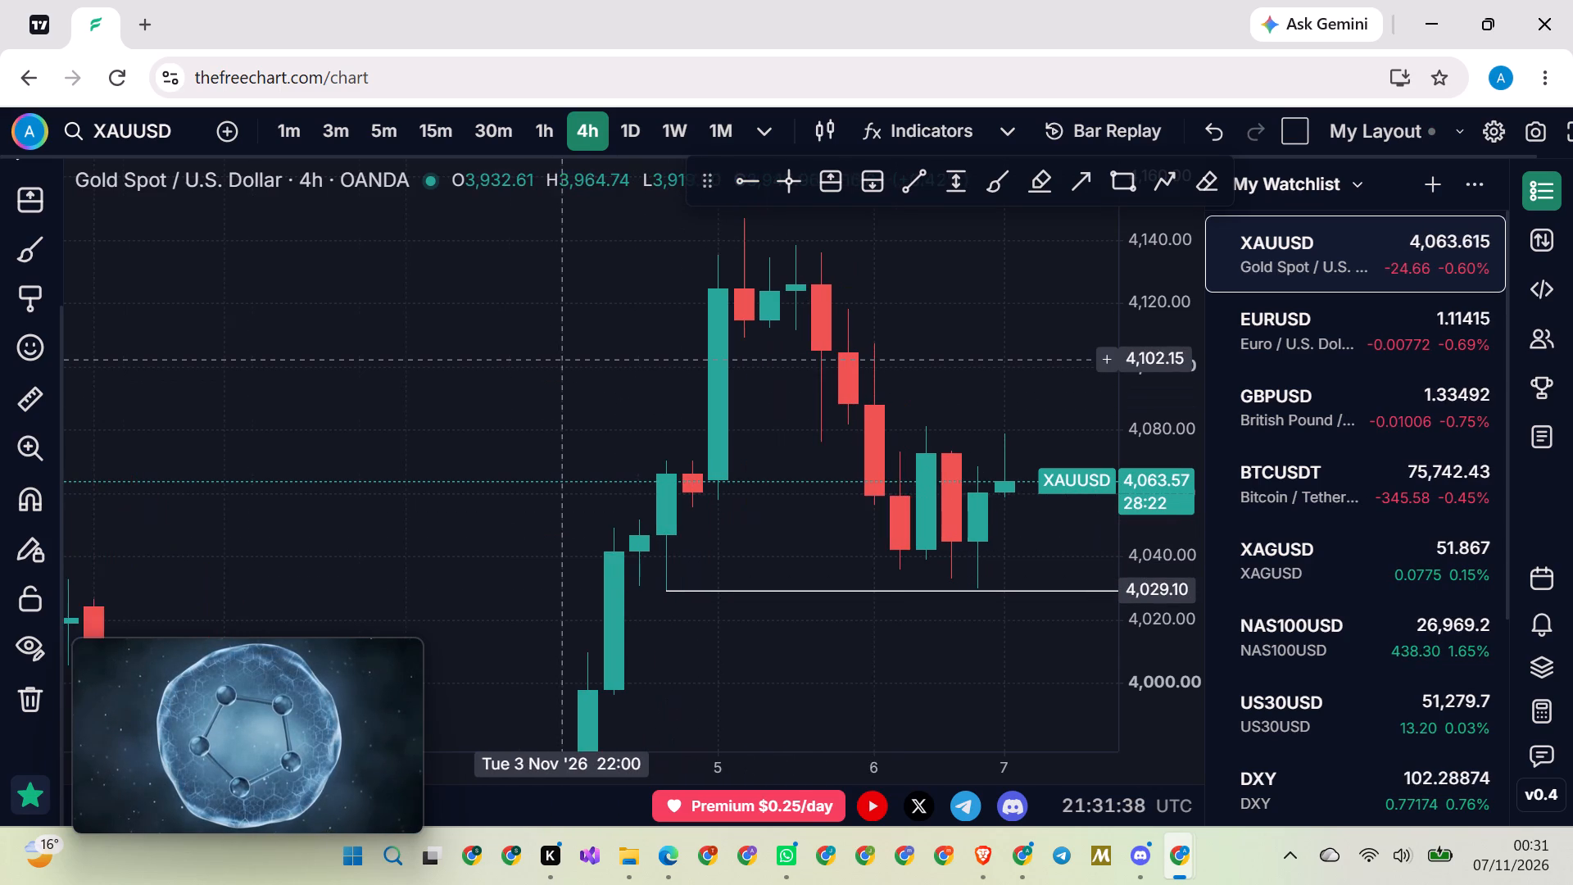
scroll(550, 359, "up", 1)
left_click_drag(569, 352, 451, 352)
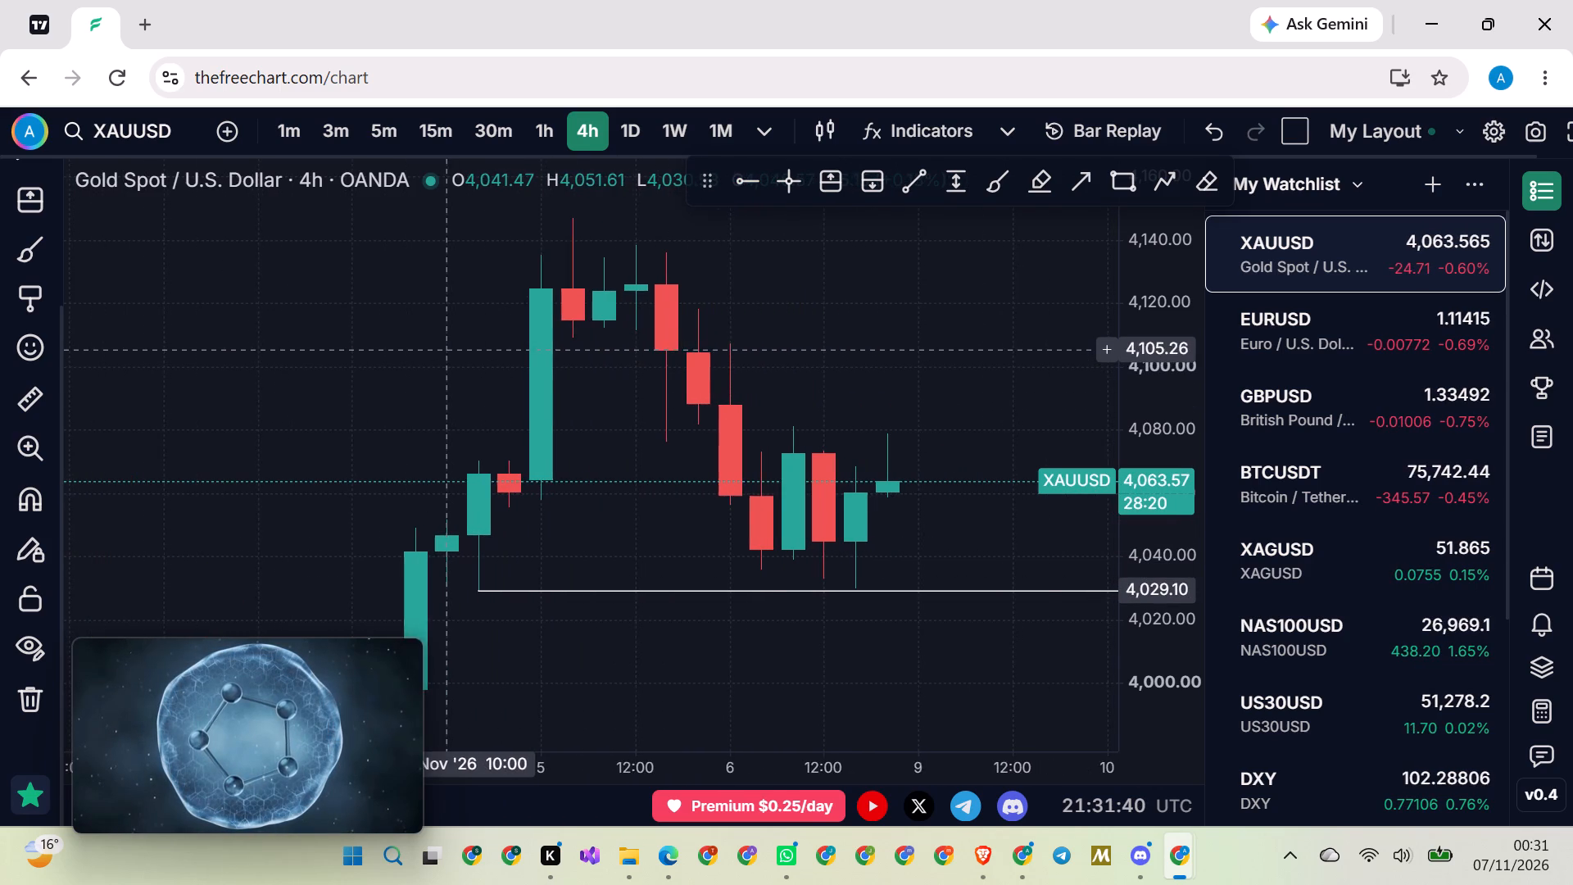
scroll(451, 352, "down", 7)
left_click(750, 184)
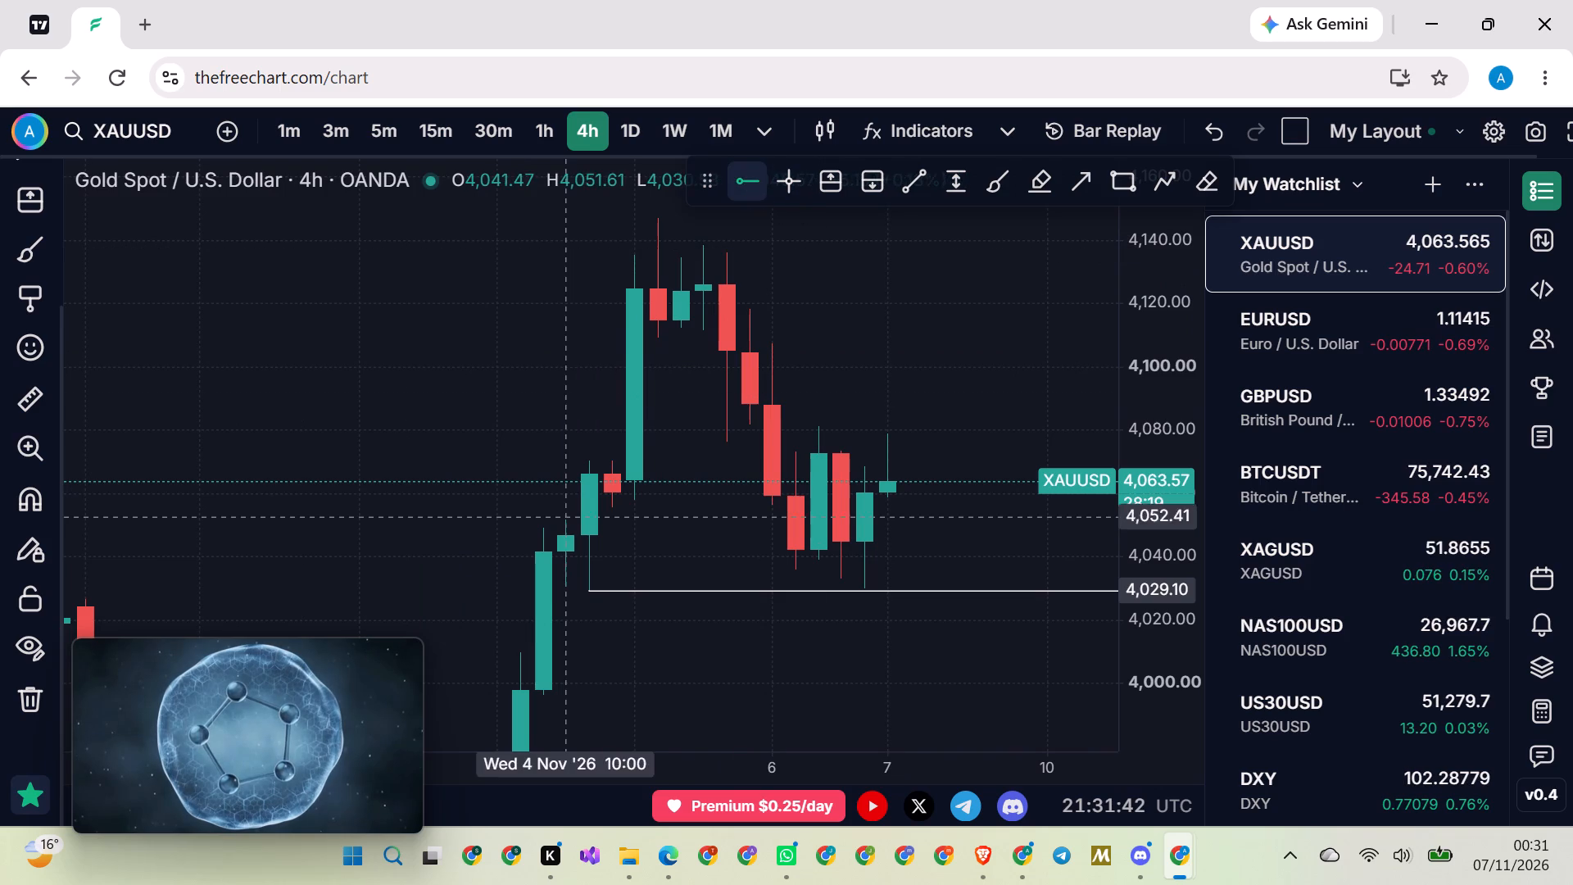
left_click(582, 473)
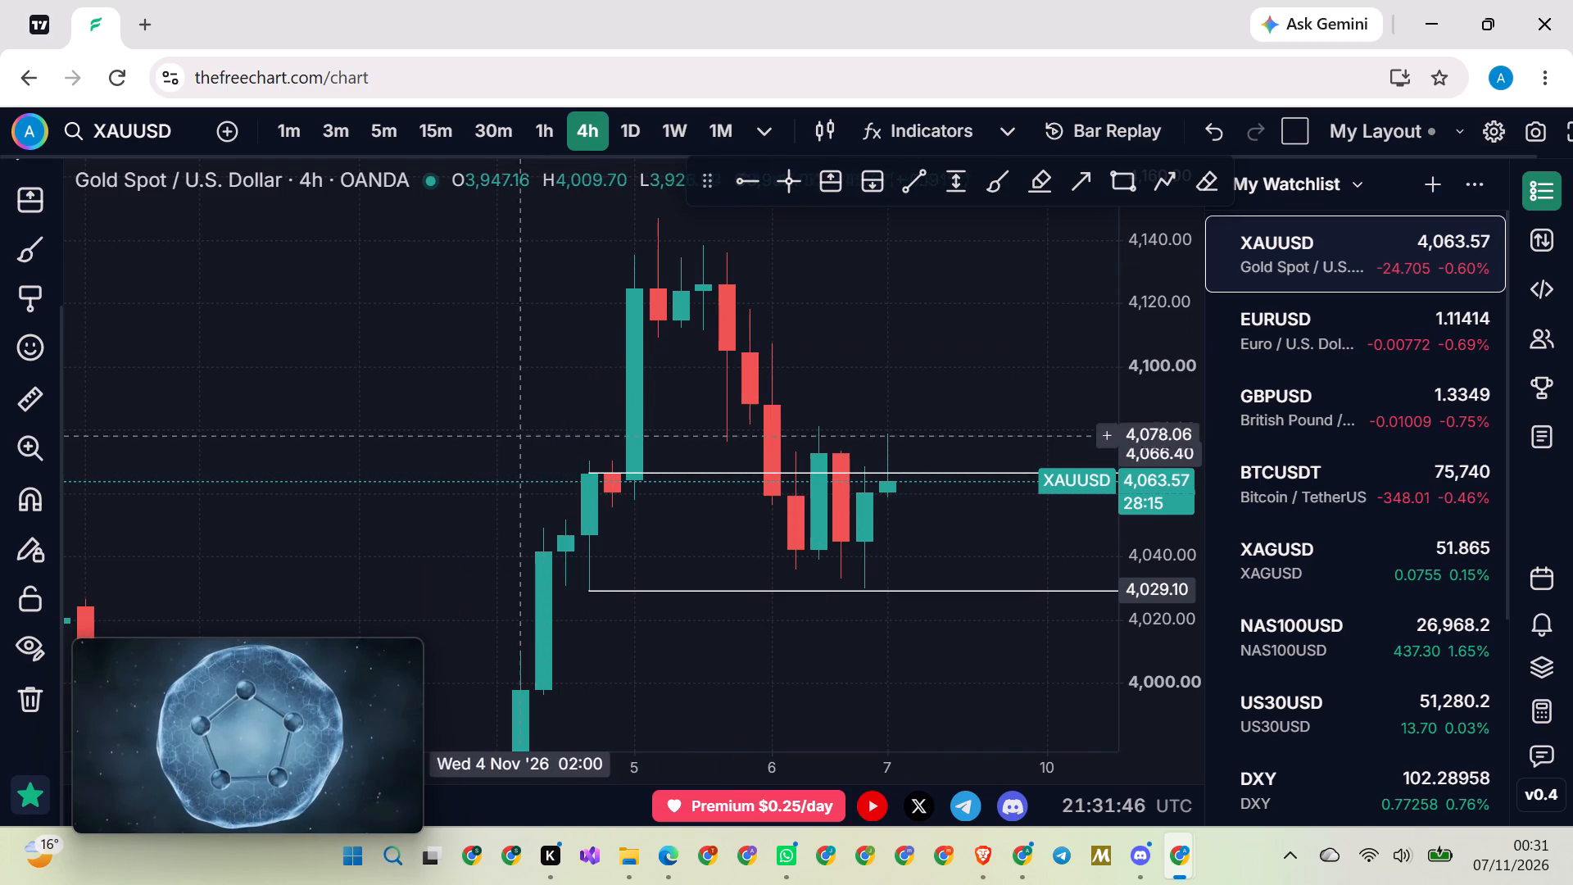
left_click(495, 429)
Draw a third horizontal ray at about 4,070.29, starting from 4 November 06:00 near the wick highs.
scroll(498, 404, "up", 3)
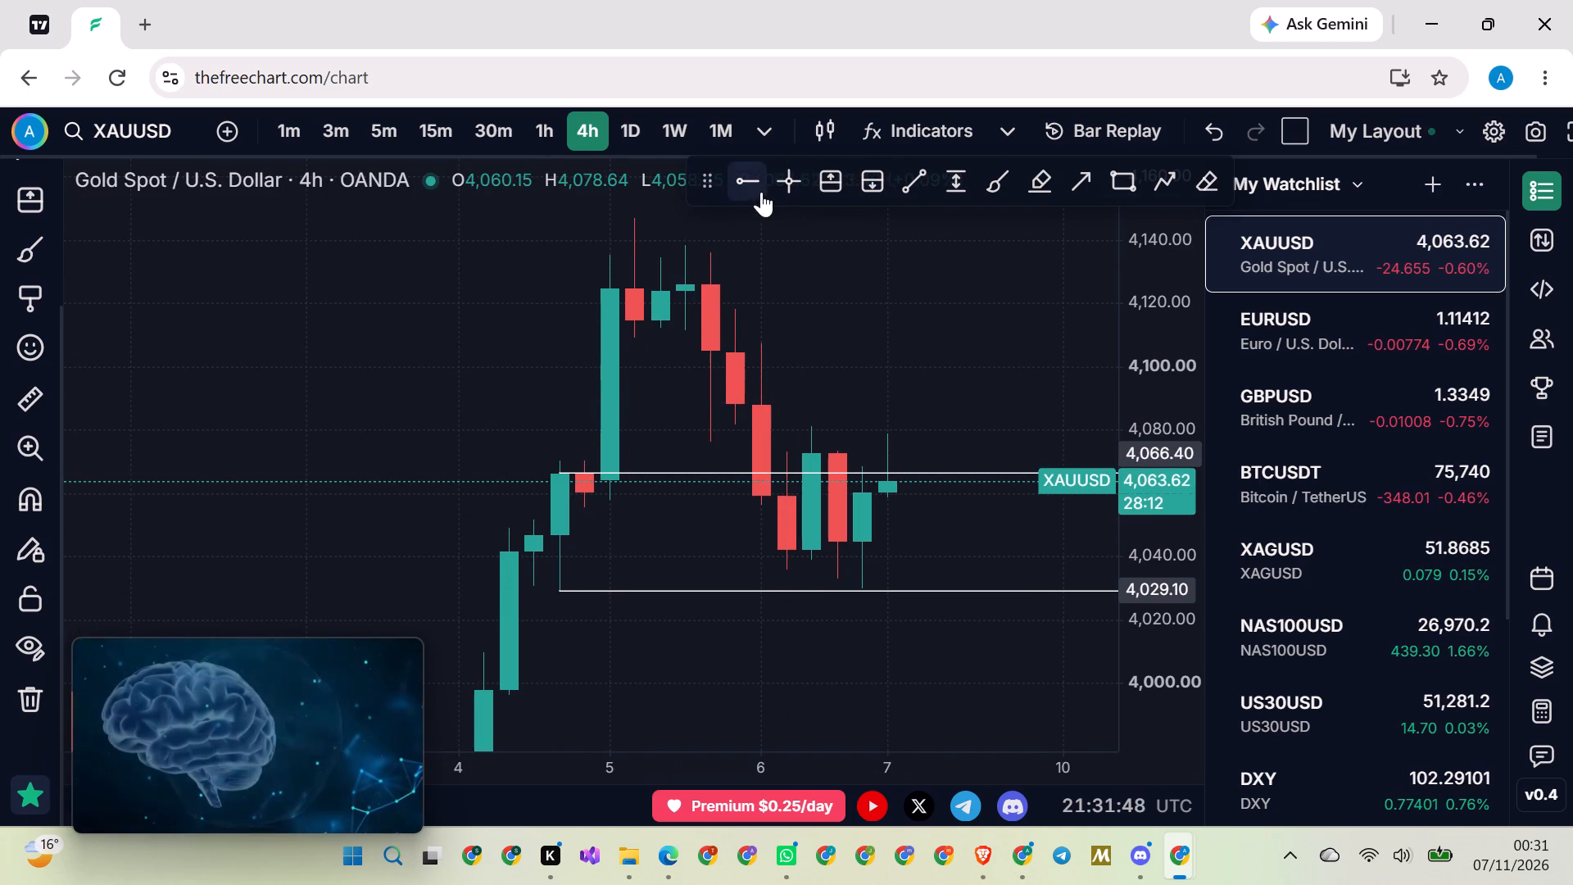
left_click(745, 177)
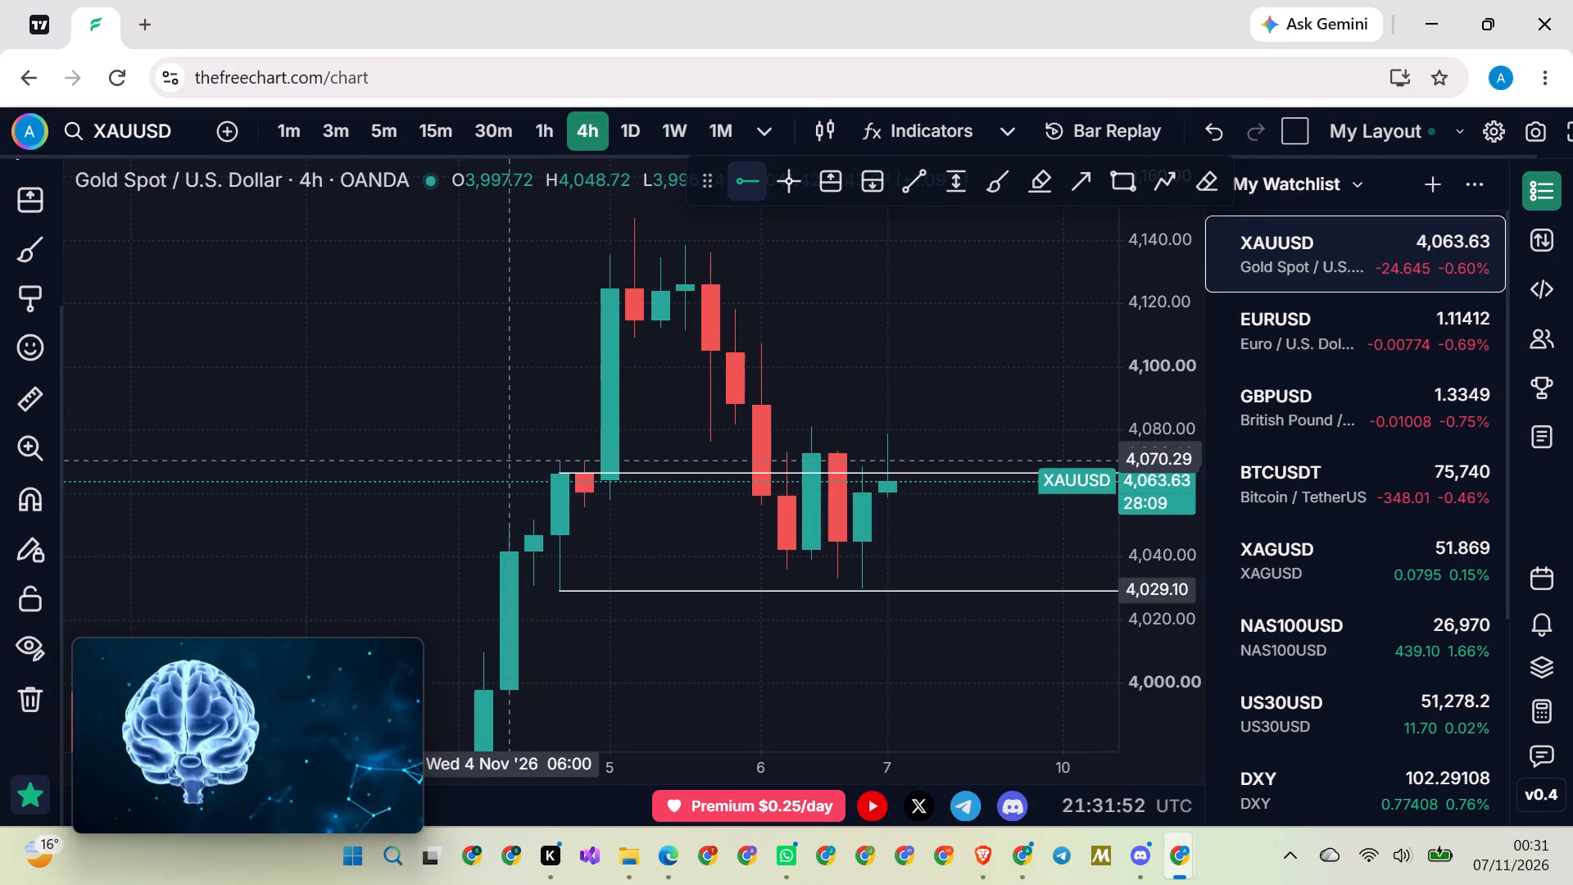
left_click(502, 461)
left_click(497, 343)
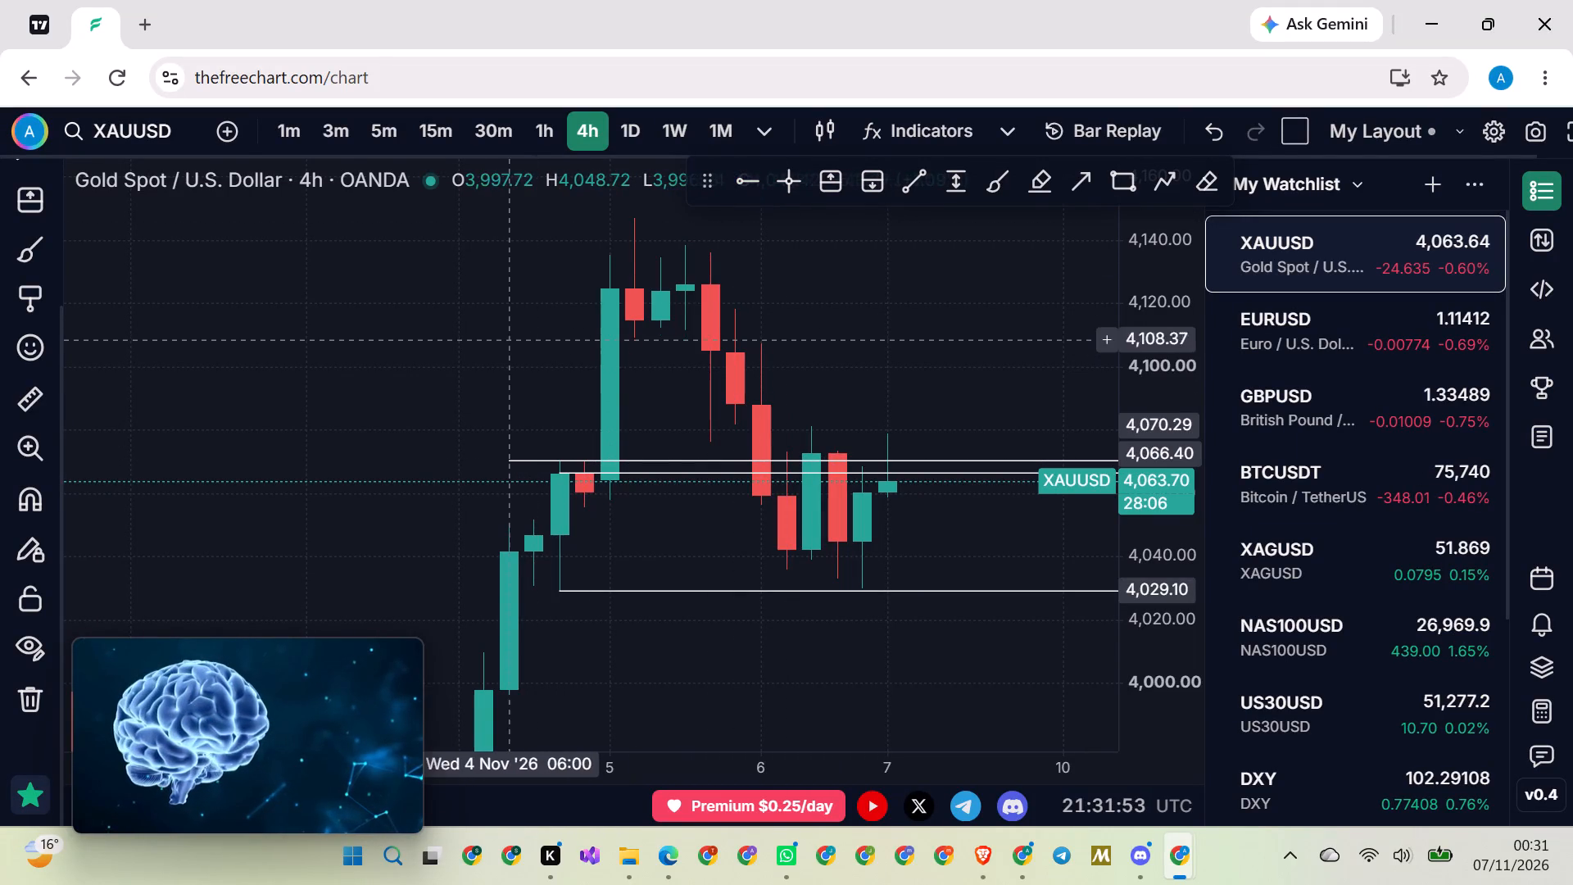
Change the 4,070.29 ray's line colour to red.
left_click(510, 465)
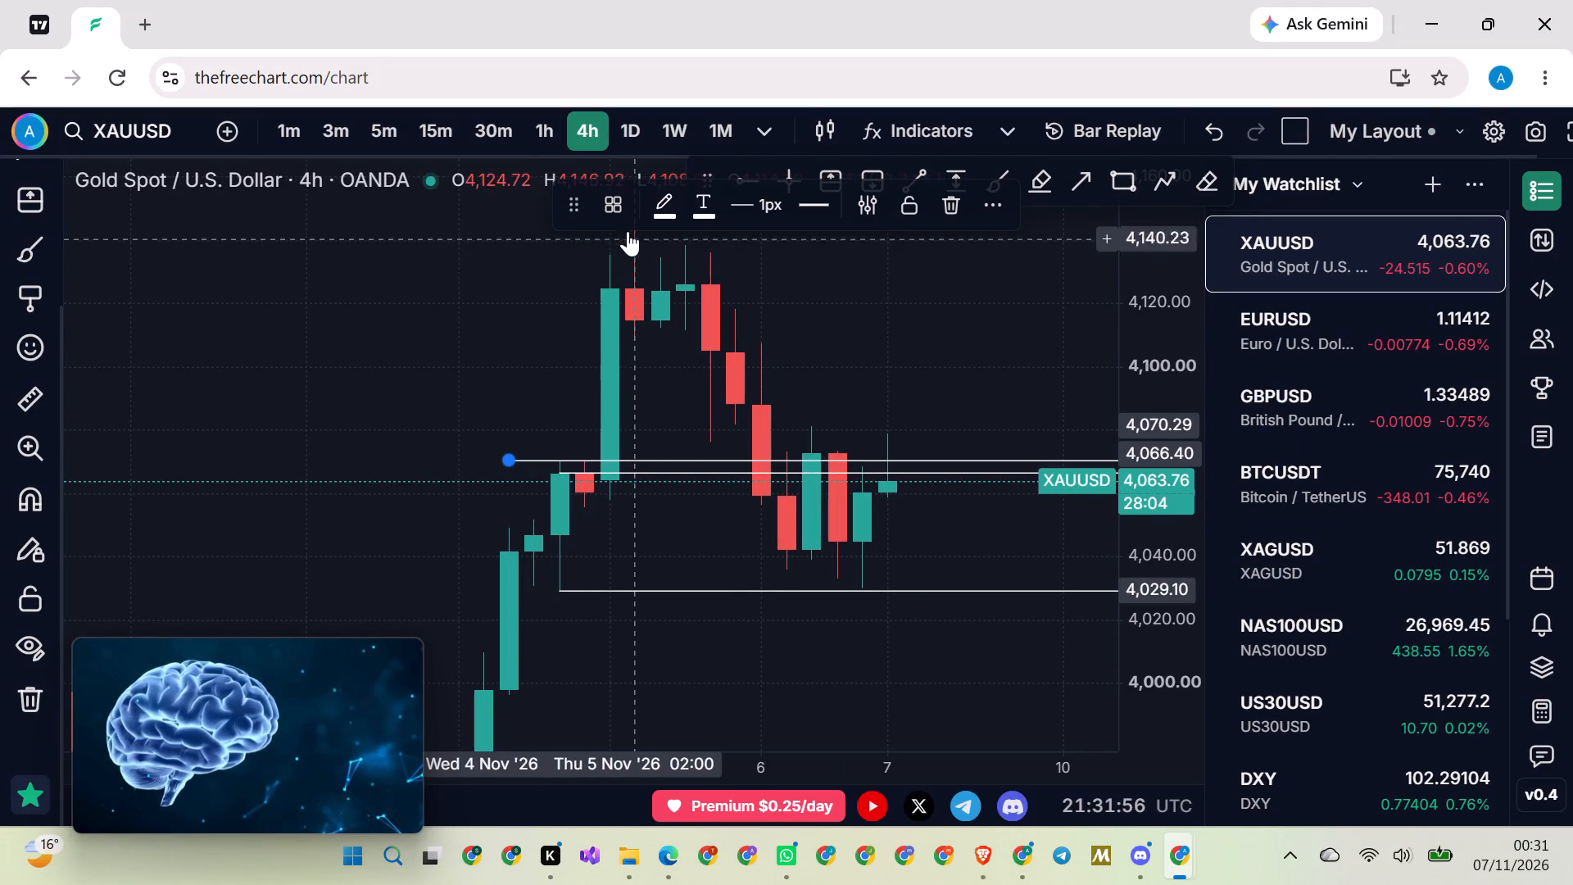
left_click(655, 211)
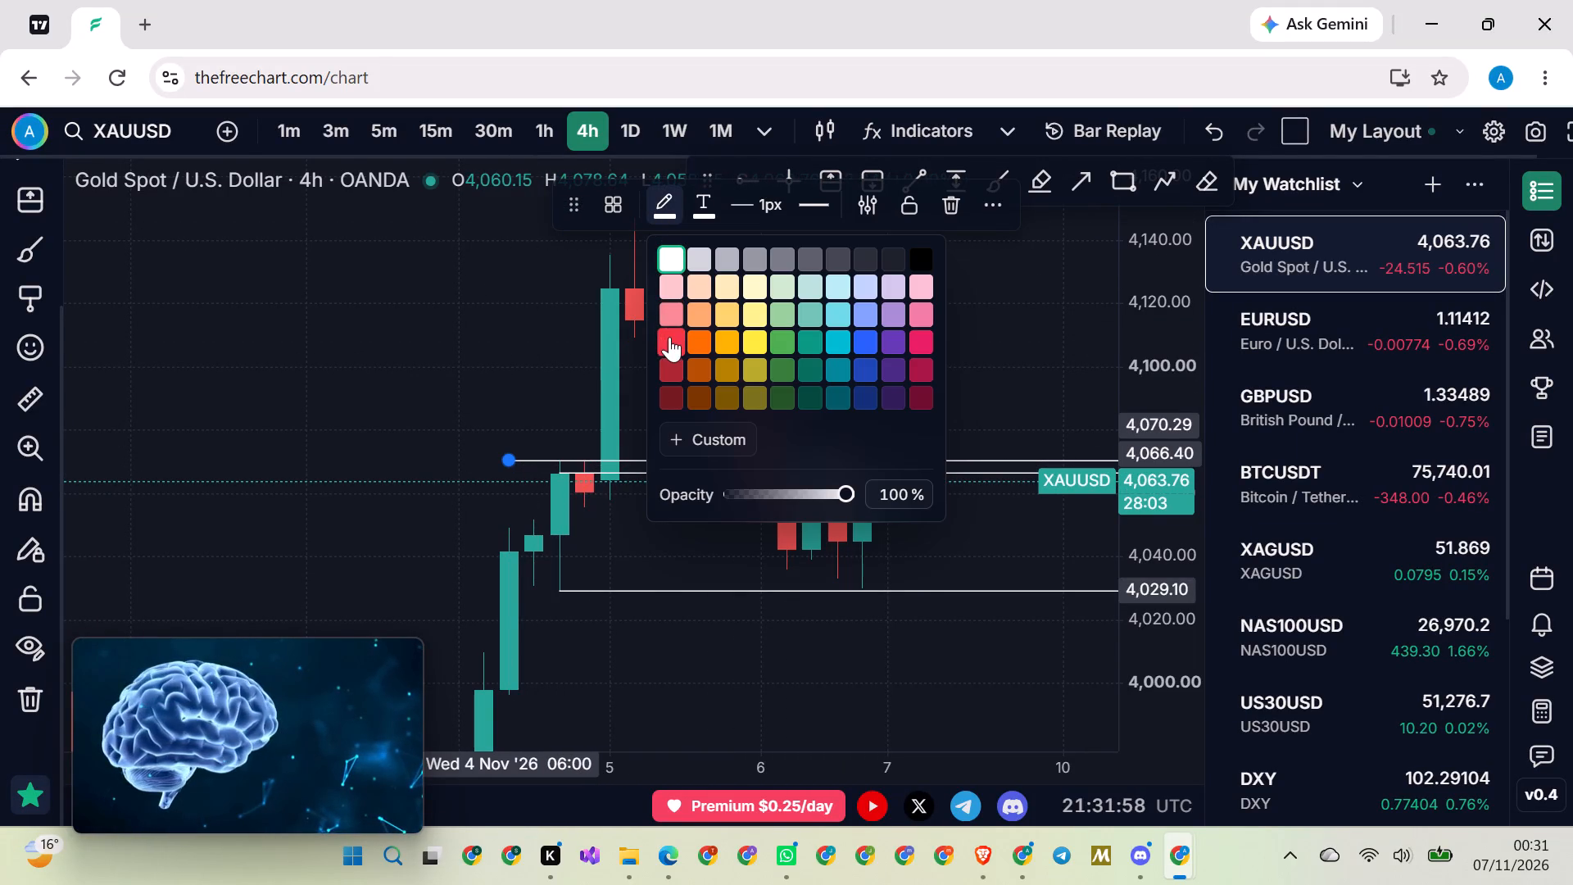
left_click(673, 337)
left_click(397, 347)
Move the red ray's start point to 4 November 02:00 at about 4,070.42, level with the wick highs.
scroll(1199, 537, "up", 13)
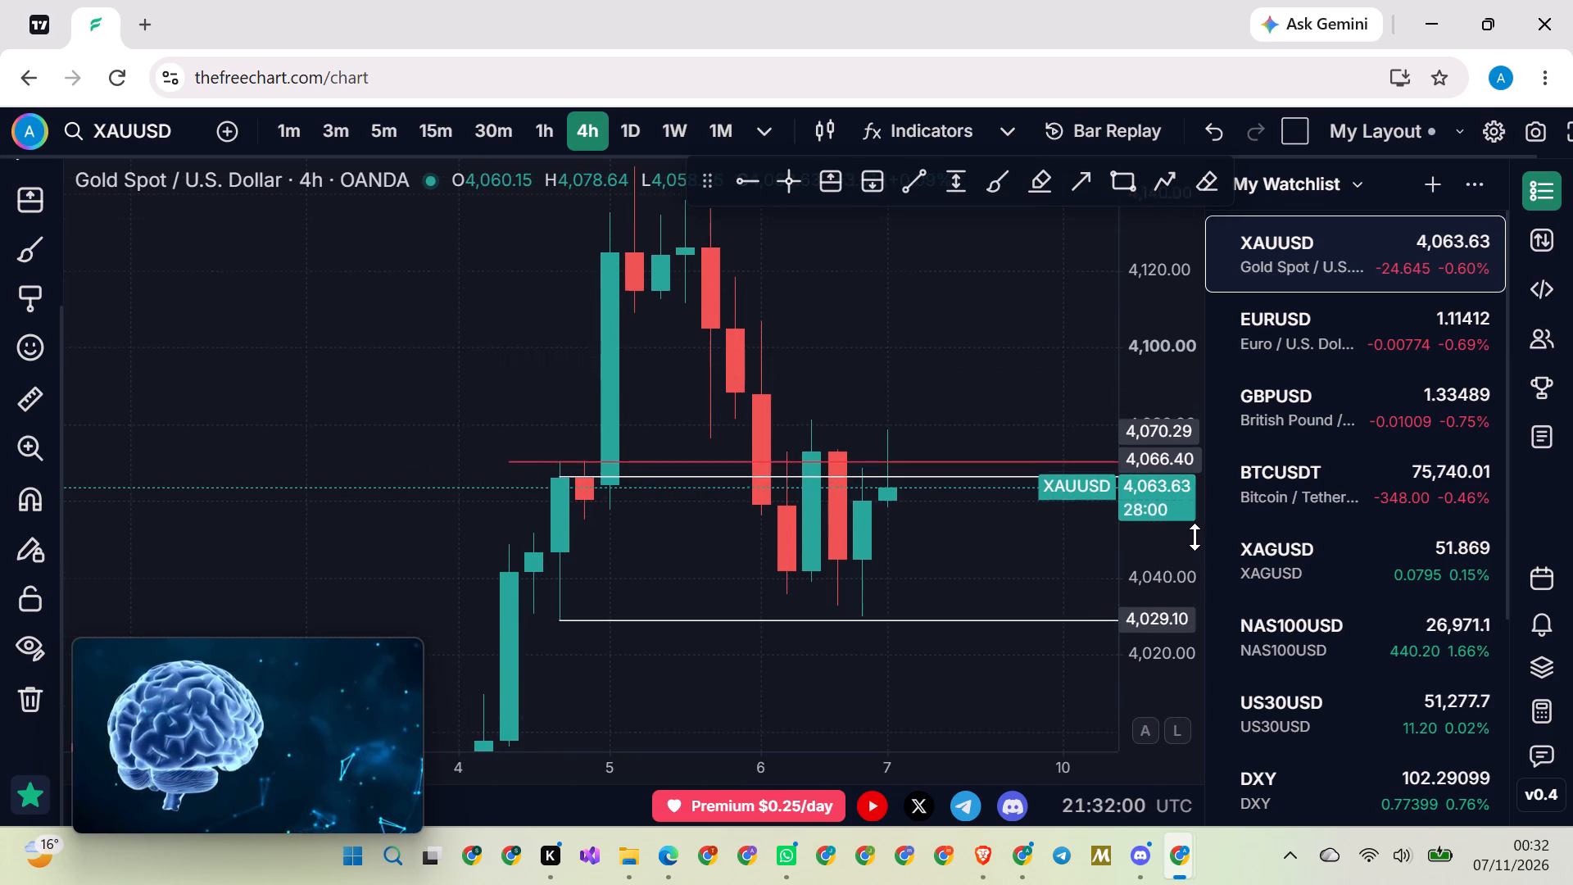
scroll(1194, 537, "up", 20)
scroll(1194, 537, "up", 20)
scroll(1194, 537, "up", 20)
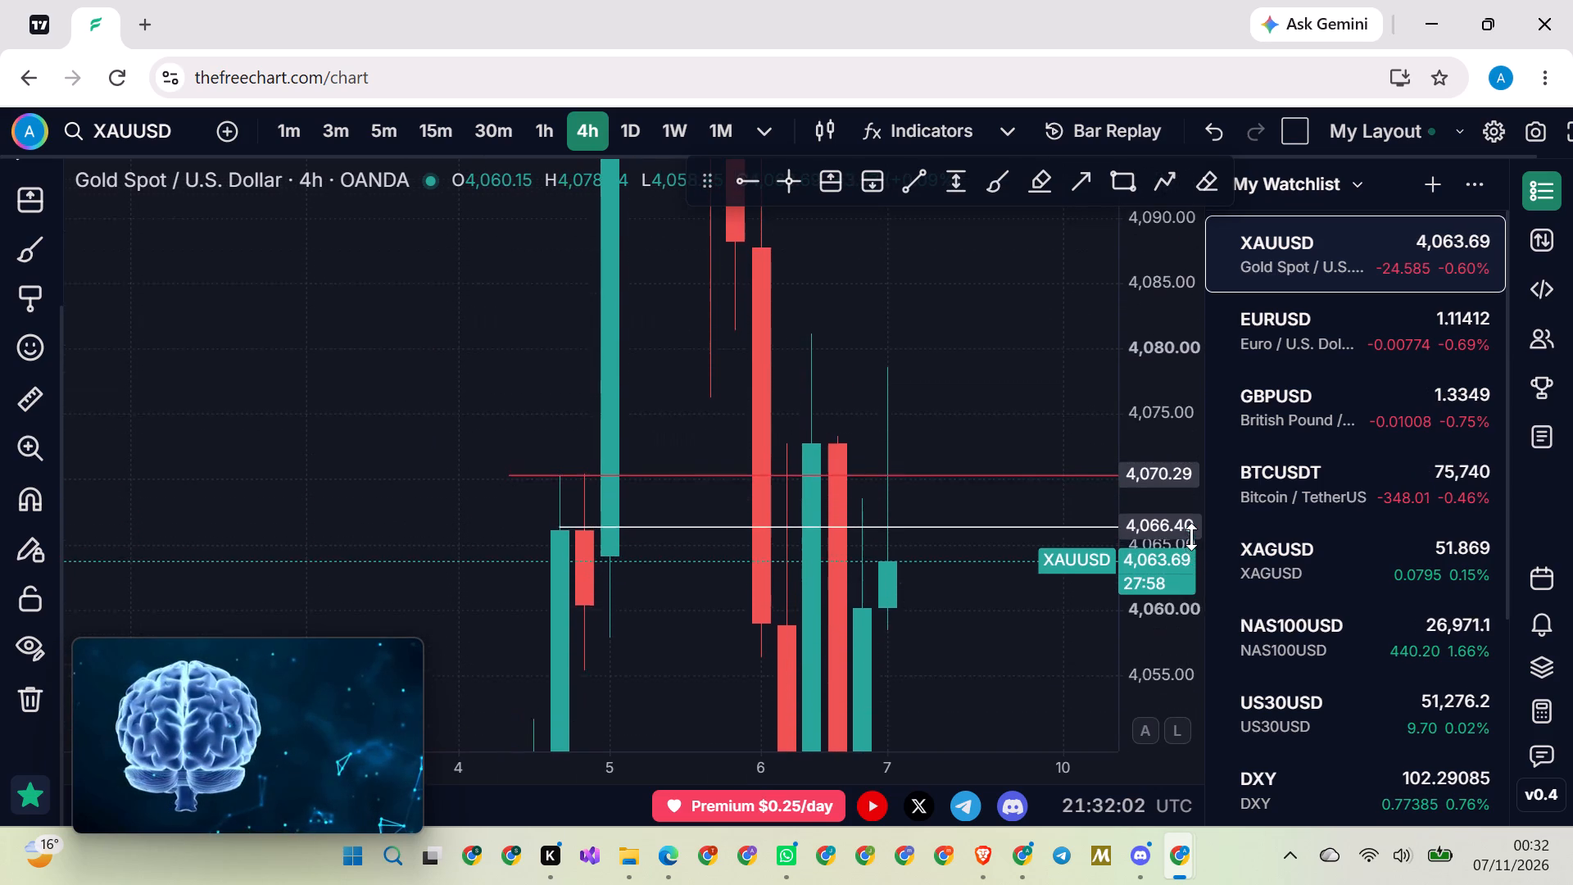
scroll(1191, 537, "up", 20)
scroll(1191, 537, "up", 20)
scroll(1191, 537, "up", 20)
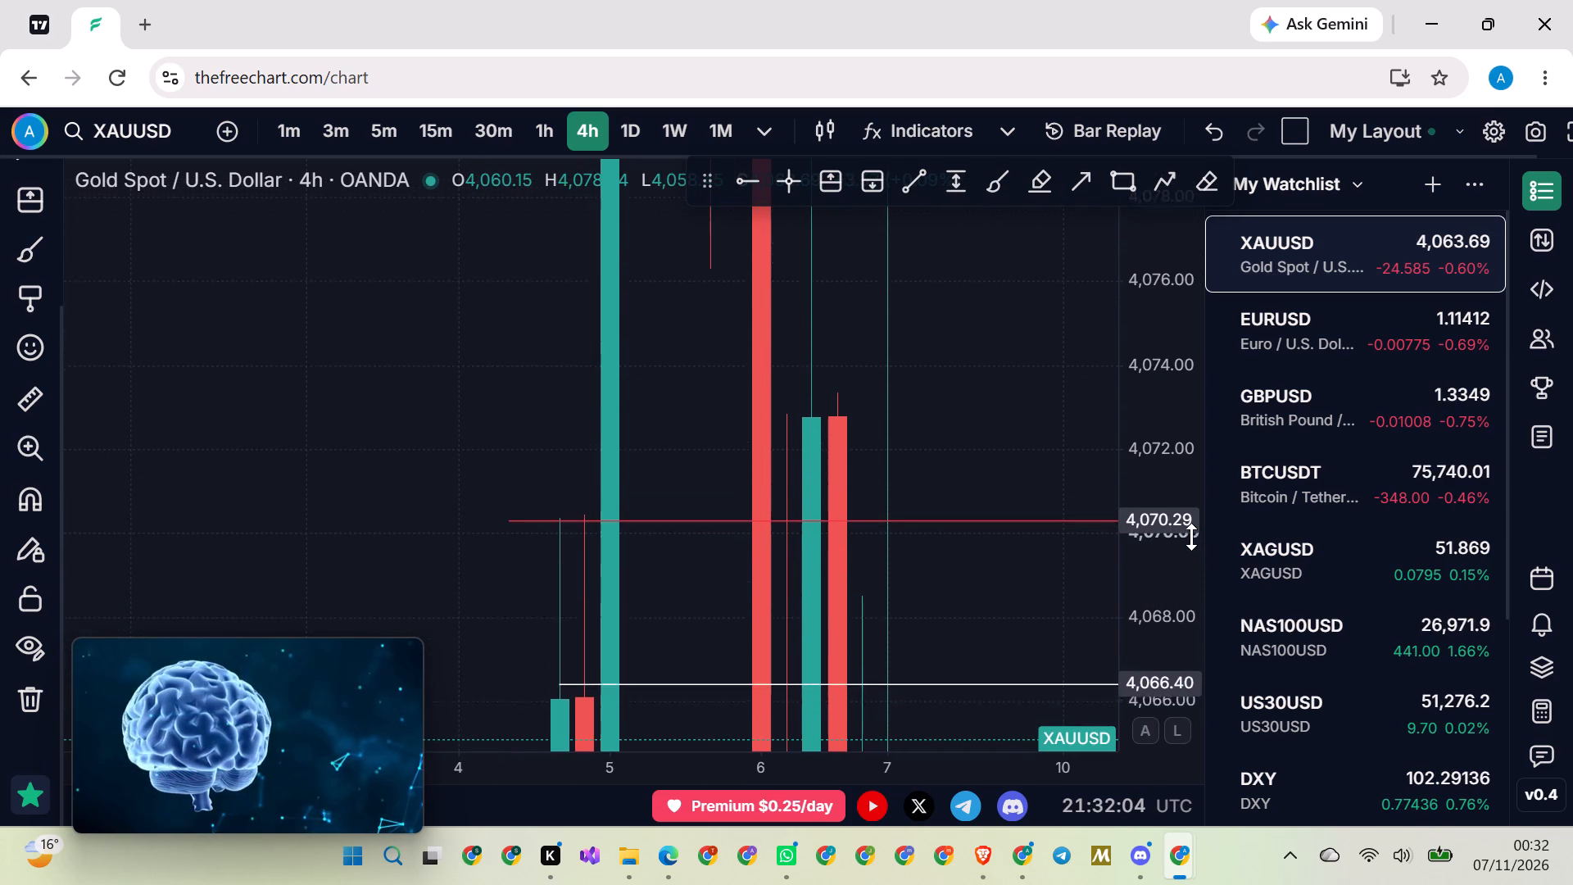
scroll(1191, 537, "up", 3)
left_click_drag(513, 533, 507, 529)
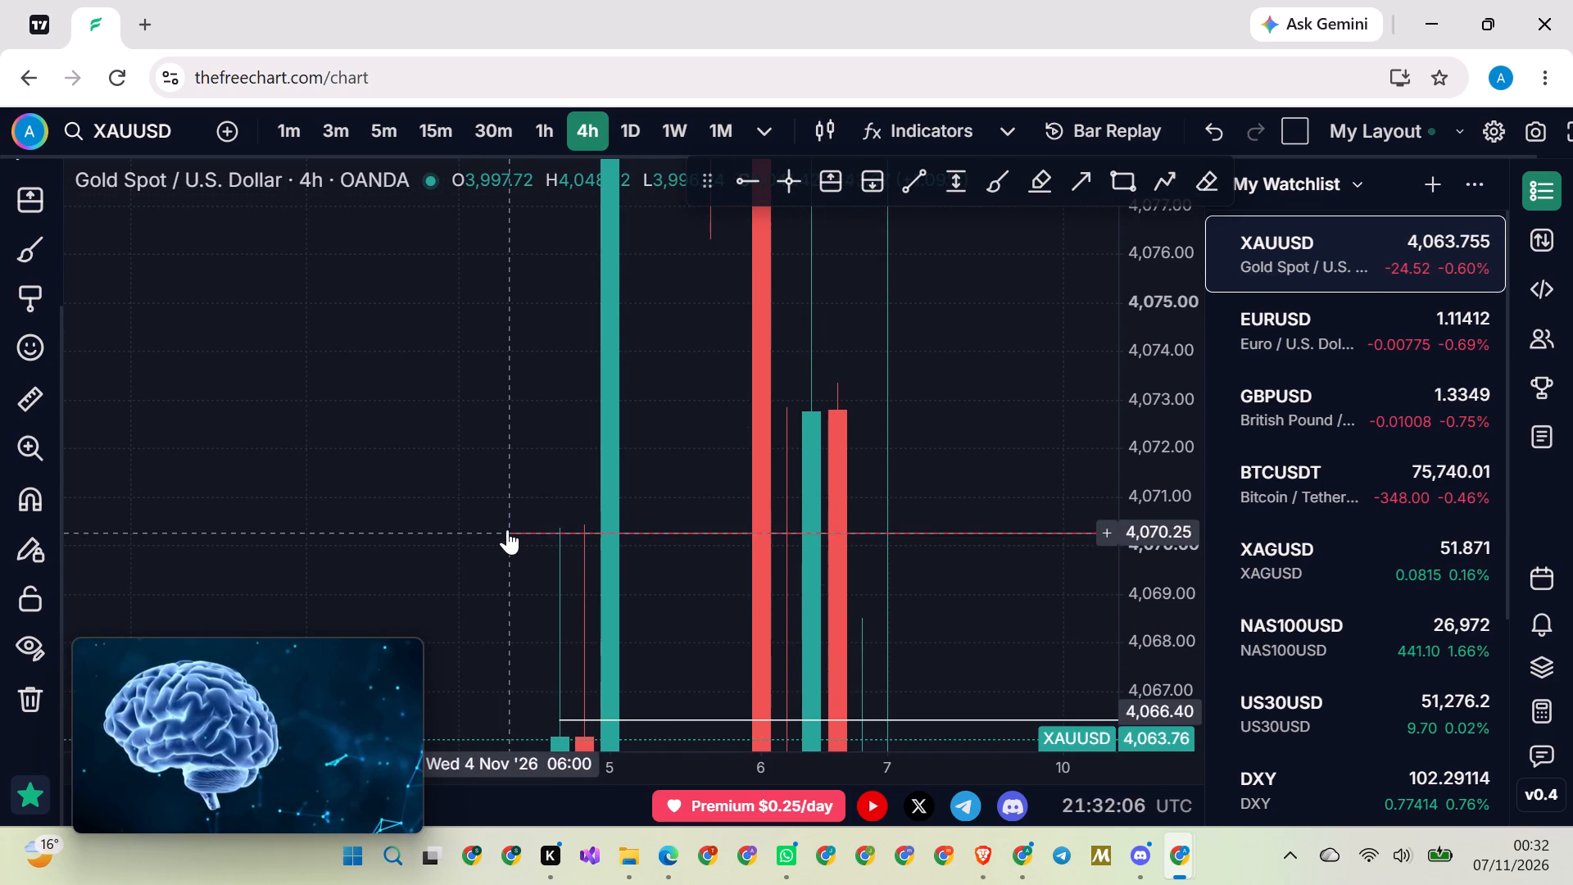
left_click_drag(507, 529, 485, 524)
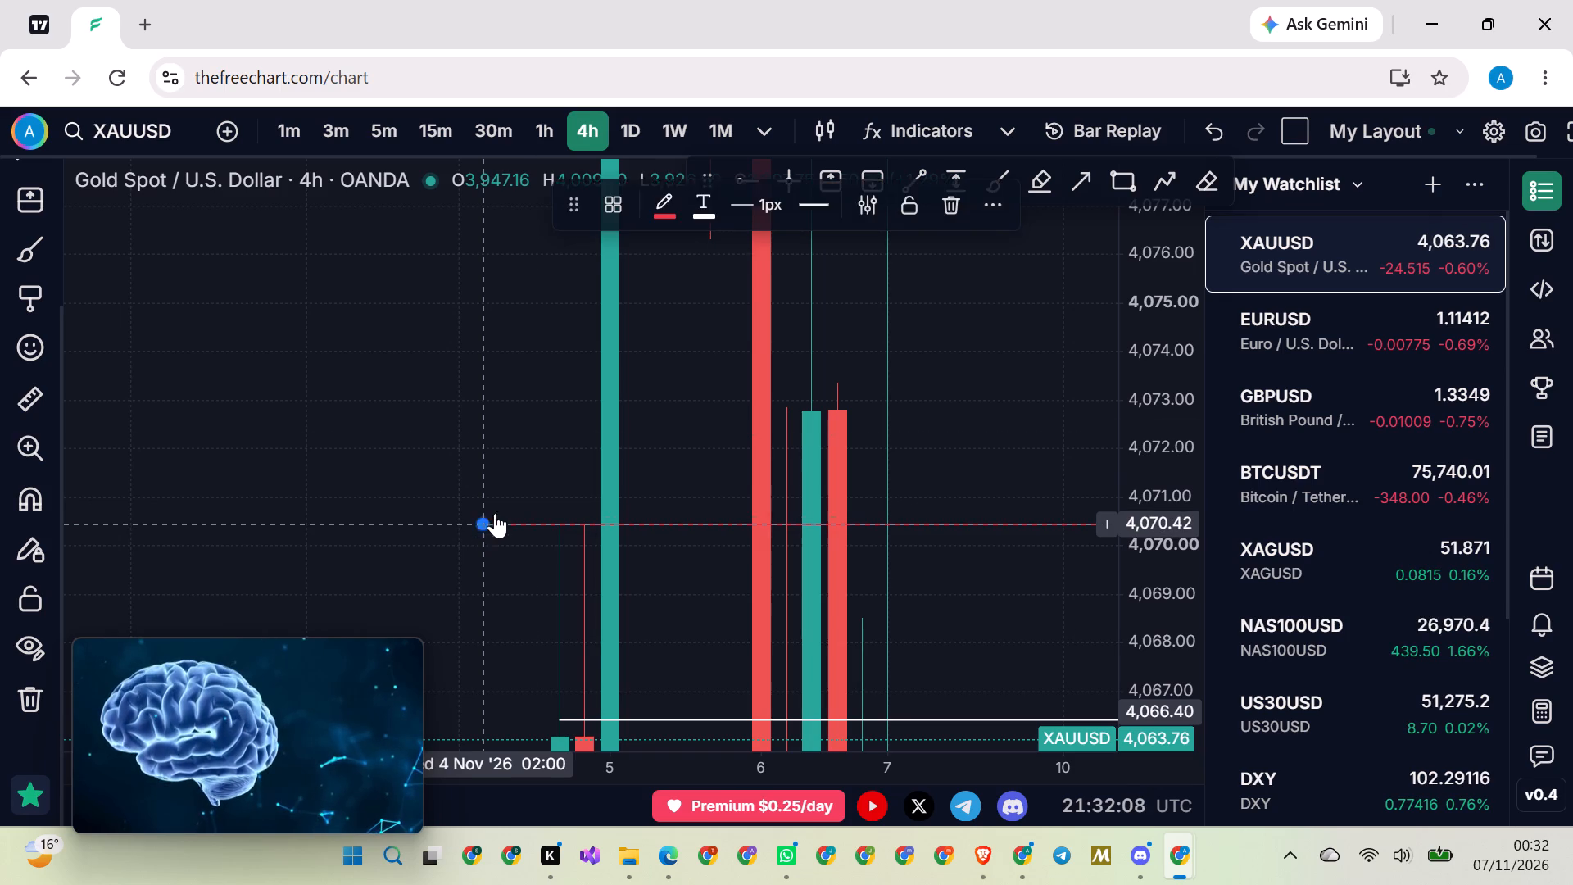
left_click(548, 402)
Examine the wider XAUUSD 4-hour price swings around the red ray and the two white rays.
left_click_drag(1165, 266, 1113, 626)
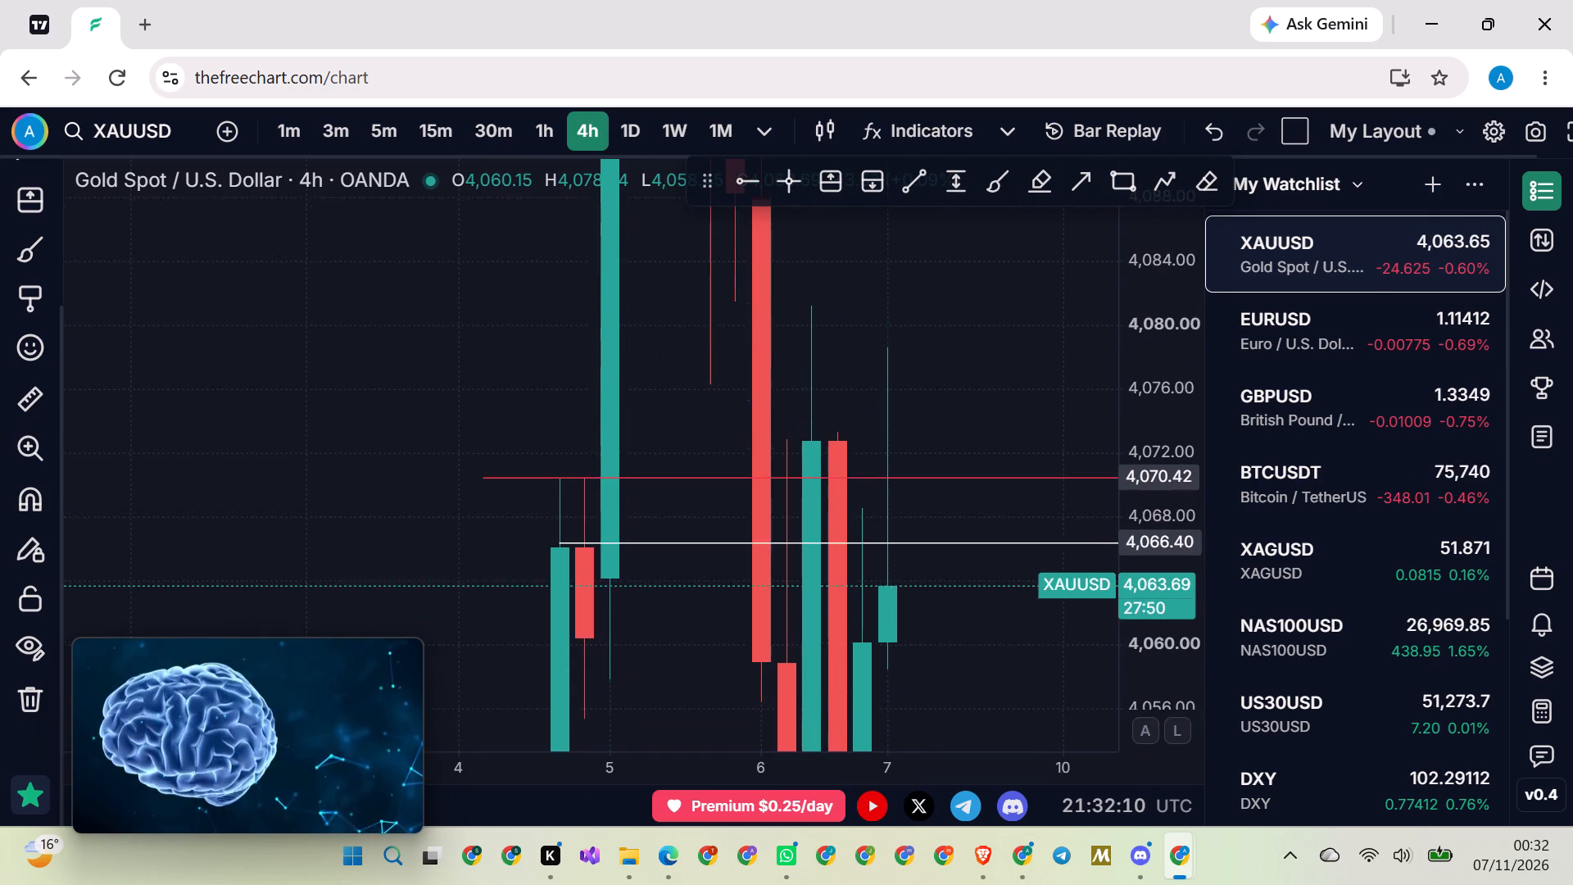
left_click_drag(1113, 626, 1110, 638)
left_click_drag(1183, 281, 1154, 706)
scroll(637, 457, "down", 20)
scroll(637, 457, "down", 6)
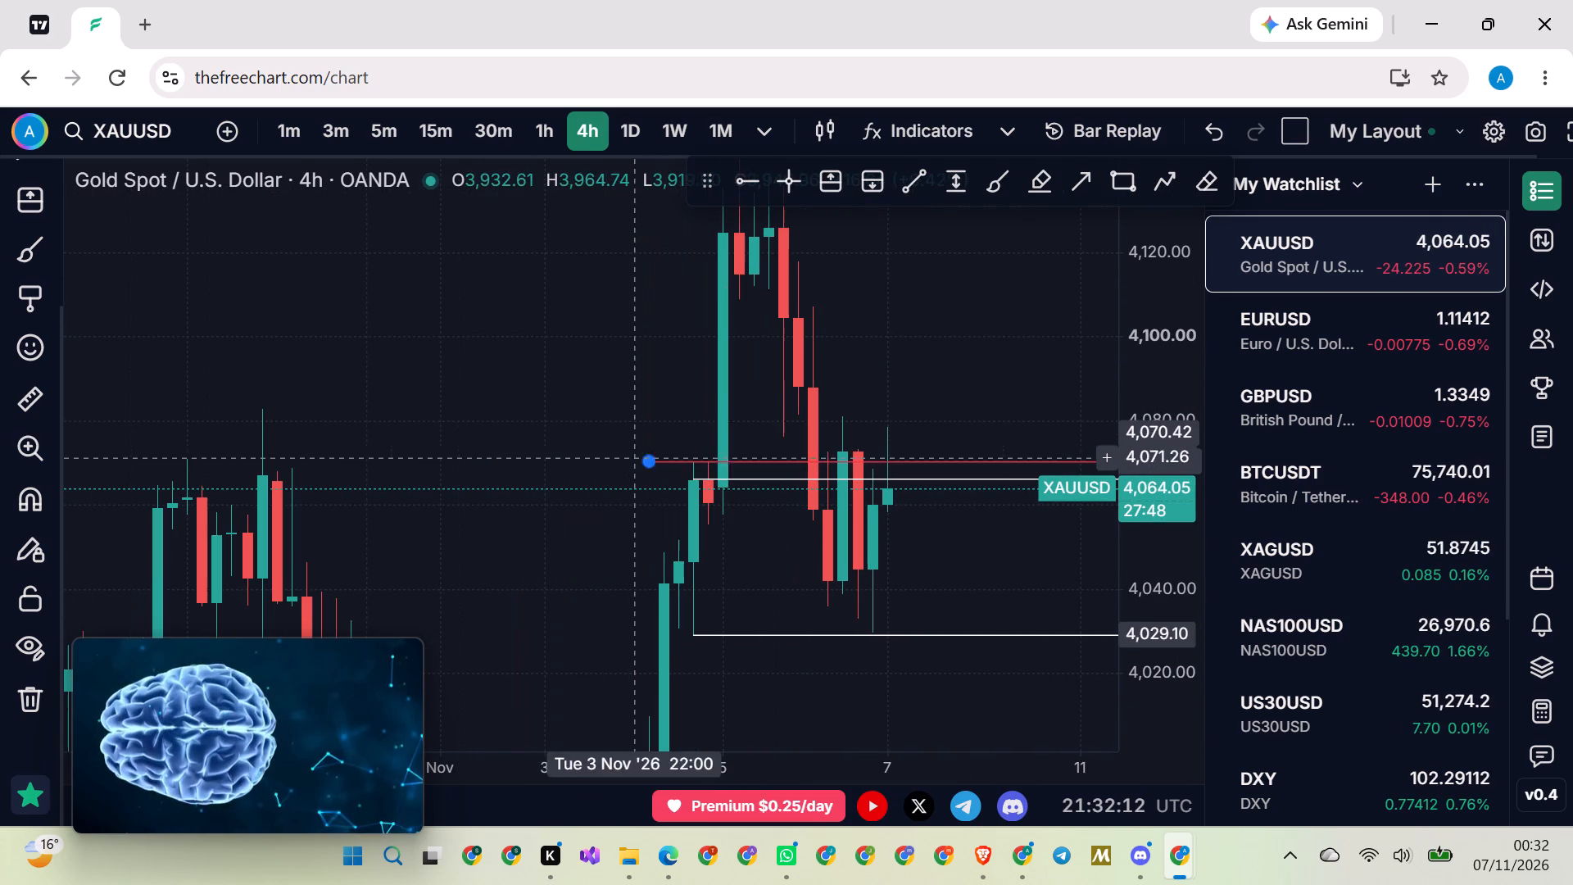
left_click_drag(1171, 325, 1088, 748)
scroll(870, 615, "down", 6)
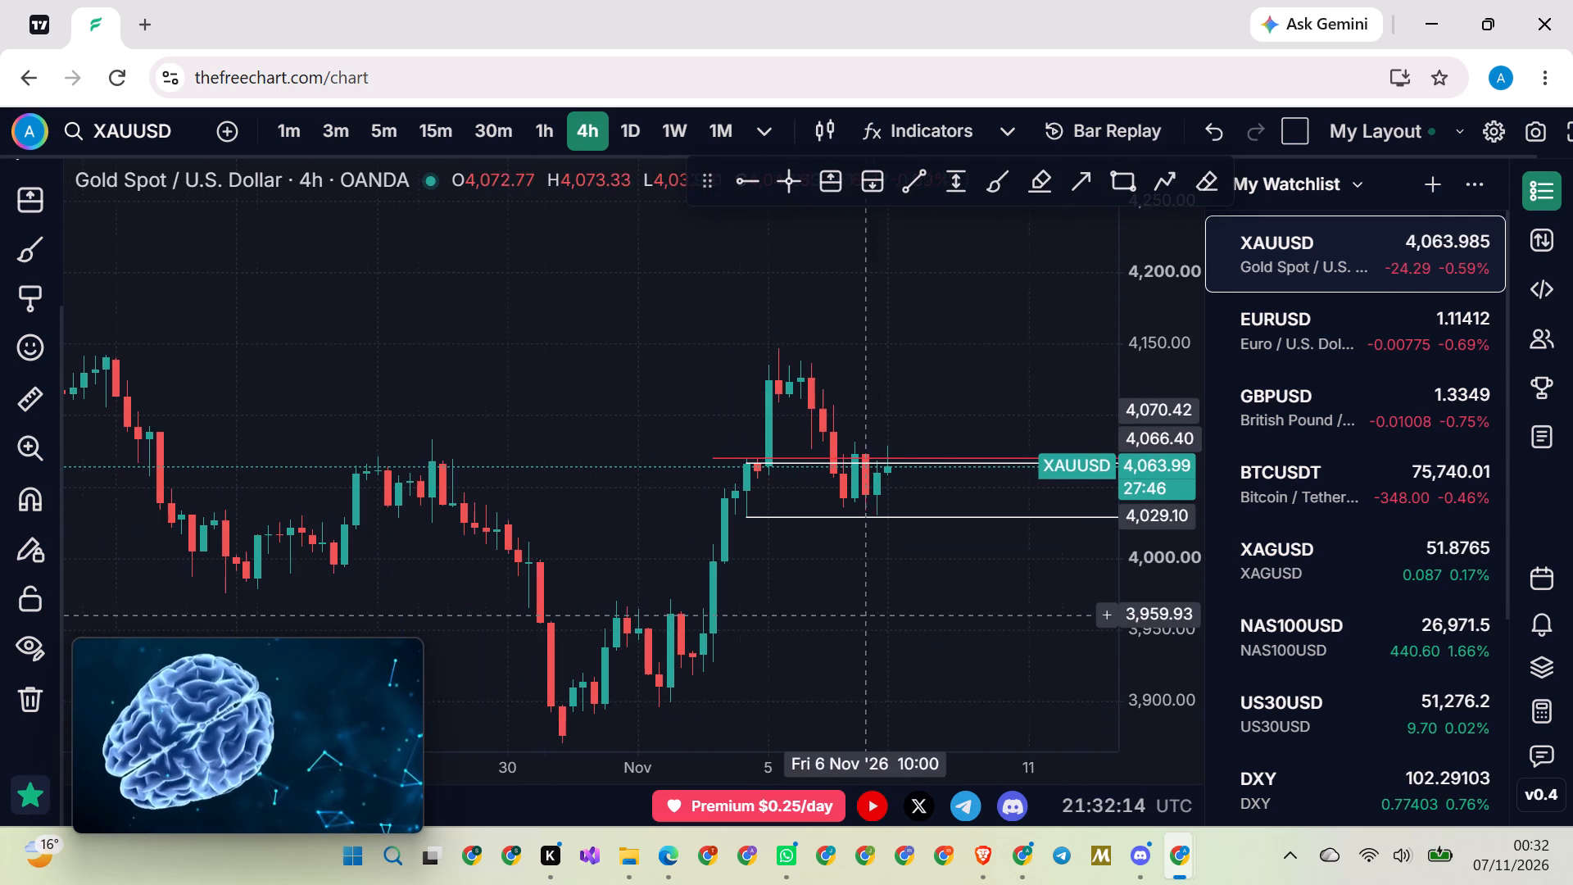
scroll(1171, 529, "up", 9)
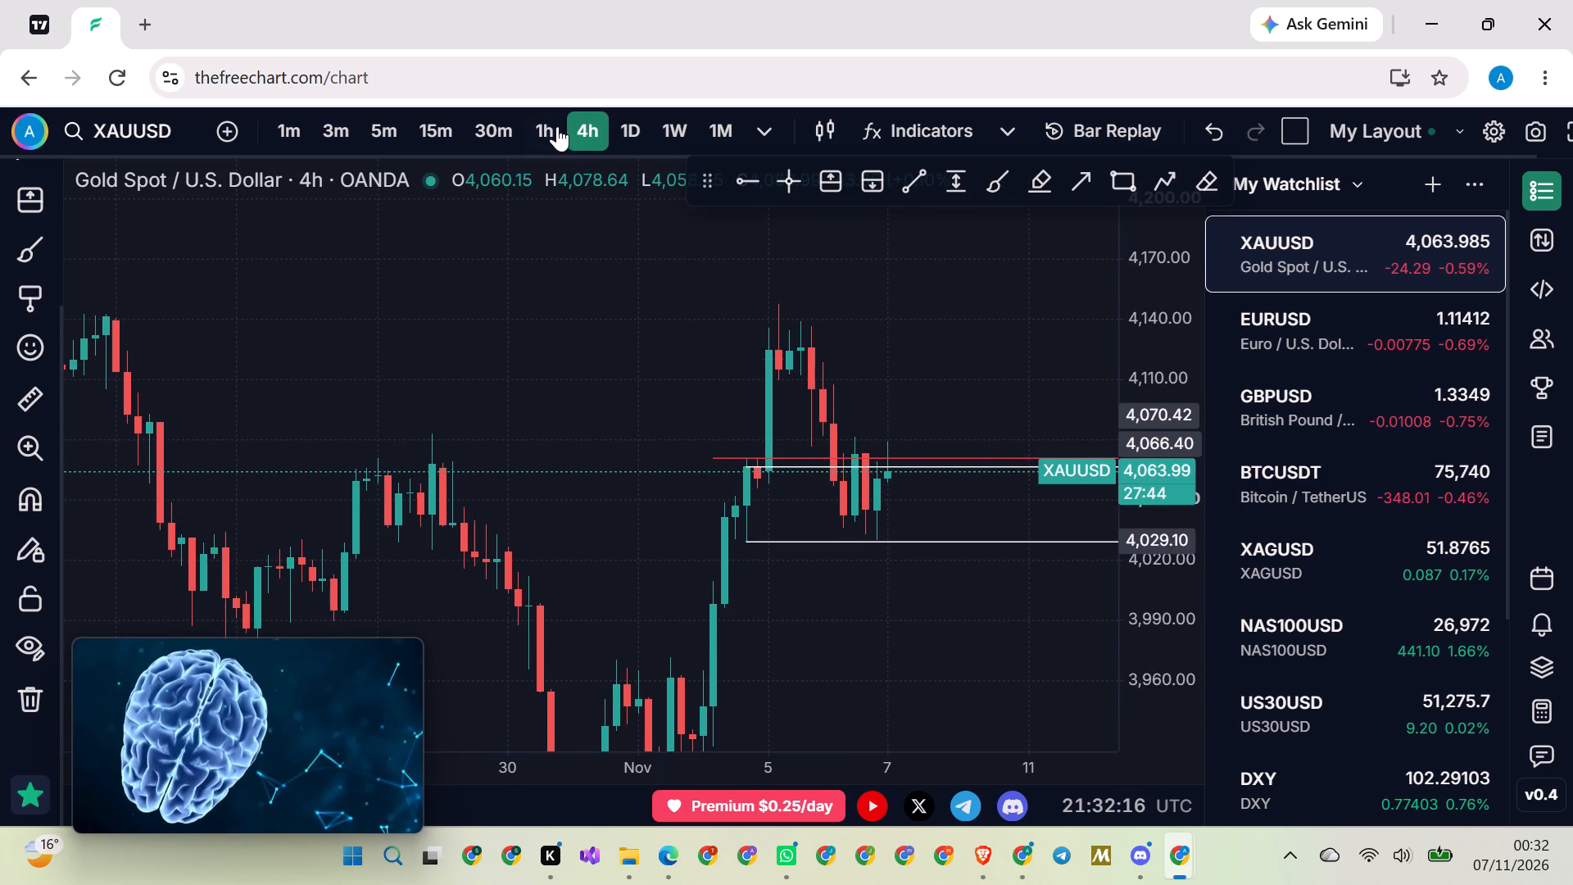
Switch the XAUUSD chart to the daily timeframe.
left_click(627, 124)
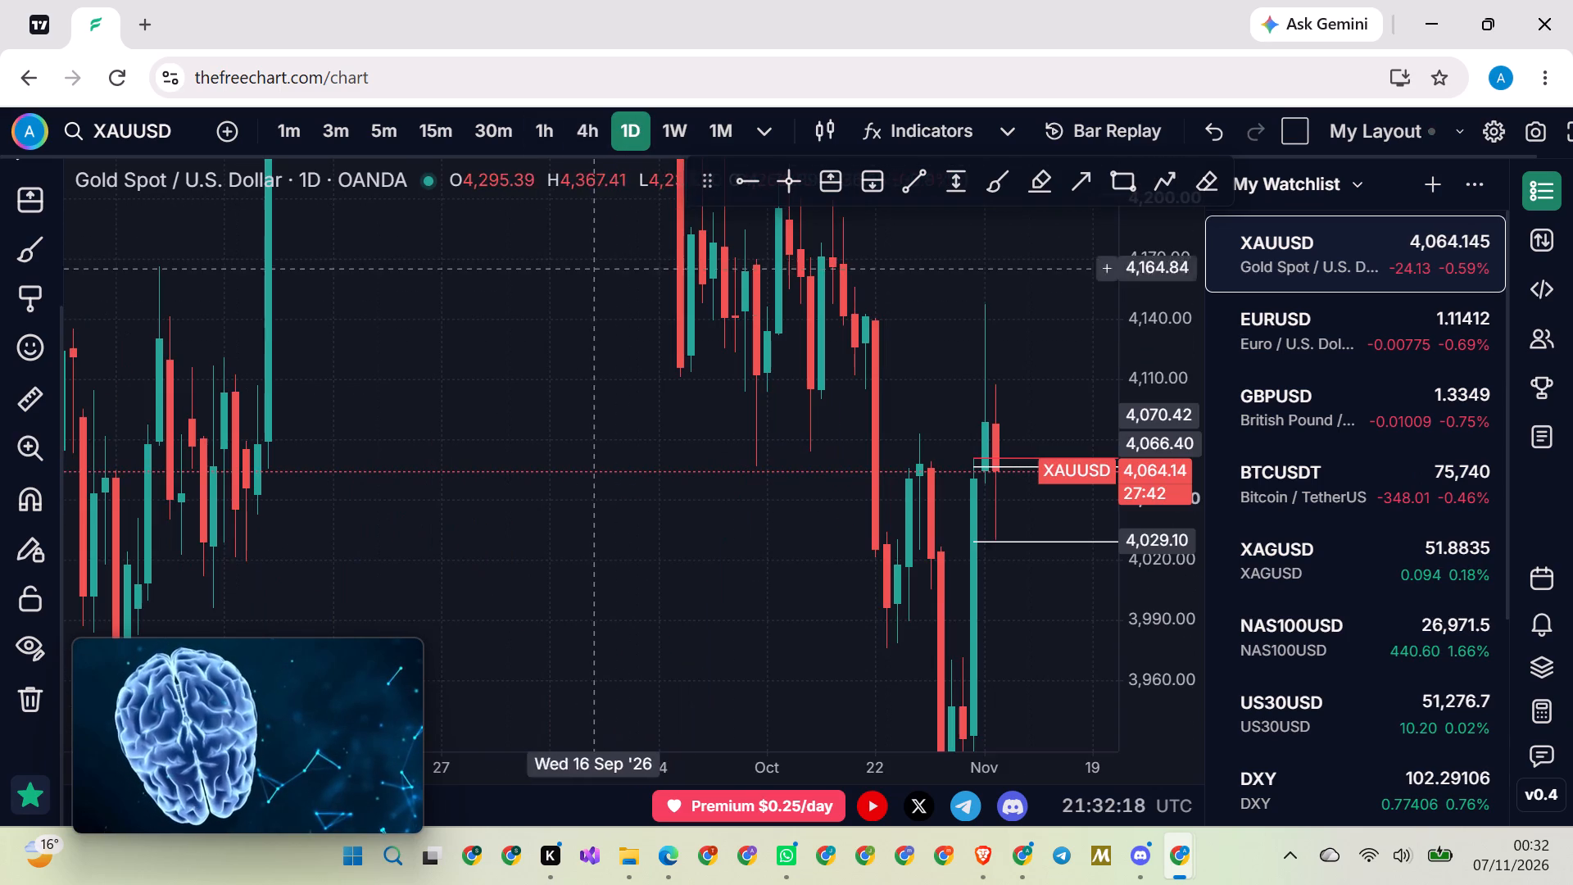
Examine the daily XAUUSD candles around the red 4,070.42 ray and the white 4,066.40 and 4,029.10 rays.
scroll(580, 339, "up", 14)
left_click_drag(821, 343, 795, 343)
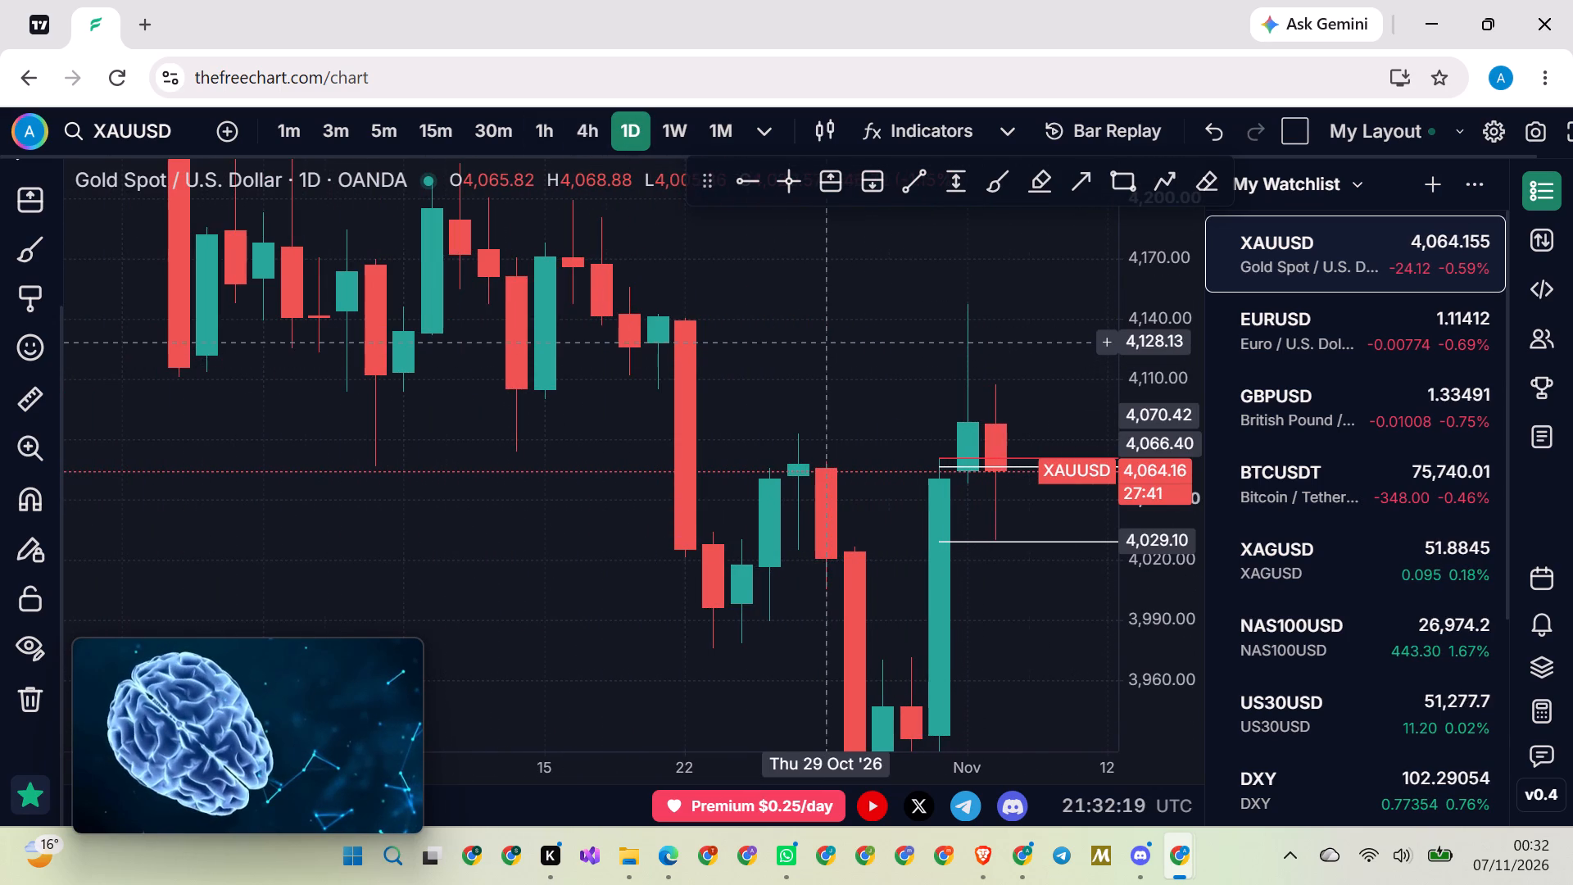
left_click_drag(795, 343, 628, 343)
scroll(1149, 440, "up", 4)
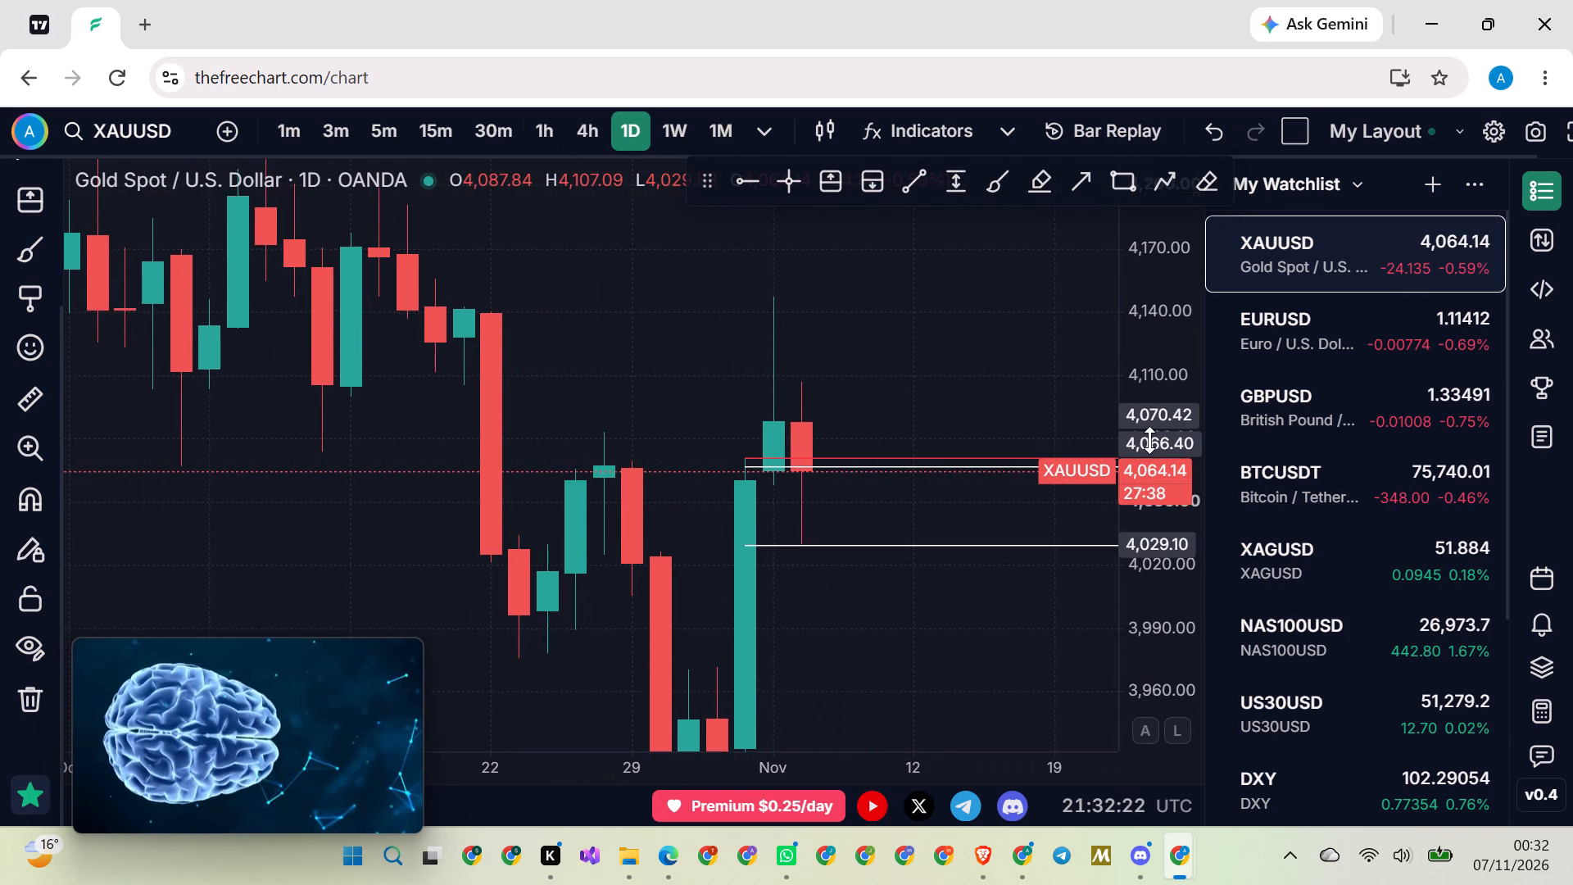
scroll(1149, 440, "up", 16)
scroll(1149, 440, "down", 5)
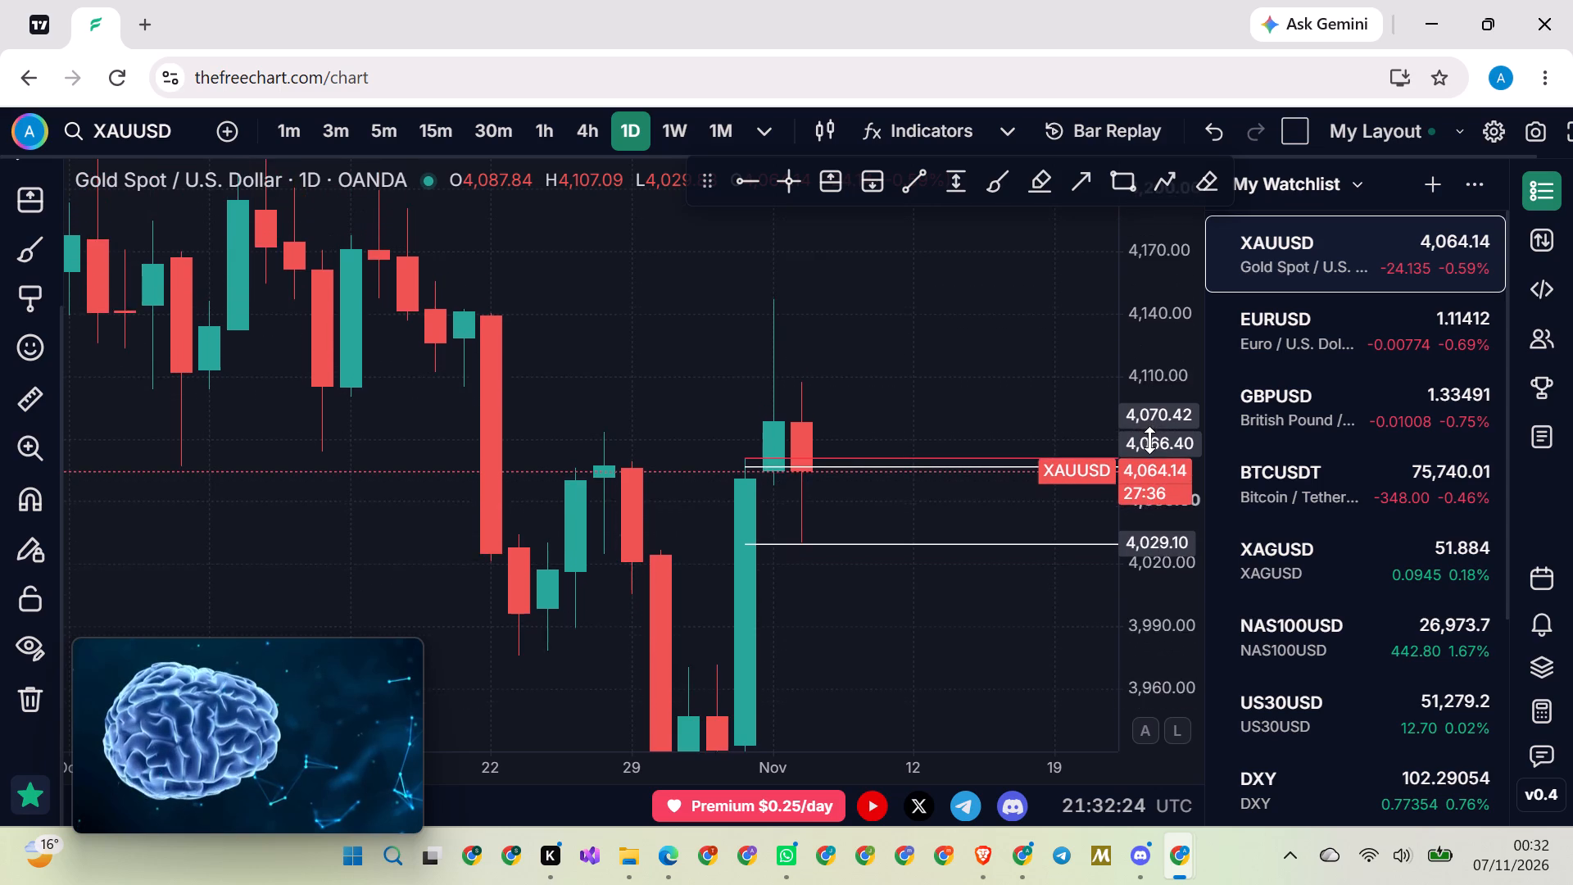
scroll(1149, 440, "down", 14)
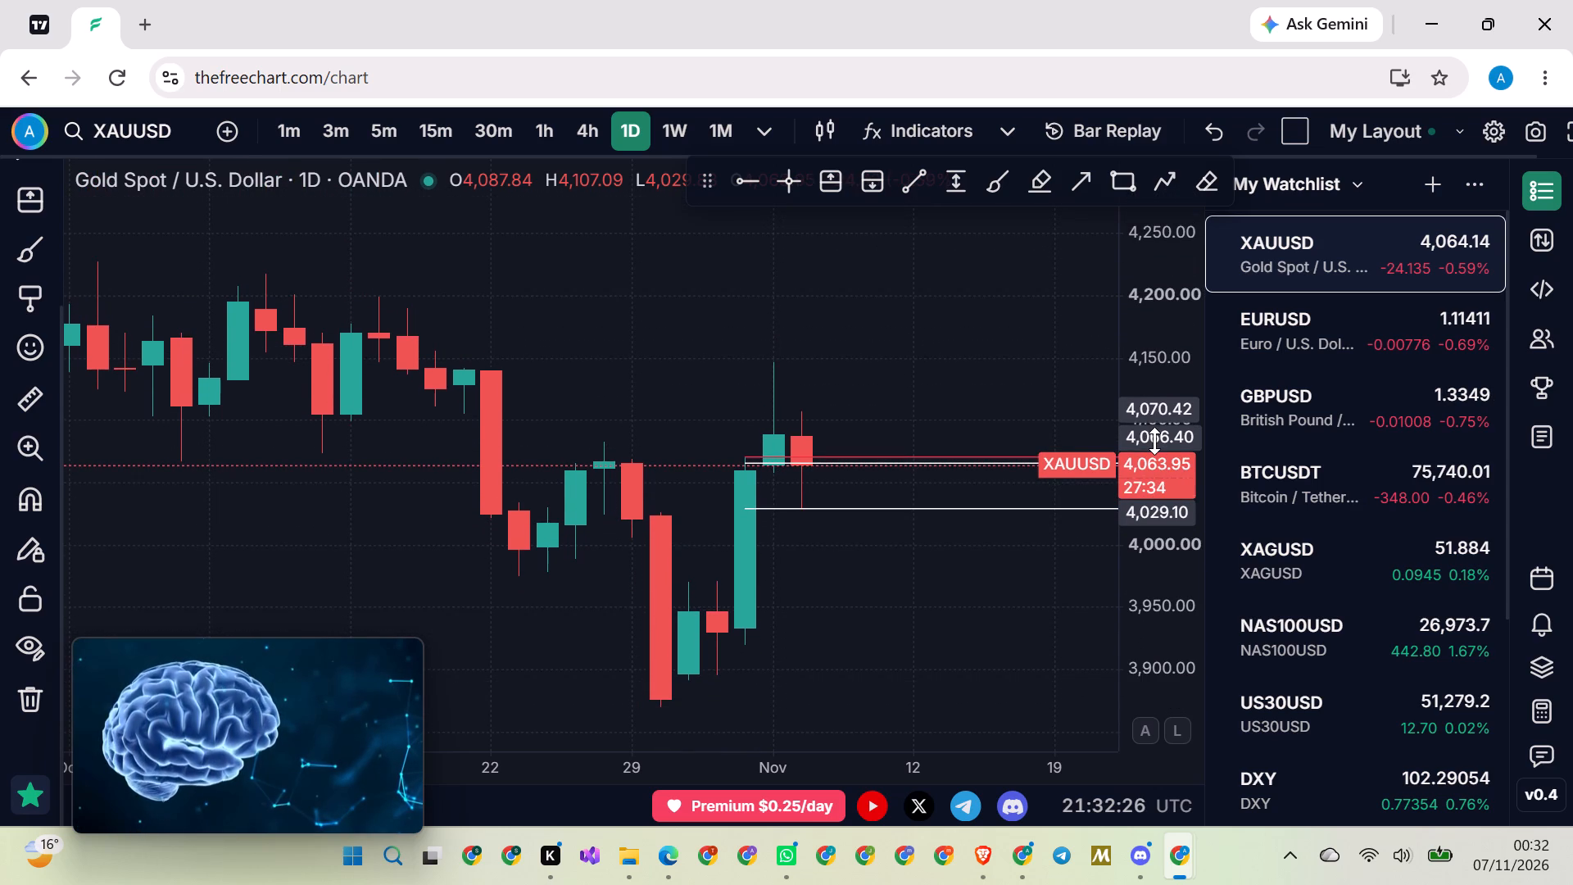
scroll(1154, 441, "up", 20)
scroll(1154, 441, "up", 3)
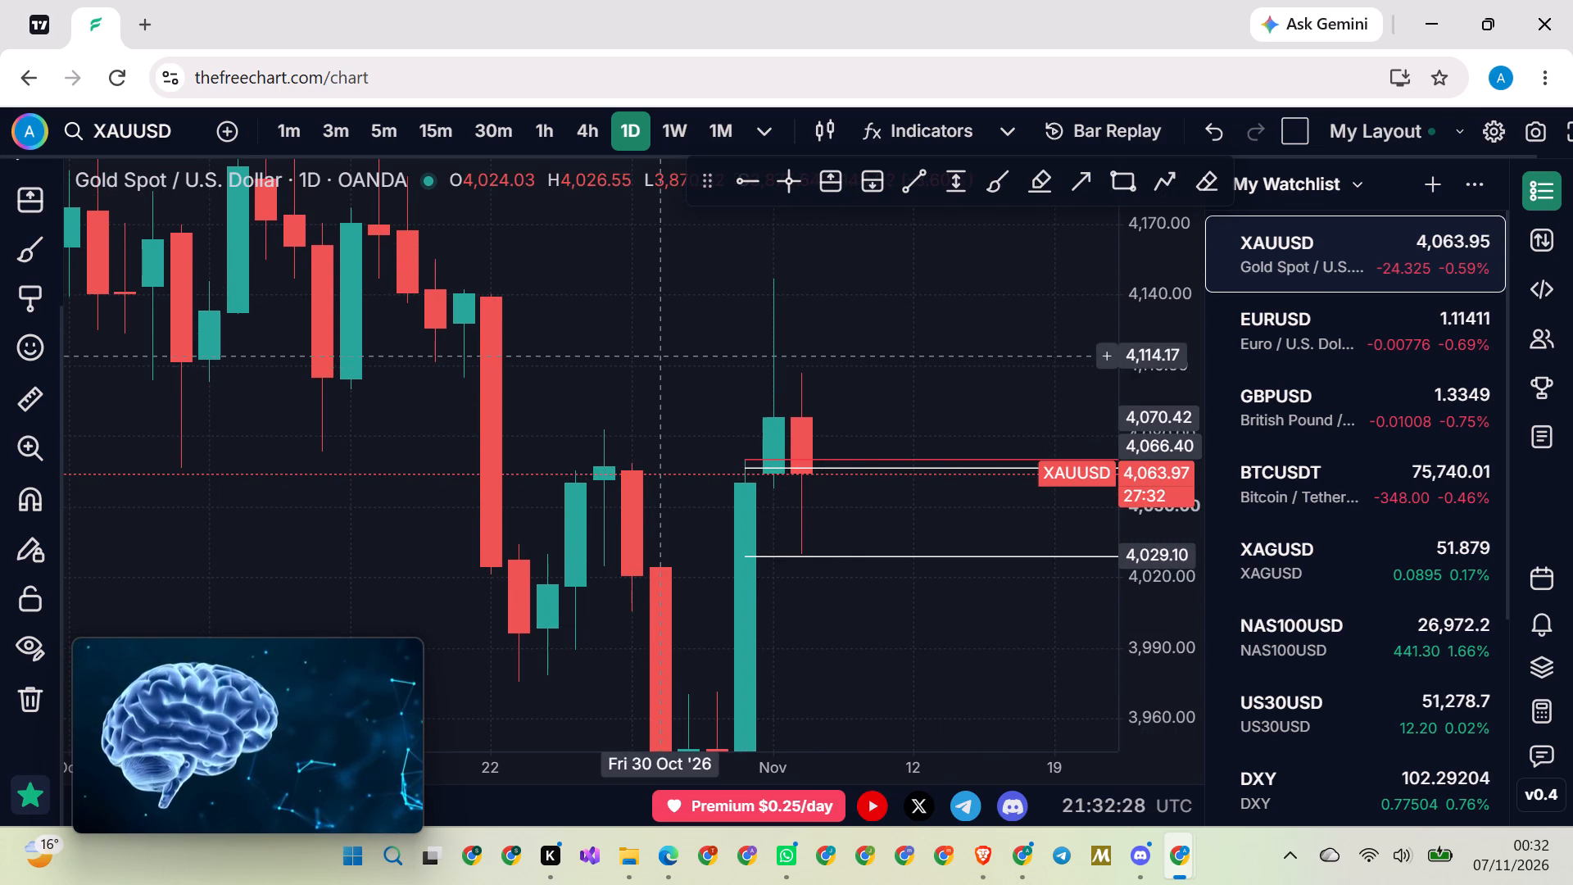
left_click_drag(666, 370, 527, 338)
scroll(470, 321, "up", 2)
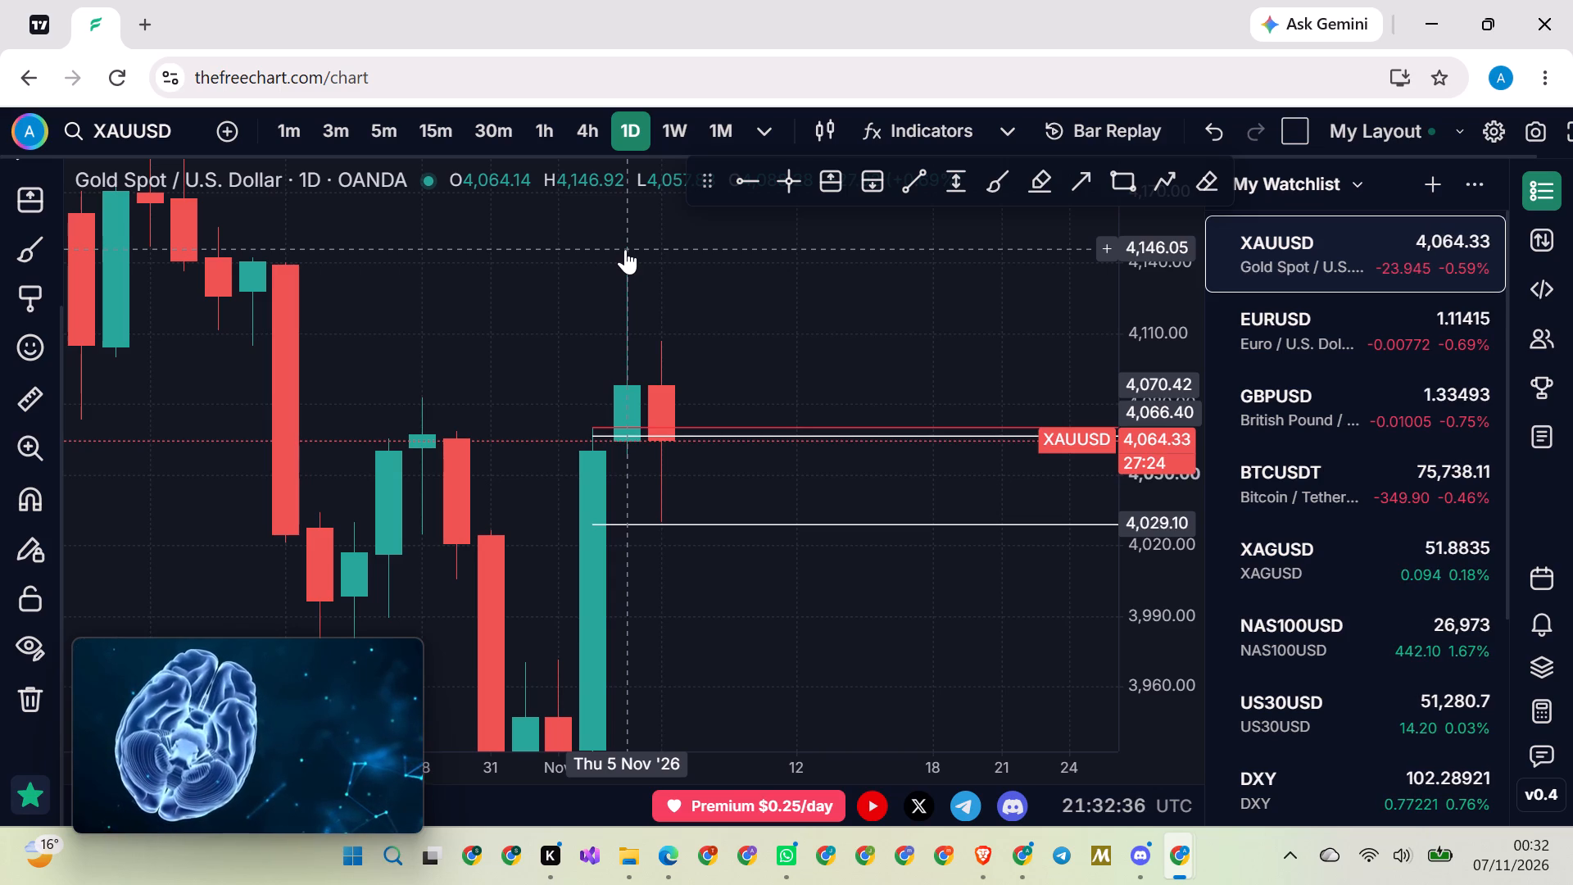
scroll(497, 259, "up", 2)
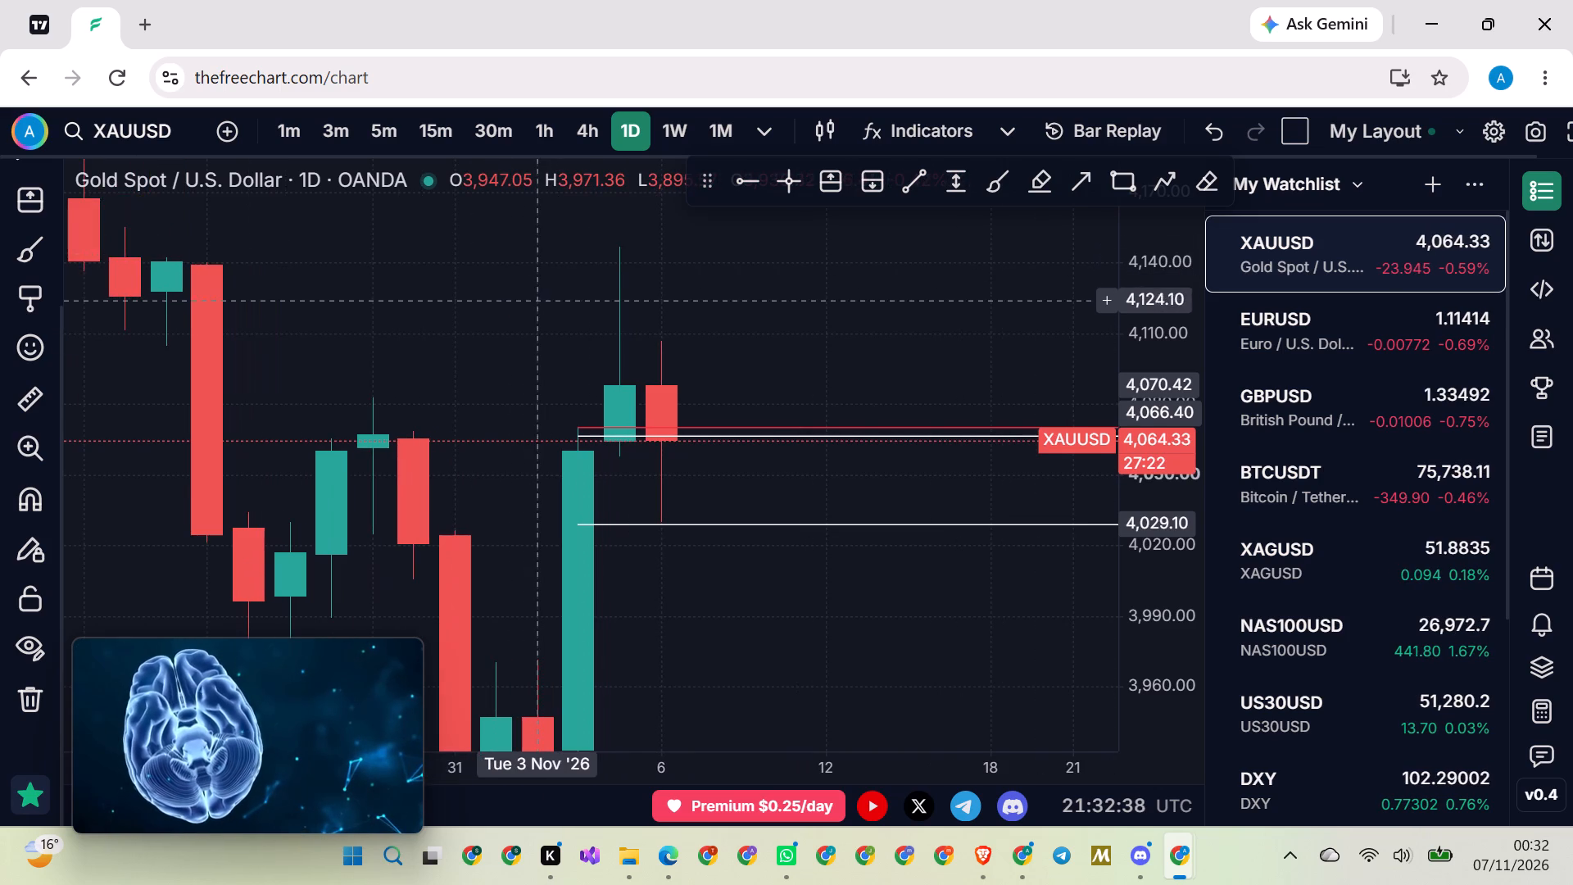
left_click_drag(554, 305, 427, 294)
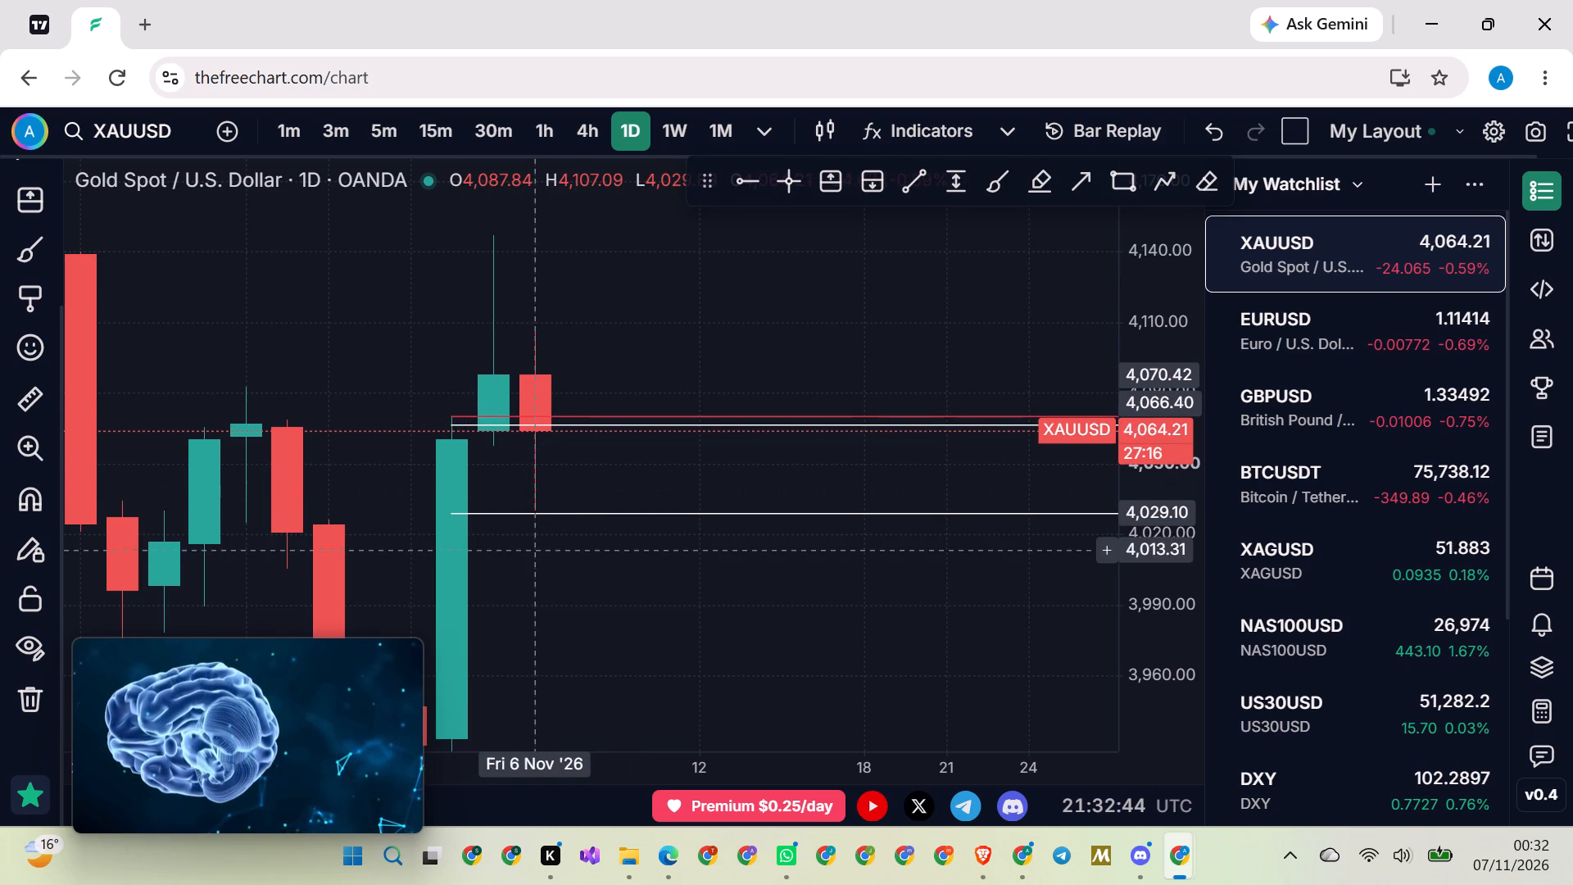
Return the XAUUSD chart to the 4-hour timeframe and delete the red ray at 4,070.42.
left_click(595, 129)
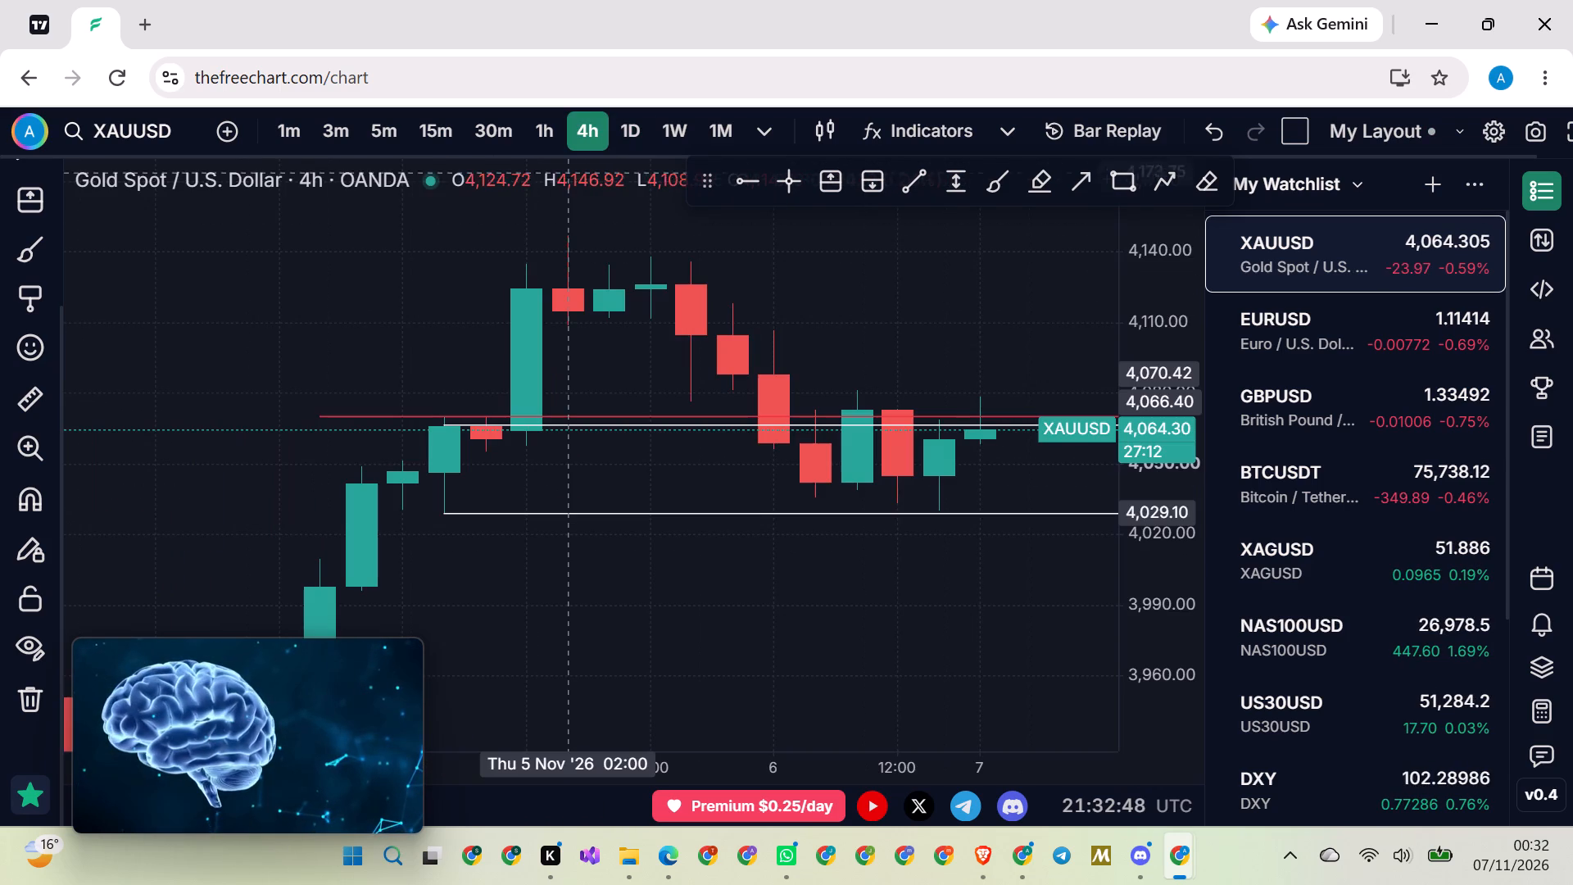
scroll(559, 388, "down", 7)
scroll(598, 455, "down", 9)
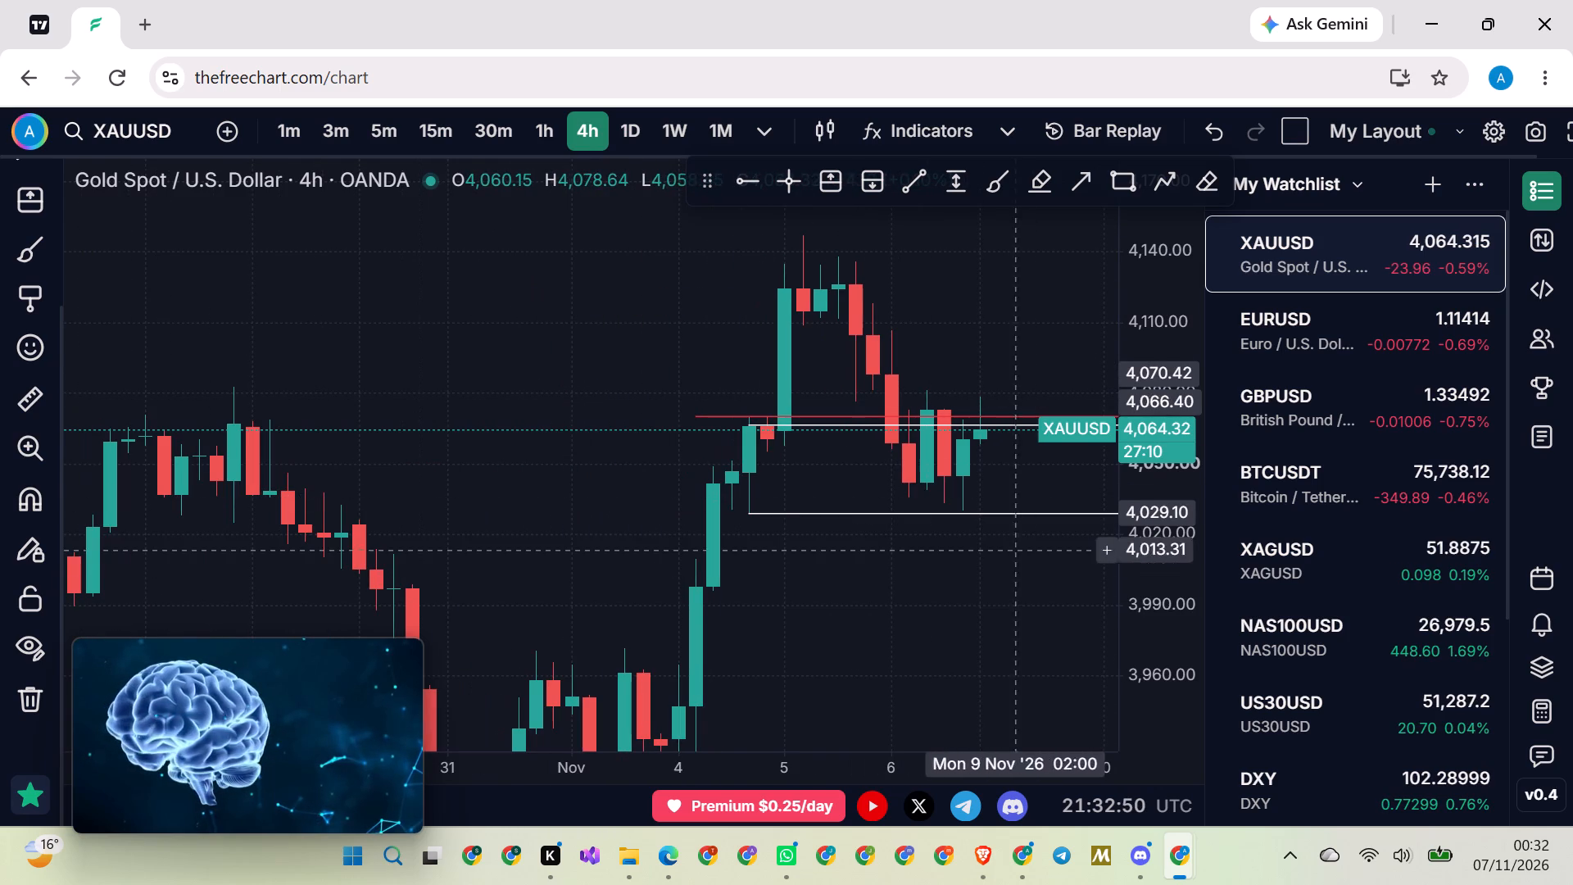
left_click_drag(569, 306, 449, 337)
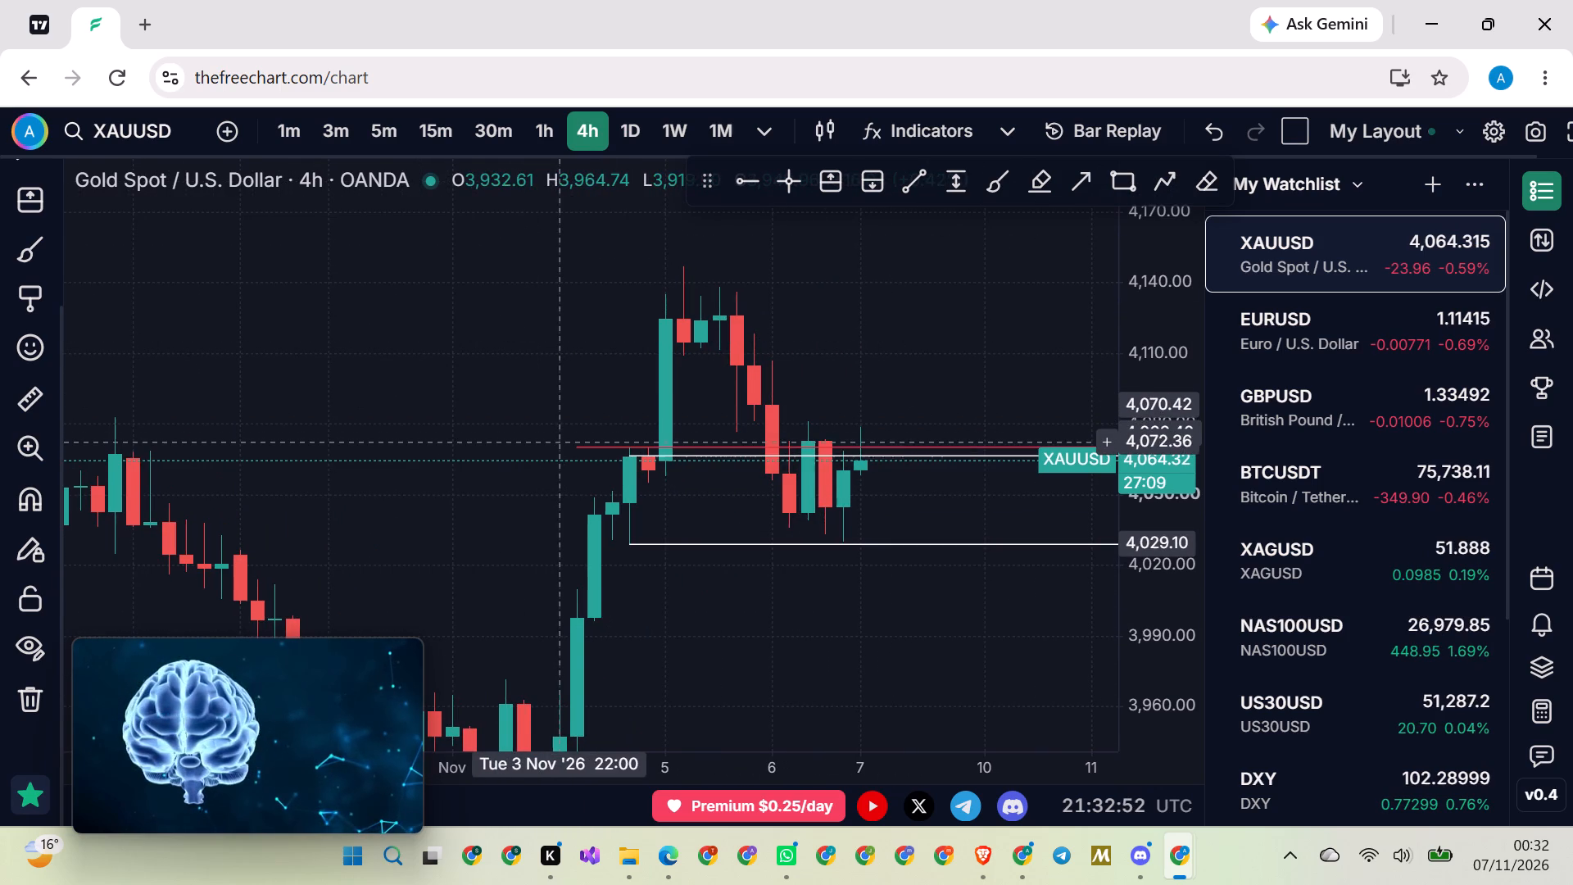
left_click(571, 447)
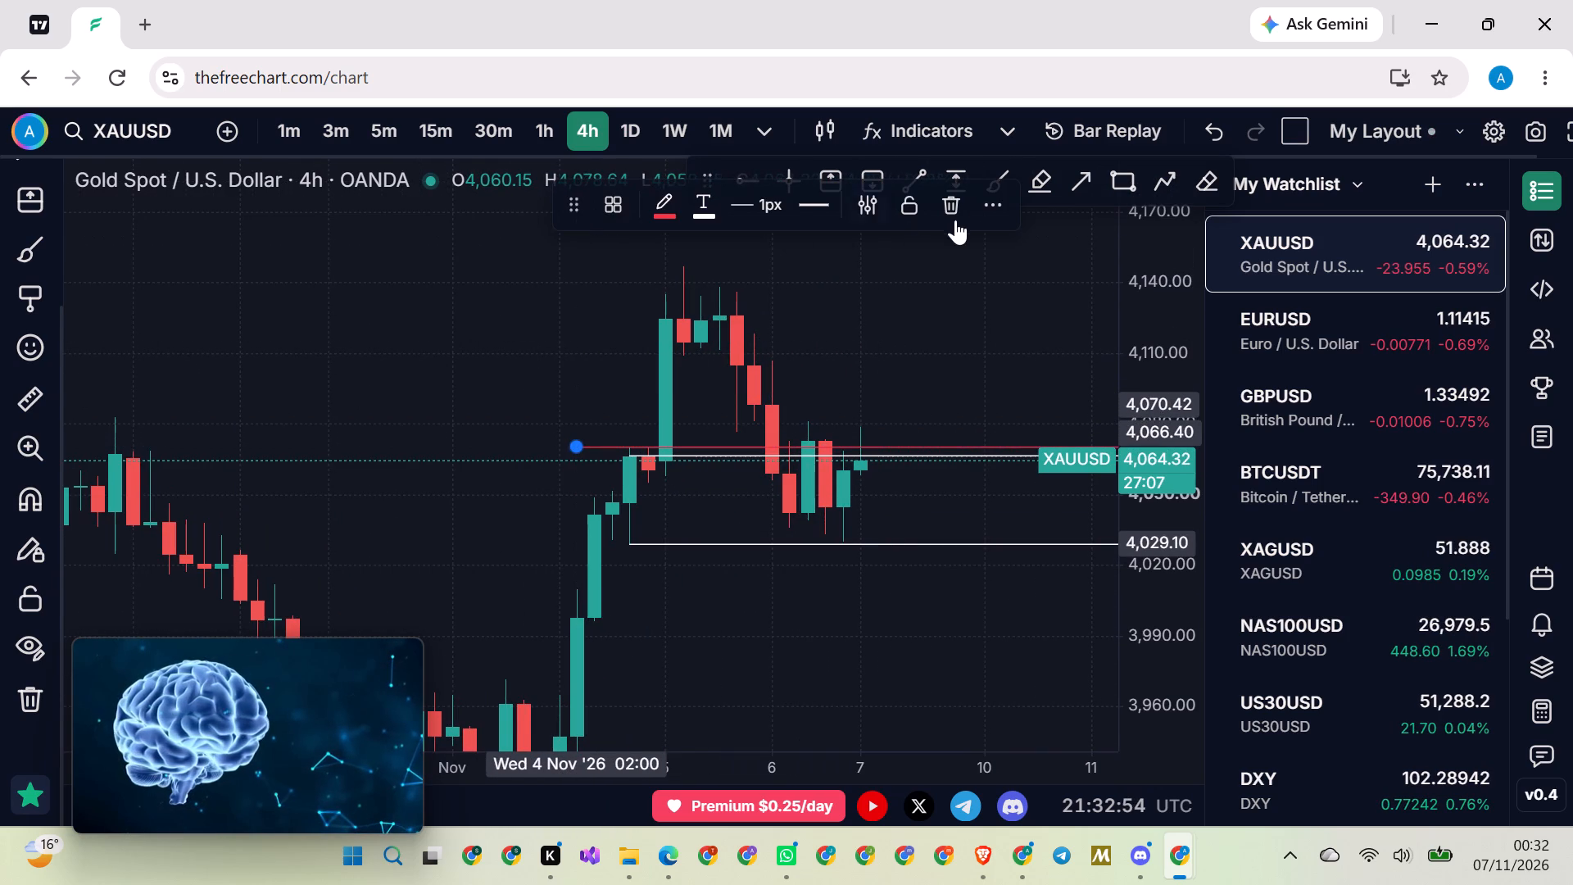
left_click(953, 204)
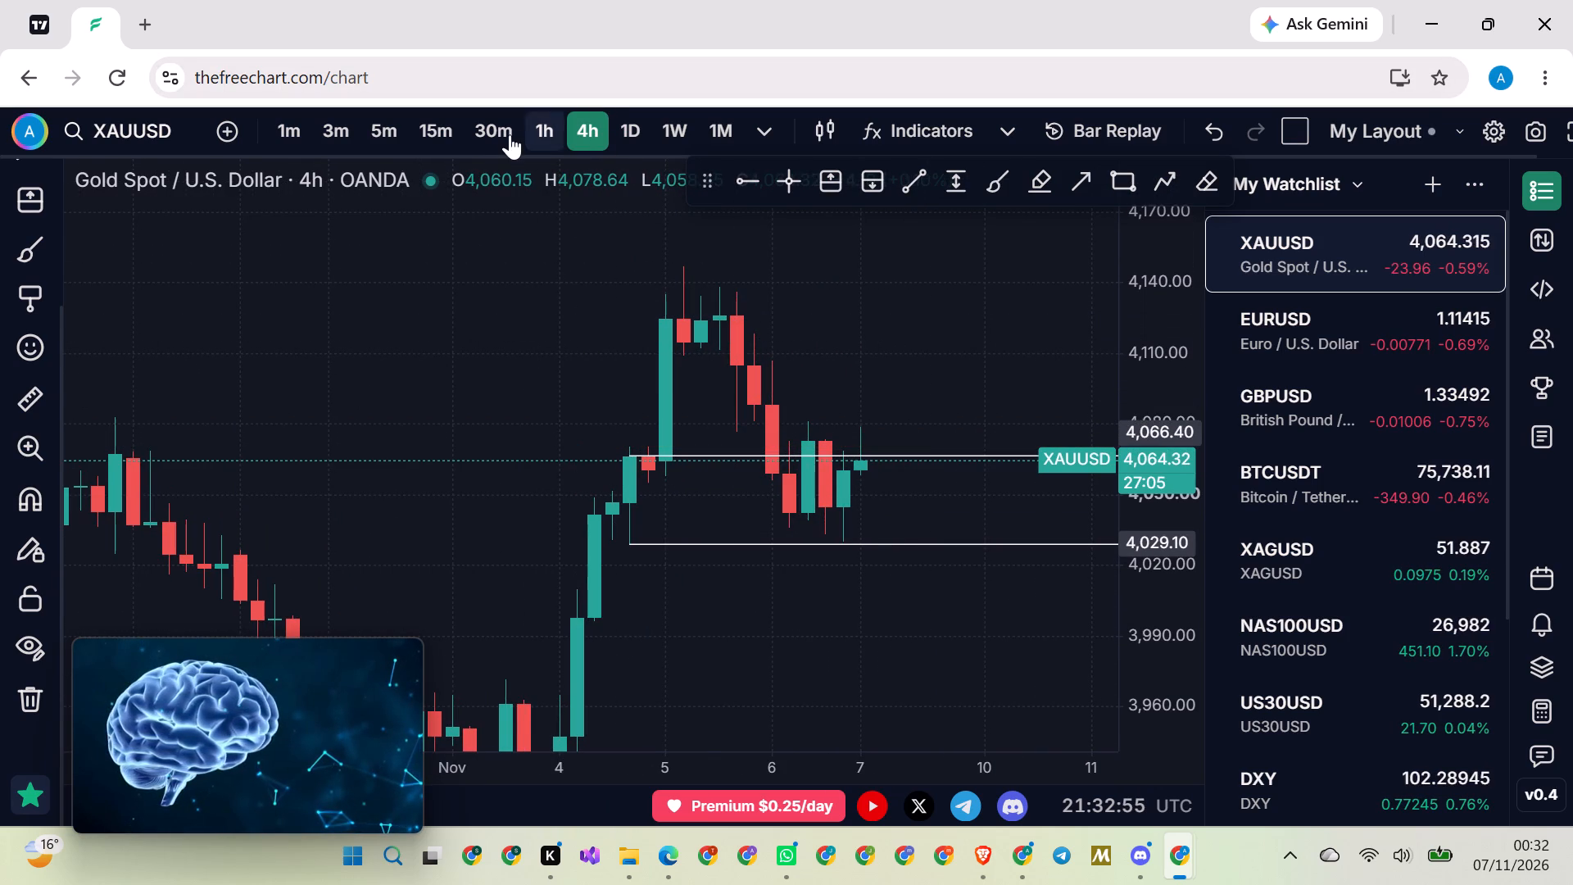
Switch XAUUSD to the 30-minute timeframe and examine recent price action around the 4,066.40 and 4,029.10 rays.
left_click(496, 134)
scroll(555, 361, "down", 20)
scroll(555, 361, "down", 10)
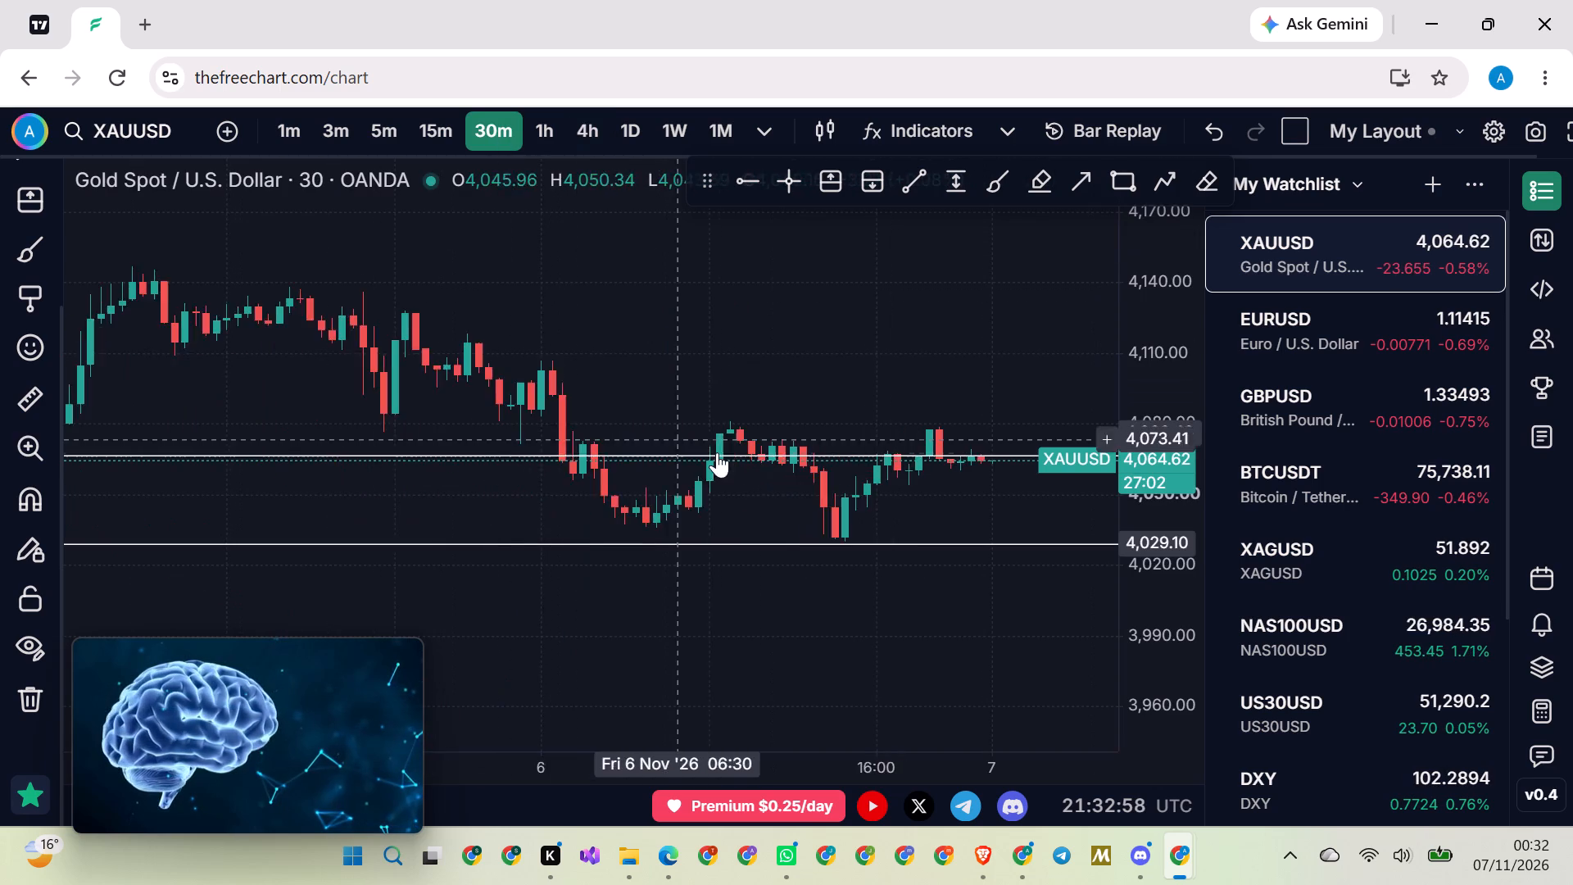
scroll(717, 452, "down", 20)
scroll(717, 452, "down", 13)
scroll(1148, 547, "up", 3)
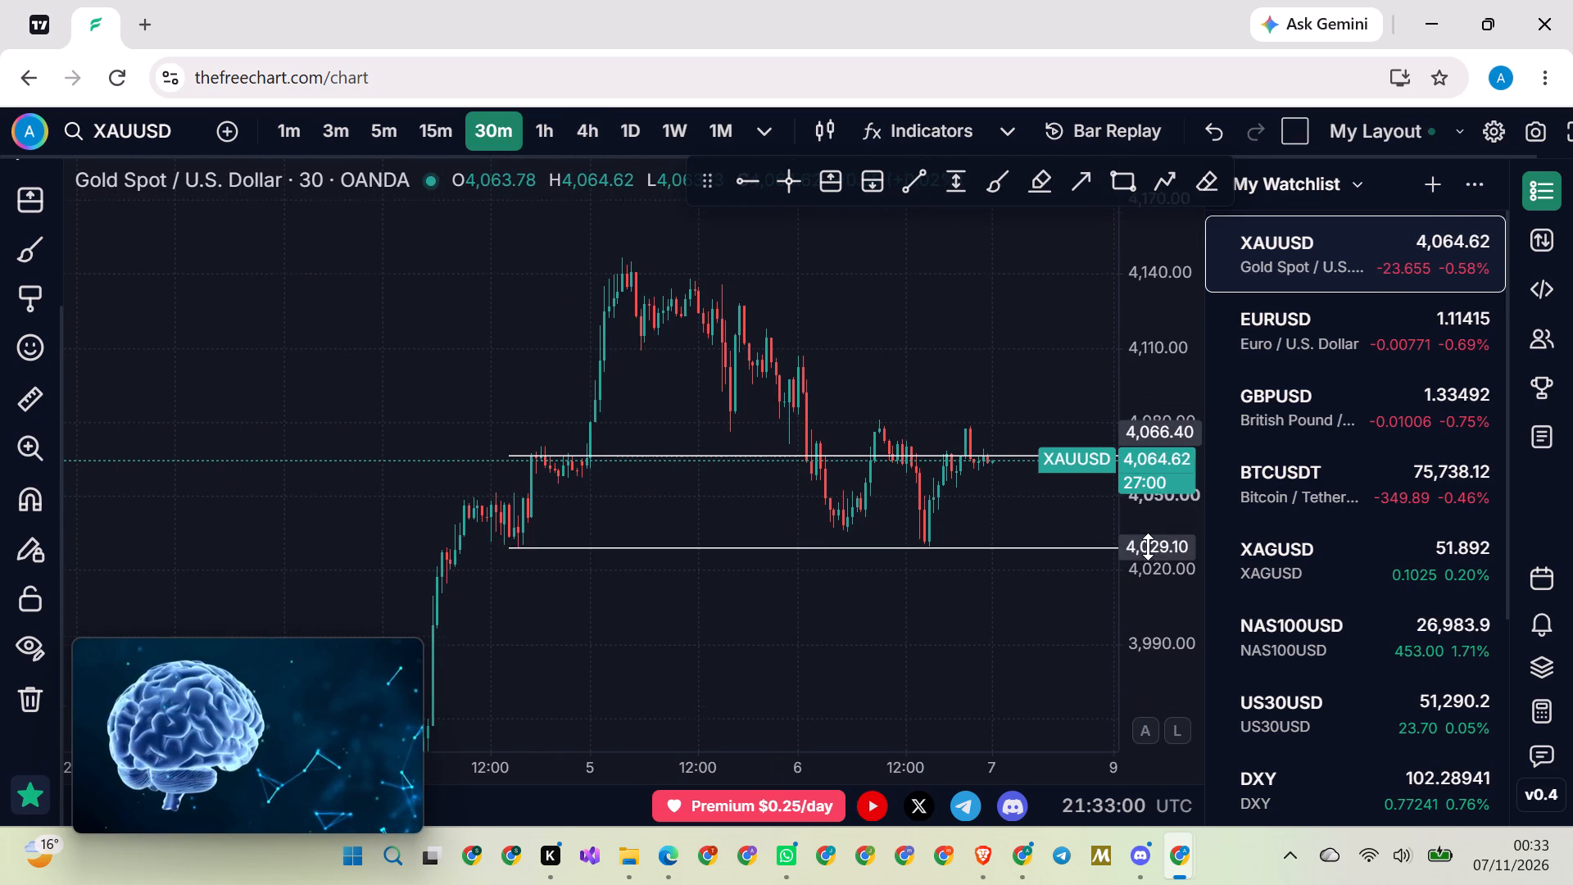
scroll(1148, 547, "up", 19)
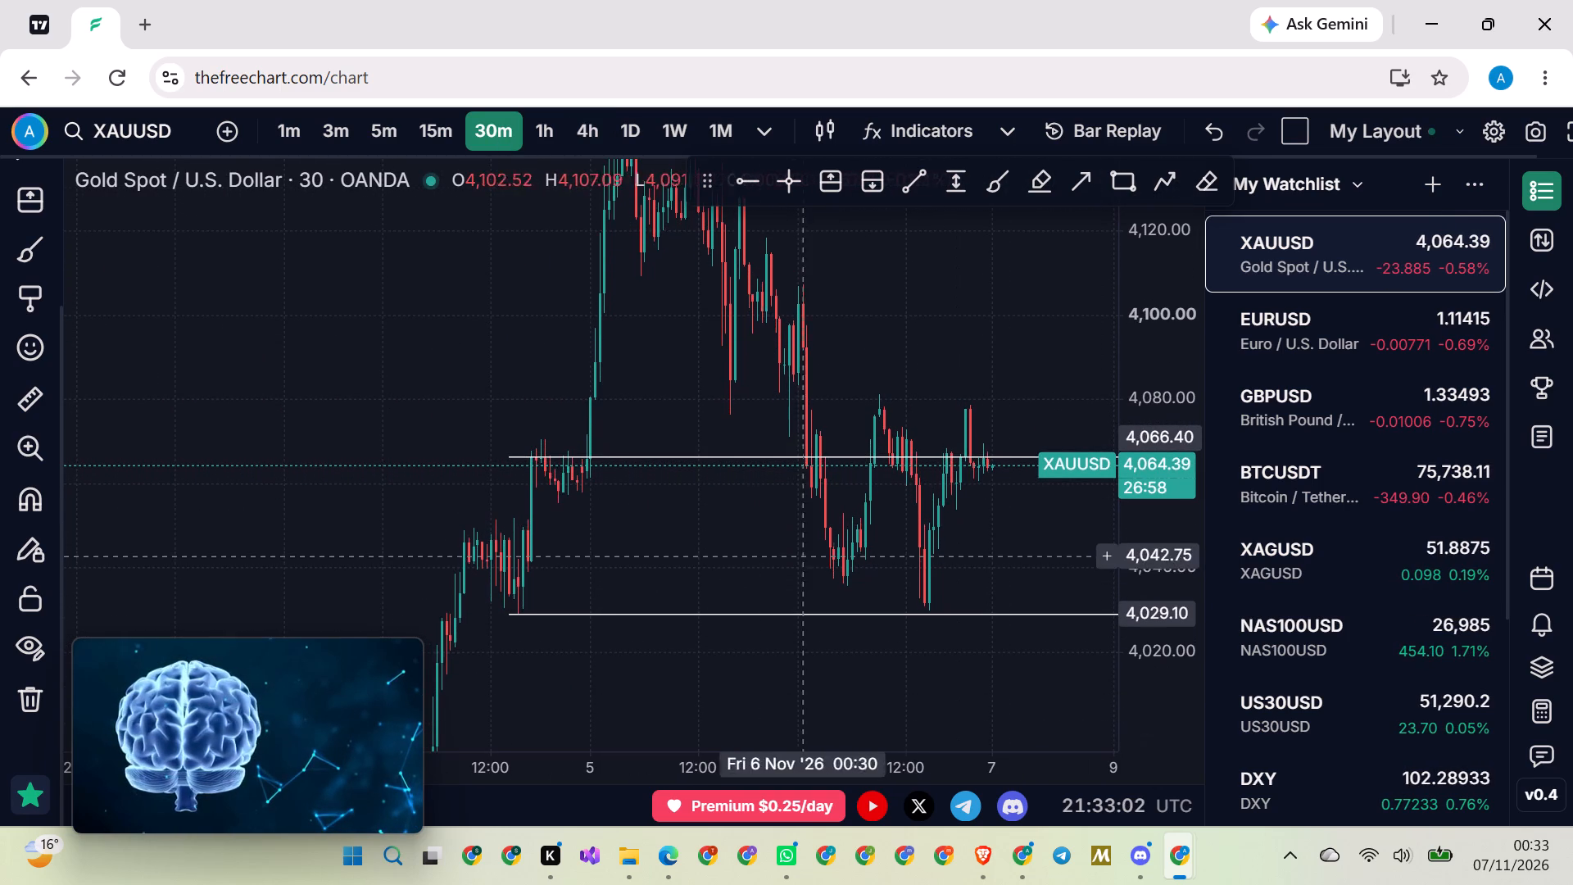
scroll(660, 561, "up", 20)
scroll(660, 561, "up", 2)
left_click_drag(482, 563, 351, 558)
scroll(1140, 542, "up", 1)
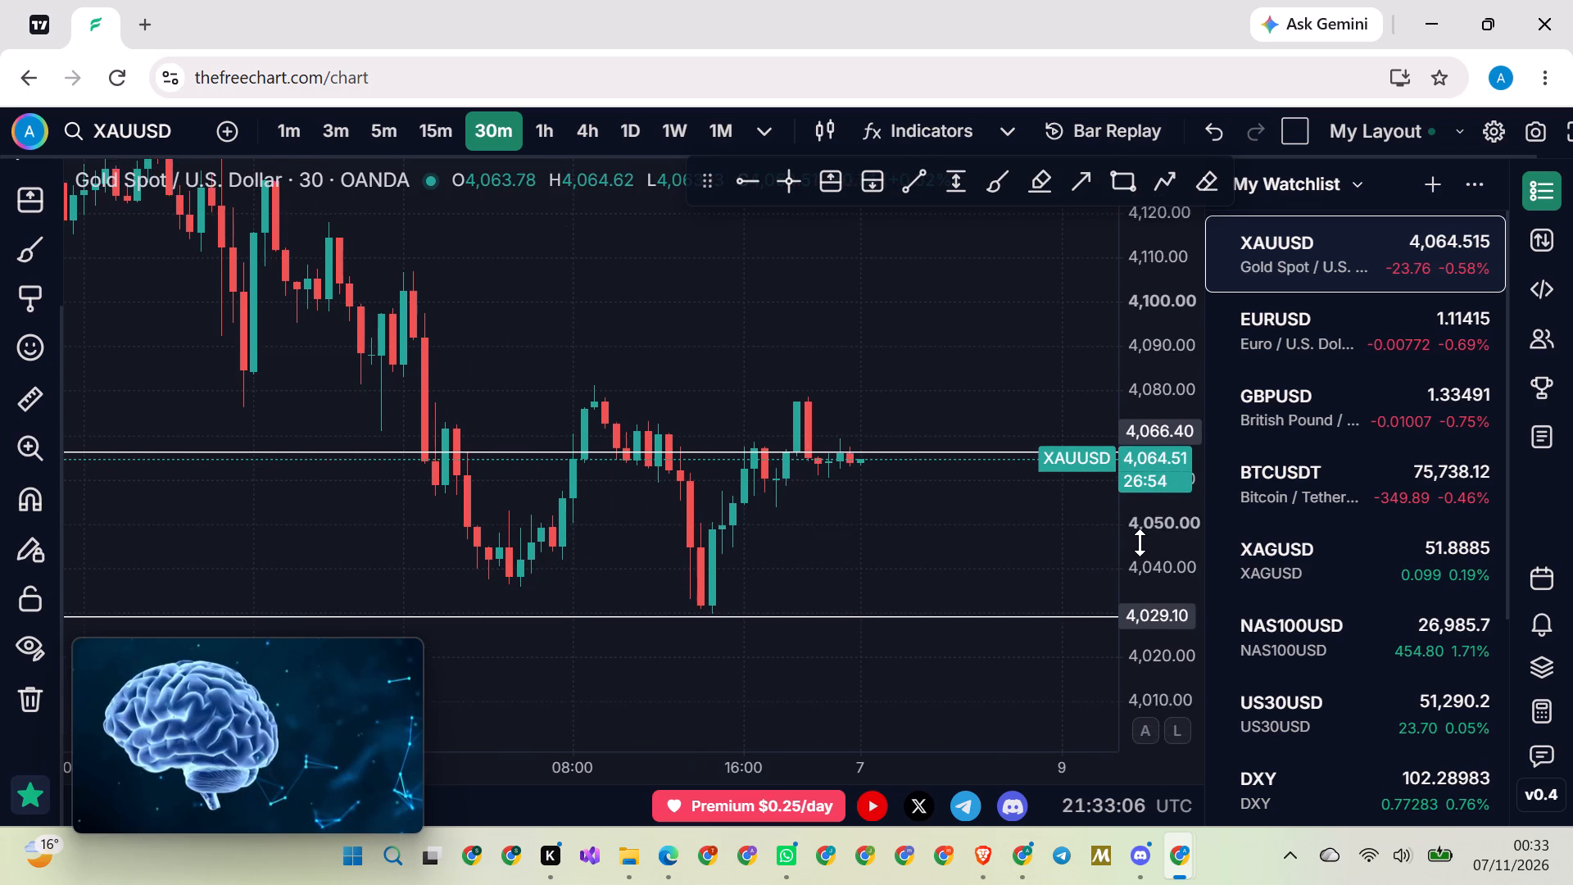
scroll(1140, 542, "up", 4)
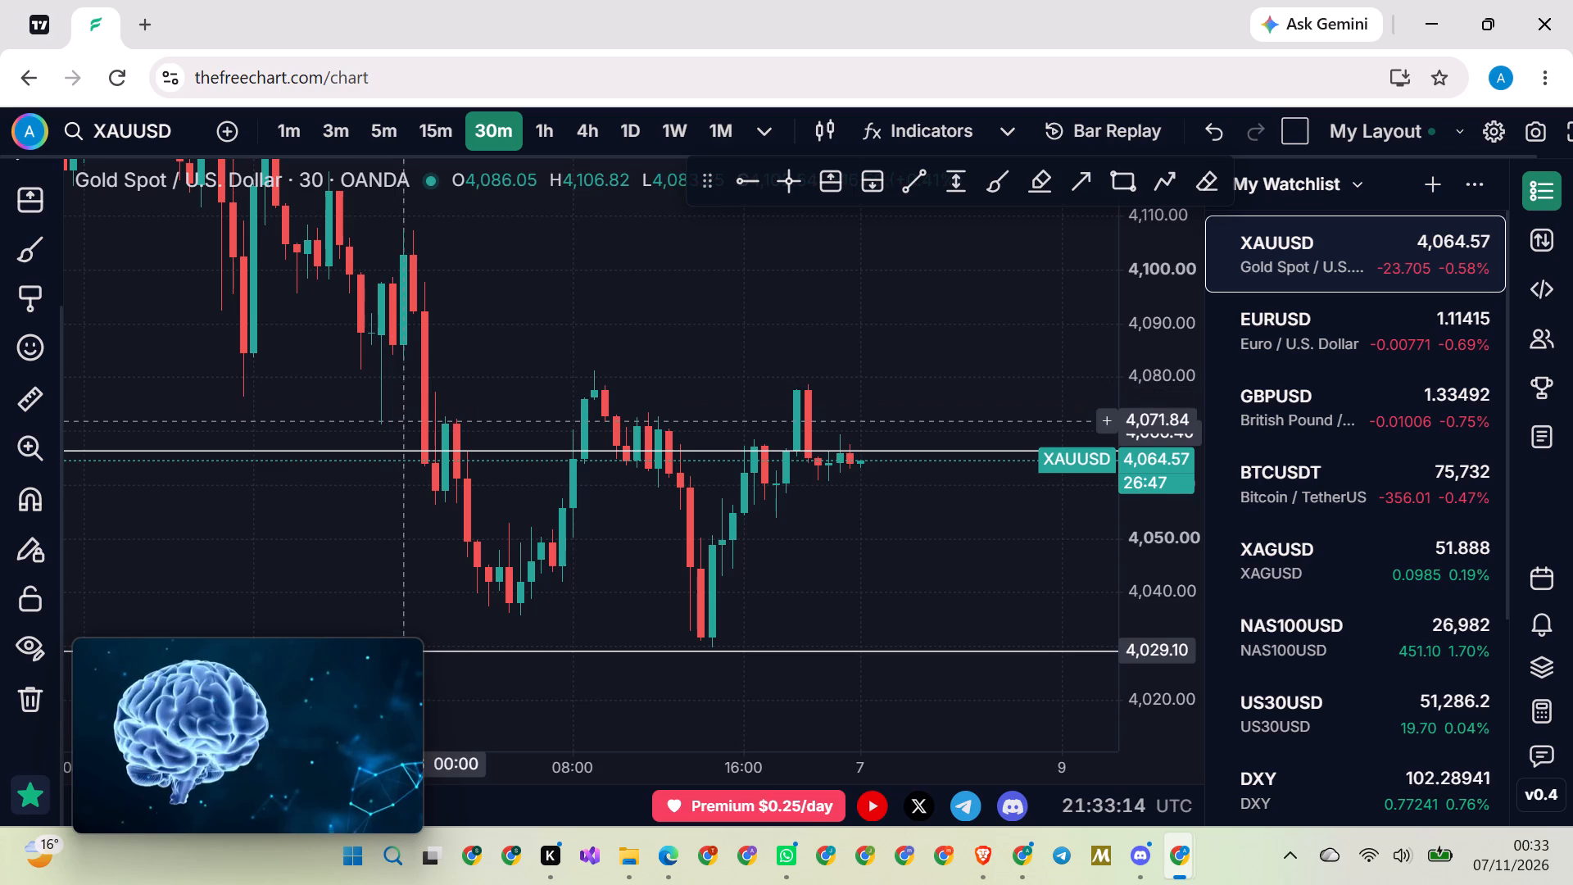
scroll(581, 579, "up", 1)
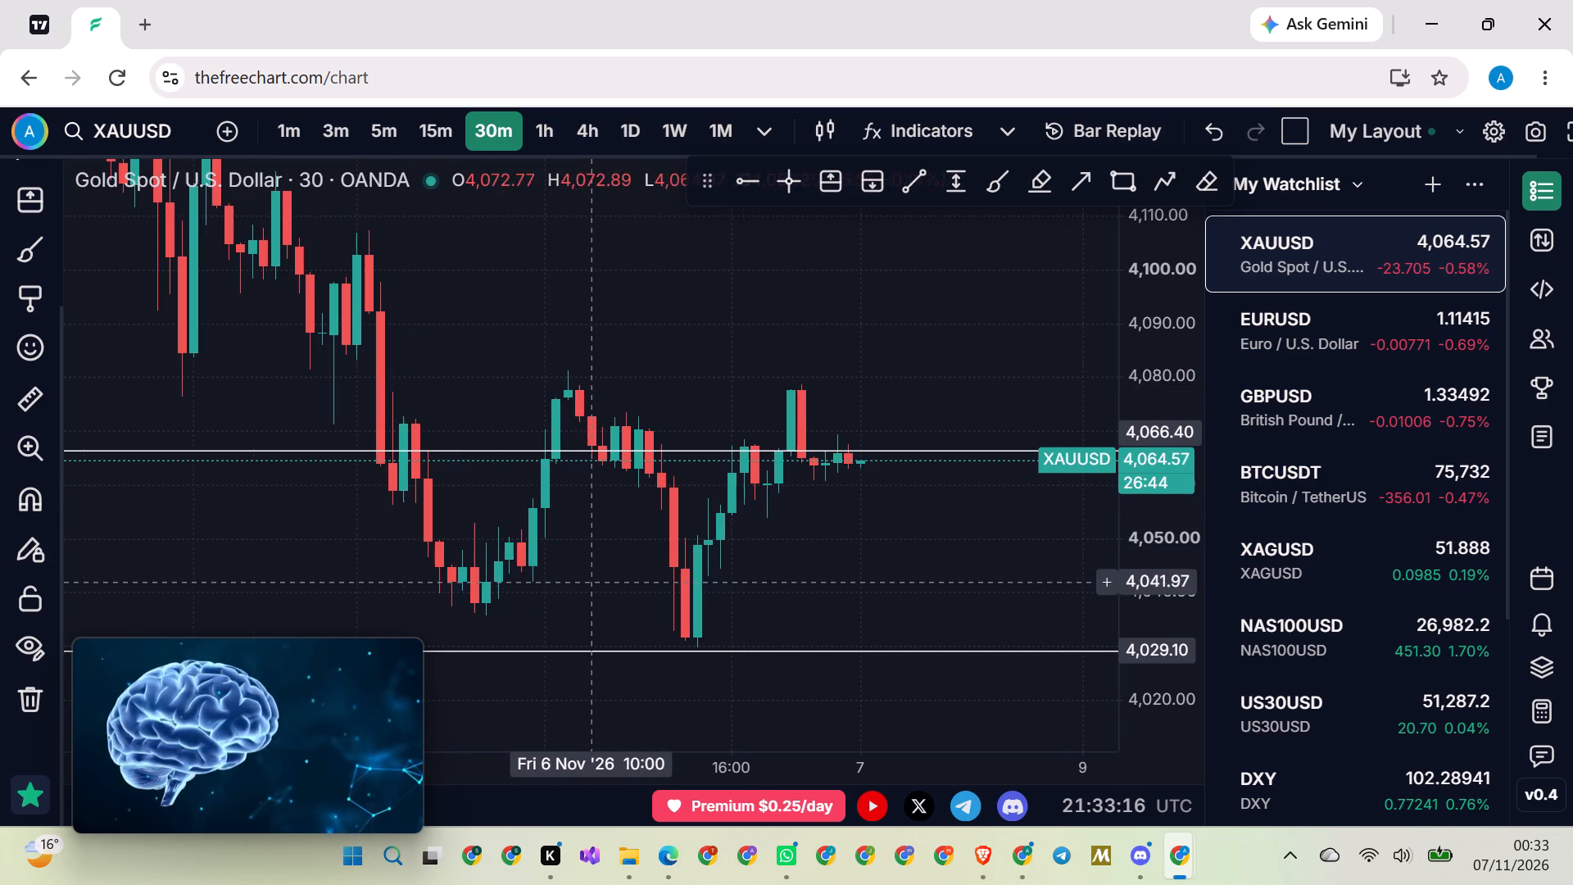
scroll(527, 605, "up", 1)
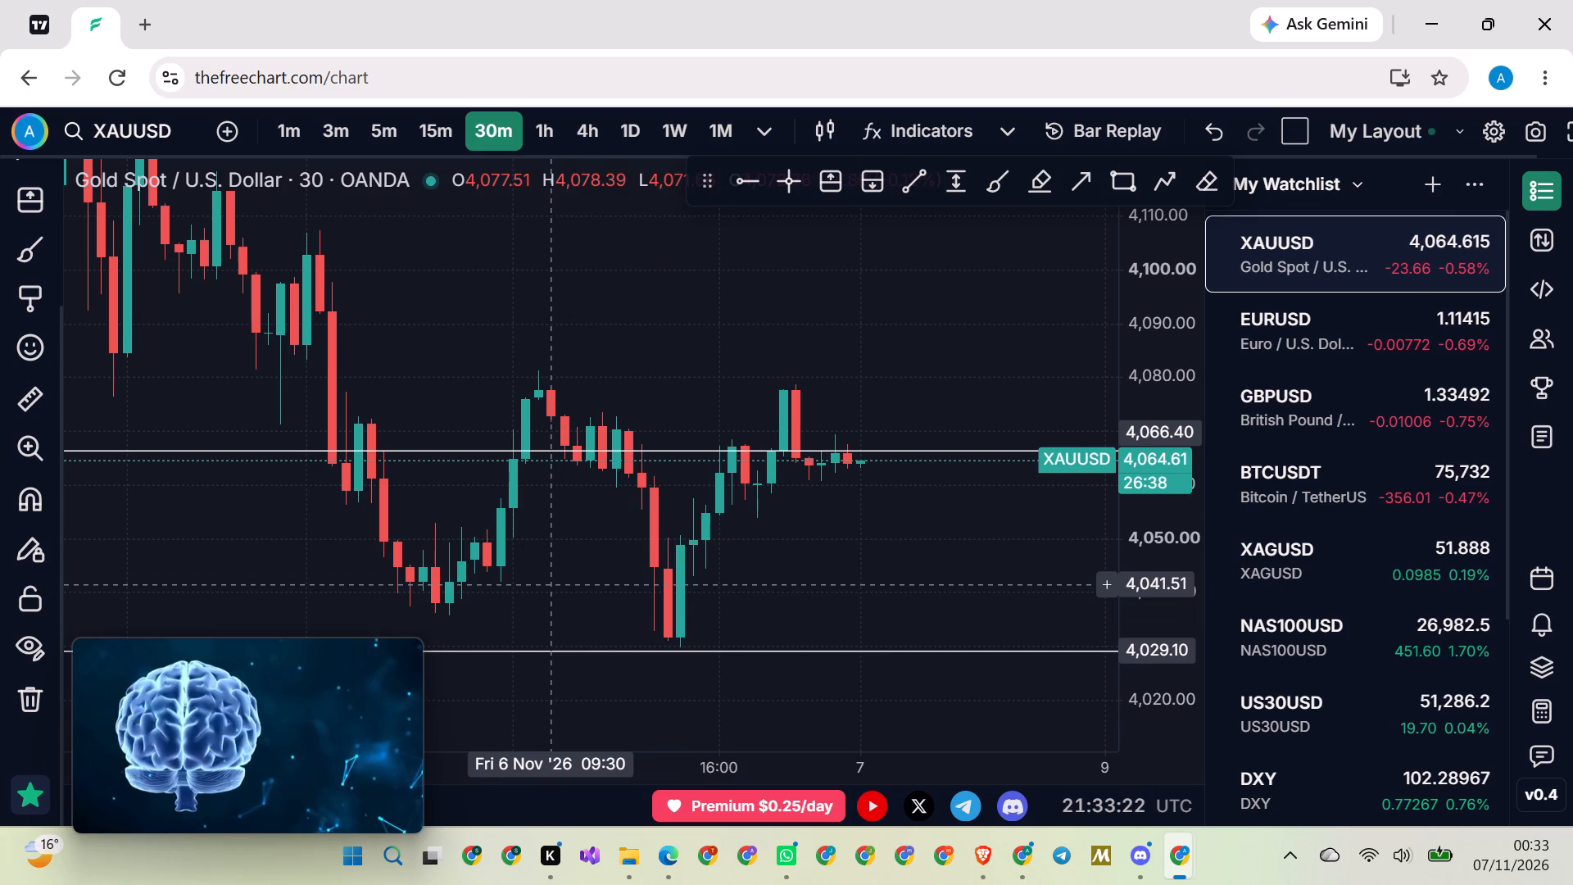
scroll(606, 561, "down", 7)
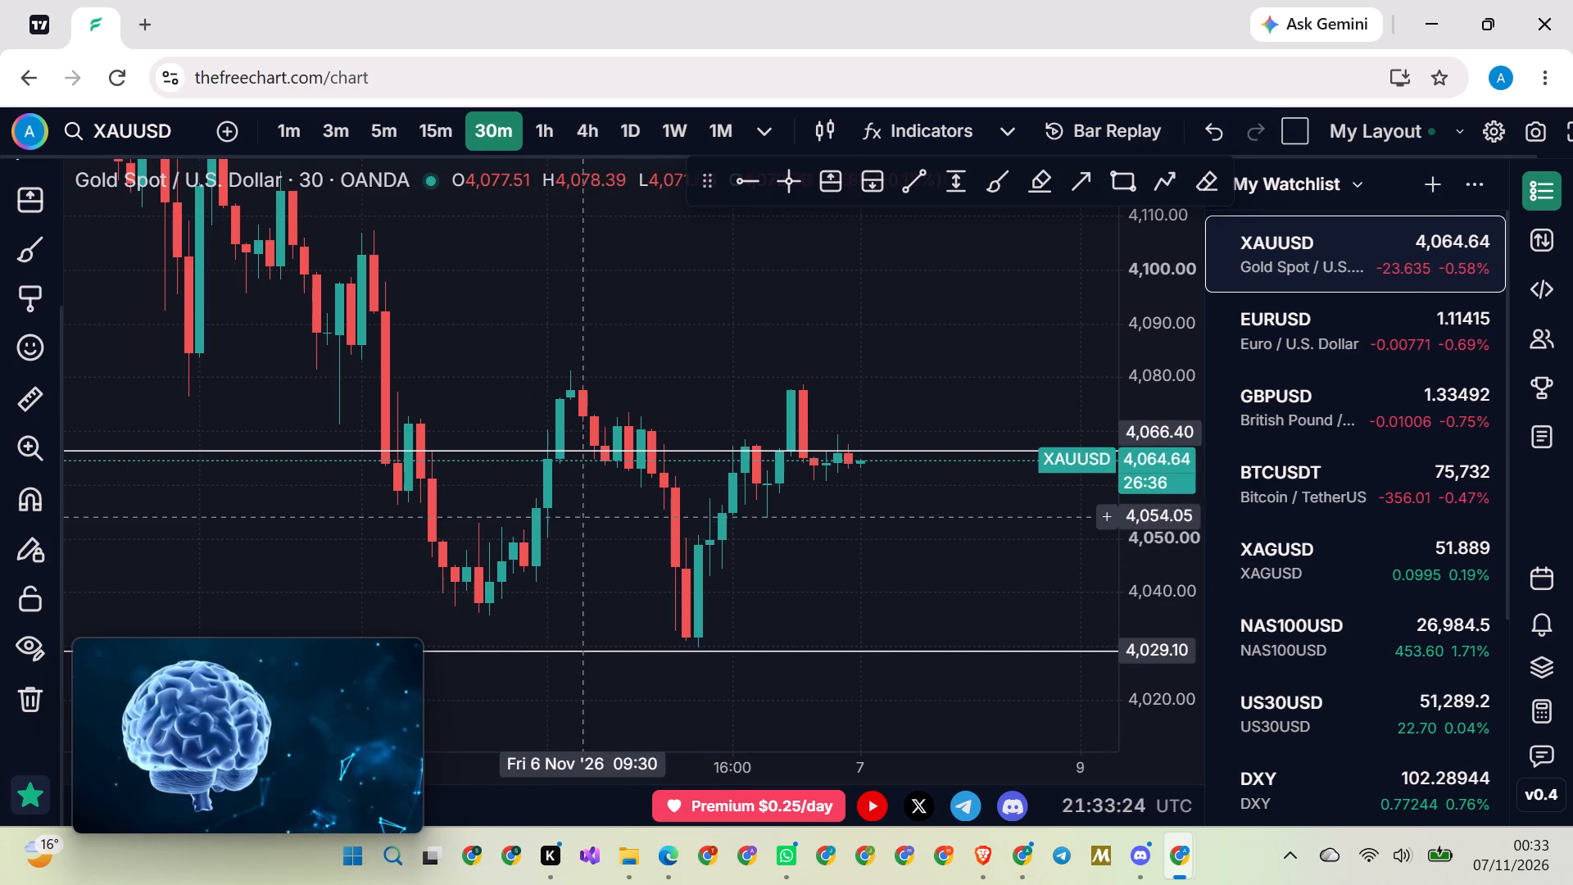
scroll(885, 572, "down", 1)
left_click_drag(882, 605, 940, 547)
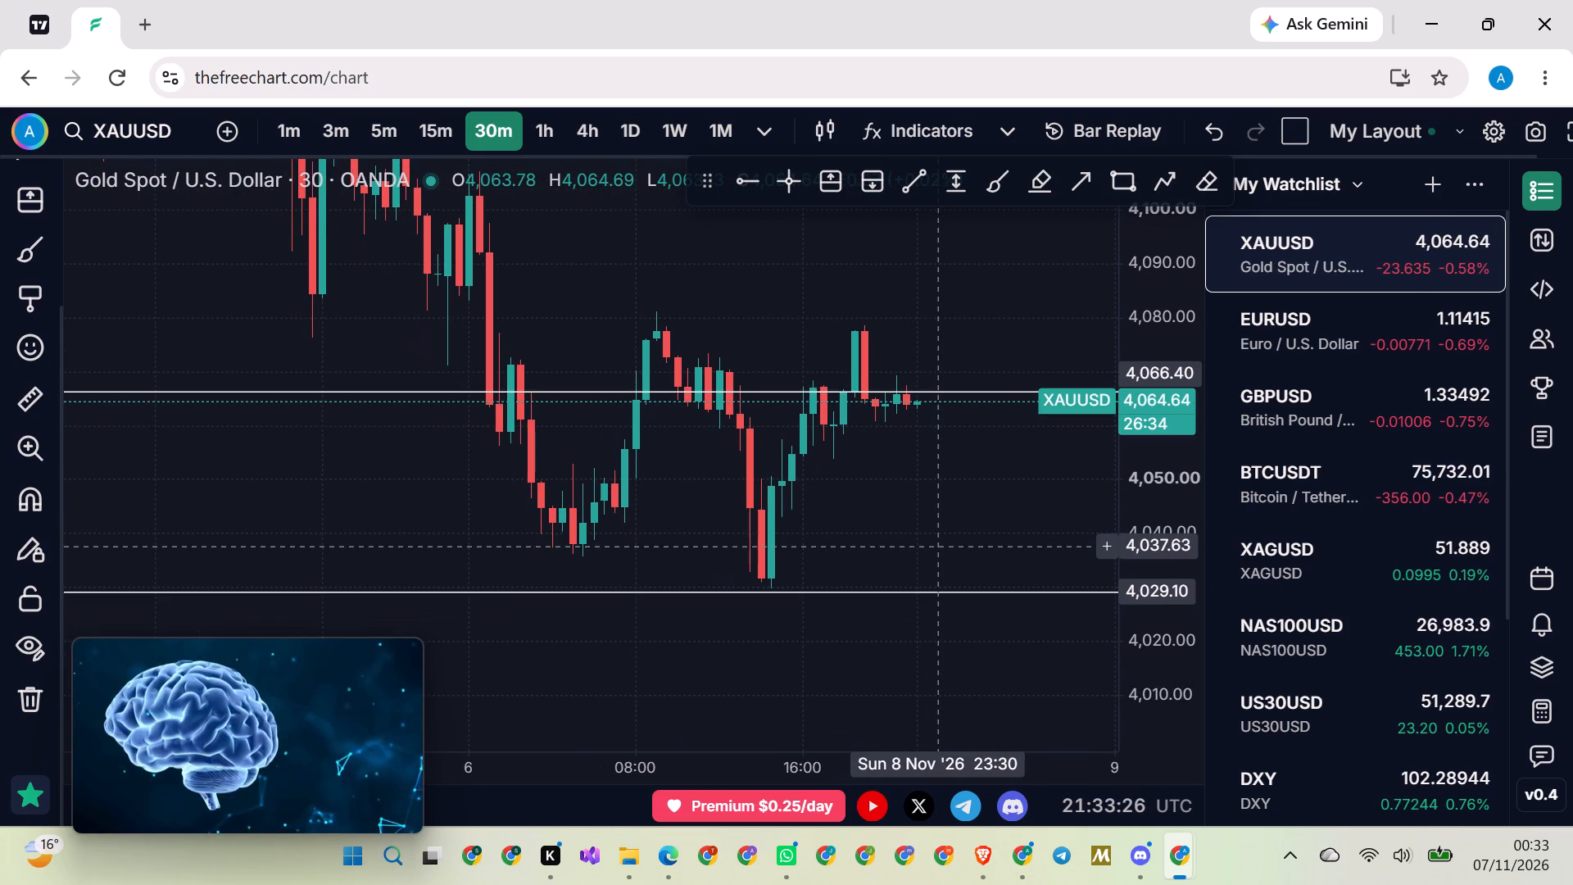
scroll(943, 547, "up", 1)
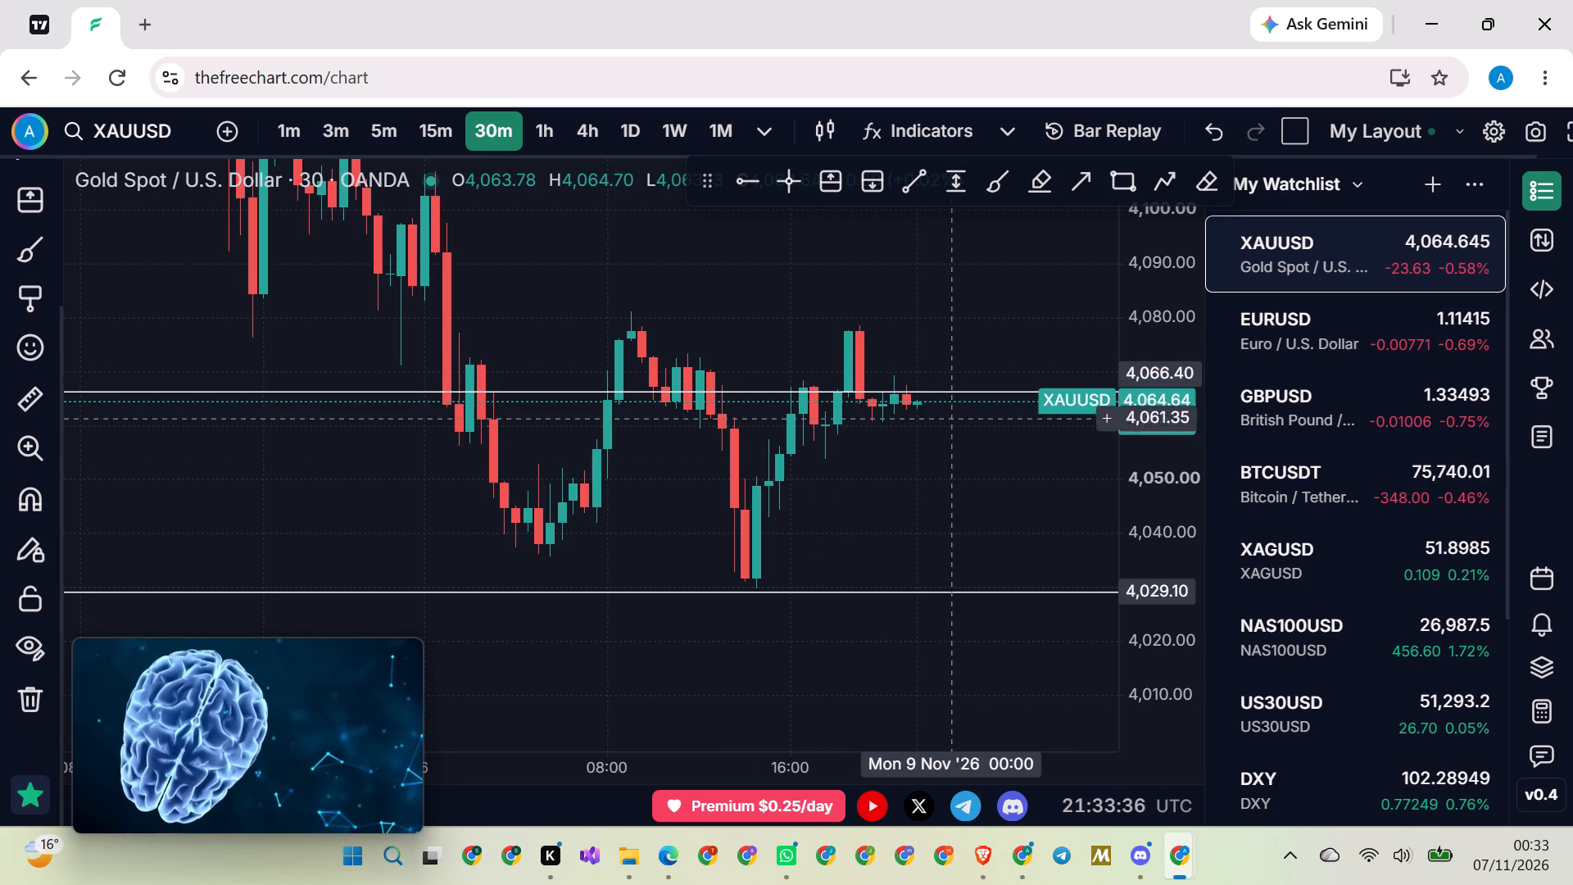
scroll(957, 470, "down", 5)
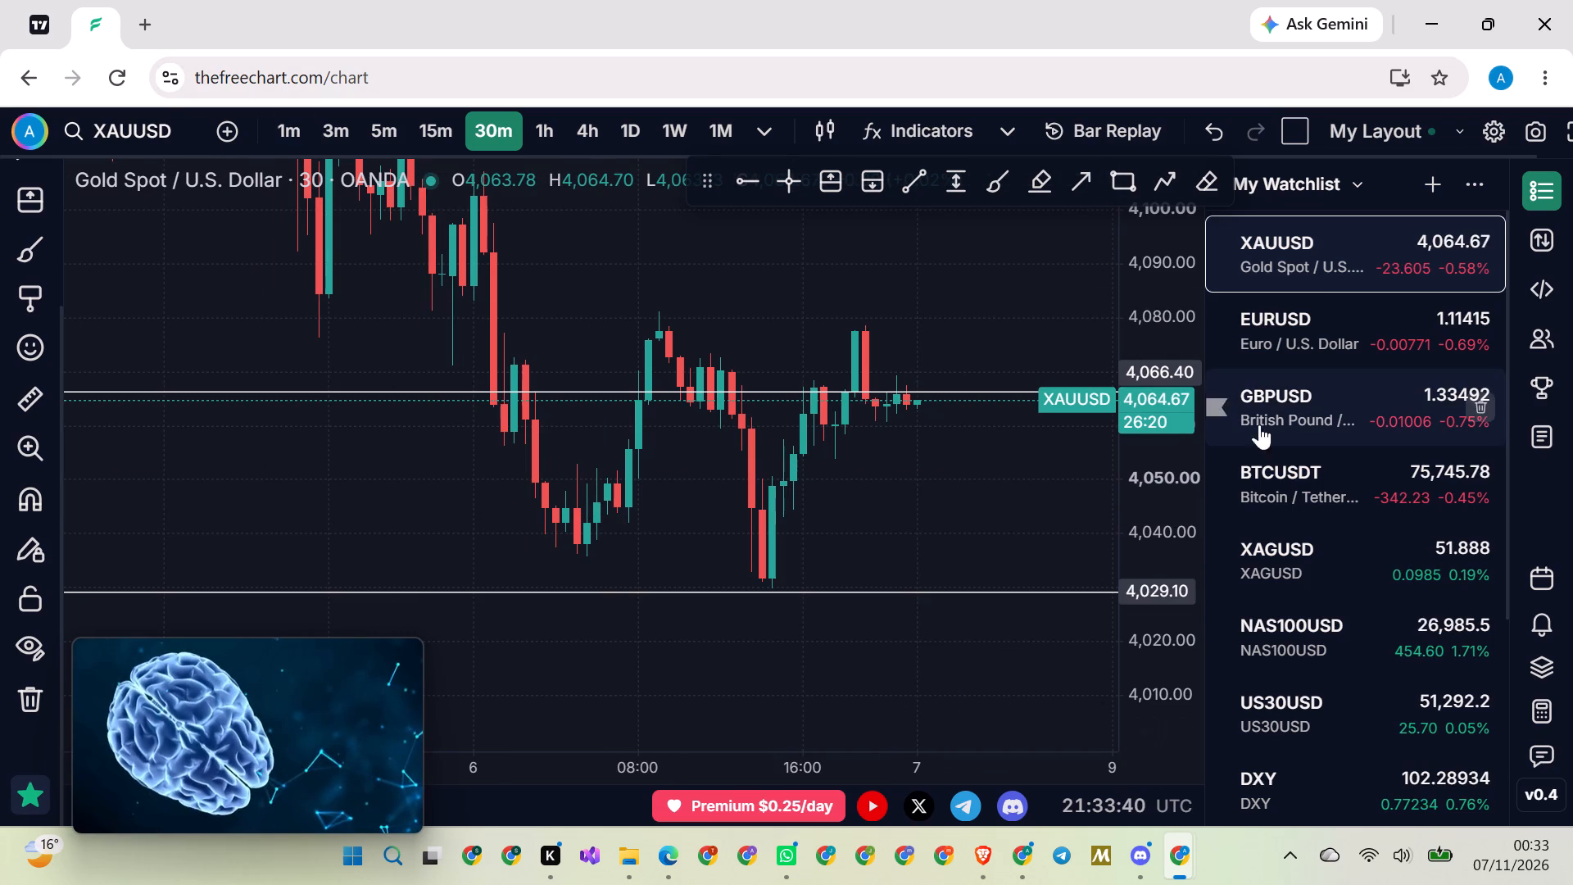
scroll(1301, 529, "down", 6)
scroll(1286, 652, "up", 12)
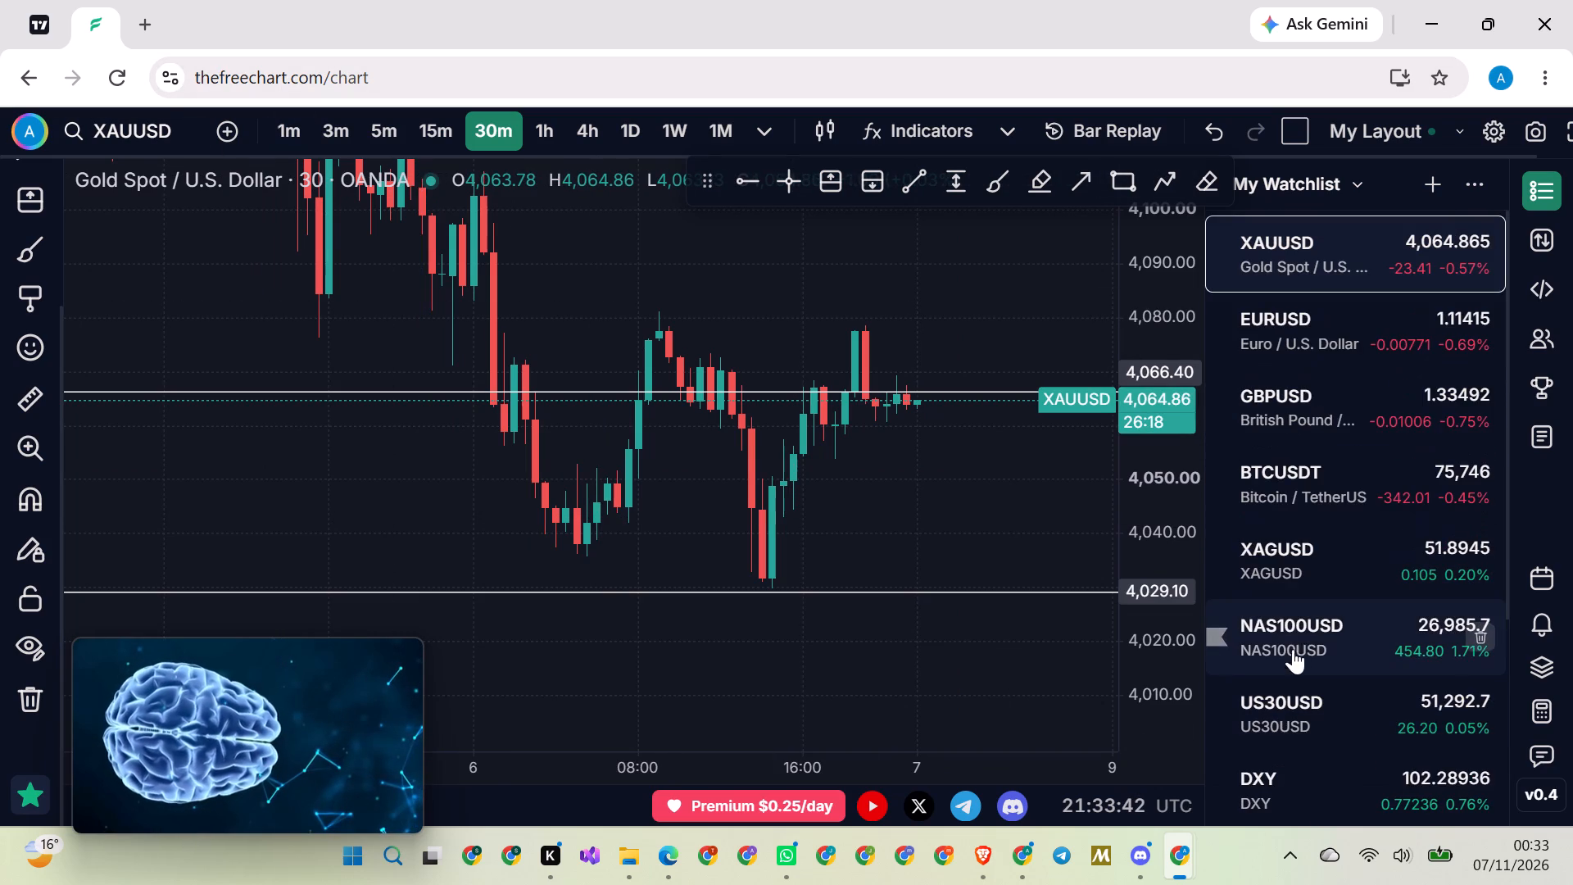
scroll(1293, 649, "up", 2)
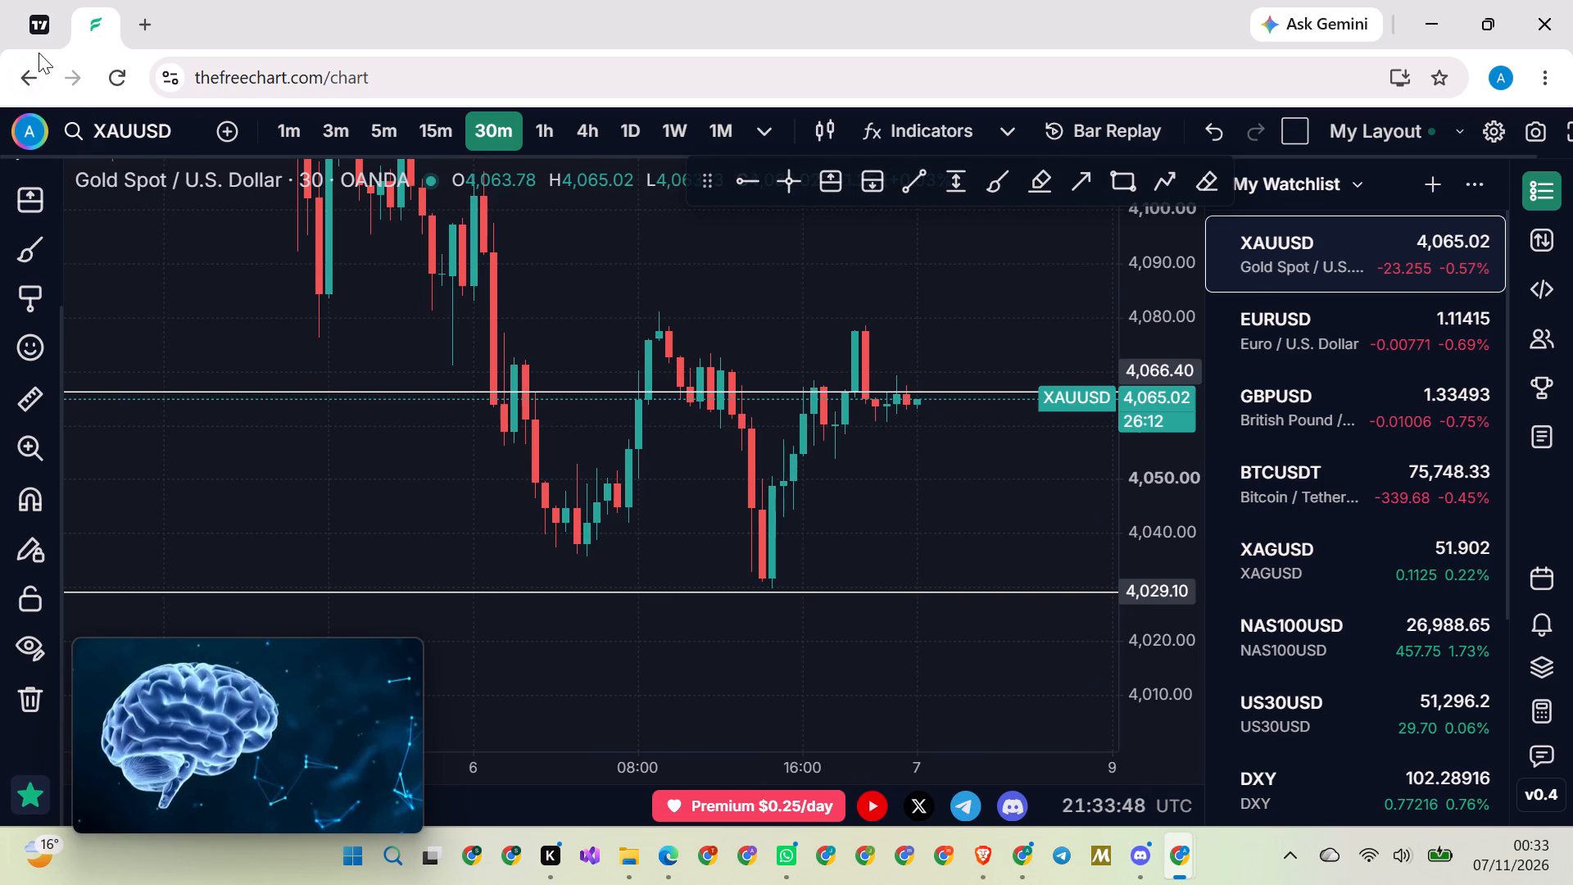
Switch to the TradingView chart and replace silver with the FOREXCOM XAUUSD symbol.
left_click(32, 20)
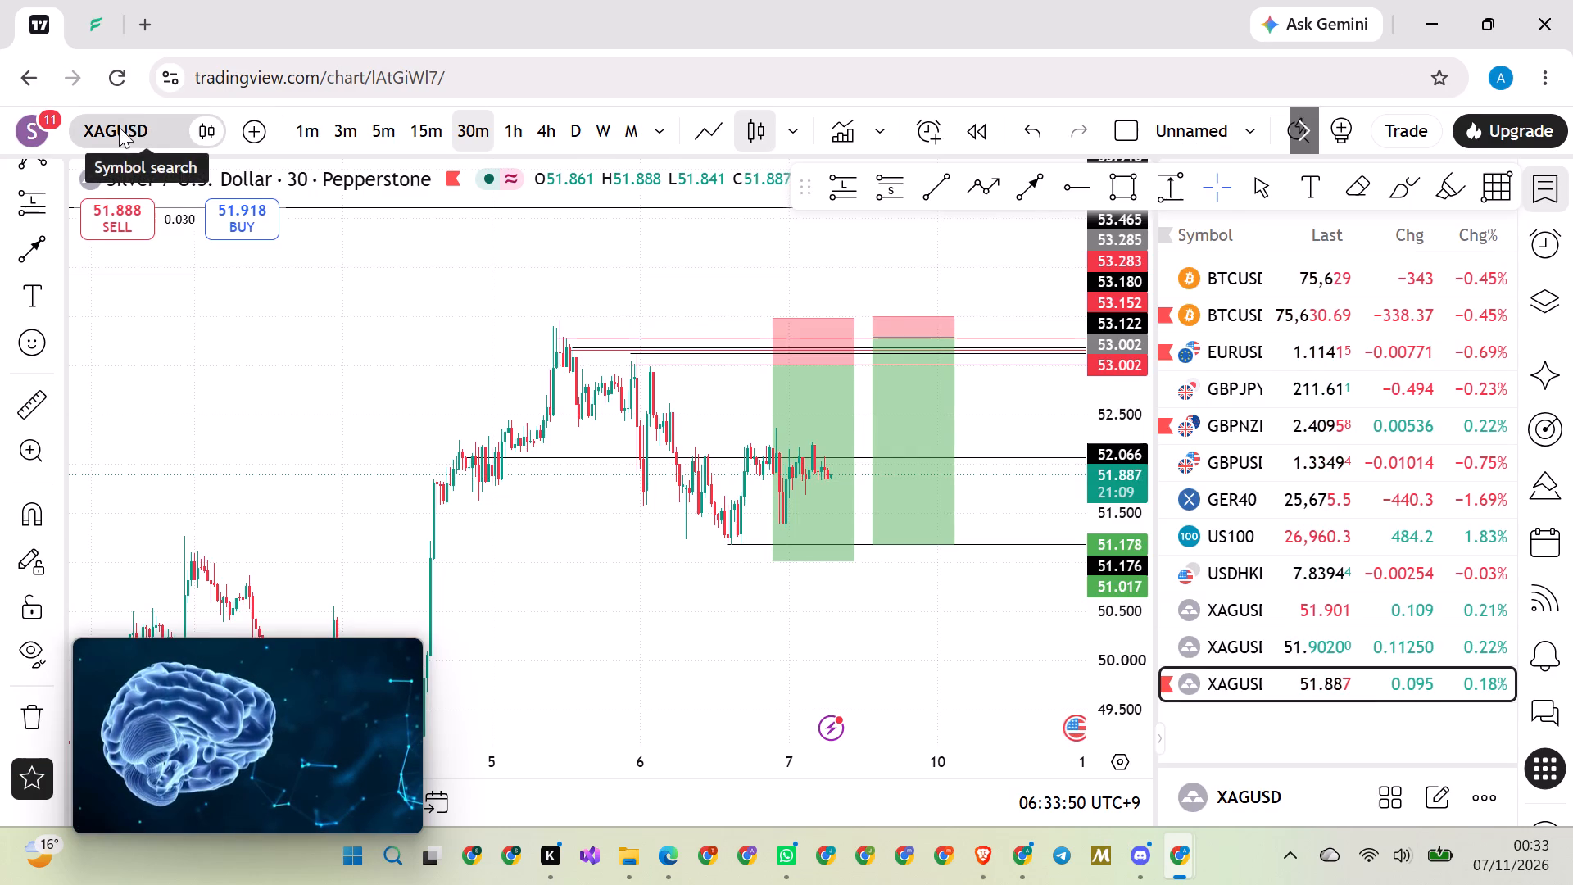
left_click(123, 117)
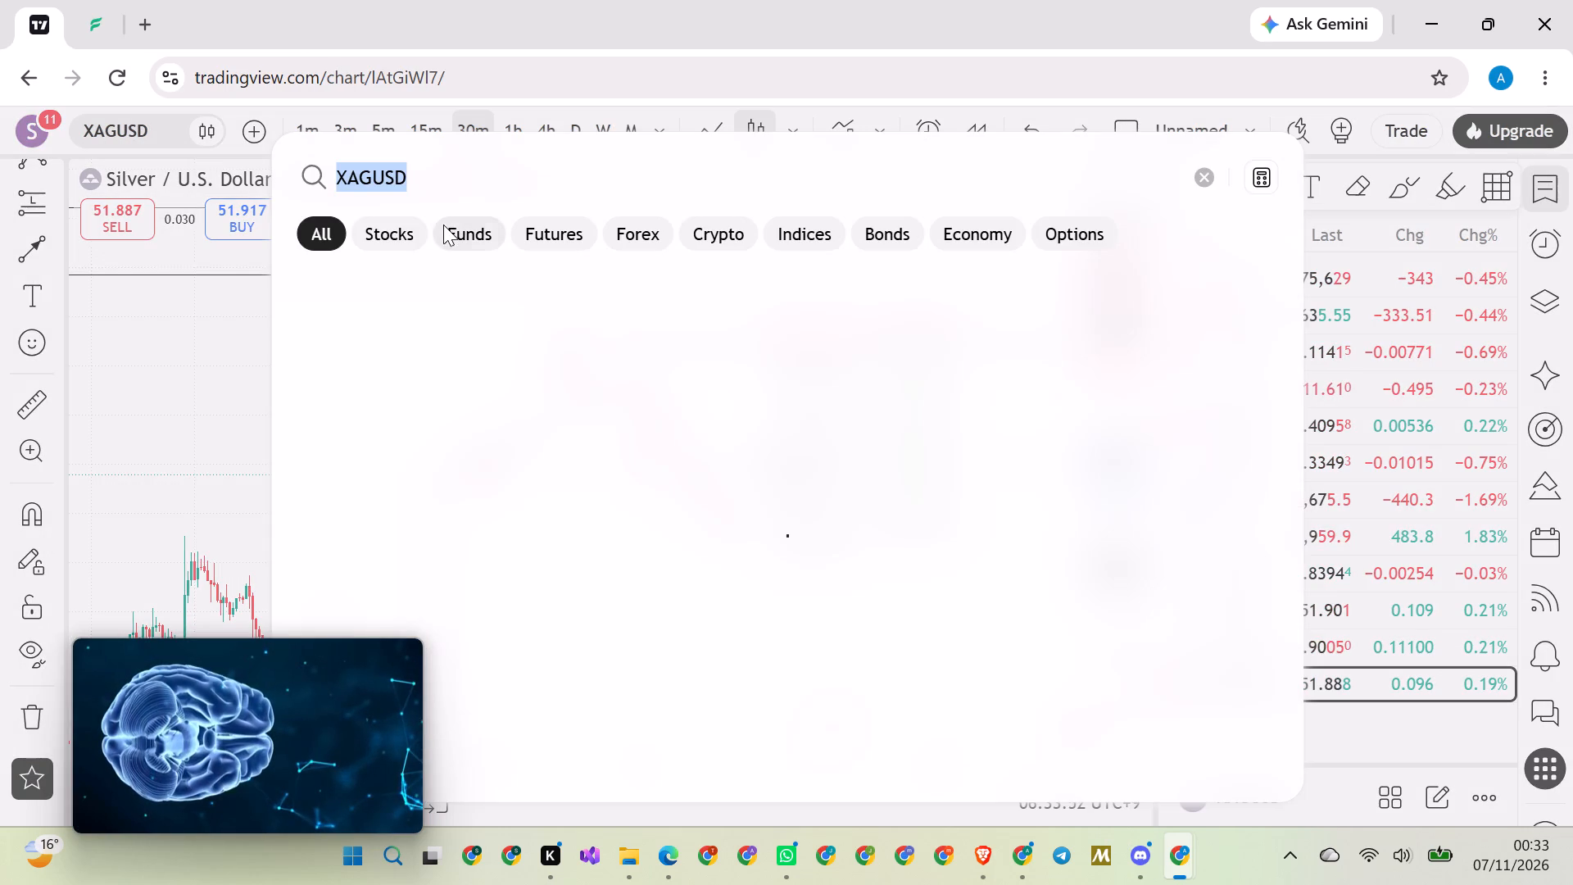
left_click(494, 163)
left_click(459, 169)
key("BackSpace")
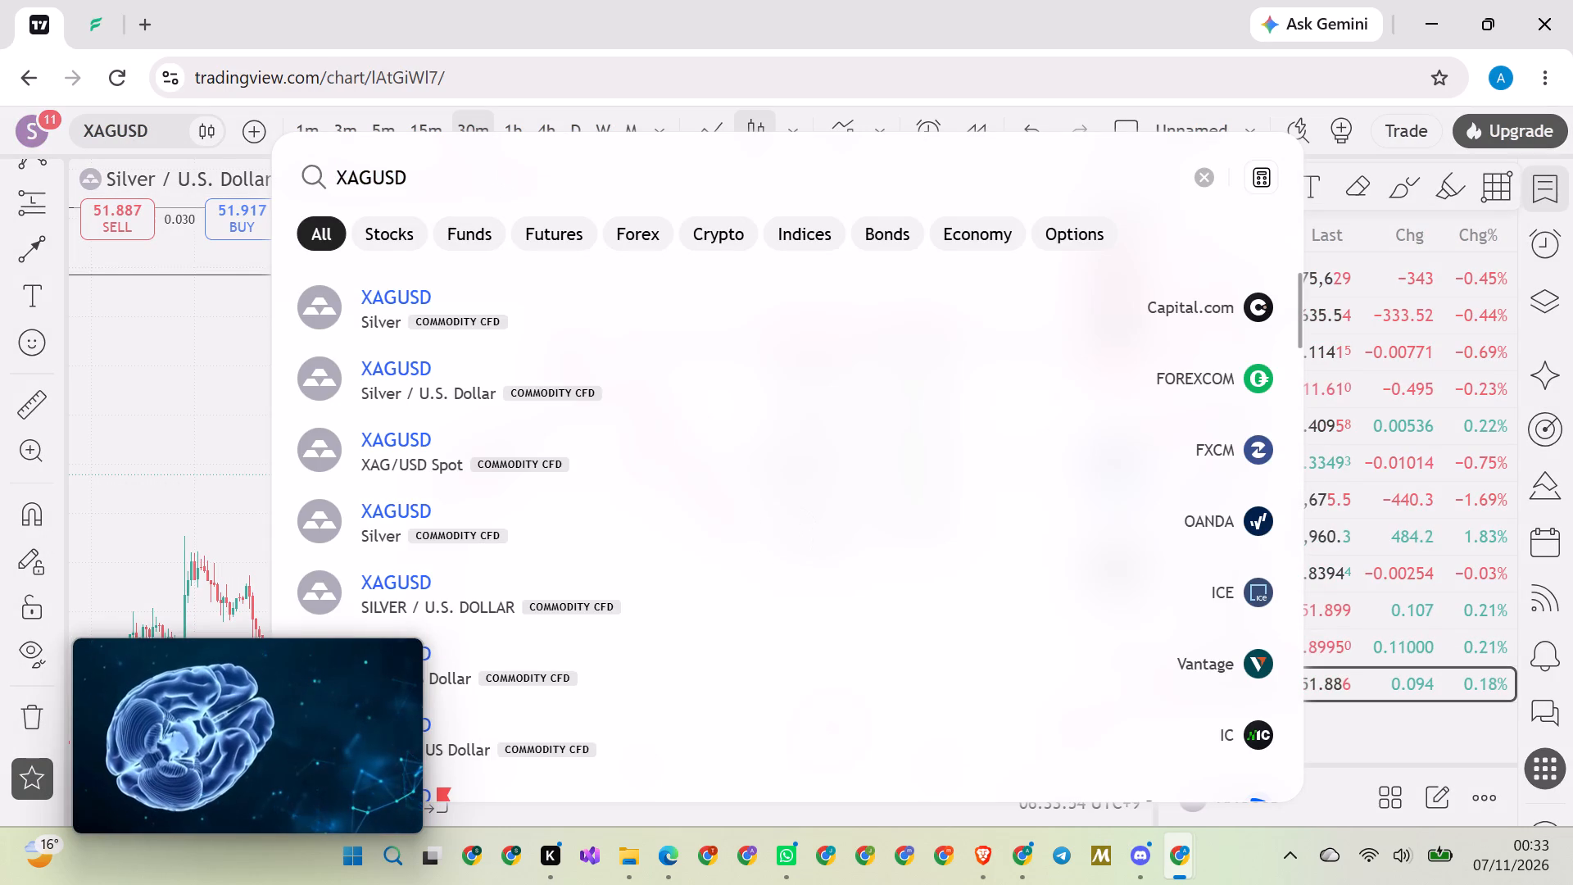
key("BackSpace")
key("BackSpace")
key("BackSpace")
key("BackSpace")
type("auusd")
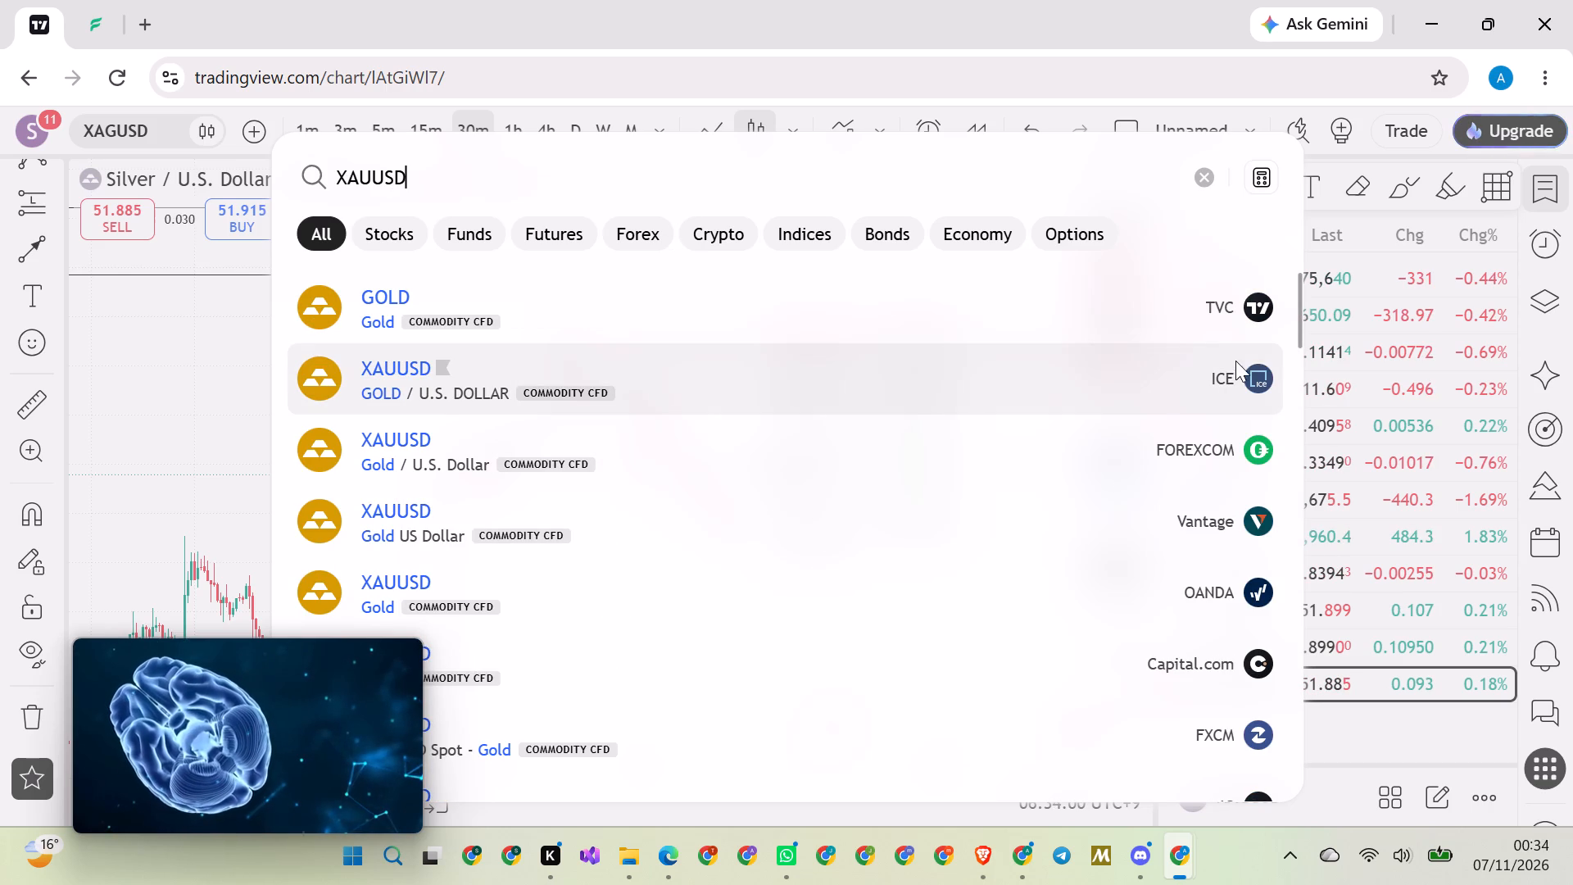
left_click(1201, 456)
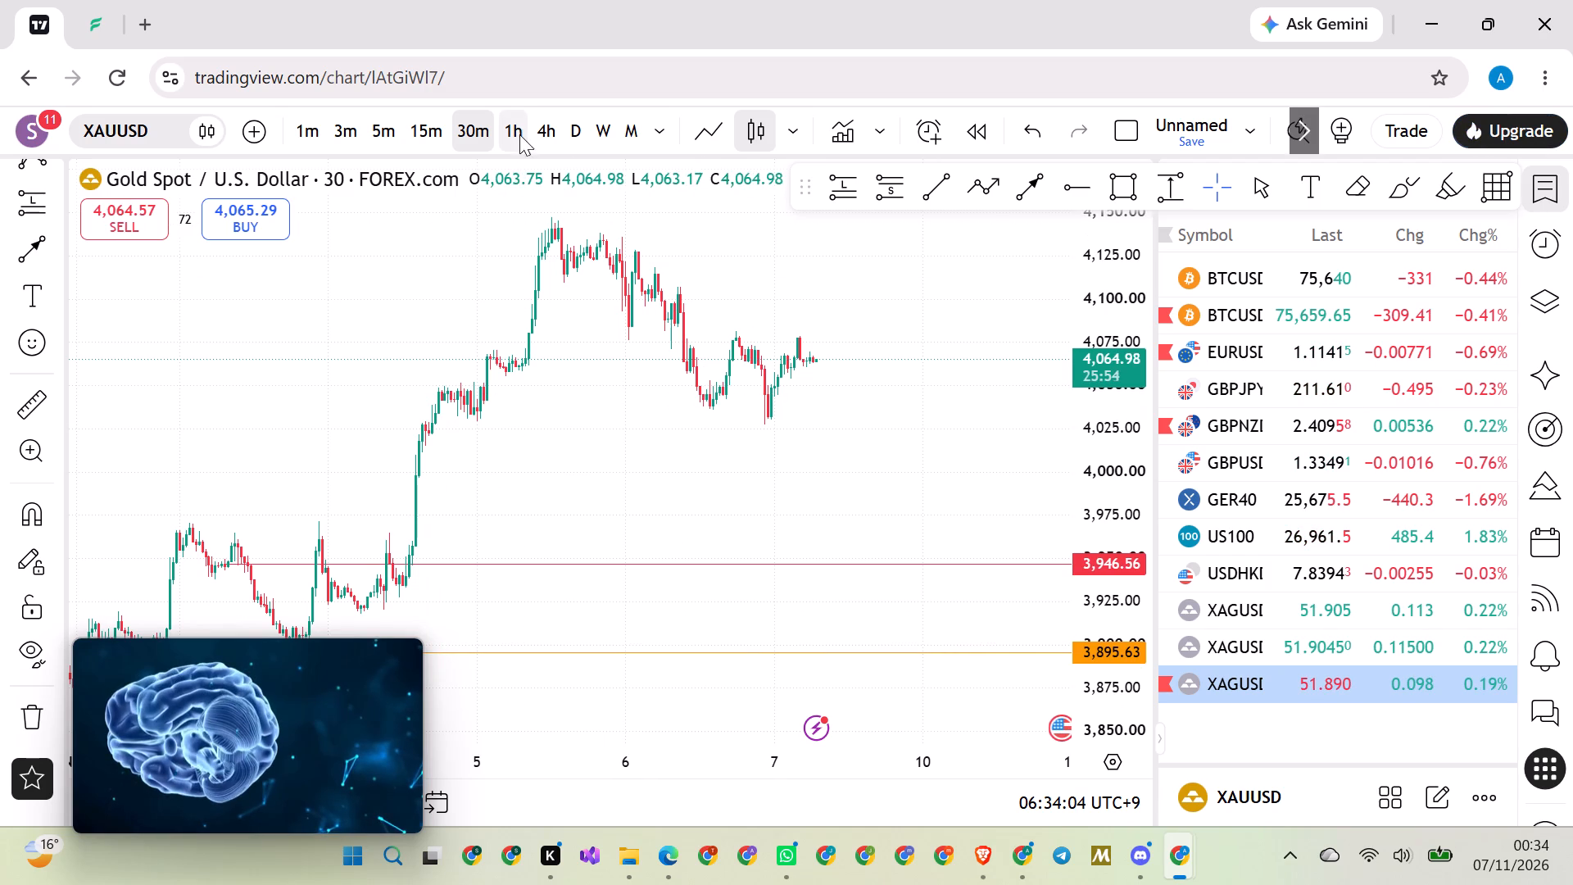
Switch XAUUSD to the 4-hour timeframe and examine the early-November rally and the pullback from the 4,139.97 ray.
left_click(541, 131)
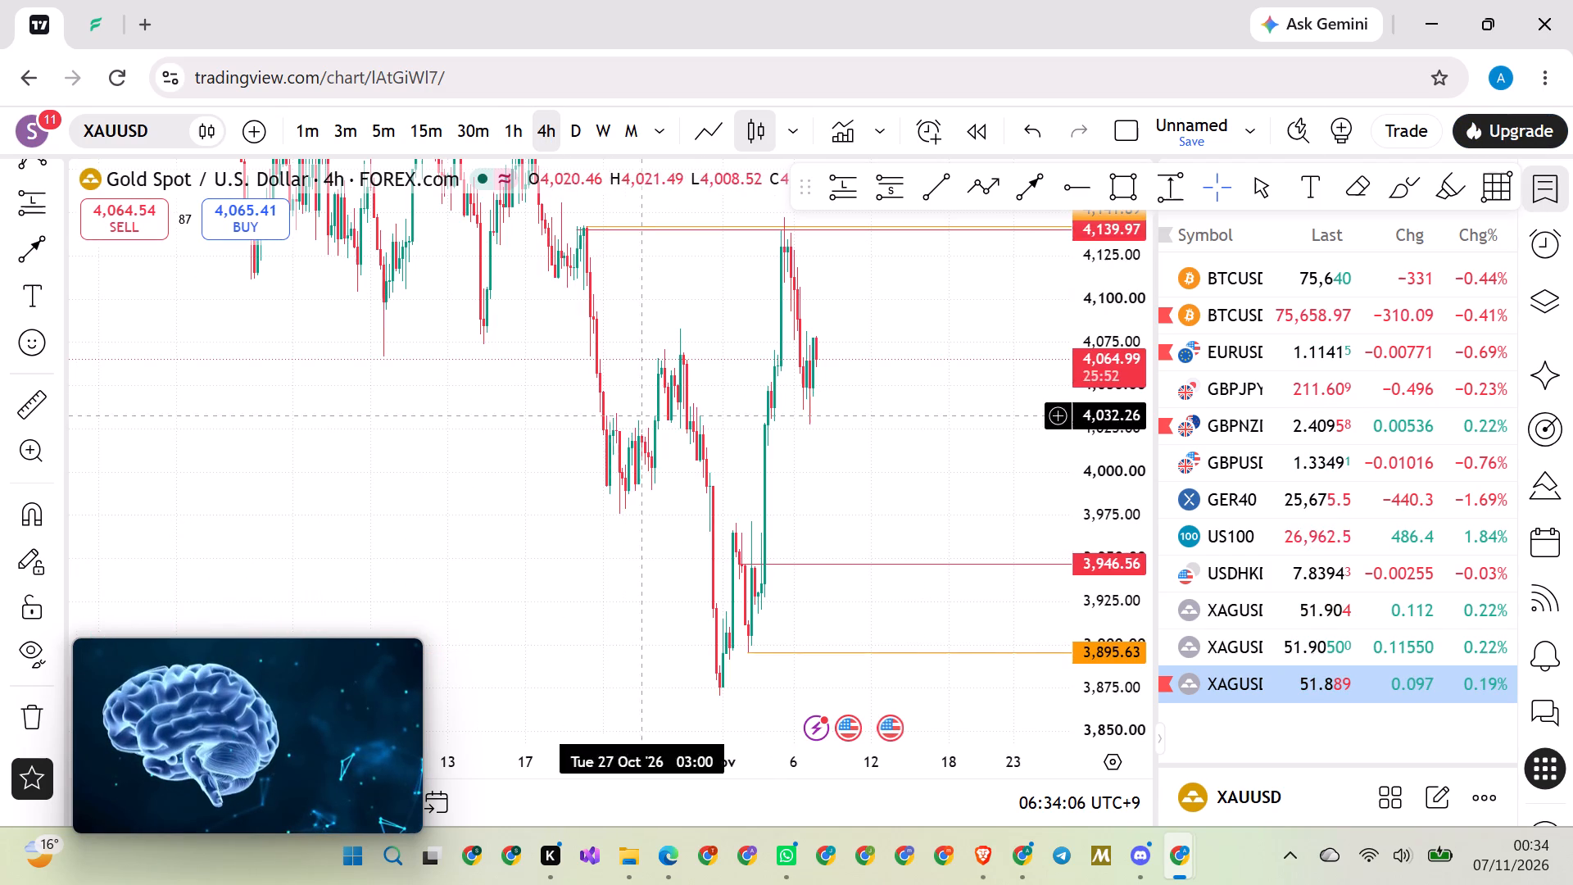
left_click_drag(1101, 334, 1027, 614)
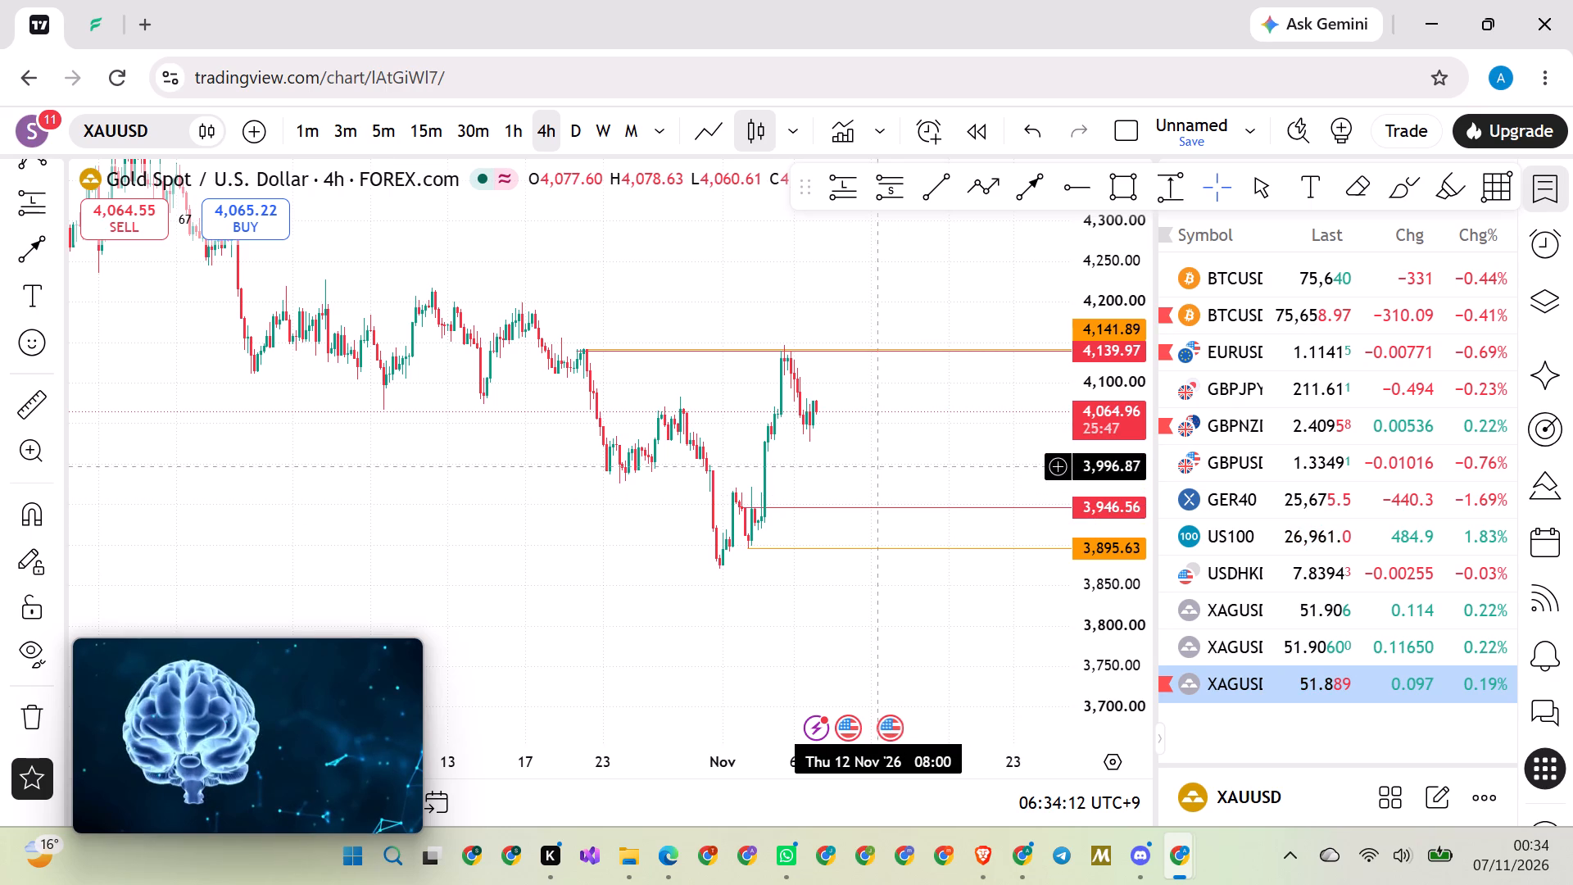
scroll(871, 460, "up", 7)
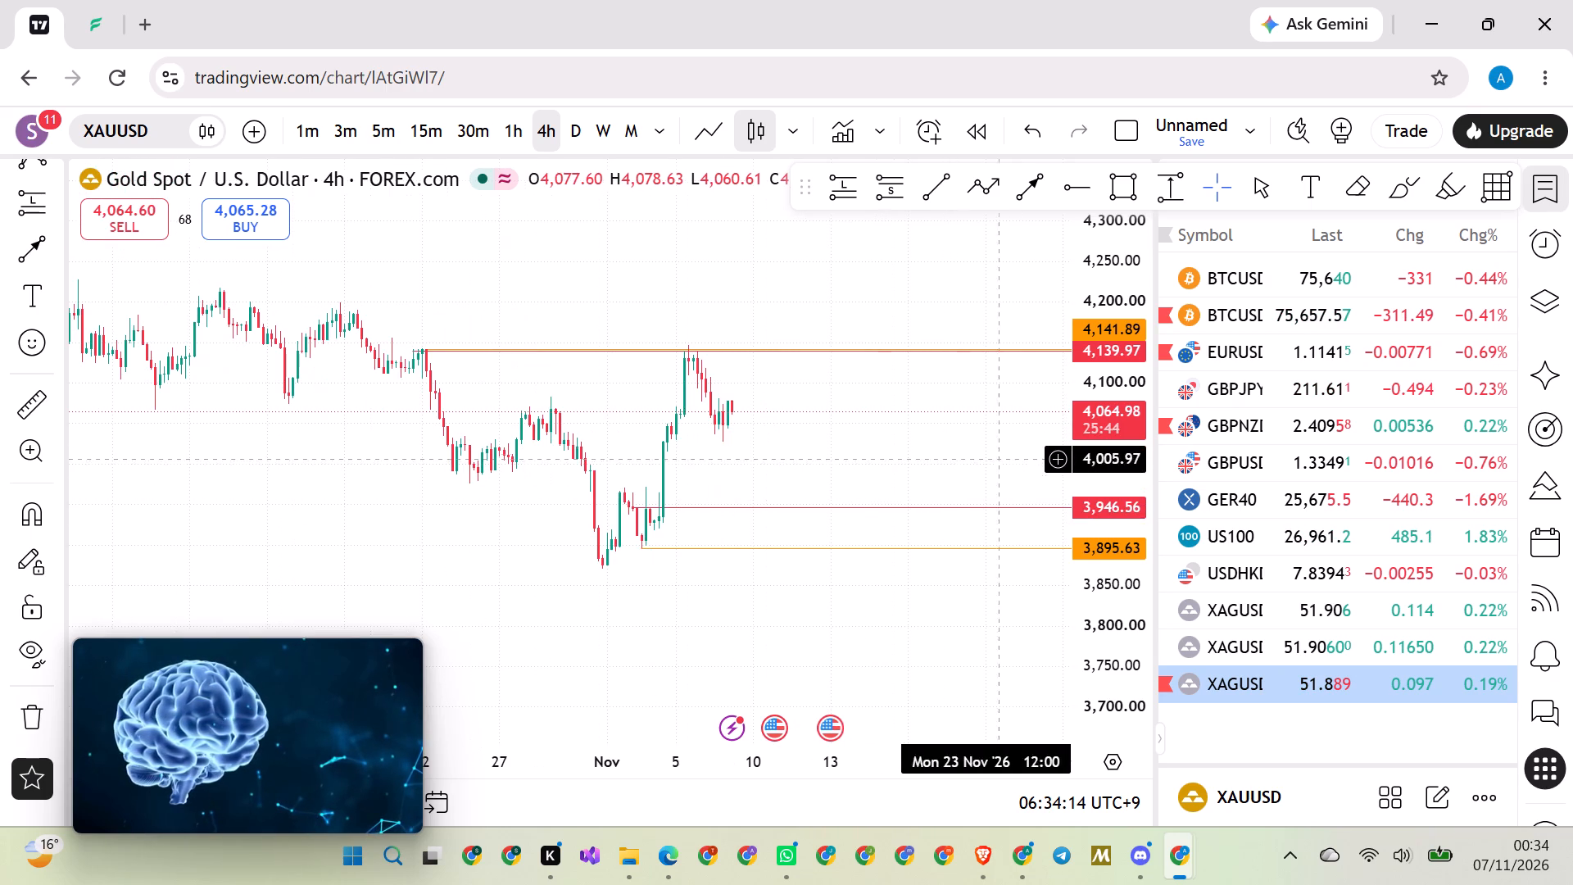
scroll(1097, 443, "up", 13)
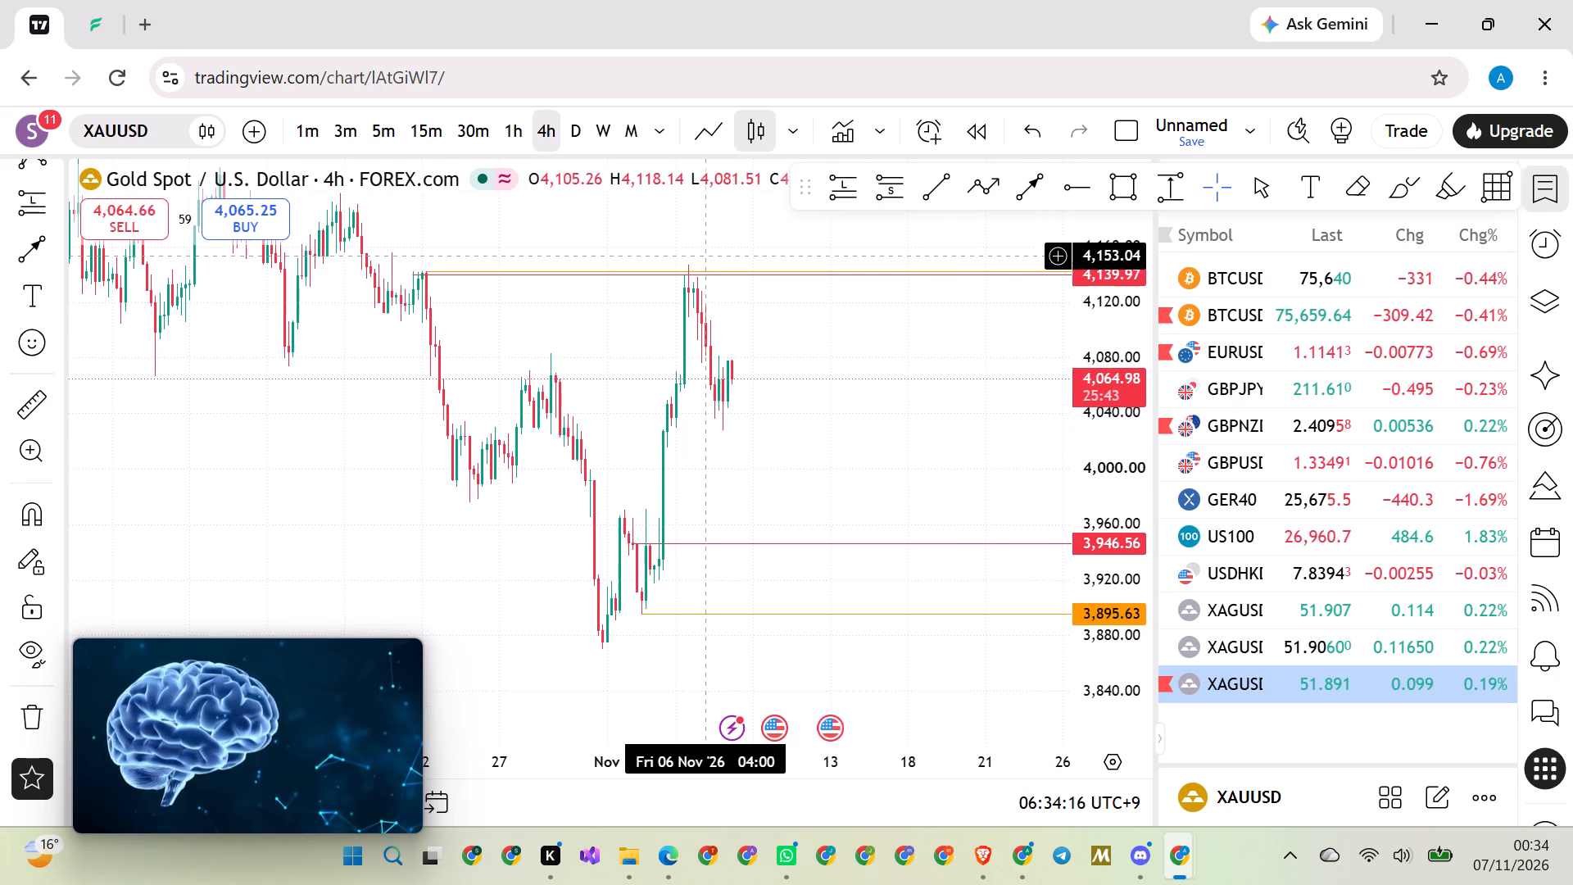
left_click_drag(757, 479, 913, 506)
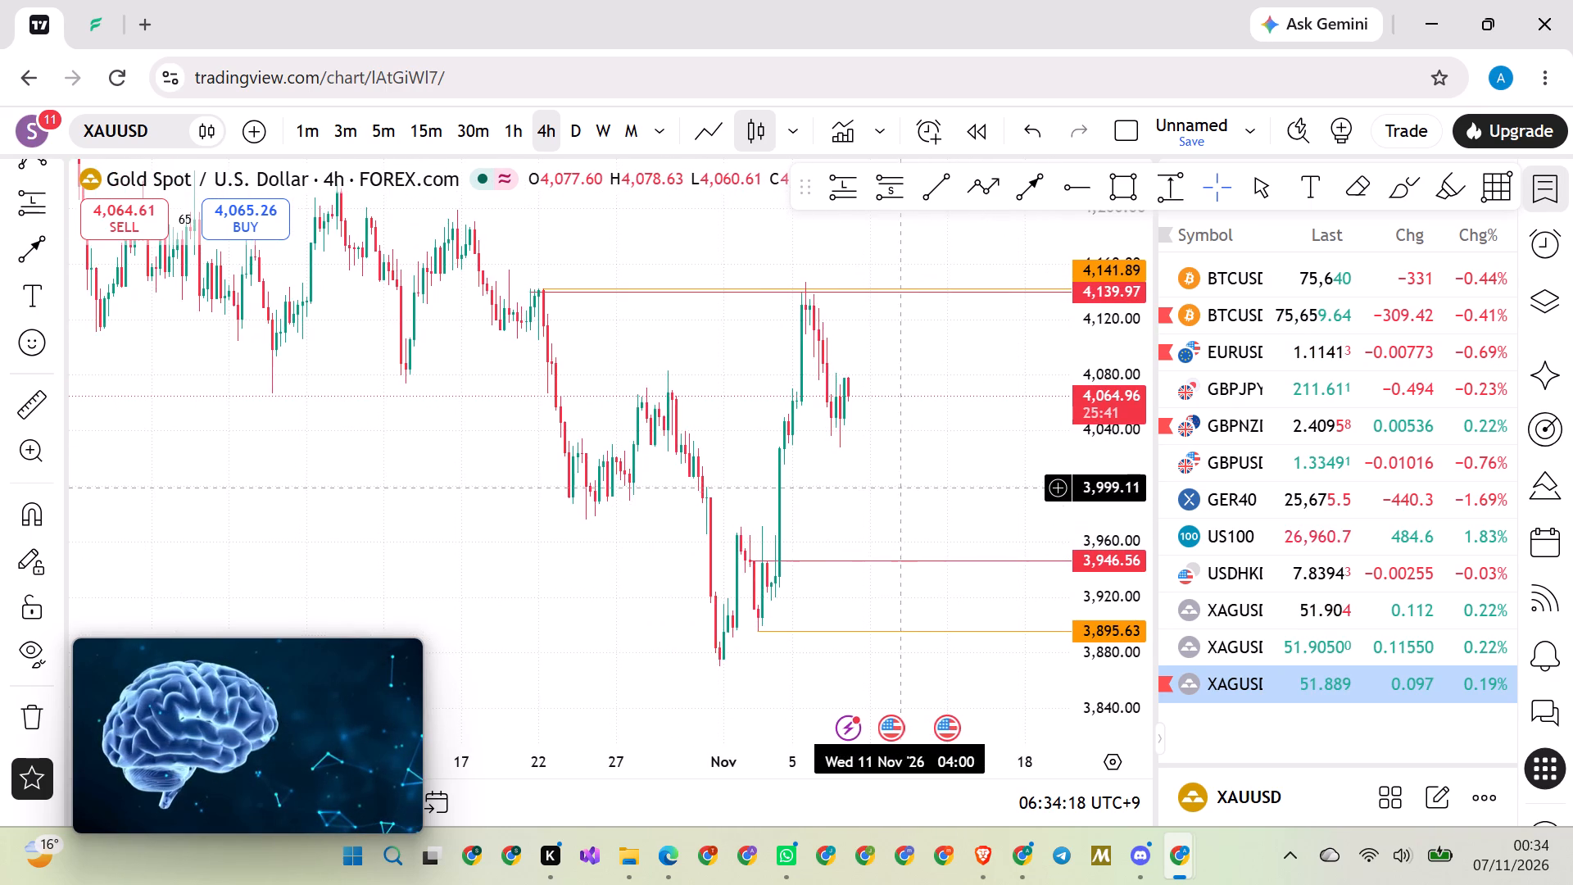
scroll(885, 481, "up", 7)
left_click_drag(797, 486, 976, 531)
scroll(969, 529, "up", 12)
left_click_drag(913, 535, 990, 553)
scroll(1110, 529, "up", 7)
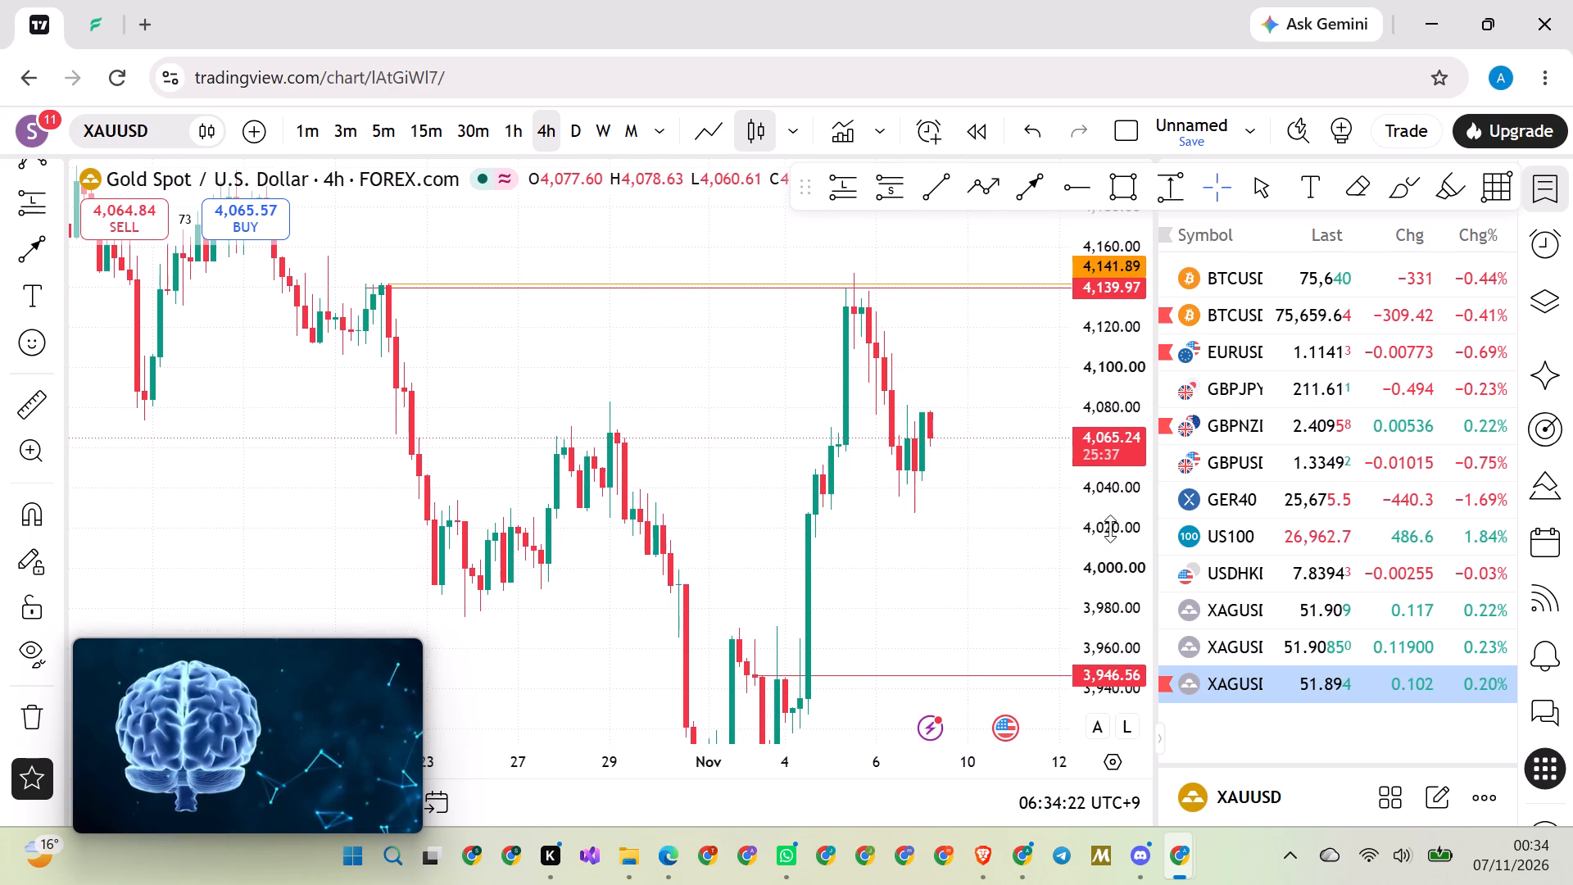
scroll(1110, 529, "up", 3)
scroll(724, 373, "up", 12)
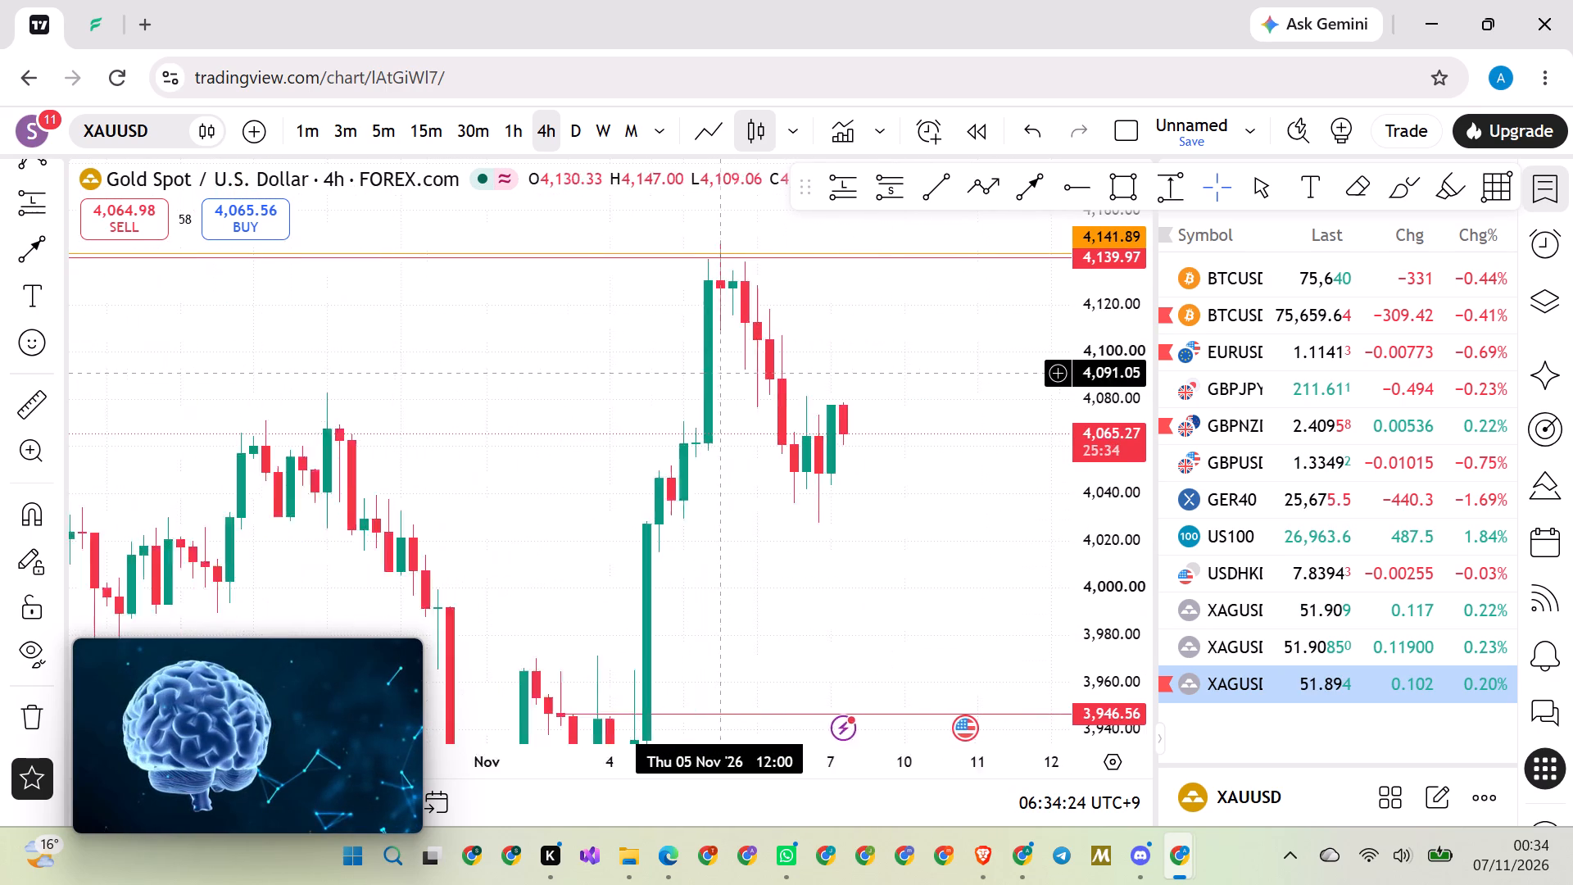
scroll(724, 379, "up", 2)
left_click_drag(805, 539, 932, 544)
scroll(1094, 512, "up", 6)
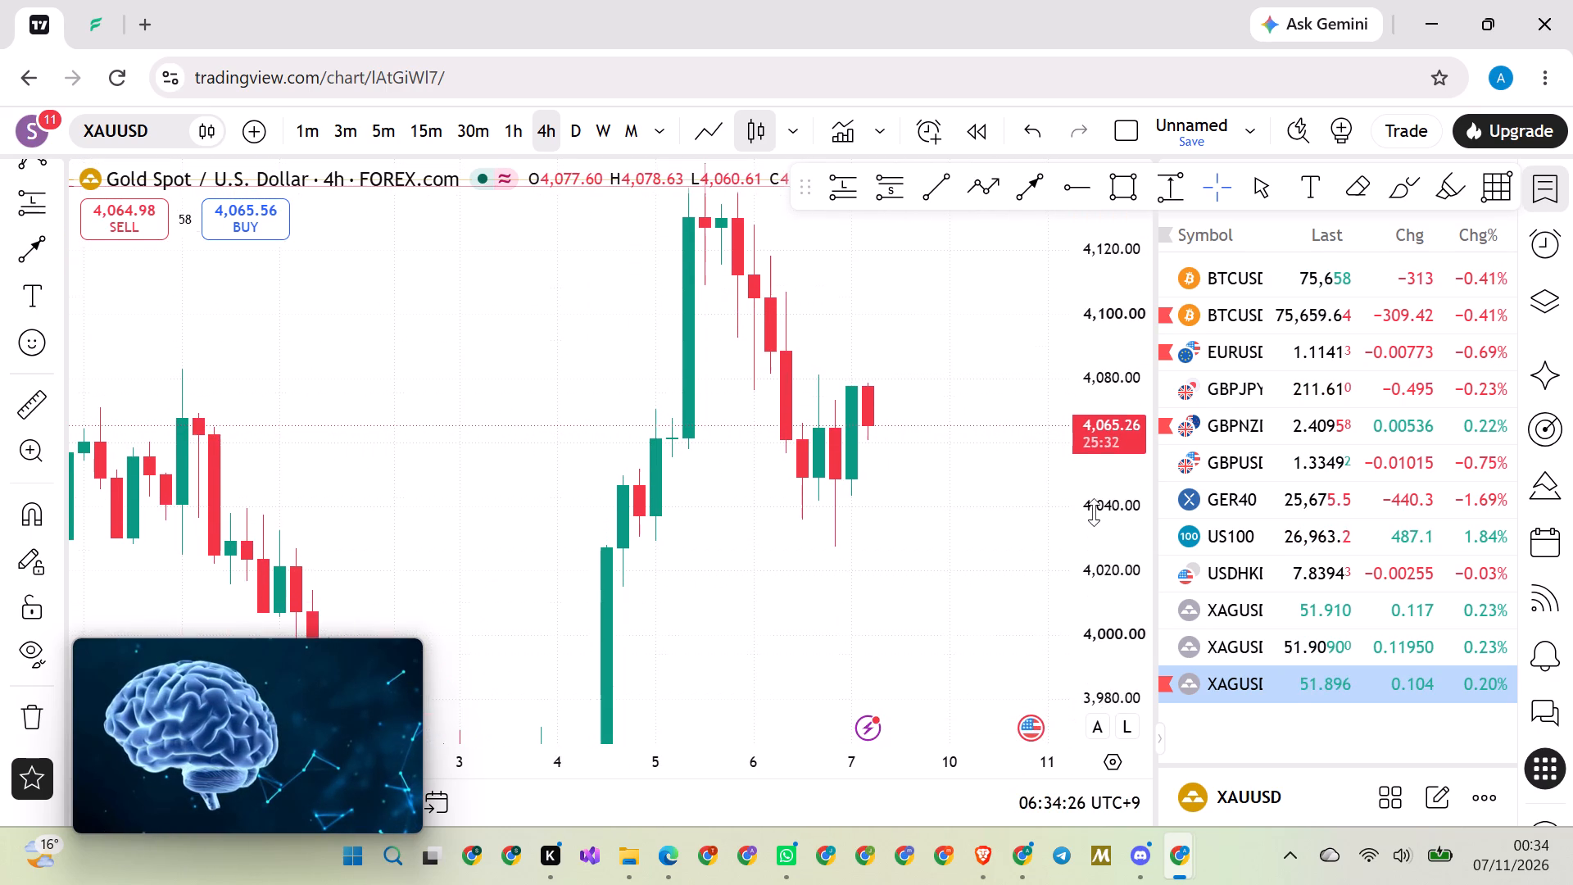
scroll(1094, 512, "up", 4)
left_click_drag(447, 493, 542, 471)
scroll(529, 436, "up", 9)
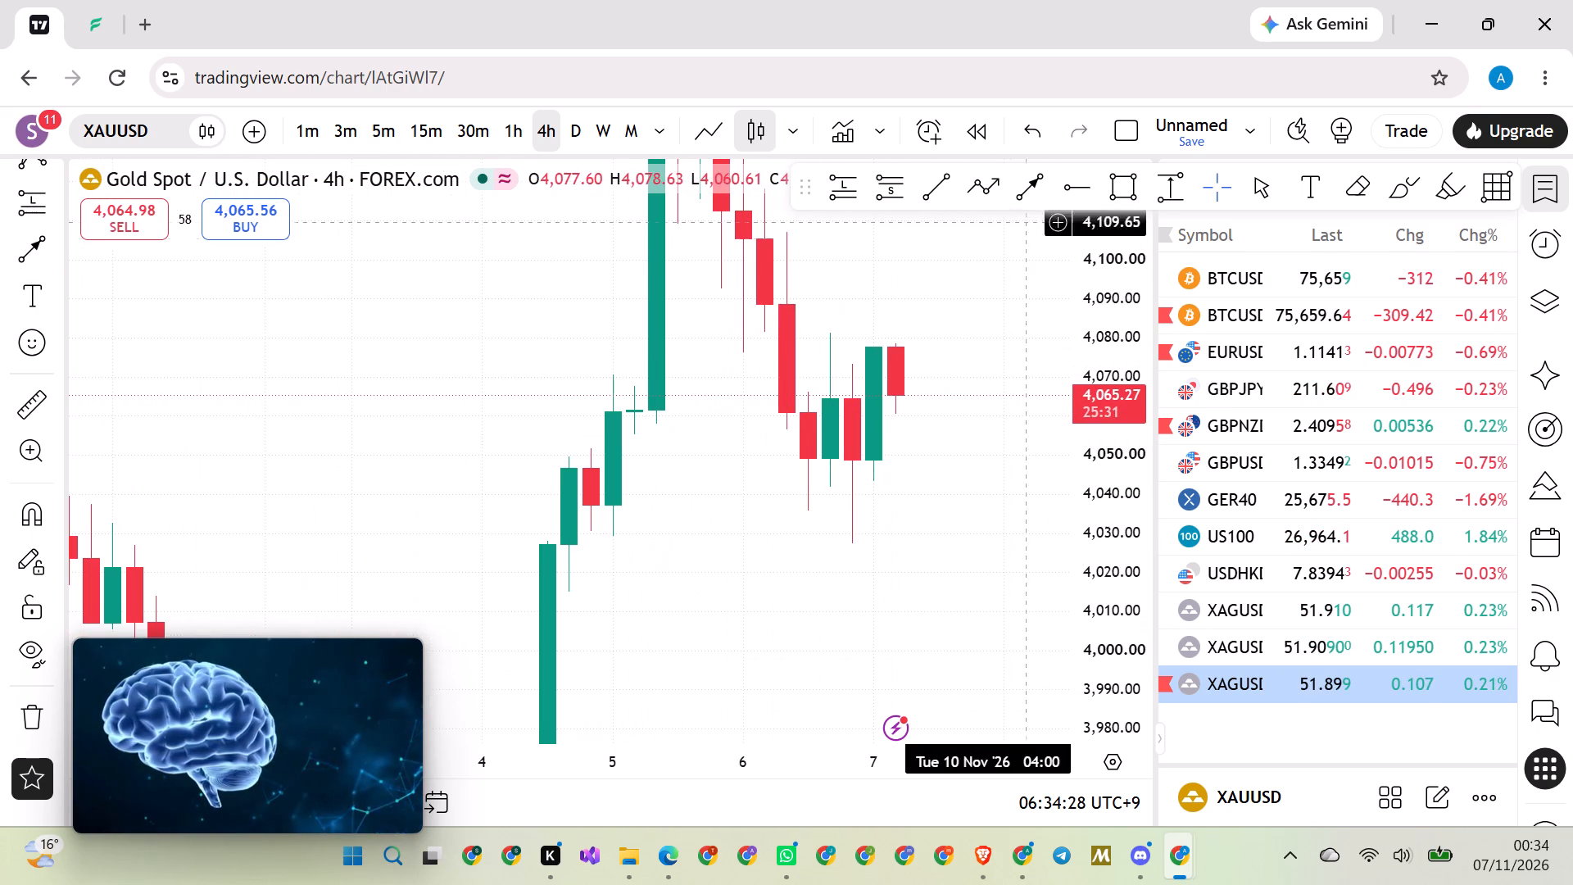
Draw two black horizontal rays on the 4-hour XAUUSD chart at 4,029.18 and 4,047.41, starting from the early-November rally candles.
left_click(1063, 188)
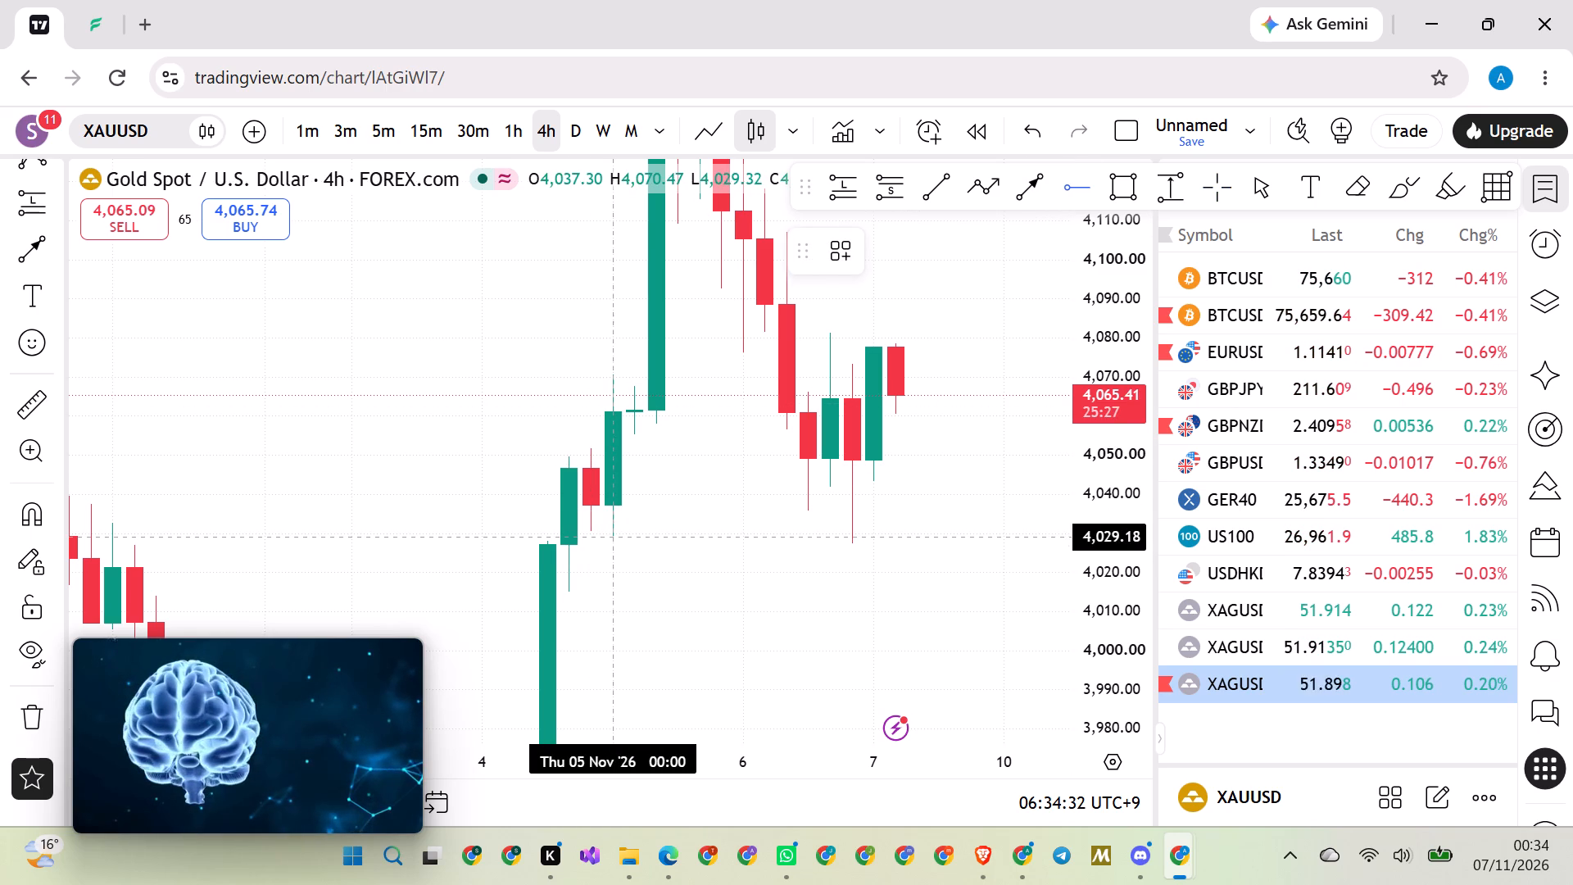
left_click(606, 537)
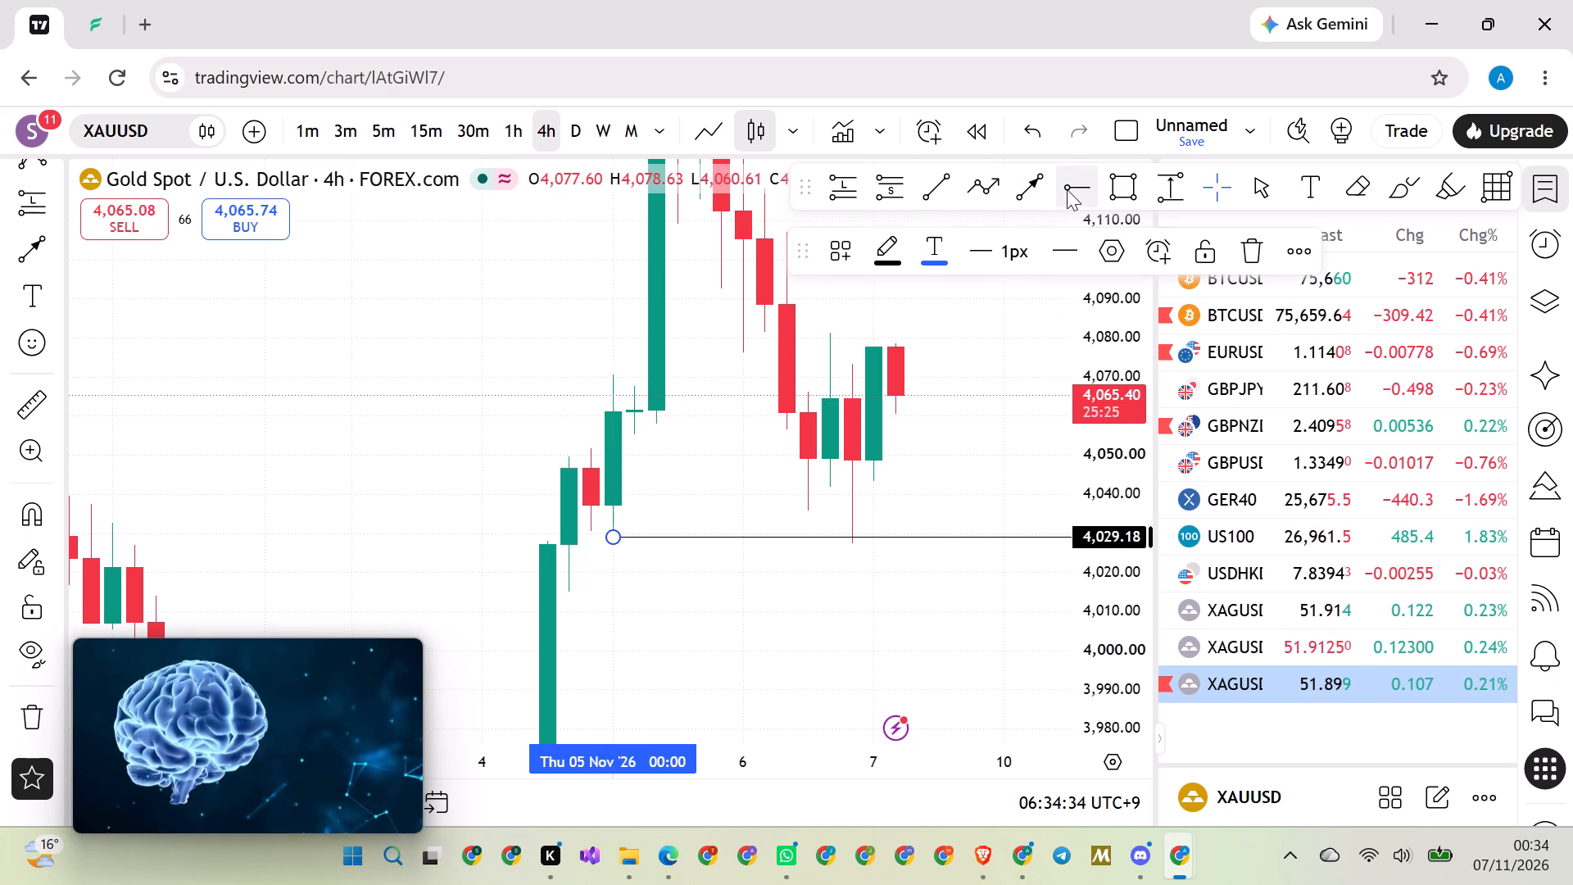
left_click(1067, 189)
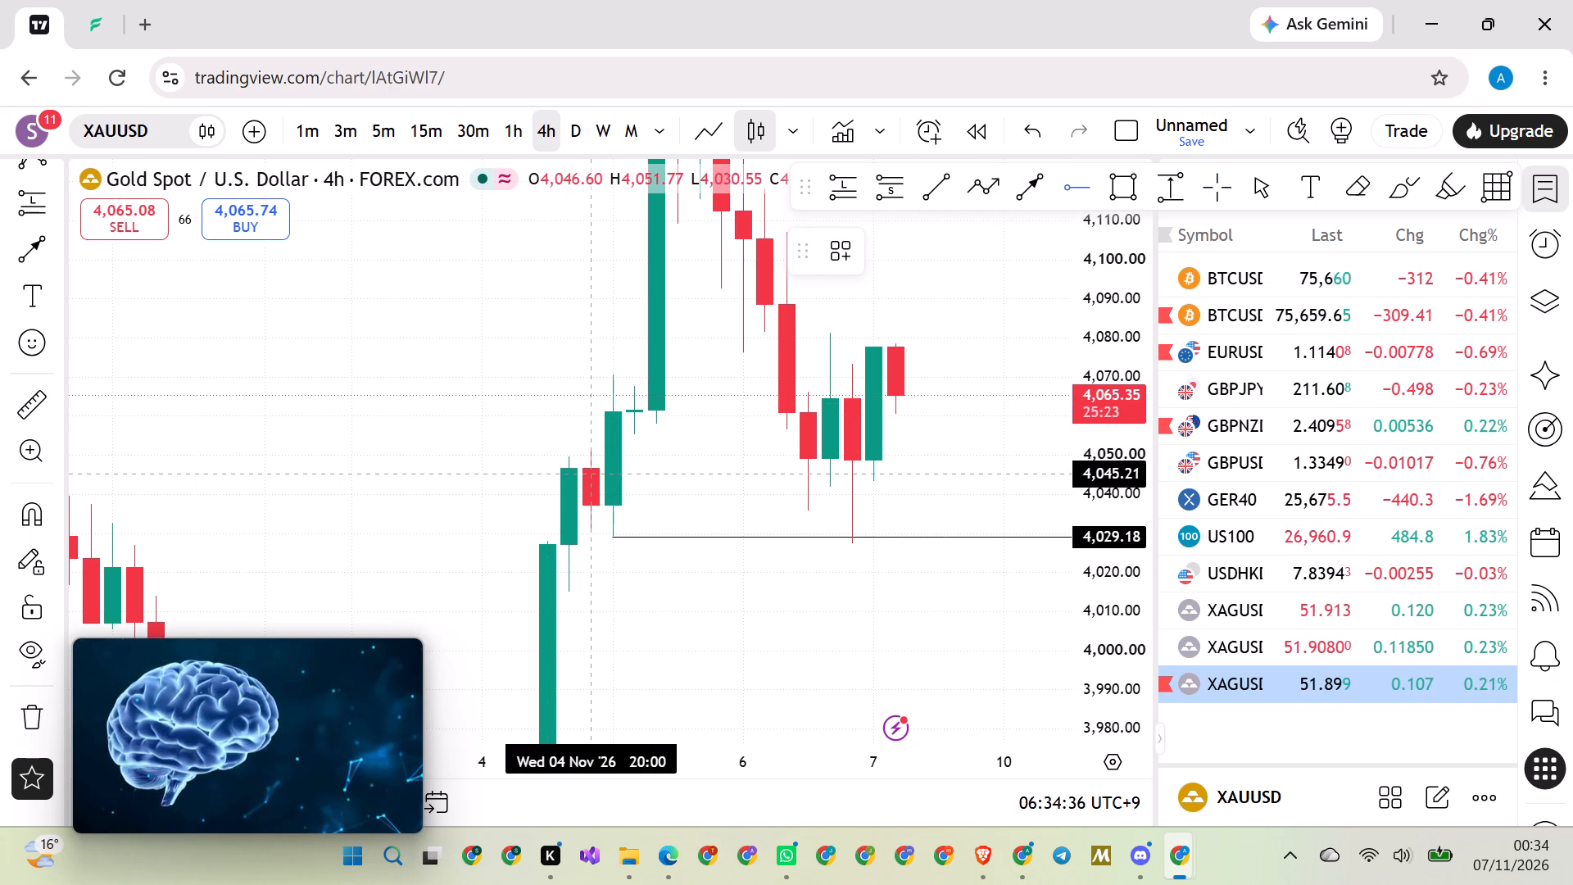
left_click(565, 465)
left_click(492, 402)
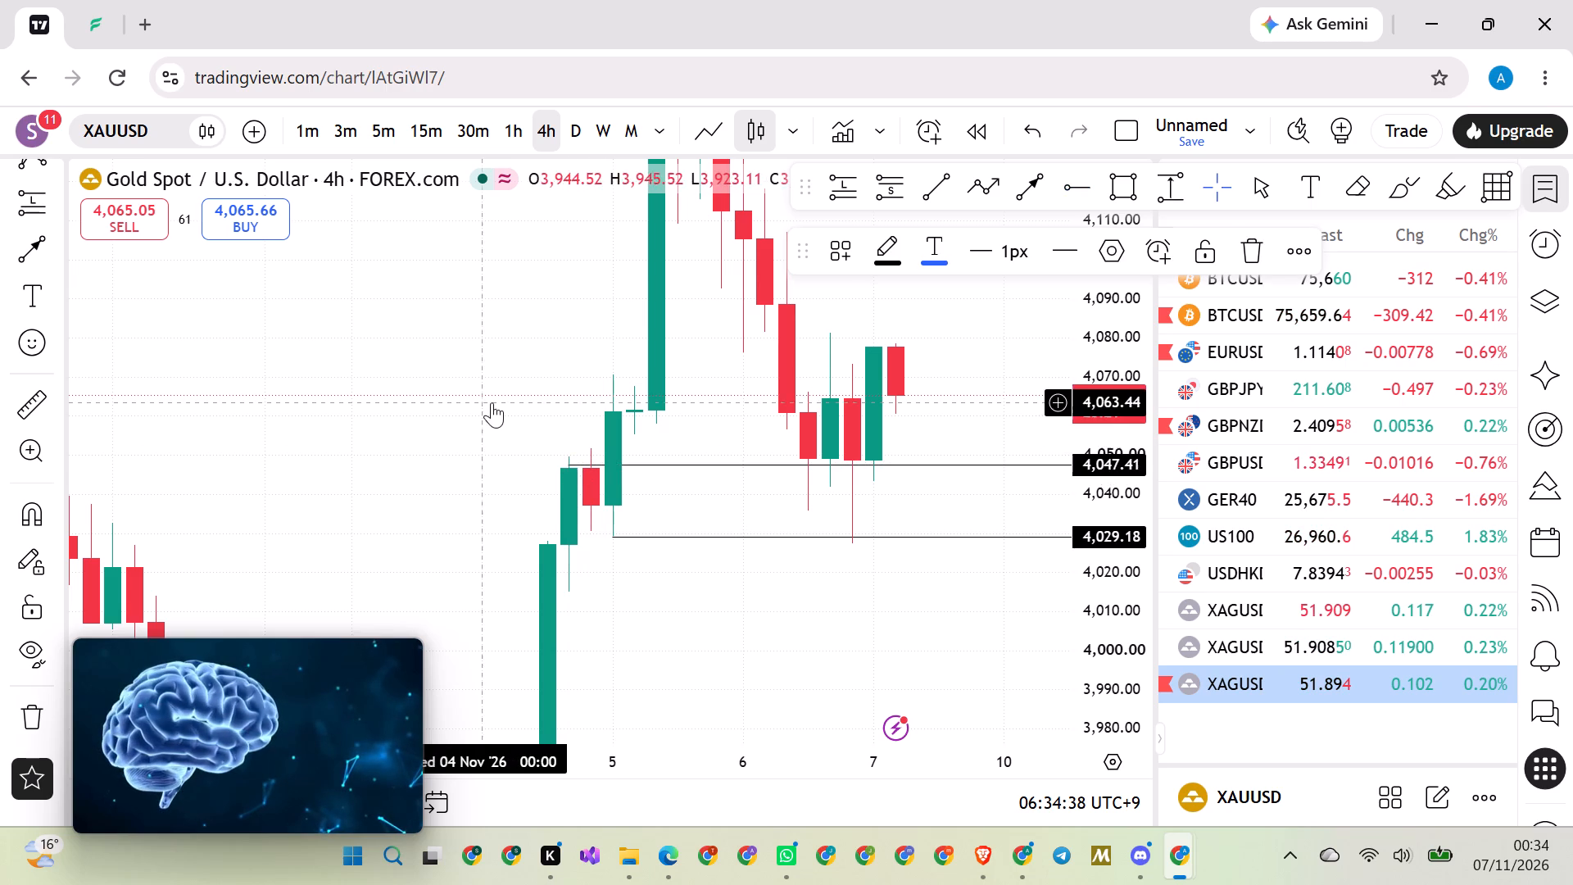
Switch XAUUSD to the 30-minute timeframe and examine the candles around the 4,047.41 and 4,029.18 rays.
scroll(474, 391, "up", 6)
left_click_drag(446, 378, 358, 373)
left_click(462, 135)
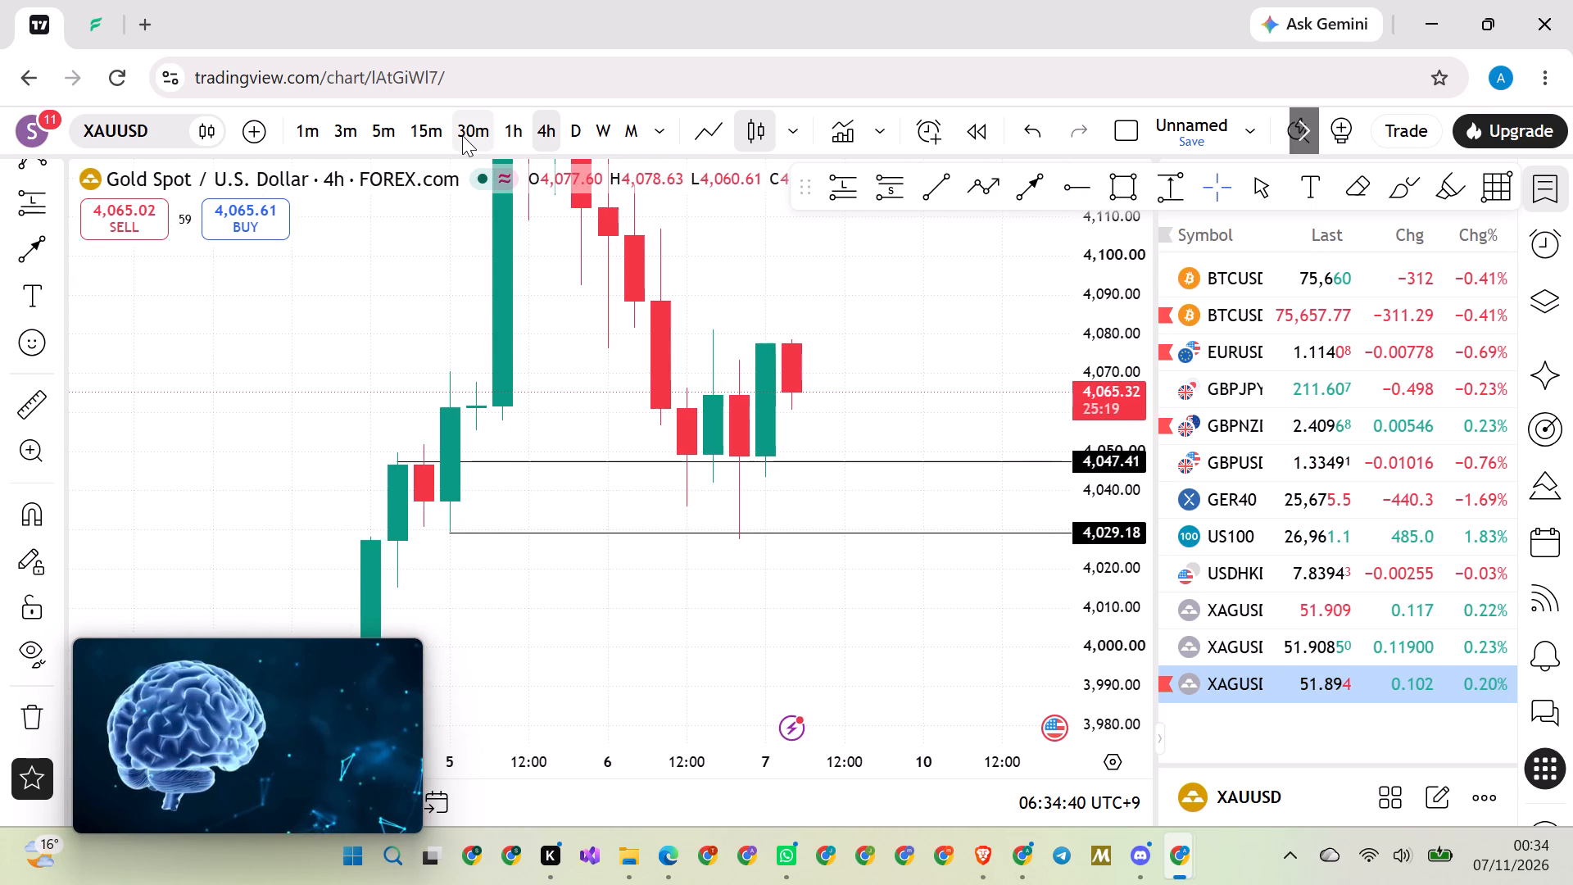
scroll(705, 624, "down", 2)
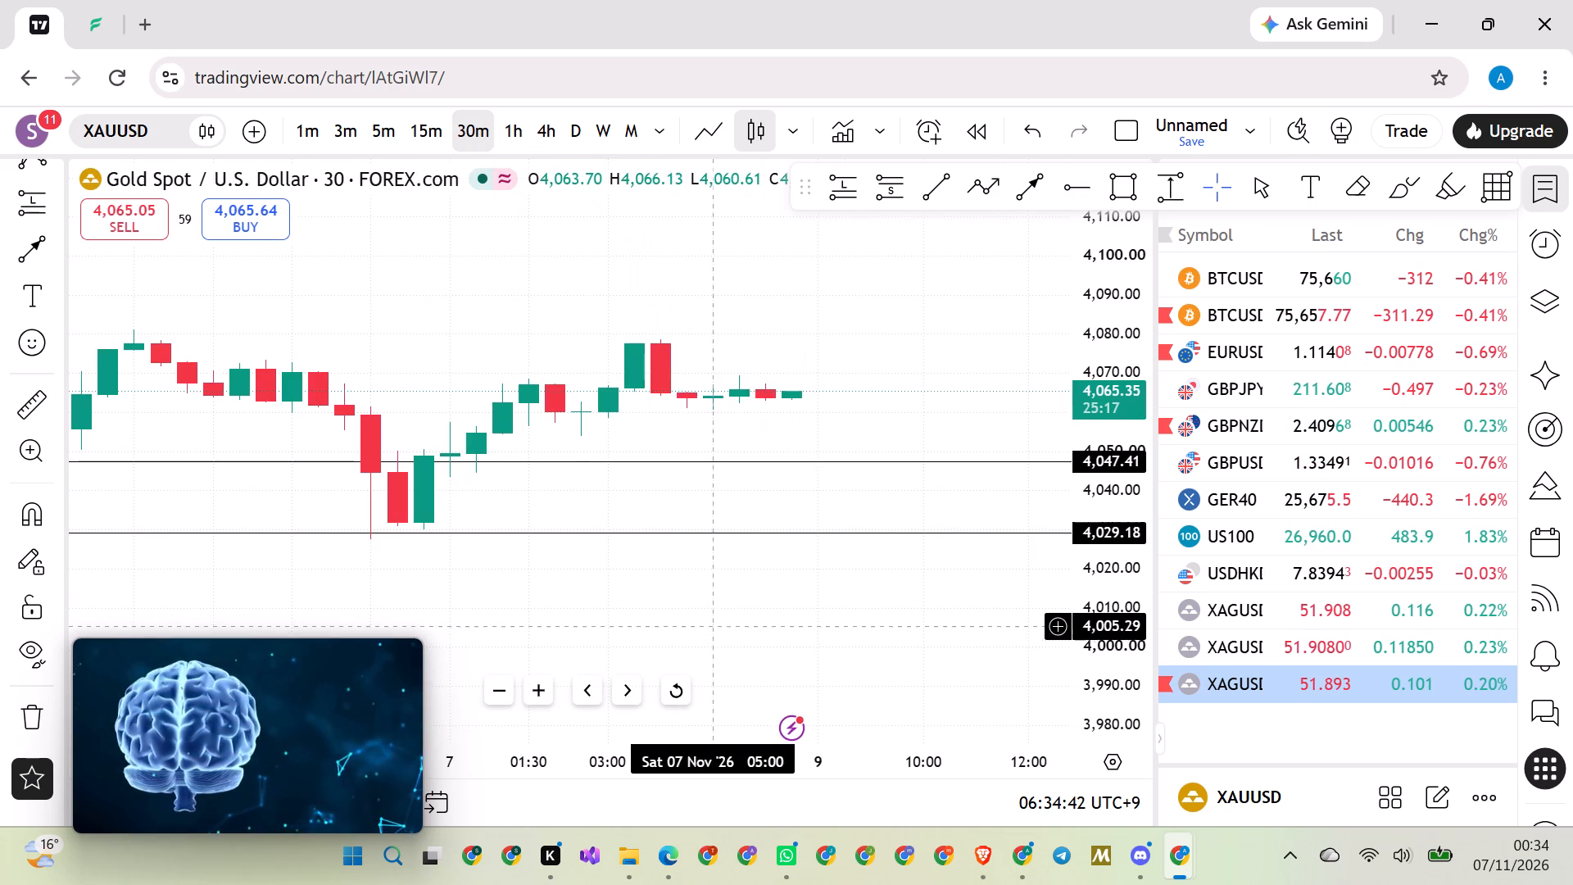
scroll(705, 624, "down", 11)
scroll(705, 624, "up", 5)
scroll(705, 624, "down", 4)
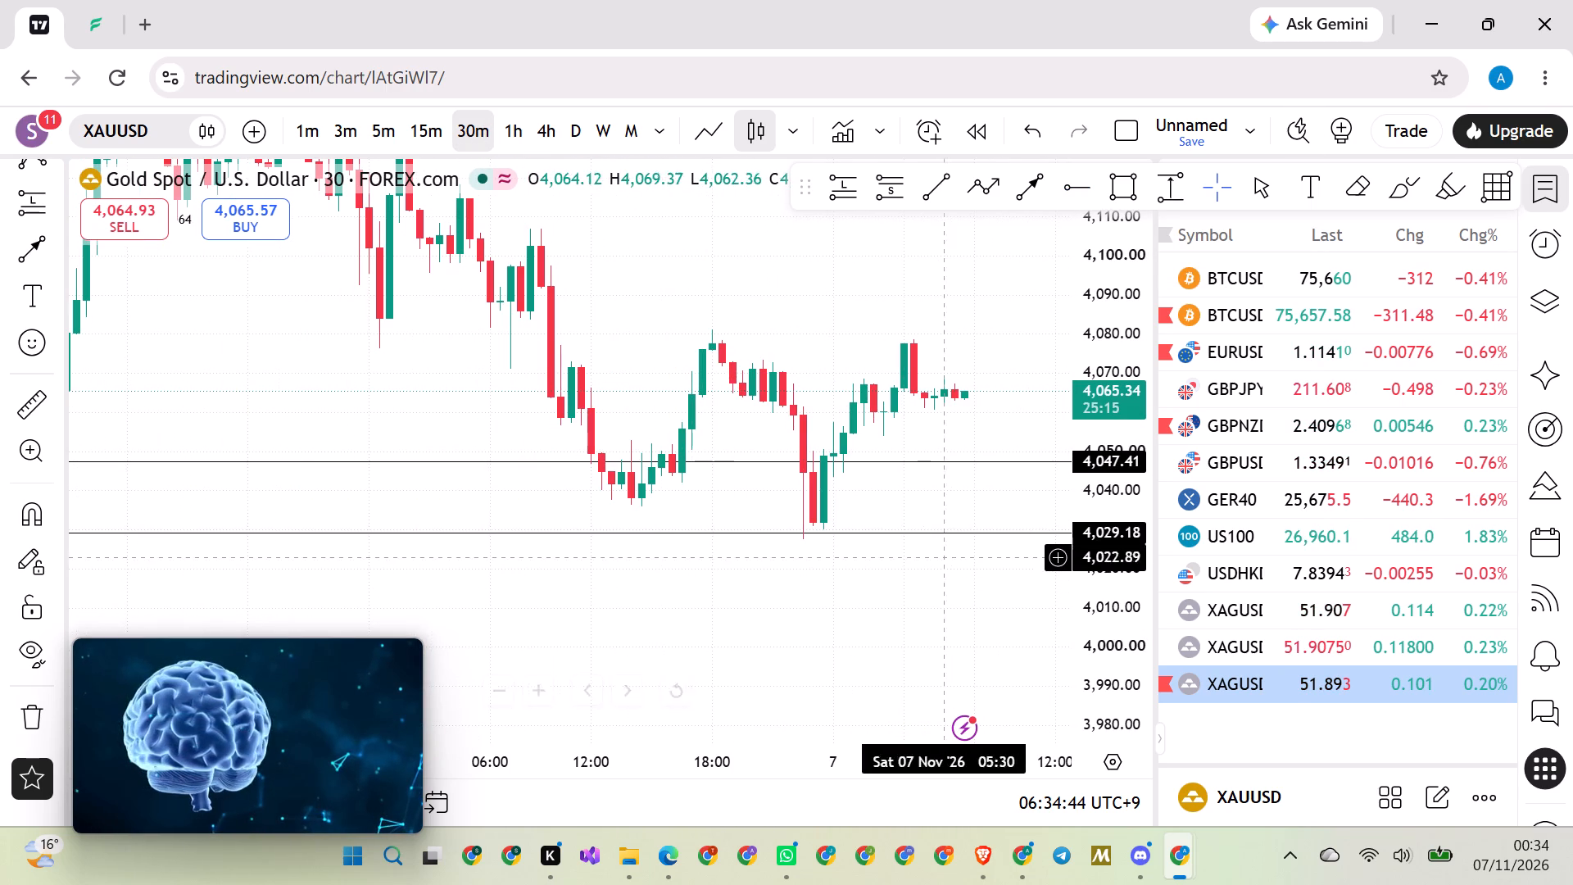
scroll(1096, 491, "up", 6)
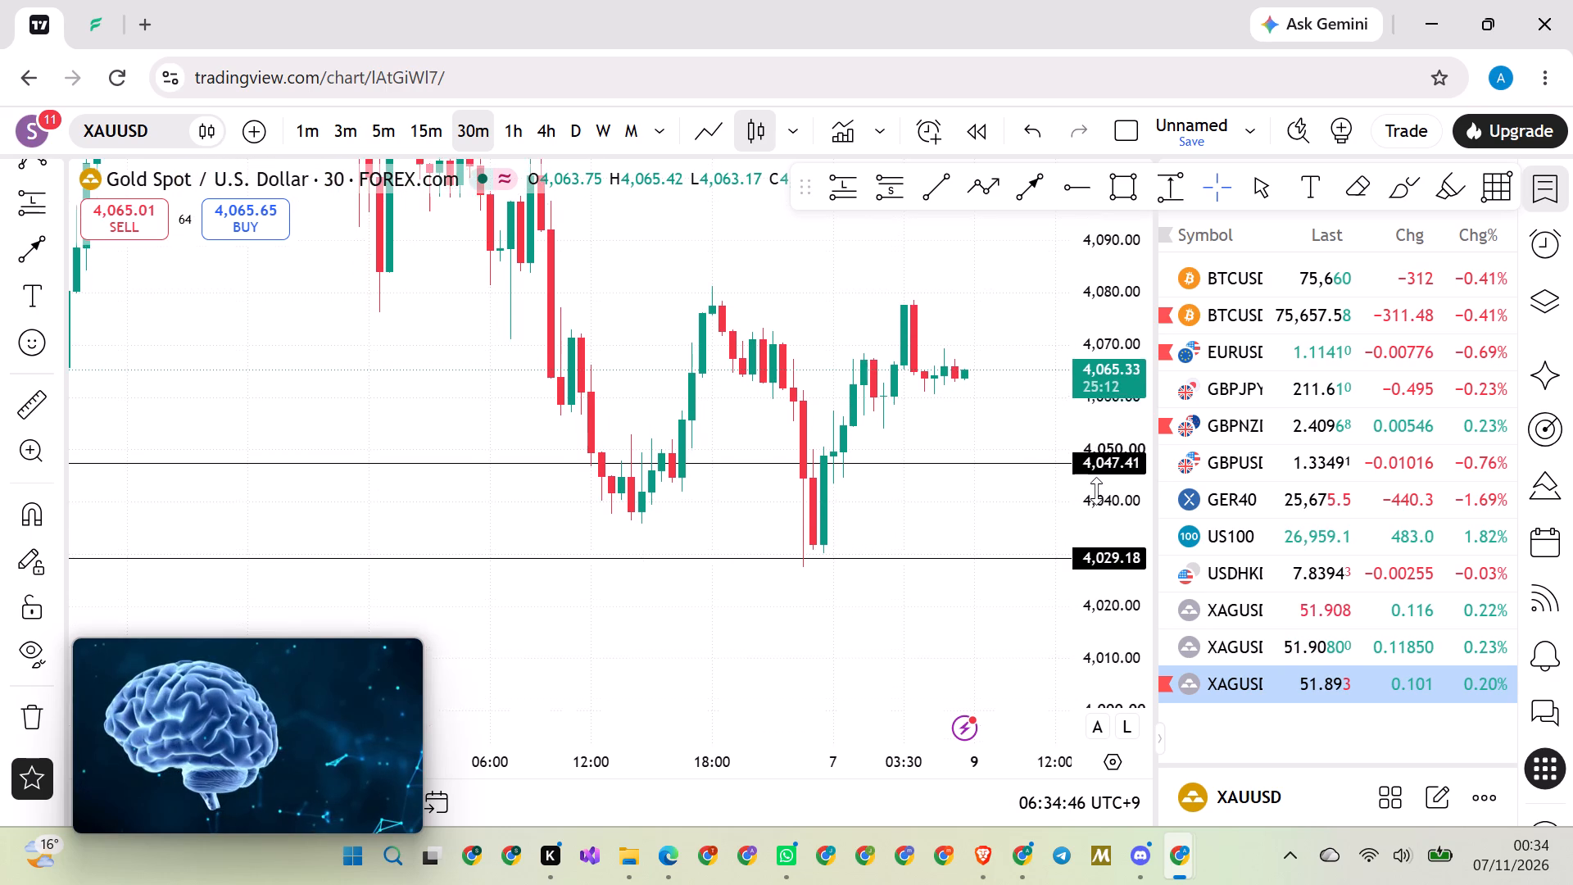
scroll(1096, 491, "up", 2)
left_click_drag(371, 364, 500, 411)
scroll(488, 418, "up", 3)
left_click(431, 452)
scroll(395, 457, "up", 2)
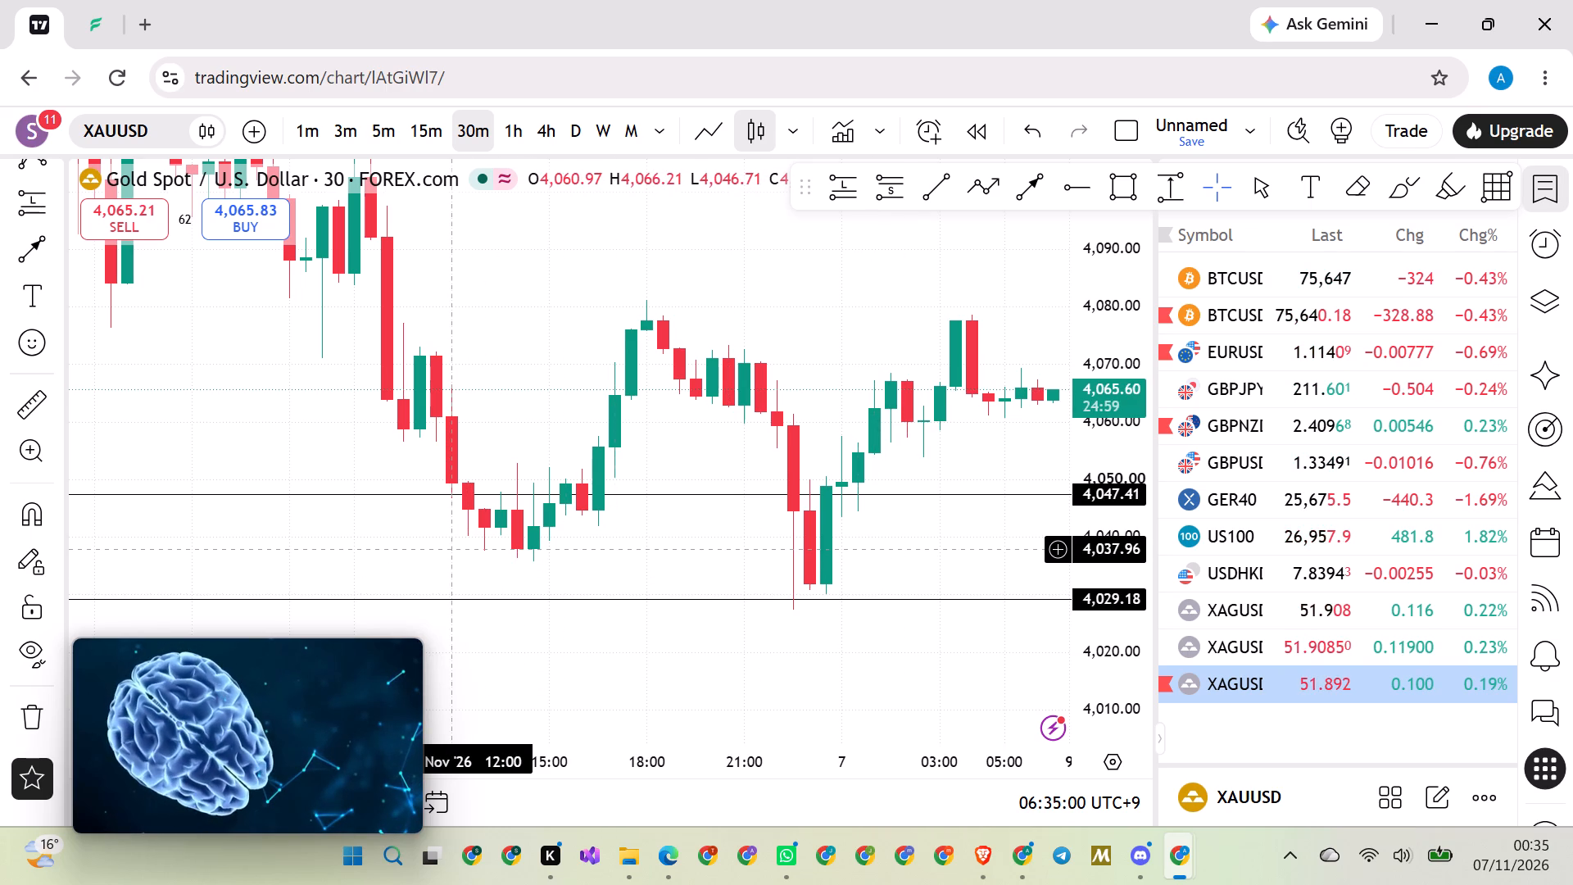
left_click_drag(546, 412, 506, 412)
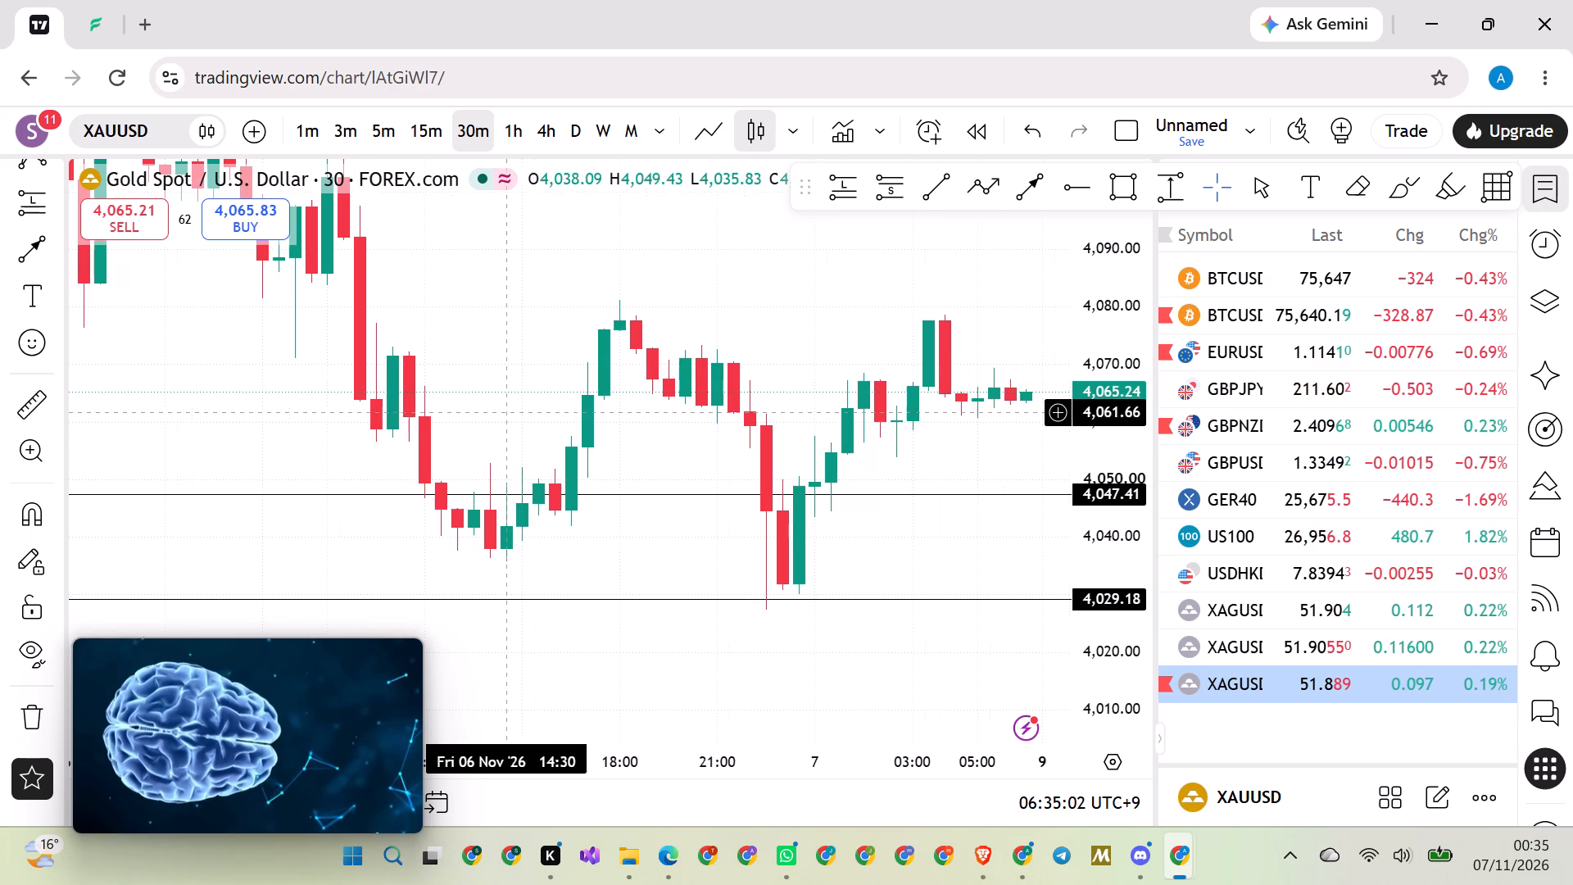
Draw two black horizontal rays on the 30-minute XAUUSD chart at 4,049.49 and 4,041.81, starting around 16:00 on 6 November.
left_click(1081, 187)
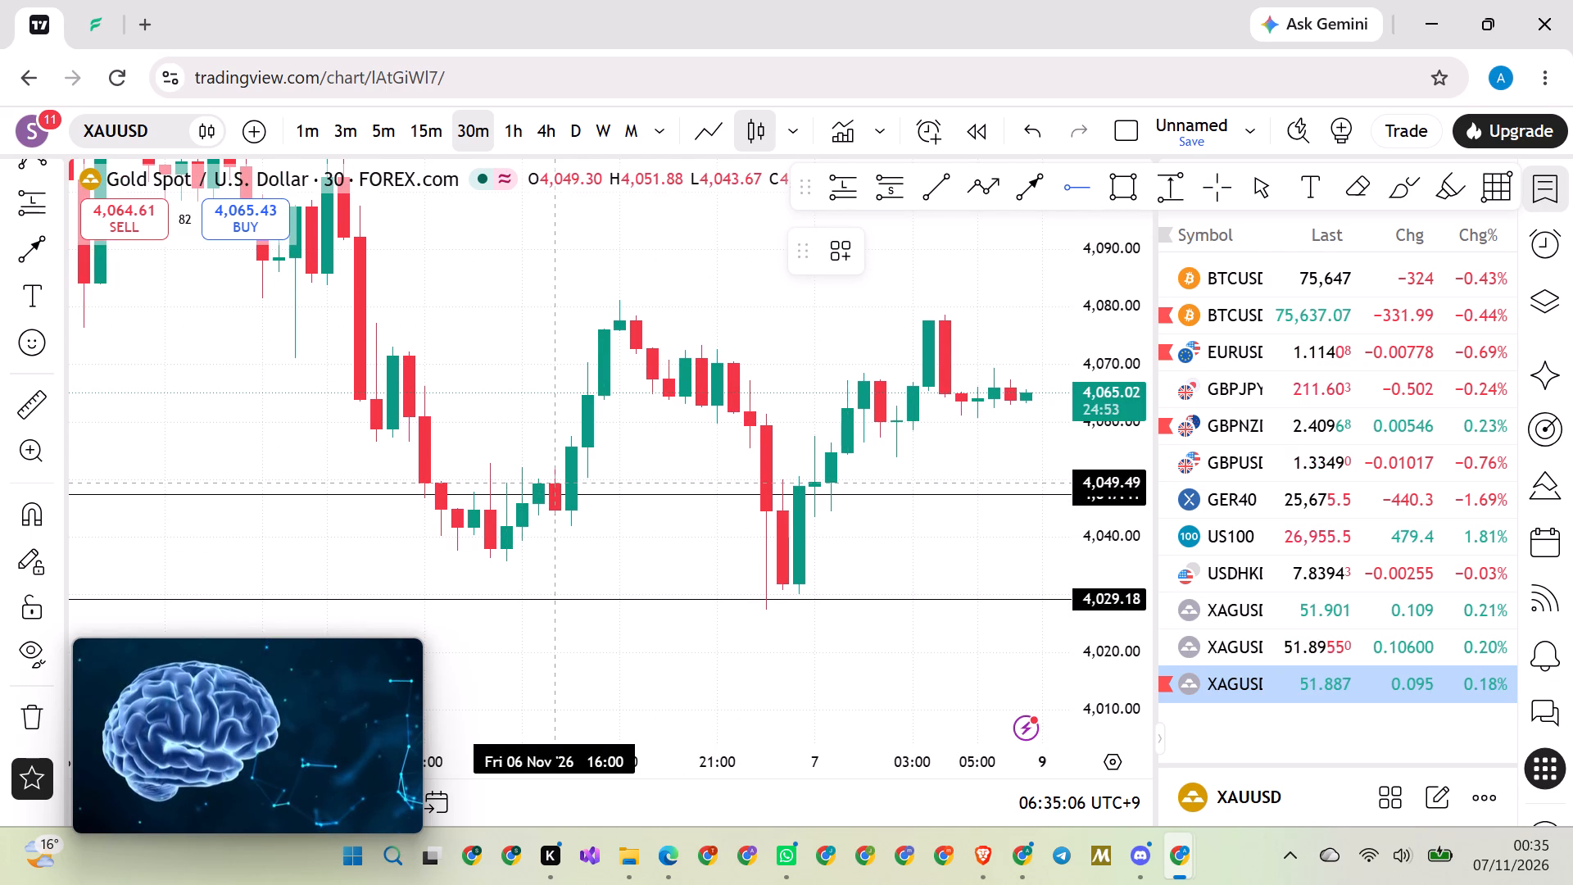
left_click(555, 482)
left_click(508, 386)
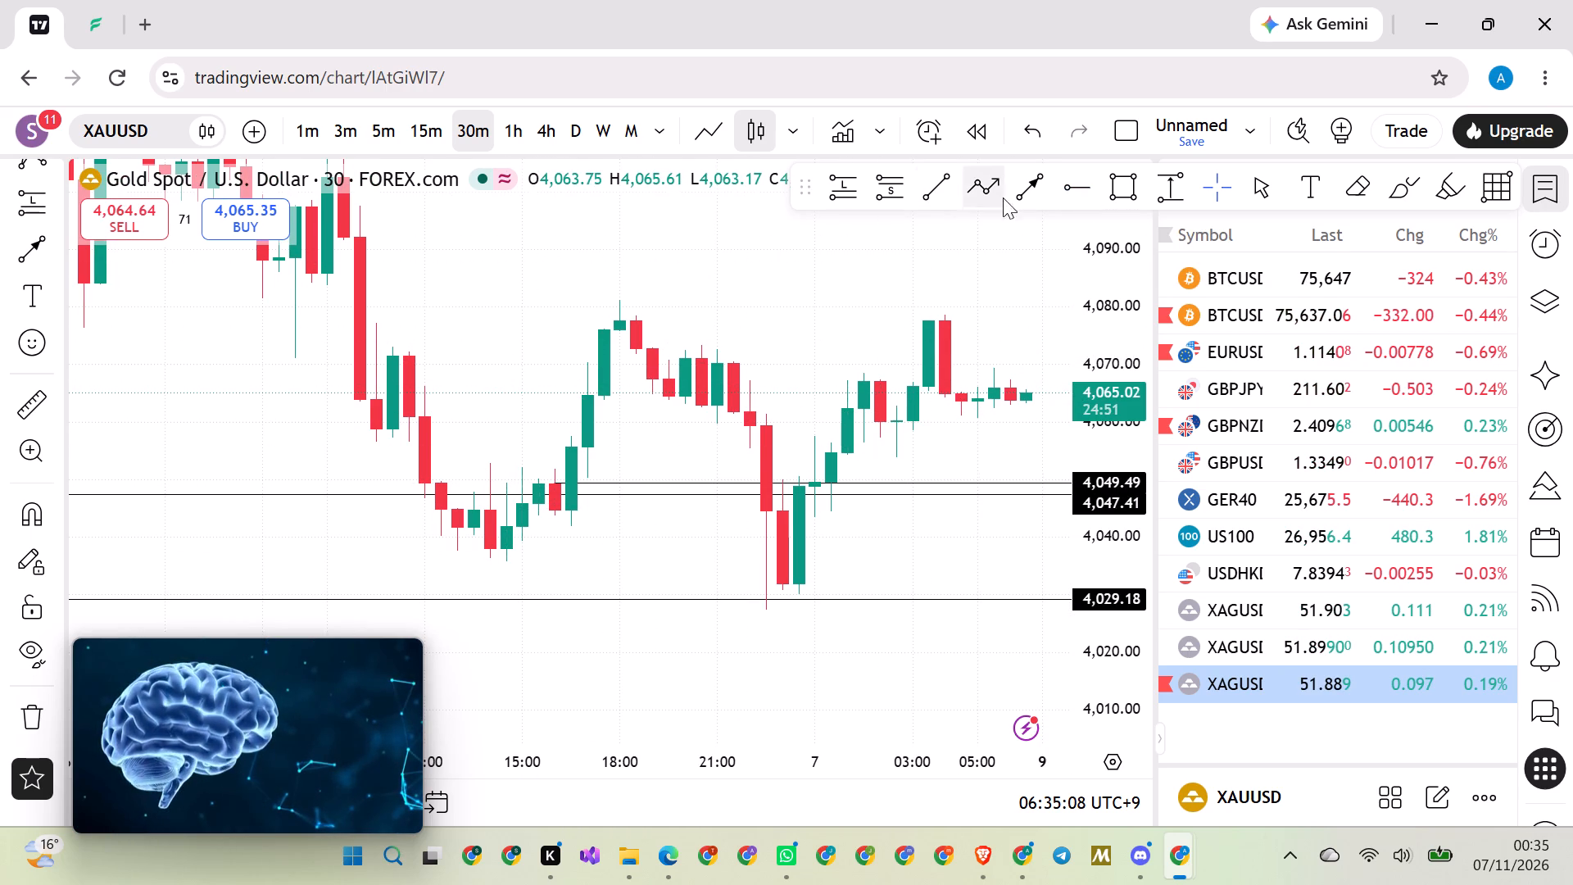
left_click(1058, 189)
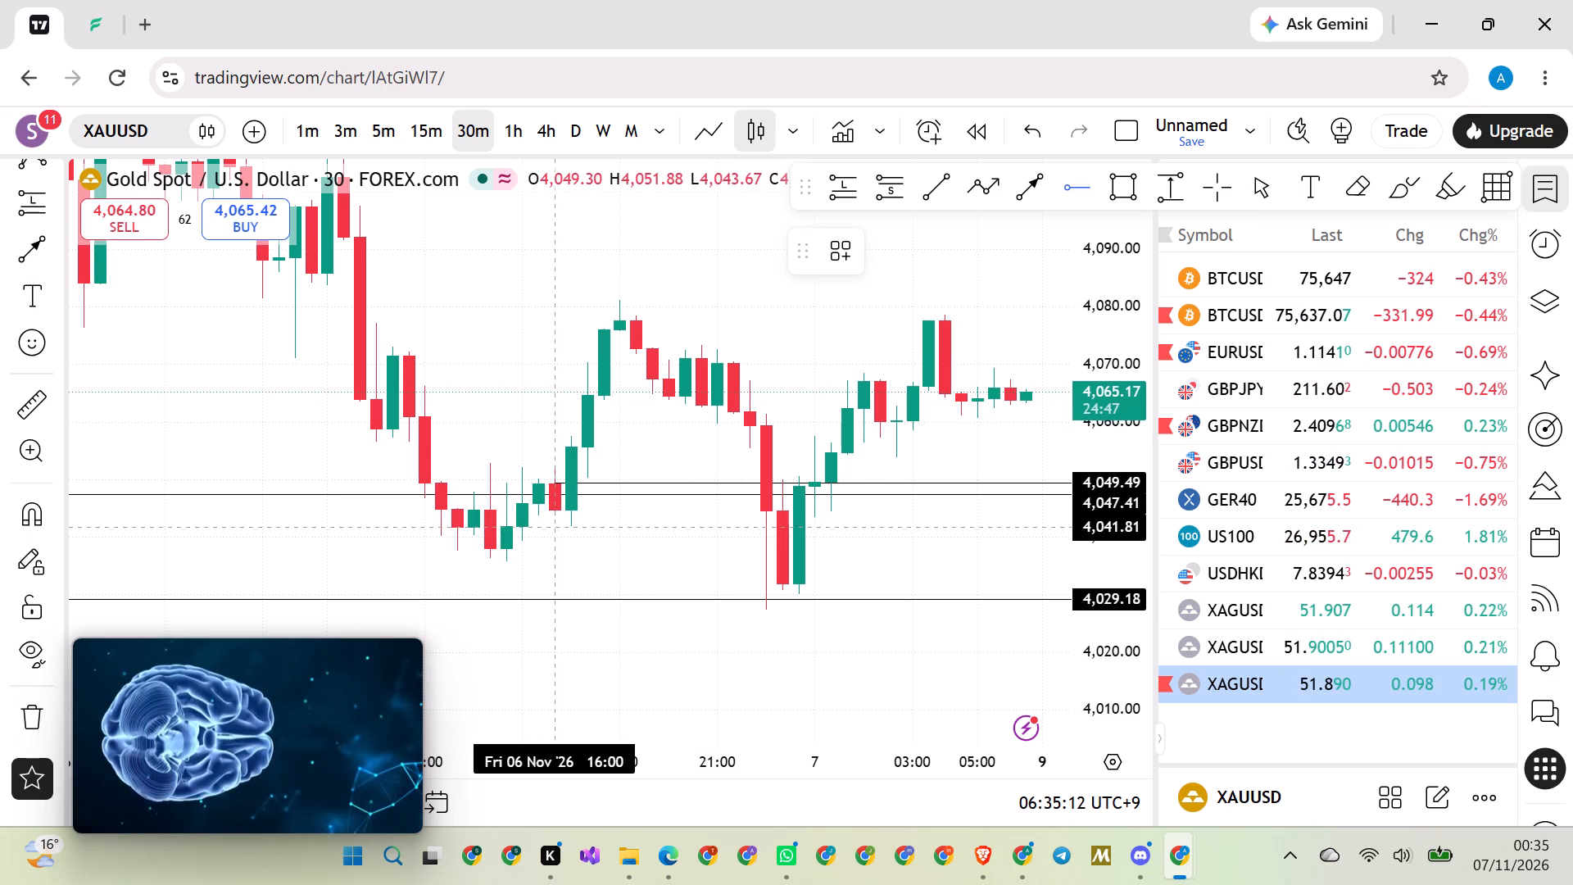
left_click(565, 527)
left_click(522, 370)
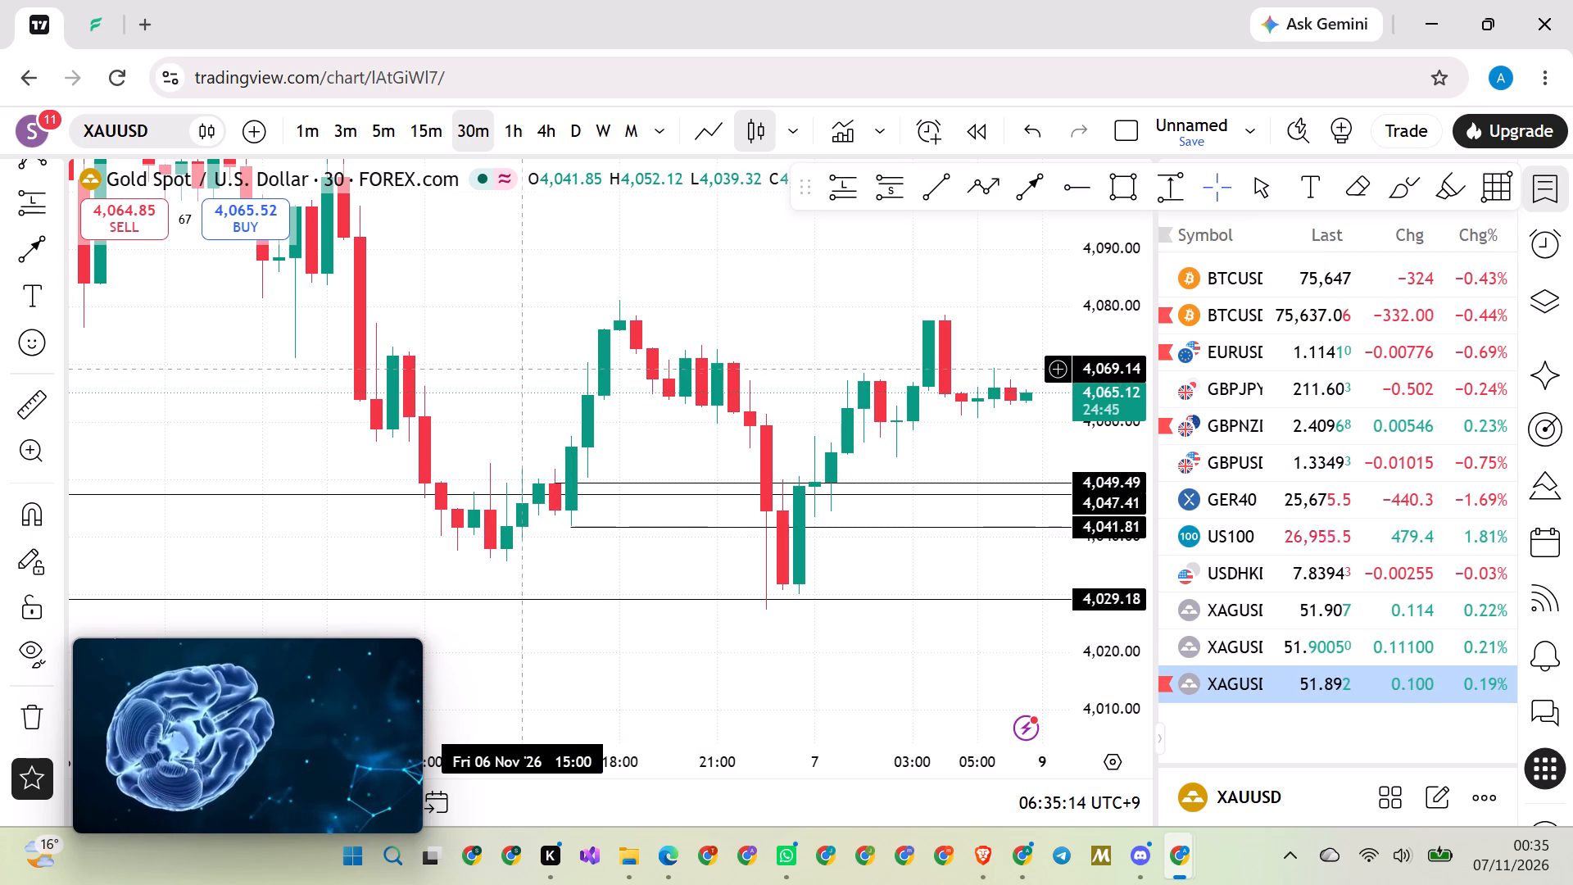
Switch XAUUSD to the 5-minute timeframe and examine the 6 November consolidation around the 4,049.49 and 4,041.81 rays.
scroll(522, 370, "down", 1)
scroll(1125, 517, "up", 4)
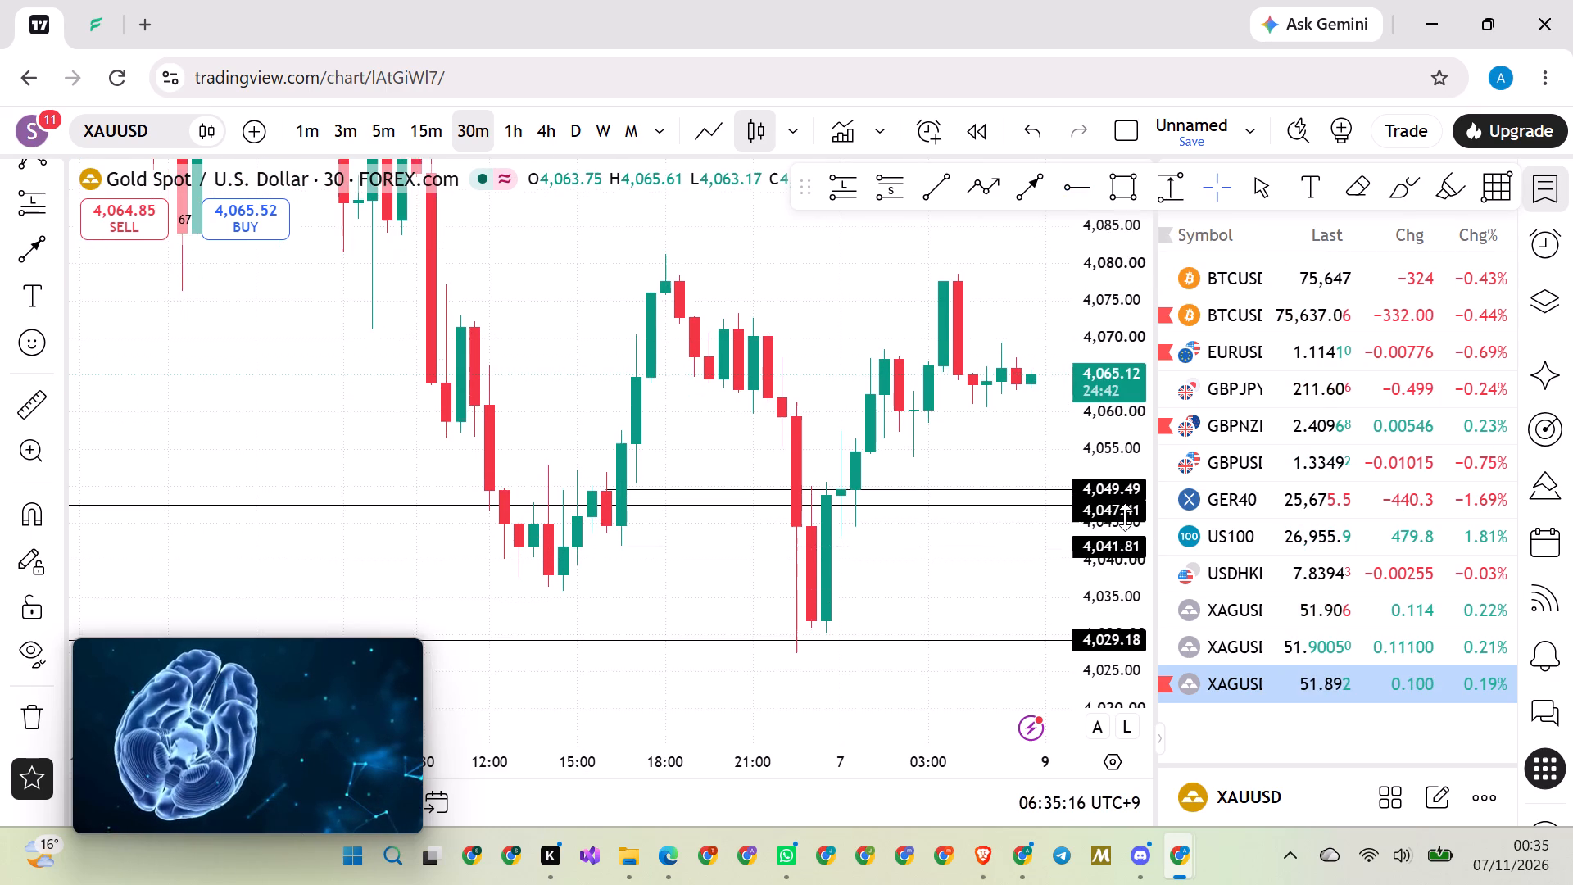
scroll(1125, 517, "up", 8)
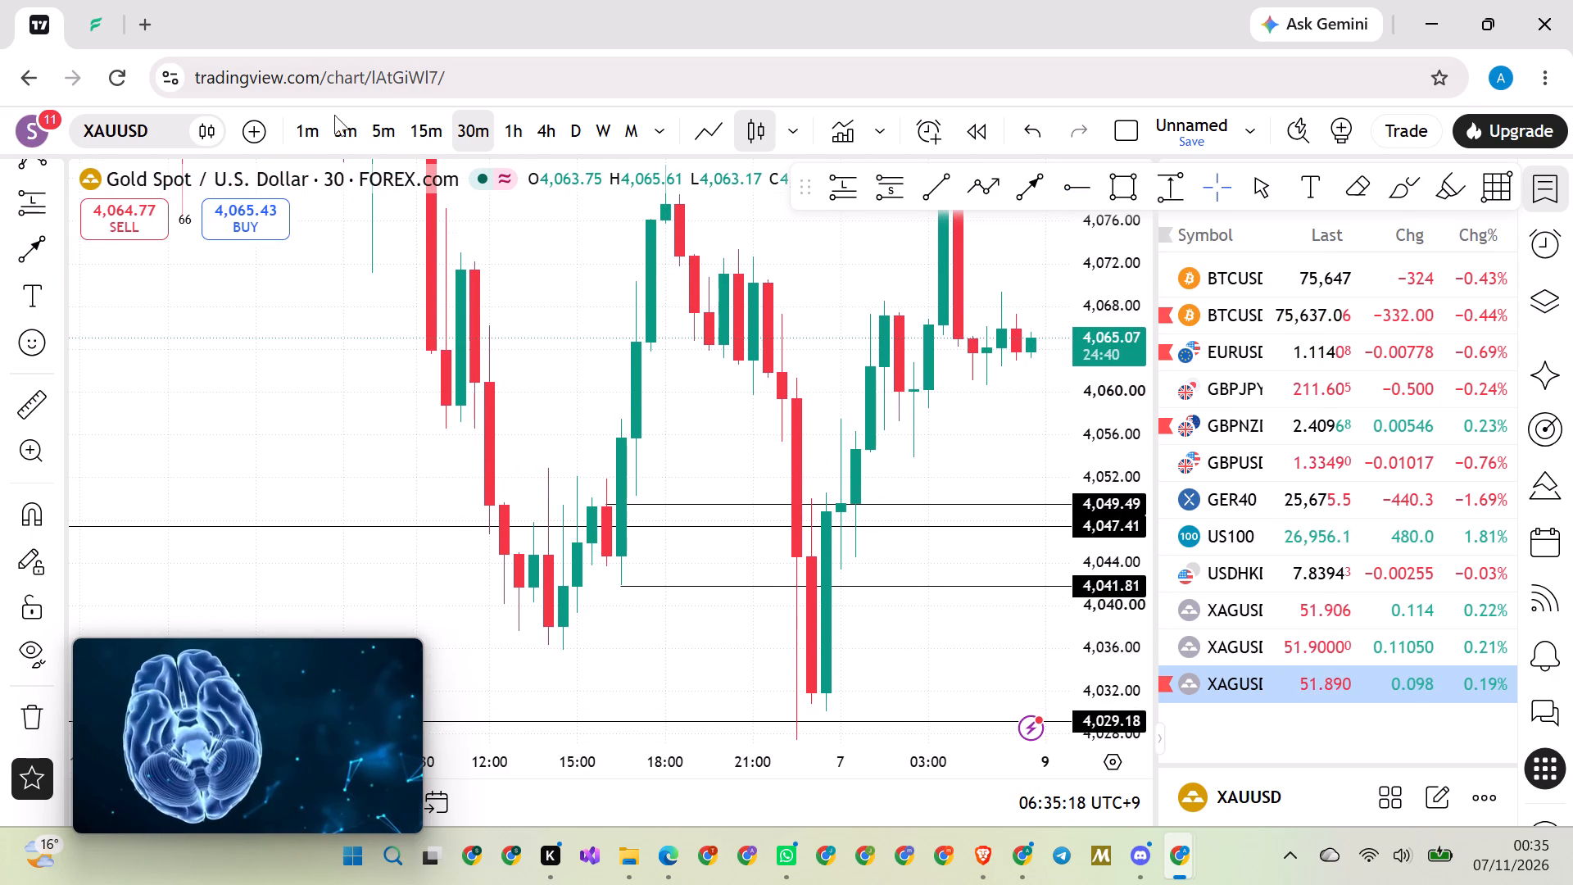
left_click(374, 133)
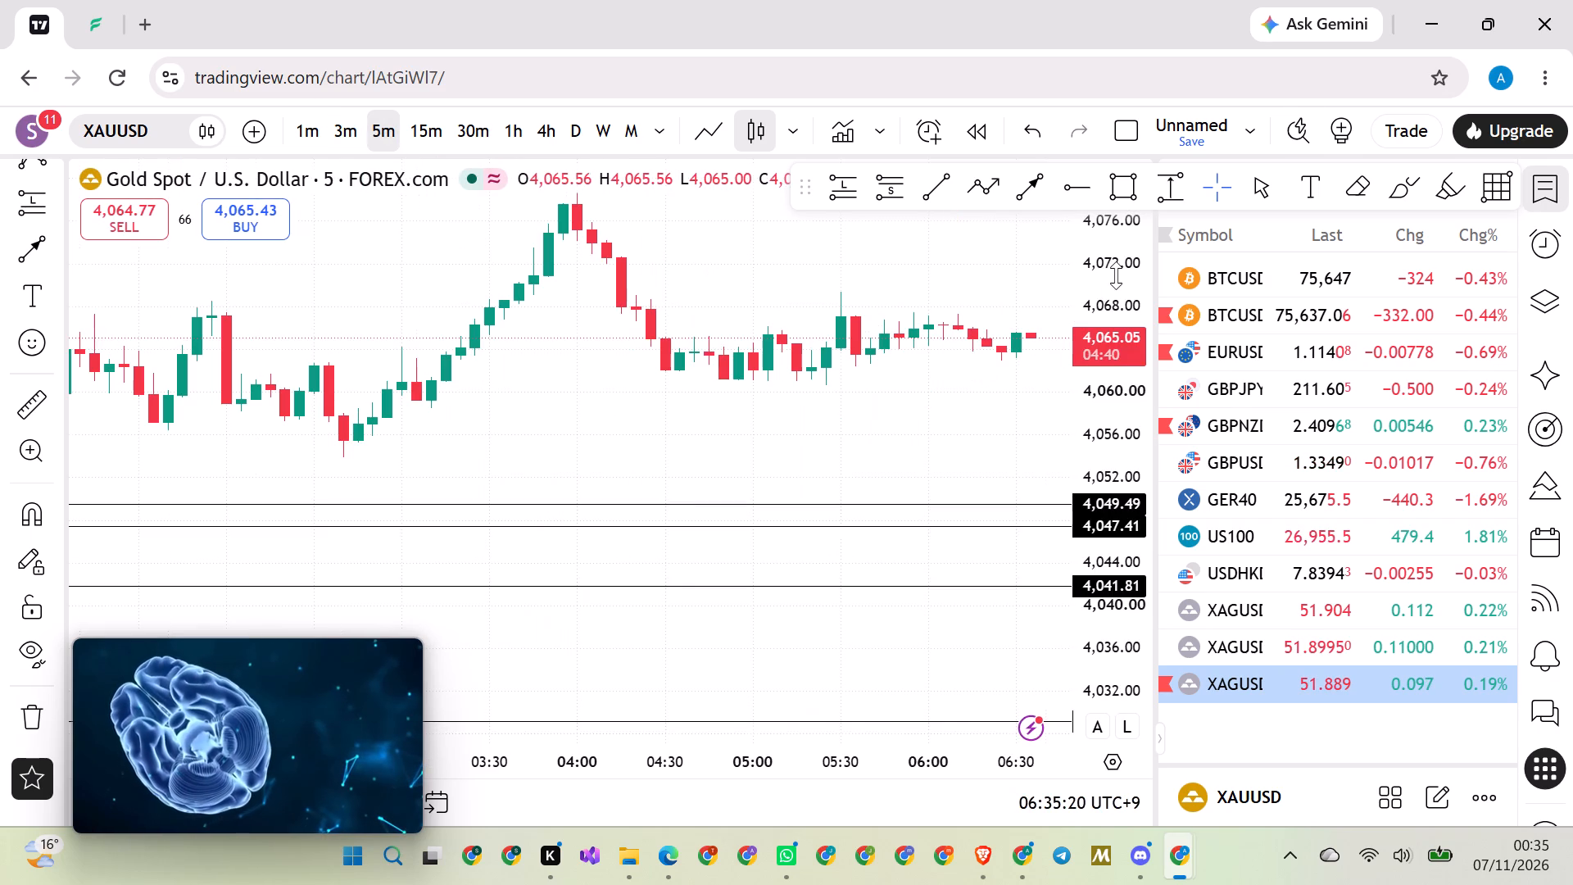
left_click_drag(1113, 278, 1026, 556)
scroll(573, 571, "down", 20)
scroll(573, 571, "down", 17)
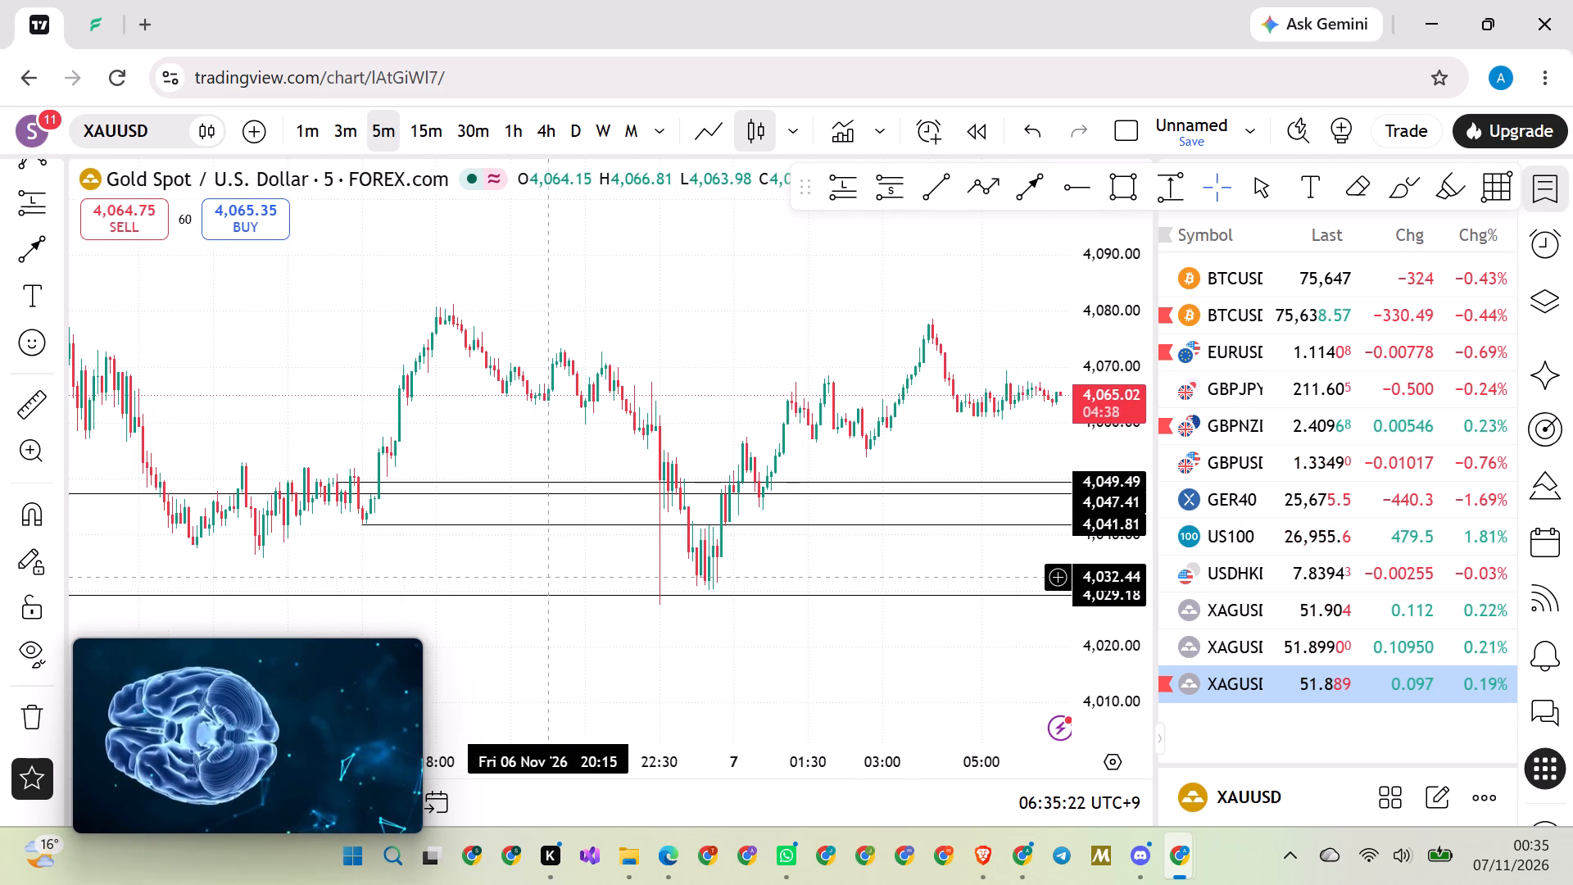
left_click_drag(393, 556, 923, 569)
scroll(1089, 557, "down", 1)
scroll(1089, 554, "up", 3)
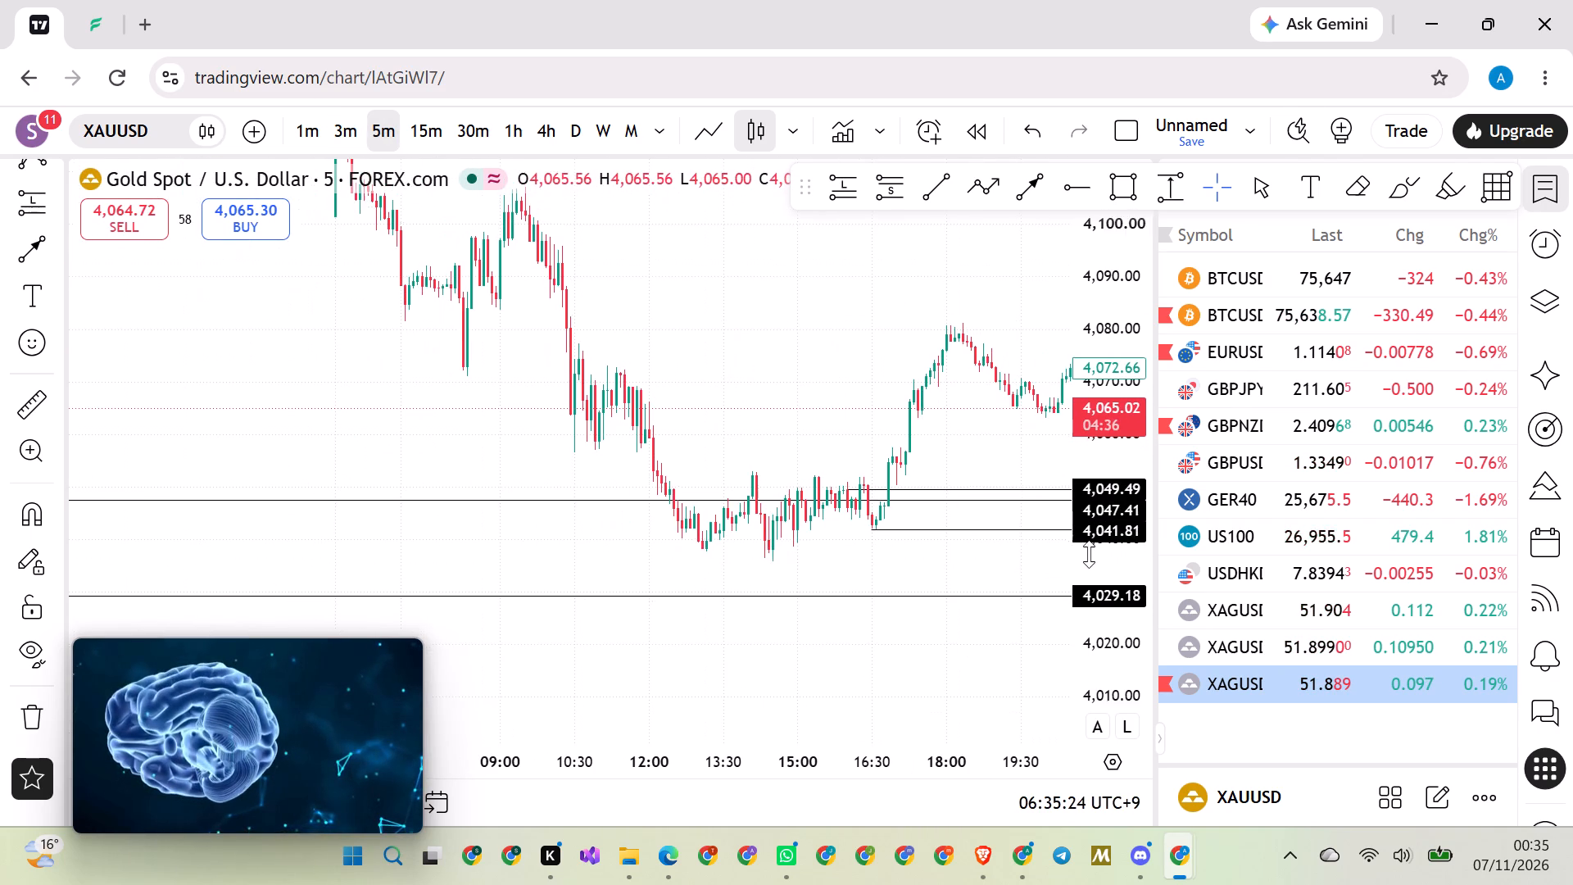
scroll(1089, 554, "up", 17)
left_click_drag(610, 656, 577, 577)
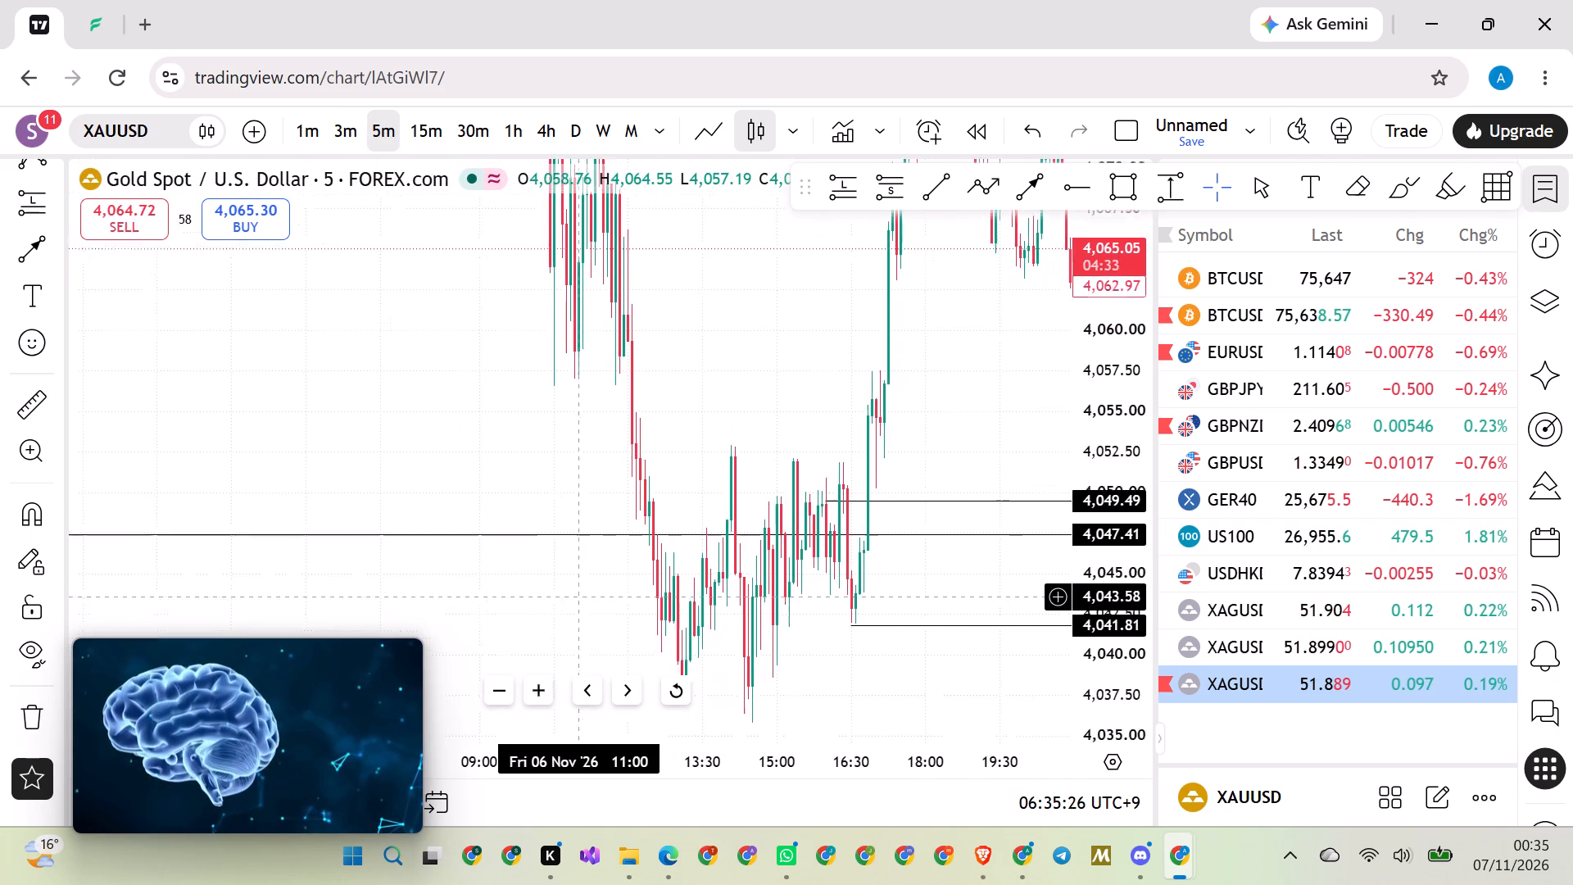
left_click_drag(577, 577, 550, 405)
scroll(571, 483, "up", 8)
left_click_drag(514, 493, 591, 554)
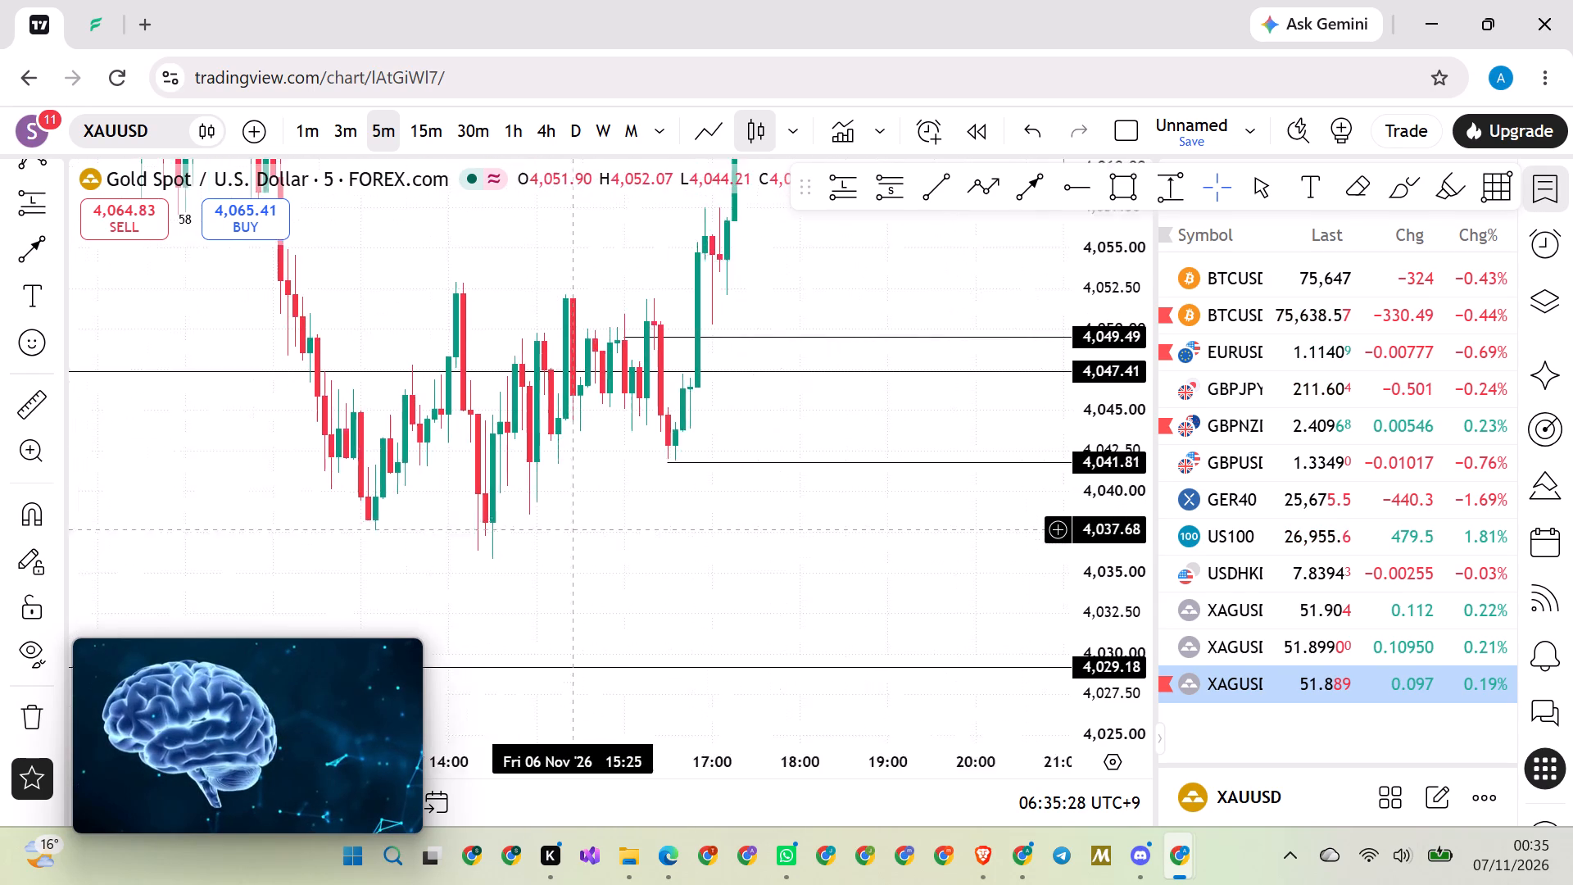
left_click_drag(591, 554, 604, 583)
scroll(597, 545, "up", 9)
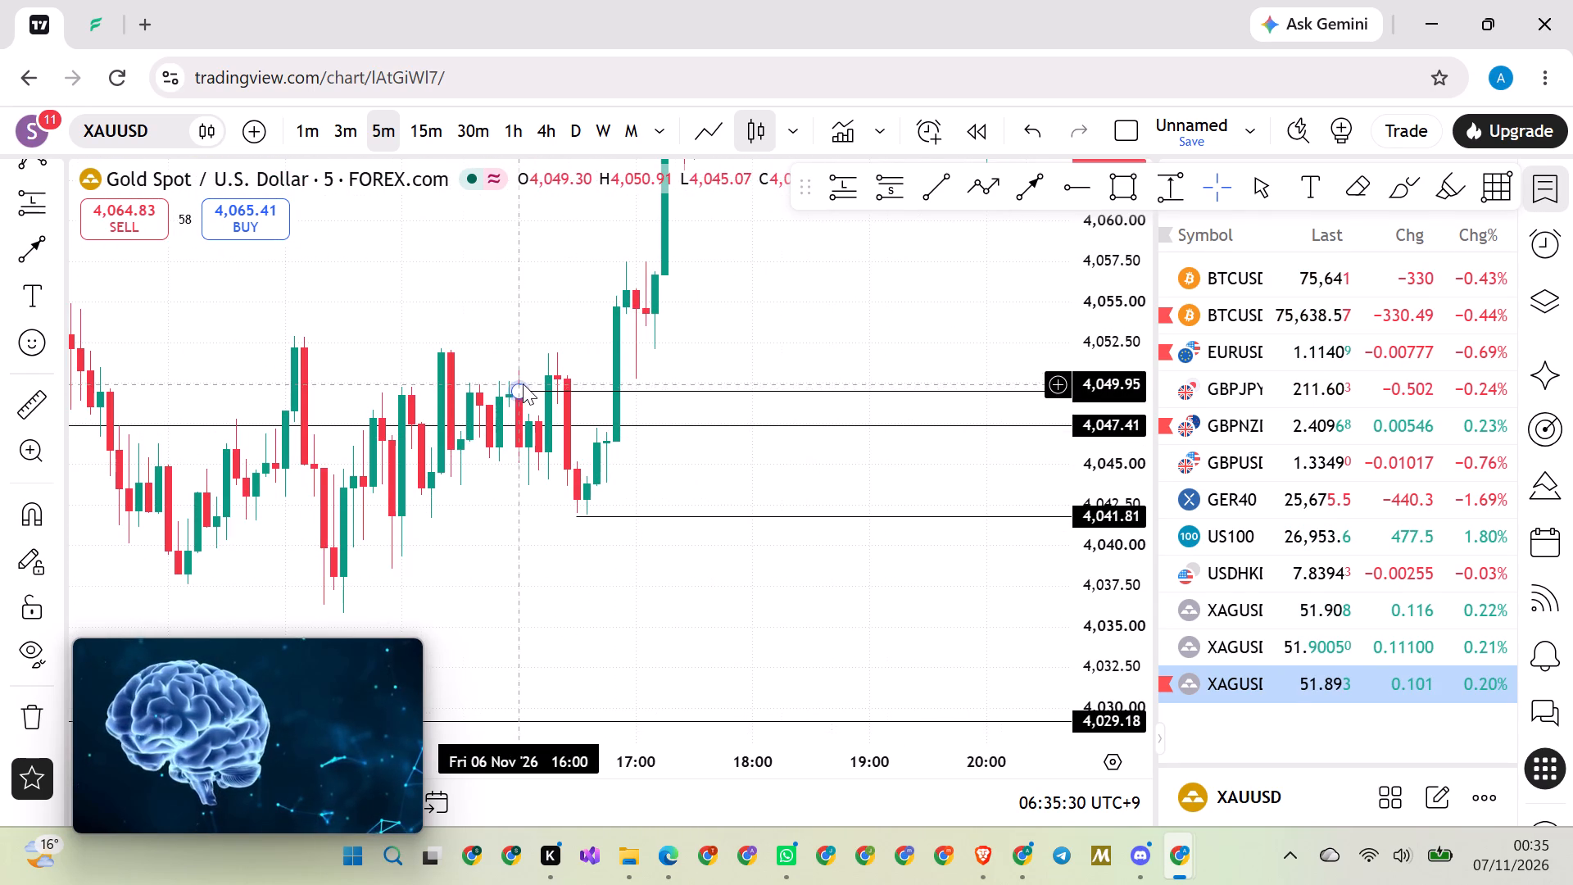
Move the 4,049.49 ray down to 4,041.77, starting it at the candles around 15:00 on 6 November.
left_click_drag(523, 383, 397, 515)
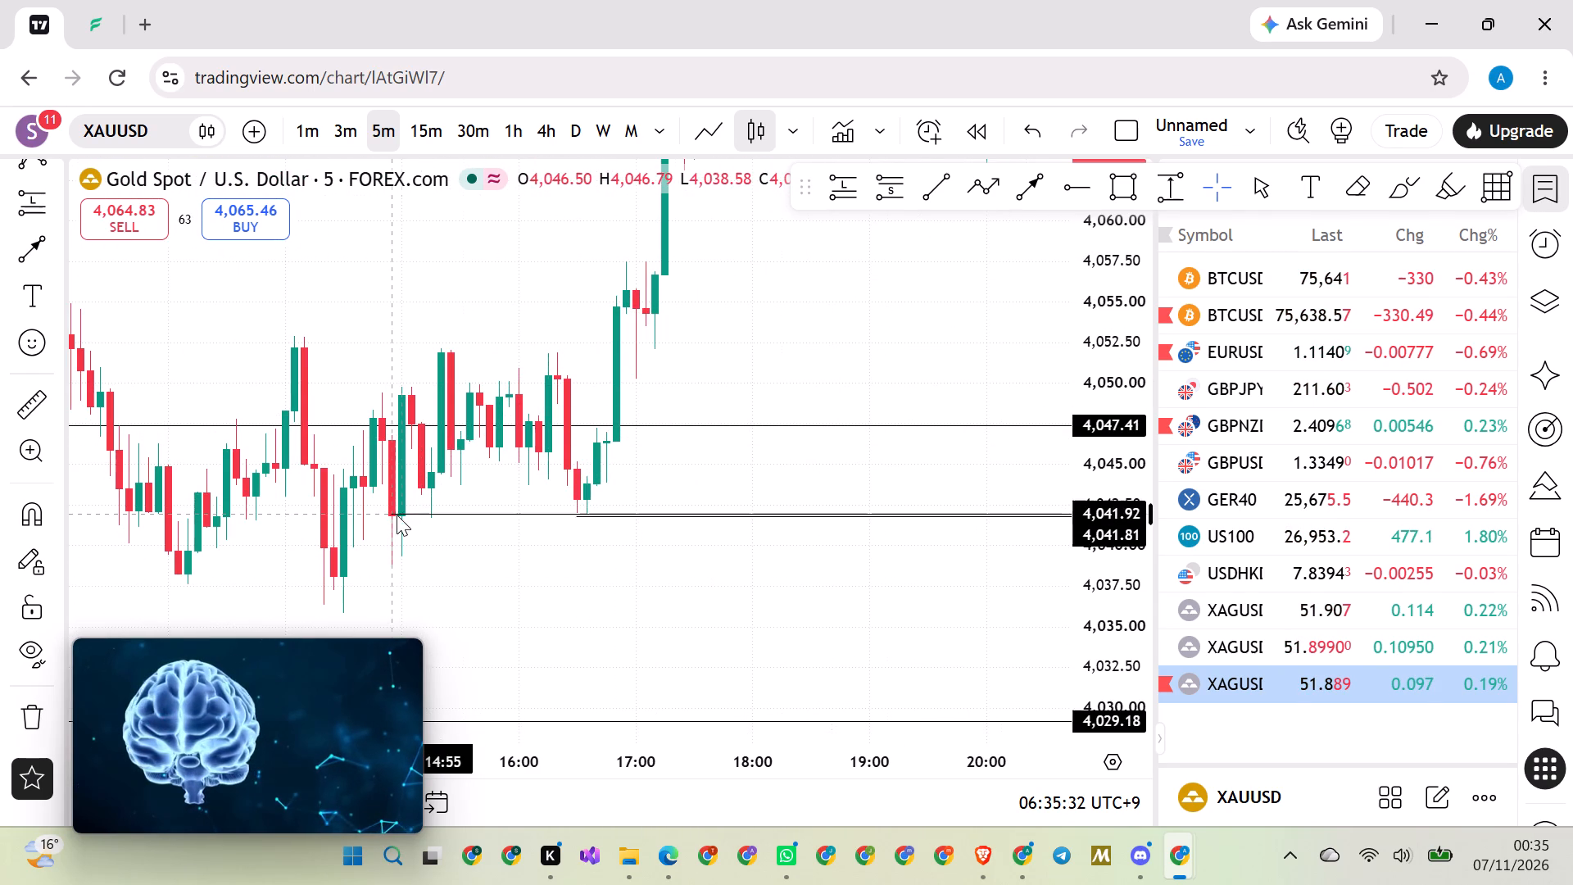
left_click_drag(397, 515, 396, 517)
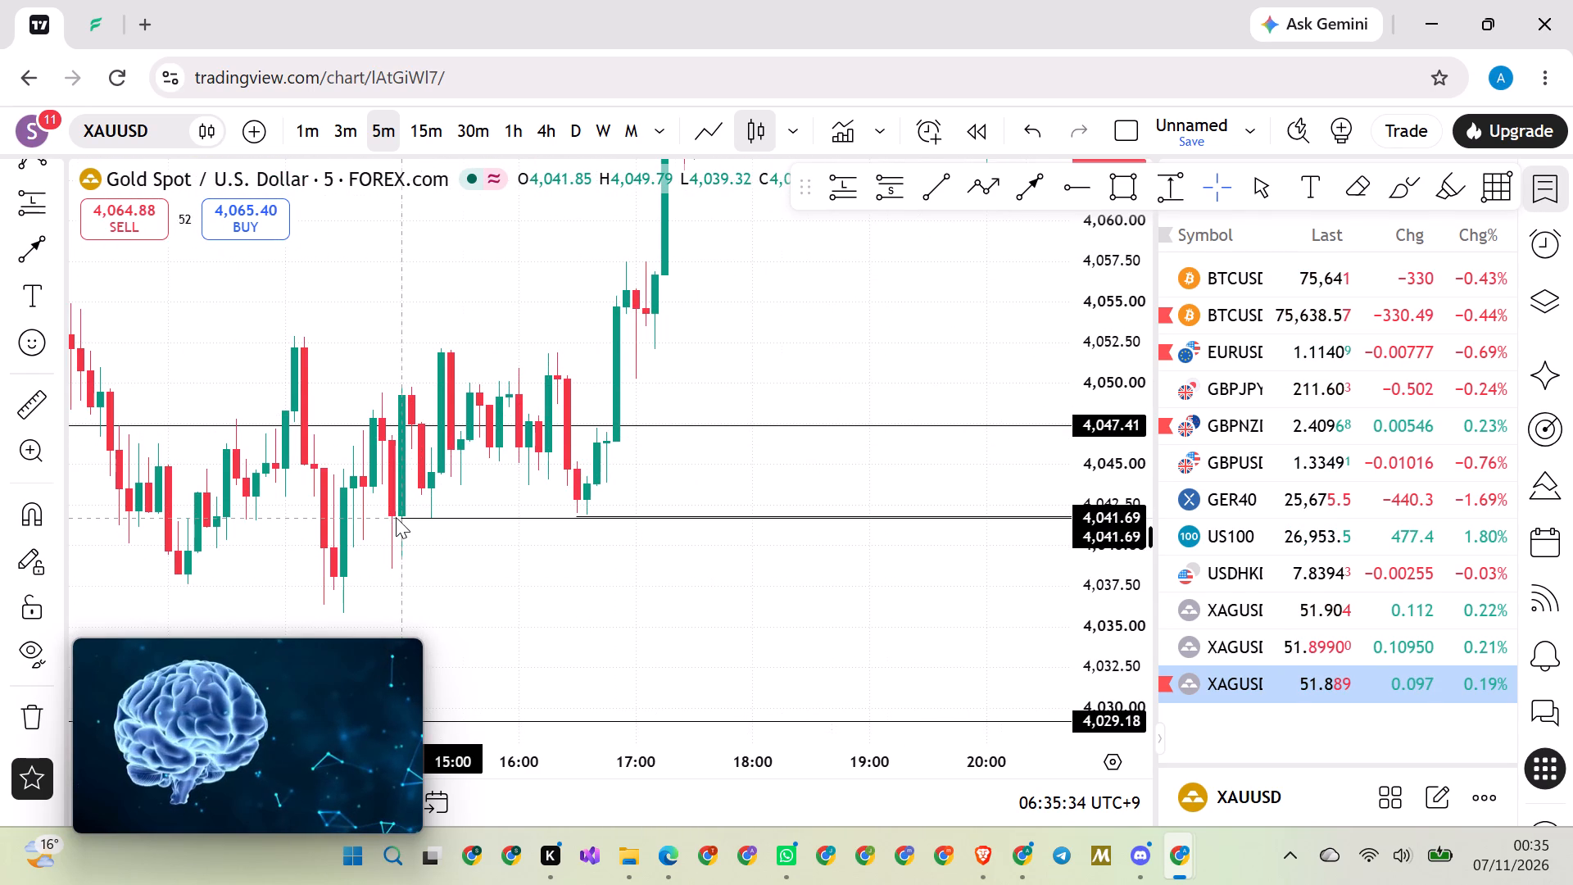
left_click_drag(396, 517, 393, 517)
left_click(579, 573)
Move the 4,041.77 ray up to 4,043.56, starting it at the 15:15 candle on 6 November.
left_click_drag(733, 599, 764, 565)
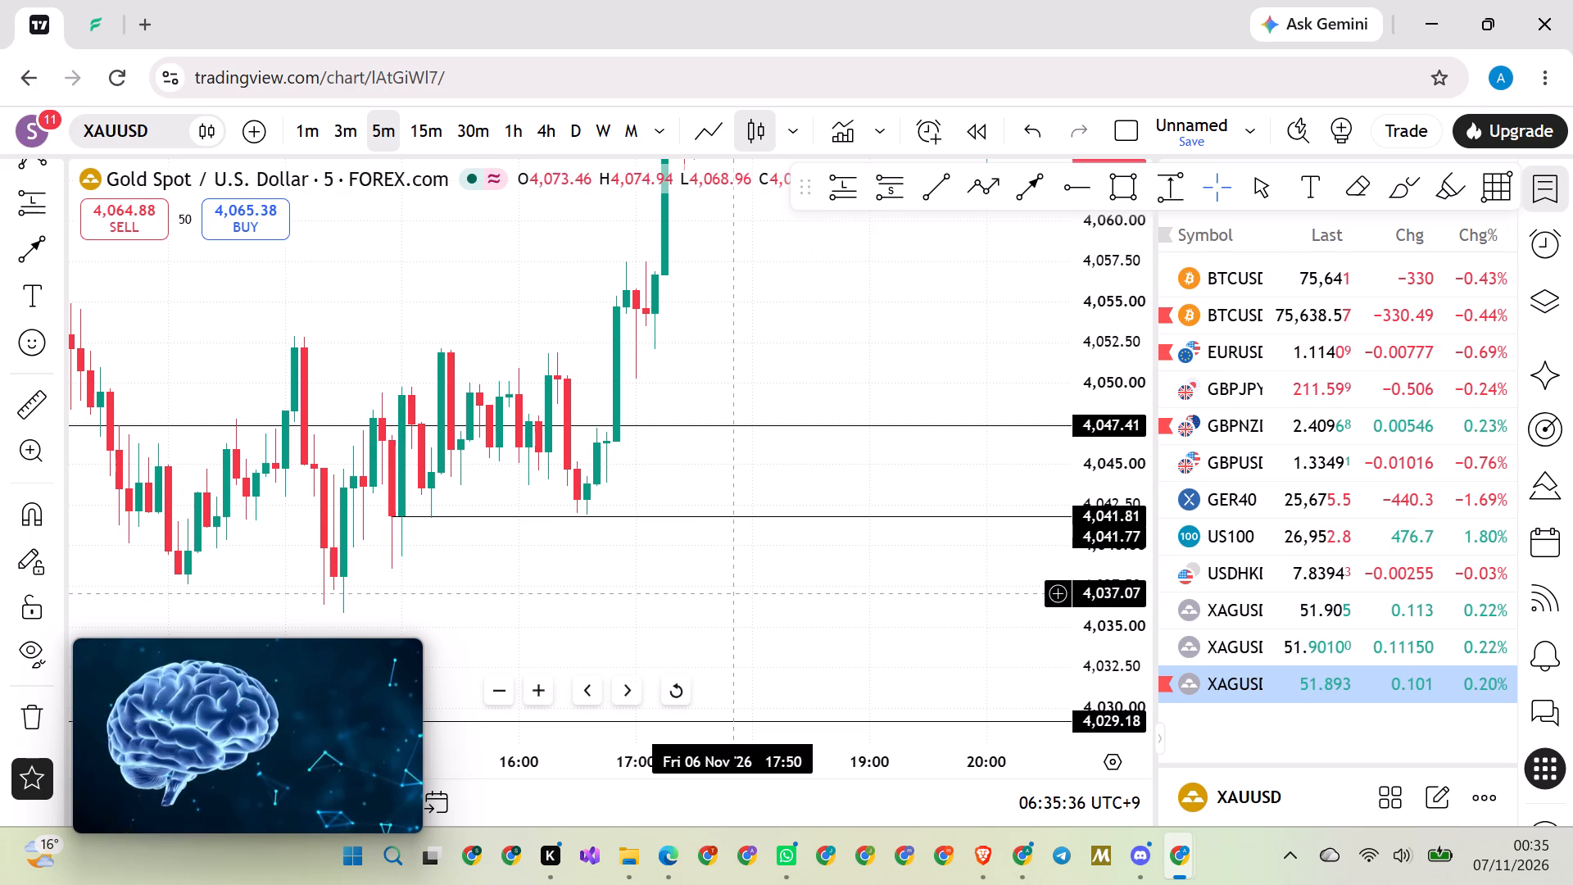
left_click_drag(764, 565, 762, 533)
scroll(1091, 538, "up", 20)
scroll(1091, 538, "up", 1)
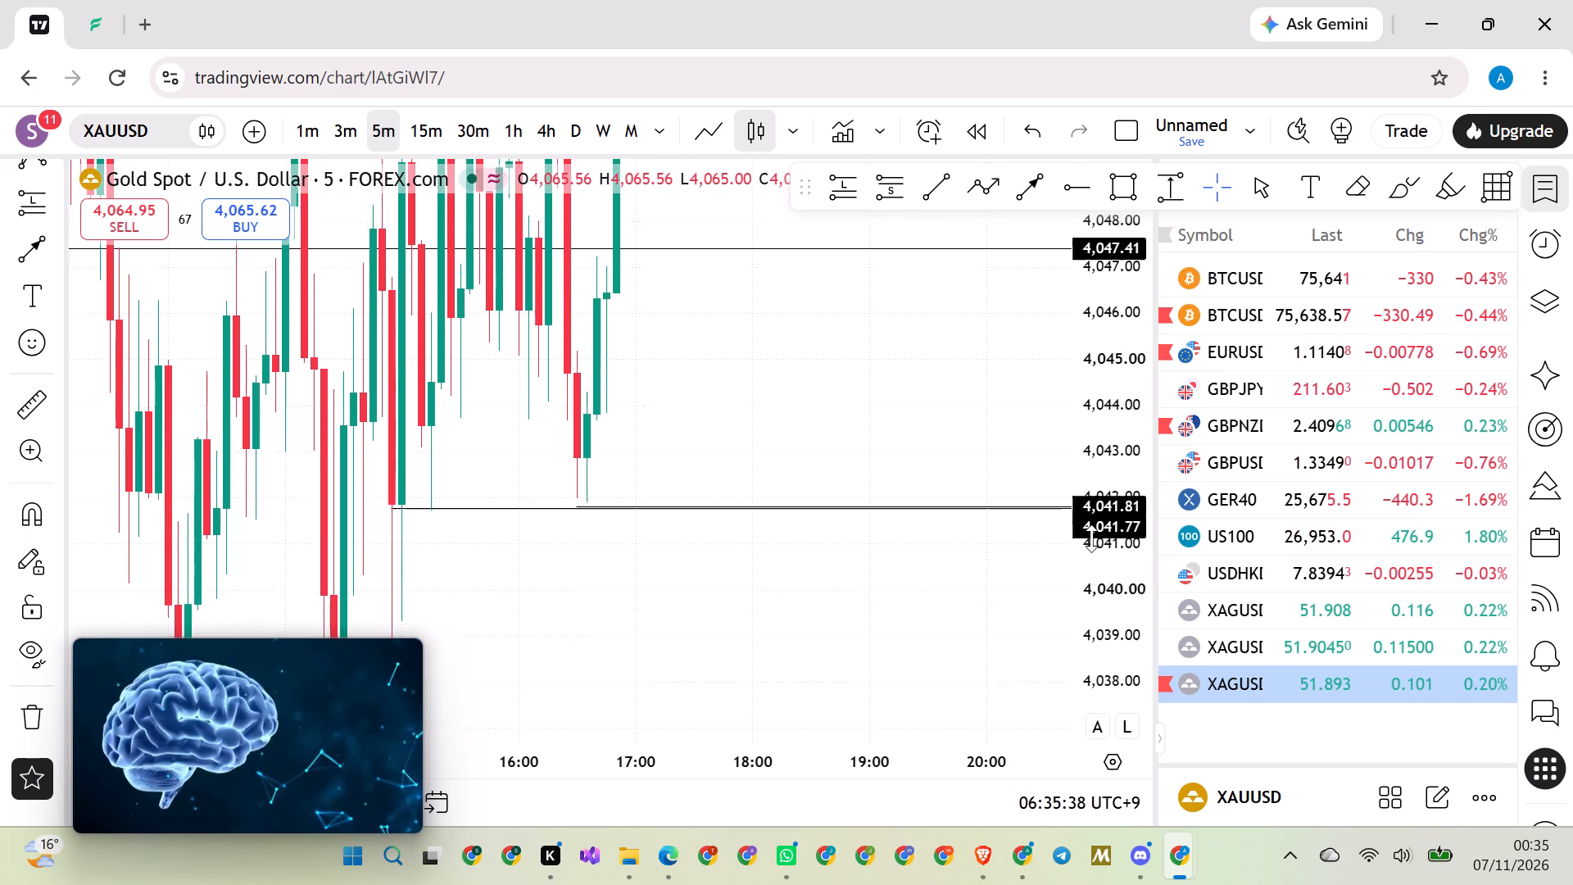
scroll(1091, 538, "up", 11)
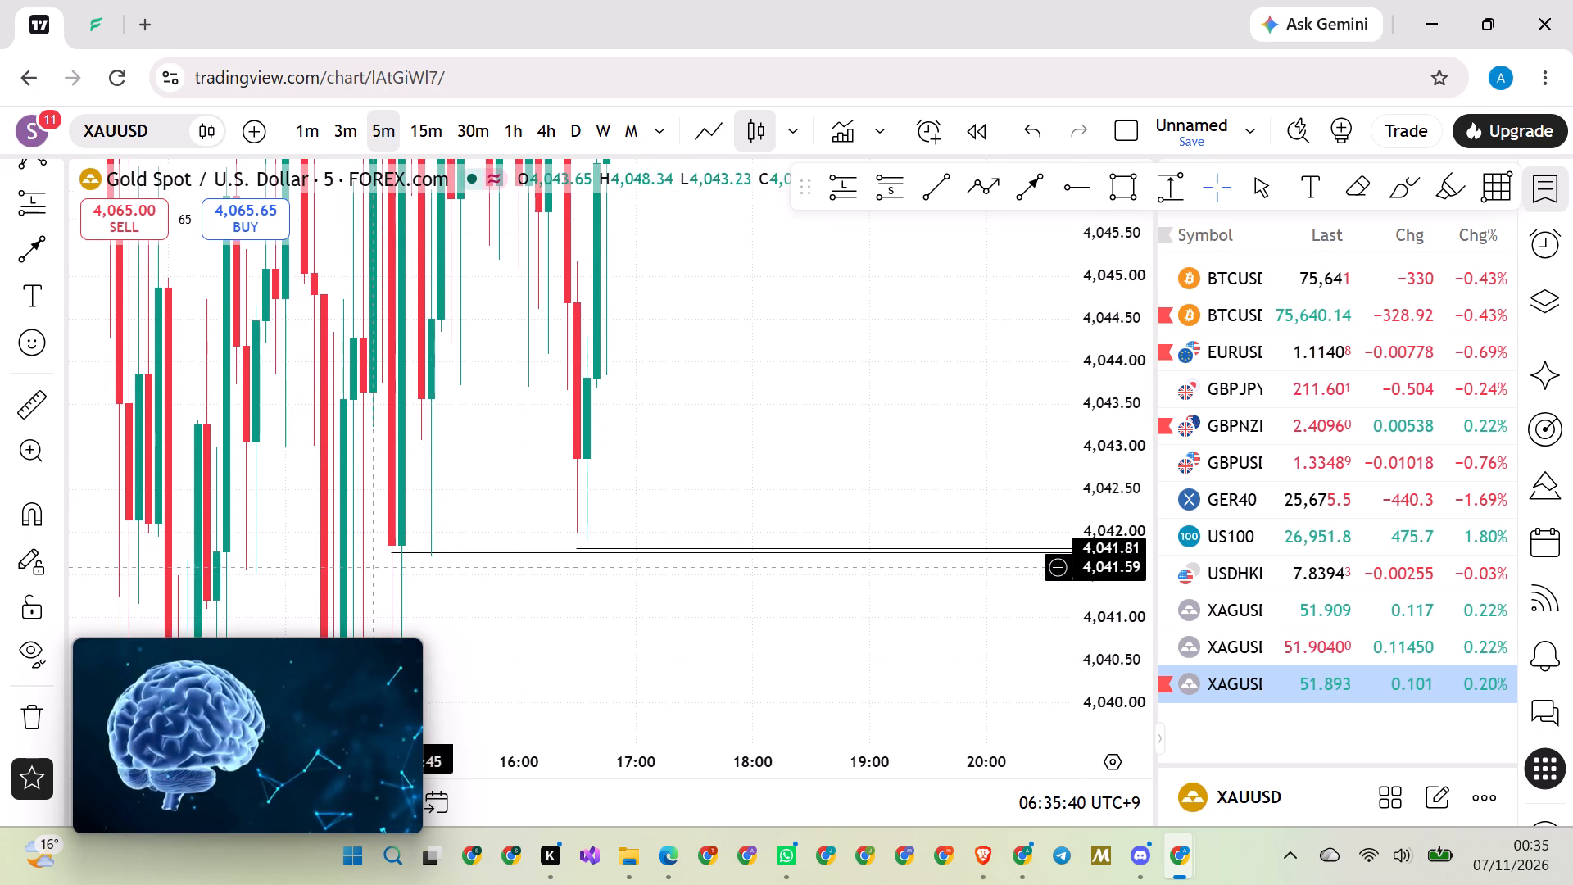
left_click_drag(391, 553, 383, 543)
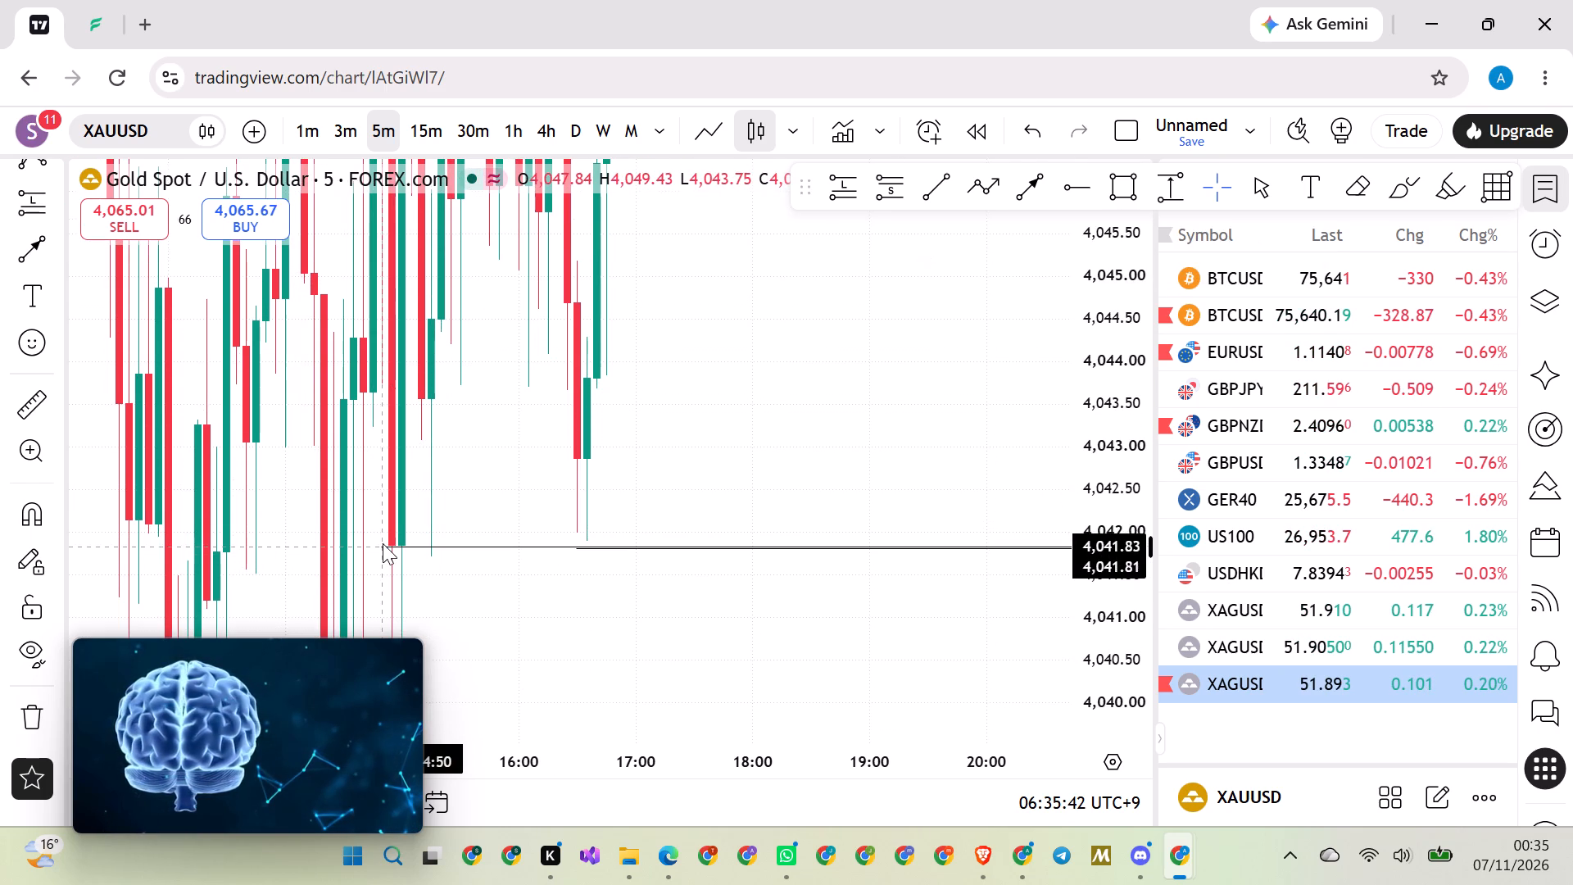
left_click_drag(383, 543, 406, 508)
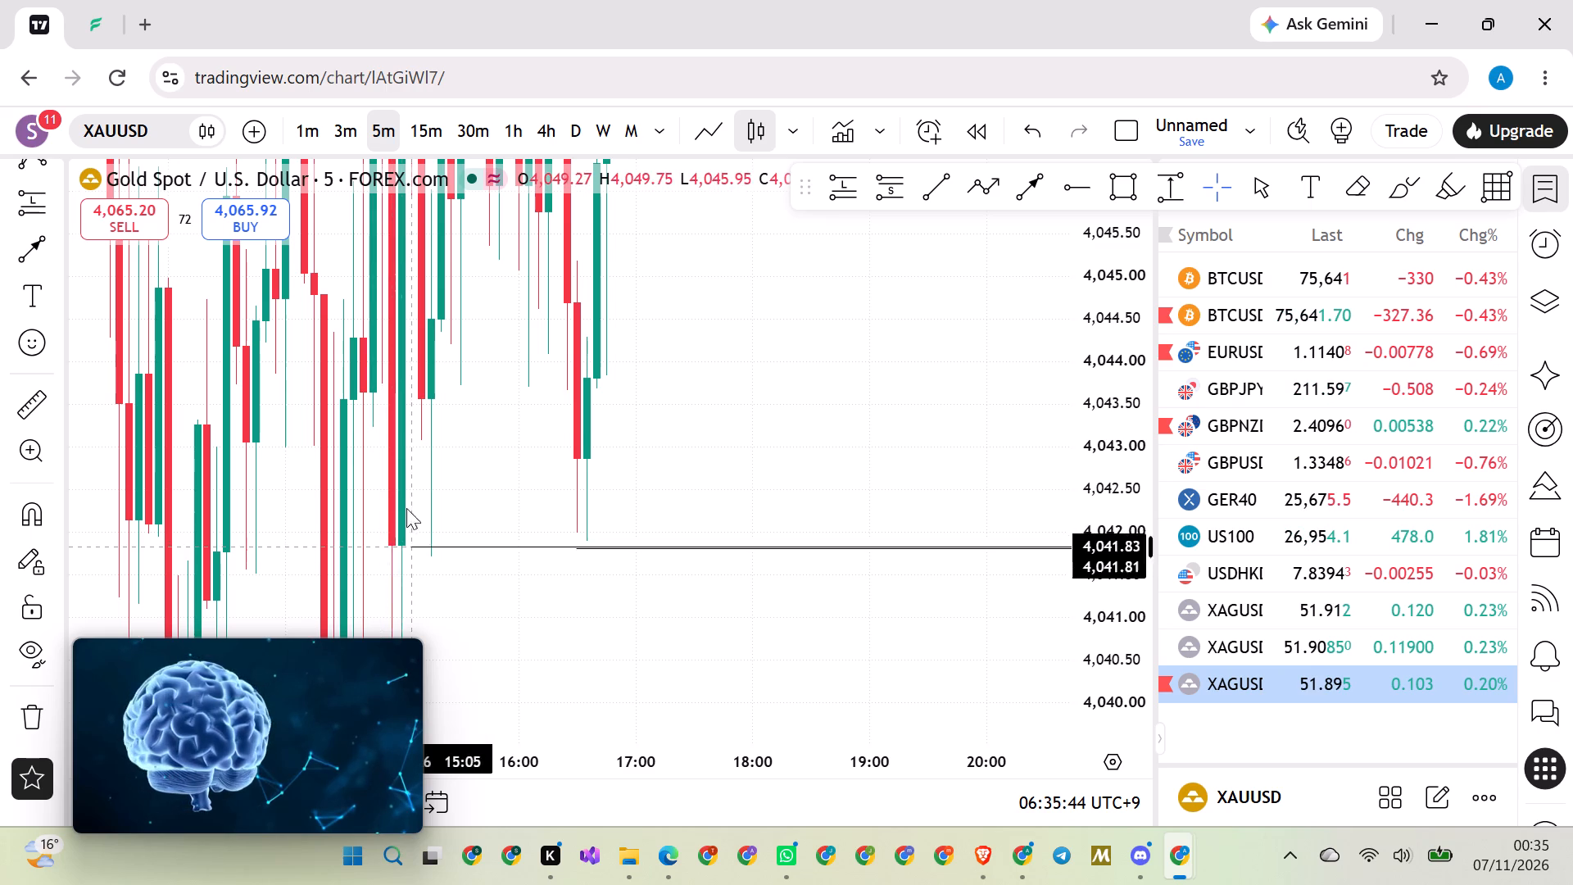
left_click_drag(406, 508, 418, 399)
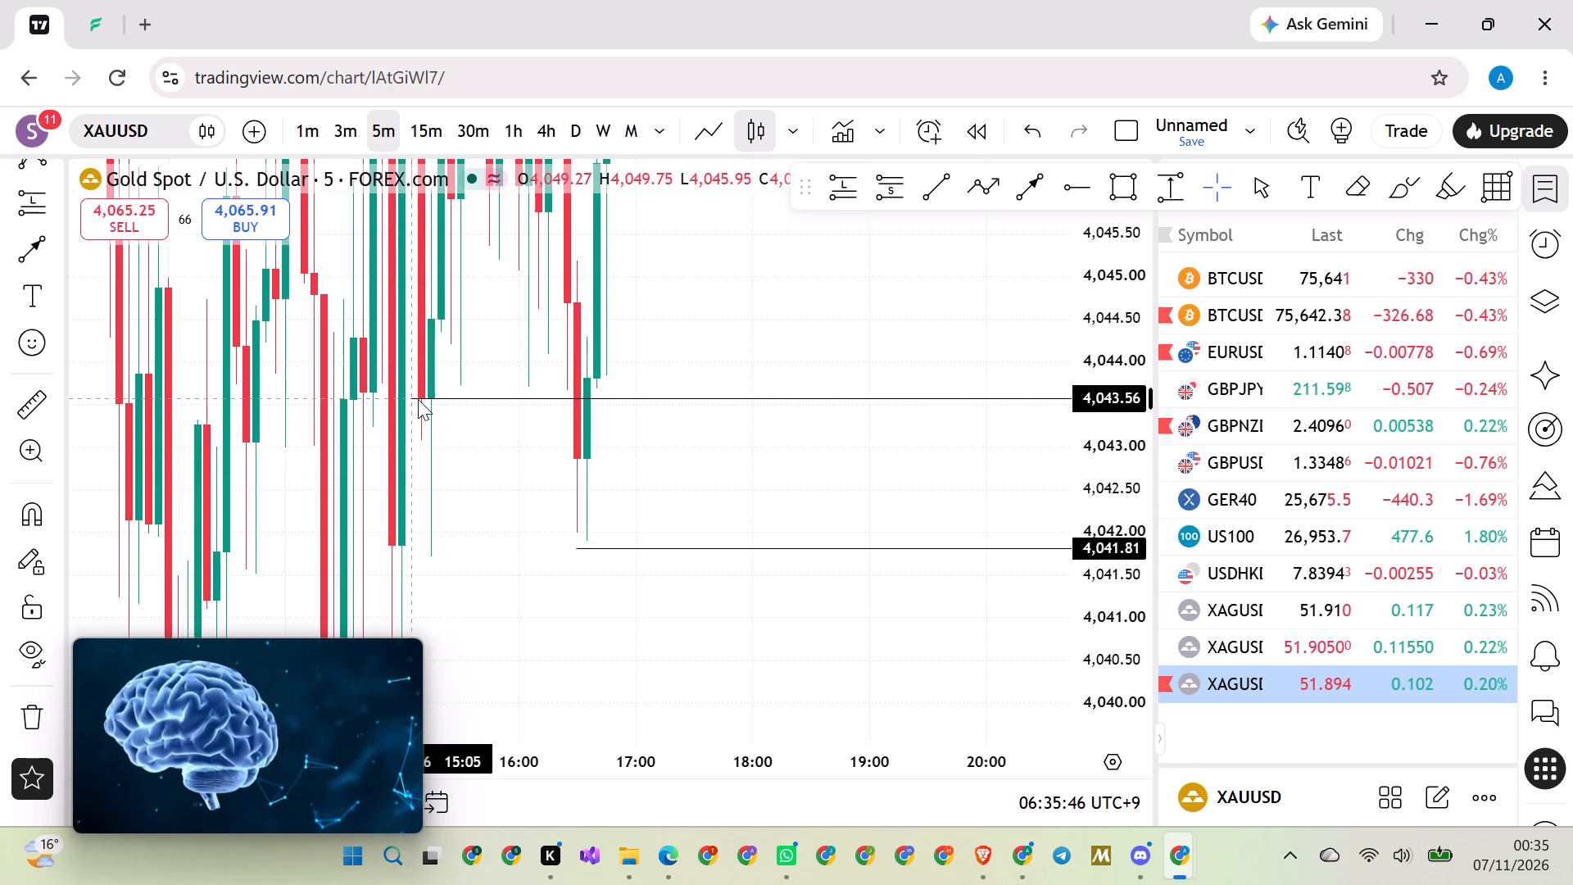
left_click_drag(418, 399, 430, 399)
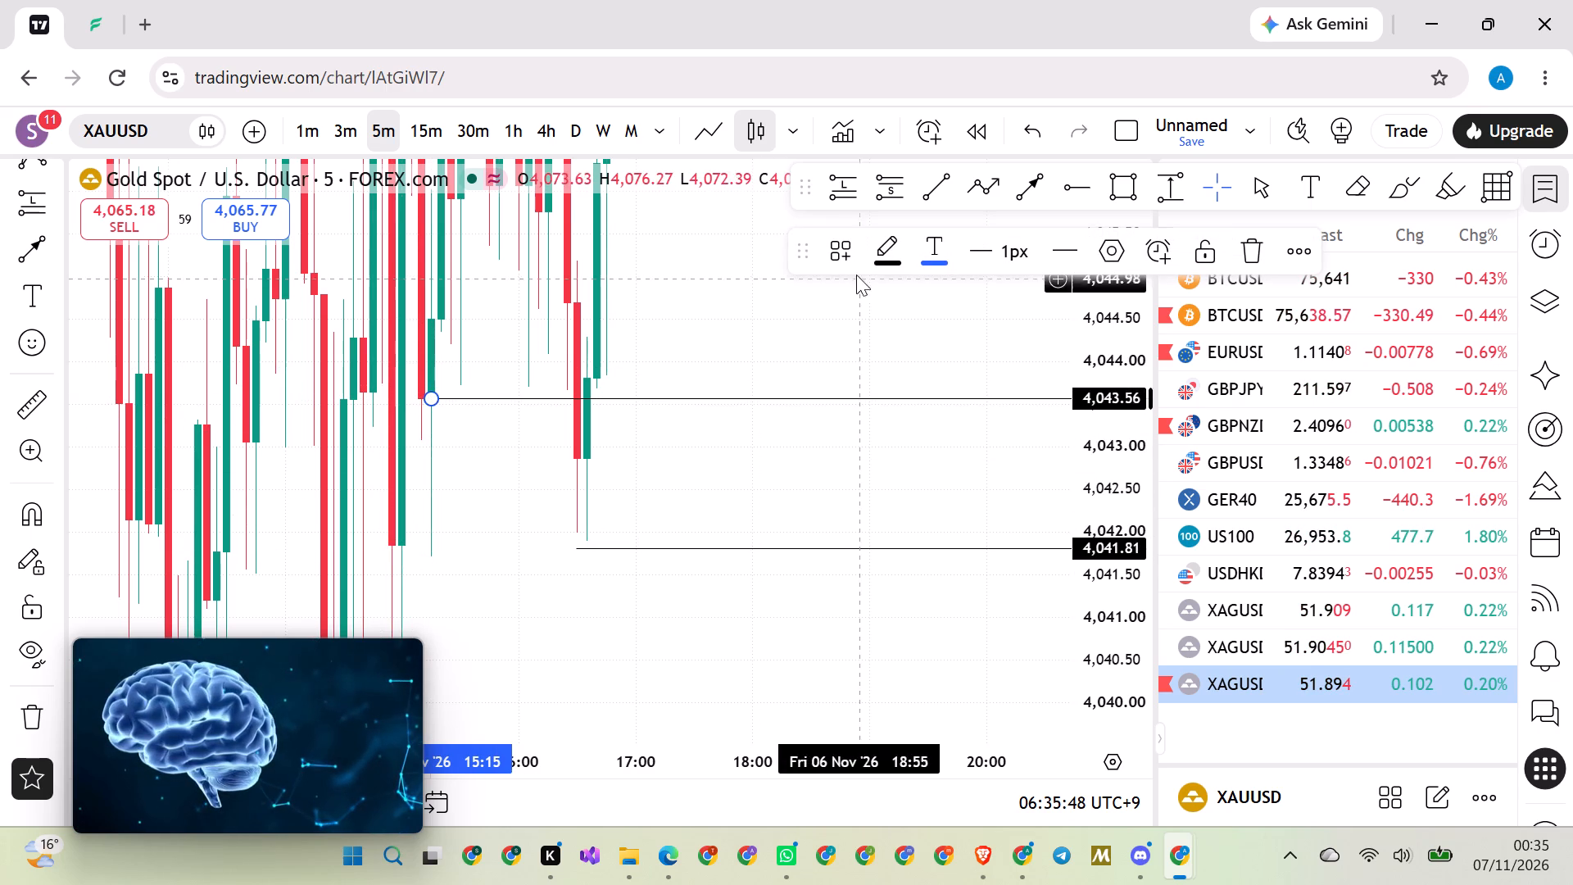
Recolour the 4,043.56 horizontal ray red.
left_click(868, 265)
scroll(868, 265, "up", 1)
left_click(888, 332)
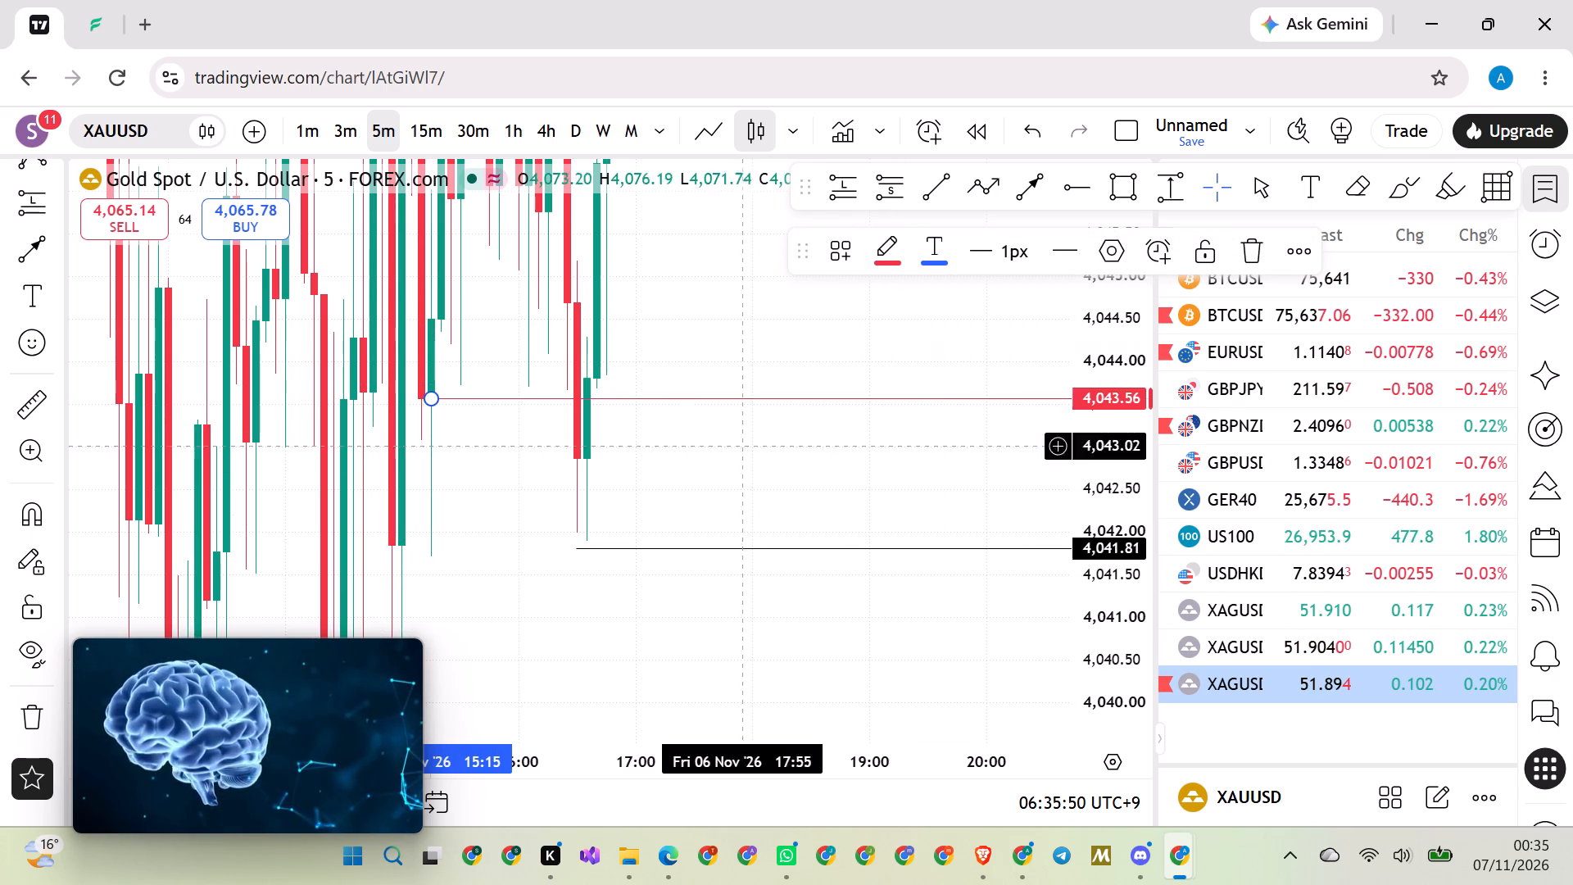
Move the 4,041.81 ray to 4,041.89, starting it at the candle lows around 16:30 on 6 November.
left_click_drag(572, 545, 569, 542)
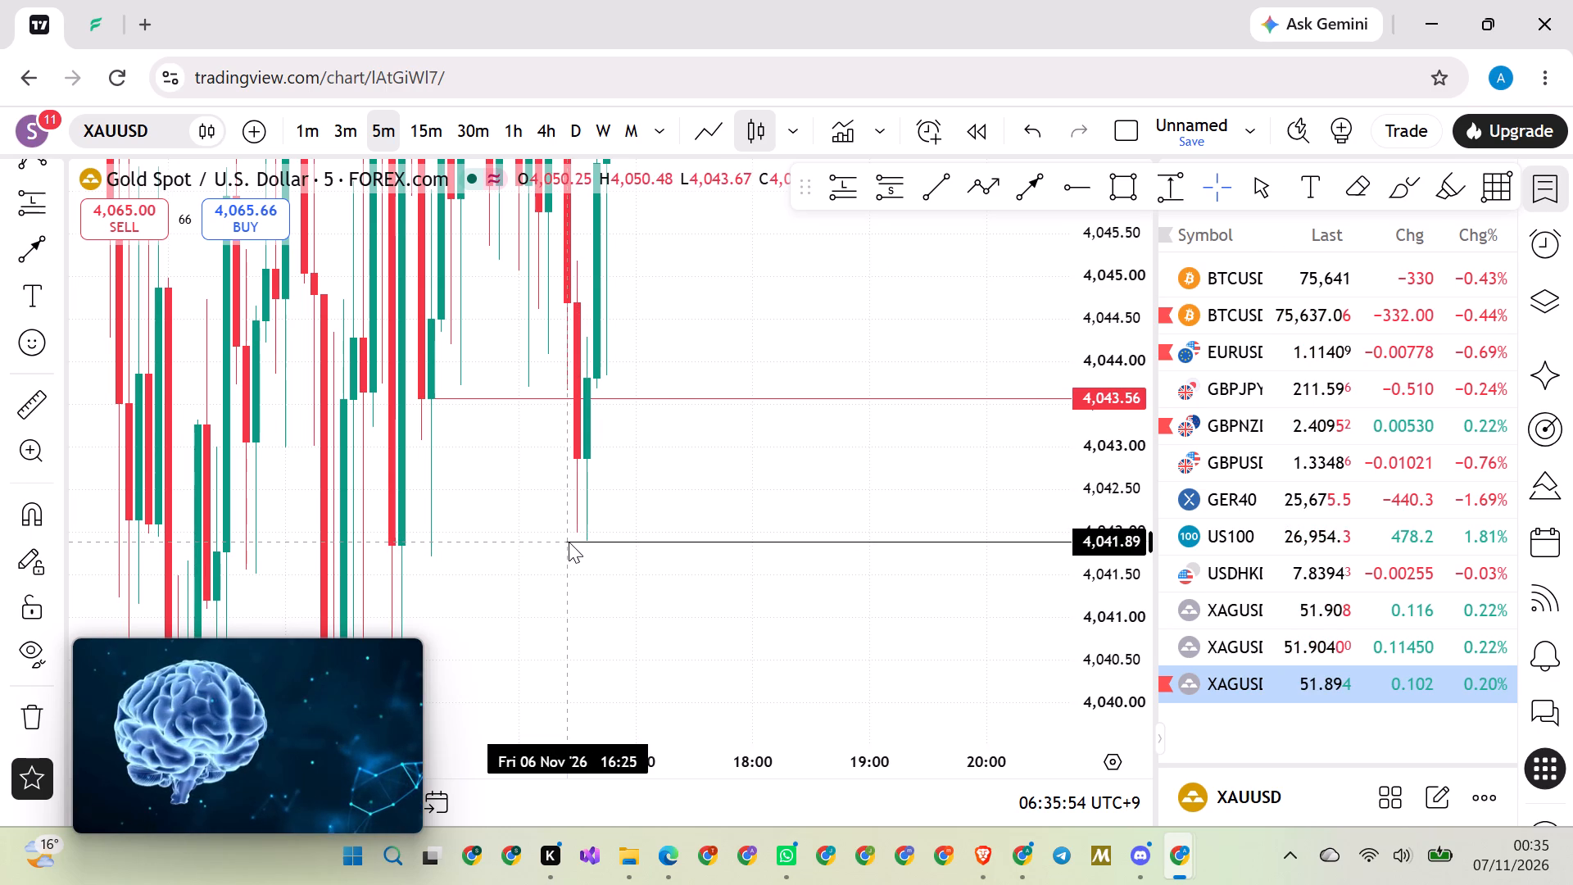
left_click_drag(569, 542, 589, 538)
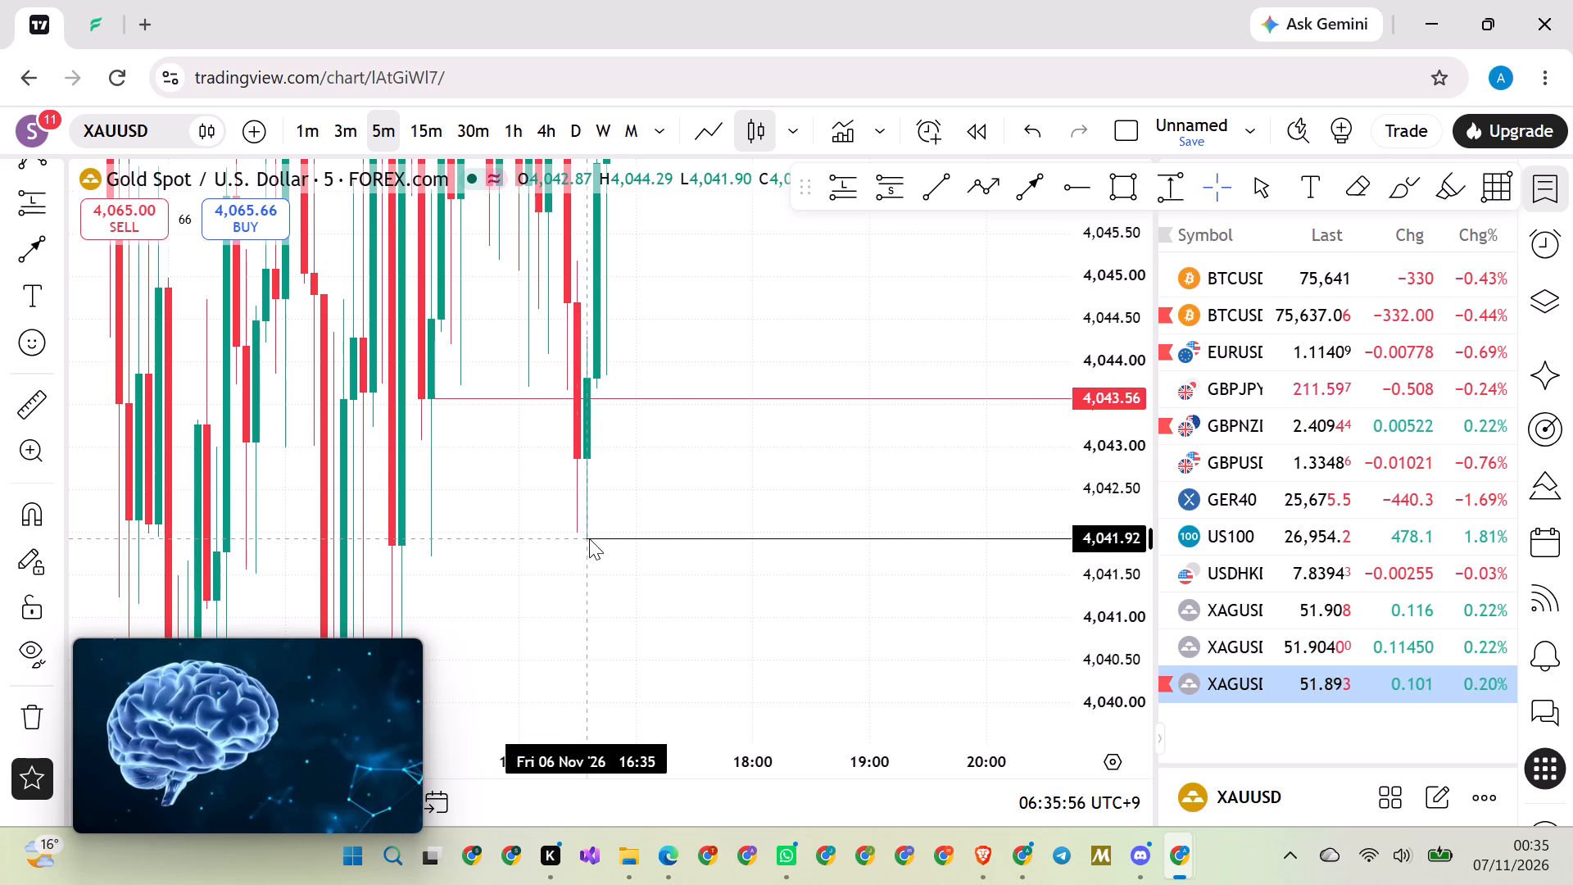
left_click_drag(589, 538, 581, 541)
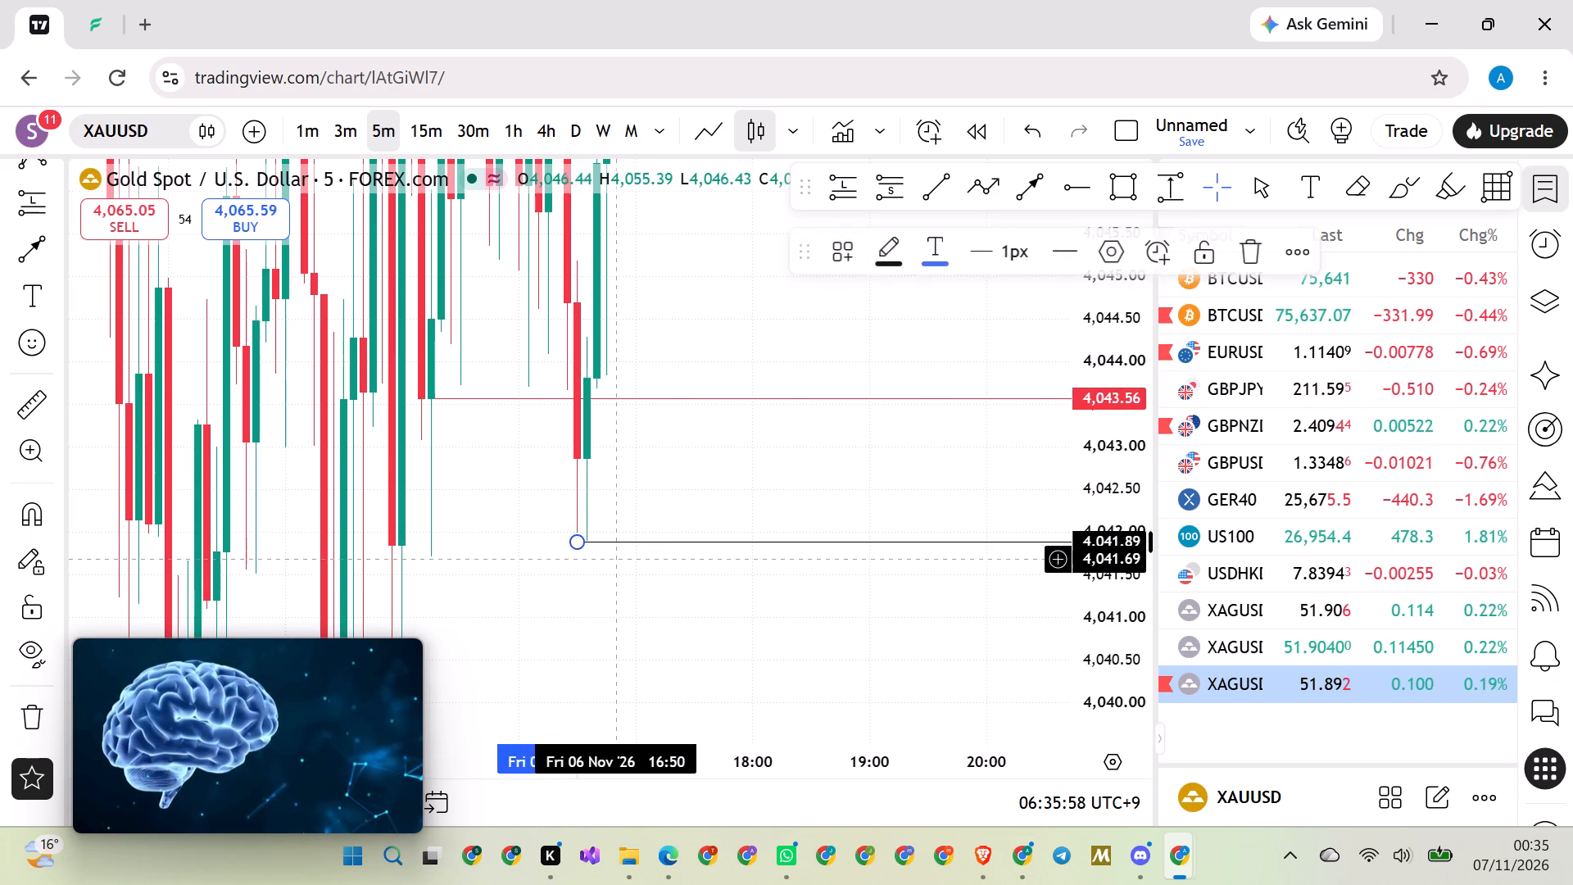
left_click(645, 571)
Measure the price range between the red 4,043.56 ray and the black 4,041.89 ray, and delete the measurement.
left_click_drag(672, 594, 615, 583)
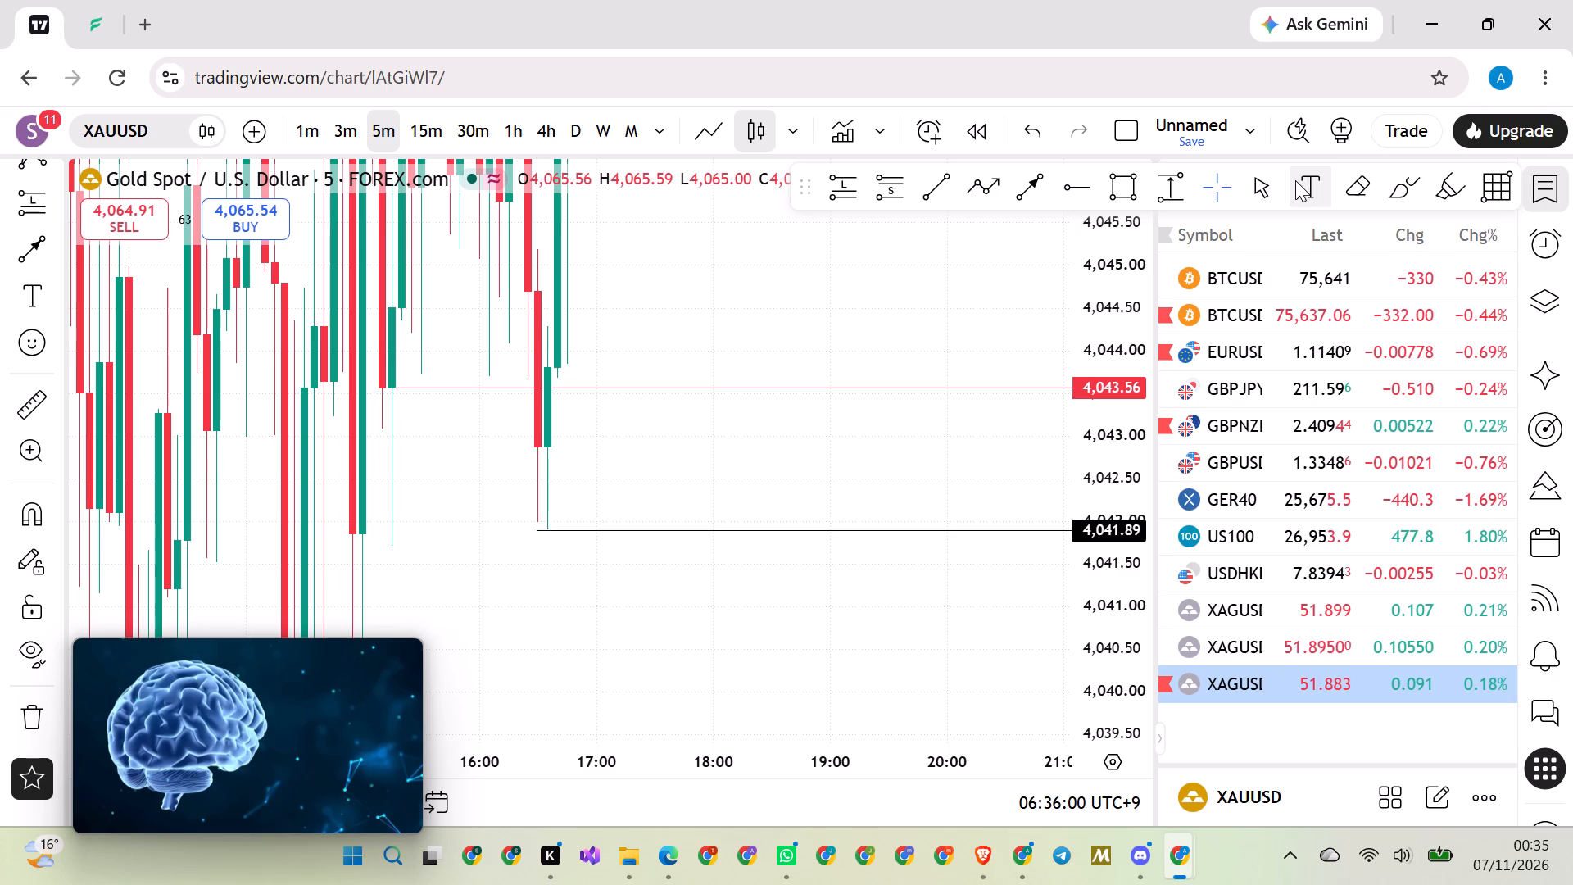
left_click(1307, 187)
left_click(1163, 188)
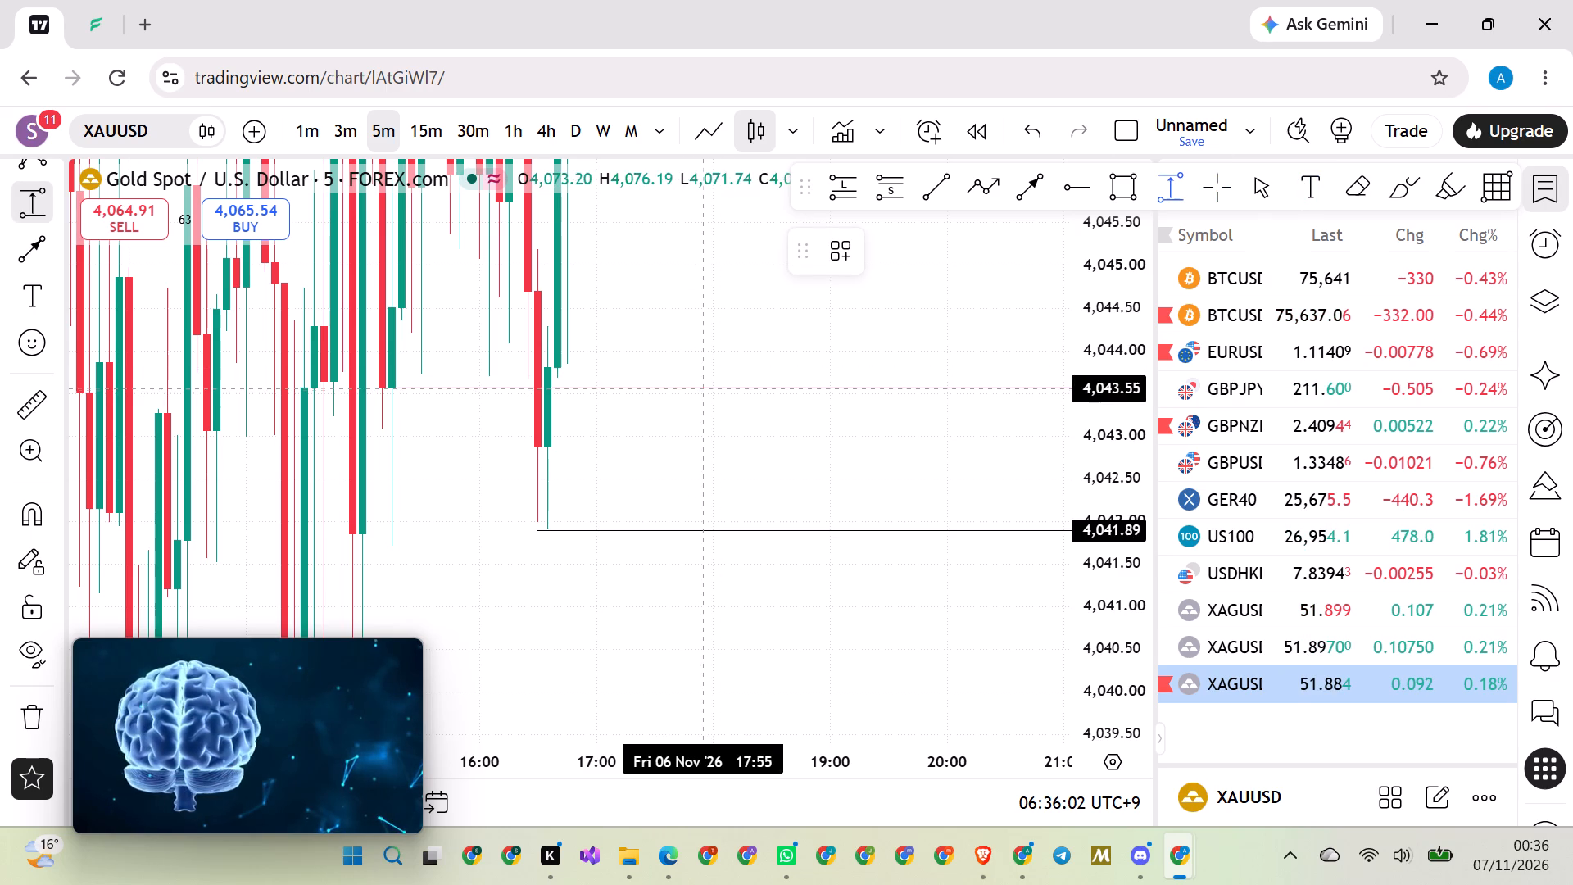
left_click(702, 388)
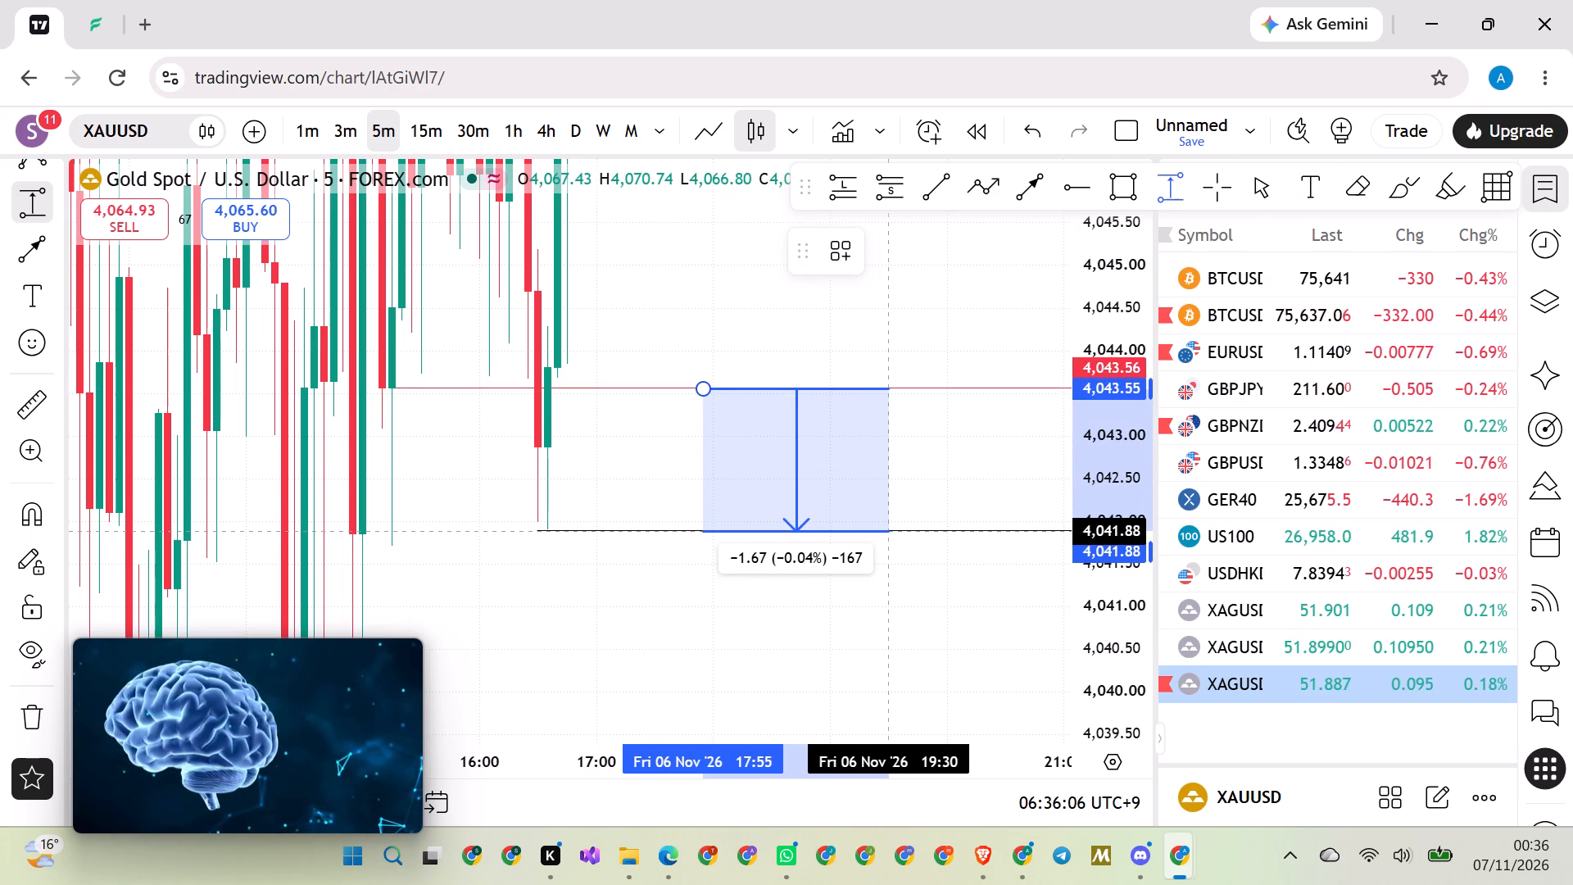
left_click(886, 531)
left_click(1195, 253)
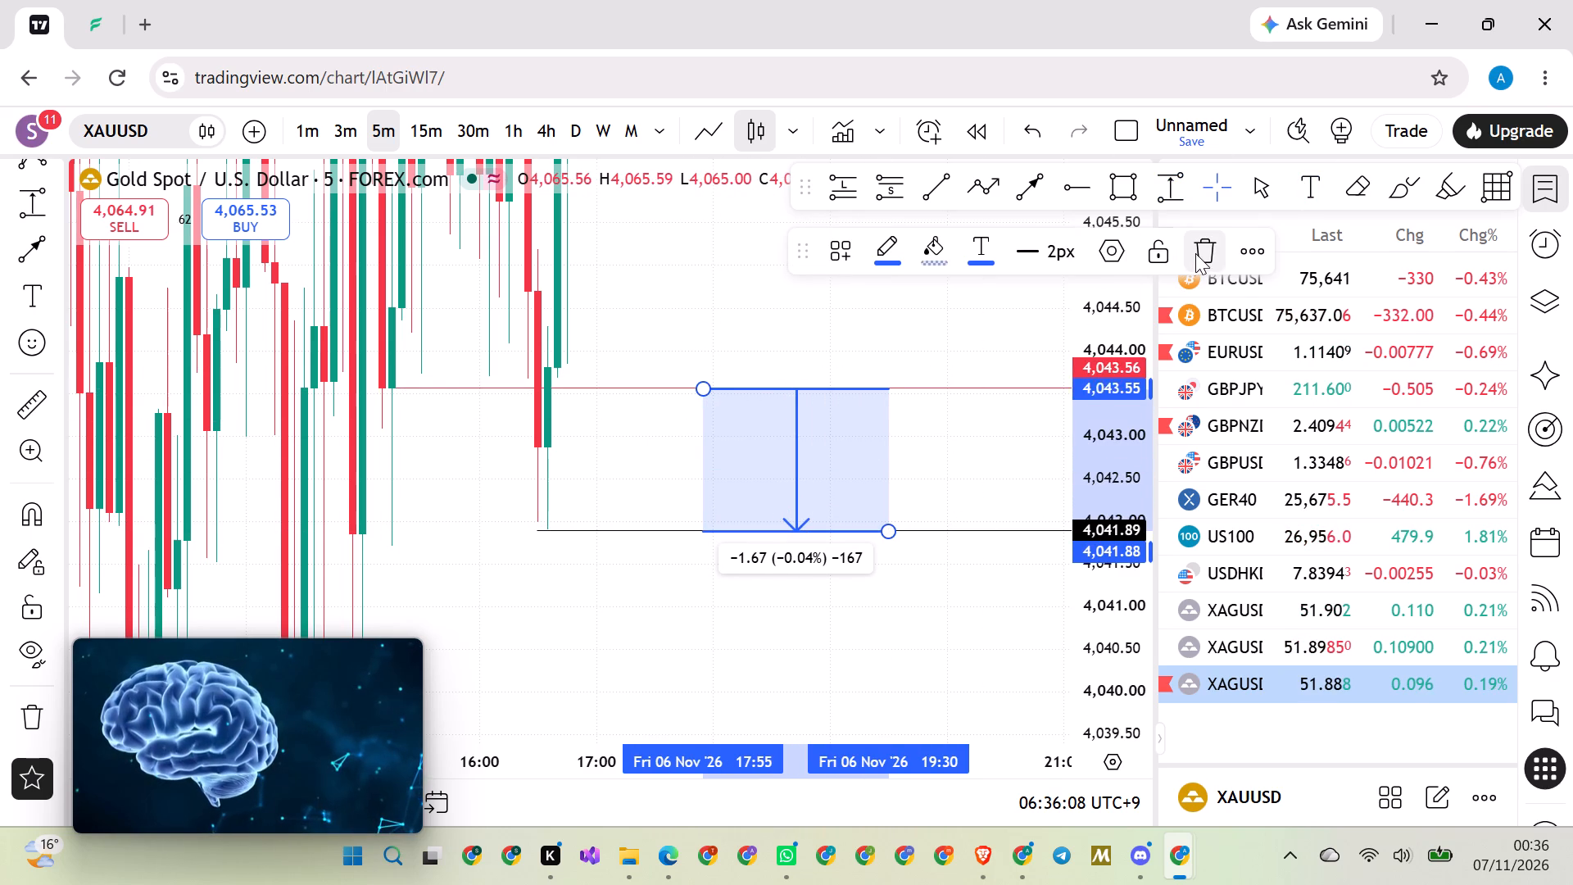
Examine the 5-minute XAUUSD drop and rebound around the 4,047.41 to 4,029.18 rays, from late 6 to early 7 November.
left_click_drag(1095, 332, 977, 606)
scroll(730, 590, "down", 8)
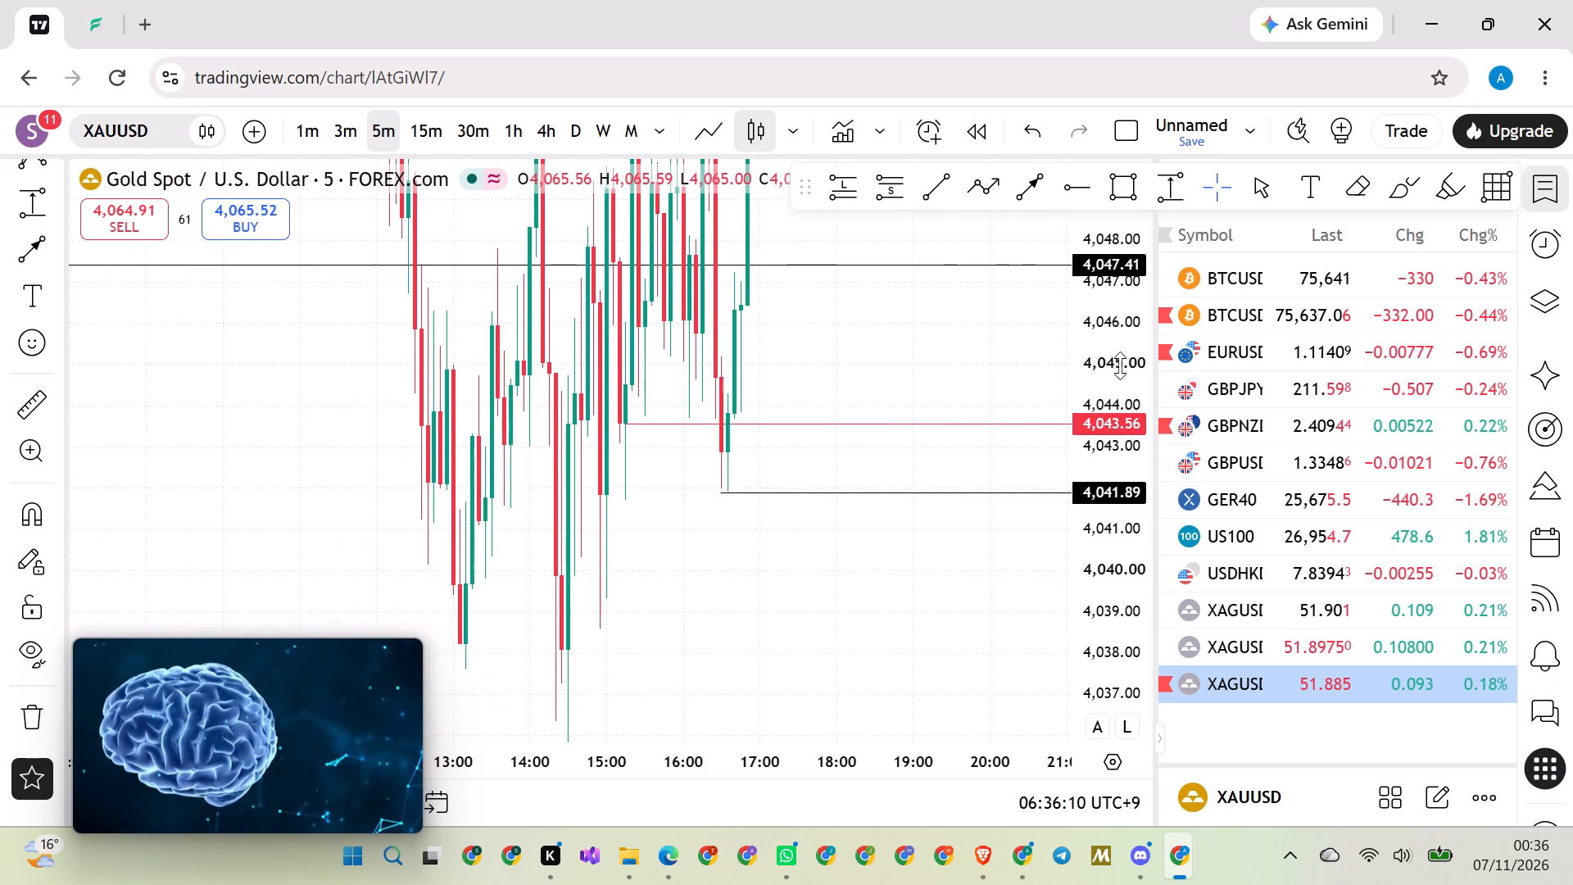
left_click_drag(1123, 365, 1003, 643)
scroll(826, 592, "down", 9)
left_click_drag(913, 570, 460, 577)
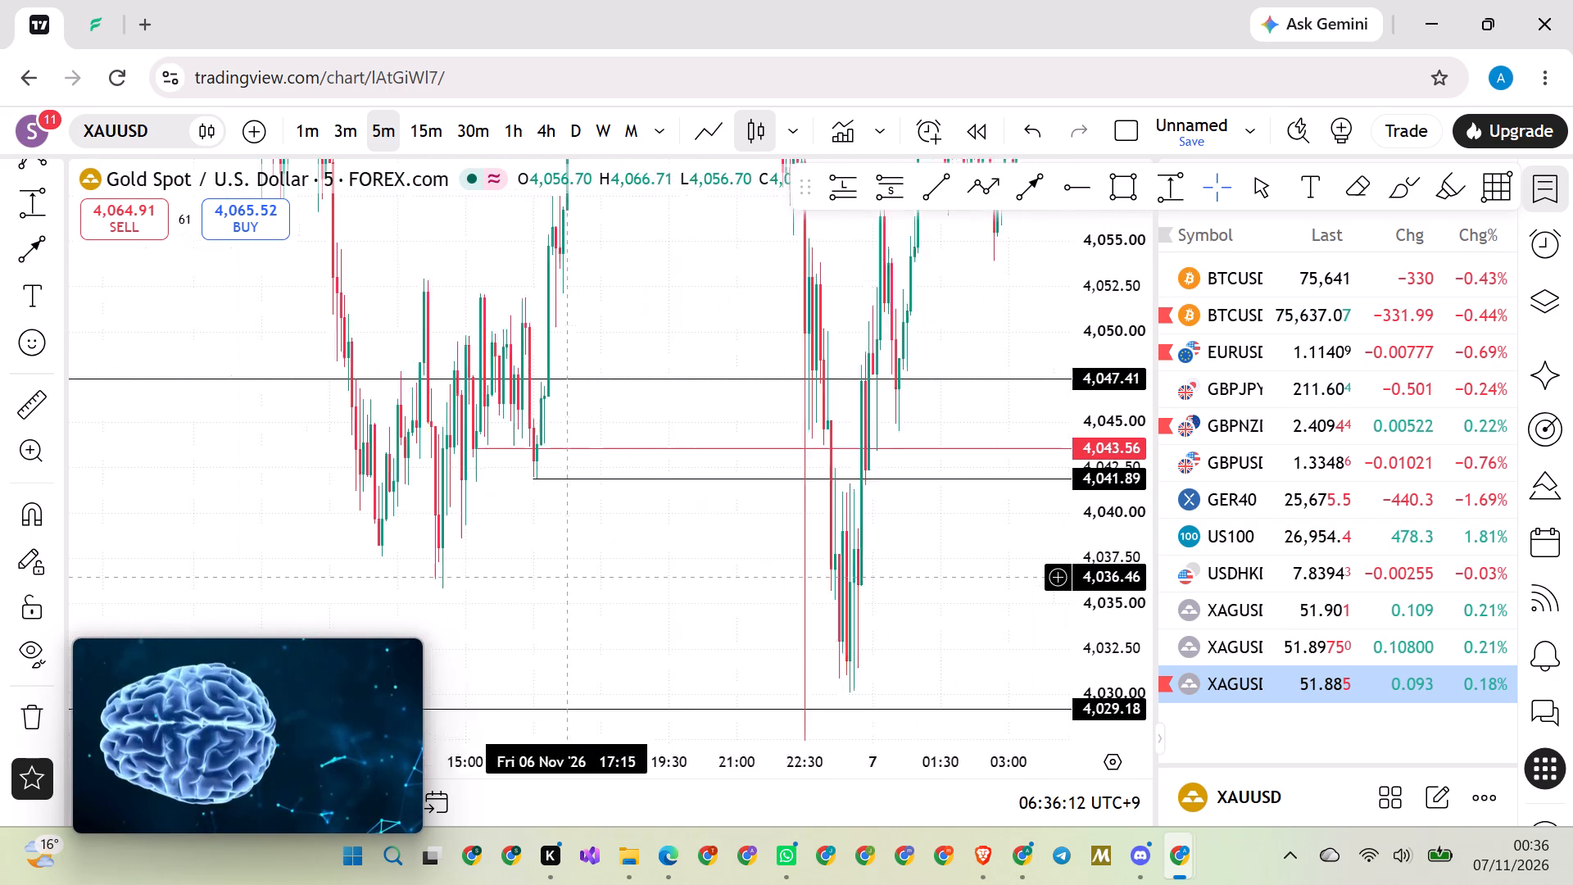
left_click_drag(460, 577, 175, 566)
left_click_drag(309, 529, 734, 477)
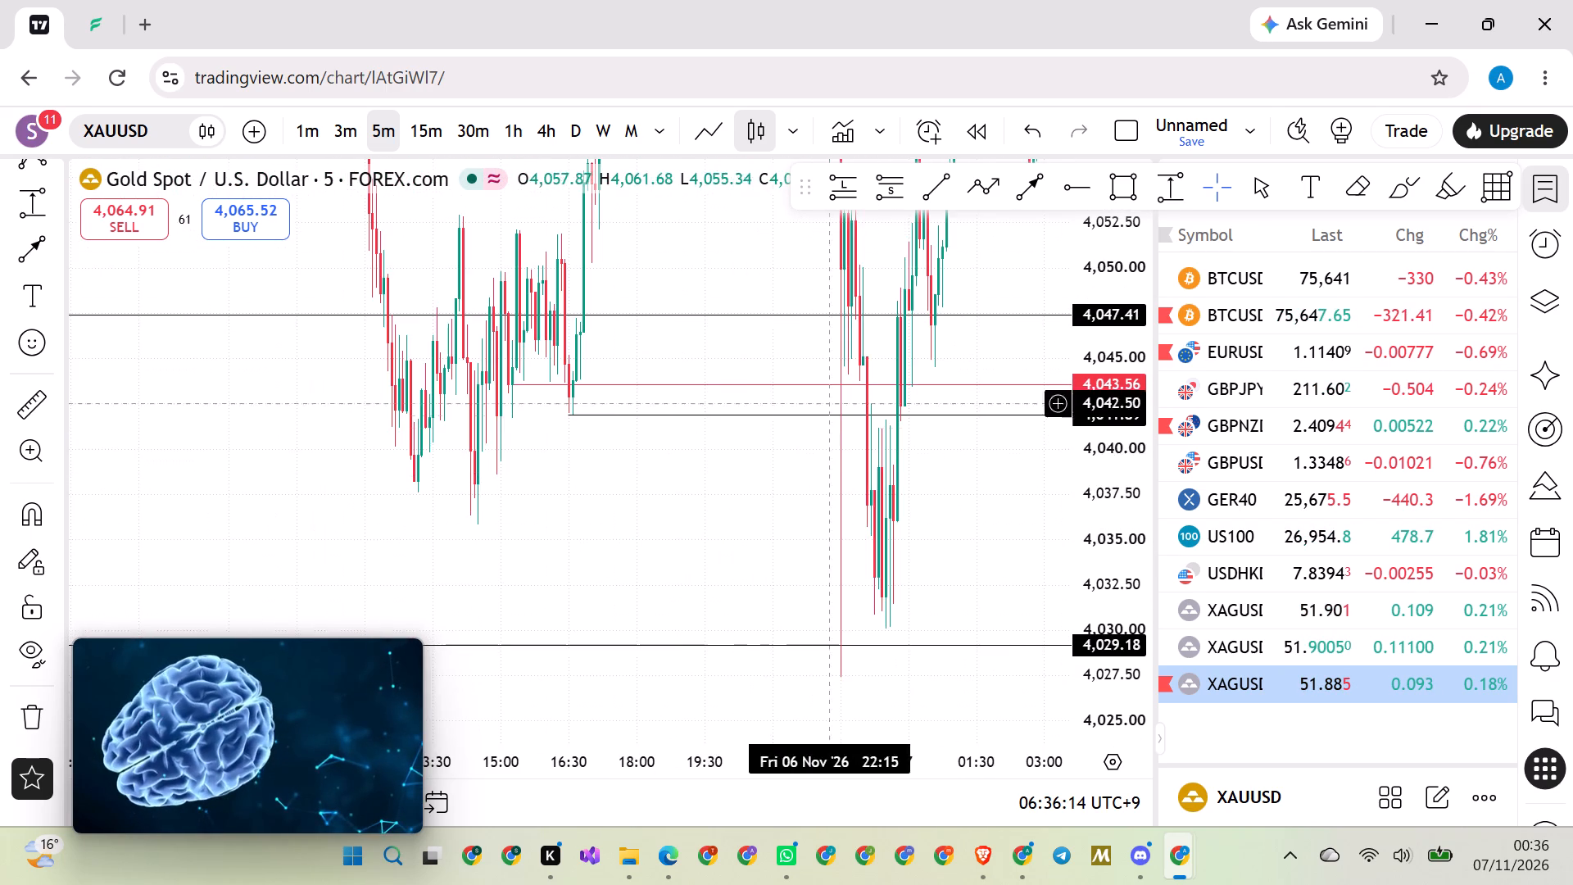
scroll(769, 457, "up", 20)
scroll(769, 457, "up", 4)
left_click_drag(795, 510, 804, 510)
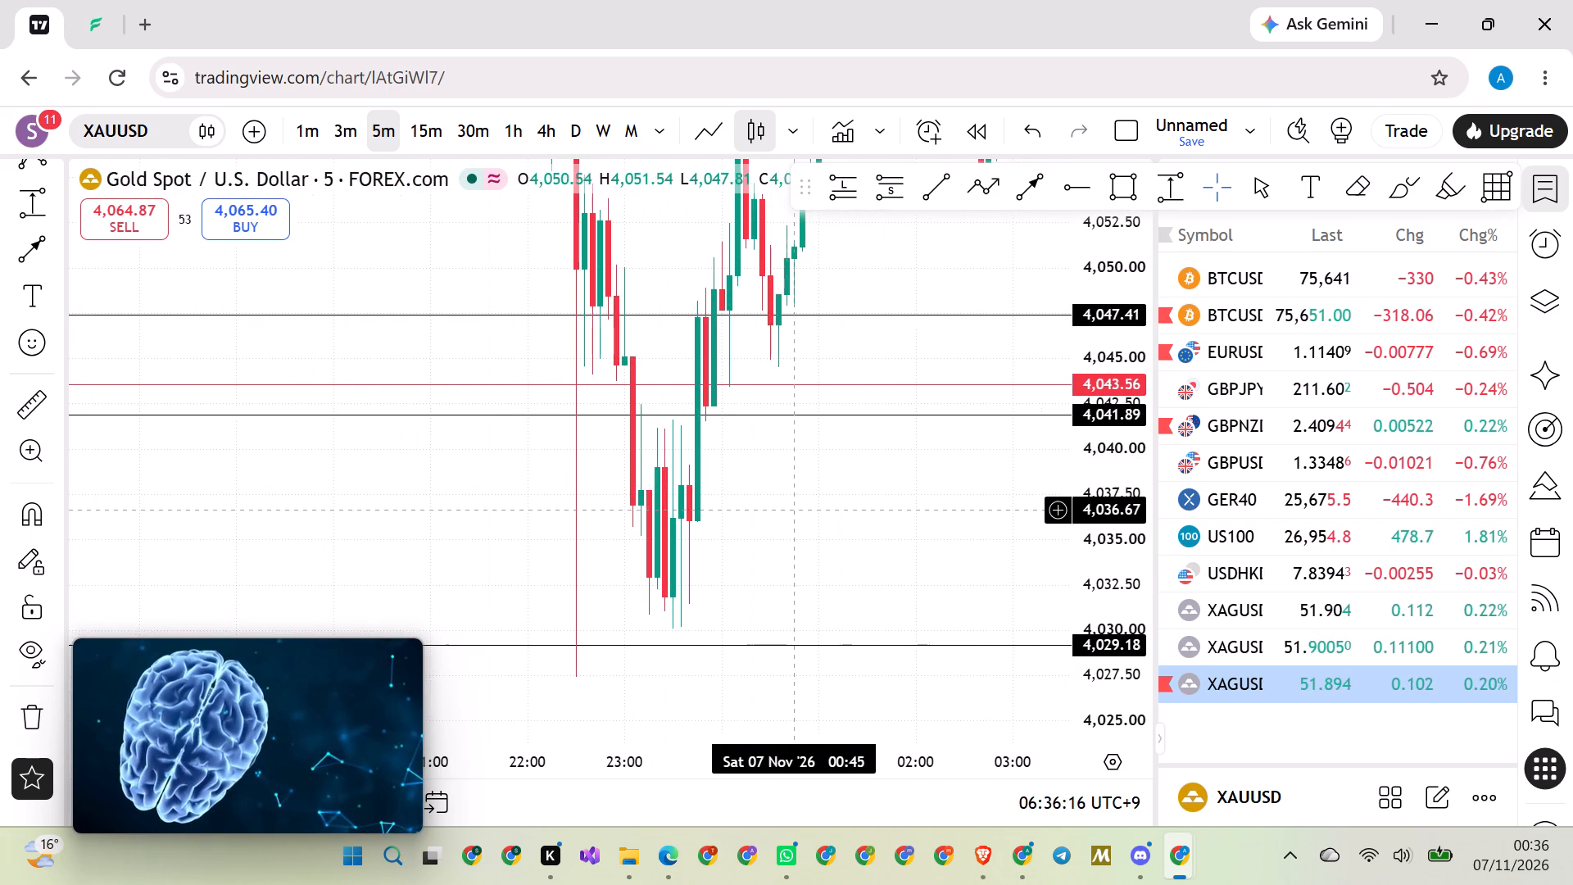
left_click_drag(804, 510, 873, 510)
Switch XAUUSD to the 30-minute timeframe and examine the latest candles above the 4,047.41 to 4,029.18 rays.
left_click(461, 133)
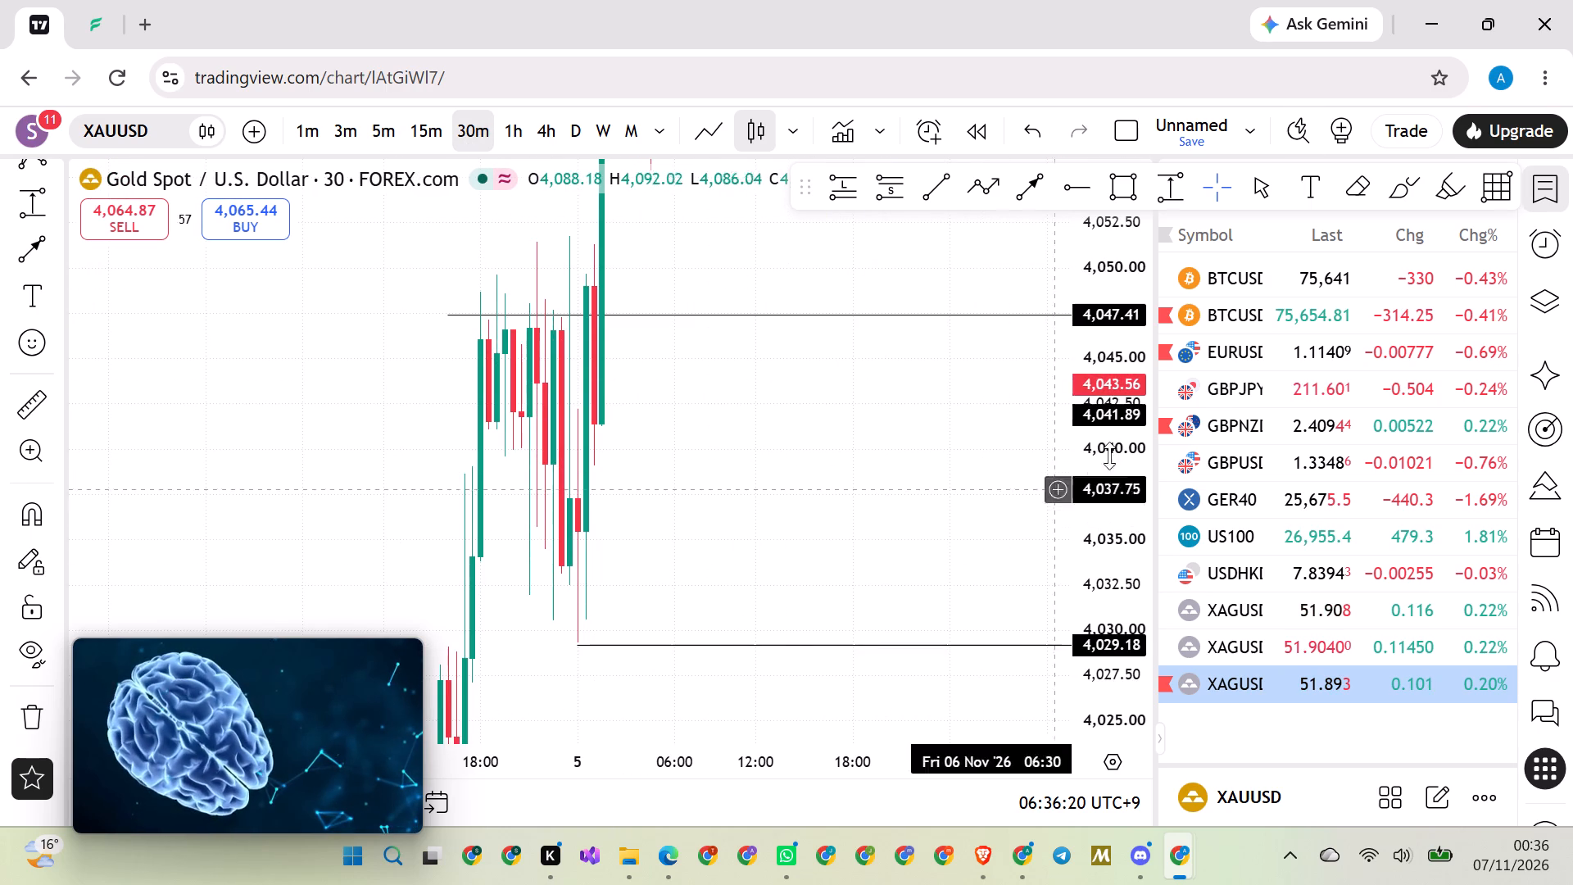
left_click_drag(1113, 408, 988, 867)
scroll(781, 742, "down", 1)
scroll(801, 630, "down", 13)
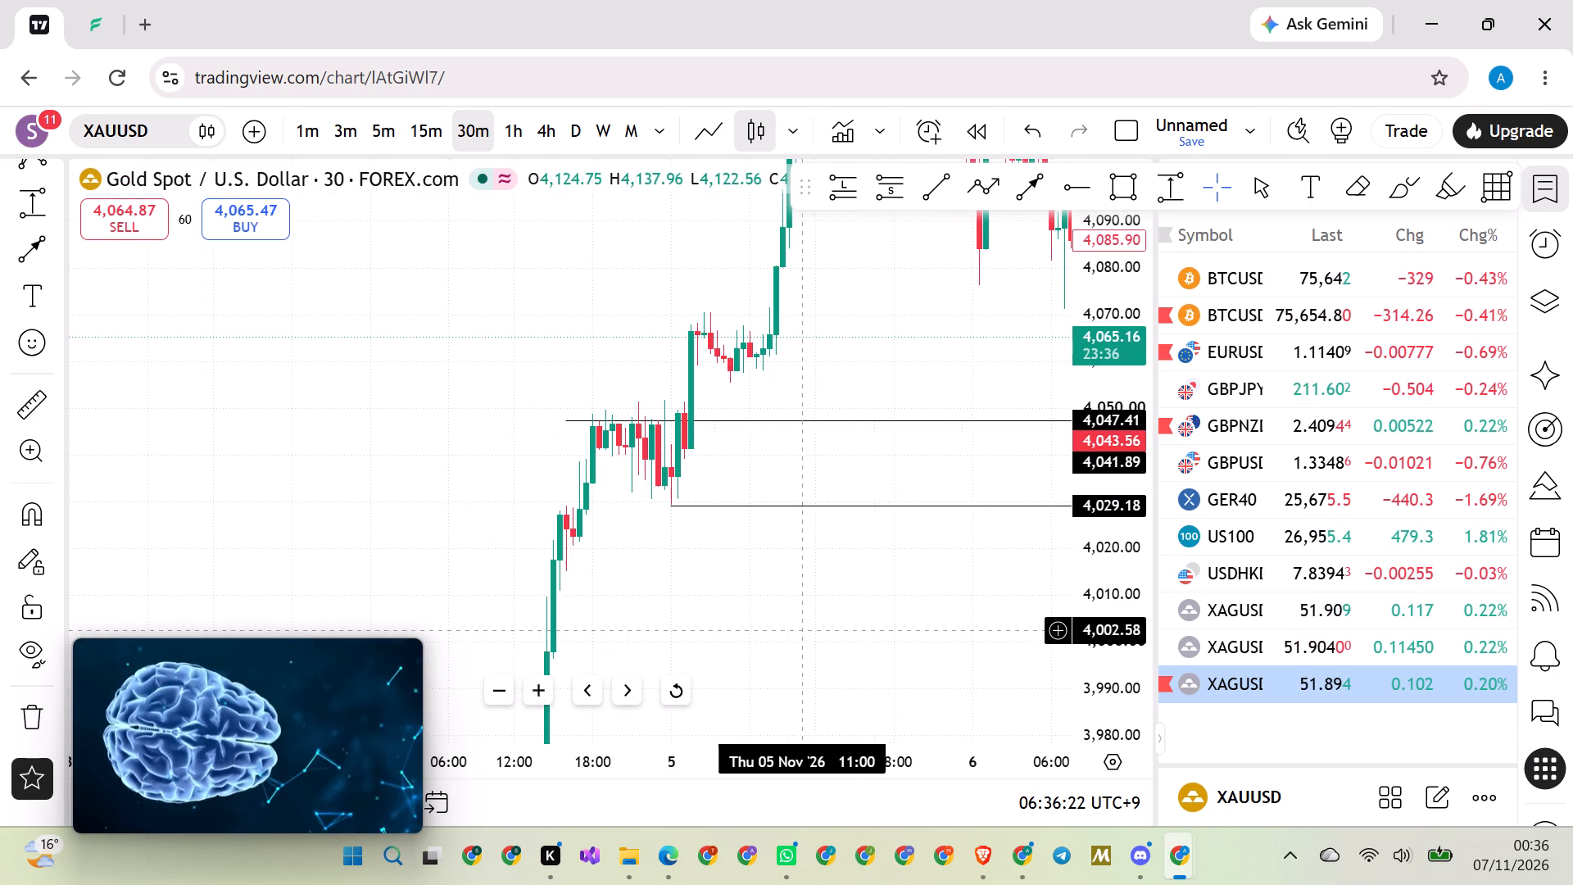
left_click_drag(930, 597, 320, 597)
scroll(407, 553, "up", 2)
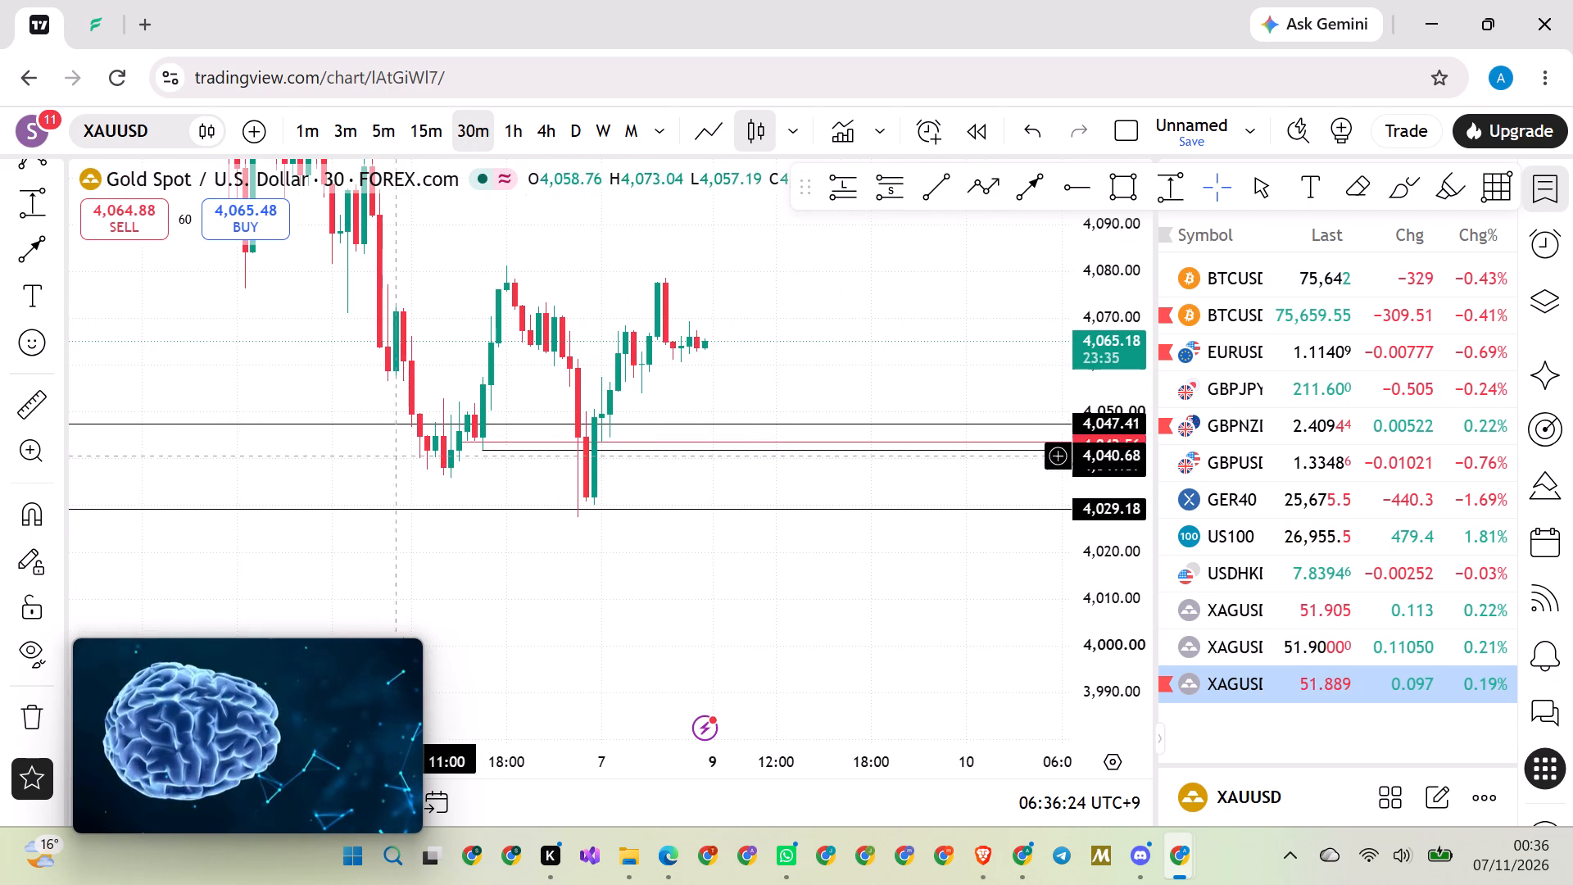
scroll(633, 465, "up", 3)
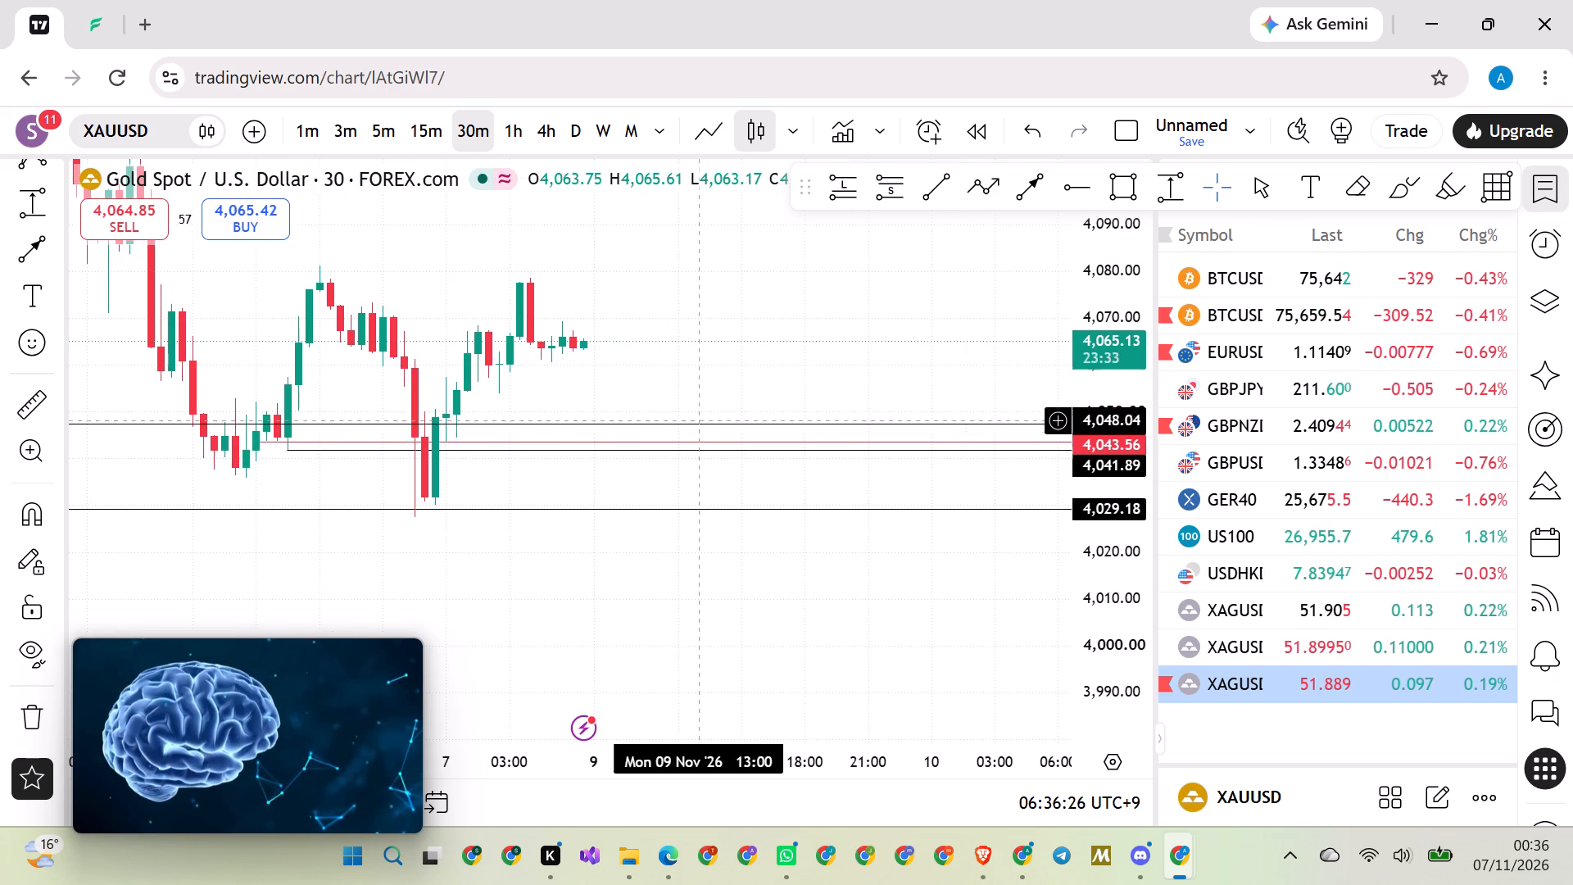
left_click_drag(717, 339, 757, 410)
left_click(765, 323)
left_click_drag(734, 320, 837, 352)
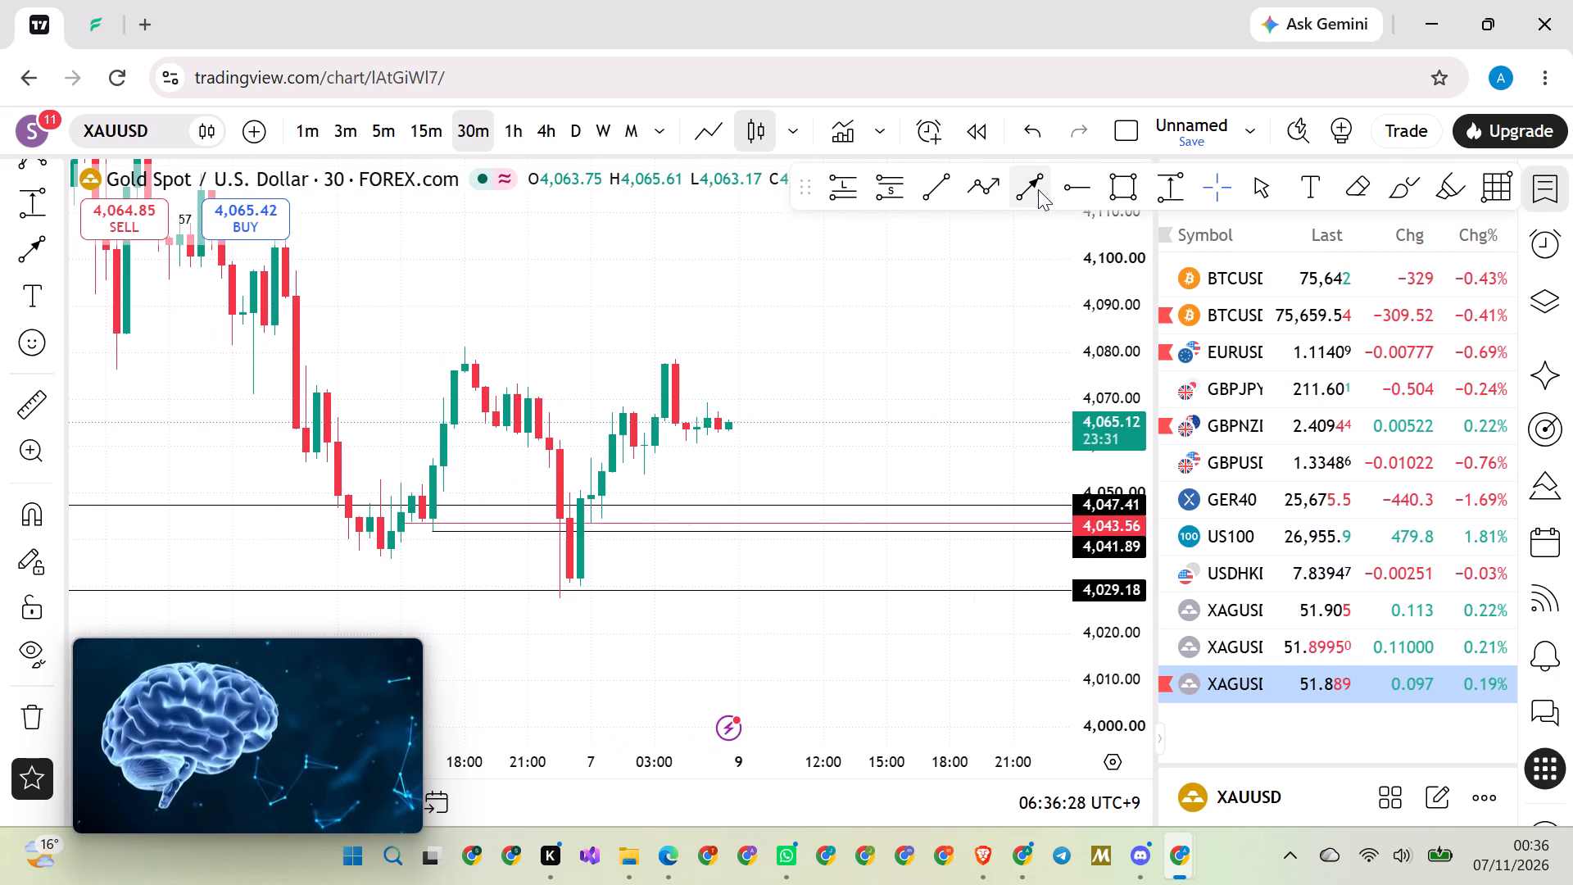
Draw a horizontal arrow at 4,072.74 from the 20:30 candle on 6 November to the 03:30 candle on 7 November.
left_click(1038, 189)
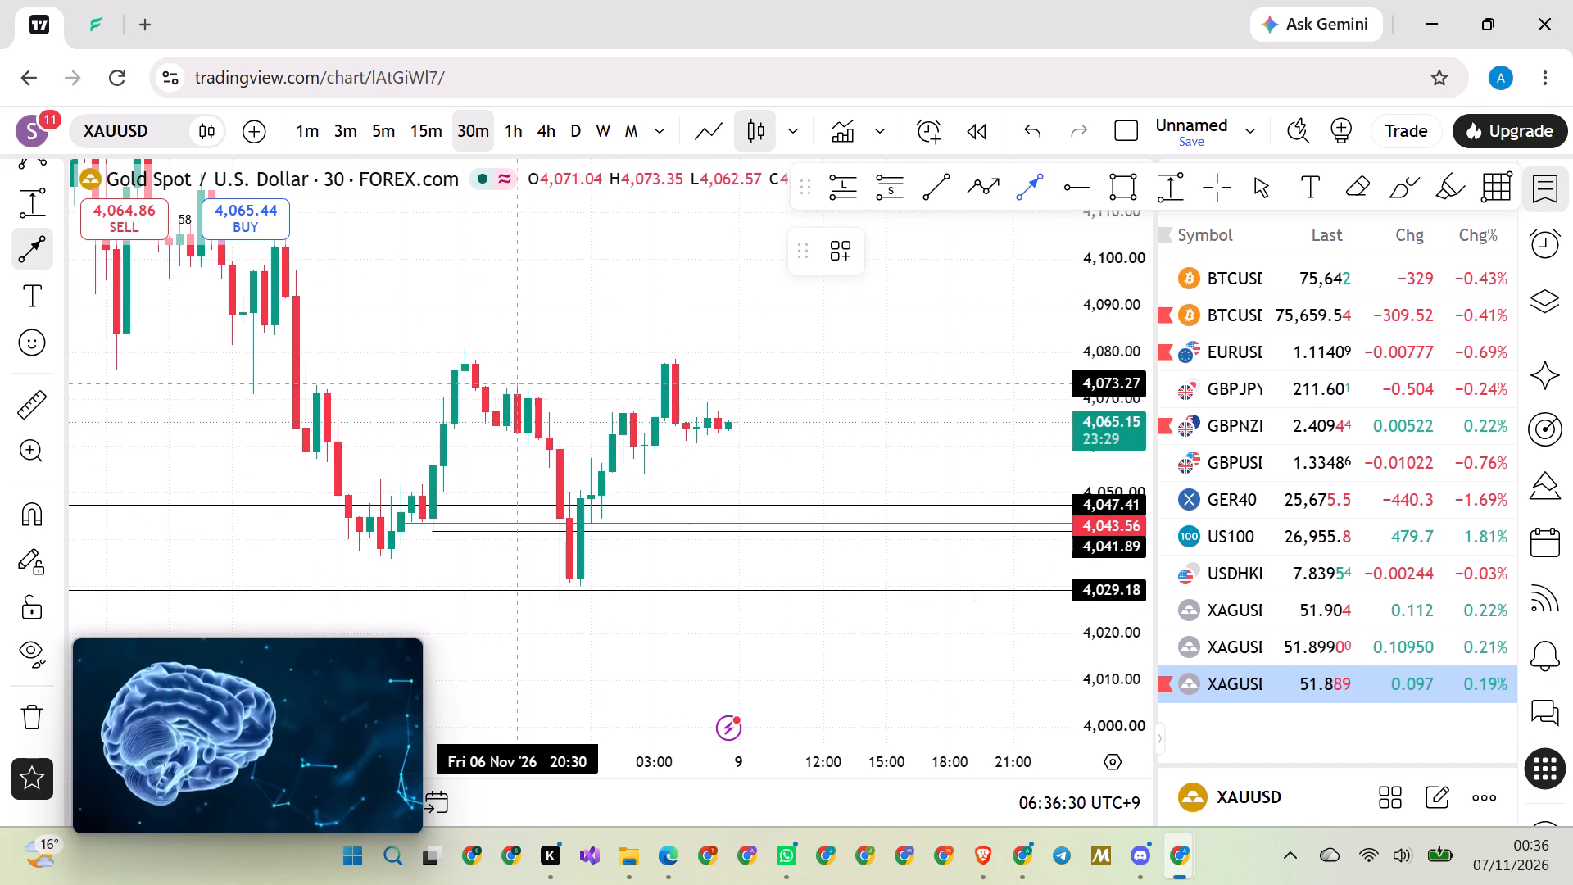
left_click(522, 387)
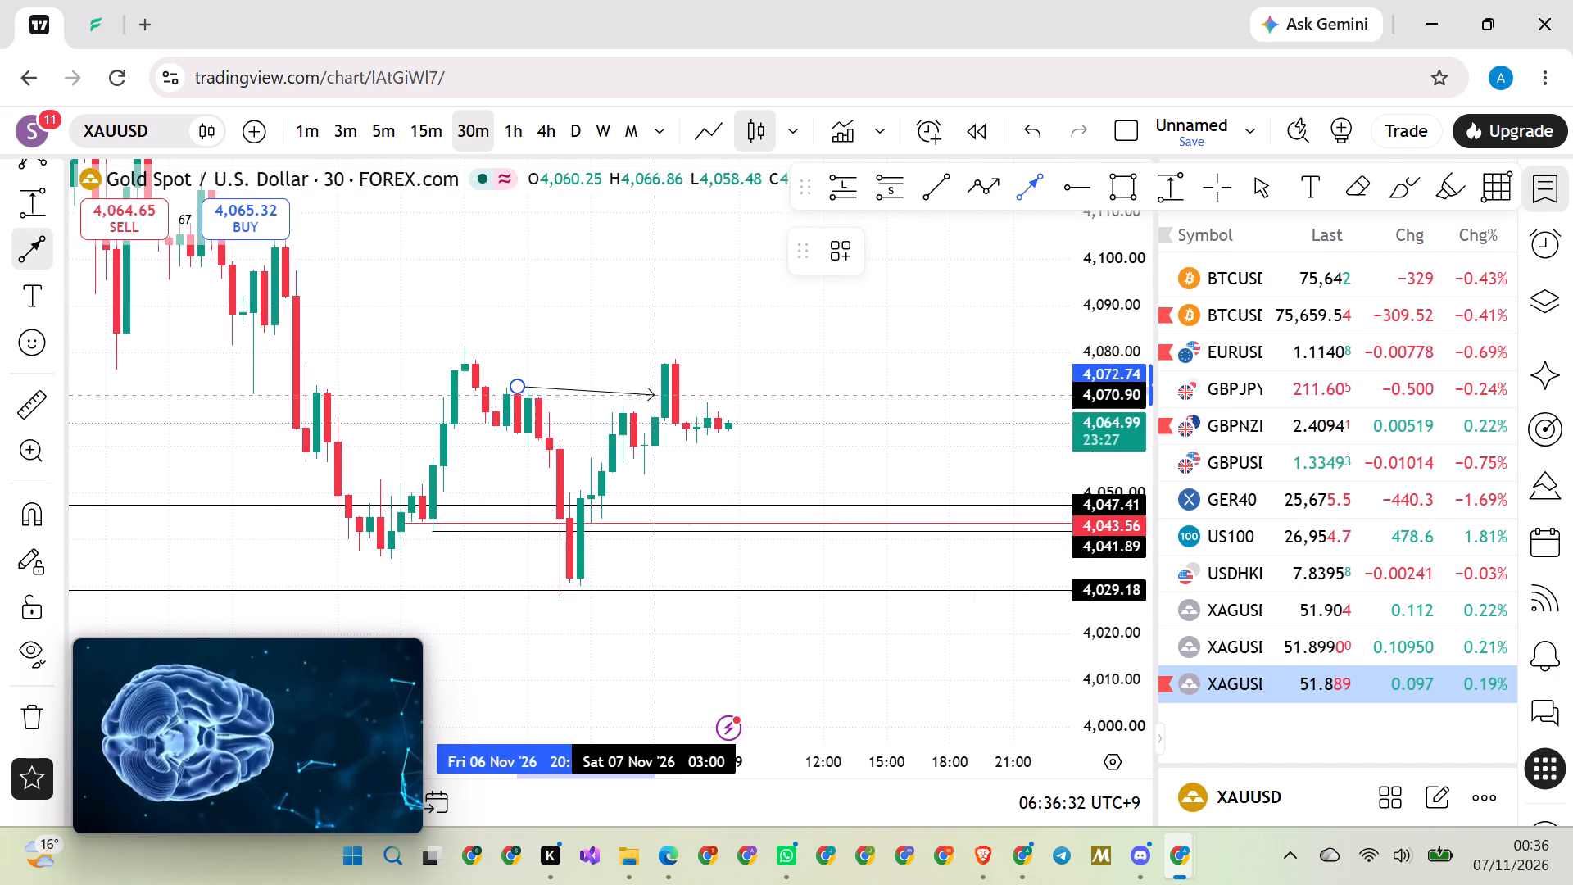
left_click(661, 386)
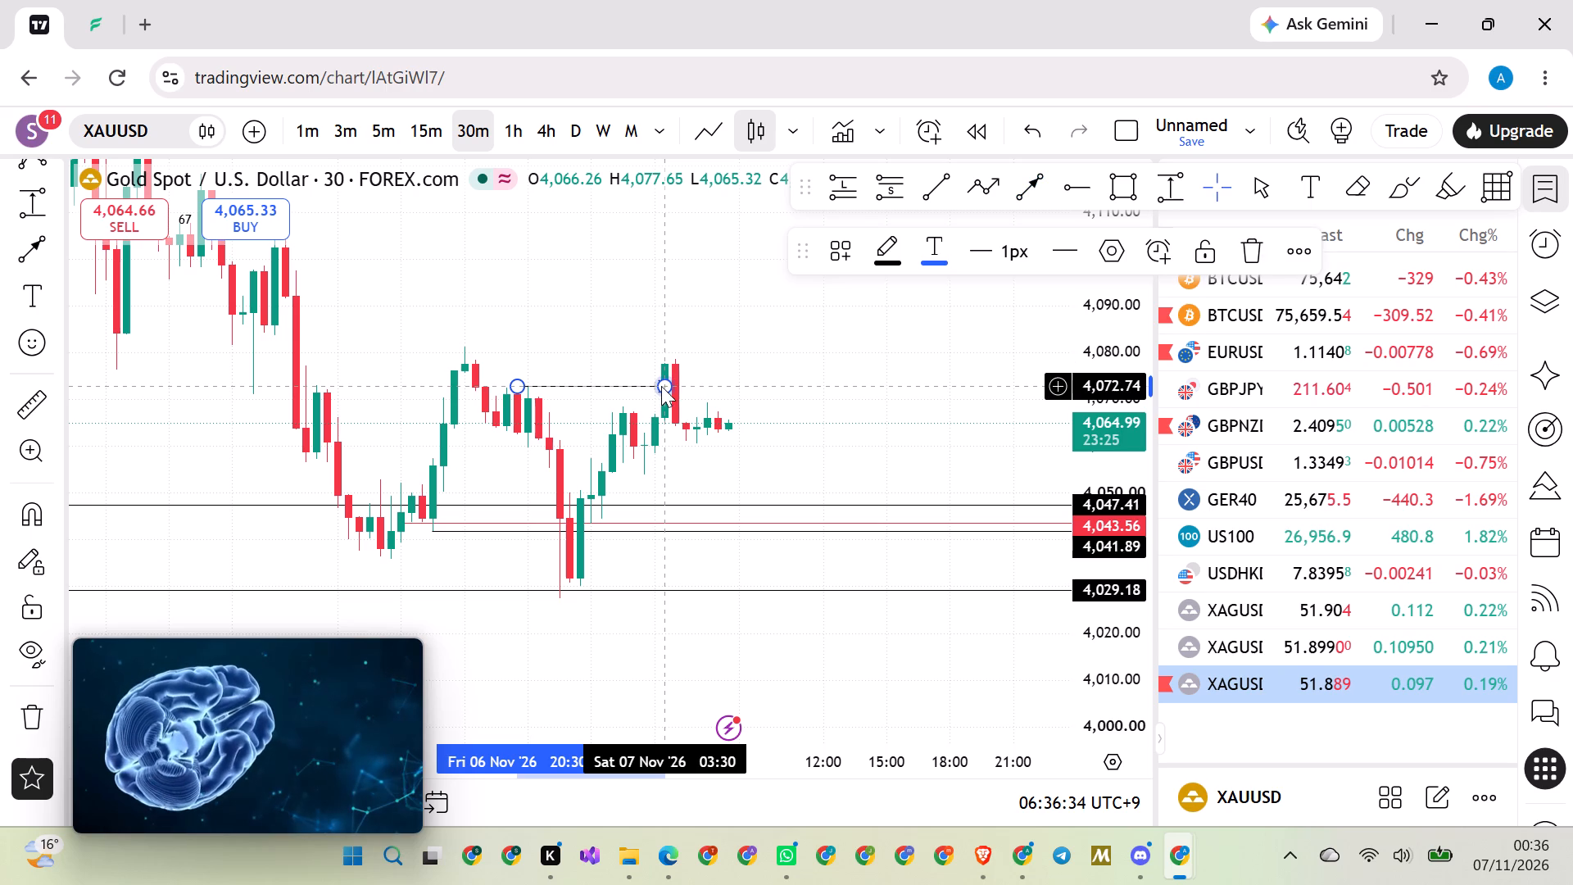
left_click(770, 316)
Adjust the arrow to about 4,073, keeping its start at 20:30 on 6 November and ending it at 03:00 on 7 November.
scroll(729, 352, "up", 2)
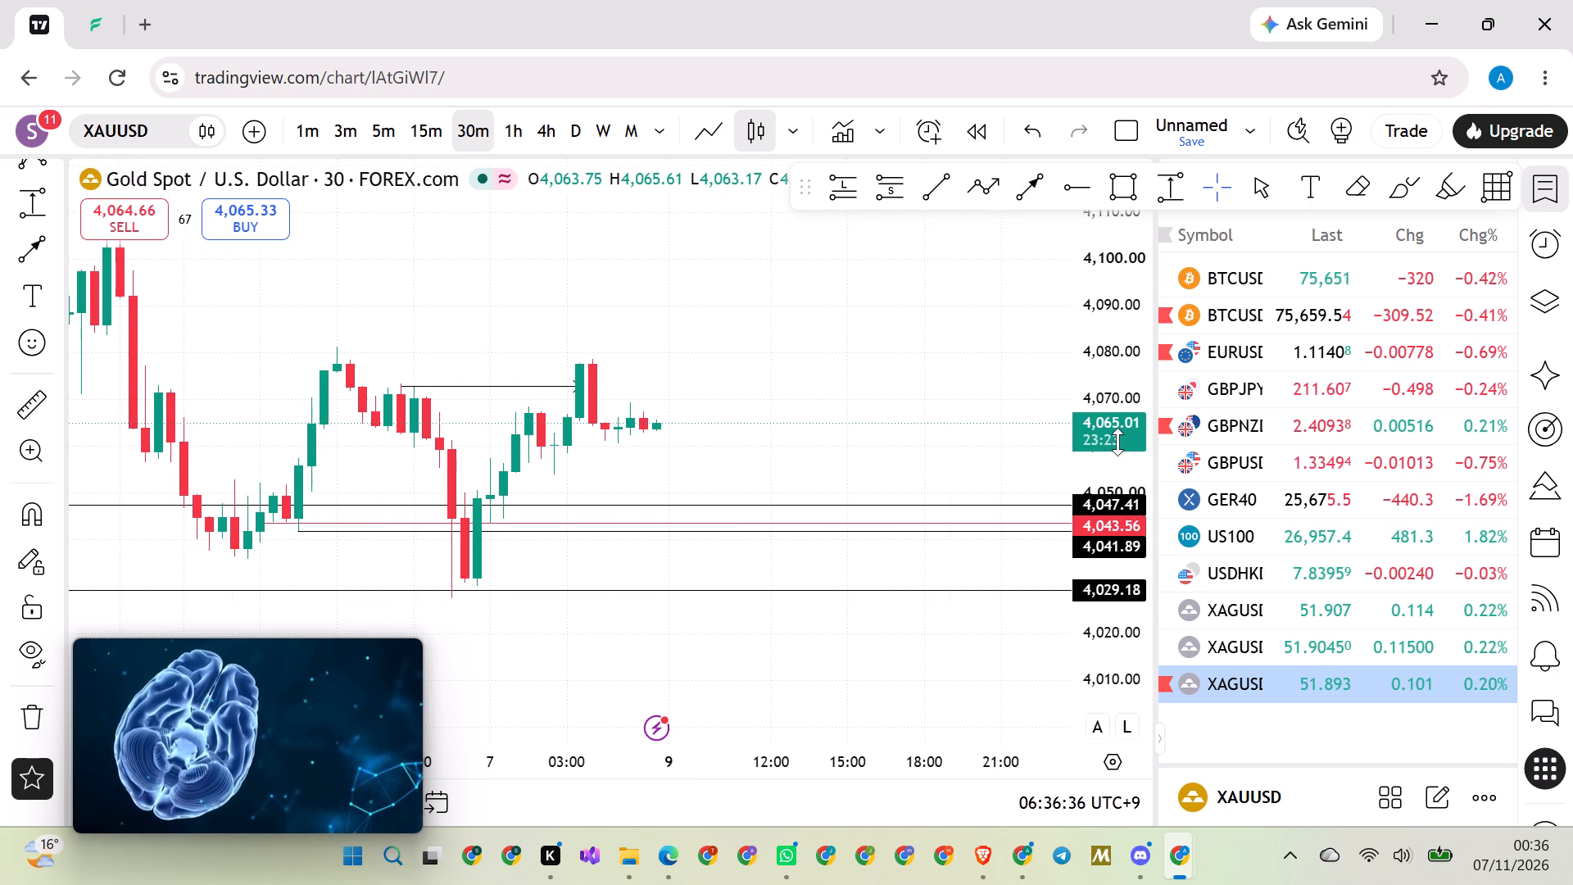
scroll(1105, 442, "up", 12)
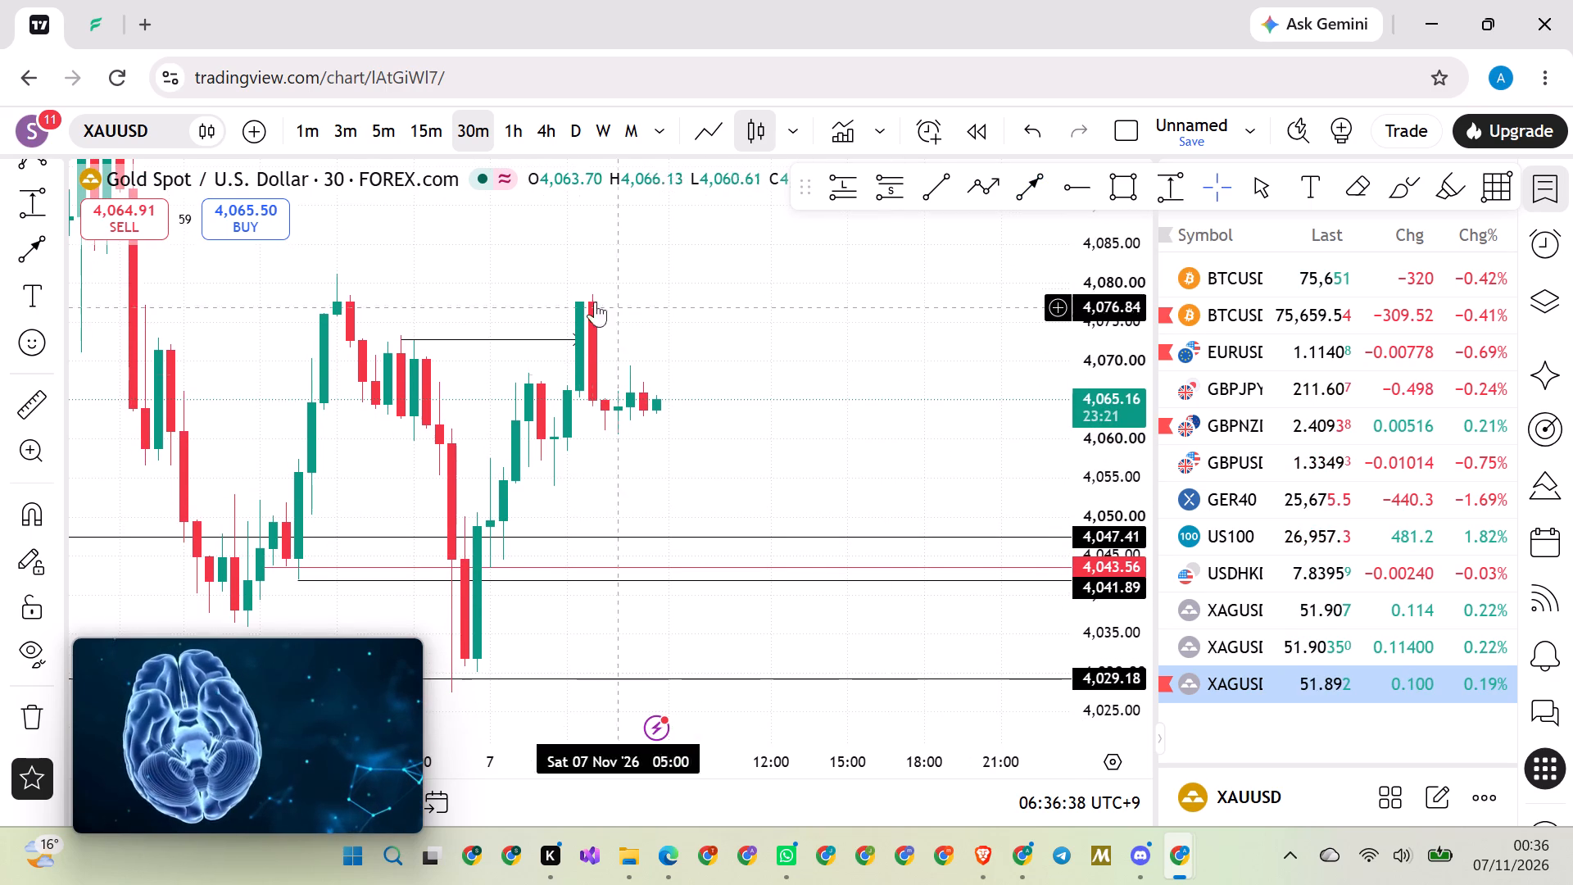
left_click(396, 337)
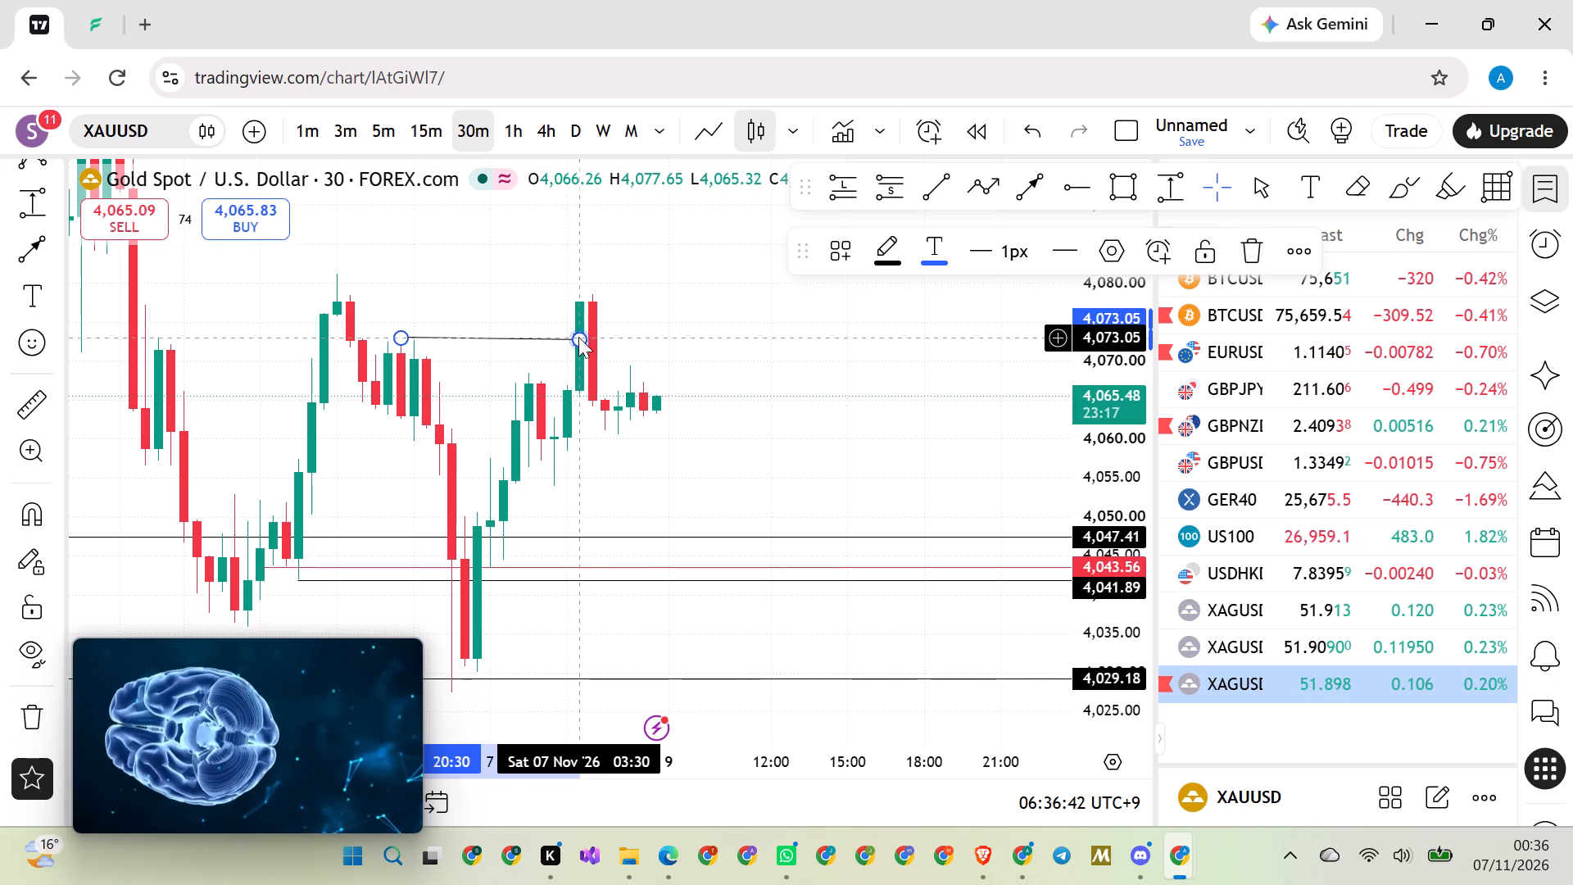
left_click_drag(578, 337, 569, 334)
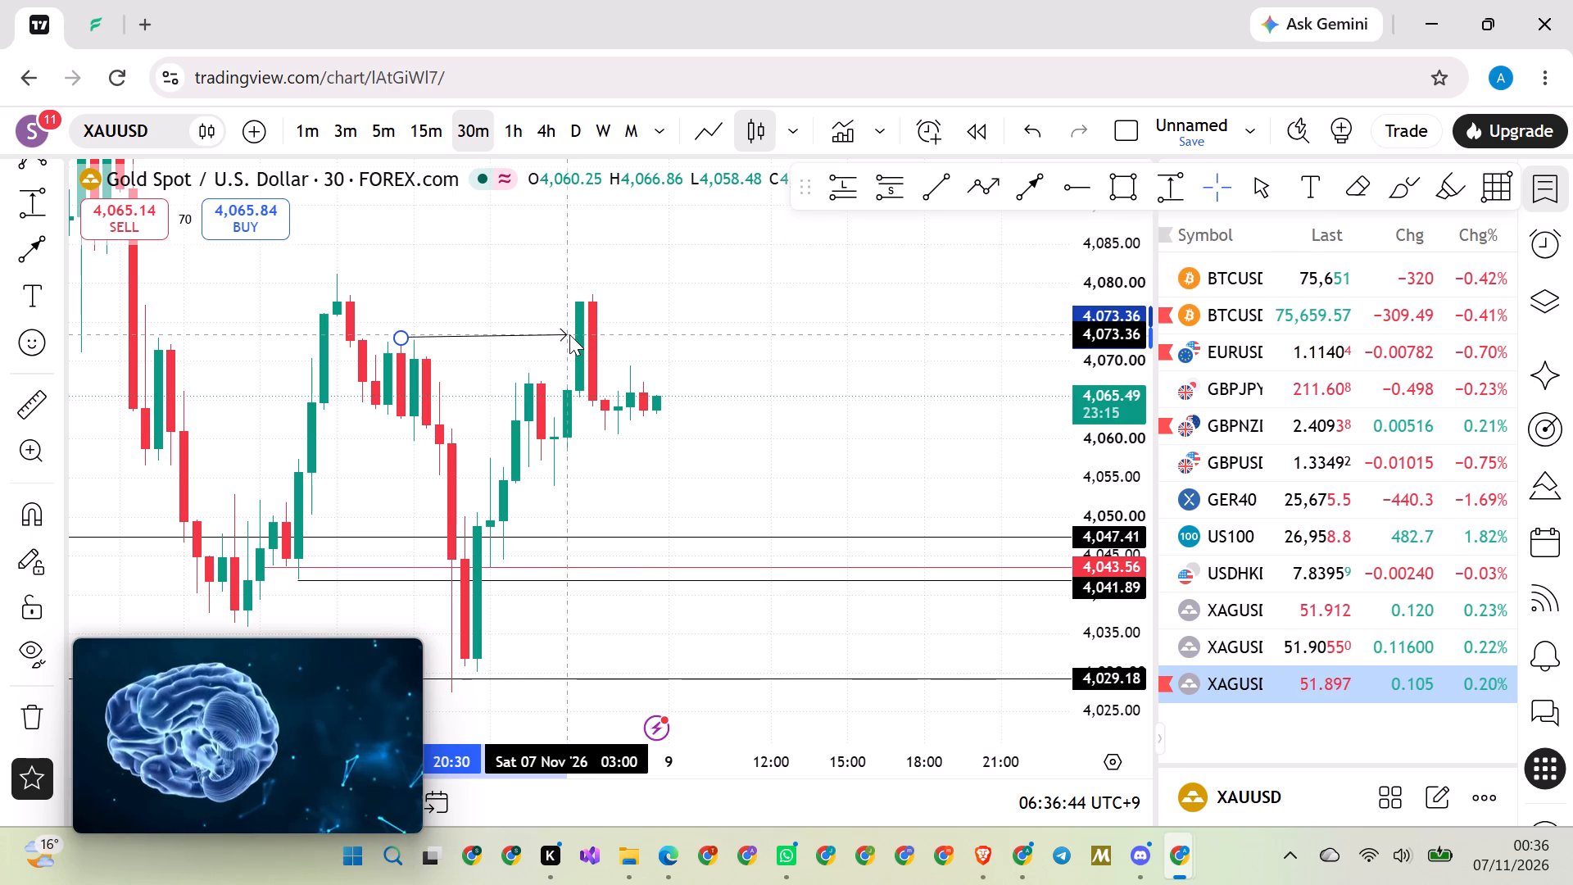
left_click_drag(569, 334, 564, 336)
left_click(697, 389)
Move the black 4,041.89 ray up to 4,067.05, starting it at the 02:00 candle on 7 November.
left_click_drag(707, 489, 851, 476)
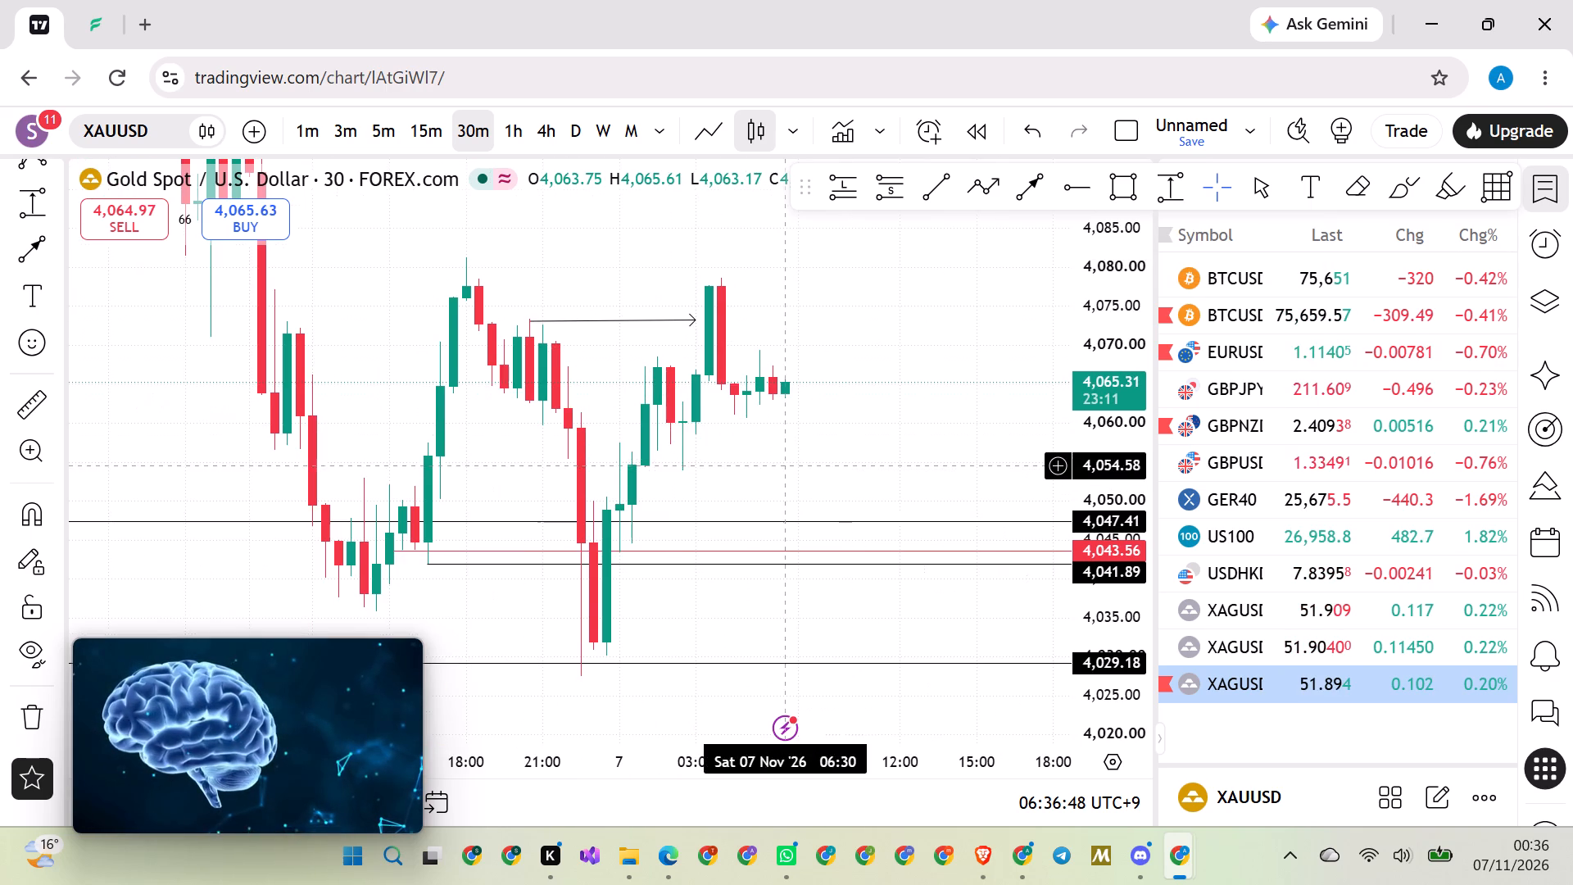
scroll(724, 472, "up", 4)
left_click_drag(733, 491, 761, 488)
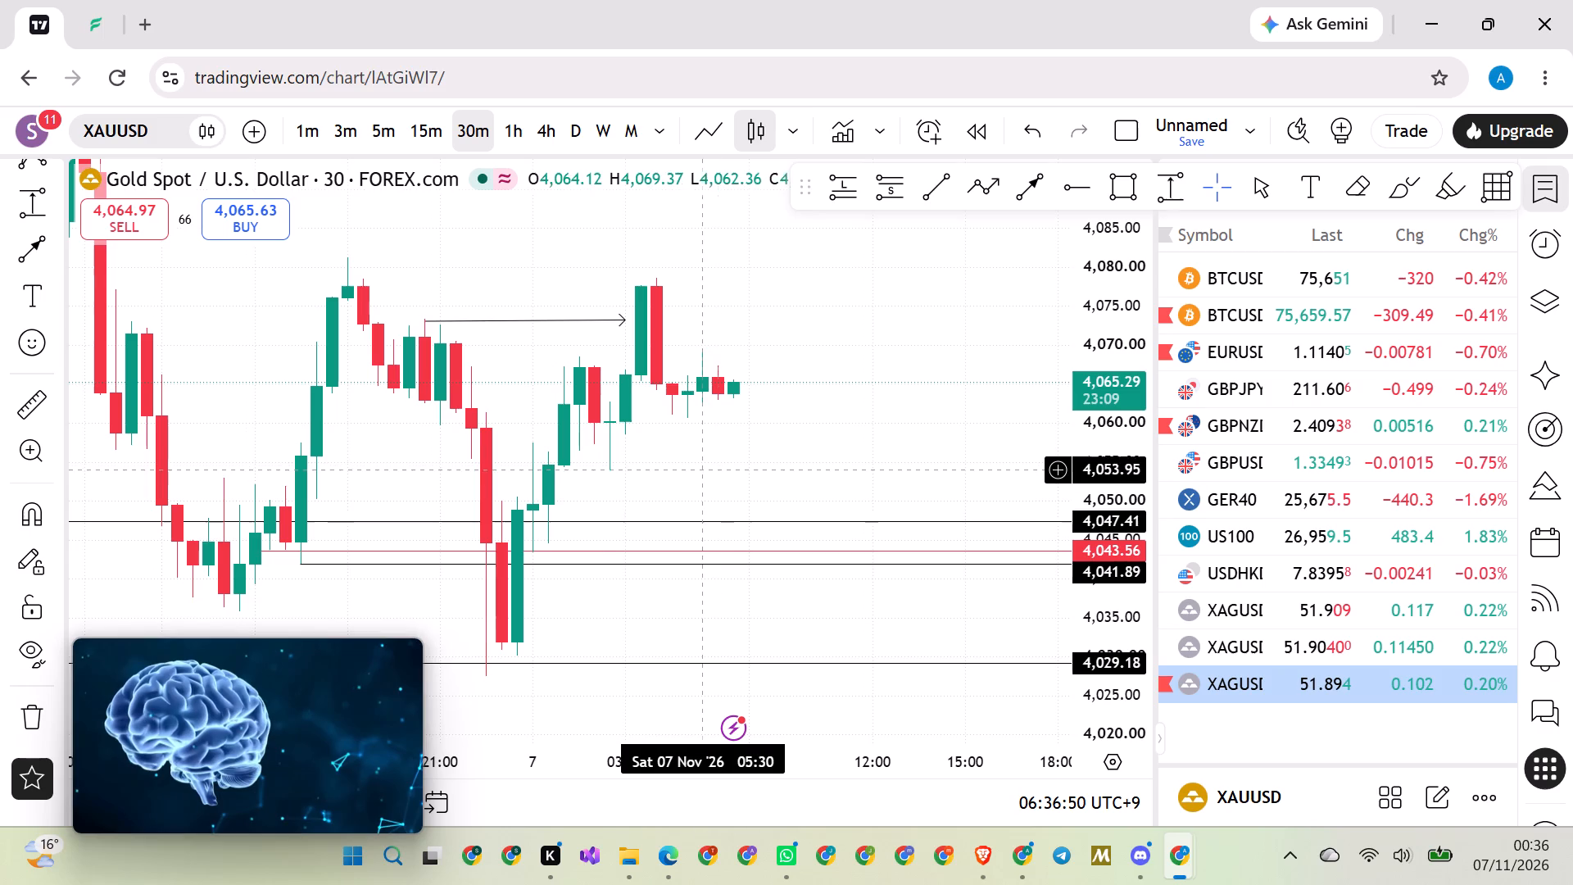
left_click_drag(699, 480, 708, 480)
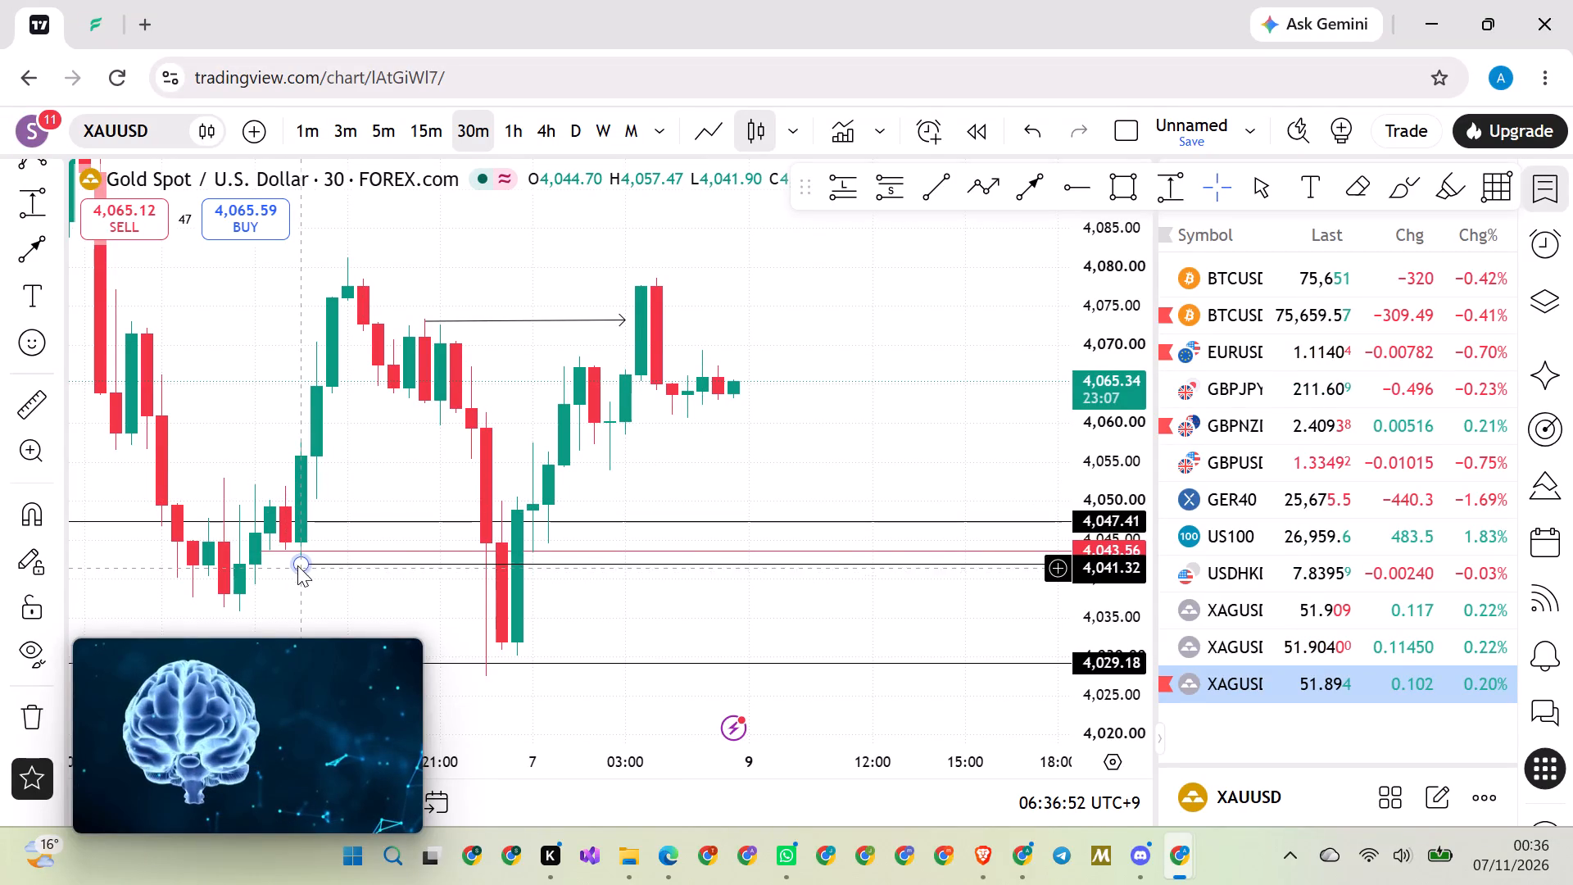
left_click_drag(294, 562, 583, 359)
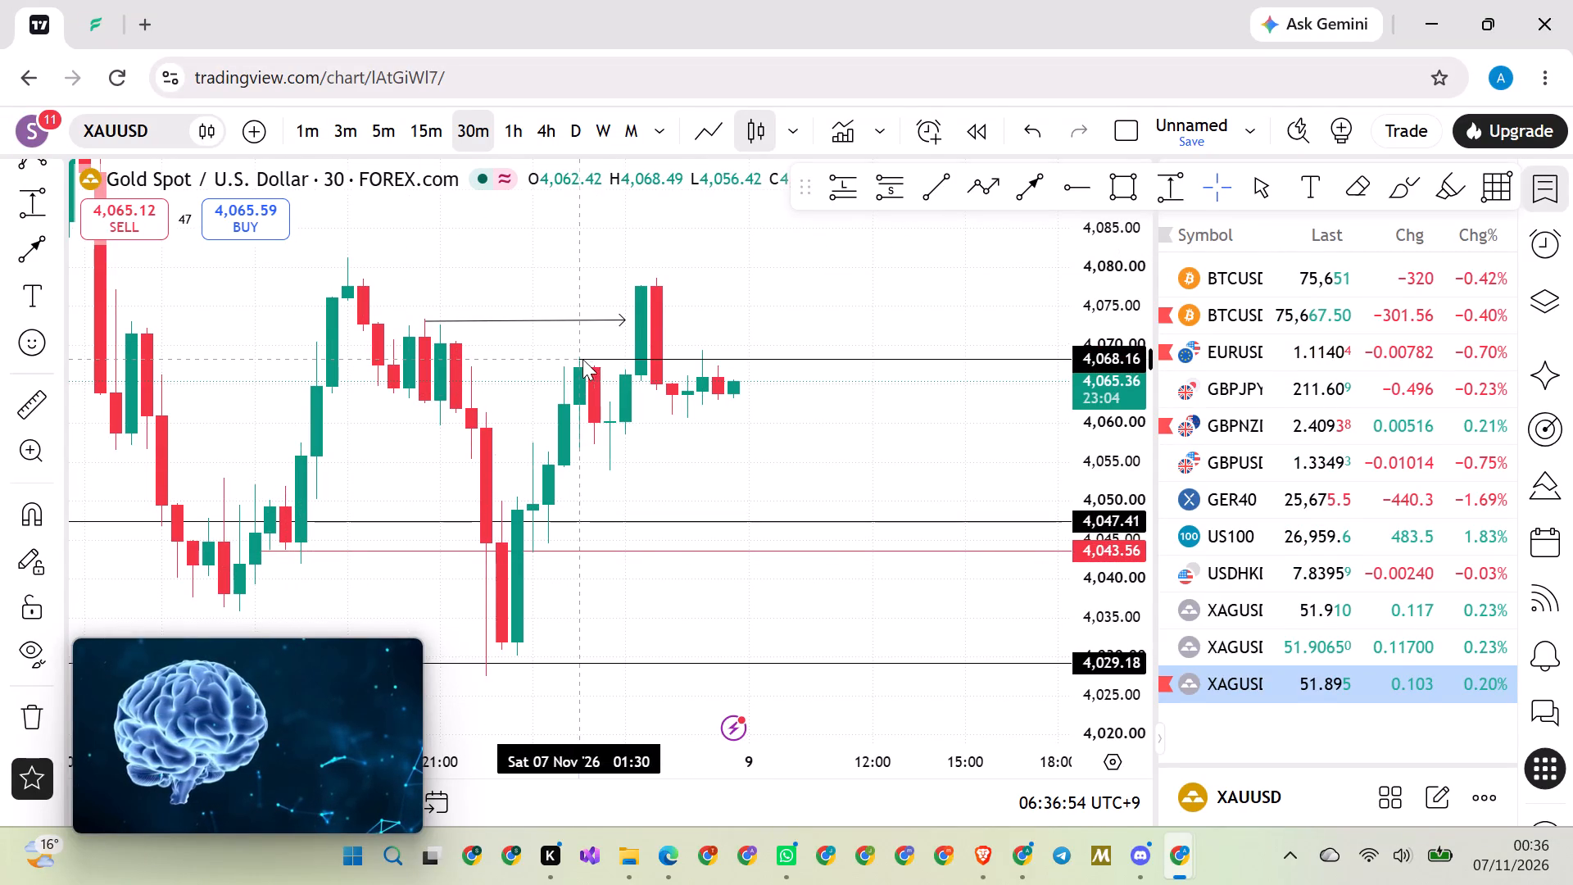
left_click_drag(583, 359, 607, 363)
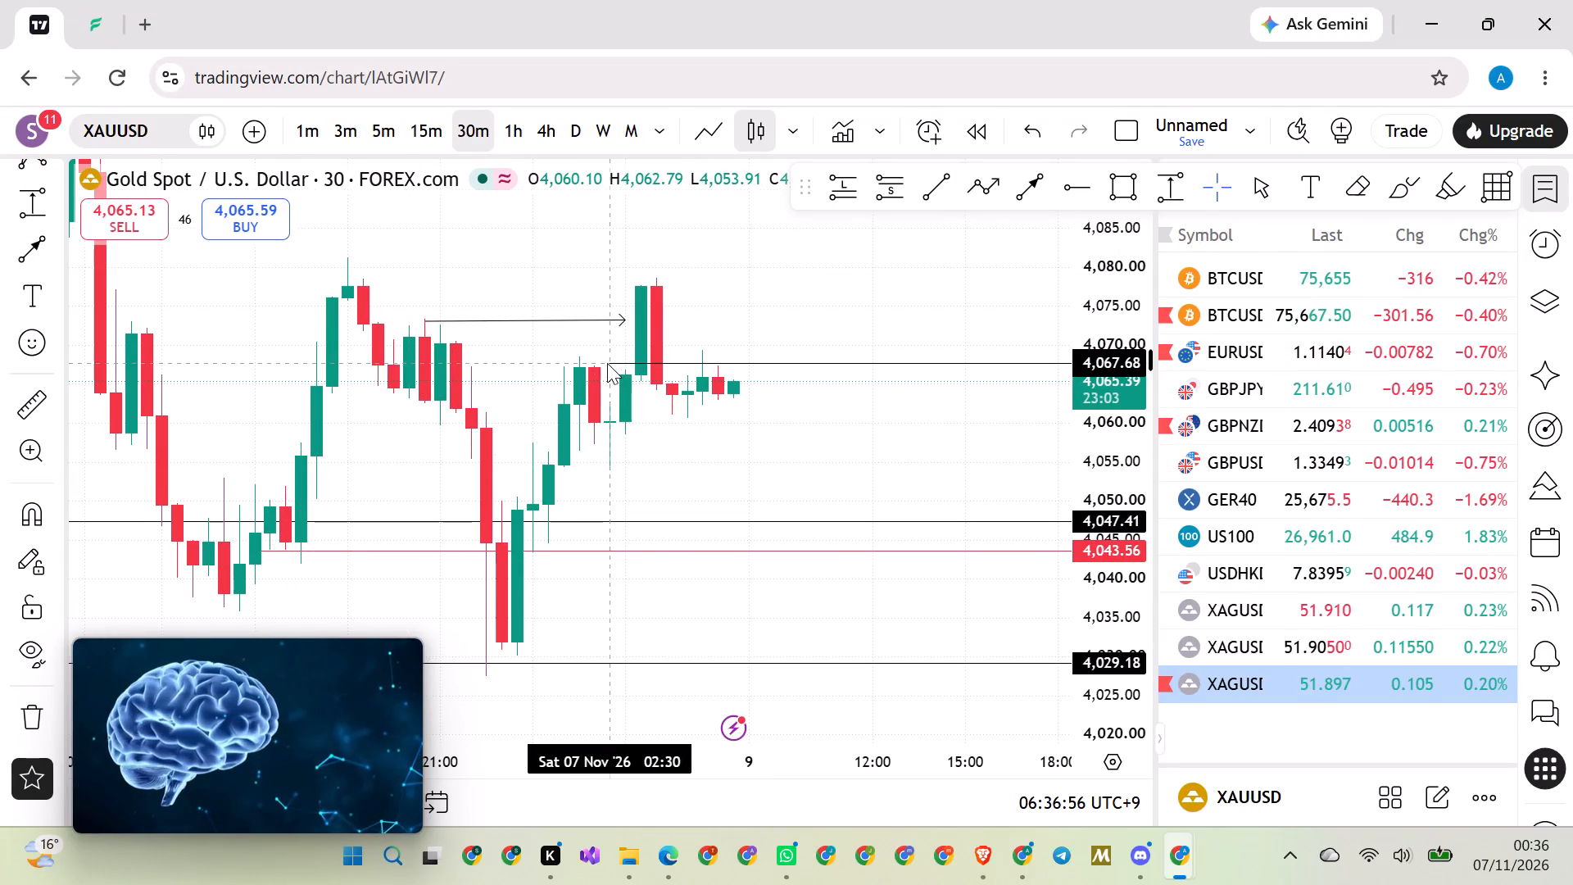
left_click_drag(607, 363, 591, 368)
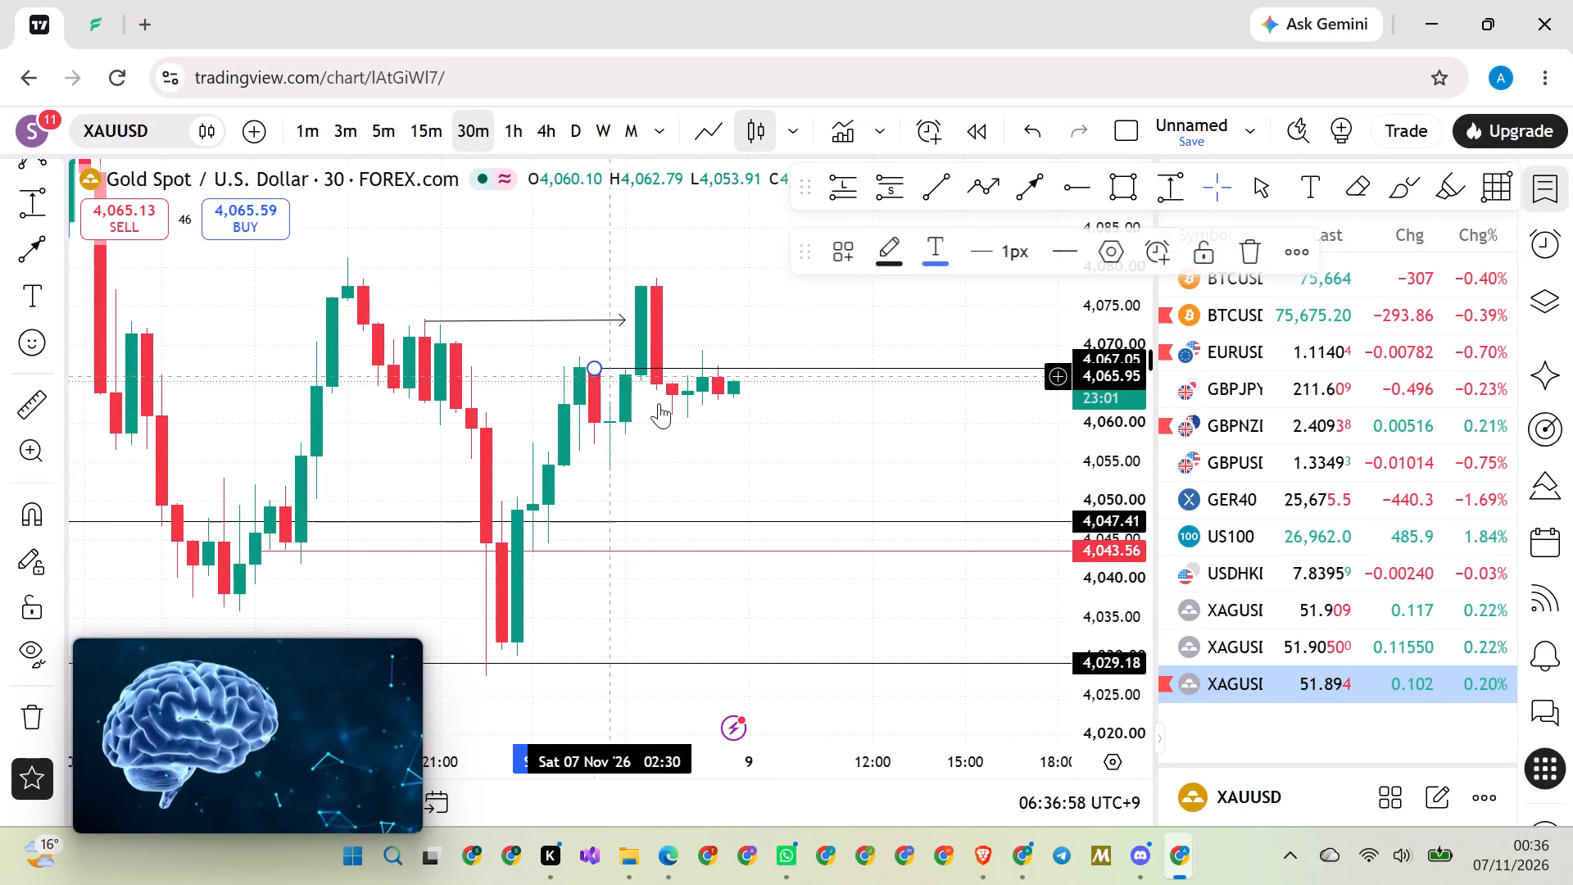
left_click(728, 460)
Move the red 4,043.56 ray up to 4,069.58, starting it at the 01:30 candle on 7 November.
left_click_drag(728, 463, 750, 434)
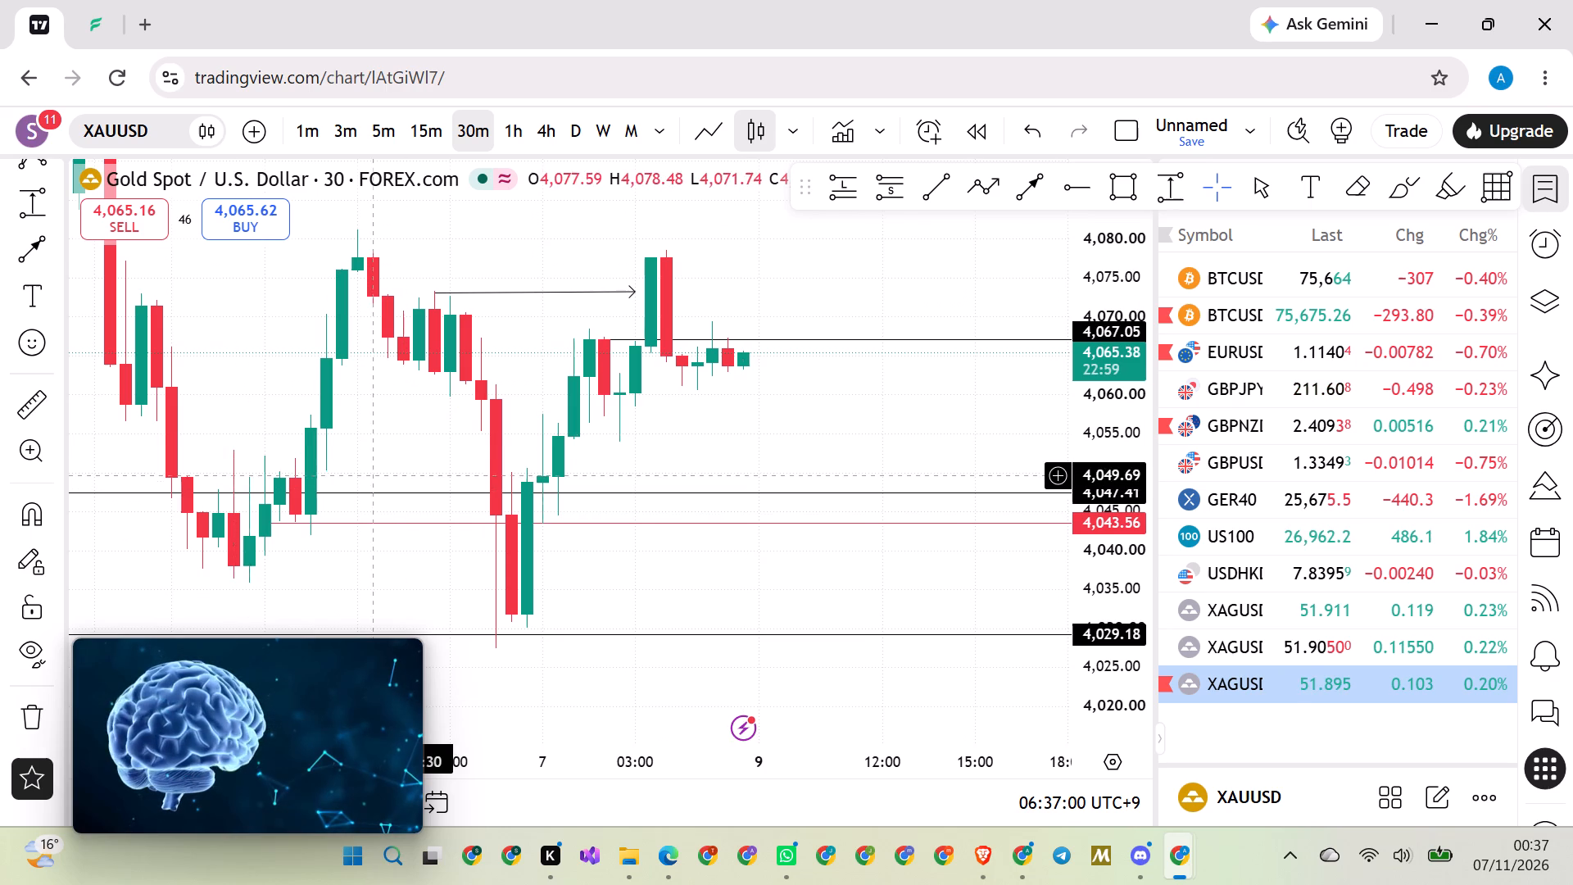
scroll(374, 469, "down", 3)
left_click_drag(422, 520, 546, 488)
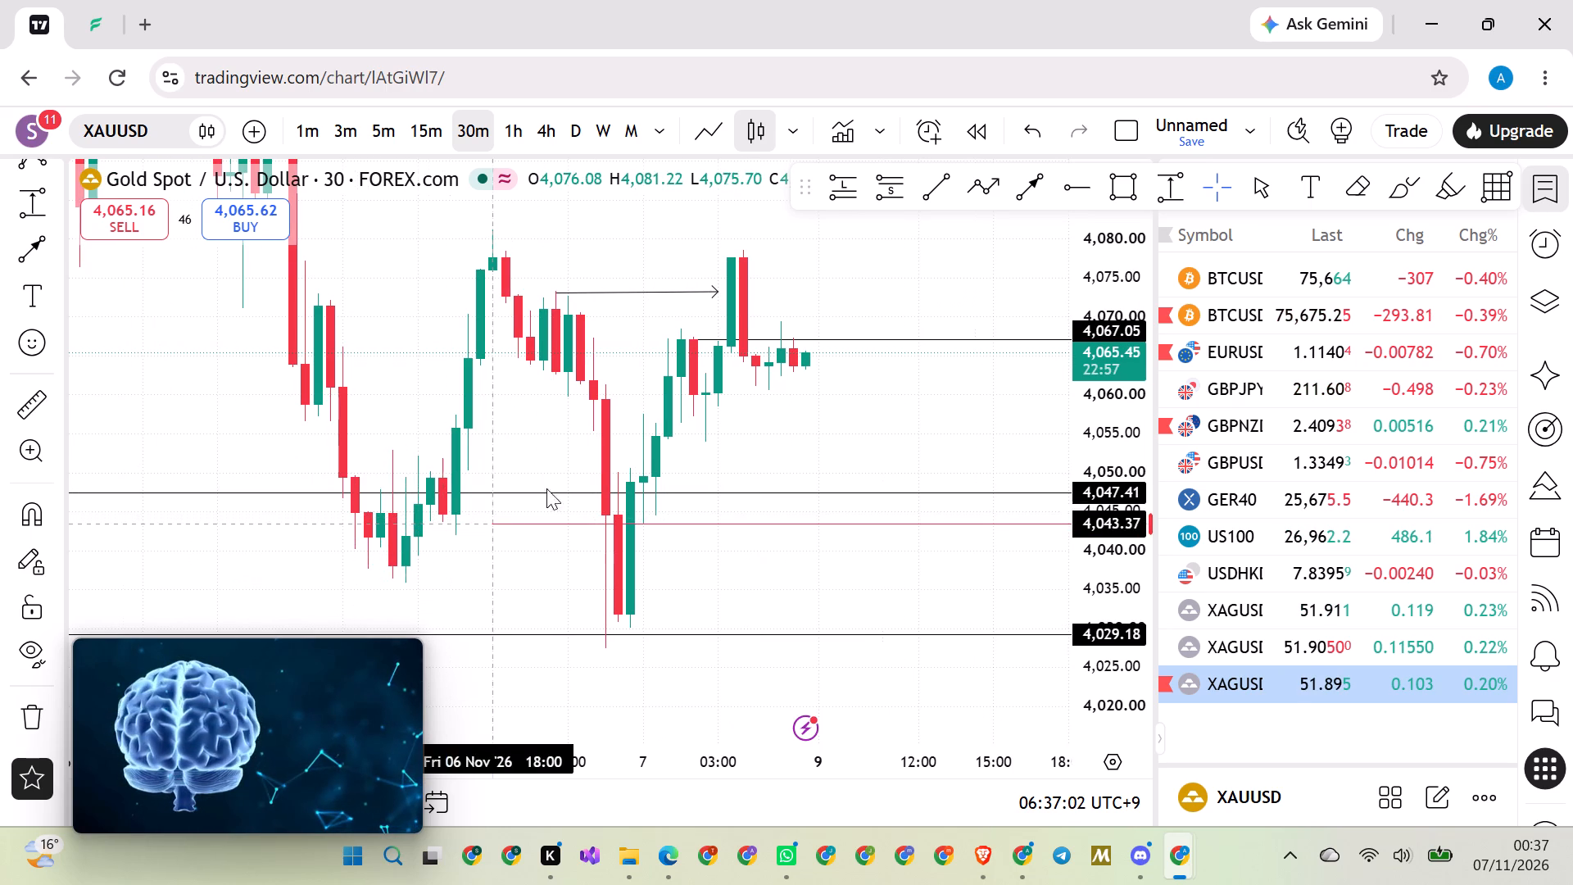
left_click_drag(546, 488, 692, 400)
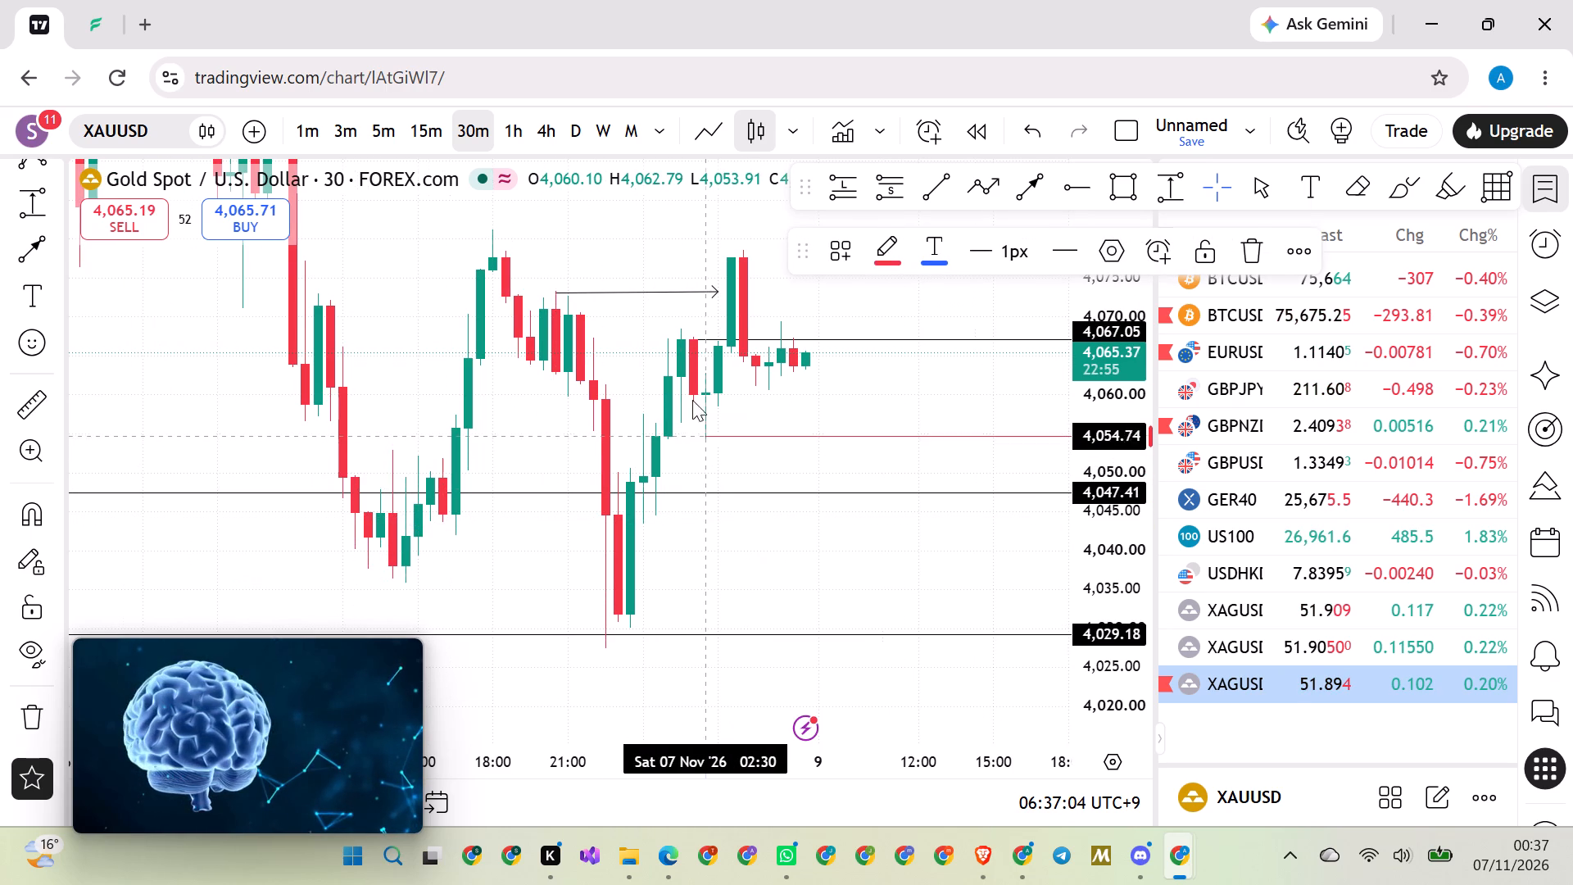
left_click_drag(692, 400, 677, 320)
Move the black 4,067.05 ray down to 4,053.79, below the pullback low, starting it at 02:00 on 7 November.
left_click_drag(694, 347, 694, 353)
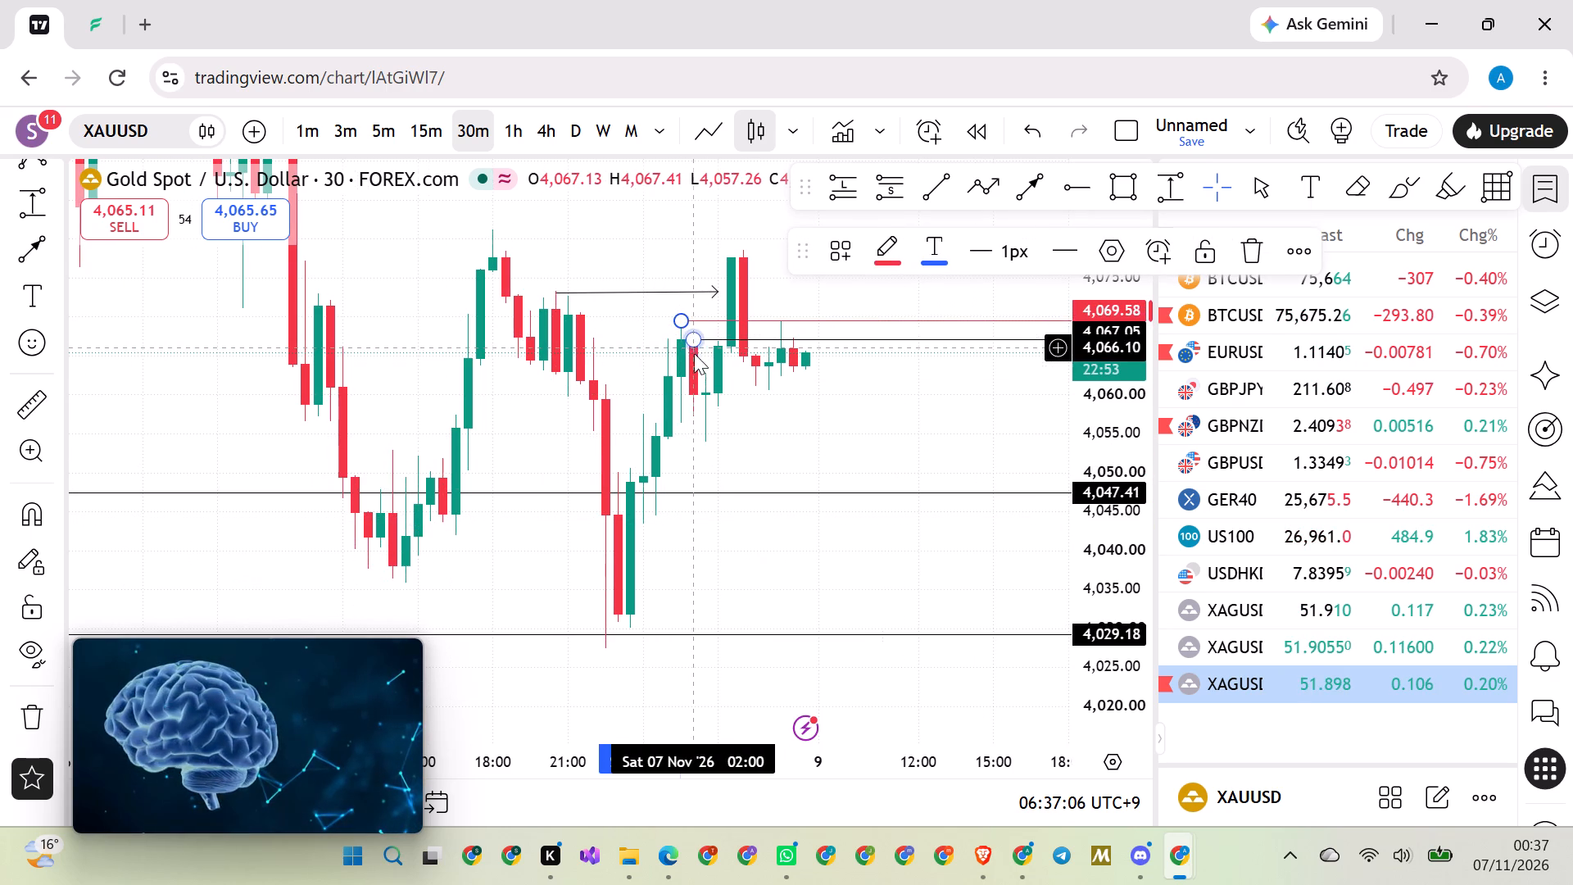
left_click_drag(694, 353, 689, 406)
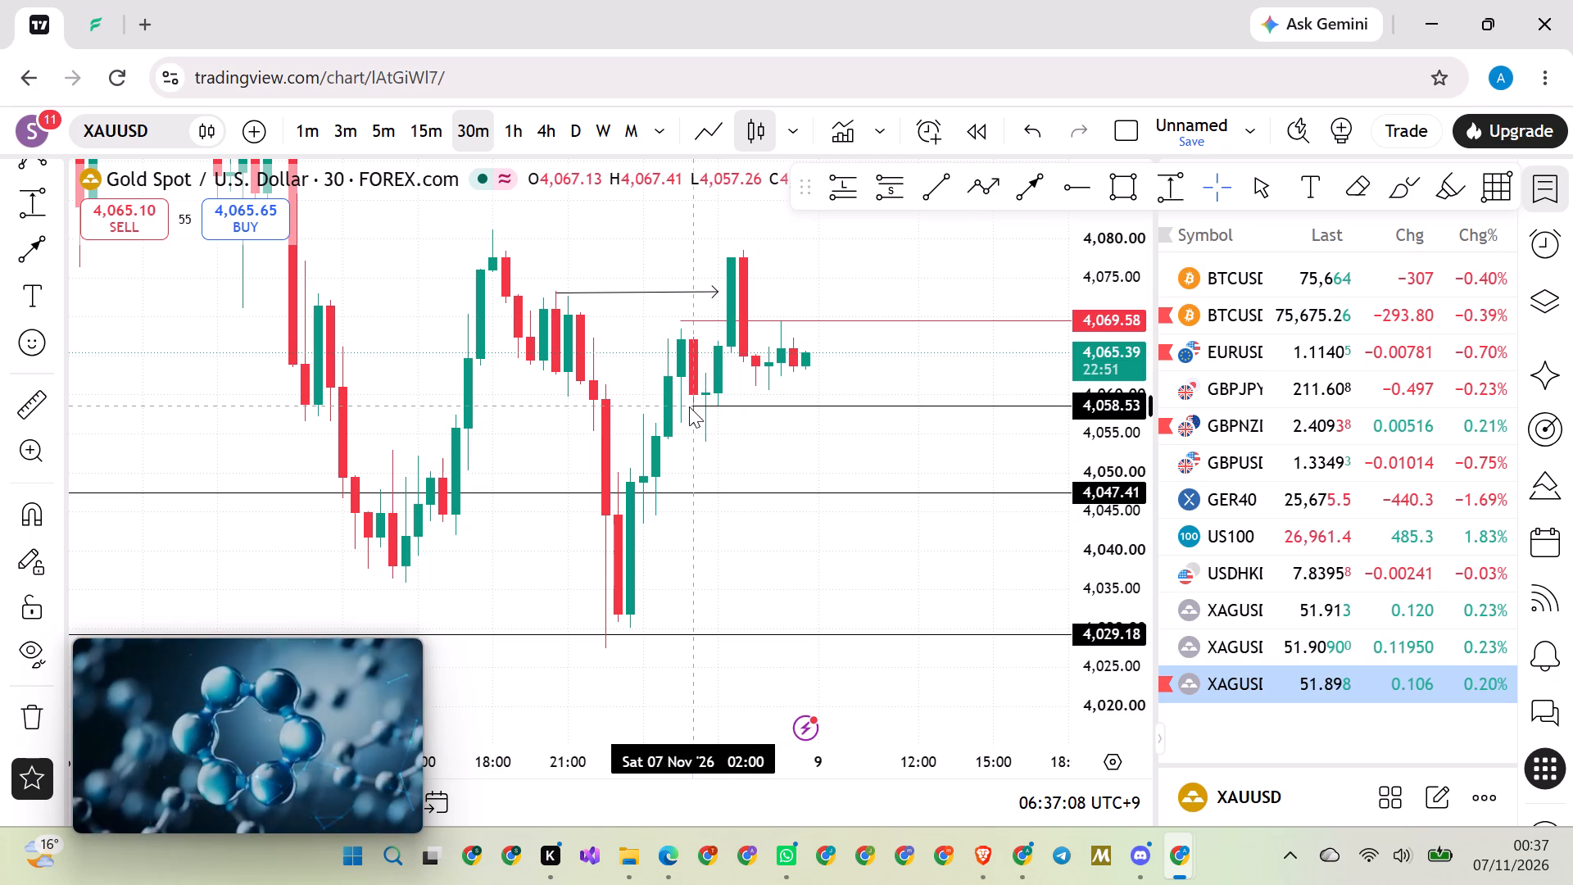
left_click_drag(689, 406, 705, 441)
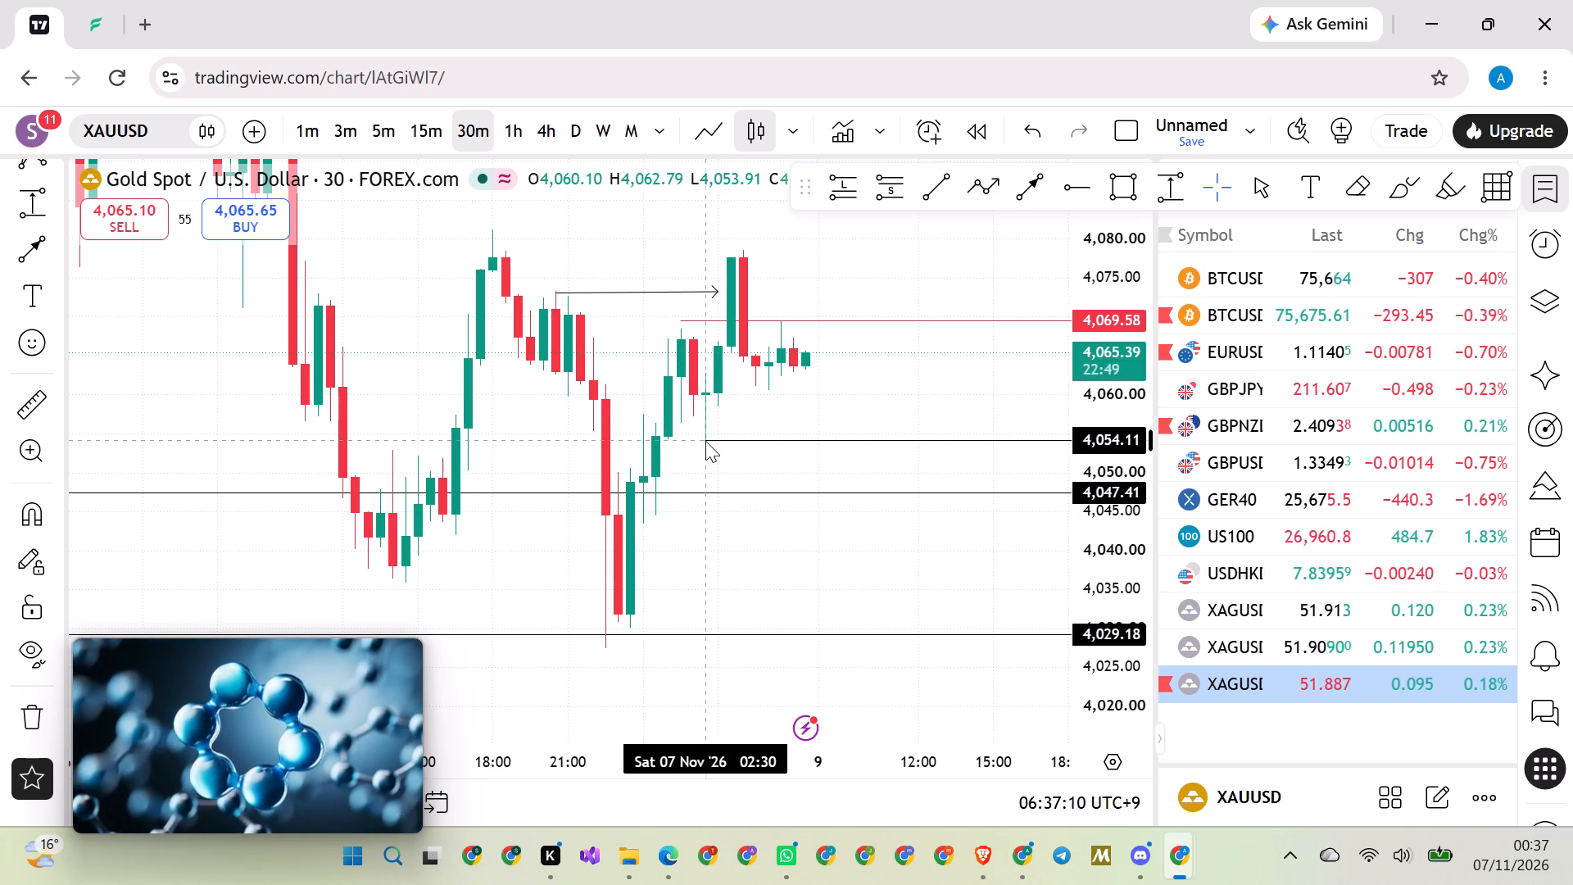
left_click_drag(705, 441, 698, 442)
left_click(735, 424)
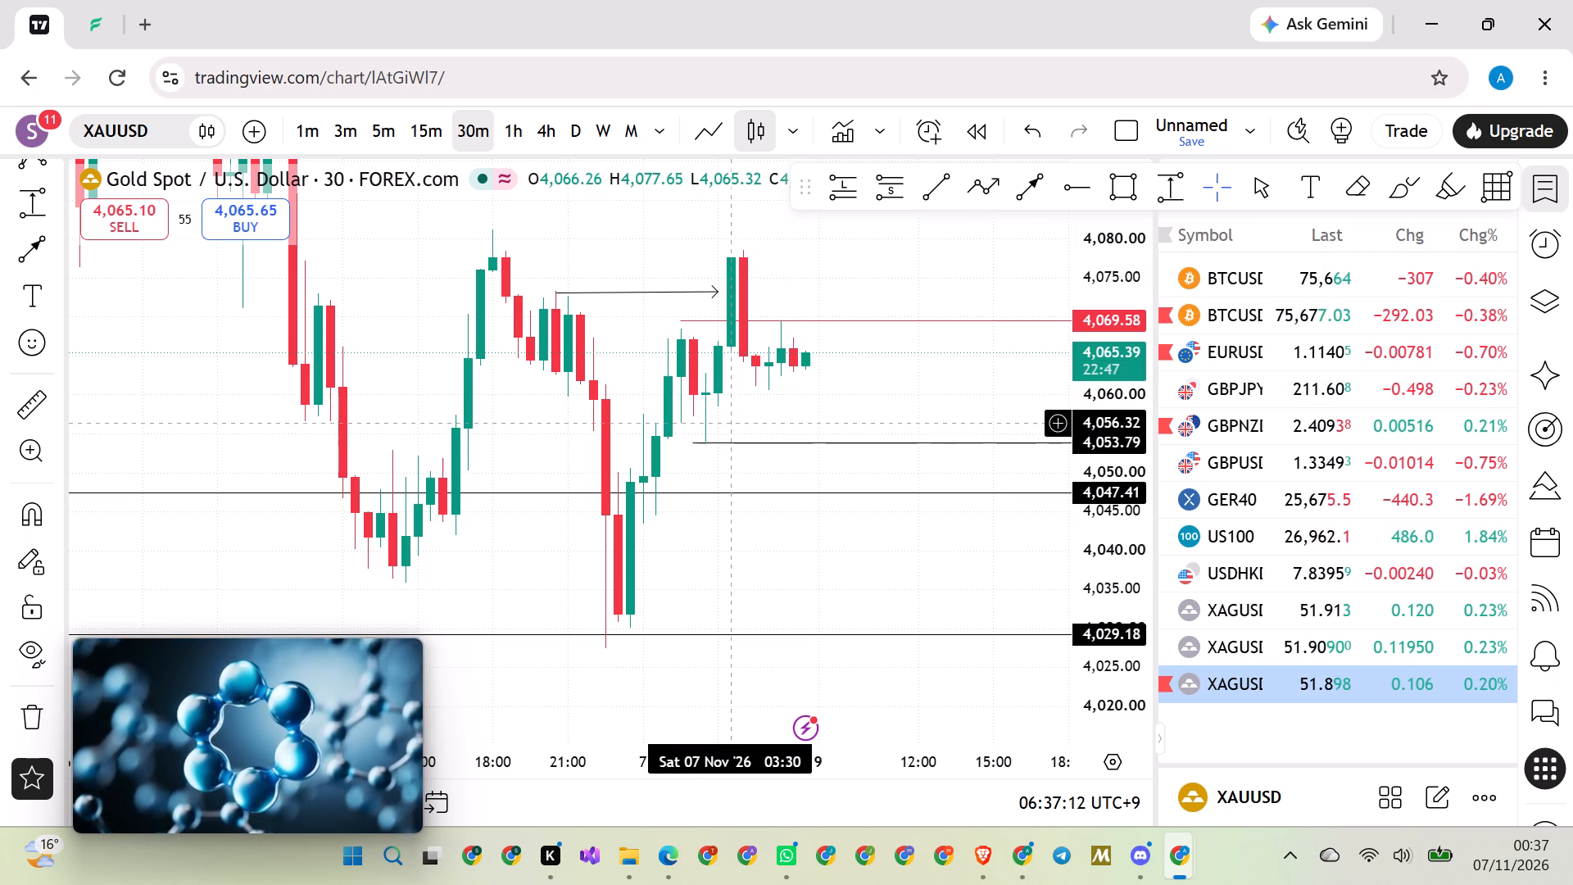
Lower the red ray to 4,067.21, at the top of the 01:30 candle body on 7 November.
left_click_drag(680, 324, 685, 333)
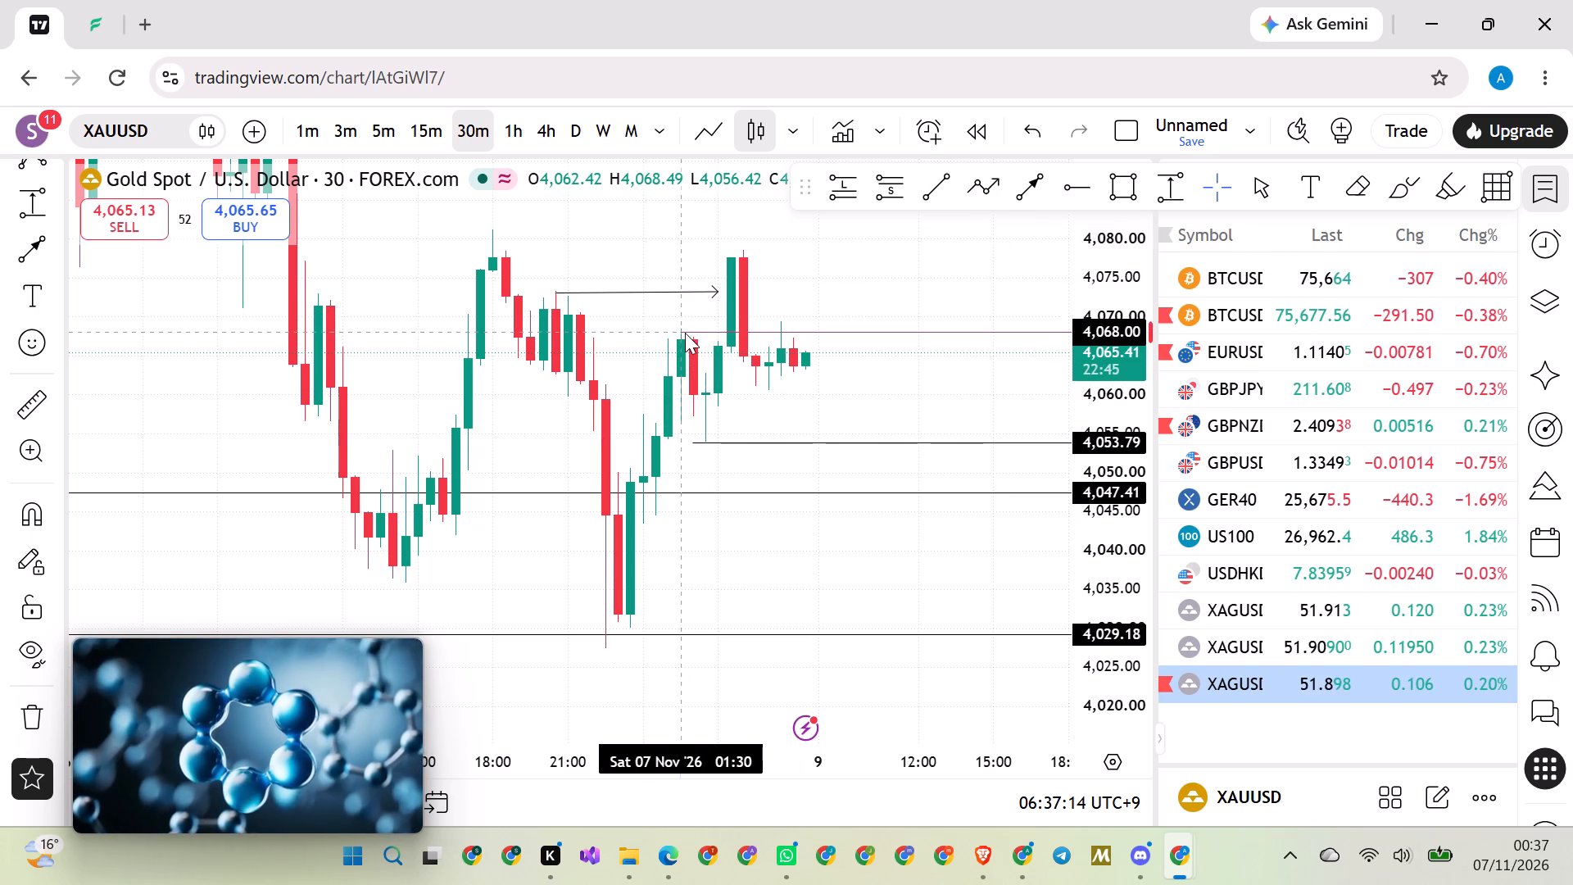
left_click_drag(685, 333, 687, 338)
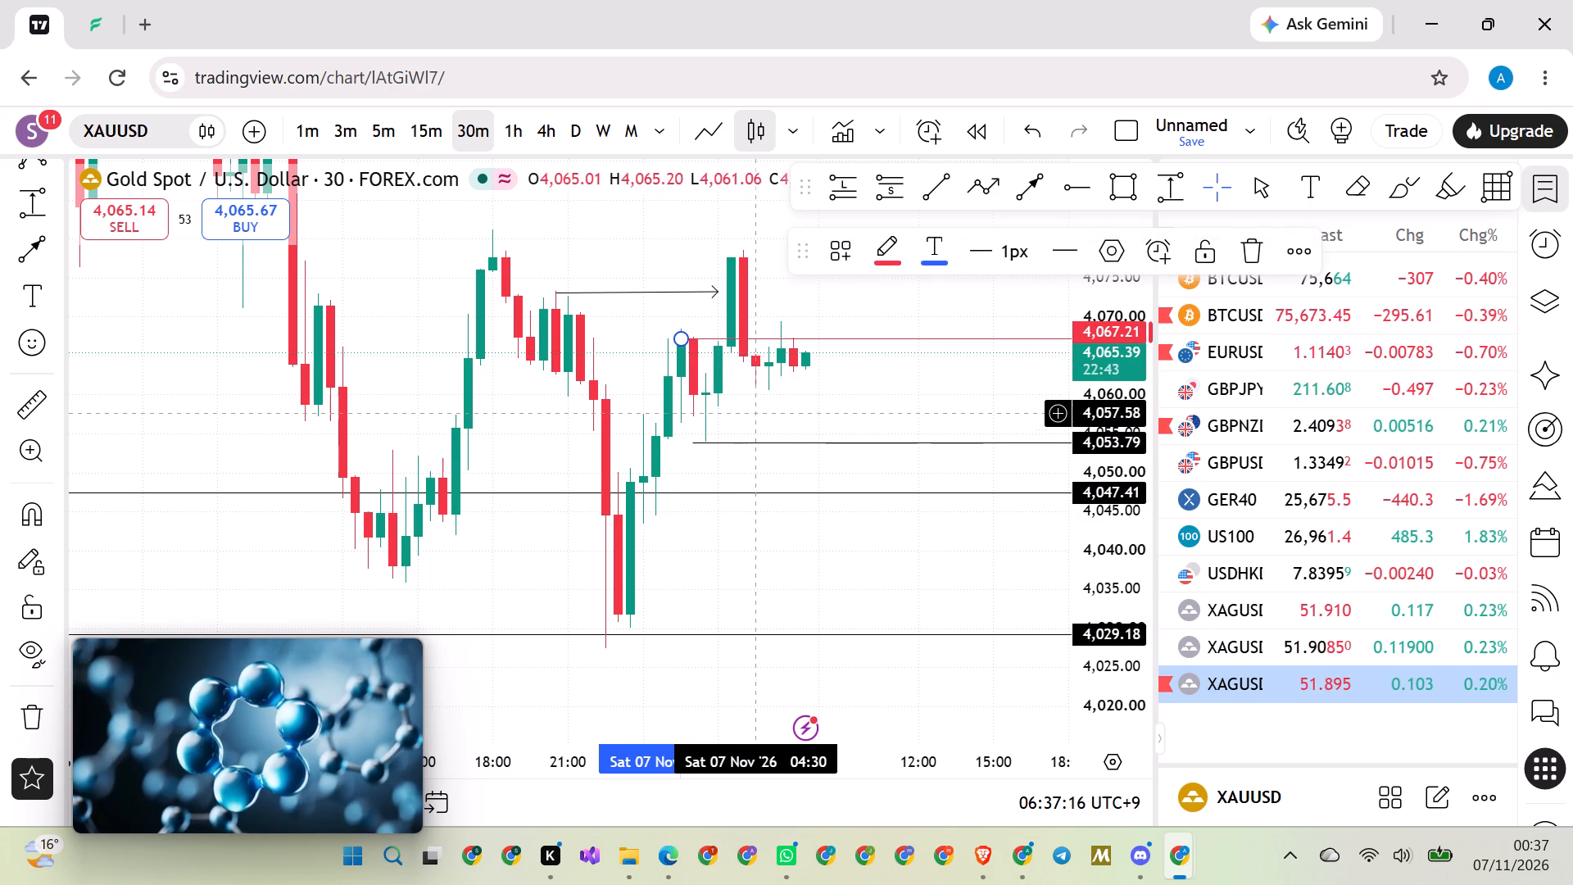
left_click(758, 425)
Adjust the black 4,053.79 ray to 4,054.11, starting it at the 02:30 candle's low on 7 November.
scroll(758, 425, "up", 3)
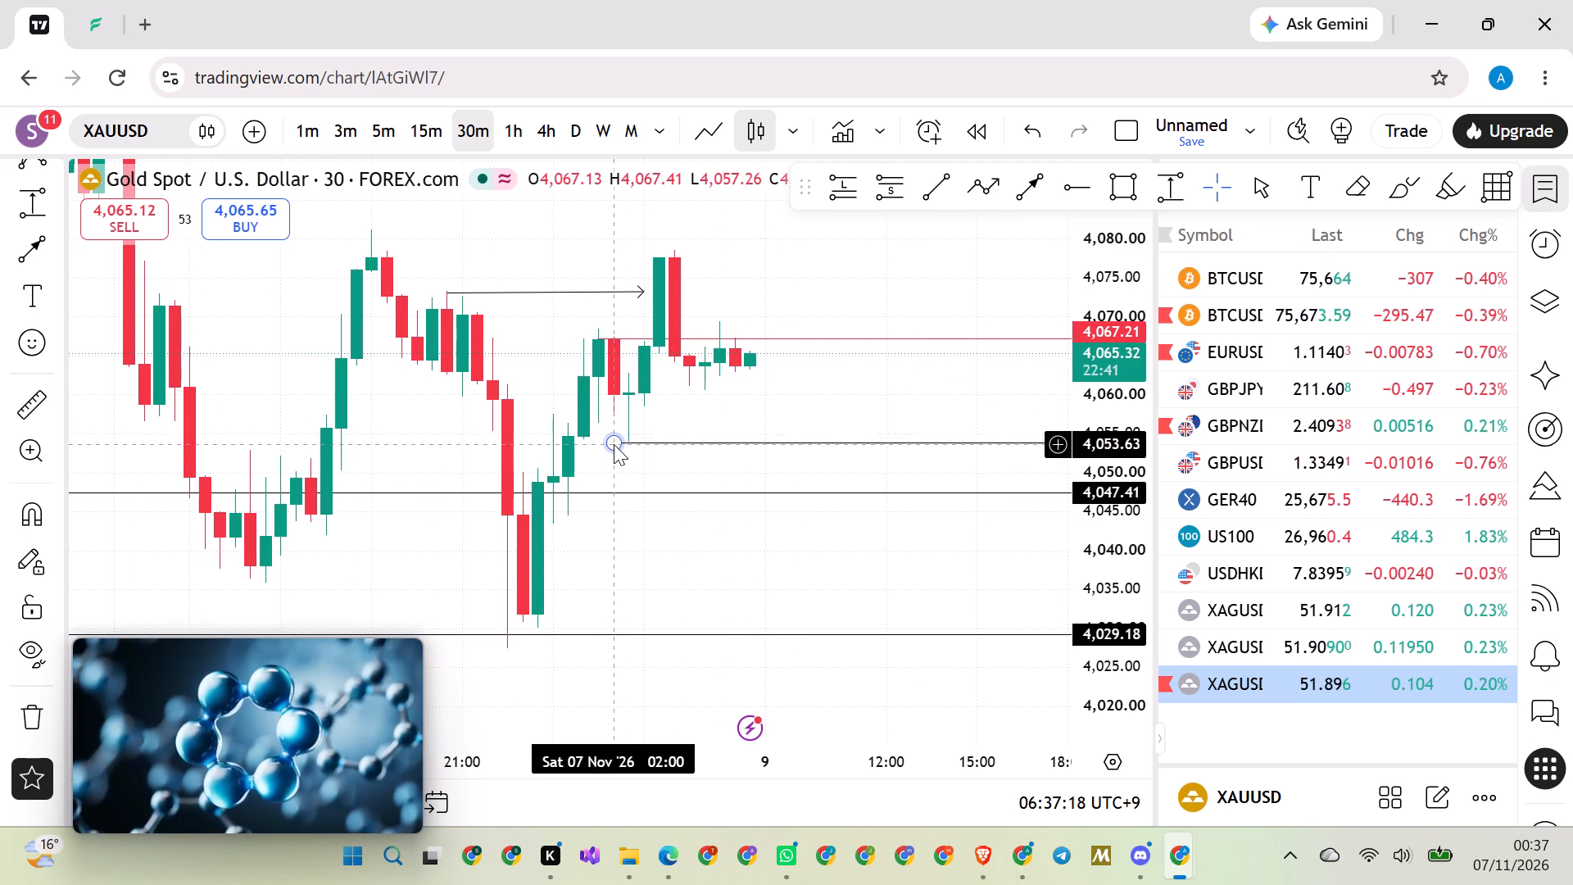
left_click_drag(614, 447, 626, 439)
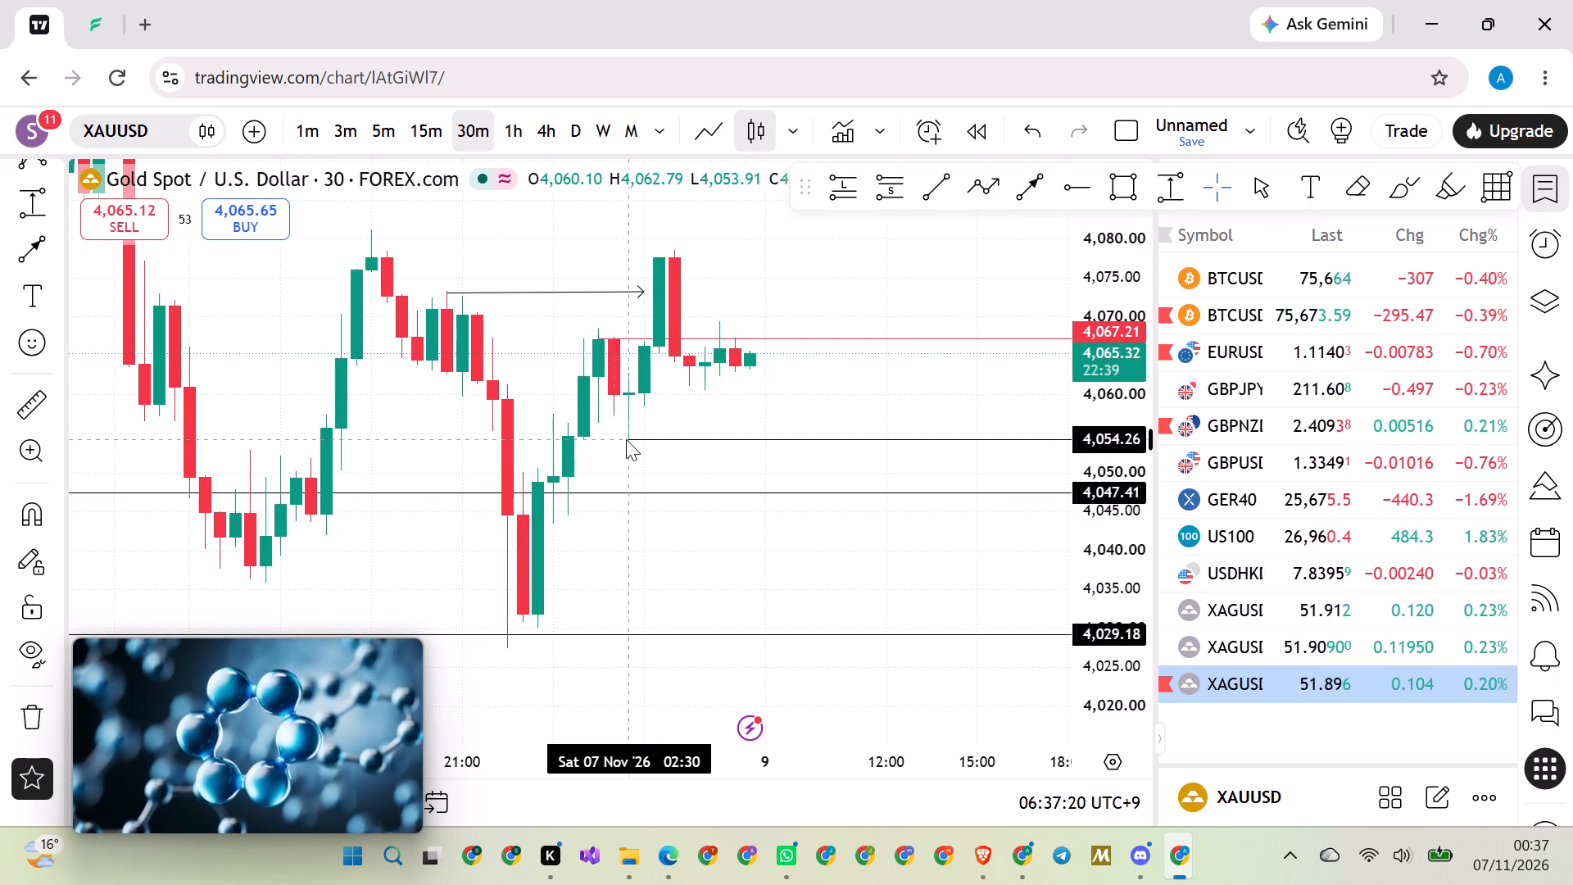
left_click_drag(626, 439, 629, 439)
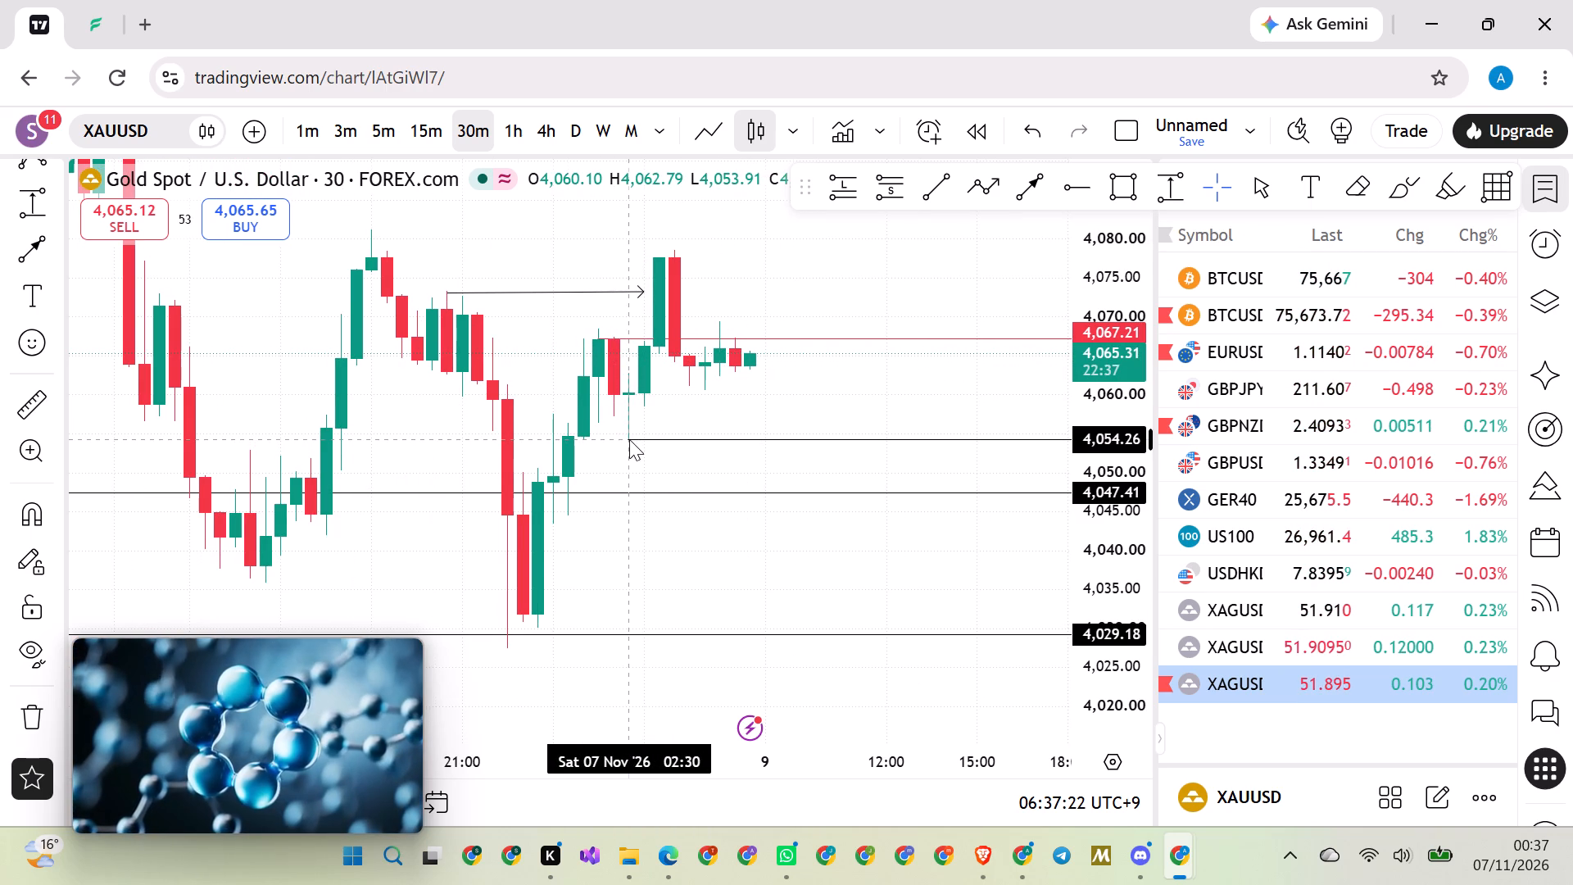
left_click_drag(629, 439, 629, 442)
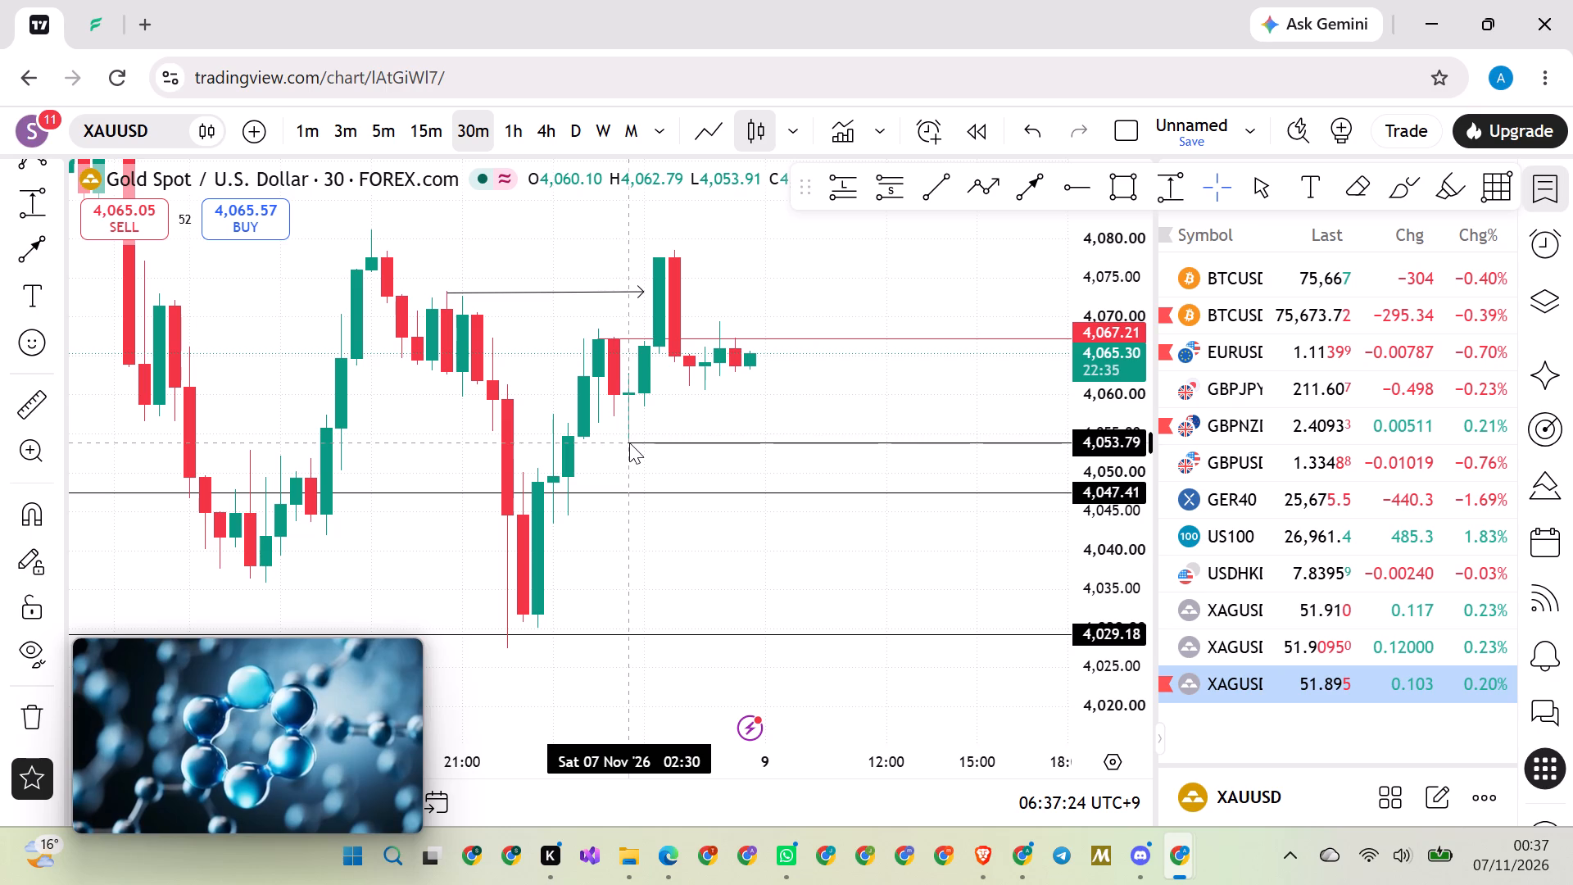
left_click_drag(629, 442, 623, 440)
left_click(653, 464)
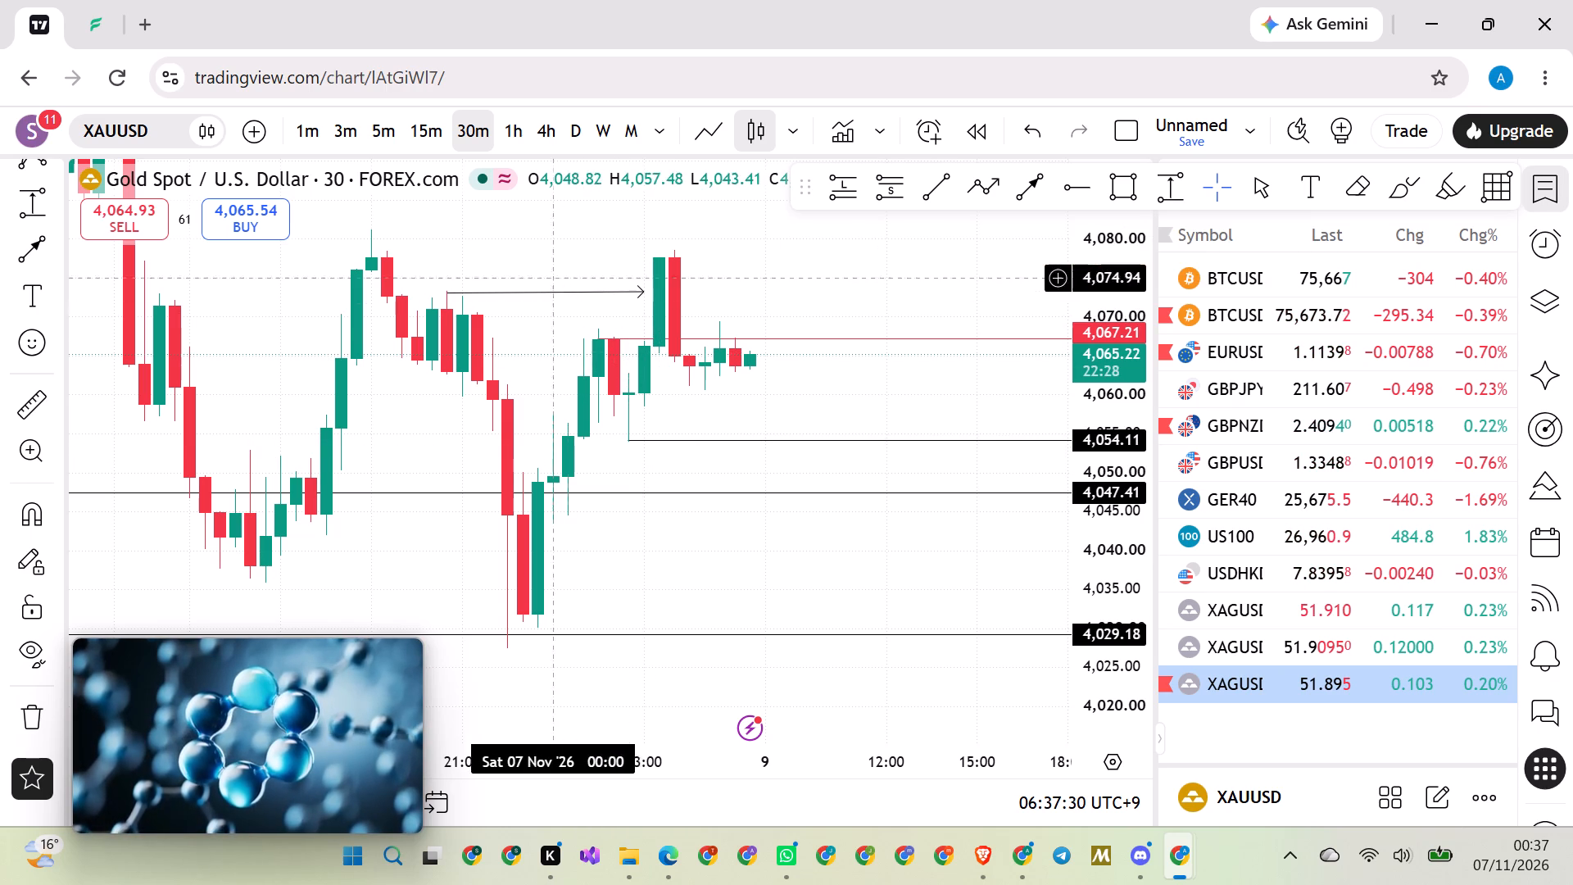
On the 5-minute timeframe, refine the black 4,054.11 ray to 4,053.89 at the pullback low around 02:40 on 7 November.
left_click(391, 138)
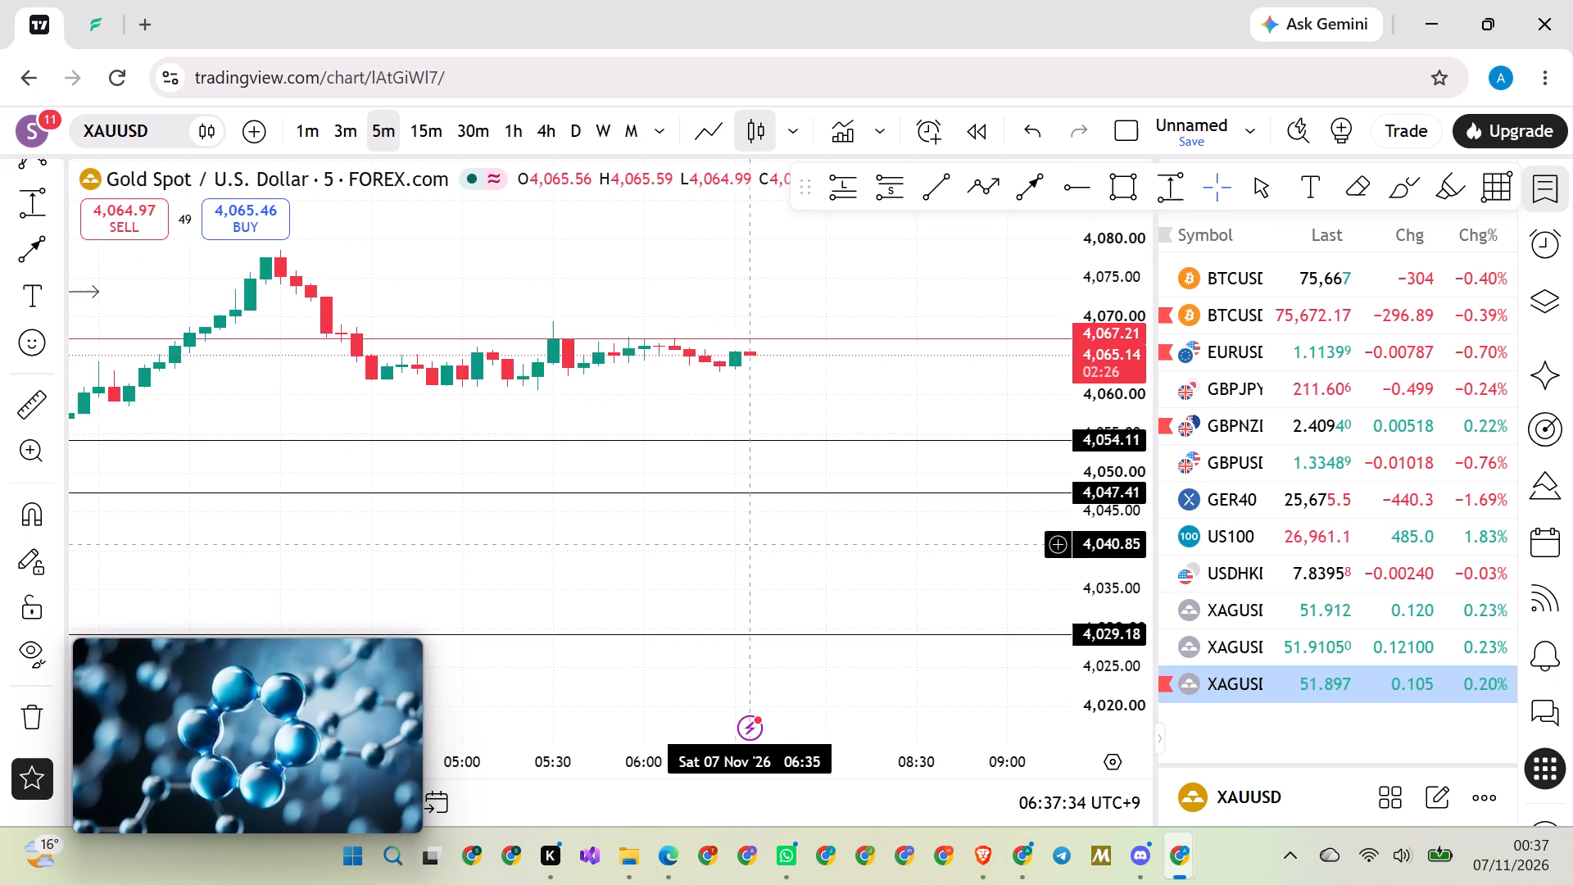
scroll(761, 547, "down", 20)
scroll(761, 547, "down", 20)
scroll(761, 547, "down", 17)
left_click_drag(959, 538, 967, 567)
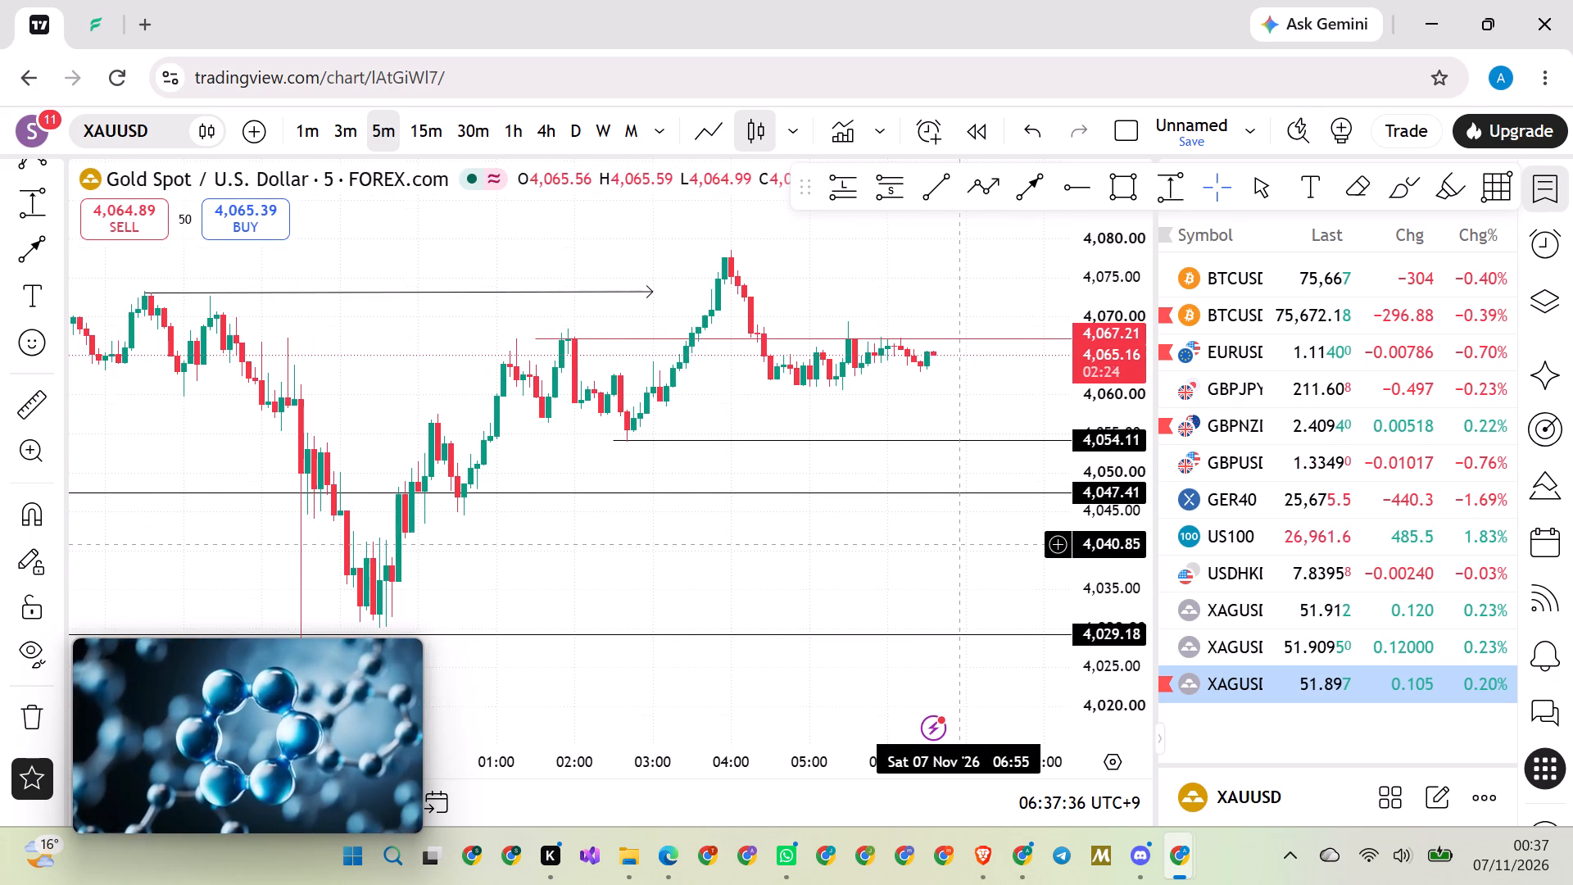
left_click_drag(967, 567, 988, 609)
scroll(1103, 538, "up", 20)
scroll(1103, 538, "up", 4)
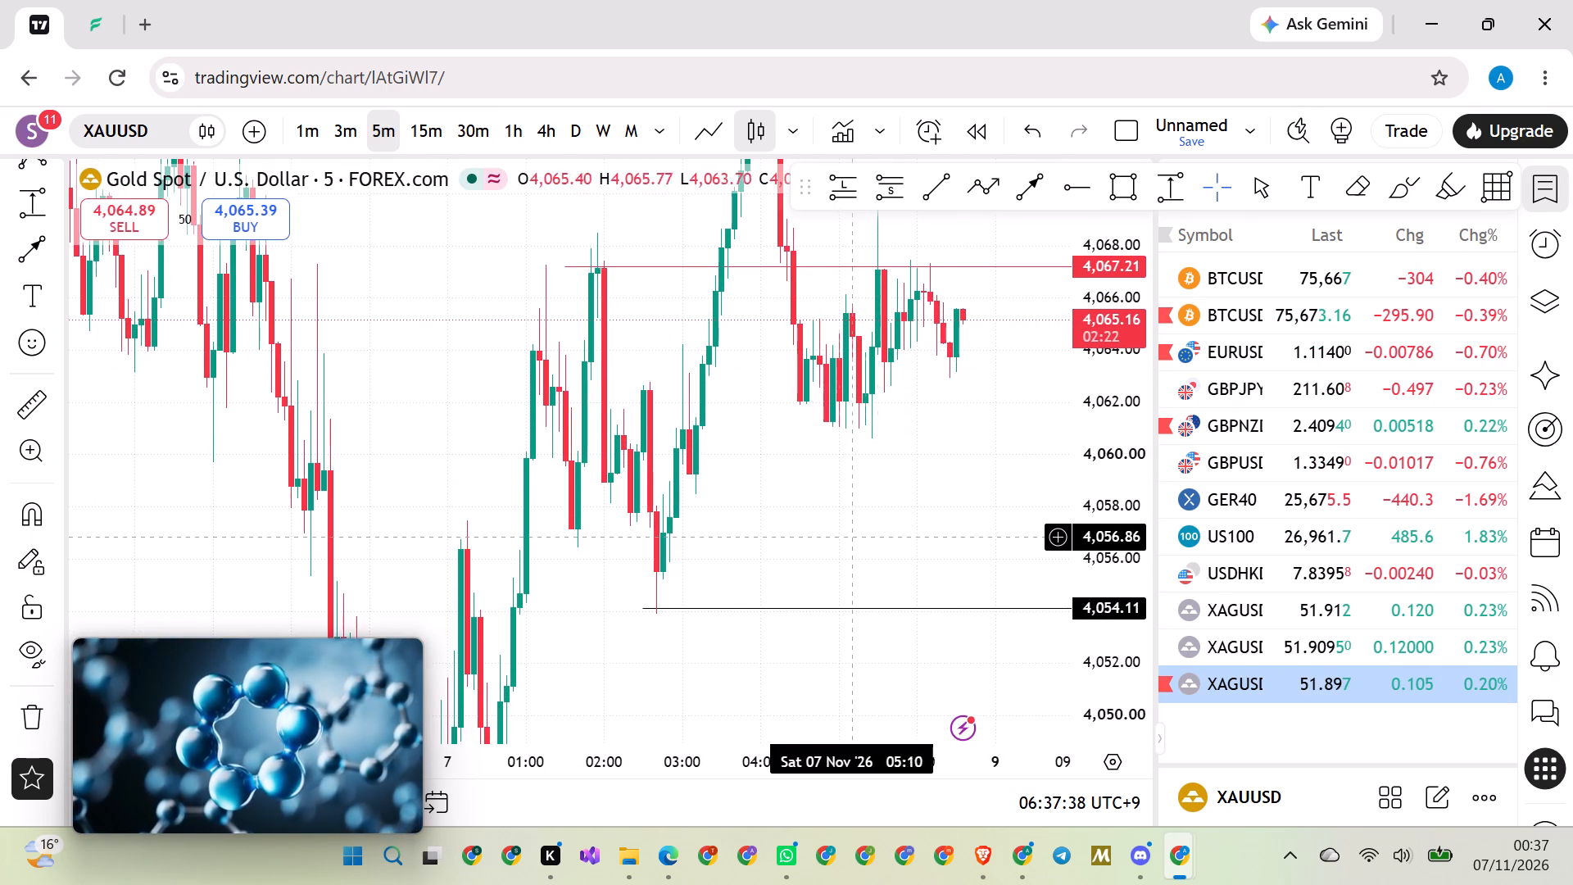
left_click_drag(790, 574, 943, 454)
scroll(822, 454, "up", 7)
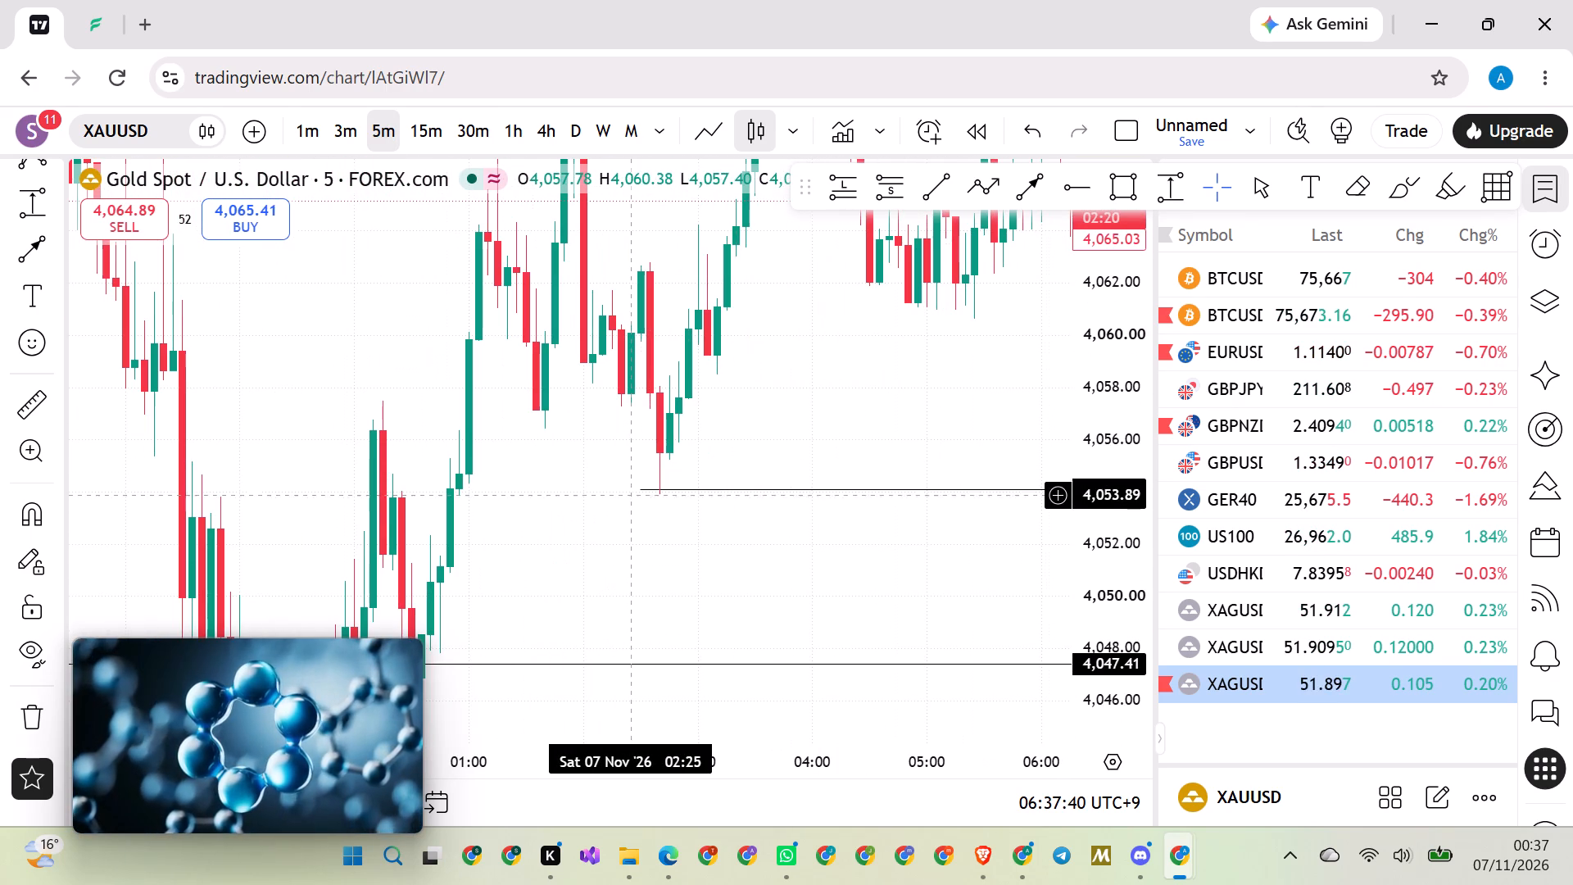
left_click_drag(637, 488, 651, 494)
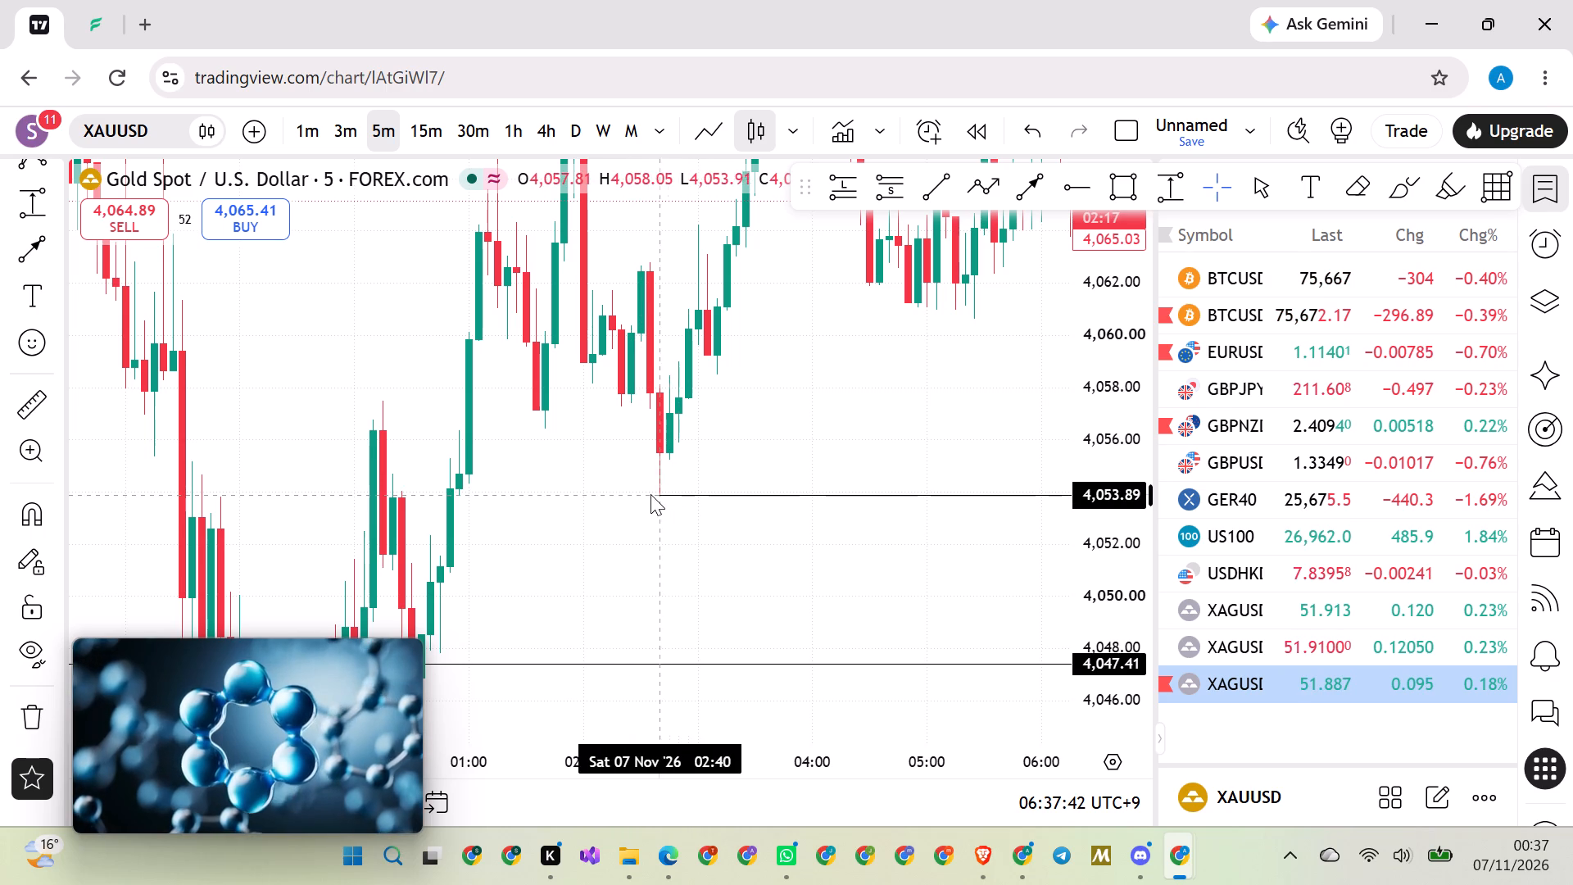
left_click_drag(651, 494, 648, 496)
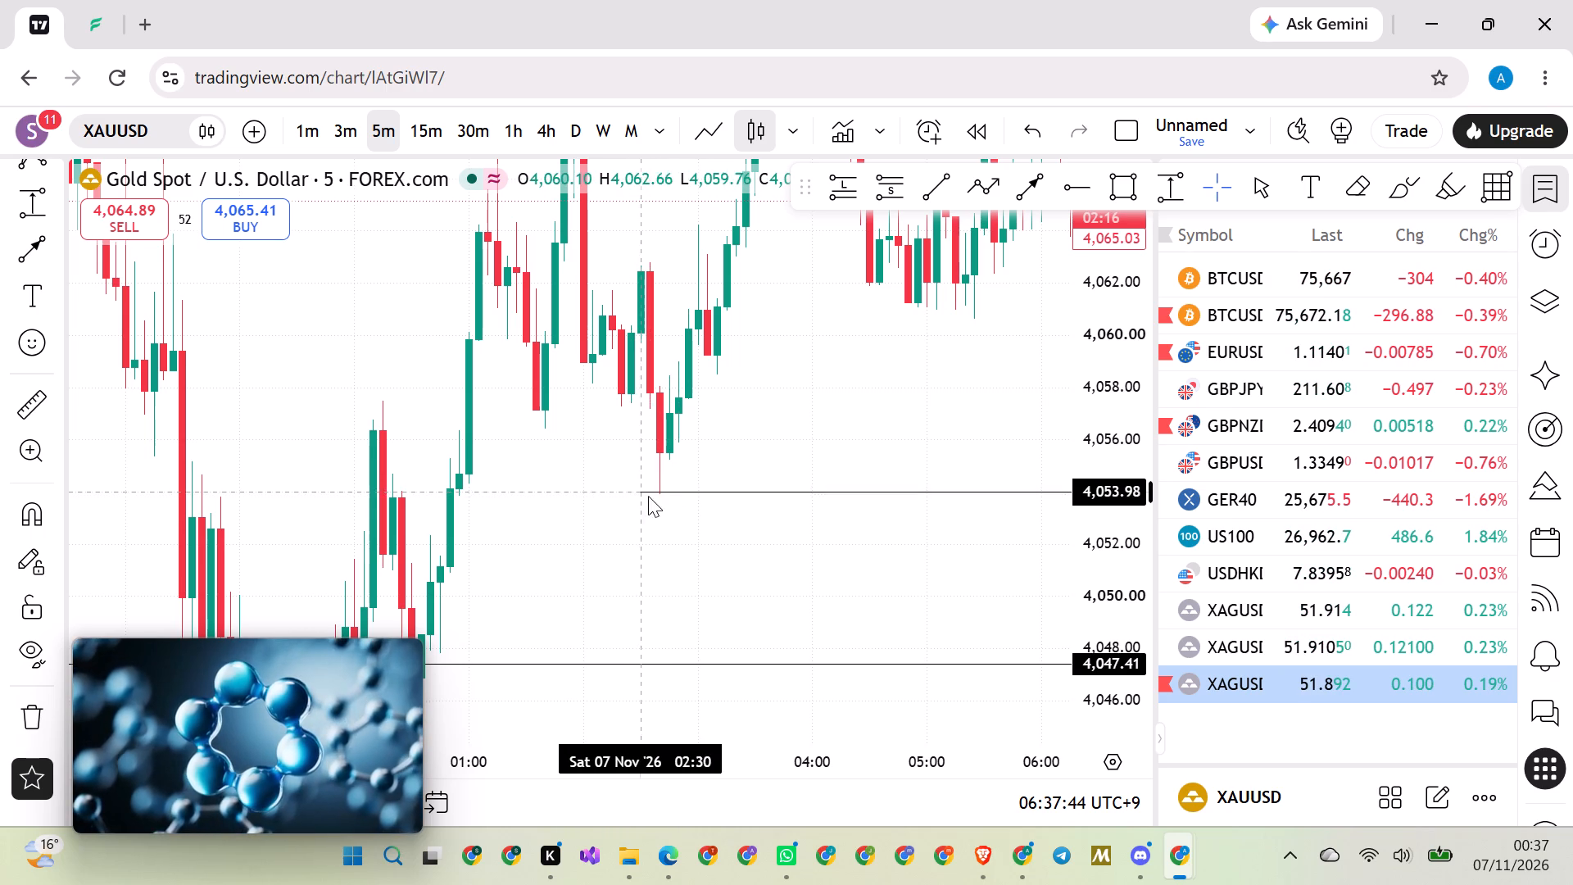
left_click_drag(648, 496, 661, 494)
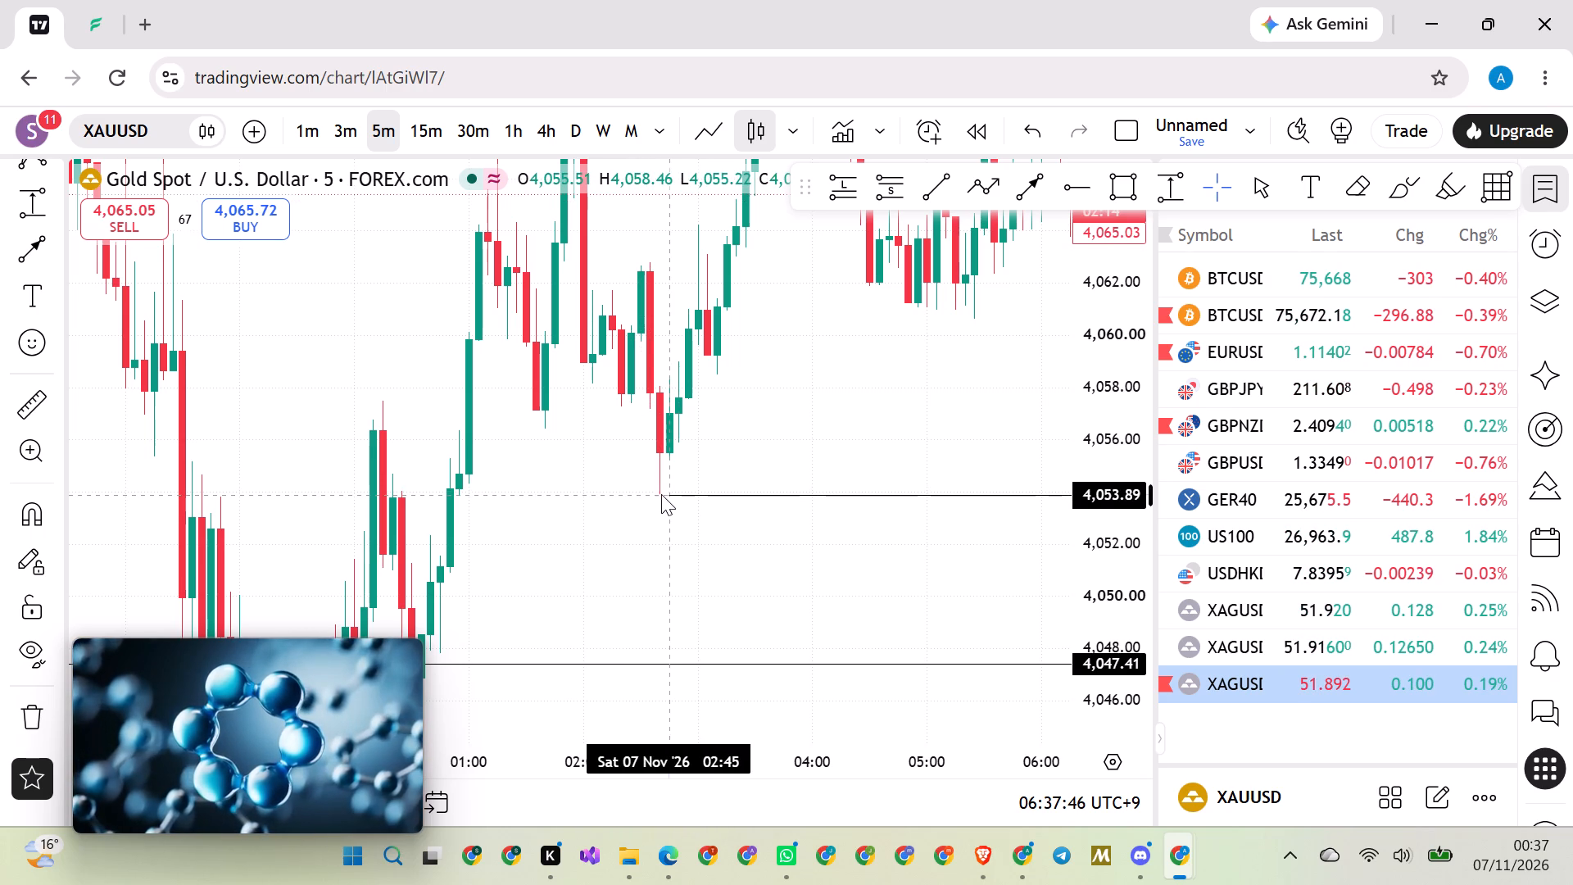
left_click_drag(661, 494, 655, 494)
left_click(809, 429)
Move the red 4,067.21 ray down to 4,057.14, starting it at the pullback candle around 01:40 on 7 November.
left_click_drag(820, 419, 812, 498)
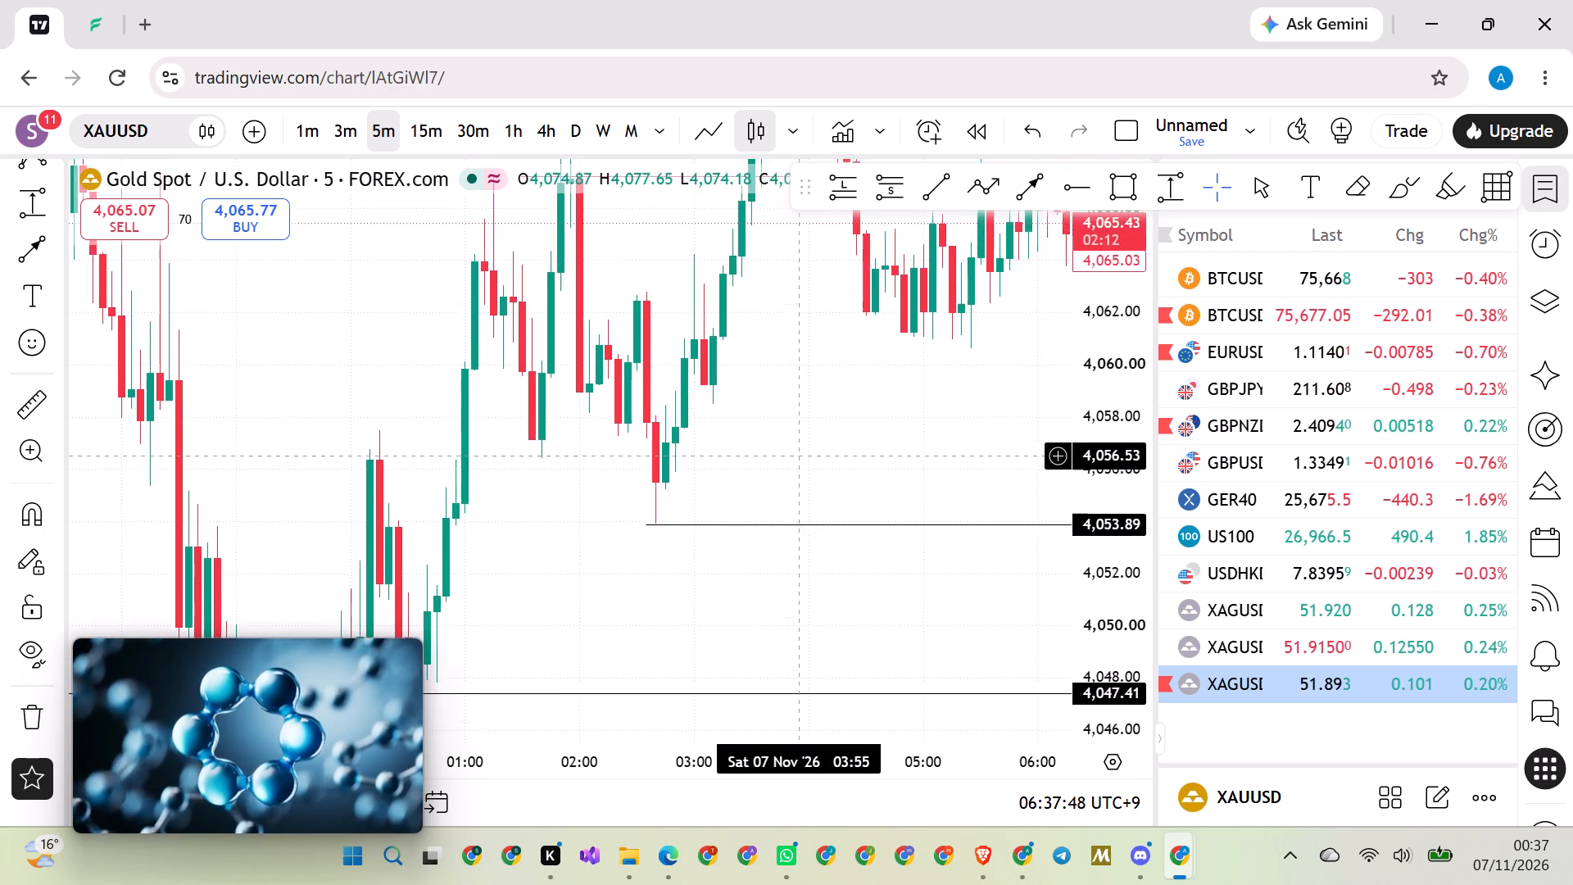
left_click_drag(532, 217, 547, 252)
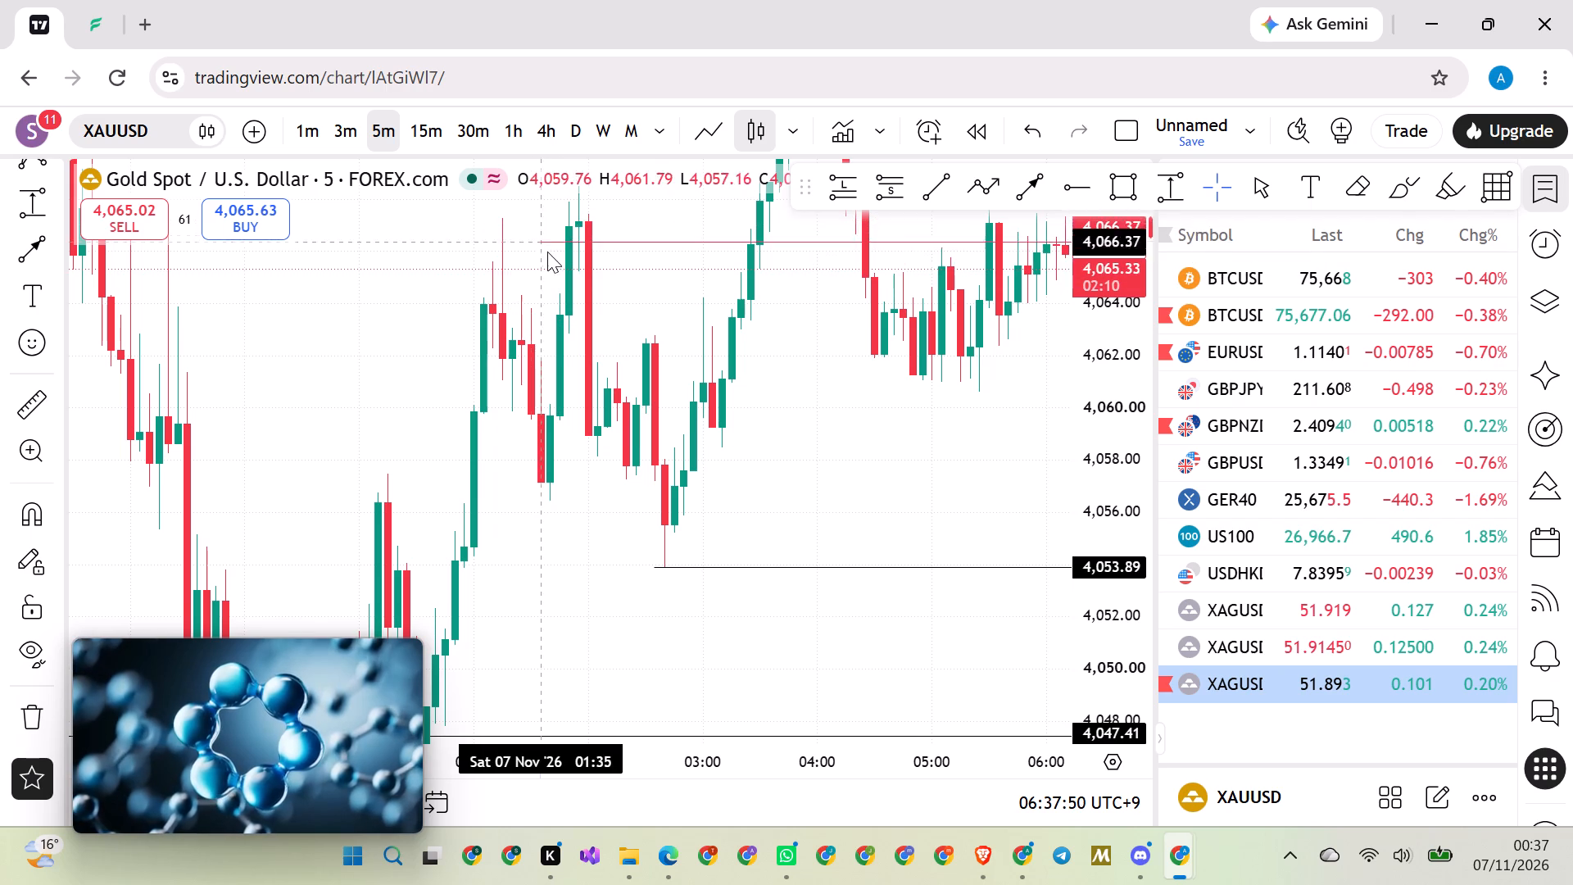
left_click_drag(547, 252, 710, 465)
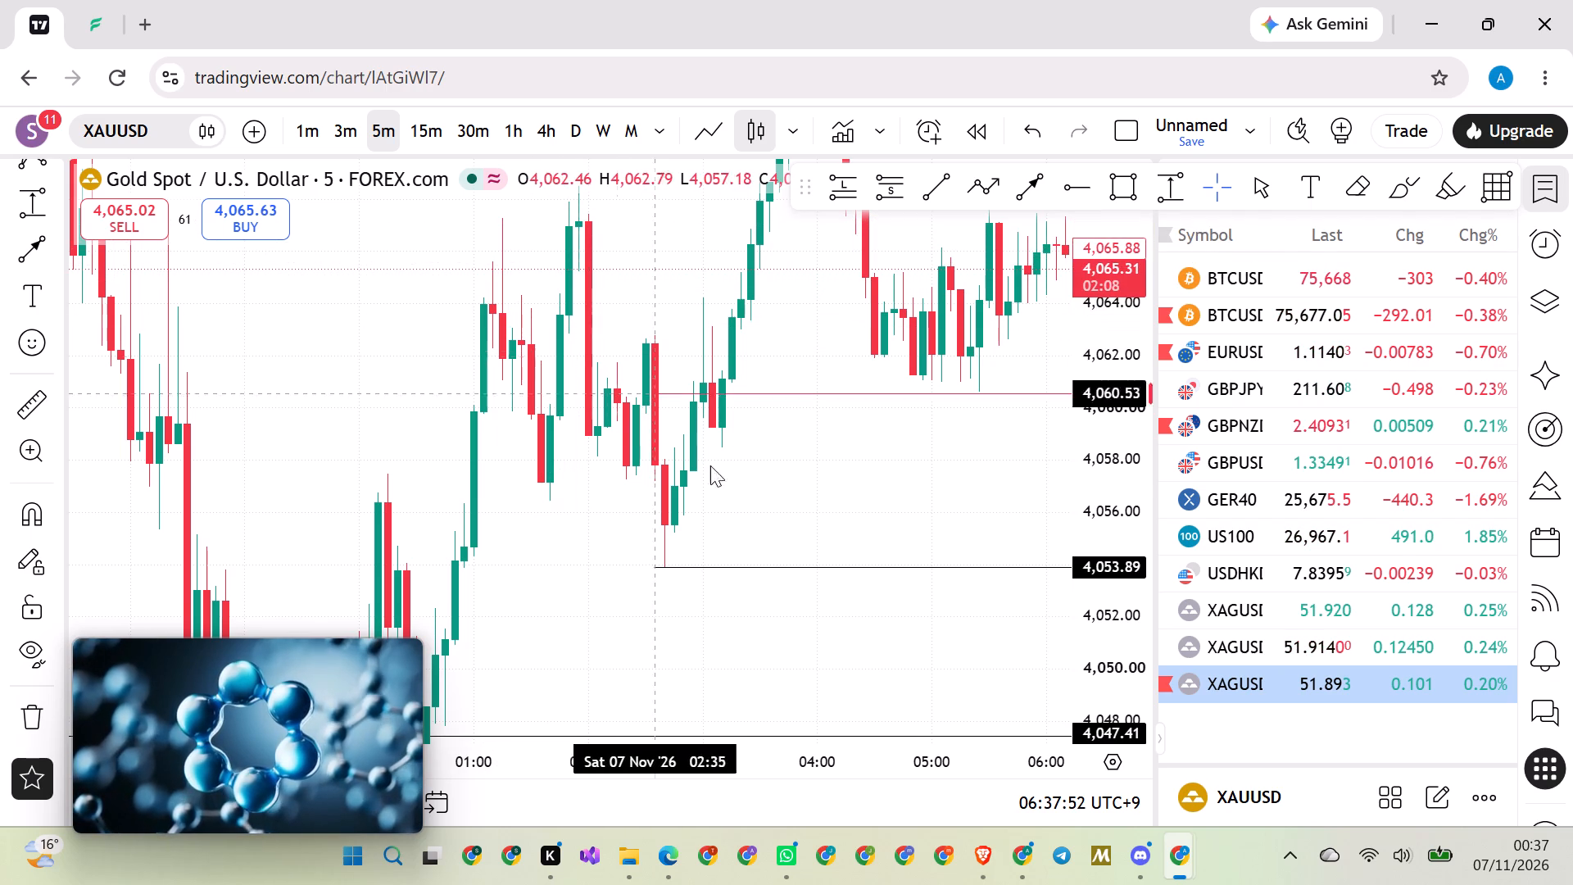
left_click_drag(710, 465, 628, 465)
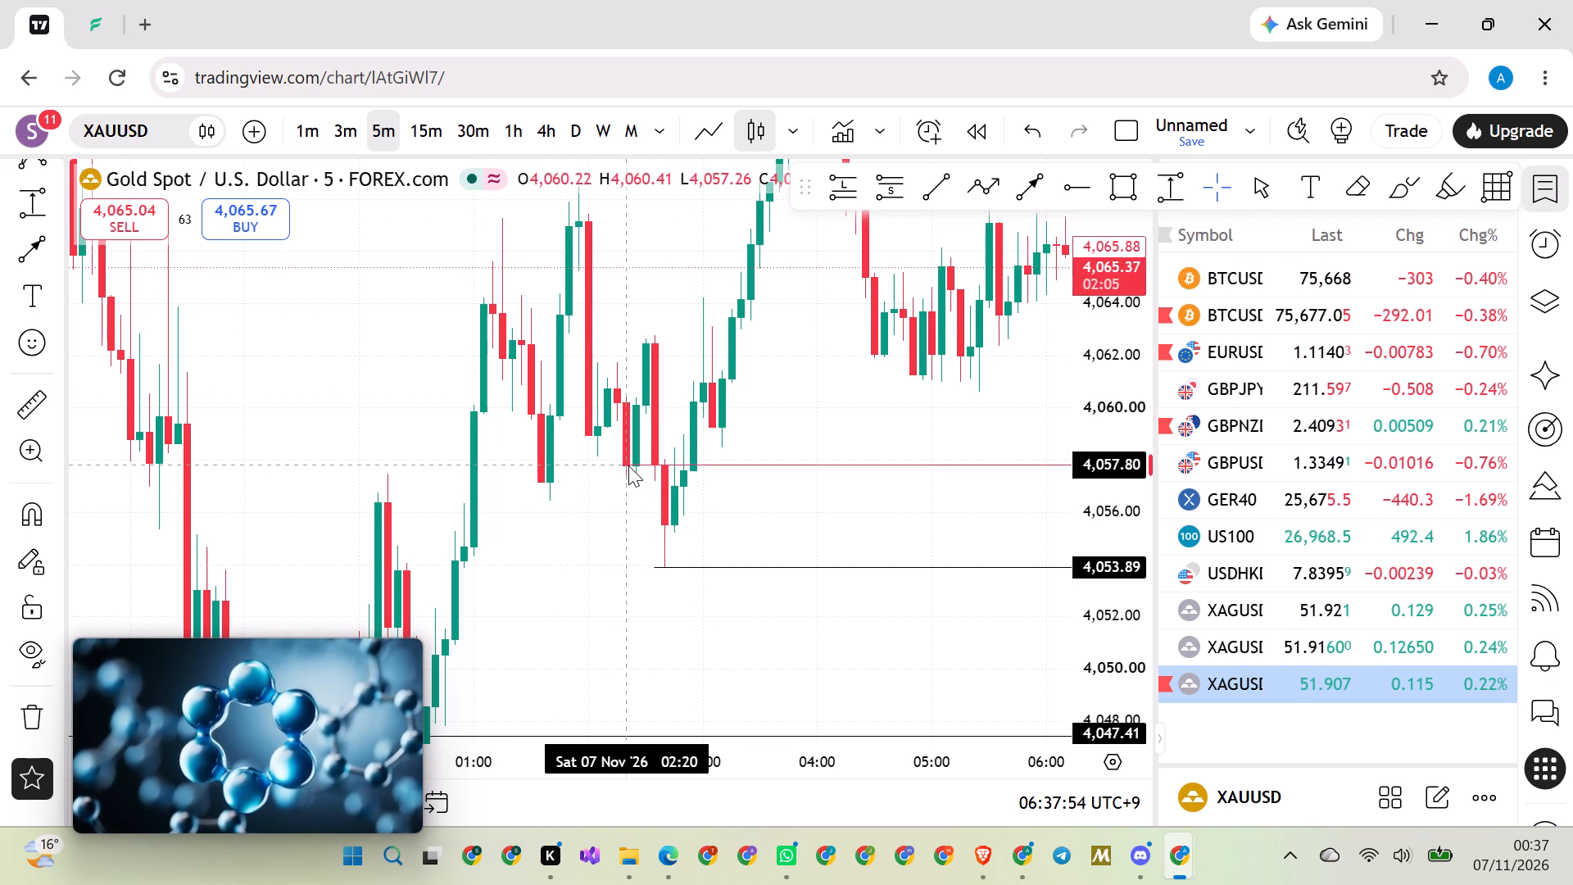
left_click_drag(628, 465, 546, 482)
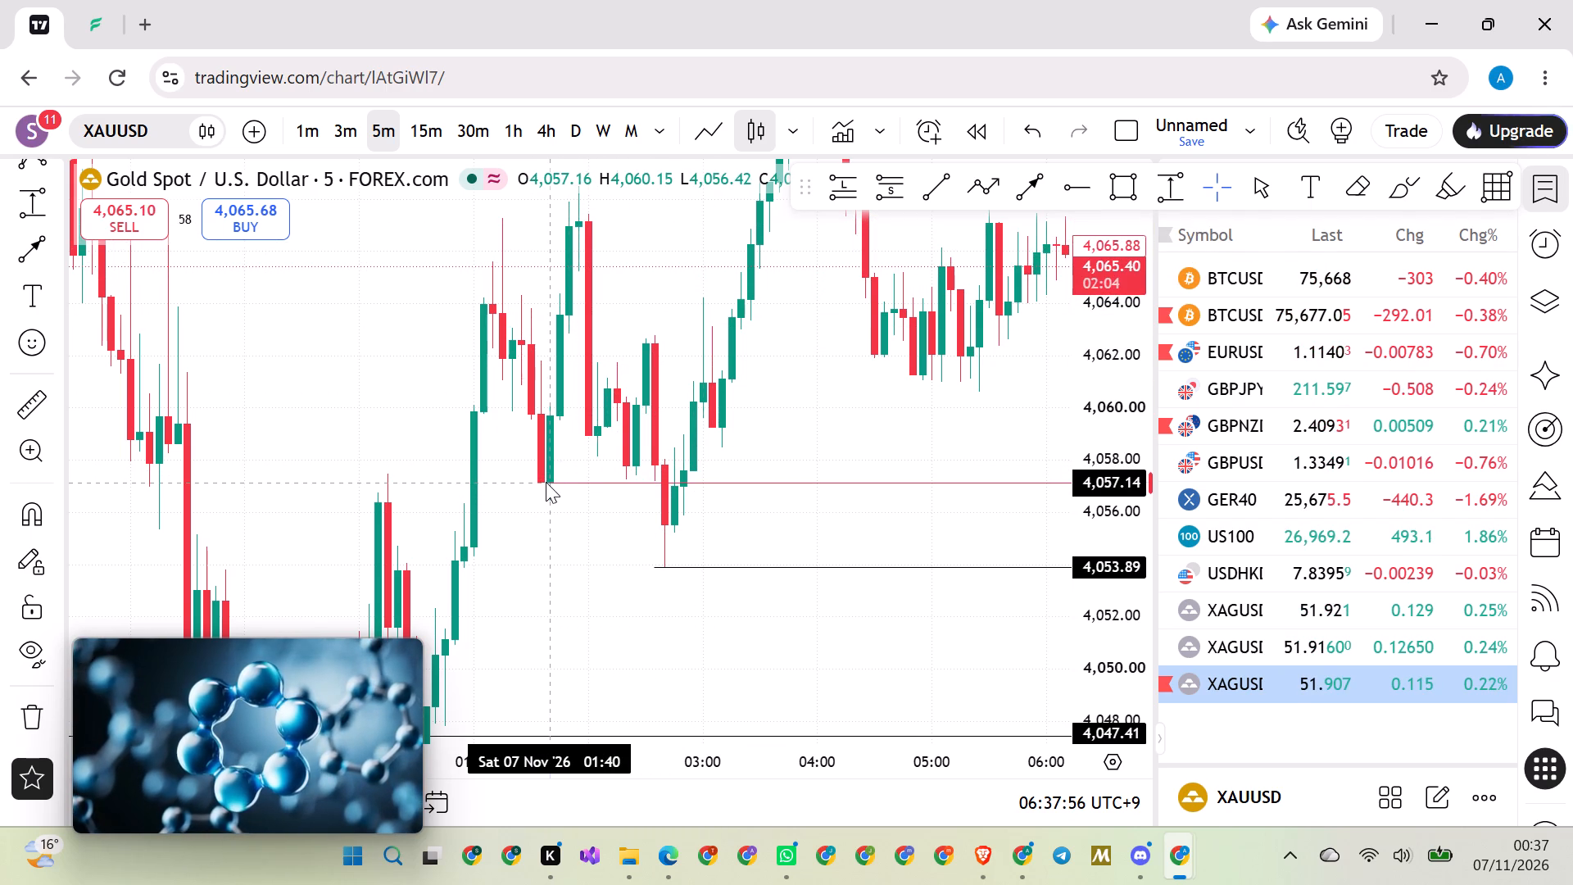
left_click_drag(546, 482, 545, 482)
left_click(605, 519)
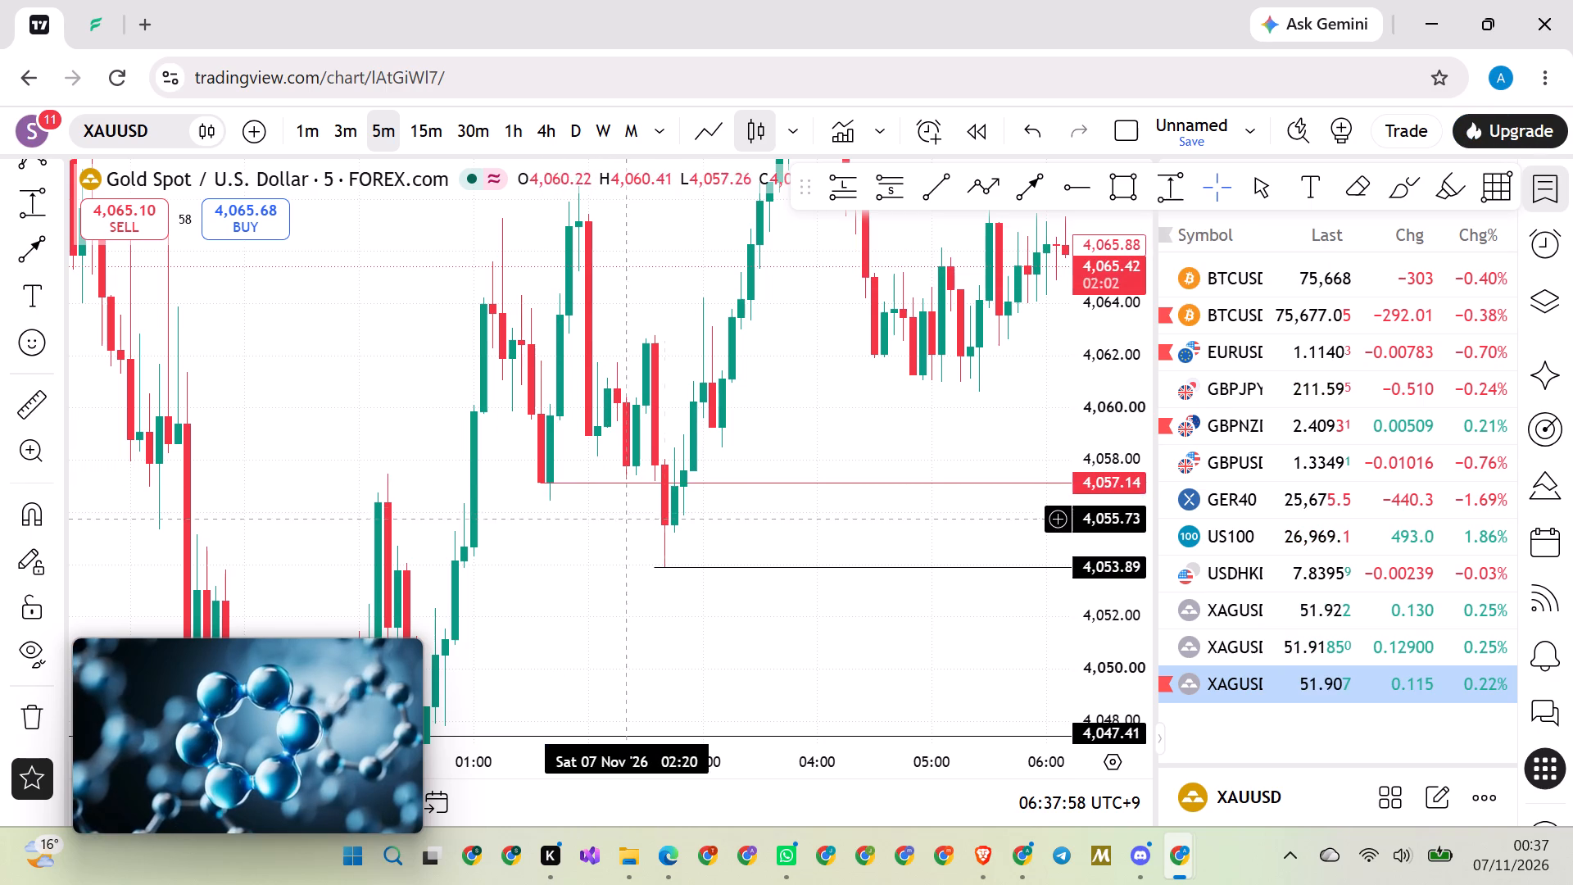
Measure the price range between the red 4,057.14 ray and the black 4,053.89 ray, and delete the measurement.
left_click(1163, 192)
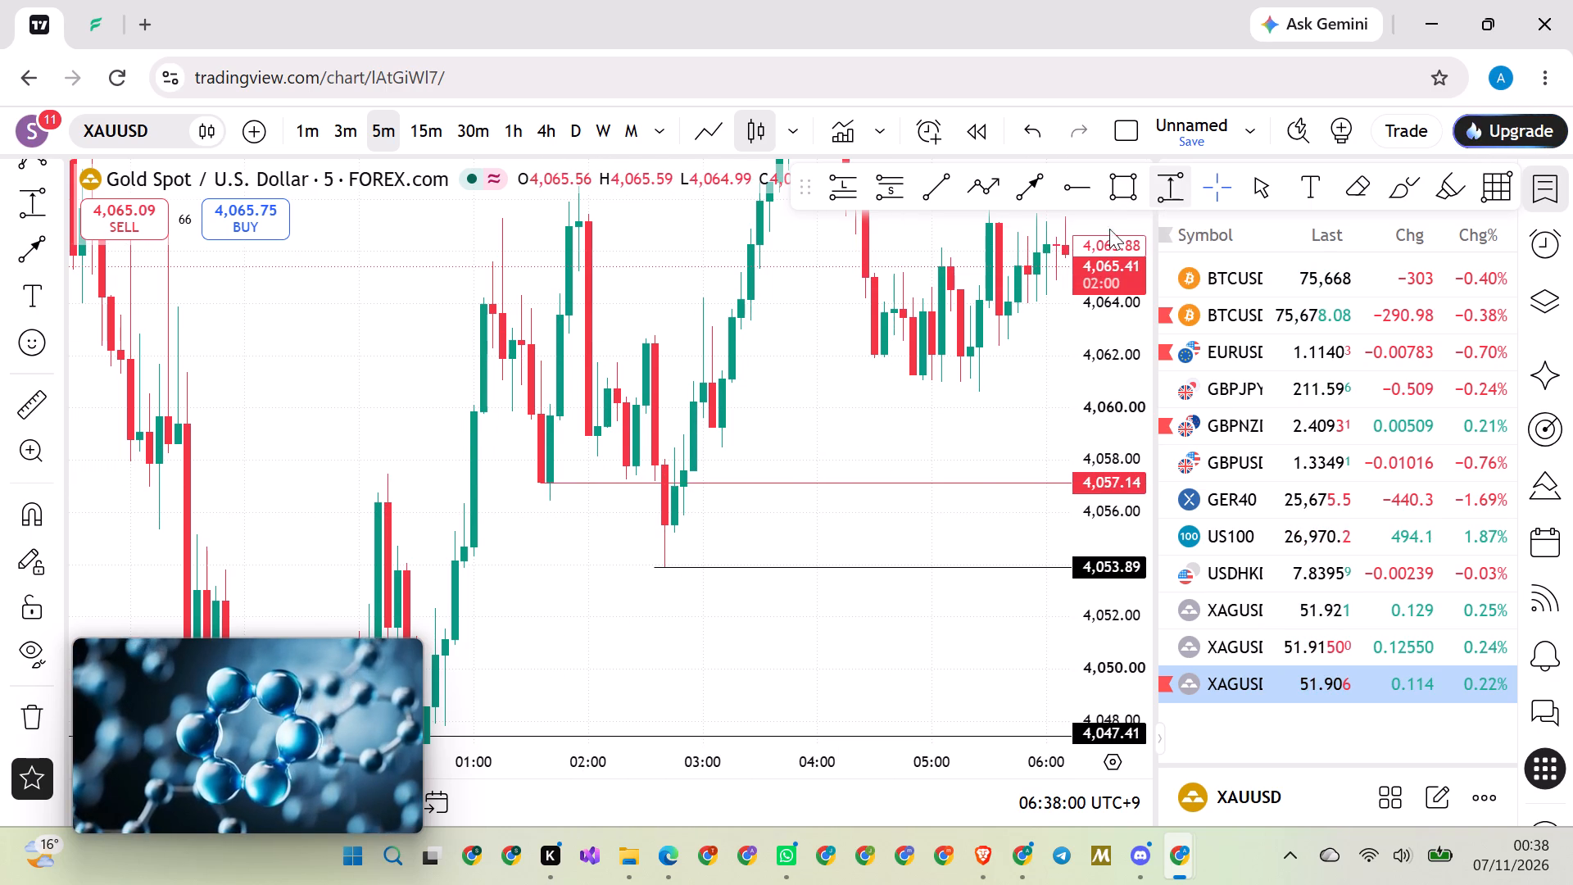
left_click(790, 481)
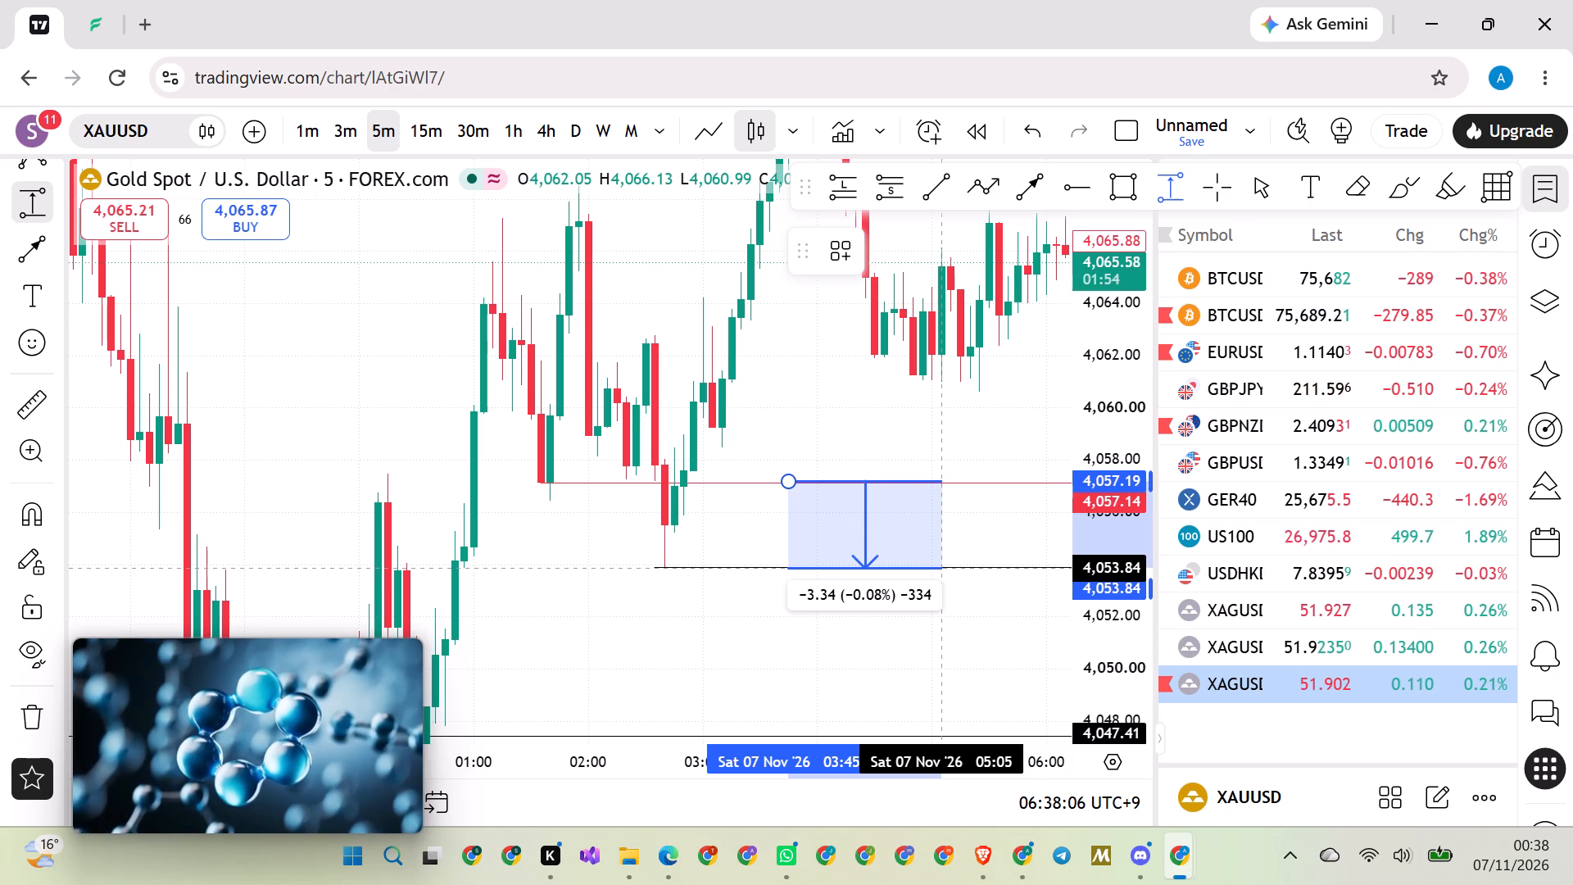
left_click(940, 569)
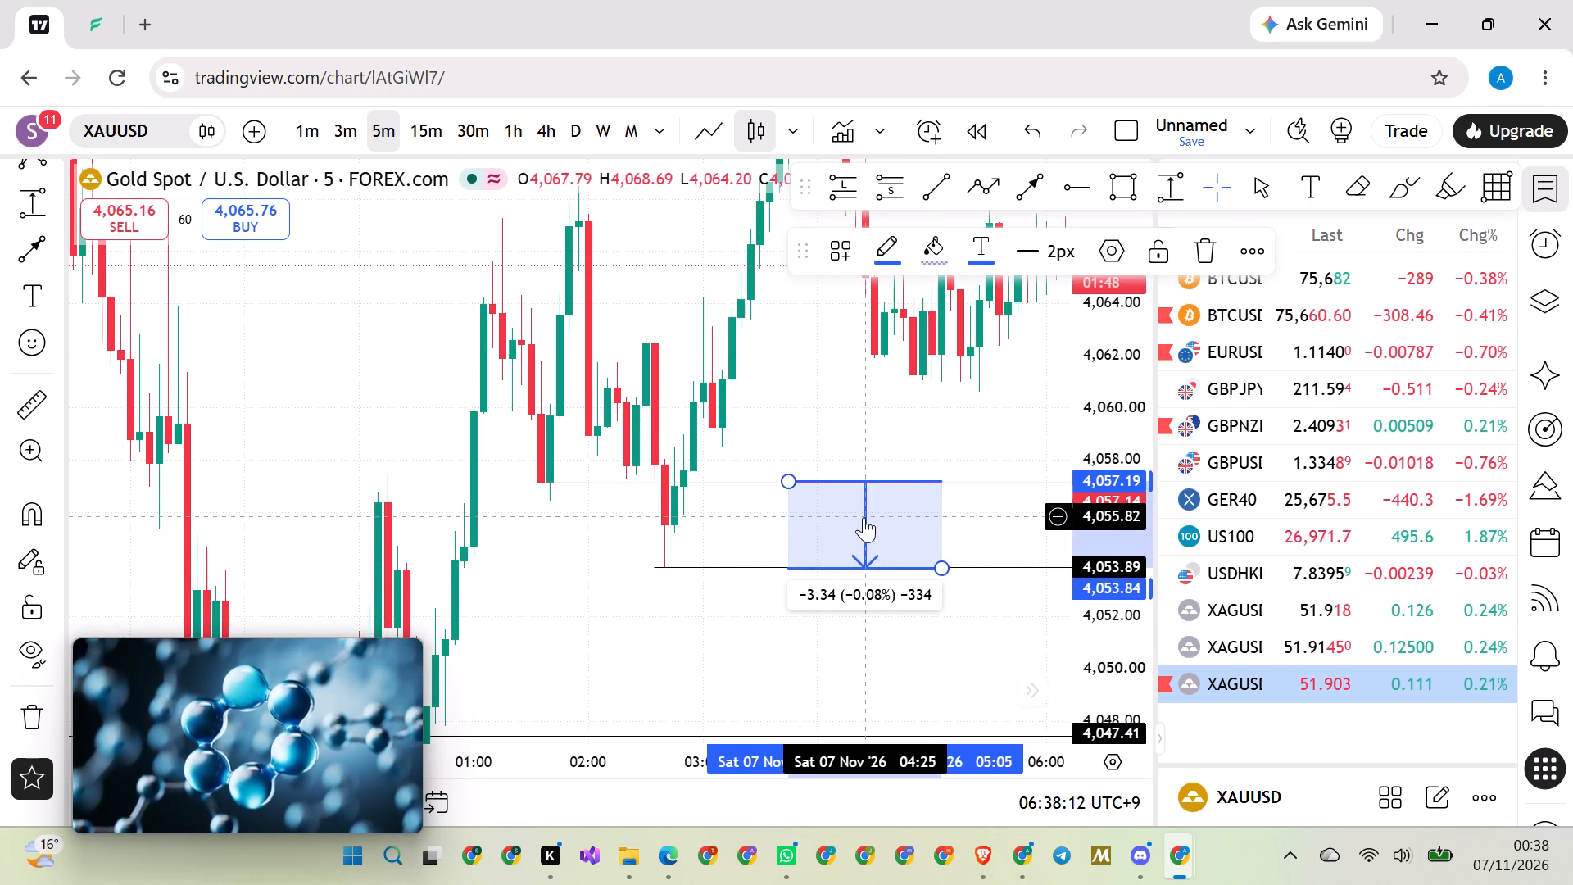
left_click(787, 486)
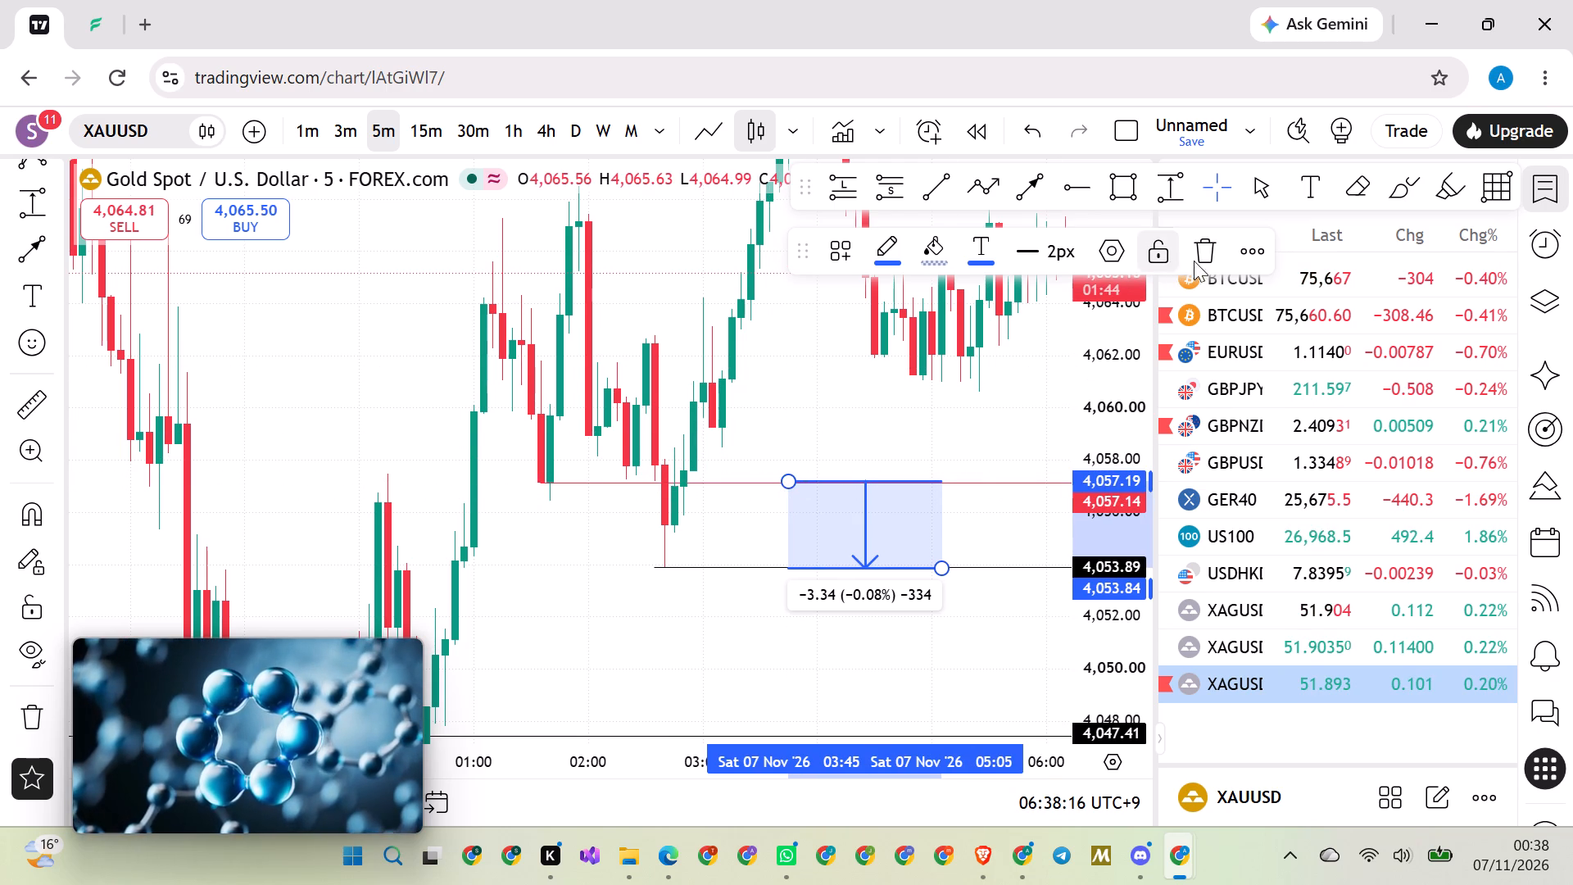
left_click(1210, 255)
On the 1-minute timeframe, move the red 4,057.14 ray to 4,055.26, starting it at the candle around 01:02 on 7 November.
left_click(311, 133)
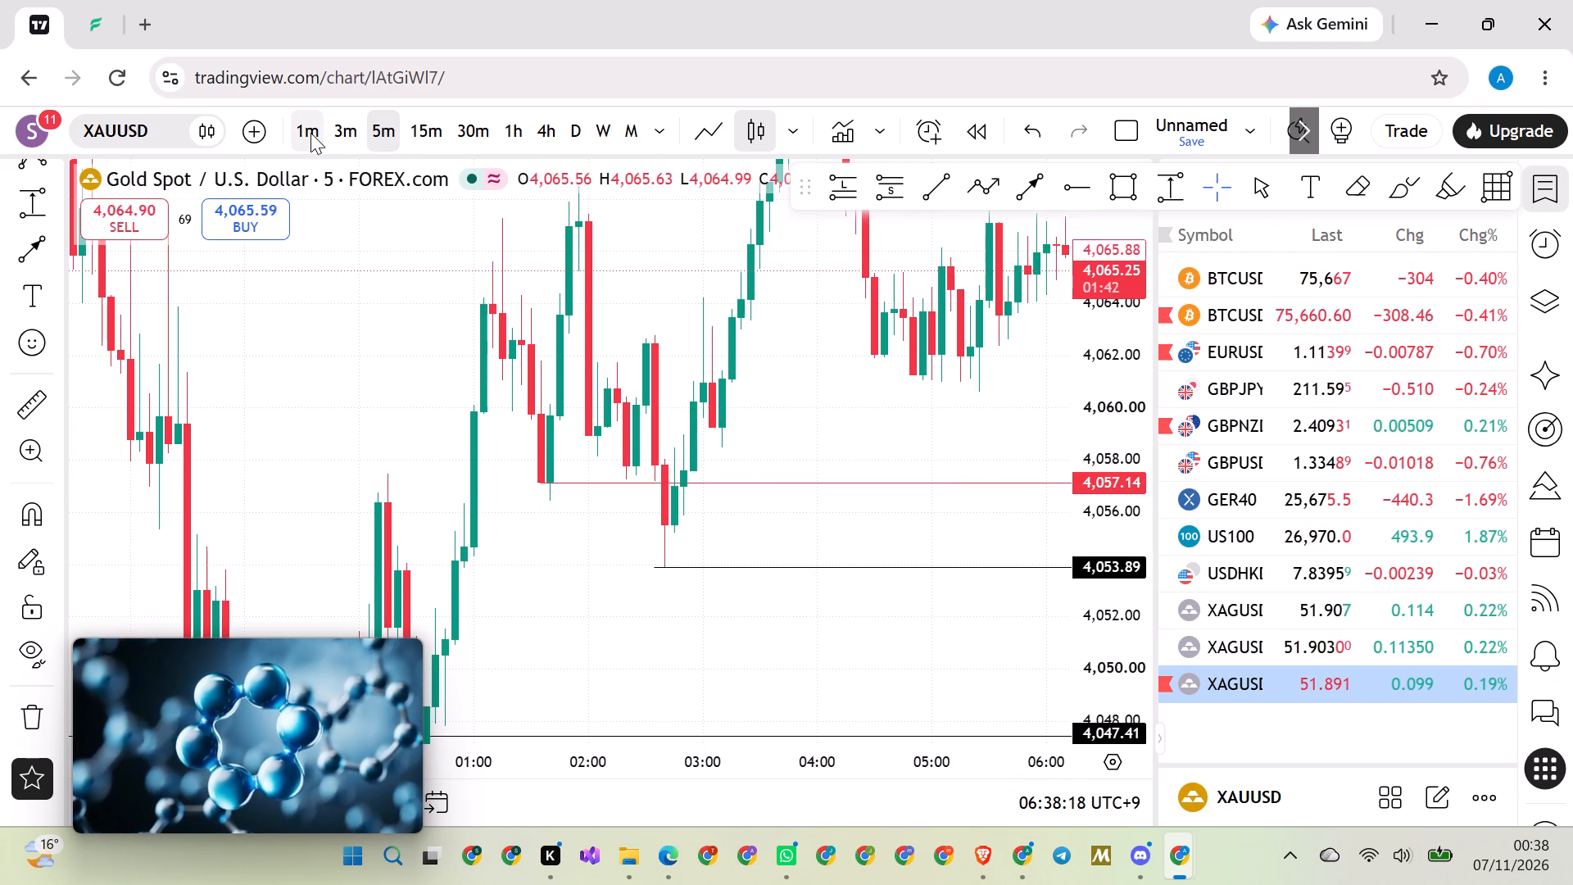
scroll(706, 546, "down", 10)
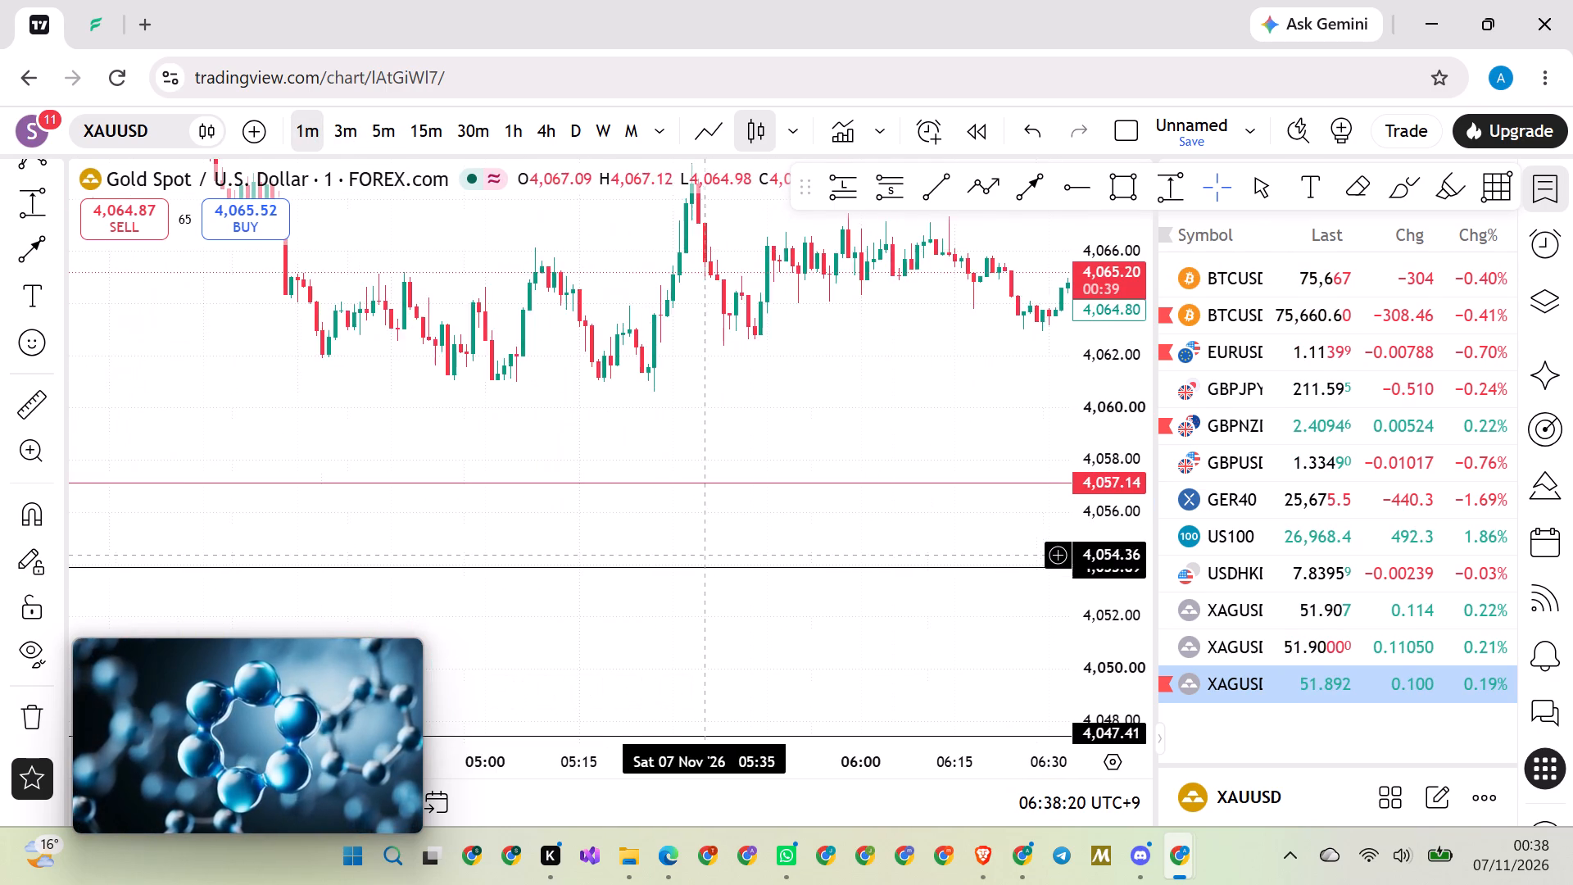
scroll(706, 555, "down", 20)
scroll(706, 555, "down", 20)
scroll(706, 555, "down", 17)
left_click_drag(592, 610, 736, 598)
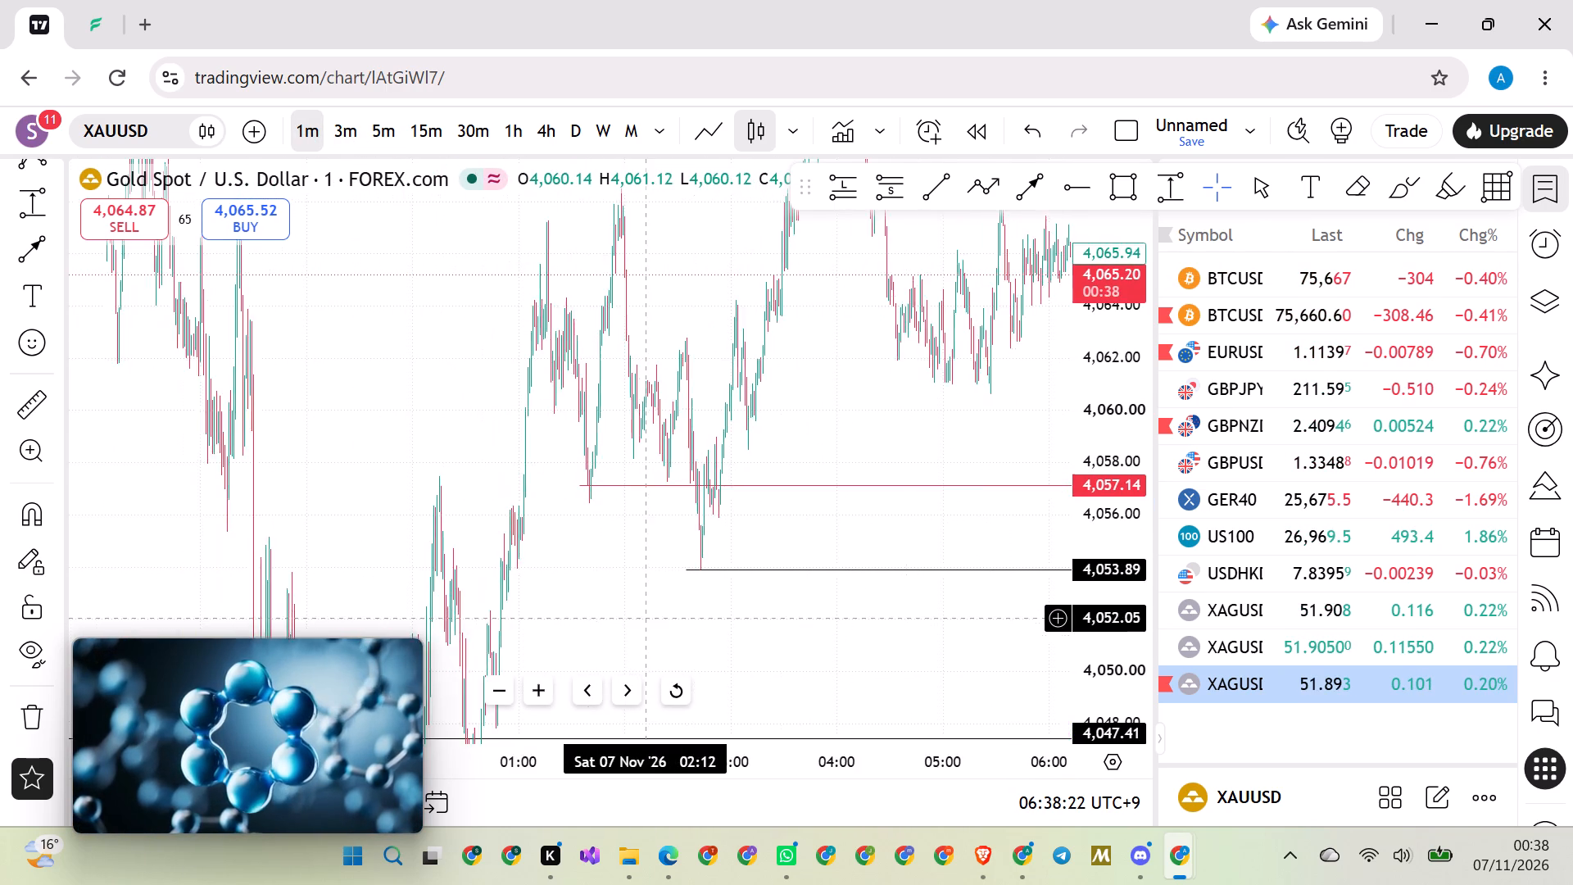
left_click_drag(736, 598, 814, 577)
left_click_drag(724, 579, 840, 524)
scroll(810, 501, "up", 20)
scroll(810, 501, "up", 5)
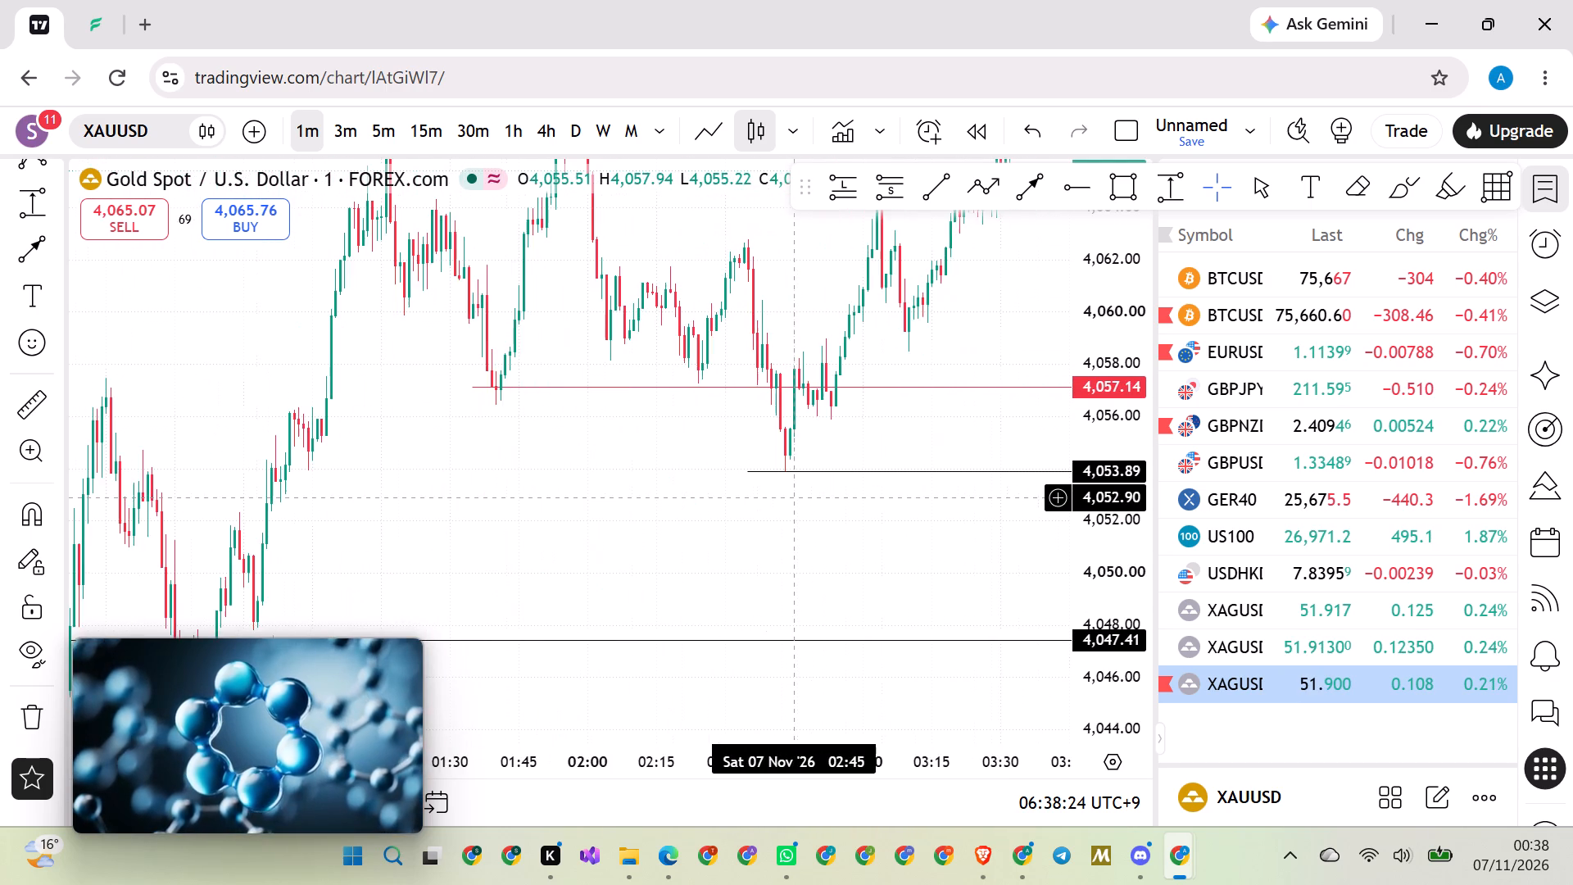
scroll(751, 509, "up", 5)
left_click_drag(393, 470, 647, 436)
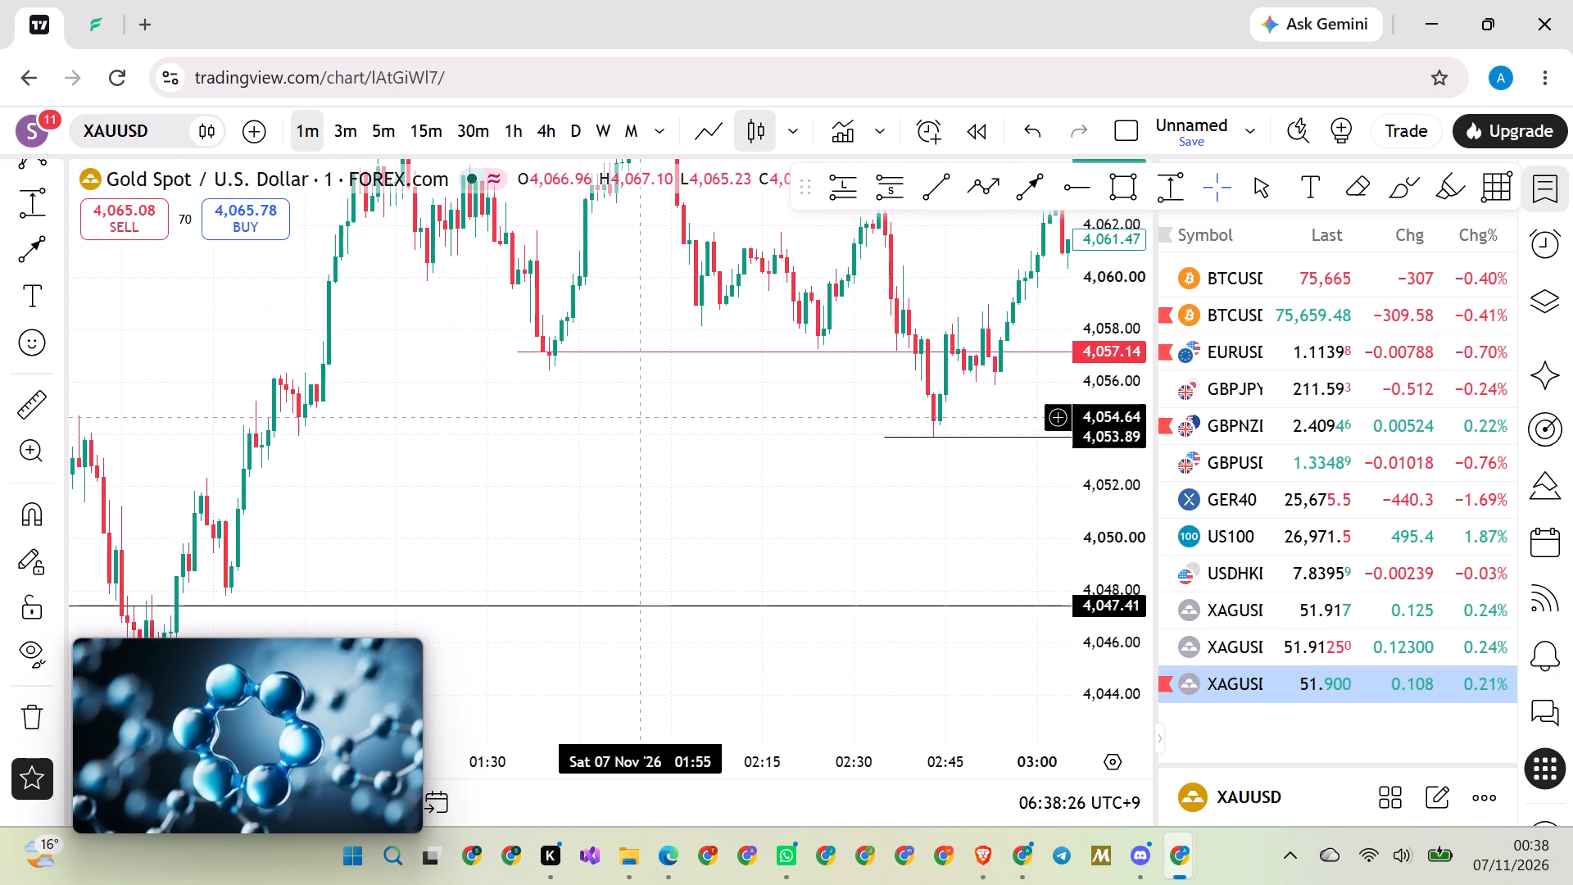
left_click_drag(513, 348, 456, 417)
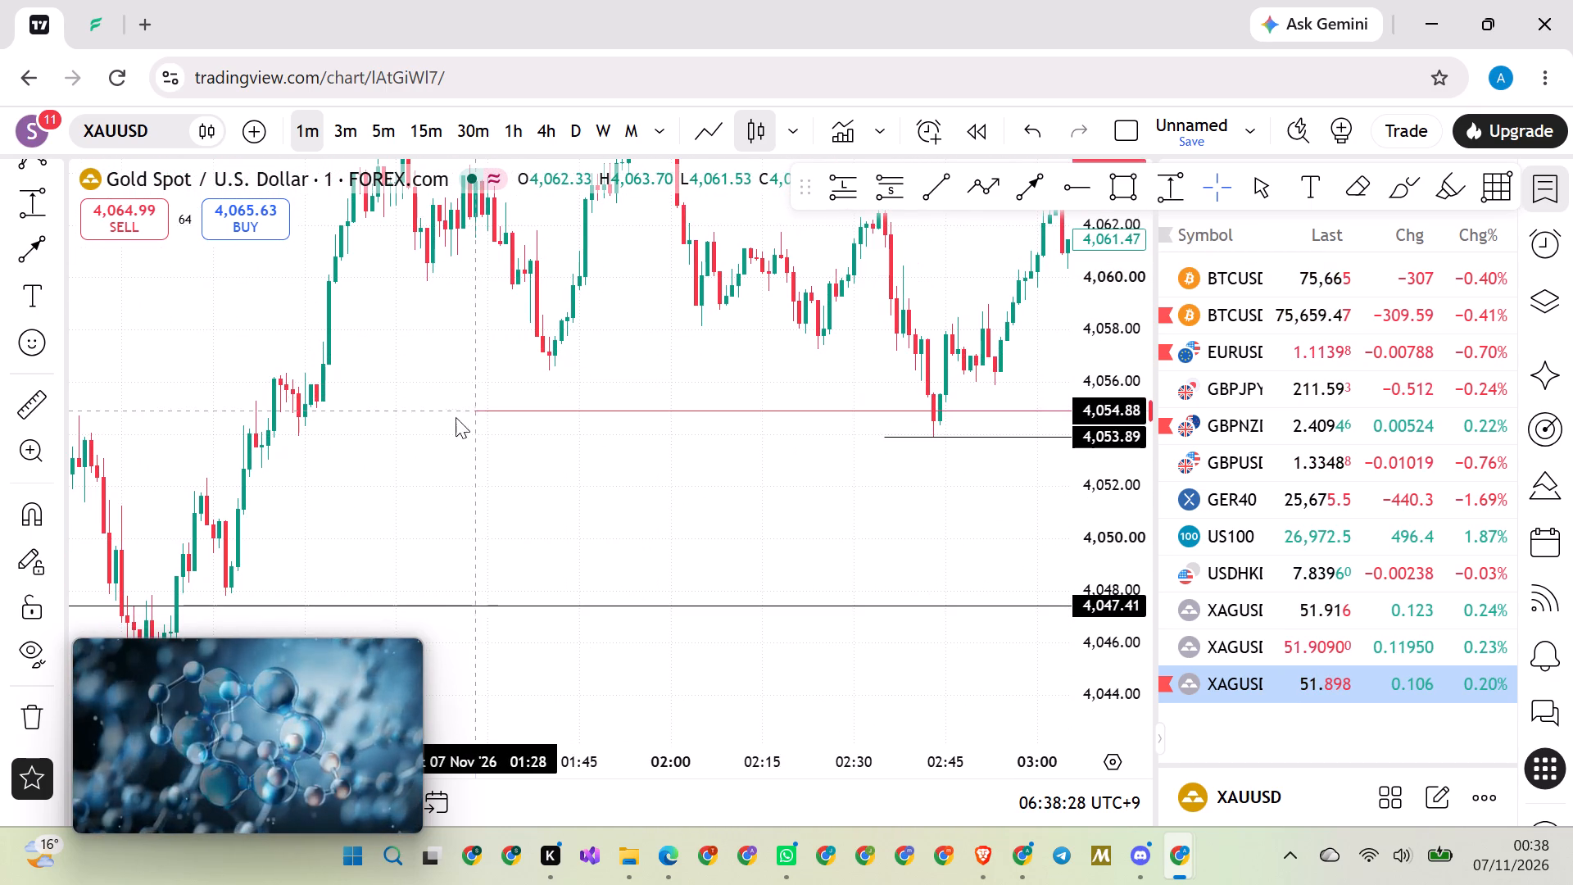
left_click_drag(456, 417, 281, 421)
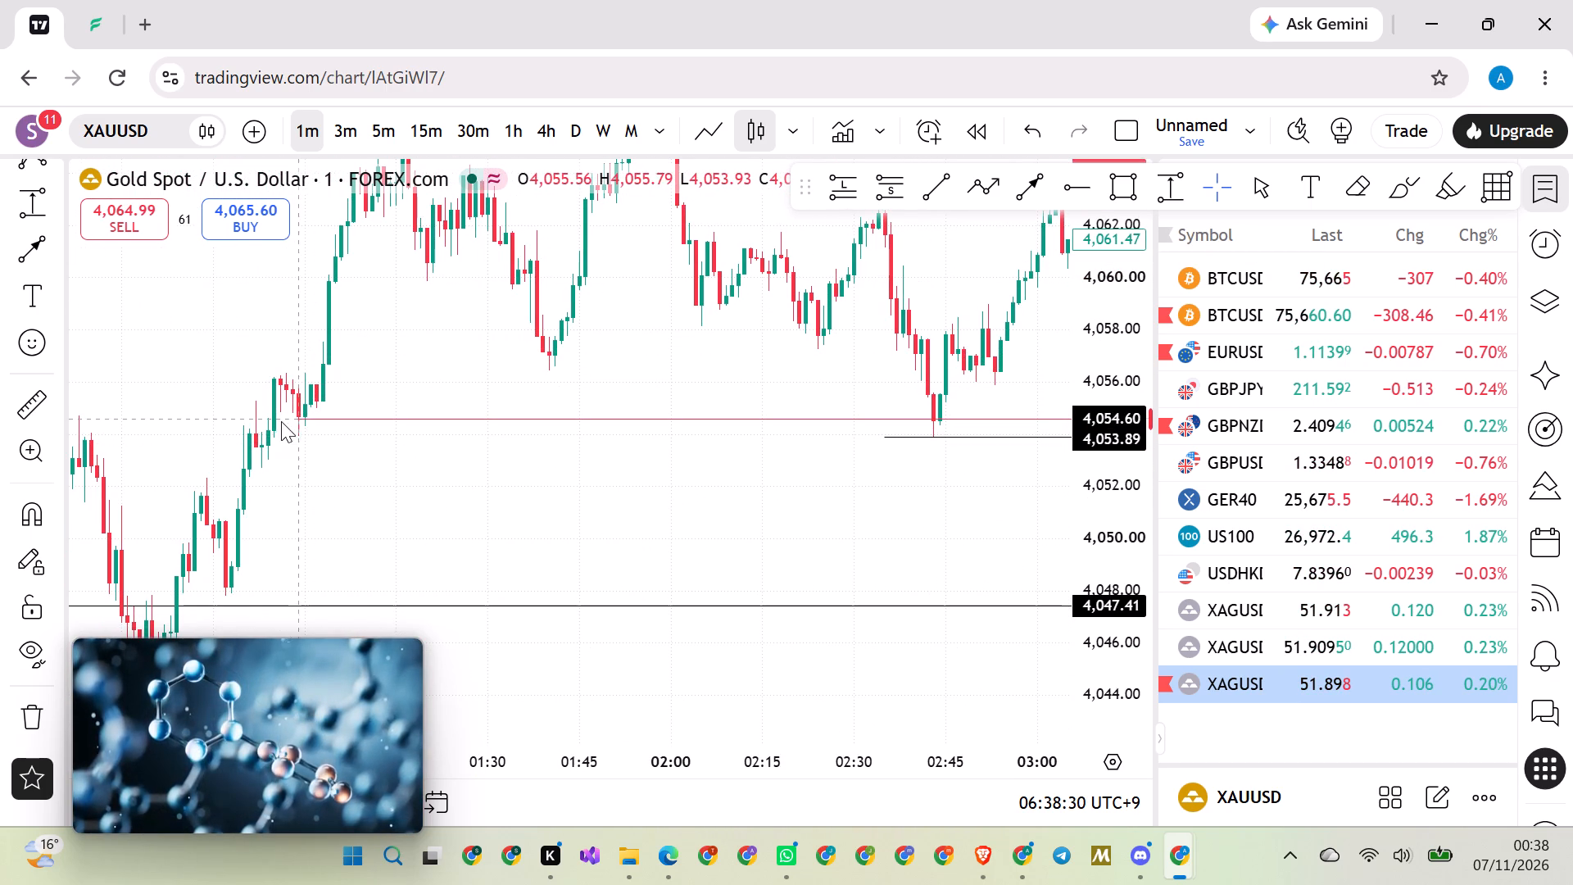
left_click_drag(281, 421, 298, 422)
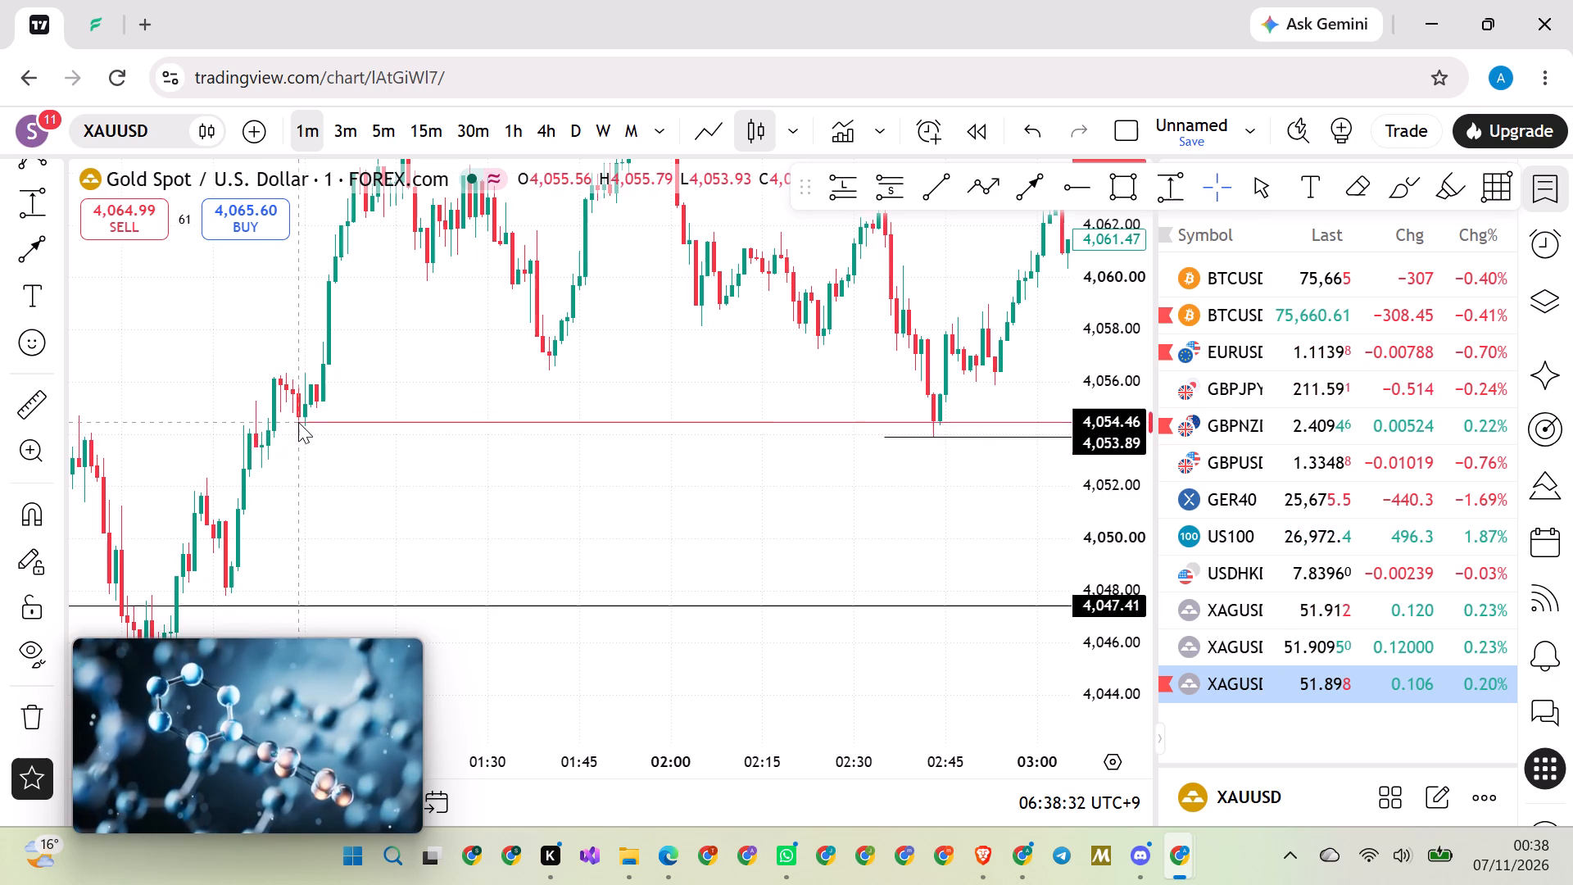
left_click_drag(298, 422, 318, 402)
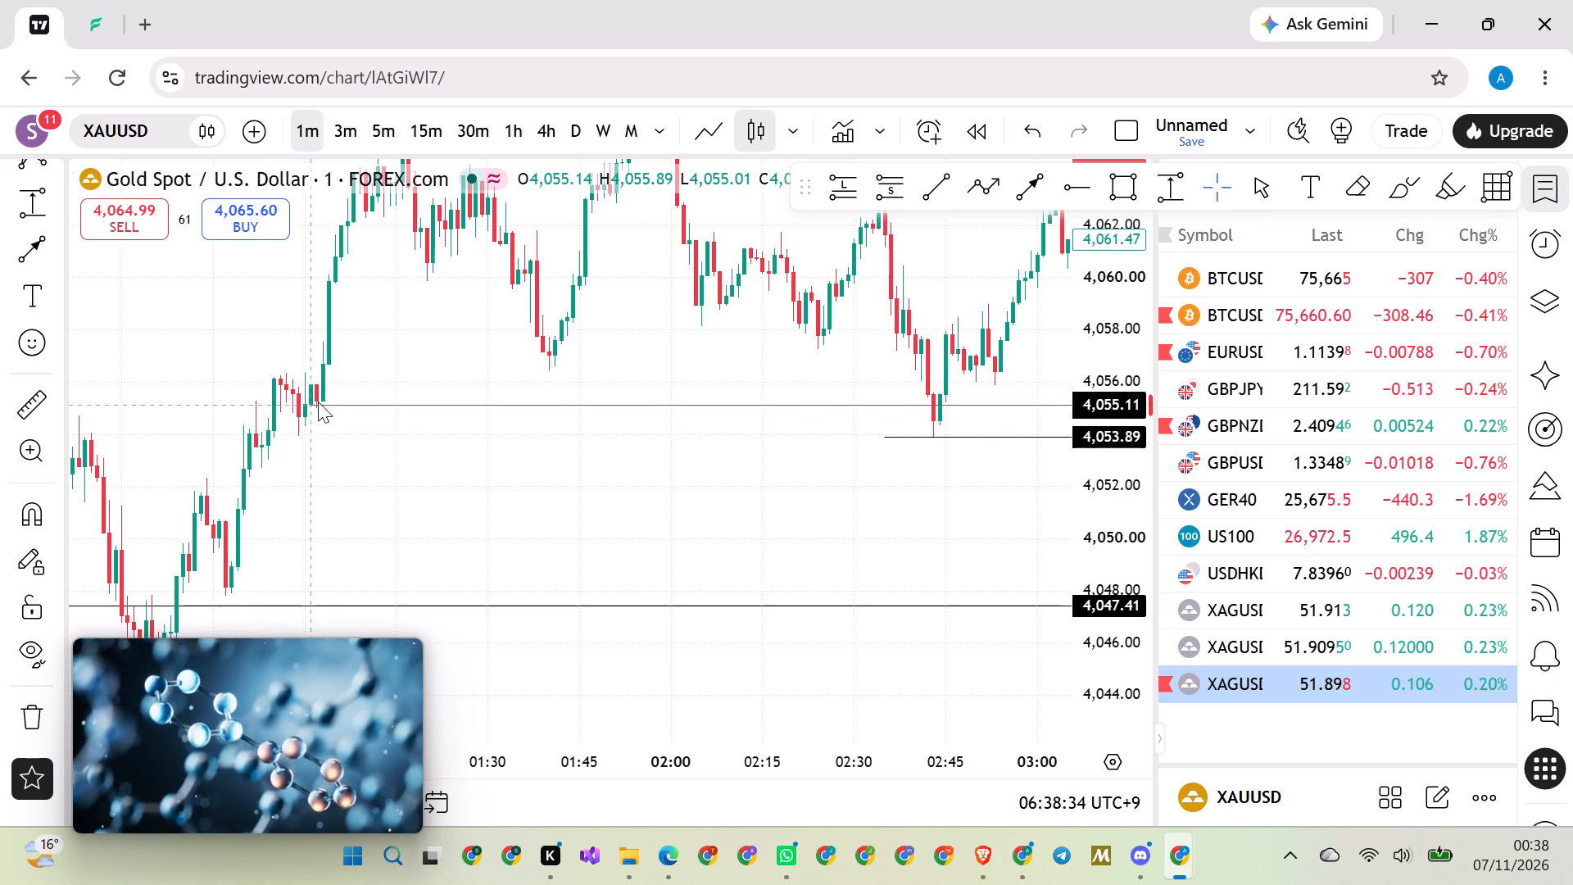
left_click_drag(318, 402, 315, 402)
left_click(458, 450)
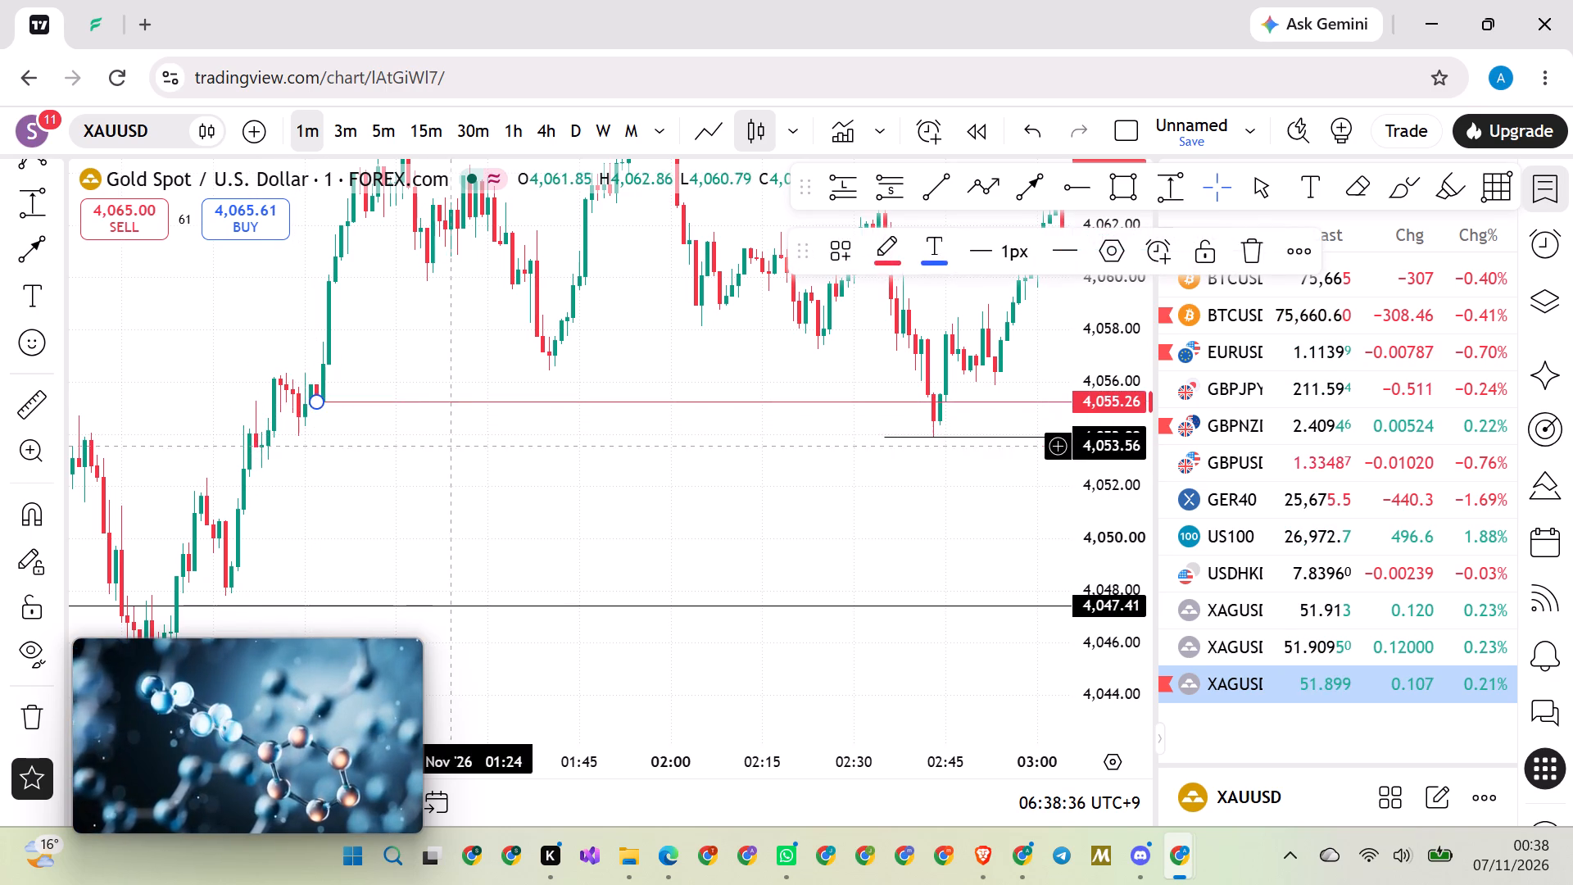
Measure the price range between the red 4,055.26 ray and the black 4,053.89 ray, and delete the measurement.
left_click_drag(551, 501, 424, 509)
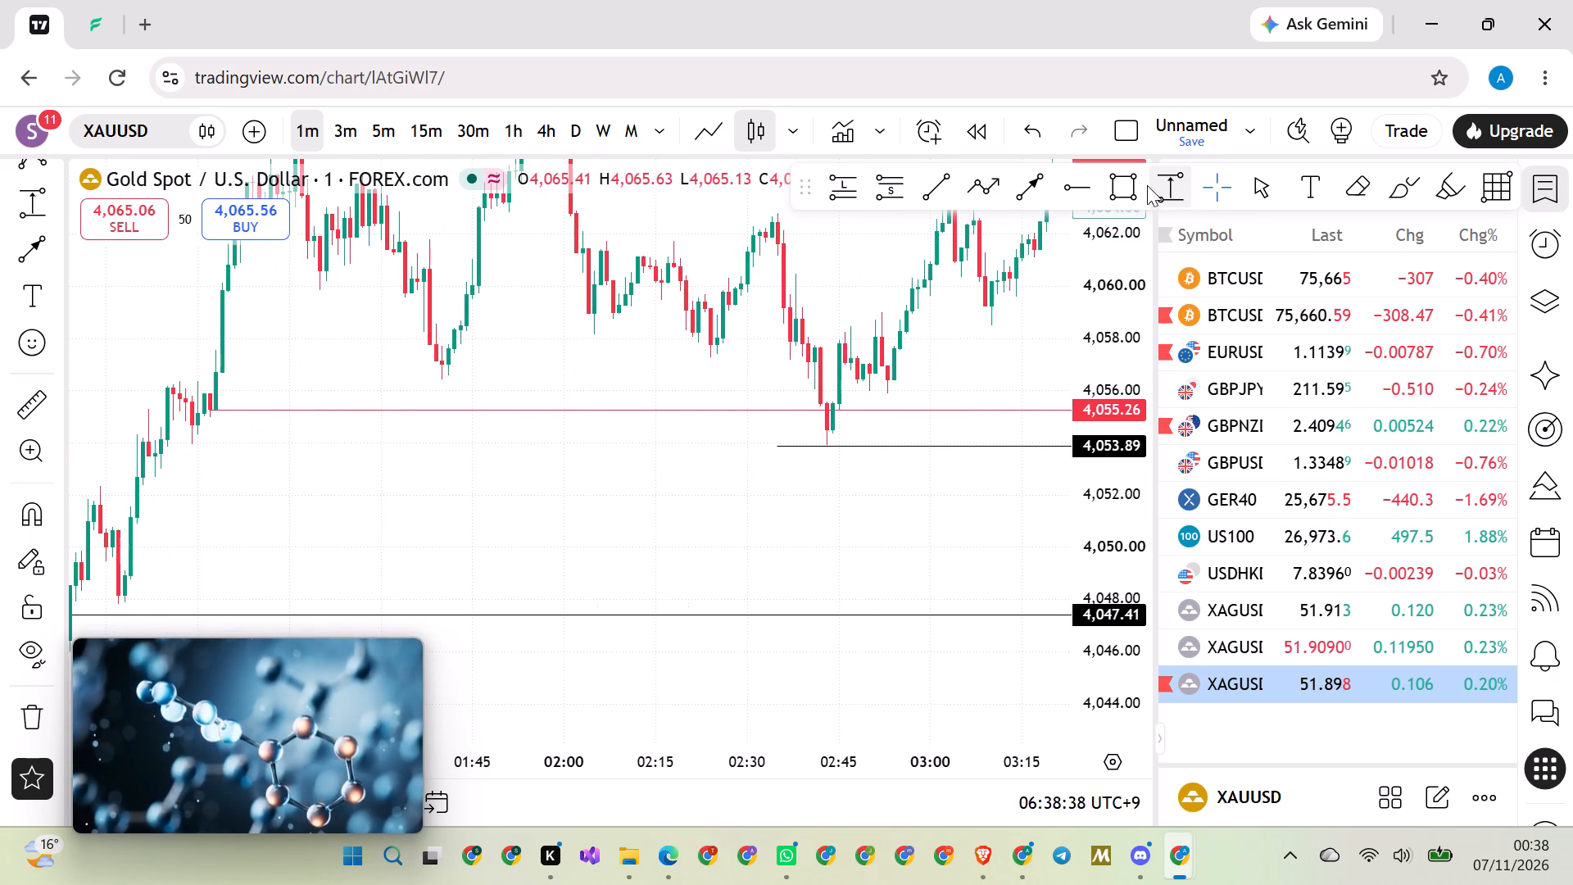
left_click(1162, 184)
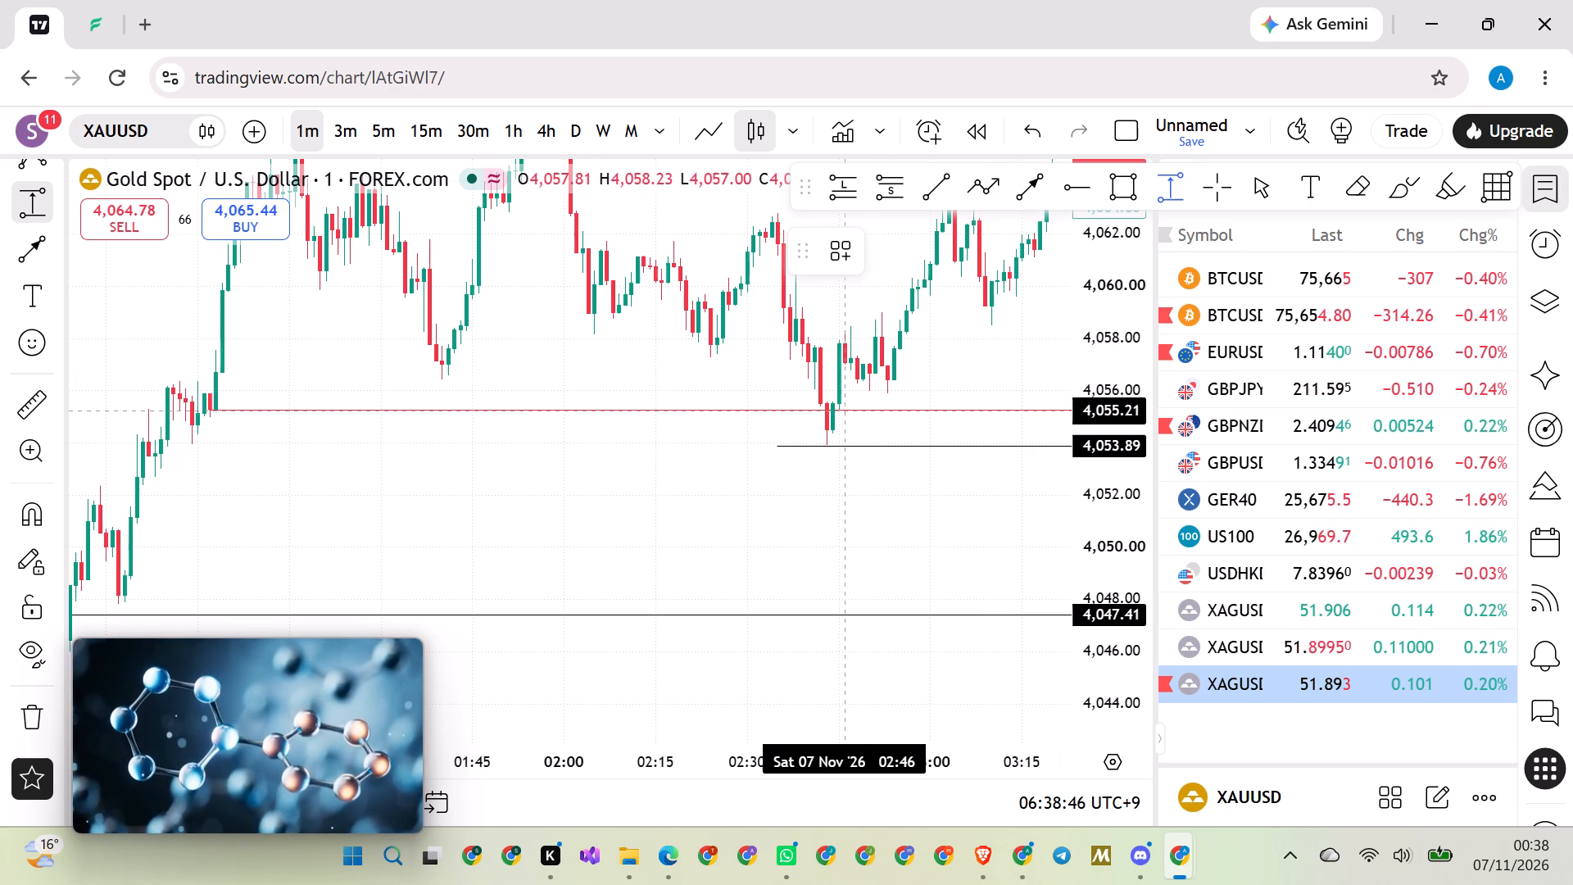
left_click(845, 411)
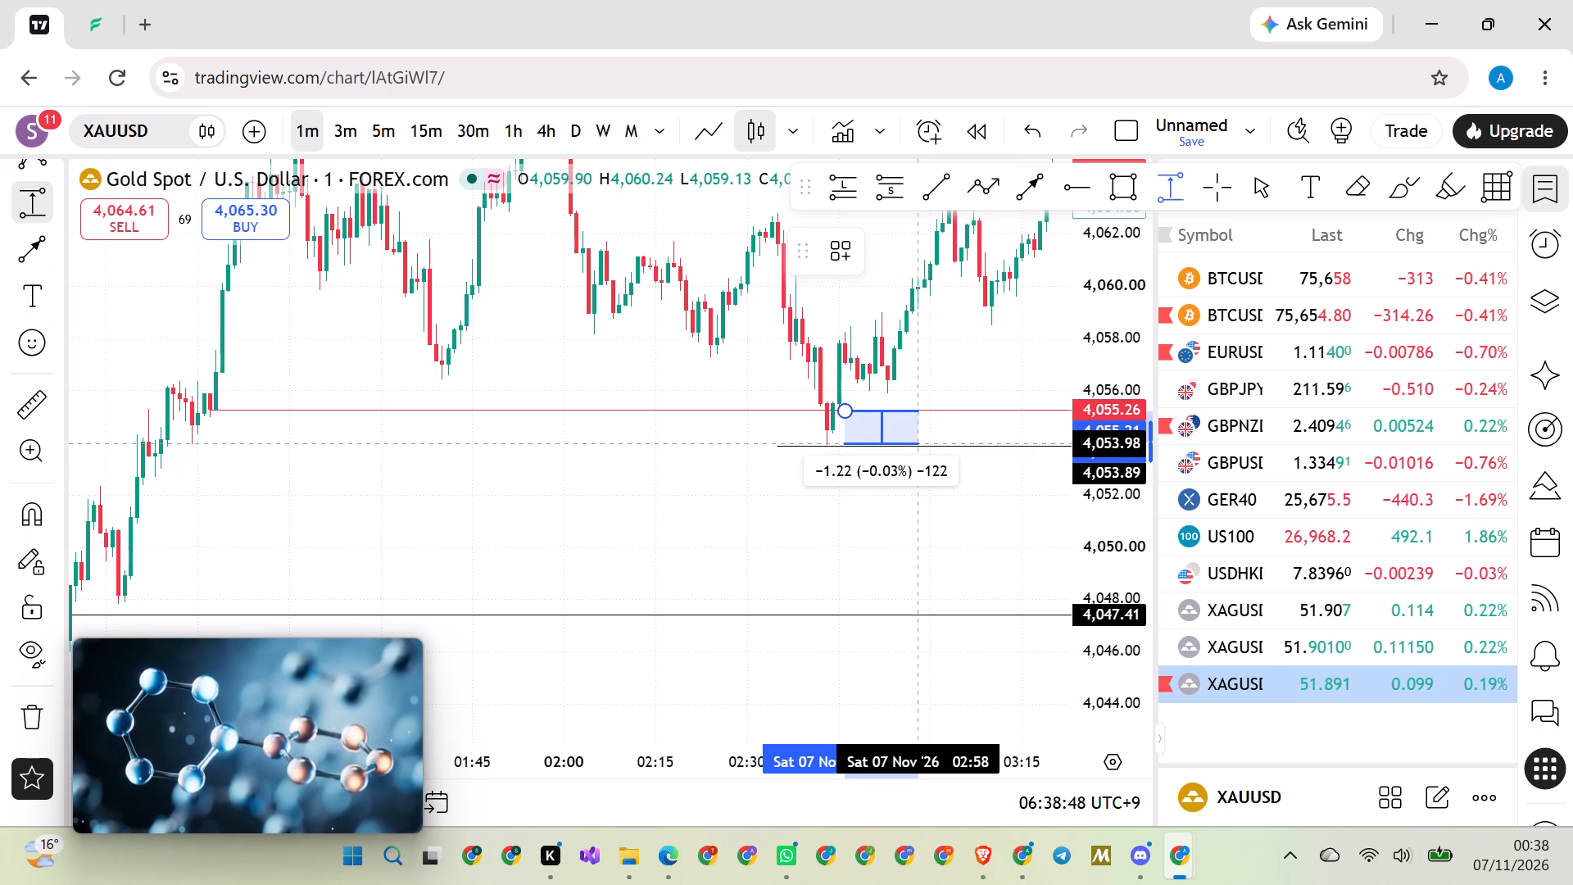
left_click(932, 448)
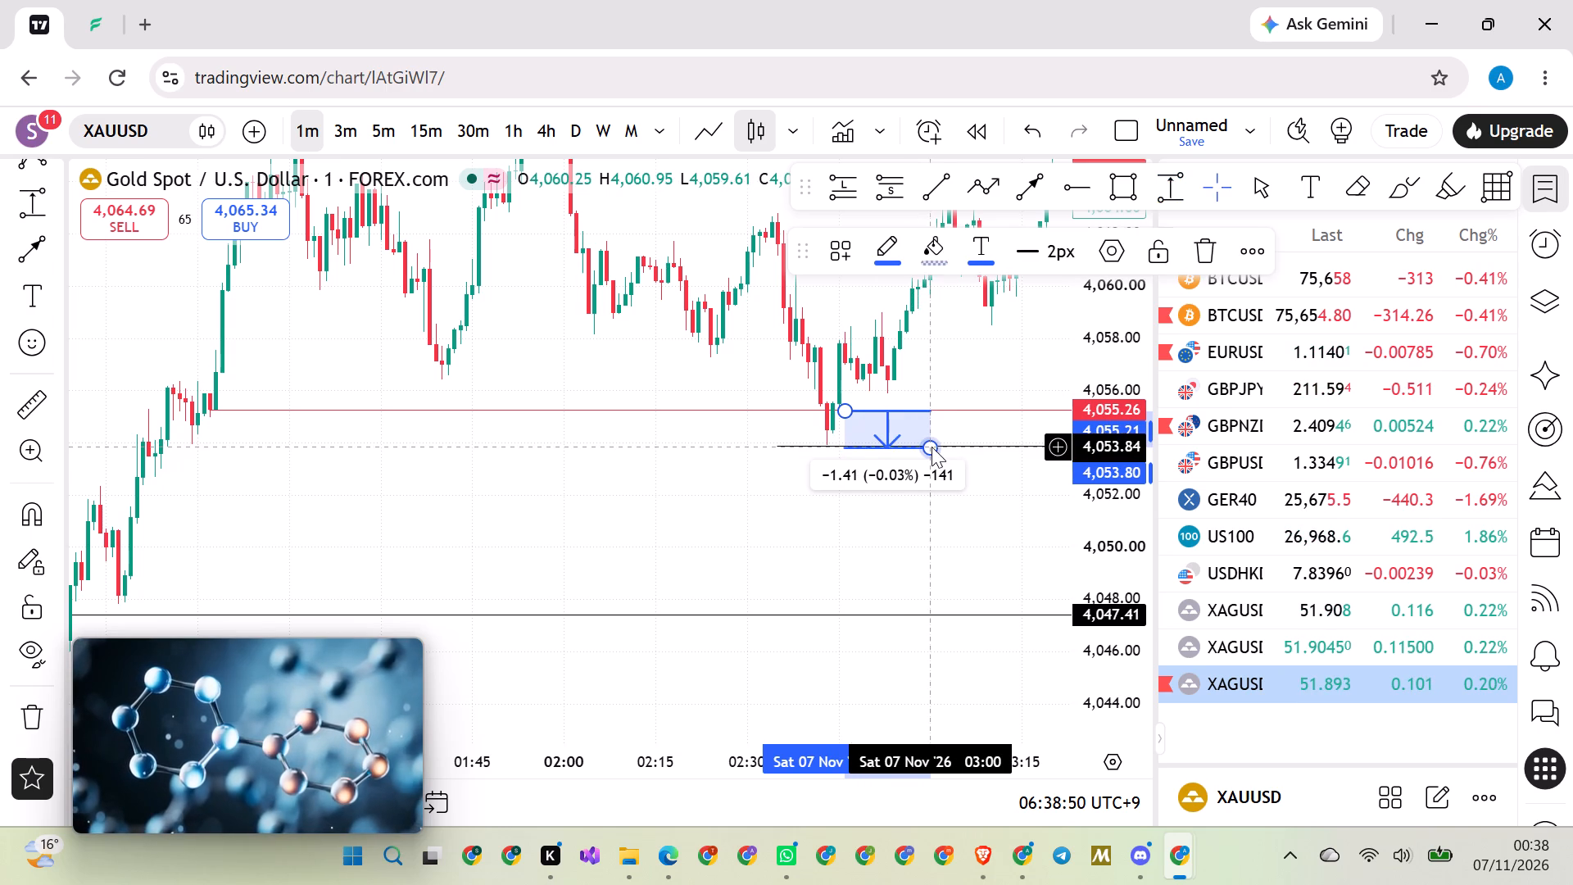
left_click(1196, 247)
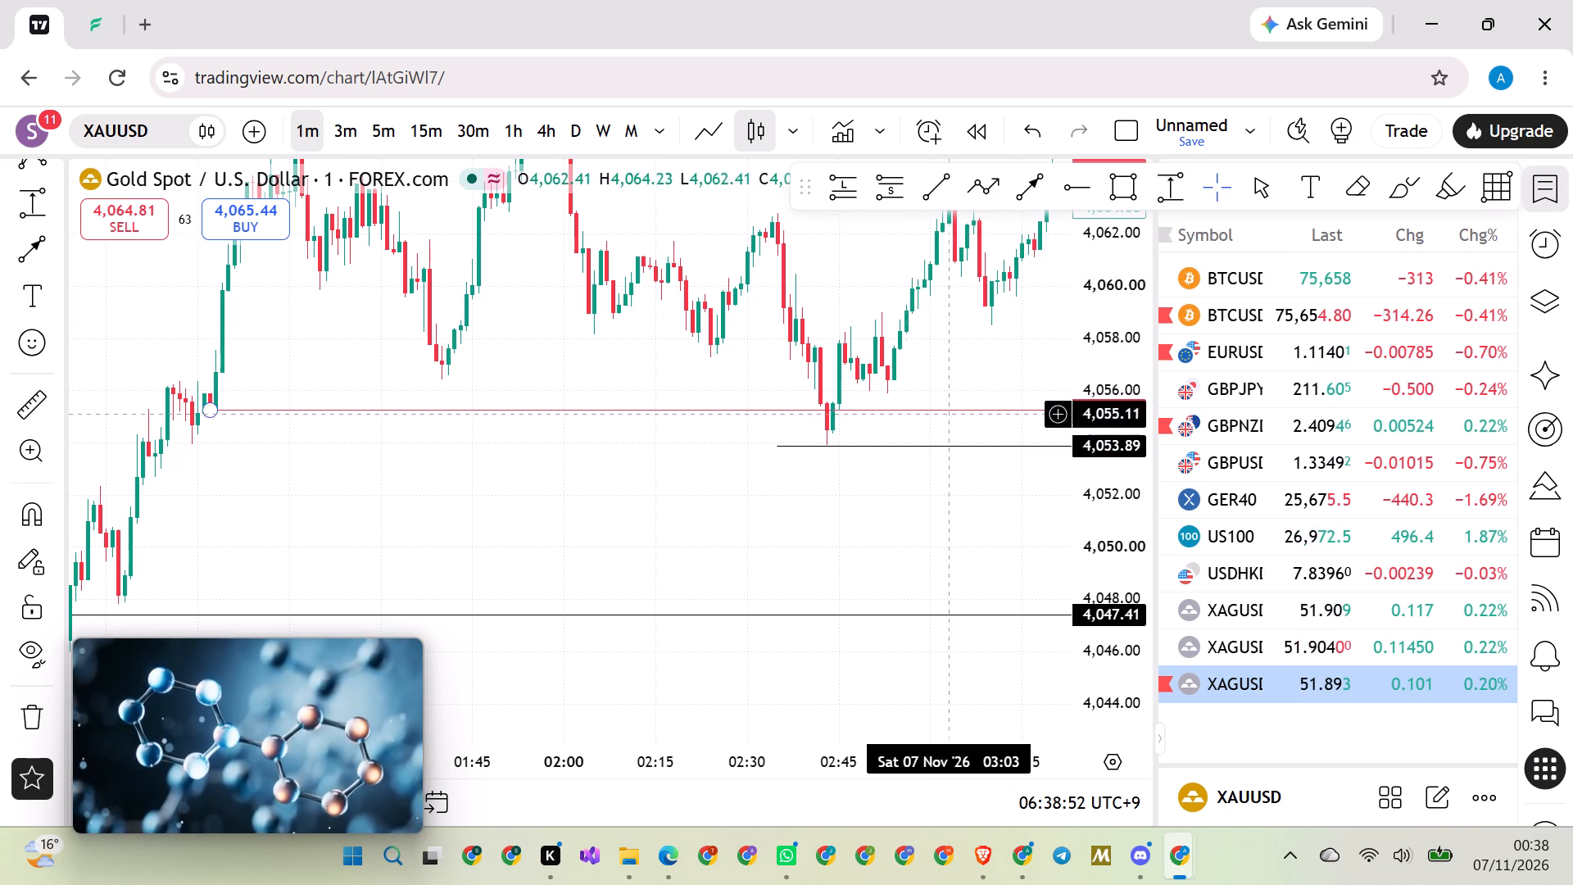
Refine the red 4,055.26 ray to 4,055.29, at the bottom of the 01:02 candle body on 7 November.
scroll(804, 518, "down", 4)
scroll(1099, 515, "up", 7)
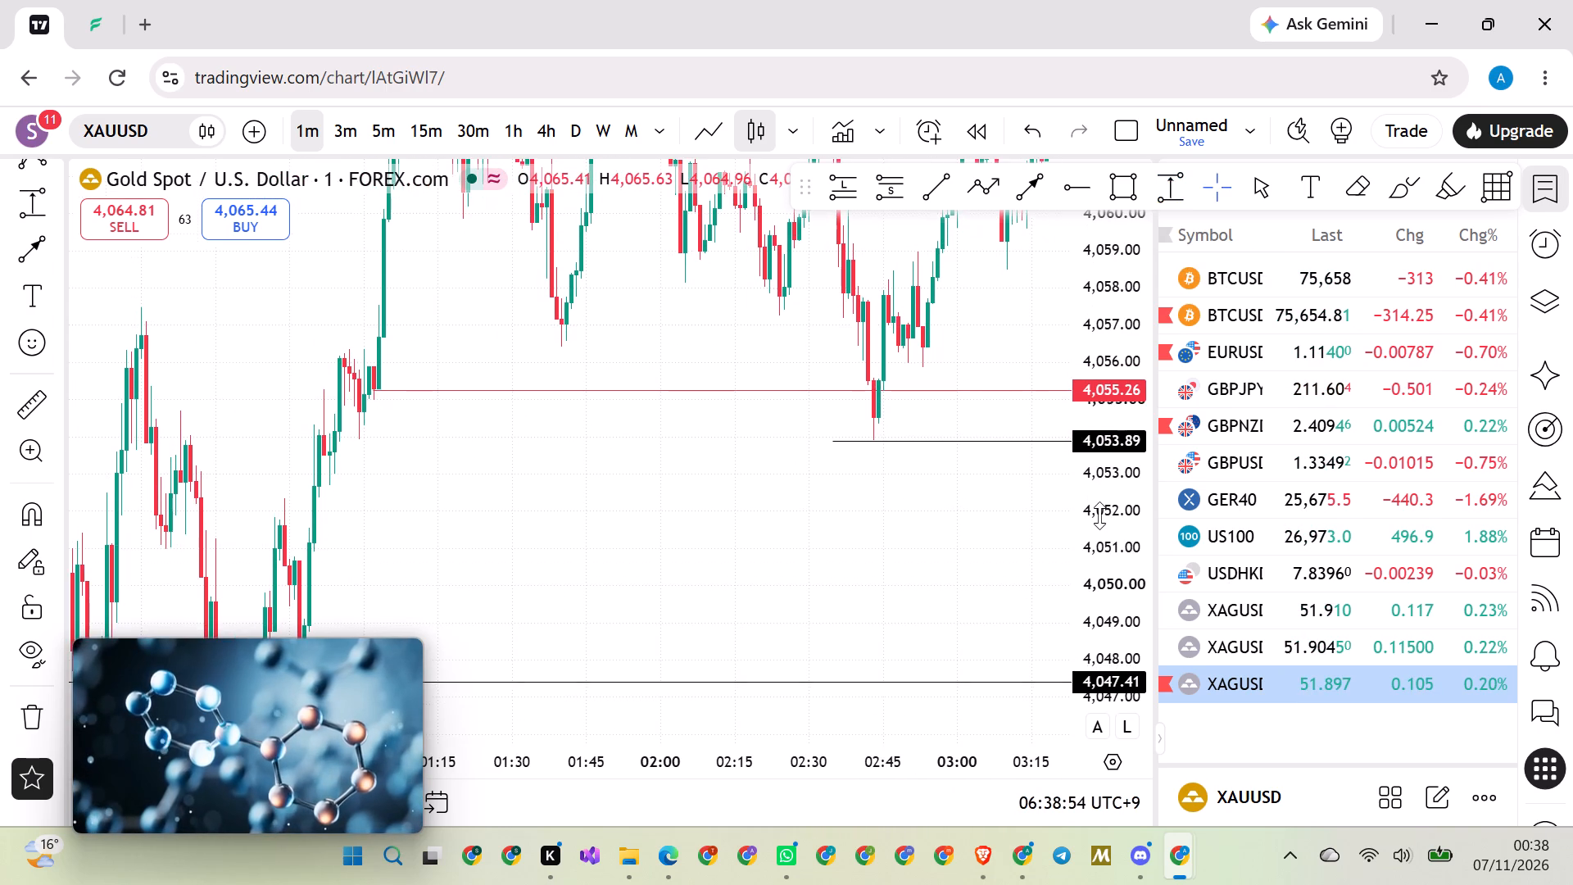
scroll(1099, 515, "down", 6)
scroll(1099, 515, "up", 20)
scroll(1099, 515, "up", 20)
scroll(1099, 515, "up", 10)
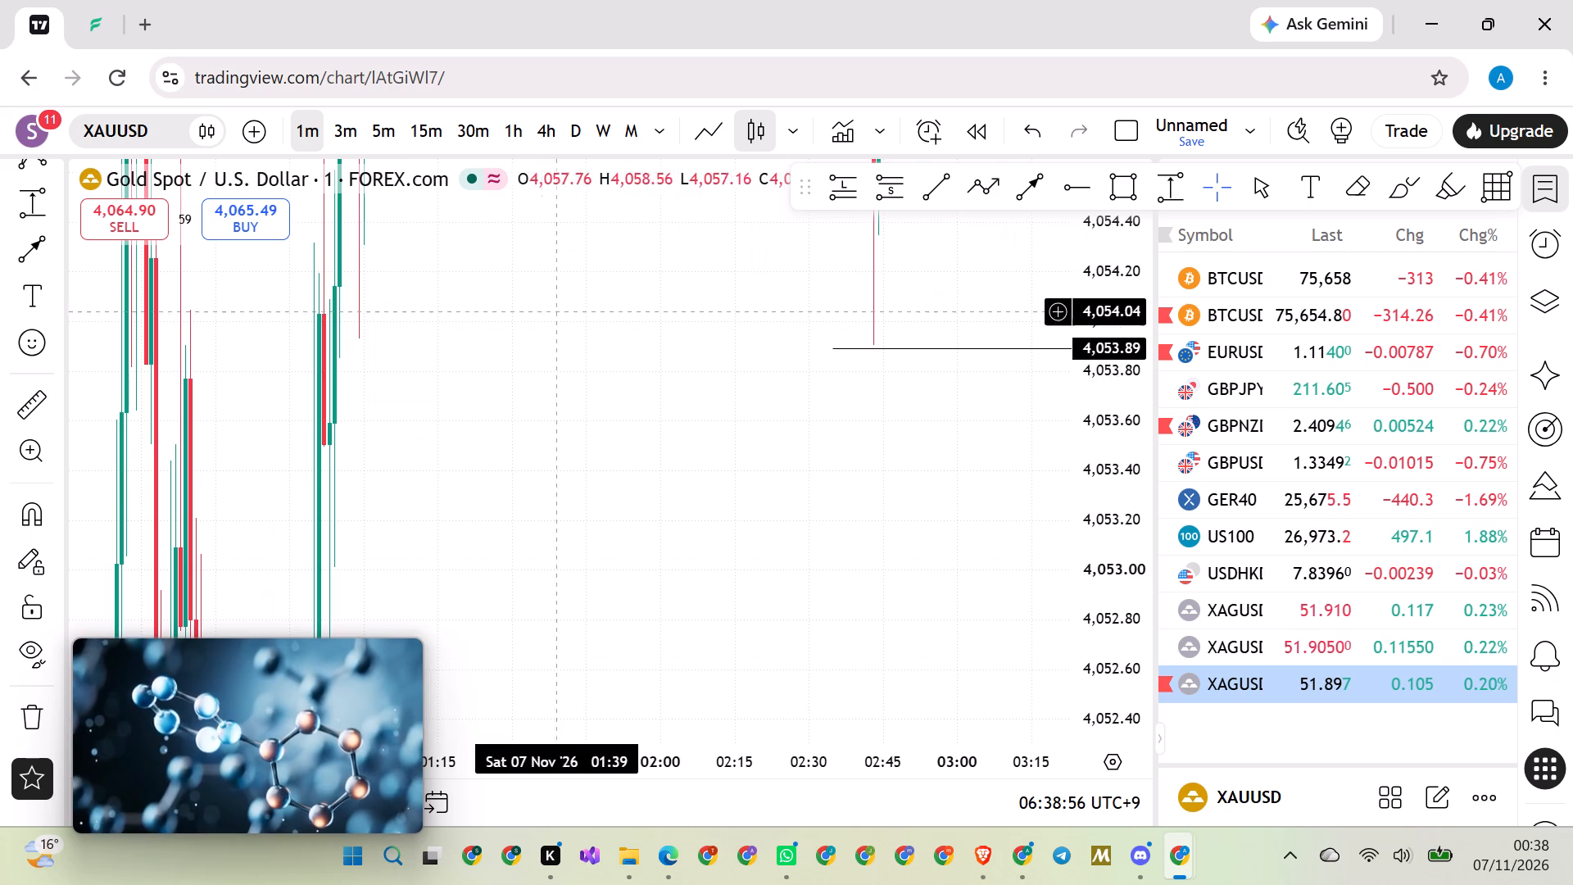
left_click_drag(440, 279, 855, 618)
scroll(716, 502, "up", 6)
scroll(716, 502, "down", 20)
scroll(716, 502, "down", 13)
scroll(716, 502, "up", 7)
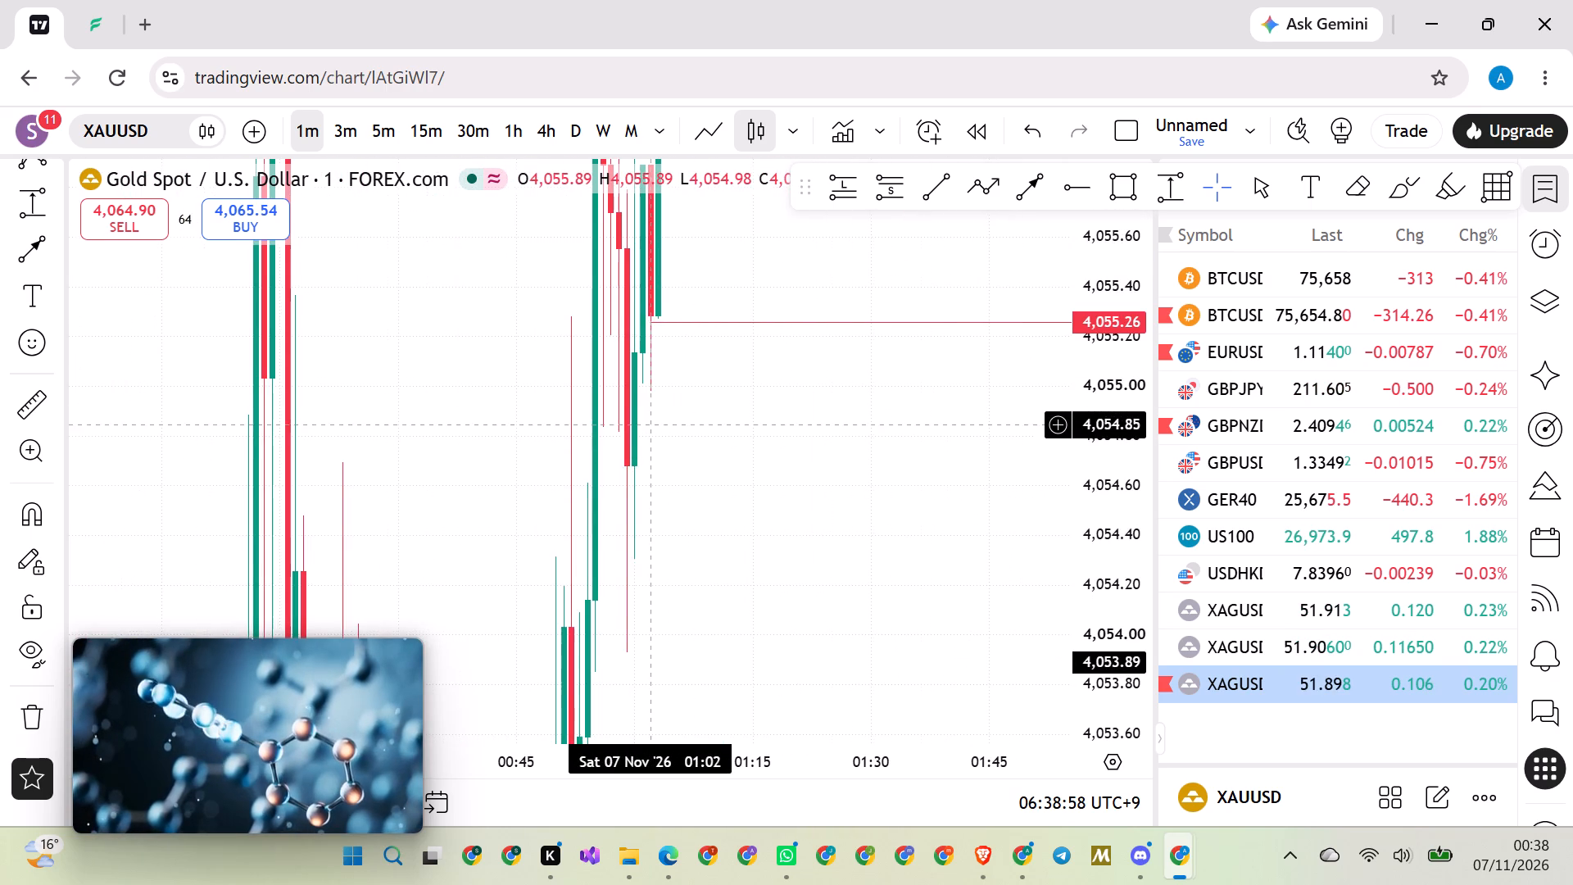
left_click_drag(711, 396, 822, 588)
scroll(755, 538, "up", 8)
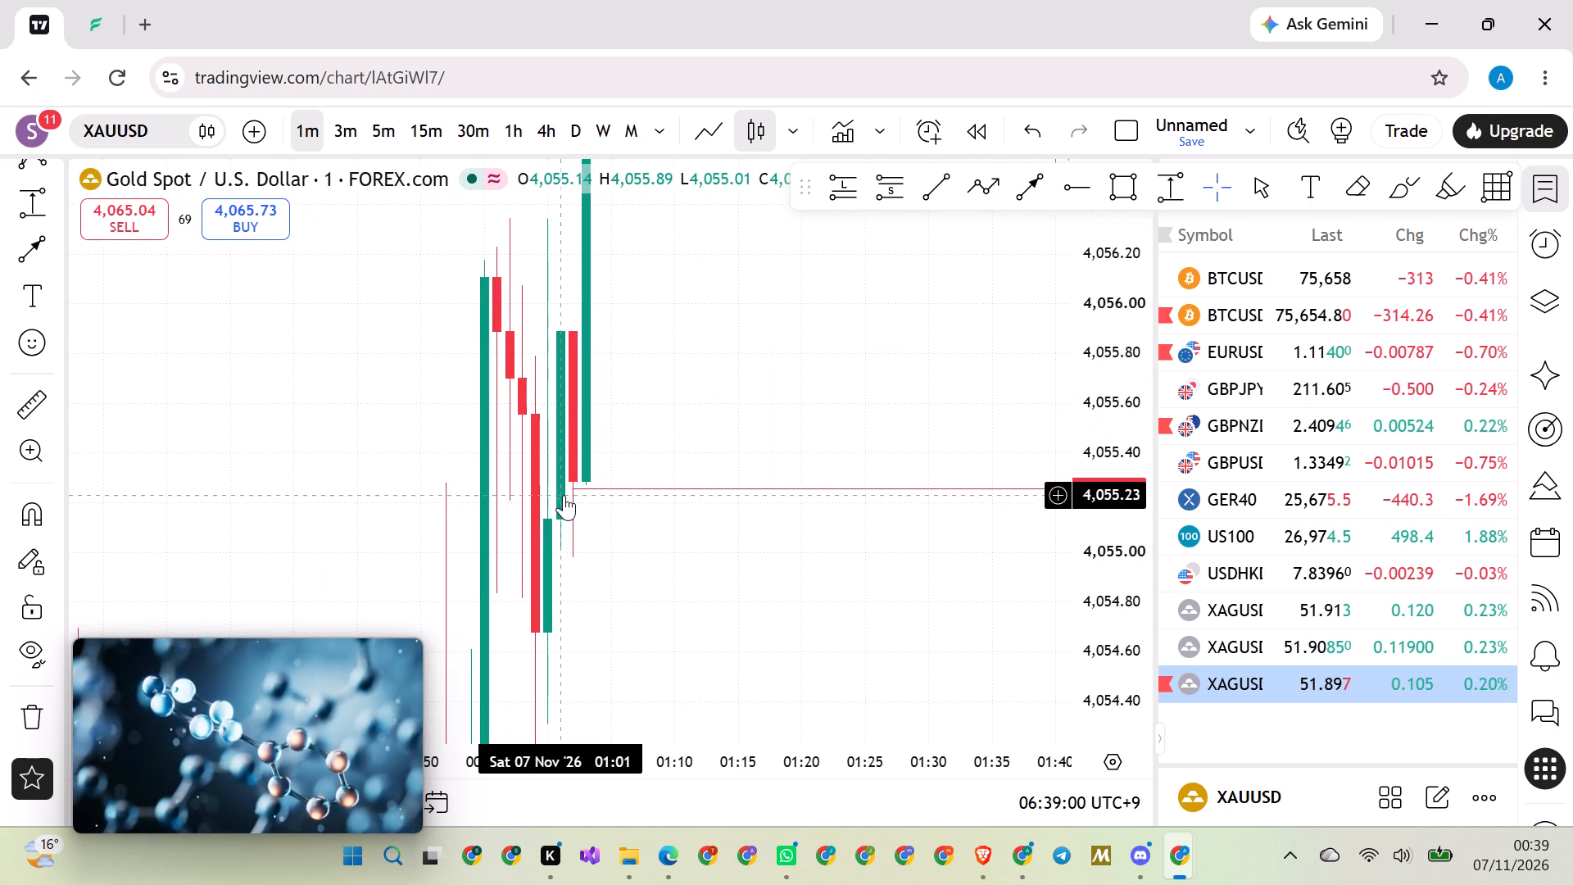
left_click_drag(573, 489, 573, 483)
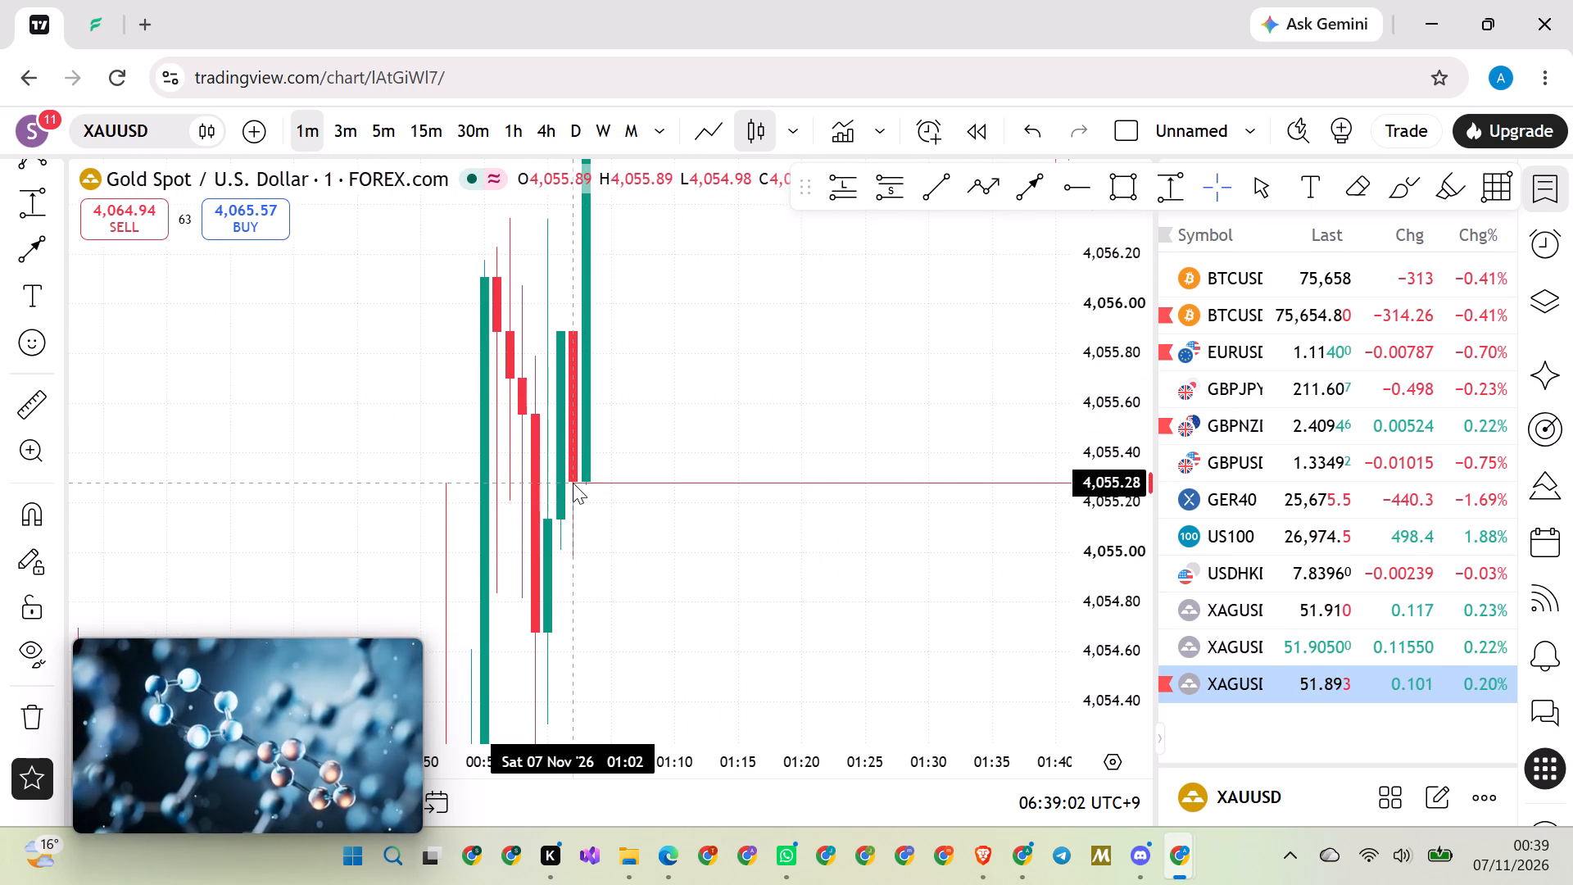
left_click_drag(573, 483, 576, 480)
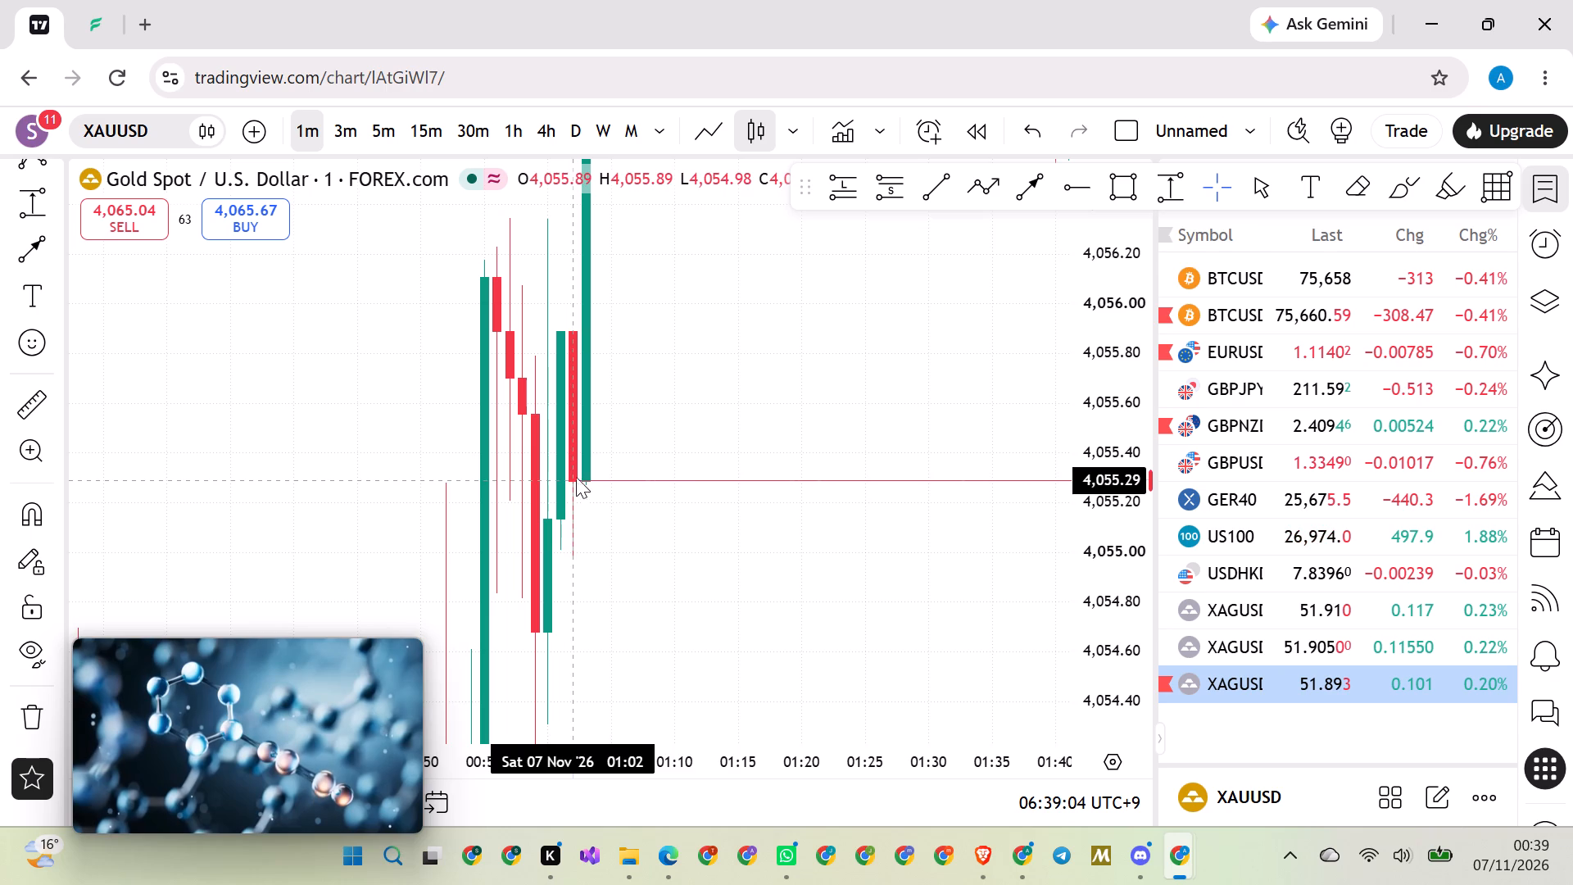
left_click(715, 436)
Examine the 1-minute XAUUSD price action around the red 4,055.29 and black 4,053.89 rays, through to the latest candles.
left_click_drag(1118, 315, 962, 652)
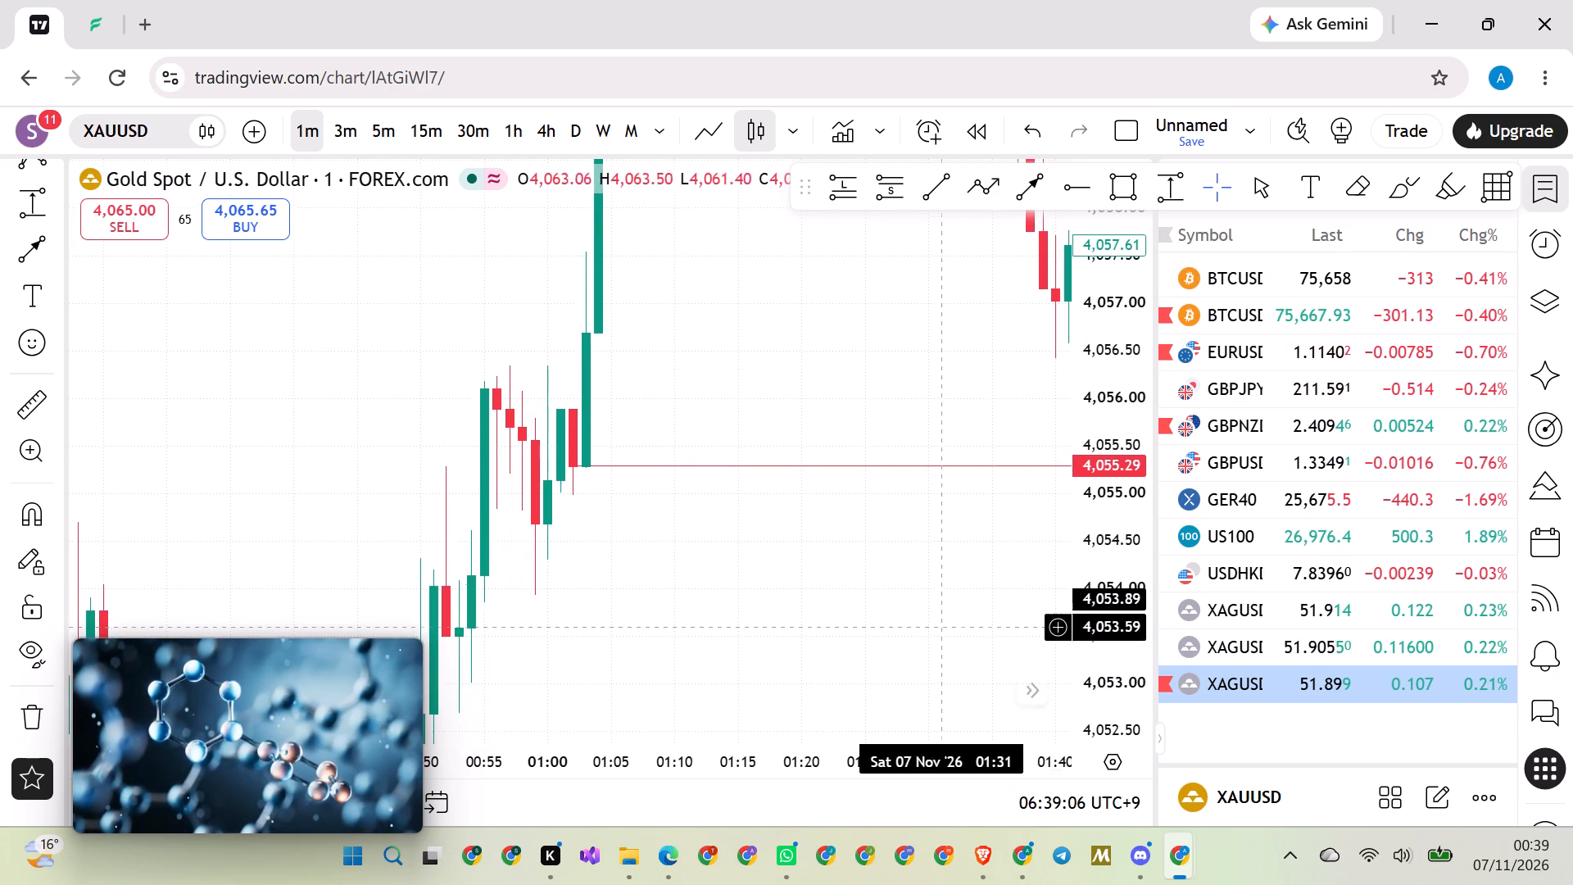
scroll(786, 530, "down", 20)
scroll(786, 530, "down", 6)
left_click_drag(1119, 326, 963, 629)
scroll(883, 536, "down", 7)
scroll(893, 542, "up", 18)
scroll(900, 551, "down", 20)
scroll(900, 551, "down", 5)
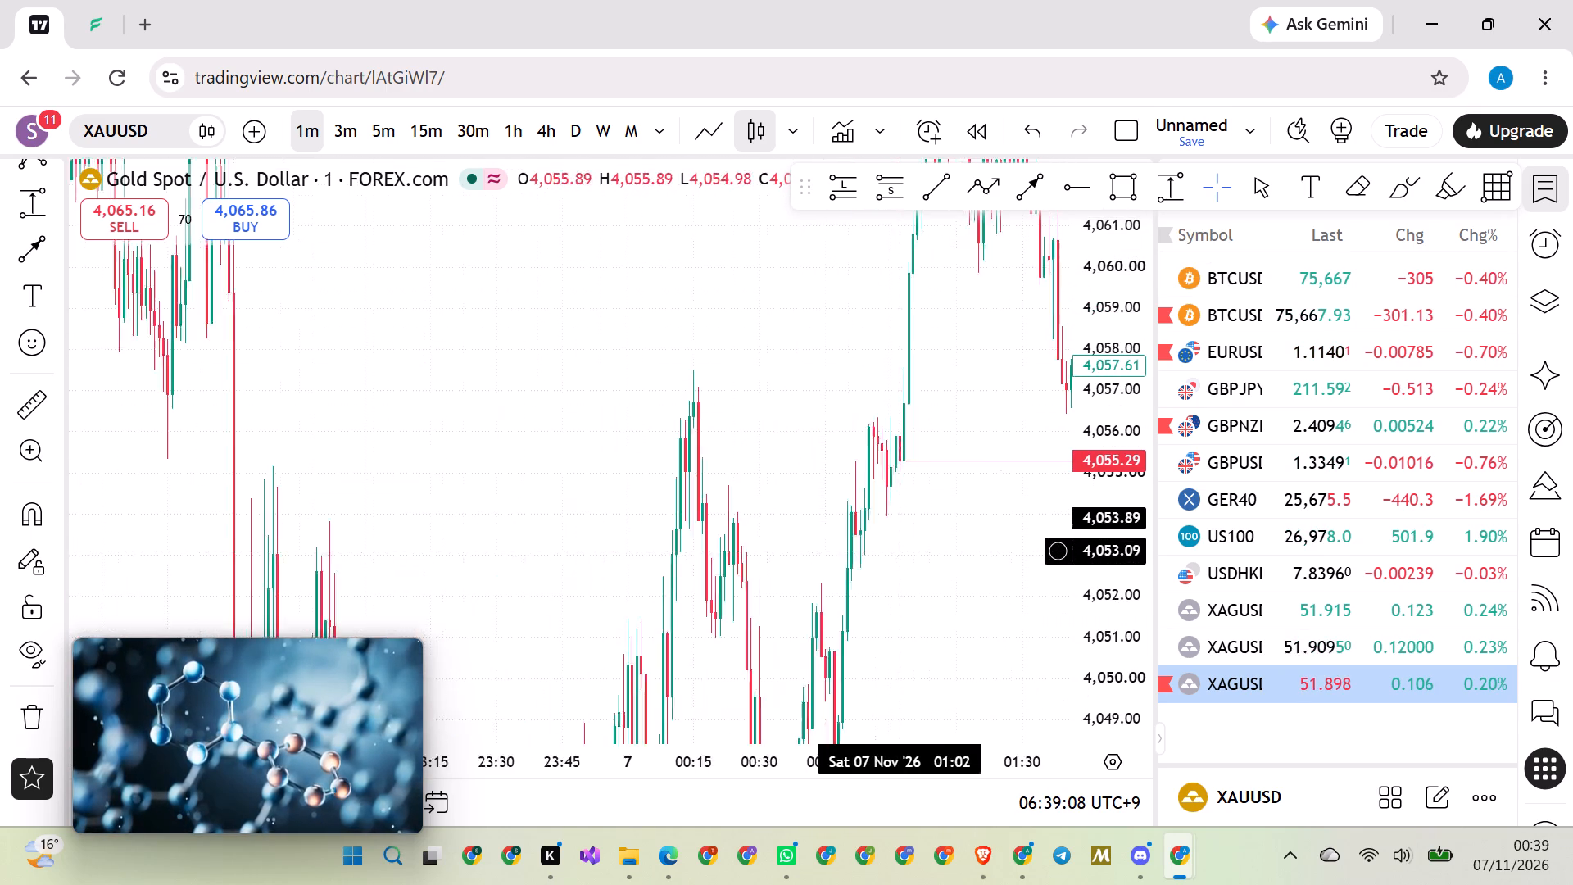
left_click_drag(1003, 577, 632, 538)
left_click_drag(1079, 393, 1018, 635)
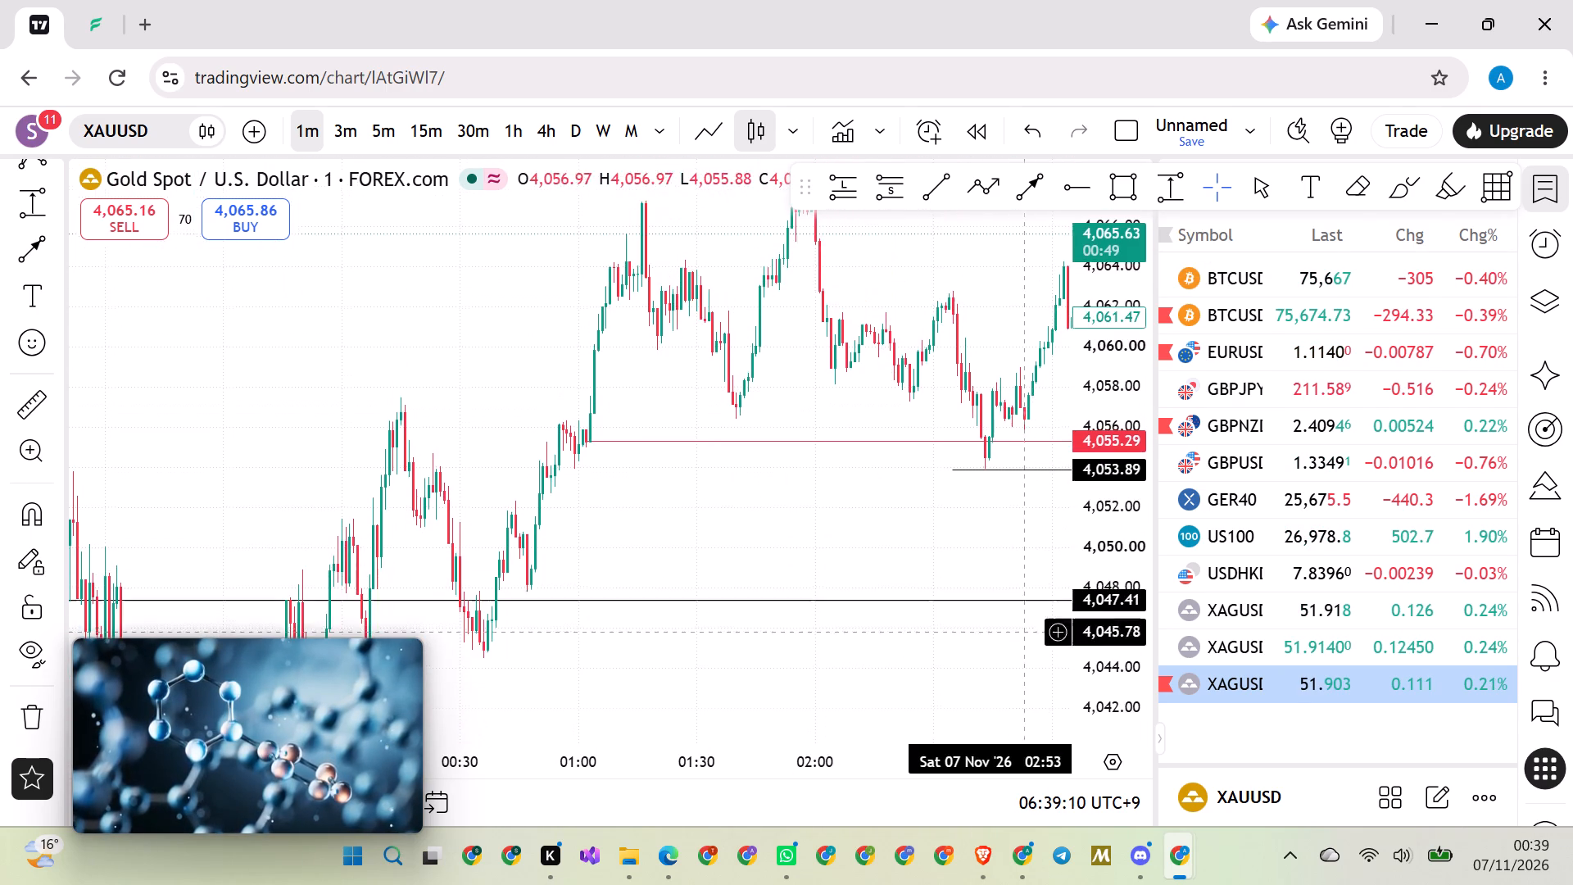
scroll(834, 496, "up", 6)
left_click_drag(893, 518, 481, 556)
scroll(478, 556, "down", 12)
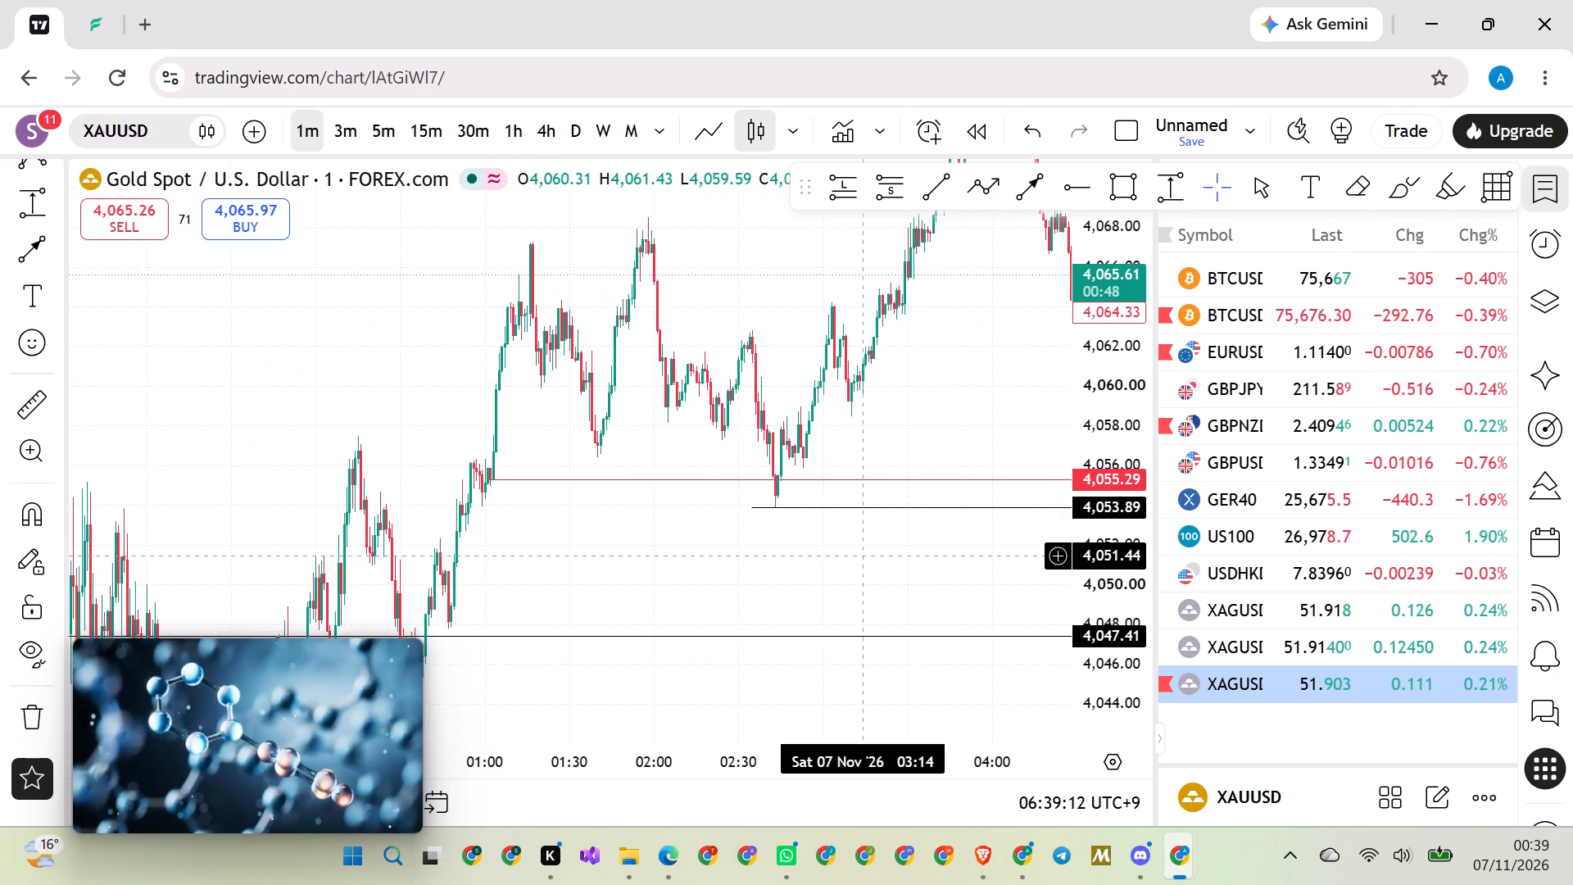
scroll(933, 558, "down", 5)
left_click_drag(970, 572, 359, 574)
left_click_drag(728, 402, 830, 485)
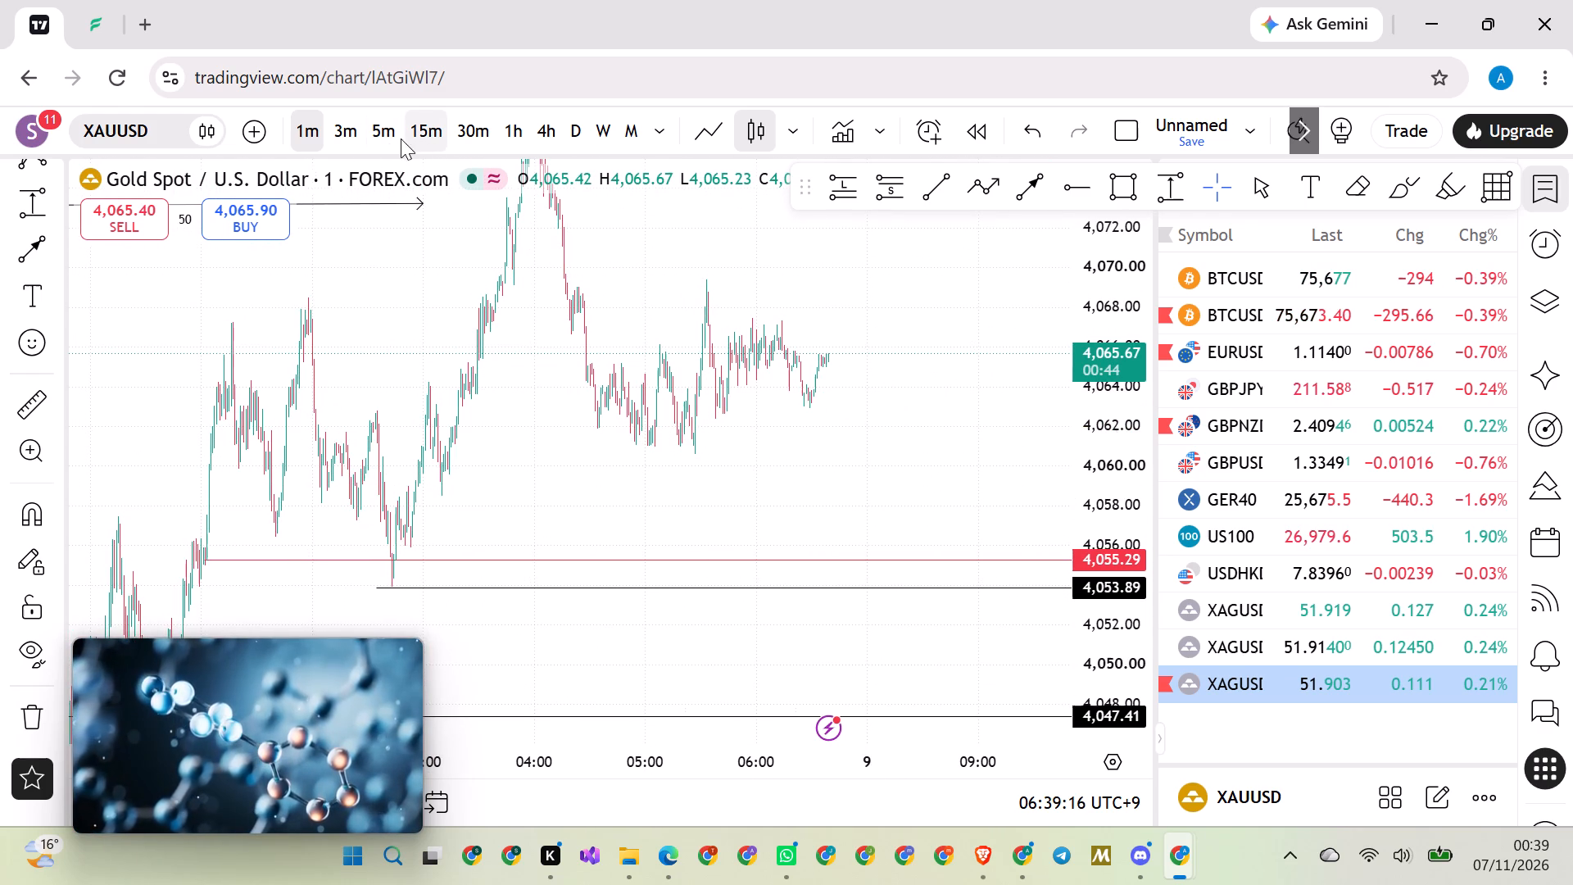
Examine XAUUSD on the 30-minute timeframe, comparing recent candles with the 4,055.29, 4,053.89, 4,047.41 and 4,029.18 levels.
left_click(383, 144)
left_click(469, 142)
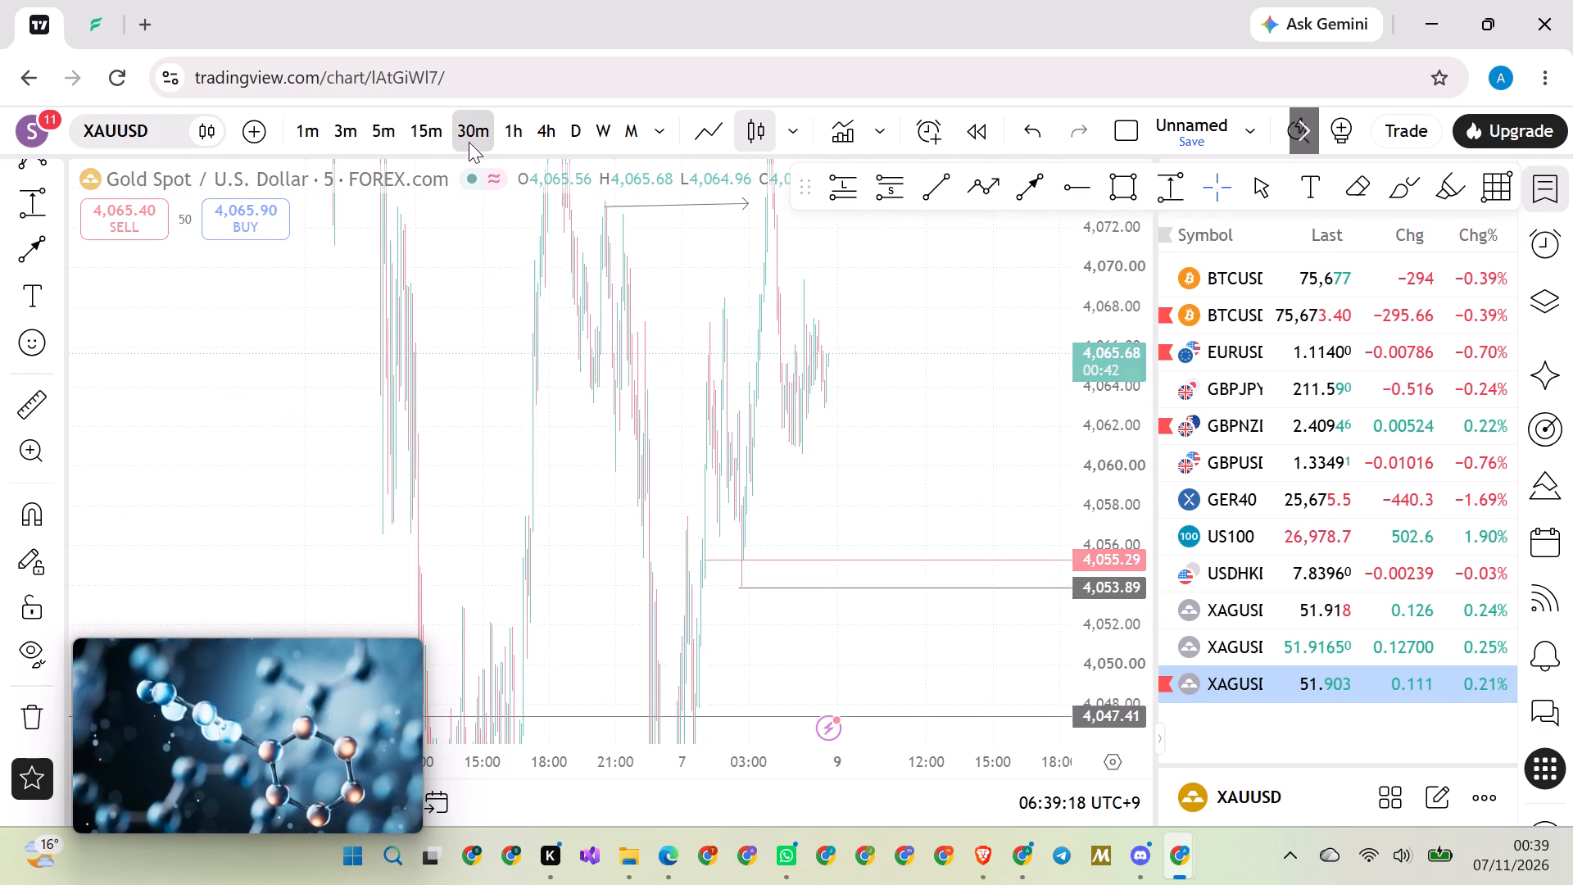
scroll(730, 480, "up", 20)
scroll(730, 480, "up", 1)
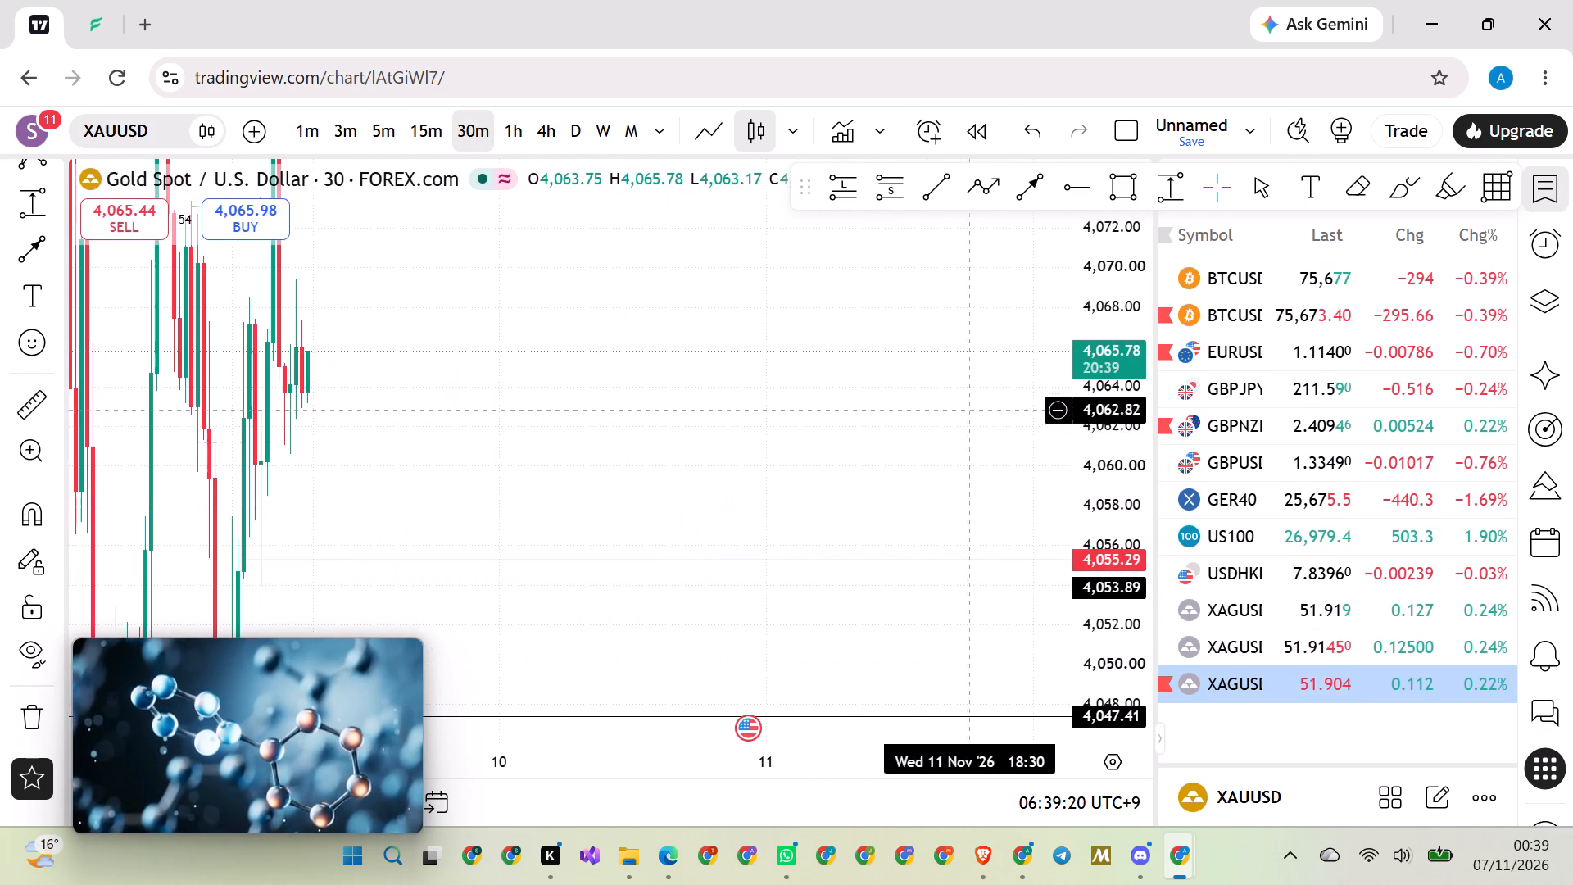
left_click_drag(1110, 302, 985, 646)
left_click_drag(428, 405, 694, 418)
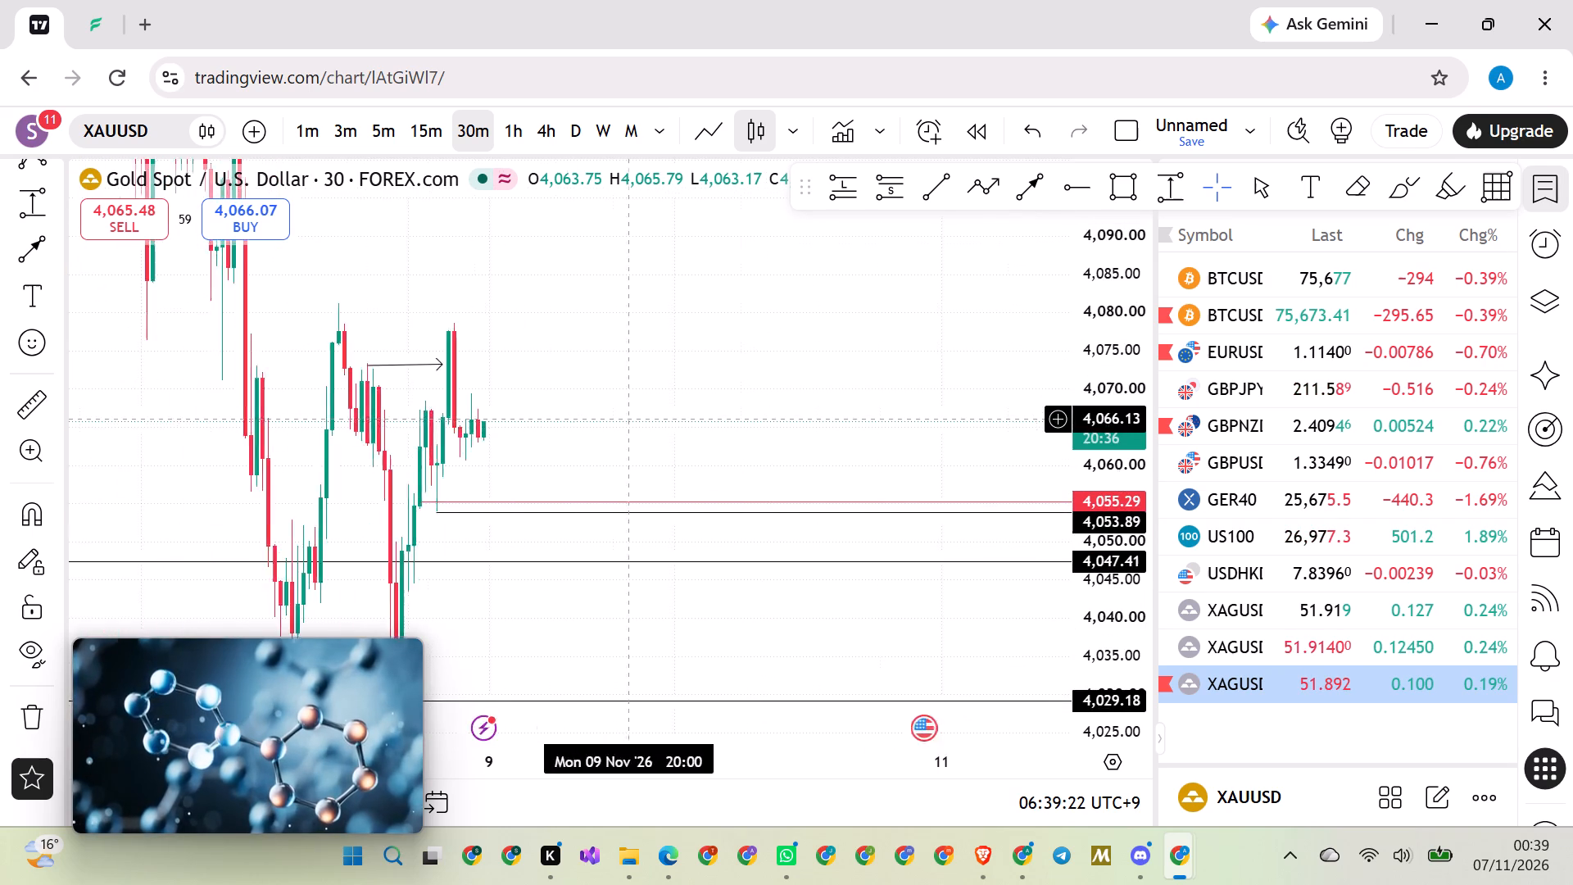
left_click_drag(694, 418, 860, 418)
scroll(836, 346, "up", 3)
left_click_drag(753, 352, 844, 352)
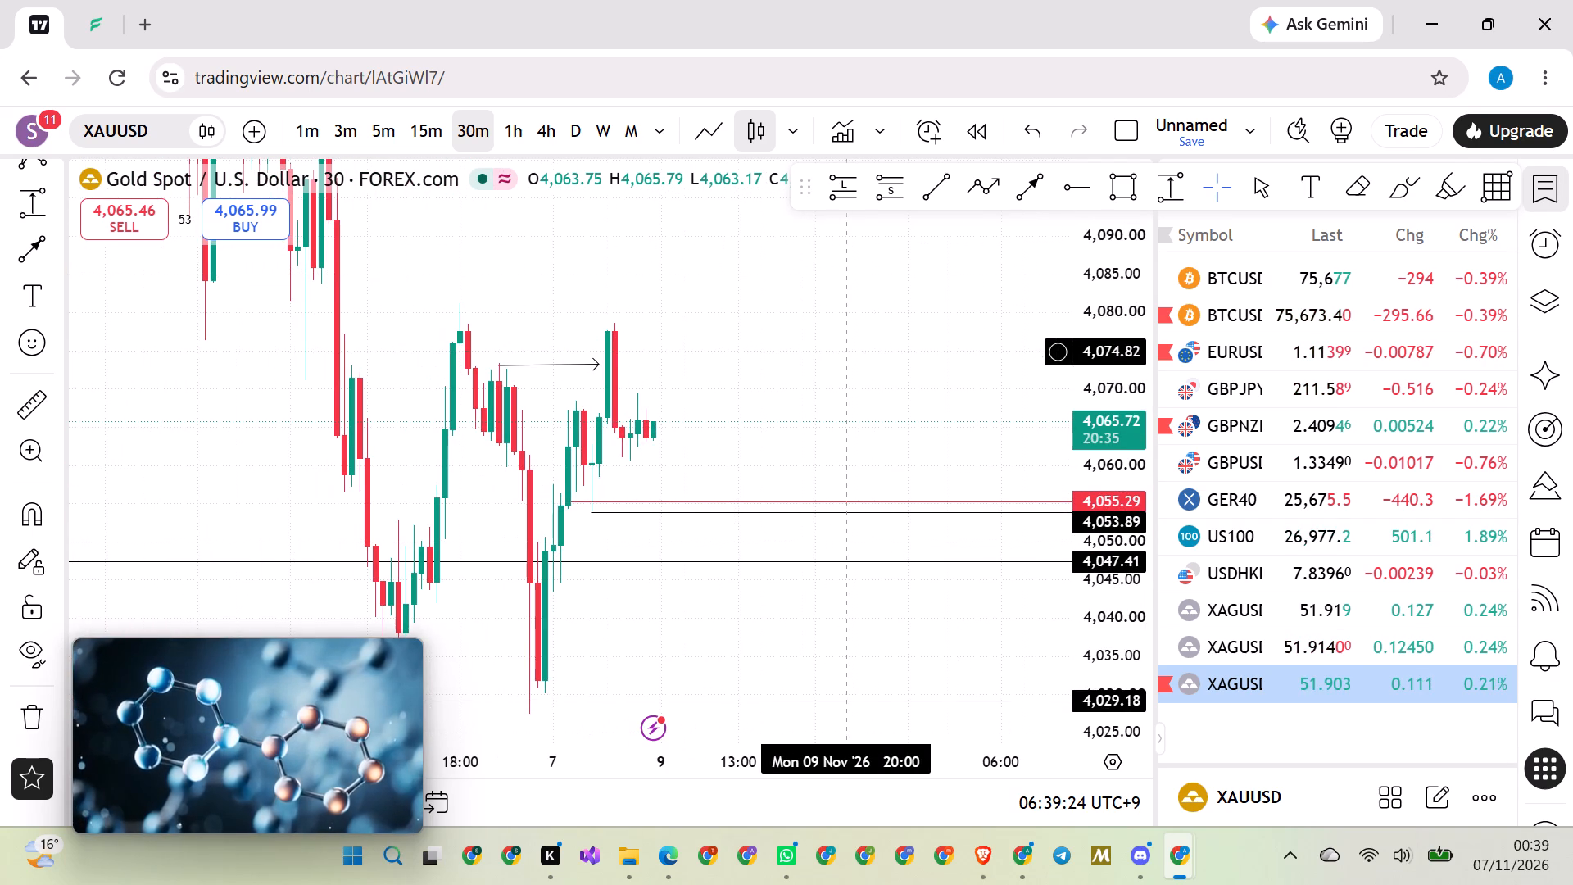
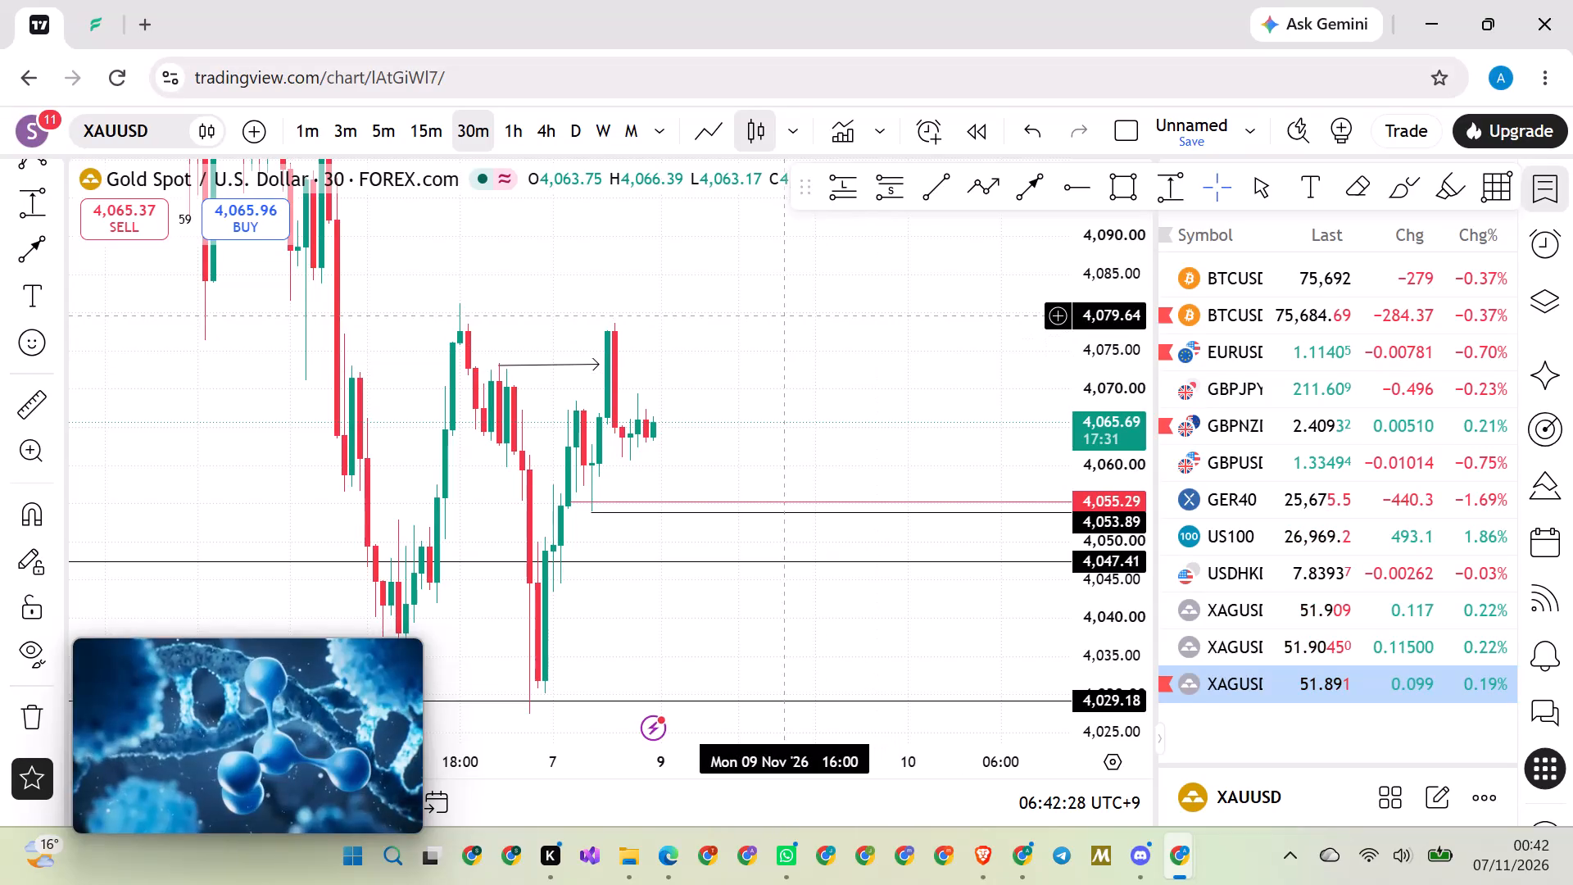
Place a long position on XAUUSD from 7 November 05:30 with entry at 4,055.19 and stop at 4,052.94.
left_click_drag(791, 315, 900, 291)
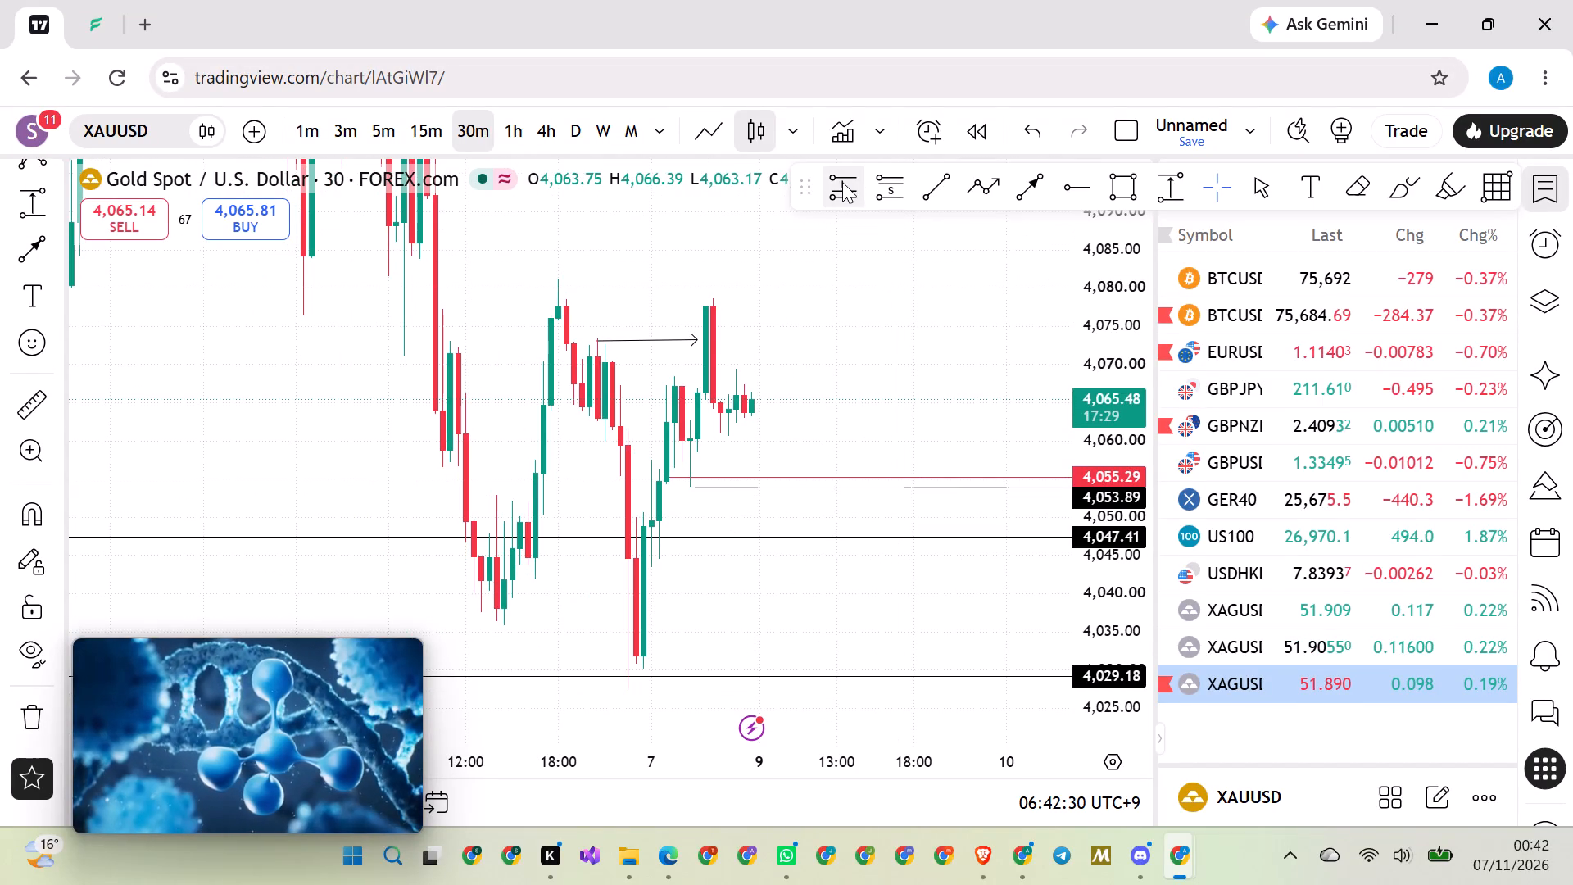
left_click(842, 182)
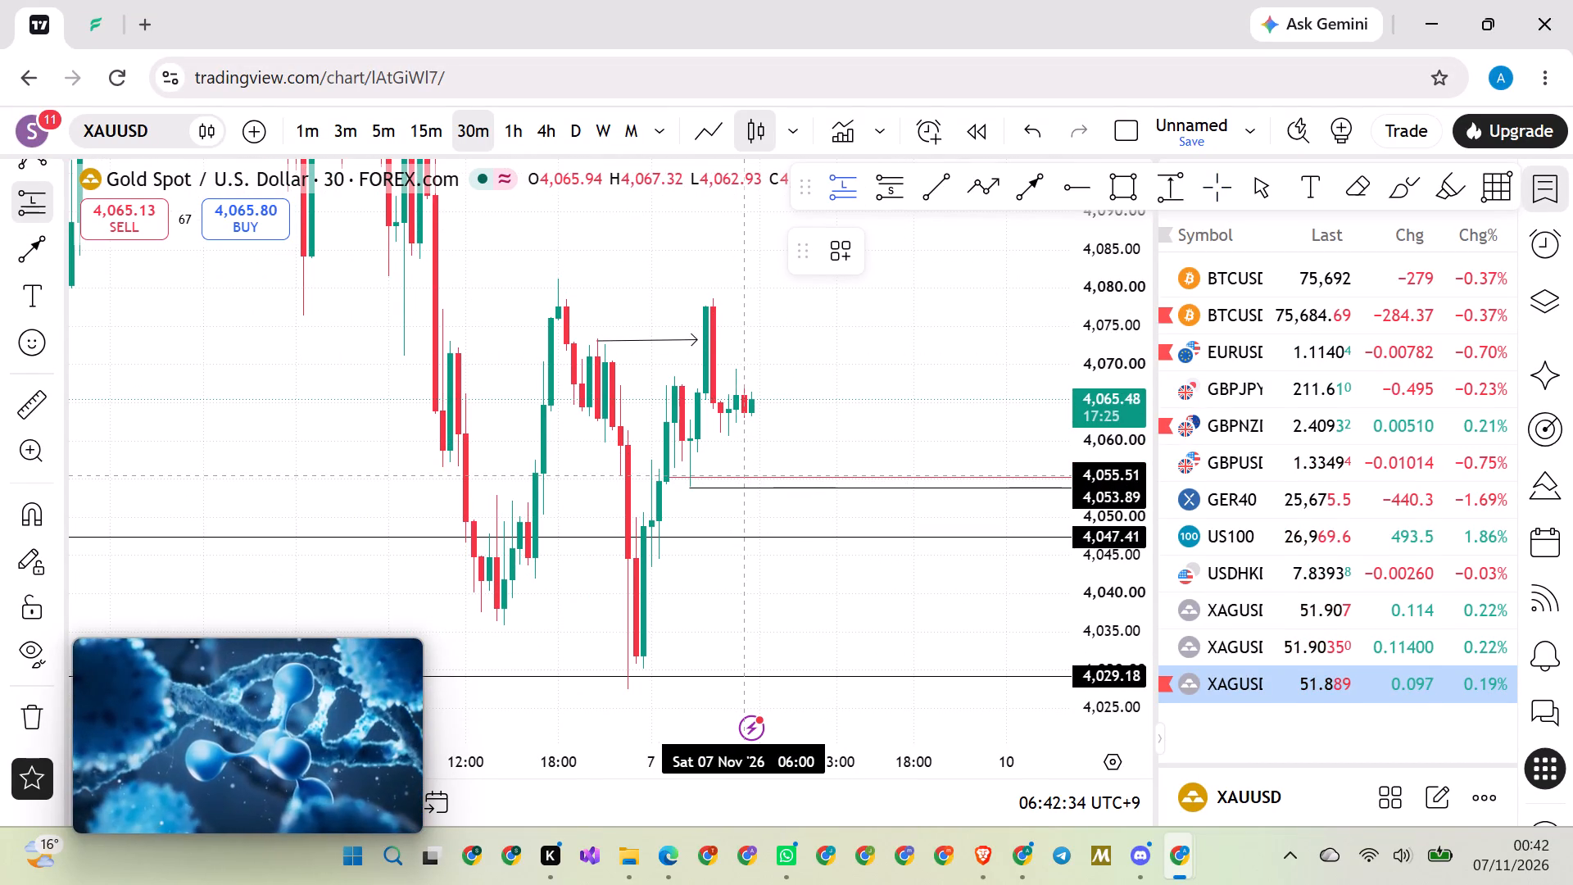
left_click(740, 478)
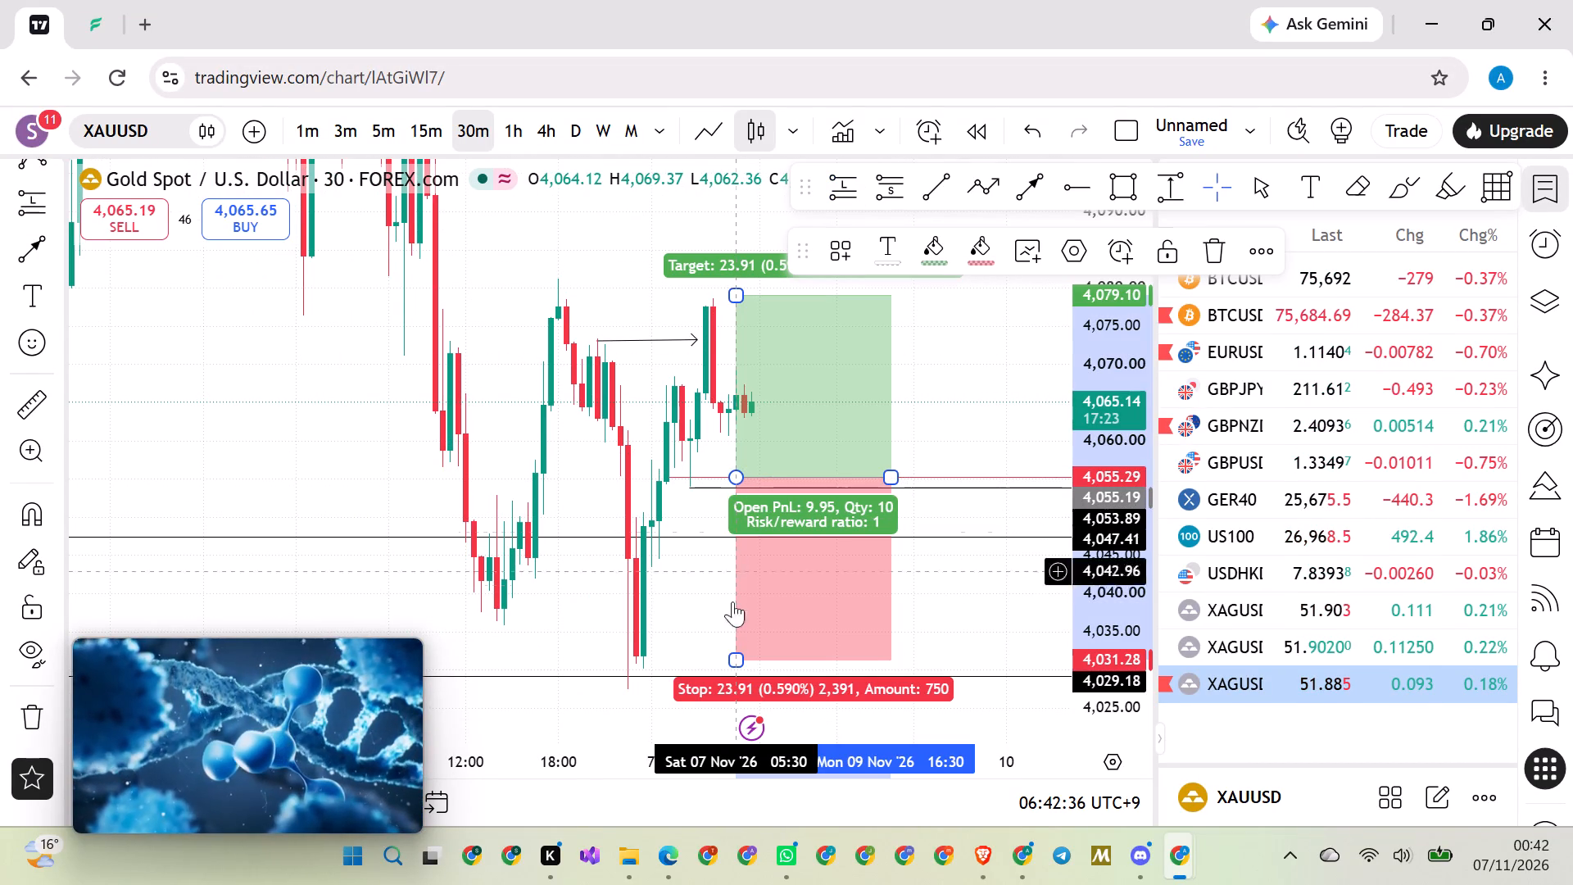
left_click(732, 651)
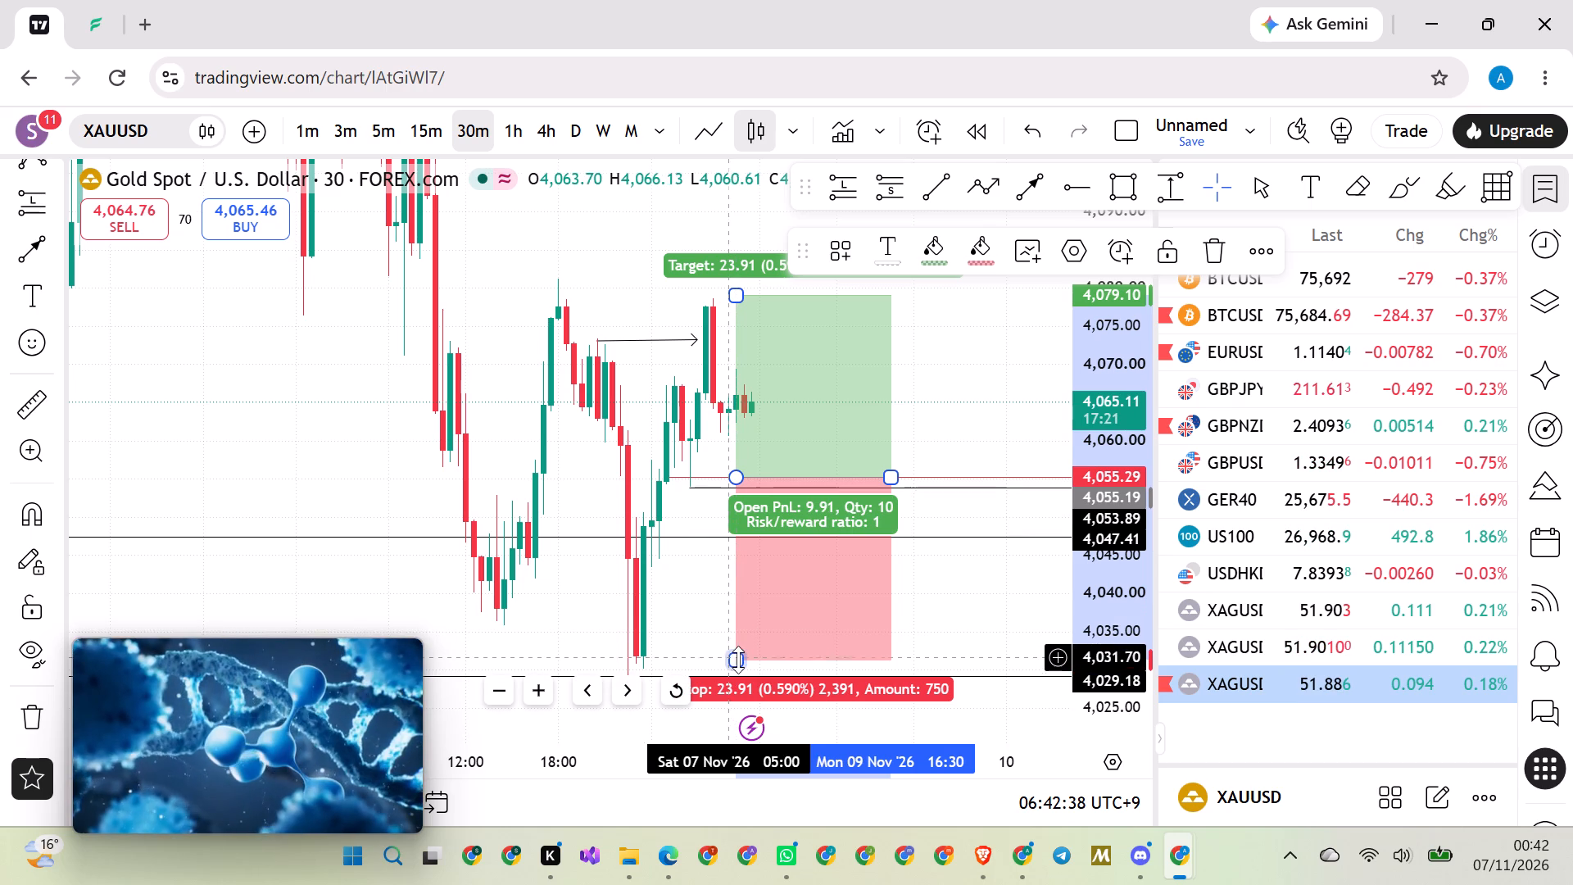
left_click_drag(738, 660, 692, 506)
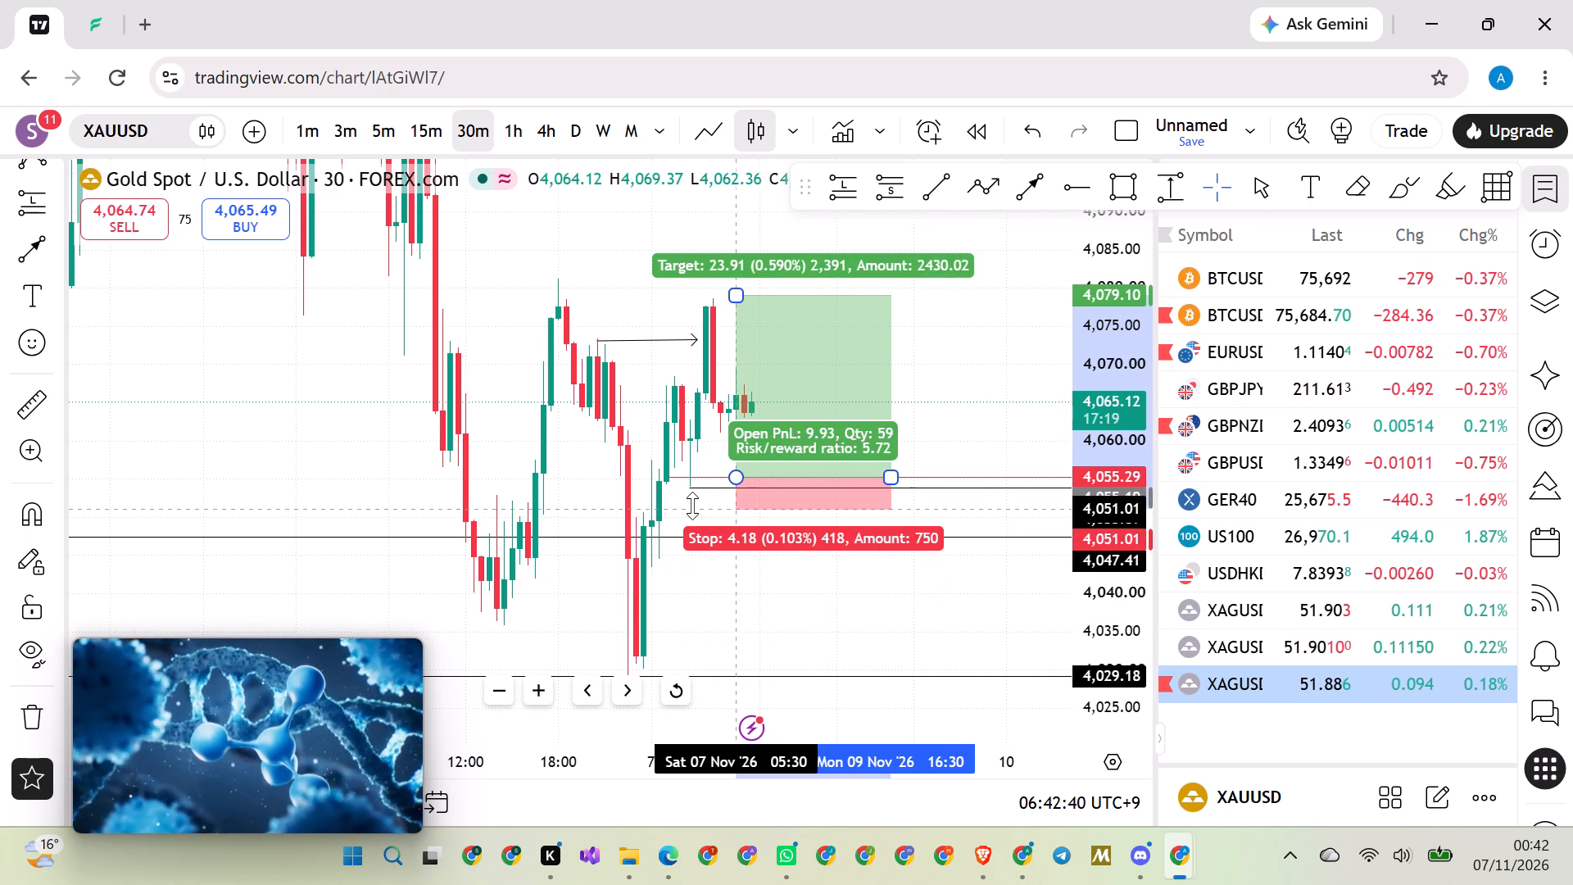
left_click_drag(692, 506, 665, 499)
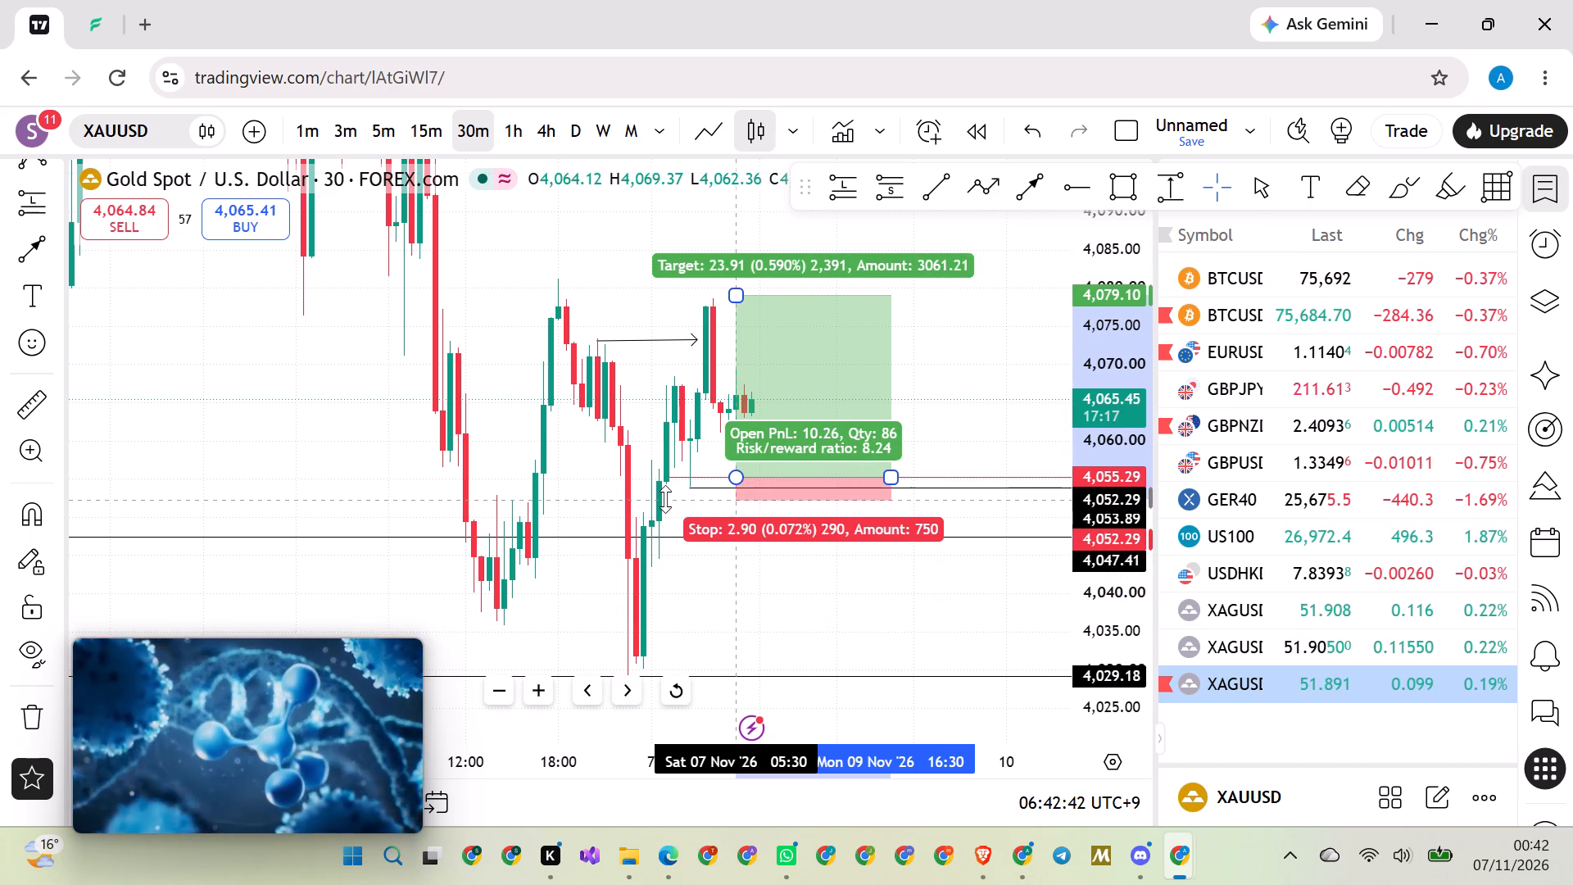
left_click_drag(665, 499, 649, 492)
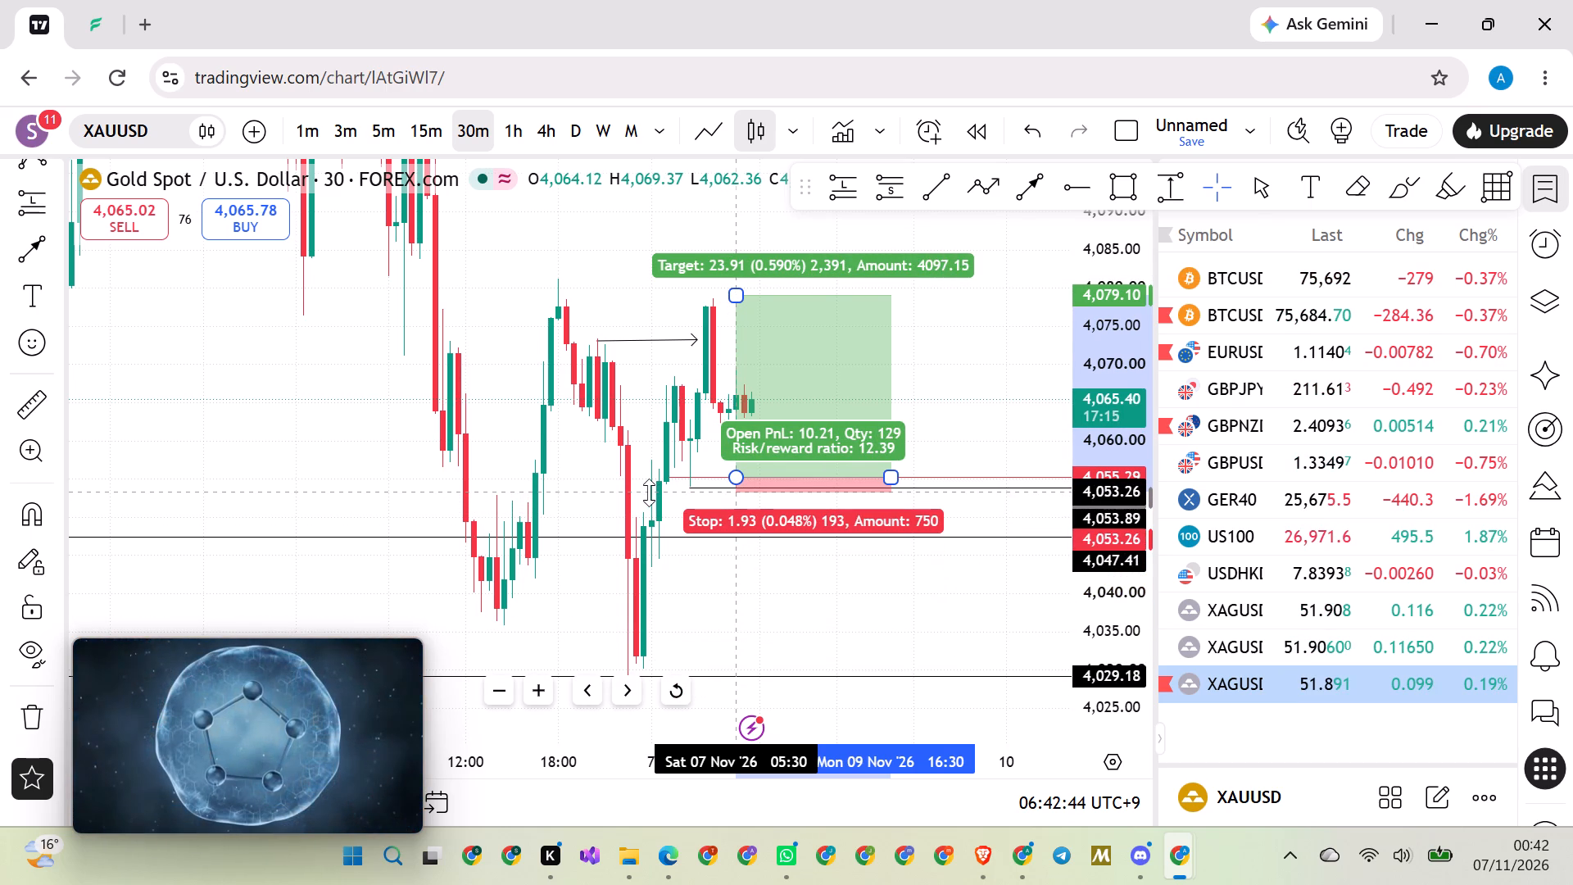
left_click_drag(649, 492, 660, 494)
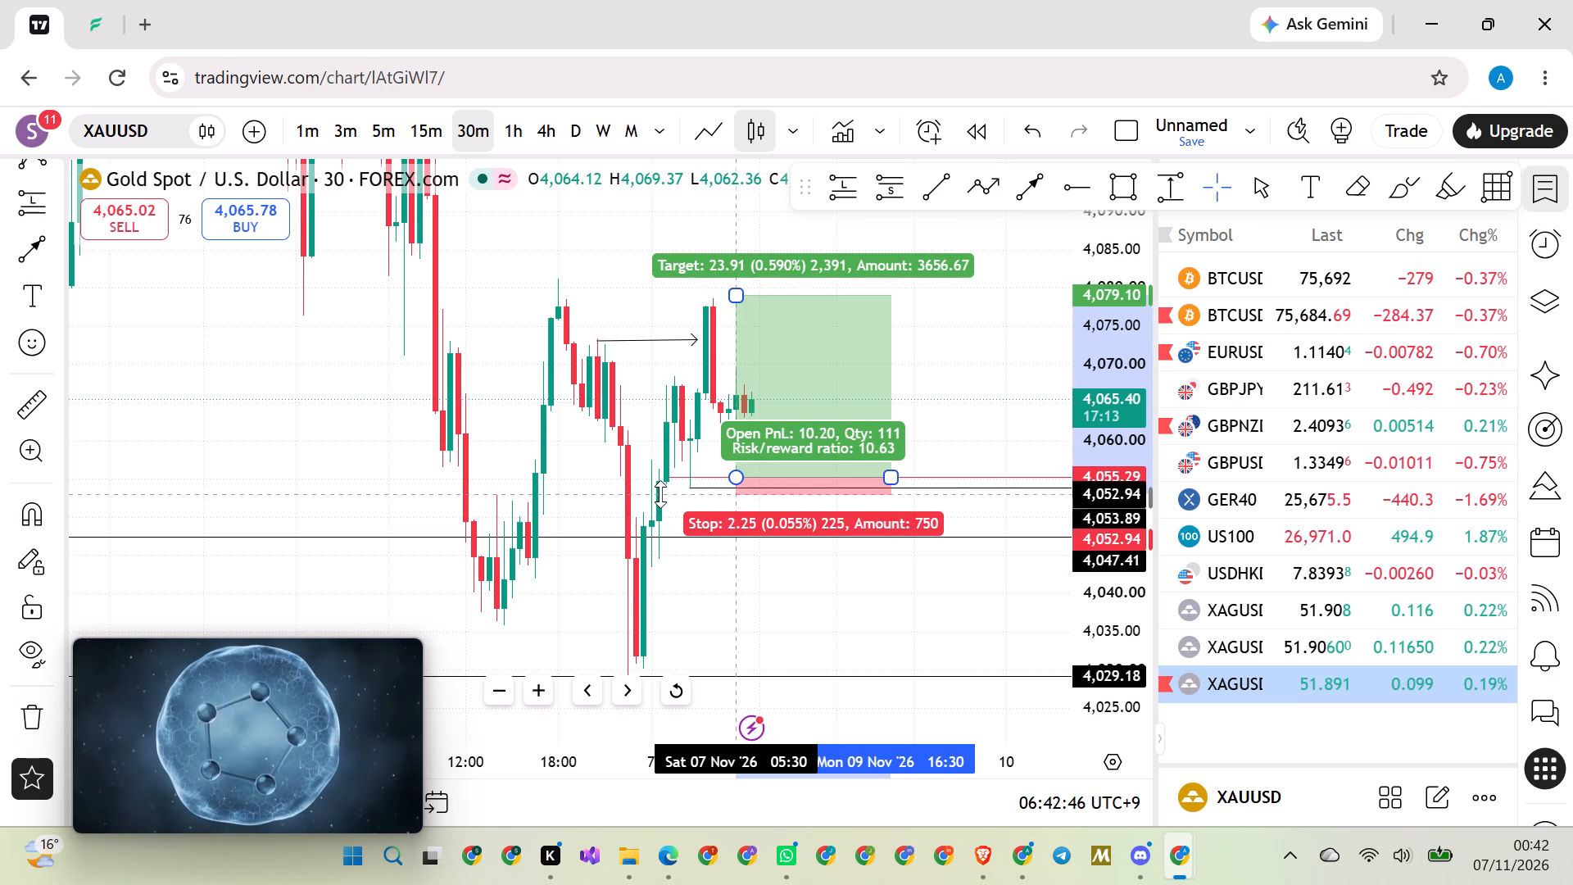
left_click_drag(660, 494, 649, 494)
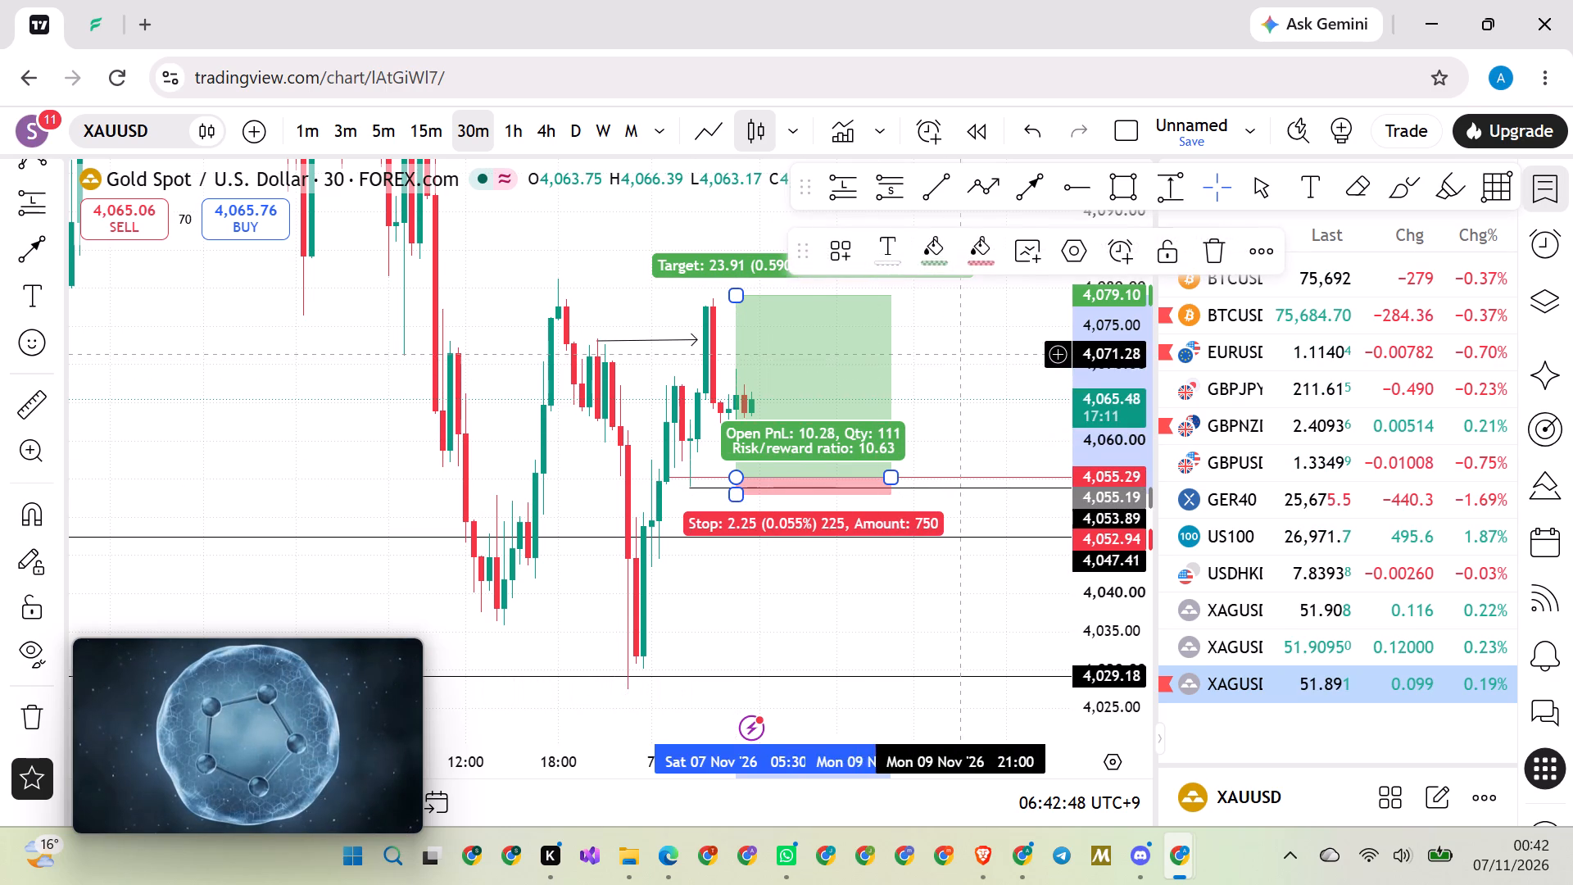
left_click(962, 355)
Raise the XAUUSD long position's target to 4,147.22, above the orange 4,141.89 level, and bring the whole position into view.
left_click_drag(962, 352, 901, 502)
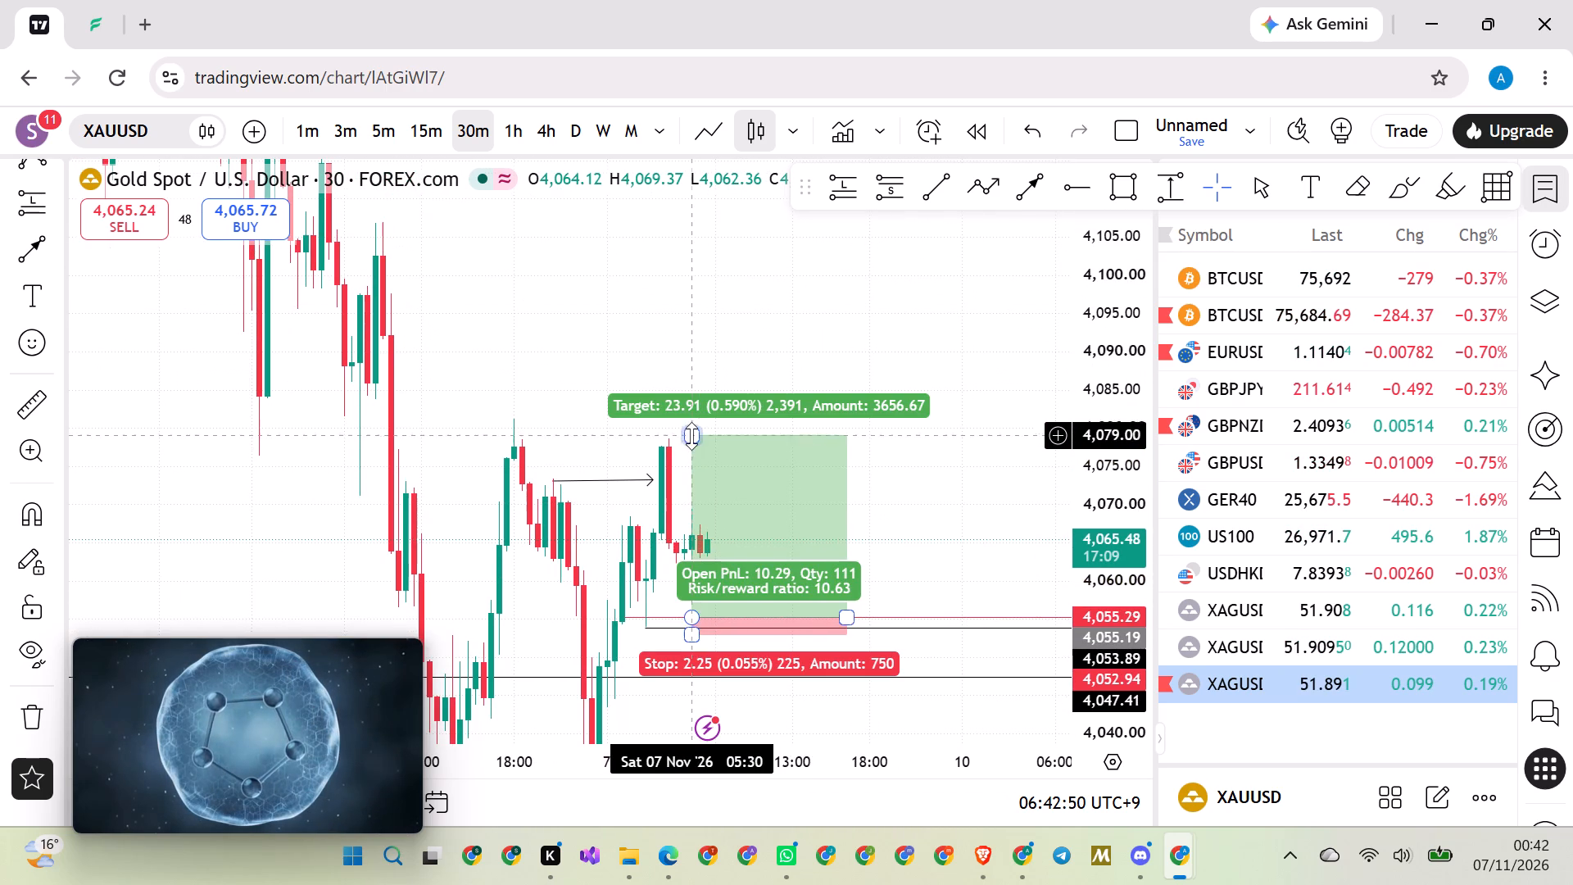
left_click_drag(688, 439, 480, 199)
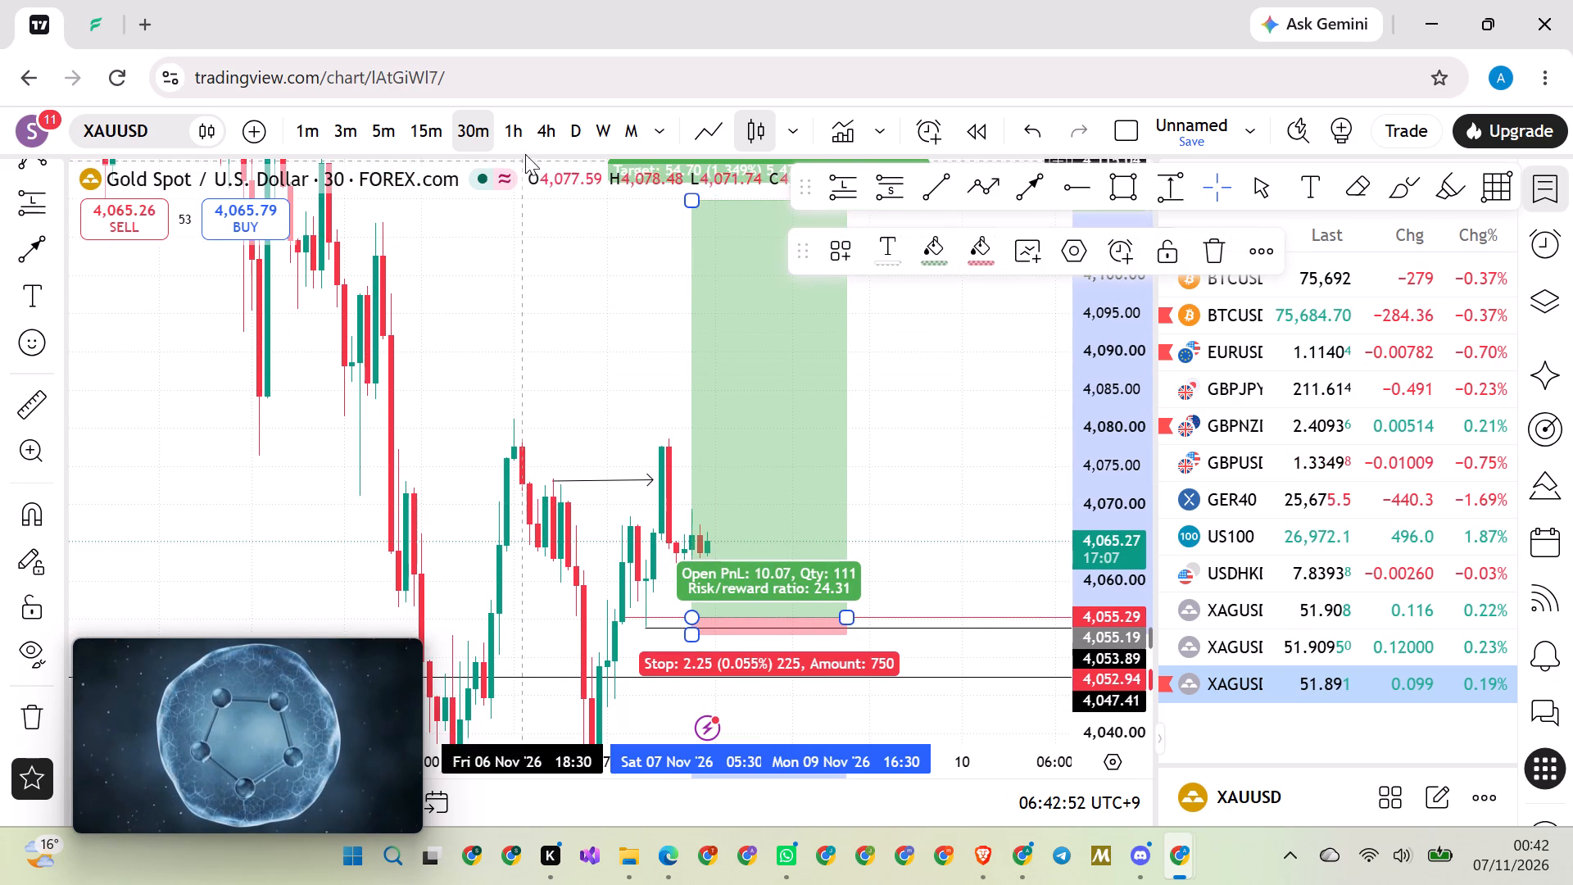
left_click_drag(590, 264, 646, 615)
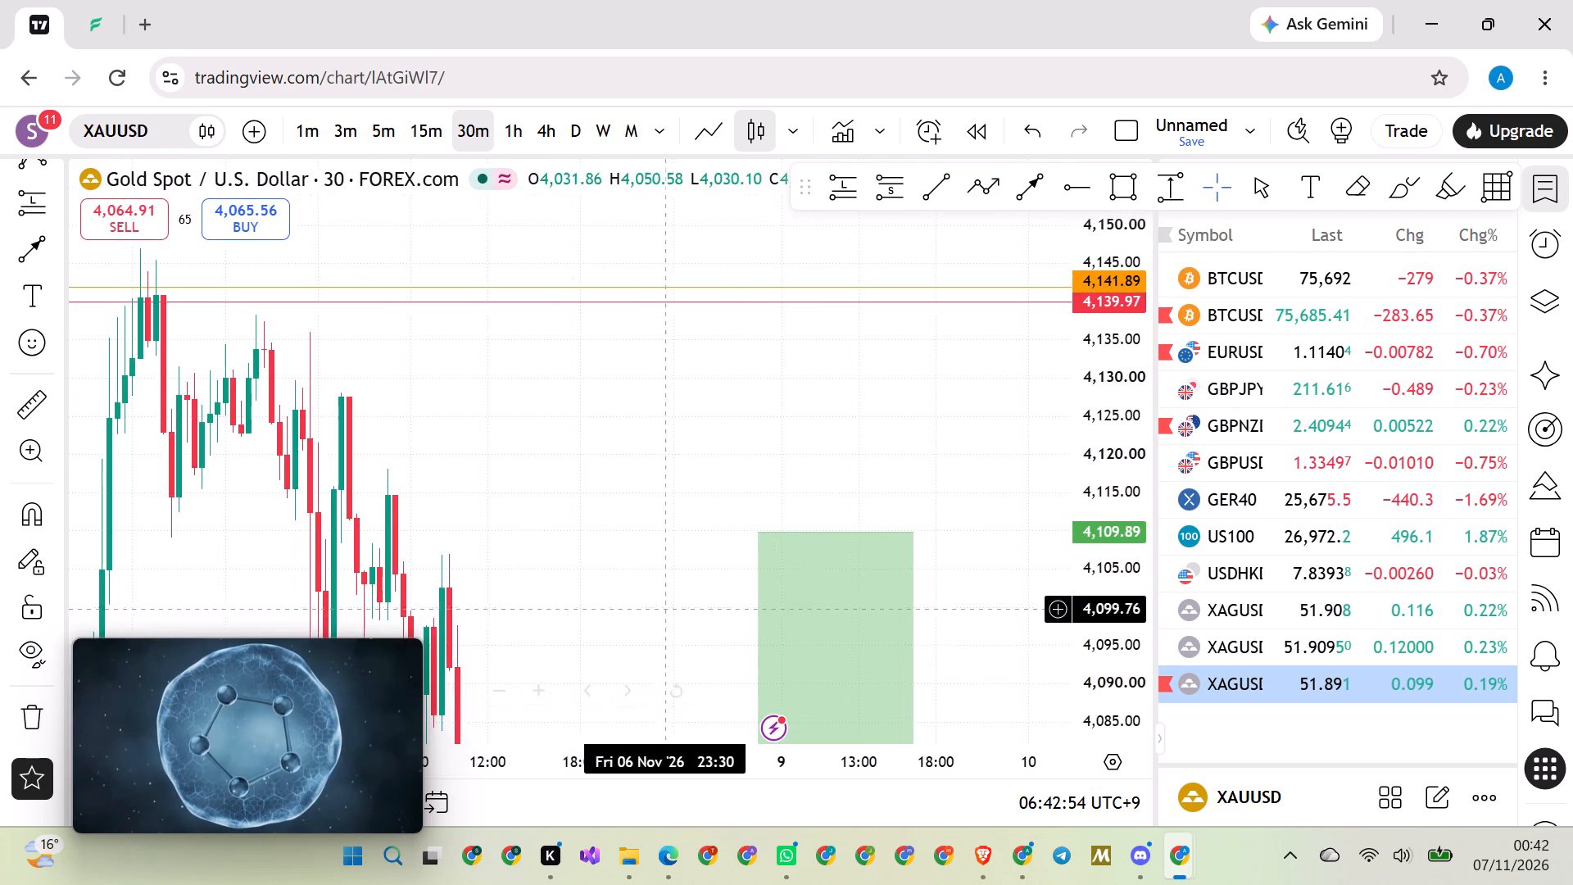
scroll(643, 456, "down", 15)
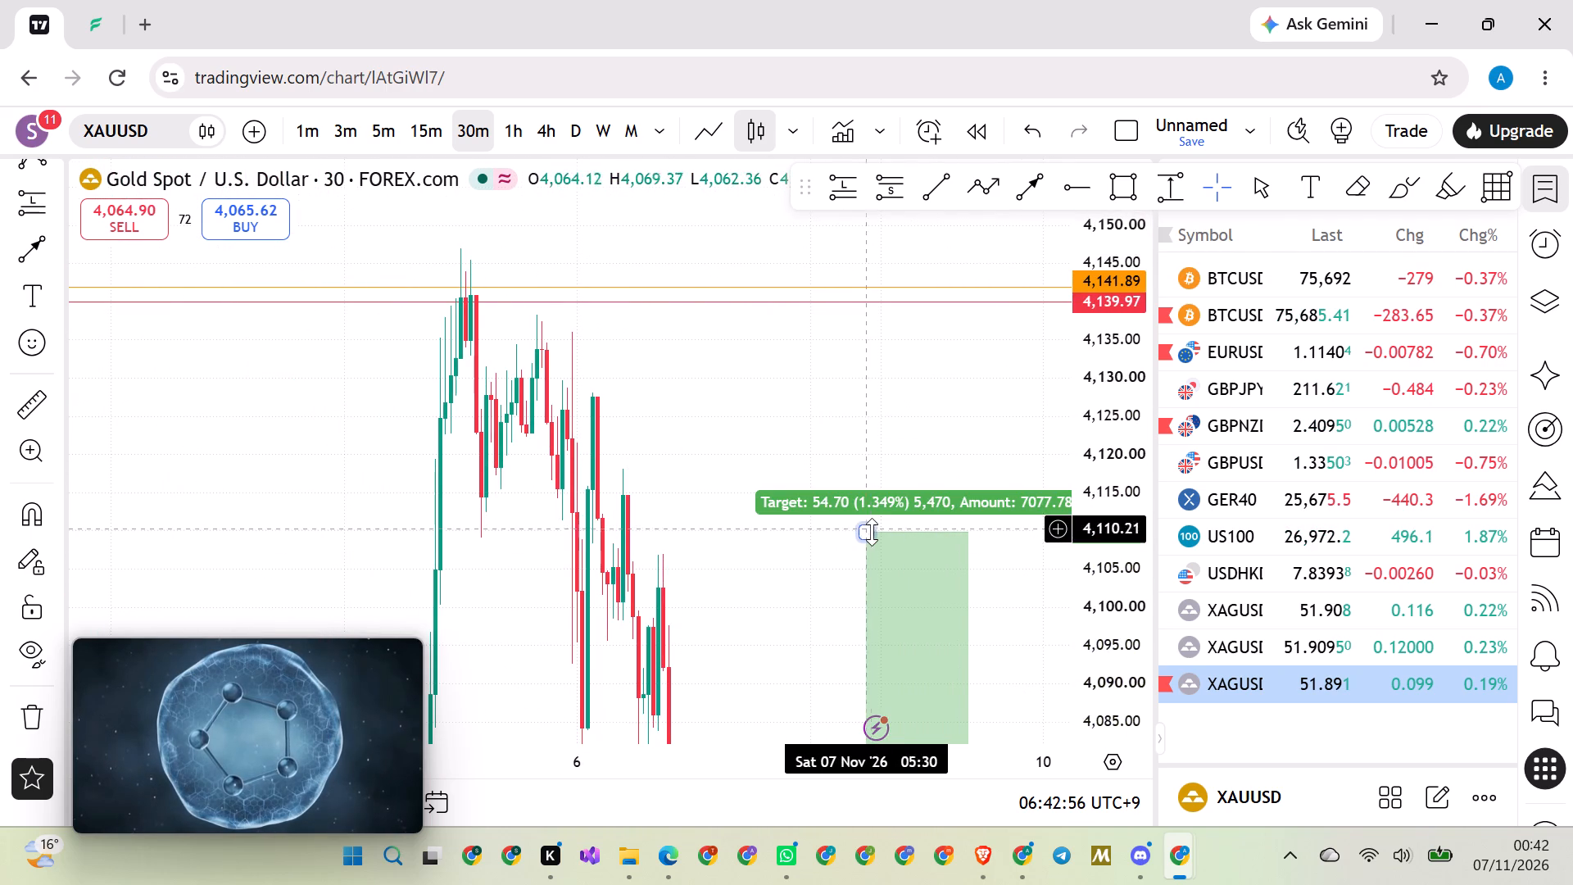
left_click_drag(872, 532, 629, 345)
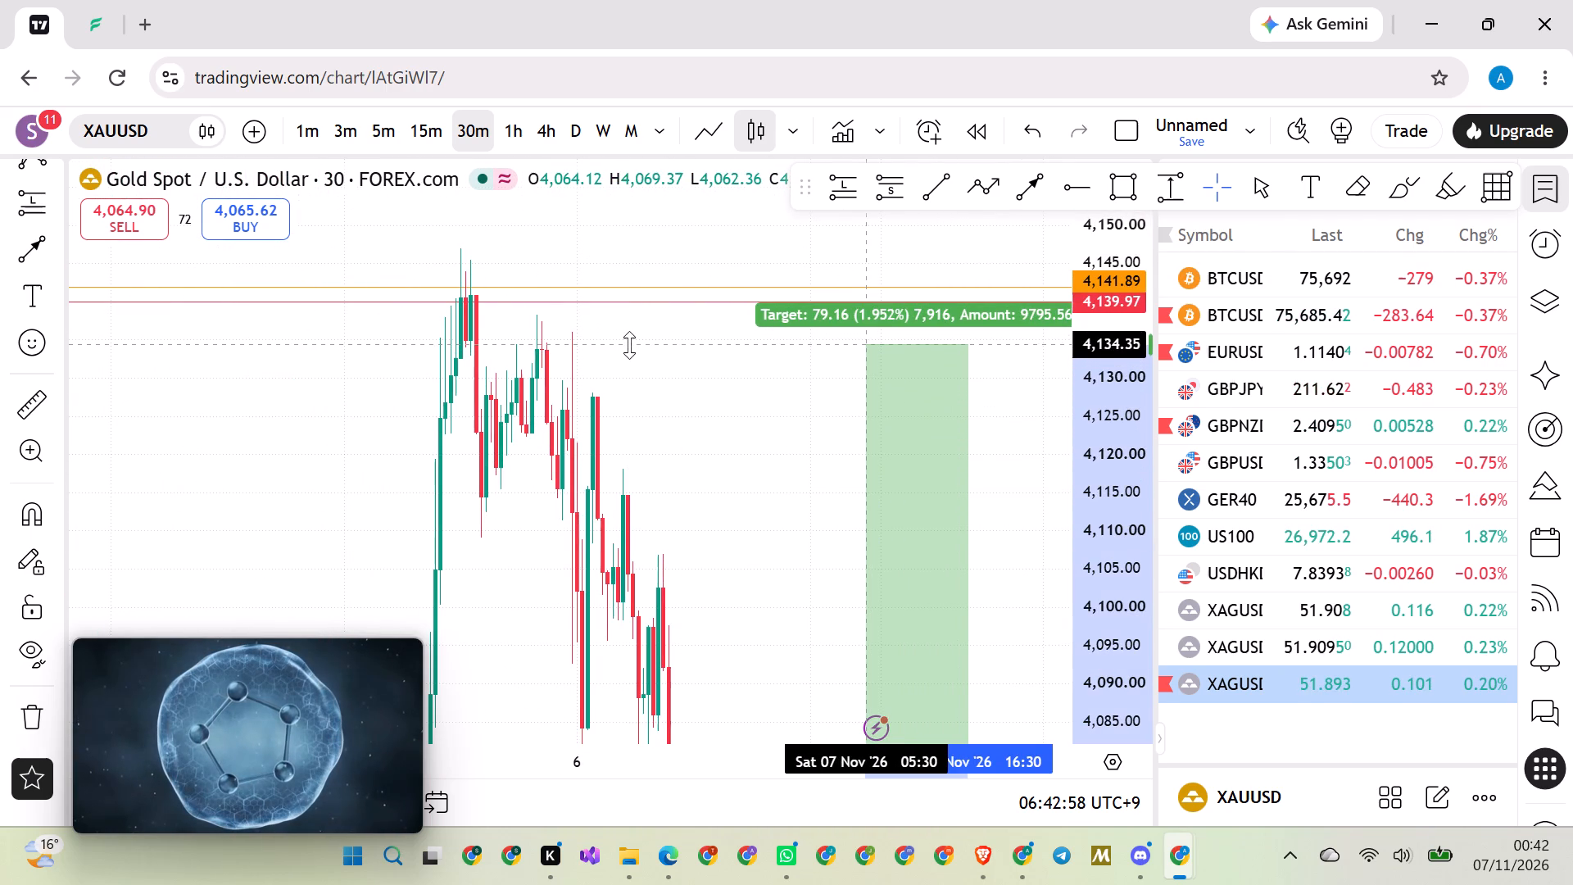
left_click_drag(629, 345, 612, 345)
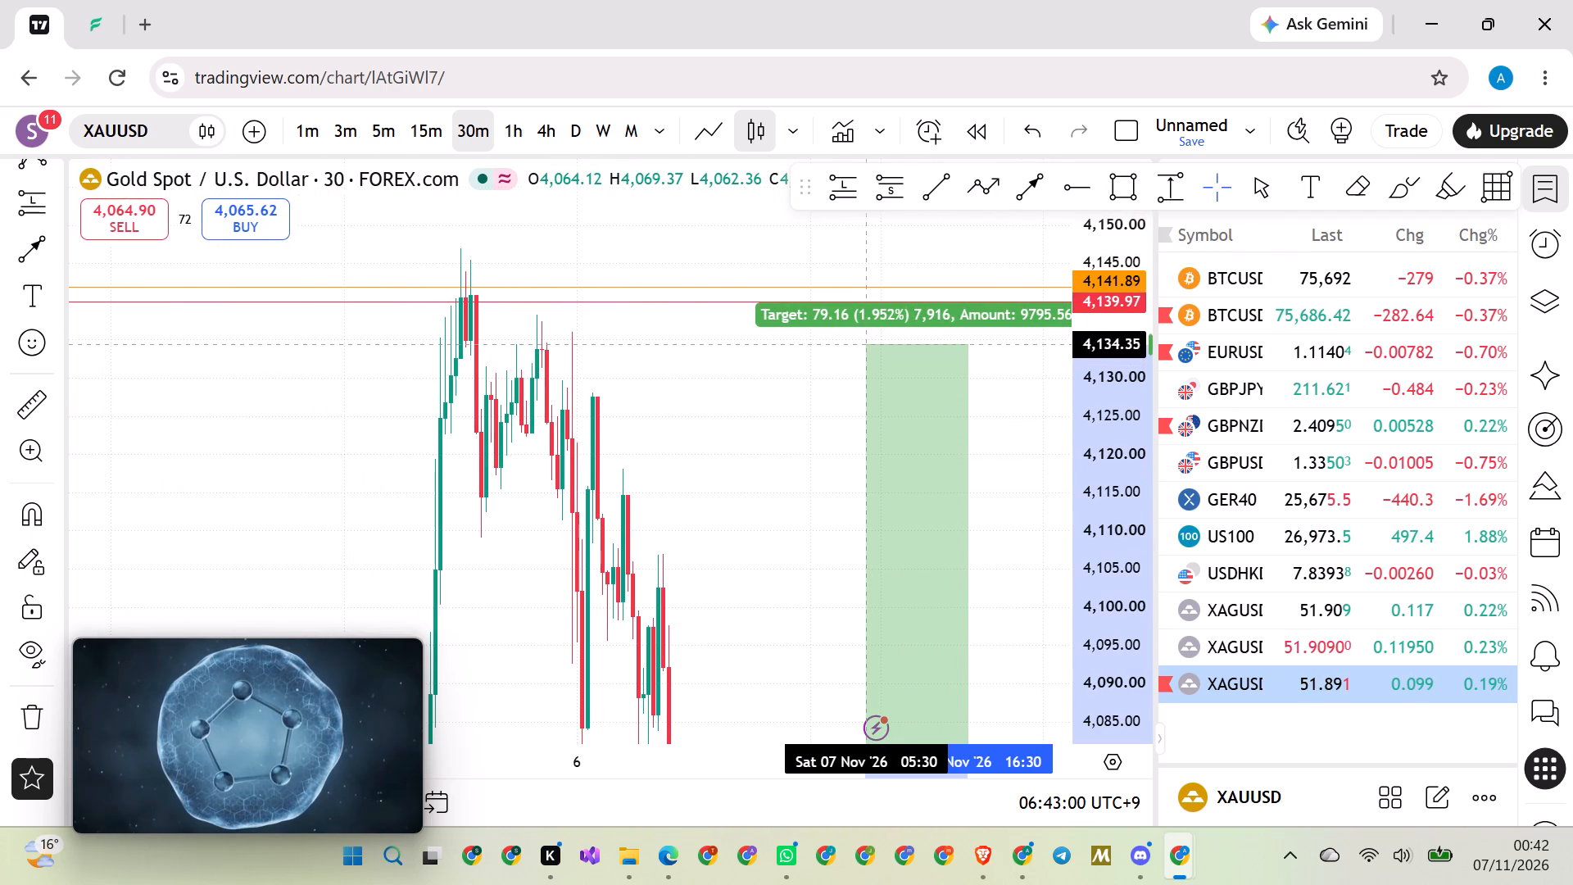
left_click_drag(759, 401, 700, 533)
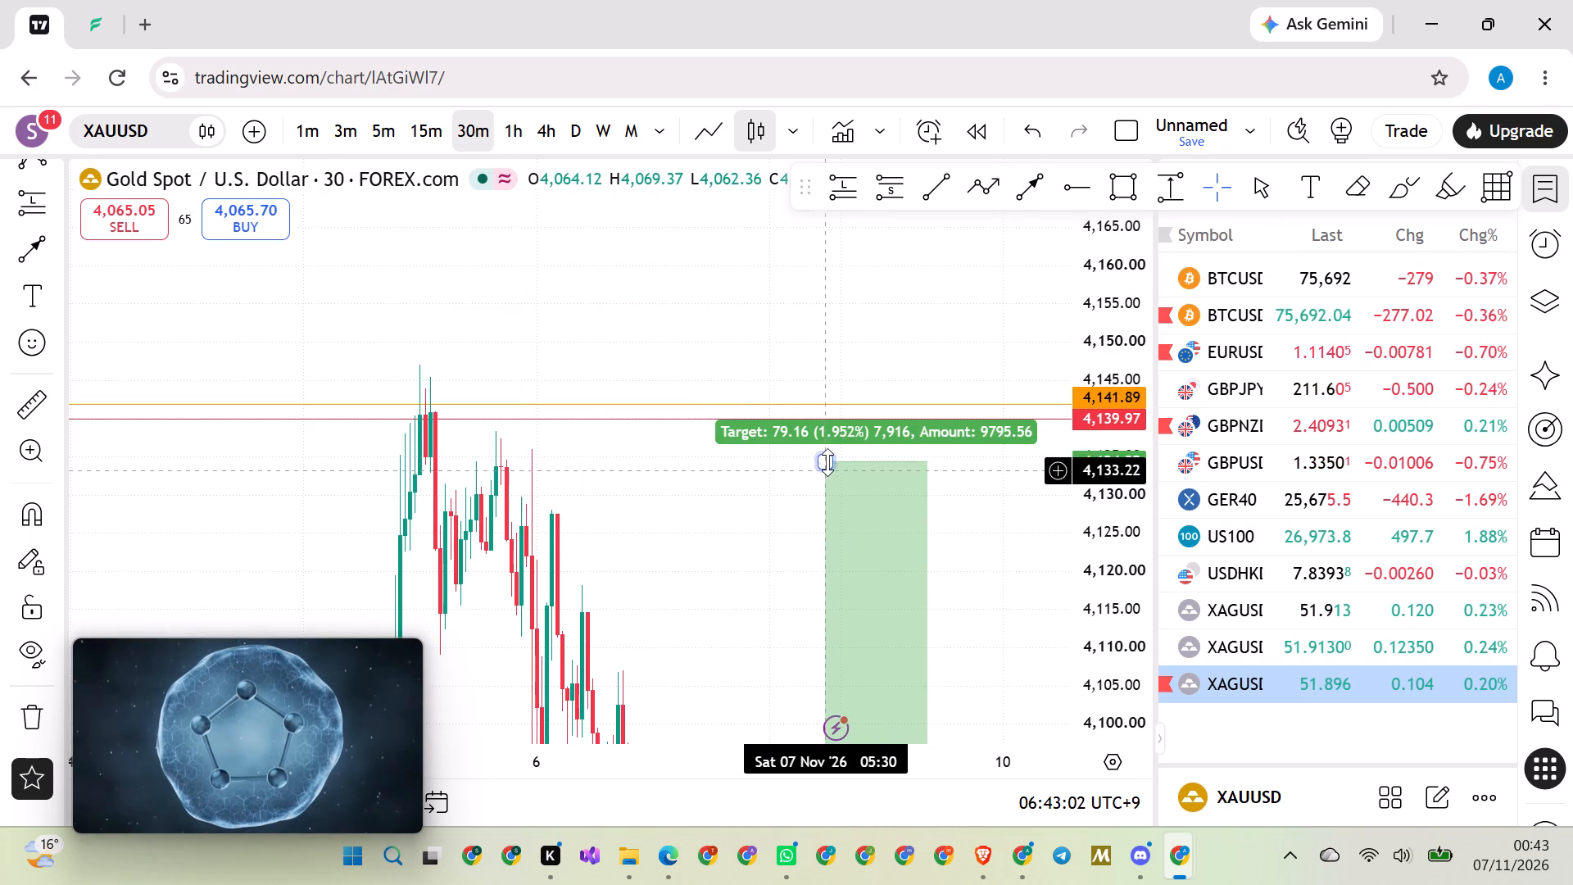
left_click_drag(827, 462, 677, 363)
left_click(711, 506)
left_click_drag(706, 513, 713, 370)
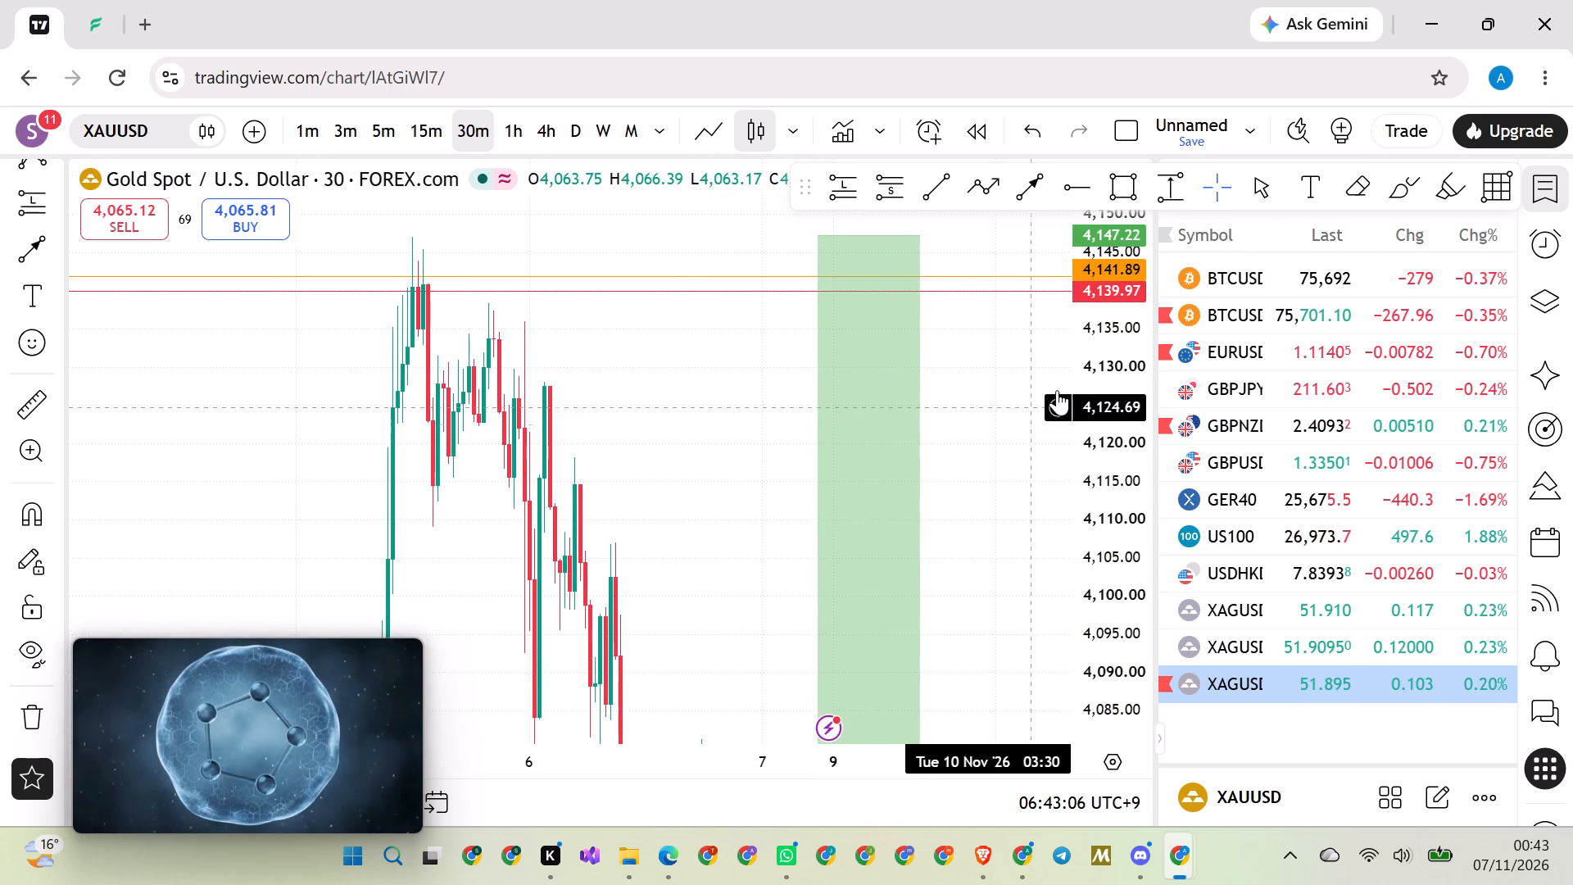
left_click_drag(1113, 372, 1004, 743)
scroll(1112, 564, "up", 2)
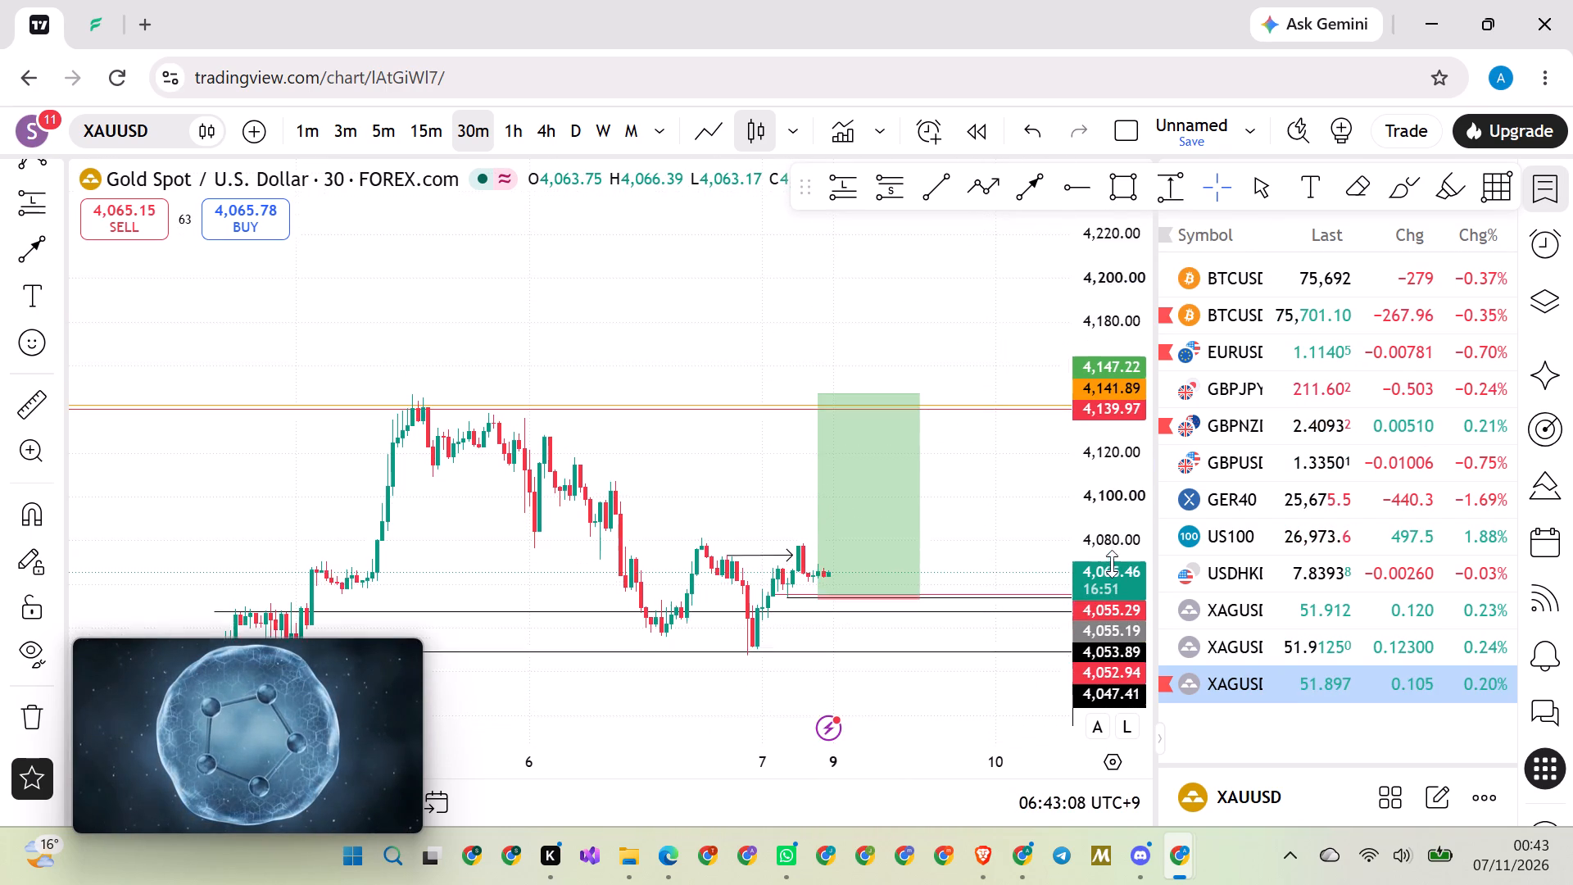
scroll(1112, 564, "up", 4)
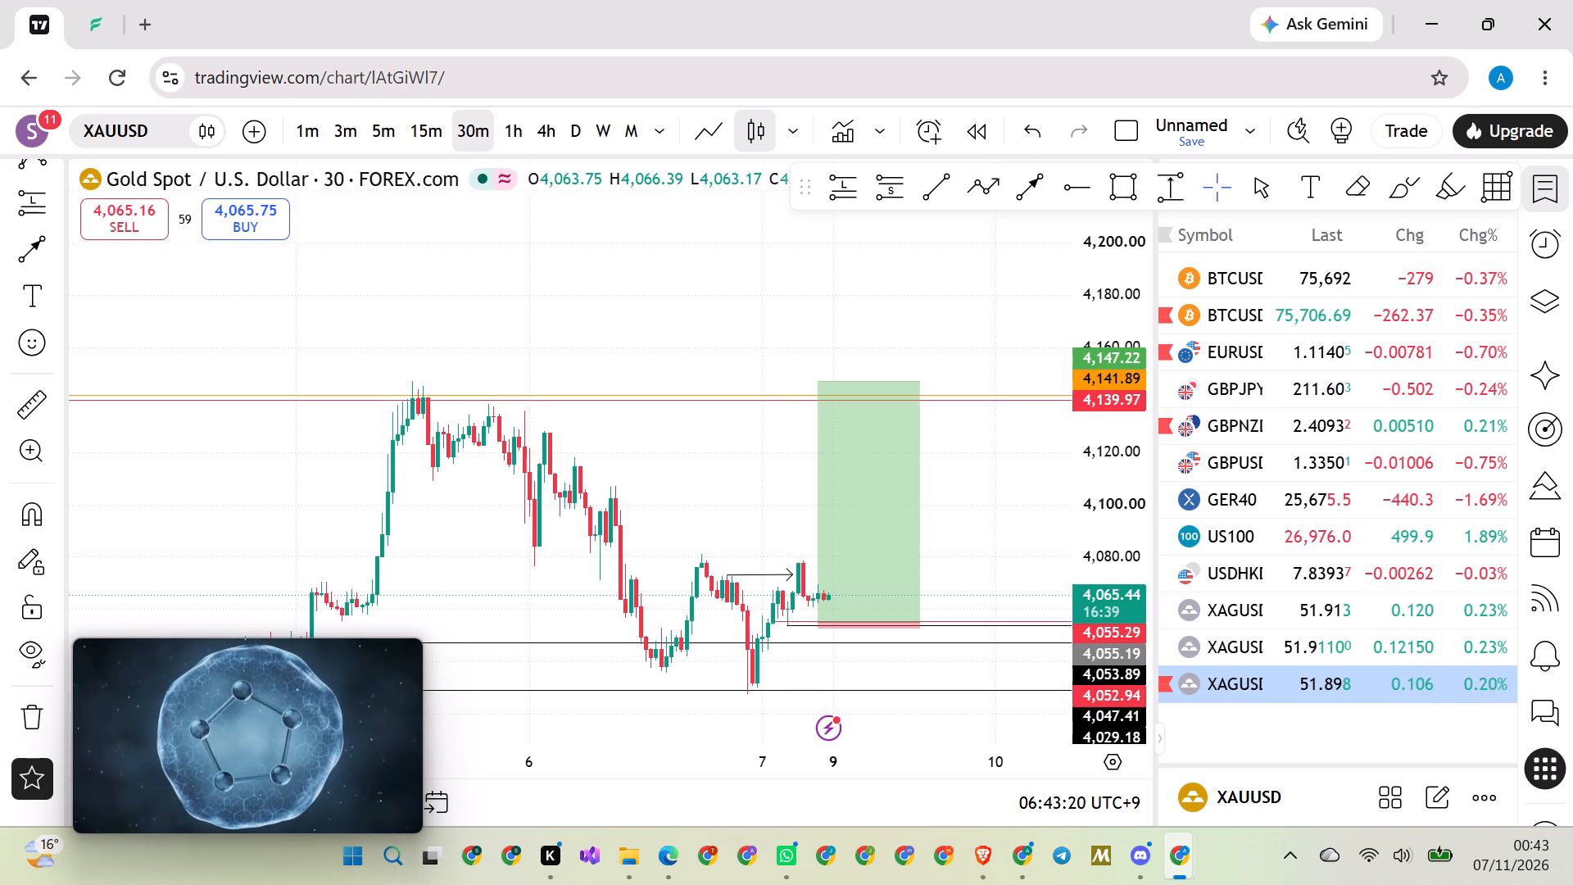
left_click_drag(637, 266, 576, 242)
left_click_drag(612, 271, 661, 215)
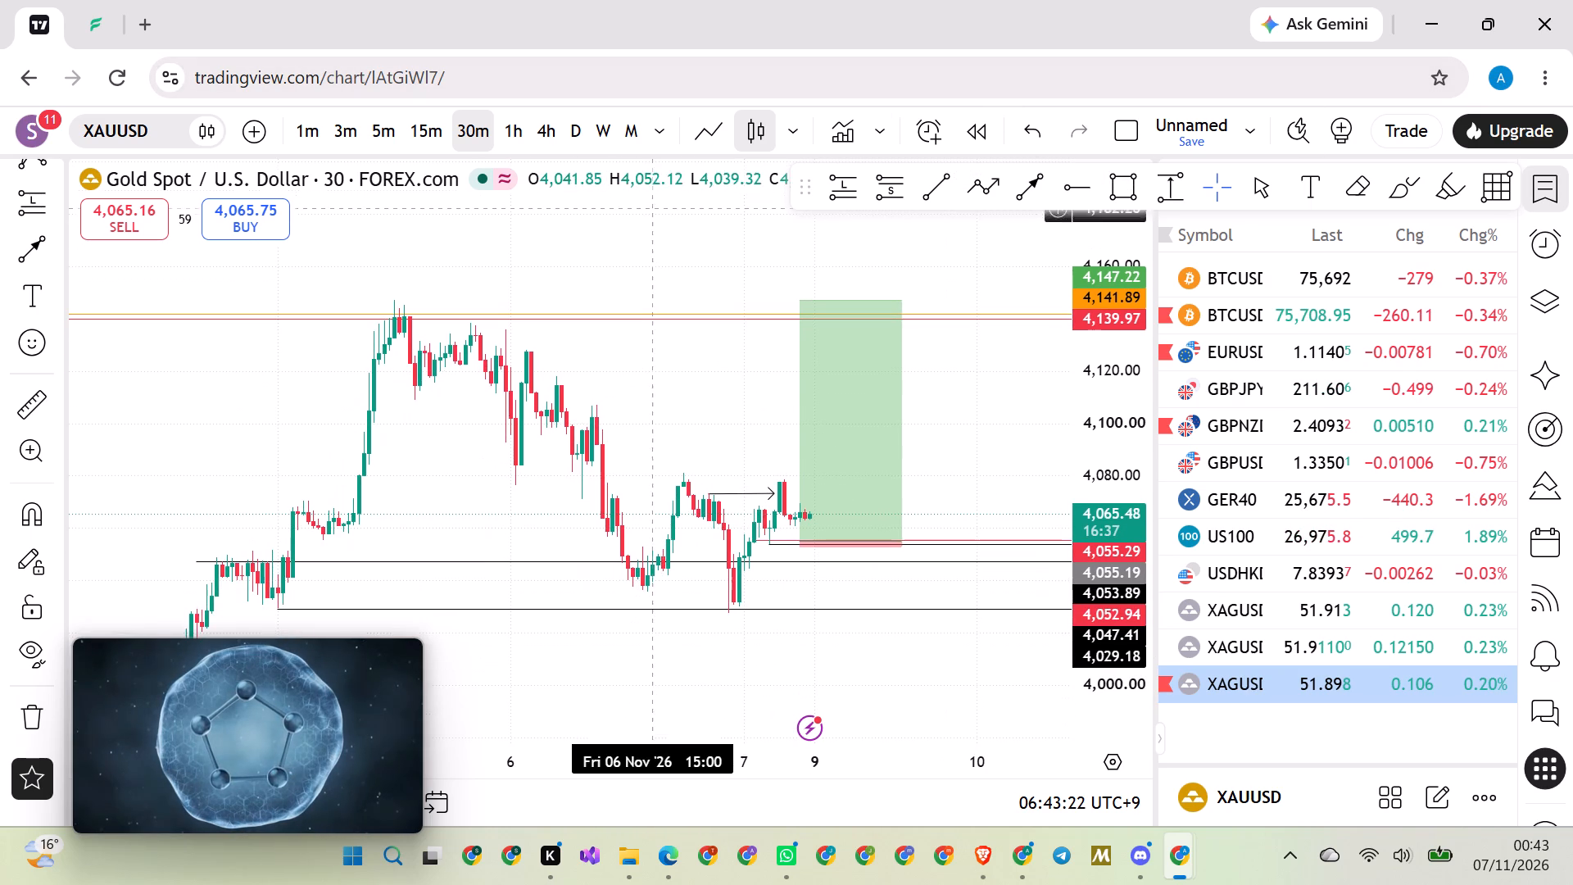
Open the flagged Pepperstone XAGUSD chart and examine its 30-minute candles against the drawn levels and two short positions.
left_click(1261, 678)
left_click(1261, 678)
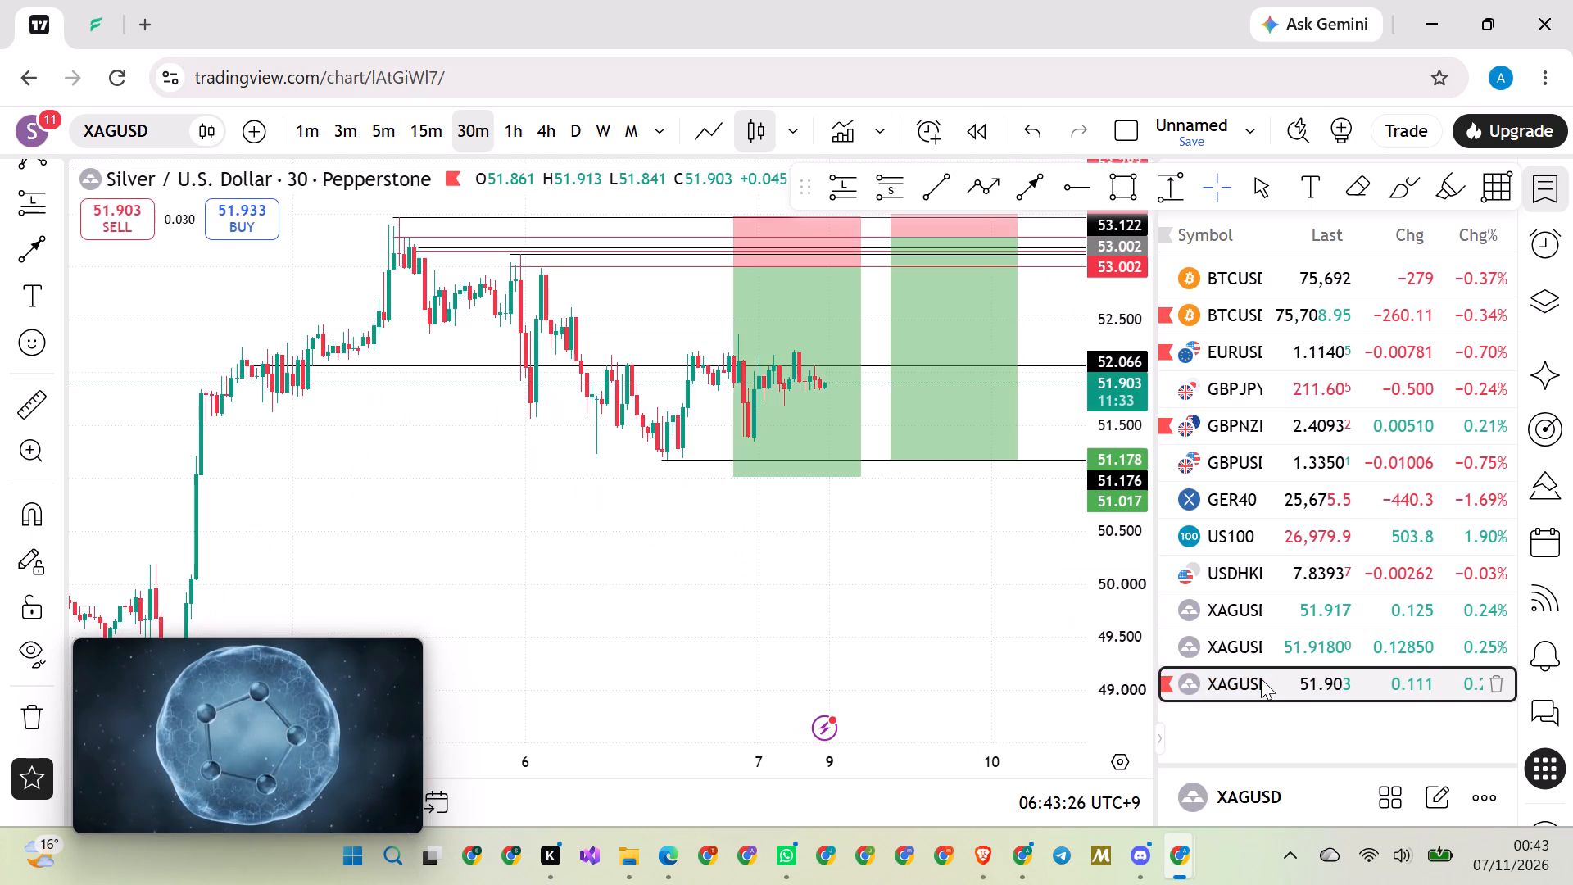
scroll(913, 526, "down", 3)
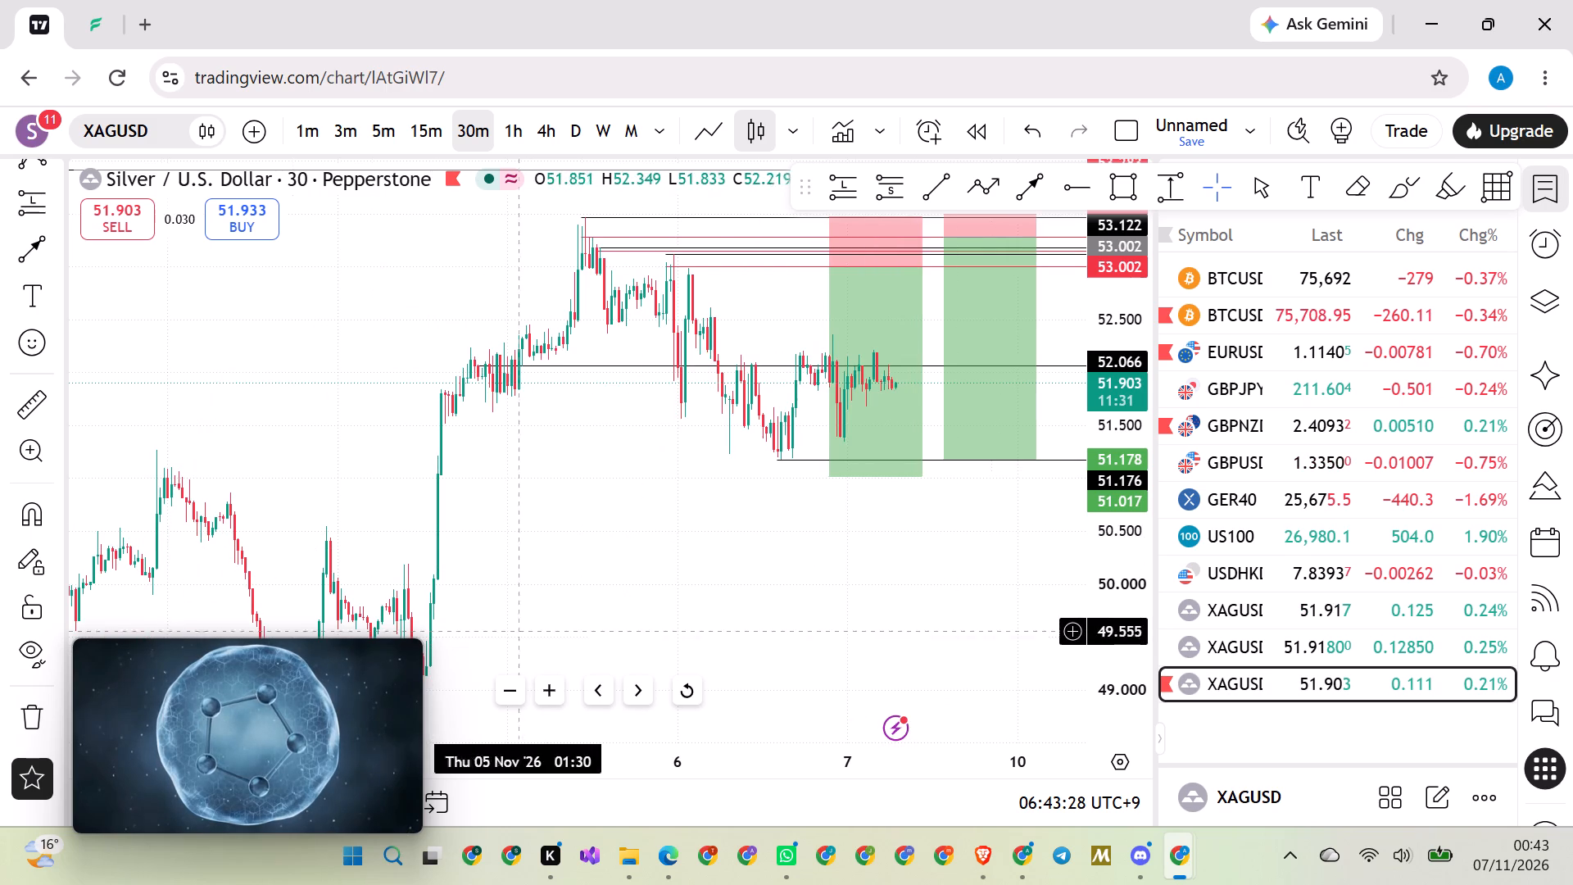
left_click_drag(586, 584, 458, 611)
scroll(501, 571, "up", 2)
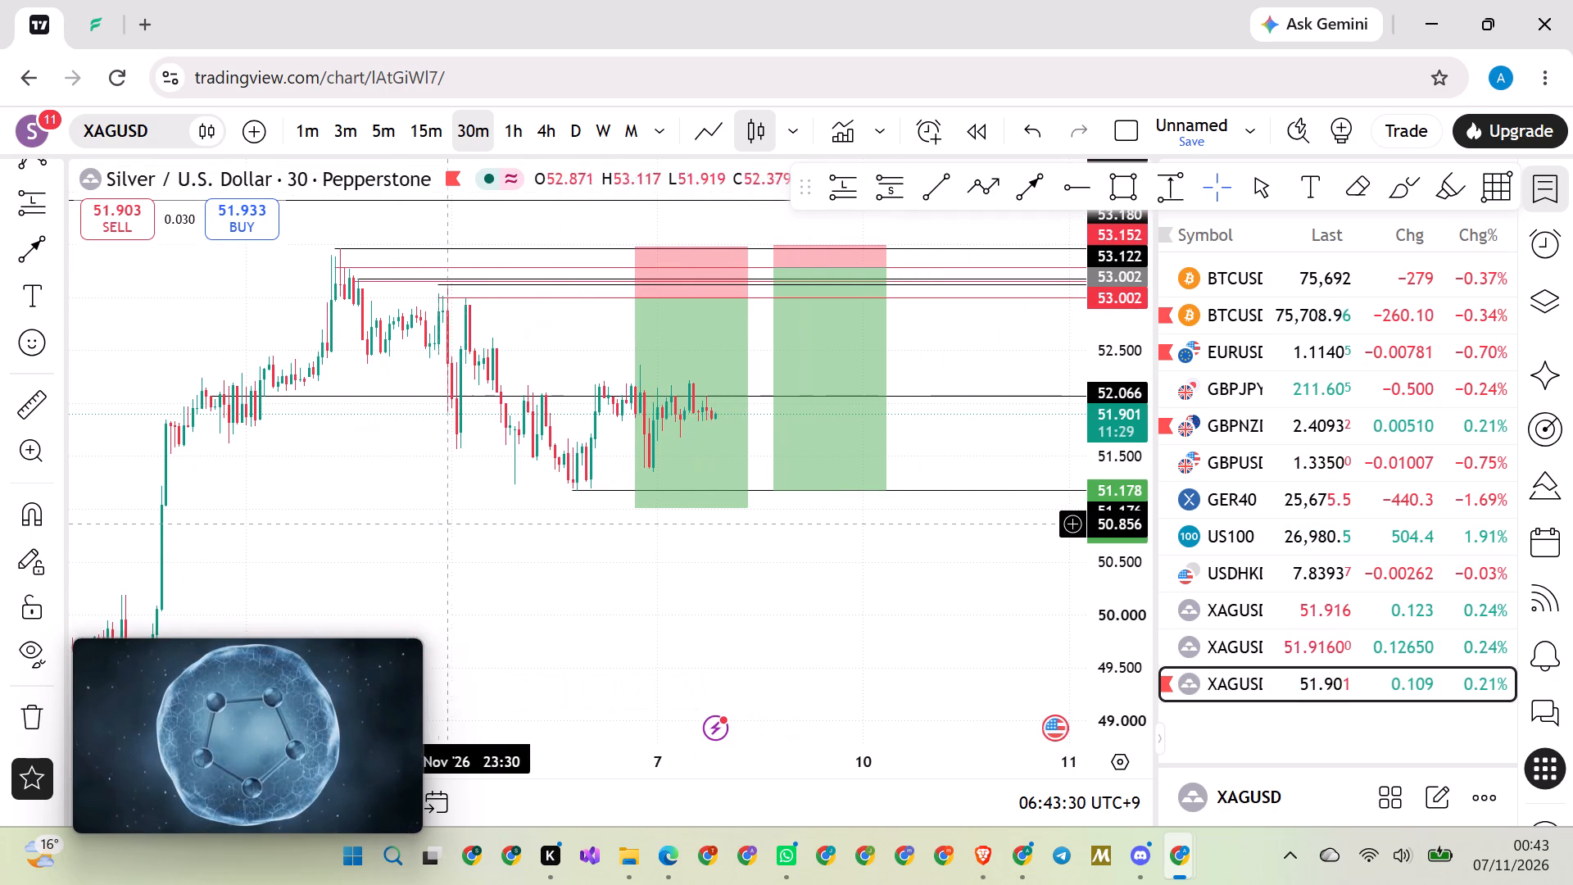
scroll(441, 524, "up", 1)
scroll(437, 521, "down", 3)
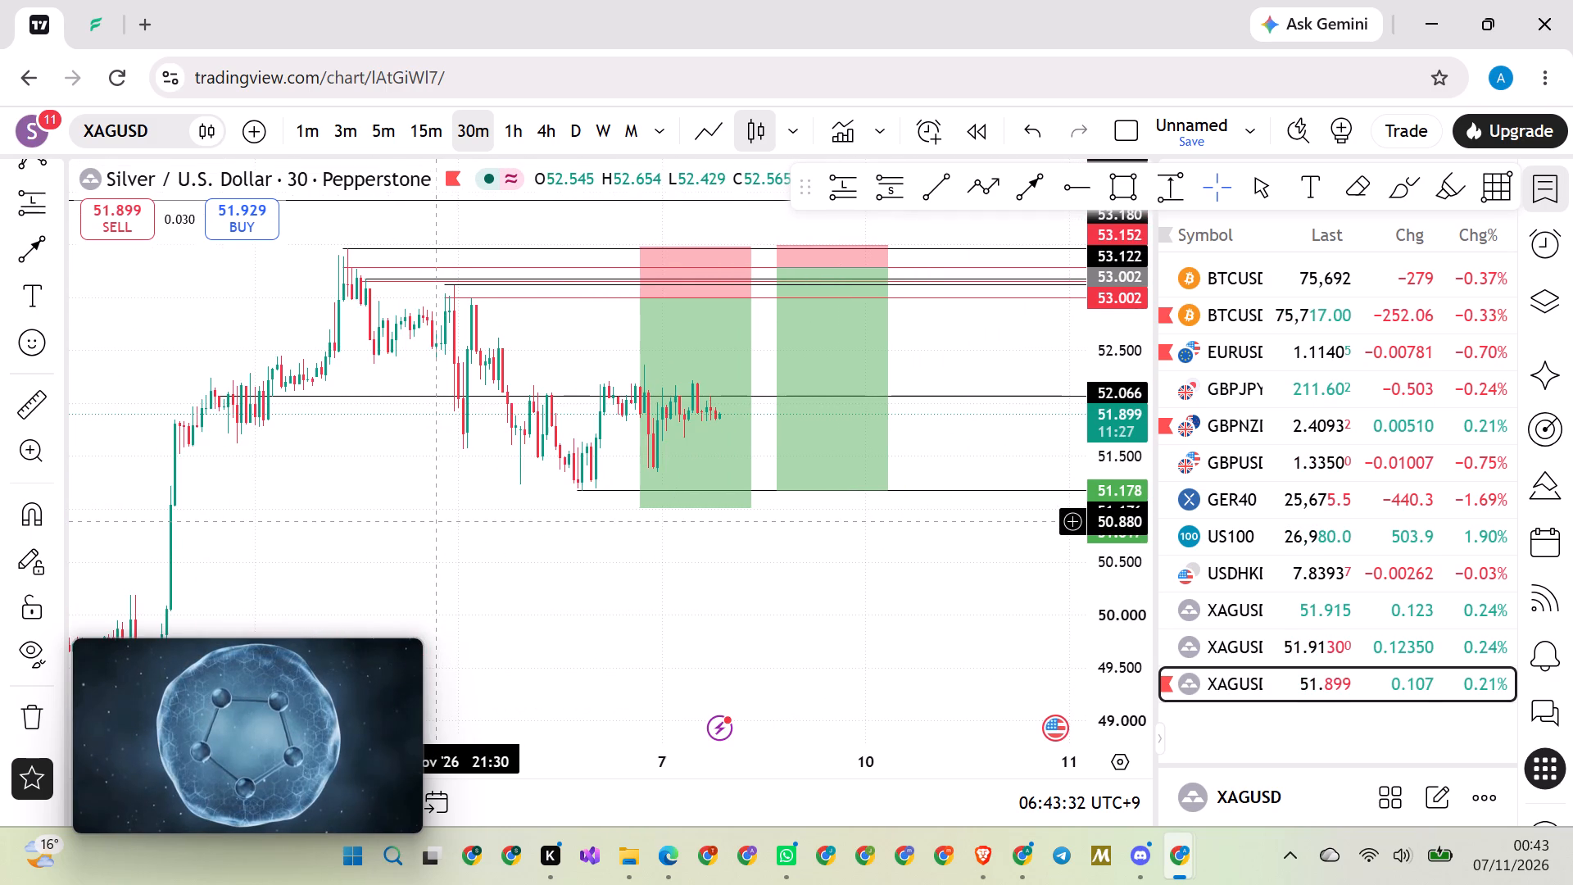
scroll(437, 521, "up", 1)
scroll(437, 521, "down", 2)
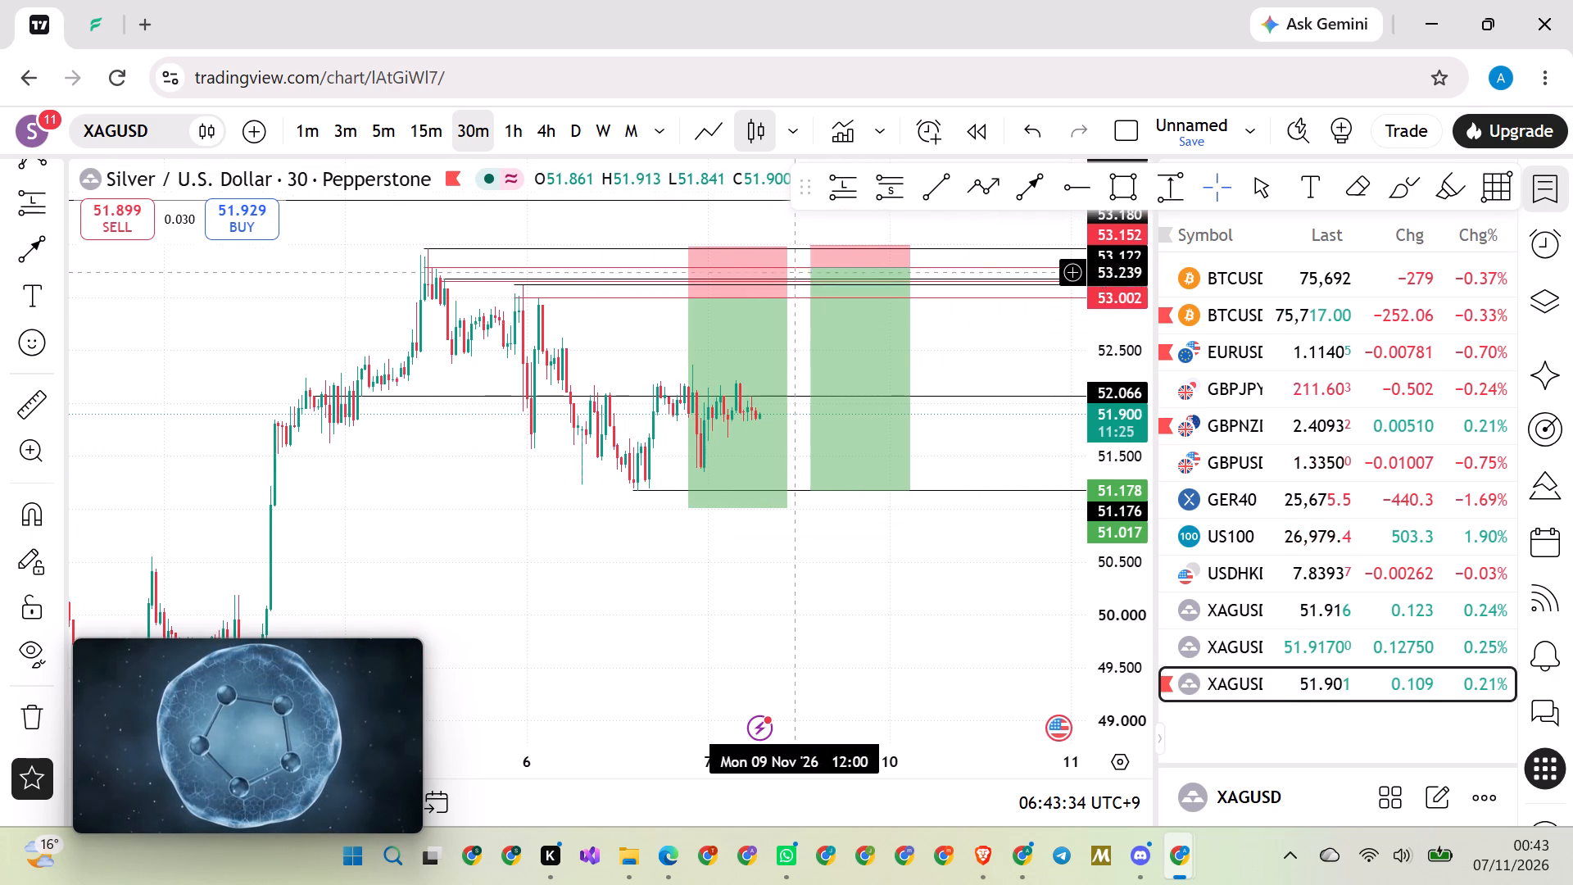
scroll(19, 684, "down", 6)
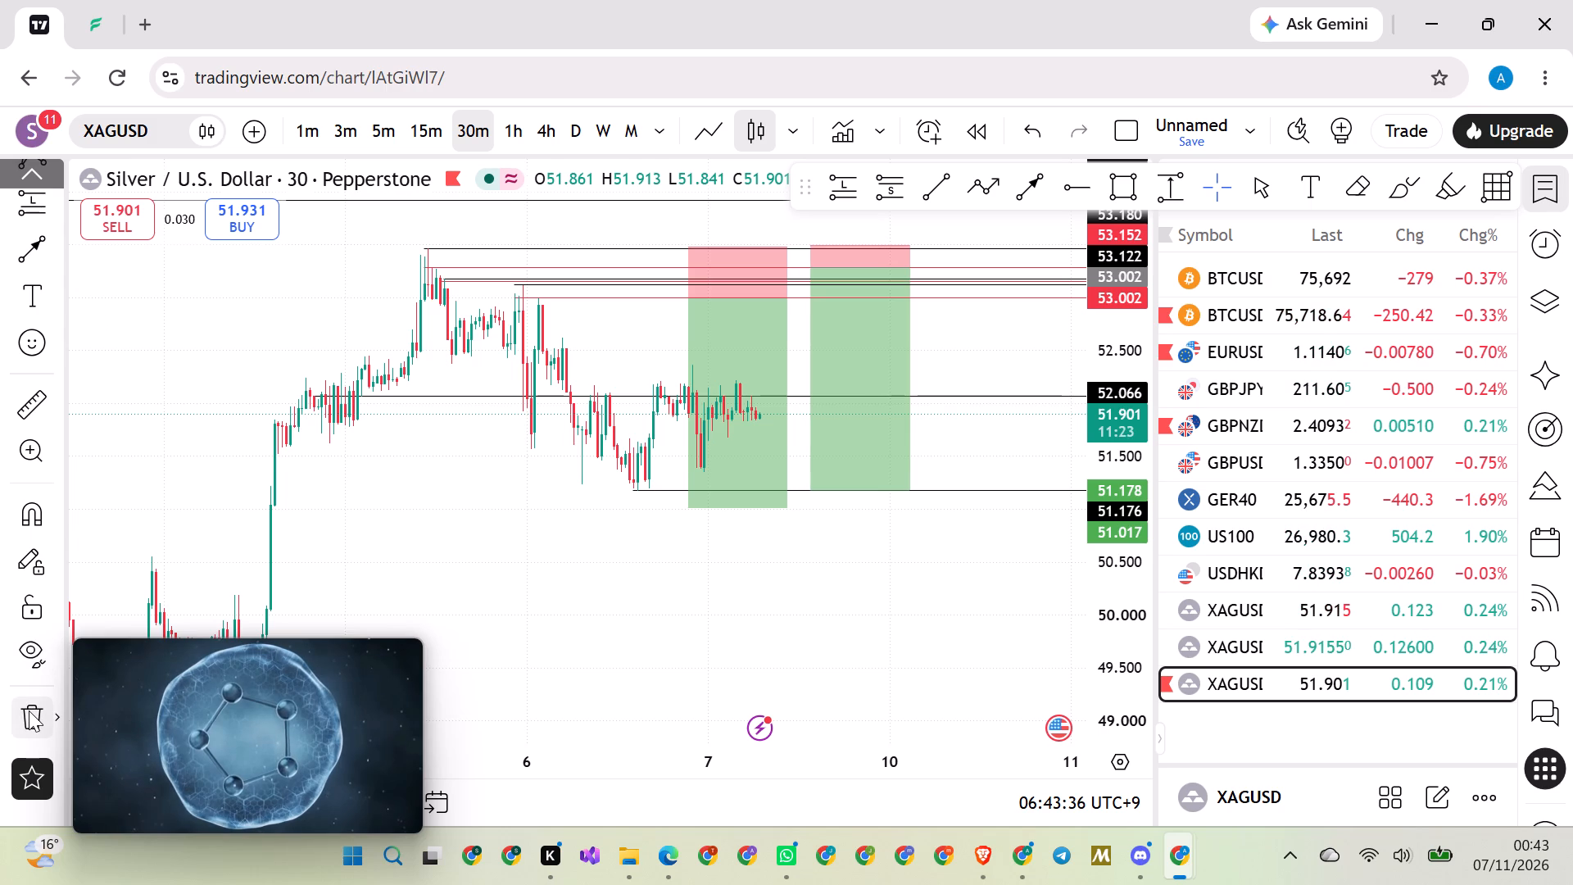
Remove all drawings from the XAGUSD chart, moving the floating video window out of the way.
left_click(29, 710)
left_click(33, 710)
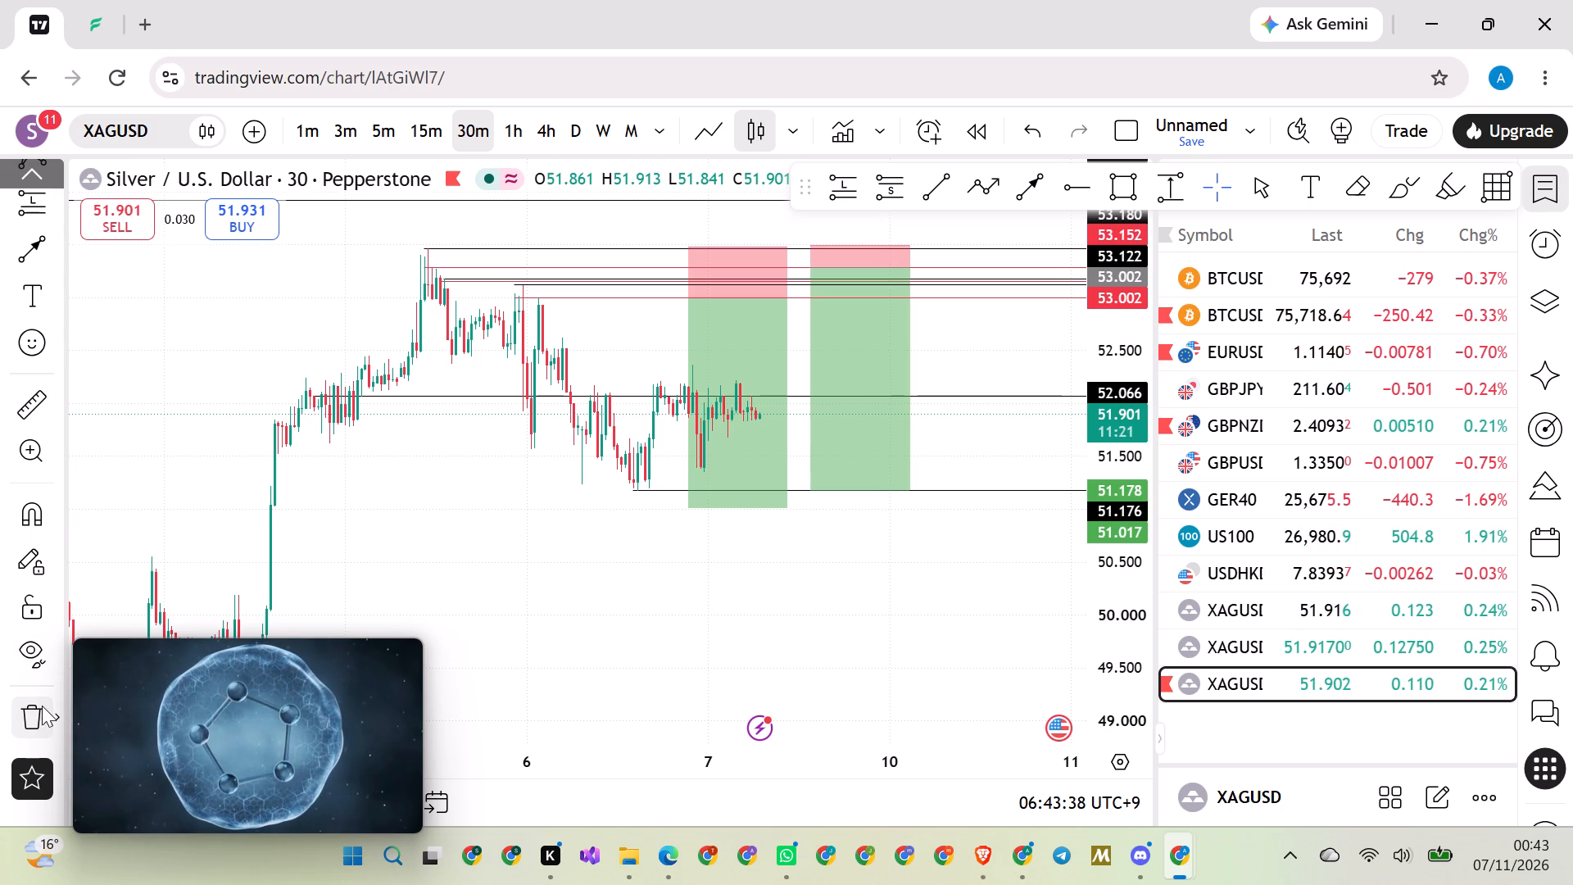
left_click(36, 710)
left_click_drag(121, 682, 267, 687)
left_click_drag(255, 664, 404, 703)
left_click(158, 665)
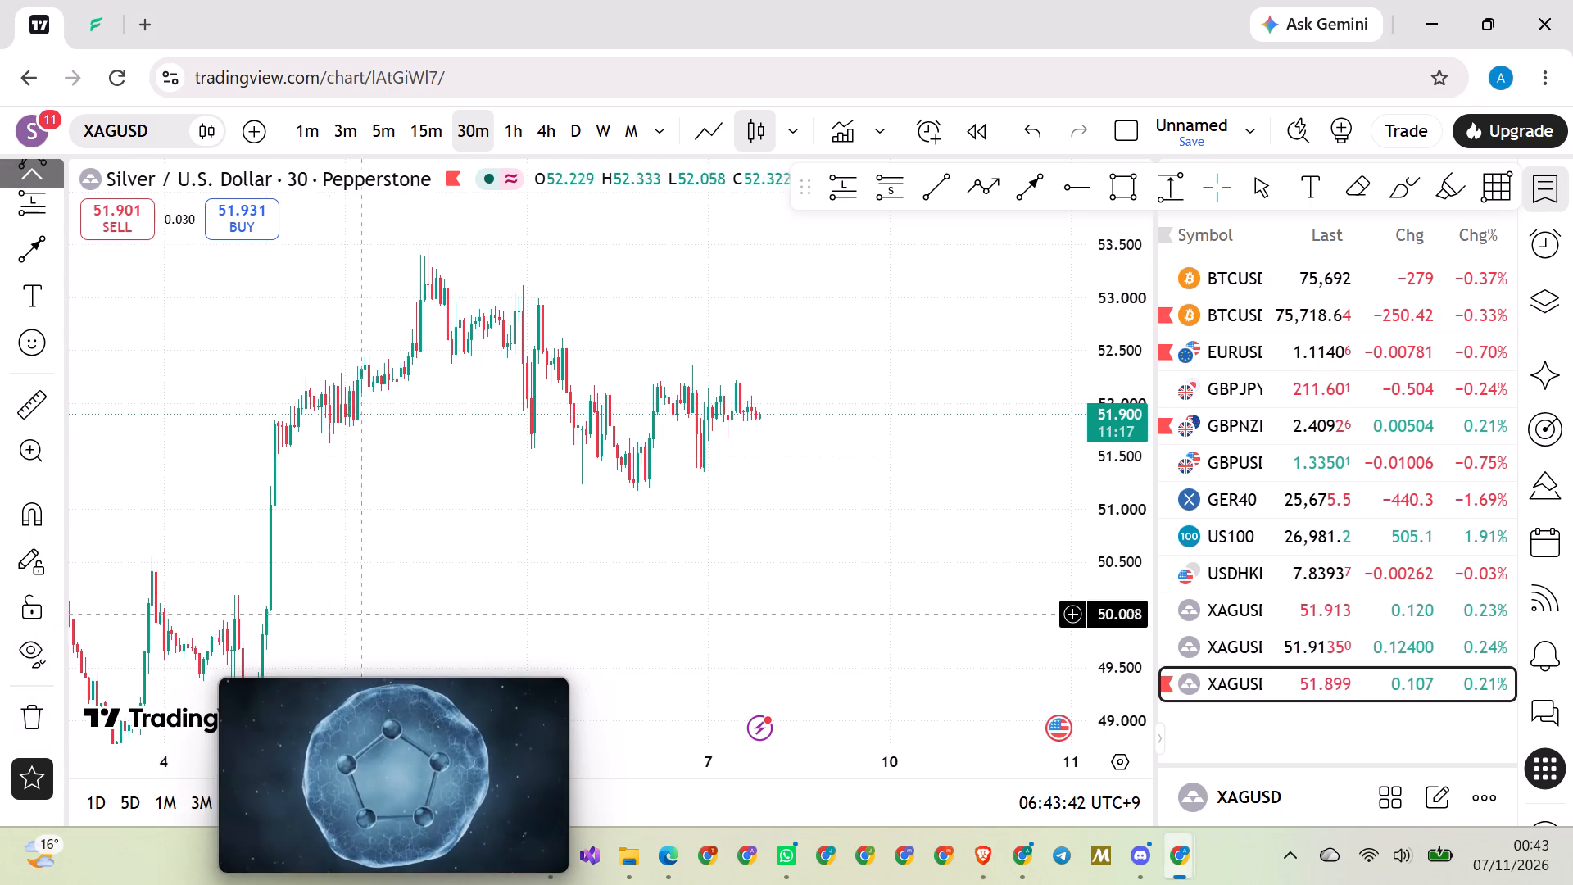
Switch XAGUSD to the 4-hour timeframe and examine the recent candles on the cleared chart.
scroll(534, 610, "up", 2)
scroll(705, 596, "up", 2)
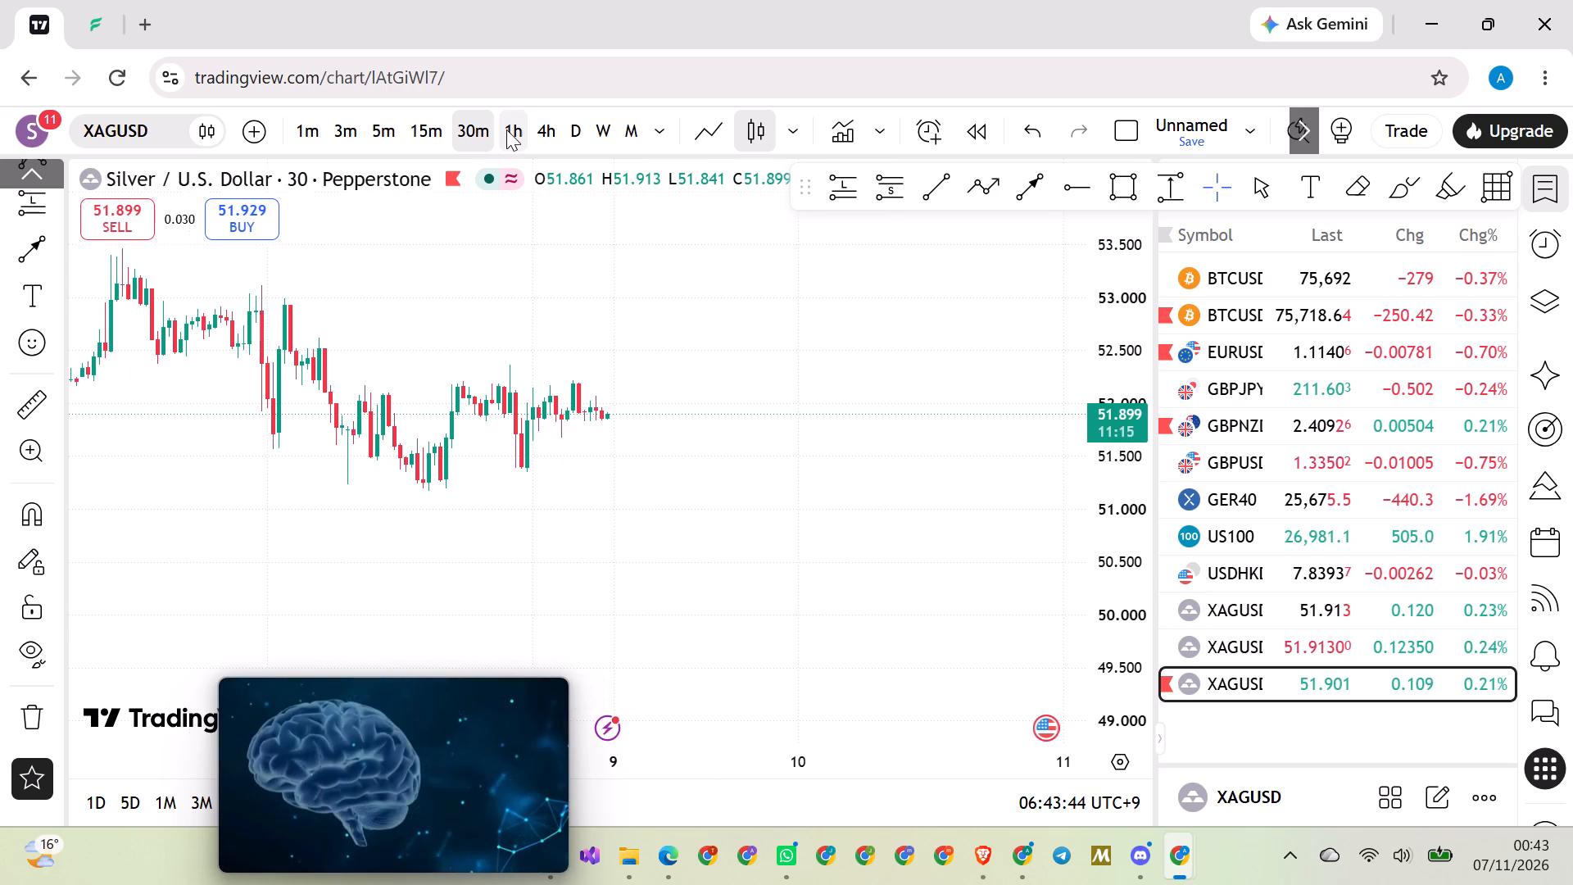
left_click(556, 139)
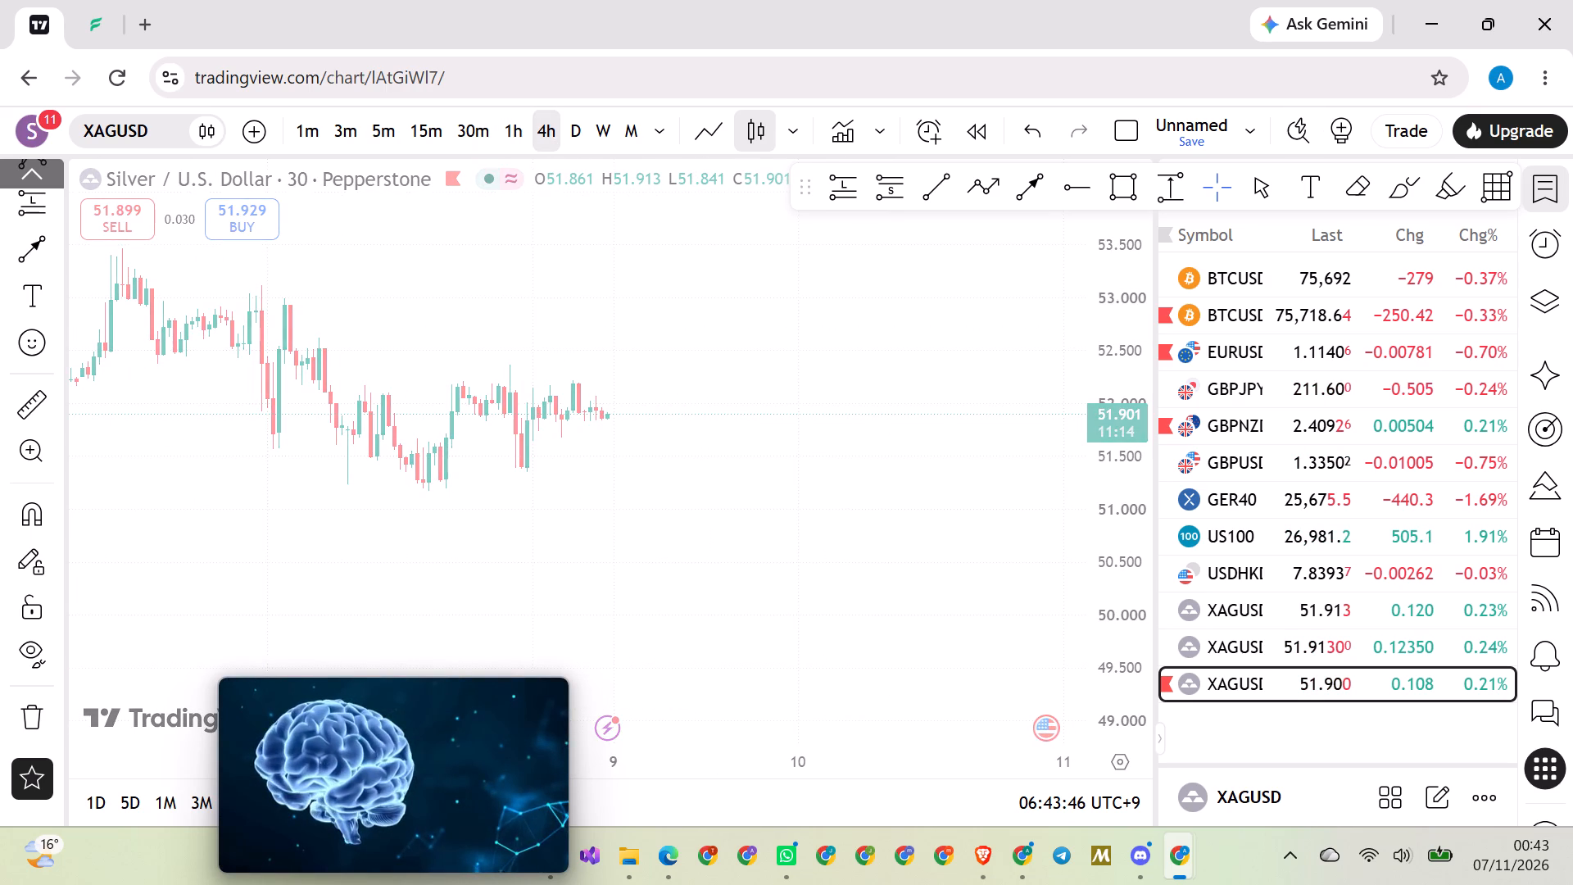
scroll(590, 579, "up", 2)
left_click_drag(587, 568, 803, 526)
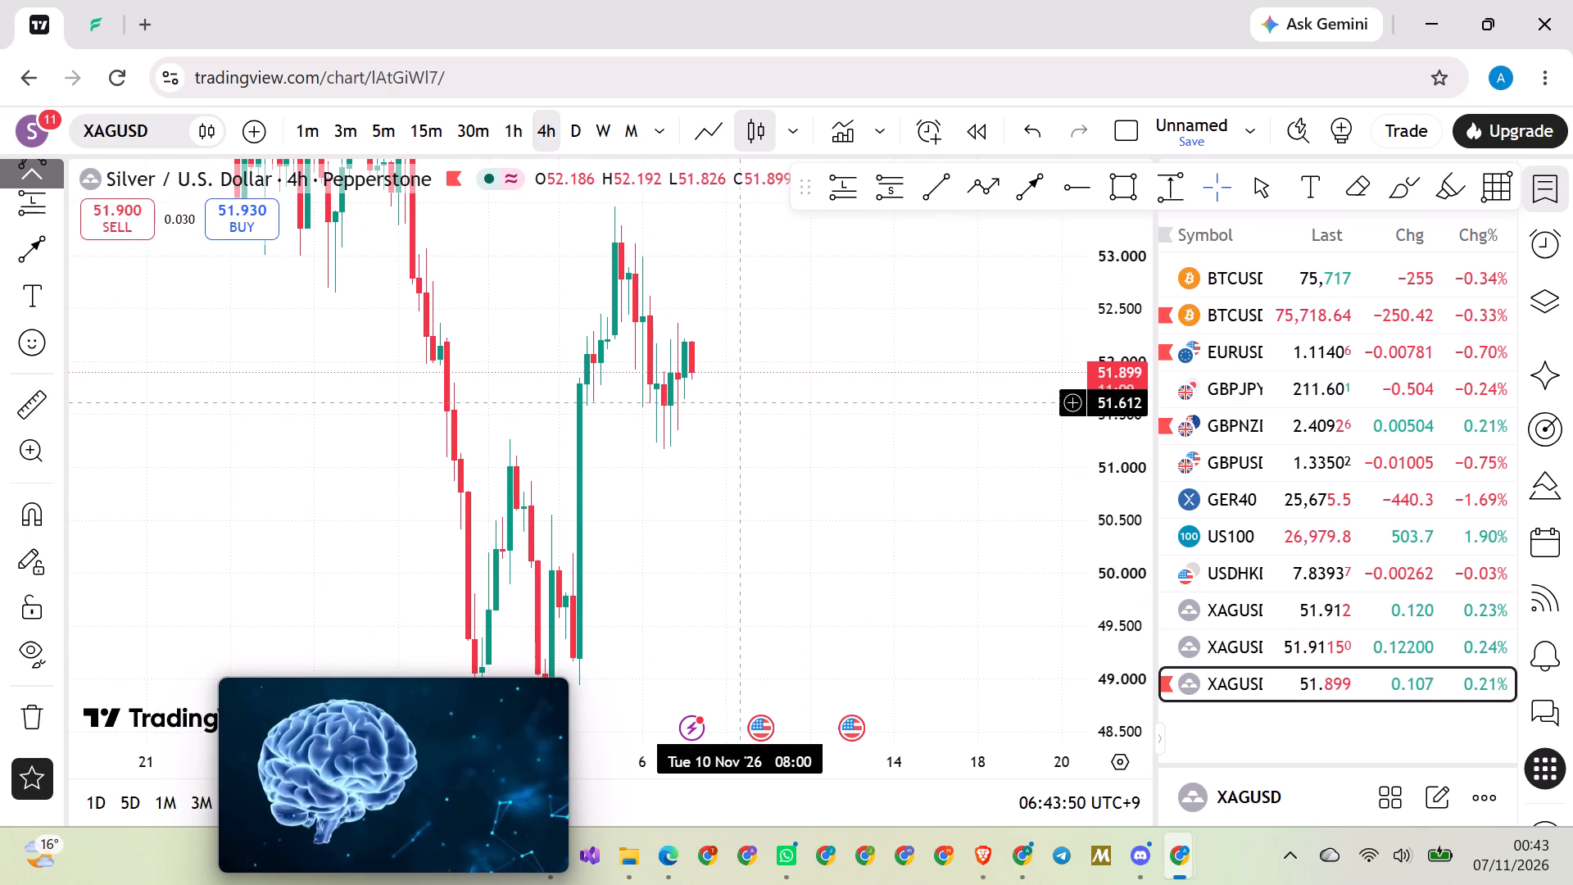
left_click_drag(1125, 292, 1043, 437)
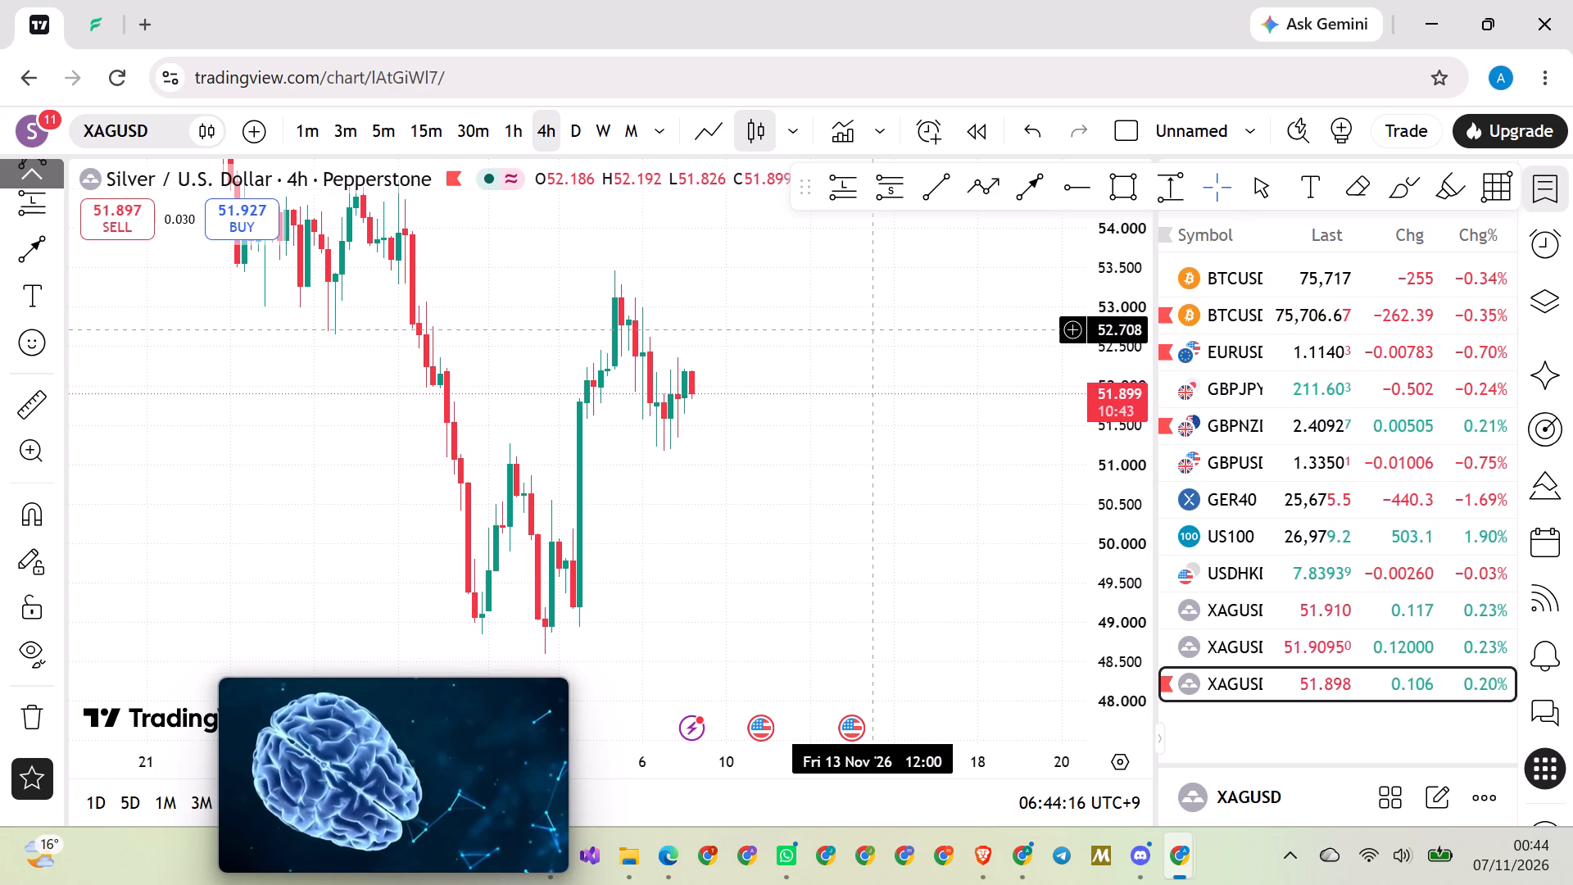
Open the flagged Coinbase BTCUSD chart and examine its 4-hour candles against the drawn 76,919.73 and 75,920.82 levels and the arrow line.
left_click(1235, 309)
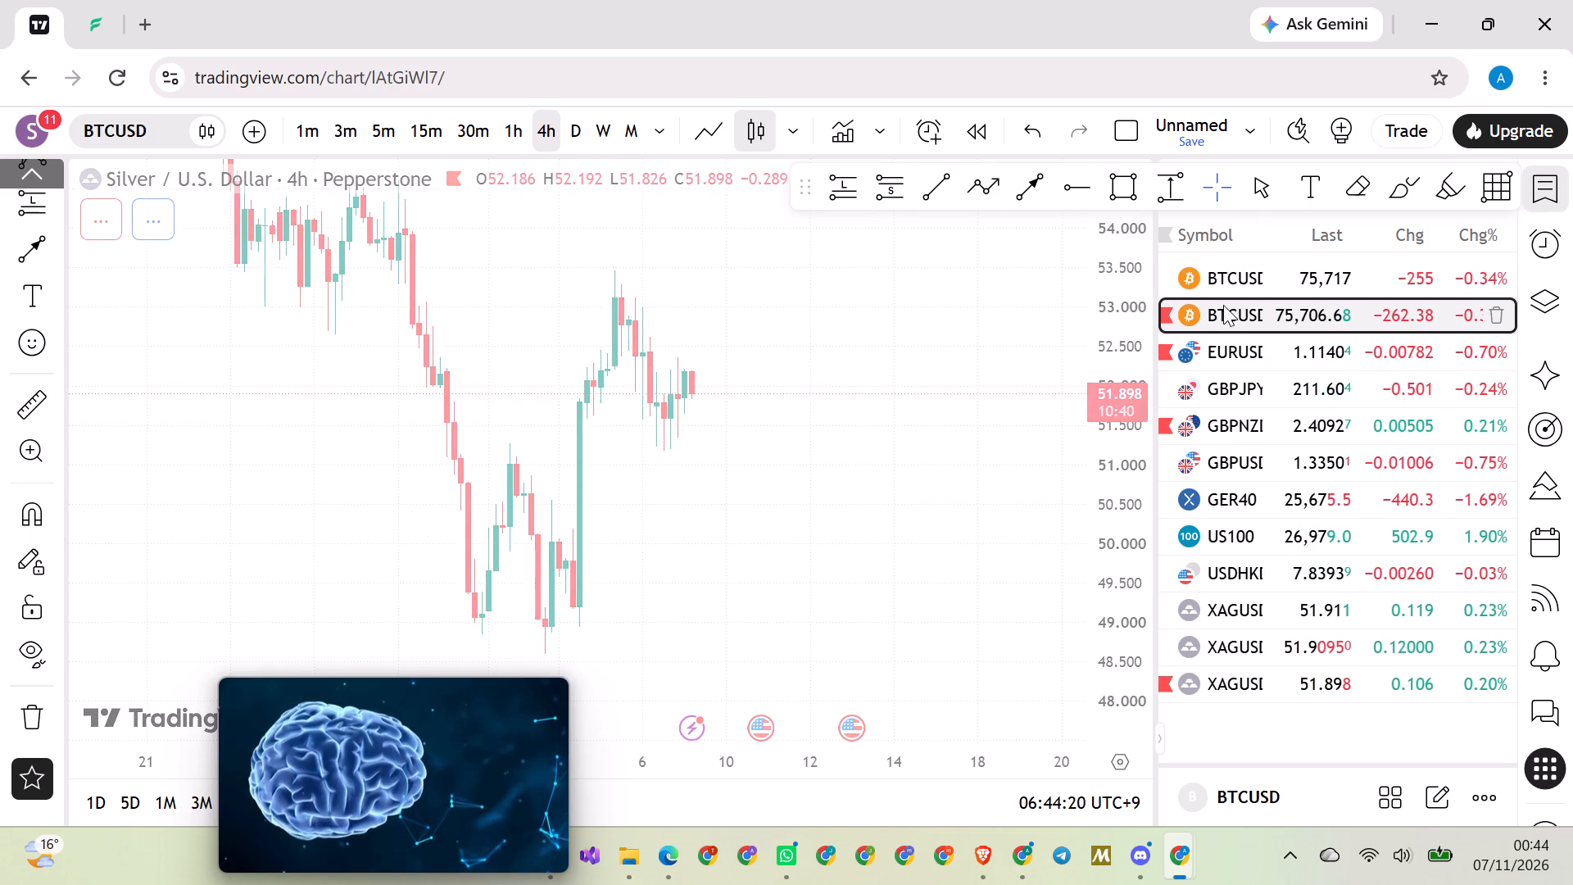
left_click_drag(755, 456, 793, 319)
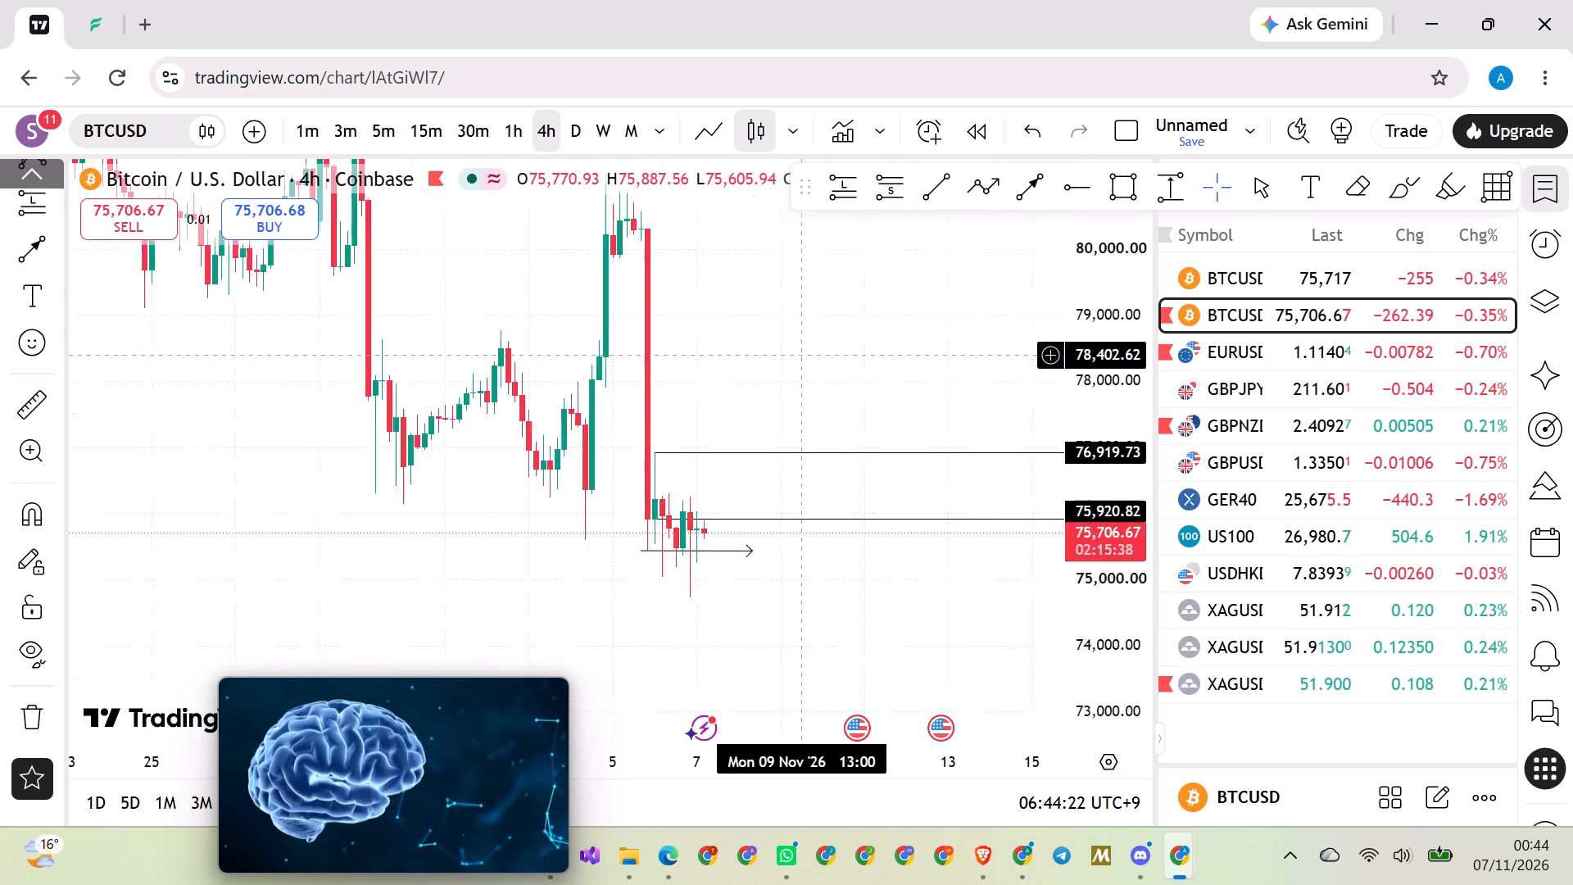
left_click_drag(793, 319, 793, 315)
scroll(793, 313, "up", 2)
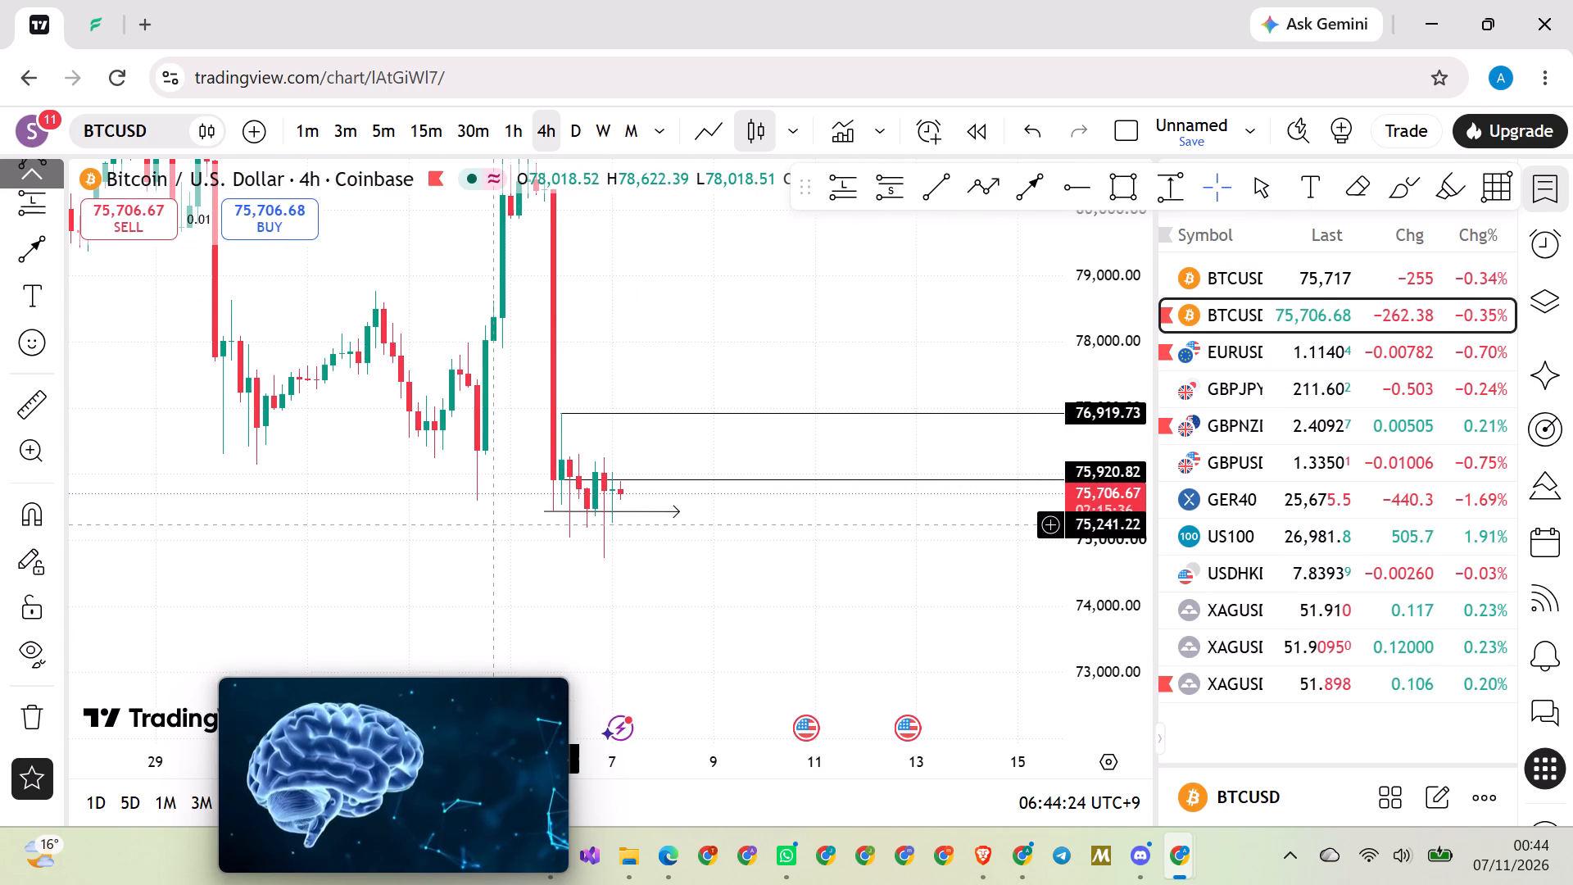
scroll(499, 515, "up", 17)
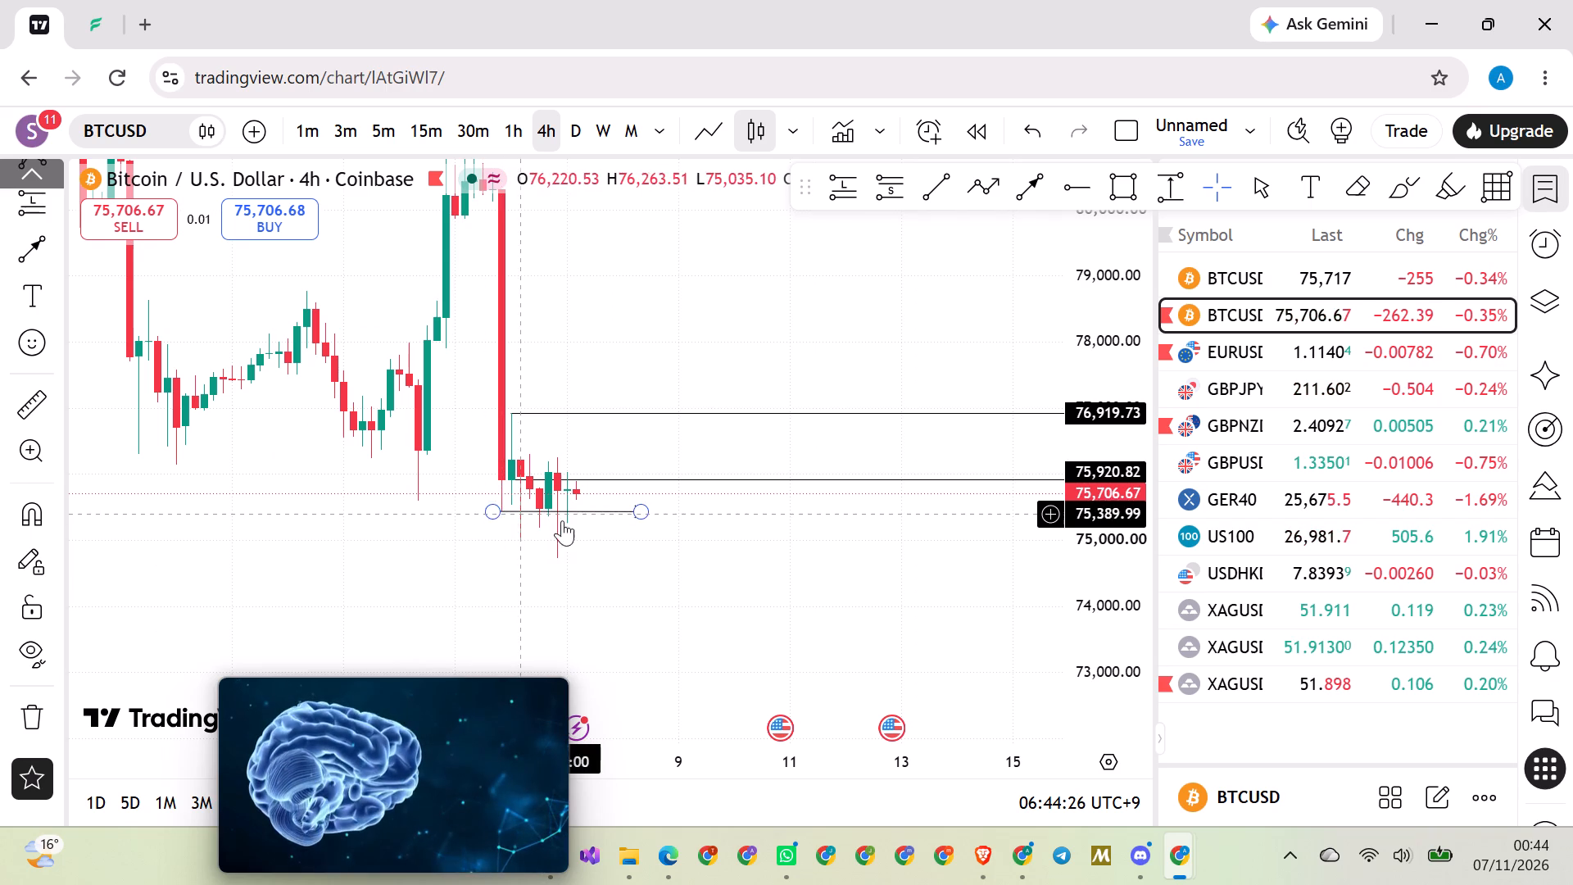
left_click_drag(676, 587, 713, 533)
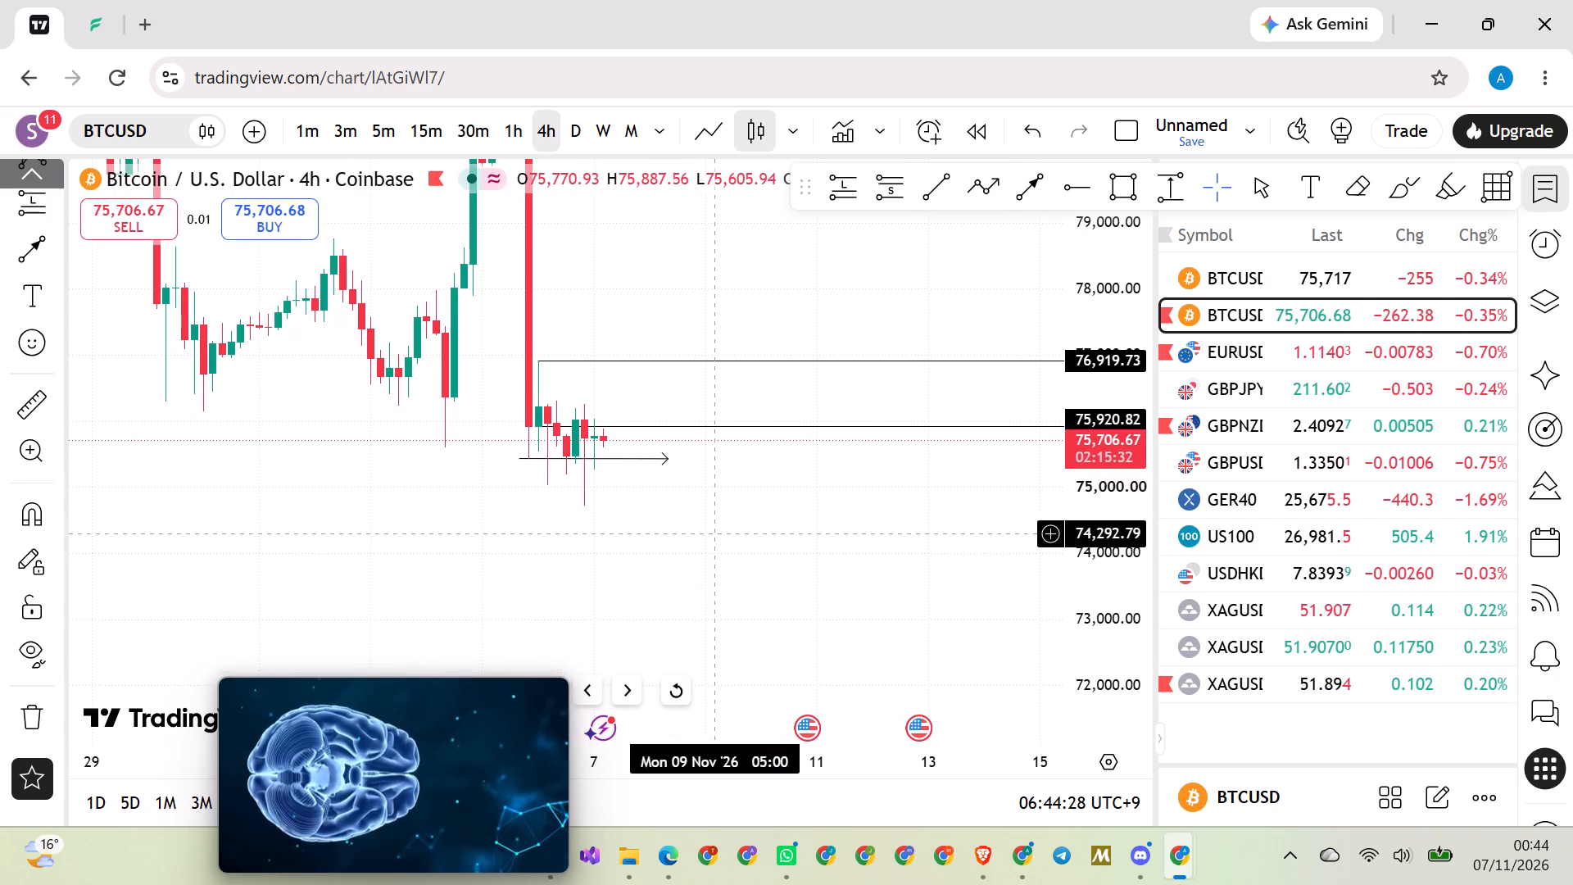
scroll(709, 627, "down", 1)
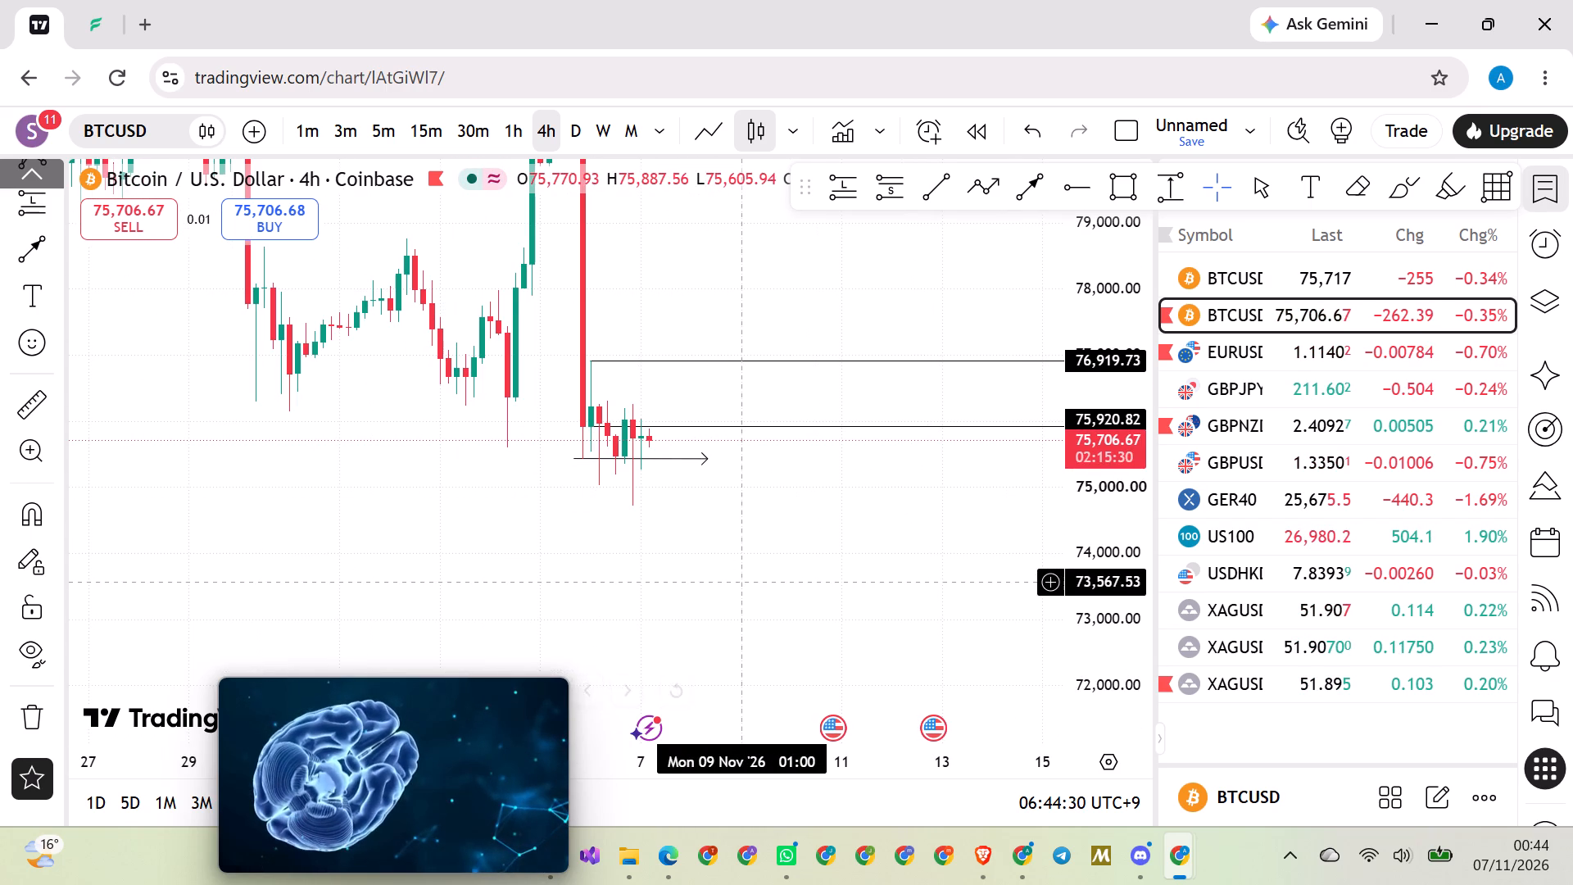
scroll(741, 579, "up", 1)
left_click_drag(716, 564, 783, 622)
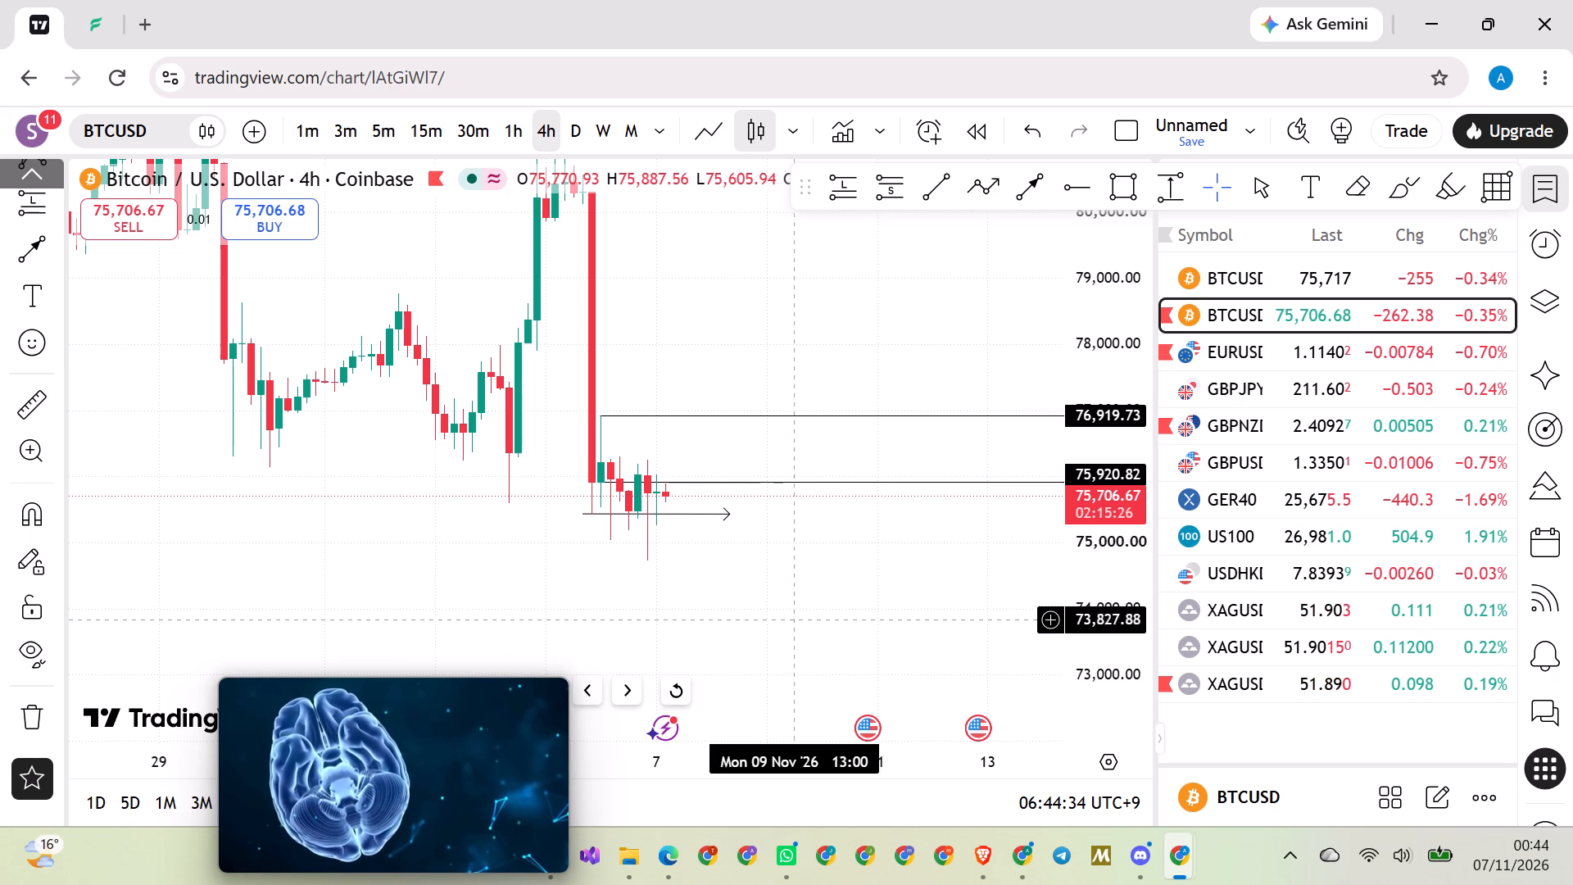
Open the Bitstamp BTCUSD chart and delete its long position drawing.
left_click(1216, 266)
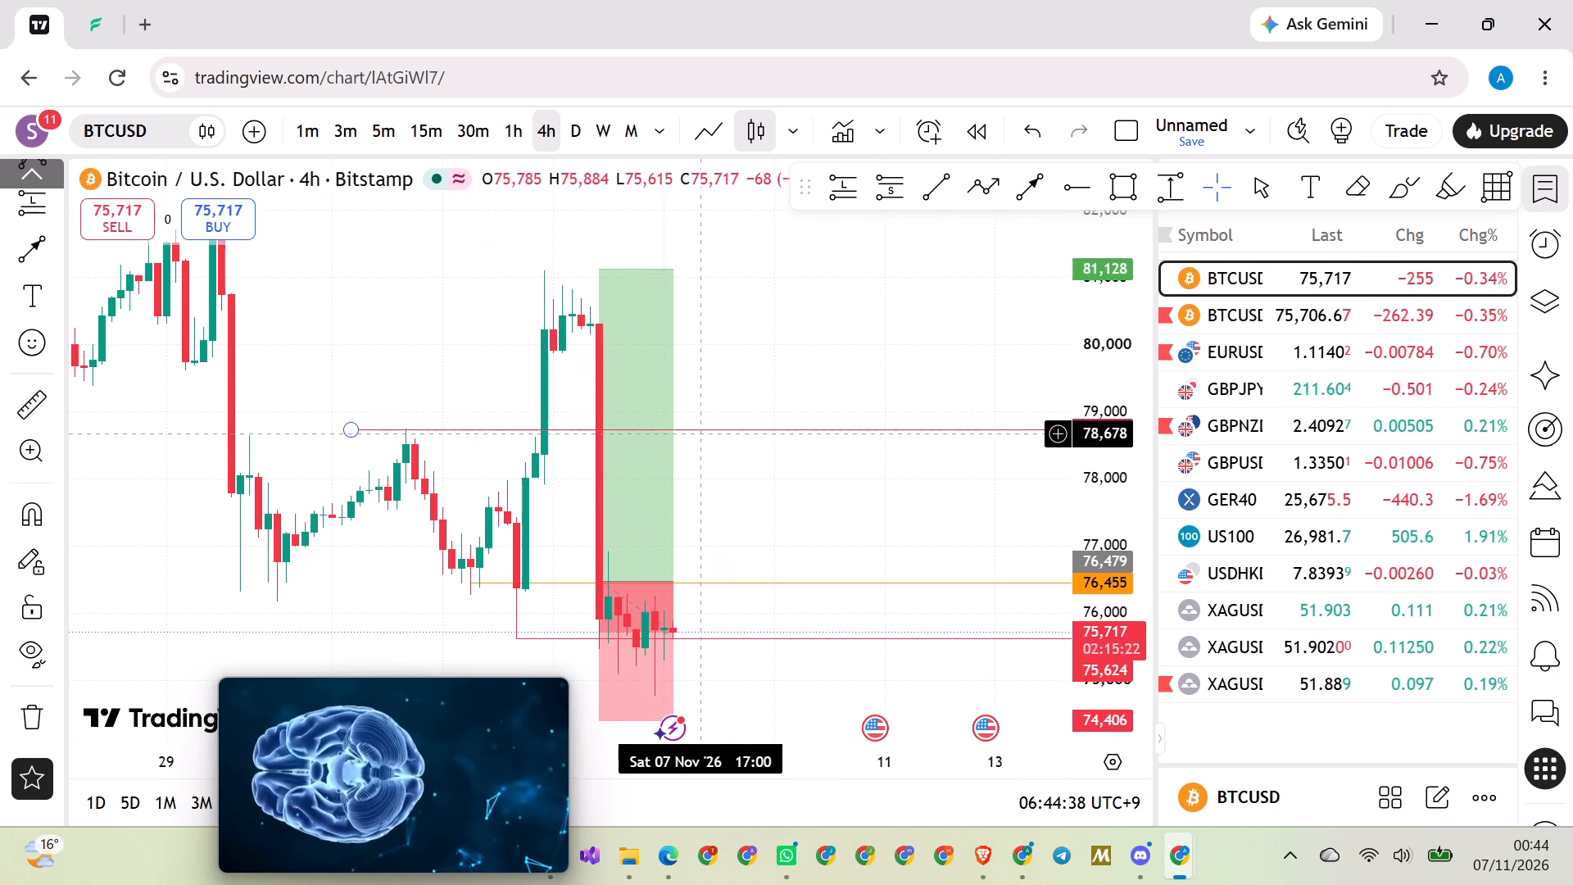
left_click_drag(763, 377, 822, 306)
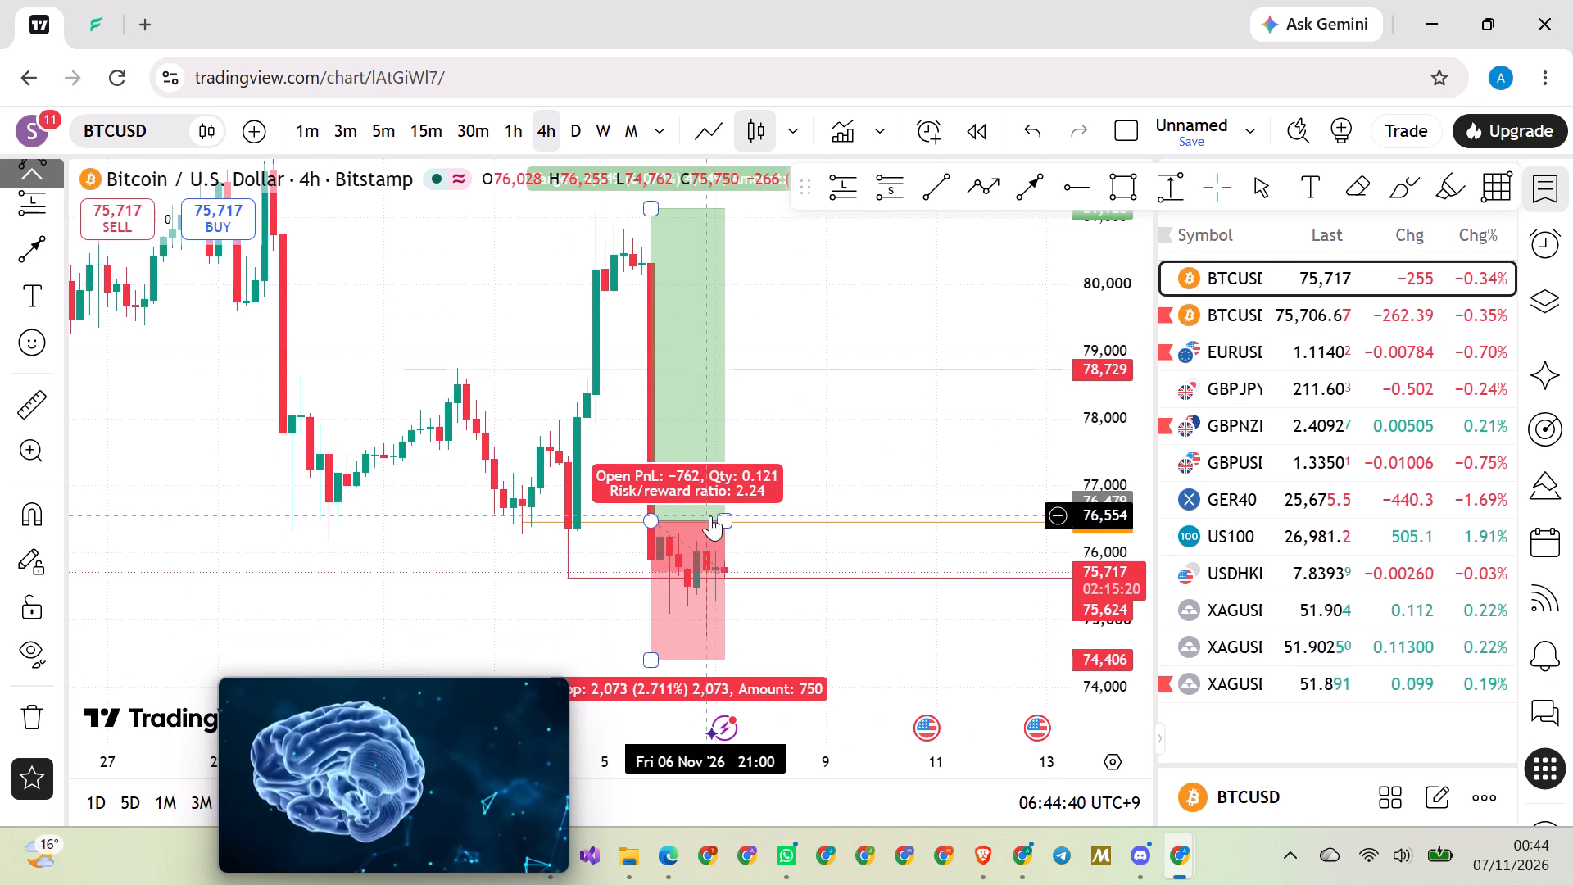
left_click_drag(726, 522, 776, 522)
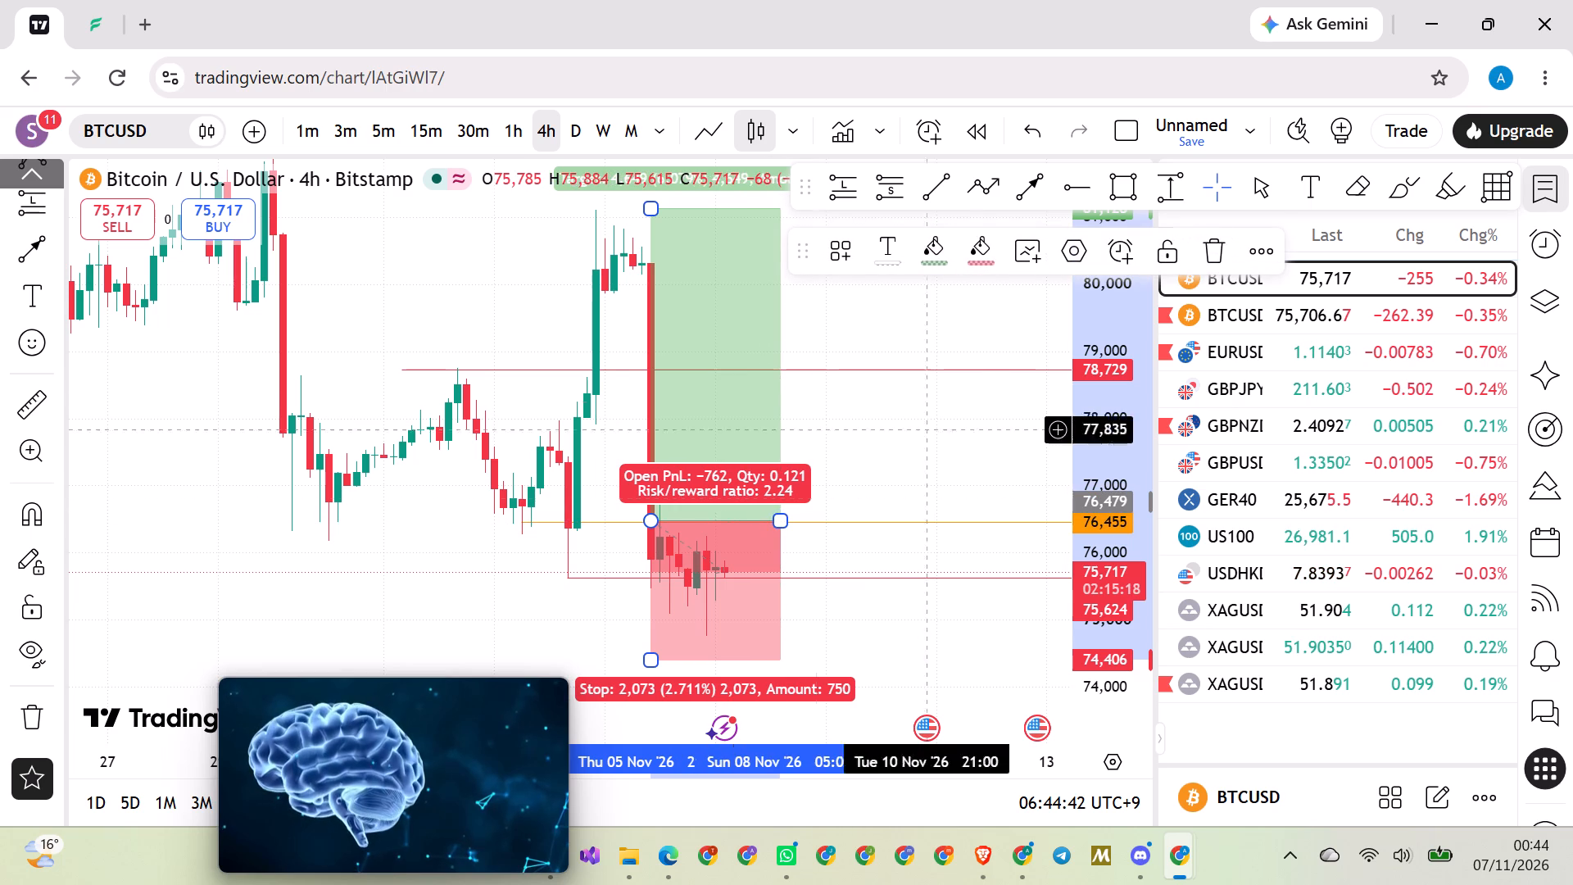
left_click(1210, 243)
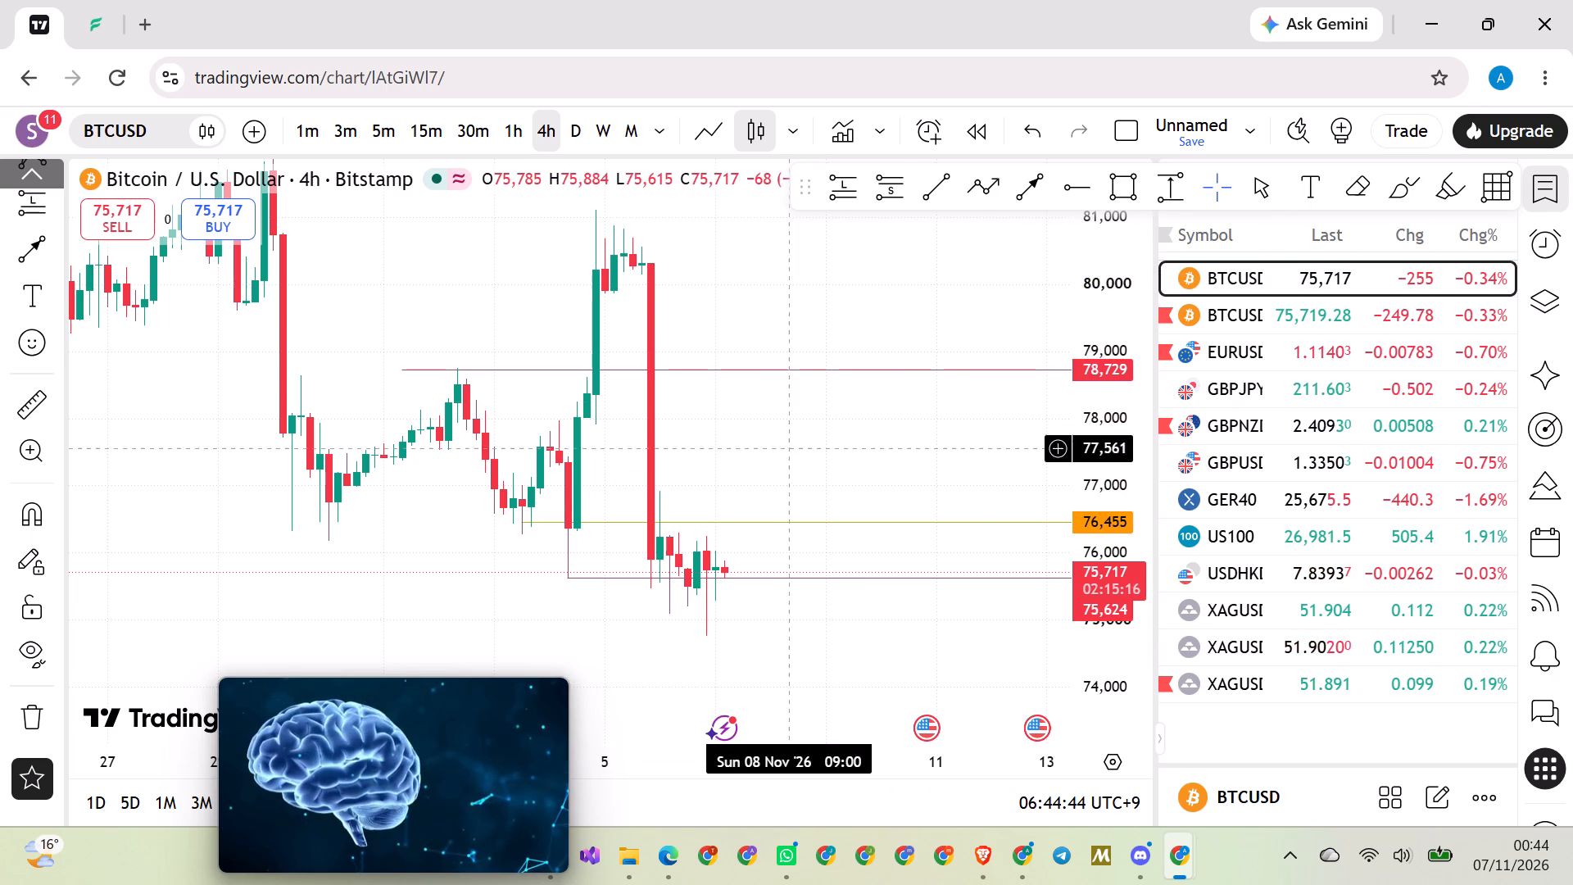
Examine the recent Bitstamp BTCUSD 4-hour candles against the 78,729, 76,455 and 75,624 levels.
scroll(786, 464, "down", 3)
scroll(818, 439, "up", 1)
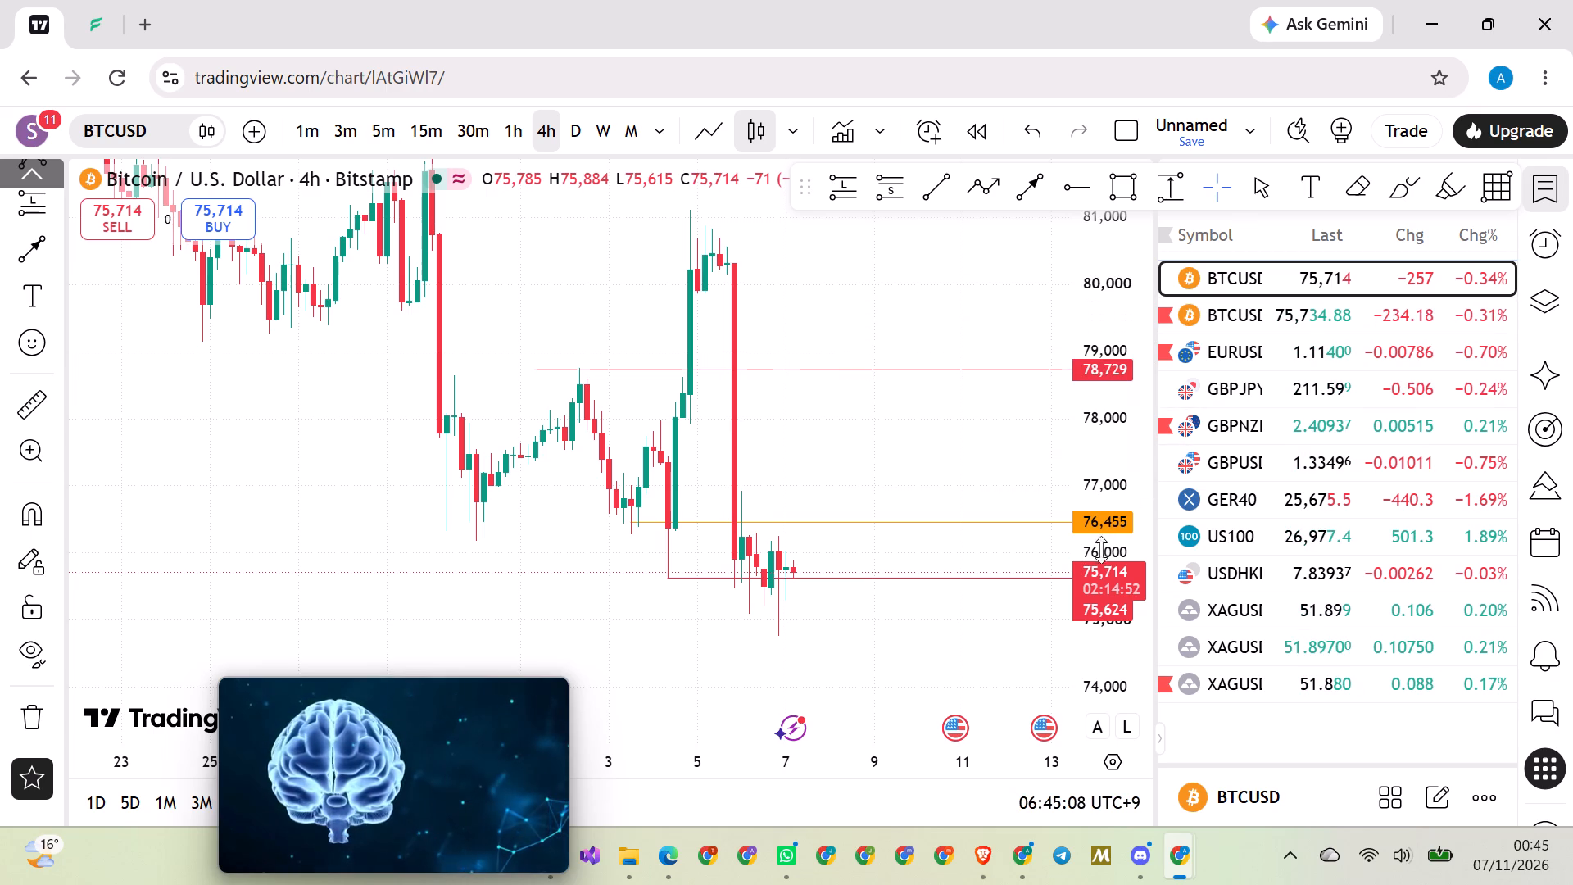
left_click_drag(1002, 627, 952, 594)
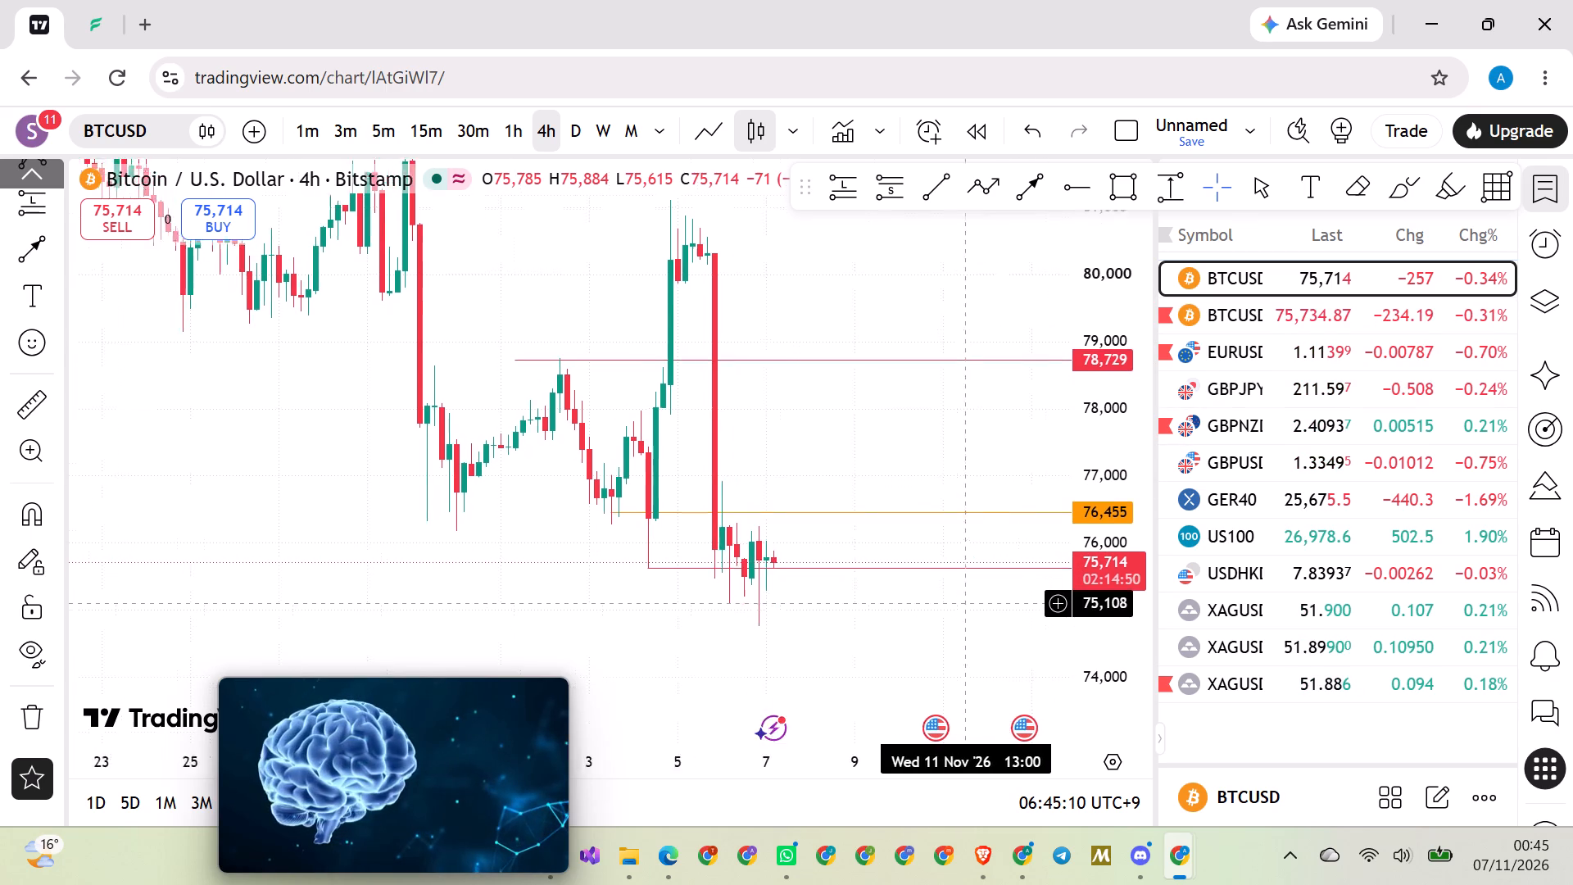
left_click_drag(952, 594, 932, 577)
scroll(922, 577, "up", 1)
Open the EURUSD chart and examine its 4-hour candles against the short position and the 1.11369 level.
left_click(1224, 352)
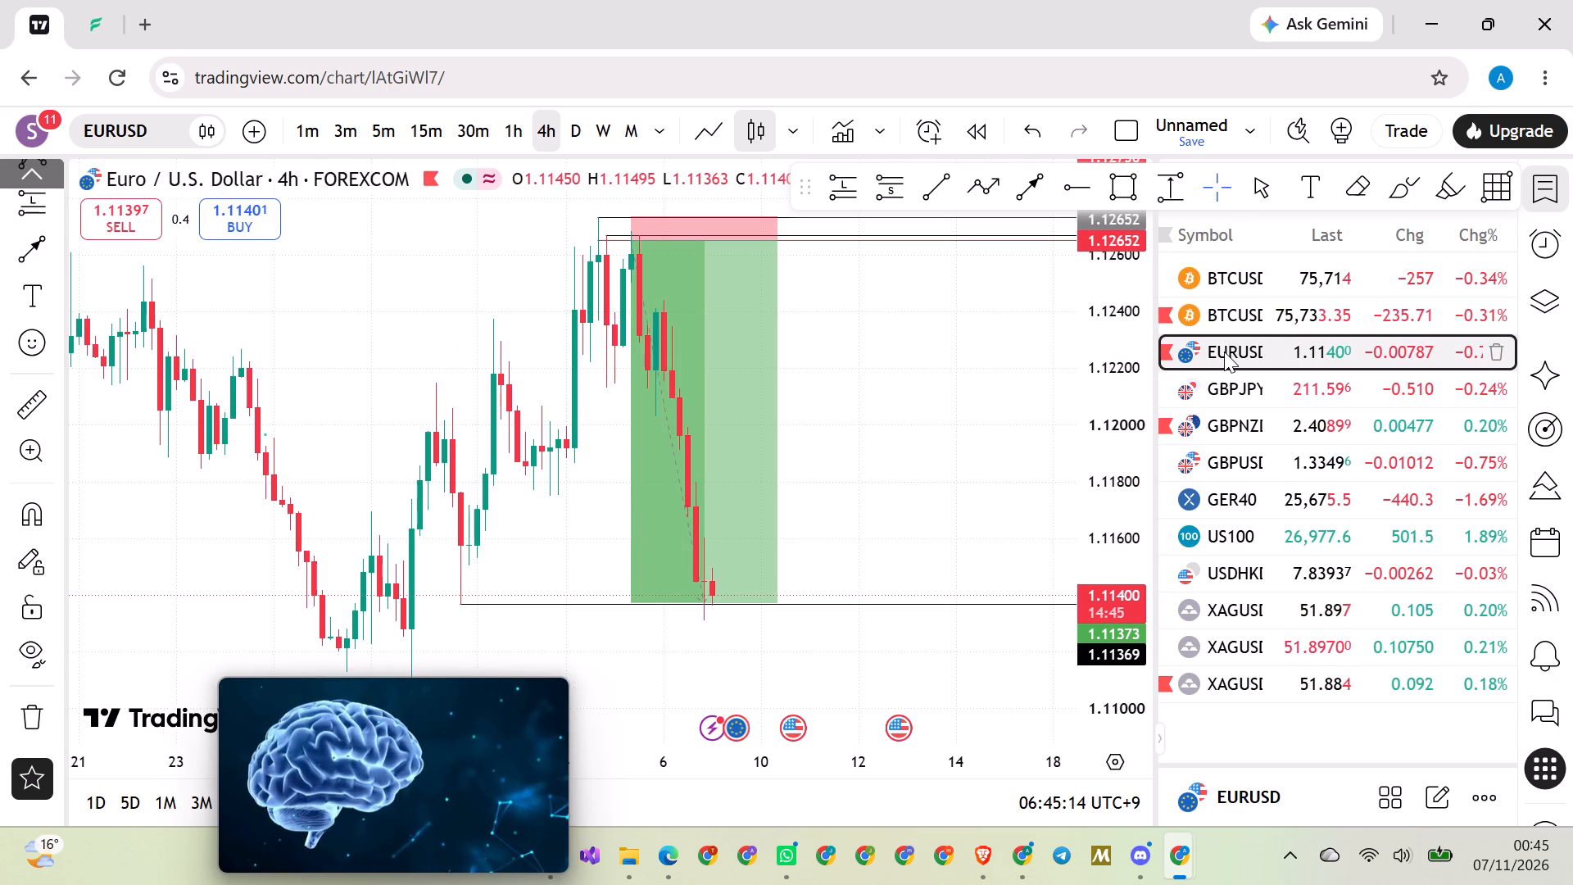
left_click_drag(1117, 344, 1027, 441)
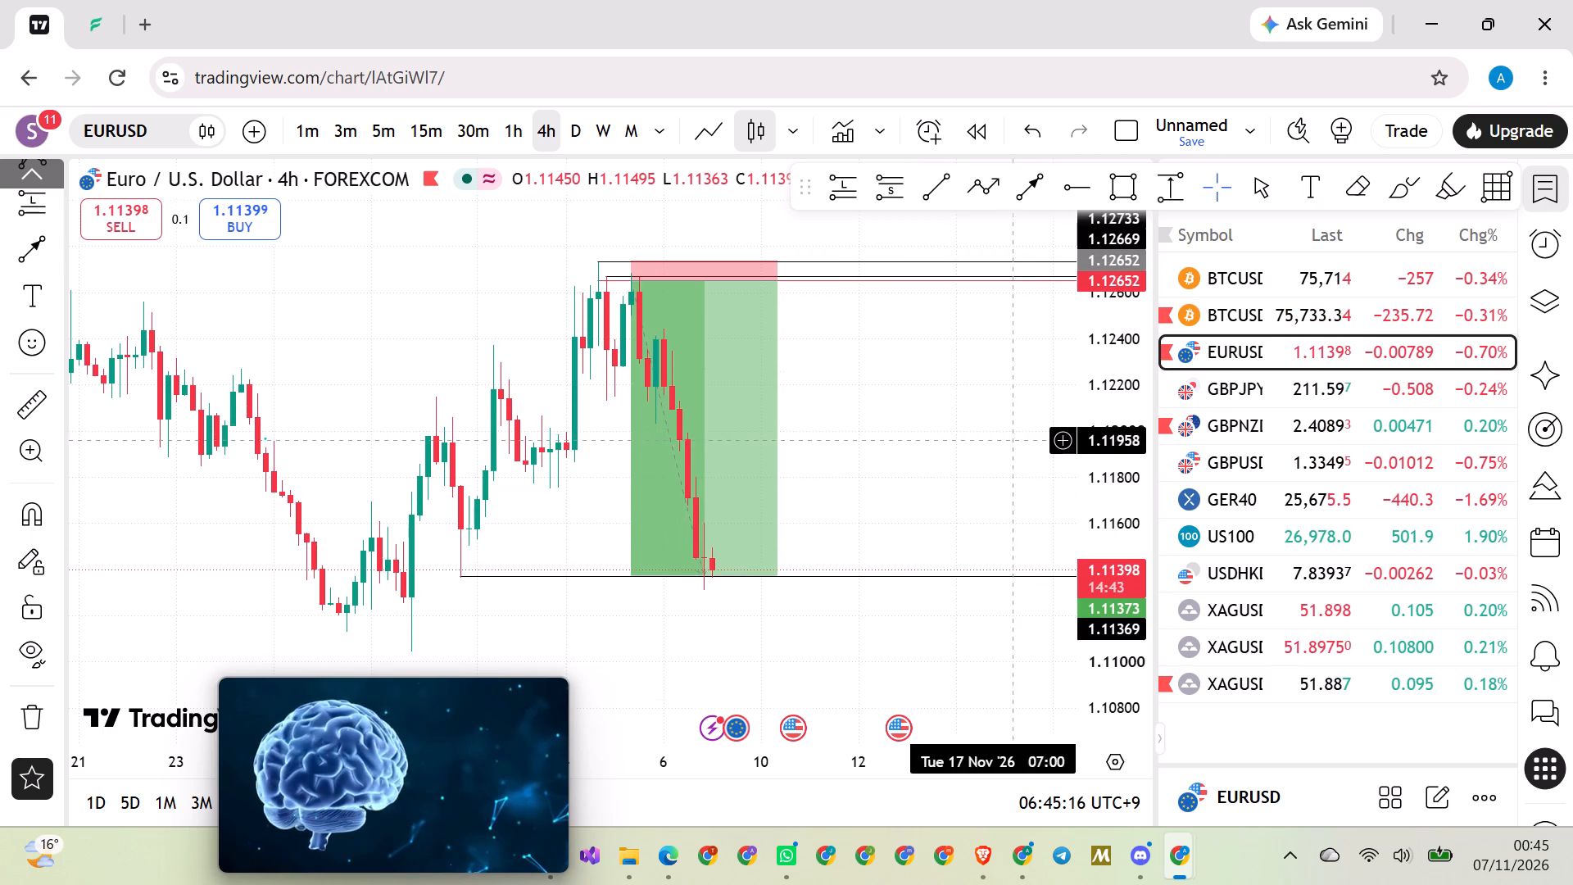
scroll(926, 419, "down", 3)
scroll(926, 419, "up", 3)
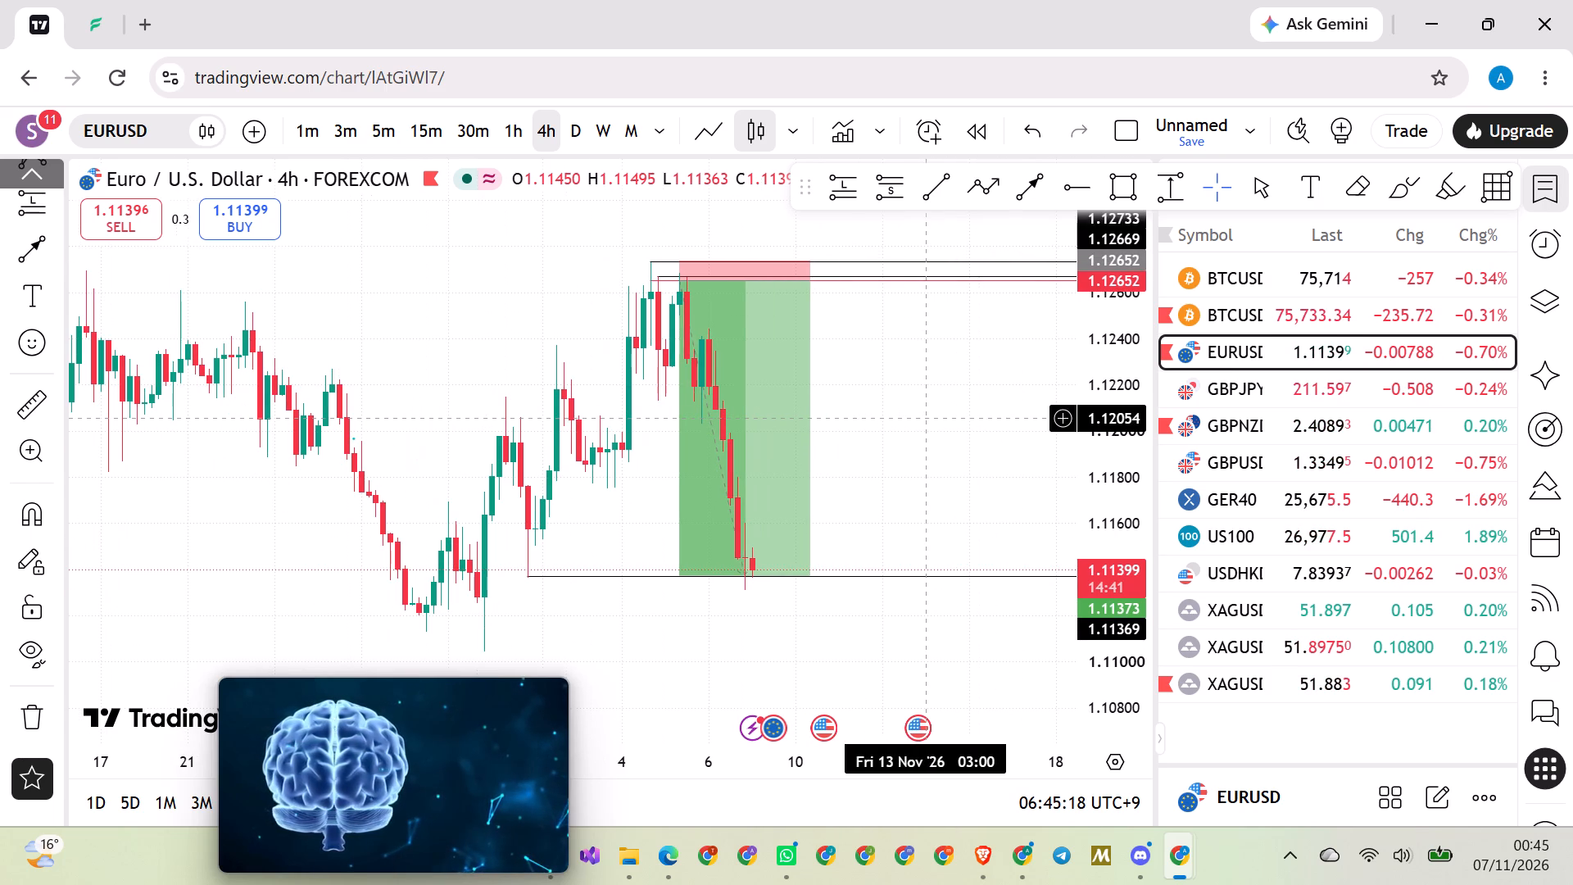
left_click_drag(875, 455, 897, 370)
scroll(897, 370, "up", 1)
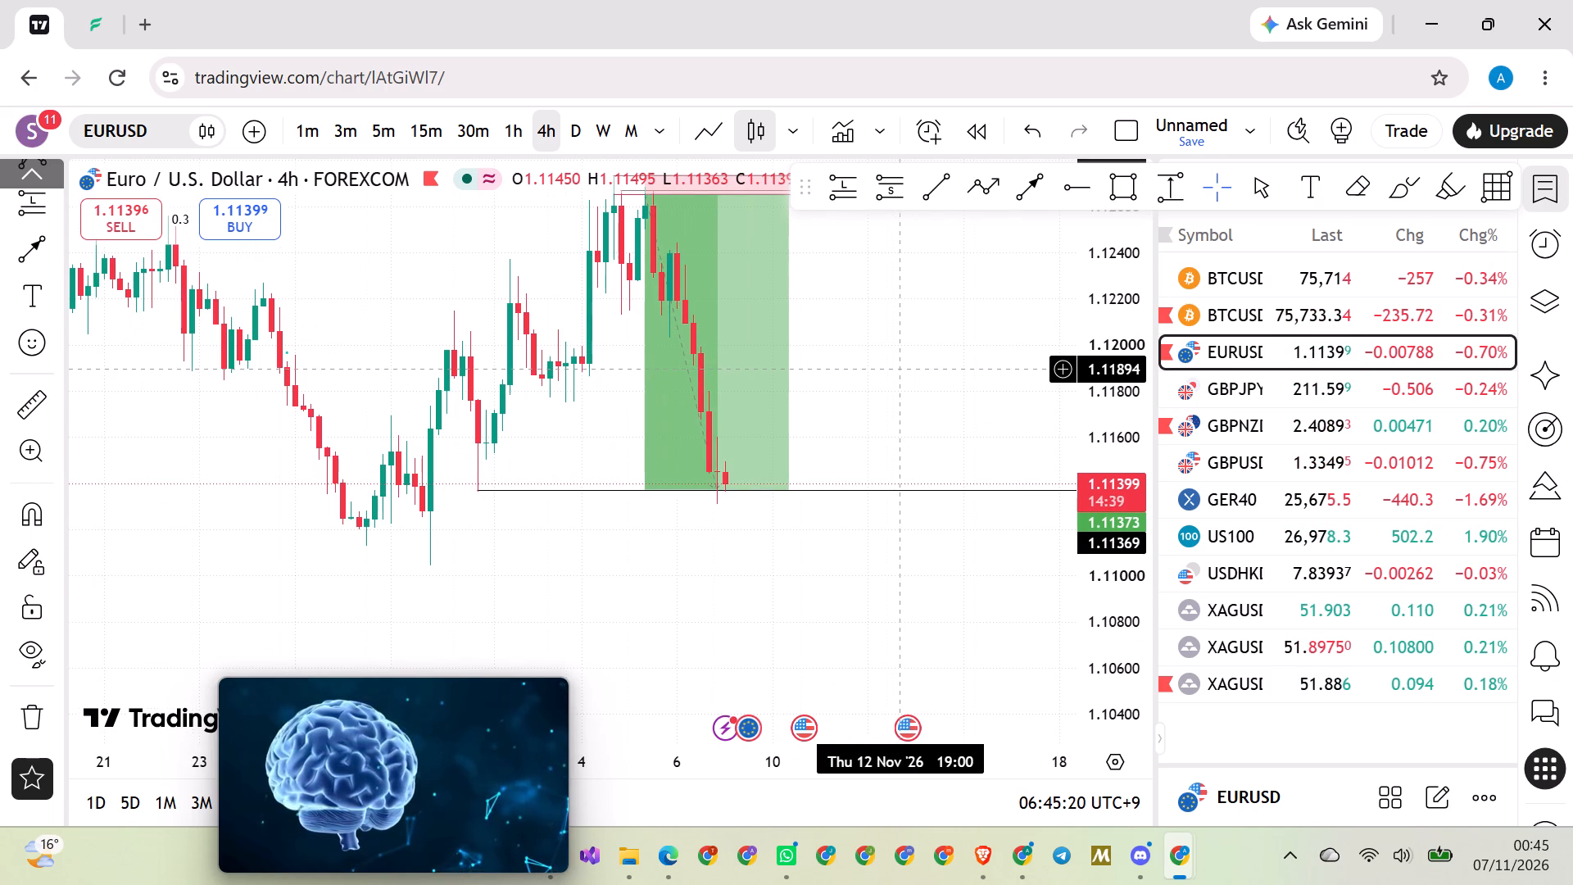
left_click_drag(875, 357, 828, 394)
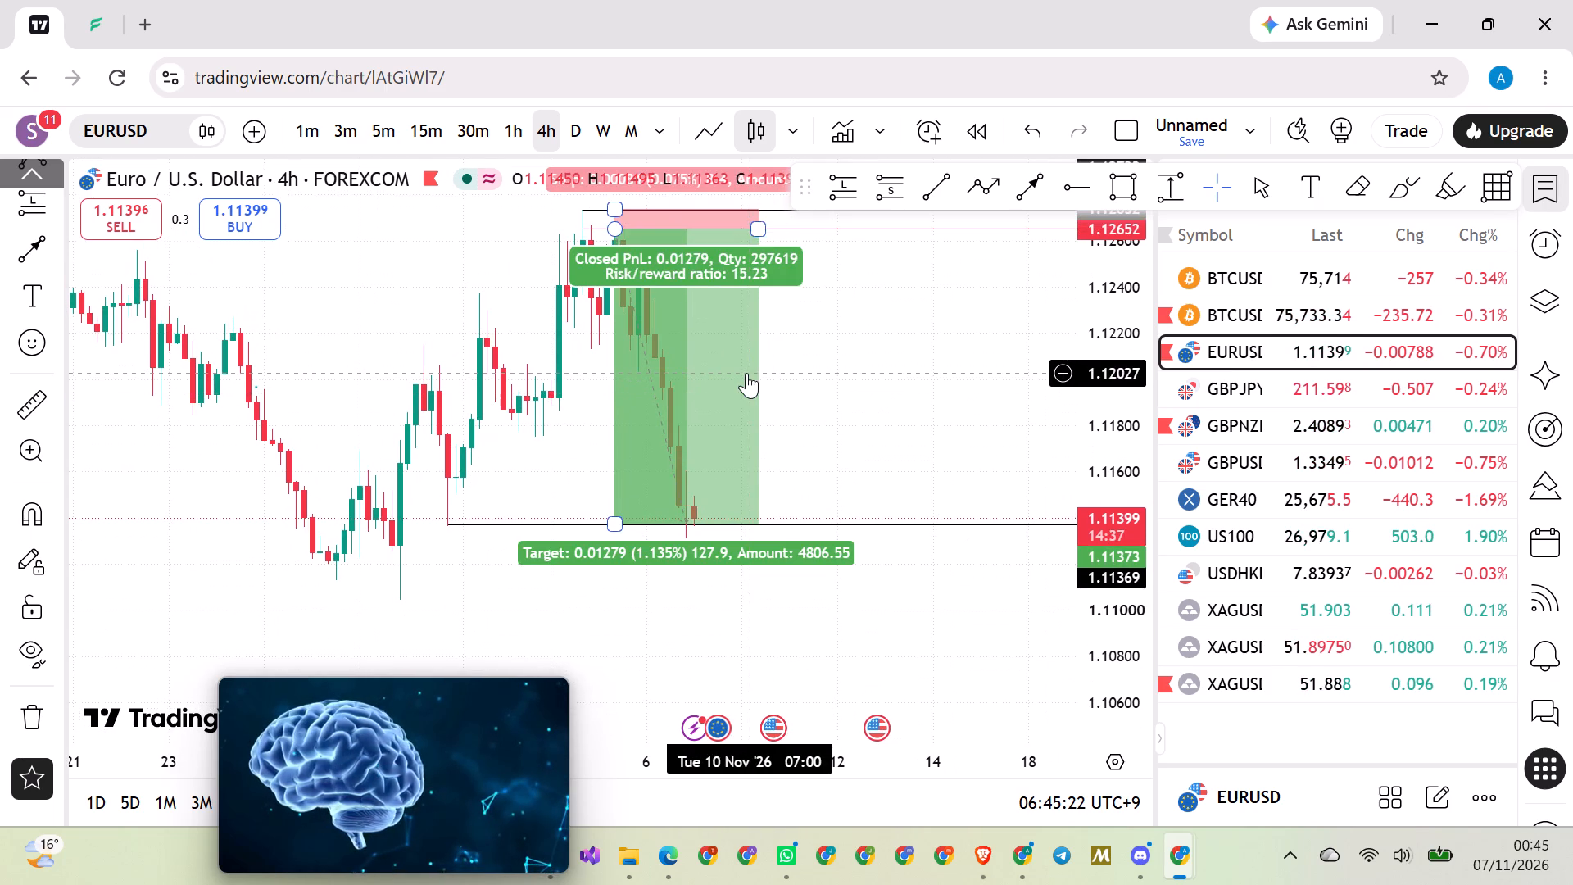
Open the GBPJPY chart, switch it to the 30-minute timeframe and examine price around the 211.635, 211.565 and 211.523 levels.
left_click(1224, 394)
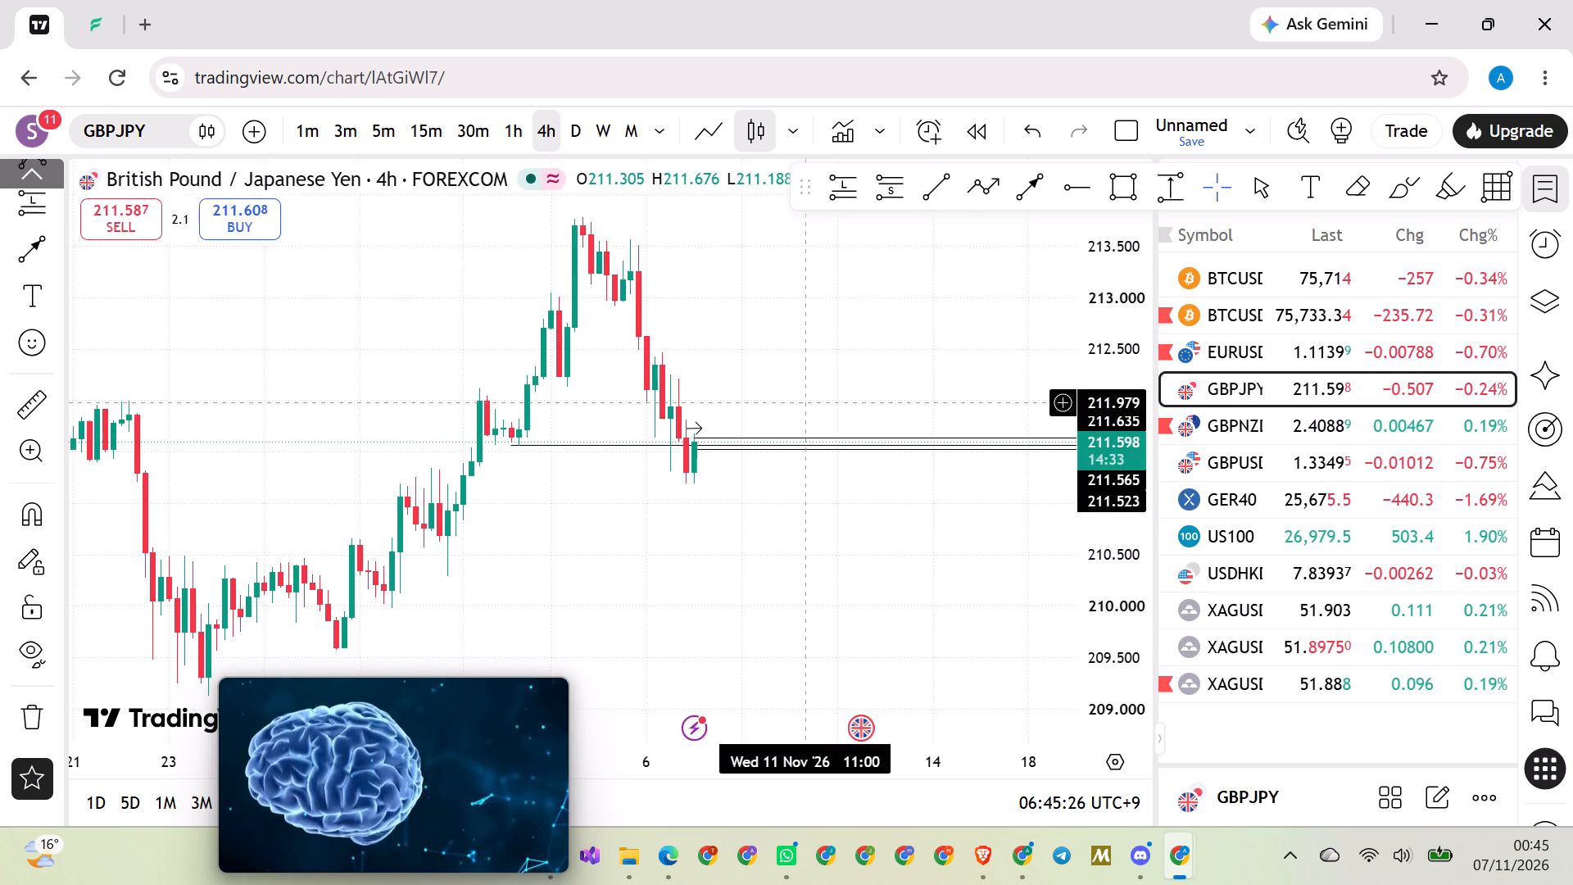
left_click(474, 131)
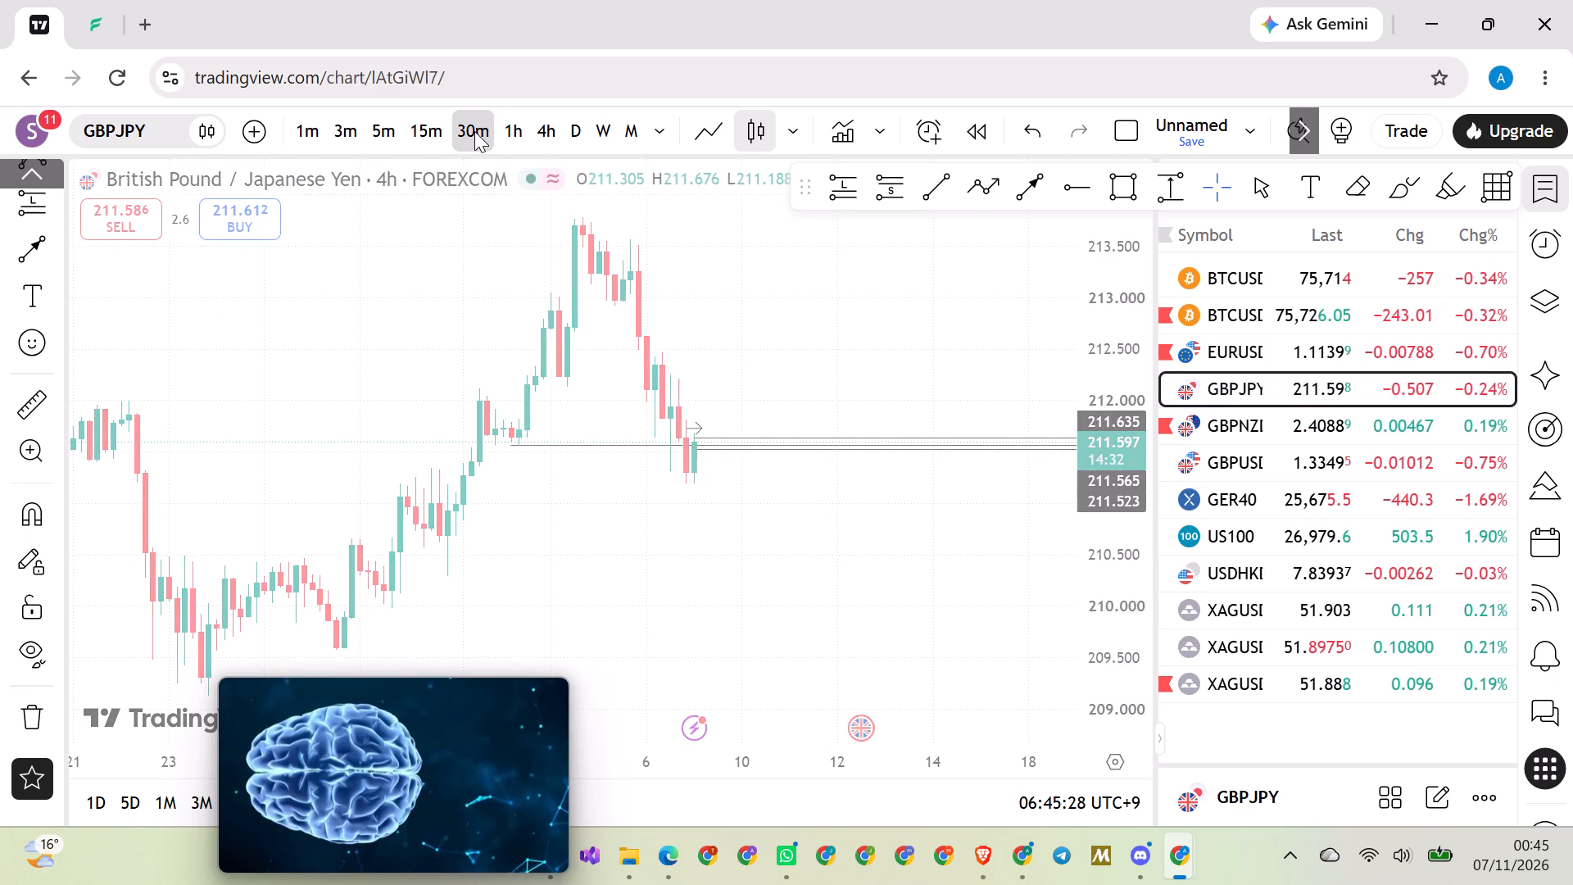
scroll(1105, 508, "up", 7)
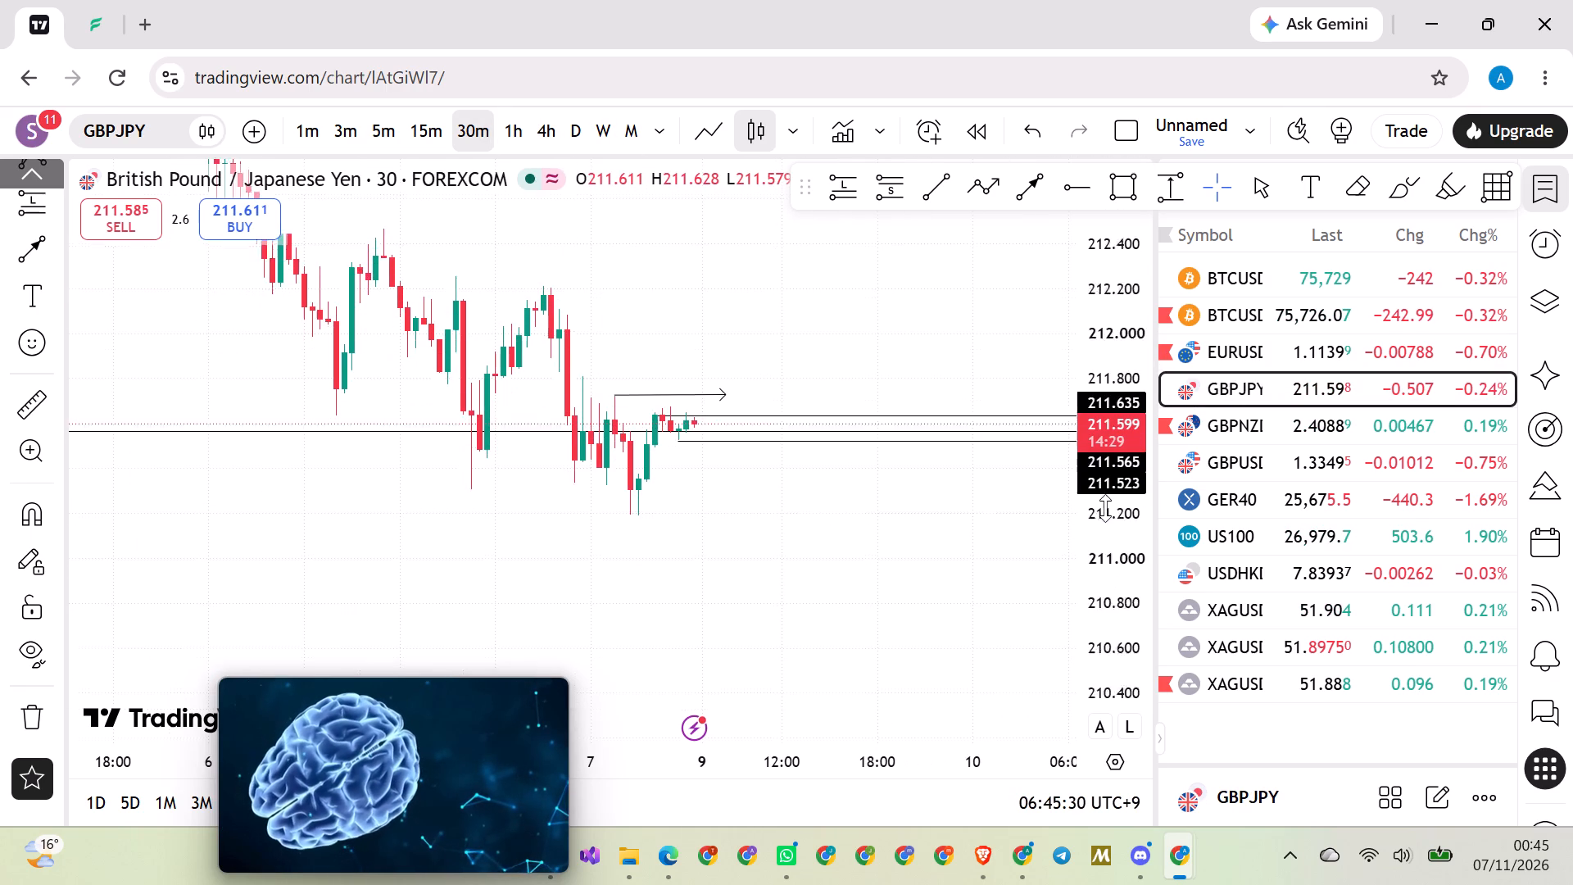
scroll(1105, 508, "up", 20)
scroll(1105, 508, "up", 12)
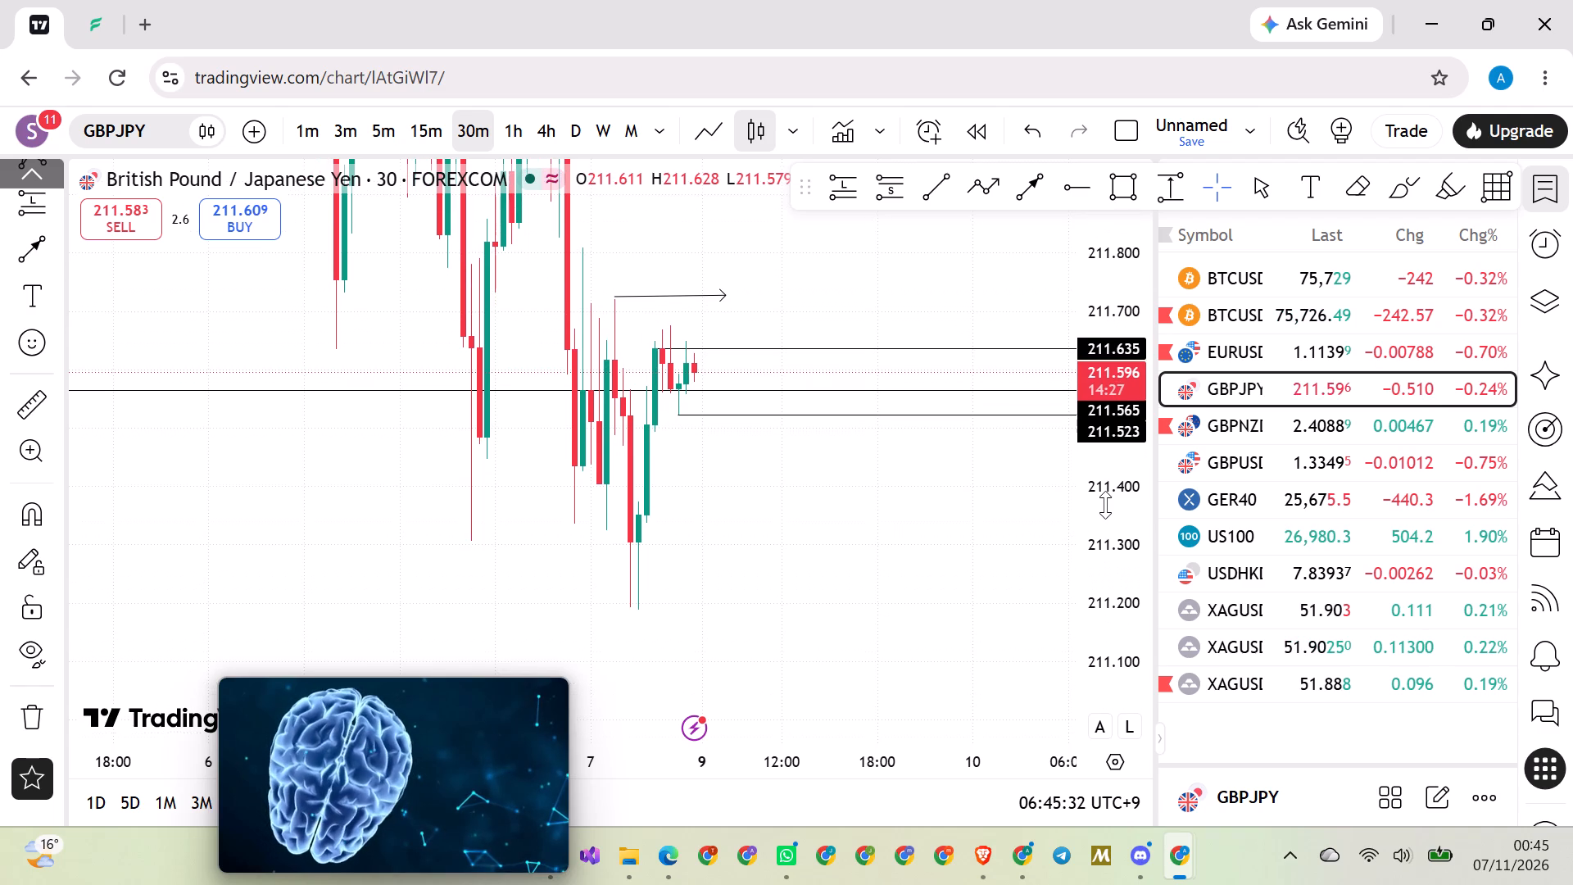
left_click_drag(906, 461, 840, 527)
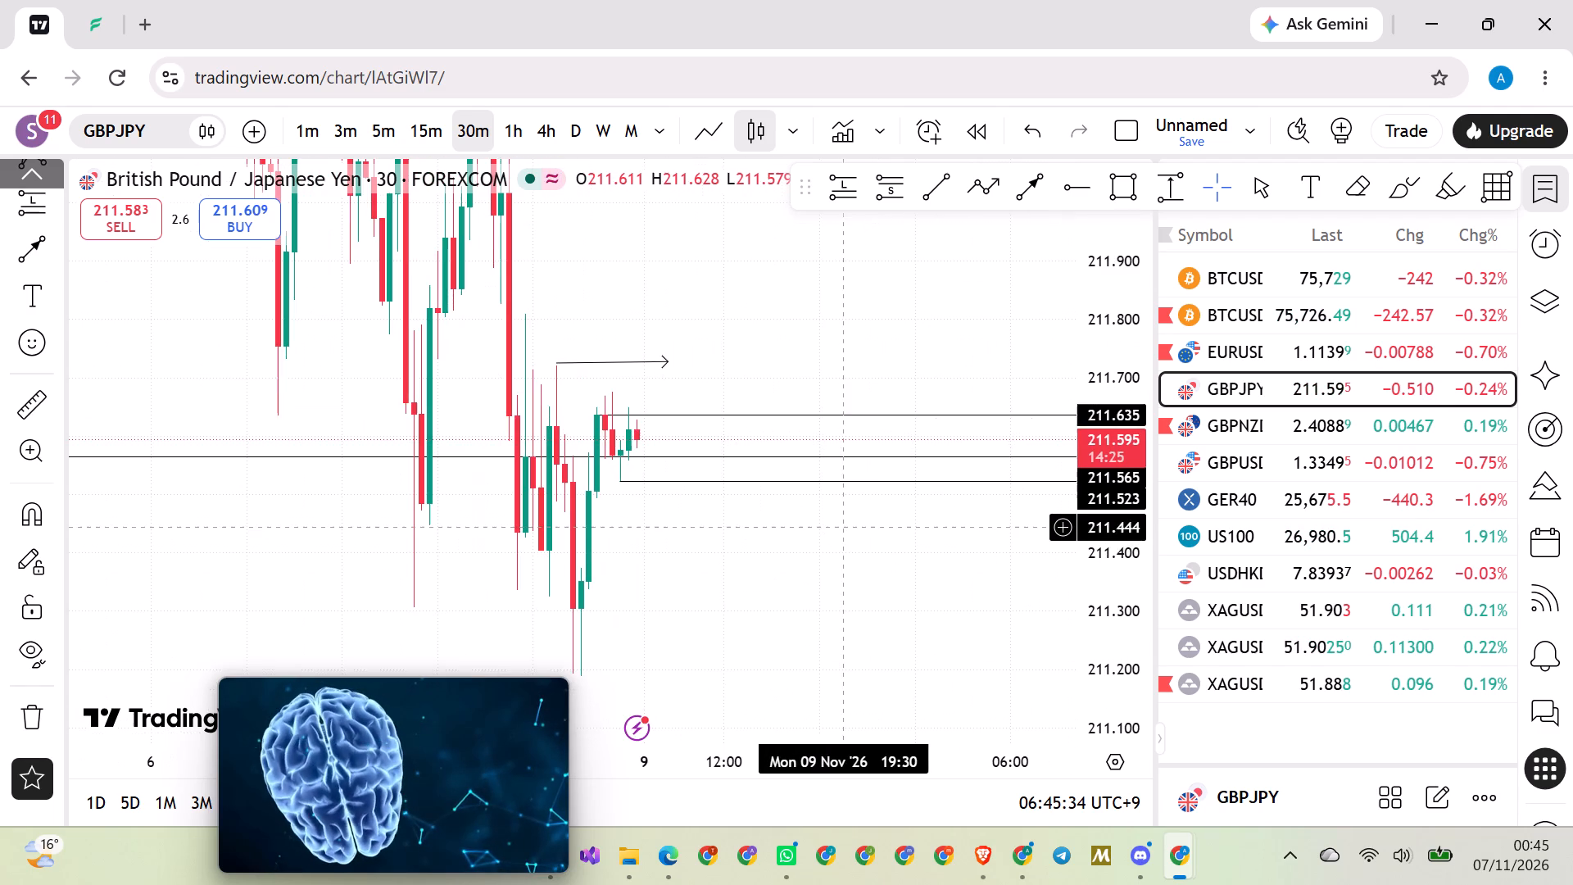
scroll(809, 524, "up", 1)
left_click_drag(805, 539, 827, 479)
scroll(836, 476, "up", 1)
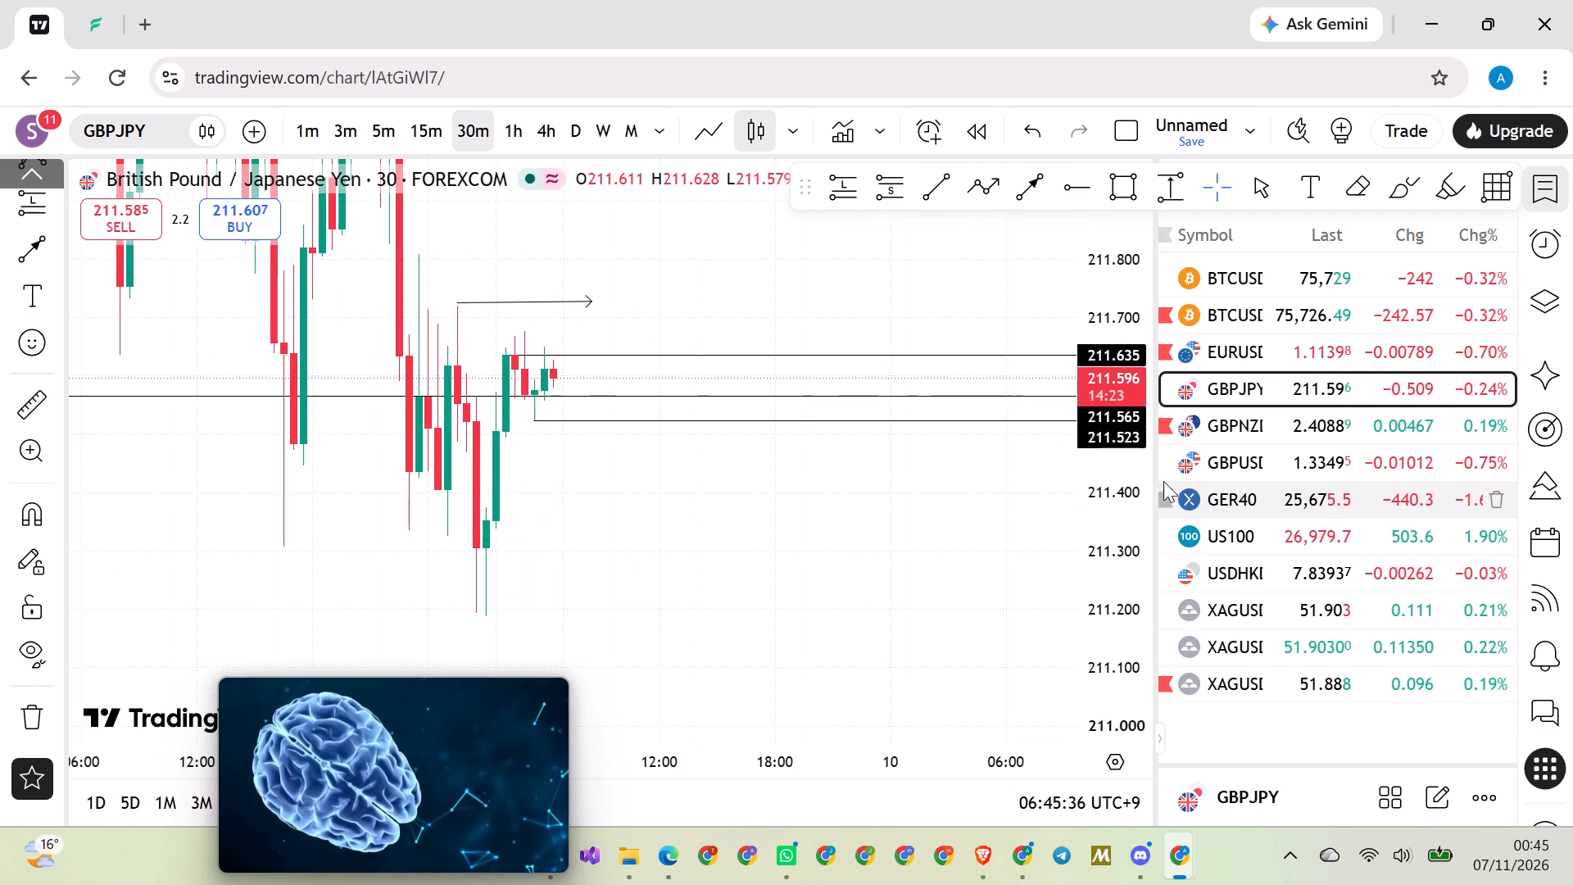
Open the GBPNZD chart and examine its 30-minute candles against the drawn levels and positions.
left_click(1219, 430)
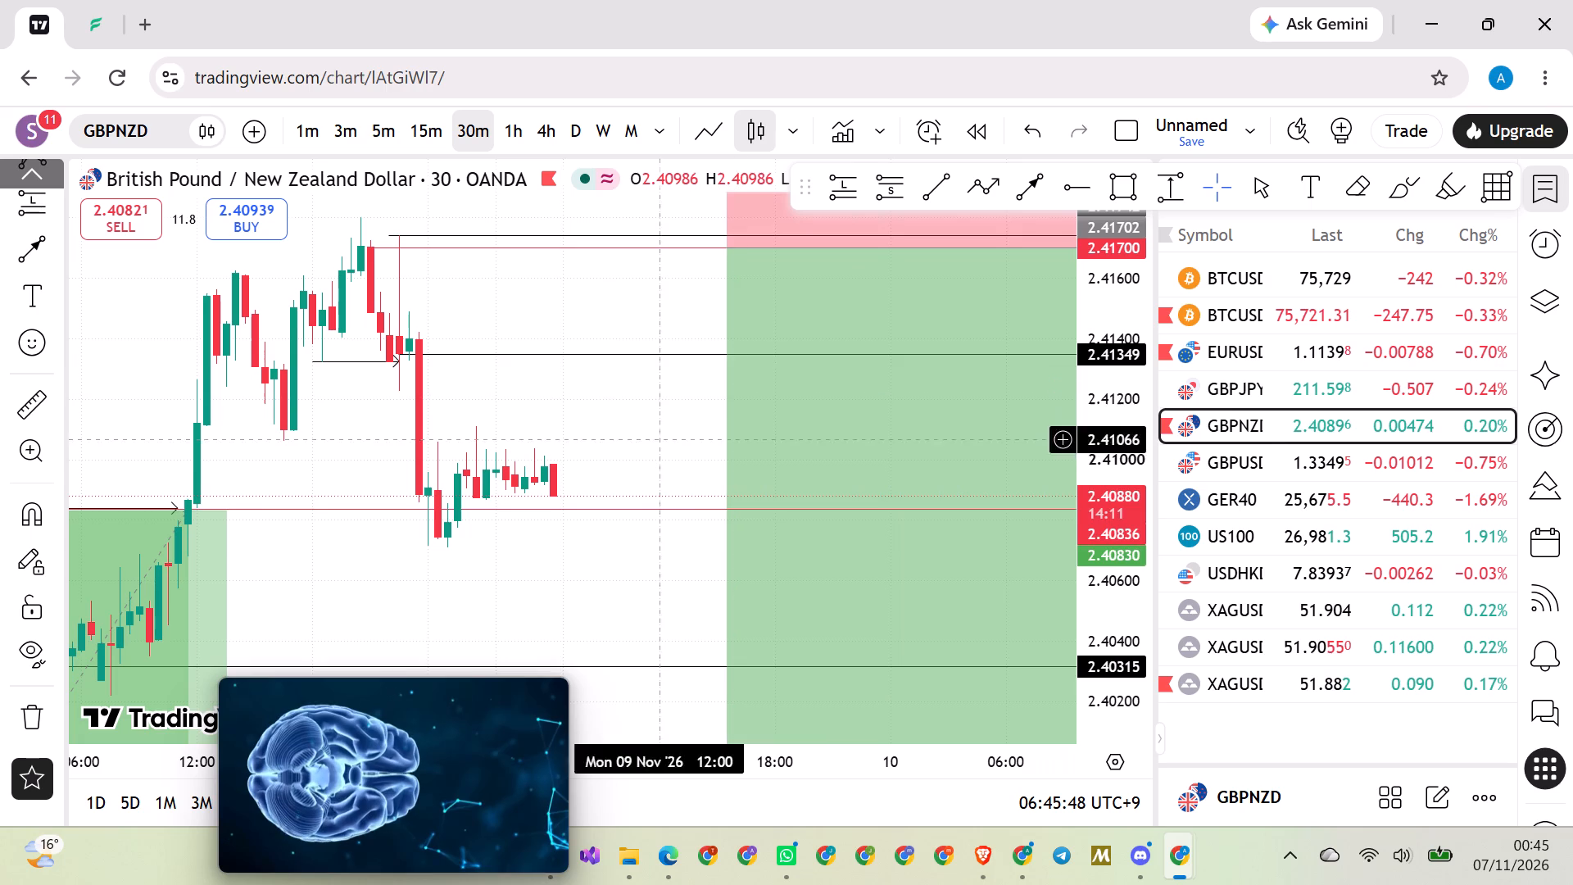
left_click_drag(386, 588, 494, 566)
scroll(492, 562, "down", 2)
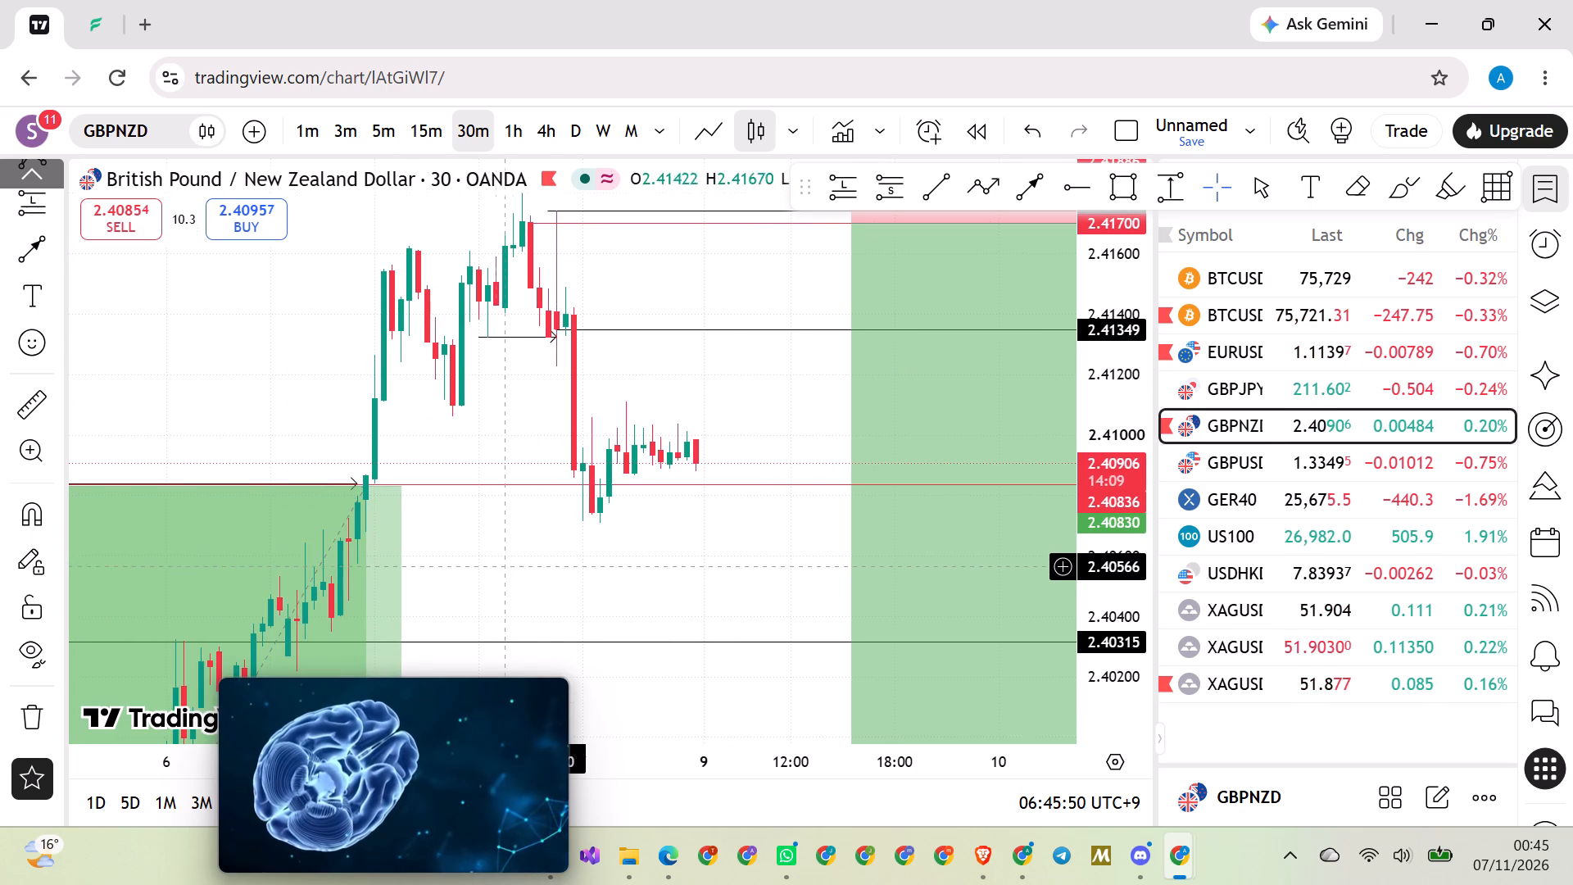
scroll(549, 585, "down", 10)
scroll(604, 577, "up", 1)
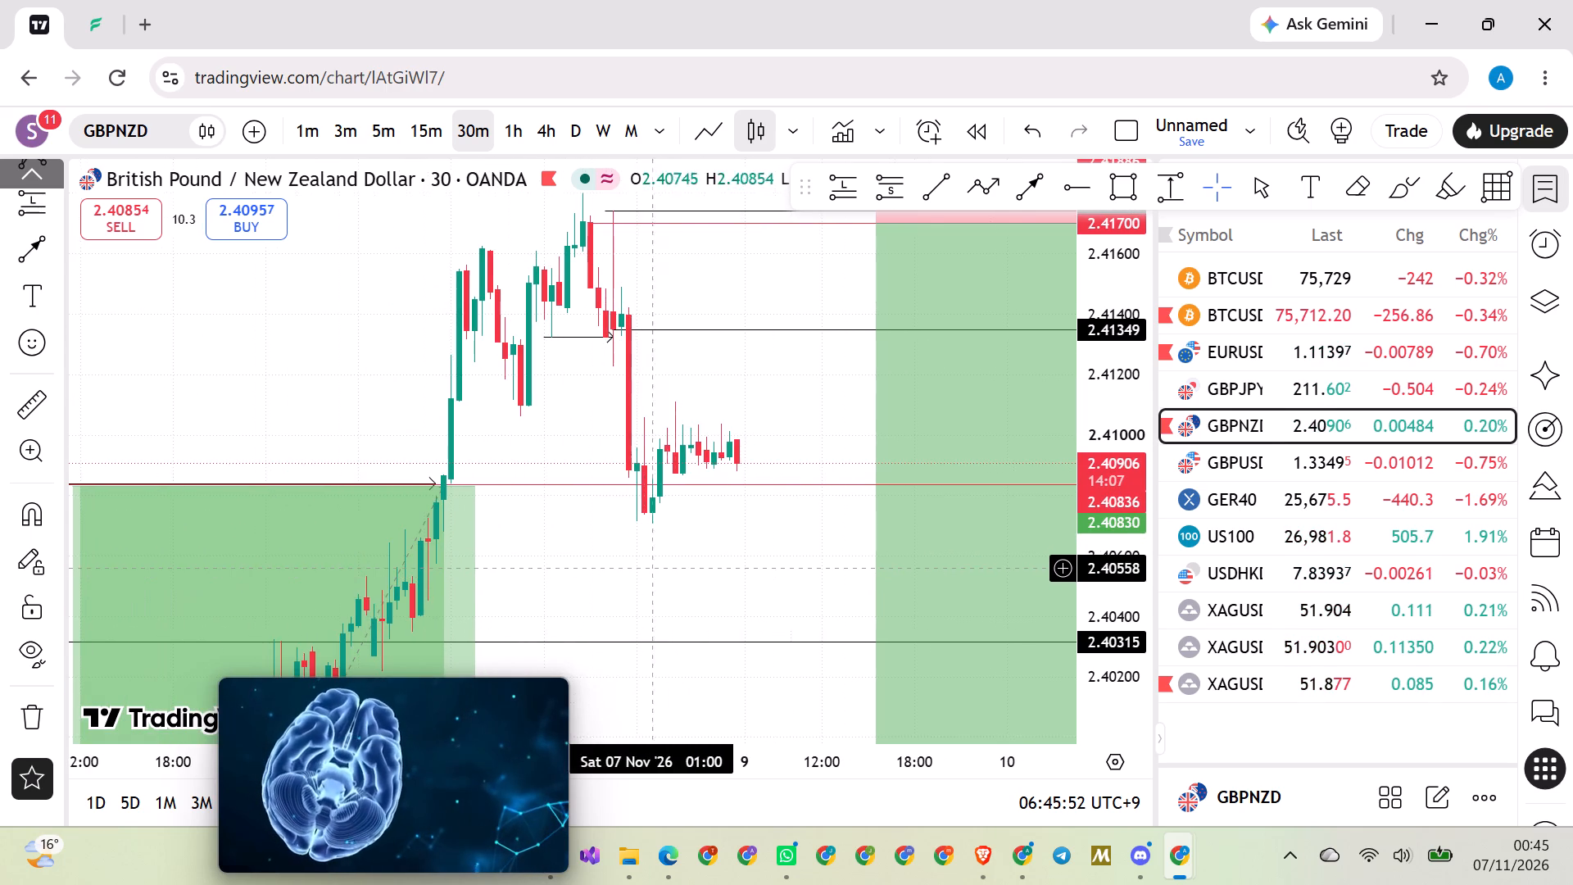
left_click_drag(678, 569, 621, 541)
Switch GBPNZD to the 4-hour timeframe and examine the recent candles against the short position and the drawn levels.
left_click(545, 120)
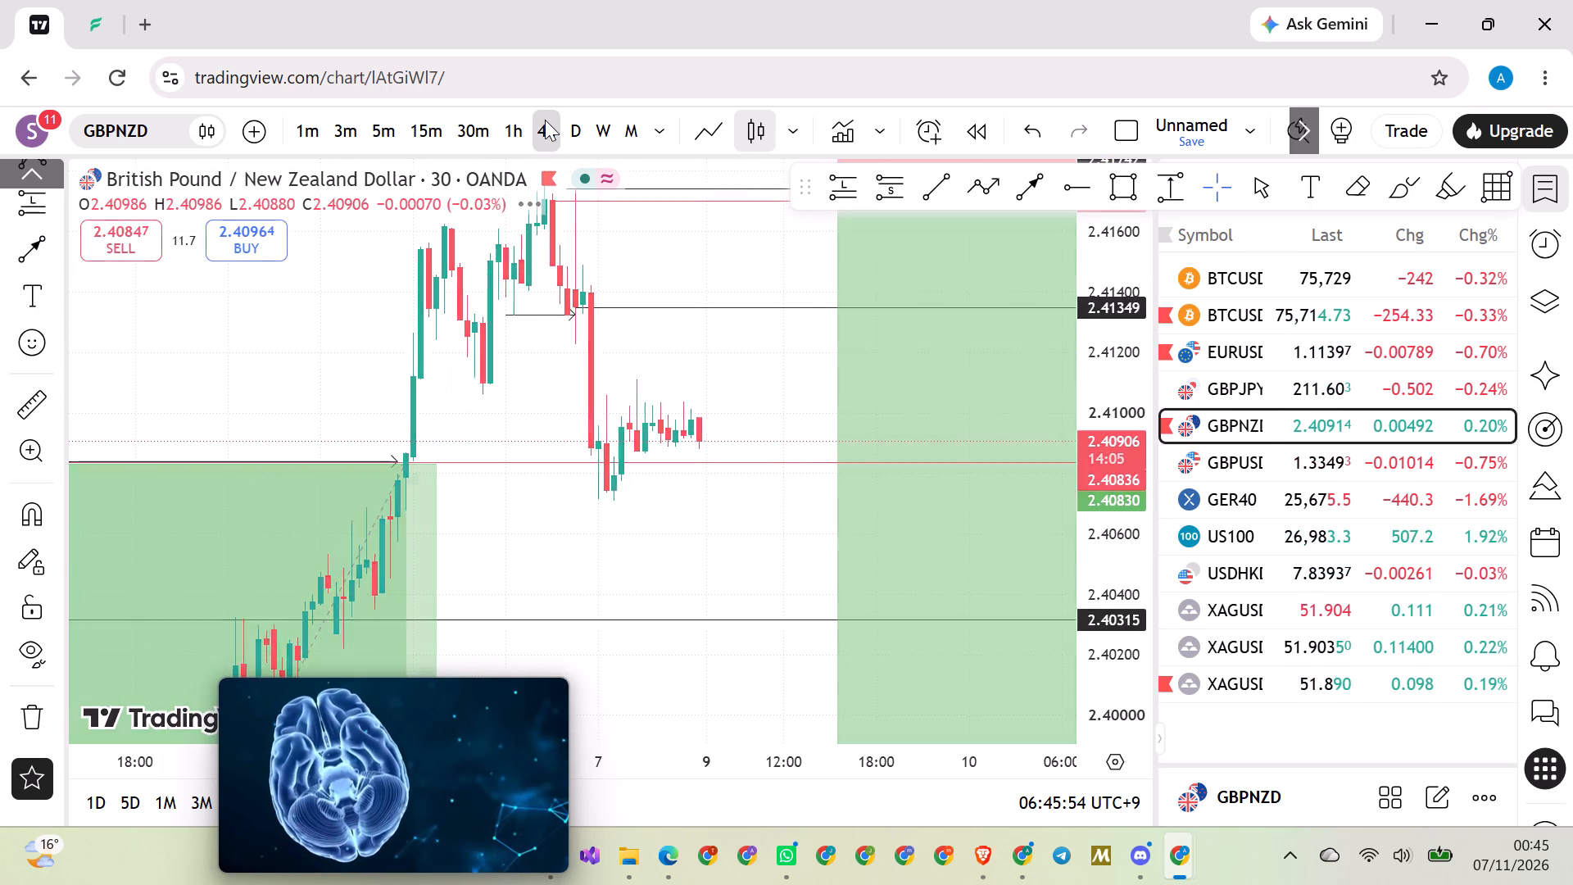
scroll(460, 371, "up", 11)
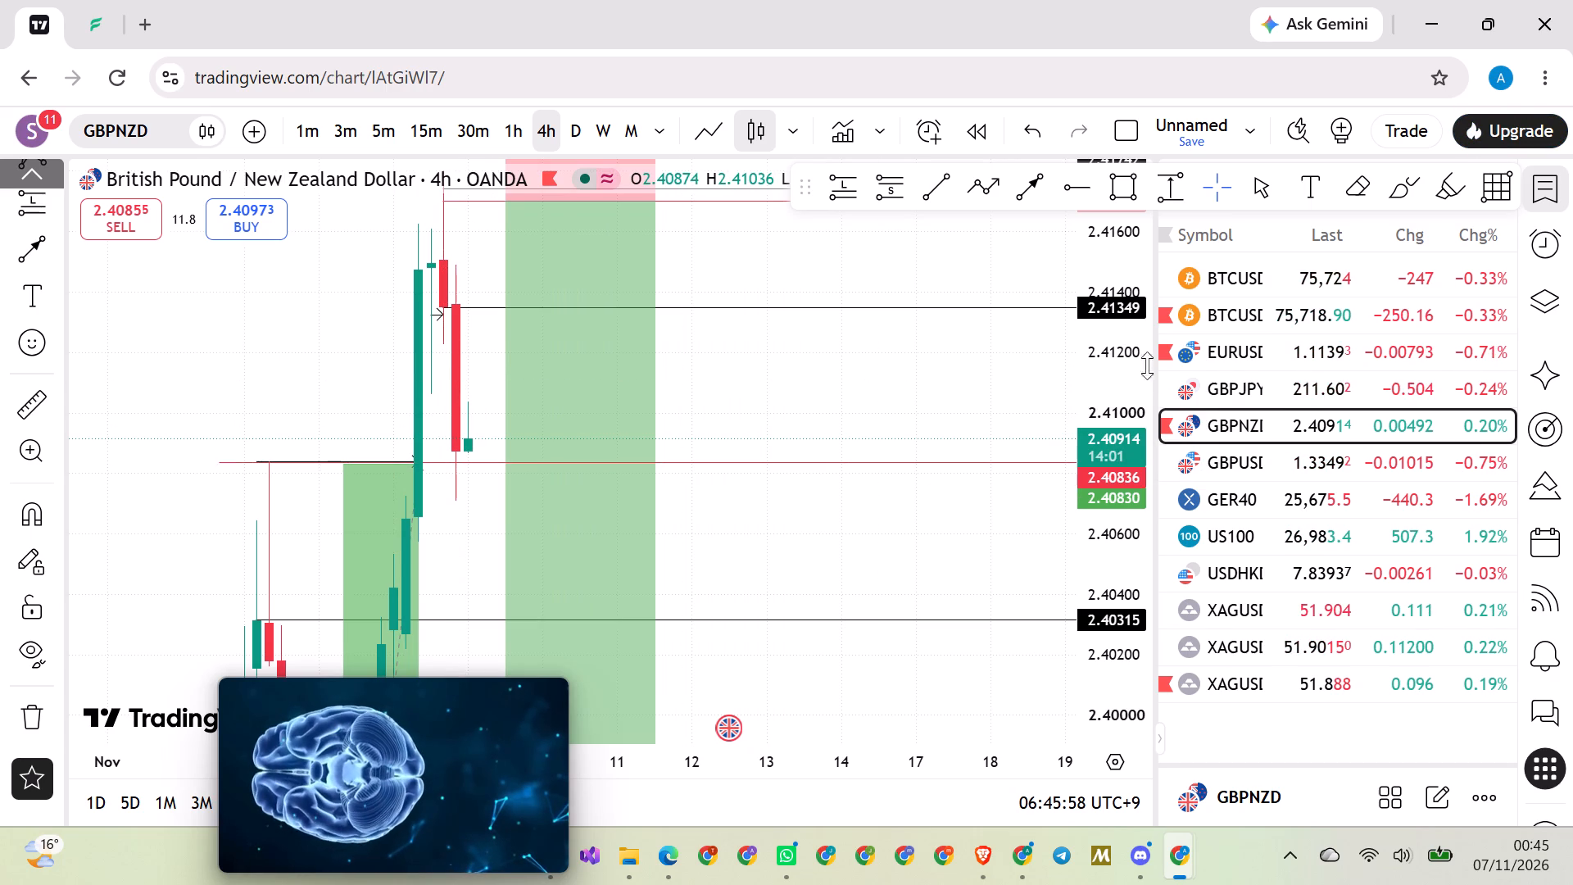
left_click_drag(1112, 361, 1037, 624)
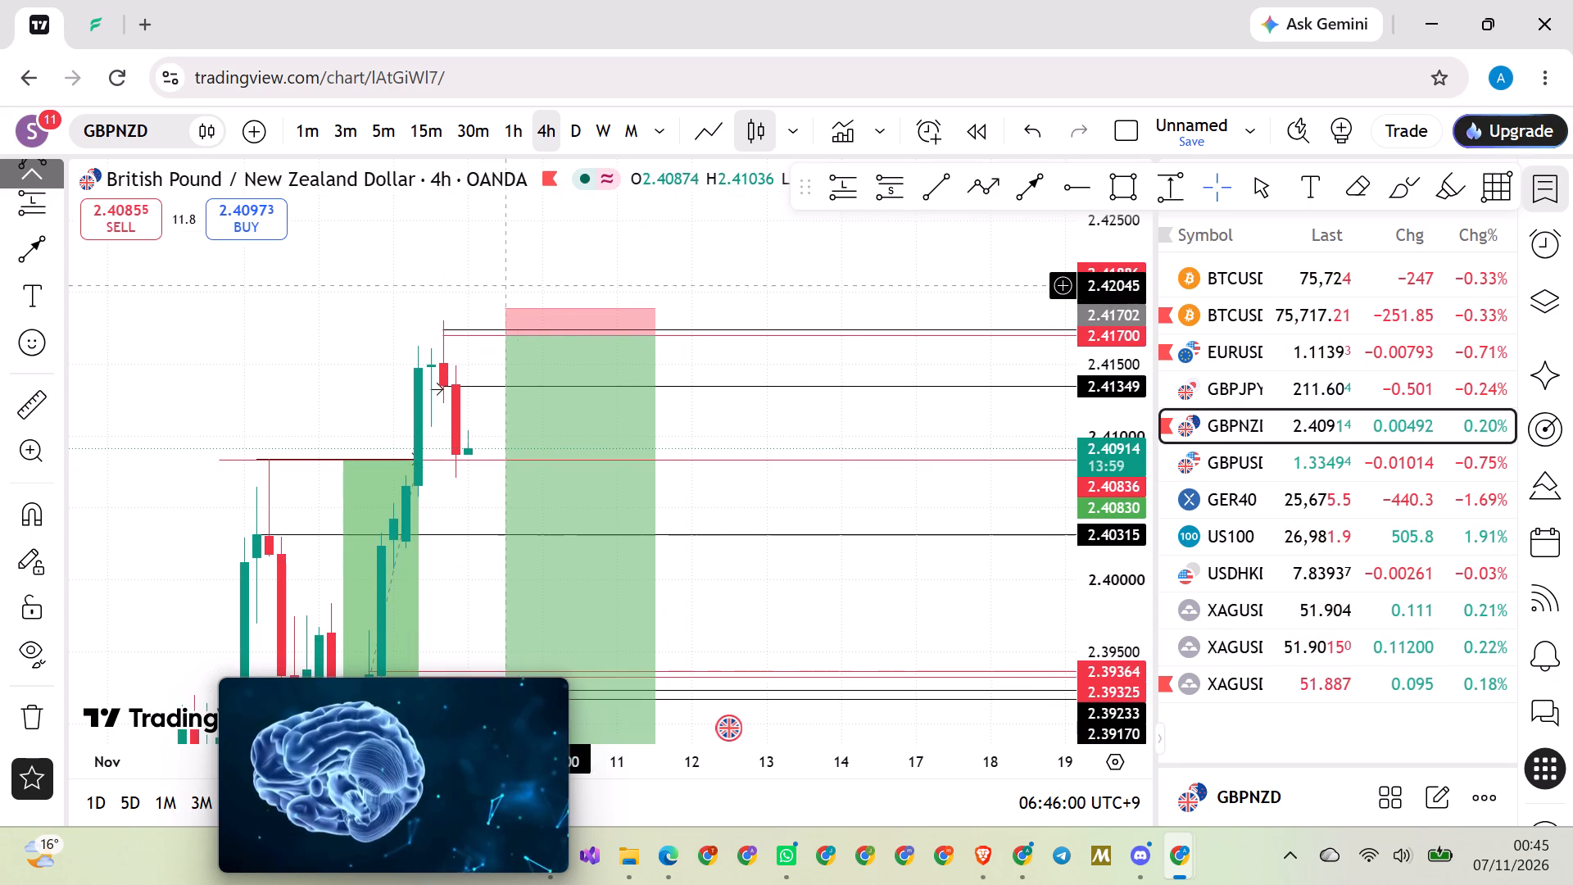
left_click_drag(351, 272, 493, 256)
left_click_drag(395, 302, 507, 288)
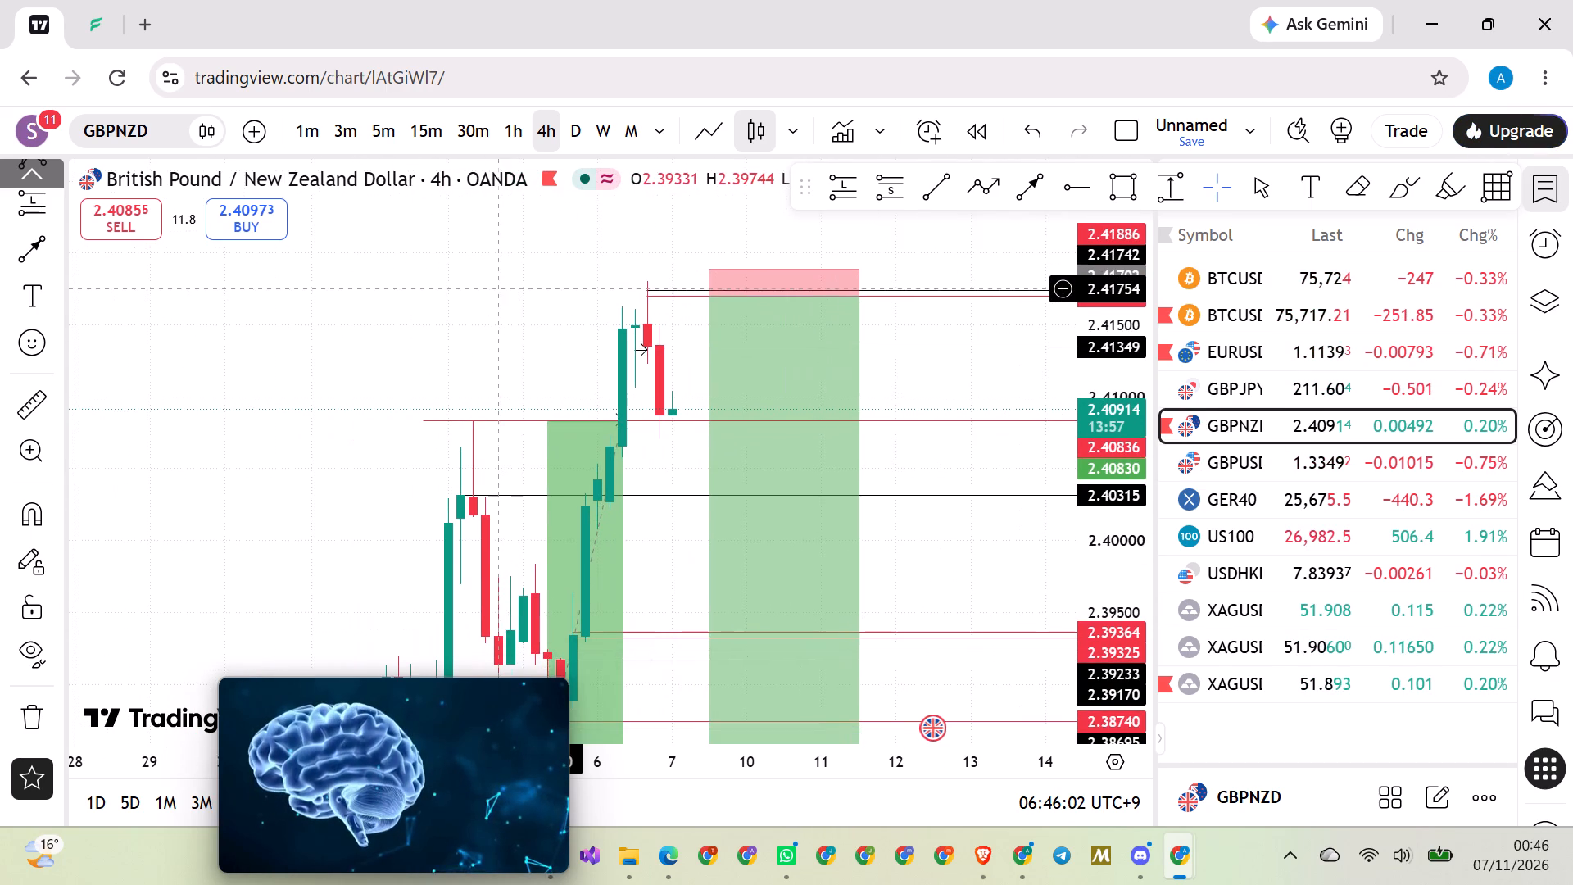
scroll(351, 281, "up", 1)
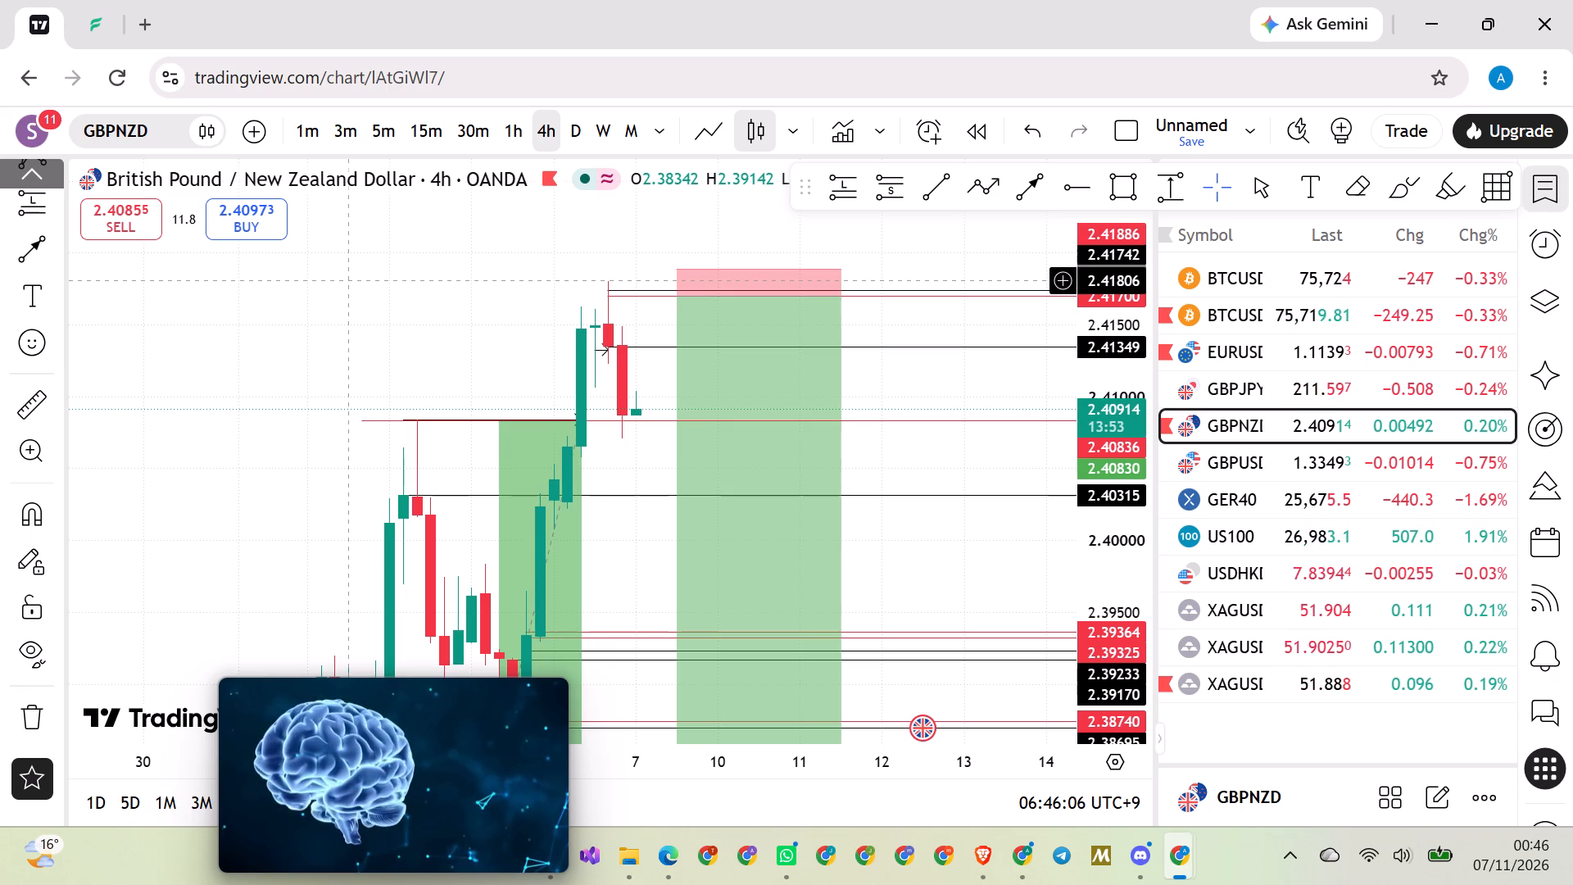
scroll(351, 290, "down", 2)
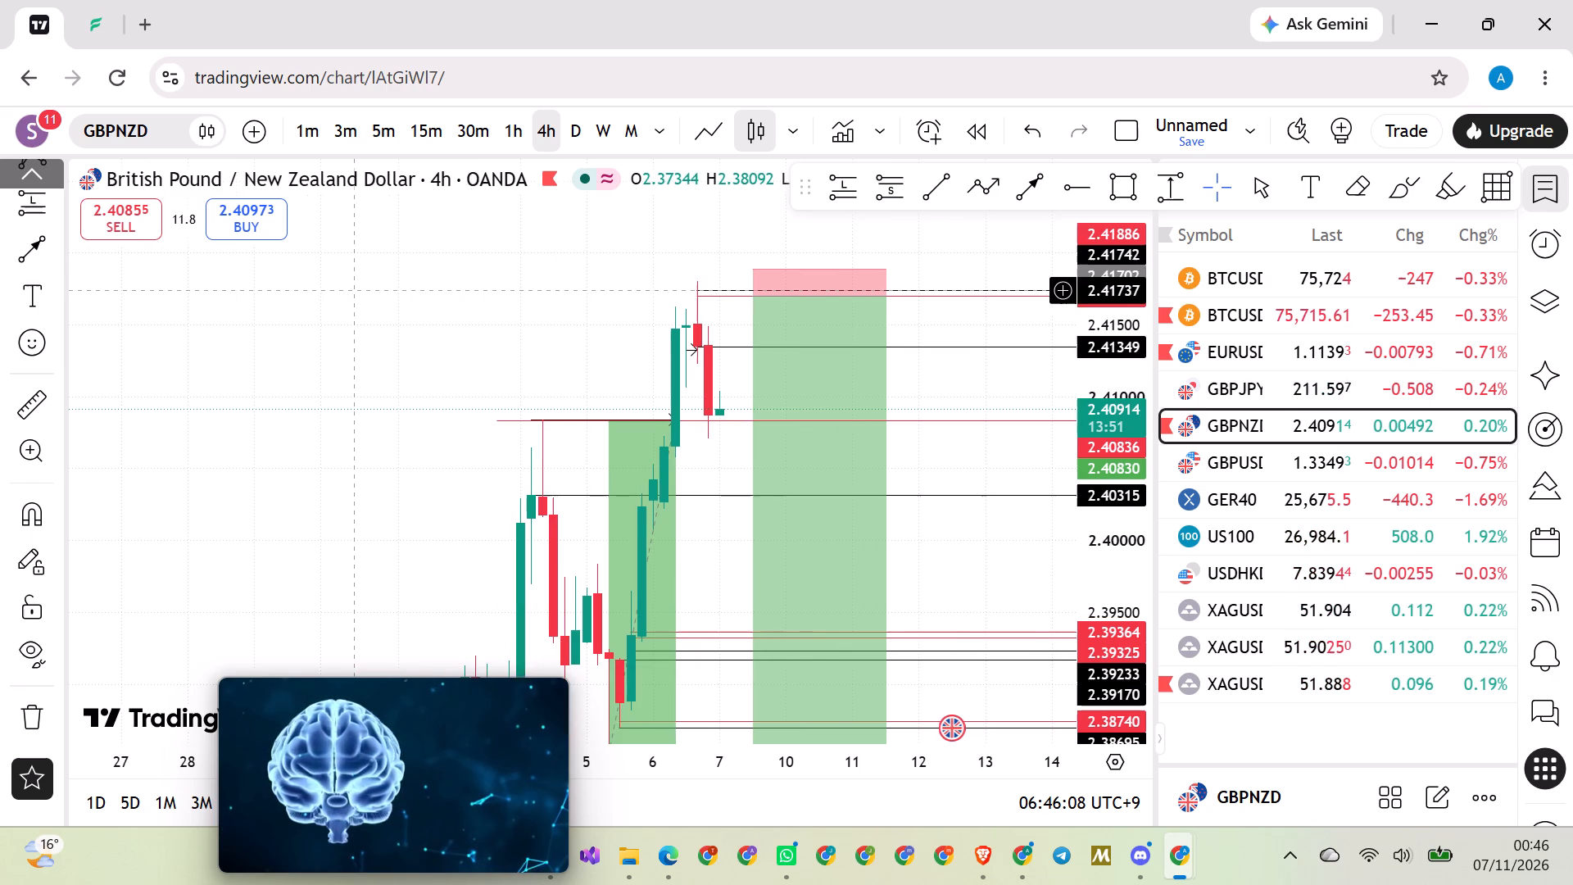
scroll(401, 304, "up", 1)
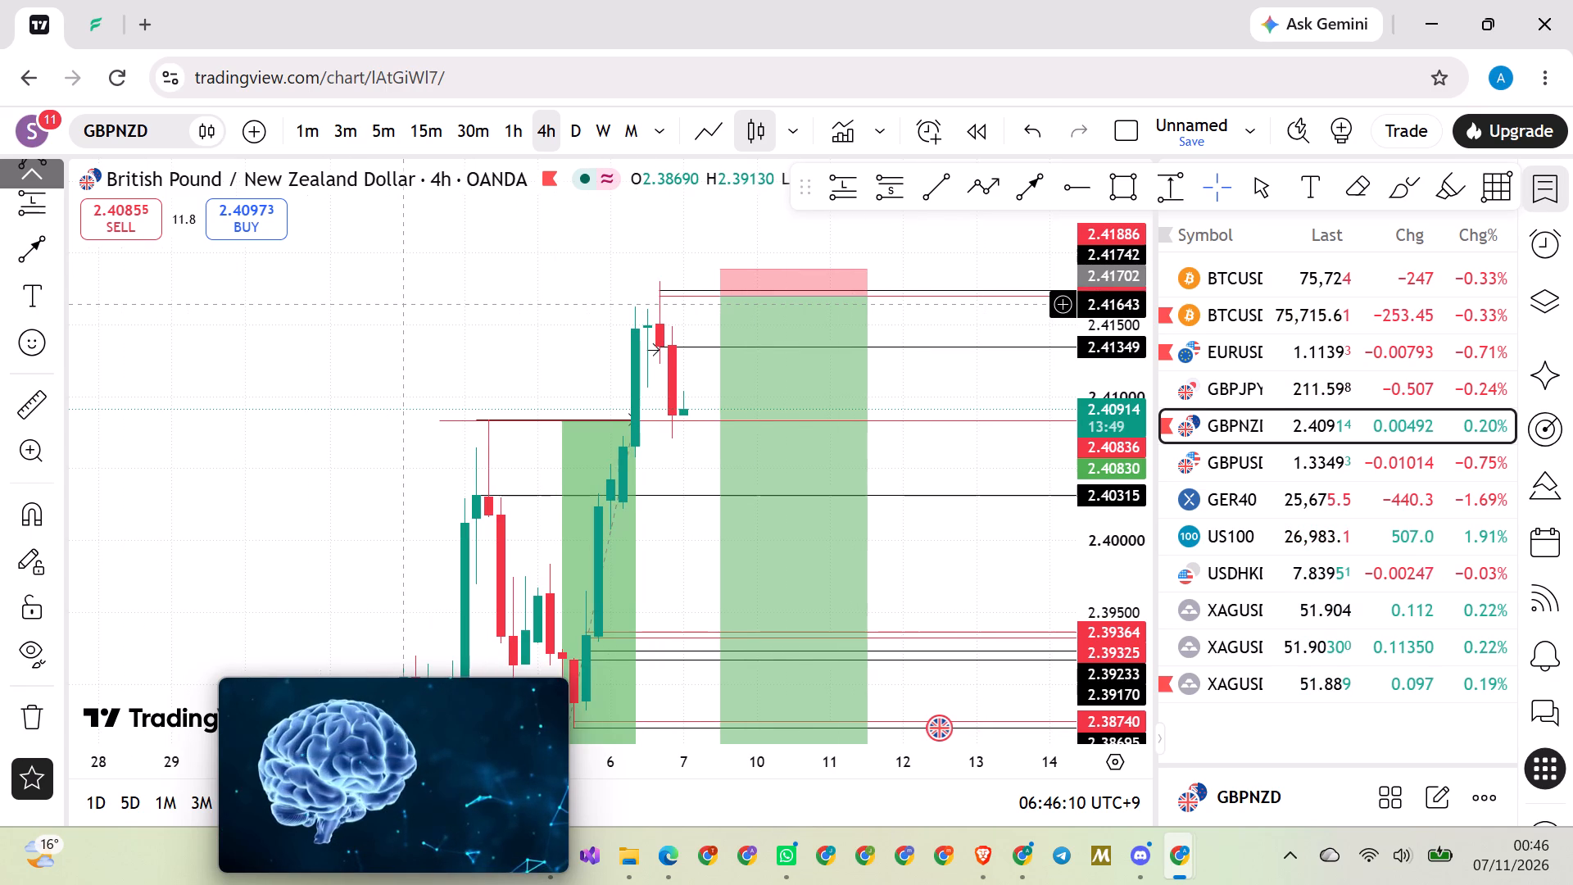
scroll(404, 307, "up", 1)
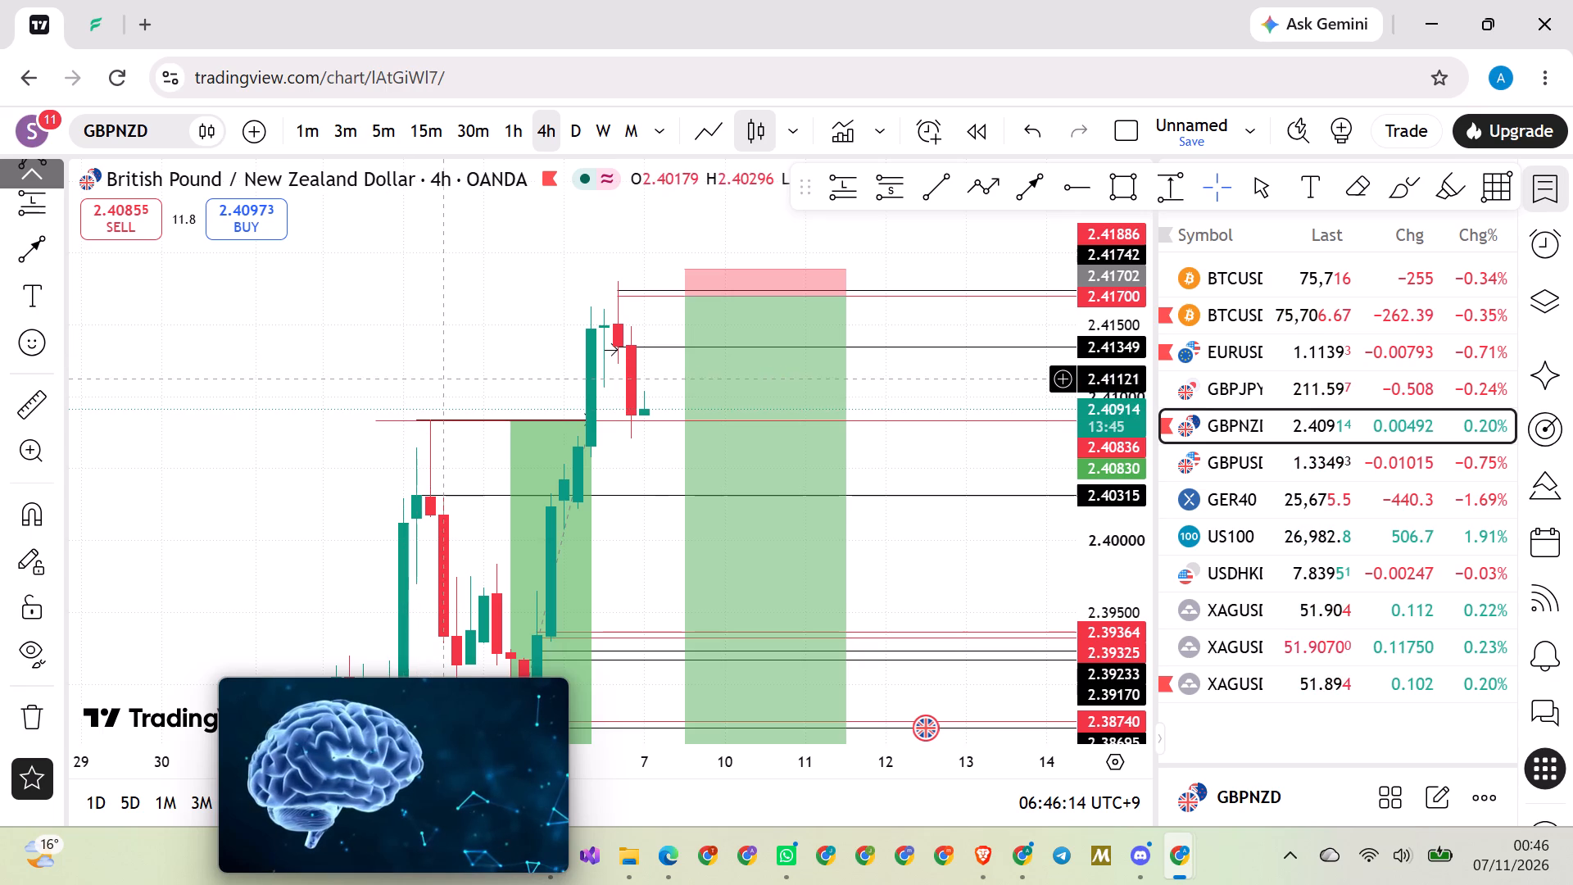
Switch GBPNZD to the daily timeframe and examine the recent candles against the drawn levels and the long and short positions.
left_click_drag(437, 379, 432, 339)
scroll(412, 326, "up", 1)
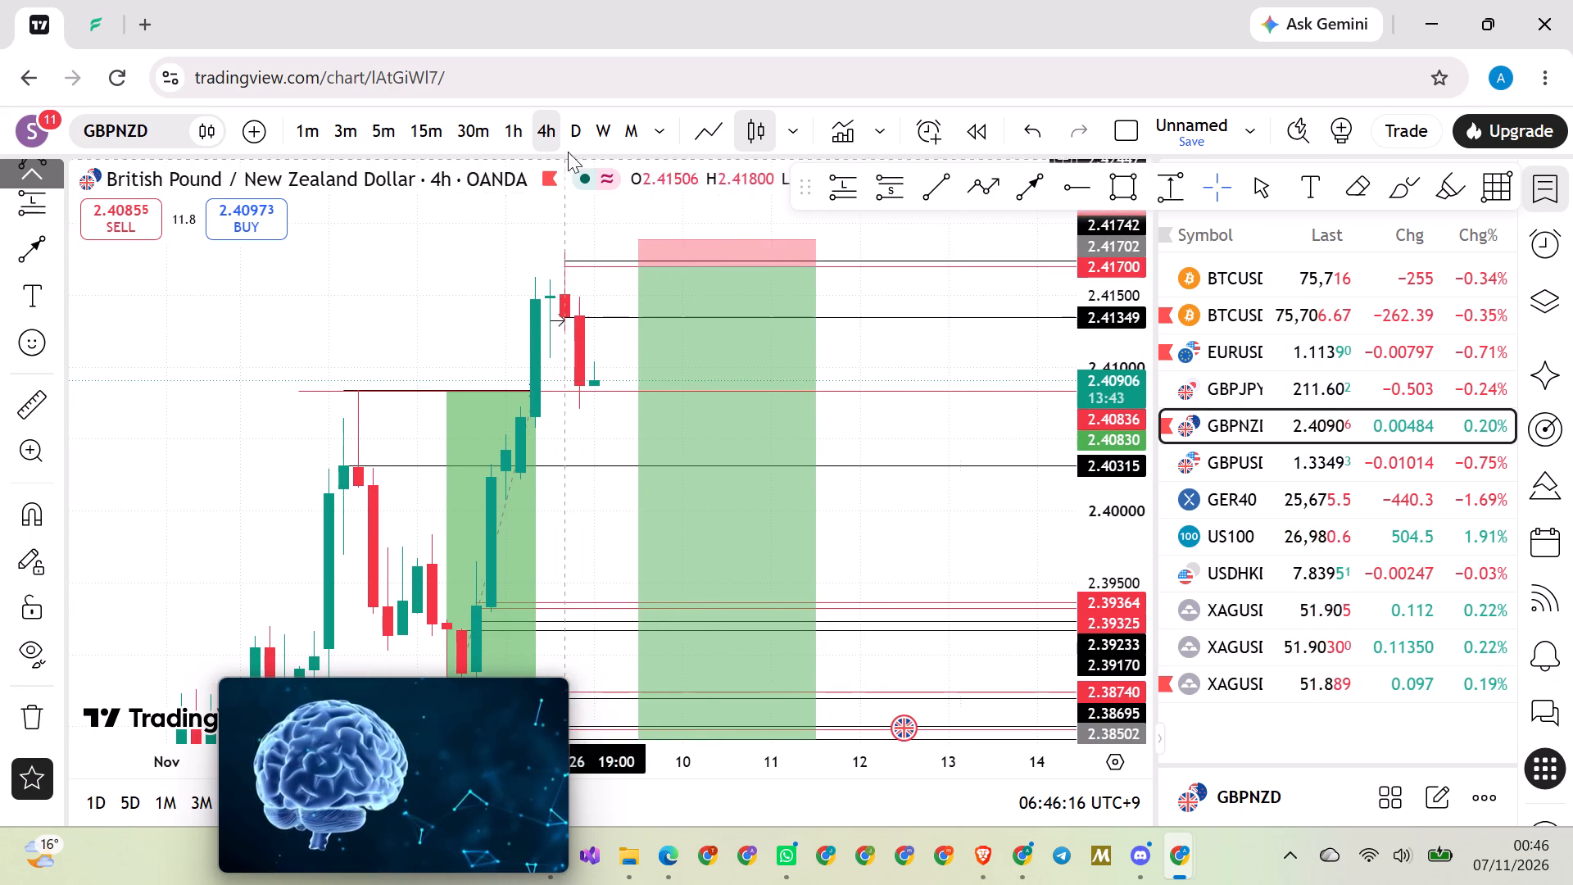
left_click(578, 136)
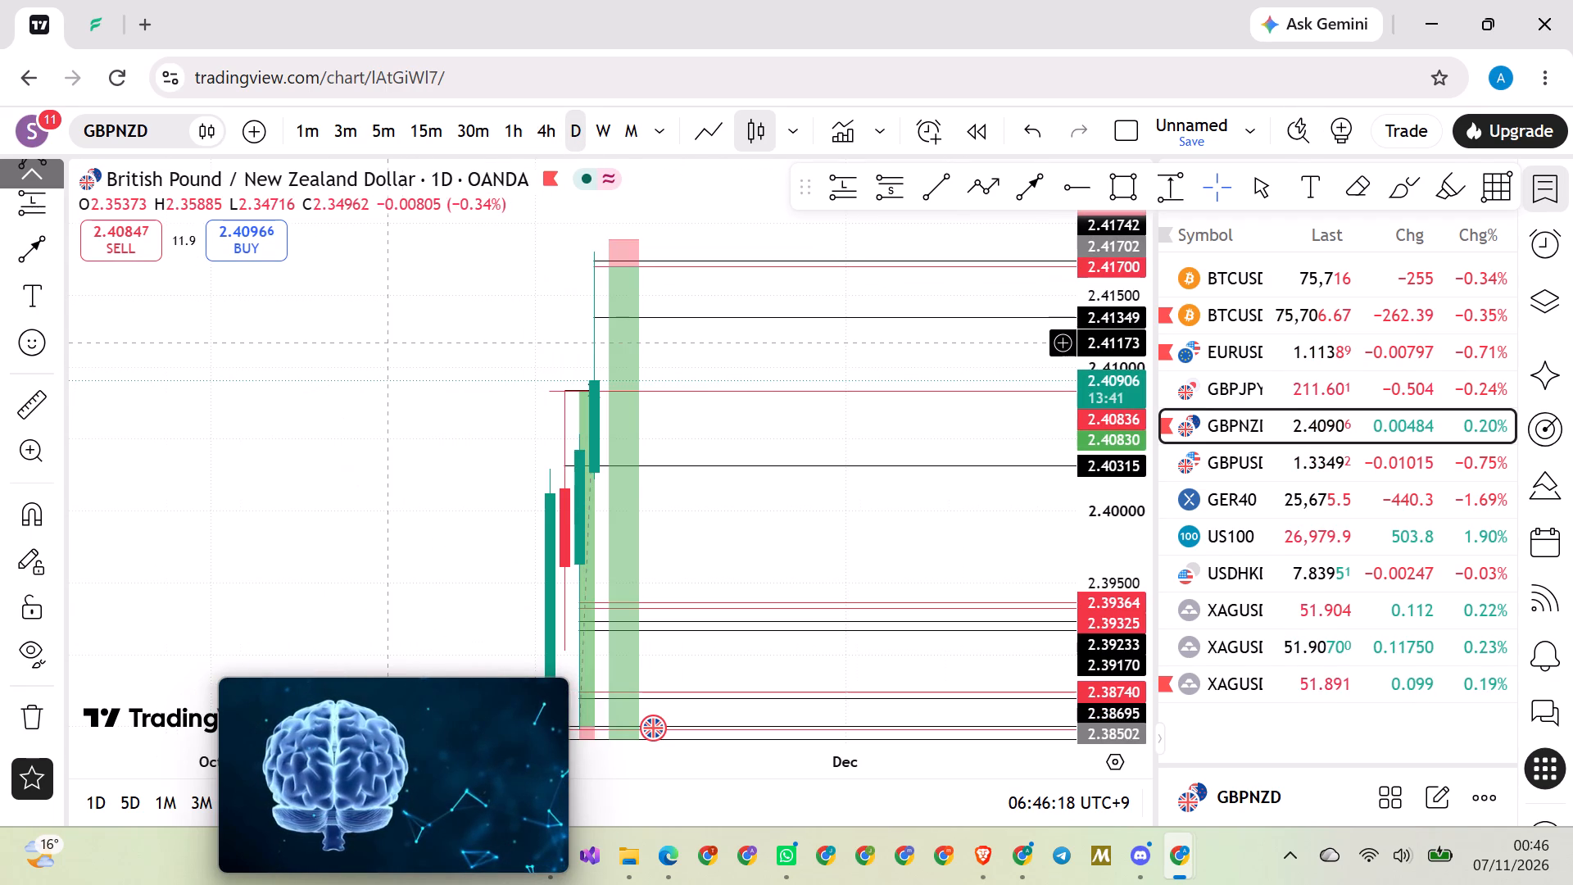
scroll(392, 342, "up", 4)
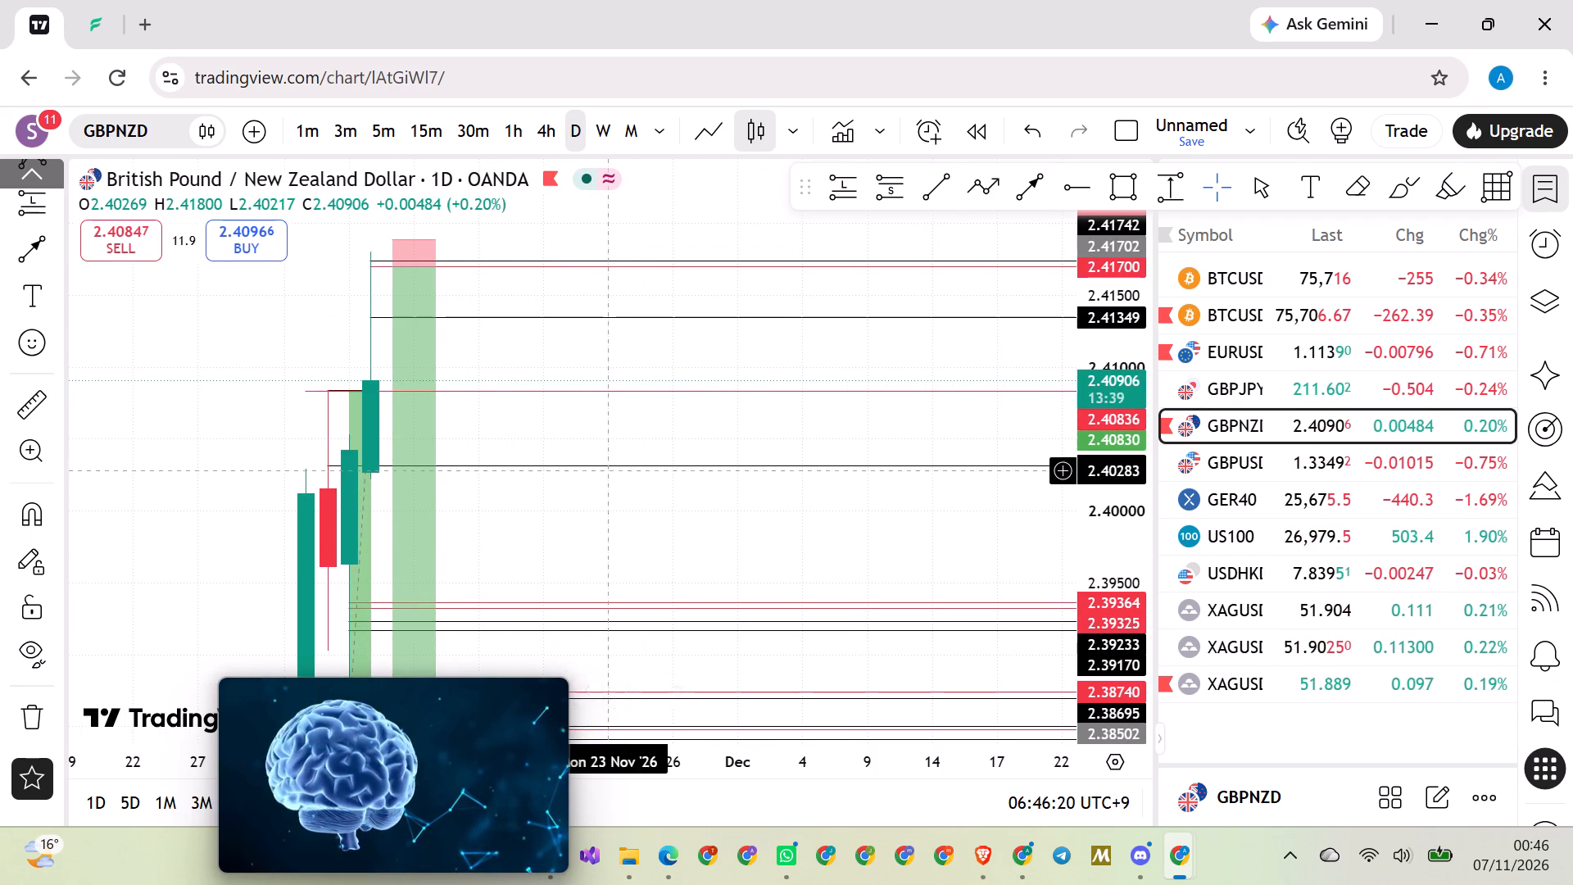
left_click_drag(542, 350, 544, 350)
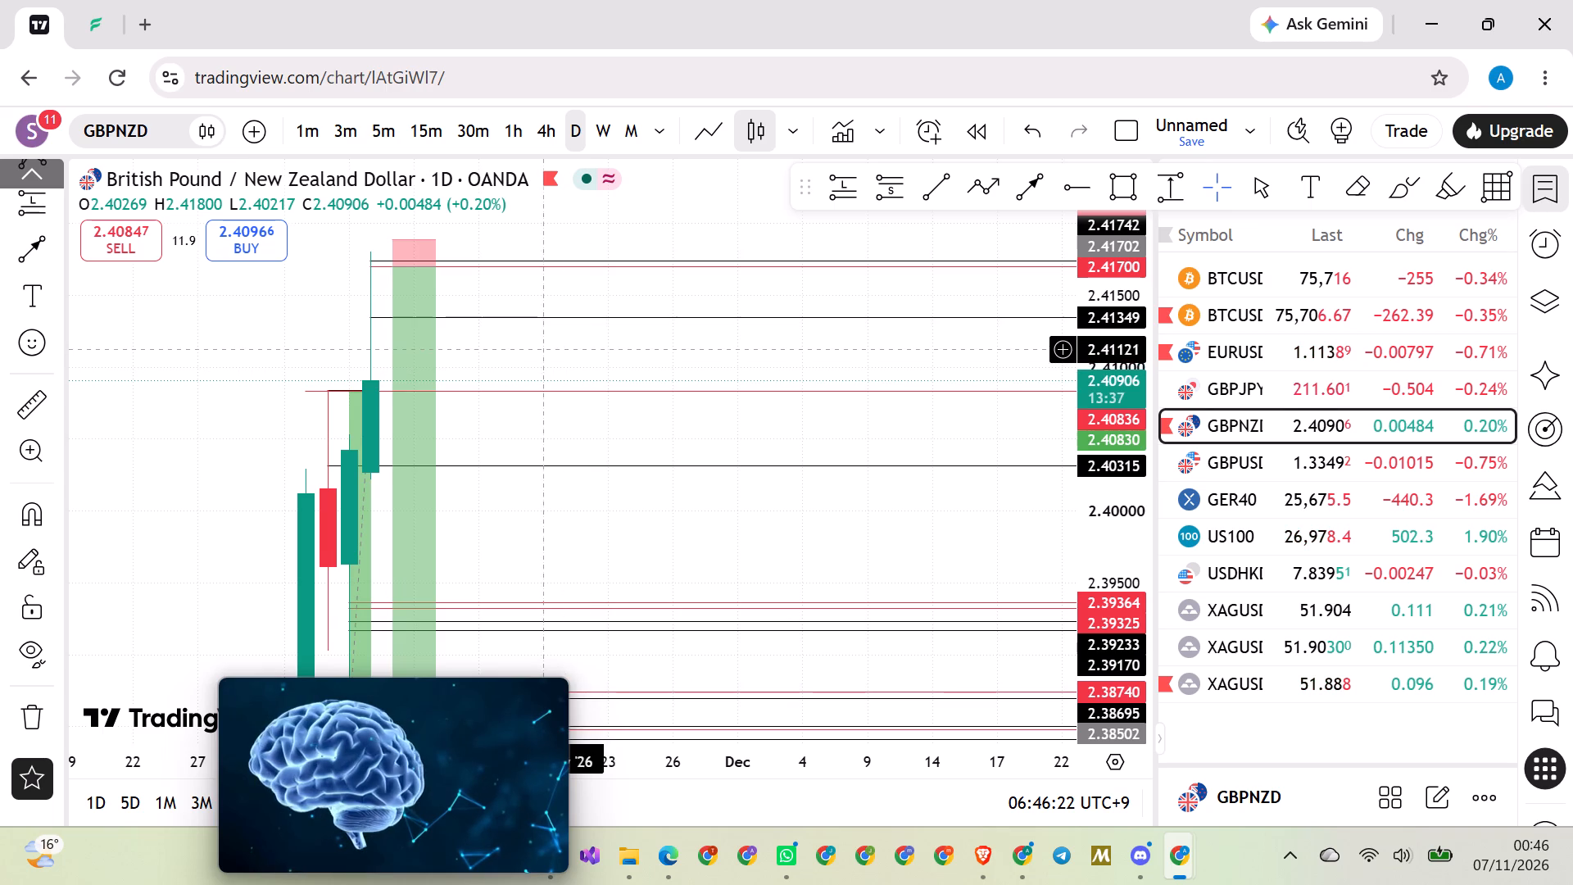
left_click_drag(544, 350, 713, 363)
left_click_drag(665, 350, 805, 371)
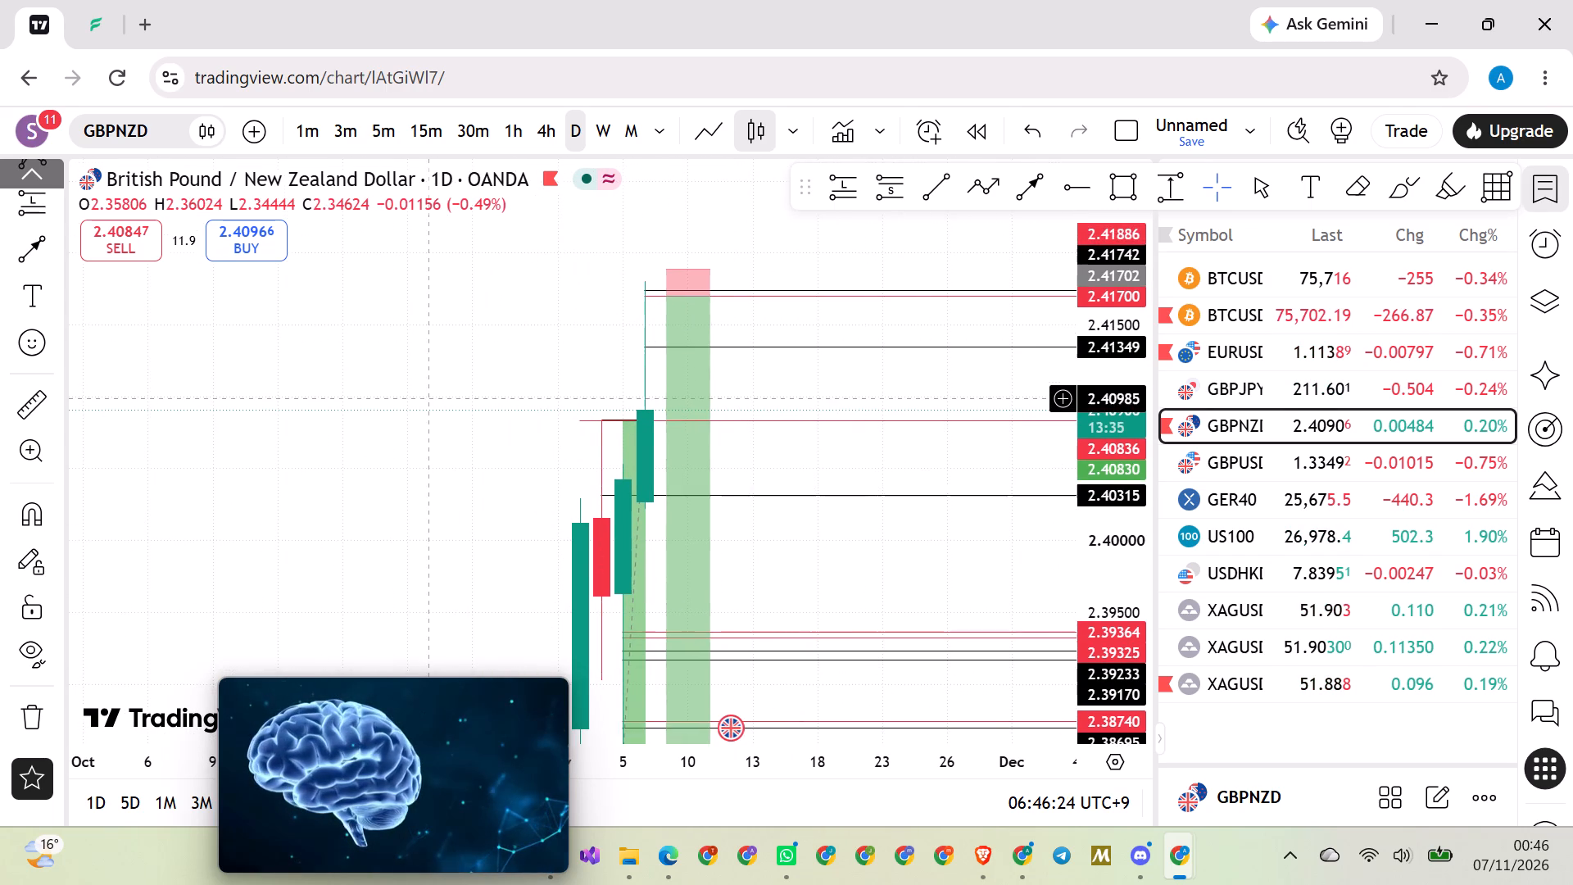
left_click_drag(417, 430, 456, 389)
scroll(367, 335, "up", 5)
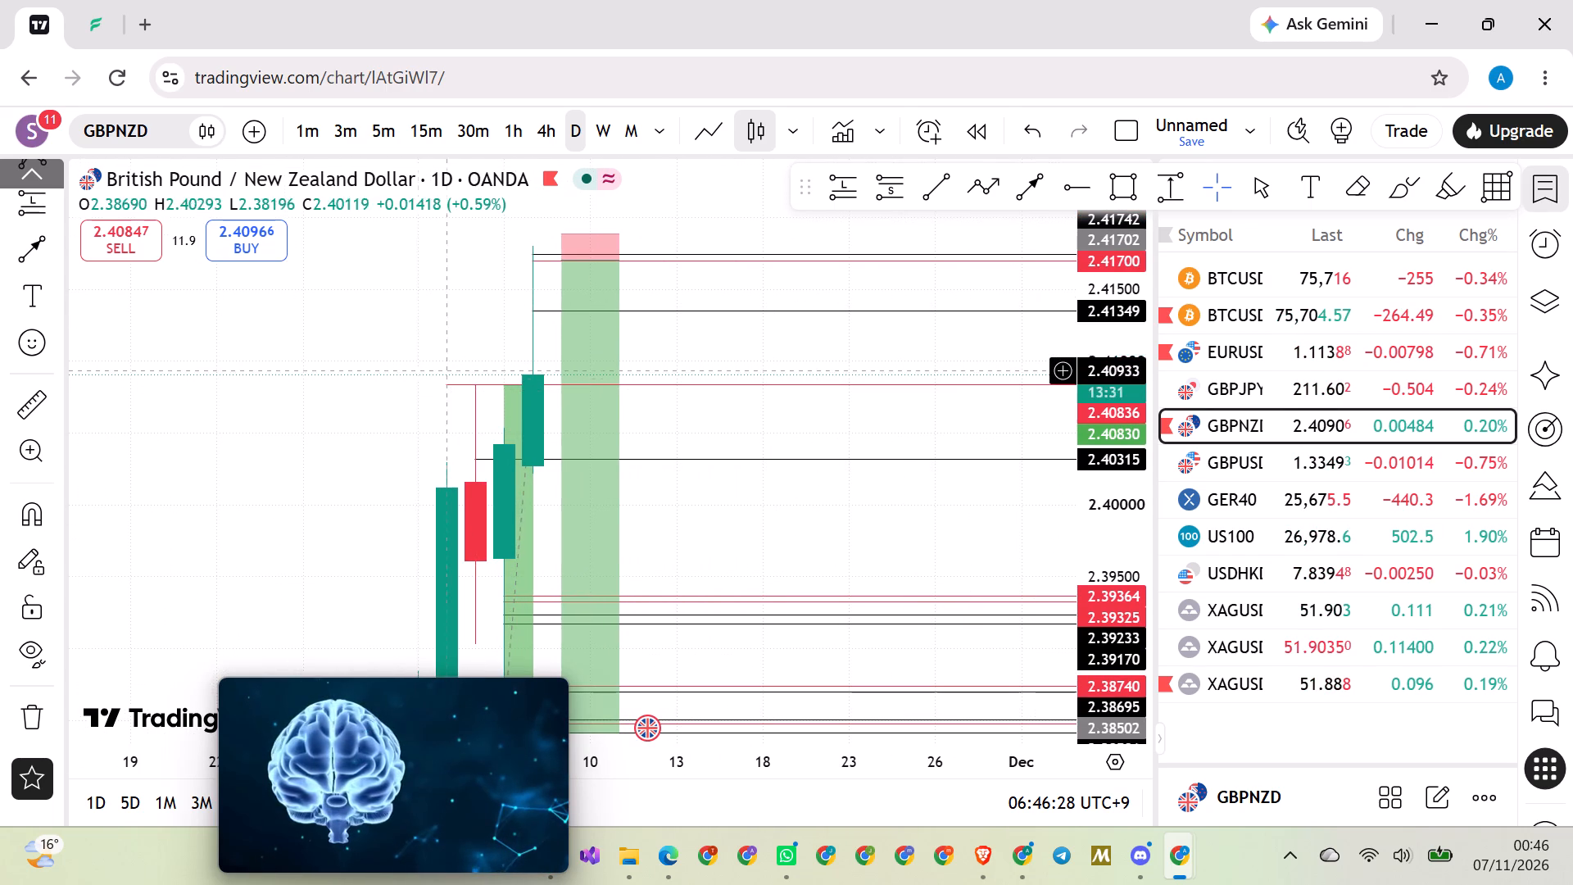
left_click_drag(385, 340, 446, 319)
left_click_drag(1116, 492, 1068, 592)
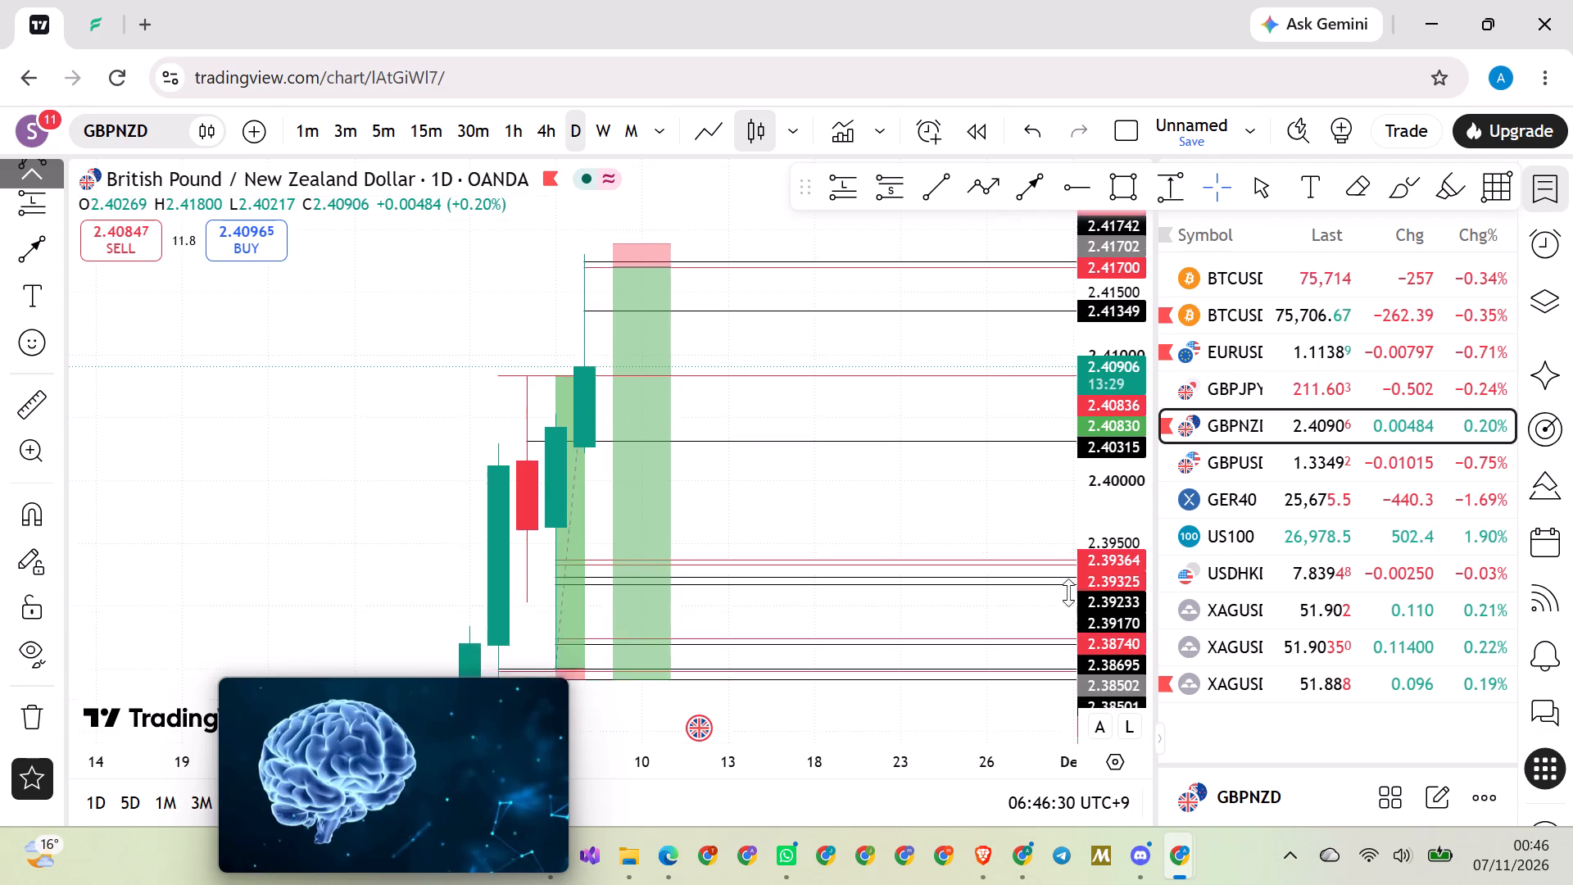
left_click_drag(1068, 592, 1021, 673)
scroll(401, 374, "down", 7)
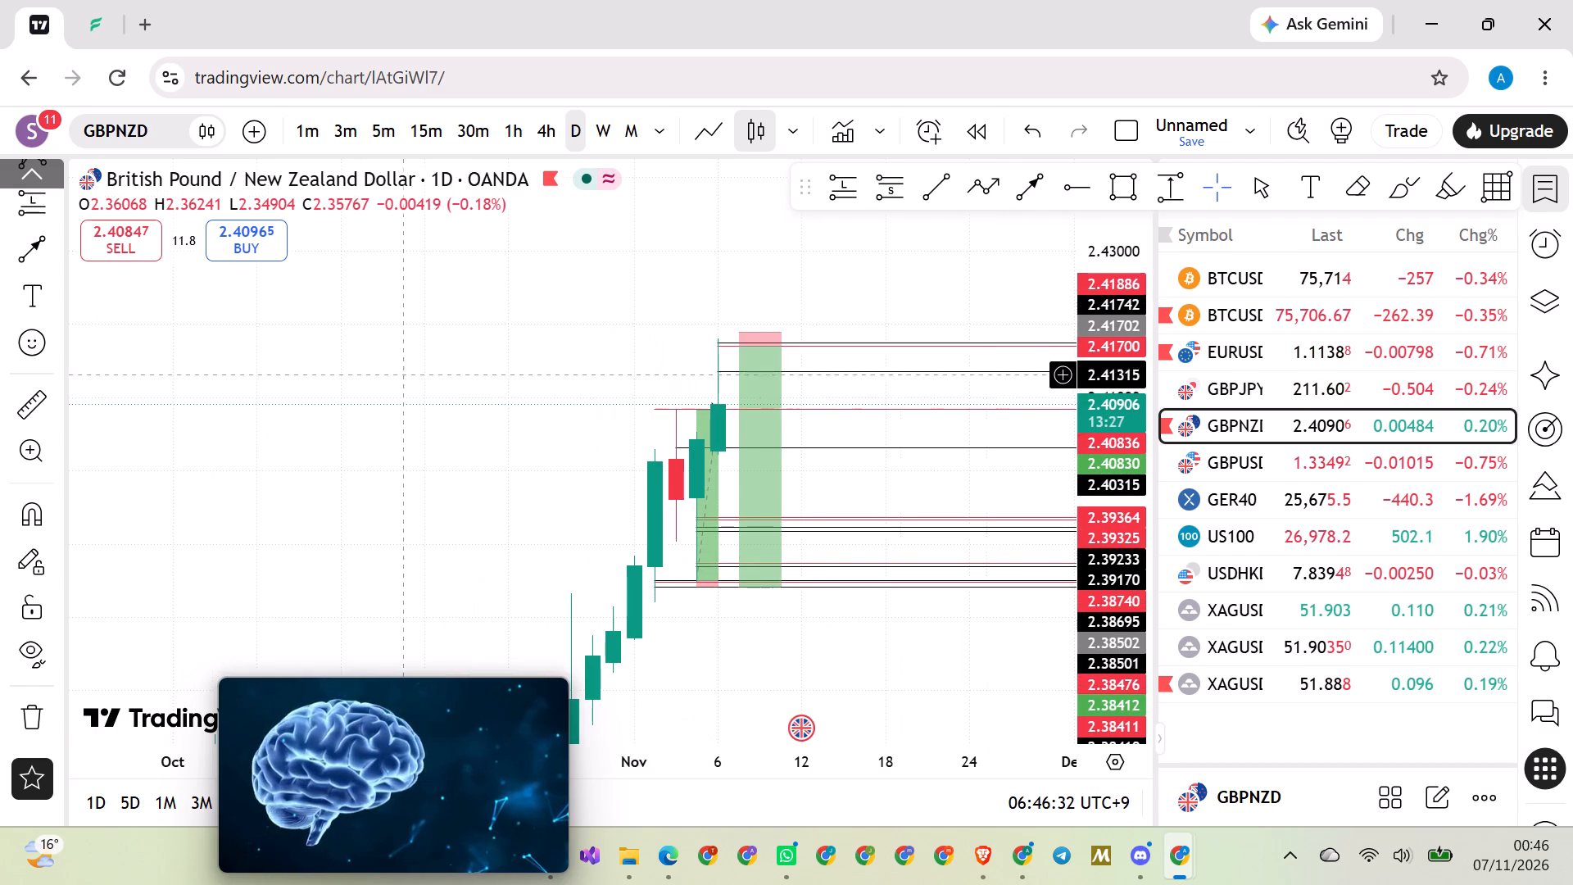
left_click_drag(390, 397, 333, 312)
scroll(333, 312, "up", 1)
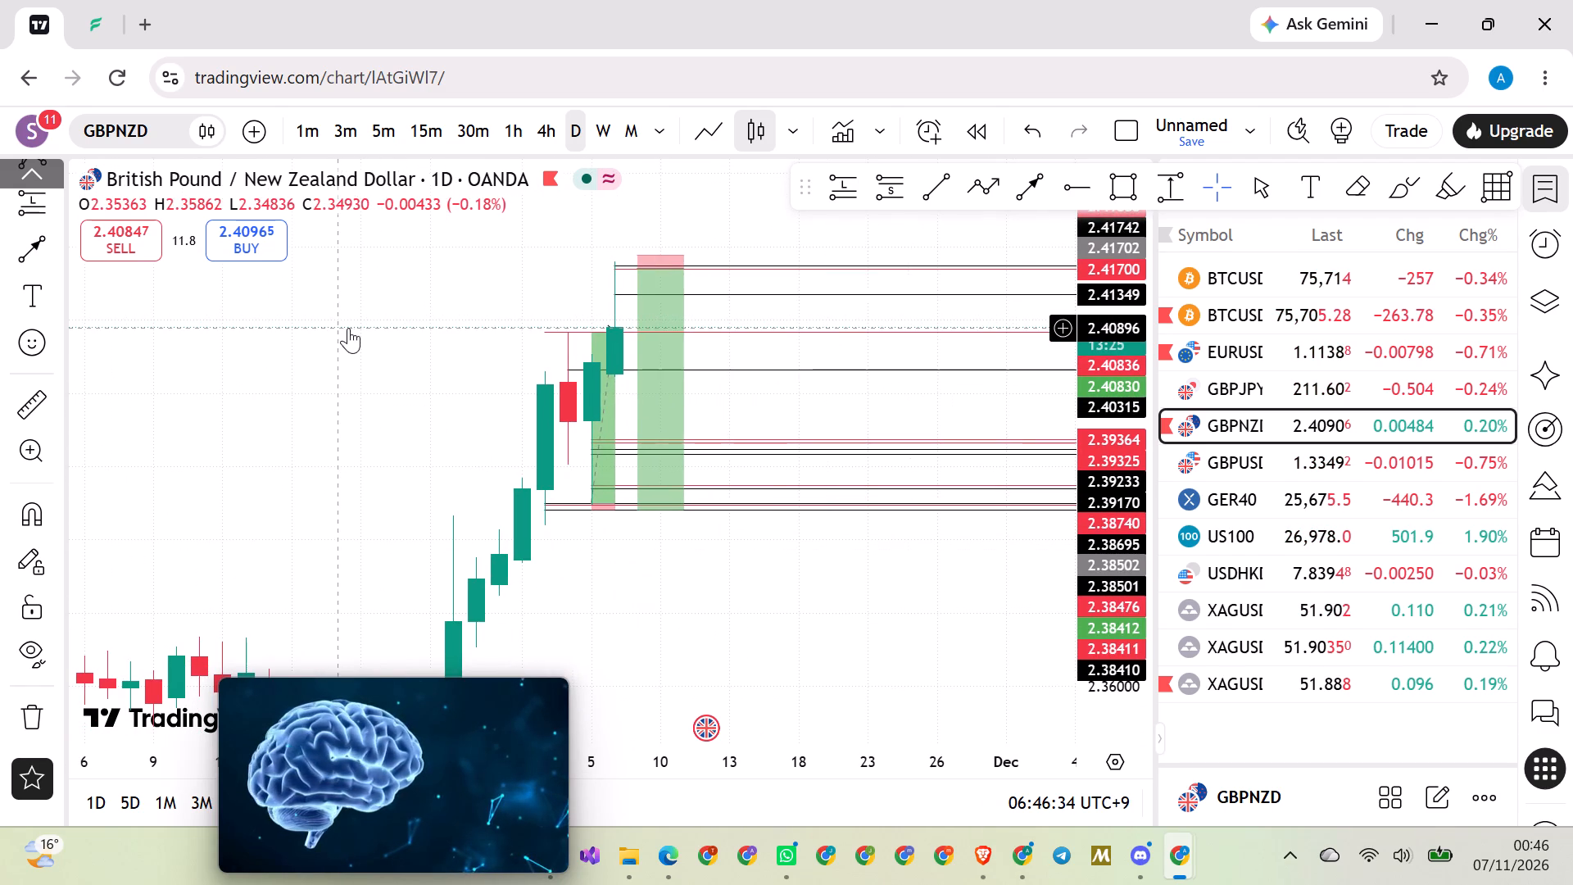
scroll(348, 328, "up", 1)
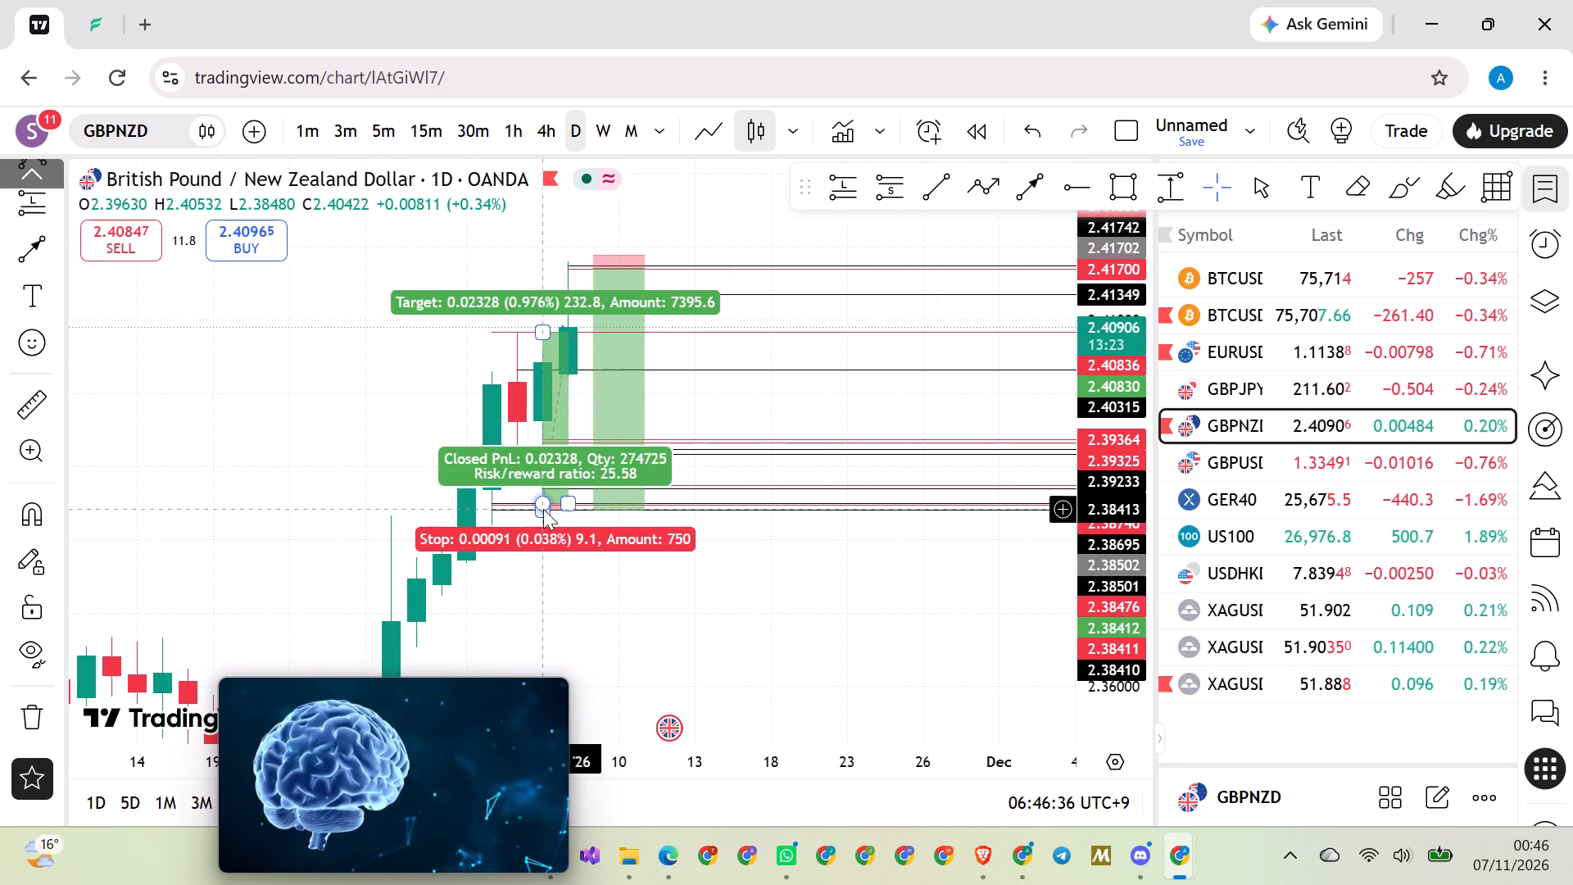
scroll(307, 346, "up", 1)
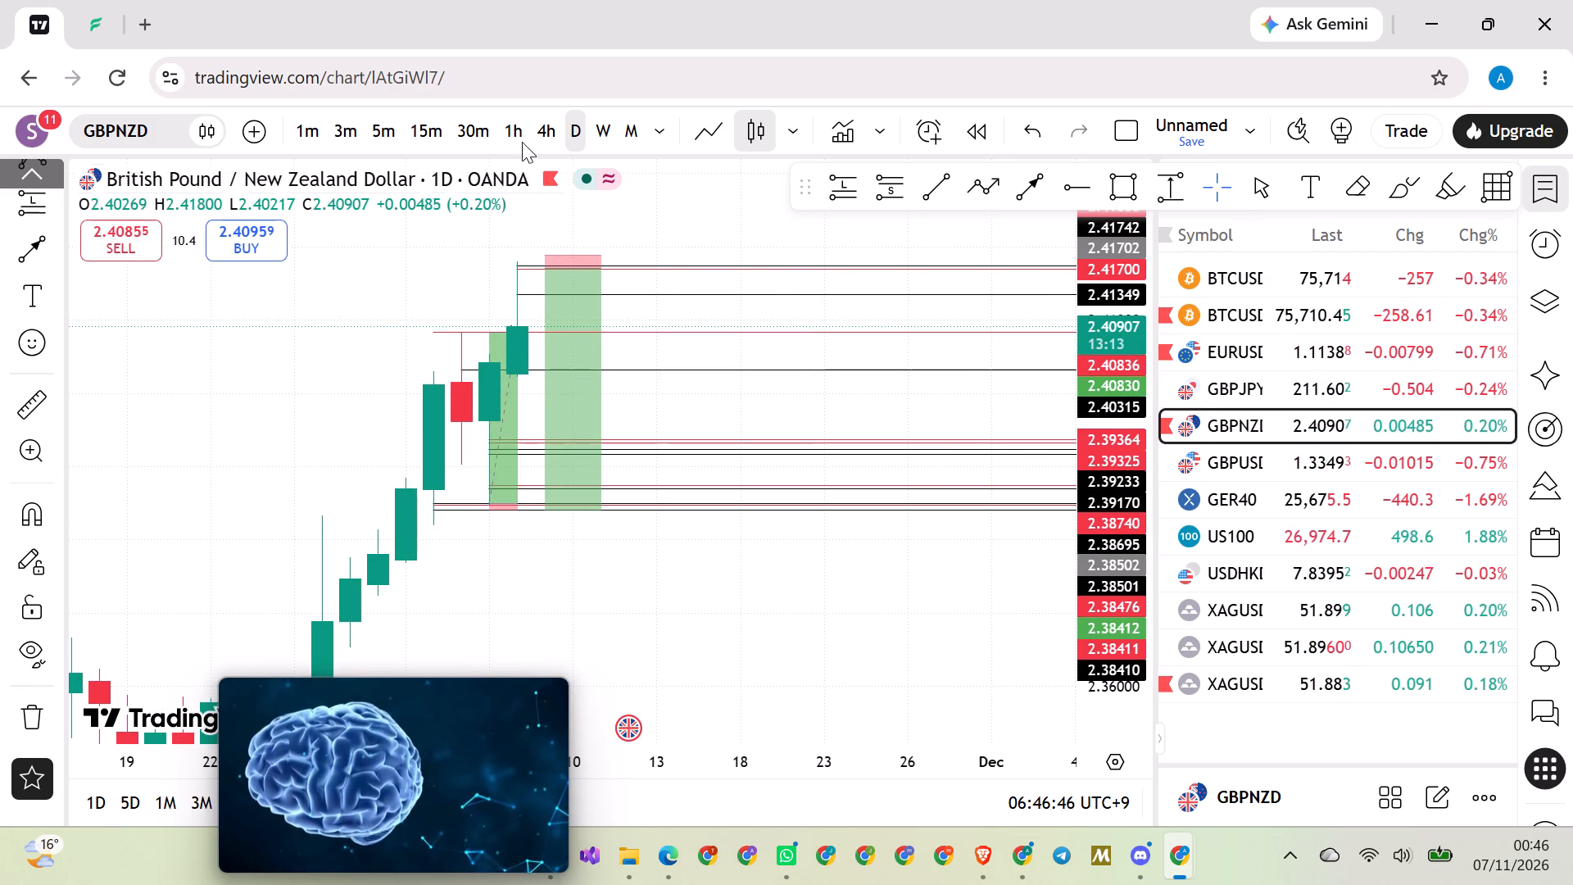
Return GBPNZD to the 4-hour timeframe and examine the recent swings around the long position and the drawn levels.
left_click(553, 133)
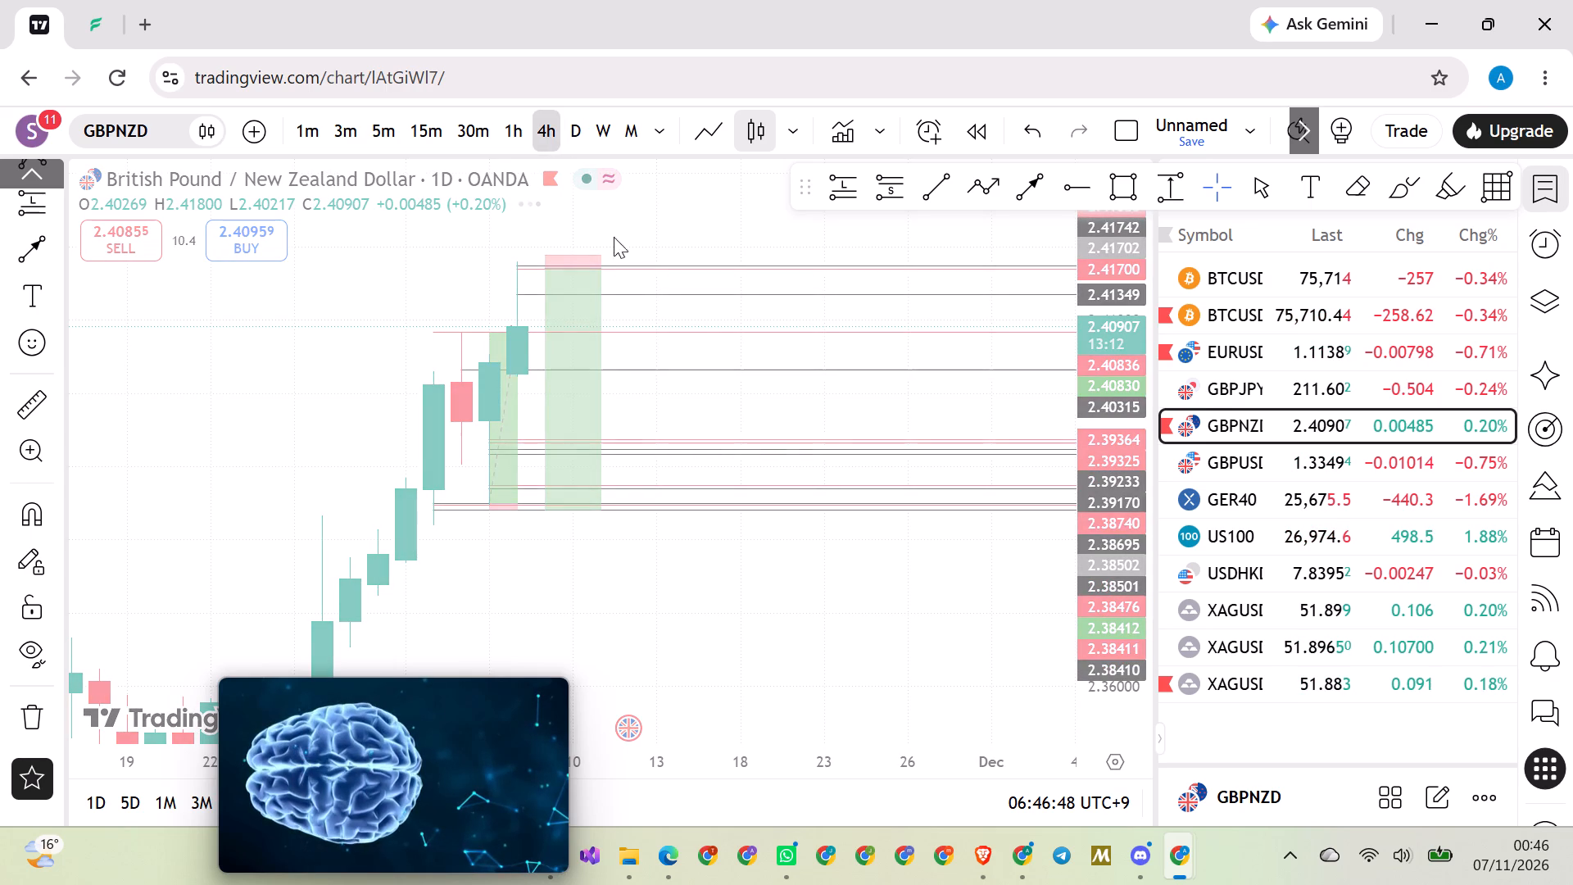
scroll(1081, 584, "up", 5)
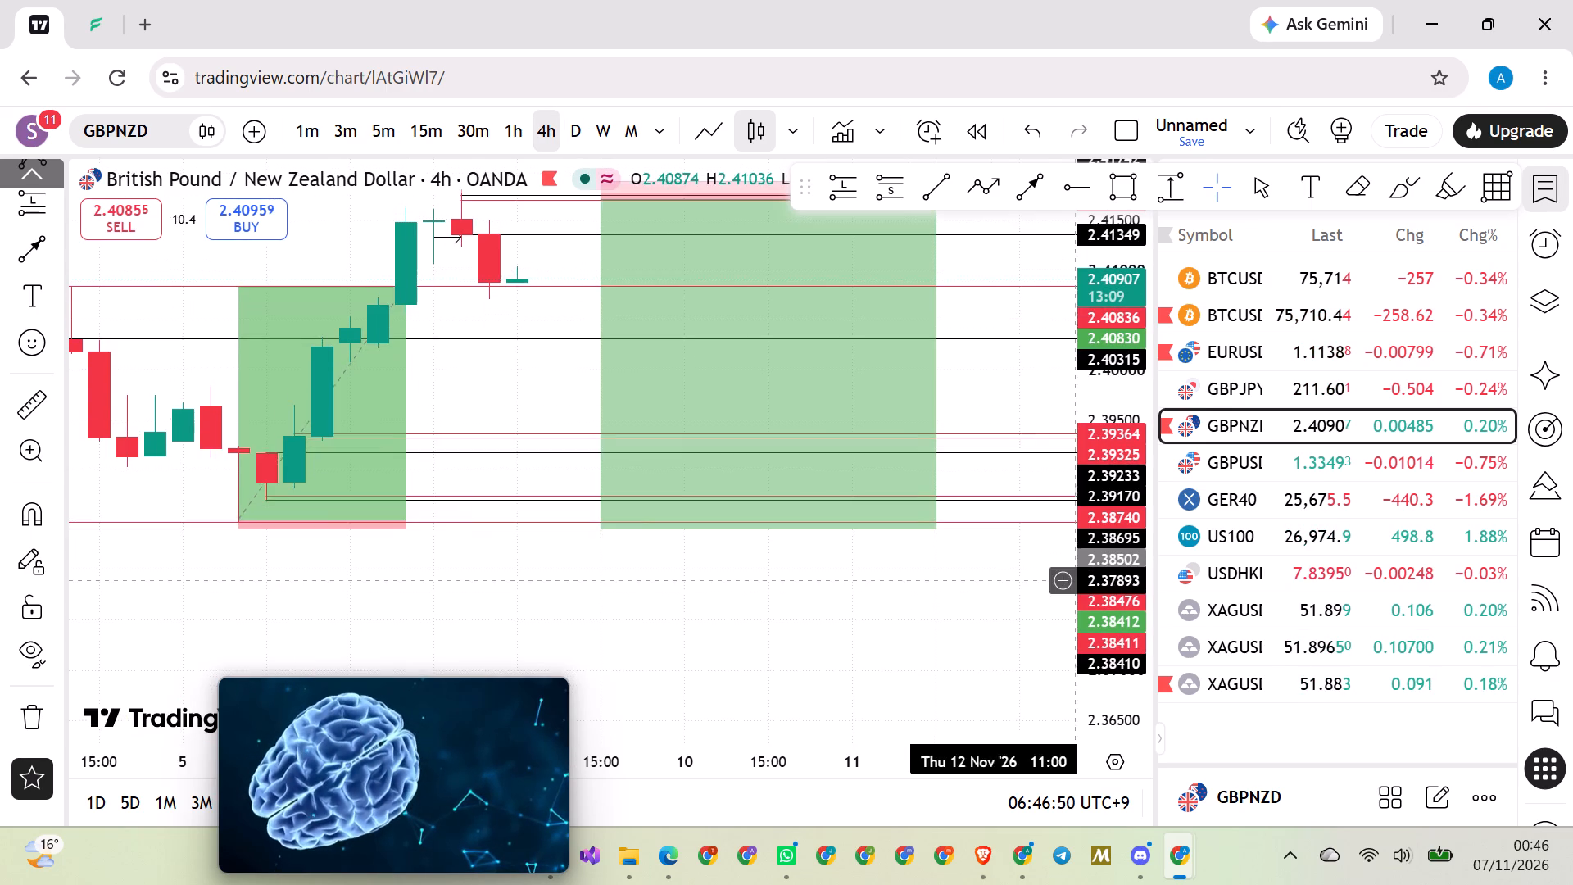
scroll(924, 561, "down", 19)
left_click_drag(374, 360, 371, 363)
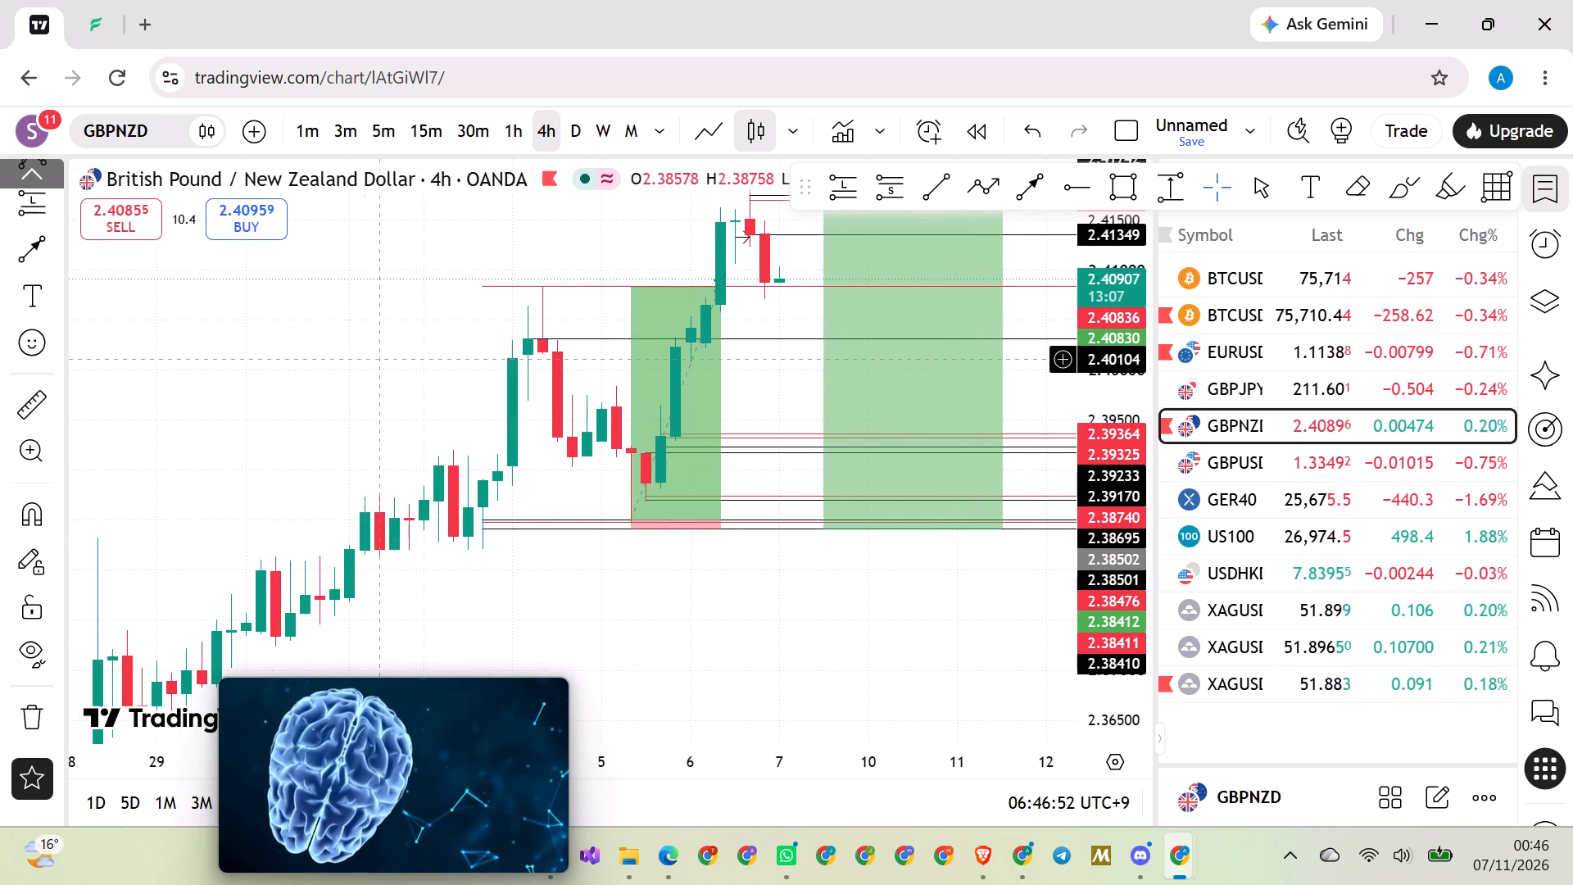
left_click_drag(371, 363, 354, 413)
scroll(343, 397, "up", 3)
left_click_drag(346, 415, 276, 402)
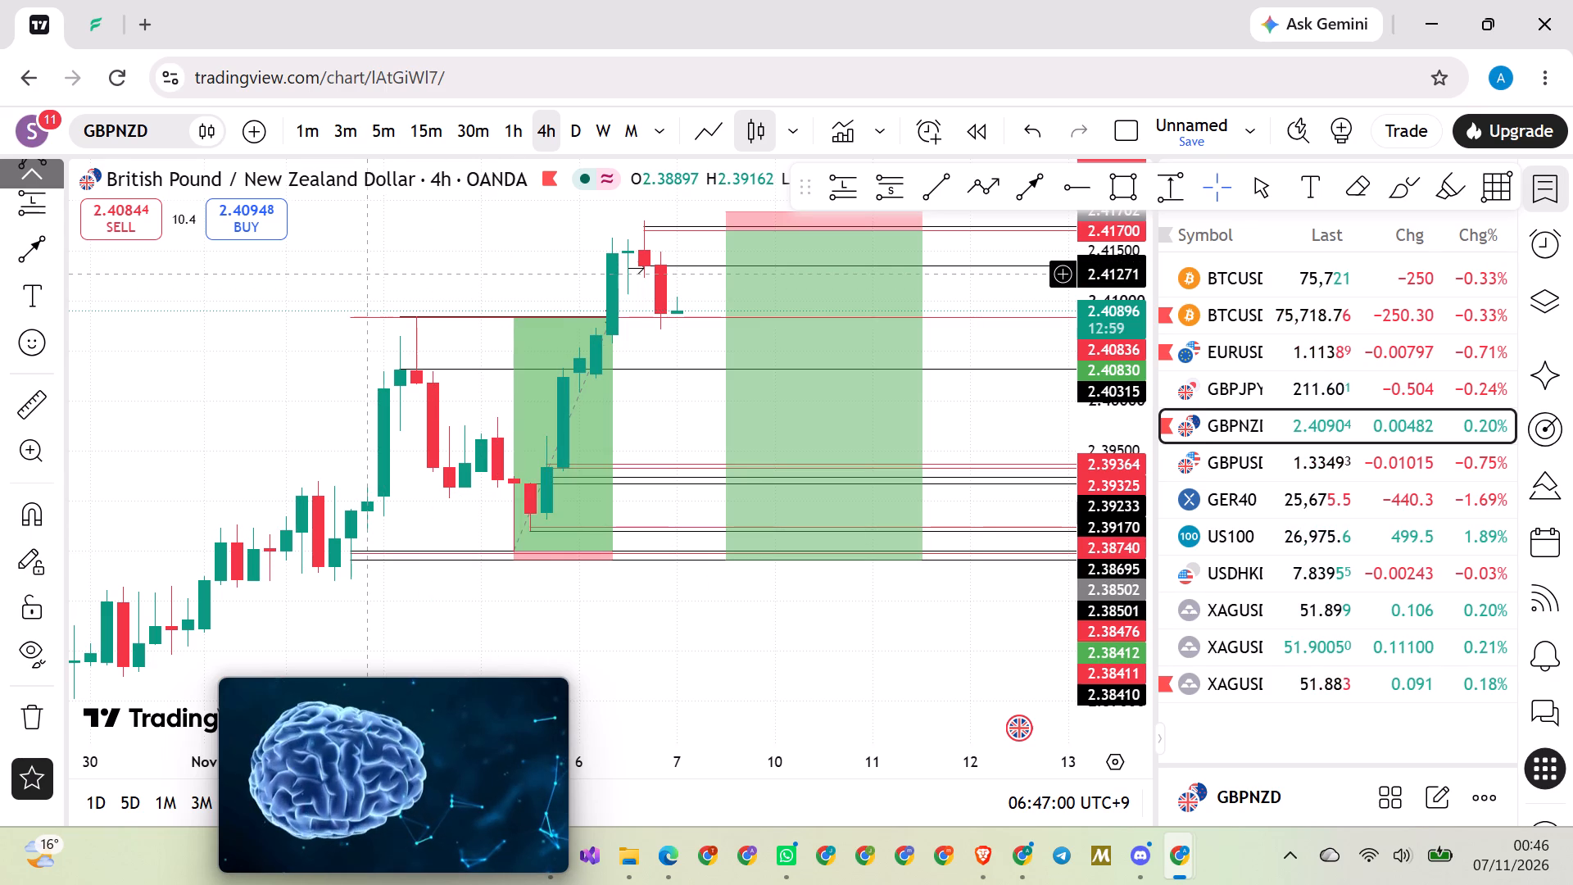
Switch GBPNZD to the 30-minute timeframe and examine the rally and pullback against the positions and levels.
left_click(478, 125)
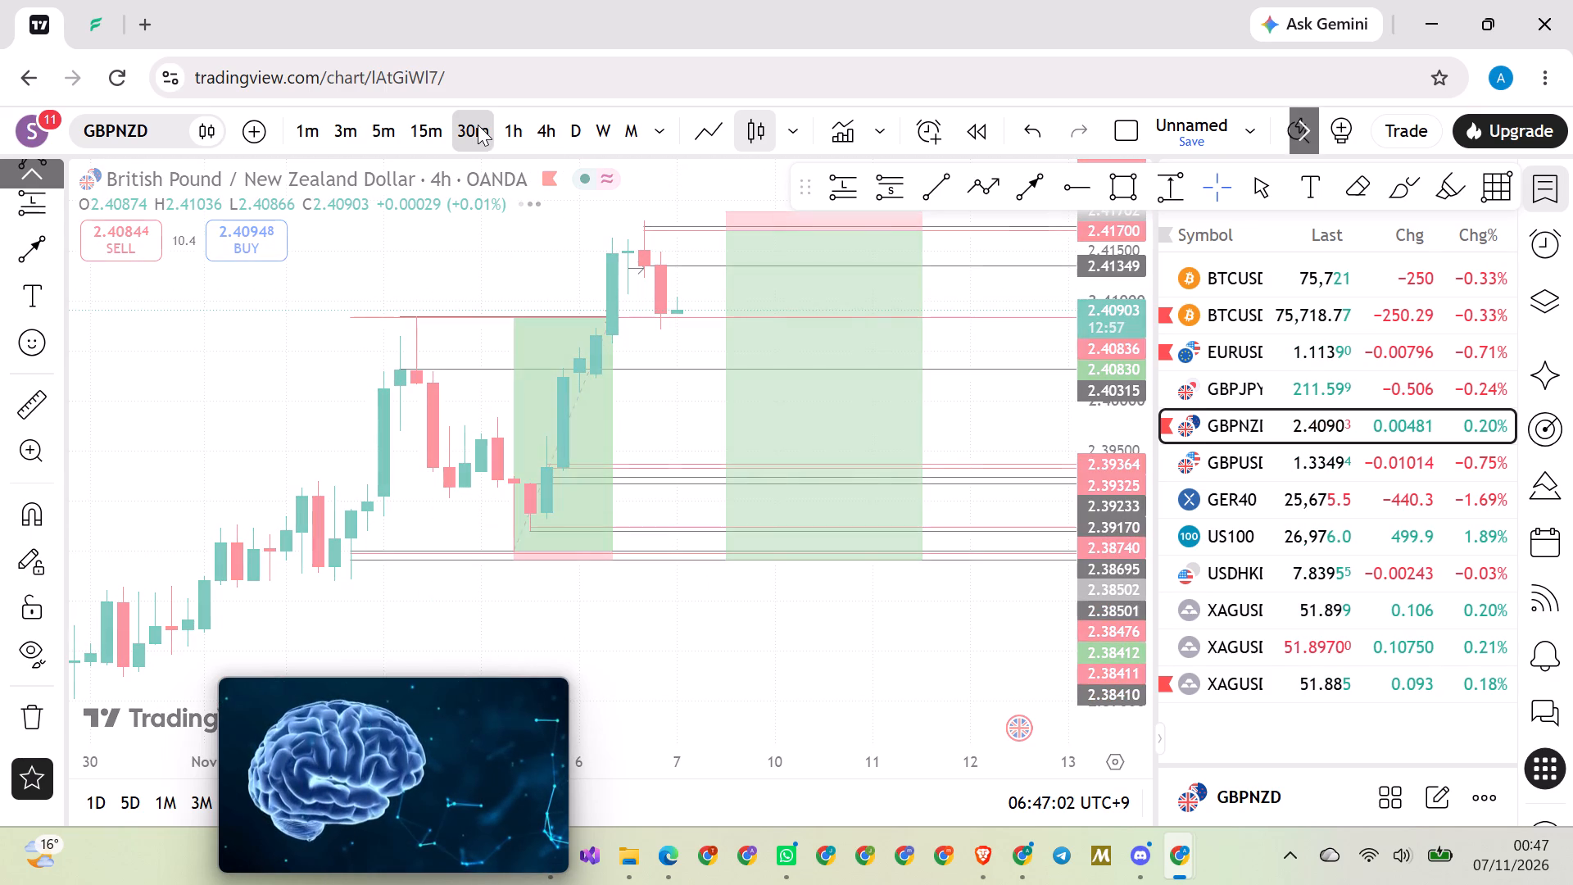
scroll(450, 285, "down", 12)
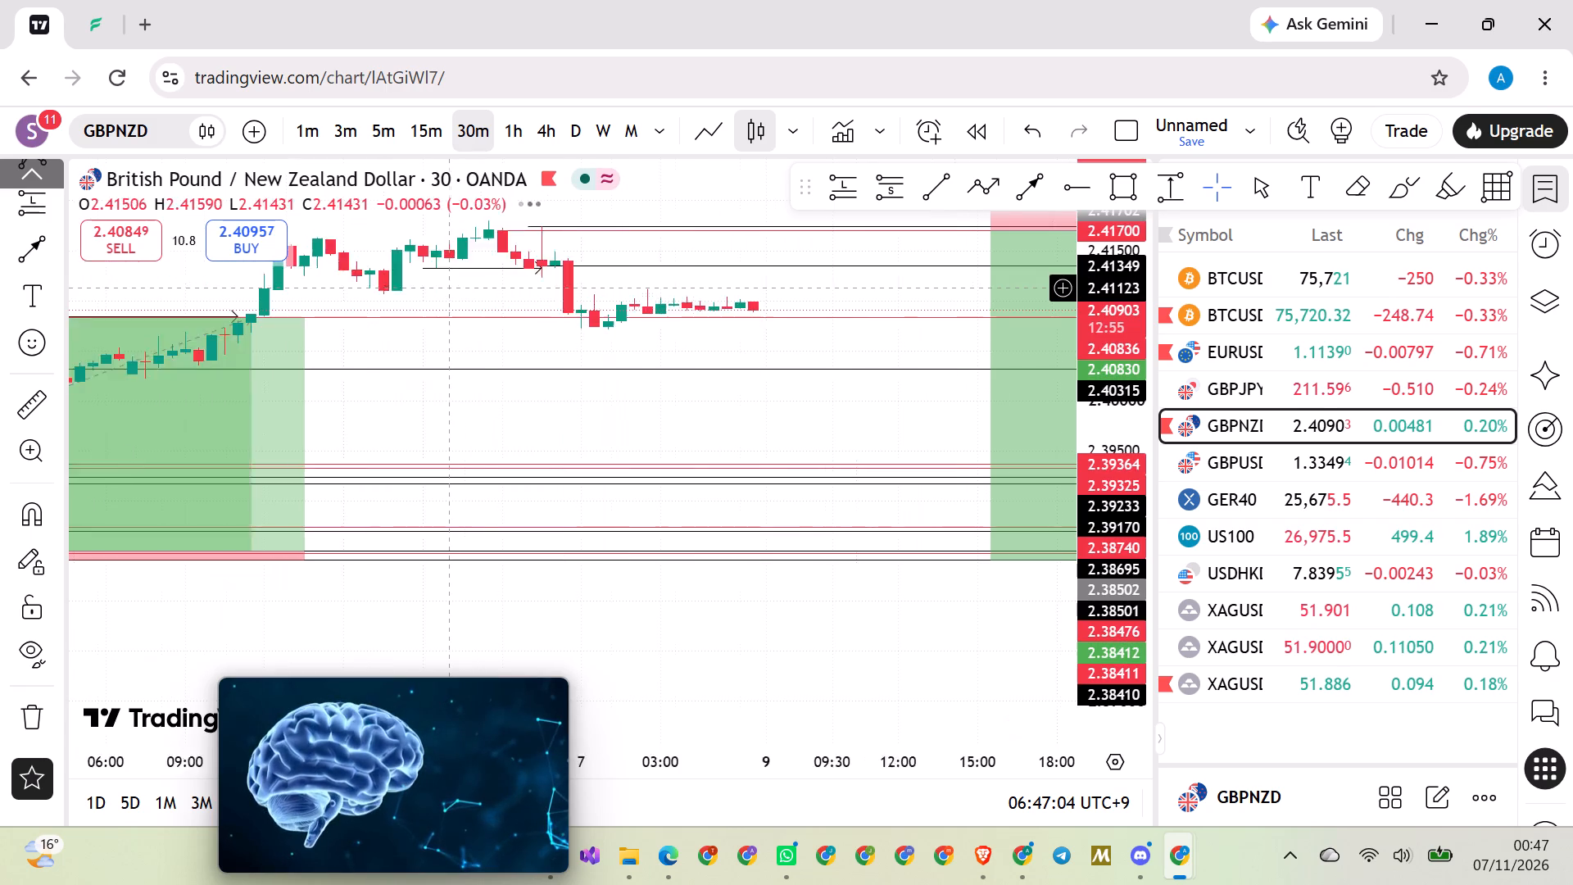
scroll(488, 391, "down", 10)
scroll(608, 511, "down", 8)
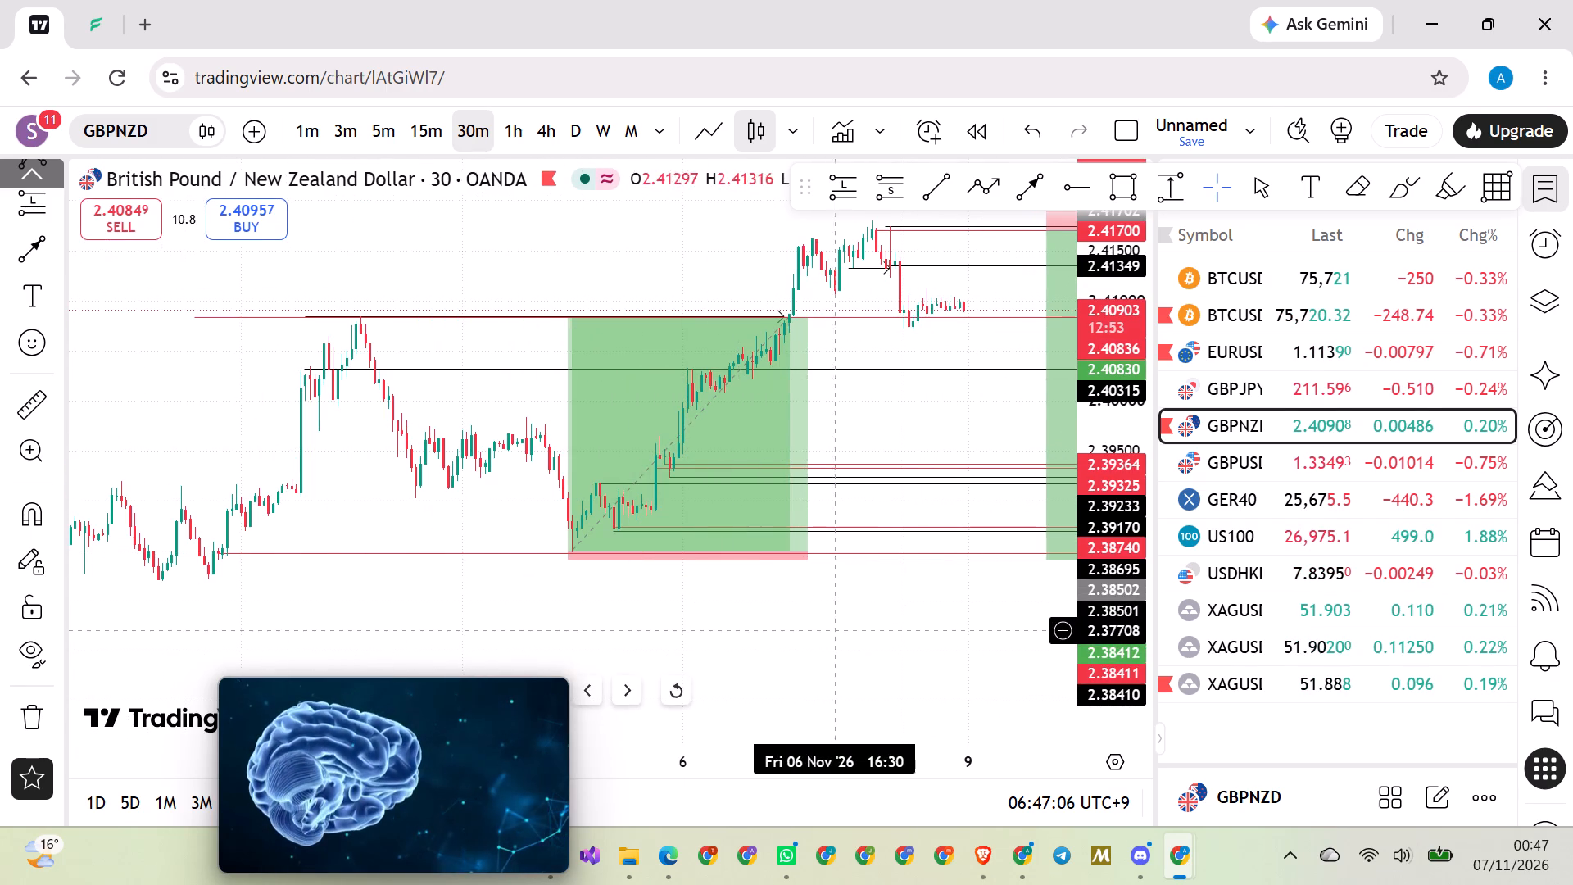
left_click_drag(855, 633, 687, 615)
left_click_drag(816, 635, 672, 660)
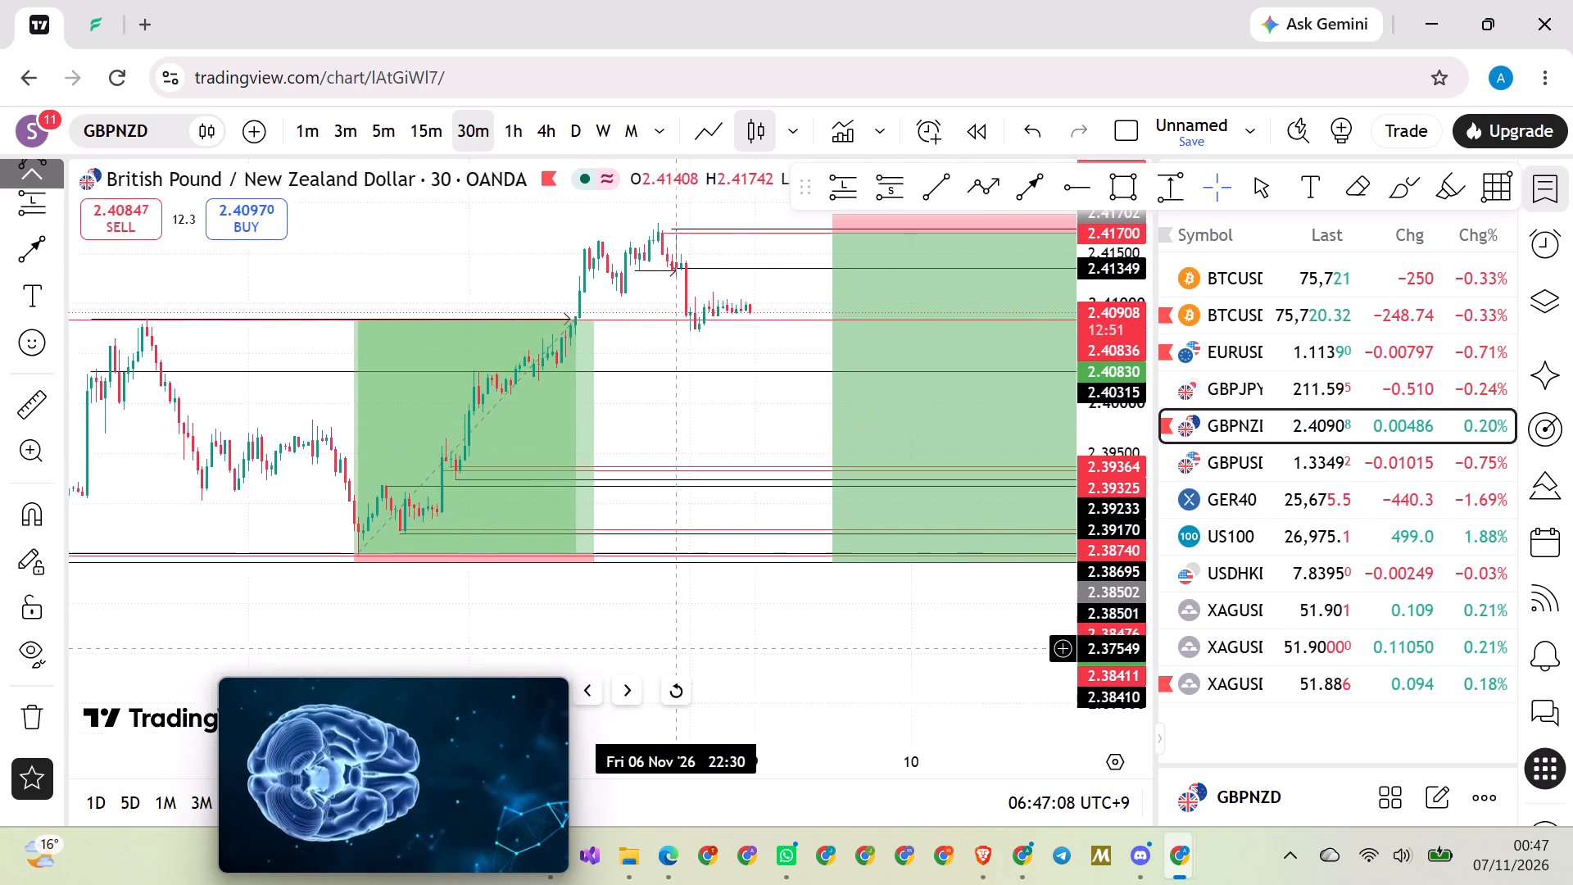
left_click_drag(672, 660, 669, 703)
scroll(646, 487, "up", 2)
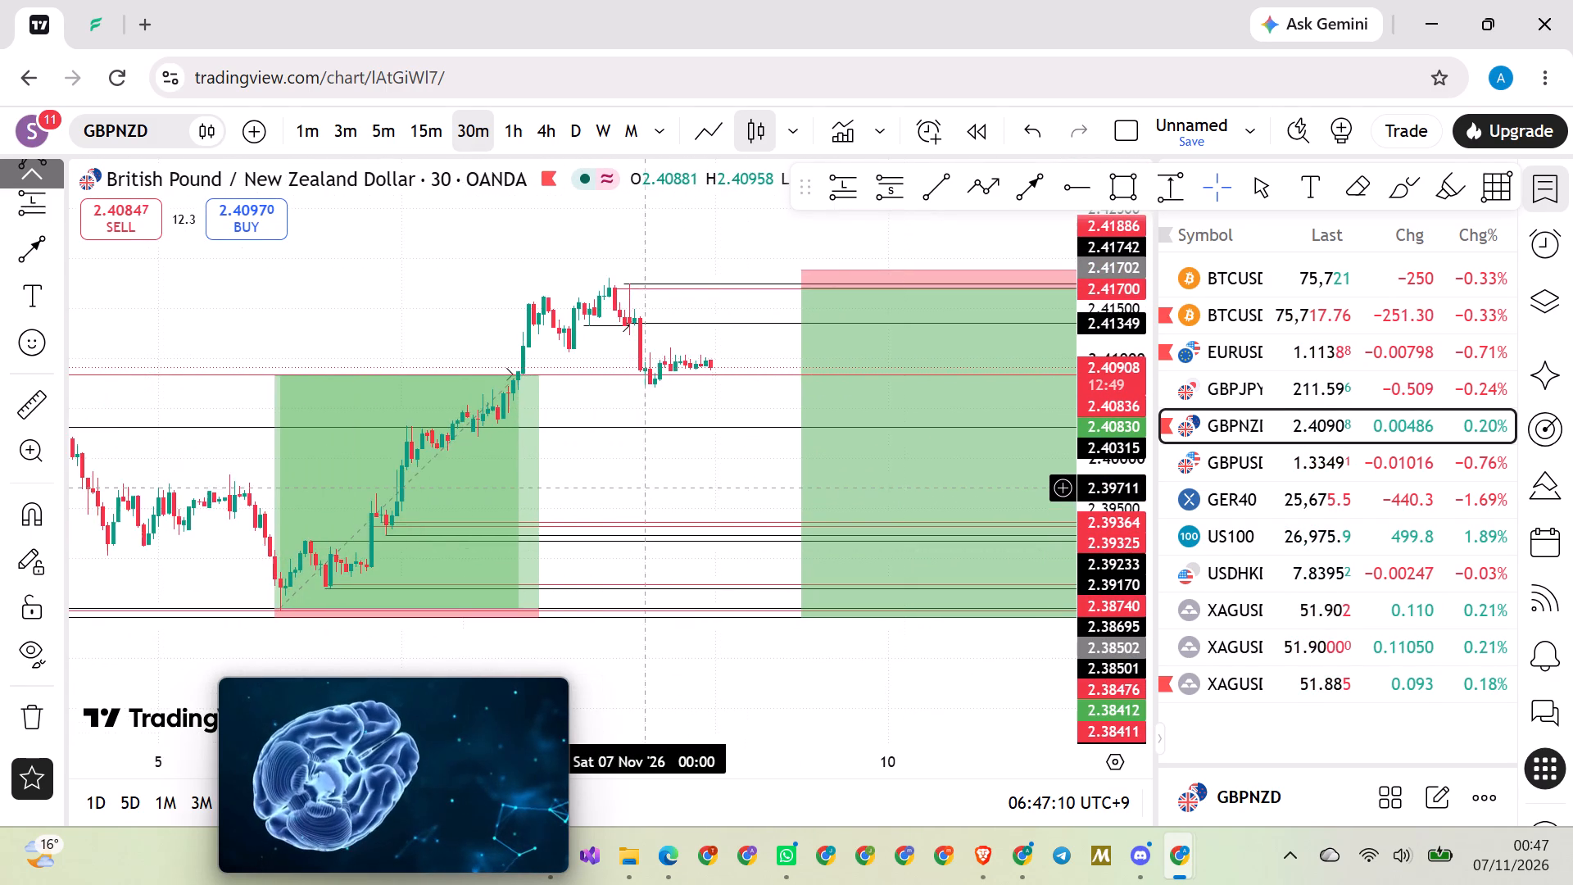
scroll(646, 487, "down", 9)
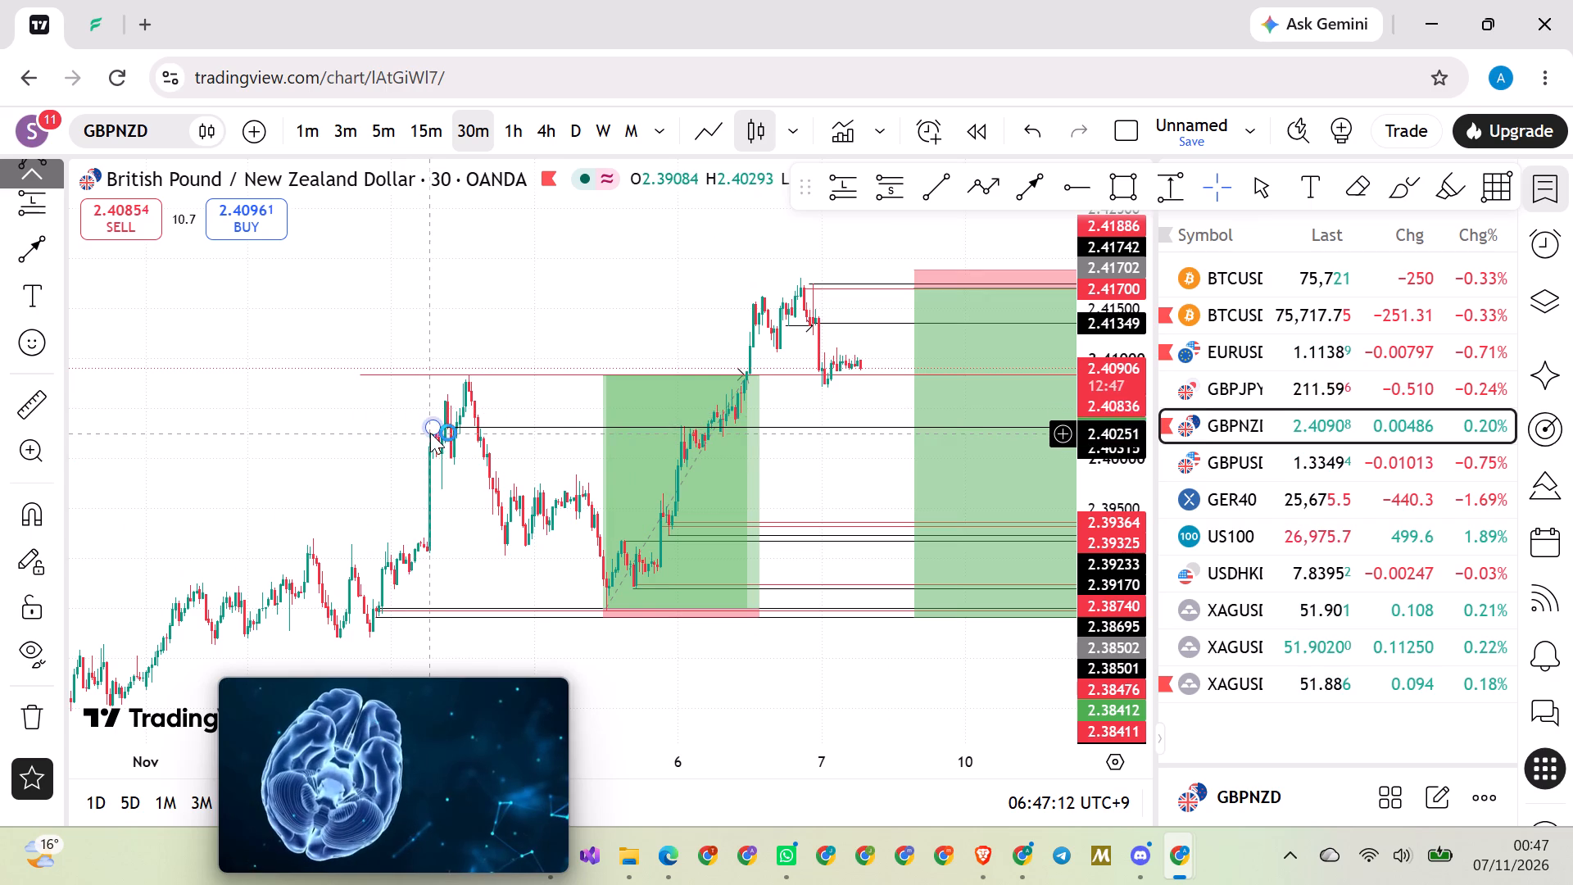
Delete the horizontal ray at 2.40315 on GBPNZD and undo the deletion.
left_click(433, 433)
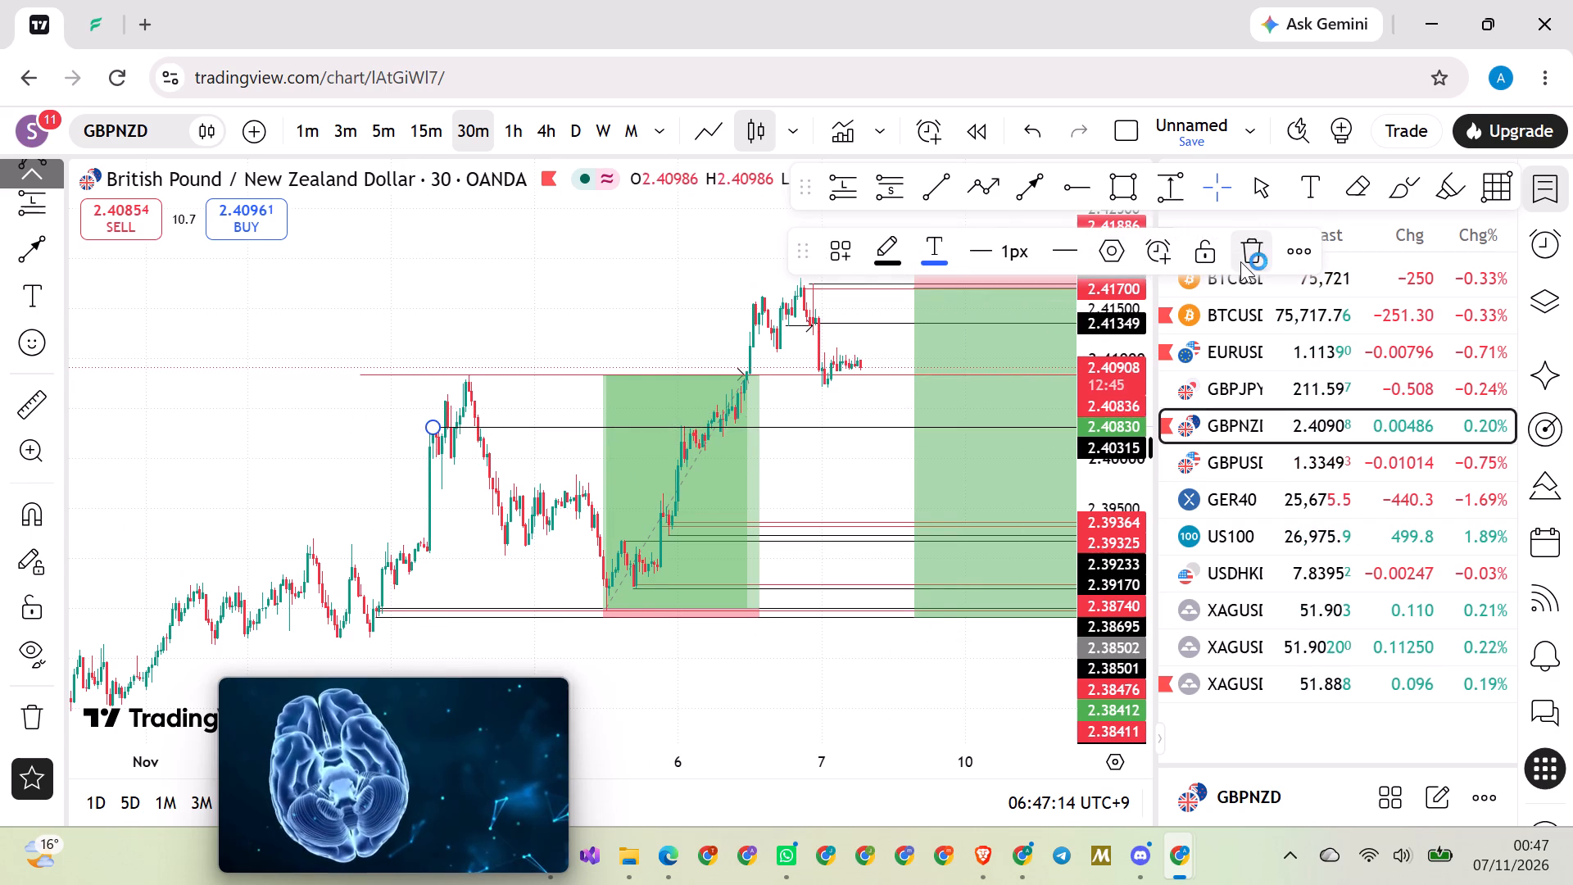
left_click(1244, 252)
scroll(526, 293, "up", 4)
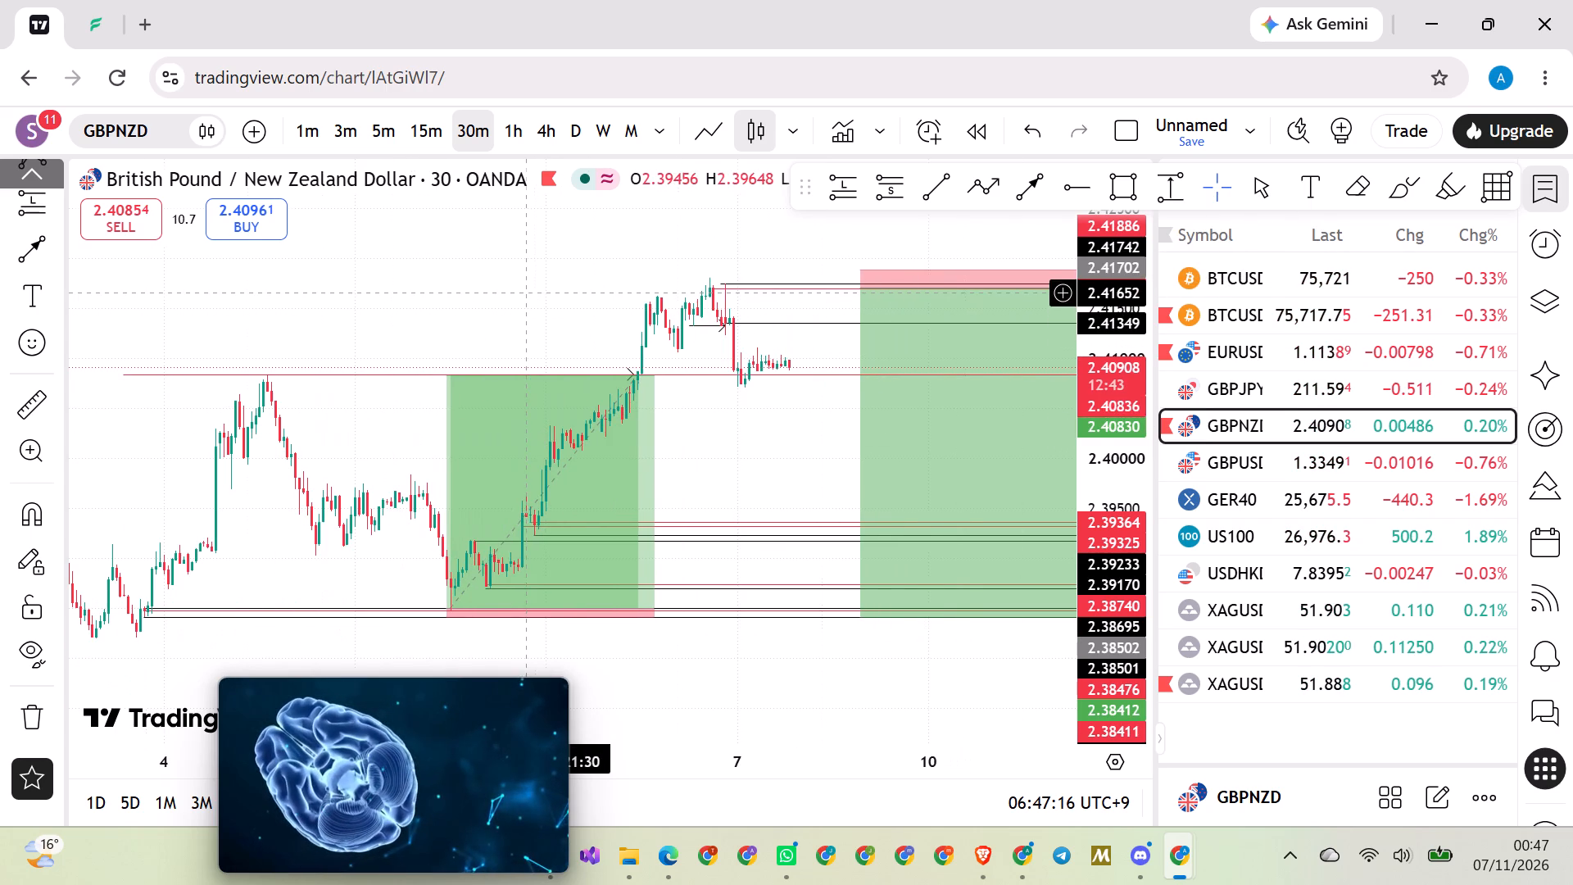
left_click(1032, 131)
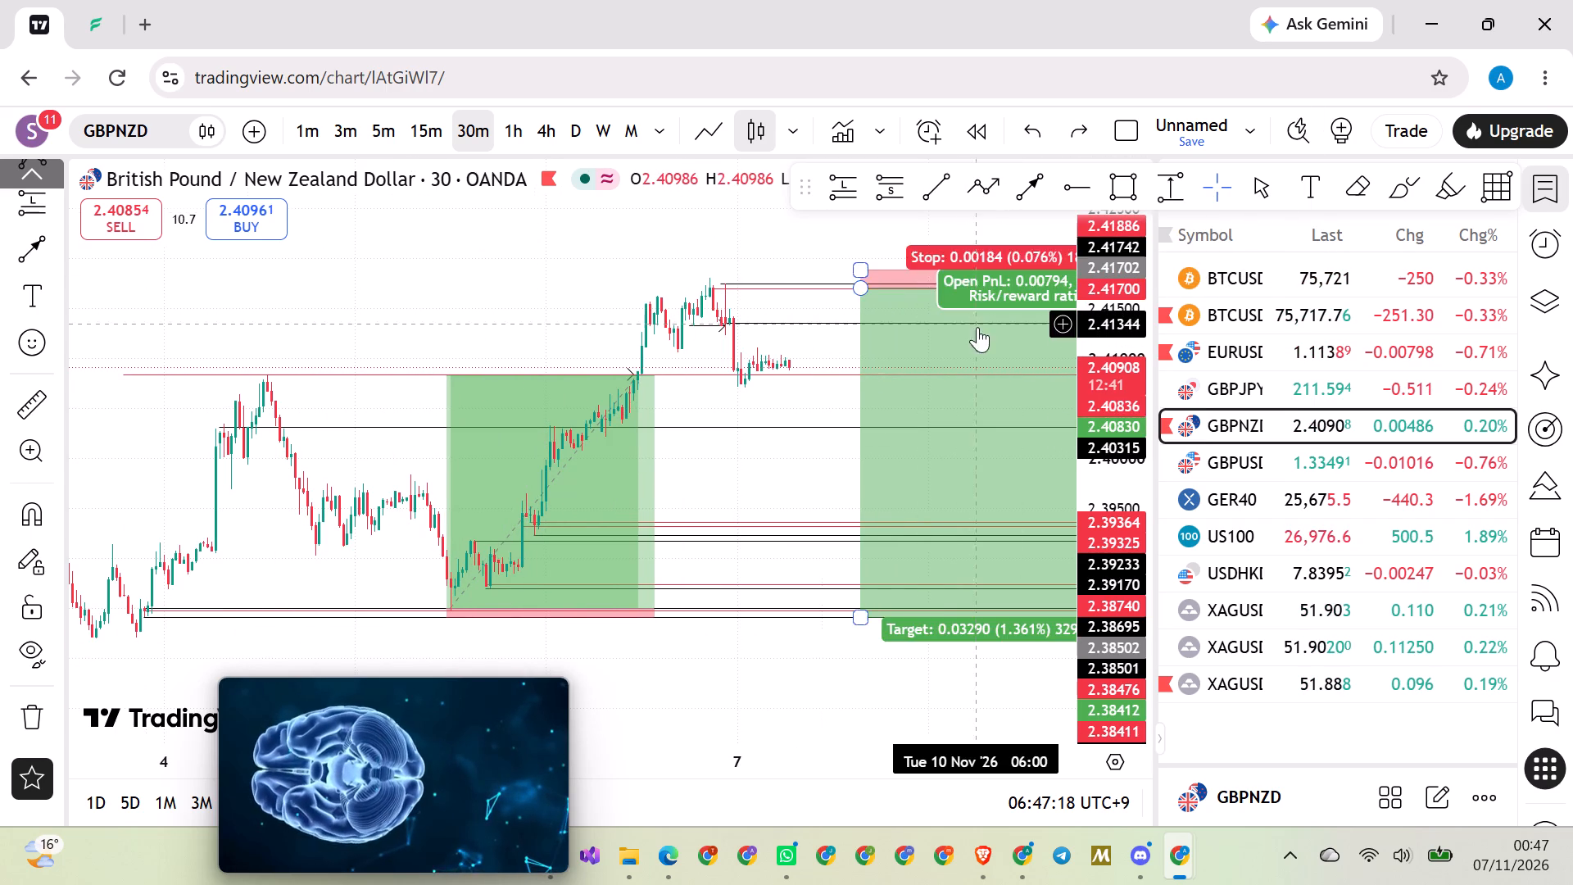
Examine the GBPNZD 30-minute price swings between the 2.38502 and 2.41702 levels, including the short position's entry area.
scroll(436, 280, "up", 4)
left_click_drag(387, 281, 276, 256)
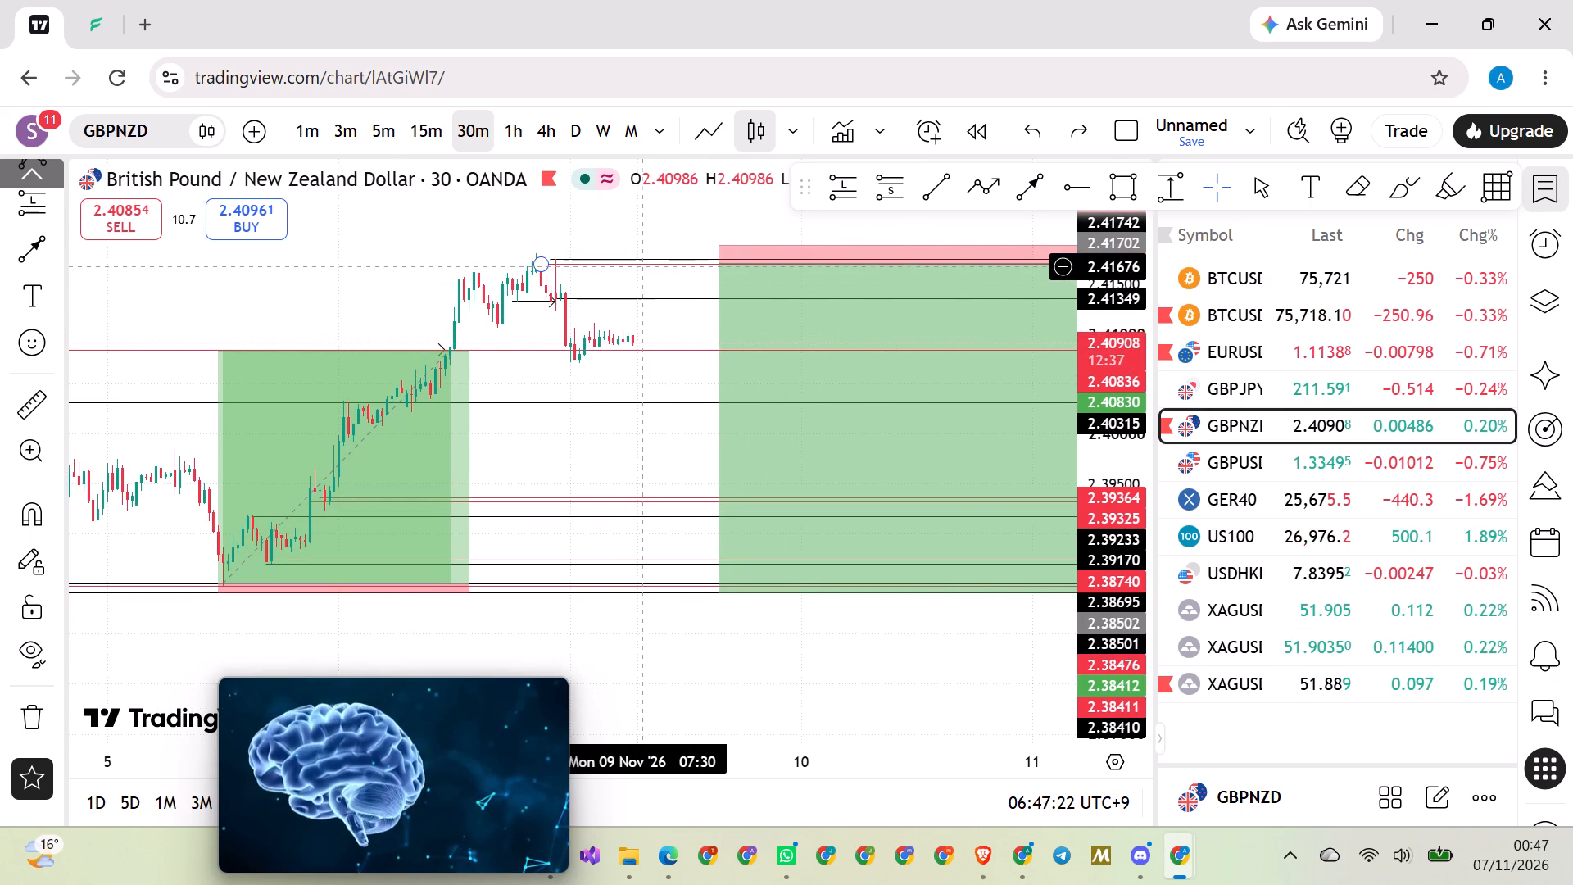
scroll(604, 480, "down", 1)
left_click_drag(608, 459, 696, 421)
scroll(680, 392, "up", 1)
left_click_drag(651, 391, 823, 397)
scroll(790, 374, "up", 1)
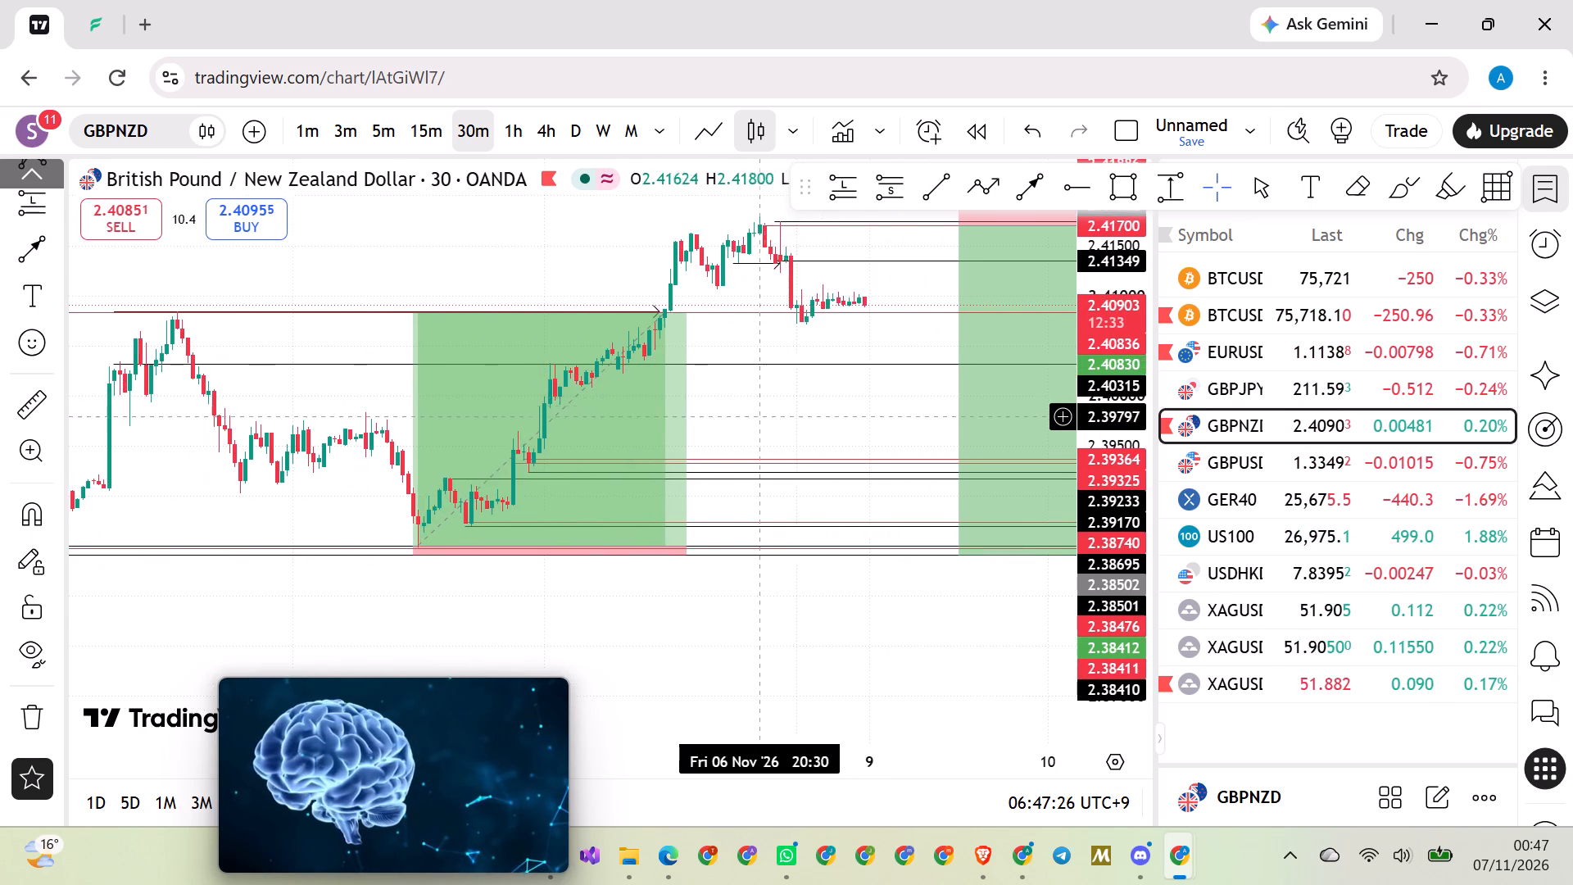
left_click_drag(762, 420, 877, 411)
scroll(1099, 461, "up", 8)
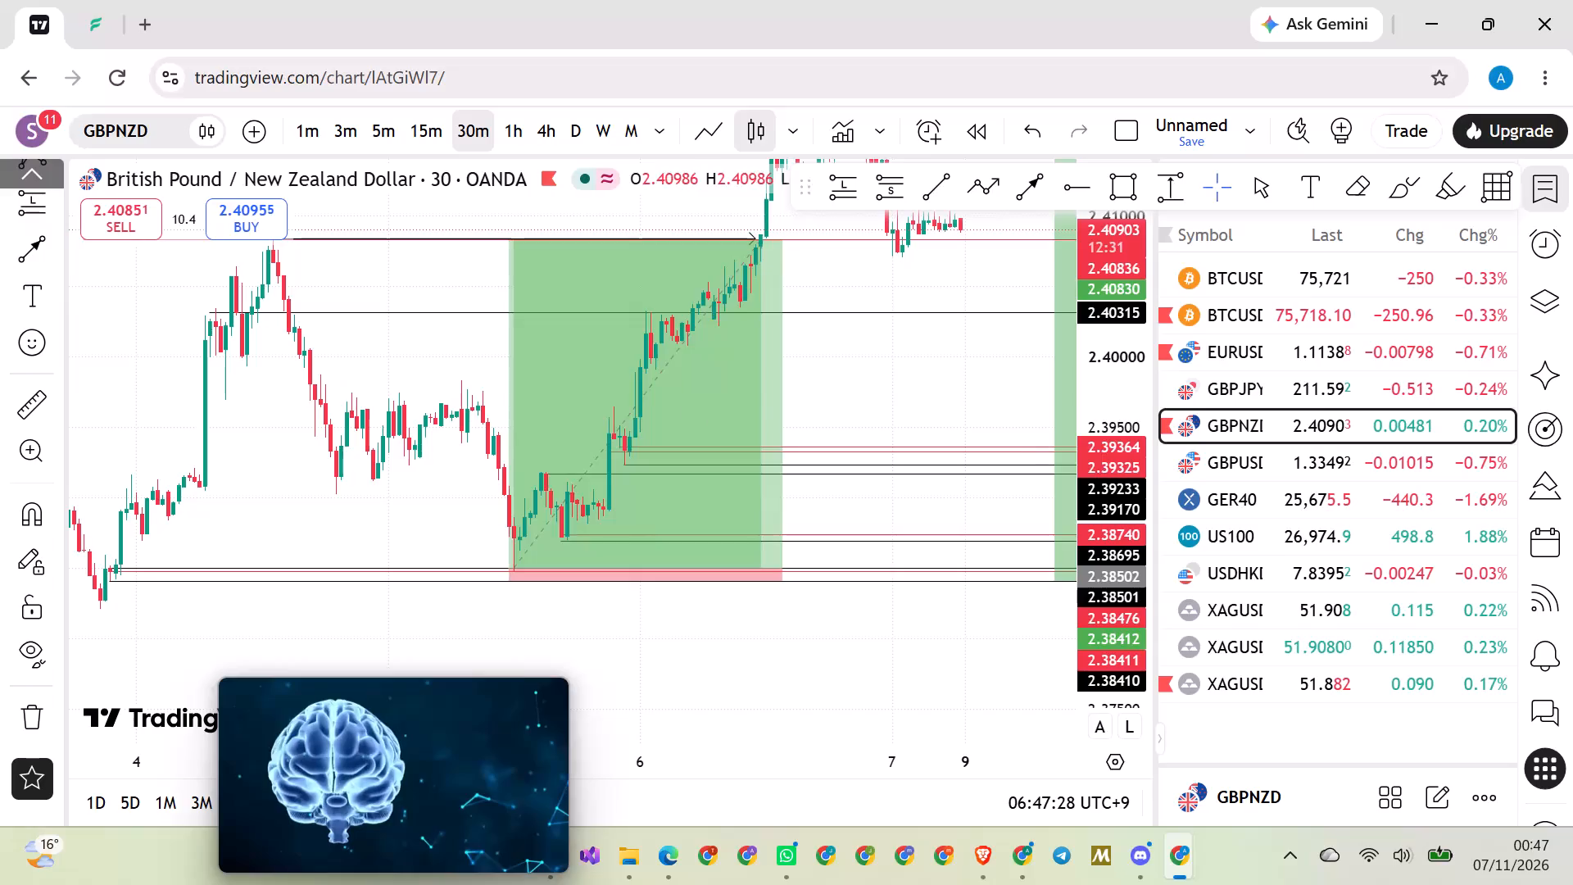
Examine the GBPNZD 30-minute candles inside the long position closely against the levels between 2.38410 and 2.40315.
left_click_drag(377, 361, 456, 350)
scroll(447, 334, "up", 5)
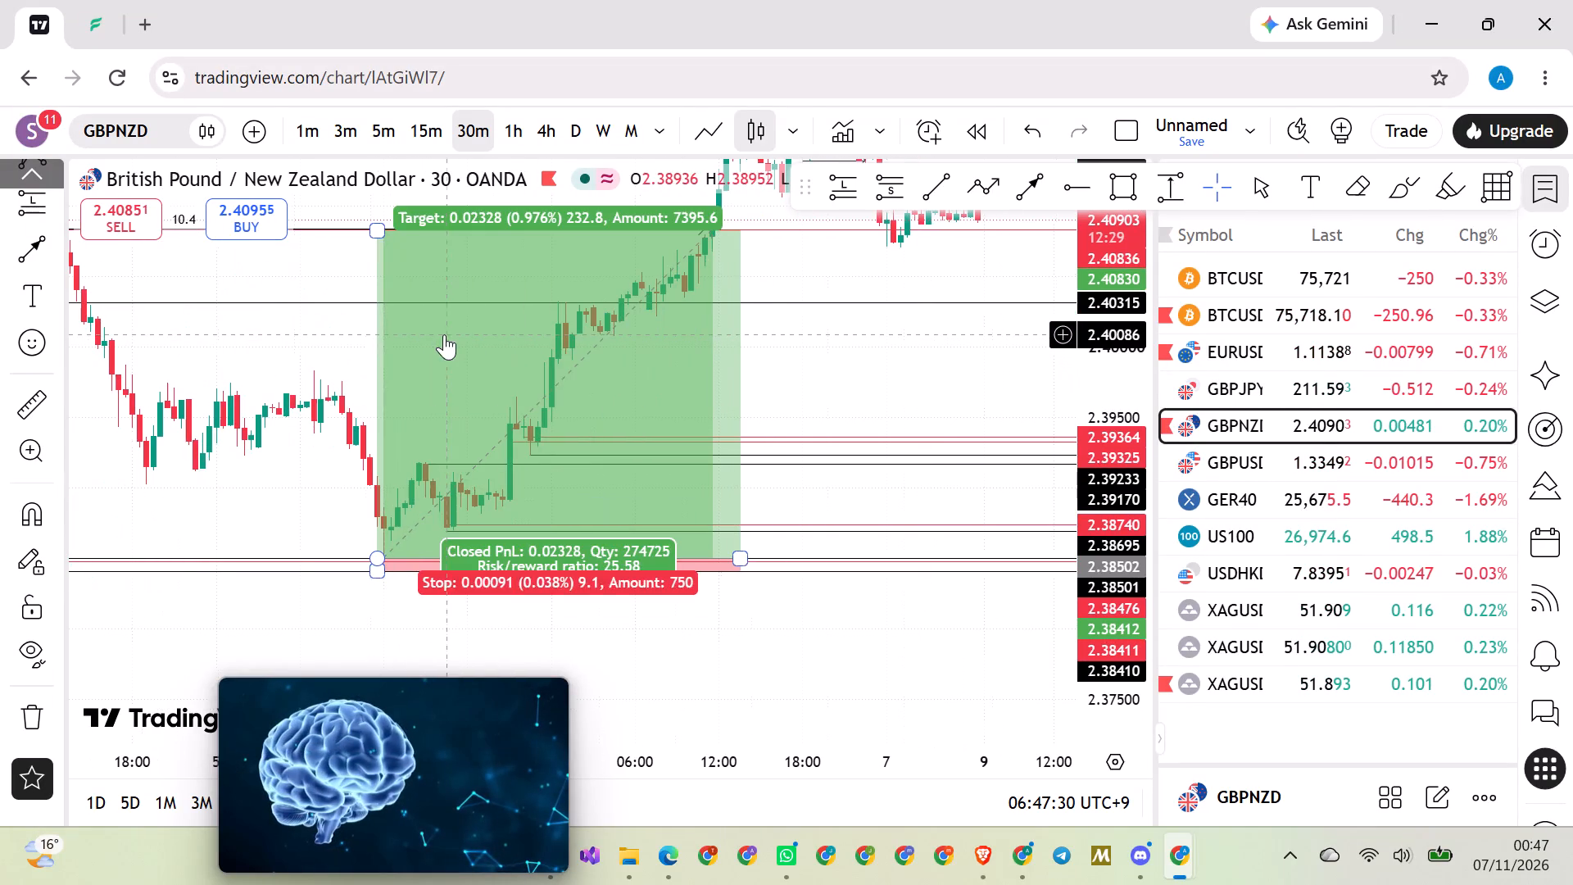
left_click_drag(283, 376, 372, 352)
scroll(313, 316, "up", 2)
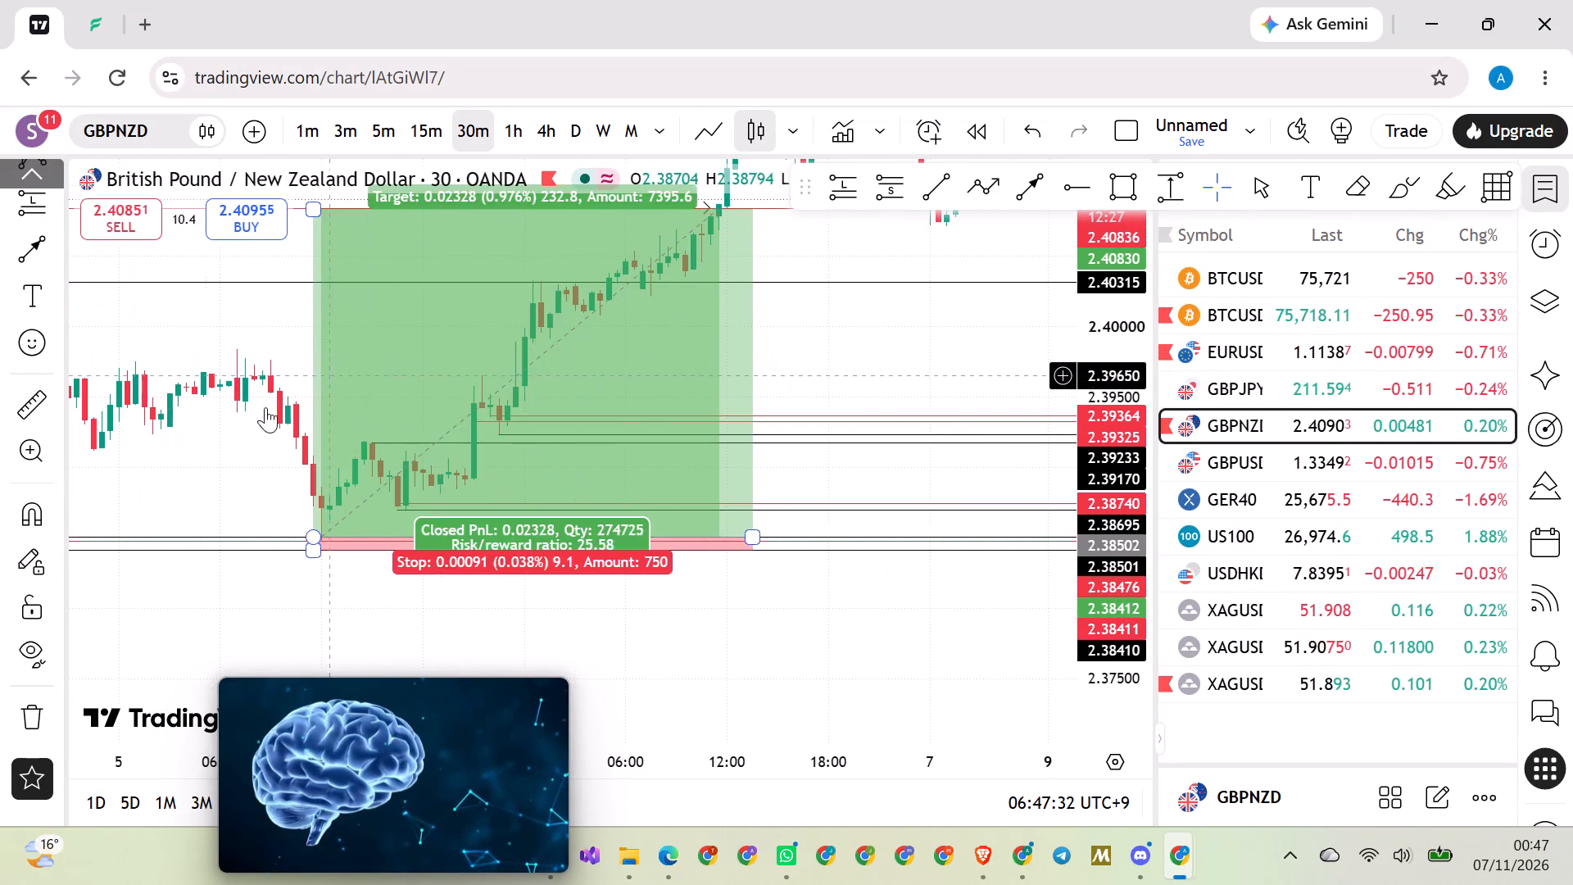
scroll(231, 351, "down", 5)
left_click_drag(289, 483, 320, 480)
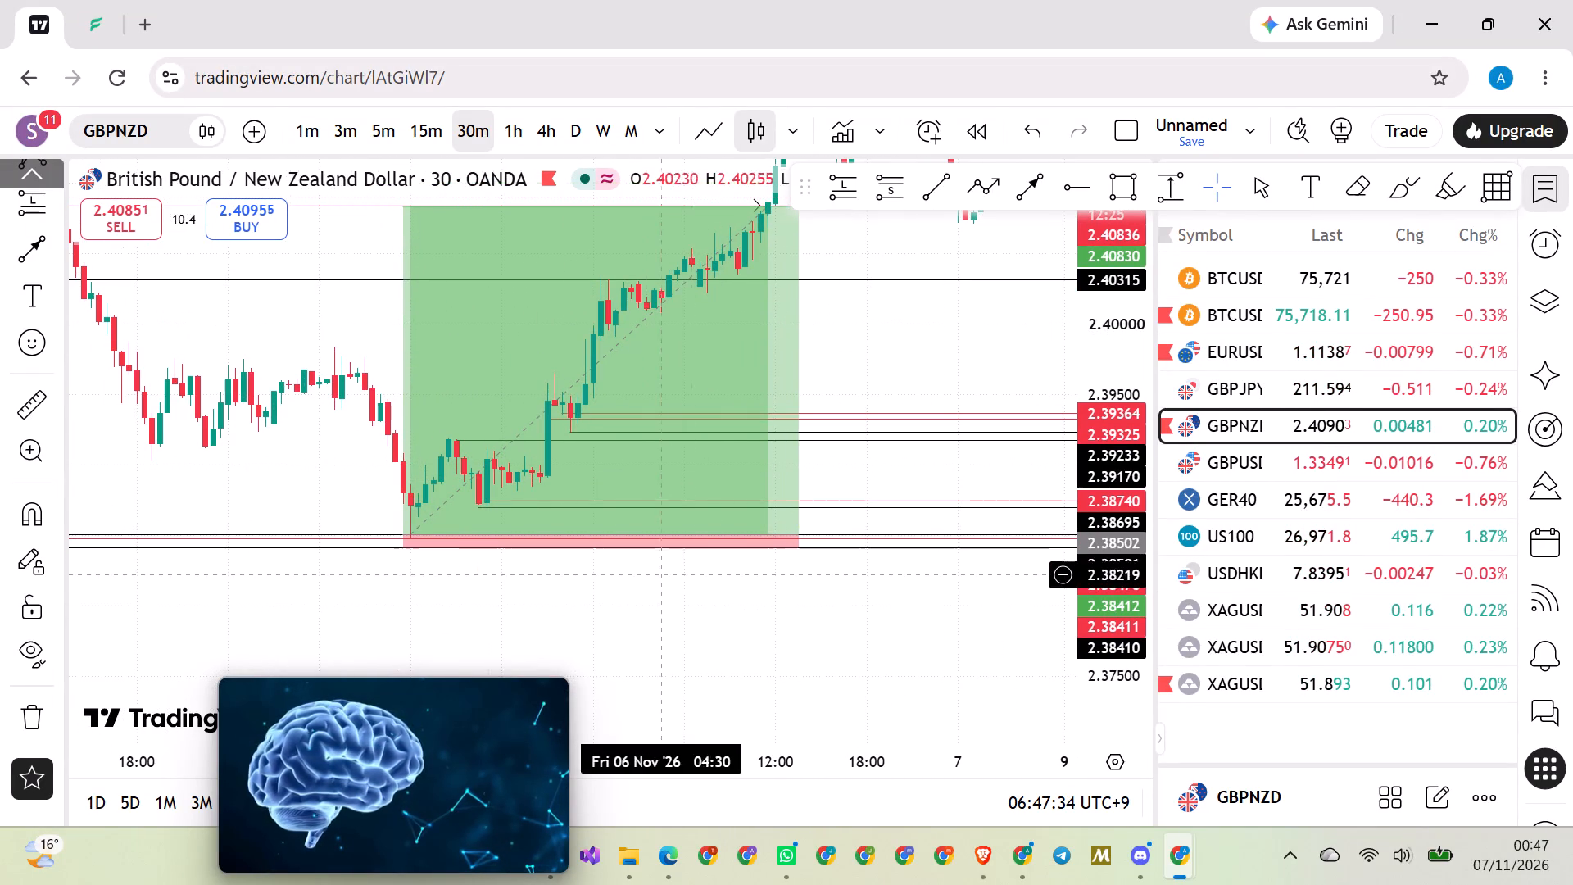
scroll(348, 374, "down", 2)
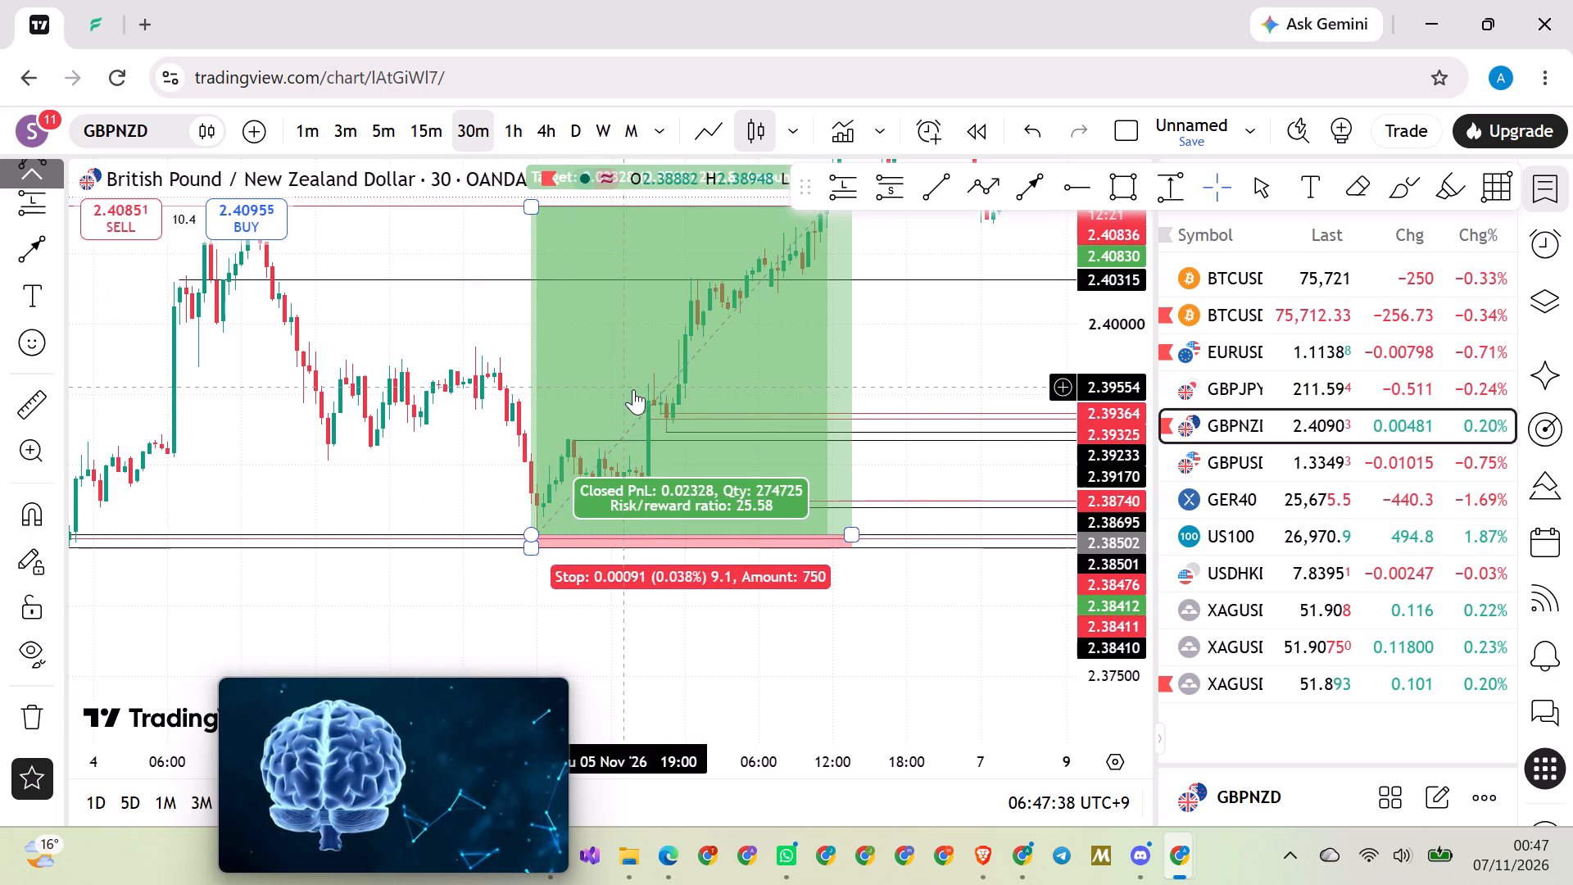
left_click_drag(958, 343, 774, 373)
left_click_drag(837, 399, 729, 441)
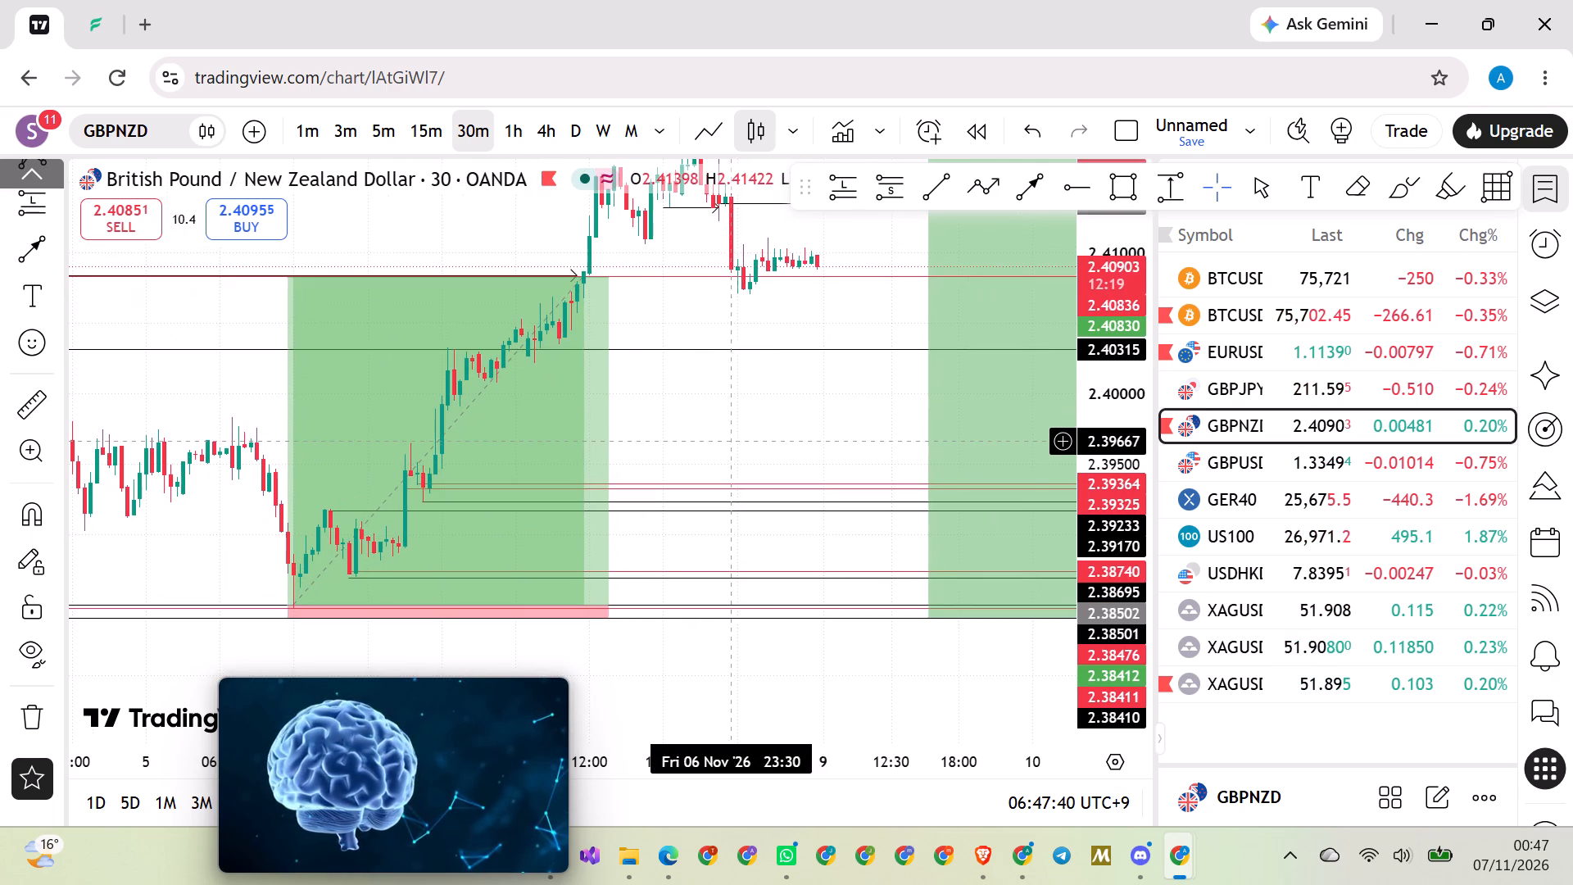
left_click_drag(782, 444, 709, 457)
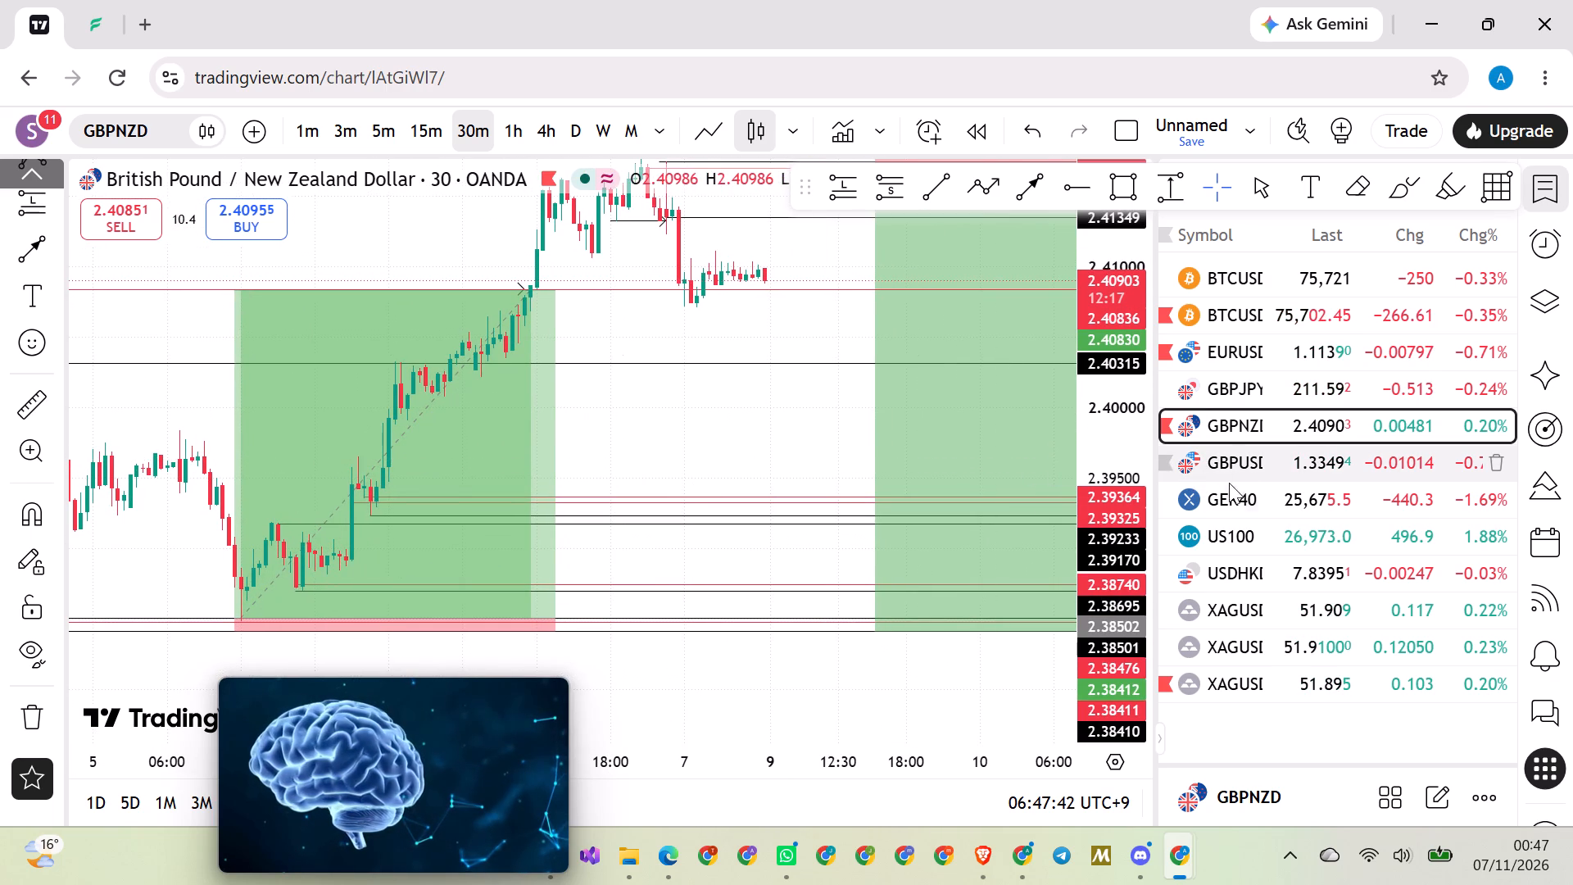
Open the GBPUSD chart and check its 30-minute candles against the drawn levels and arrow path.
left_click(1231, 474)
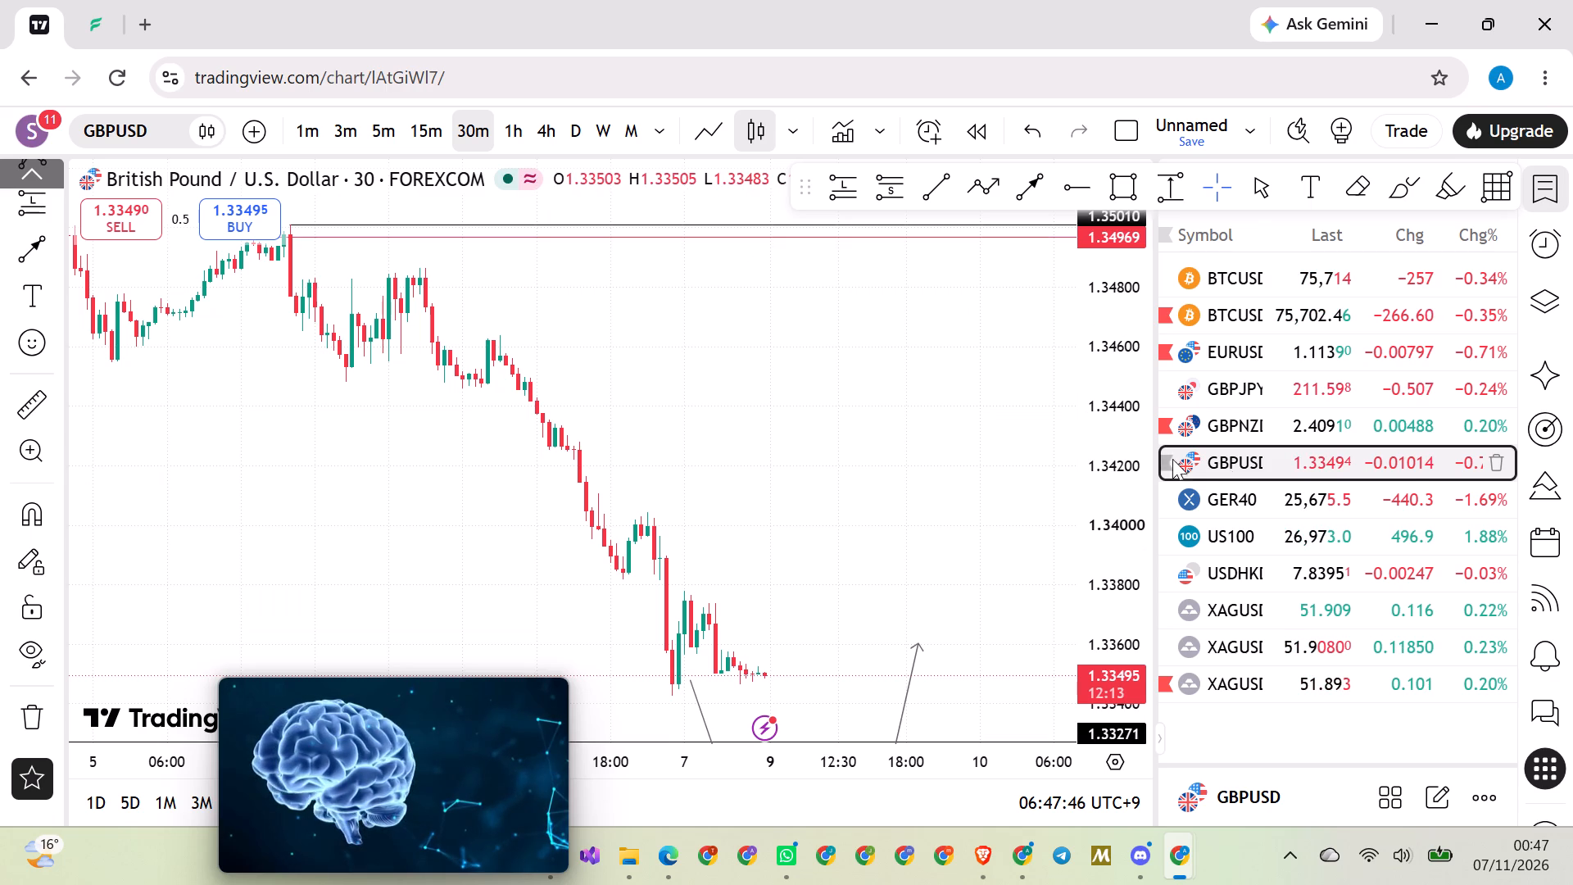
Open the GER40 chart and check its 30-minute candles against the drawn levels.
left_click(1235, 492)
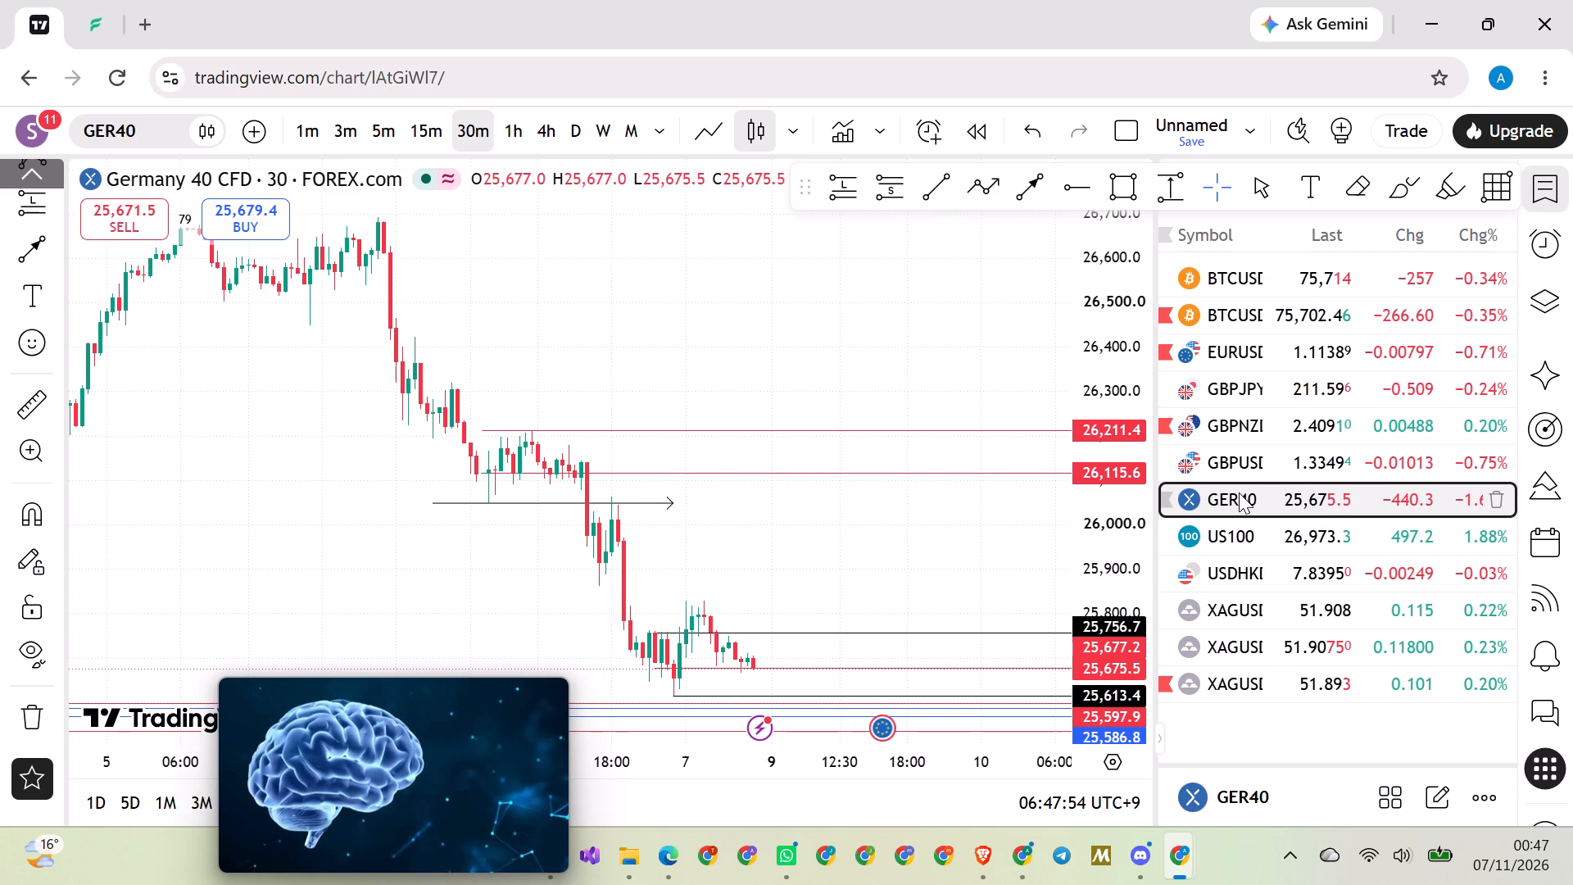
Examine the GER40 30-minute decline and the latest candles against the levels between 25,535.7 and 26,211.4.
scroll(932, 550, "down", 3)
left_click_drag(922, 561, 934, 539)
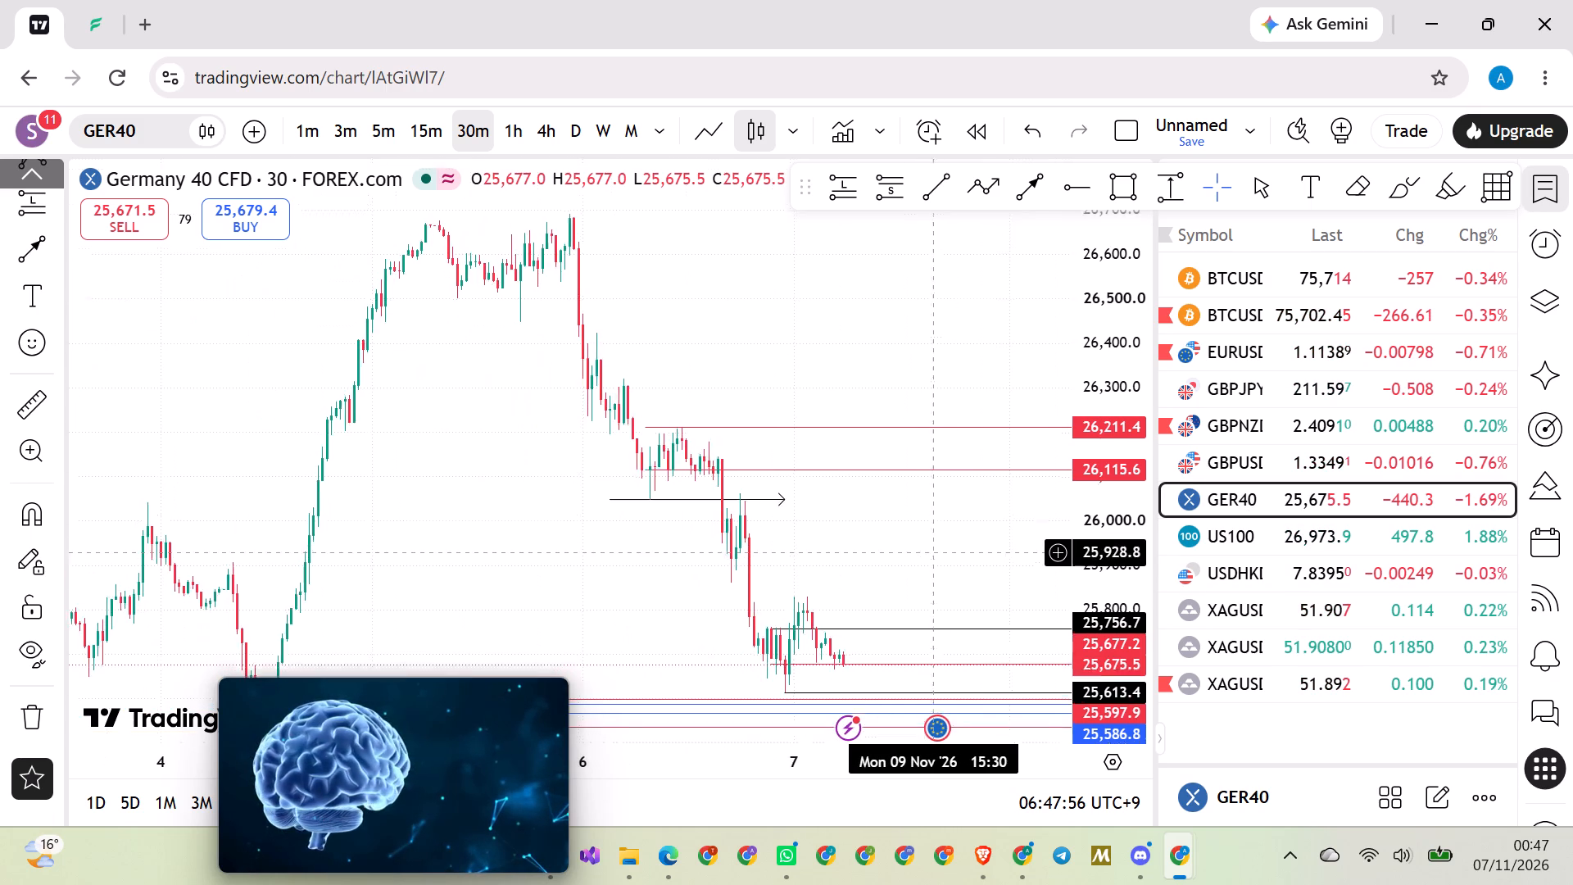
left_click_drag(934, 539, 890, 384)
left_click_drag(569, 416, 589, 373)
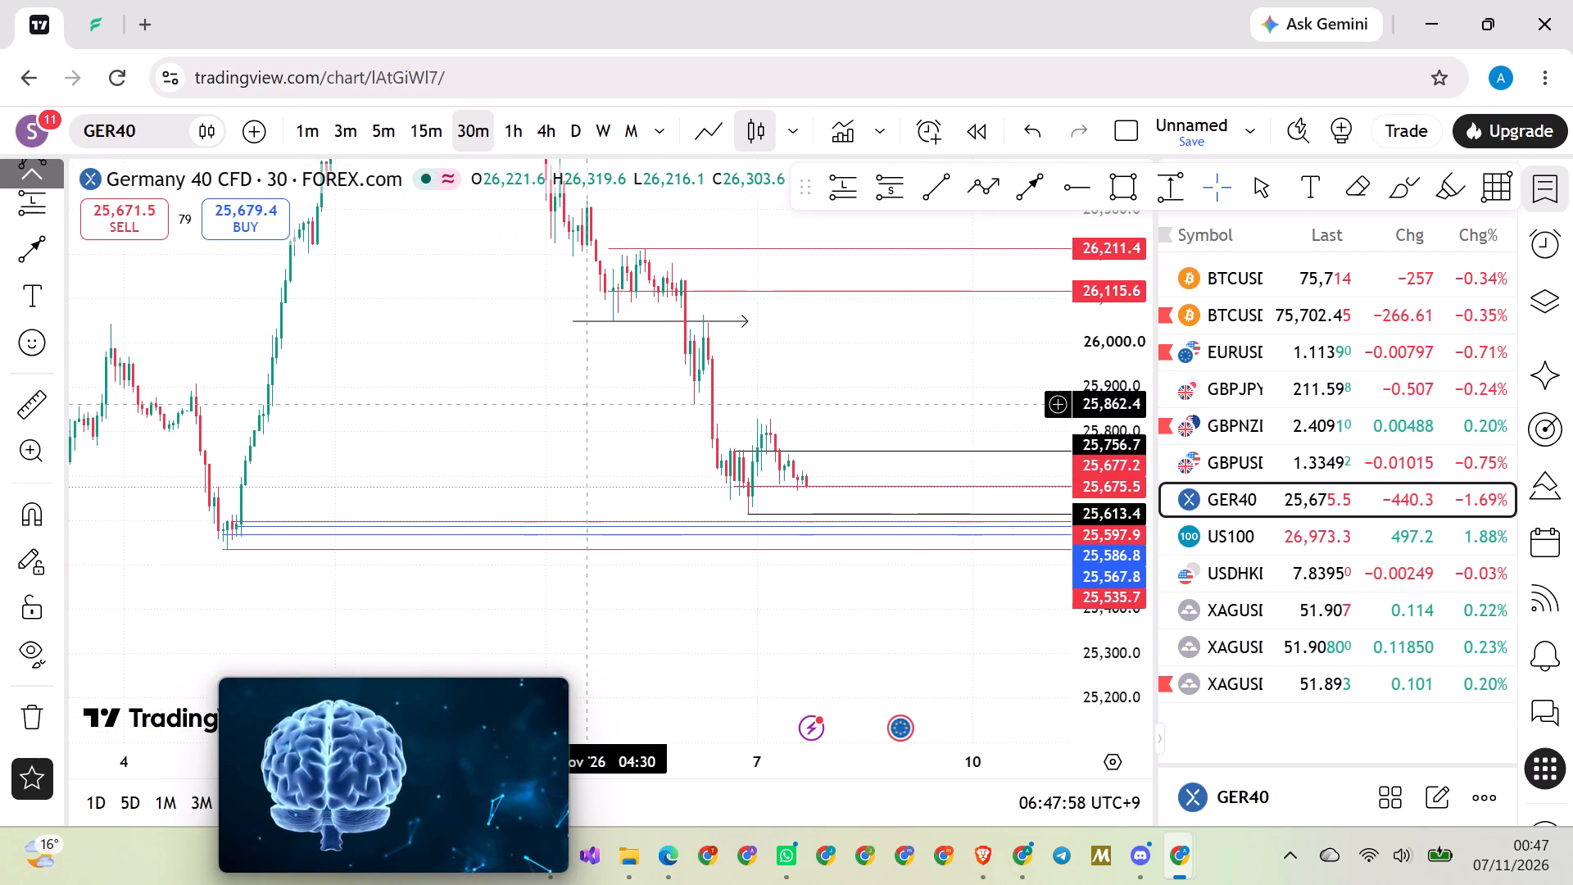
left_click_drag(589, 373, 589, 367)
scroll(553, 406, "up", 3)
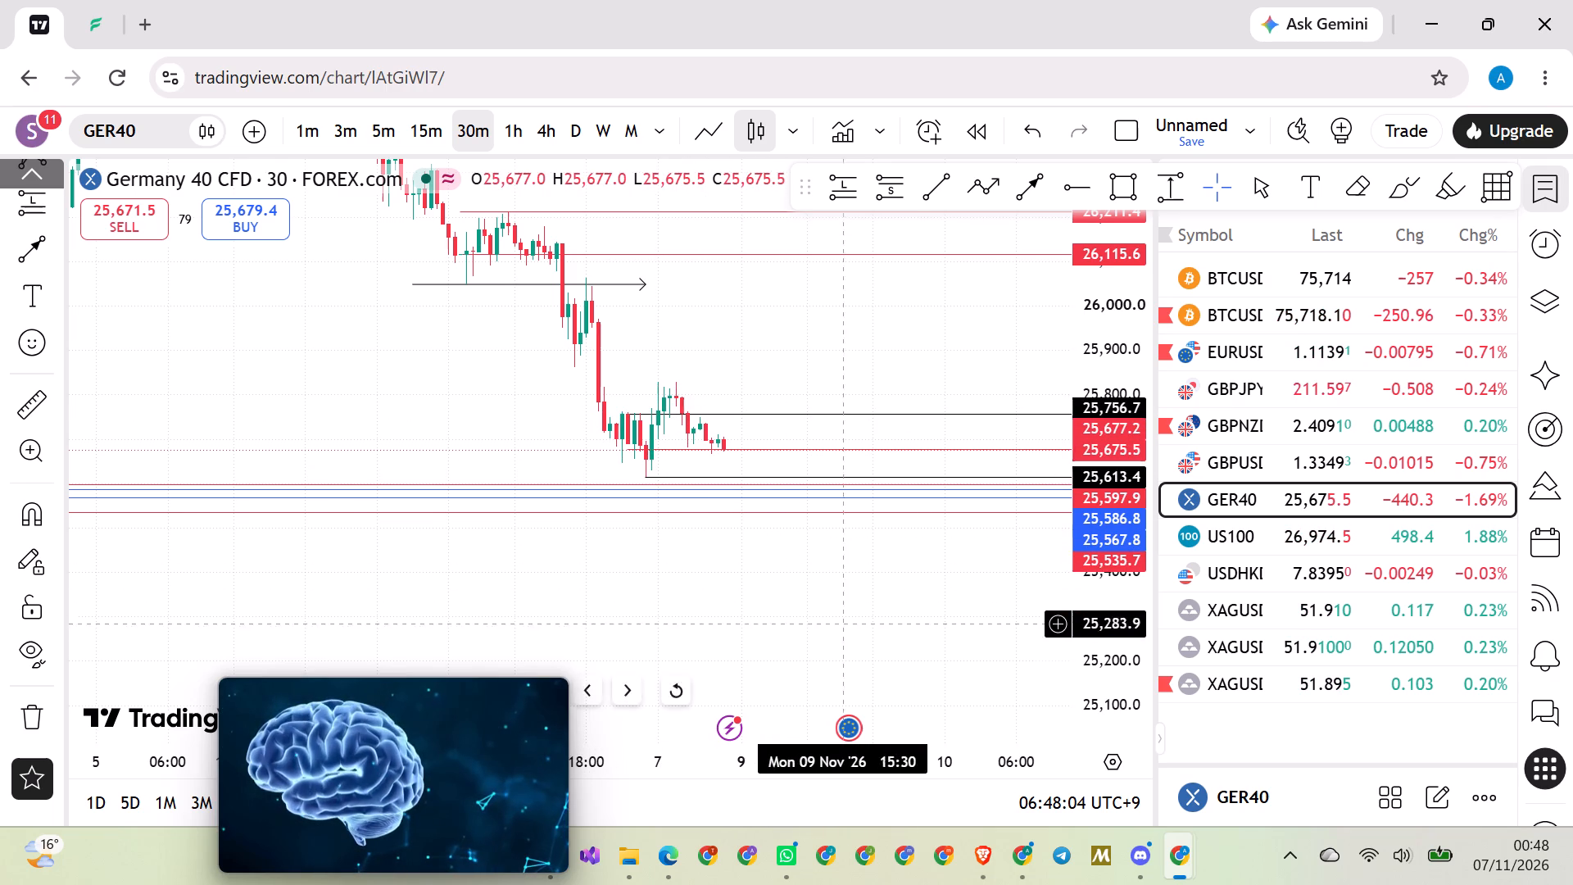
scroll(1111, 559, "up", 10)
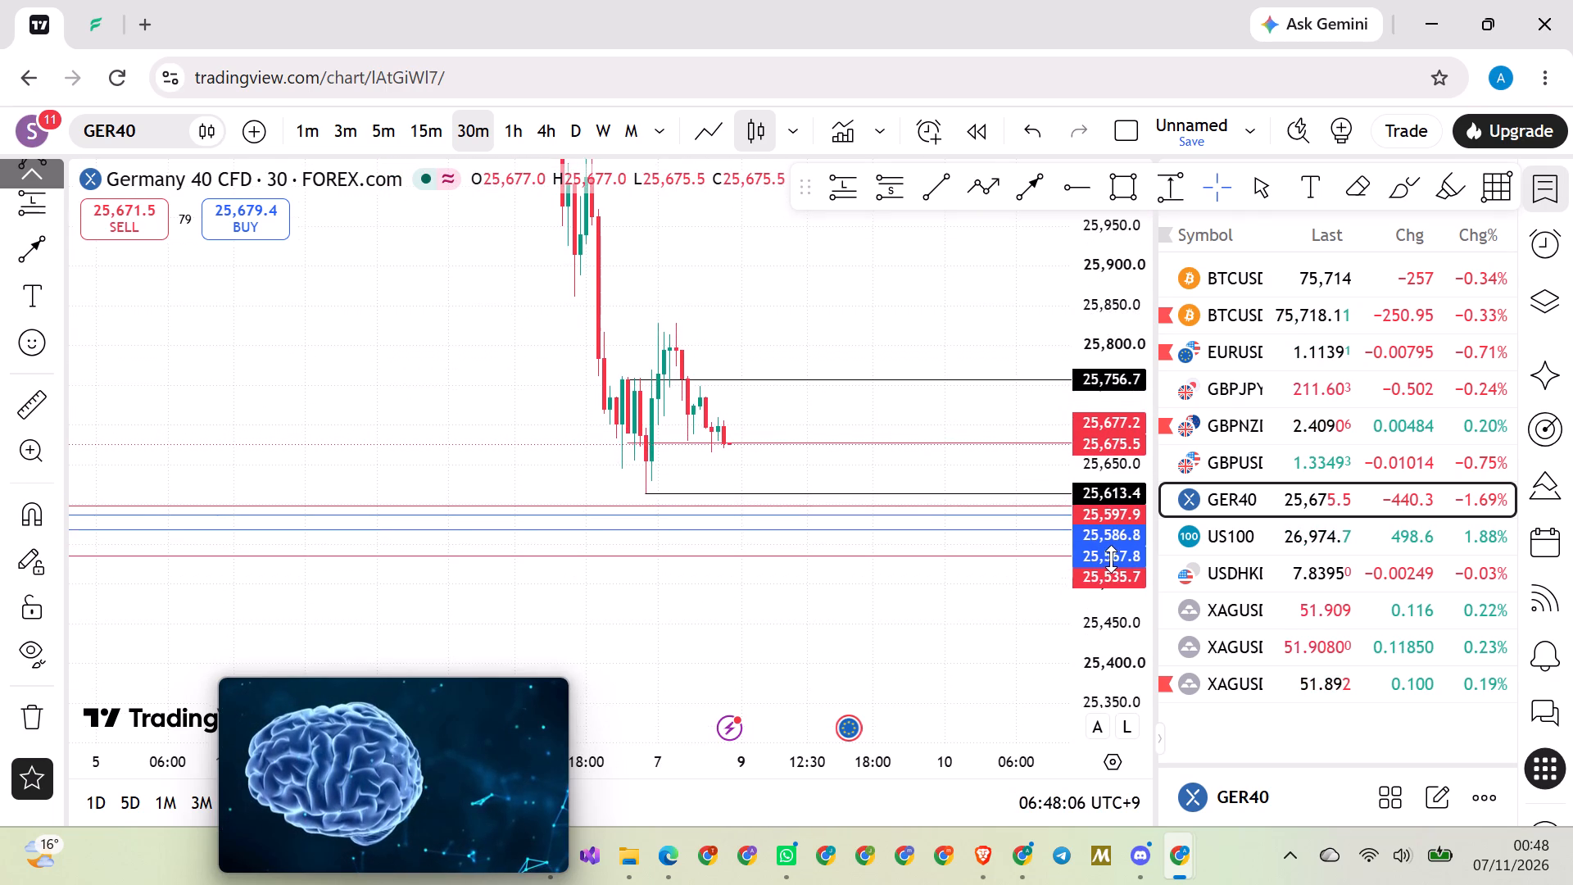
scroll(1111, 559, "up", 20)
scroll(1111, 559, "up", 15)
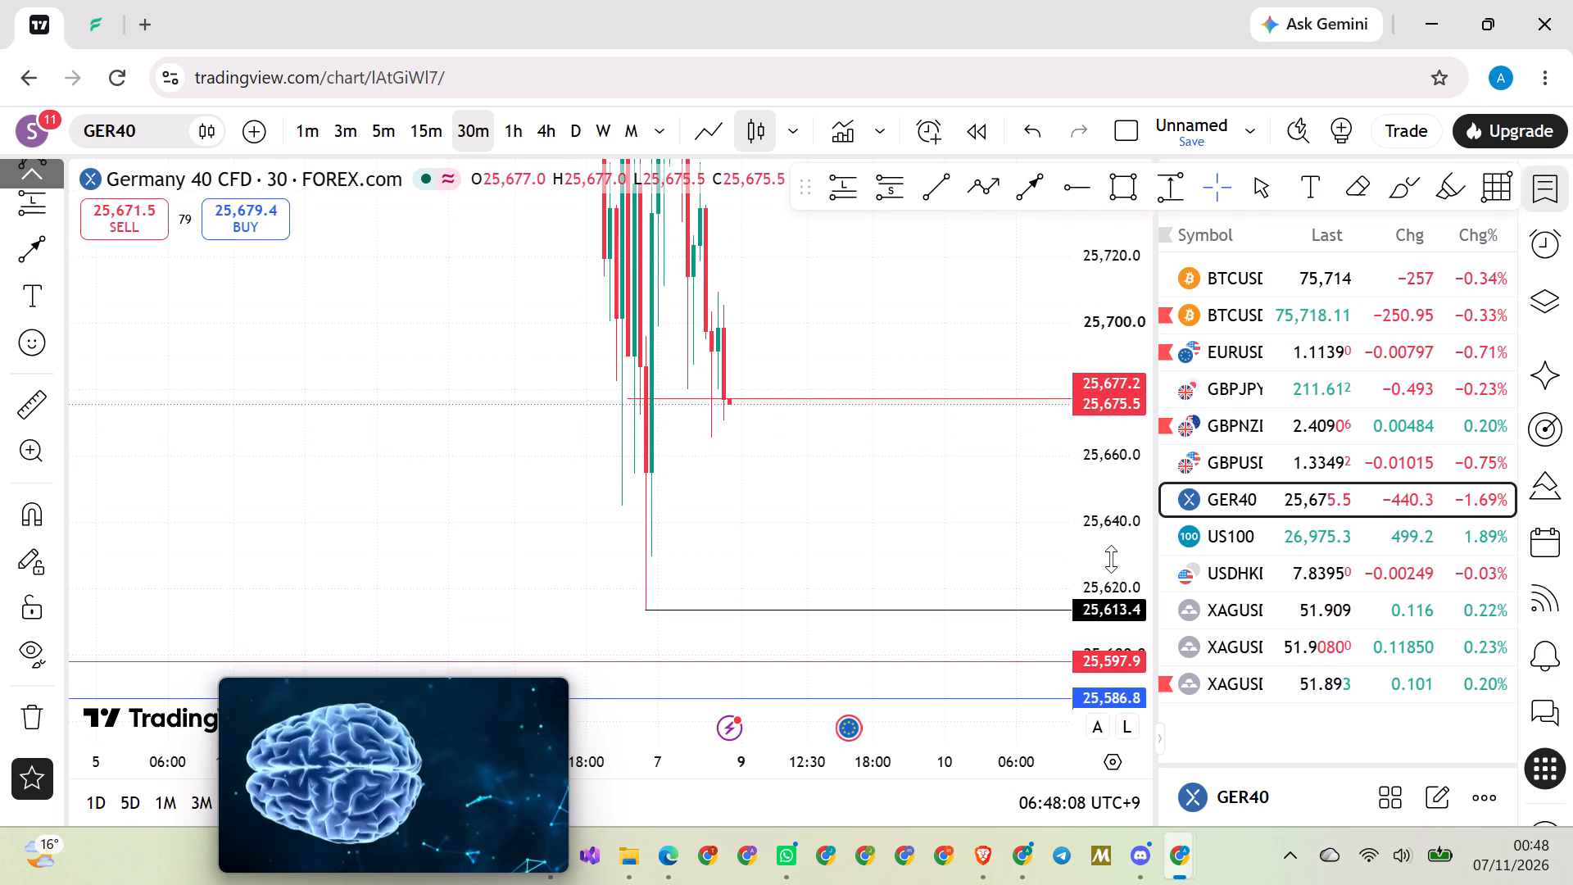
scroll(1111, 559, "down", 20)
scroll(1111, 559, "down", 20)
scroll(1111, 559, "down", 9)
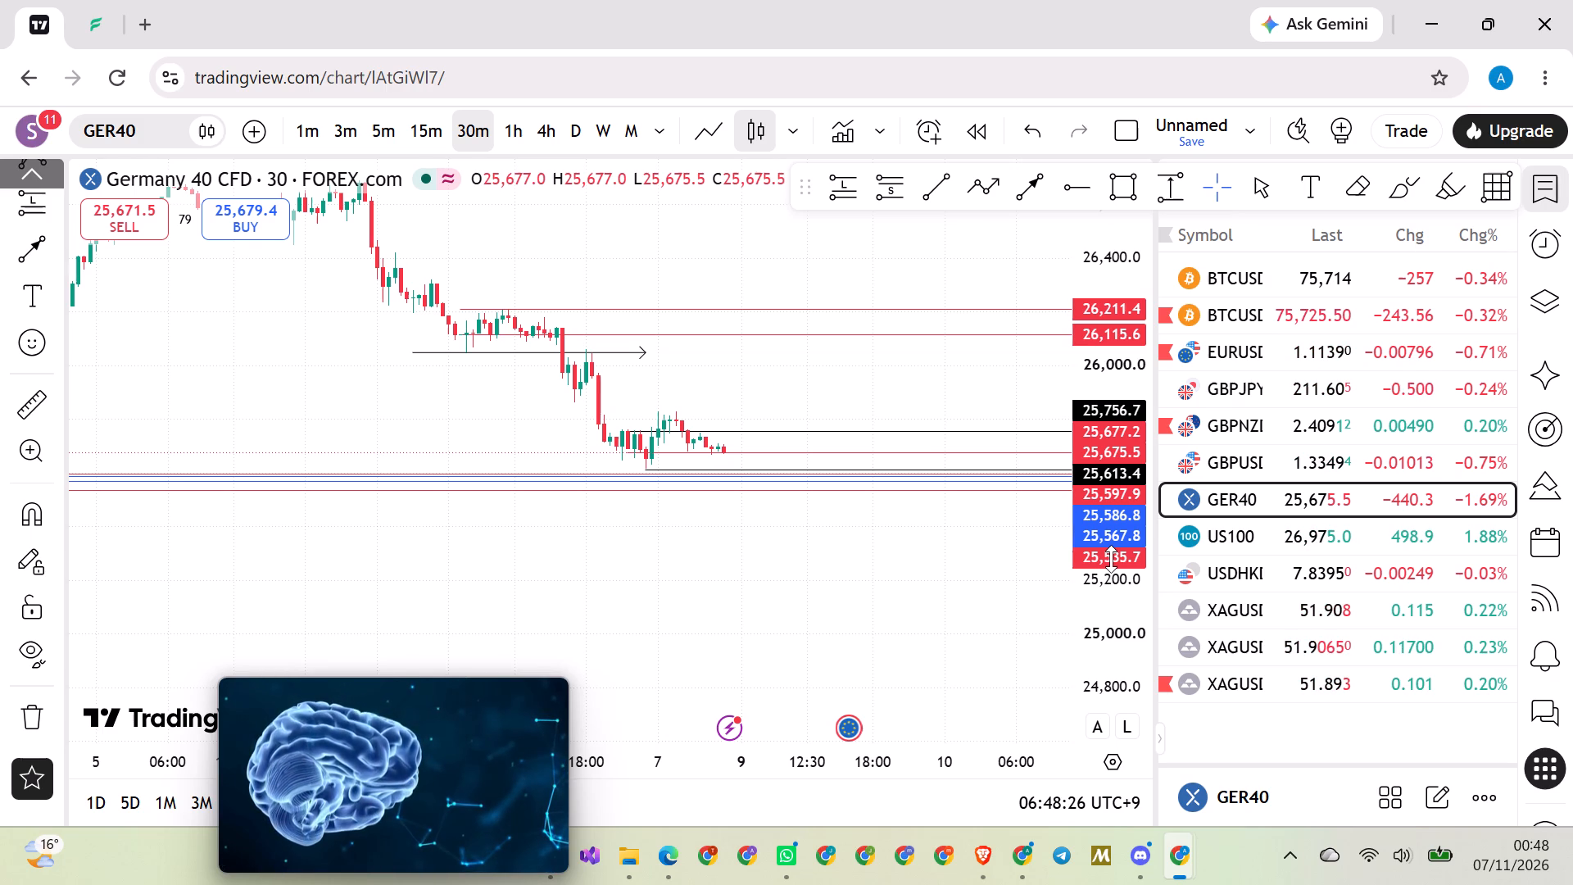
Open the US100 chart and check its 30-minute candles against the drawn levels and arrow.
left_click(1223, 525)
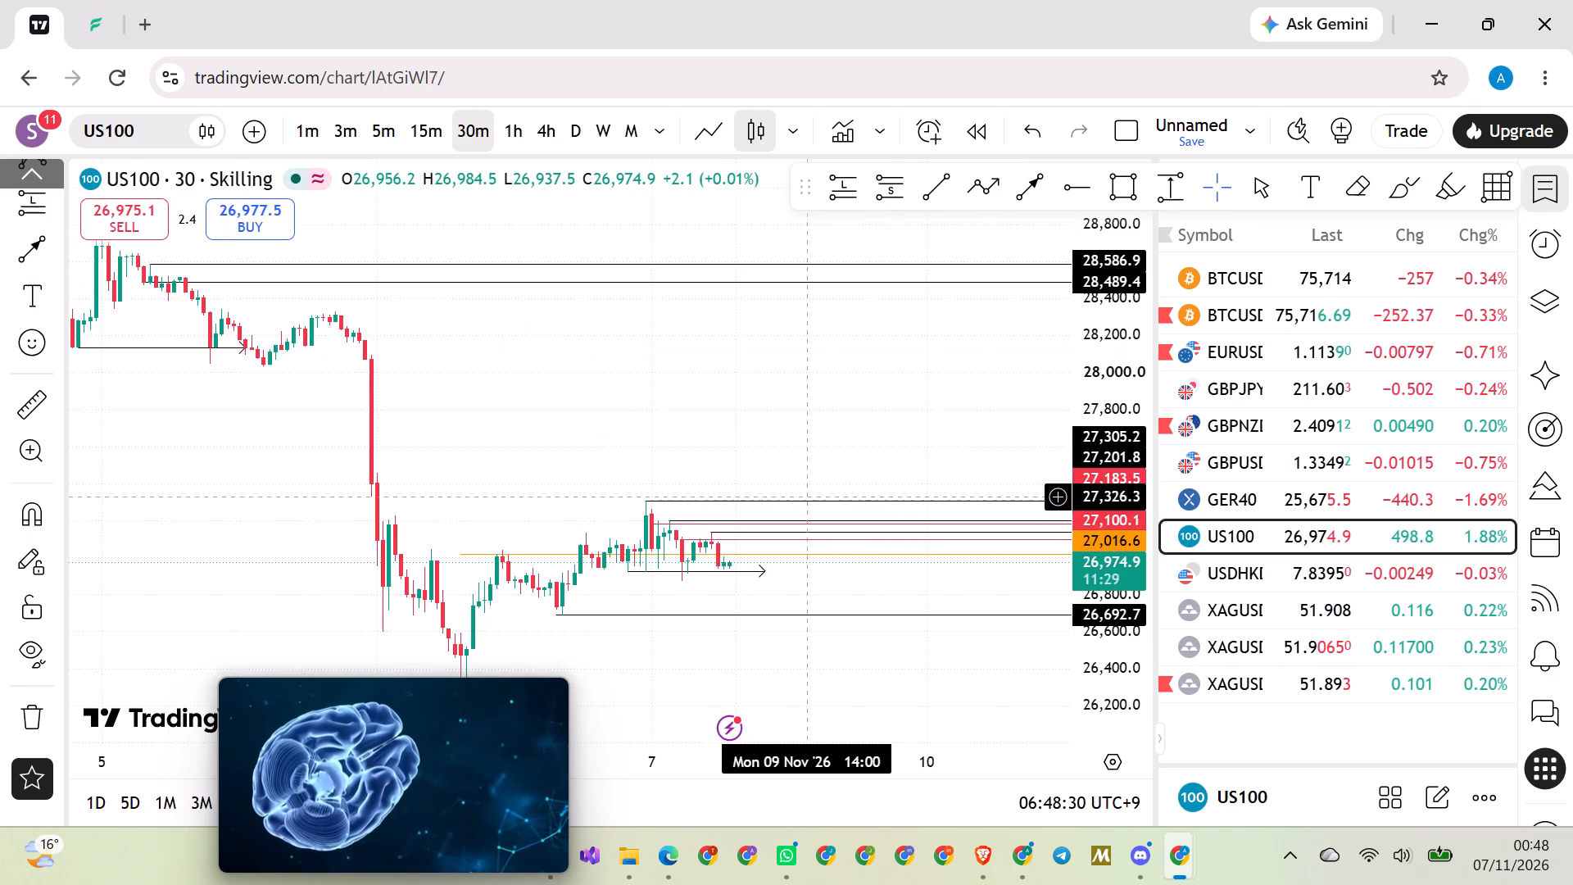
scroll(738, 424, "down", 8)
left_click_drag(651, 471, 667, 374)
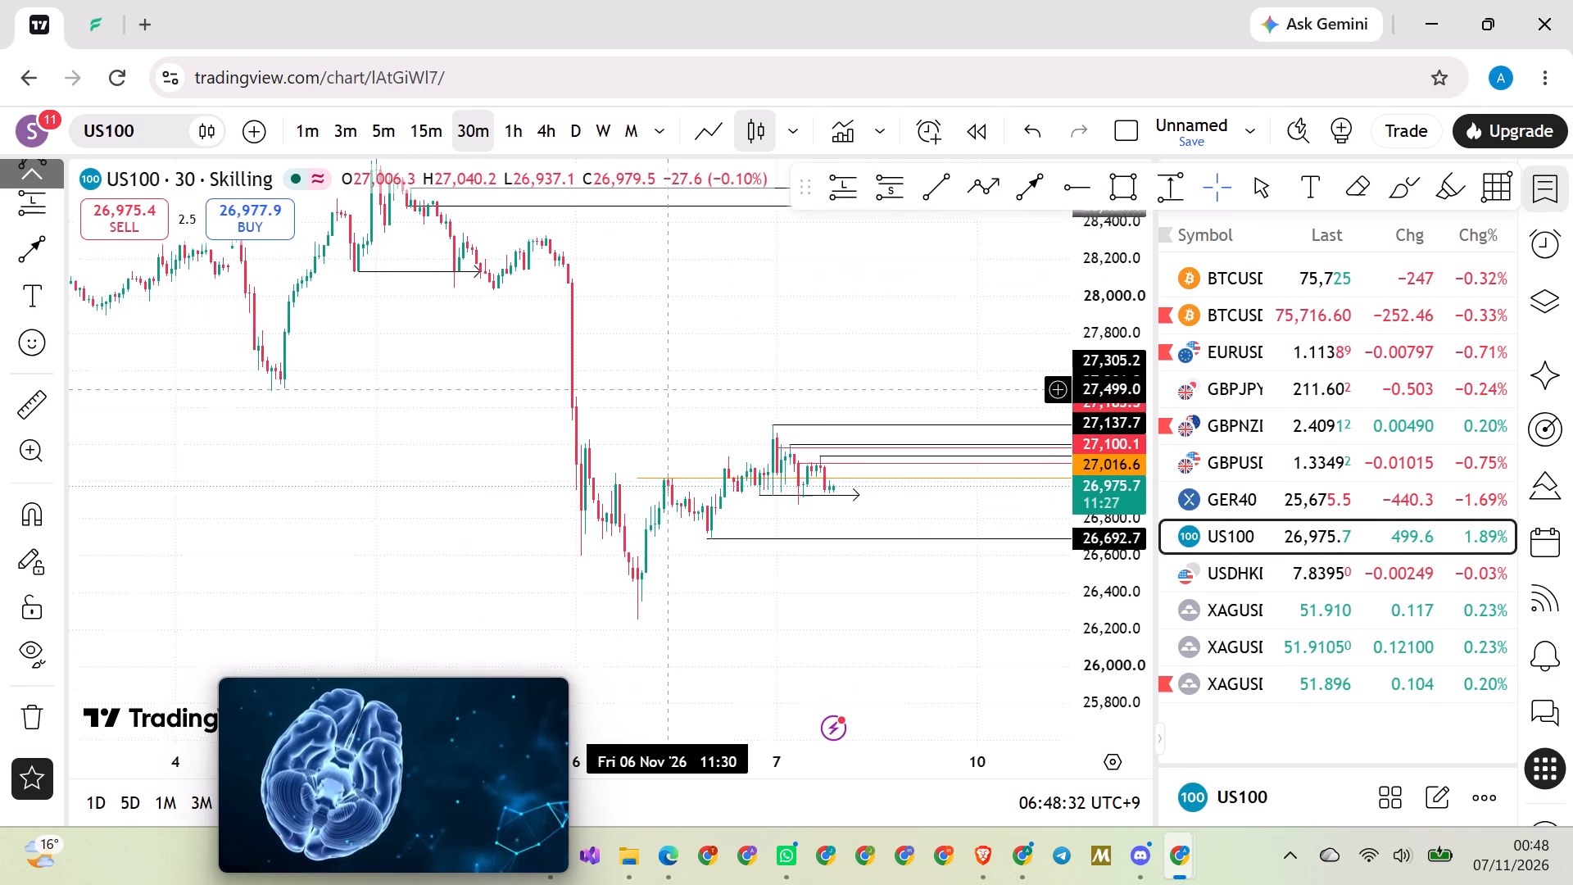
left_click_drag(667, 374, 660, 356)
scroll(660, 352, "up", 5)
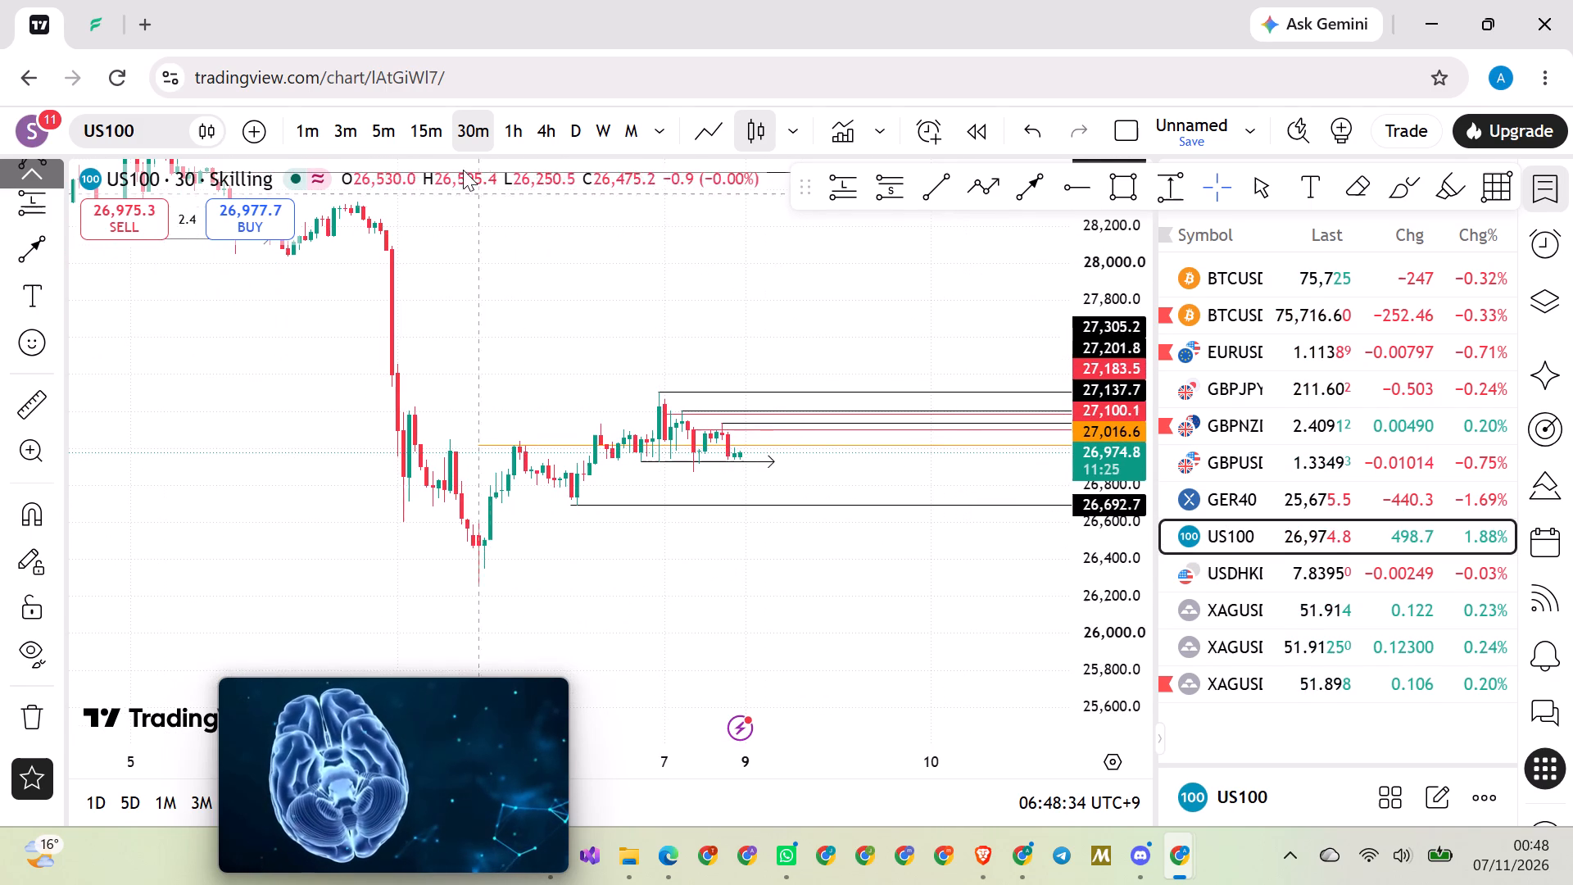
On the US100 4-hour chart, move the orange horizontal ray to 27,014.3, starting at the upper wick of the following red candle.
left_click(542, 129)
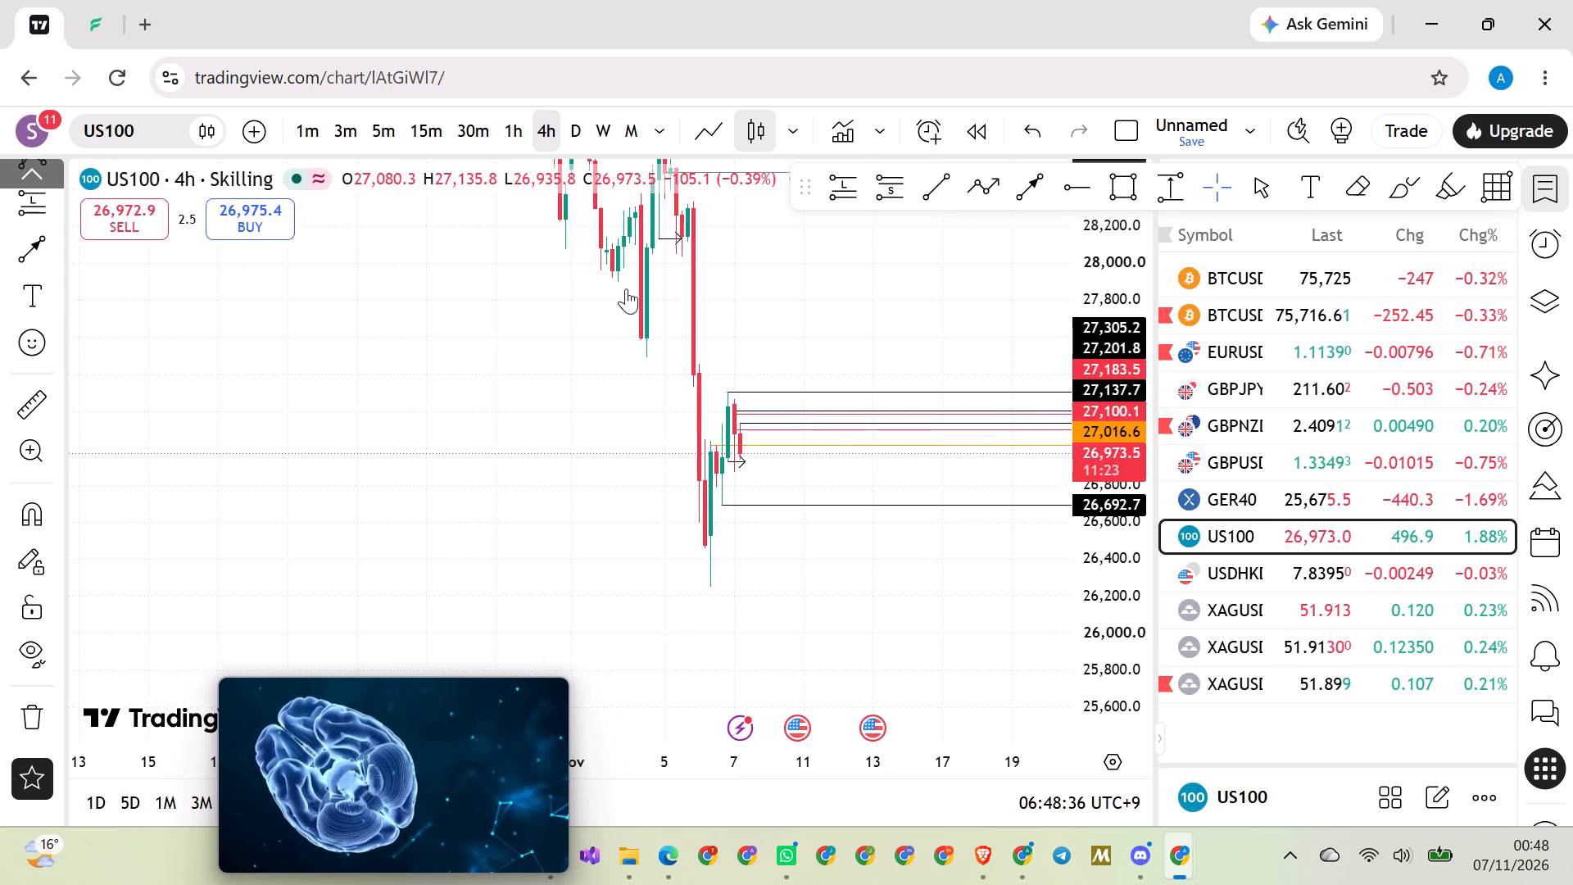
scroll(1097, 582, "up", 10)
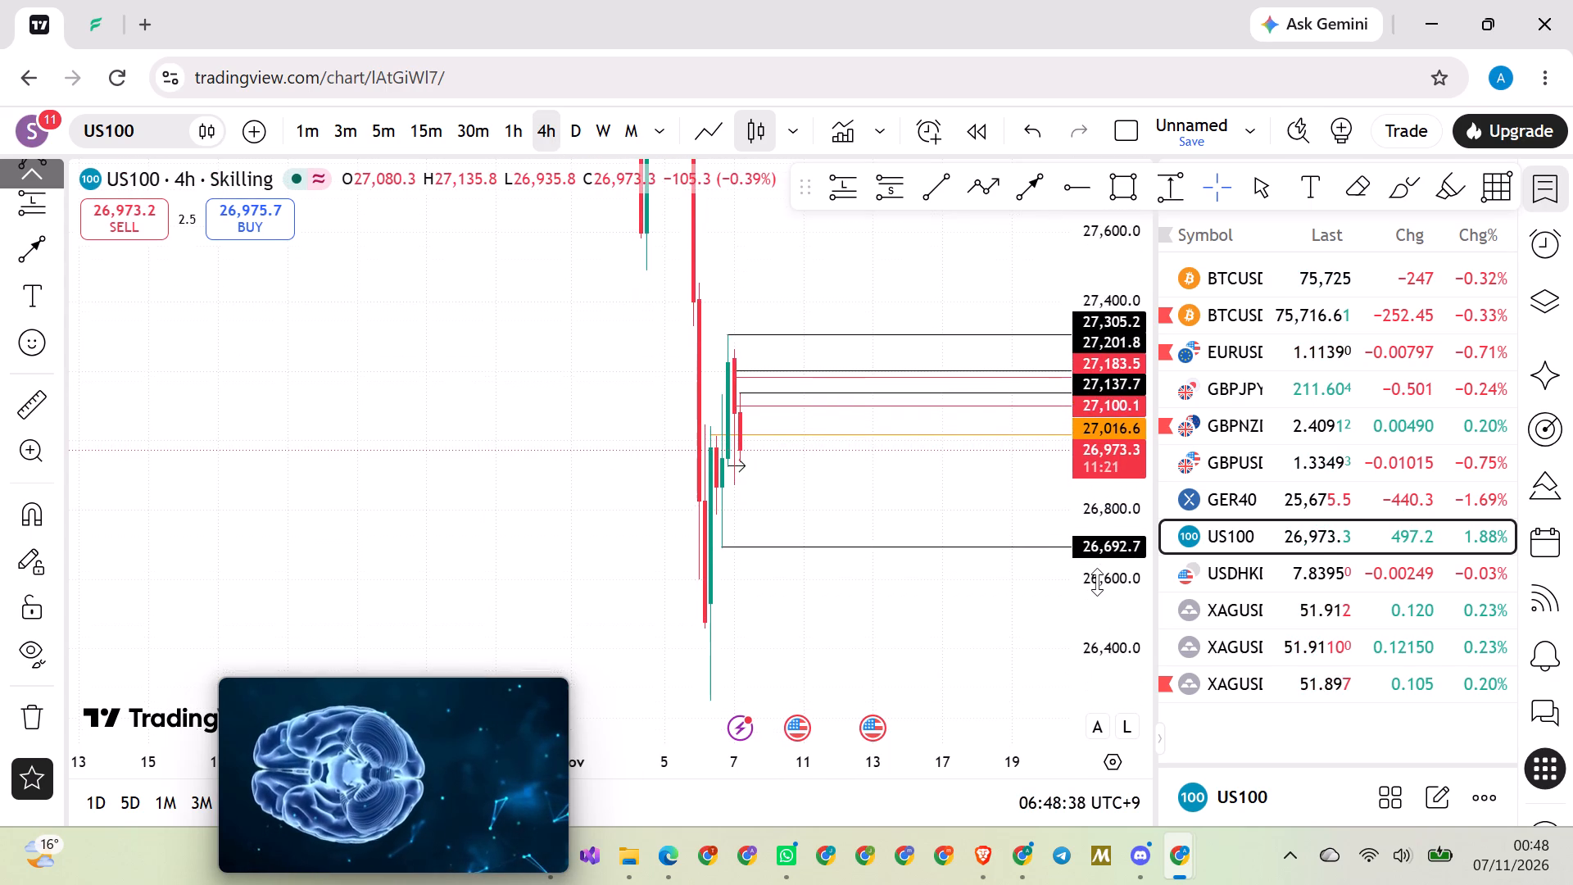
scroll(1097, 582, "up", 13)
left_click_drag(313, 483, 493, 492)
scroll(482, 489, "up", 20)
scroll(482, 489, "up", 3)
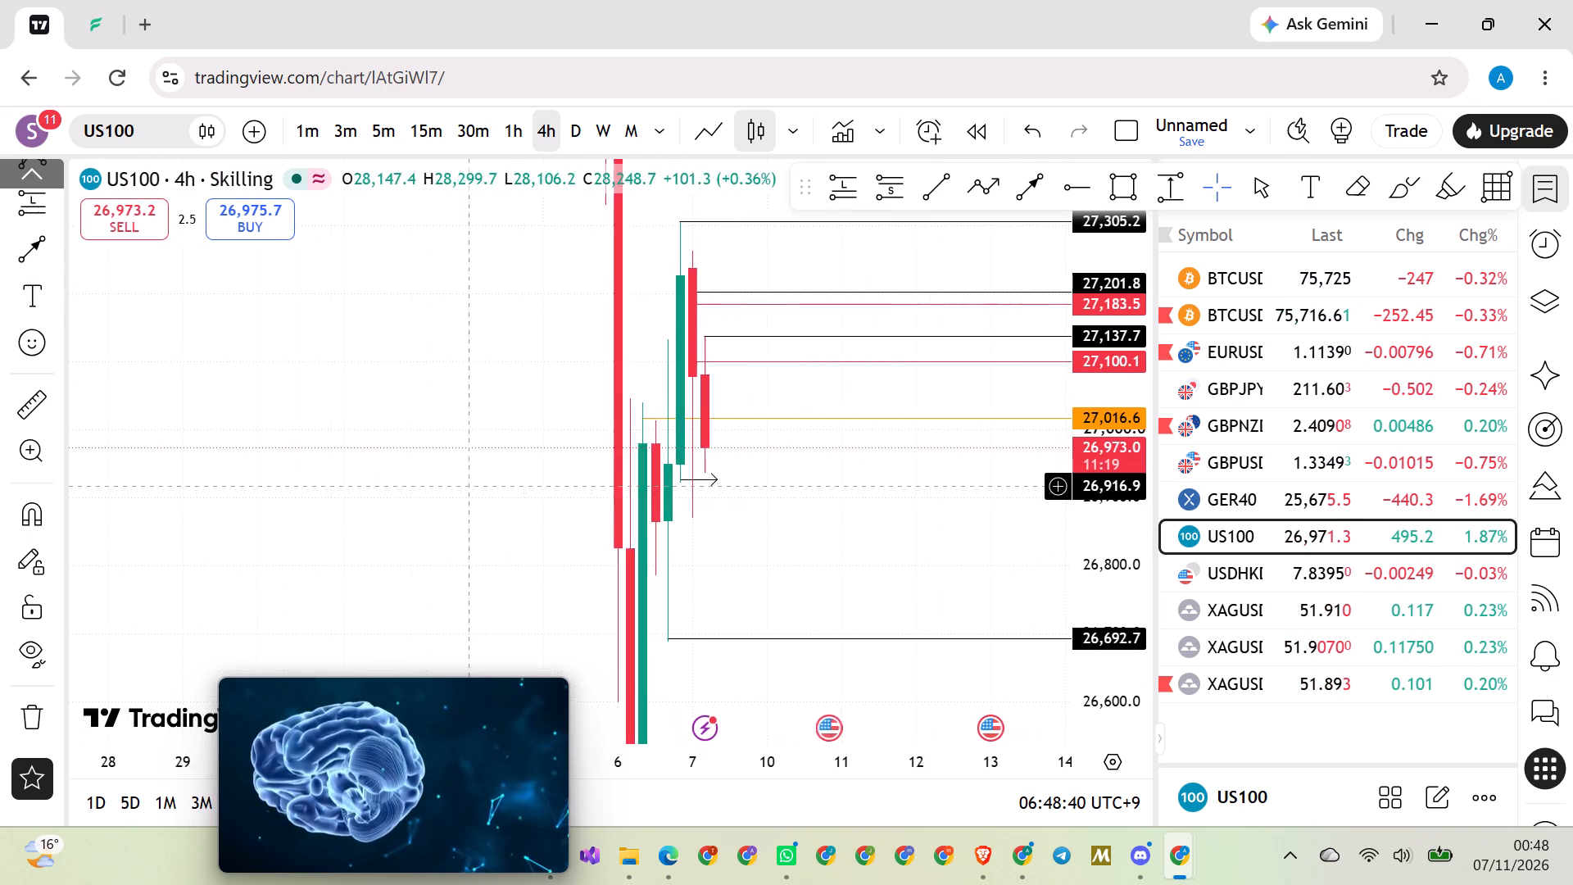
scroll(475, 486, "up", 18)
left_click_drag(451, 547, 741, 592)
scroll(799, 583, "up", 2)
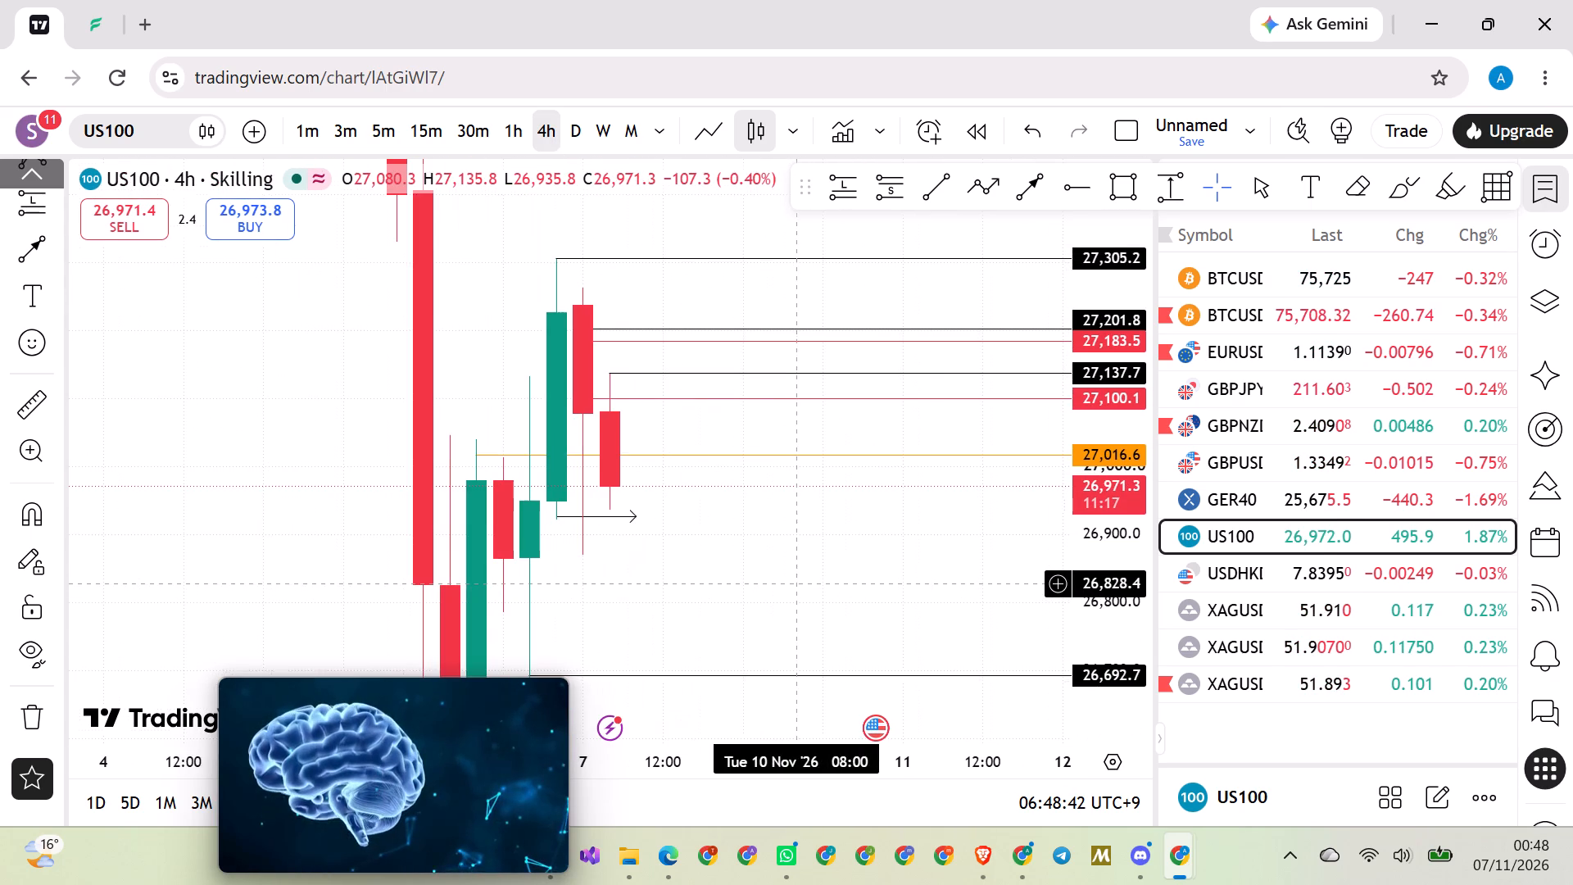
left_click_drag(706, 564, 797, 565)
scroll(795, 565, "up", 6)
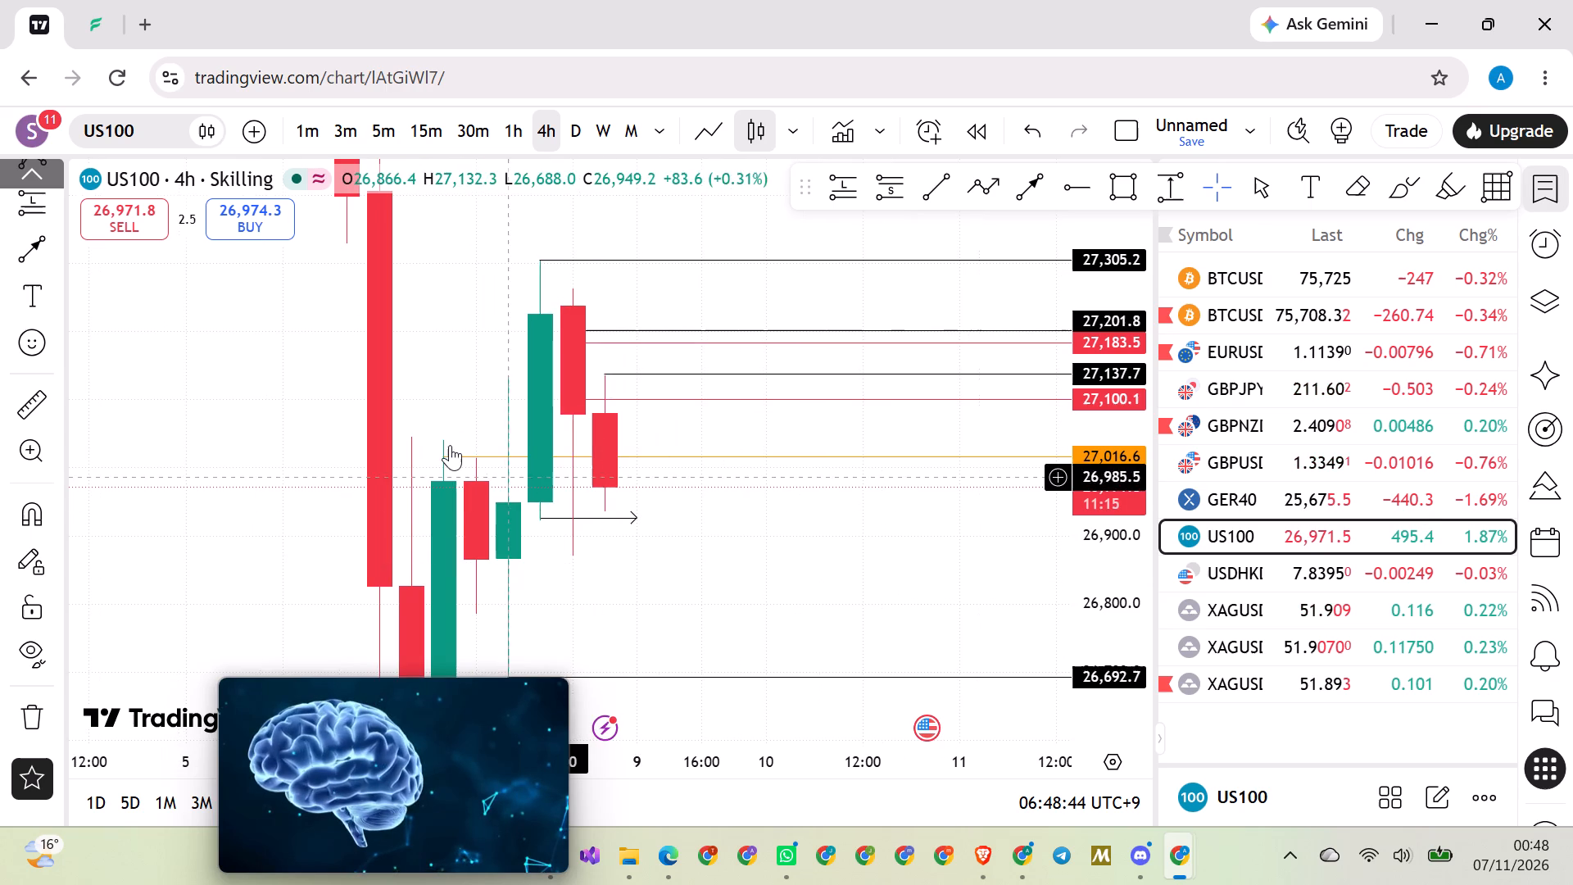
left_click_drag(446, 456, 468, 461)
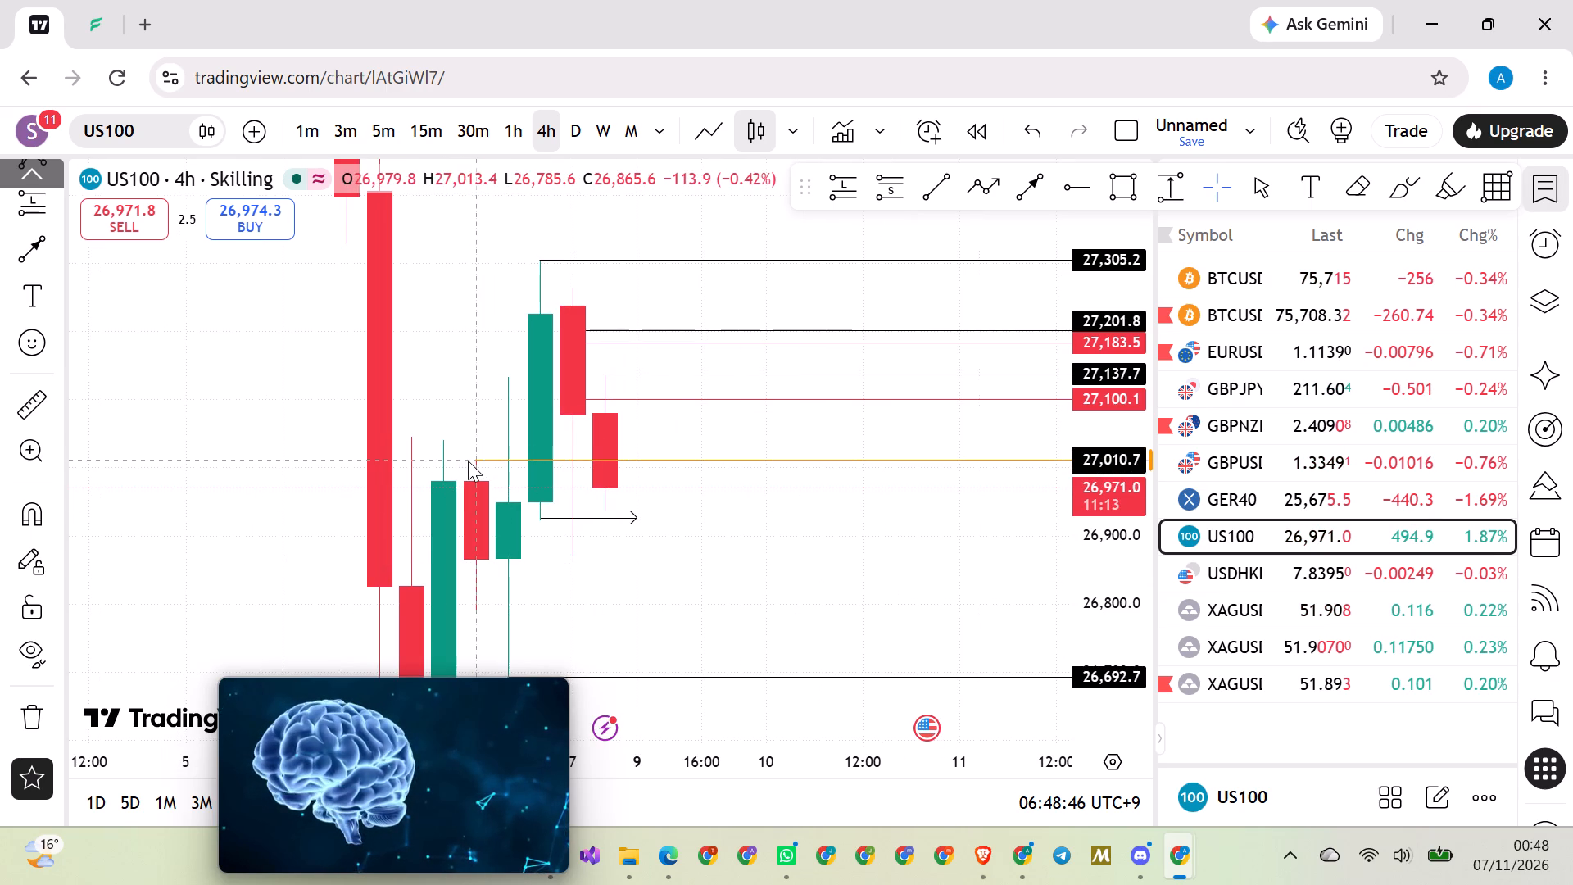
left_click_drag(468, 461, 471, 458)
left_click(463, 380)
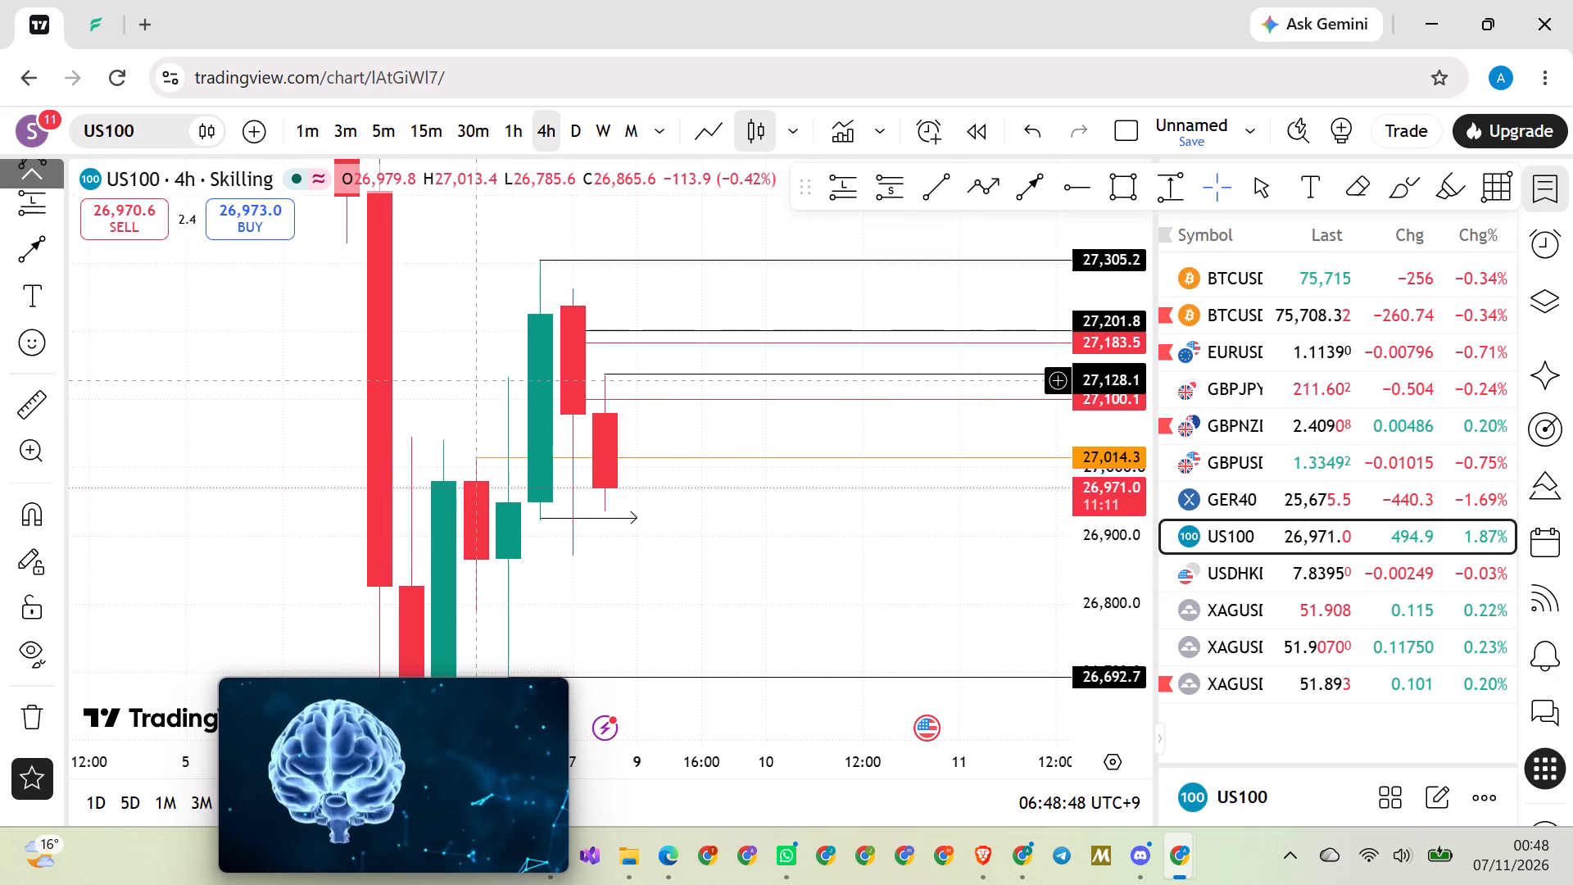
Switch US100 to the daily timeframe and examine the latest candles against the levels between 26,692.7 and 27,305.2.
scroll(425, 379, "up", 2)
scroll(666, 553, "down", 2)
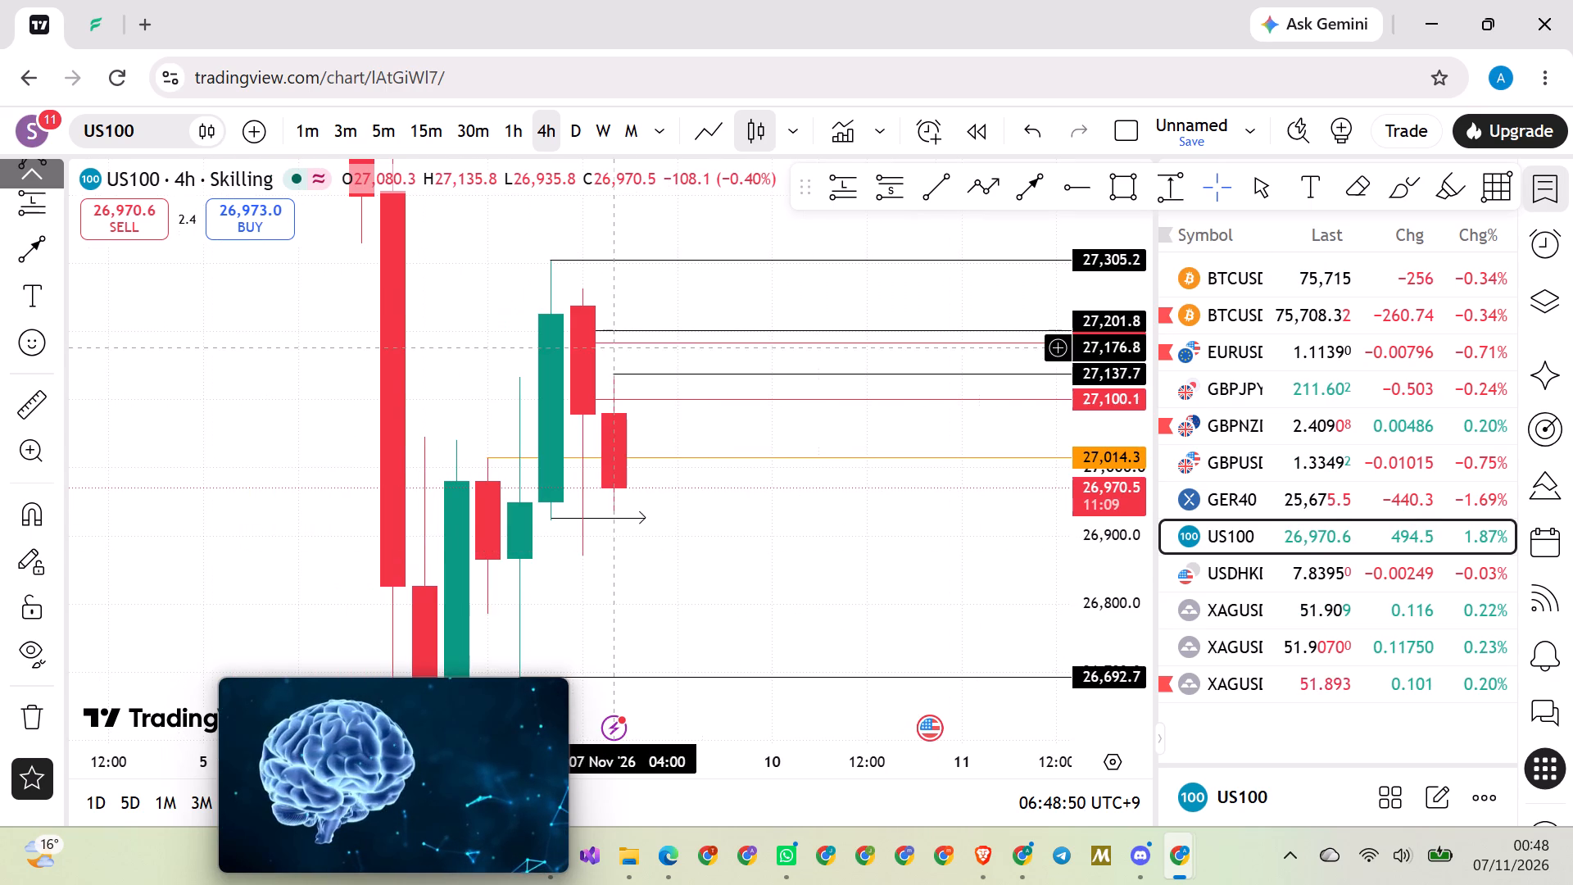
left_click_drag(1107, 523, 1020, 649)
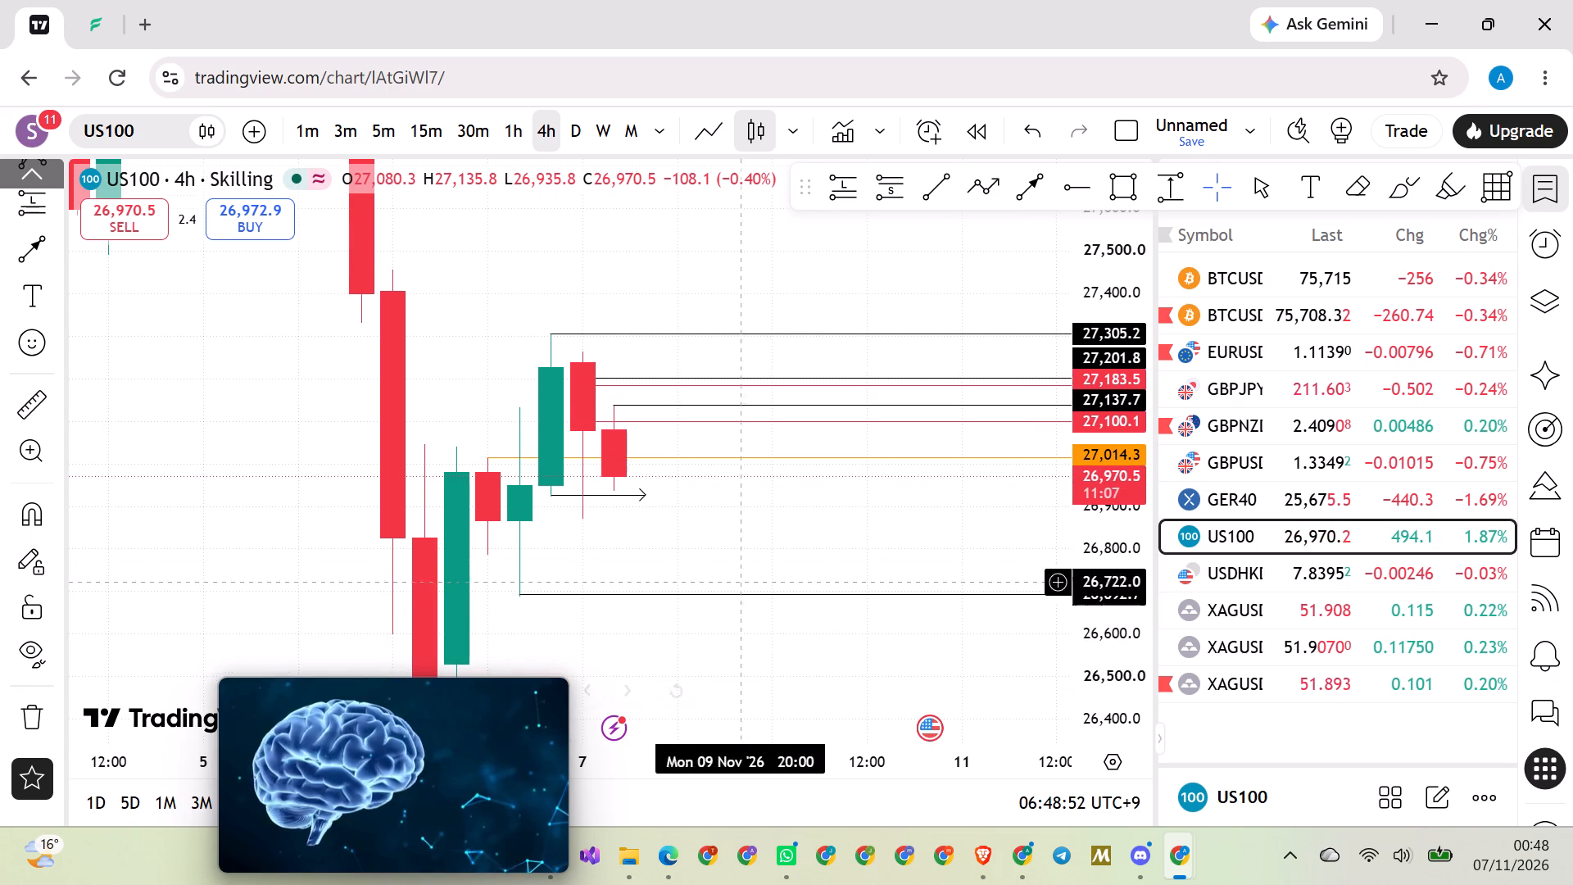
left_click(569, 131)
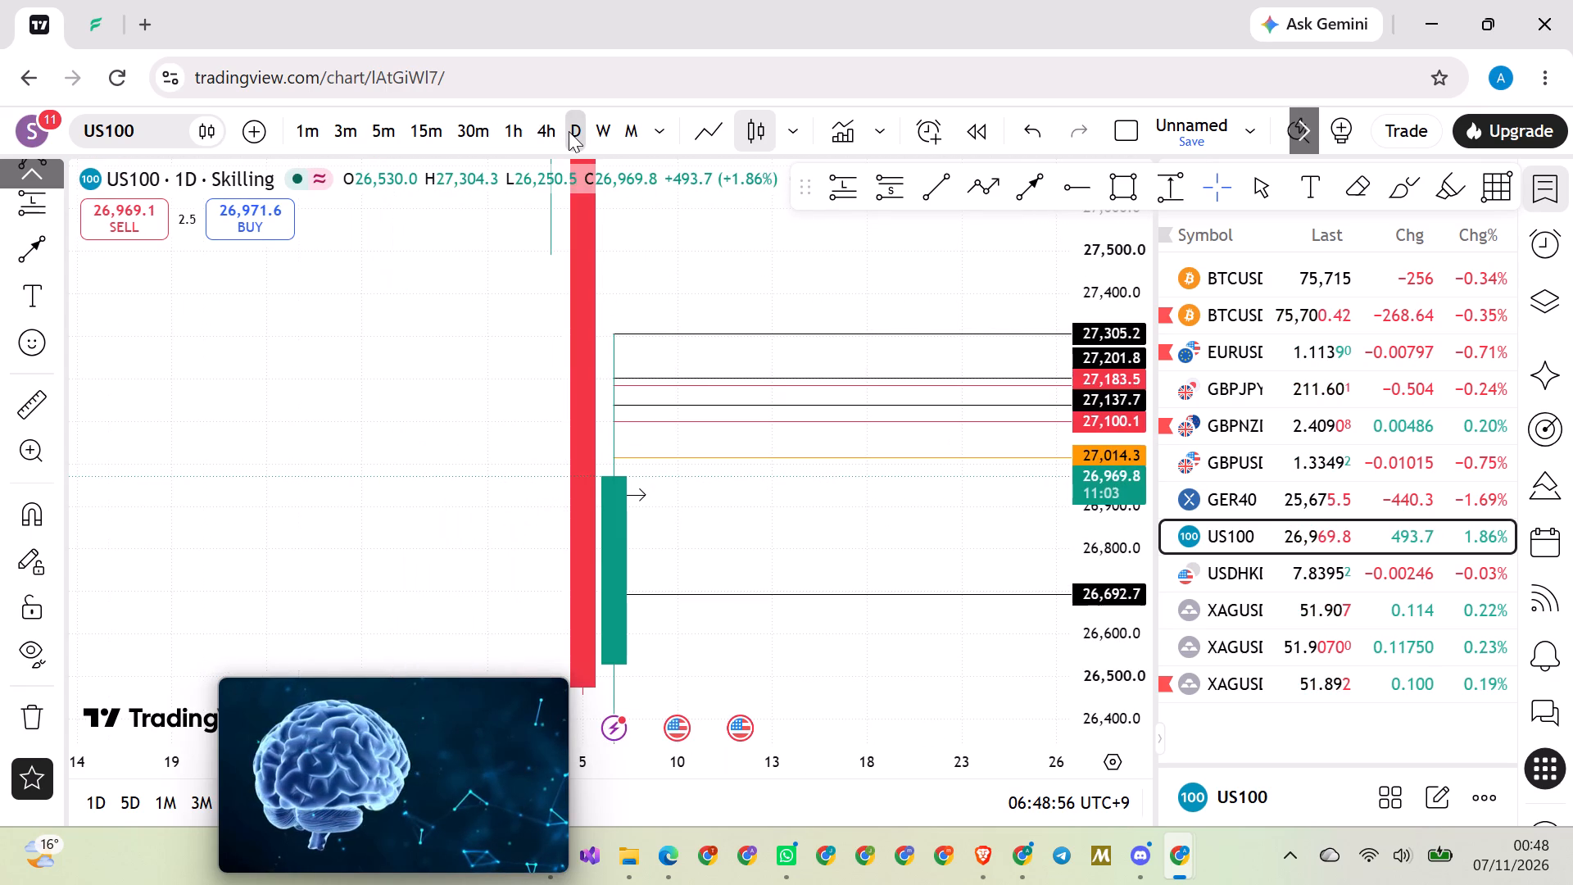
left_click_drag(376, 409, 453, 318)
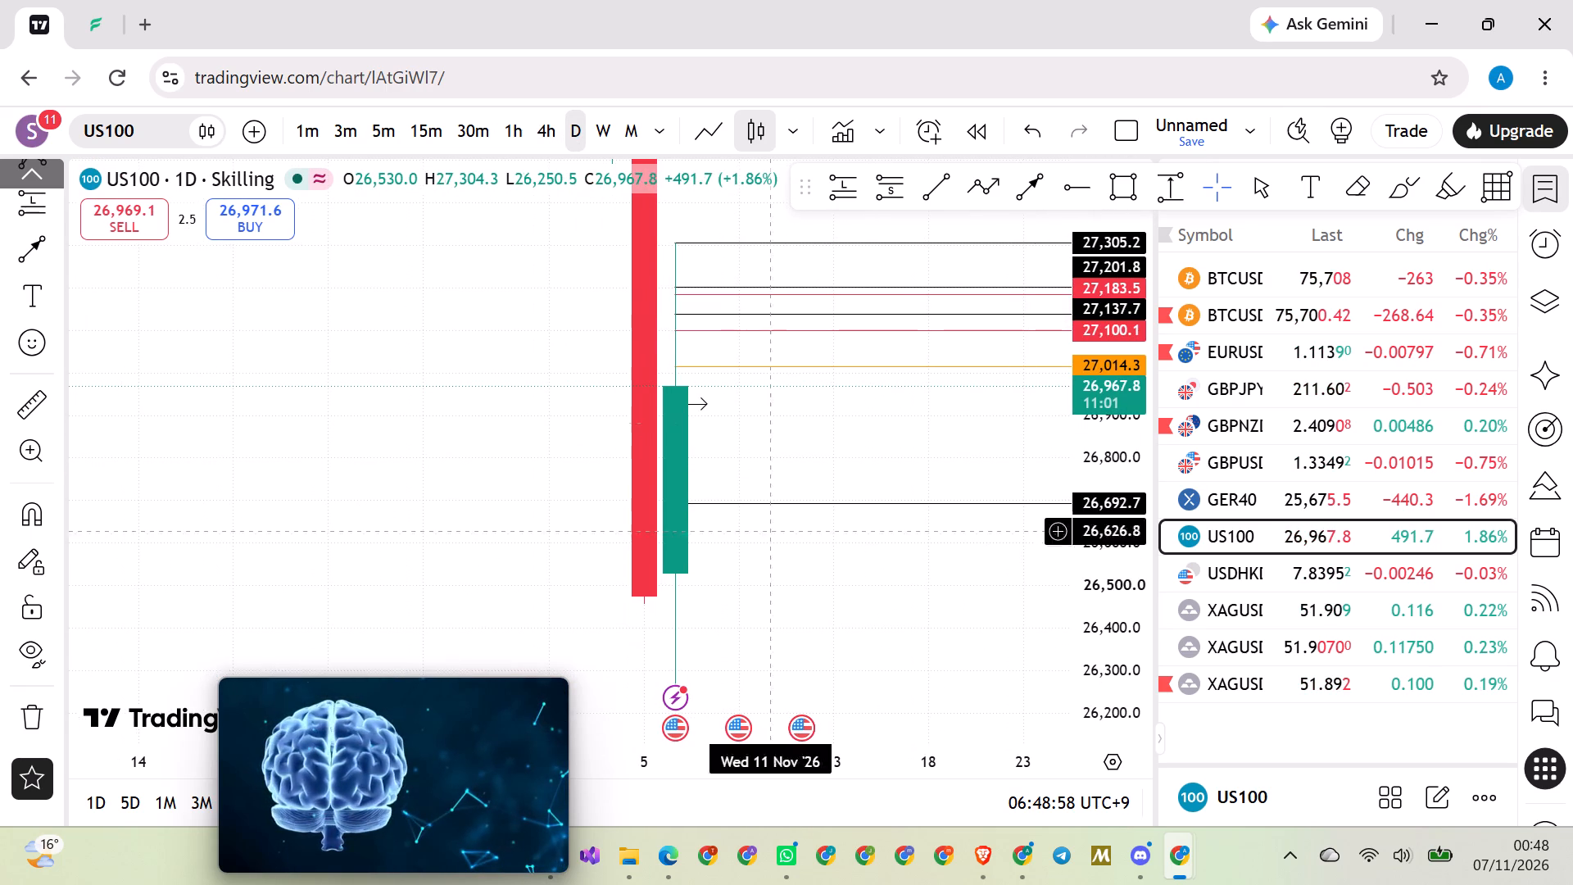
left_click_drag(1113, 502, 1024, 722)
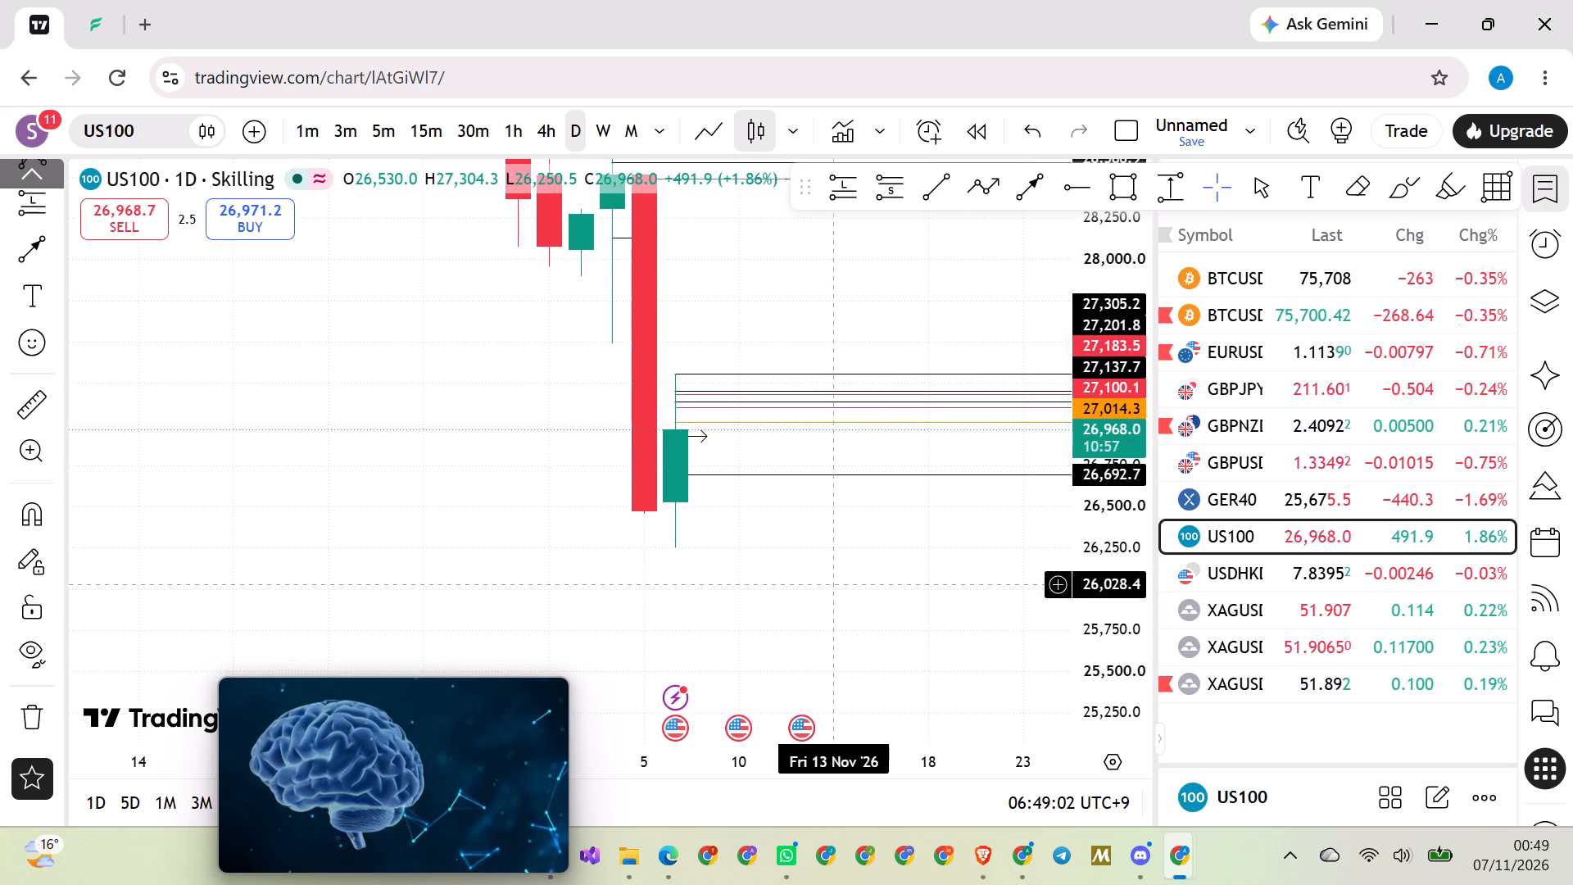
scroll(814, 565, "down", 1)
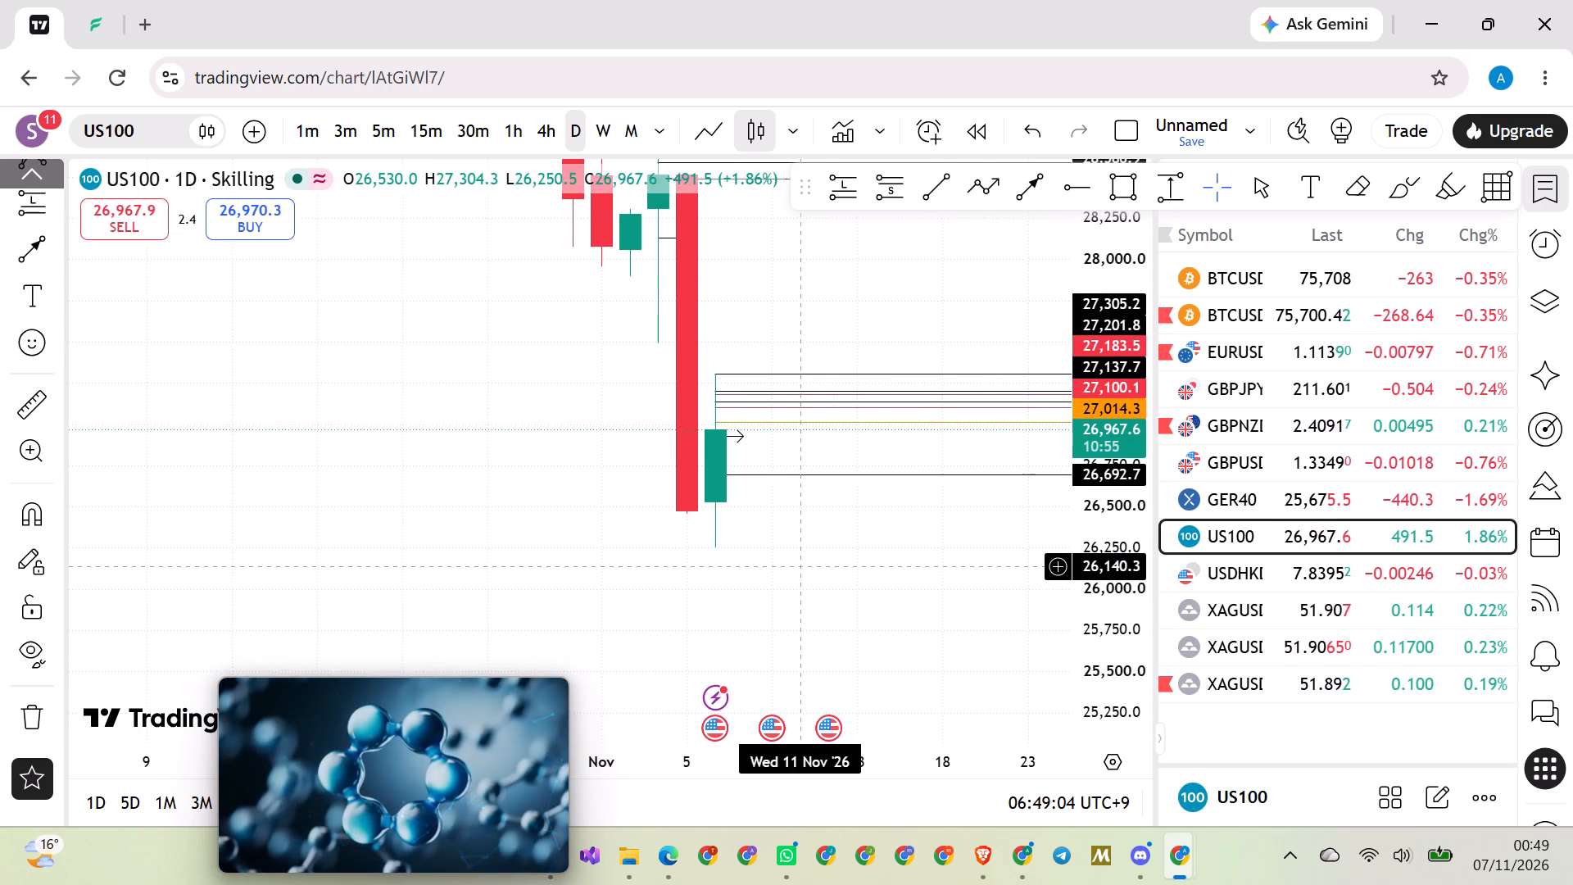
scroll(814, 565, "up", 3)
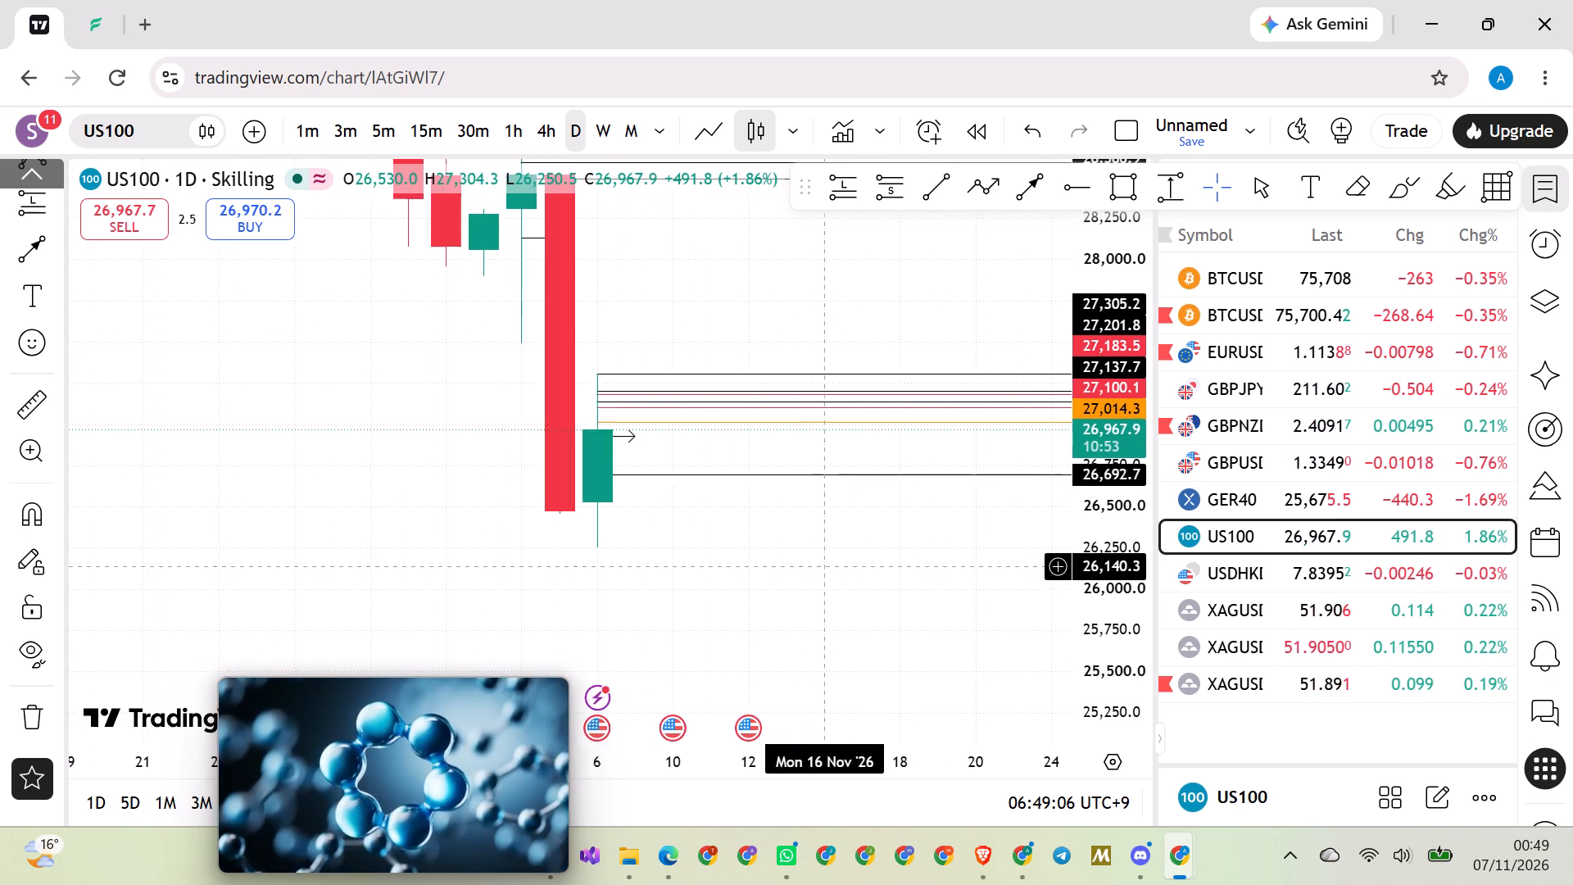
scroll(814, 565, "up", 1)
scroll(814, 565, "down", 2)
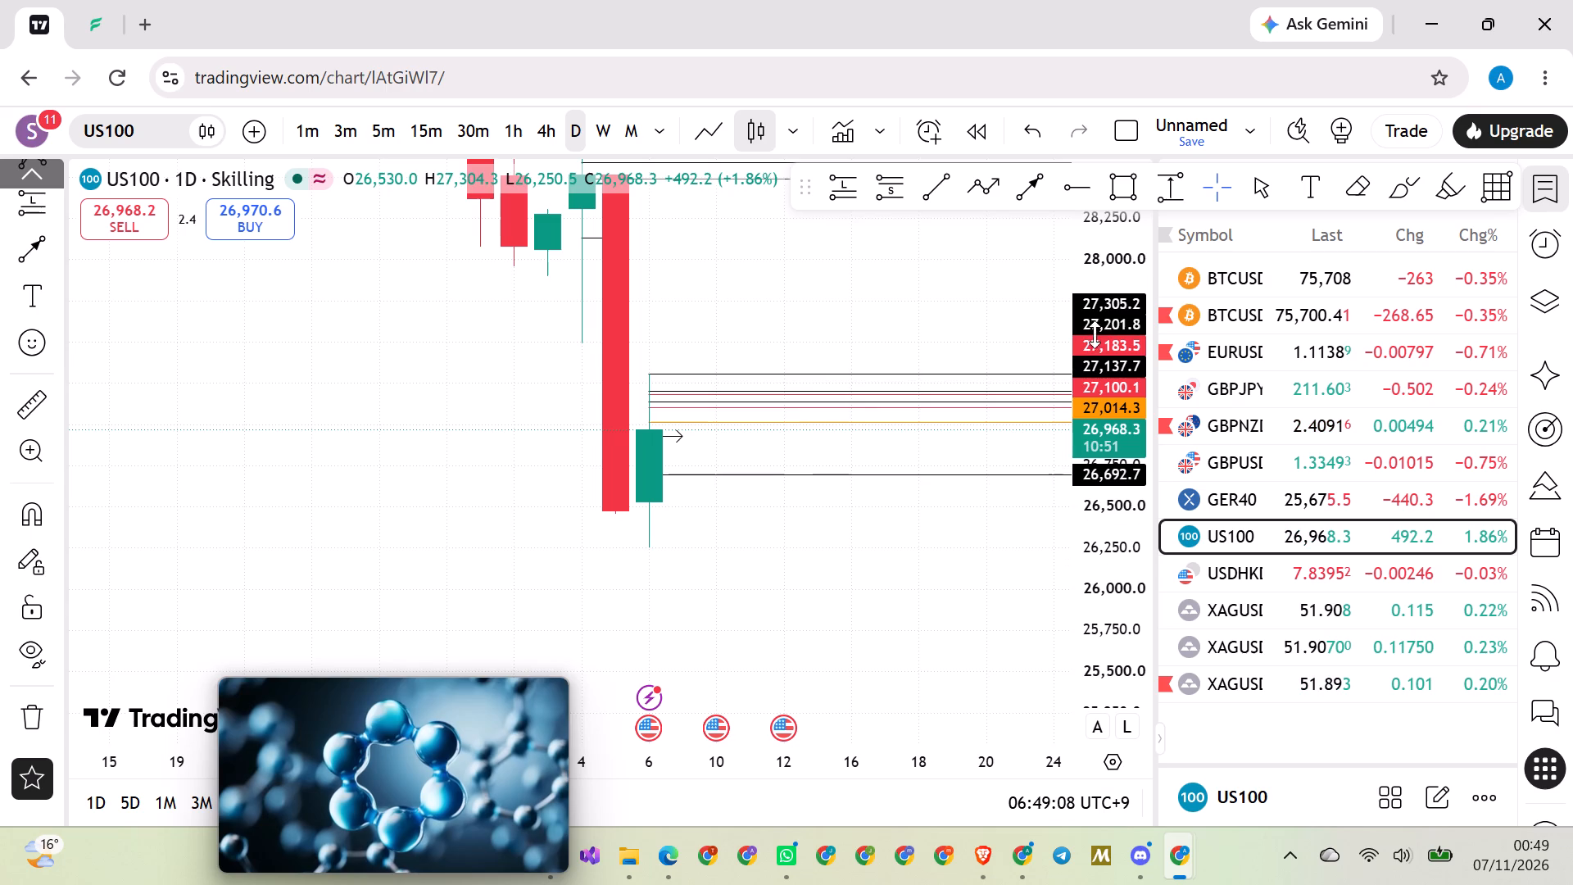
left_click_drag(1110, 311, 1027, 598)
scroll(837, 531, "down", 3)
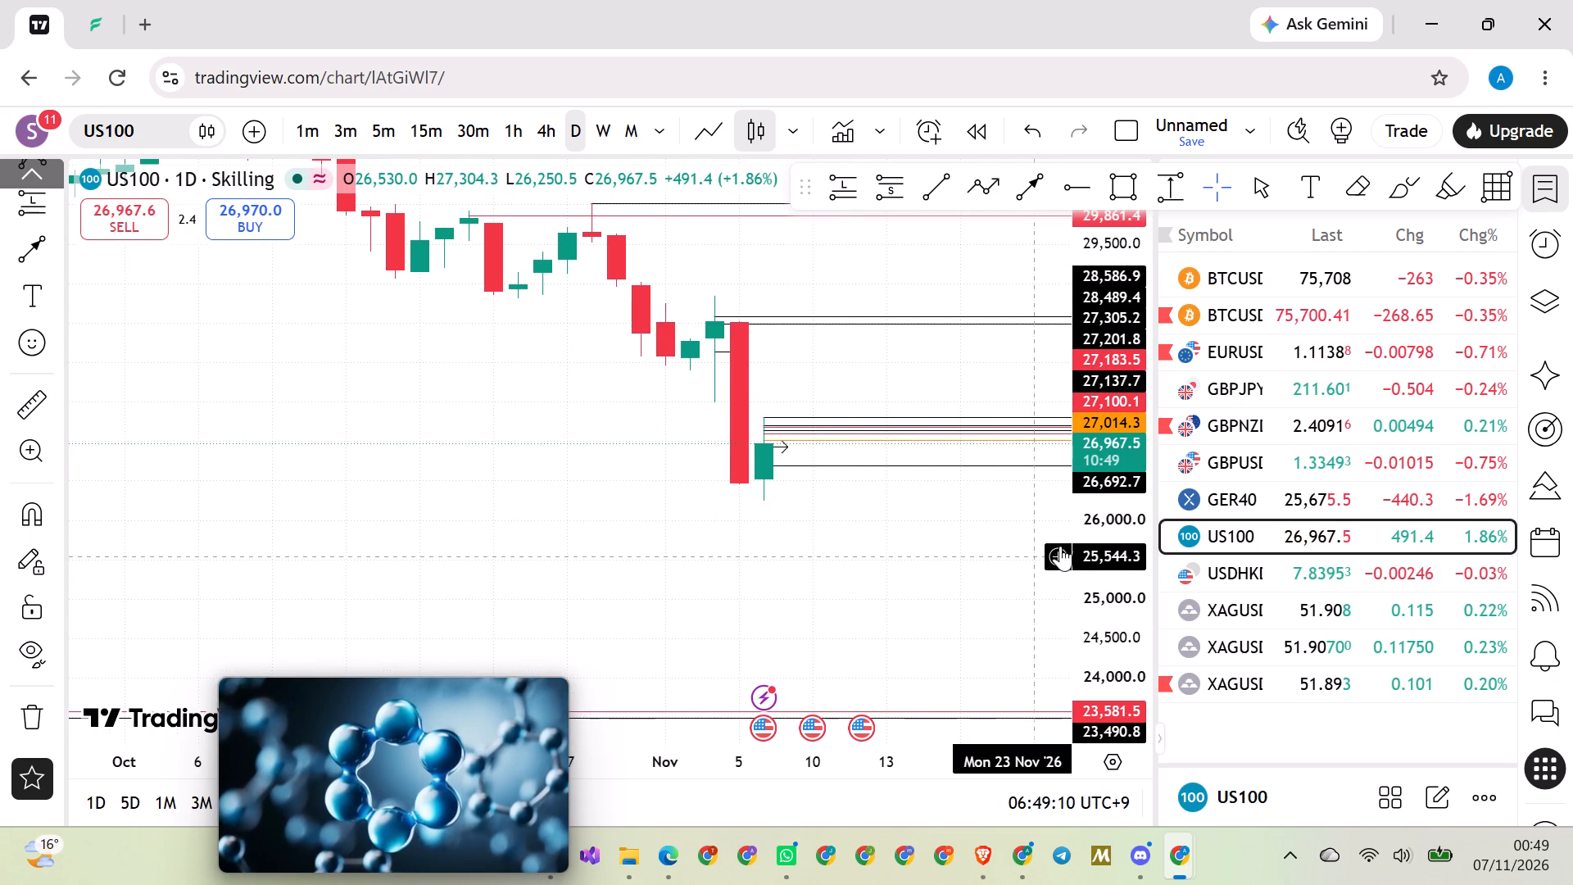
scroll(1093, 529, "up", 20)
scroll(1093, 529, "up", 1)
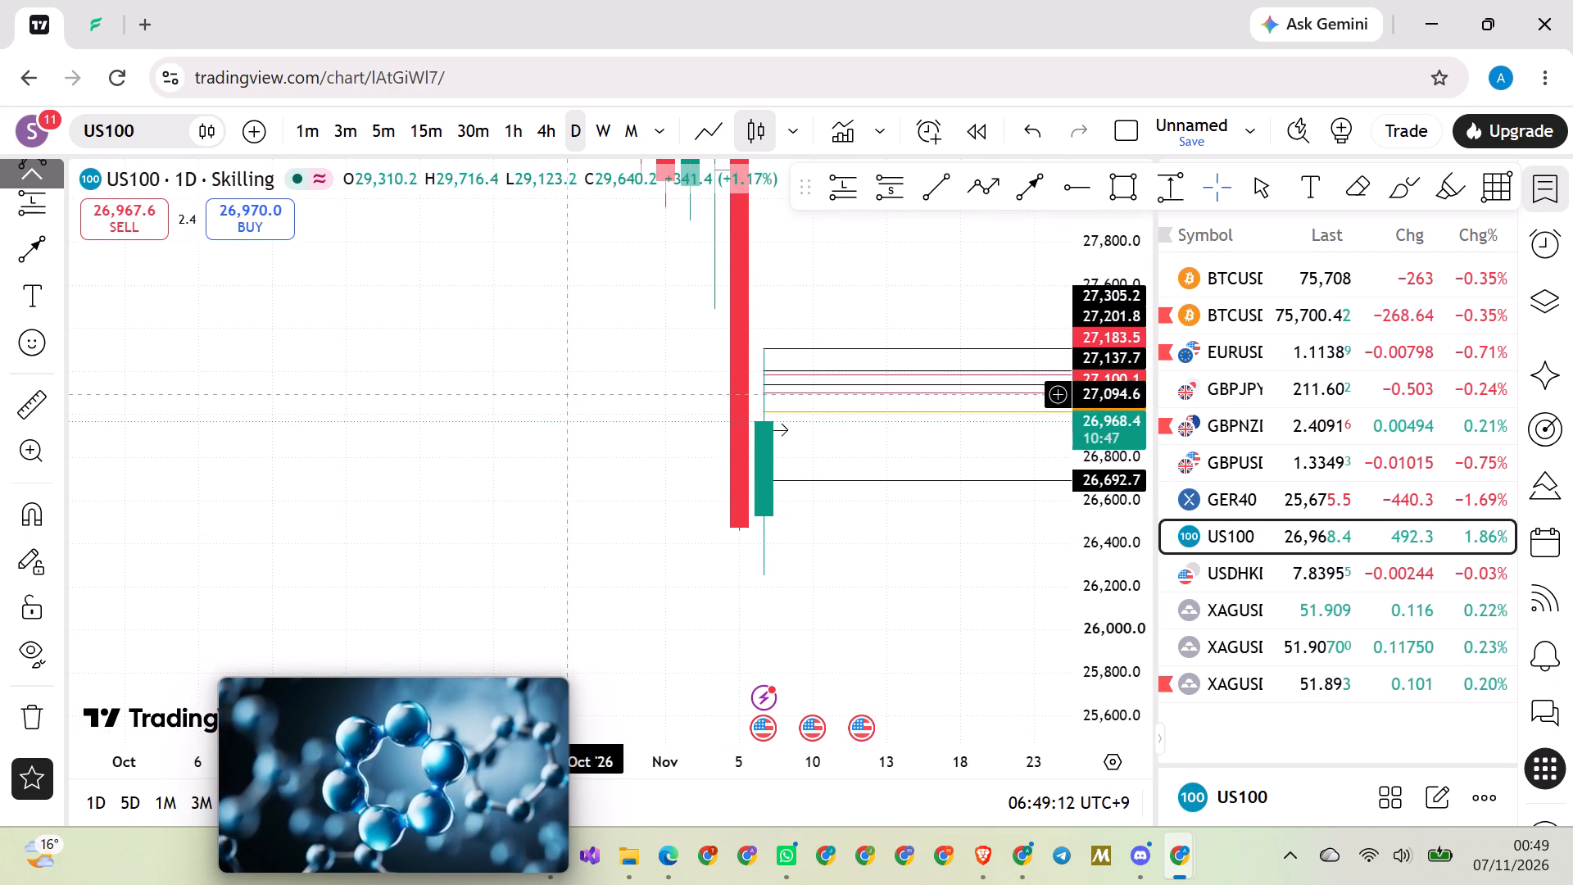
scroll(551, 367, "up", 2)
Compare the US100 4-hour and daily candles around the orange 27,014.3 level and the neighbouring levels.
left_click(548, 131)
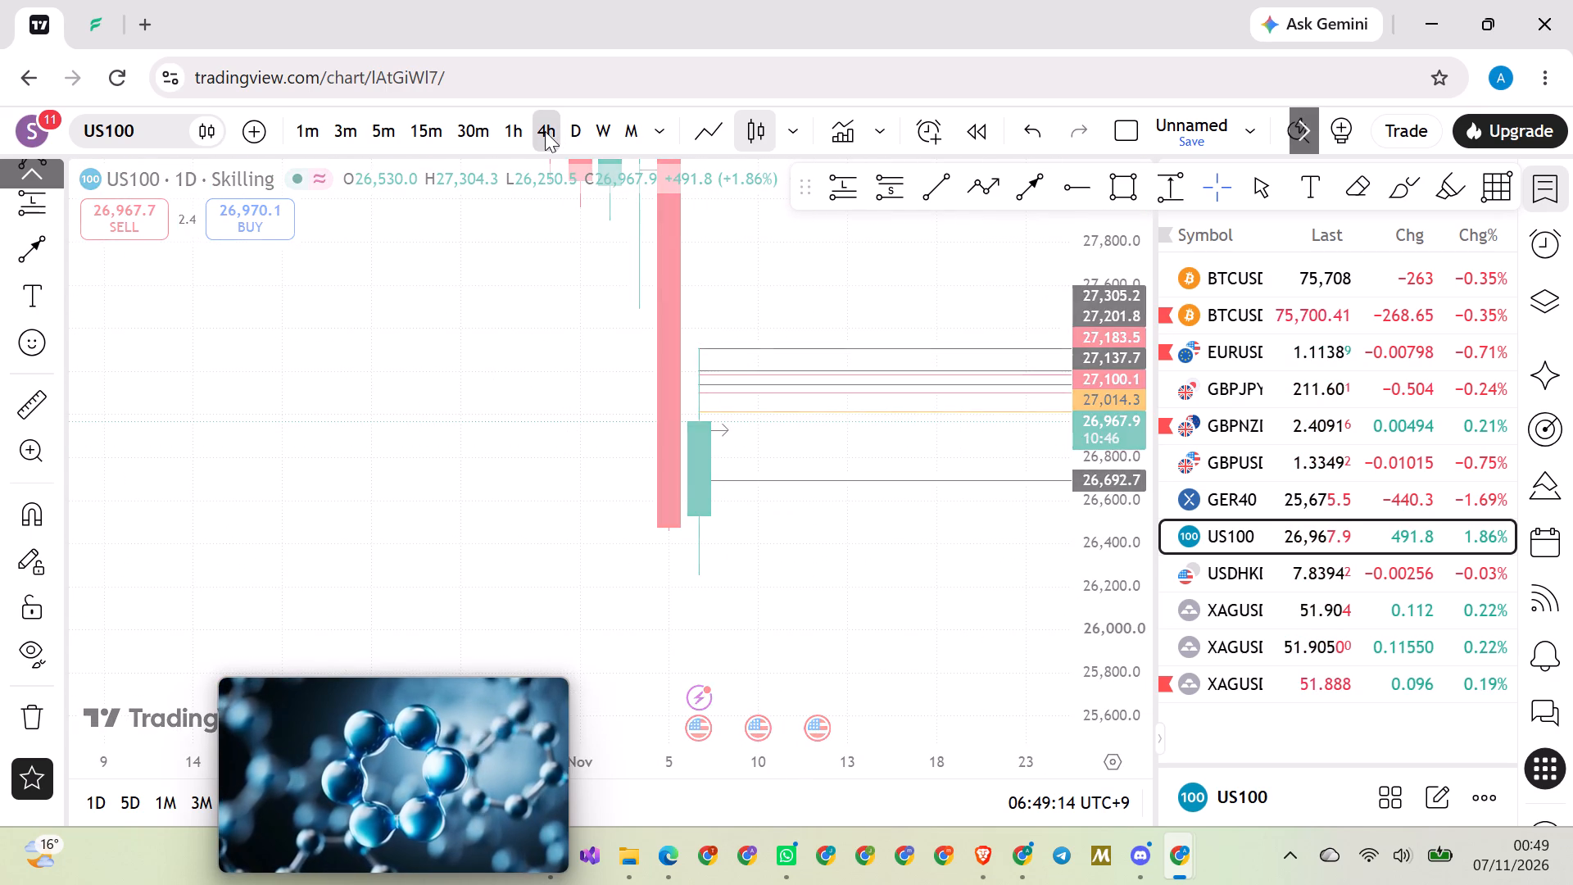
scroll(1111, 583, "up", 7)
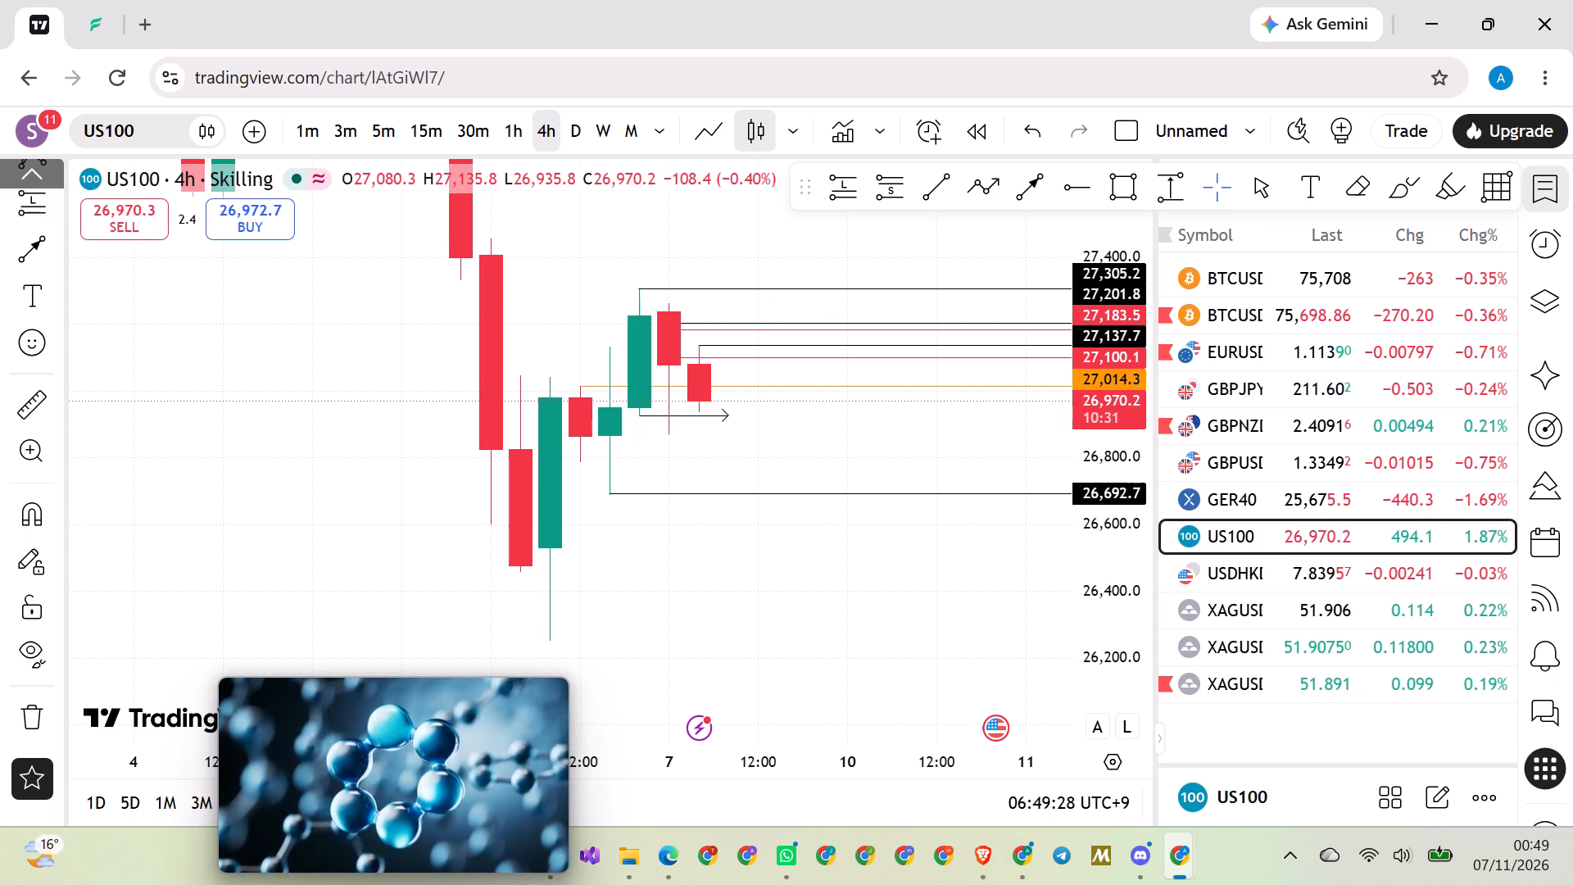
left_click(579, 137)
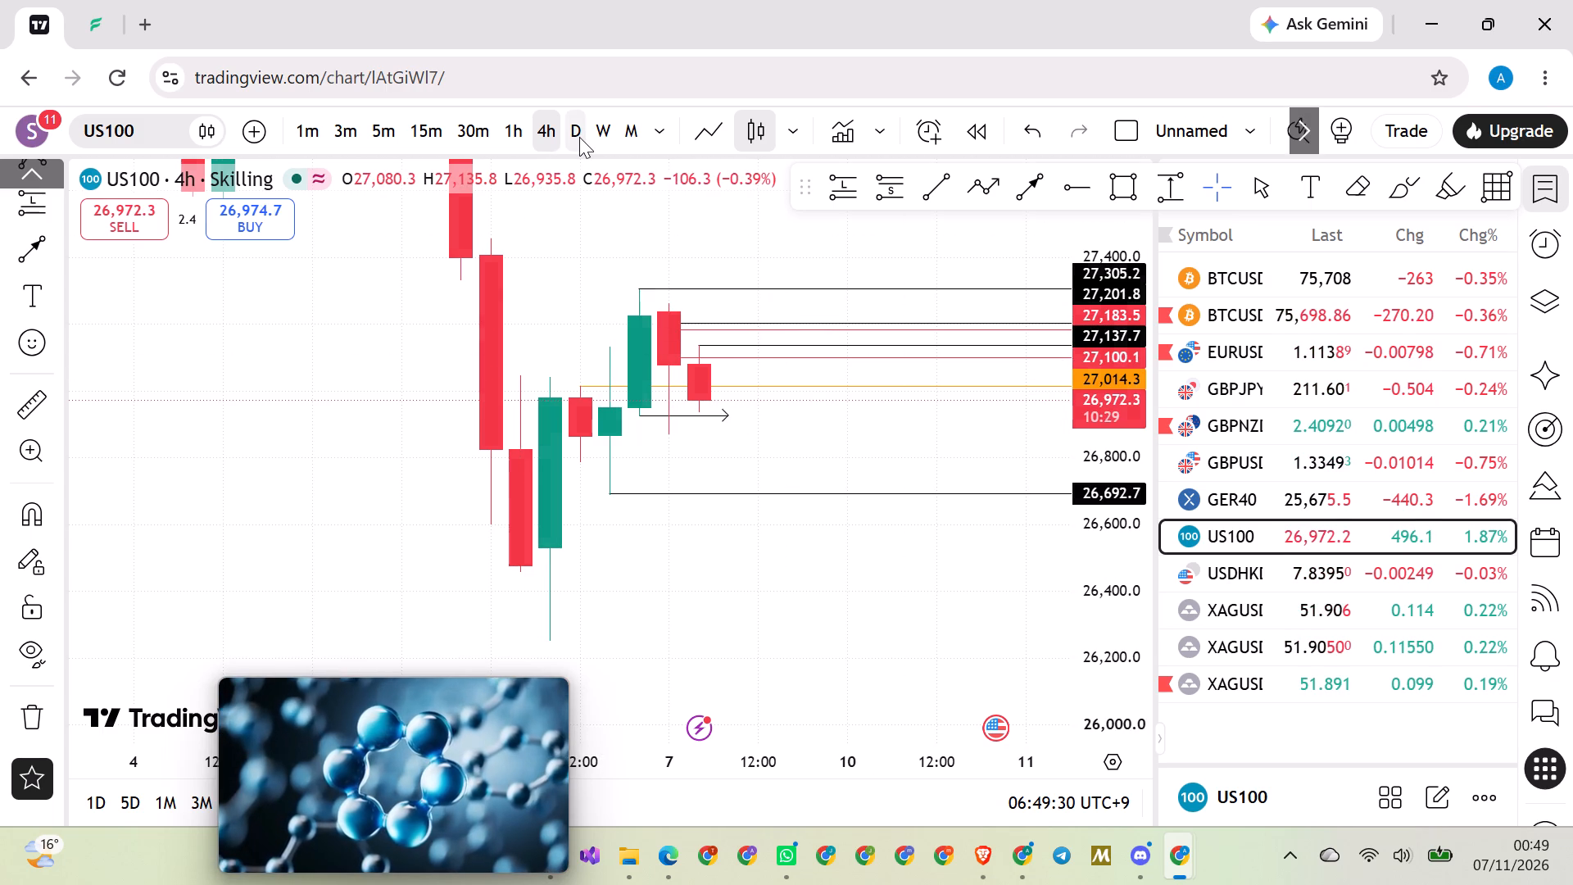
scroll(447, 448, "up", 3)
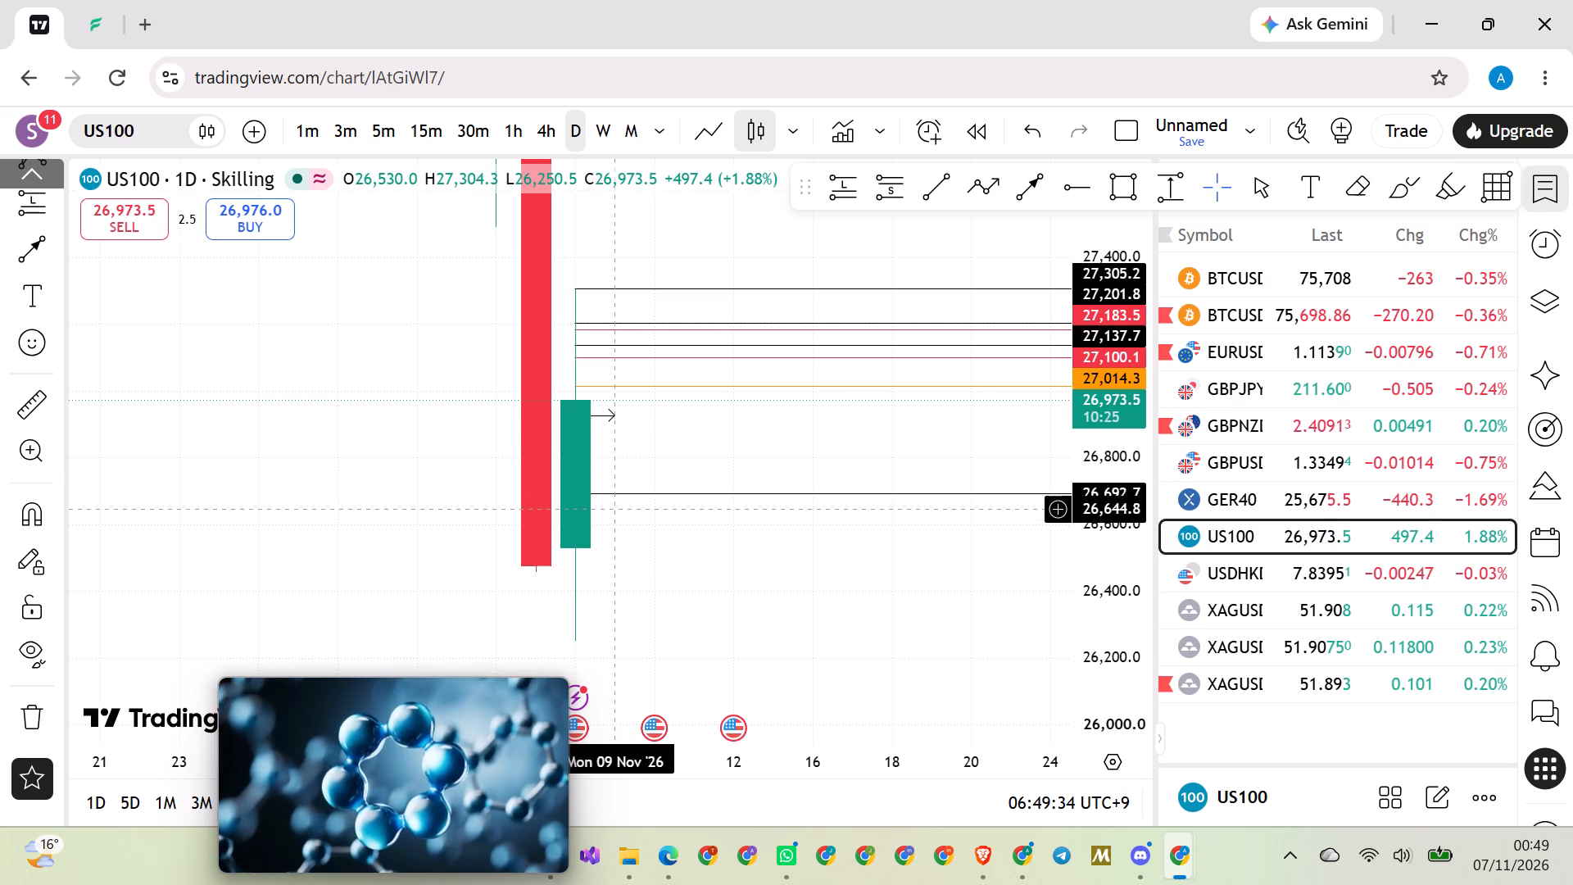
On the US100 4-hour chart, add a black horizontal ray at 26,974.6 from the body top of the red candle under the orange level.
left_click(549, 124)
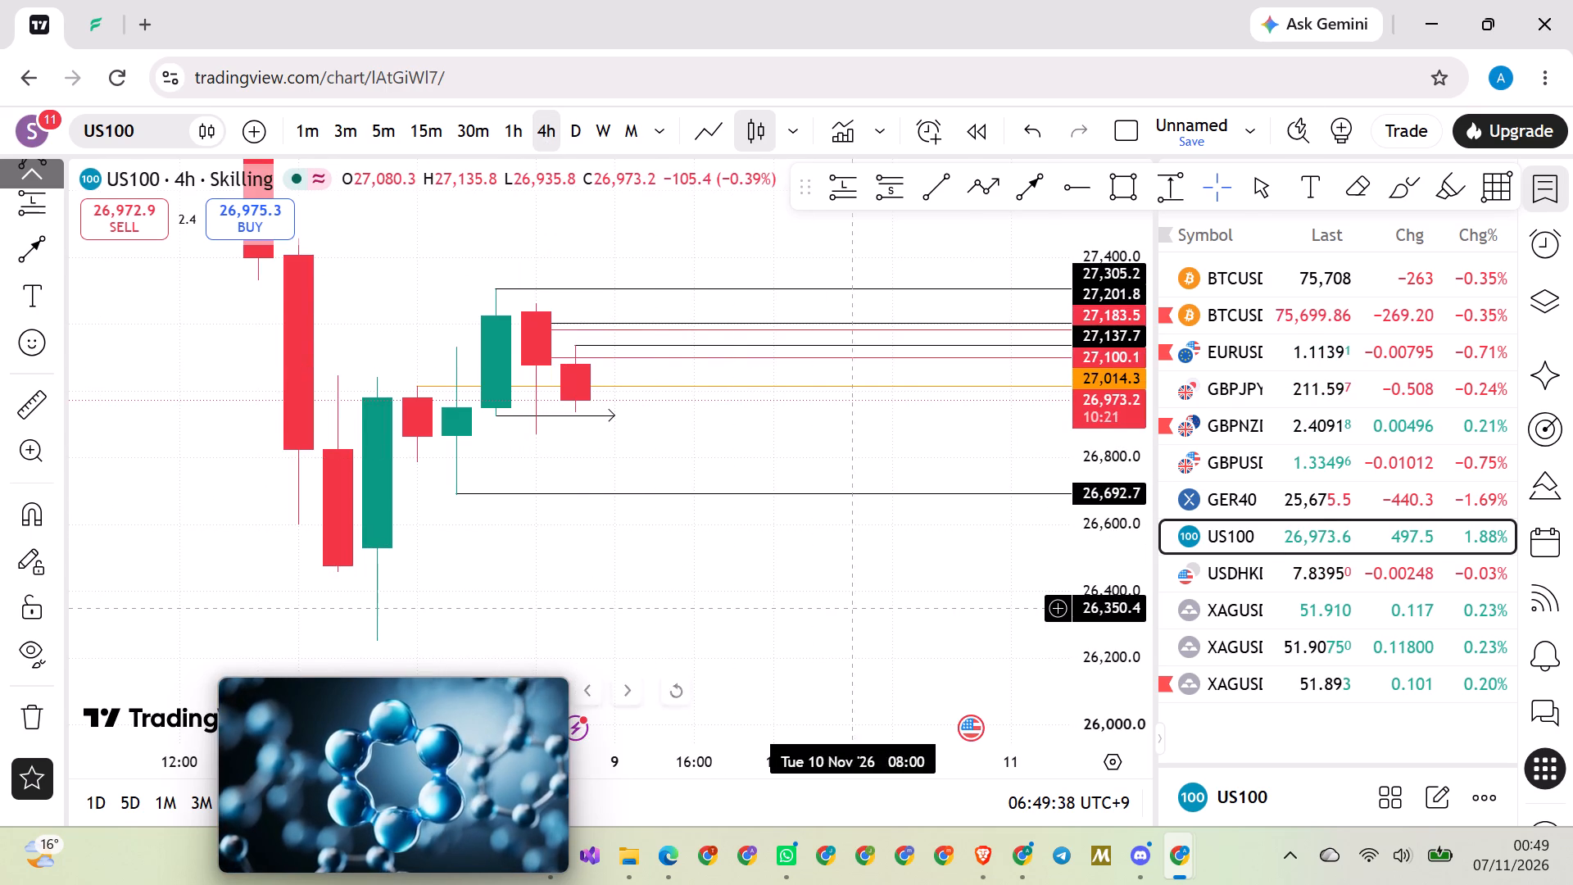
scroll(806, 591, "down", 1)
scroll(1109, 529, "up", 5)
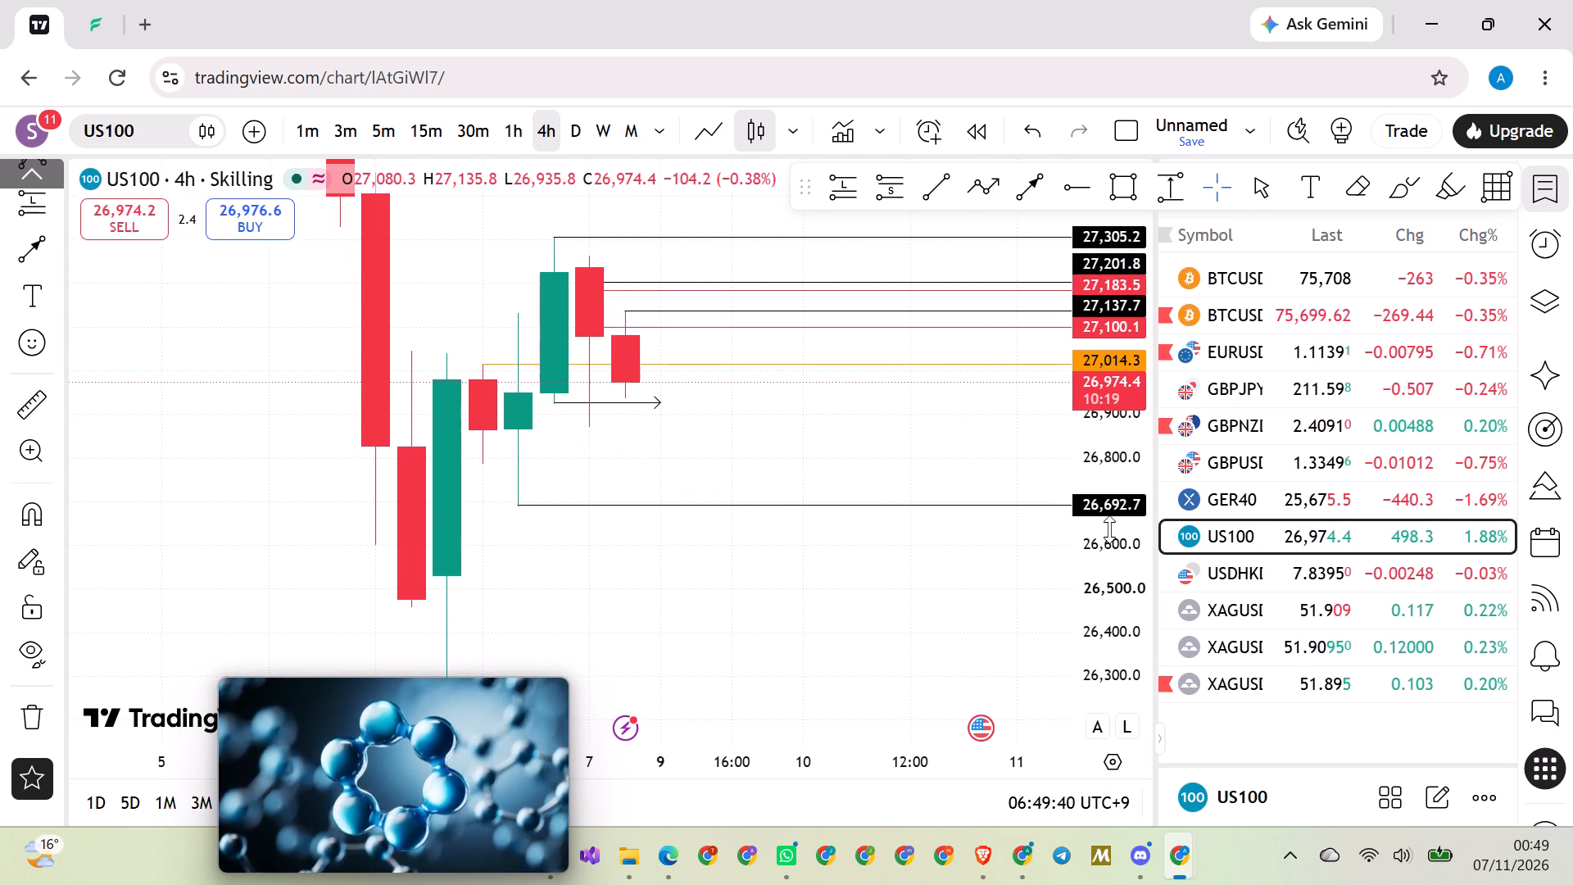
scroll(869, 442, "down", 4)
left_click_drag(865, 440, 823, 514)
scroll(826, 518, "up", 1)
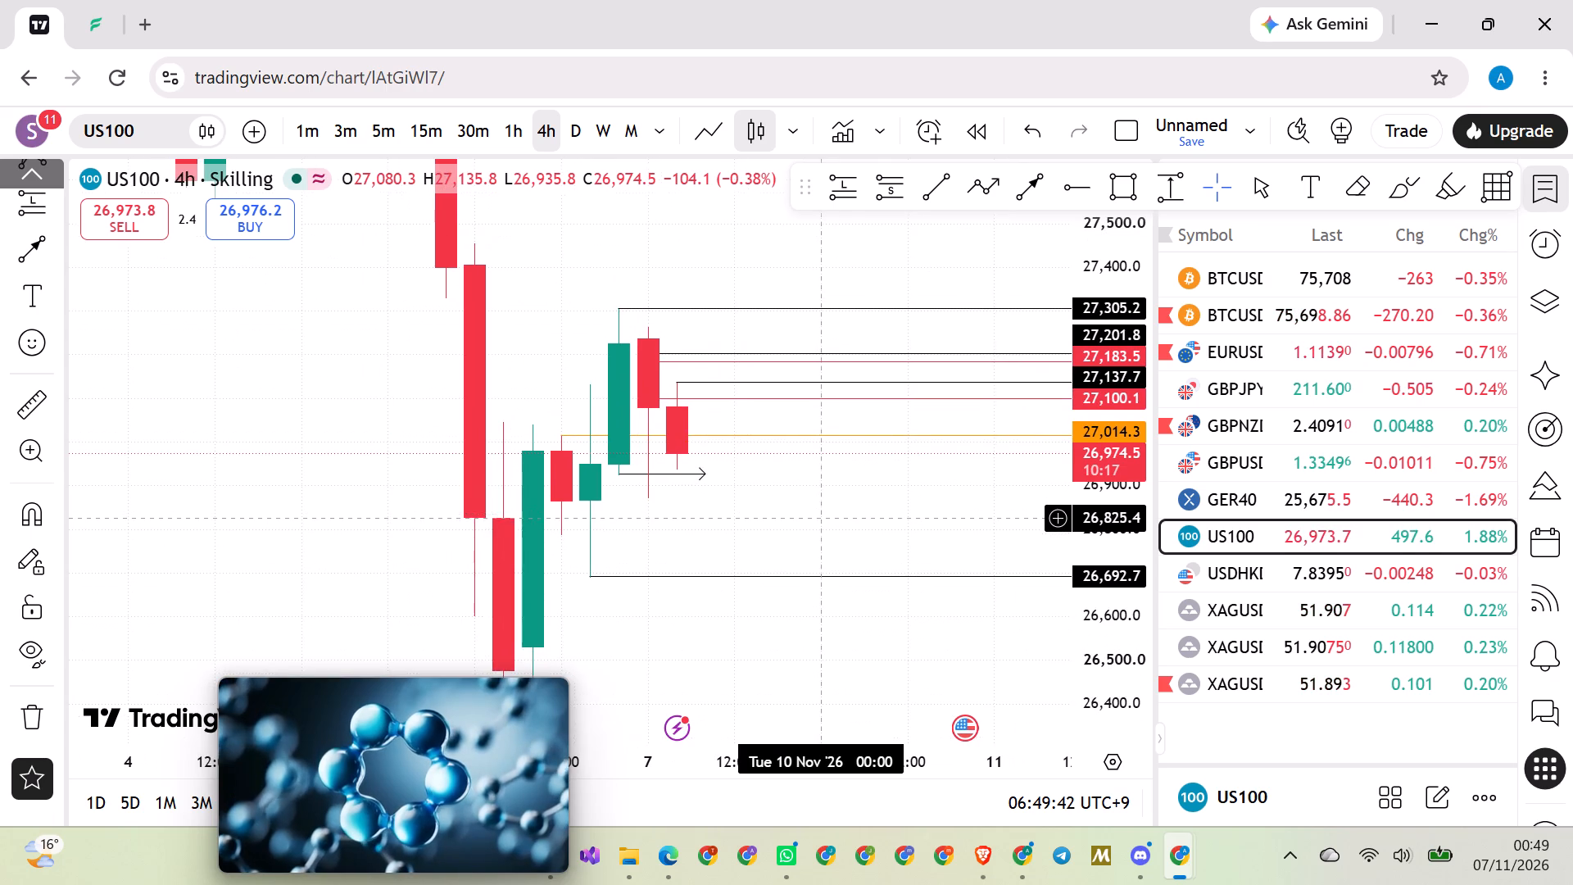
scroll(826, 518, "down", 1)
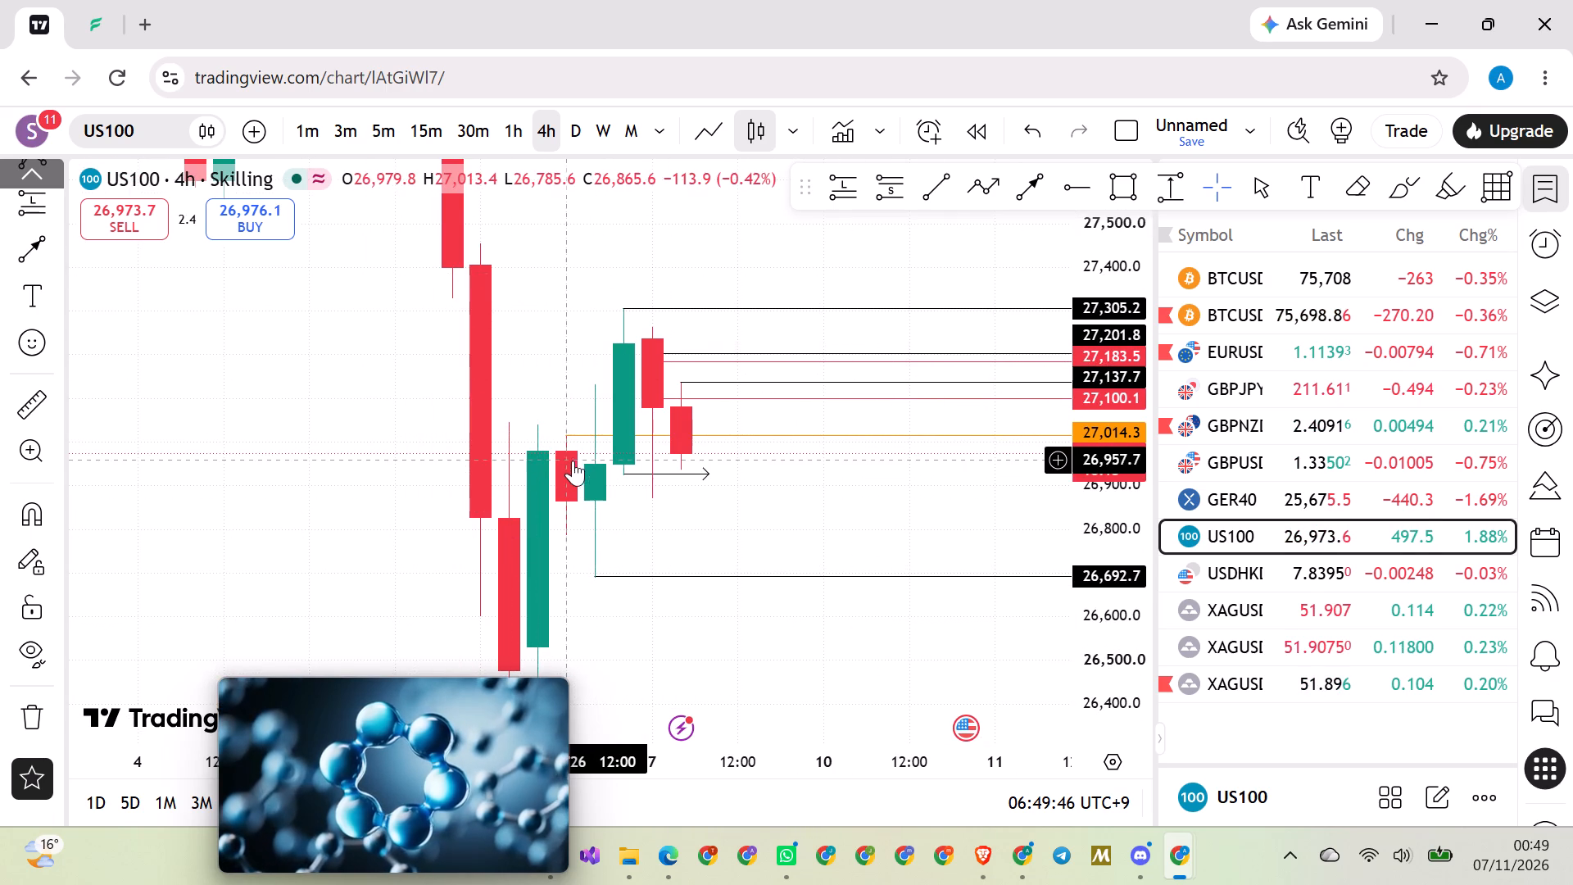
left_click(1064, 191)
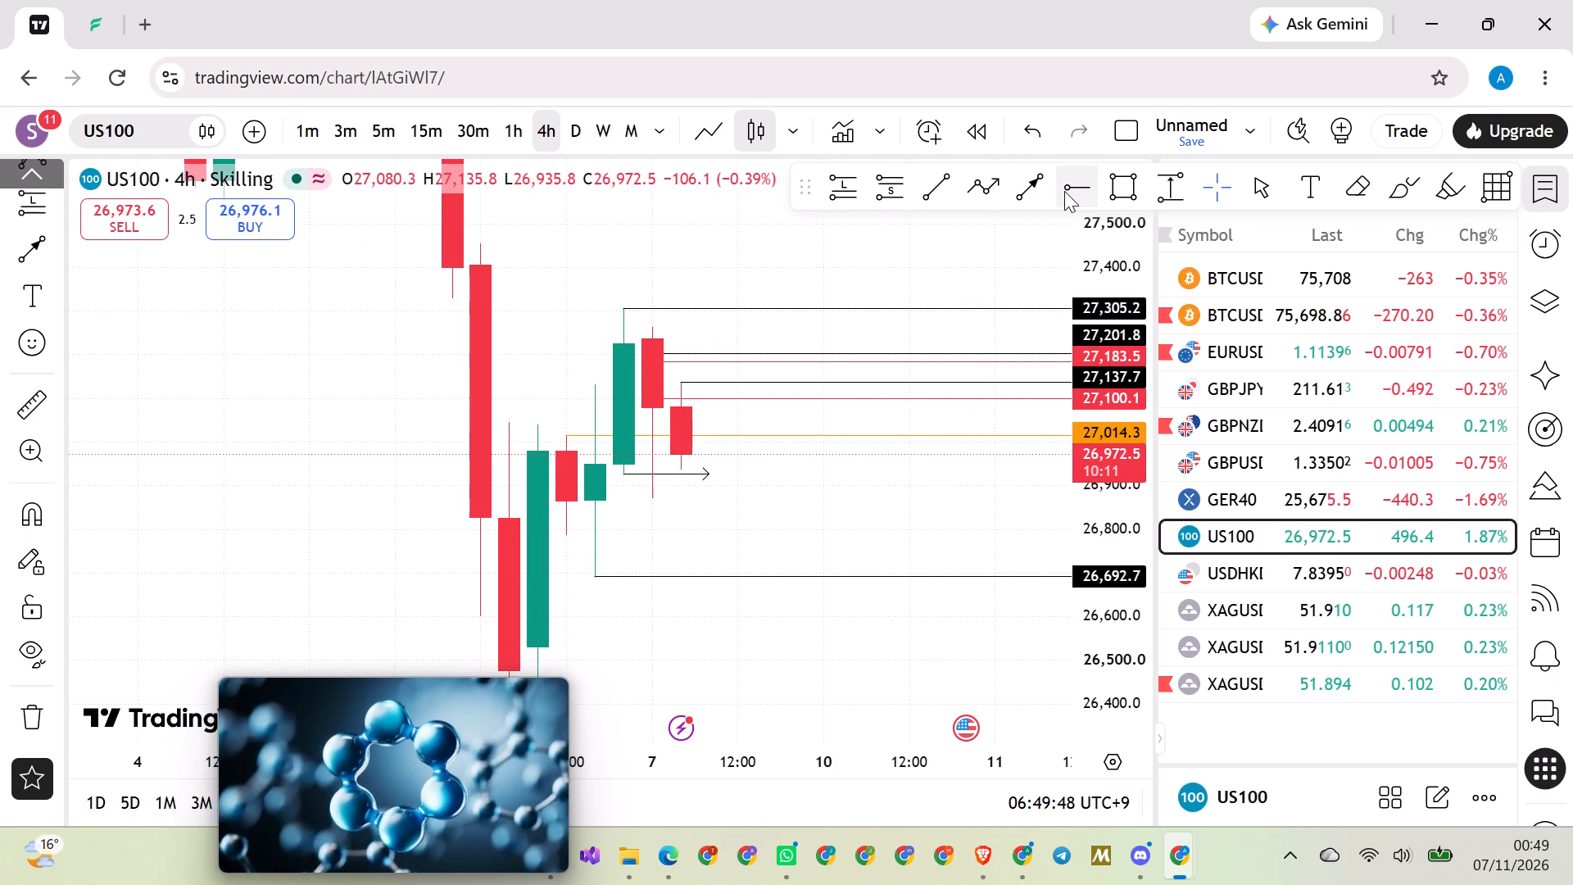
left_click(568, 453)
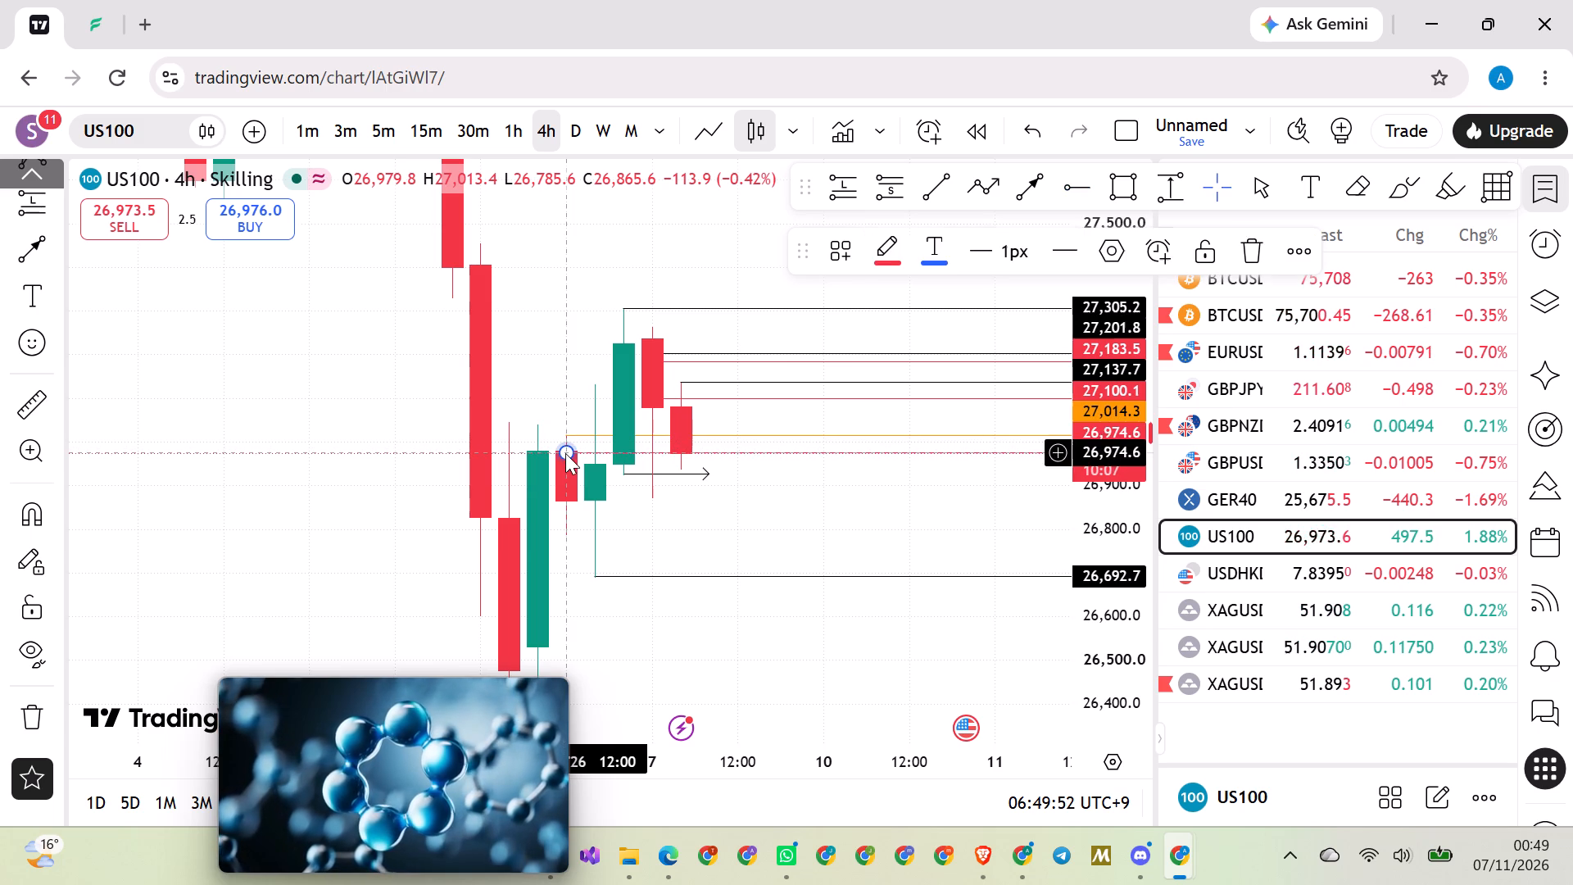
left_click(888, 254)
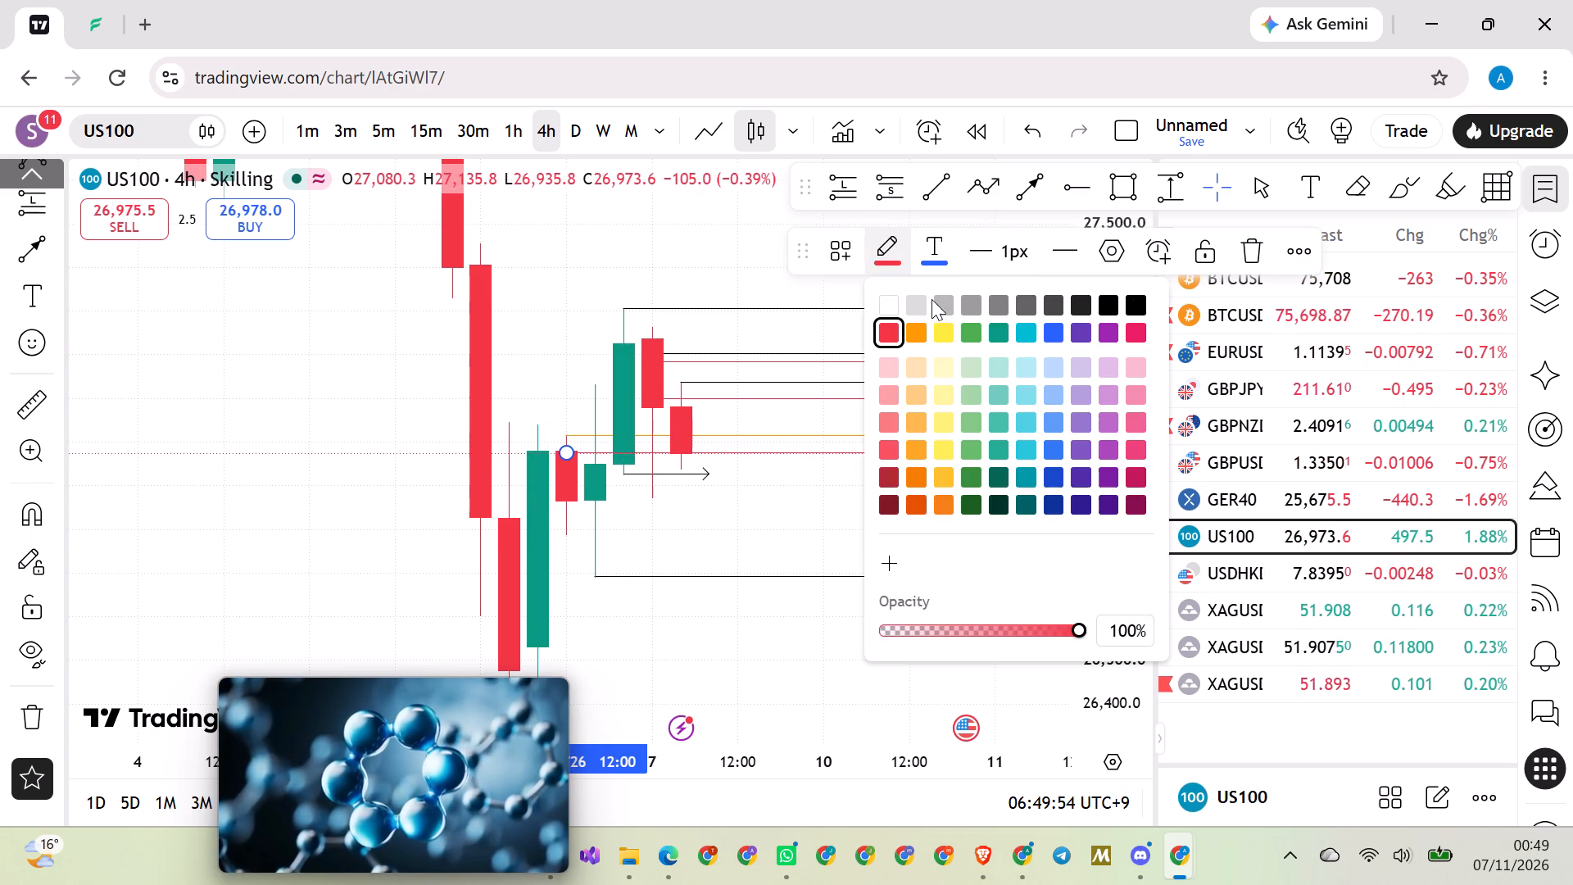
left_click(1135, 313)
left_click(878, 549)
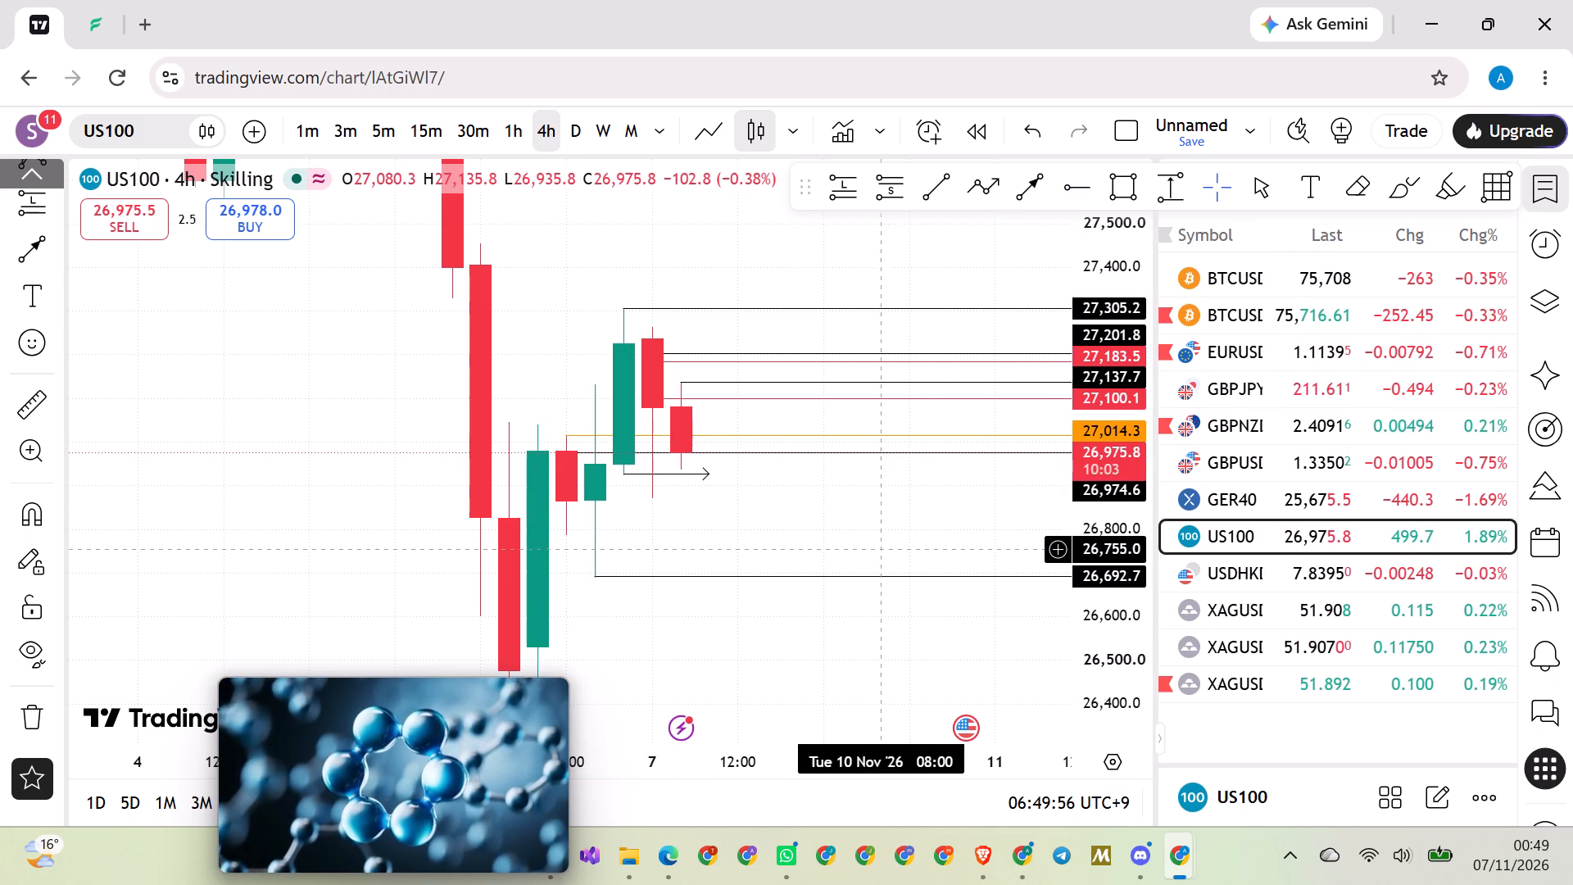
Compare the US100 daily and 4-hour candles around the black 26,974.6 ray and the surrounding levels.
left_click(579, 140)
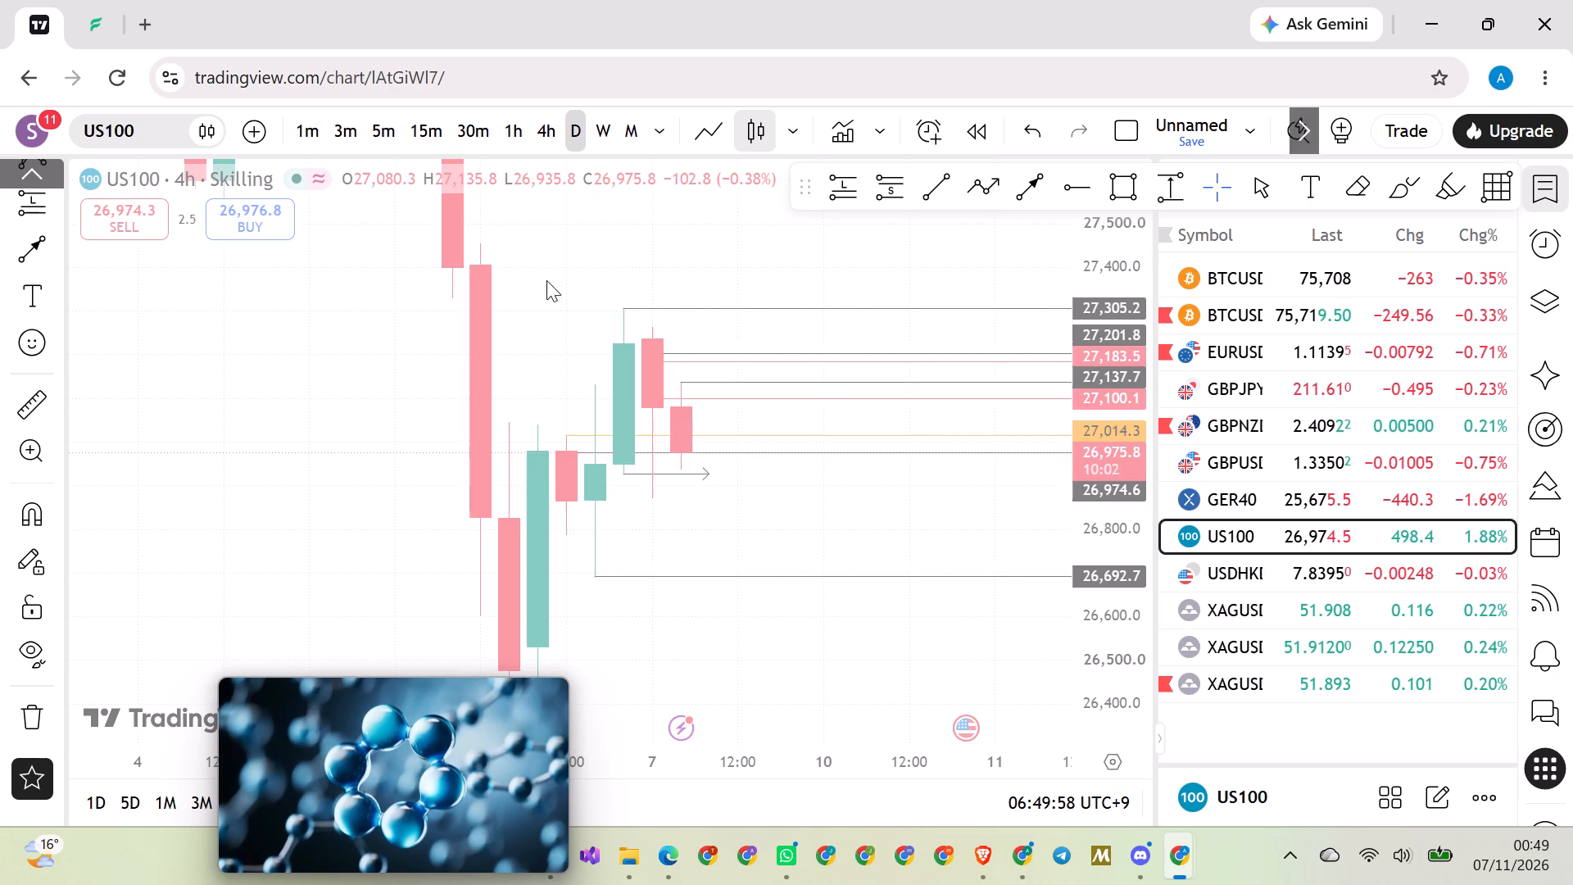
scroll(492, 506, "up", 2)
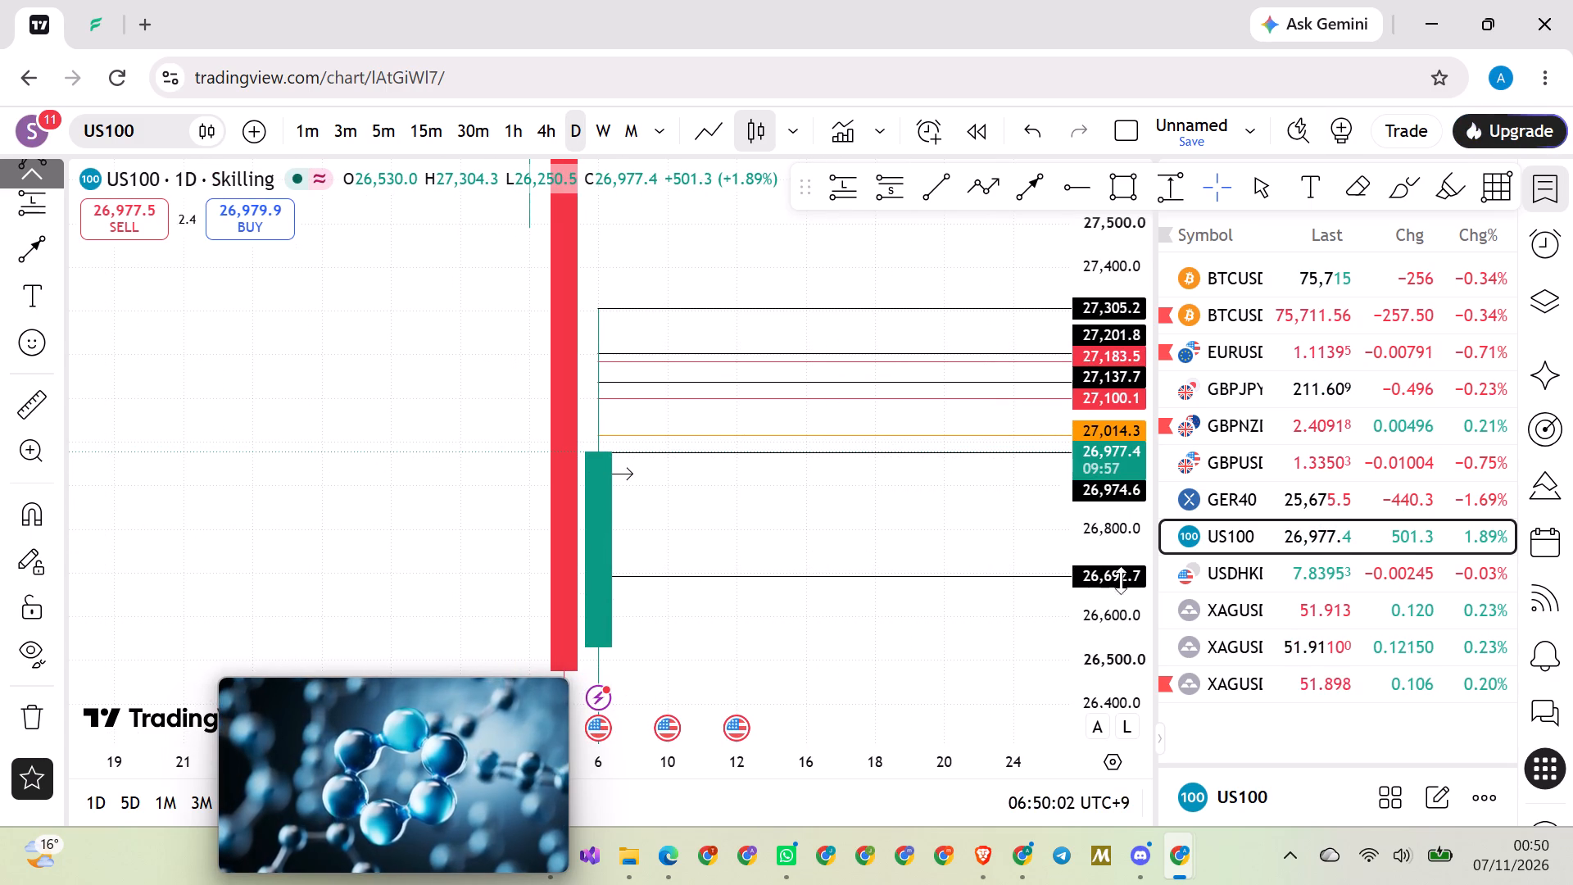
left_click_drag(1115, 590, 1045, 765)
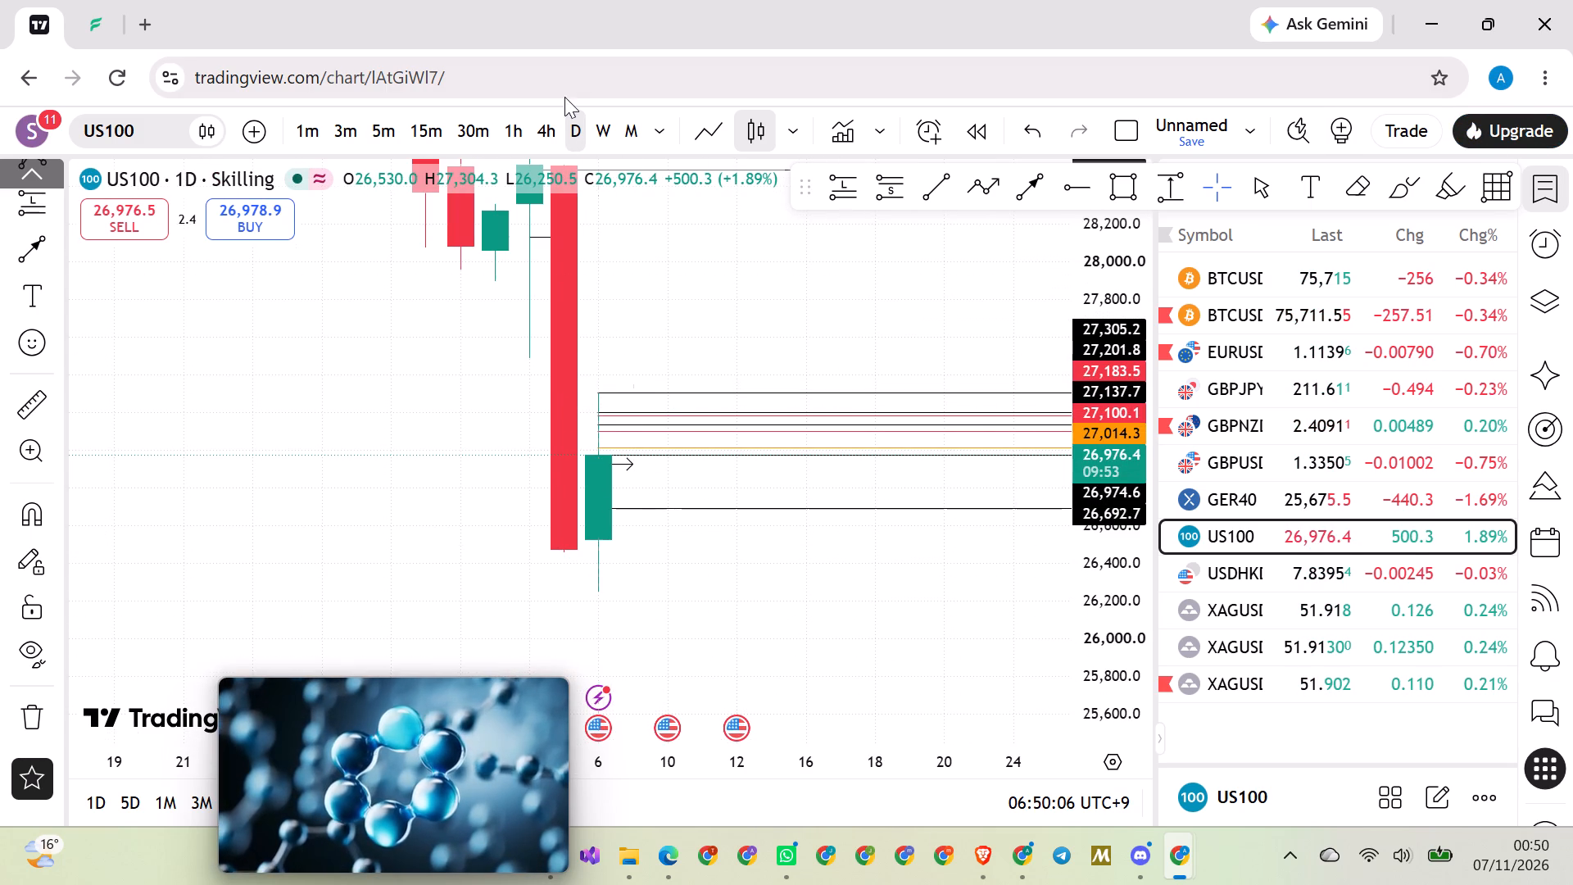
left_click(546, 130)
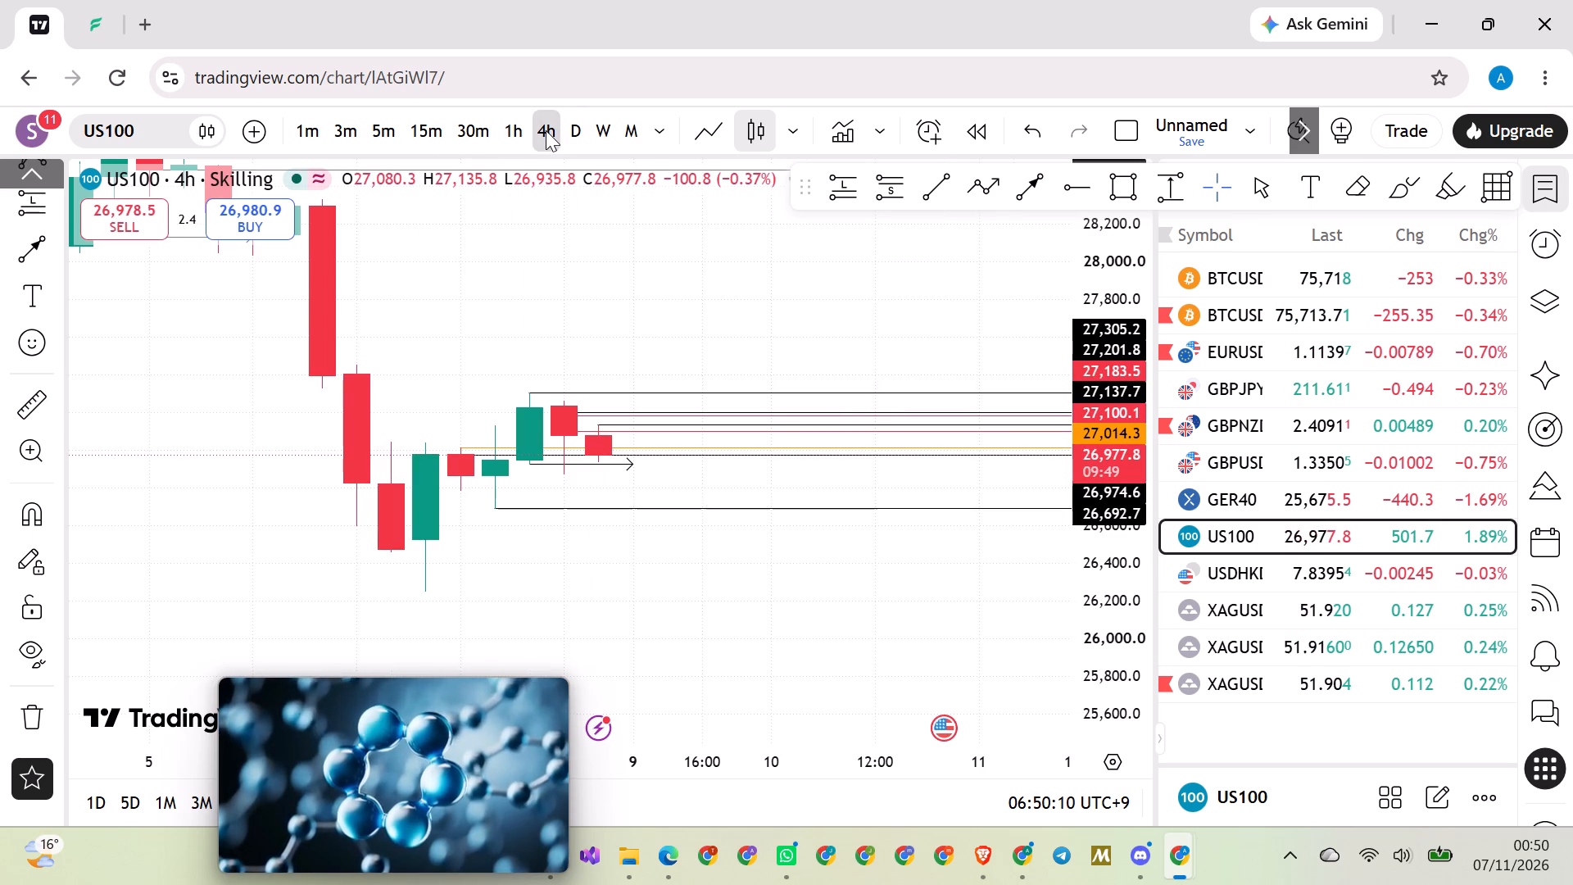
scroll(648, 299, "down", 12)
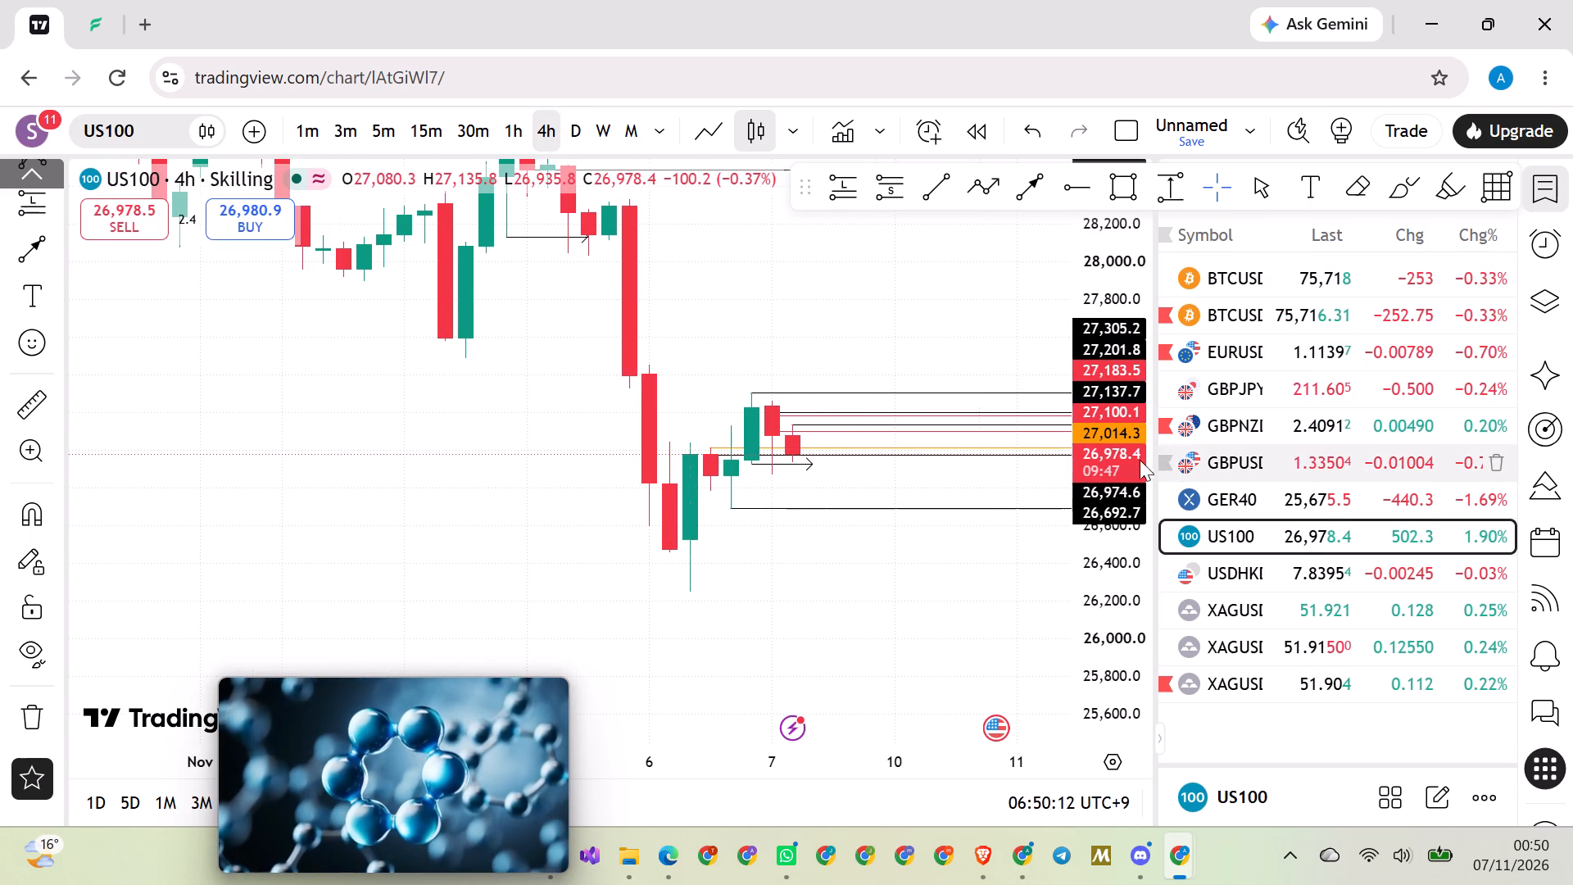
scroll(1108, 441, "up", 5)
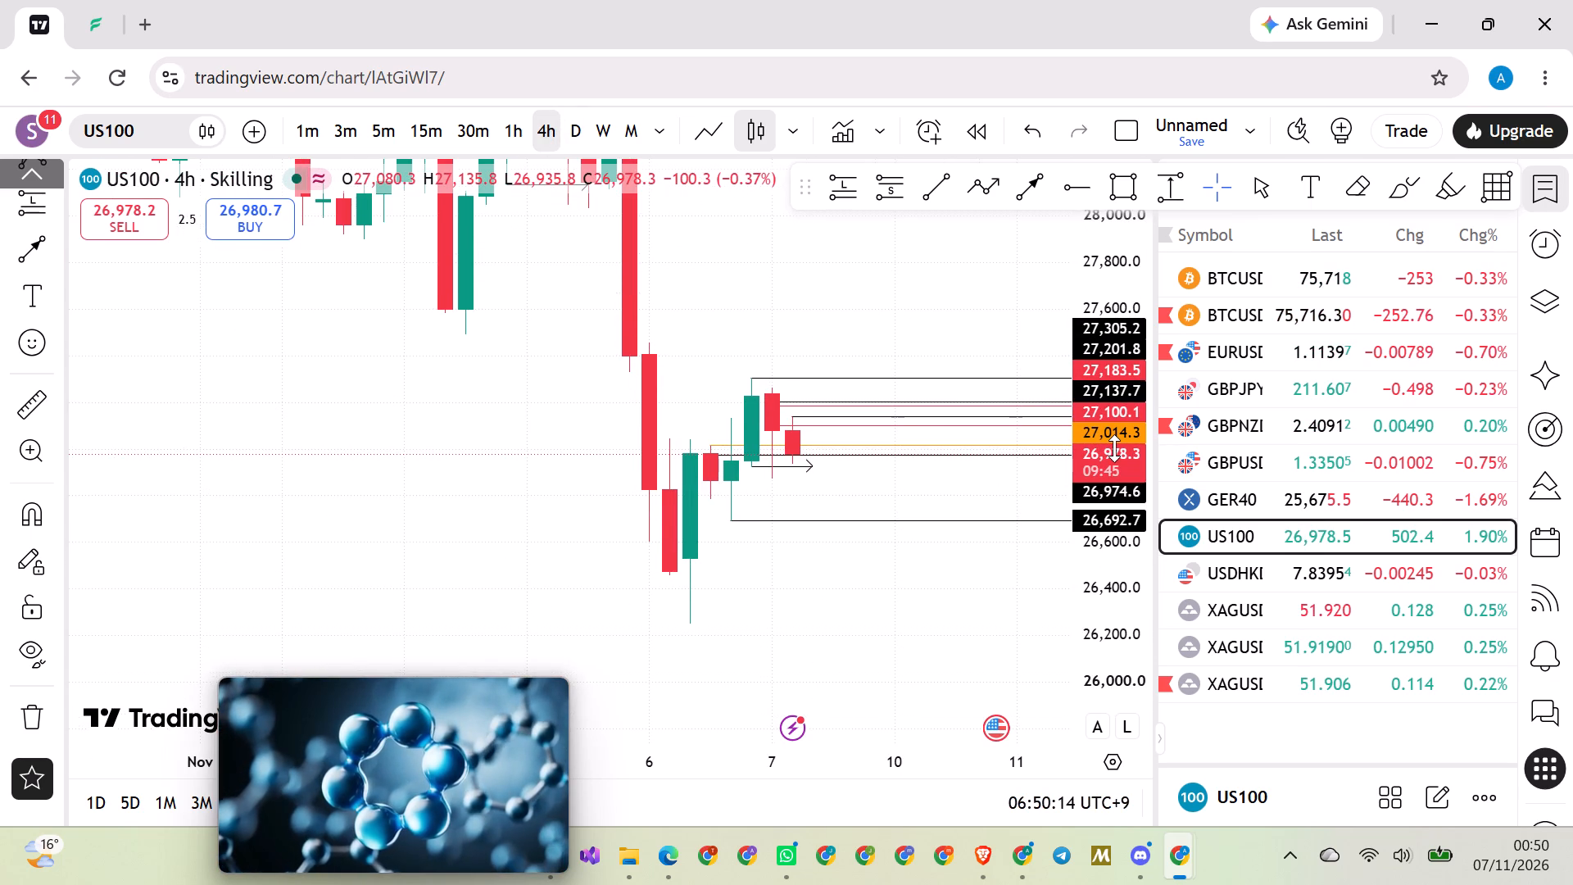
left_click_drag(970, 335, 961, 335)
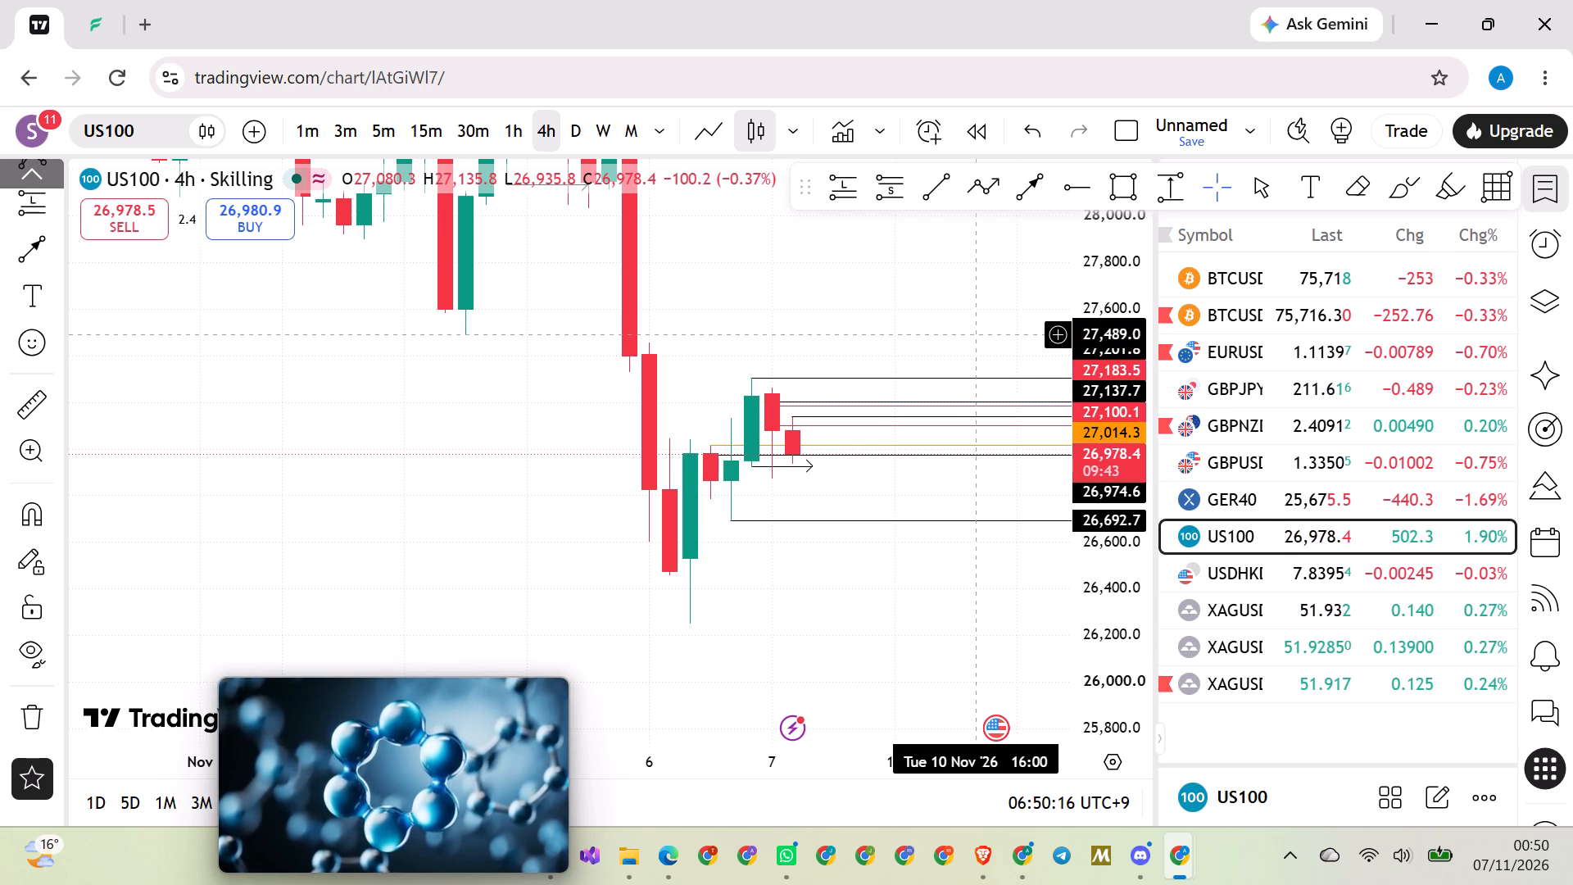
left_click_drag(961, 335, 808, 292)
left_click_drag(754, 282, 696, 297)
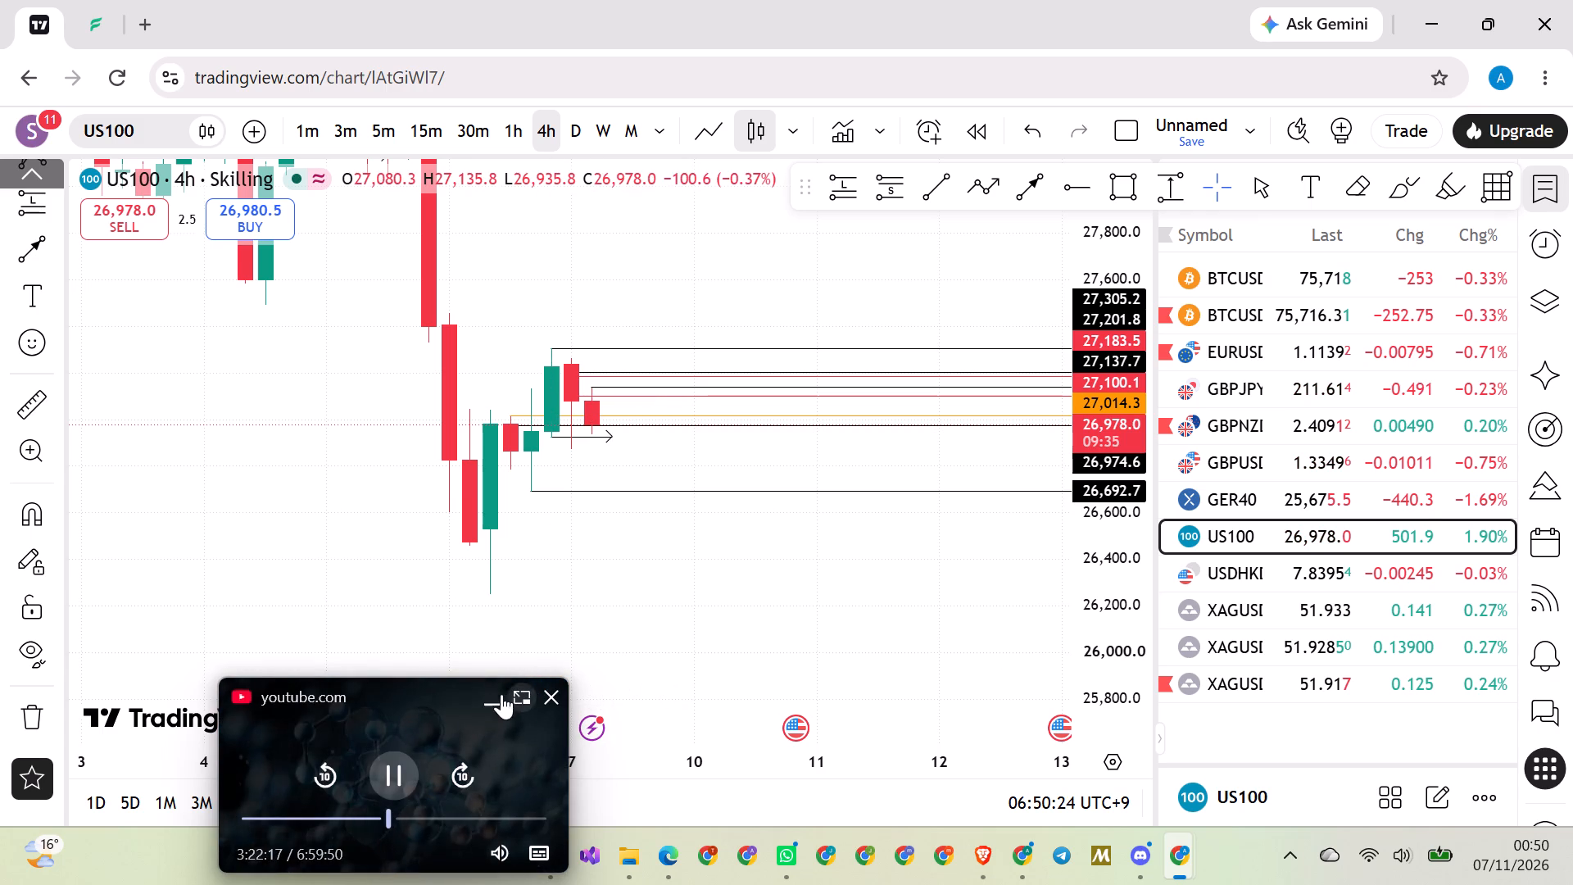
left_click_drag(454, 697, 411, 700)
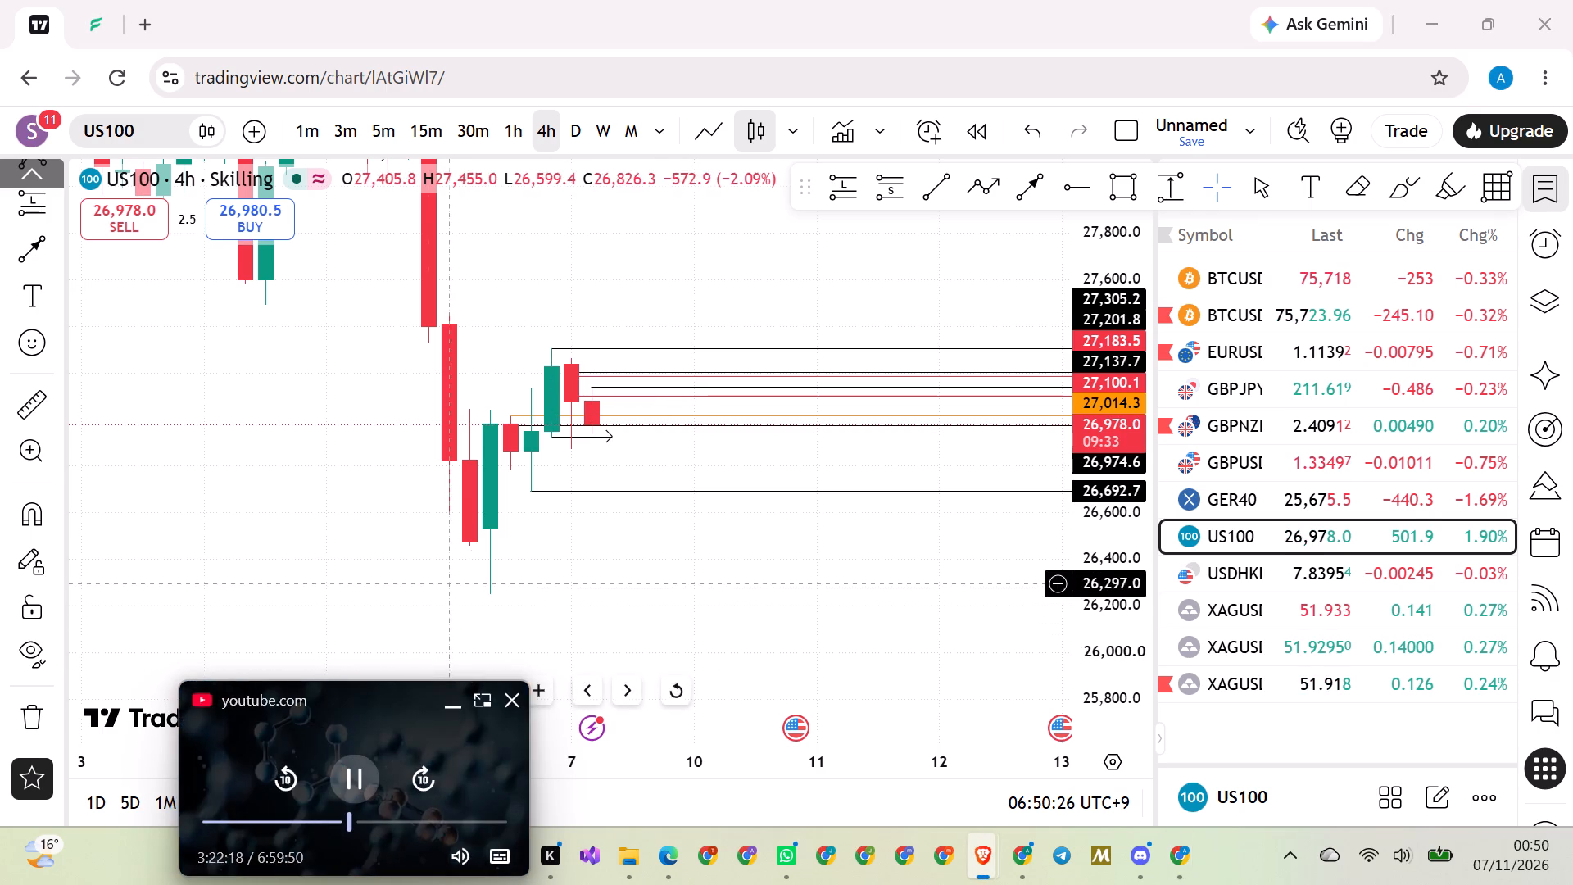
scroll(625, 568, "down", 1)
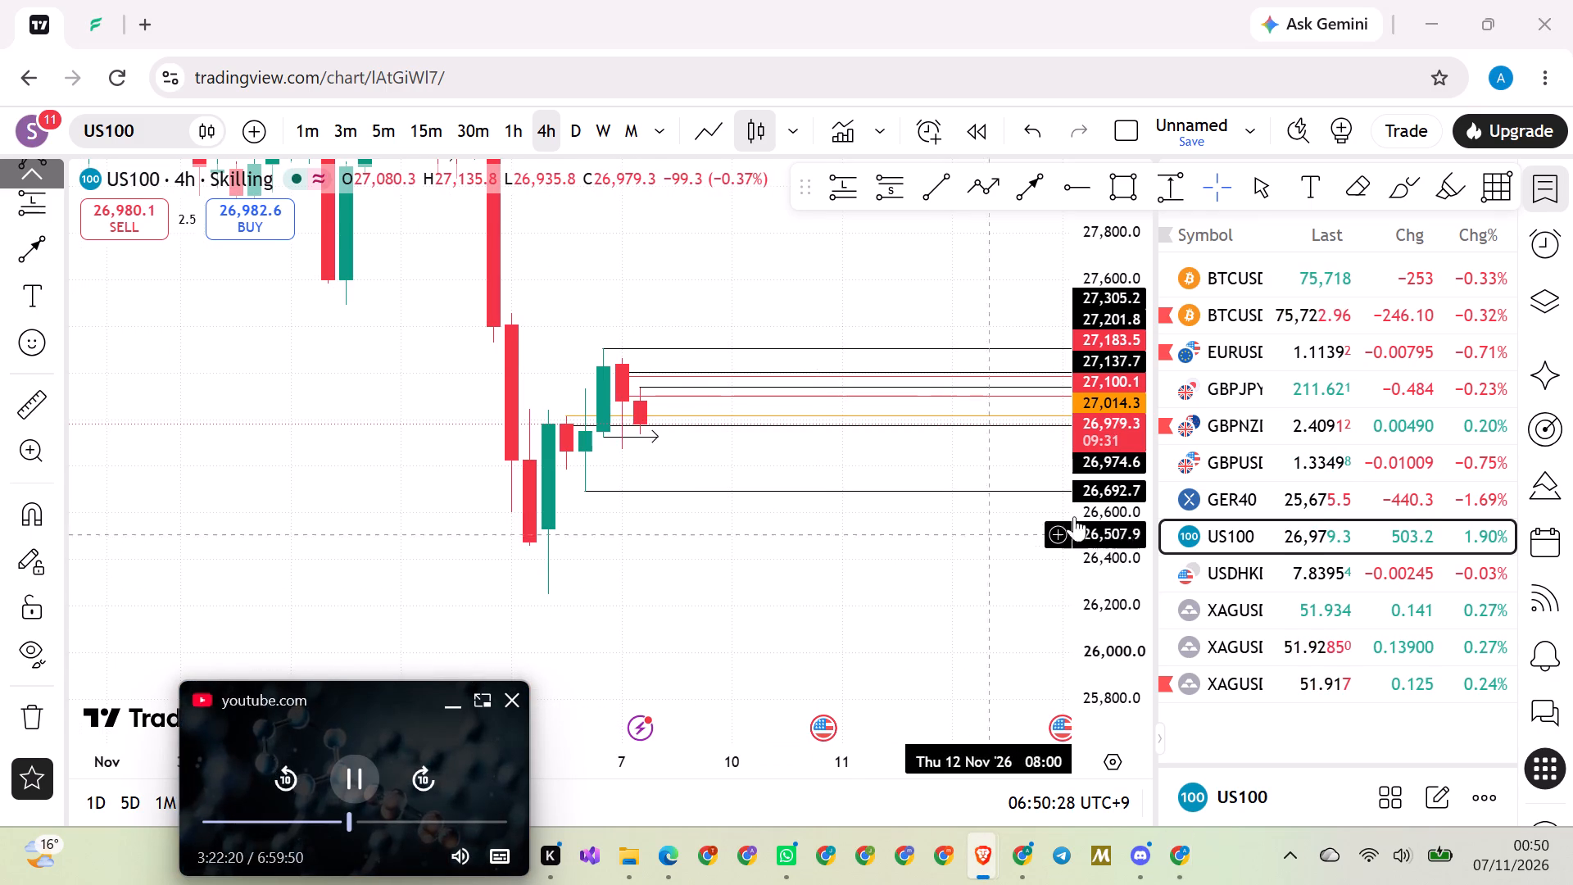
scroll(1102, 505, "up", 11)
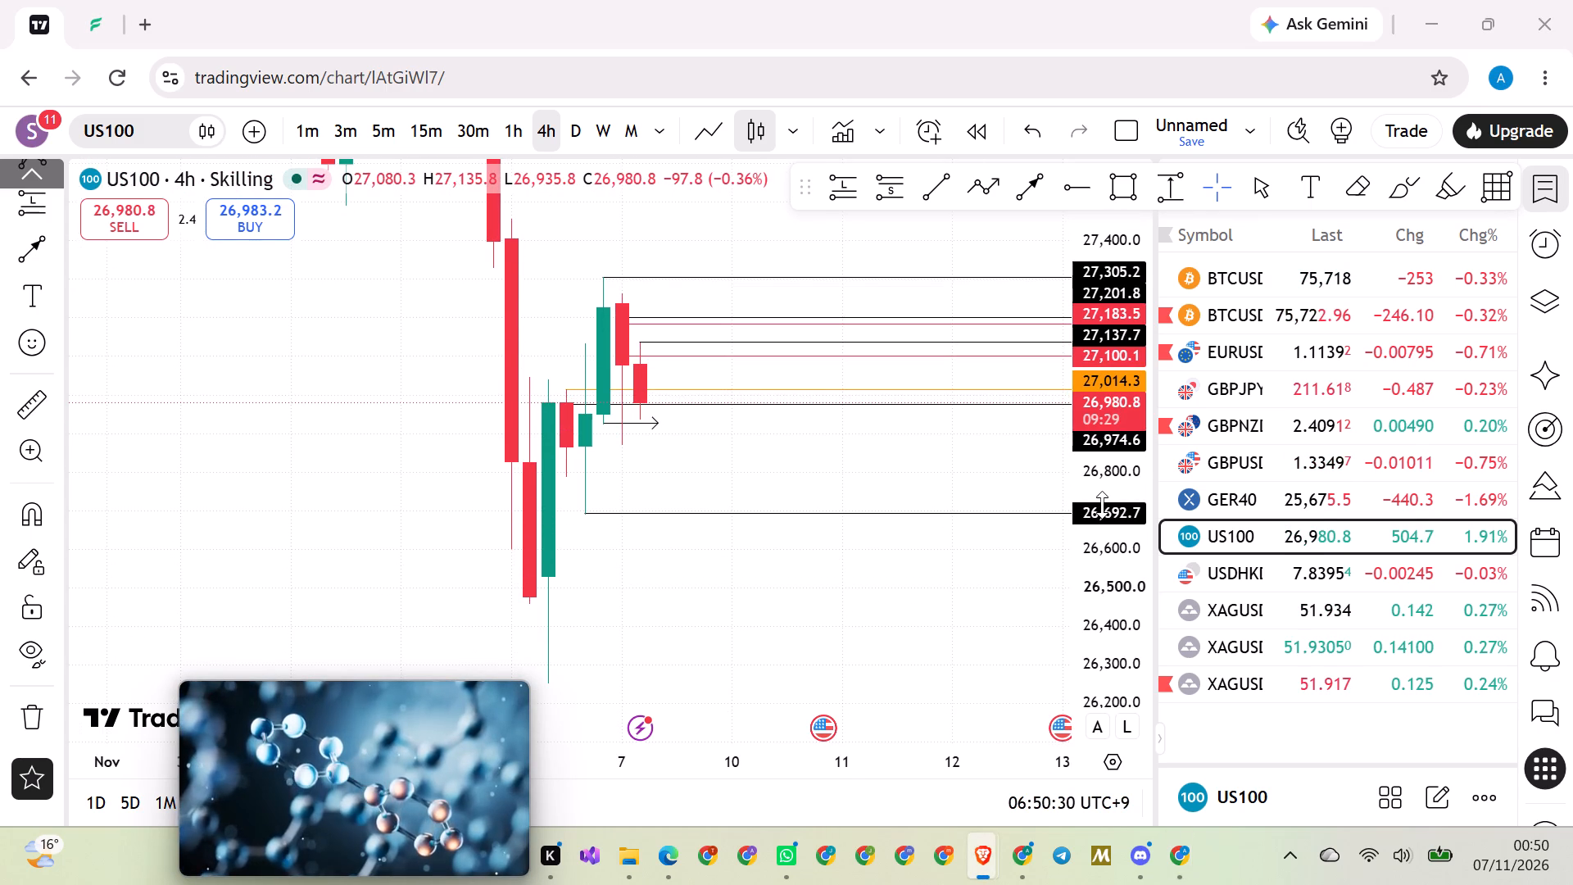
scroll(1102, 505, "down", 1)
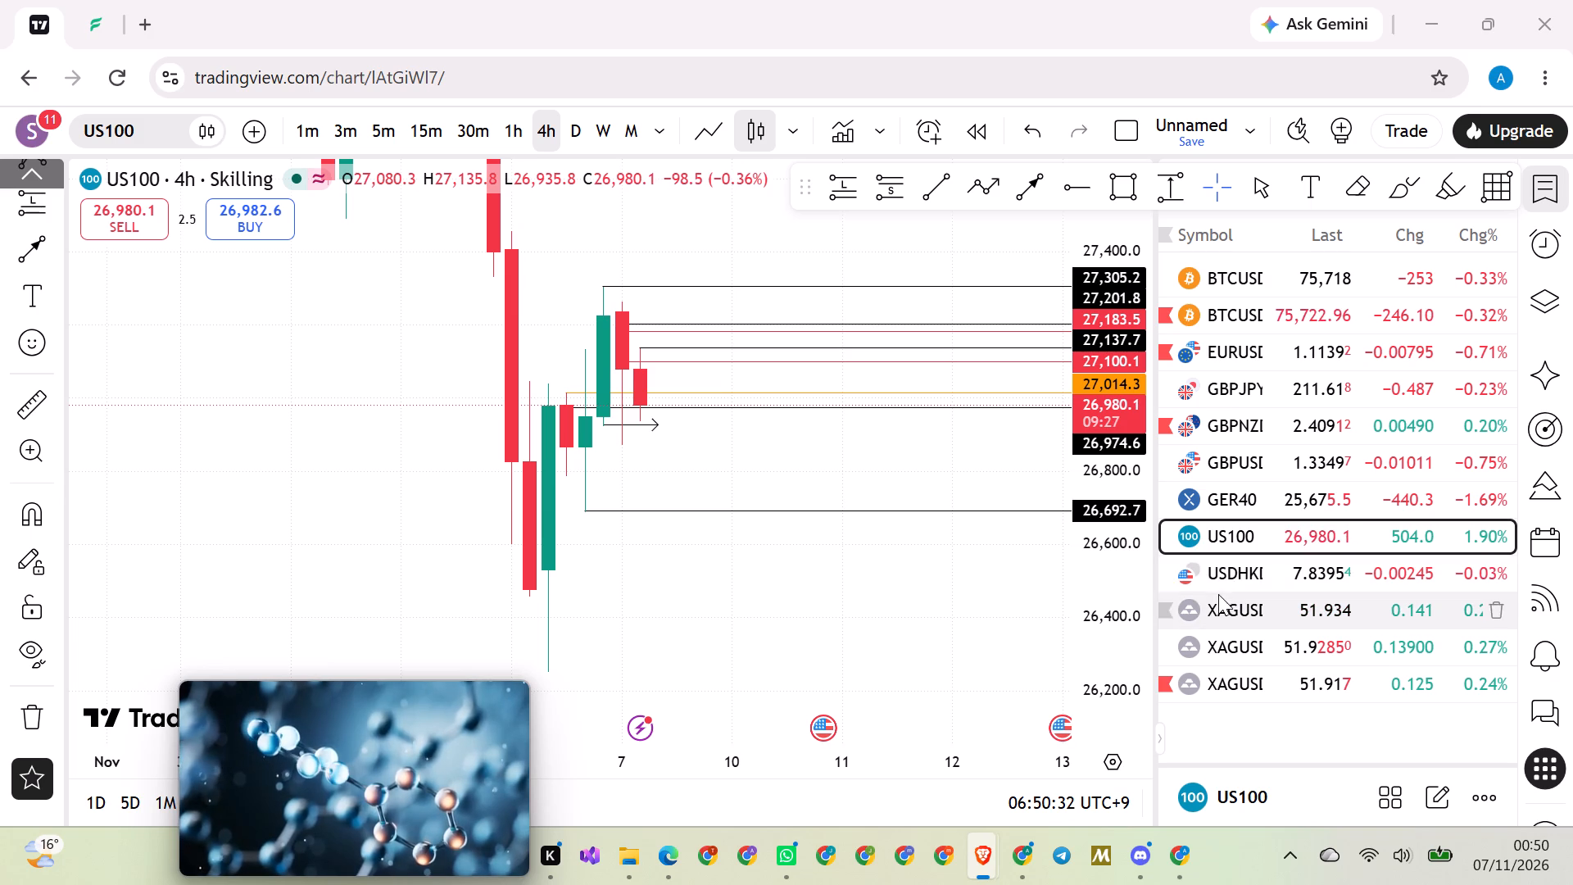
Open the GBPNZD 4-hour chart and examine the latest candles against the drawn levels and the green position boxes.
left_click(1248, 433)
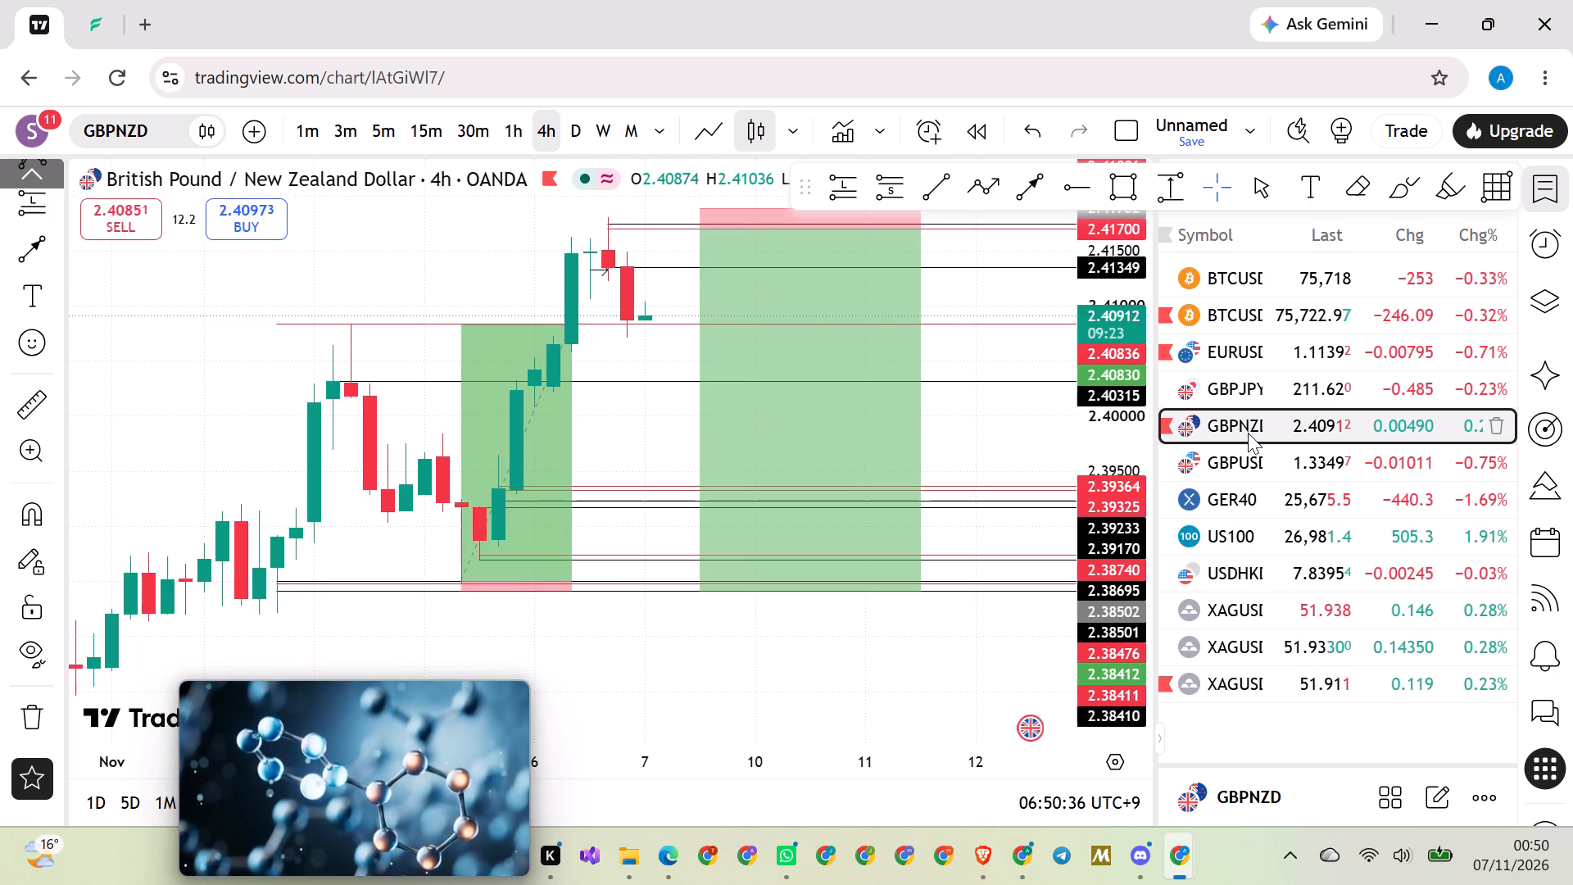
scroll(1001, 456, "down", 2)
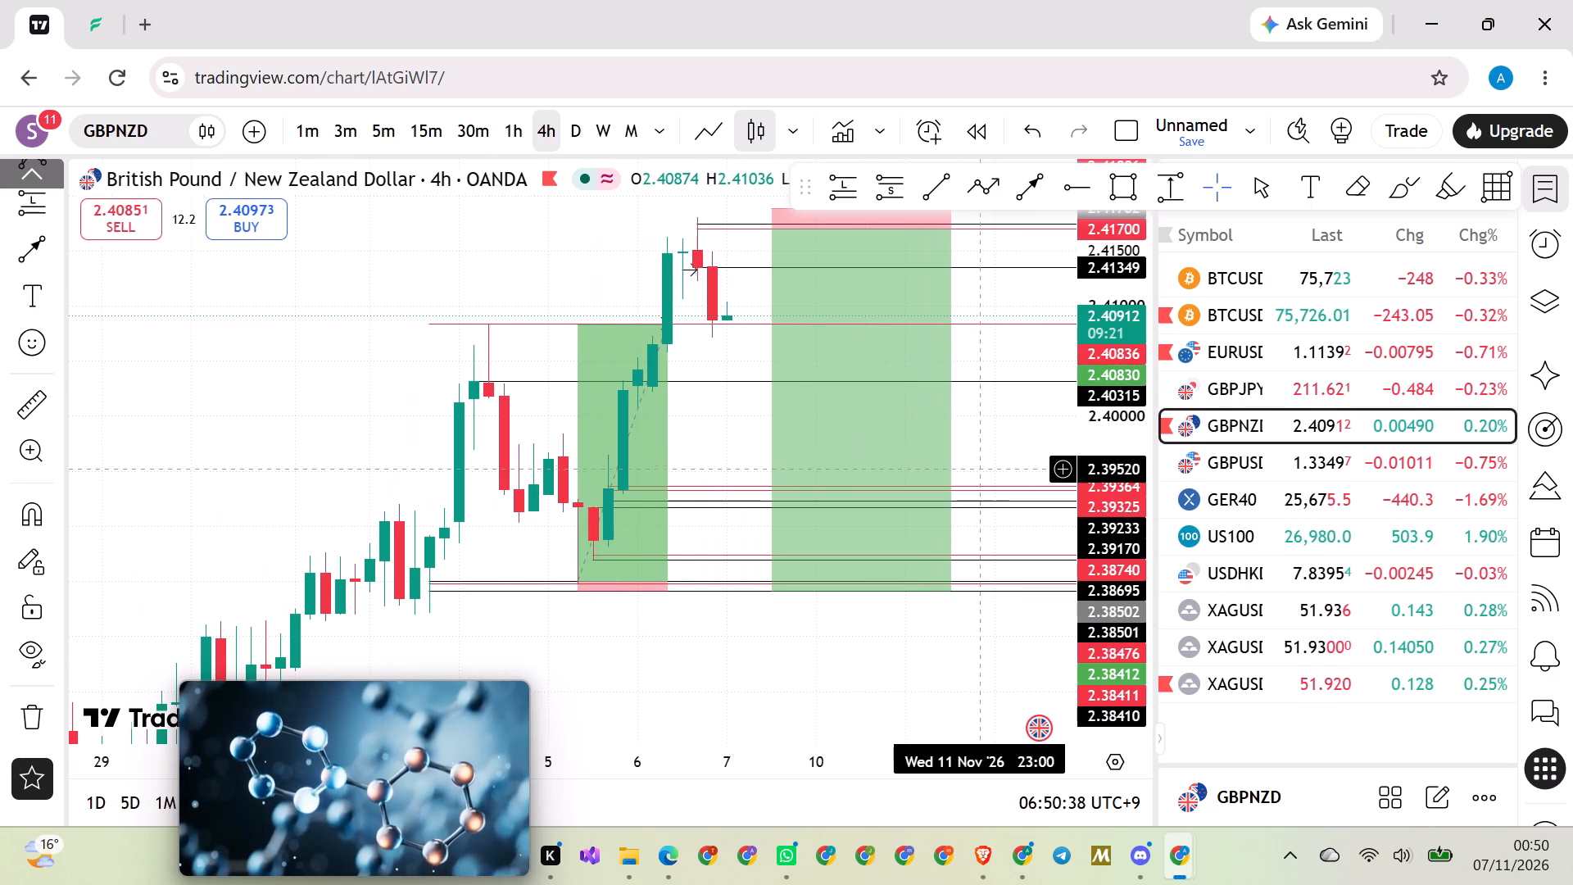
scroll(617, 260, "down", 1)
left_click_drag(589, 235, 520, 273)
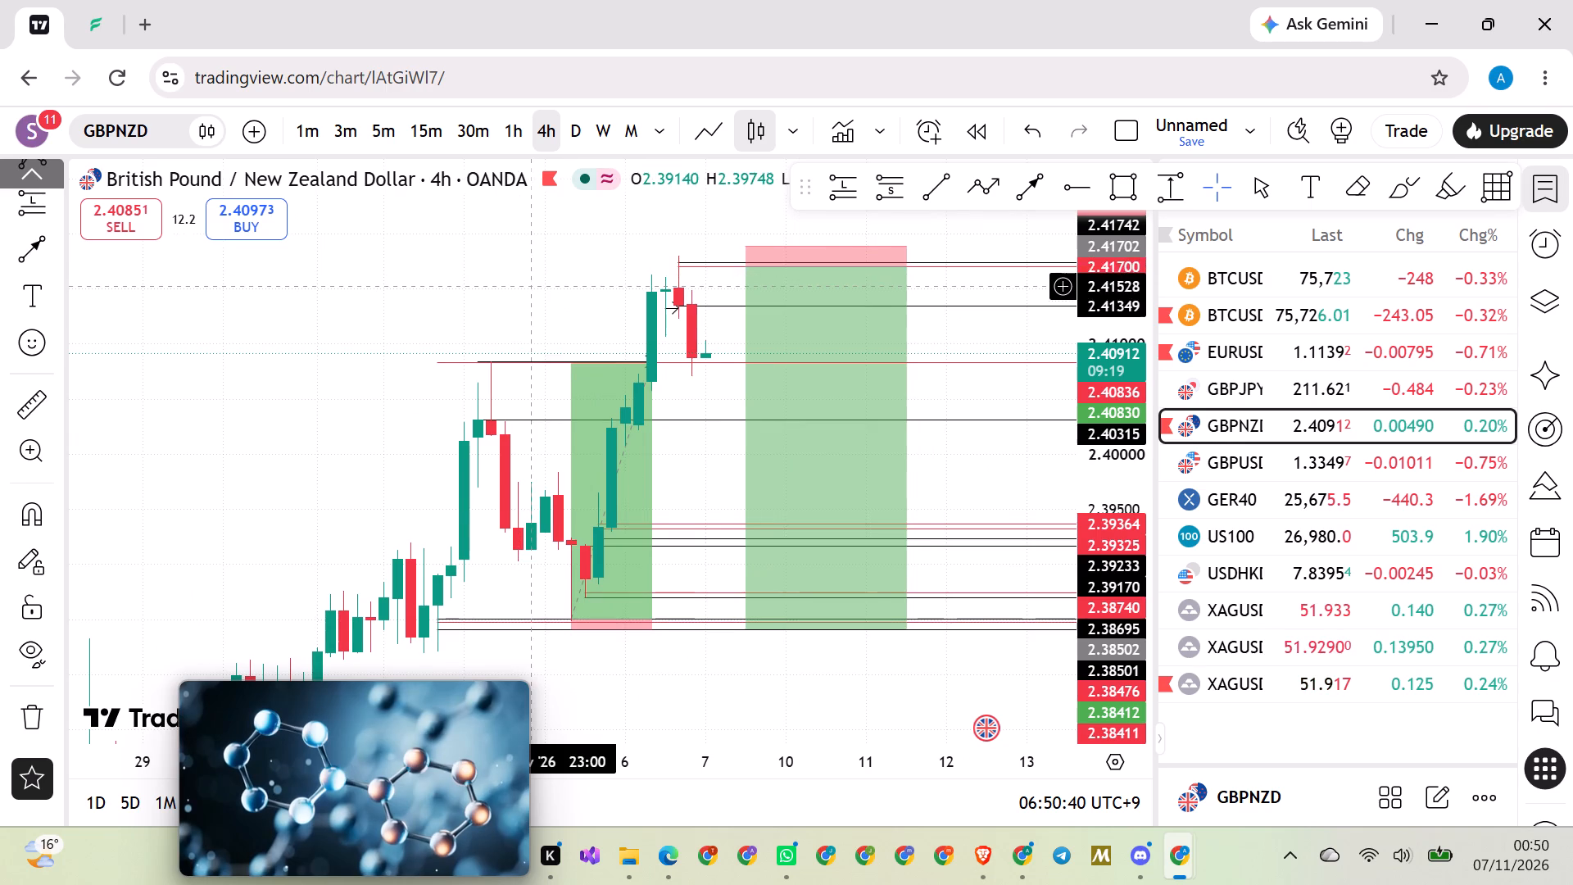
left_click_drag(546, 280, 511, 297)
scroll(1102, 452, "up", 3)
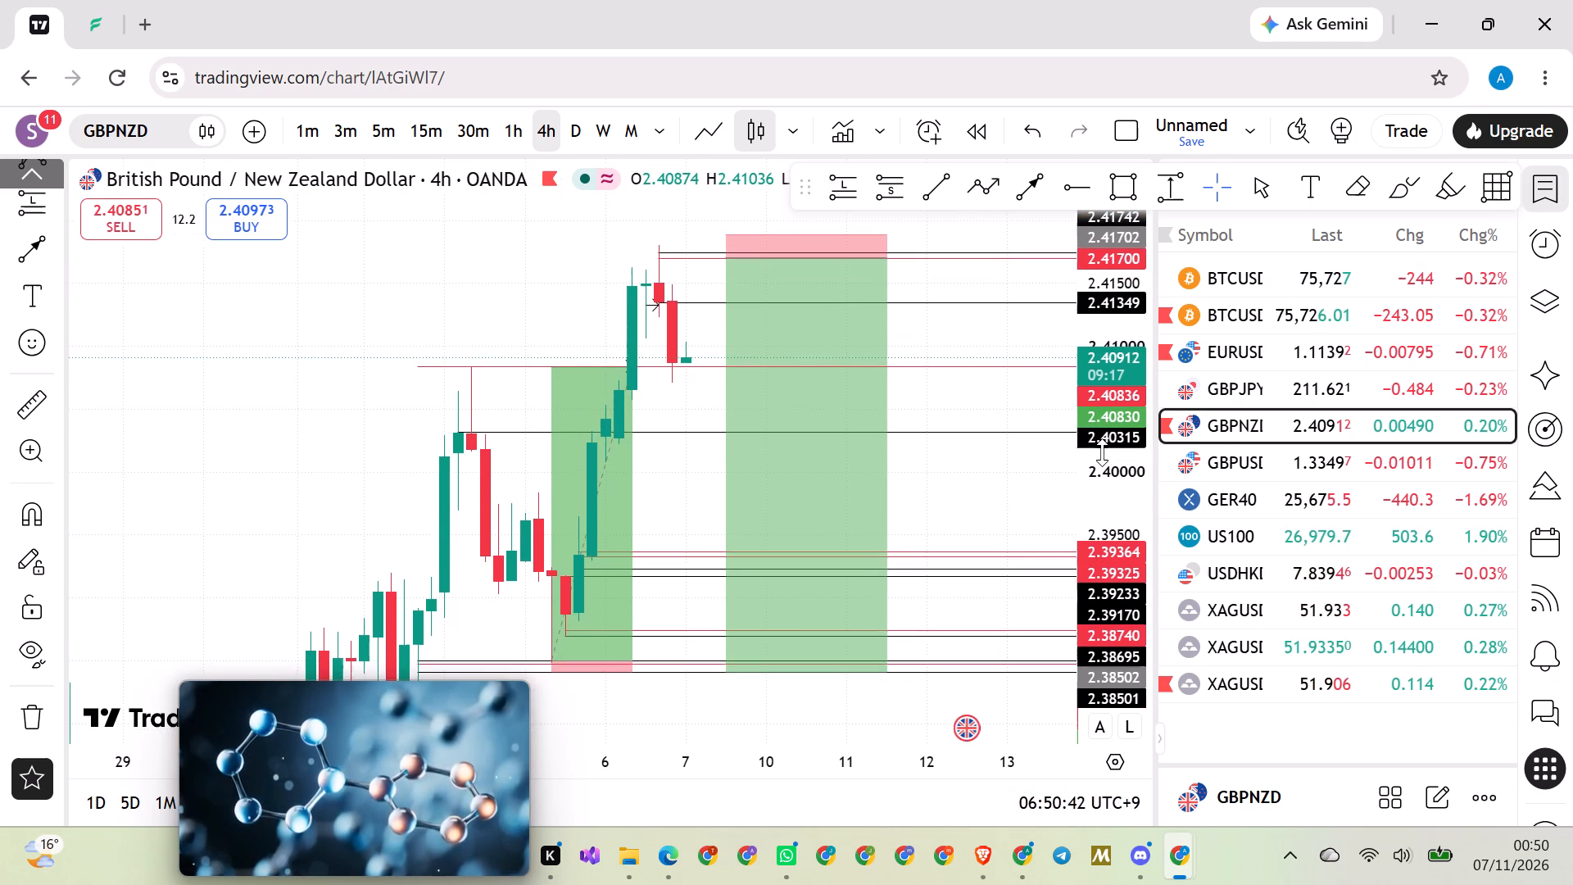
scroll(1102, 452, "up", 3)
scroll(511, 256, "down", 2)
left_click_drag(511, 261, 476, 301)
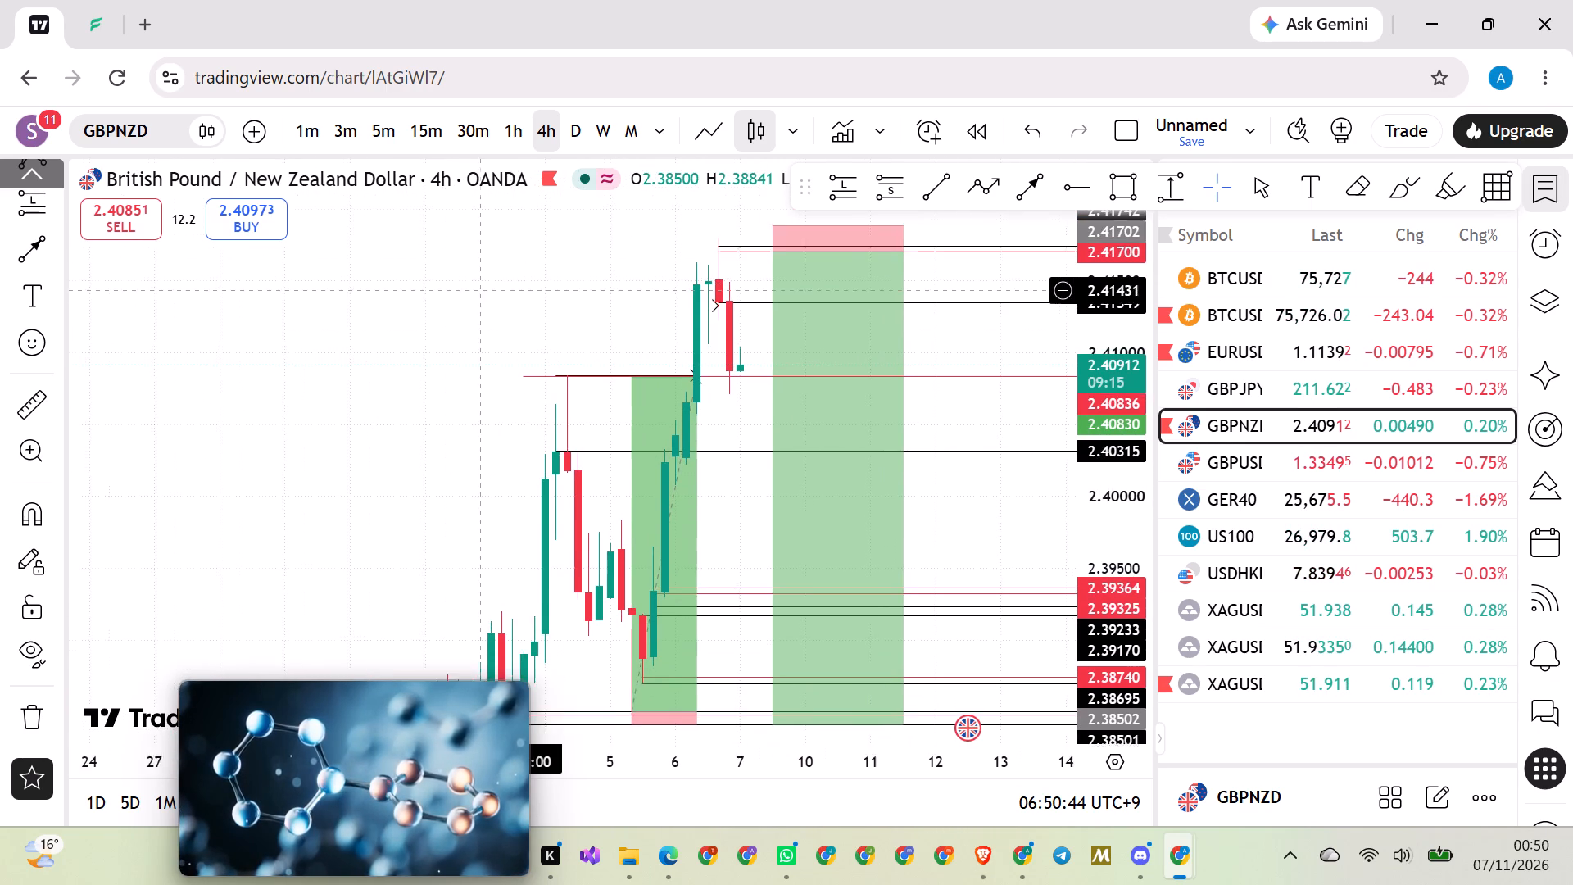
scroll(473, 306, "up", 1)
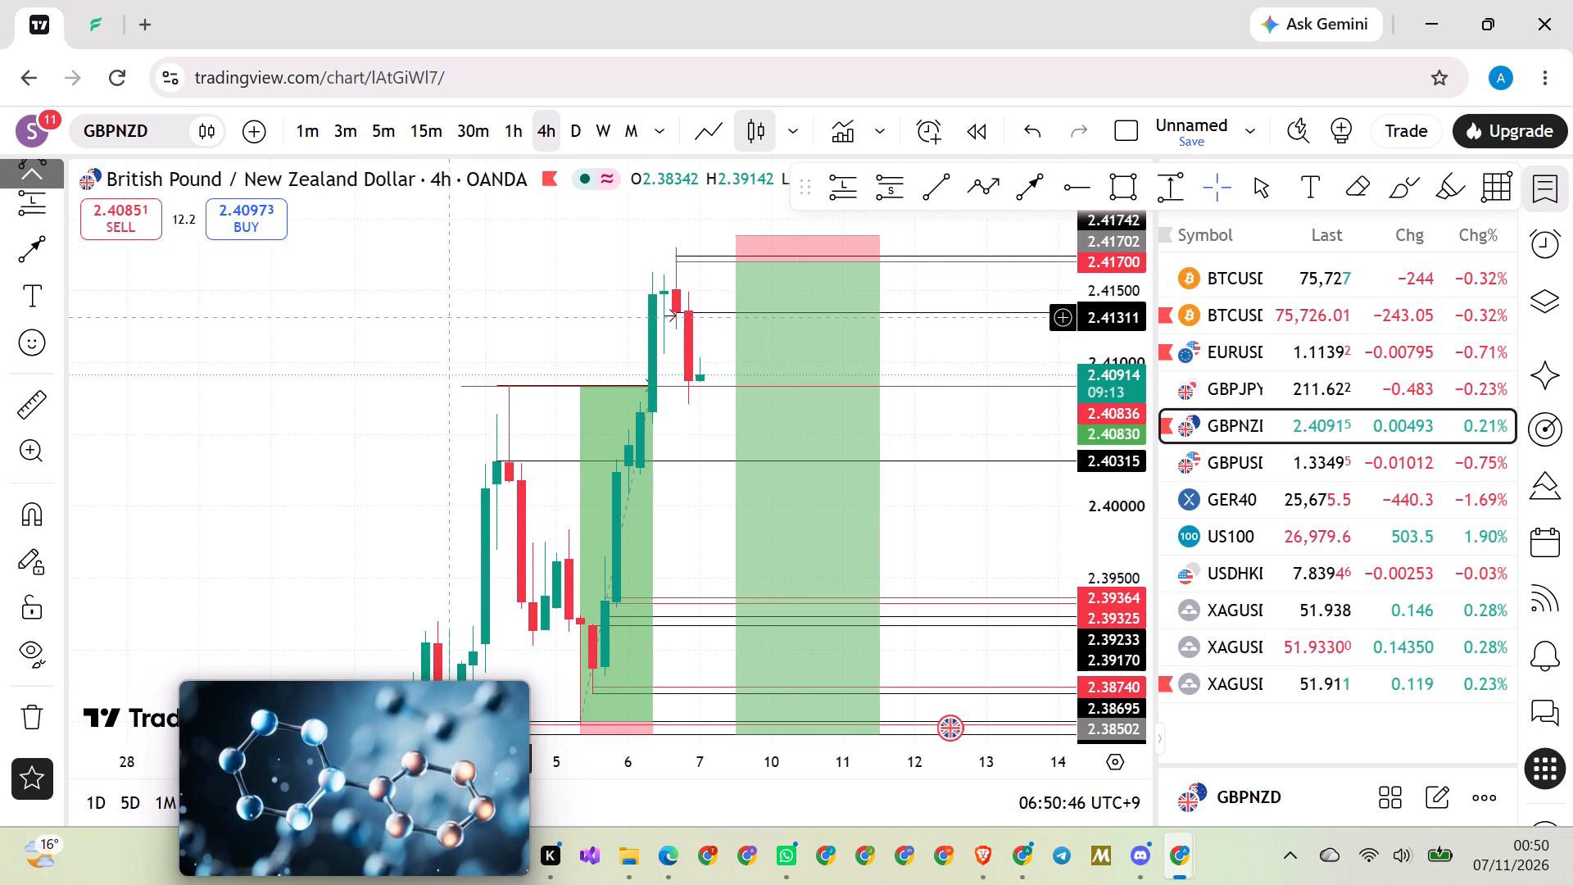
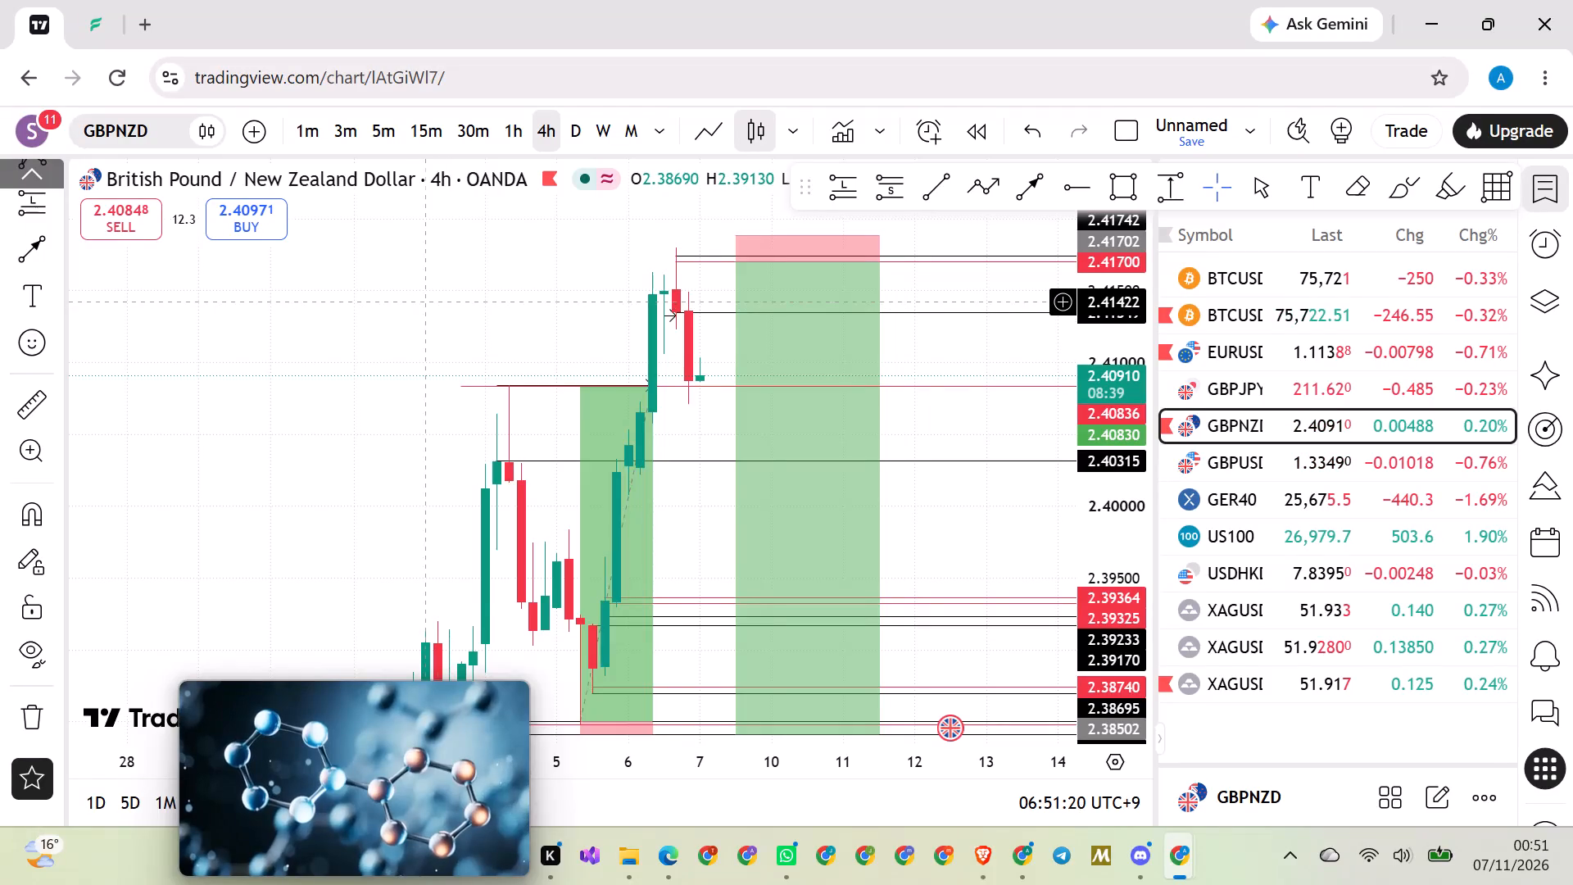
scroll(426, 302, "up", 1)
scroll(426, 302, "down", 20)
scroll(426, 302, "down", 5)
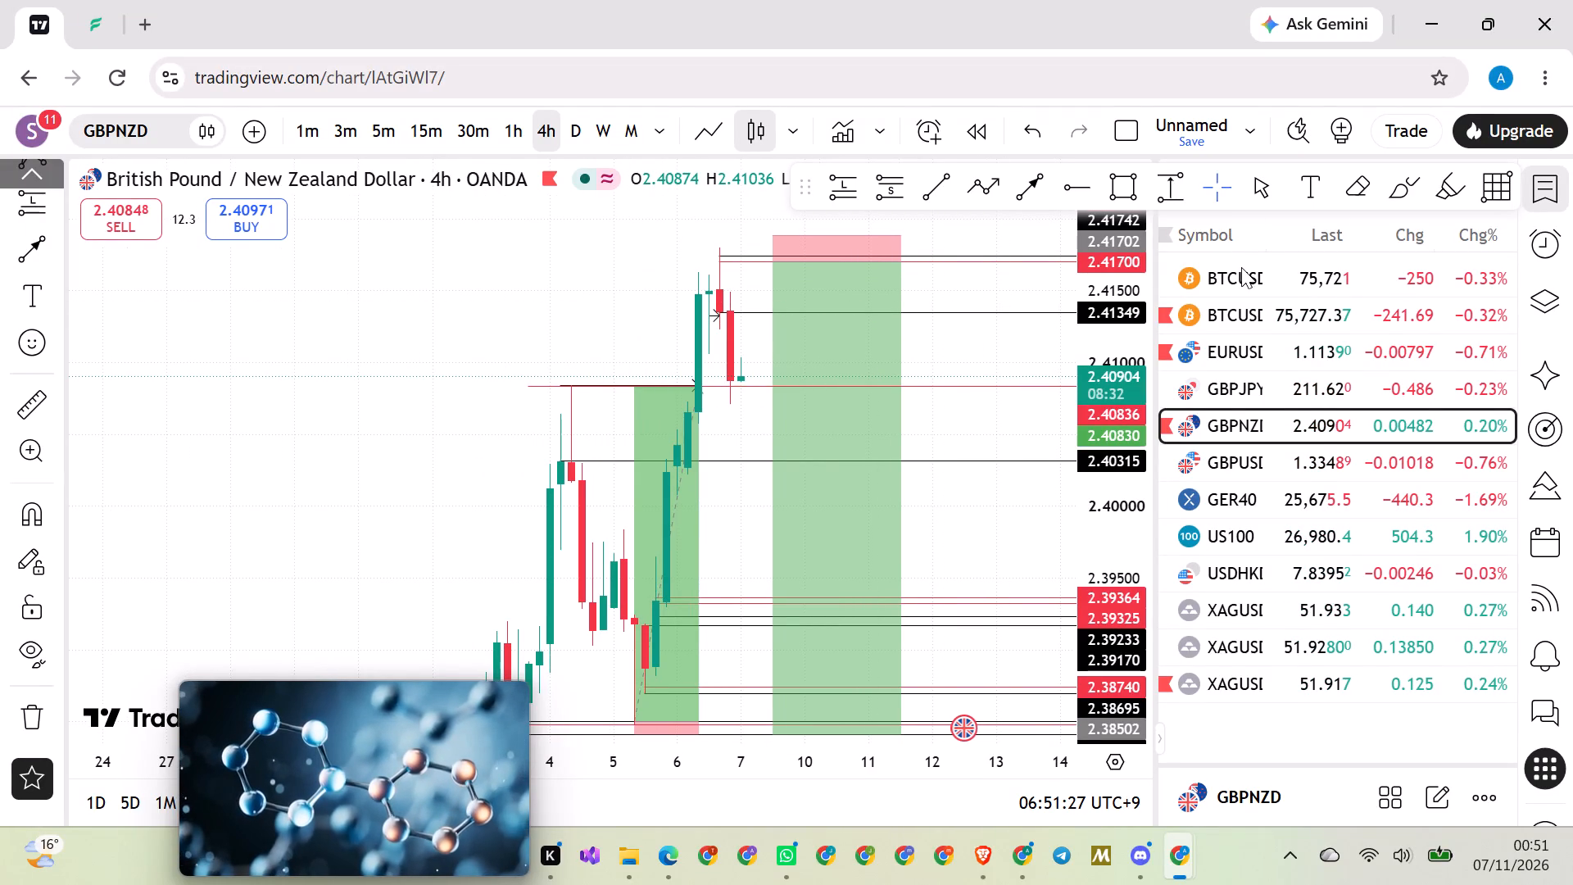
Open the EURUSD 4h chart from the watchlist and examine price around the marked 1.11369 level.
left_click(1238, 358)
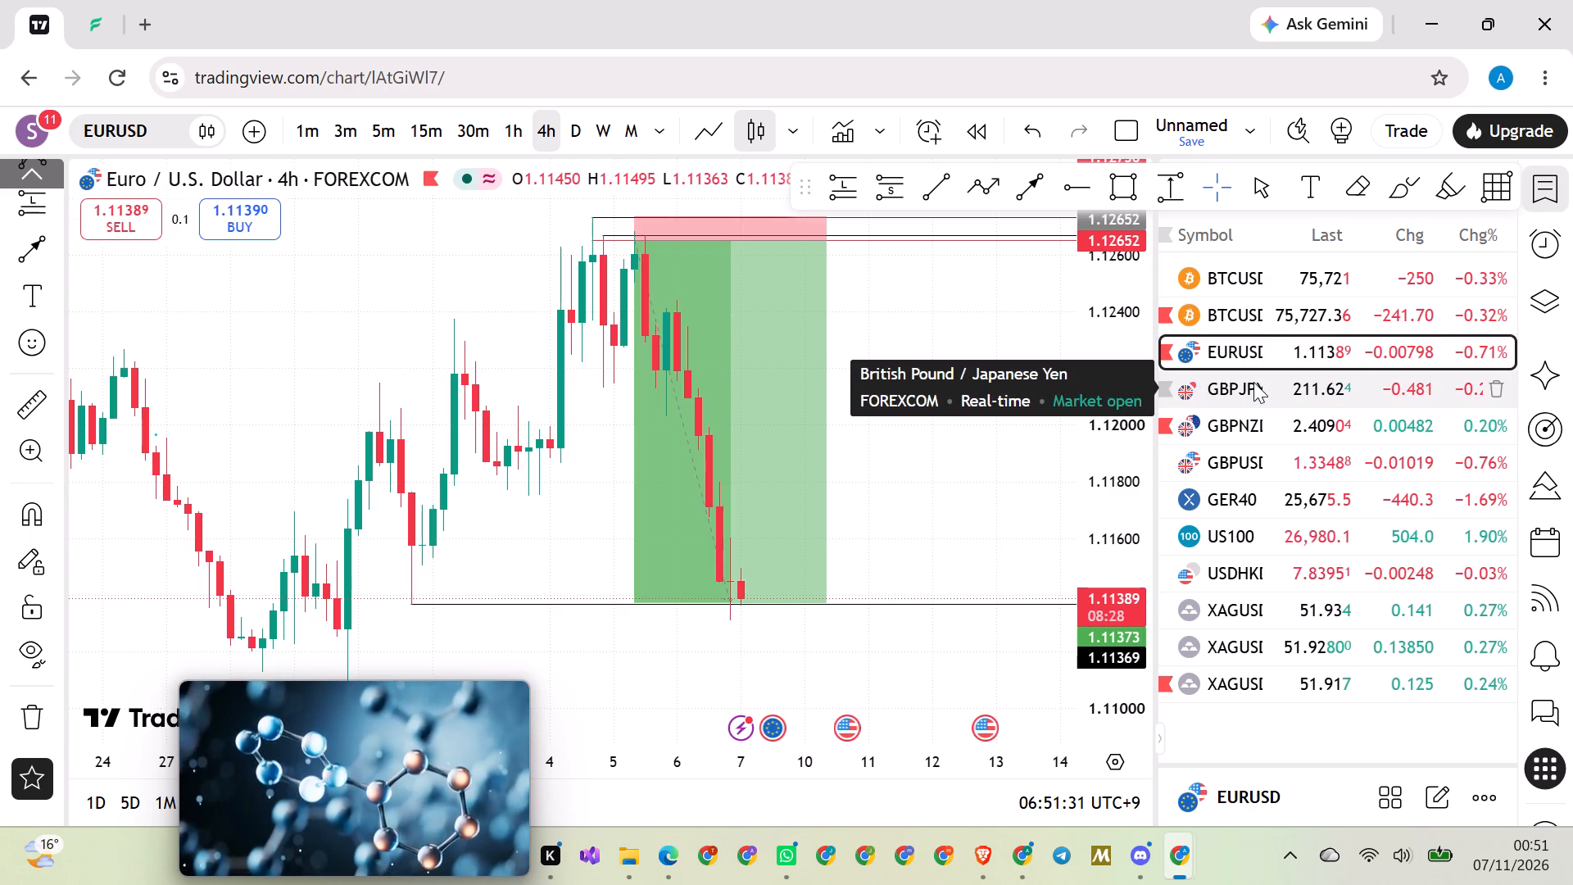
scroll(932, 453, "down", 8)
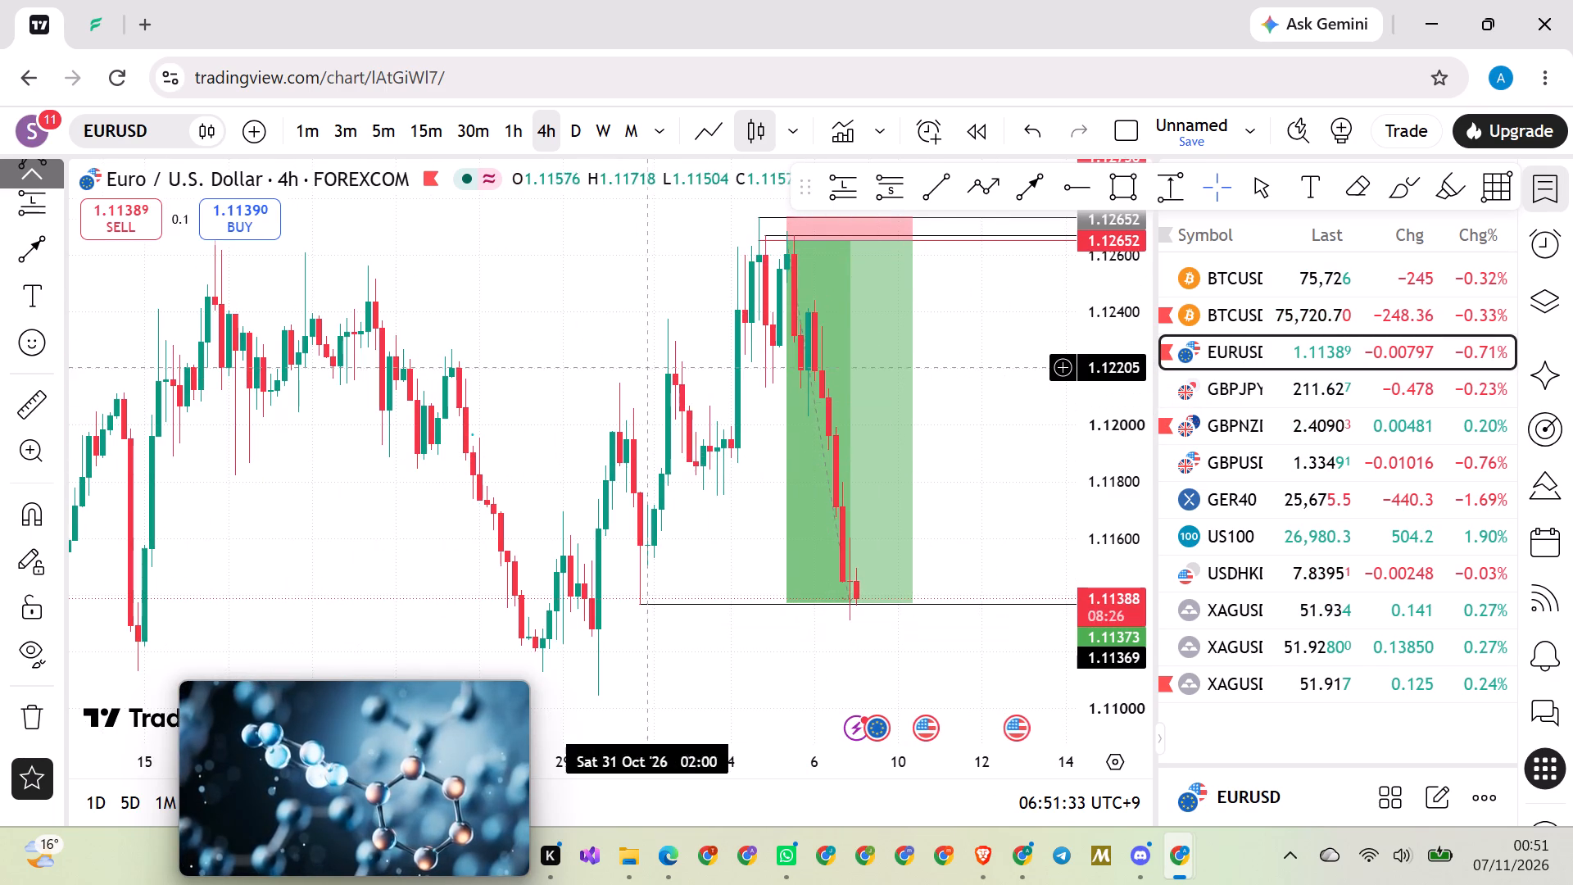
left_click_drag(543, 358, 532, 232)
scroll(532, 232, "up", 2)
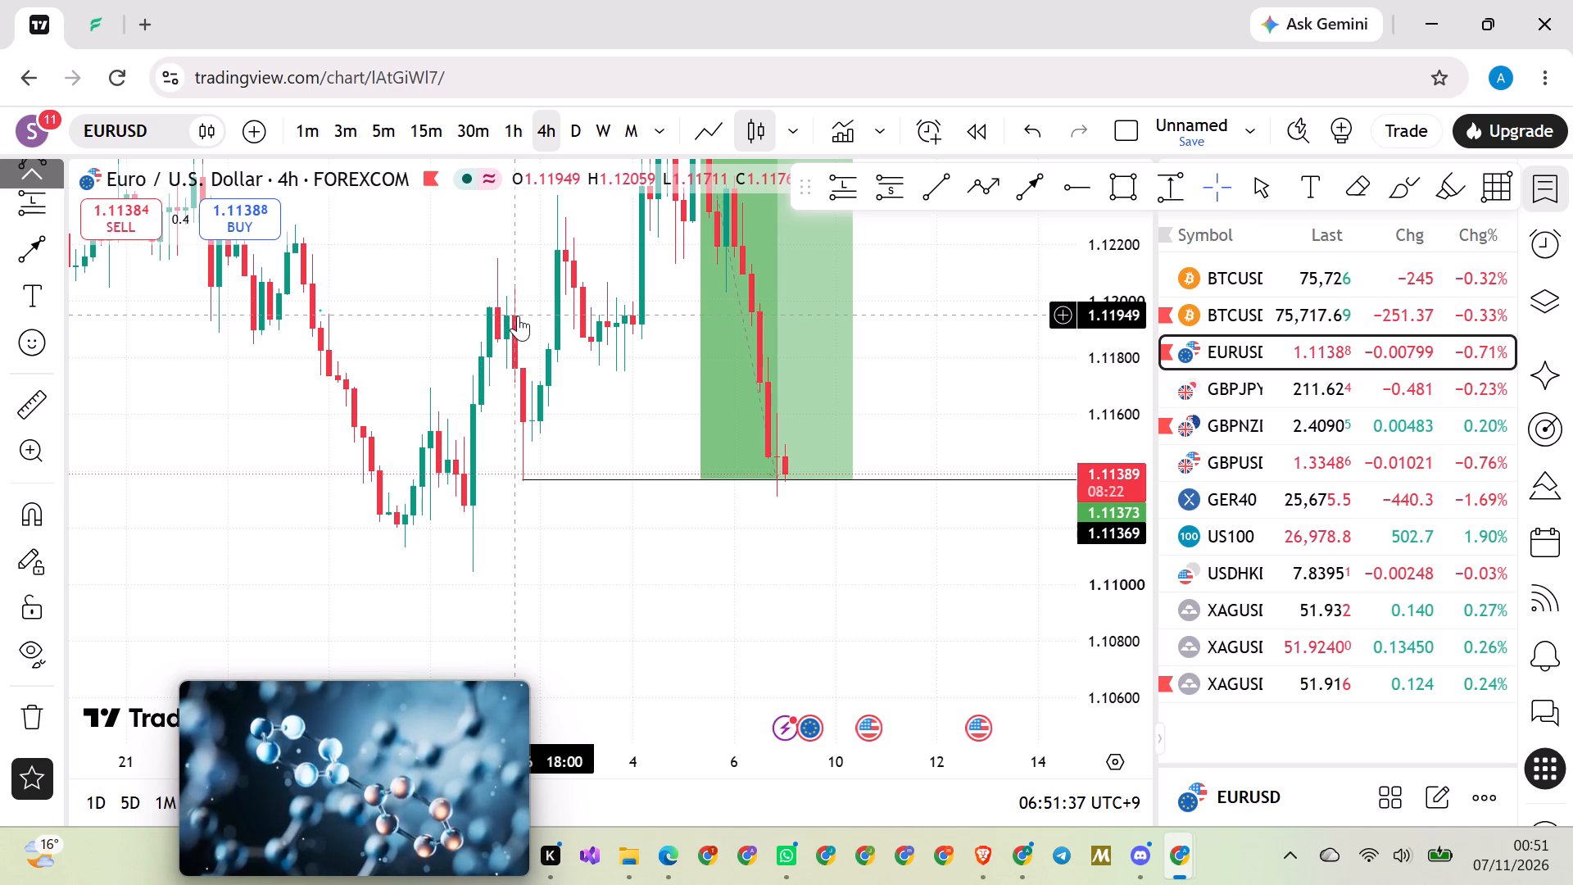
left_click_drag(601, 432, 513, 456)
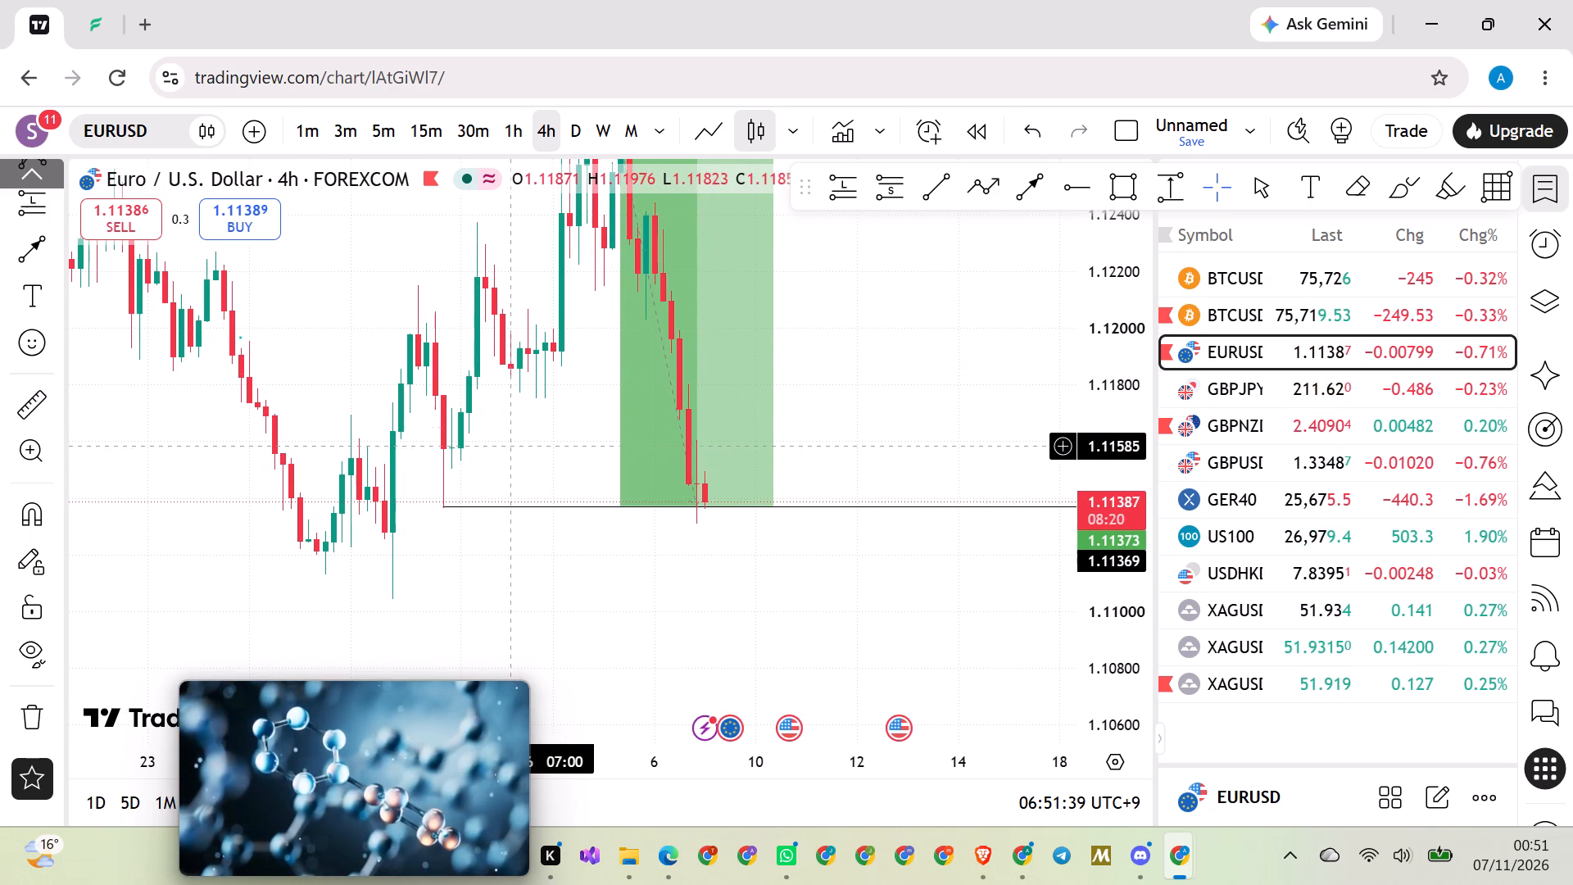
Switch to The Free Chart, open EURUSD on the 30-minute timeframe and examine its wider price structure back to late October.
left_click(90, 16)
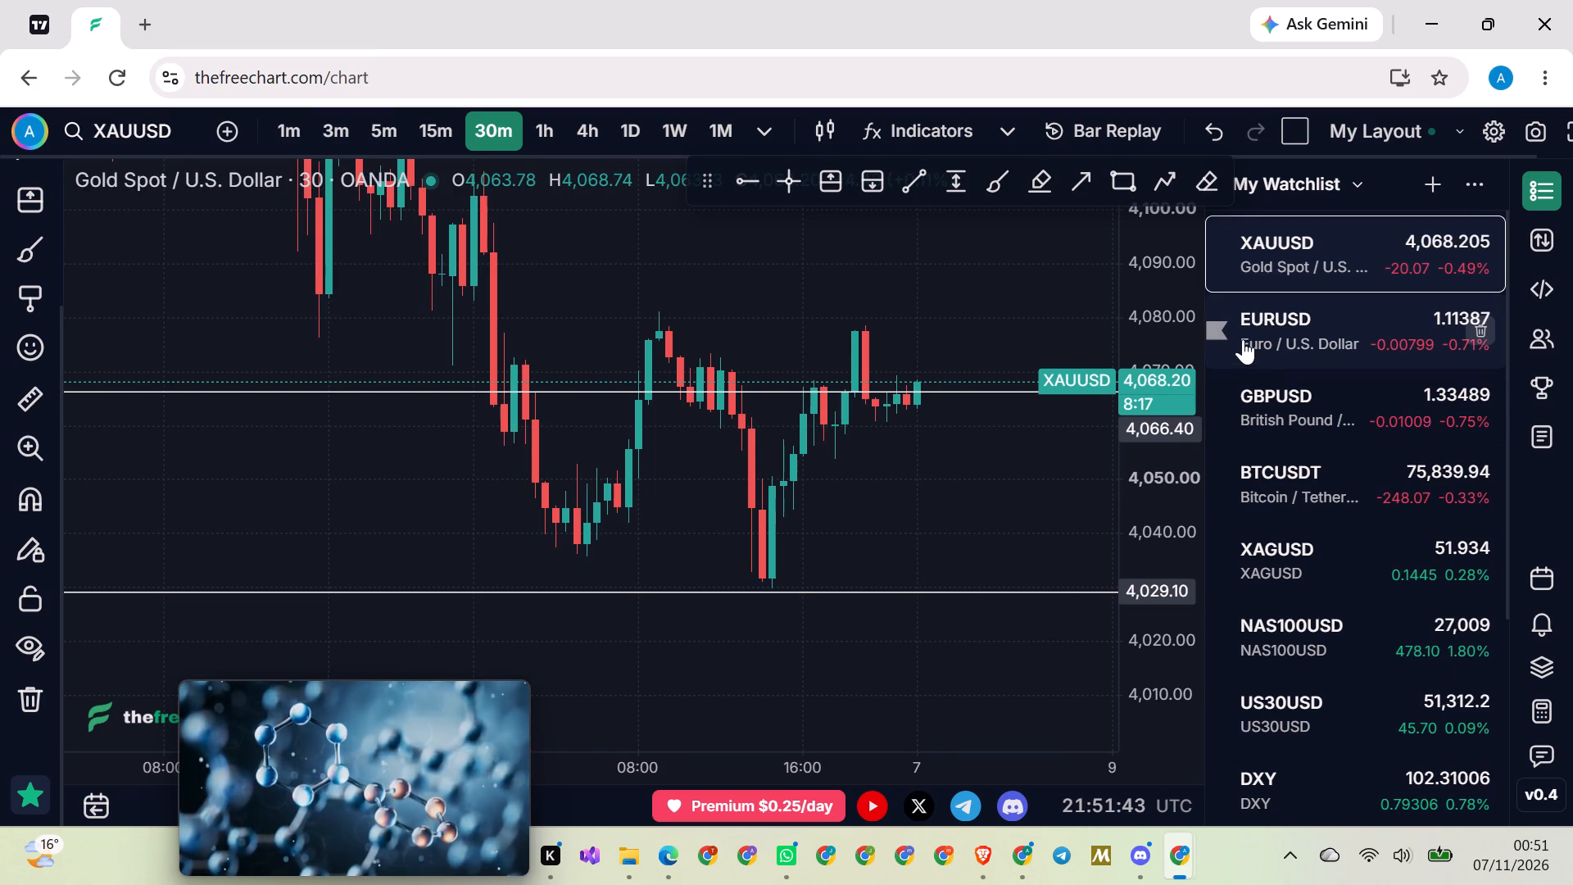
left_click(1284, 333)
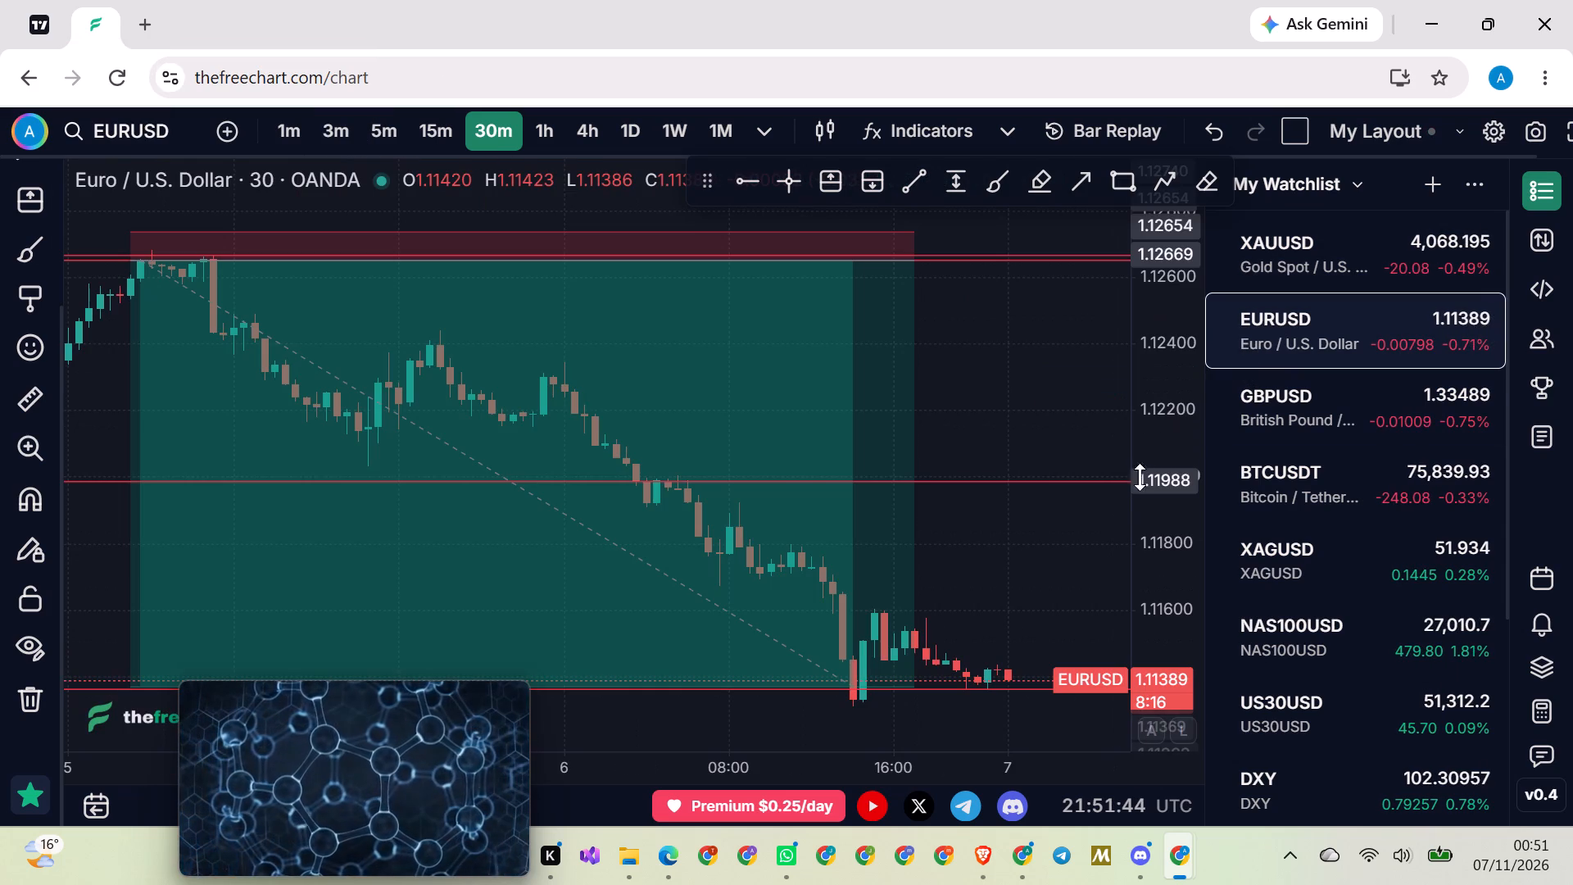
scroll(1140, 487, "down", 7)
scroll(1115, 548, "down", 13)
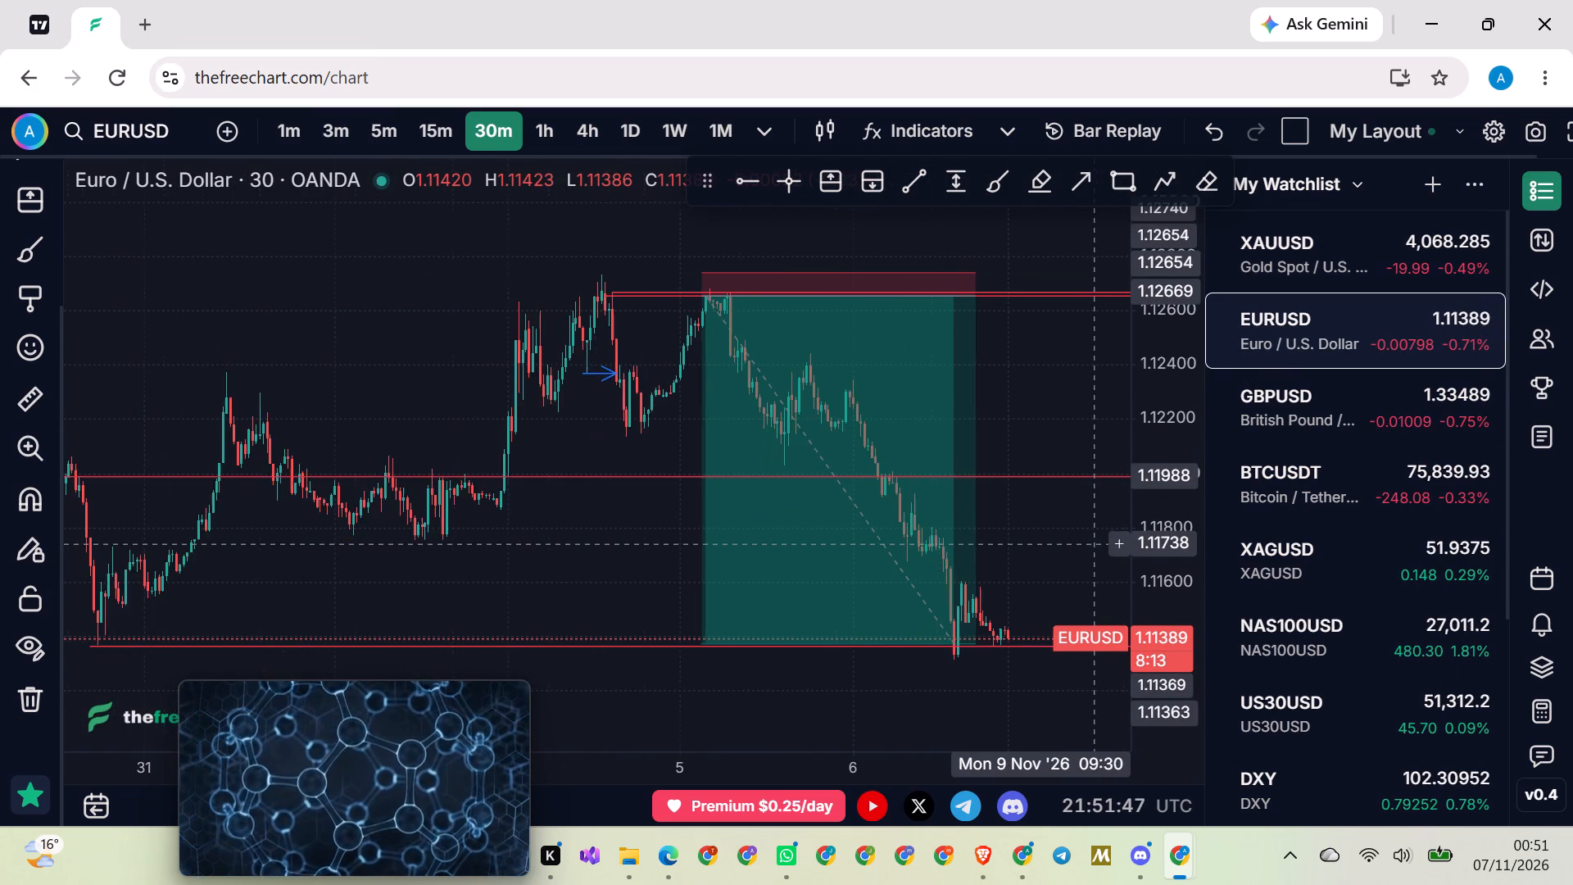
scroll(1095, 544, "down", 3)
left_click_drag(657, 569, 699, 518)
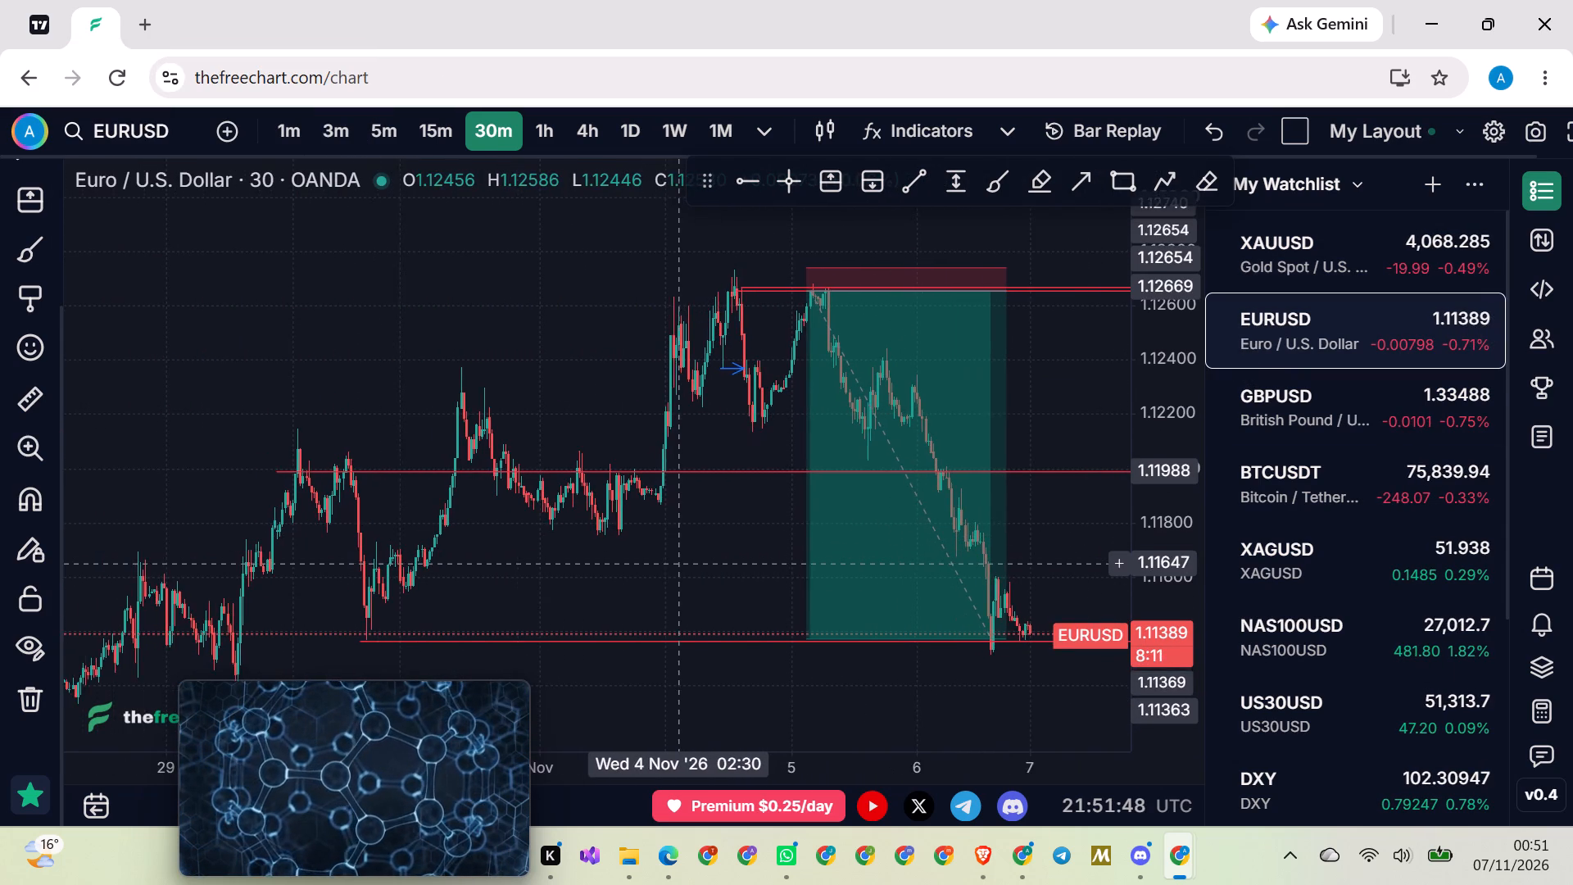
left_click_drag(699, 518, 706, 433)
scroll(701, 581, "down", 1)
left_click_drag(769, 601, 745, 594)
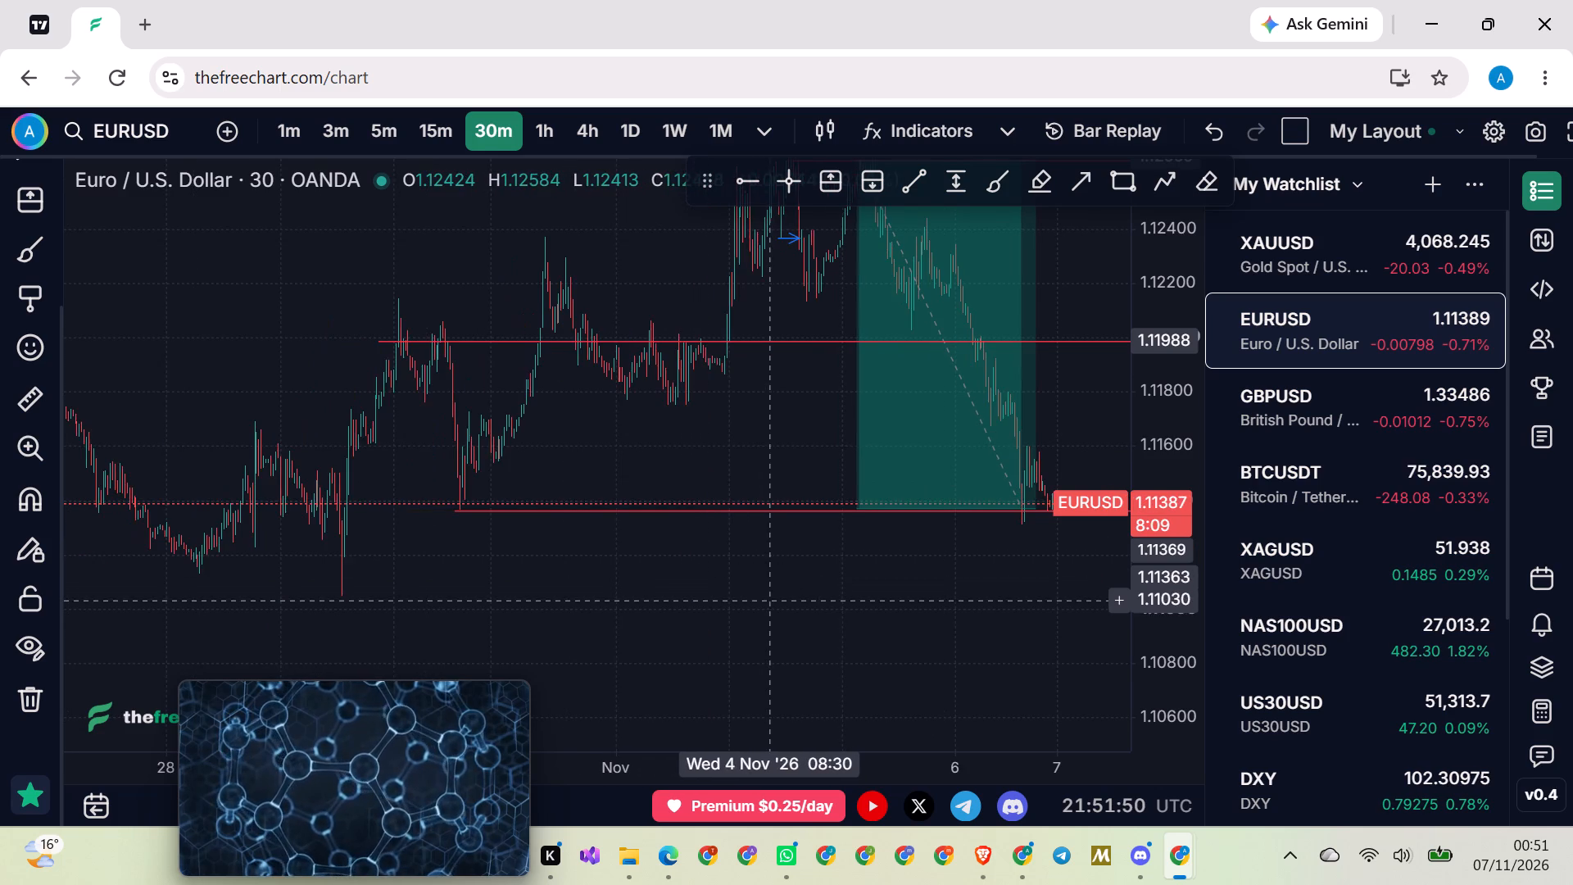
left_click_drag(745, 594, 550, 565)
Examine the latest EURUSD 30-minute candles up close around the lowest marked red level.
scroll(571, 561, "up", 5)
scroll(752, 581, "up", 12)
left_click_drag(881, 565, 722, 565)
scroll(1160, 524, "up", 8)
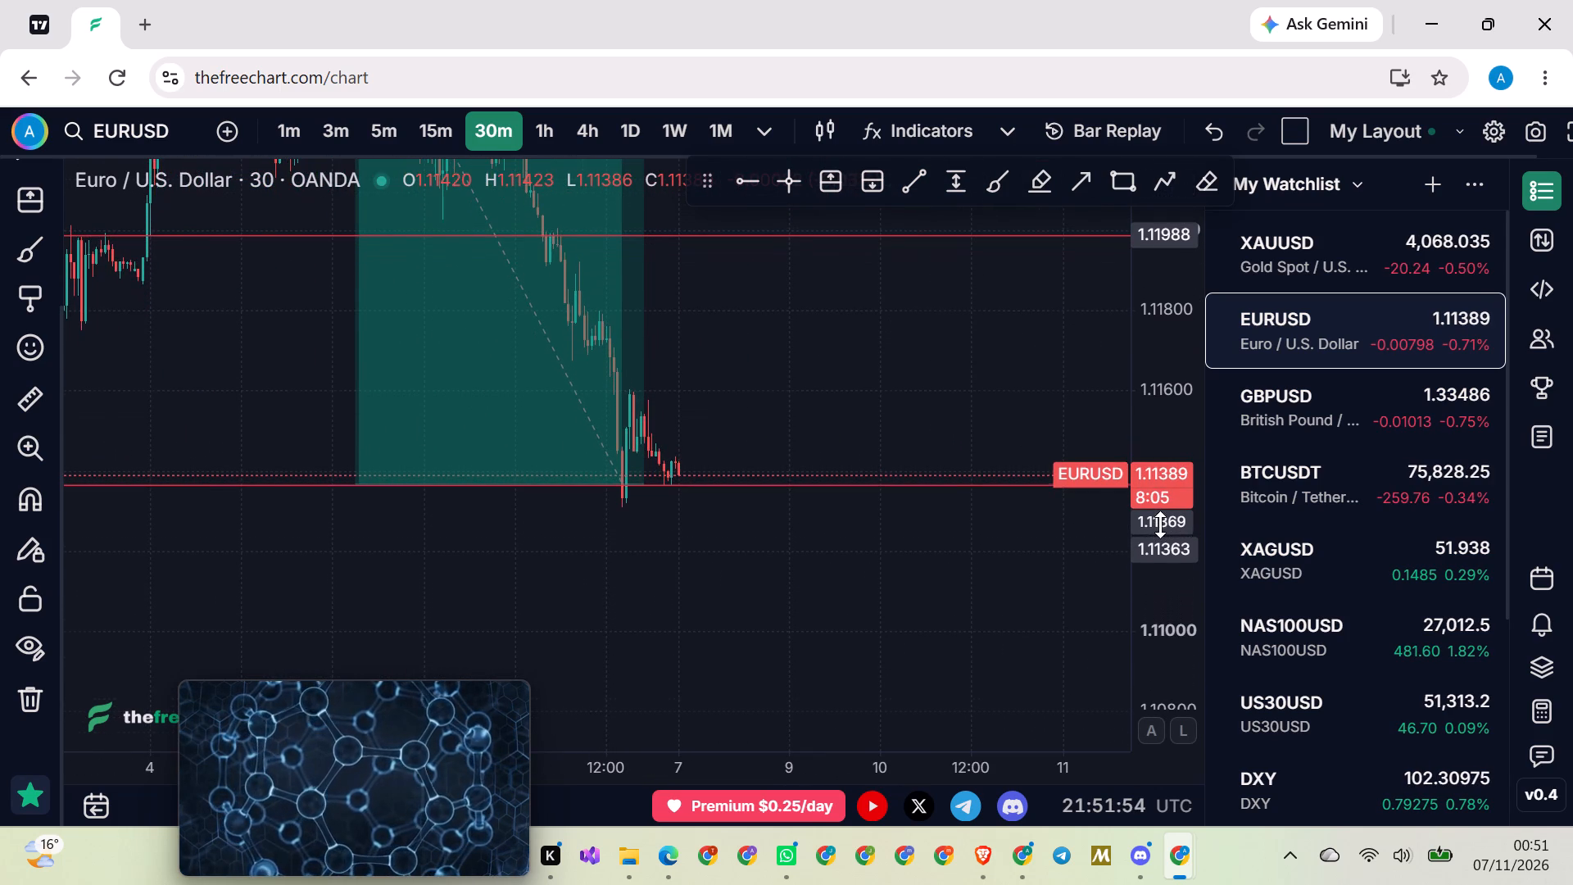
scroll(827, 612, "up", 4)
scroll(772, 559, "up", 11)
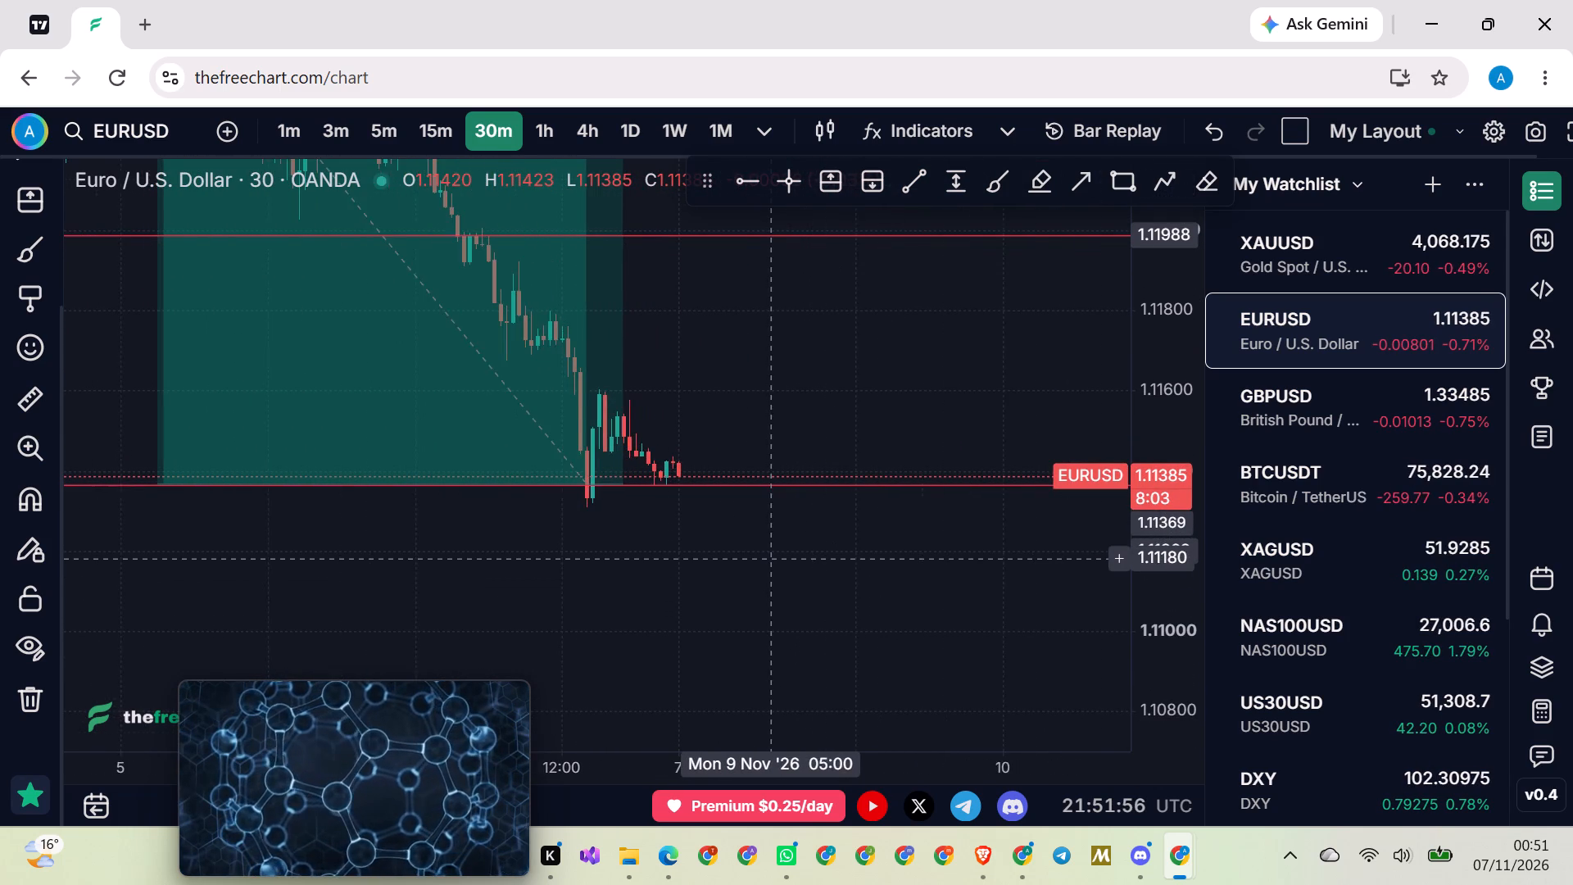
scroll(772, 559, "up", 2)
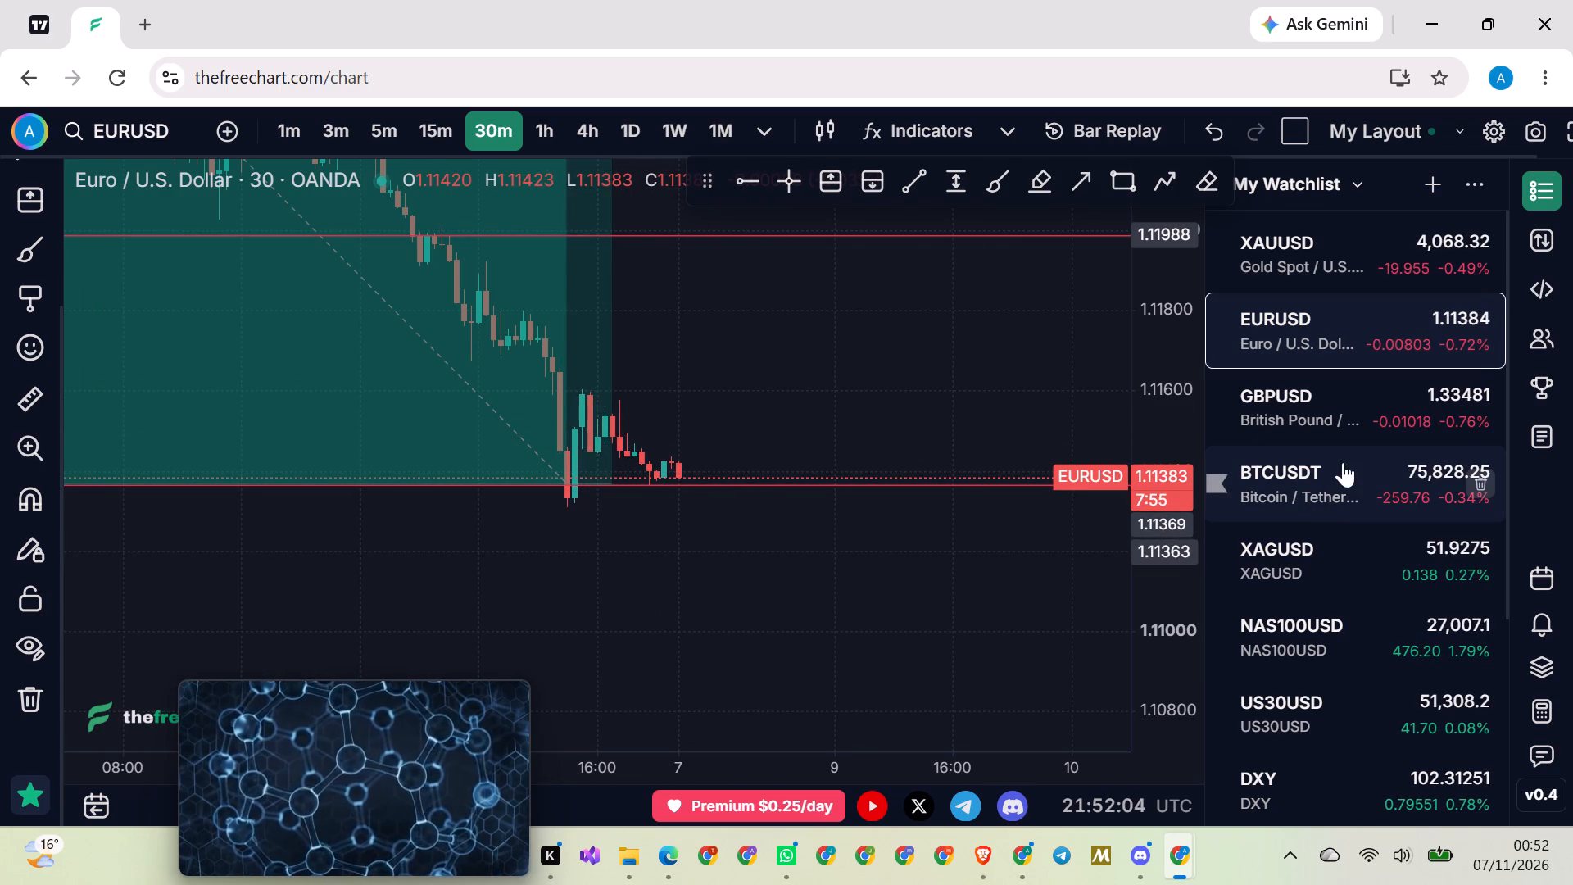
Open GBPUSD on the 30-minute timeframe and examine the decline from the marked levels near 1.350.
left_click(1303, 417)
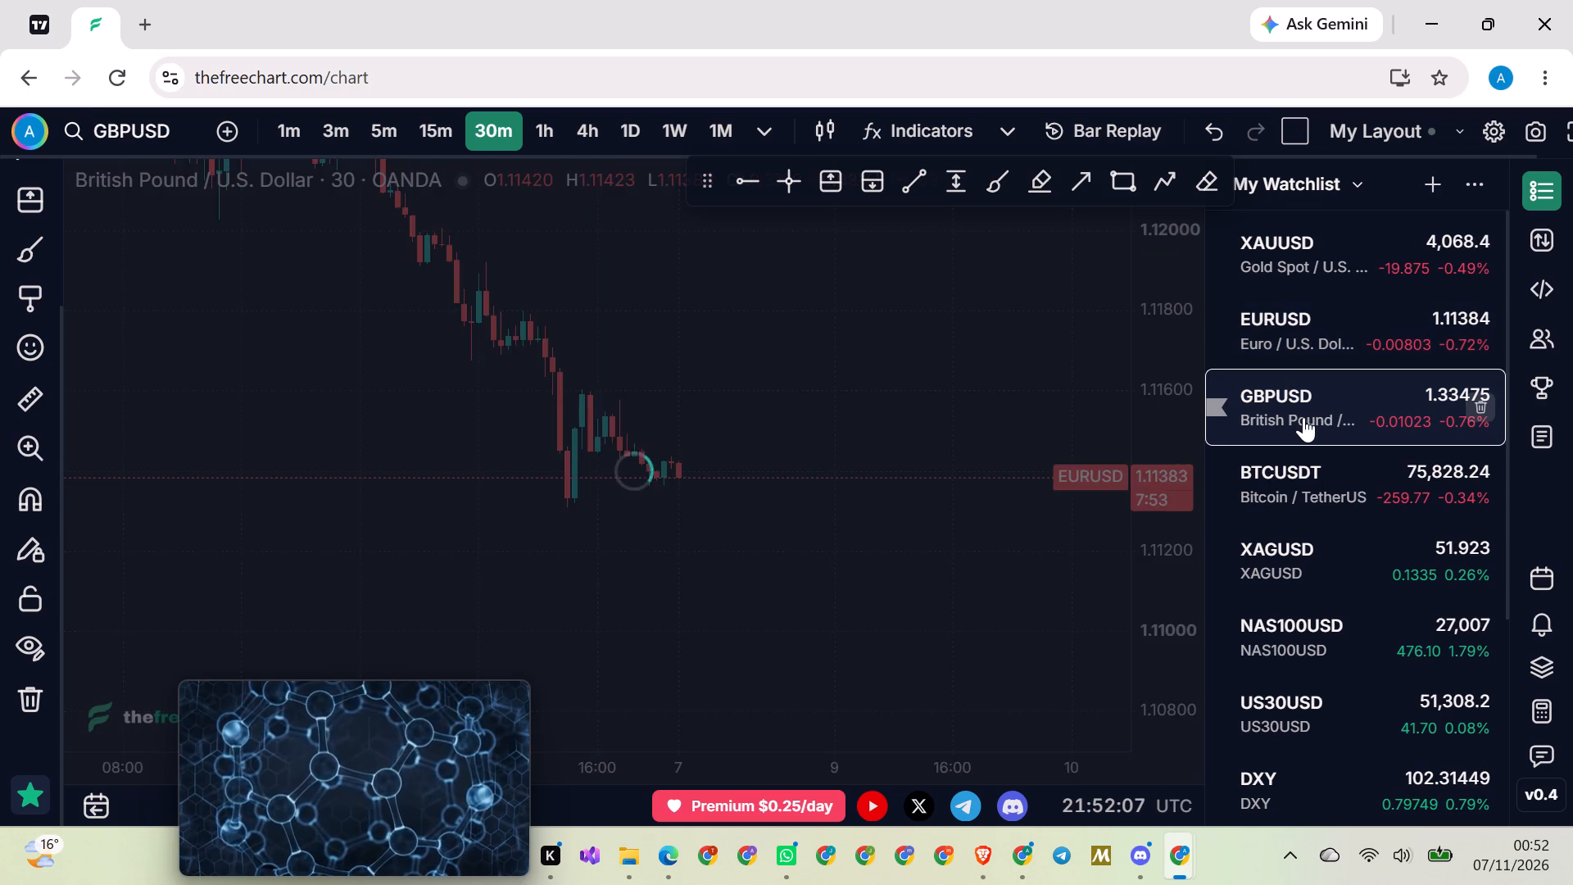
scroll(747, 393, "down", 1)
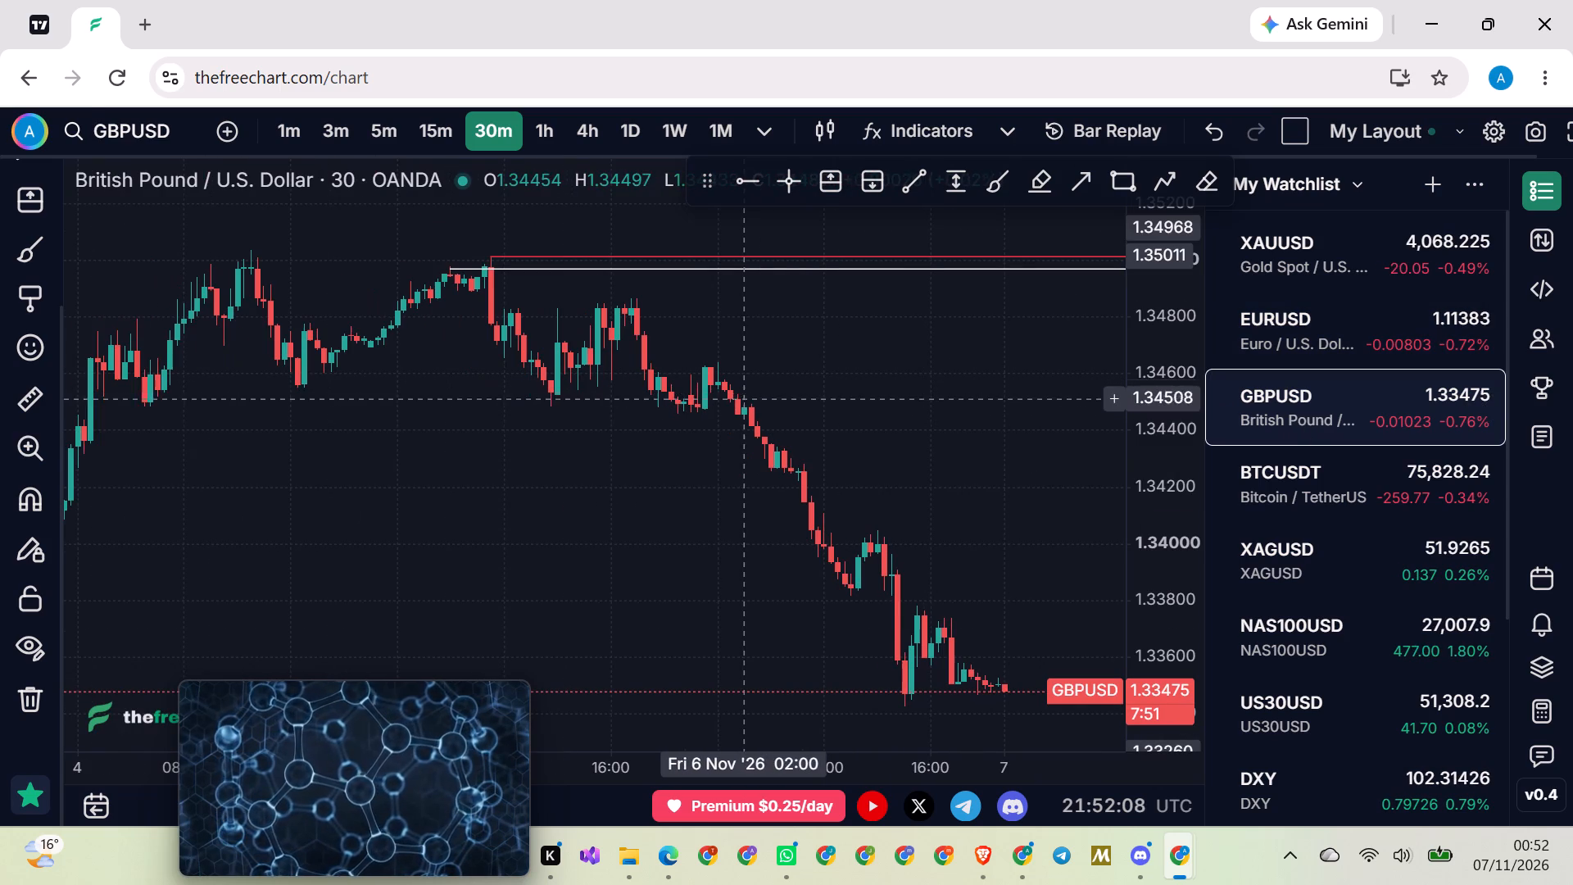
left_click_drag(691, 542, 571, 424)
scroll(732, 492, "down", 5)
scroll(735, 496, "up", 4)
scroll(741, 499, "down", 1)
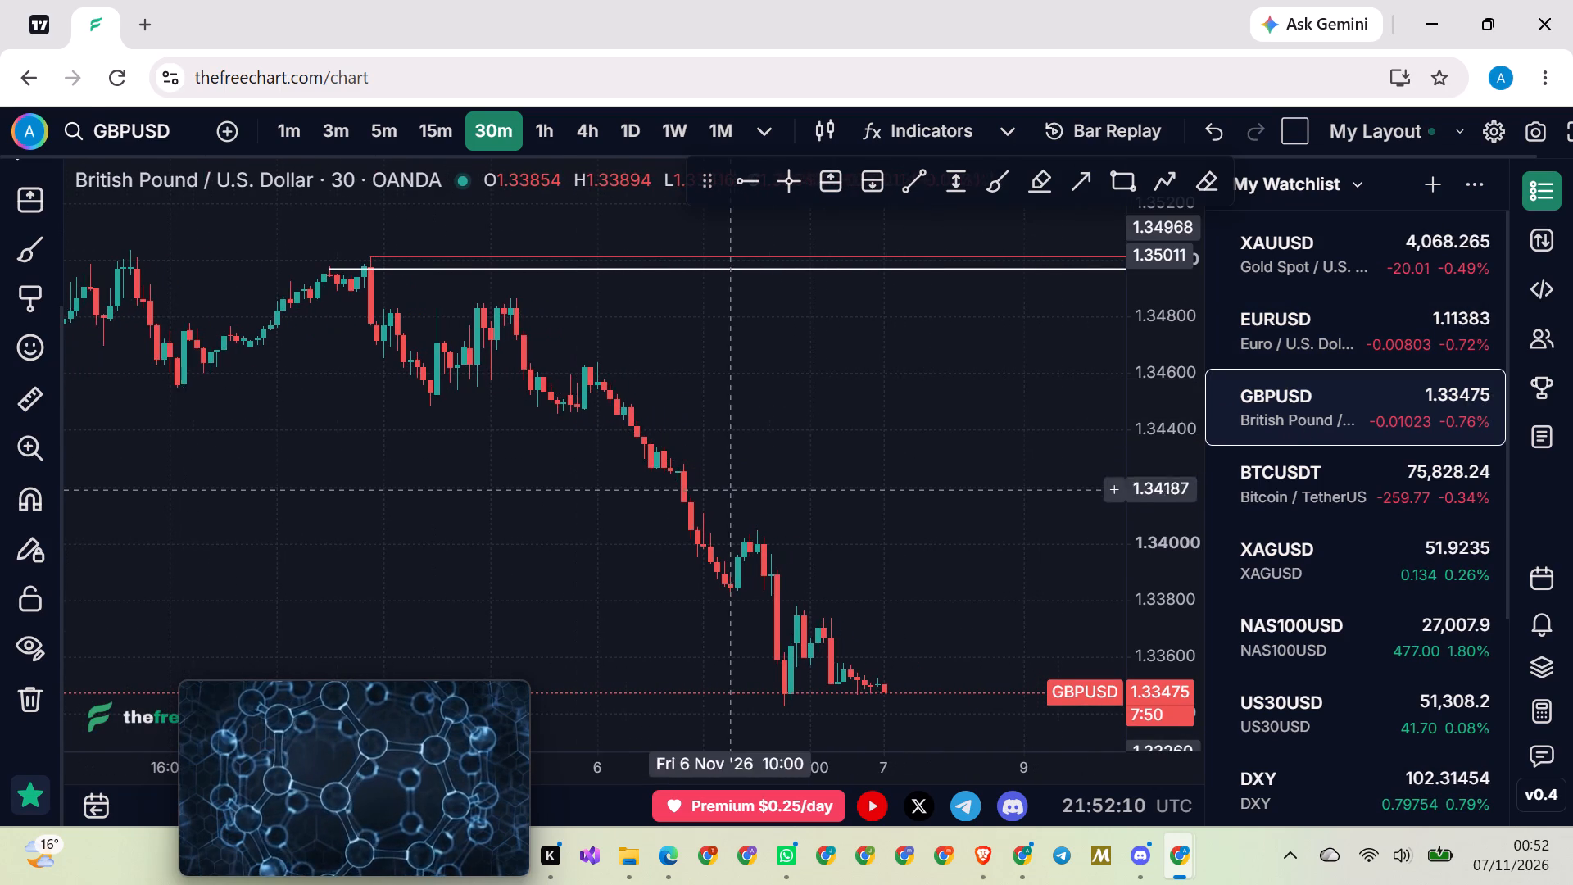
scroll(735, 492, "down", 1)
left_click_drag(882, 570, 864, 465)
left_click_drag(951, 568, 963, 559)
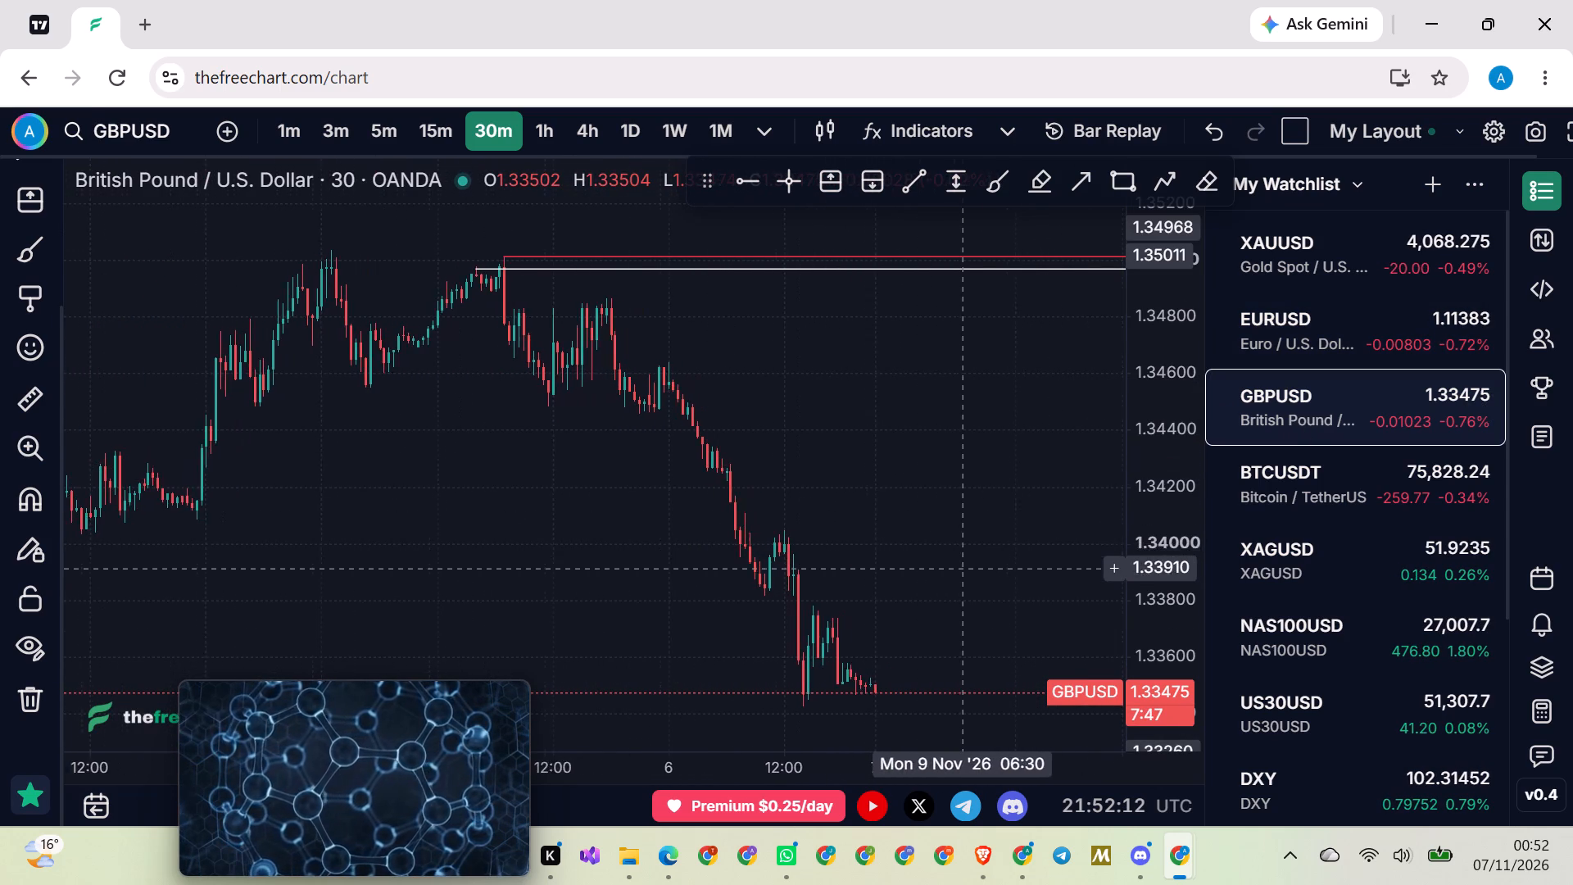
left_click_drag(963, 559, 938, 490)
Examine GBPUSD price relative to the marked support levels at 1.33260 and 1.32883.
left_click_drag(1185, 385, 1120, 572)
left_click_drag(951, 530, 877, 389)
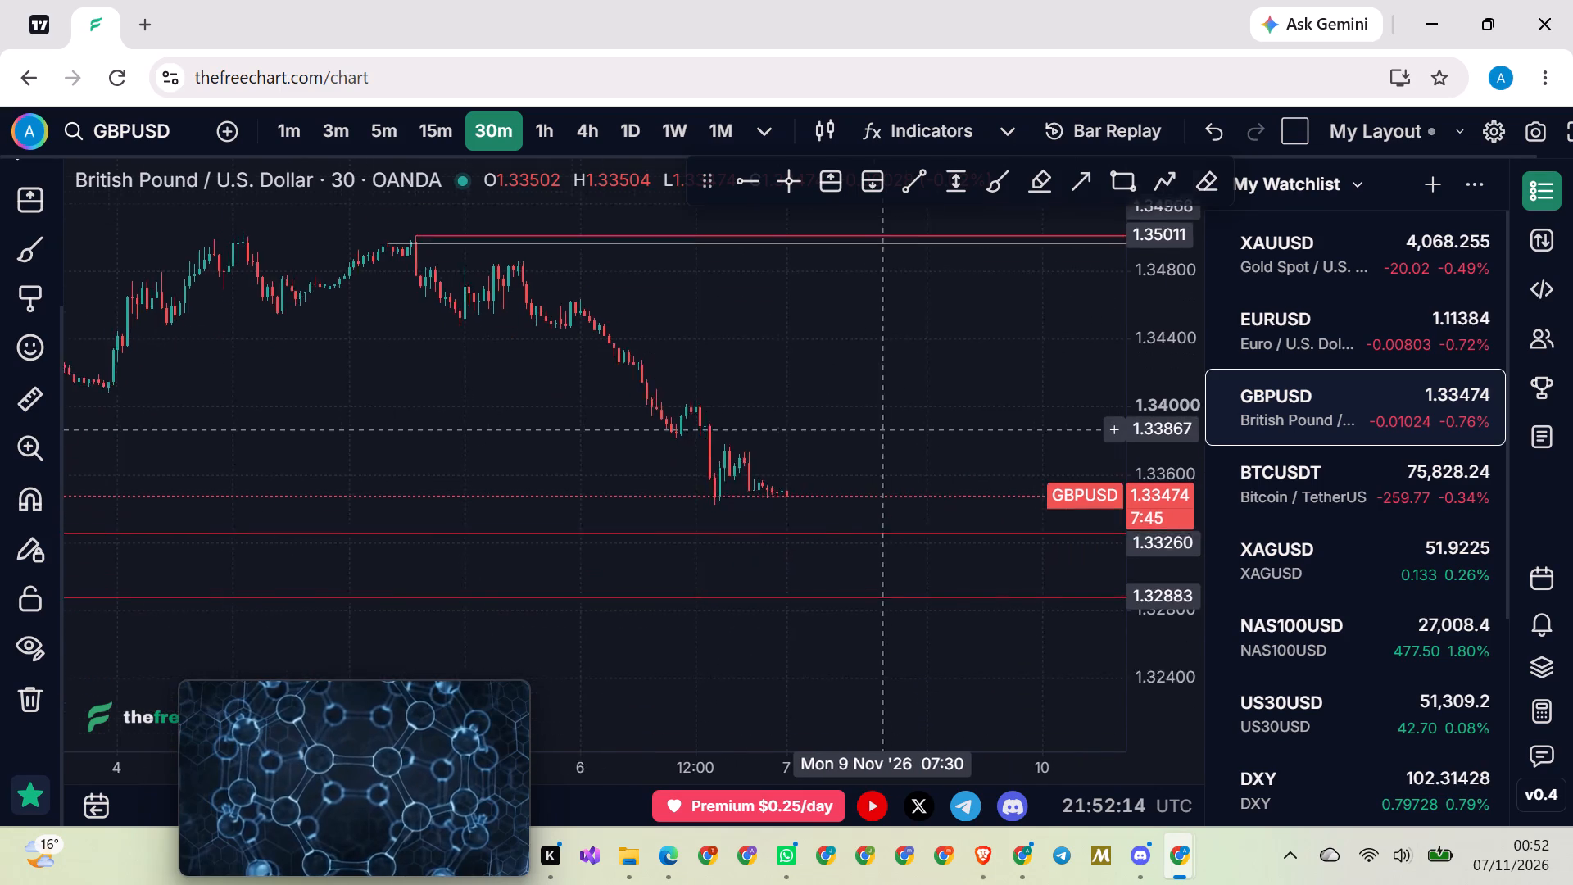
left_click_drag(877, 389, 873, 380)
scroll(873, 377, "down", 18)
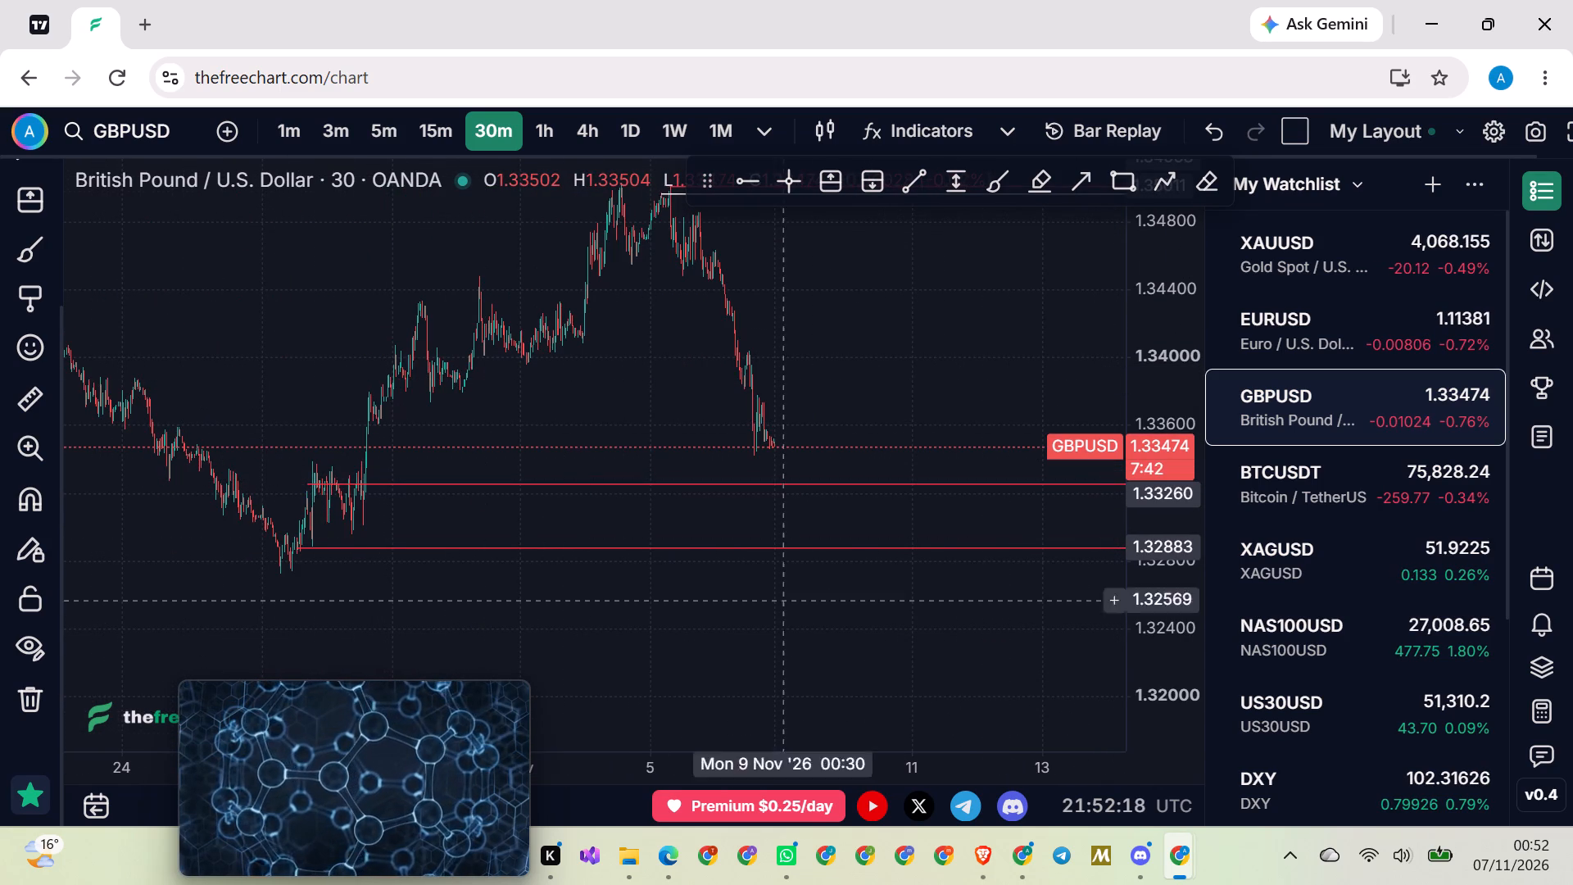
Open BTCUSDT on the 30-minute timeframe and examine price around the marked 78,640.39 and 75,751.87 levels.
left_click(1265, 475)
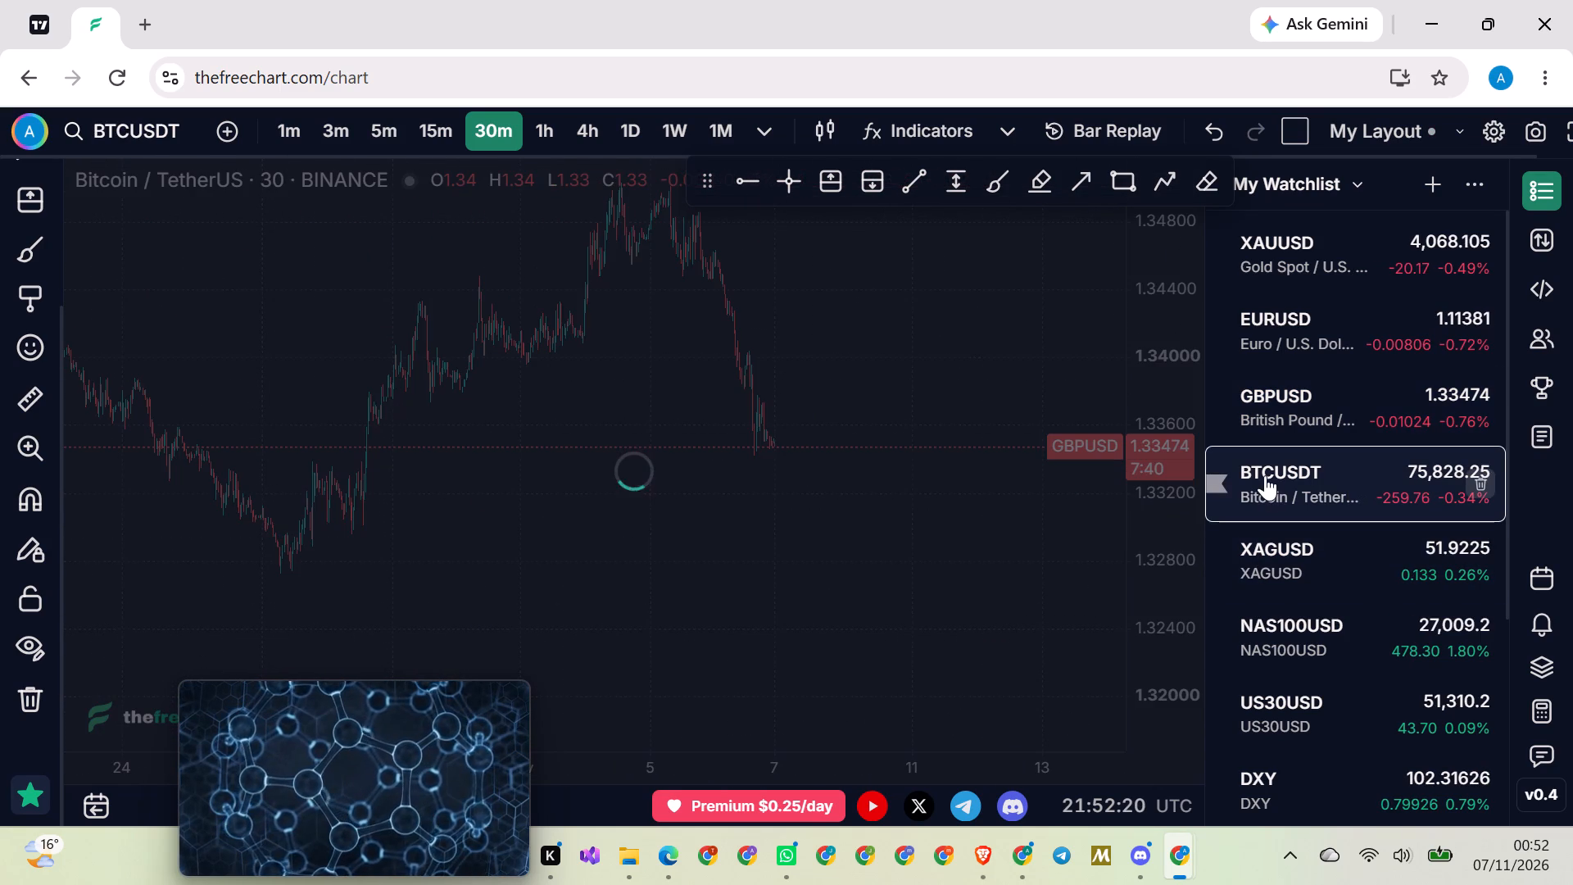
scroll(991, 533, "up", 6)
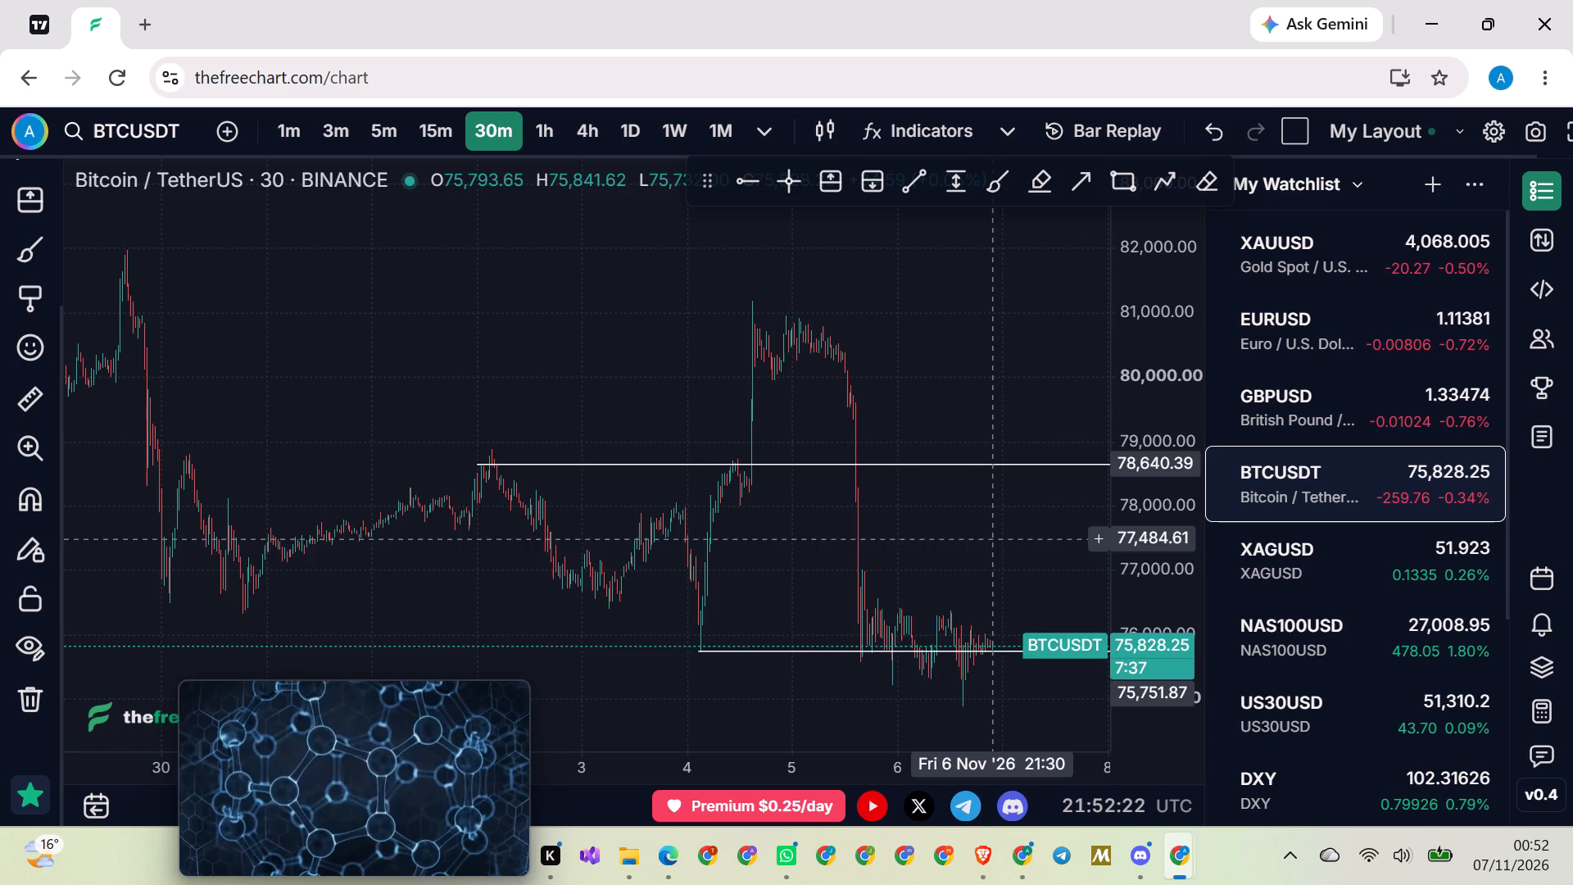
left_click_drag(1000, 560, 871, 434)
left_click_drag(930, 563, 920, 389)
scroll(924, 447, "up", 5)
left_click_drag(1147, 442, 1097, 482)
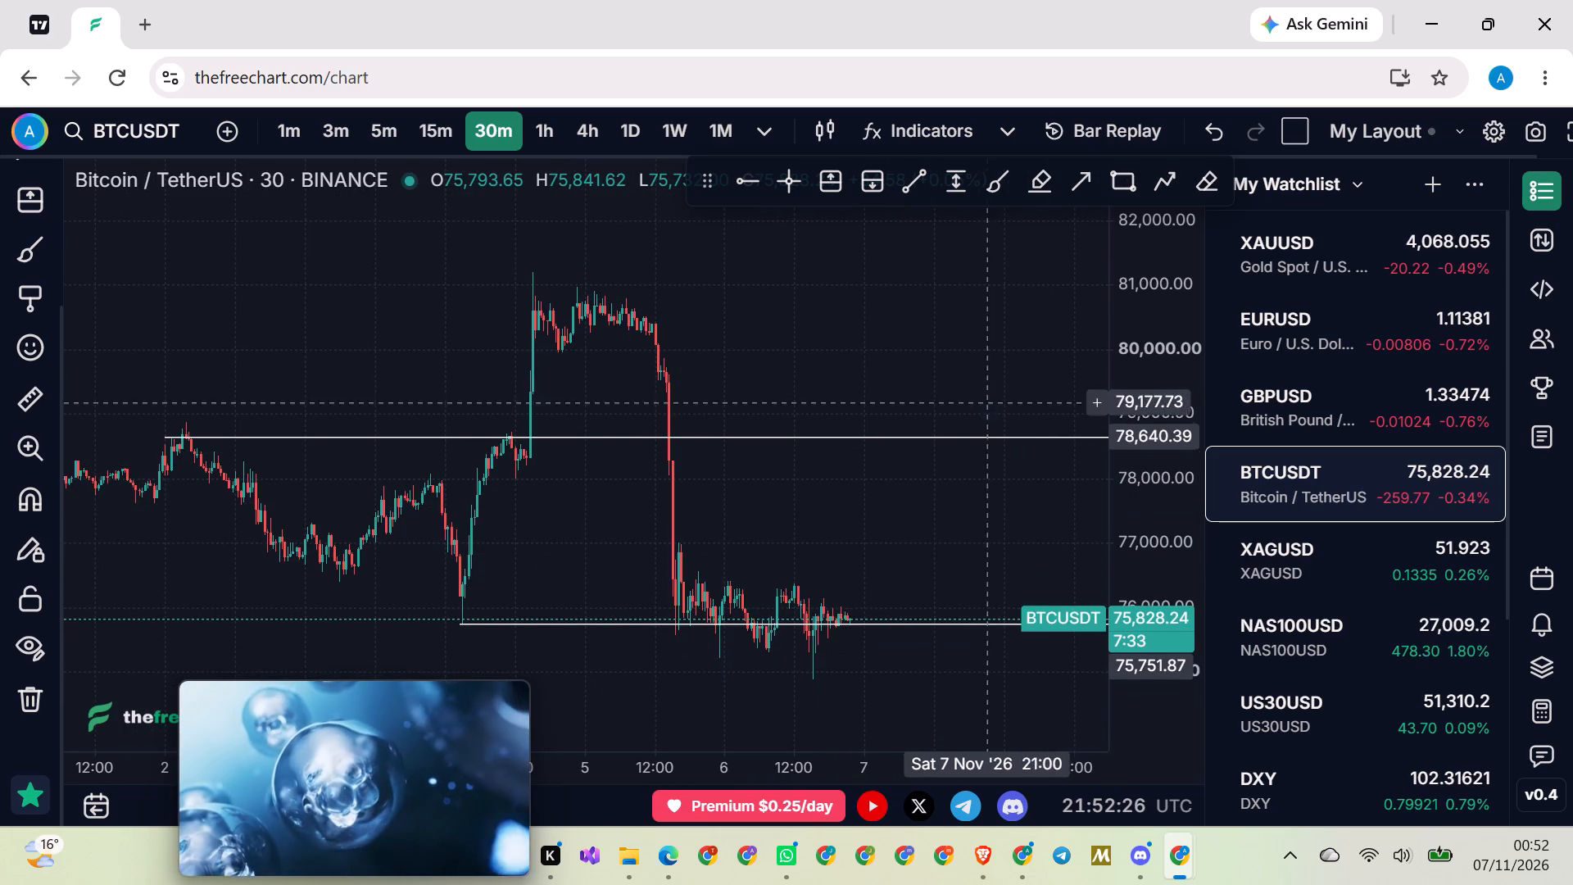
left_click_drag(904, 524, 845, 378)
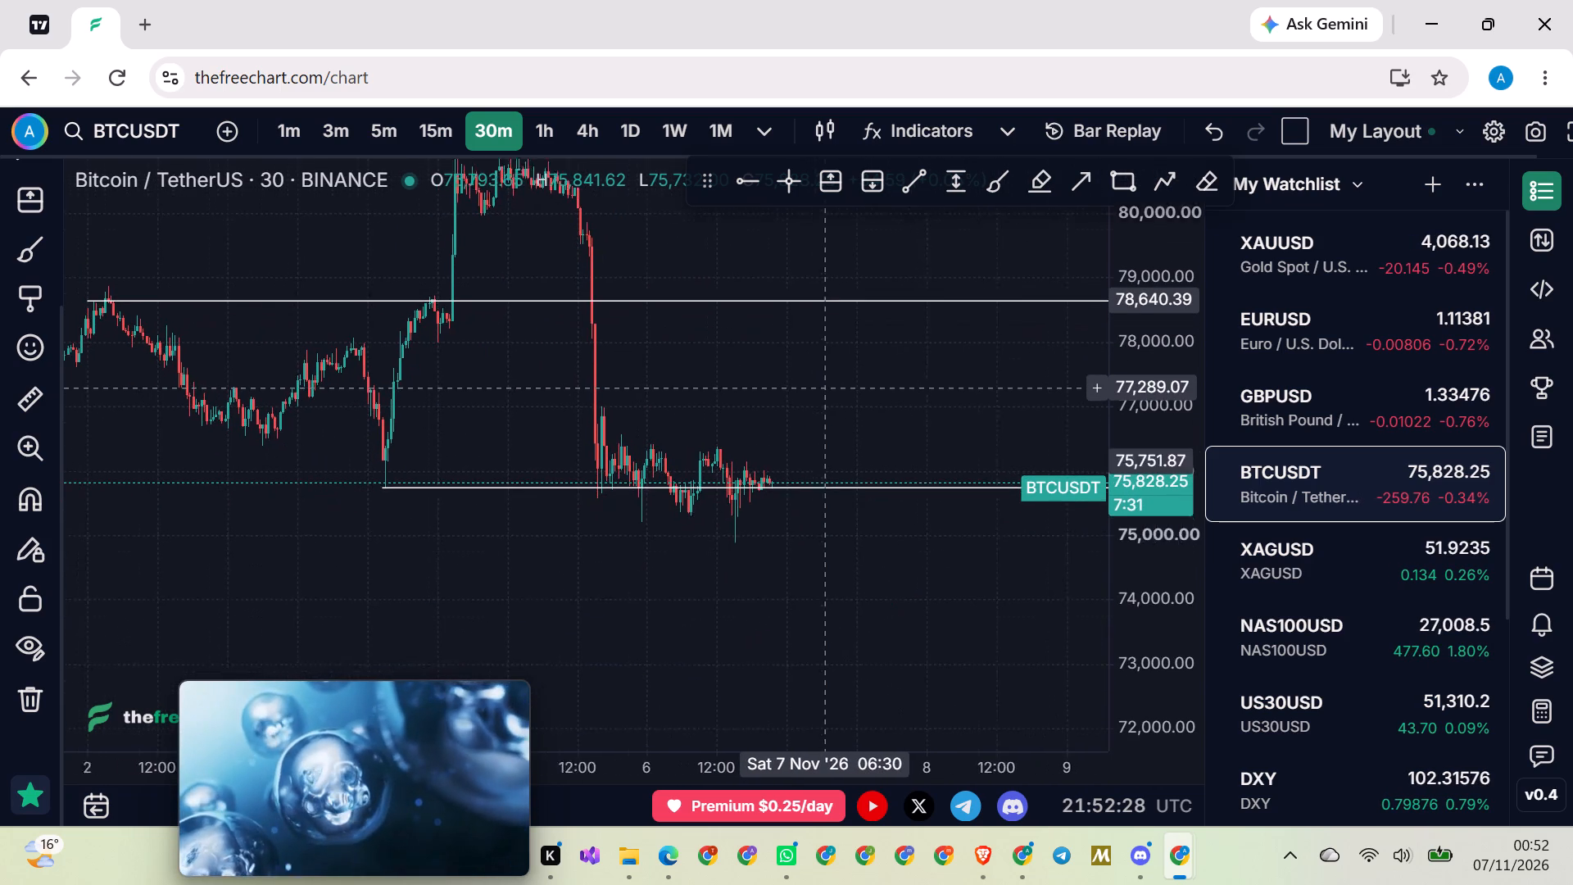
left_click_drag(845, 378, 851, 371)
Set the BTCUSDT chart to the 4h timeframe and examine the recent candles at the 75,751.87 level.
left_click(598, 133)
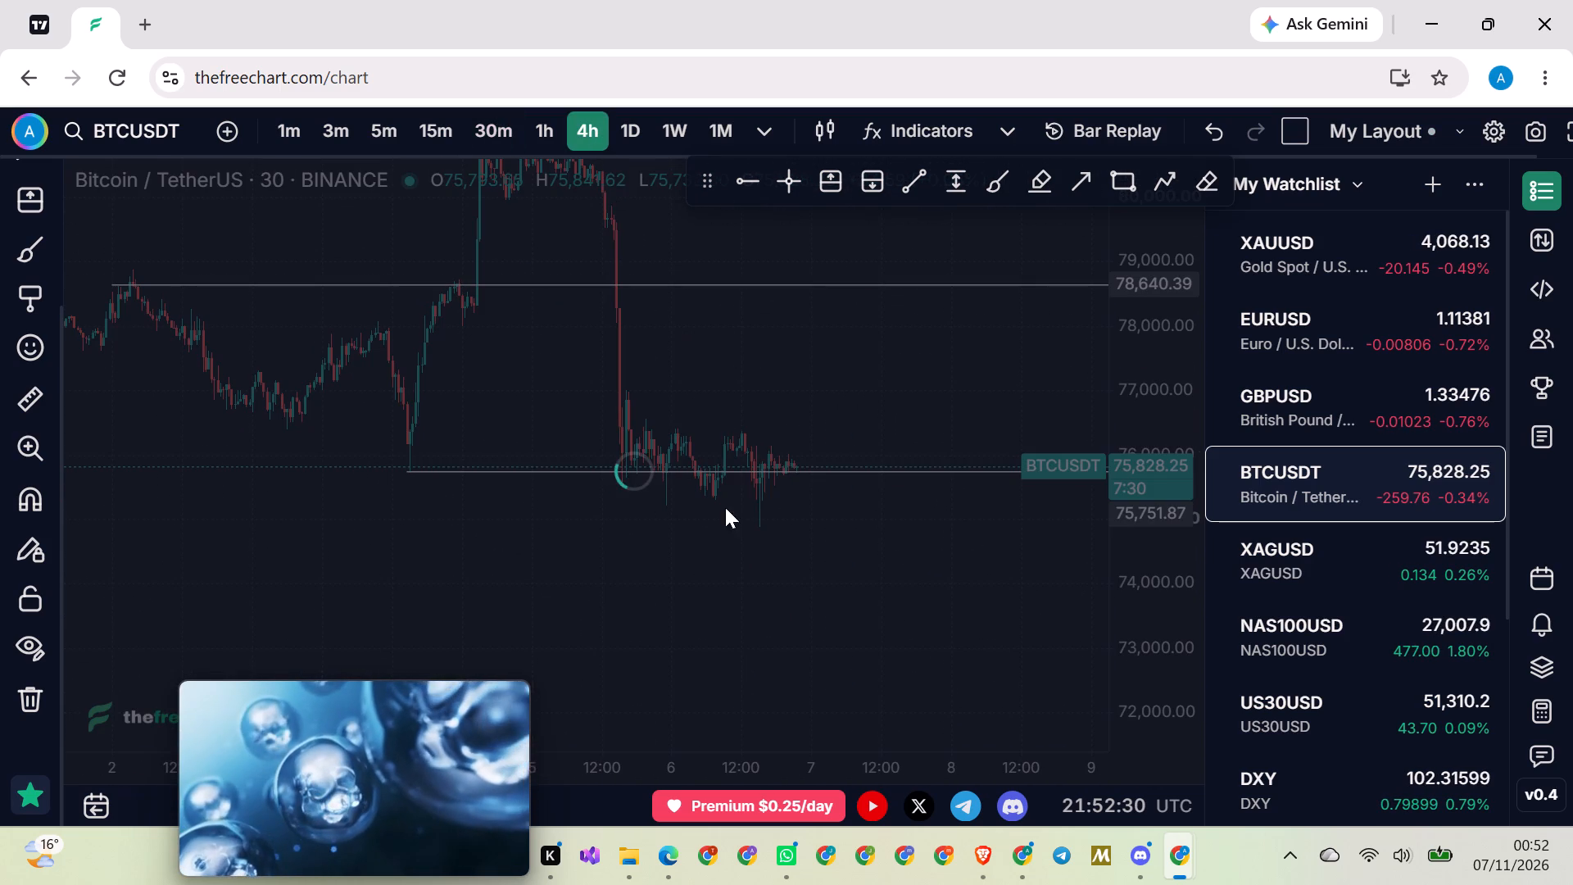
scroll(746, 572, "up", 5)
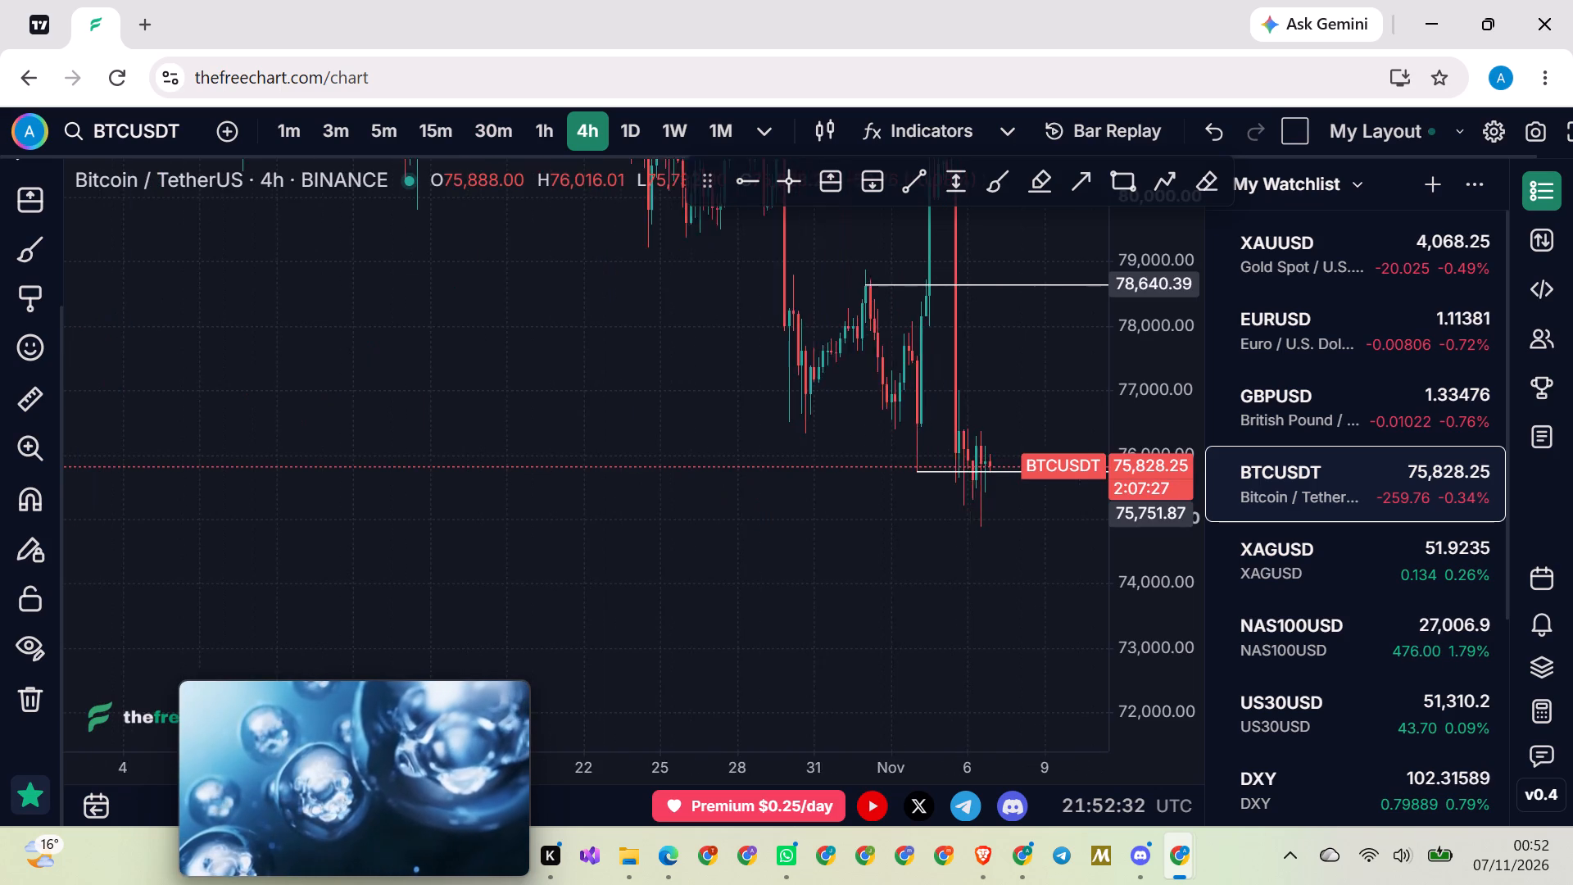
scroll(746, 572, "up", 7)
left_click_drag(872, 555, 687, 546)
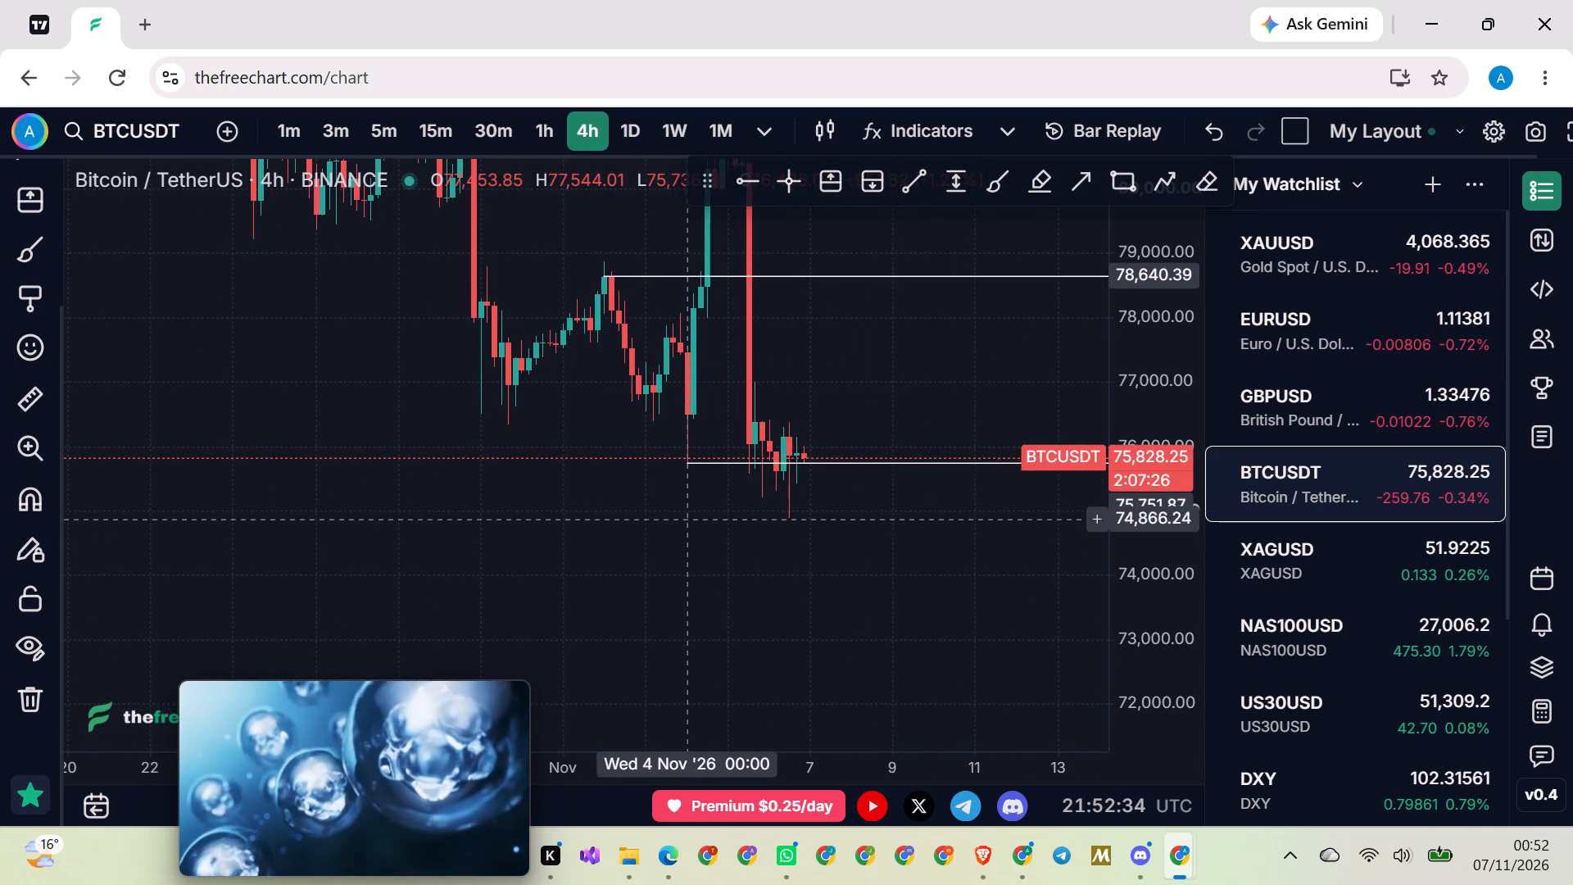
scroll(692, 551, "down", 1)
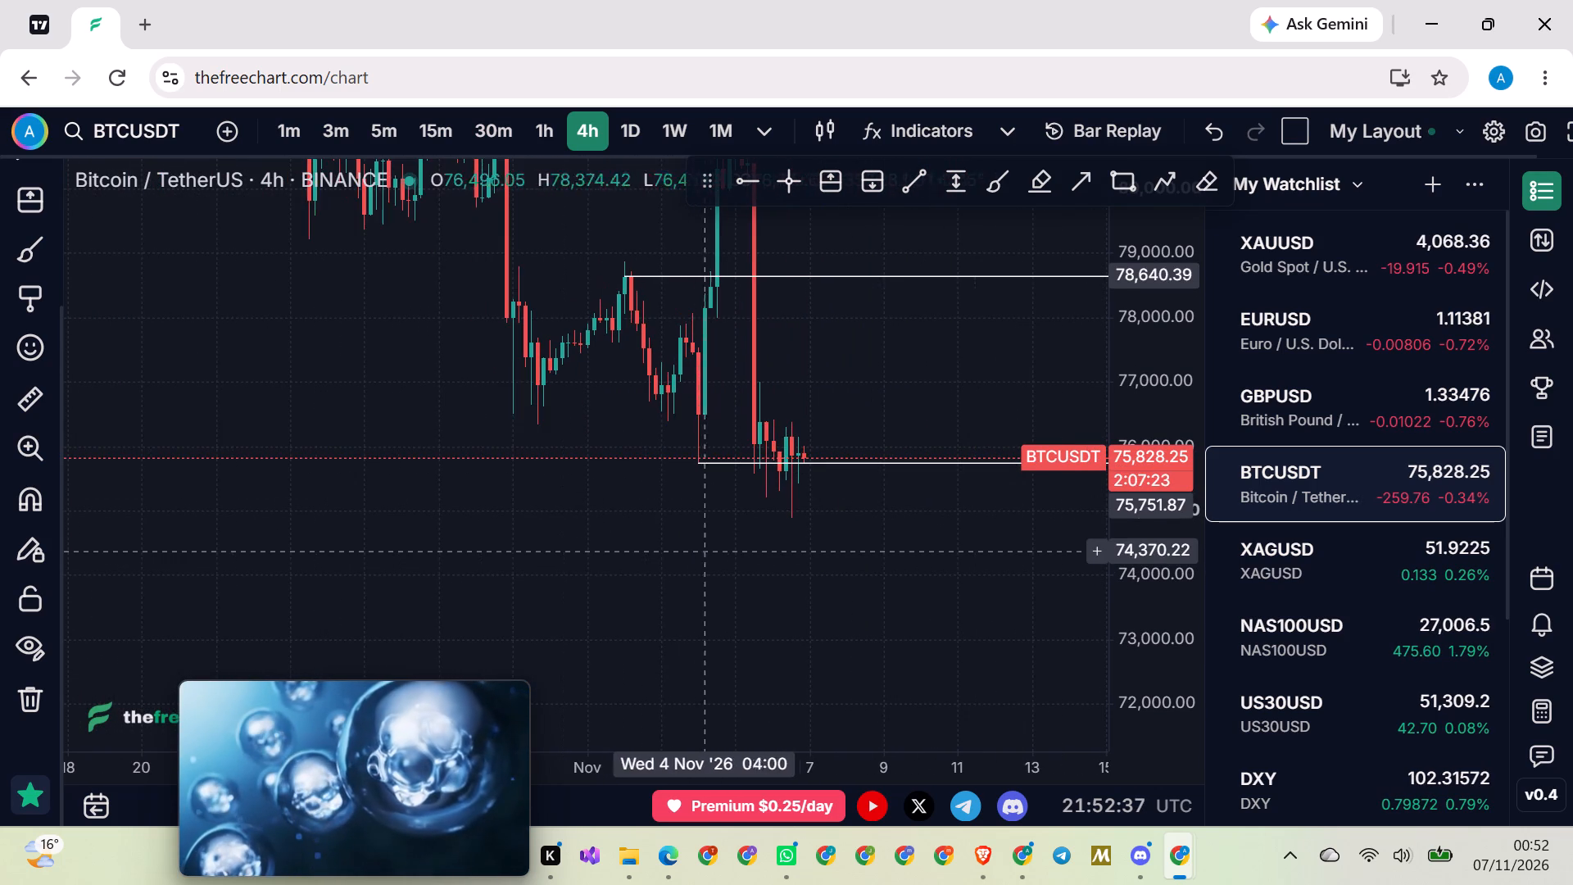
left_click_drag(719, 551, 619, 548)
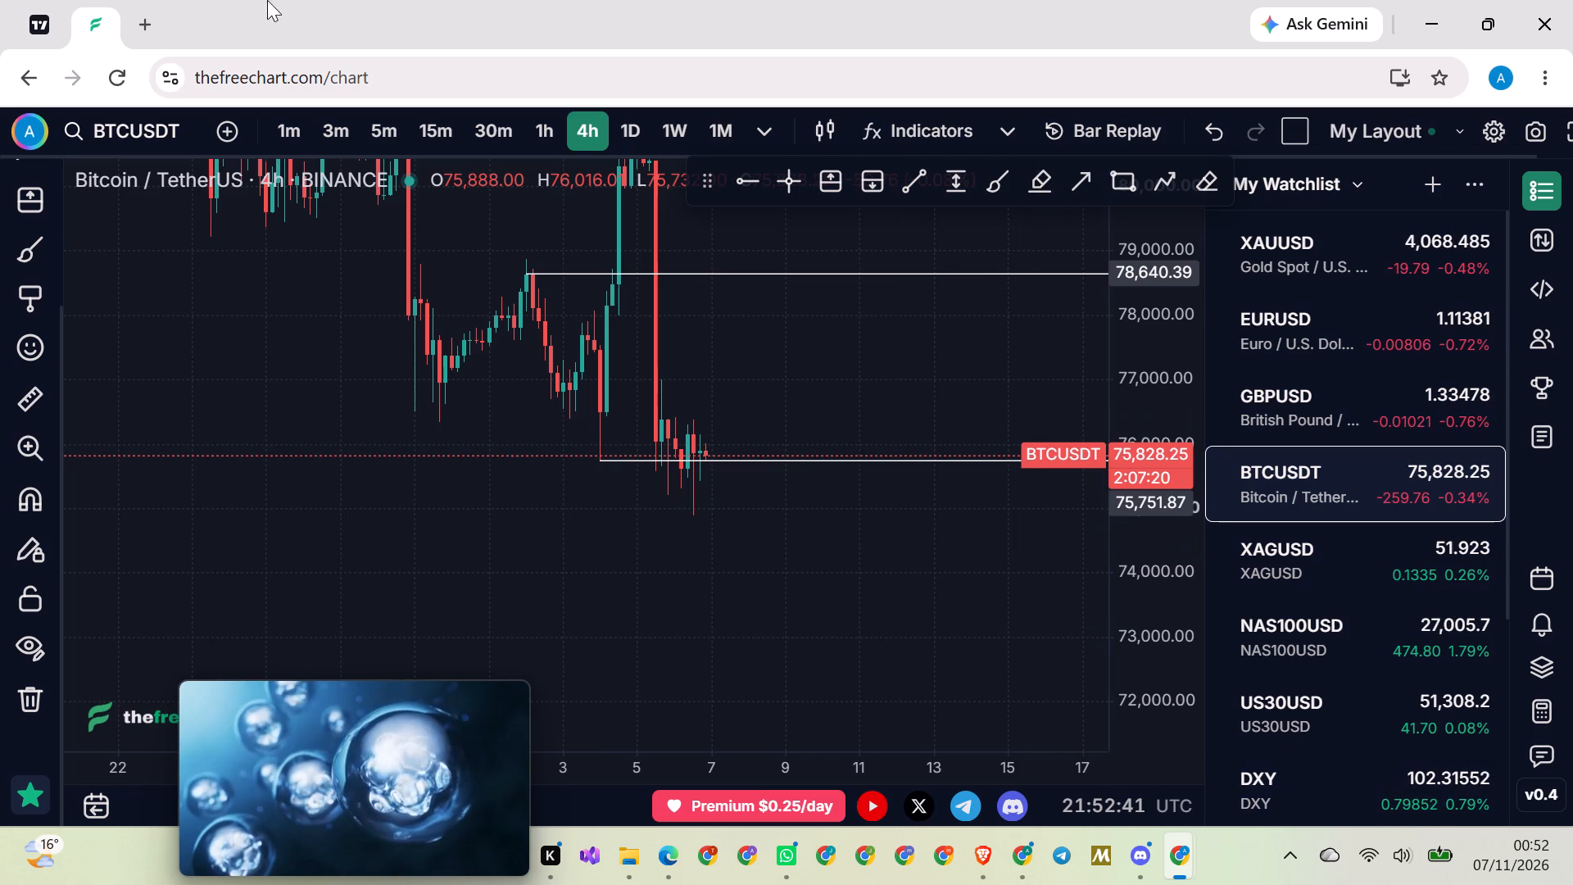
Switch back to TradingView, open the Coinbase BTCUSD 4h chart and examine price around the 76,919.73 and 75,920.82 levels.
left_click(44, 21)
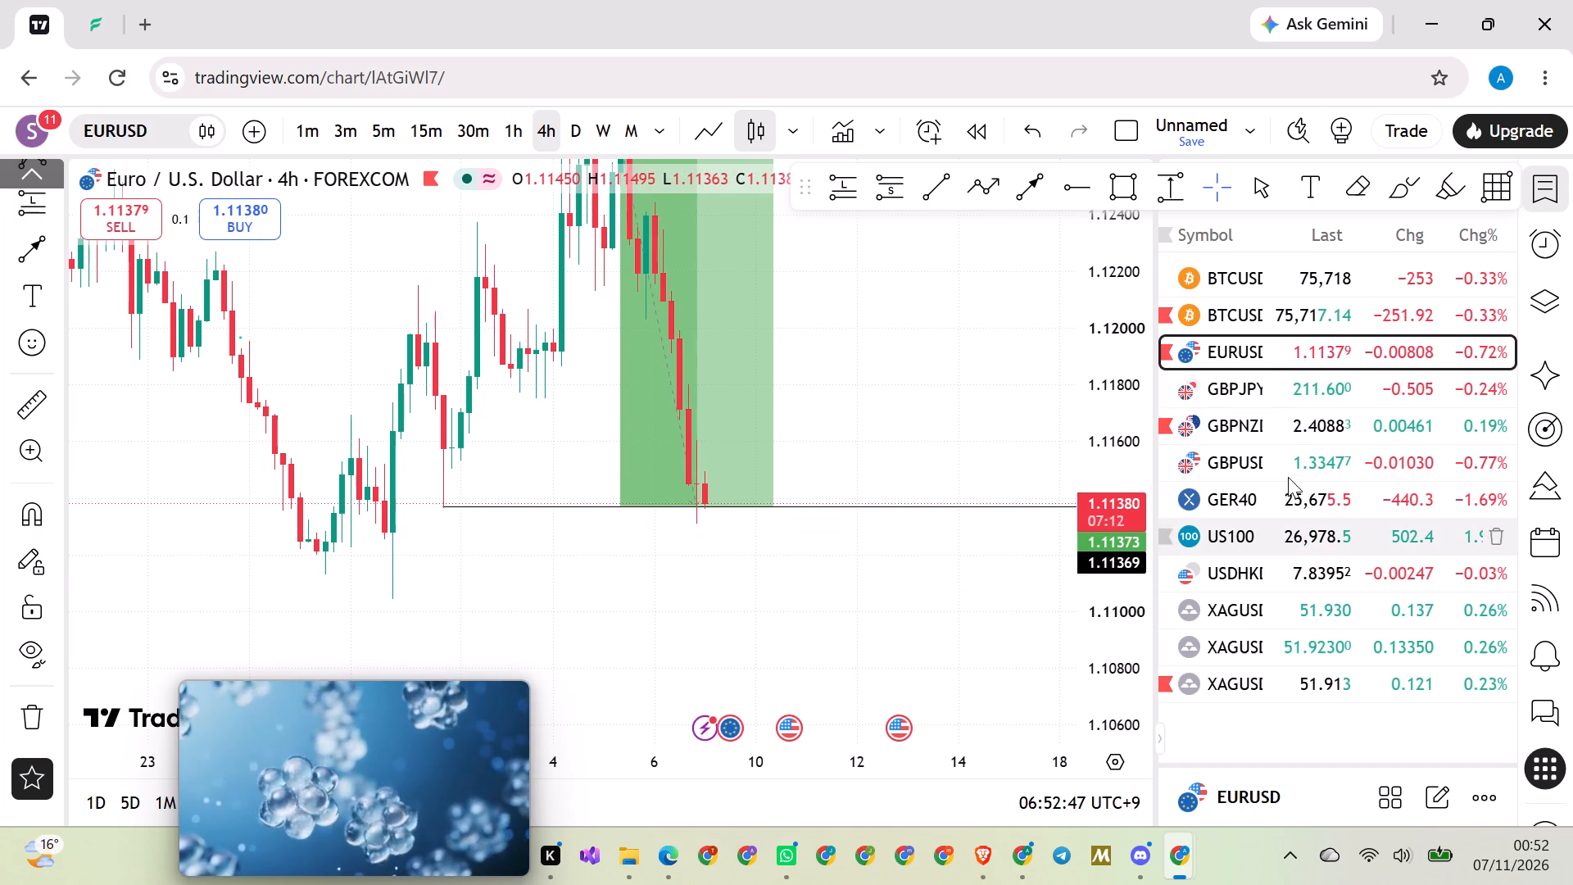
left_click(1241, 315)
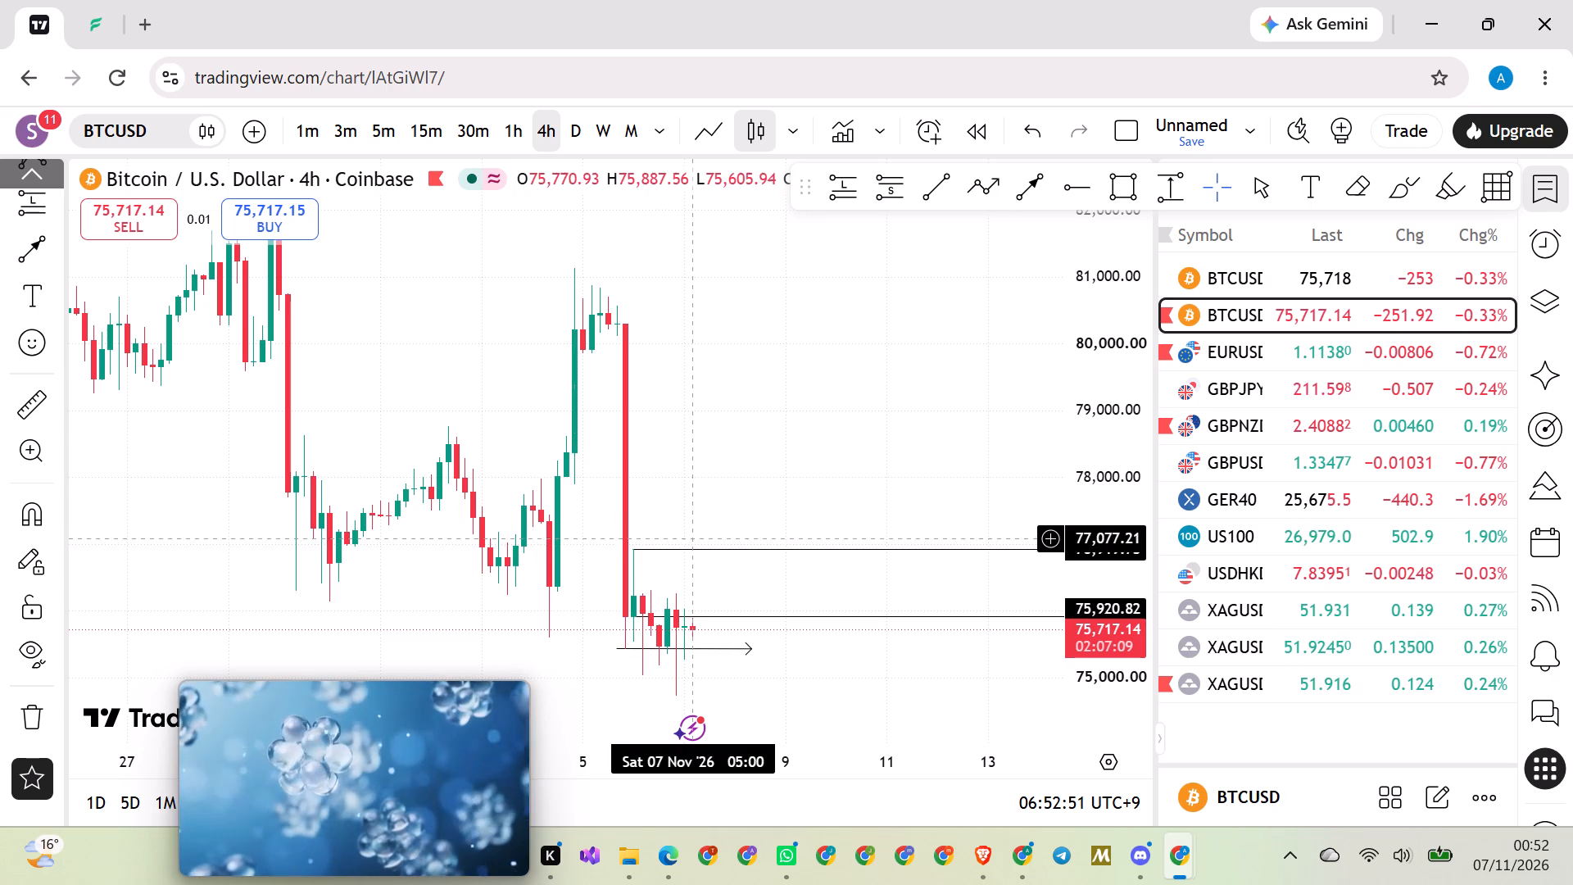
left_click_drag(753, 489, 714, 301)
scroll(714, 301, "up", 3)
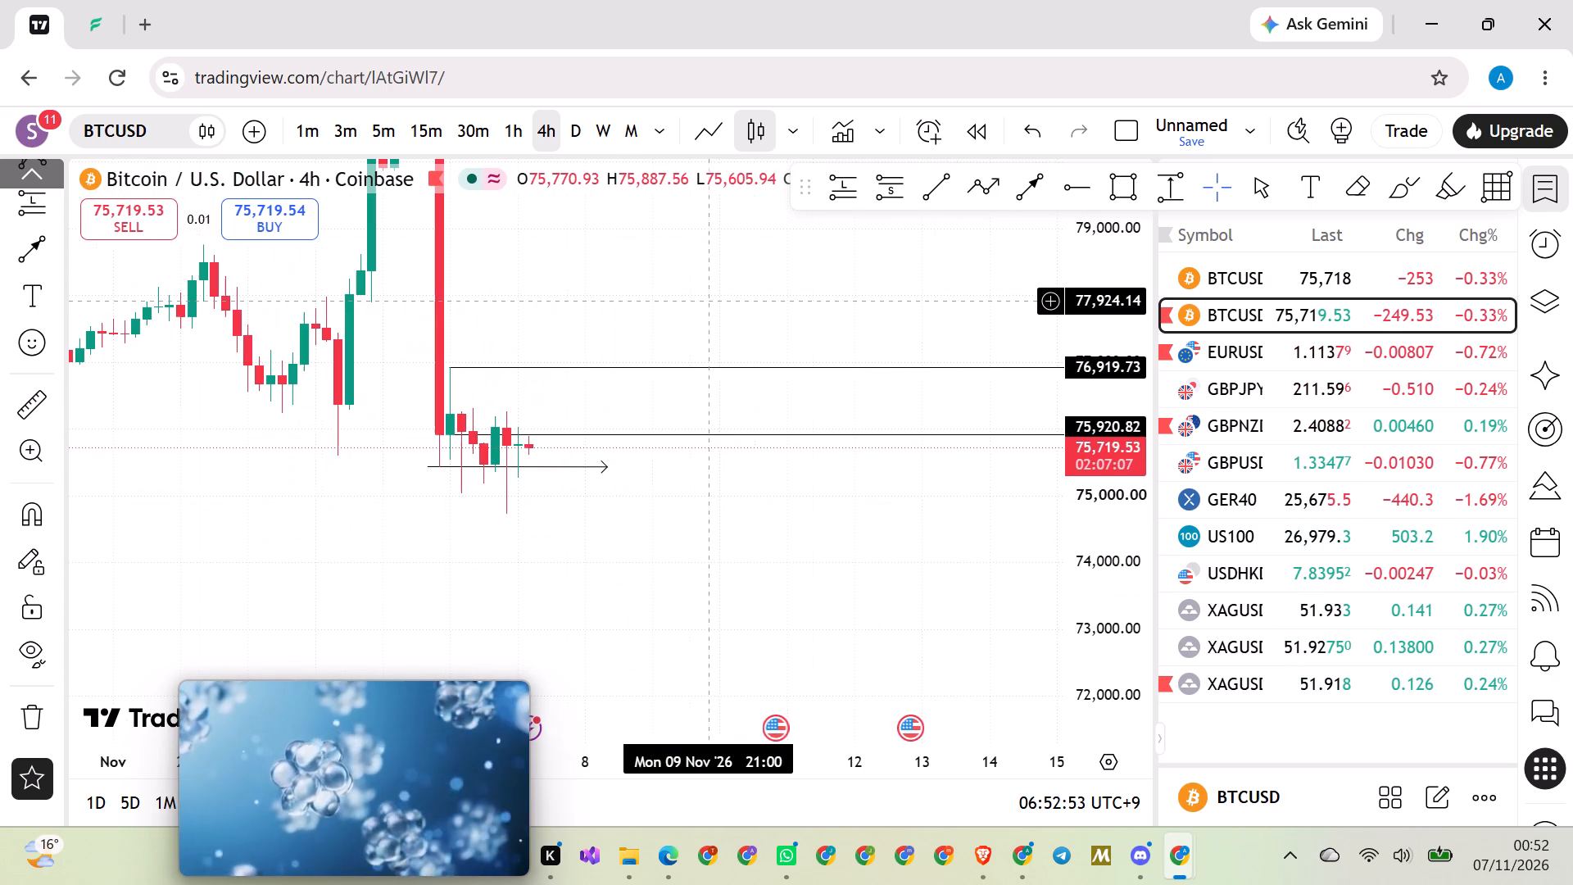
left_click_drag(610, 549, 690, 547)
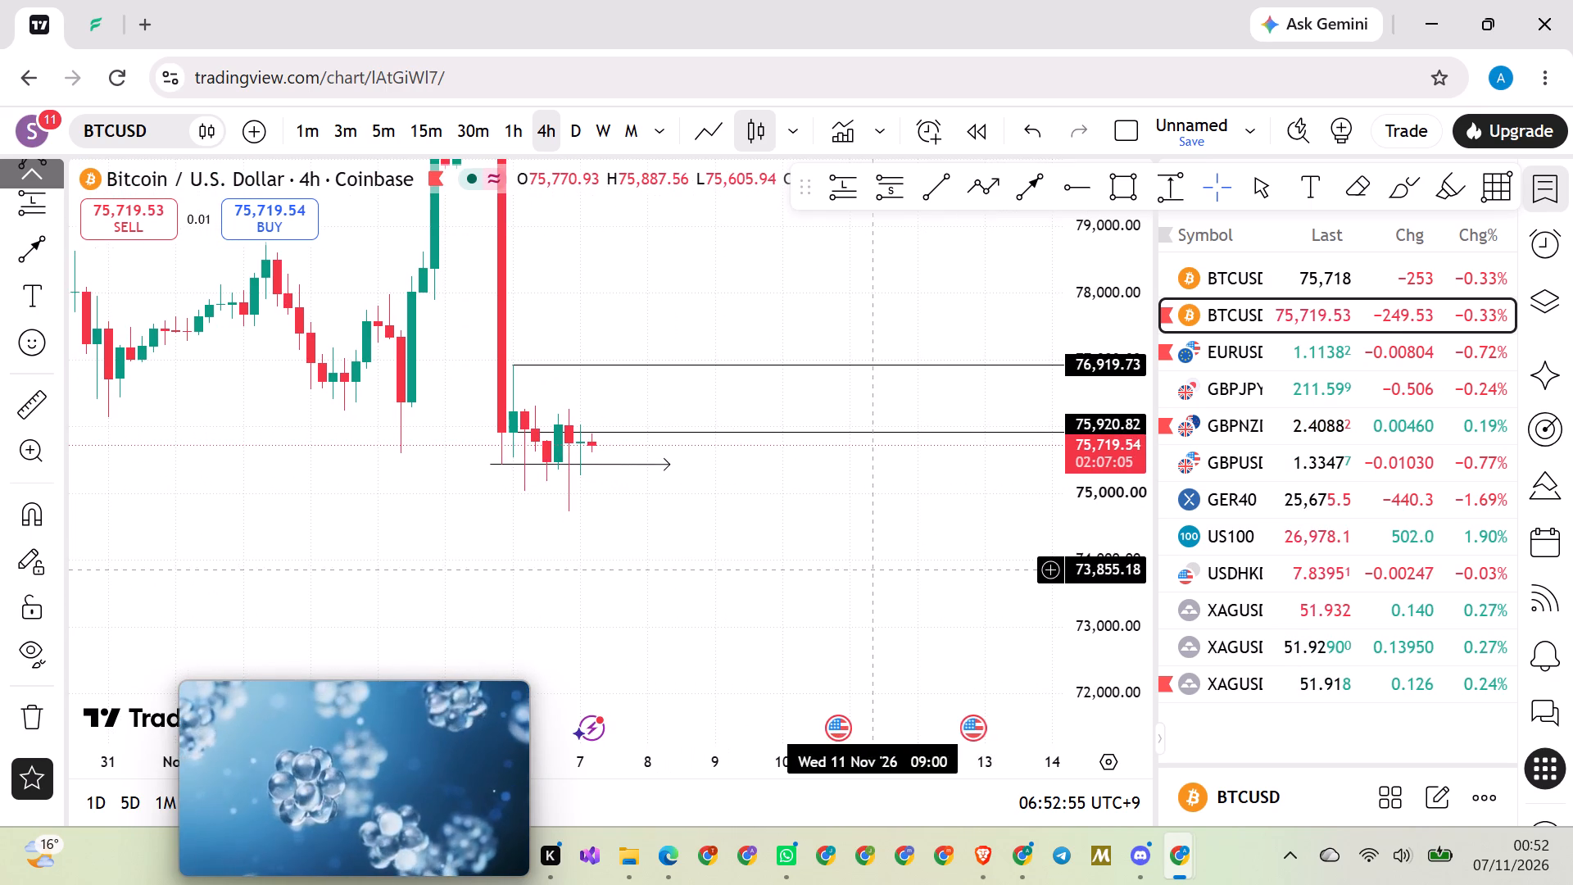
scroll(1098, 533, "up", 11)
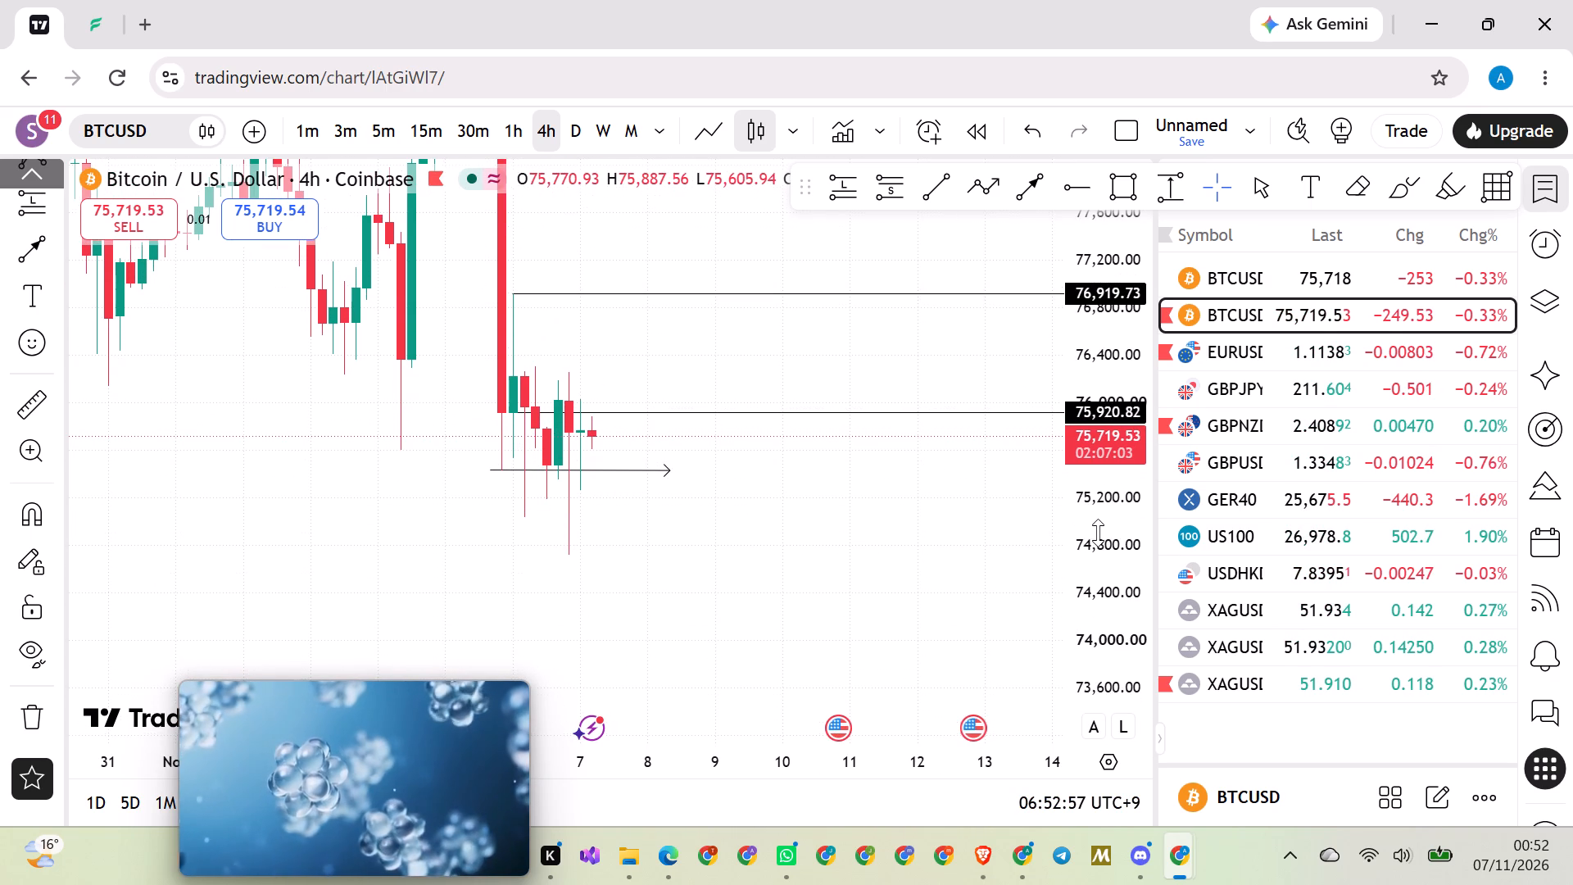
scroll(1098, 533, "up", 1)
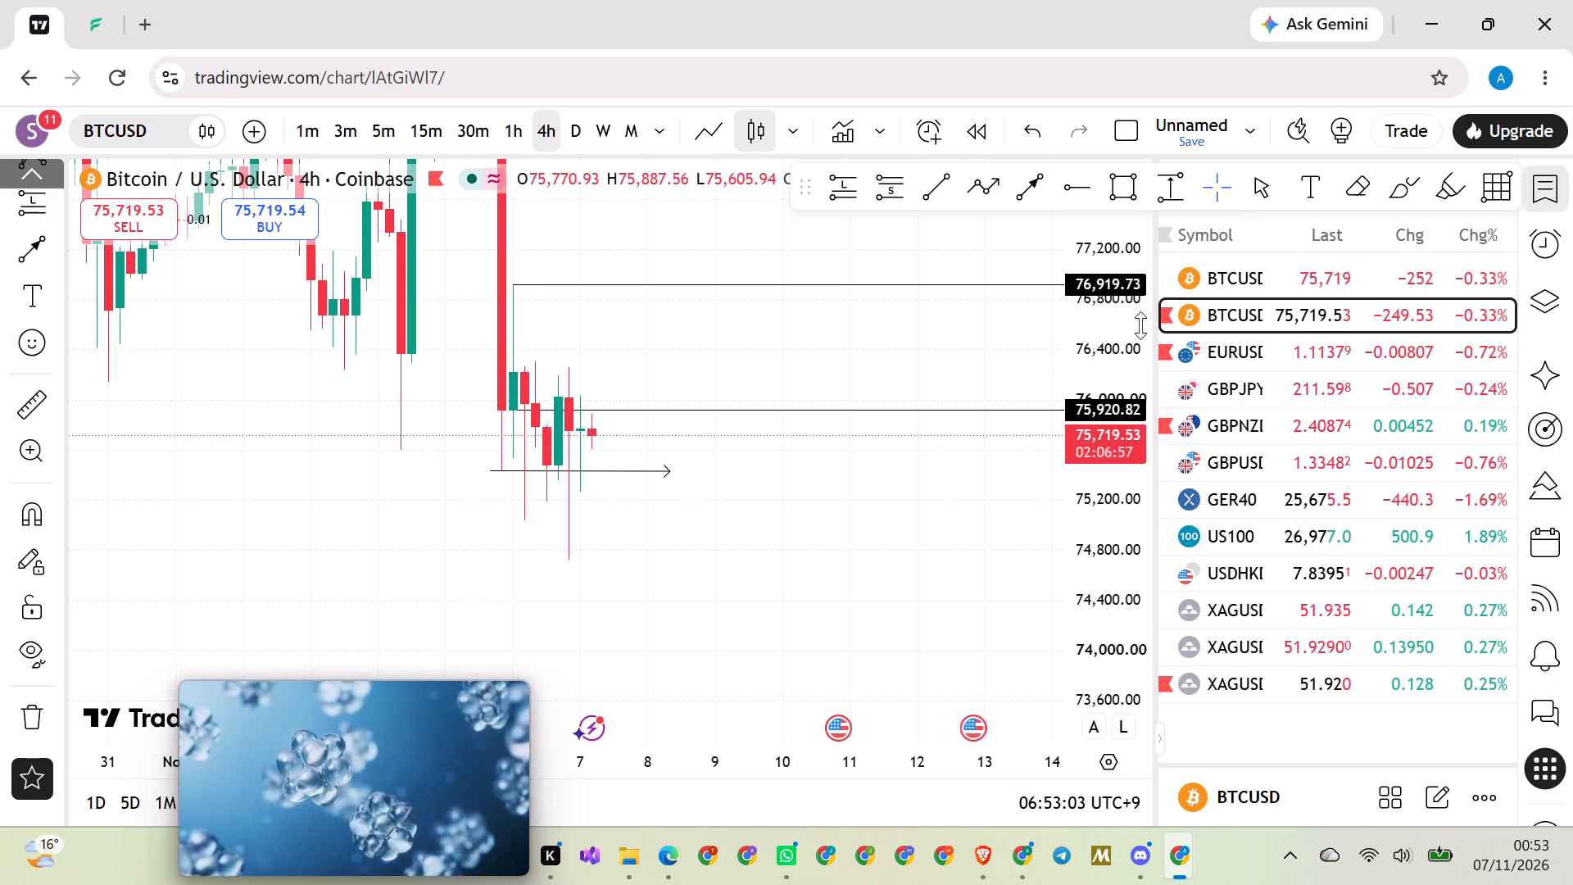
Open the Bitstamp BTCUSD 4h chart and examine price around the marked 76,455 and 75,624 levels.
left_click(1233, 284)
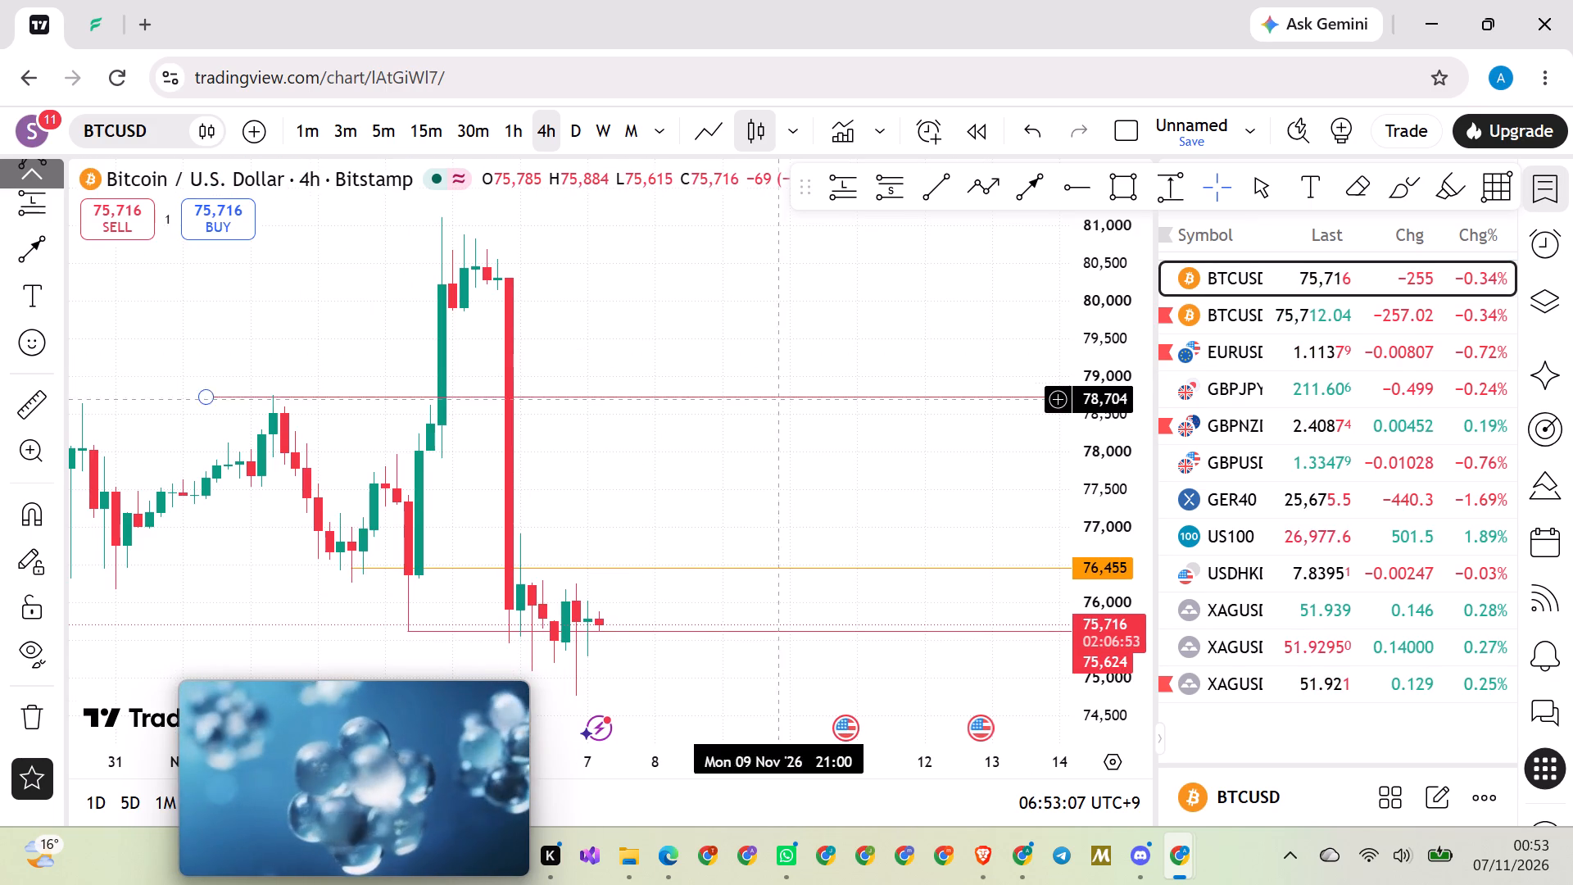
left_click_drag(682, 514, 748, 478)
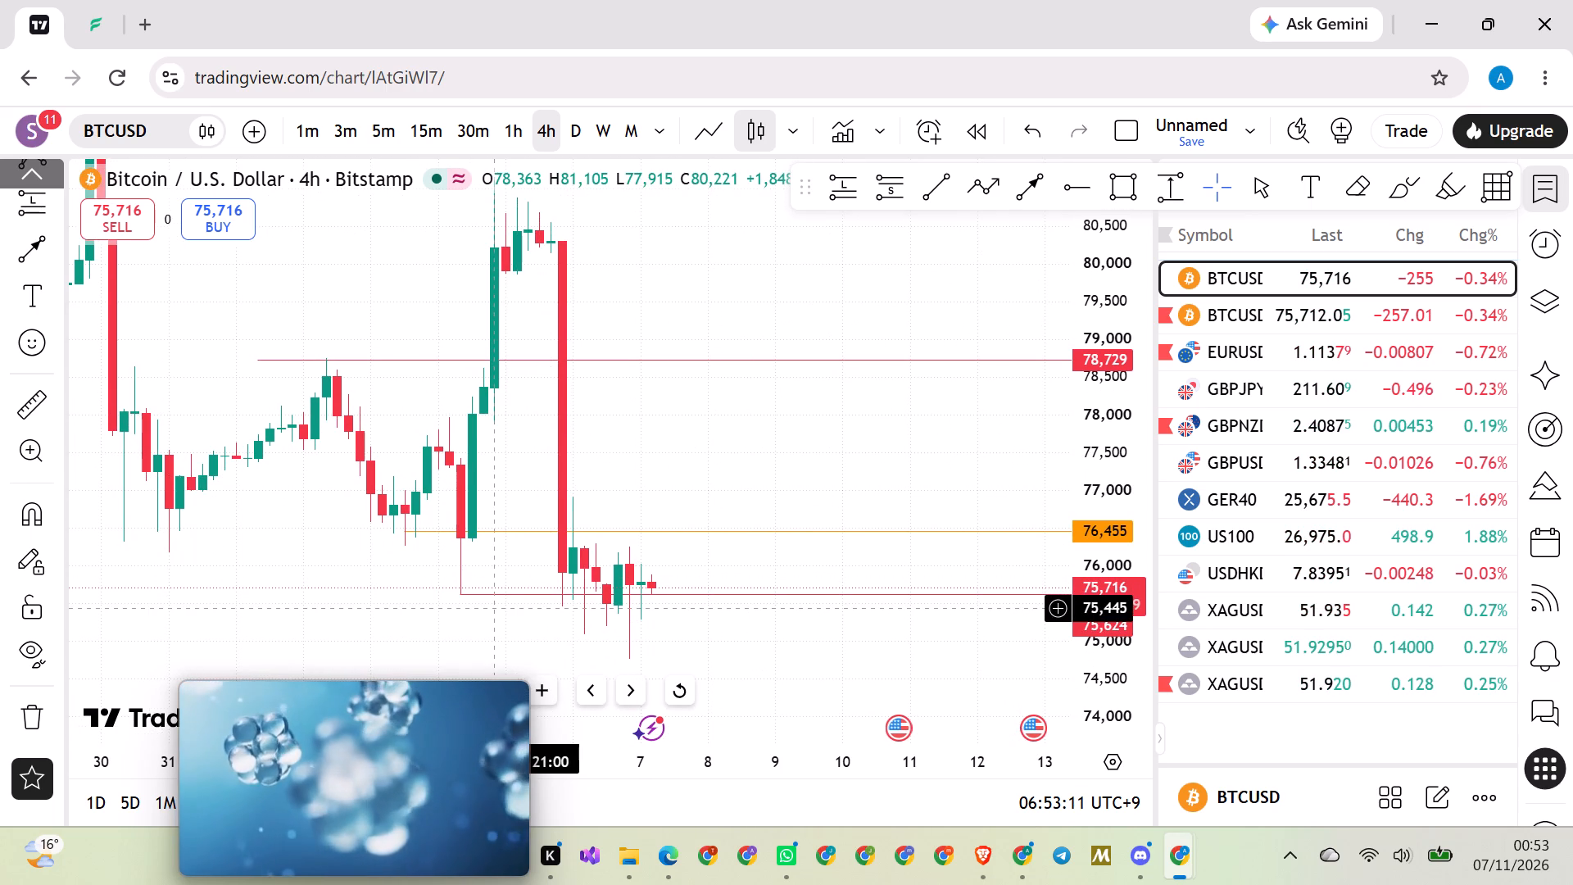
Switch to The Free Chart and examine the recent BTCUSDT 4h candles closely around the marked 75,751.87 level.
left_click(95, 38)
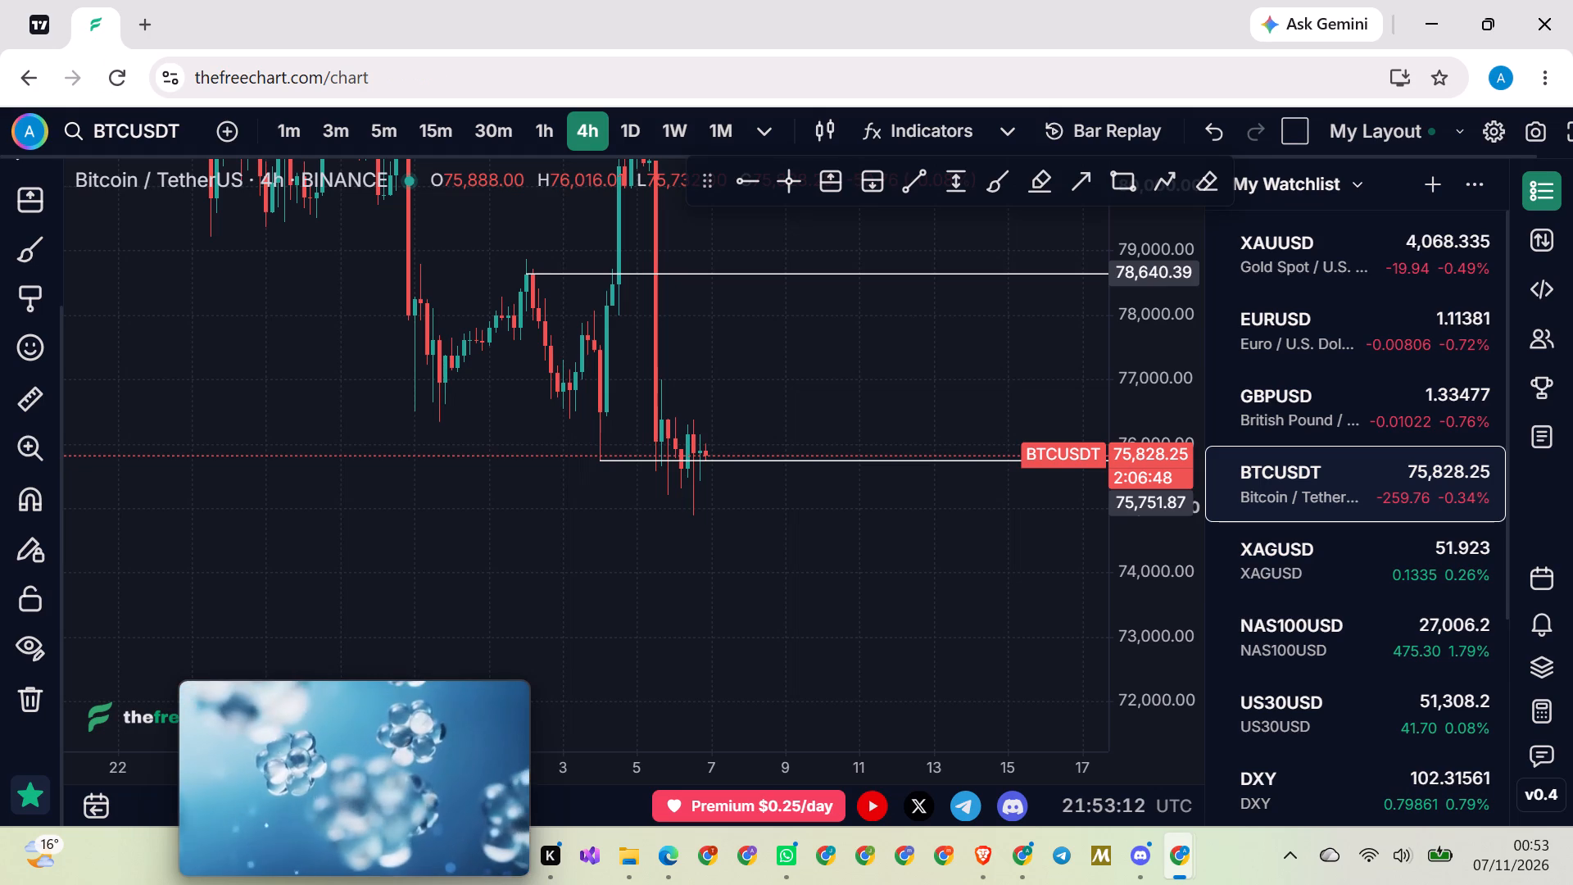
scroll(552, 497, "up", 5)
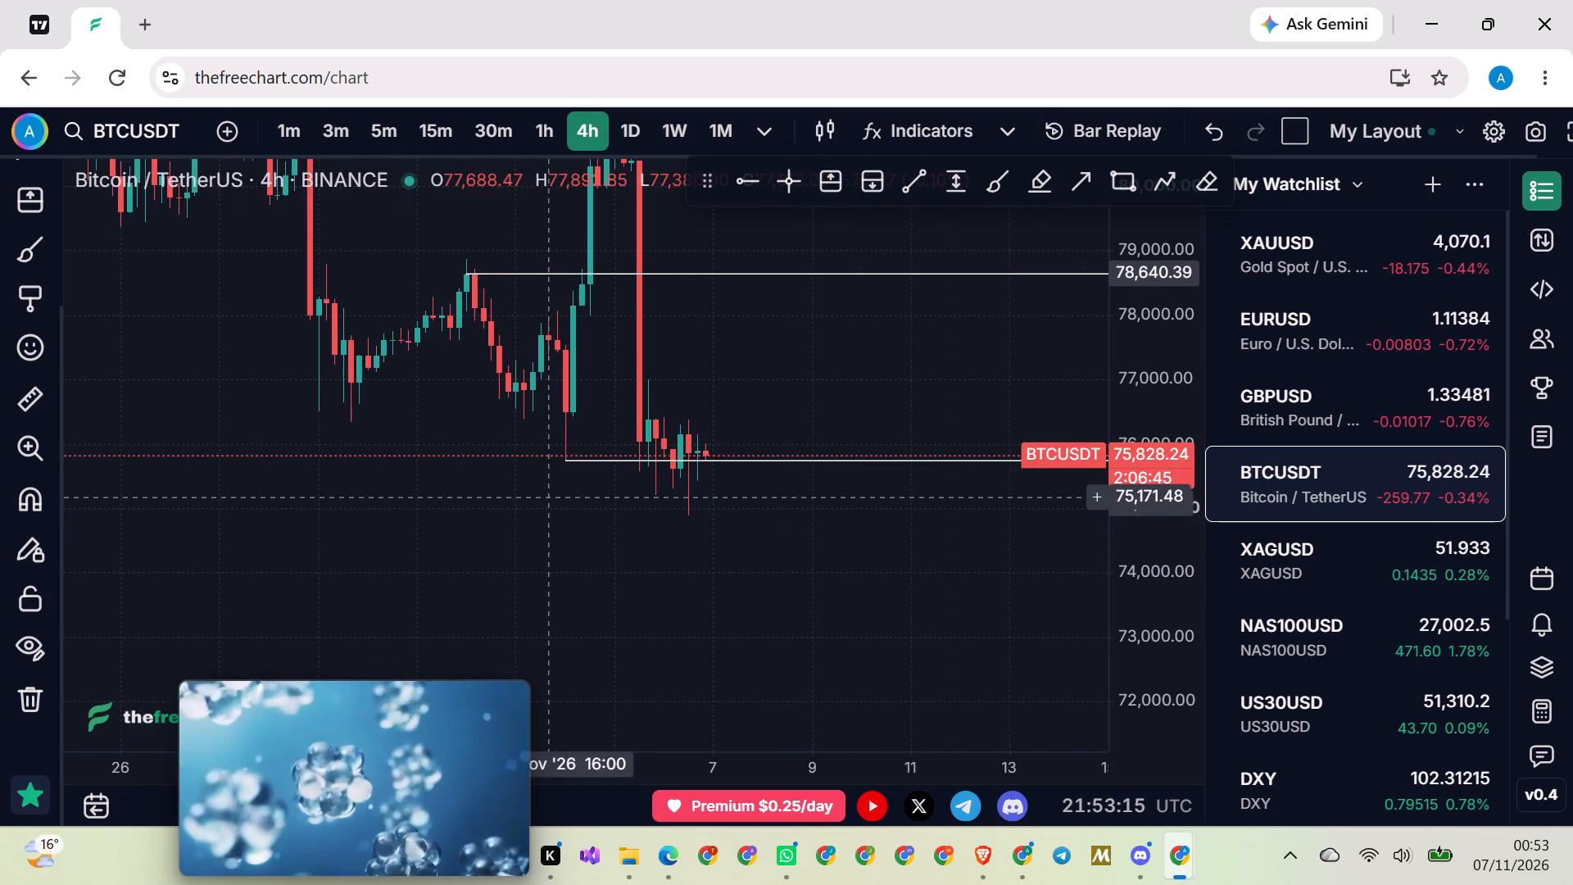
scroll(550, 500, "up", 1)
left_click_drag(542, 528, 456, 506)
scroll(450, 489, "up", 1)
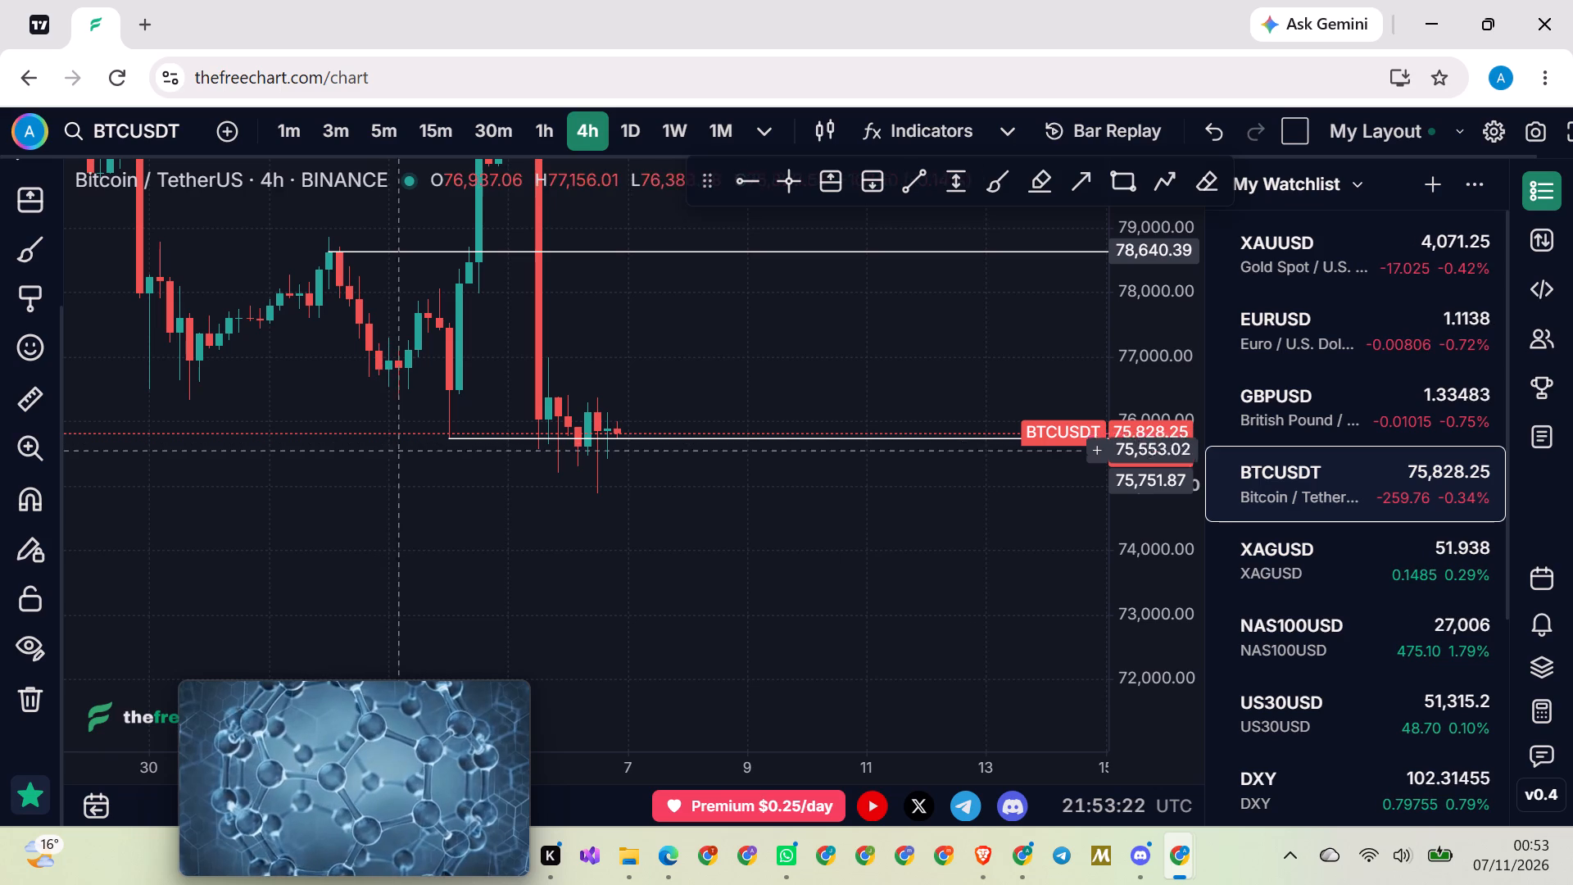
scroll(1126, 548, "up", 20)
scroll(1126, 548, "up", 2)
scroll(1126, 548, "down", 20)
scroll(1126, 548, "down", 2)
scroll(1126, 548, "up", 2)
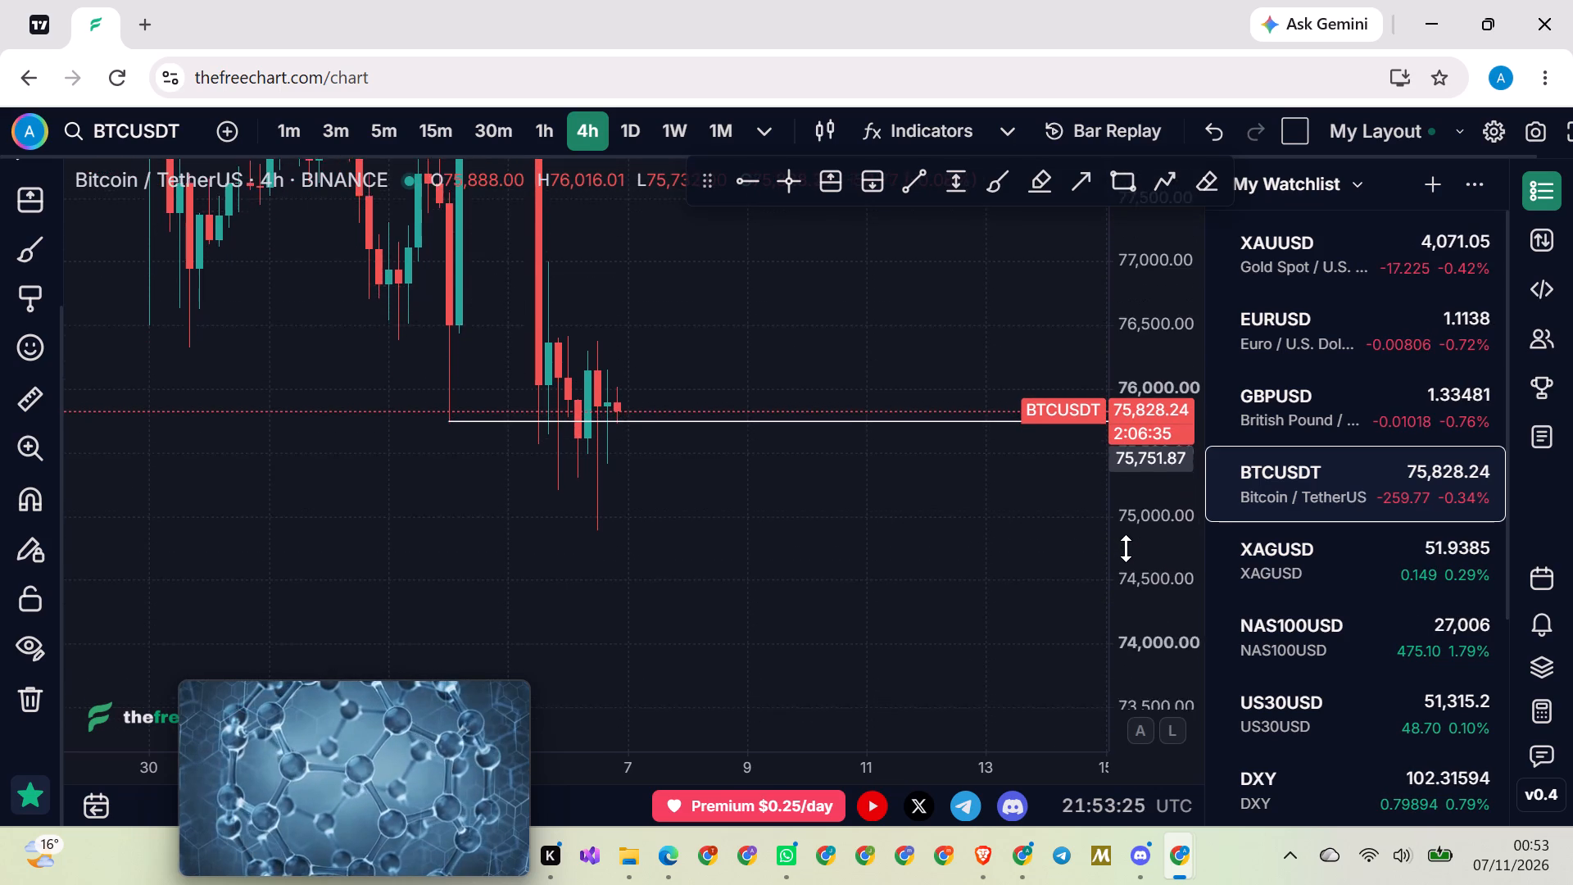
scroll(1126, 548, "up", 20)
scroll(1126, 548, "up", 8)
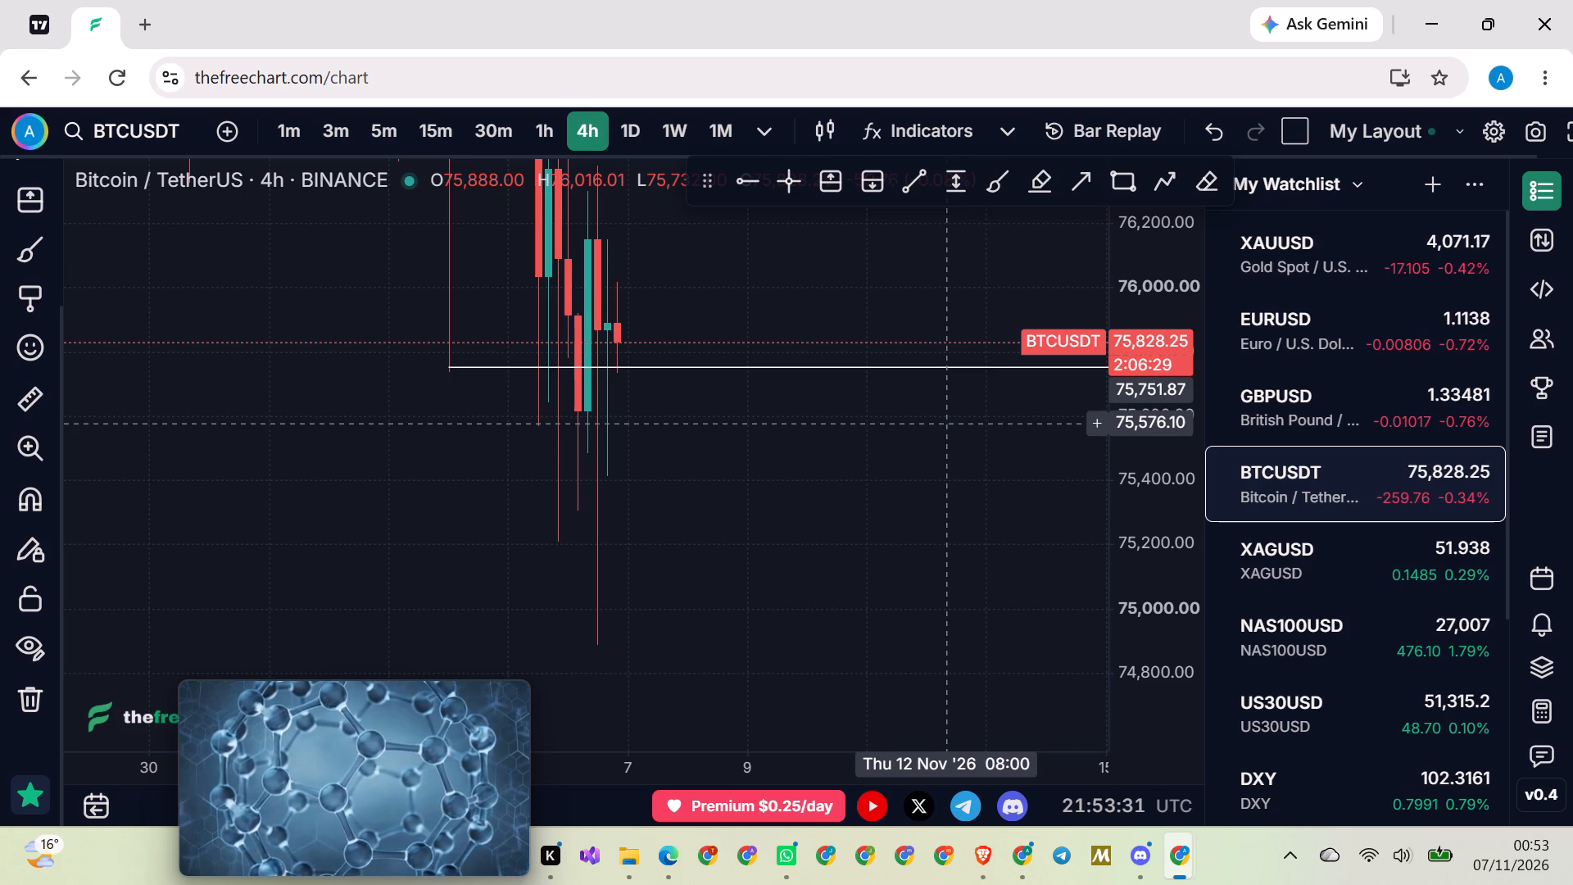
left_click_drag(1136, 456, 1086, 751)
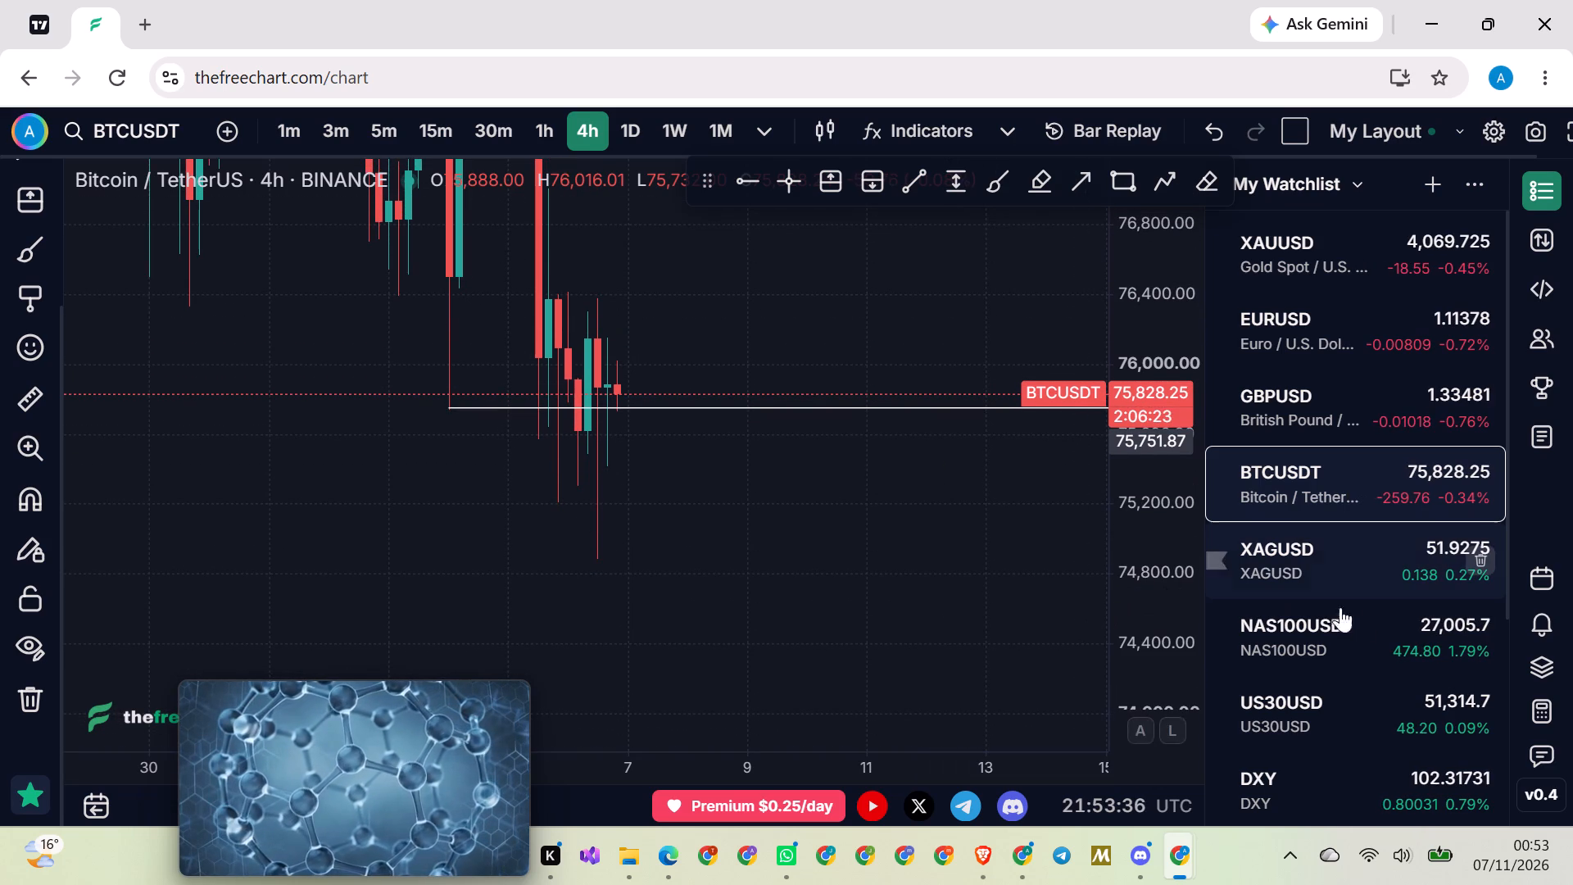
Open the XAGUSD 4h chart and examine the price swings around the marked levels between 51.195 and 53.479.
left_click(1300, 564)
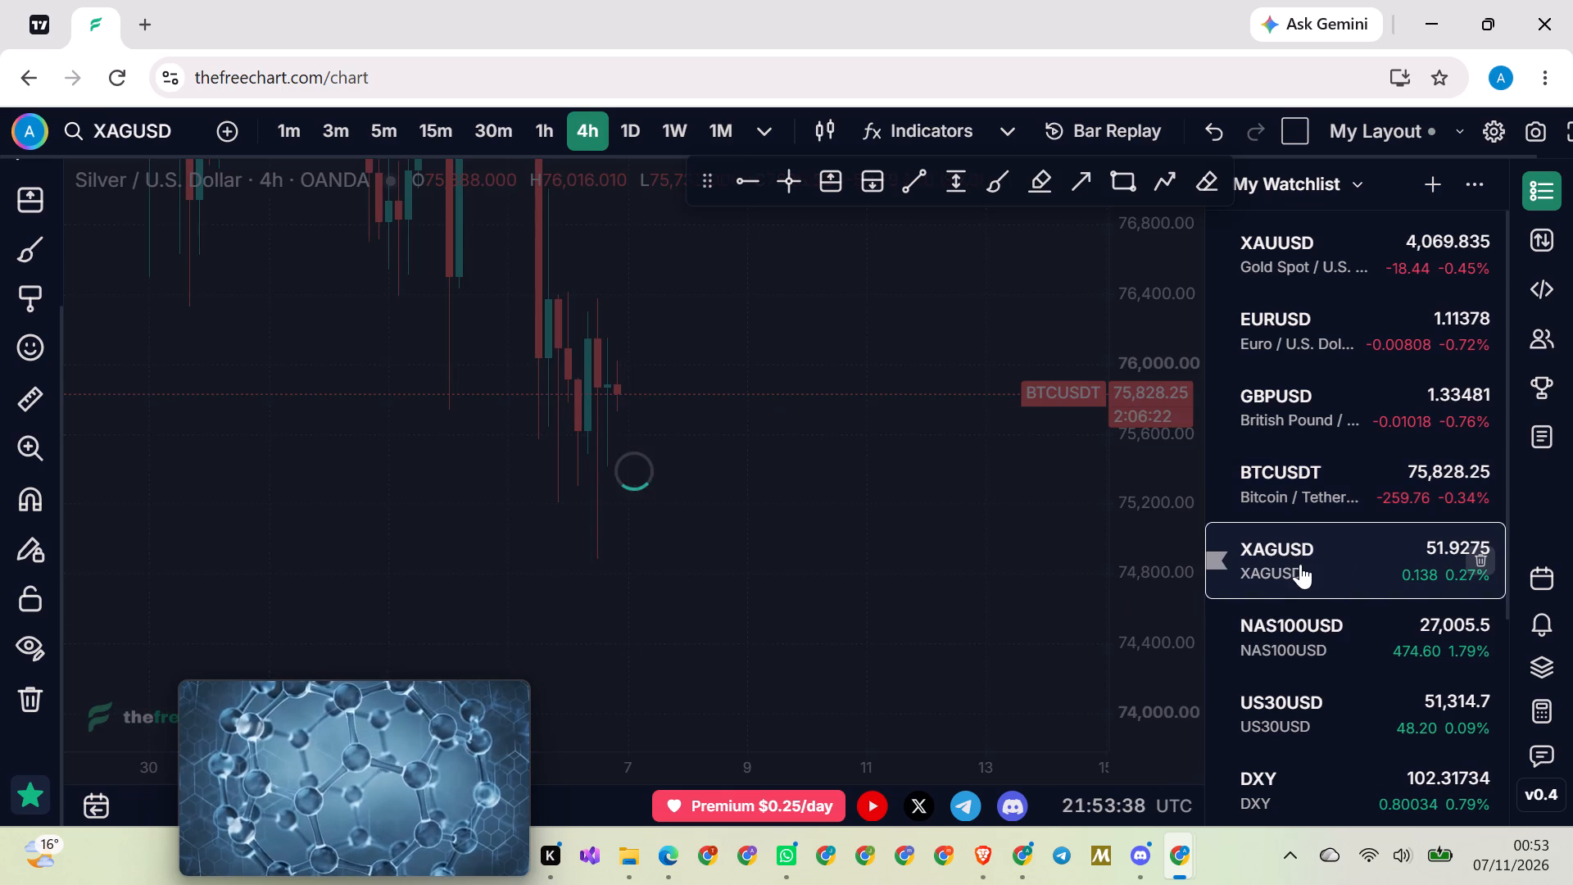
scroll(803, 330, "down", 3)
left_click_drag(882, 380, 847, 380)
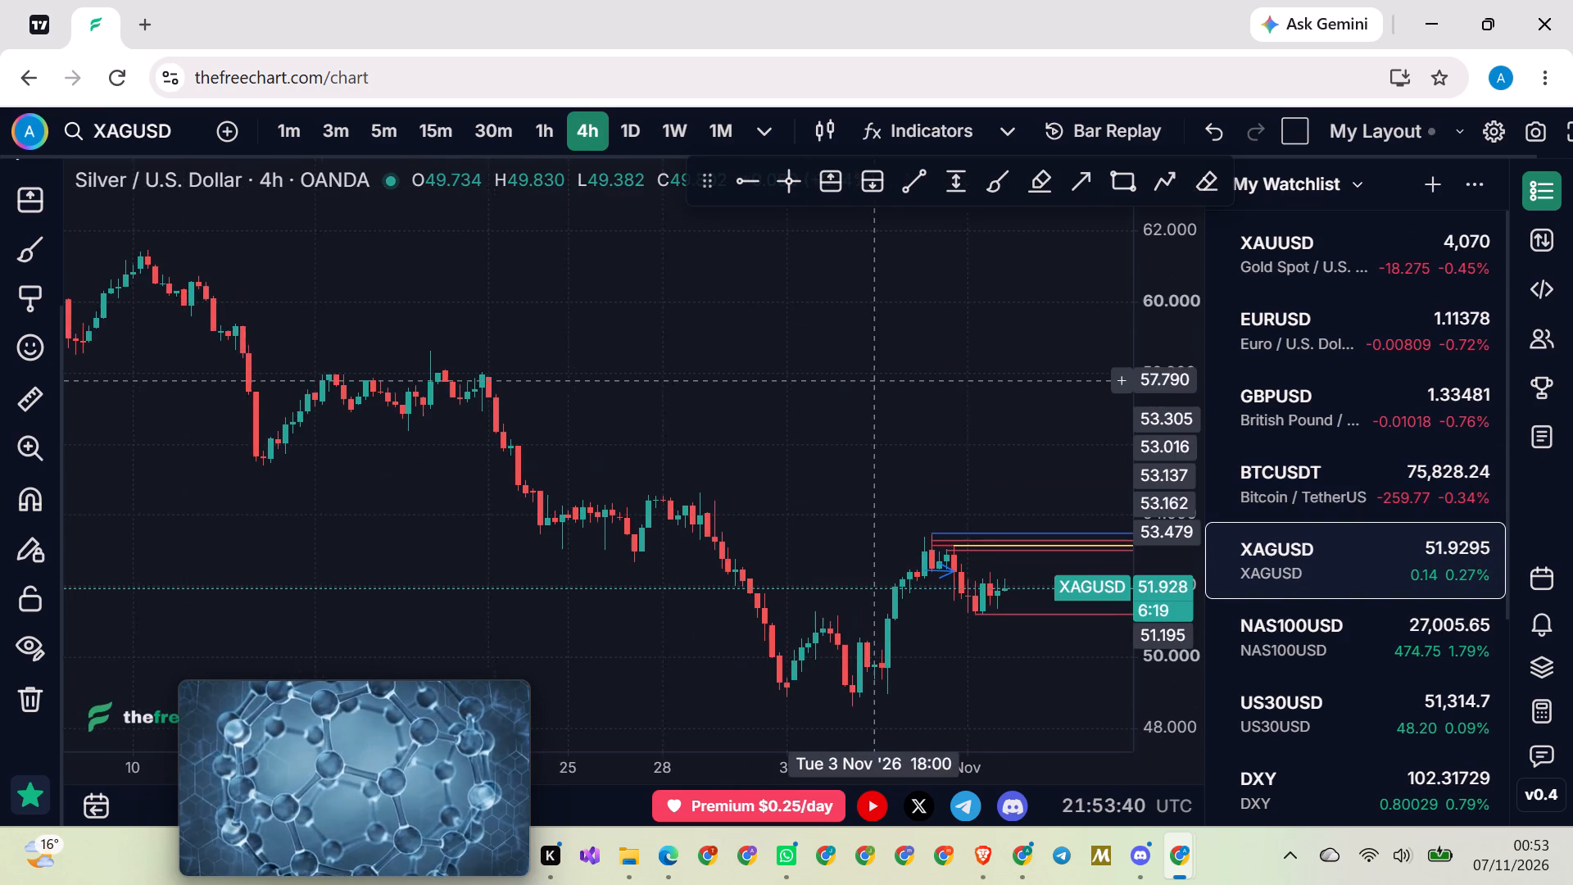
left_click_drag(847, 380, 669, 297)
left_click_drag(739, 390, 619, 323)
left_click_drag(637, 367, 696, 334)
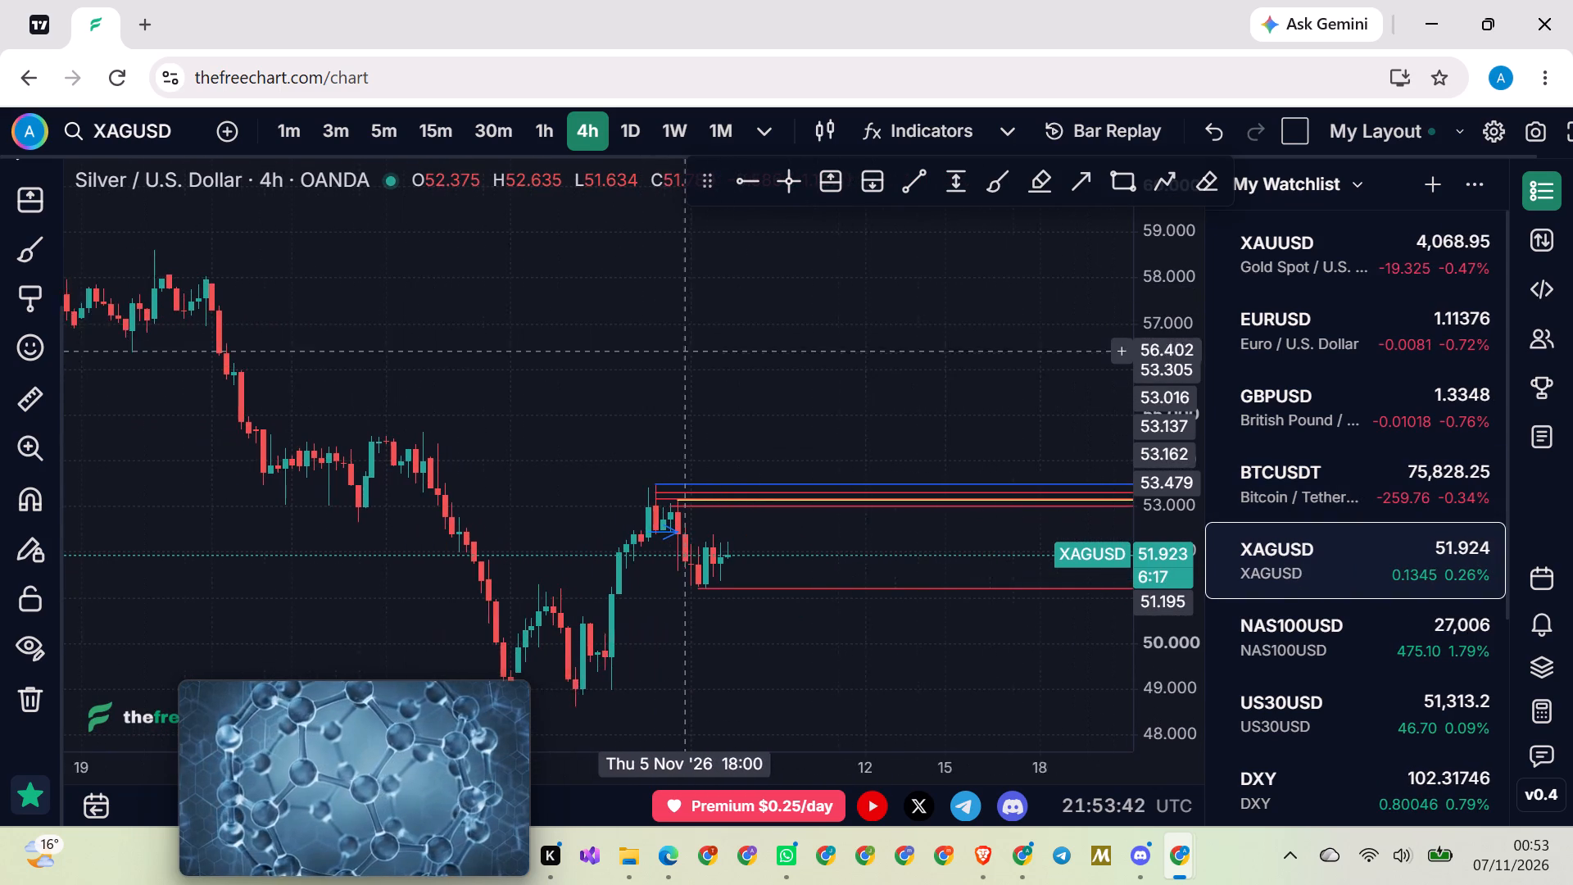
left_click_drag(696, 334, 628, 249)
left_click_drag(732, 364, 647, 284)
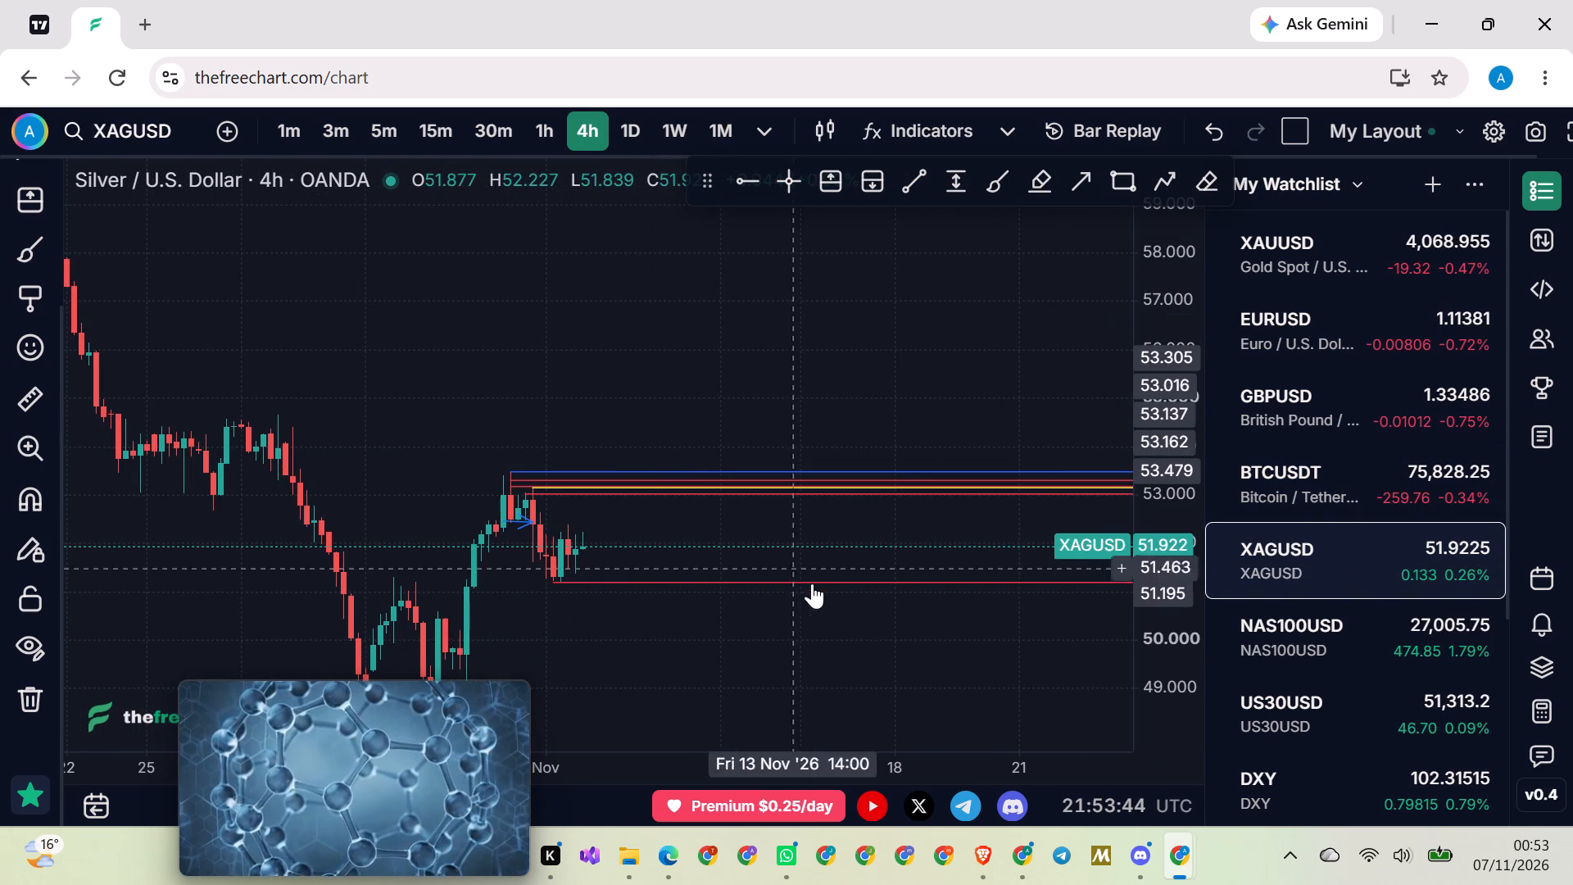
left_click_drag(1192, 646, 1146, 687)
left_click_drag(977, 676, 1022, 518)
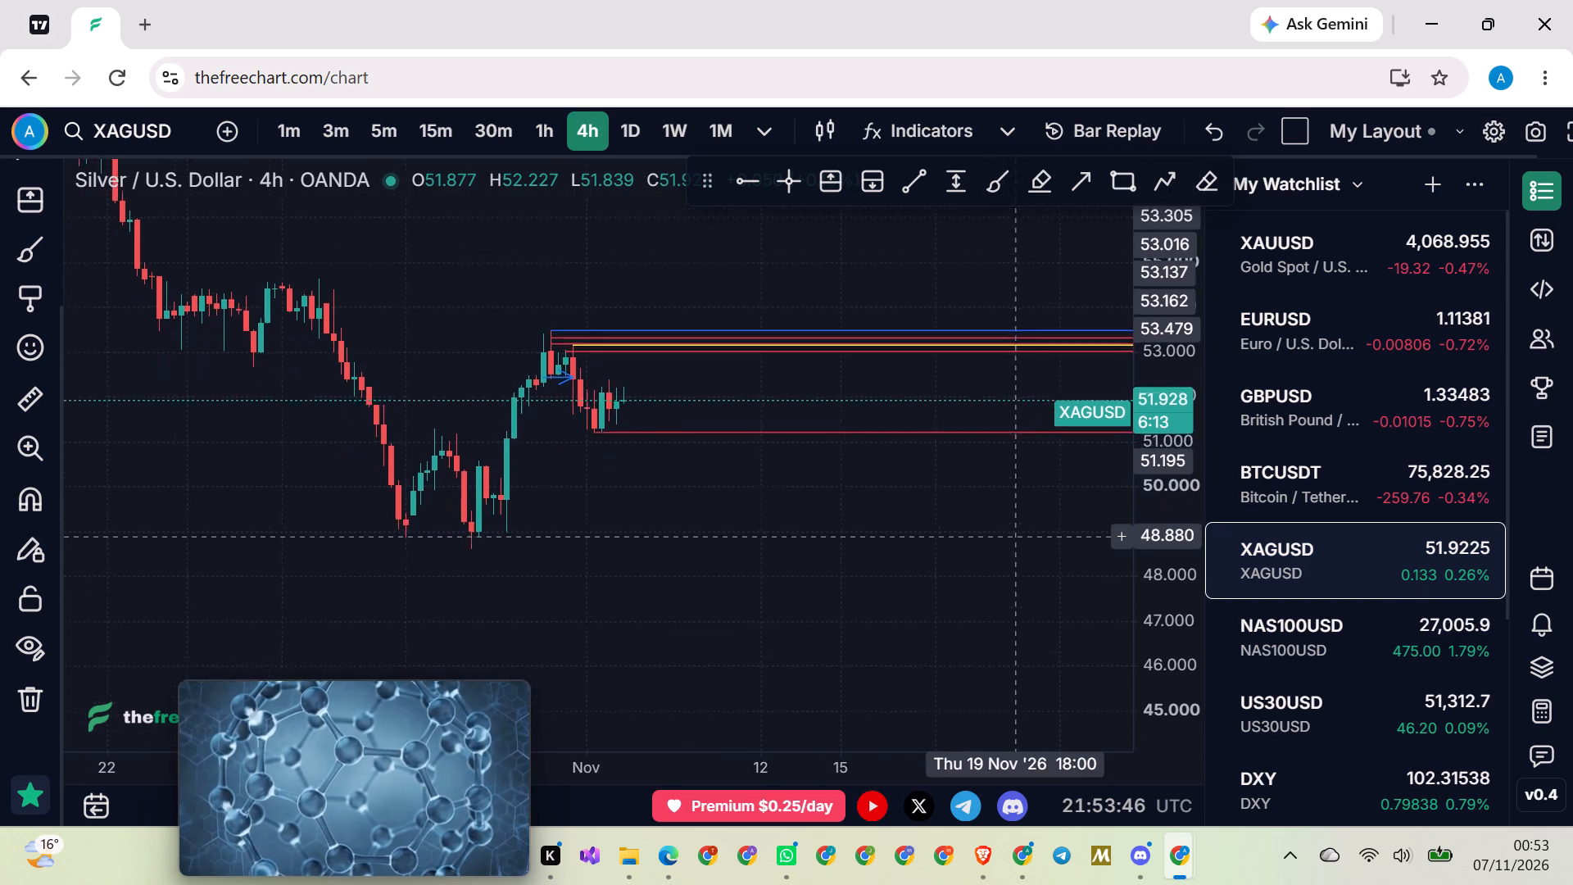
left_click_drag(1022, 518, 1022, 515)
scroll(660, 524, "up", 4)
left_click_drag(567, 489, 663, 519)
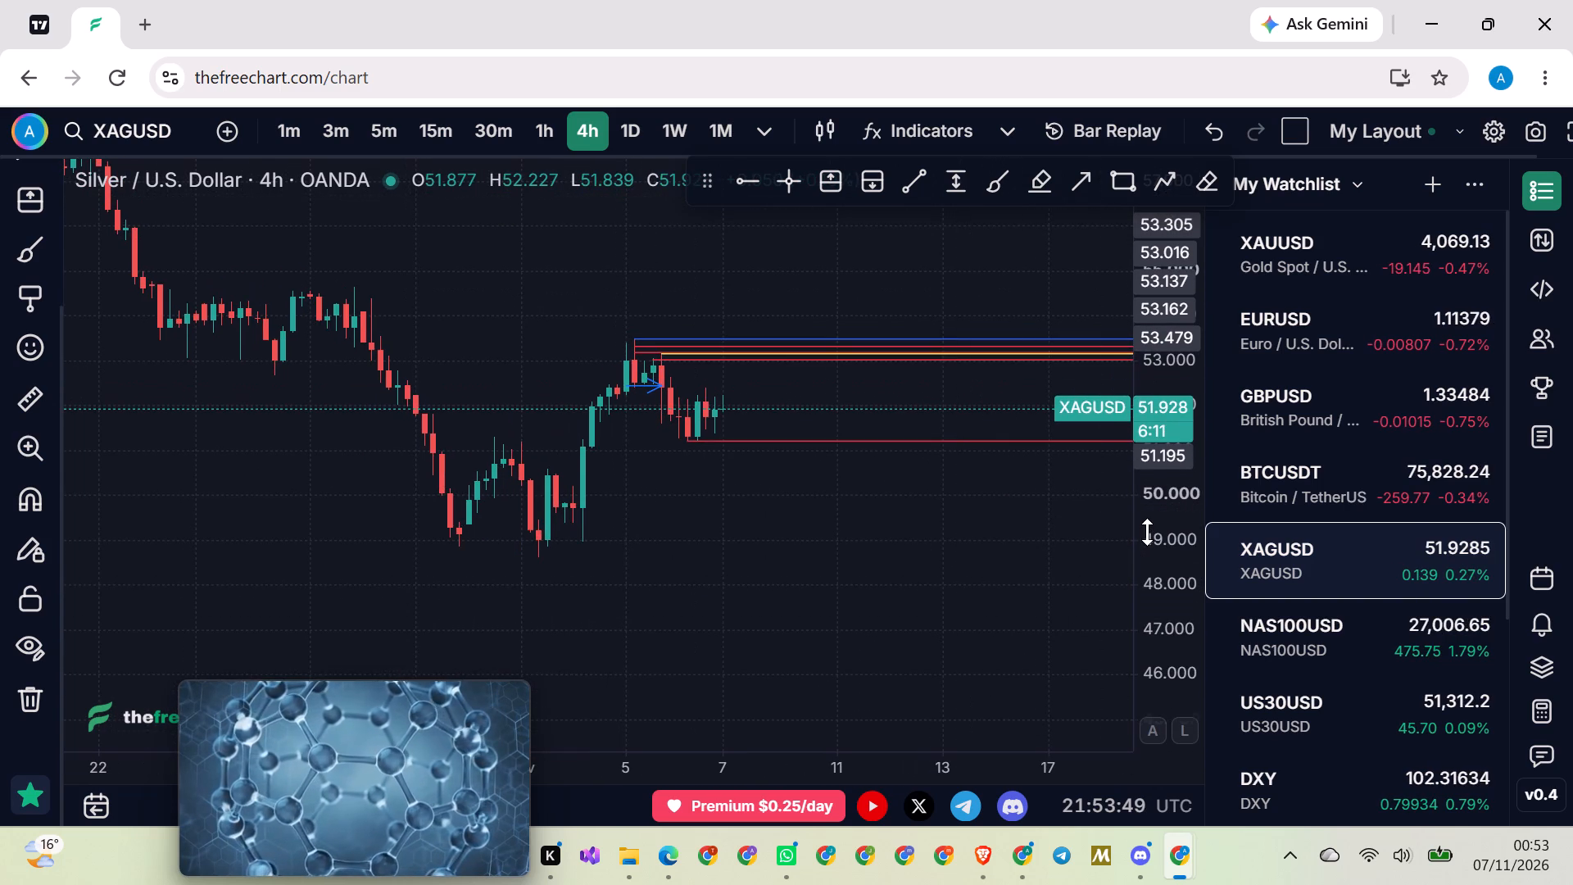
Examine the recent XAGUSD 4h candles closely between the 51.195 level and the cluster of levels near 53.162.
scroll(1147, 532, "up", 16)
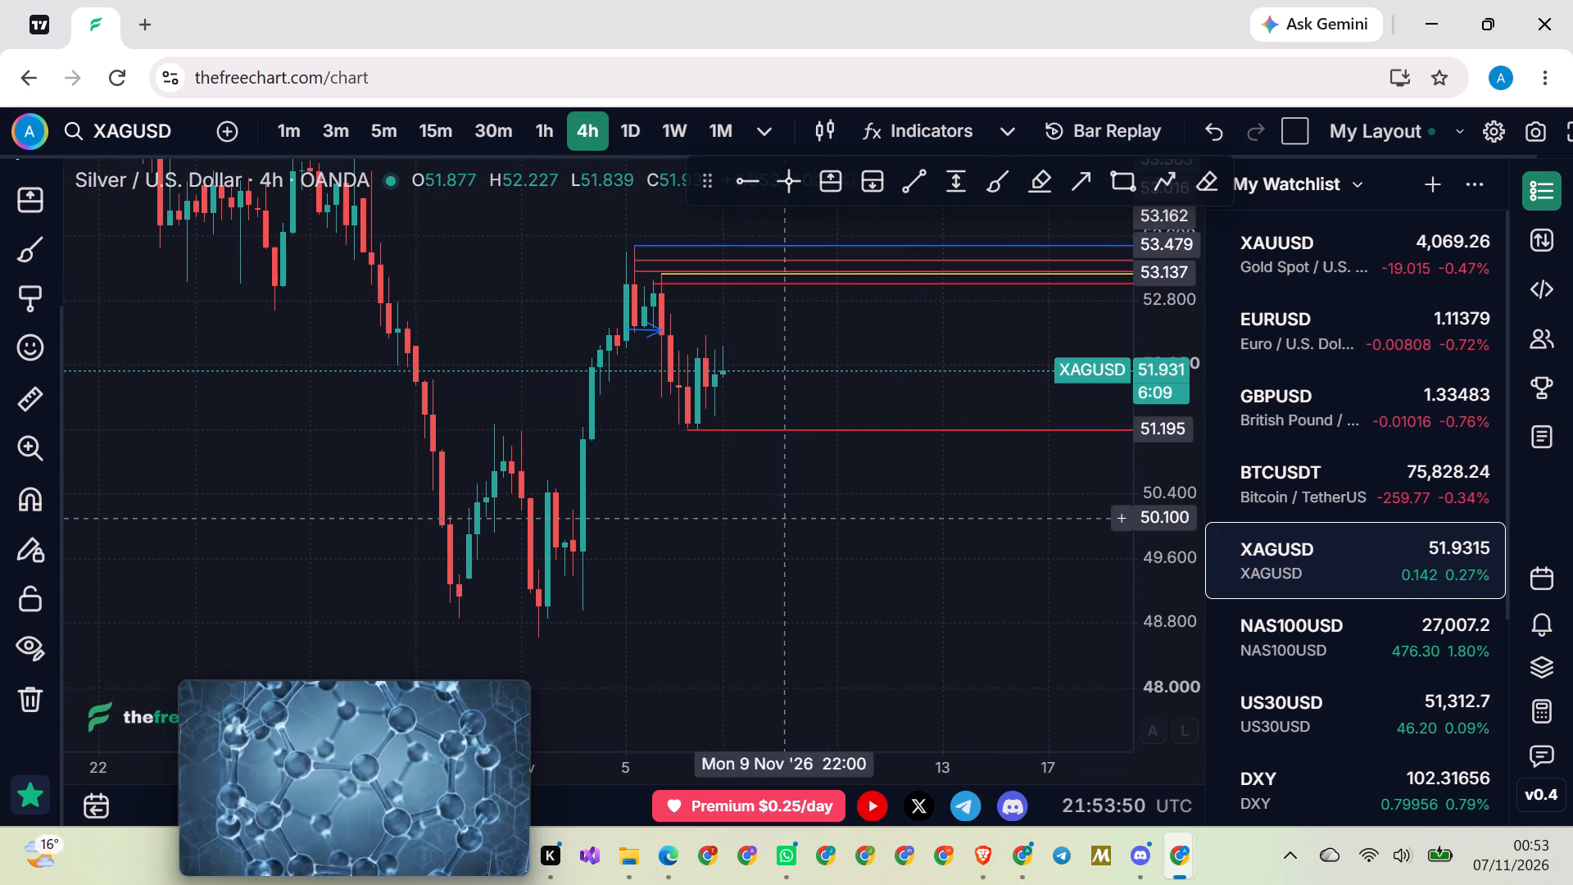
scroll(632, 490, "up", 3)
scroll(632, 490, "down", 2)
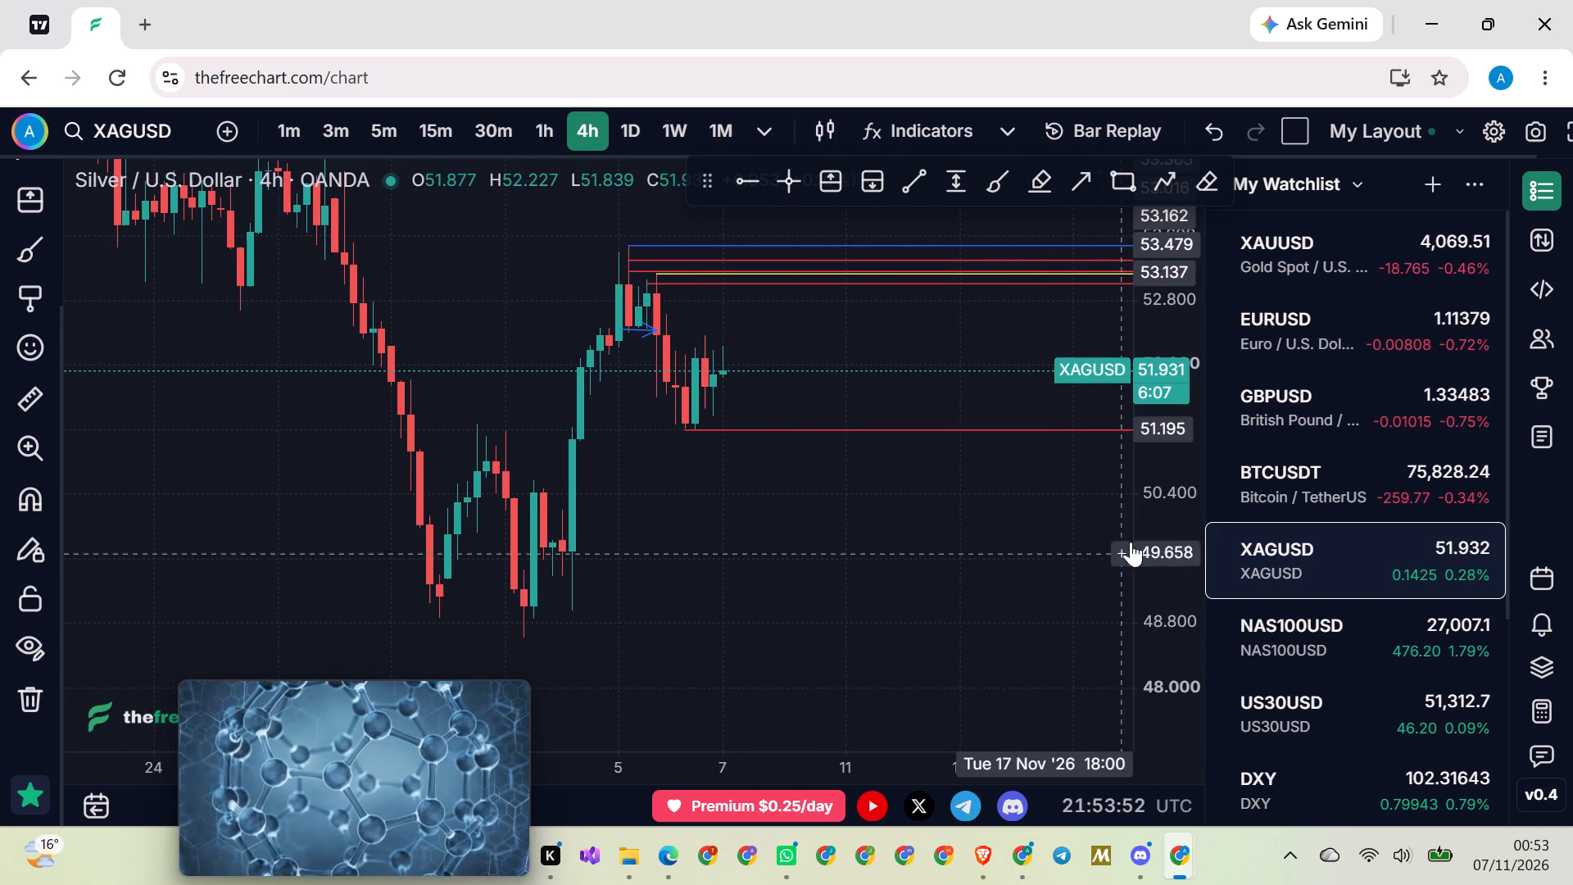
scroll(1145, 529, "up", 6)
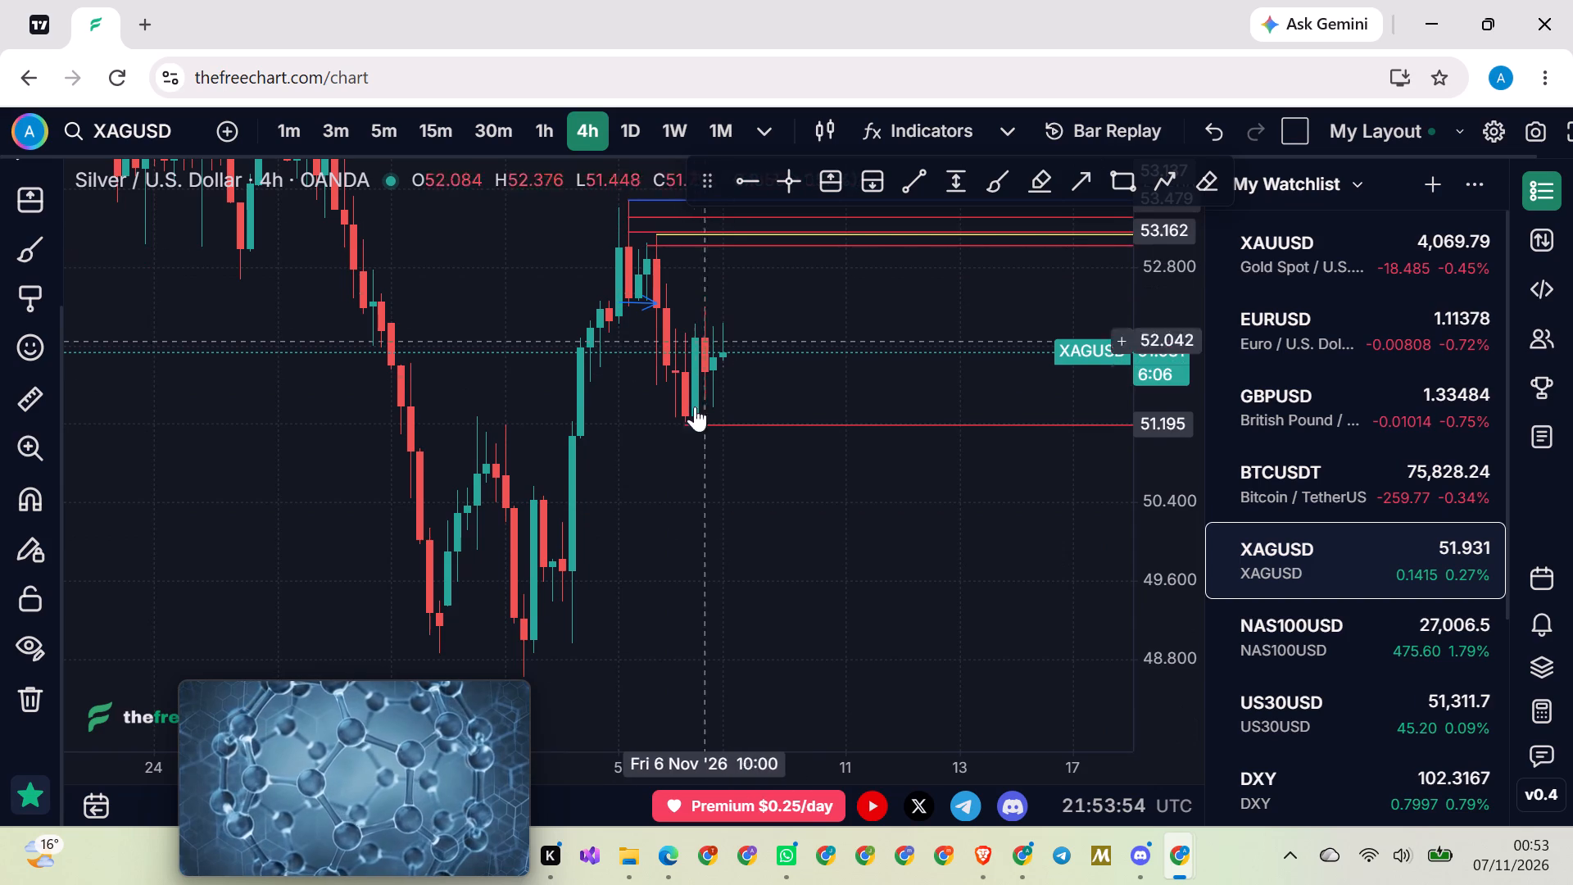
left_click_drag(743, 496, 641, 560)
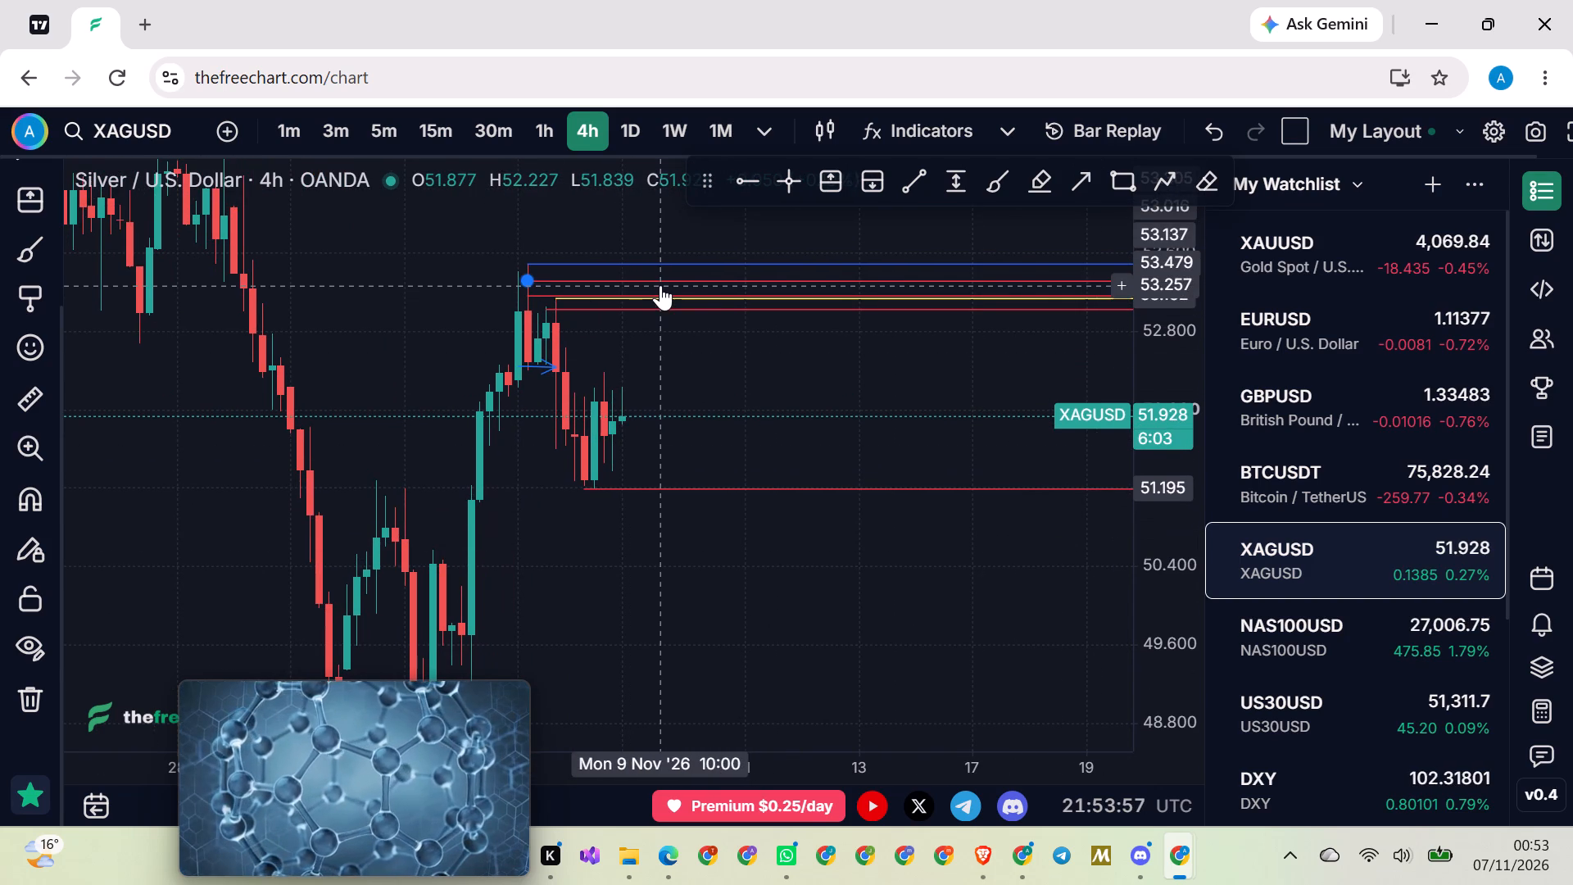
left_click_drag(655, 592, 661, 592)
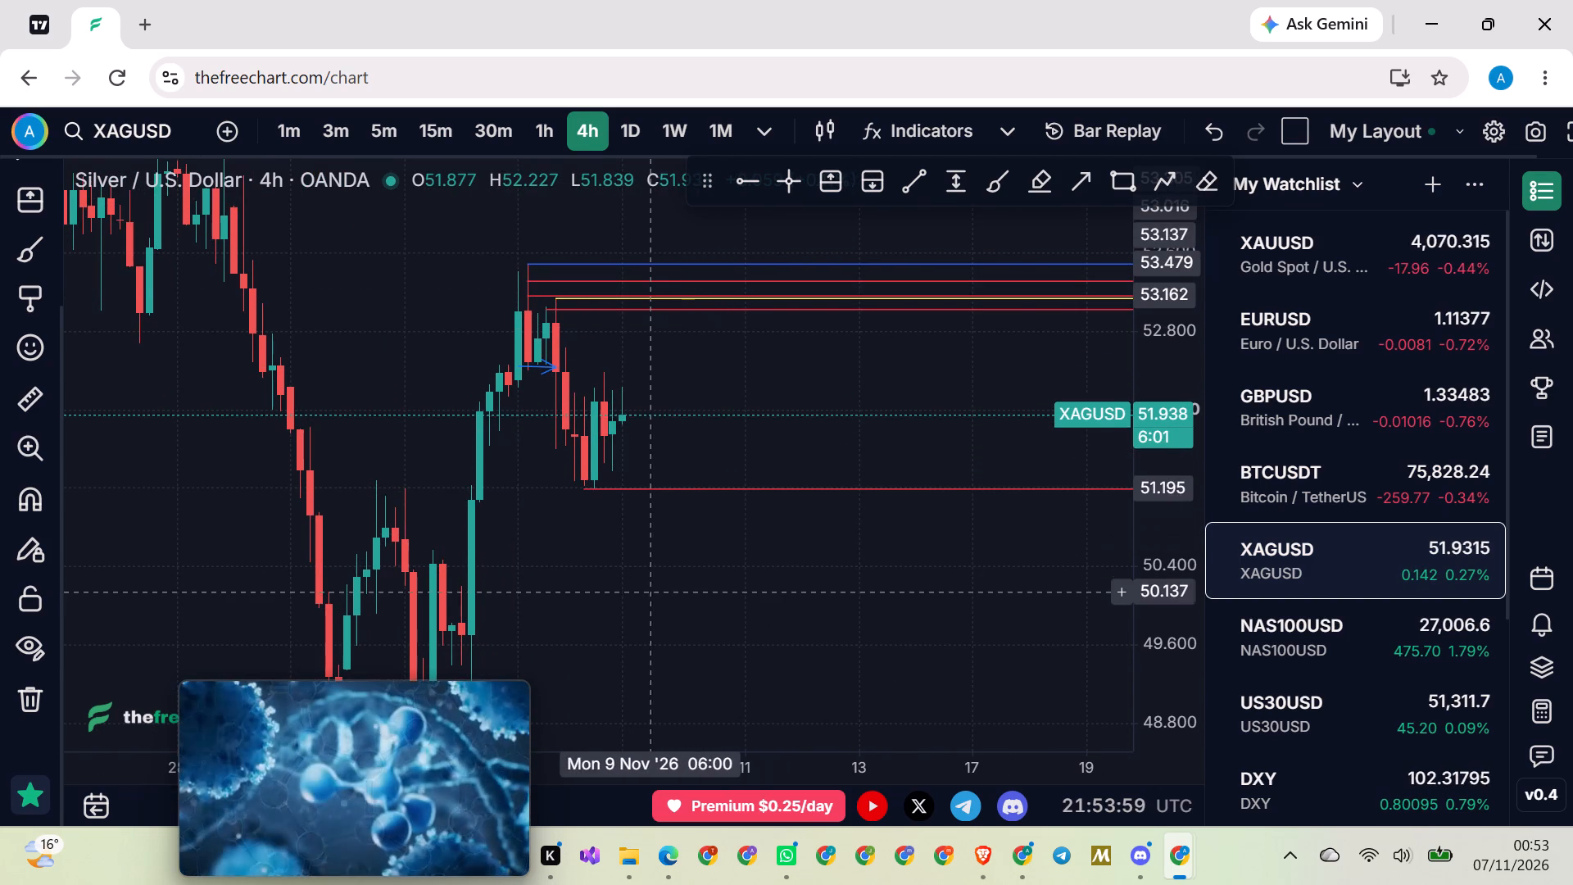
left_click_drag(661, 592, 744, 569)
scroll(744, 565, "up", 2)
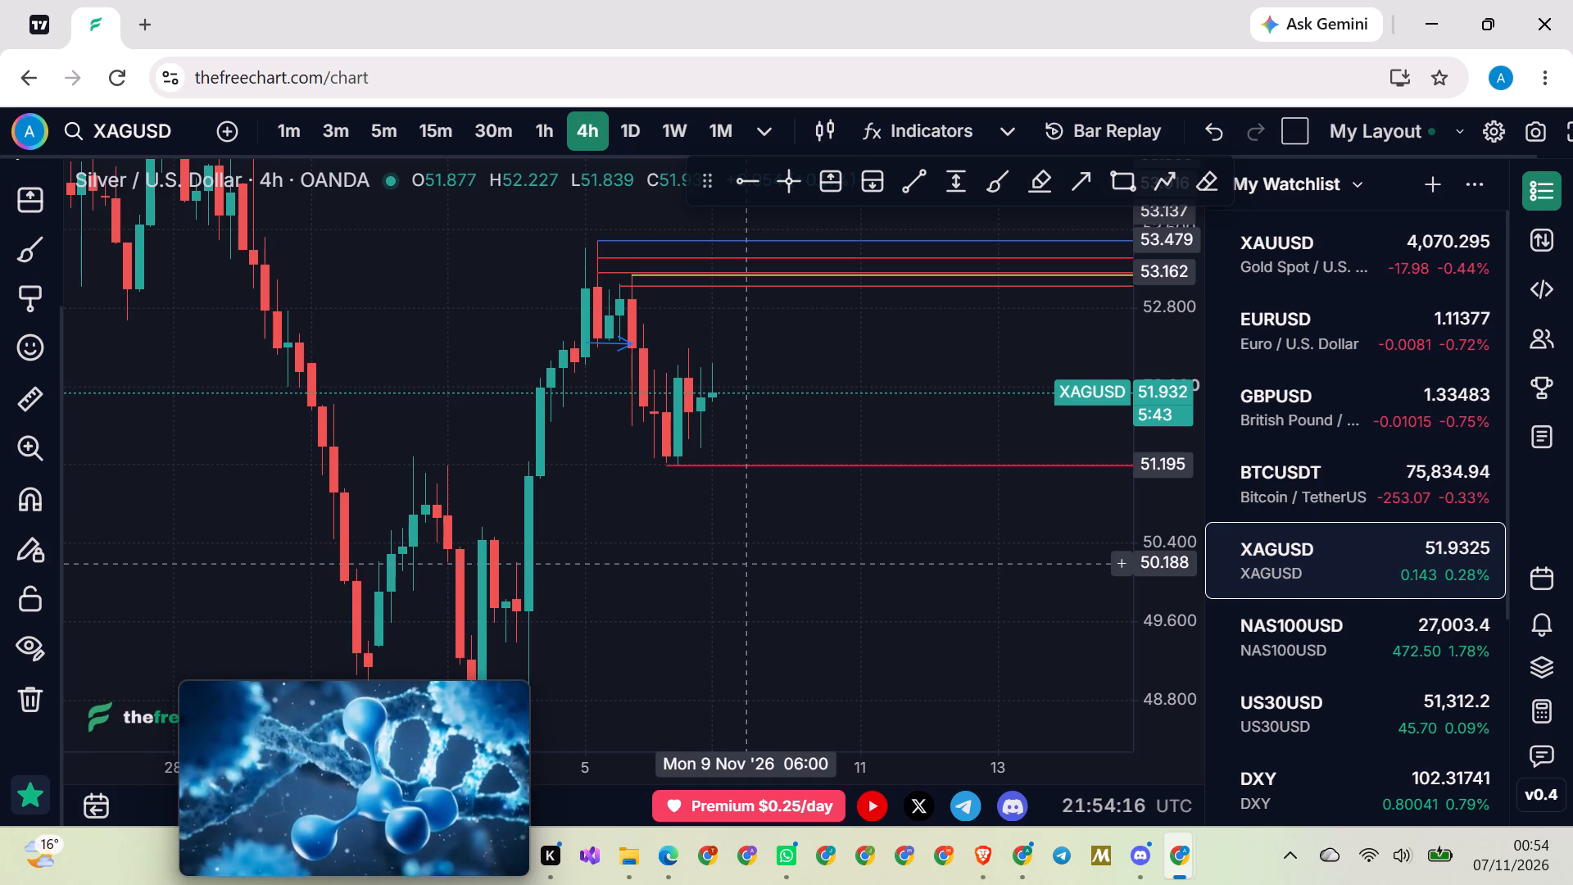
scroll(748, 564, "up", 1)
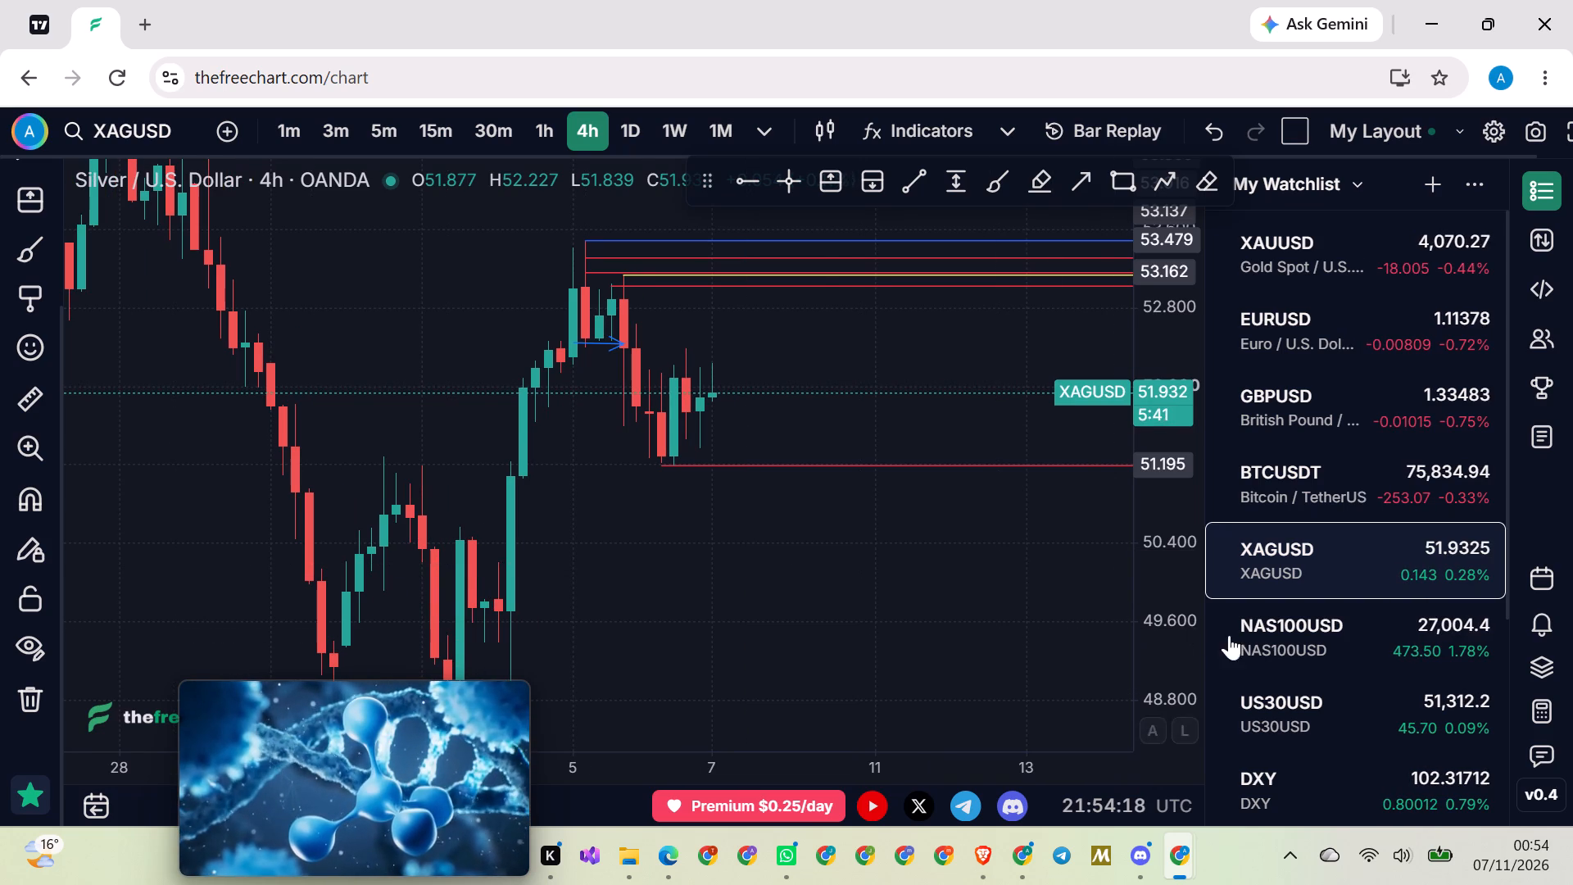
Open the NAS100USD 4h chart and examine the recent decline and the latest candles.
left_click(1308, 629)
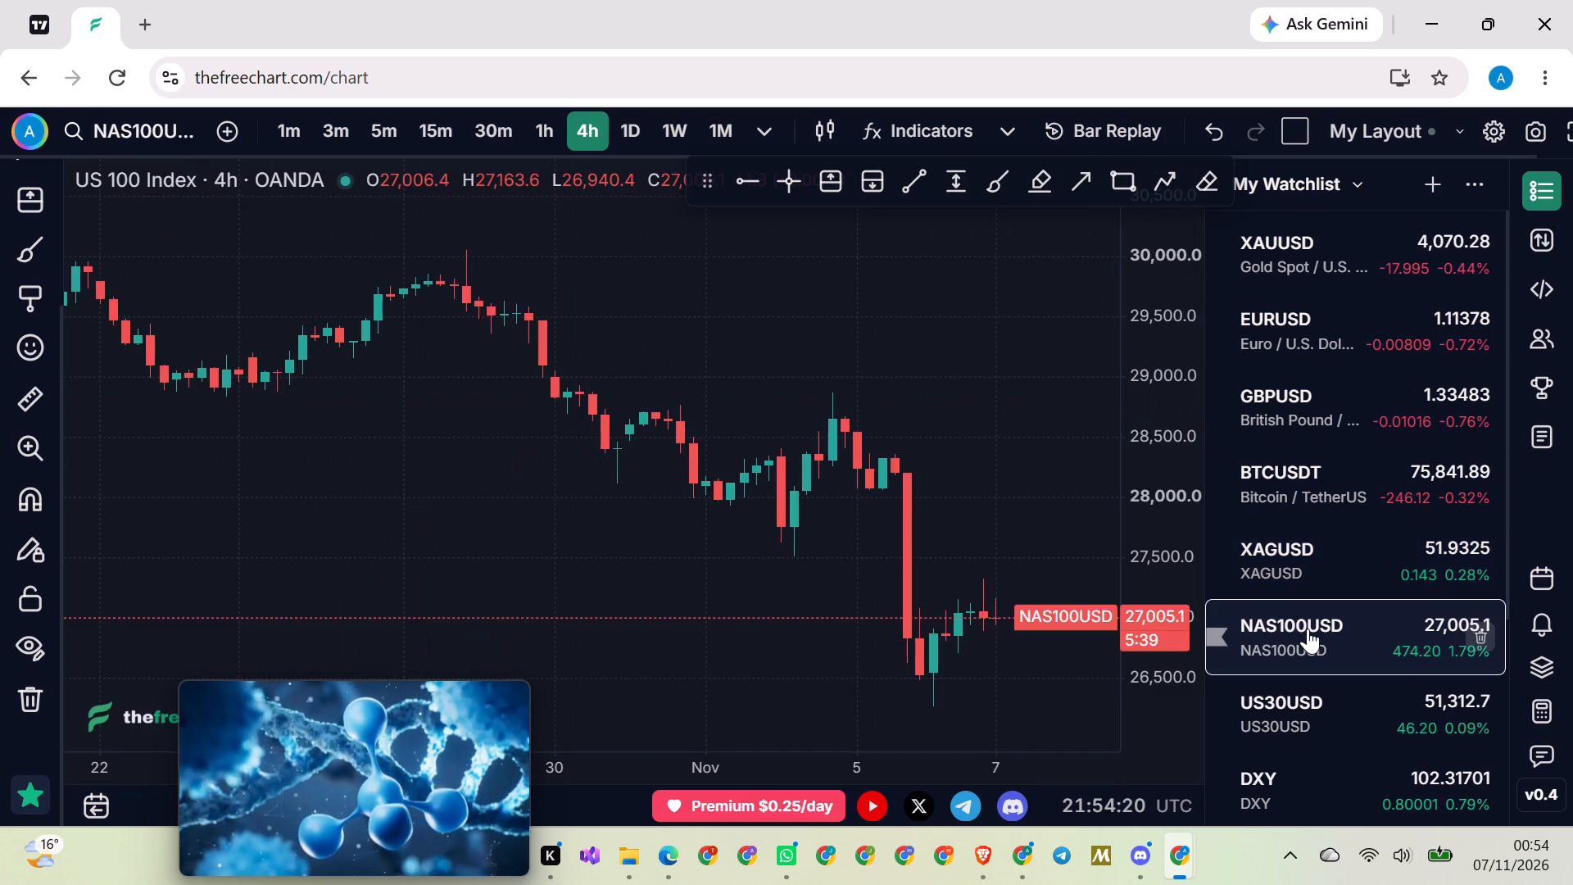
scroll(909, 433, "down", 2)
left_click_drag(964, 397, 909, 367)
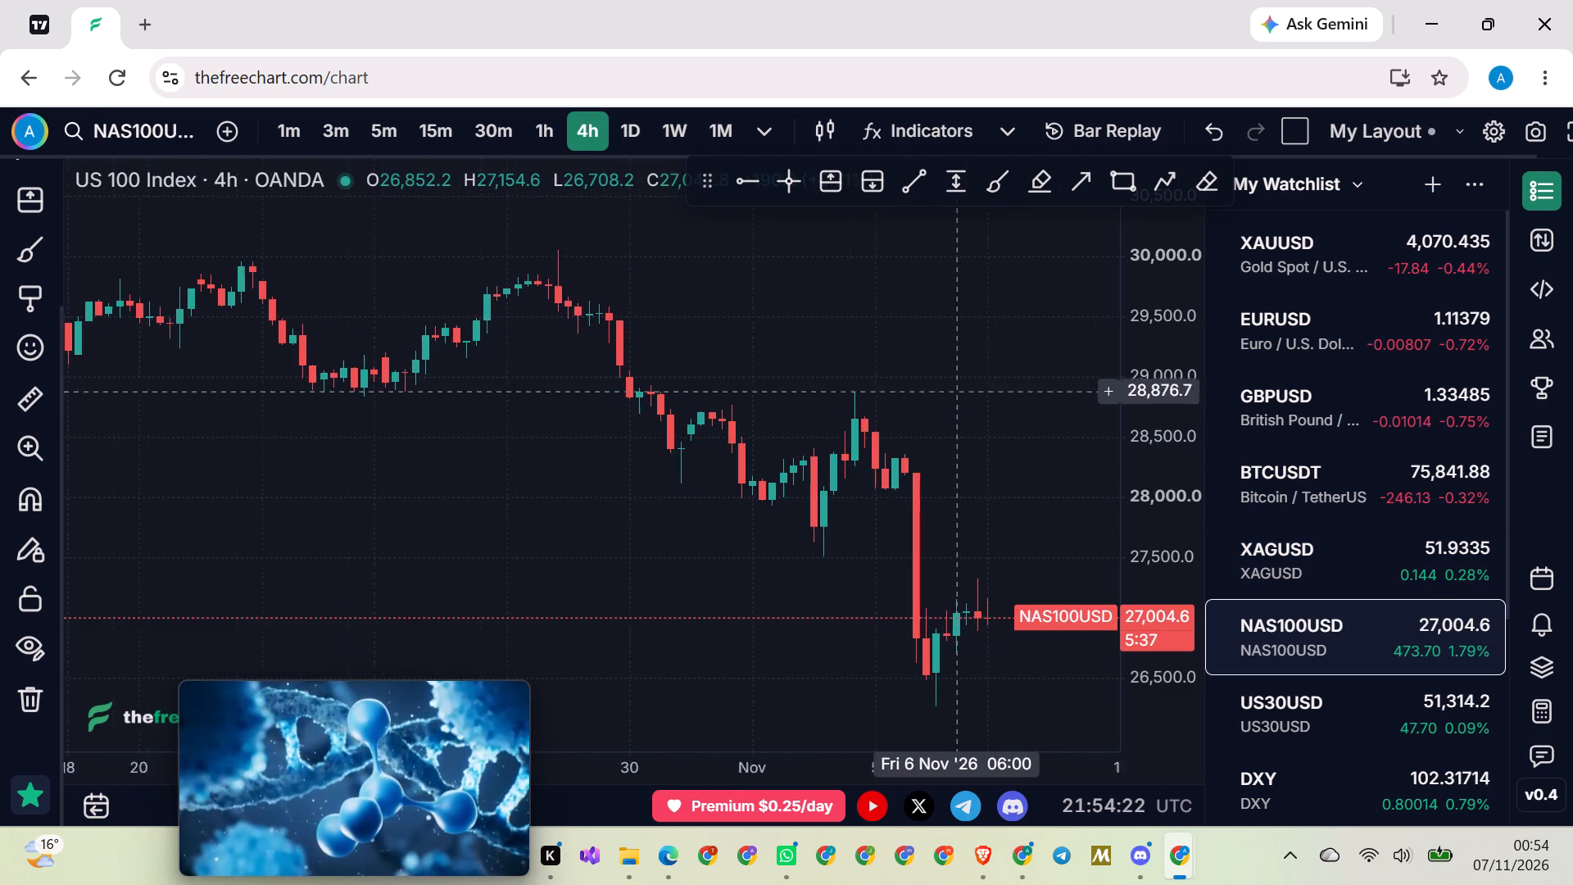
left_click_drag(909, 367, 811, 329)
left_click_drag(894, 457, 833, 304)
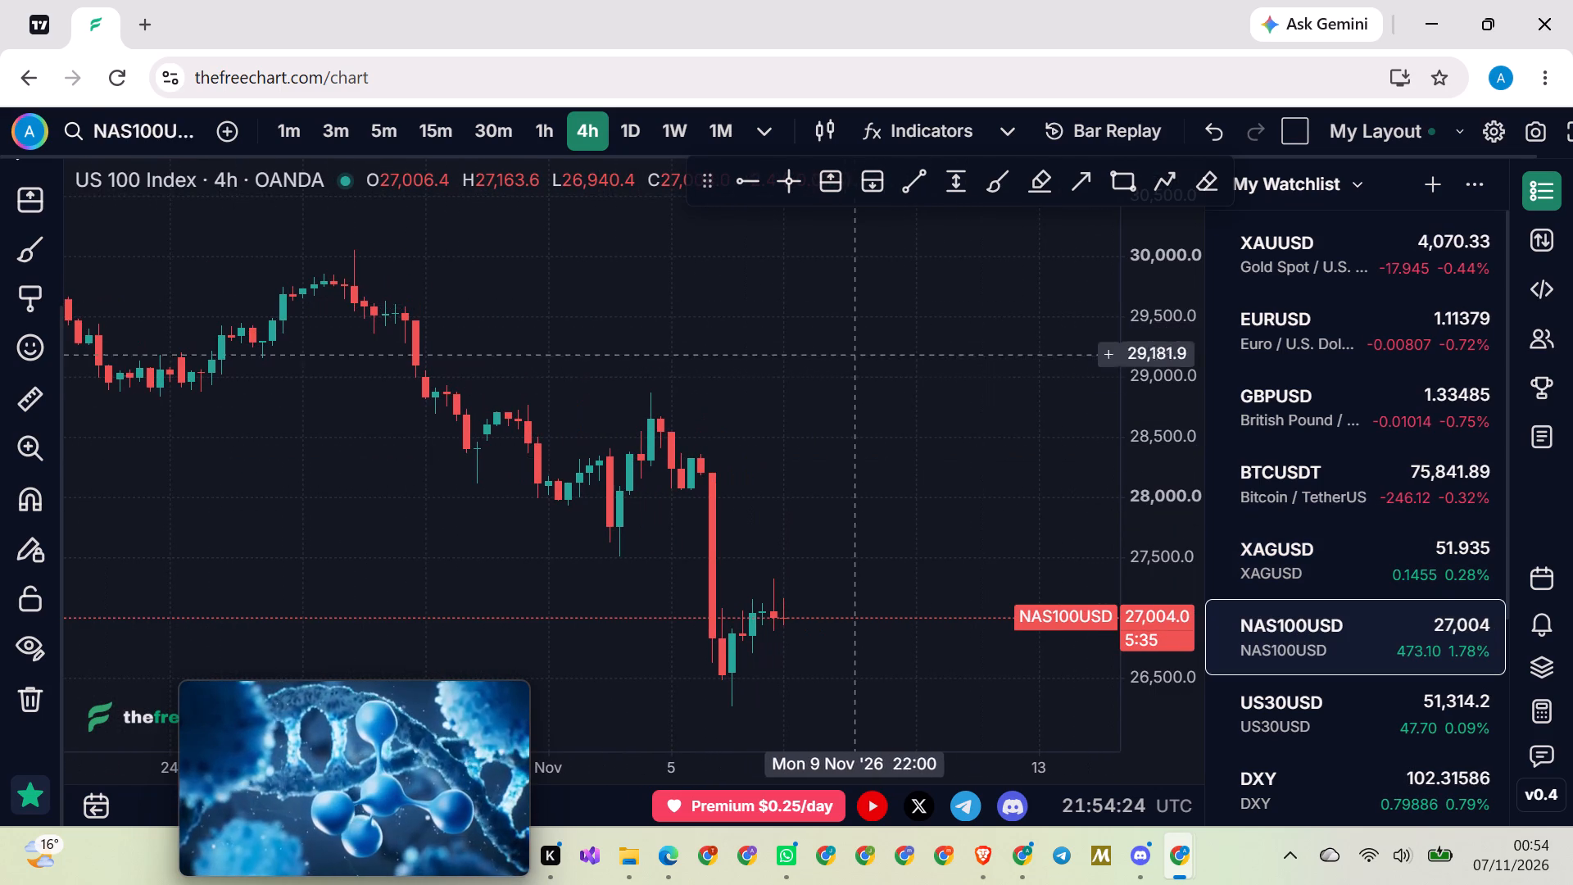
left_click_drag(880, 462, 873, 349)
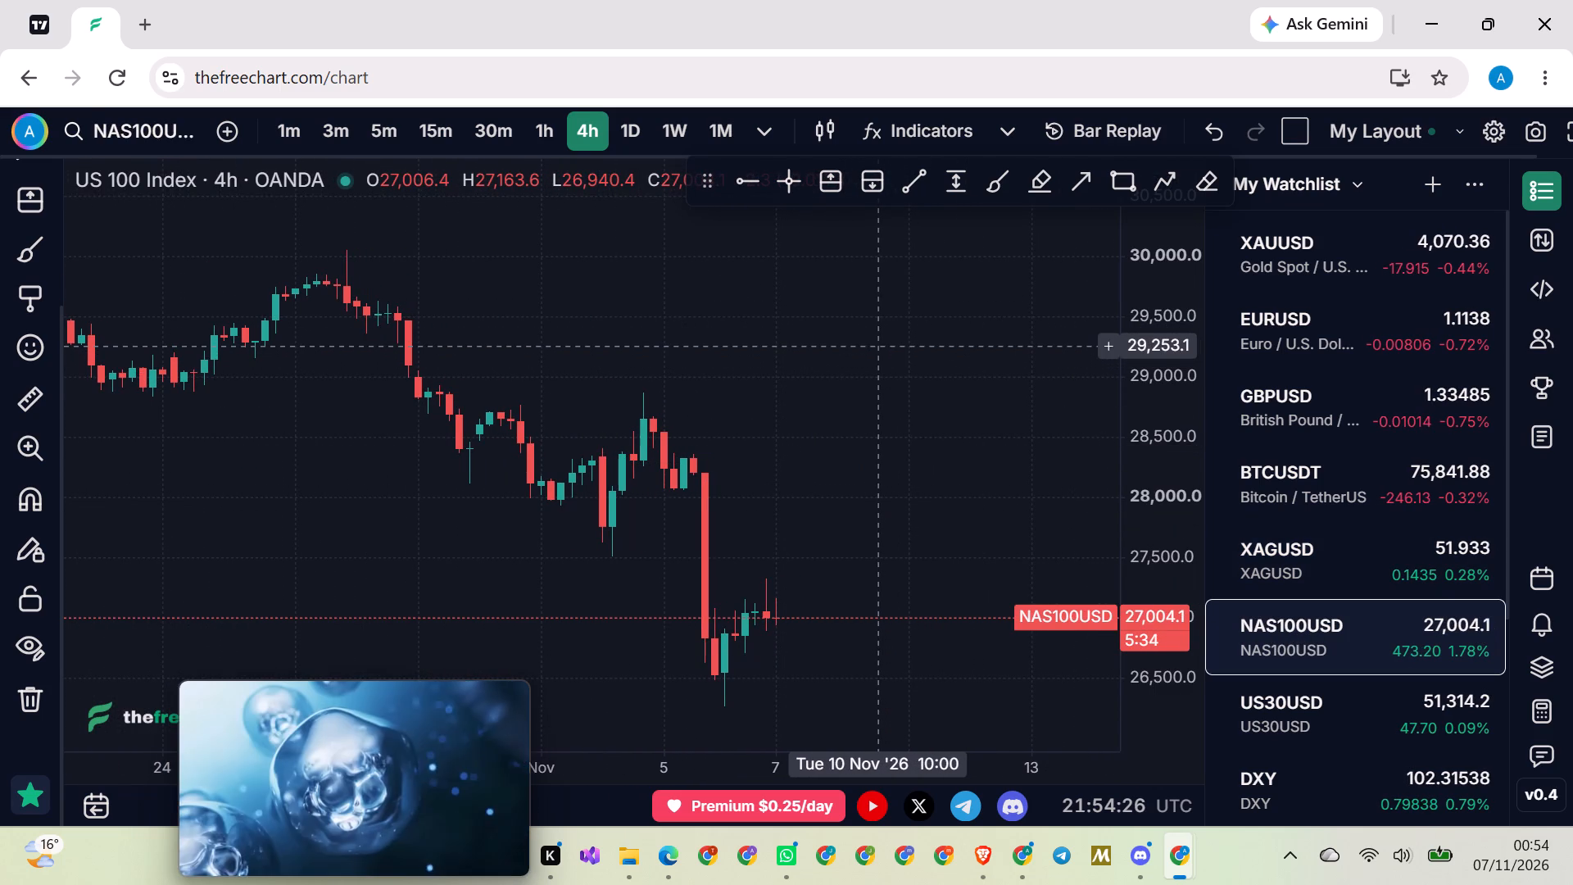
Set the NAS100USD chart to the daily timeframe and examine the recent daily candles.
left_click(635, 125)
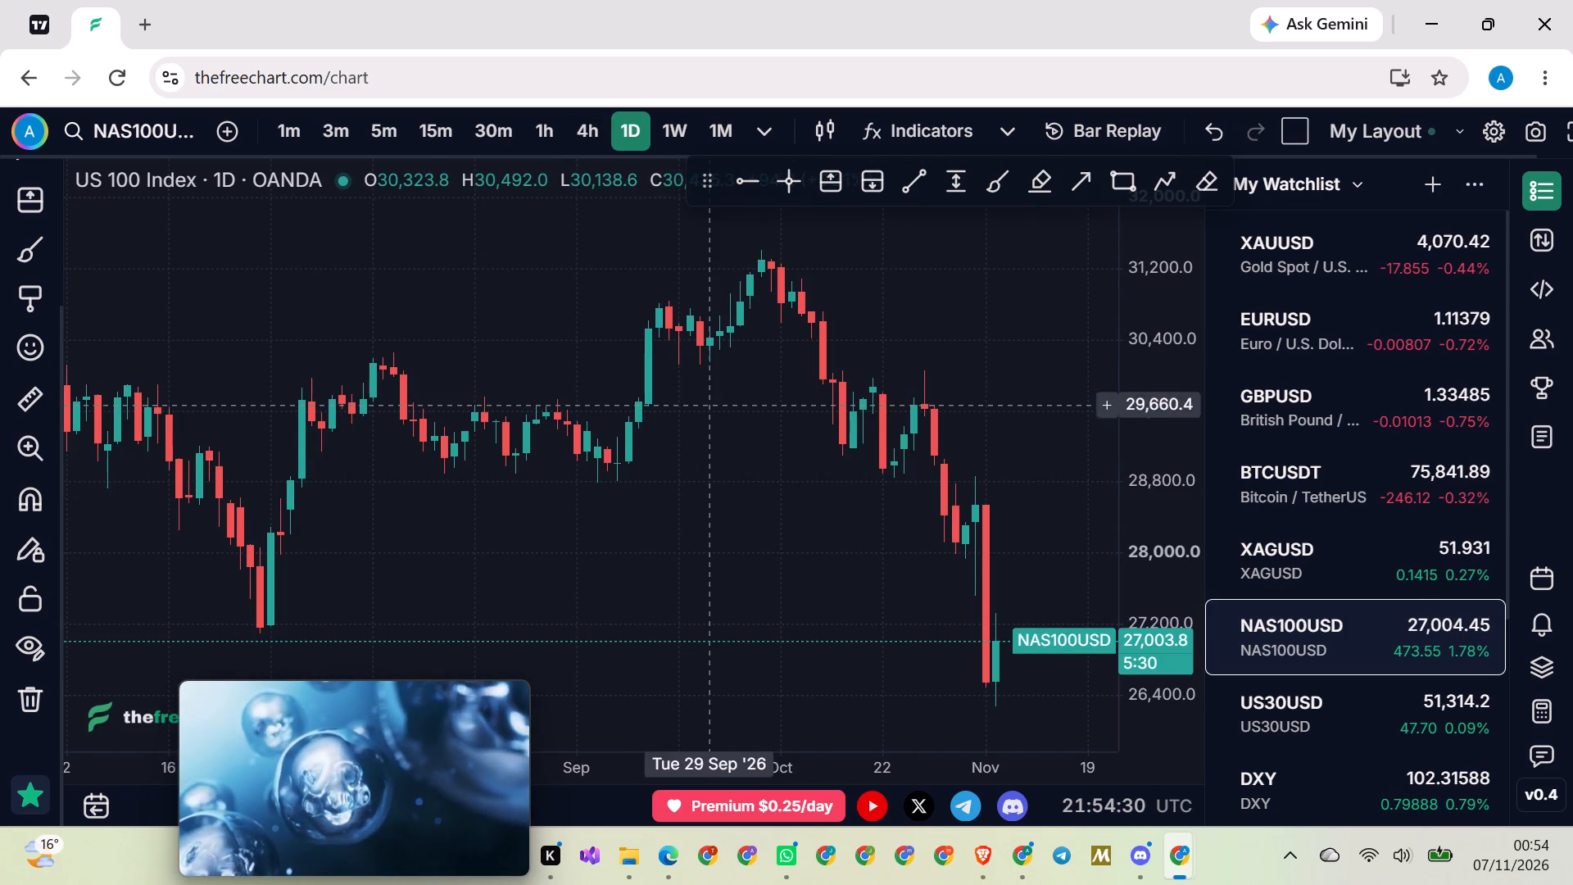
left_click_drag(774, 538, 570, 493)
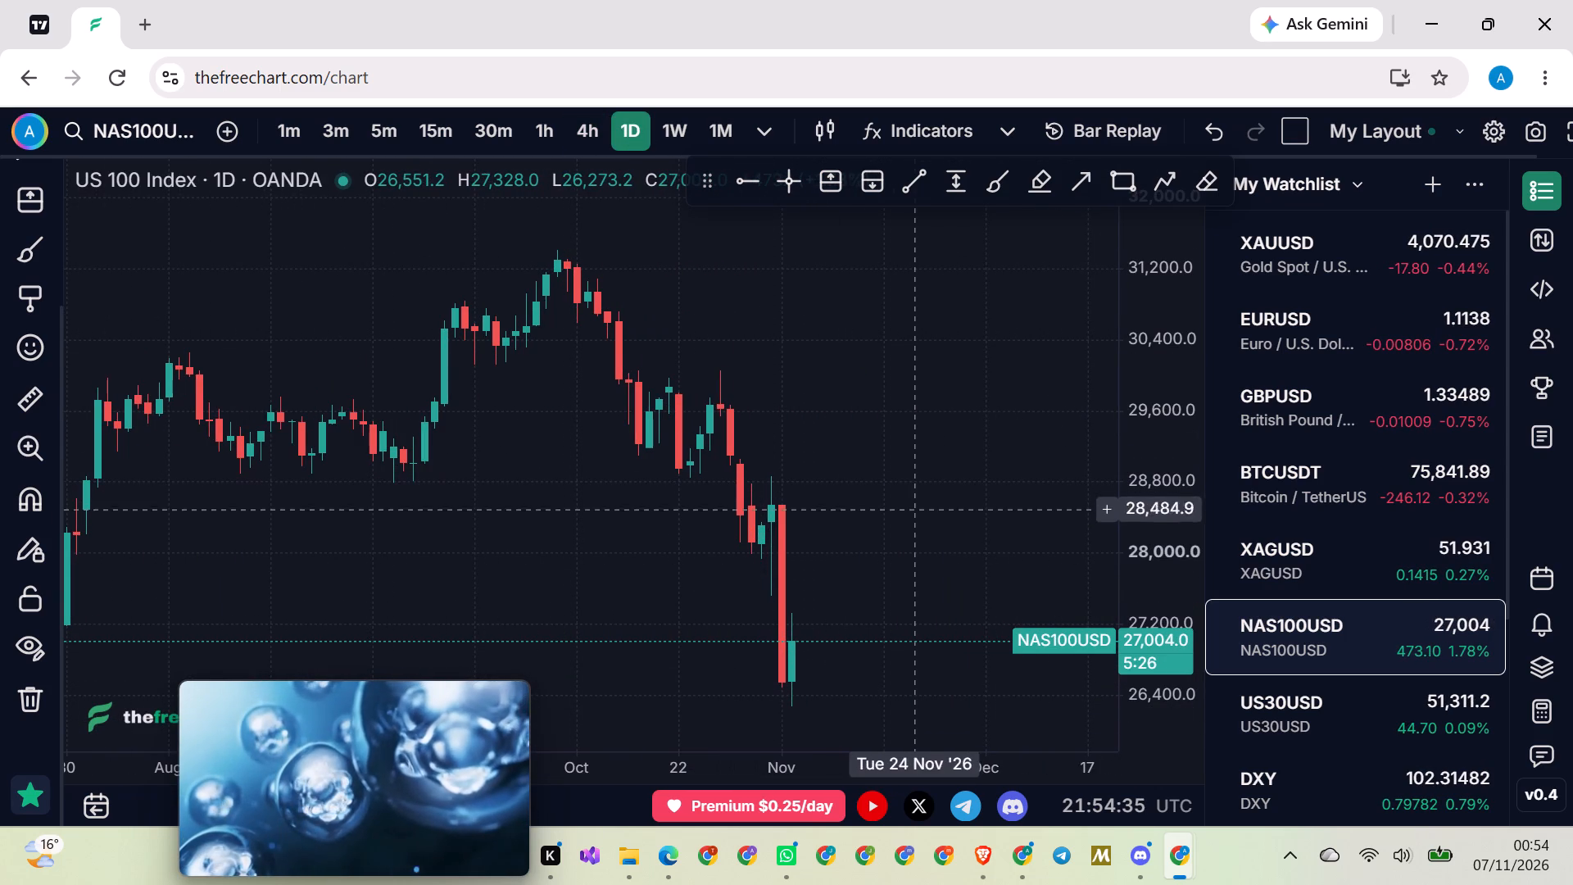
scroll(783, 414, "up", 3)
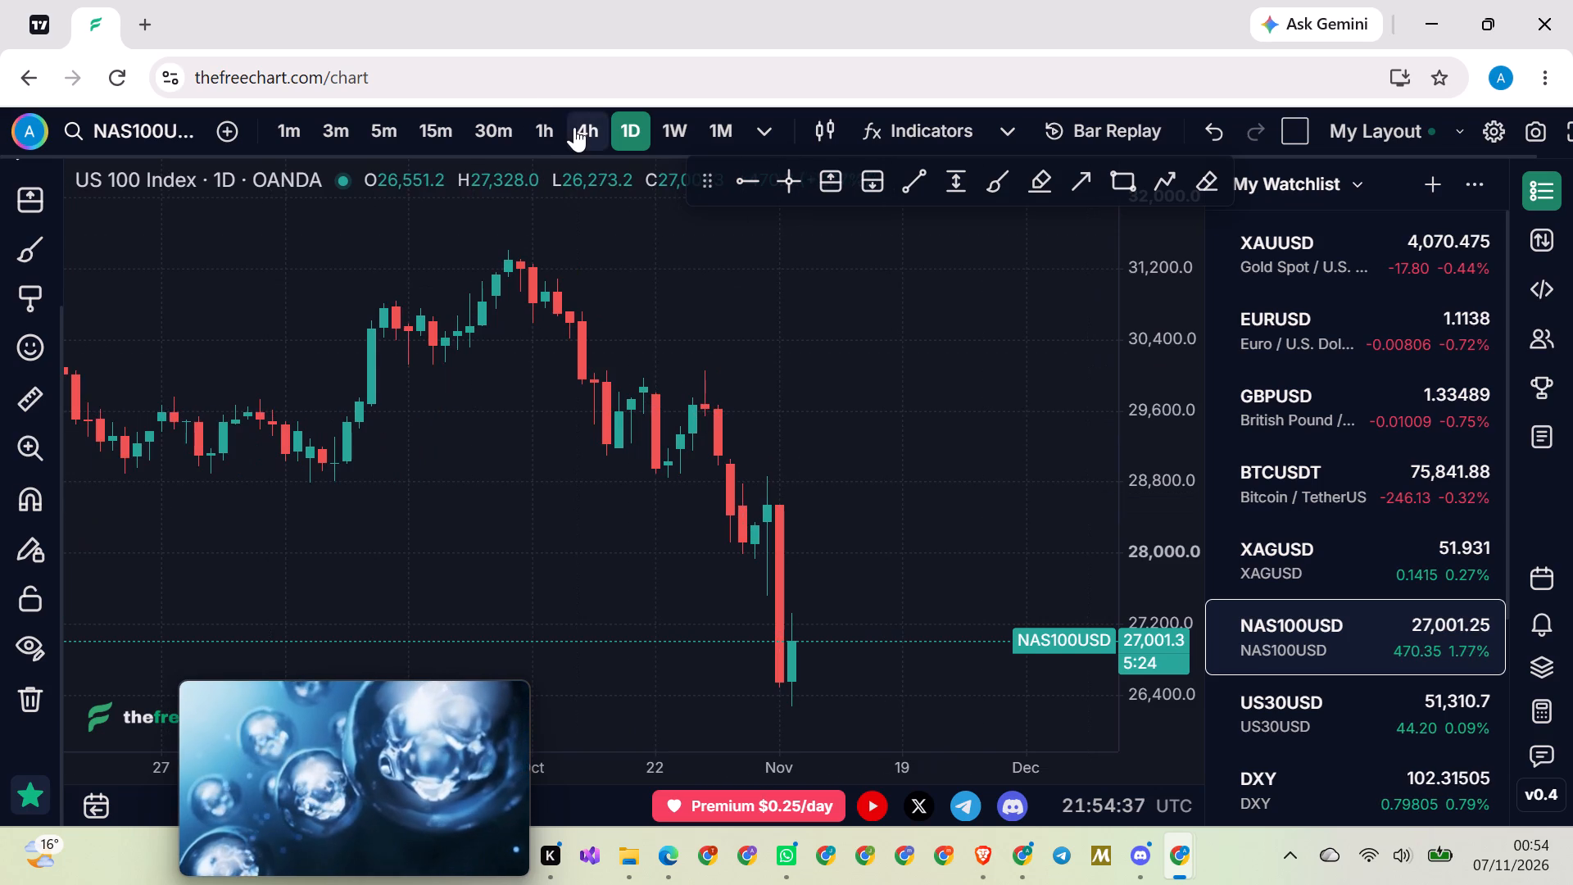
Return NAS100USD to the 4h timeframe and draw a horizontal ray at 28,897.0 from the 4 November swing high.
left_click(578, 130)
scroll(808, 269, "down", 2)
left_click_drag(851, 338, 700, 307)
scroll(700, 307, "down", 2)
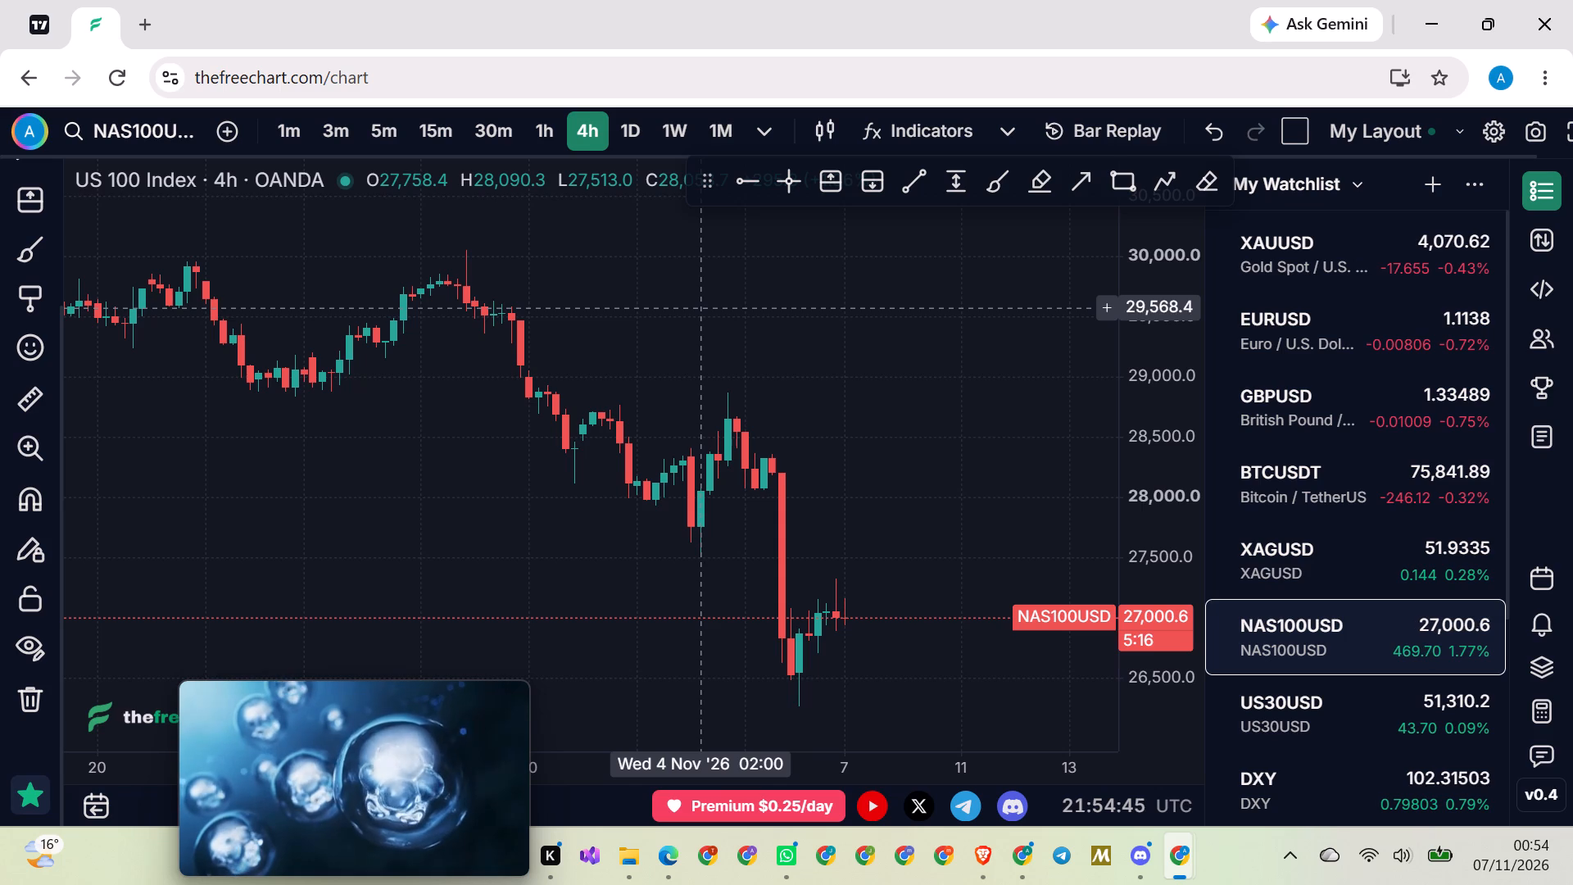
left_click(742, 187)
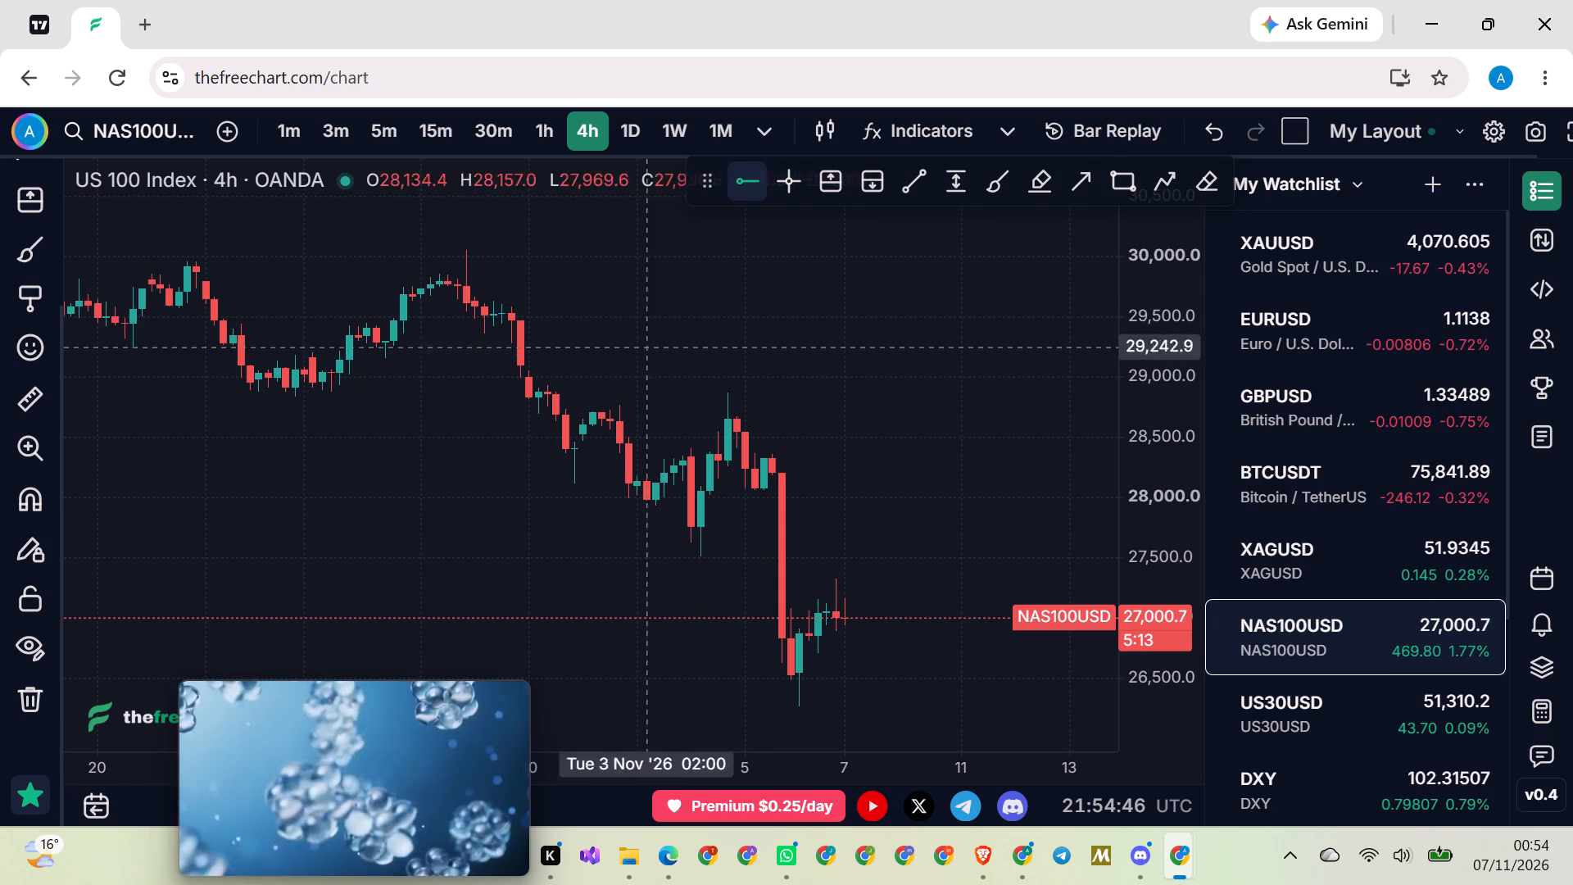
left_click(723, 388)
left_click(765, 328)
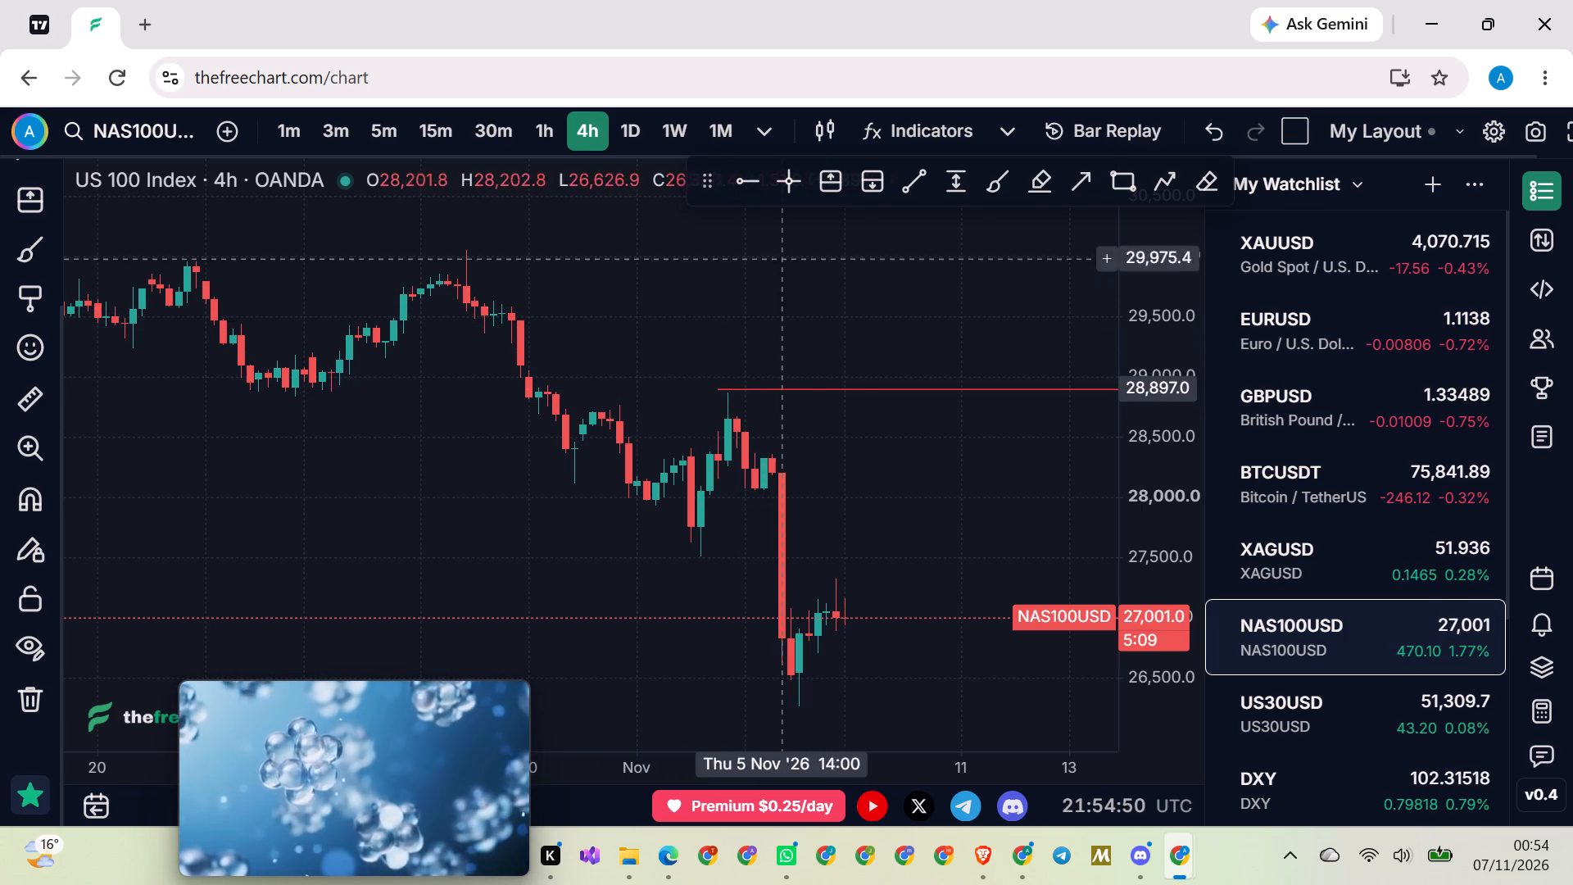
Draw a second horizontal ray on NAS100USD at 27,778.0, starting from the bearish candle of 3 November.
left_click(755, 179)
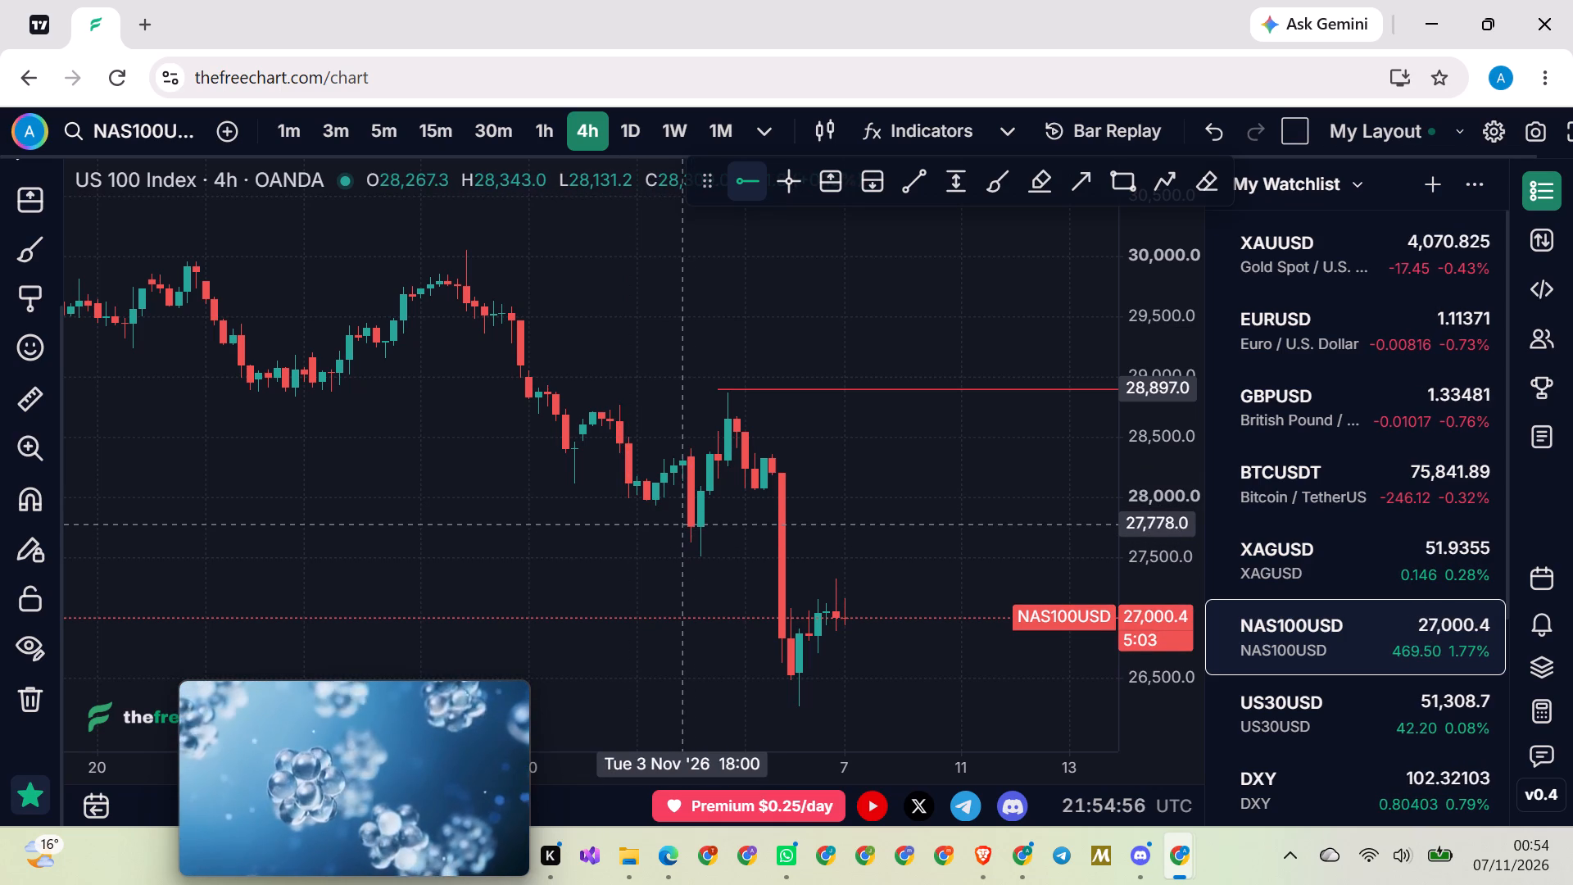
left_click(690, 524)
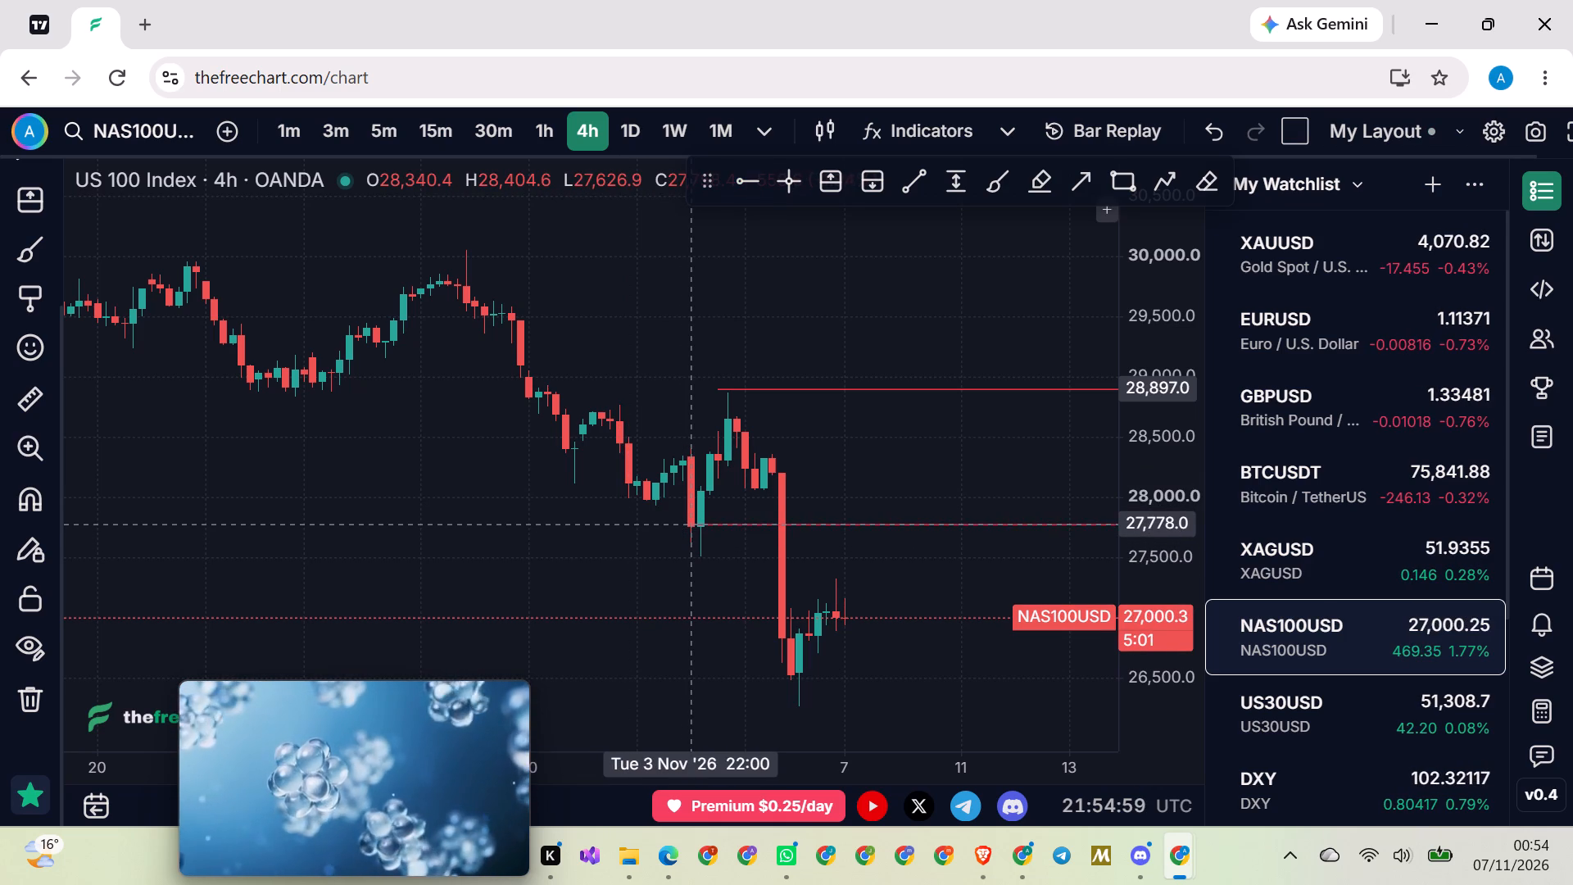
left_click(611, 323)
left_click_drag(620, 331, 564, 325)
scroll(560, 322, "up", 2)
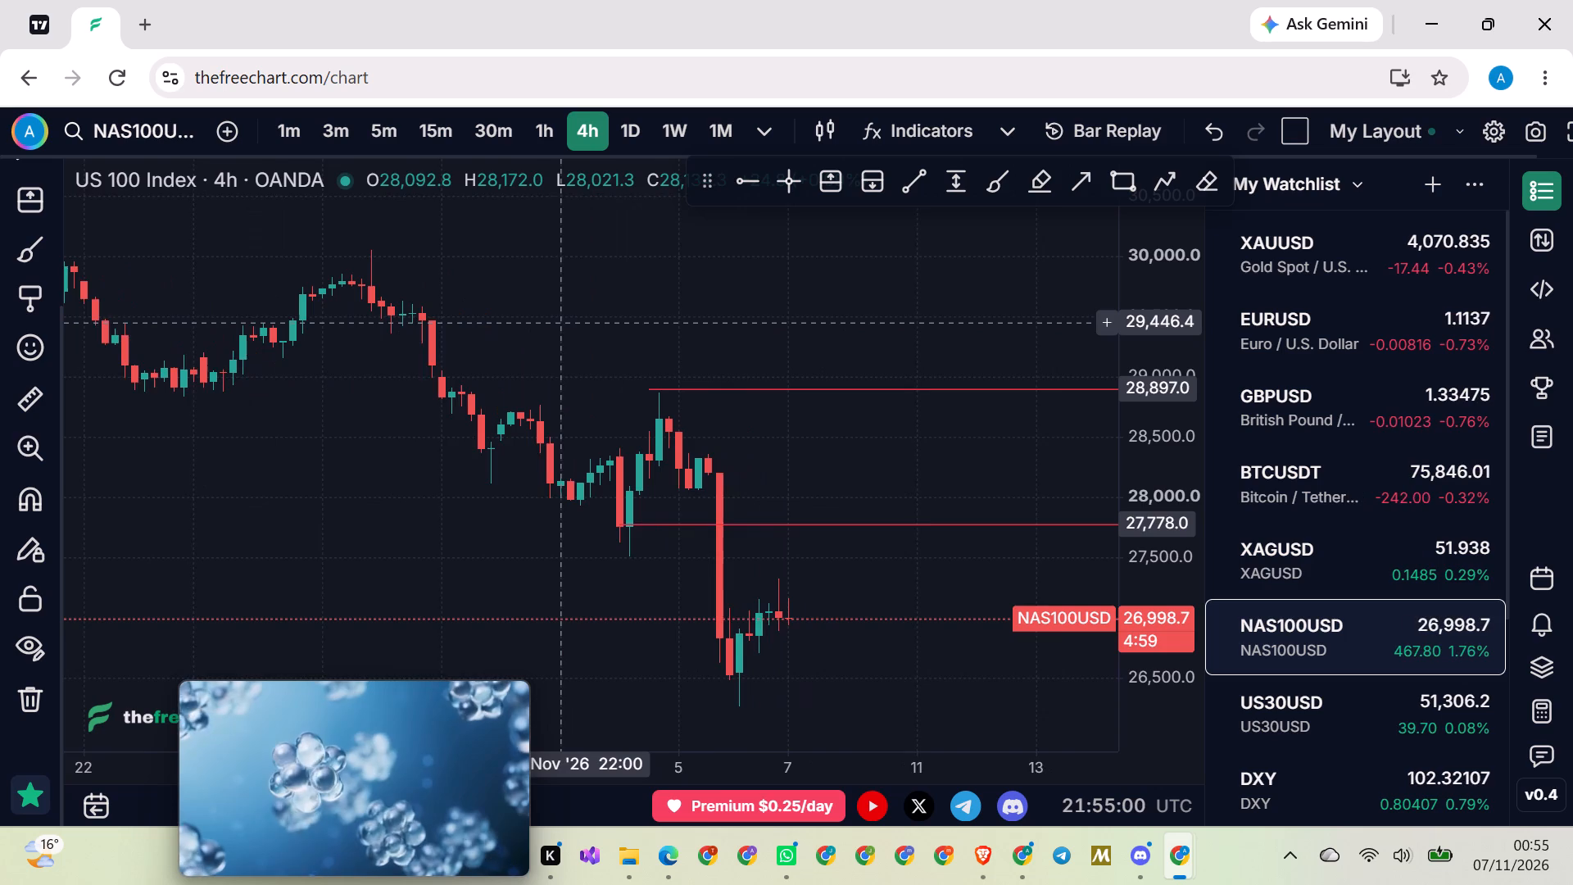
scroll(560, 322, "up", 1)
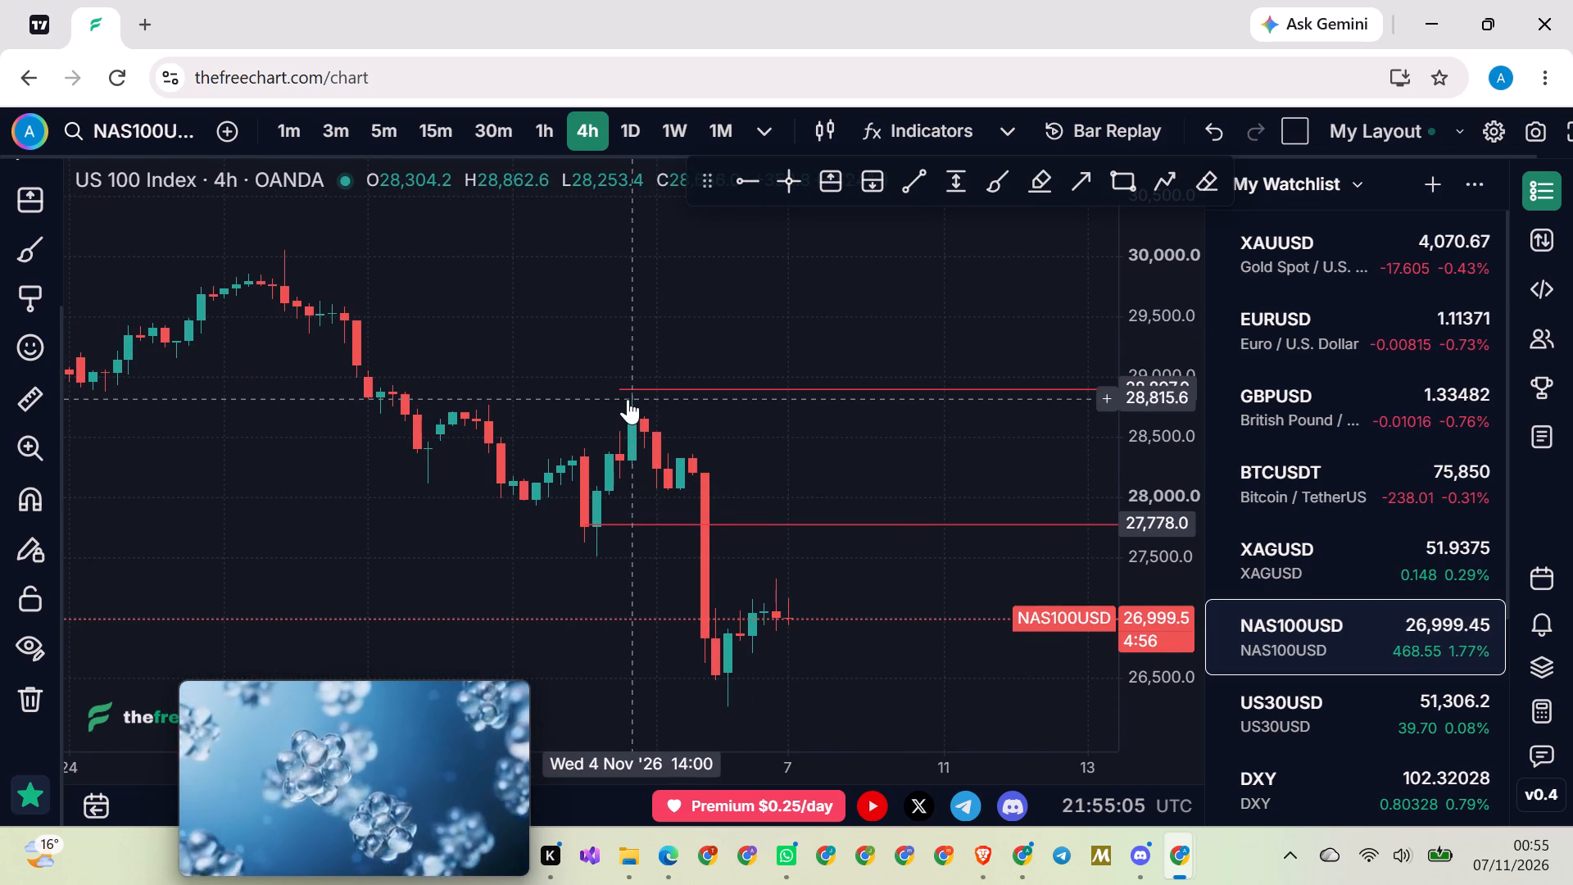
Move the upper red ray on NAS100USD to 28,876.7 so it starts at the 4 November swing high.
left_click_drag(621, 389, 628, 392)
left_click(571, 357)
scroll(571, 354, "up", 10)
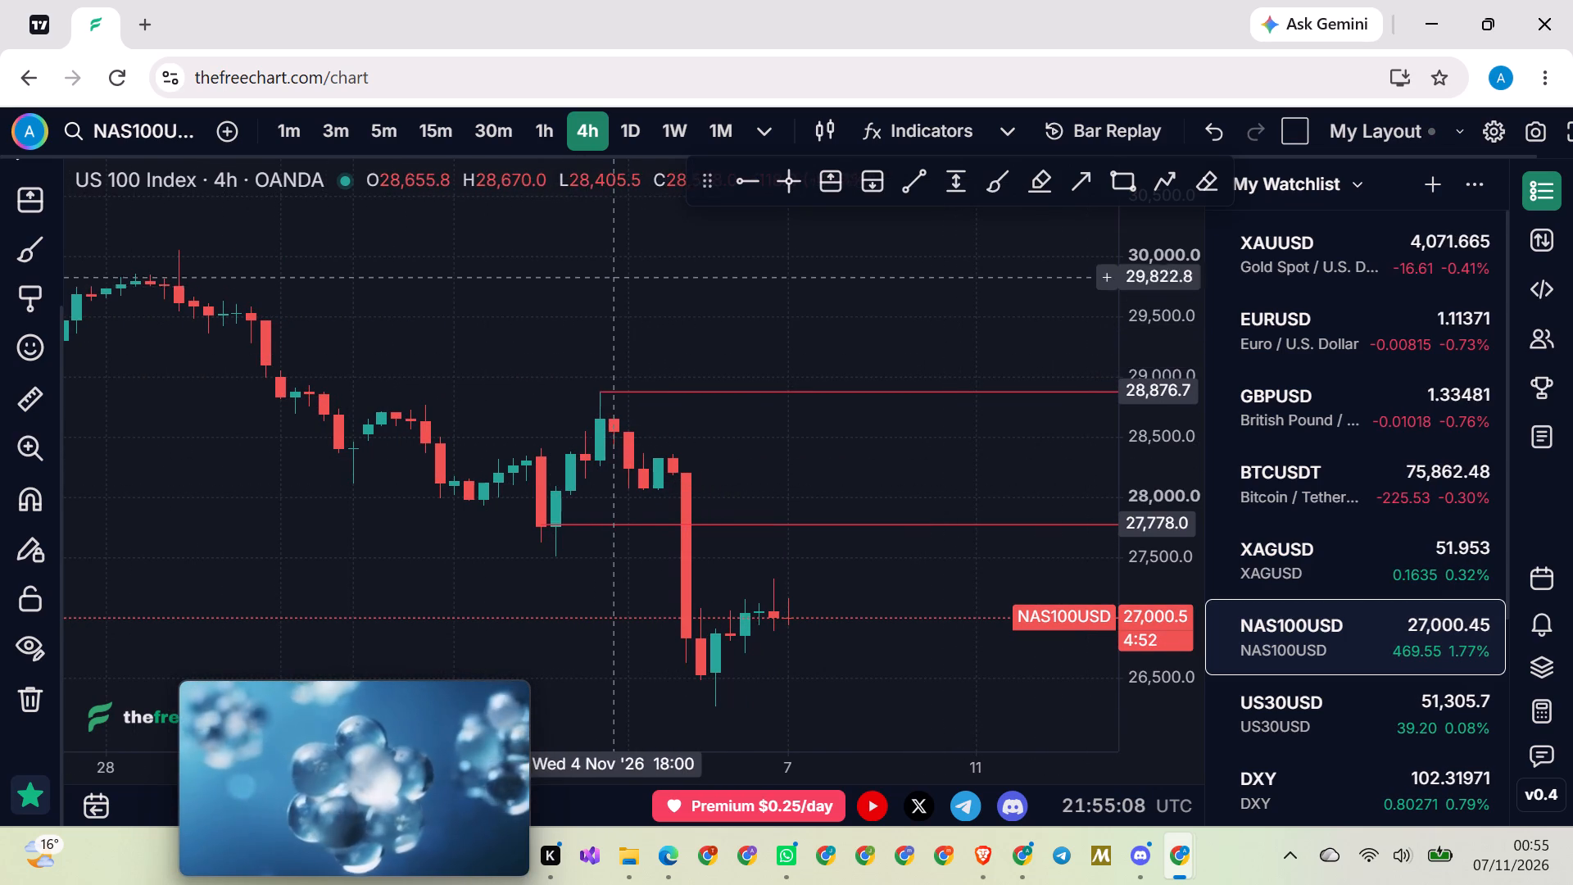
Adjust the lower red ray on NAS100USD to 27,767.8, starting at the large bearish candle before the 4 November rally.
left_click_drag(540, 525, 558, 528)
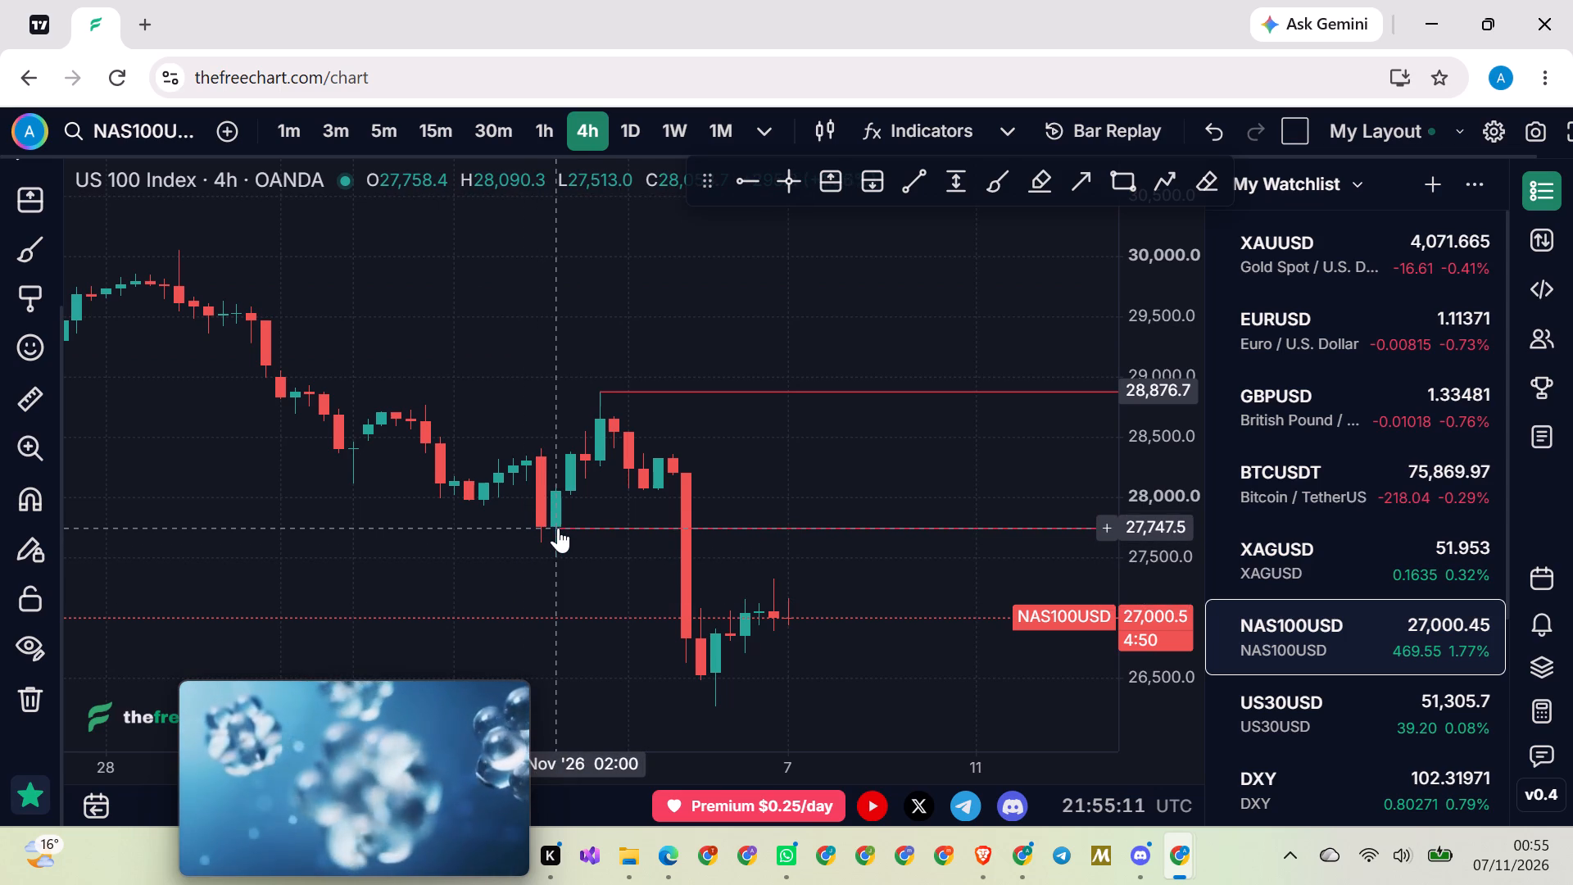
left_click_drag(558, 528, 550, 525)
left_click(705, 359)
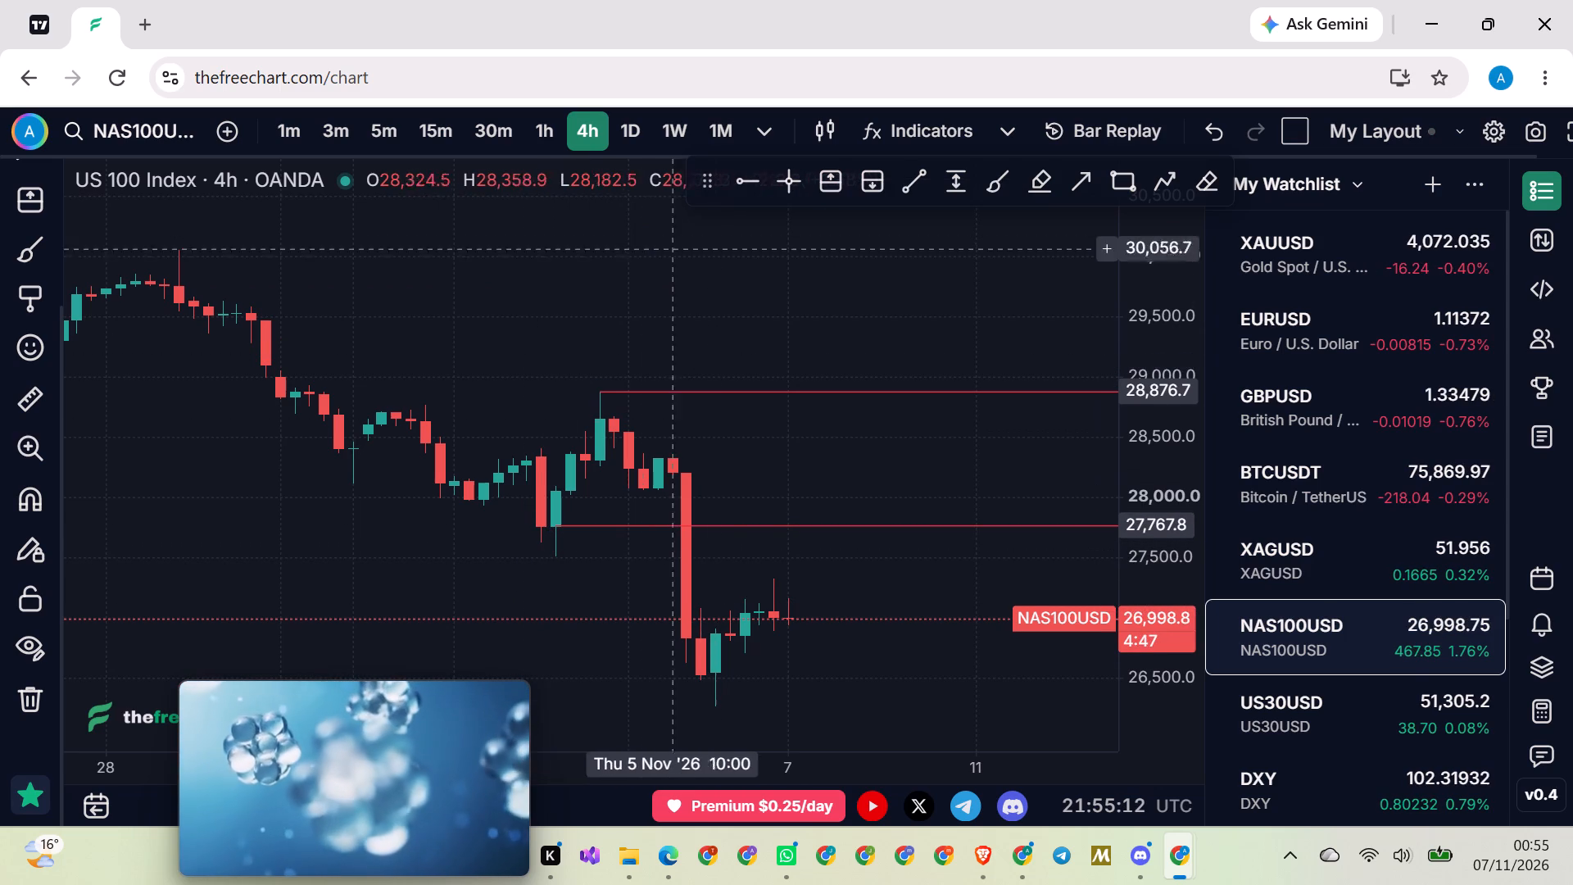
Draw a third horizontal ray at 27,513.5, level with the 4 November low wick, and colour it white.
left_click(738, 181)
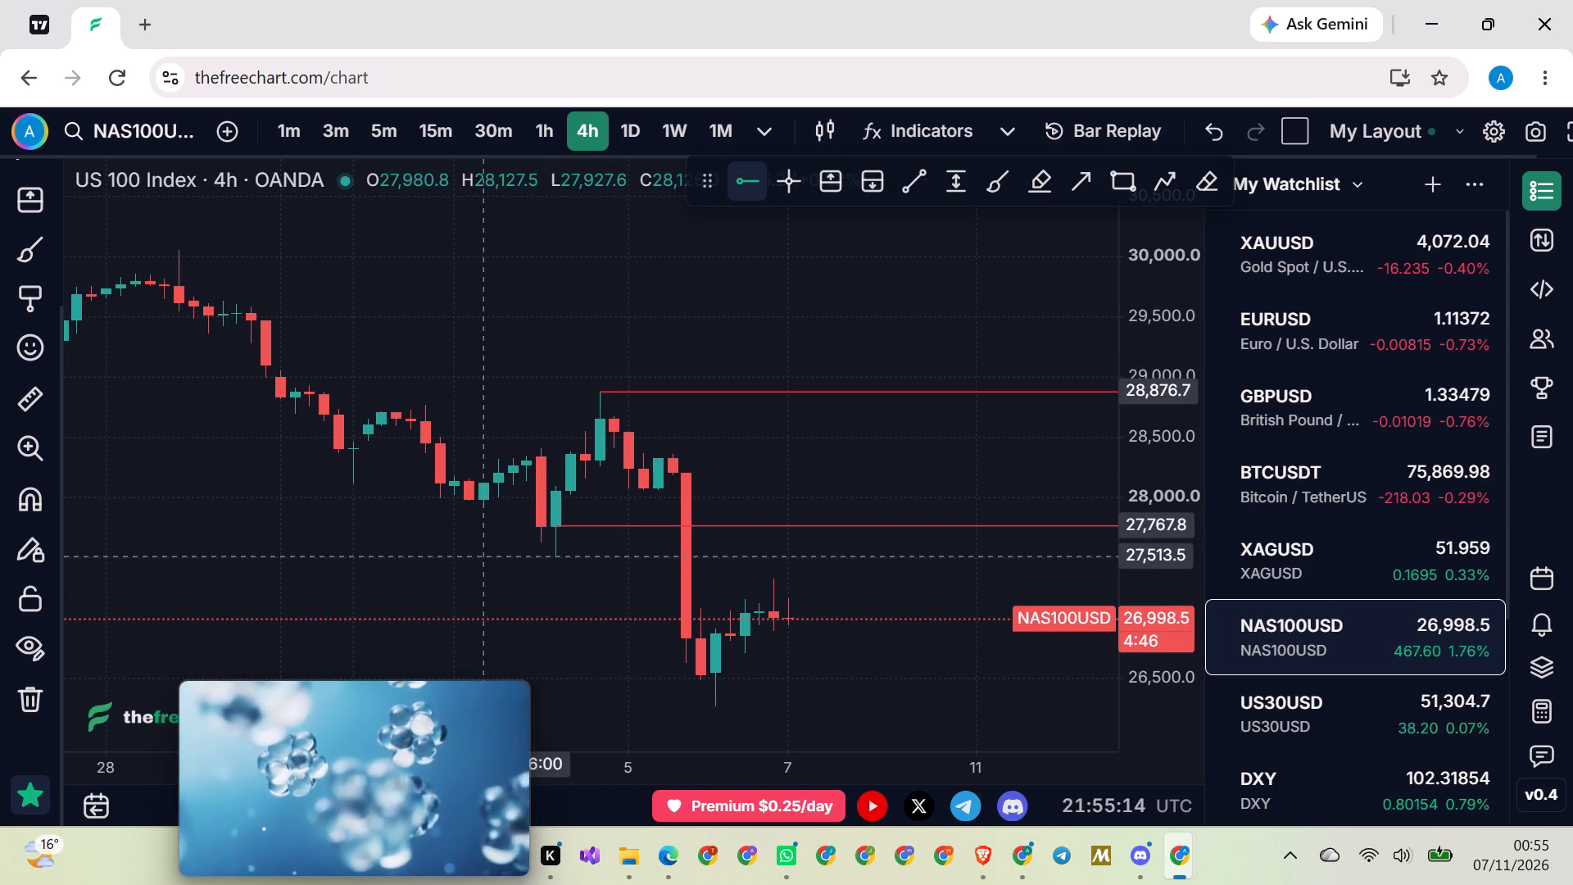
left_click(485, 556)
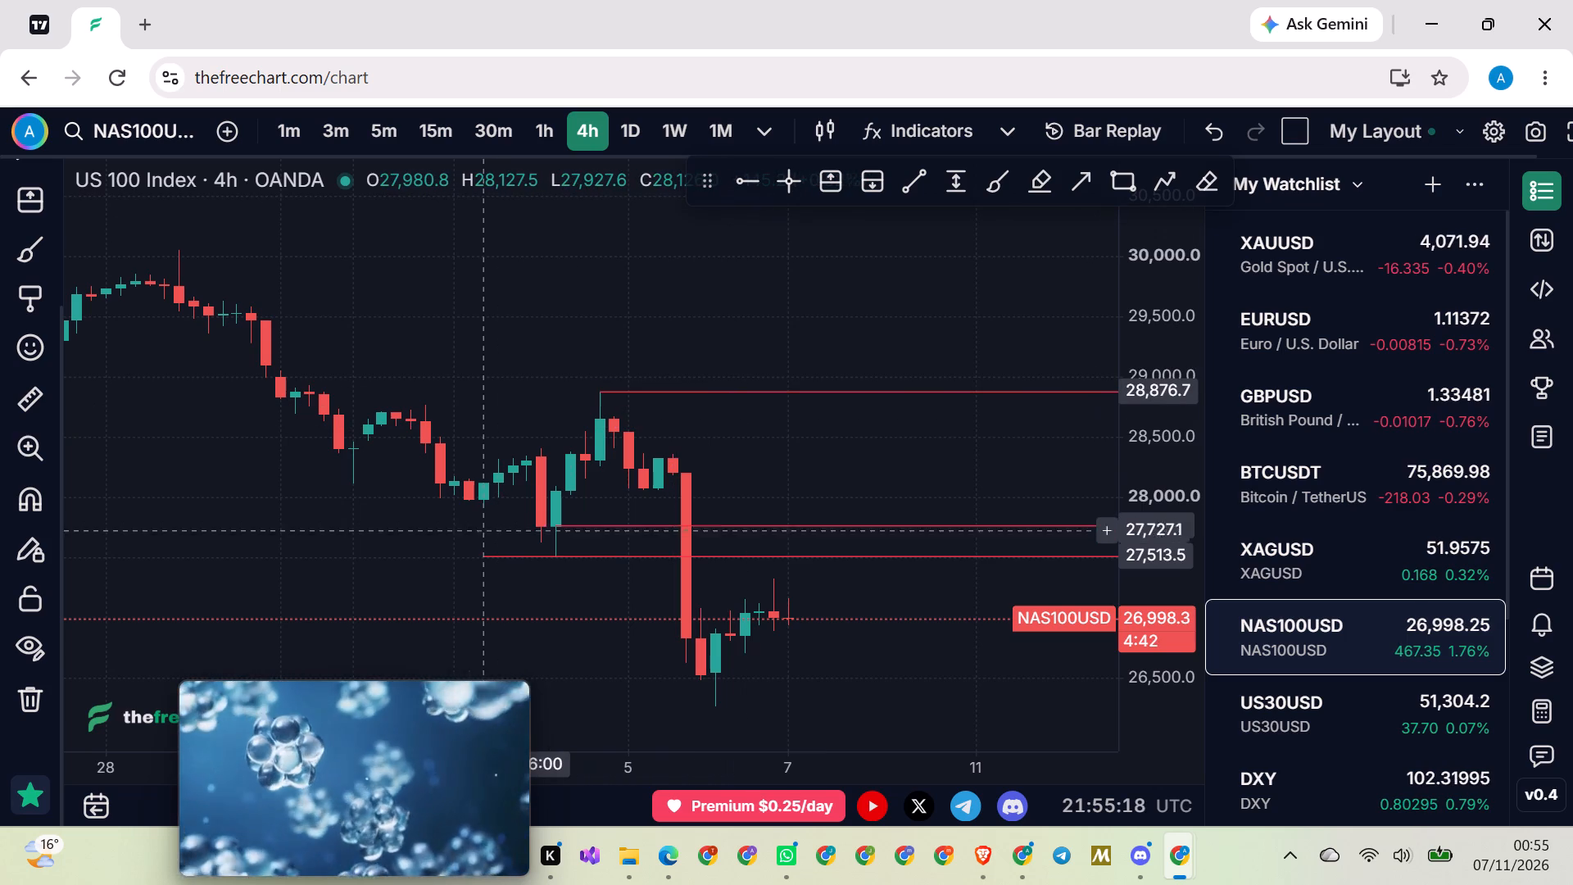
left_click(484, 556)
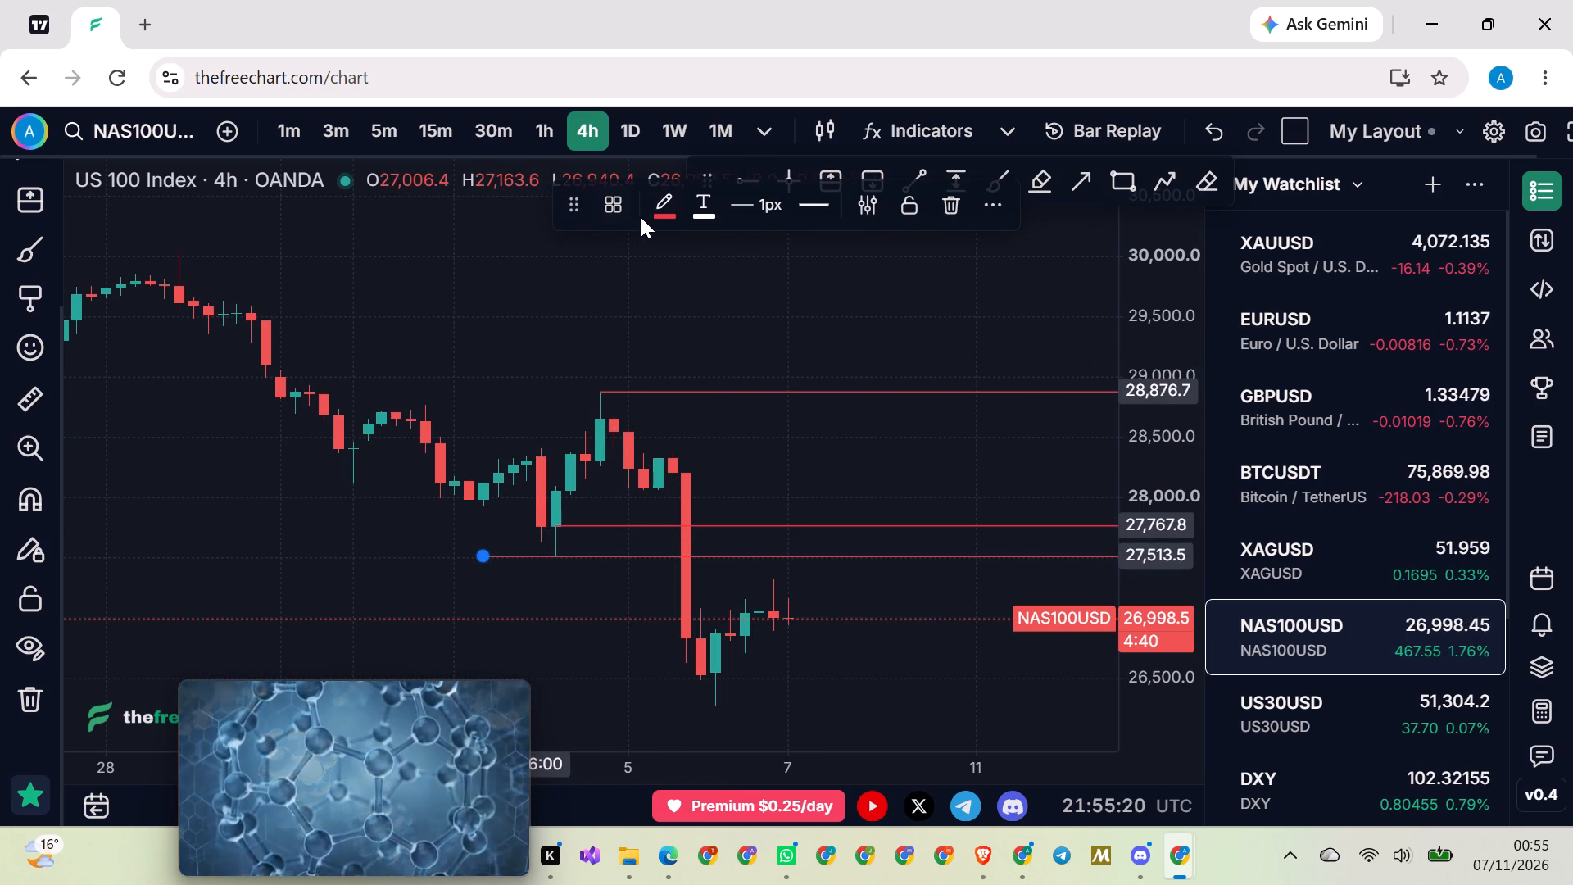
left_click(652, 211)
left_click(676, 257)
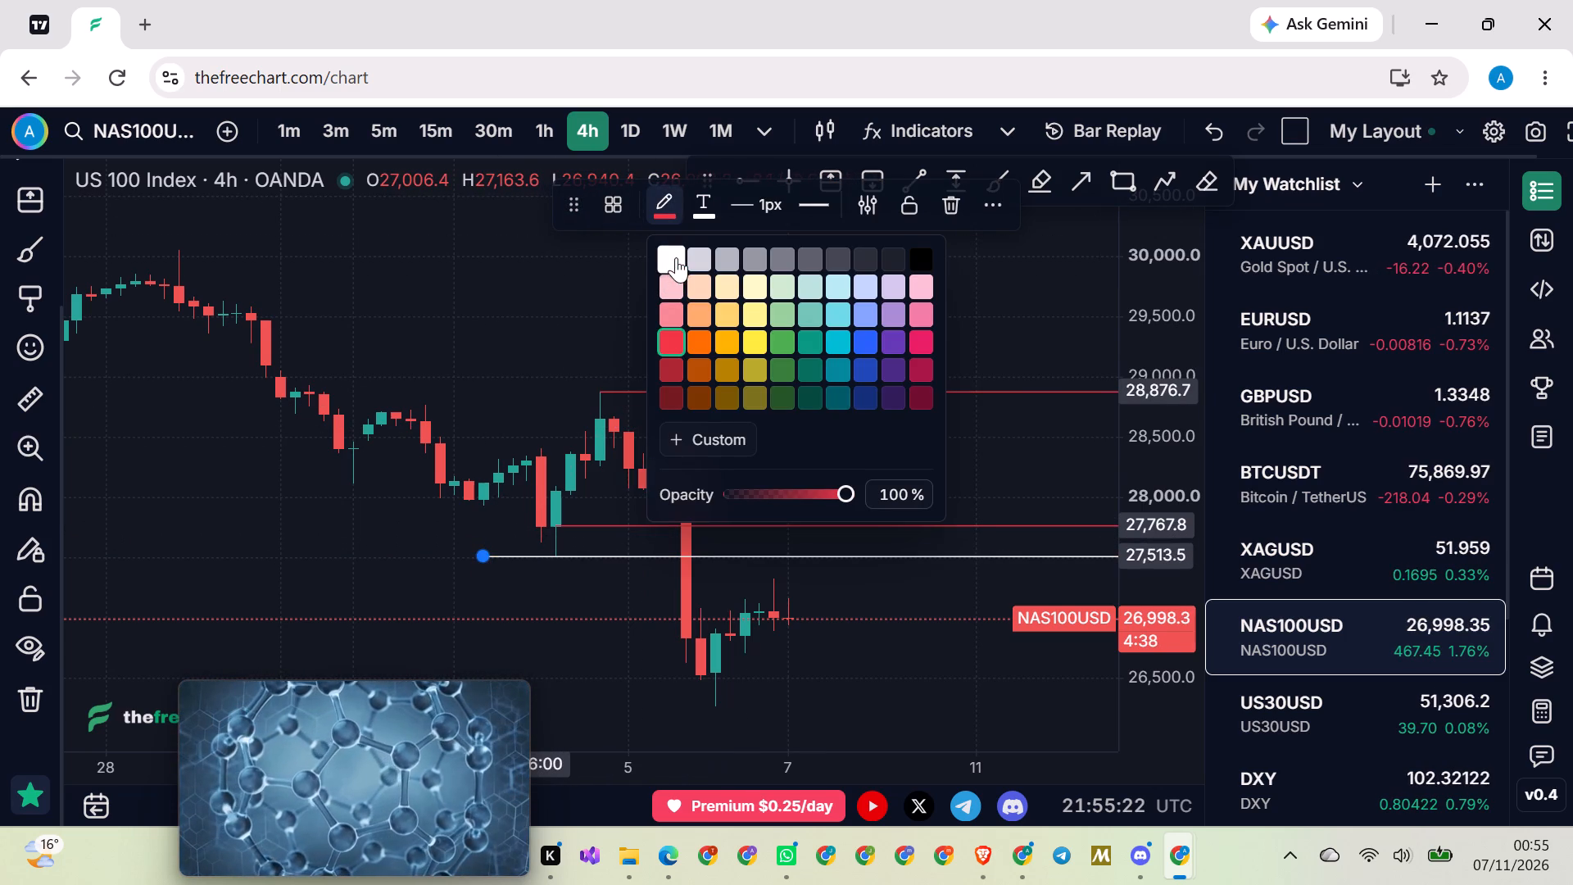
left_click(507, 332)
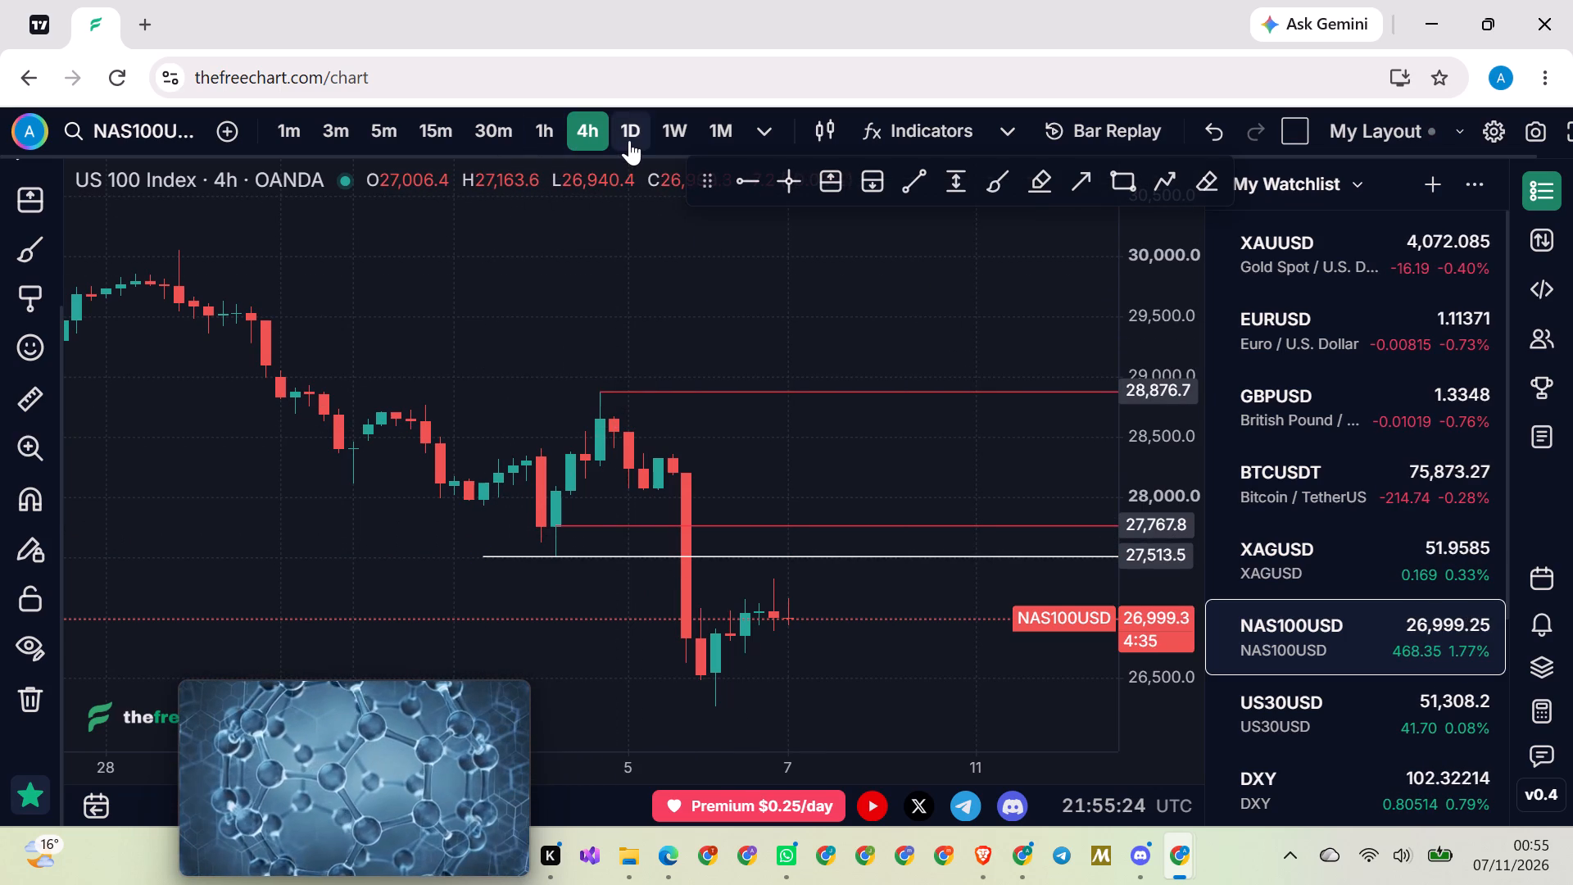
Set NAS100USD to the daily timeframe and examine the decline against the three marked levels.
left_click(629, 140)
left_click_drag(755, 577, 515, 471)
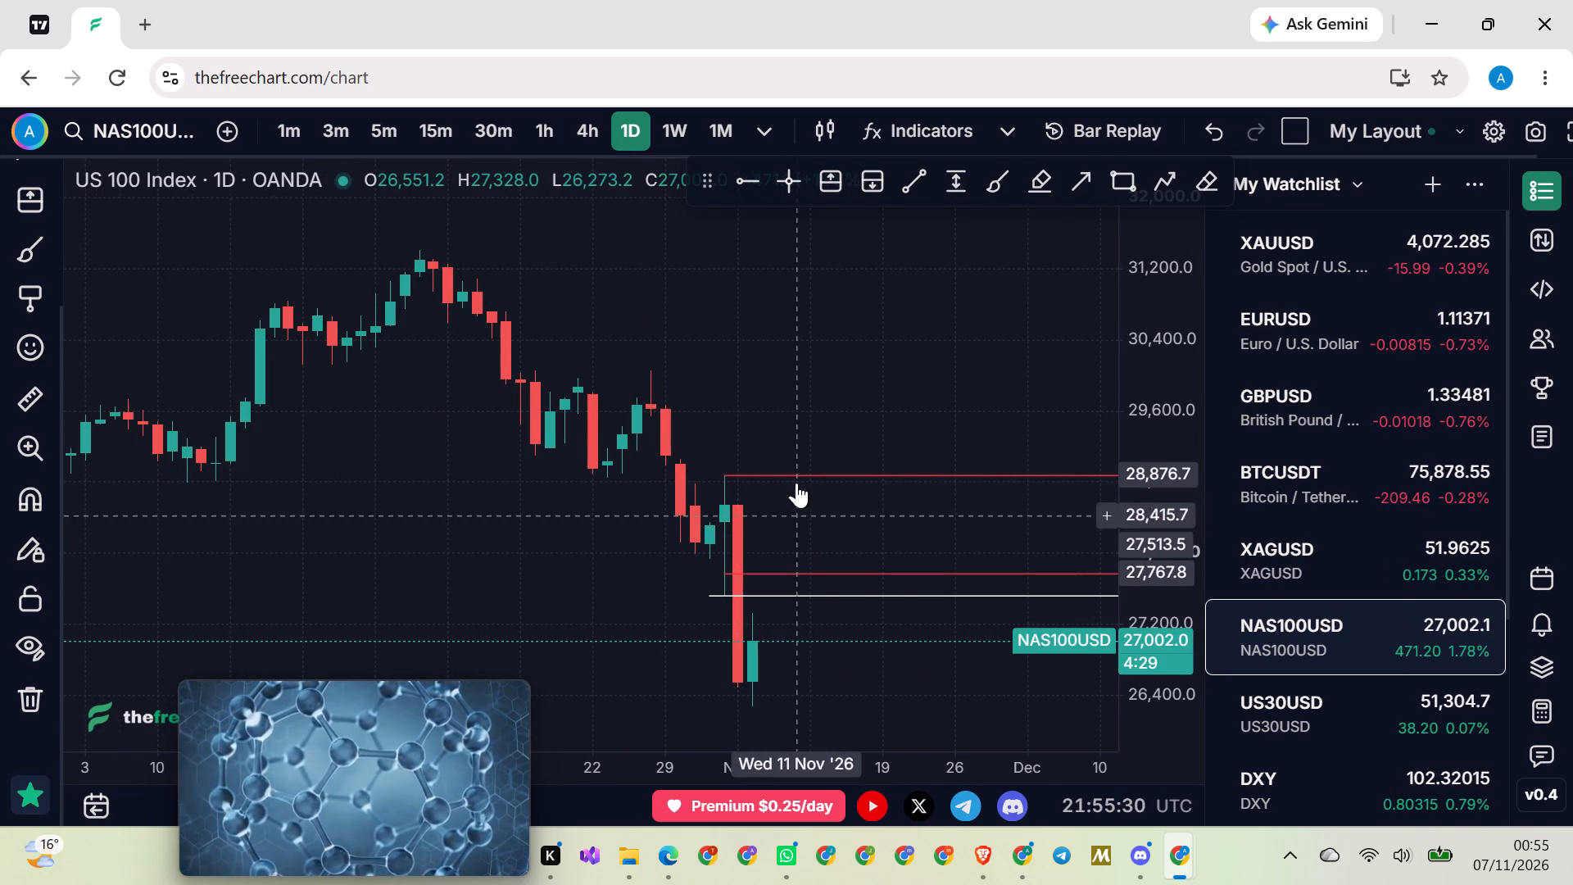
left_click_drag(865, 421, 871, 388)
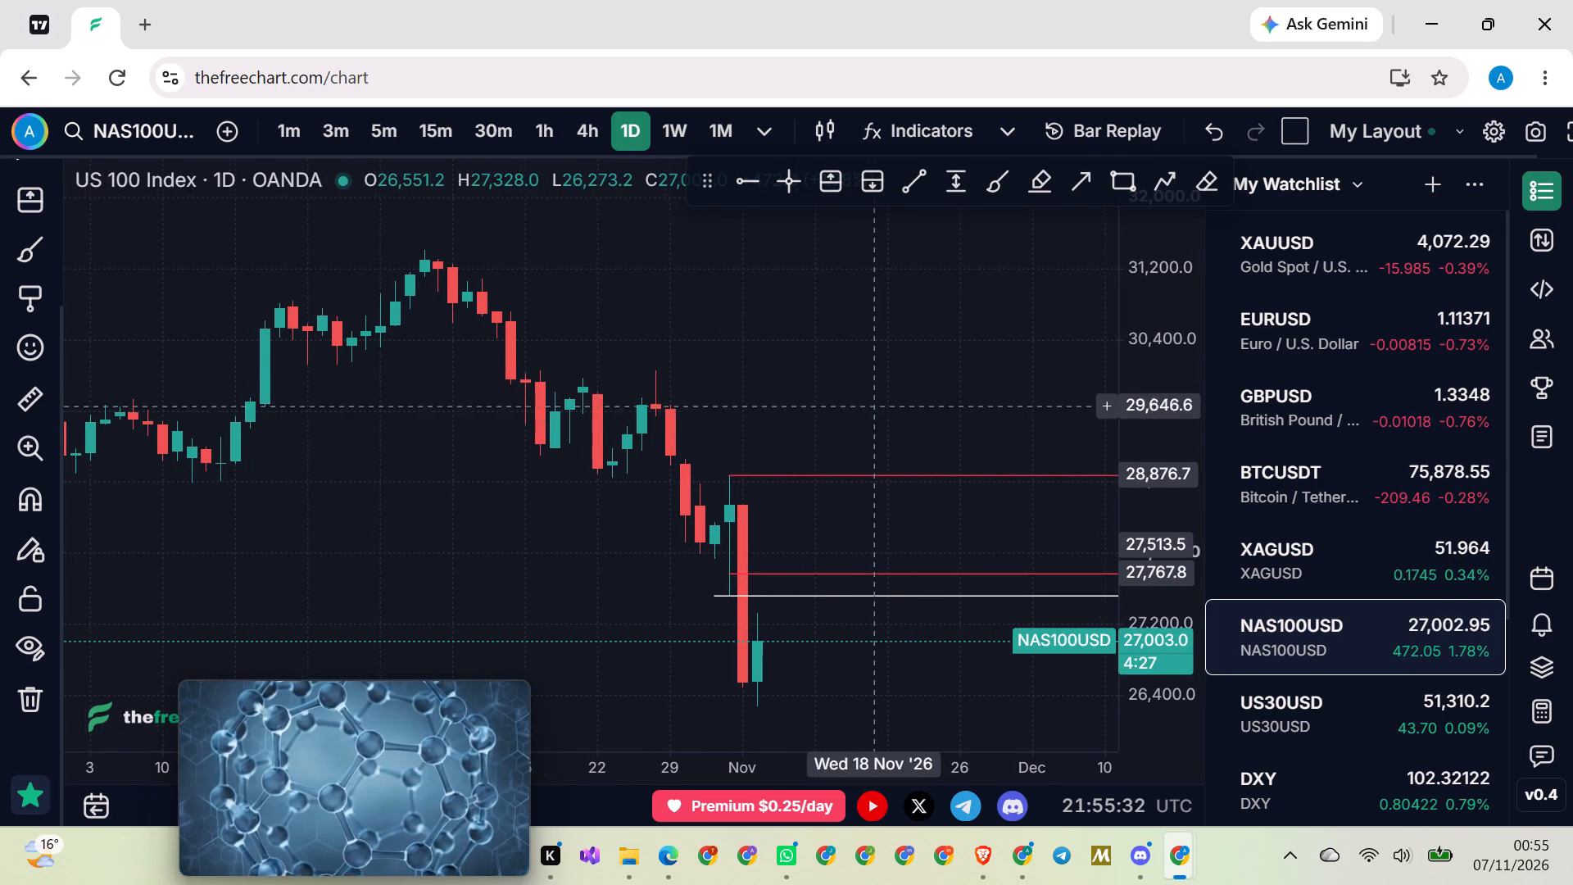
left_click_drag(871, 388, 873, 347)
left_click_drag(925, 381, 846, 334)
scroll(828, 337, "down", 1)
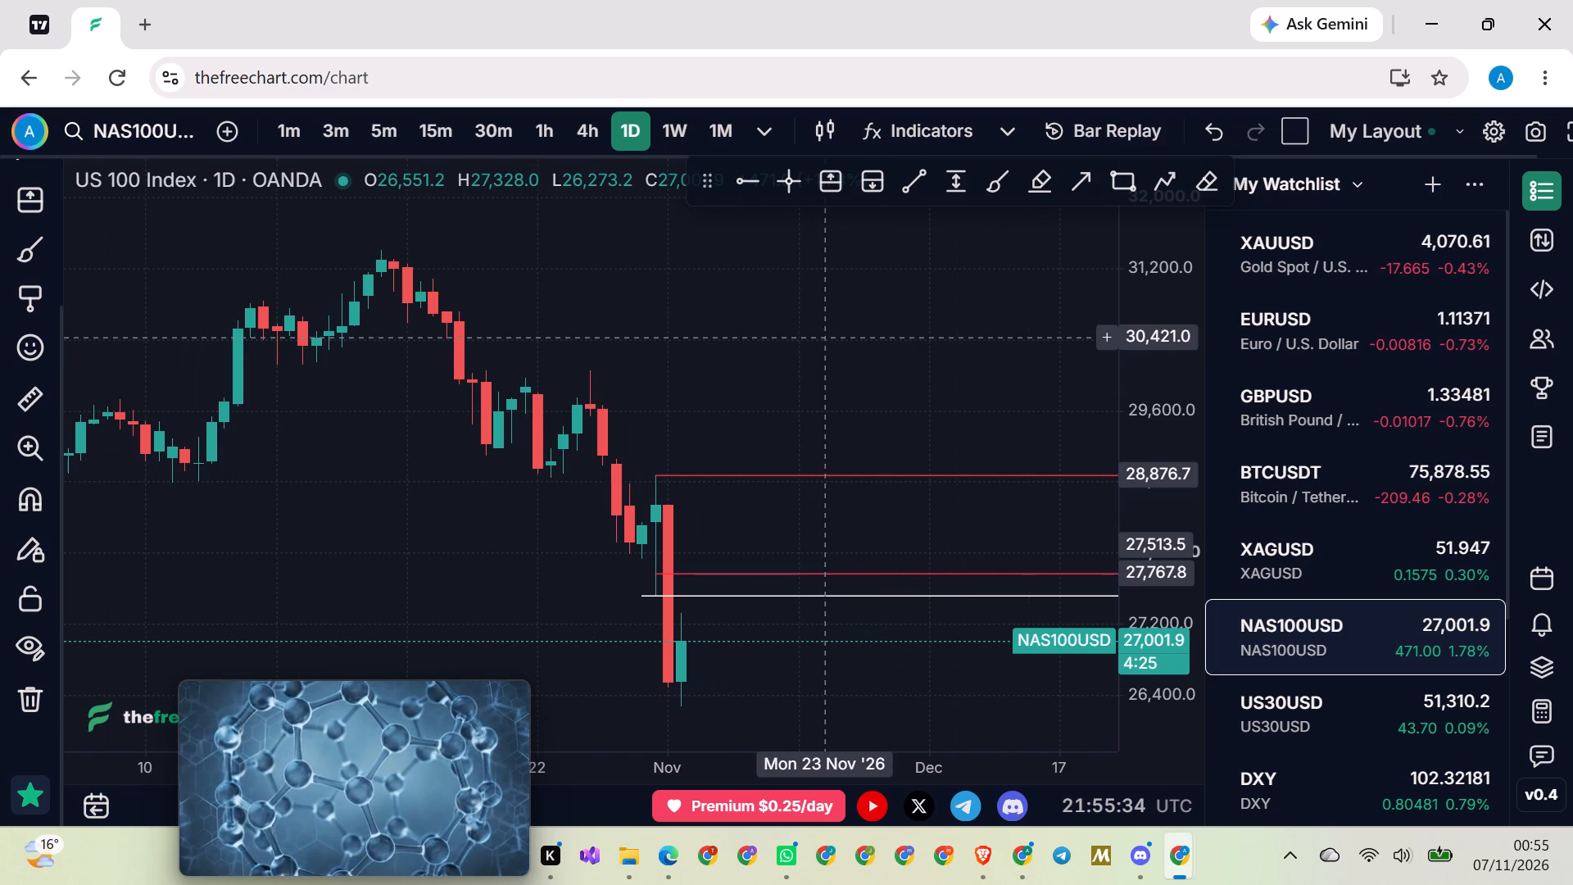
scroll(828, 337, "down", 3)
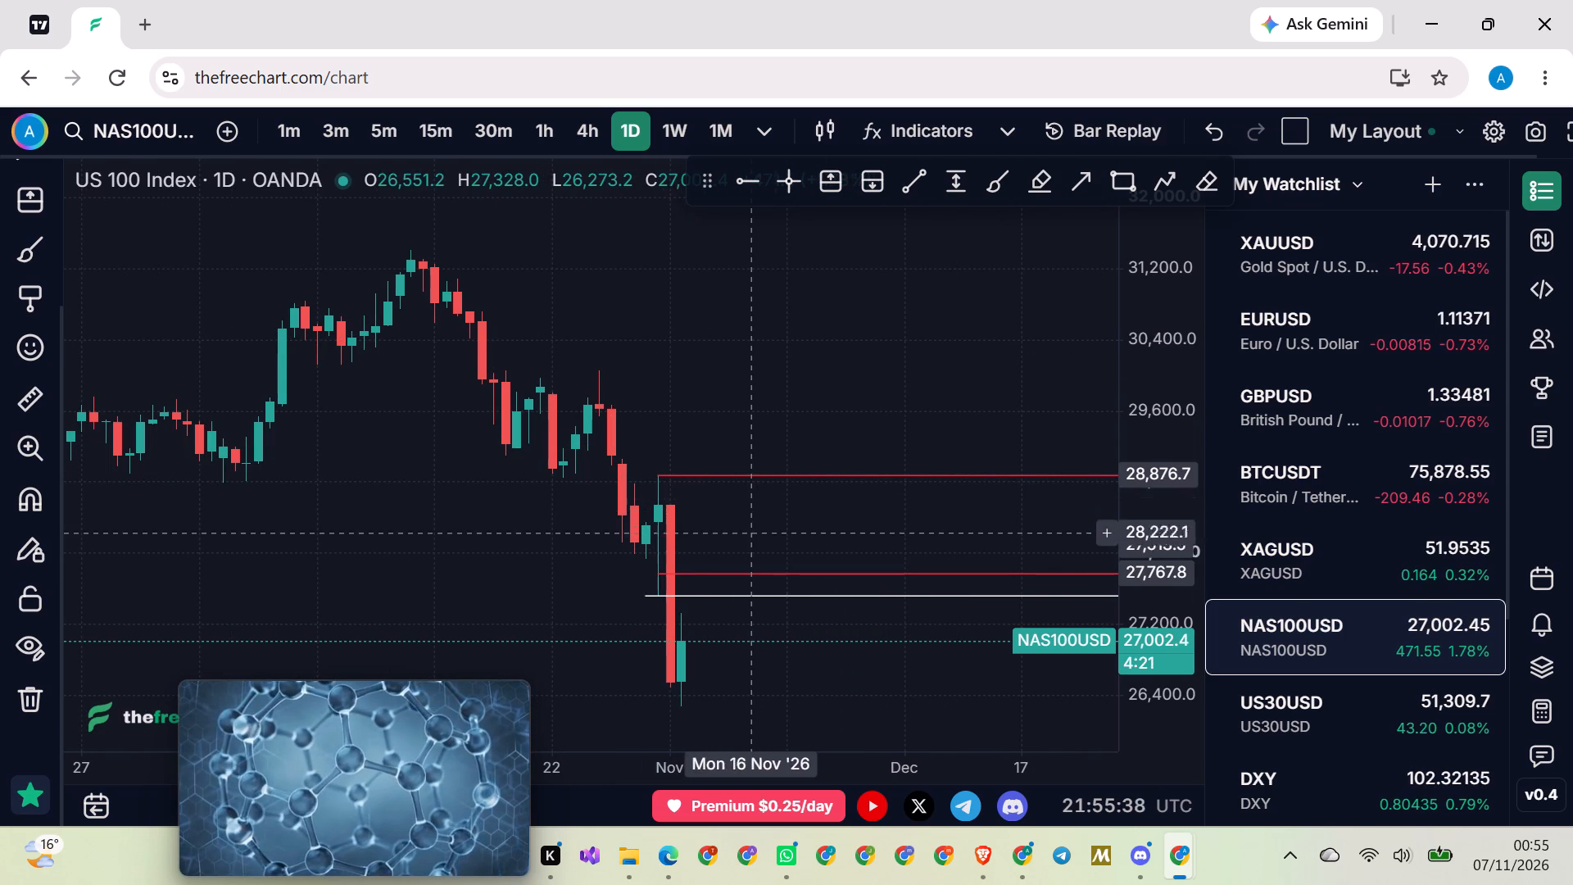
left_click_drag(781, 365, 880, 327)
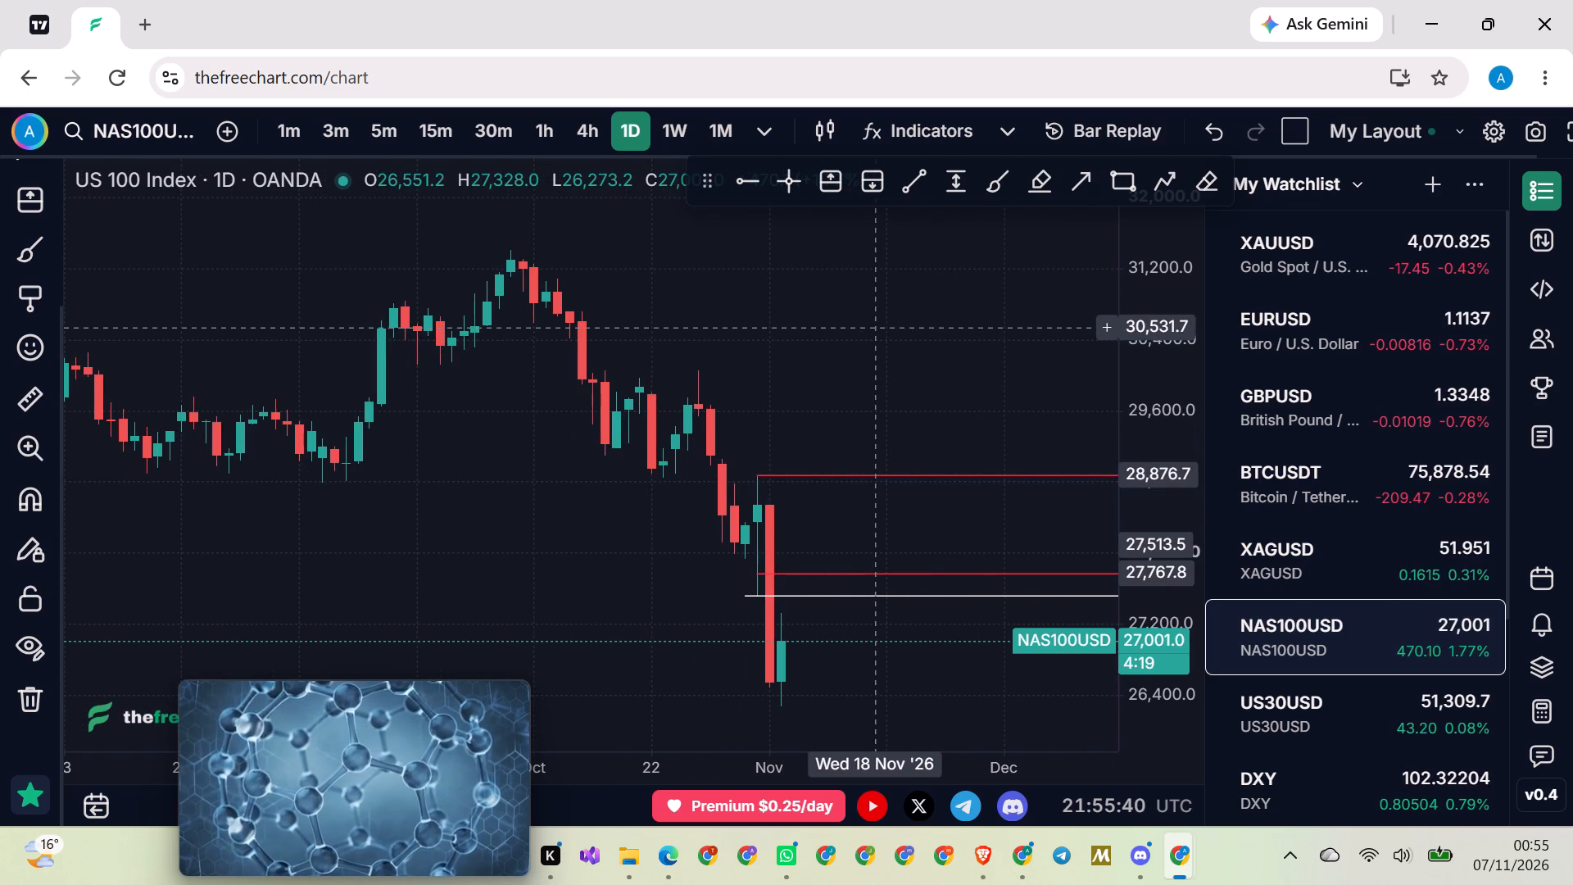
scroll(880, 327, "down", 1)
scroll(880, 327, "up", 4)
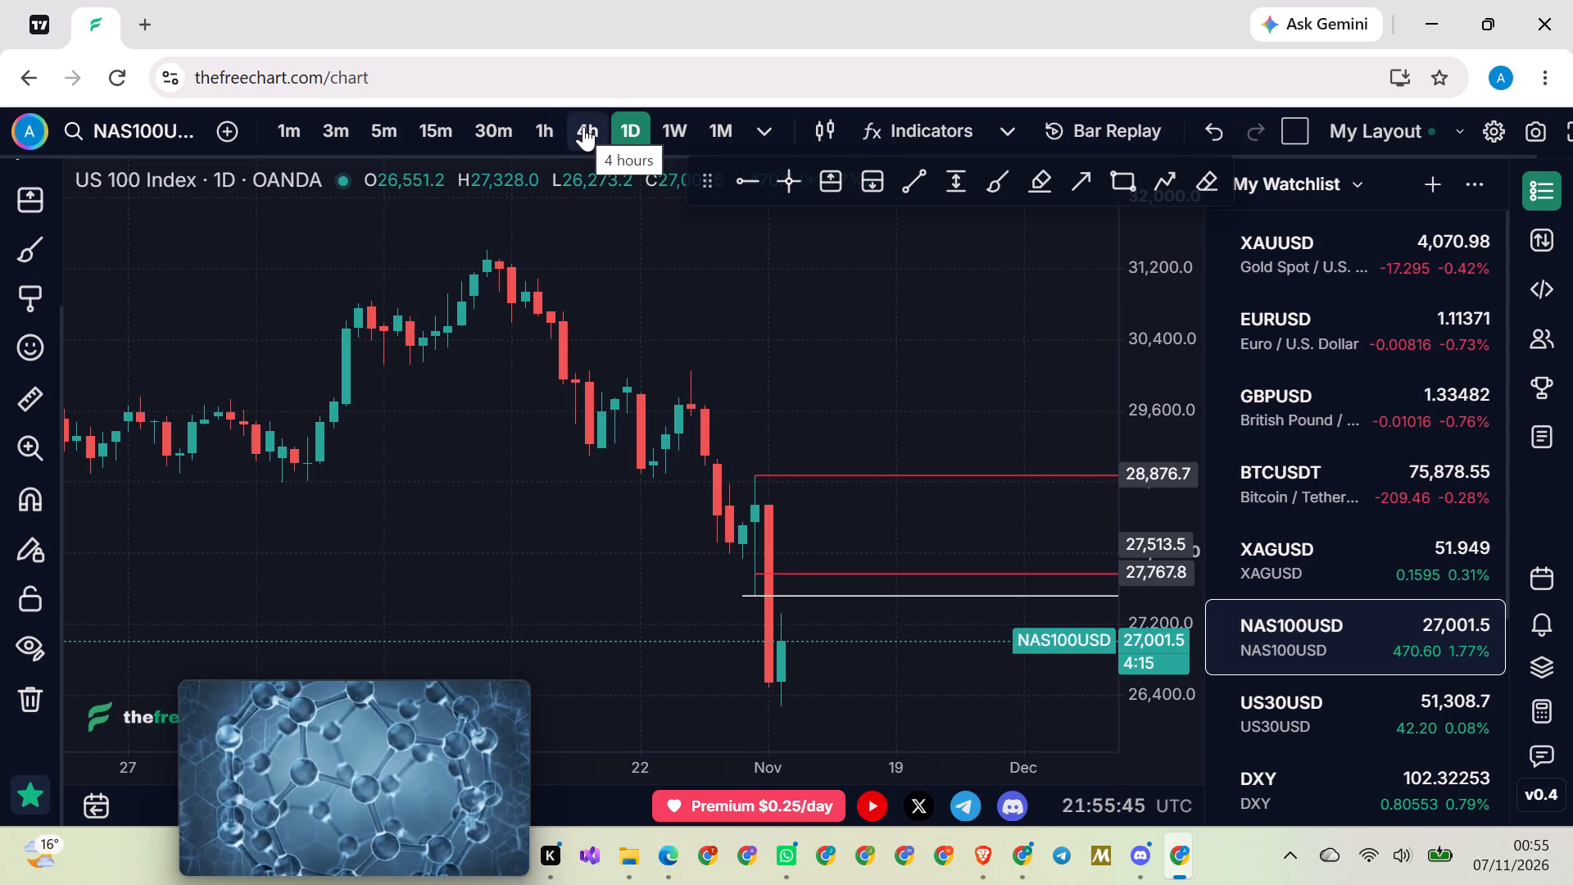
Return NAS100USD to the 4h timeframe and examine the swings around the marked levels before the sharp drop.
left_click(583, 126)
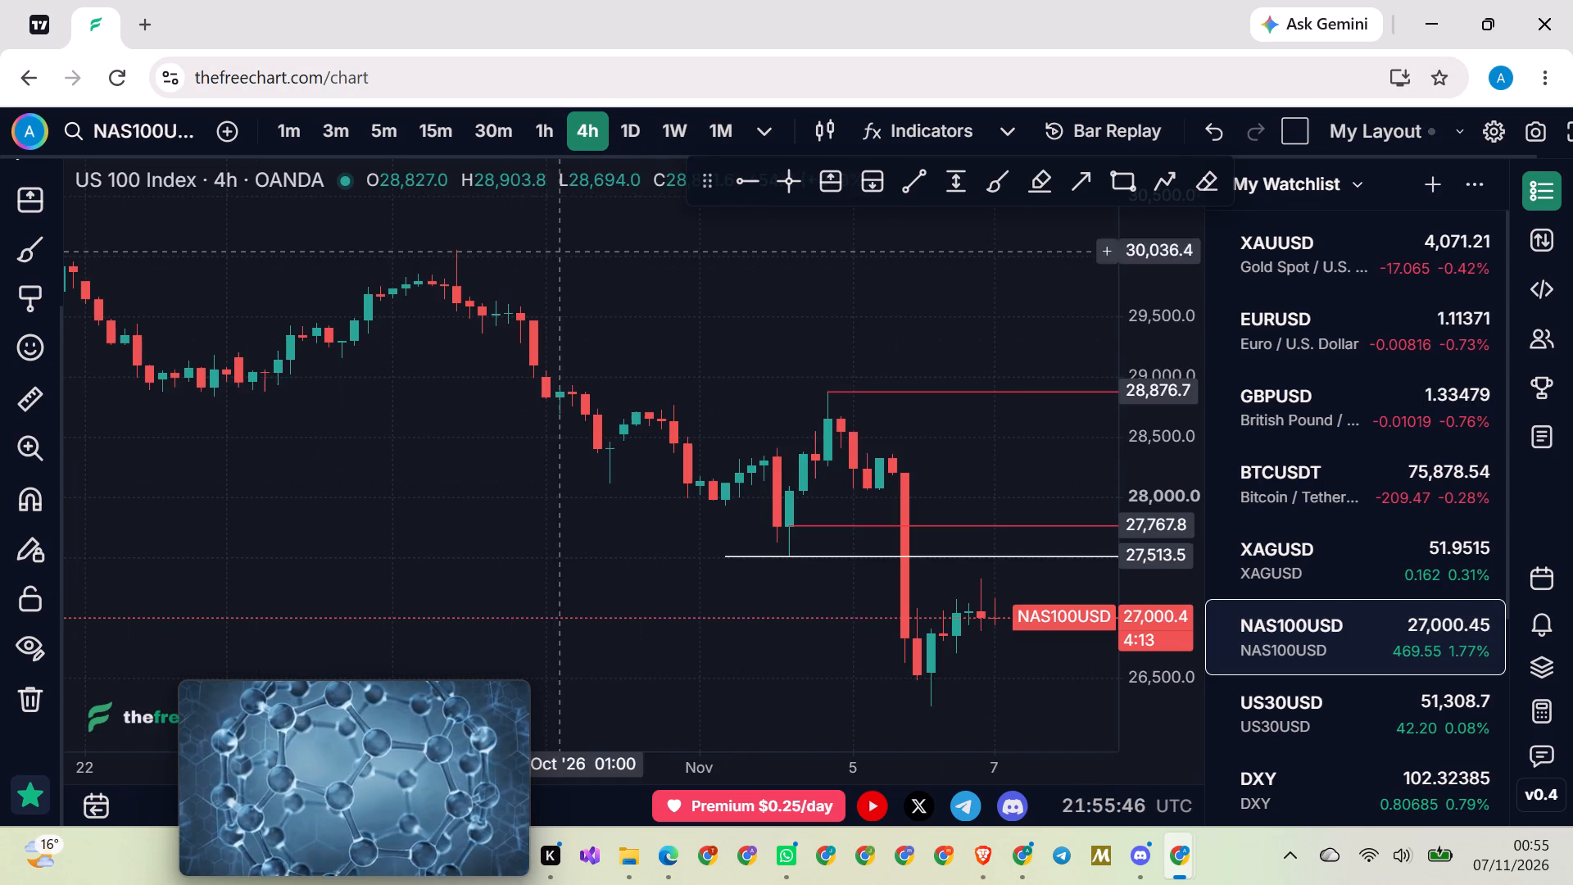
scroll(665, 565, "down", 7)
left_click_drag(696, 552, 541, 481)
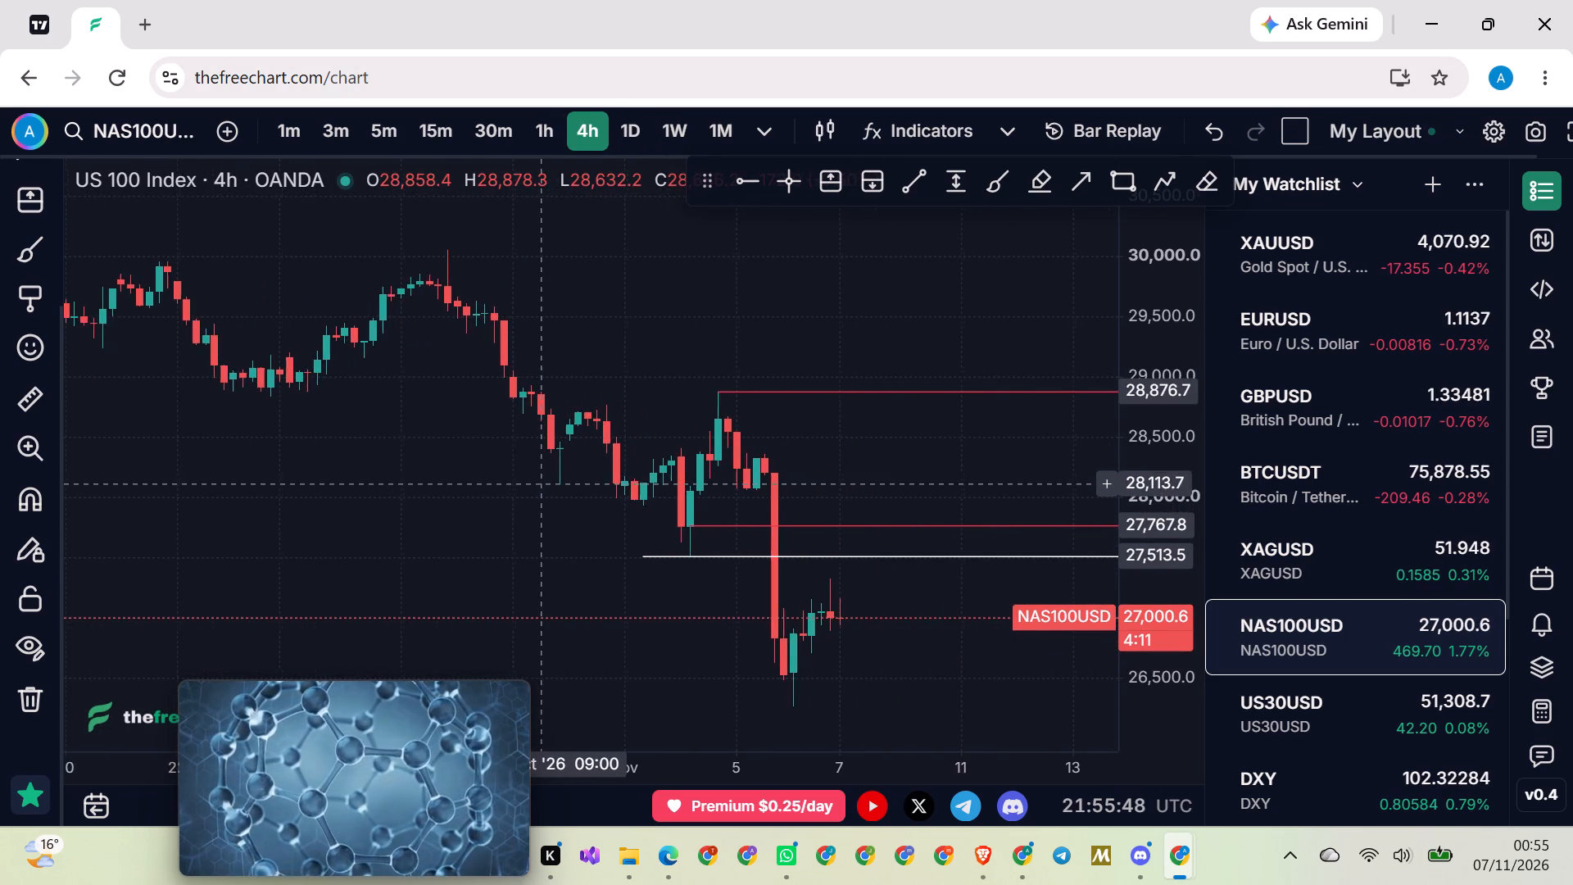
left_click_drag(541, 481, 537, 481)
scroll(533, 483, "down", 2)
left_click_drag(509, 560, 386, 408)
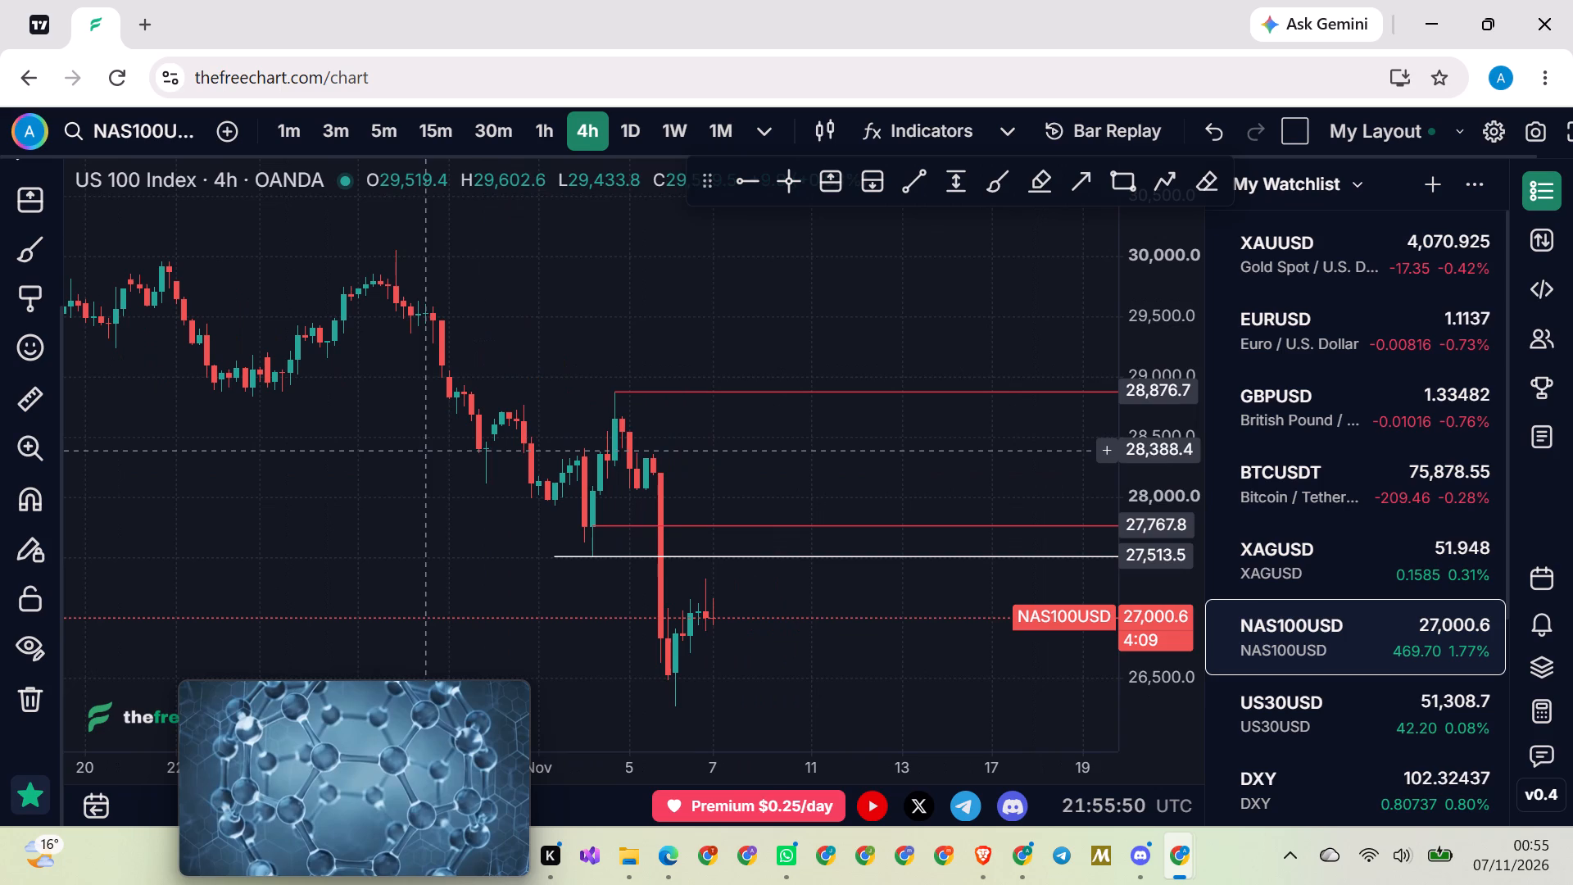
scroll(700, 452, "up", 1)
scroll(1157, 456, "up", 2)
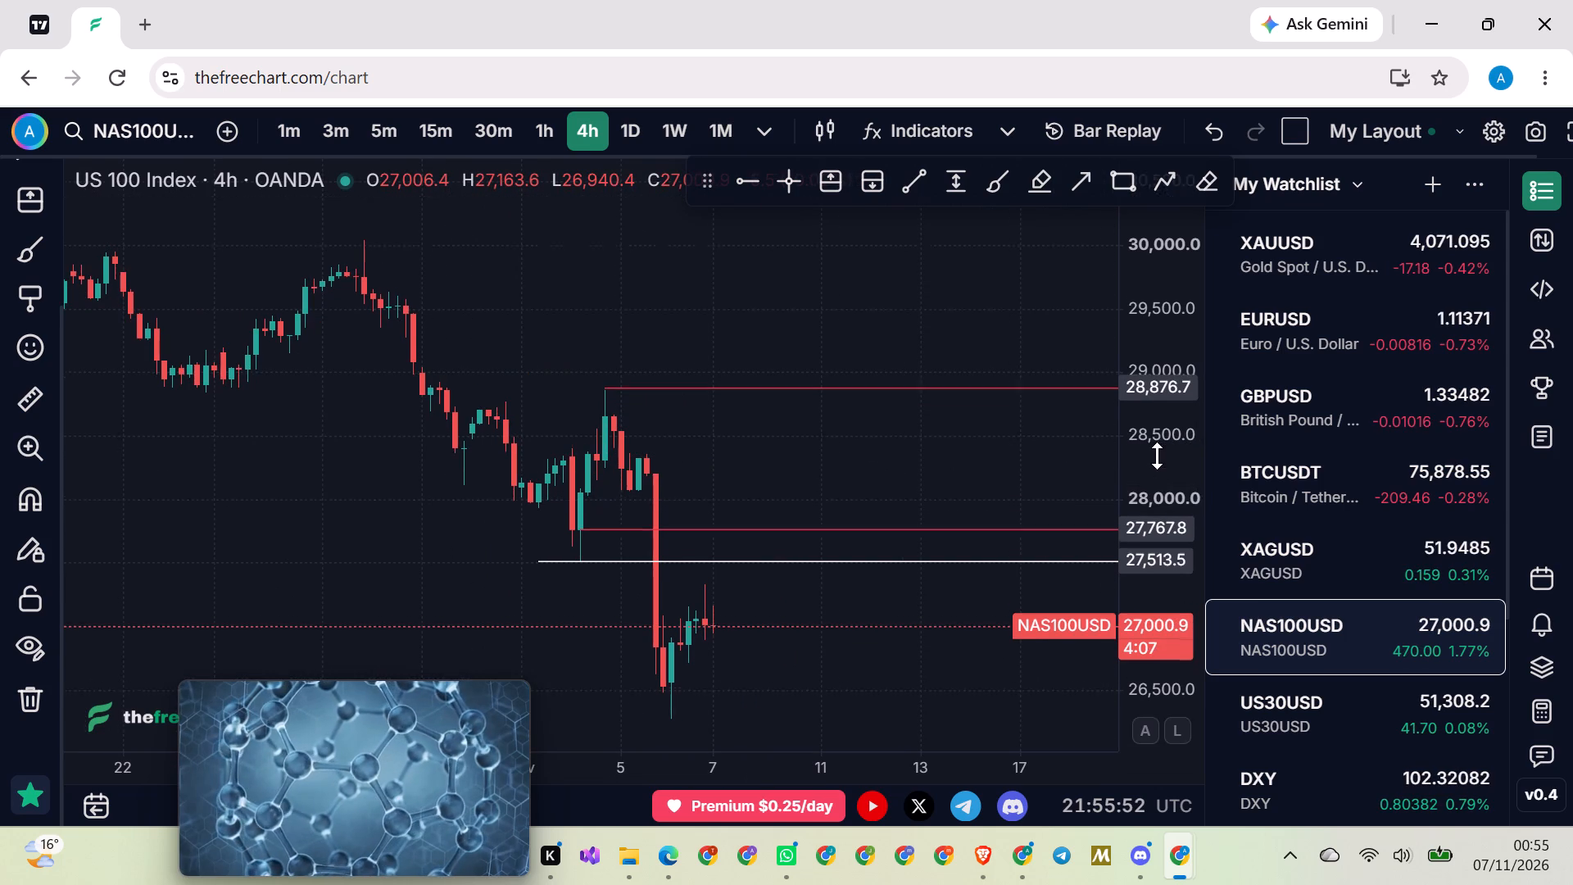
scroll(1157, 456, "up", 9)
left_click_drag(673, 447, 912, 494)
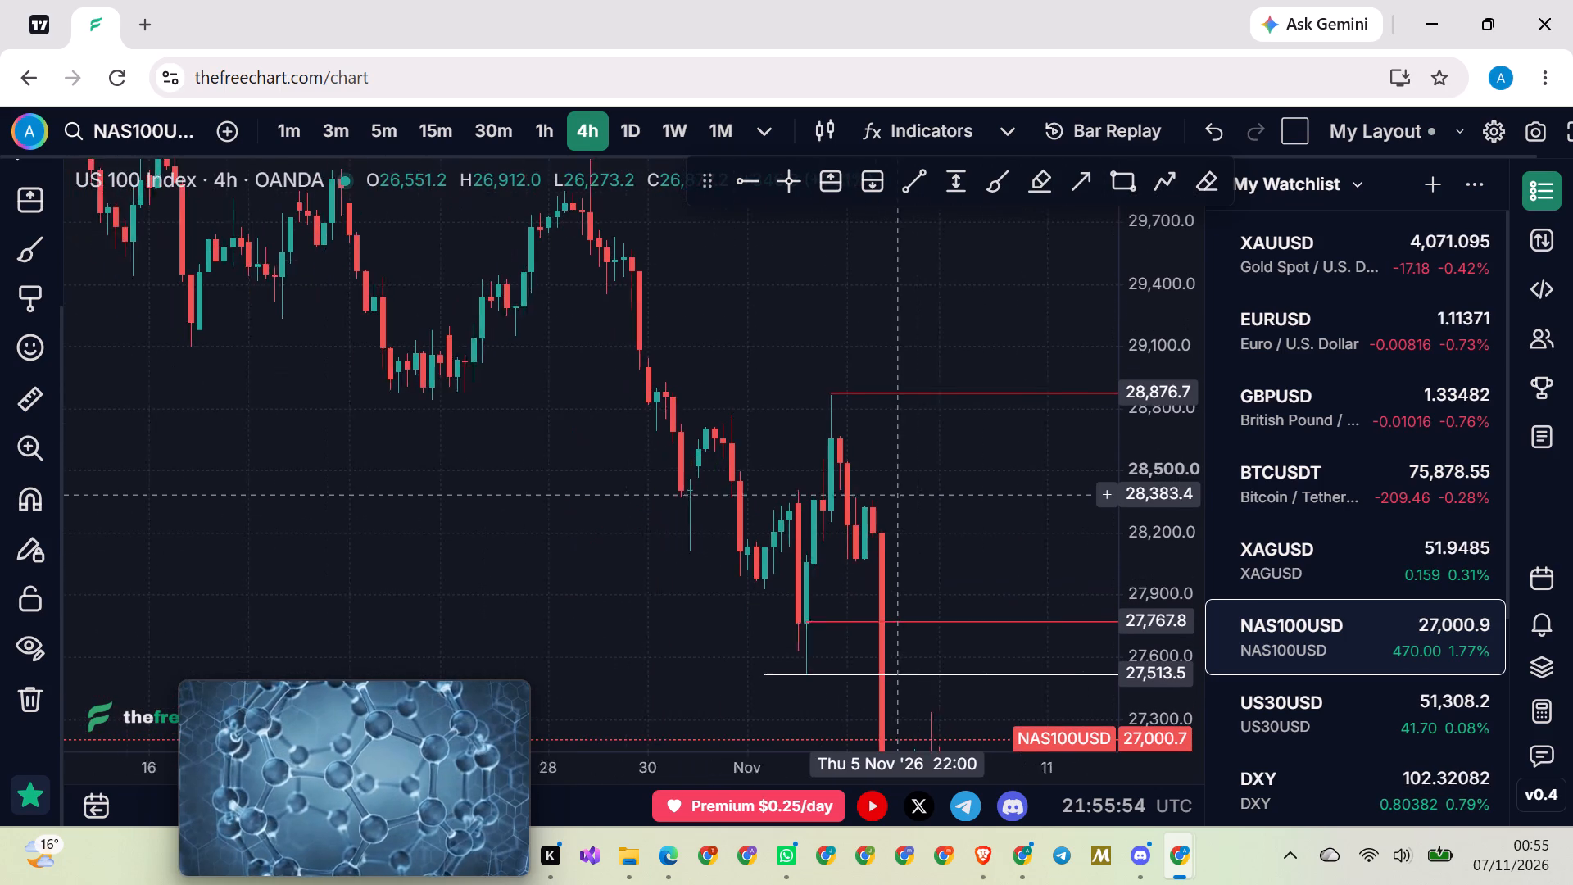
scroll(891, 485, "up", 5)
Set NAS100USD to the 30m timeframe and examine the 4–5 November price action between the marked levels.
left_click(497, 128)
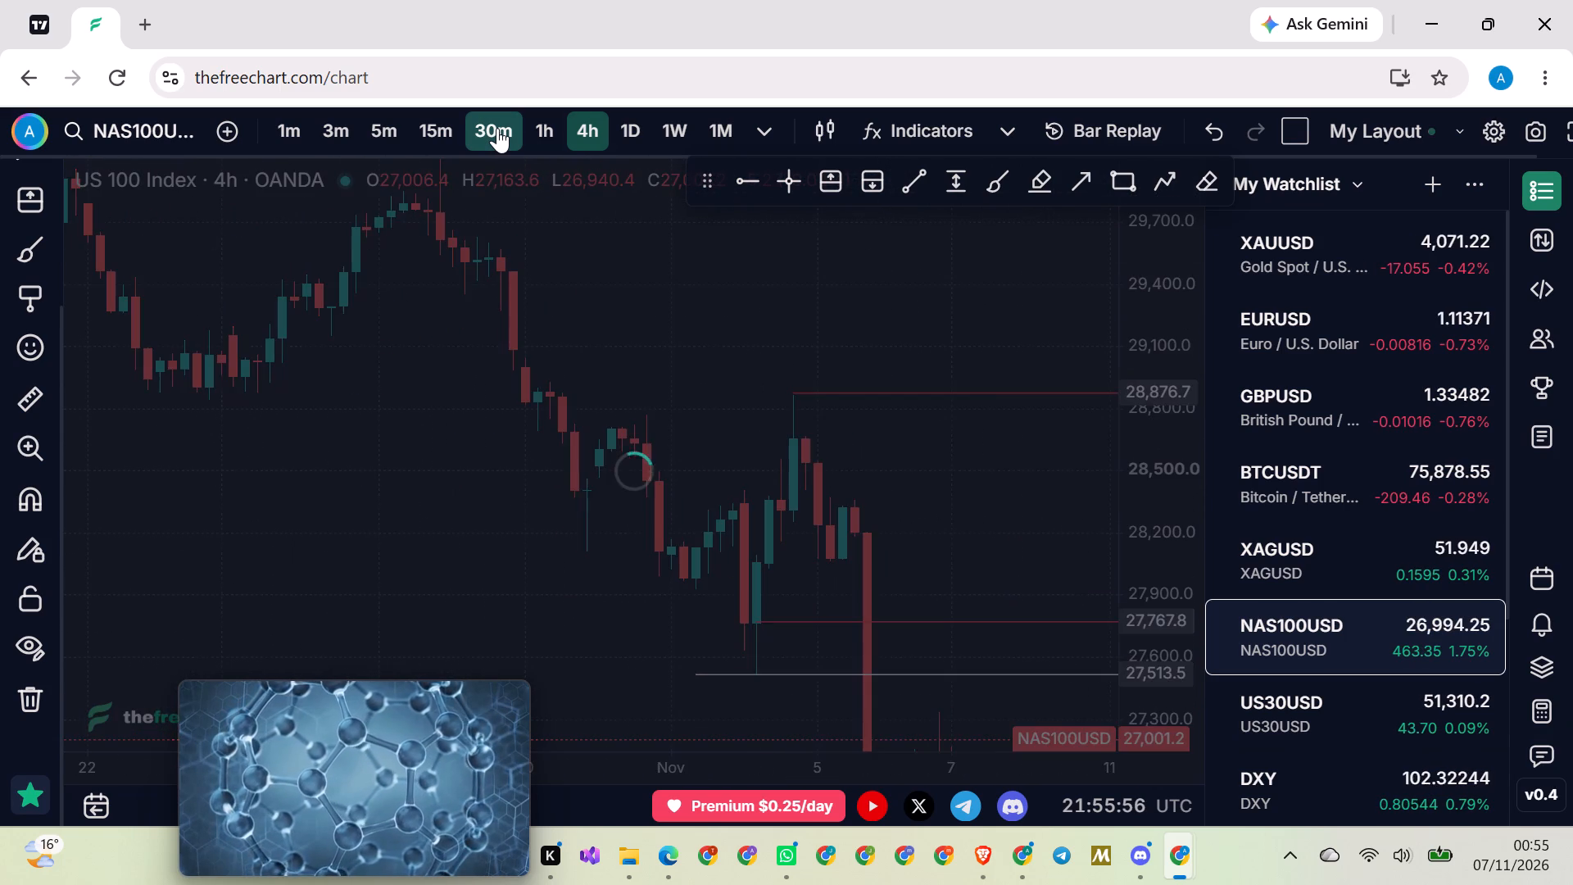
scroll(518, 383, "down", 20)
scroll(518, 383, "down", 19)
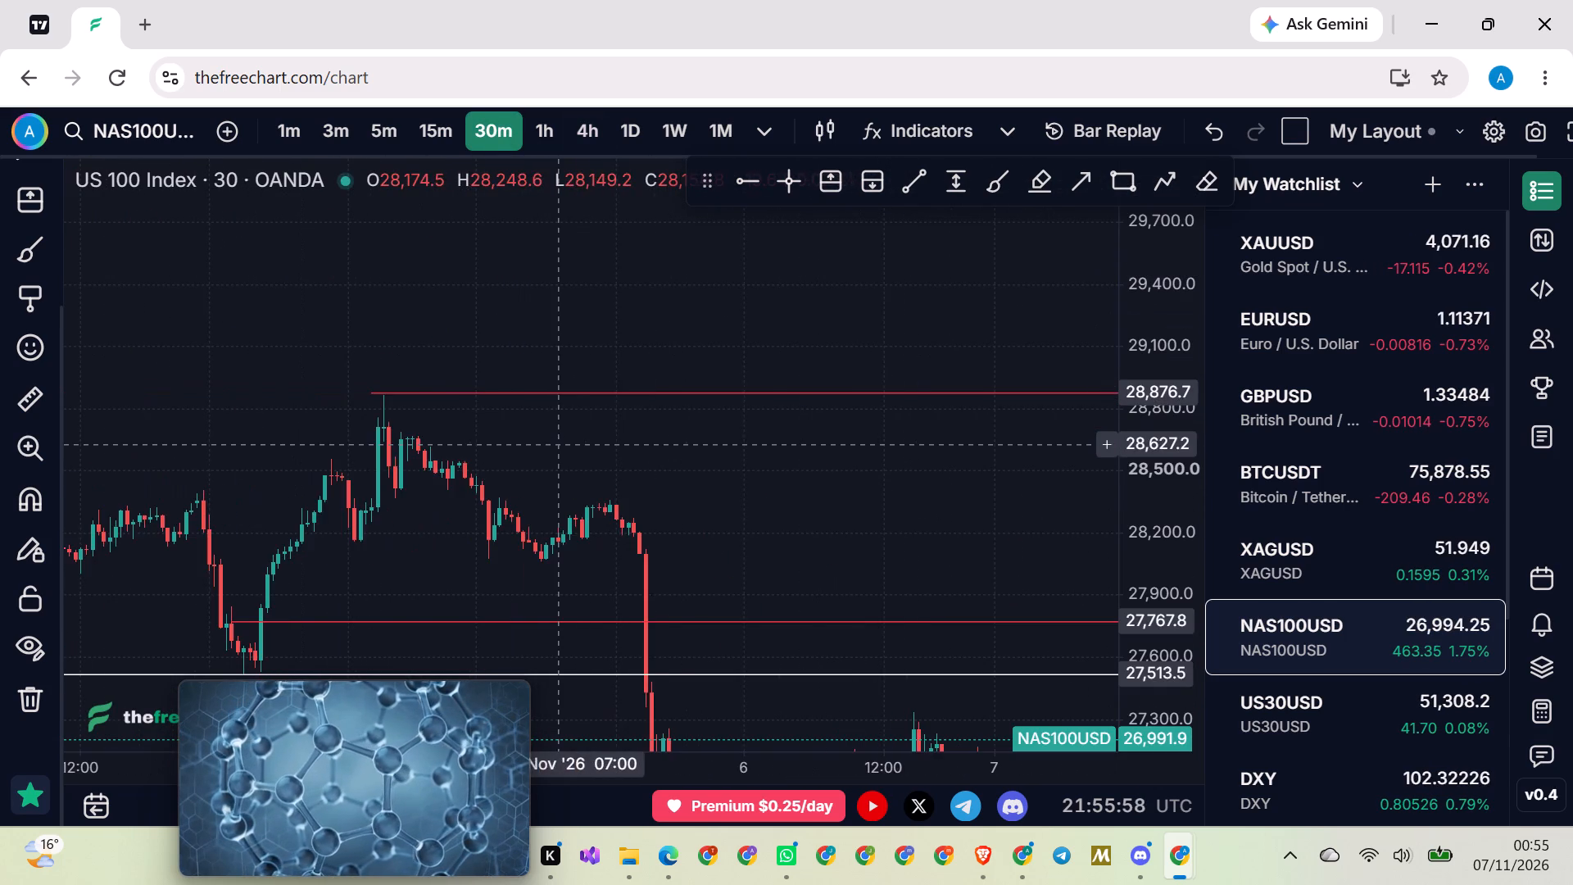
scroll(646, 474, "down", 2)
left_click_drag(800, 506, 1026, 505)
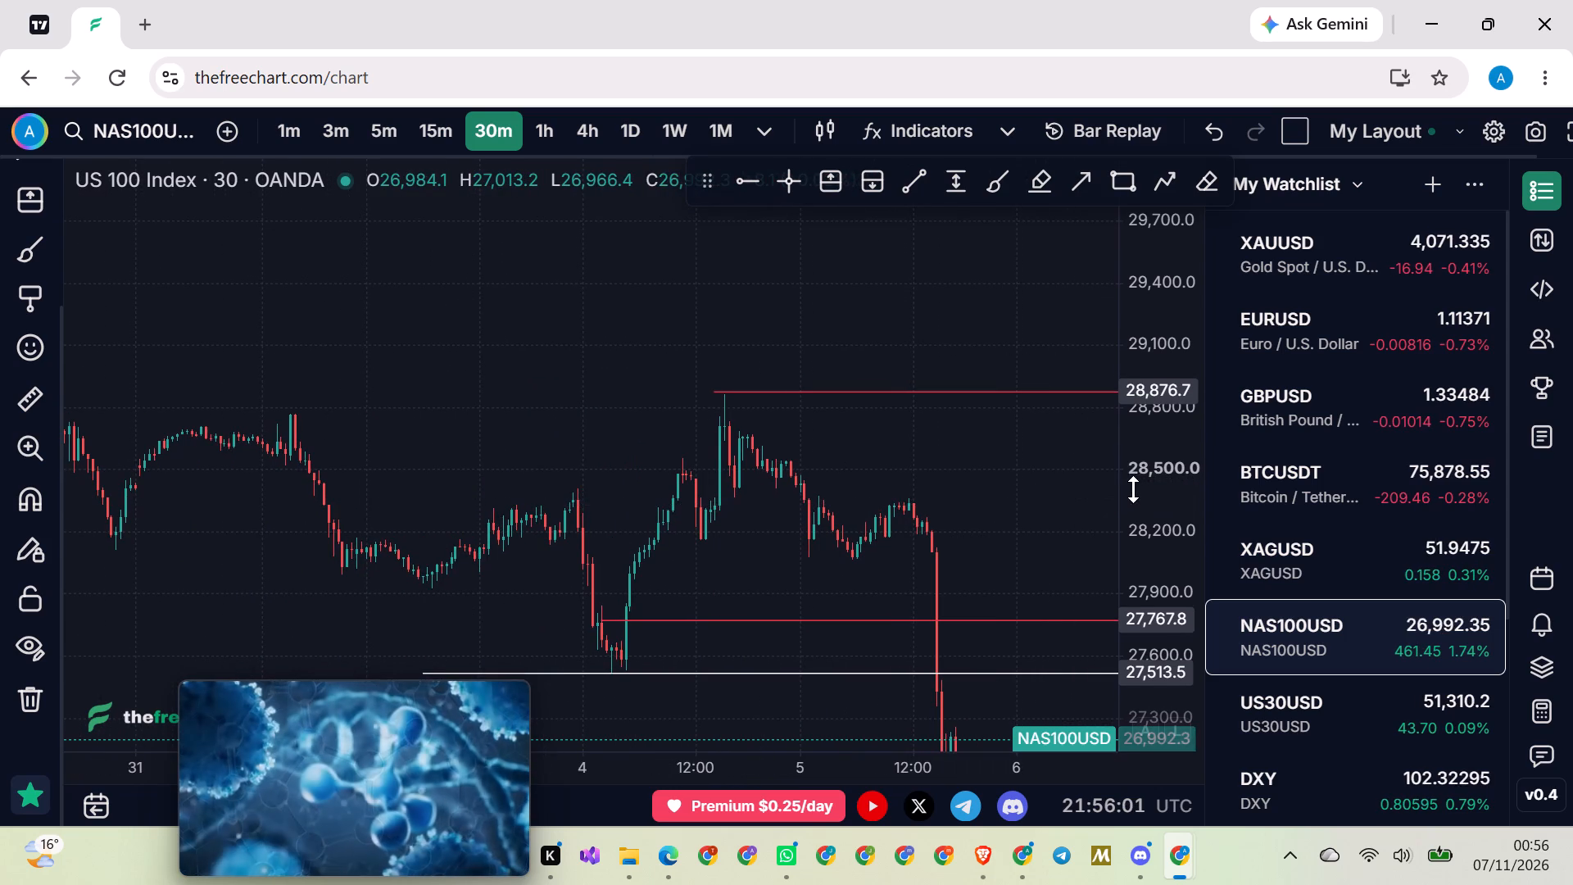
scroll(1136, 476, "up", 8)
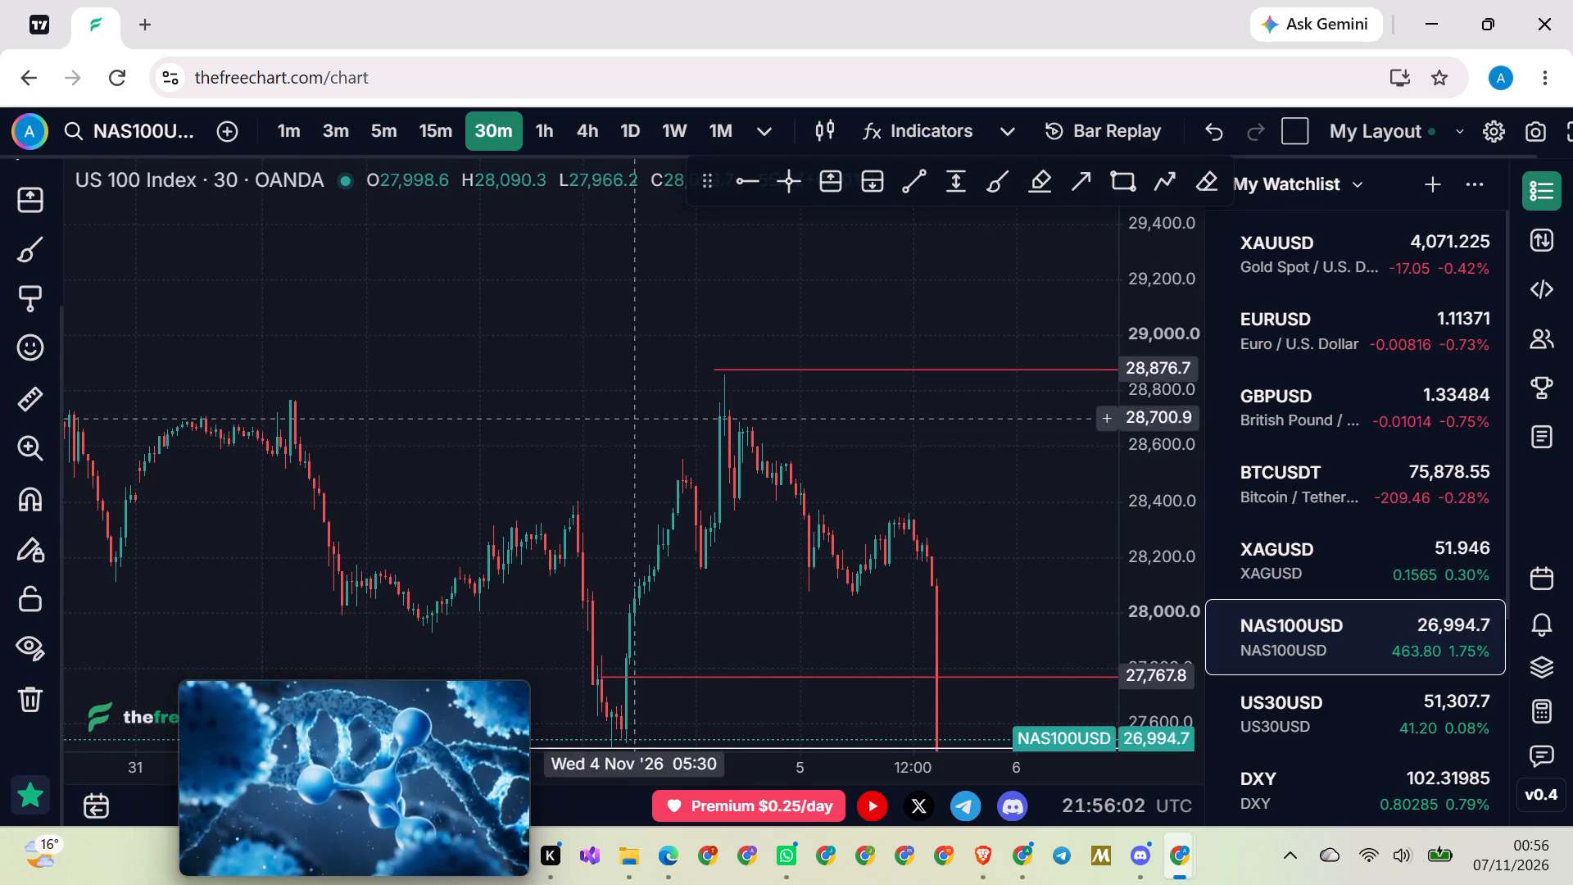
scroll(474, 400, "up", 7)
left_click_drag(434, 422, 430, 338)
scroll(428, 335, "up", 2)
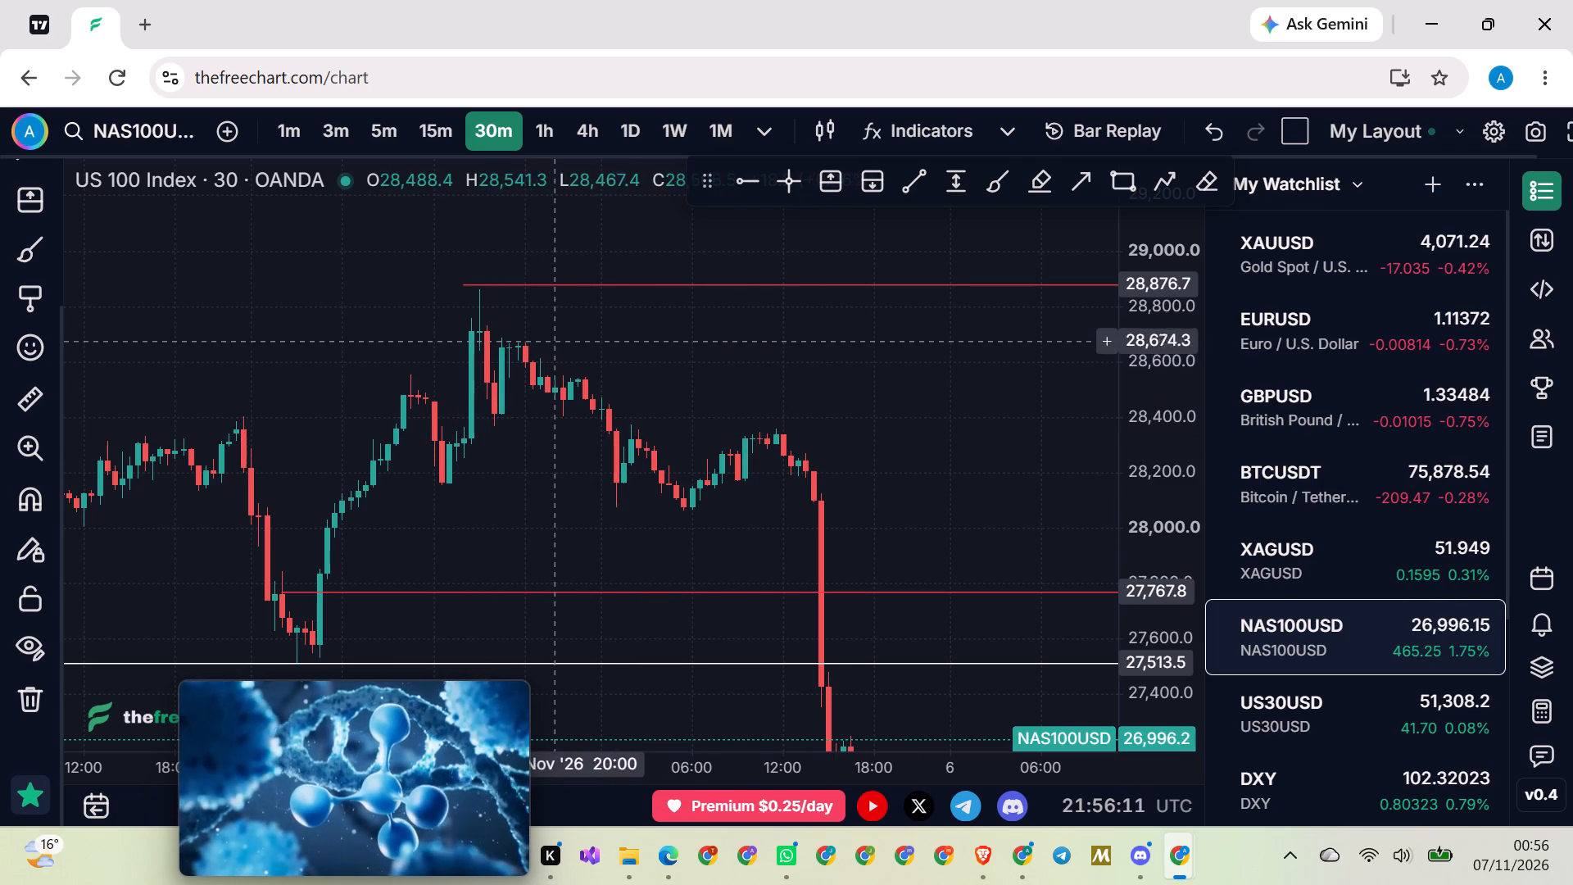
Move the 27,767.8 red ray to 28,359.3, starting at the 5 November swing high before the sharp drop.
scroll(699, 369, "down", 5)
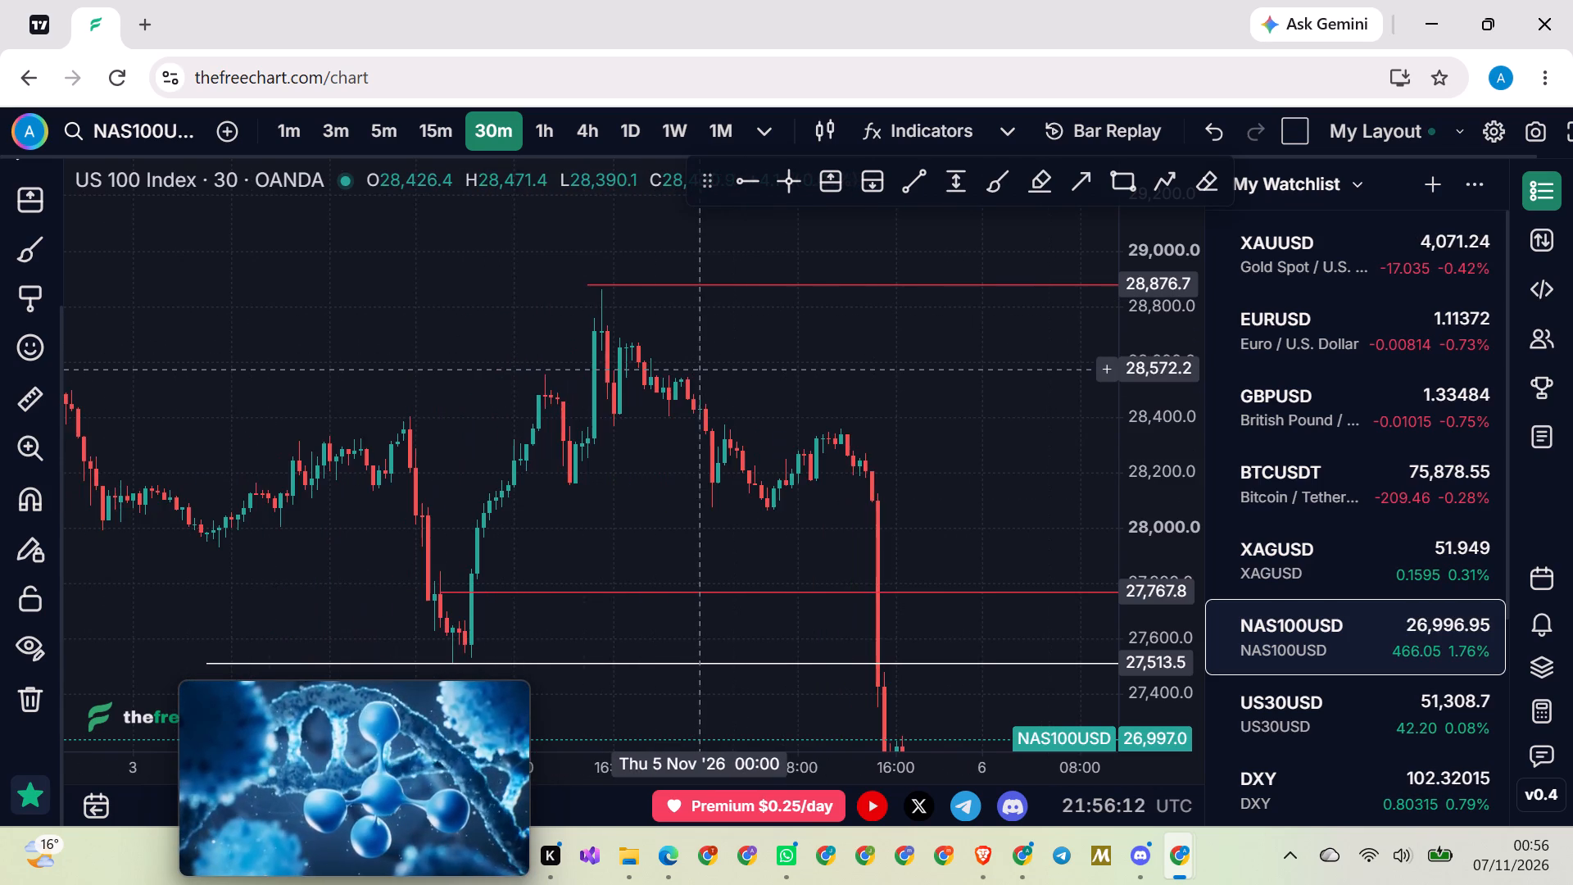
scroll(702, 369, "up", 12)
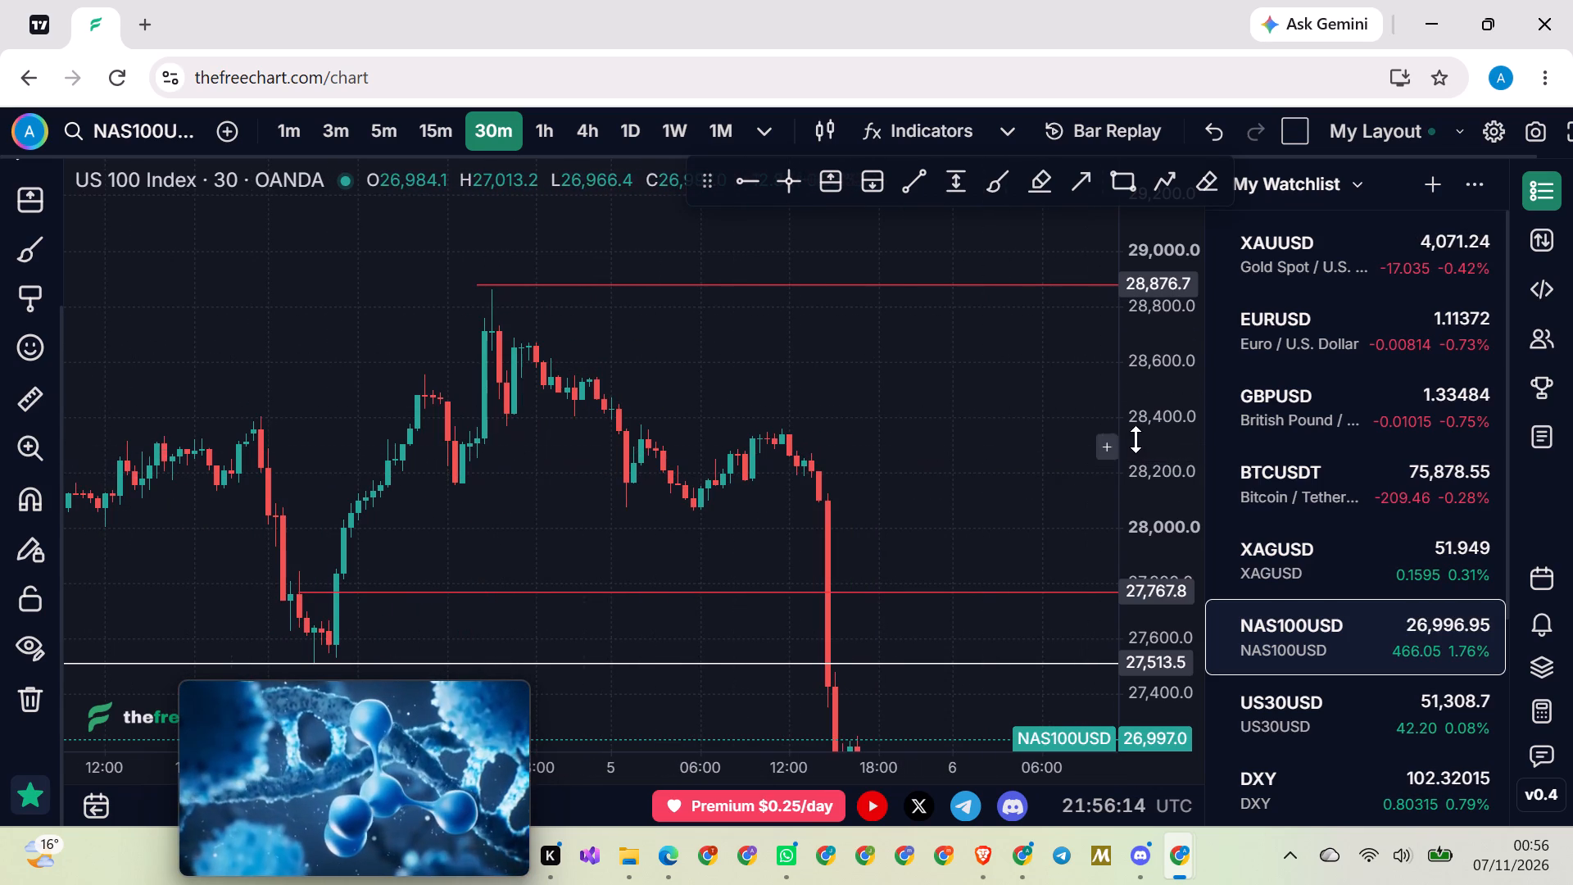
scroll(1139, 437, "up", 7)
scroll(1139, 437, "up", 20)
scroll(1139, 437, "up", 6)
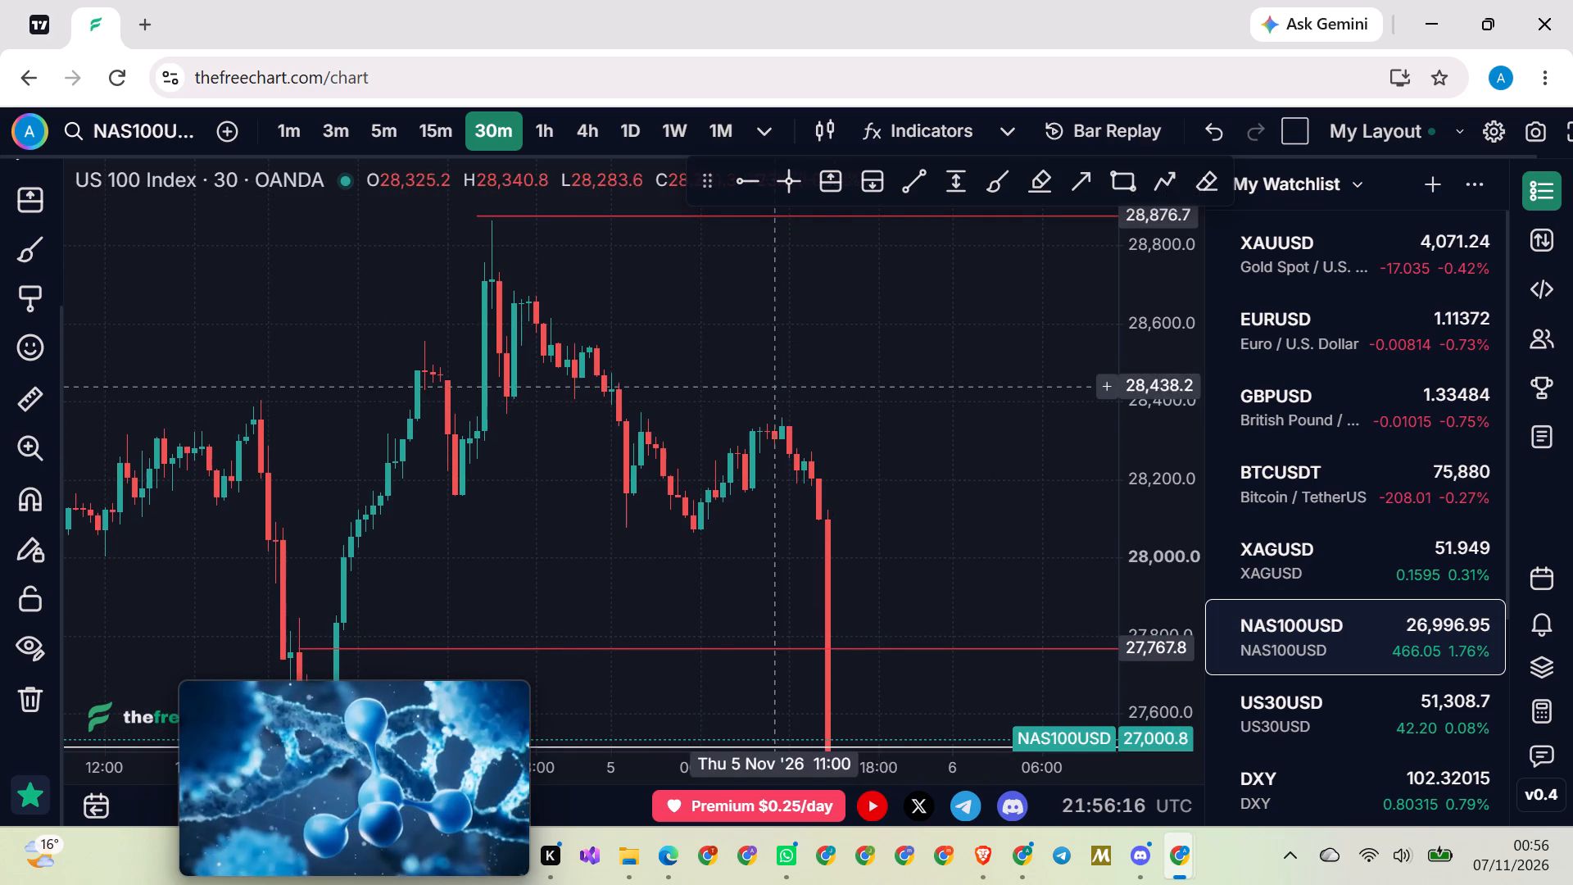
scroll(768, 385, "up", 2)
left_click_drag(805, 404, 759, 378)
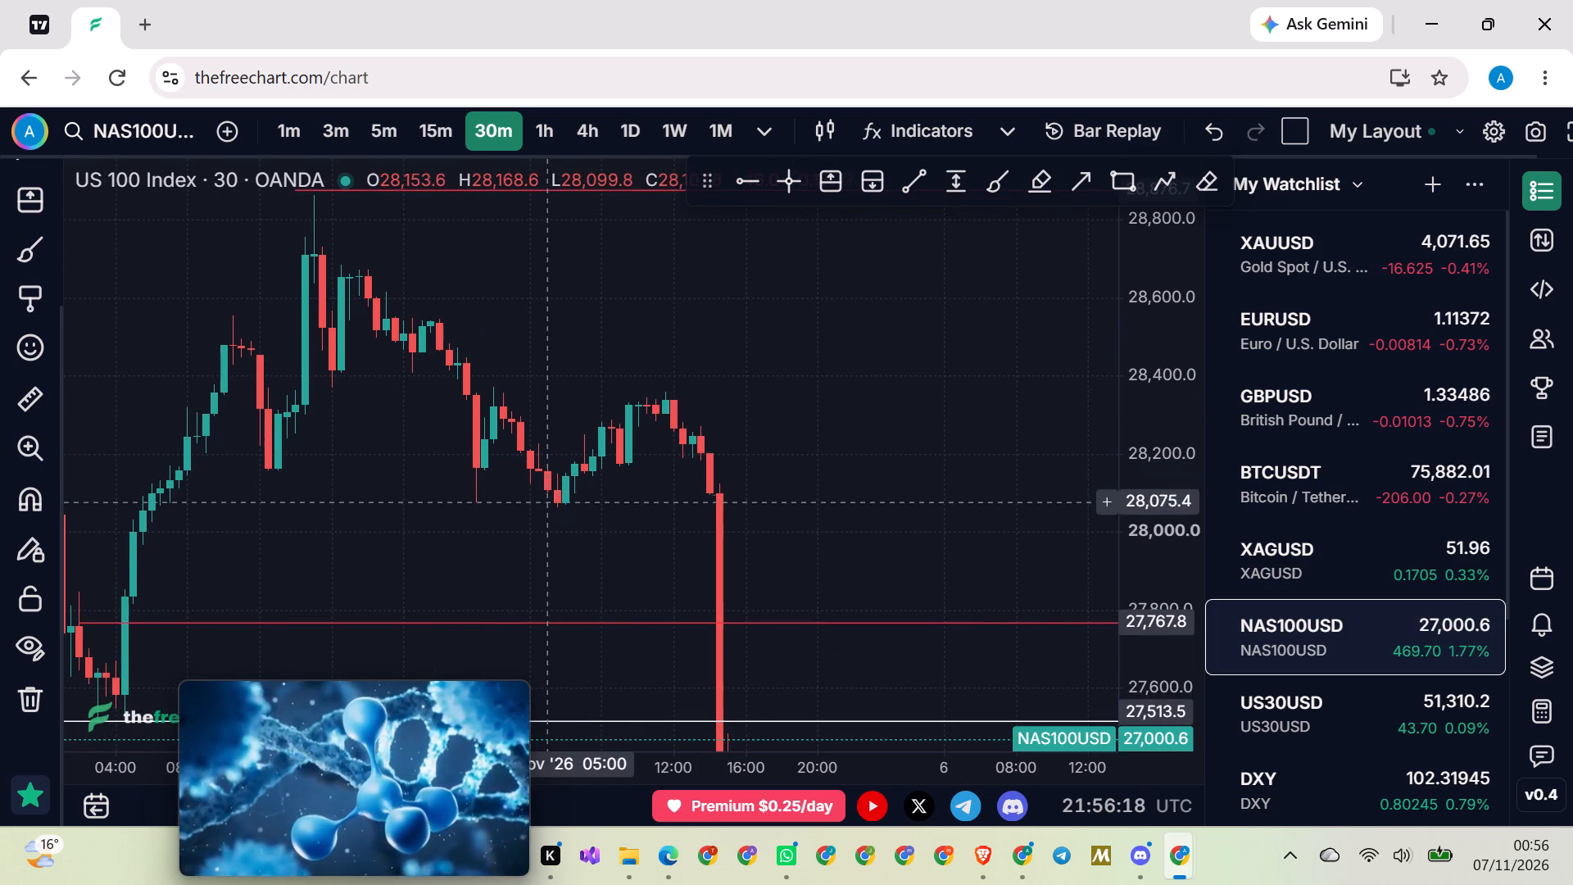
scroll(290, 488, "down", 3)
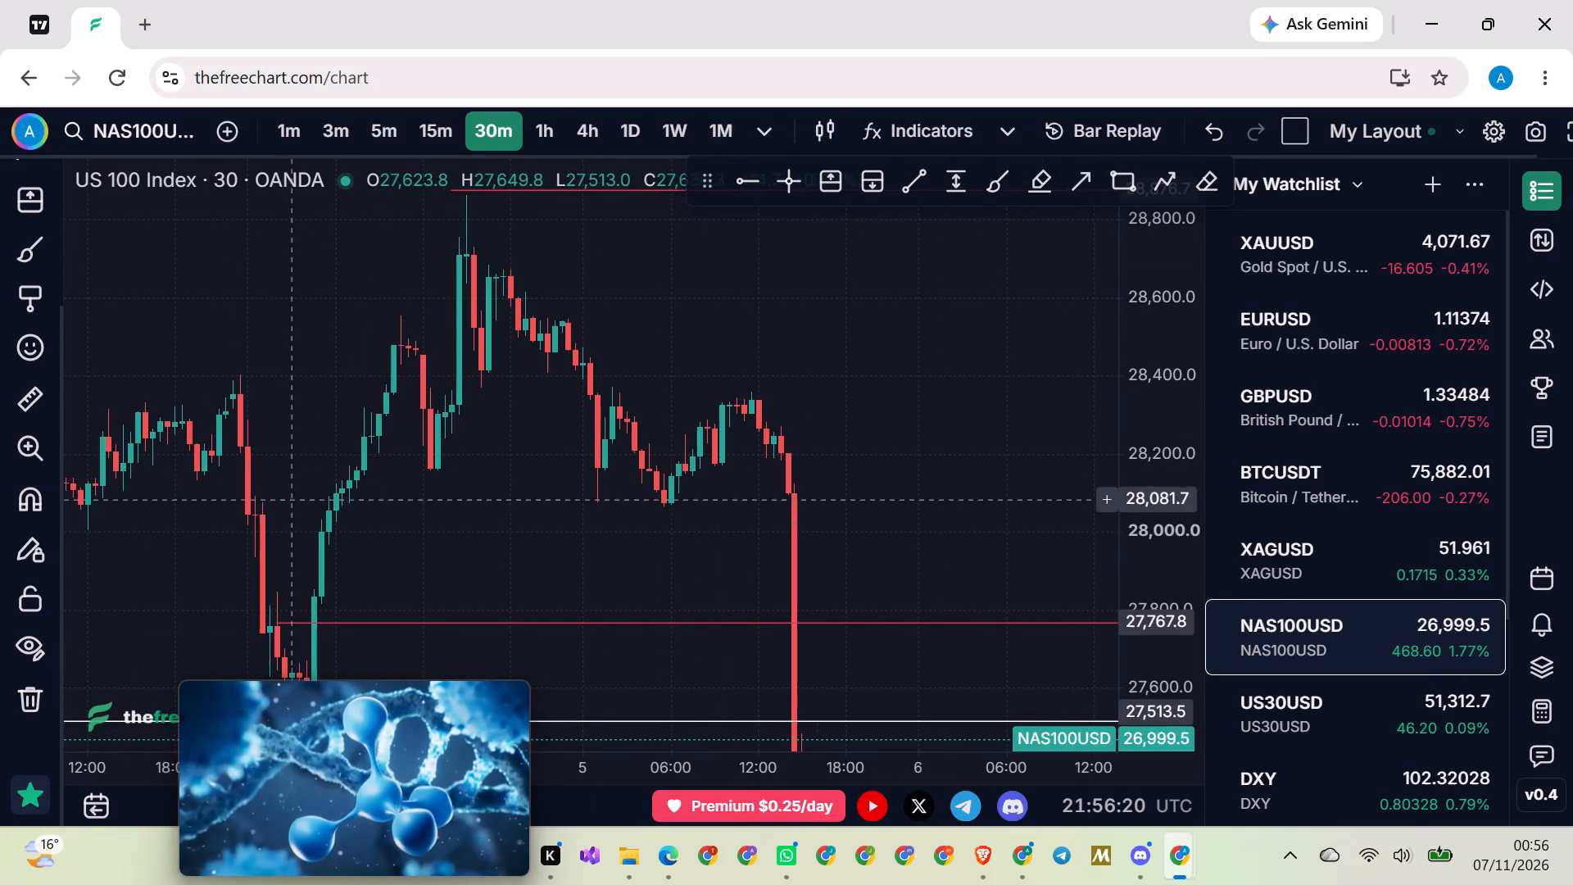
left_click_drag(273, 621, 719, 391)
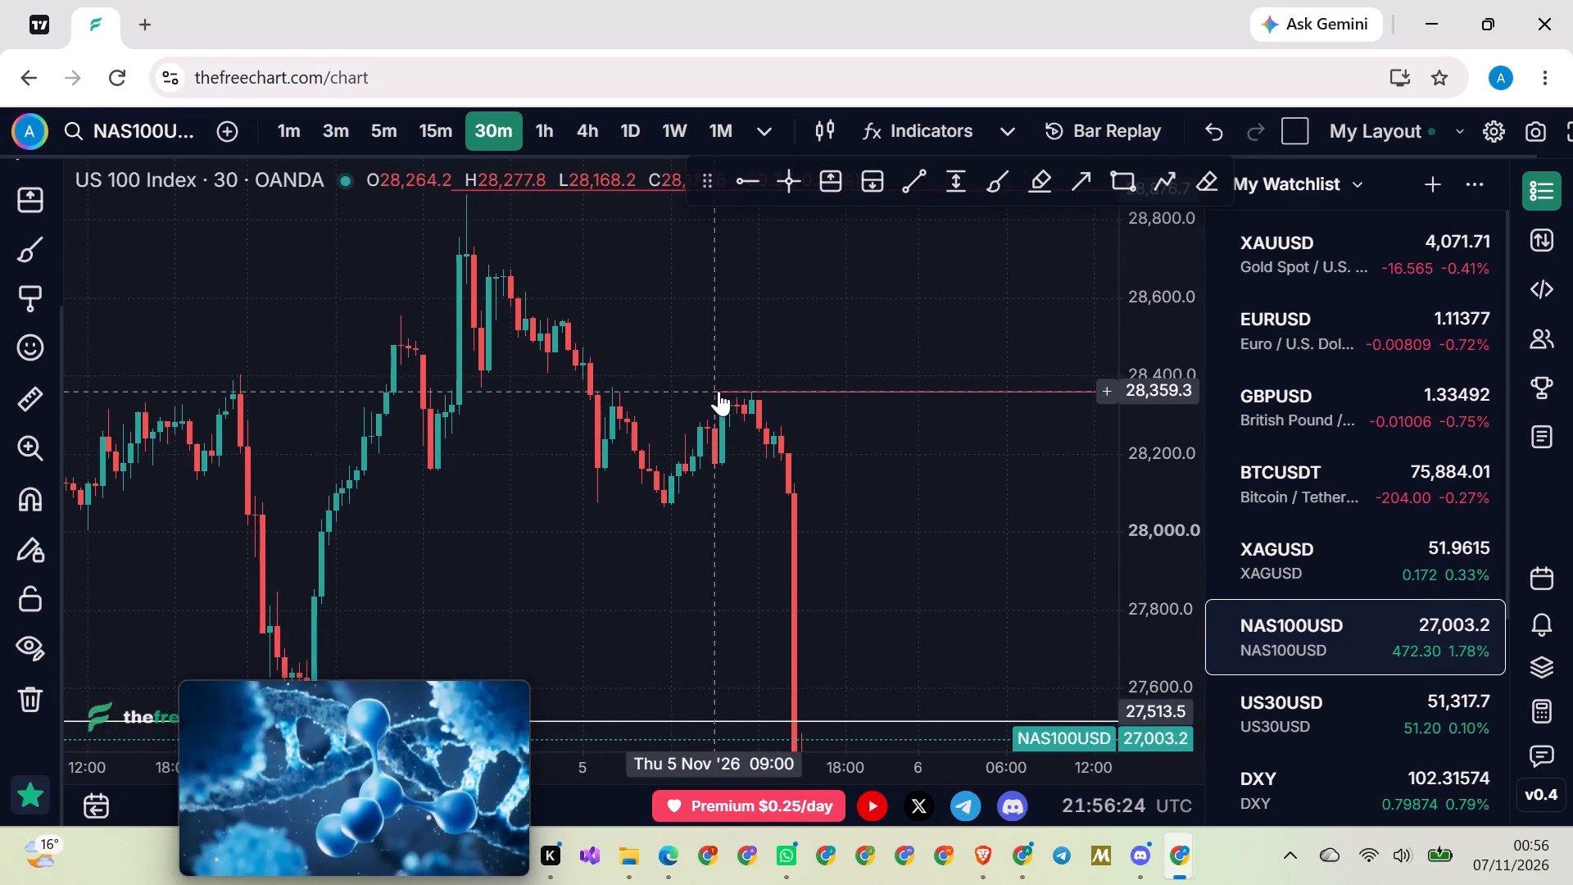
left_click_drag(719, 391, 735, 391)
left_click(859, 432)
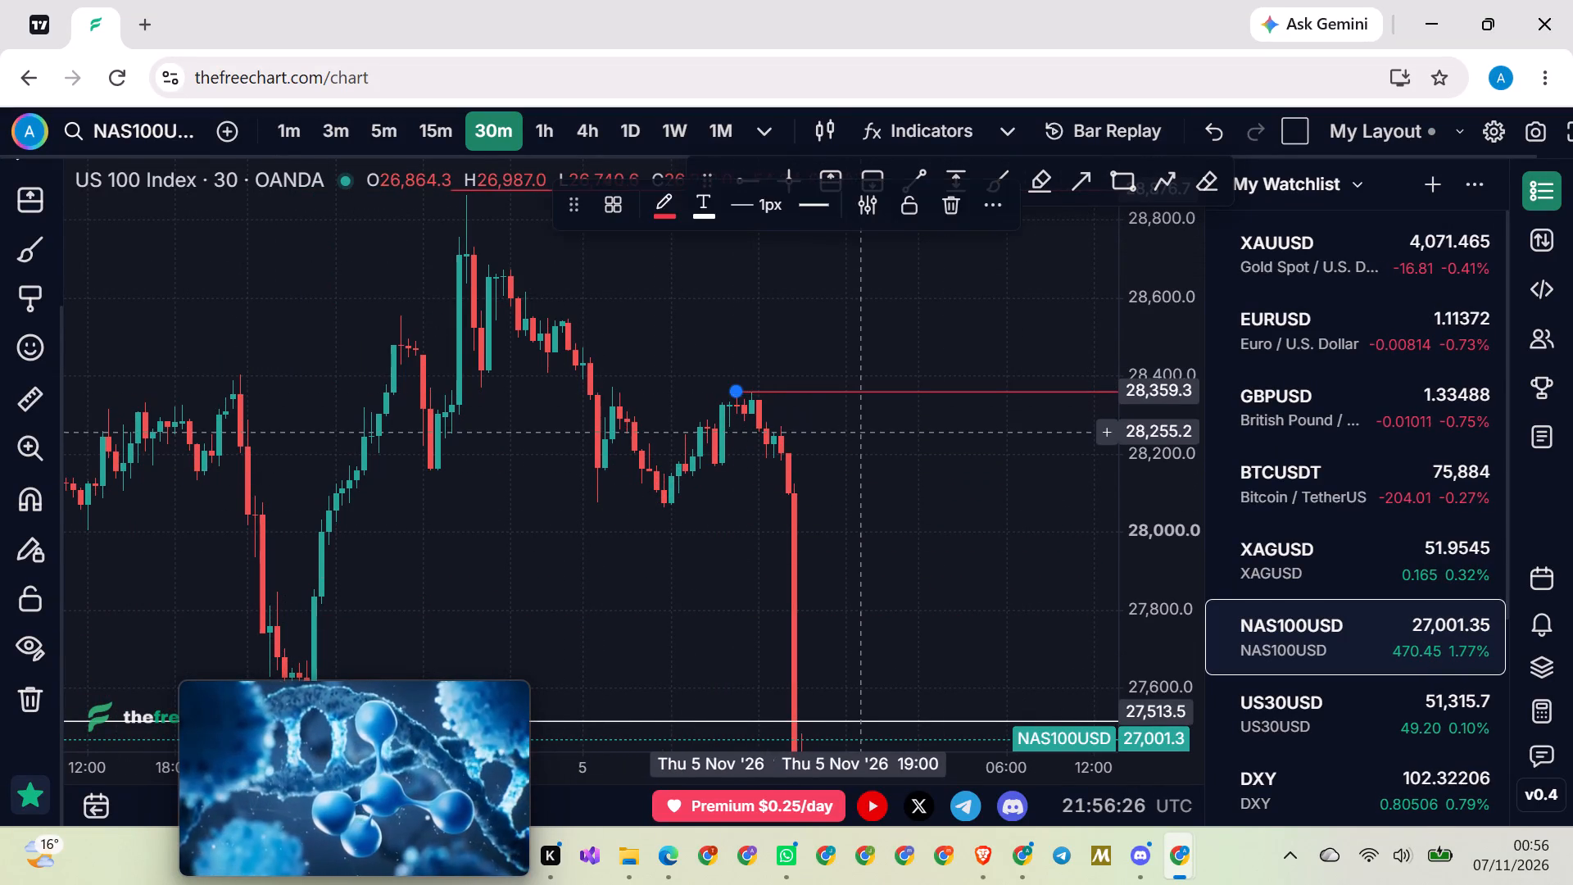
Draw a white horizontal ray at 28,078.6 from the 5 November swing low before the sharp drop.
left_click_drag(877, 447, 839, 486)
left_click(756, 188)
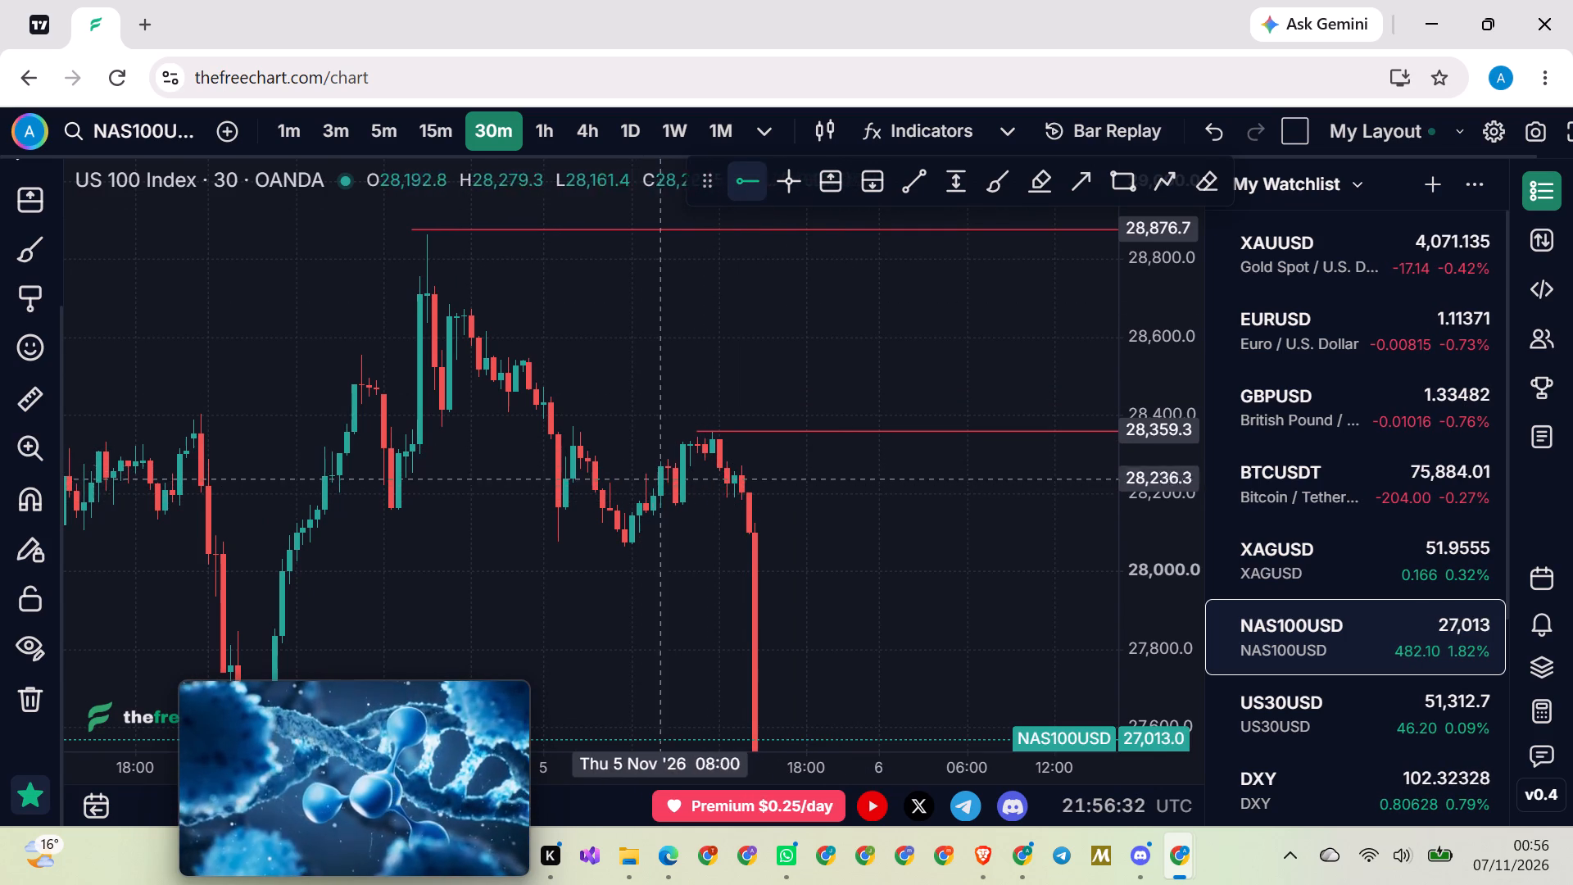
left_click(631, 540)
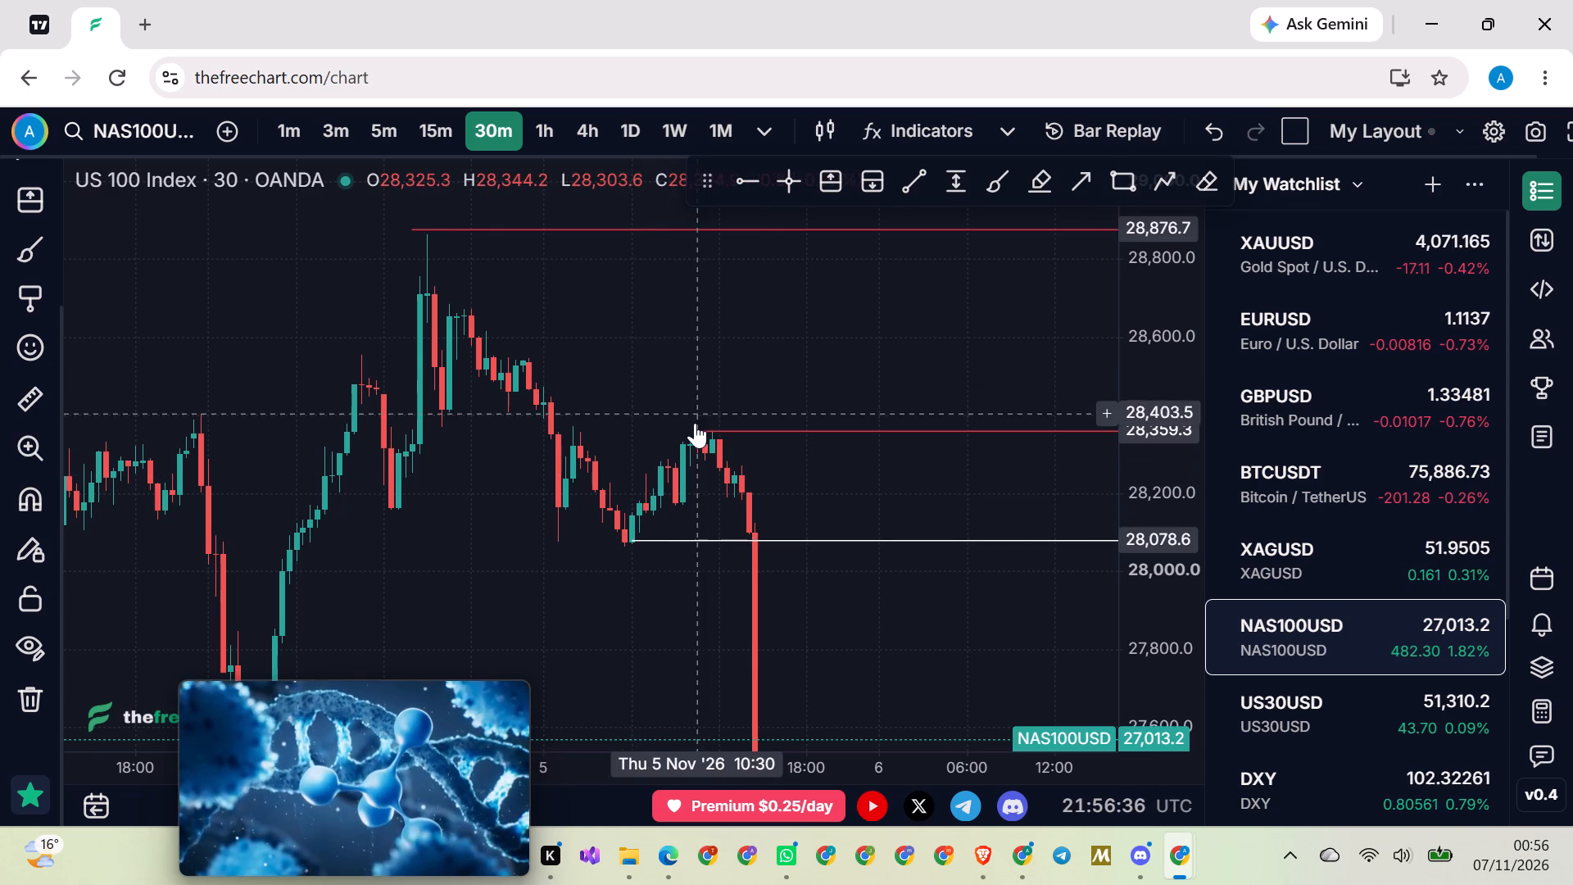
Move the red ray from 28,359.3 to 28,687.3 and delete it.
left_click_drag(696, 433, 499, 302)
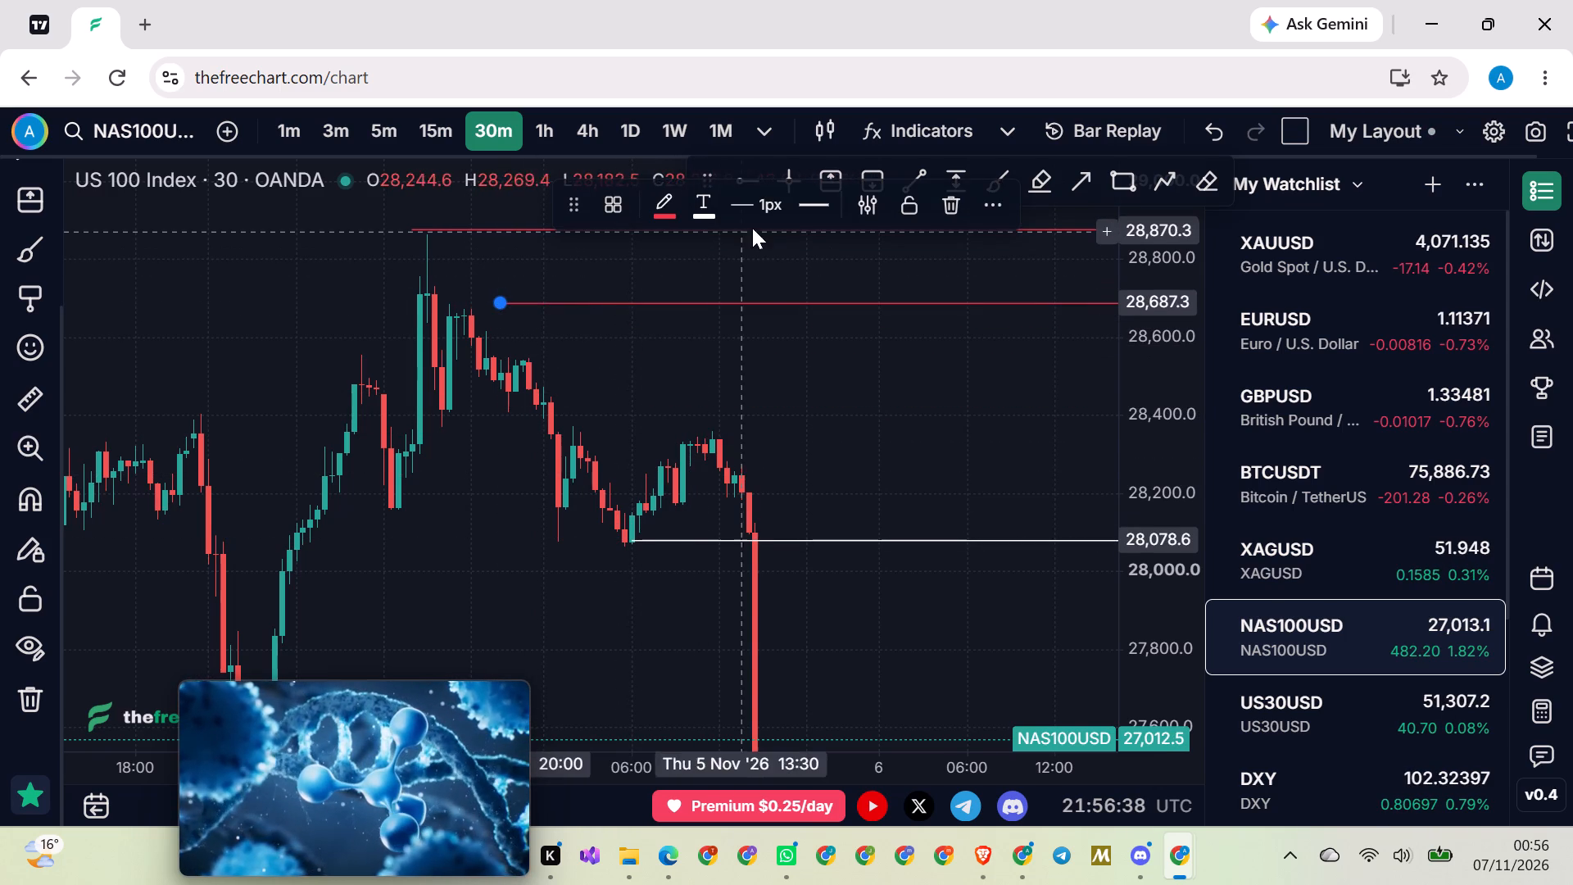
left_click(949, 205)
Draw a white horizontal ray at 28,365.6 from the 5 November swing high just before the sharp drop.
left_click(736, 182)
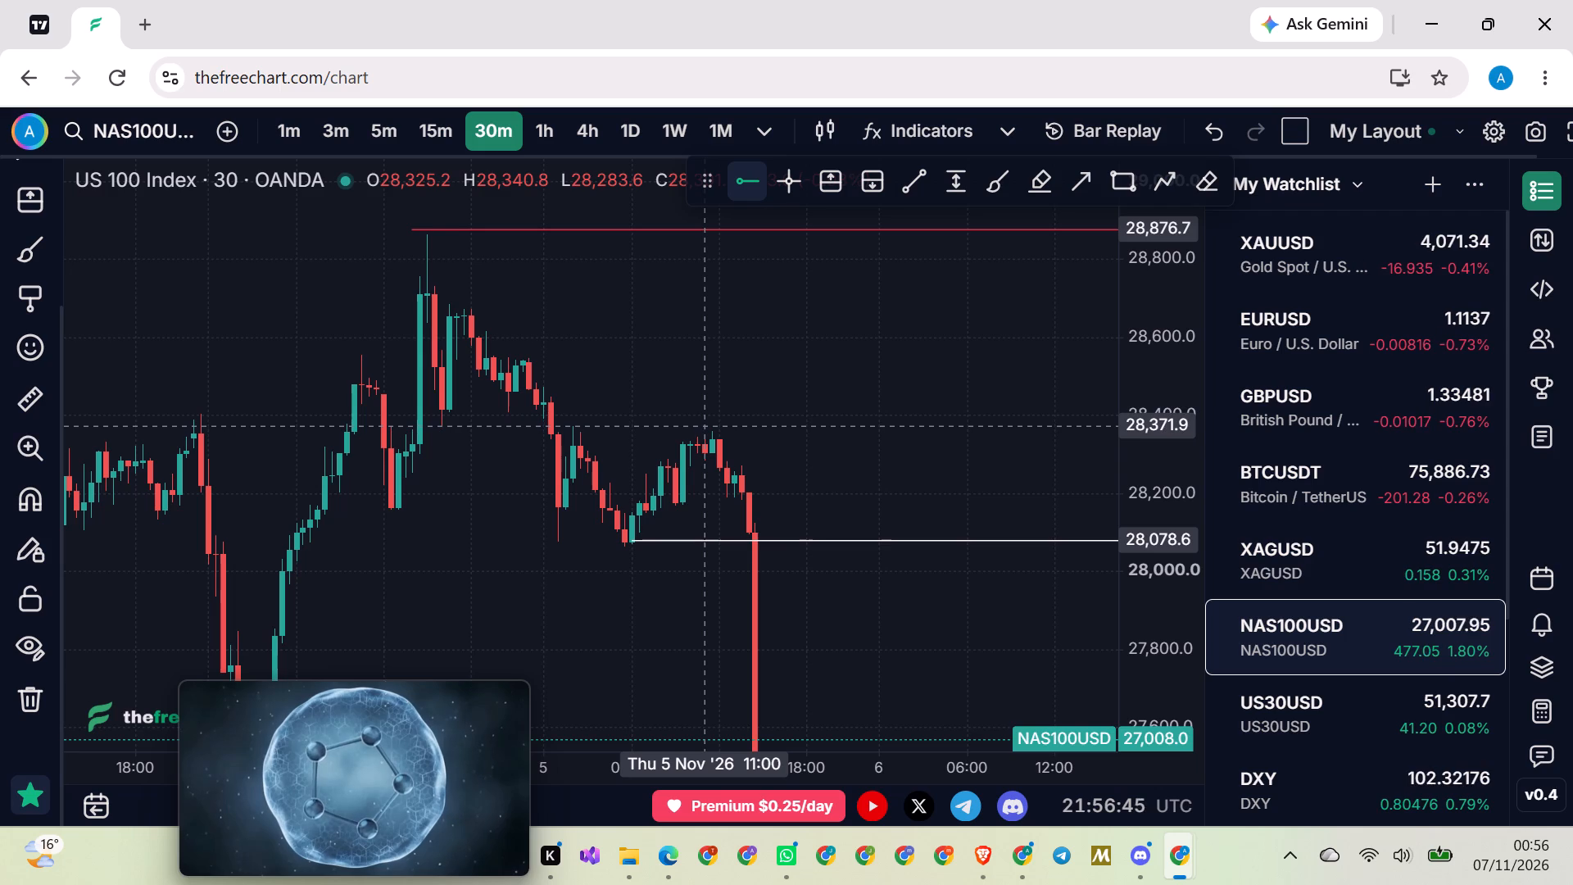
left_click(709, 429)
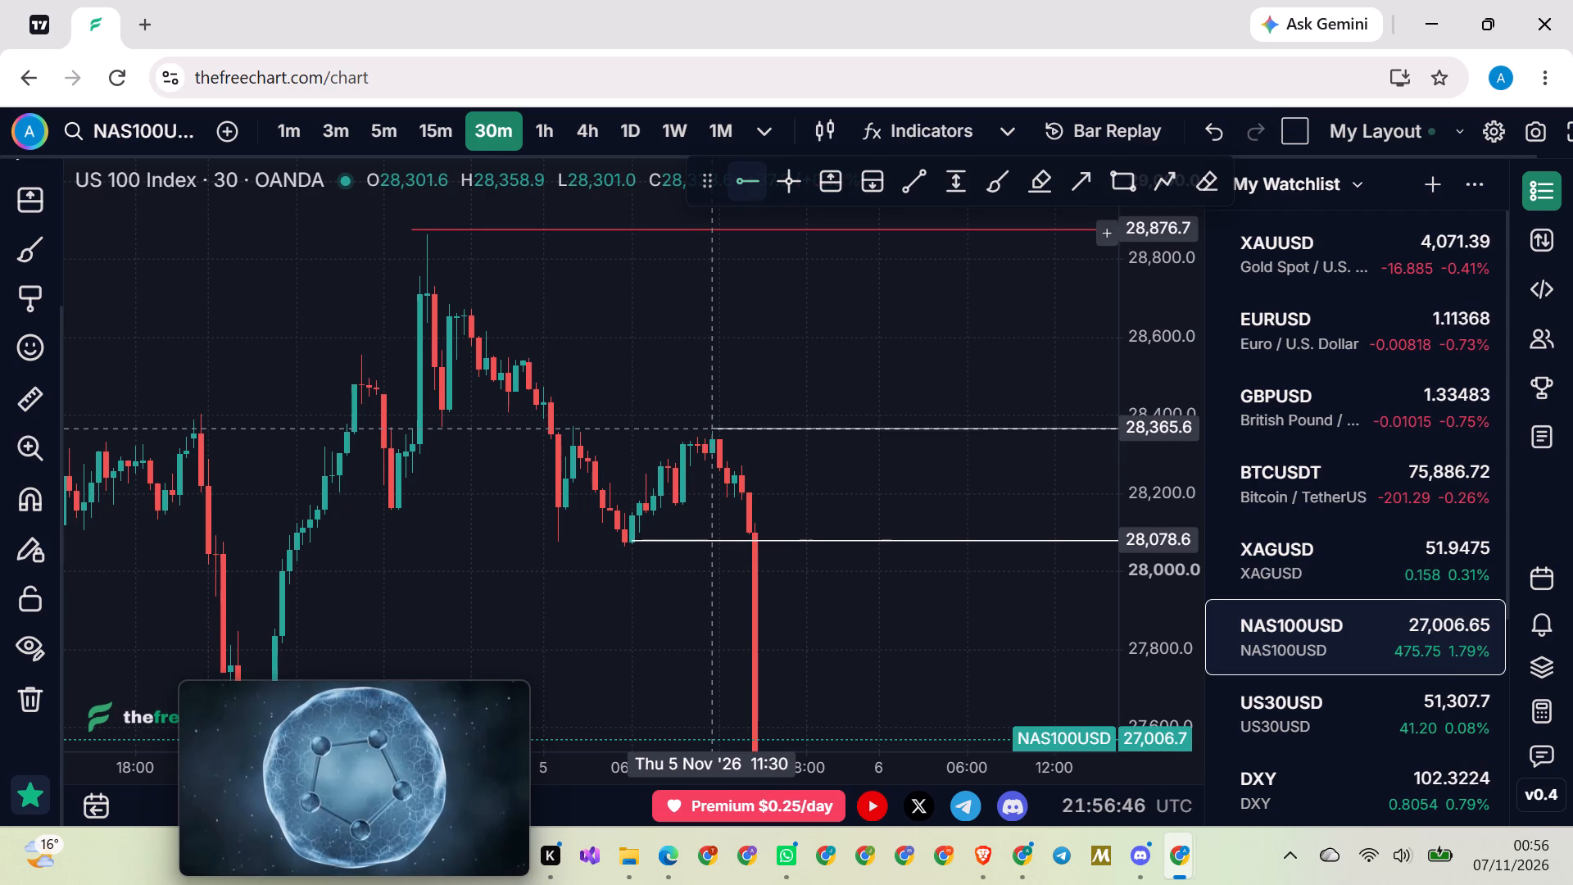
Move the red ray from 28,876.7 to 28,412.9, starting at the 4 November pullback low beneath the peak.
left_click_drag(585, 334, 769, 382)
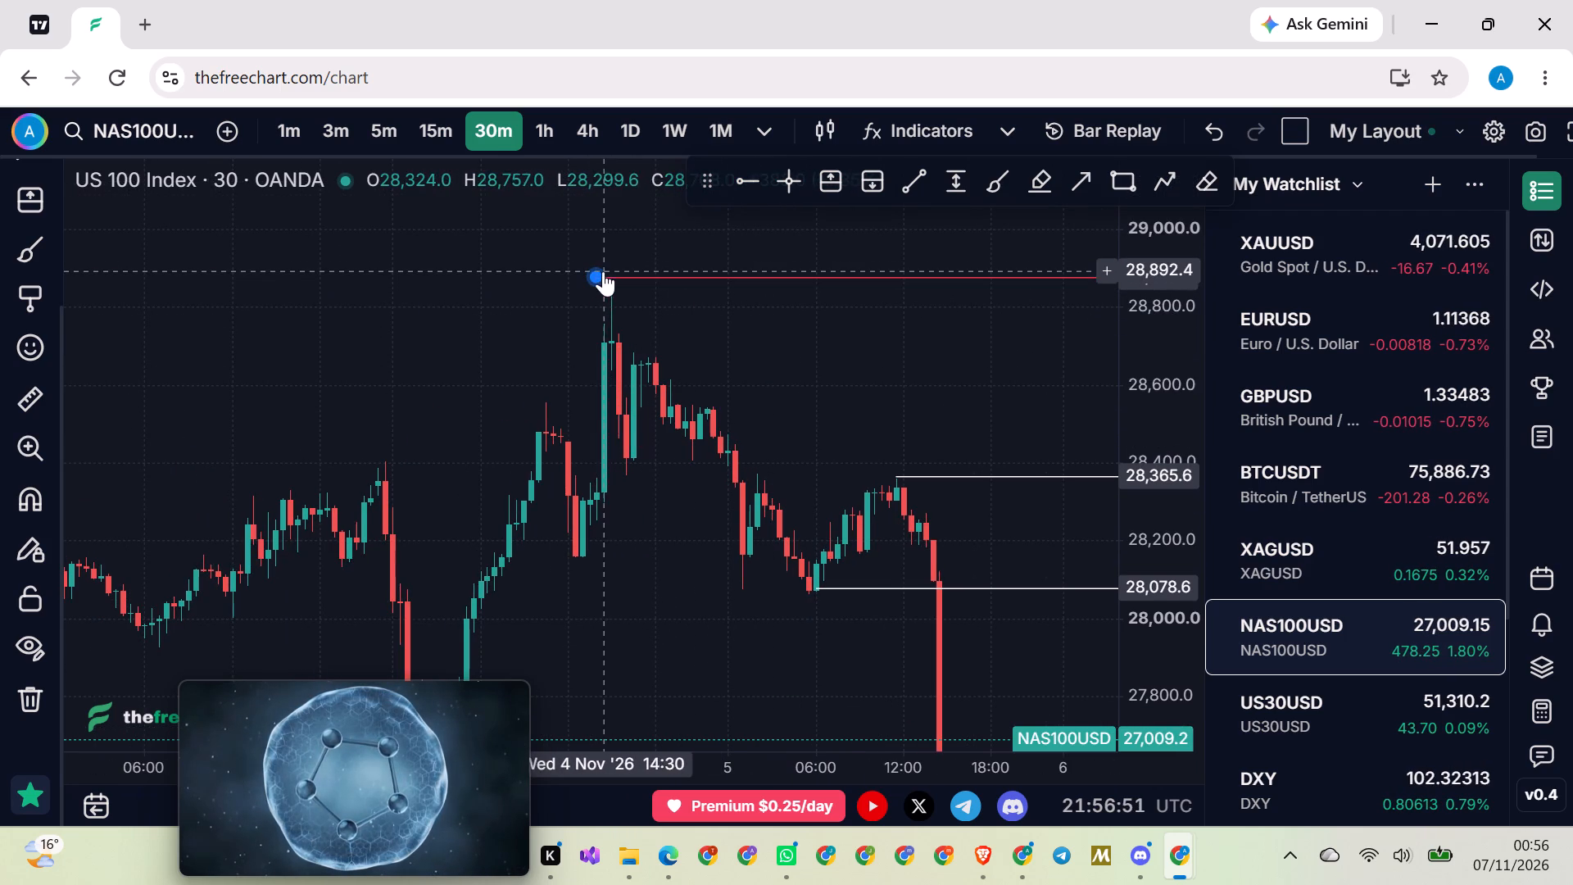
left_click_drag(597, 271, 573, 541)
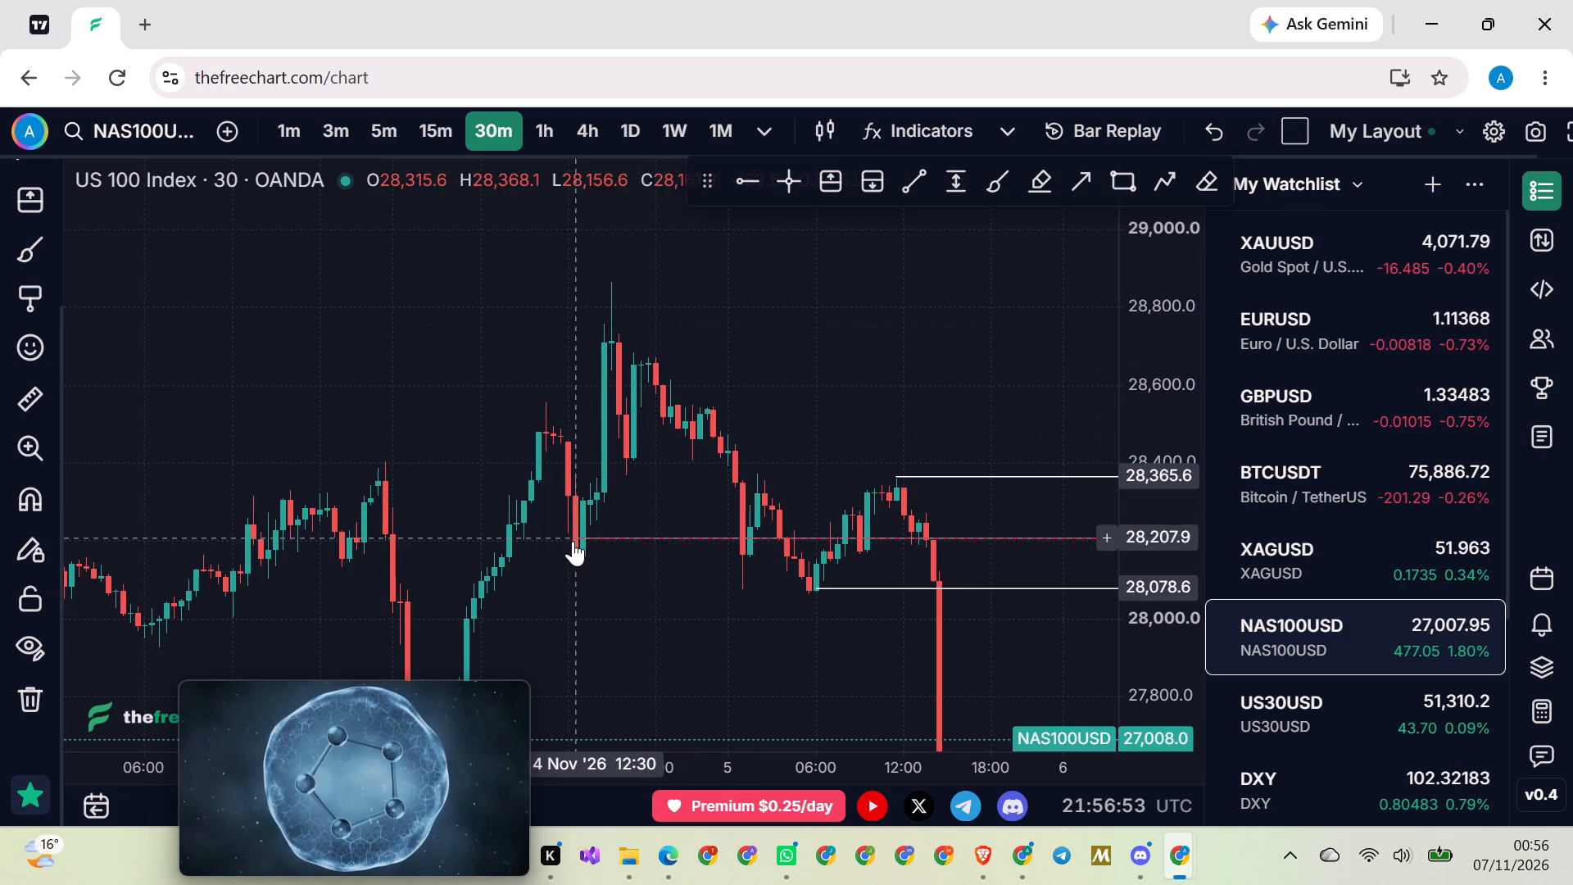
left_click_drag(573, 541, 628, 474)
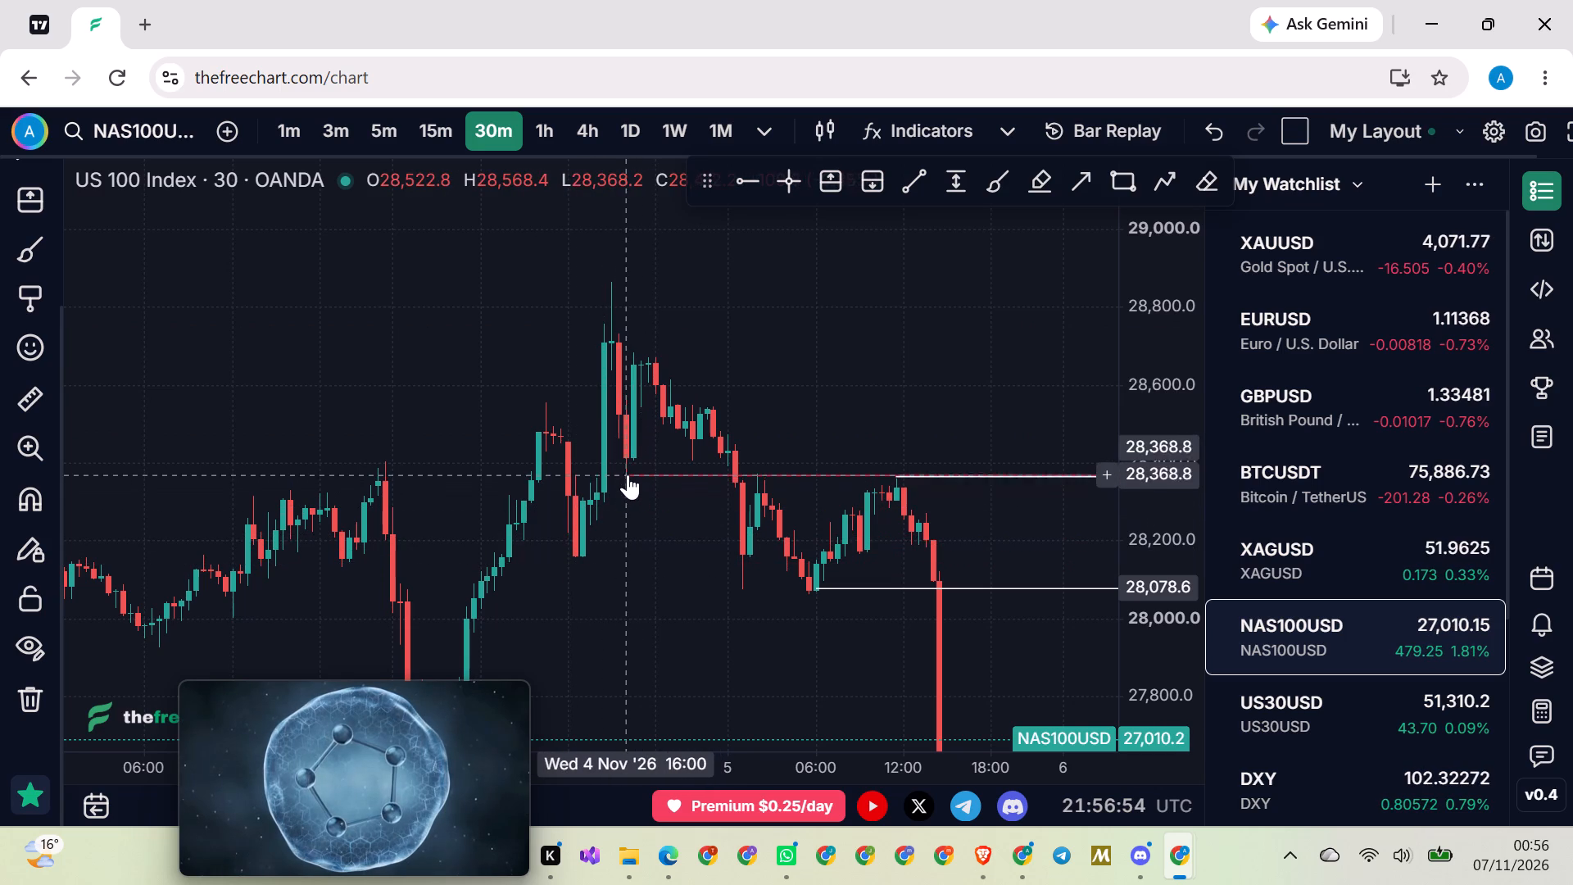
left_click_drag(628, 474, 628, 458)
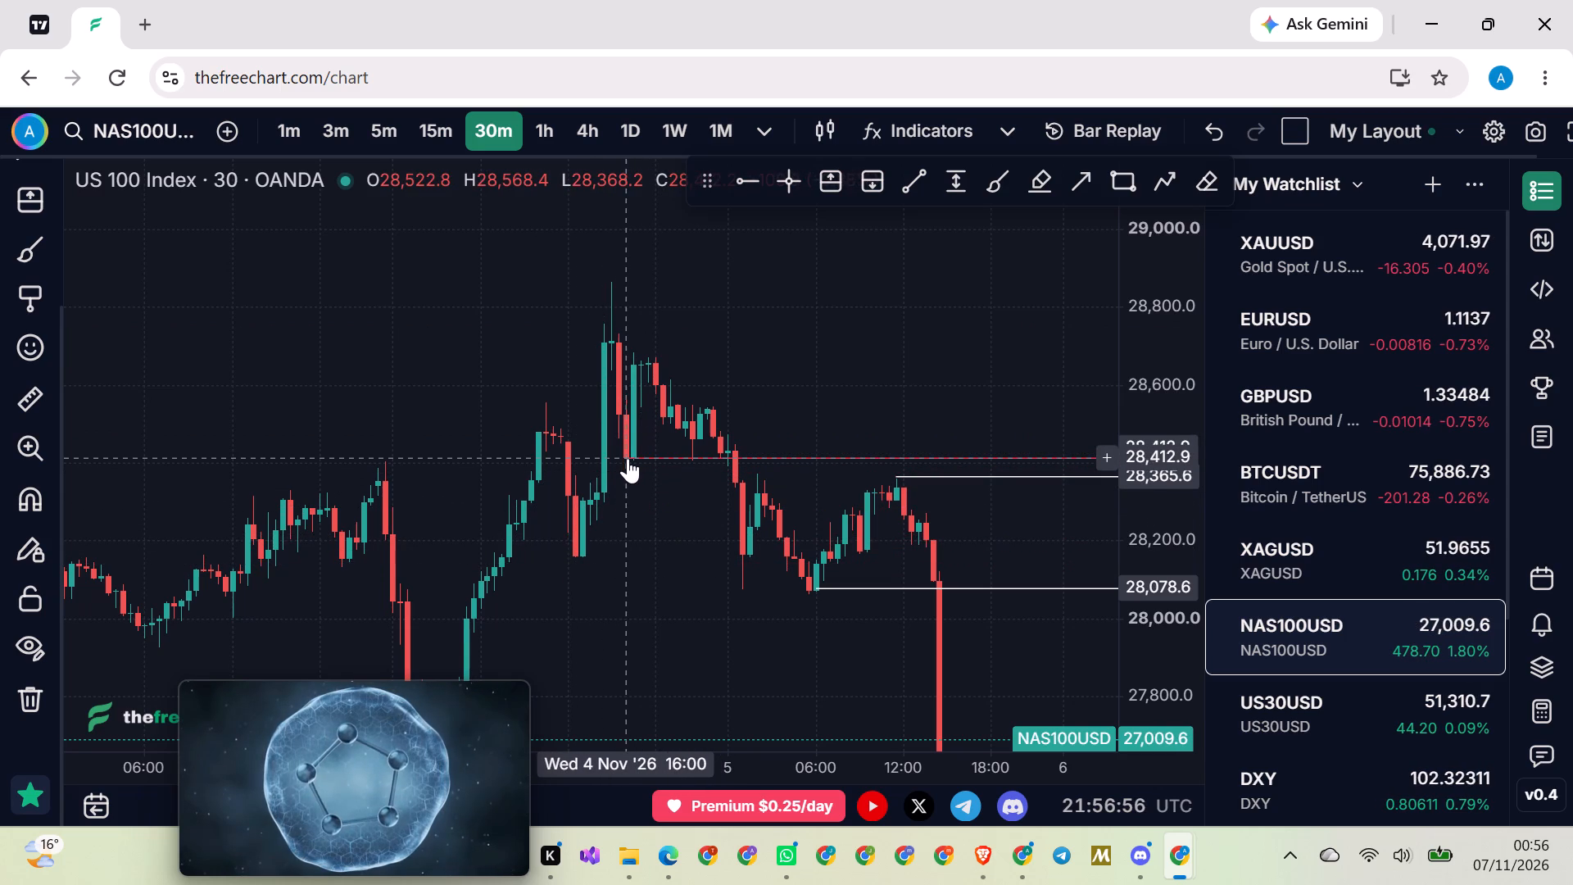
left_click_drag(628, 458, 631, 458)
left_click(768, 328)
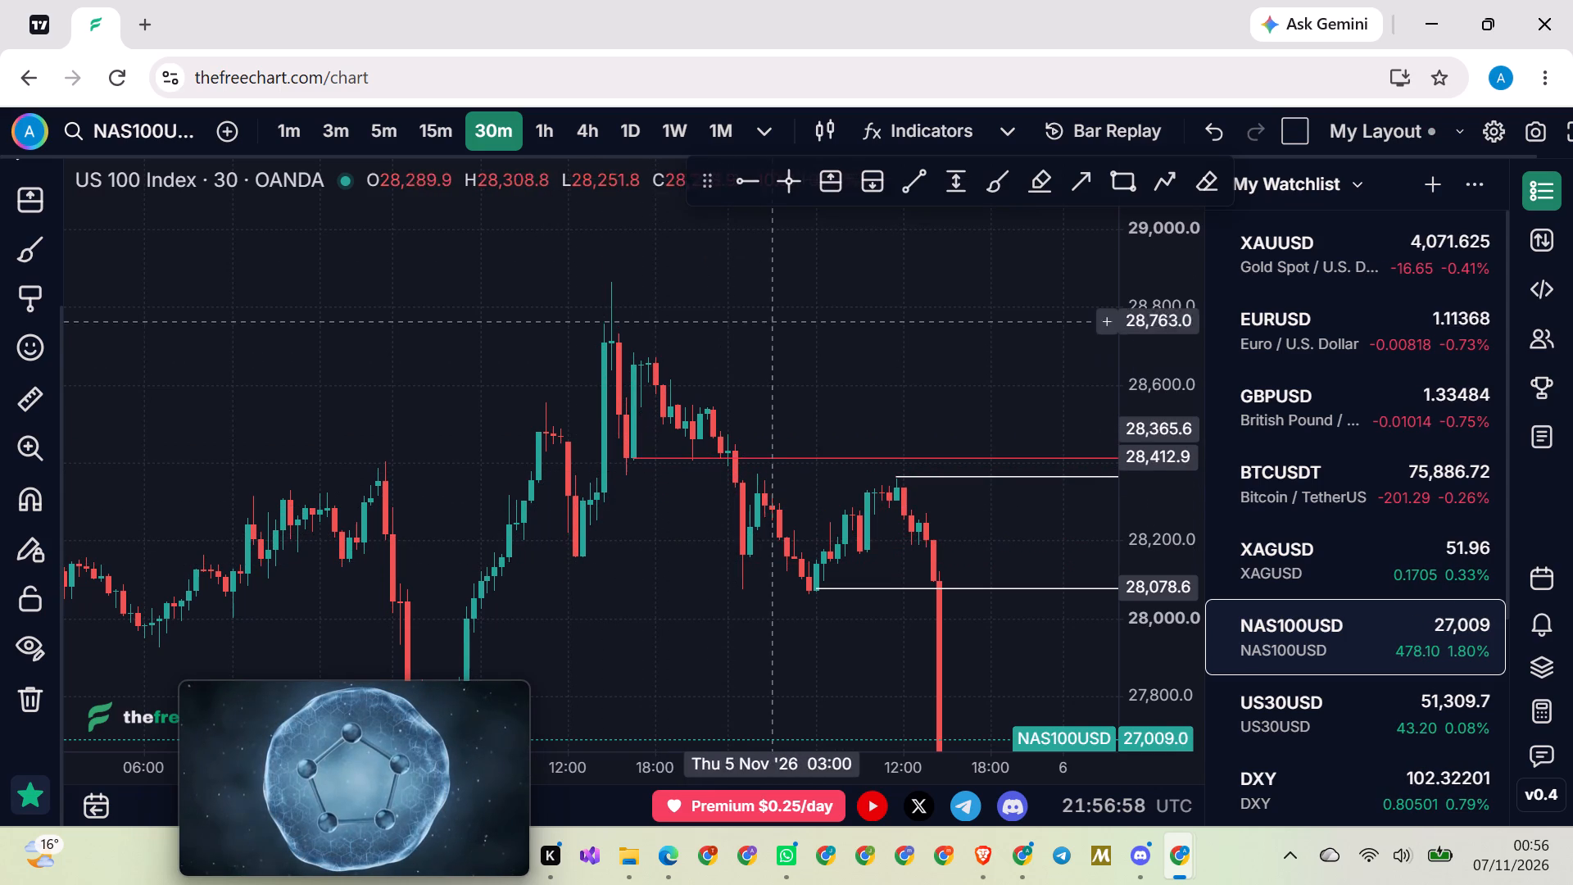
Draw a white horizontal ray at 28,684.2 from the 4 November high just after the peak.
left_click(740, 183)
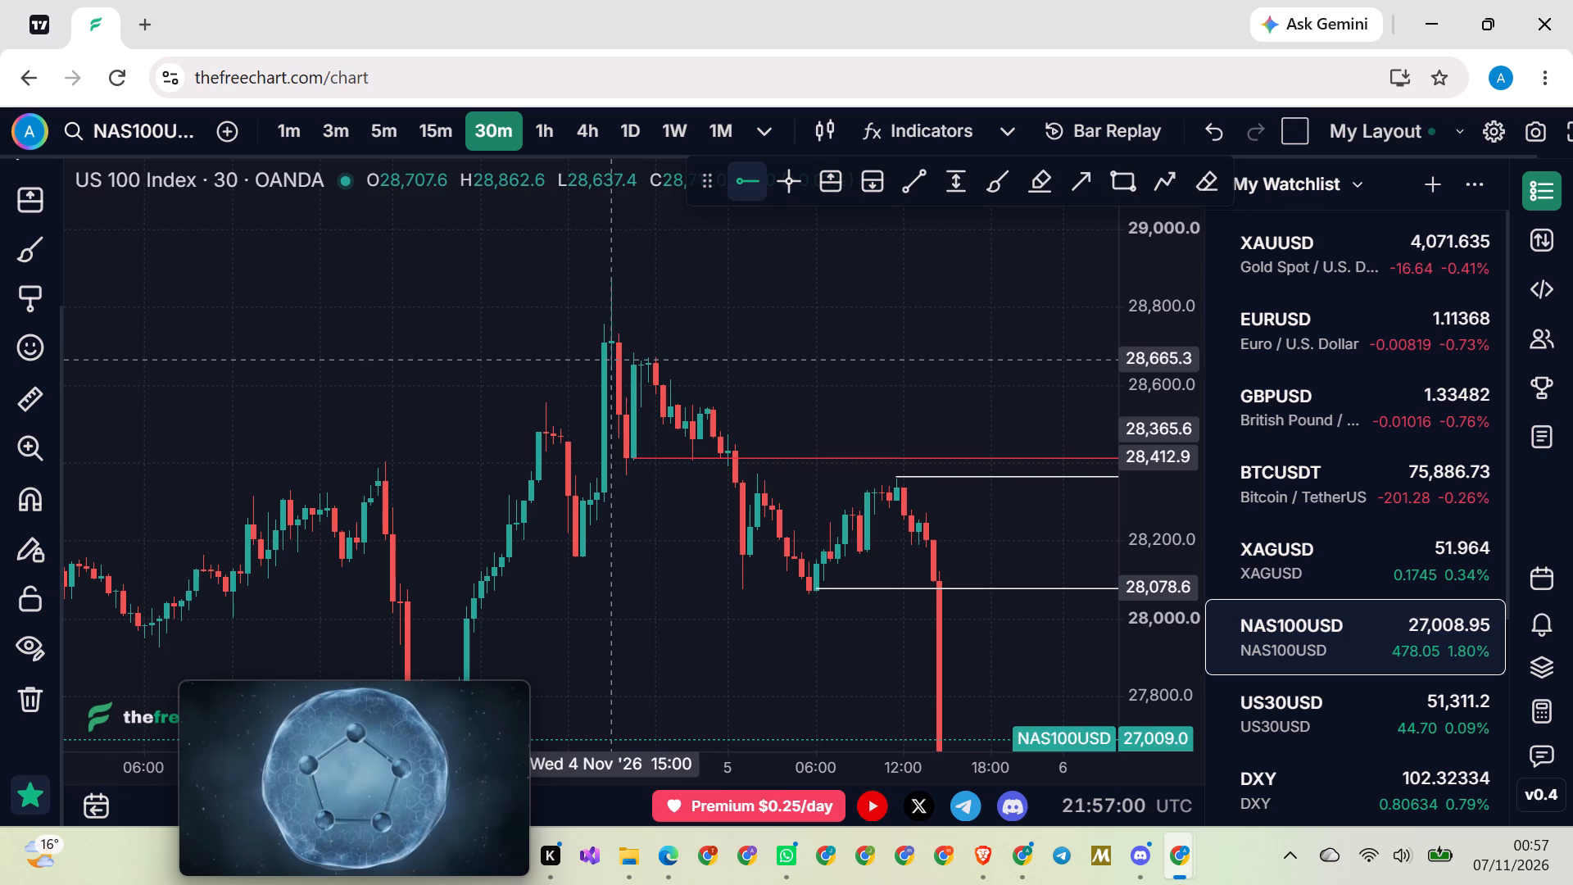
left_click(629, 352)
left_click(674, 306)
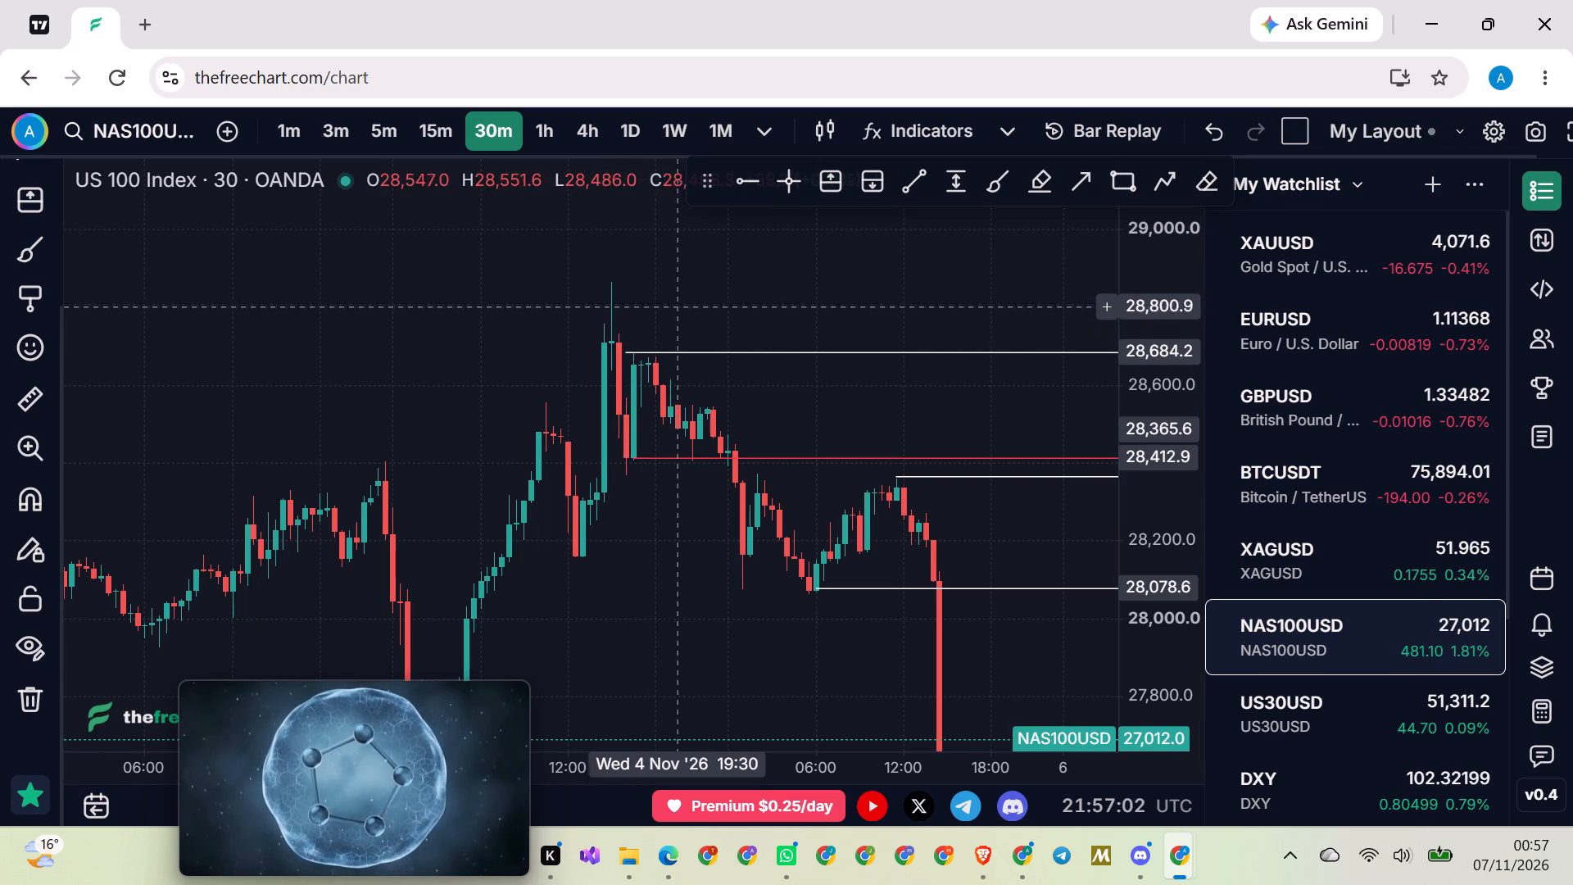
Delete the red ray at the 4 November pullback low.
left_click(633, 450)
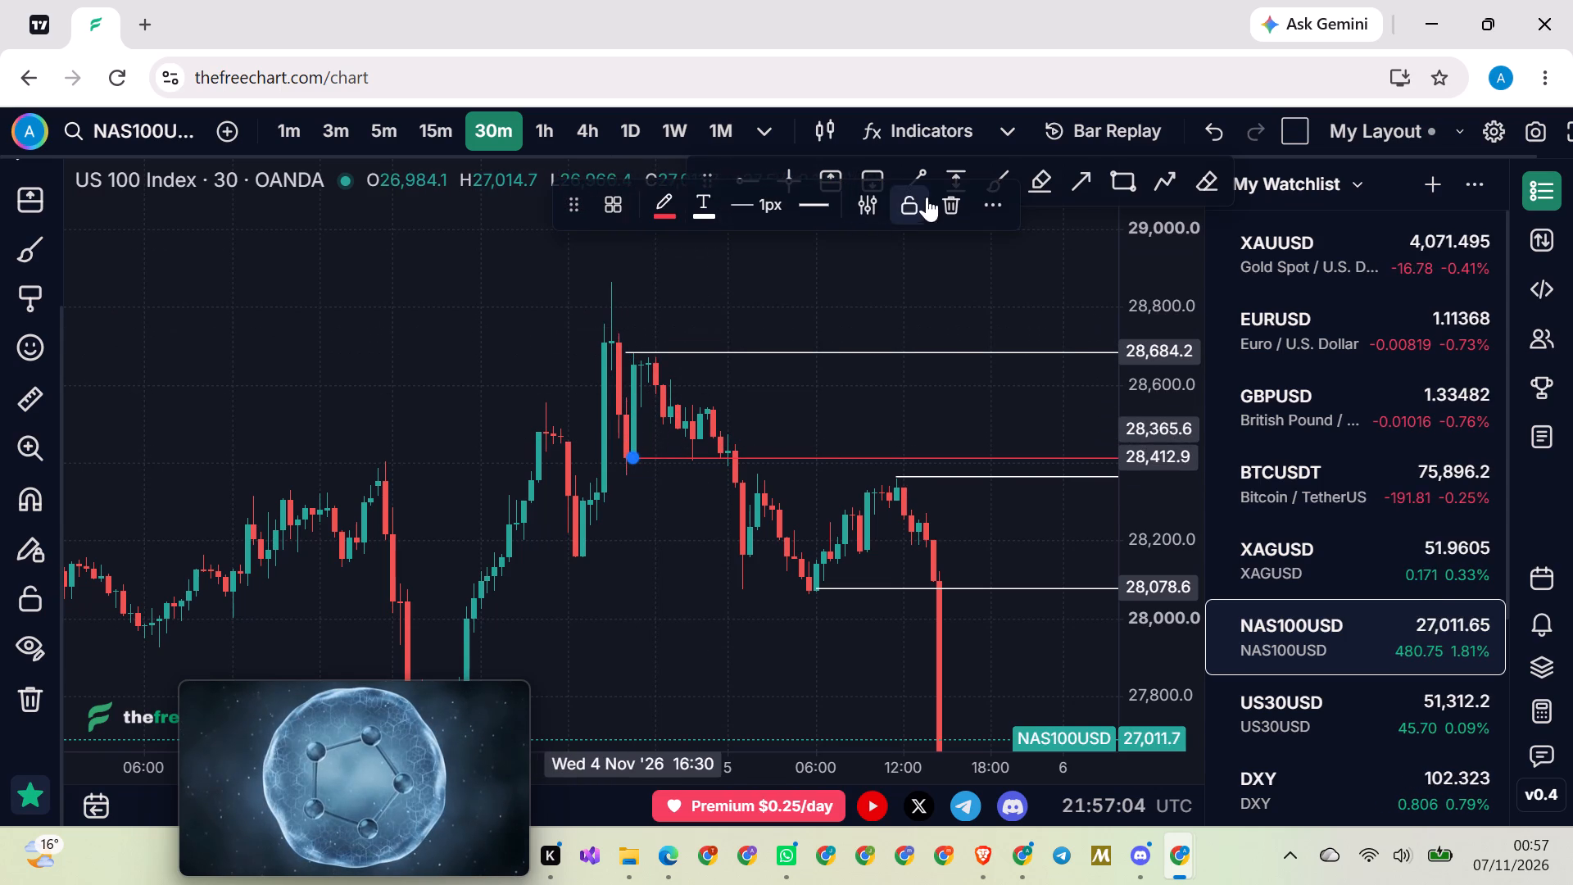
left_click(942, 205)
Draw a white horizontal ray from the 4 November pullback low and place it at 28,416.1.
left_click(736, 178)
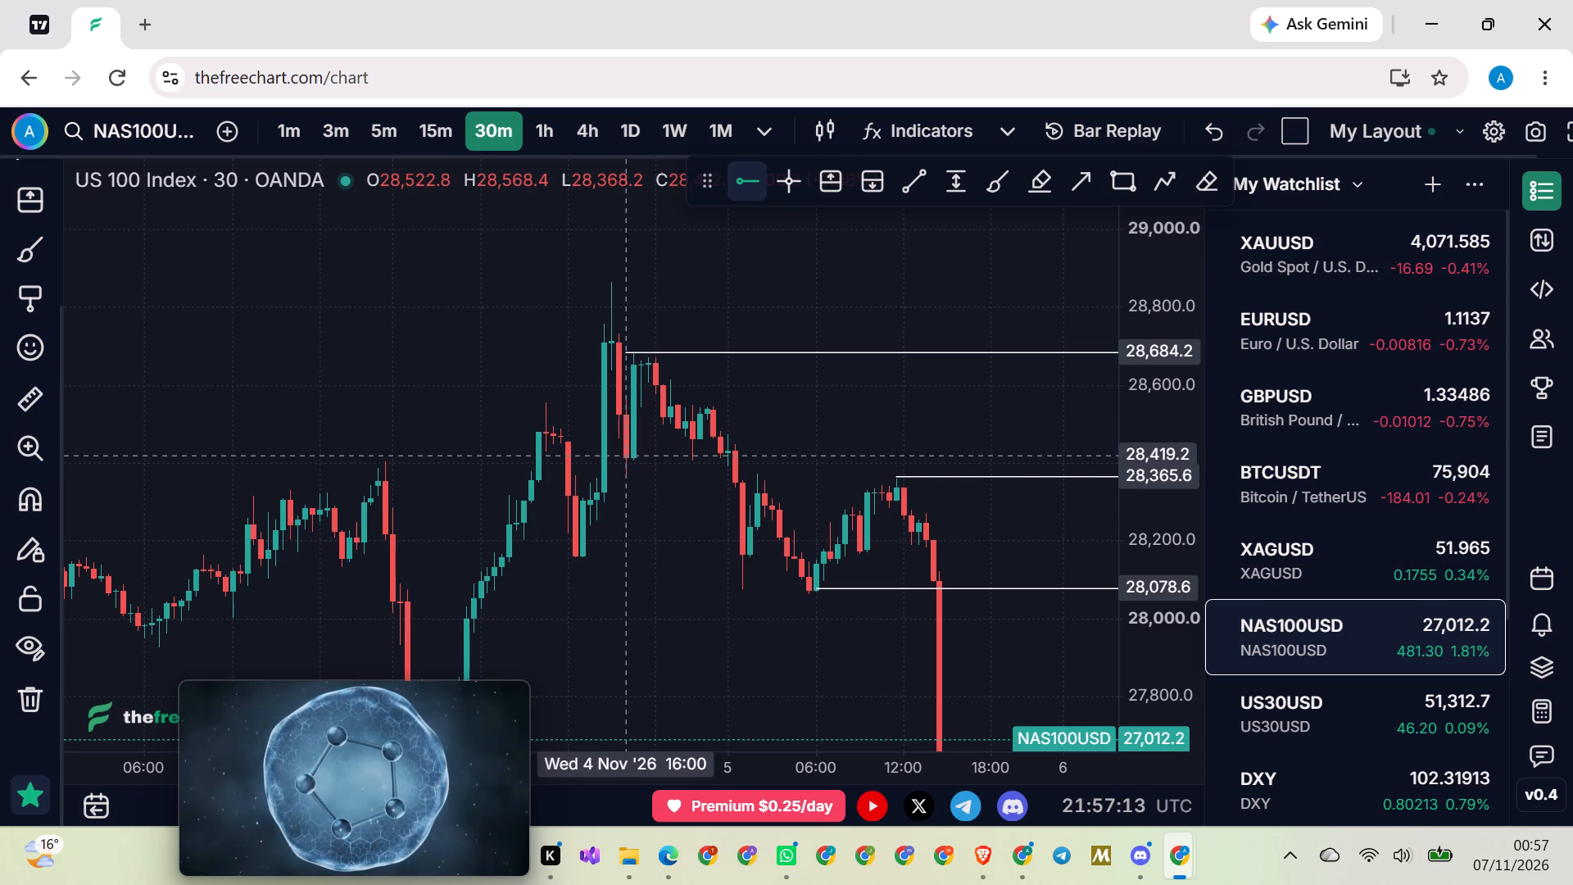
left_click(628, 456)
left_click(660, 493)
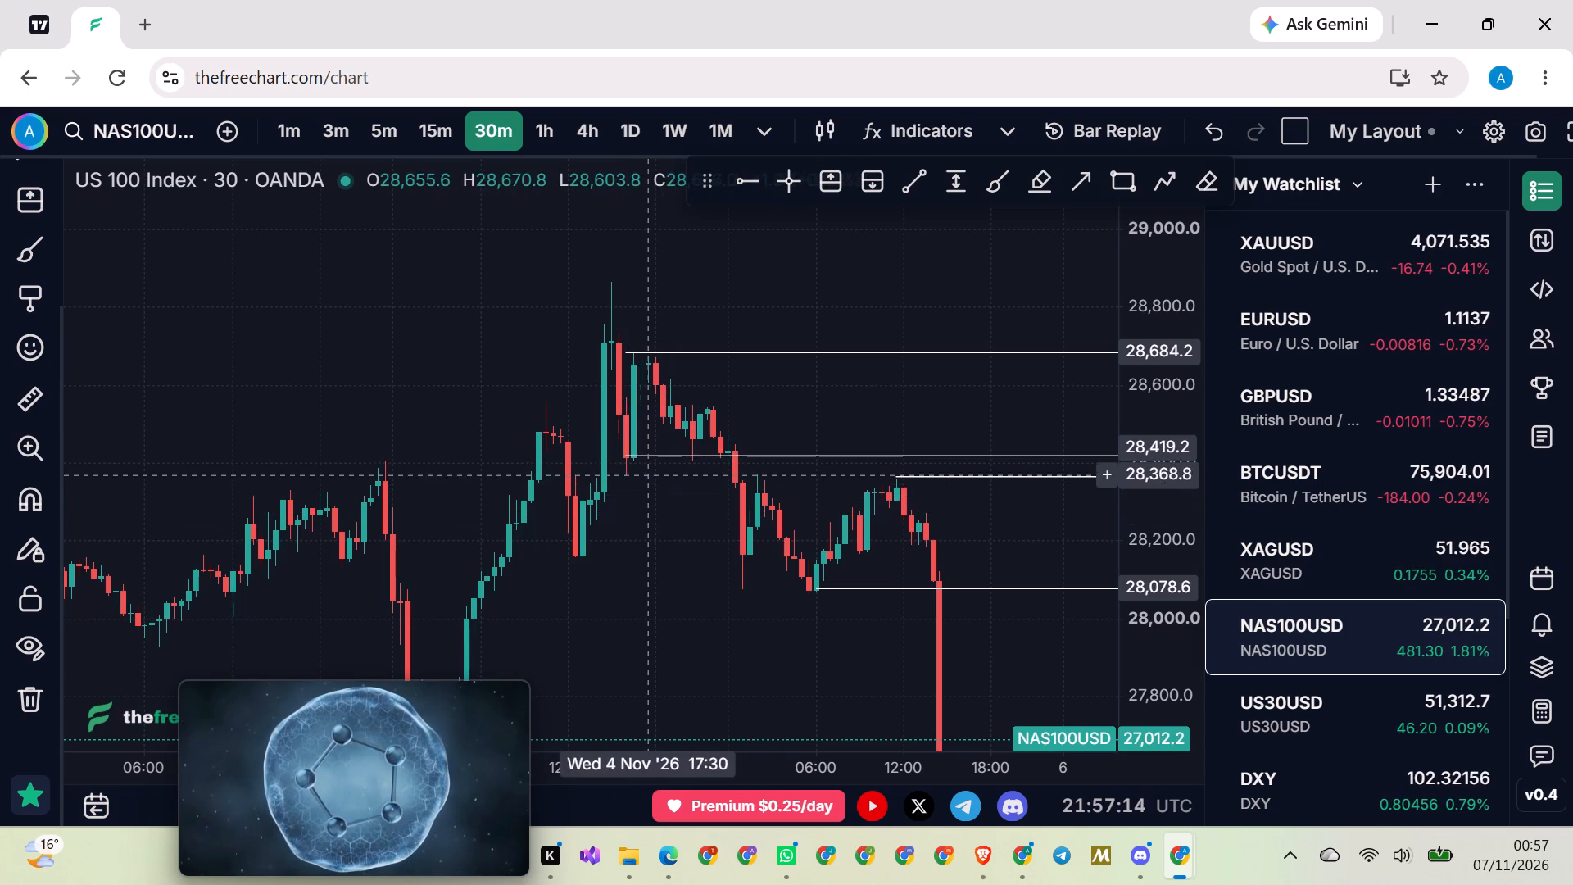
left_click(629, 460)
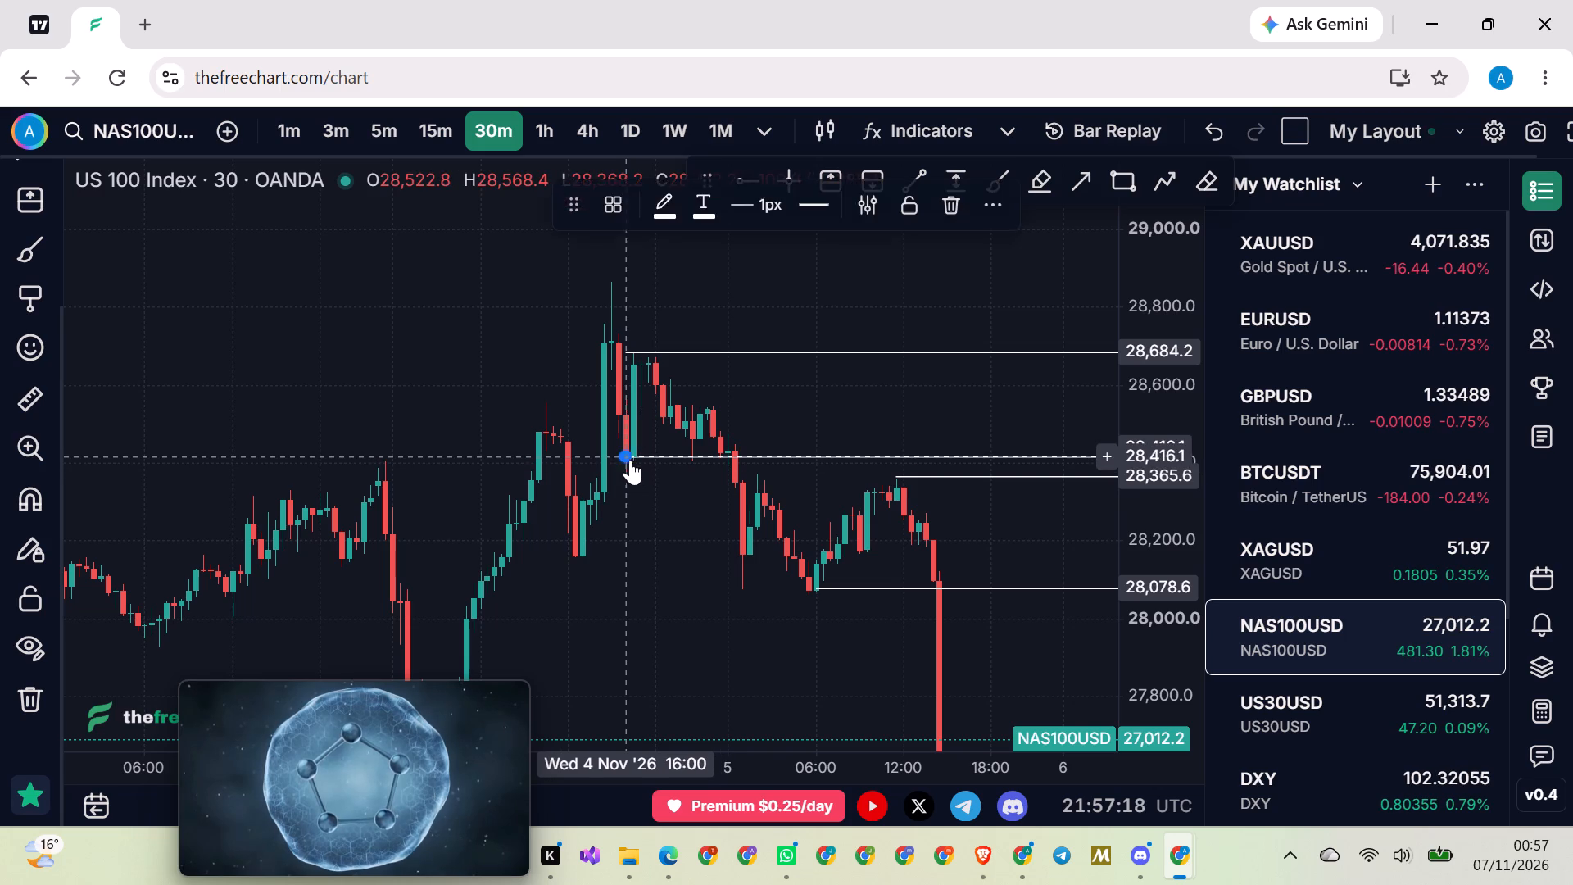
left_click(653, 493)
Delete the white ray at 27,513.5 beneath the deep swing low that precedes the 4 November rally.
left_click_drag(632, 593, 596, 489)
scroll(592, 483, "down", 20)
scroll(592, 483, "down", 20)
scroll(592, 483, "down", 7)
left_click_drag(742, 574, 558, 479)
scroll(563, 483, "down", 19)
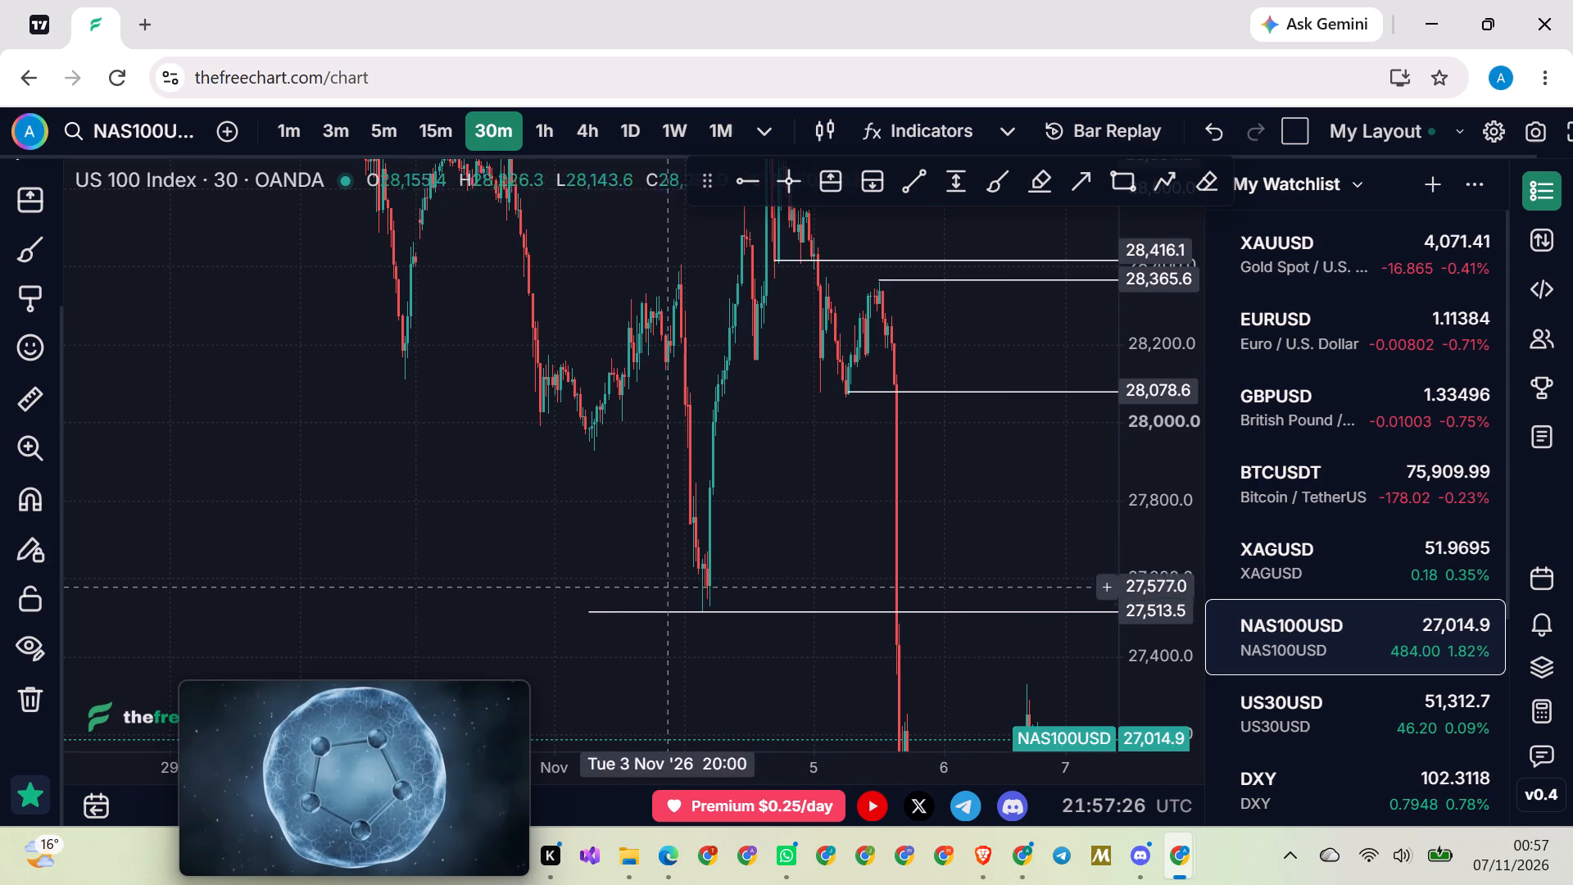
left_click(614, 612)
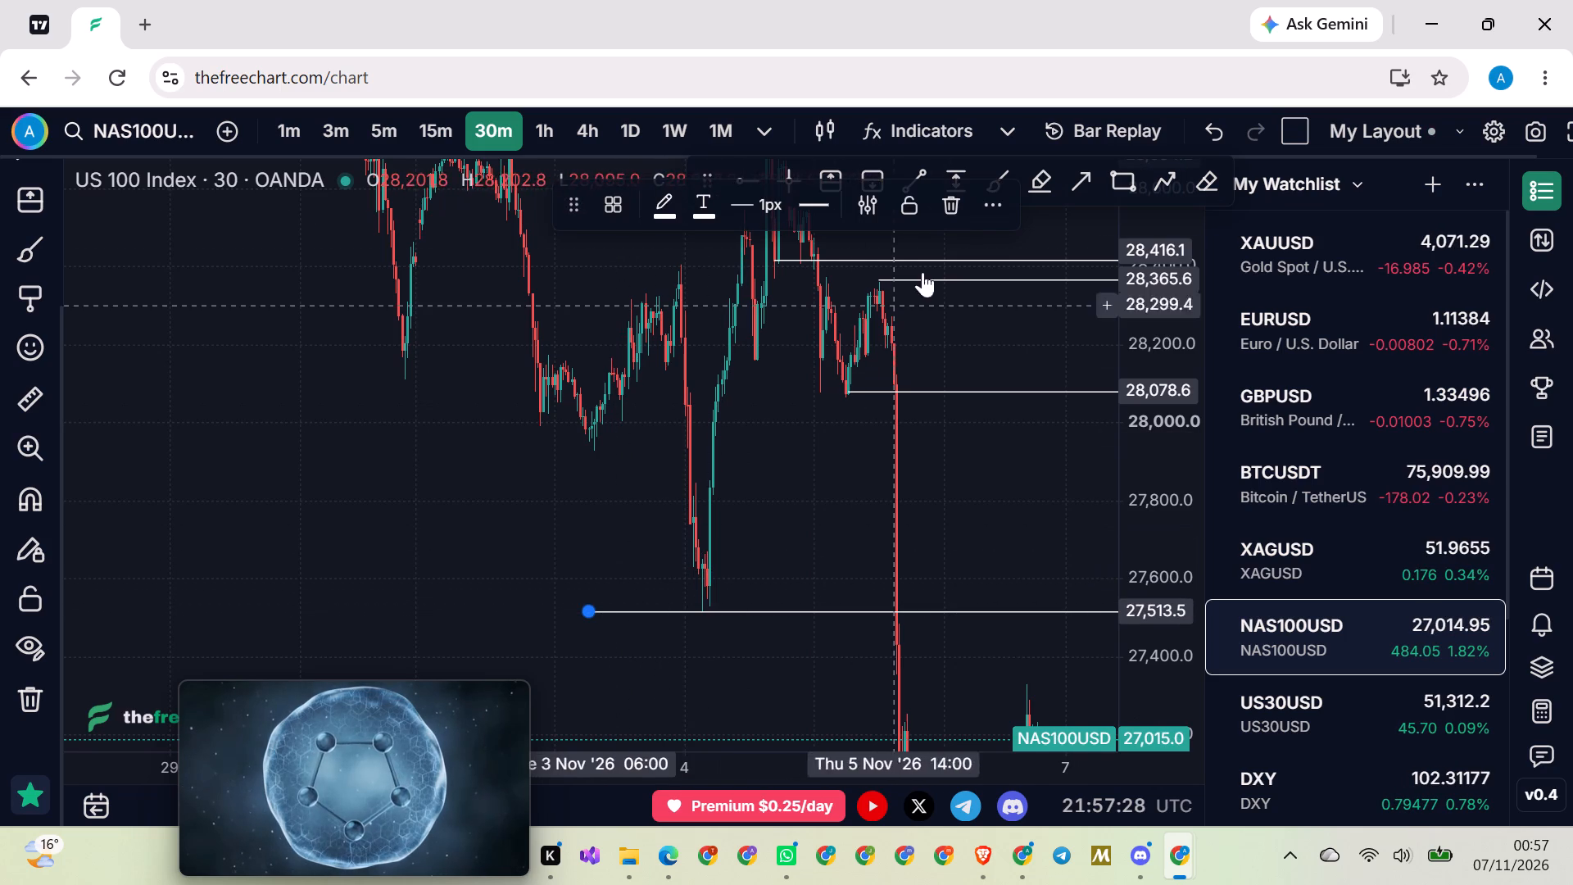
left_click(947, 206)
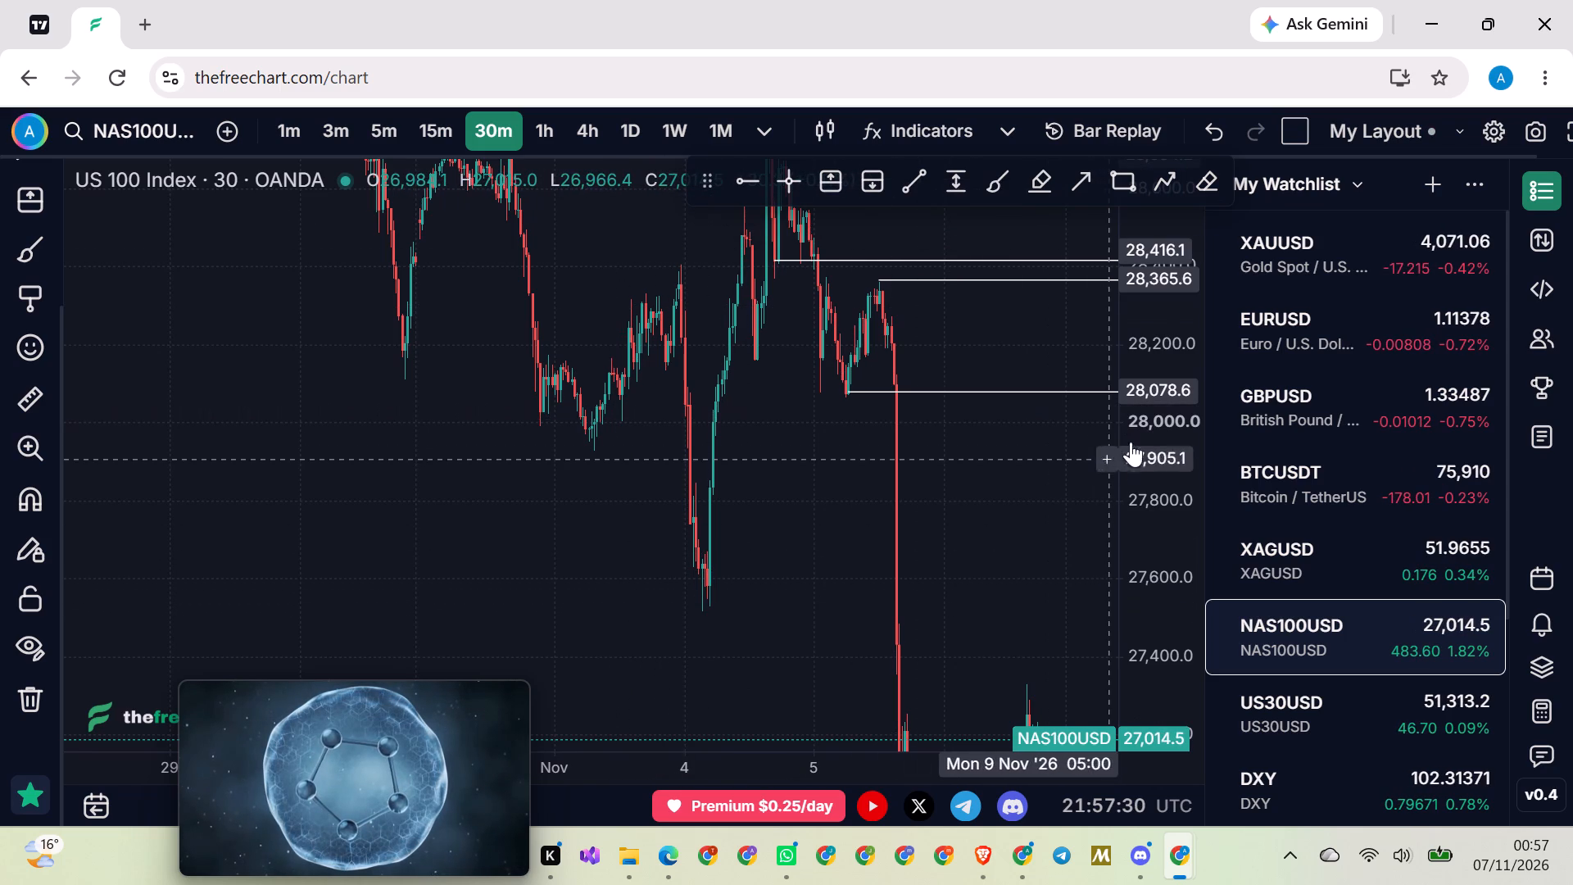
Examine the NAS100USD sell-off and the latest price action against the remaining marked levels.
left_click_drag(1153, 455, 997, 654)
scroll(886, 610, "down", 2)
left_click_drag(758, 574, 517, 560)
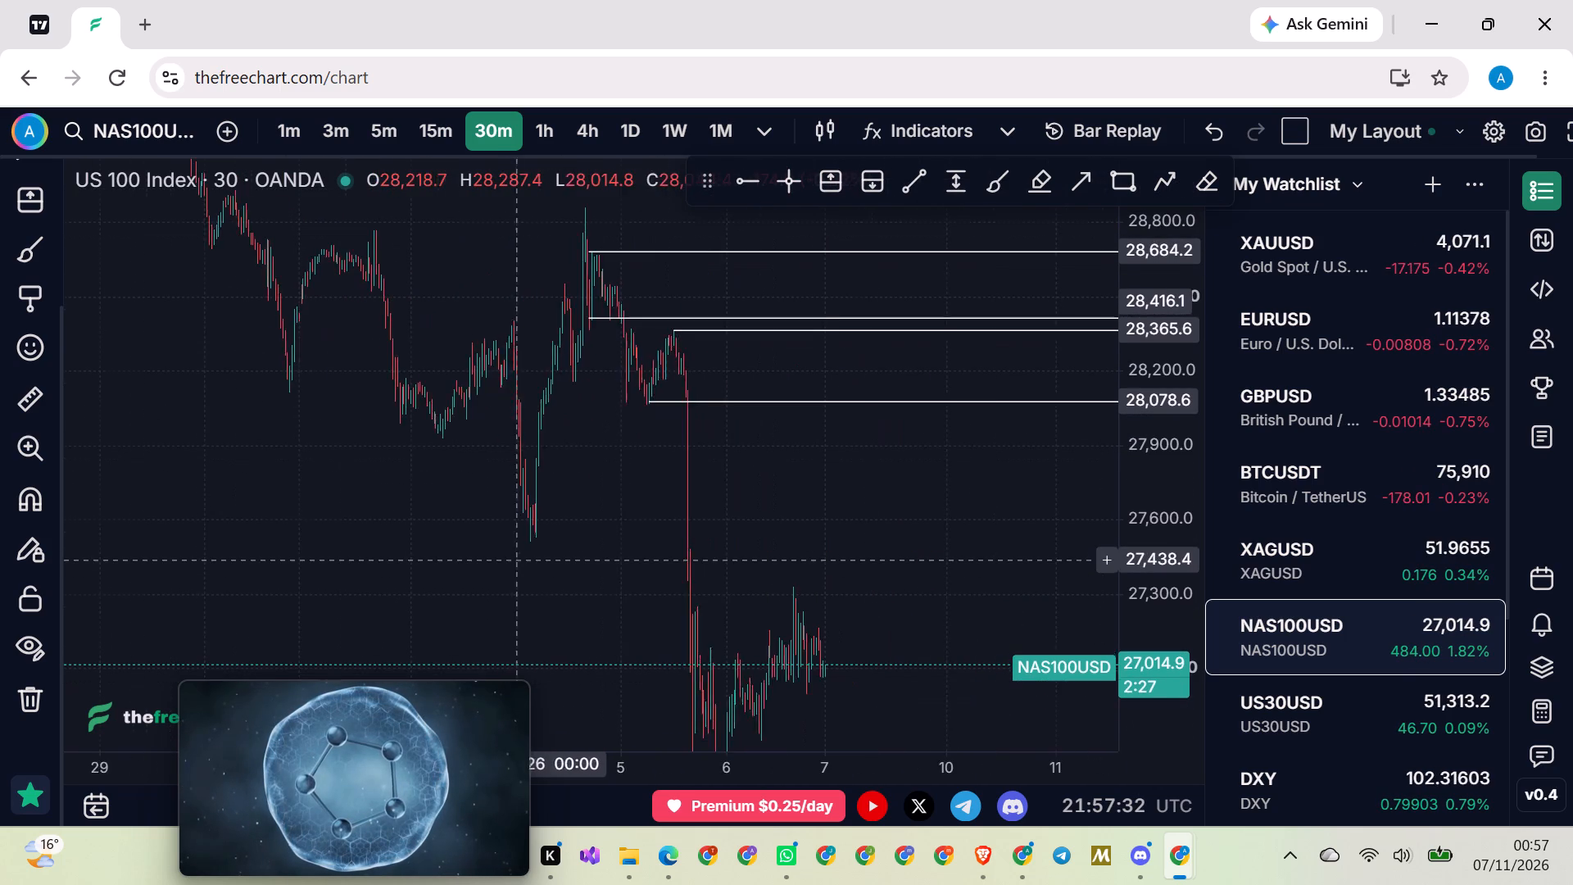
scroll(503, 563, "up", 6)
left_click_drag(864, 508, 741, 395)
scroll(741, 393, "up", 2)
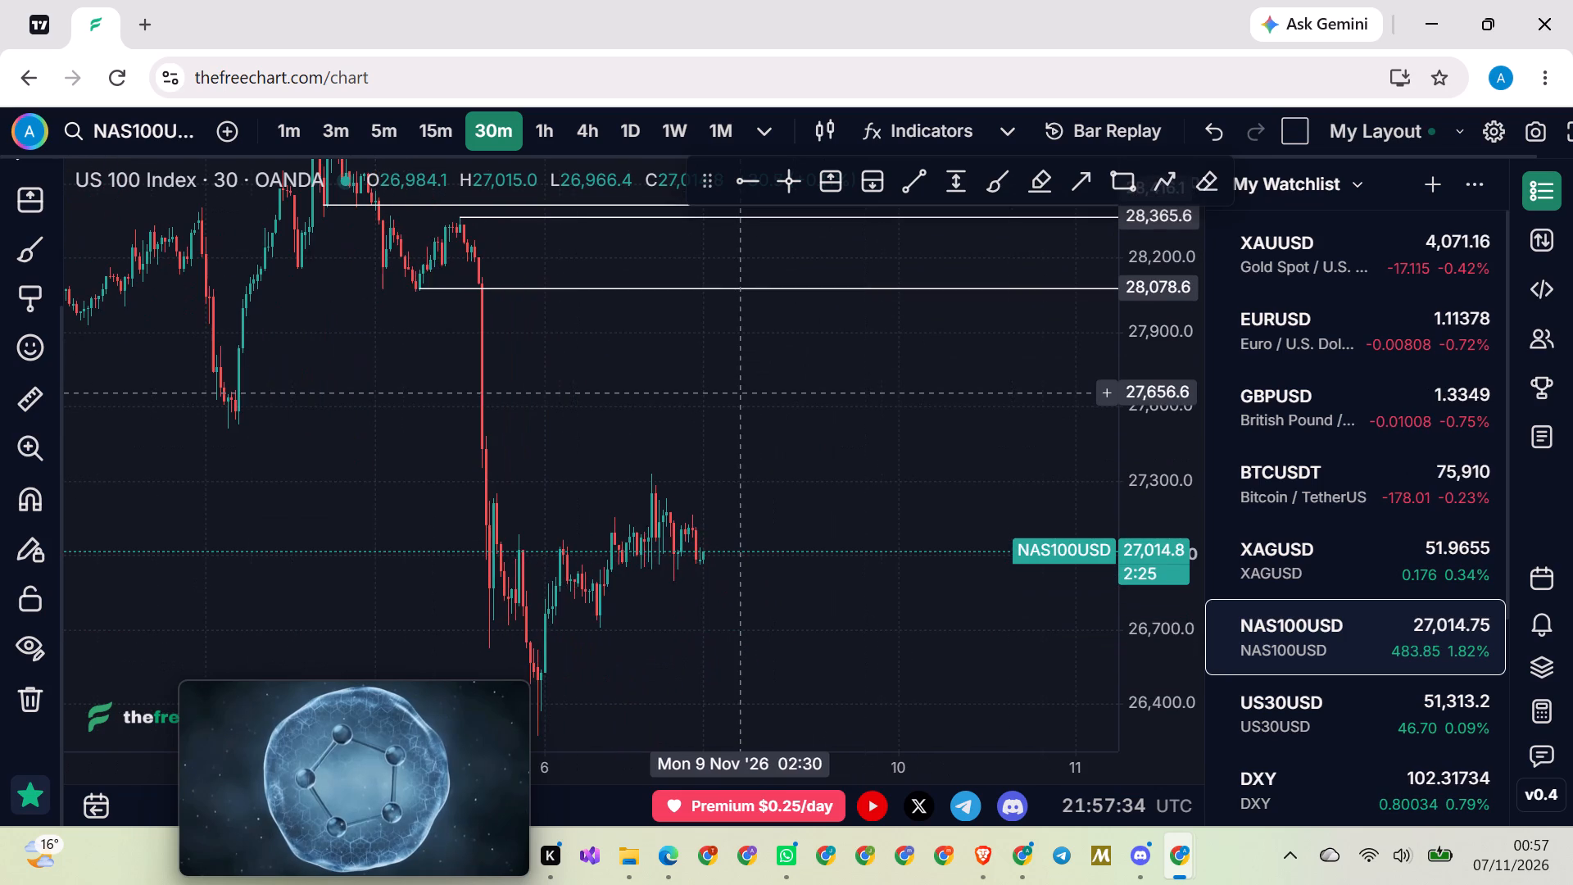
Open US30USD and examine its recent price swings on the 30m and 4h timeframes.
left_click(1262, 702)
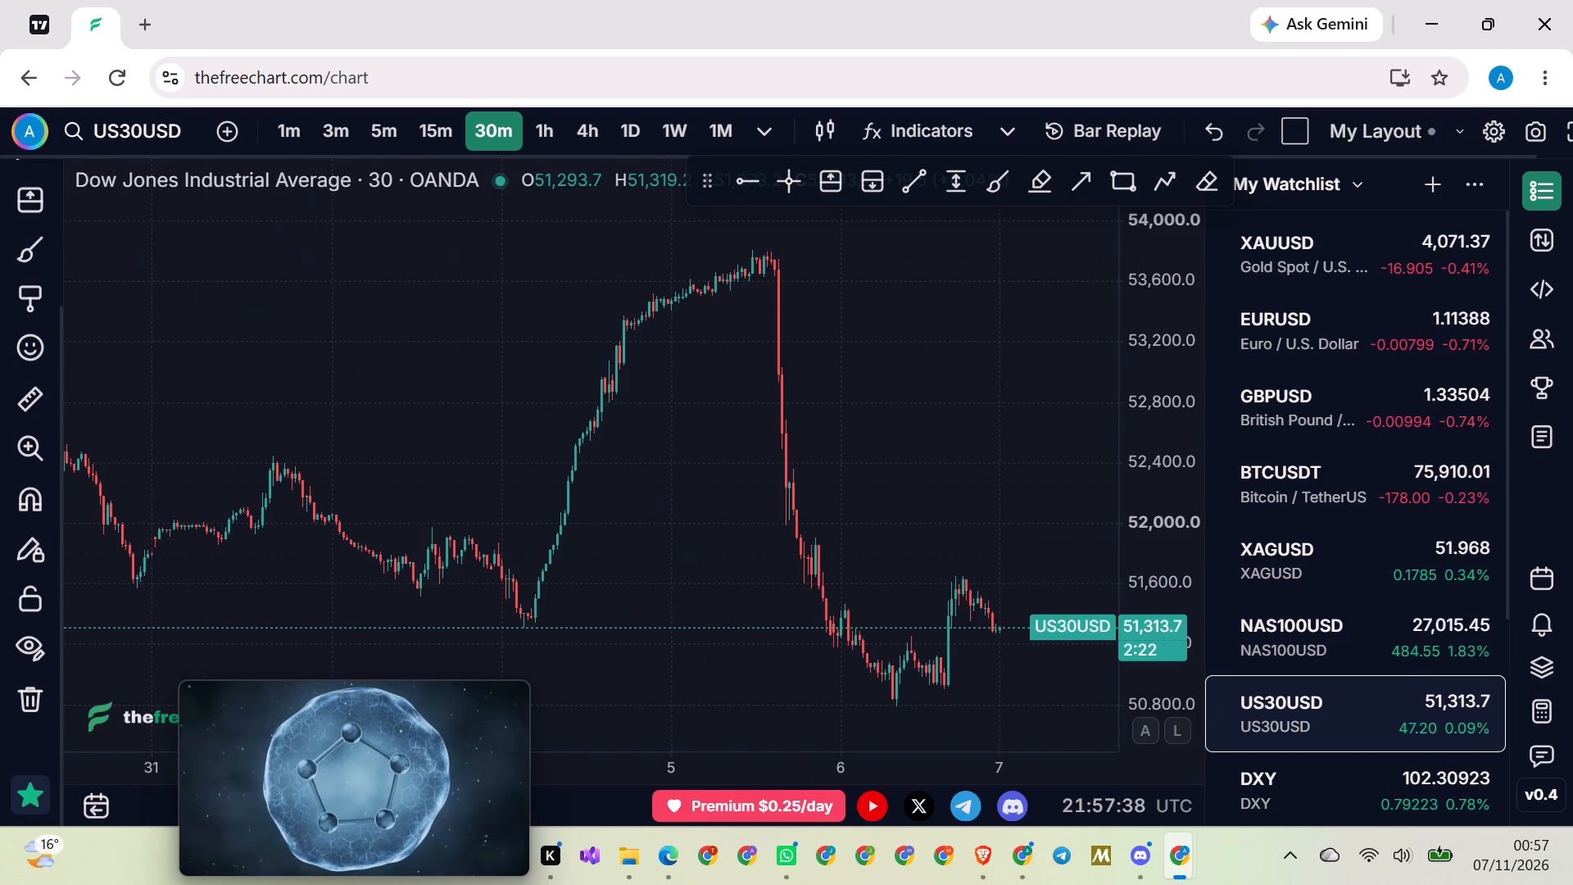
scroll(951, 389, "down", 8)
left_click_drag(954, 392, 800, 322)
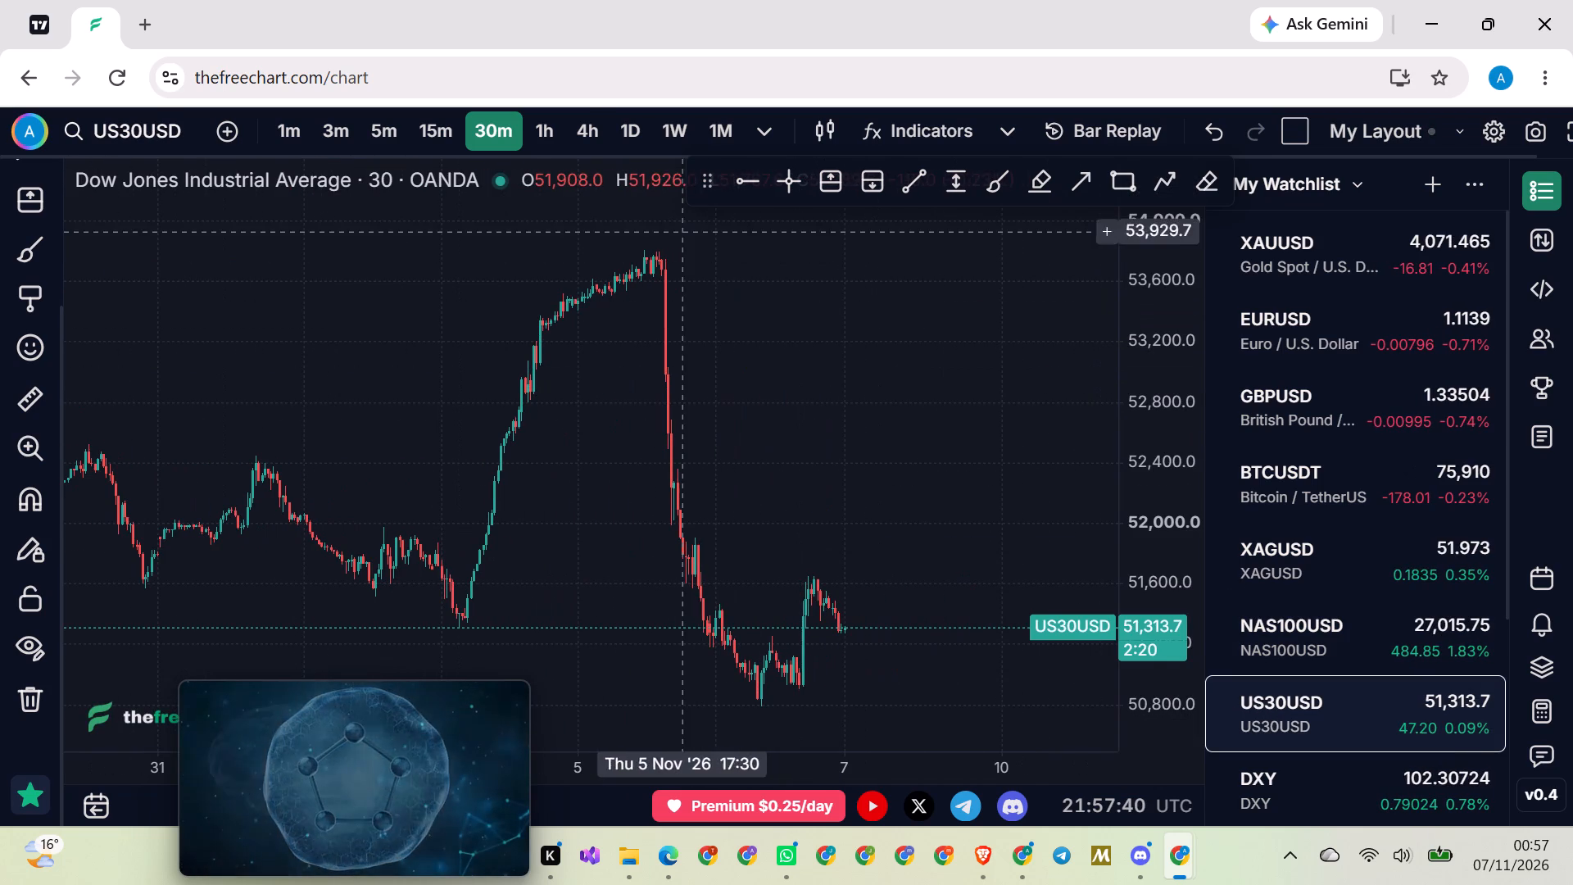
left_click(578, 118)
scroll(768, 385, "up", 7)
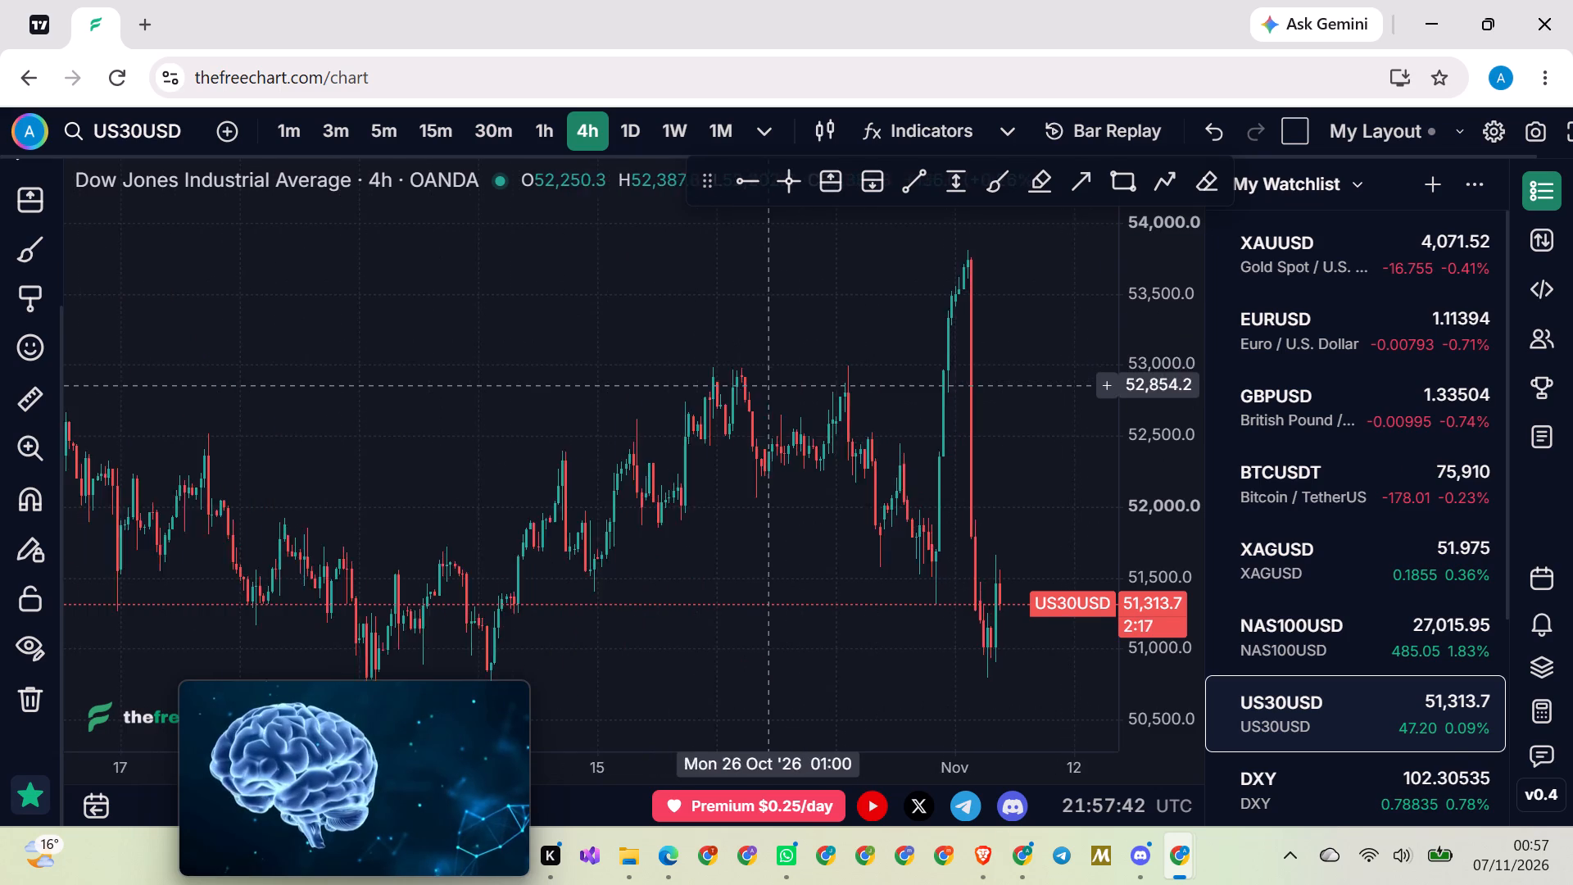
scroll(765, 379, "up", 11)
left_click_drag(756, 343, 605, 245)
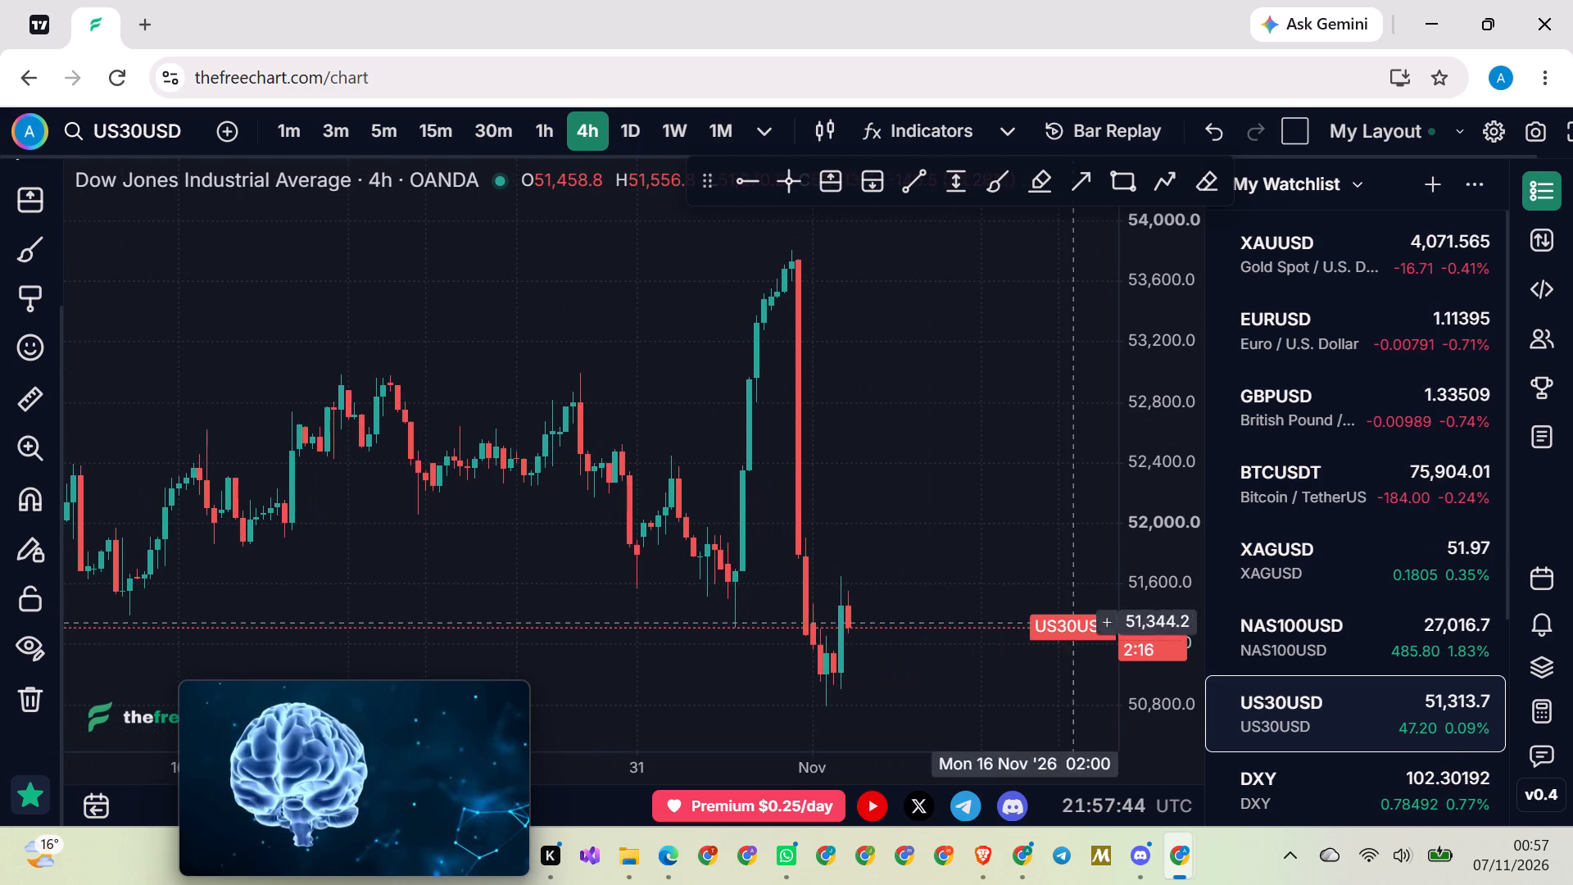
left_click_drag(1162, 350, 1125, 489)
Switch the chart to DXY and review its late October to early November swings on the 4h timeframe.
scroll(1363, 703, "down", 6)
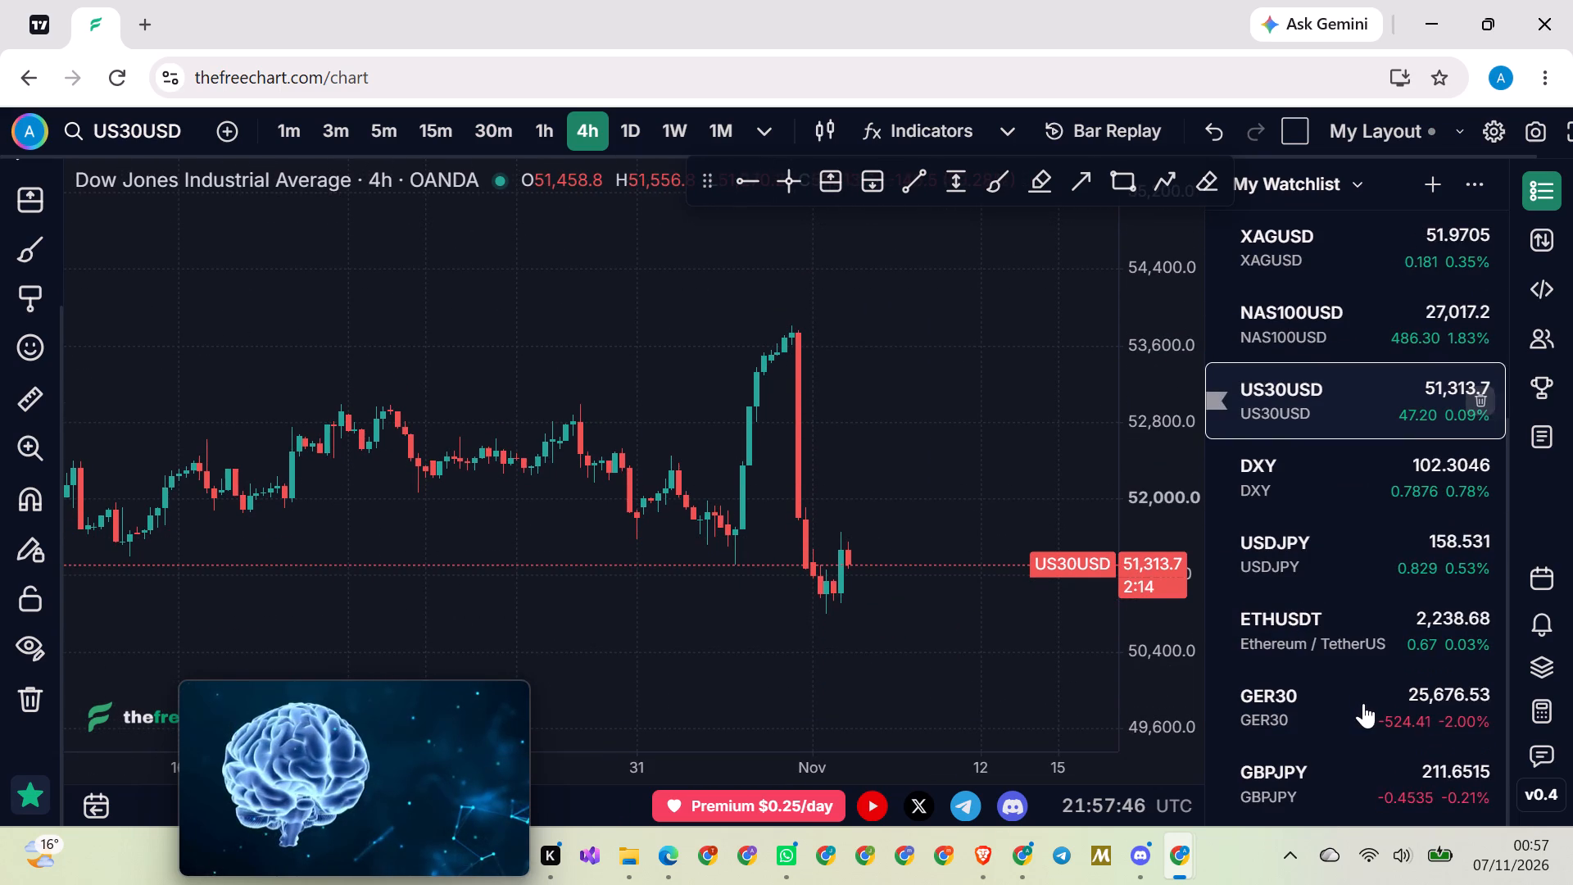
left_click(1298, 488)
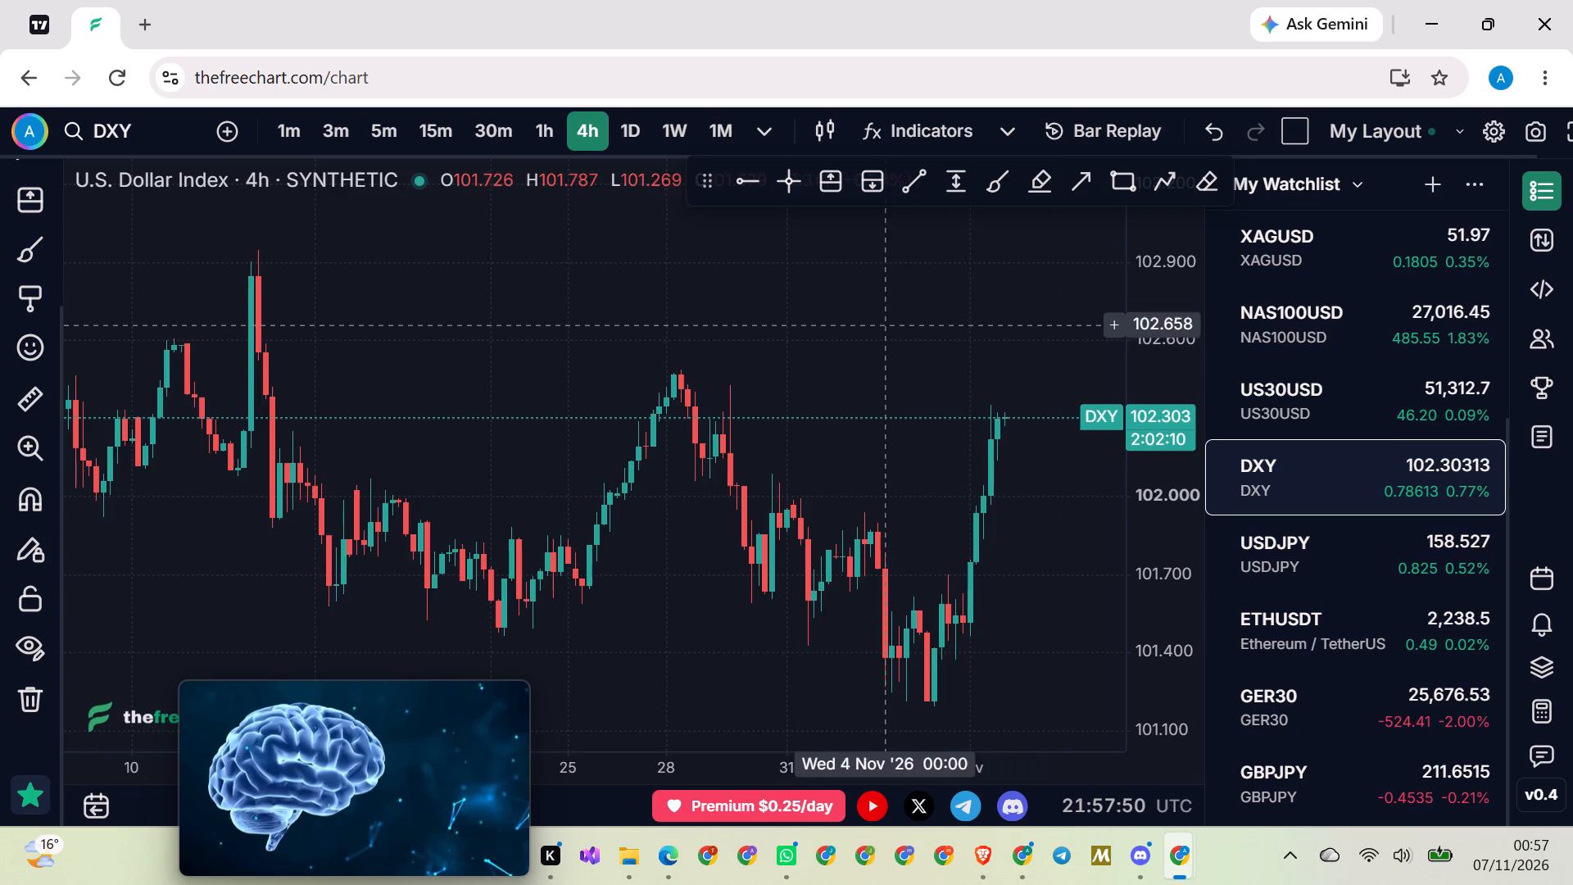
scroll(884, 329, "down", 1)
left_click_drag(905, 345, 829, 333)
scroll(829, 329, "up", 5)
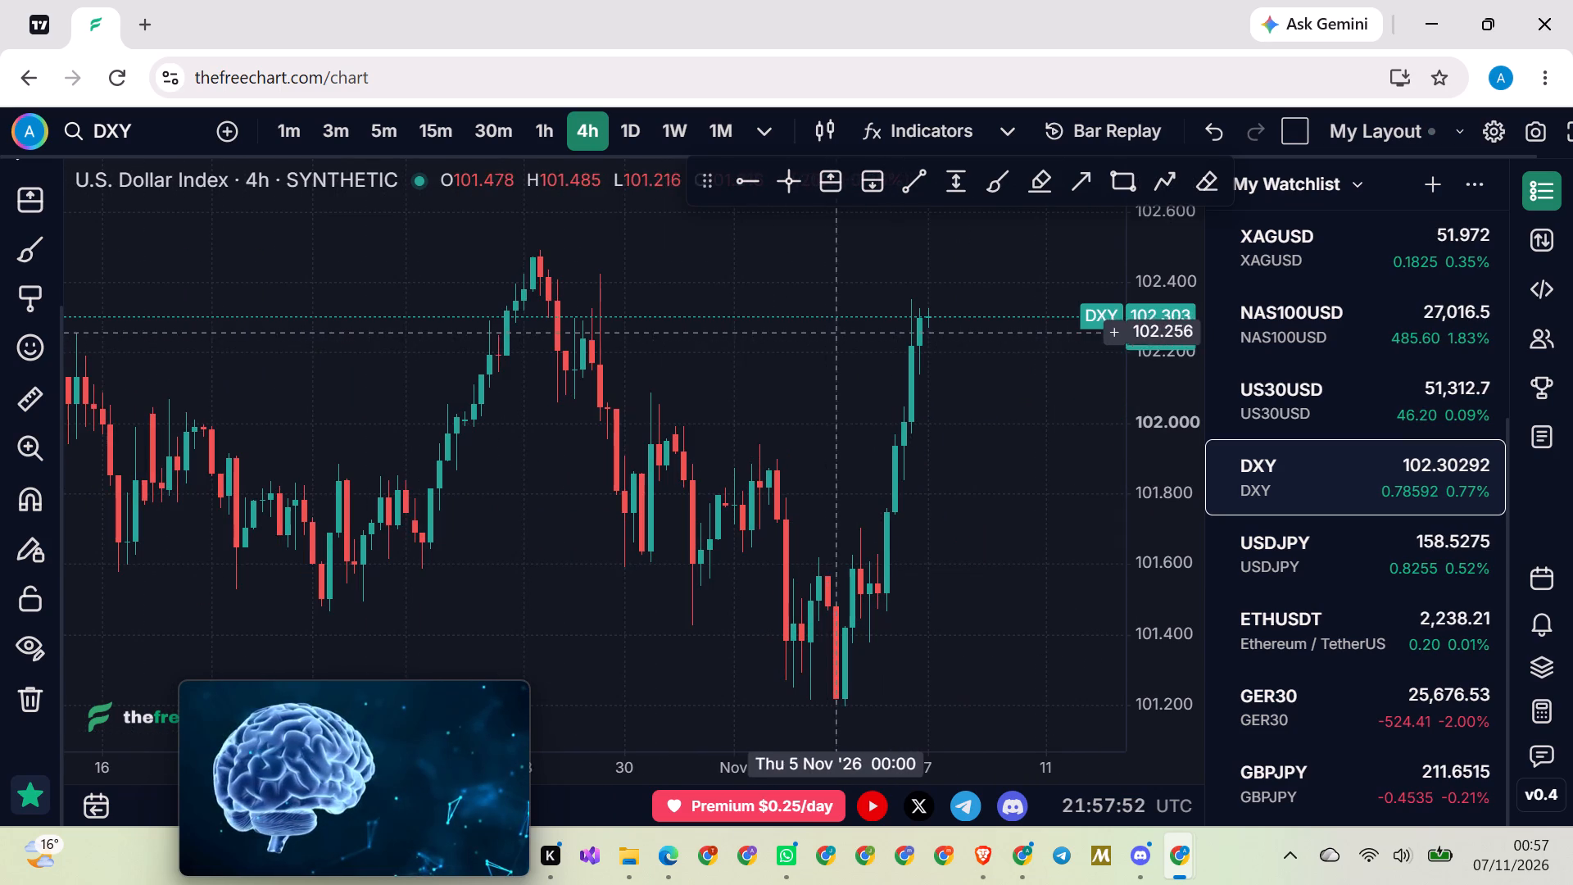
left_click_drag(818, 409, 762, 393)
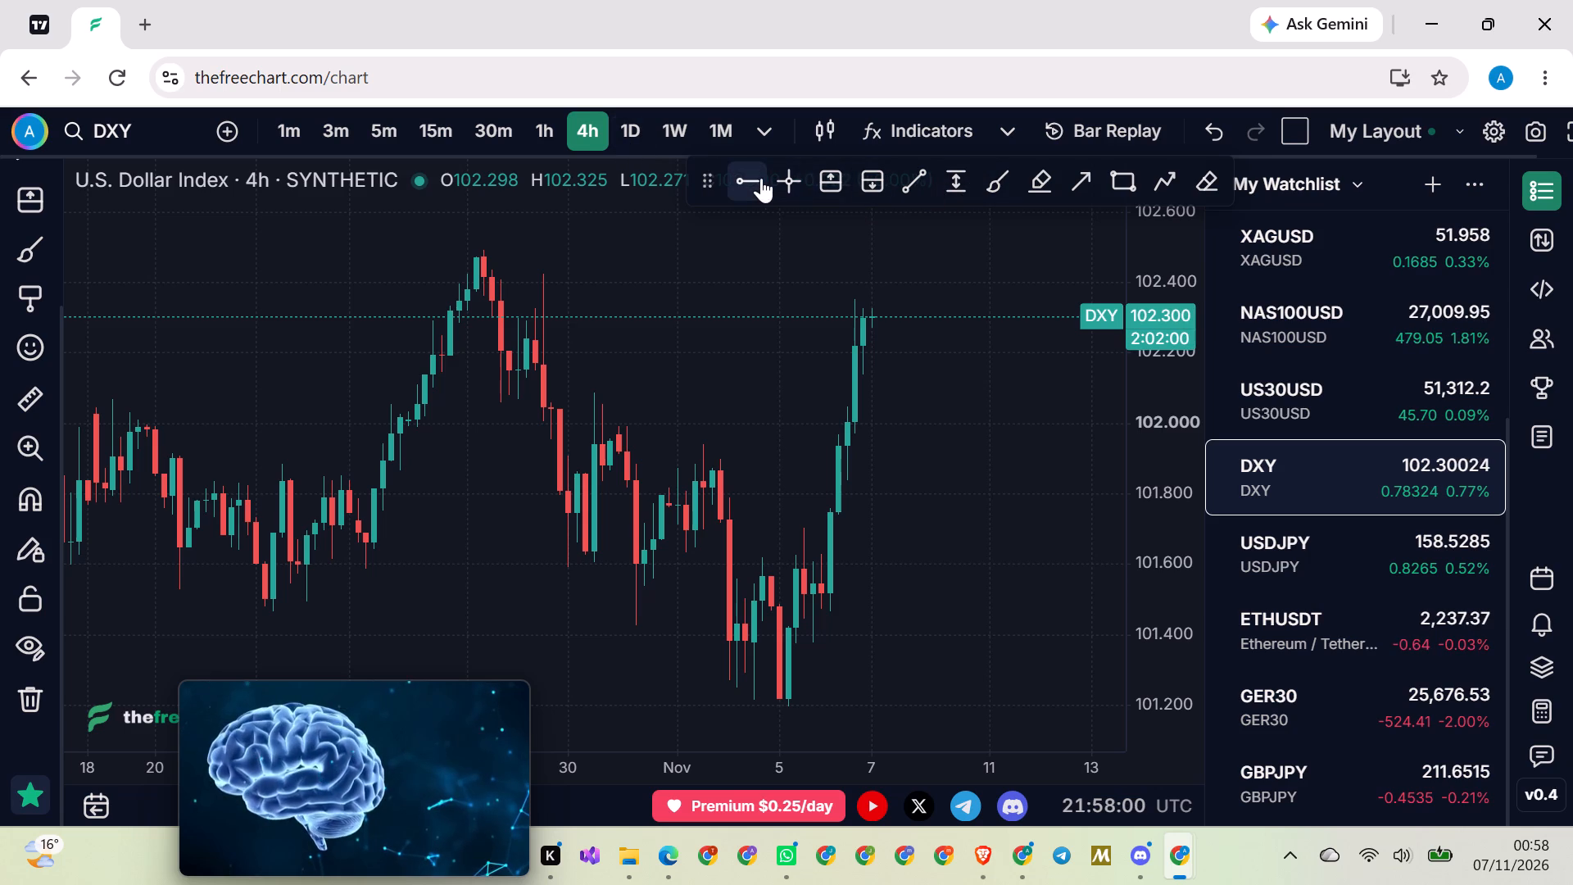
Draw a white horizontal ray on DXY at 102.427 from the late-October wick high just after the peak.
left_click_drag(752, 178, 743, 181)
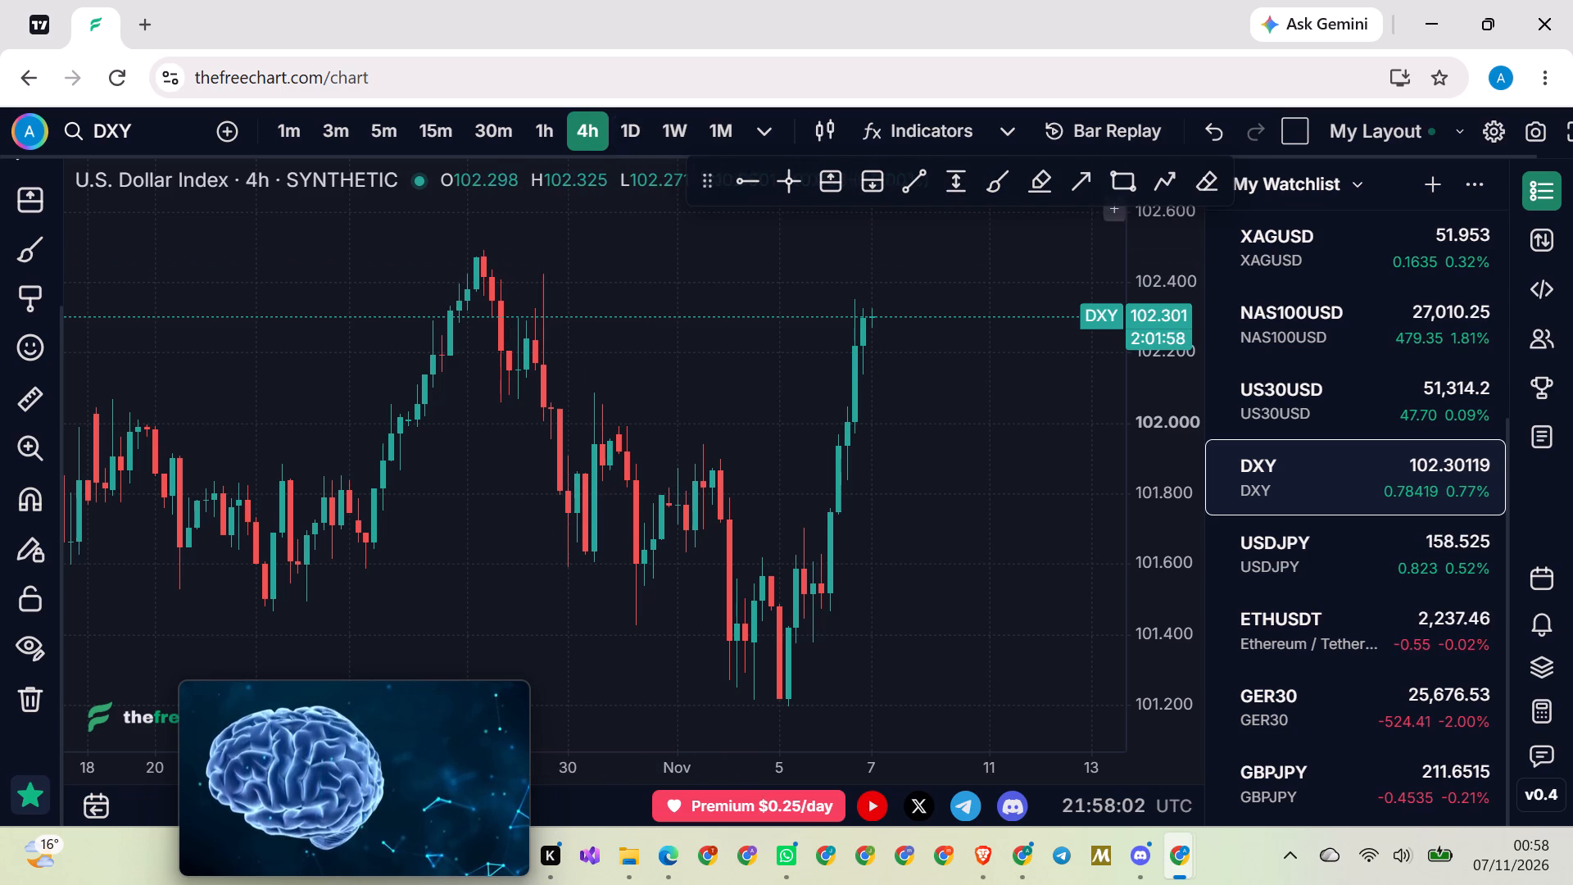
left_click(752, 182)
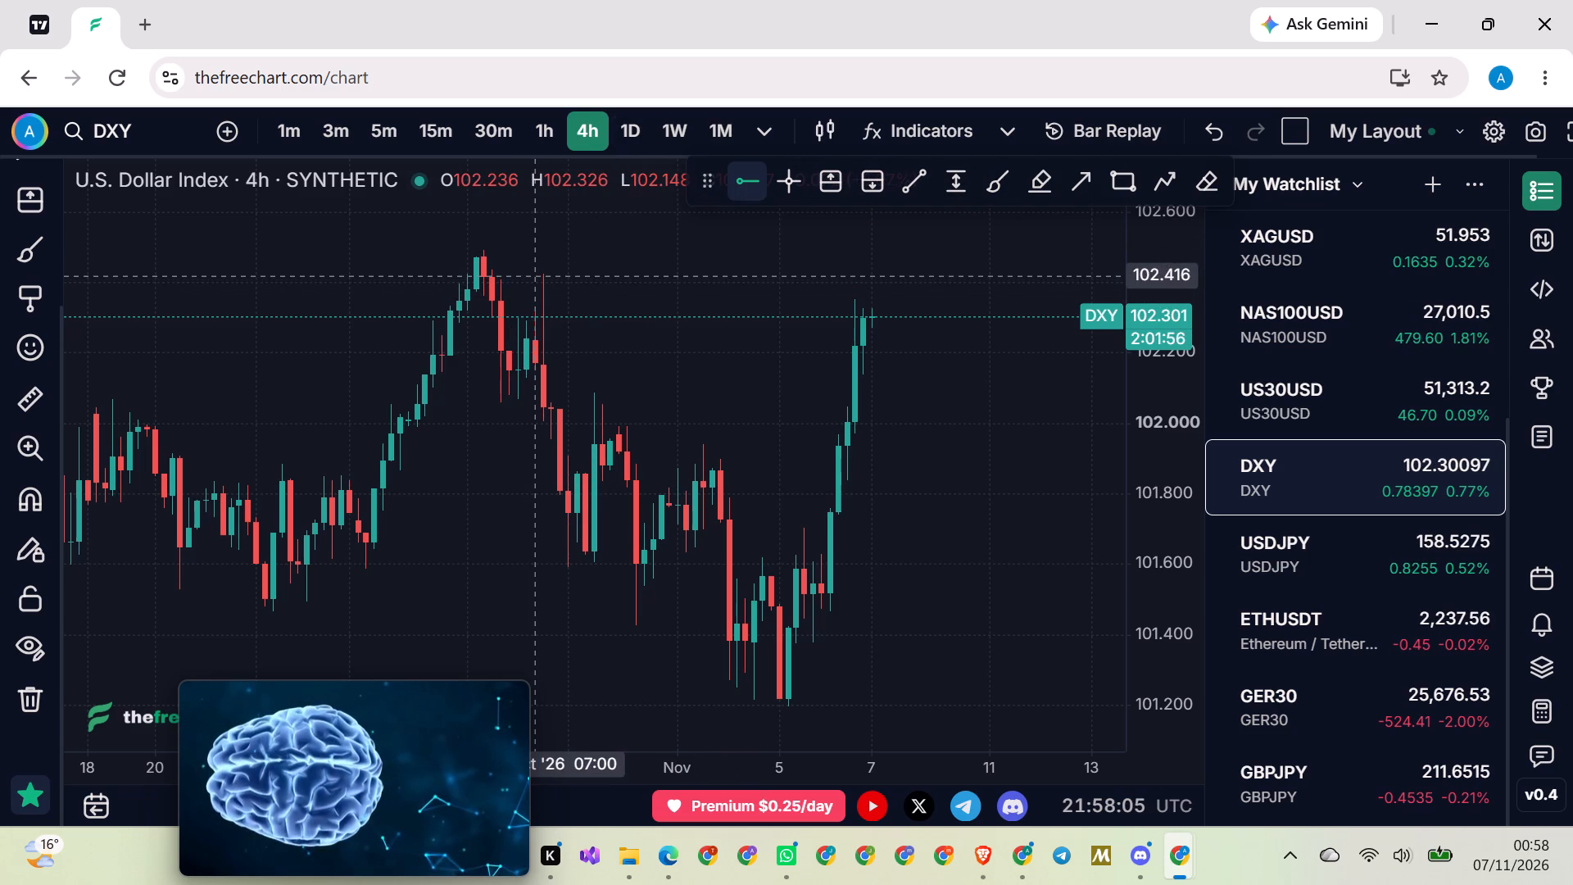
left_click(536, 272)
left_click(634, 247)
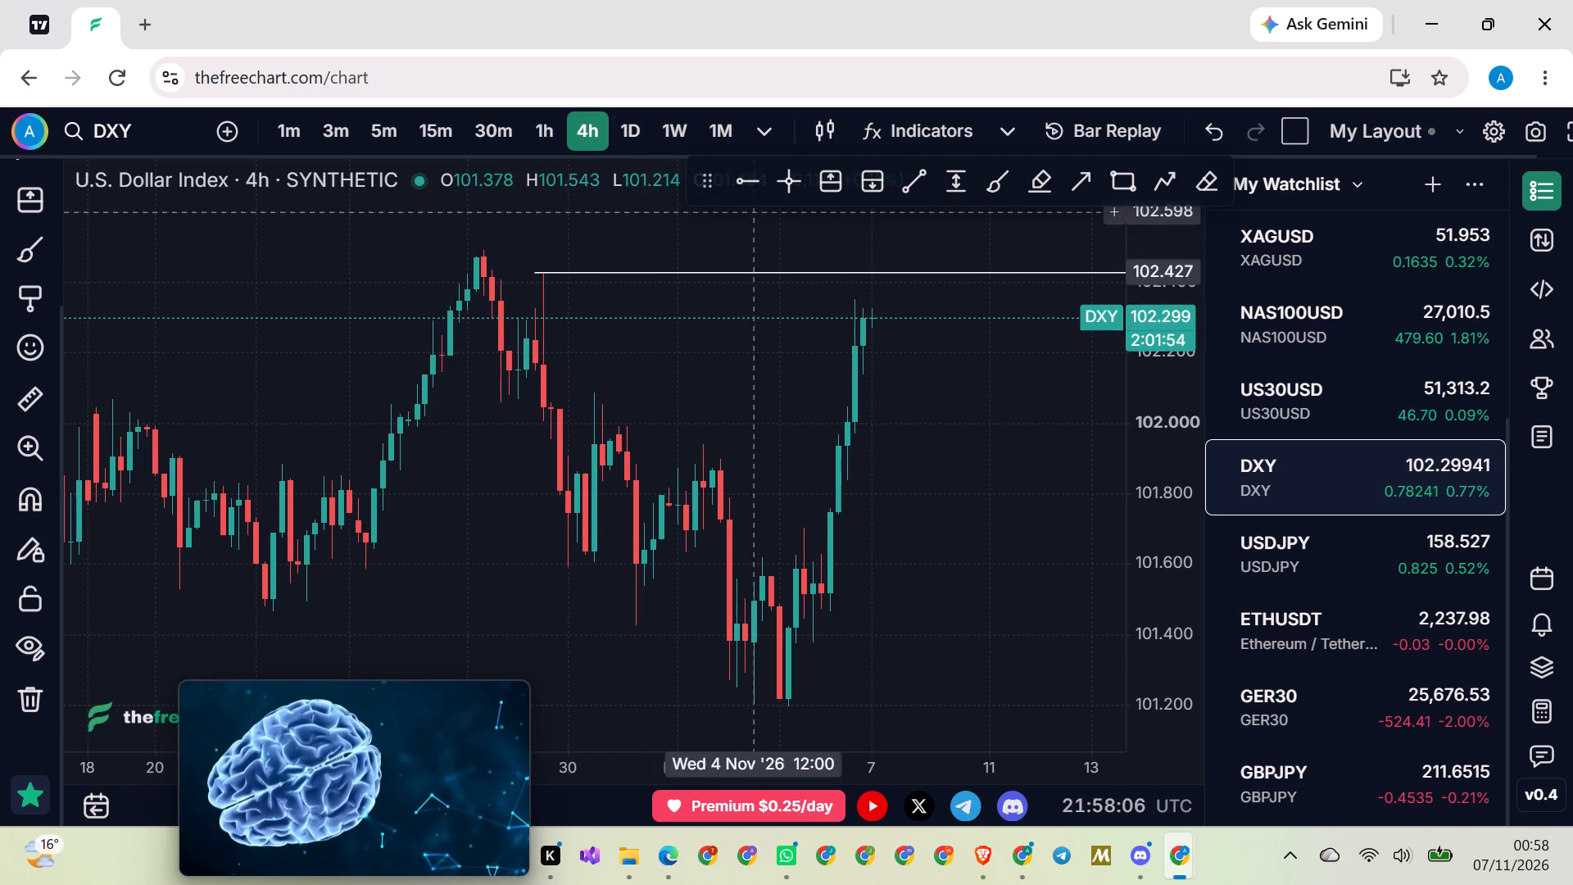
Draw a white horizontal ray on DXY at 102.144 from the late-October pullback low just after the peak.
left_click(755, 187)
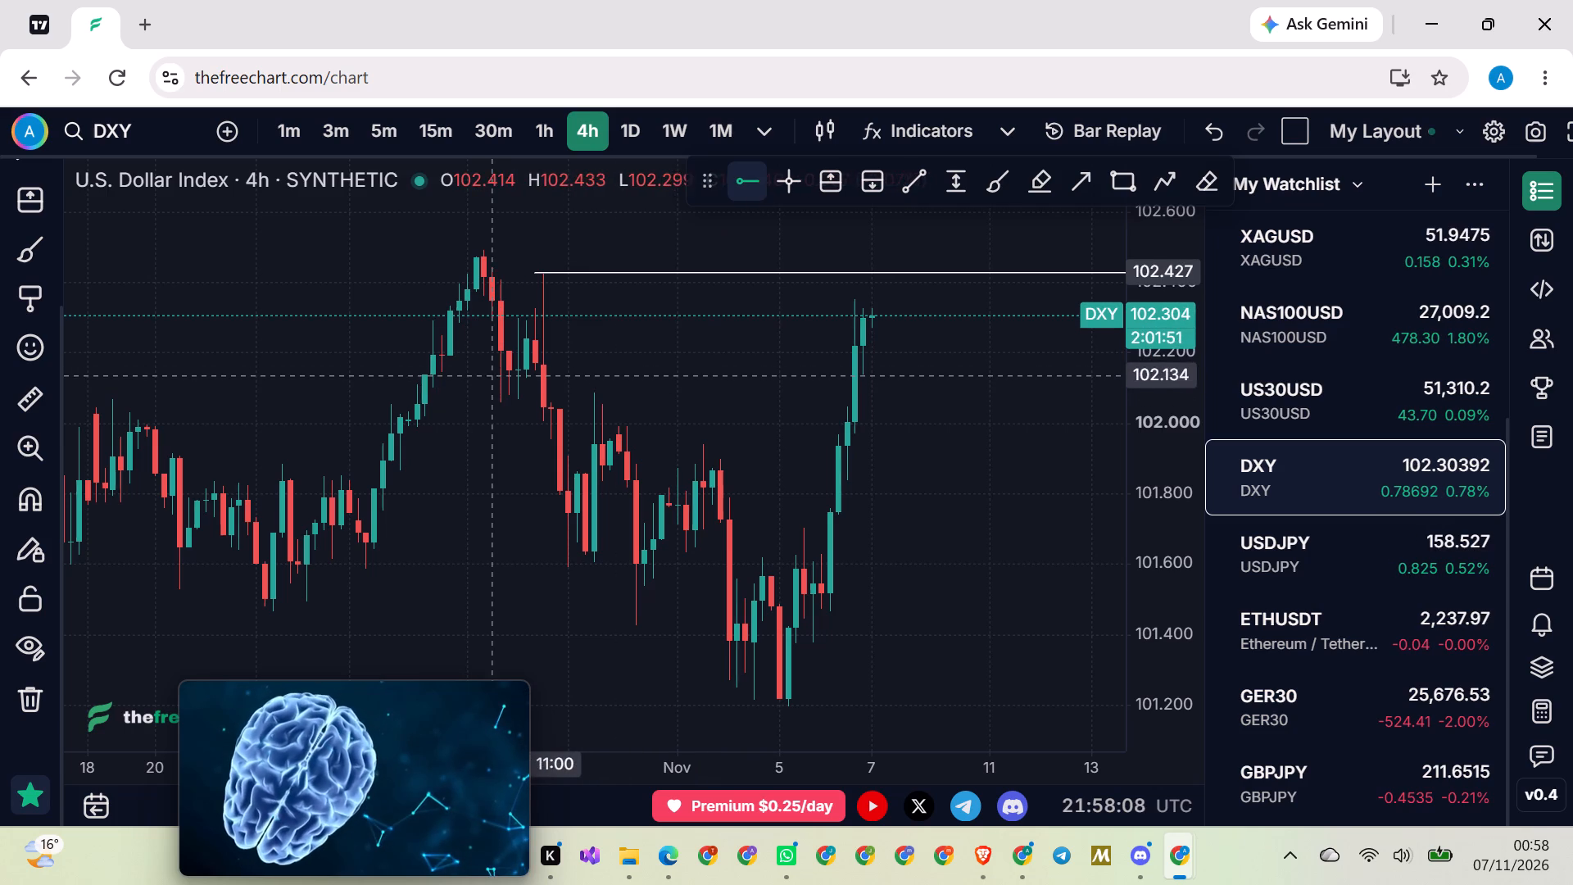
left_click(515, 372)
left_click(674, 419)
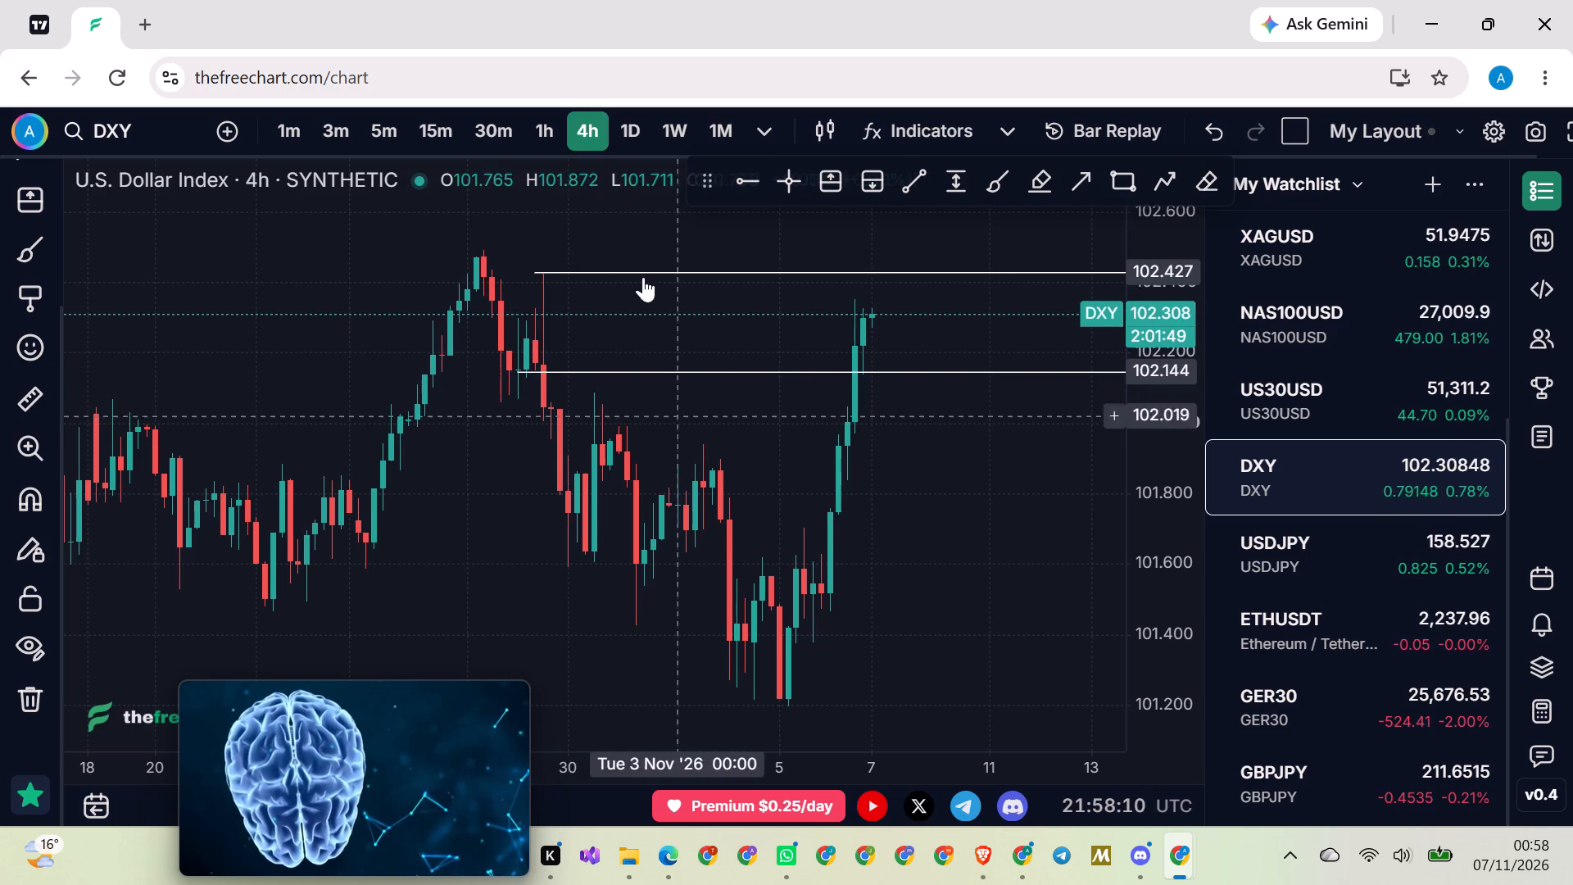
Set DXY to the 1D timeframe and move the 102.427 ray to 102.491, starting at the 27 October high.
left_click(625, 138)
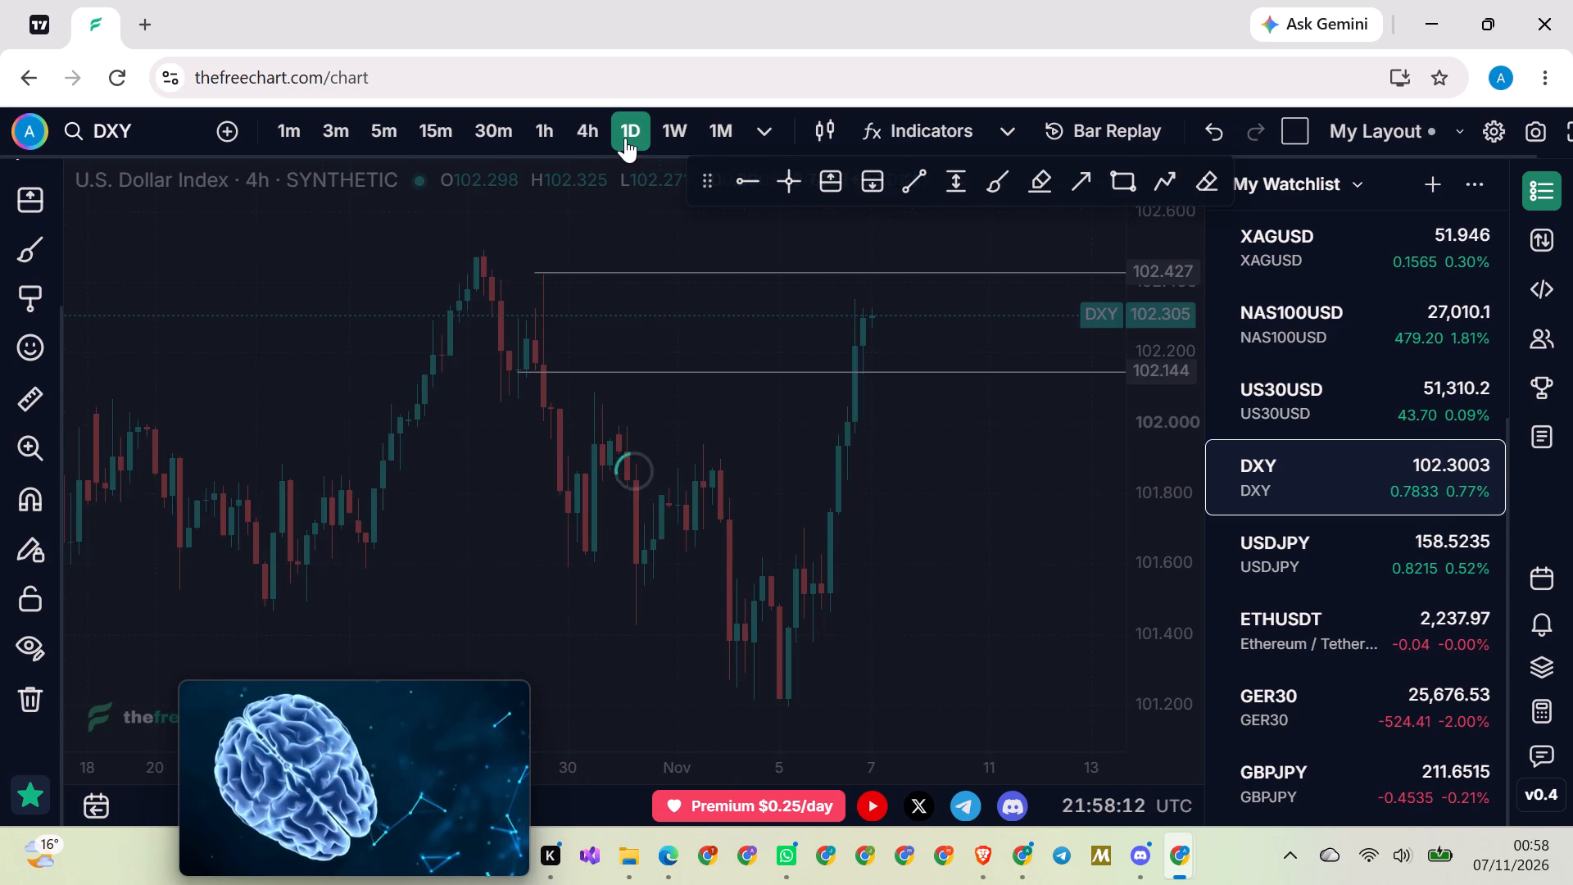
scroll(590, 346, "up", 3)
left_click_drag(874, 462, 859, 466)
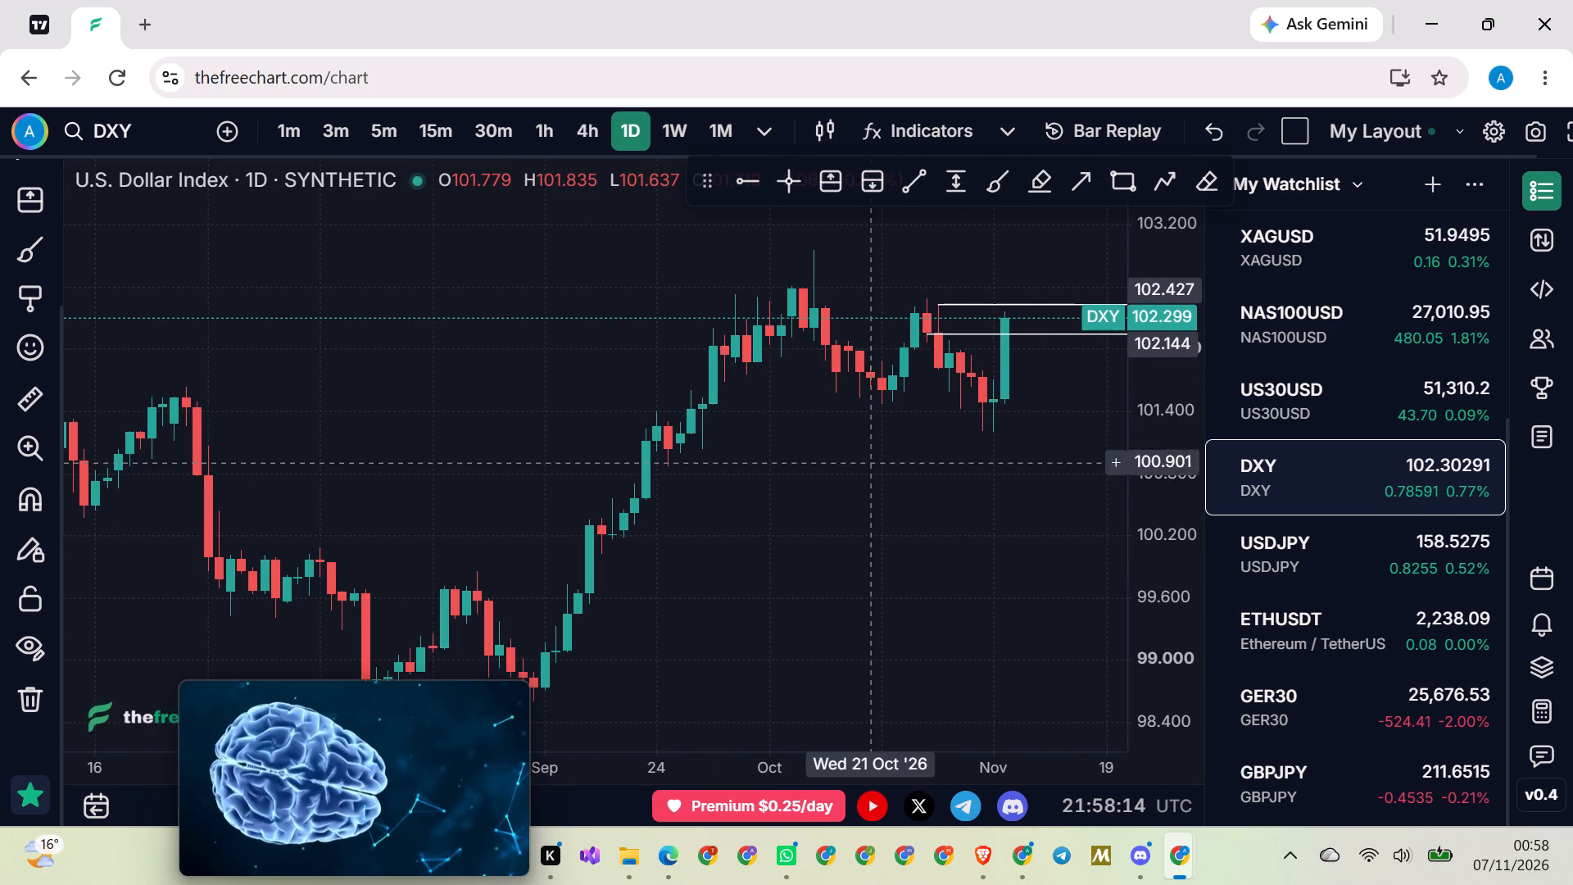
left_click_drag(859, 466, 700, 533)
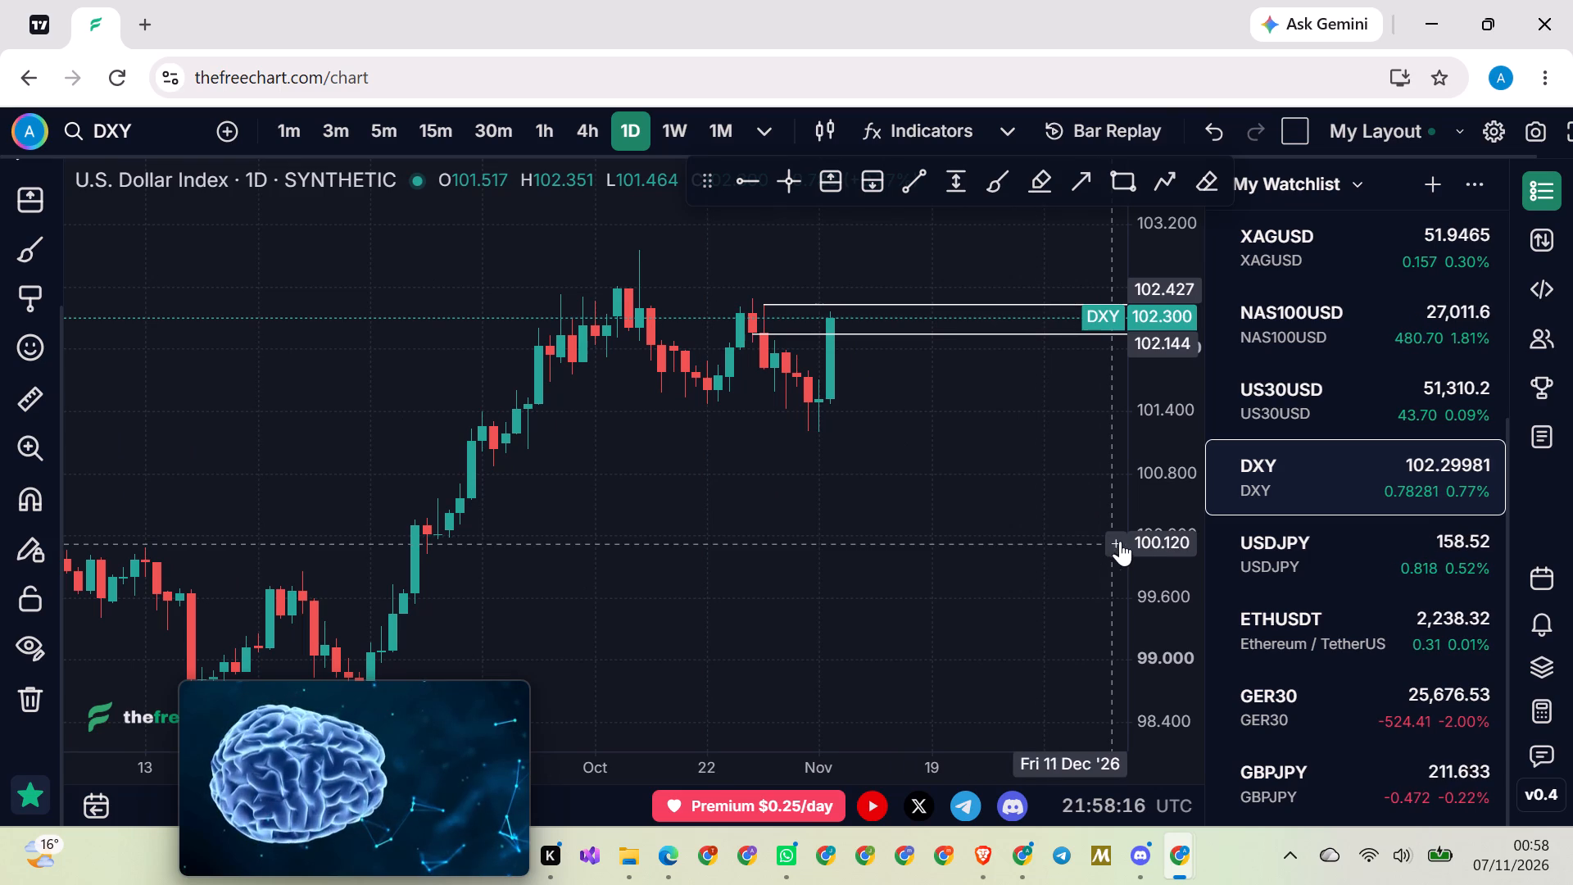
scroll(1147, 492, "up", 14)
left_click_drag(755, 262, 742, 254)
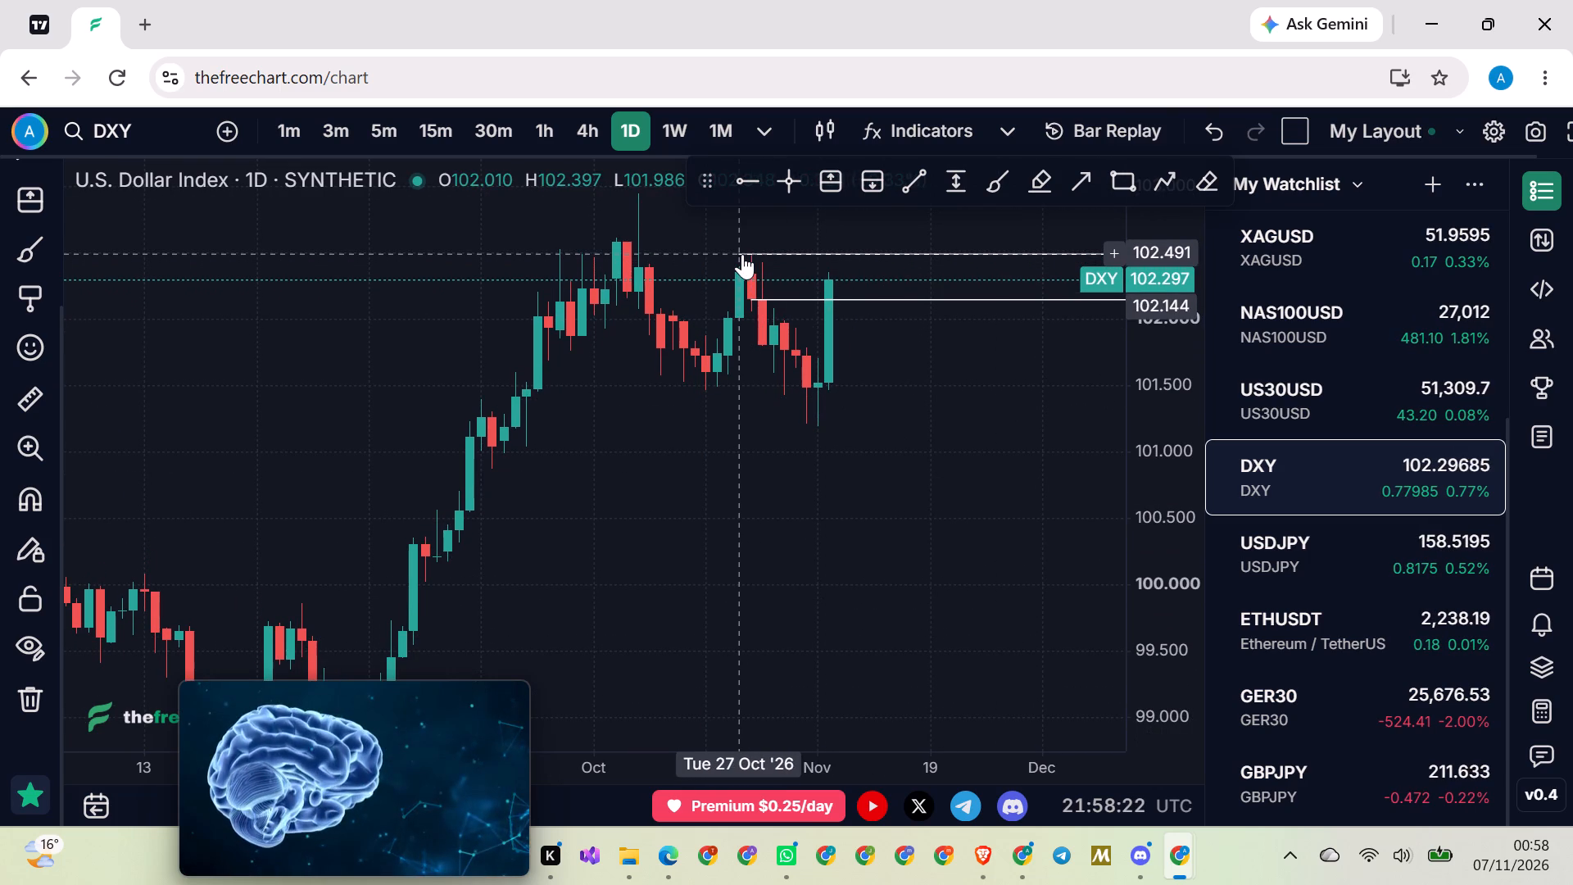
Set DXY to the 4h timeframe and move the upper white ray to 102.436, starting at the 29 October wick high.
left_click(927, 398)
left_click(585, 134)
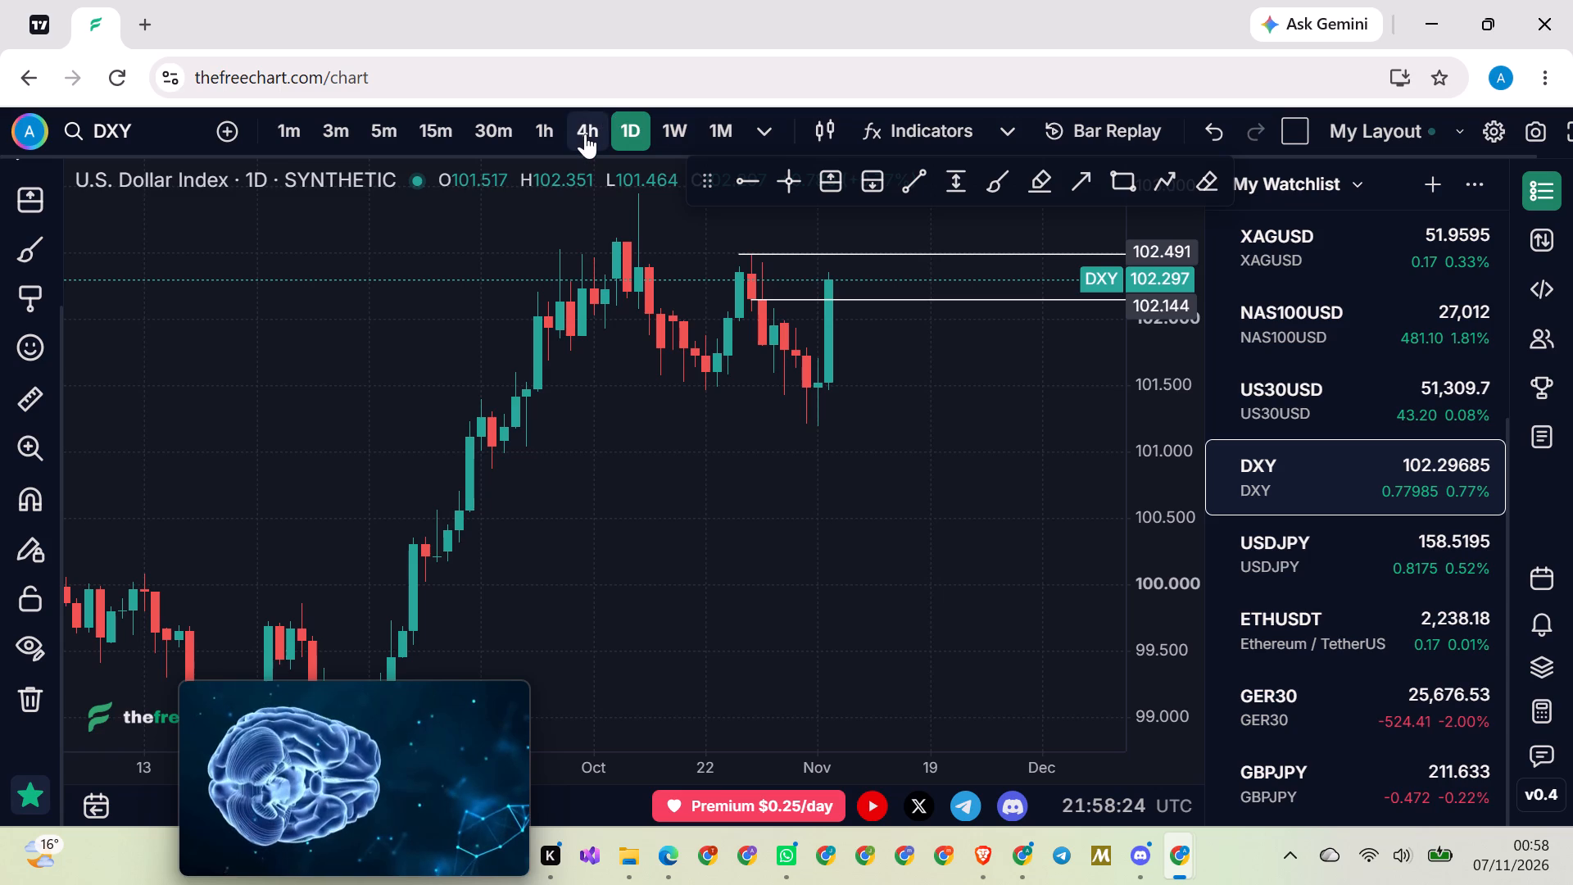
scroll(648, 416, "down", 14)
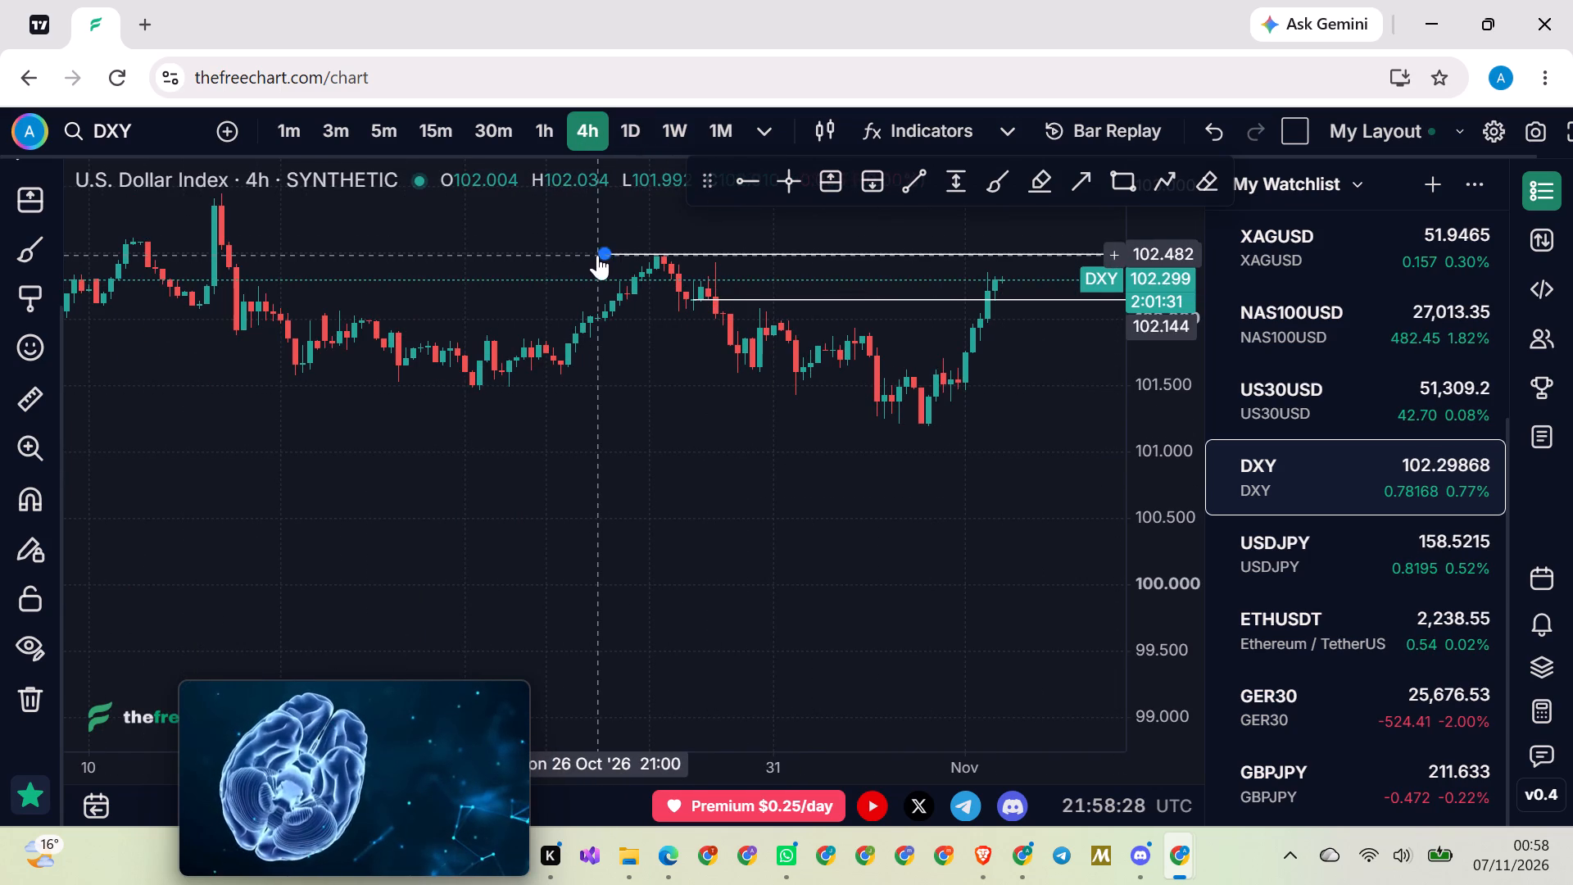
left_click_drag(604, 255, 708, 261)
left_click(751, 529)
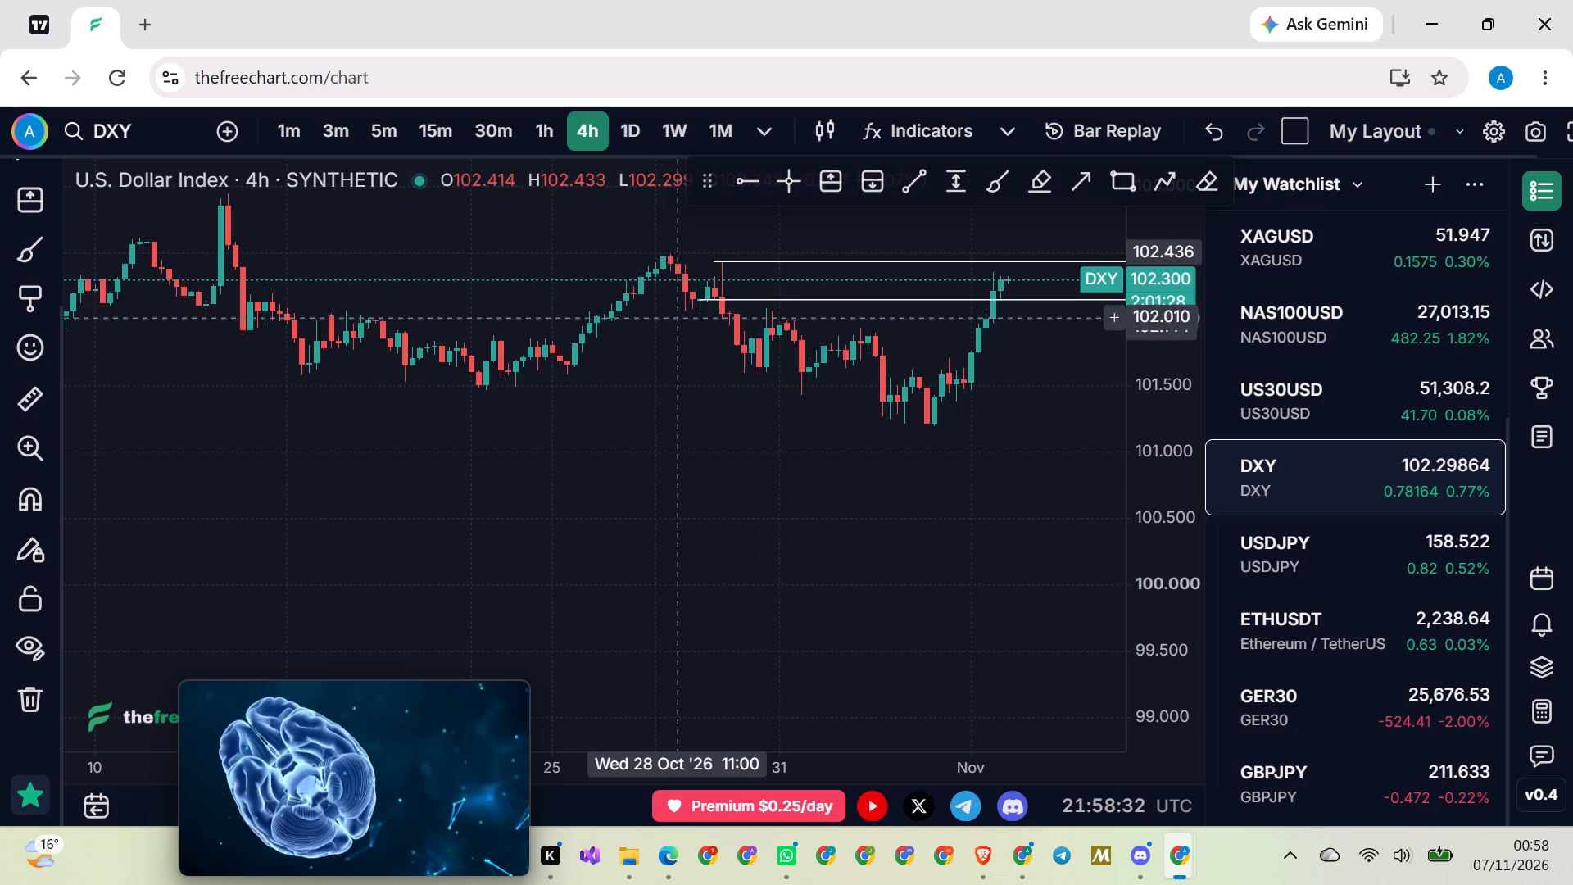
Compare DXY's late October and early November swings against the two white rays on the 1D and 4h timeframes.
left_click(637, 132)
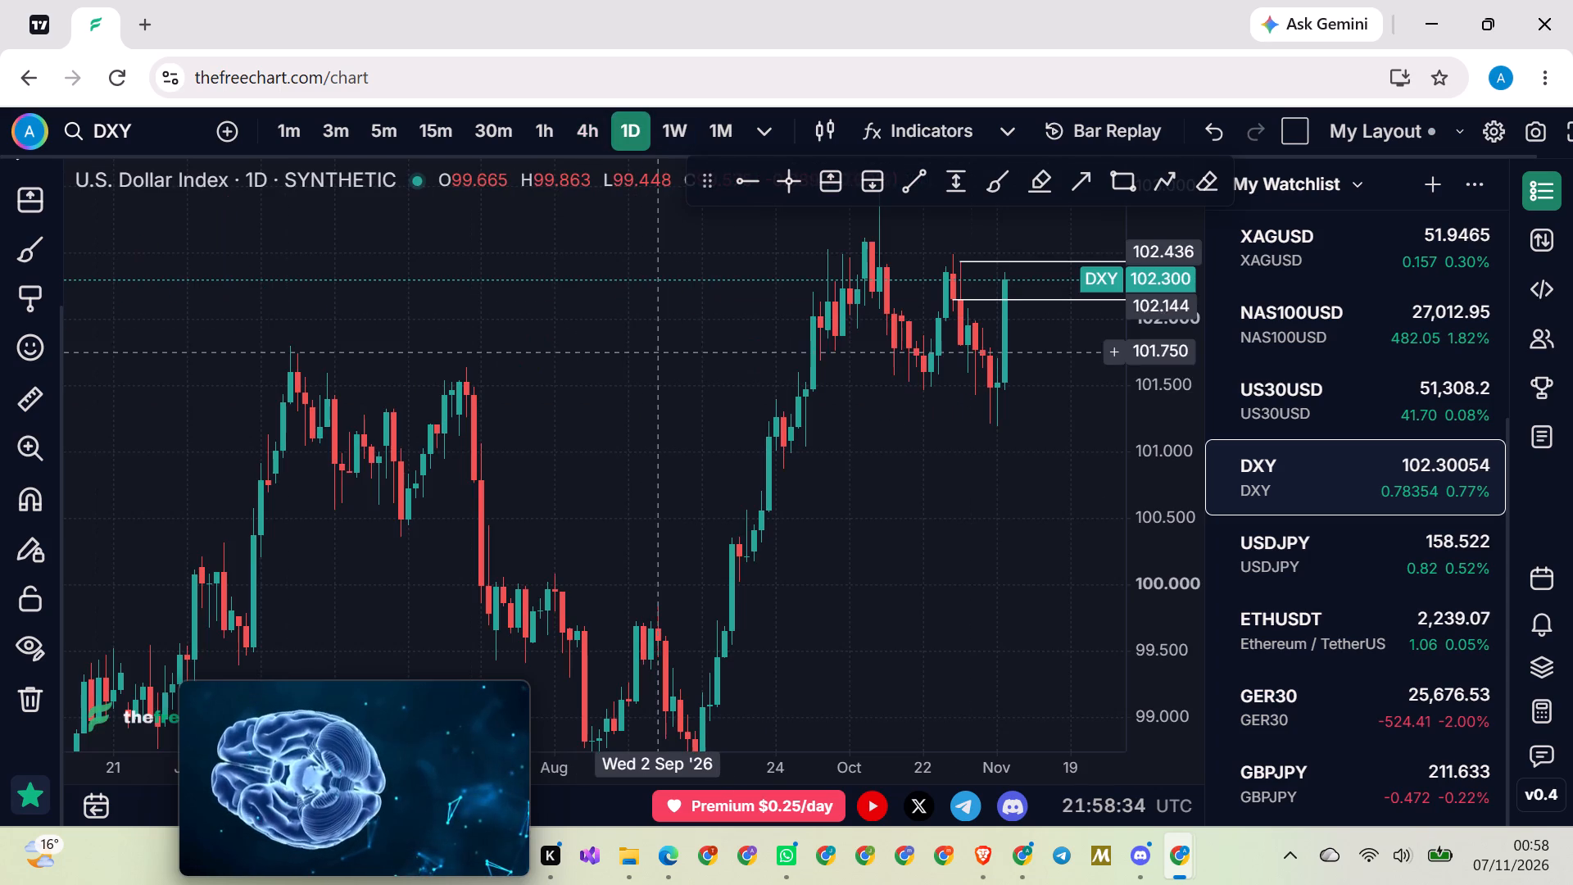
scroll(676, 374, "up", 8)
scroll(741, 419, "up", 2)
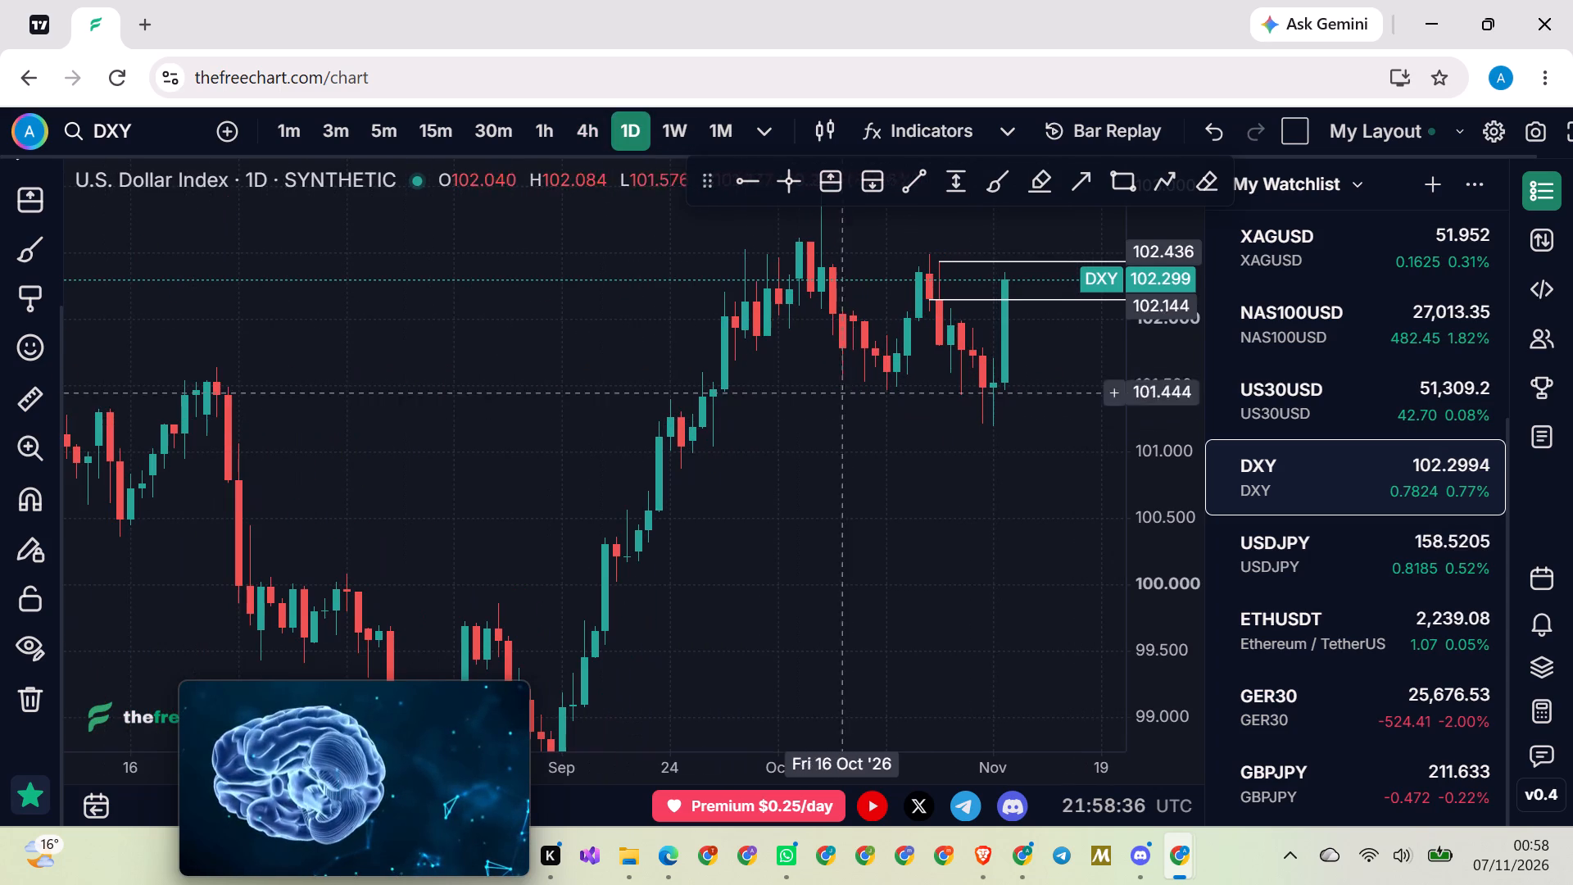
left_click(582, 134)
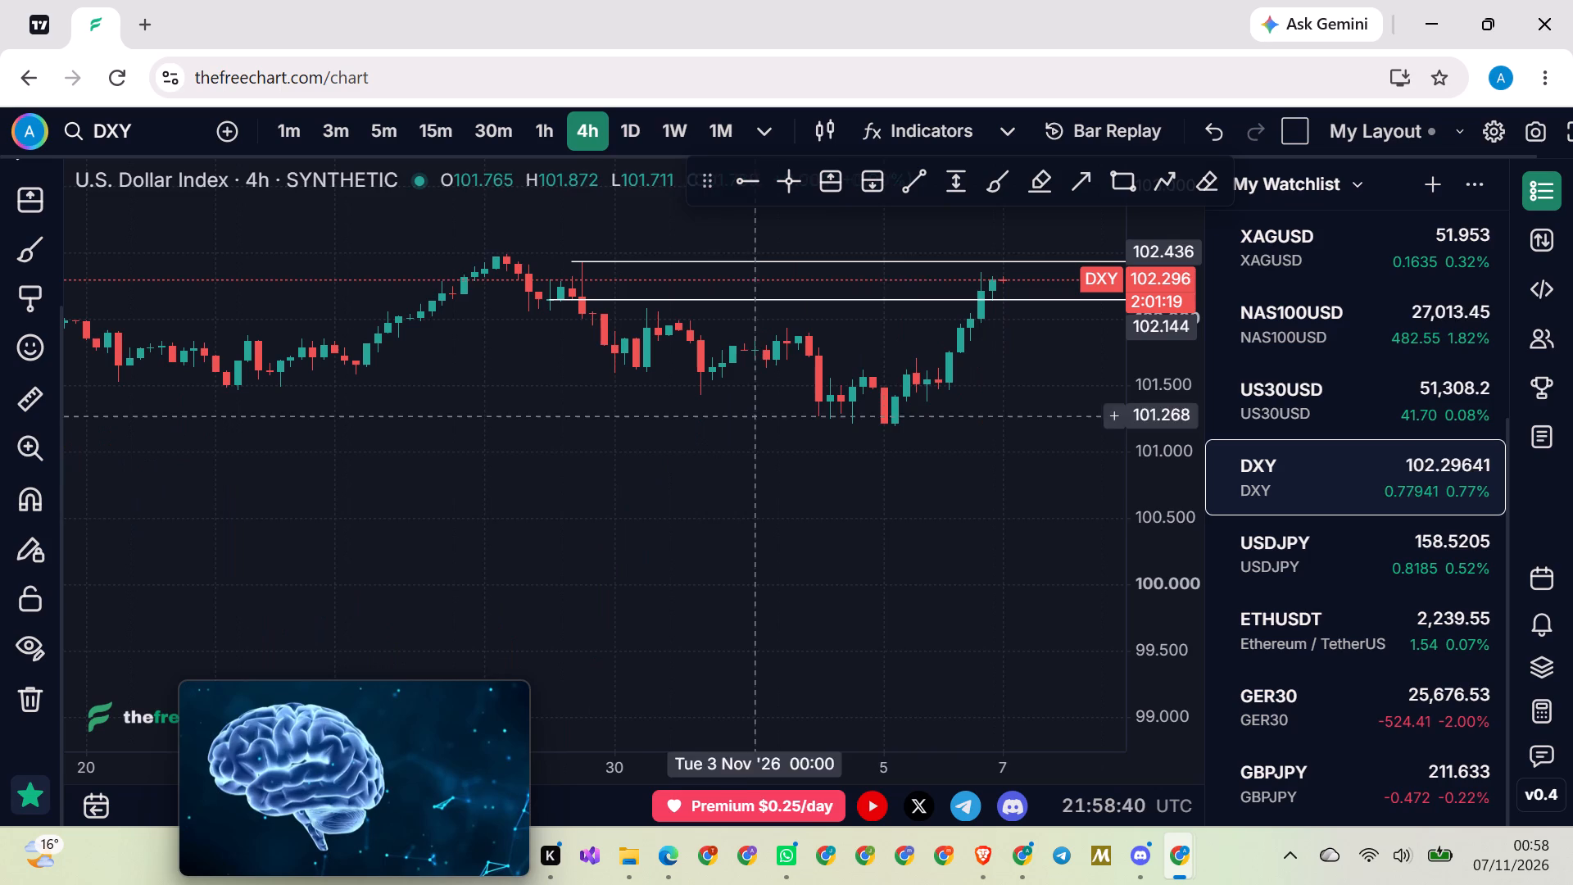
scroll(934, 527, "down", 9)
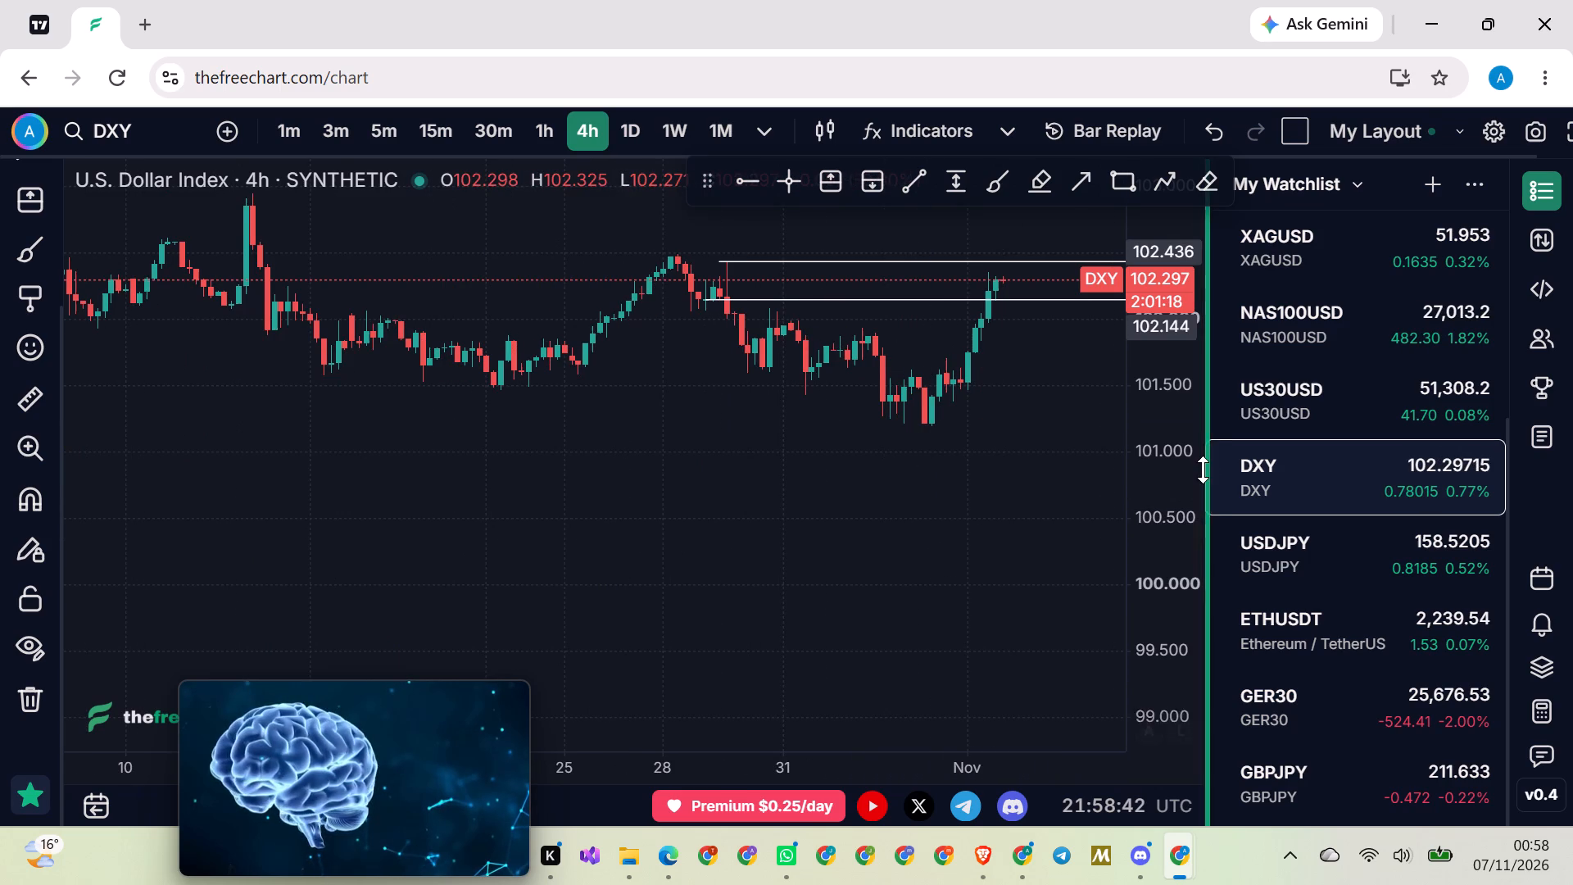
scroll(1203, 470, "up", 7)
scroll(921, 414, "down", 2)
left_click_drag(864, 389, 758, 551)
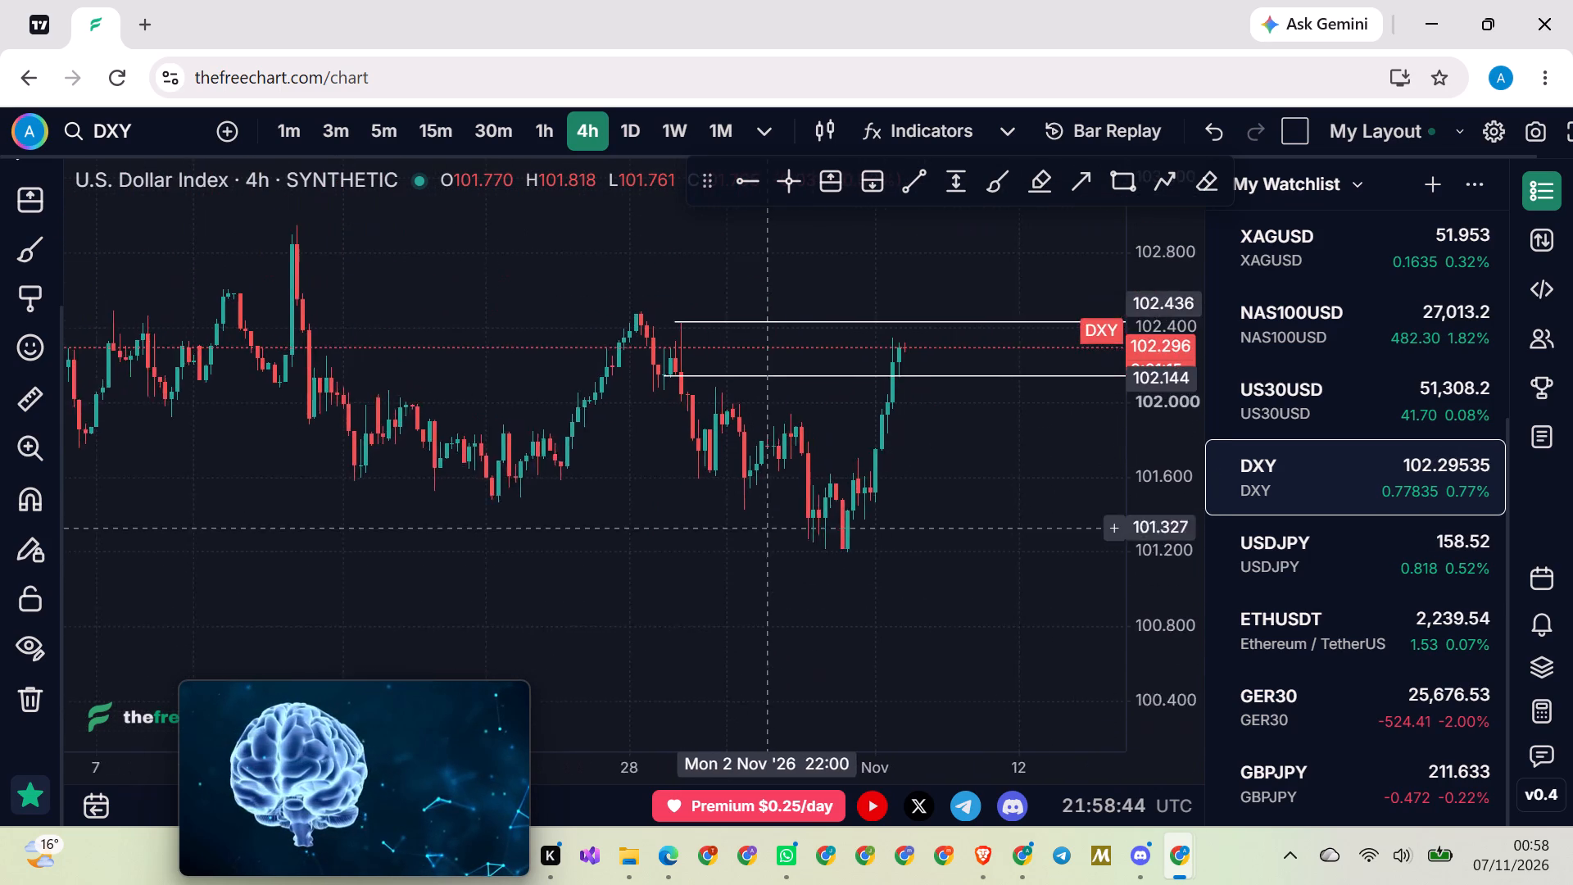
left_click_drag(758, 551, 741, 601)
scroll(674, 340, "up", 2)
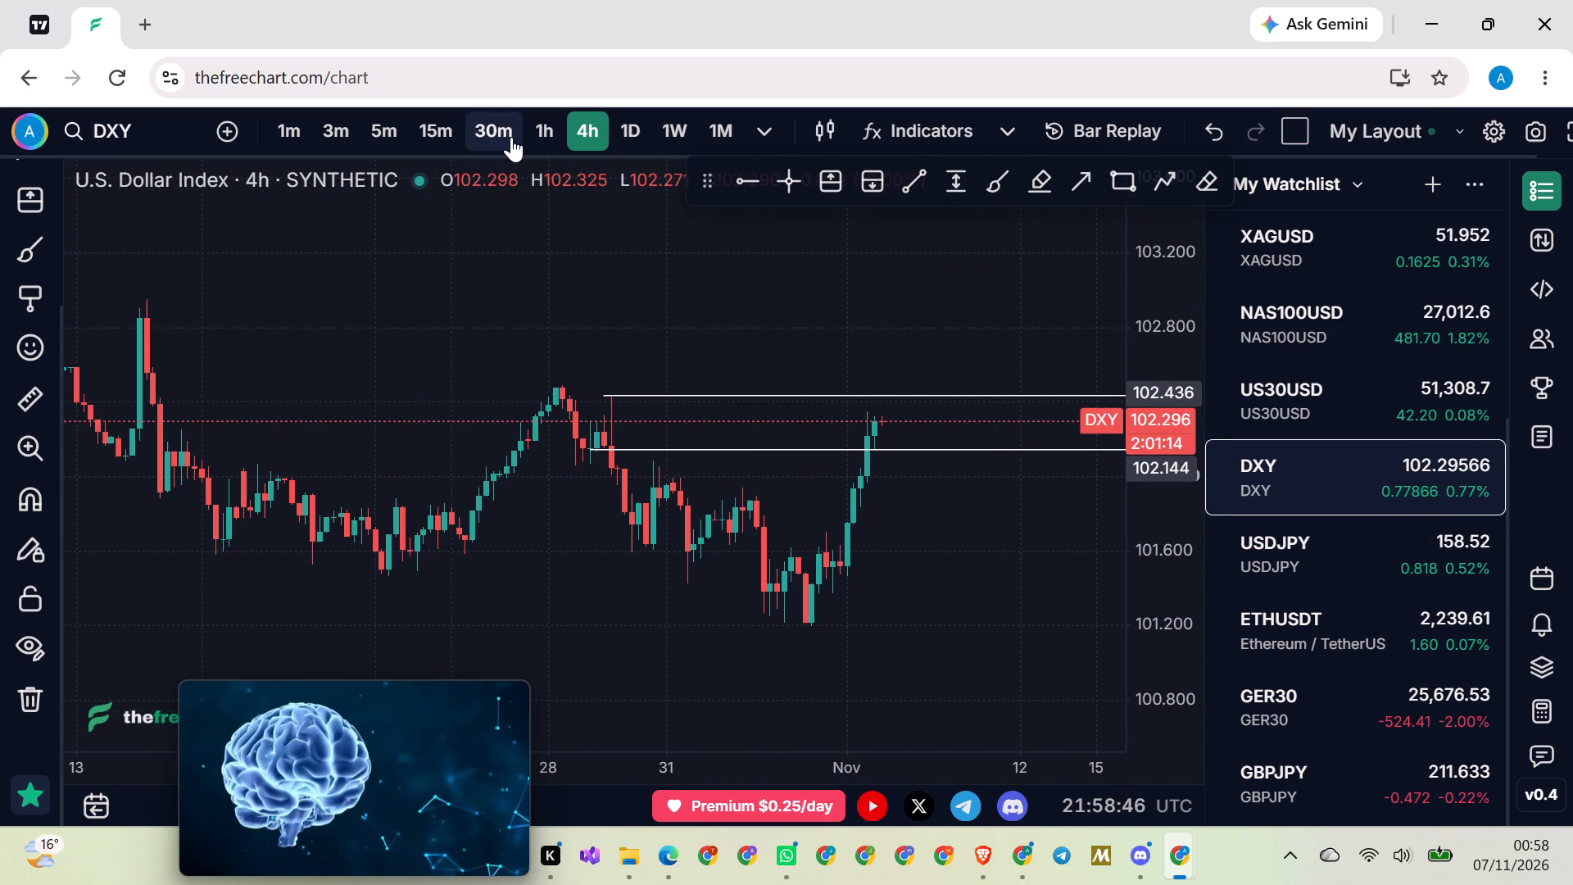
Set DXY to the 30m timeframe and move the upper white ray to 102.428, starting at the 29 October spike high.
left_click(503, 137)
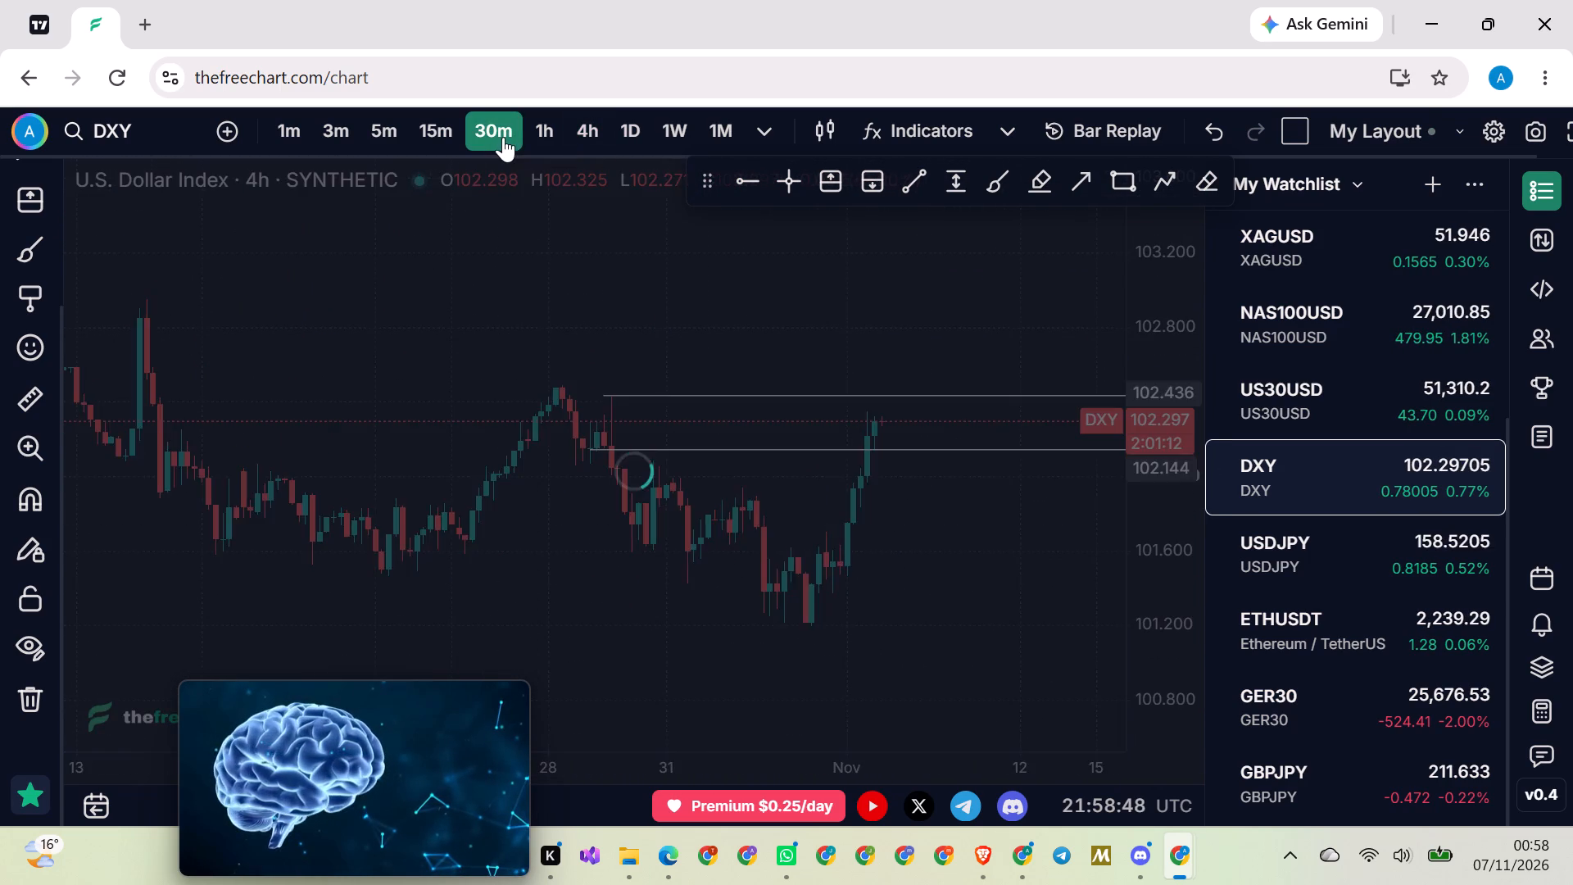
scroll(587, 415, "down", 20)
scroll(587, 415, "down", 1)
scroll(617, 453, "up", 1)
scroll(620, 456, "down", 13)
scroll(625, 500, "up", 1)
scroll(626, 525, "down", 17)
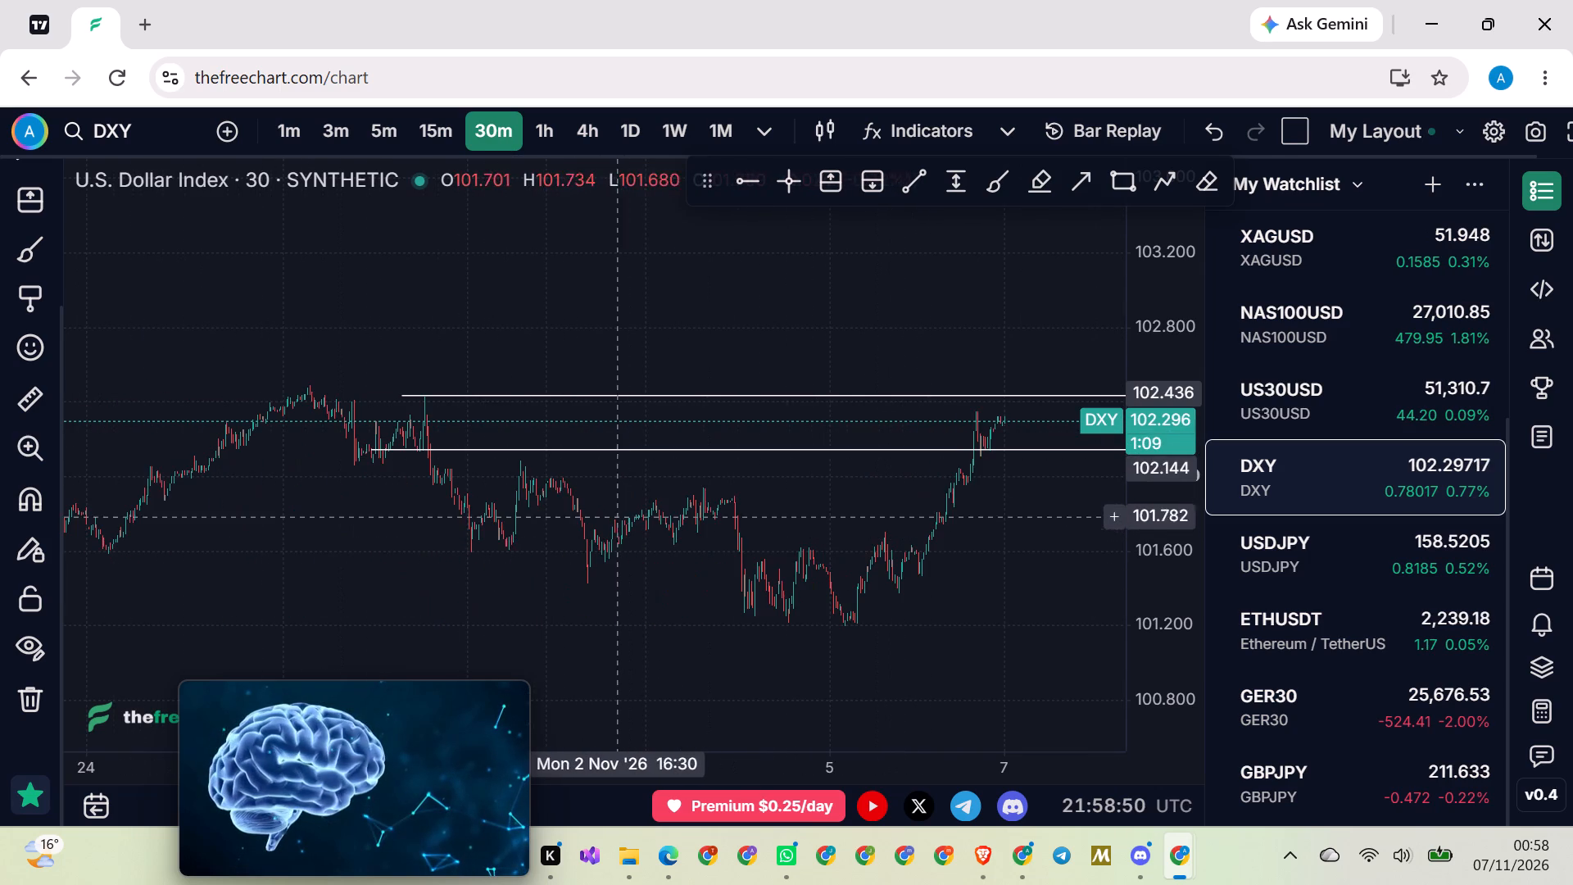
left_click_drag(547, 355, 868, 429)
scroll(1156, 414, "up", 8)
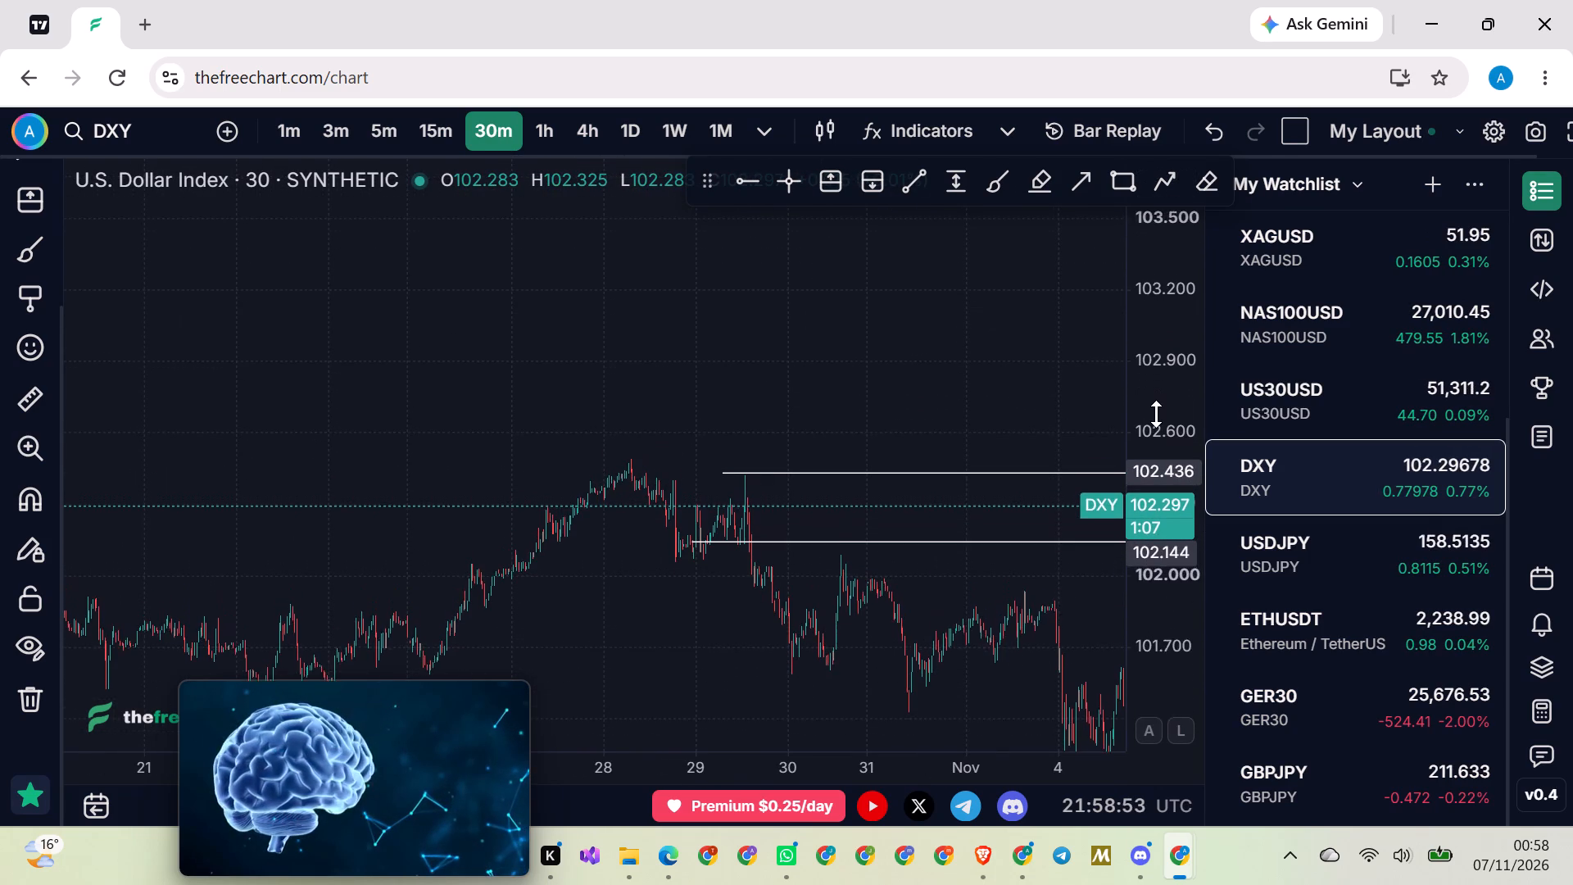
scroll(1156, 414, "up", 13)
left_click_drag(808, 408, 928, 381)
scroll(871, 362, "up", 20)
scroll(871, 362, "up", 12)
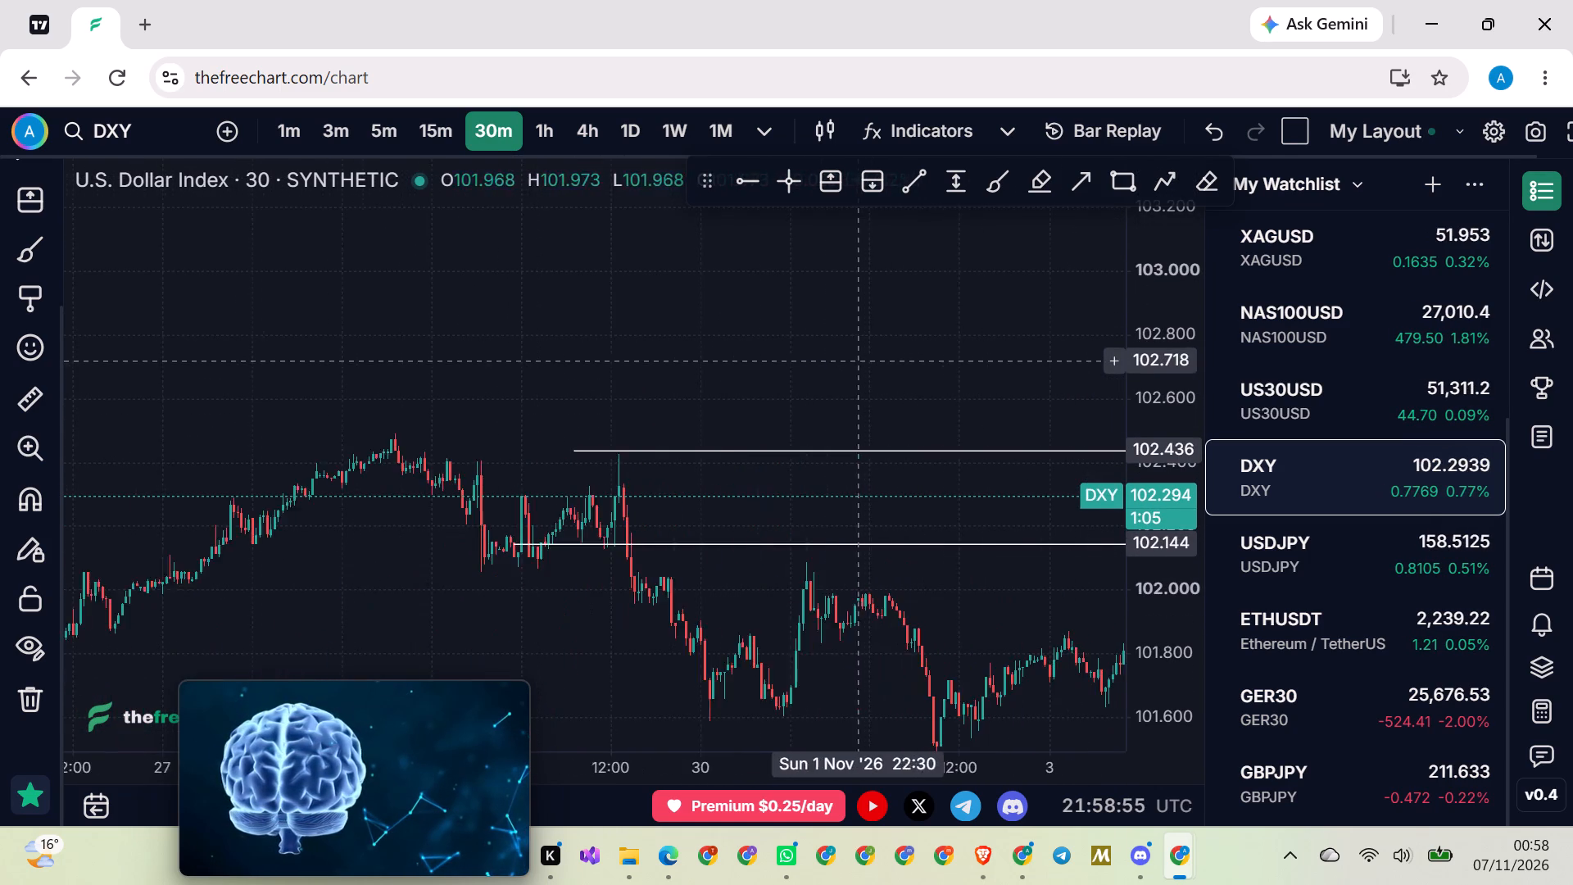
scroll(859, 361, "up", 2)
left_click_drag(537, 418, 829, 434)
scroll(1144, 455, "up", 20)
scroll(1144, 455, "up", 8)
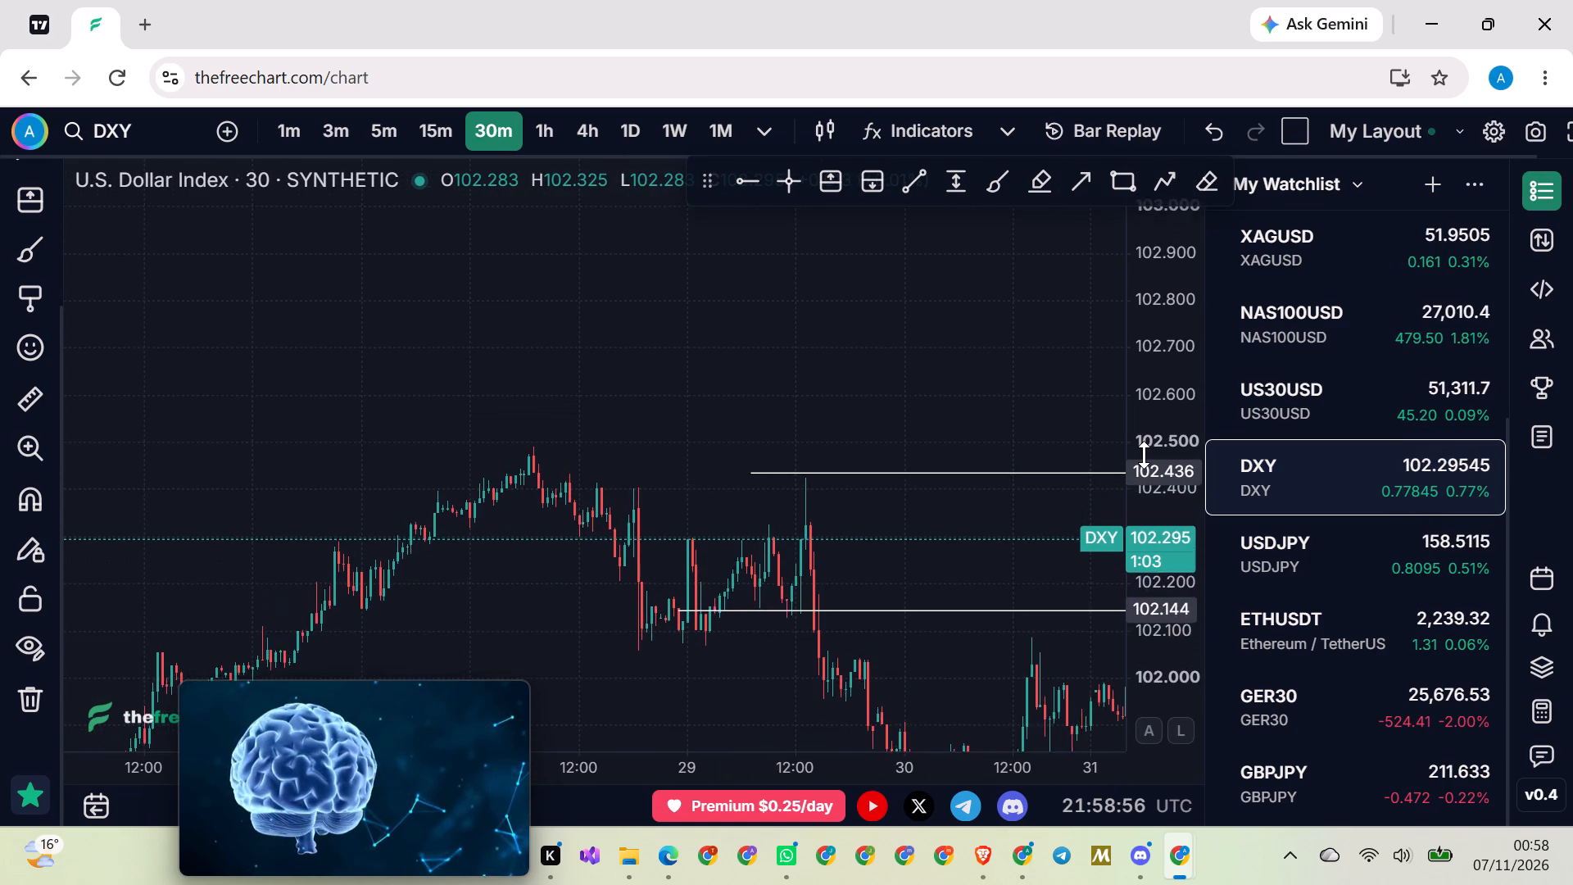
scroll(1144, 455, "up", 17)
left_click_drag(642, 458, 679, 322)
scroll(678, 309, "up", 8)
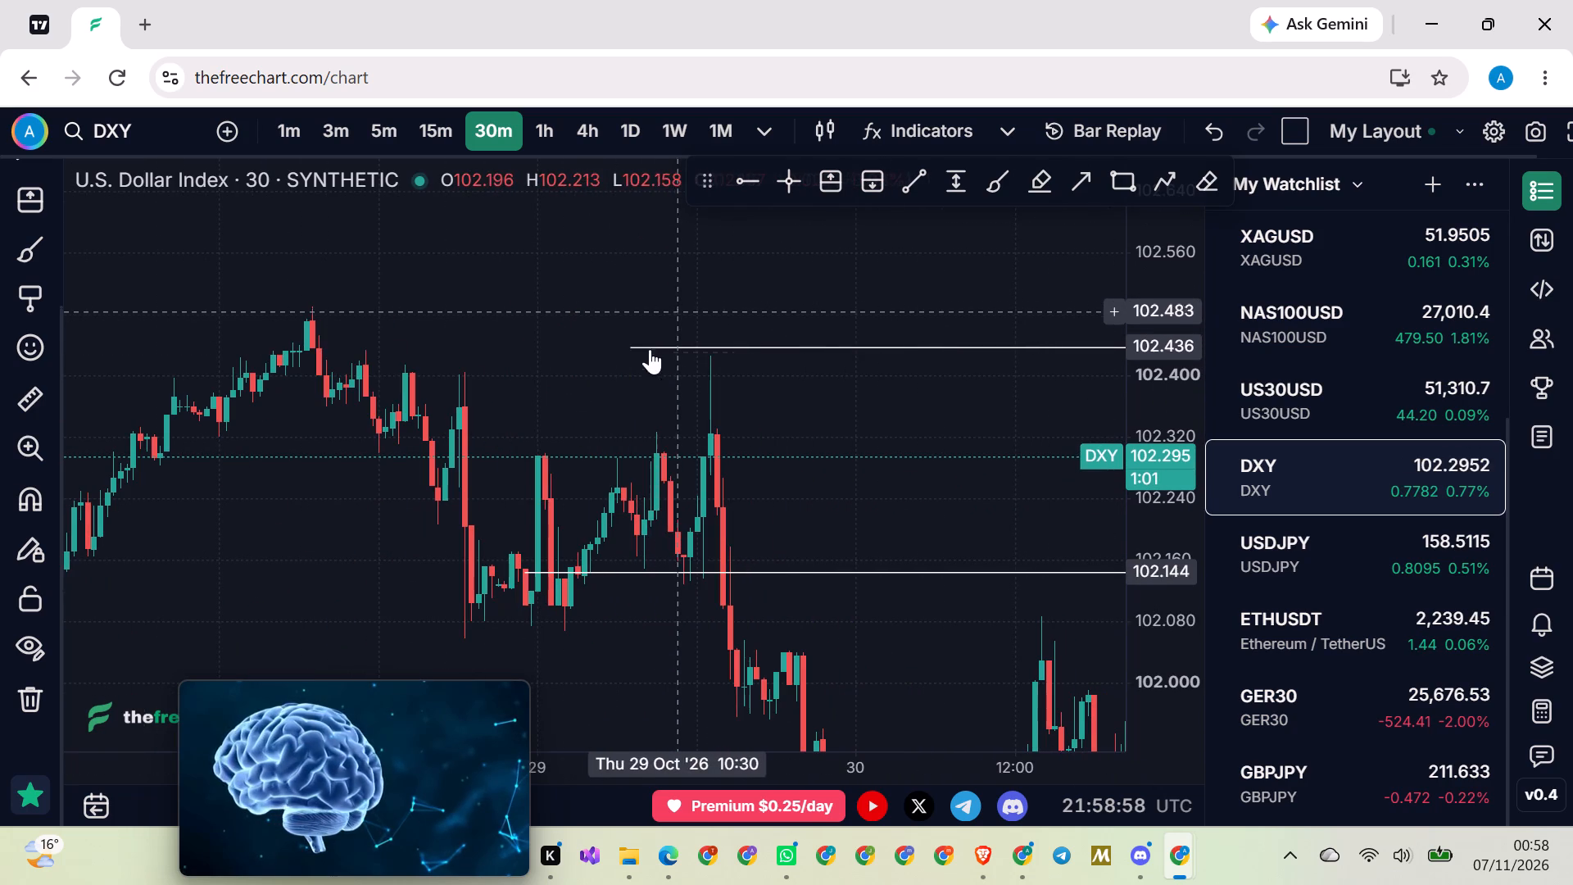
left_click_drag(623, 341, 683, 359)
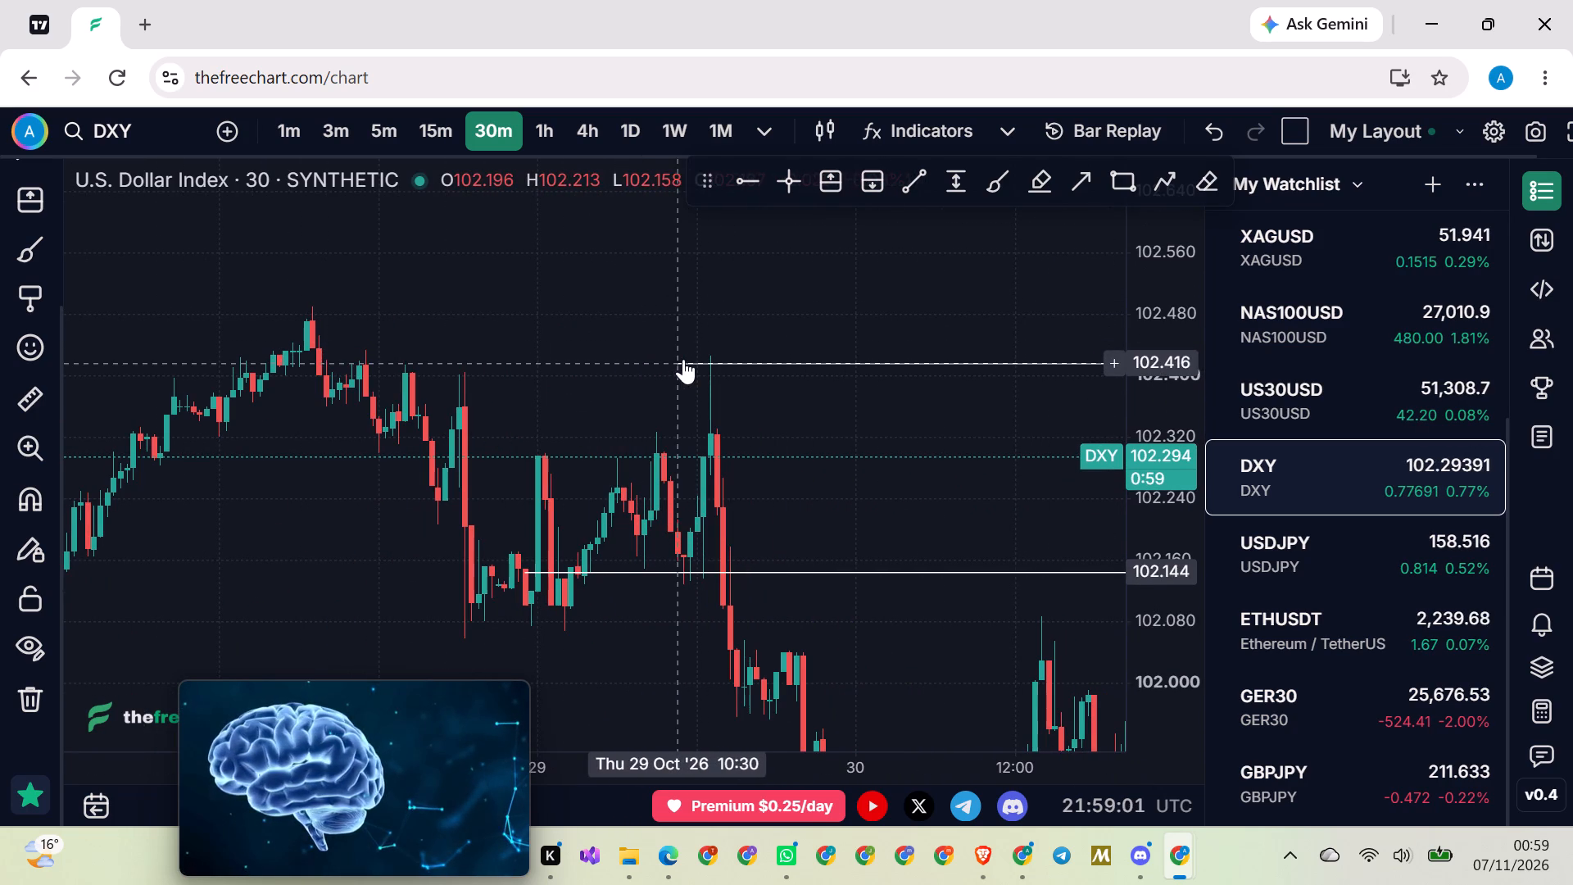
left_click_drag(683, 359, 708, 353)
left_click(637, 313)
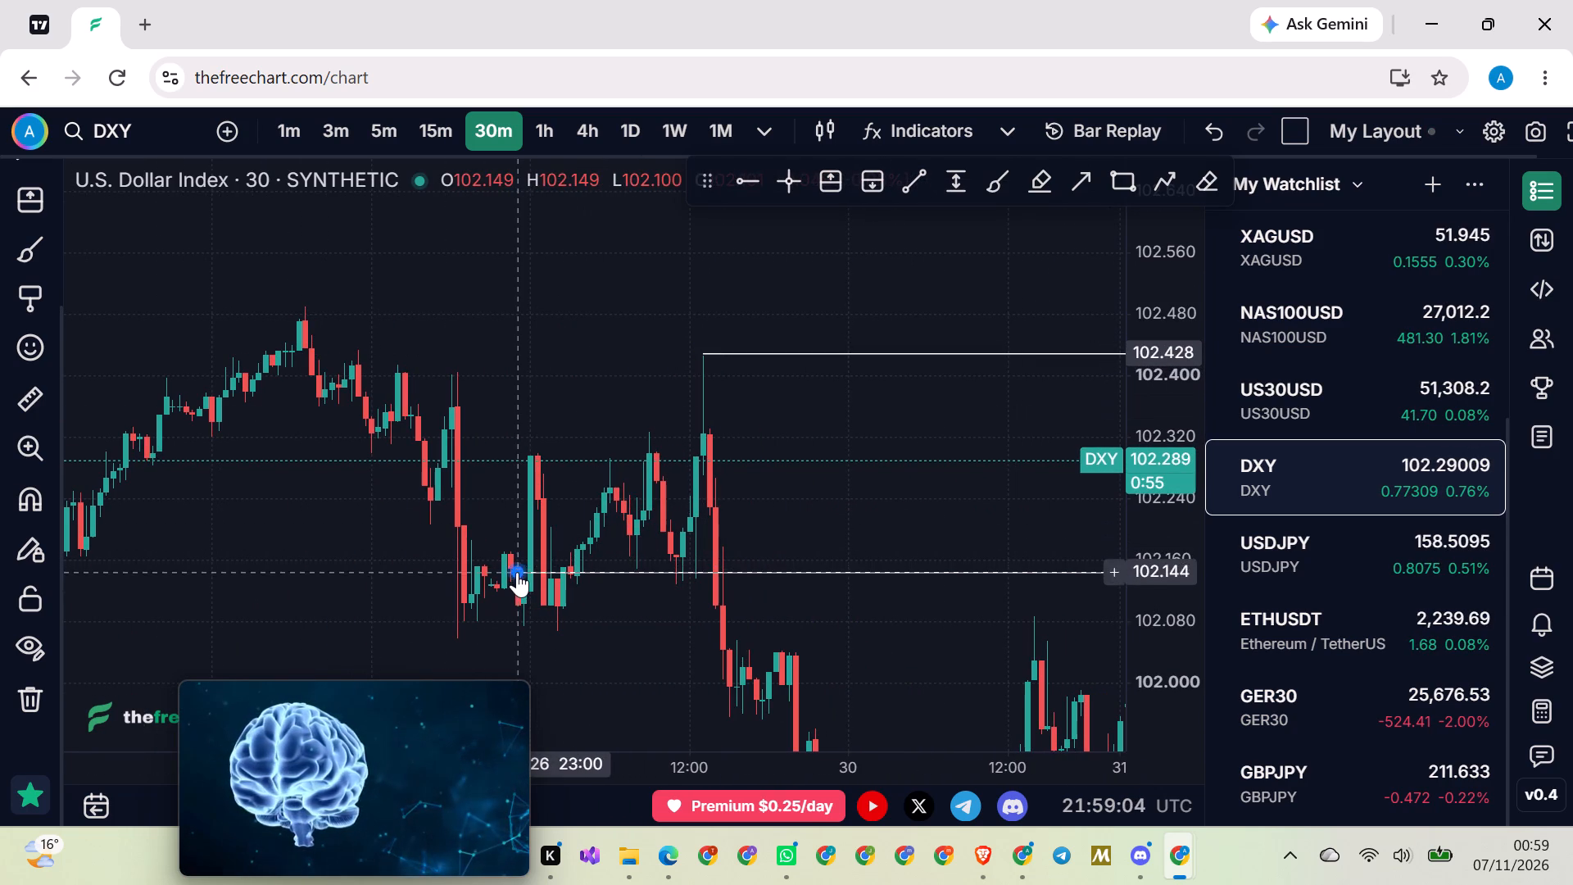
Move the lower white DXY ray to 102.360, starting at the 28 October candle just before the sharp drop.
left_click_drag(517, 572, 510, 421)
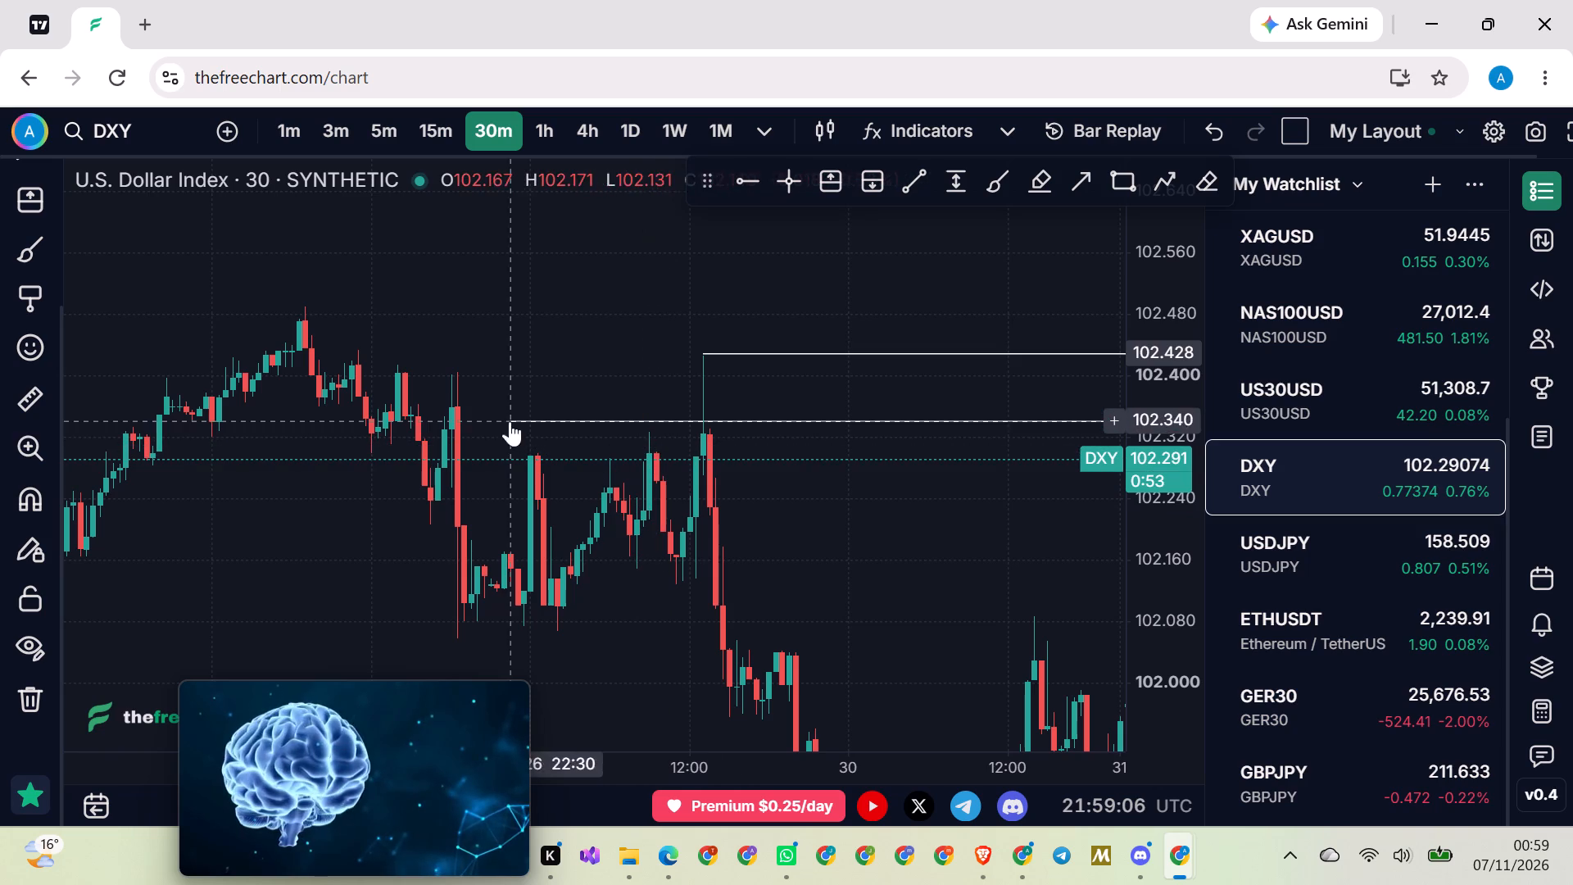
left_click_drag(510, 421, 392, 370)
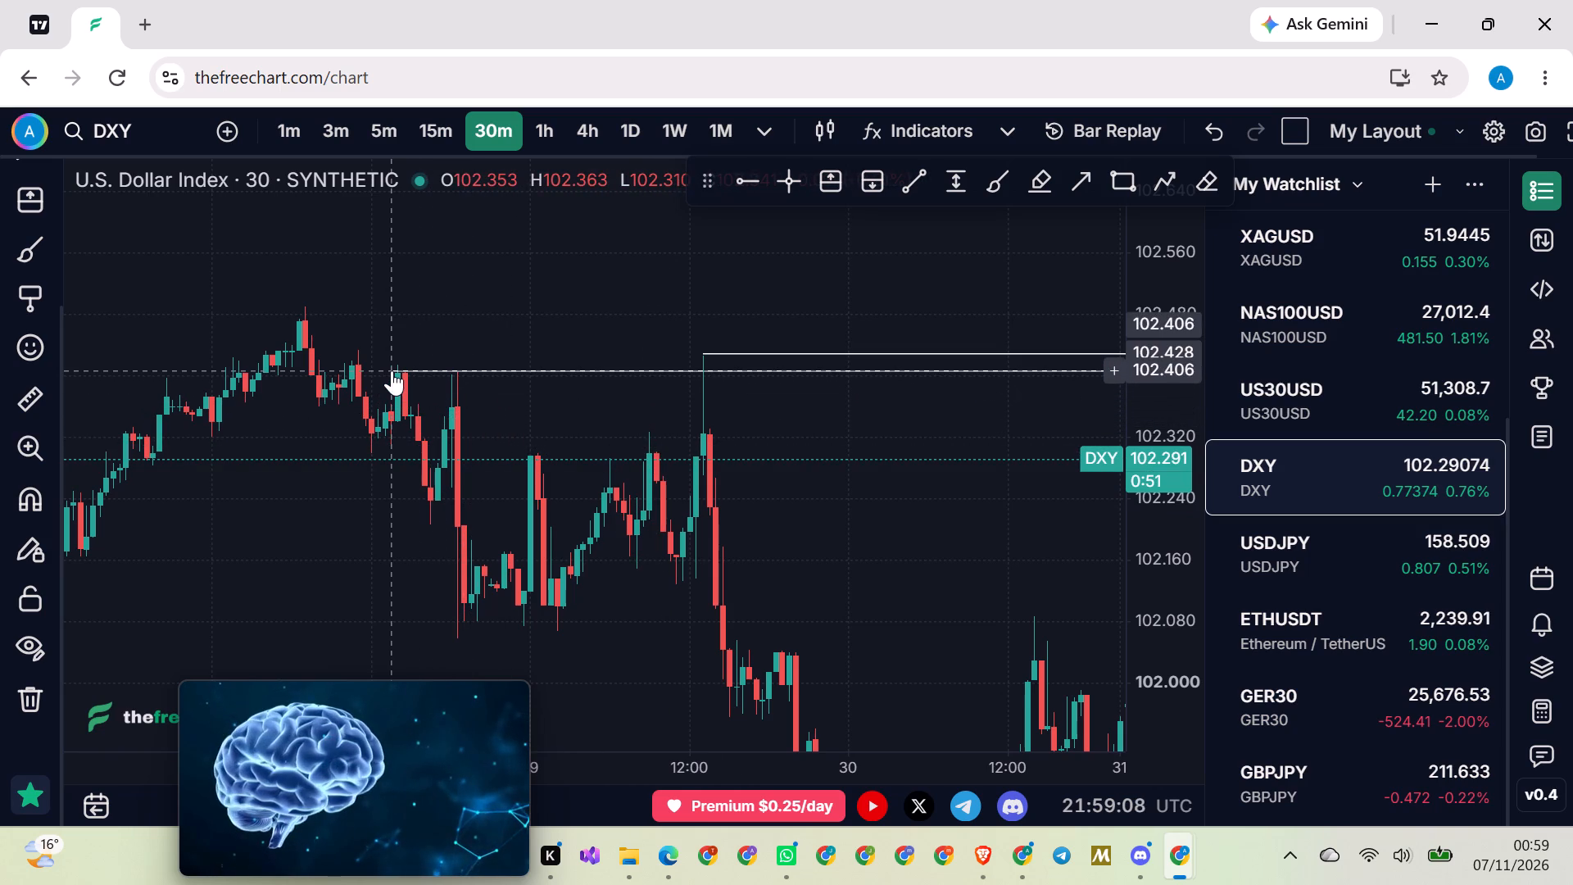
left_click_drag(392, 370, 445, 406)
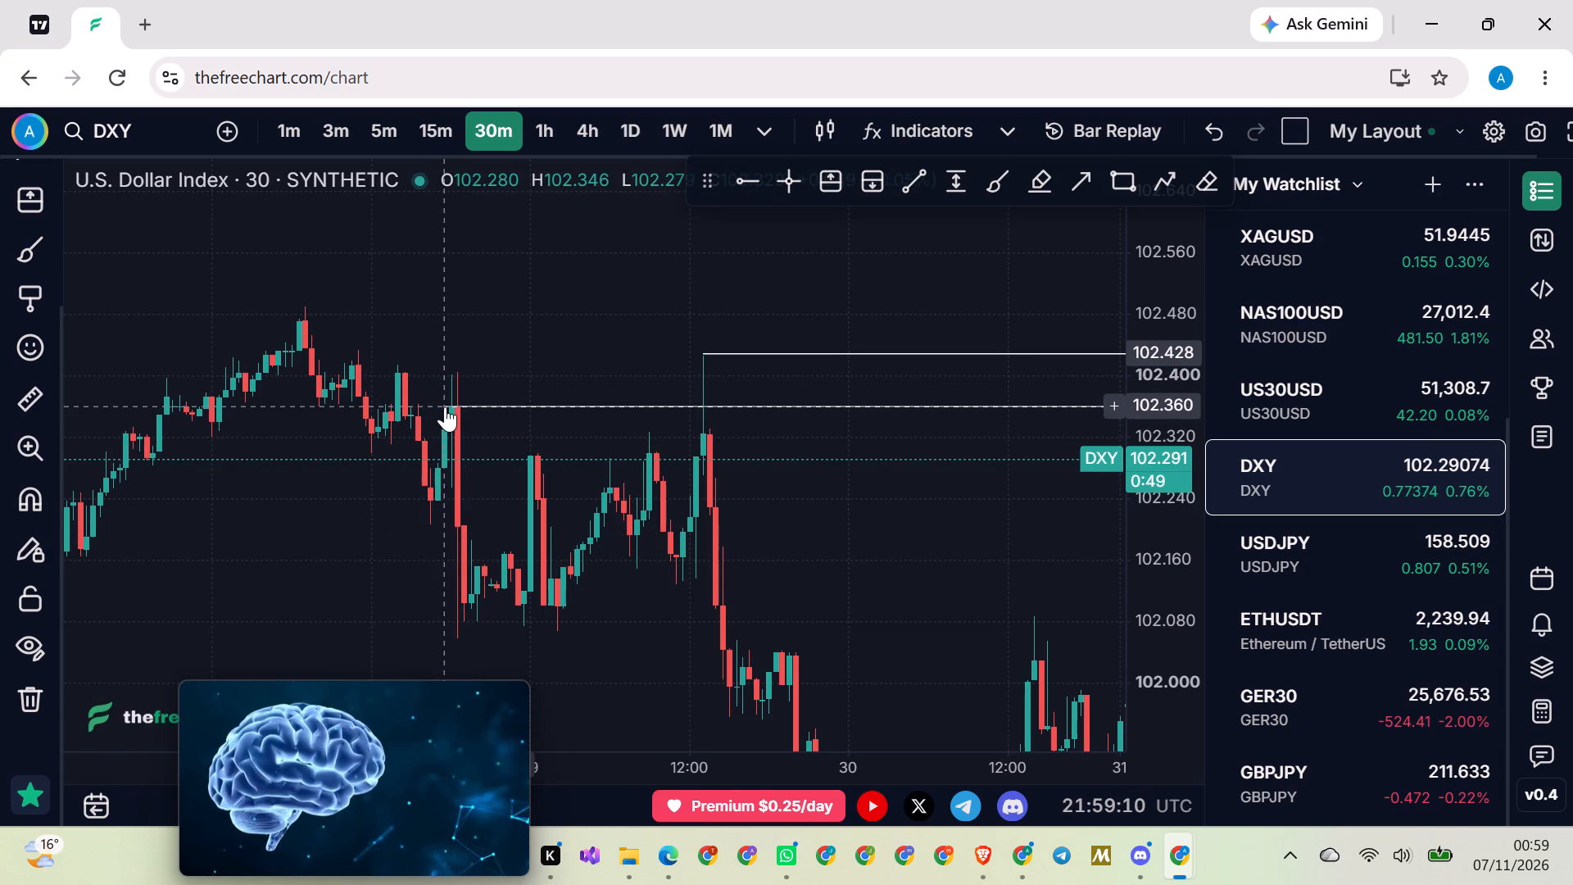
left_click_drag(445, 406, 426, 403)
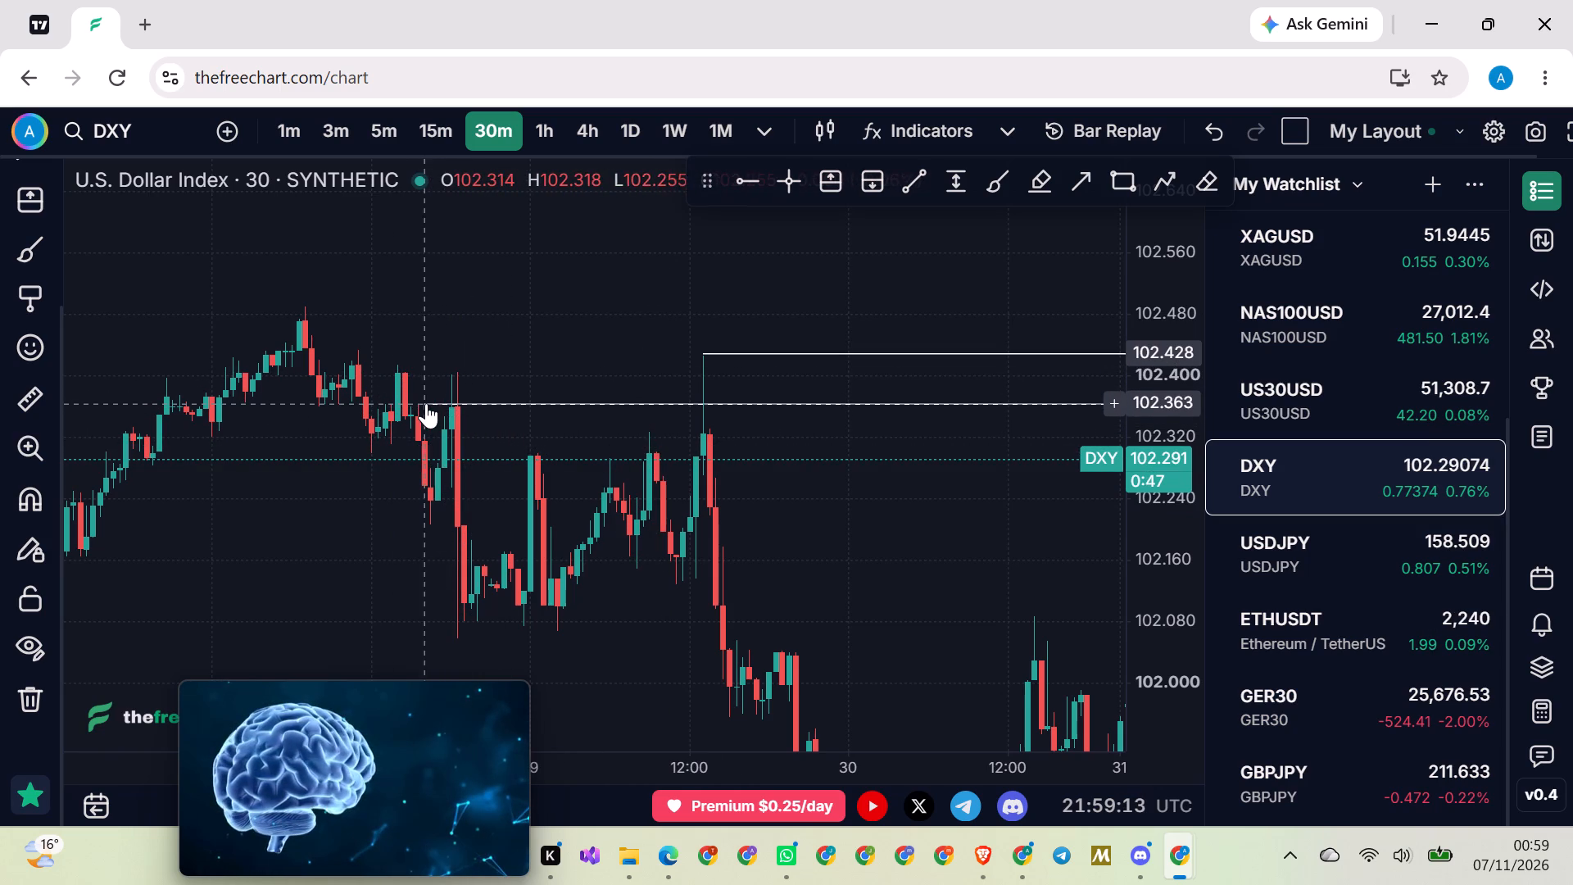
left_click_drag(426, 403, 447, 406)
Change the line colour of the 102.360 DXY ray to red.
left_click(672, 221)
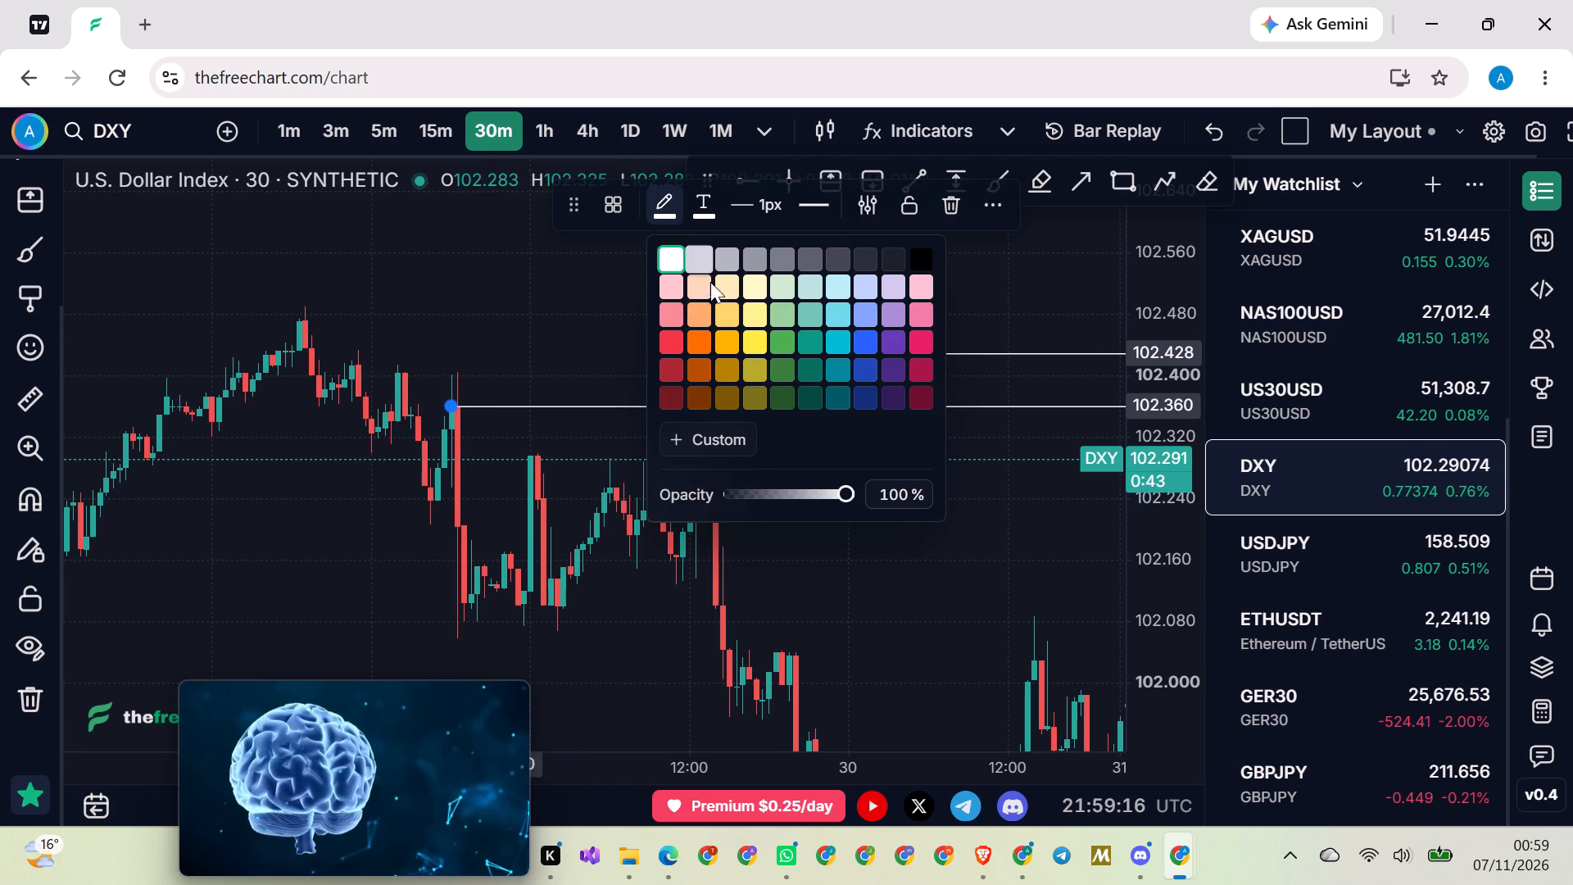
left_click(669, 338)
left_click(534, 338)
Draw a red horizontal ray on DXY at 102.404 from the 28 October swing high preceding the 102.360 ray.
left_click_drag(566, 338, 531, 329)
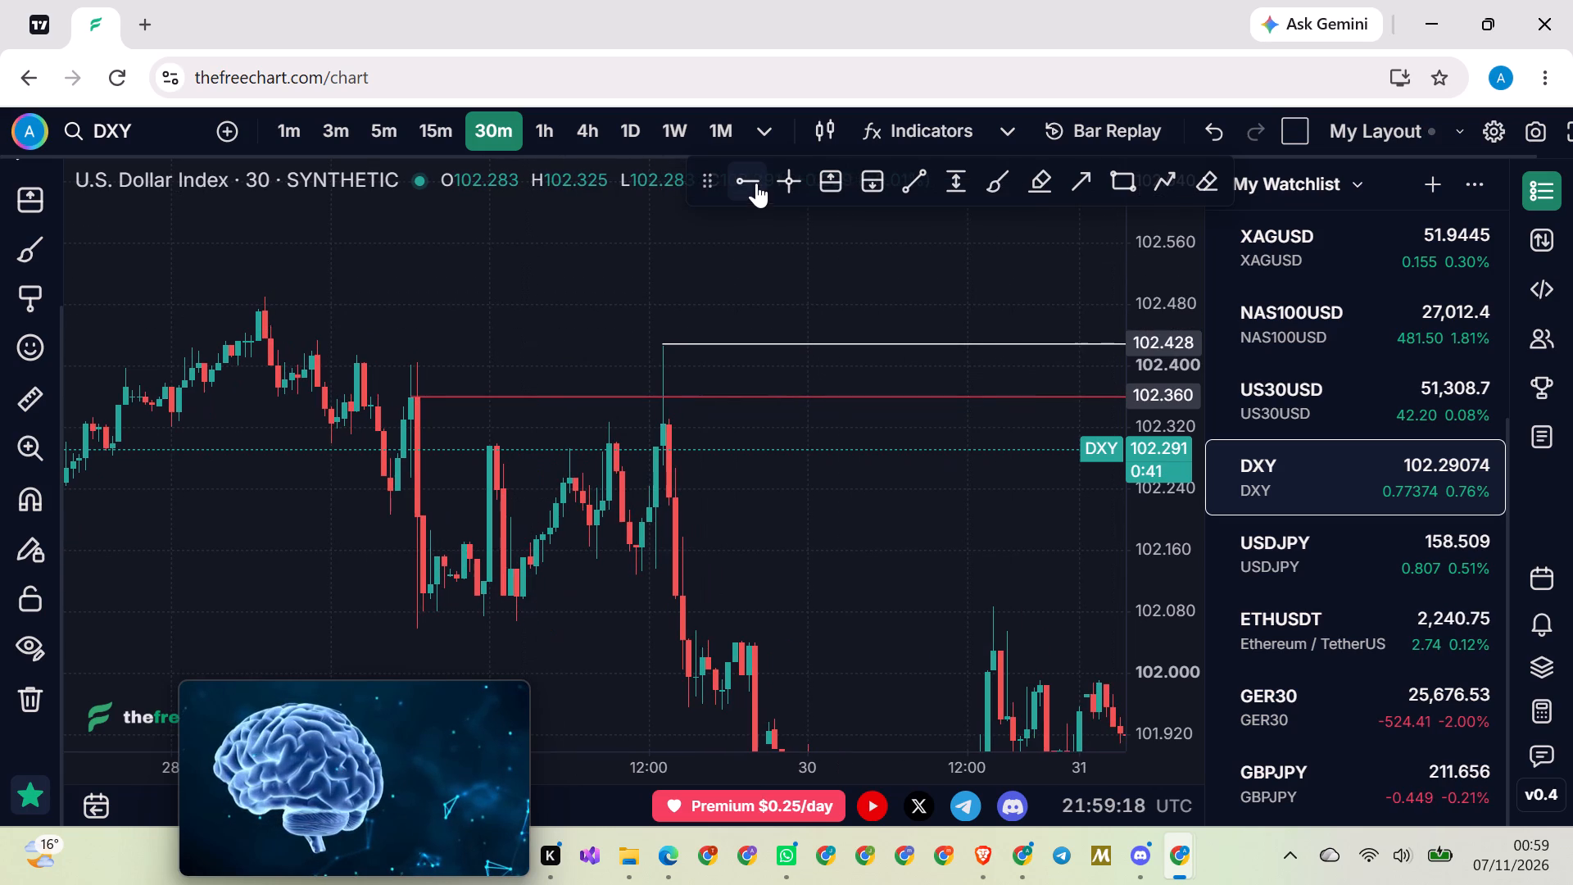
left_click(748, 184)
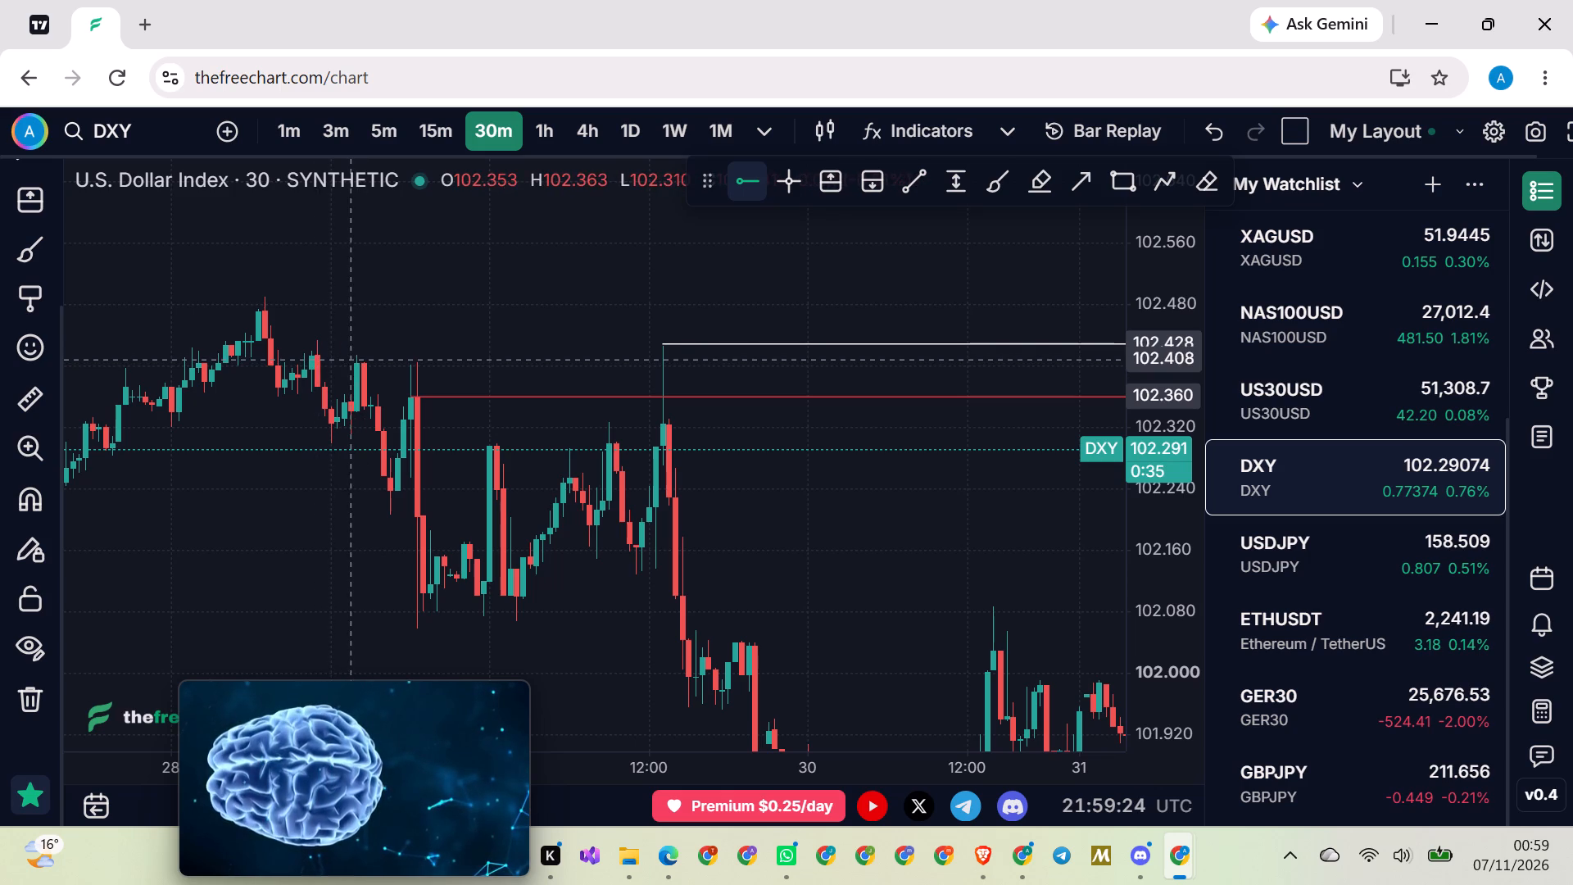
left_click(361, 362)
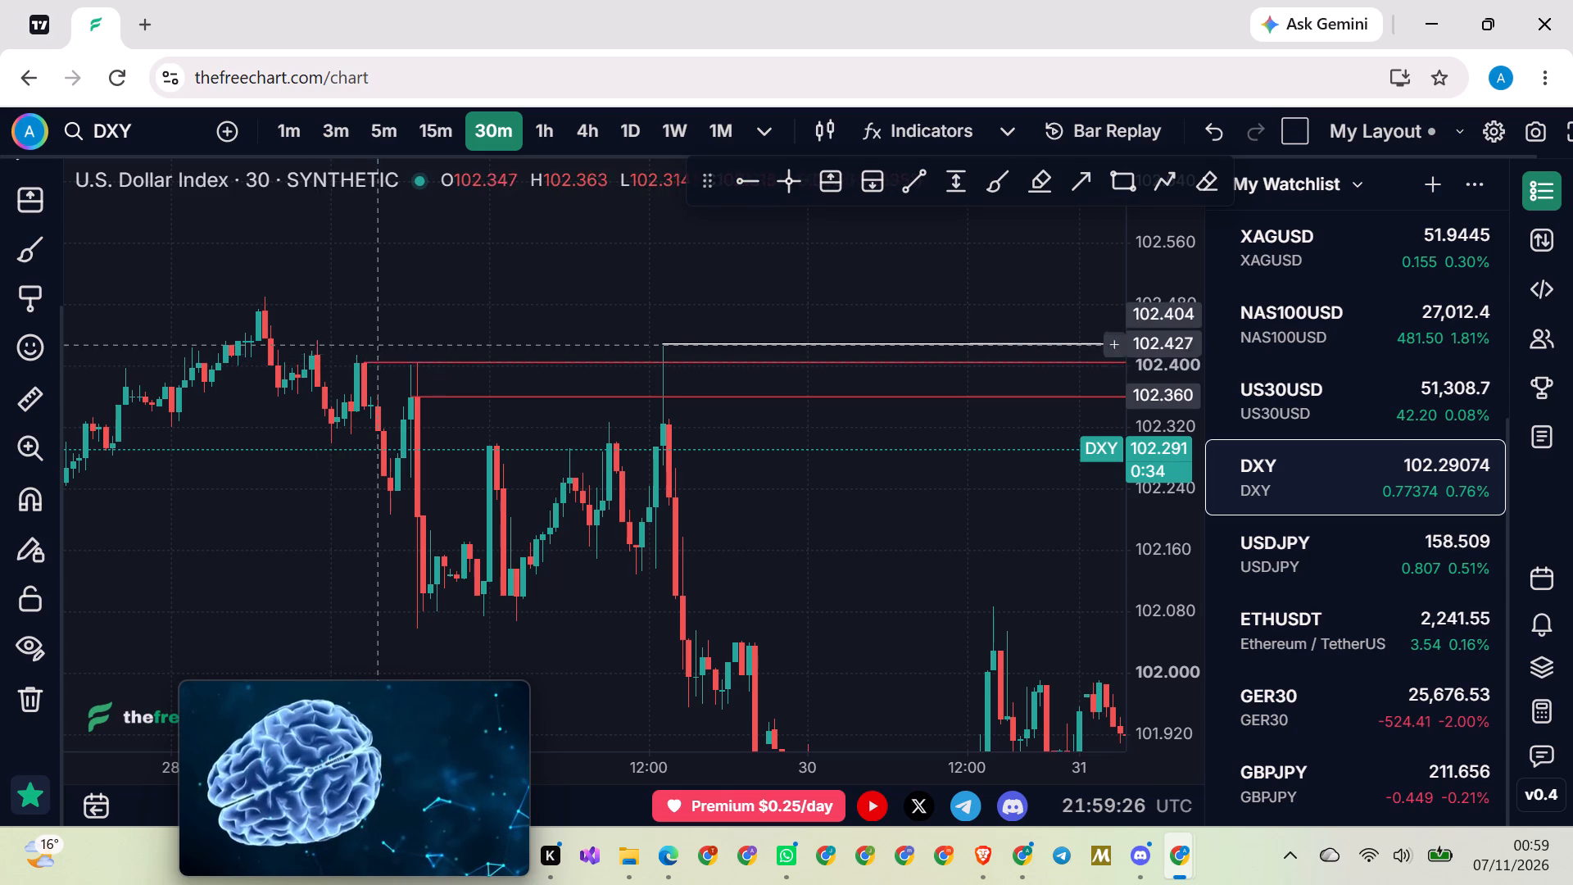
Draw a red horizontal ray on DXY at 102.414 from the earlier 28 October swing high just after the peak.
left_click(737, 175)
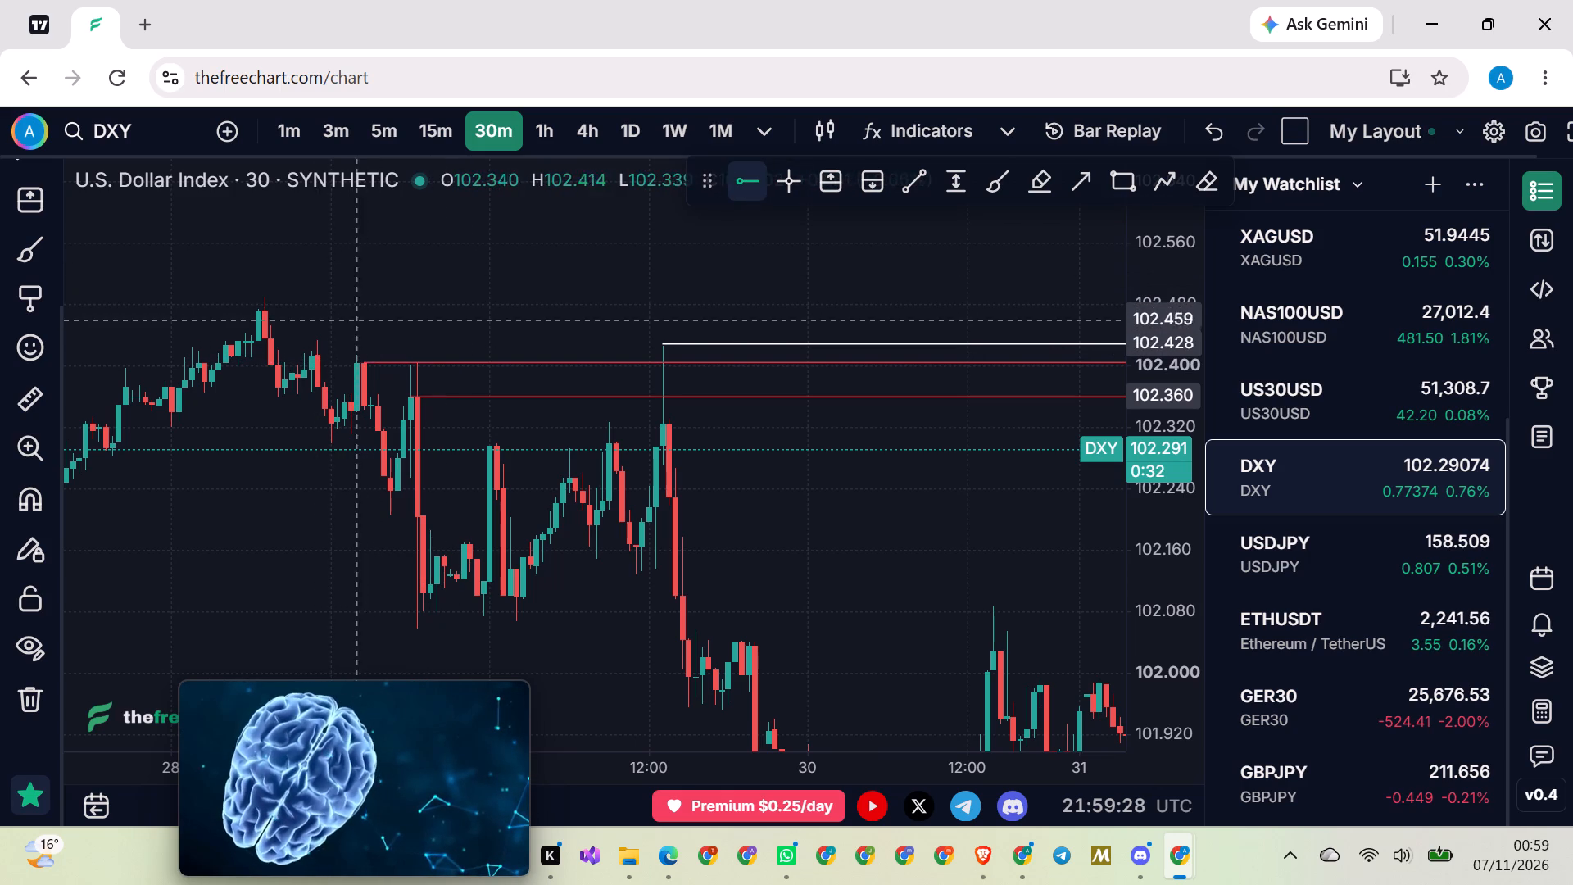
left_click(317, 355)
left_click(367, 275)
Examine DXY's early November rally on the 30m timeframe against the white and red rays.
scroll(486, 305, "down", 2)
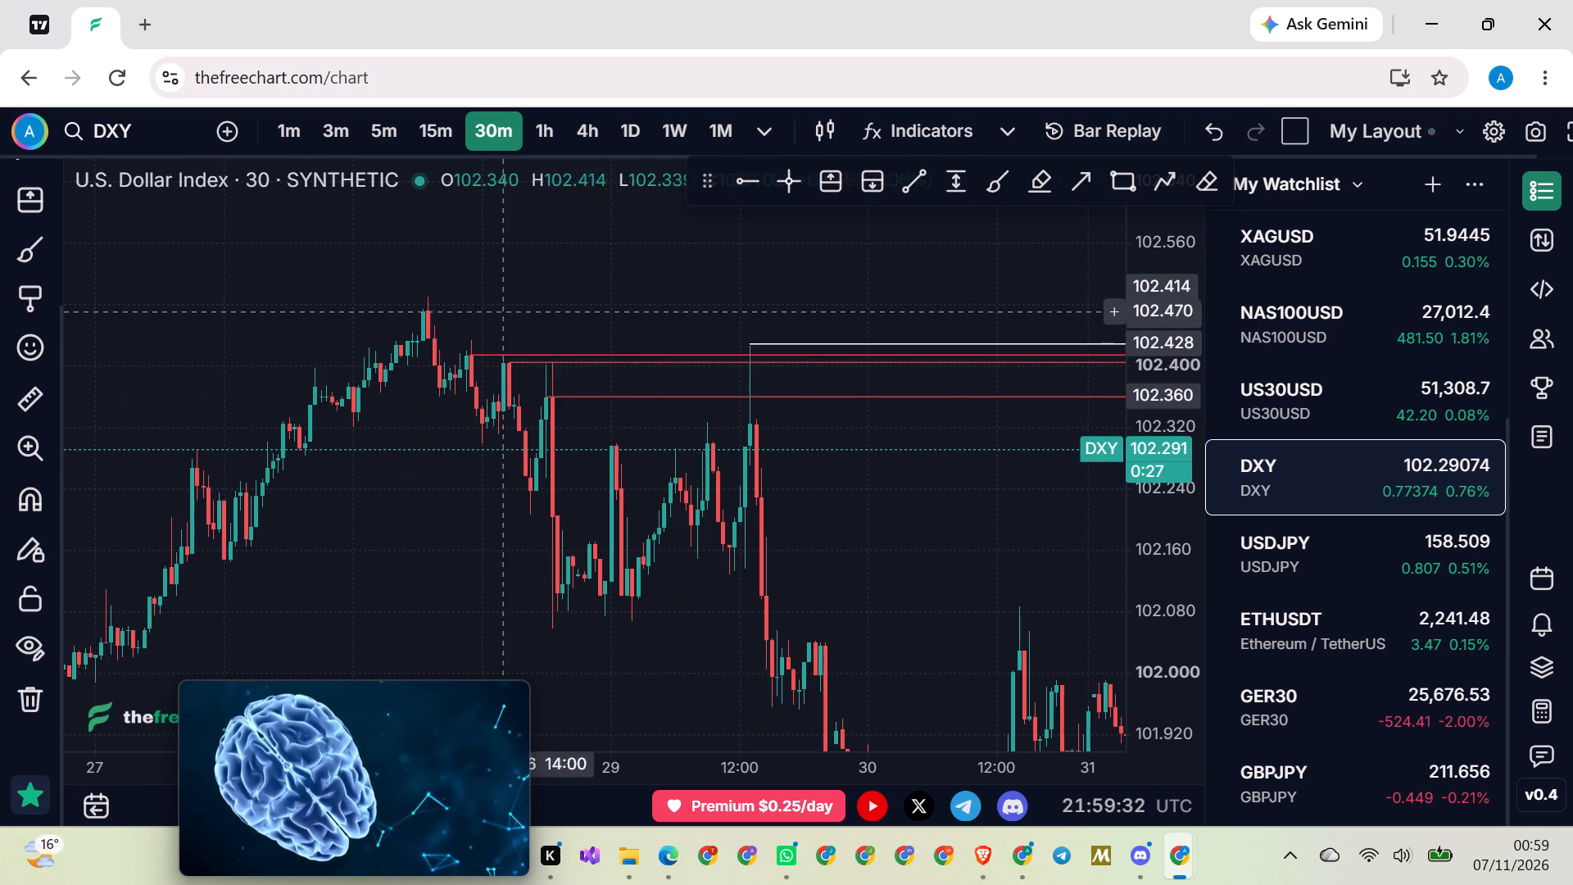
left_click_drag(586, 315, 373, 315)
scroll(420, 340, "down", 18)
left_click_drag(996, 535, 723, 491)
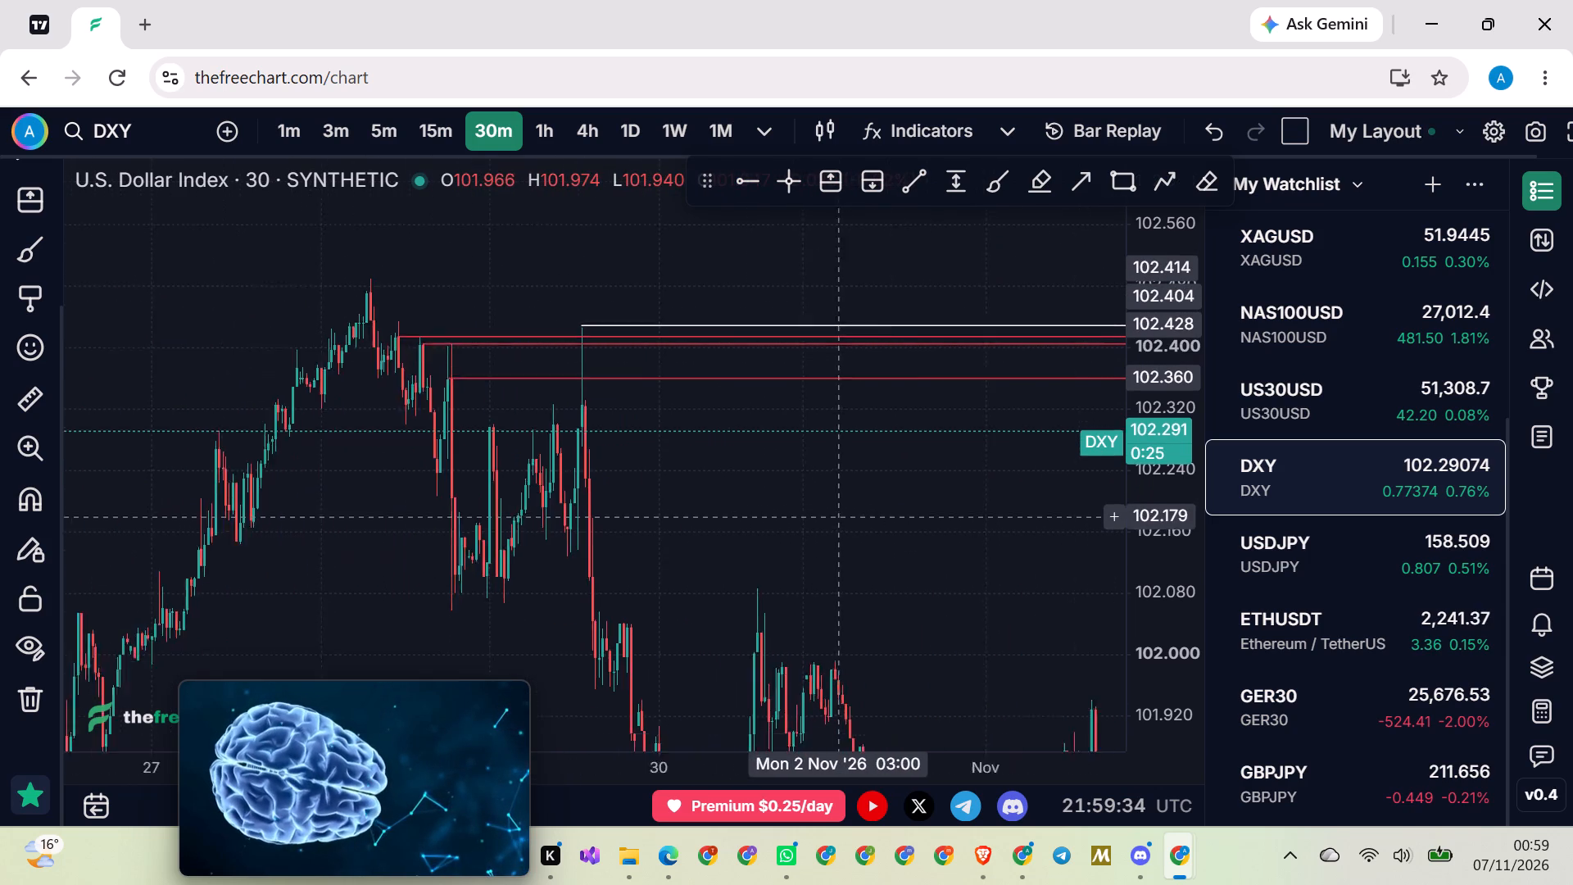
left_click_drag(723, 491, 558, 448)
scroll(554, 444, "down", 14)
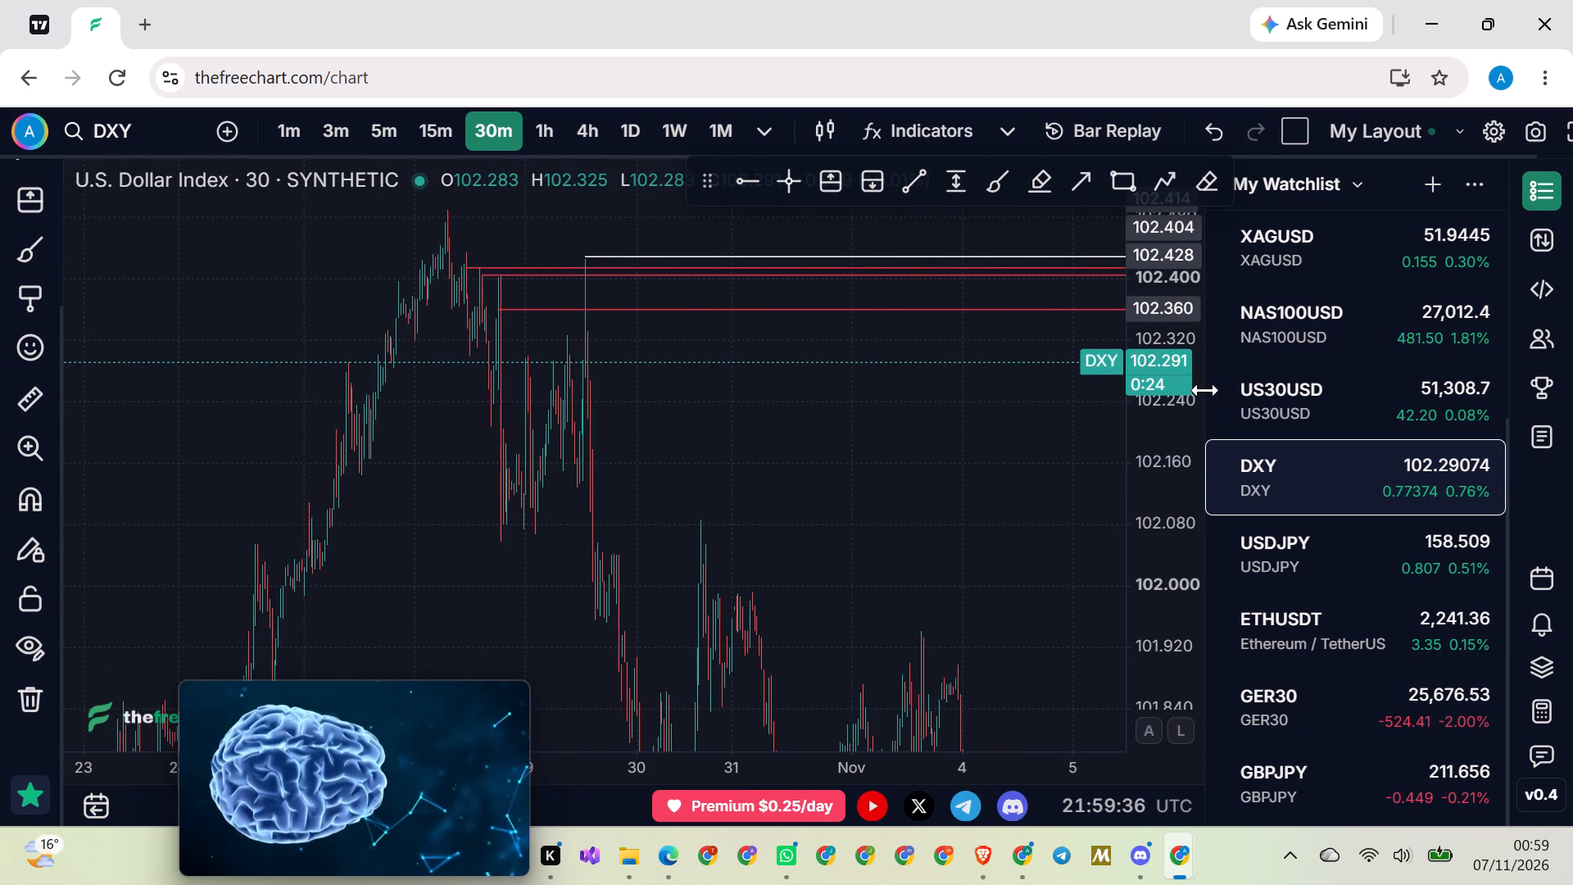
left_click_drag(1151, 424, 1065, 605)
scroll(995, 506, "down", 6)
left_click_drag(1053, 484, 682, 471)
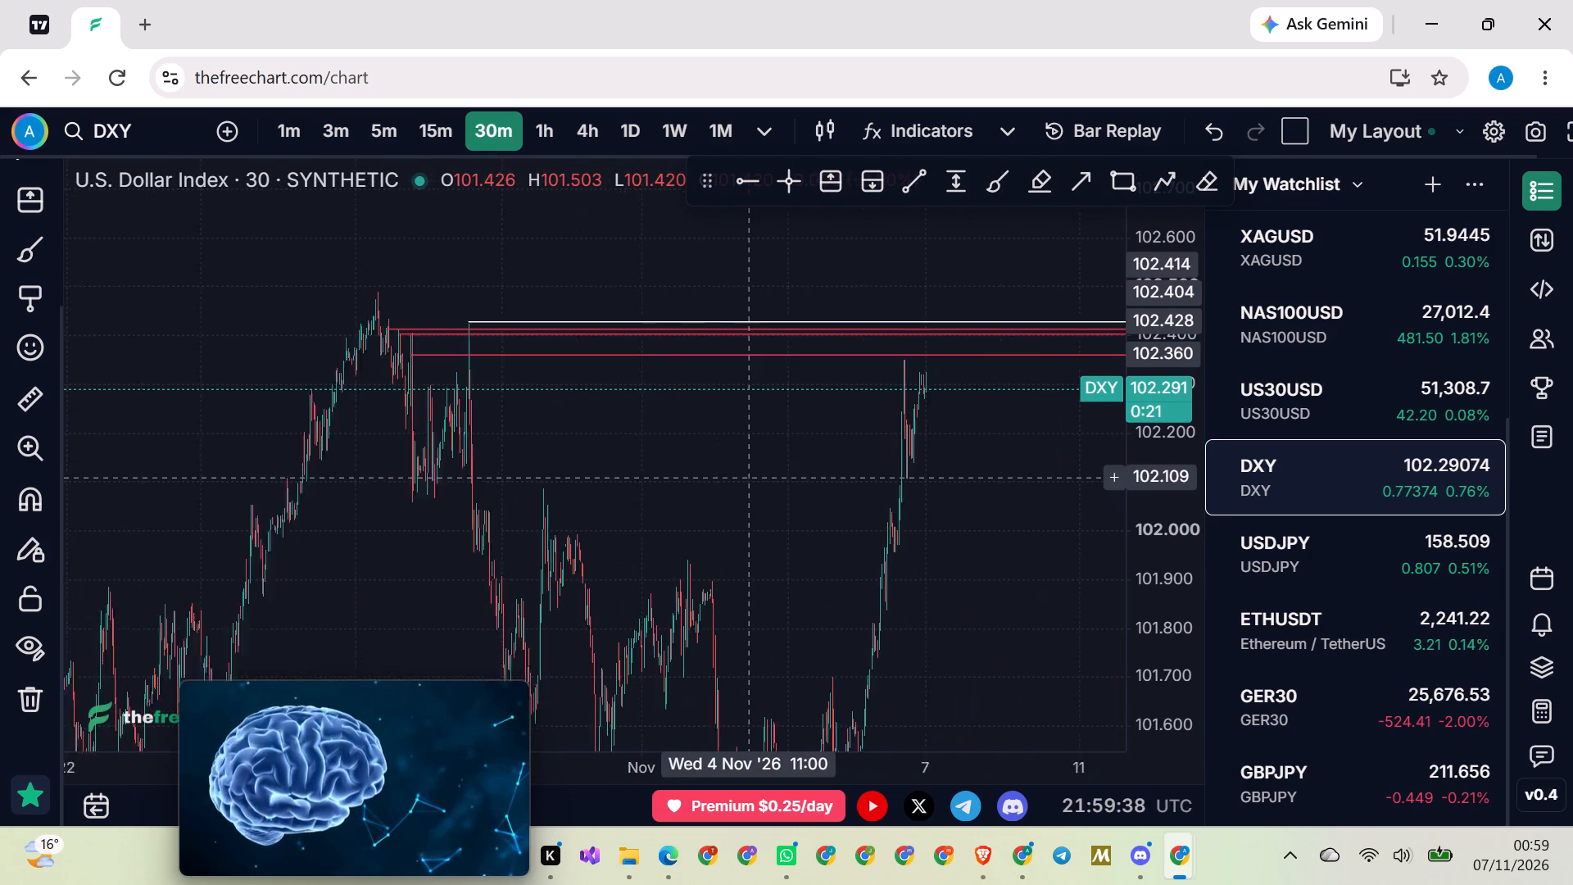
left_click_drag(682, 471, 608, 452)
scroll(540, 437, "up", 2)
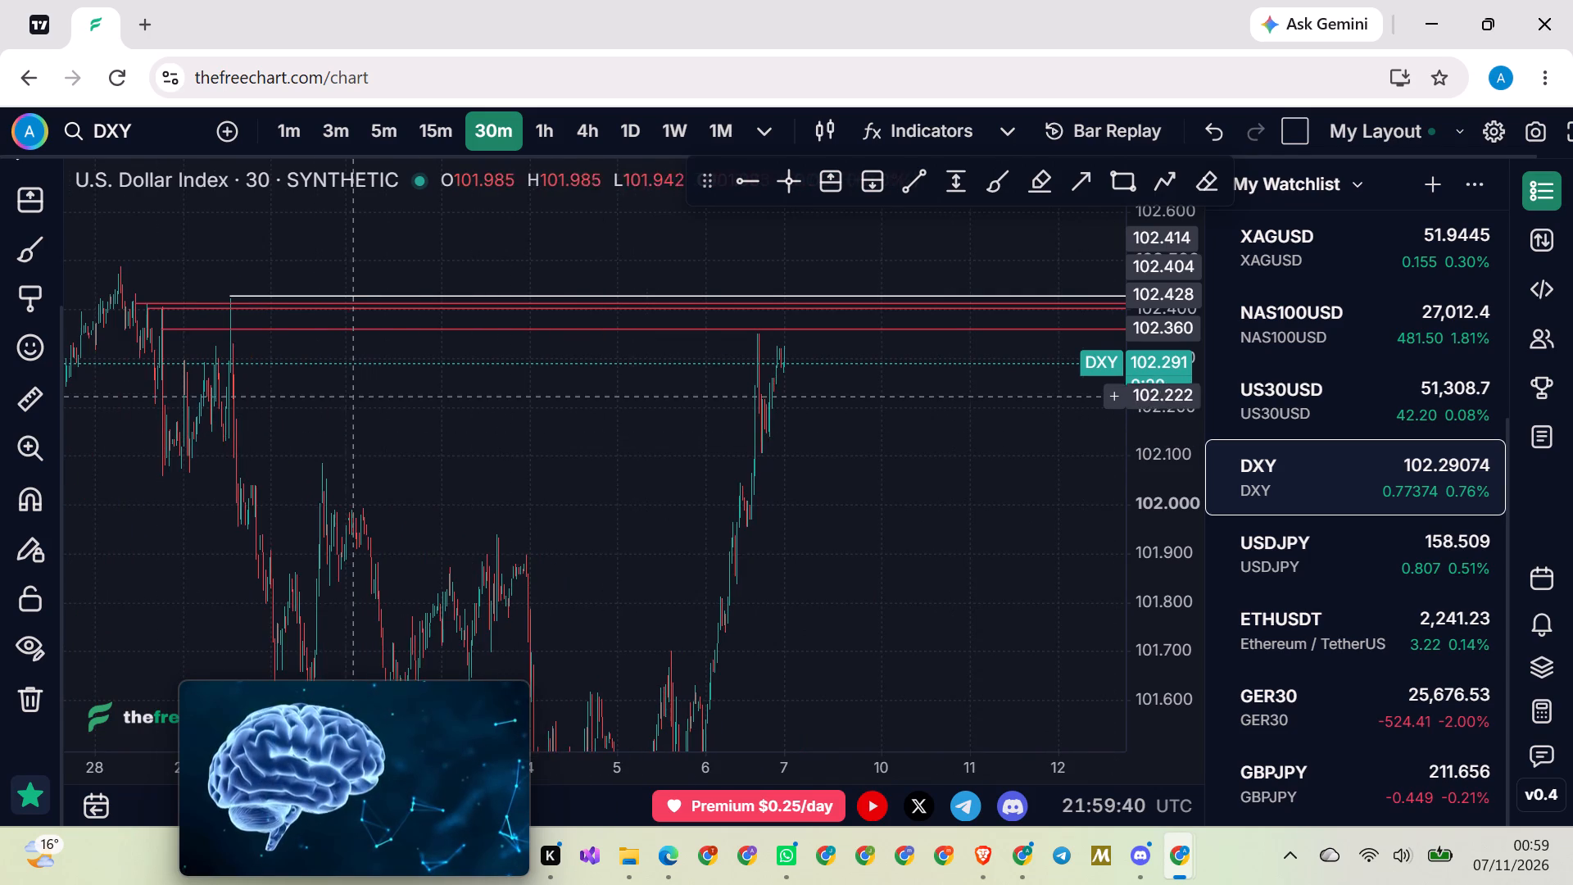
left_click_drag(317, 422, 560, 431)
scroll(560, 431, "up", 6)
scroll(560, 431, "down", 2)
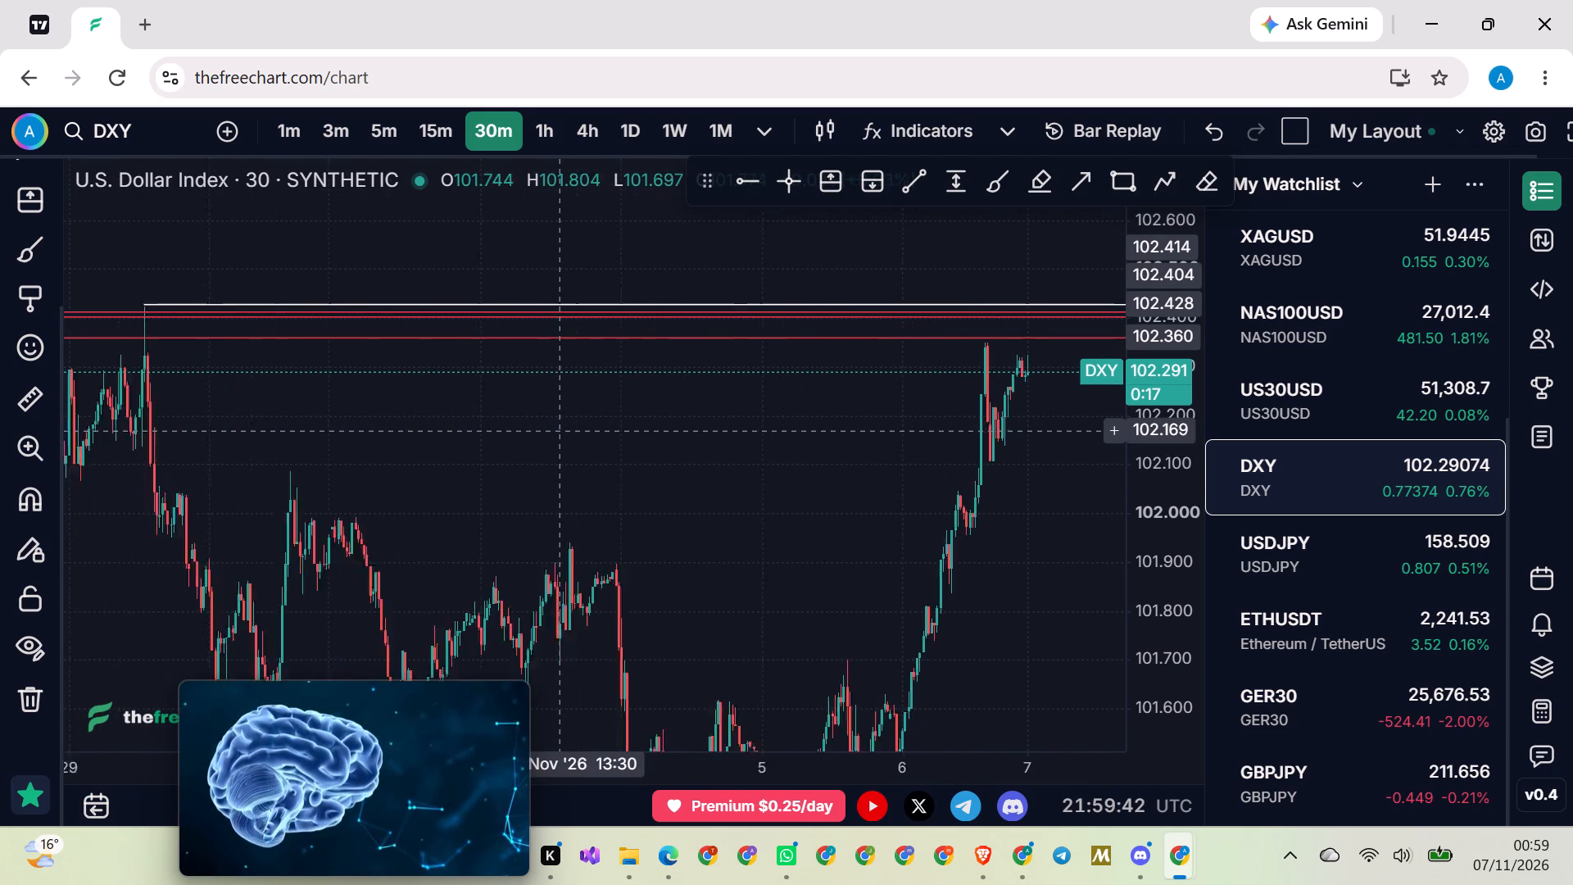
scroll(560, 431, "down", 5)
scroll(560, 431, "up", 3)
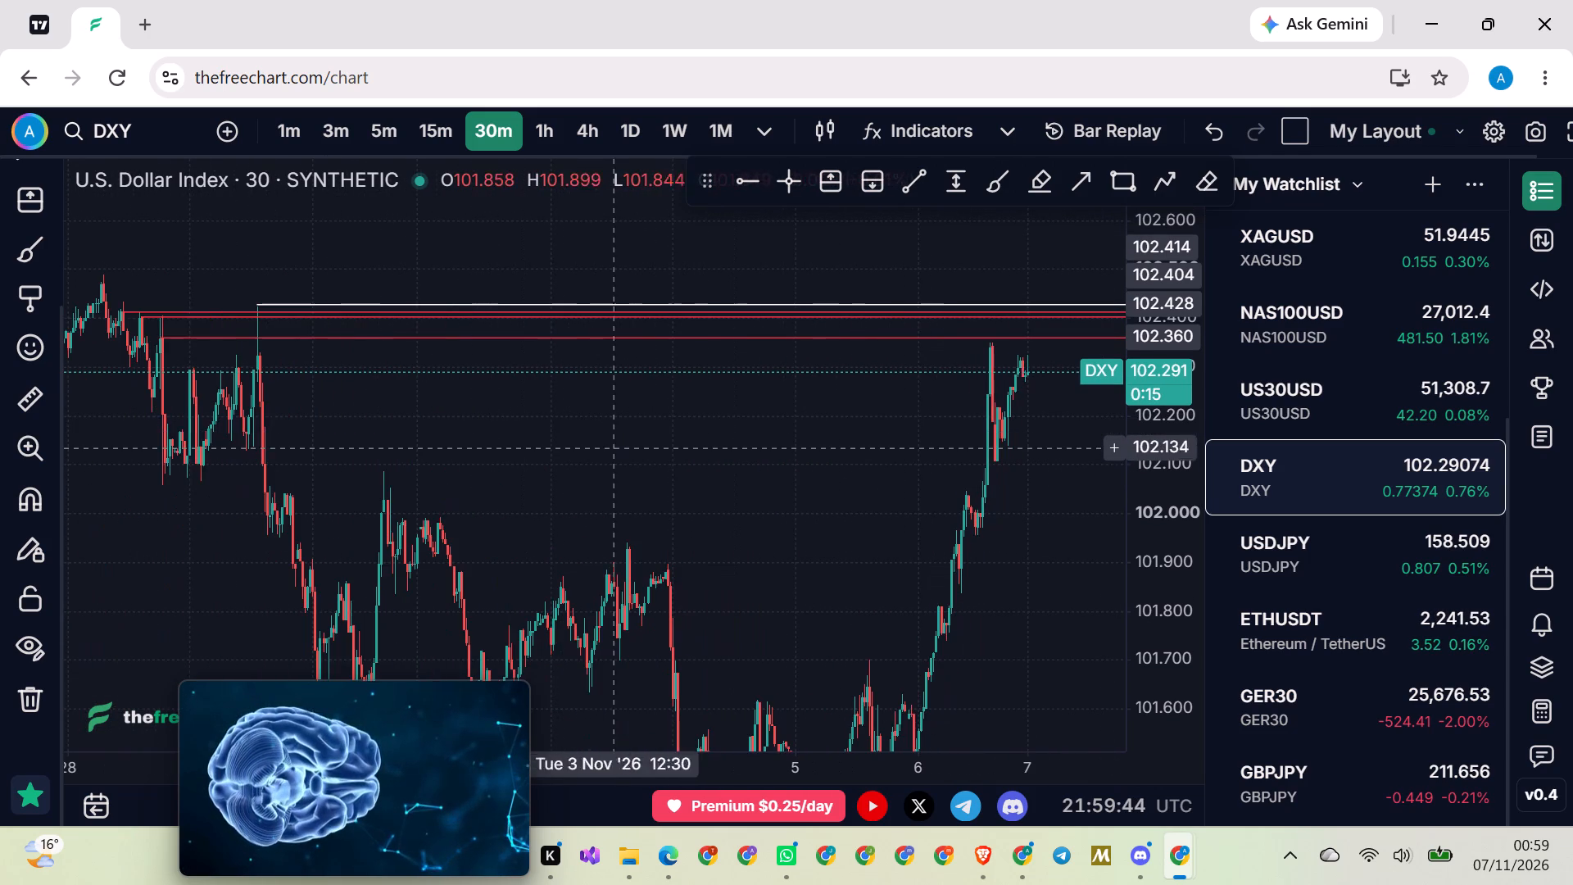
left_click_drag(767, 449, 625, 459)
scroll(659, 459, "up", 4)
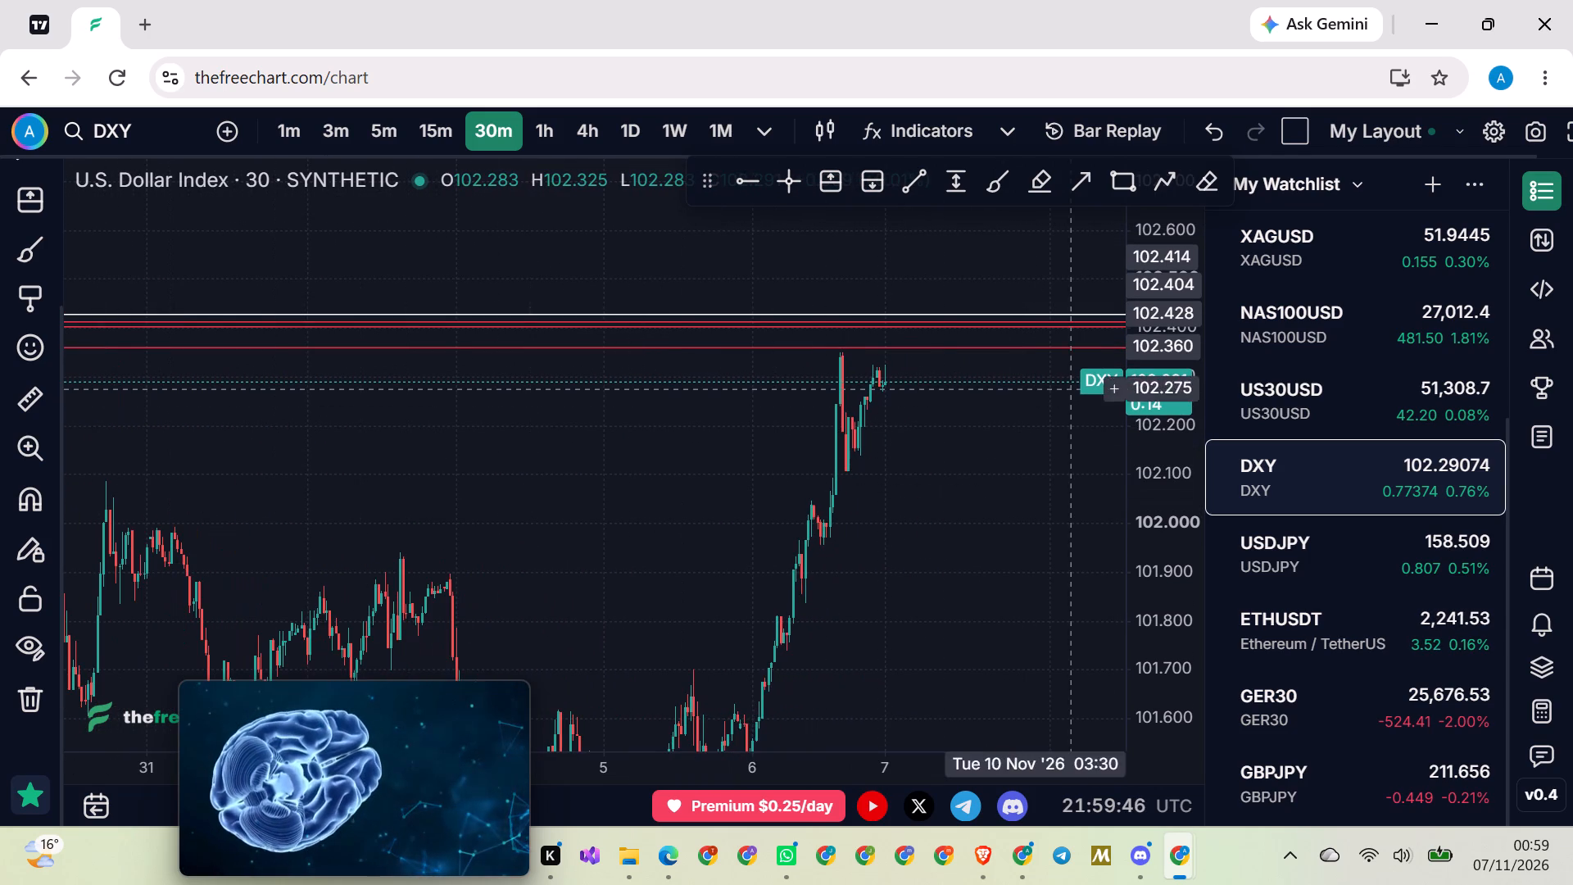
Open the USDJPY chart on the 4h timeframe and examine the price action around the early November swings.
left_click(1296, 546)
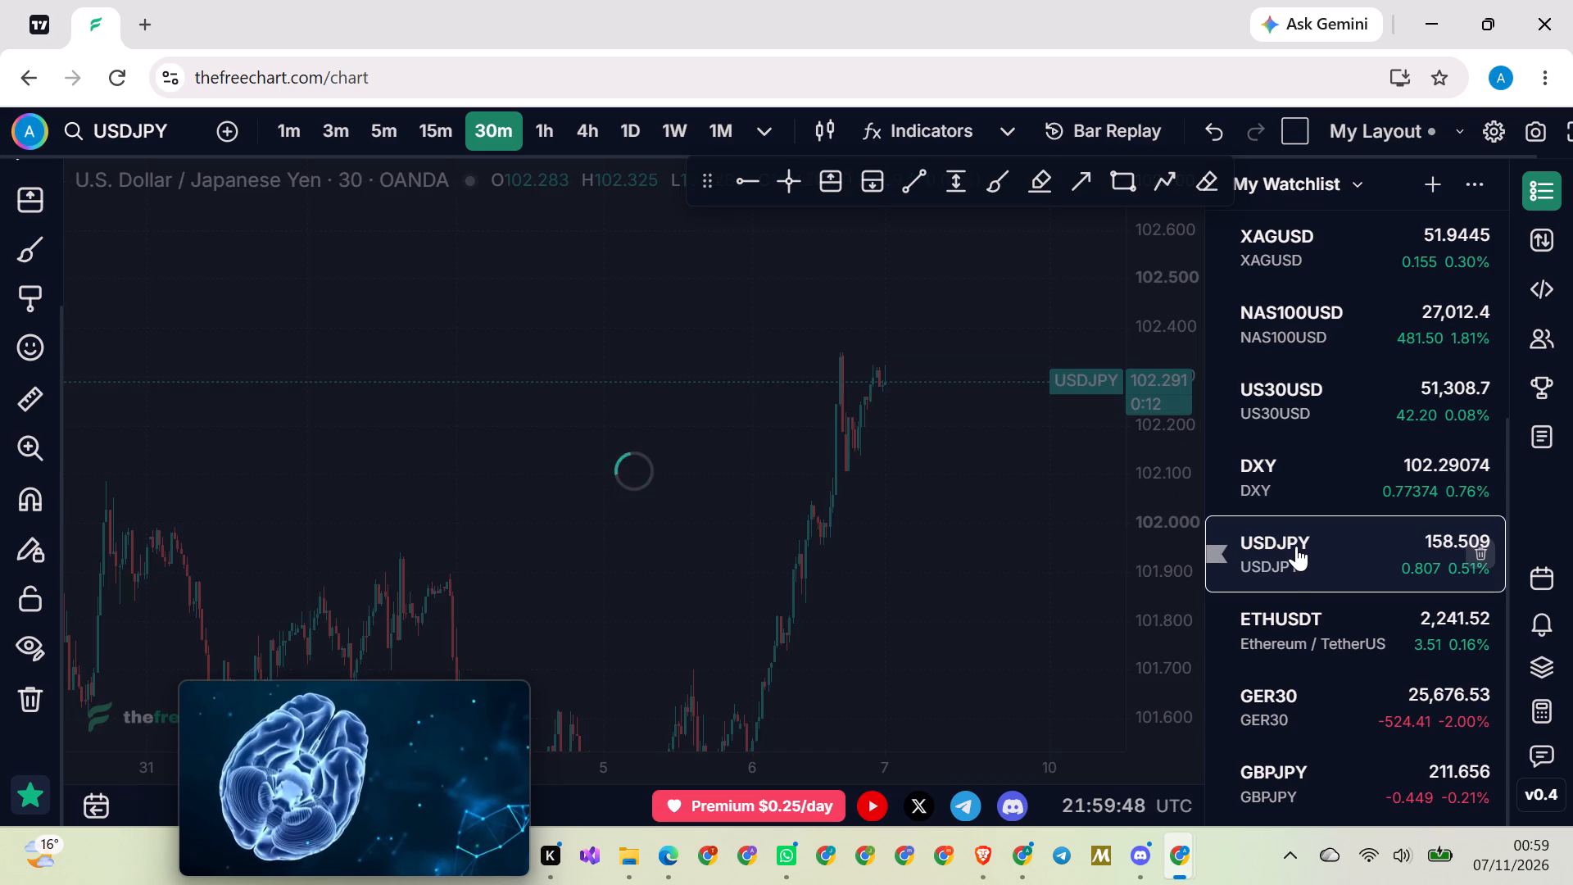
left_click(587, 138)
scroll(737, 467, "up", 5)
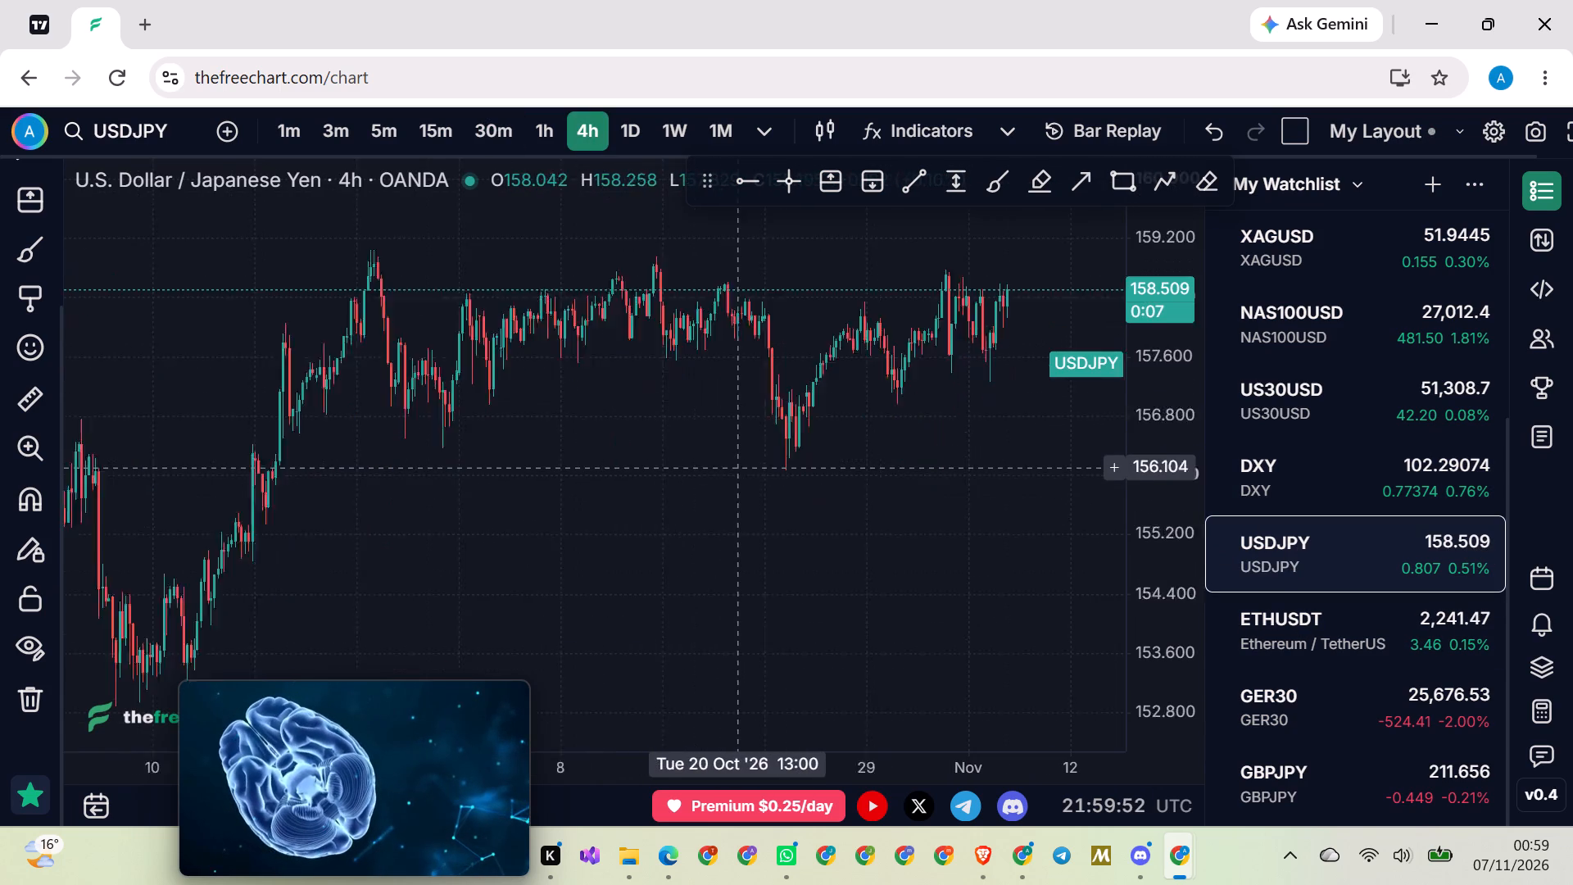
scroll(759, 470, "up", 13)
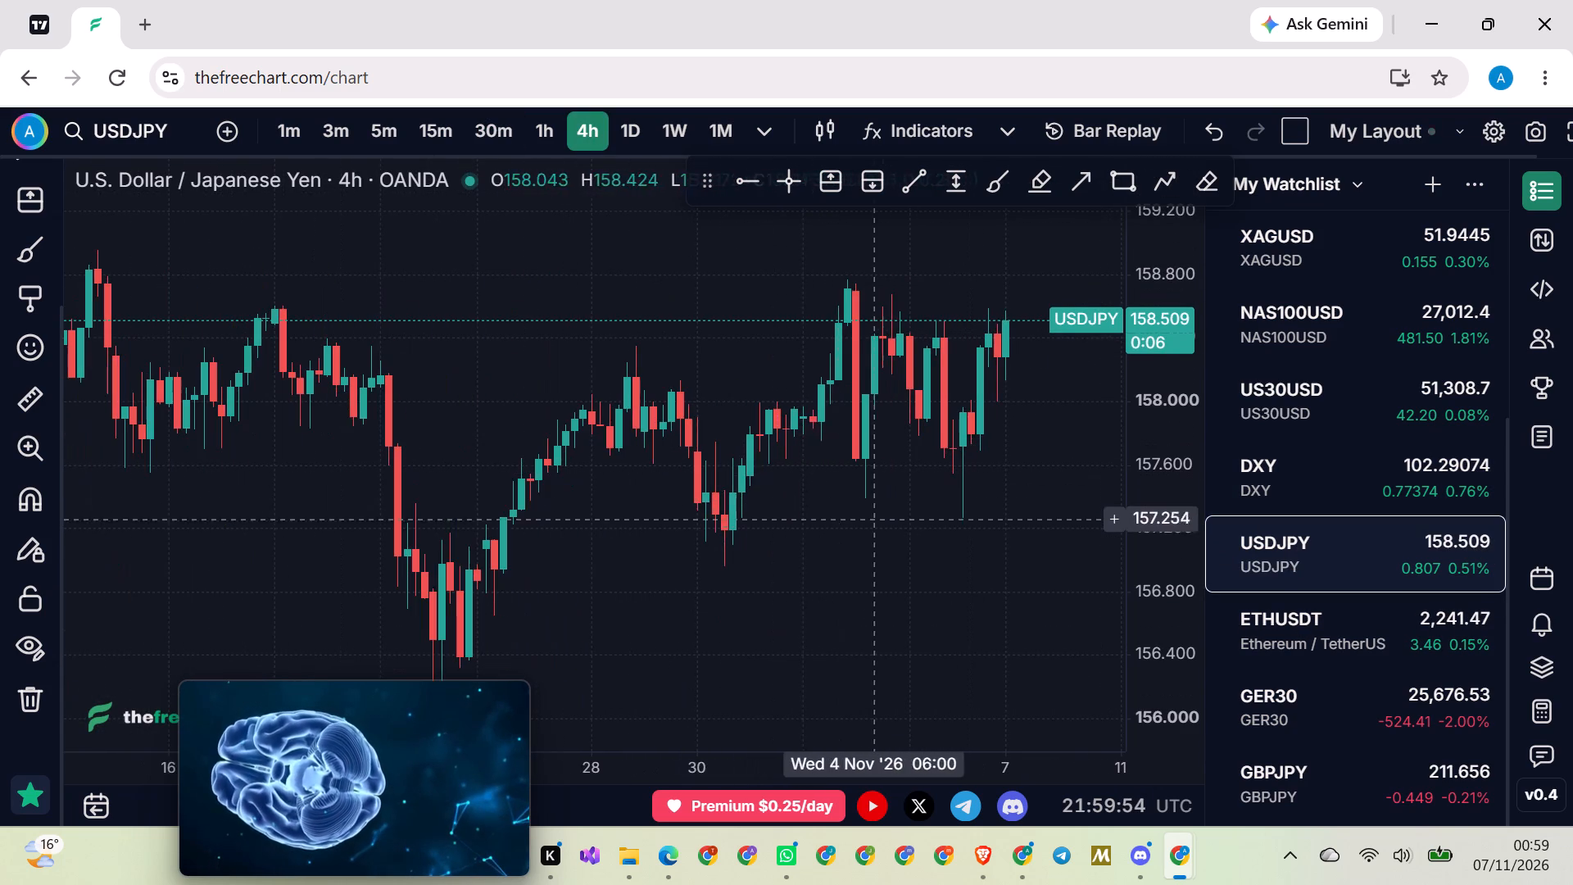
scroll(882, 527, "up", 8)
left_click_drag(901, 527, 807, 554)
scroll(816, 530, "up", 2)
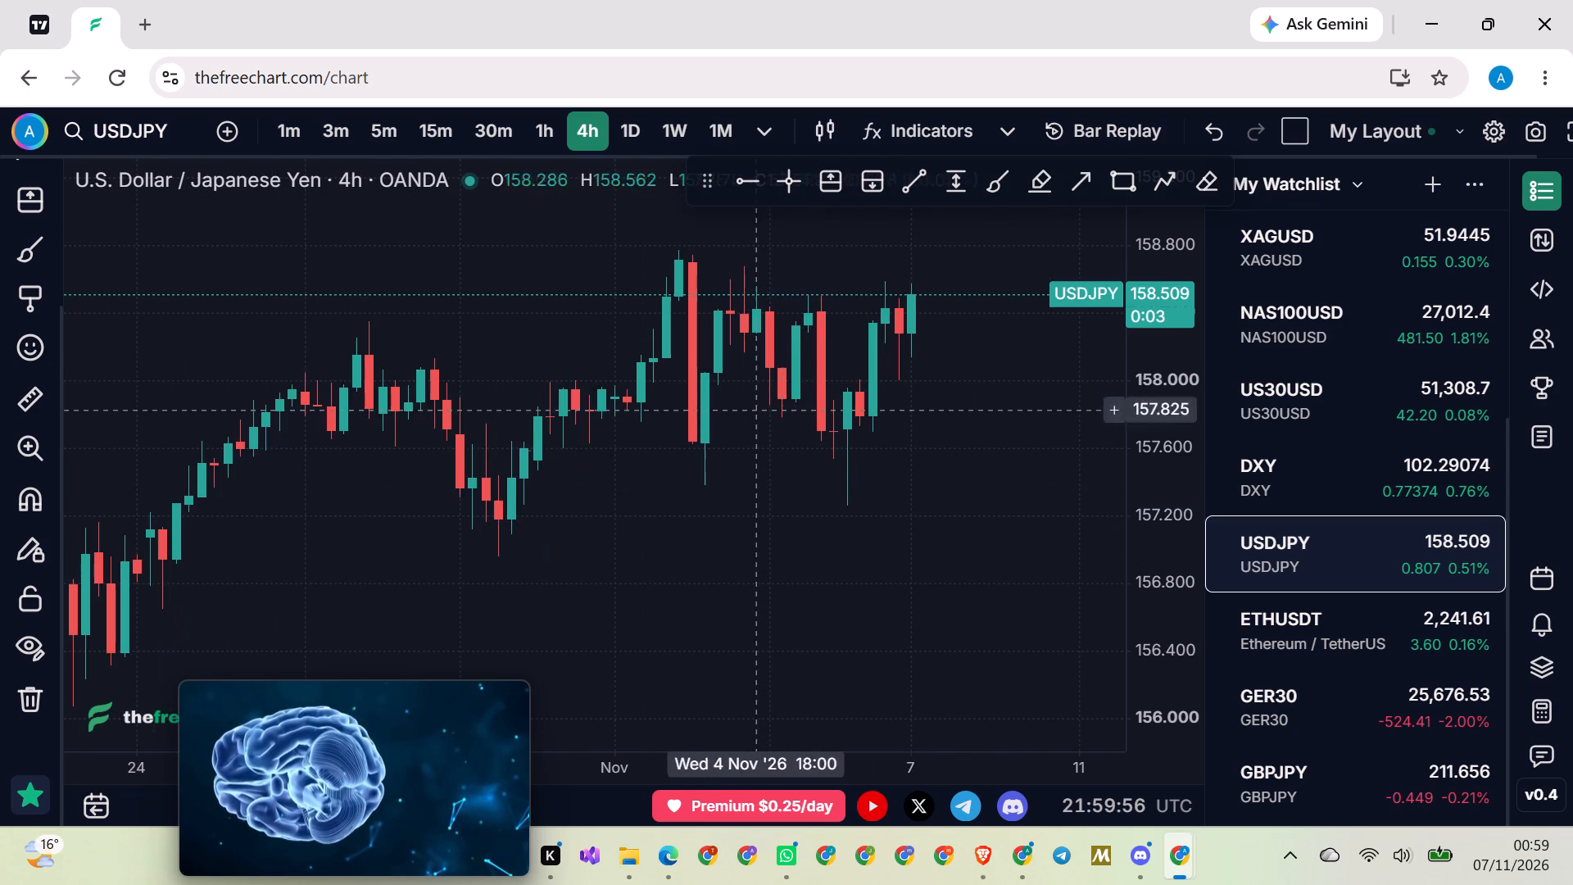
scroll(840, 505, "down", 2)
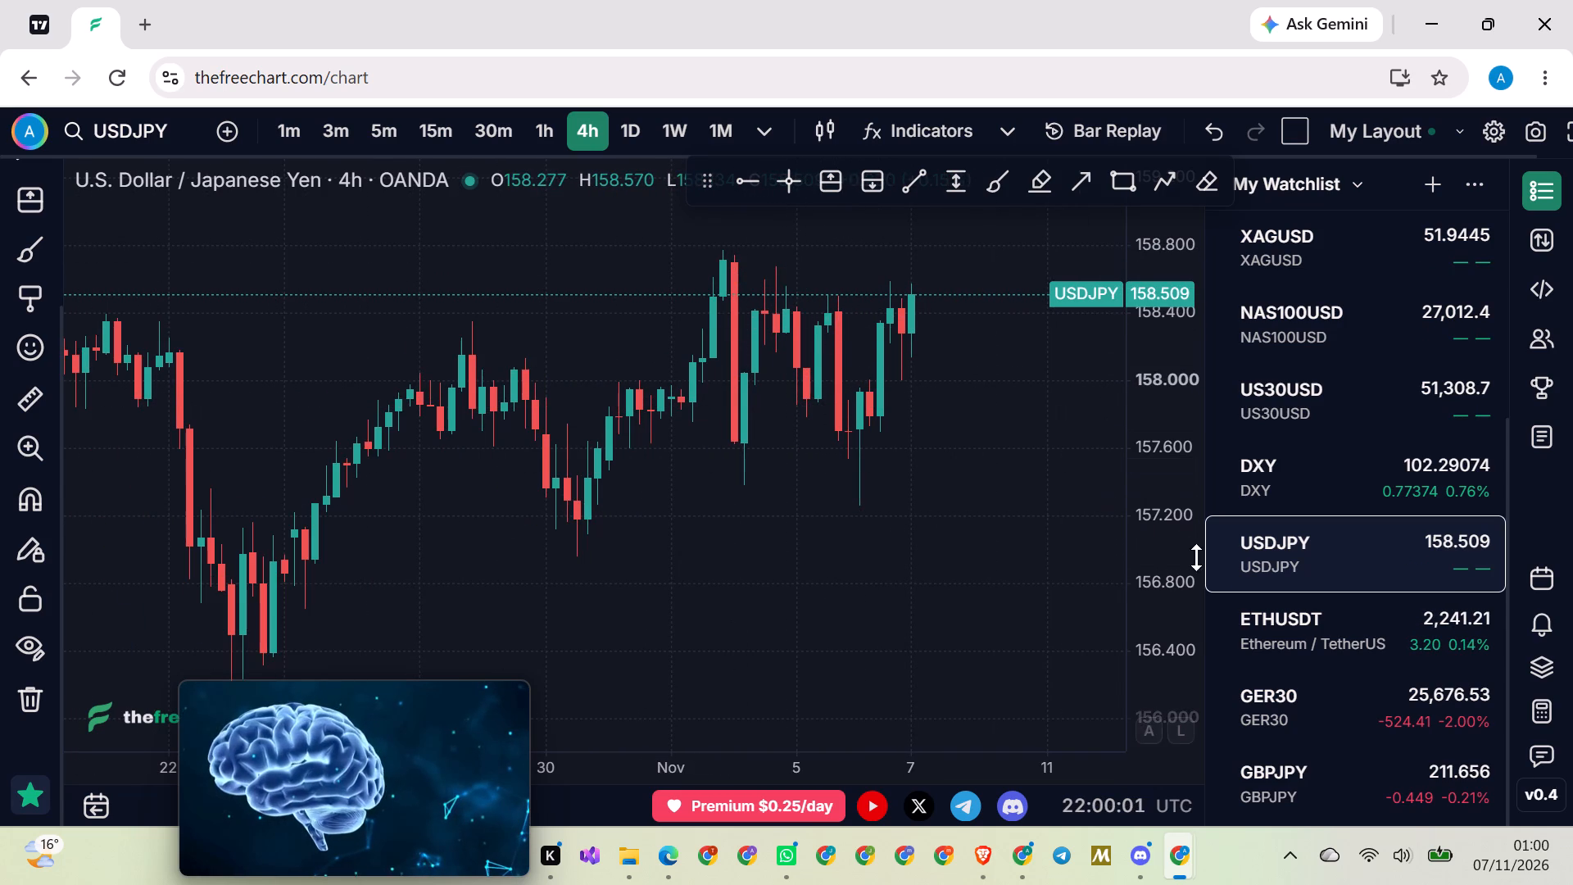
Go through the ETHUSDT, GER30 and GBPJPY charts from the watchlist on the 4h timeframe.
left_click(1280, 622)
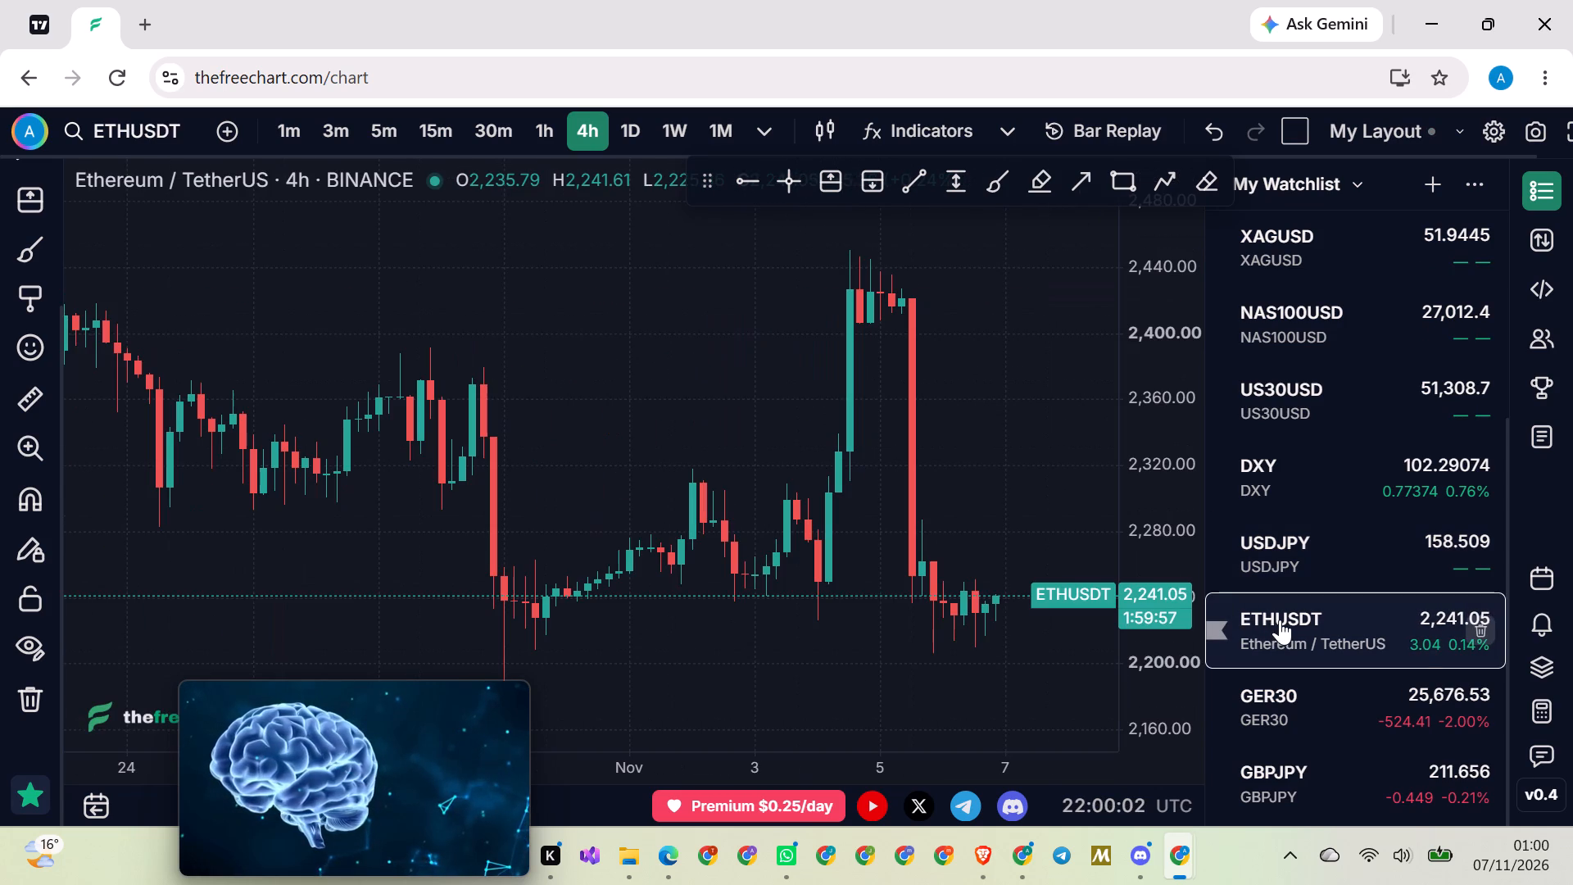
scroll(1240, 554, "down", 8)
left_click(1283, 706)
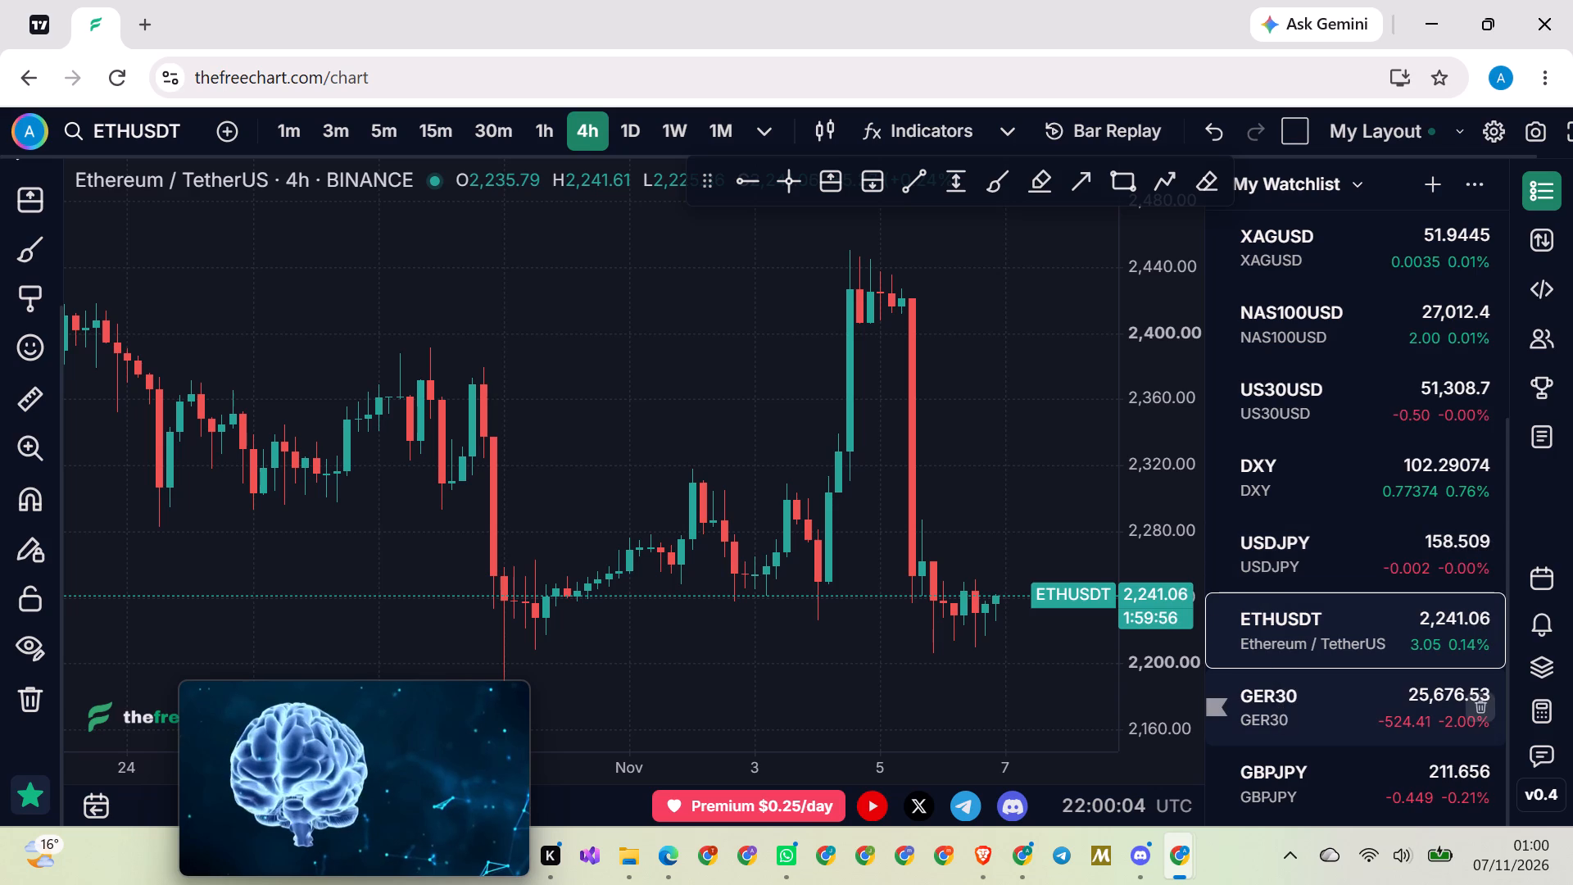
scroll(1291, 731, "down", 9)
left_click(1299, 780)
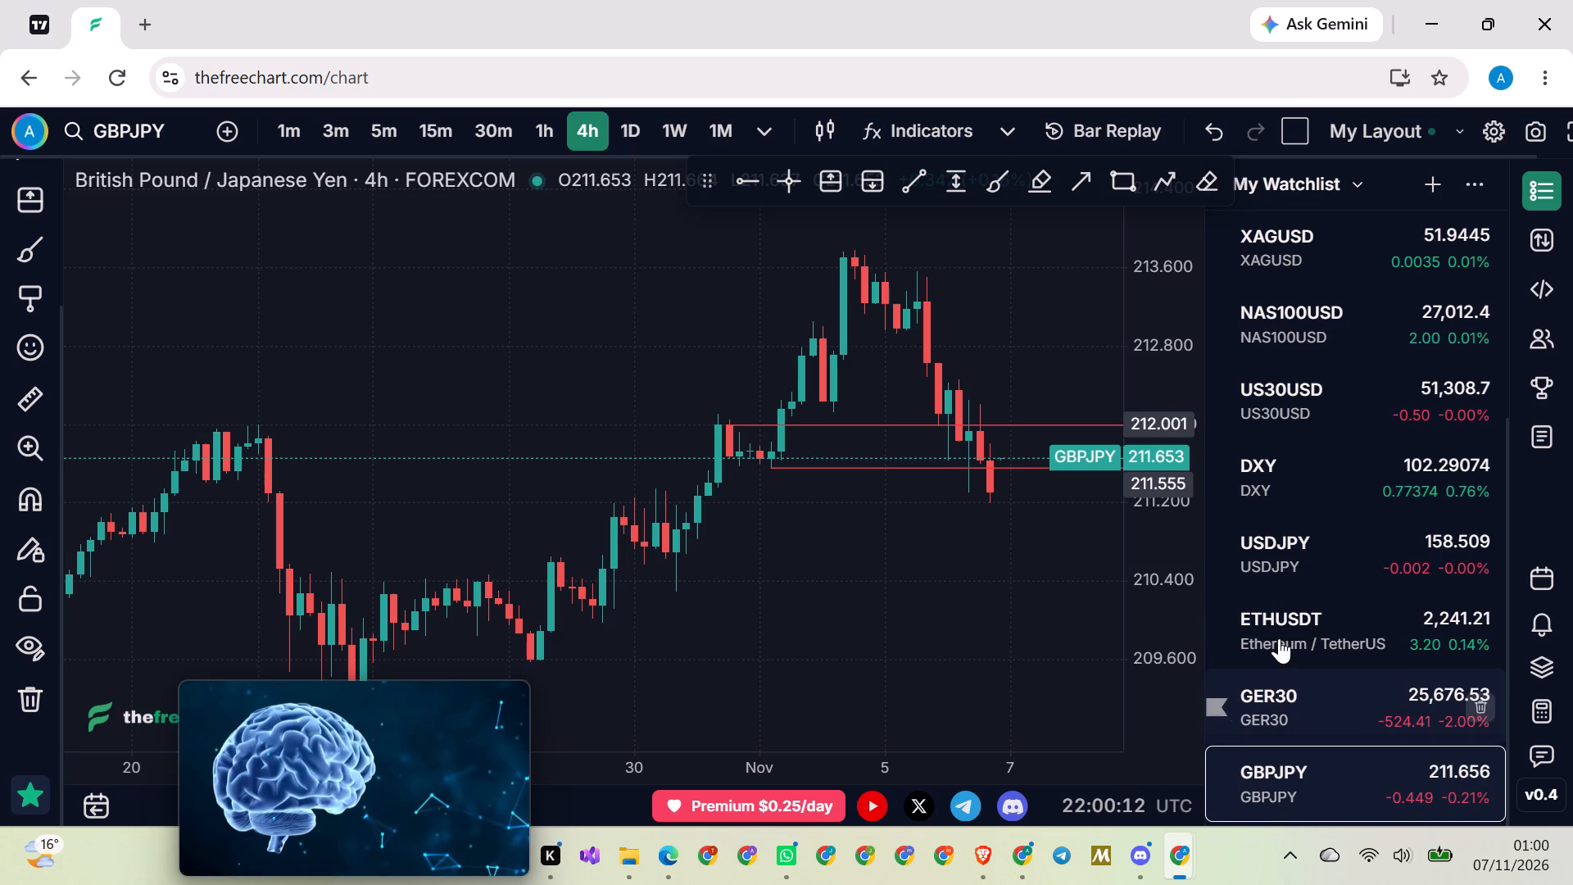
Look through the whole watchlist for another pair to review.
scroll(1276, 615, "up", 20)
scroll(1276, 615, "up", 20)
scroll(1276, 615, "up", 20)
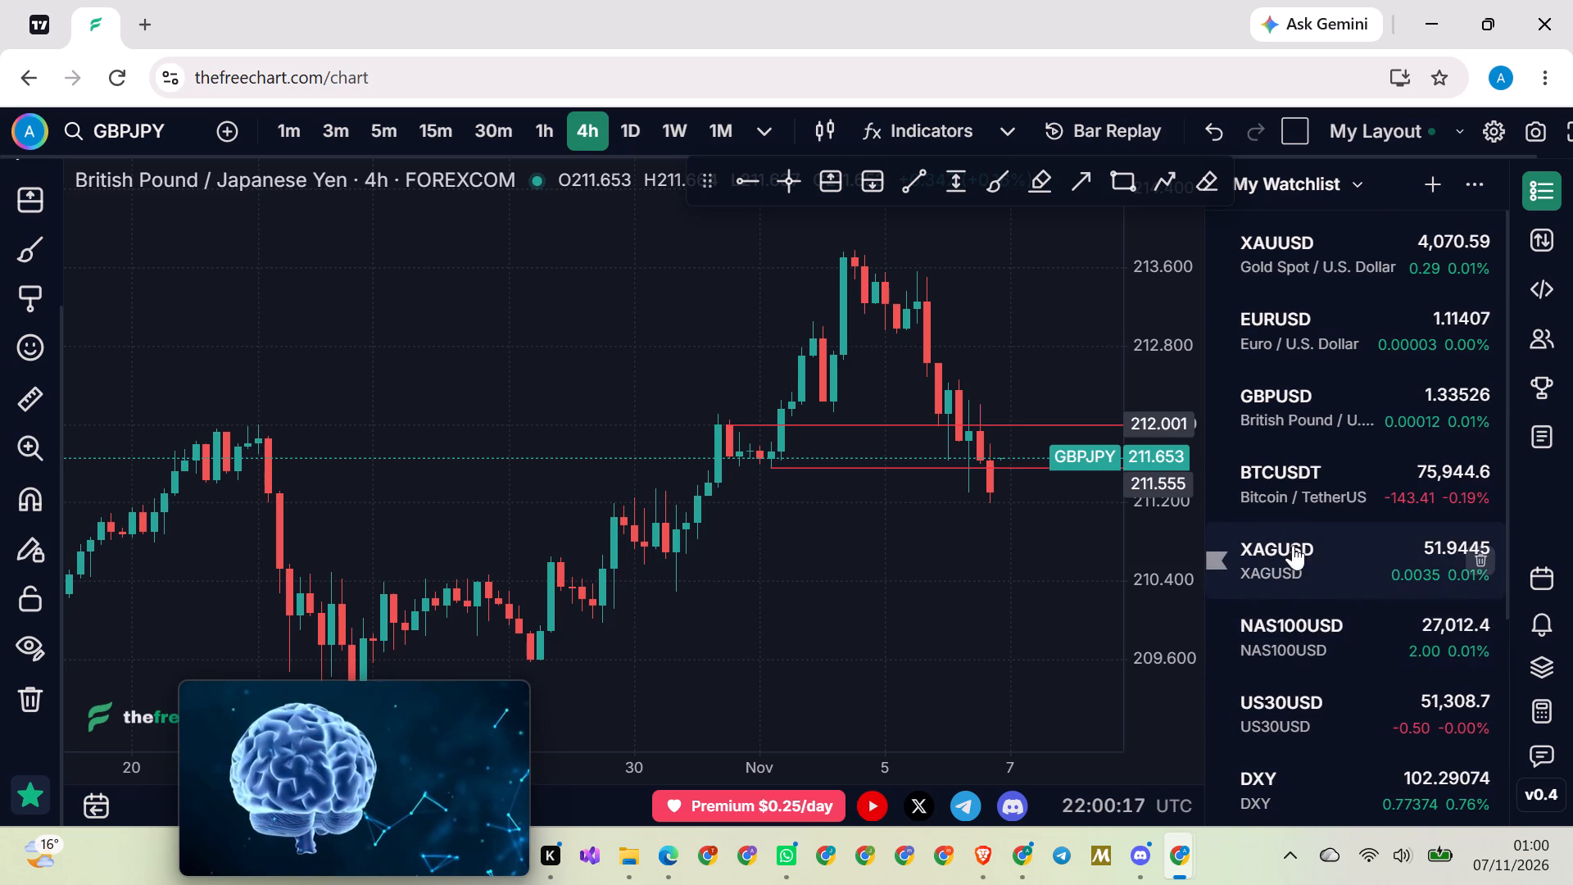
scroll(1286, 424, "up", 4)
scroll(1286, 424, "down", 12)
scroll(1312, 524, "down", 6)
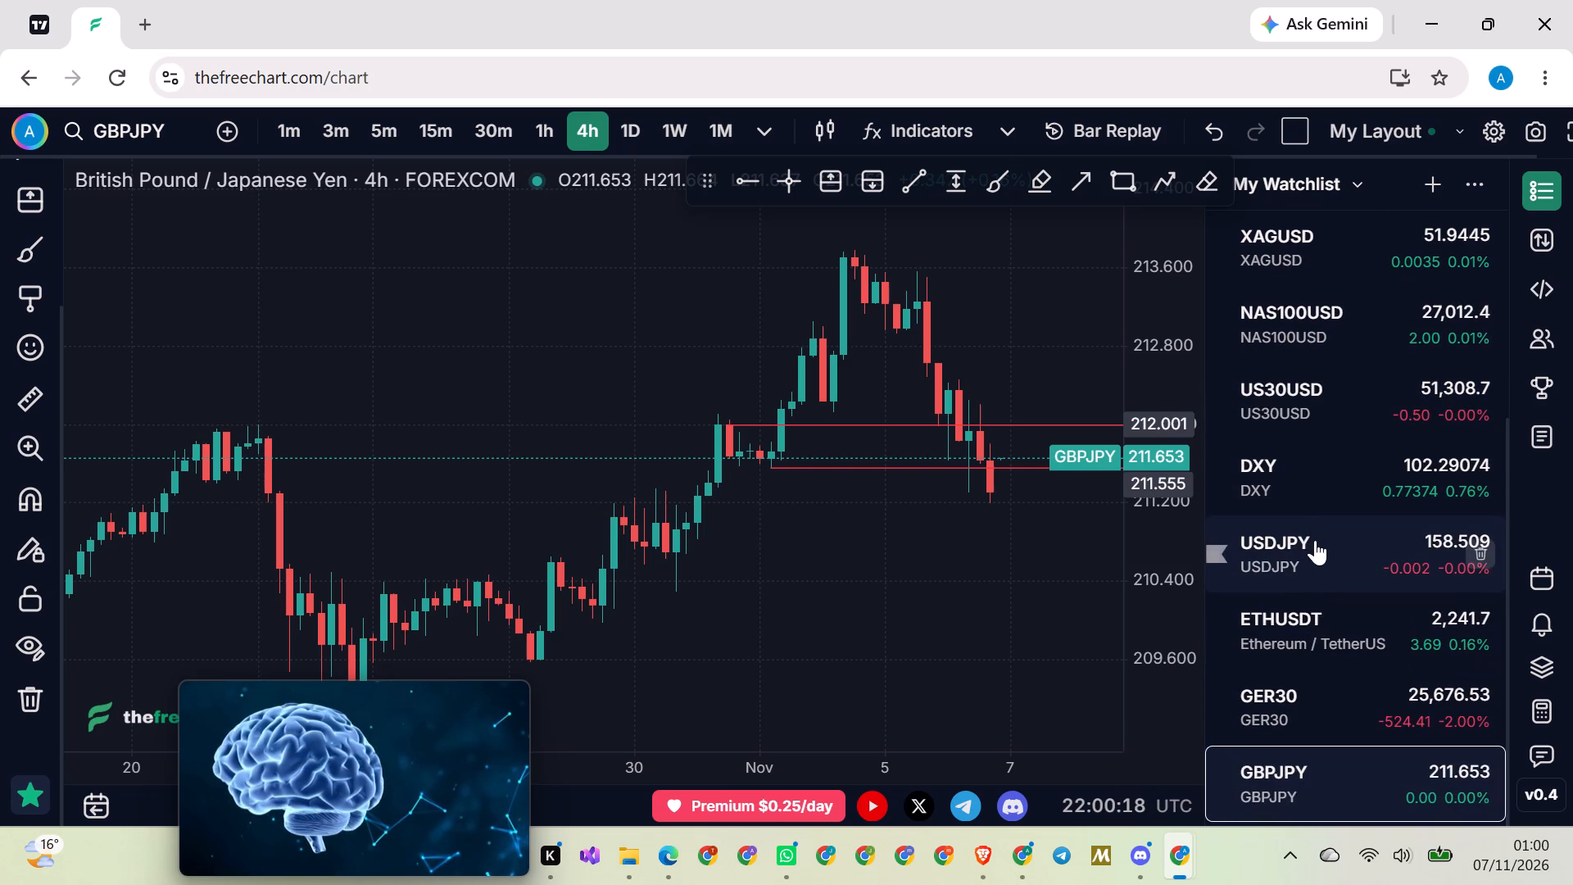
scroll(1315, 540, "down", 5)
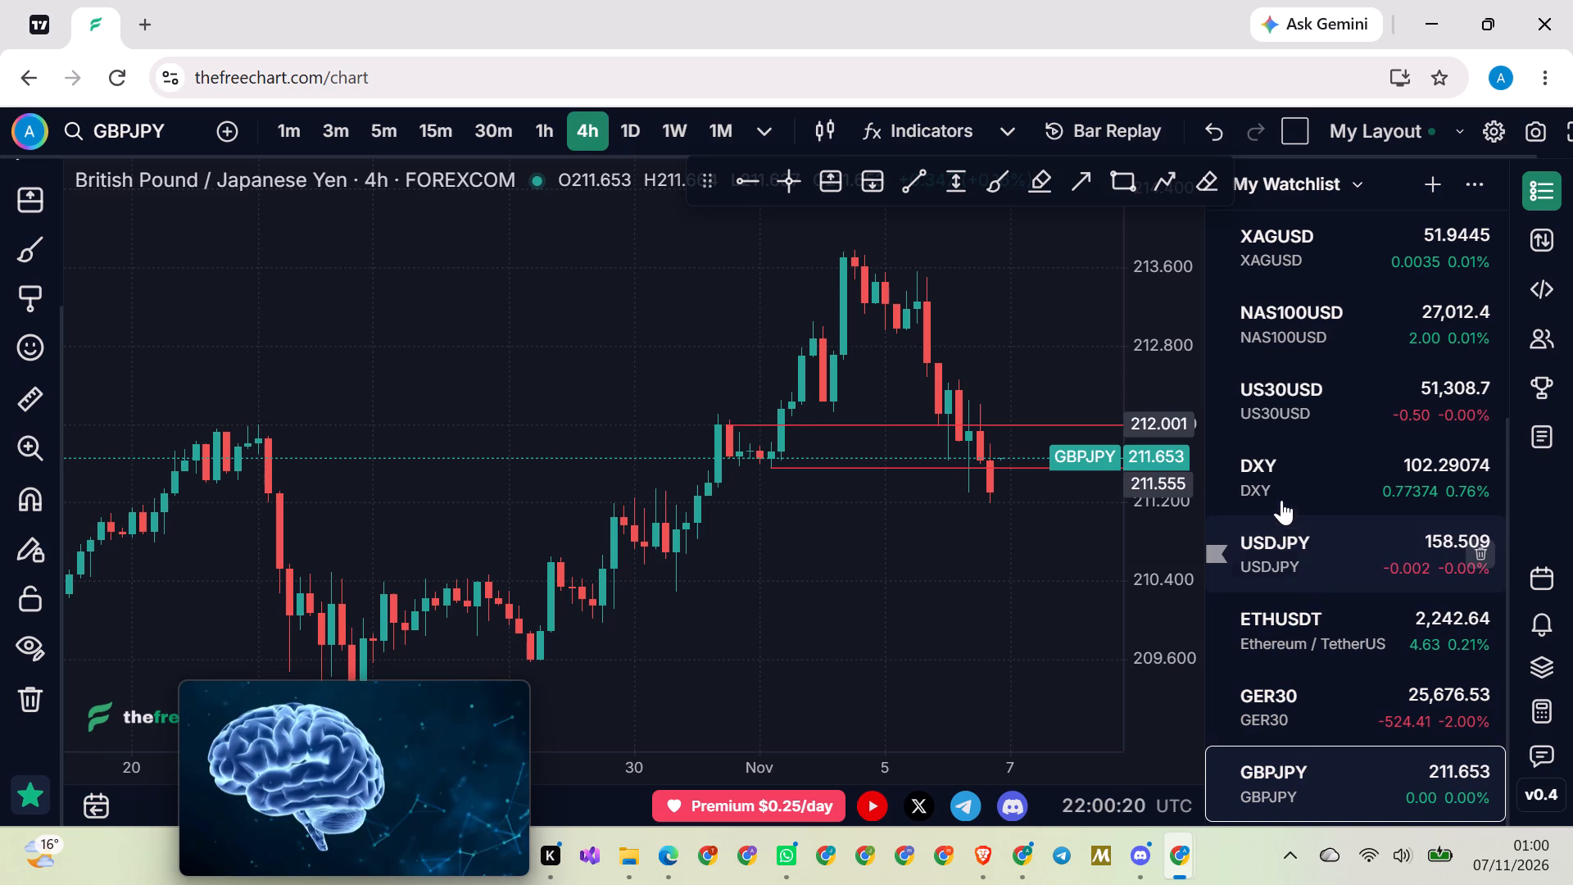
scroll(1284, 357, "up", 2)
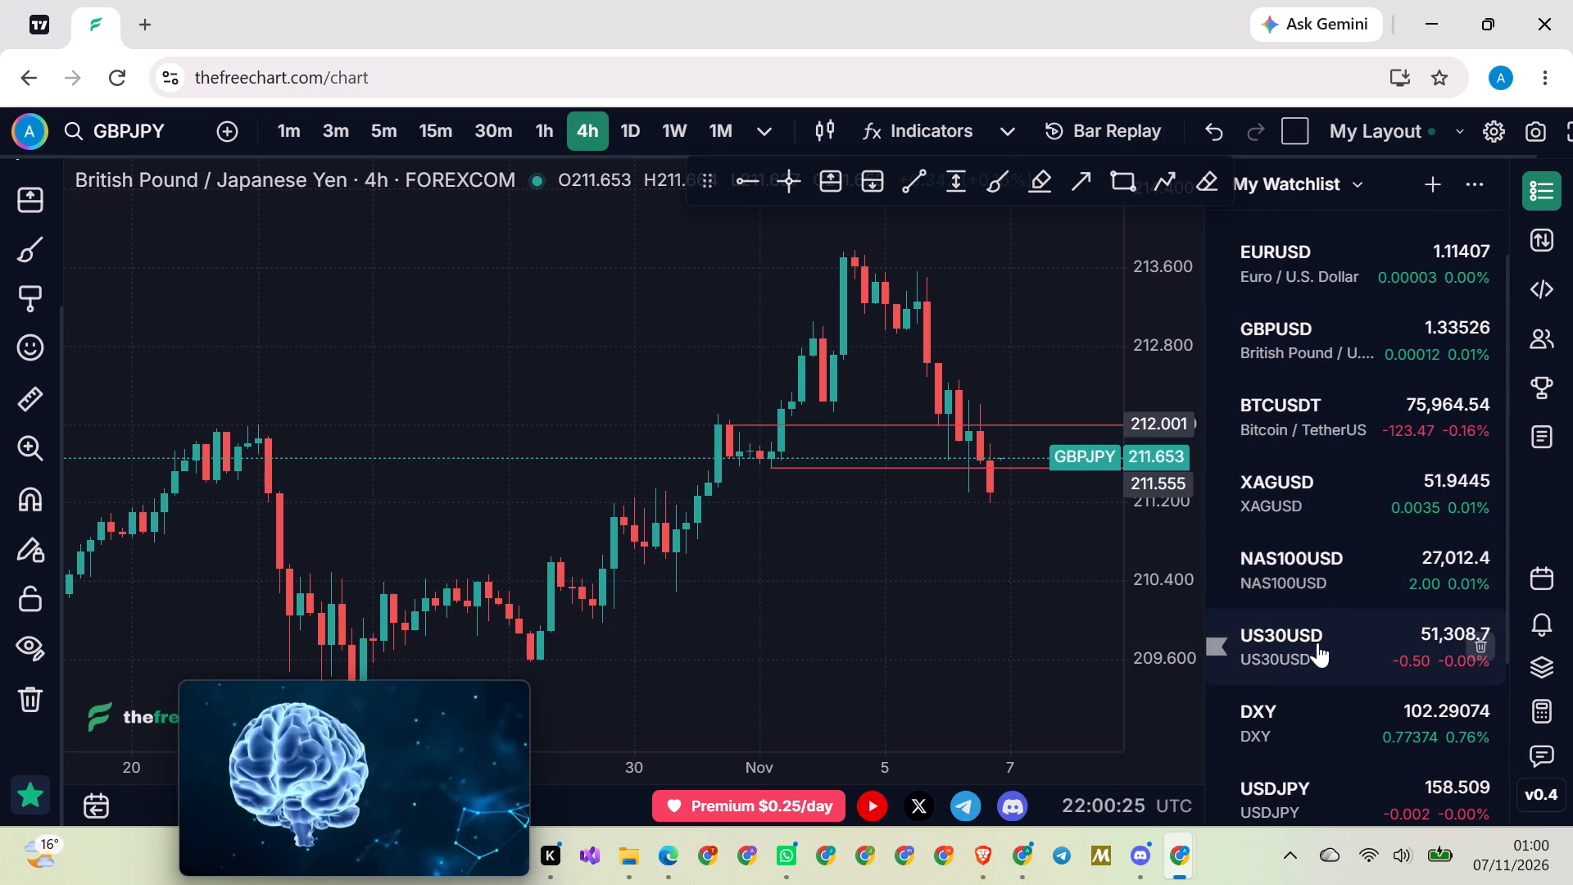
scroll(1307, 485, "up", 13)
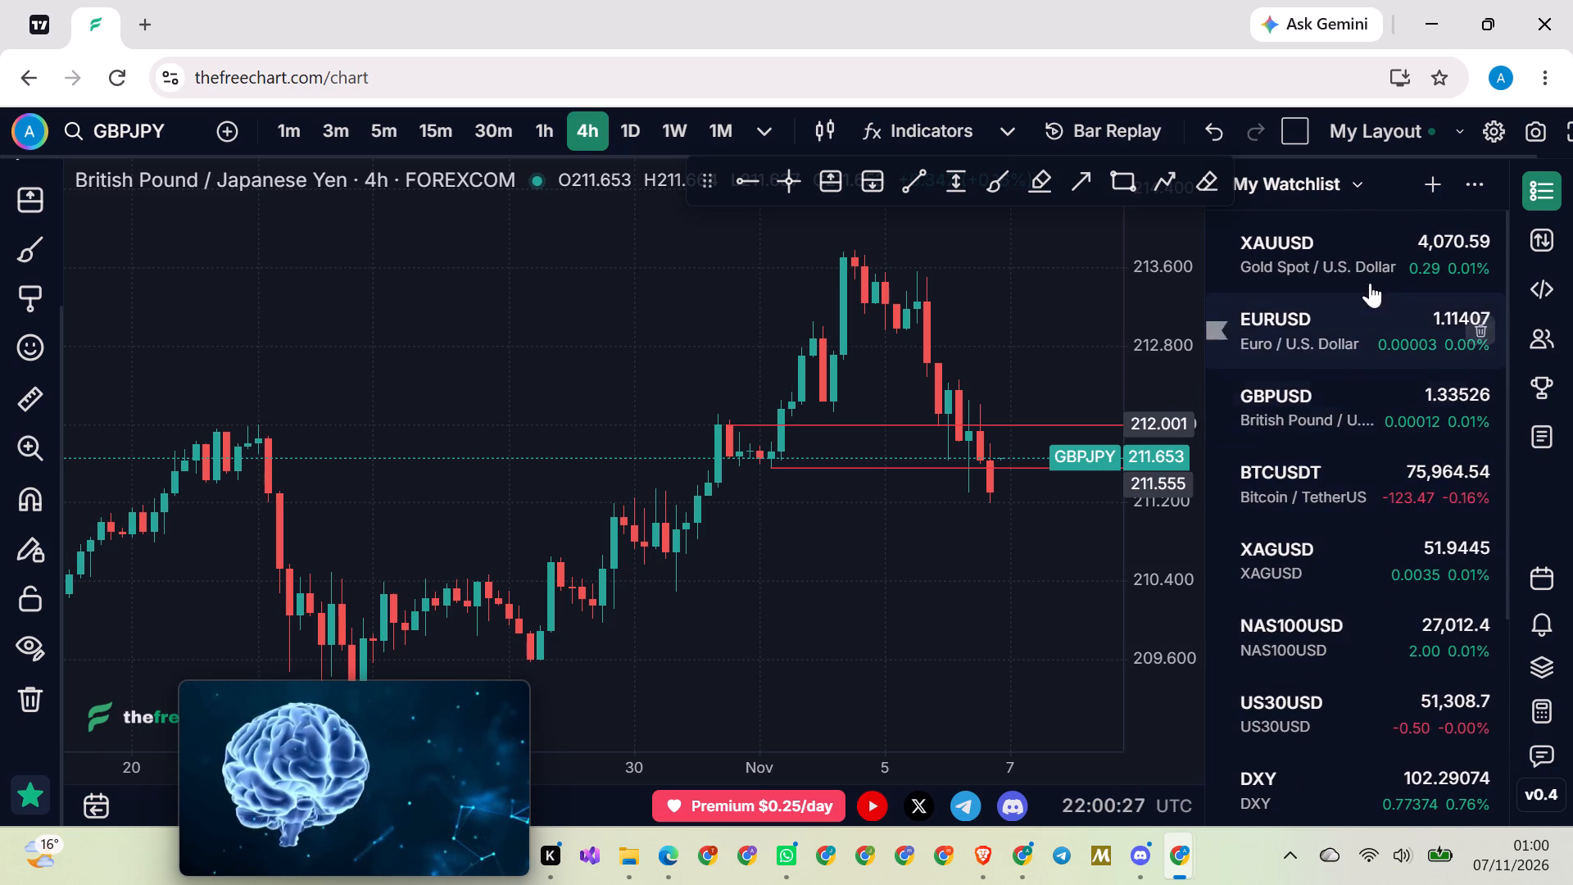
left_click(1427, 184)
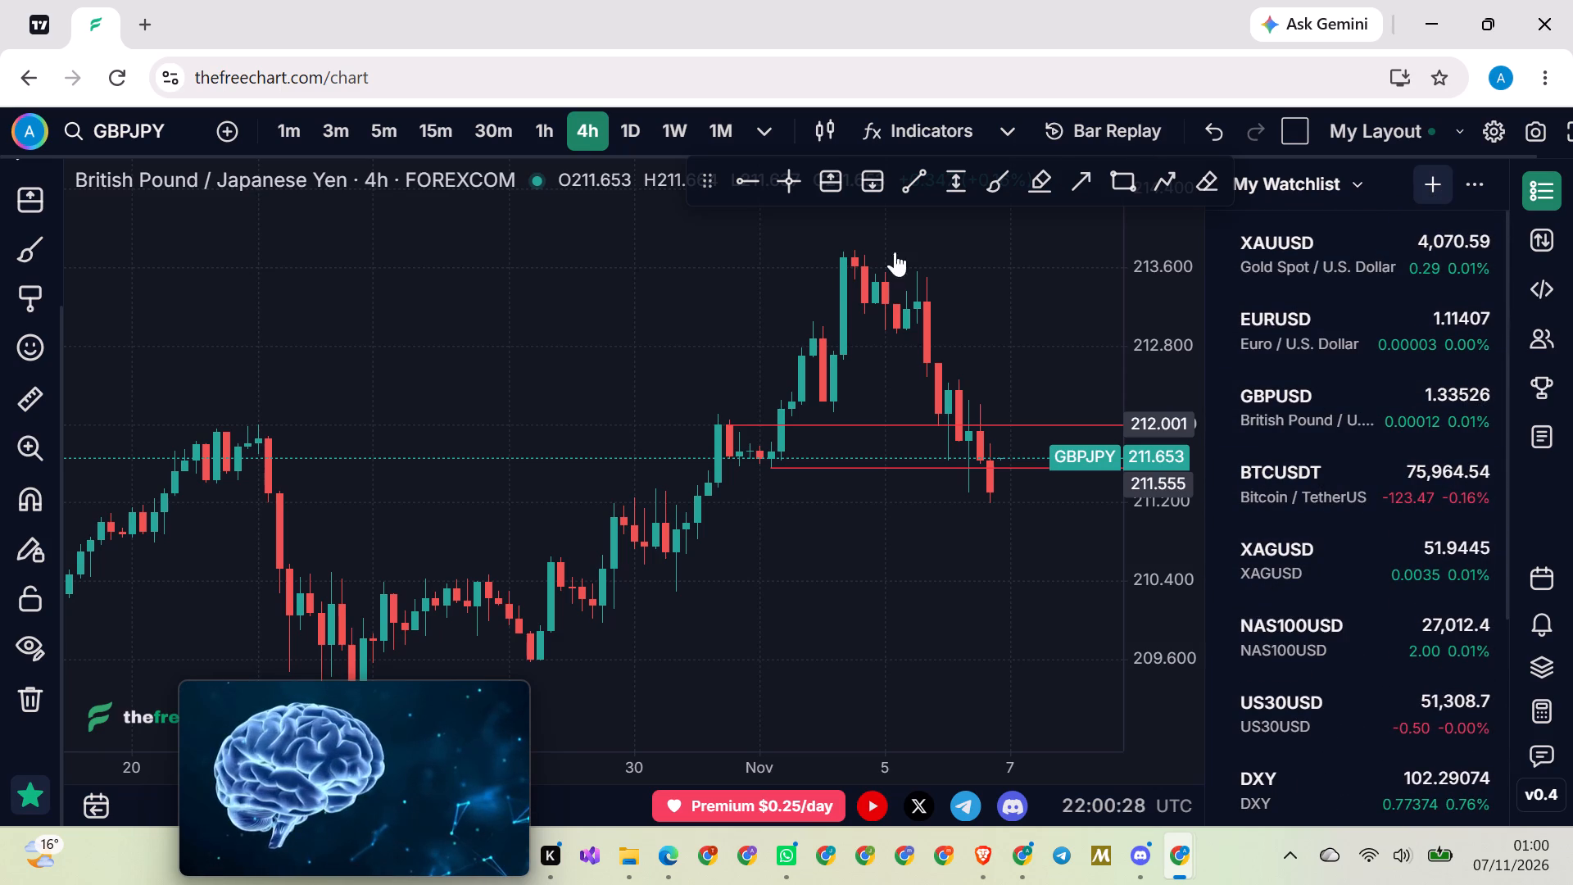
Switch to the TradingView chart, open GBPNZD and examine its 4h rally against the marked levels and position boxes.
left_click(12, 9)
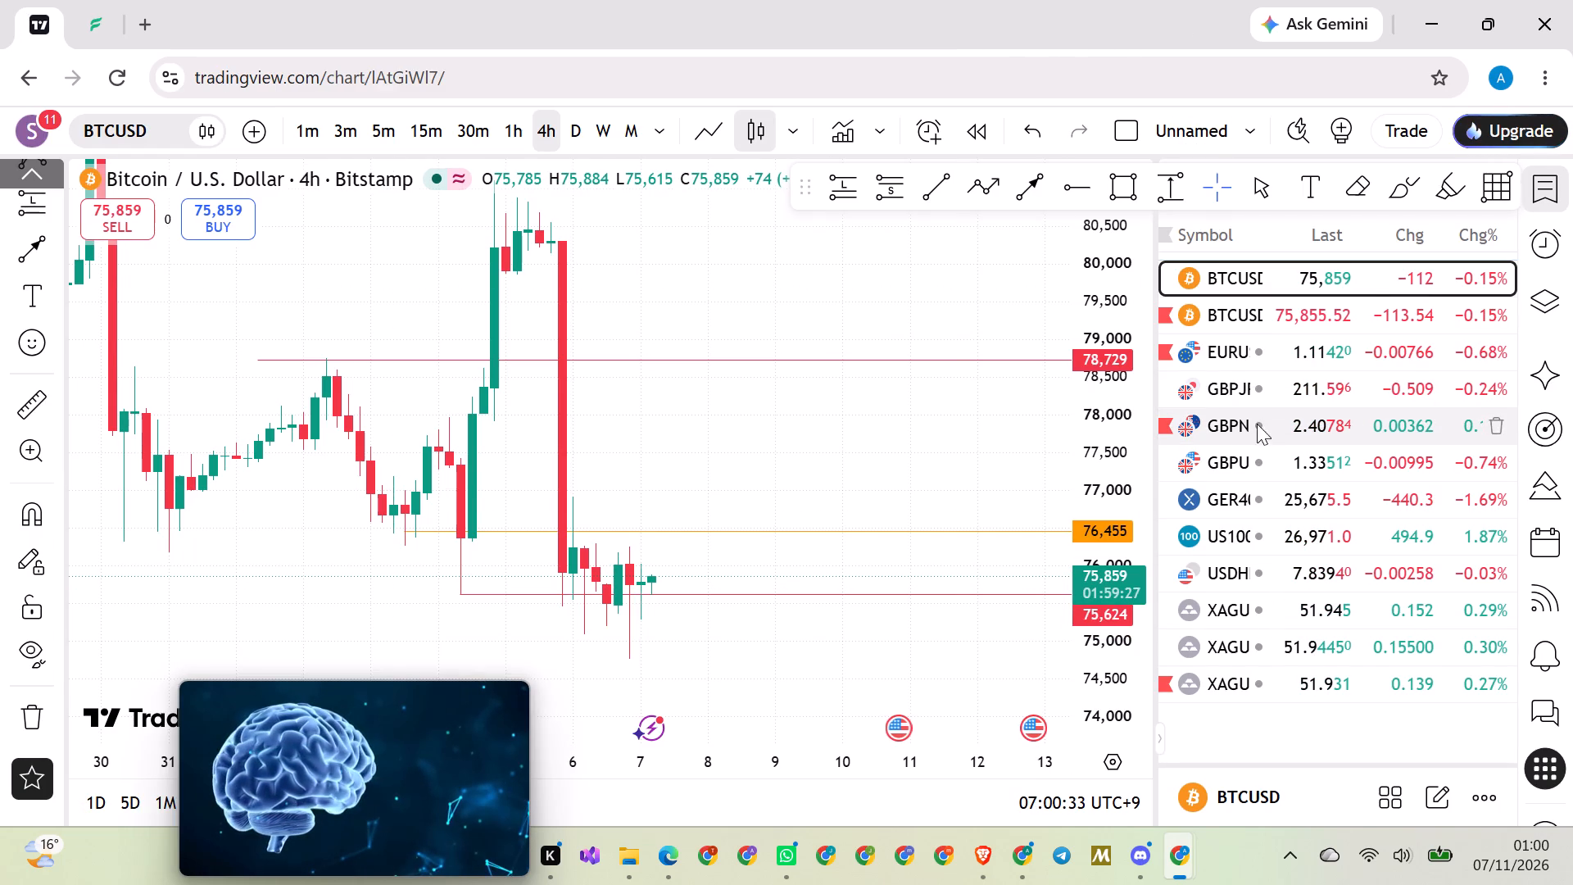
left_click(1226, 431)
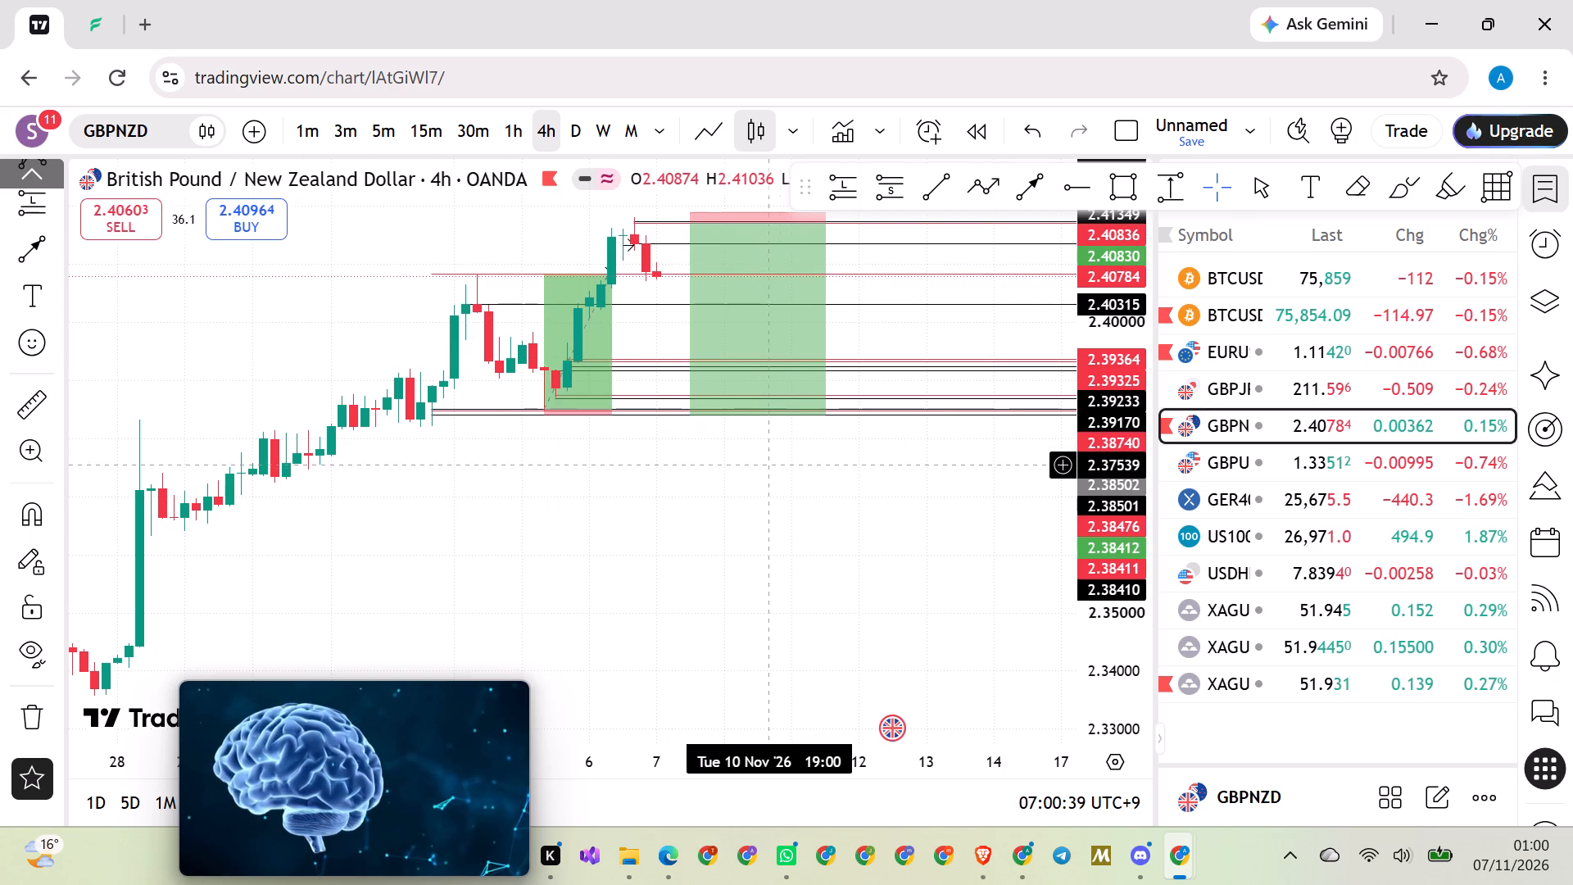
scroll(799, 474, "down", 1)
left_click_drag(822, 480, 838, 613)
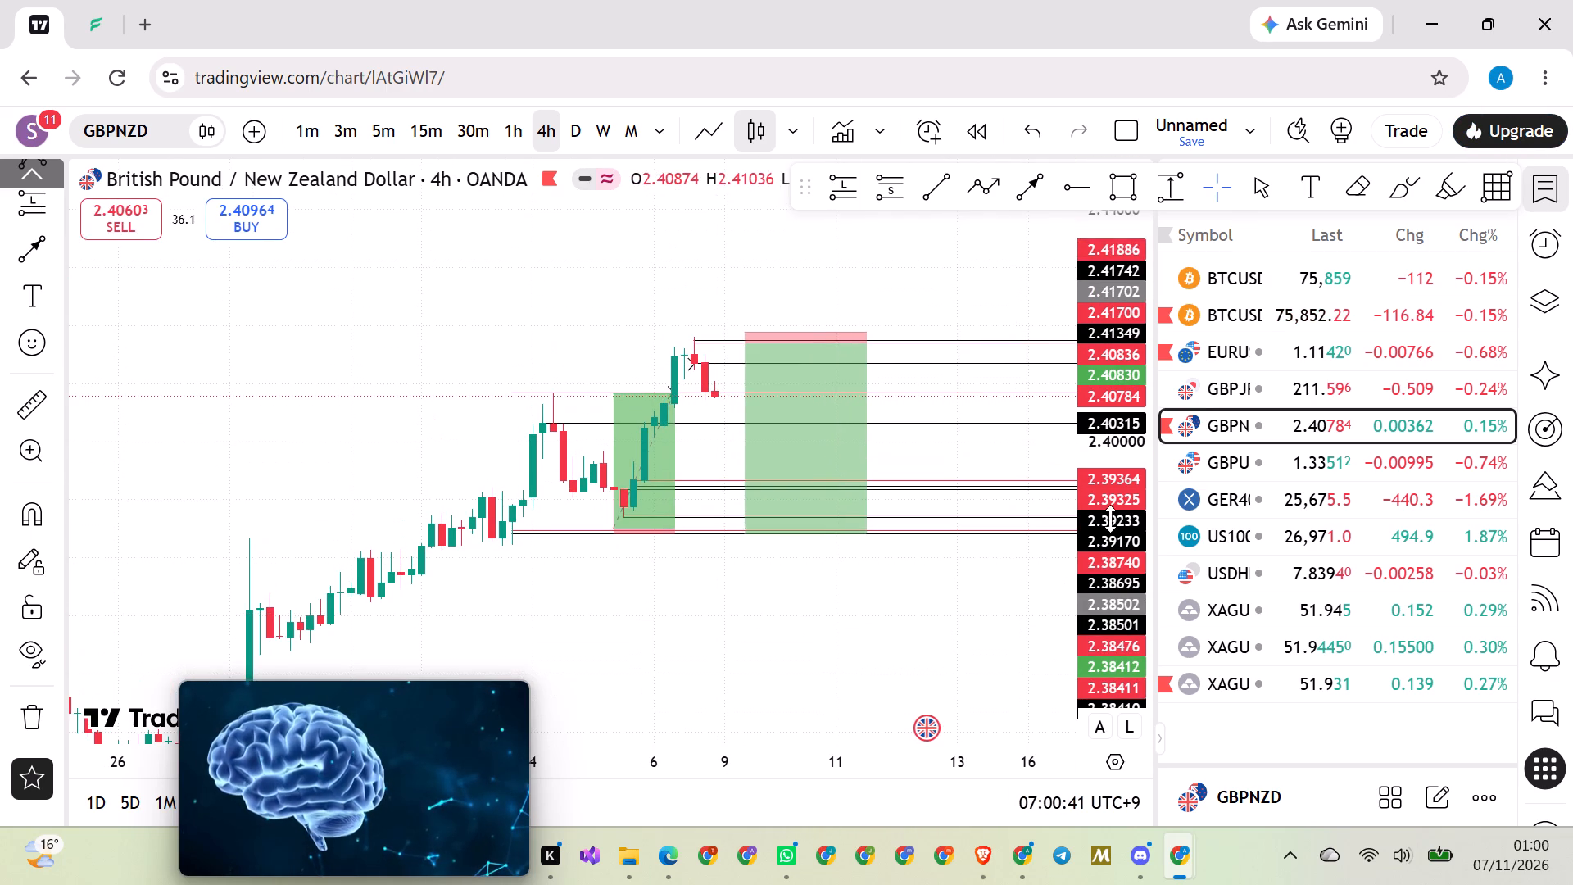
scroll(1110, 519, "up", 15)
scroll(1110, 519, "up", 6)
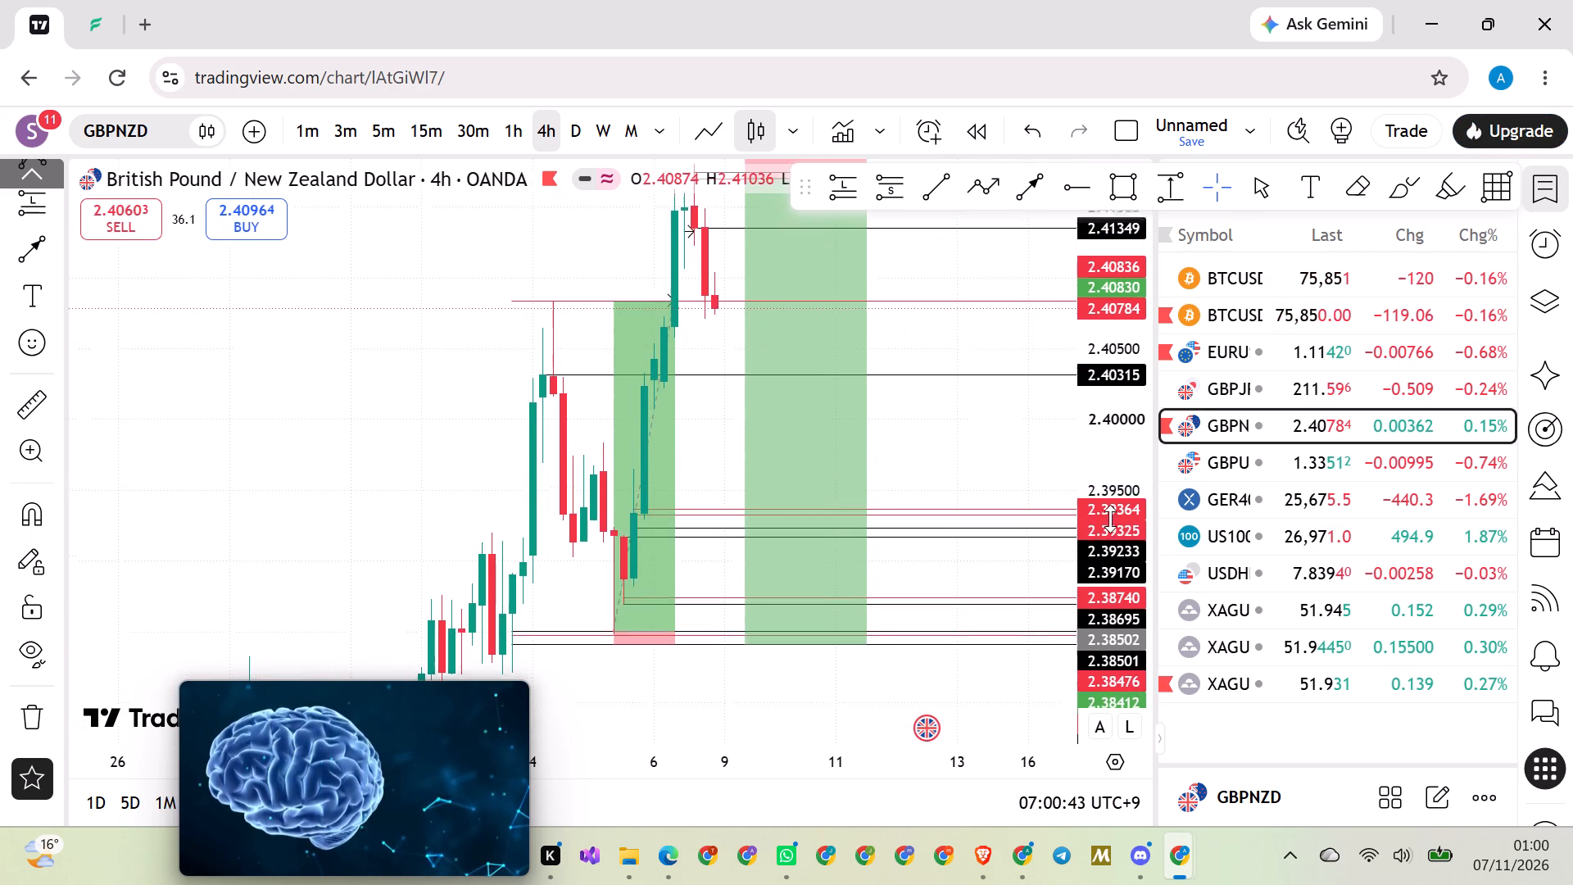
scroll(1110, 519, "up", 1)
left_click_drag(430, 327, 565, 542)
scroll(538, 382, "up", 7)
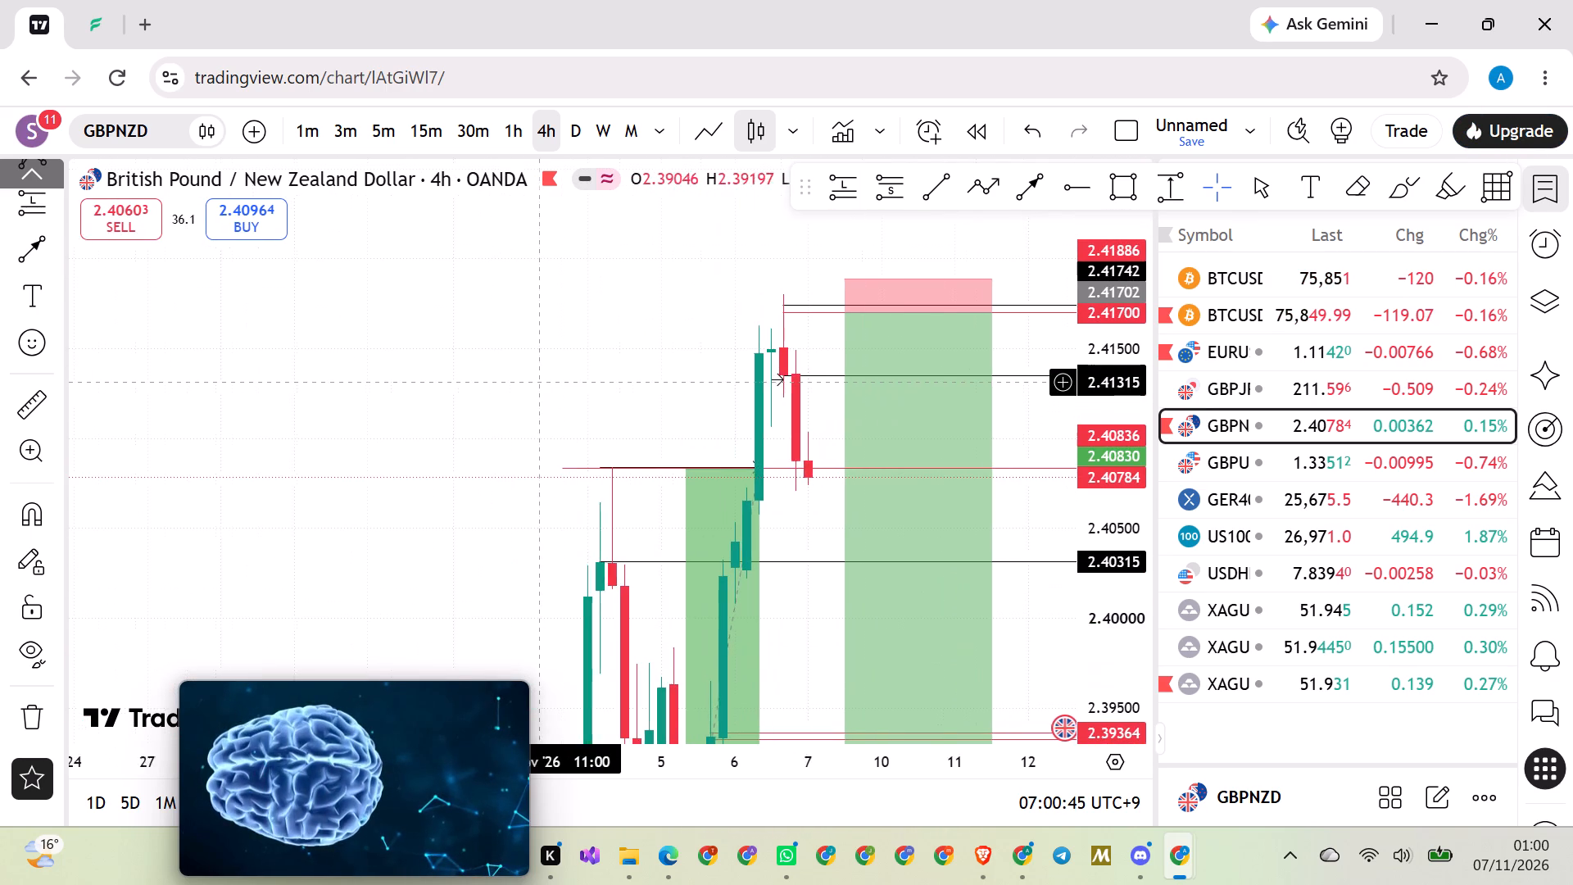
On the GBPNZD daily timeframe, delete the long position drawing over the 5 November candle.
left_click(573, 124)
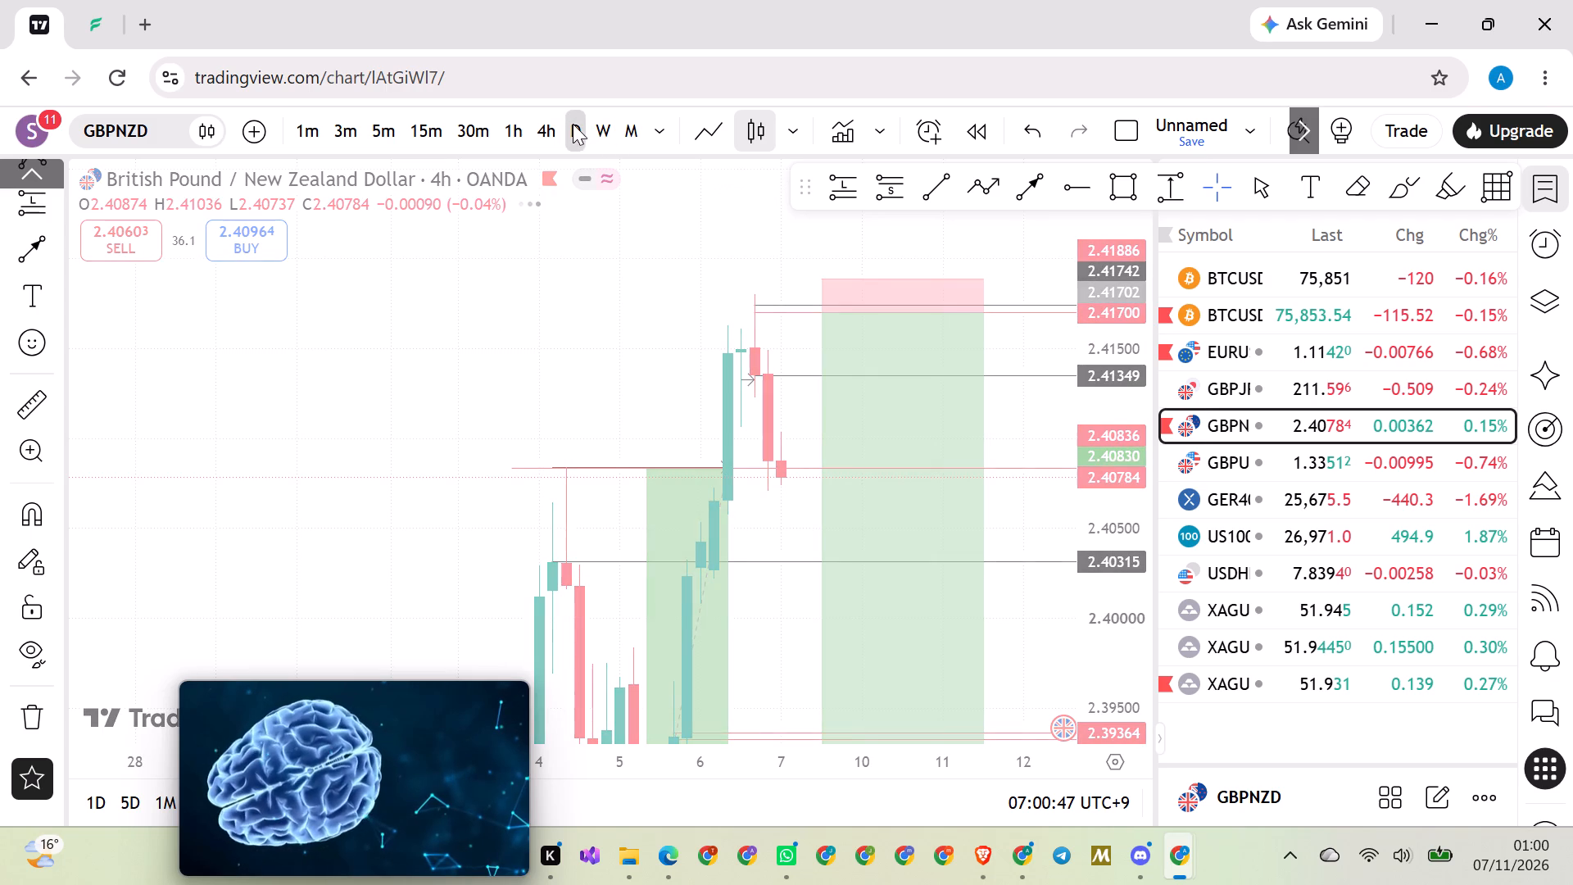
scroll(526, 313, "up", 2)
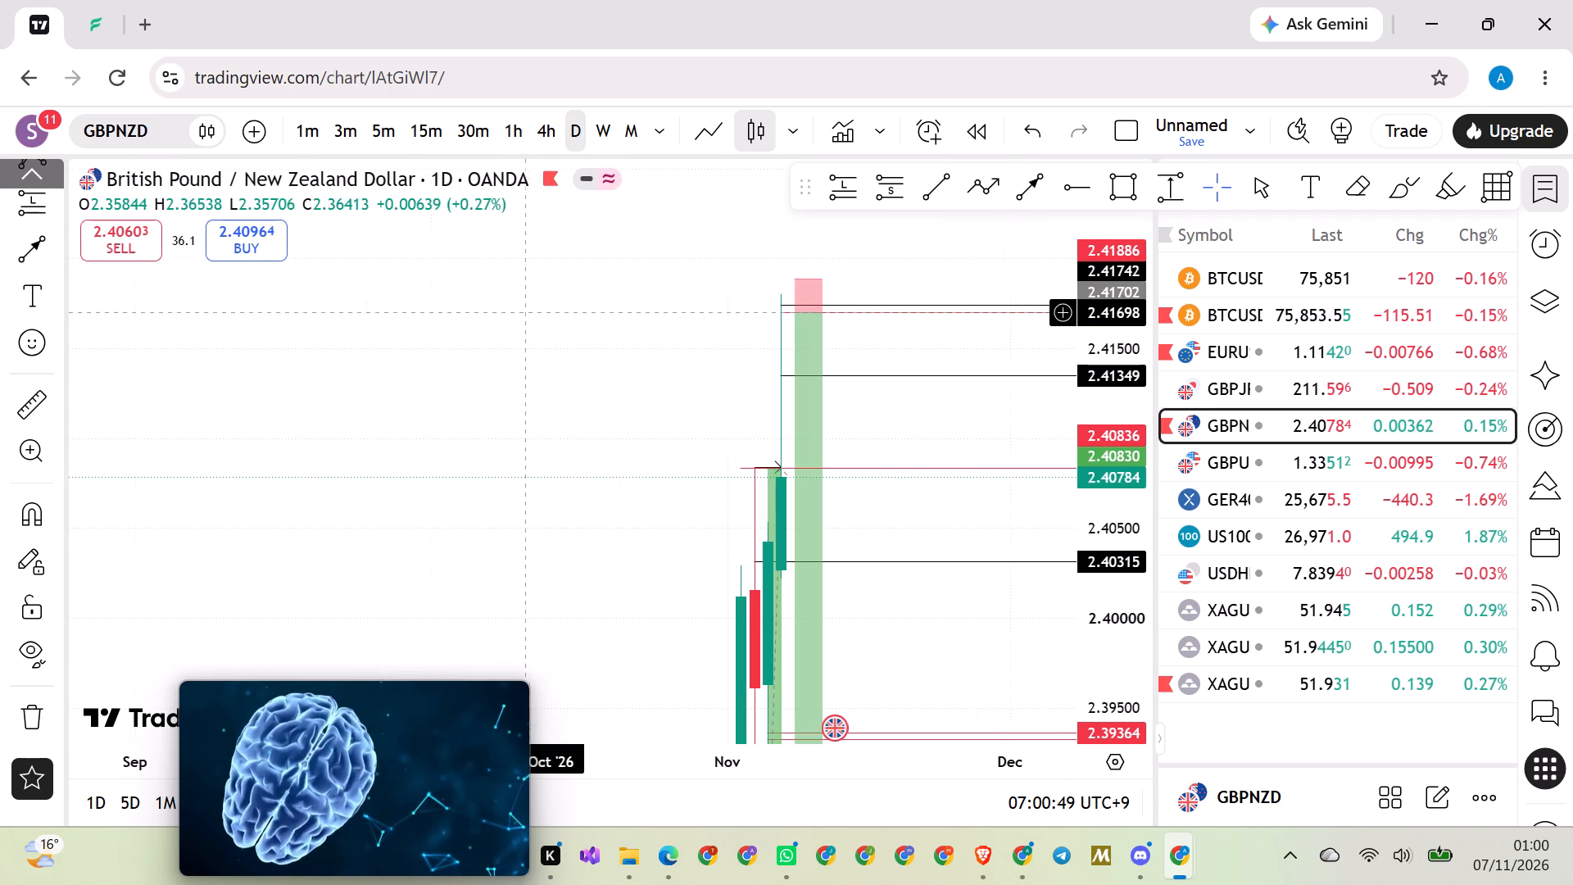
scroll(526, 313, "up", 2)
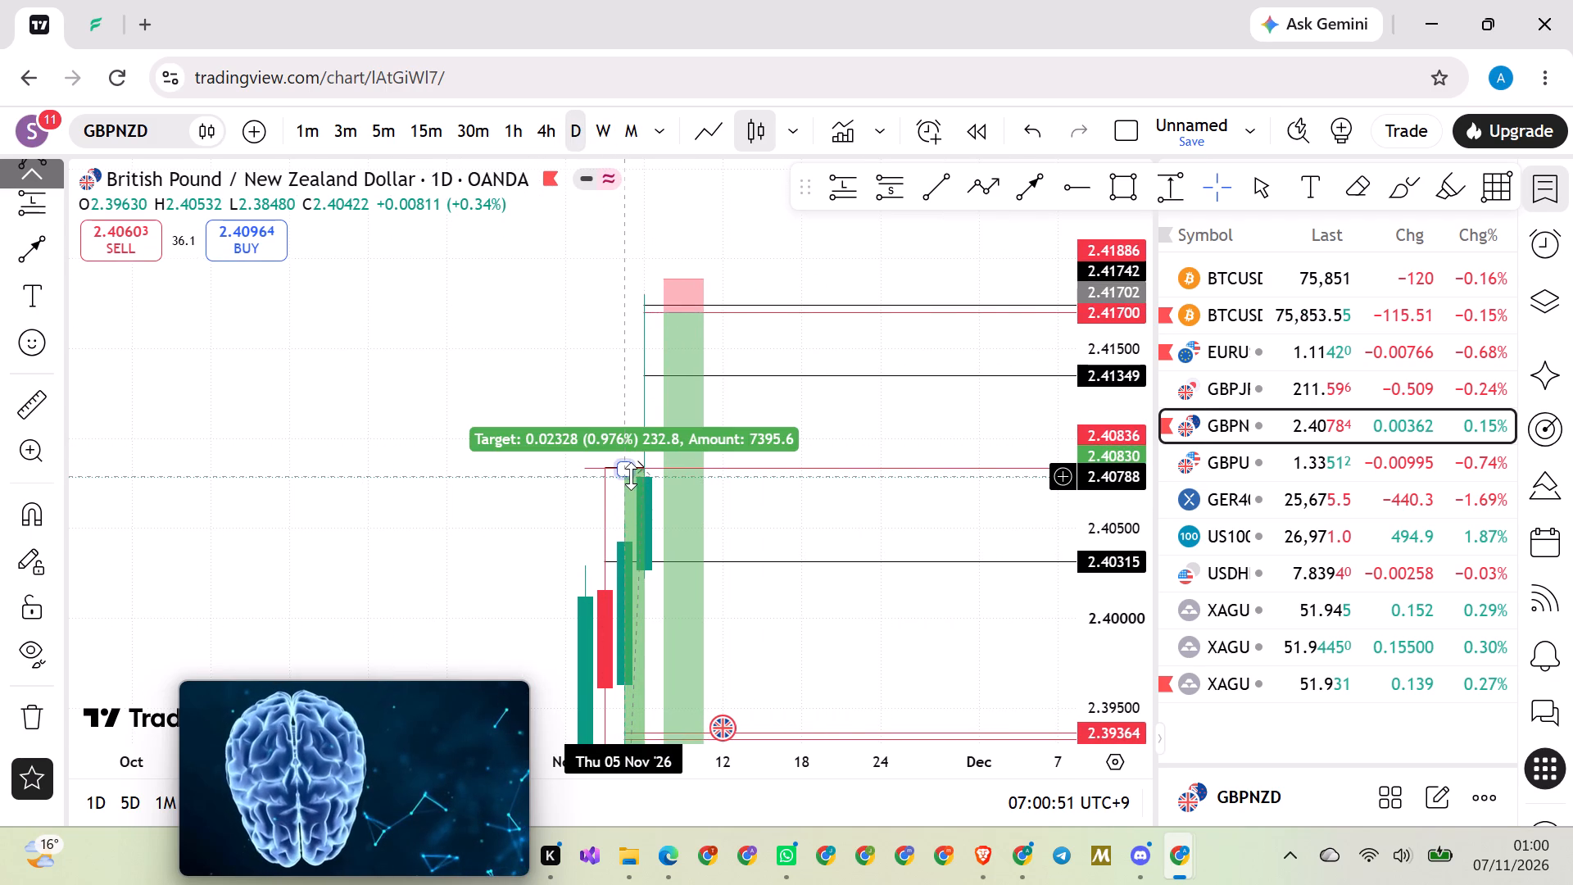
left_click(625, 476)
left_click(1211, 245)
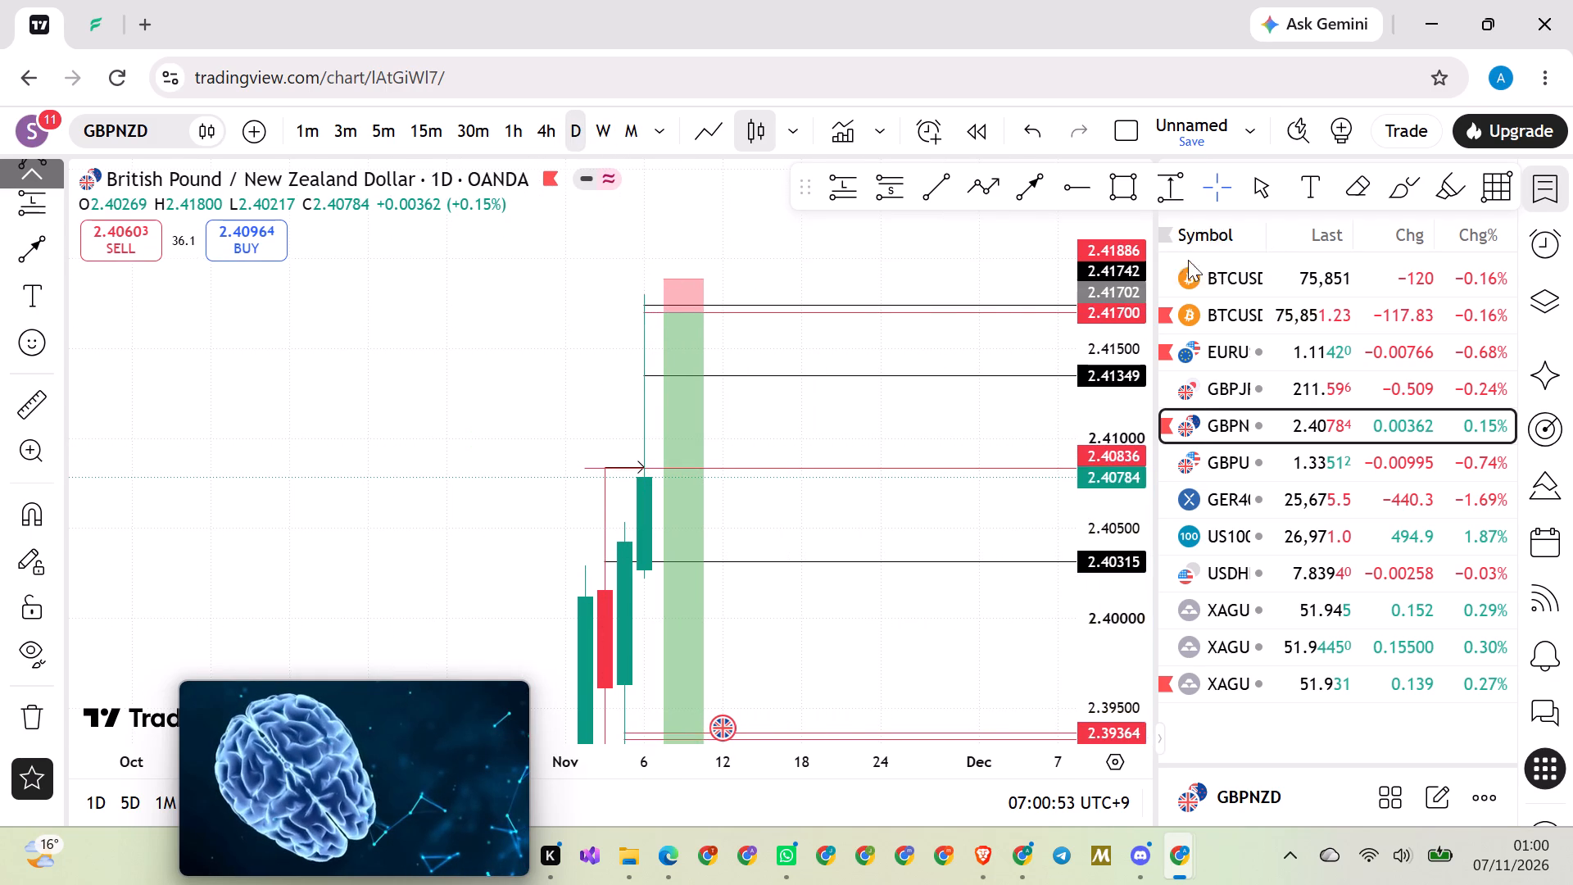
Delete the black arrow line running from the 4 November high to the 6 November daily candle on GBPNZD.
scroll(1100, 446, "up", 20)
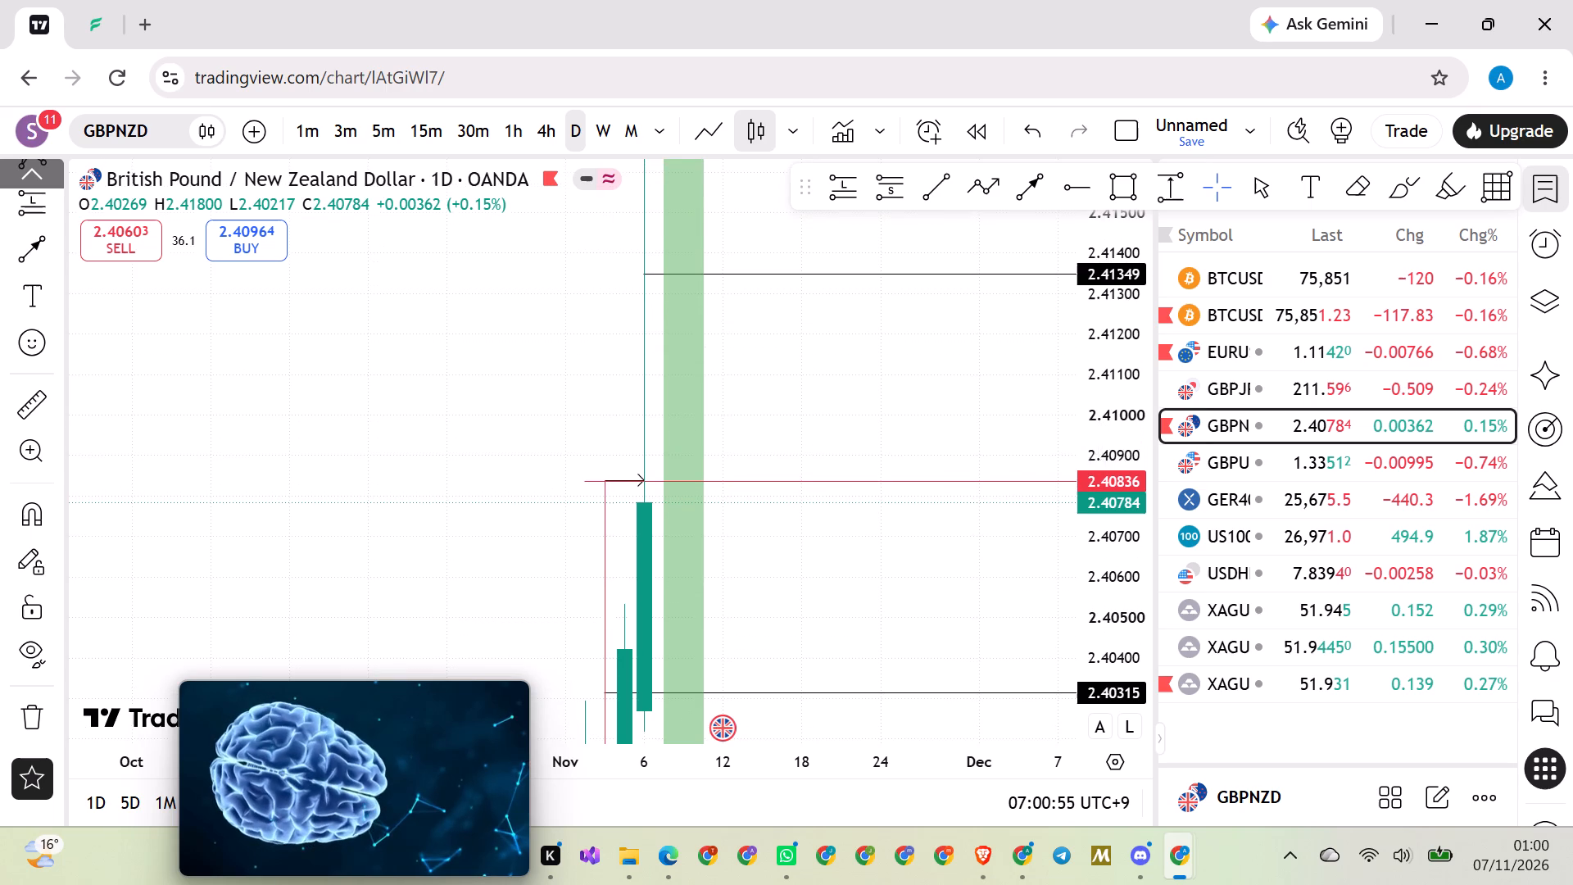
left_click_drag(310, 453, 539, 454)
scroll(537, 432, "up", 12)
left_click_drag(384, 438, 539, 420)
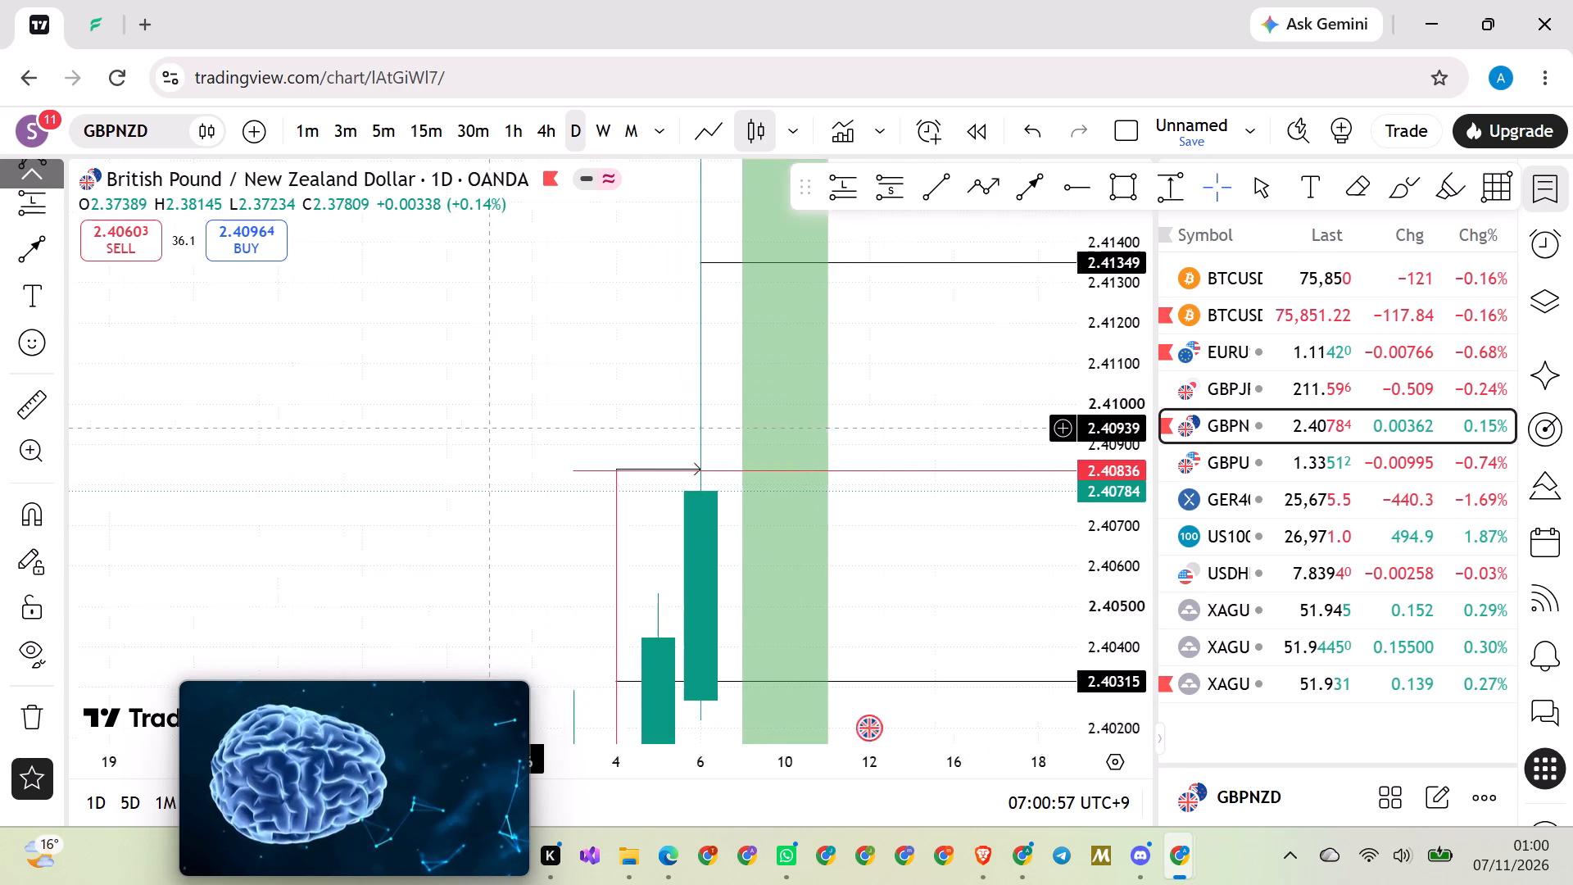
left_click_drag(539, 420, 557, 412)
left_click(741, 451)
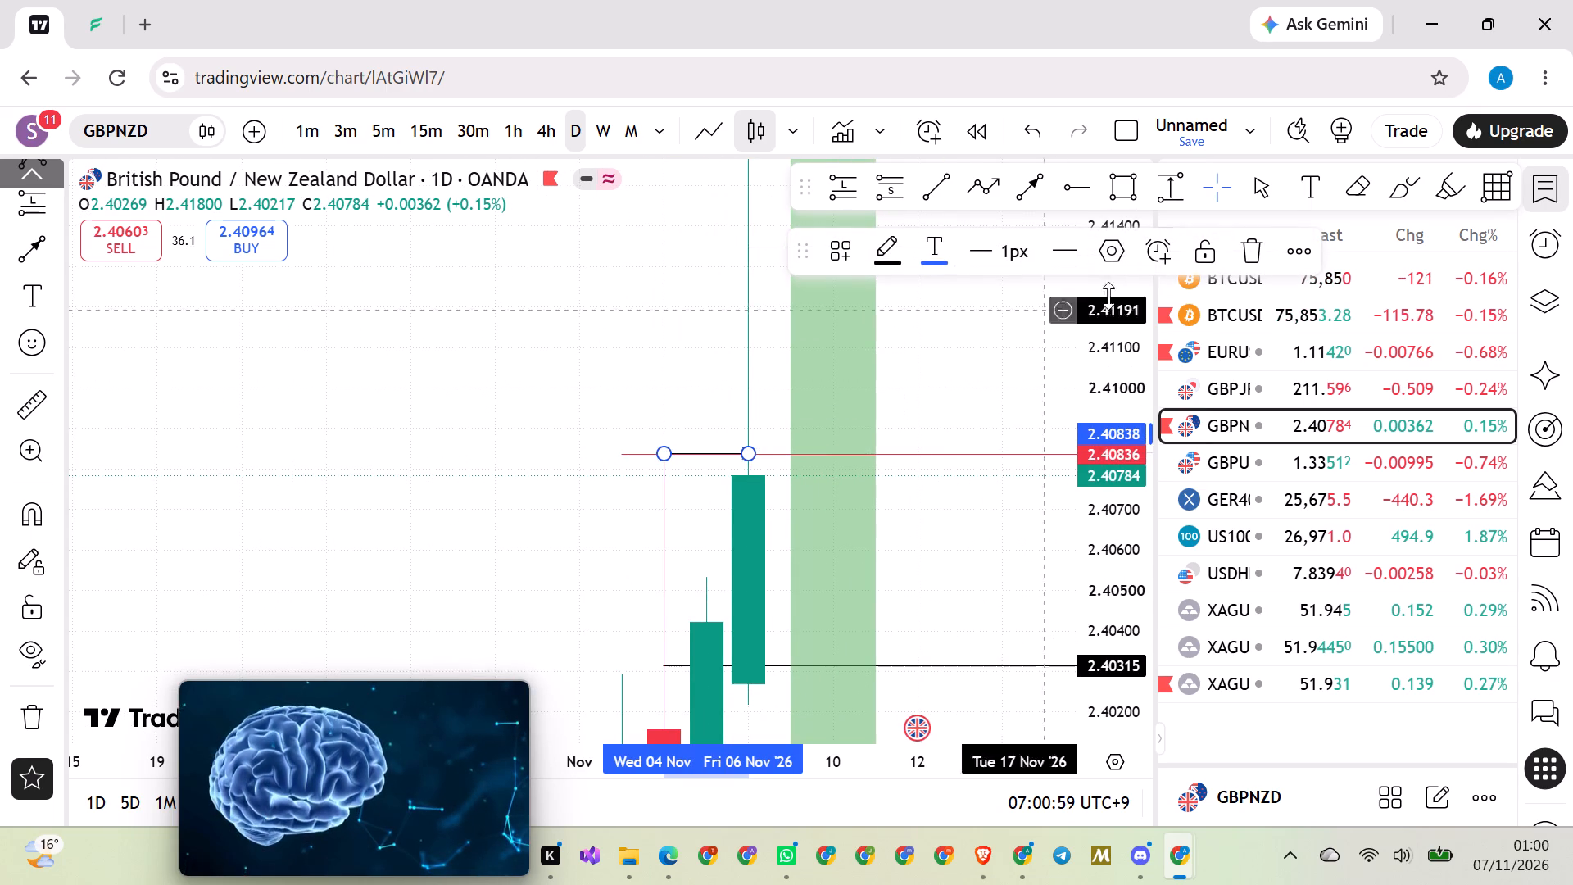
left_click(1255, 252)
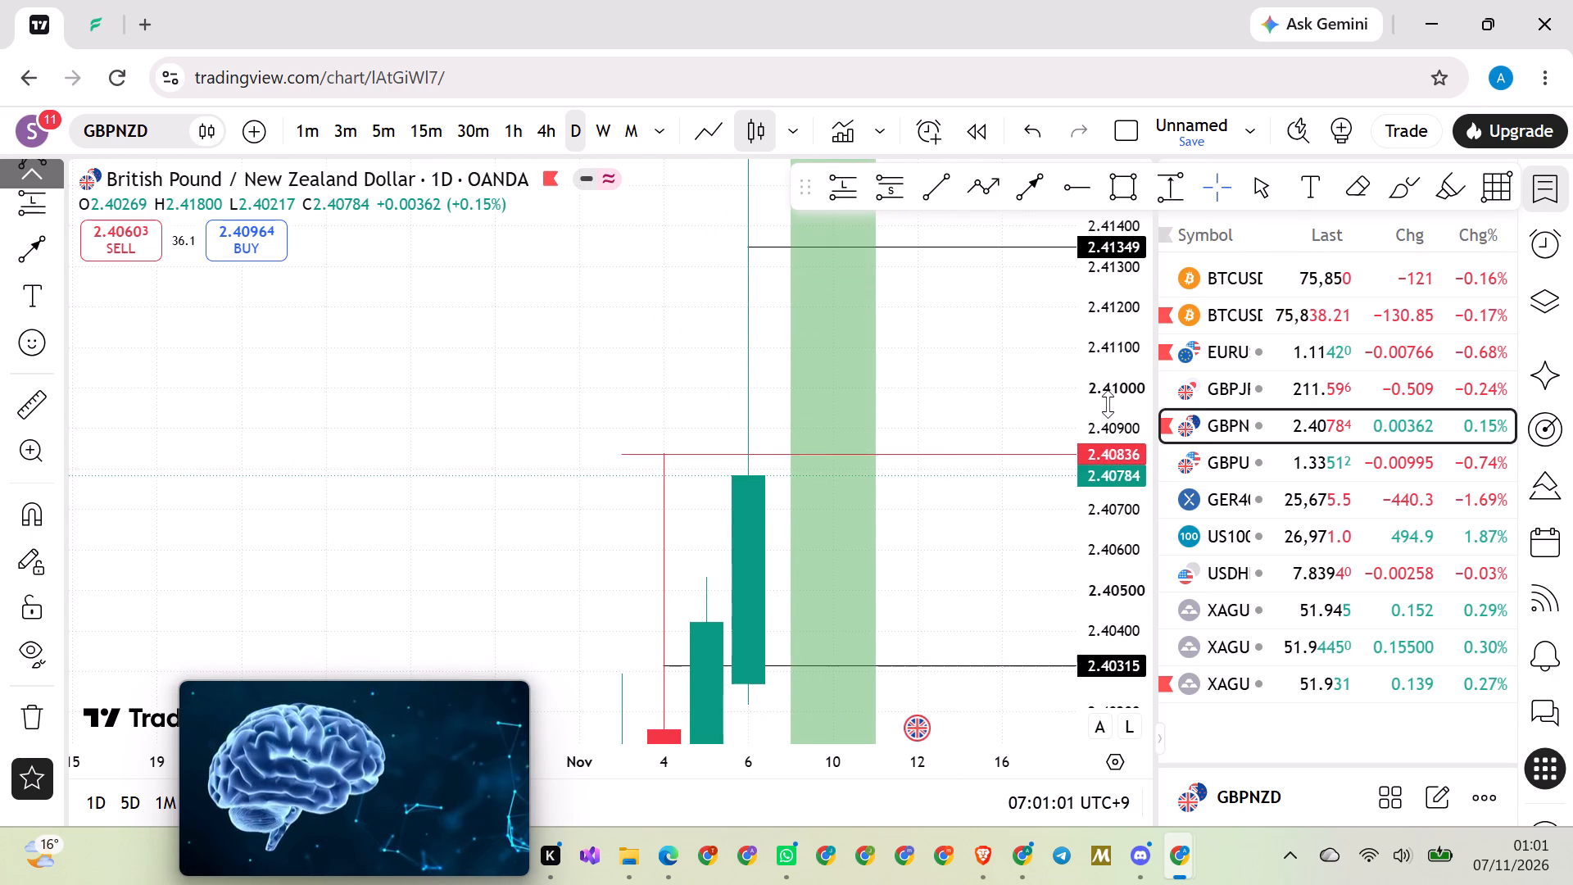
Move the red horizontal ray starting on 3 November to 2.40838, level with the 4 November high's wick.
scroll(1108, 401, "up", 20)
scroll(1108, 401, "up", 20)
scroll(1108, 401, "up", 5)
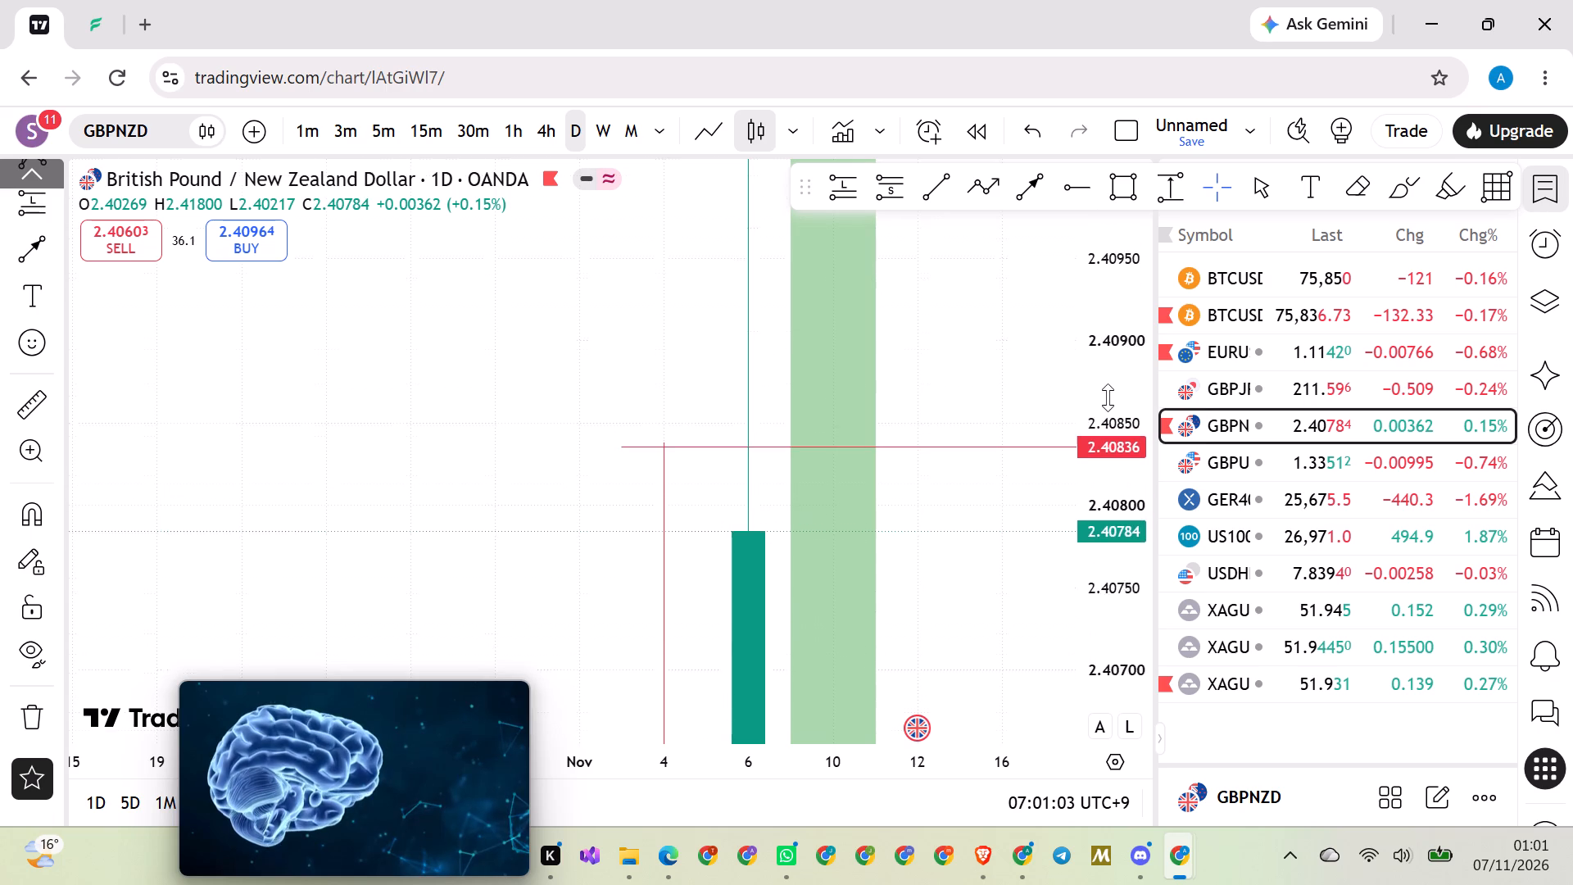
scroll(1108, 397, "up", 18)
left_click_drag(618, 431, 620, 431)
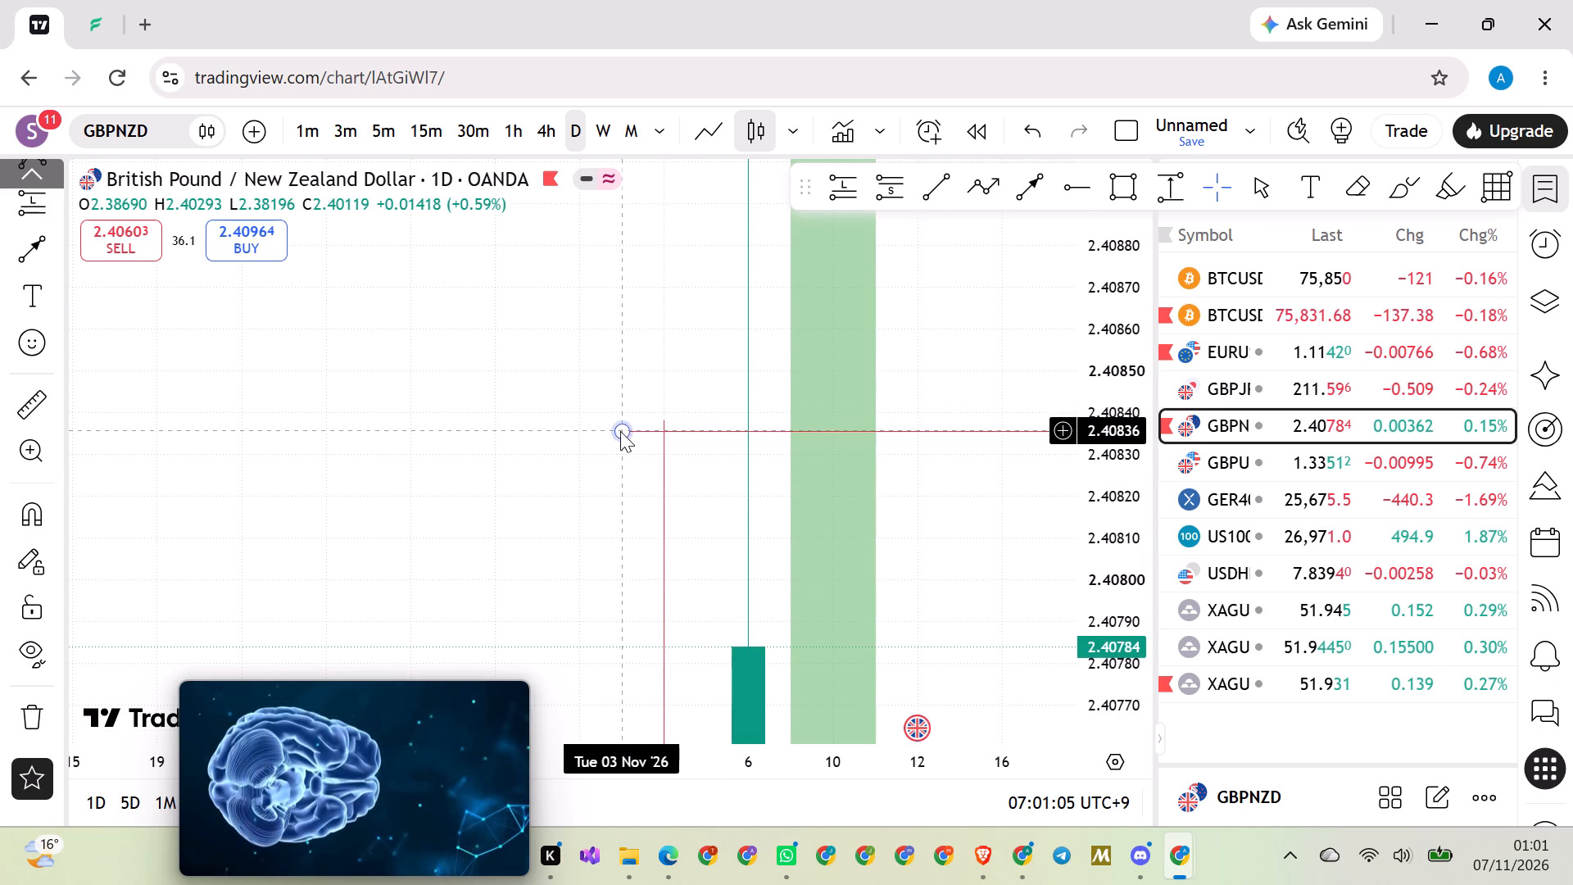
left_click_drag(620, 431, 620, 416)
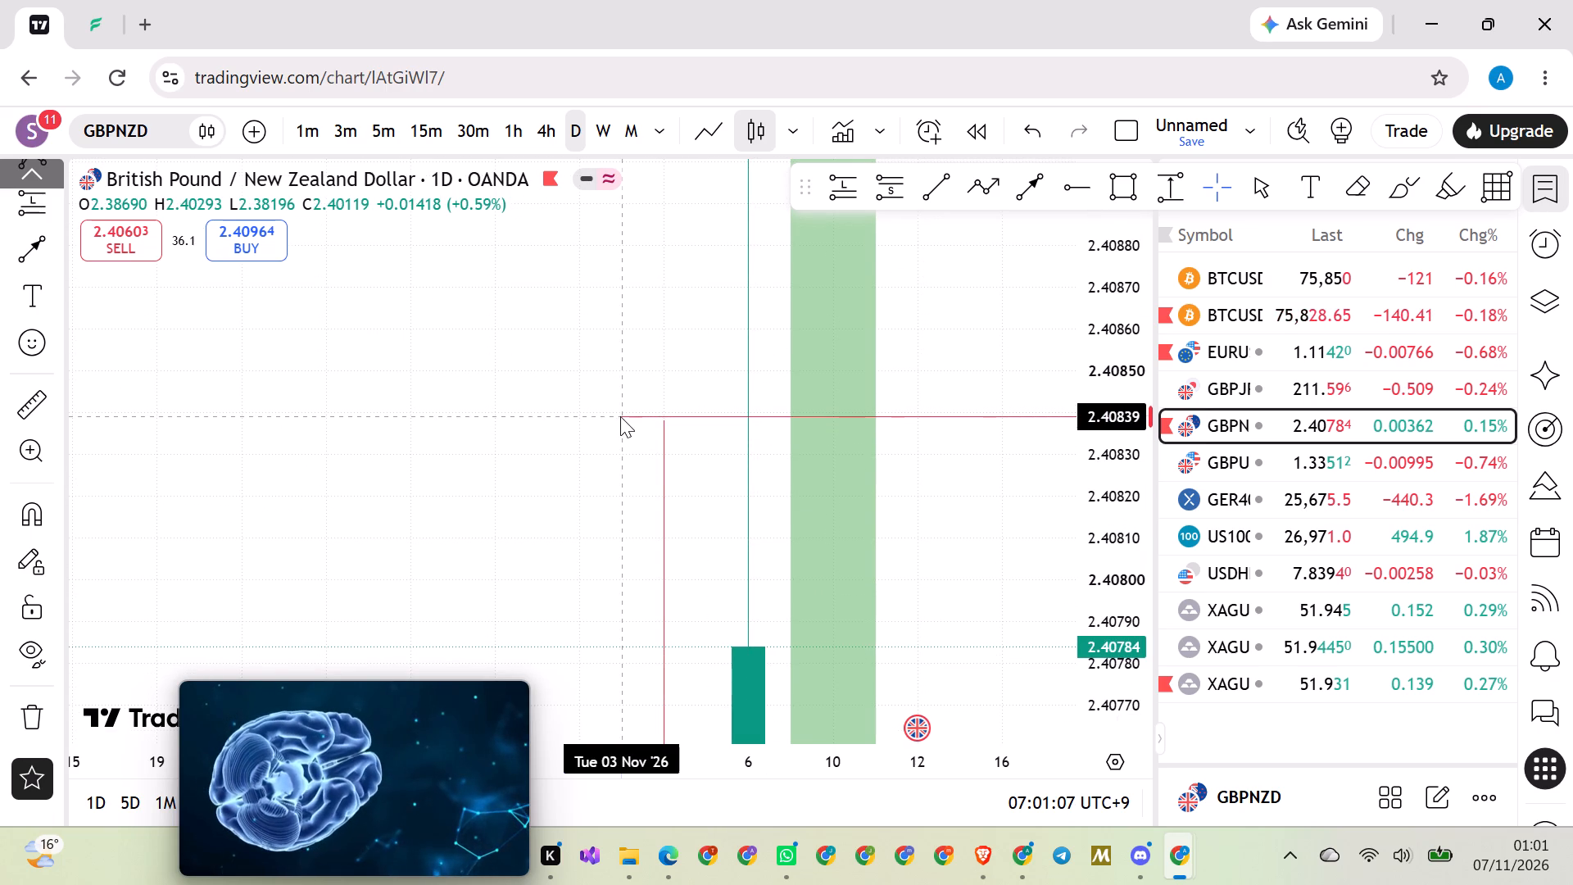
left_click_drag(620, 416, 633, 420)
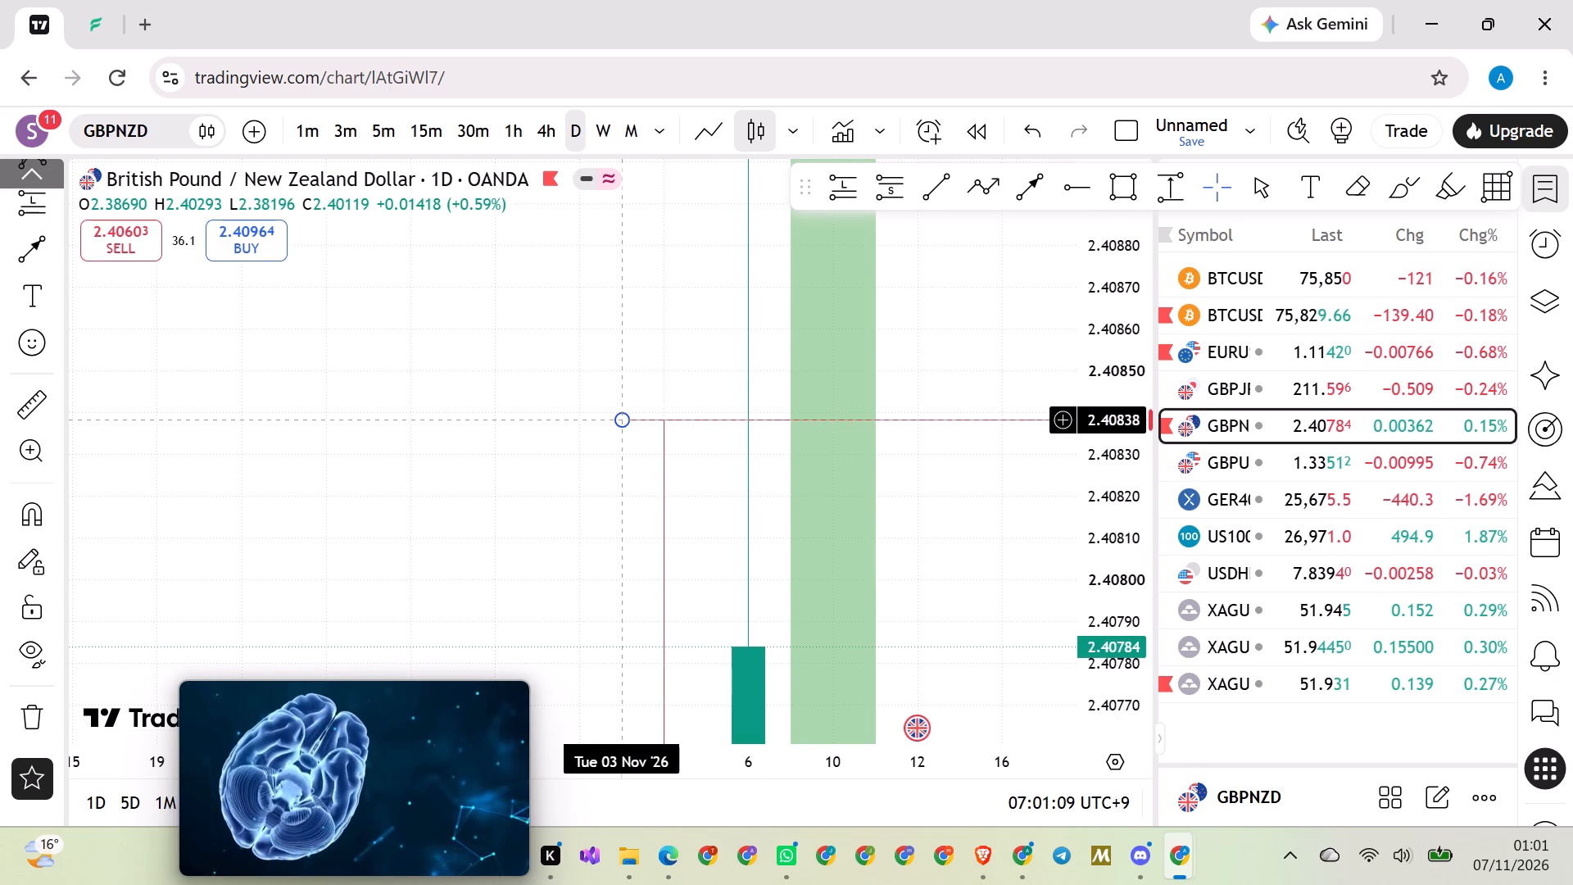
left_click(670, 356)
Switch GBPNZD to the 4h timeframe and delete the red horizontal ray at 2.40838 by the 4 November high.
left_click_drag(1116, 264, 1025, 766)
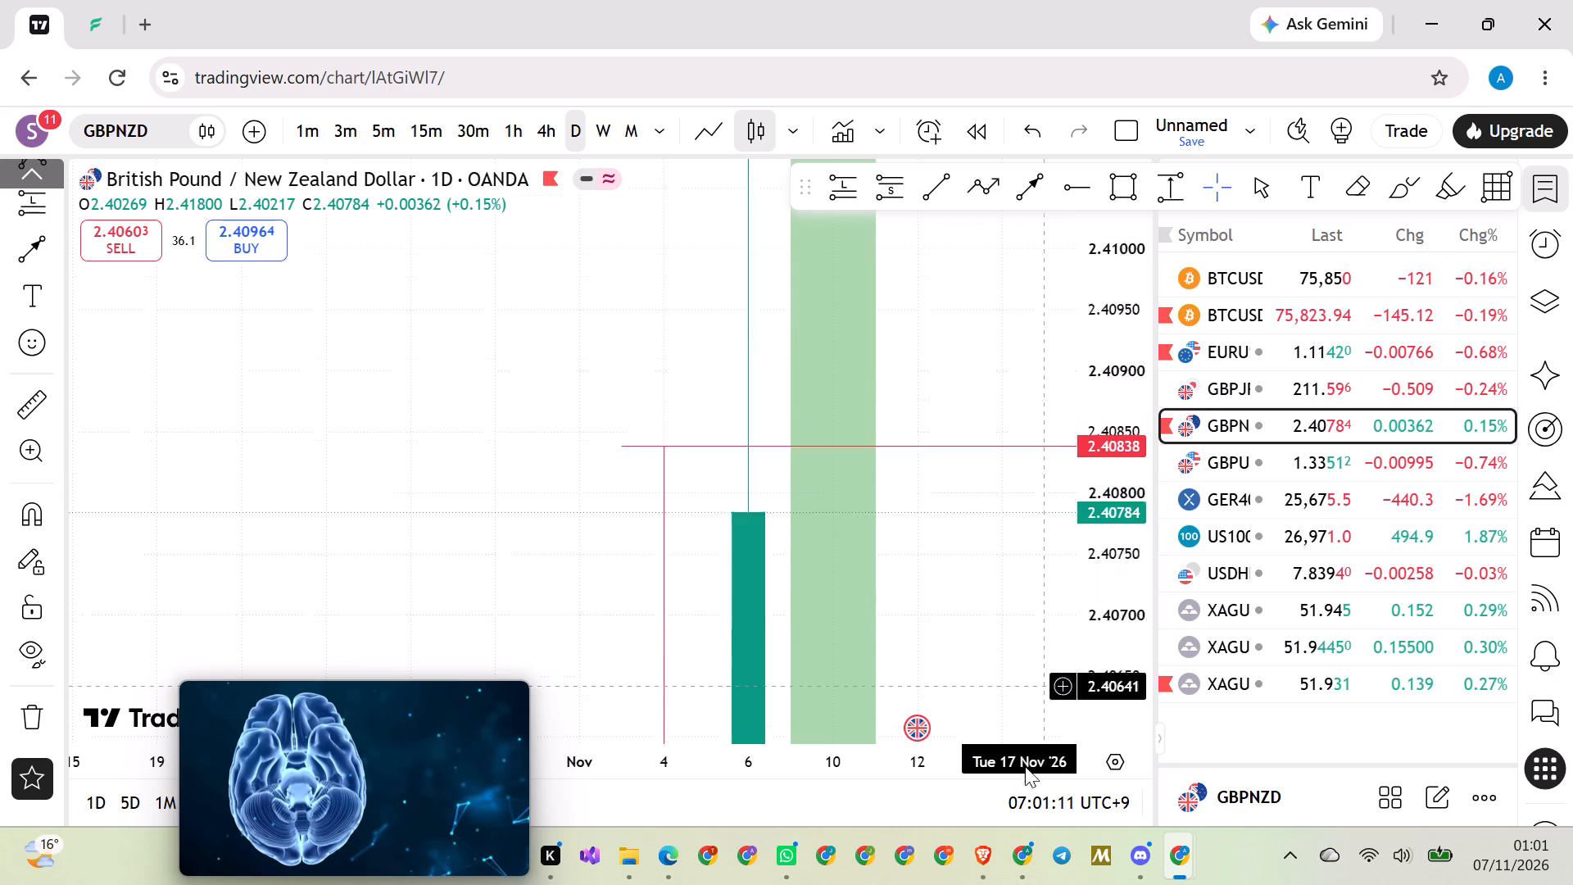
left_click_drag(1025, 766, 1010, 800)
left_click_drag(1140, 291, 997, 760)
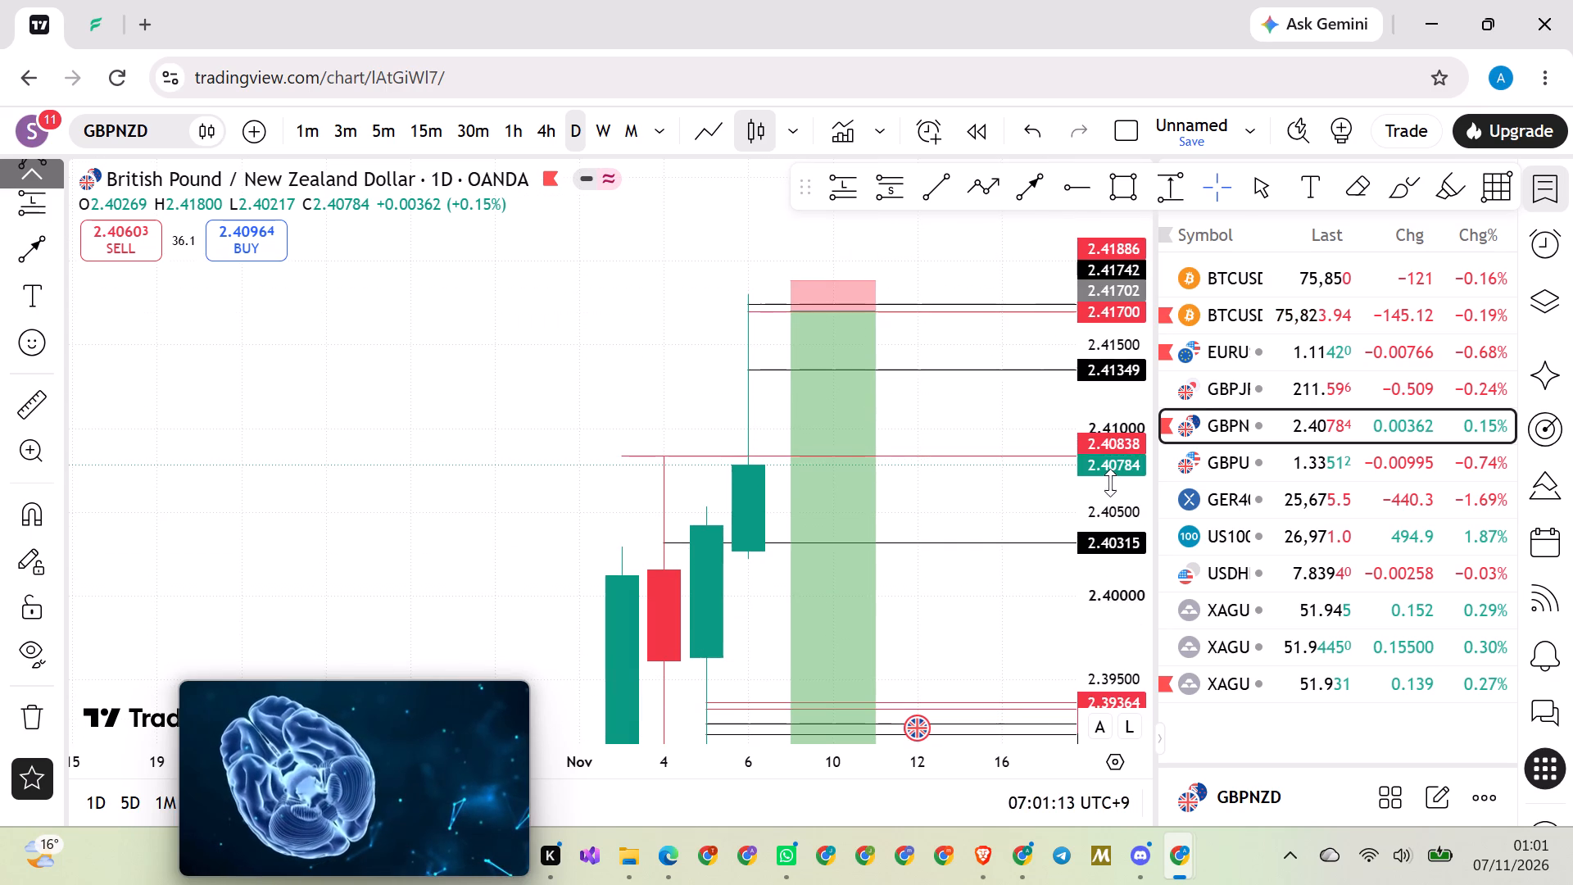
left_click_drag(1113, 492, 1094, 551)
scroll(538, 373, "down", 10)
left_click_drag(522, 414, 564, 390)
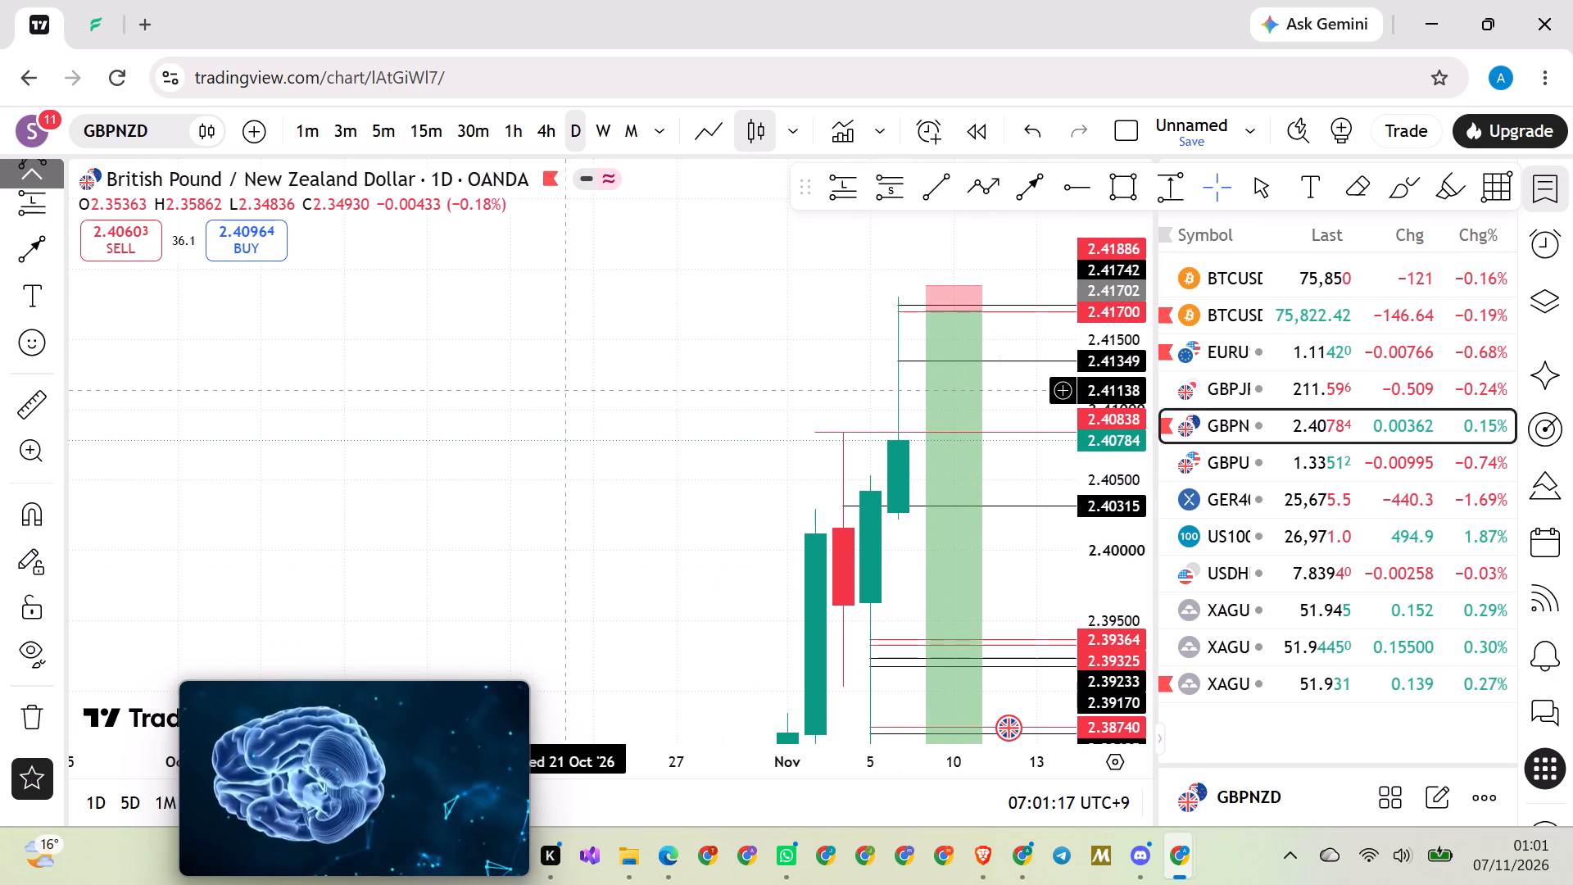
left_click_drag(609, 413, 492, 391)
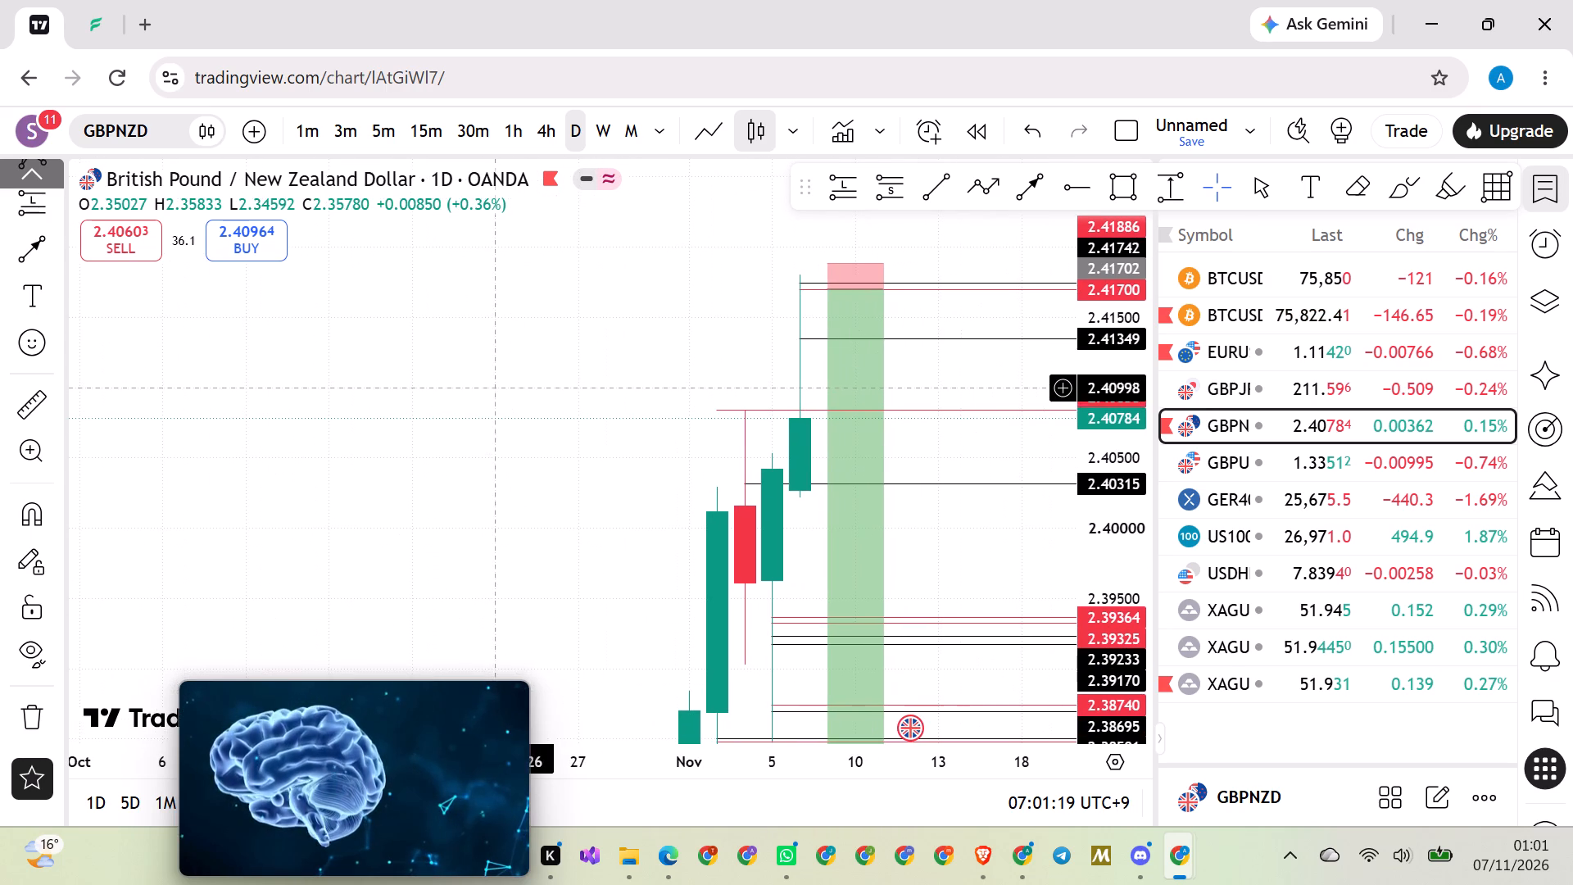
left_click(546, 130)
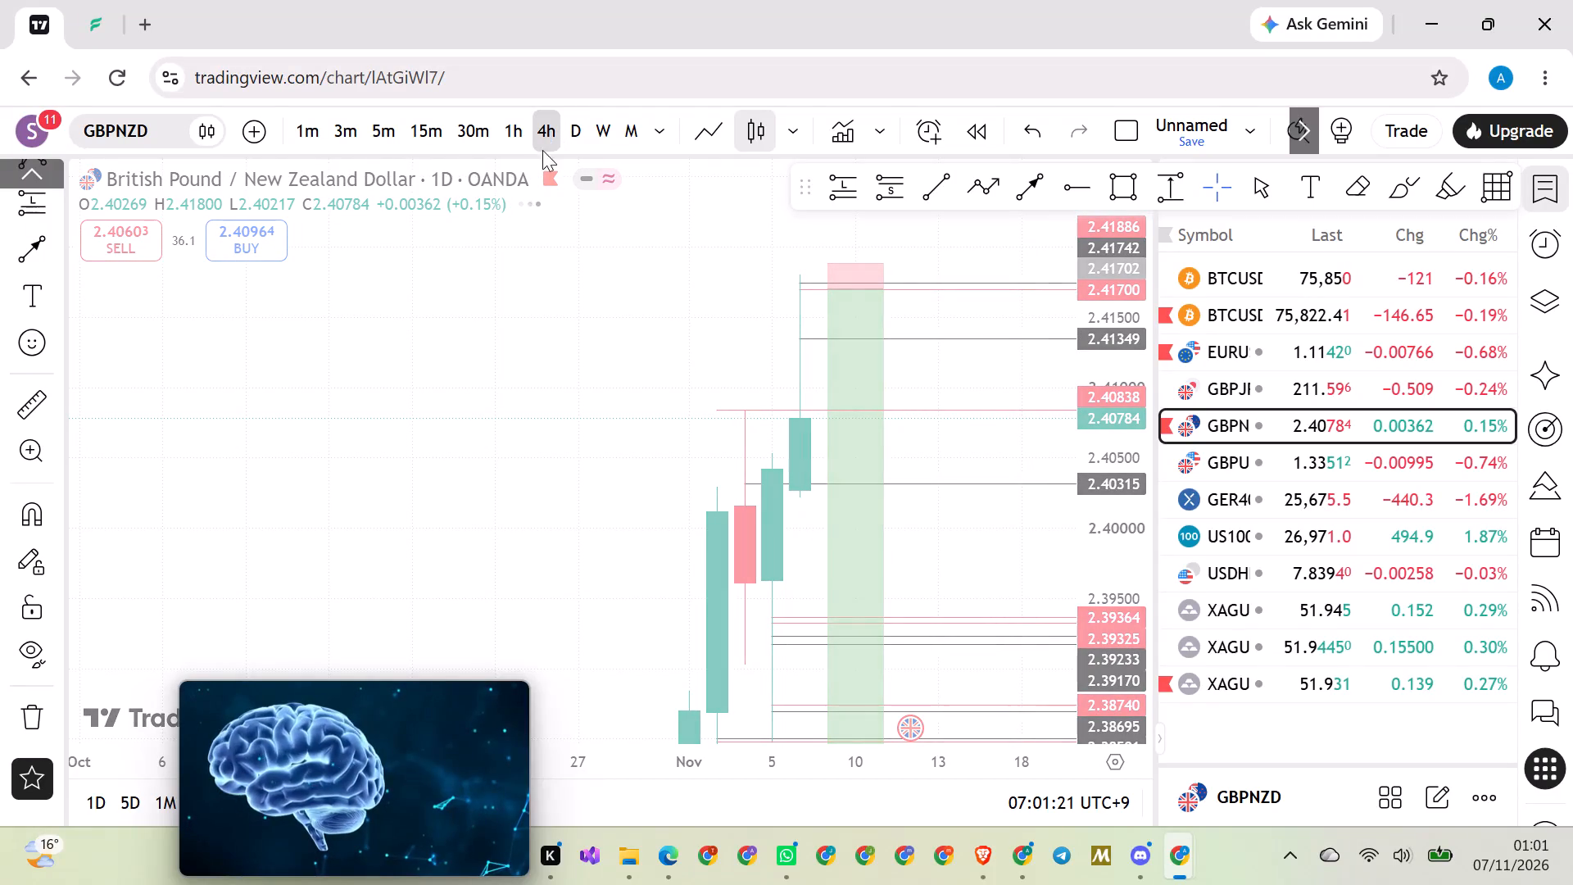
scroll(565, 330, "down", 6)
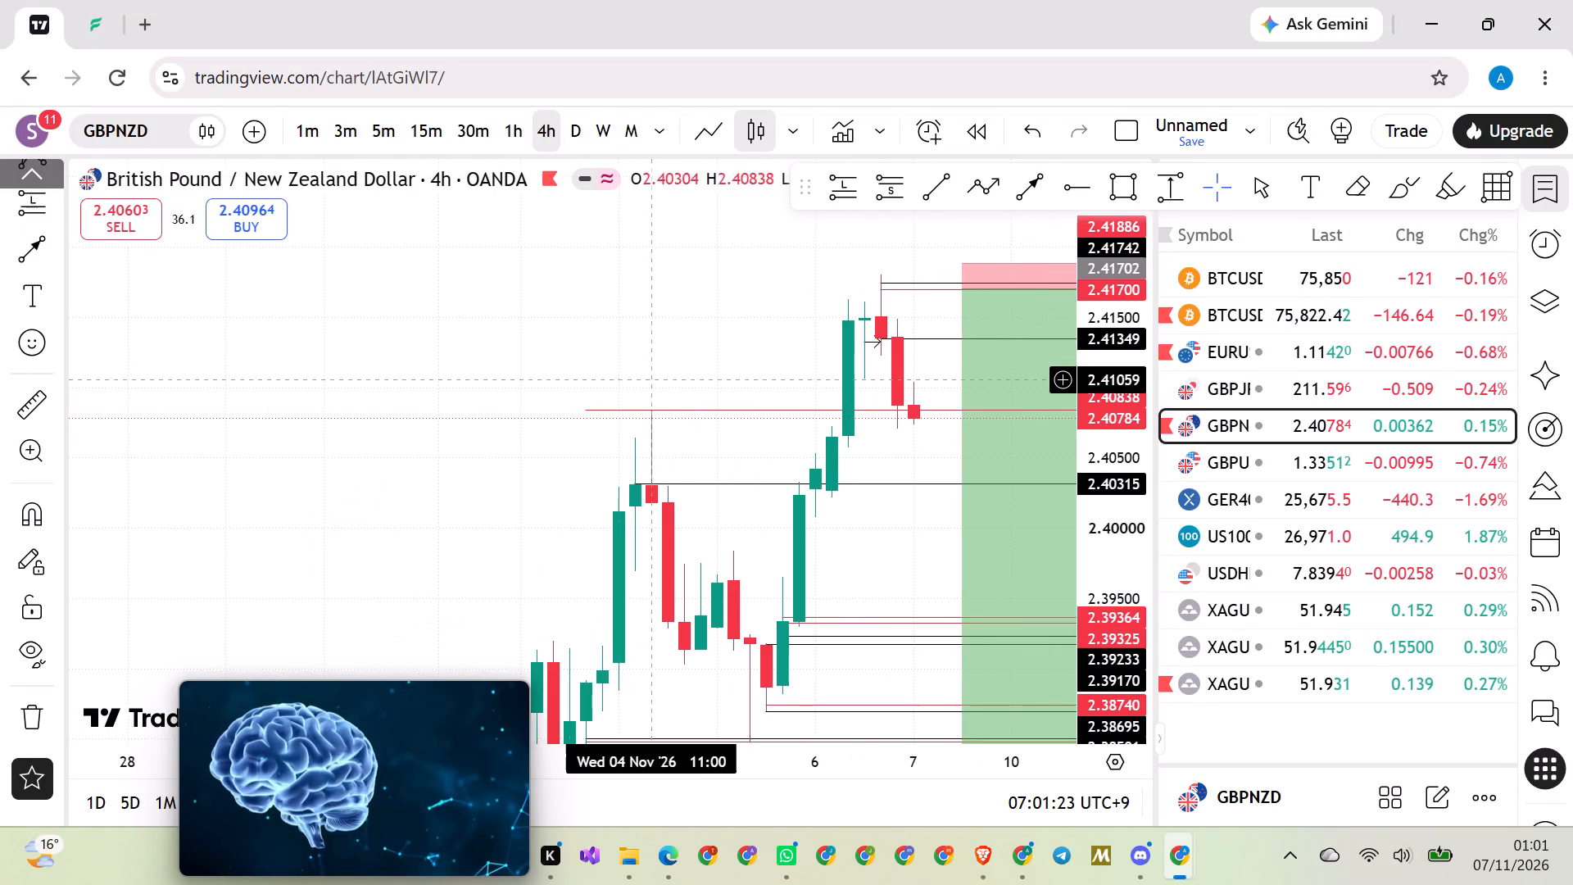
left_click(593, 415)
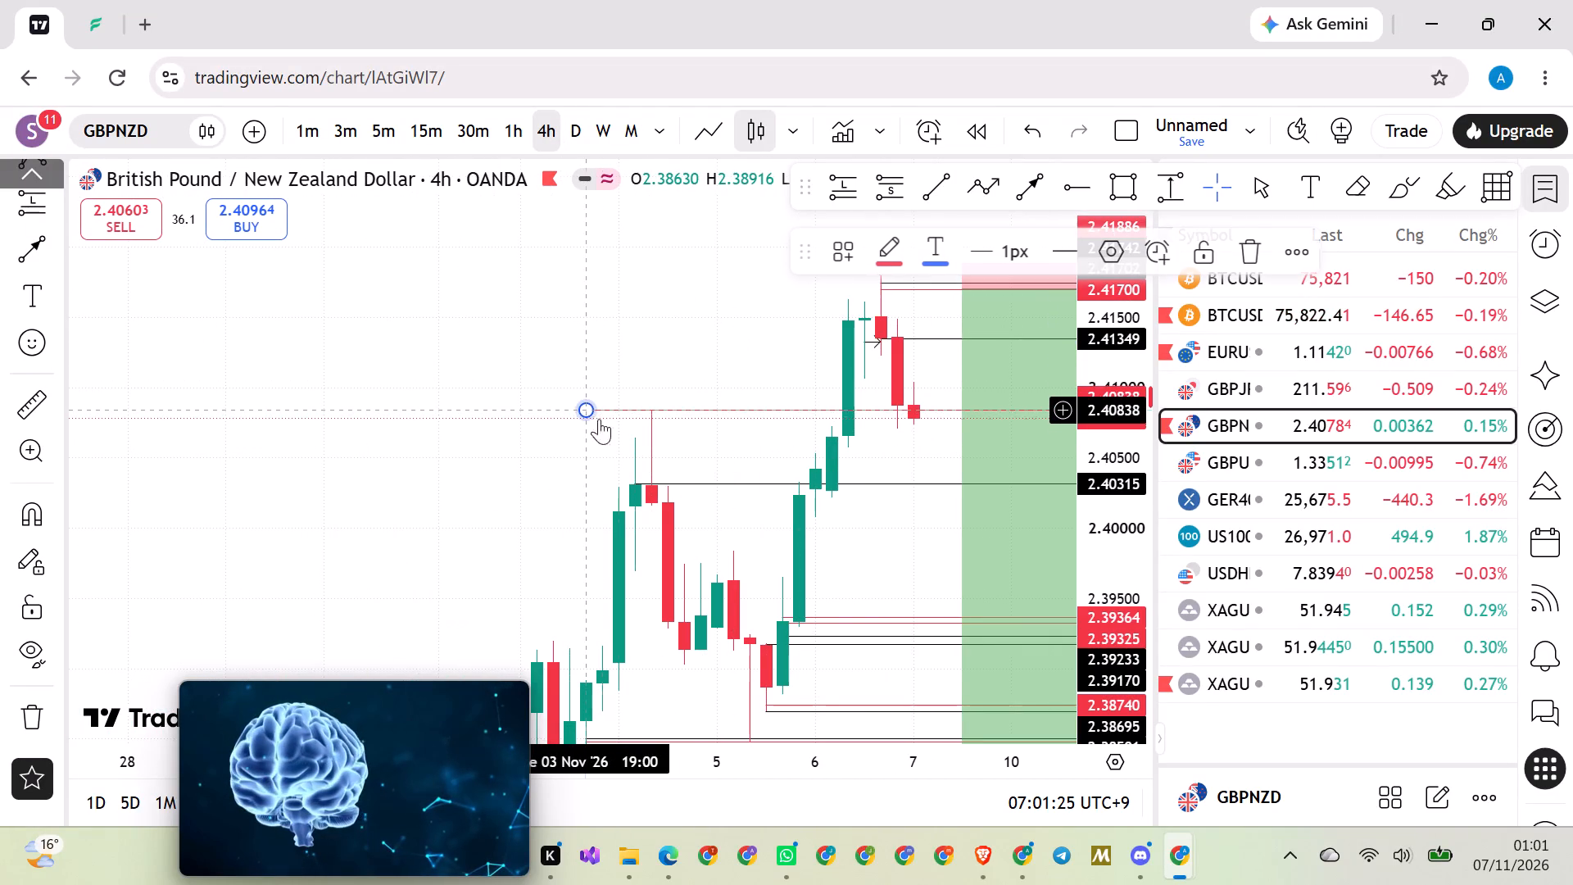
left_click(1252, 256)
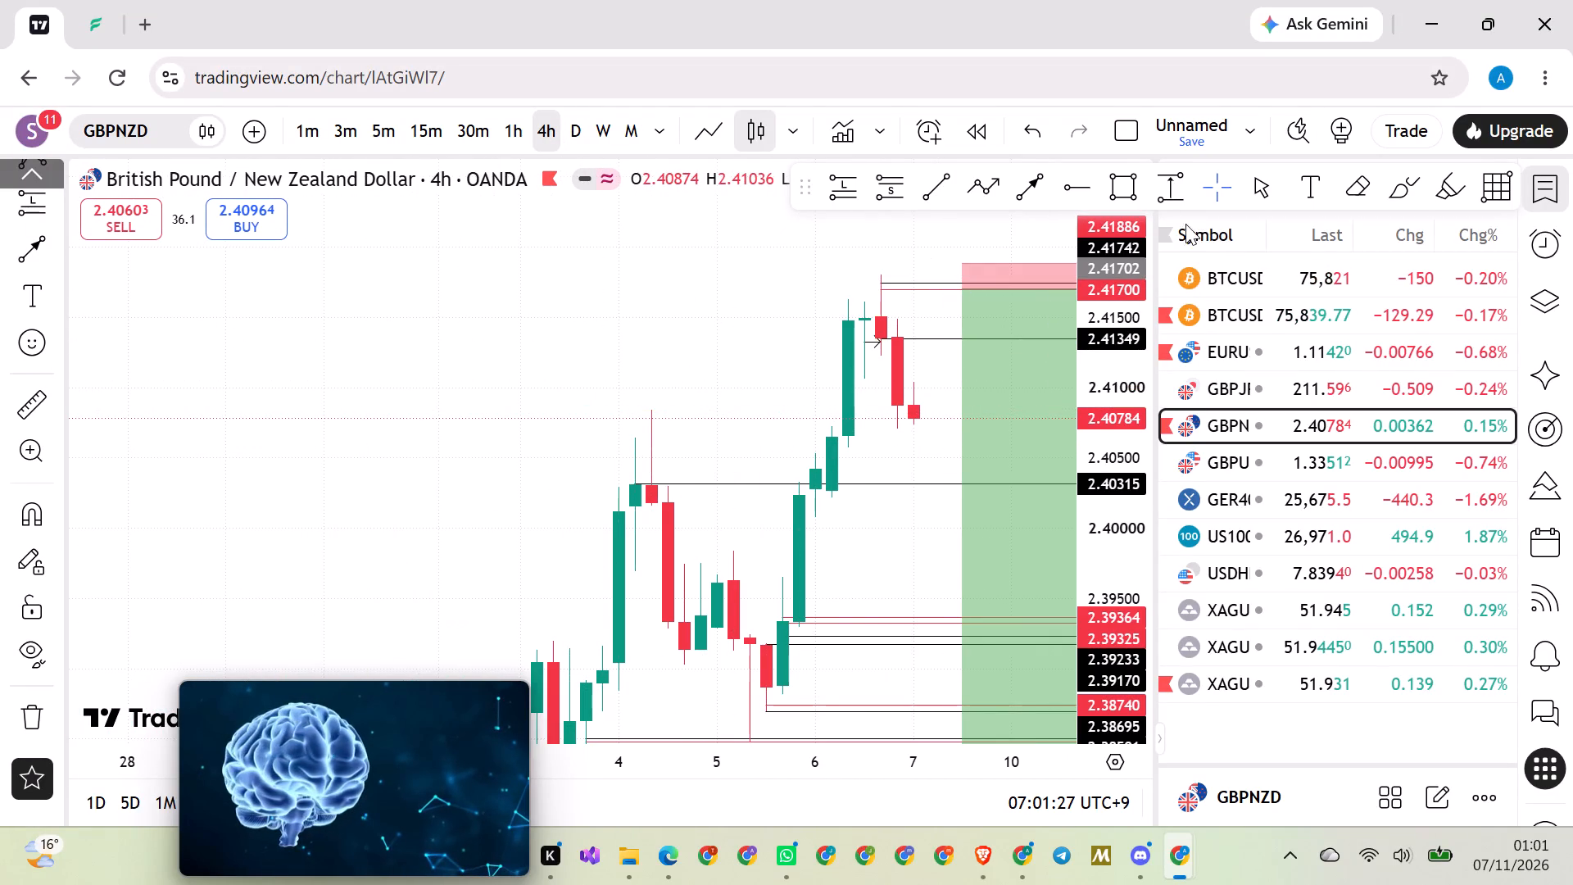
Draw a near-level arrow from the 4 November high at about 2.4084 to the 6 November 11:00 candle at about 2.4085.
left_click(1025, 199)
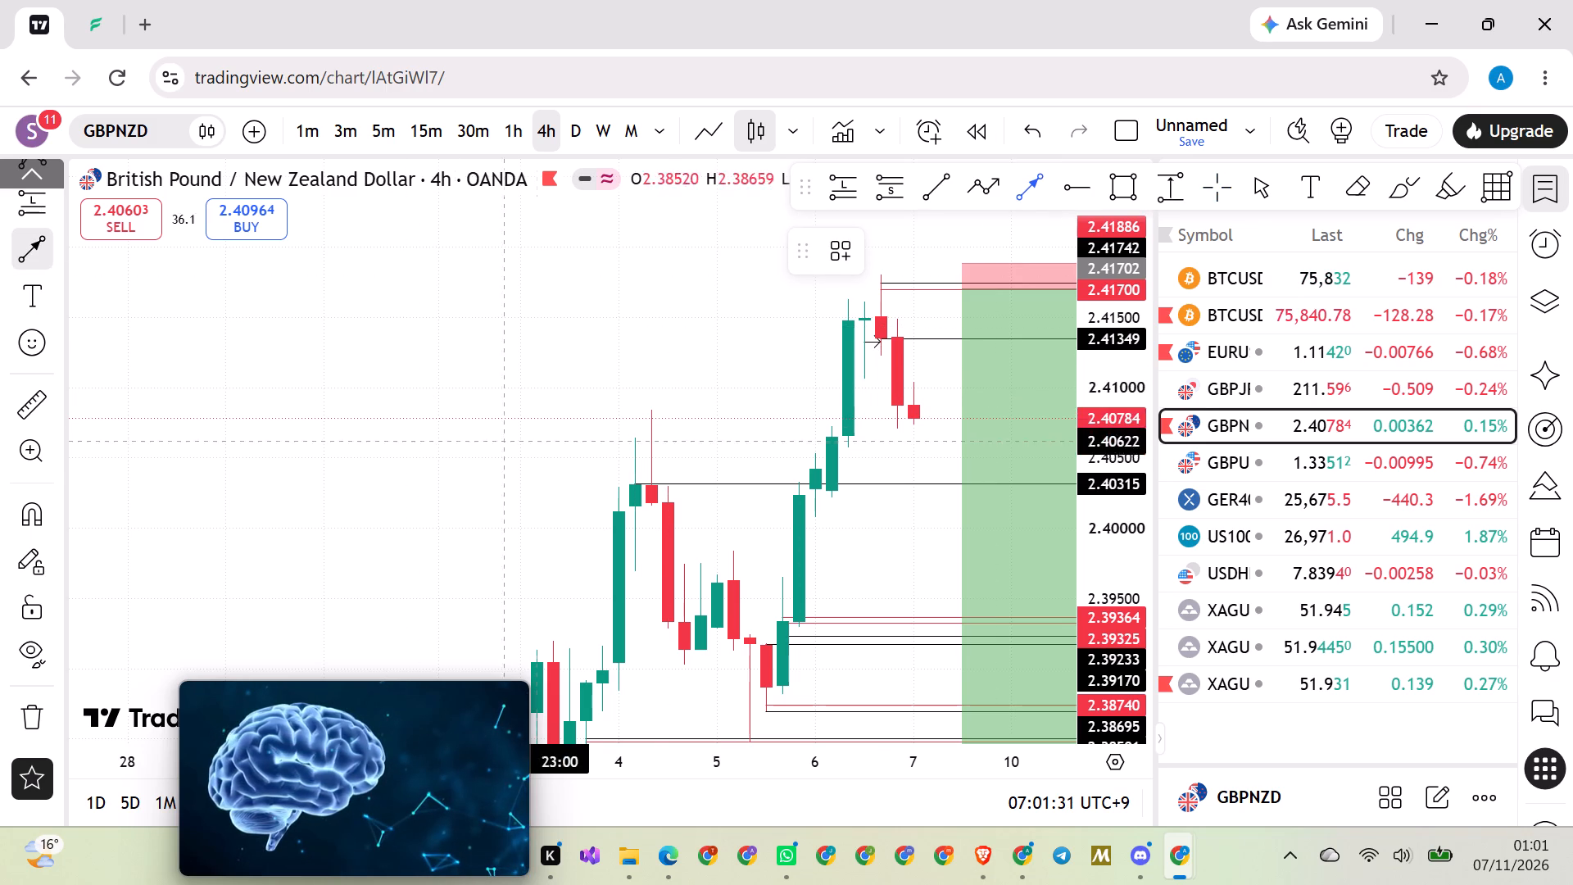
left_click(632, 410)
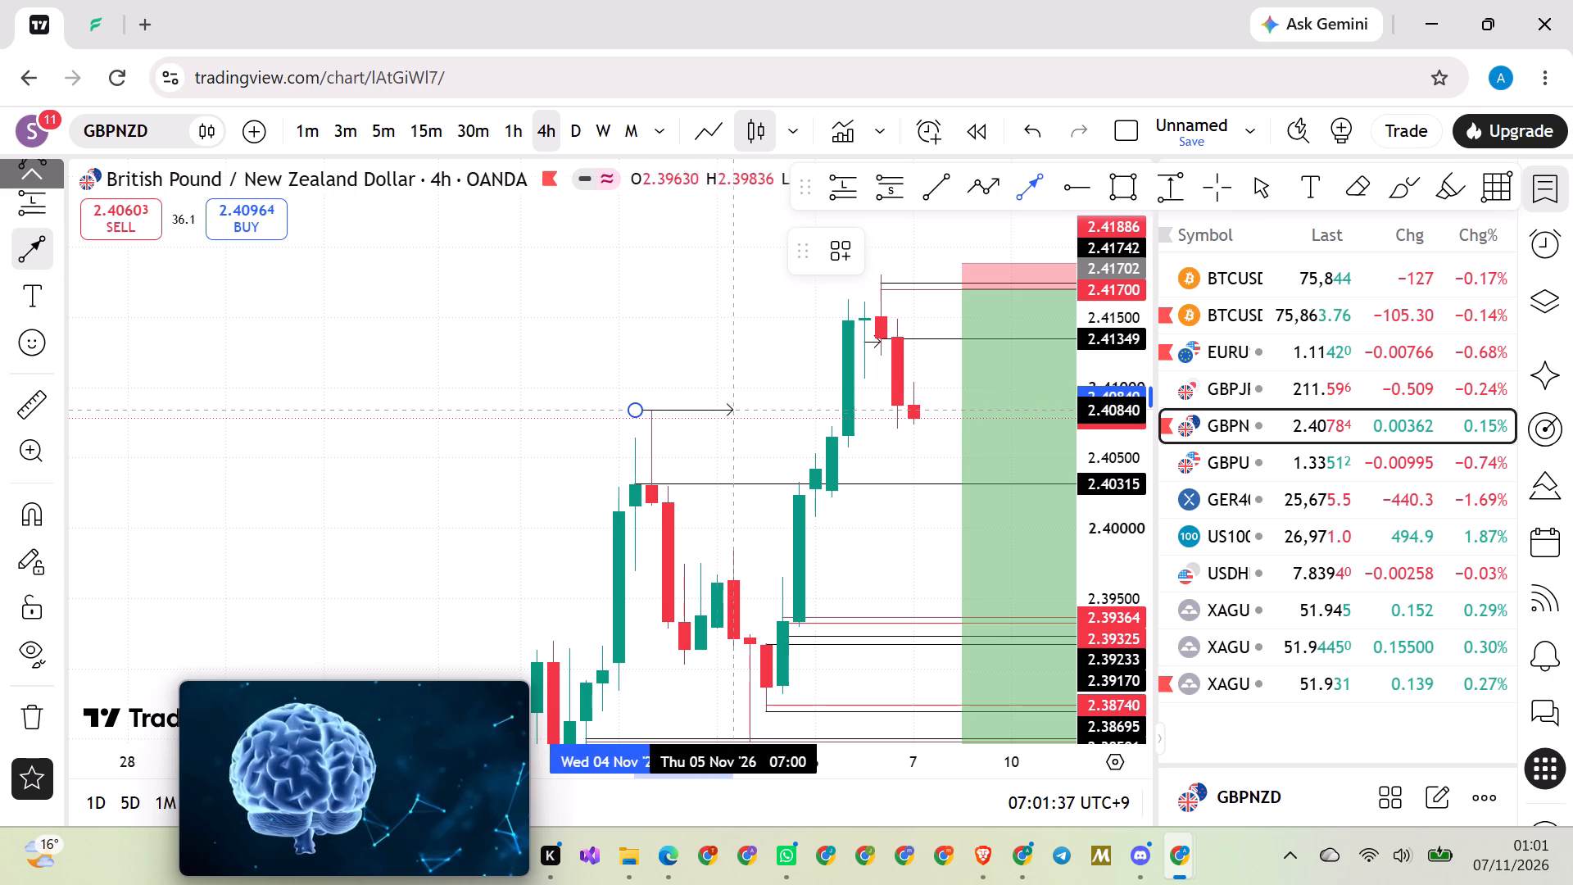
left_click(841, 408)
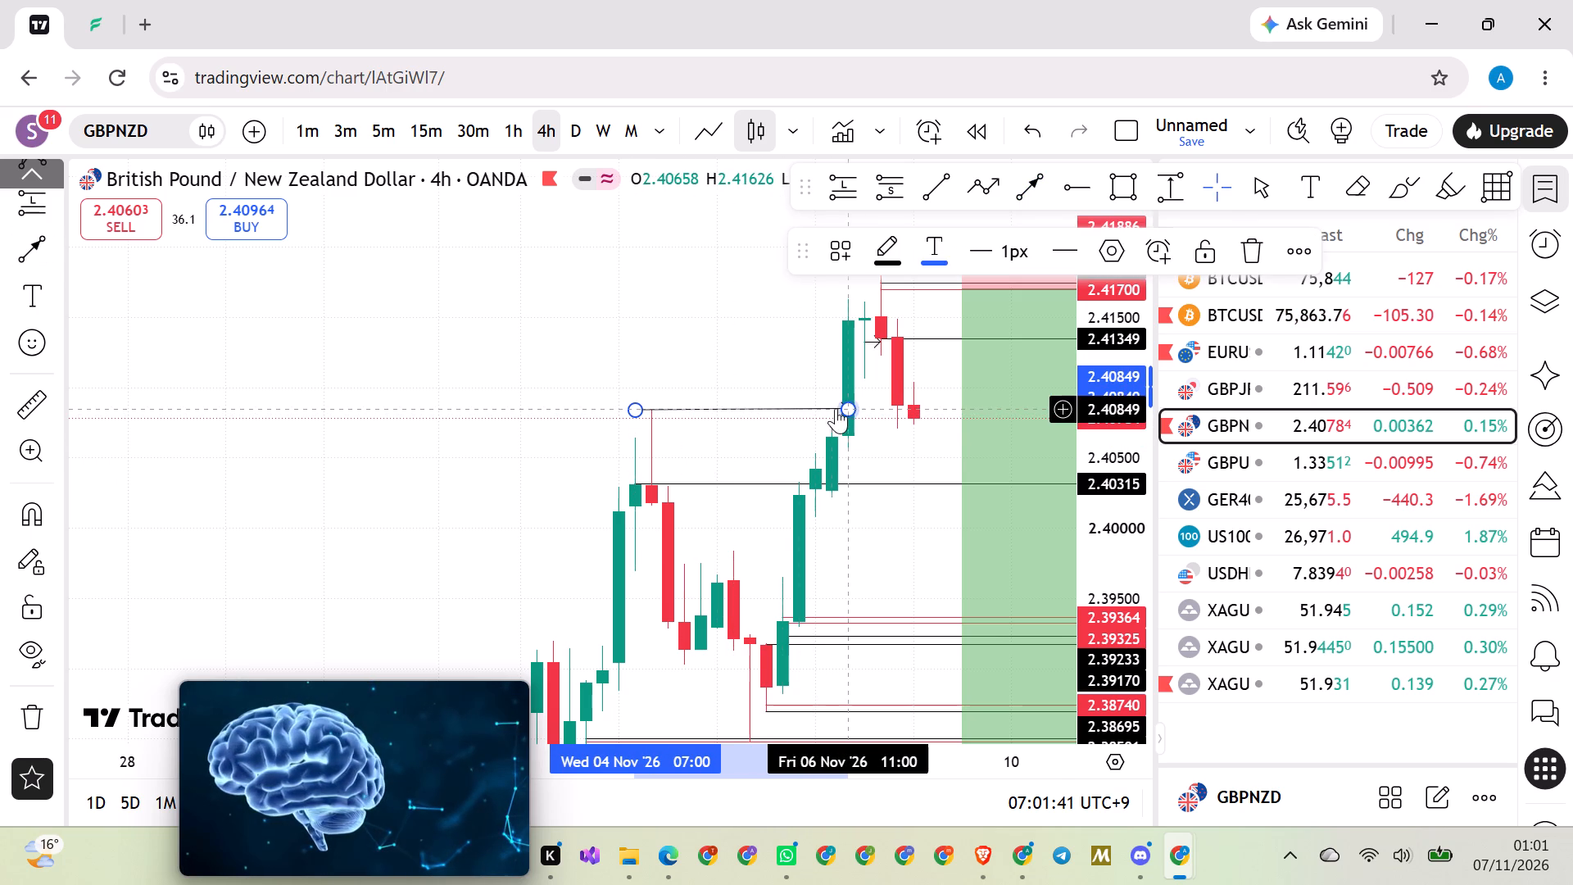
Erase the four horizontal rays at 2.39364, 2.39325, 2.39233 and 2.39170 on the GBPNZD 4h chart.
left_click_drag(767, 360, 614, 274)
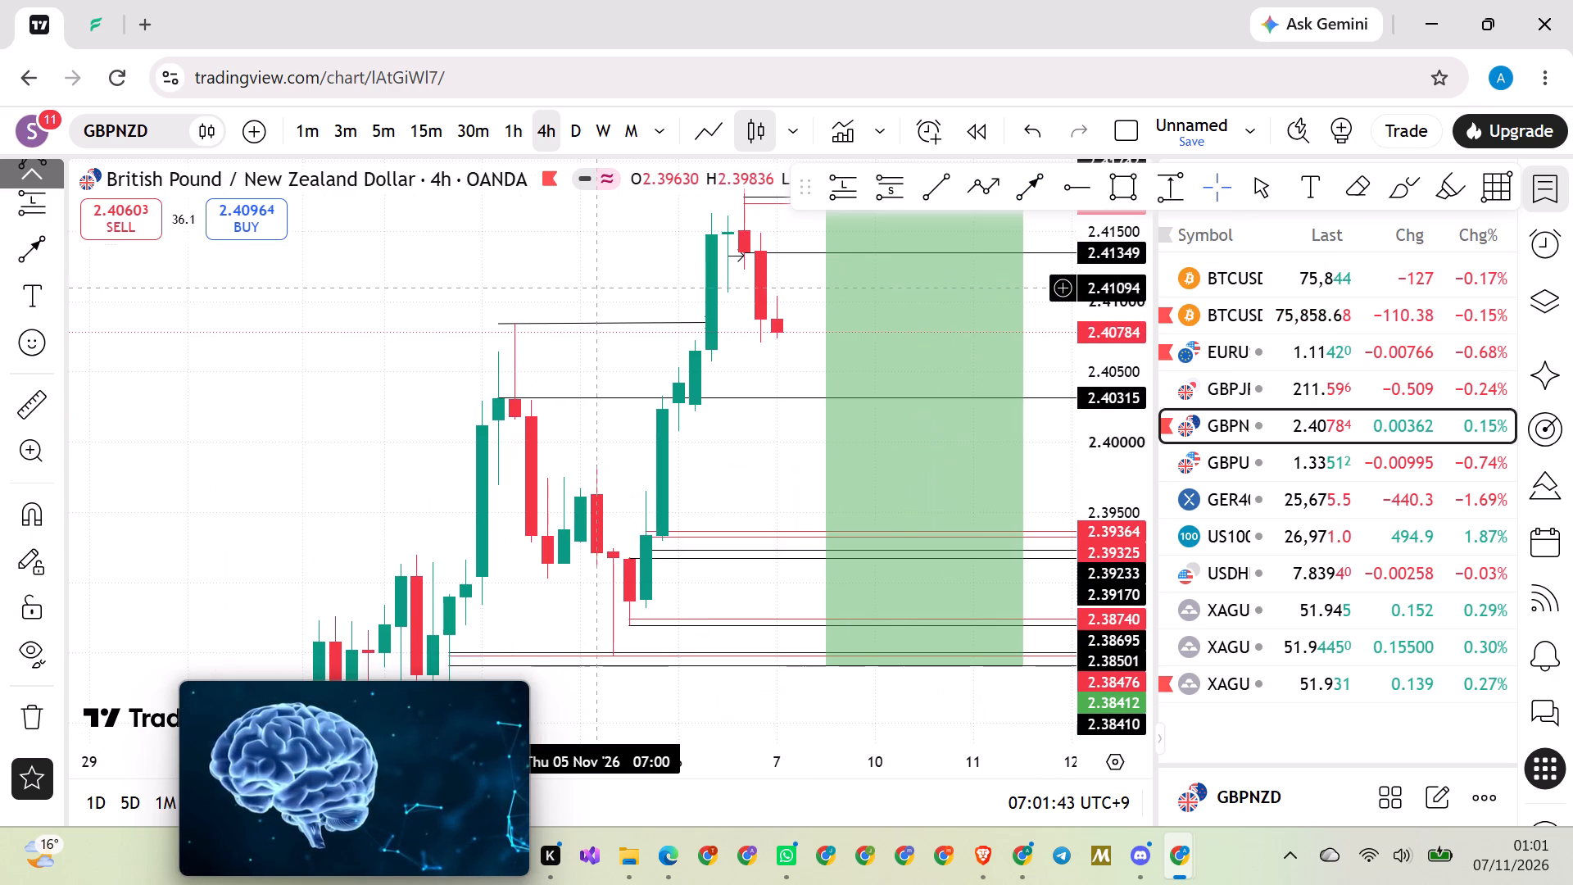
left_click_drag(741, 496, 771, 418)
scroll(800, 437, "down", 20)
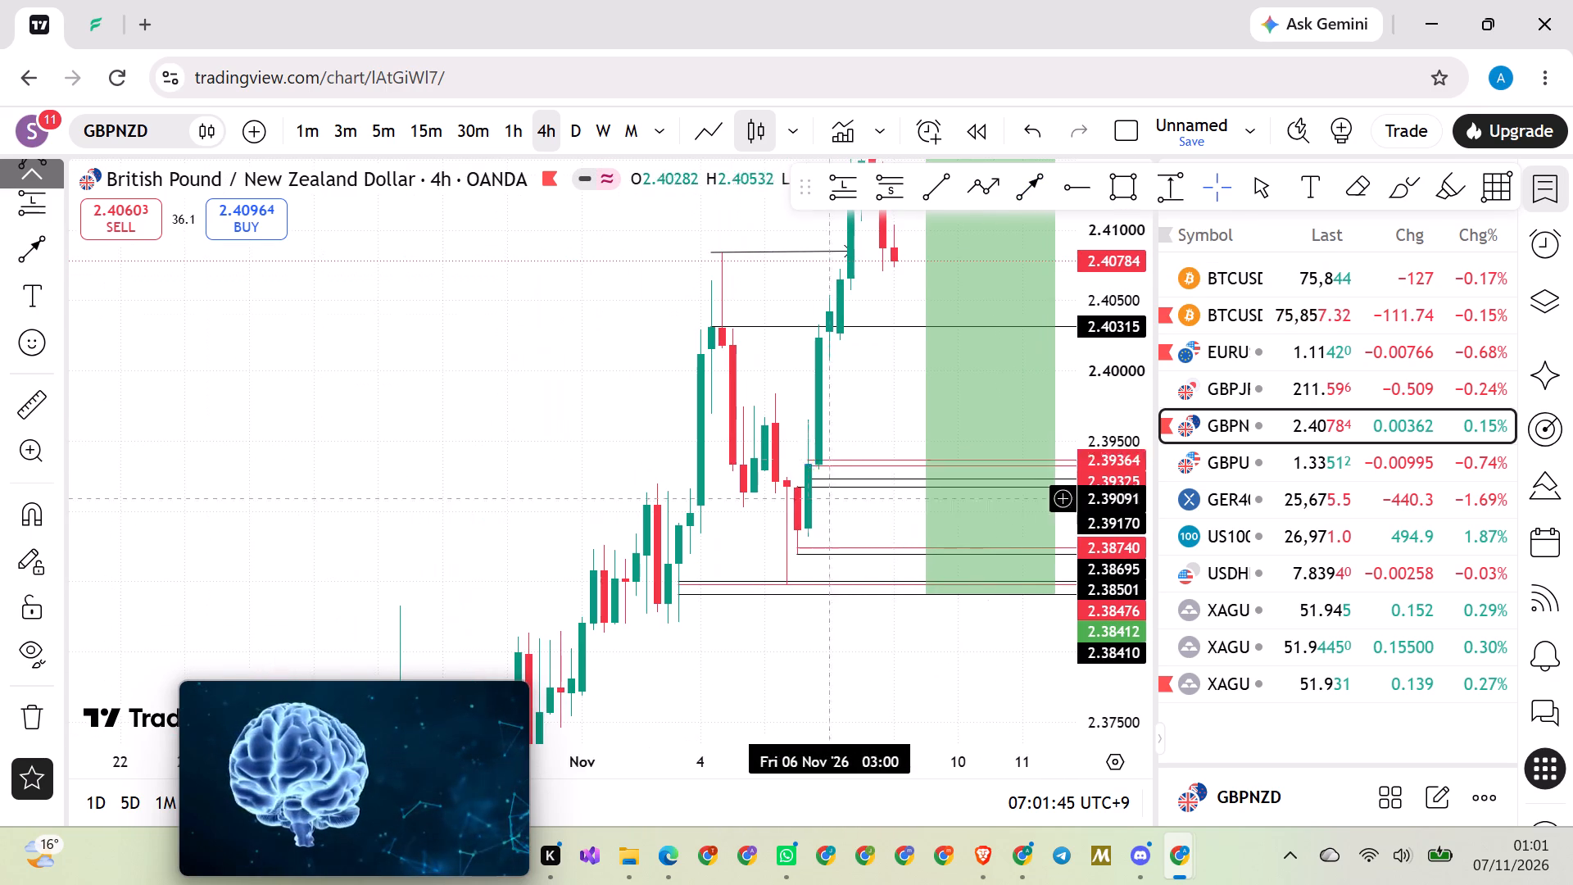
left_click_drag(1126, 474, 1056, 702)
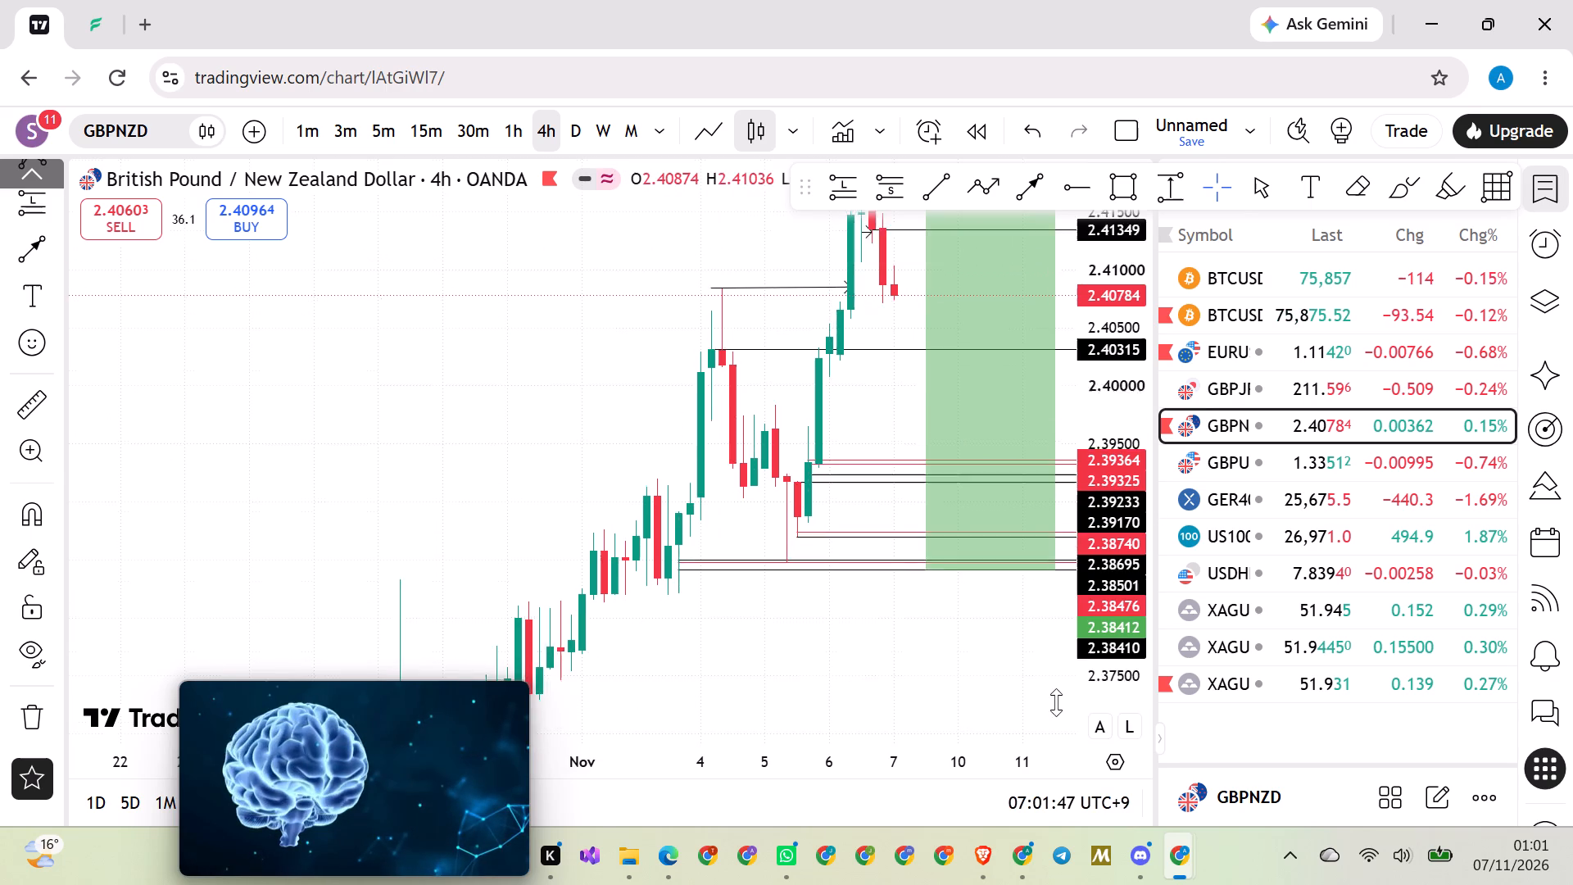
left_click_drag(1056, 702, 1053, 710)
scroll(1116, 568, "up", 19)
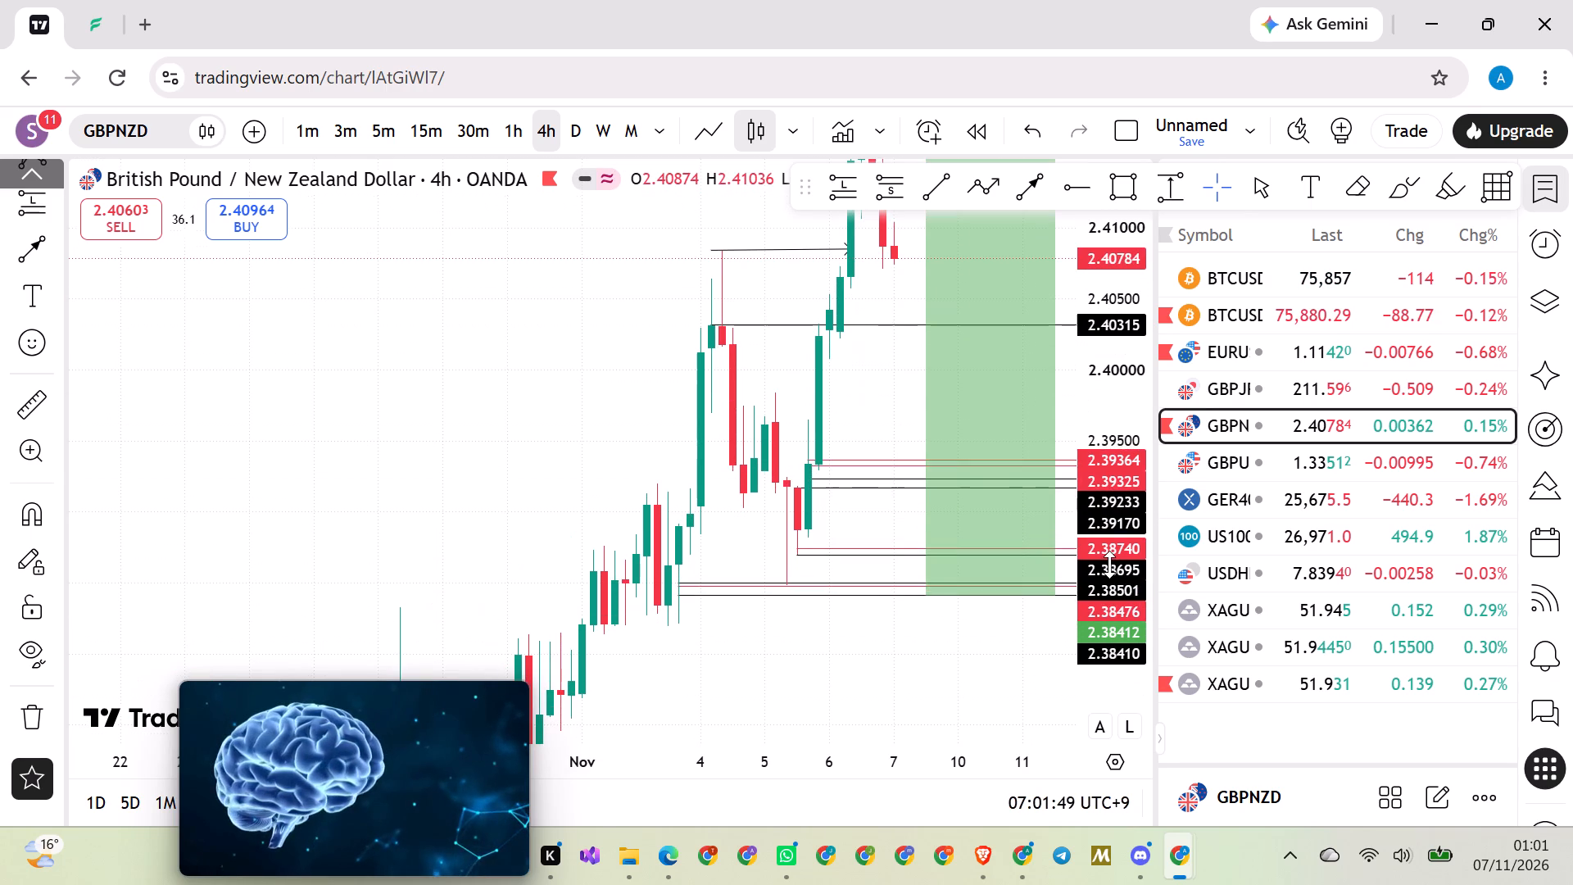
left_click_drag(617, 438, 490, 347)
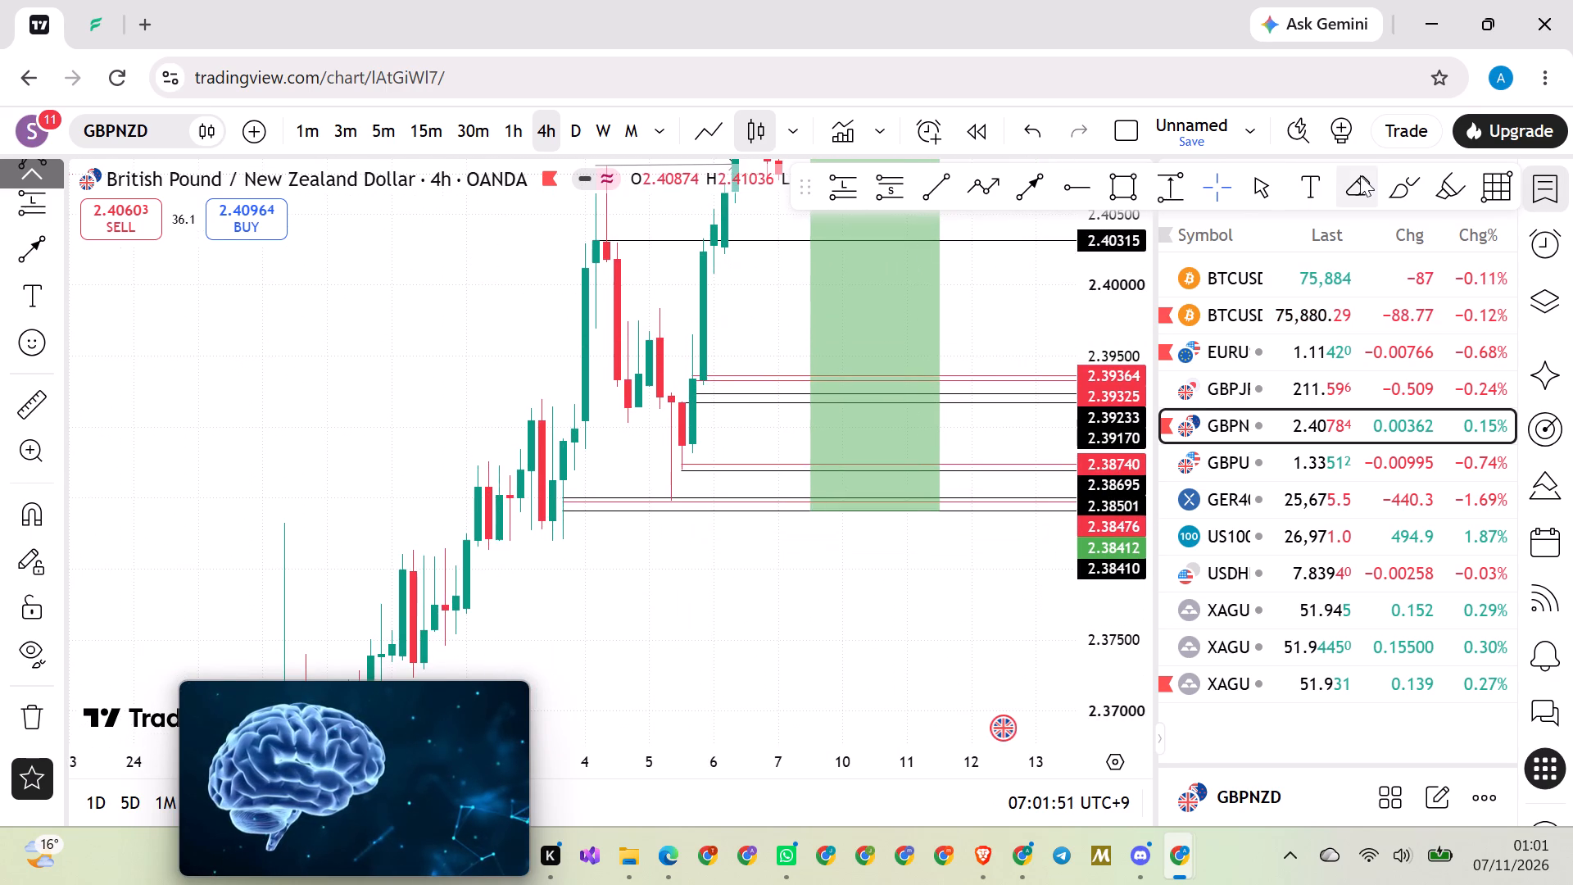
left_click(1360, 178)
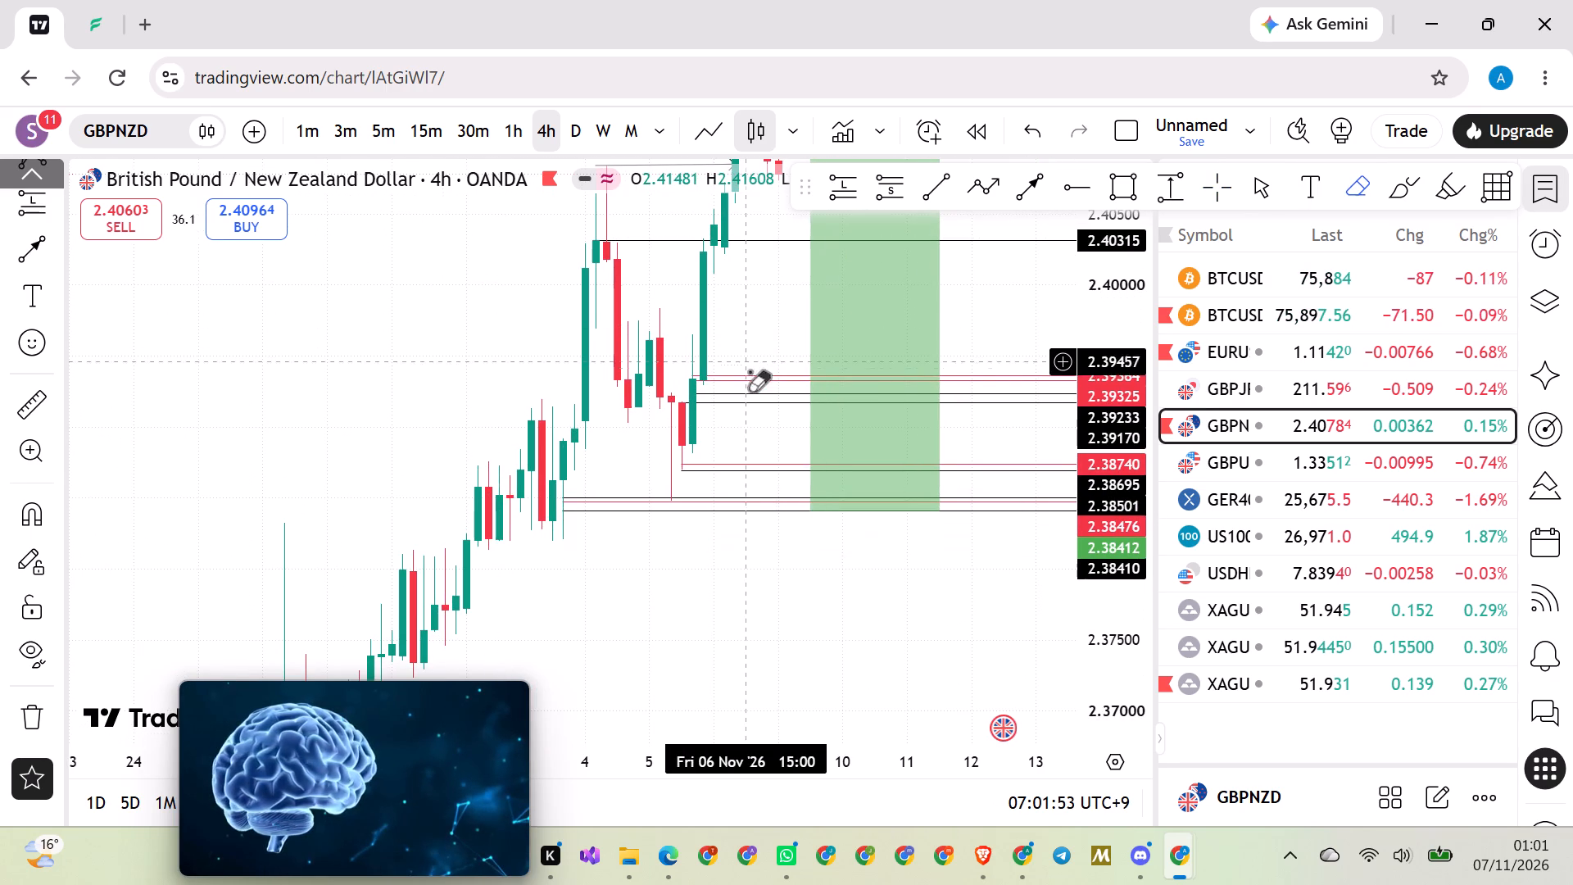
double_click(763, 379)
left_click(768, 403)
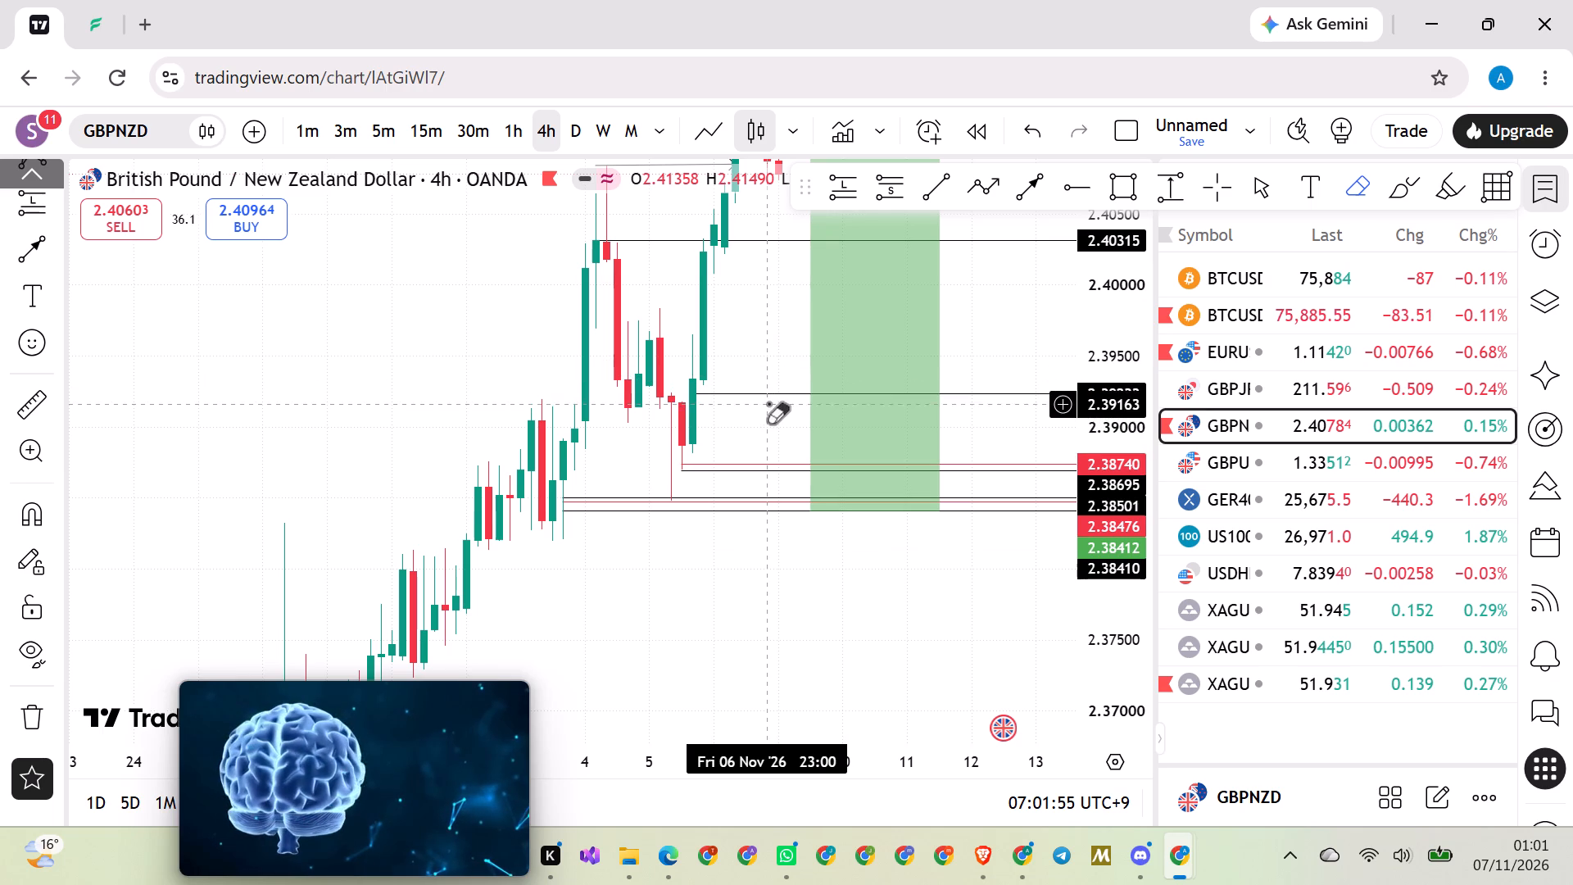
left_click(771, 391)
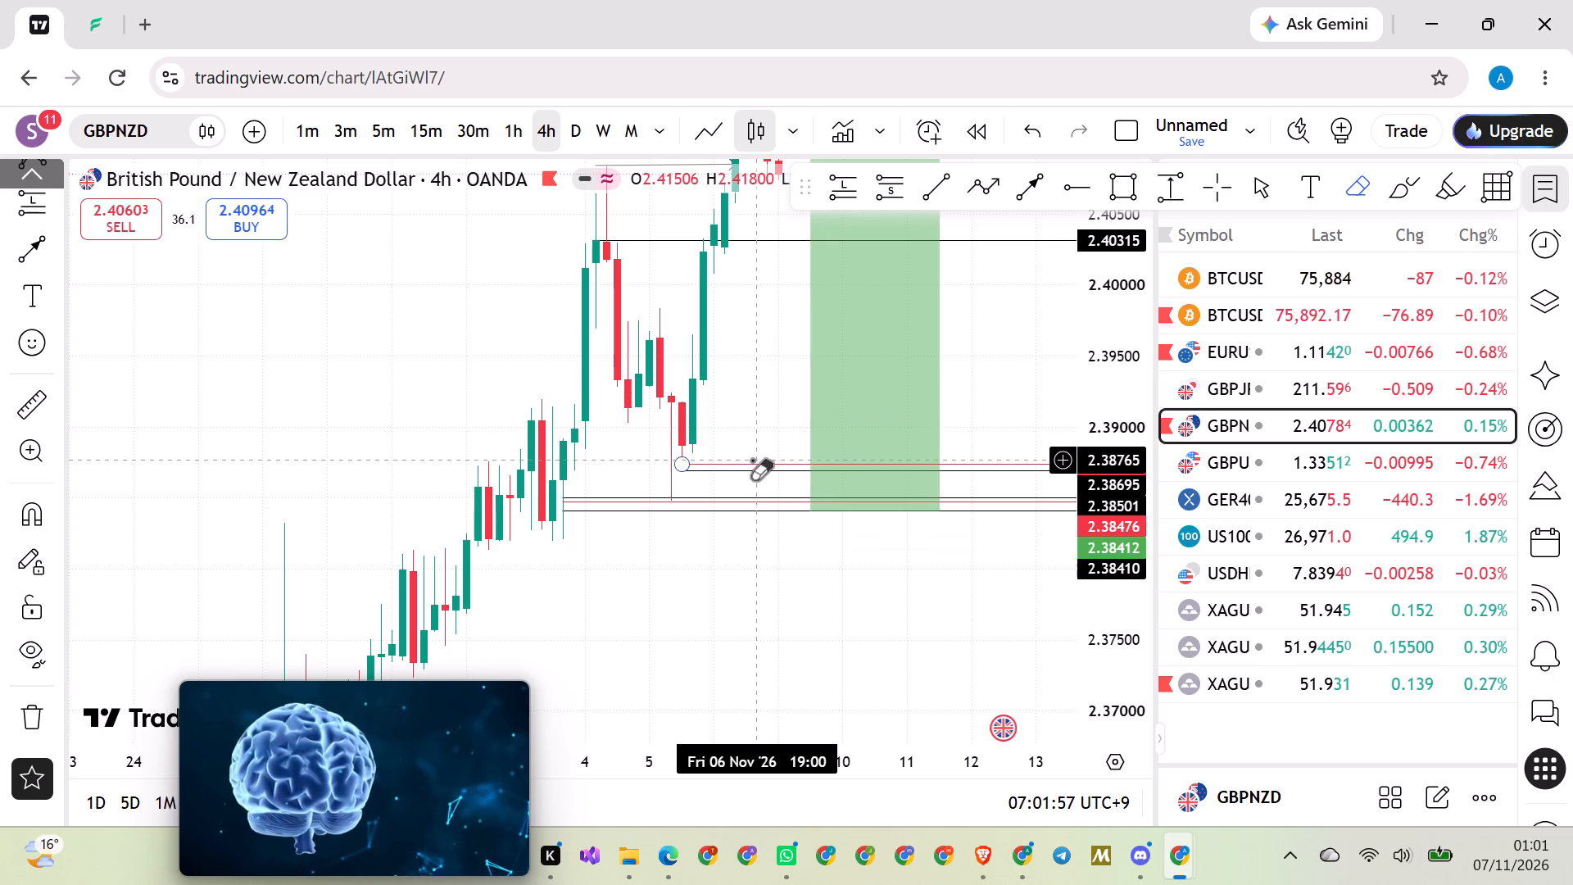
Erase the five lower horizontal rays at 2.38740, 2.38695, 2.38501, 2.38476 and 2.38410, then leave the Eraser.
left_click(752, 462)
left_click(750, 472)
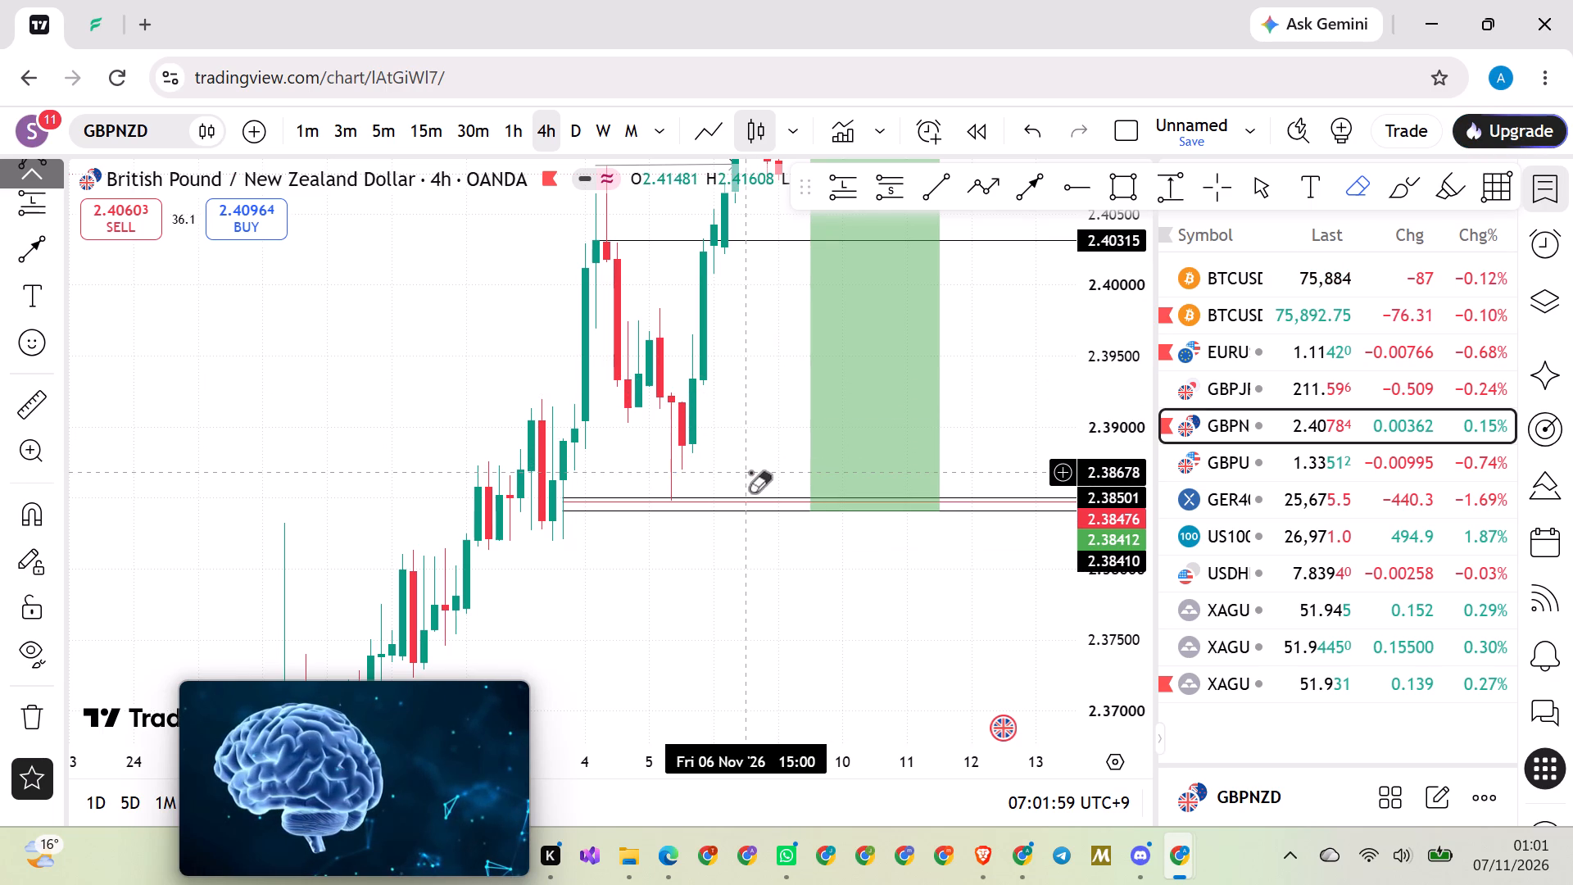
left_click(725, 498)
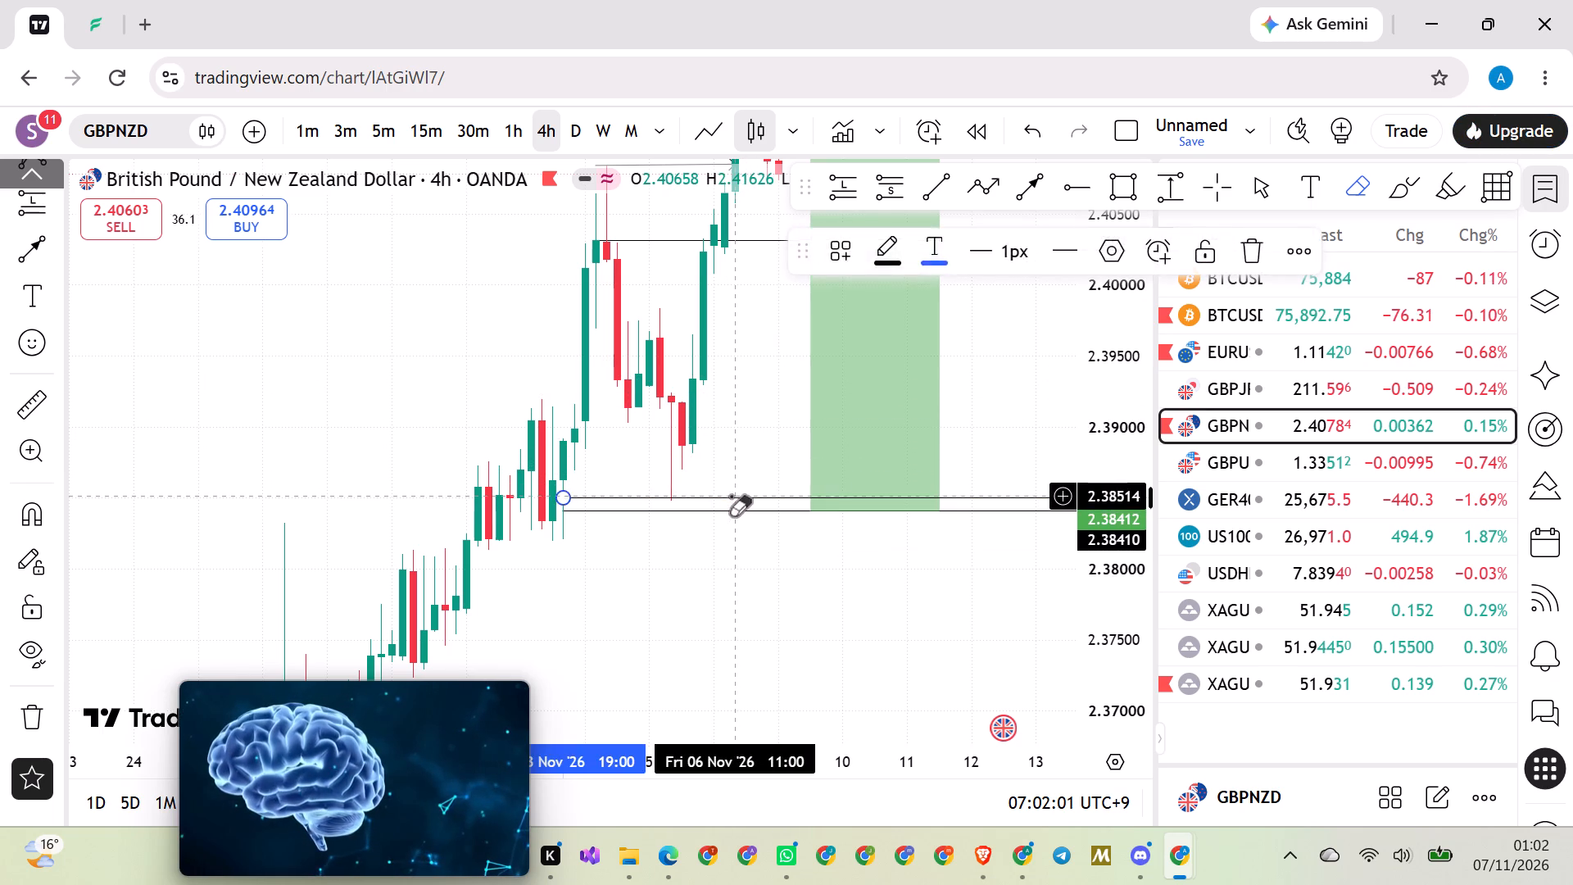
left_click(731, 496)
left_click(716, 508)
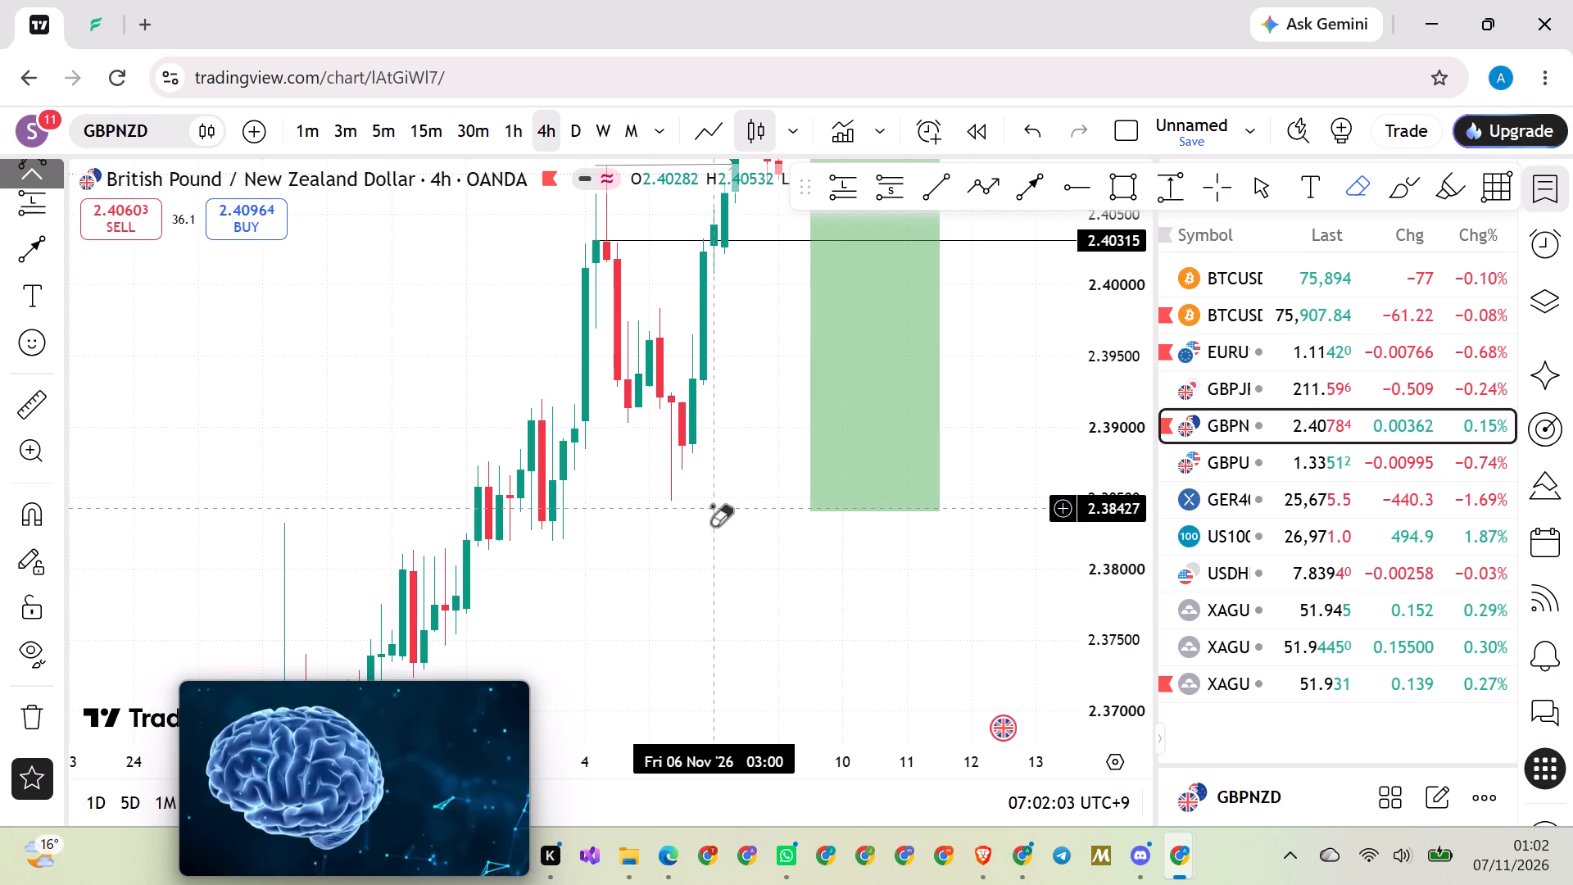
right_click(712, 506)
Place a black horizontal ray at the 5 November 11:00 candle's low, at about 2.38496.
left_click_drag(709, 505, 730, 584)
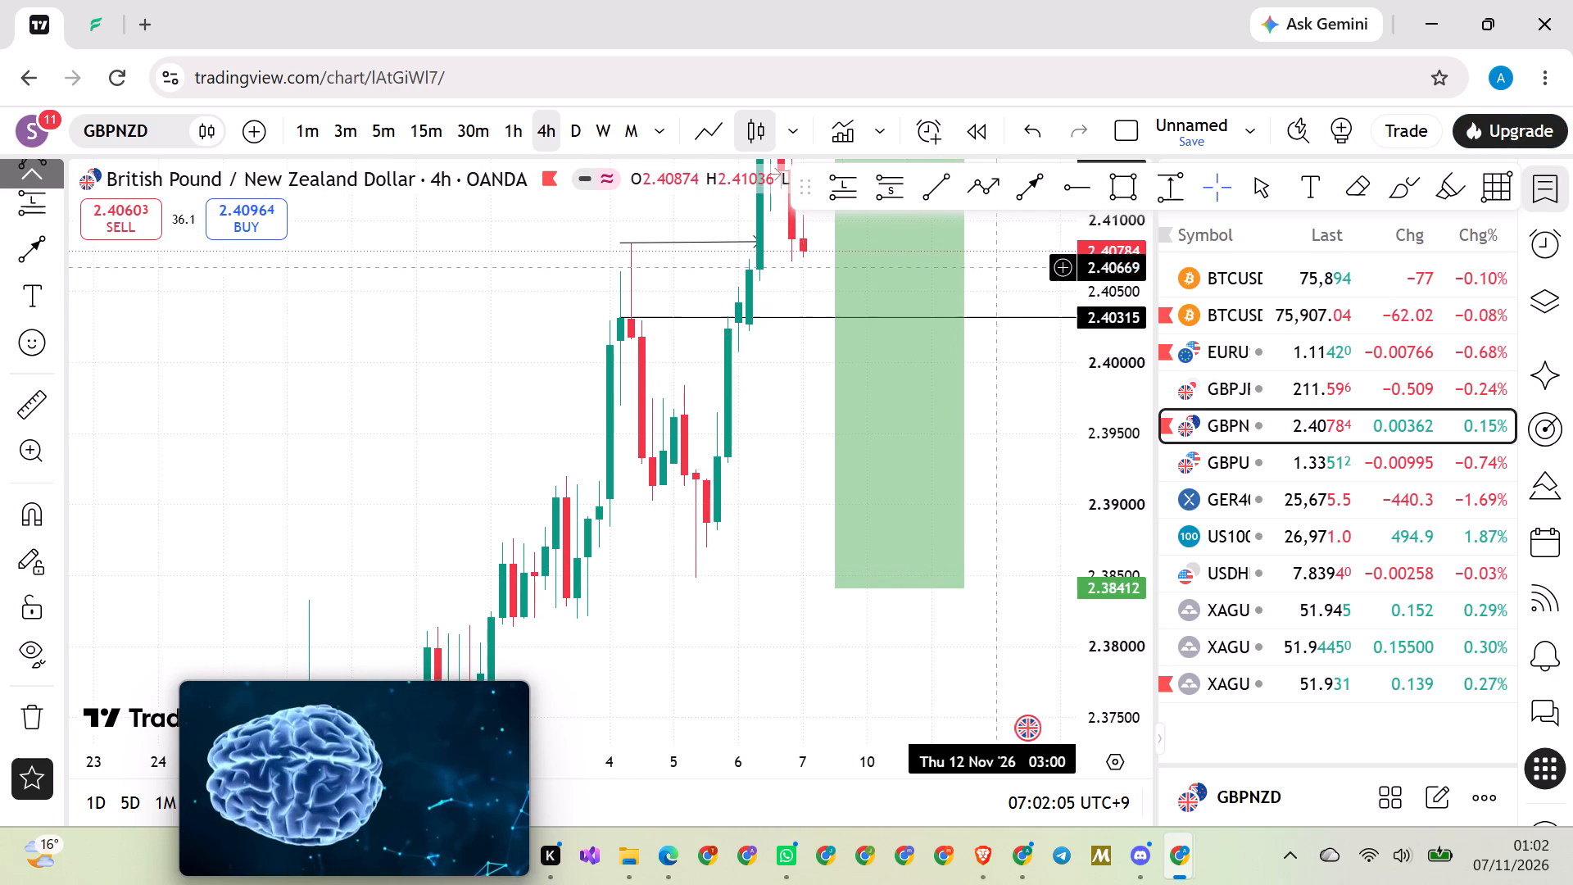
left_click(1063, 188)
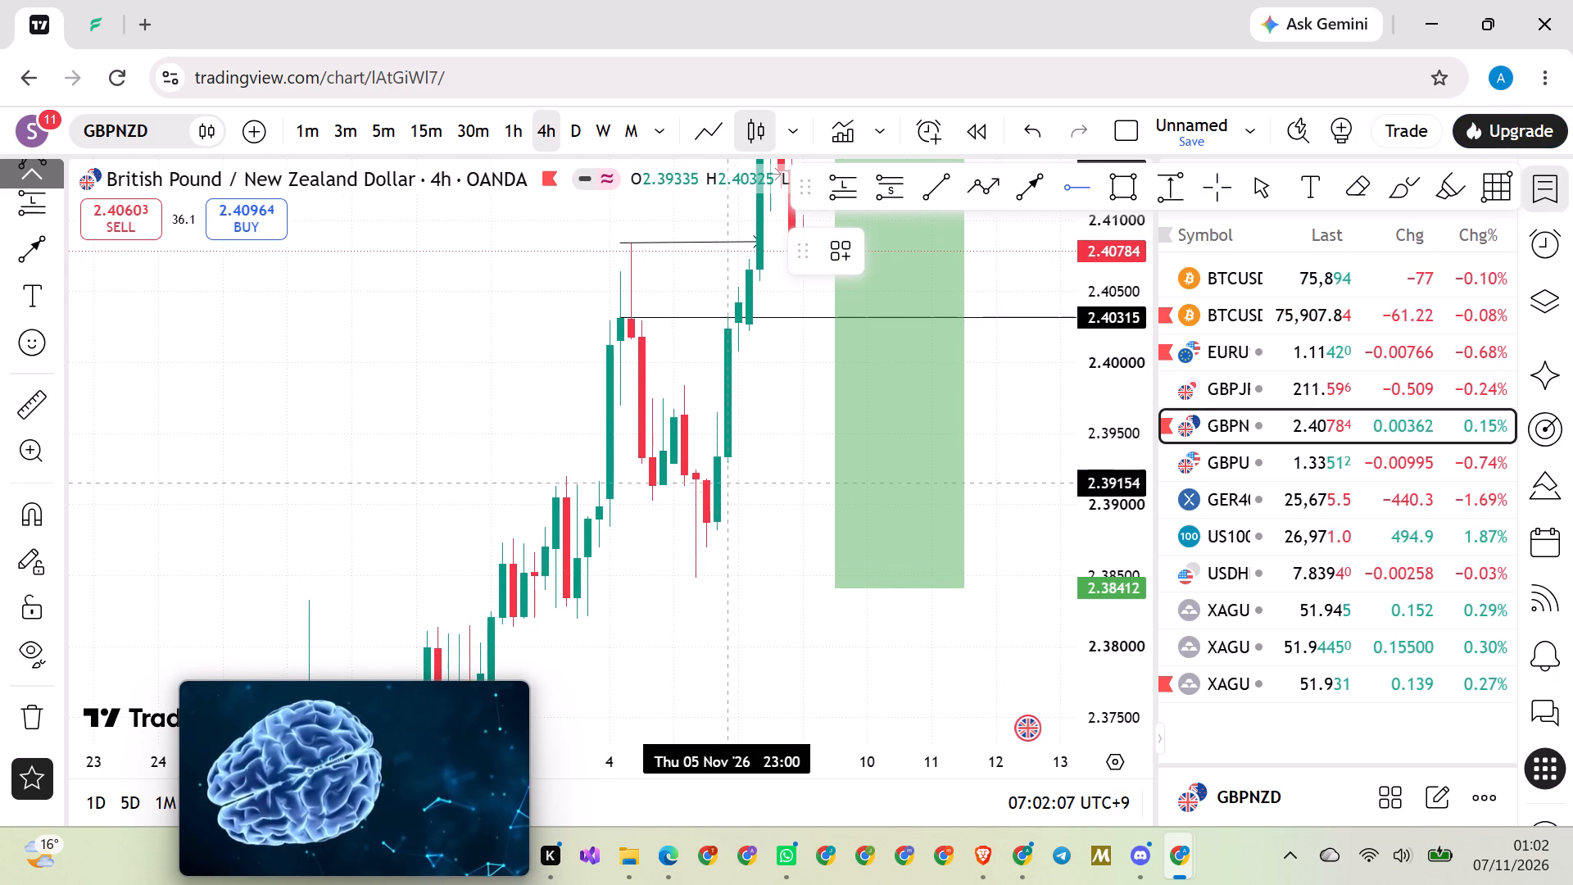
left_click(695, 575)
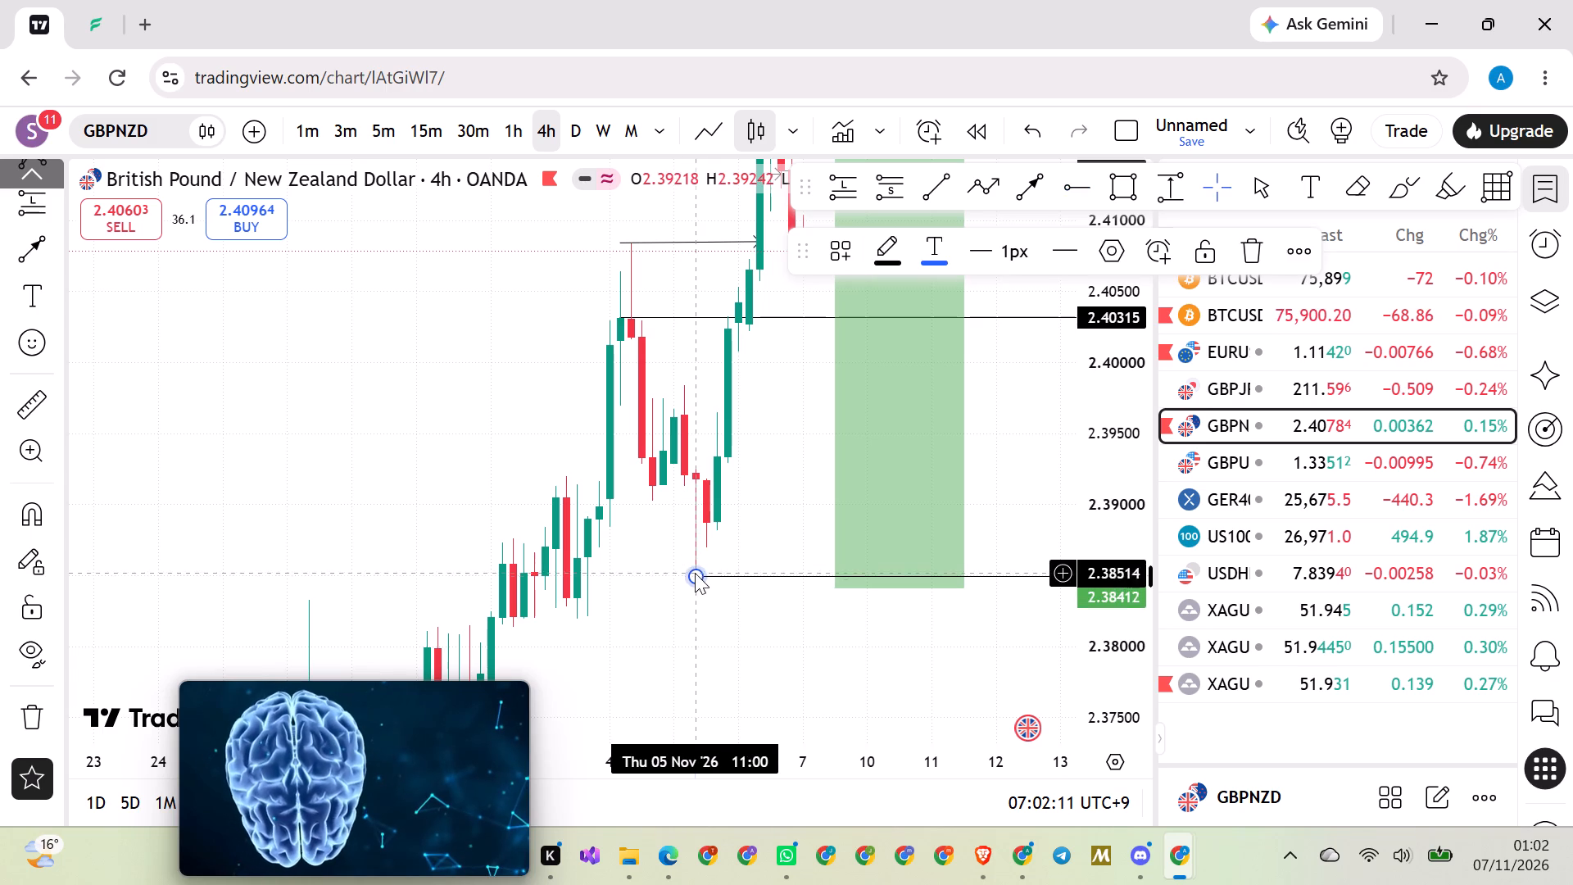
left_click(760, 615)
Move the short position's target up to 2.38496, level with the ray at the 5 November low.
left_click_drag(835, 590, 822, 576)
left_click(492, 379)
scroll(377, 391, "up", 2)
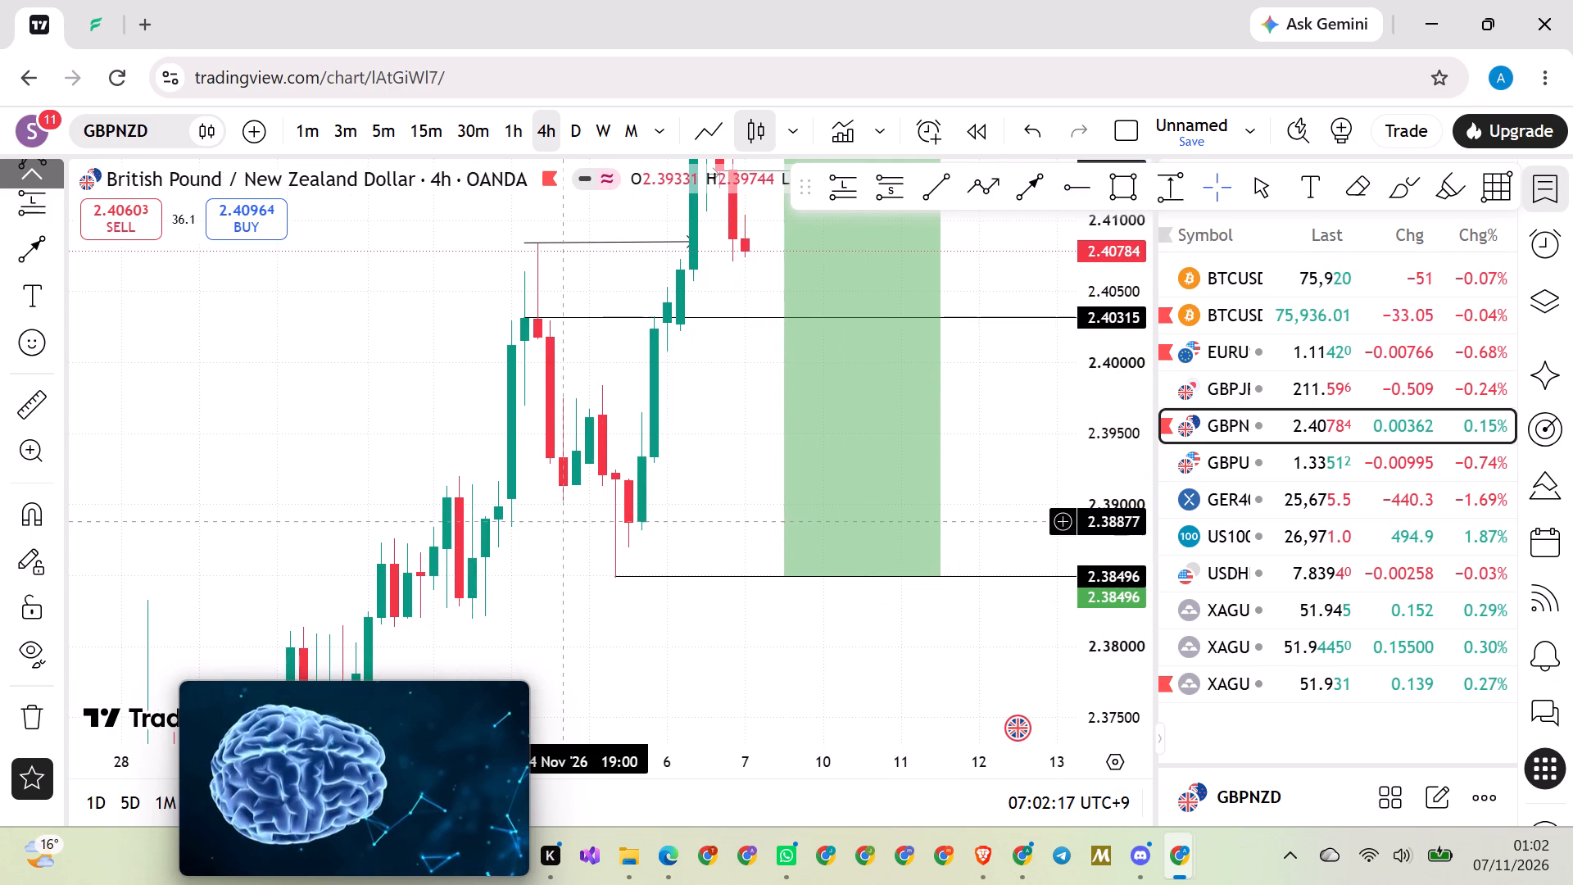
Adjust the horizontal ray at the 5 November 11:00 low to 2.38488.
left_click(612, 574)
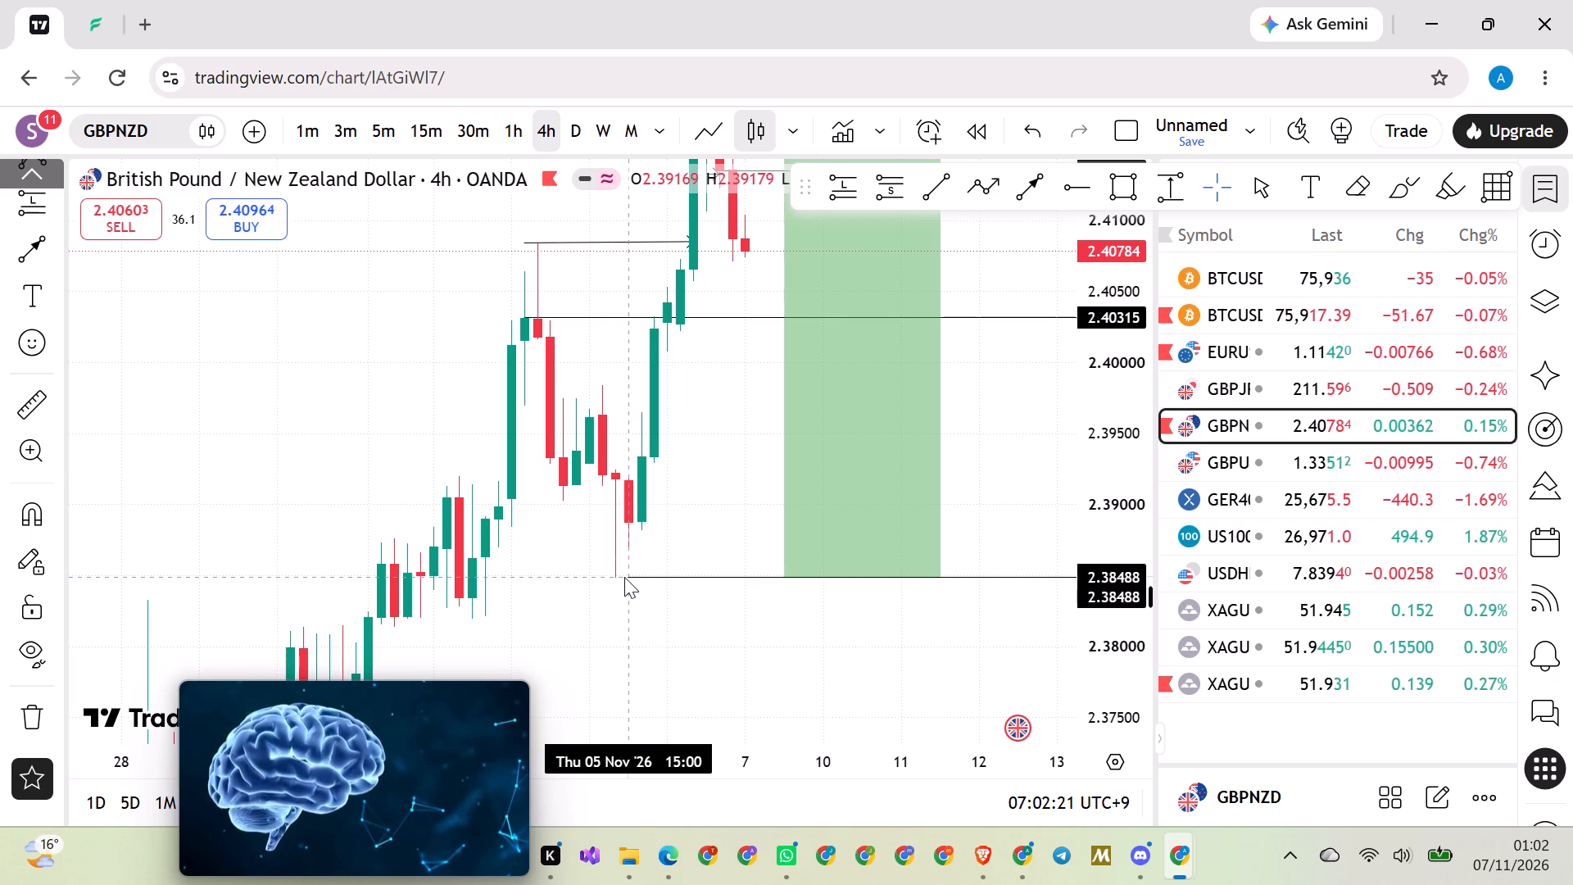
left_click(714, 533)
Switch GBPNZD to the daily timeframe and examine the short position, arrow and remaining rays against the candles.
left_click_drag(719, 525, 687, 542)
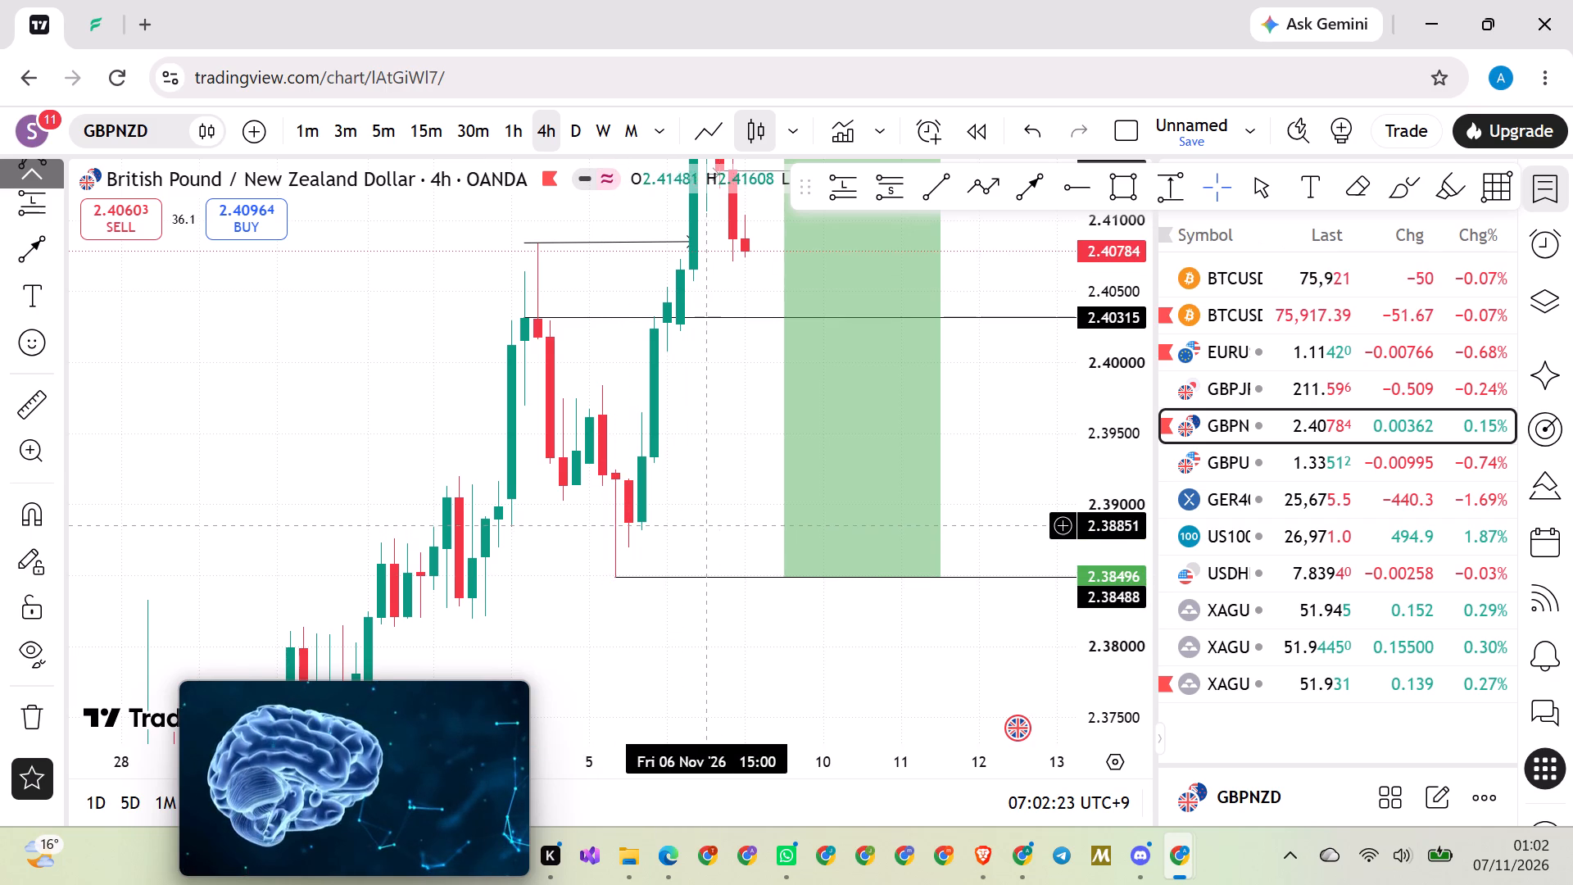
left_click_drag(687, 542, 681, 568)
left_click_drag(1102, 419, 1068, 548)
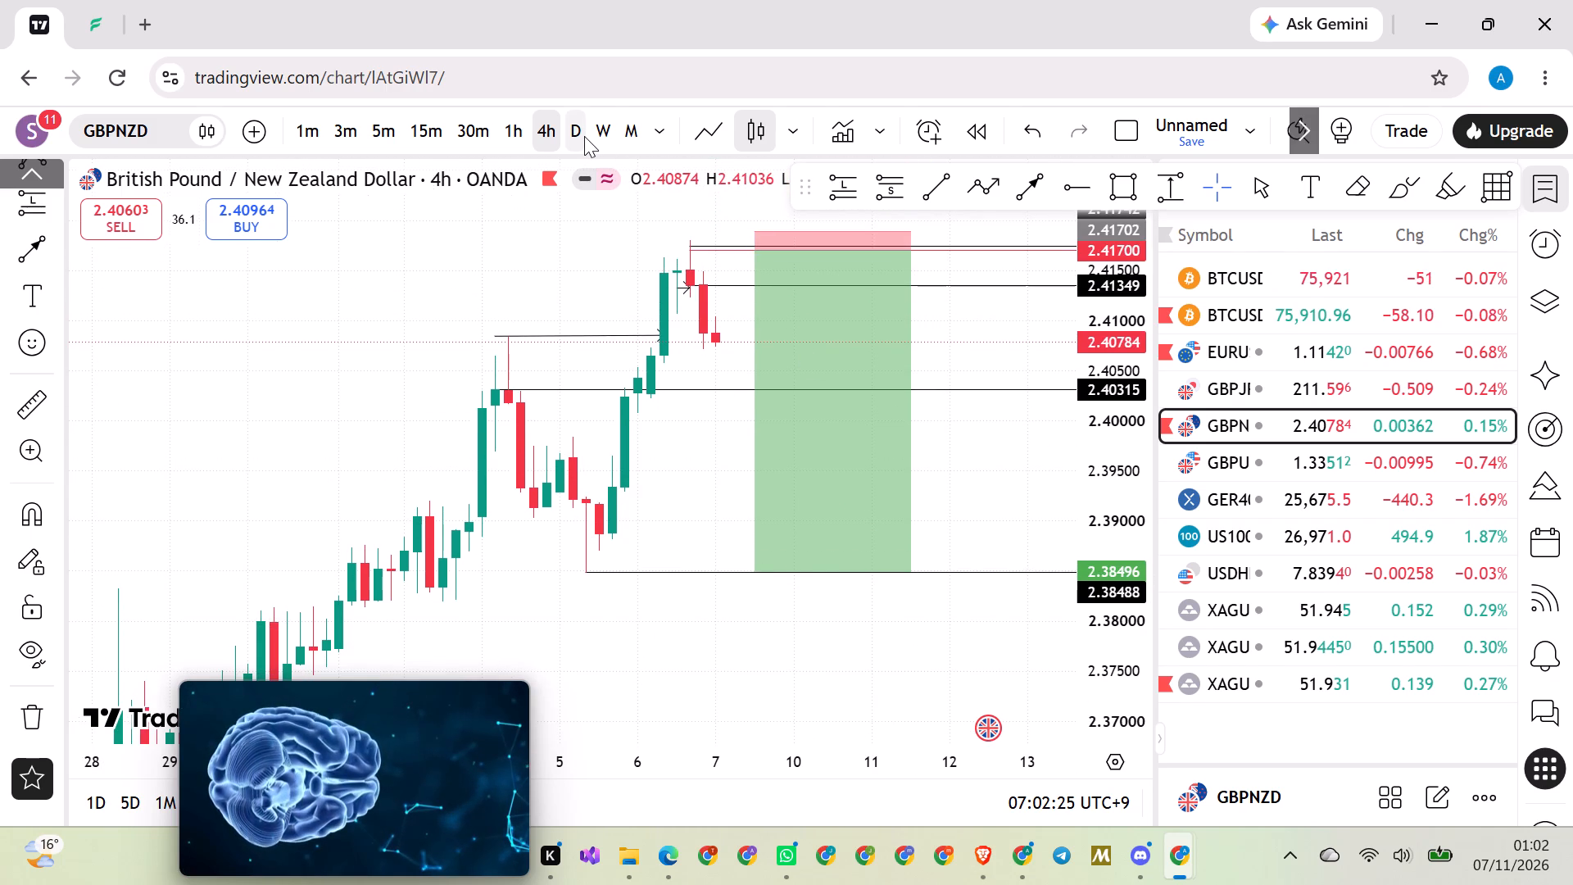
left_click(584, 136)
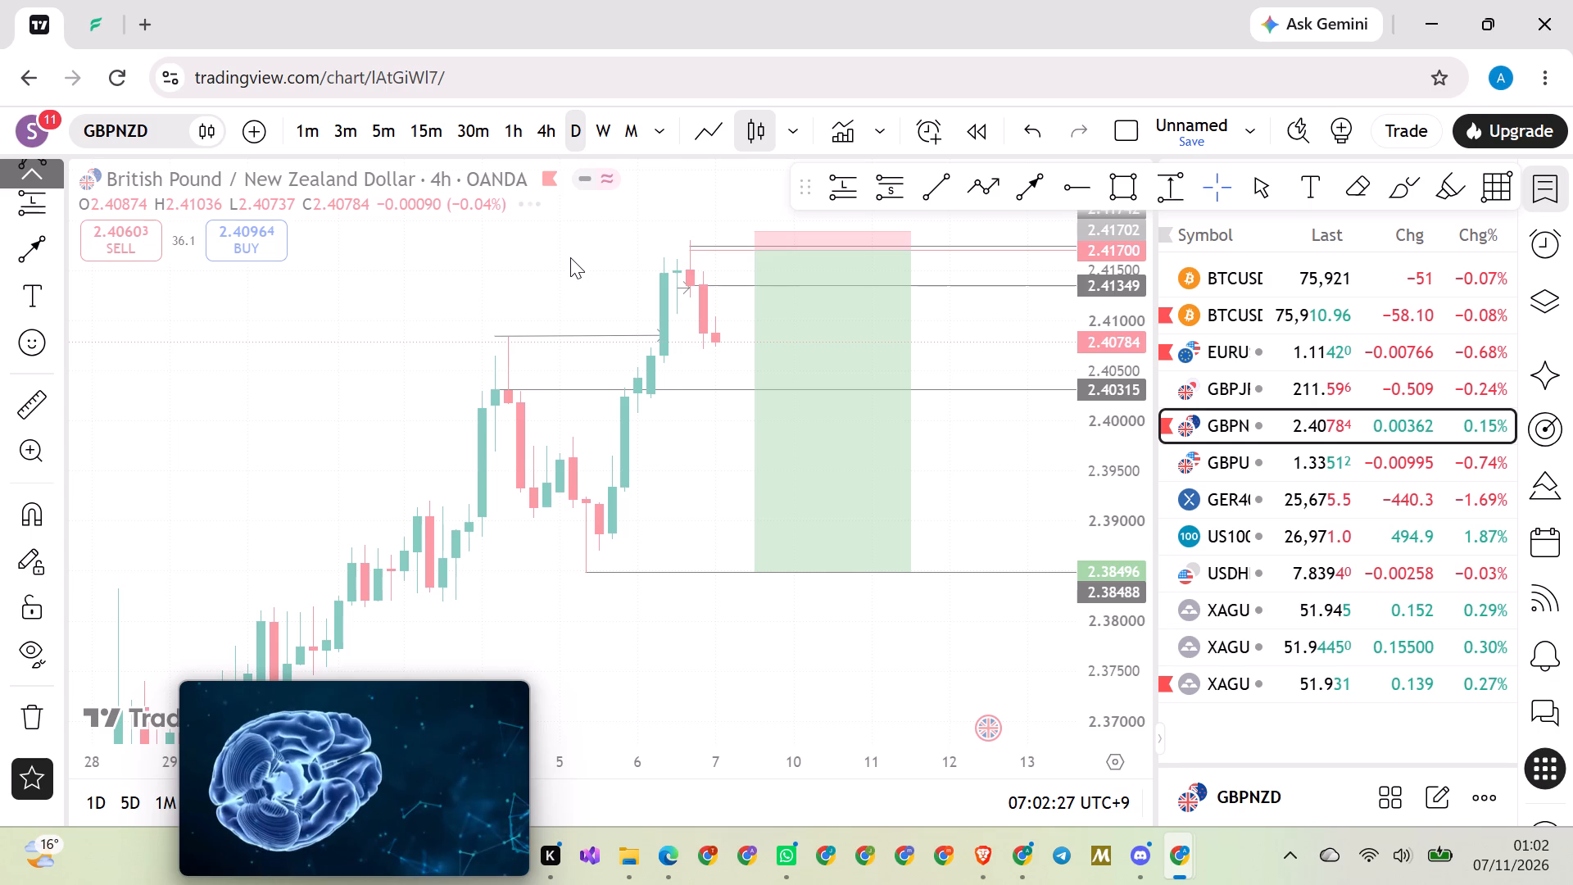
scroll(462, 392, "up", 6)
scroll(665, 492, "down", 2)
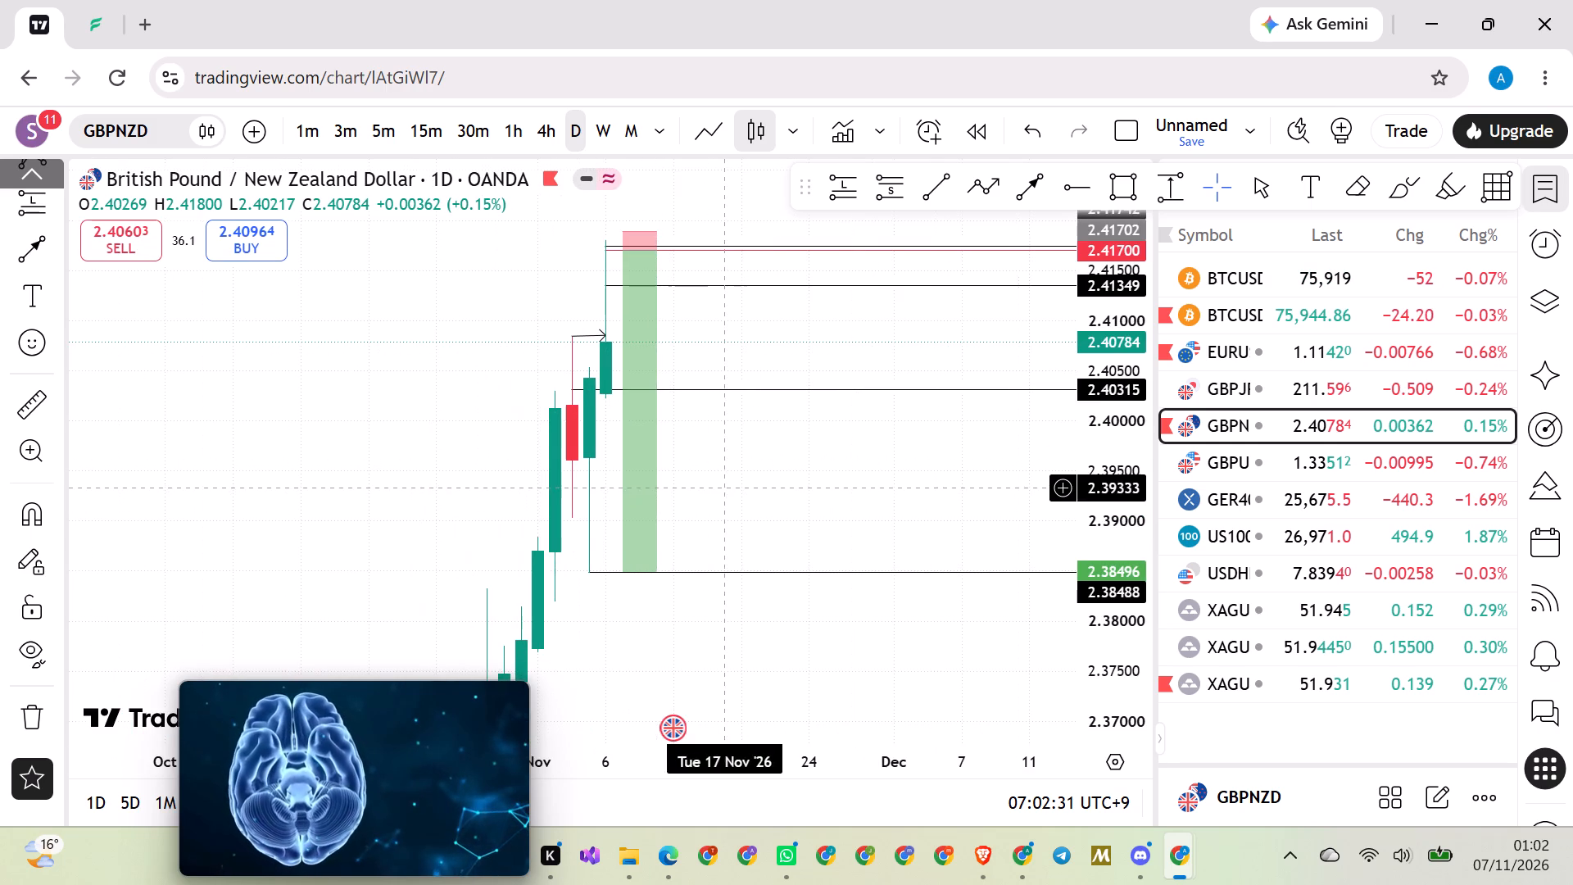
left_click_drag(721, 495, 819, 516)
scroll(819, 516, "up", 1)
scroll(819, 516, "down", 2)
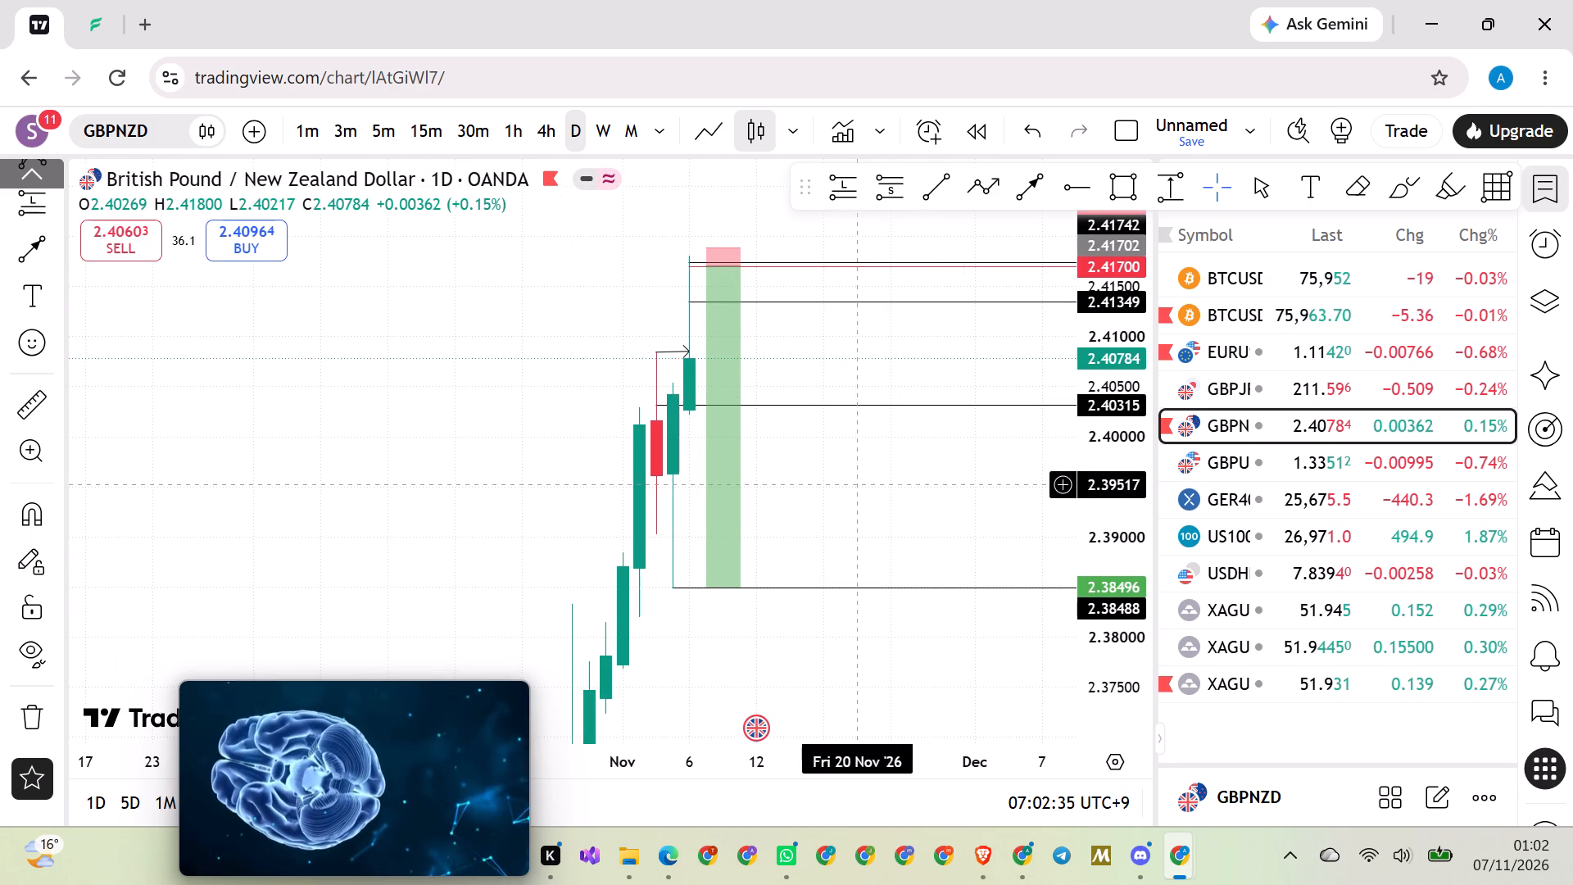
Adjust the end of the arrow from the 4 November high so it runs level to the 6 November daily candle.
scroll(1113, 528, "up", 9)
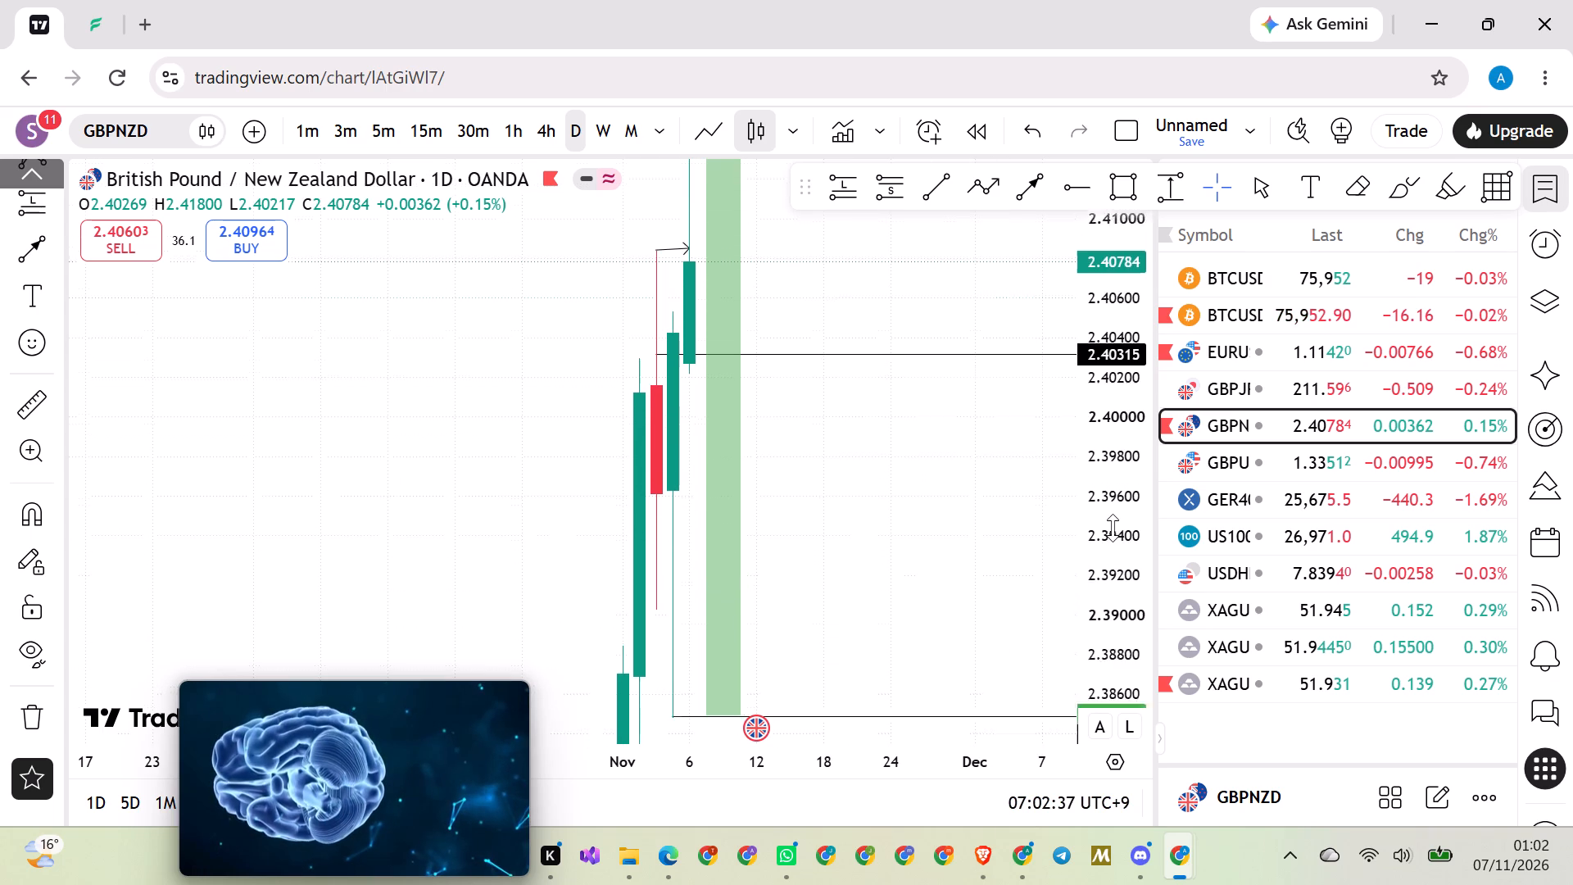
scroll(1113, 528, "up", 7)
left_click_drag(510, 335, 587, 506)
scroll(479, 414, "up", 7)
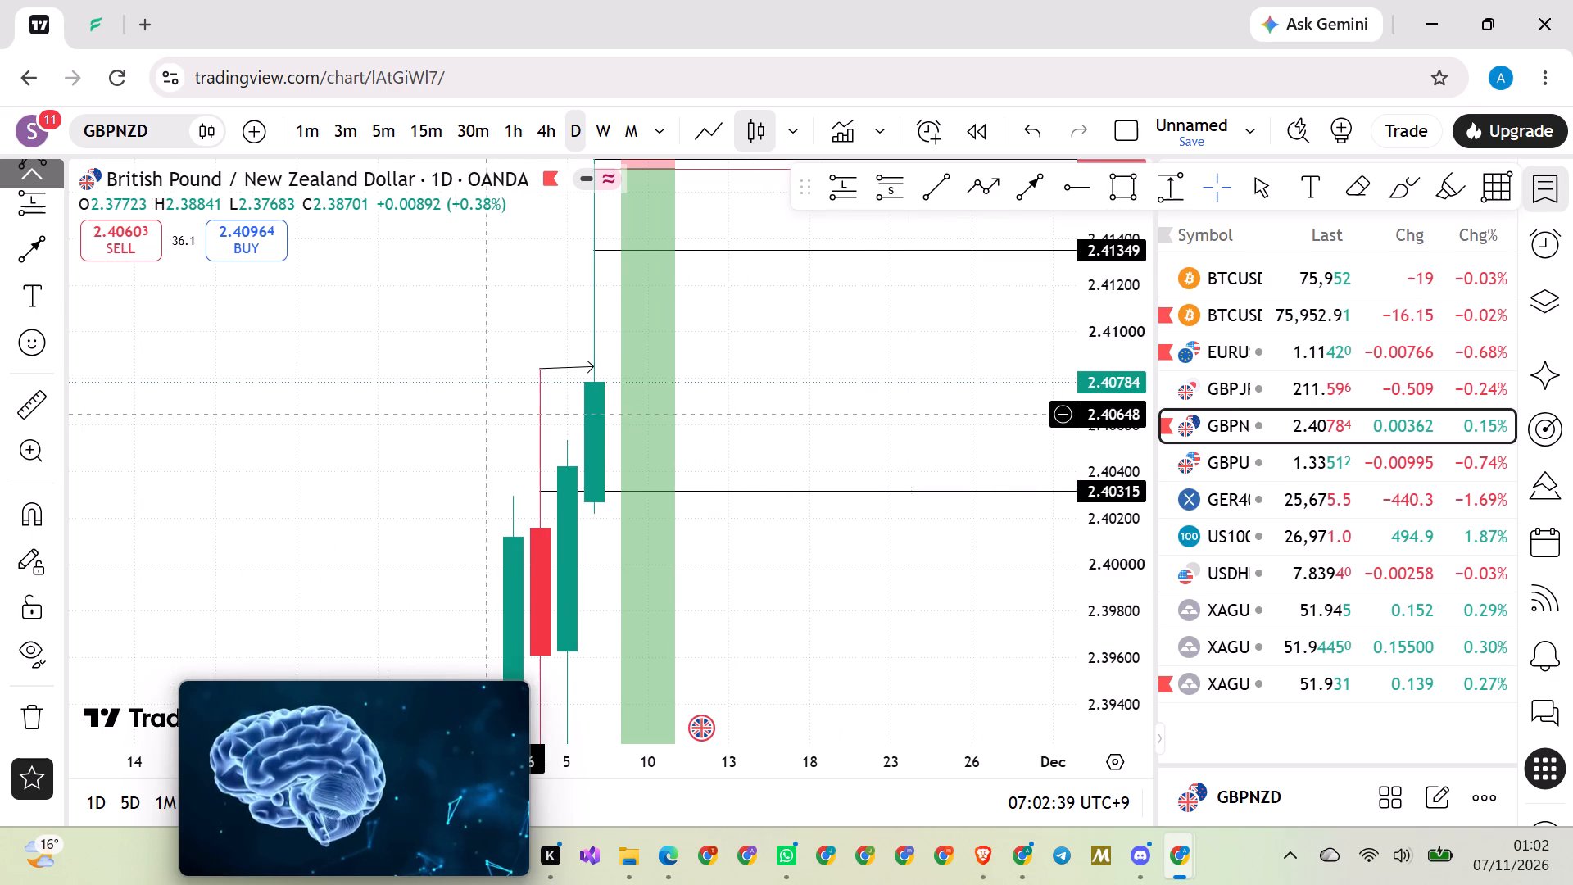
left_click_drag(594, 368, 610, 371)
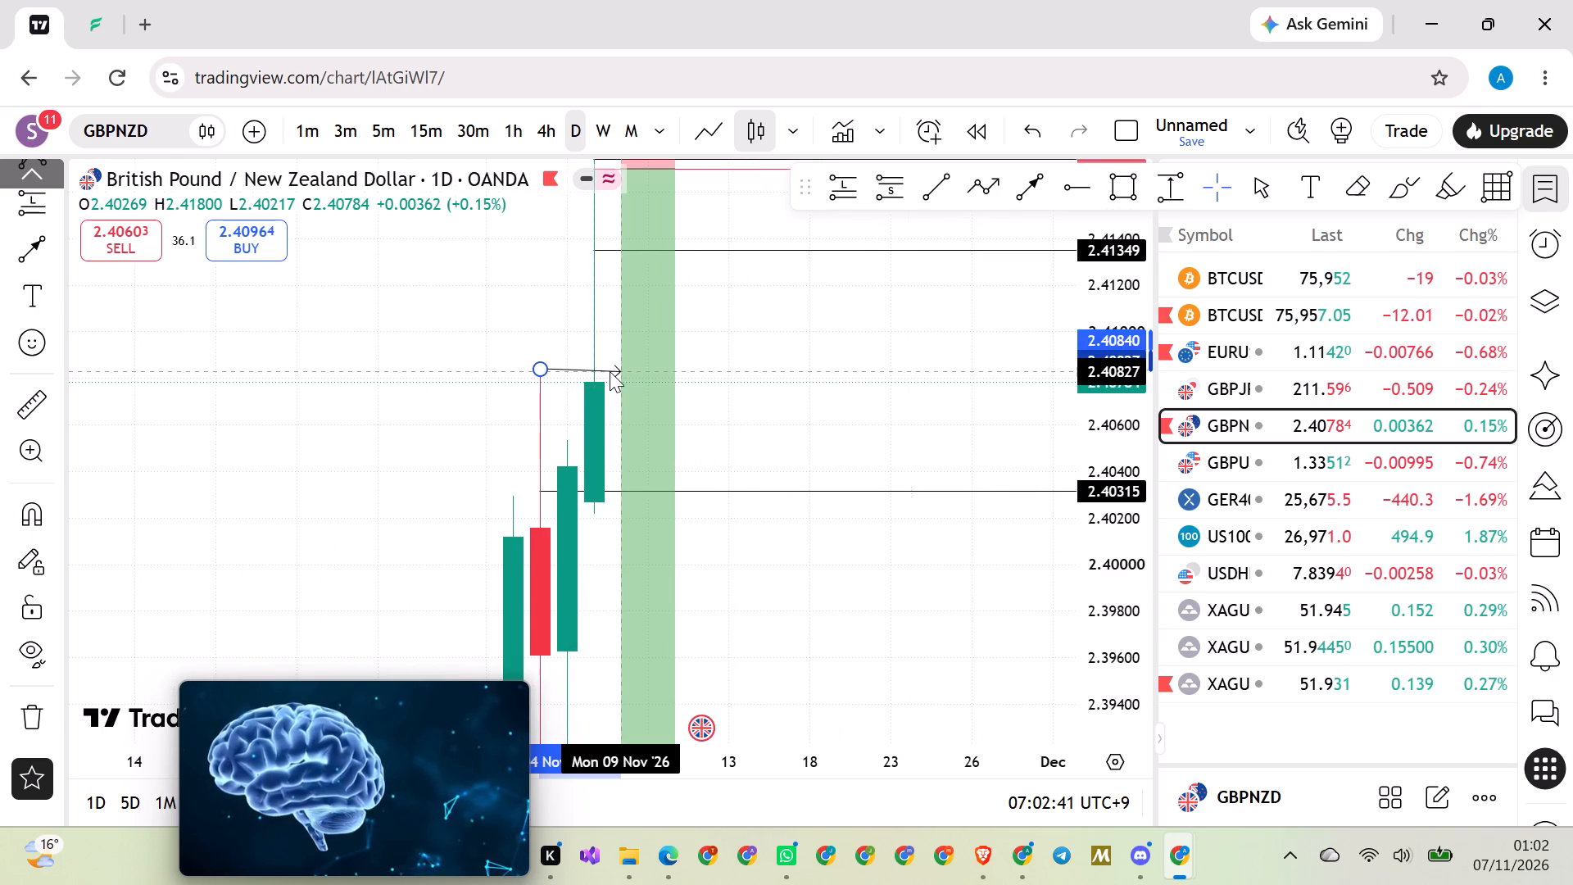
left_click_drag(610, 371, 604, 368)
left_click(756, 433)
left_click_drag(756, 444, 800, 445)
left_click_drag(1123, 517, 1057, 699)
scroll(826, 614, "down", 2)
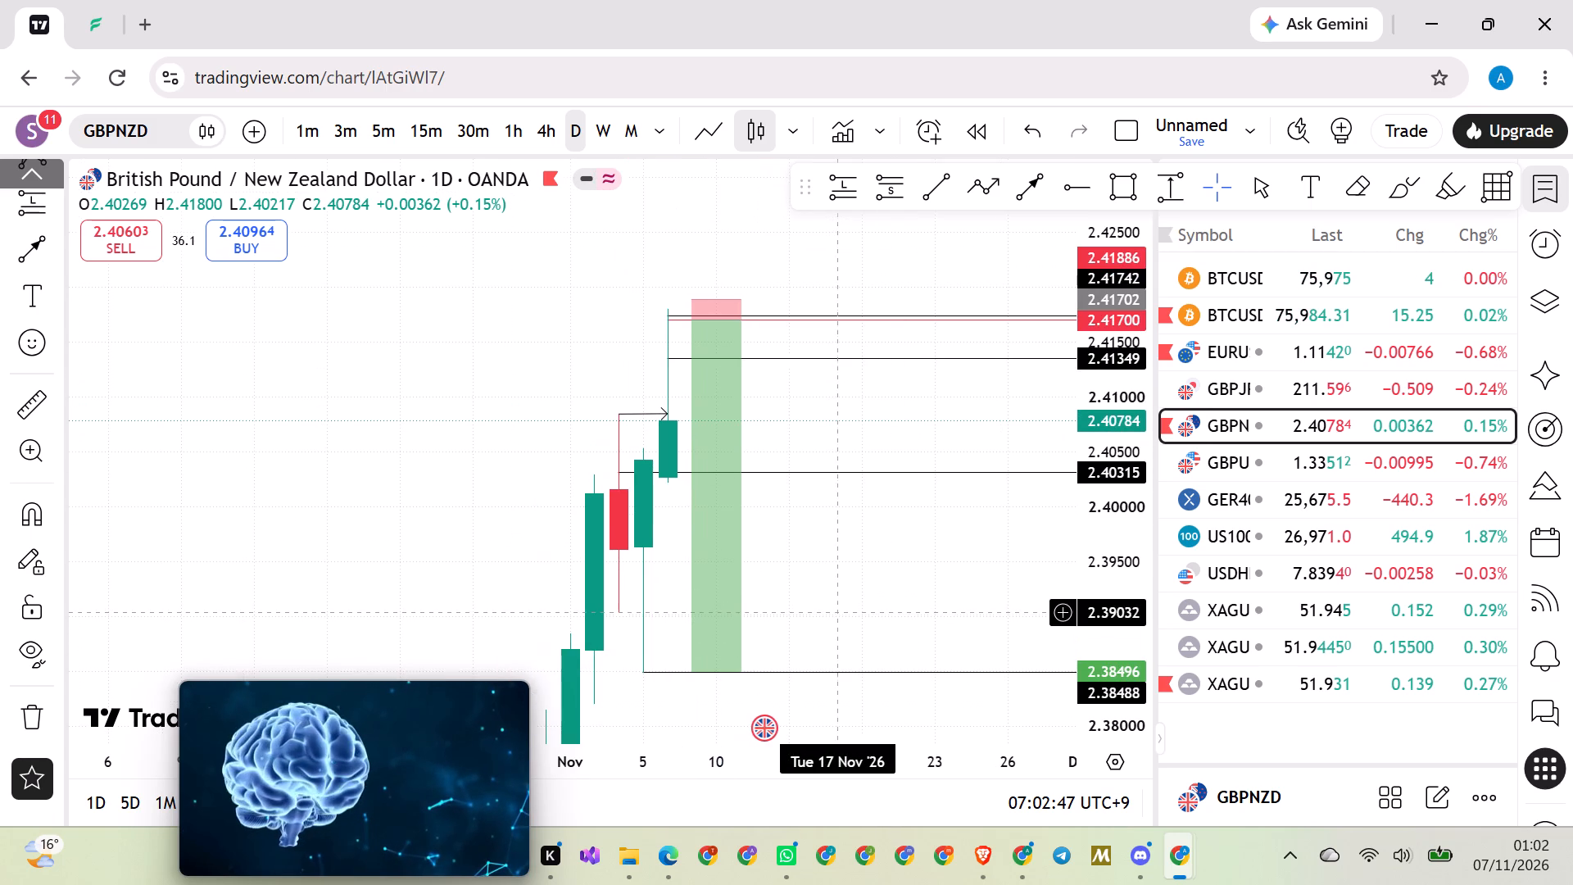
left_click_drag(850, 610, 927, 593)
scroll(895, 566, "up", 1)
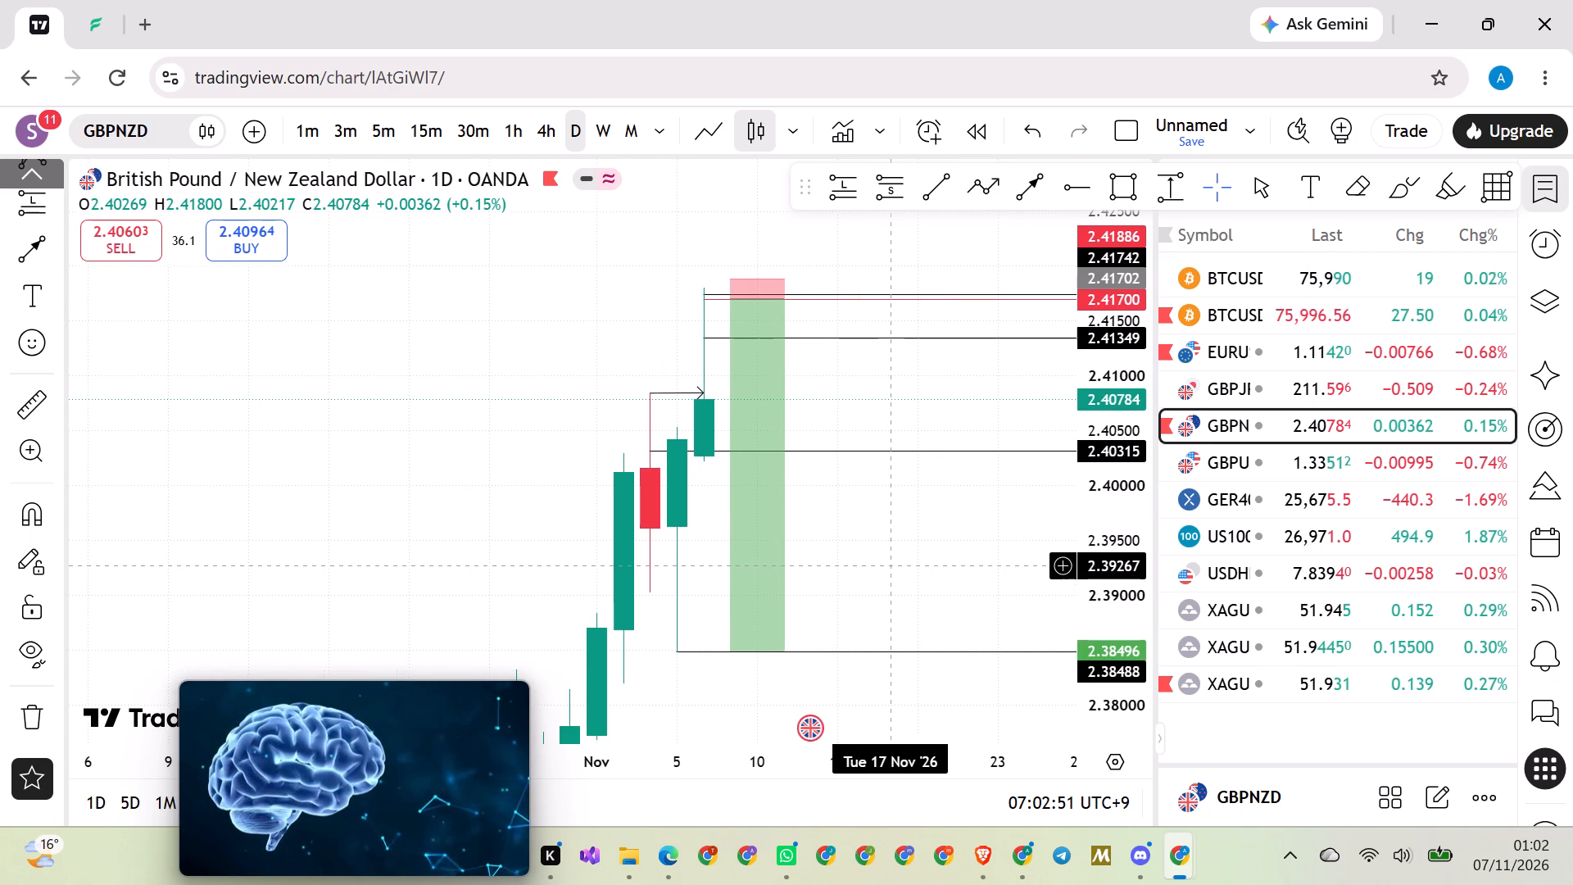
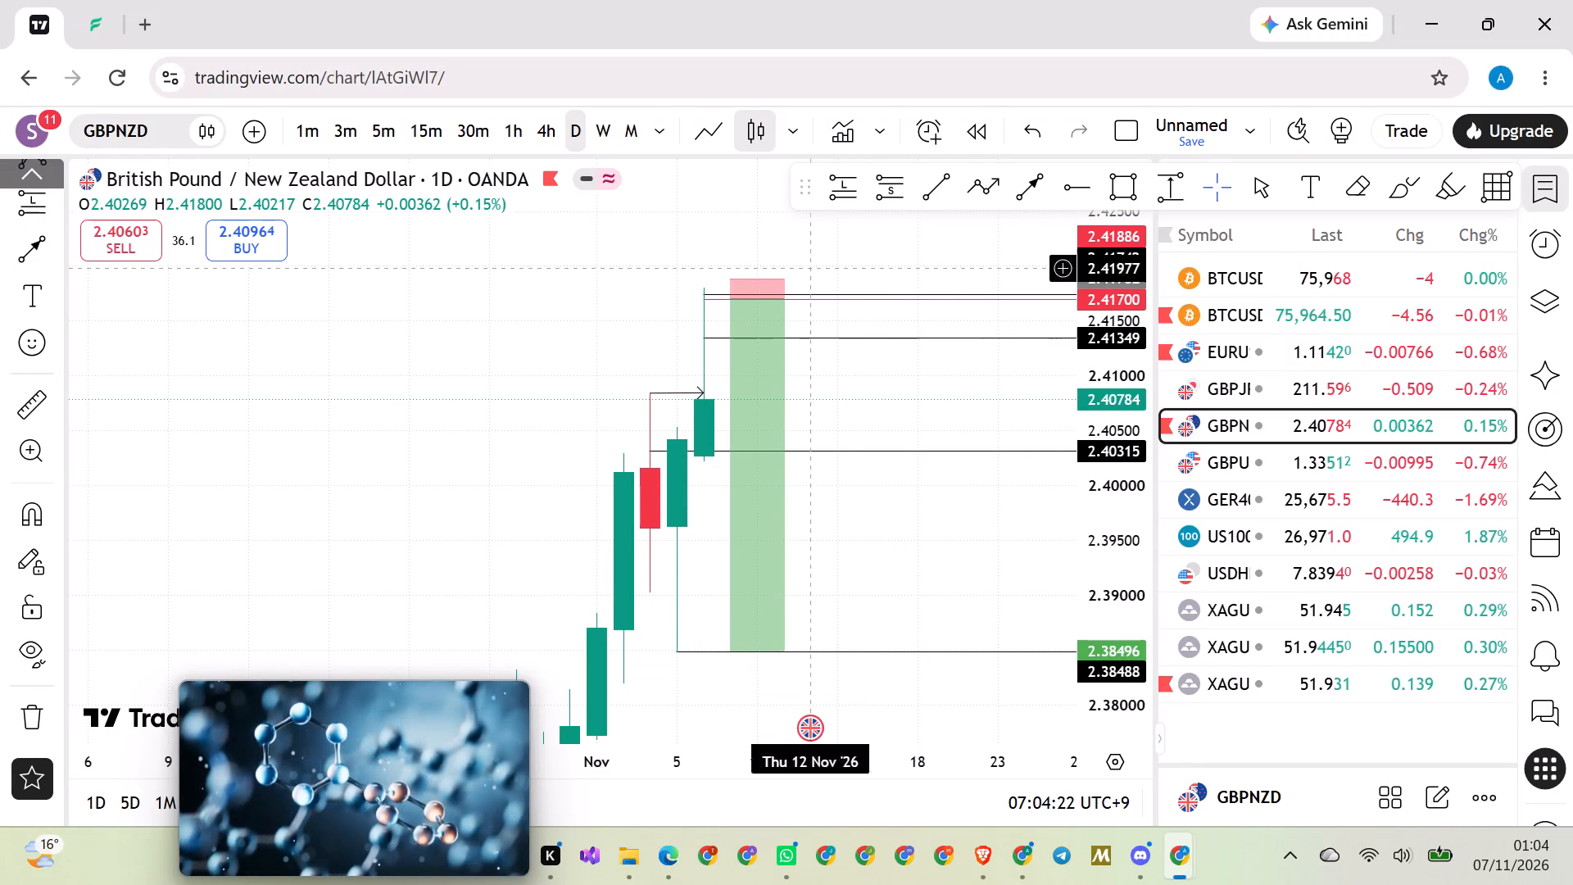
Switch GBPNZD to the 30-minute timeframe and examine the latest candles against the rays, arrows and short position.
left_click(473, 128)
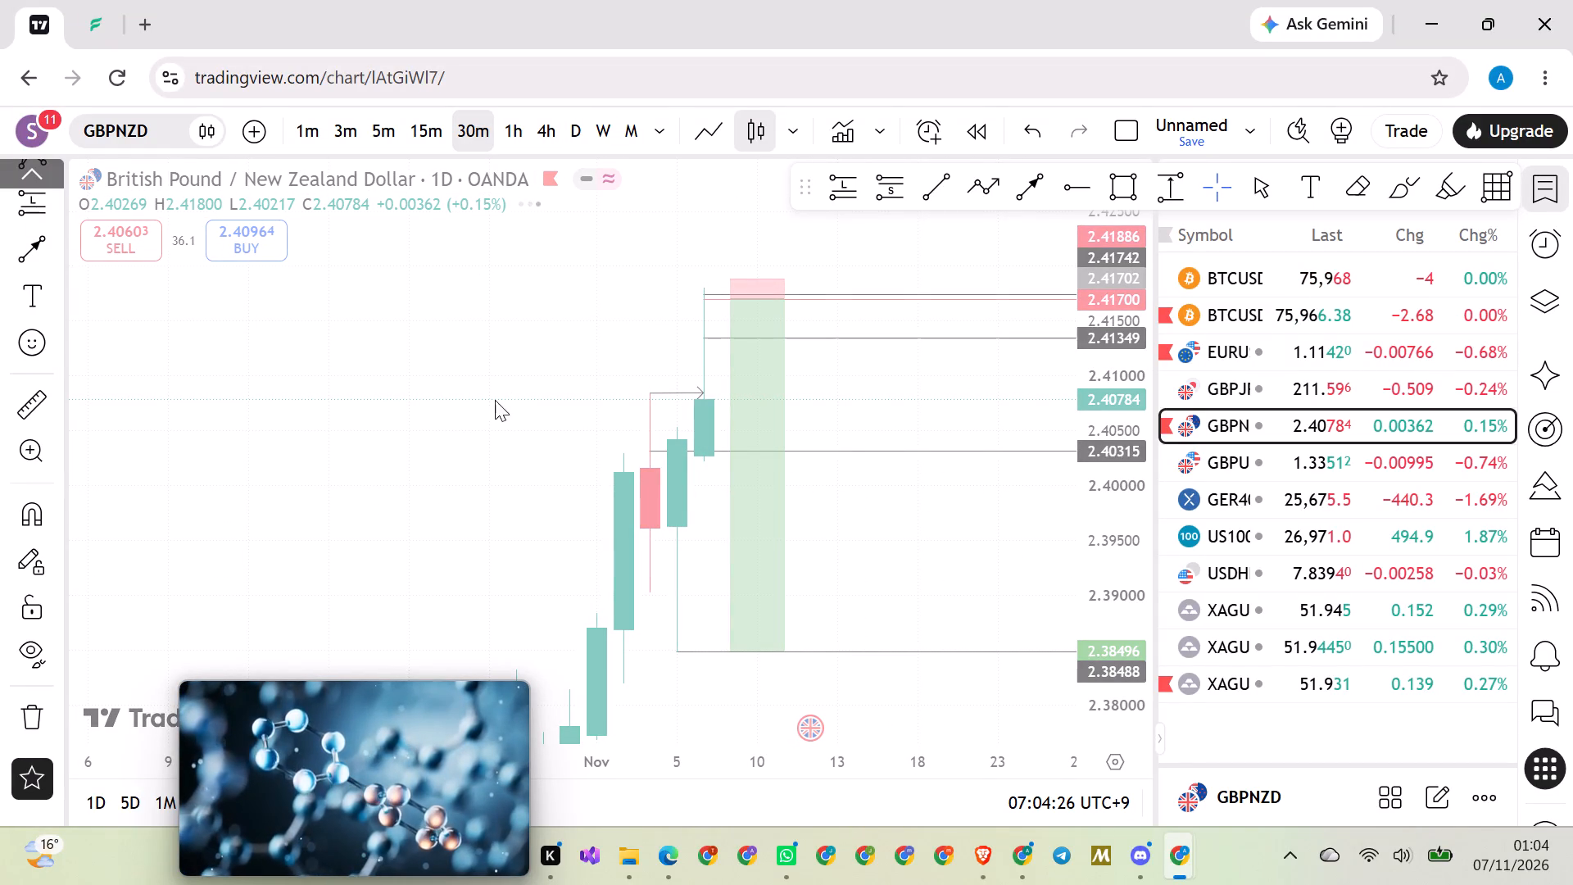
scroll(575, 520, "down", 20)
scroll(575, 520, "down", 6)
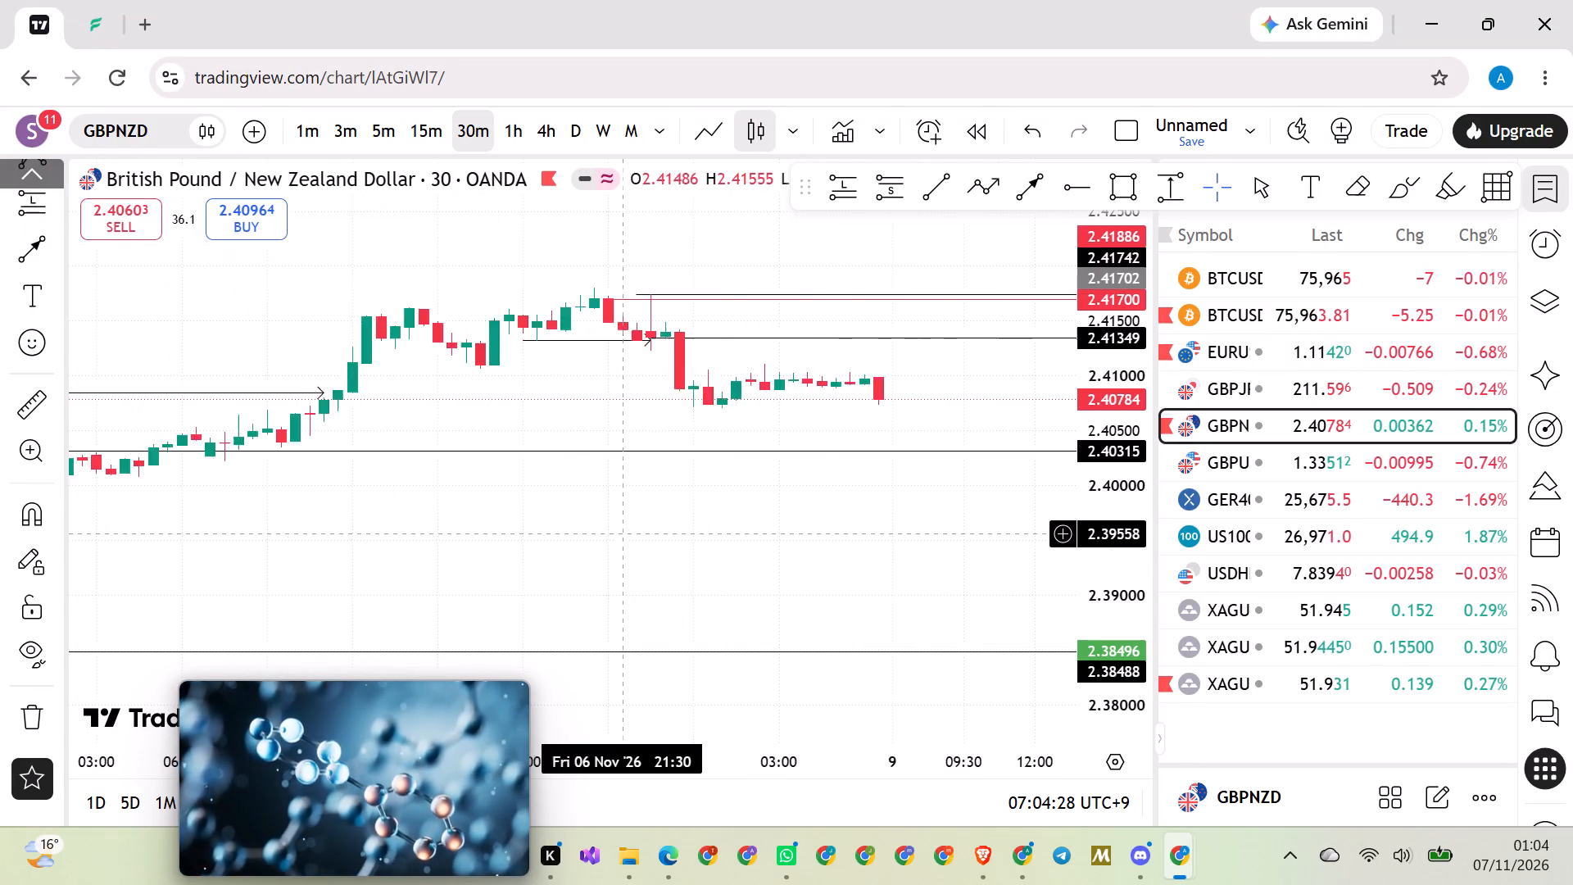
scroll(628, 542, "down", 19)
left_click_drag(837, 540, 796, 615)
scroll(1112, 524, "up", 7)
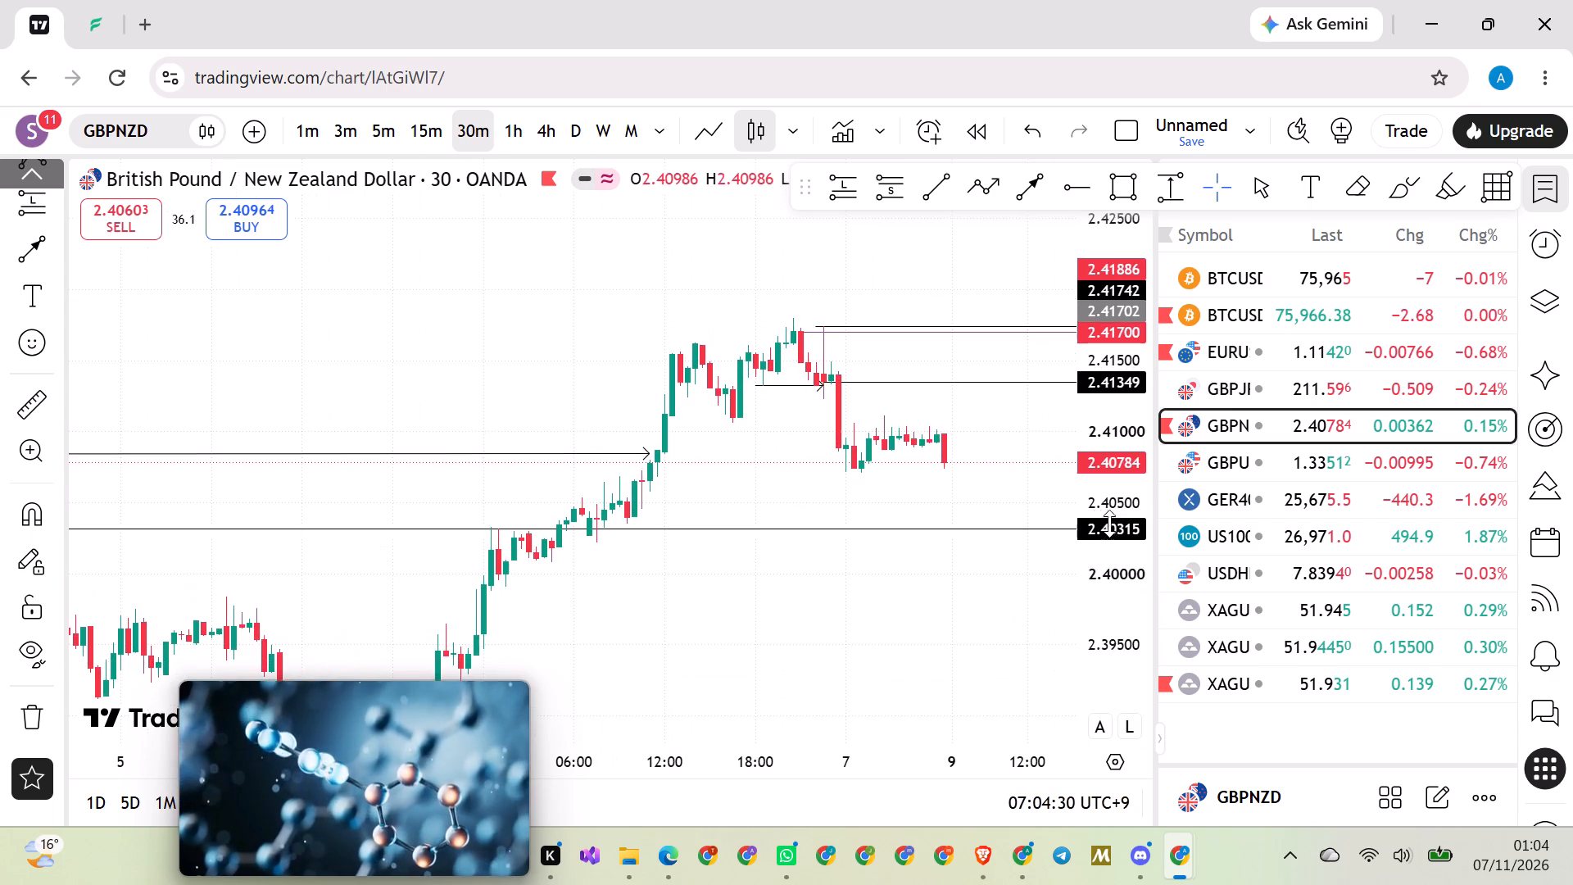
scroll(1109, 524, "up", 8)
left_click_drag(599, 265, 515, 313)
scroll(515, 313, "up", 1)
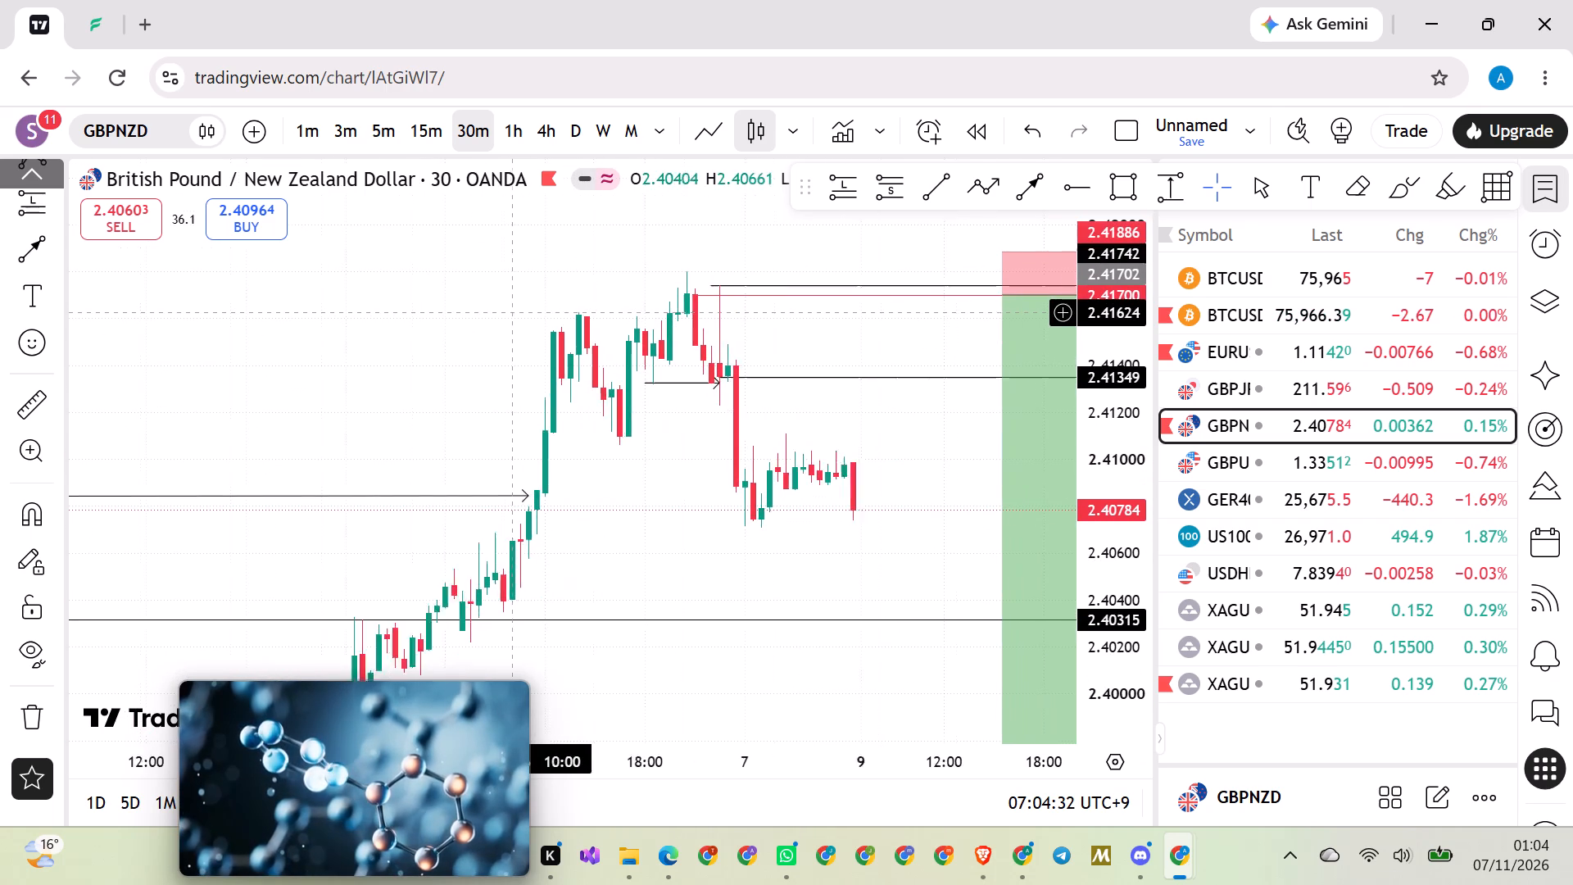
scroll(515, 313, "up", 1)
scroll(746, 342, "down", 1)
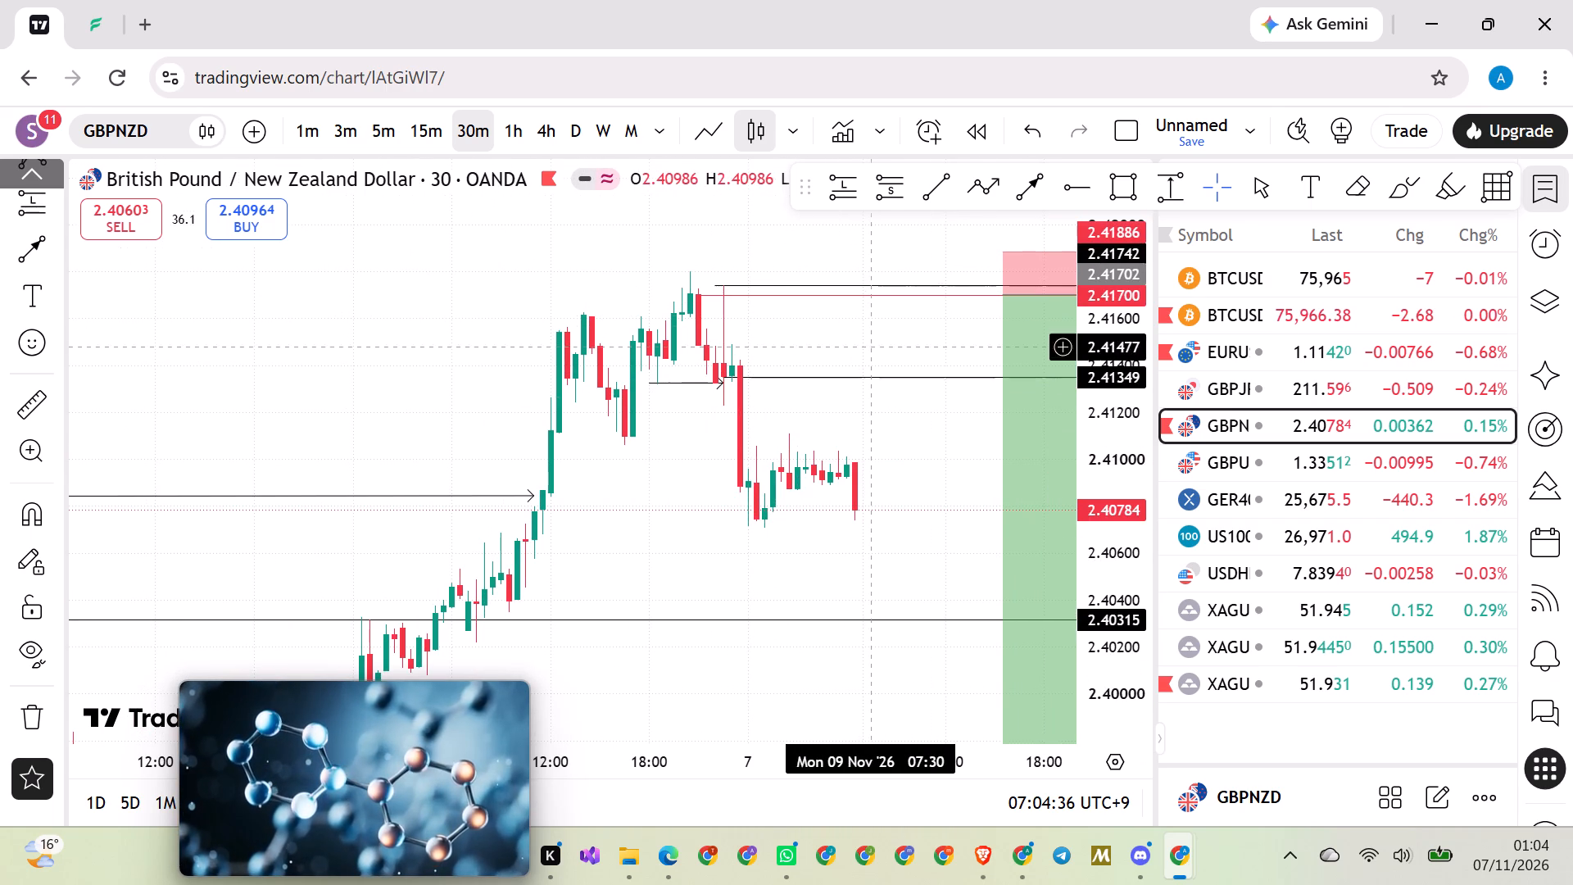
left_click_drag(910, 412, 791, 396)
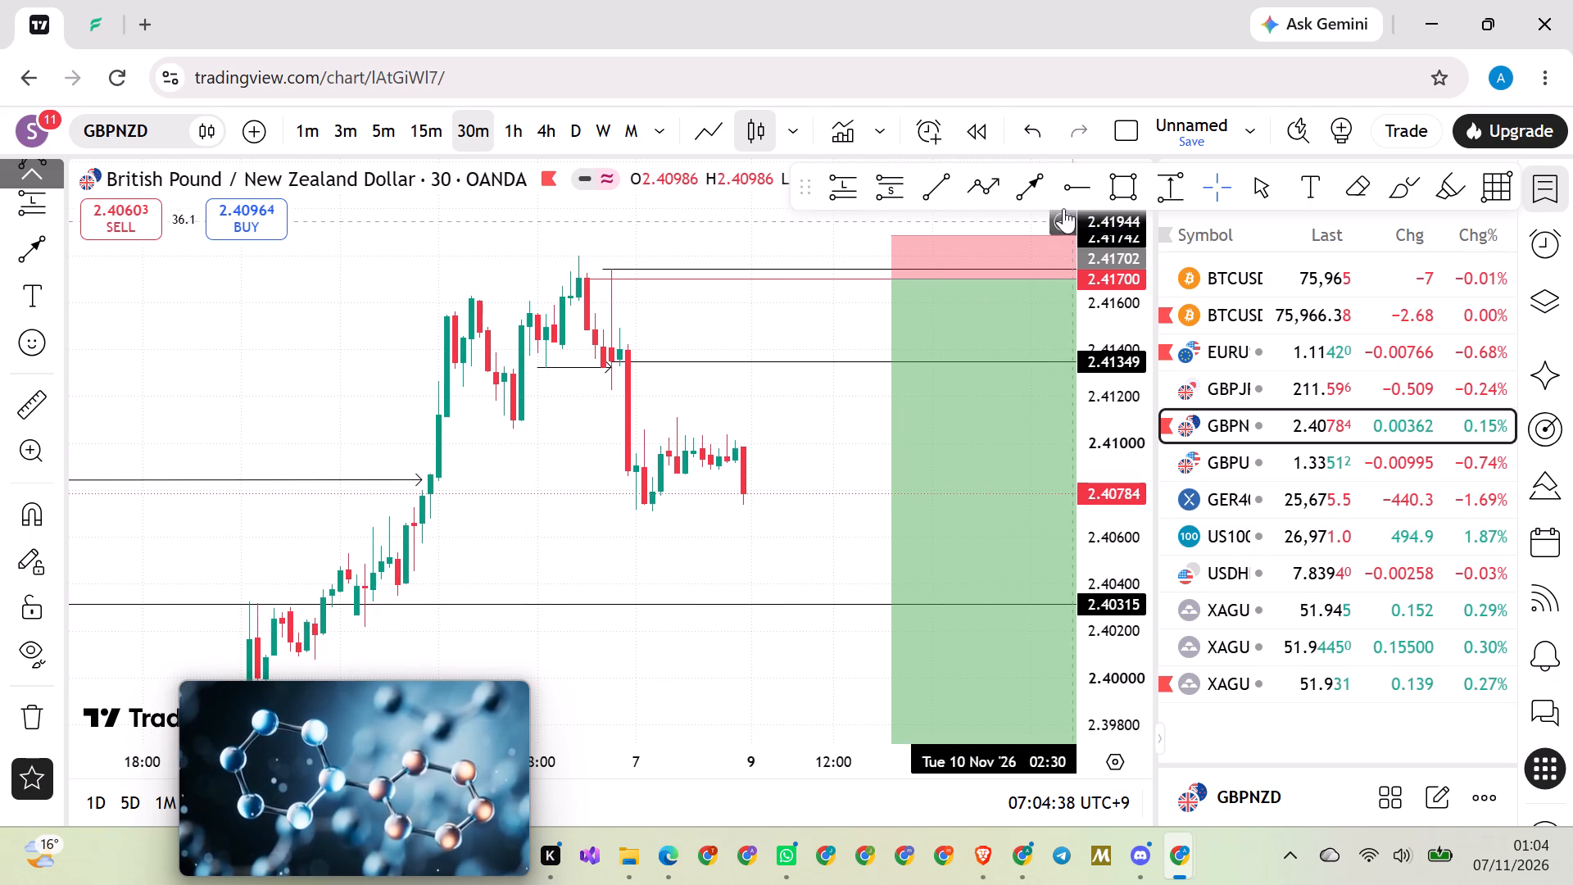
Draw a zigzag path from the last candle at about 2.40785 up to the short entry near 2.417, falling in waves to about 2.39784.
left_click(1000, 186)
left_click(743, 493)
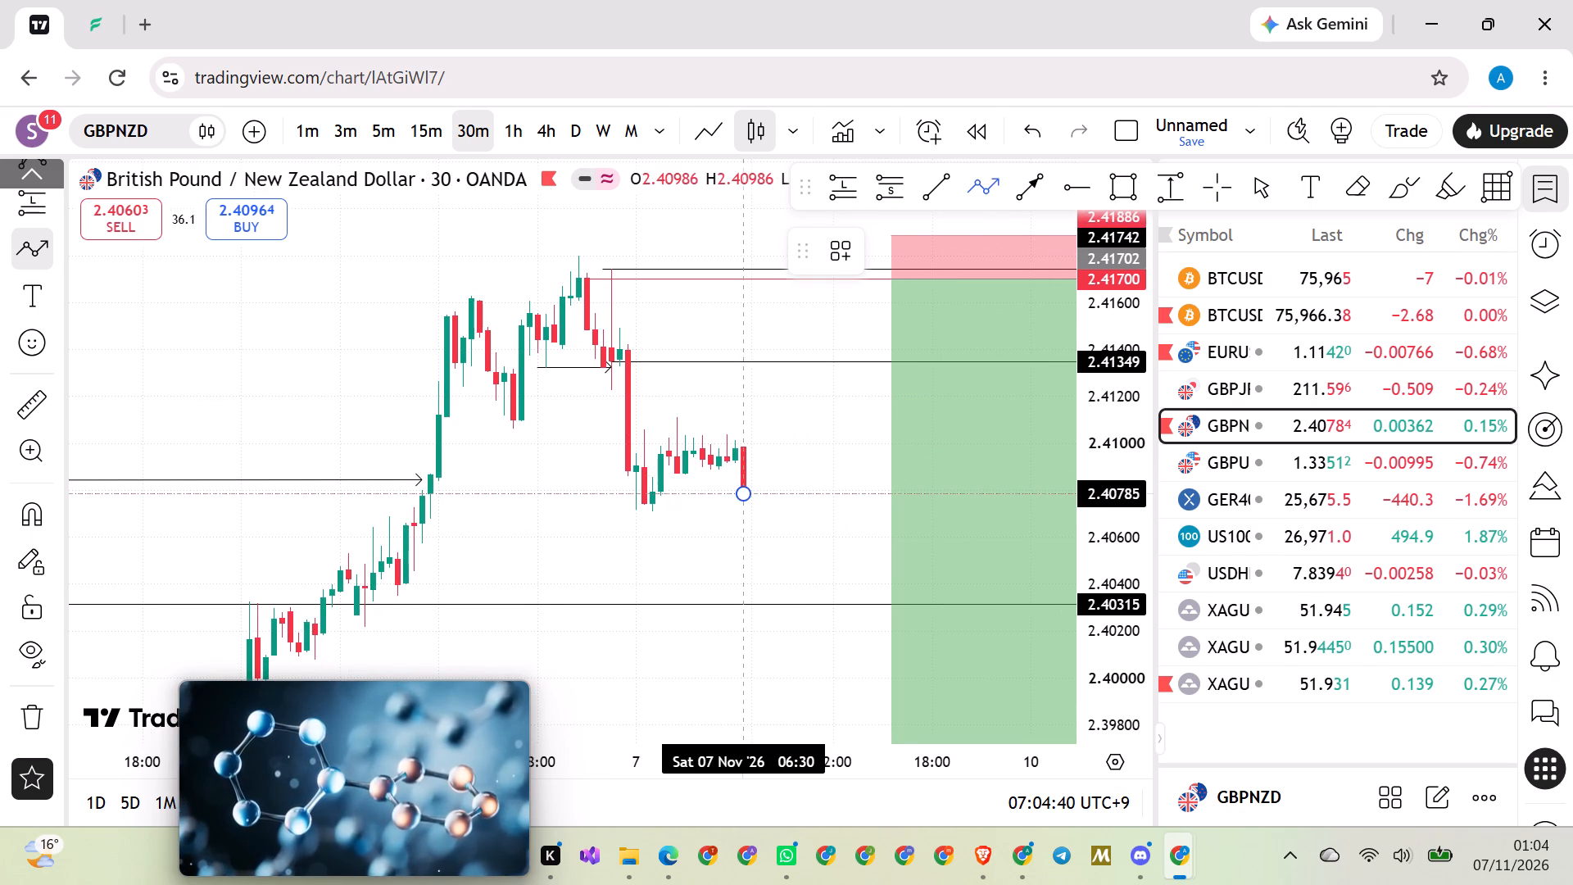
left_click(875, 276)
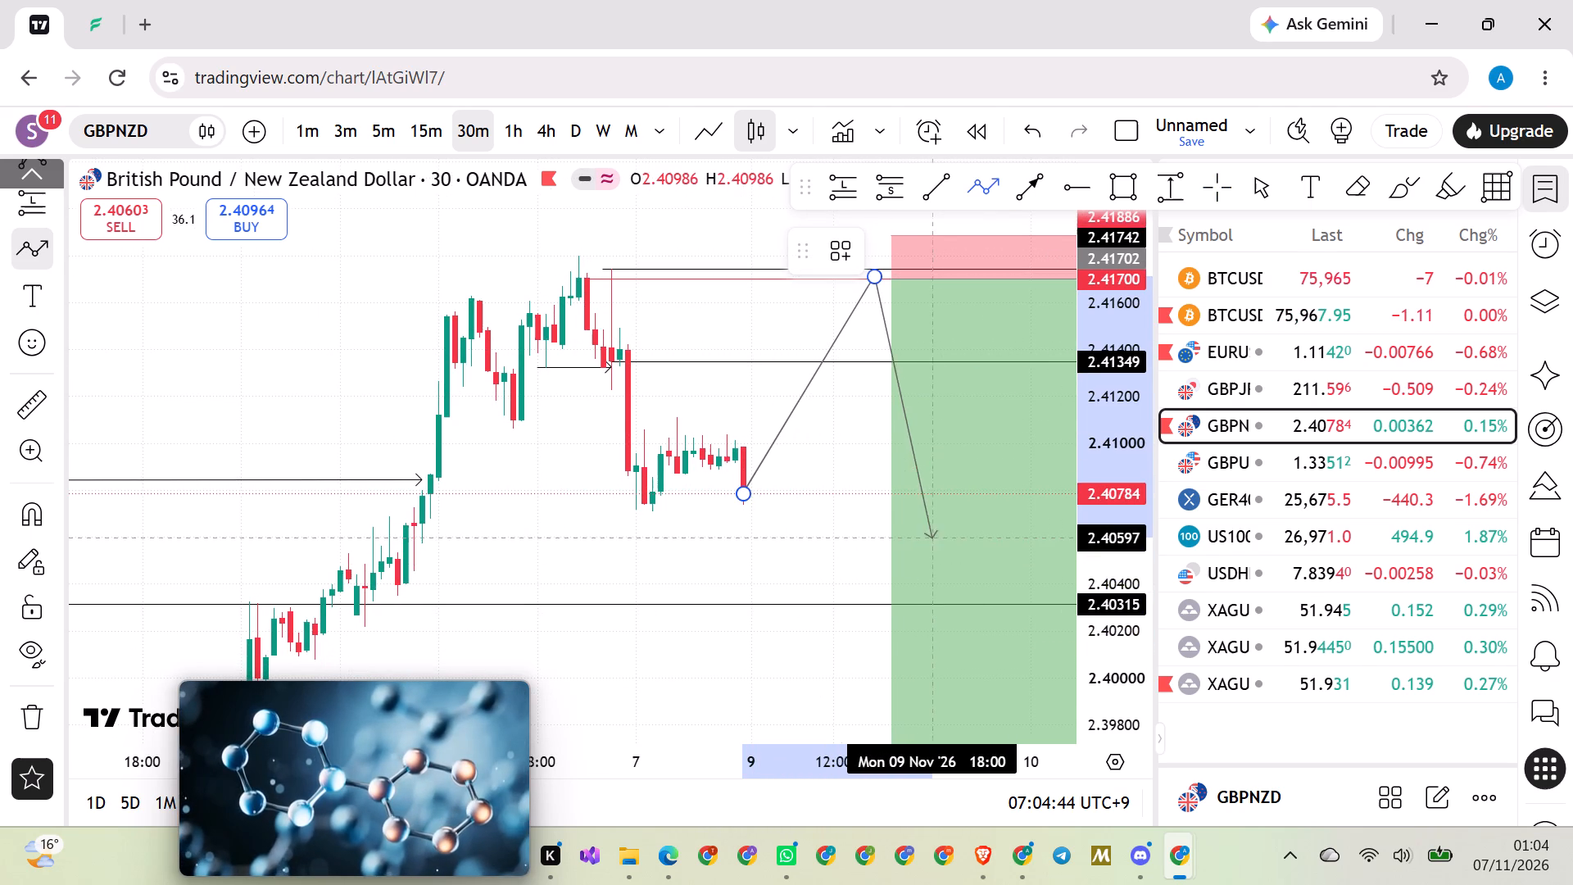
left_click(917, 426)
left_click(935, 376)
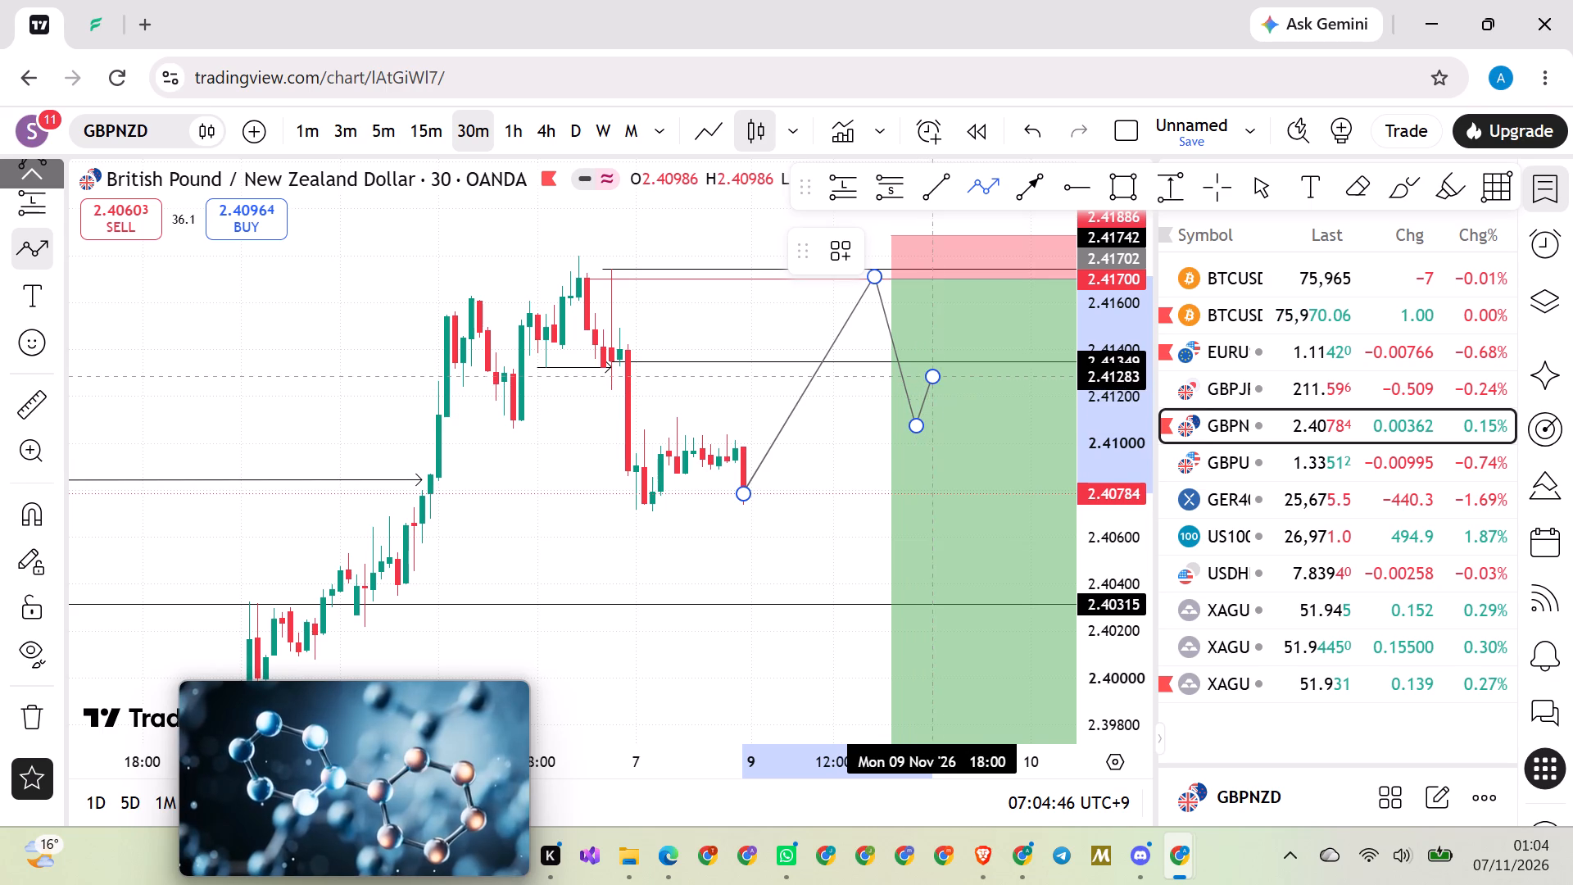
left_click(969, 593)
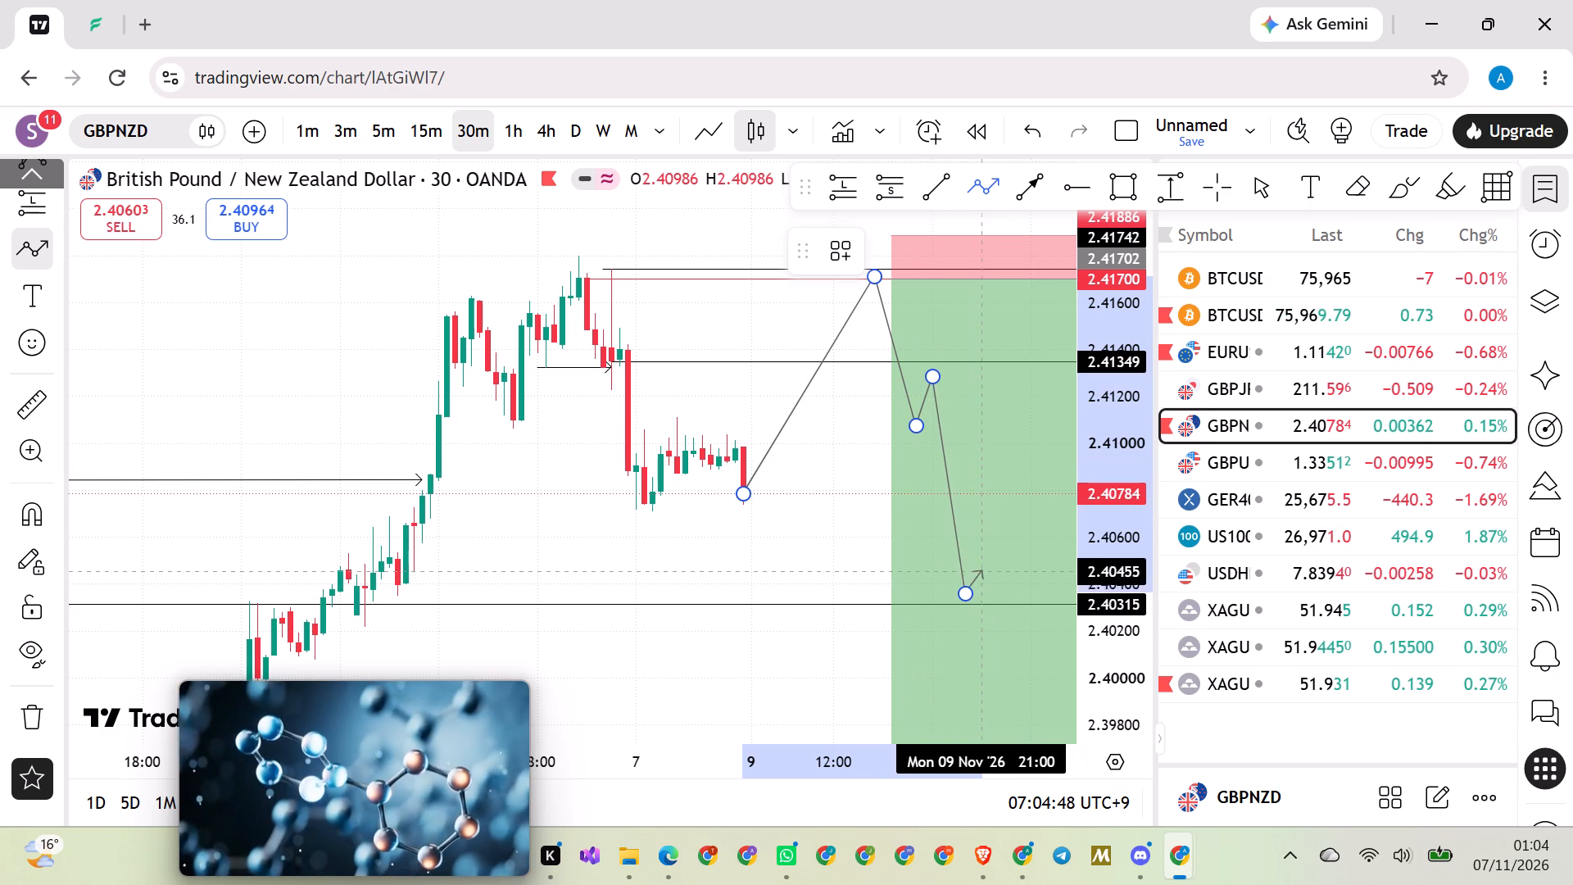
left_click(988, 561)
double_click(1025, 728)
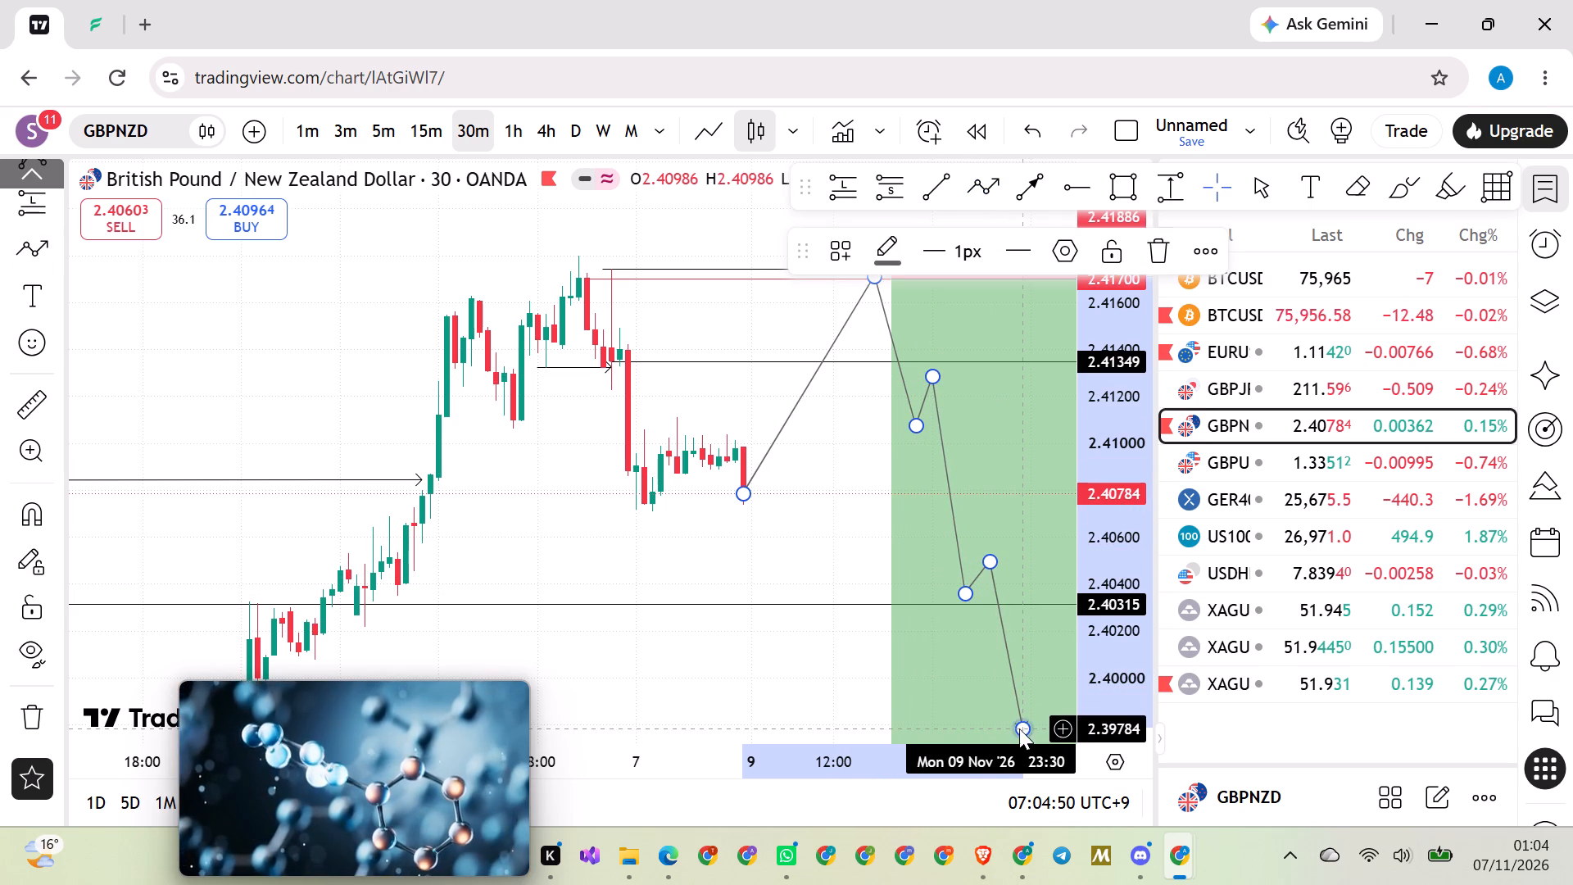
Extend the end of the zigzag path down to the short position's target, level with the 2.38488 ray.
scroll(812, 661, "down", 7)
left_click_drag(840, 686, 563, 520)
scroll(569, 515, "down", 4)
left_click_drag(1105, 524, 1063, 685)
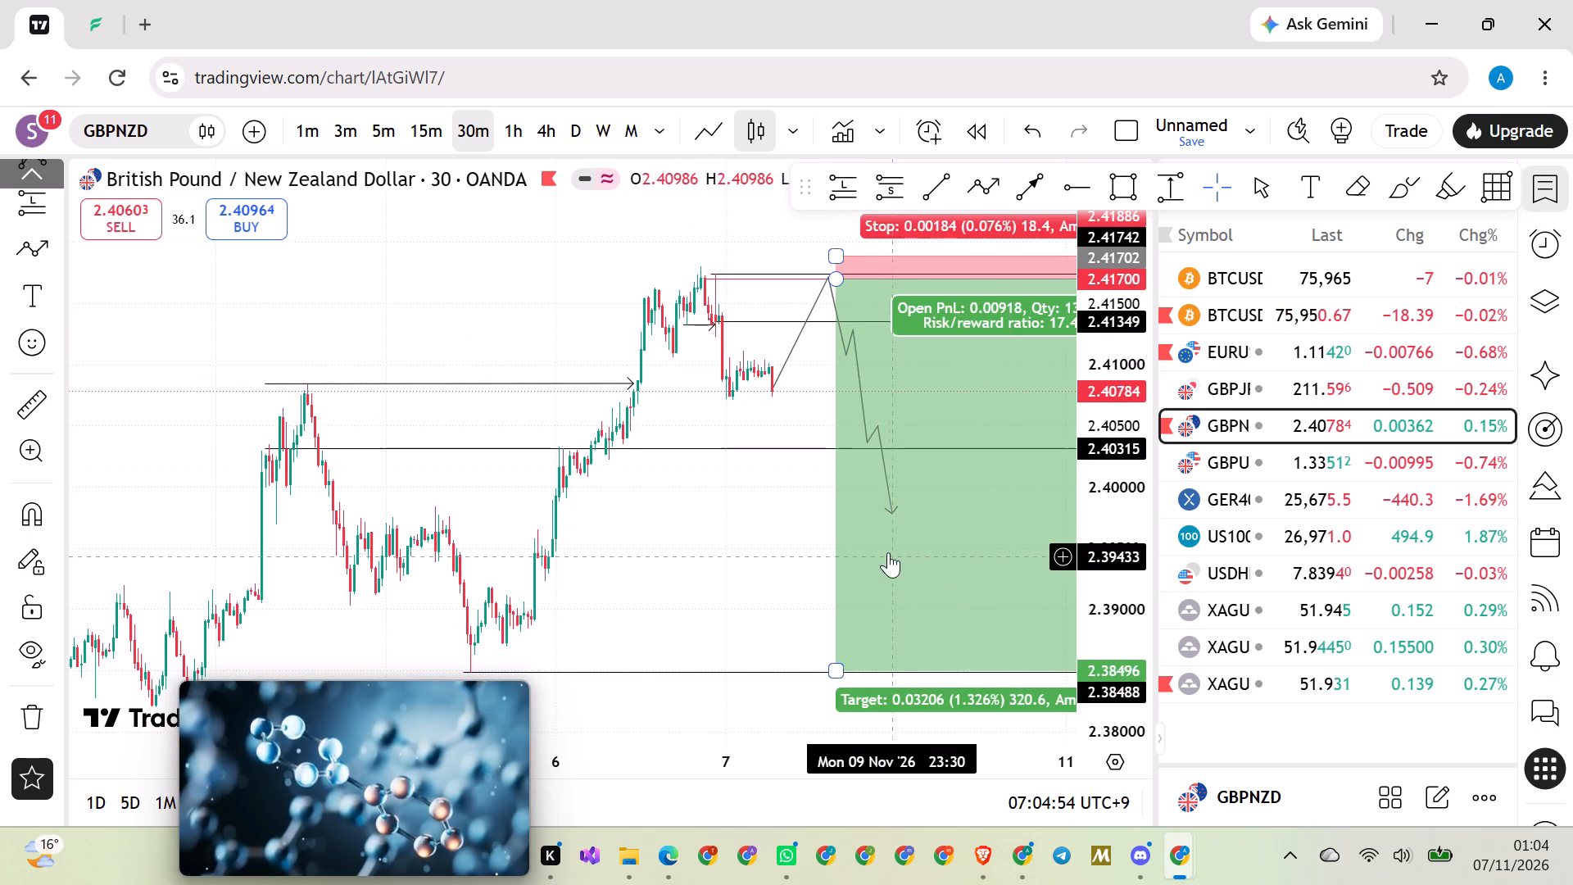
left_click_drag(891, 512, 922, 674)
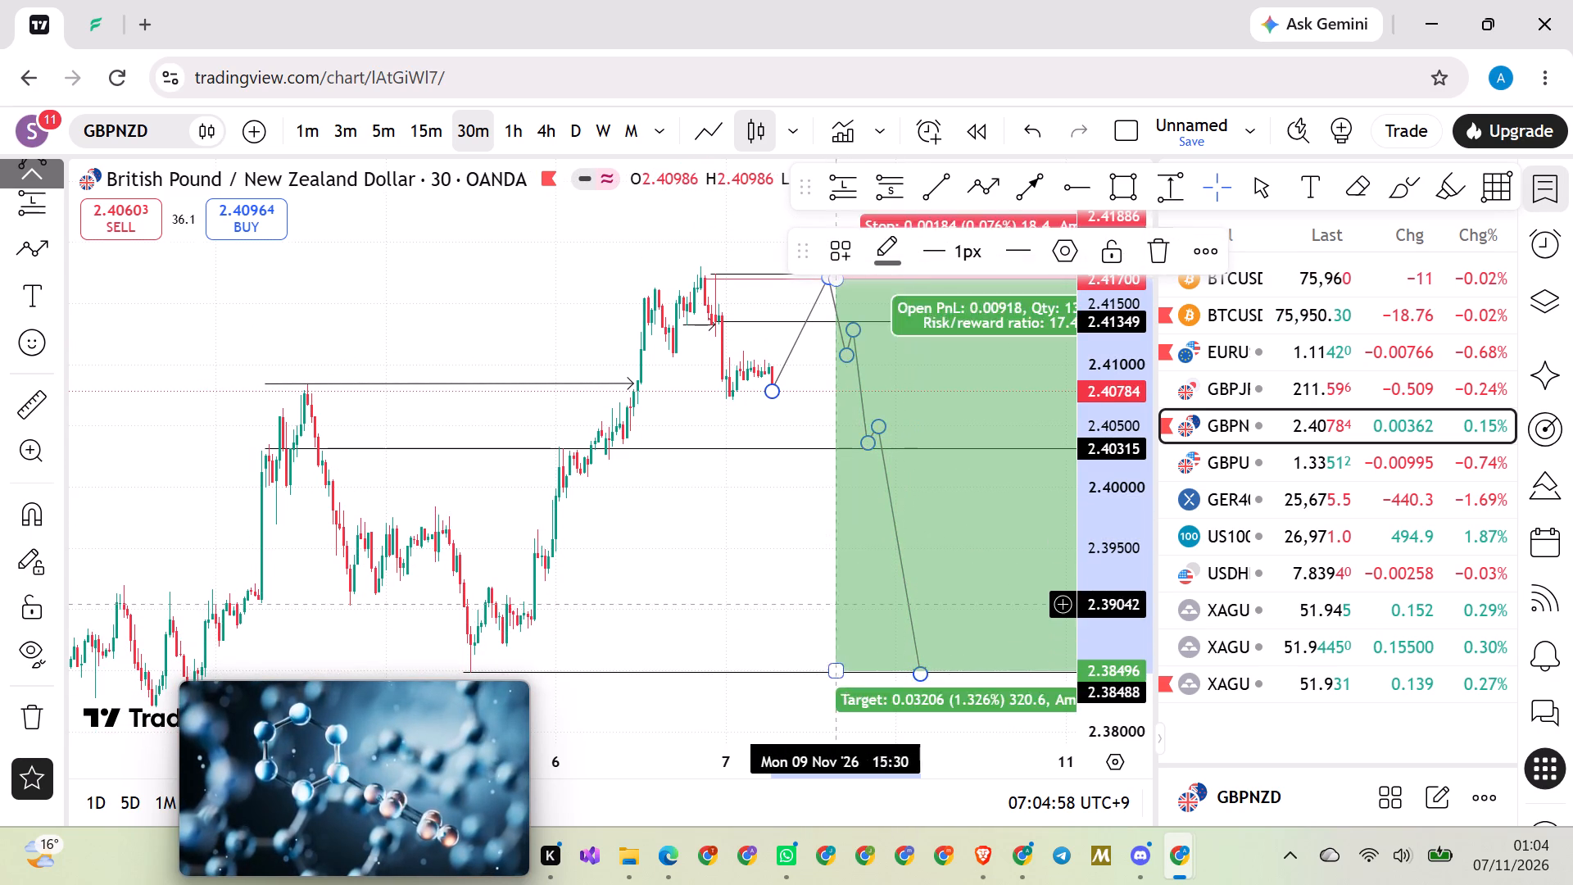
Examine the projected path and short position alongside the recent GBPNZD price swings.
left_click(765, 547)
left_click_drag(763, 543, 657, 567)
scroll(648, 566, "down", 2)
left_click_drag(709, 569, 592, 569)
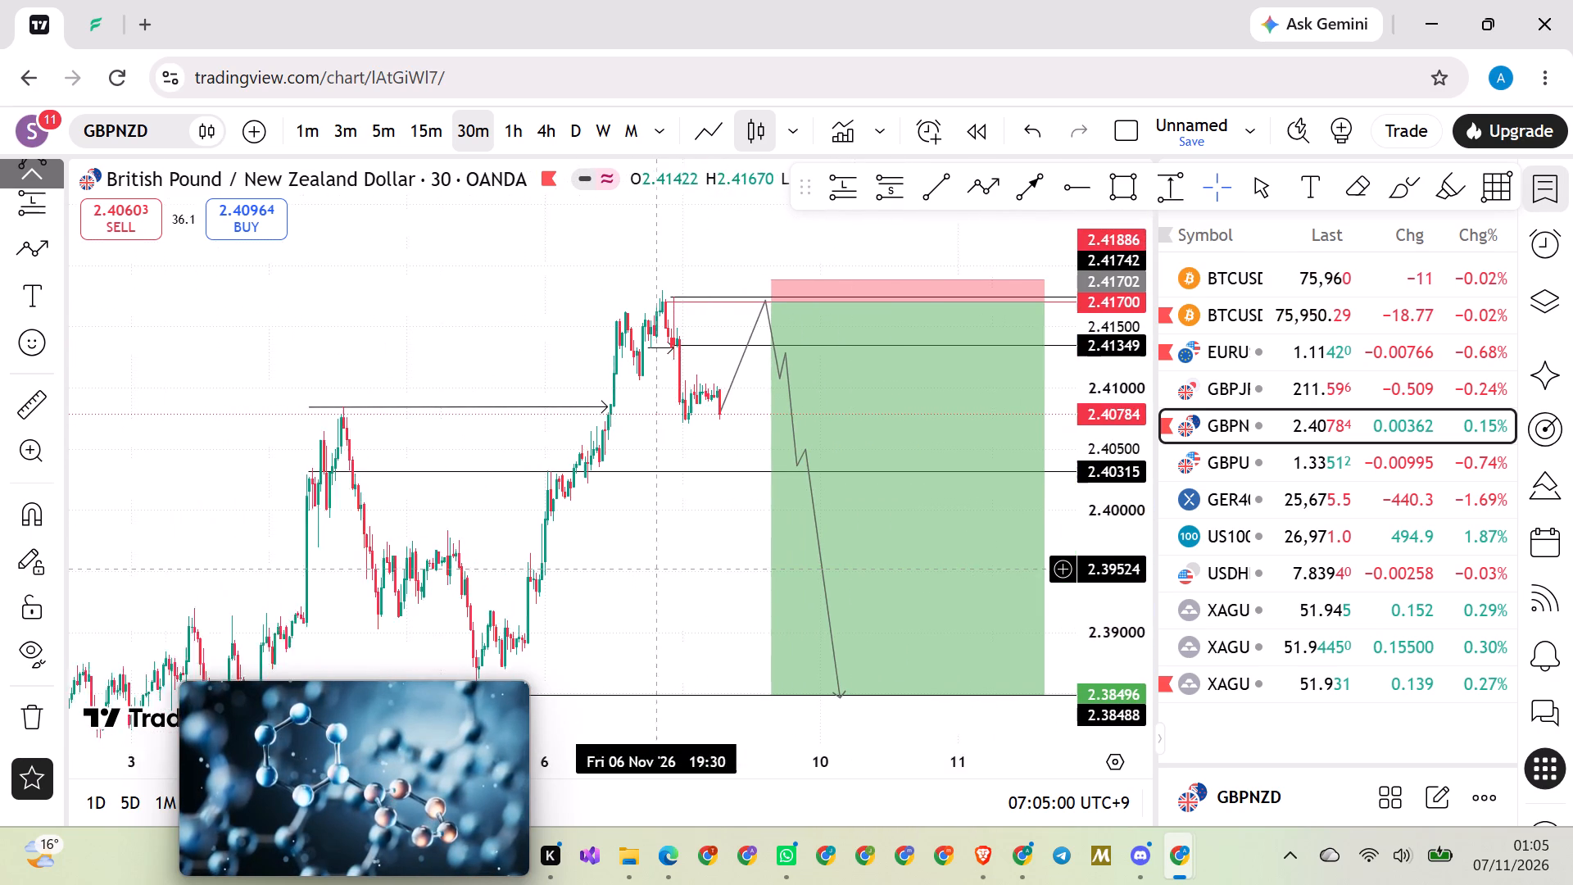
left_click_drag(592, 569, 547, 569)
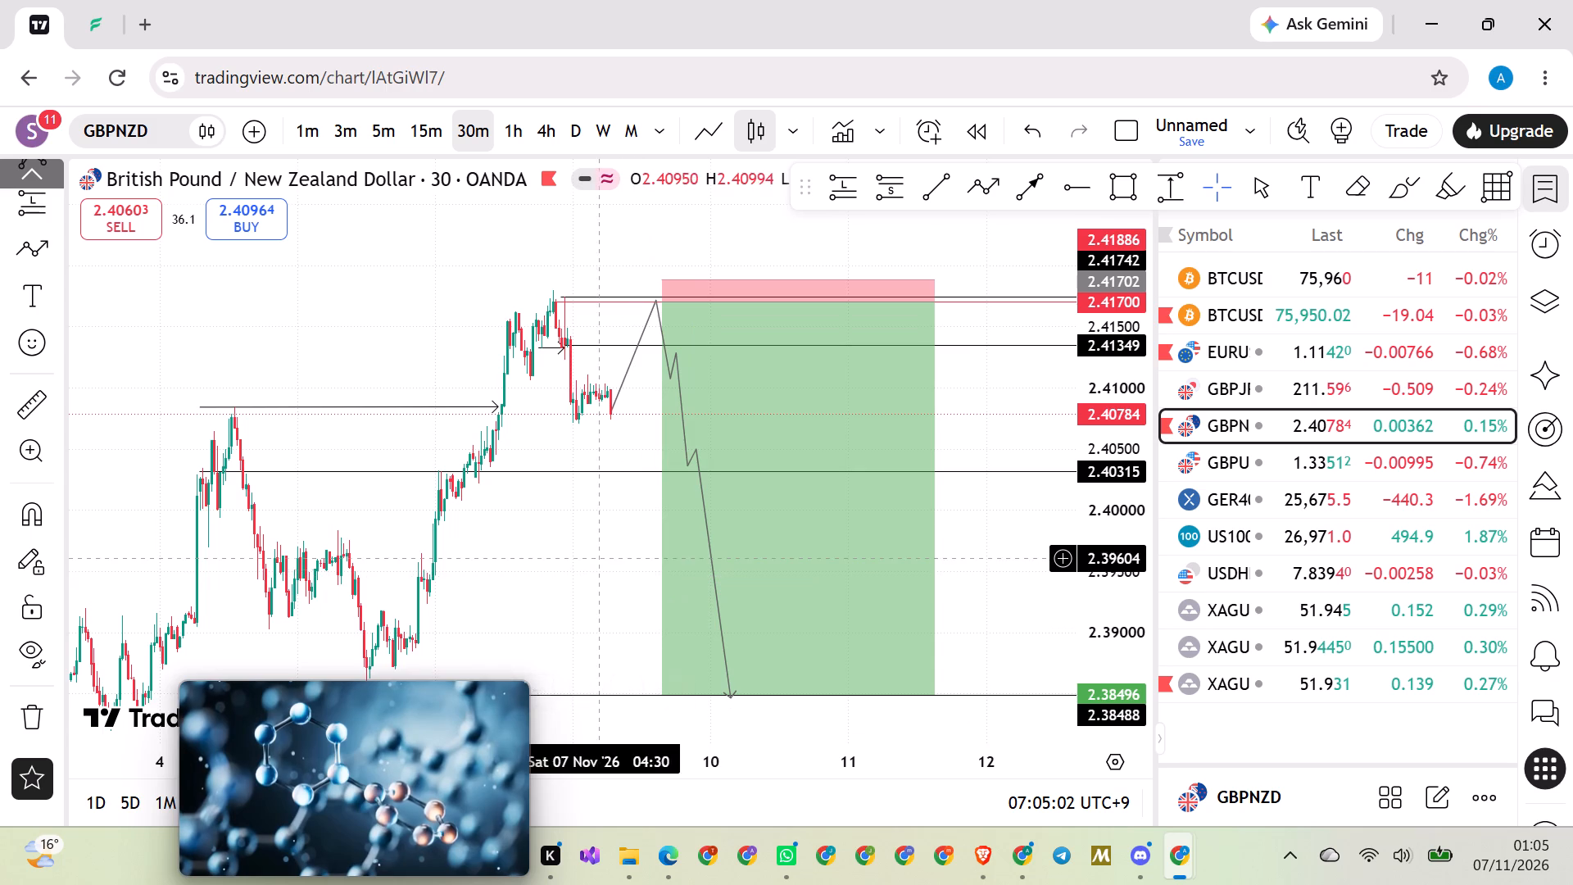
left_click(601, 558)
left_click_drag(582, 558, 588, 487)
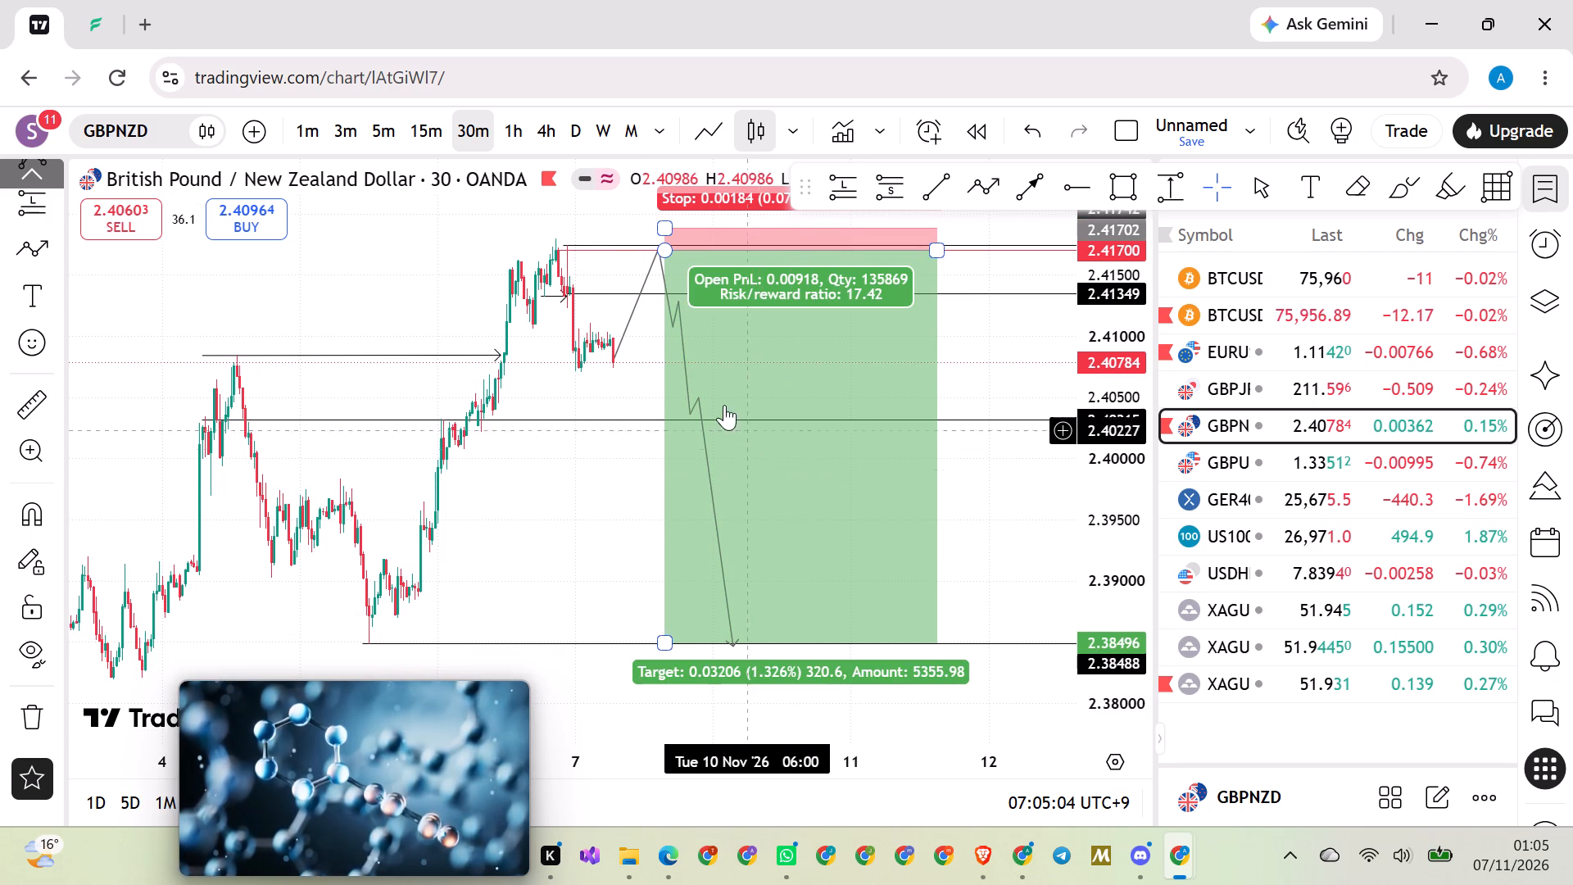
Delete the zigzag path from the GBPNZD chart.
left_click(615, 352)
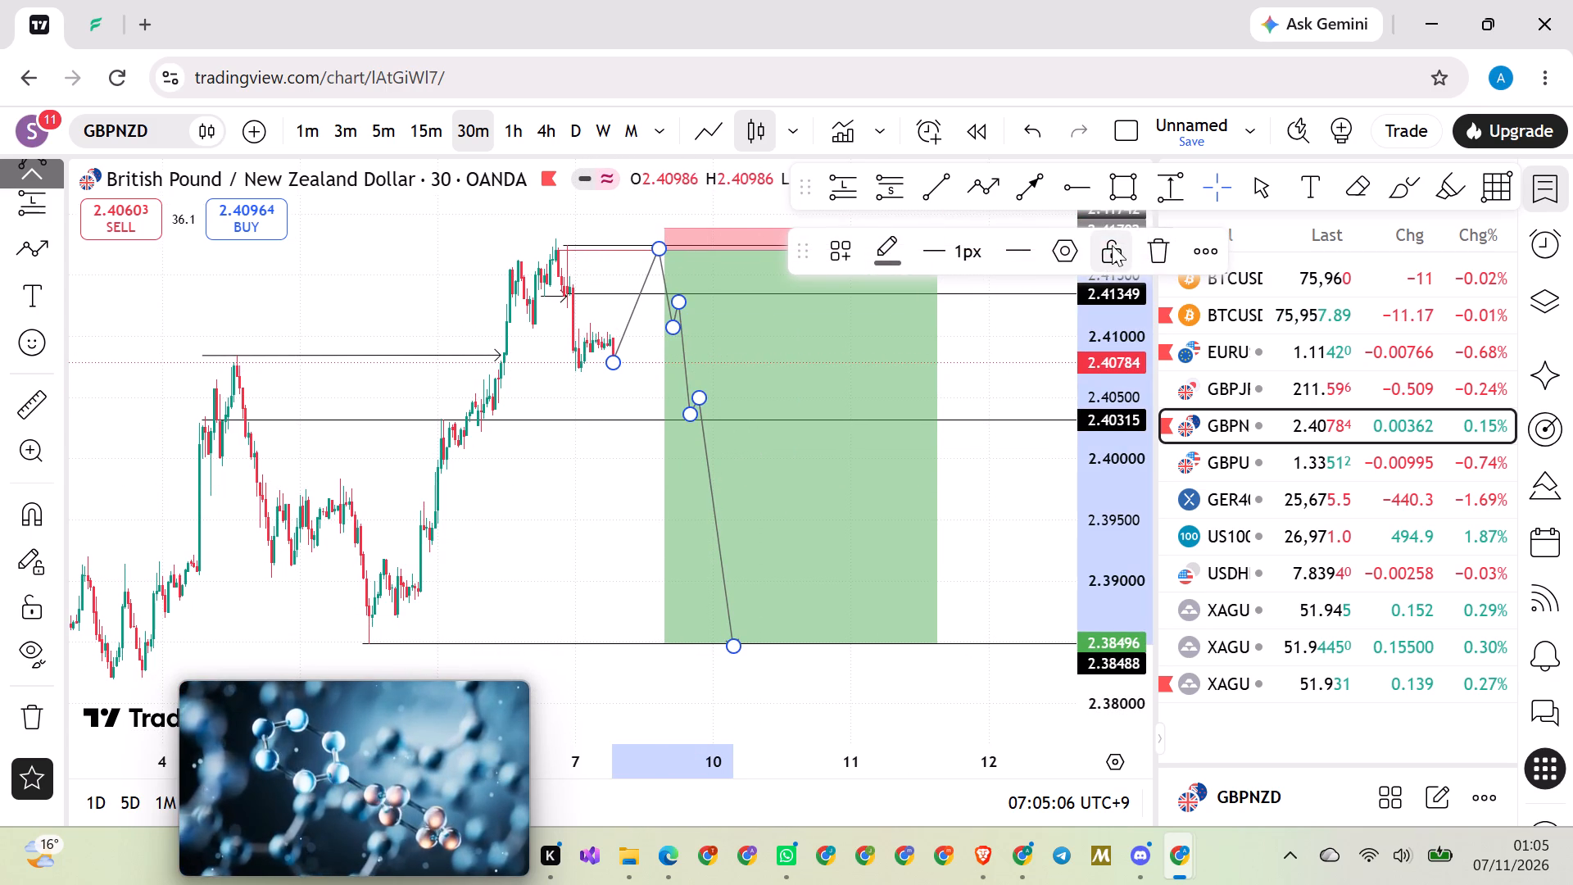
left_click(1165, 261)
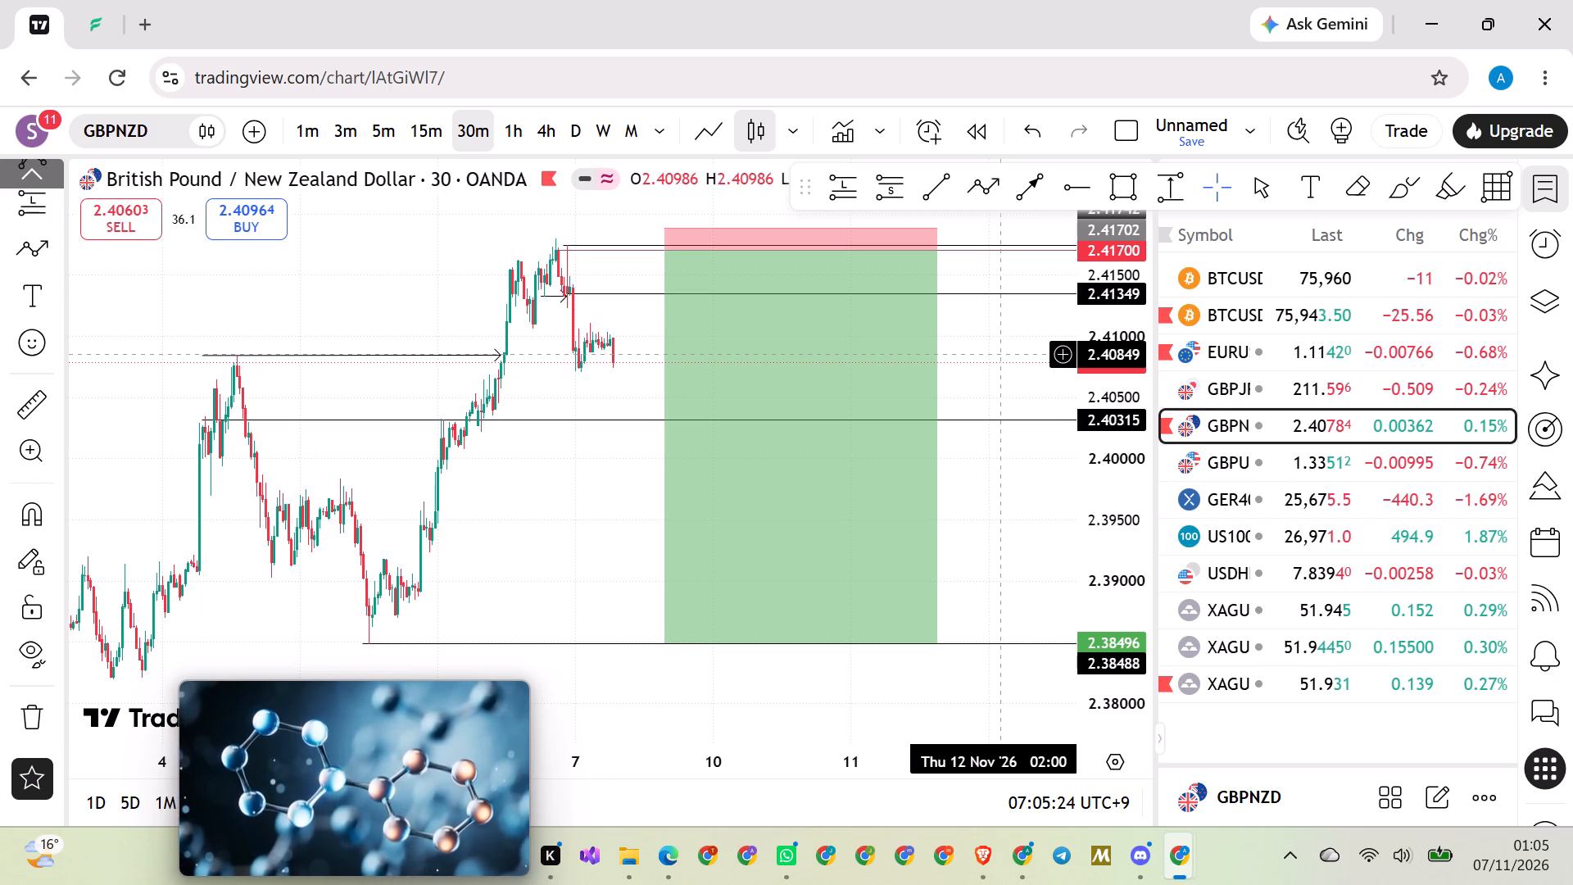
Open the GBPUSD chart from the watchlist and view its latest candles with the drawn path and rays.
left_click(1226, 457)
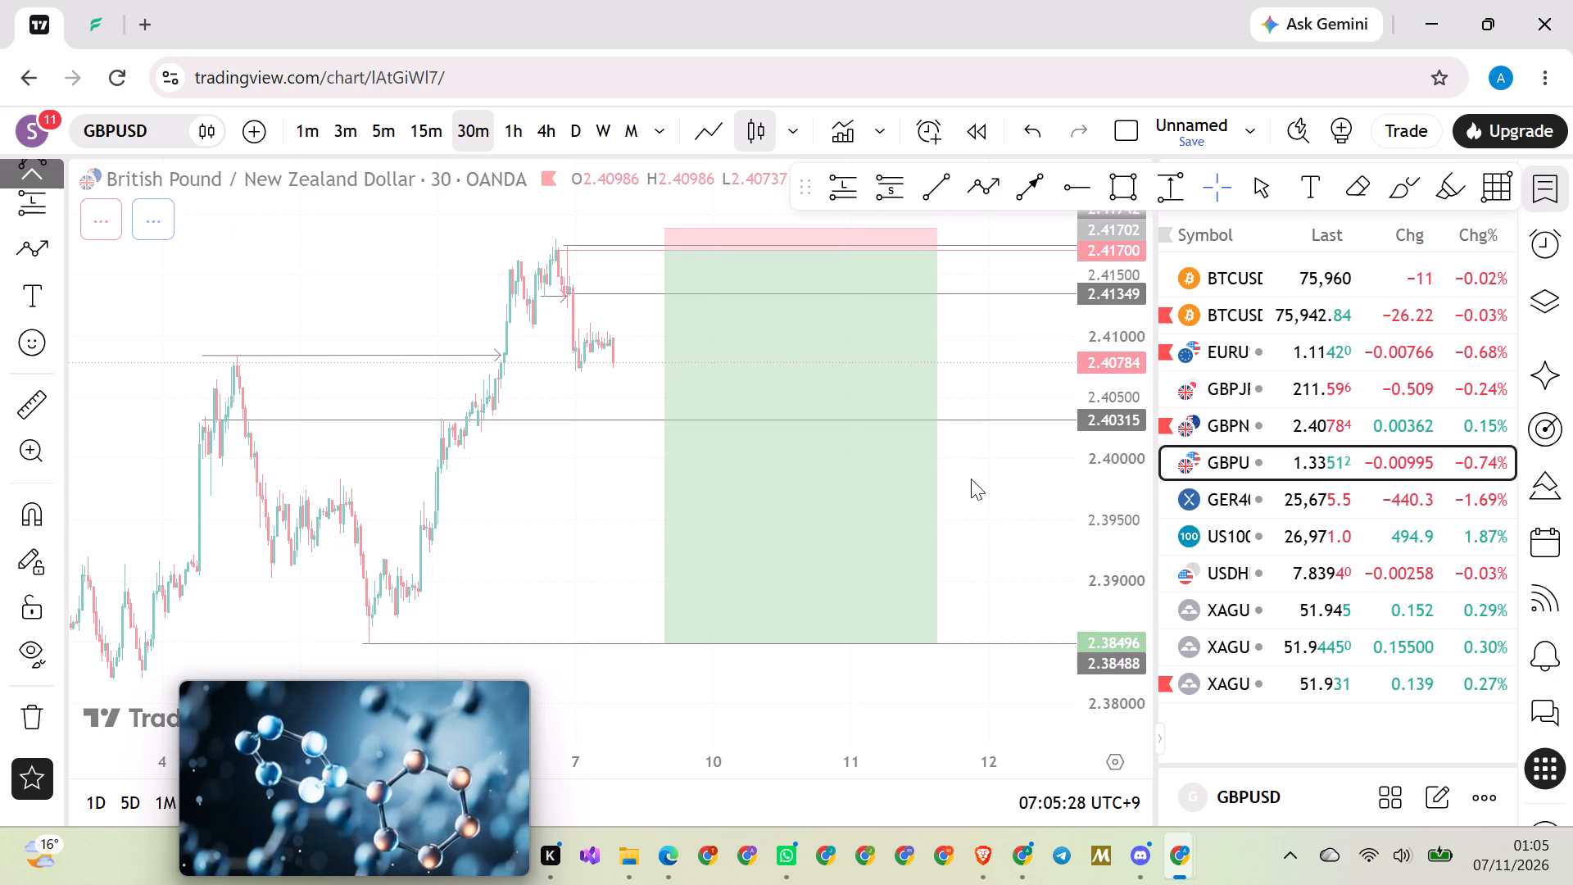
left_click_drag(823, 622, 854, 503)
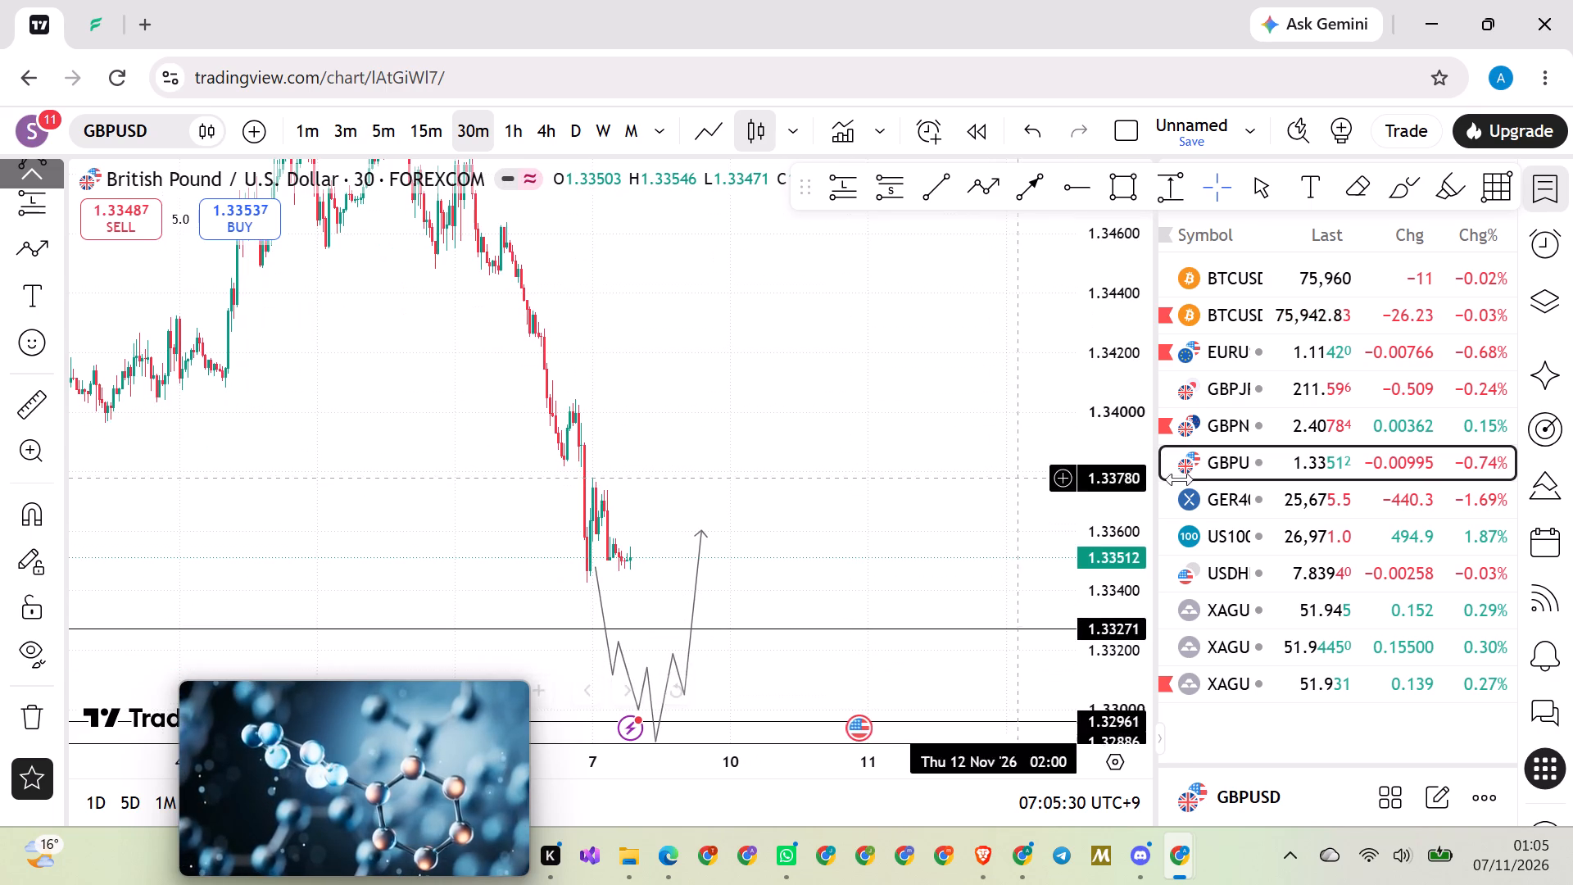
Open the GER40 chart from the watchlist and examine its 30-minute candles against the horizontal rays and arrow.
left_click(1226, 504)
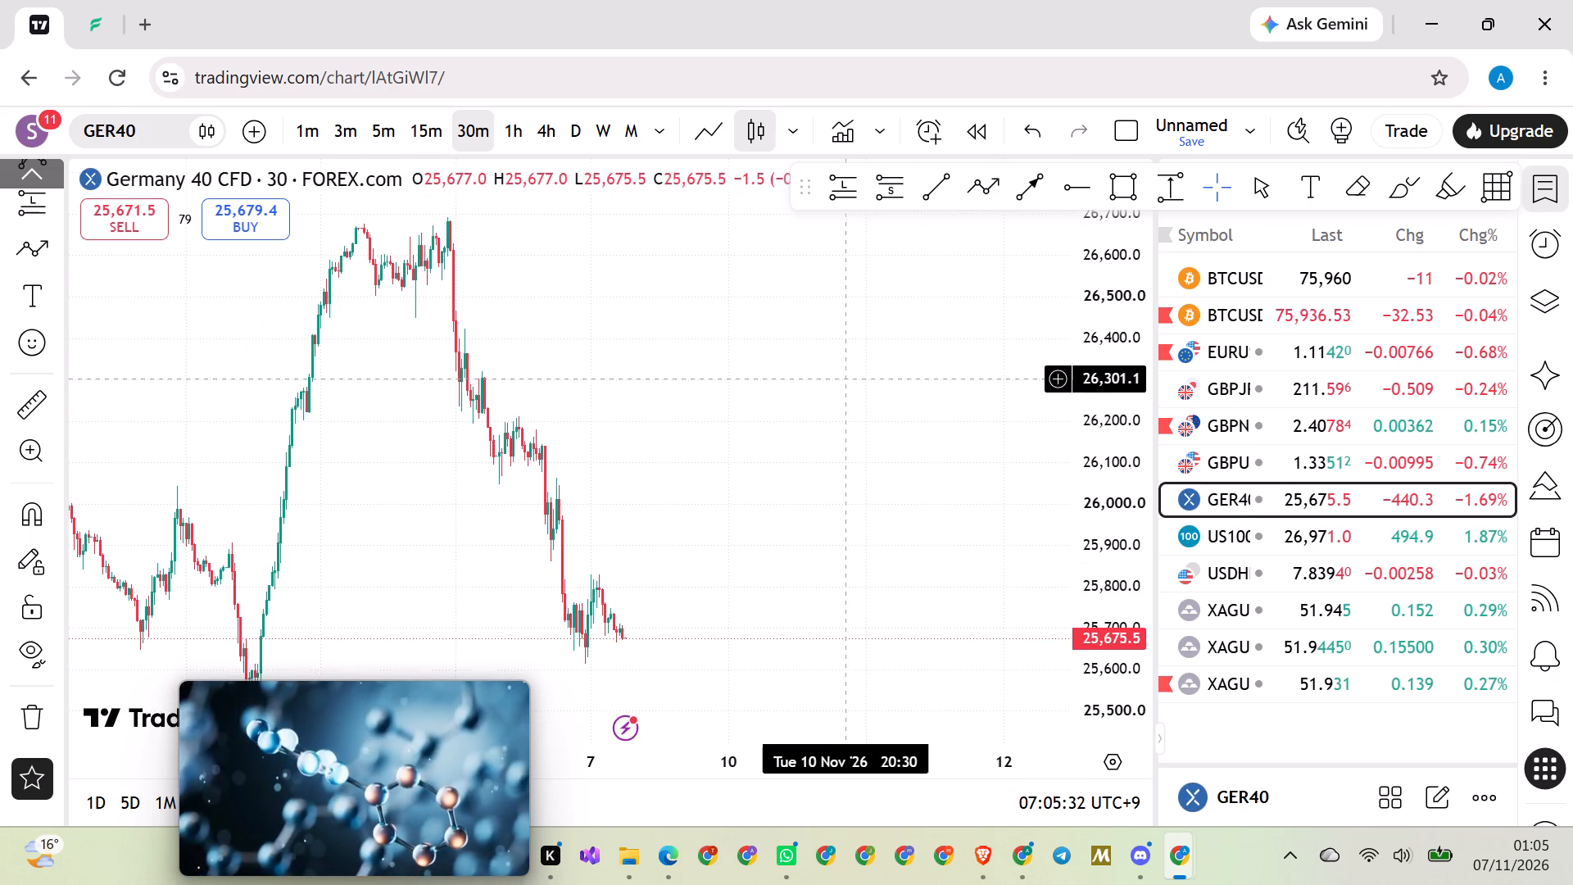
left_click_drag(722, 513, 837, 438)
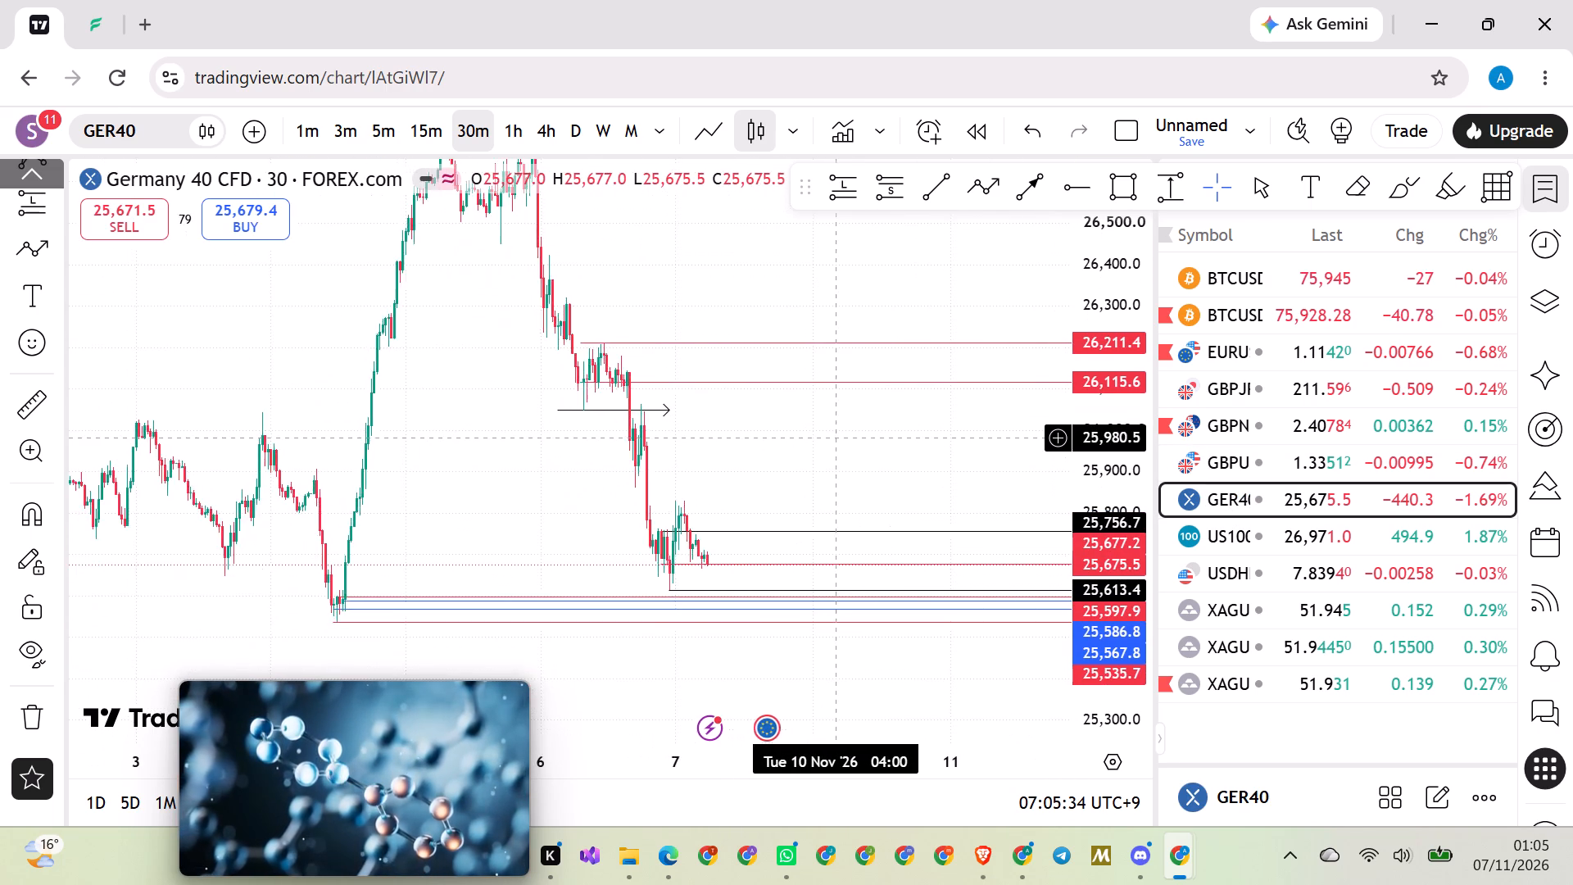
scroll(837, 438, "up", 4)
left_click_drag(723, 453, 911, 431)
scroll(910, 415, "up", 20)
scroll(910, 415, "up", 5)
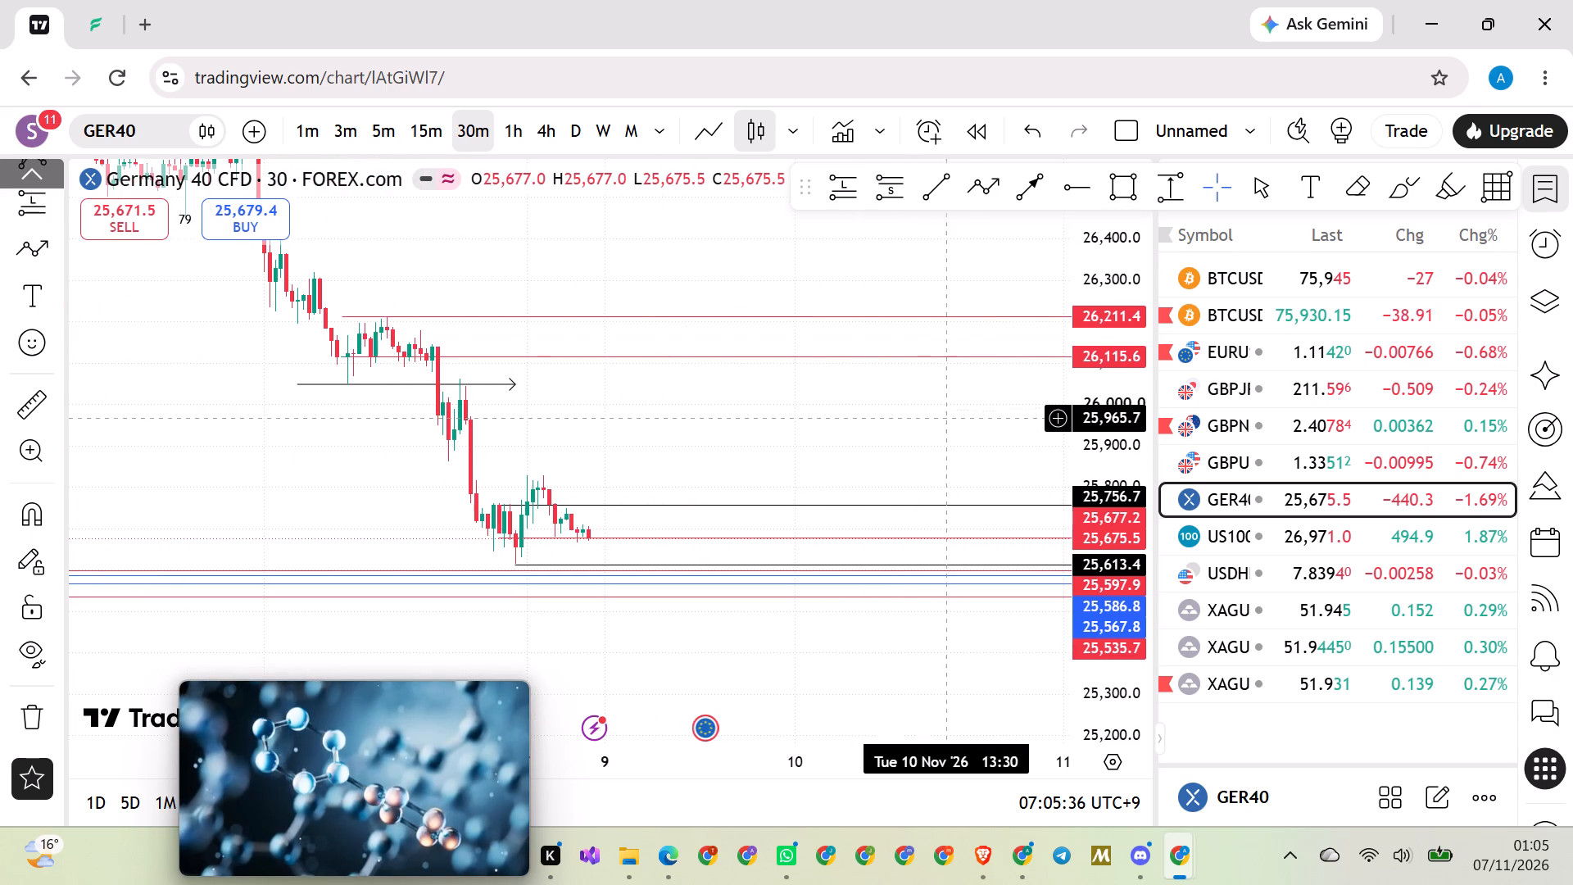
Switch GER40 to the 4-hour timeframe and examine the recent drop against the horizontal rays.
left_click(539, 136)
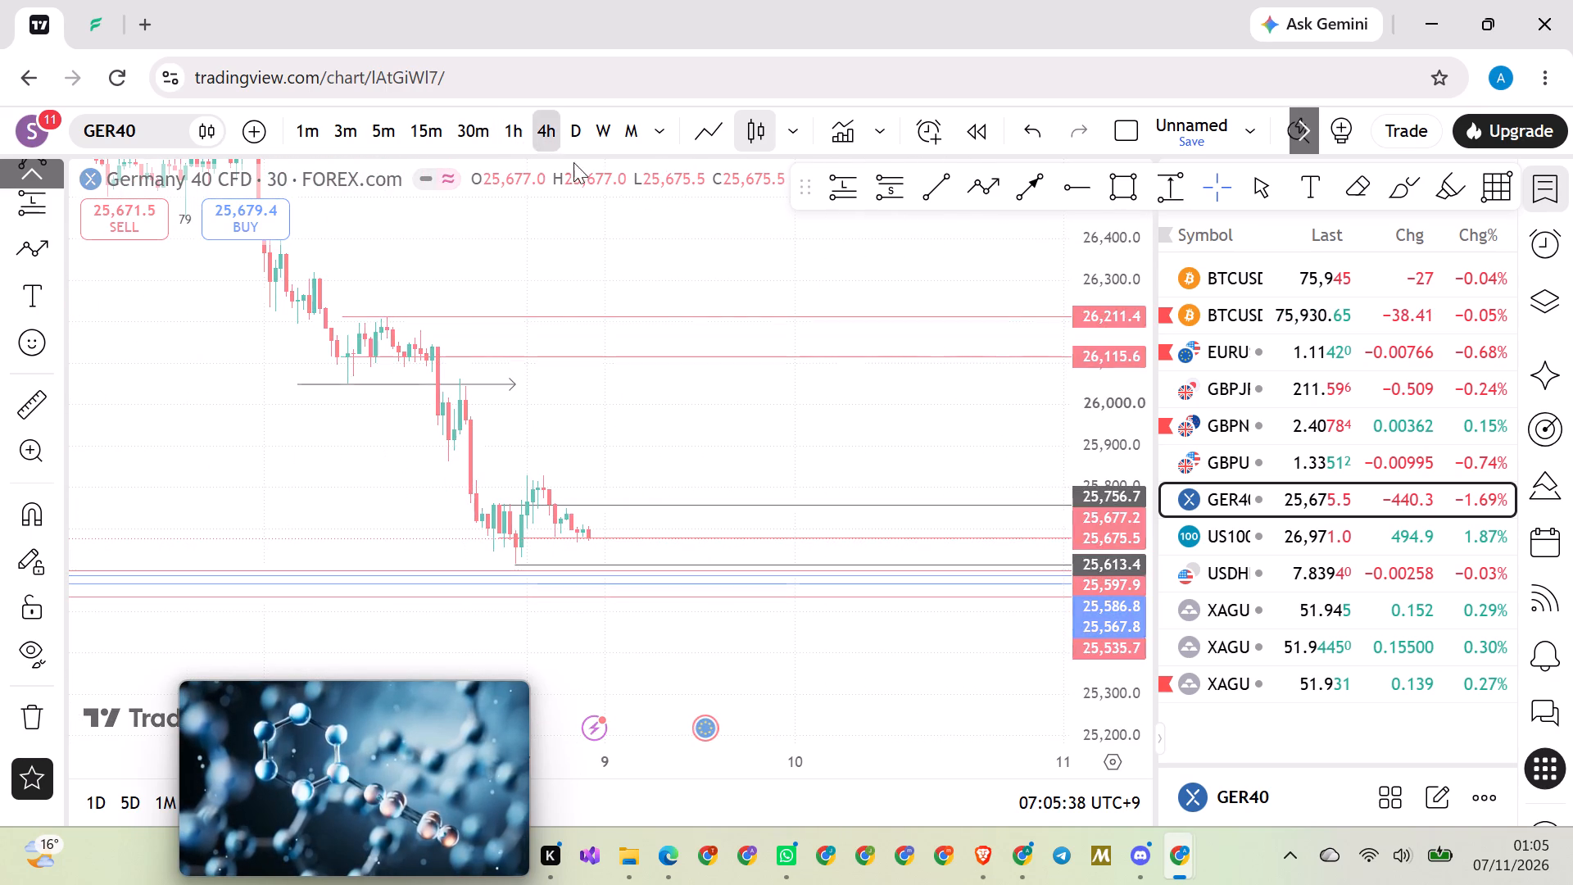
scroll(1094, 541, "up", 10)
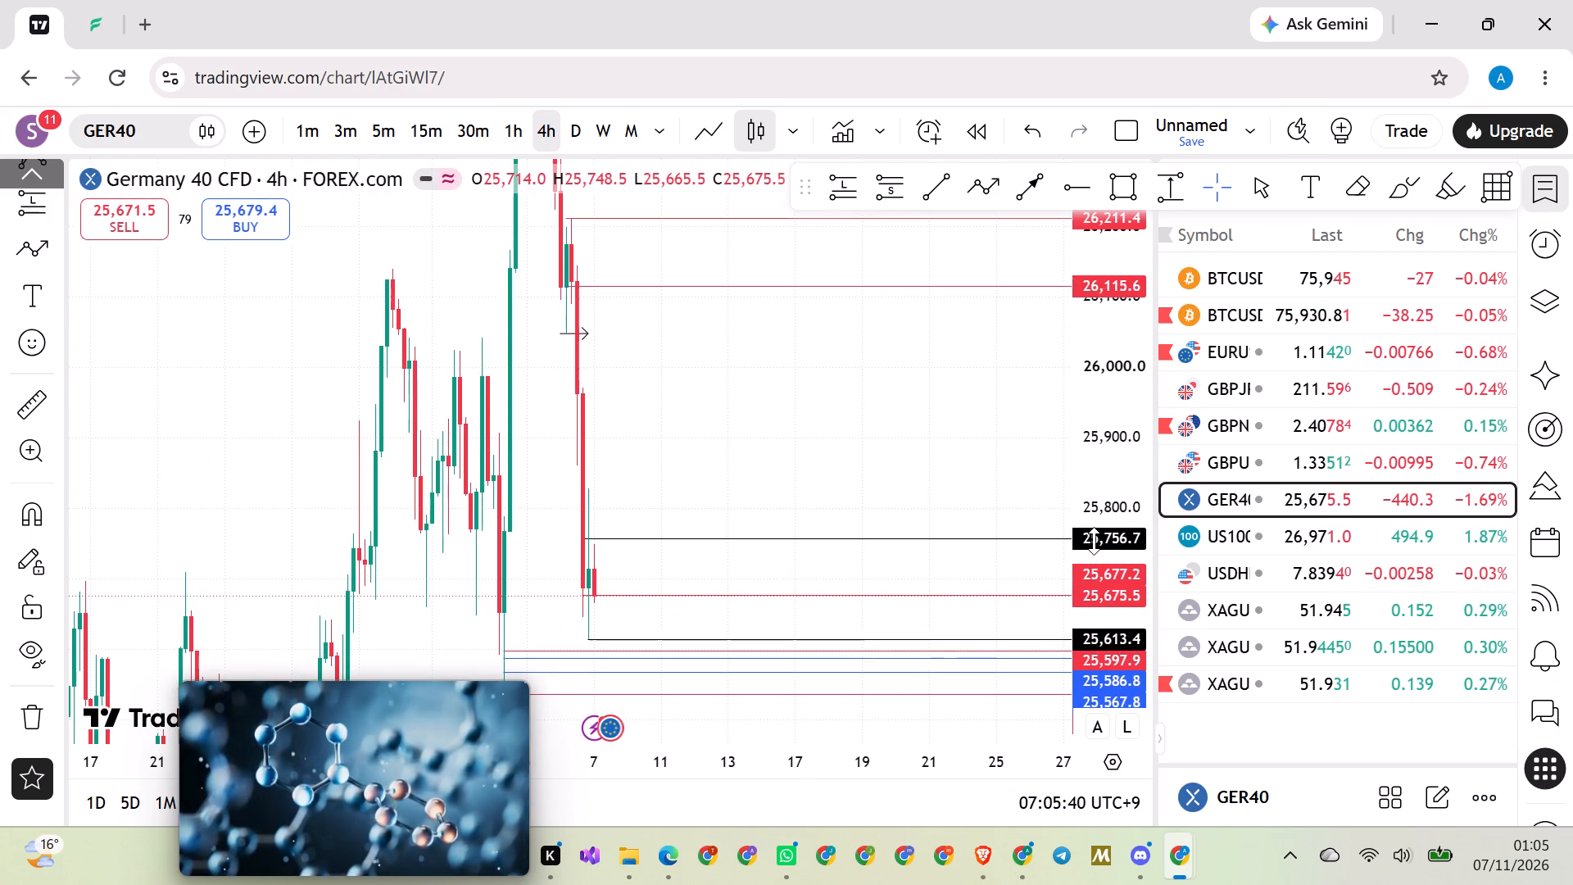
scroll(1094, 541, "down", 7)
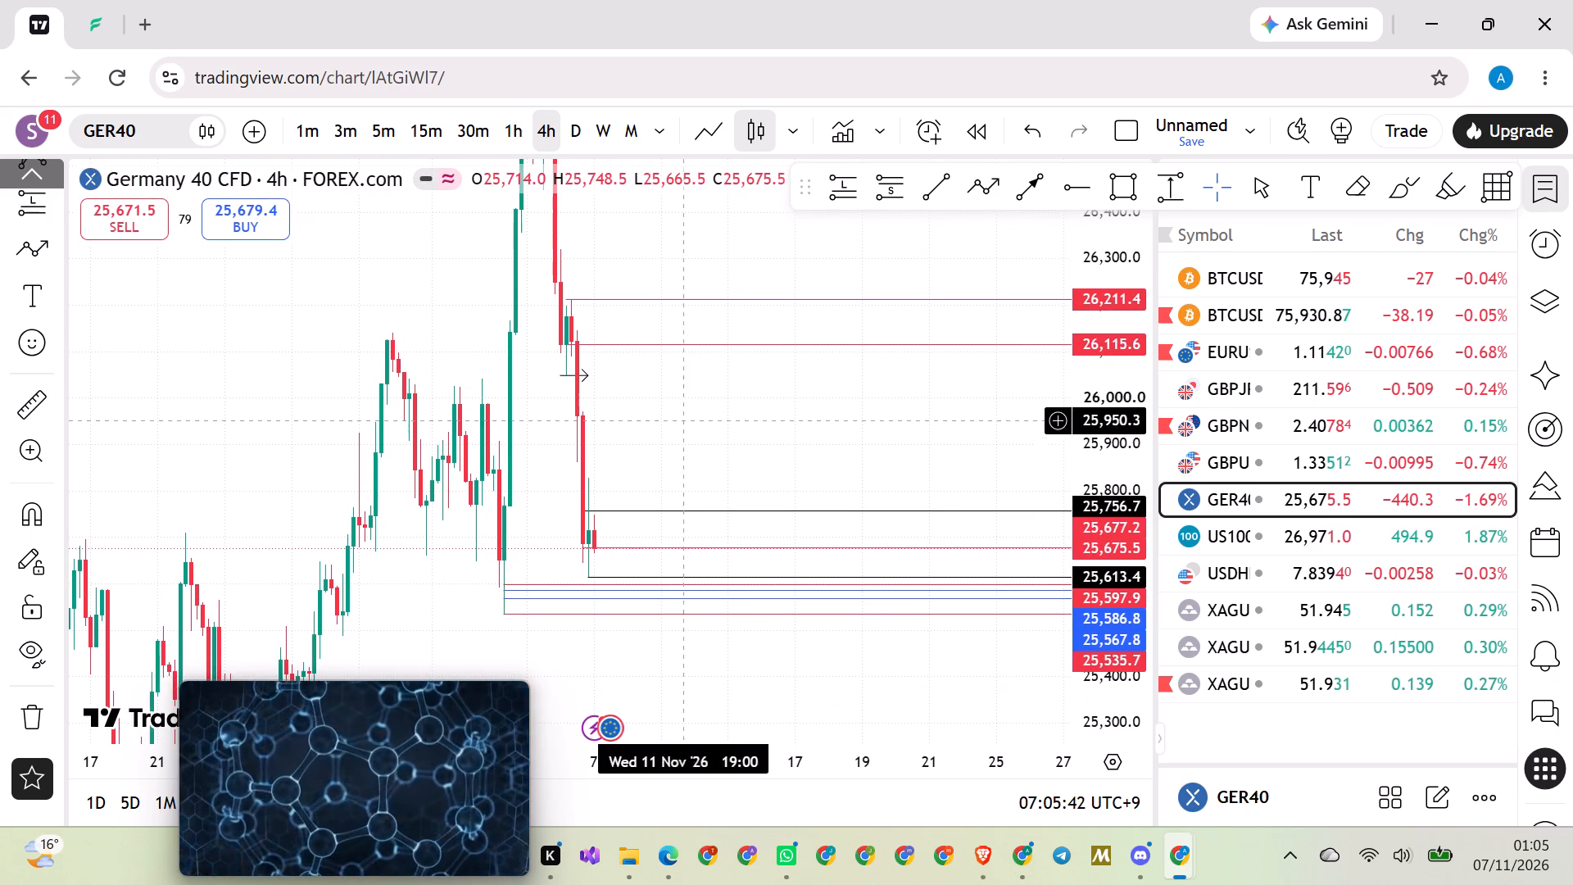
left_click_drag(643, 427, 690, 346)
Return GER40 to the 30-minute timeframe and examine the latest candles between the 25,756.7 and 25,613.4 rays.
left_click(456, 129)
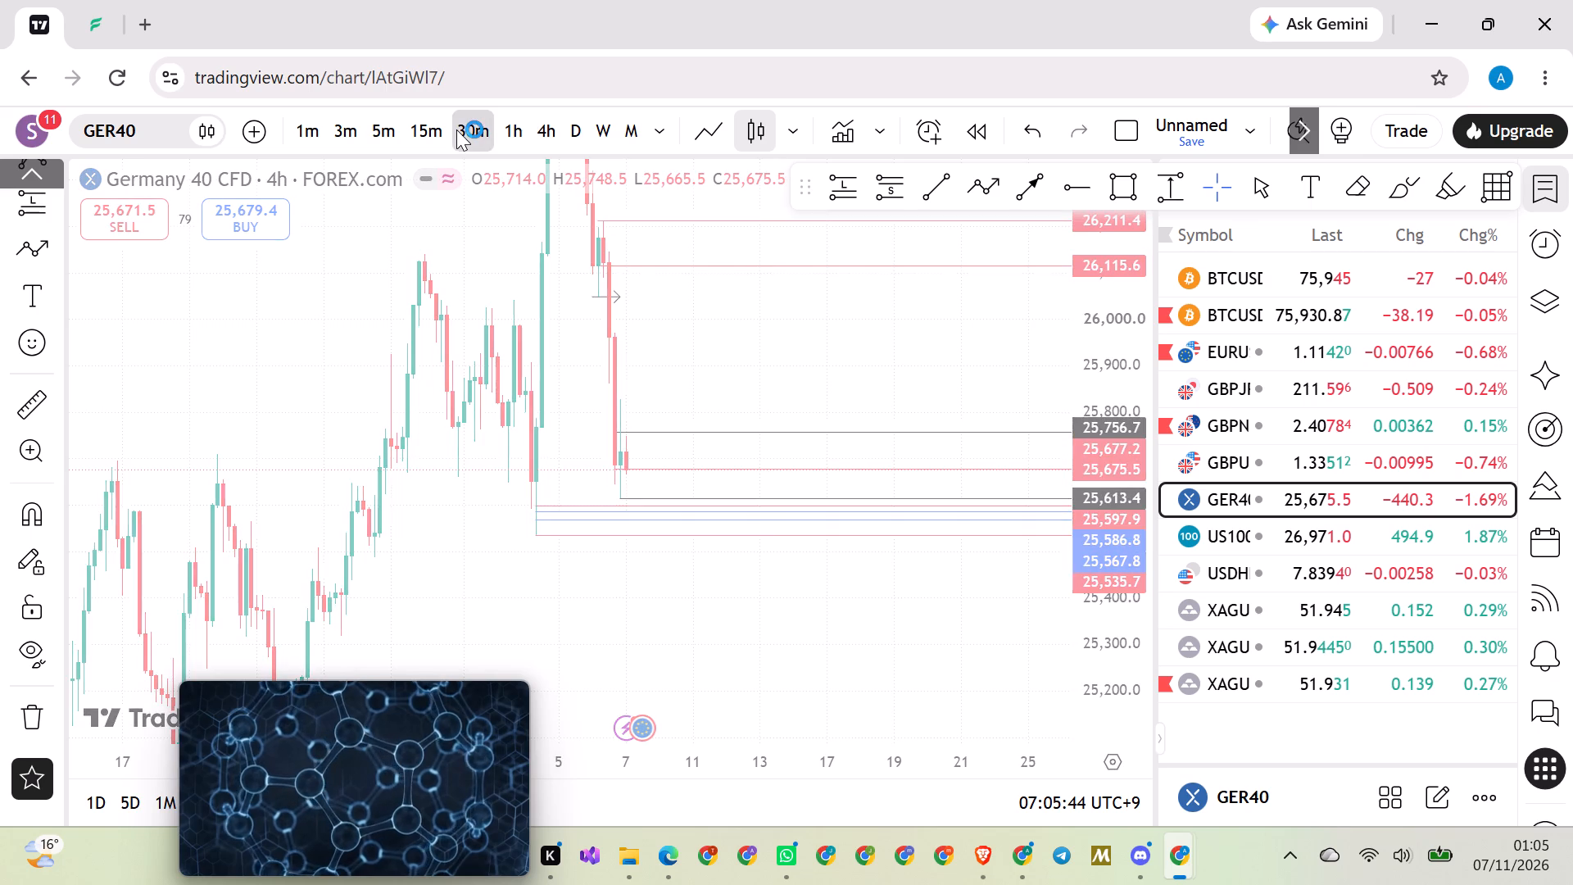
scroll(1104, 578, "up", 13)
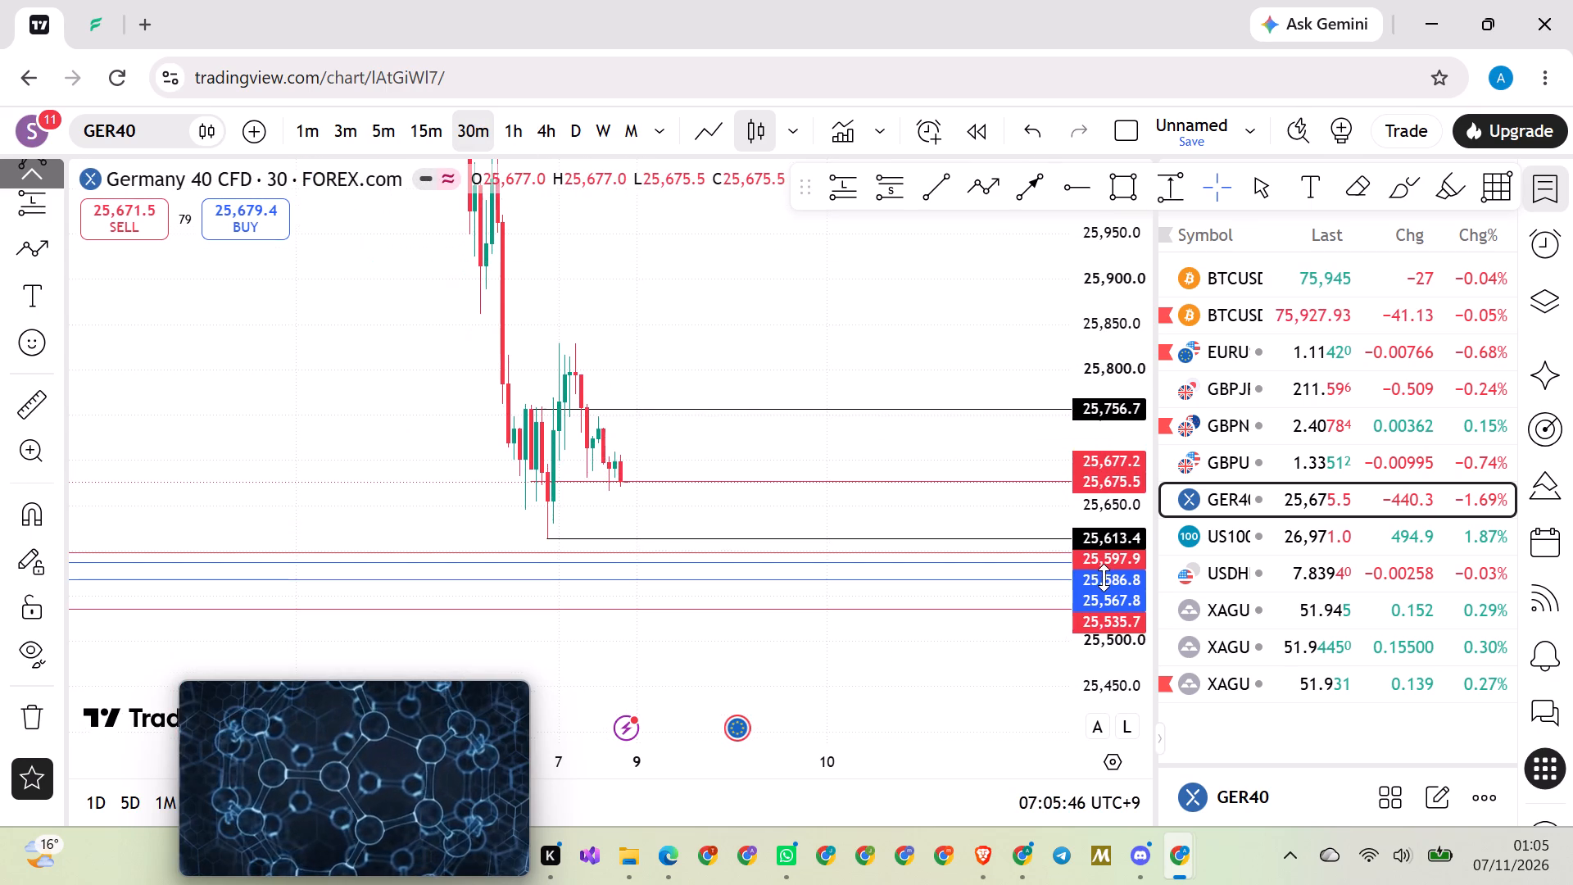
scroll(1088, 565, "down", 11)
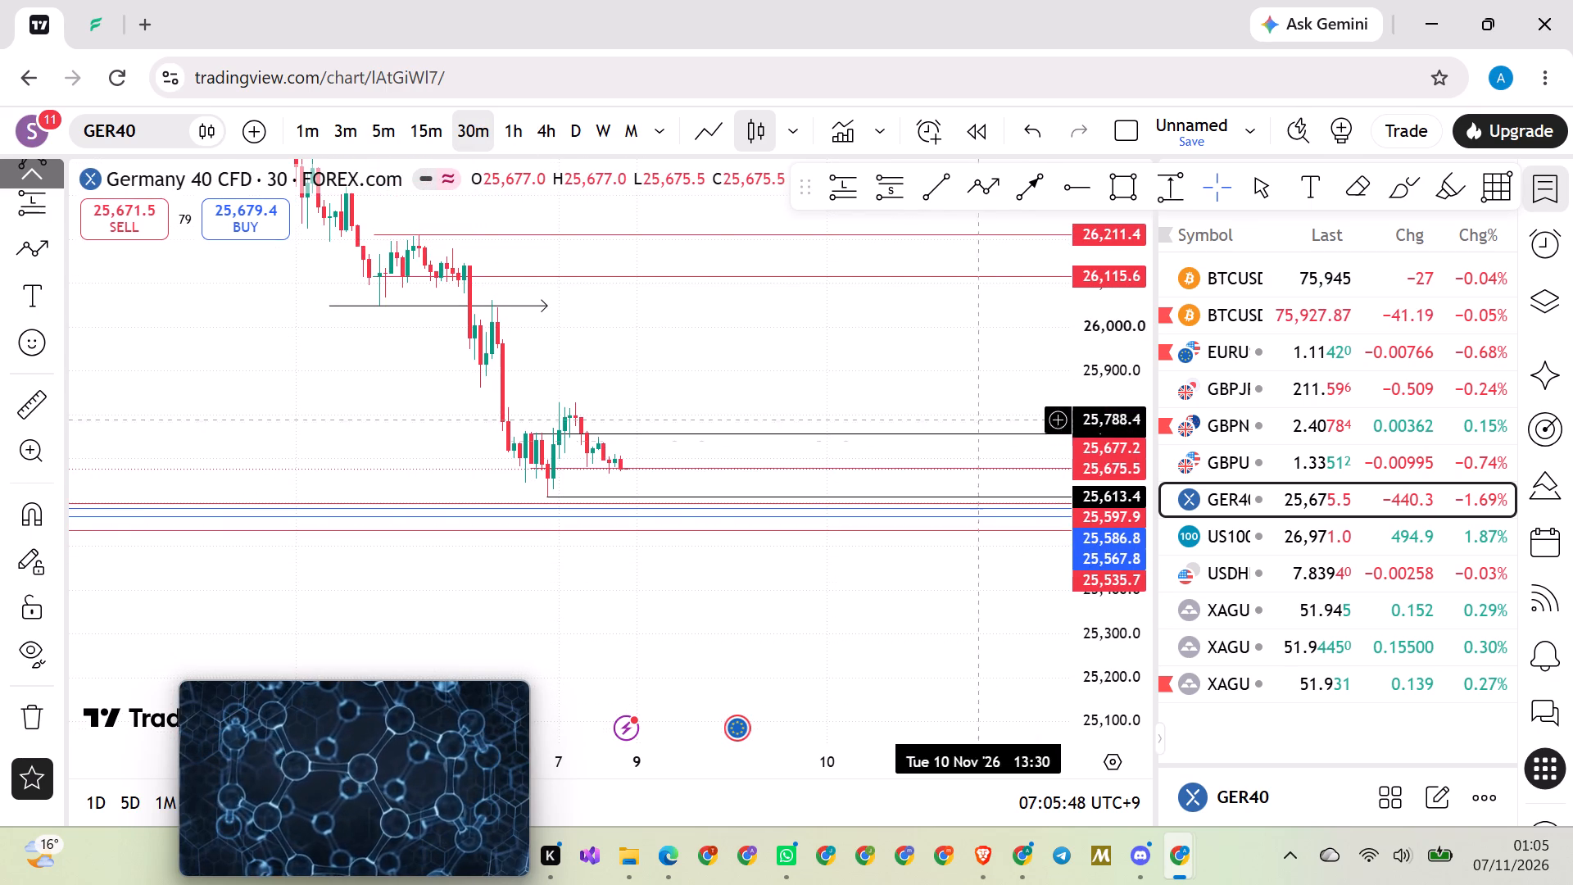
scroll(814, 326, "down", 4)
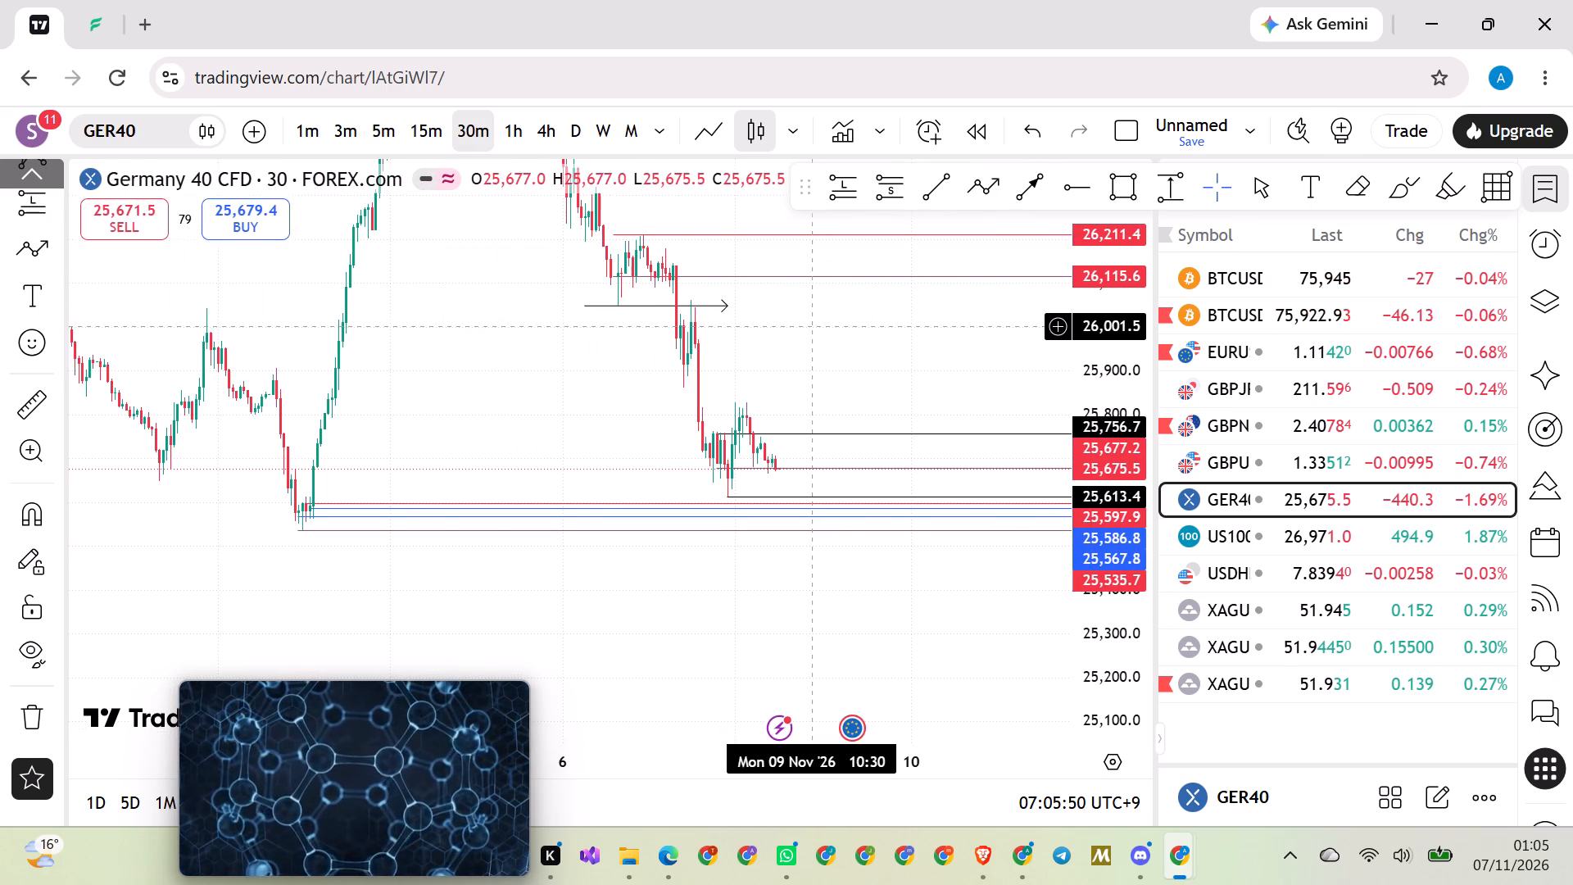
Flag GER40 red in the watchlist.
left_click(1157, 501)
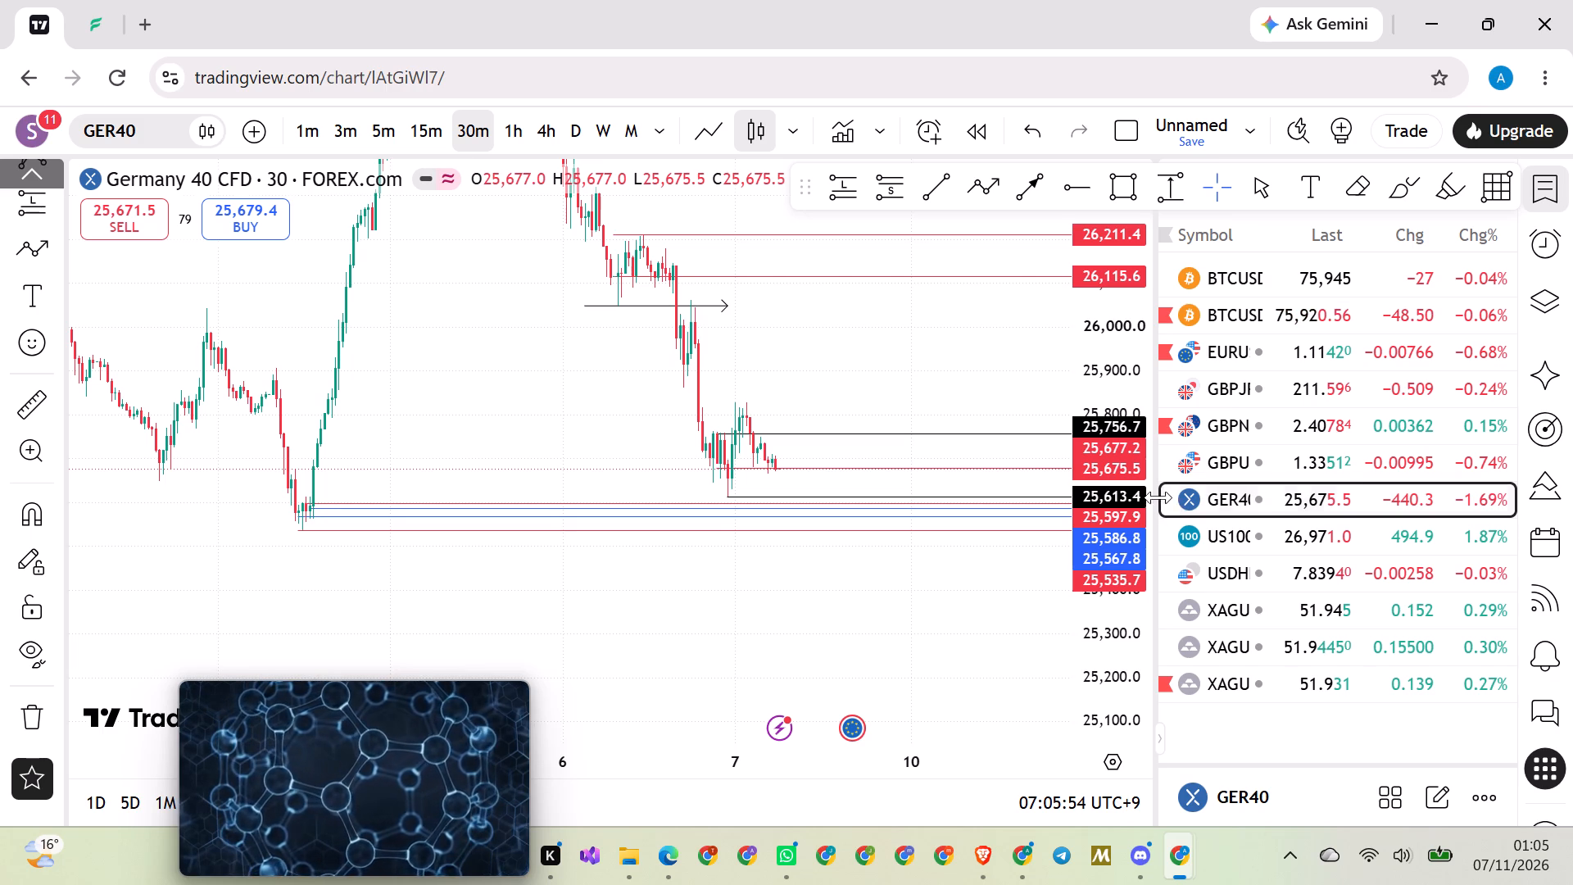
left_click(1155, 497)
left_click(1167, 501)
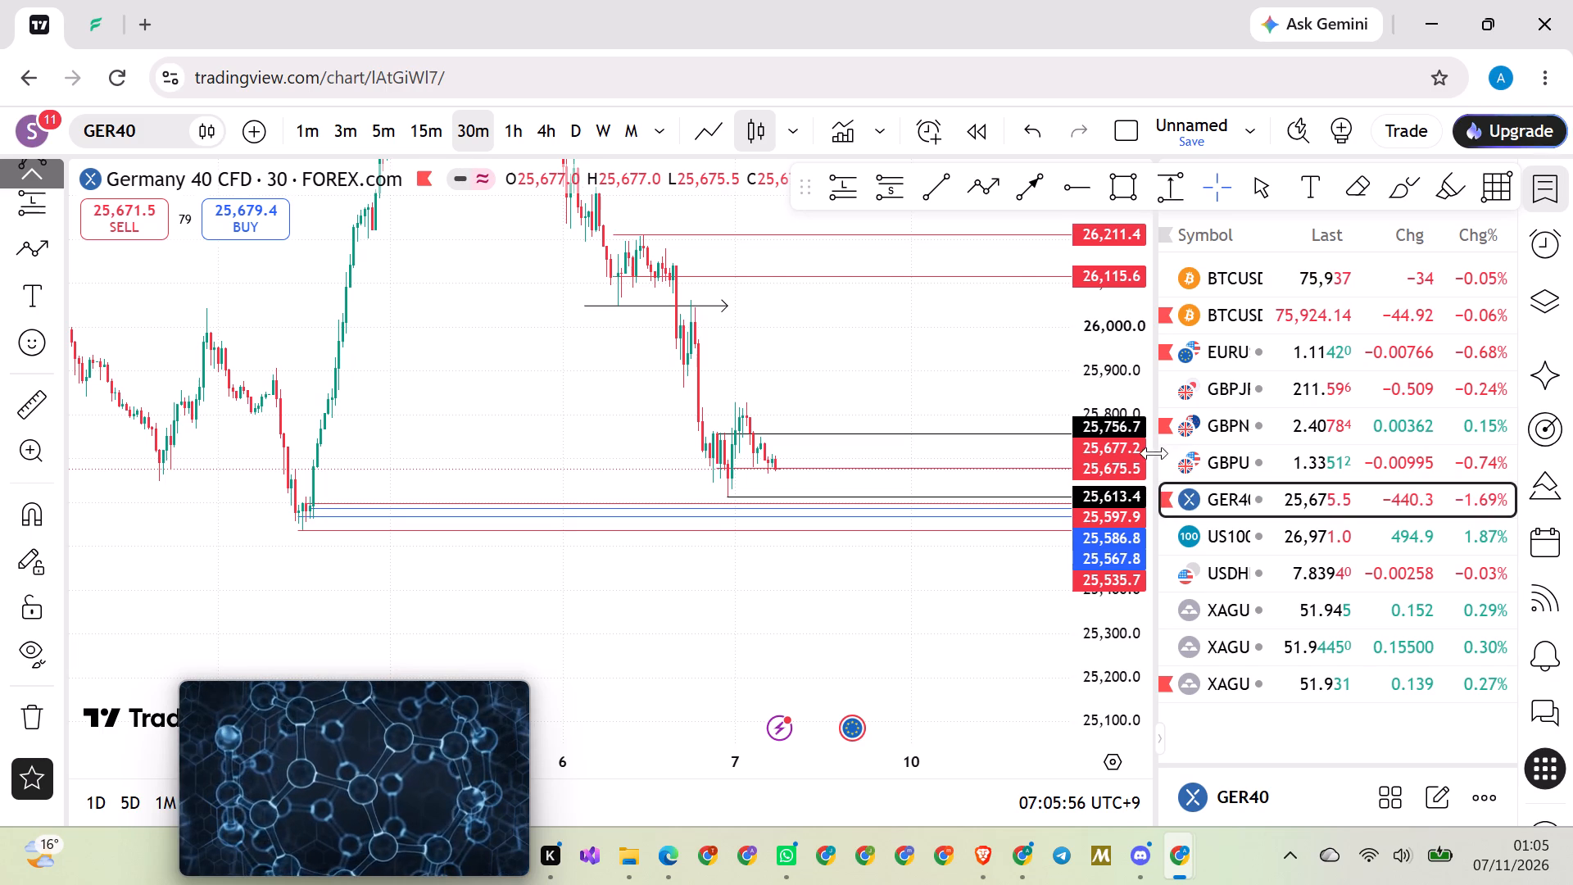
Remove the red flag from EURUSD in the watchlist.
left_click(1167, 351)
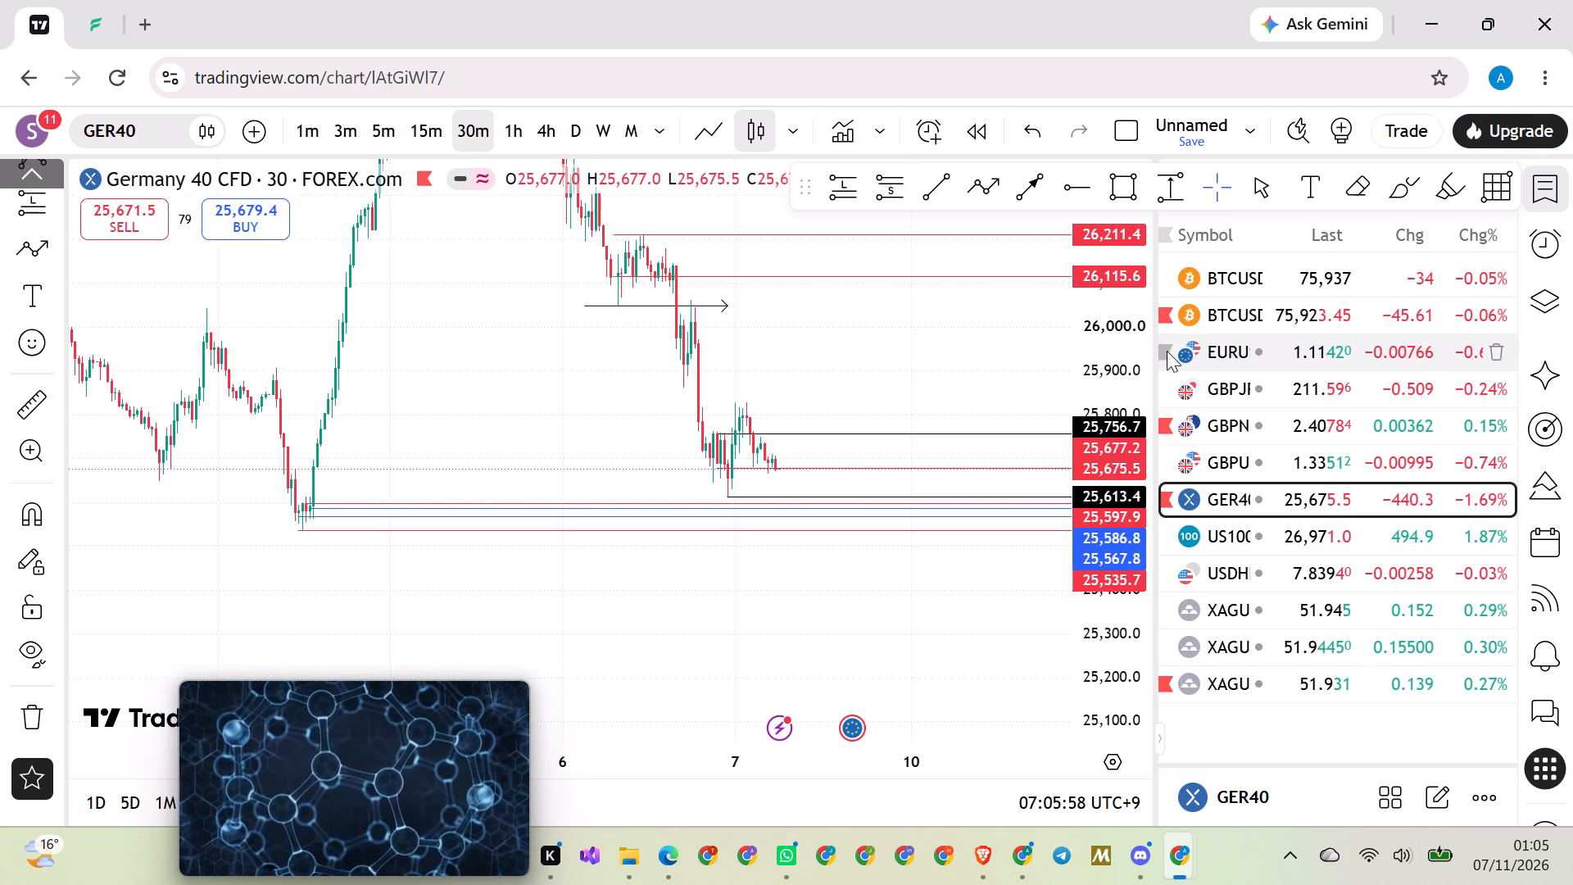
Open the Coinbase BTCUSD chart and examine its 30-minute candles against the horizontal rays and long arrow.
left_click(1219, 317)
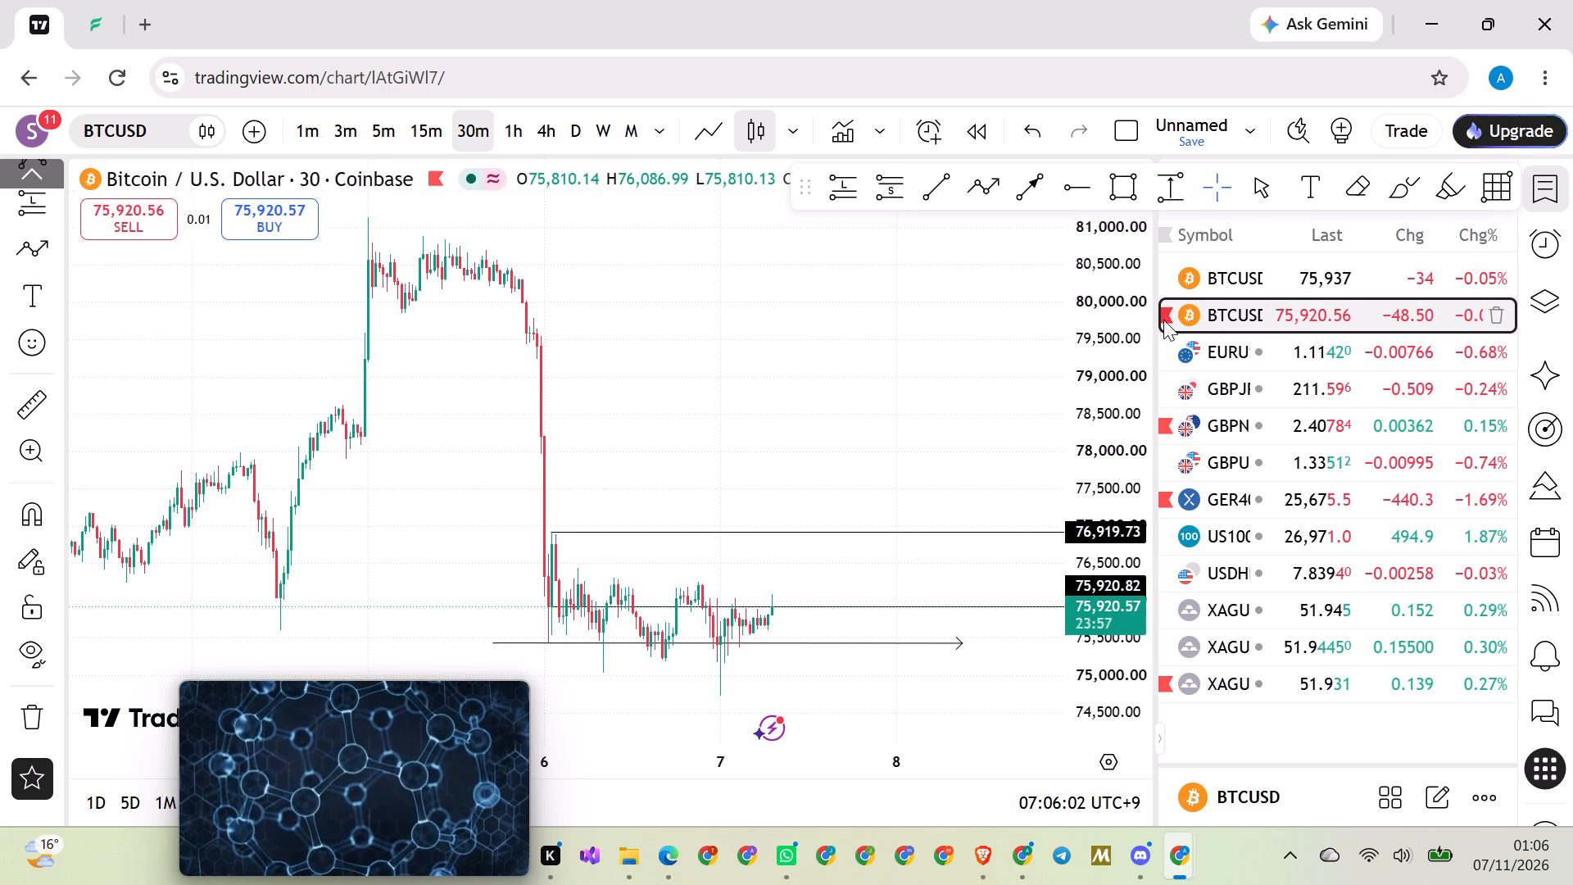
scroll(810, 395, "down", 18)
left_click_drag(786, 418, 857, 321)
scroll(861, 317, "up", 14)
scroll(861, 317, "up", 12)
scroll(861, 317, "down", 1)
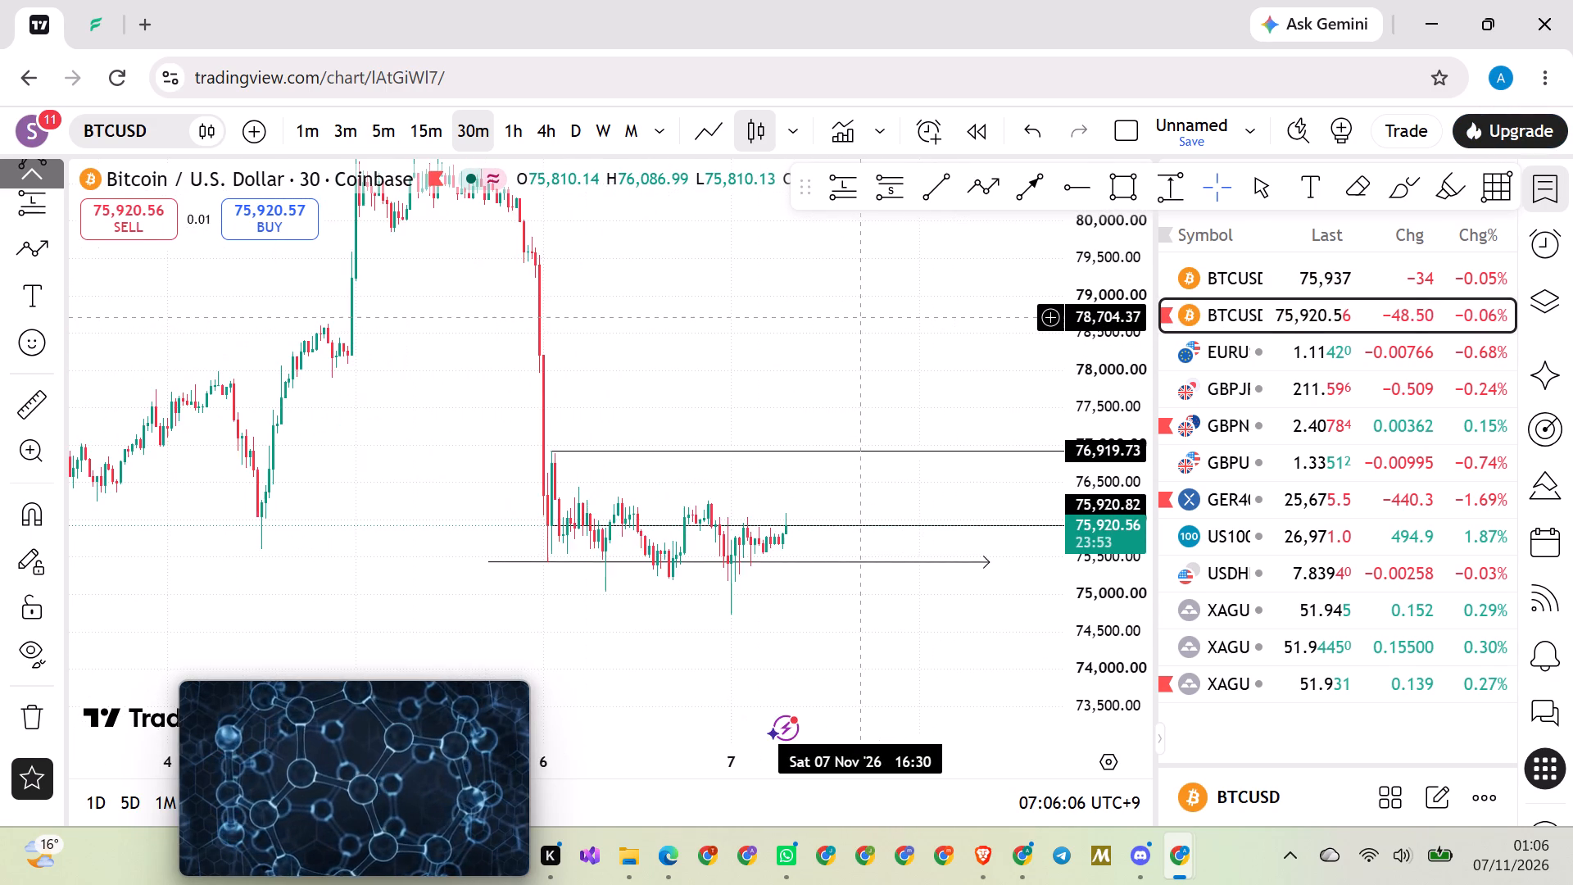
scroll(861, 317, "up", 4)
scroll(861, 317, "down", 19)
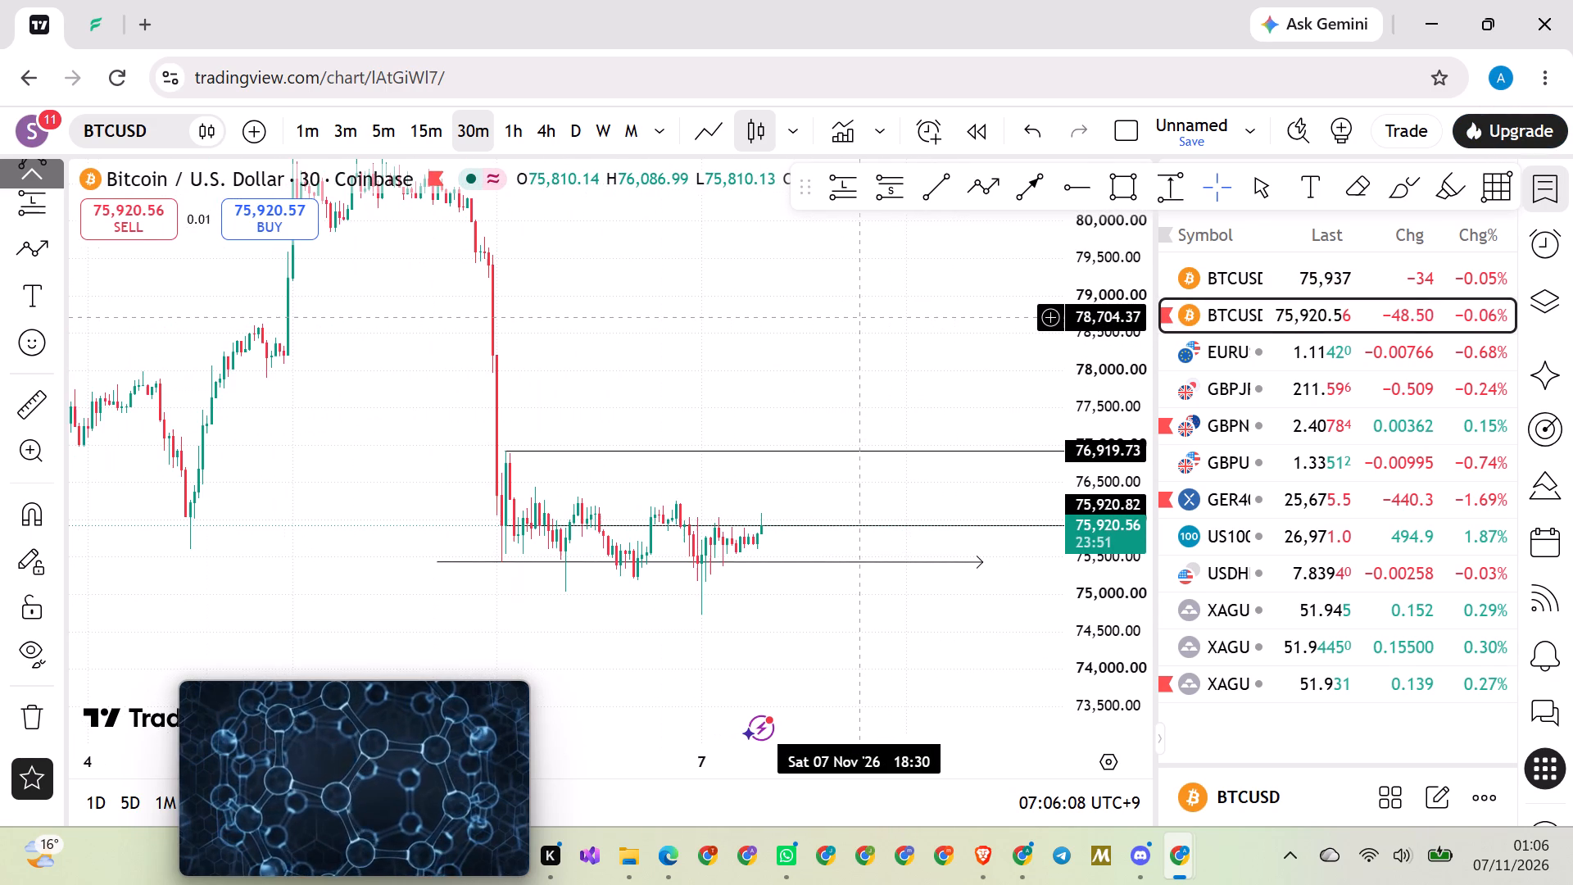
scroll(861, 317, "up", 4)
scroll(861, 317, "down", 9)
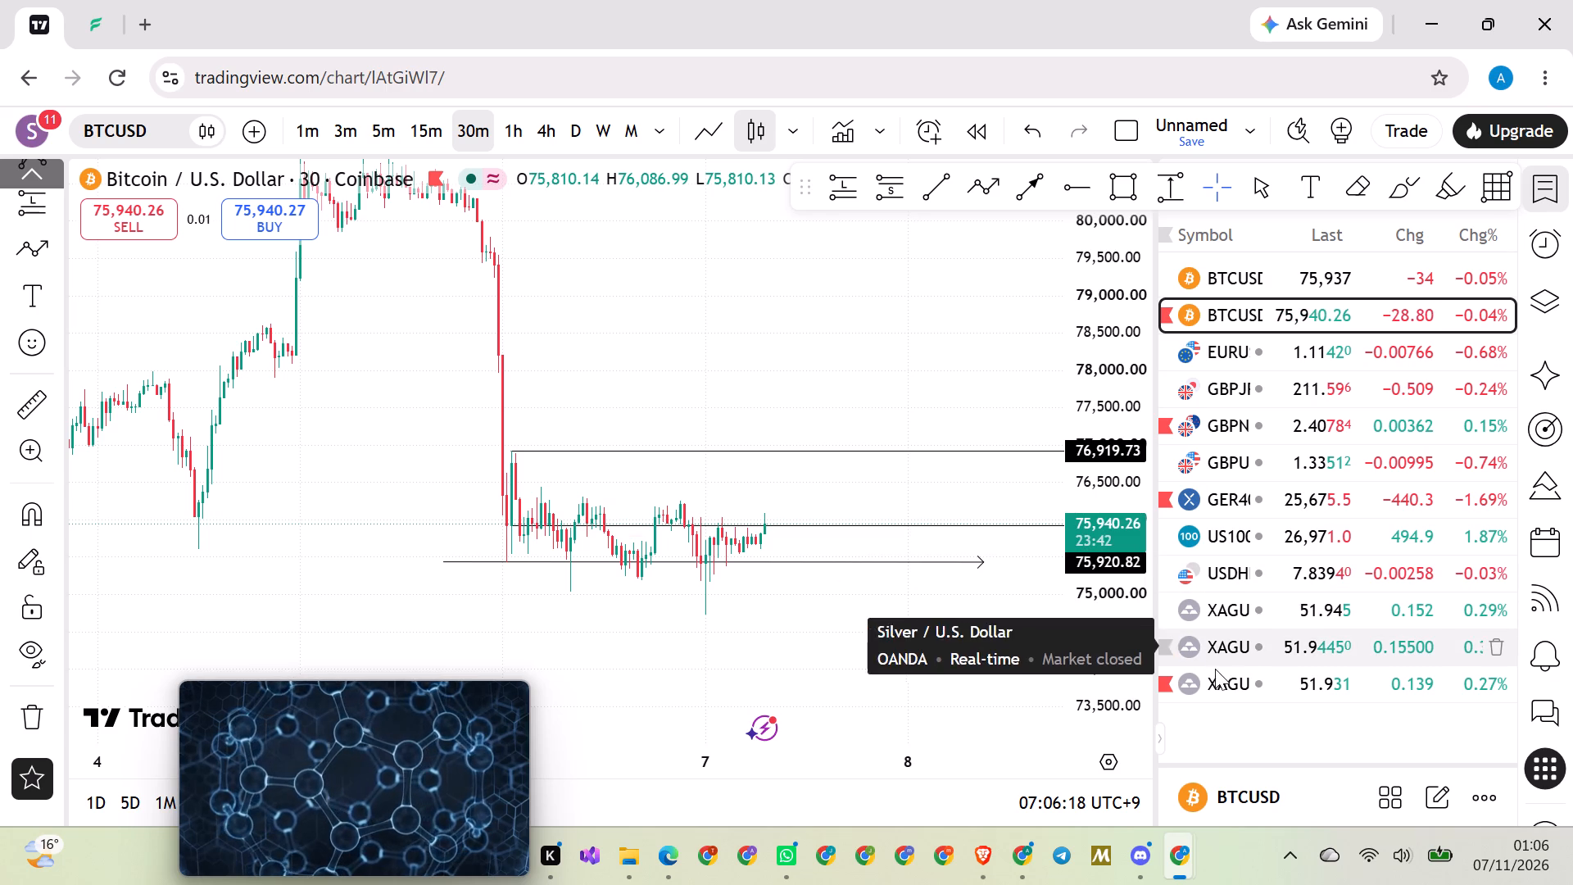
Open the Pepperstone XAGUSD chart and remove its red flag in the watchlist.
left_click(1238, 692)
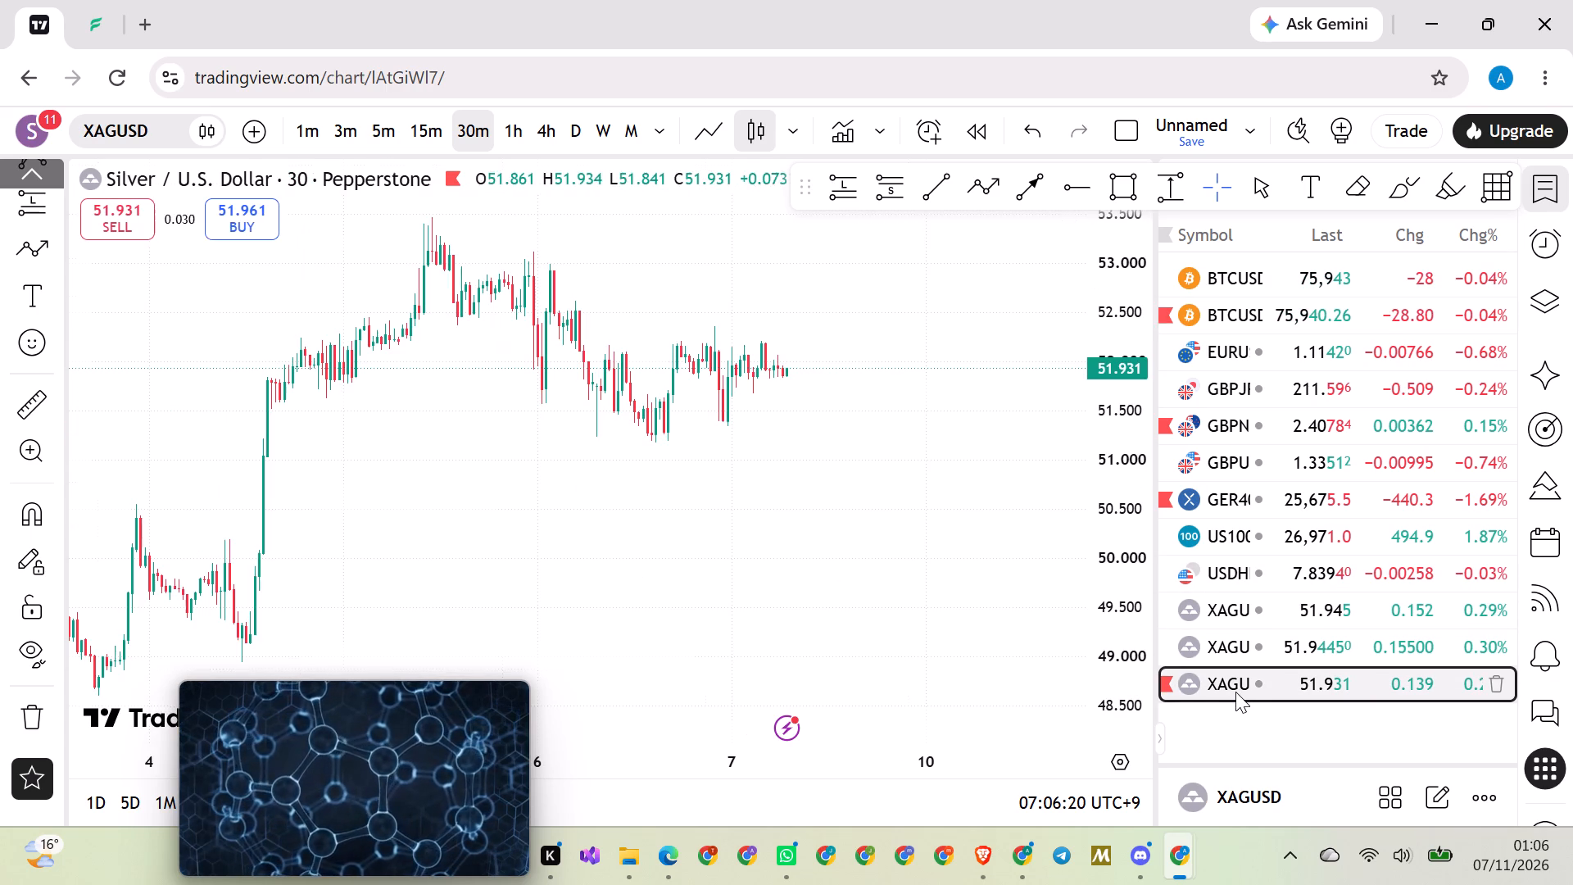
left_click(1165, 683)
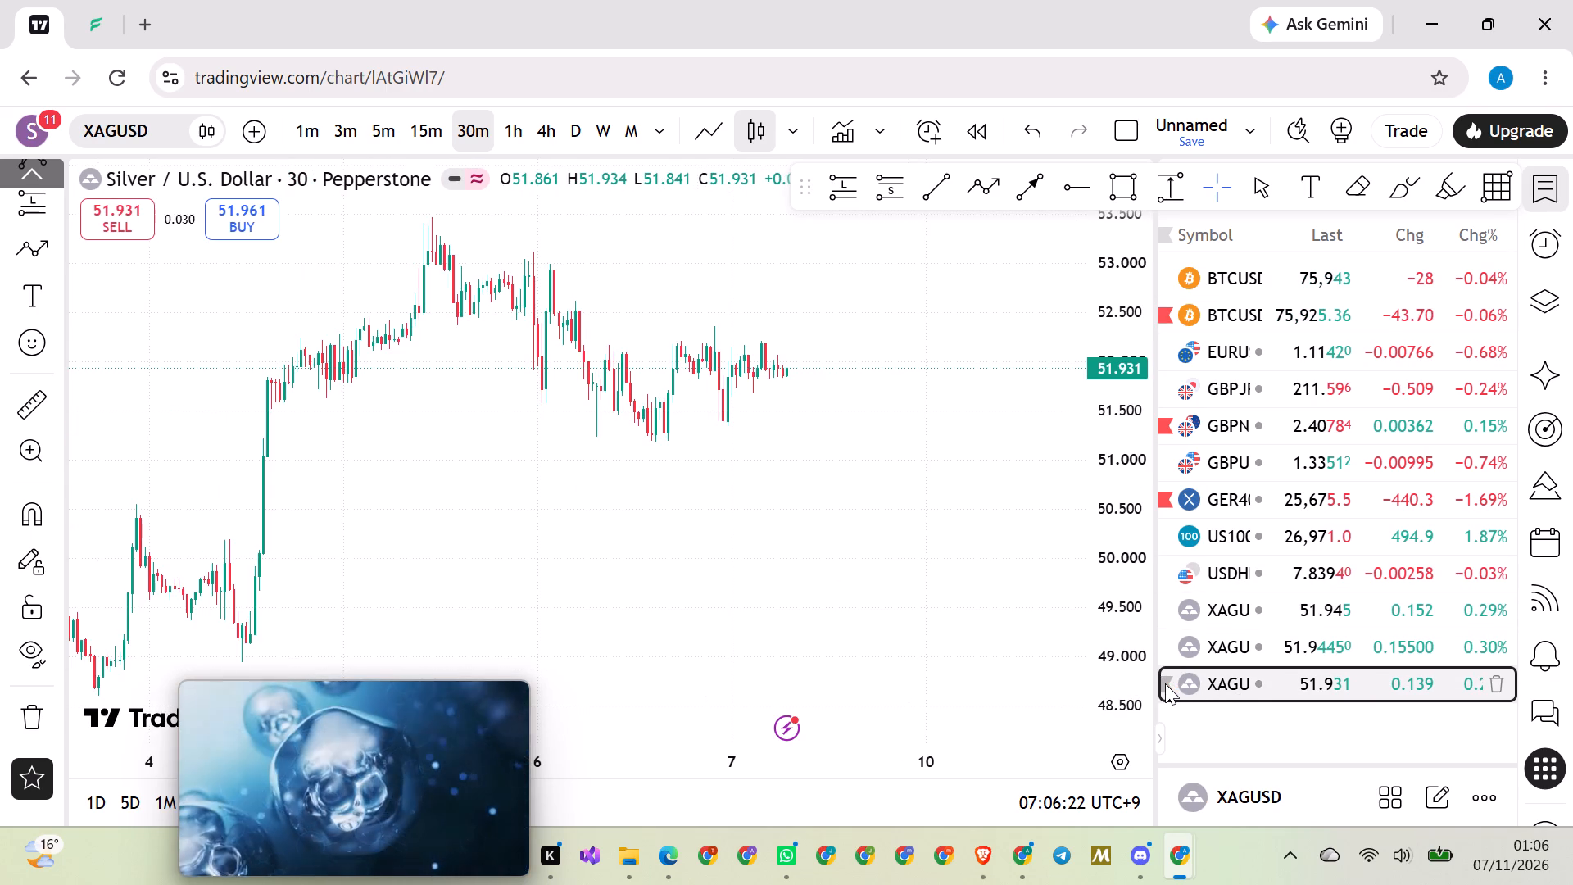
left_click(1003, 519)
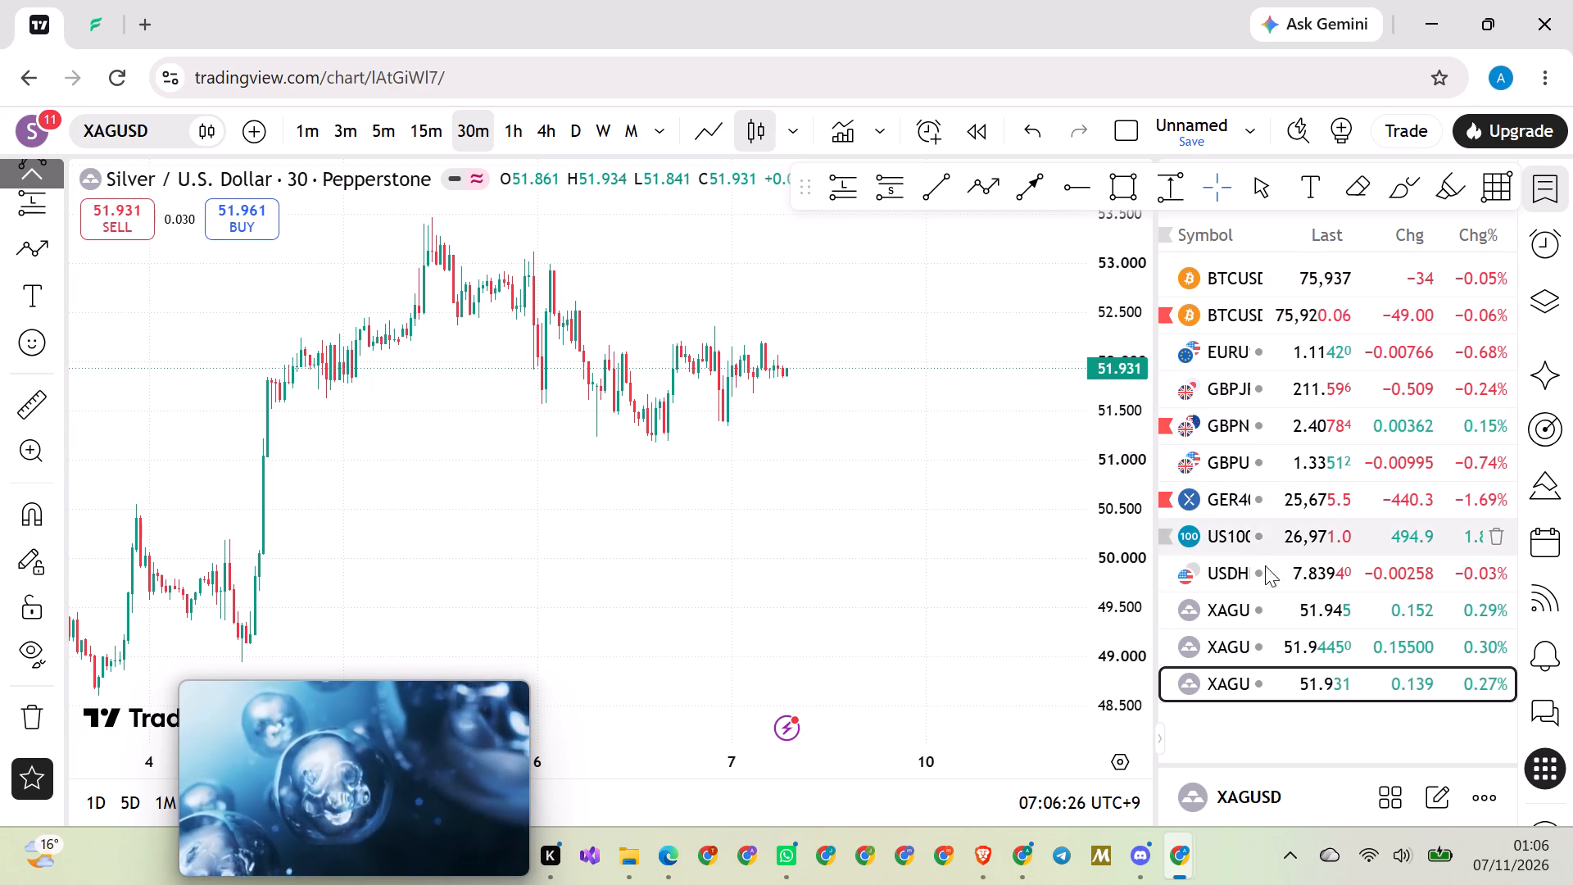
Open US100 on the 4-hour timeframe and examine the latest candles against the existing horizontal rays and arrow.
left_click(1220, 532)
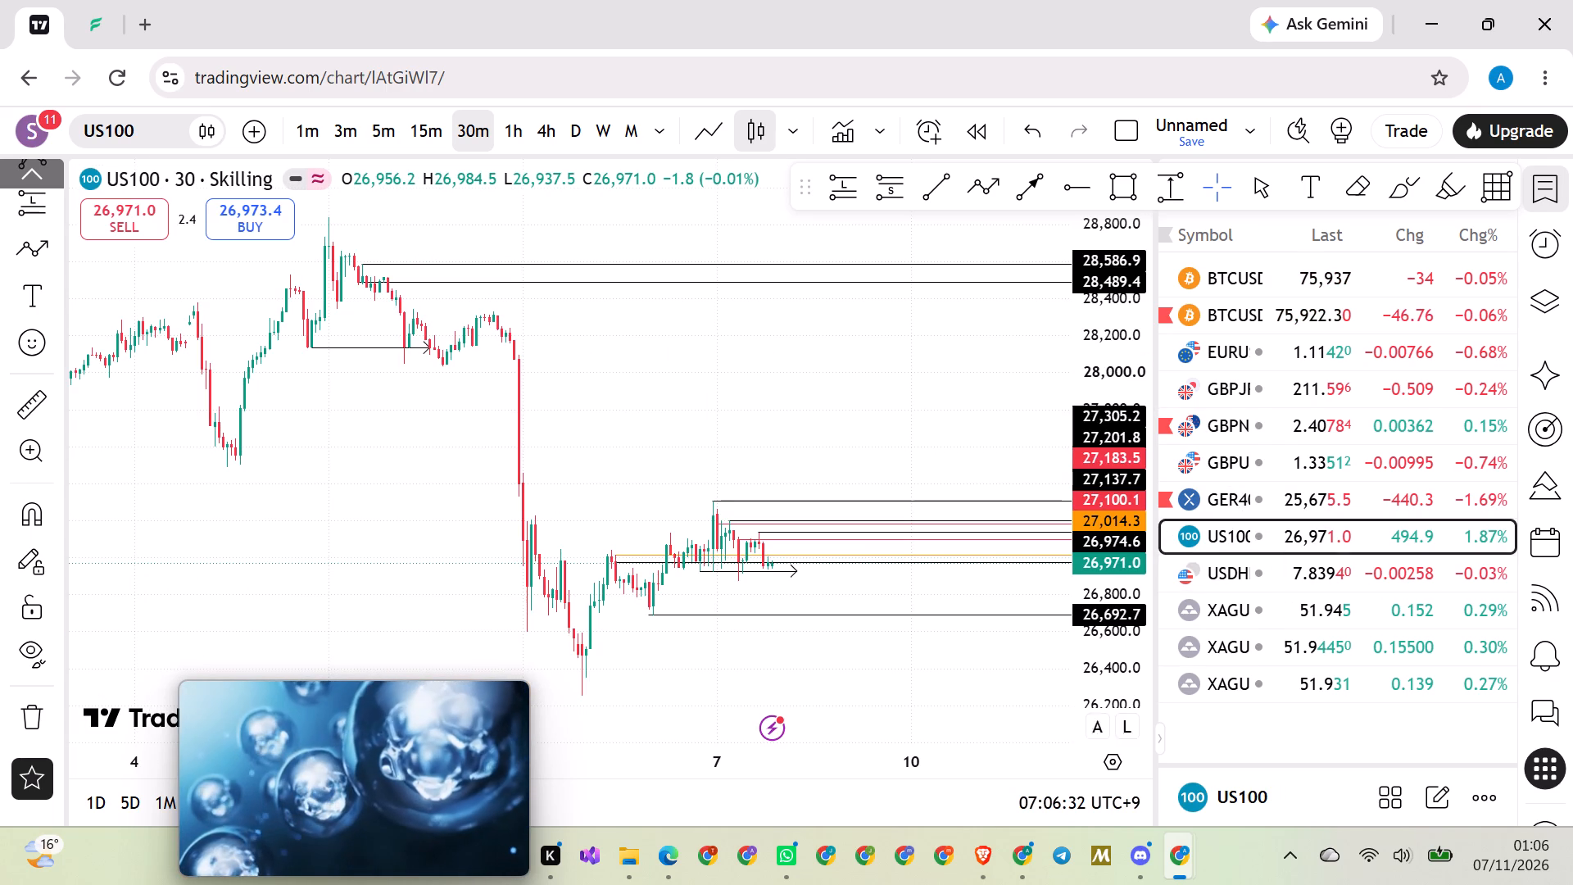
left_click(542, 127)
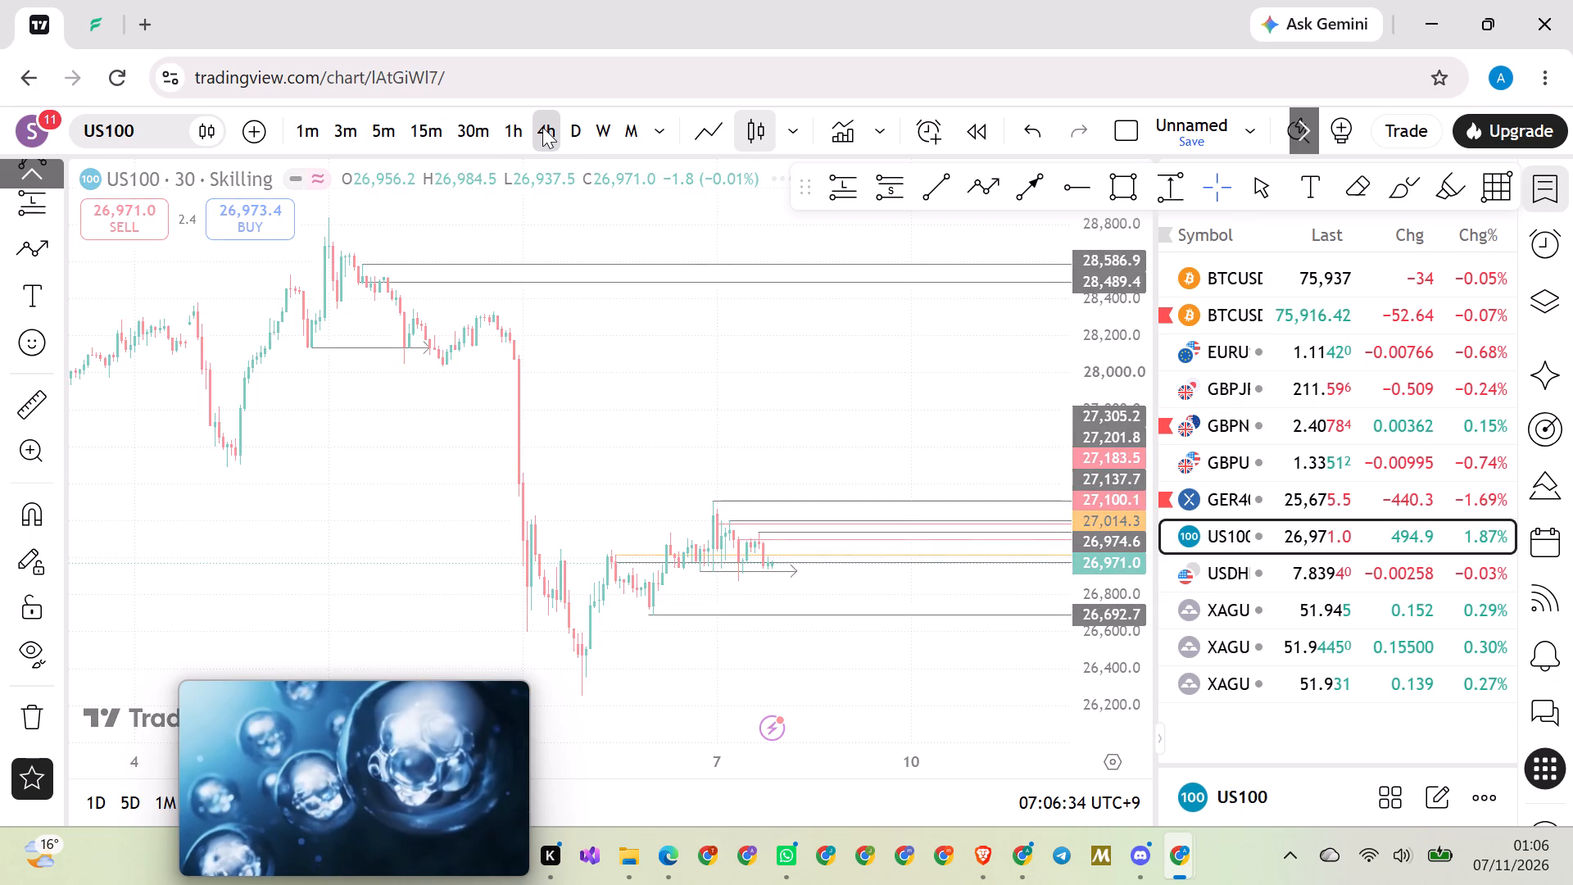
scroll(586, 384, "up", 20)
left_click_drag(563, 404, 687, 334)
scroll(662, 314, "up", 9)
left_click_drag(609, 338, 821, 351)
left_click_drag(719, 334, 857, 322)
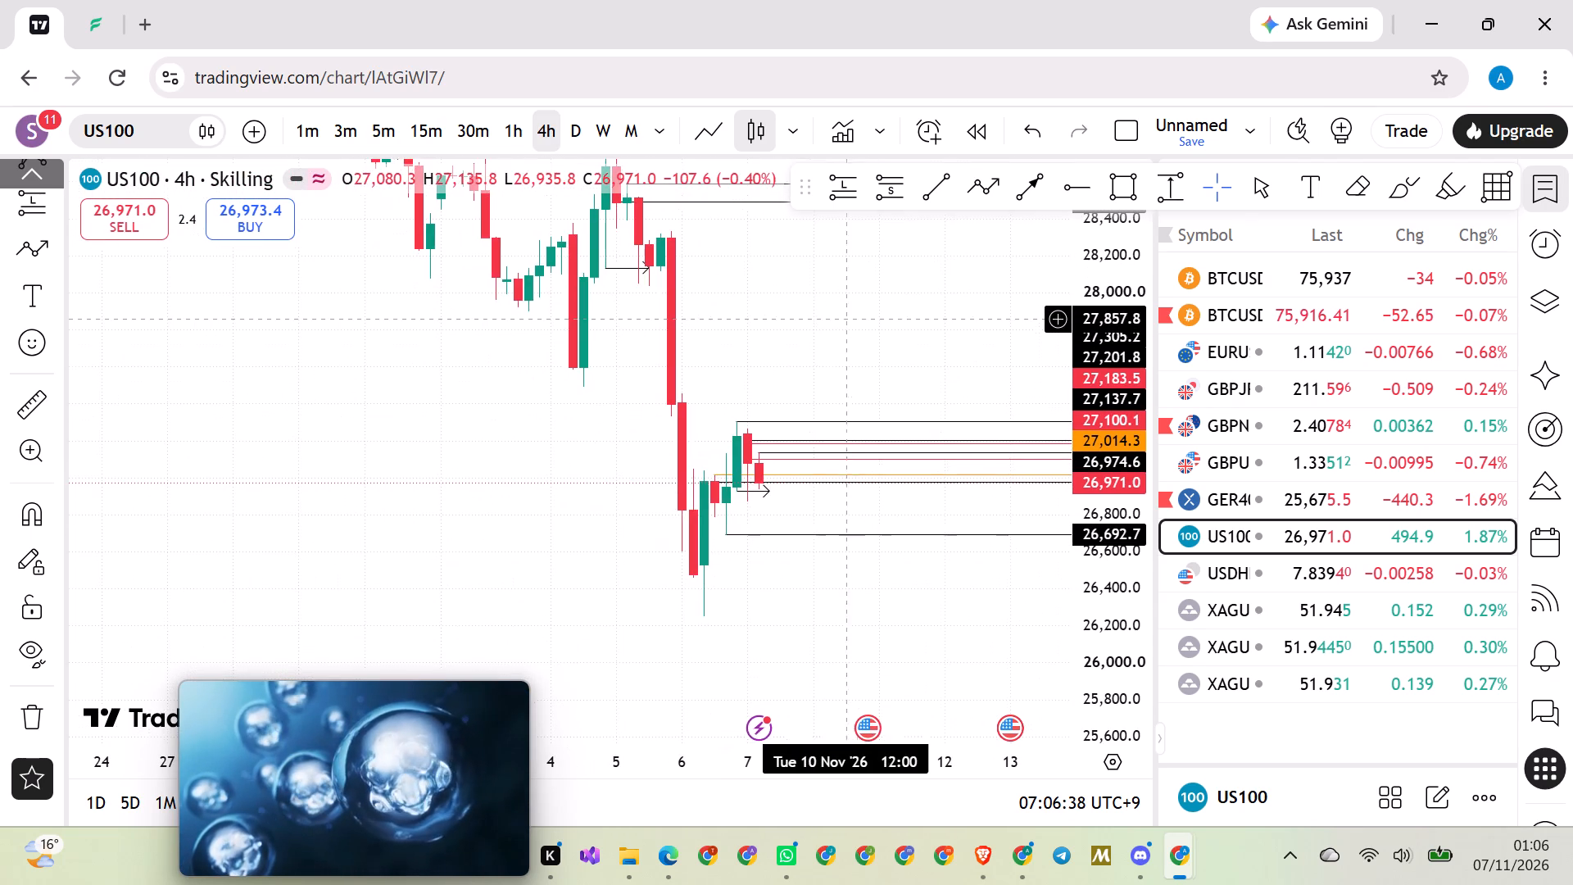
scroll(821, 321, "up", 2)
scroll(1113, 563, "up", 11)
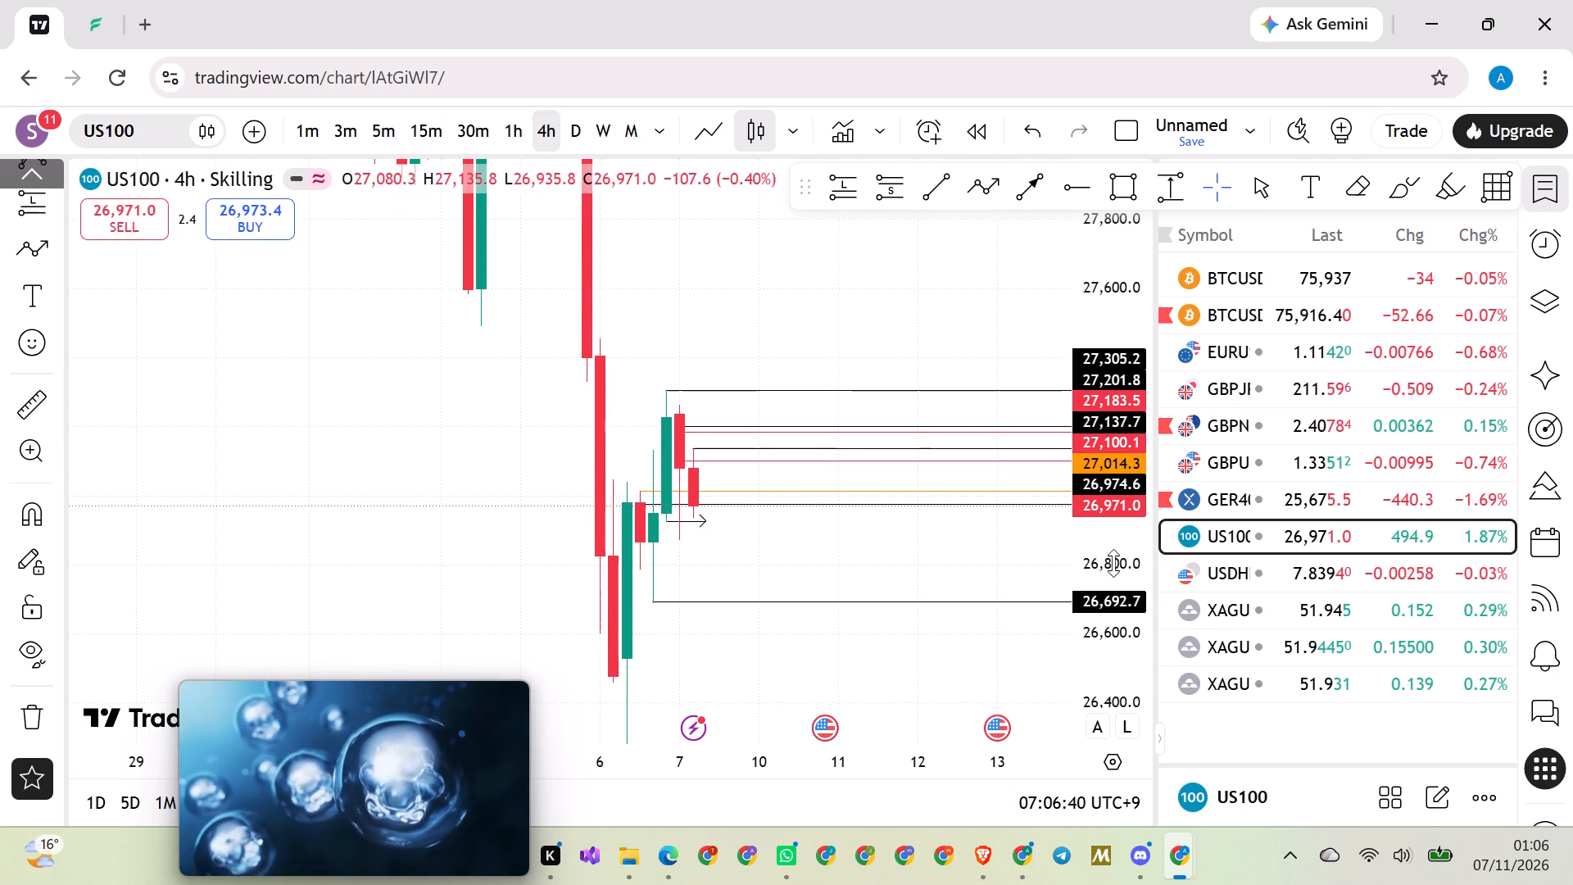
left_click_drag(432, 457, 572, 457)
scroll(262, 439, "up", 6)
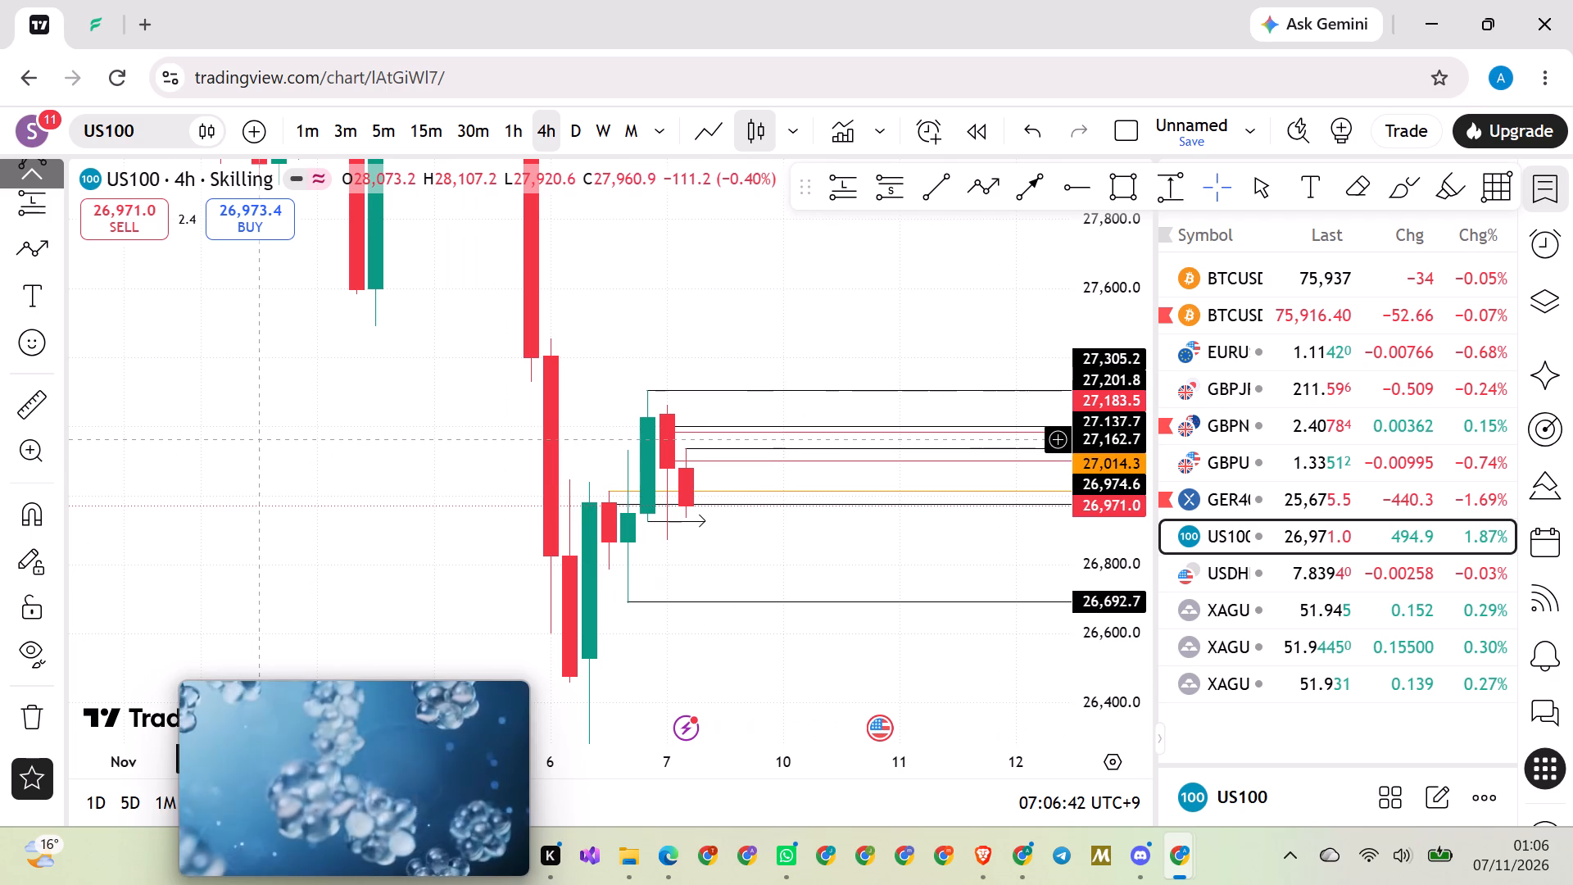
scroll(1103, 446, "up", 3)
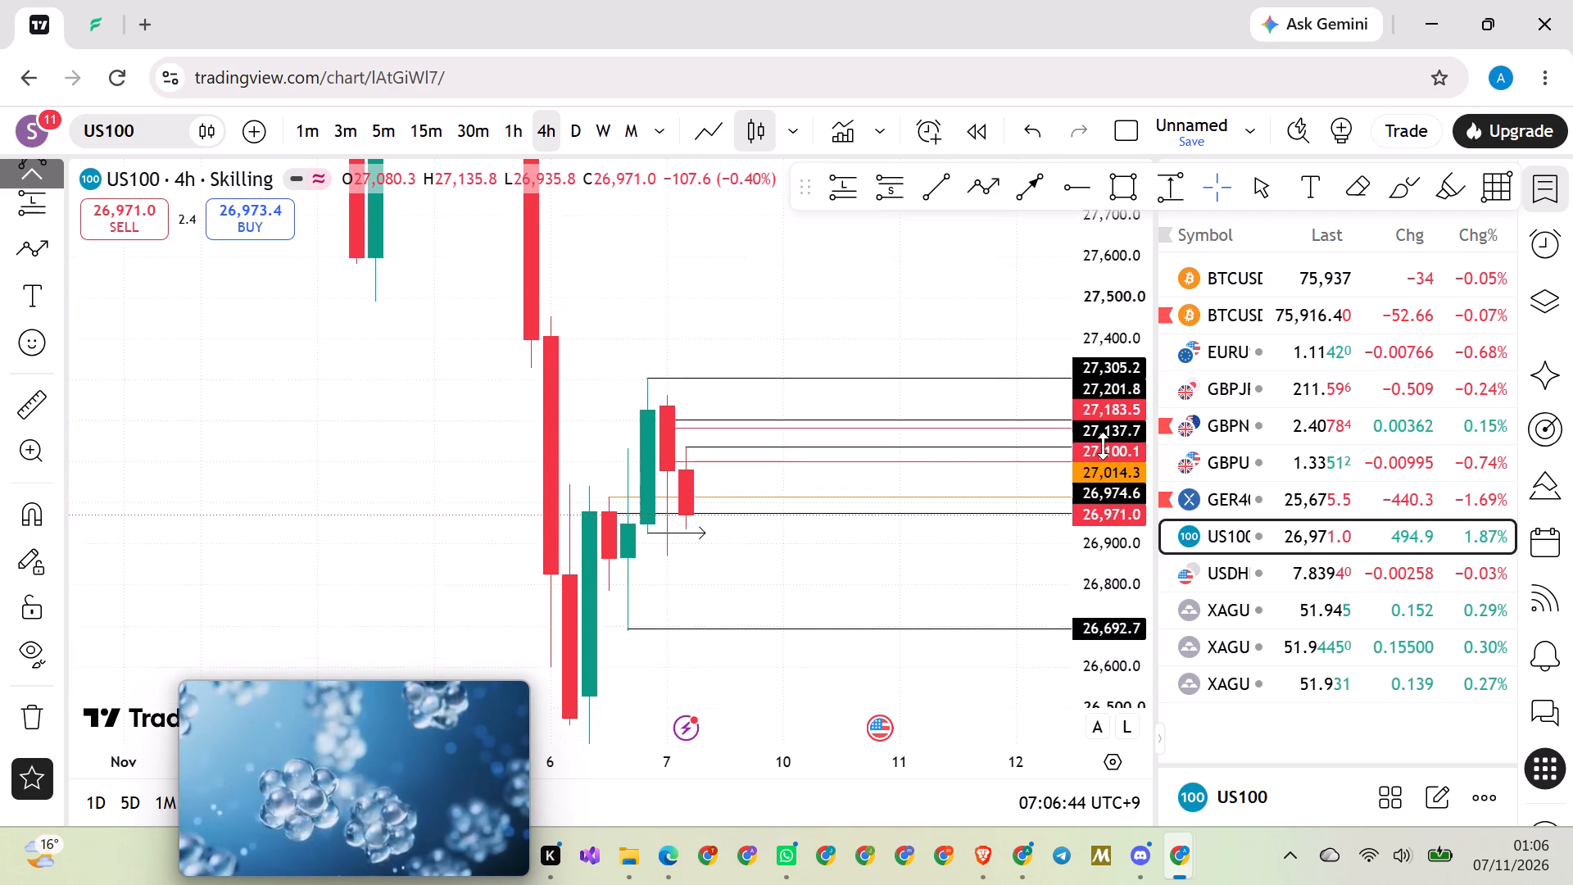
scroll(1103, 446, "up", 4)
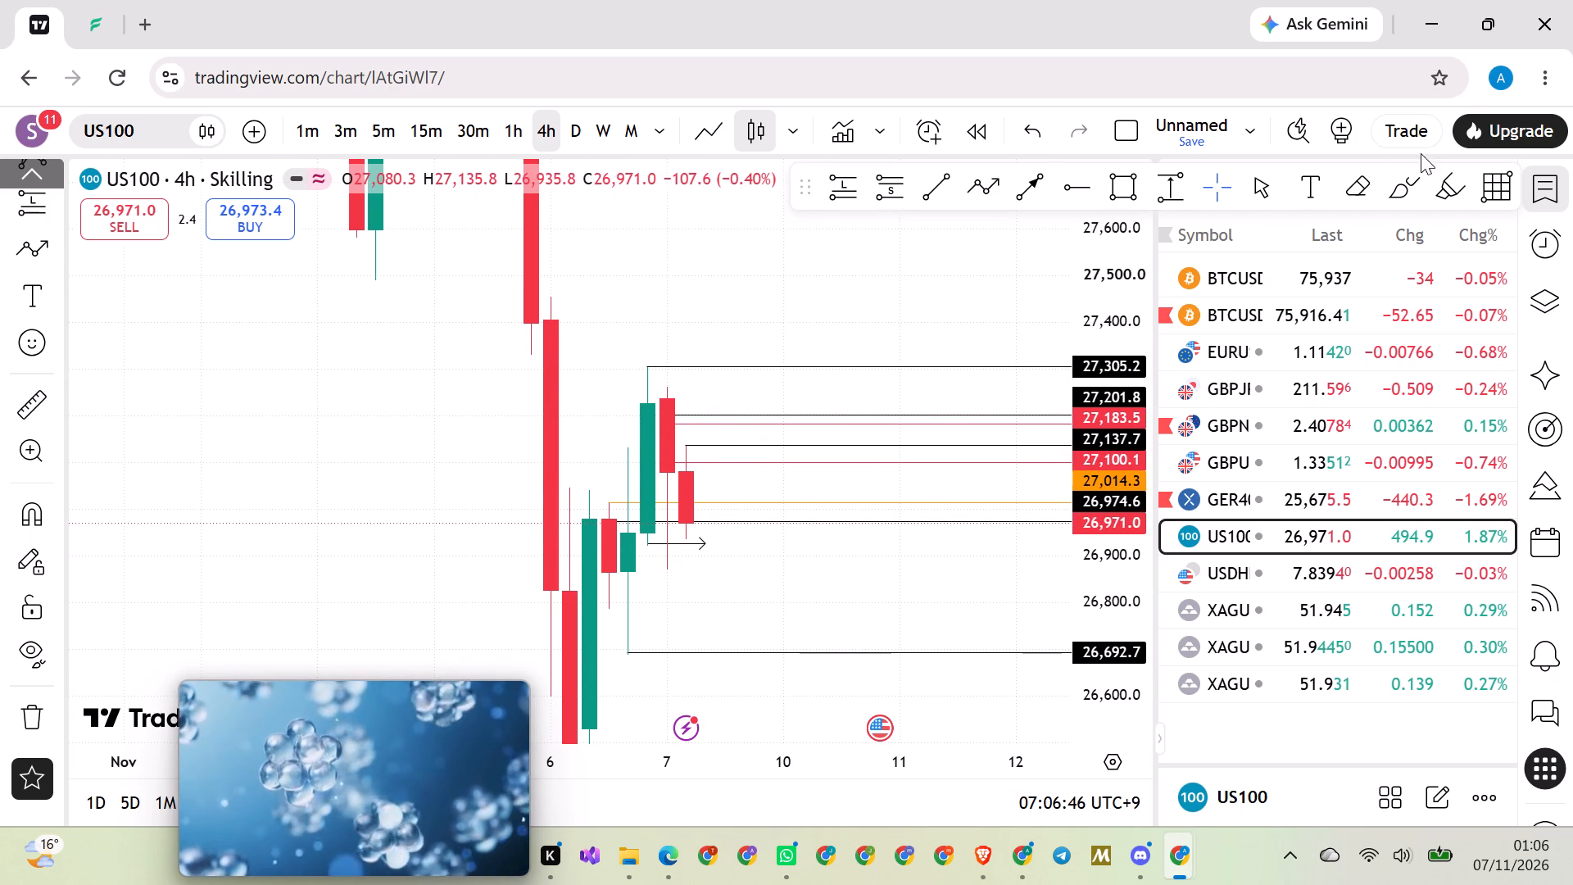
Remove all drawings from the US100 chart.
left_click(21, 715)
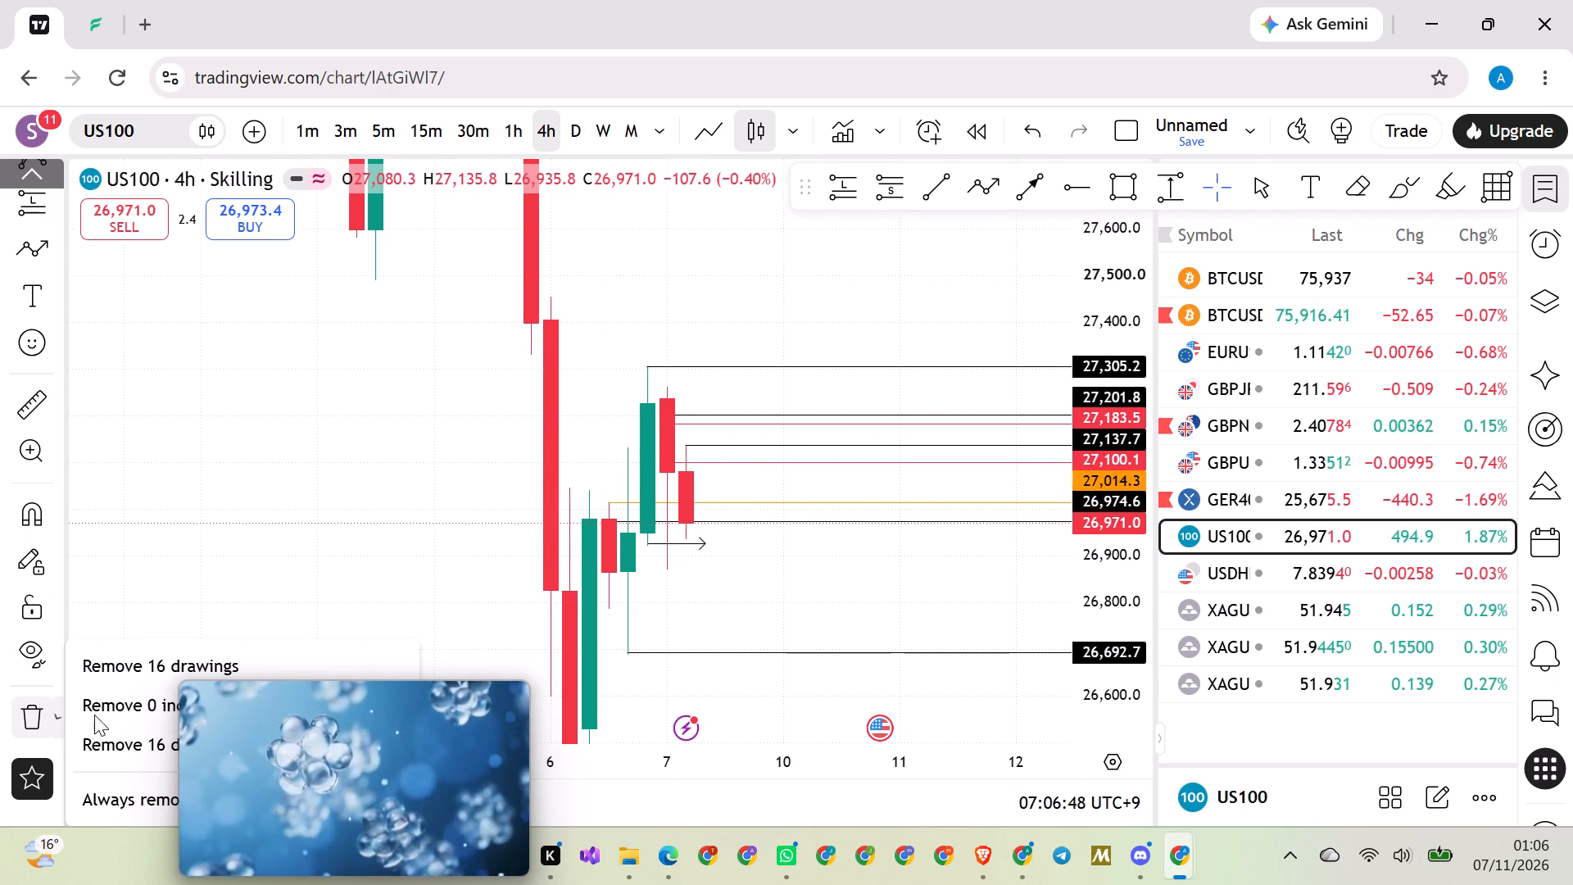
left_click(134, 673)
Draw a horizontal ray at about 26,688.9 from the low of the 6 November 16:00 candle on US100.
left_click_drag(412, 557, 496, 491)
scroll(493, 472, "up", 8)
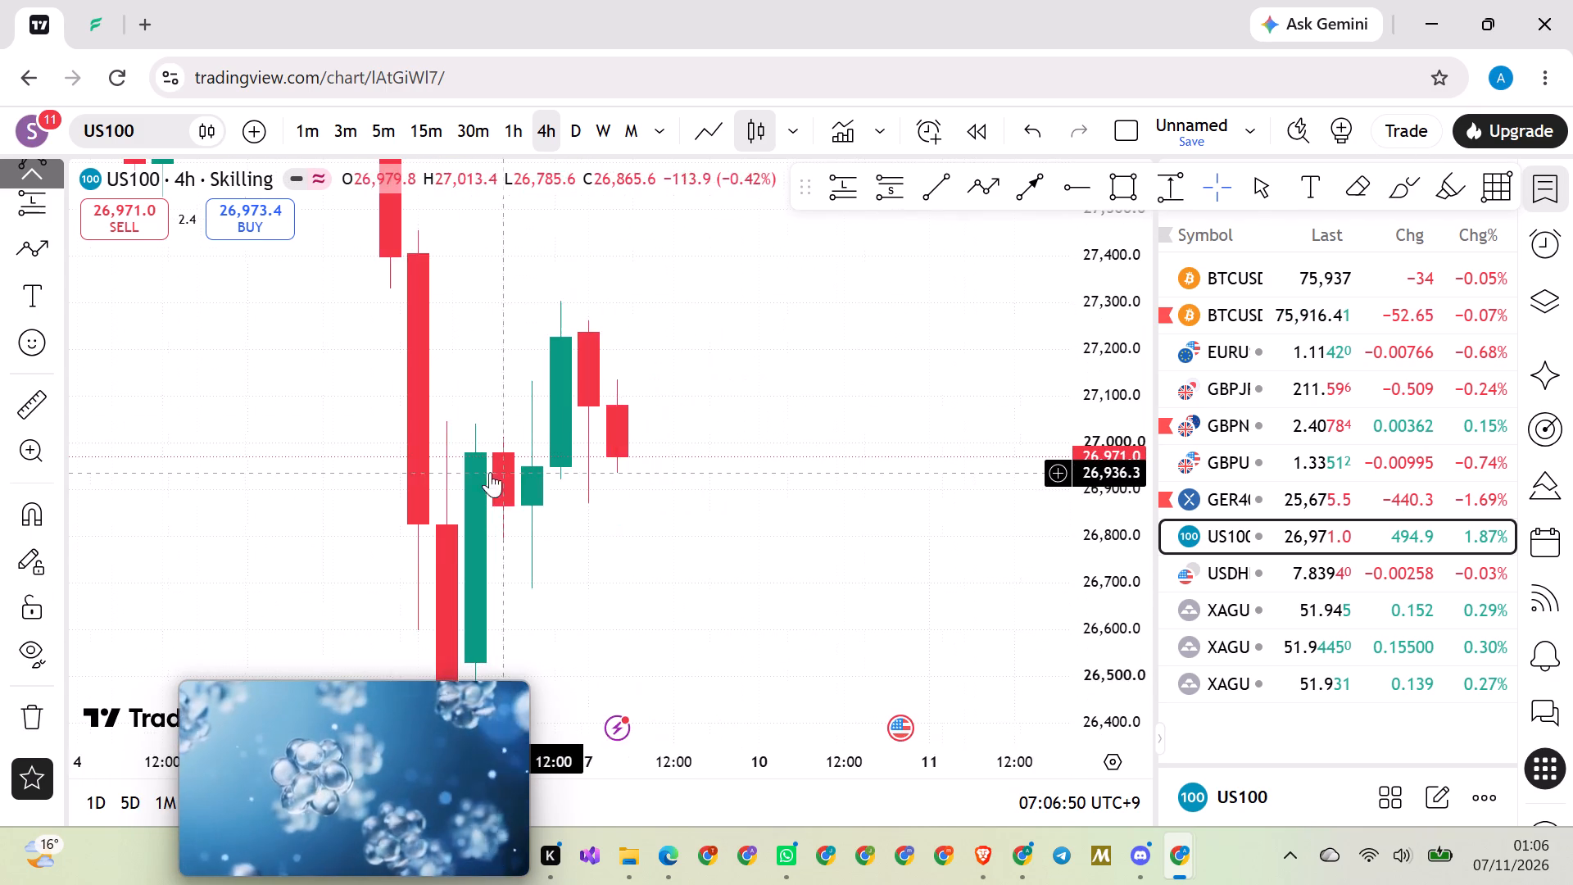
left_click_drag(676, 572, 738, 544)
left_click(1073, 192)
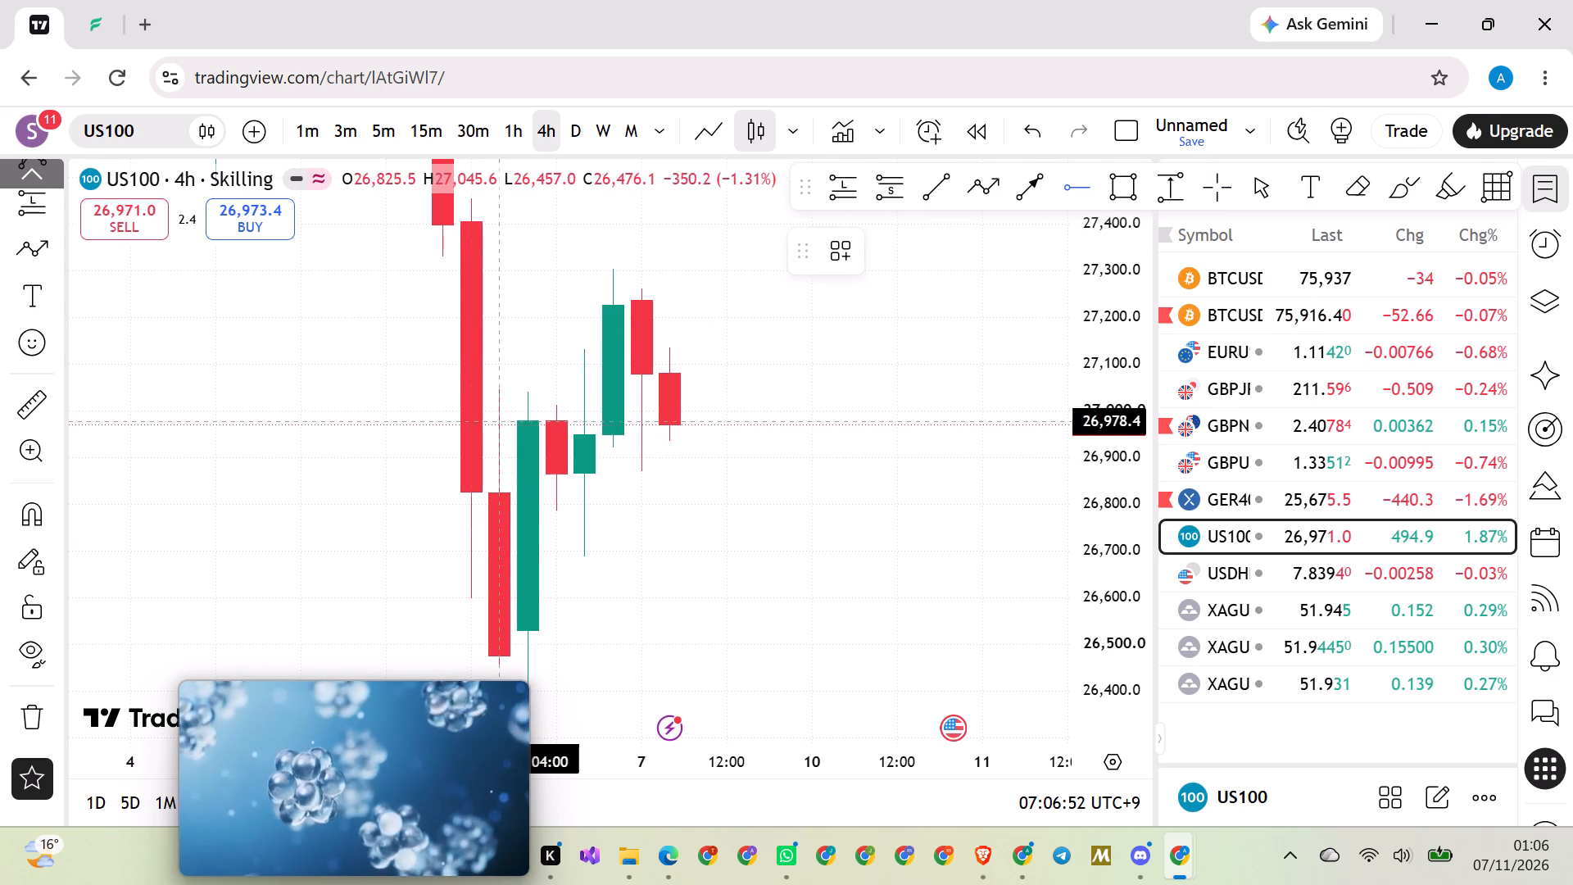
left_click(583, 556)
left_click(663, 528)
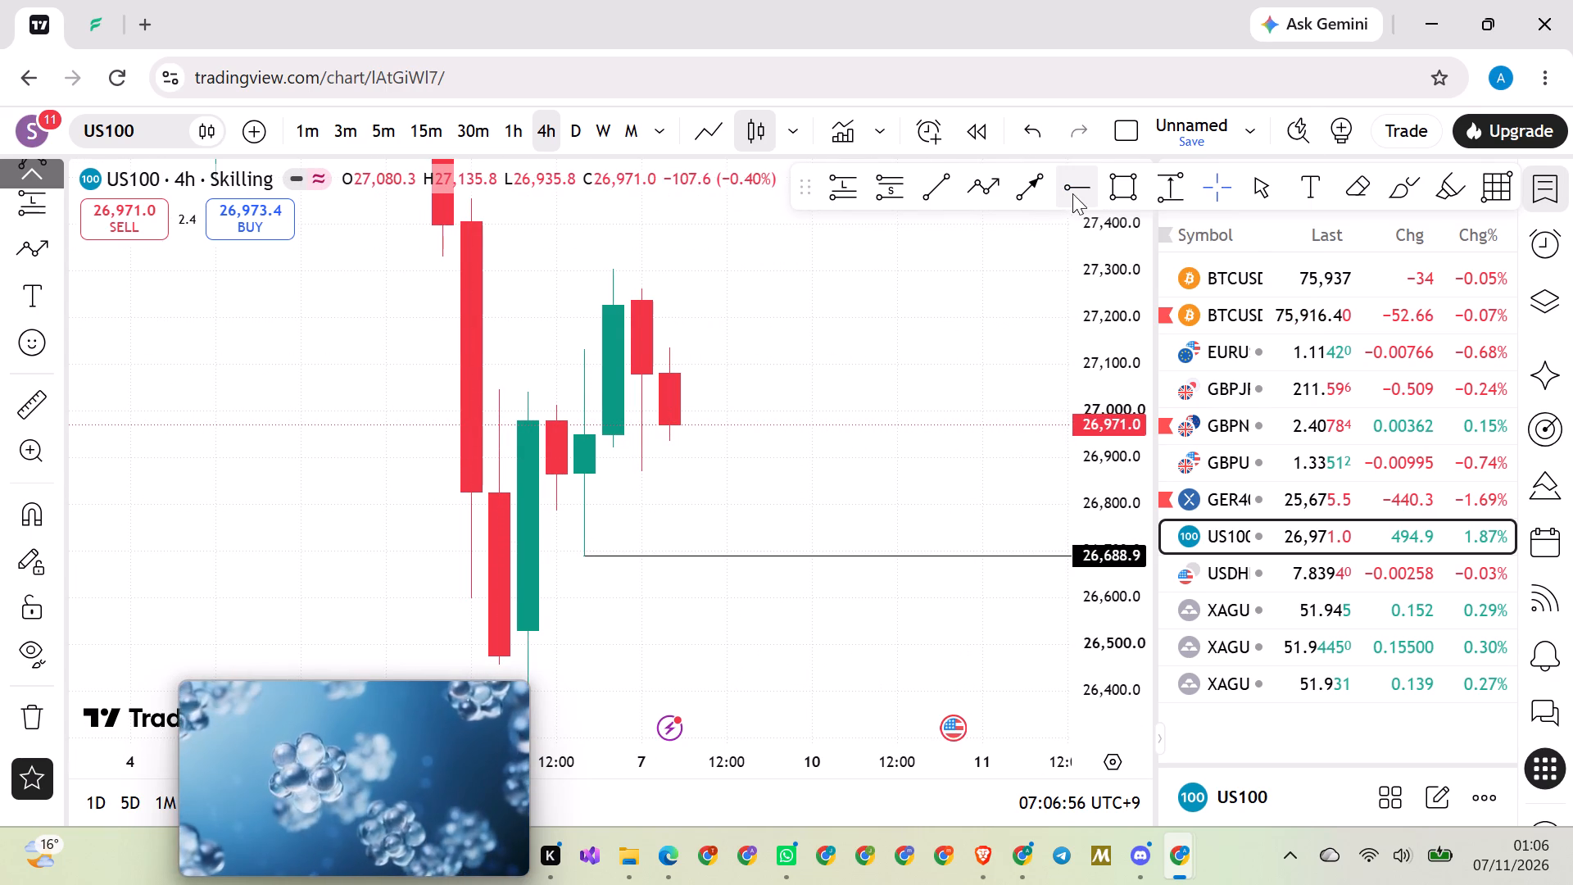
Draw a horizontal ray from the body top of US100's 6 November 08:00 candle and fine-tune it to about 26,978.4.
left_click(1072, 193)
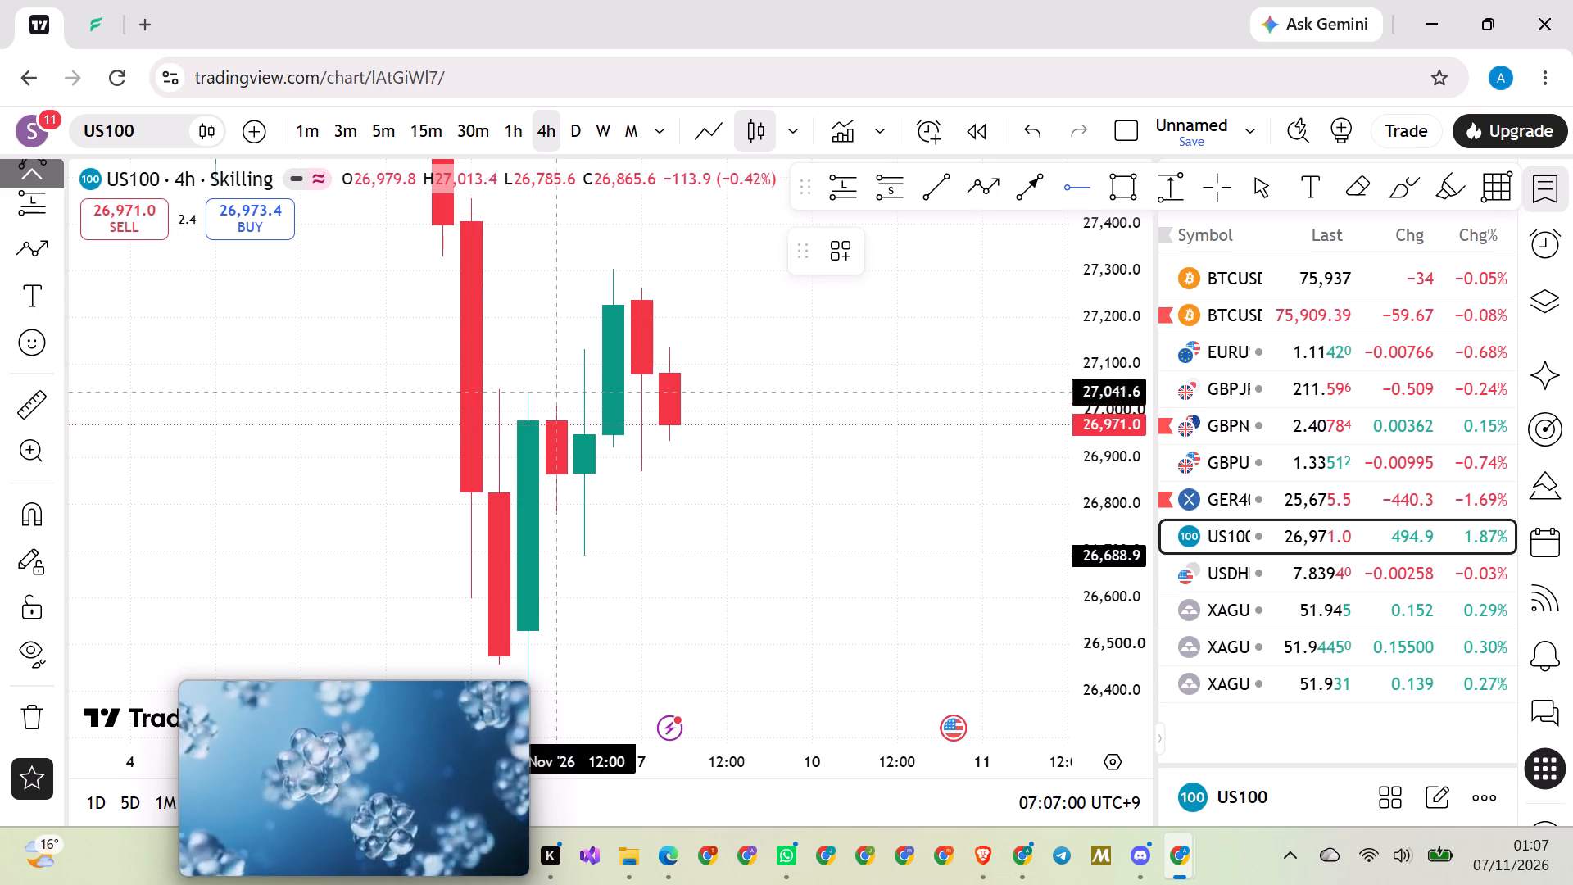
left_click(527, 419)
left_click_drag(527, 419, 551, 422)
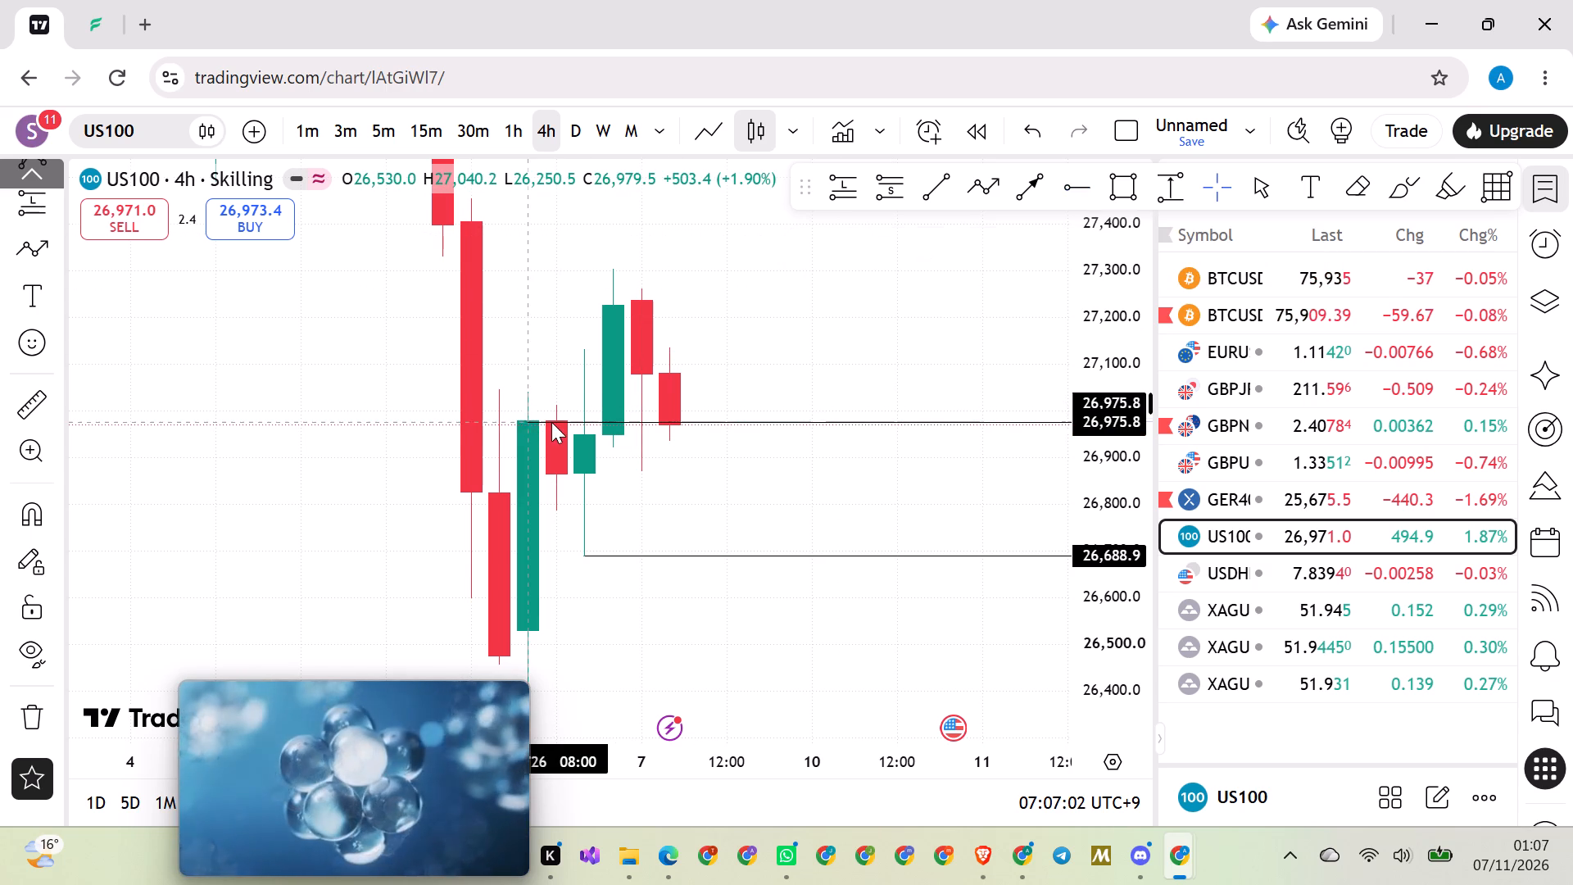
left_click_drag(551, 422, 530, 416)
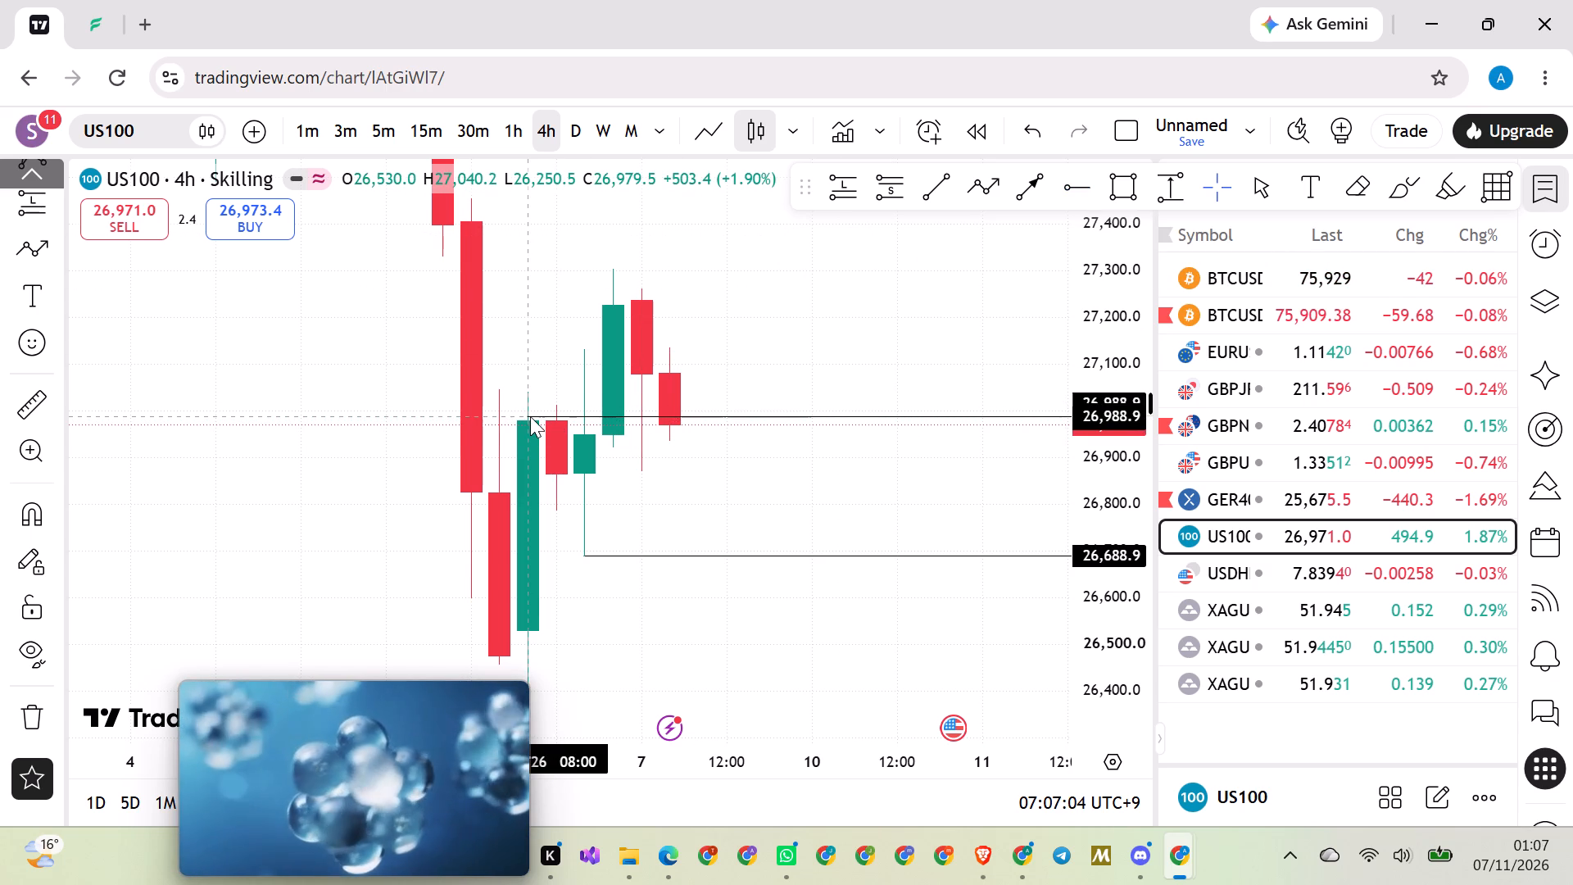
left_click_drag(530, 416, 519, 420)
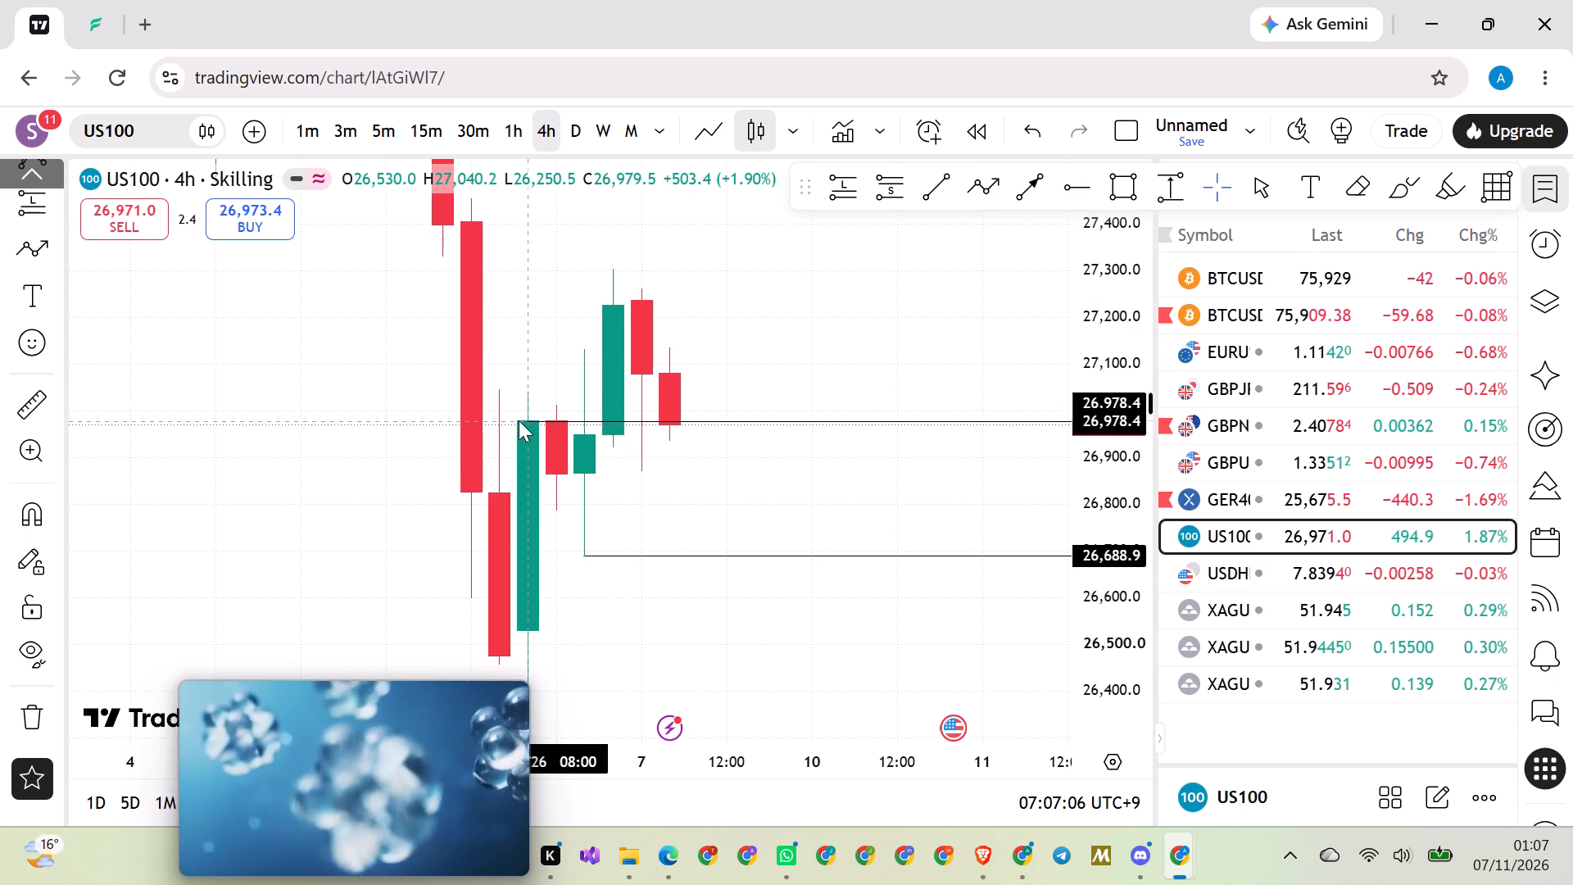
left_click_drag(519, 420, 519, 420)
left_click(822, 361)
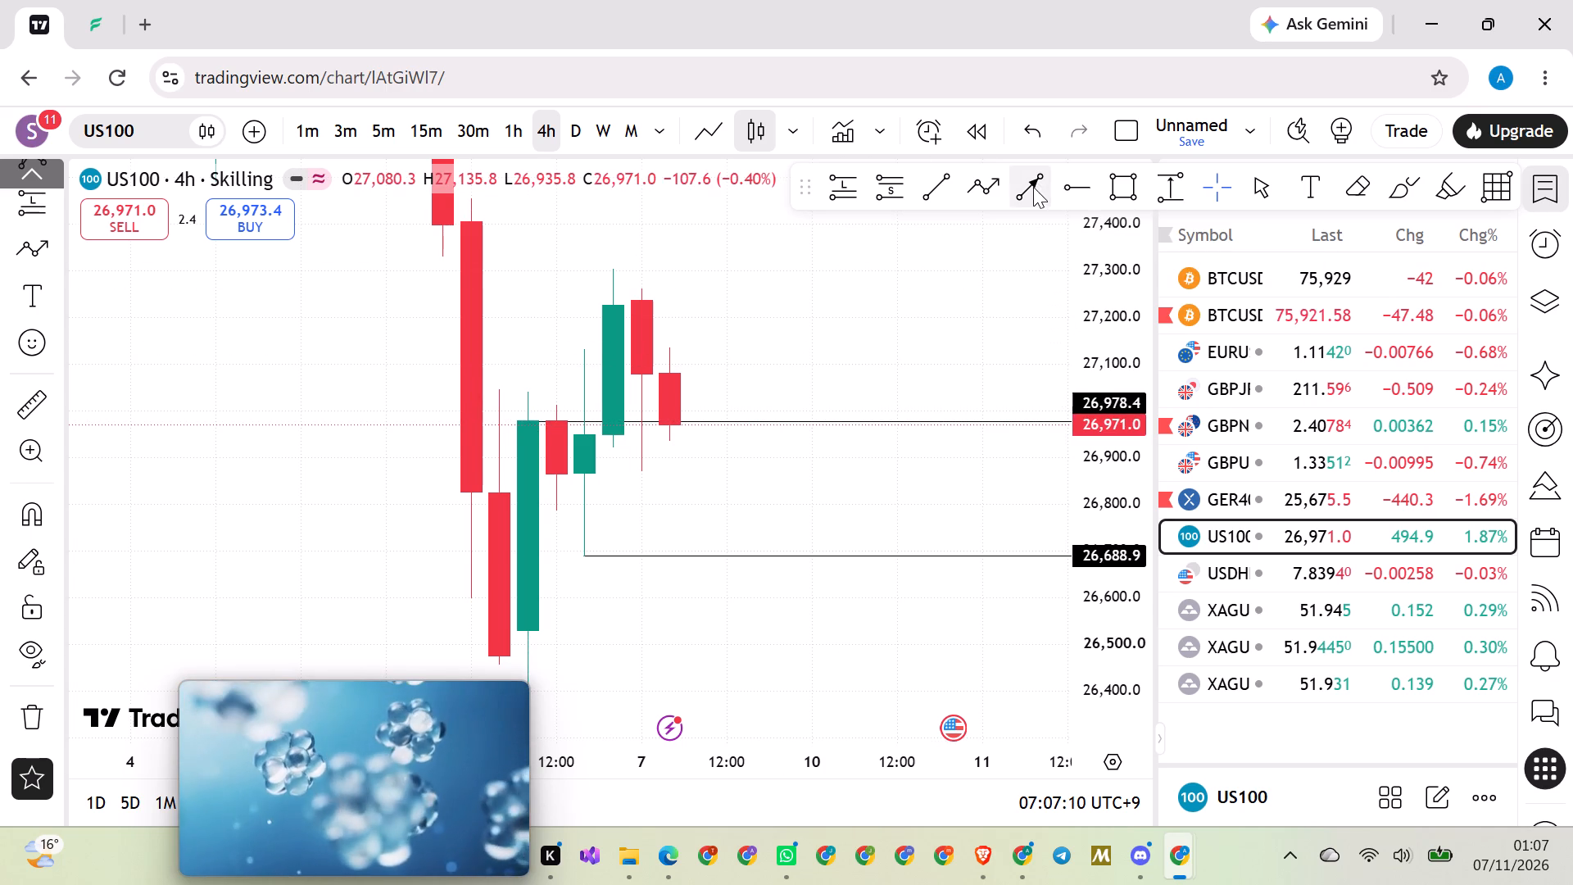
Draw a horizontal arrow at about 27,041.6 from the high of the 6 November 08:00 candle to the 20:00 candle.
left_click(1024, 187)
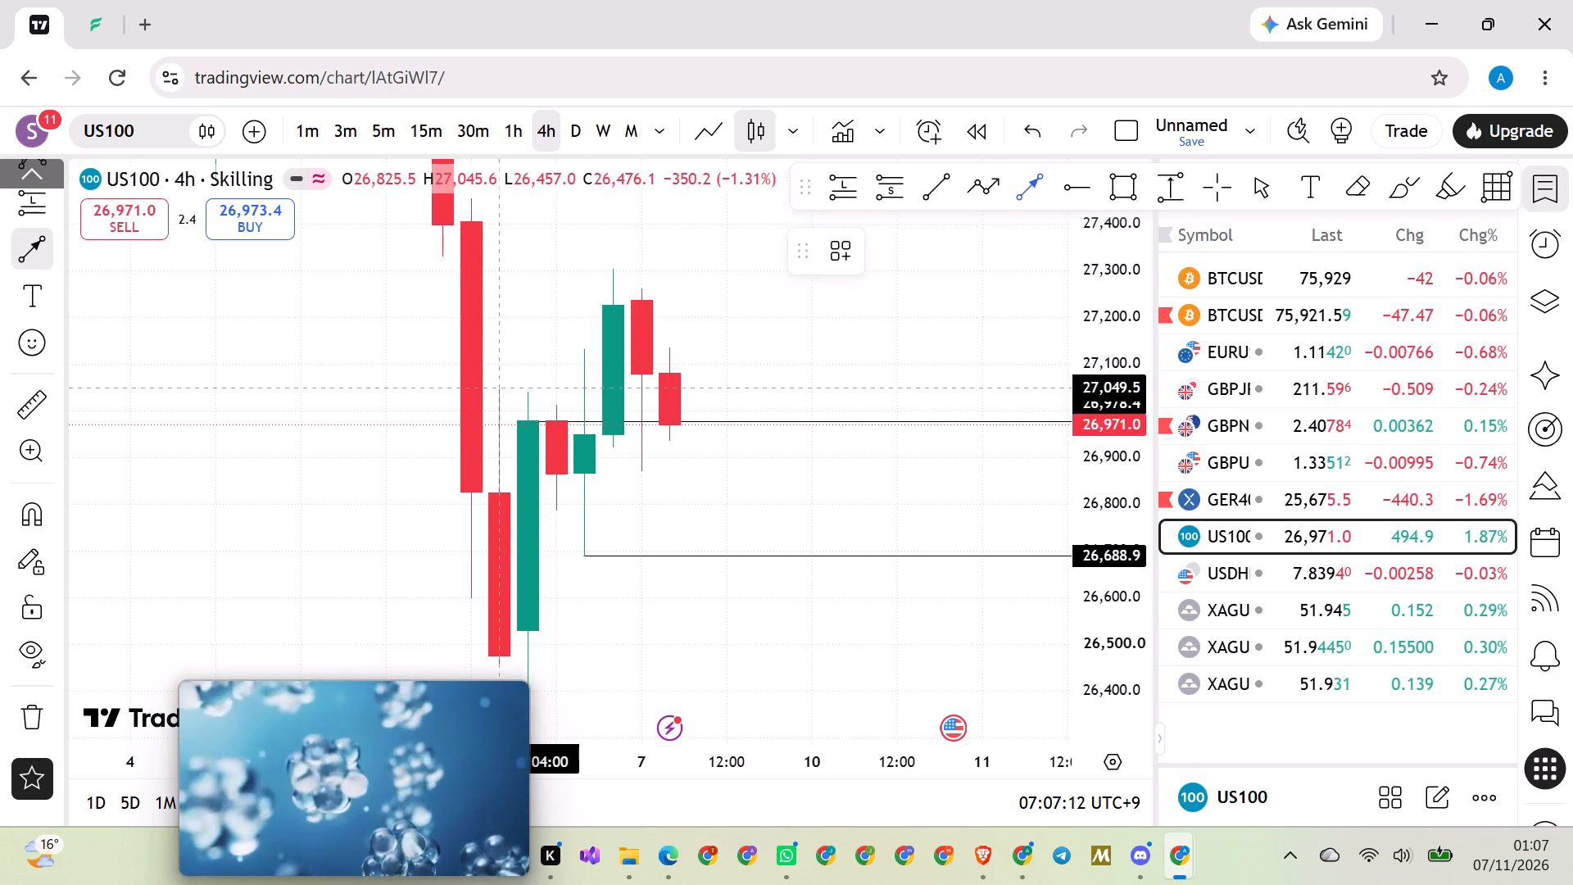
left_click(527, 392)
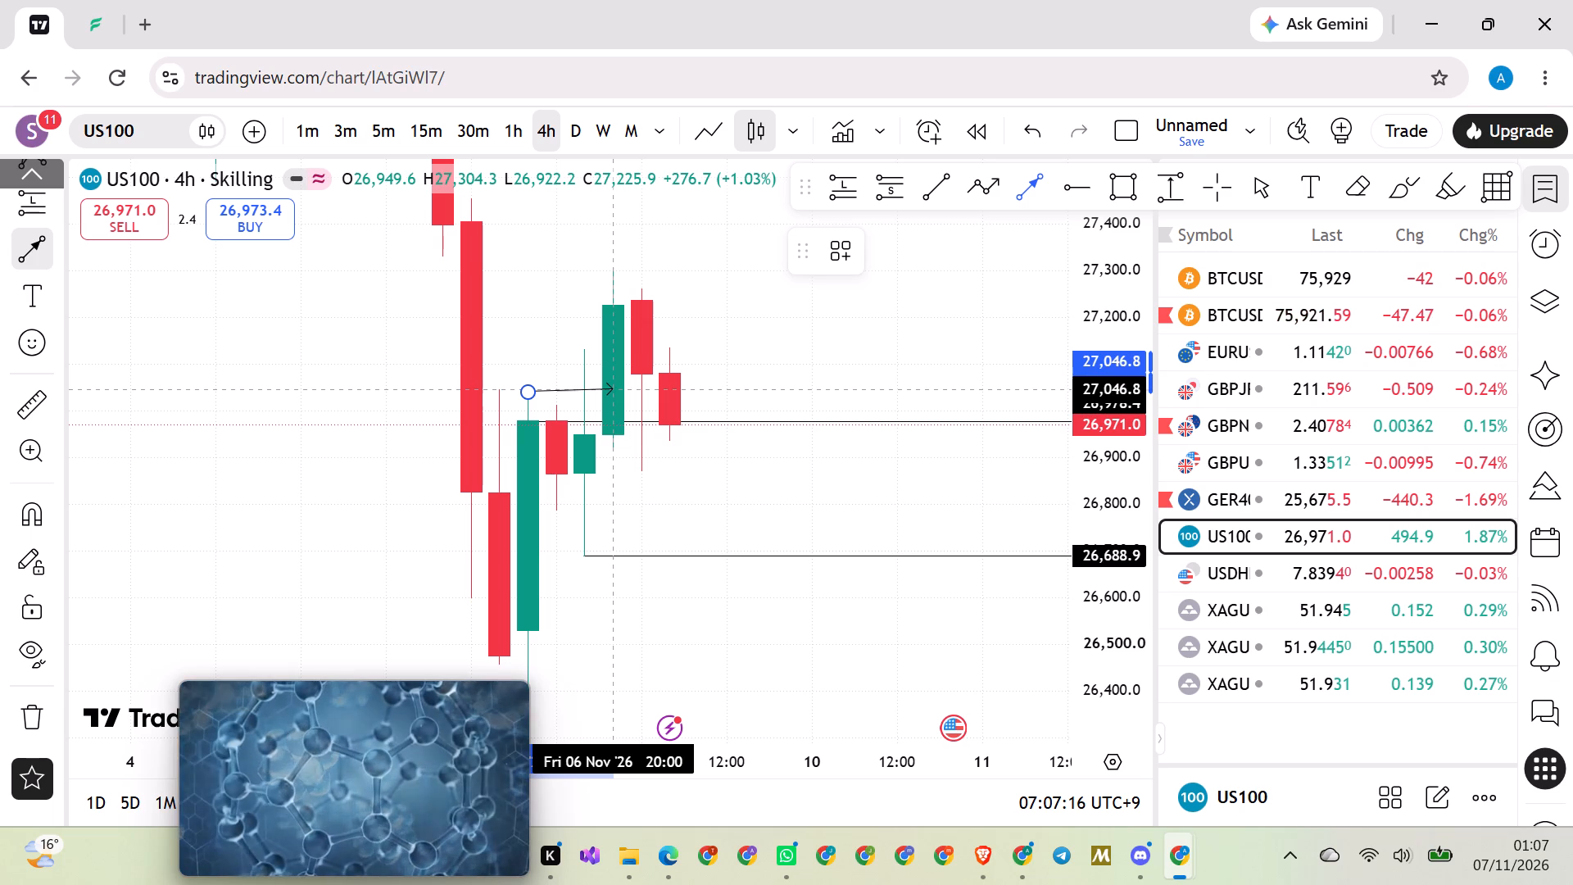
left_click(600, 392)
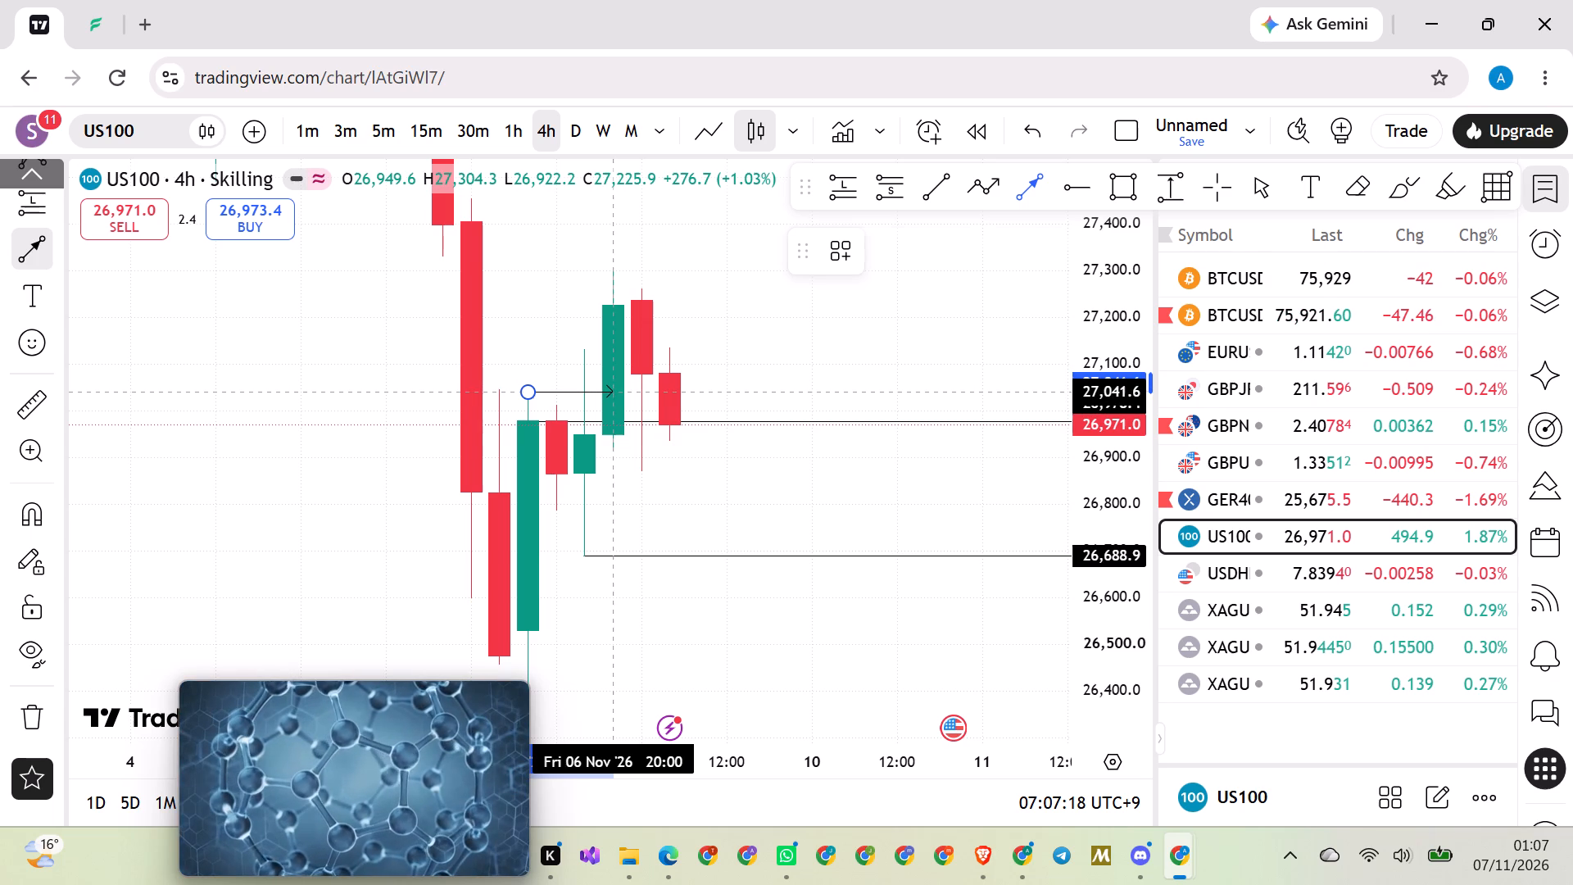
left_click(769, 344)
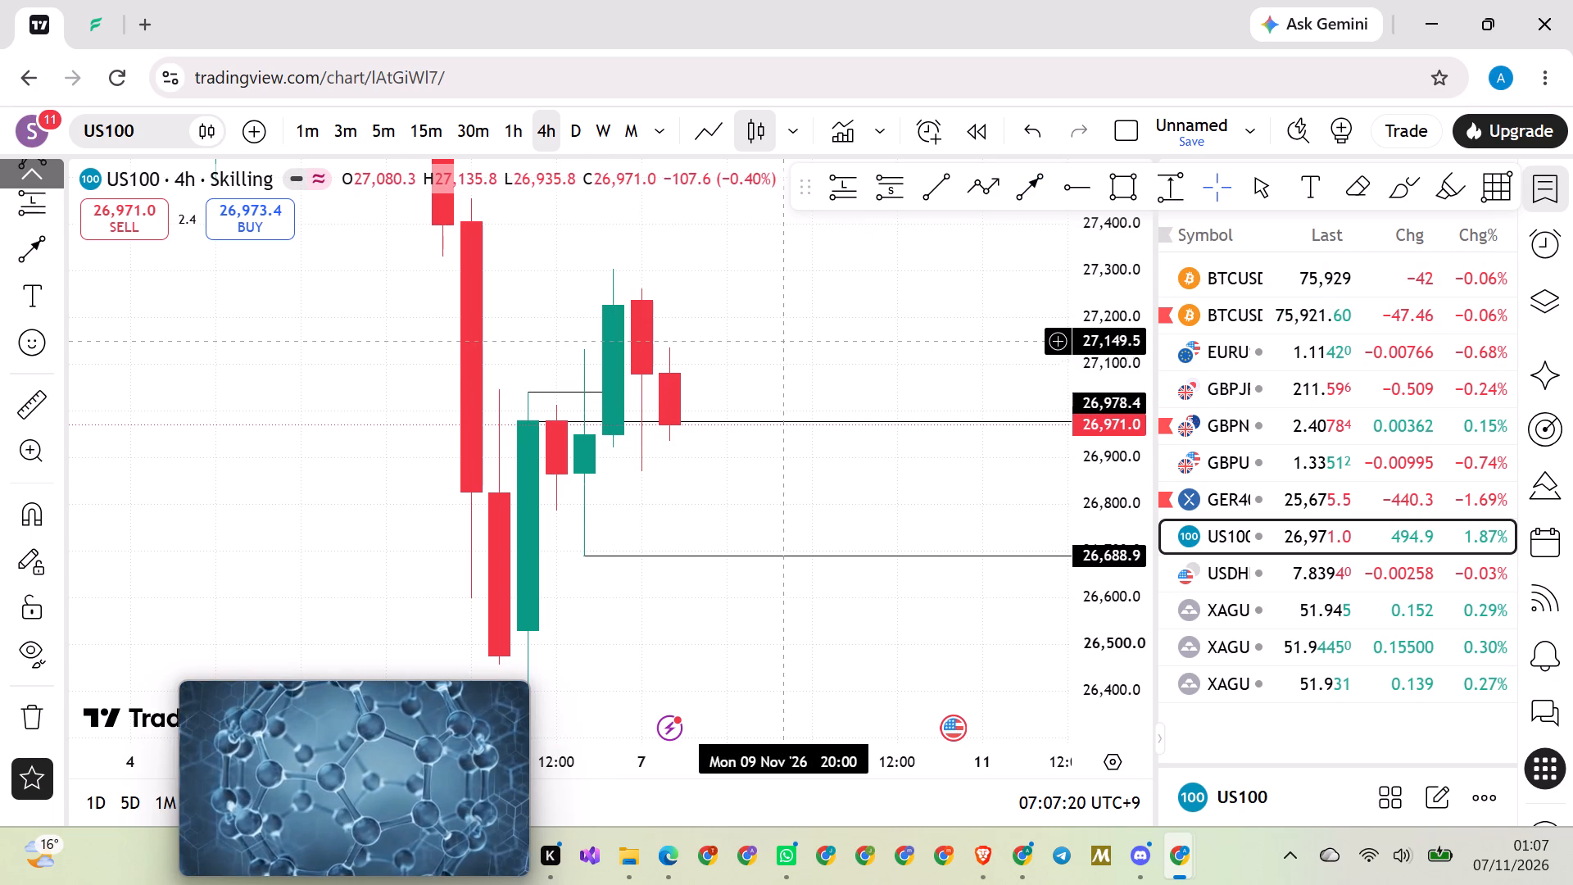
Switch US100 to the daily timeframe and examine the latest daily candles against the two horizontal rays.
left_click(573, 128)
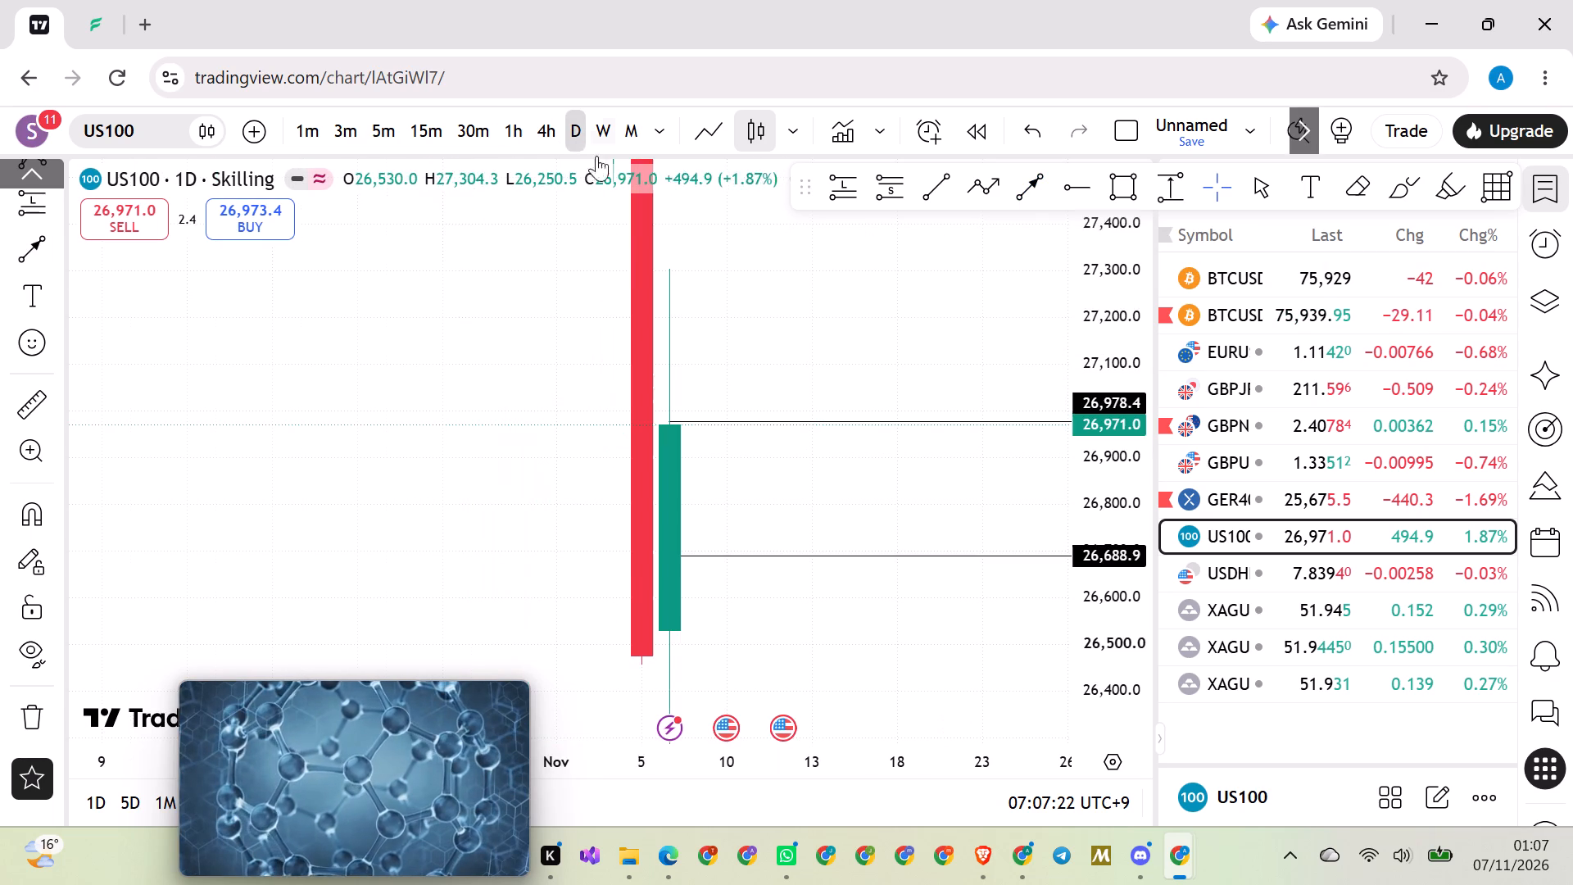
scroll(627, 367, "up", 10)
left_click_drag(619, 328, 904, 329)
left_click_drag(1090, 299, 991, 635)
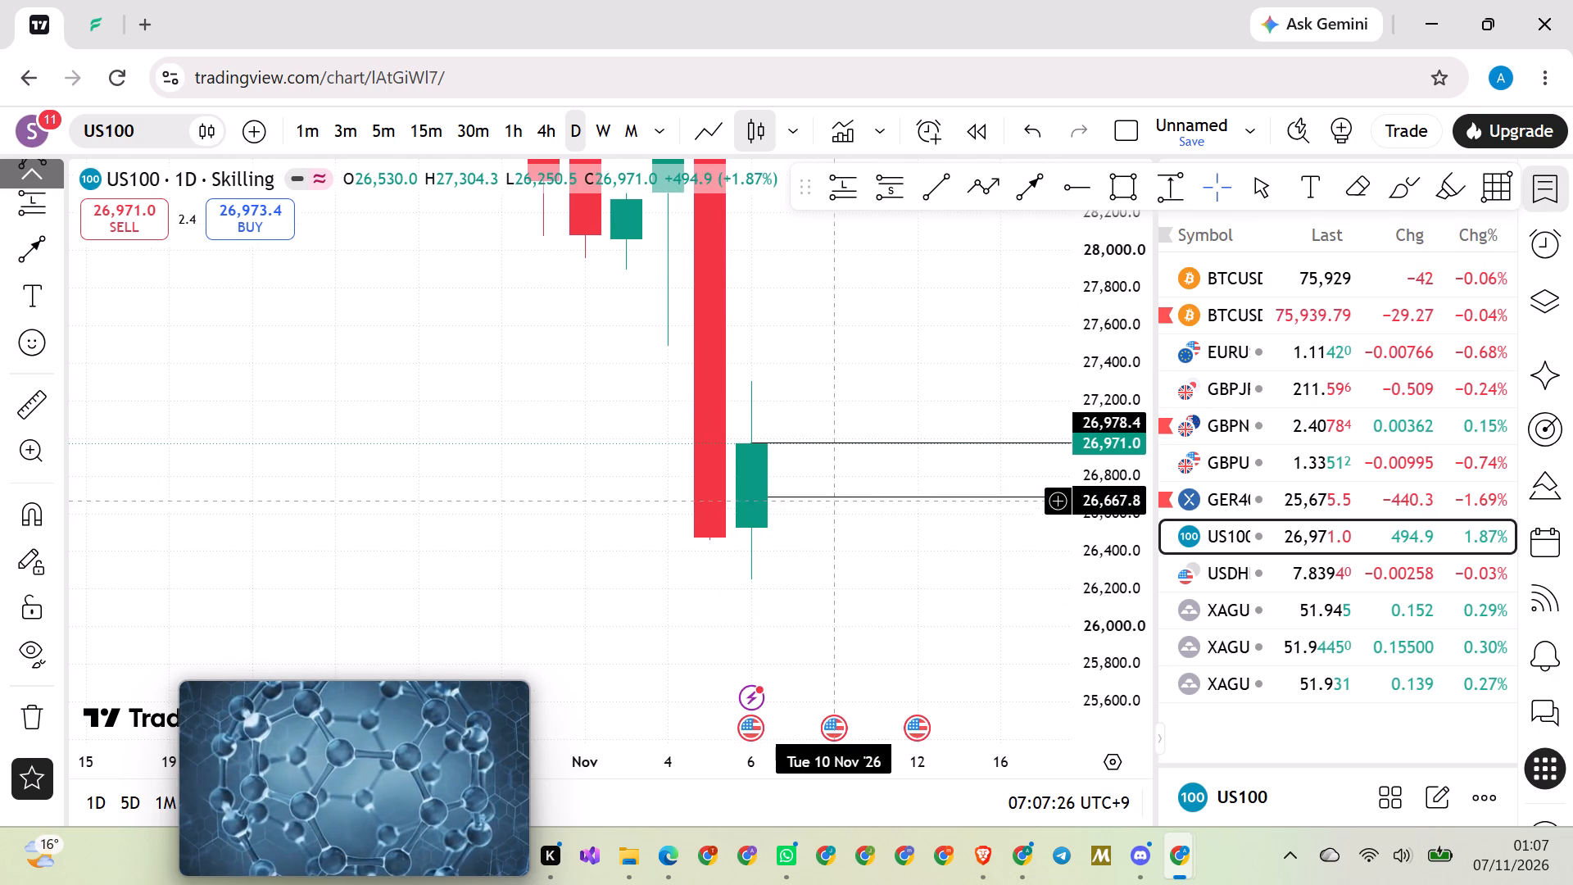
scroll(452, 365, "up", 3)
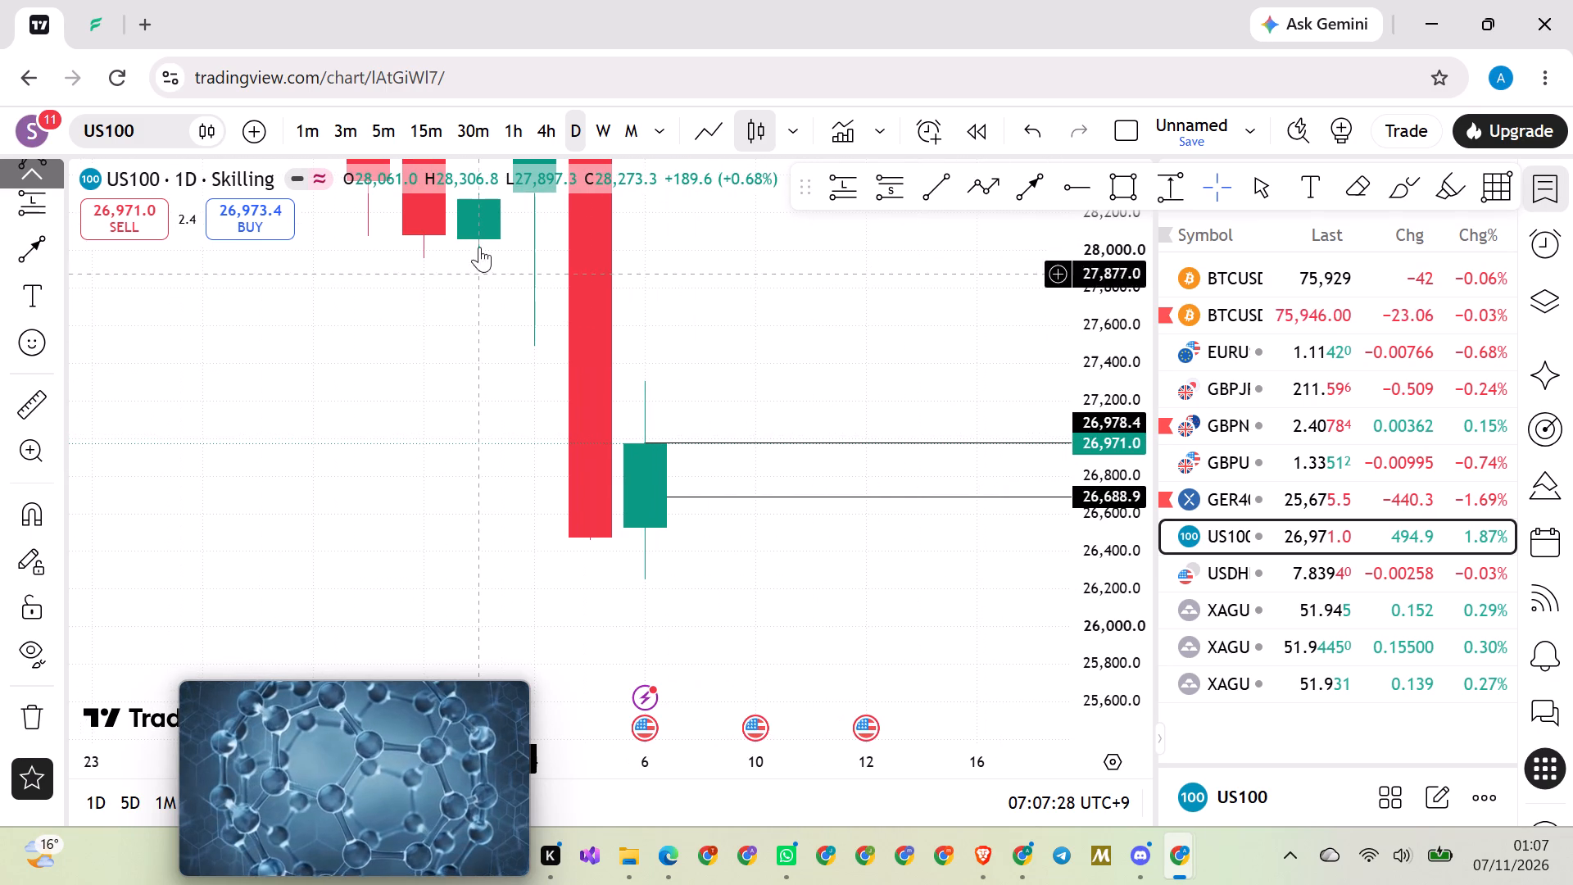
Return US100 to the 4-hour timeframe and examine the recent drop and rebound around the 26,978.4 and 26,688.9 rays.
left_click(542, 125)
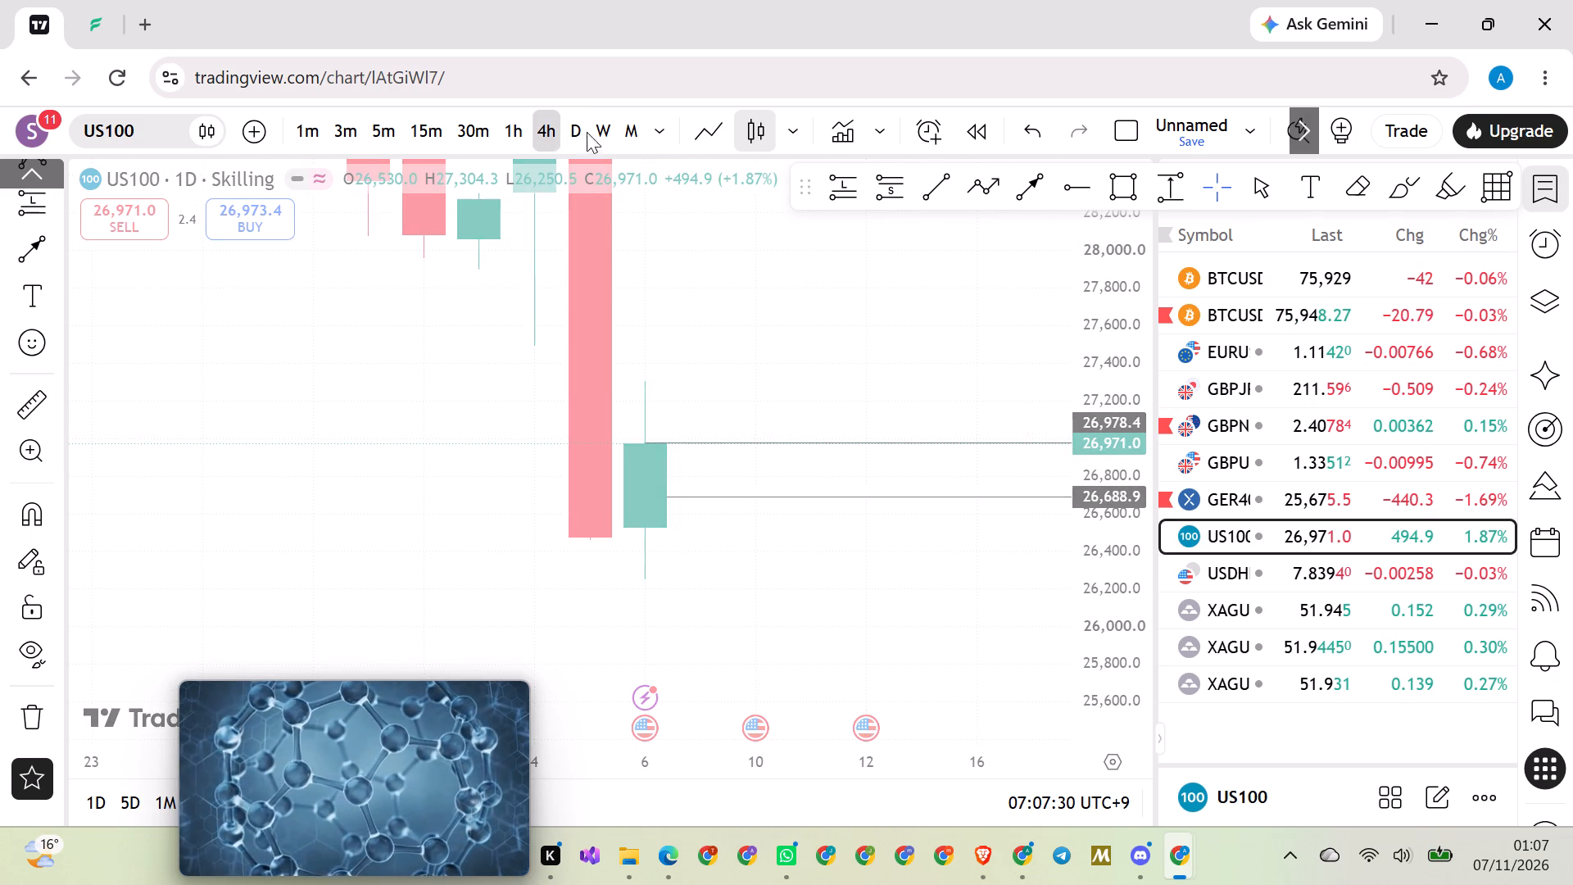
scroll(809, 402, "down", 5)
scroll(876, 535, "down", 6)
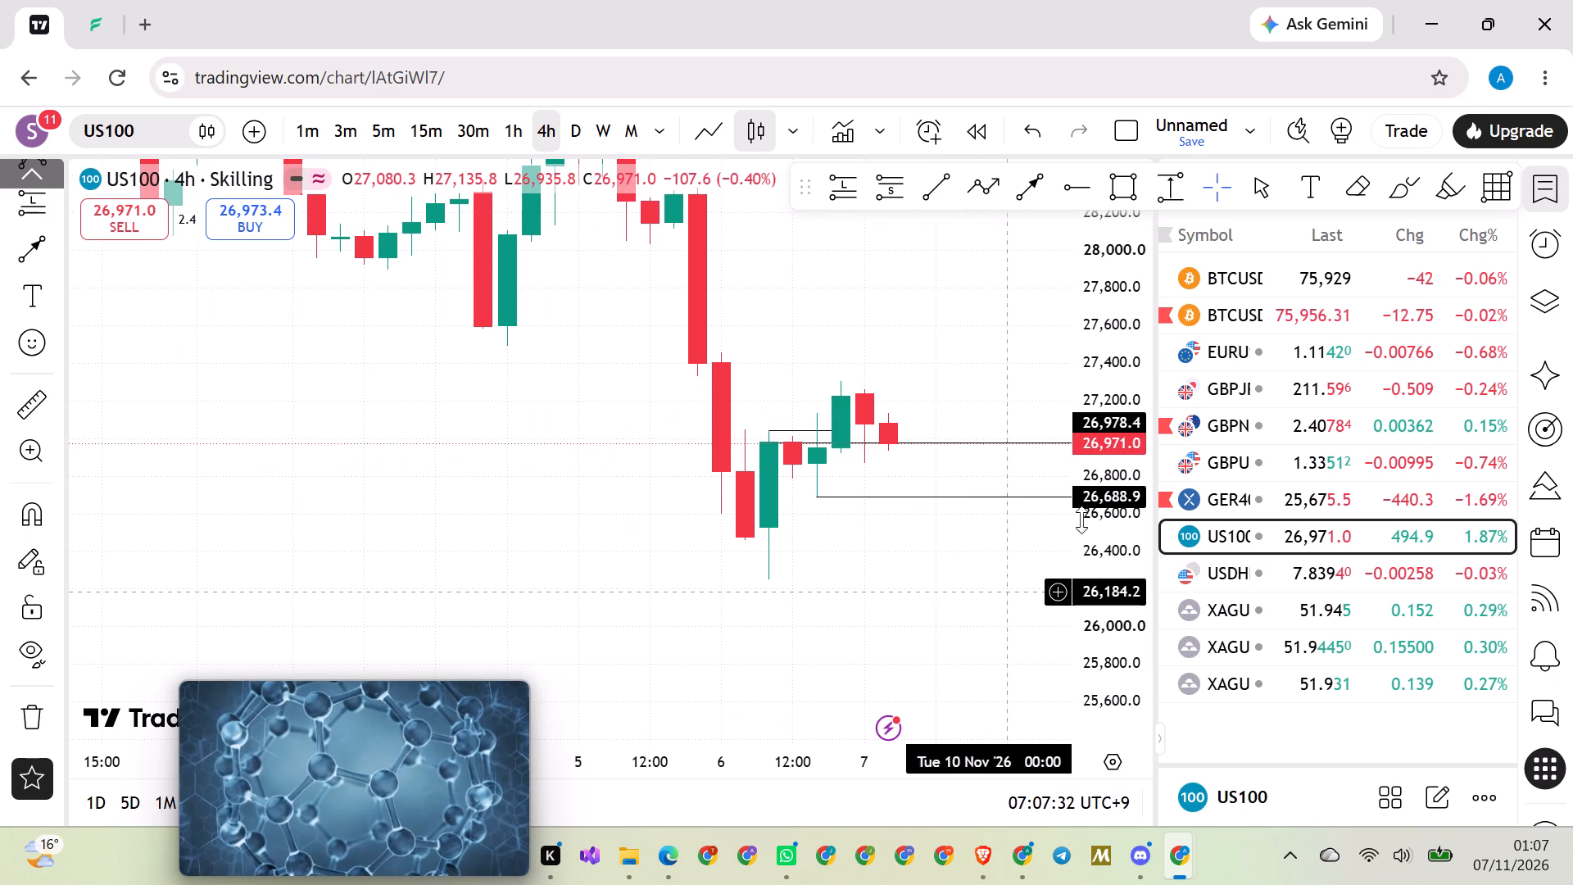
scroll(1091, 505, "up", 17)
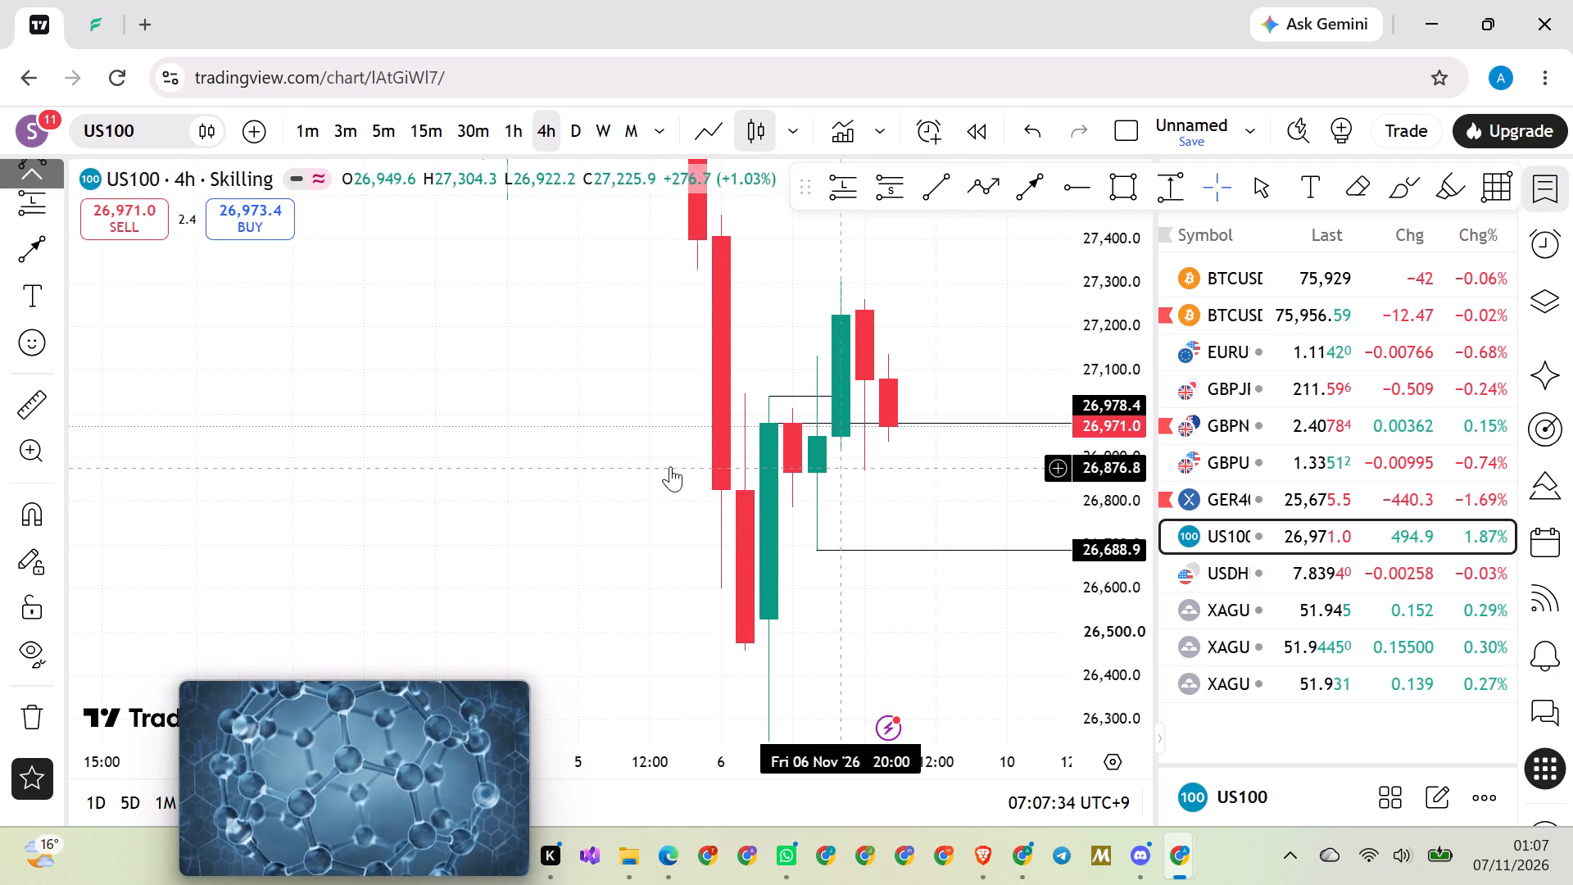
scroll(538, 465, "down", 5)
left_click_drag(571, 408, 469, 421)
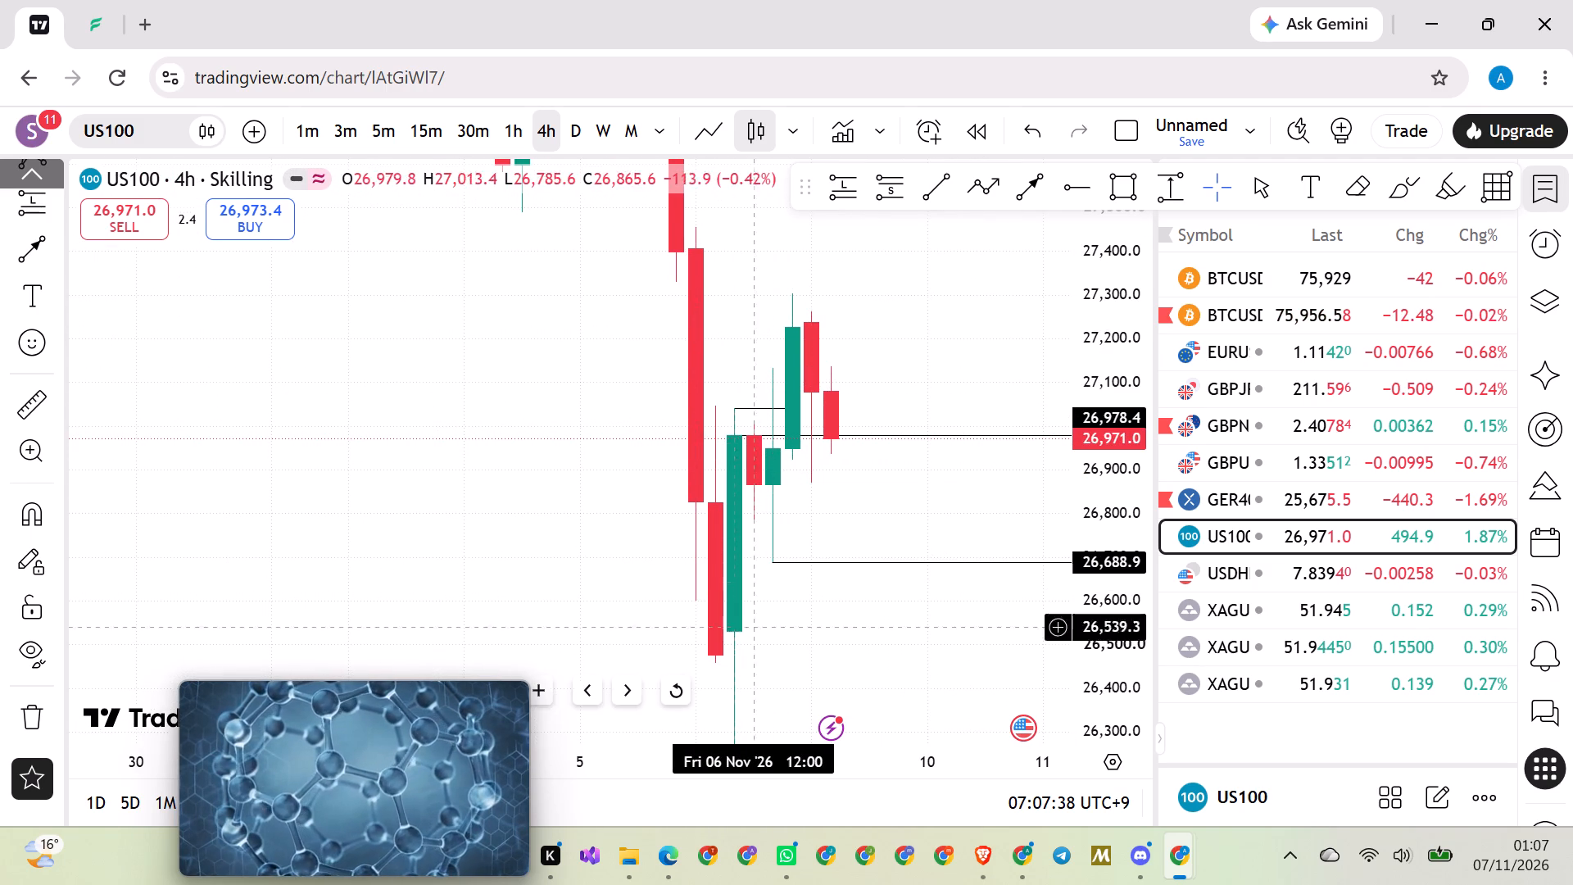
left_click_drag(818, 671, 854, 573)
left_click_drag(1130, 479, 1040, 752)
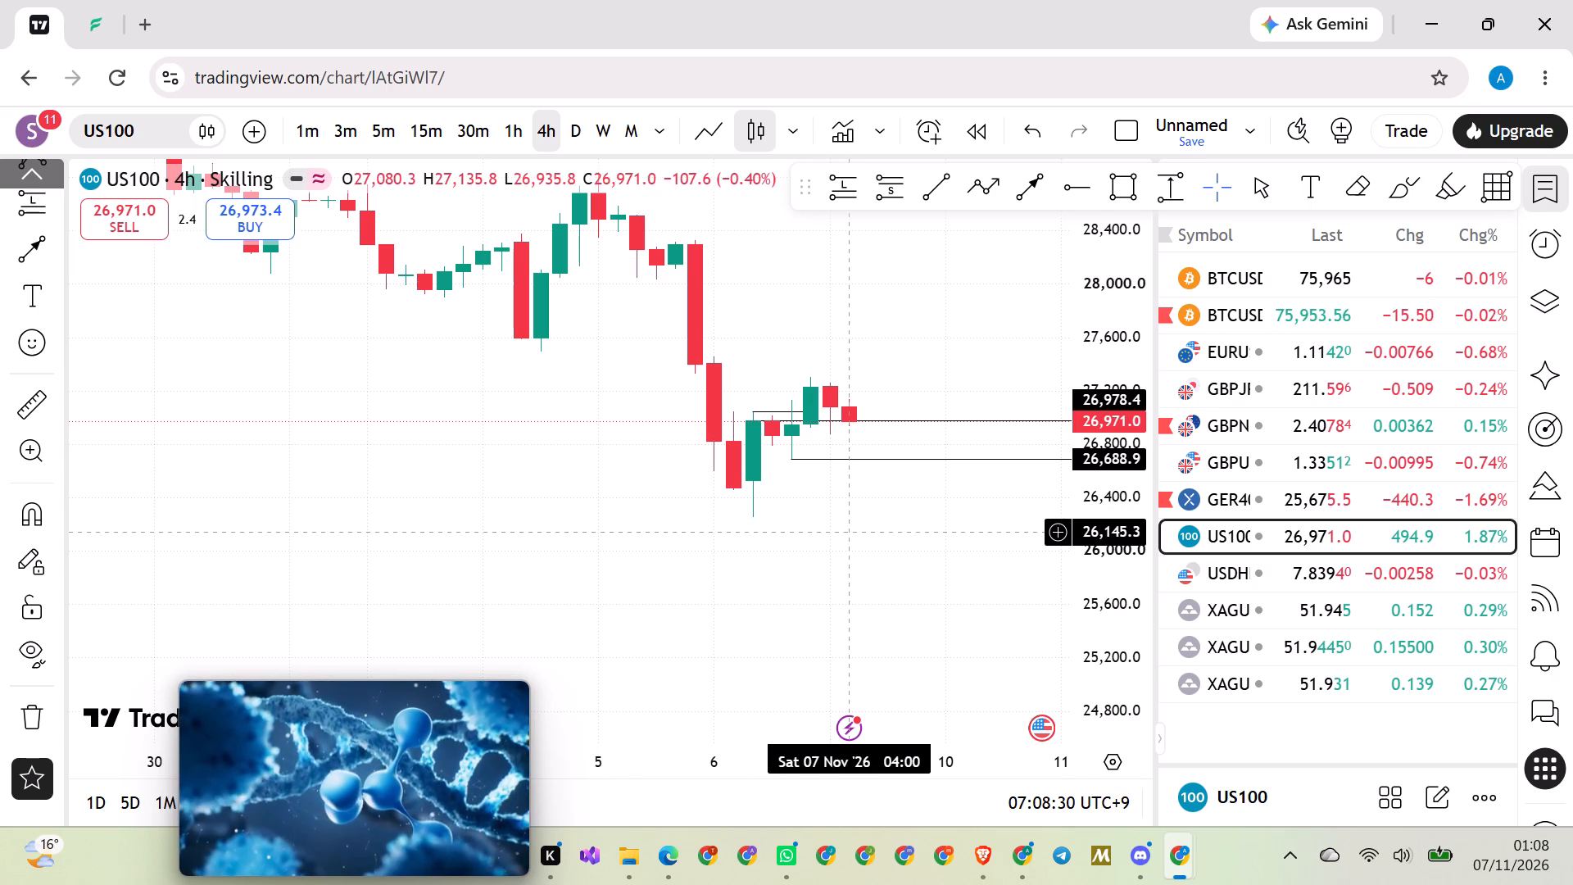
scroll(859, 531, "down", 20)
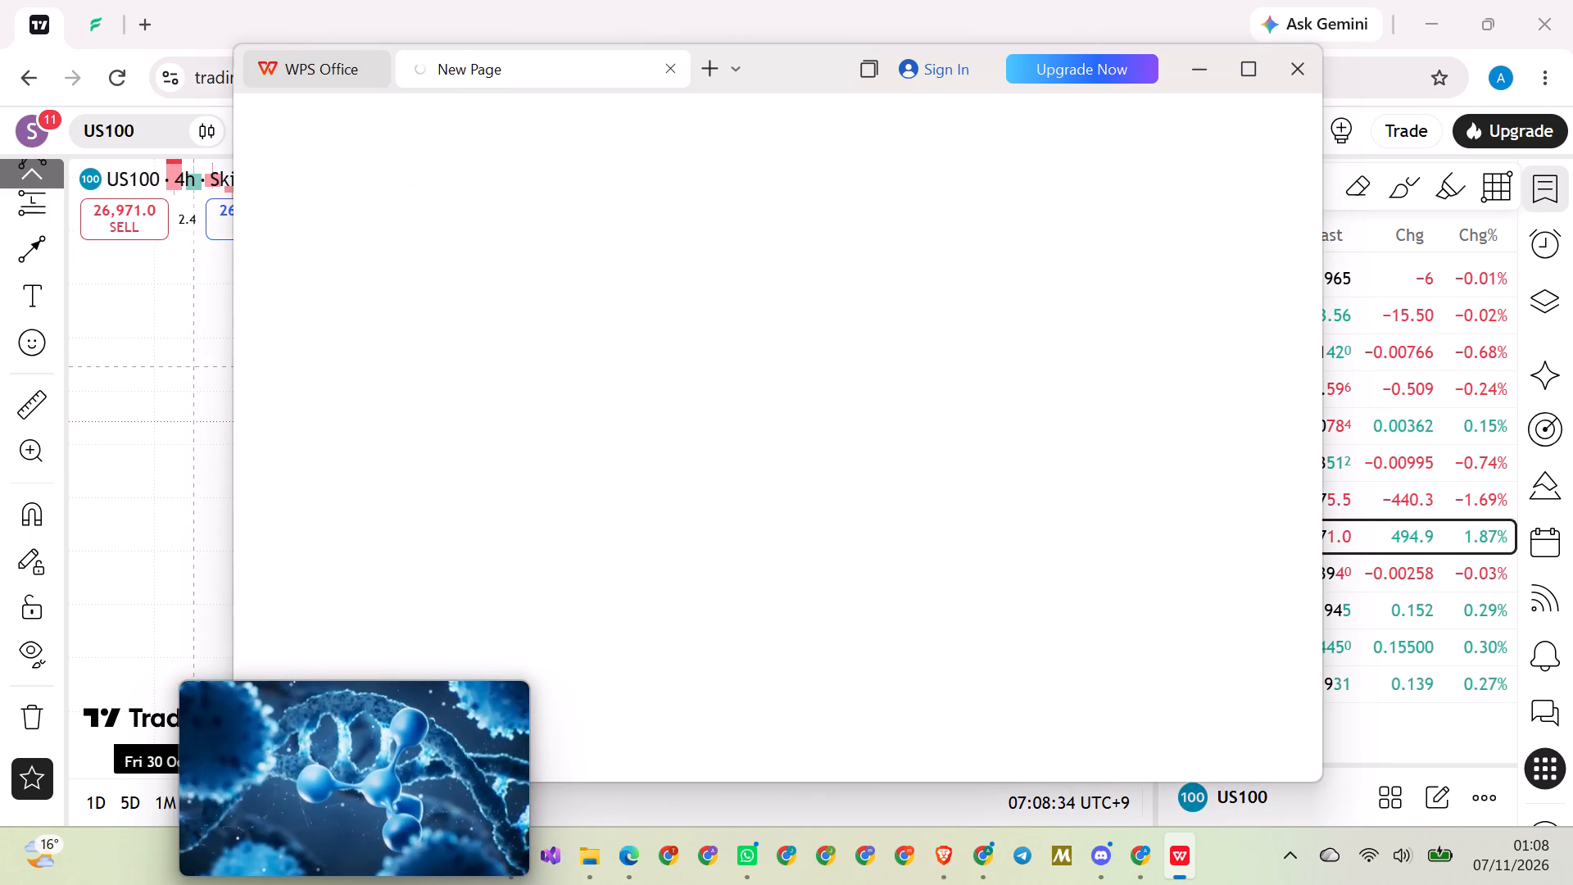
left_click(178, 373)
scroll(841, 591, "down", 6)
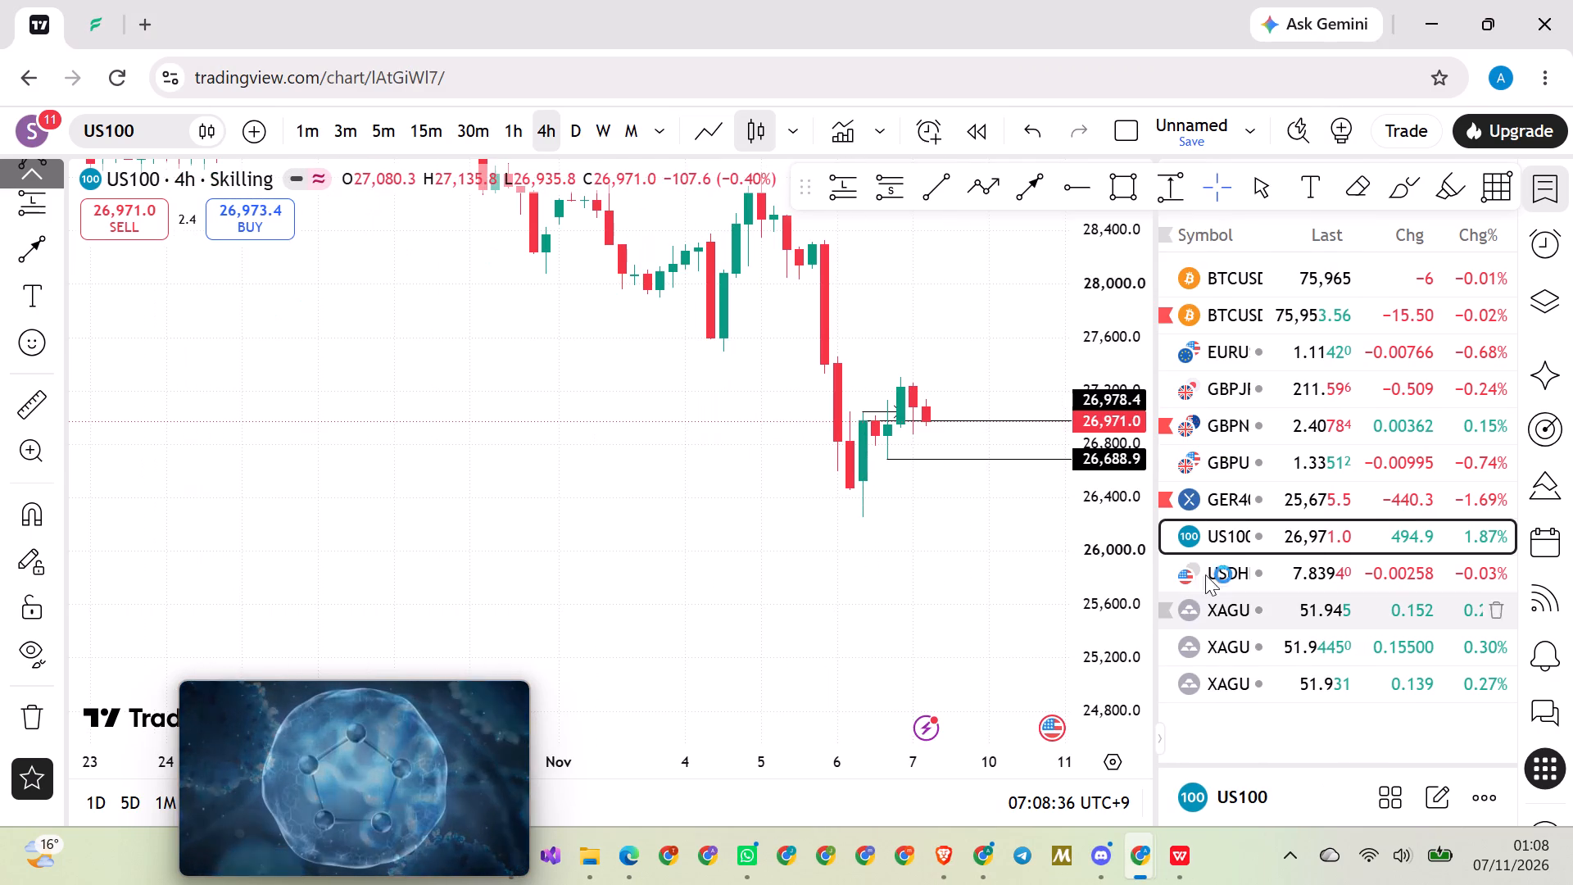
Flag US100 in red in the watchlist.
left_click(1166, 535)
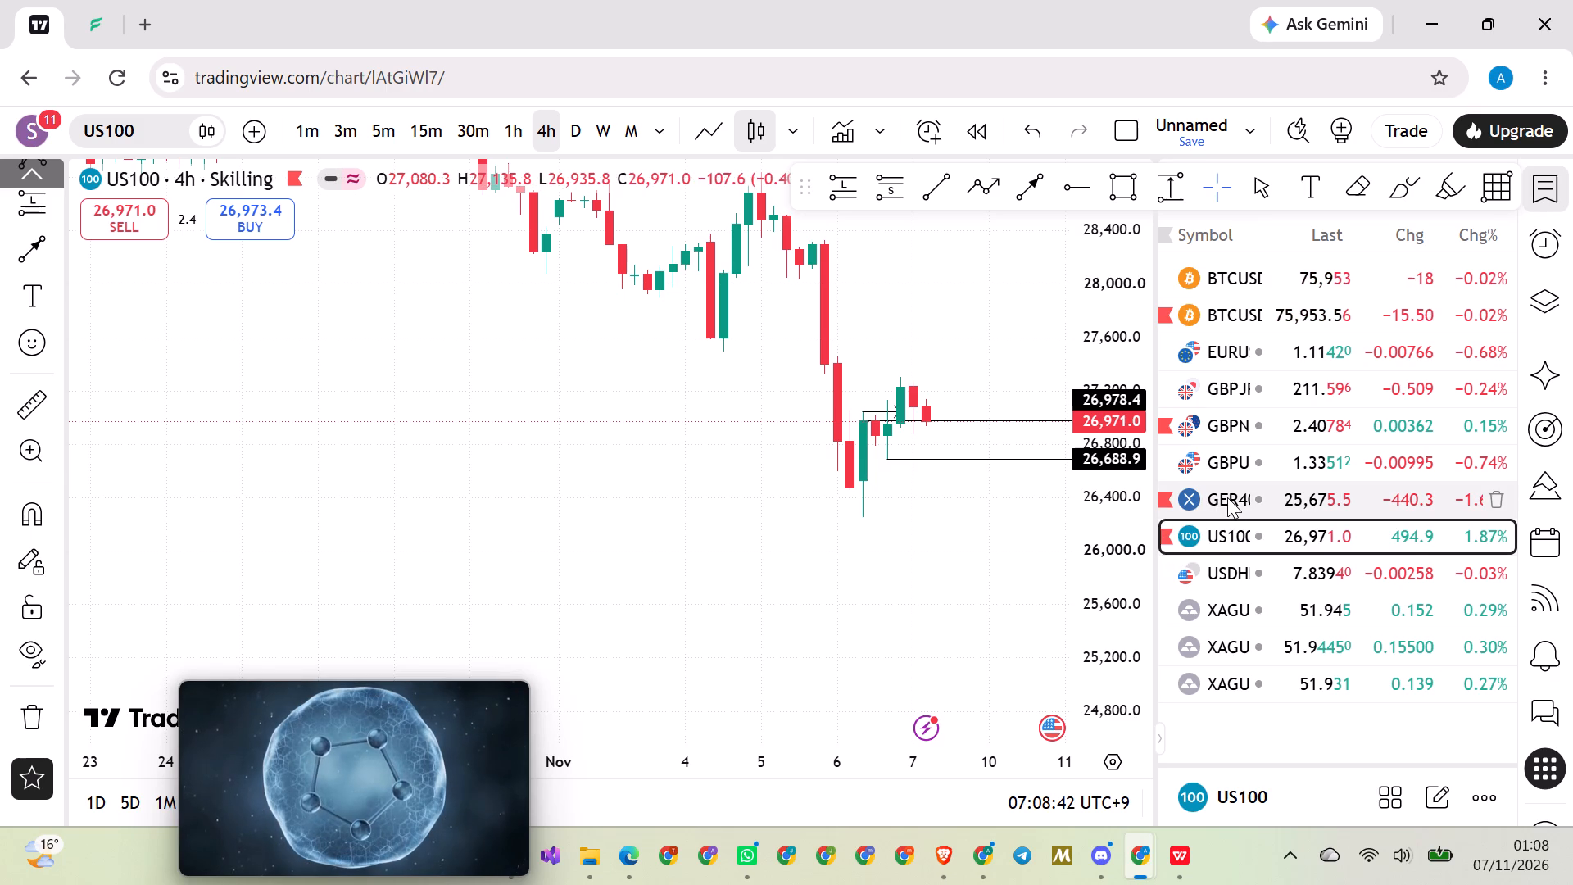
Review the 4-hour charts of GER40, USDHKD and the three XAGUSD feeds in the watchlist against their drawn levels.
left_click(1227, 497)
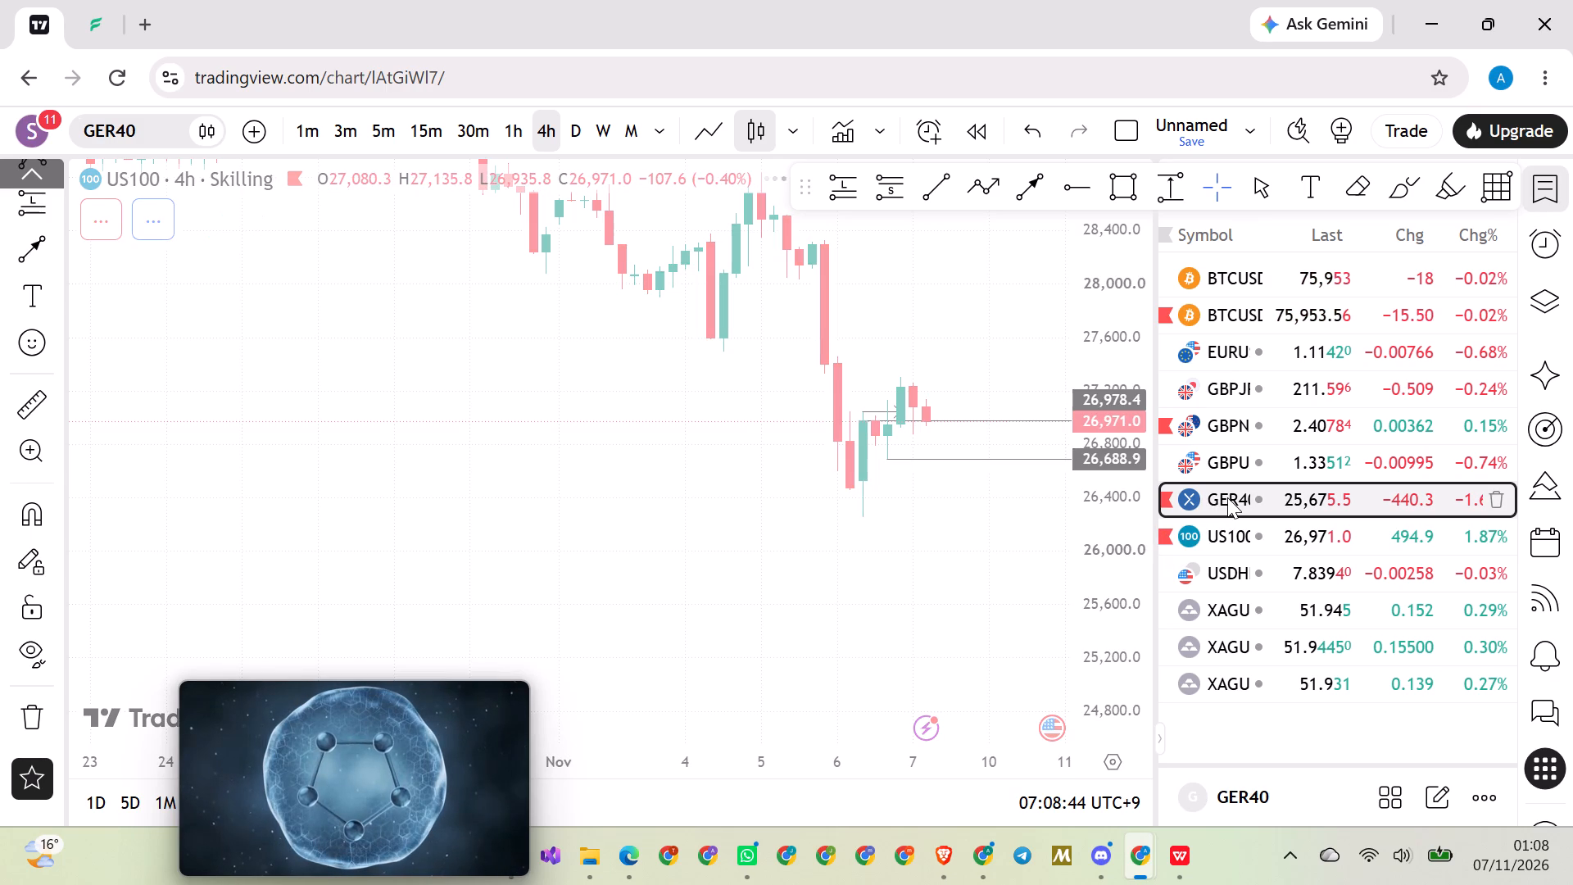
left_click(1227, 497)
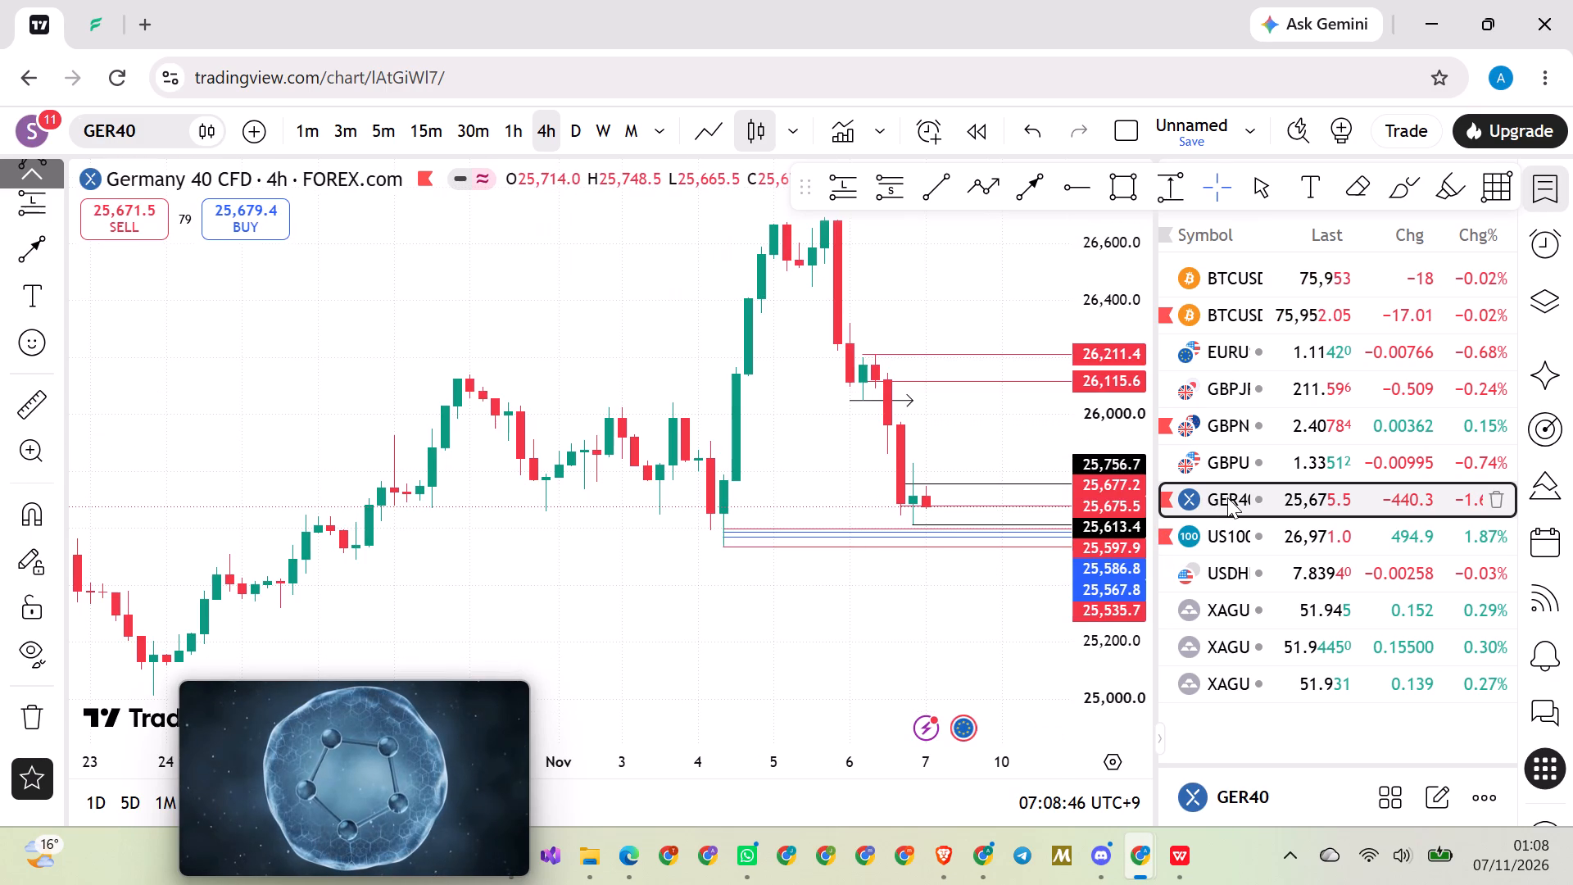
left_click(1225, 566)
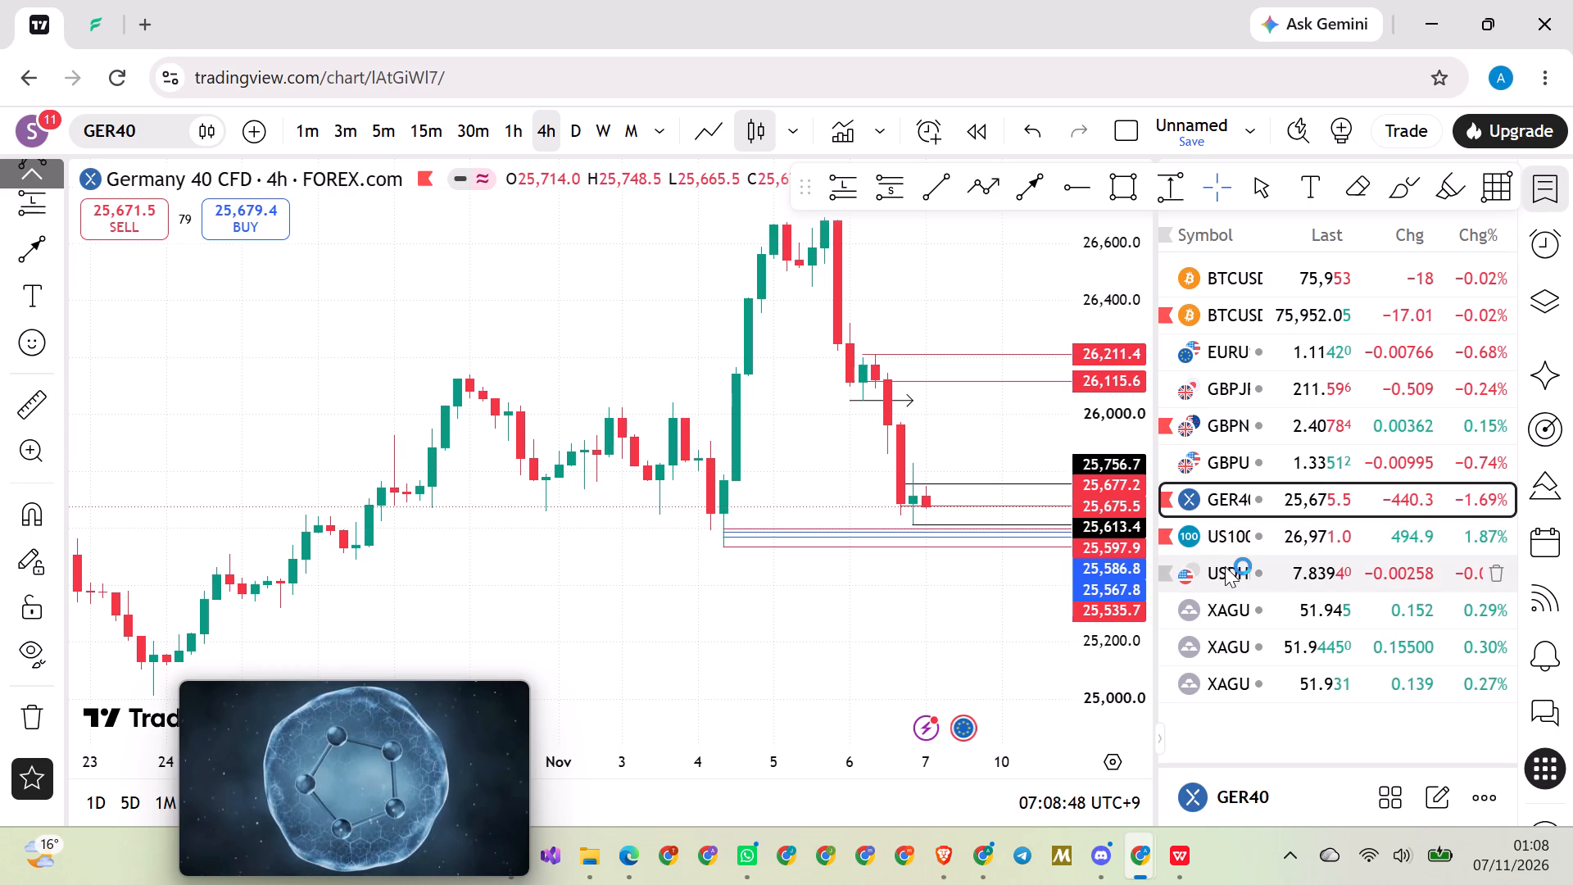
left_click(1222, 610)
left_click(1247, 611)
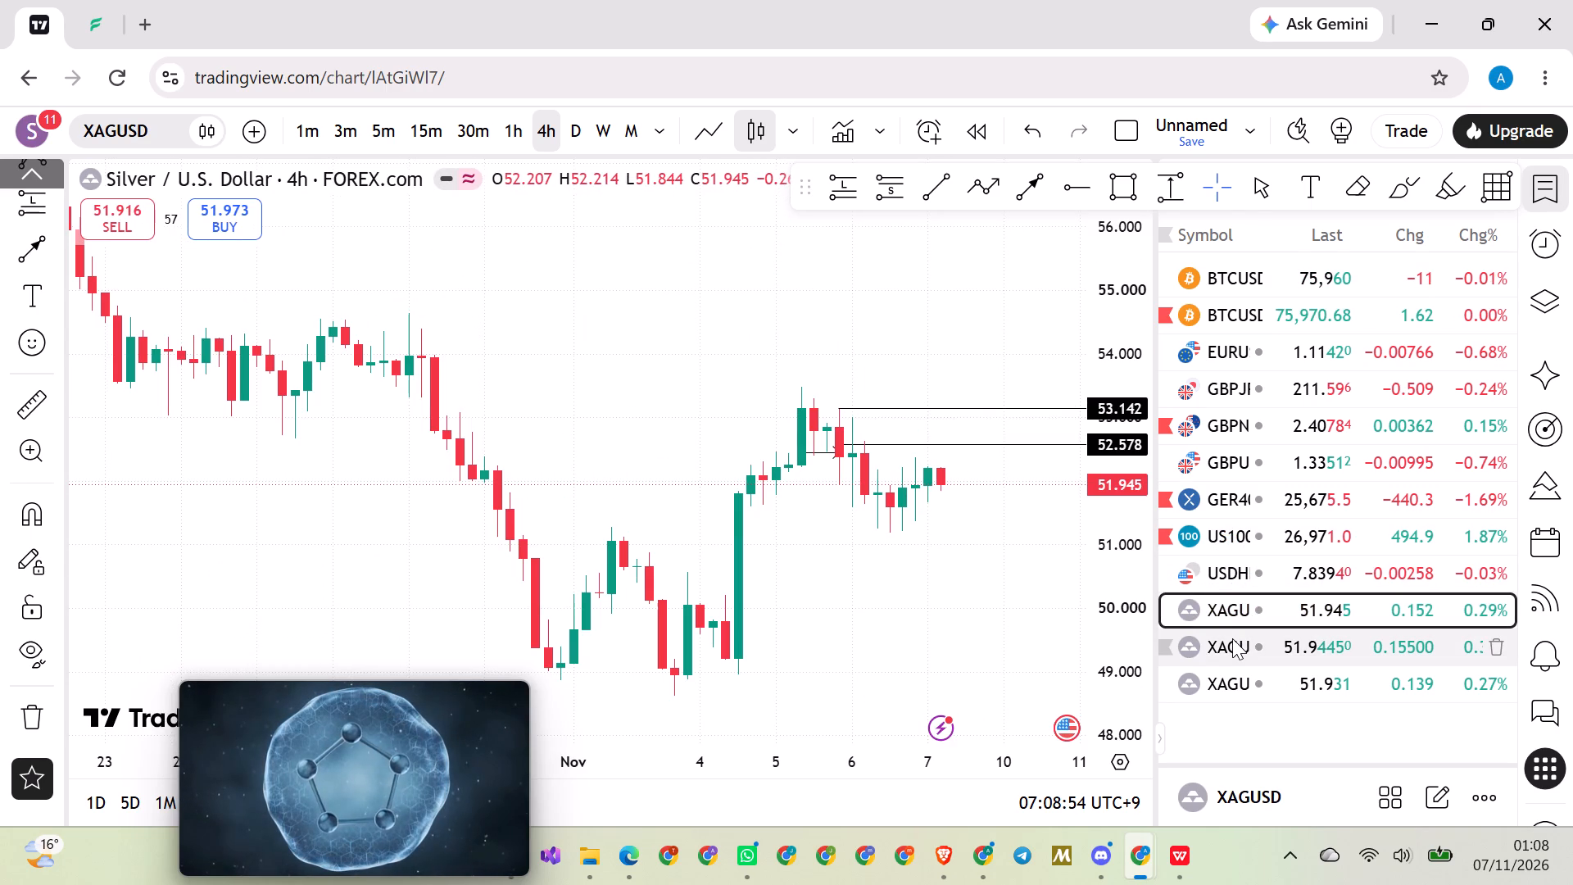
left_click(1232, 638)
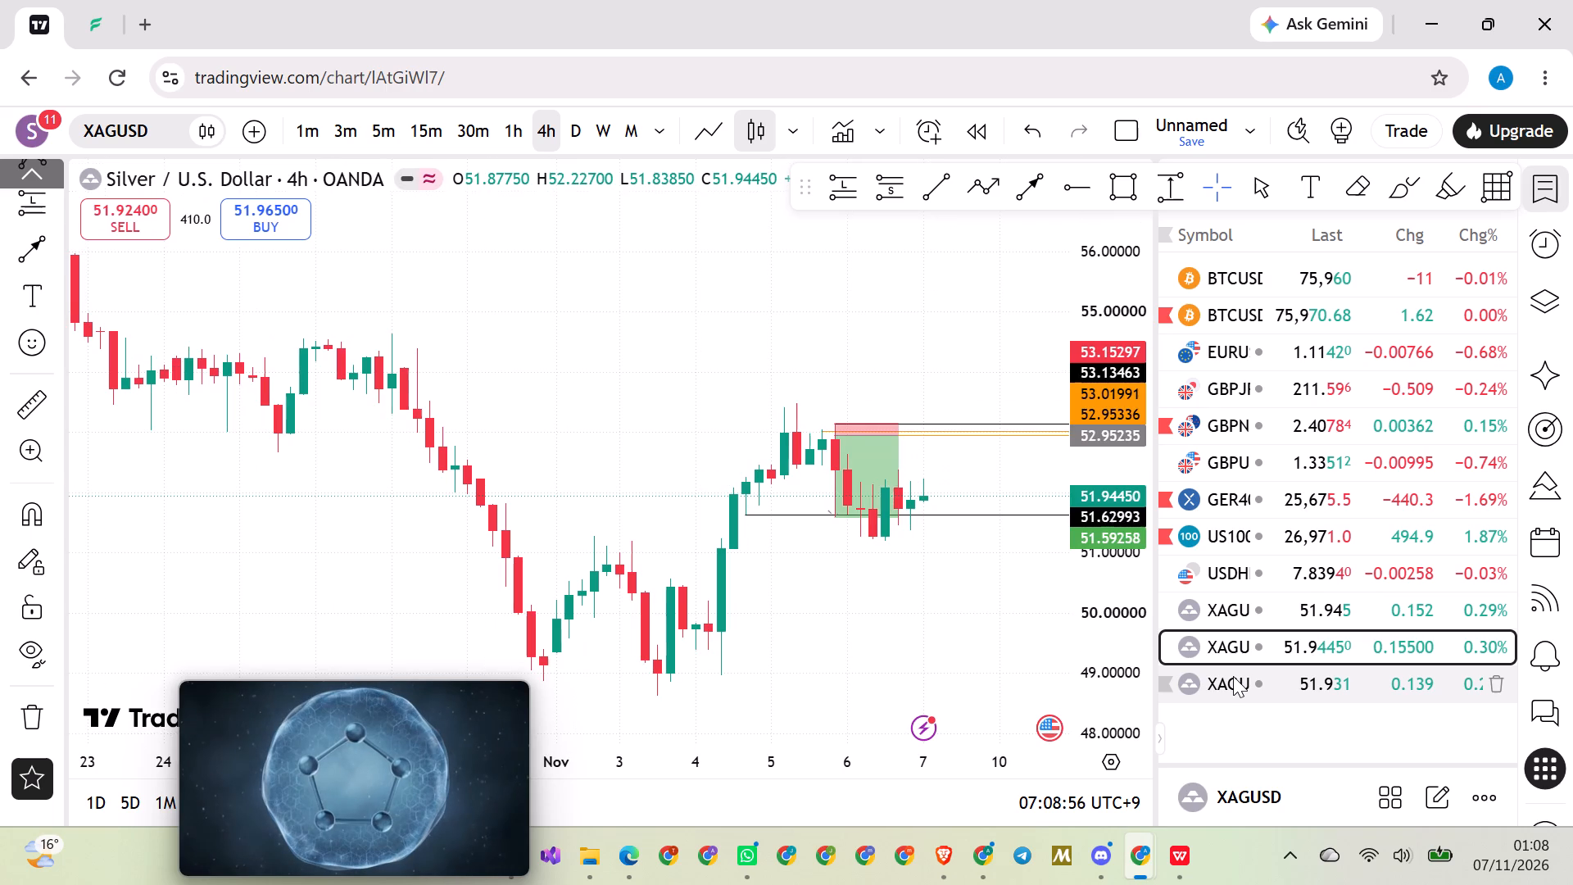
left_click(1233, 676)
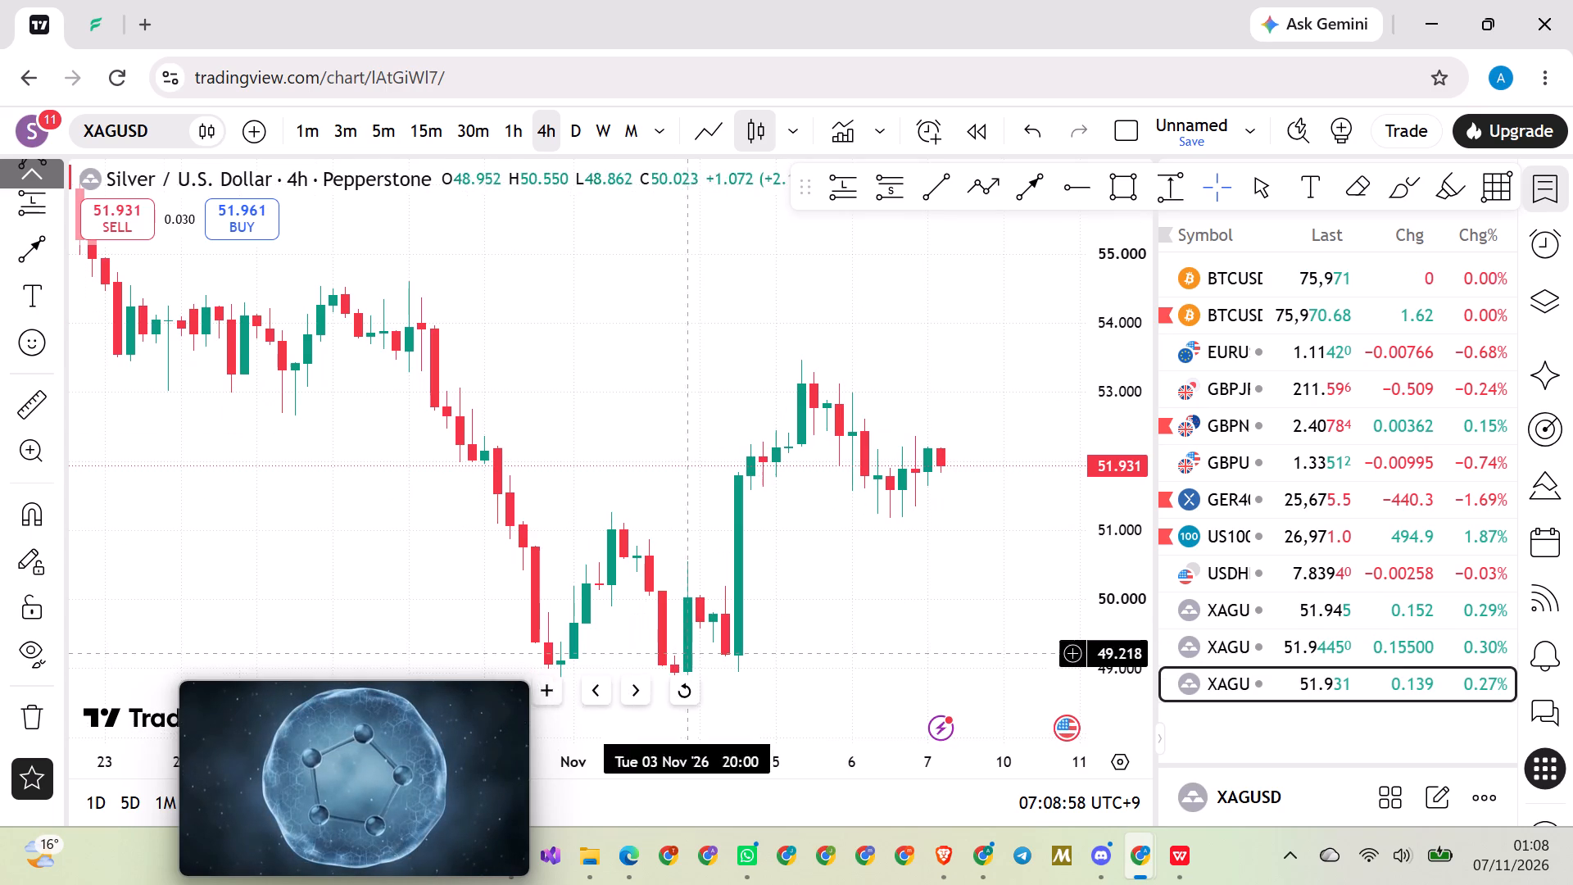
scroll(1238, 388, "up", 2)
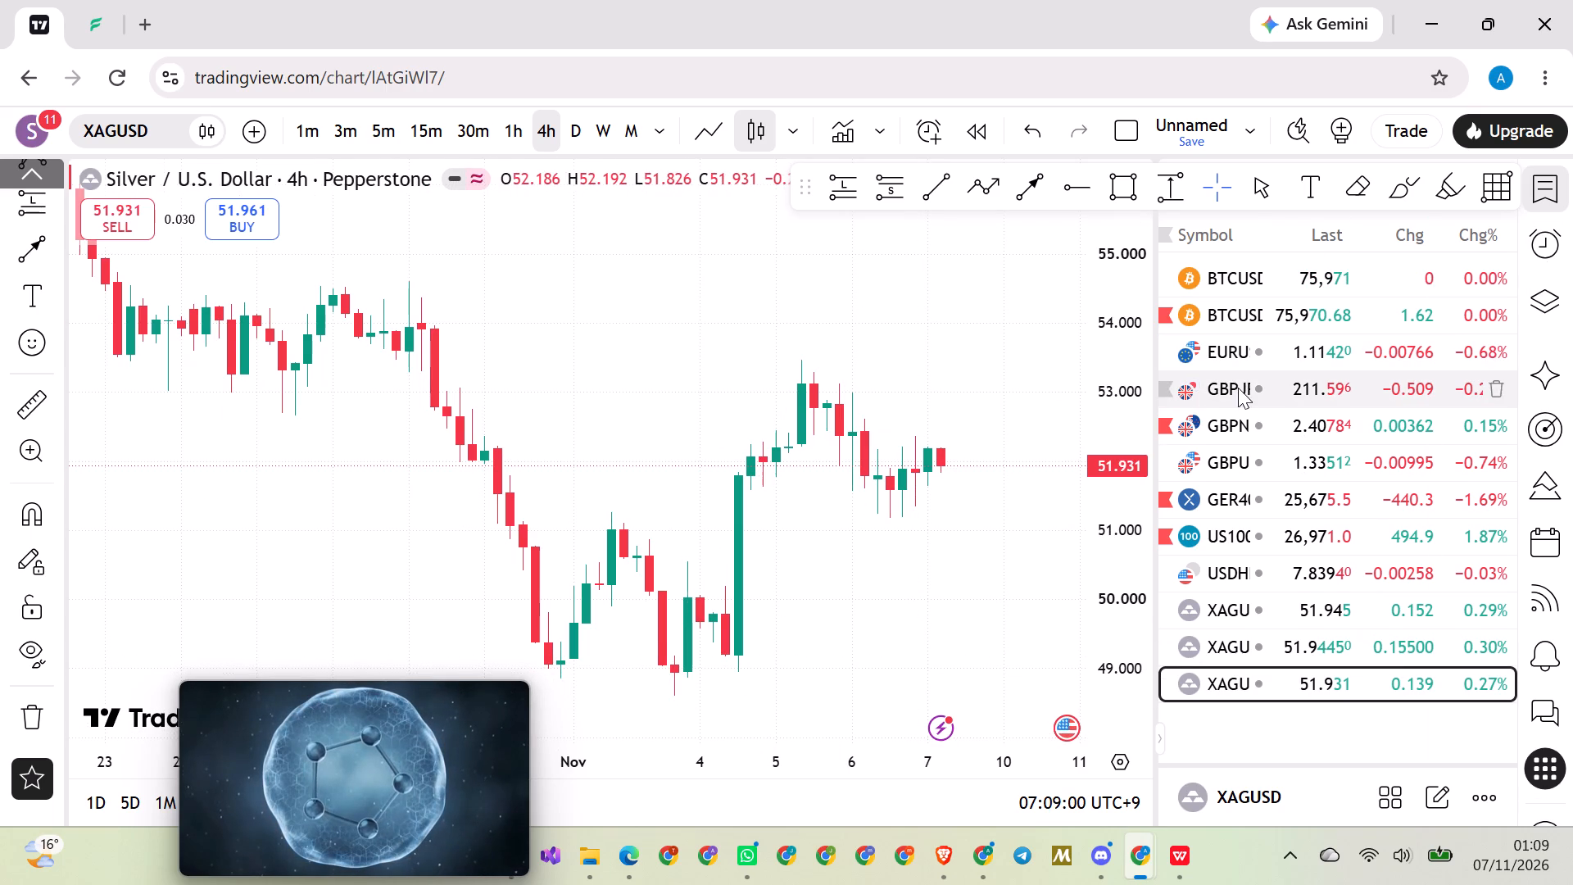
scroll(1238, 388, "up", 2)
Open EURUSD on the 4-hour timeframe and examine its decline within the short position and around the horizontal rays.
left_click(1244, 354)
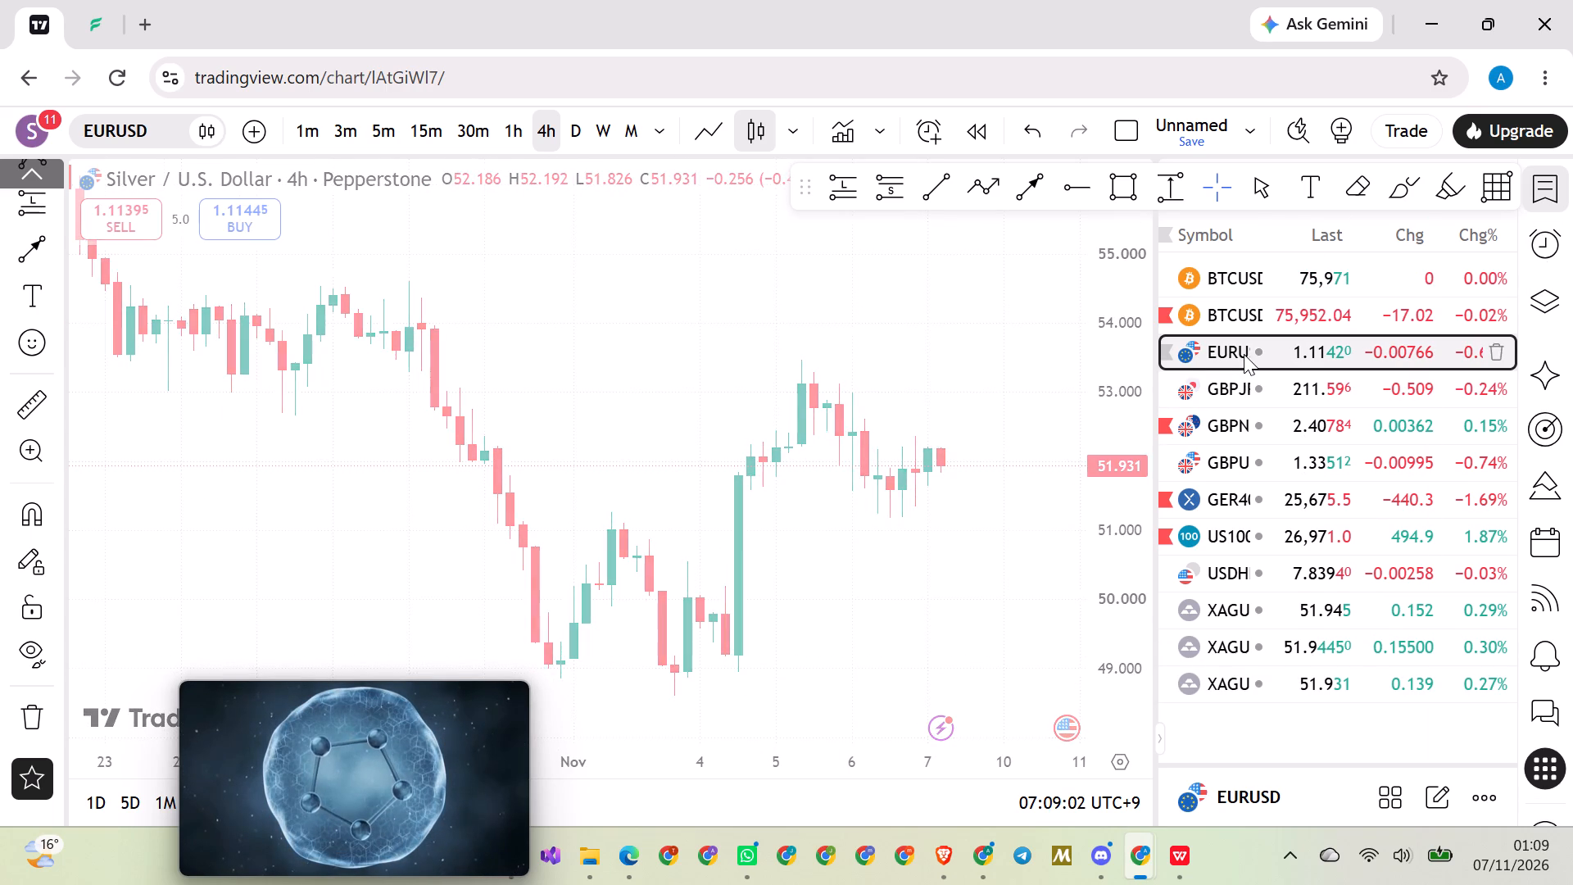
scroll(938, 682, "down", 2)
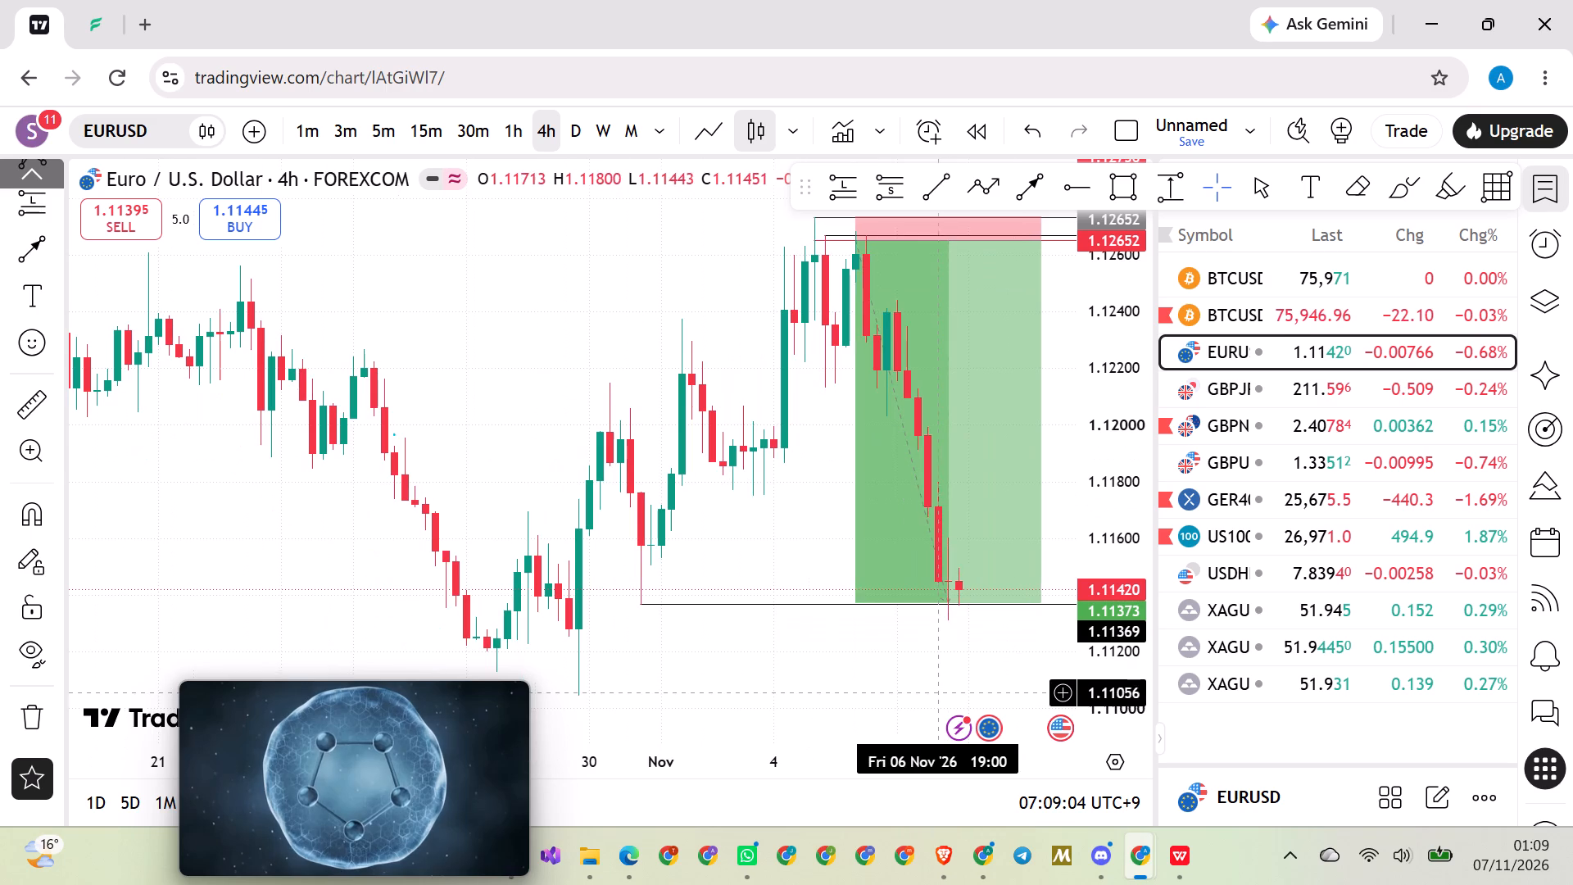
left_click_drag(932, 683, 975, 620)
scroll(975, 617, "down", 3)
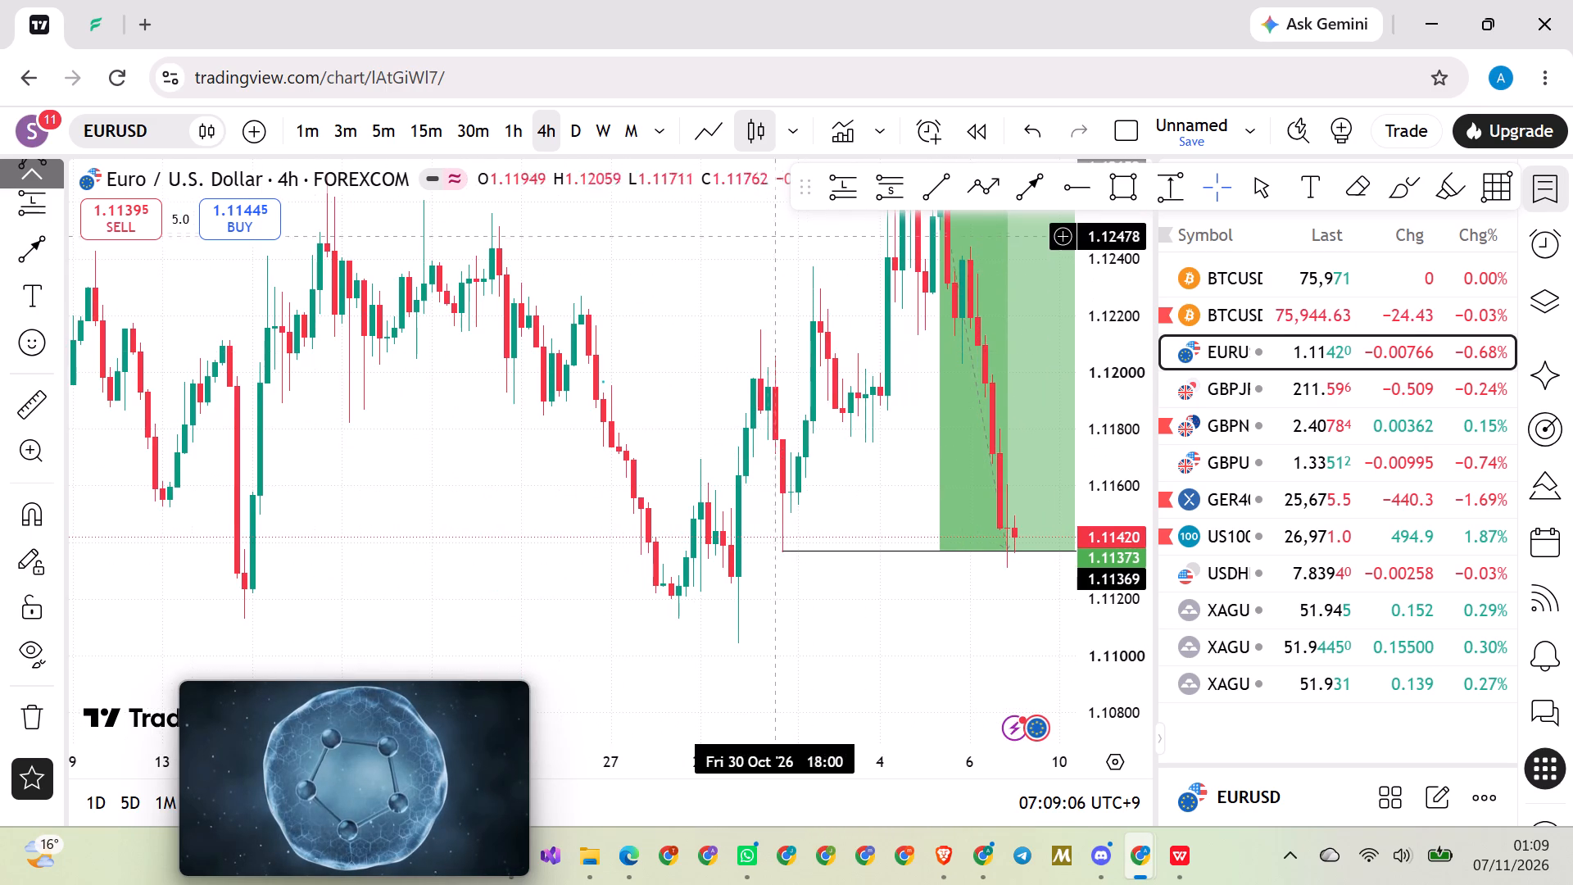
left_click_drag(753, 242, 706, 428)
scroll(706, 428, "down", 1)
left_click_drag(708, 428, 666, 400)
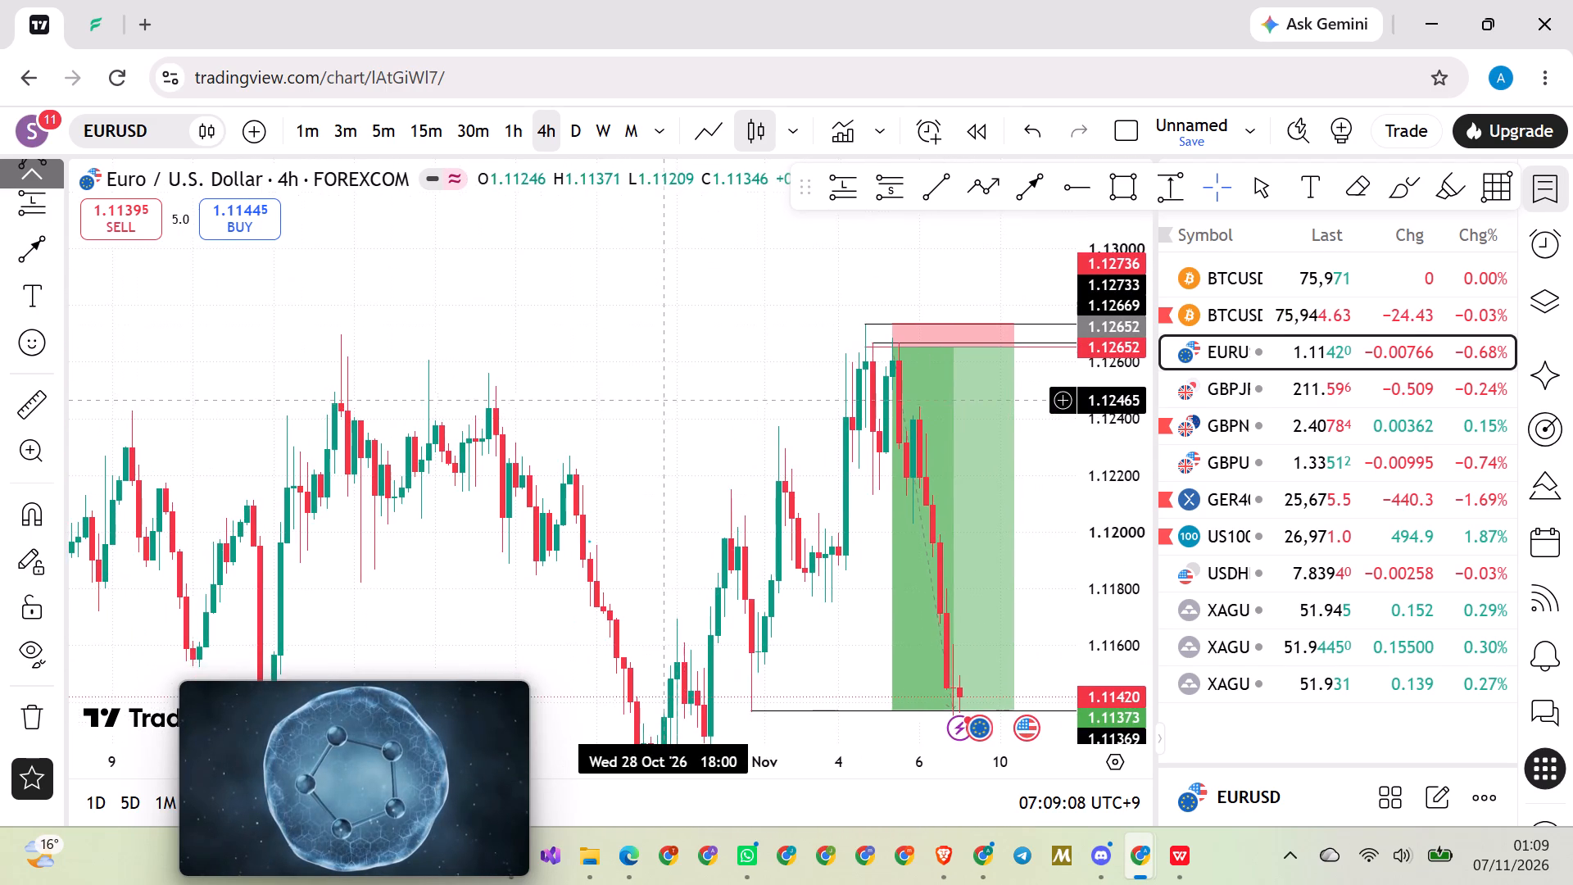
scroll(666, 397, "up", 6)
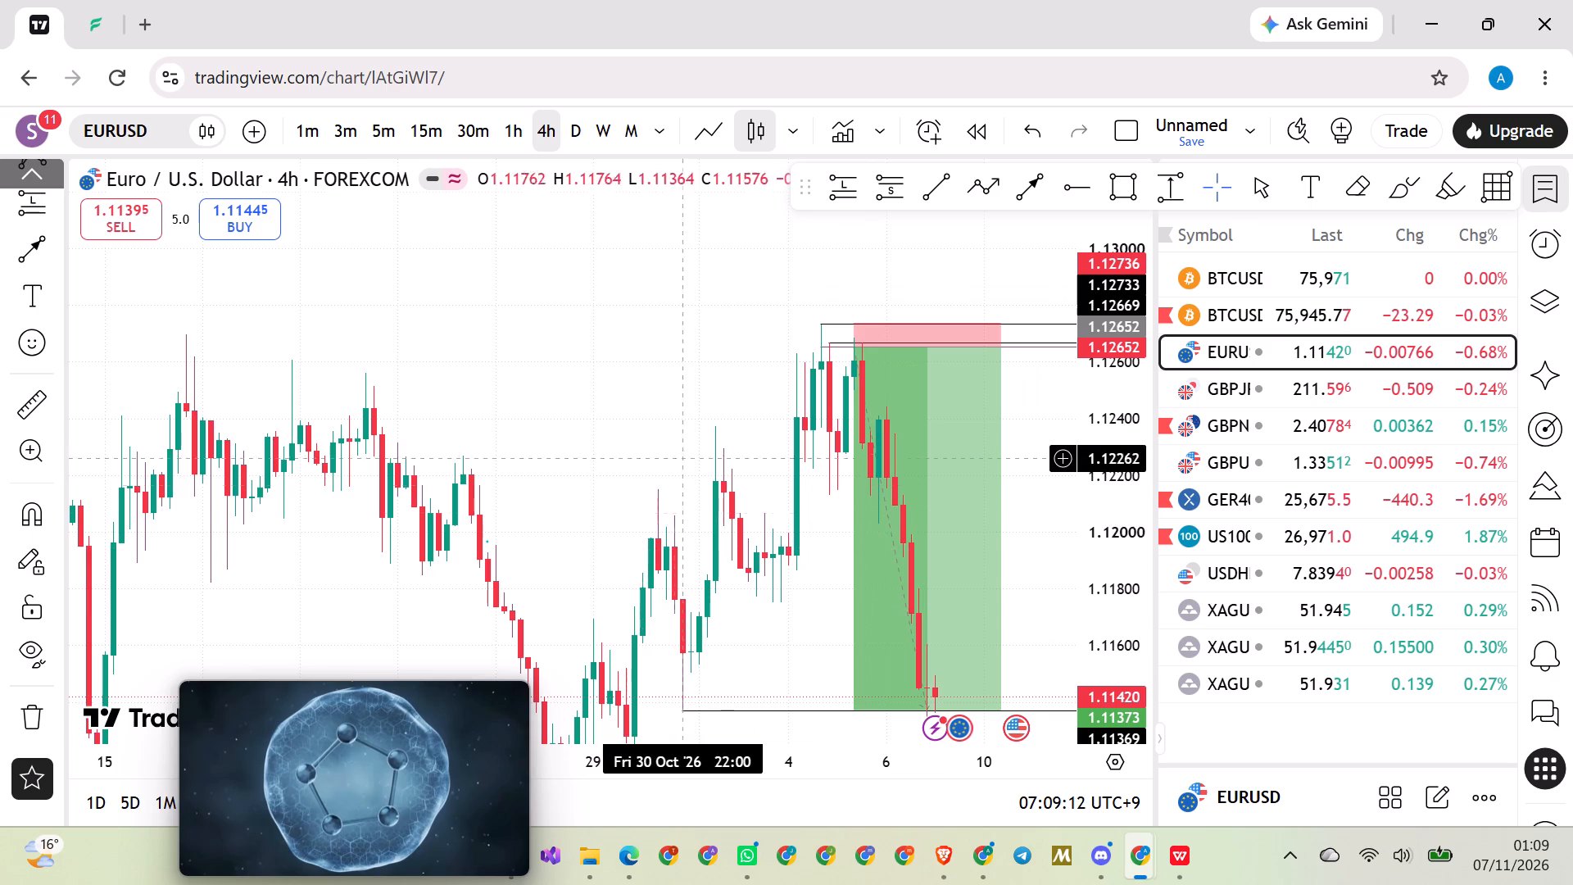
scroll(697, 417, "up", 2)
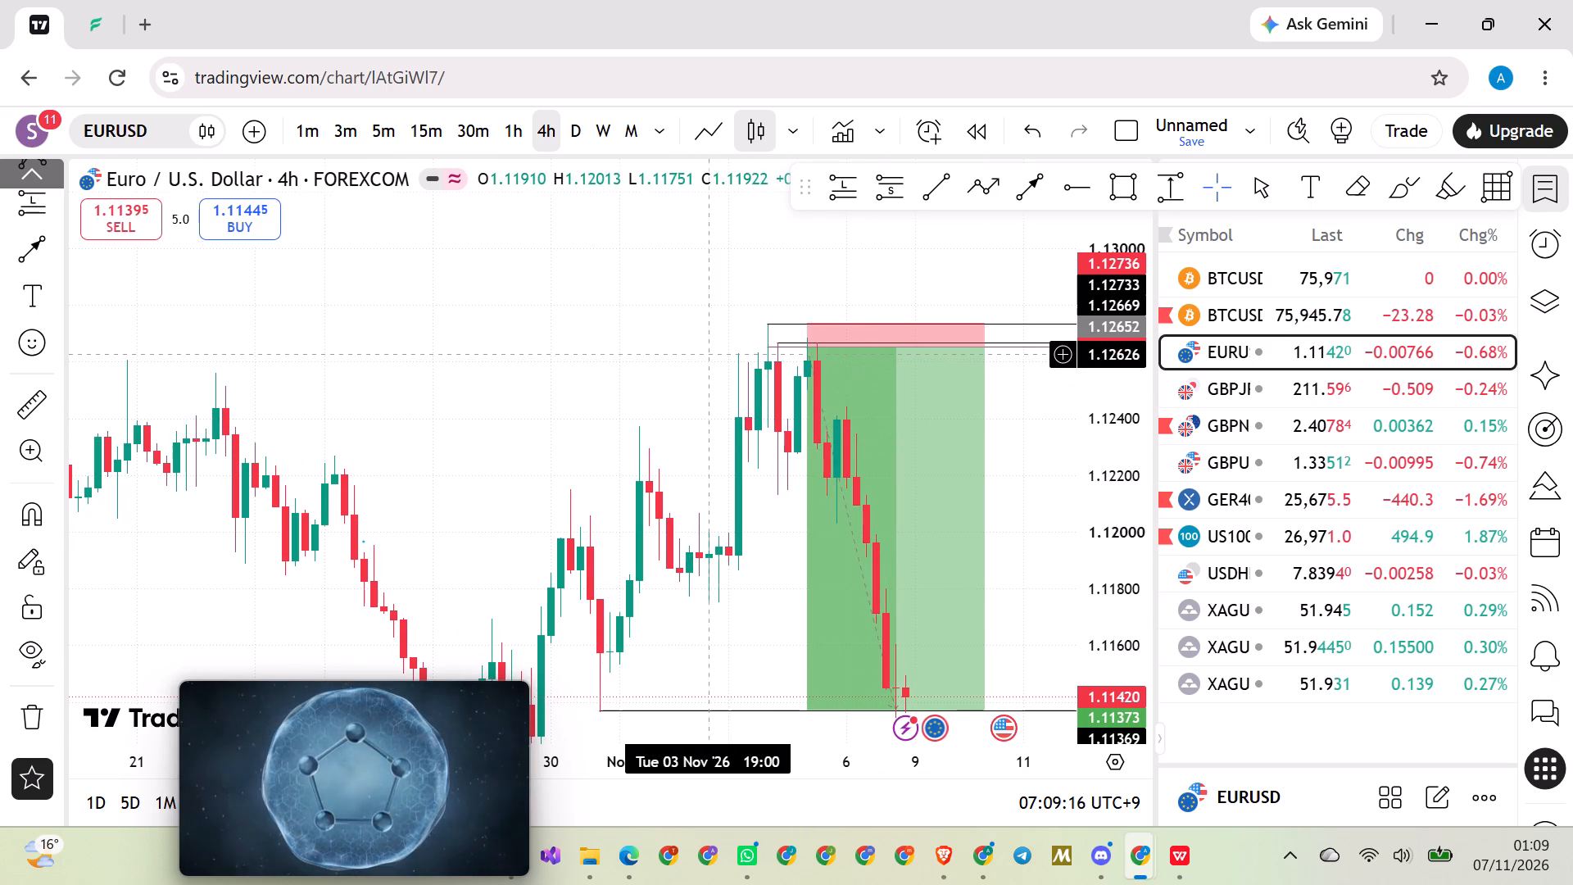
left_click_drag(700, 365, 606, 320)
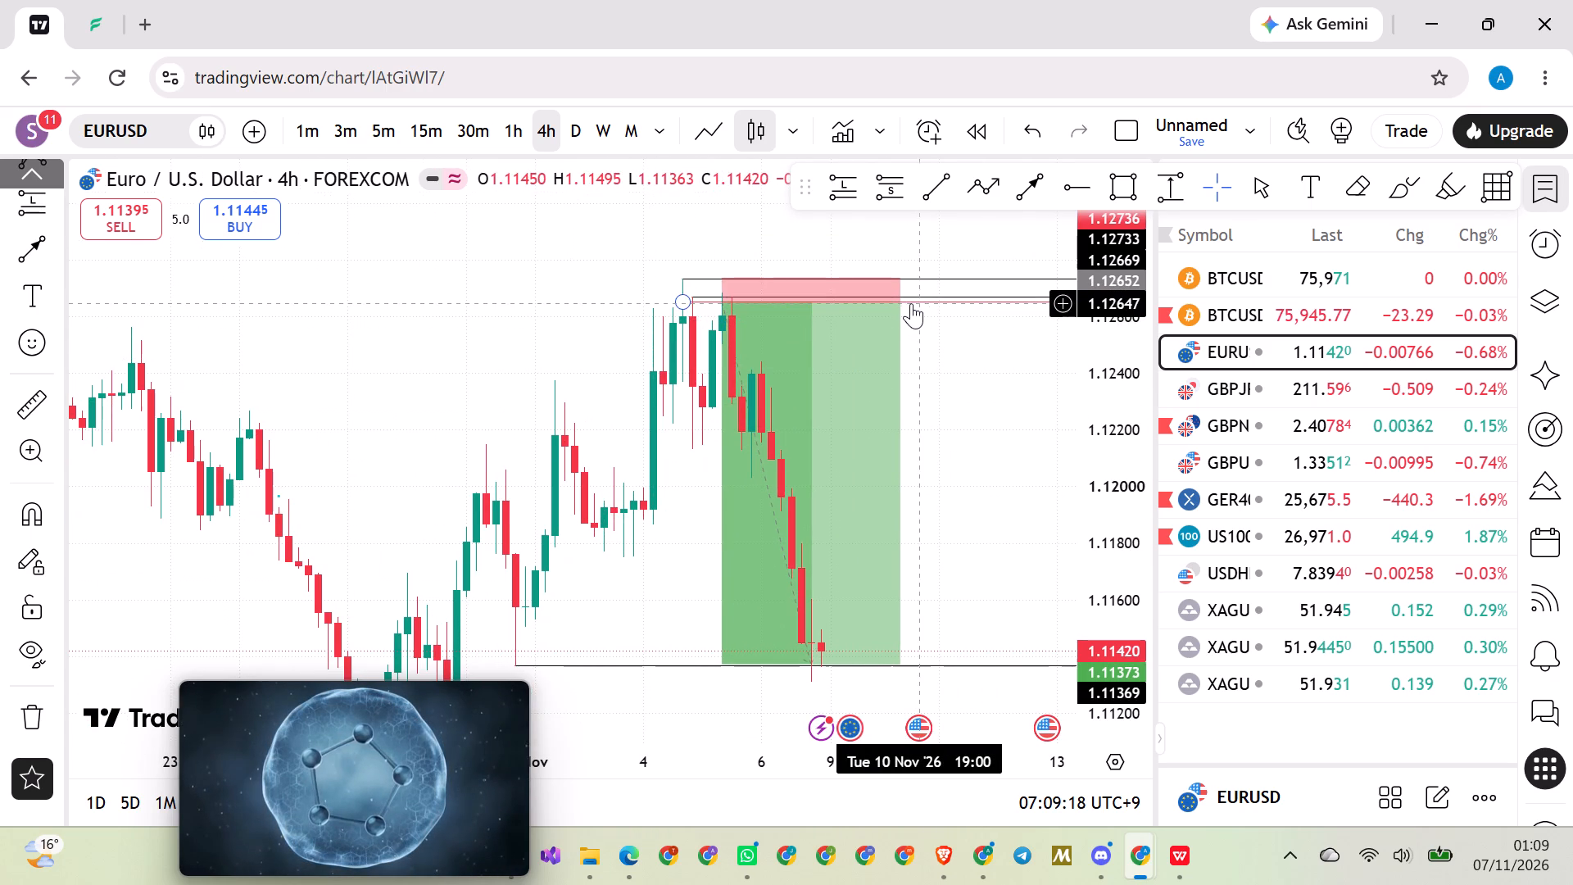
Shorten EURUSD's short position by its end time, refining it on the 30-minute timeframe to about 02:00 on 7 November.
left_click_drag(899, 303, 826, 297)
left_click(976, 449)
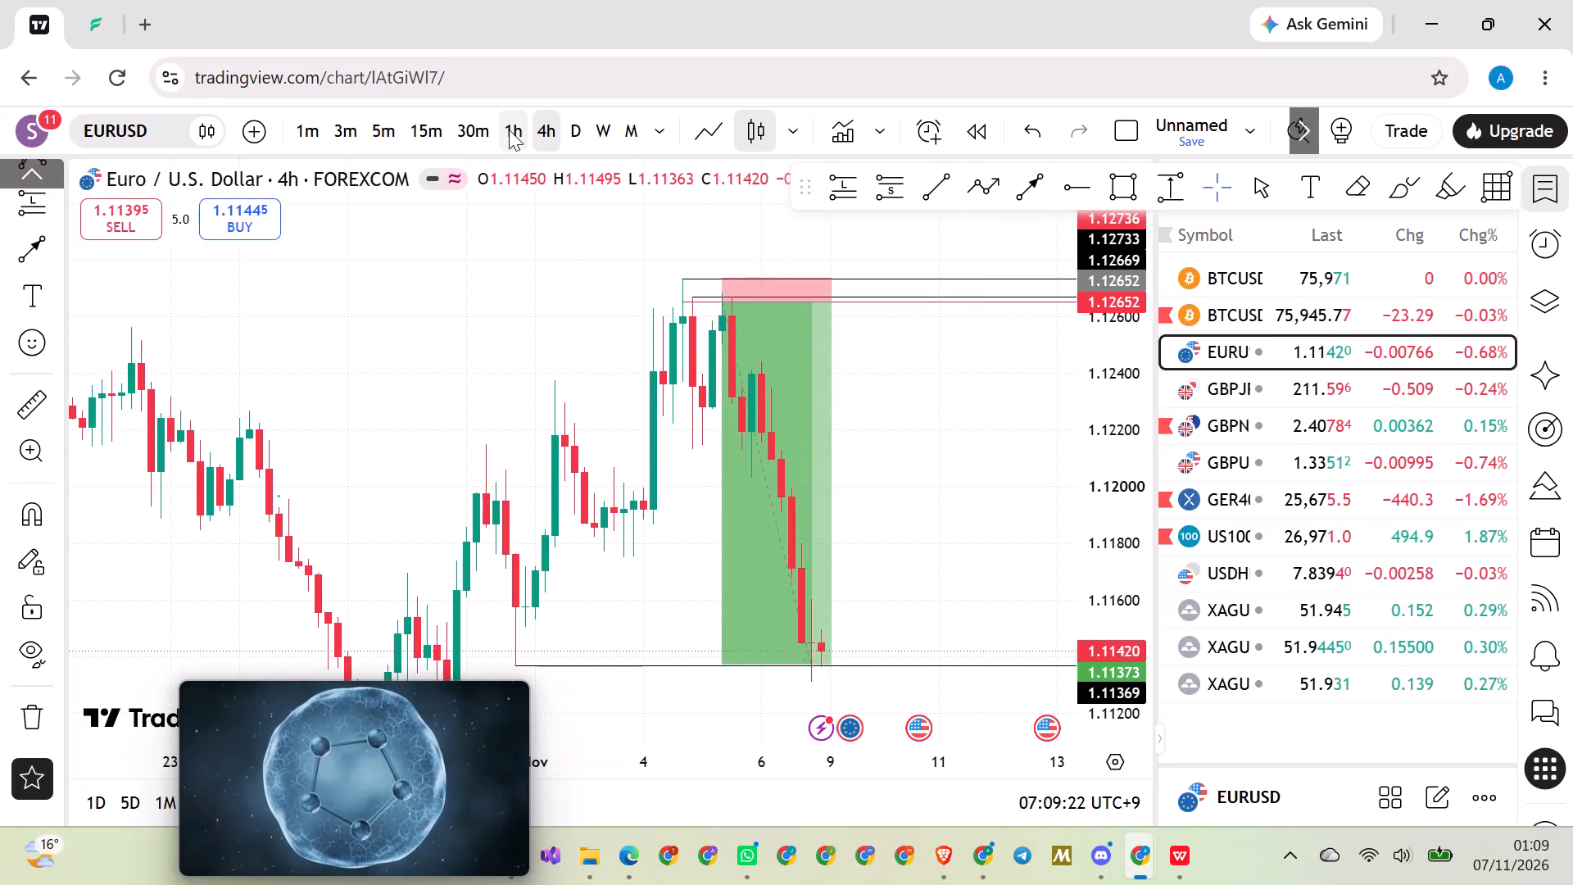
left_click(480, 129)
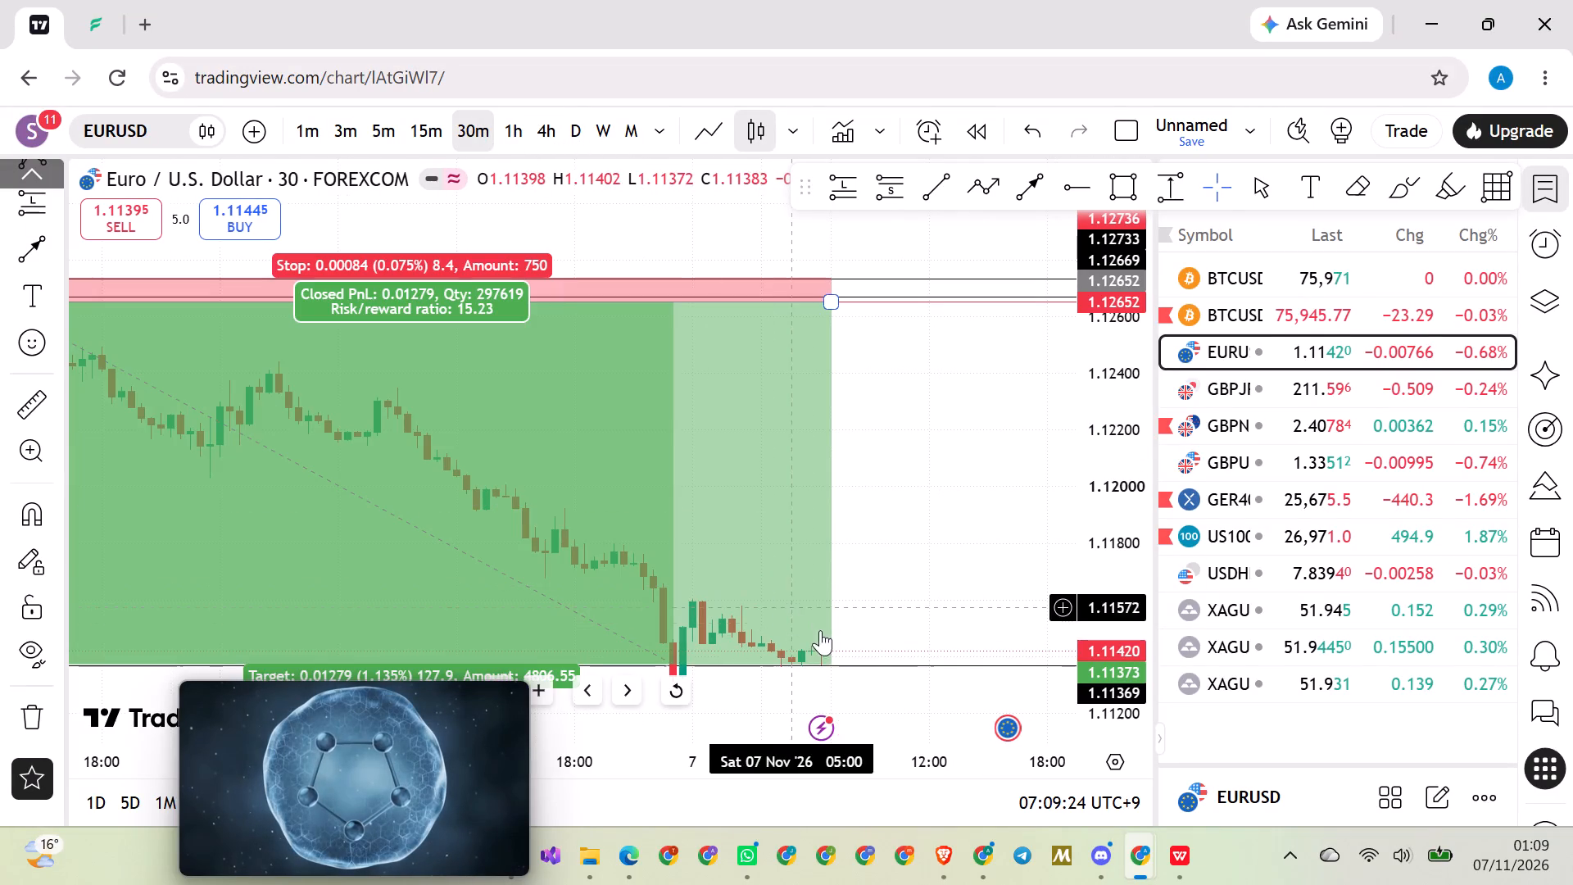
scroll(935, 554, "down", 12)
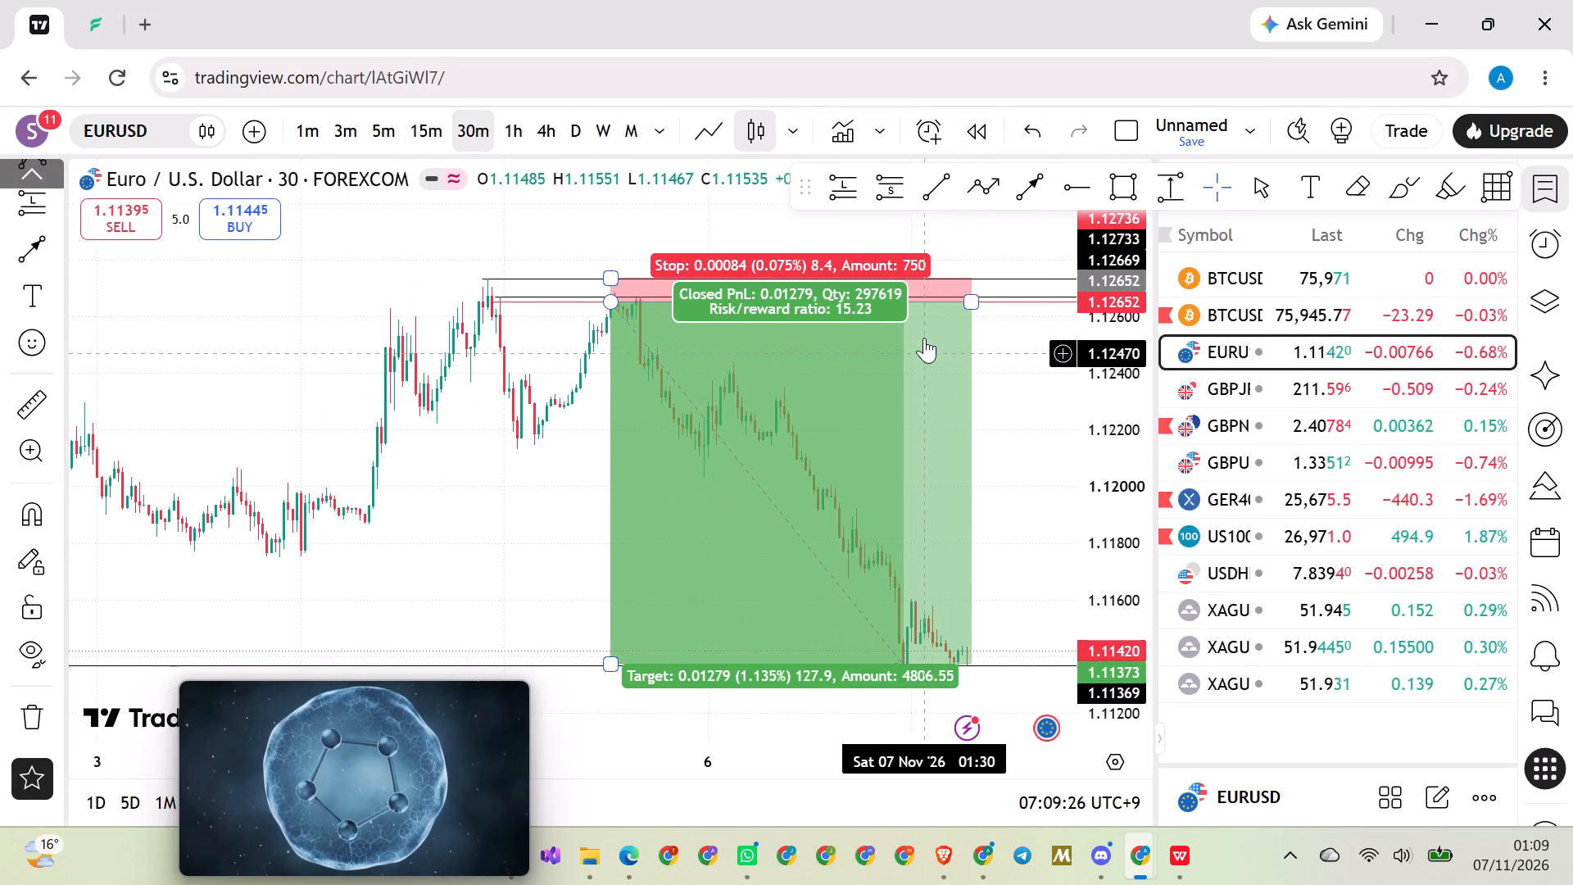
left_click_drag(971, 302, 933, 302)
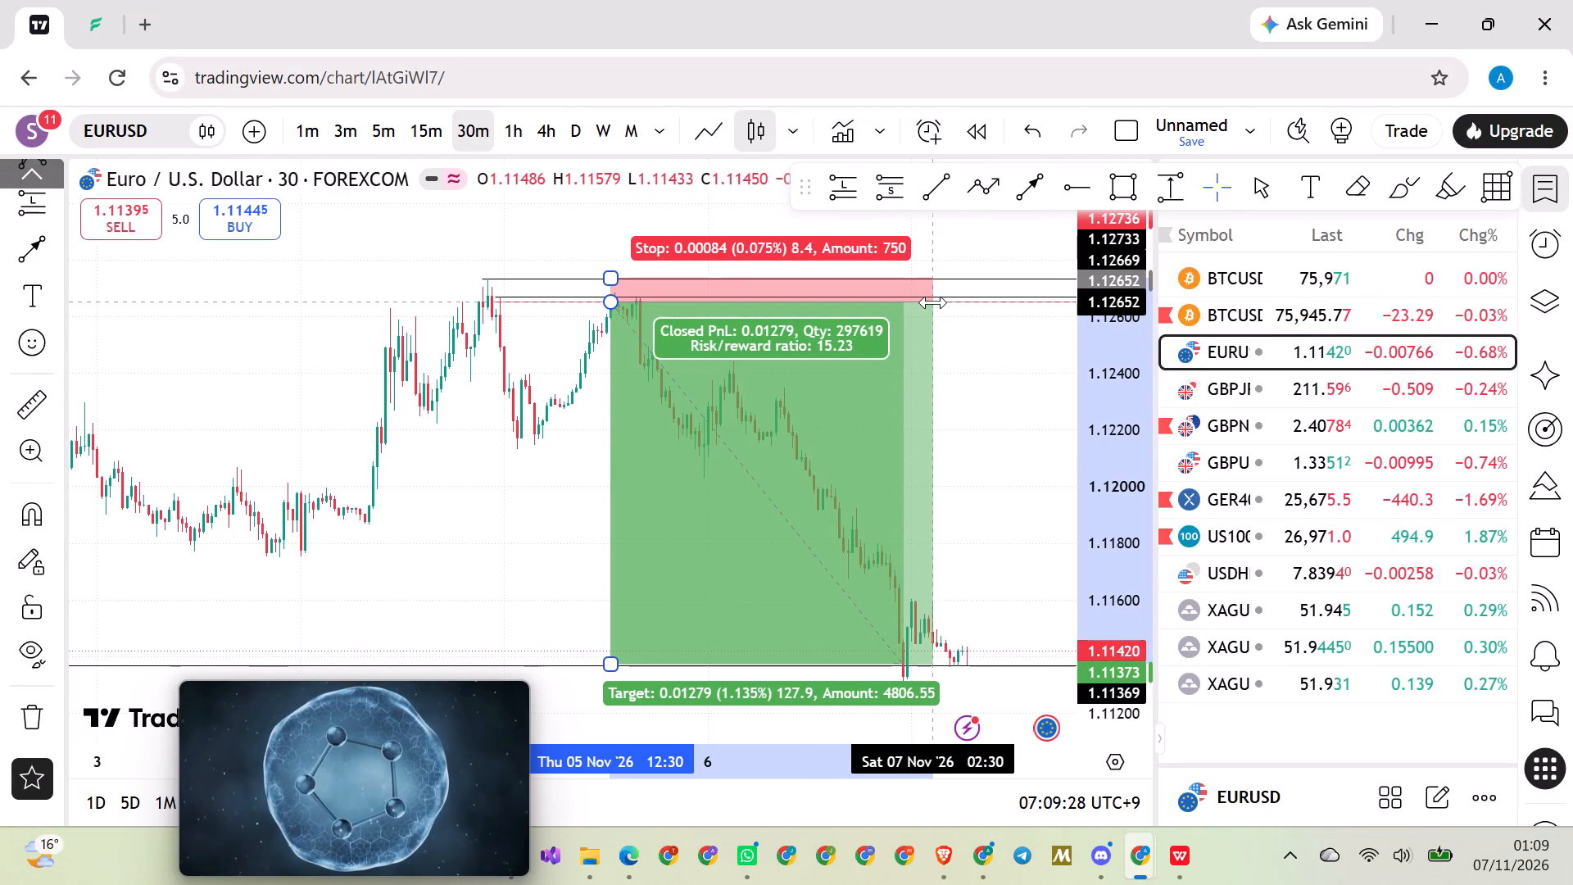
left_click_drag(933, 302, 918, 302)
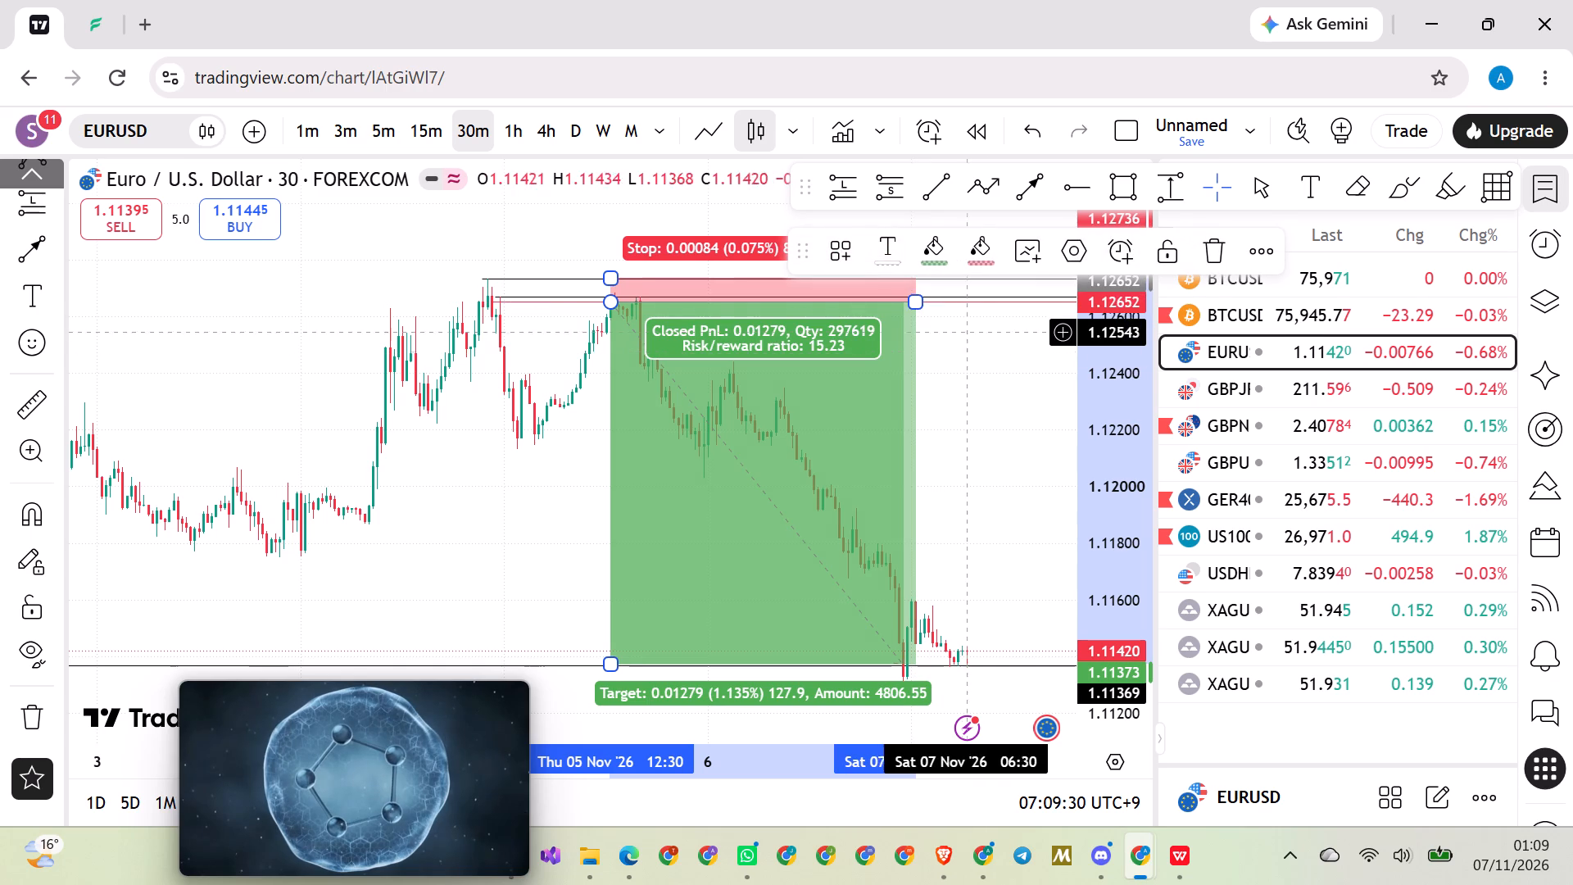
left_click_drag(918, 306, 929, 306)
left_click(1012, 432)
left_click_drag(1022, 514, 938, 476)
scroll(951, 474, "down", 6)
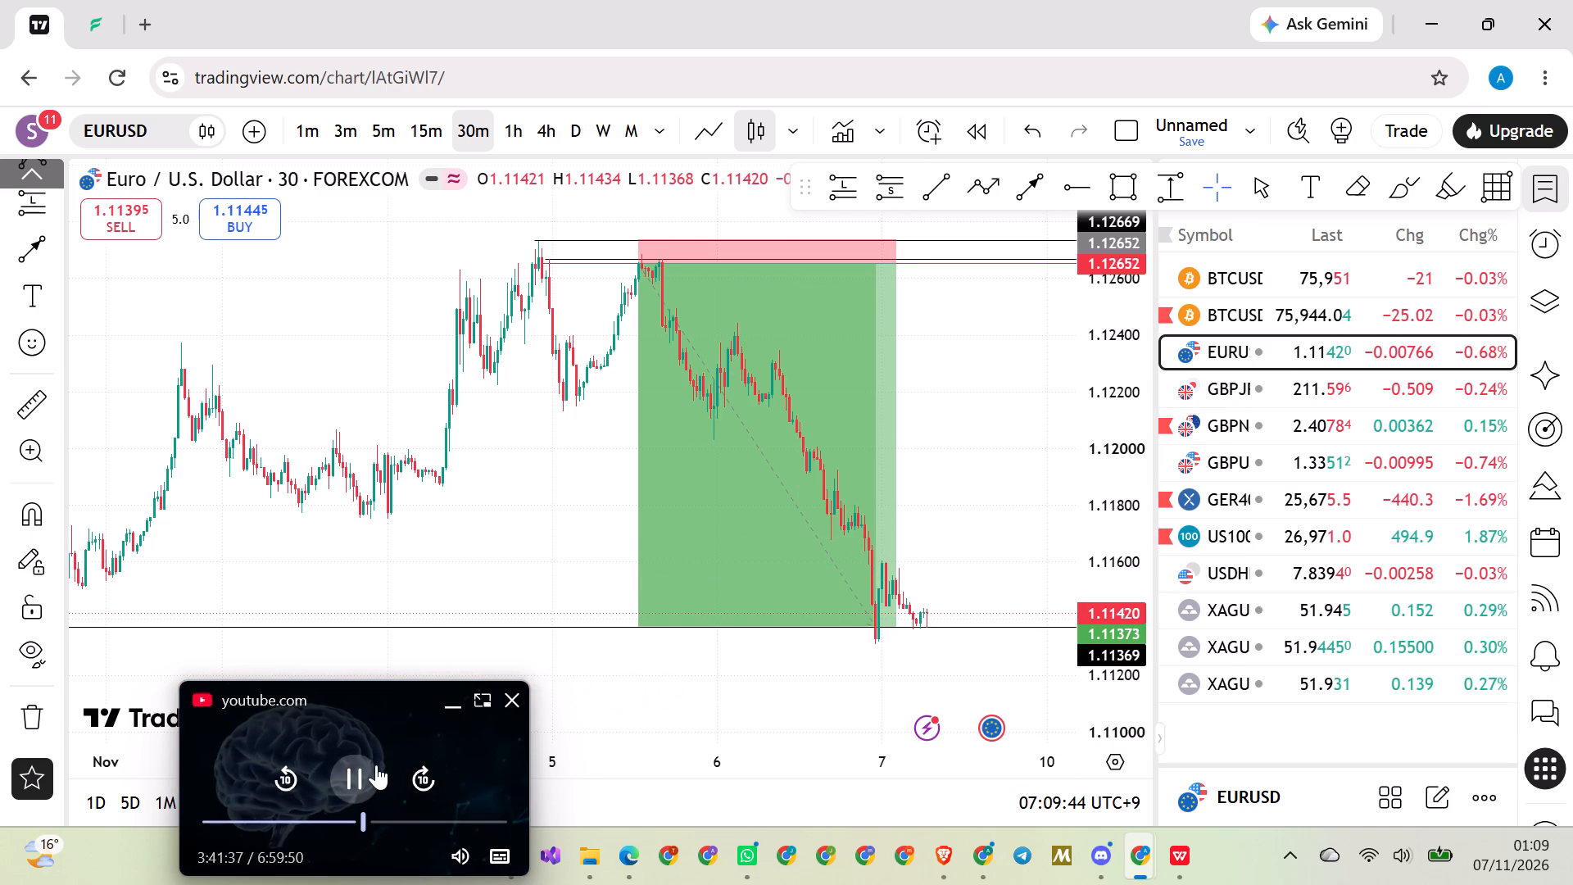
Pause the floating YouTube video and close its picture-in-picture window.
left_click(356, 778)
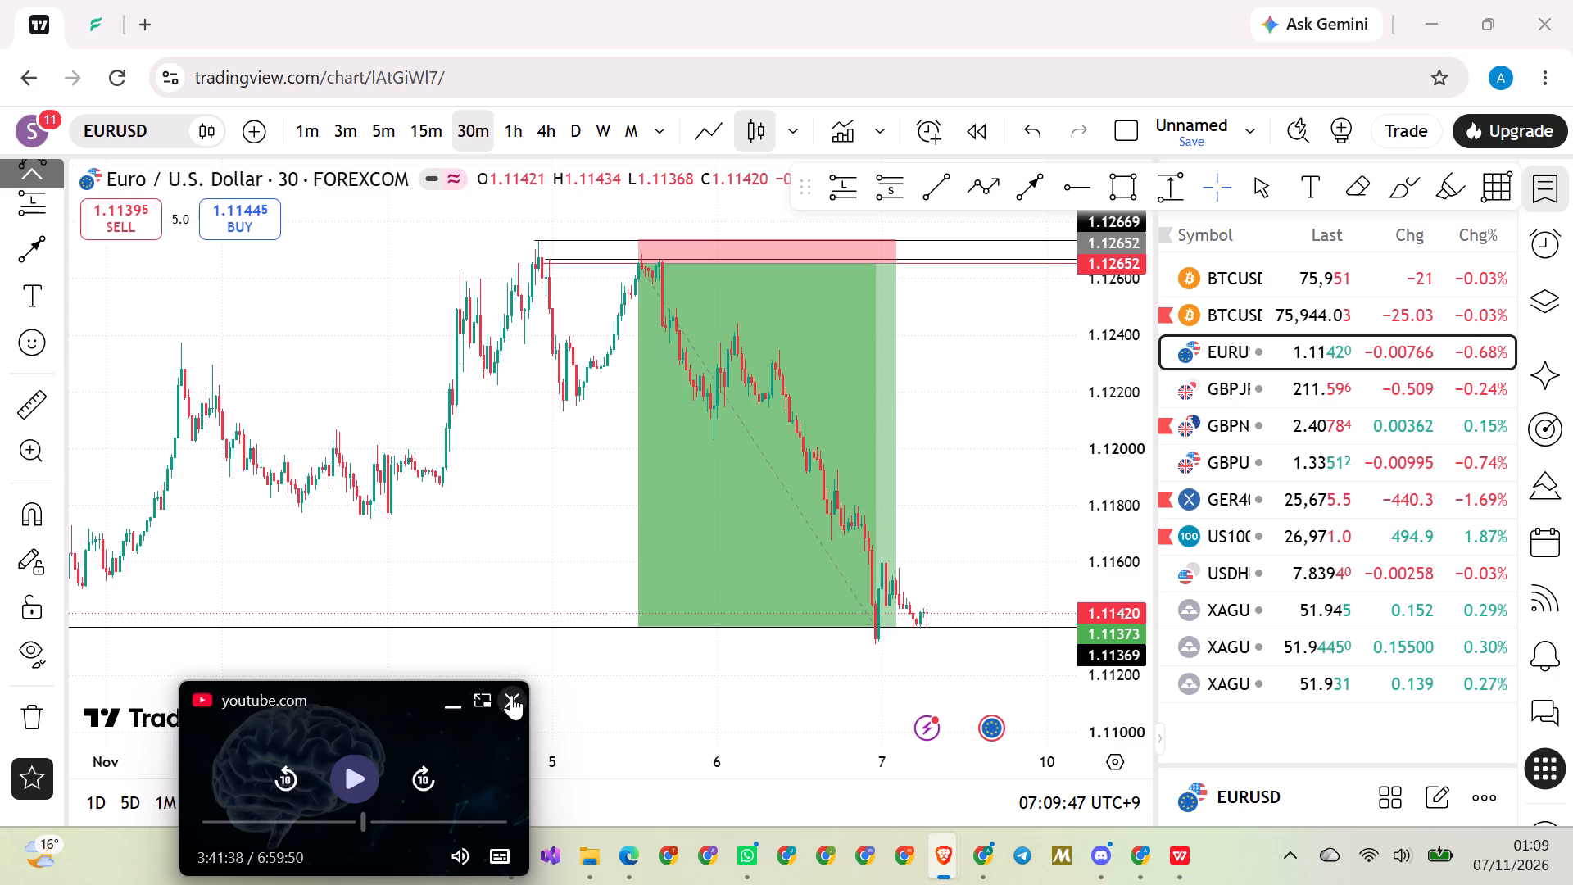
left_click(511, 695)
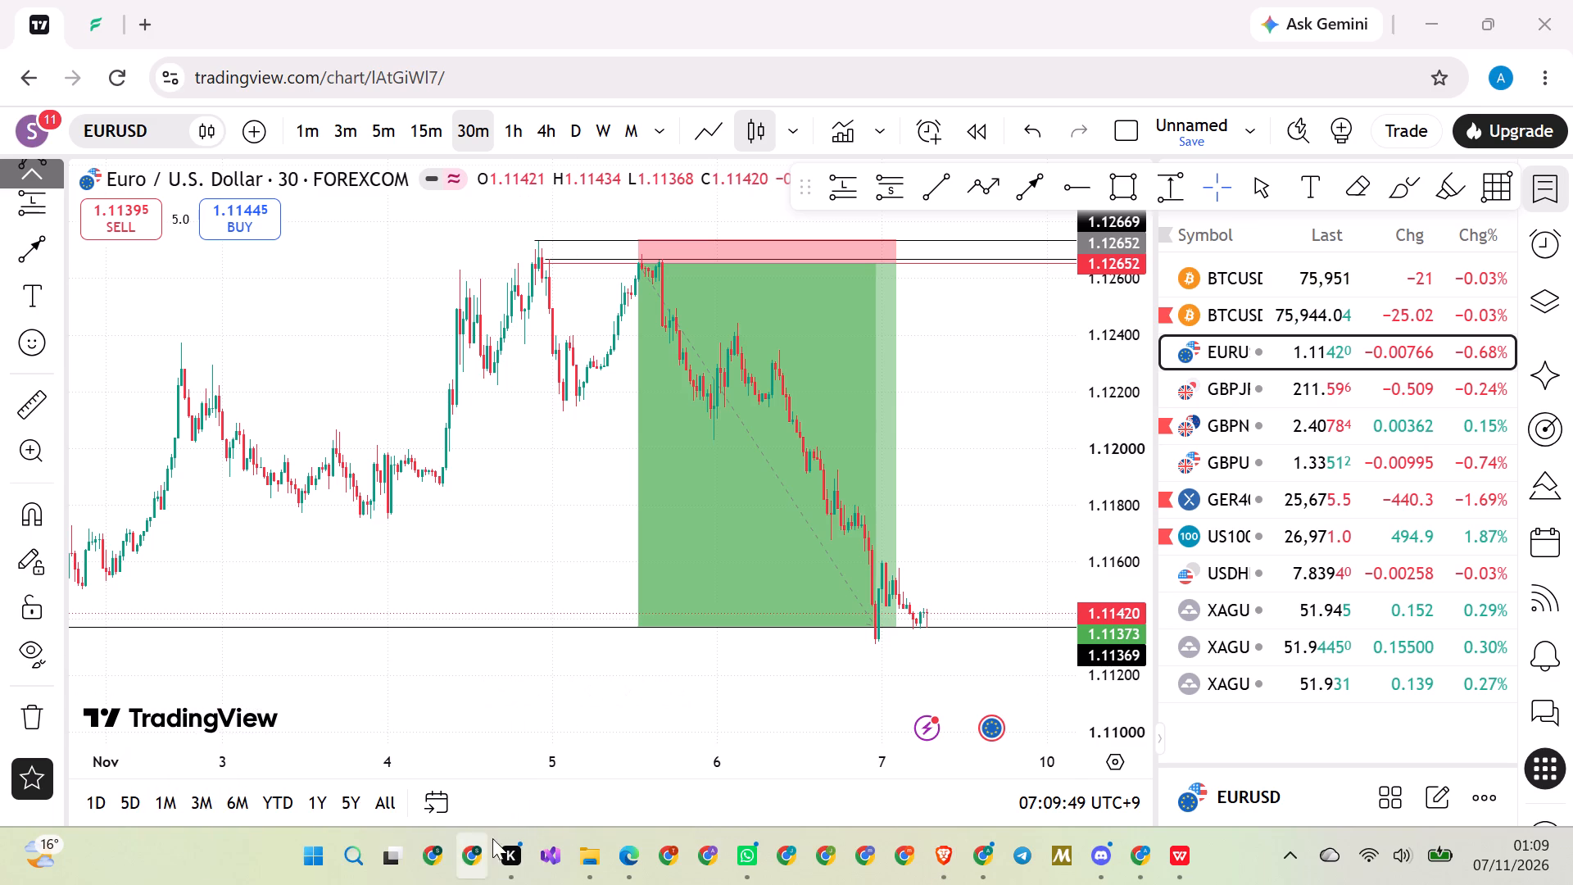